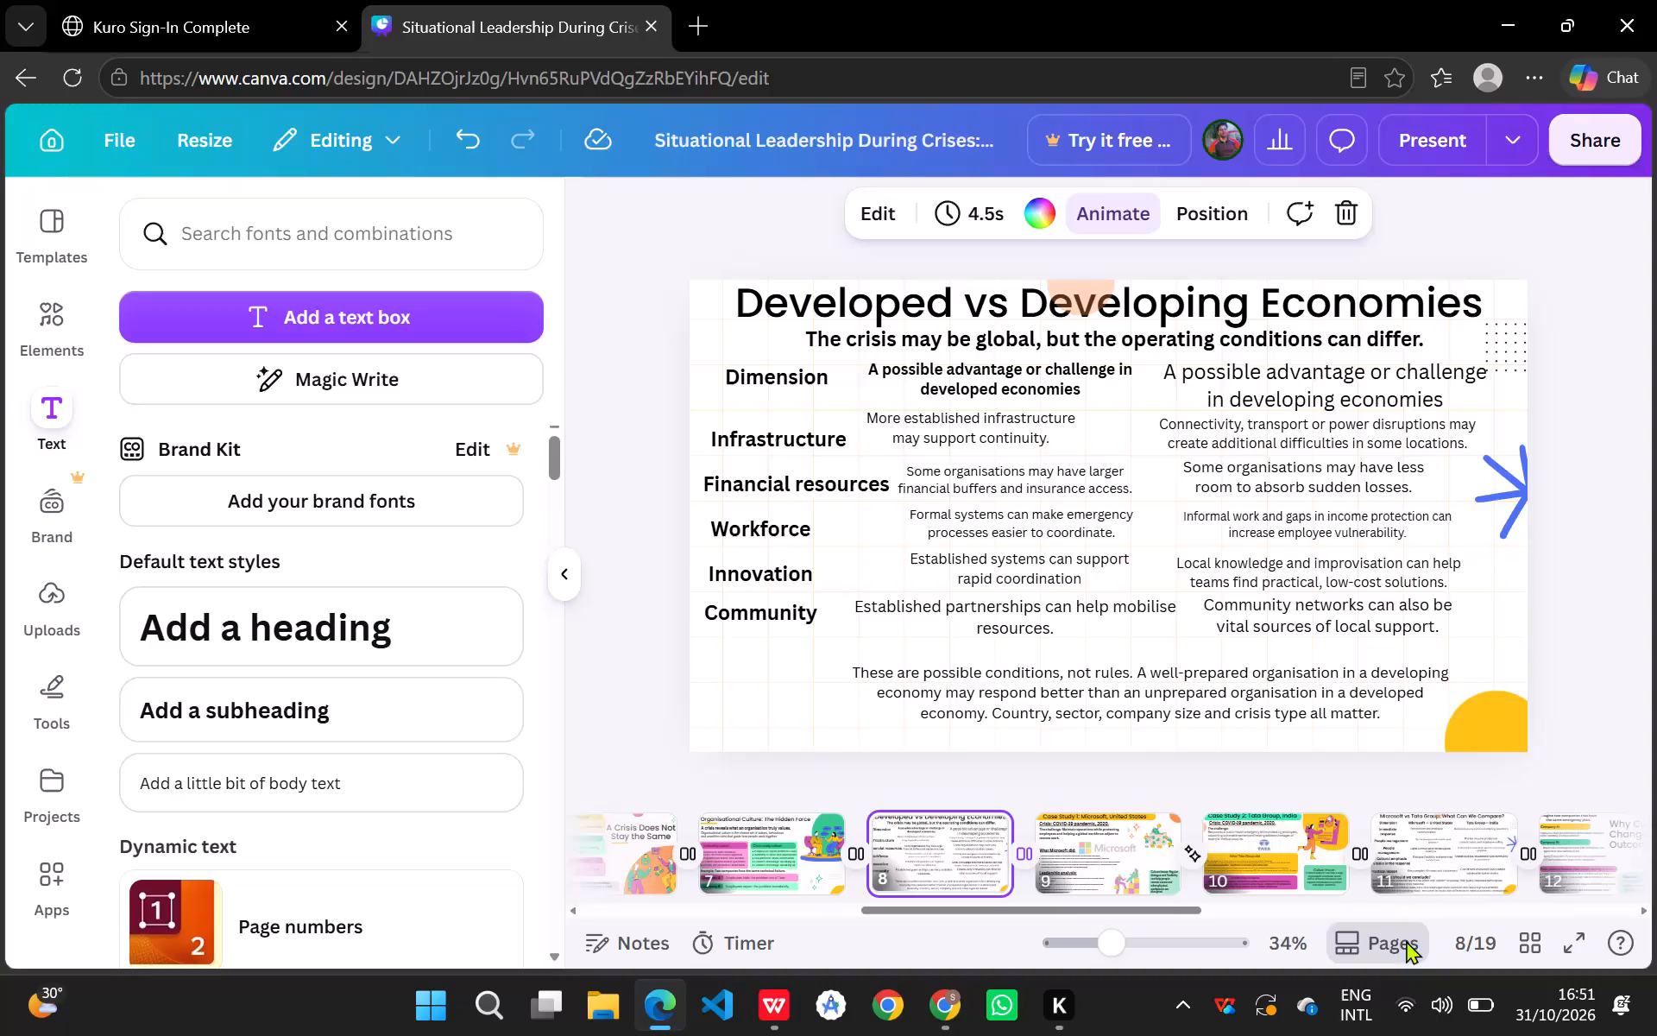
Review the presentation slides from 7 to 13, covering culture, economies, case studies, comparison and the SWITCH framework.
{"action": "left_click", "coordinate": [1276, 851]}
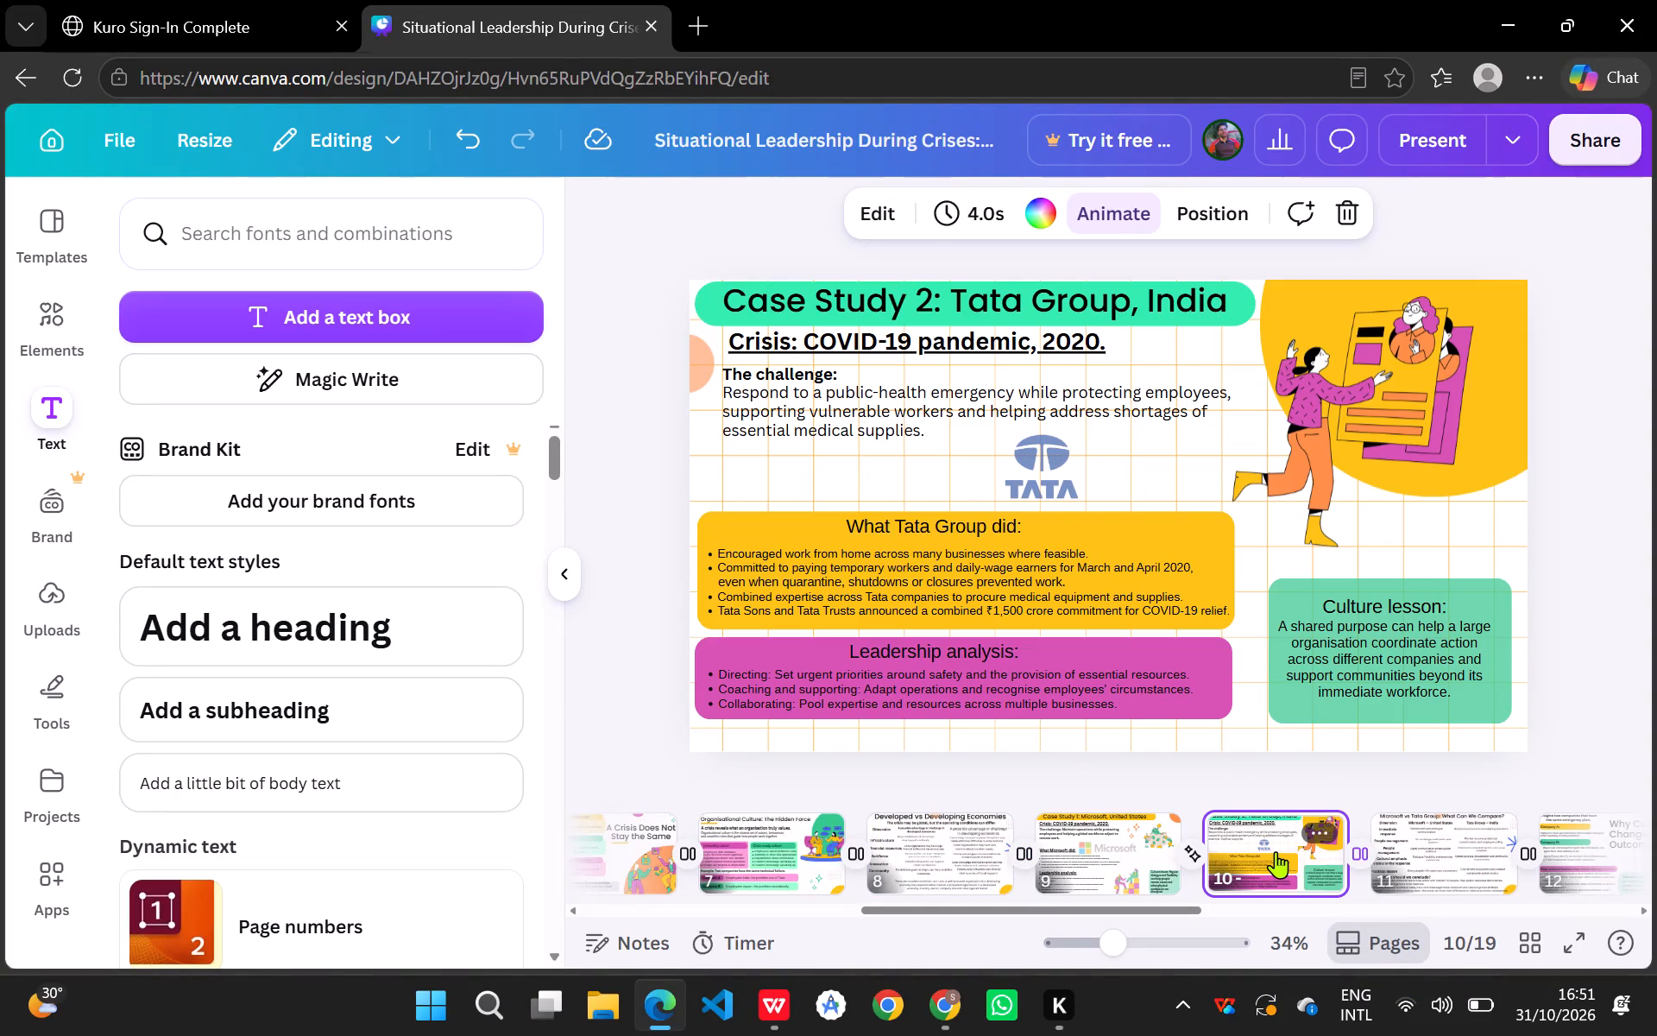
{"action": "left_click", "coordinate": [1427, 859]}
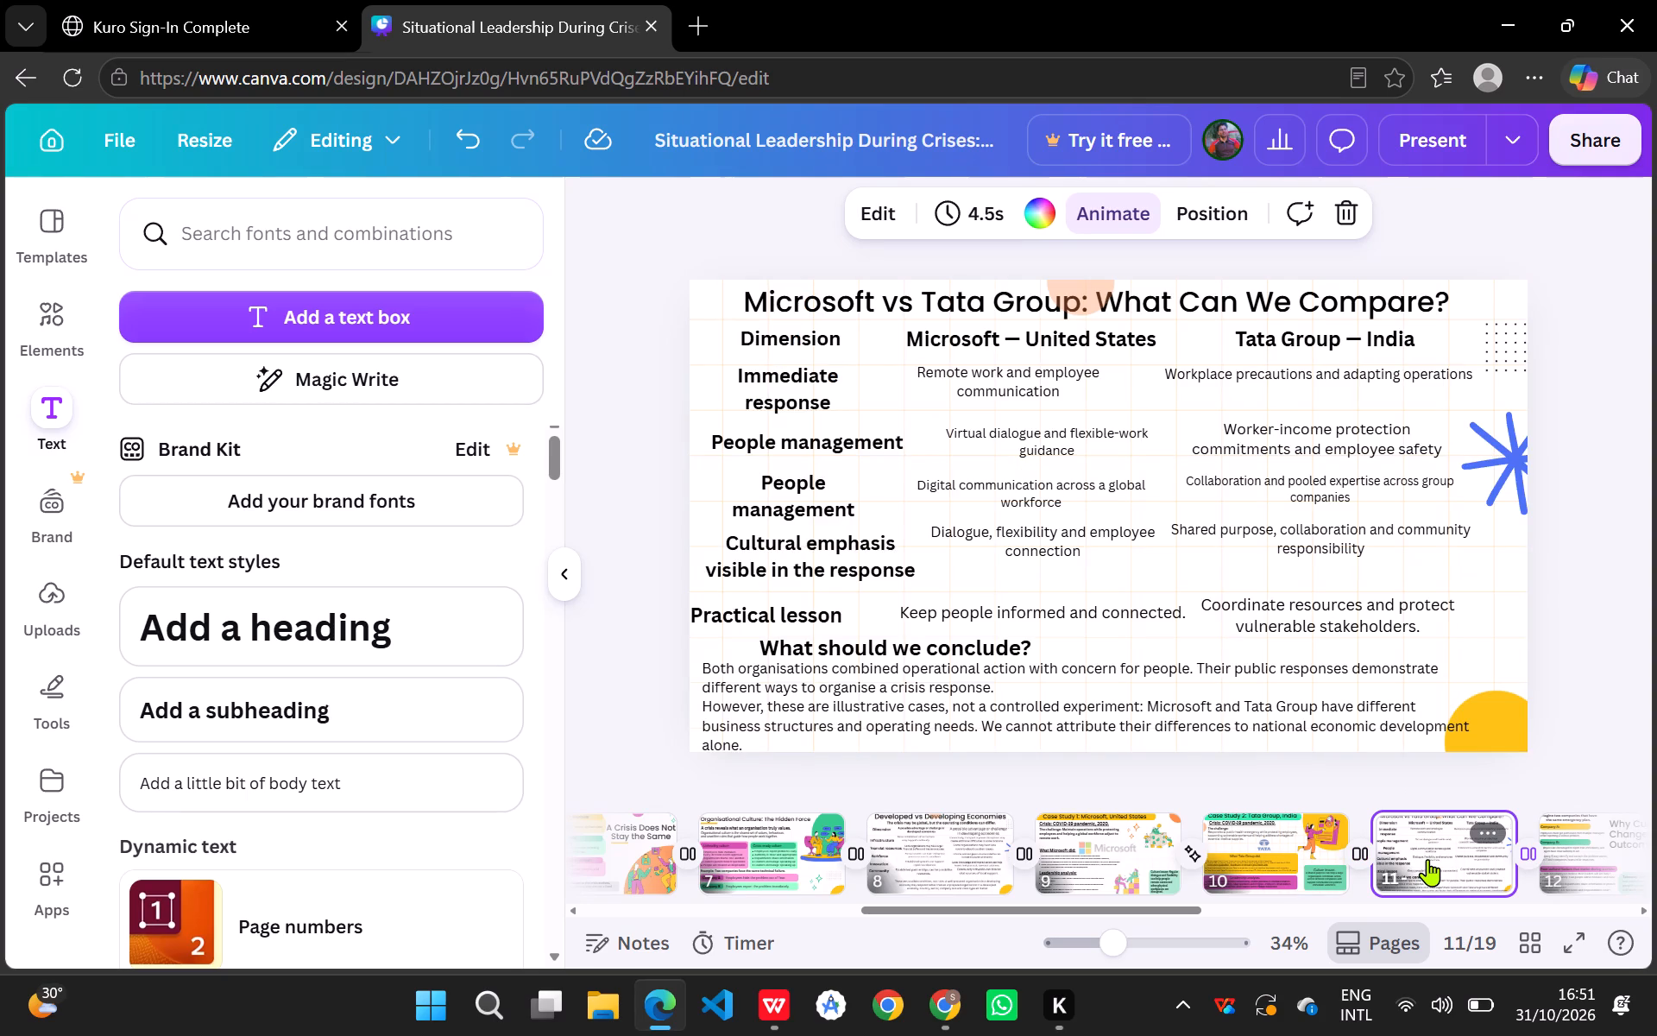
{"action": "scroll", "coordinate": [1474, 861], "scroll_direction": "left", "scroll_amount": 3}
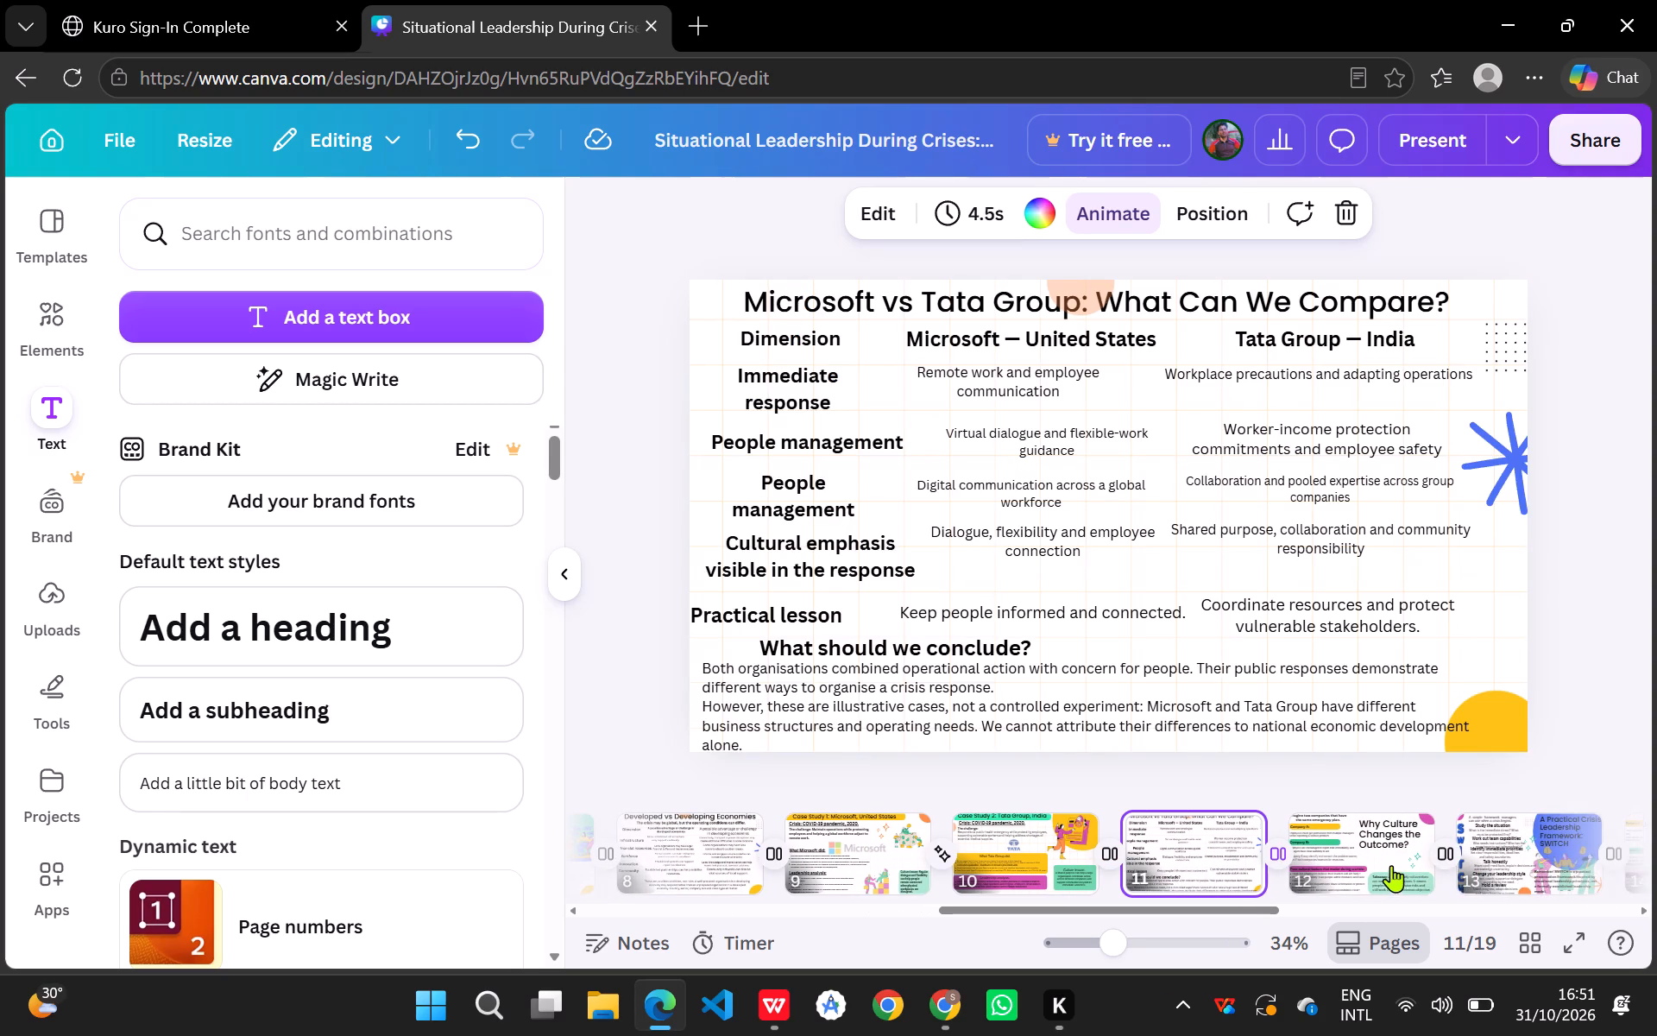
{"action": "scroll", "coordinate": [1385, 867], "scroll_direction": "left", "scroll_amount": 3}
{"action": "left_click", "coordinate": [1355, 863]}
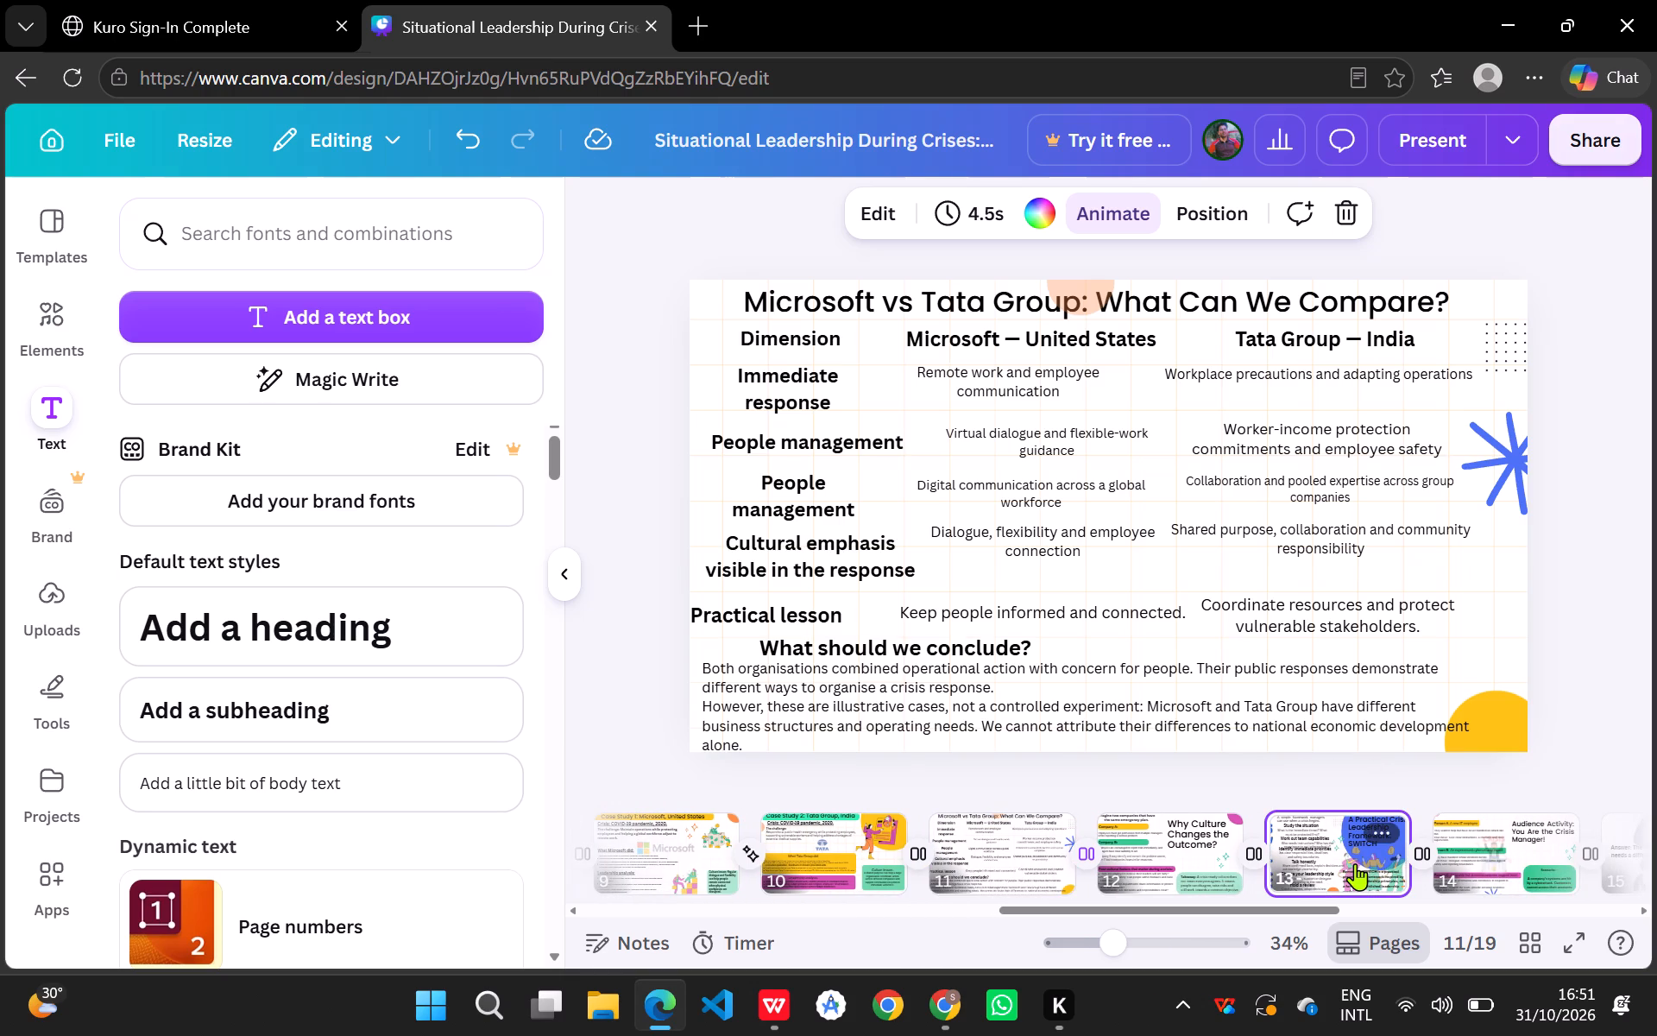
{"action": "left_click", "coordinate": [1154, 855]}
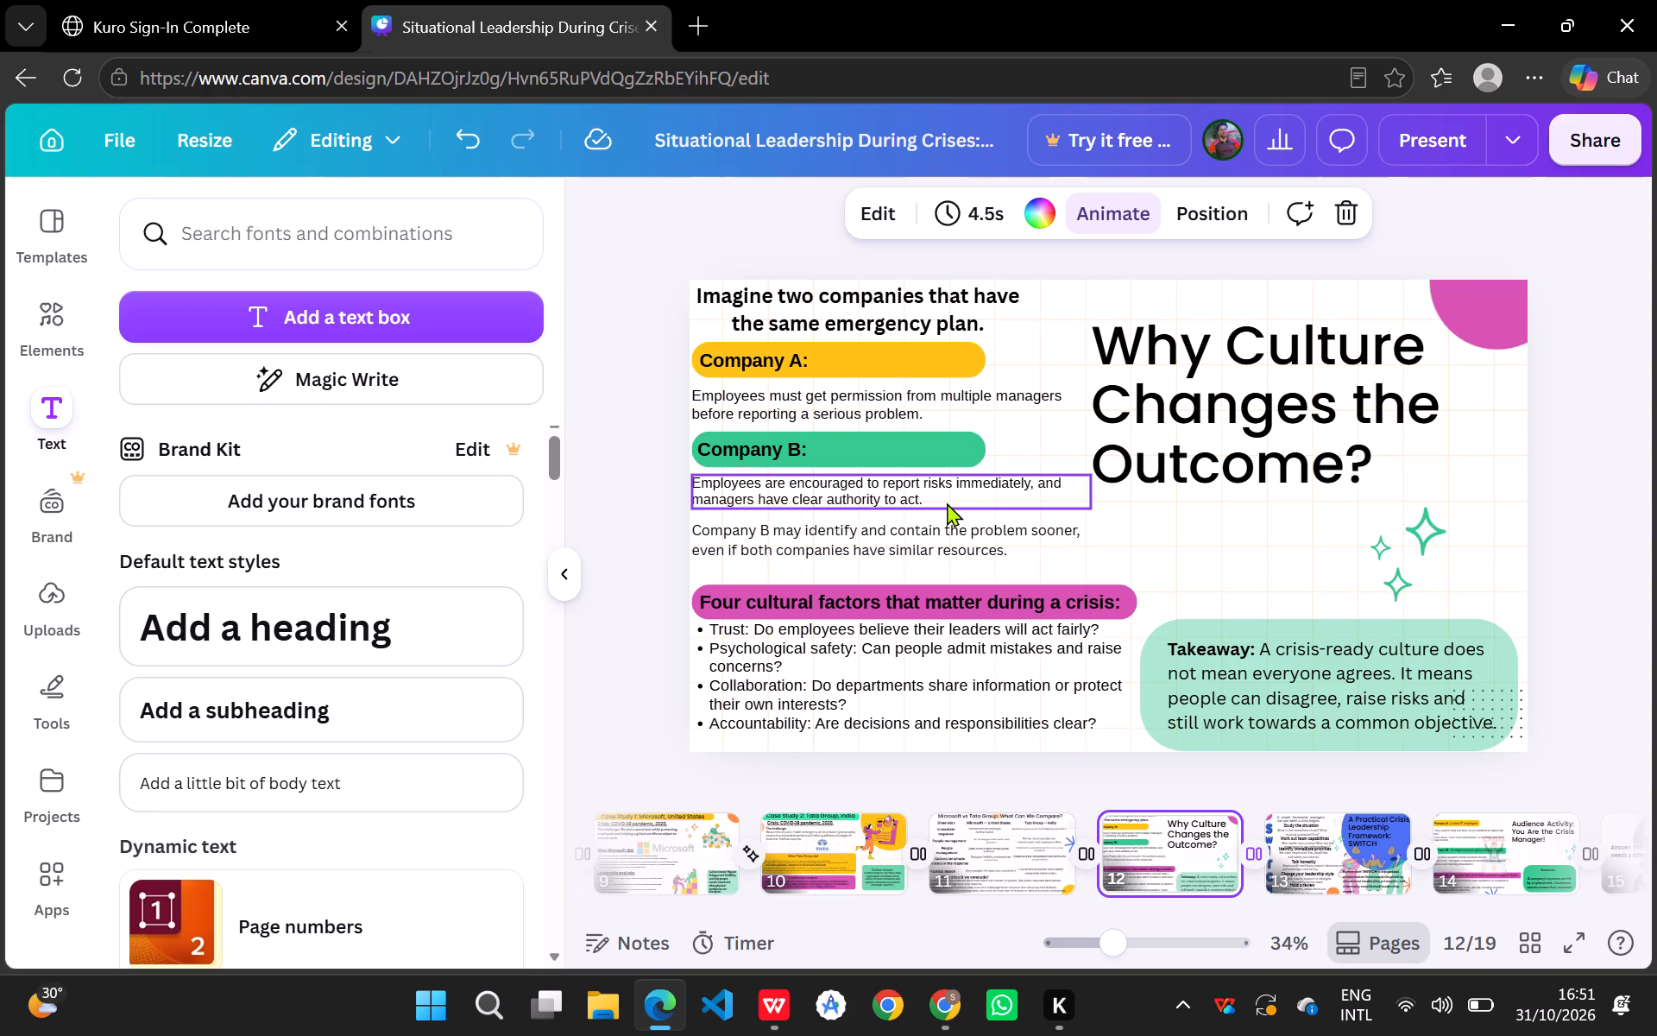
{"action": "left_click", "coordinate": [1336, 880]}
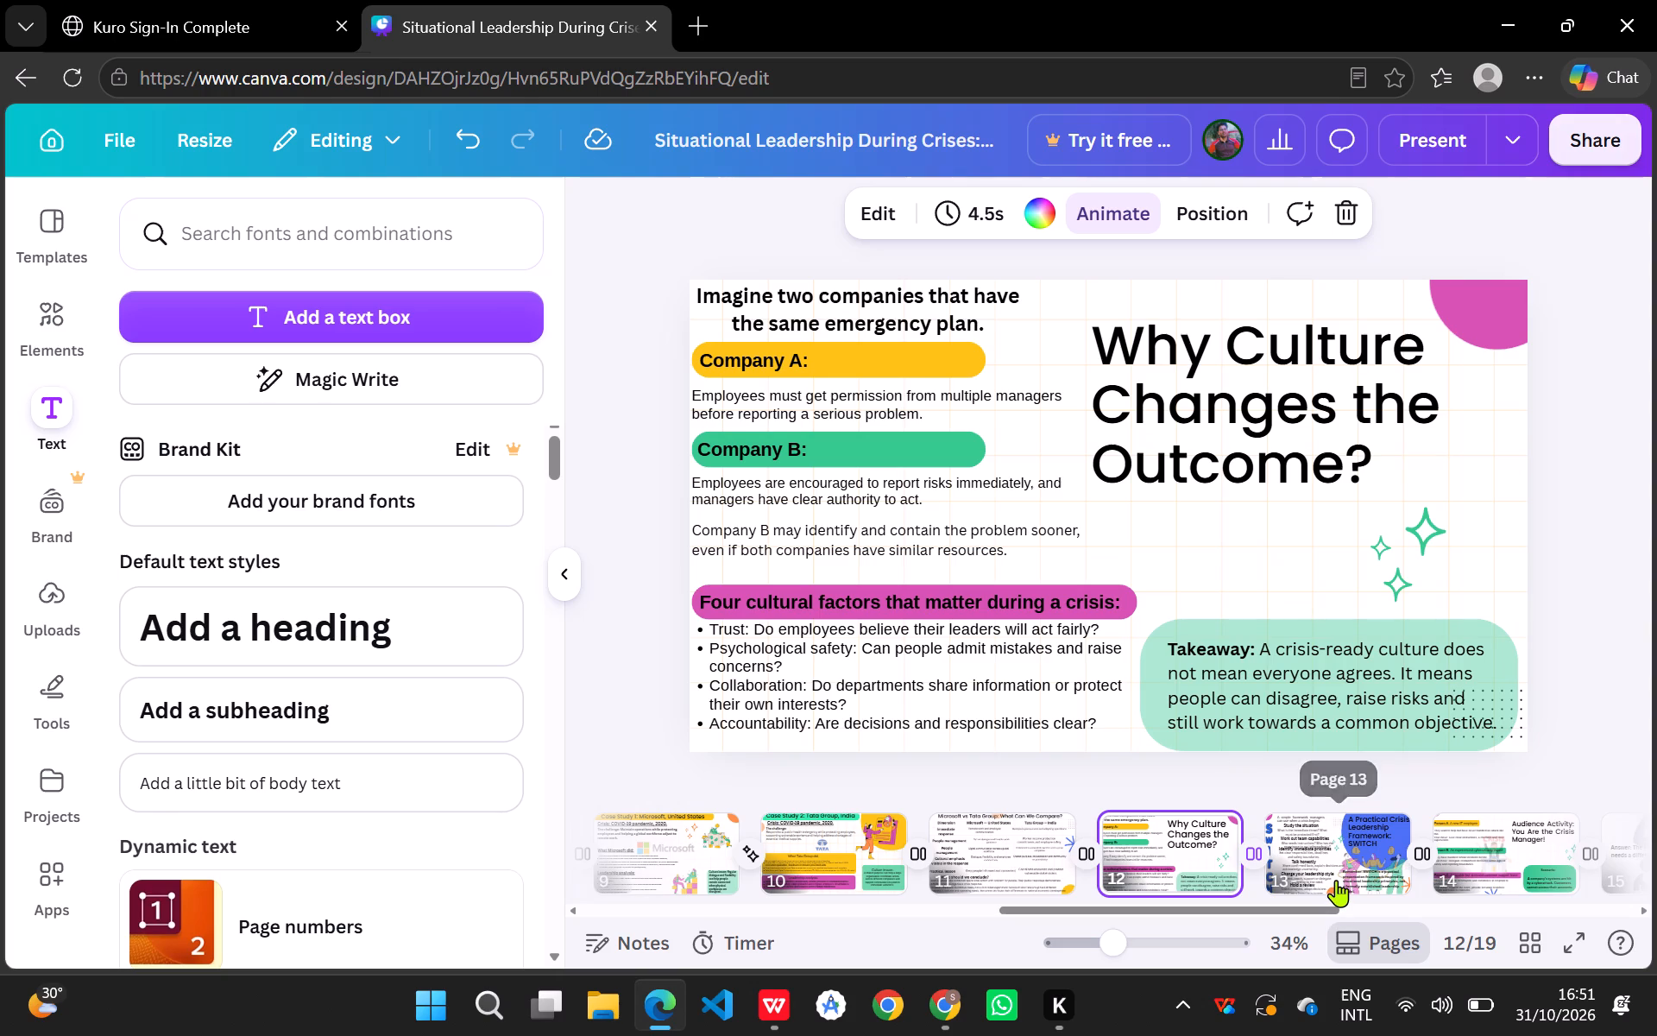
{"action": "scroll", "coordinate": [1336, 880], "scroll_direction": "right", "scroll_amount": 4}
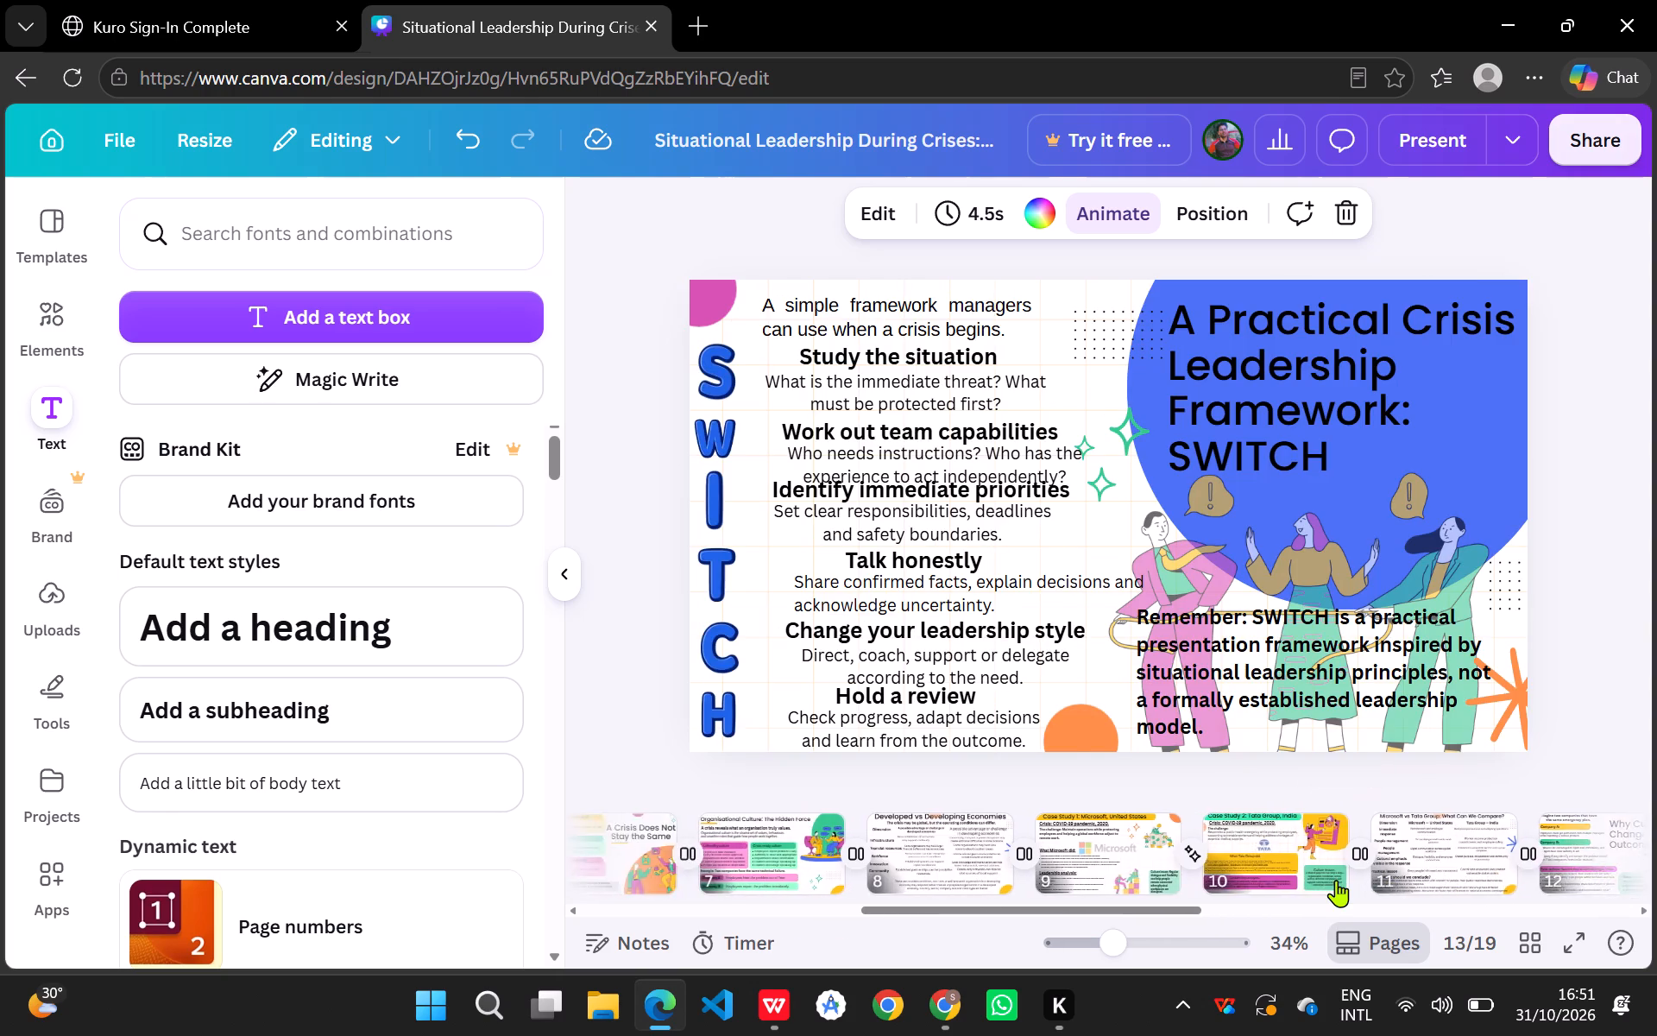
{"action": "scroll", "coordinate": [1336, 880], "scroll_direction": "right", "scroll_amount": 1}
{"action": "left_click", "coordinate": [1370, 856]}
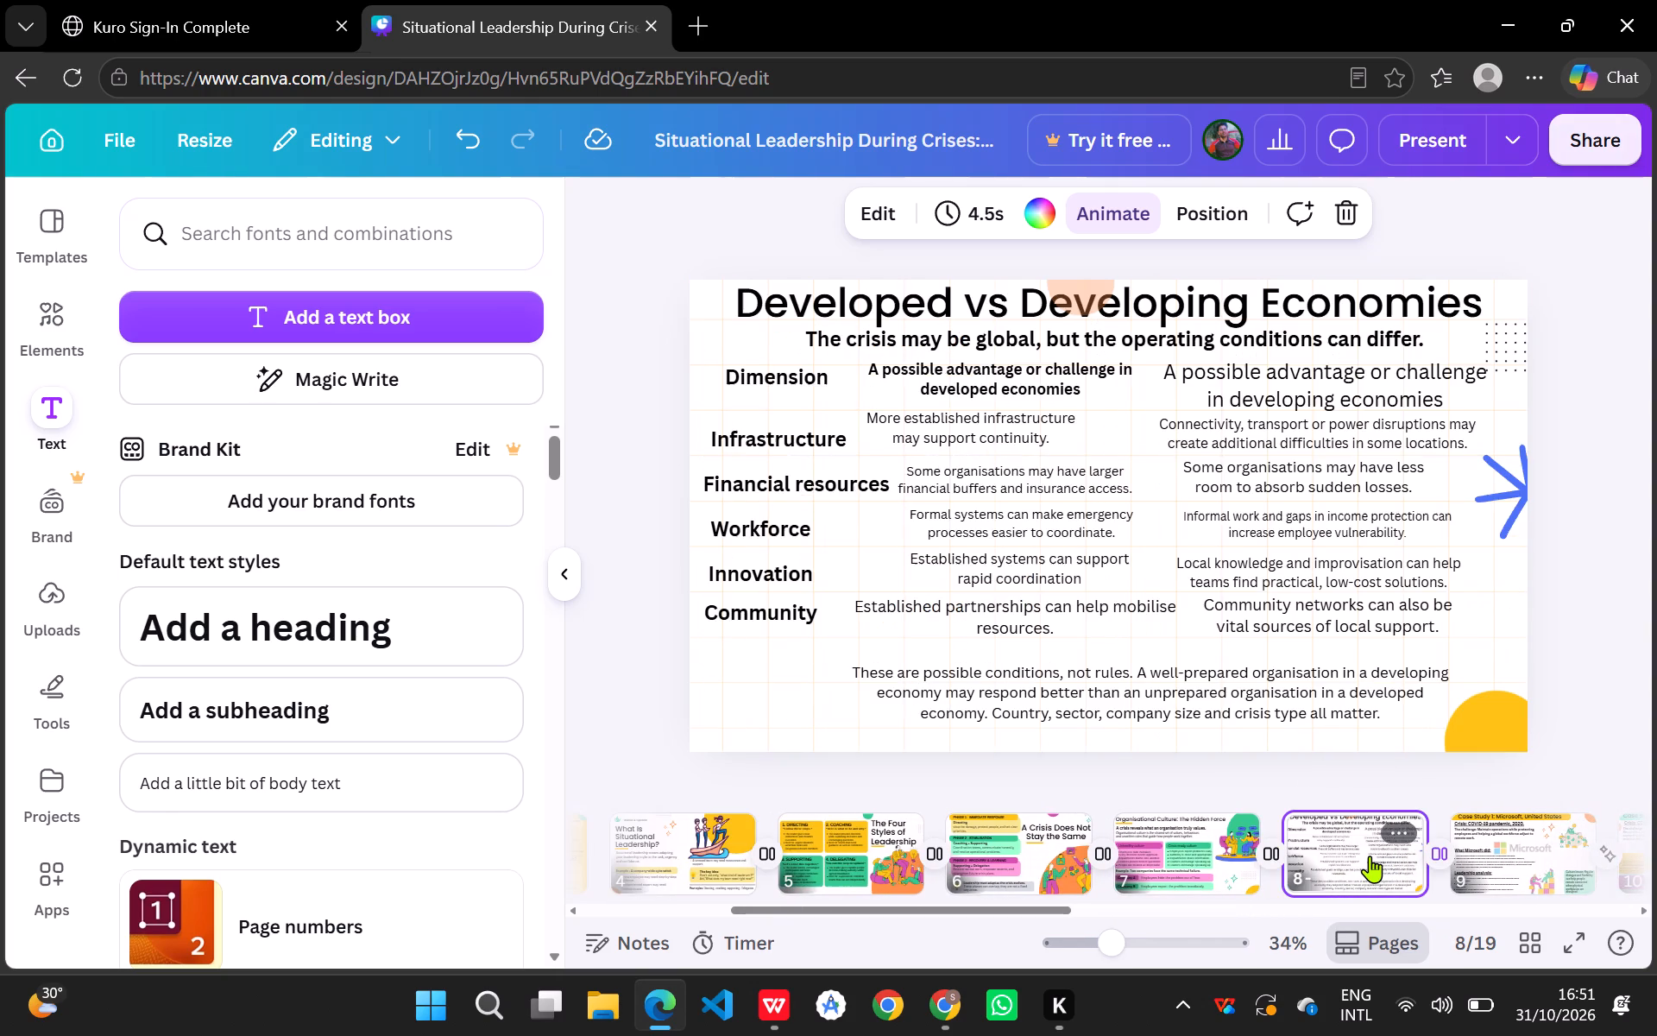
{"action": "left_click", "coordinate": [1198, 856]}
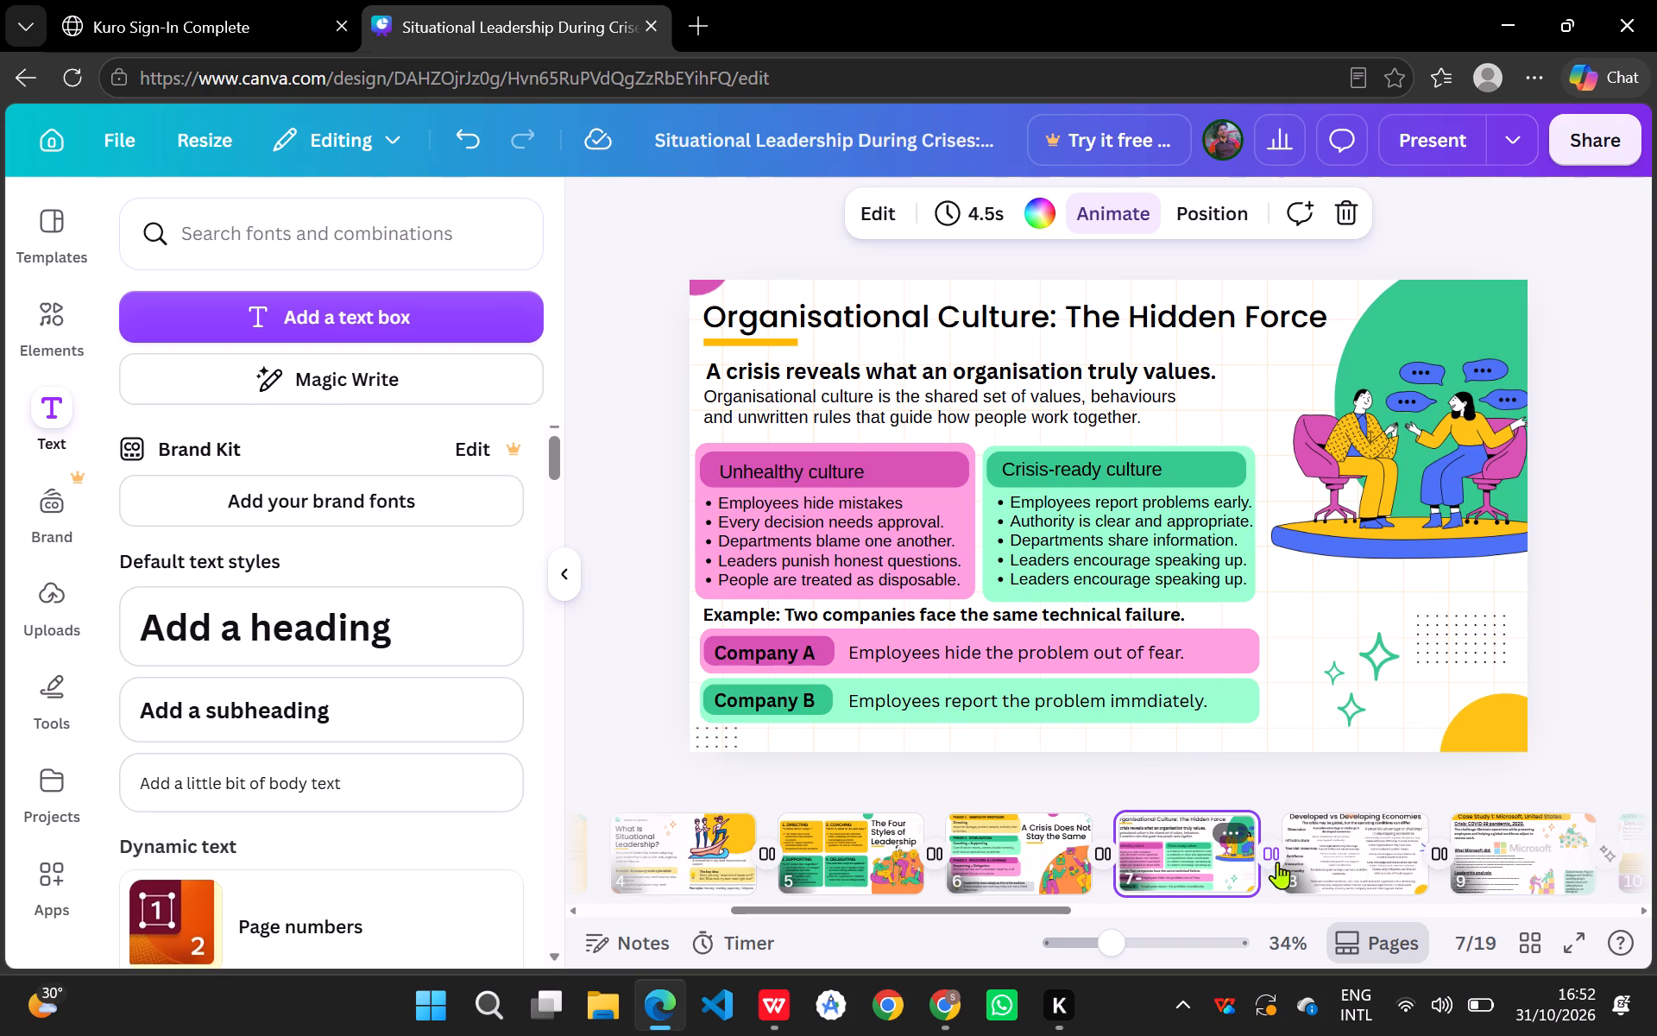
On slide 8, move the closing note about possible conditions down until it mostly extends past the slide's bottom edge.
{"action": "left_click", "coordinate": [1354, 844]}
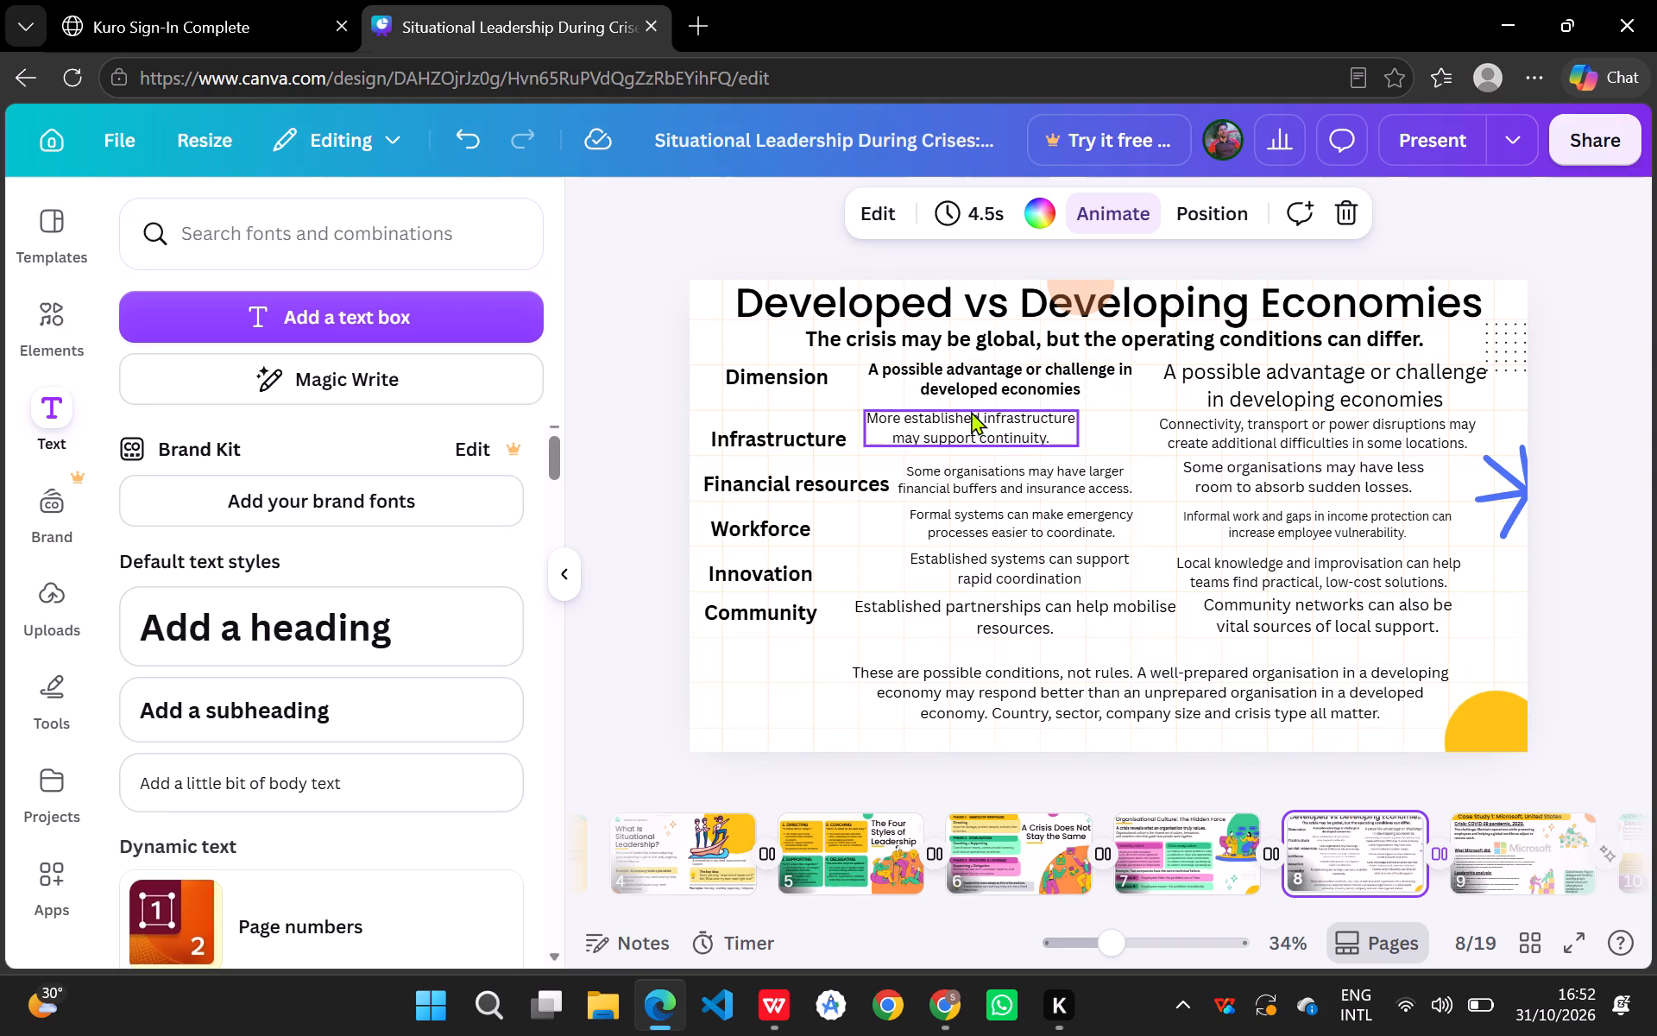
{"action": "left_click_drag", "start_coordinate": [1010, 703], "coordinate": [996, 749]}
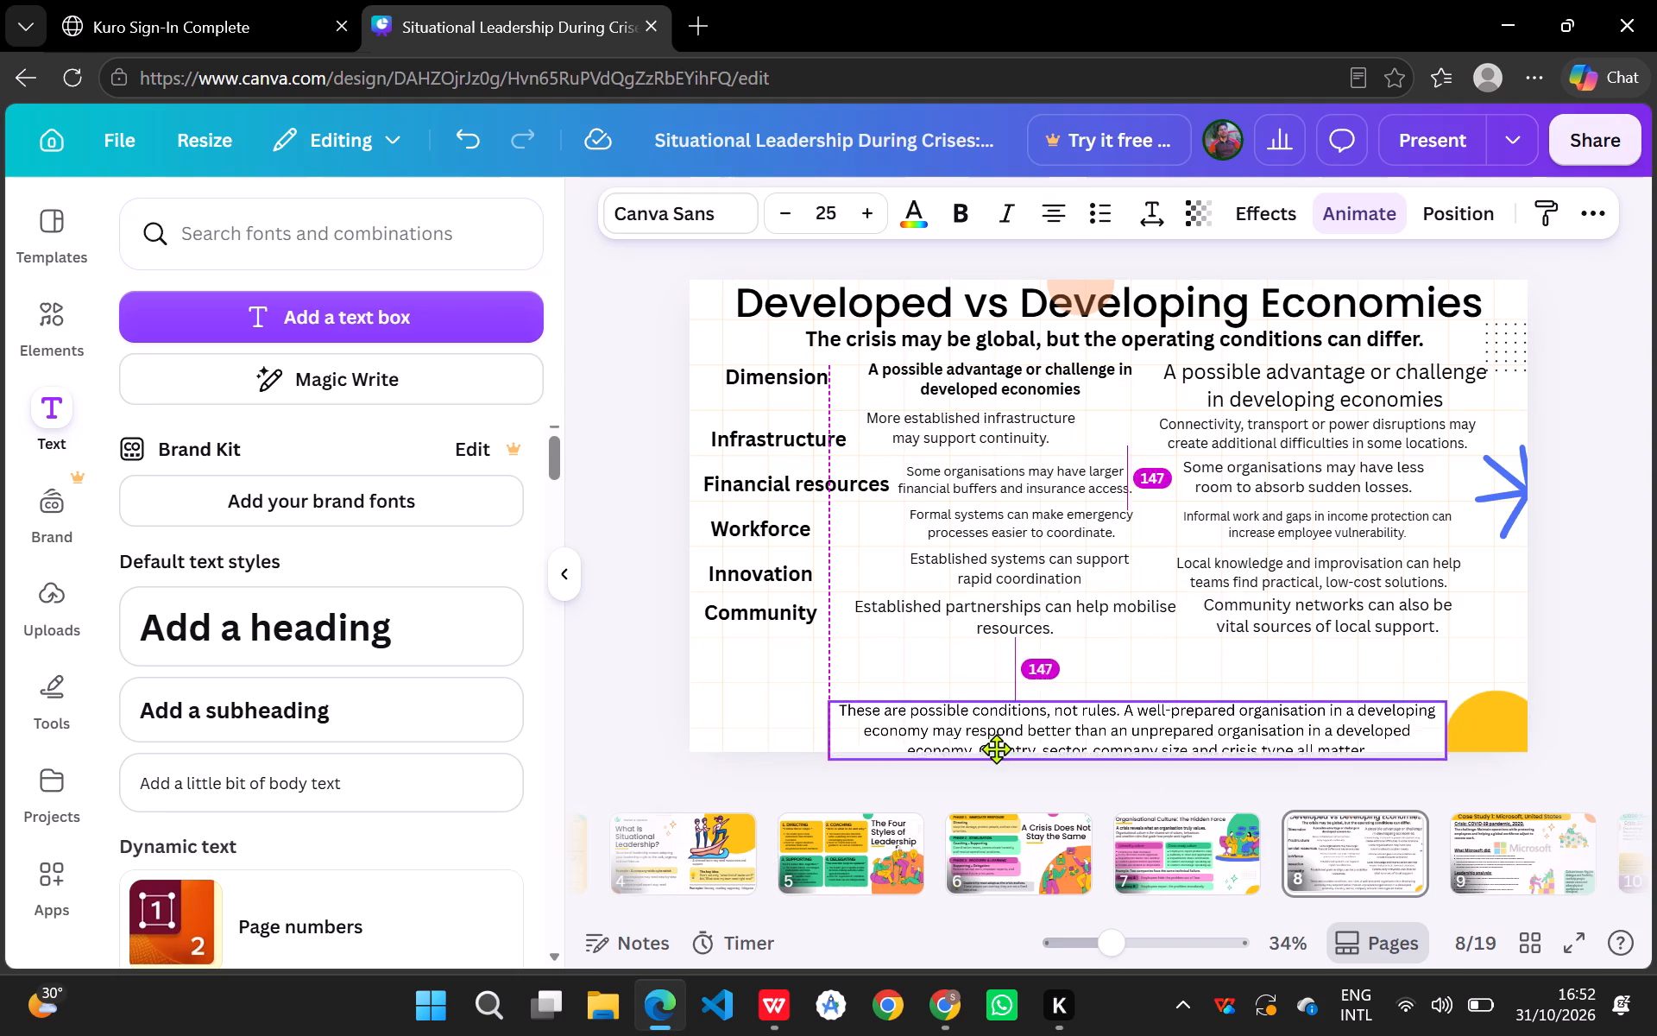
{"action": "left_click_drag", "start_coordinate": [996, 749], "coordinate": [976, 781]}
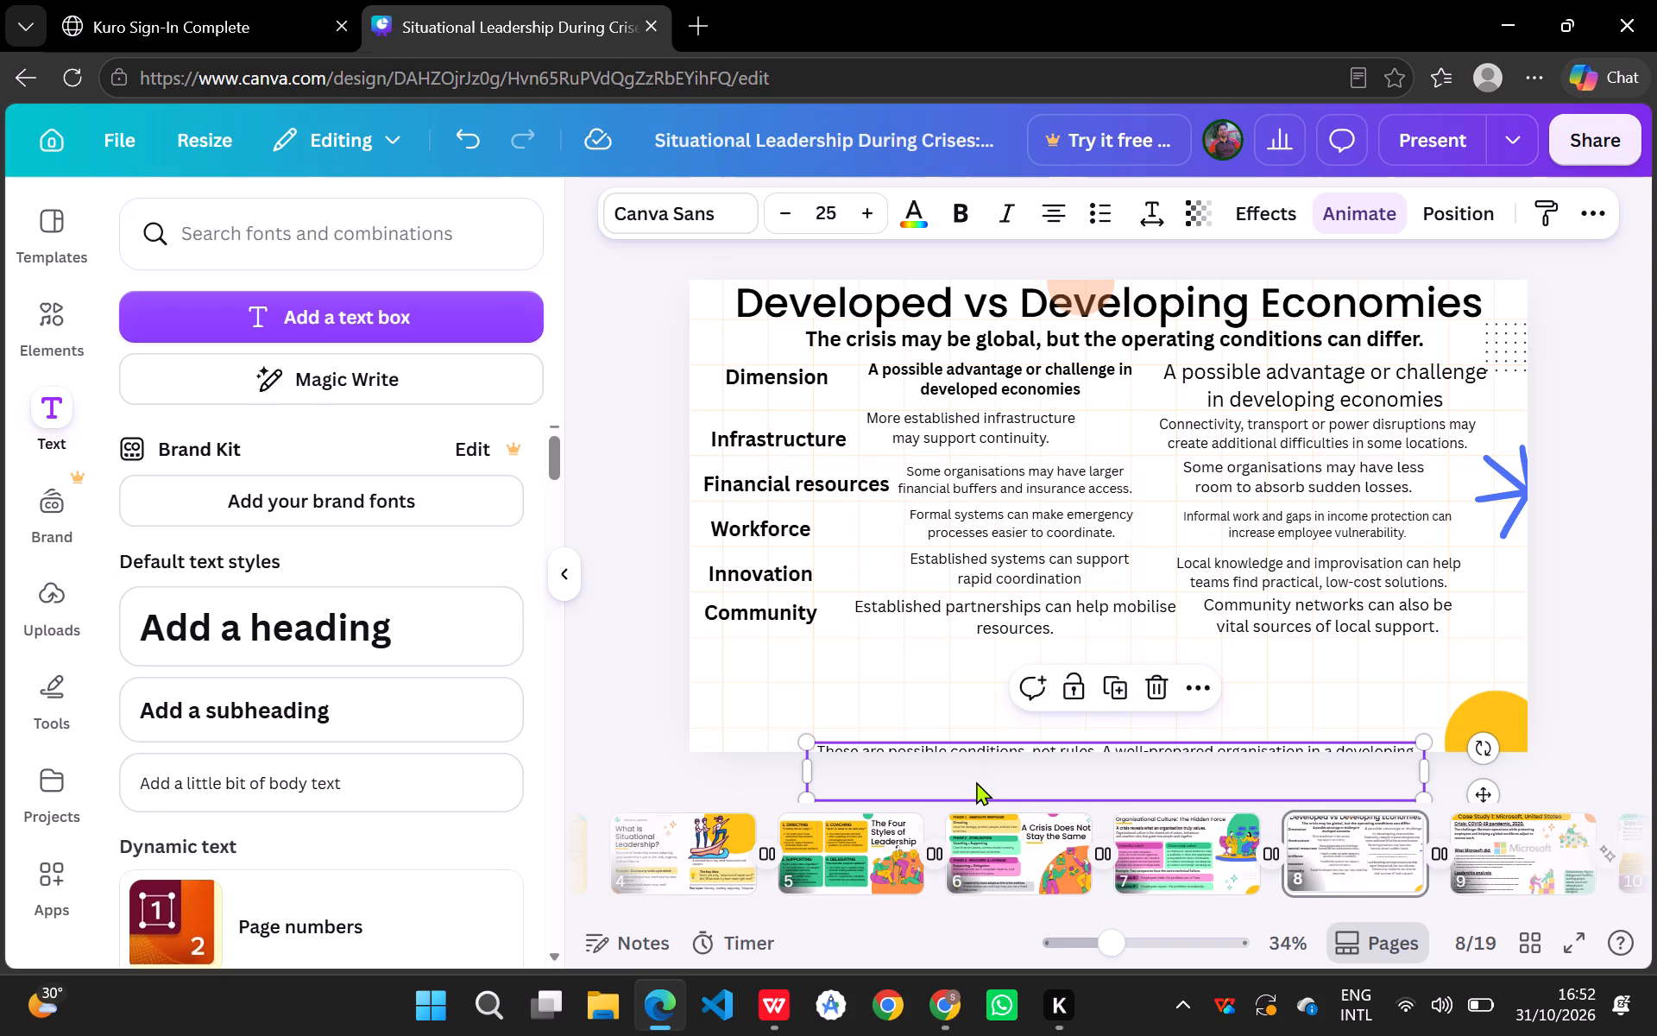
{"action": "left_click", "coordinate": [923, 301]}
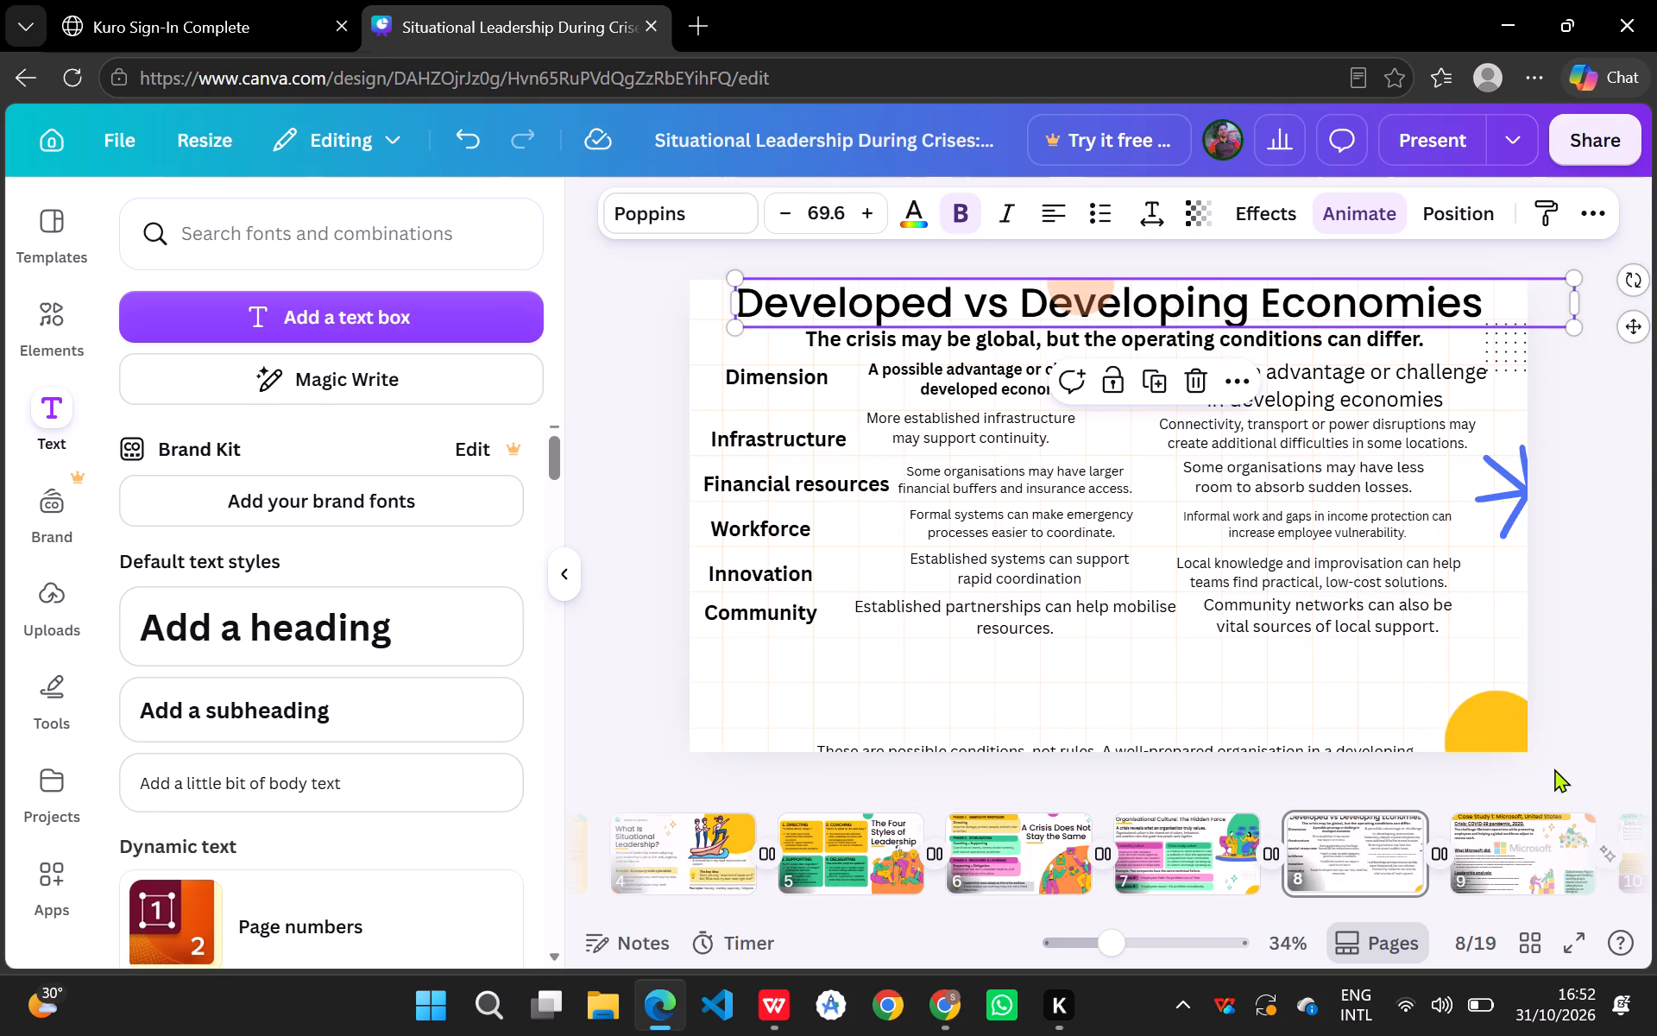
Duplicate the yellow corner circle on slide 8 and place the copy partly off the slide's top-left corner.
{"action": "left_click", "coordinate": [1522, 732]}
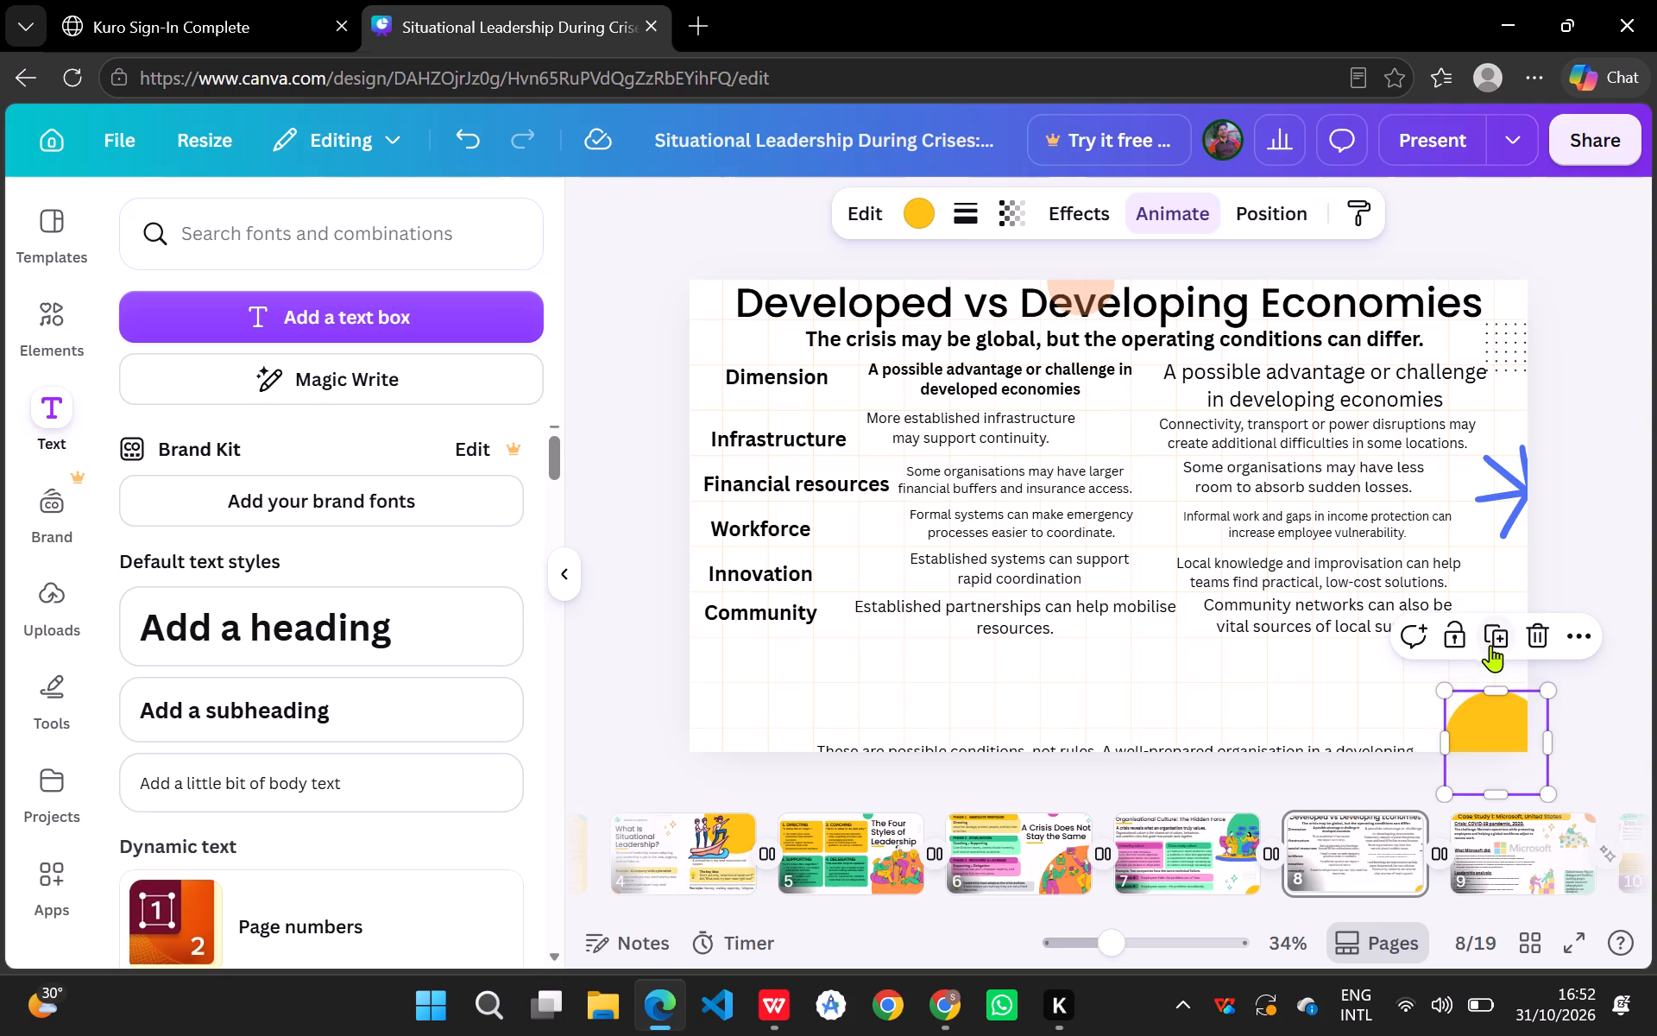
{"action": "key", "text": "ctrl+c"}
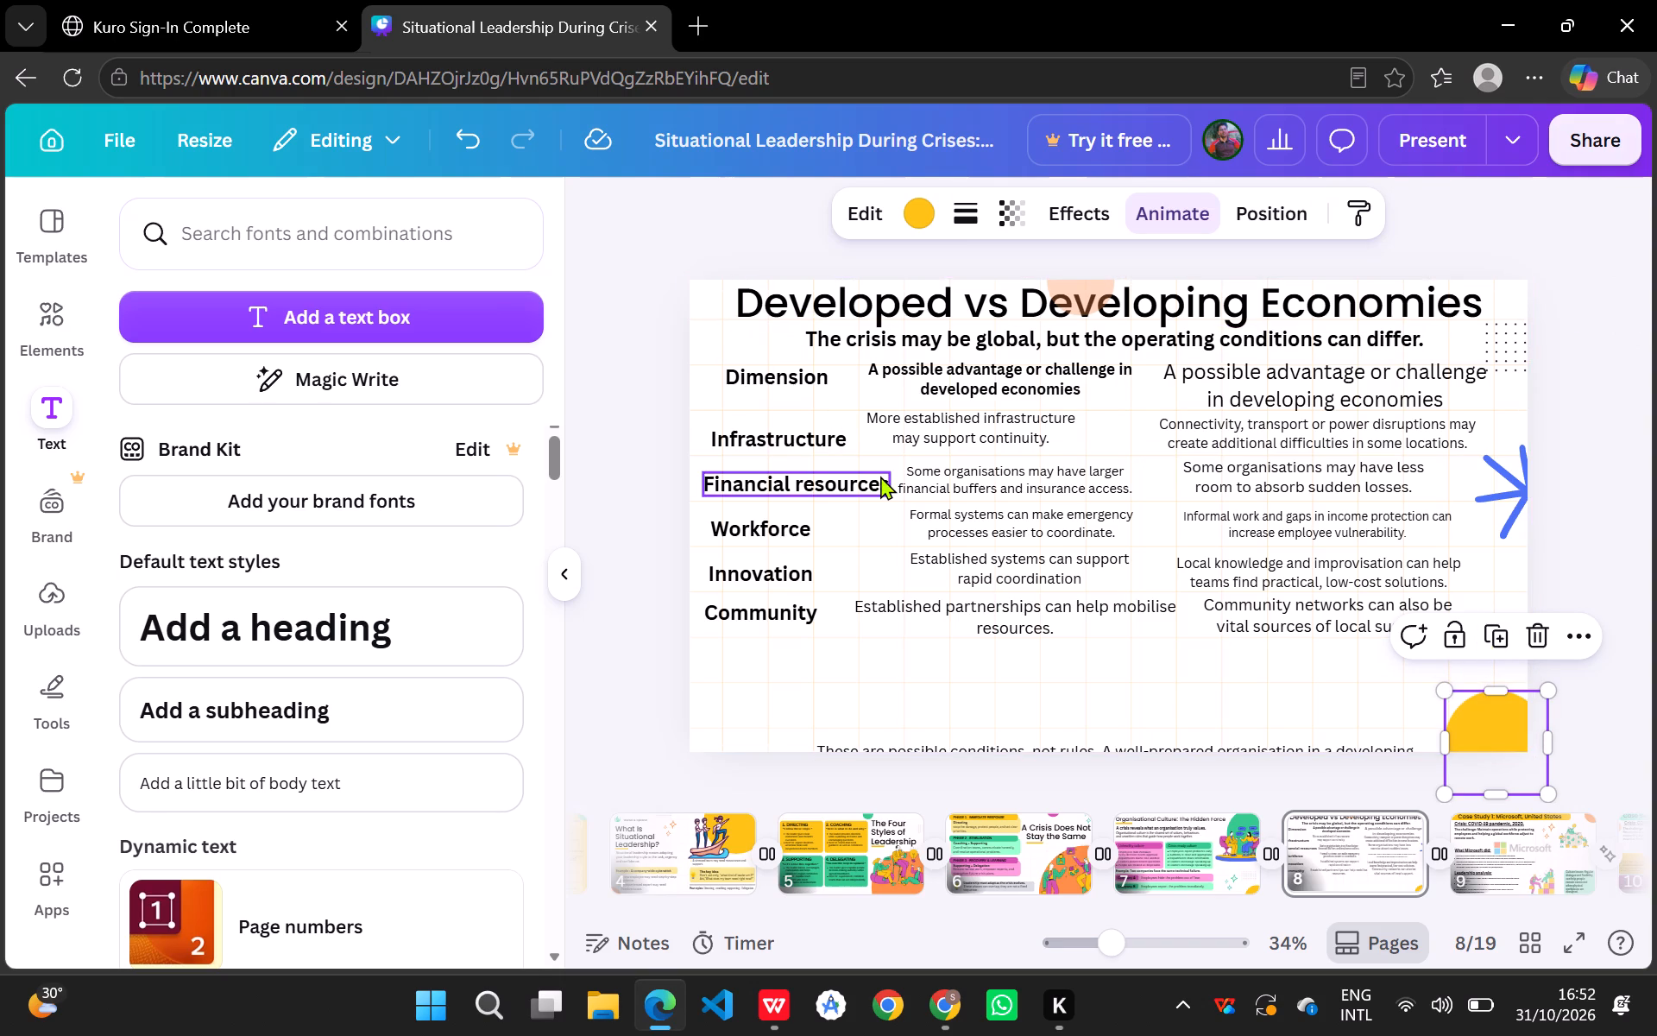
{"action": "key", "text": "ctrl+v"}
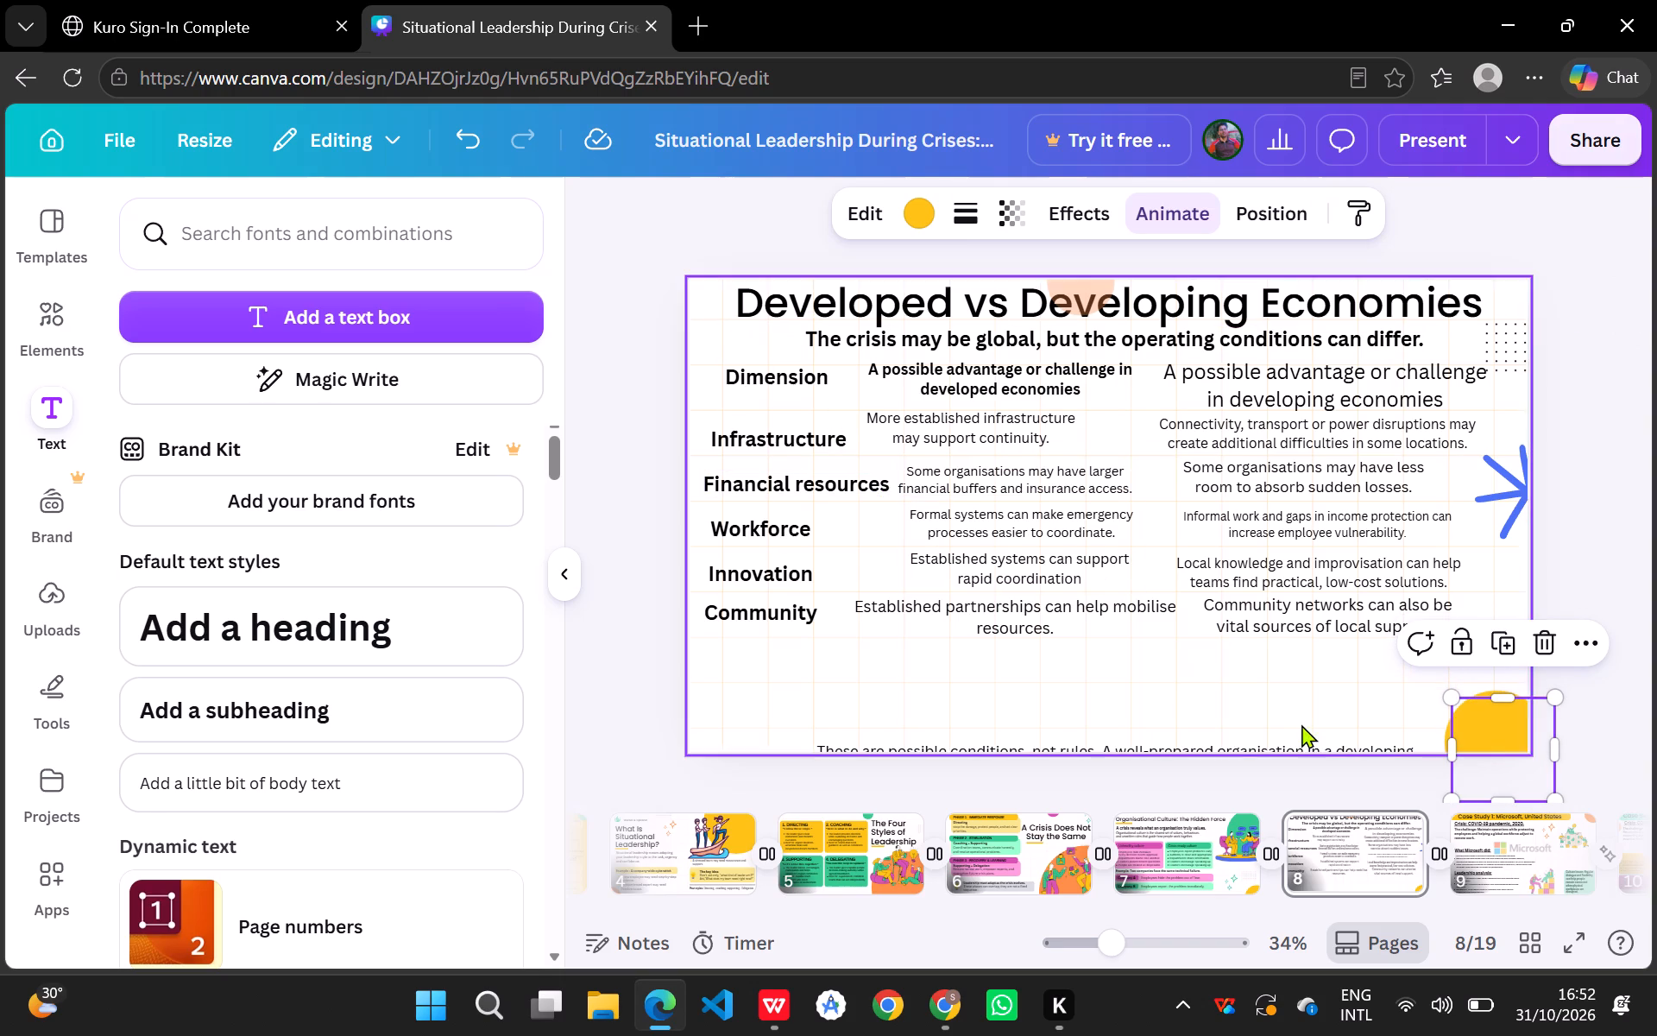
{"action": "left_click_drag", "start_coordinate": [1486, 773], "coordinate": [845, 401]}
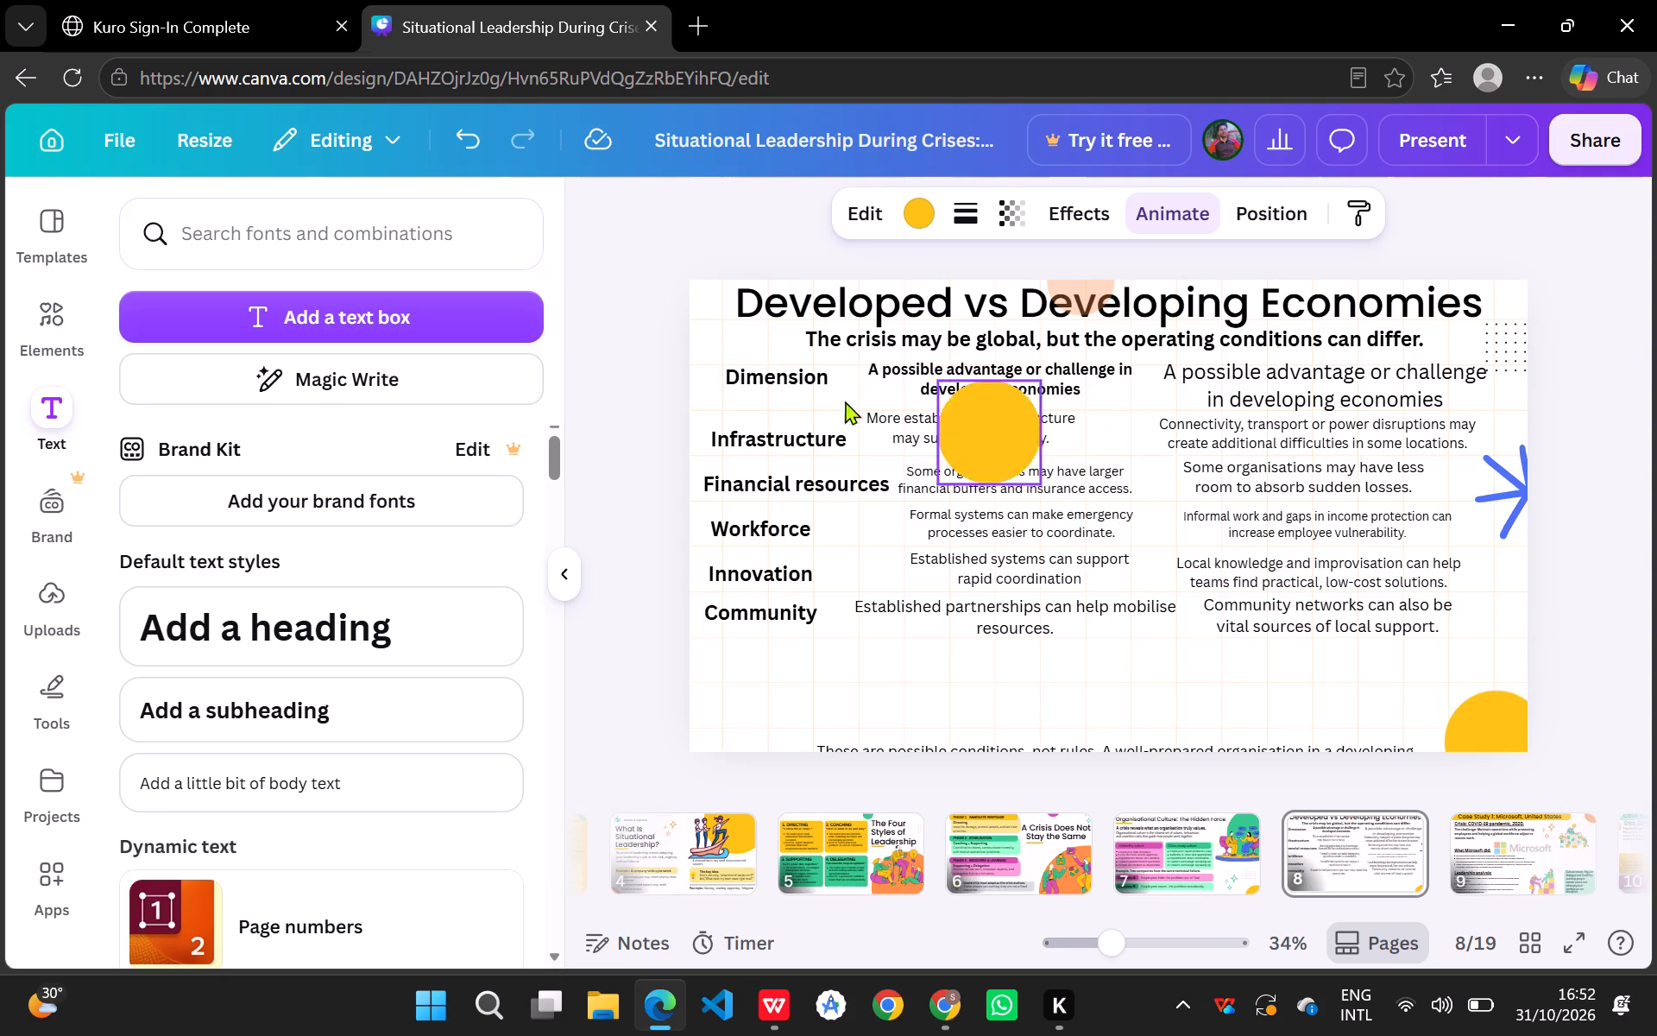
{"action": "left_click_drag", "start_coordinate": [845, 401], "coordinate": [670, 288]}
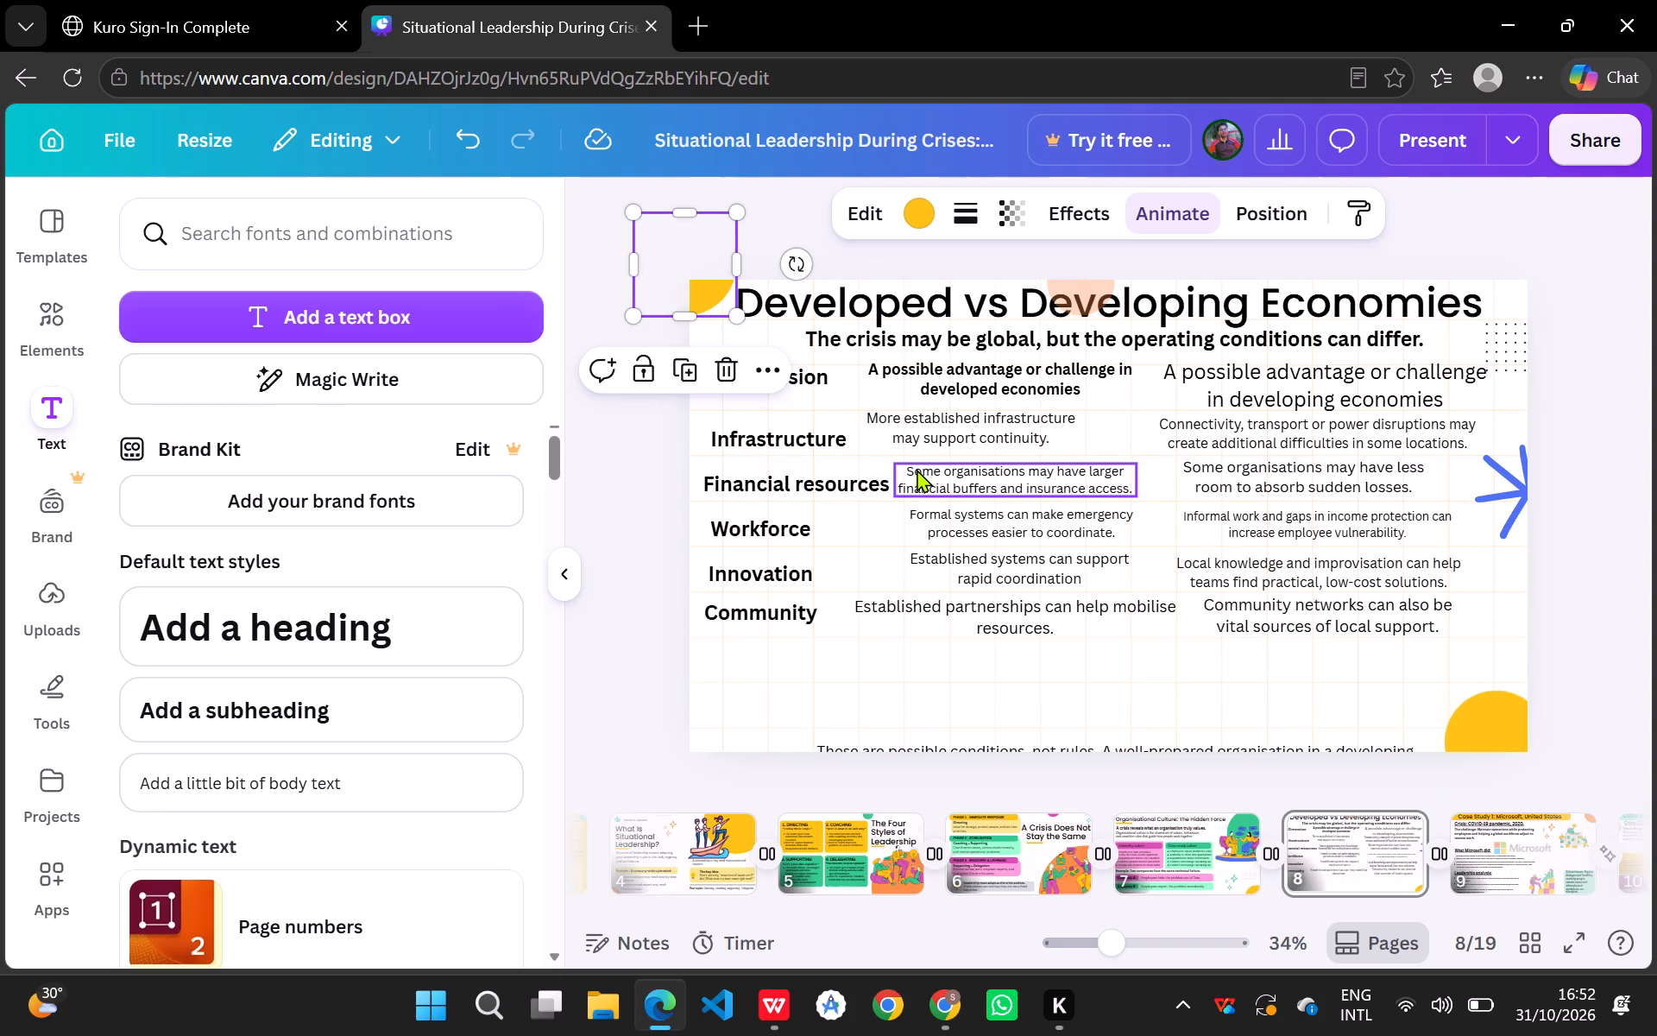
{"action": "left_click", "coordinate": [917, 469]}
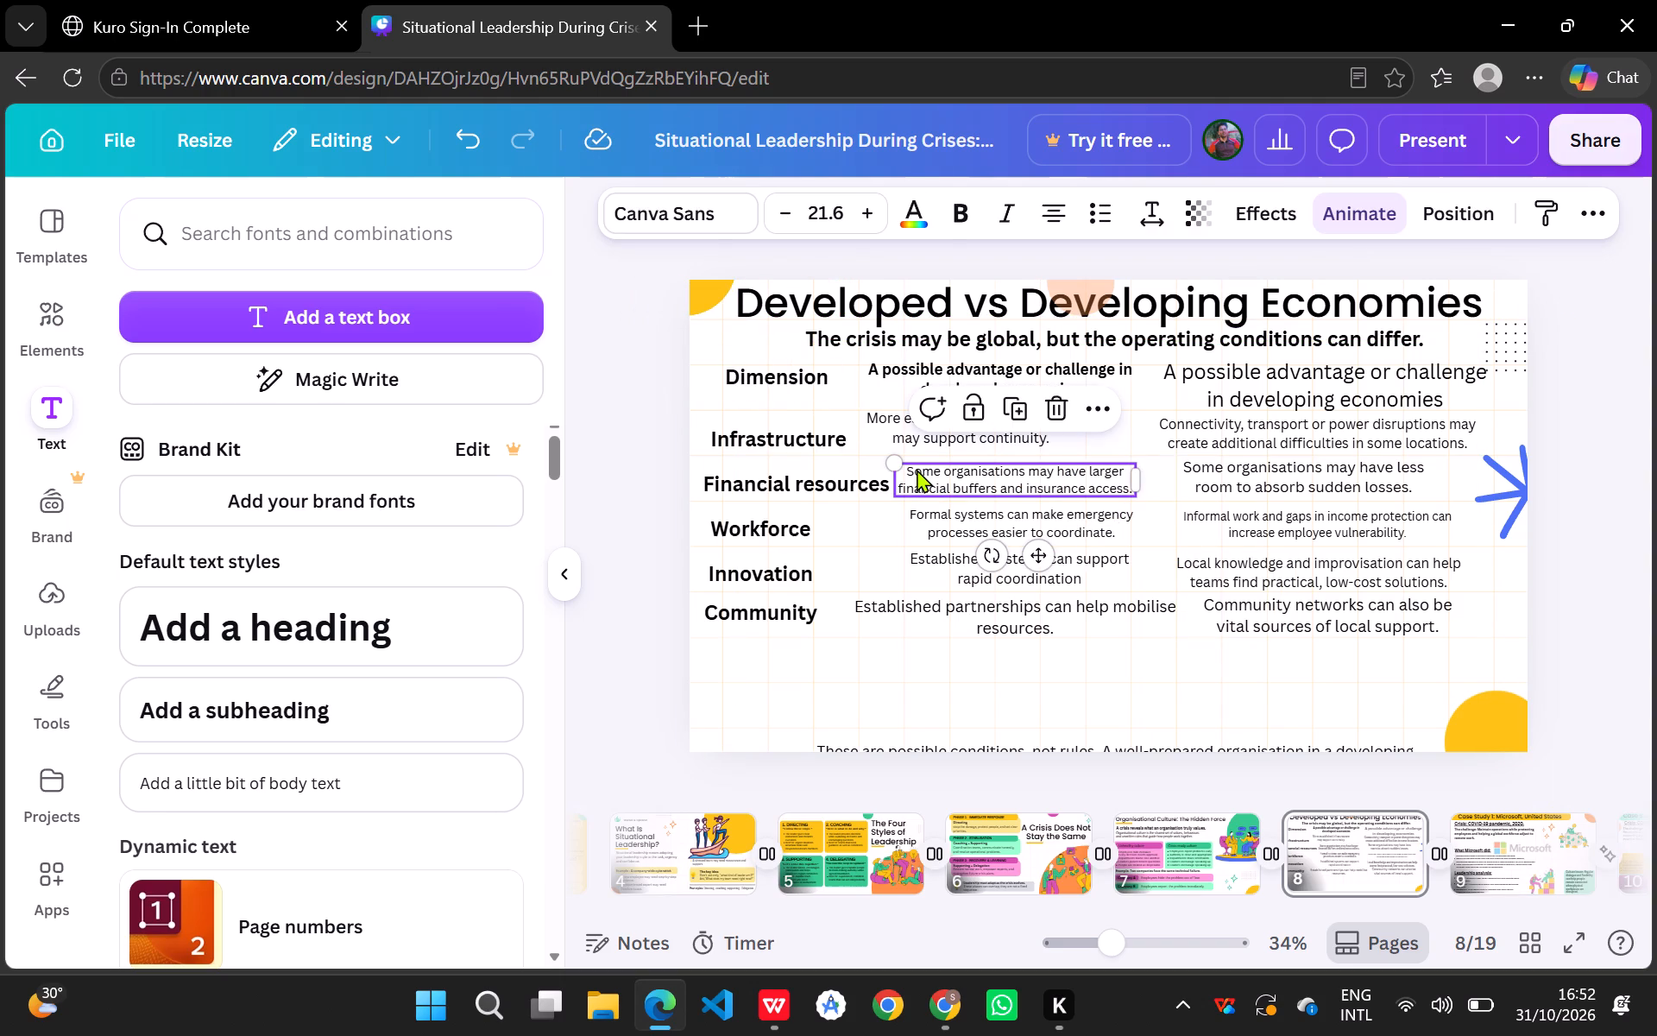
Reduce the font size of the "Developed vs Developing Economies" title to 67.6.
{"action": "left_click", "coordinate": [951, 307]}
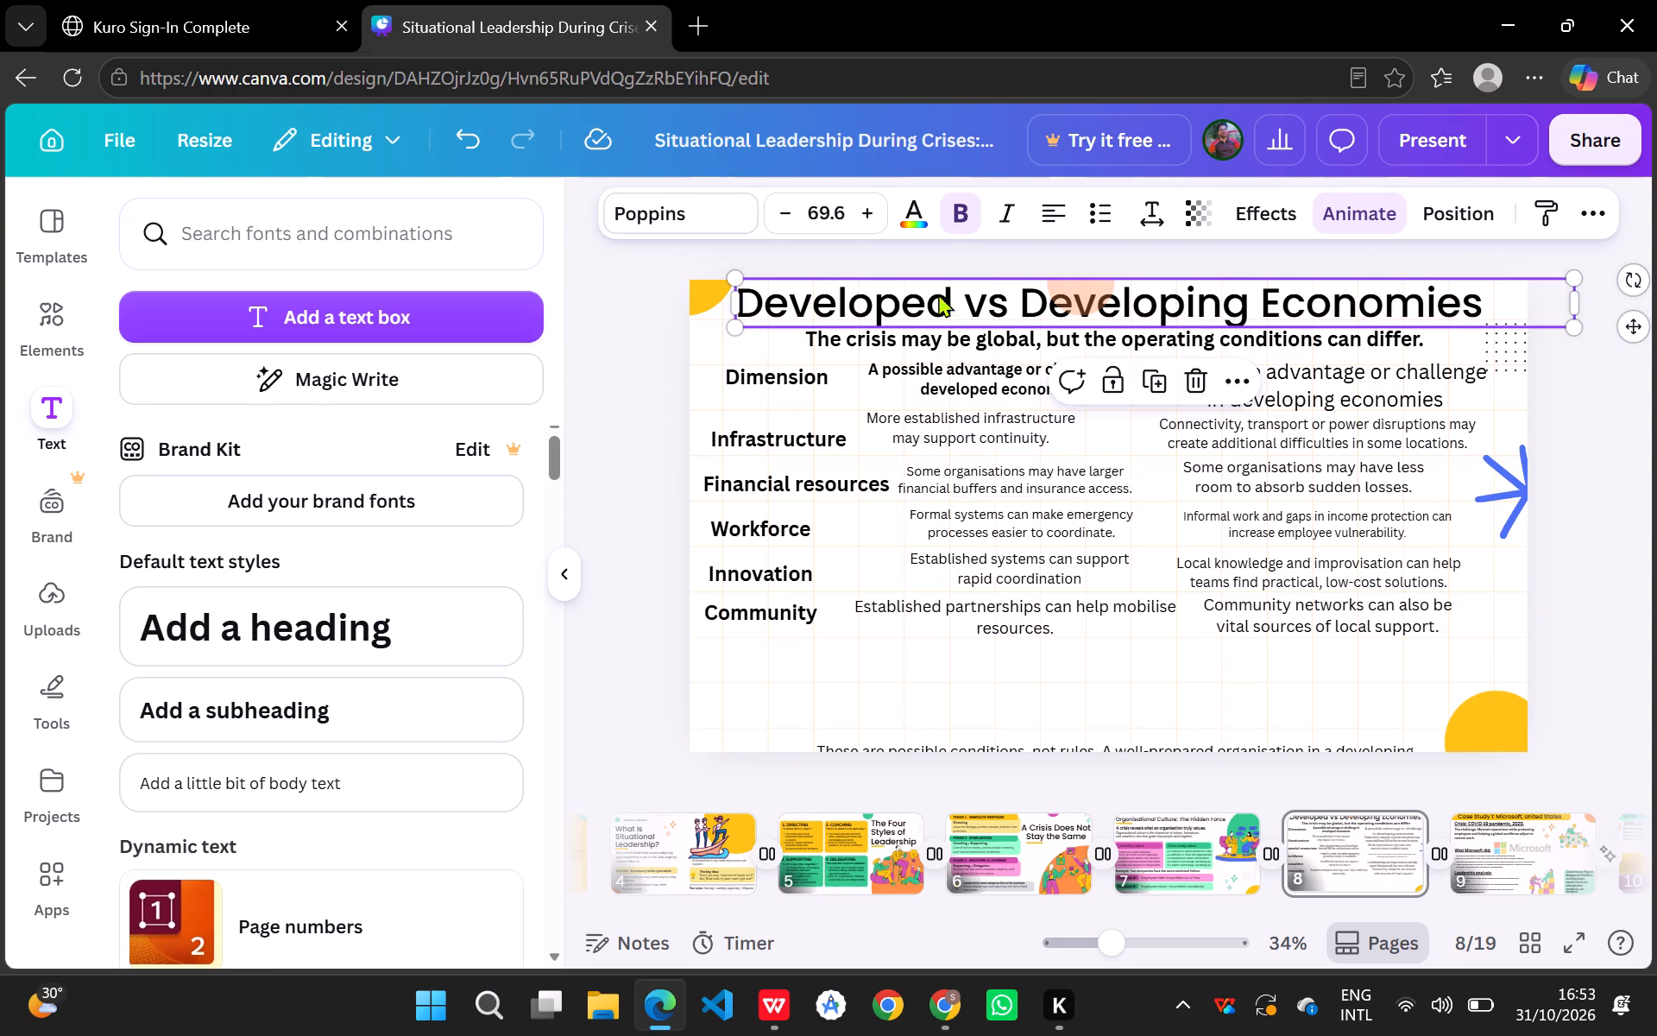
{"action": "double_click", "coordinate": [782, 213]}
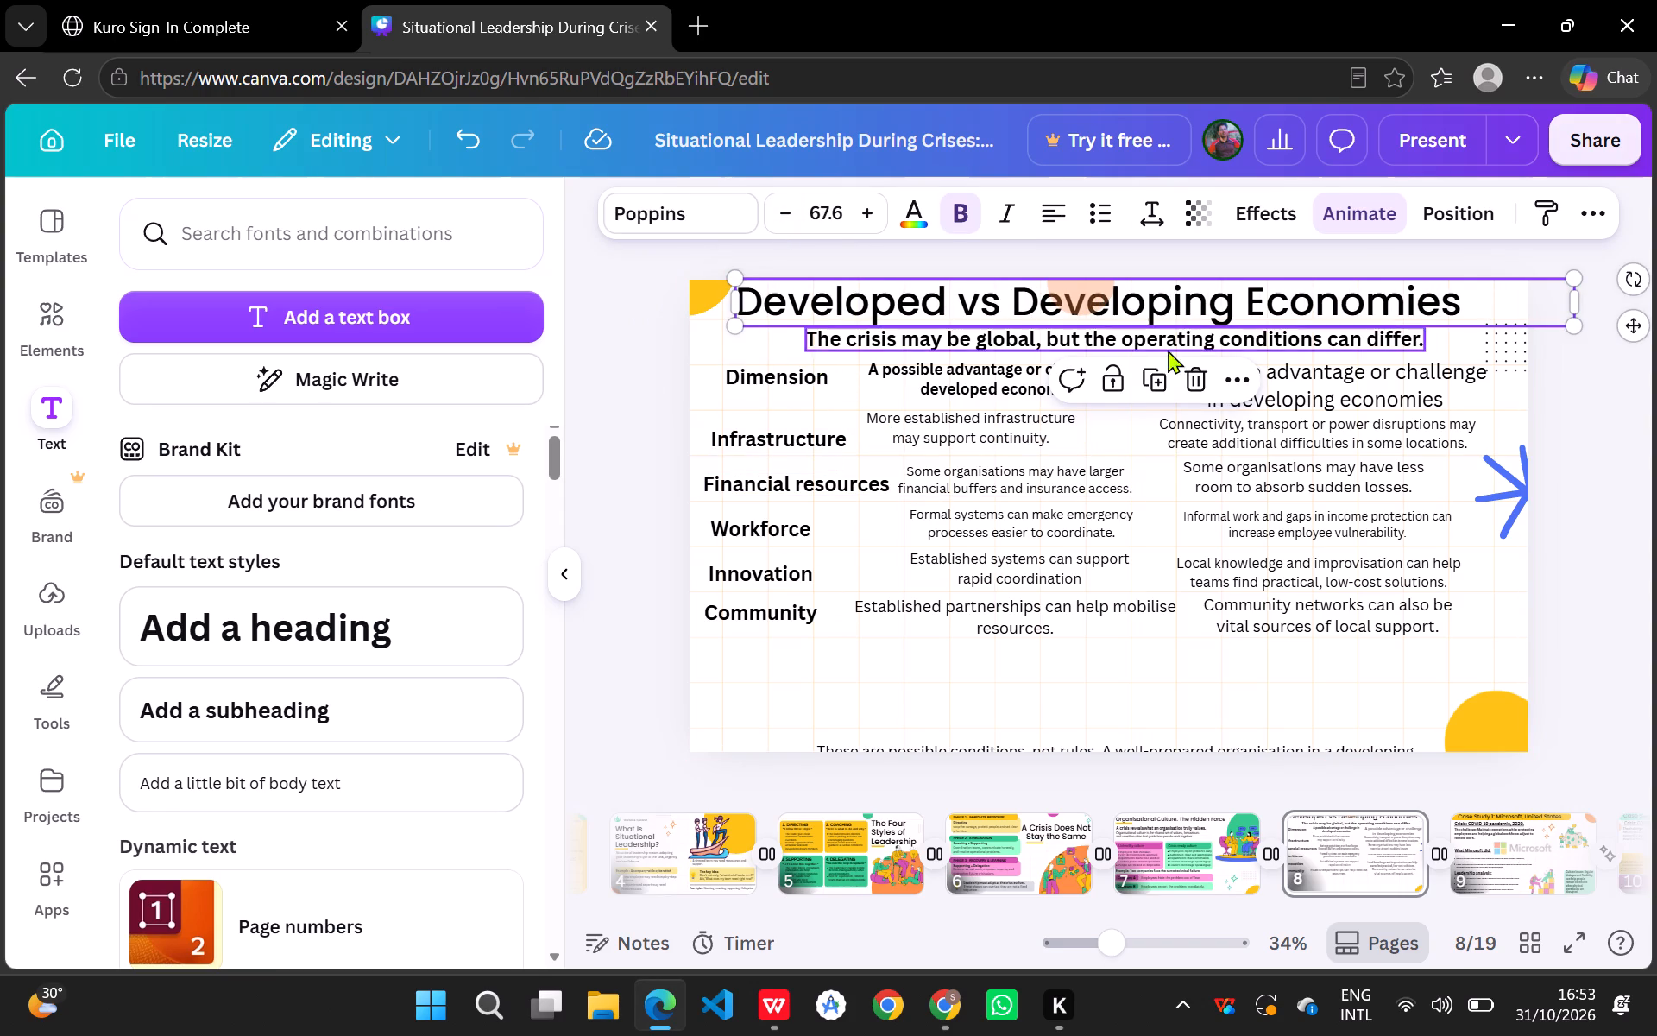
{"action": "left_click", "coordinate": [1431, 342]}
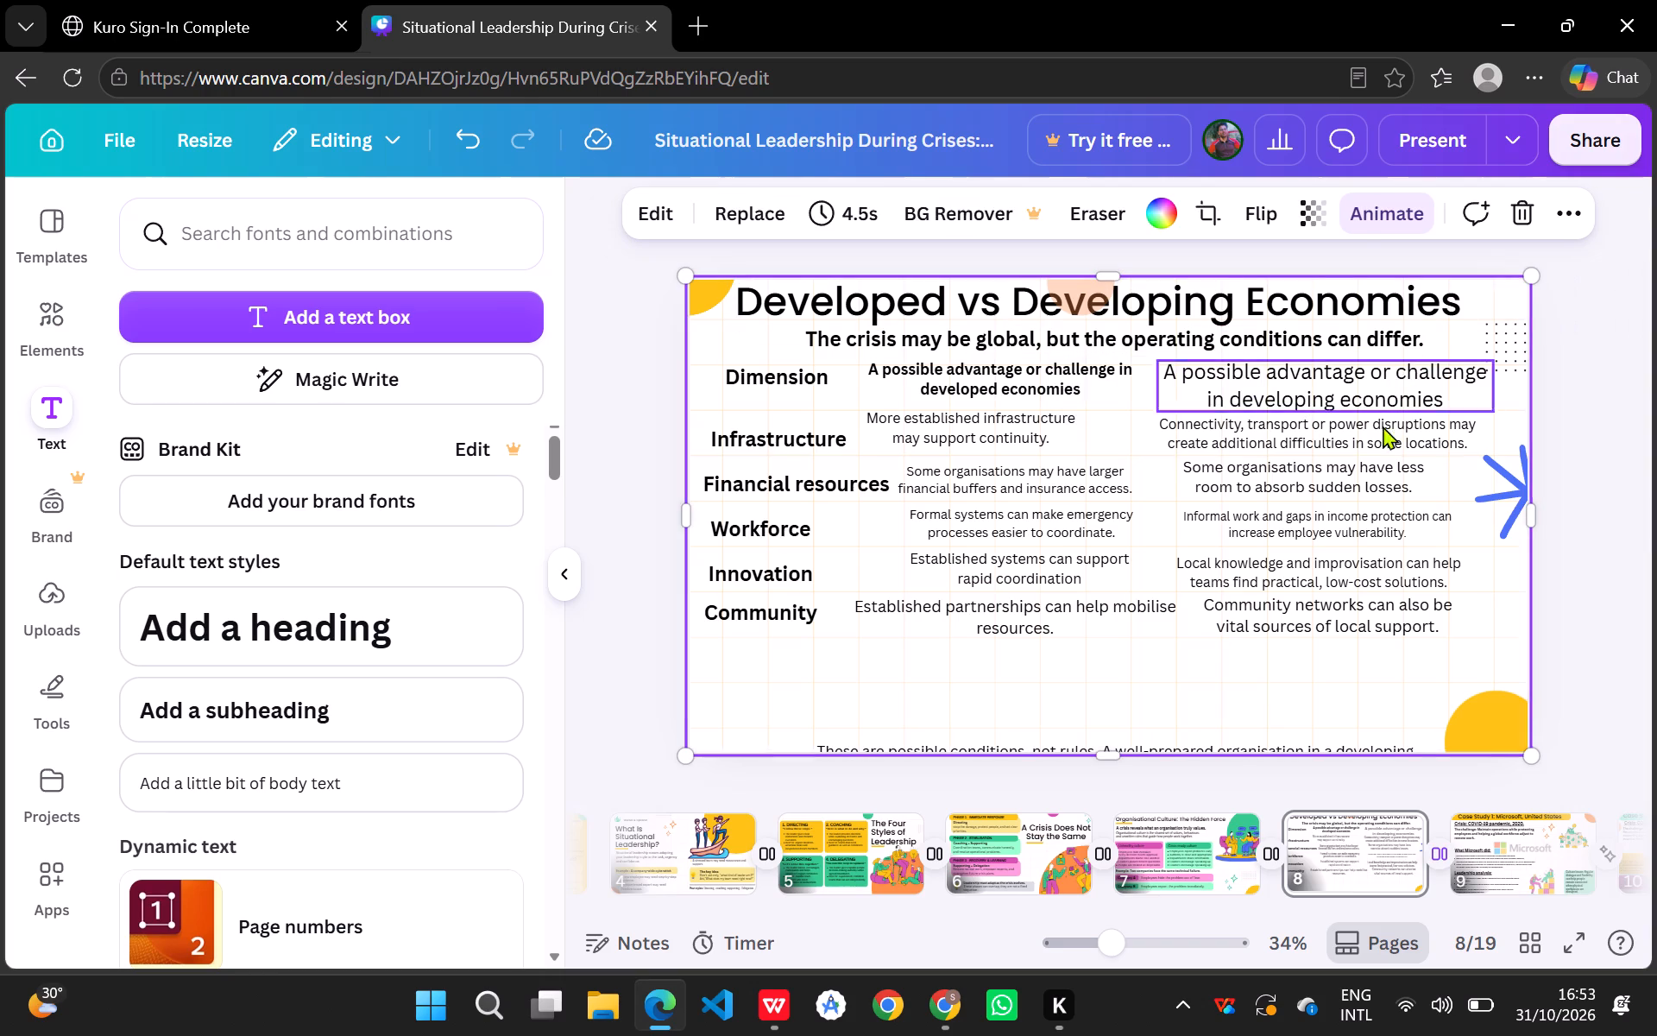
Move the "Community" label and its "Established partnerships" text down to just above the closing note, leaving a gap below the Innovation row.
{"action": "left_click_drag", "start_coordinate": [791, 621], "coordinate": [785, 677]}
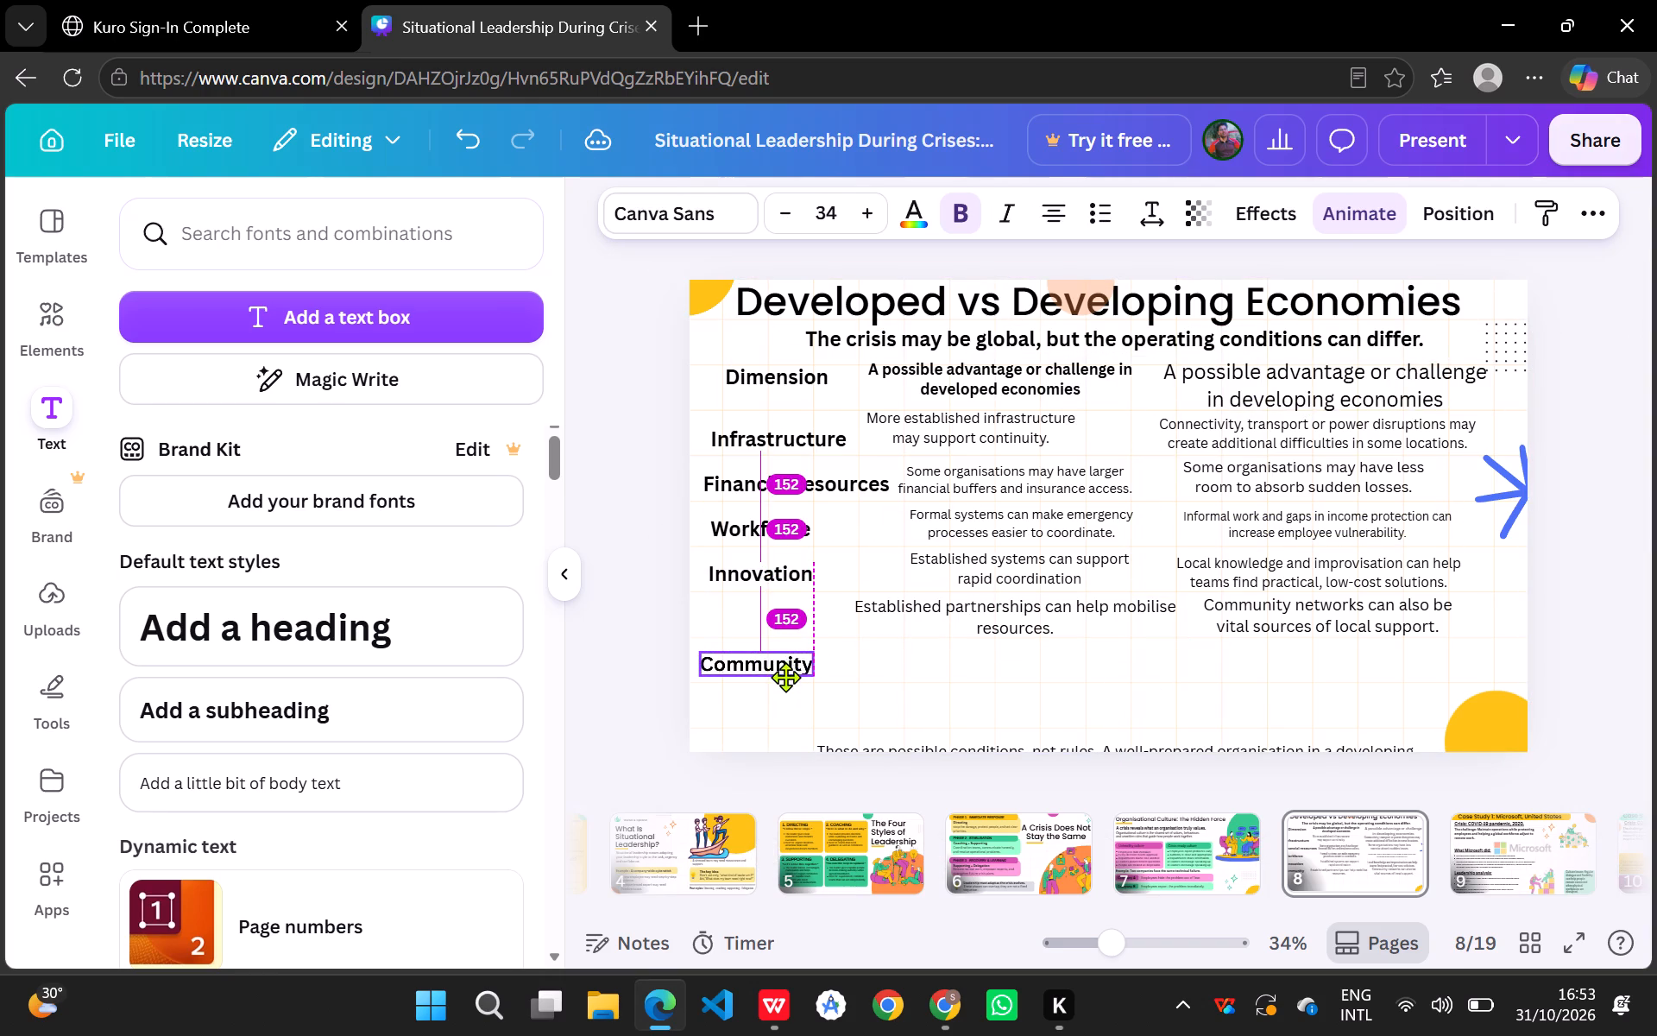
{"action": "left_click_drag", "start_coordinate": [785, 677], "coordinate": [785, 679]}
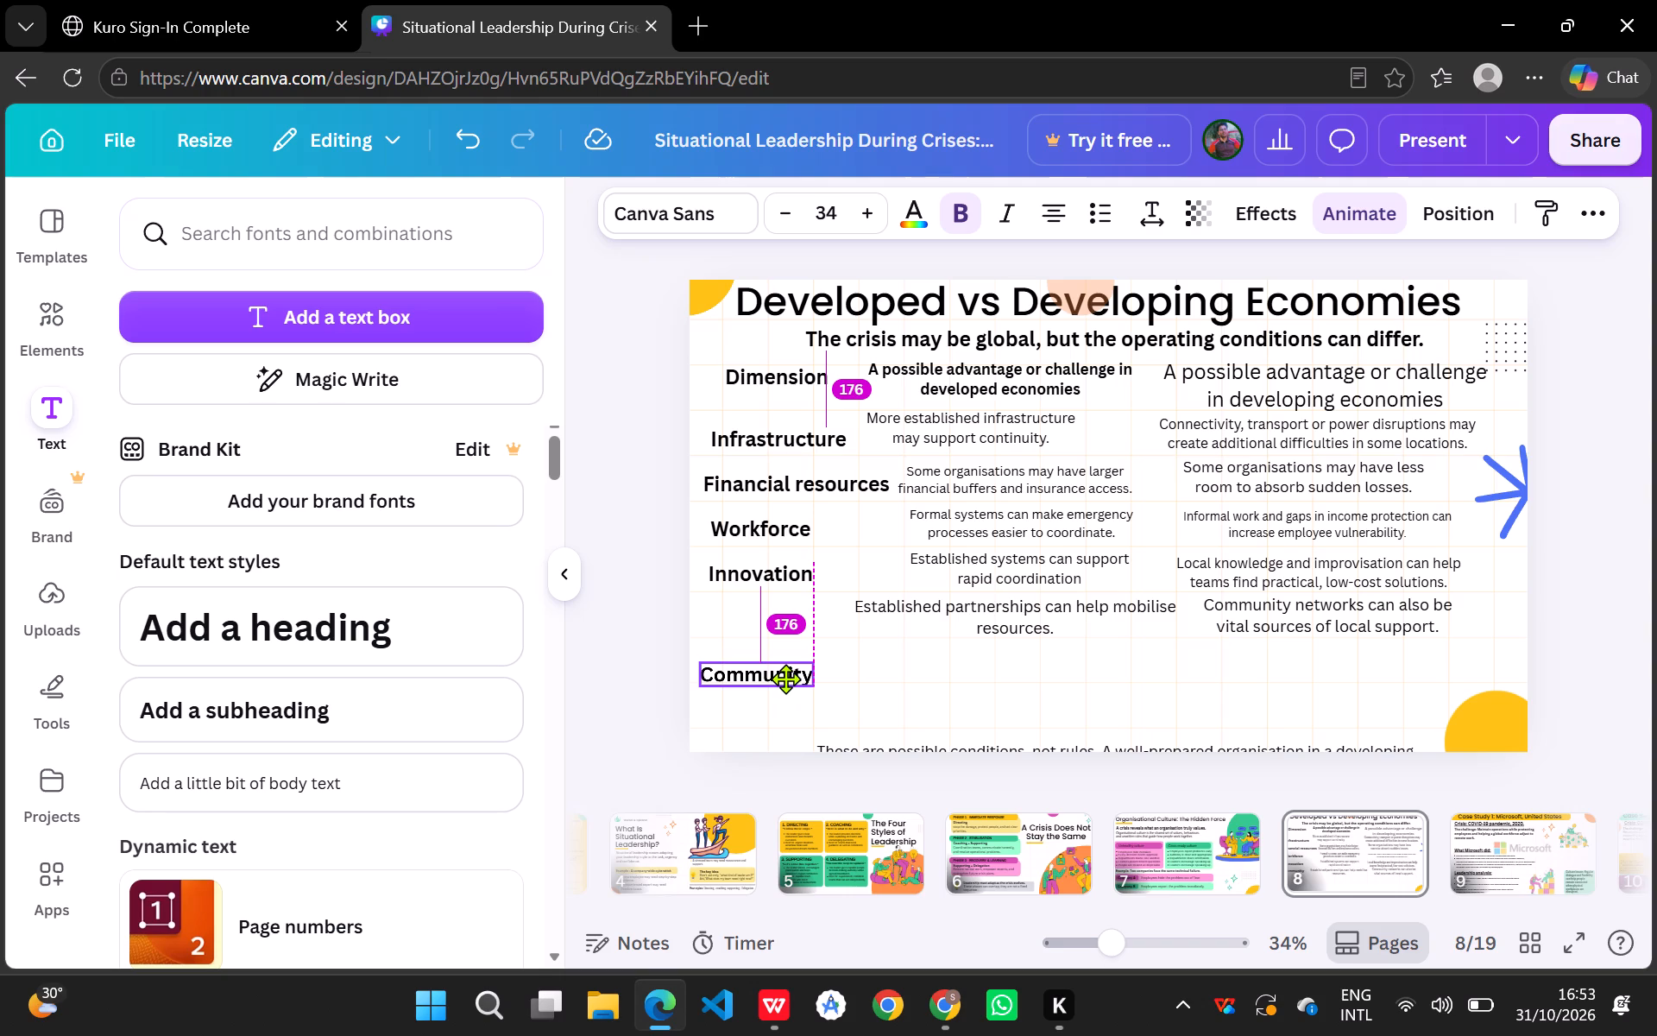
{"action": "left_click_drag", "start_coordinate": [785, 679], "coordinate": [788, 683]}
{"action": "left_click_drag", "start_coordinate": [1030, 624], "coordinate": [1036, 675]}
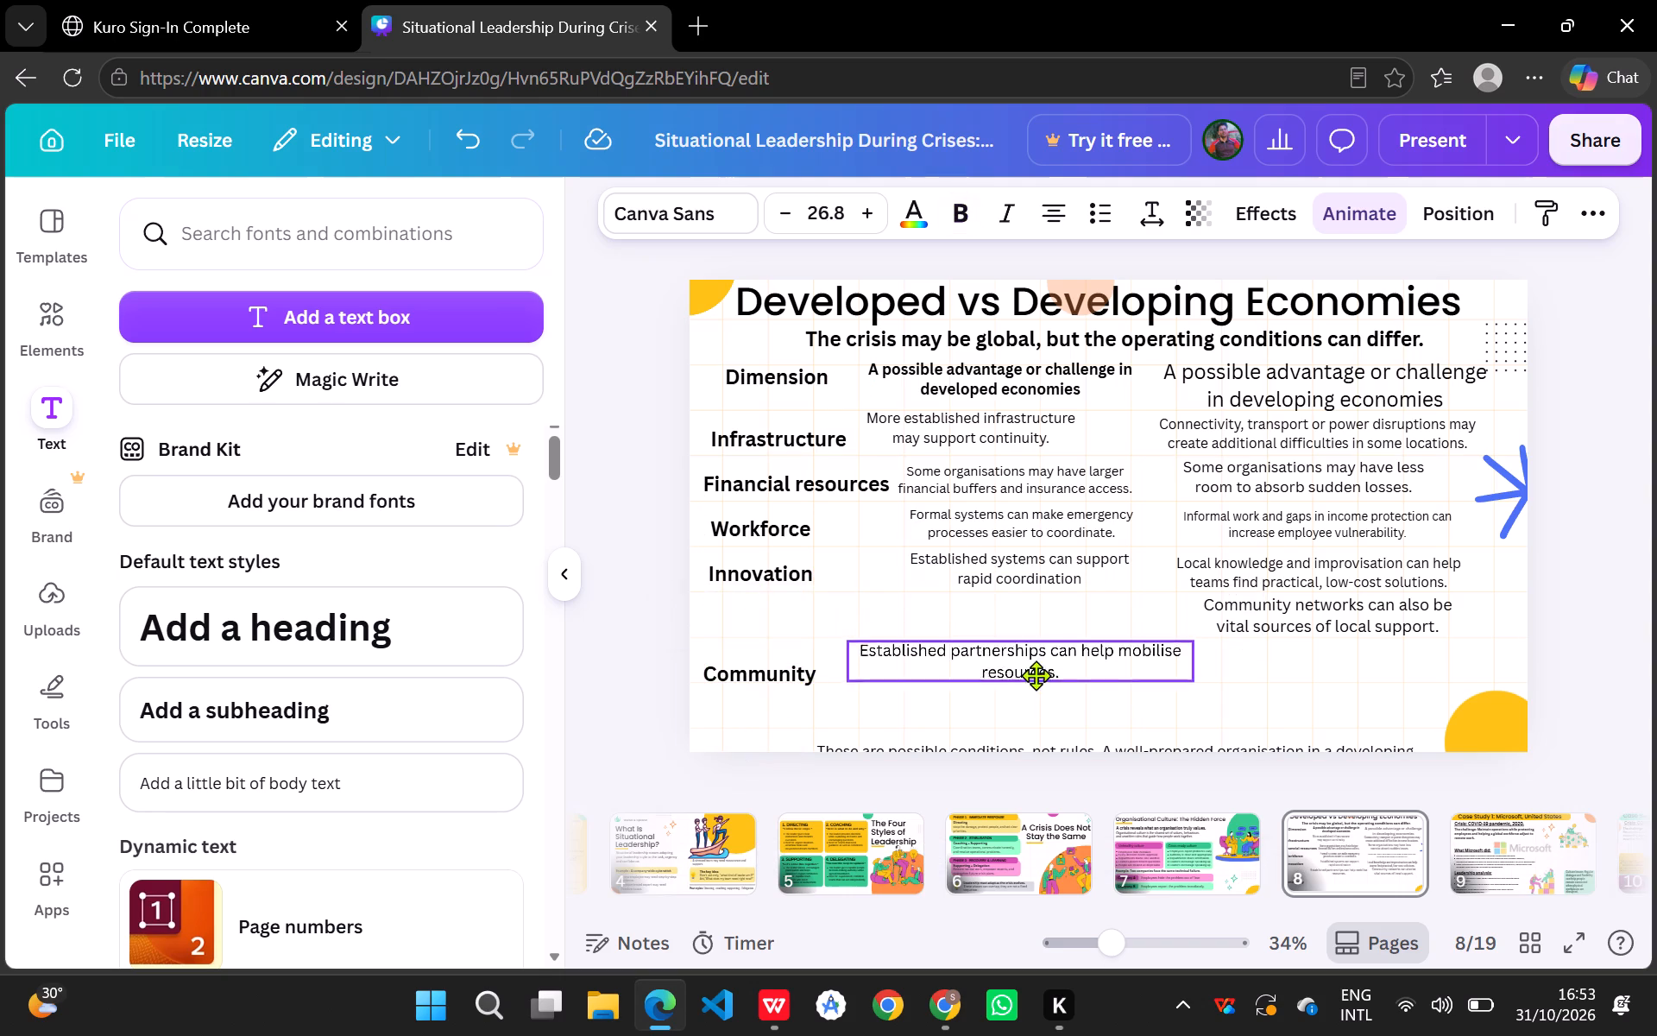
{"action": "left_click_drag", "start_coordinate": [1036, 675], "coordinate": [1037, 686]}
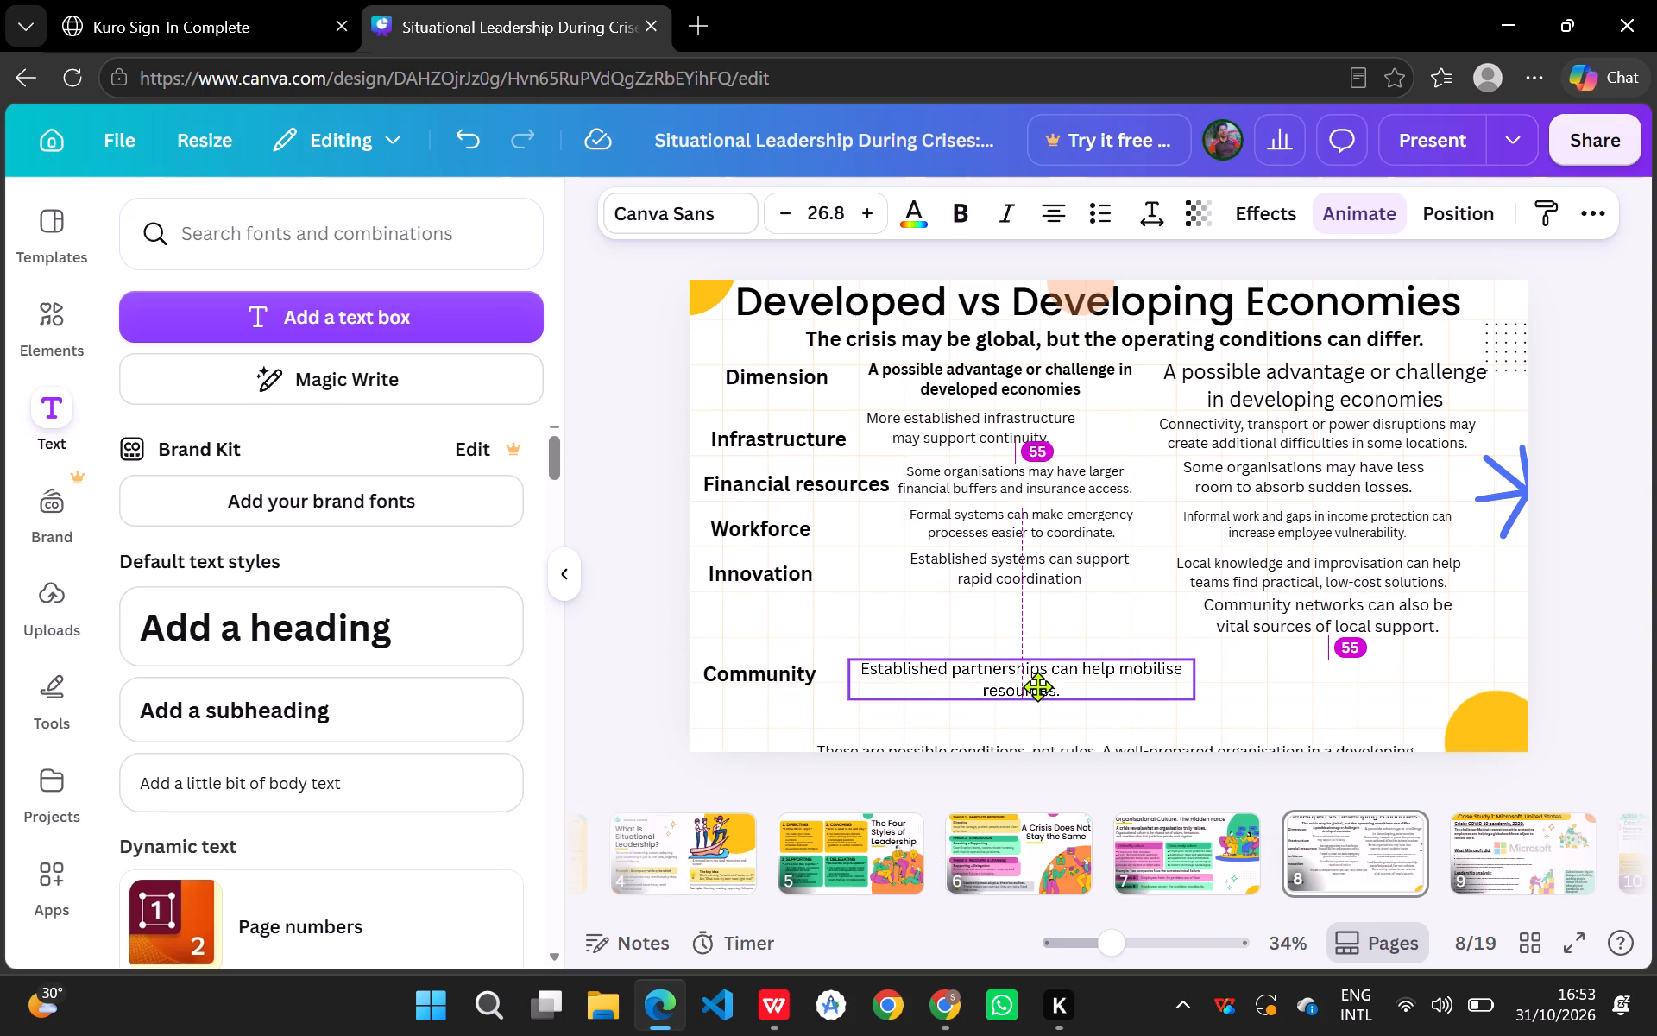
{"action": "left_click_drag", "start_coordinate": [1037, 686], "coordinate": [1037, 687]}
{"action": "left_click_drag", "start_coordinate": [756, 670], "coordinate": [758, 689]}
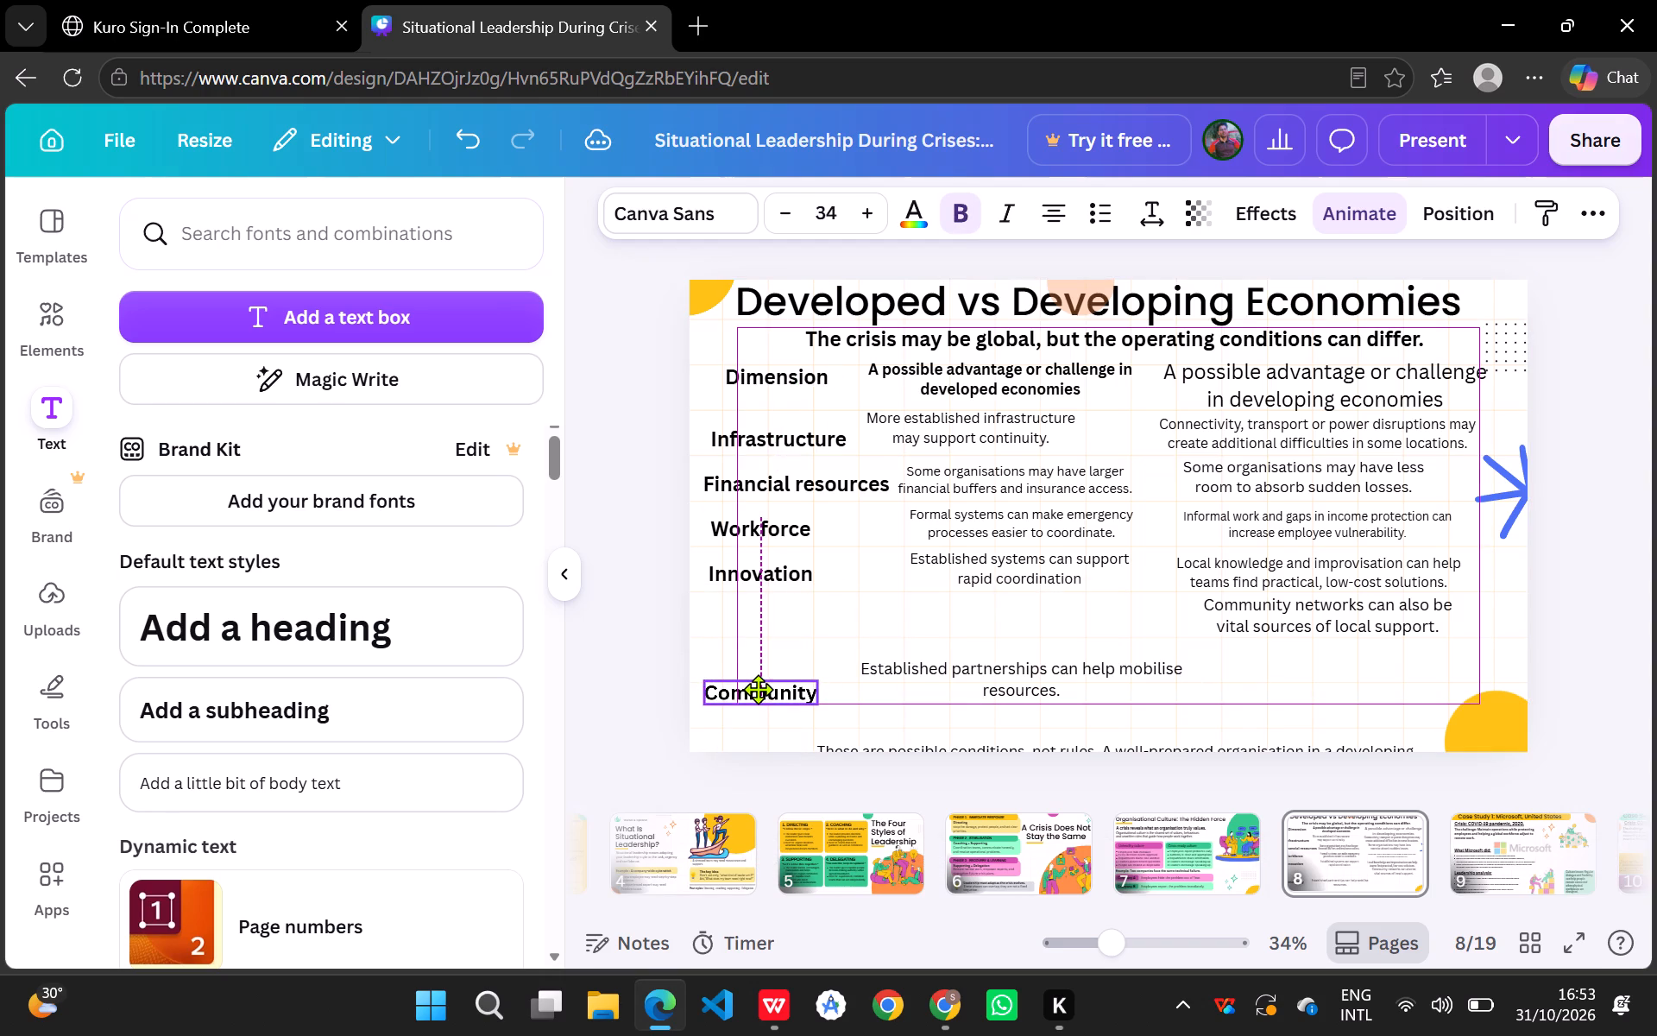
{"action": "left_click_drag", "start_coordinate": [758, 689], "coordinate": [761, 692]}
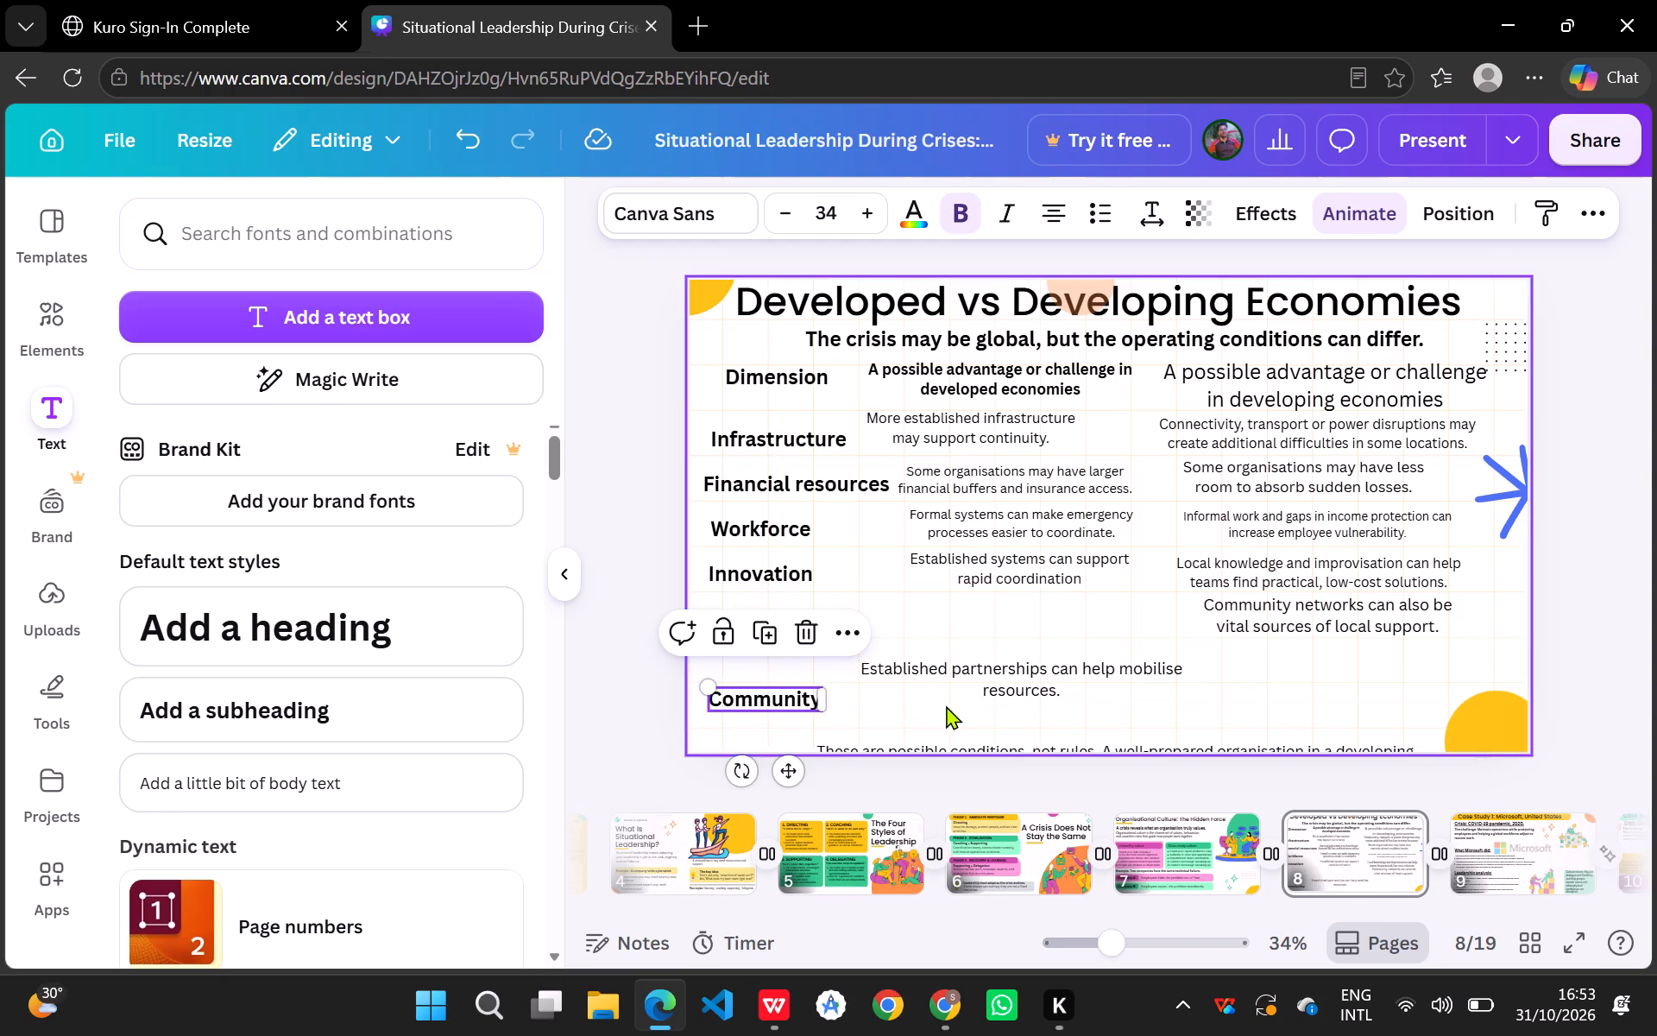
{"action": "left_click_drag", "start_coordinate": [979, 685], "coordinate": [982, 689]}
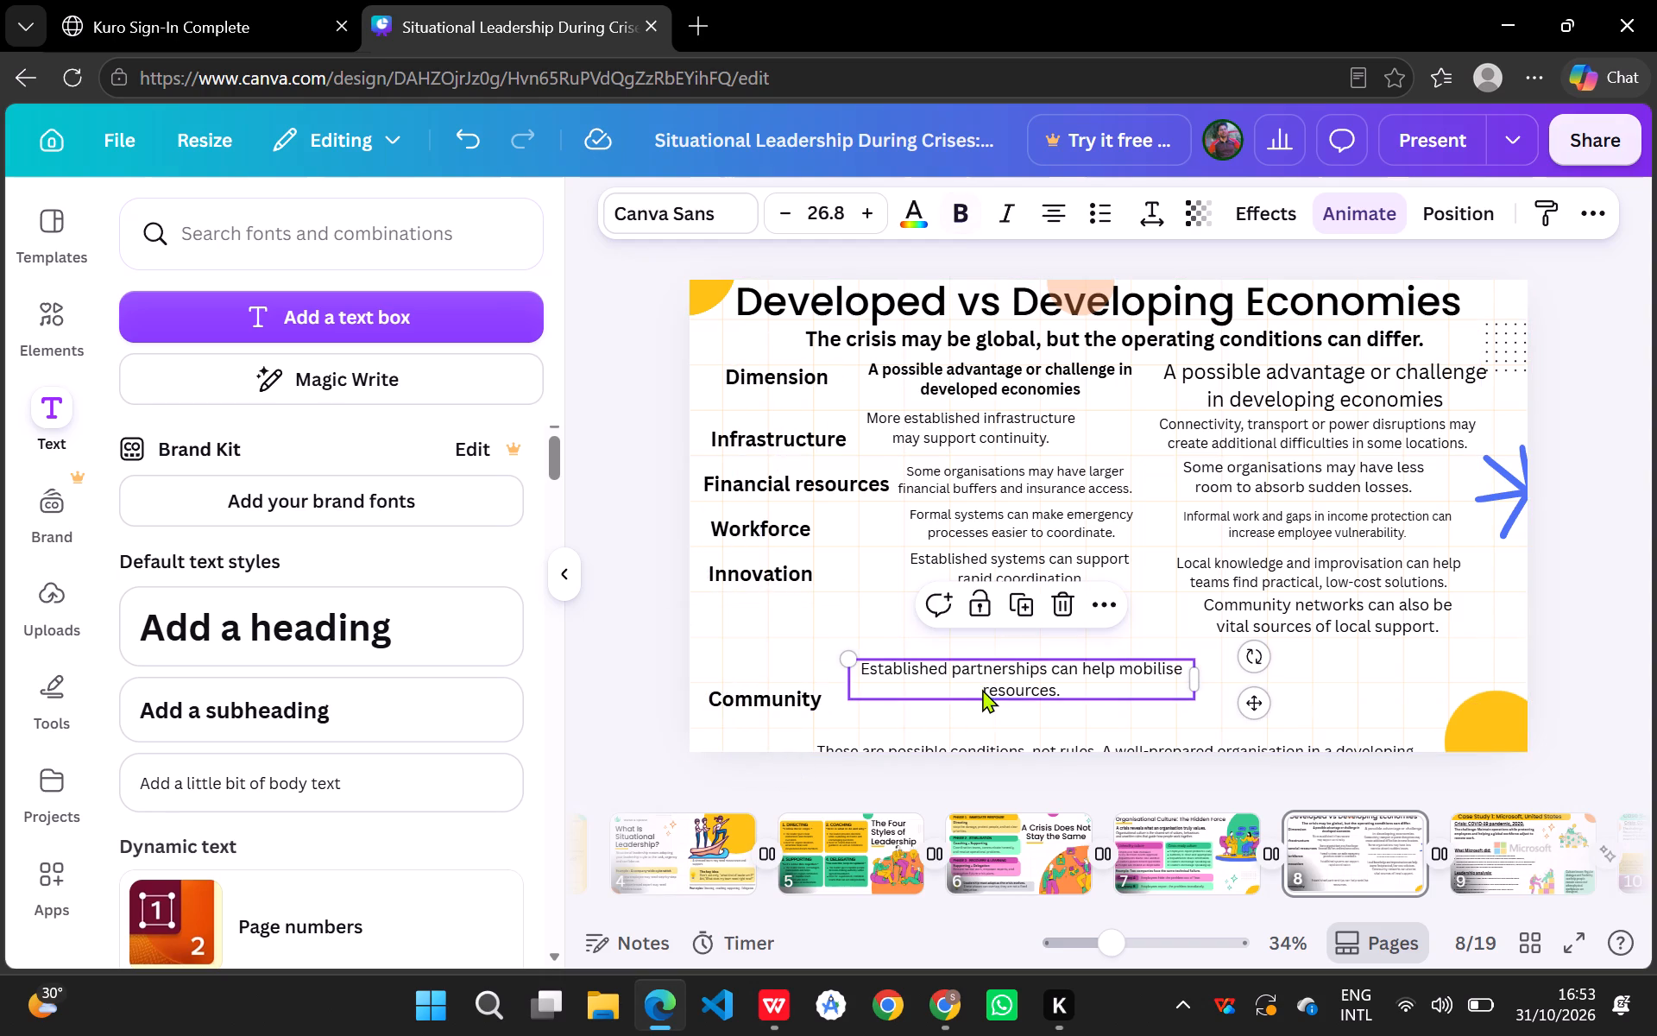
{"action": "left_click_drag", "start_coordinate": [982, 689], "coordinate": [995, 708]}
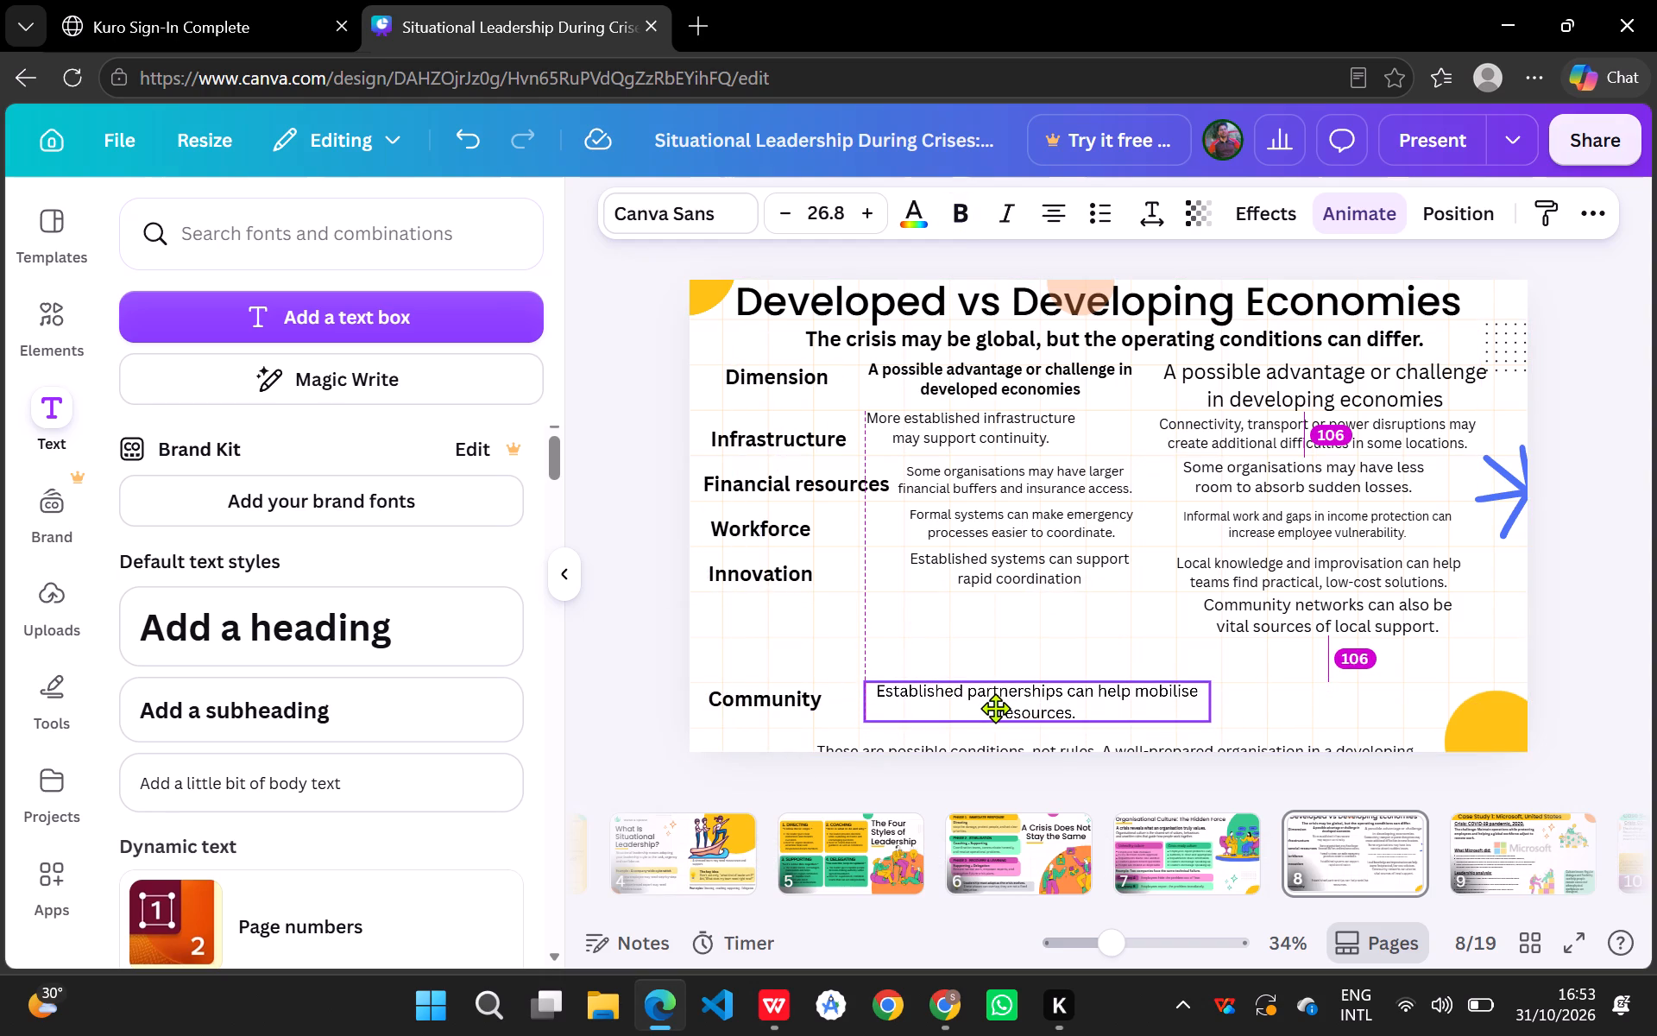
{"action": "left_click_drag", "start_coordinate": [995, 708], "coordinate": [1013, 707]}
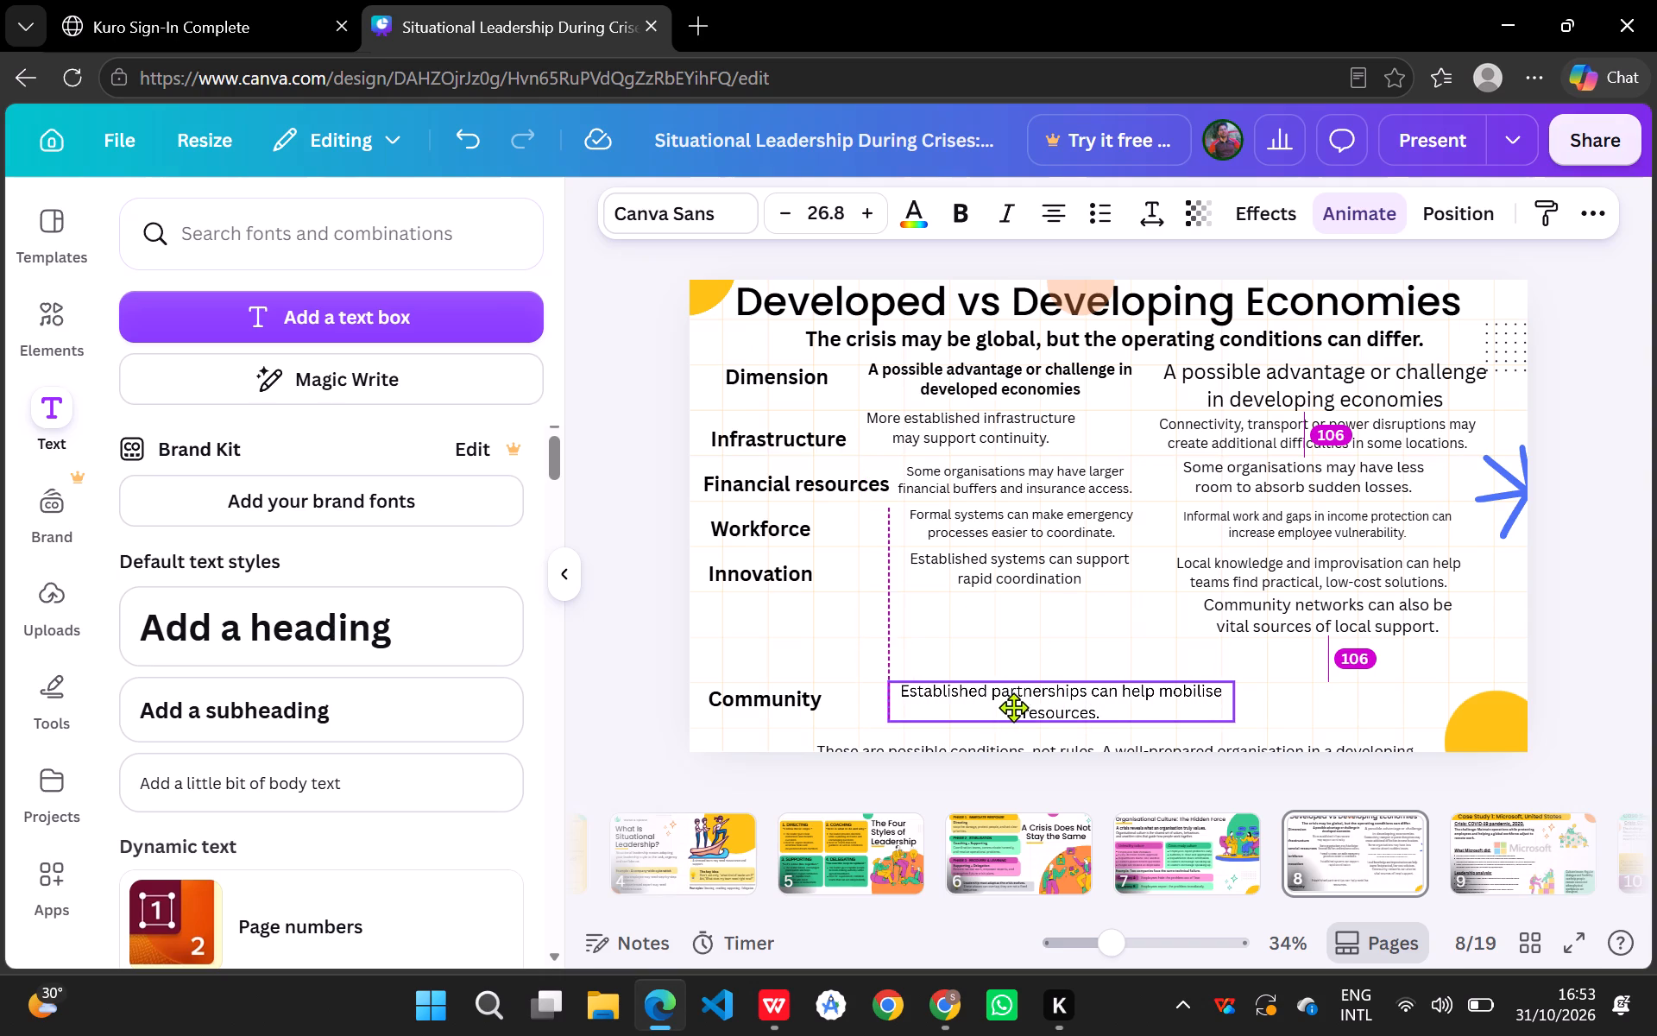
{"action": "left_click_drag", "start_coordinate": [1013, 707], "coordinate": [1025, 706]}
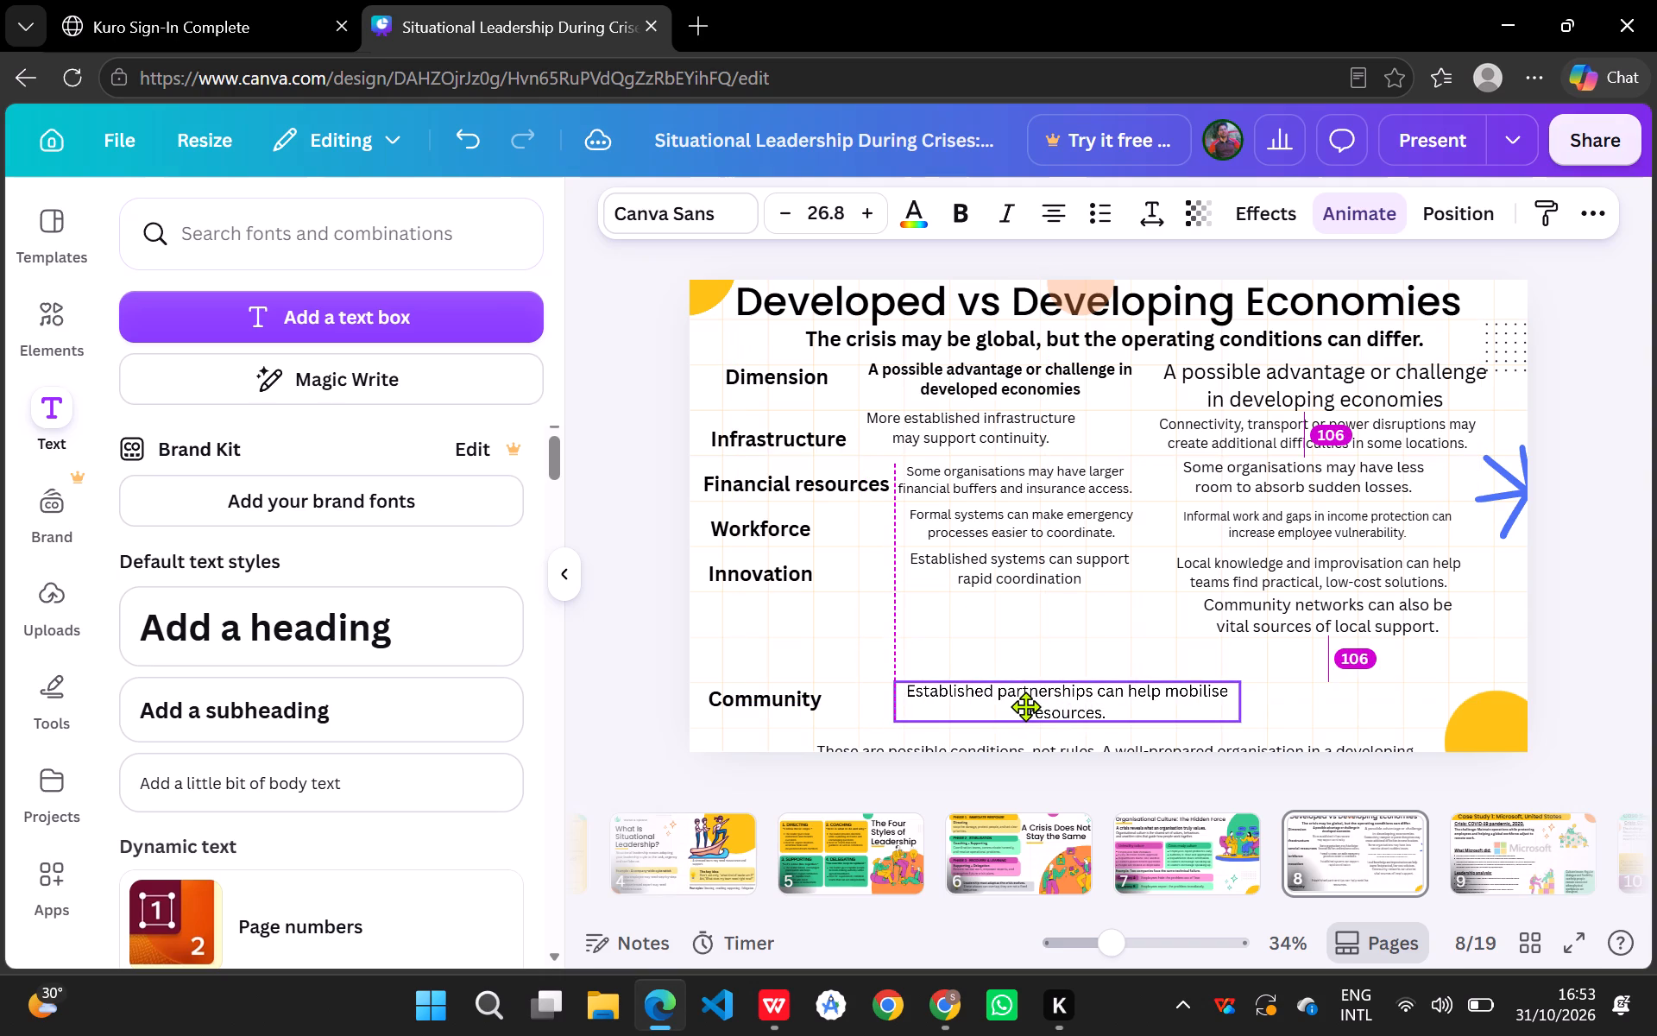
{"action": "left_click_drag", "start_coordinate": [1025, 706], "coordinate": [1005, 707]}
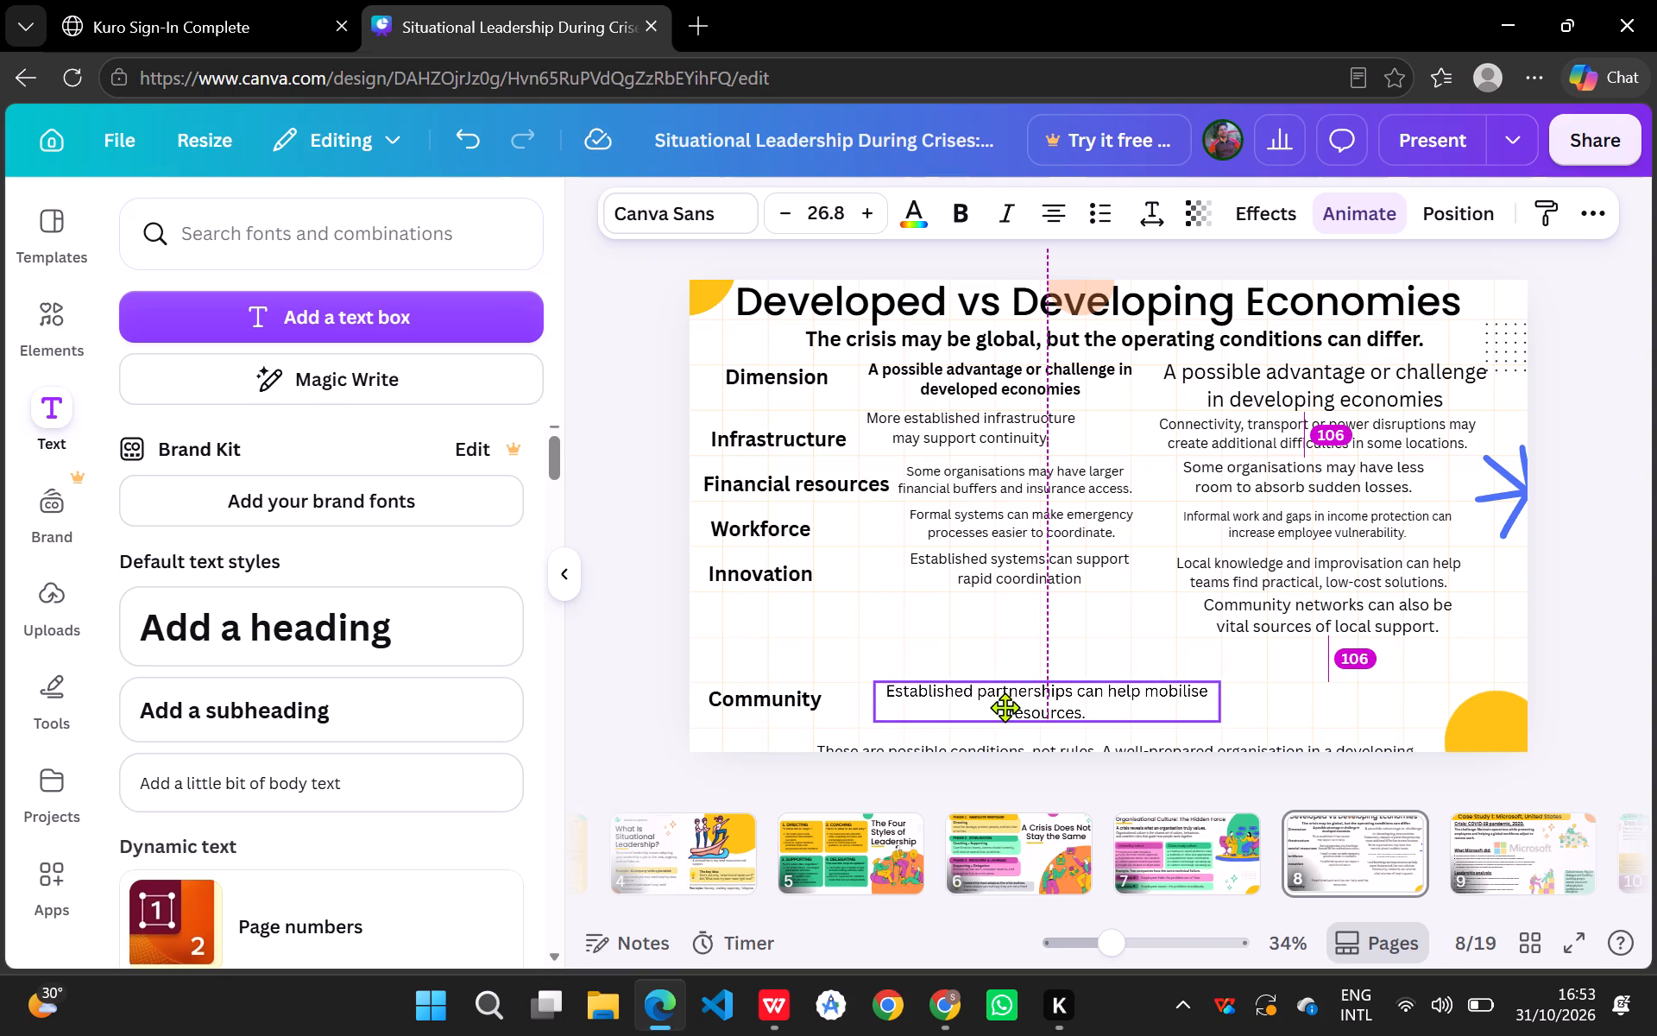
{"action": "left_click_drag", "start_coordinate": [1005, 707], "coordinate": [1005, 708]}
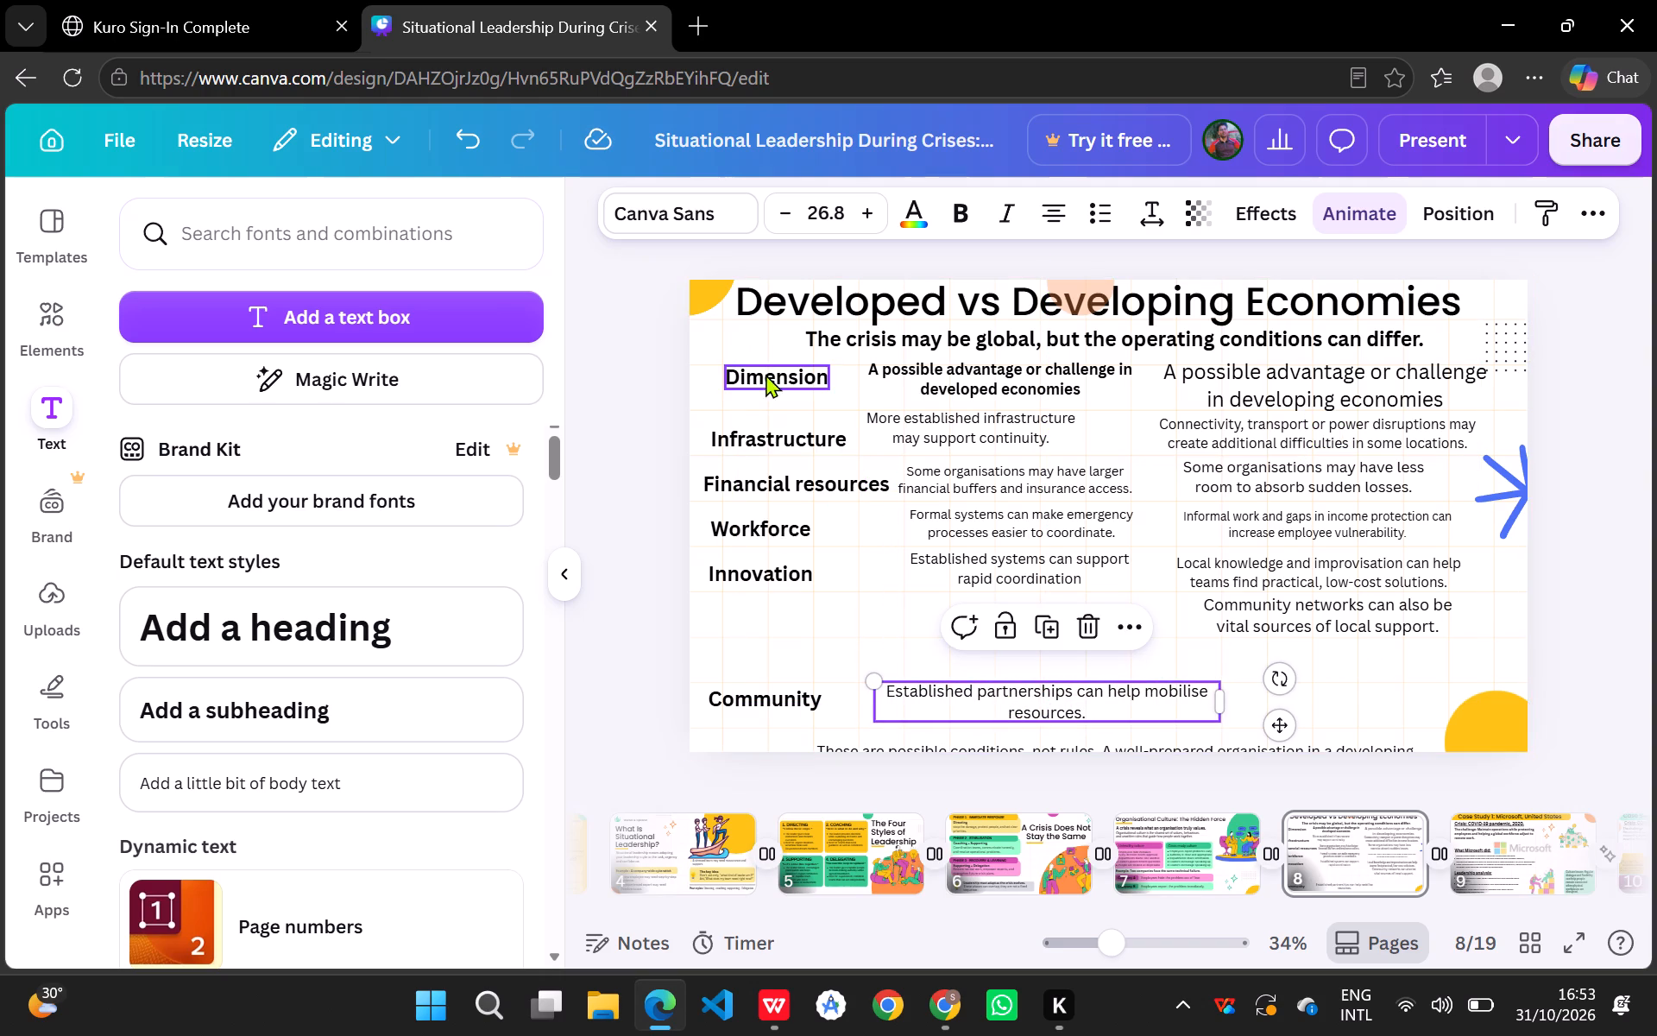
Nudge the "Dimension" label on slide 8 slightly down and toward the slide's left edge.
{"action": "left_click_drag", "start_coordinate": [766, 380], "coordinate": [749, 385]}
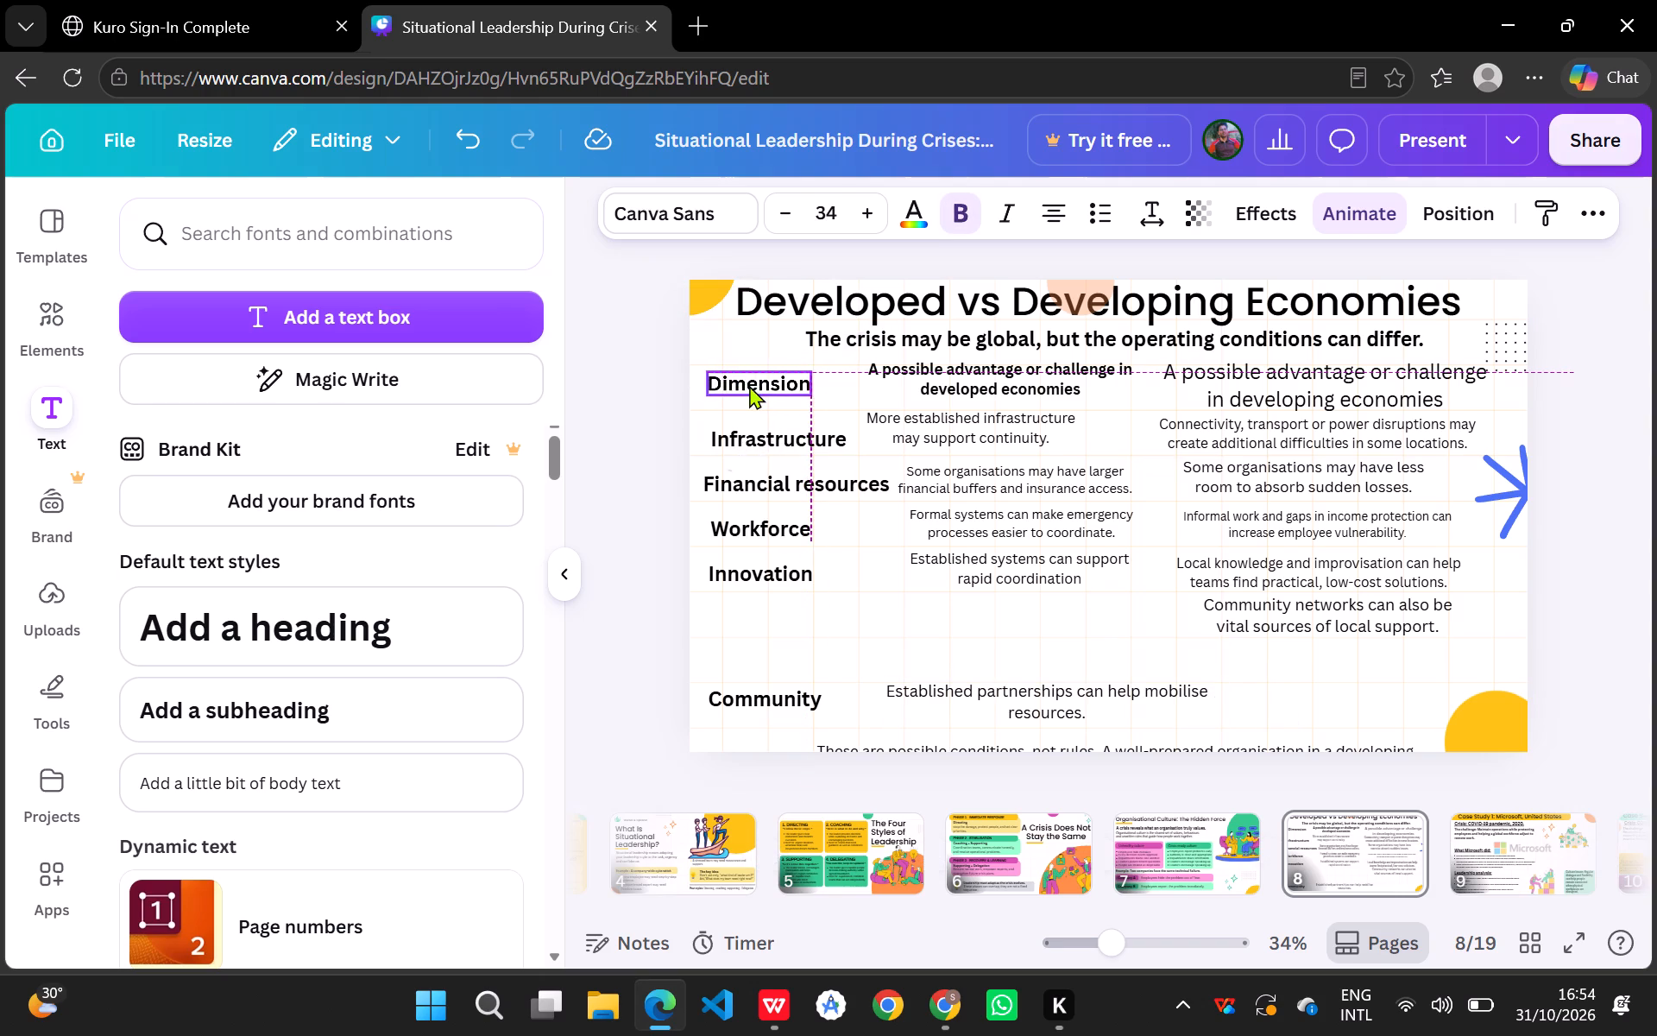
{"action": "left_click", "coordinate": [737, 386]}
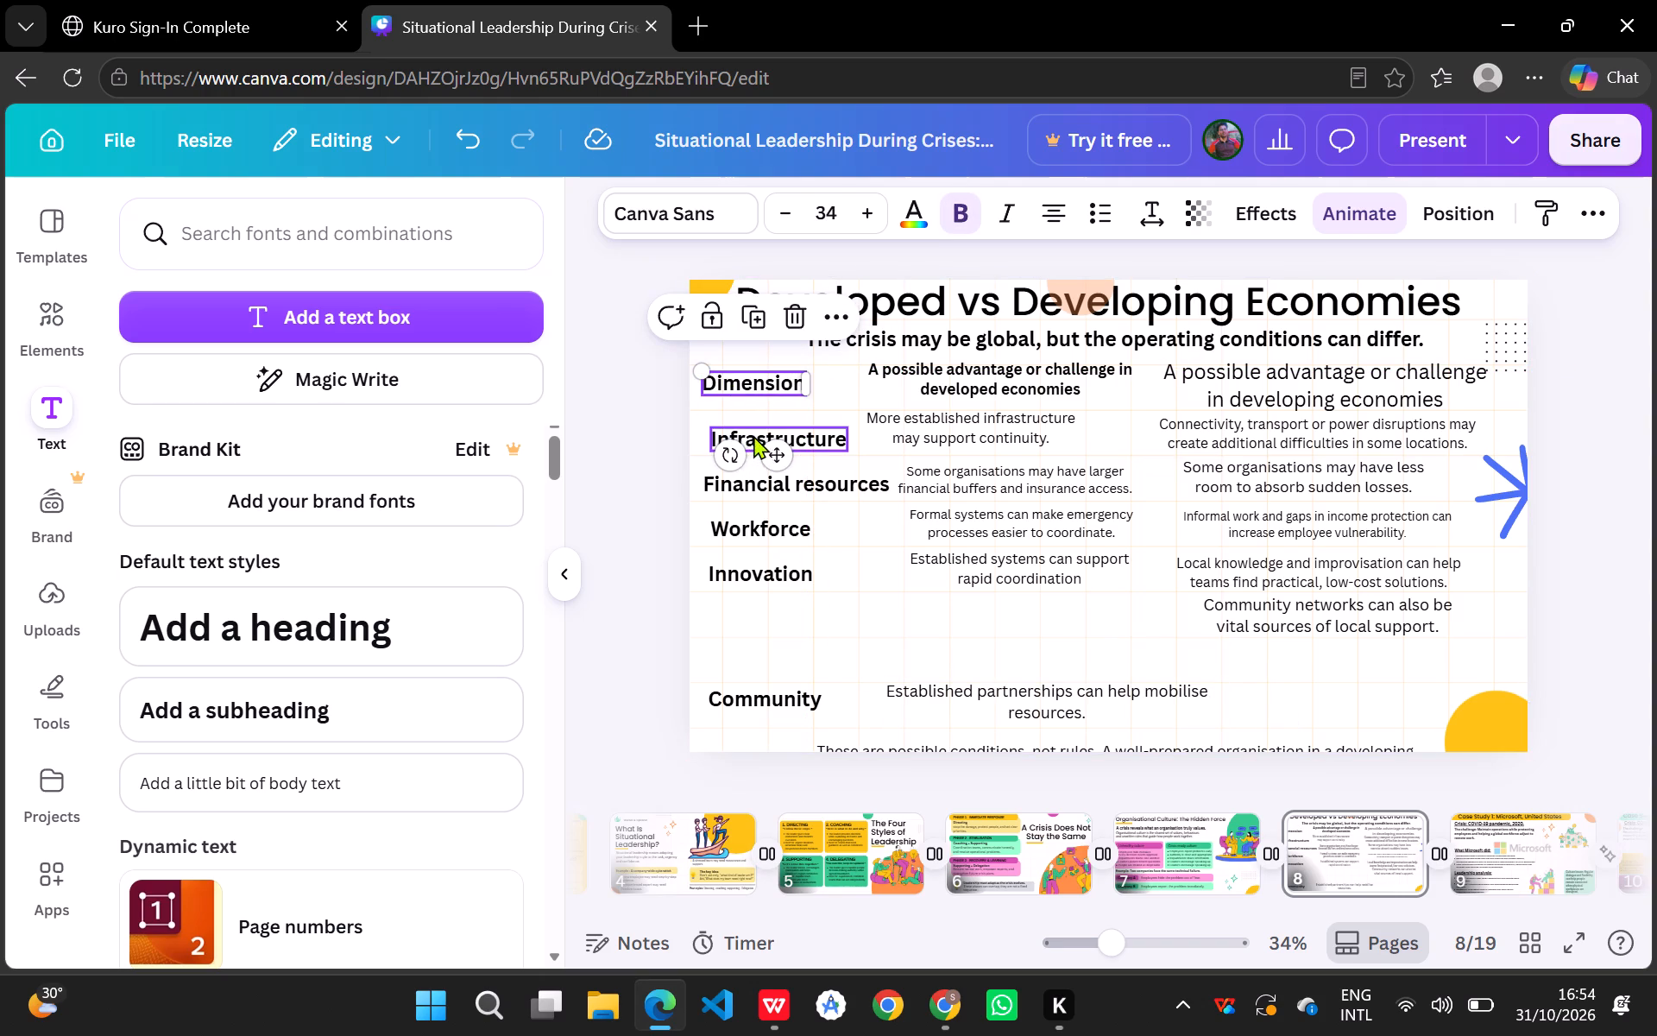
Move the "Innovation" and "Workforce" labels down into the gap above "Community", left-aligning them with the "Community" label.
{"action": "left_click_drag", "start_coordinate": [740, 572], "coordinate": [740, 636]}
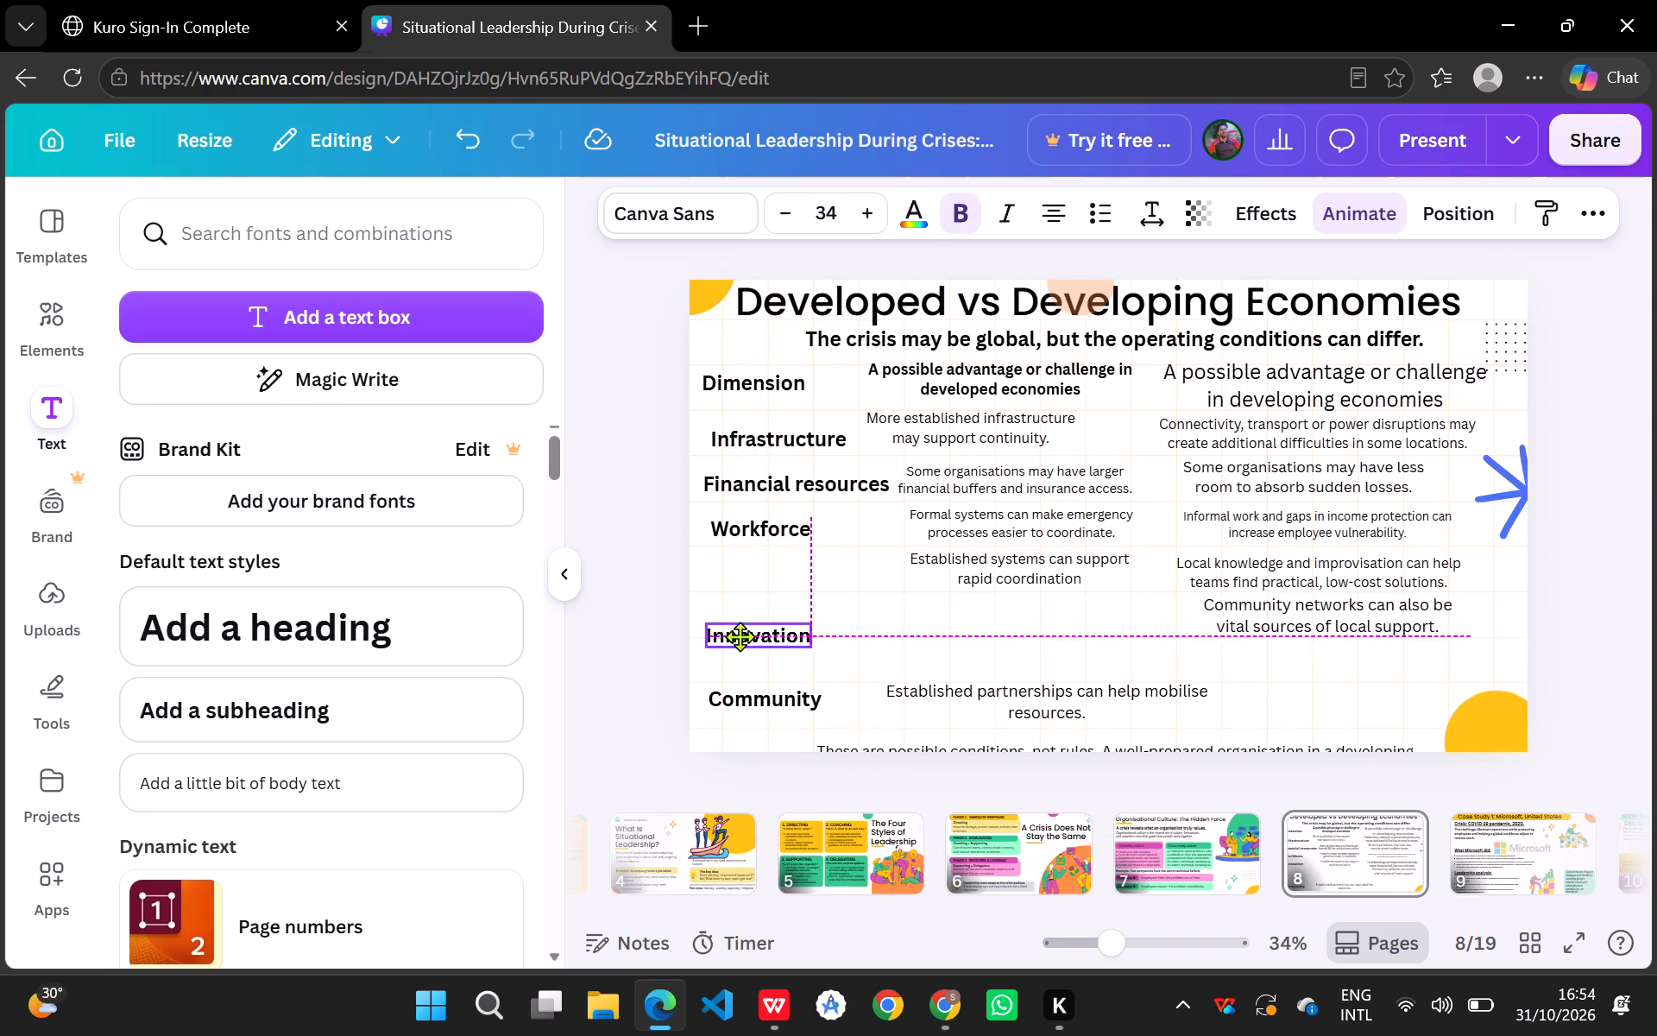
{"action": "left_click_drag", "start_coordinate": [740, 636], "coordinate": [740, 642]}
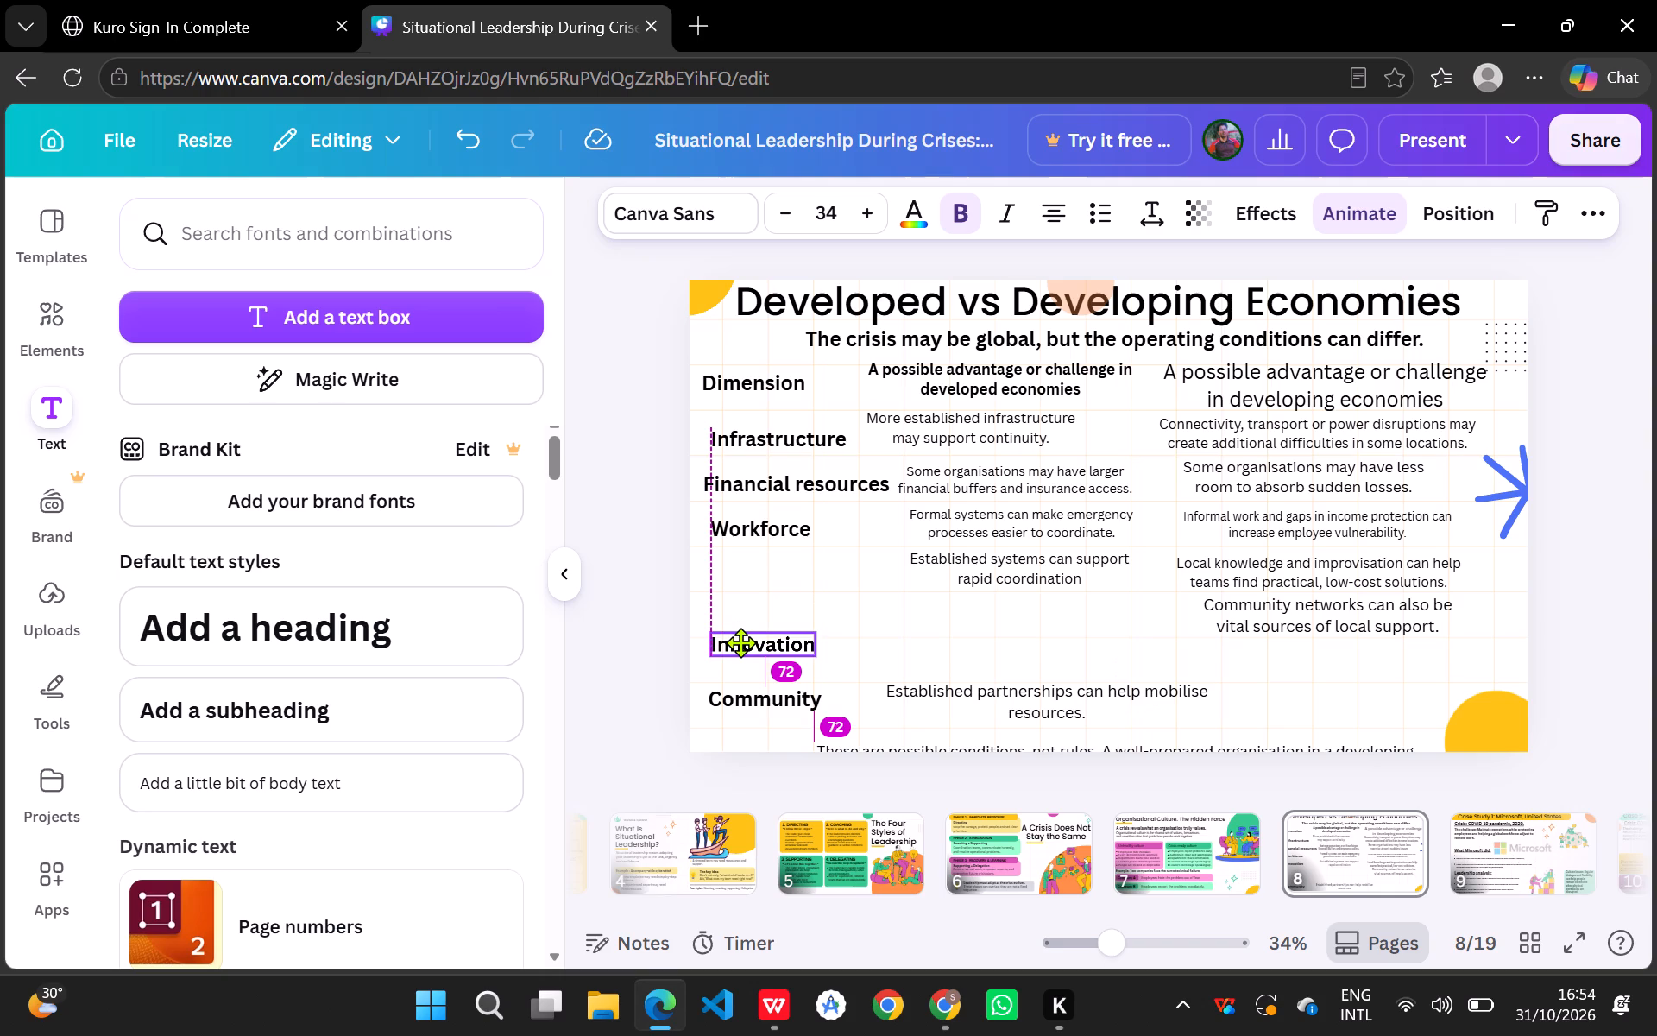
{"action": "left_click_drag", "start_coordinate": [740, 642], "coordinate": [740, 647]}
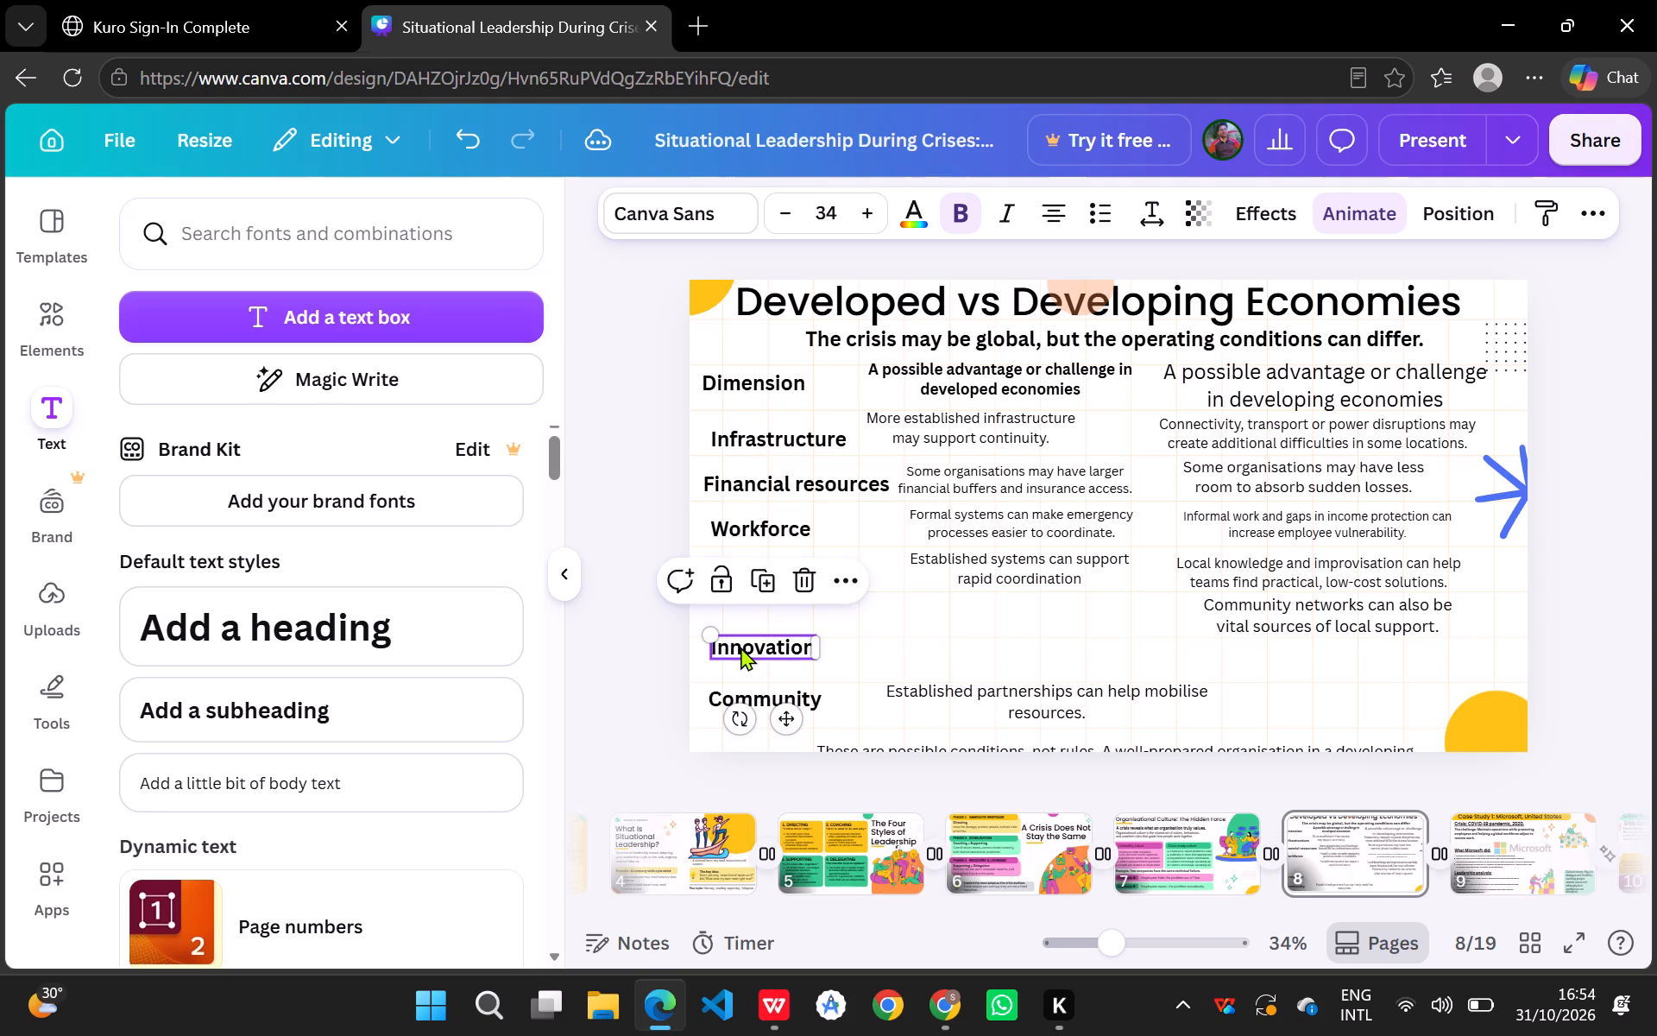
{"action": "left_click_drag", "start_coordinate": [764, 526], "coordinate": [762, 551]}
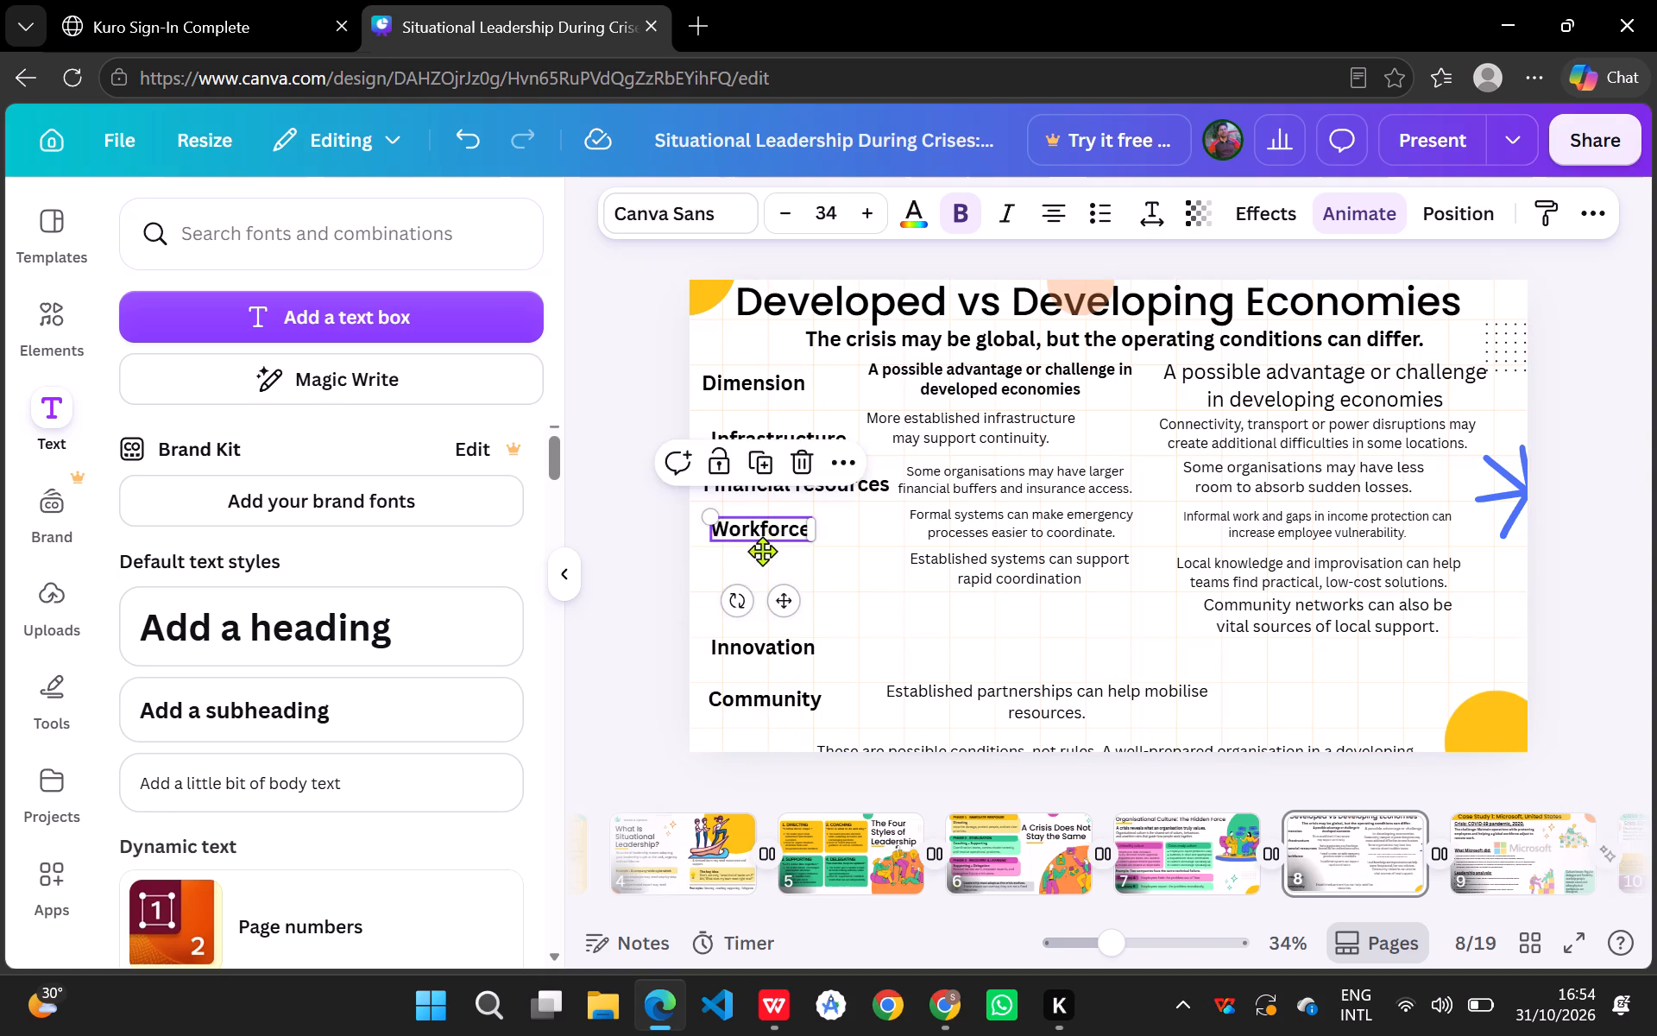
{"action": "left_click_drag", "start_coordinate": [762, 551], "coordinate": [761, 594]}
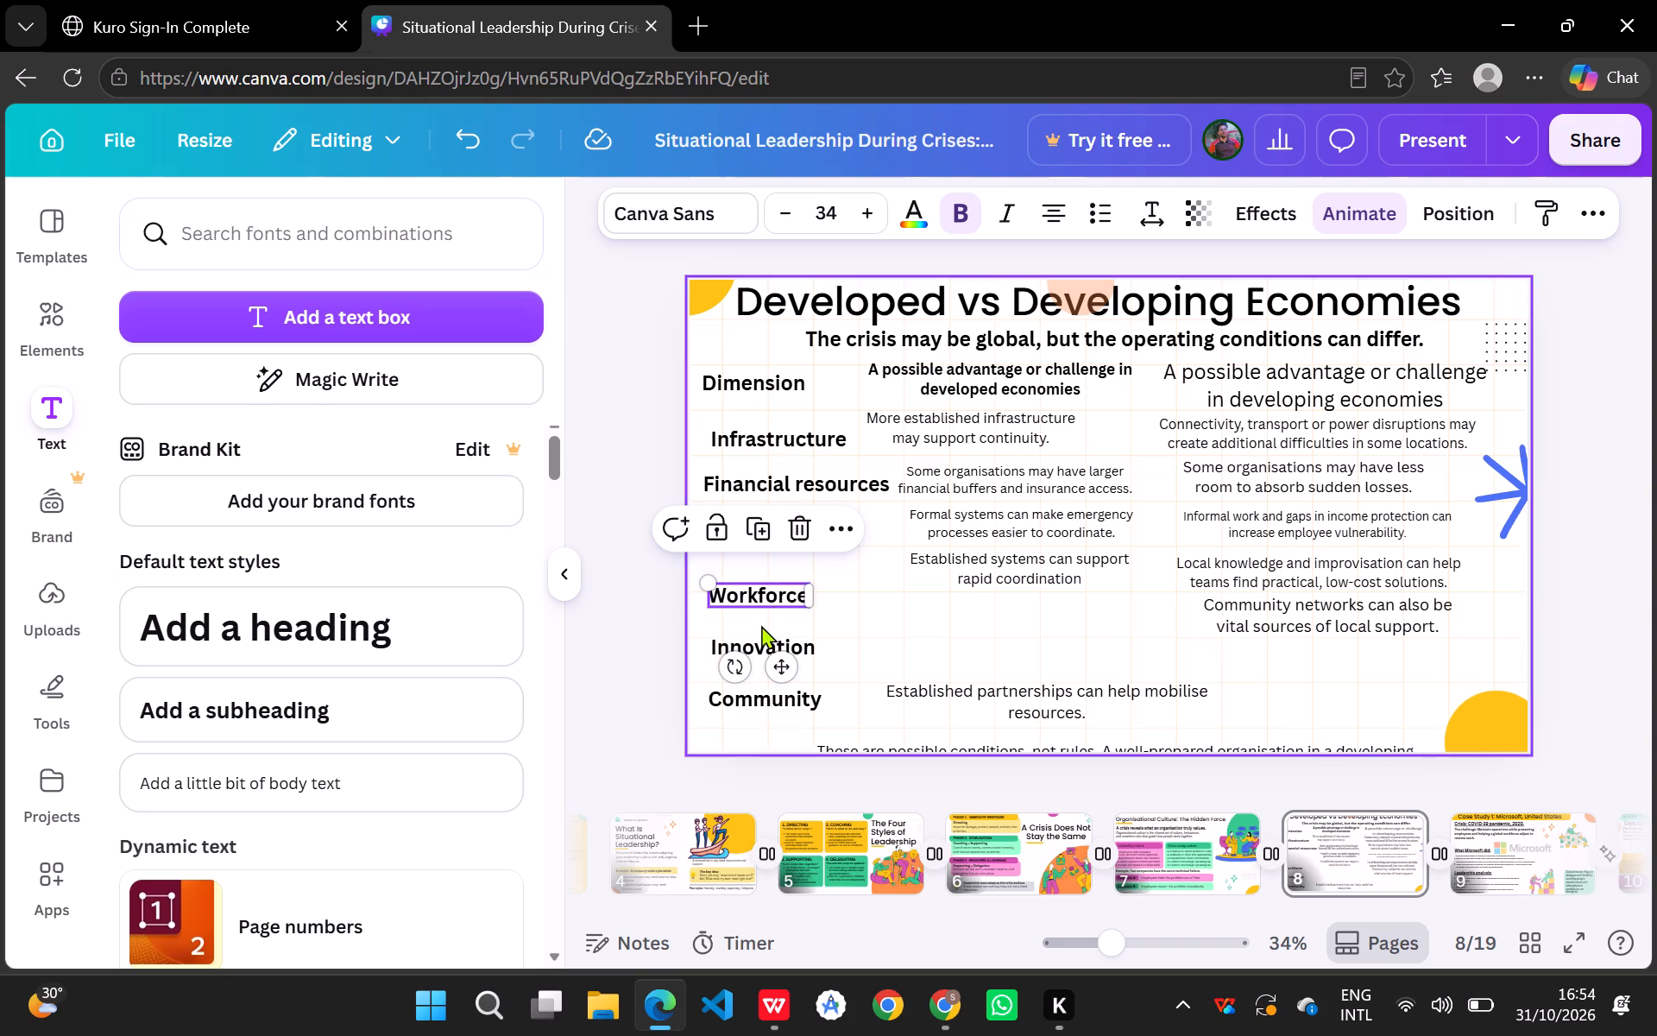
{"action": "left_click", "coordinate": [761, 636]}
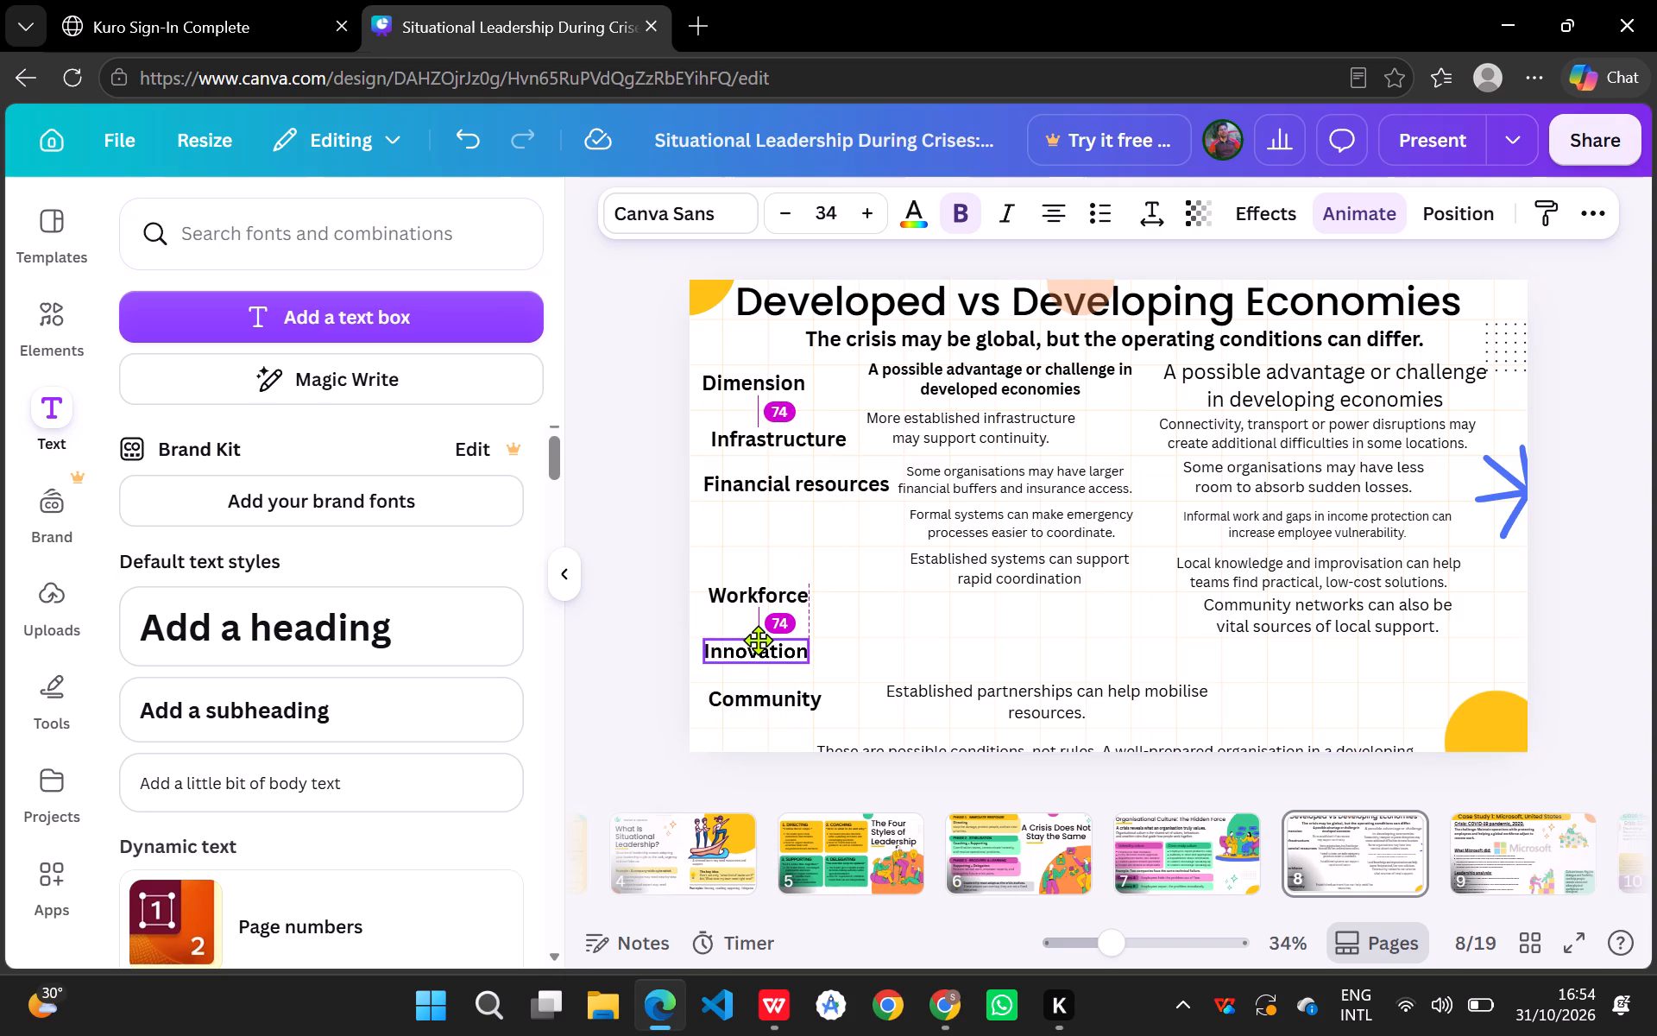
{"action": "left_click", "coordinate": [811, 540]}
Move the "Financial resources" and "Infrastructure" labels down above "Workforce", left-aligned with the other row labels.
{"action": "left_click_drag", "start_coordinate": [810, 488], "coordinate": [810, 496]}
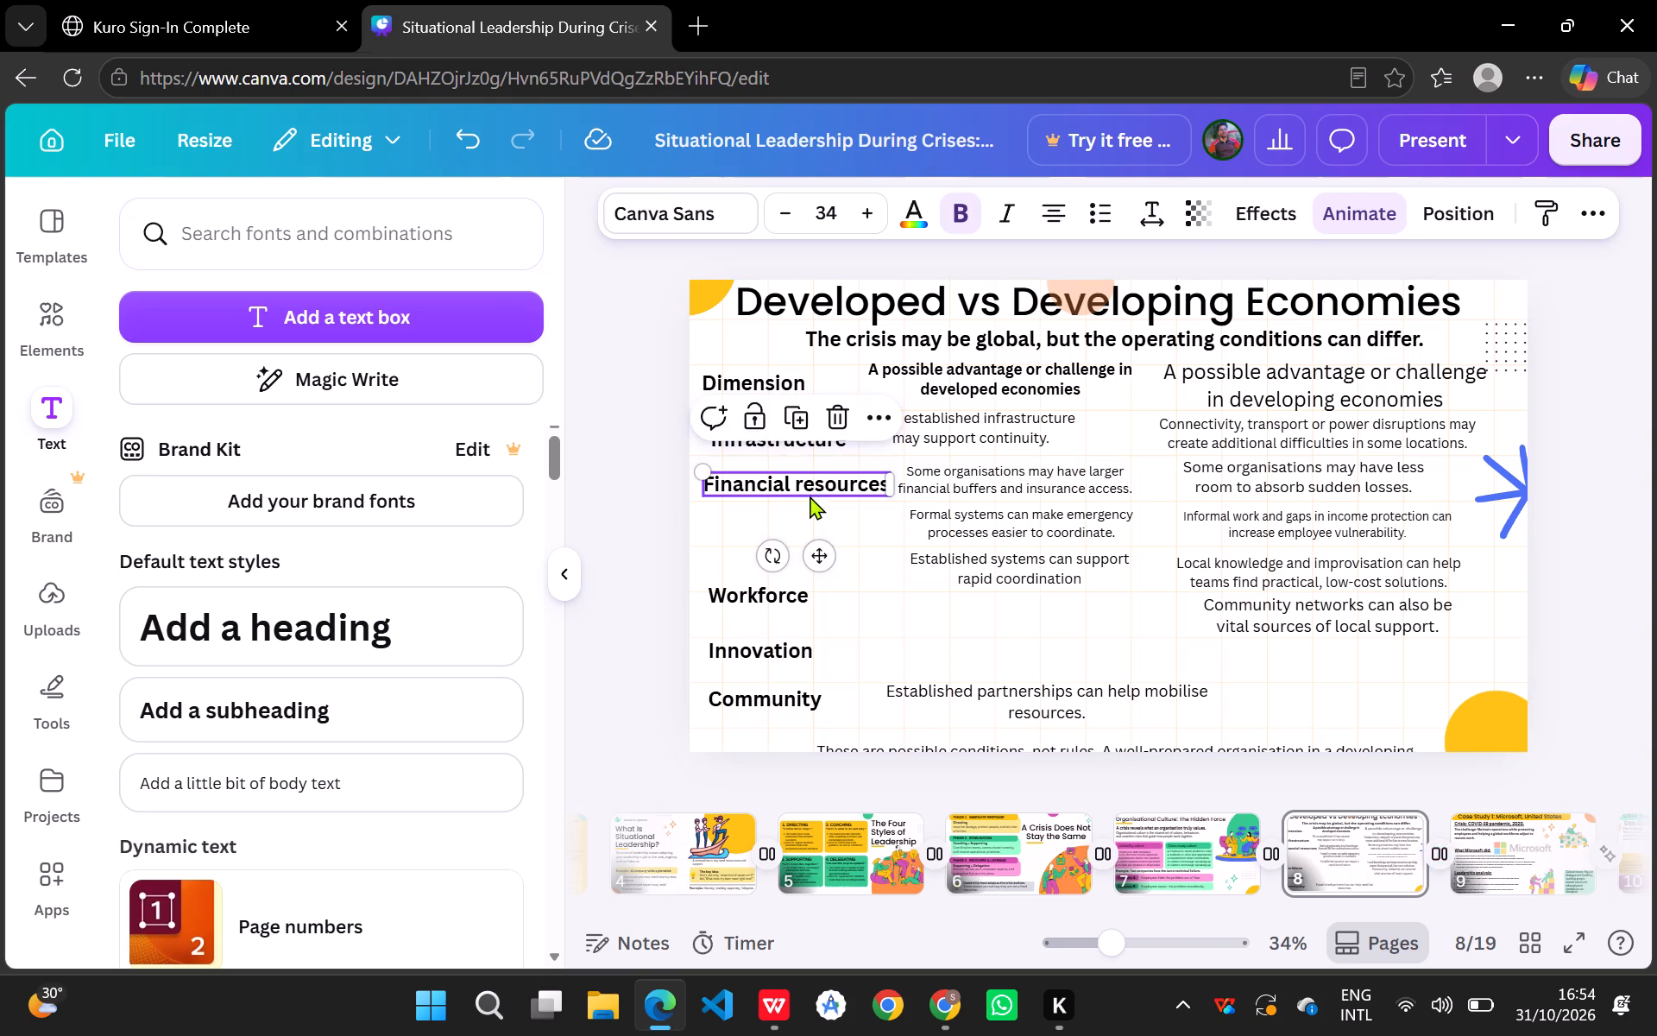
{"action": "left_click_drag", "start_coordinate": [810, 496], "coordinate": [791, 540]}
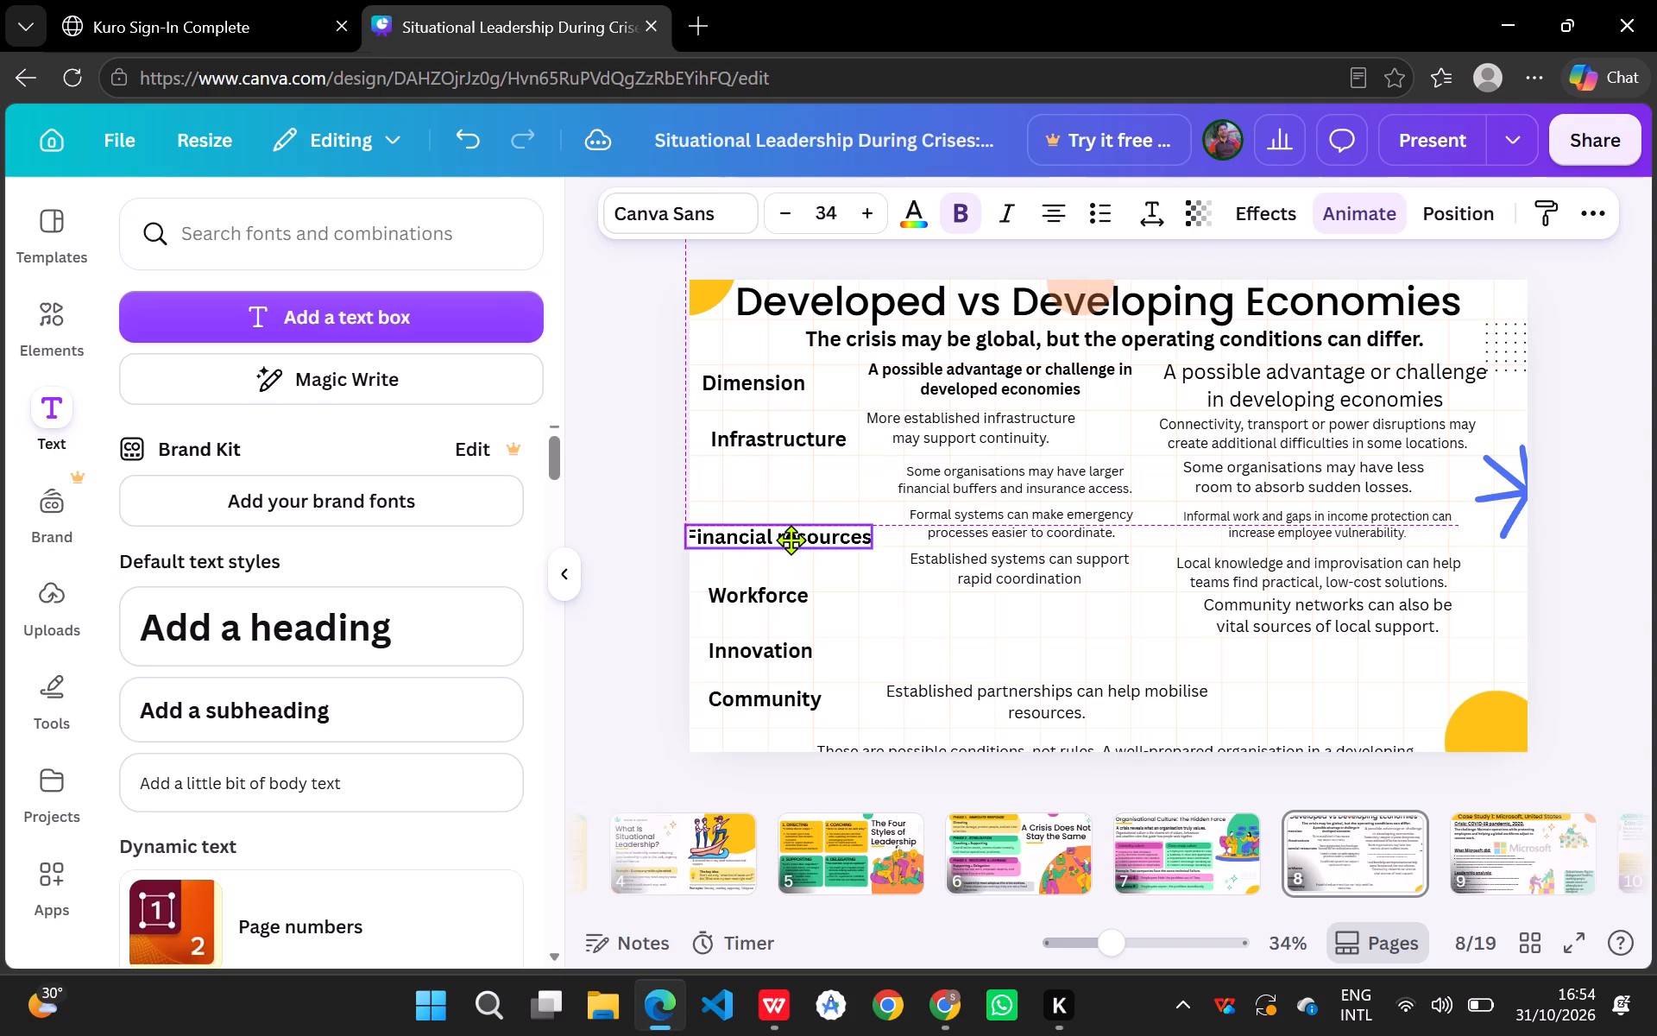
{"action": "left_click_drag", "start_coordinate": [791, 540], "coordinate": [812, 546]}
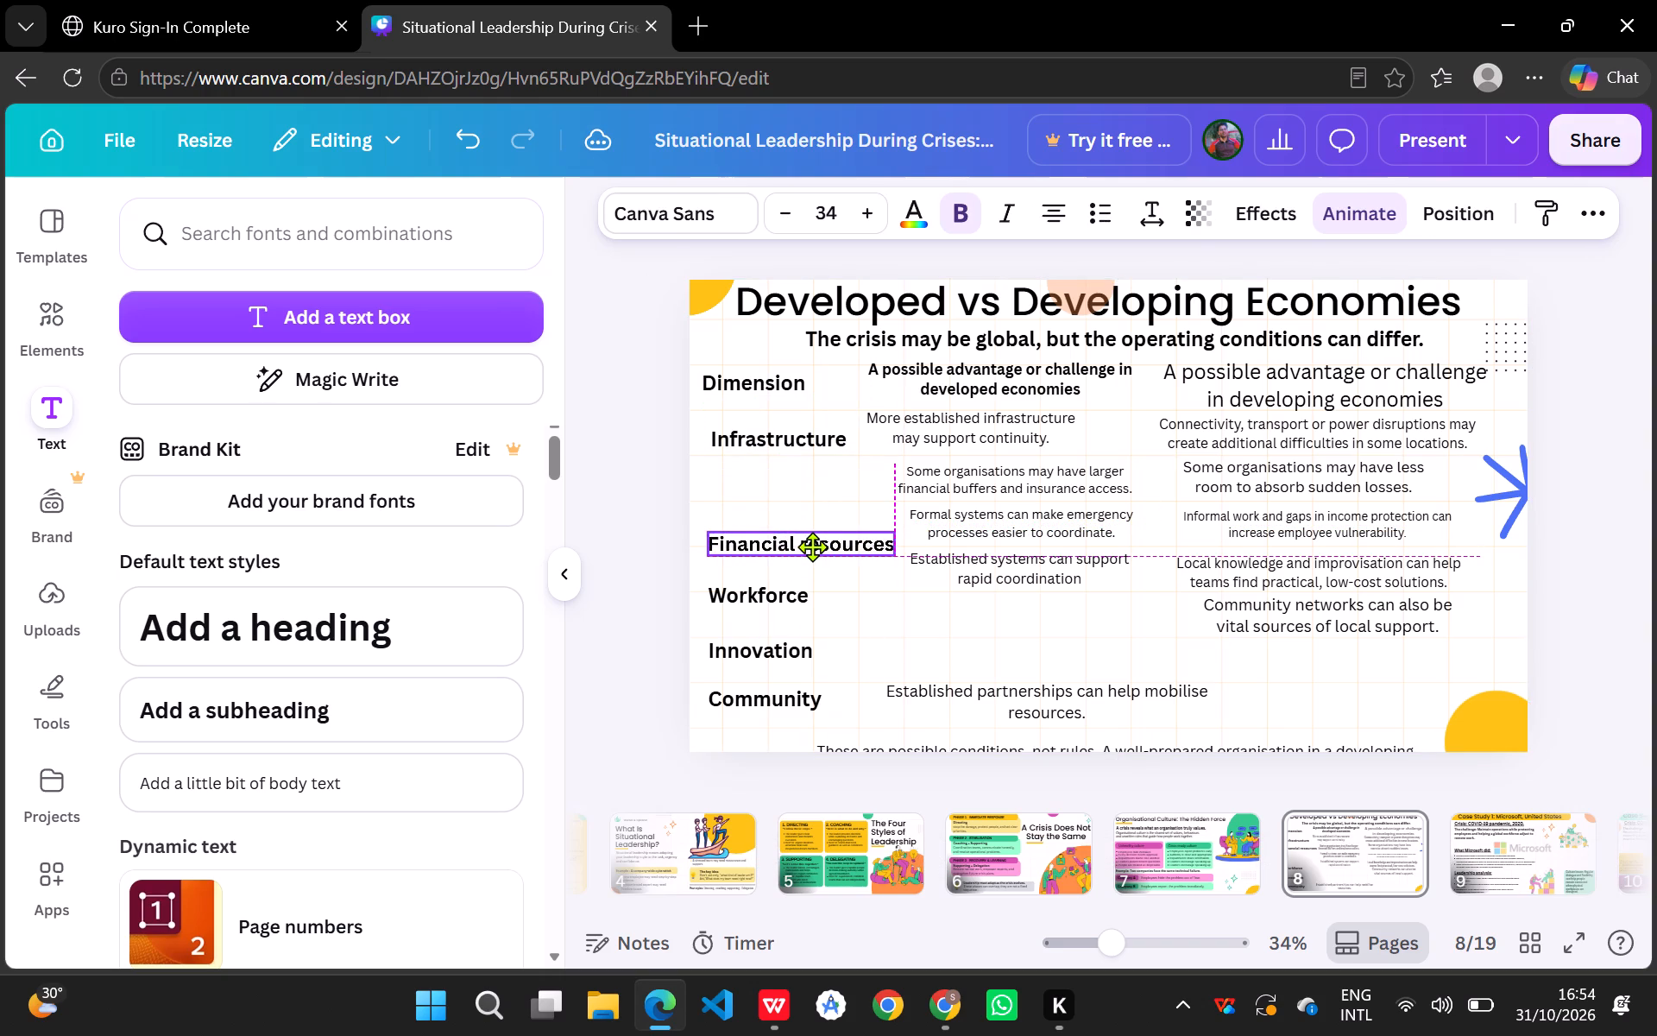
{"action": "left_click_drag", "start_coordinate": [812, 546], "coordinate": [816, 546]}
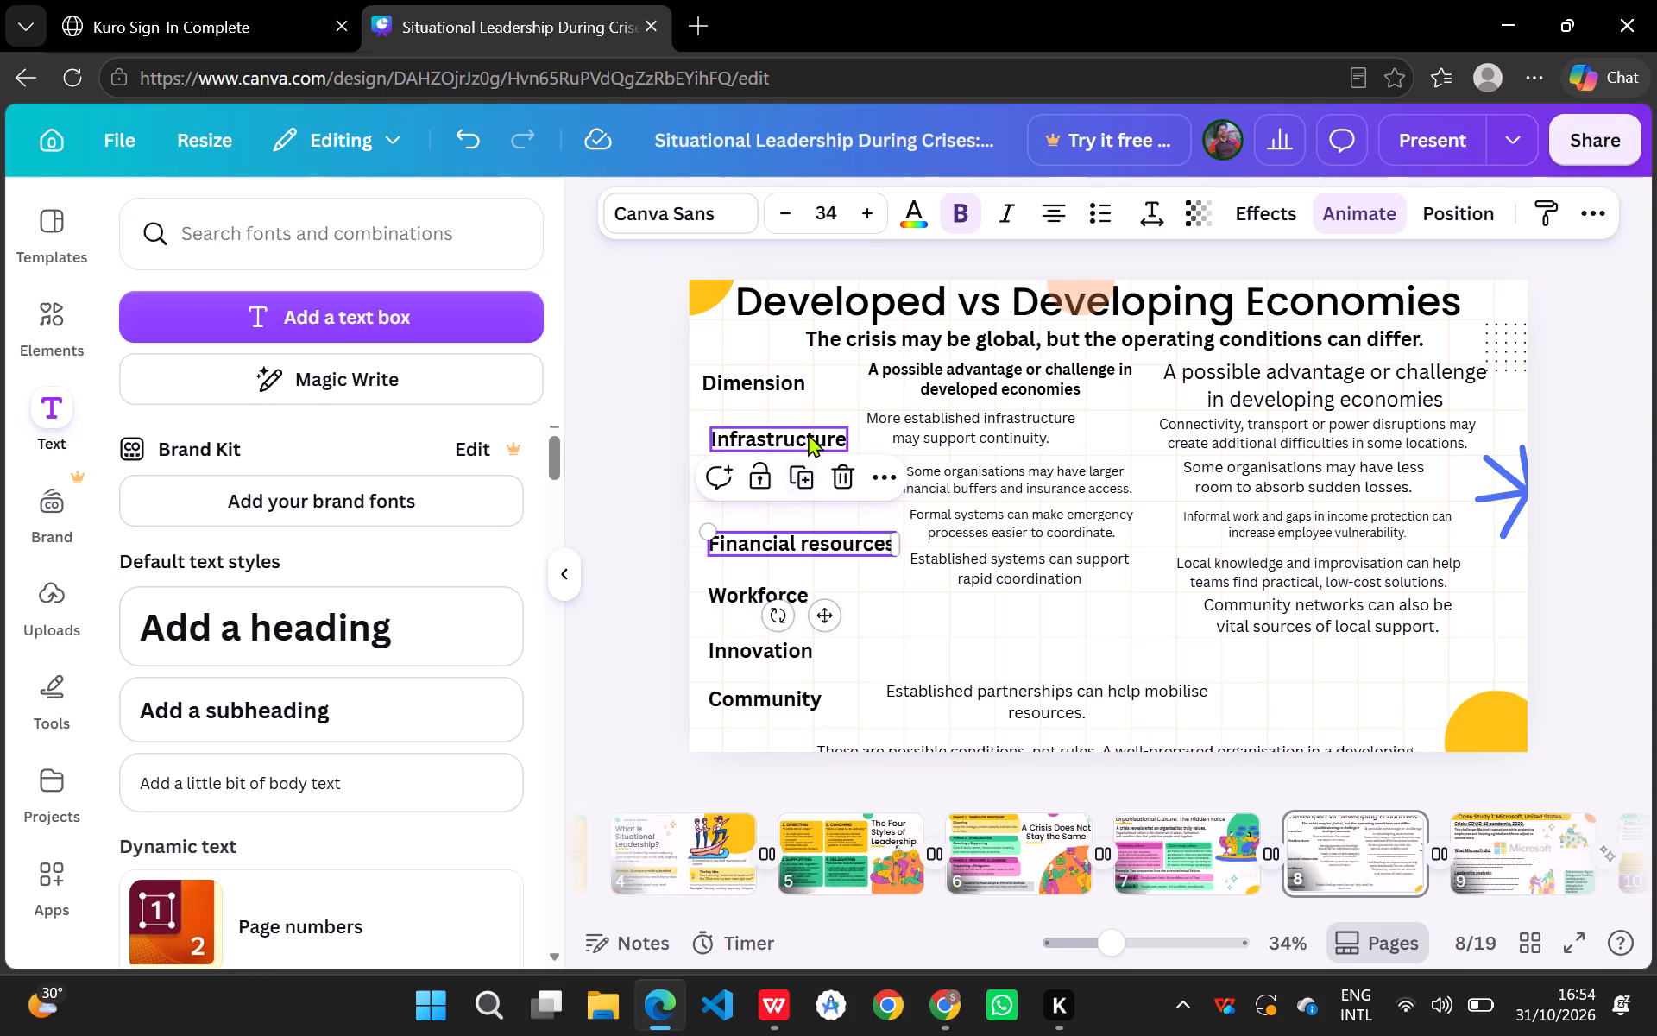
{"action": "left_click_drag", "start_coordinate": [809, 433], "coordinate": [809, 490]}
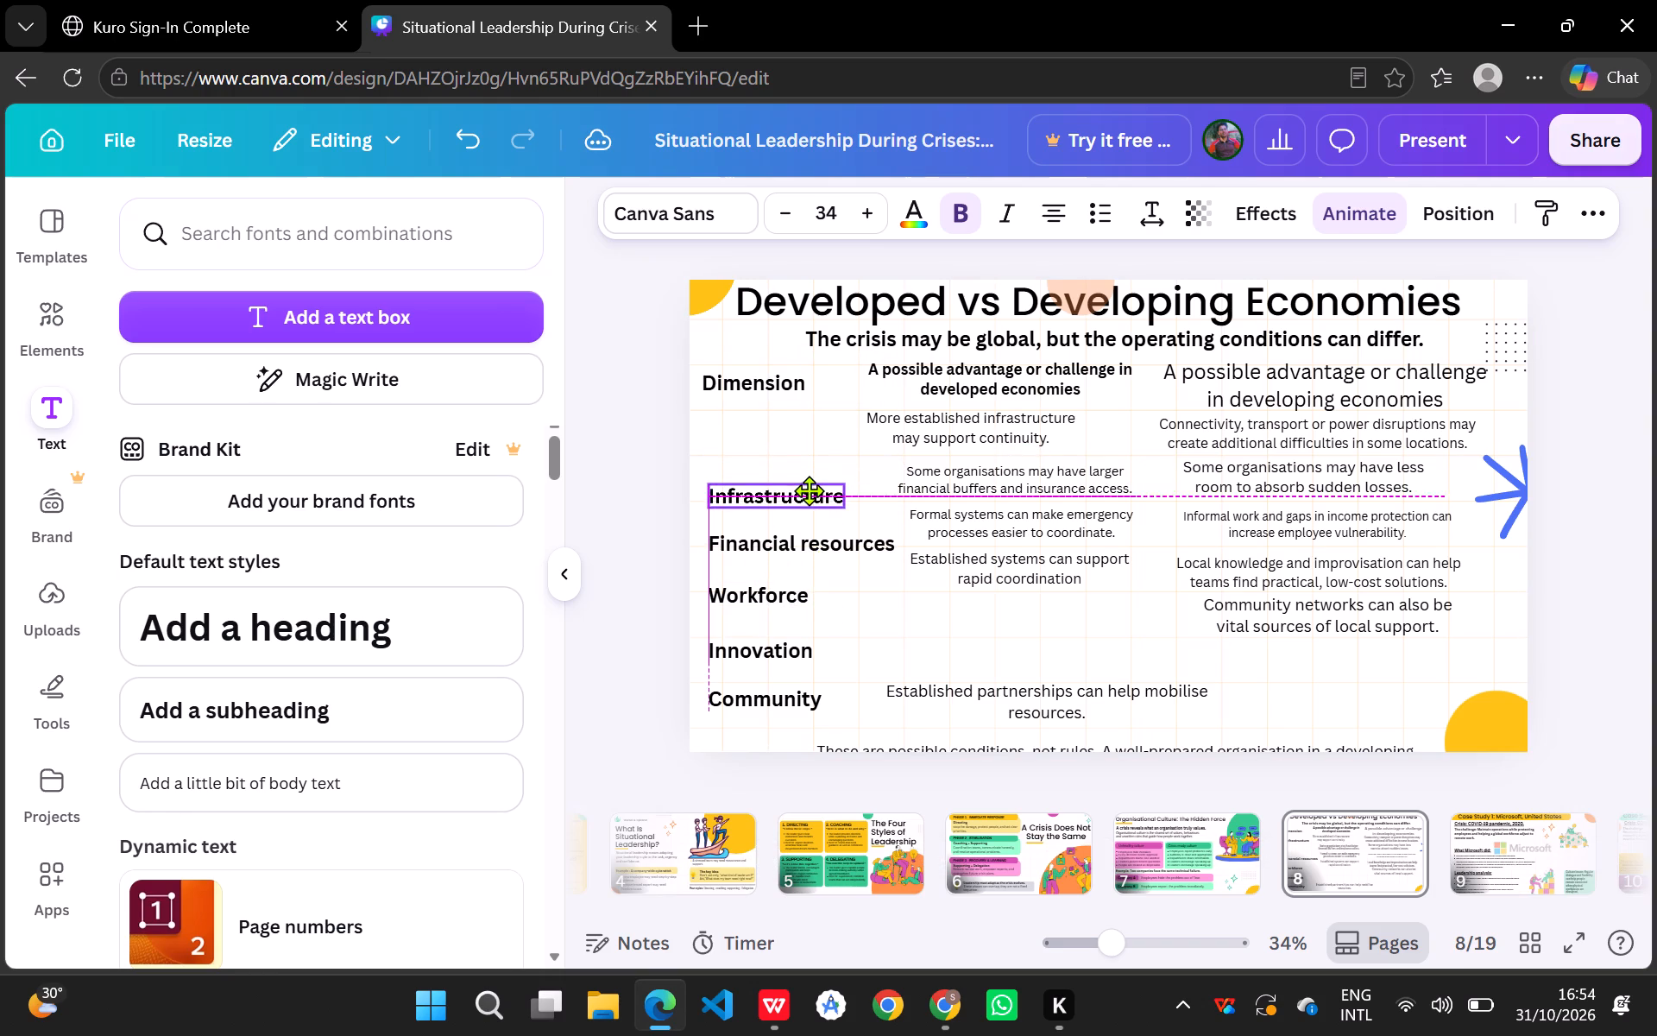
{"action": "left_click_drag", "start_coordinate": [809, 490], "coordinate": [807, 496]}
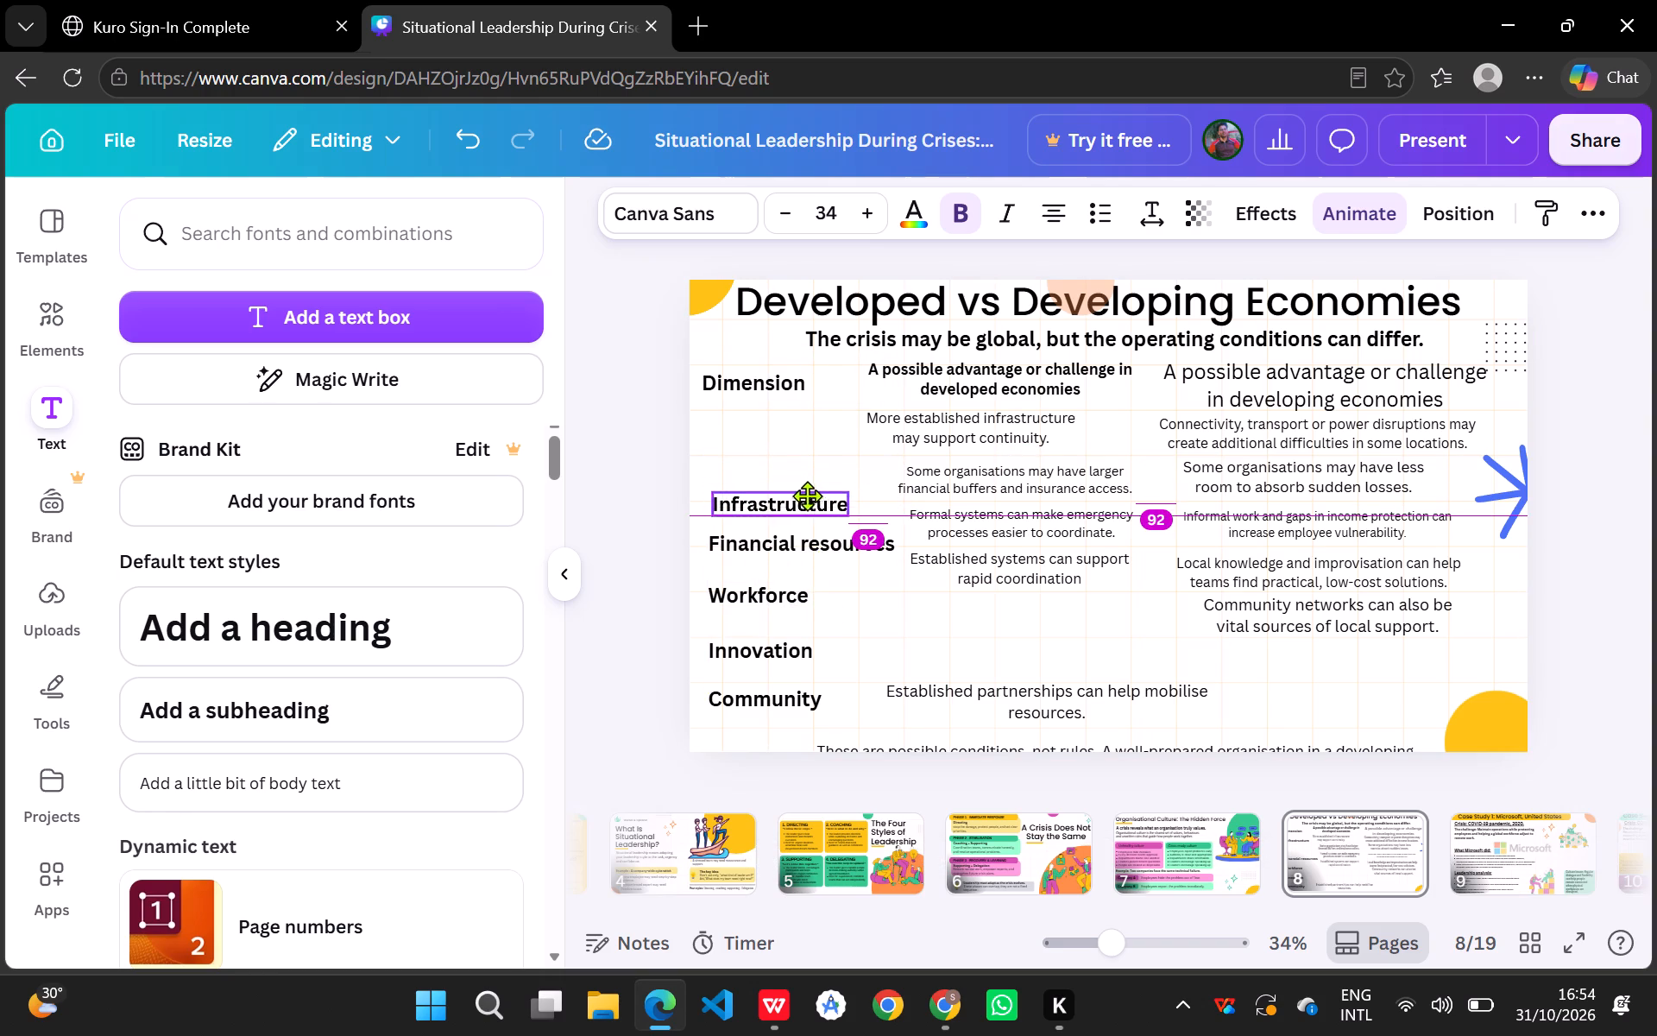
{"action": "left_click_drag", "start_coordinate": [807, 496], "coordinate": [806, 496]}
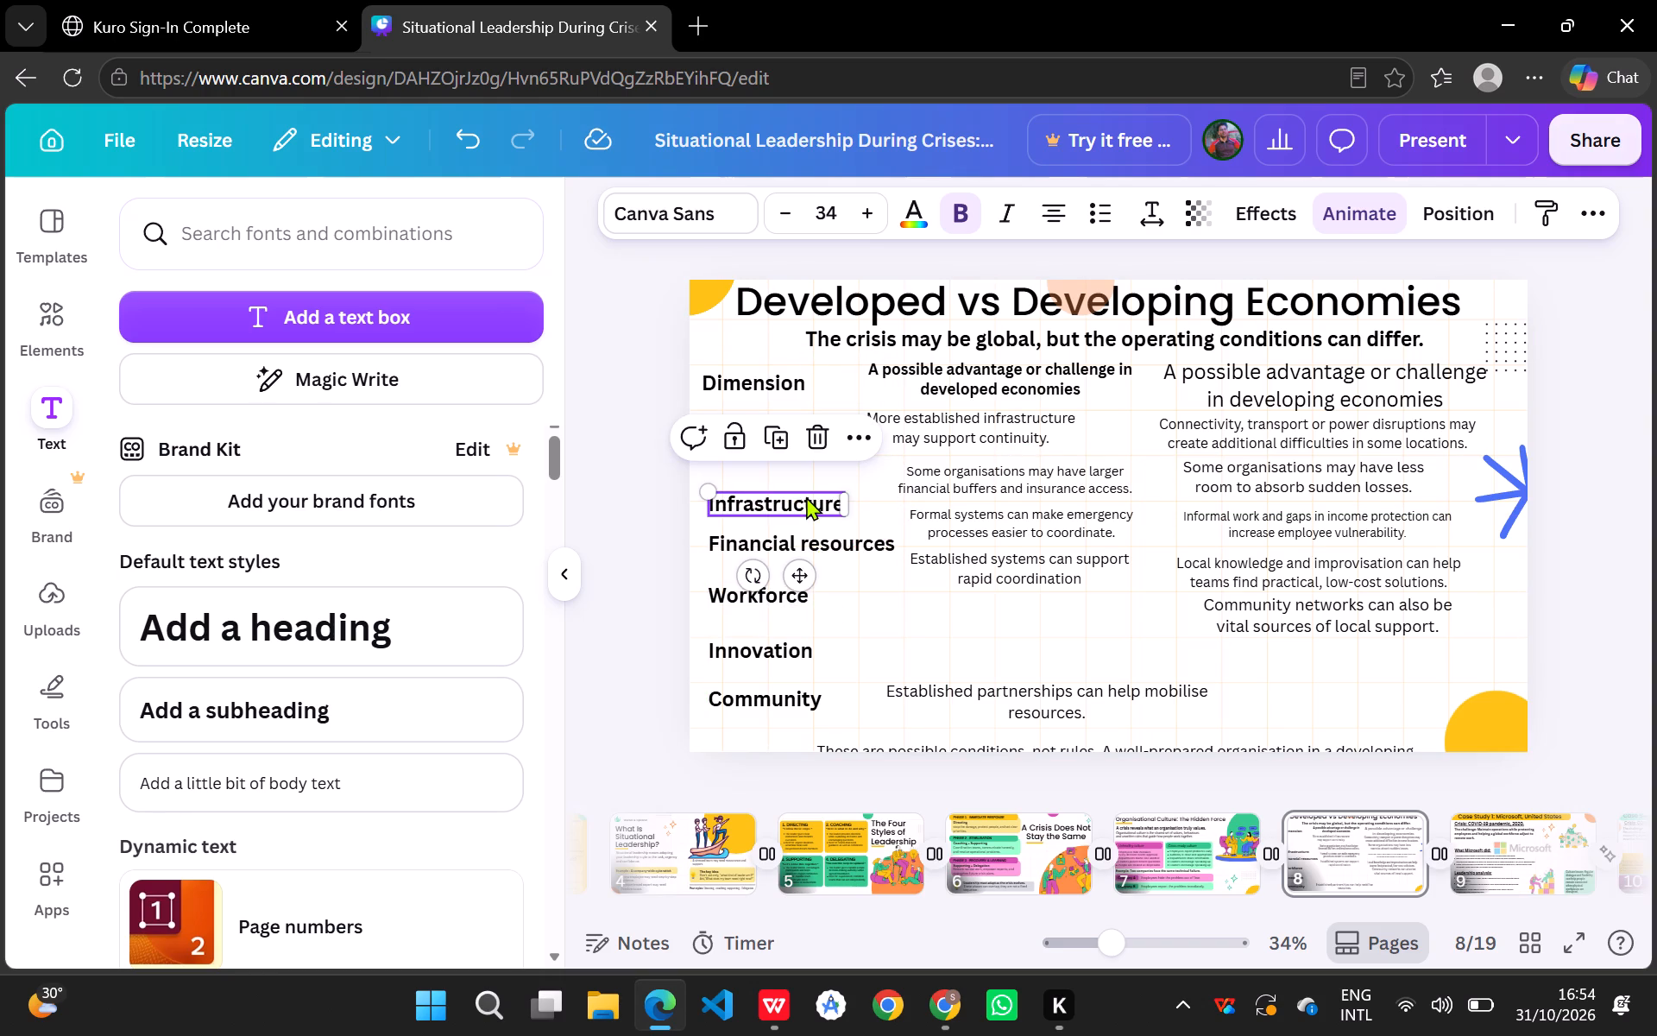
Move the "Dimension" label down to just above "Infrastructure", left-aligned with the other row labels.
{"action": "left_click_drag", "start_coordinate": [791, 381], "coordinate": [803, 447]}
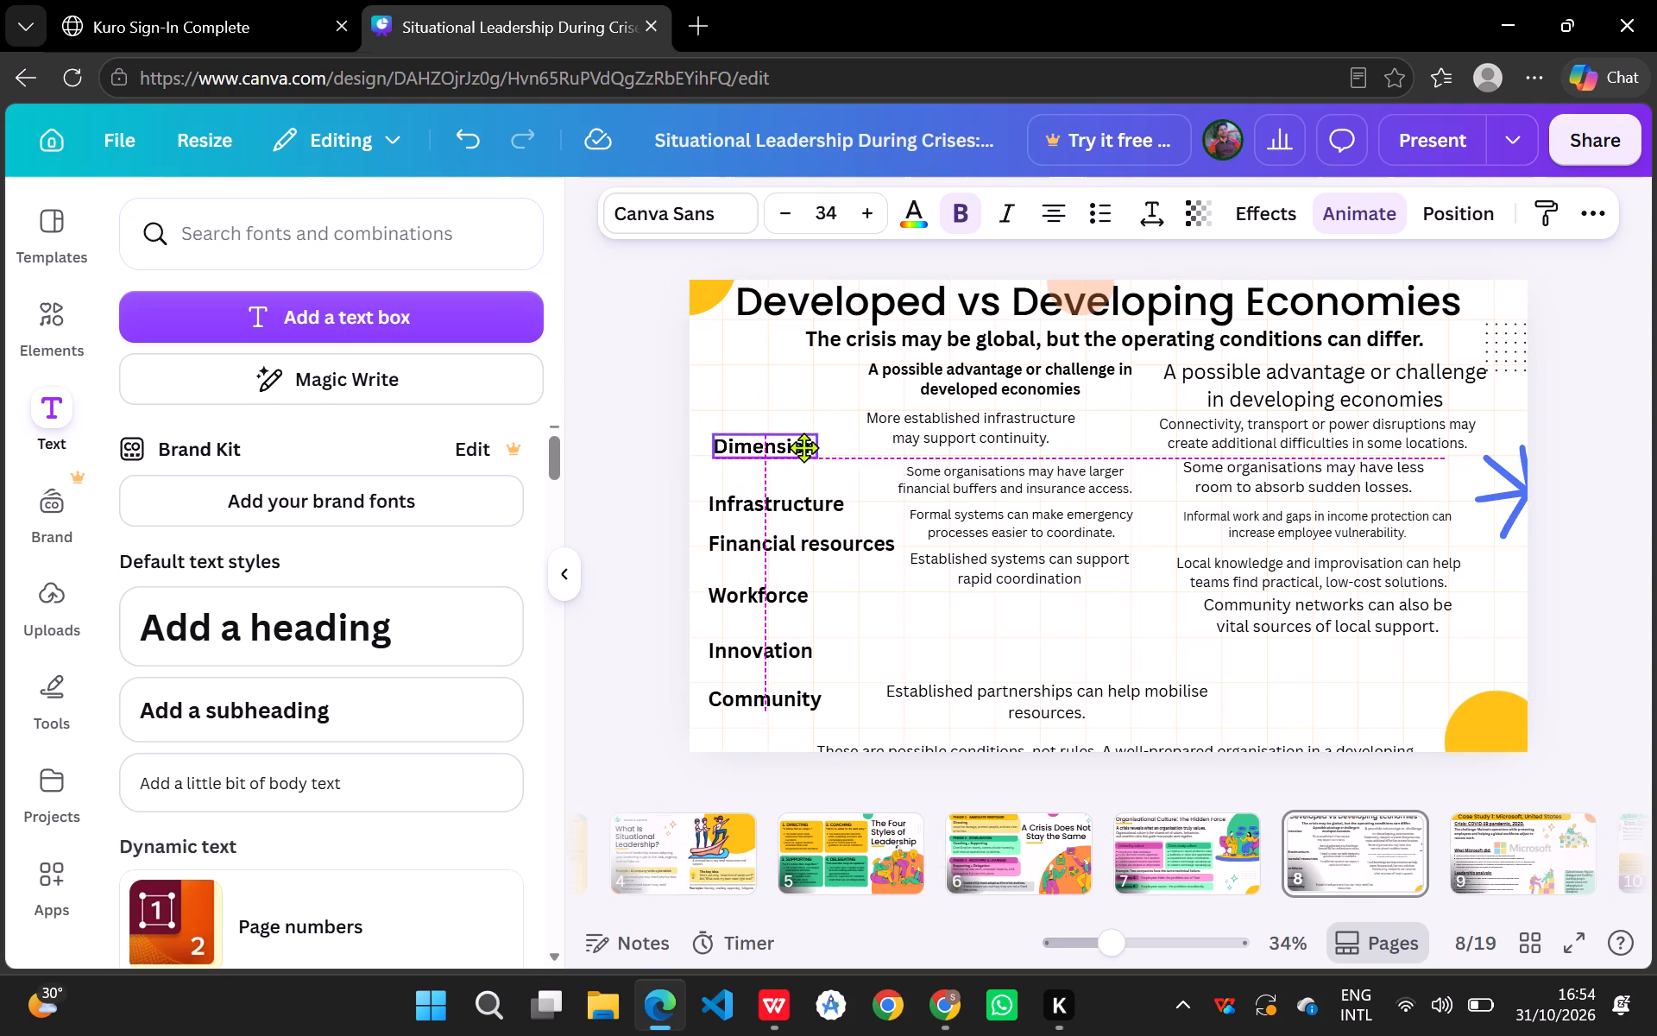
{"action": "left_click_drag", "start_coordinate": [803, 447], "coordinate": [798, 471]}
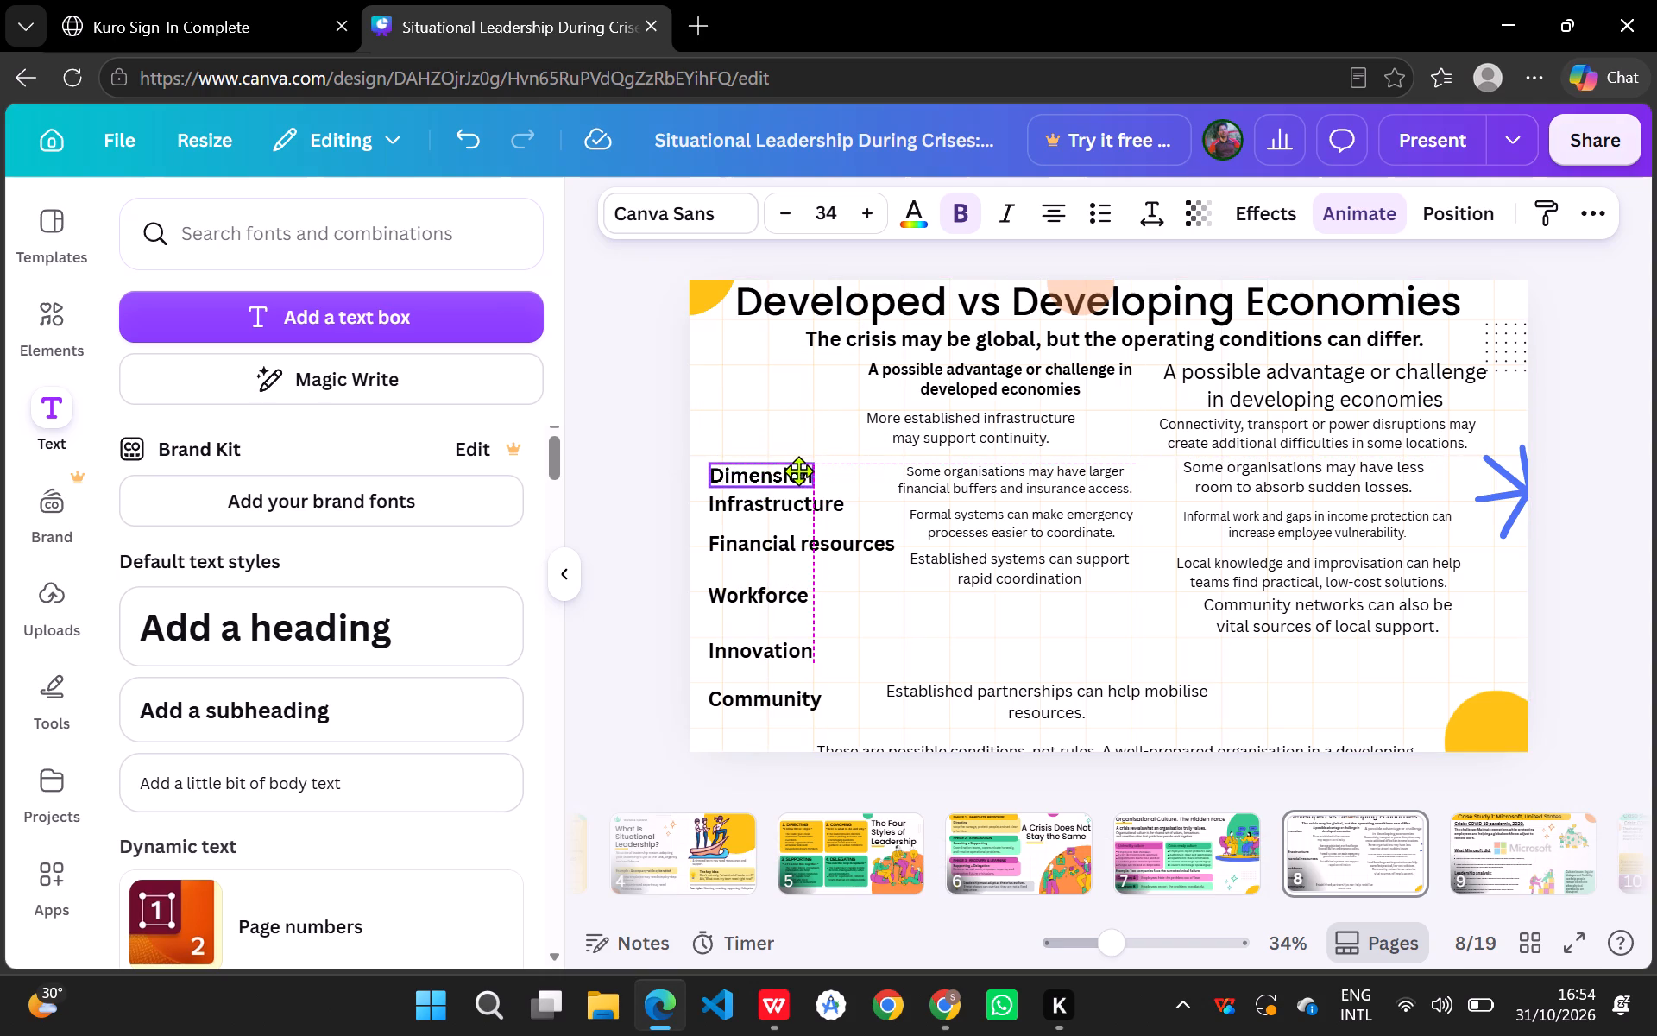
{"action": "left_click_drag", "start_coordinate": [798, 471], "coordinate": [797, 467]}
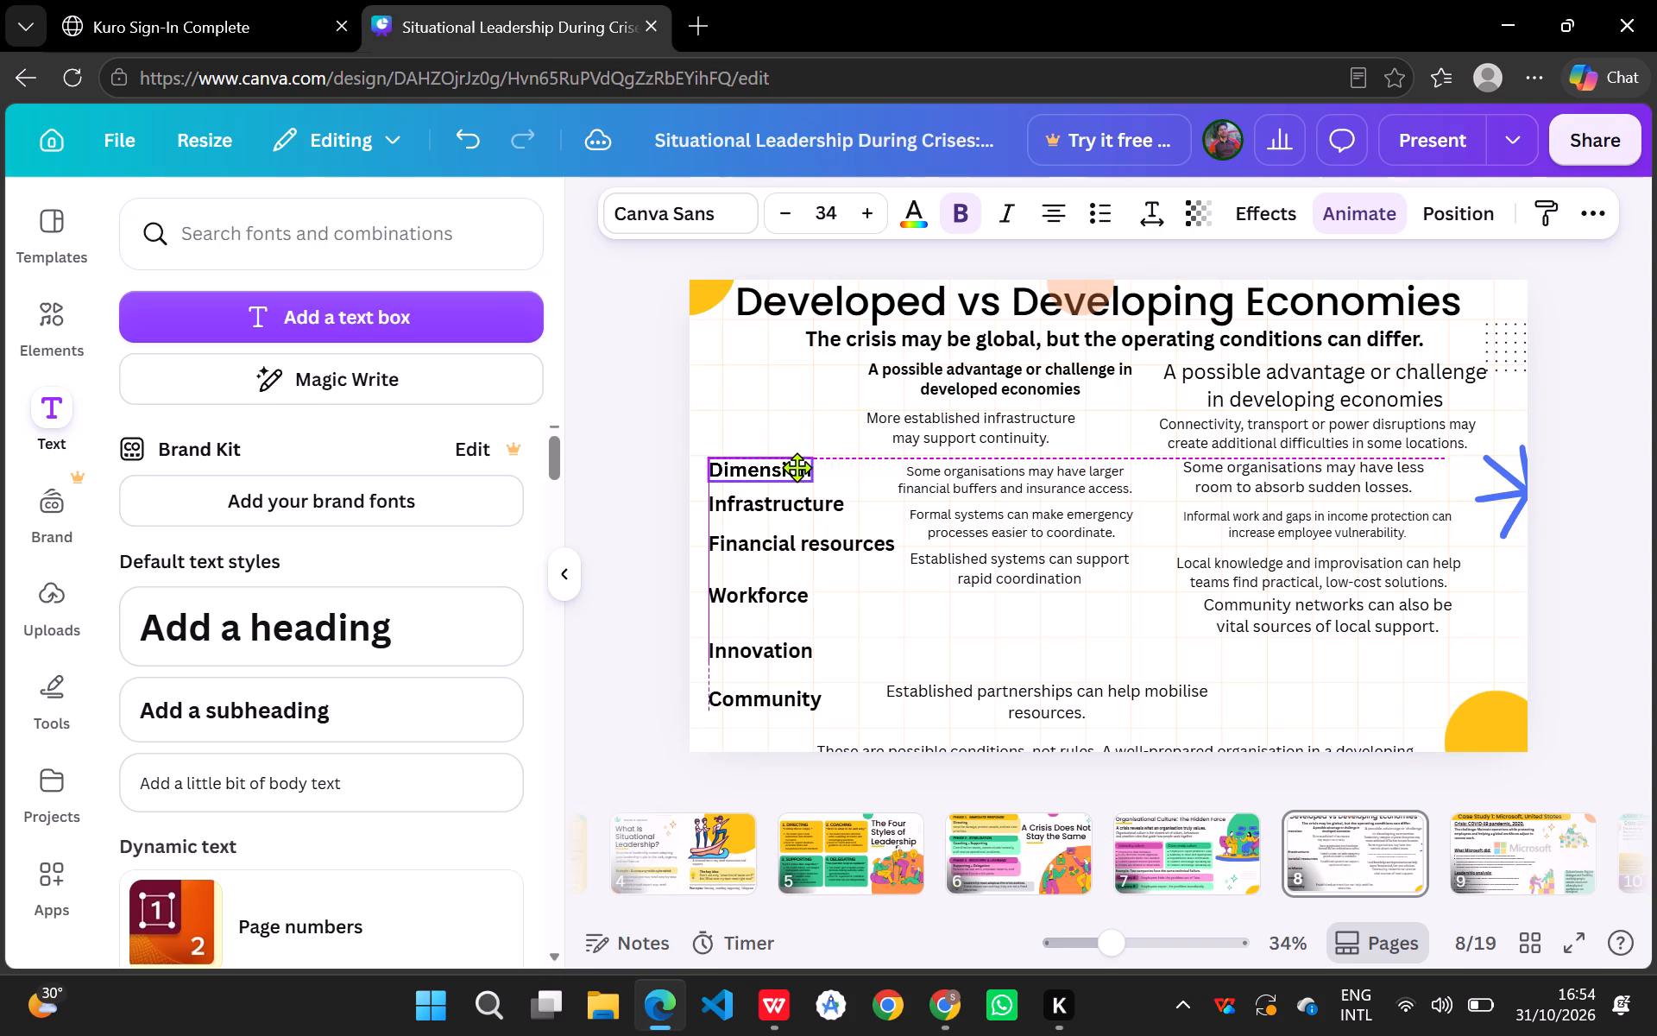
{"action": "left_click_drag", "start_coordinate": [797, 467], "coordinate": [797, 468]}
{"action": "left_click", "coordinate": [885, 599]}
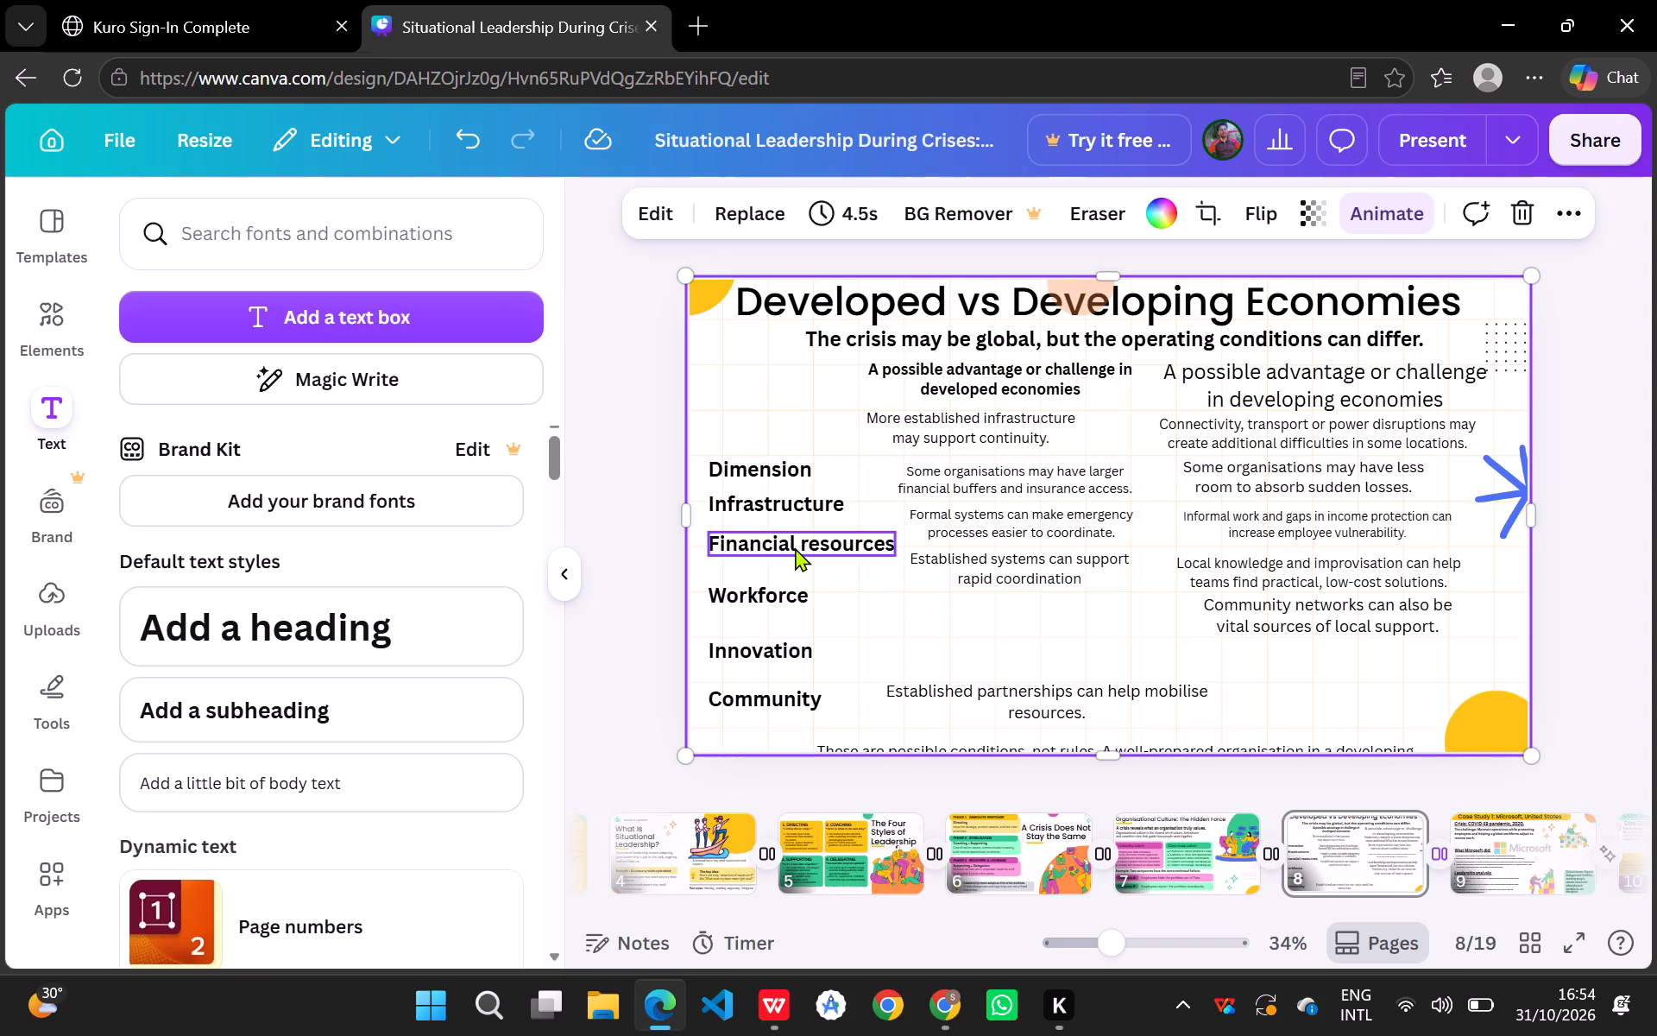
Even out the label column's vertical spacing by nudging "Financial resources" and "Workforce" down slightly and "Dimension" up slightly.
{"action": "left_click_drag", "start_coordinate": [795, 548], "coordinate": [794, 554]}
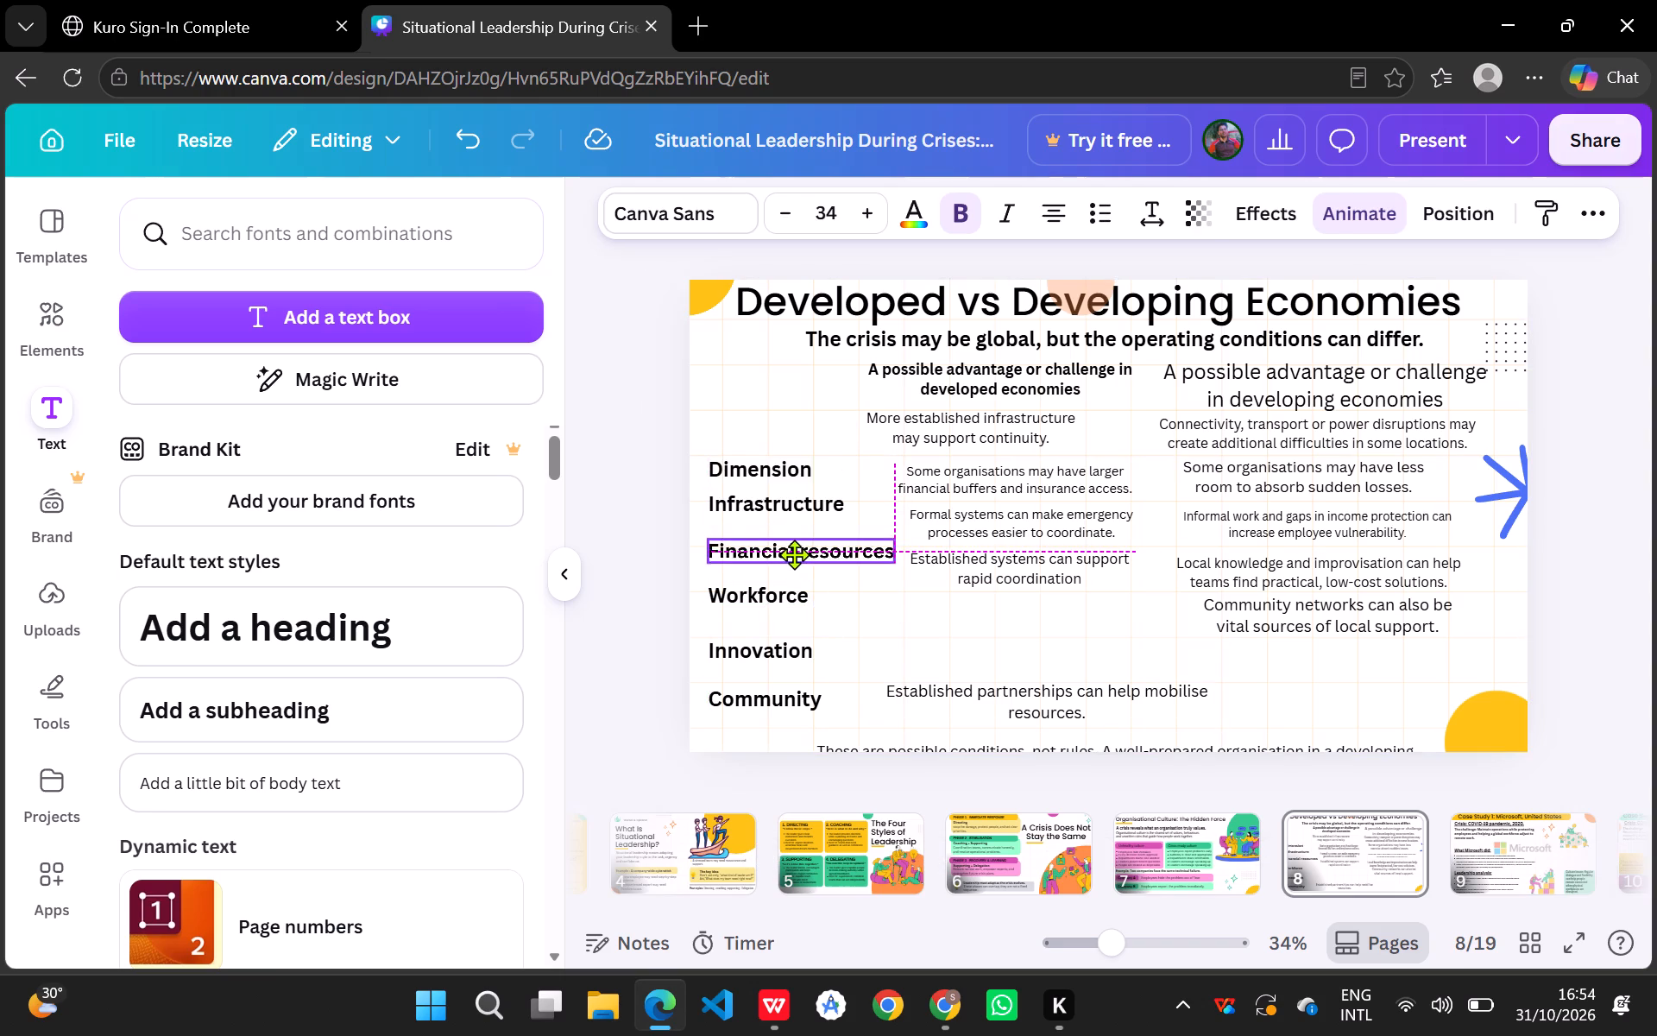
{"action": "left_click_drag", "start_coordinate": [794, 554], "coordinate": [797, 556]}
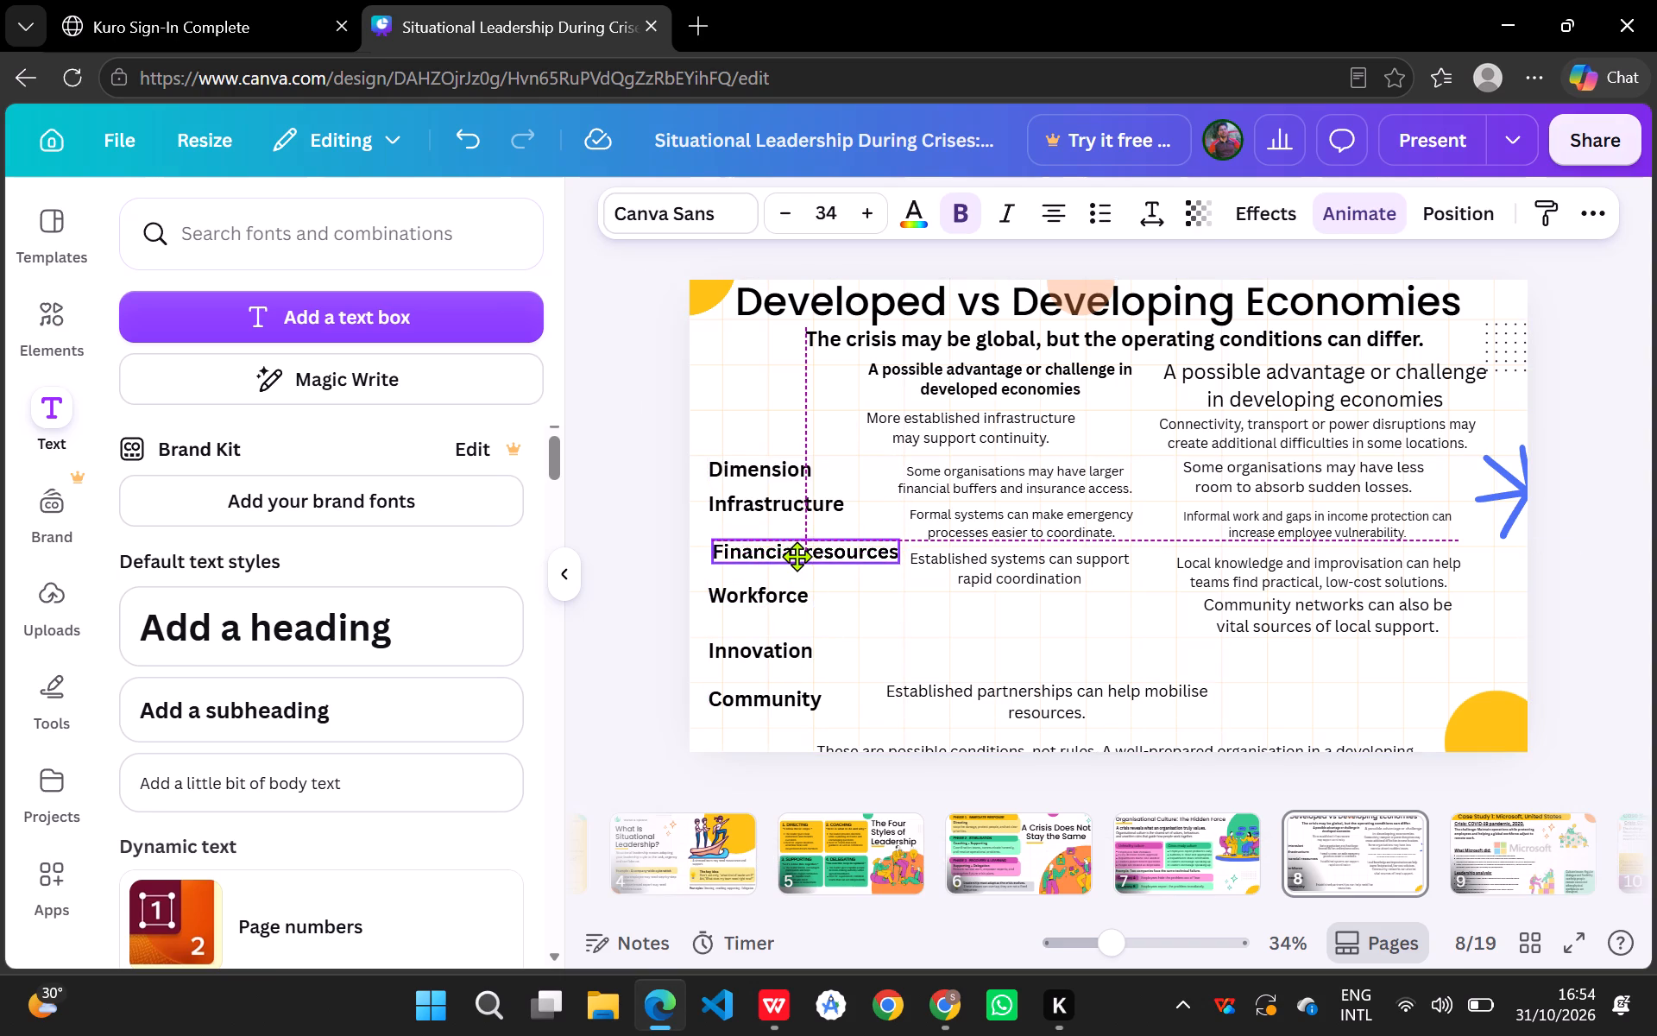
{"action": "left_click_drag", "start_coordinate": [797, 556], "coordinate": [797, 559]}
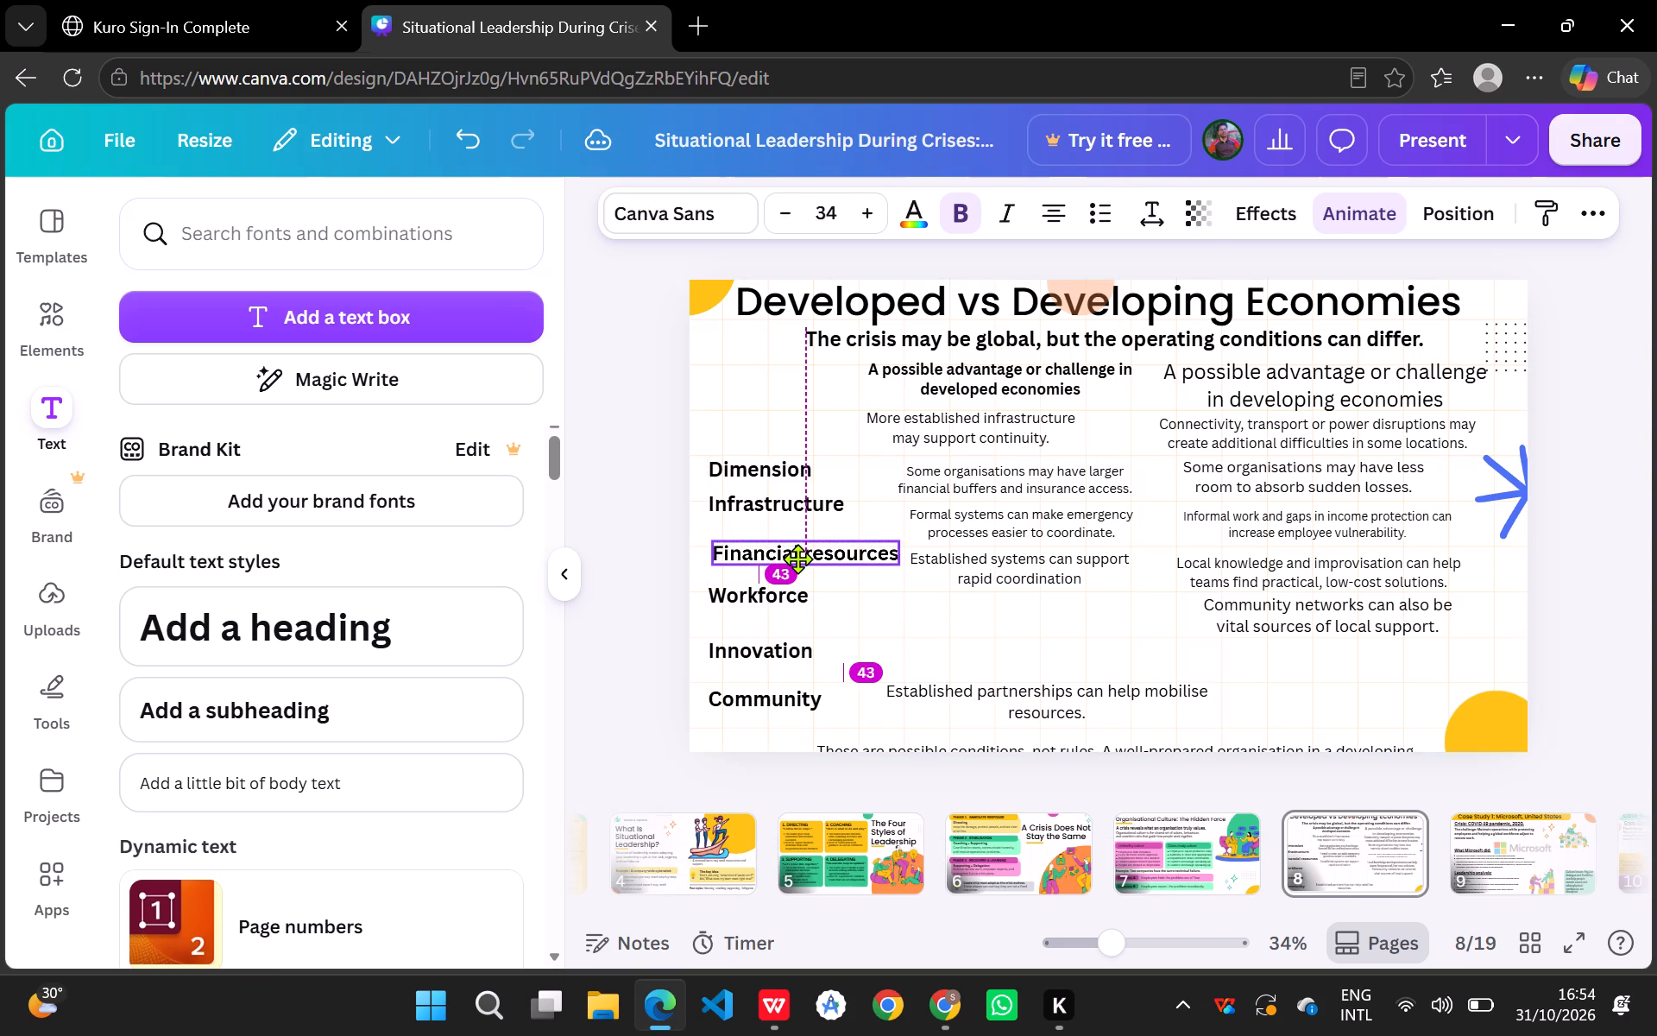
{"action": "left_click_drag", "start_coordinate": [797, 559], "coordinate": [797, 559]}
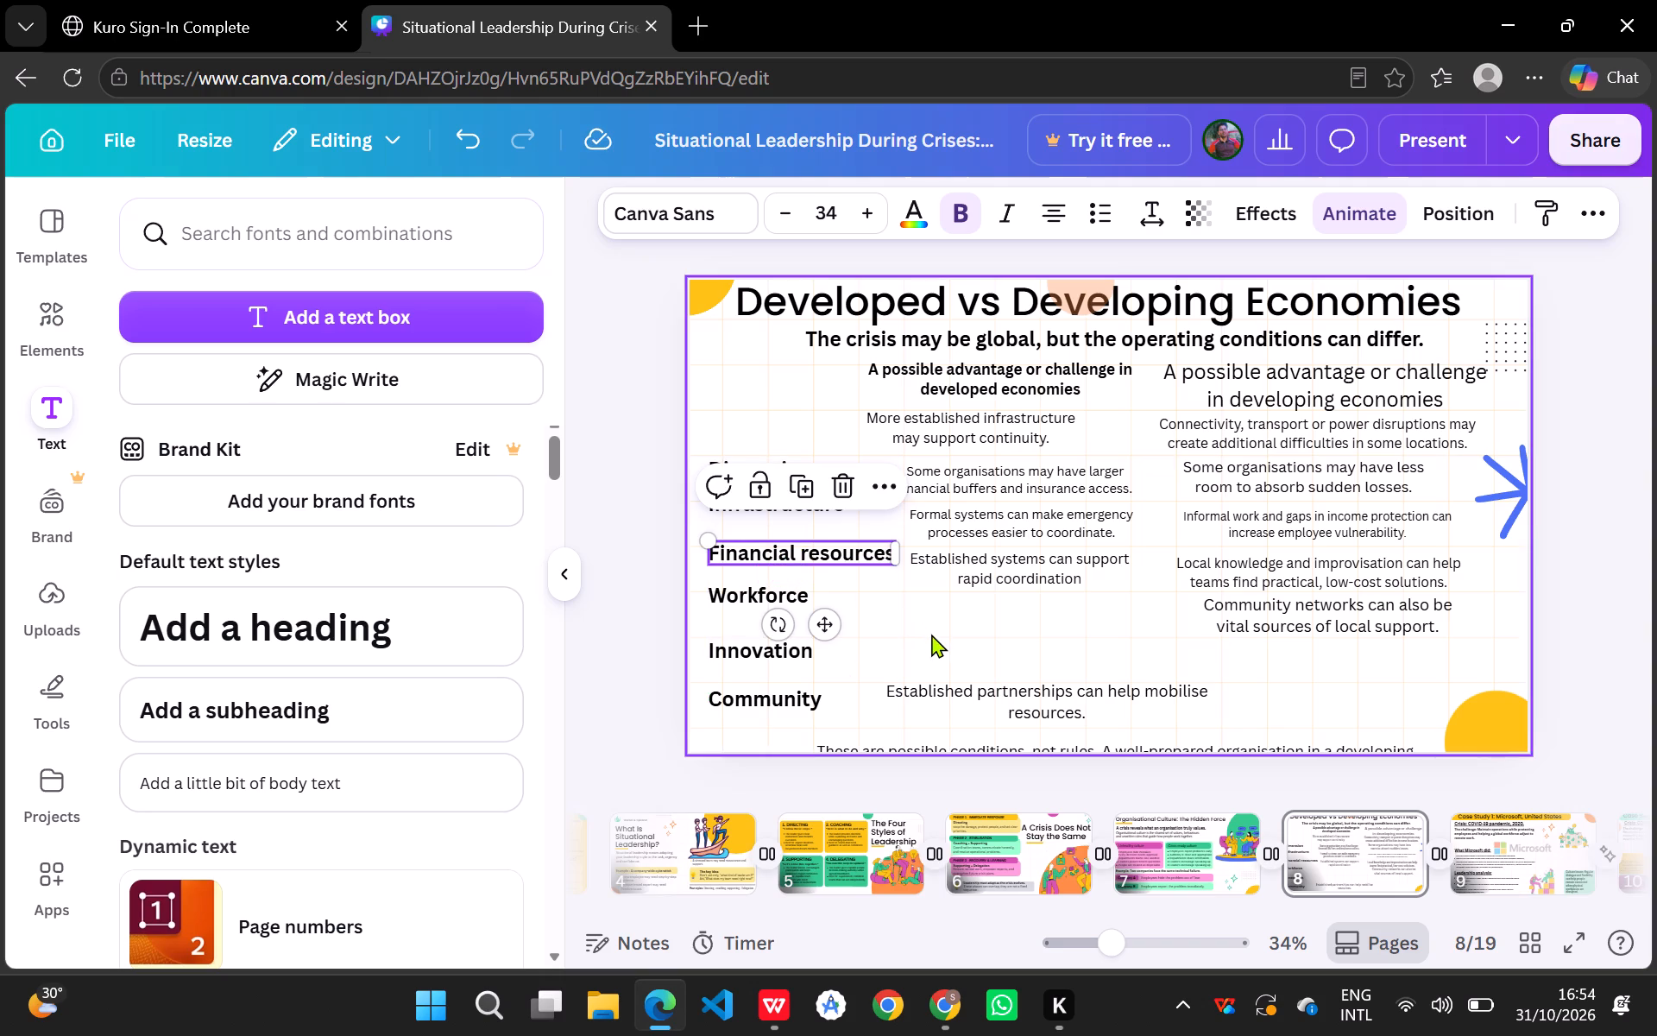
{"action": "left_click", "coordinate": [931, 634]}
{"action": "left_click_drag", "start_coordinate": [784, 596], "coordinate": [784, 597]}
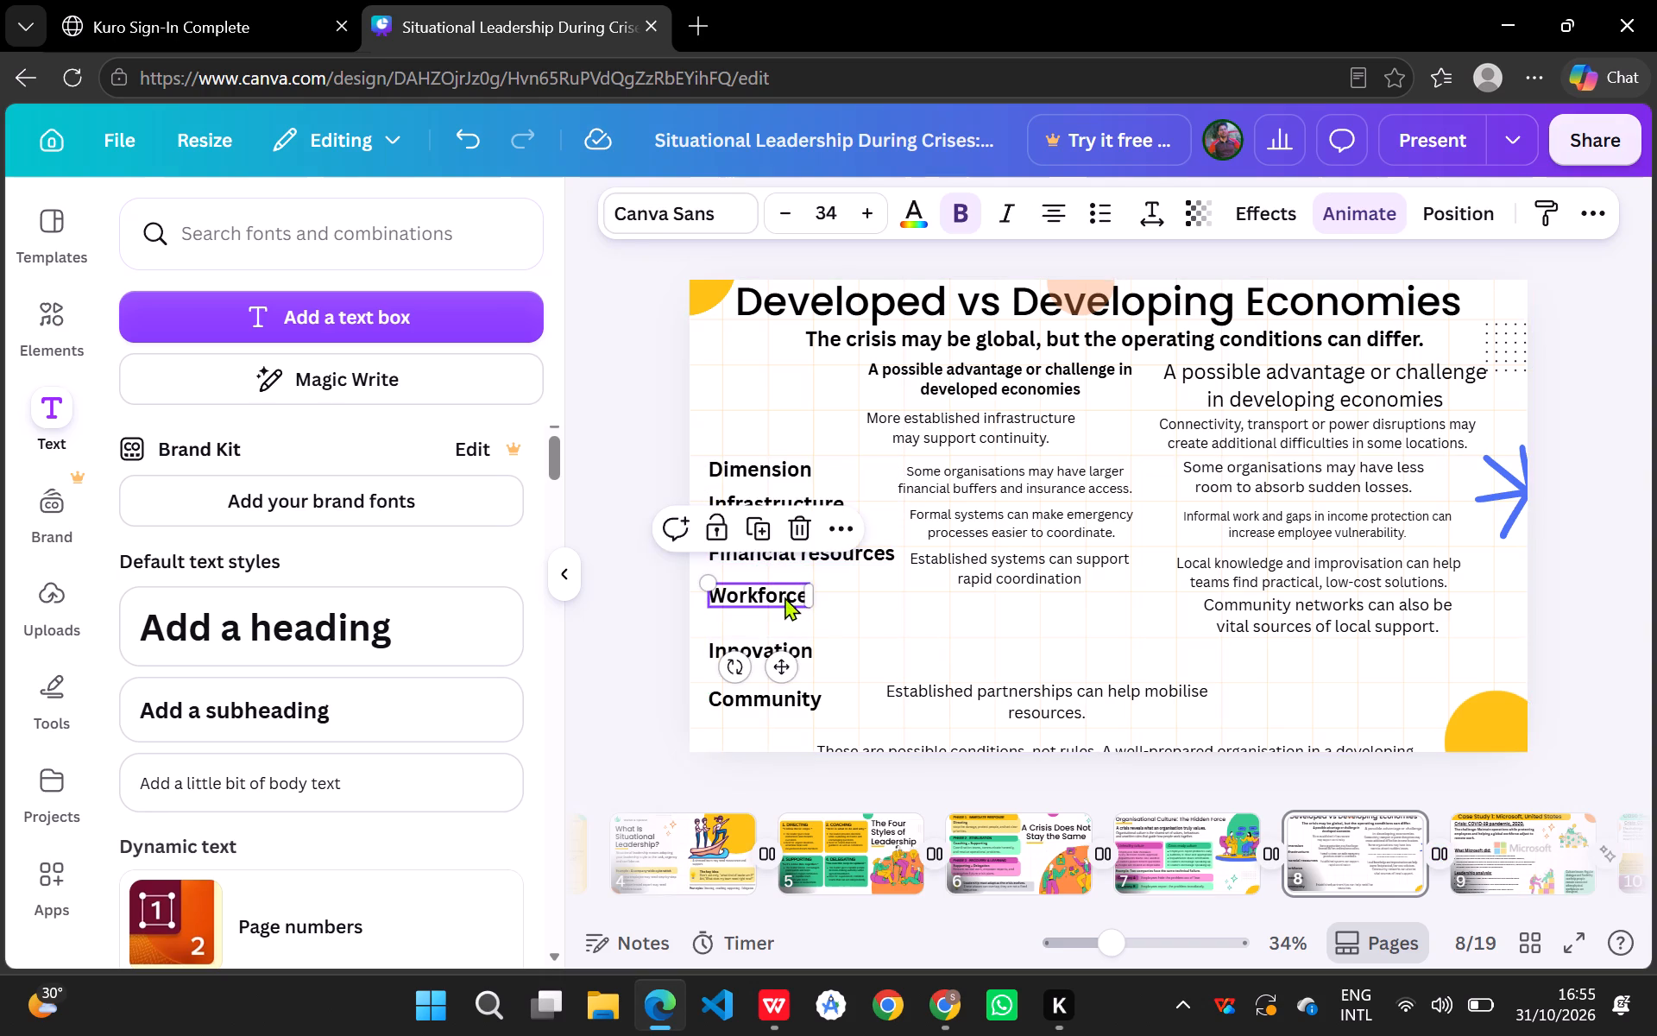
{"action": "left_click_drag", "start_coordinate": [784, 597], "coordinate": [785, 604]}
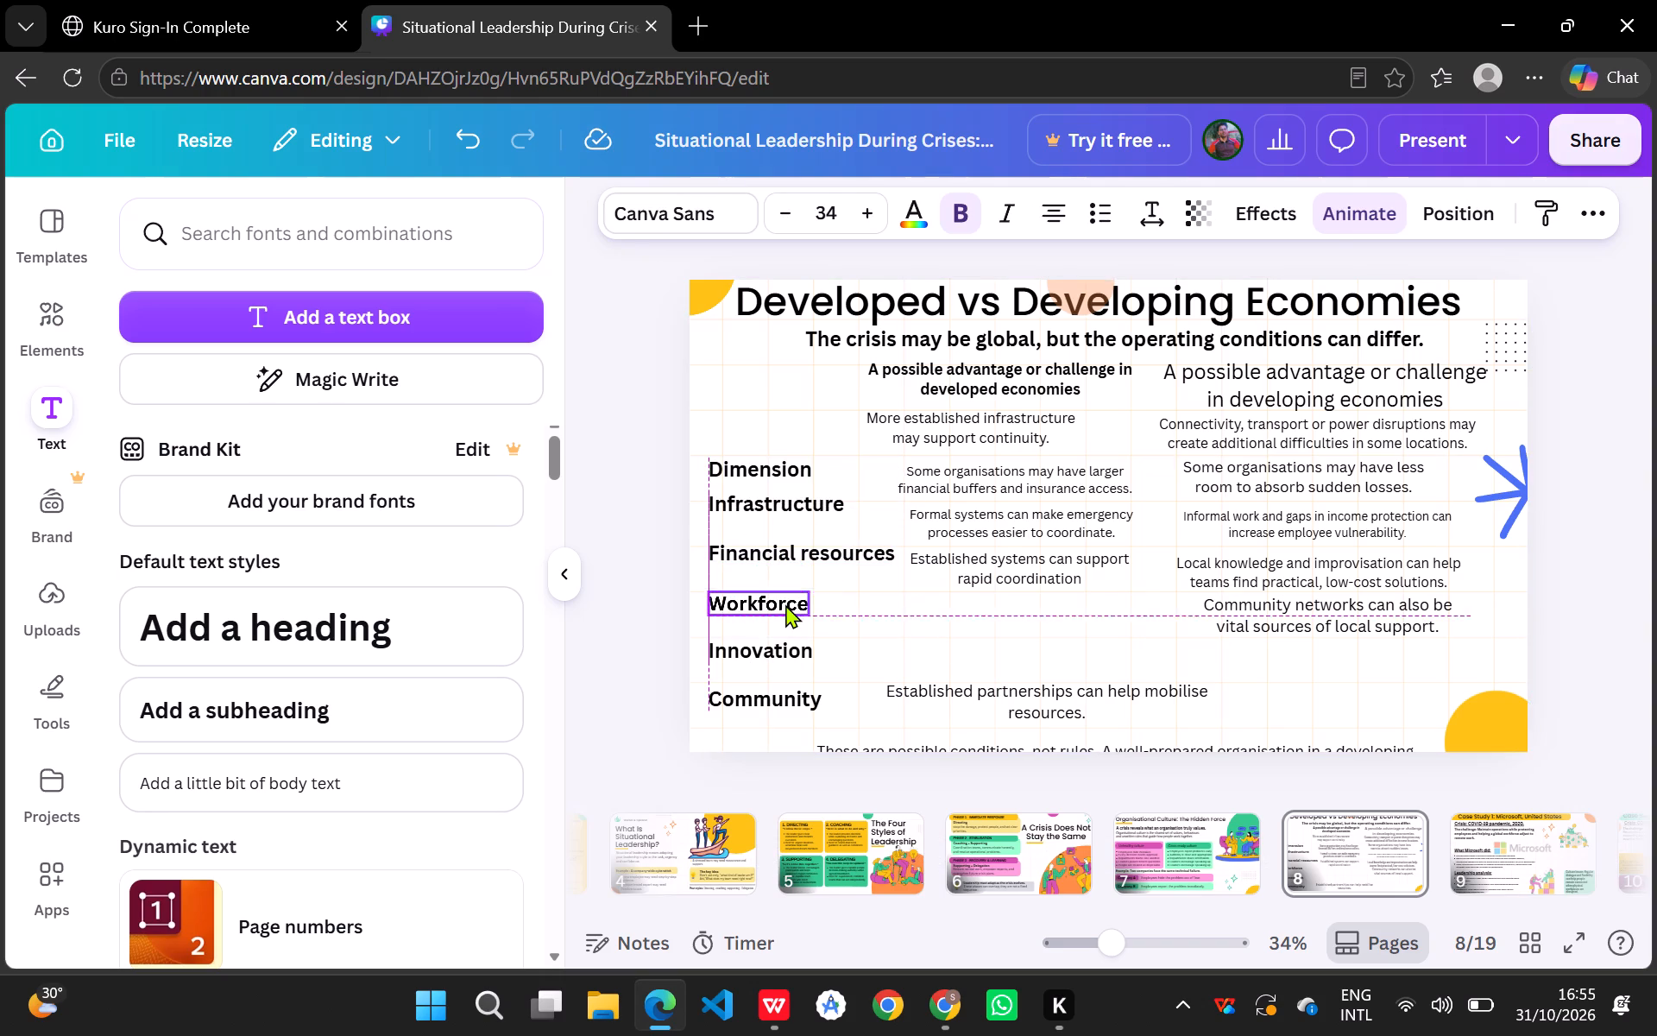
{"action": "left_click", "coordinate": [953, 654]}
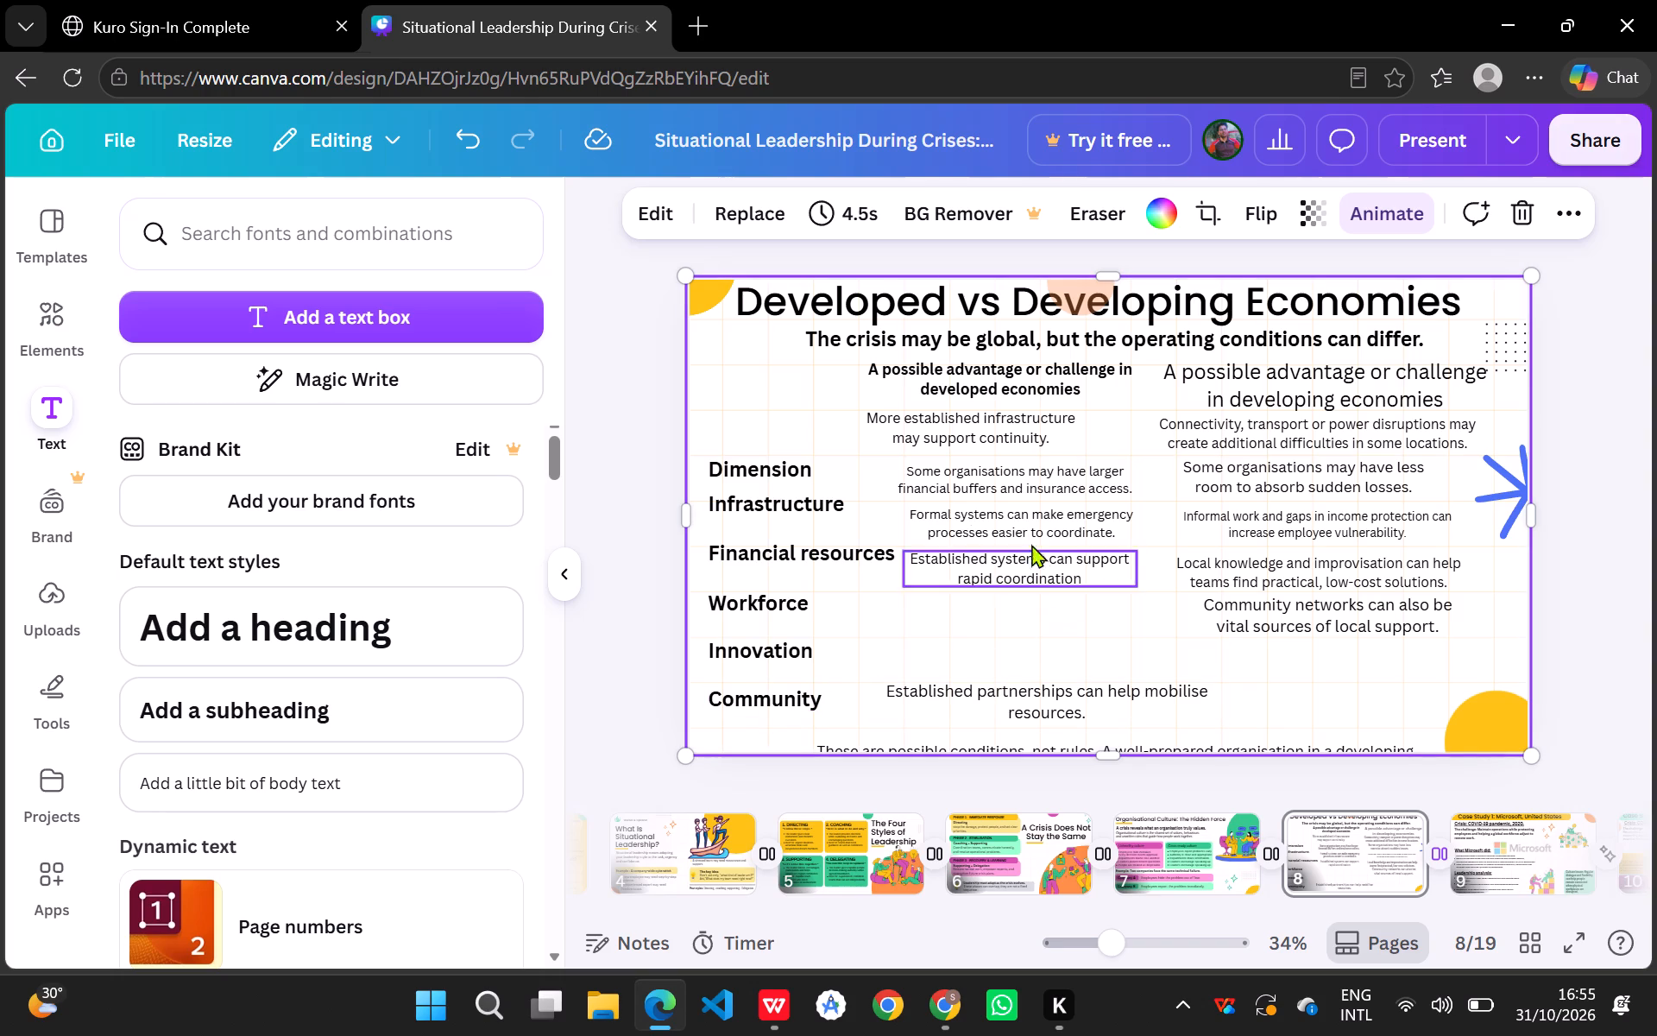
{"action": "left_click", "coordinate": [782, 472]}
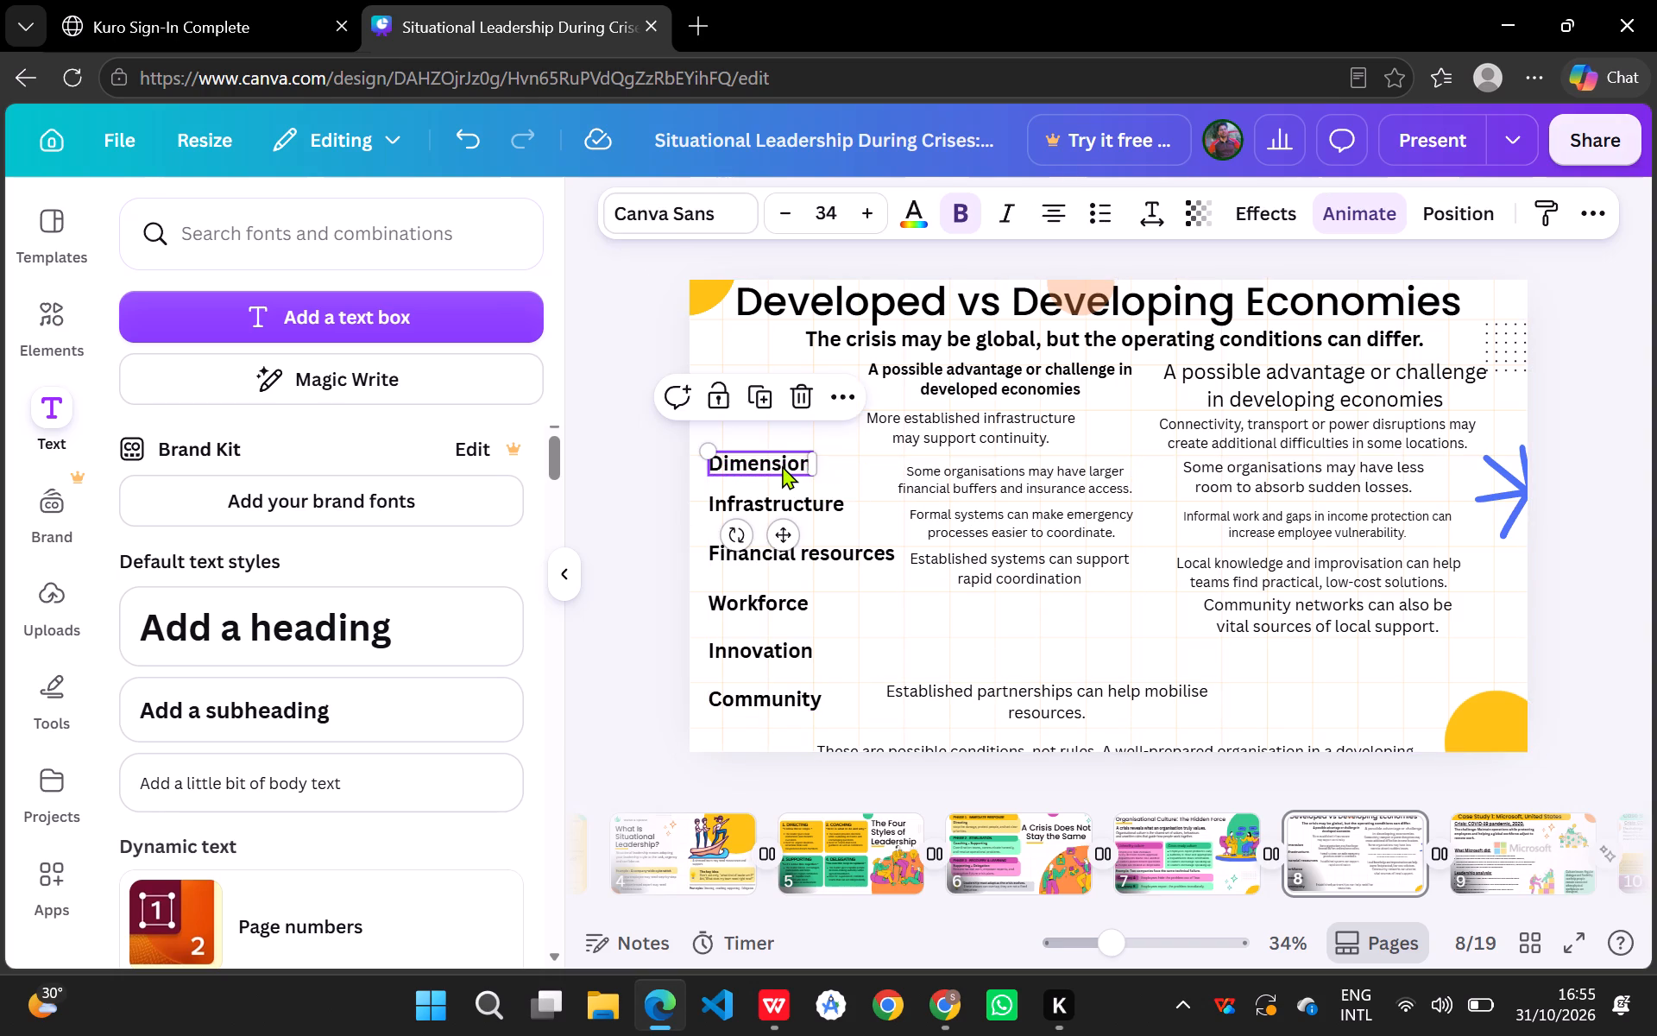
{"action": "left_click", "coordinate": [887, 643]}
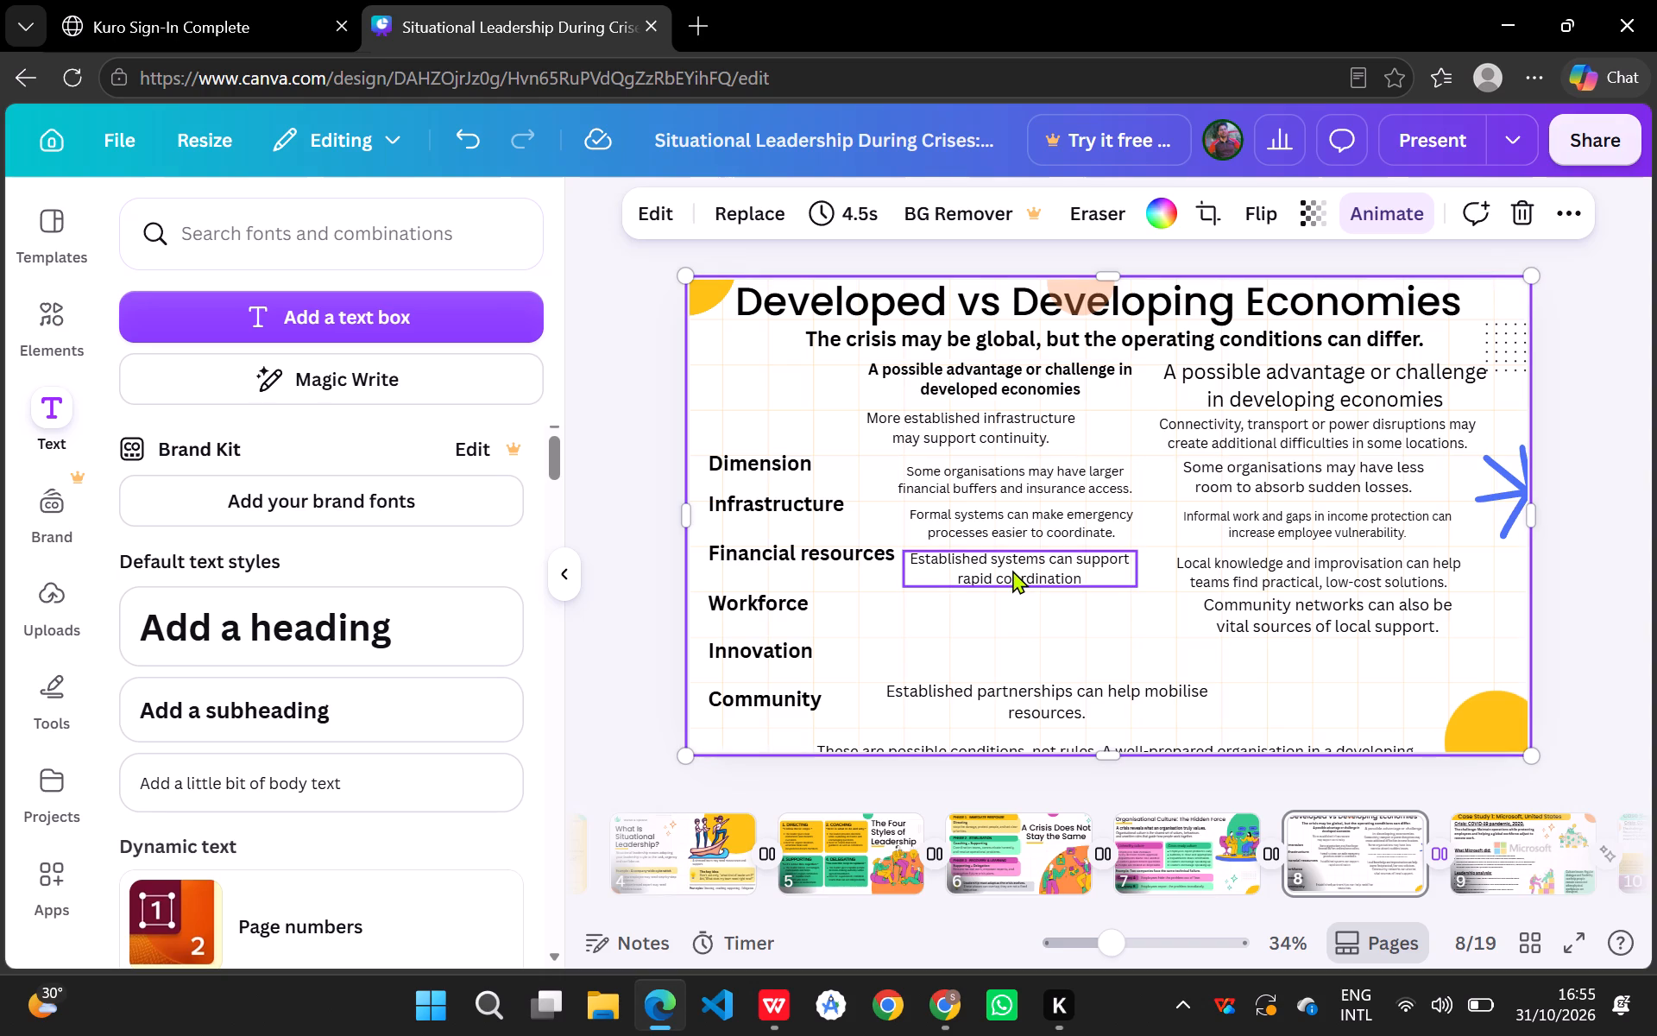
Move both Innovation descriptions and the "Community networks" text down so they line up with the "Innovation" and "Community" labels.
{"action": "left_click_drag", "start_coordinate": [1012, 570], "coordinate": [992, 655]}
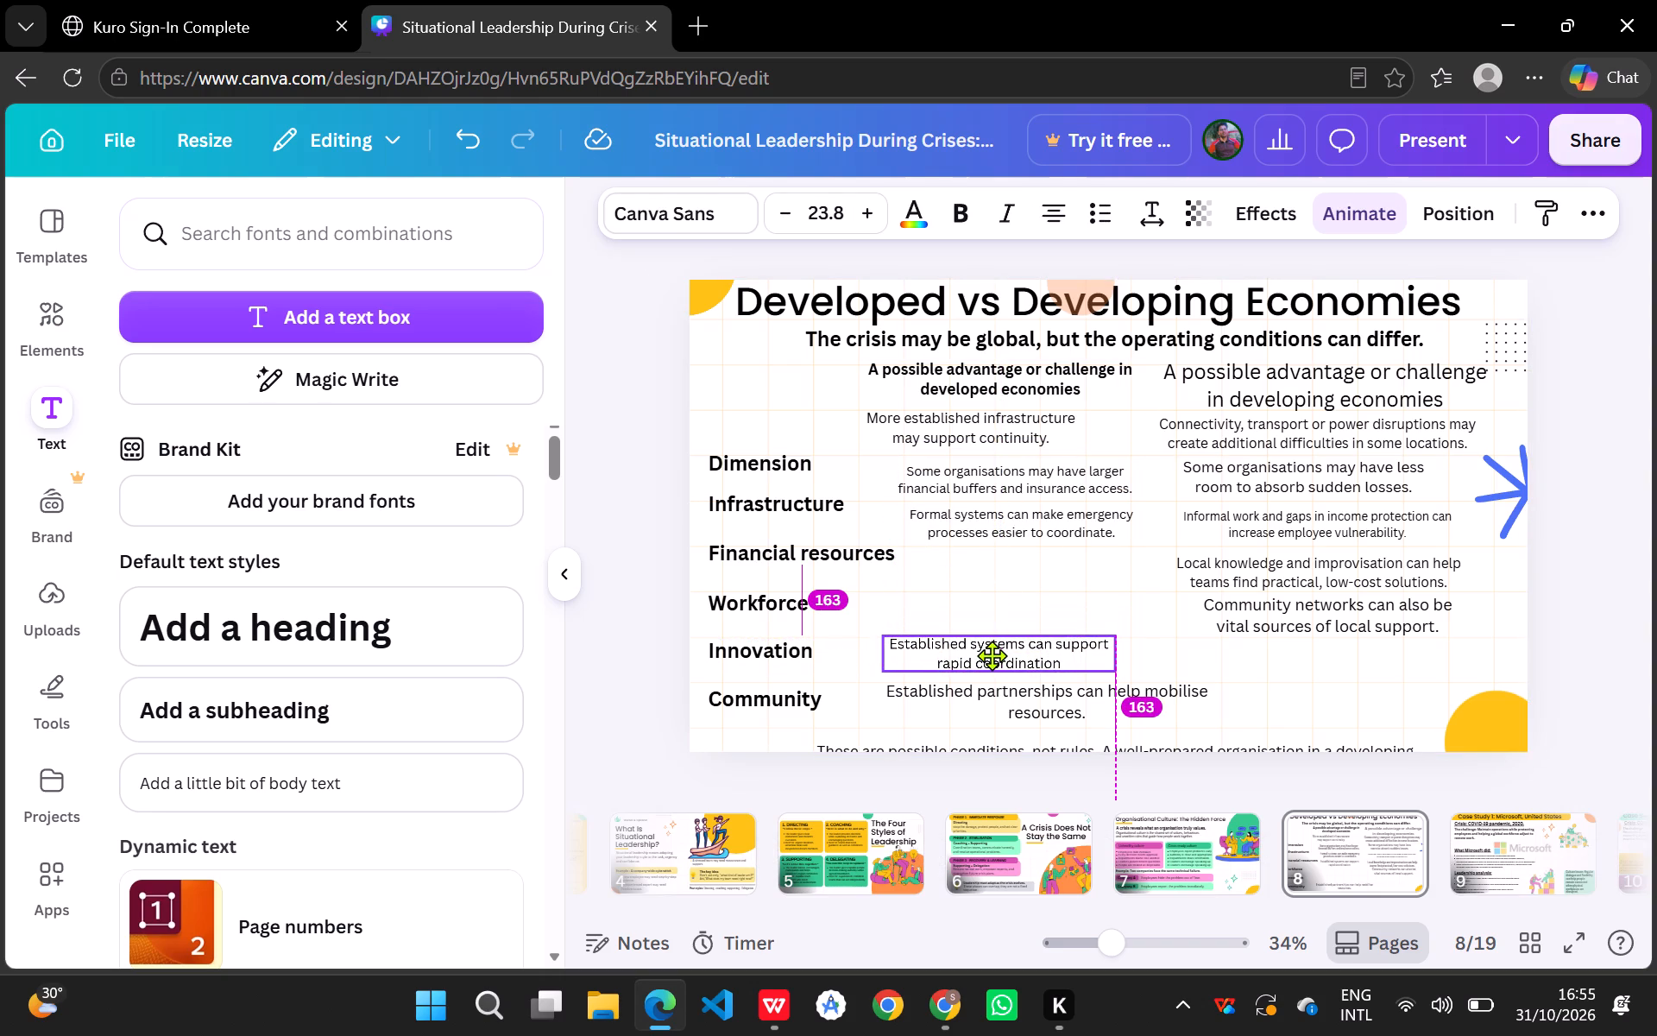
{"action": "left_click_drag", "start_coordinate": [992, 655], "coordinate": [1030, 653]}
{"action": "left_click_drag", "start_coordinate": [1291, 616], "coordinate": [1295, 622]}
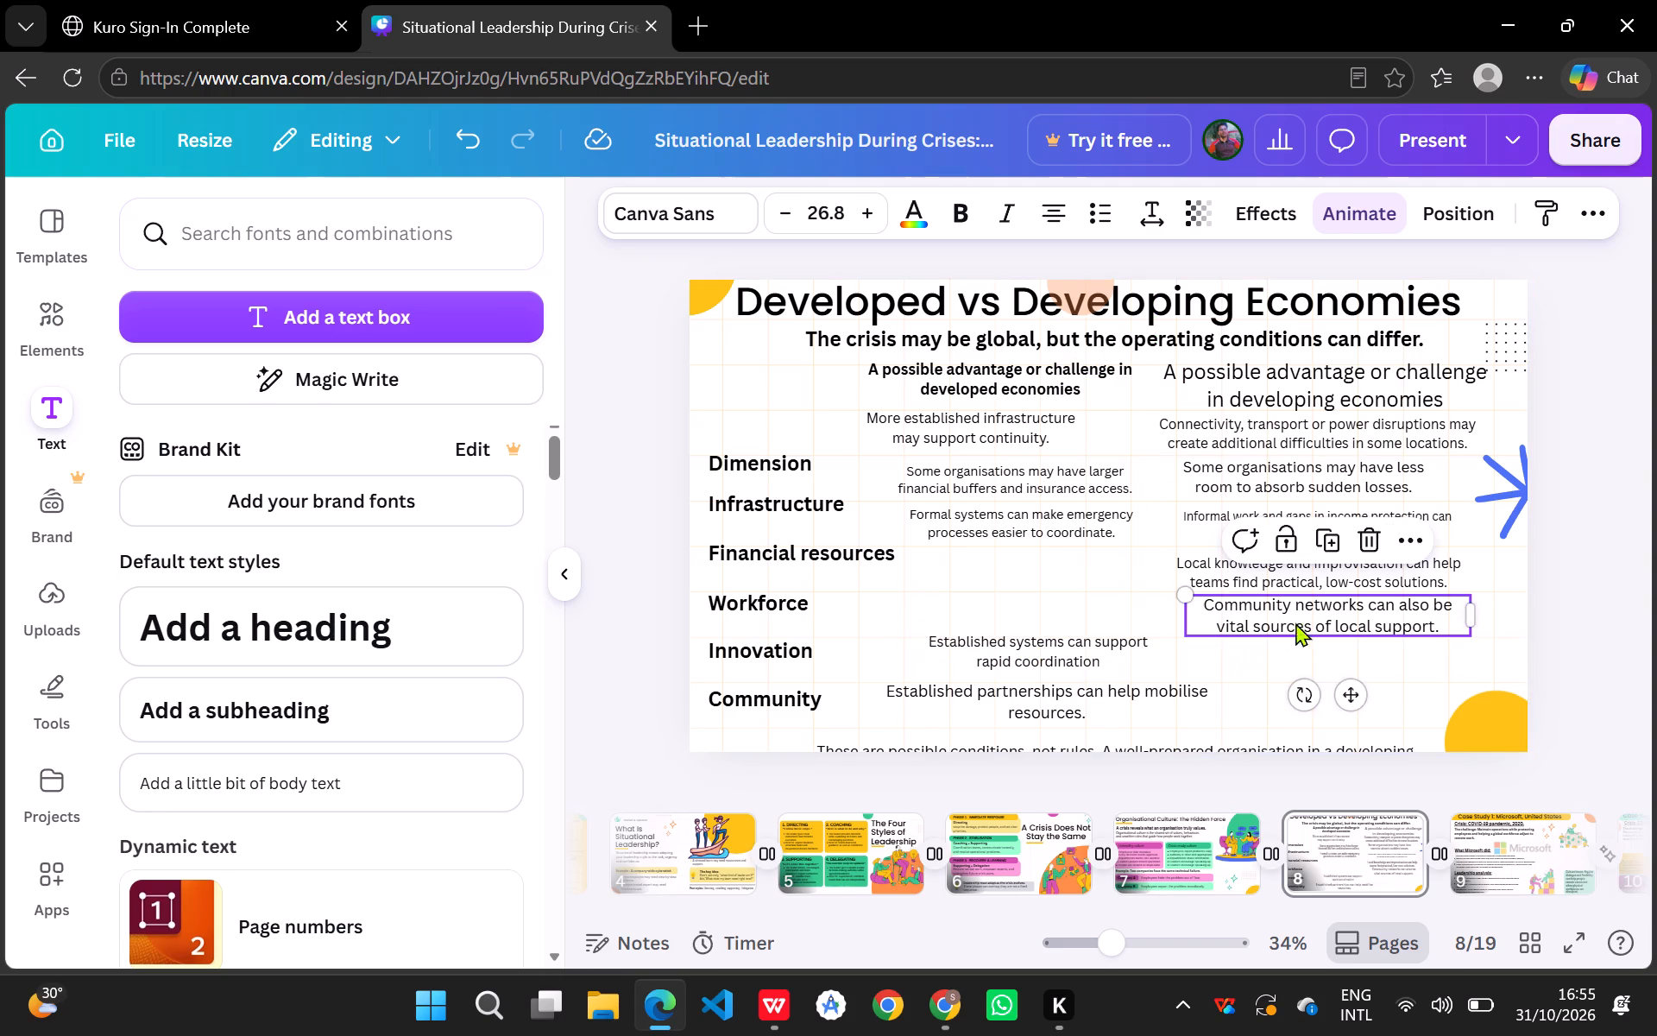
{"action": "left_click_drag", "start_coordinate": [1295, 622], "coordinate": [1333, 698]}
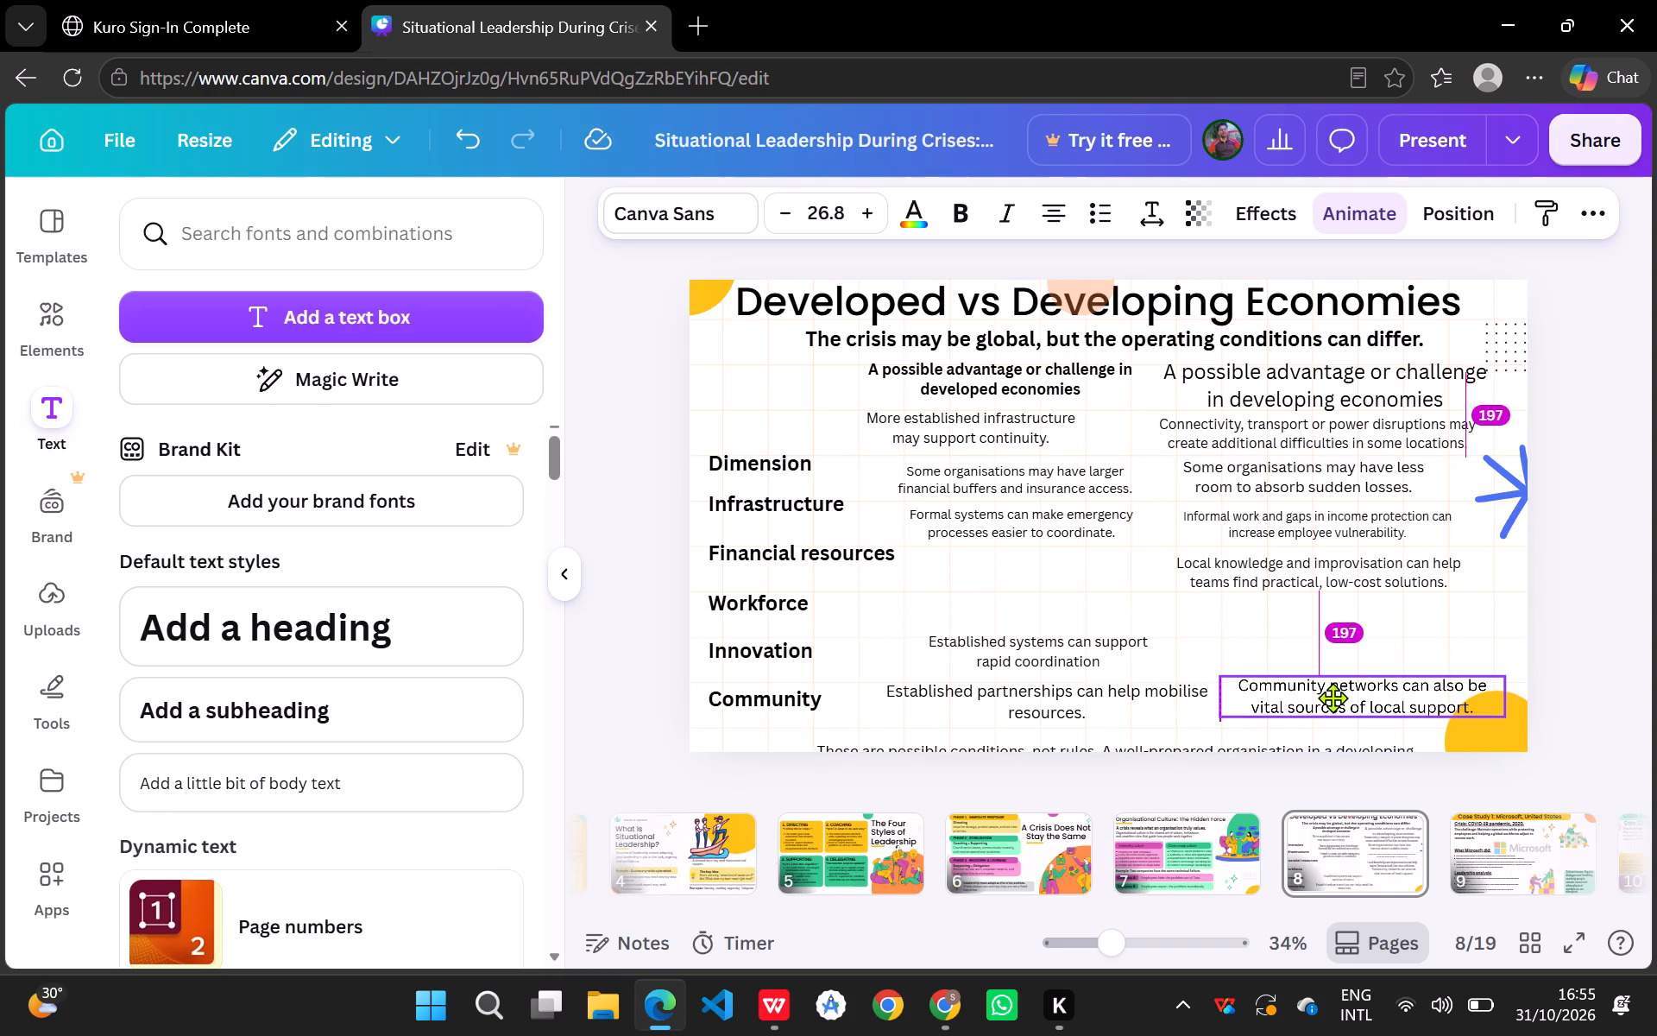
{"action": "left_click_drag", "start_coordinate": [1333, 698], "coordinate": [1333, 698]}
{"action": "left_click_drag", "start_coordinate": [1354, 576], "coordinate": [1376, 647]}
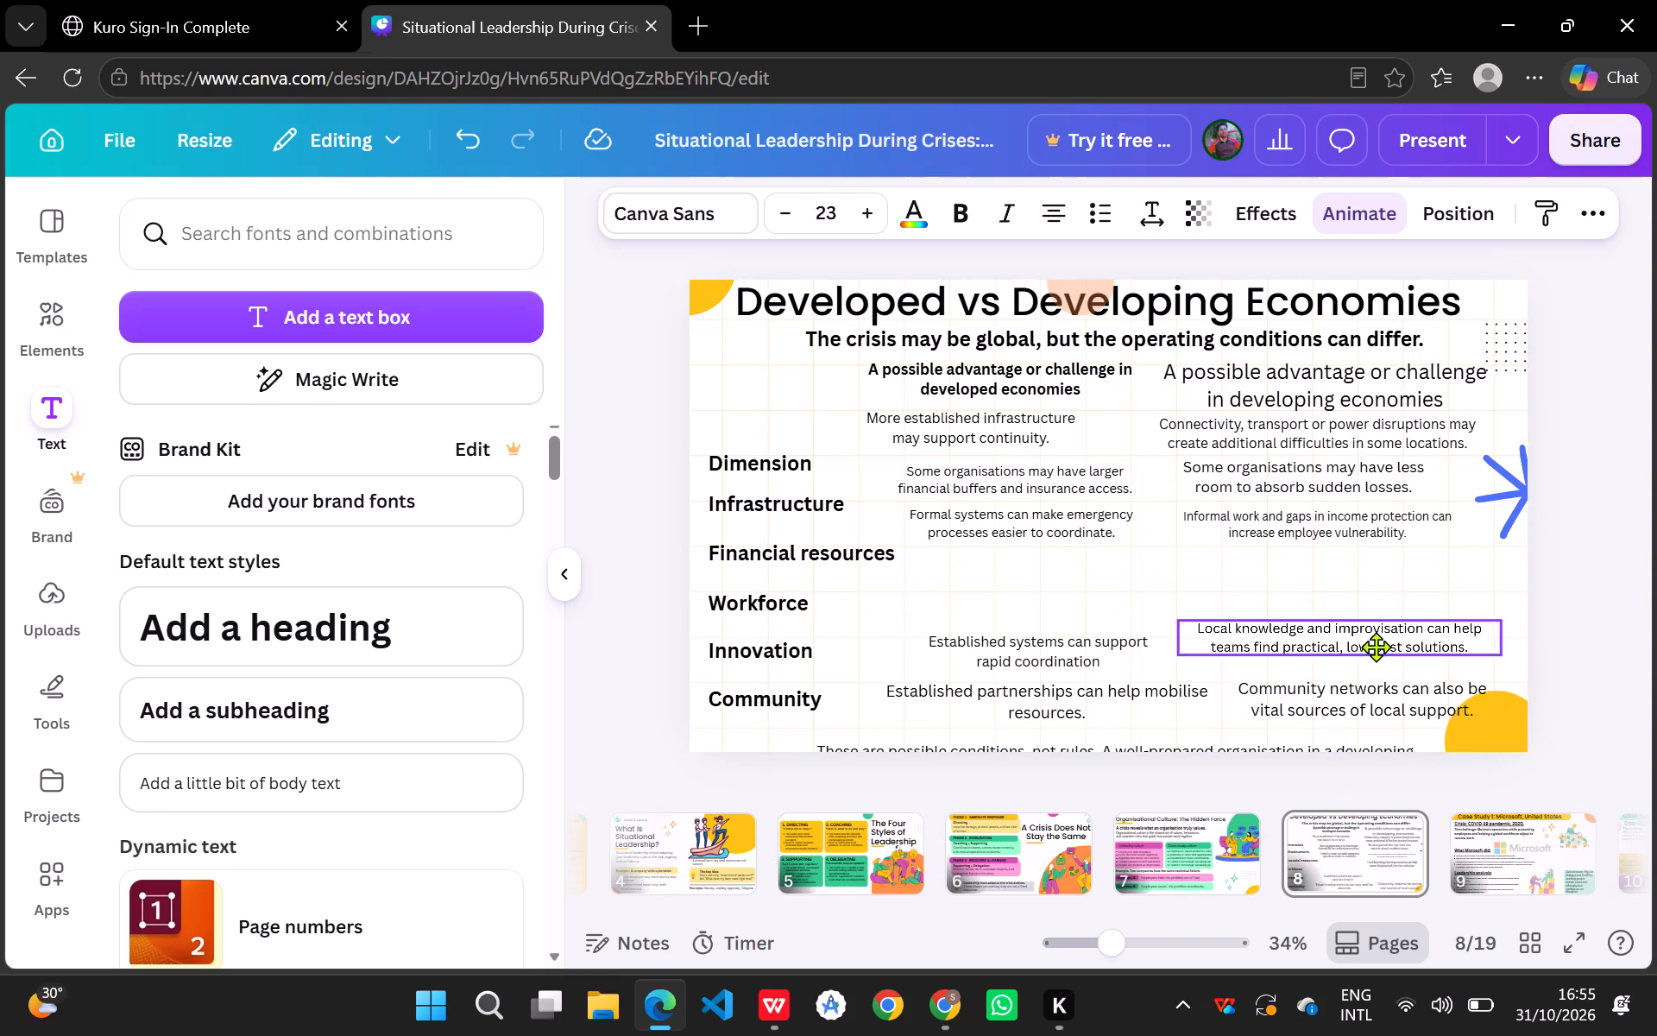
{"action": "left_click_drag", "start_coordinate": [1376, 647], "coordinate": [1379, 654]}
Move the "Informal work and gaps" and "Formal systems" texts down so they line up with the "Workforce" label.
{"action": "left_click_drag", "start_coordinate": [1360, 536], "coordinate": [1373, 610]}
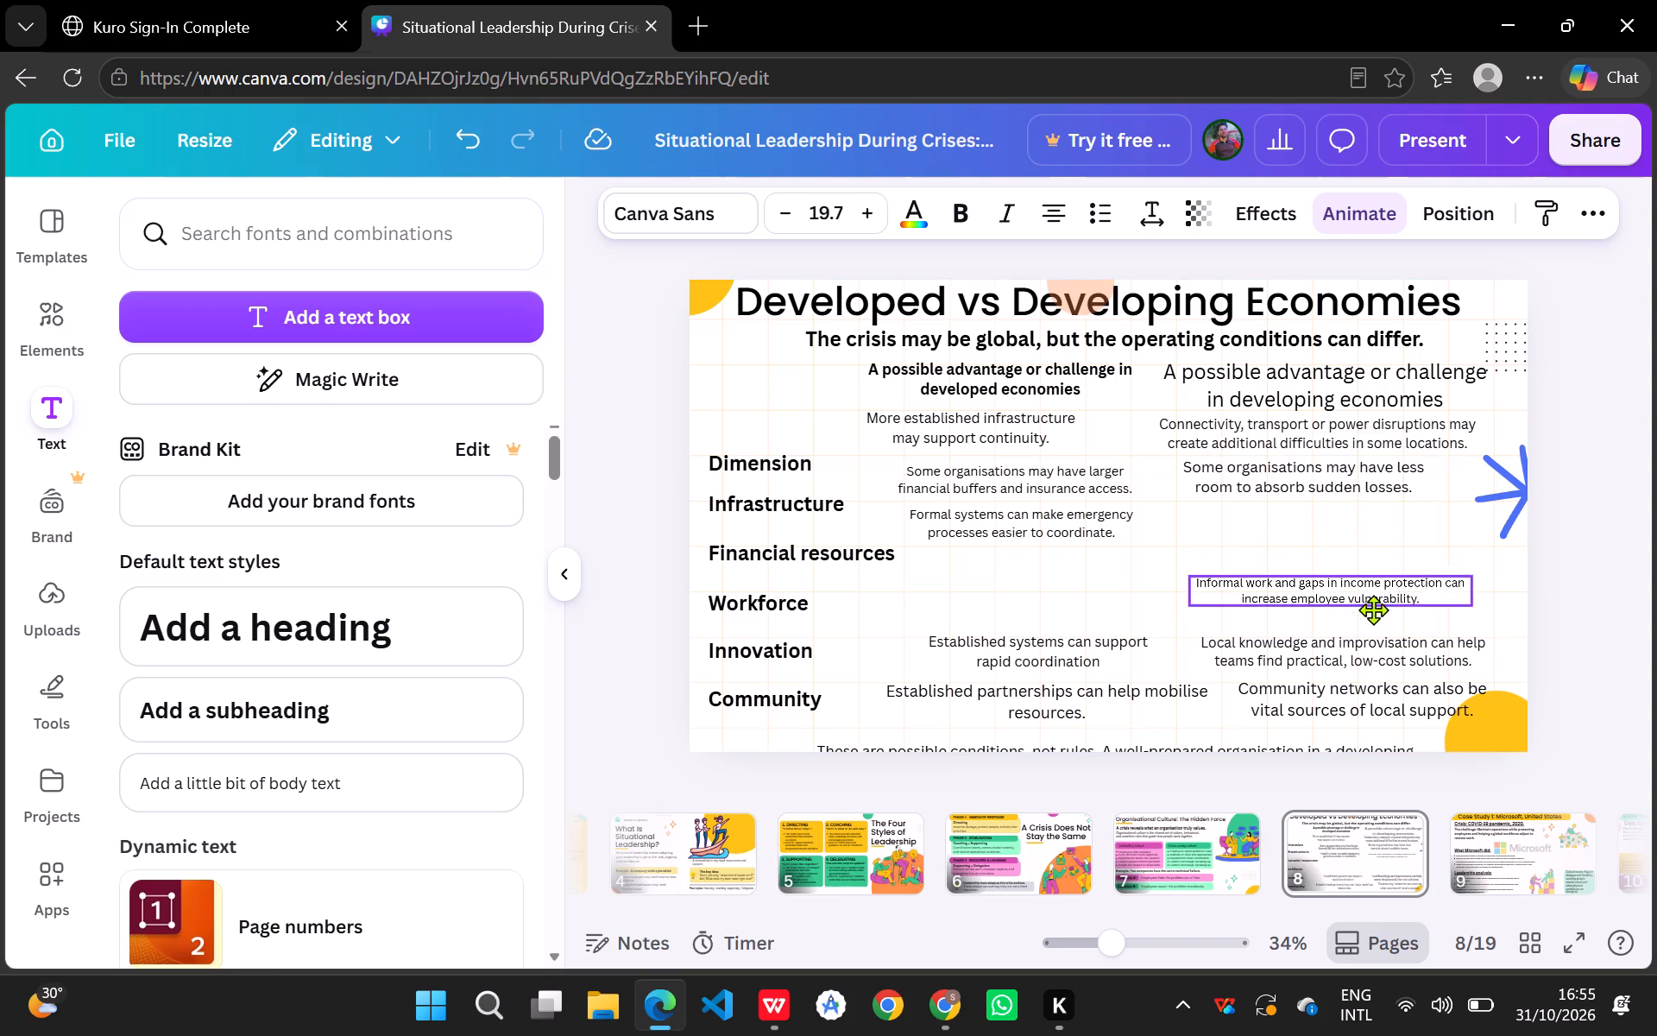
{"action": "left_click_drag", "start_coordinate": [1373, 610], "coordinate": [1373, 619]}
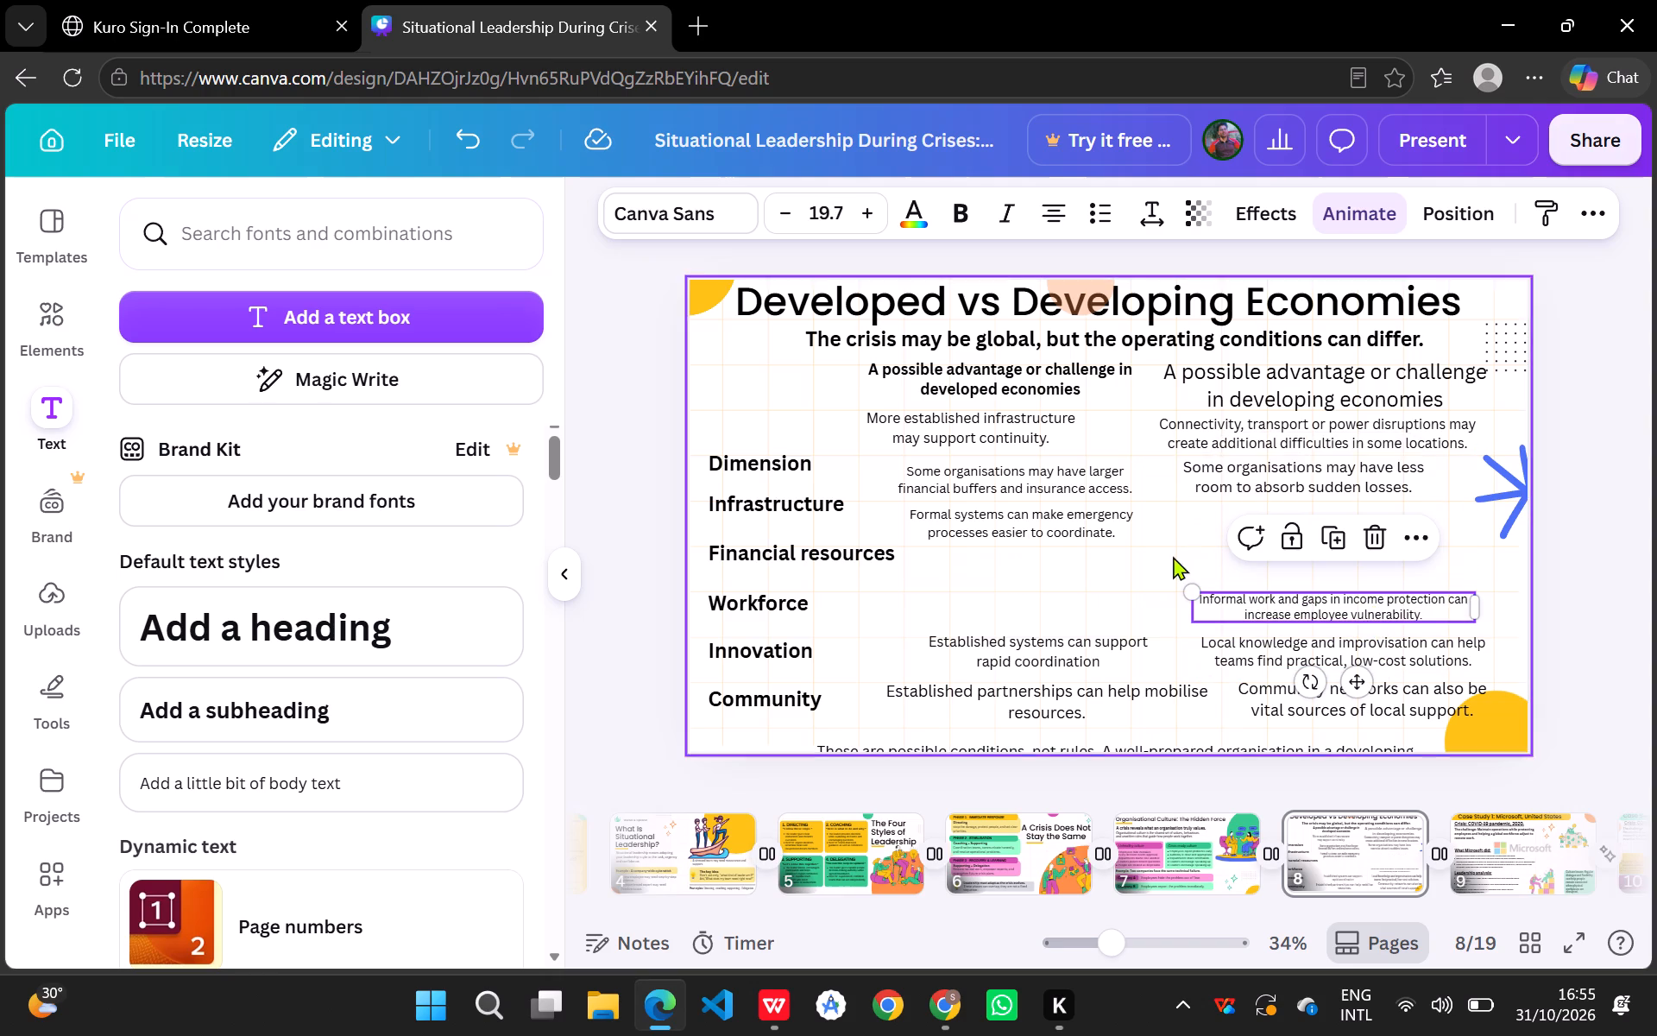
{"action": "left_click_drag", "start_coordinate": [1075, 514], "coordinate": [1071, 600]}
Move both "Some organisations may have" texts down into the "Financial resources" row and nudge that row label down slightly to match.
{"action": "left_click_drag", "start_coordinate": [1074, 472], "coordinate": [1081, 514]}
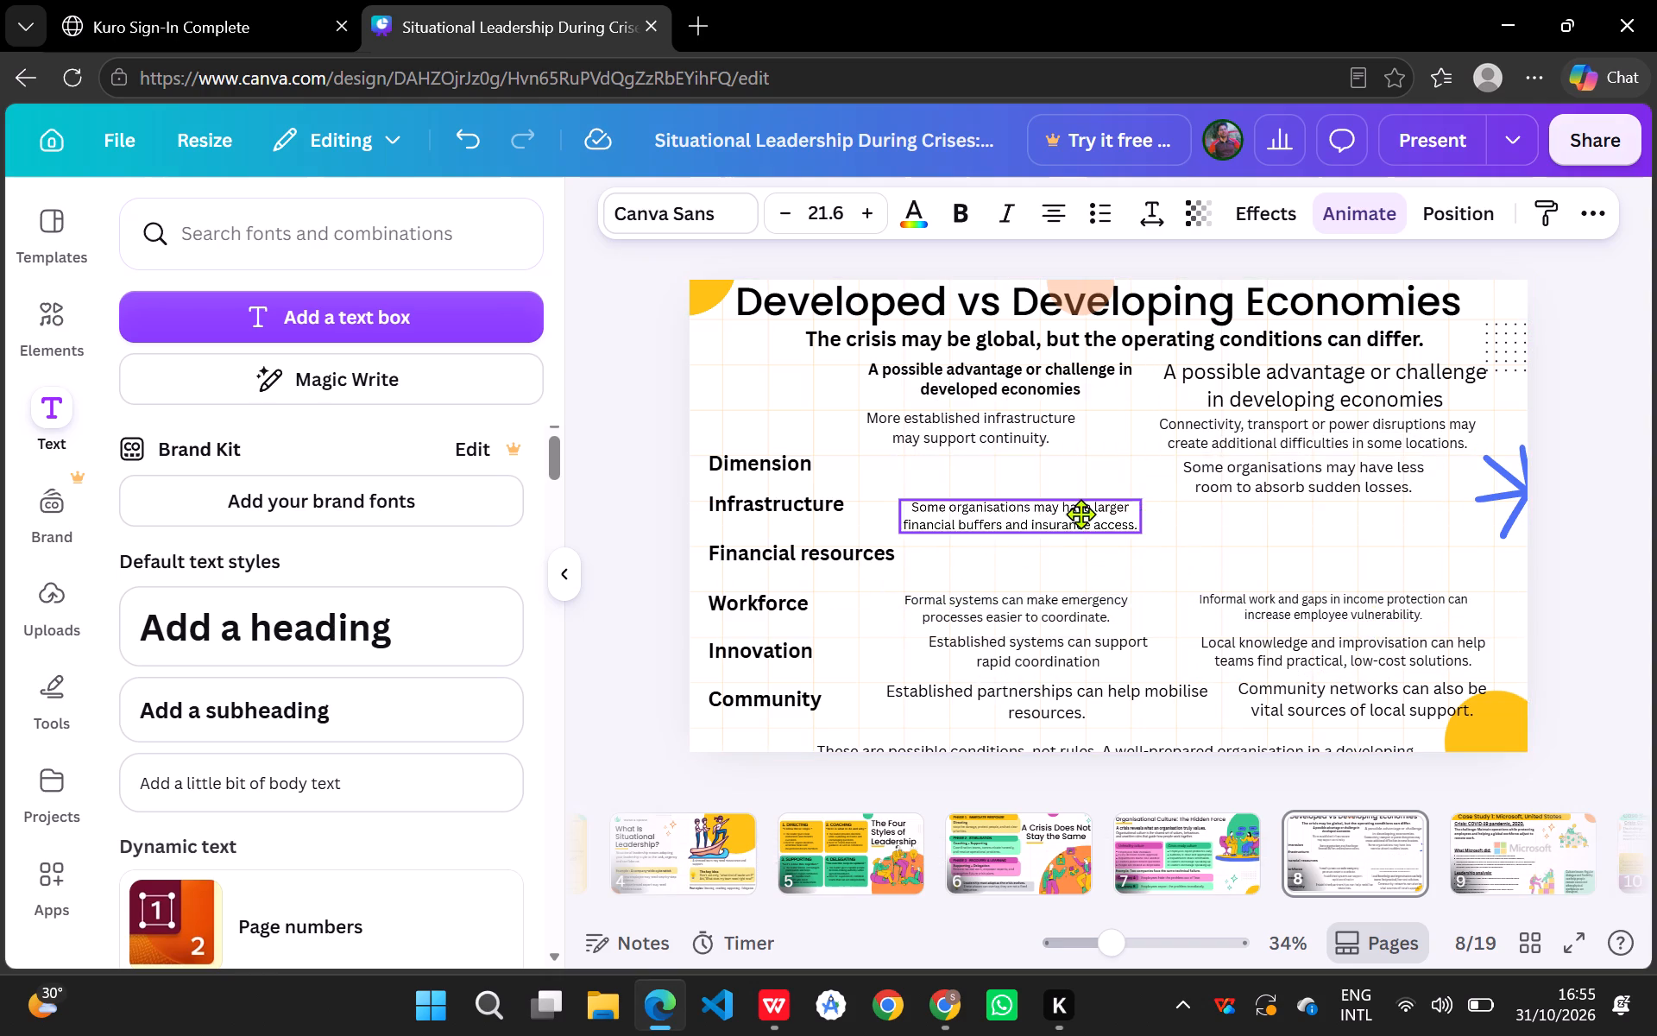
{"action": "left_click_drag", "start_coordinate": [1081, 514], "coordinate": [1081, 547]}
{"action": "left_click_drag", "start_coordinate": [1213, 476], "coordinate": [1213, 497]}
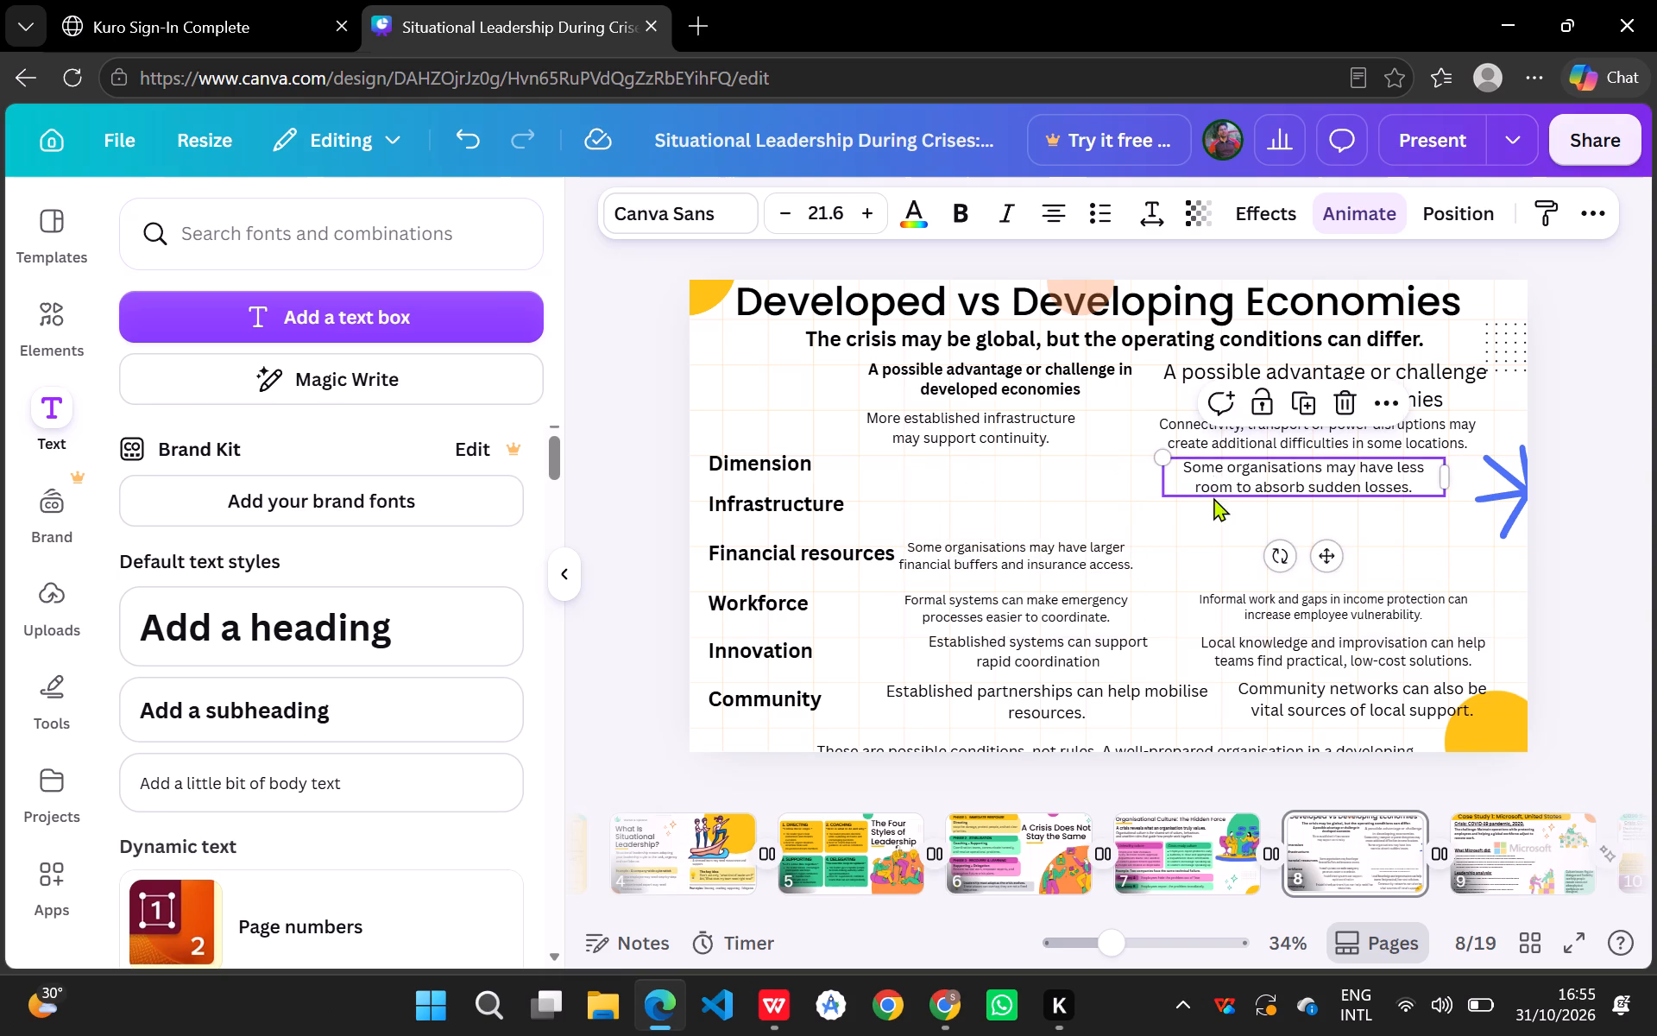
{"action": "left_click_drag", "start_coordinate": [1213, 497], "coordinate": [1225, 557]}
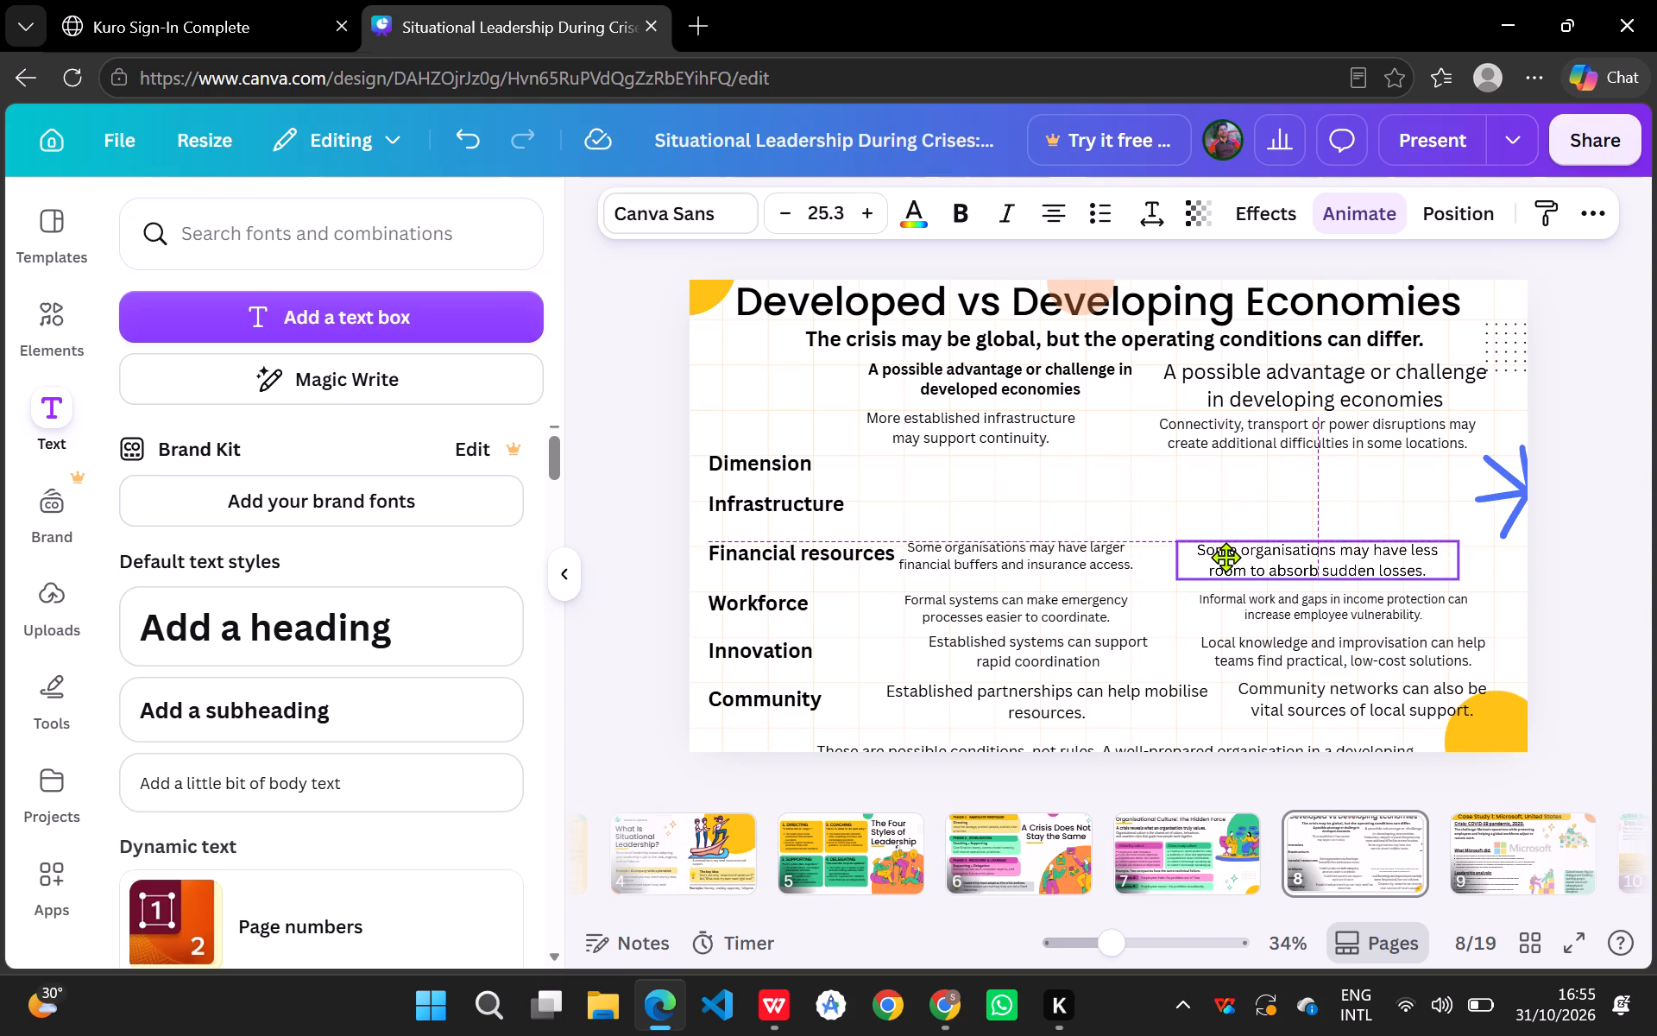
{"action": "left_click_drag", "start_coordinate": [1225, 557], "coordinate": [1225, 564]}
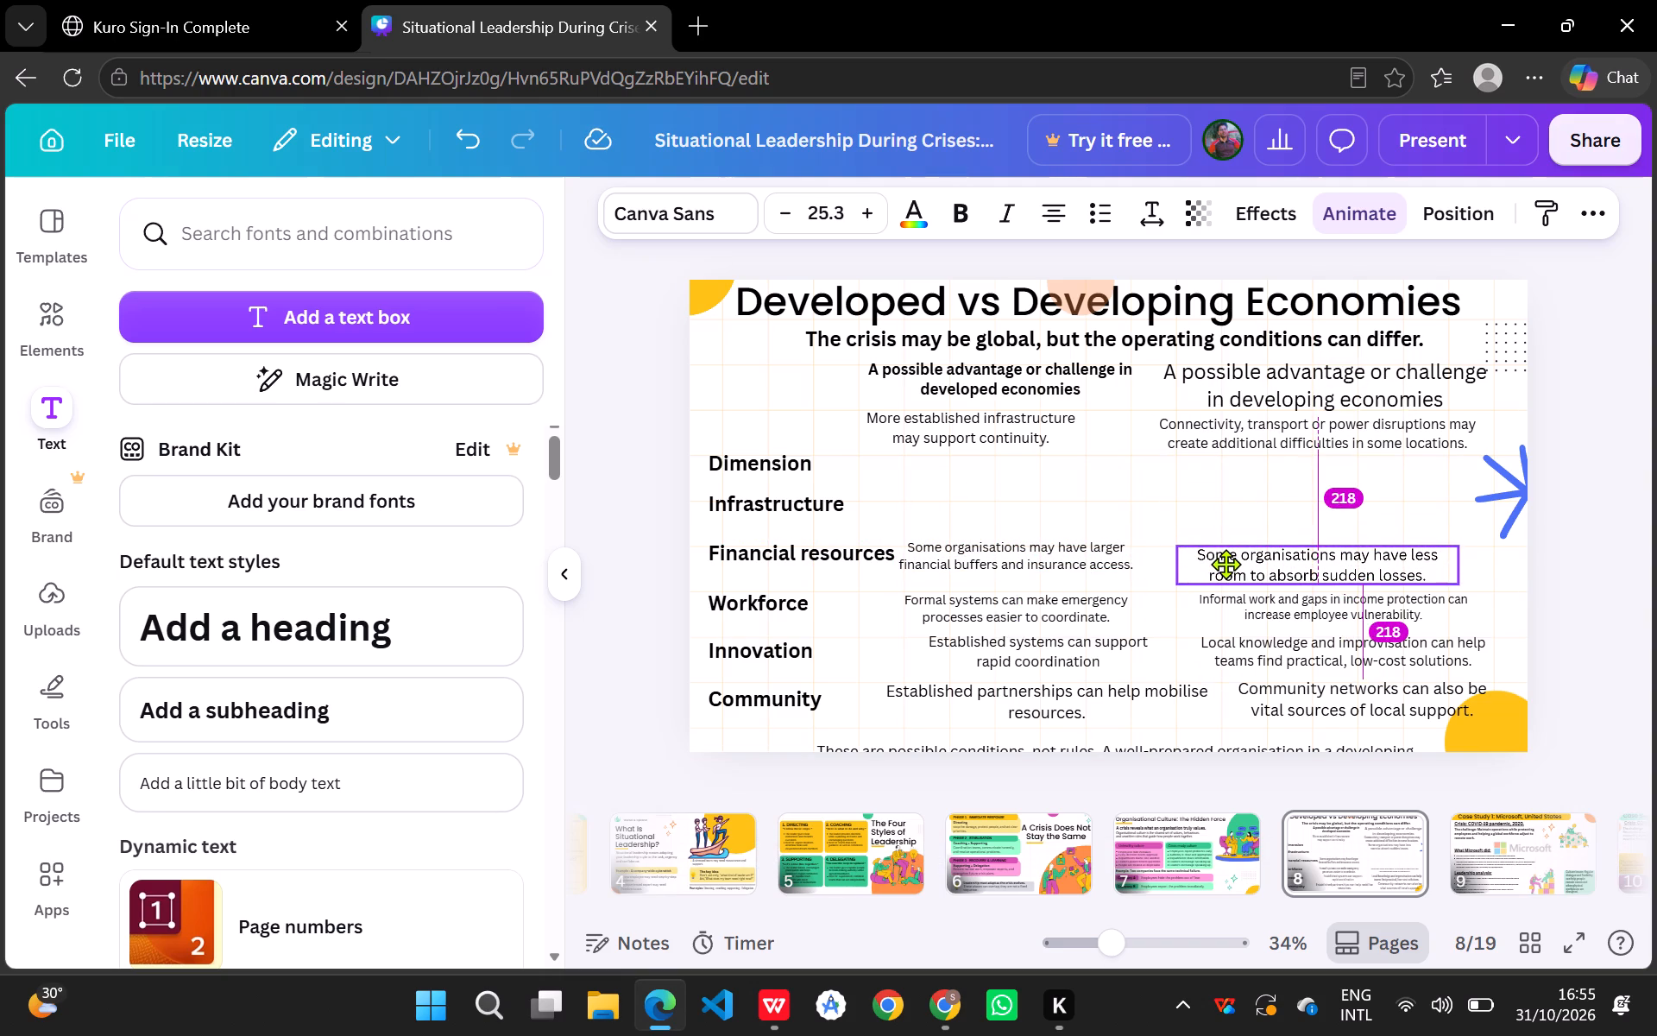
{"action": "left_click_drag", "start_coordinate": [1225, 564], "coordinate": [1225, 559]}
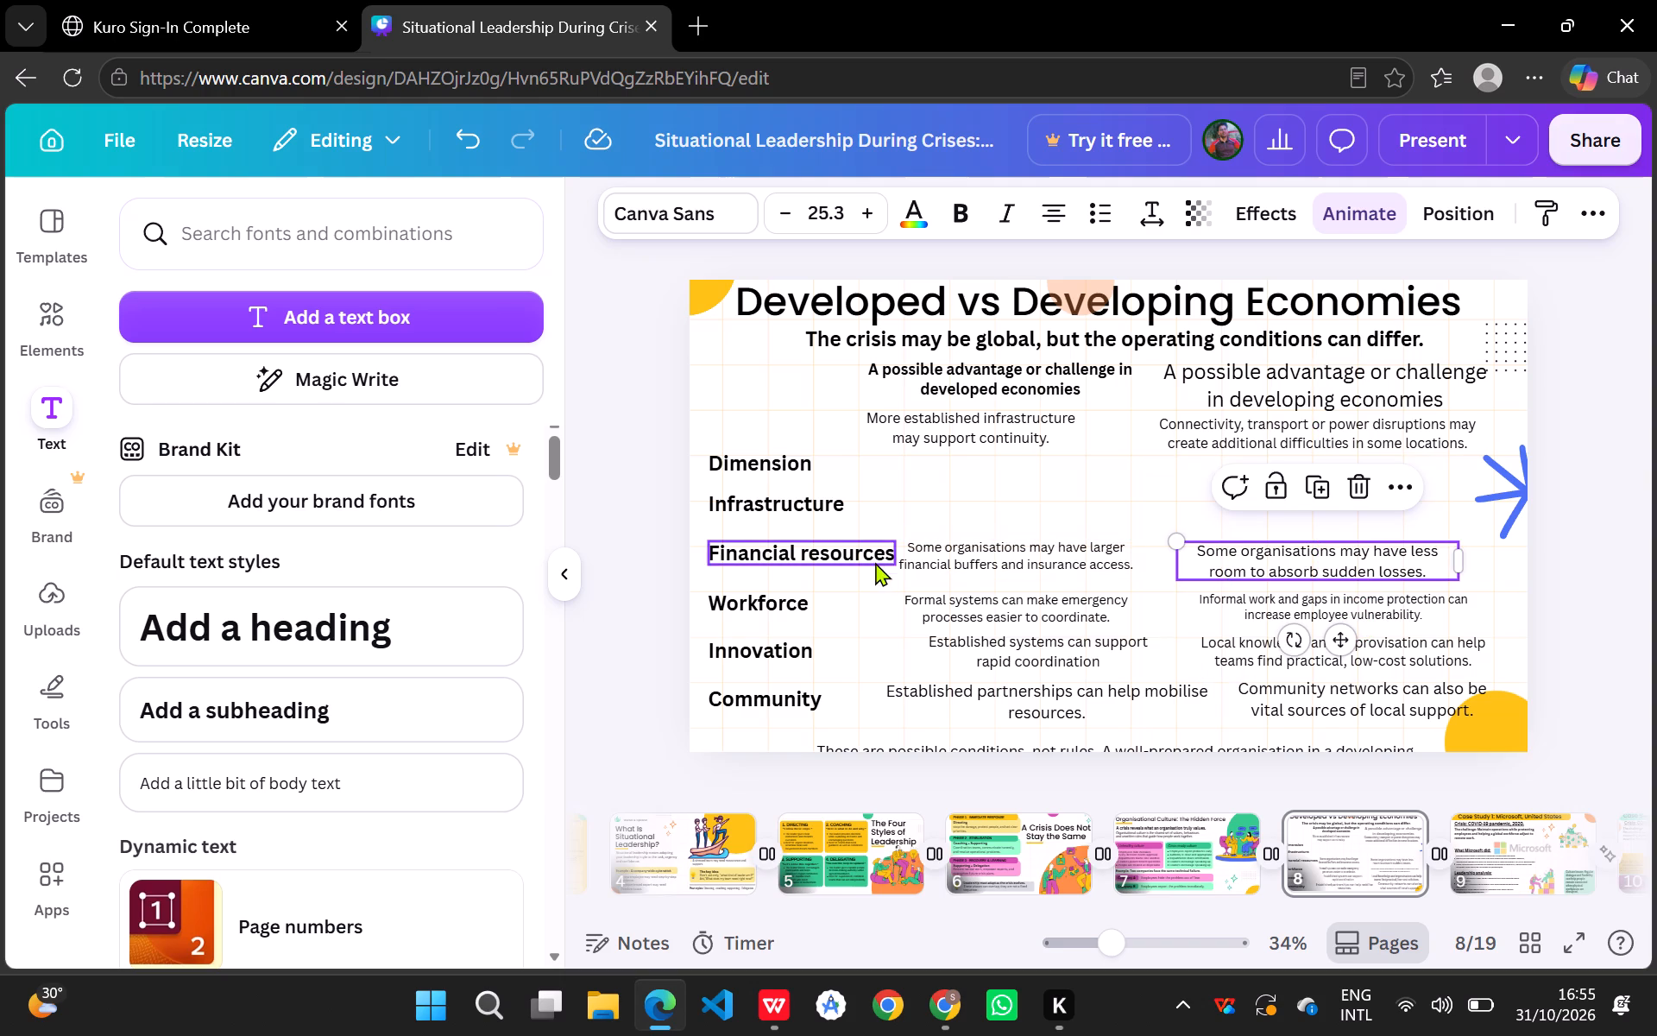
{"action": "left_click", "coordinate": [828, 557]}
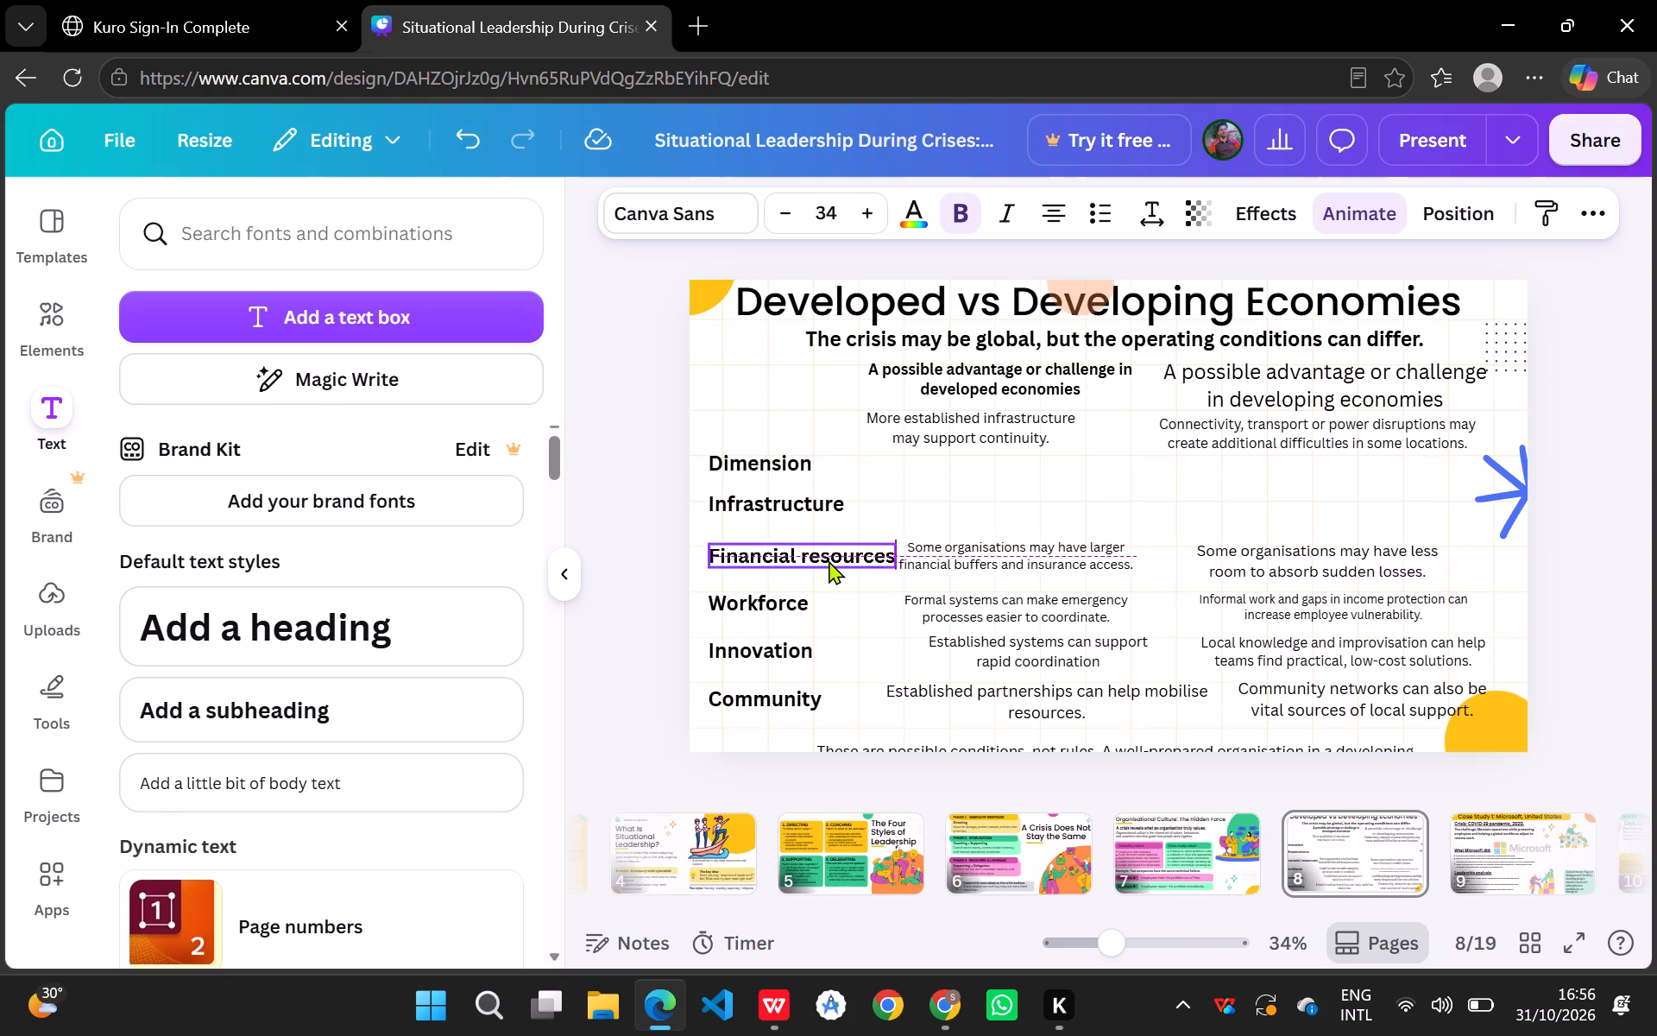
Move the "Connectivity, transport or power disruptions" and "More established infrastructure" texts down so they line up with the "Infrastructure" label.
{"action": "left_click_drag", "start_coordinate": [1251, 436], "coordinate": [1271, 504]}
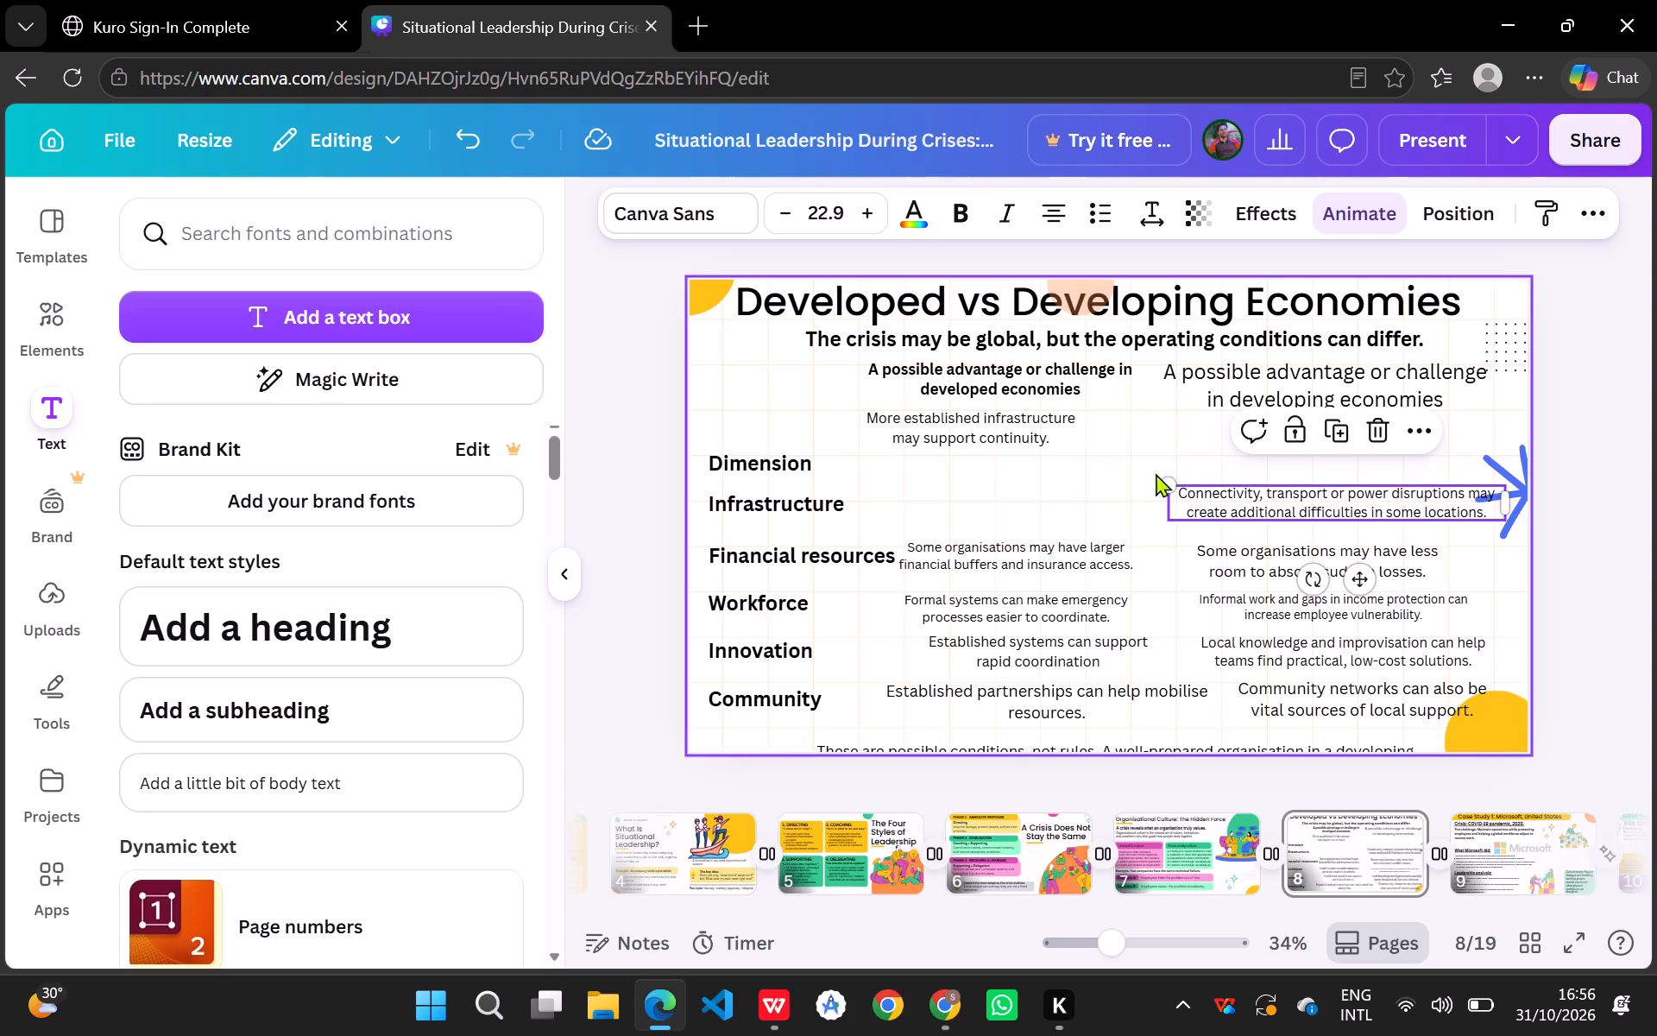
{"action": "left_click_drag", "start_coordinate": [942, 425], "coordinate": [962, 496]}
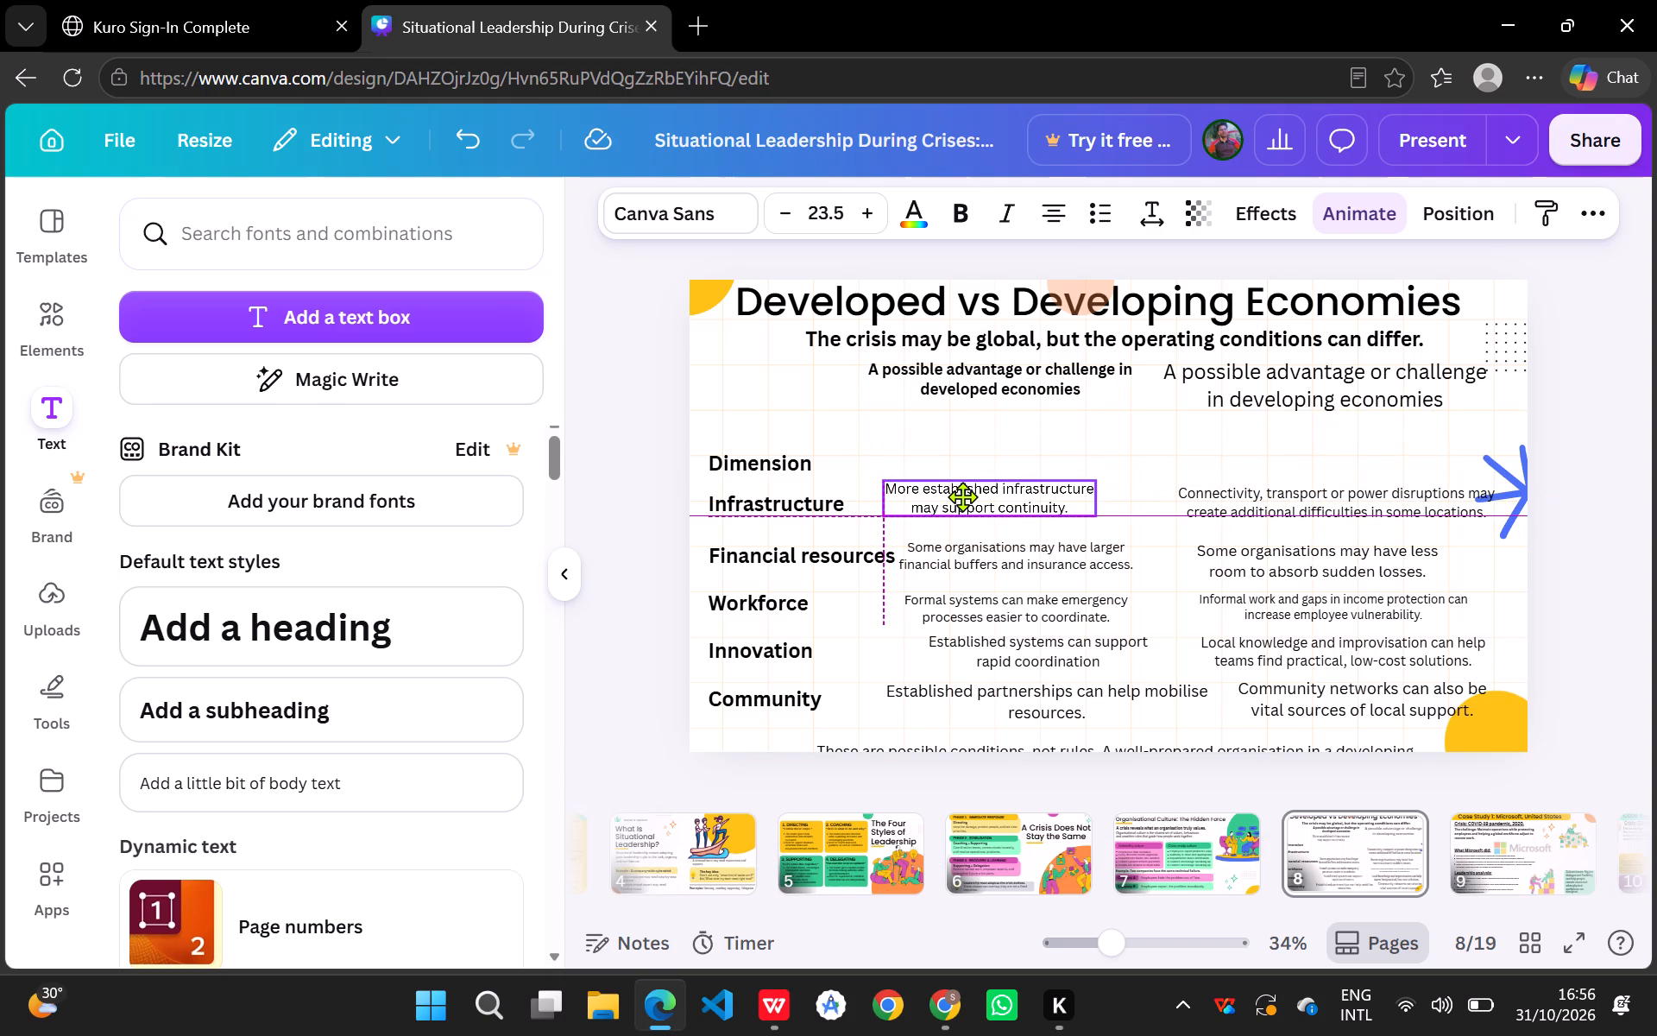
{"action": "left_click_drag", "start_coordinate": [962, 496], "coordinate": [971, 505]}
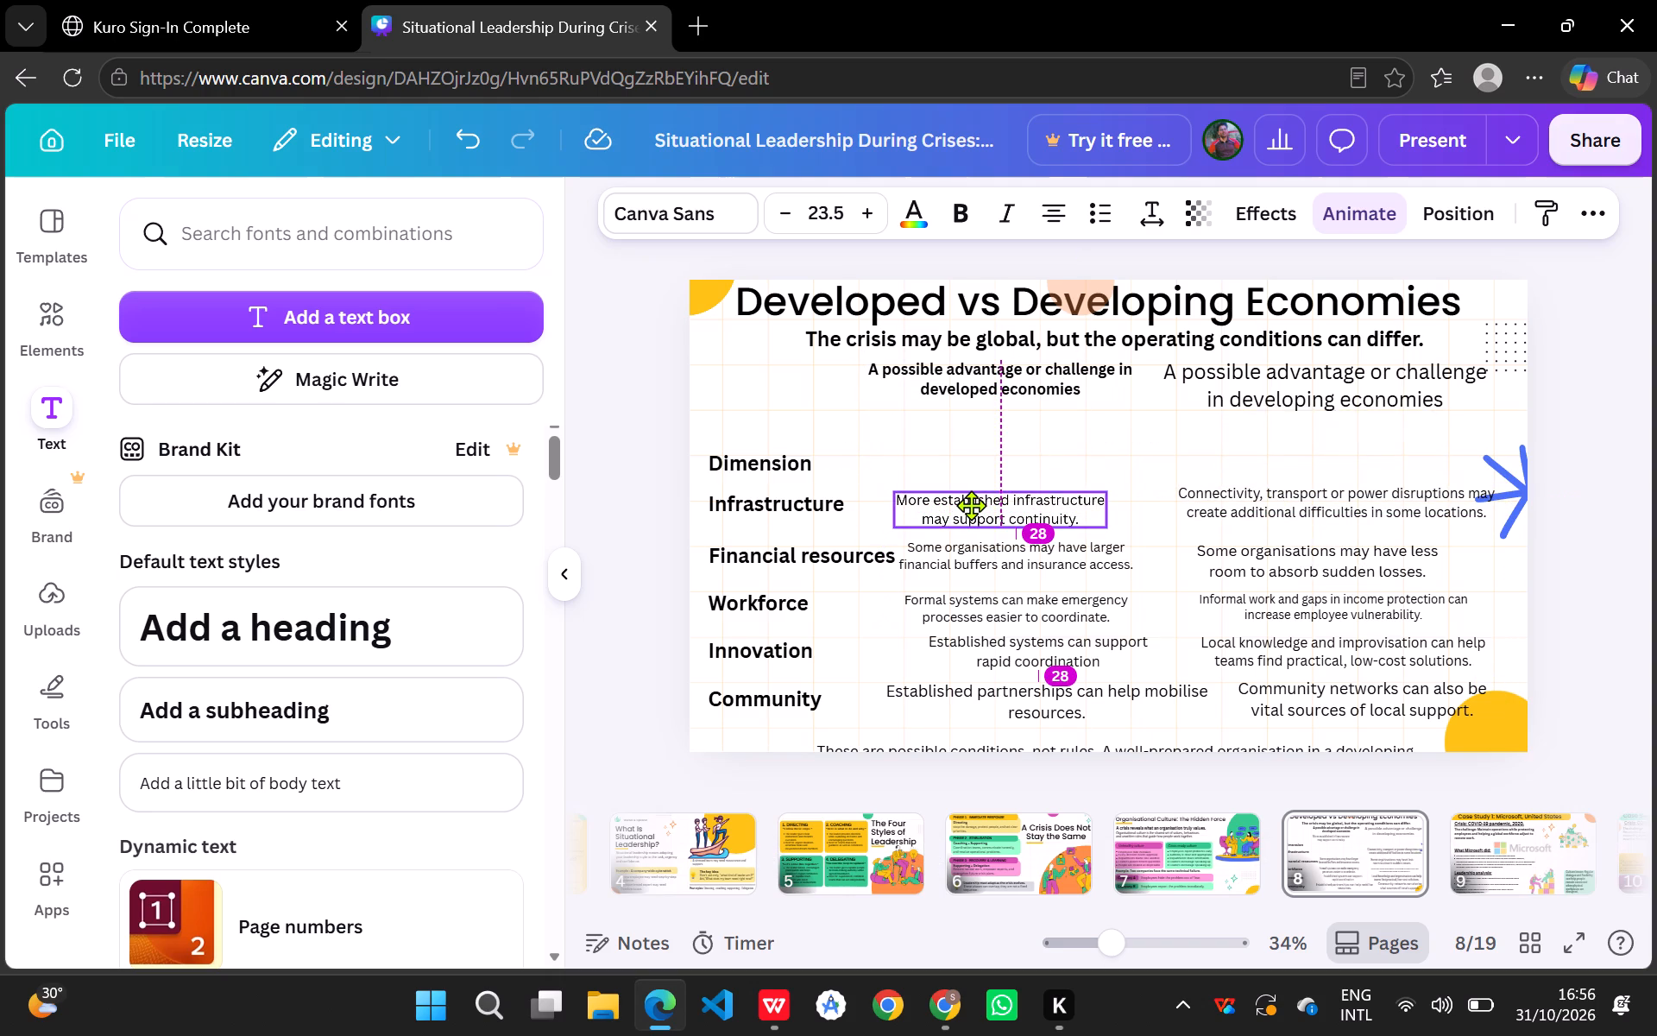
{"action": "left_click_drag", "start_coordinate": [971, 505], "coordinate": [974, 506]}
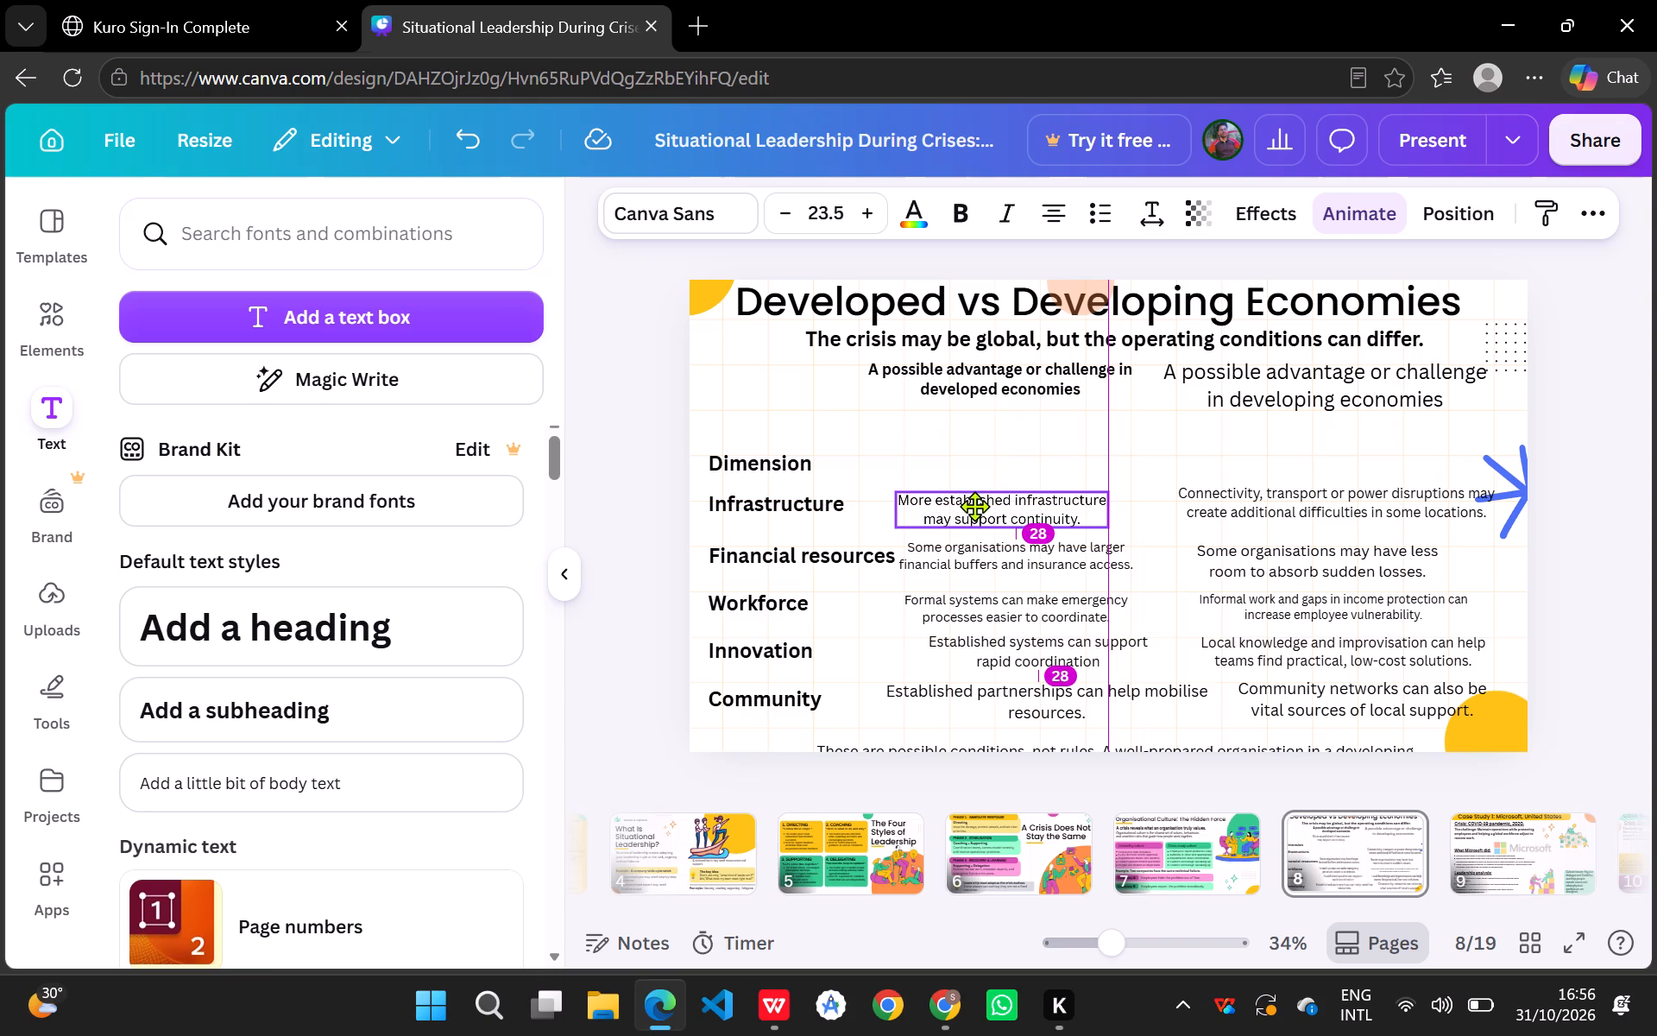
{"action": "left_click_drag", "start_coordinate": [974, 506], "coordinate": [973, 503]}
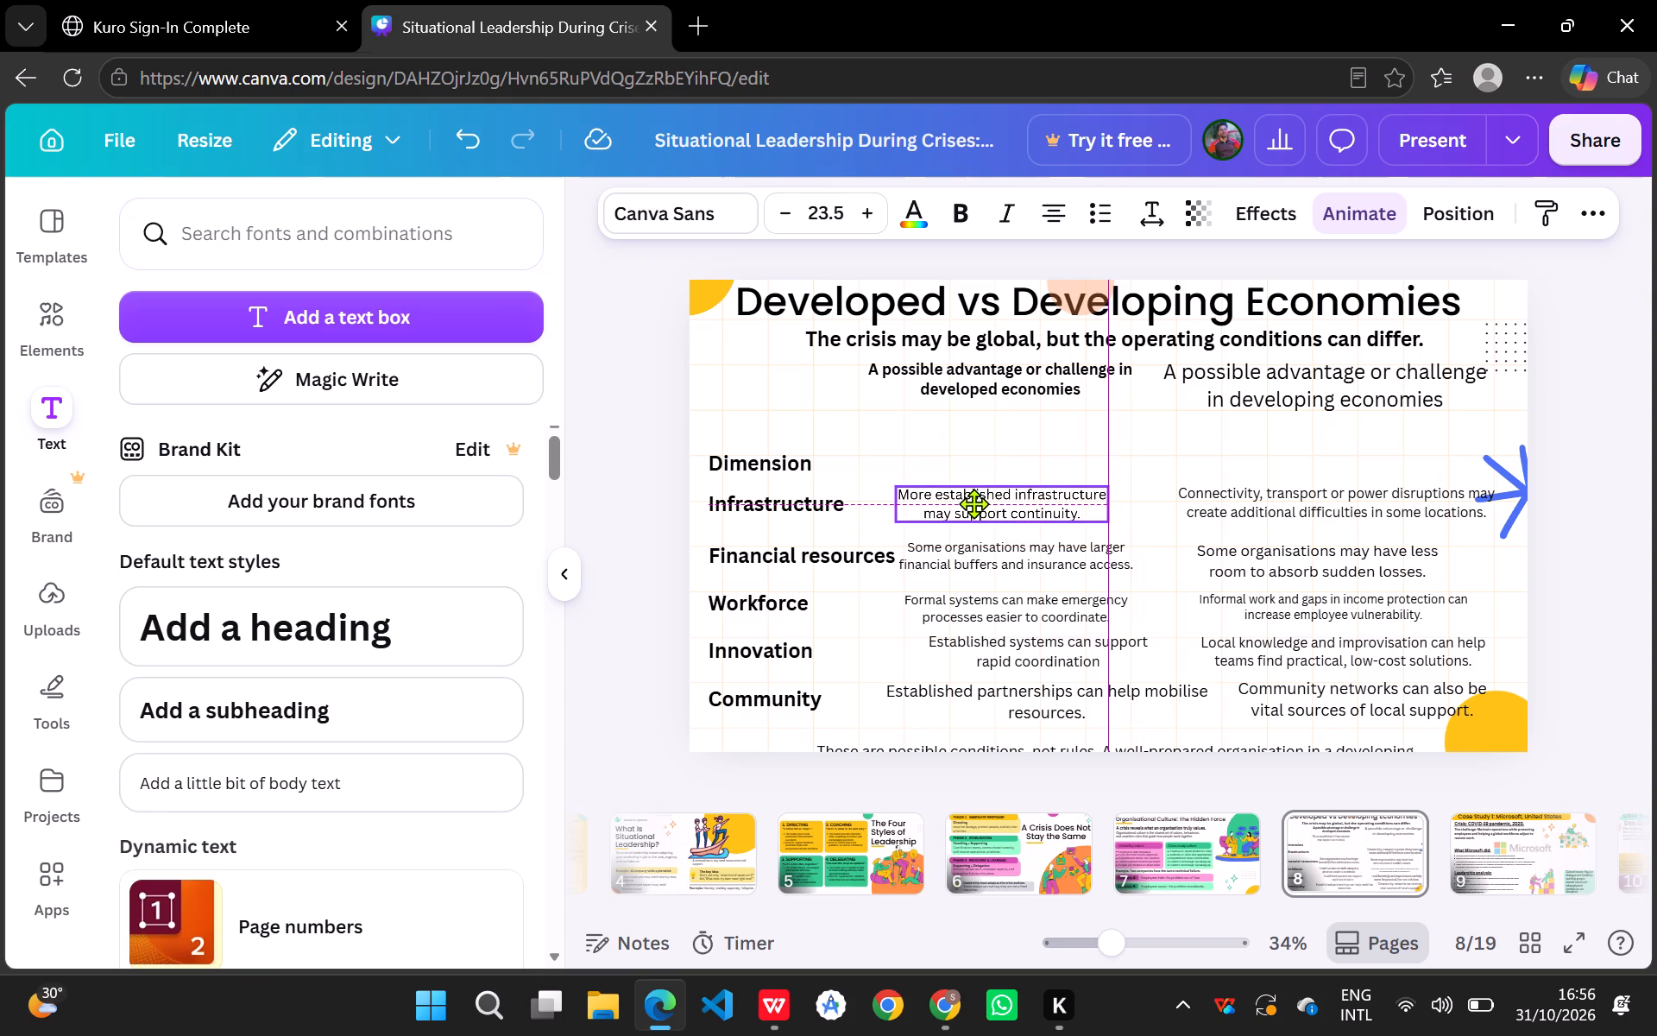
{"action": "left_click_drag", "start_coordinate": [973, 503], "coordinate": [973, 502]}
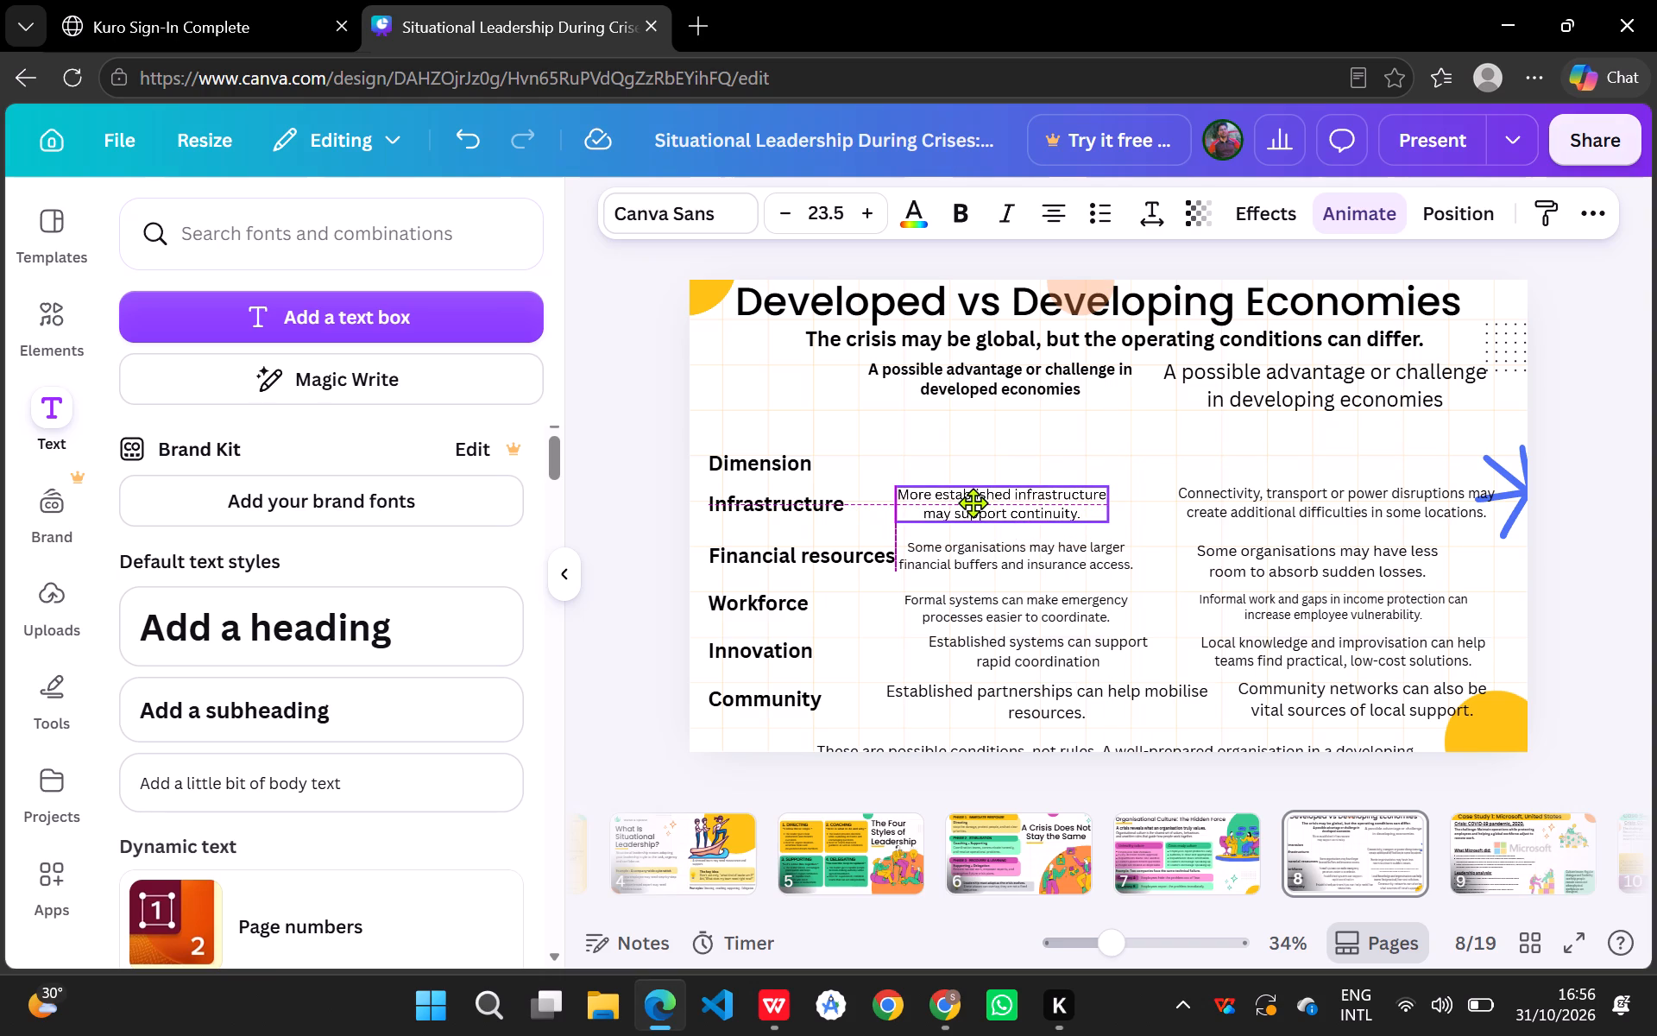
{"action": "left_click_drag", "start_coordinate": [973, 502], "coordinate": [972, 496]}
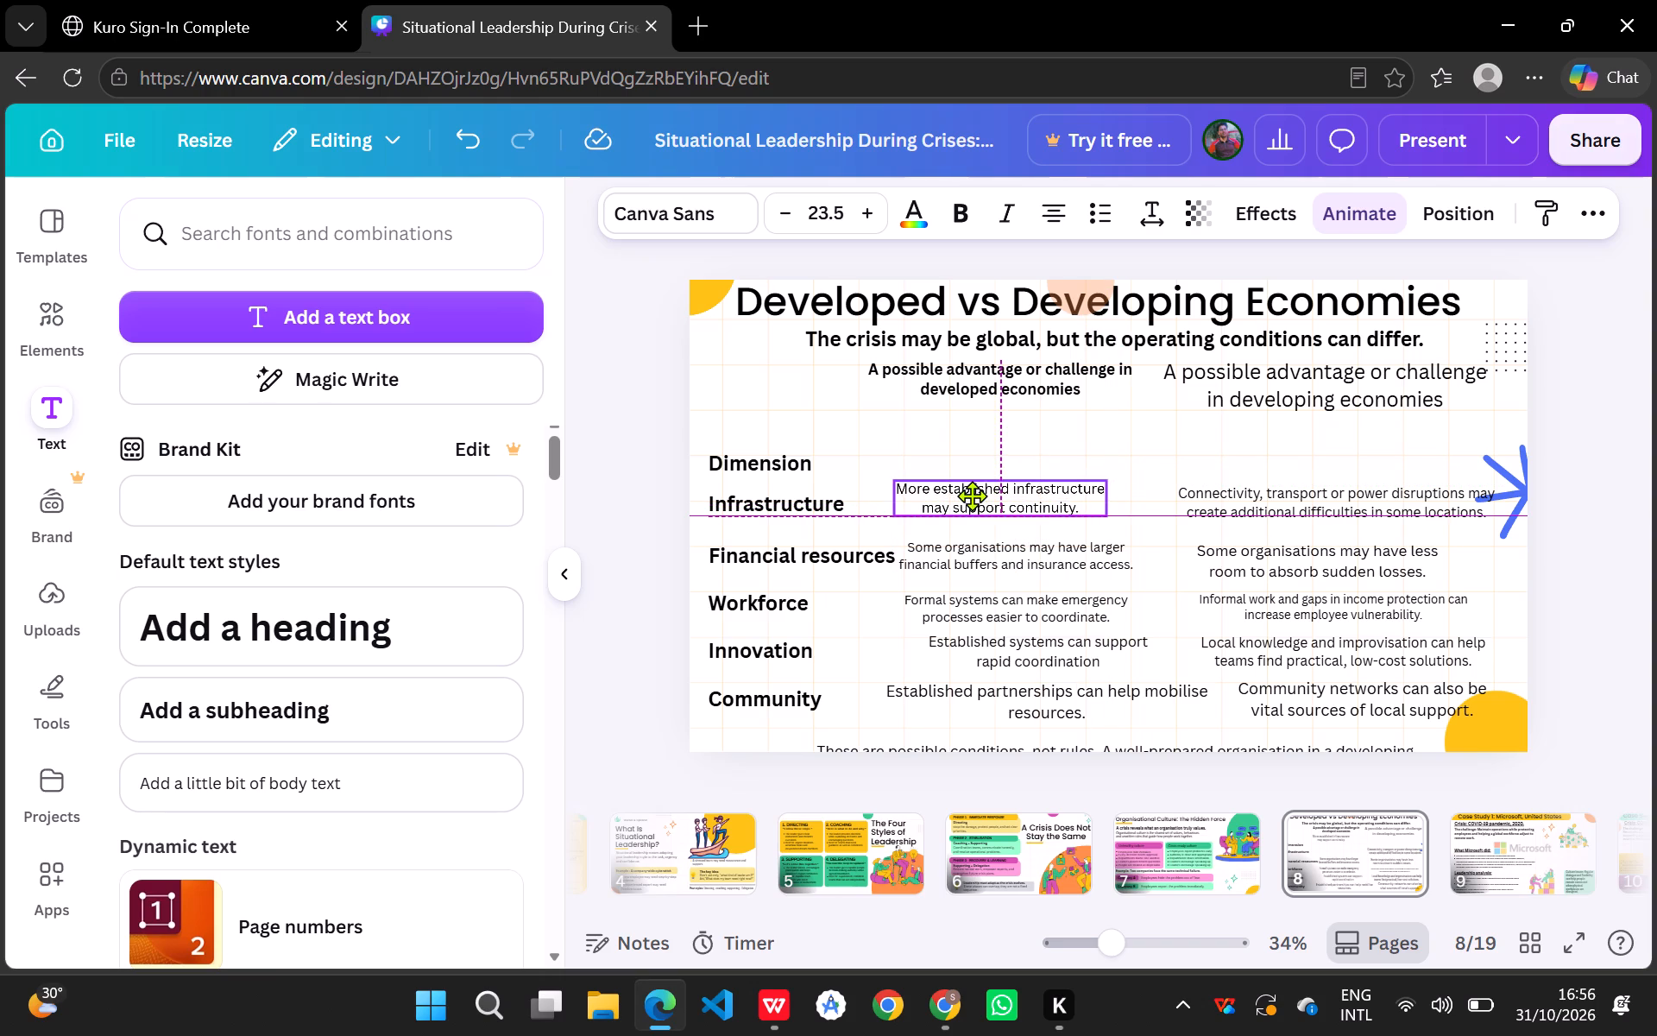
{"action": "left_click_drag", "start_coordinate": [972, 496], "coordinate": [973, 492]}
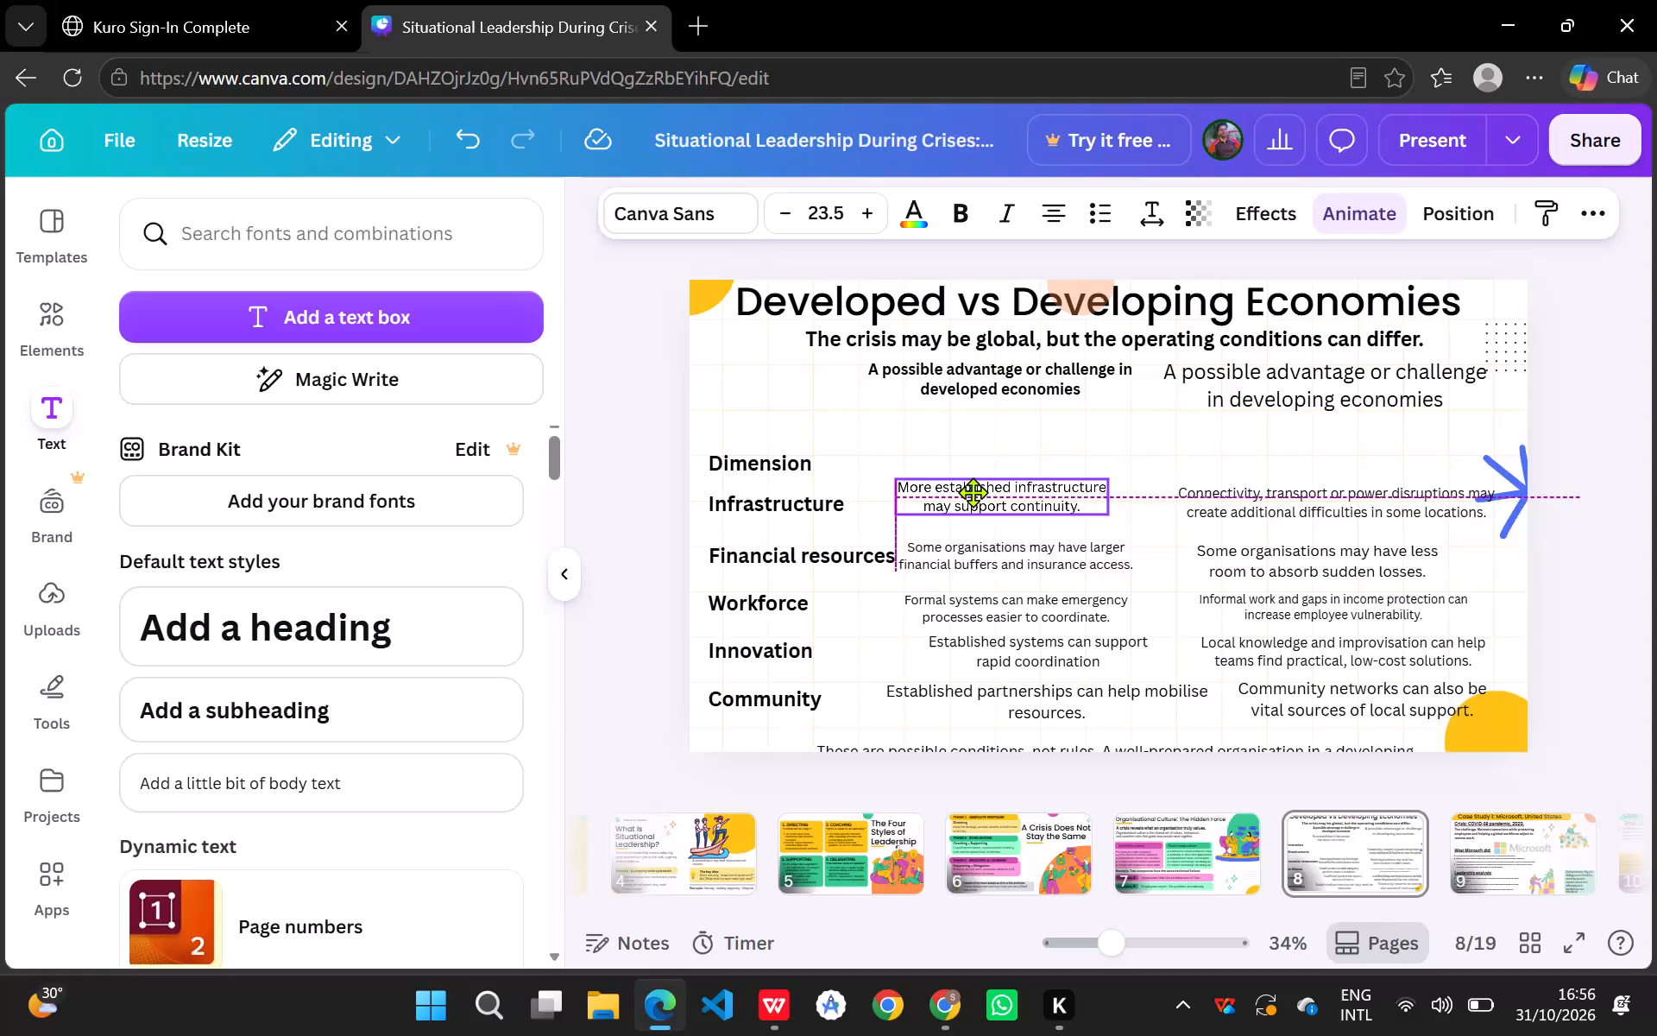
{"action": "left_click_drag", "start_coordinate": [973, 492], "coordinate": [973, 499]}
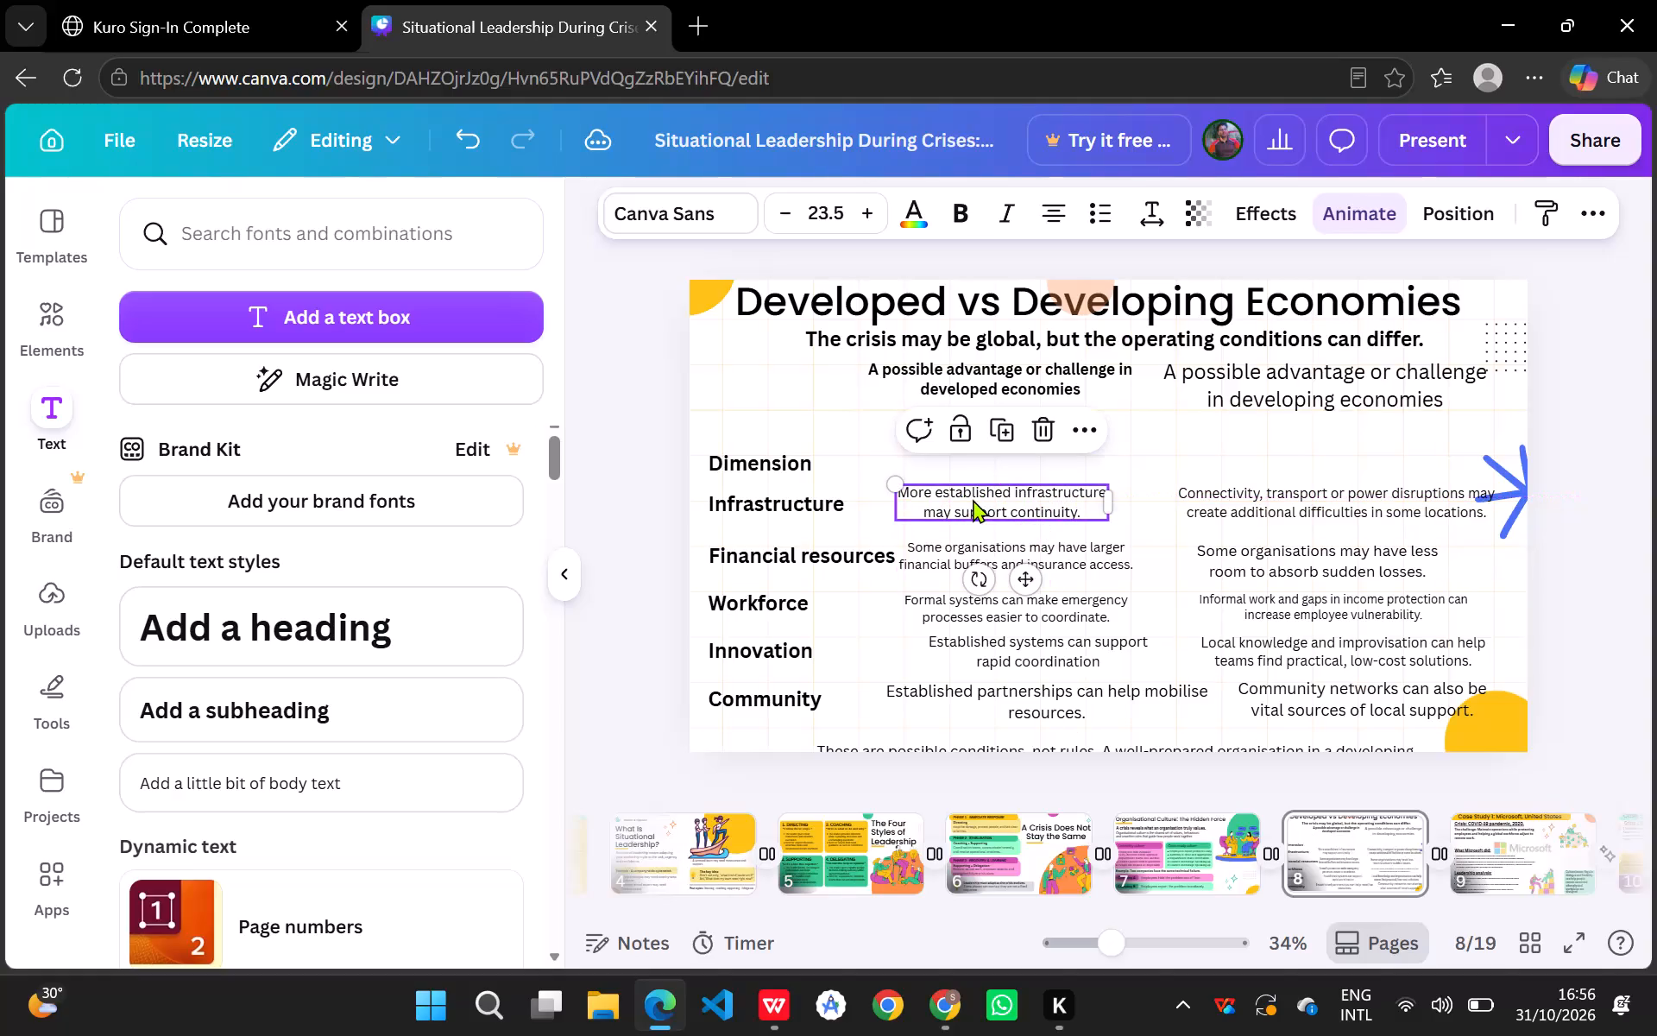
Delete both "A possible advantage or challenge" column headings, for developed and developing economies.
{"action": "left_click", "coordinate": [1136, 427]}
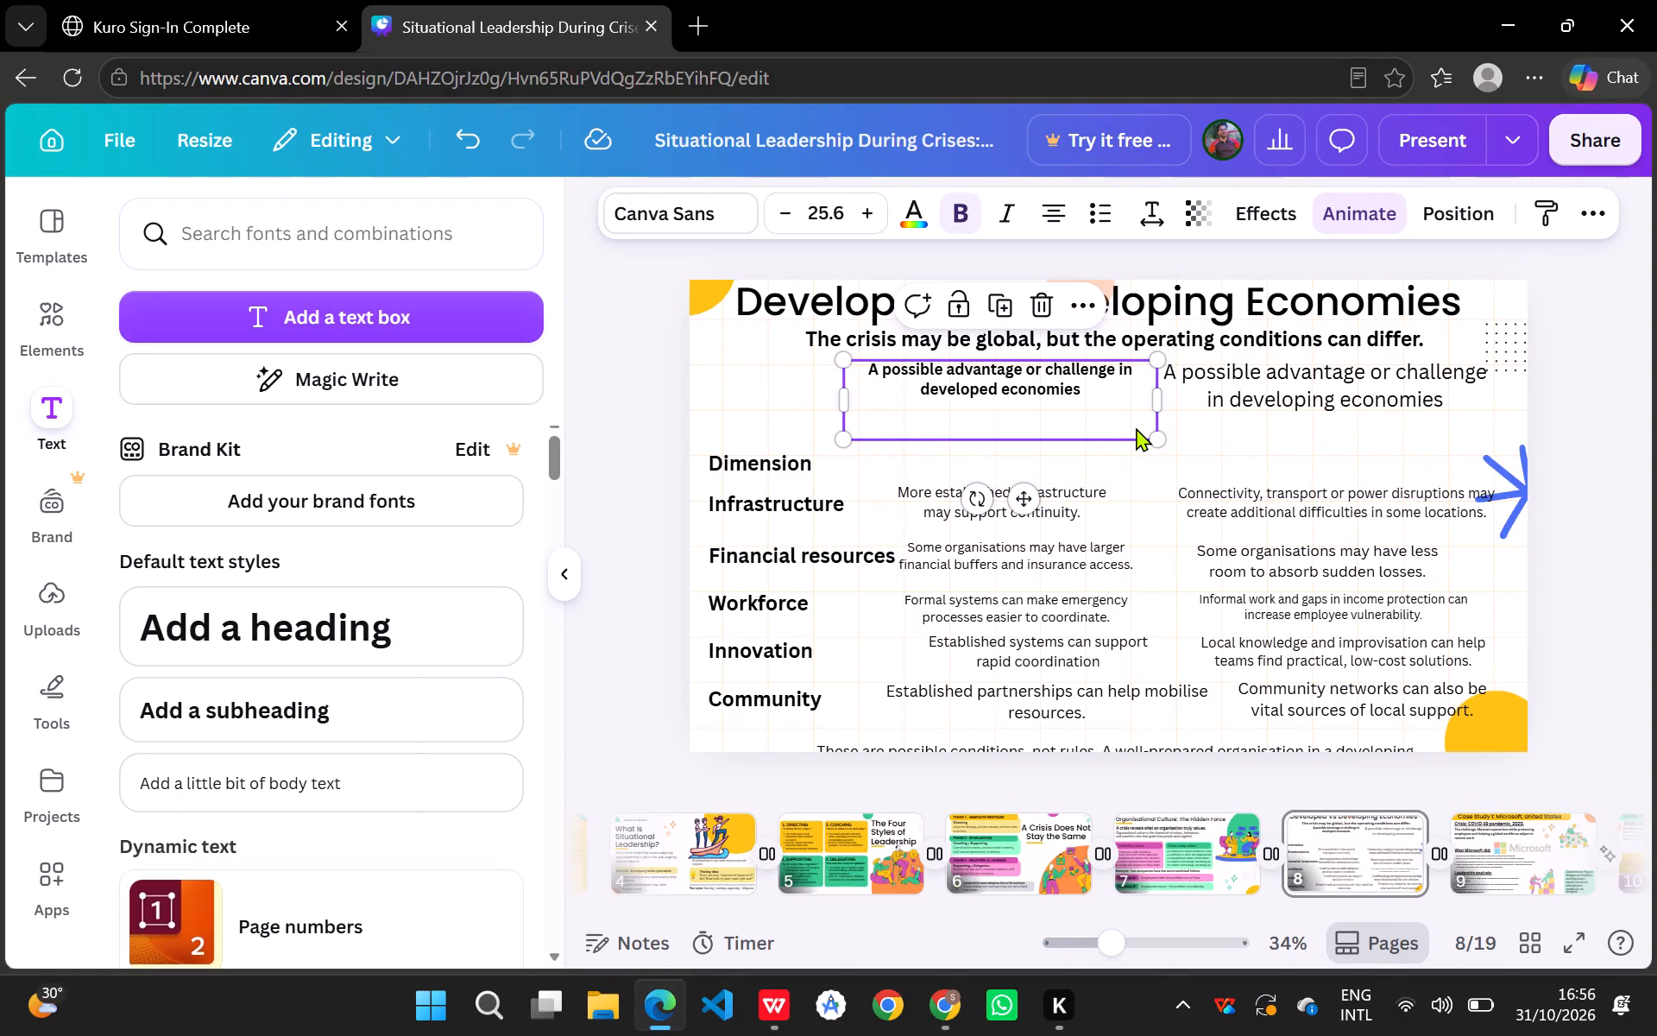
{"action": "left_click", "coordinate": [1134, 370]}
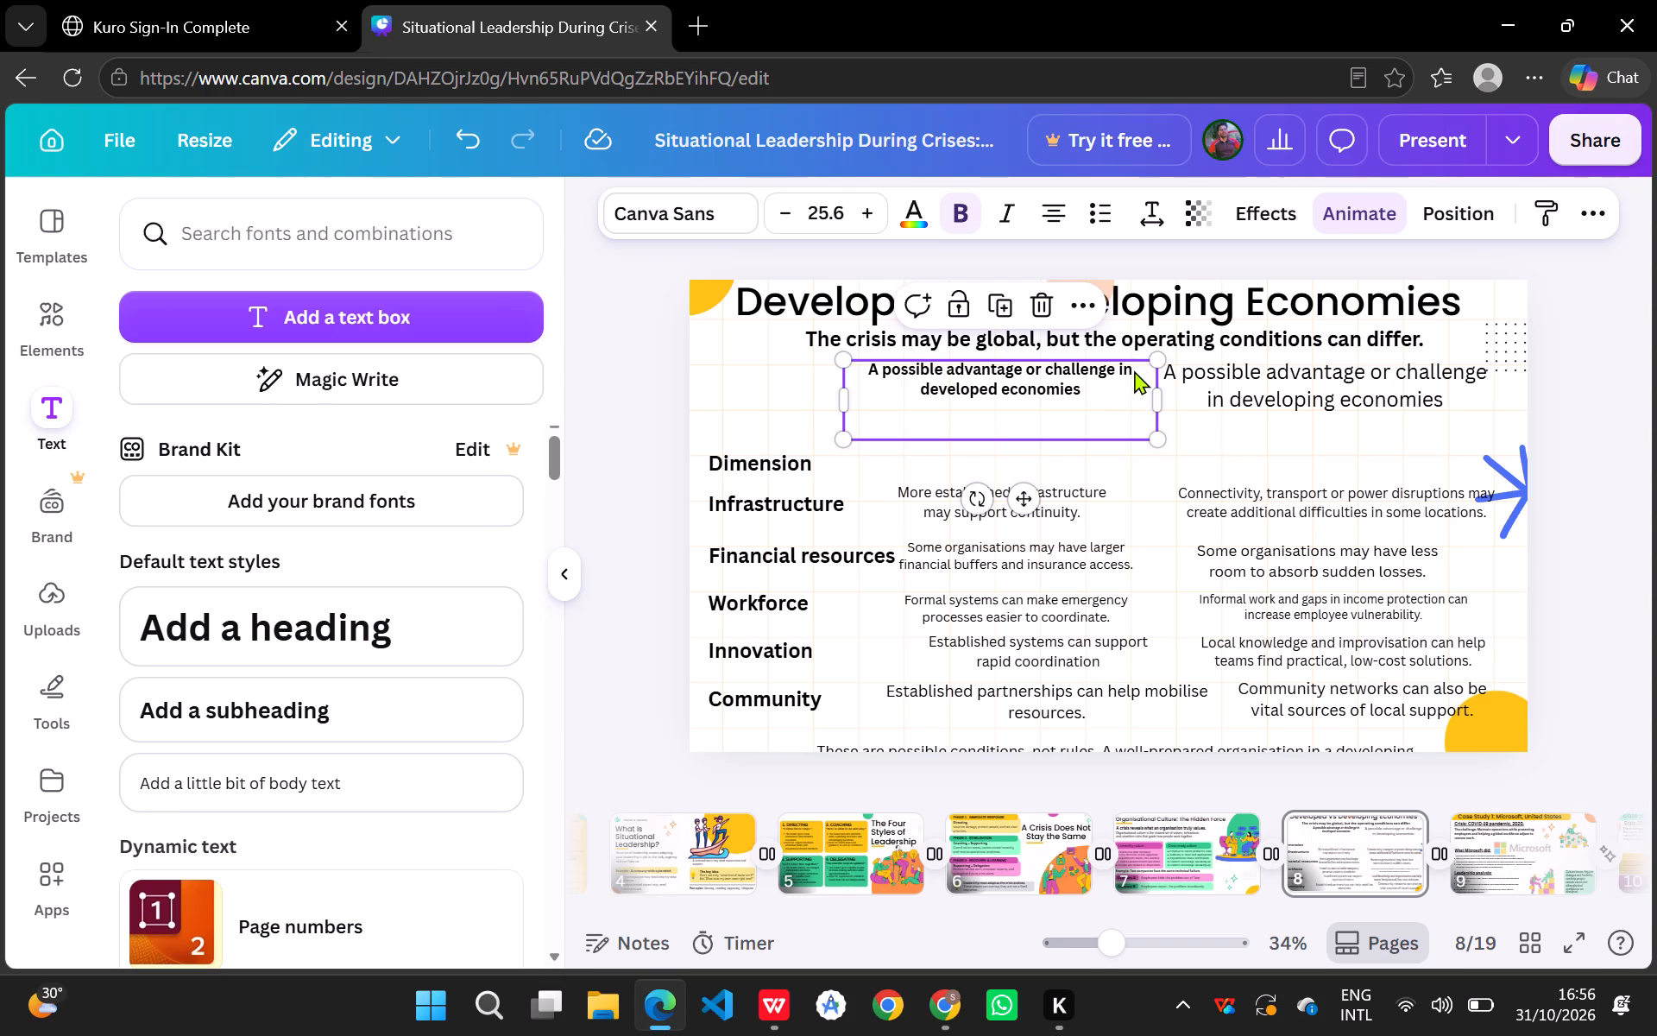
{"action": "key", "text": "BackSpace"}
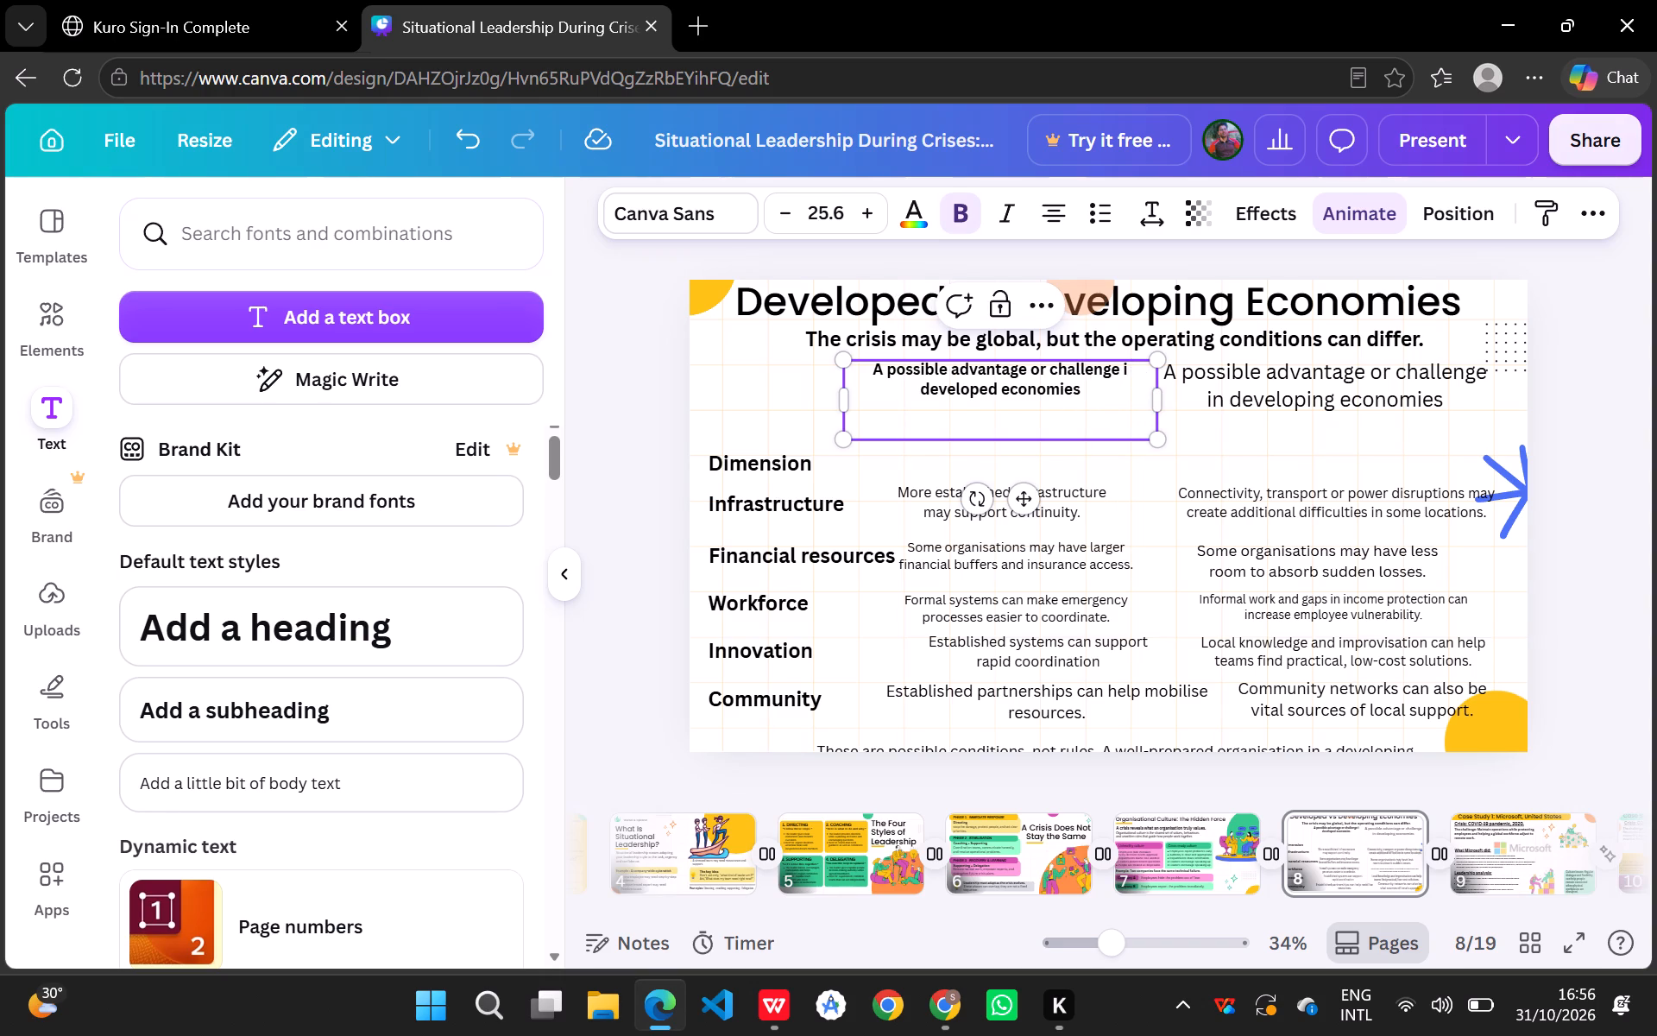
{"action": "key", "text": "Delete"}
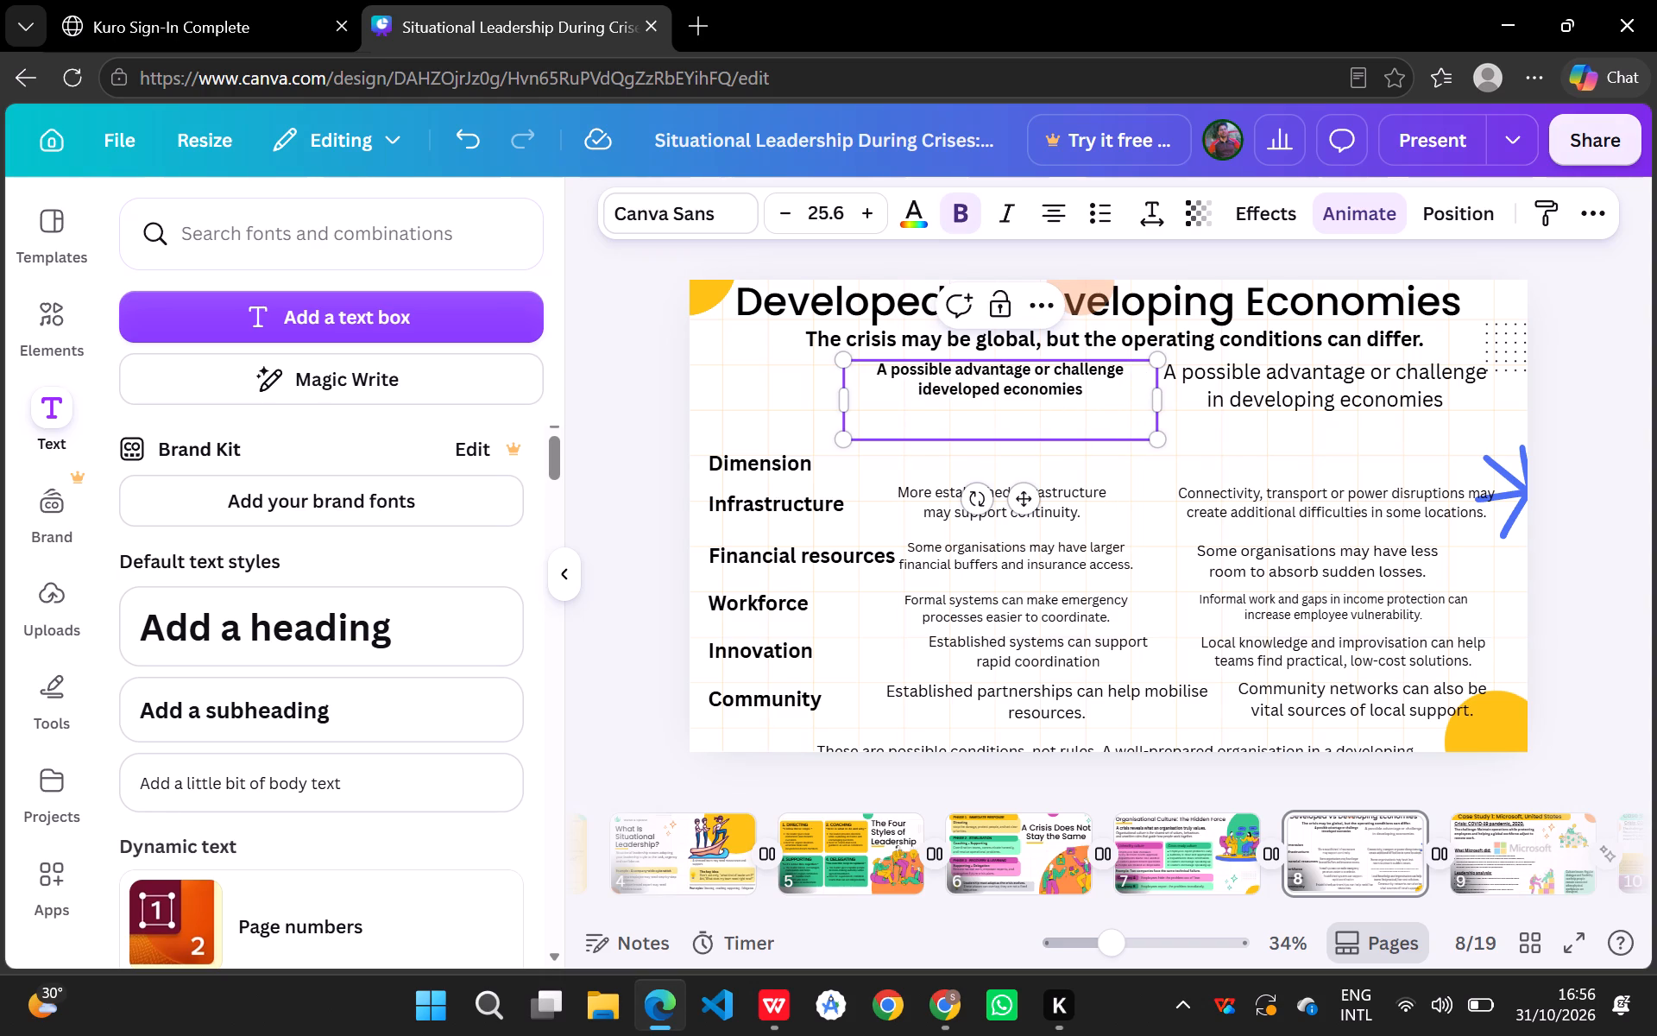
{"action": "left_click", "coordinate": [1207, 445]}
{"action": "left_click", "coordinate": [1103, 425]}
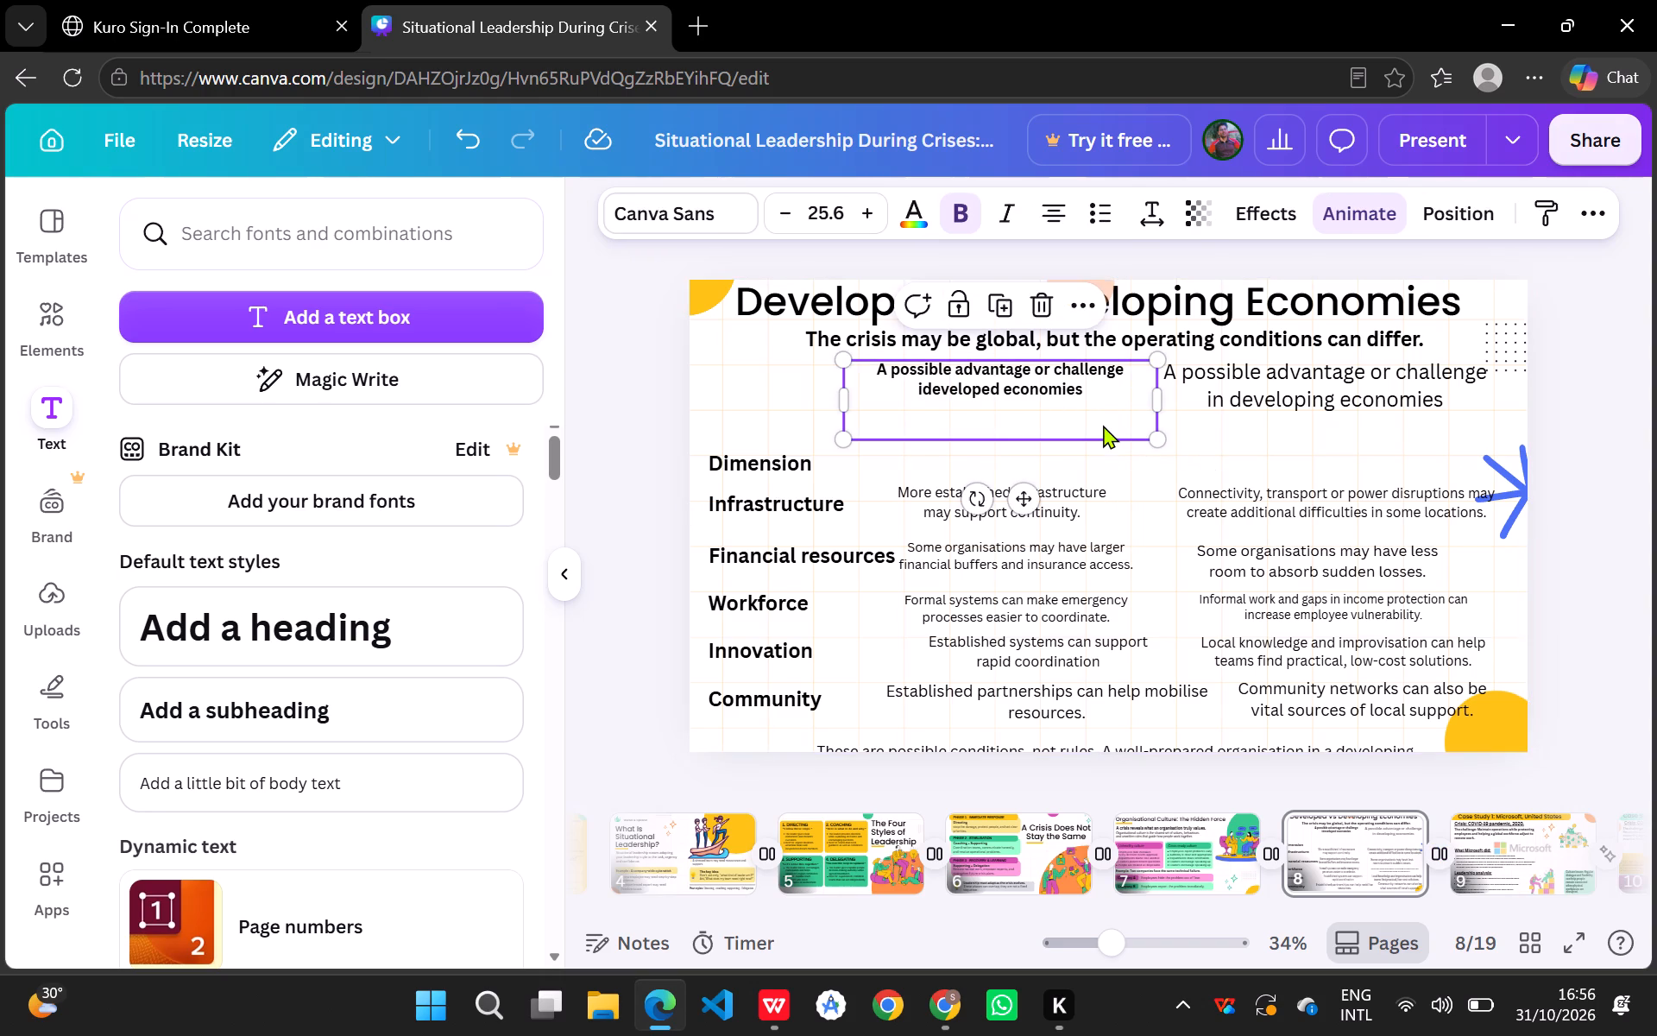
{"action": "left_click", "coordinate": [1050, 300]}
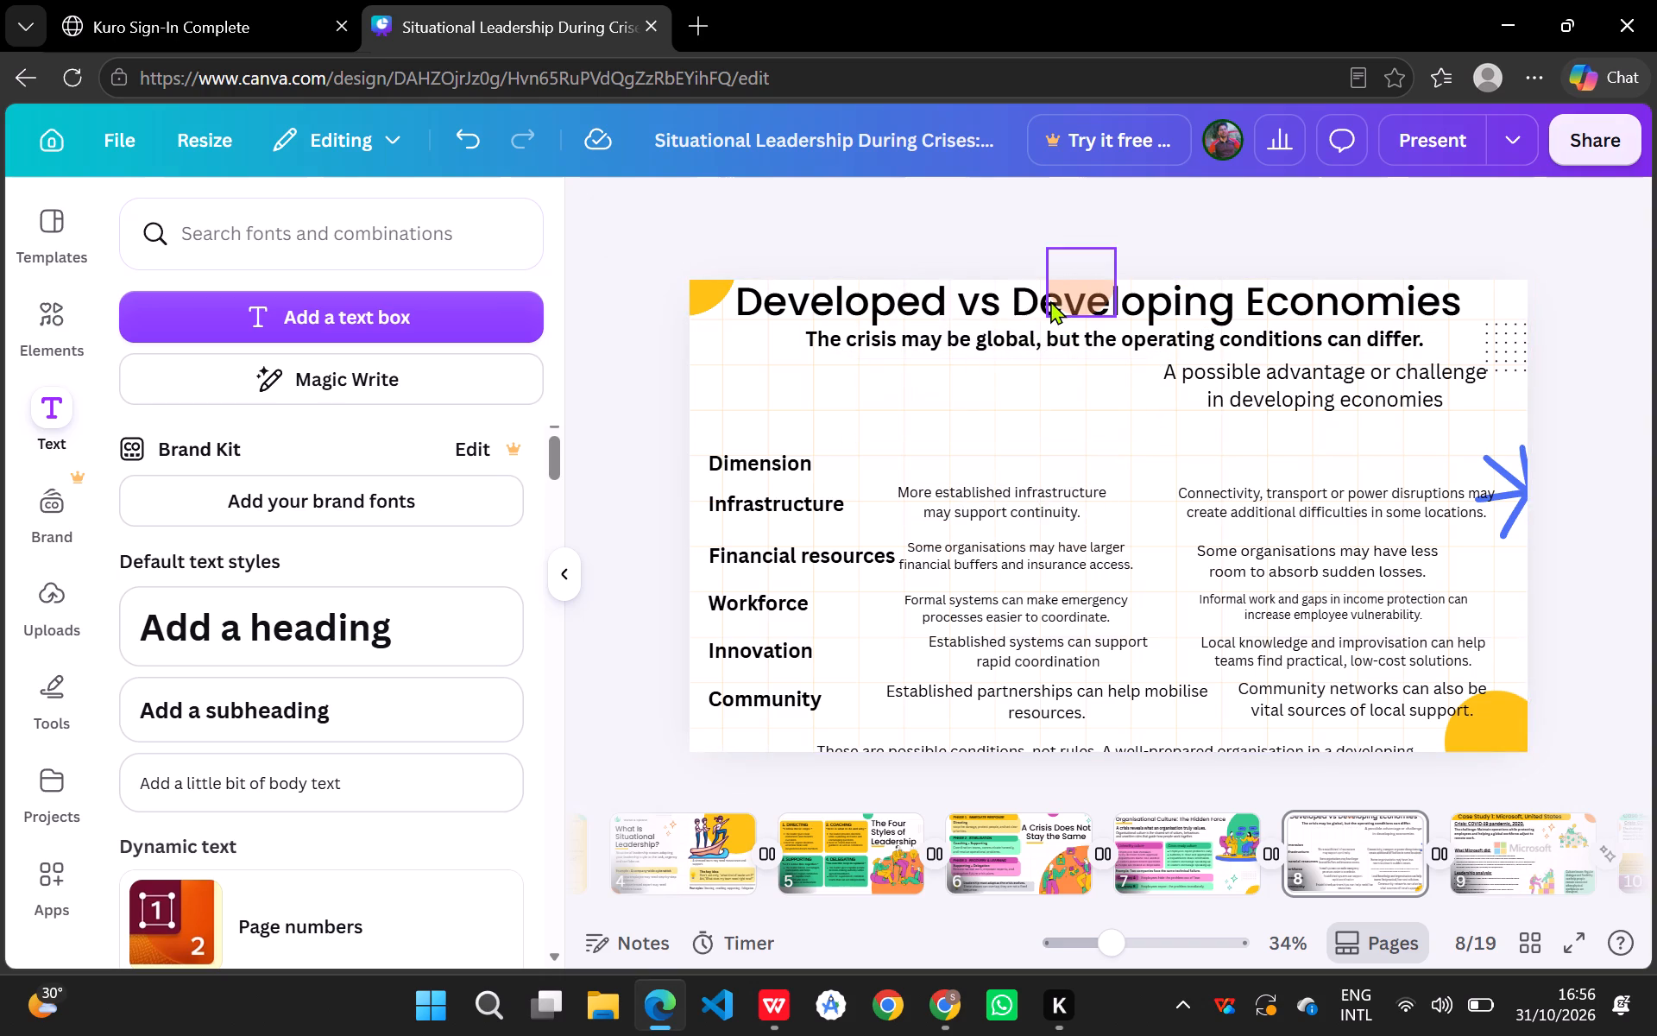
{"action": "left_click", "coordinate": [1252, 414]}
{"action": "left_click", "coordinate": [1257, 386]}
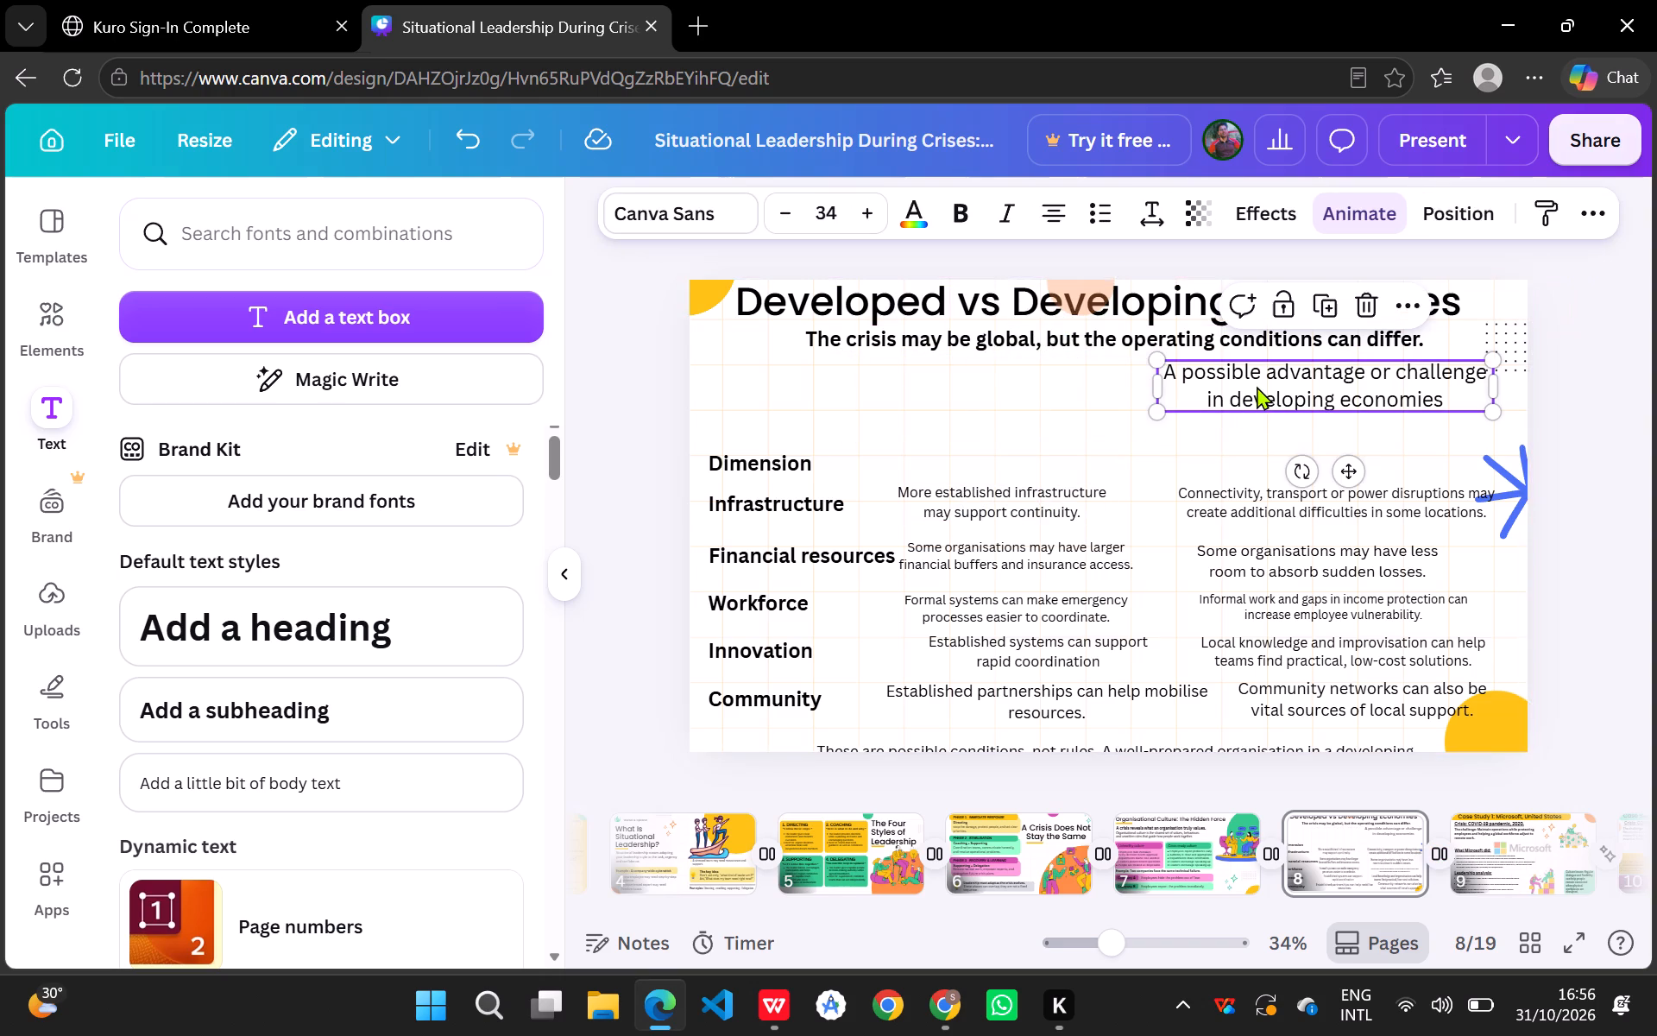
{"action": "left_click", "coordinate": [1372, 299]}
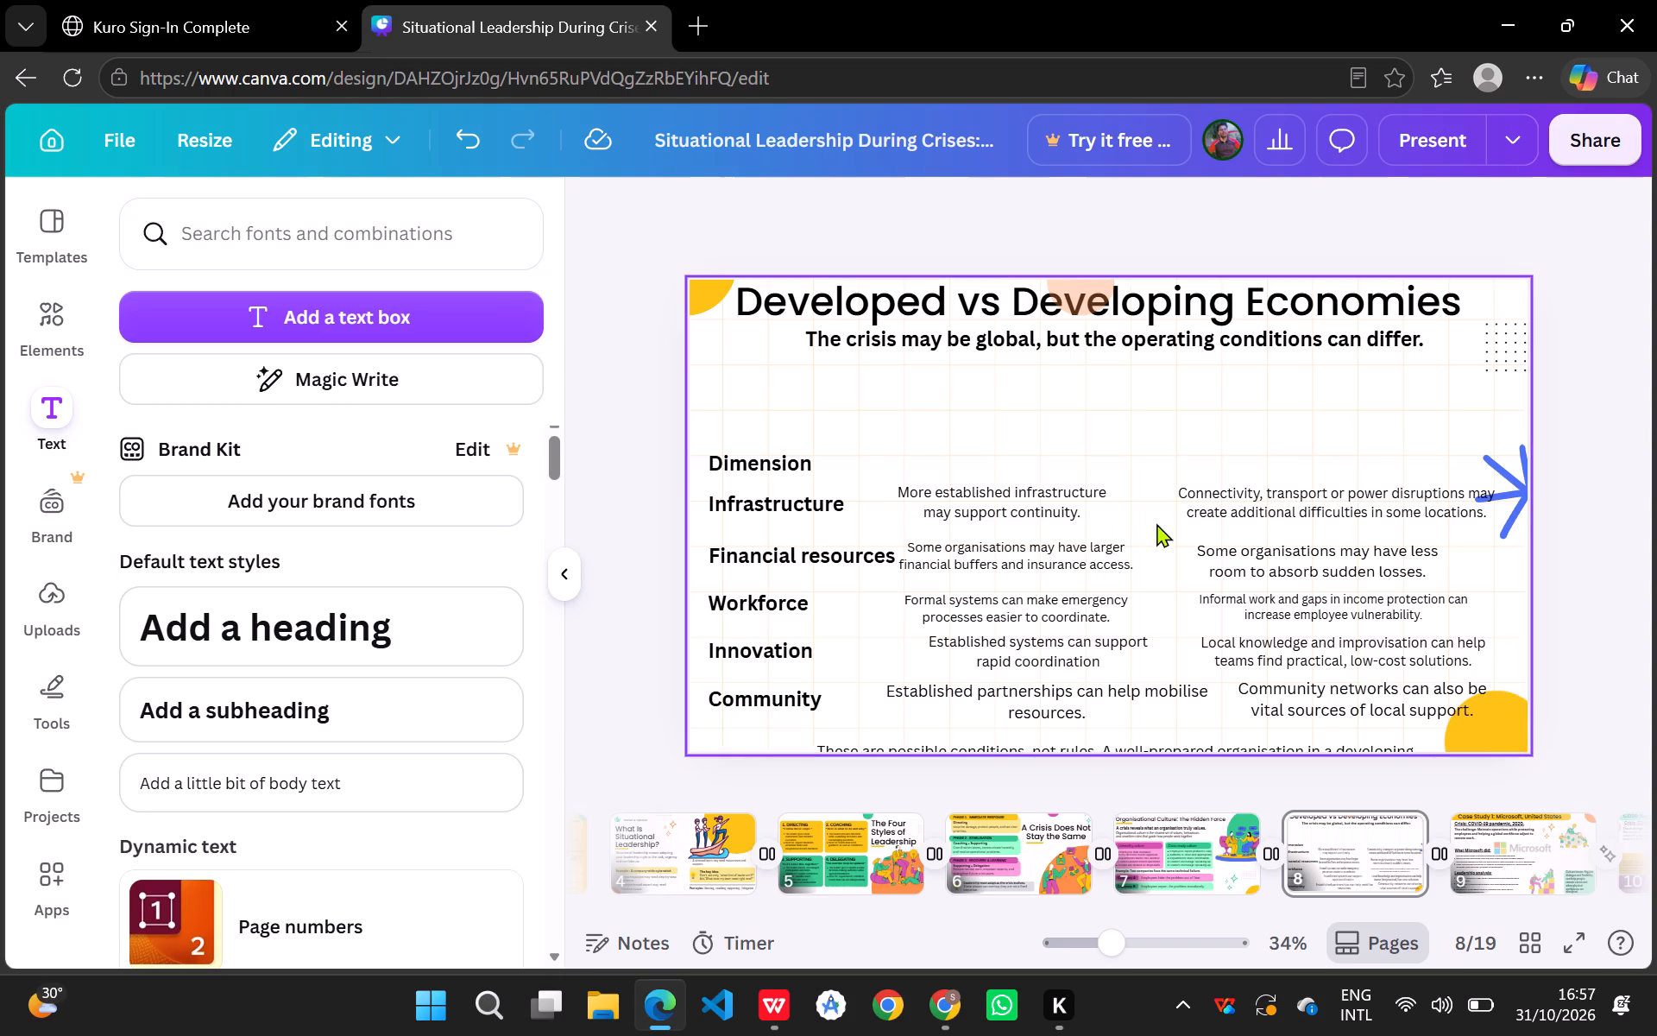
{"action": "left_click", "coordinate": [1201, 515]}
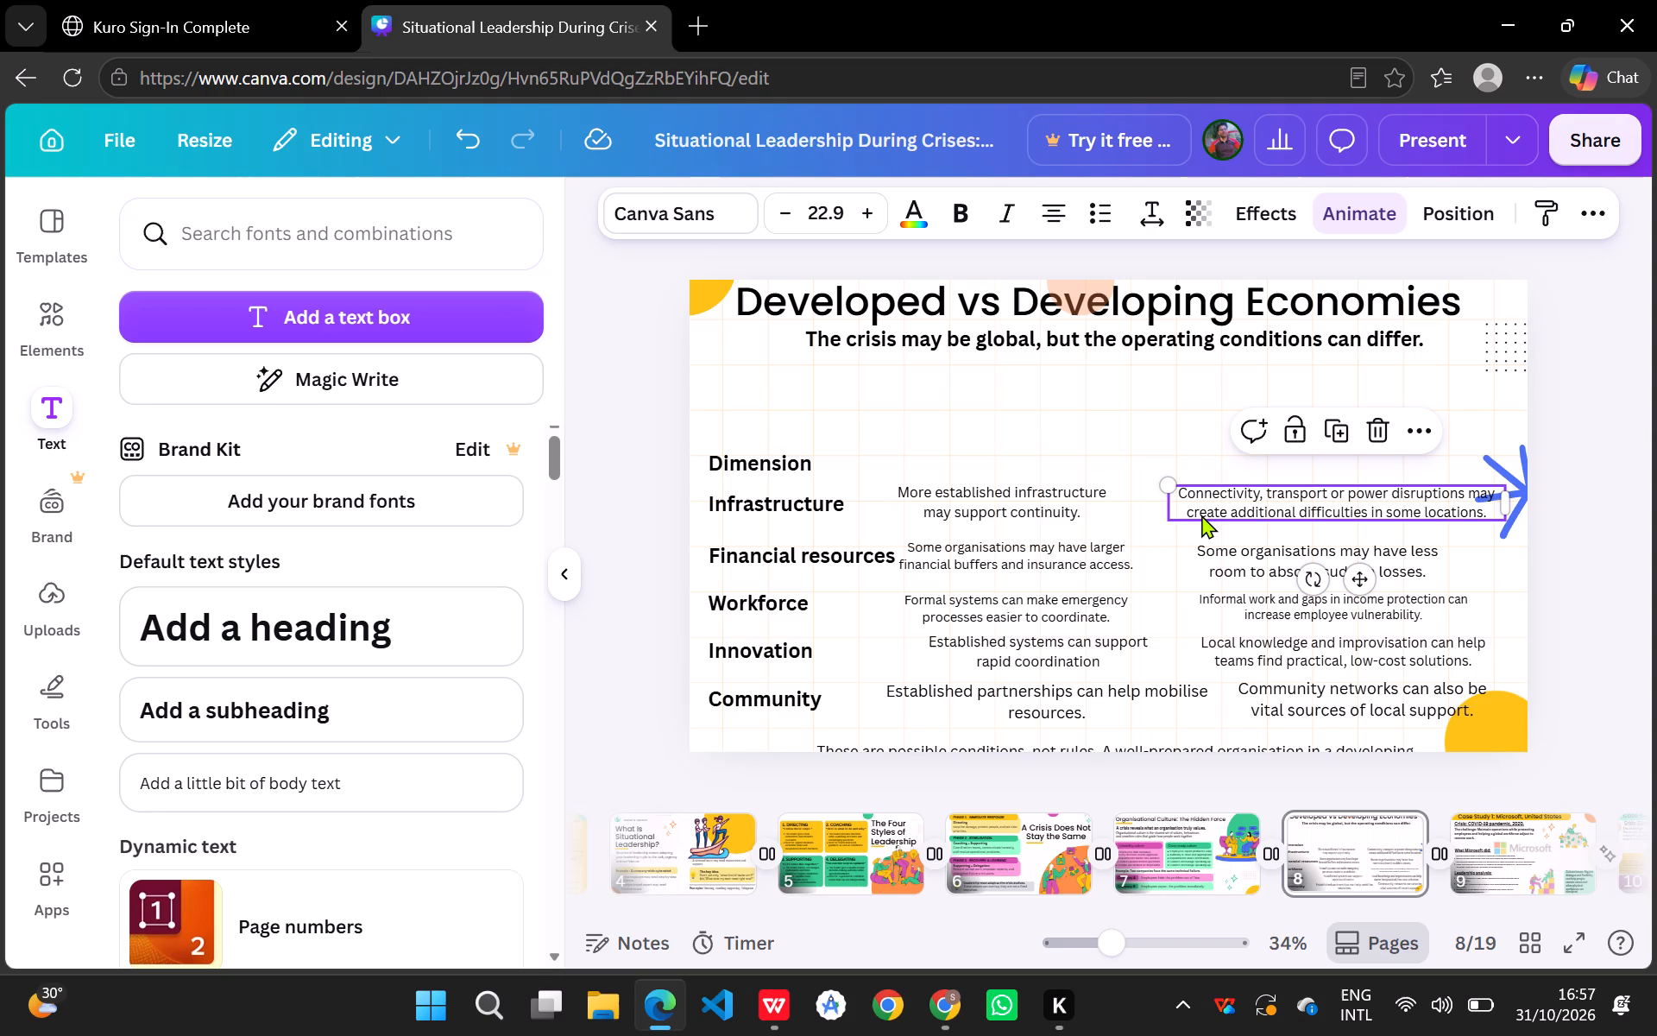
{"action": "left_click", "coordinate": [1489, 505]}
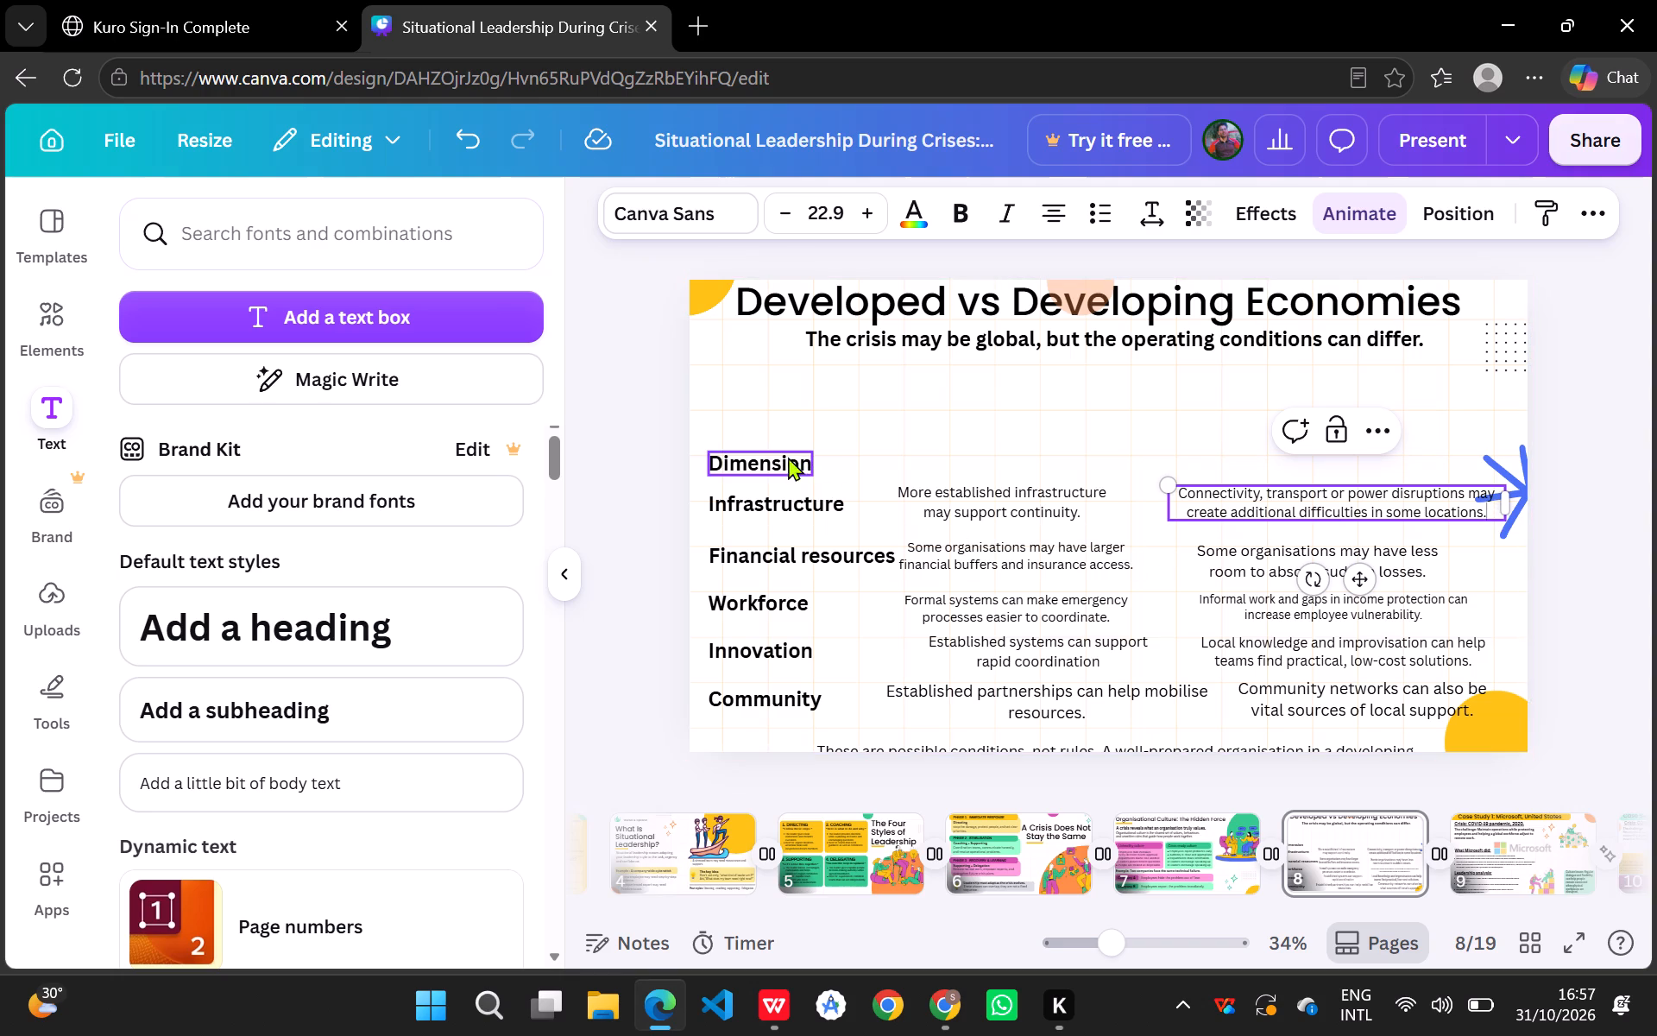
Move the "Dimension" label up to just below the slide's subtitle.
{"action": "left_click_drag", "start_coordinate": [774, 458], "coordinate": [784, 405]}
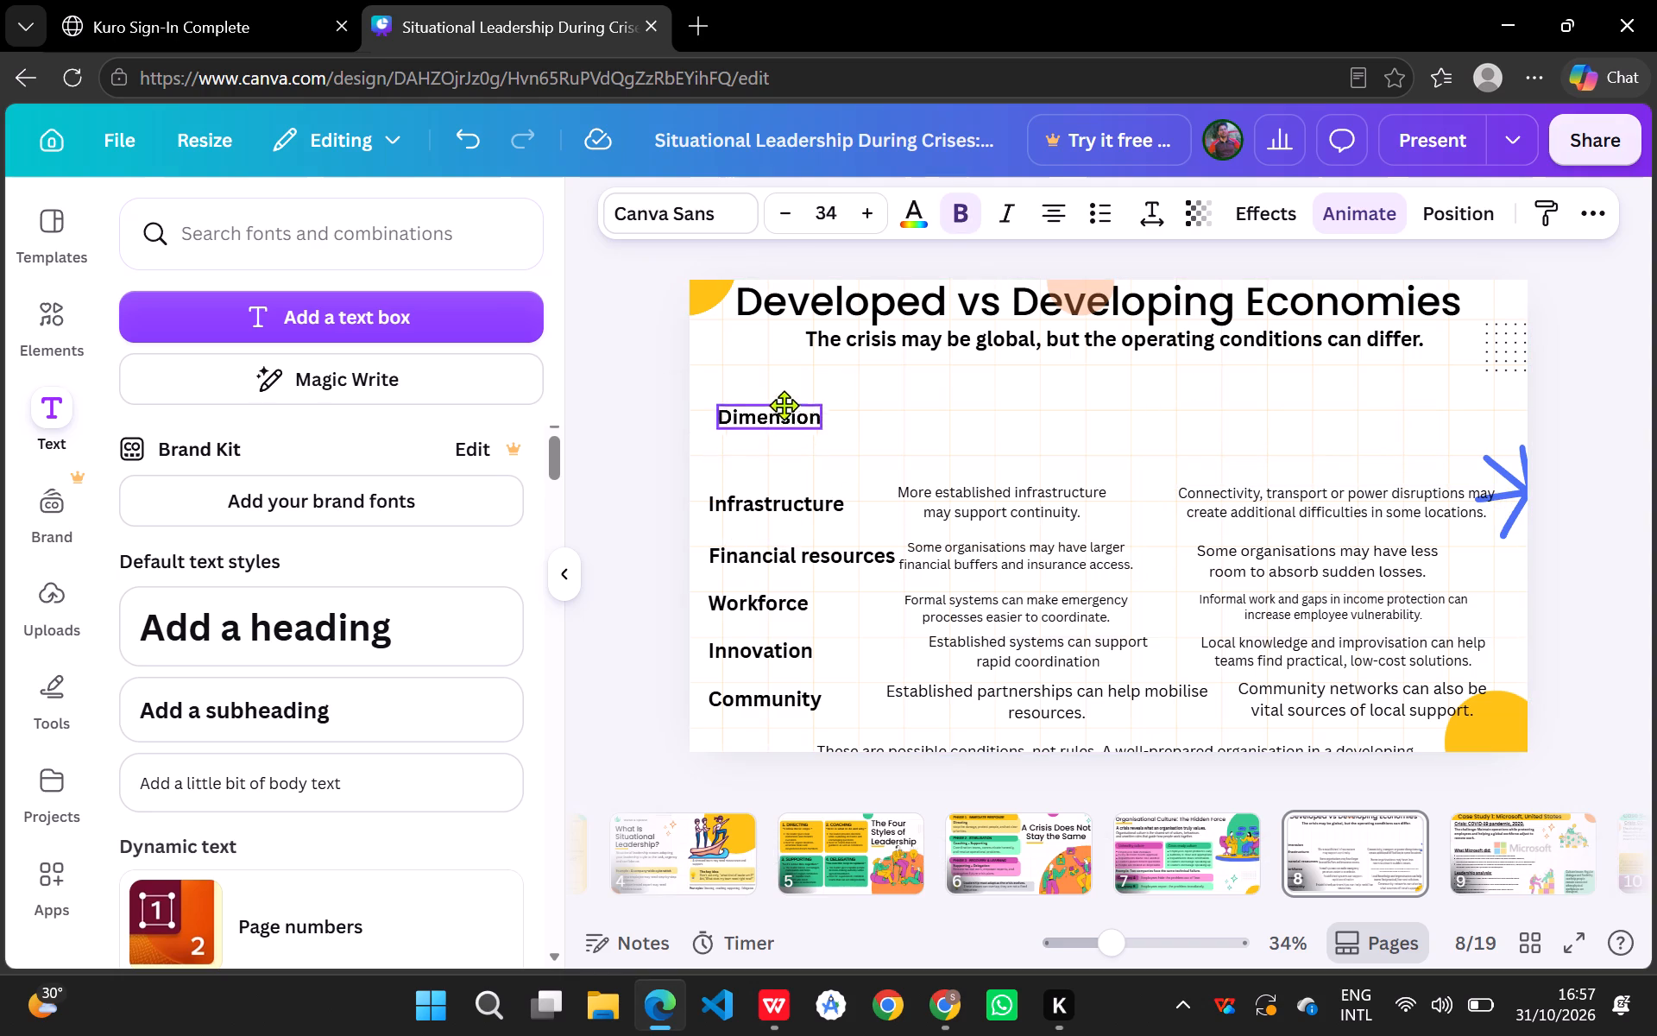
{"action": "left_click_drag", "start_coordinate": [784, 405], "coordinate": [786, 382]}
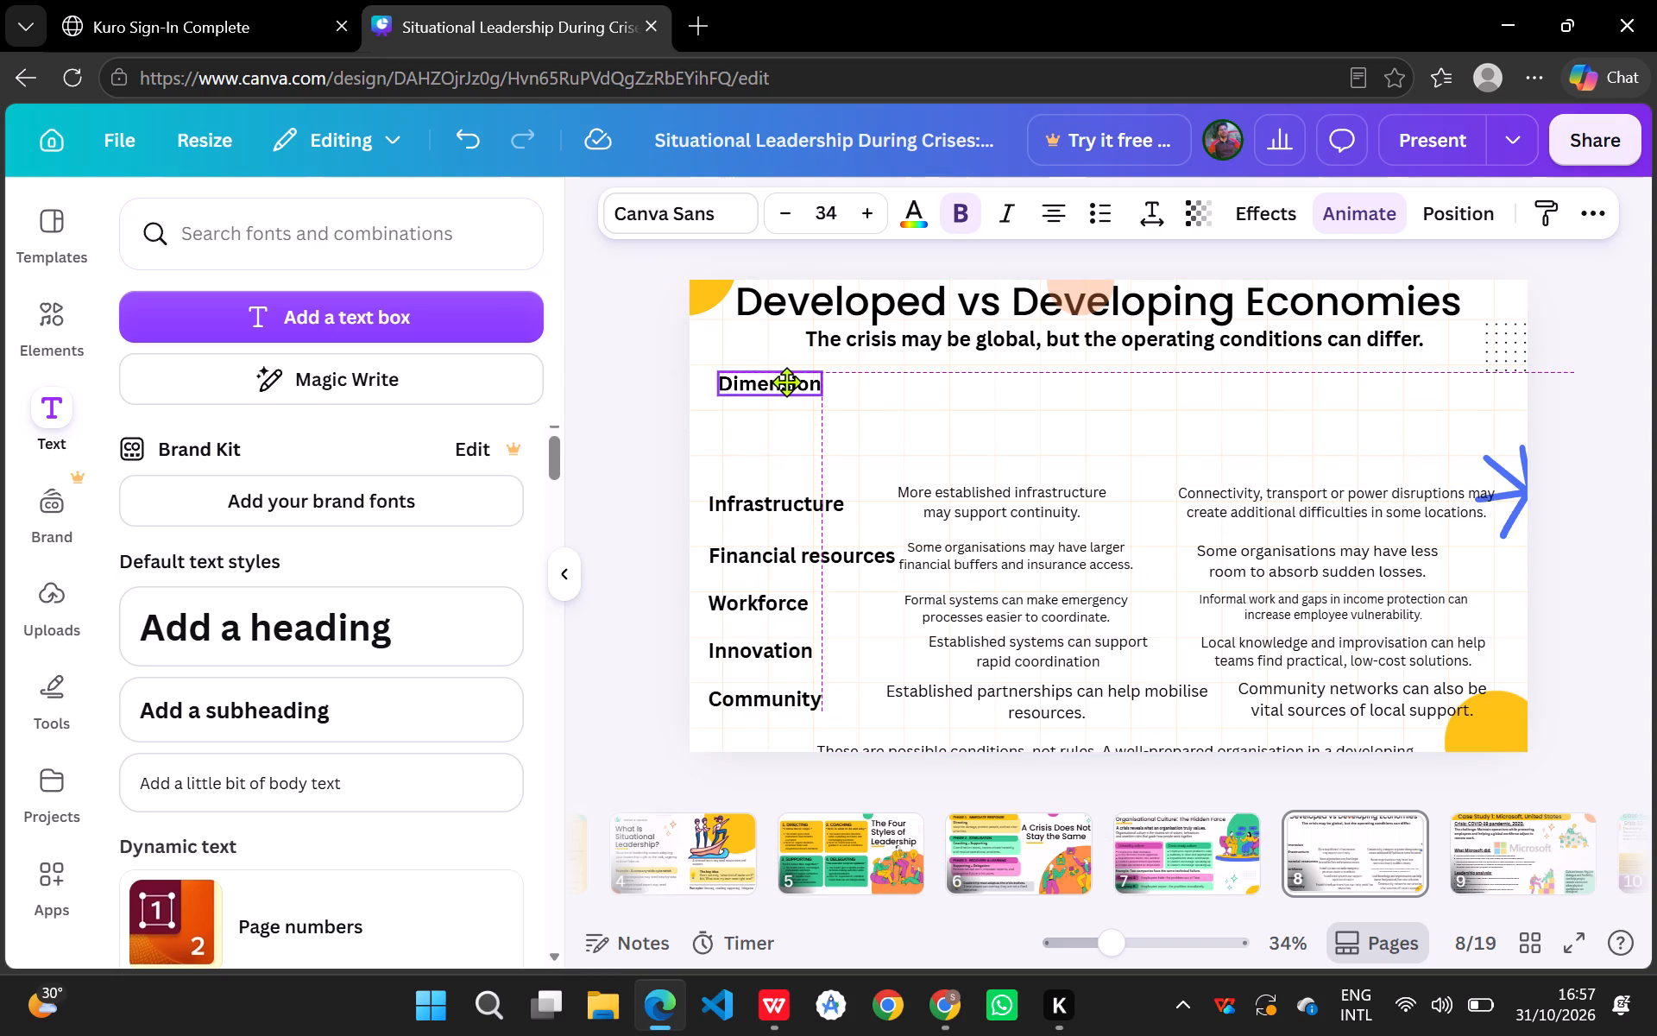
{"action": "left_click_drag", "start_coordinate": [786, 382], "coordinate": [788, 382]}
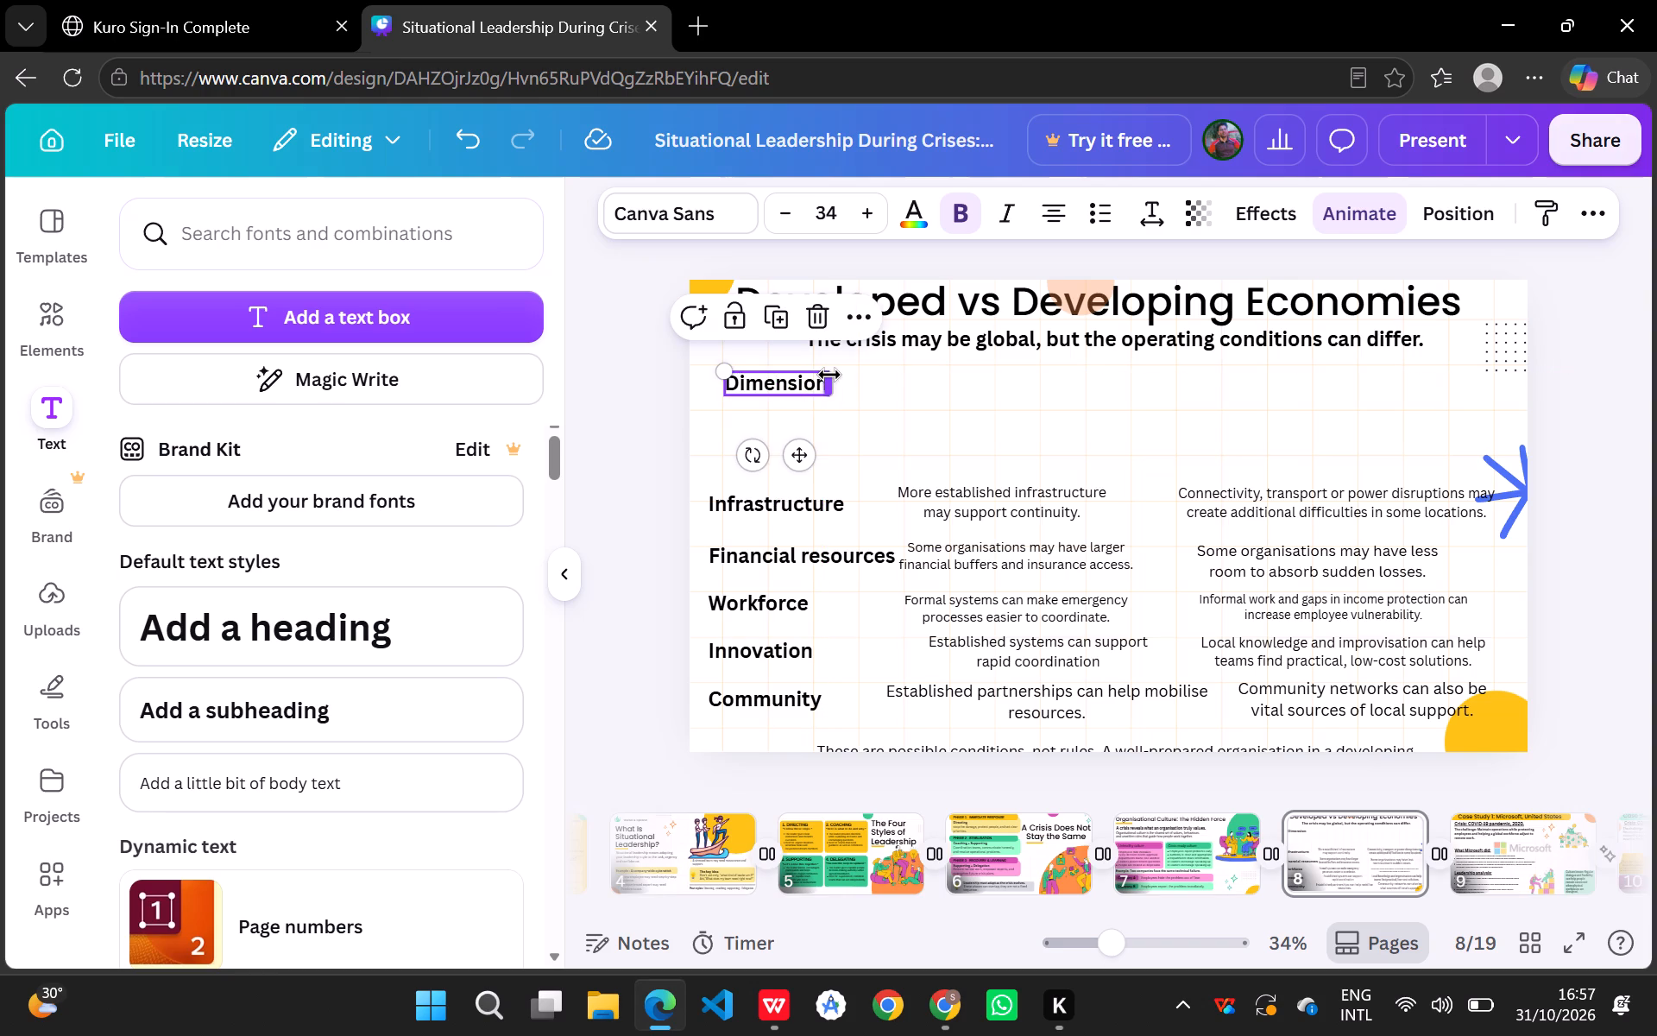
Widen the "Dimension" text box on both sides to about 428 wide, matching the edges of the "Financial resources" label.
{"action": "left_click_drag", "start_coordinate": [829, 381], "coordinate": [839, 381]}
{"action": "left_click_drag", "start_coordinate": [839, 381], "coordinate": [873, 378]}
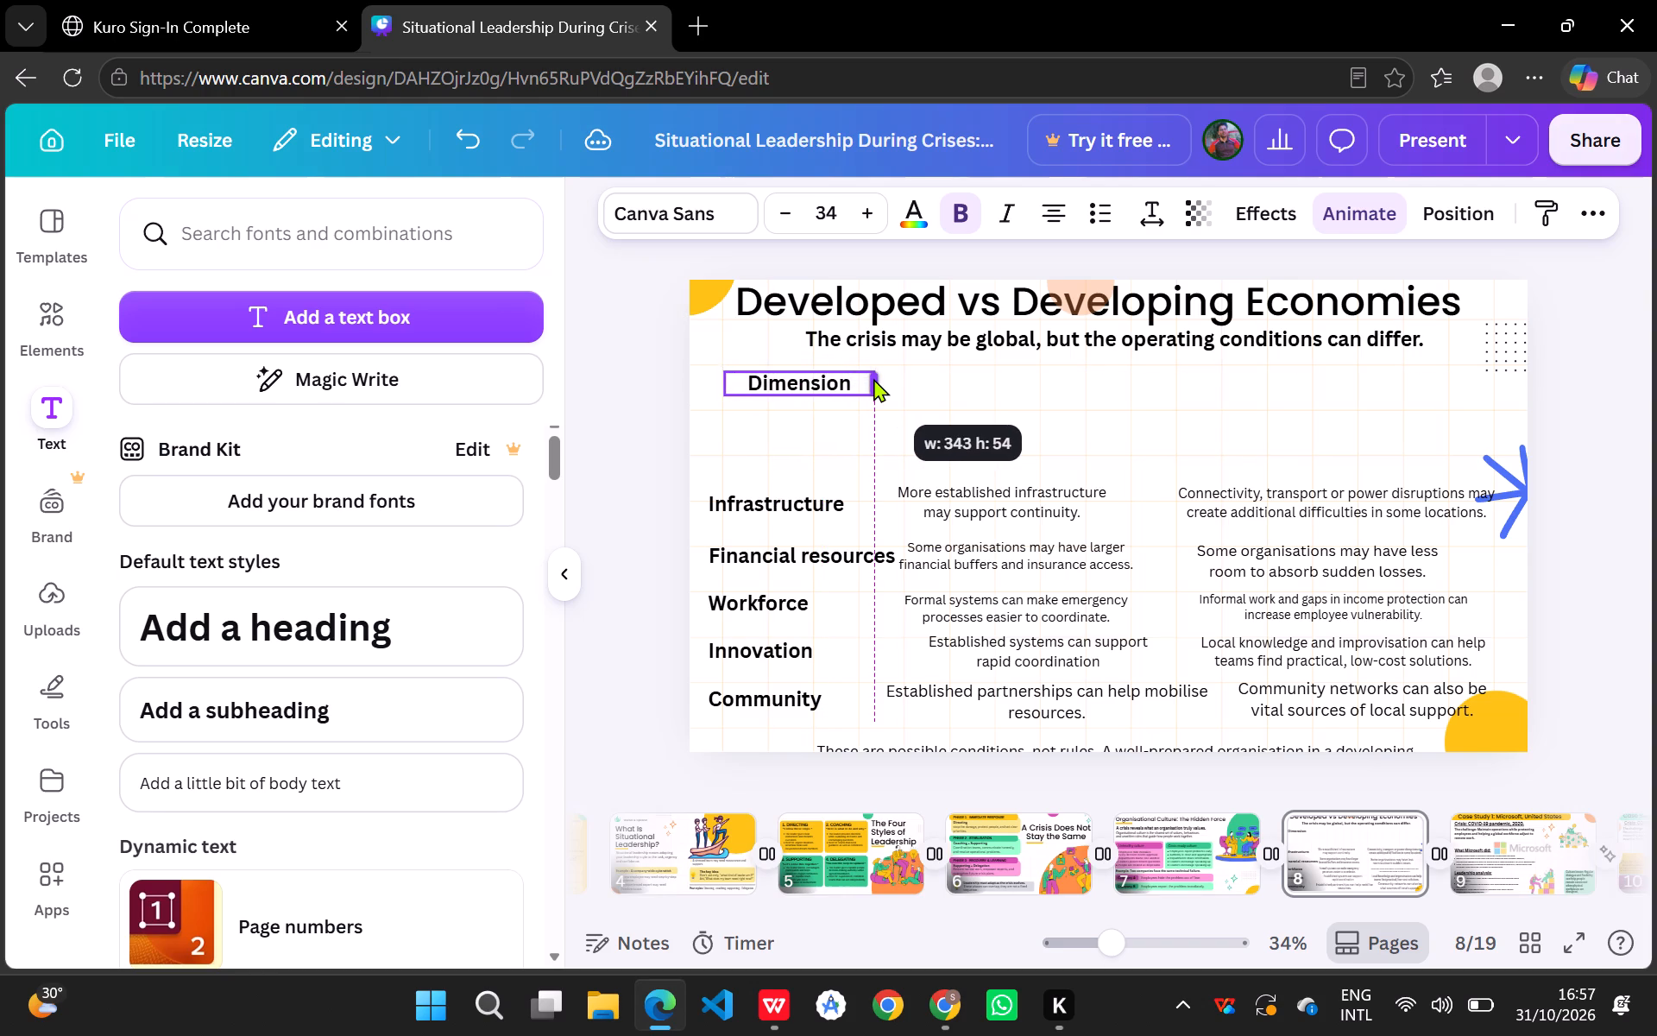
{"action": "left_click_drag", "start_coordinate": [873, 378], "coordinate": [893, 381]}
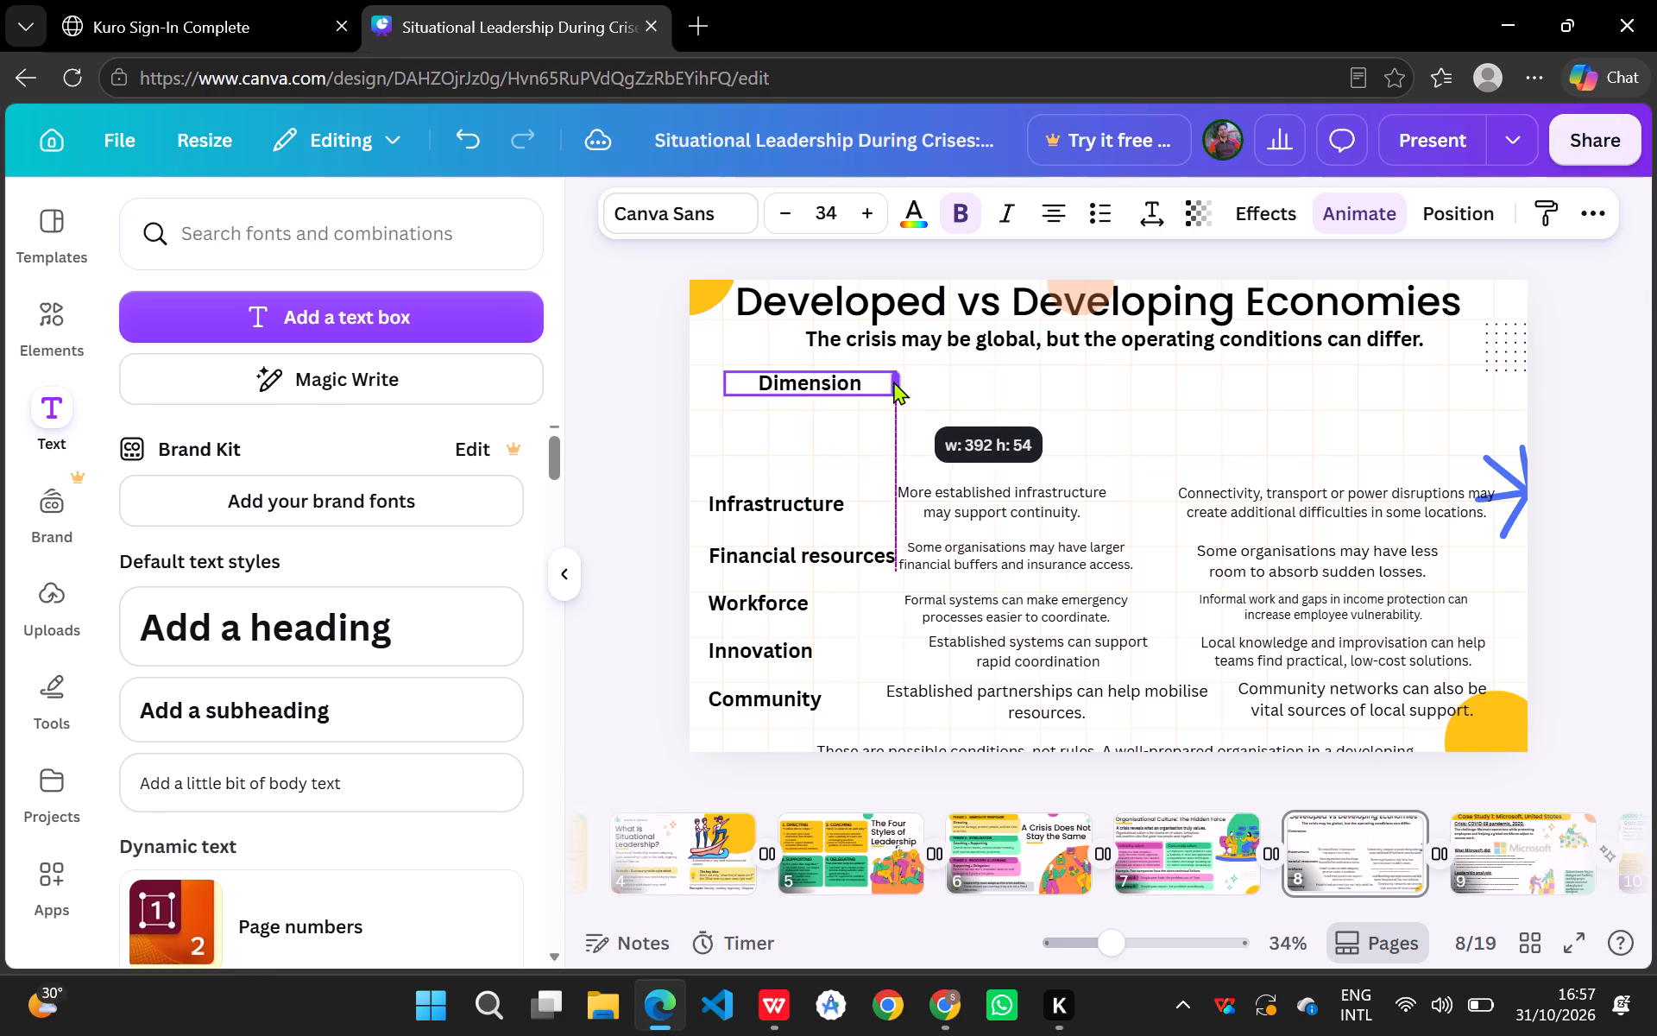
{"action": "left_click_drag", "start_coordinate": [893, 381], "coordinate": [893, 382]}
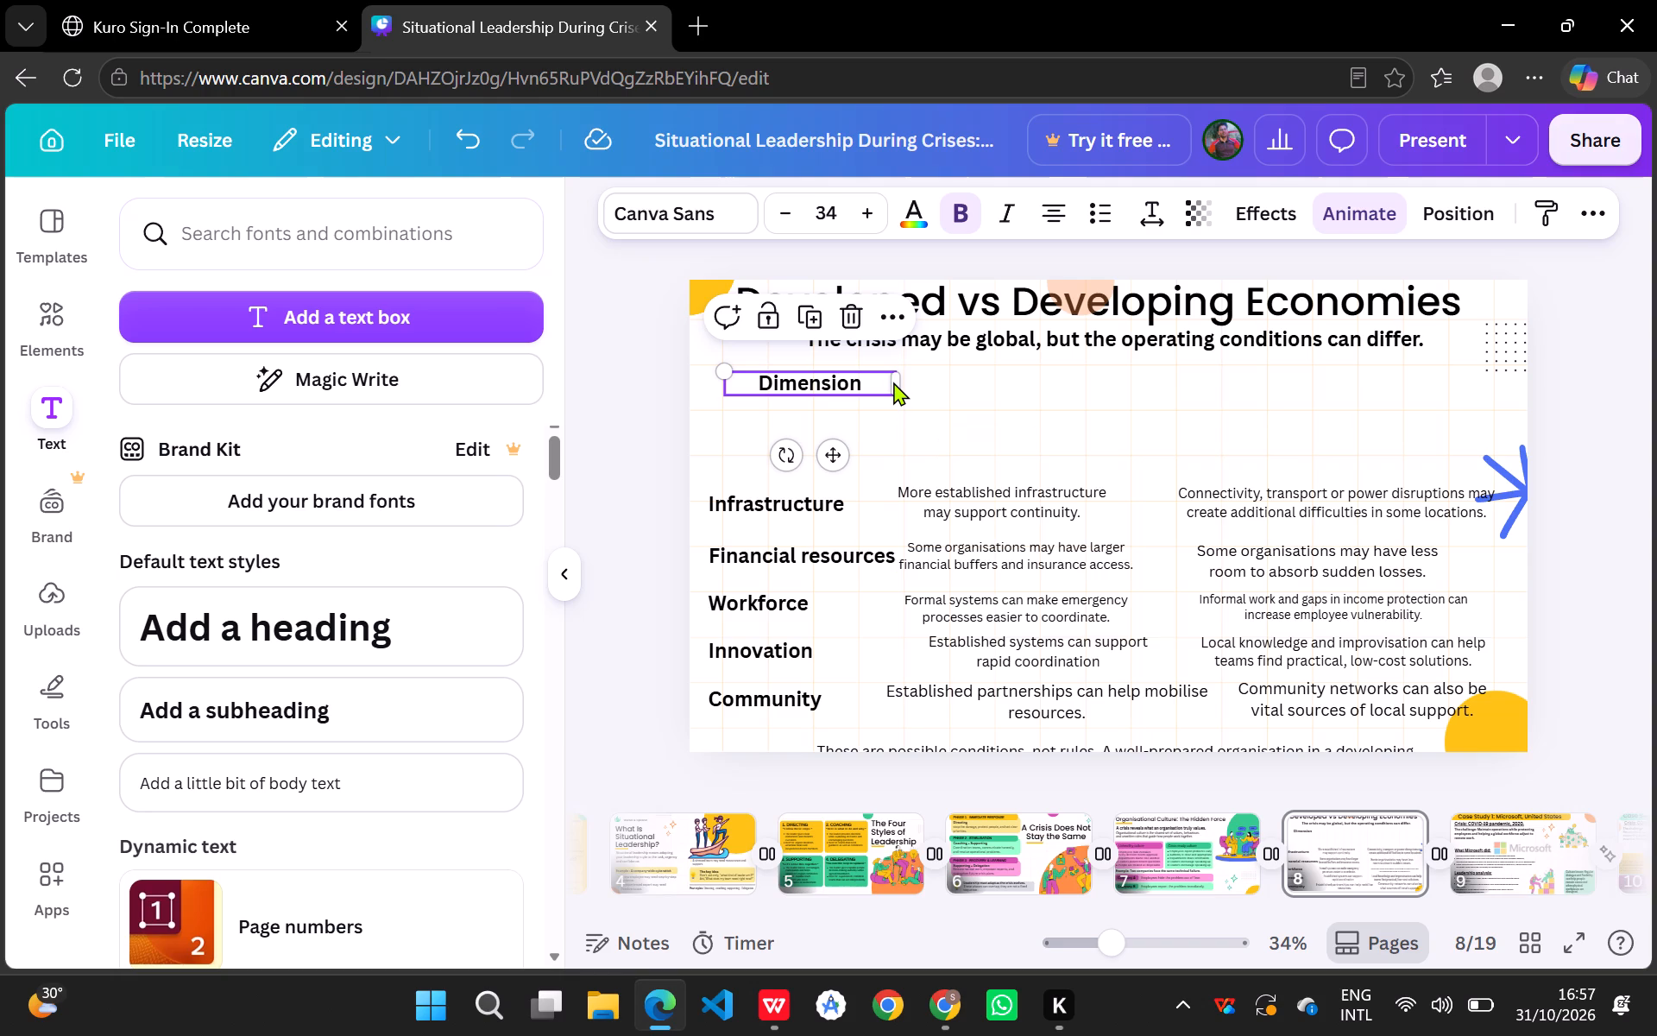
{"action": "left_click", "coordinate": [734, 378]}
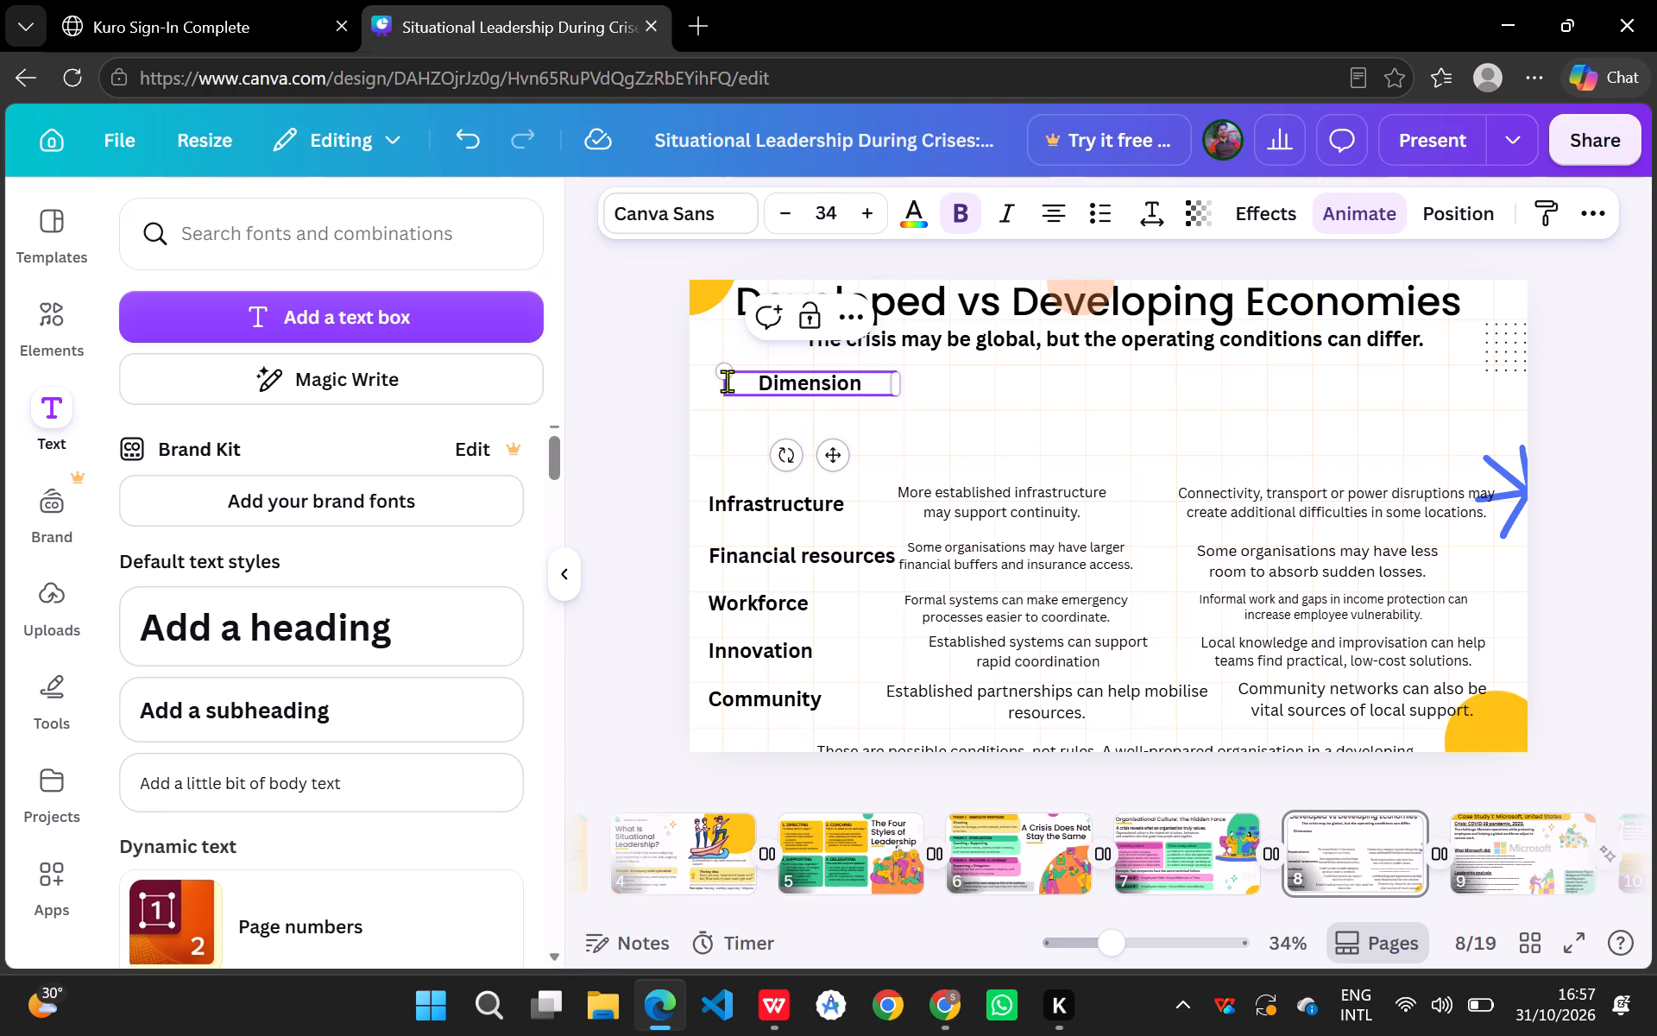
{"action": "left_click", "coordinate": [757, 437]}
{"action": "left_click", "coordinate": [731, 378]}
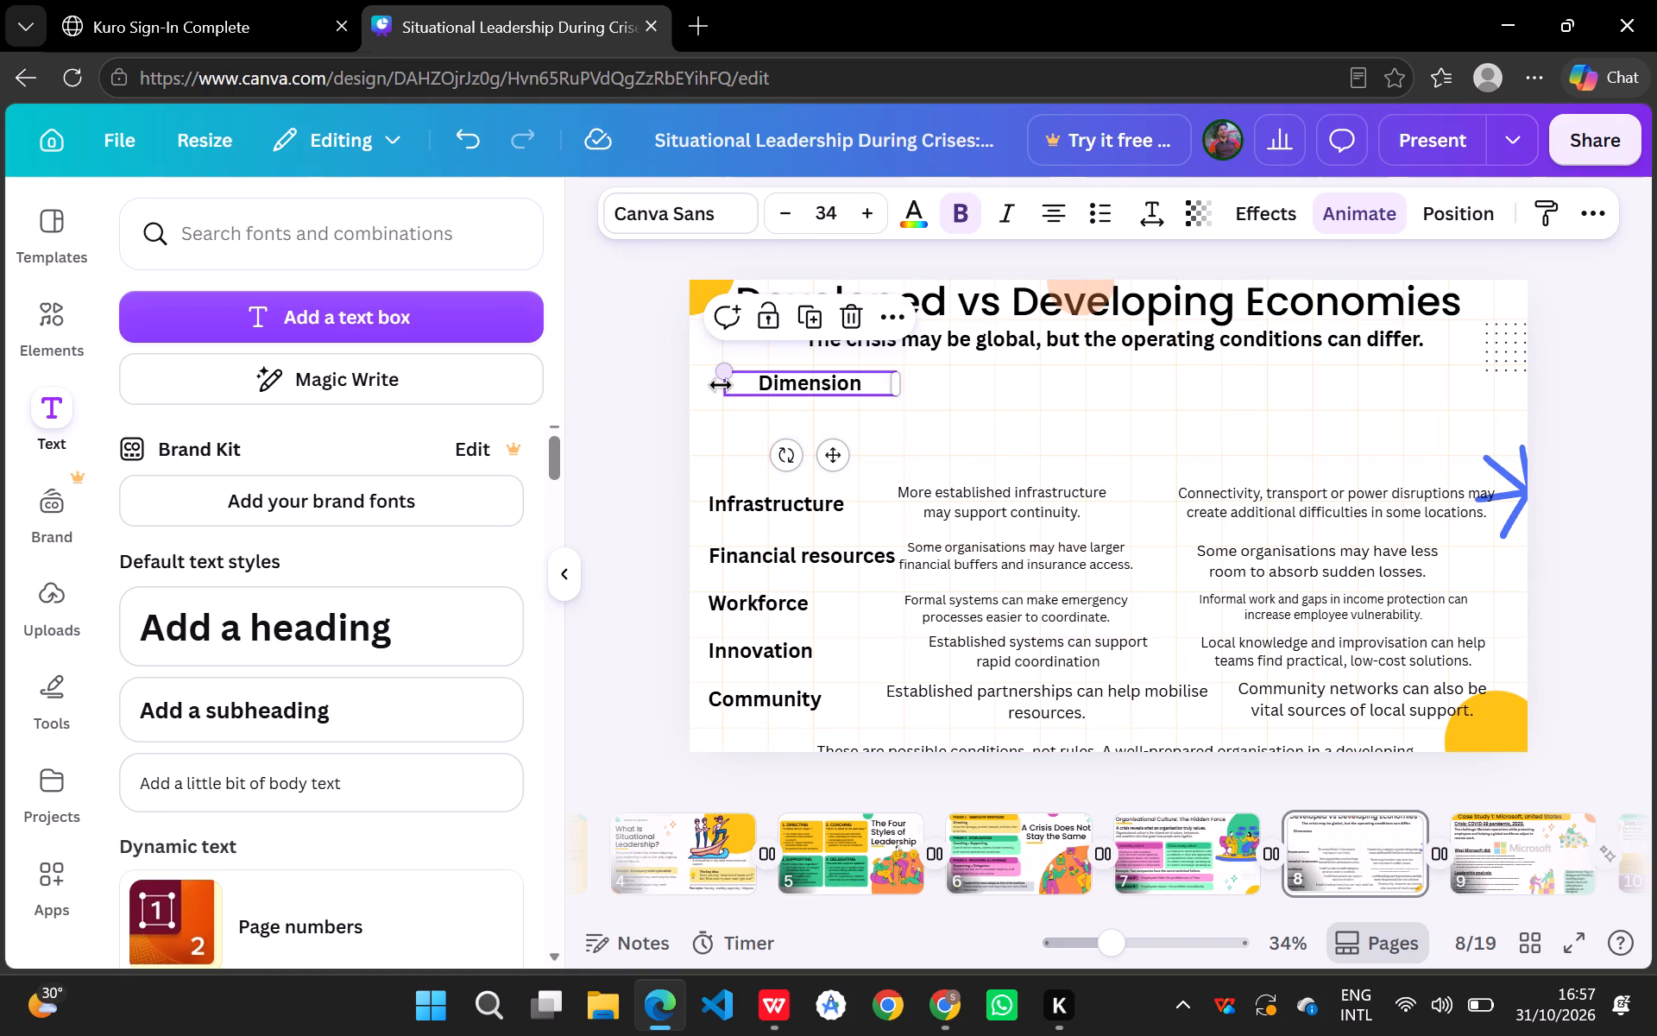
{"action": "left_click_drag", "start_coordinate": [721, 385], "coordinate": [707, 387]}
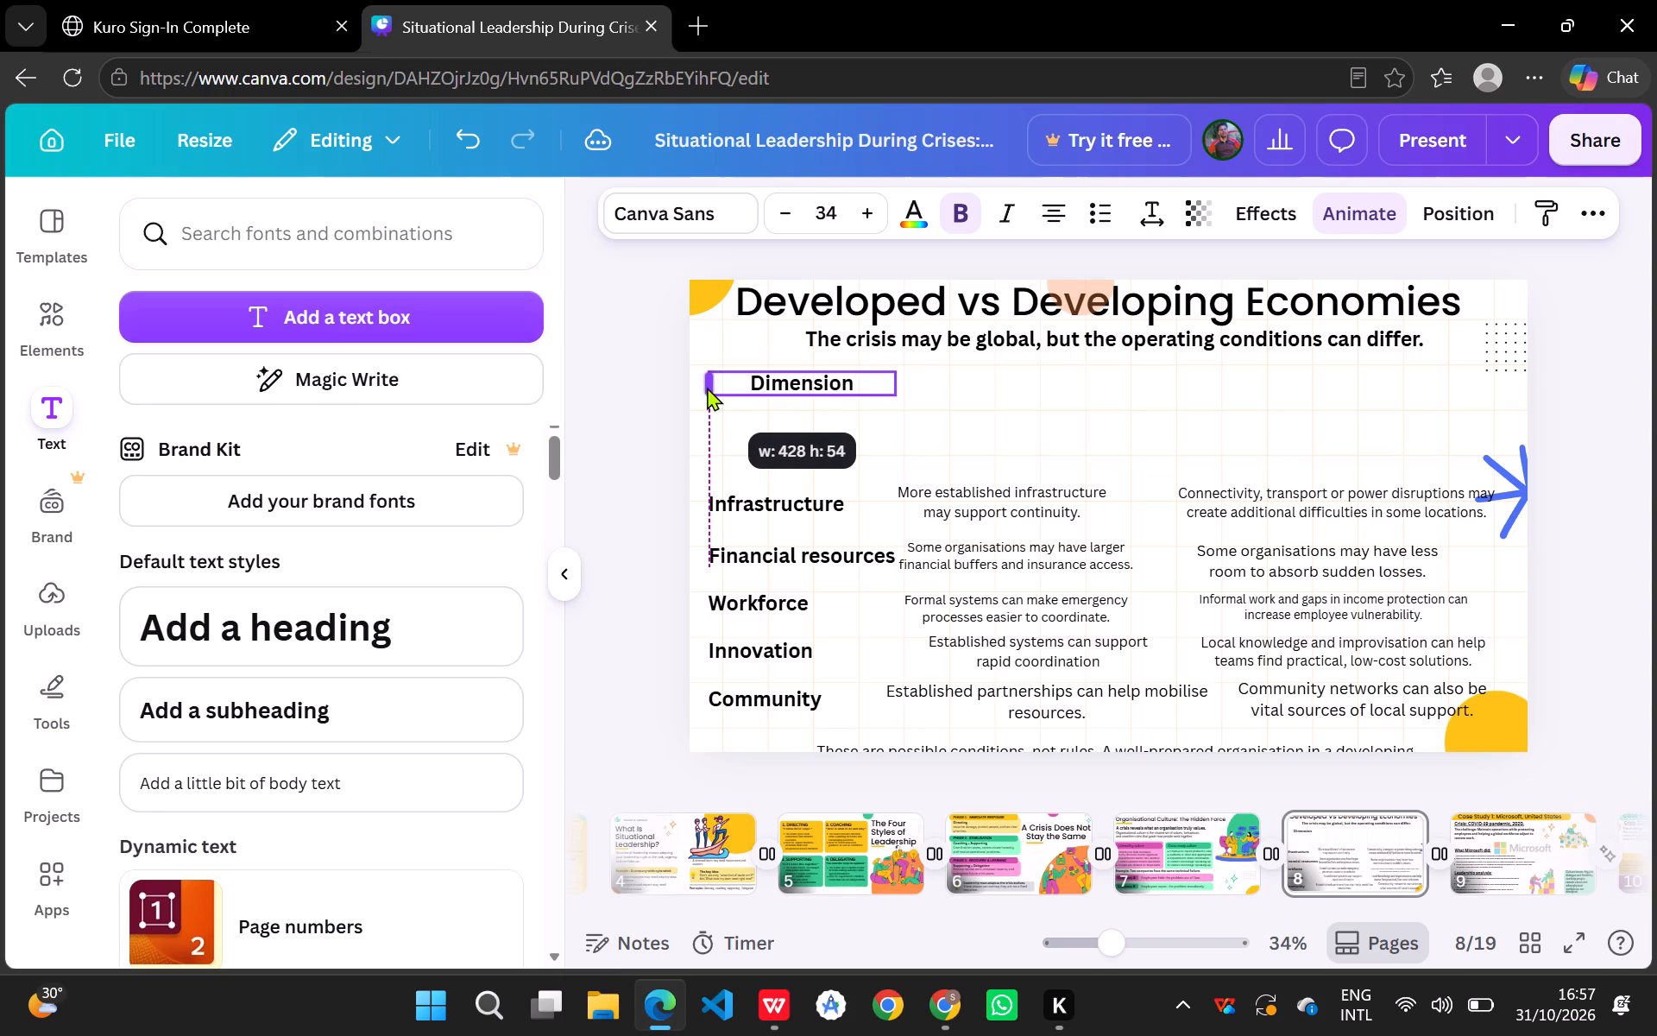
Finish adjusting the left edge of the "Dimension" text box to line up with the "Financial resources" label.
{"action": "left_click_drag", "start_coordinate": [707, 387], "coordinate": [705, 388]}
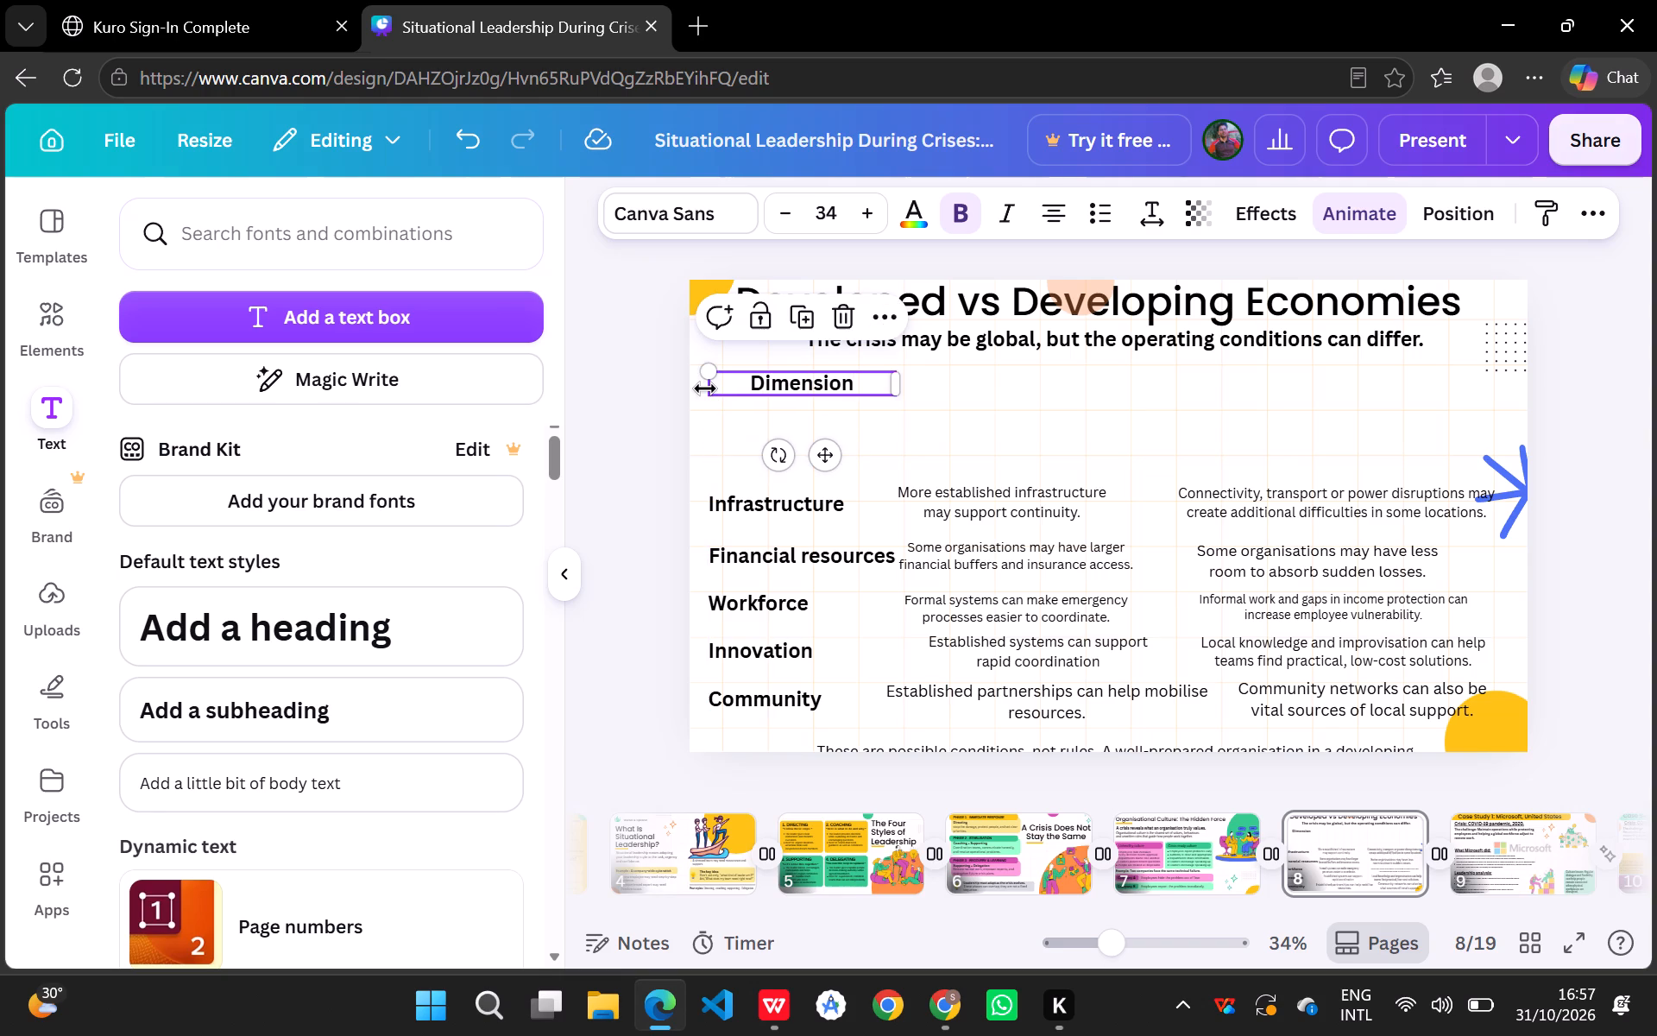
{"action": "left_click", "coordinate": [947, 412]}
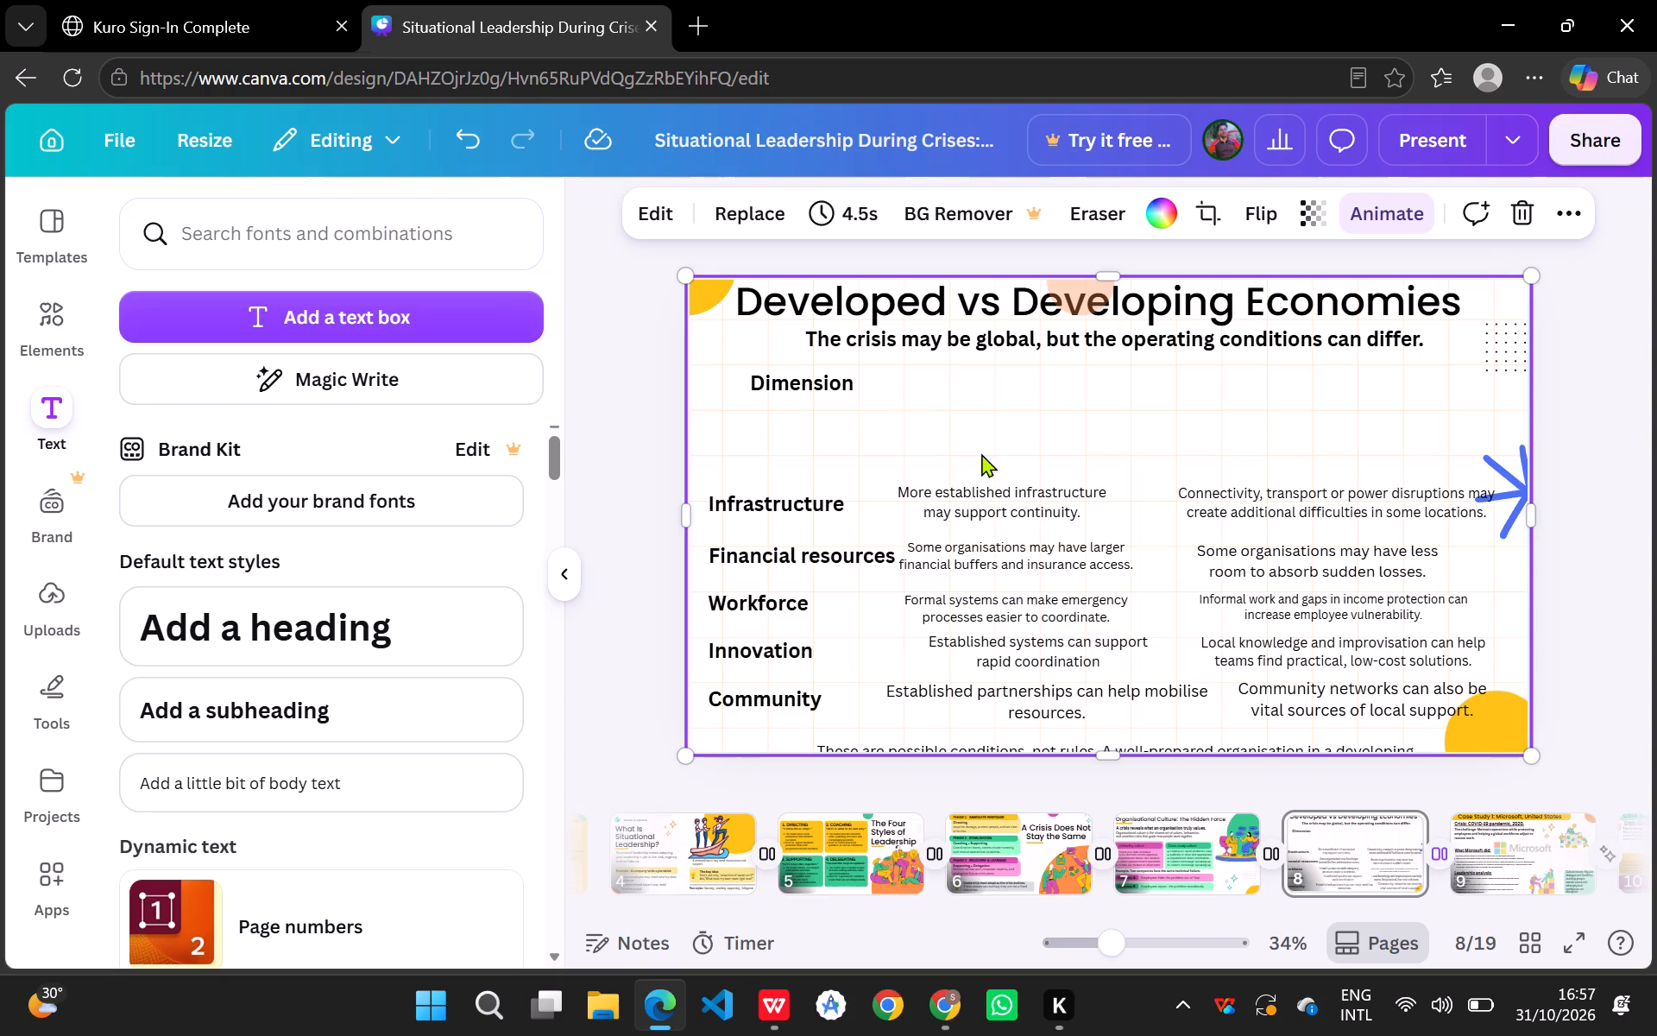
Add a subheading text box beside the "Dimension" label, just below the slide's subtitle, and widen it slightly.
{"action": "left_click", "coordinate": [339, 731]}
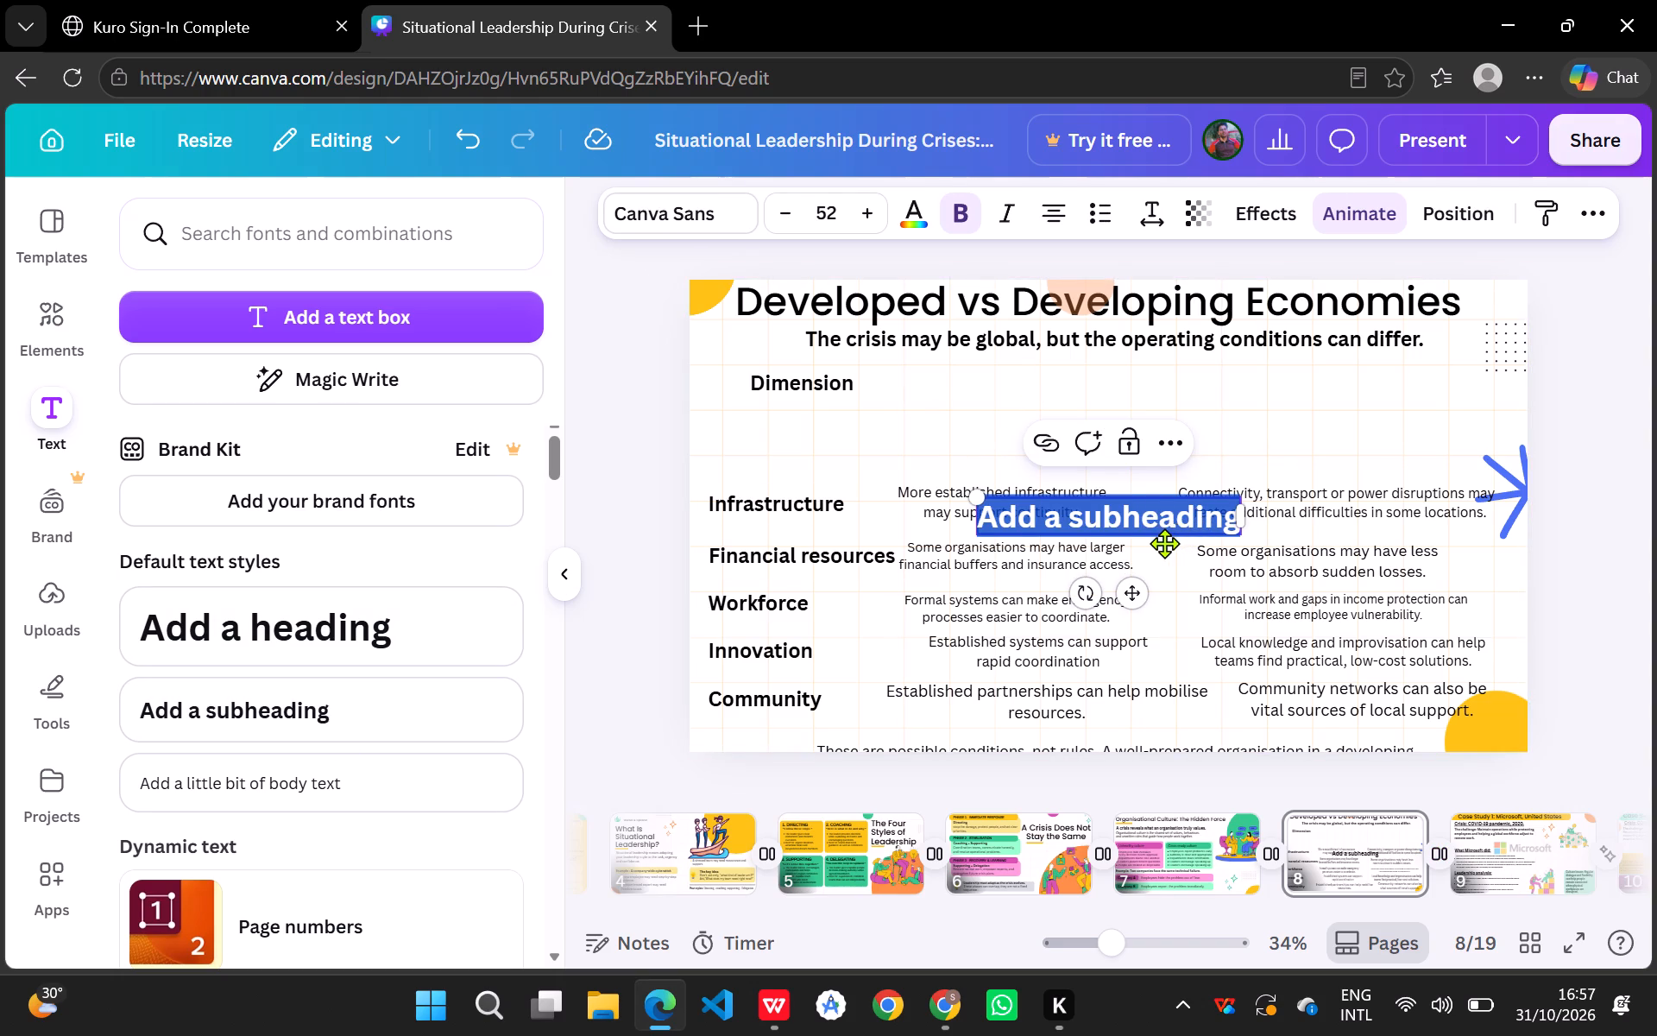
{"action": "left_click_drag", "start_coordinate": [1164, 543], "coordinate": [1102, 409]}
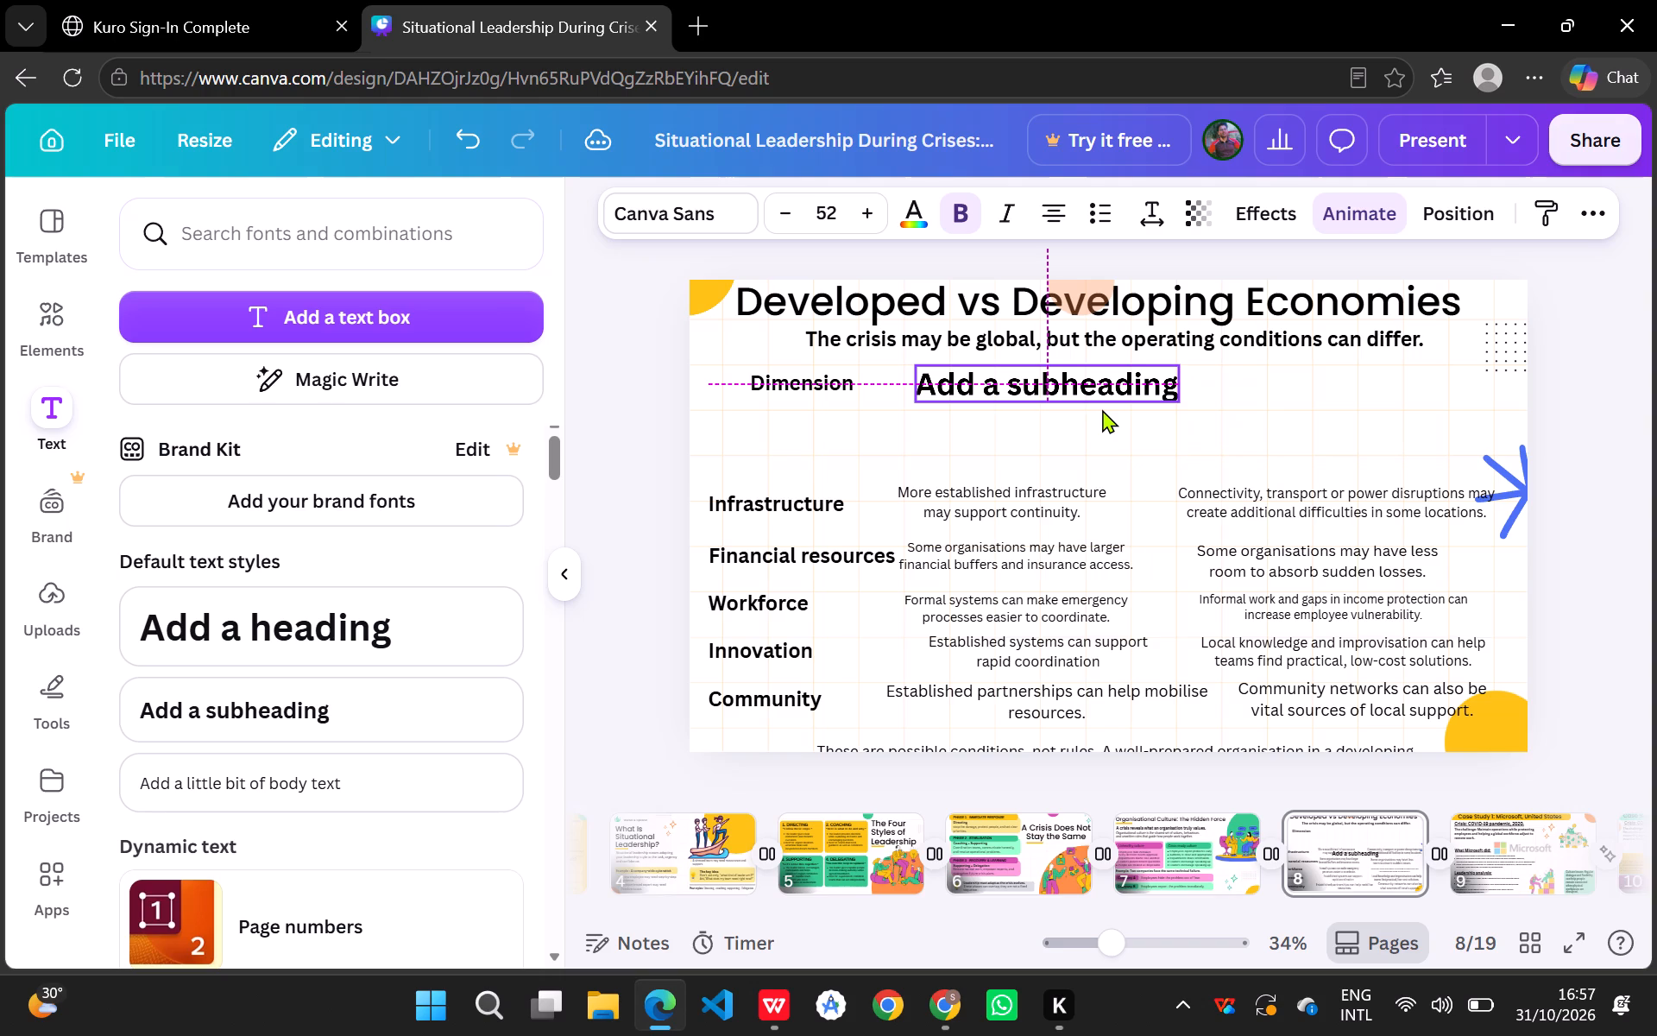
{"action": "left_click_drag", "start_coordinate": [1102, 409], "coordinate": [1111, 414]}
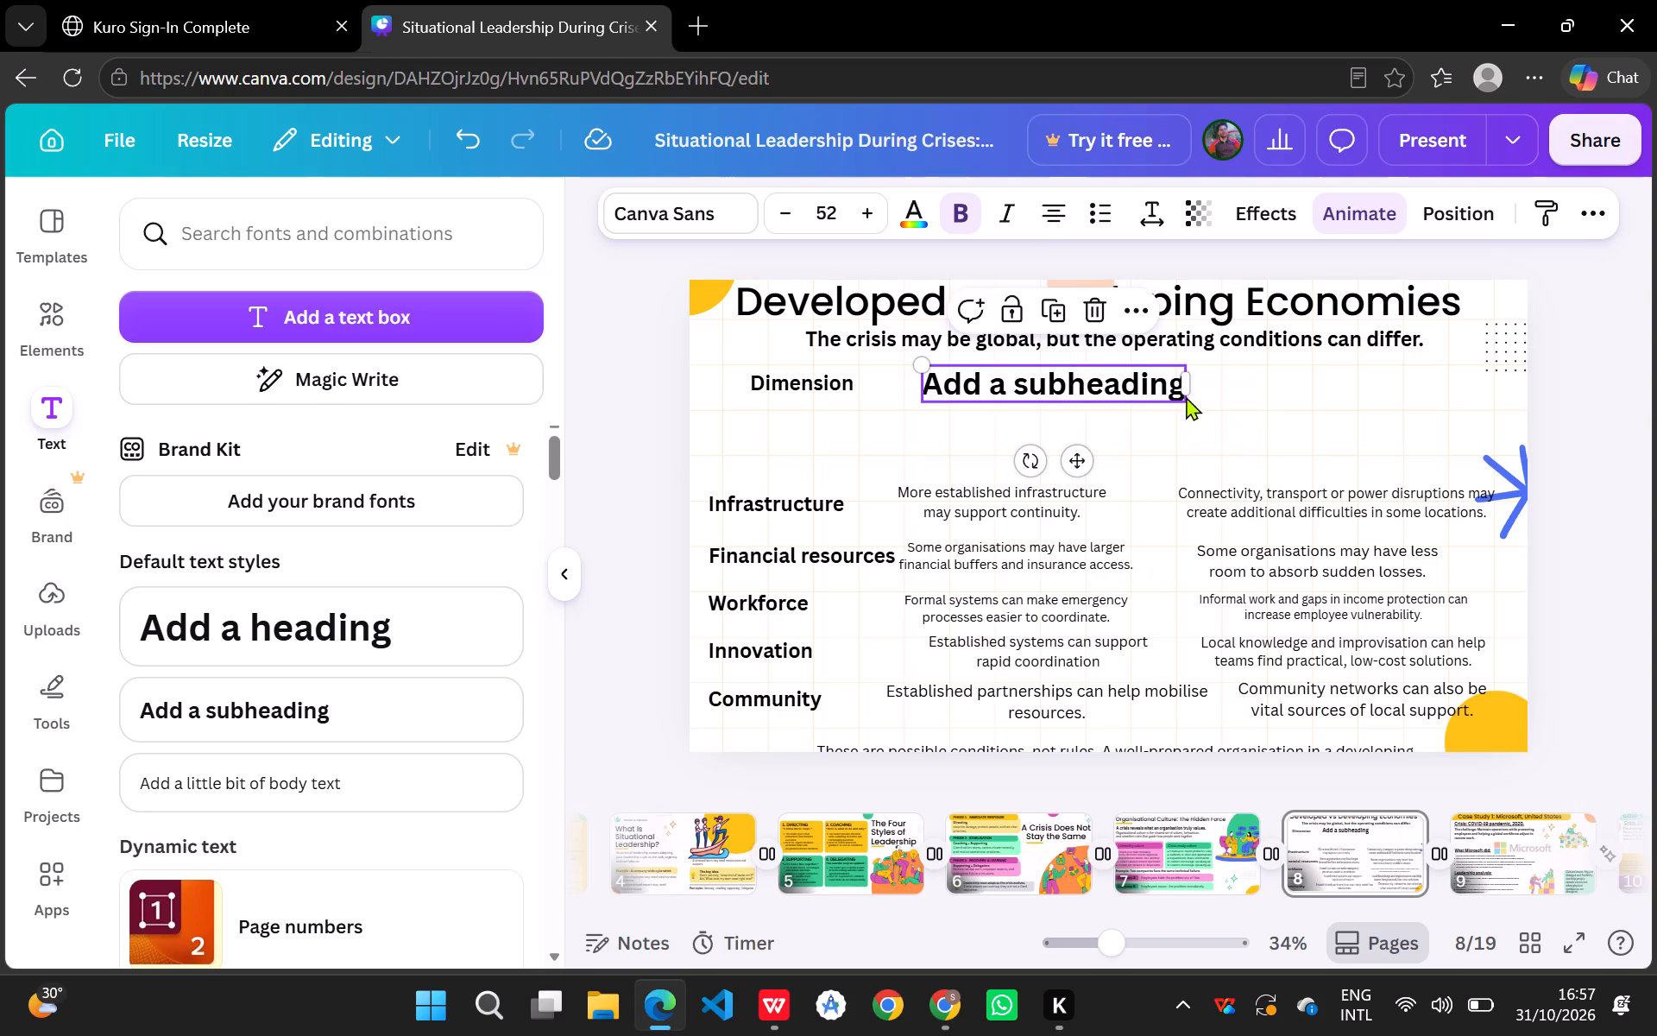
{"action": "left_click_drag", "start_coordinate": [1188, 386], "coordinate": [1161, 376]}
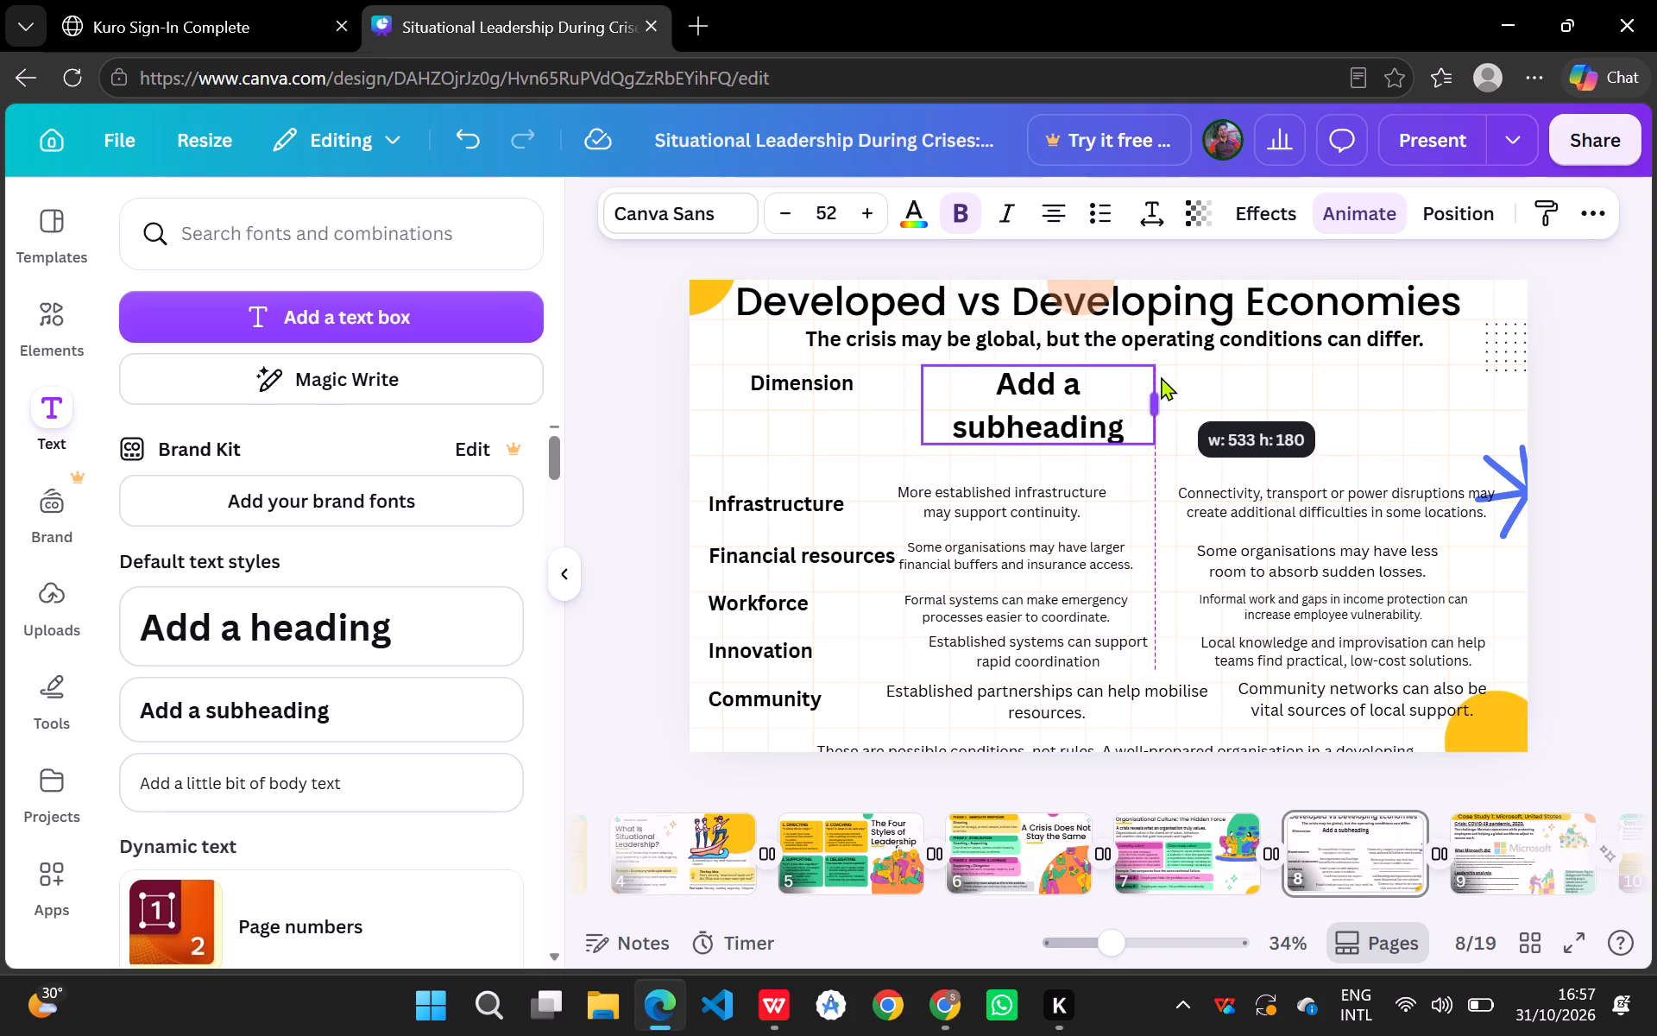
{"action": "left_click_drag", "start_coordinate": [1161, 376], "coordinate": [1210, 371]}
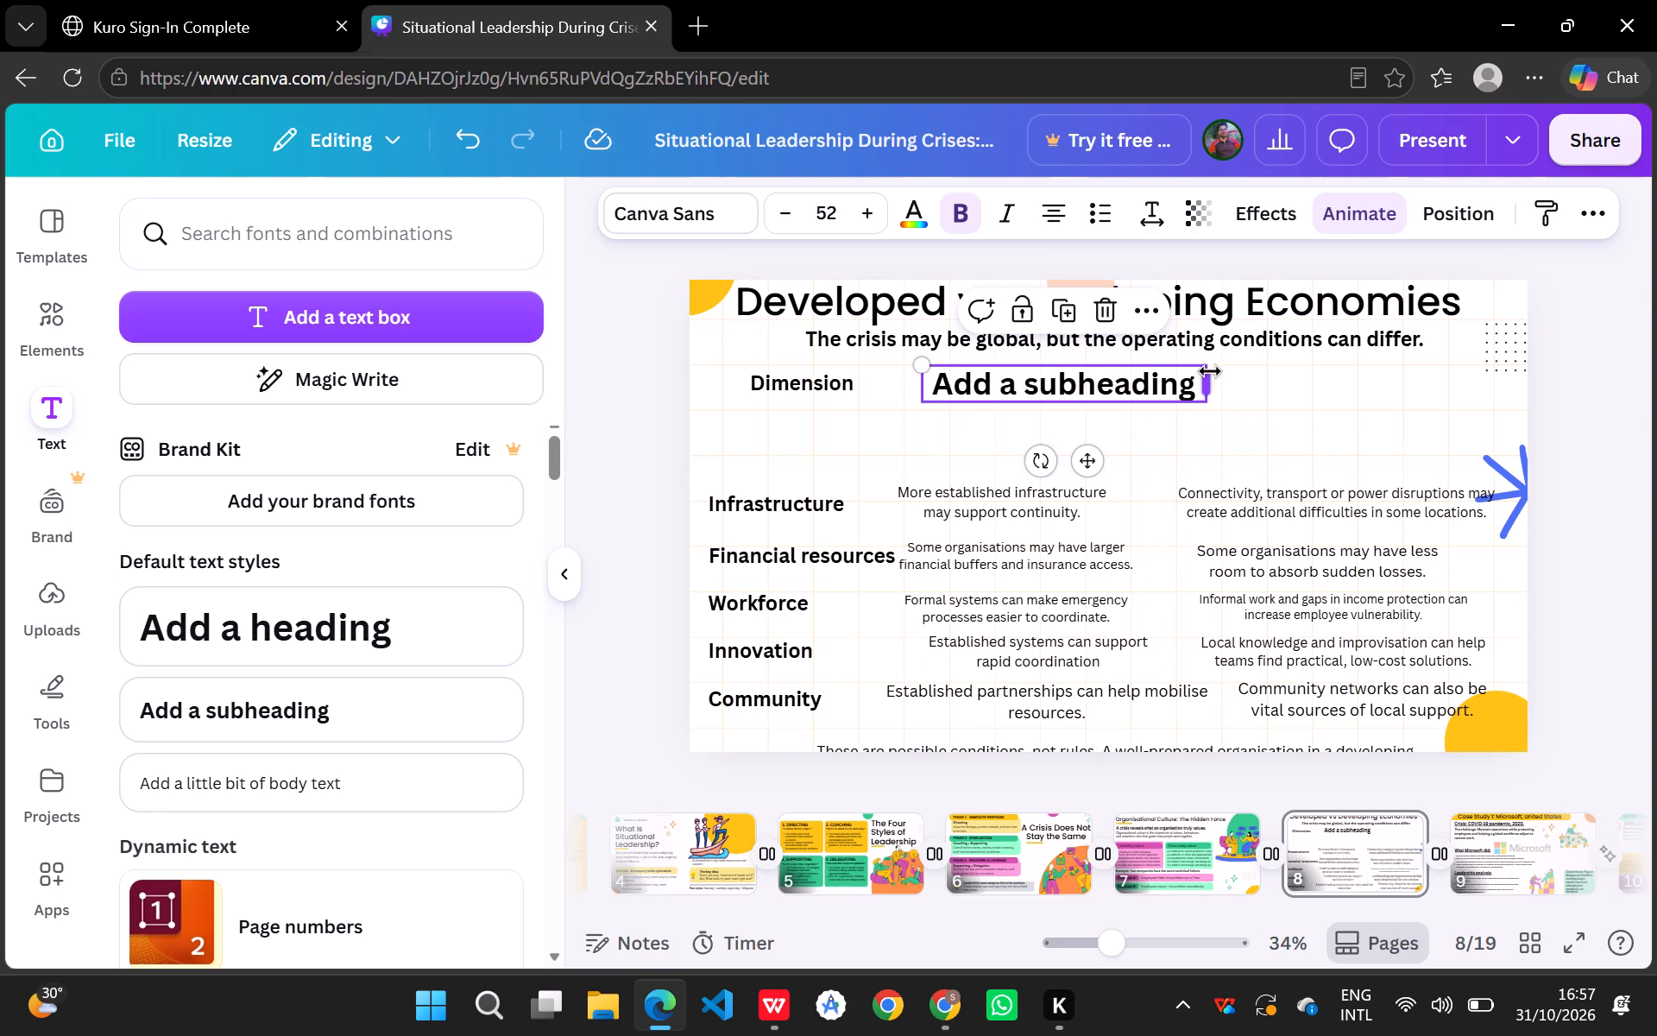
Reduce the new subheading's font size to 39.
{"action": "triple_click", "coordinate": [791, 214]}
{"action": "triple_click", "coordinate": [791, 214]}
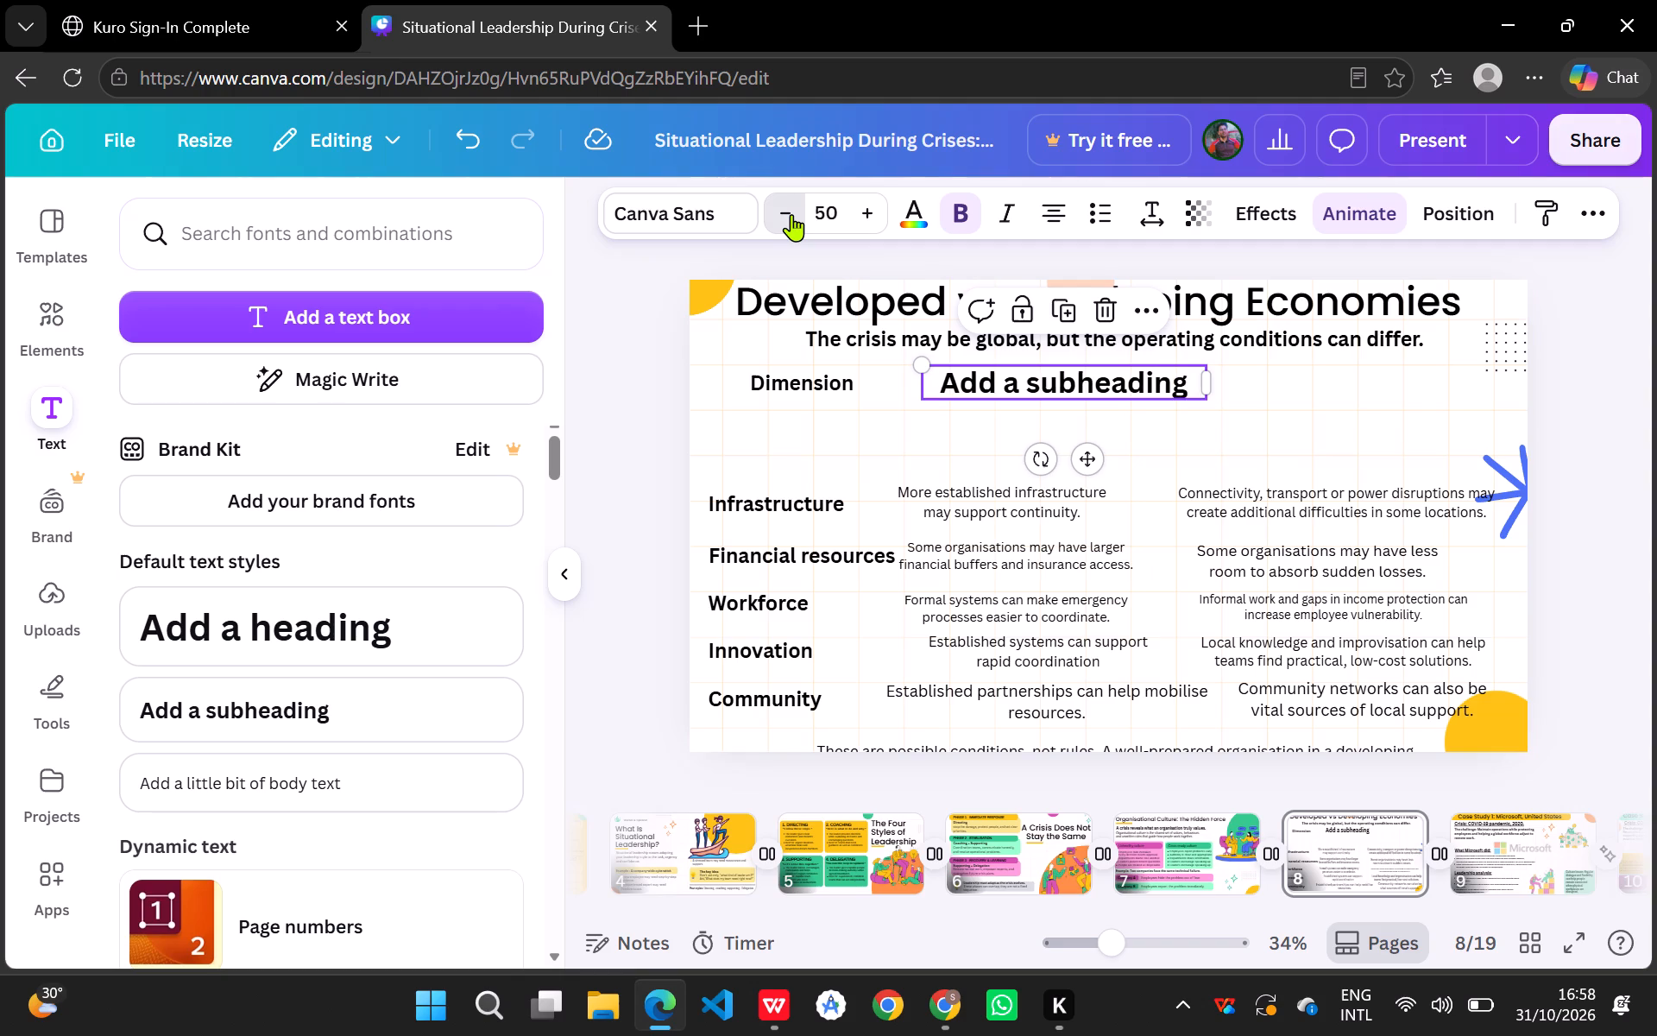
{"action": "triple_click", "coordinate": [791, 214]}
{"action": "triple_click", "coordinate": [791, 214]}
{"action": "left_click", "coordinate": [791, 214]}
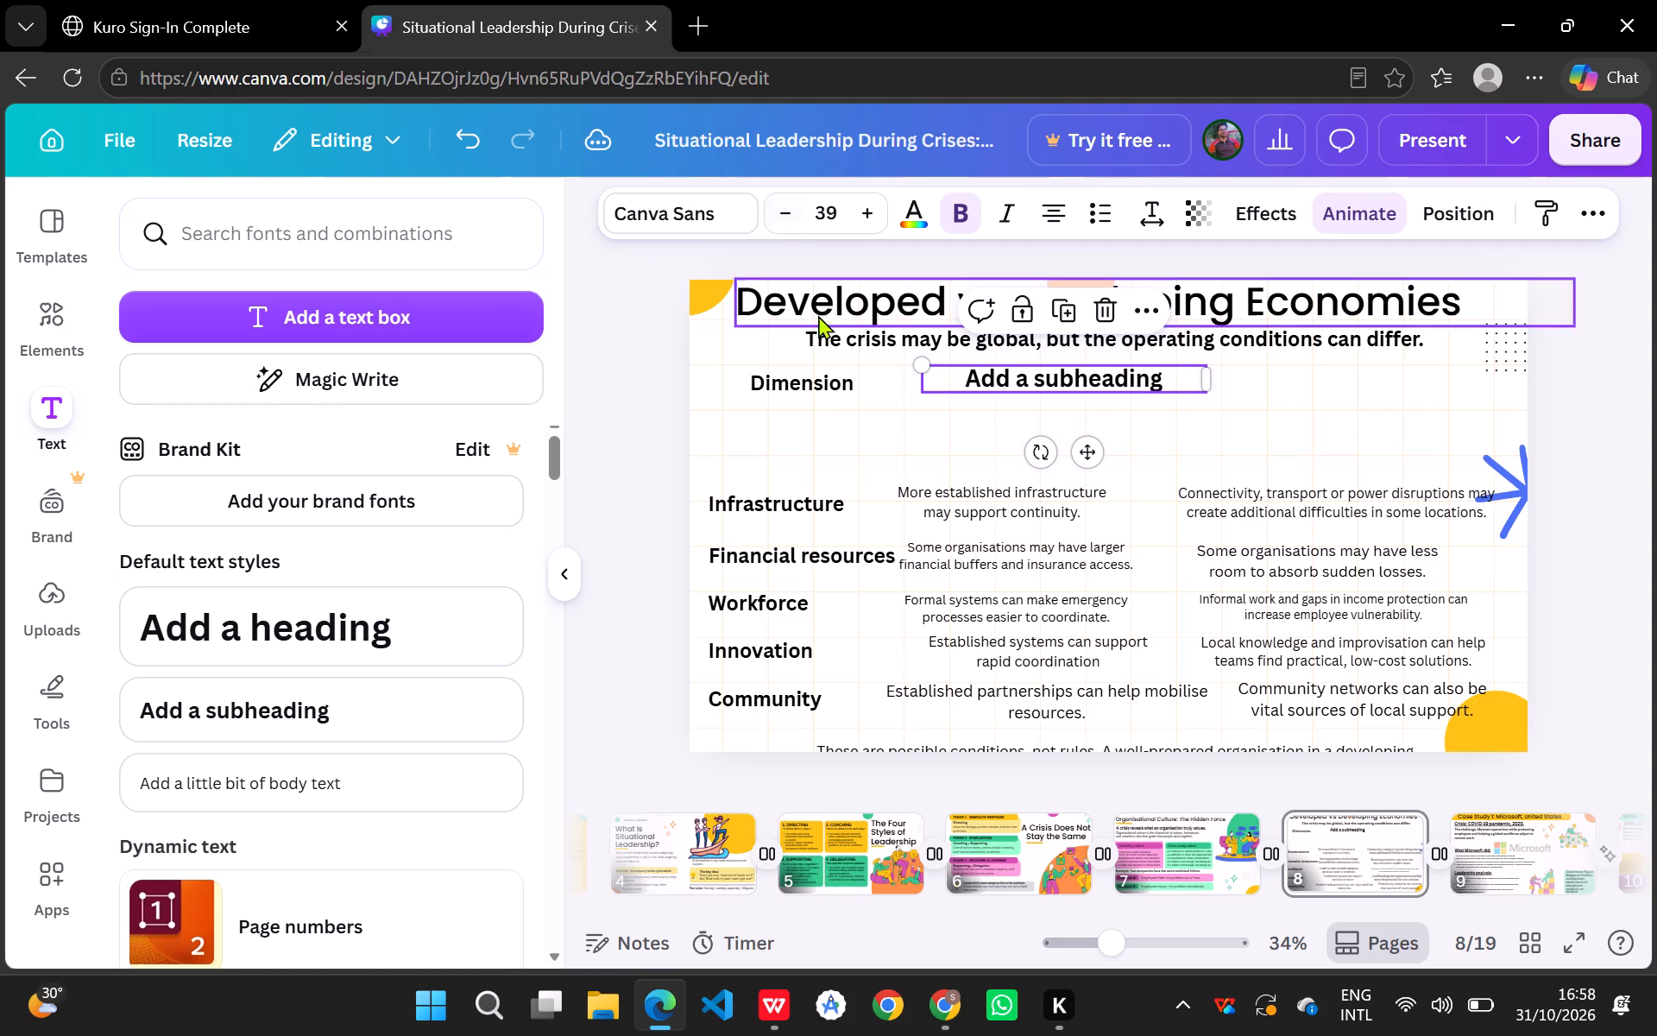
Increase the "Dimension" label's font size to 37 and compare it with the new subheading's size.
{"action": "left_click", "coordinate": [824, 383]}
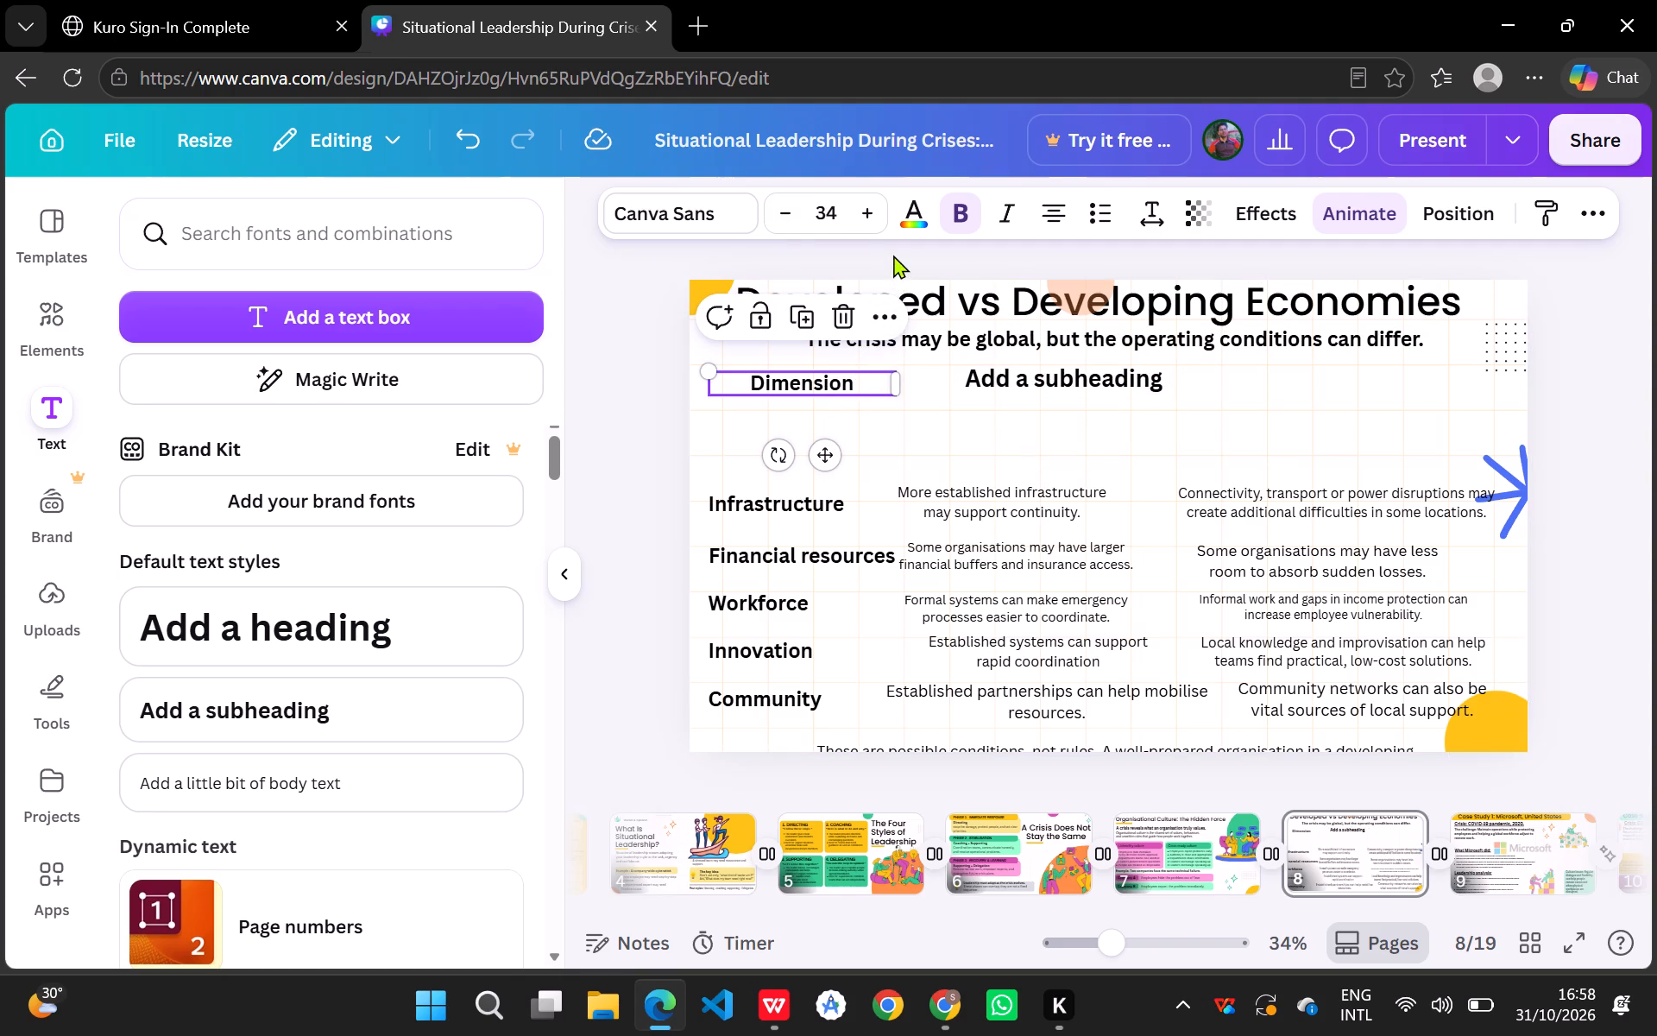
{"action": "left_click", "coordinate": [867, 215]}
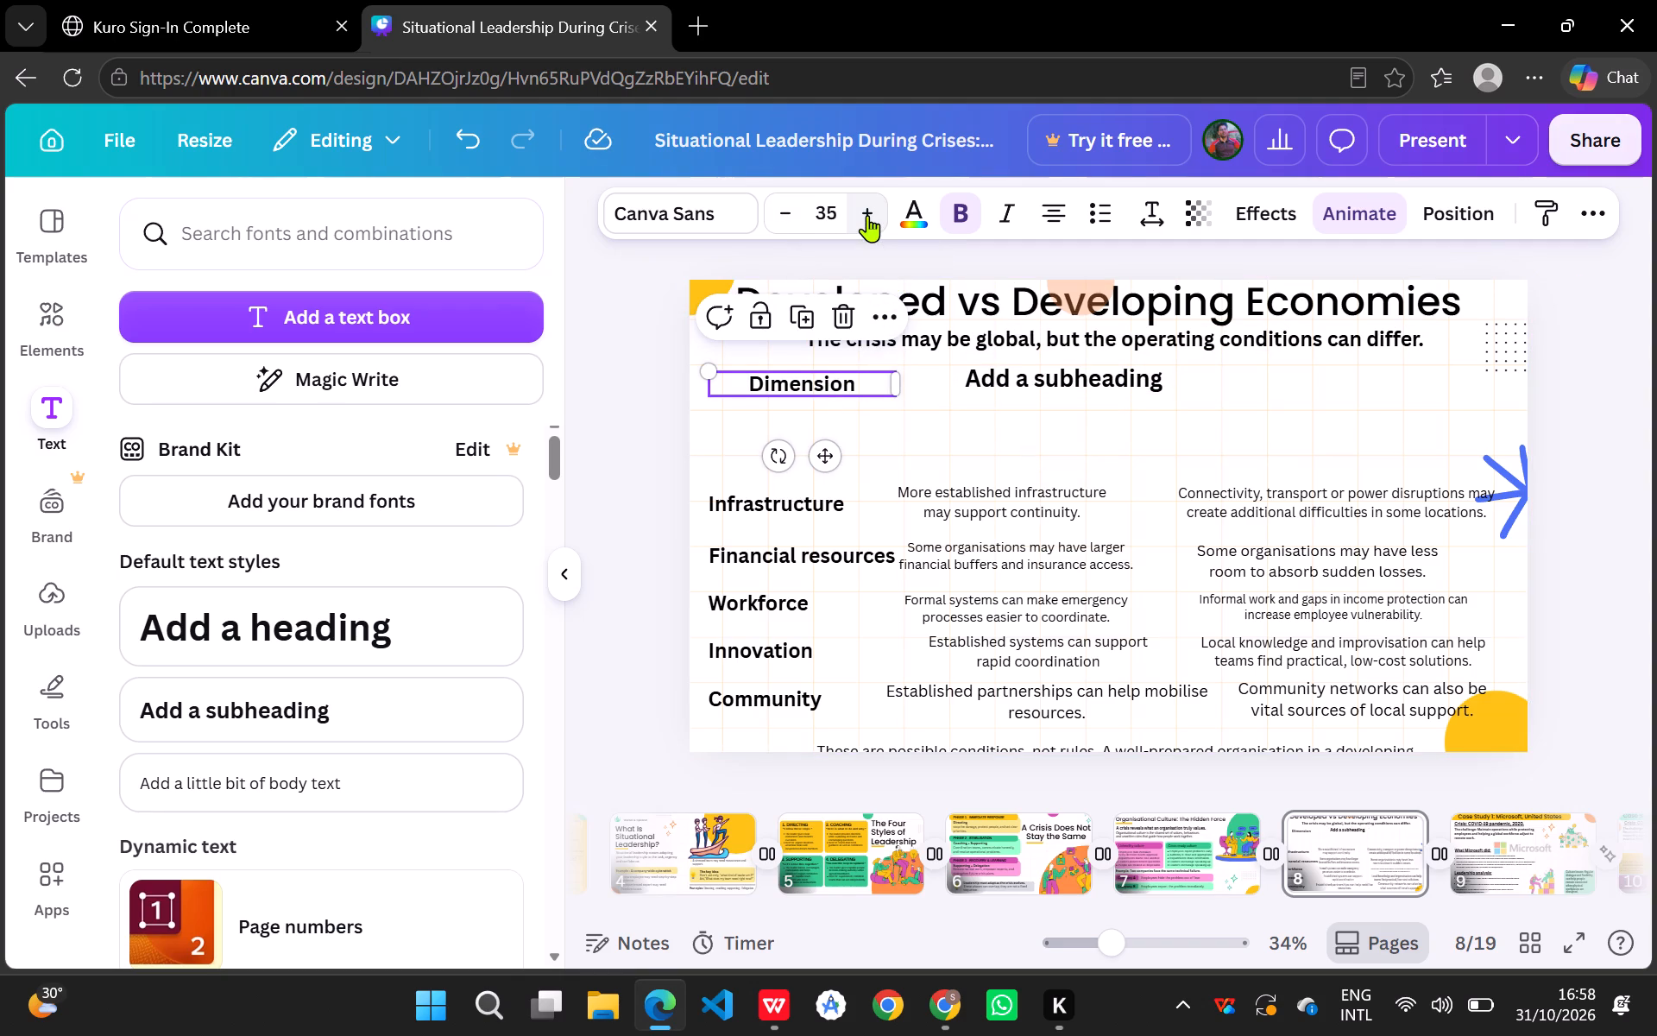
{"action": "left_click", "coordinate": [867, 215]}
{"action": "left_click", "coordinate": [867, 215]}
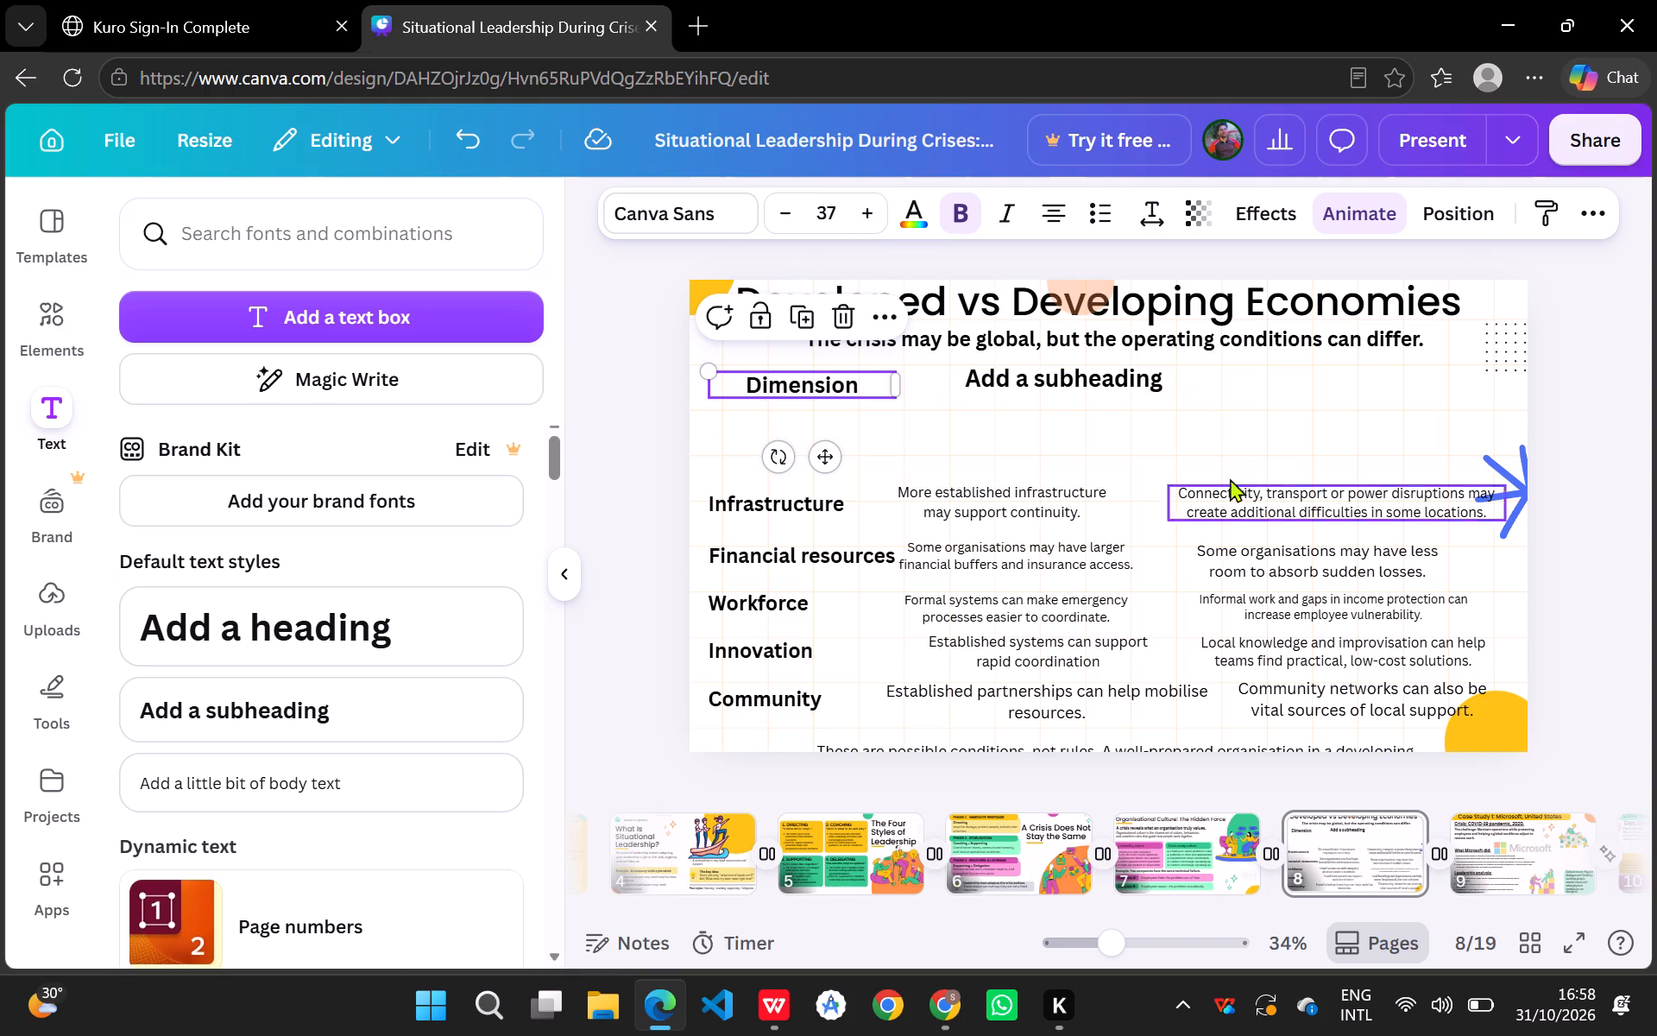
{"action": "left_click", "coordinate": [1126, 382]}
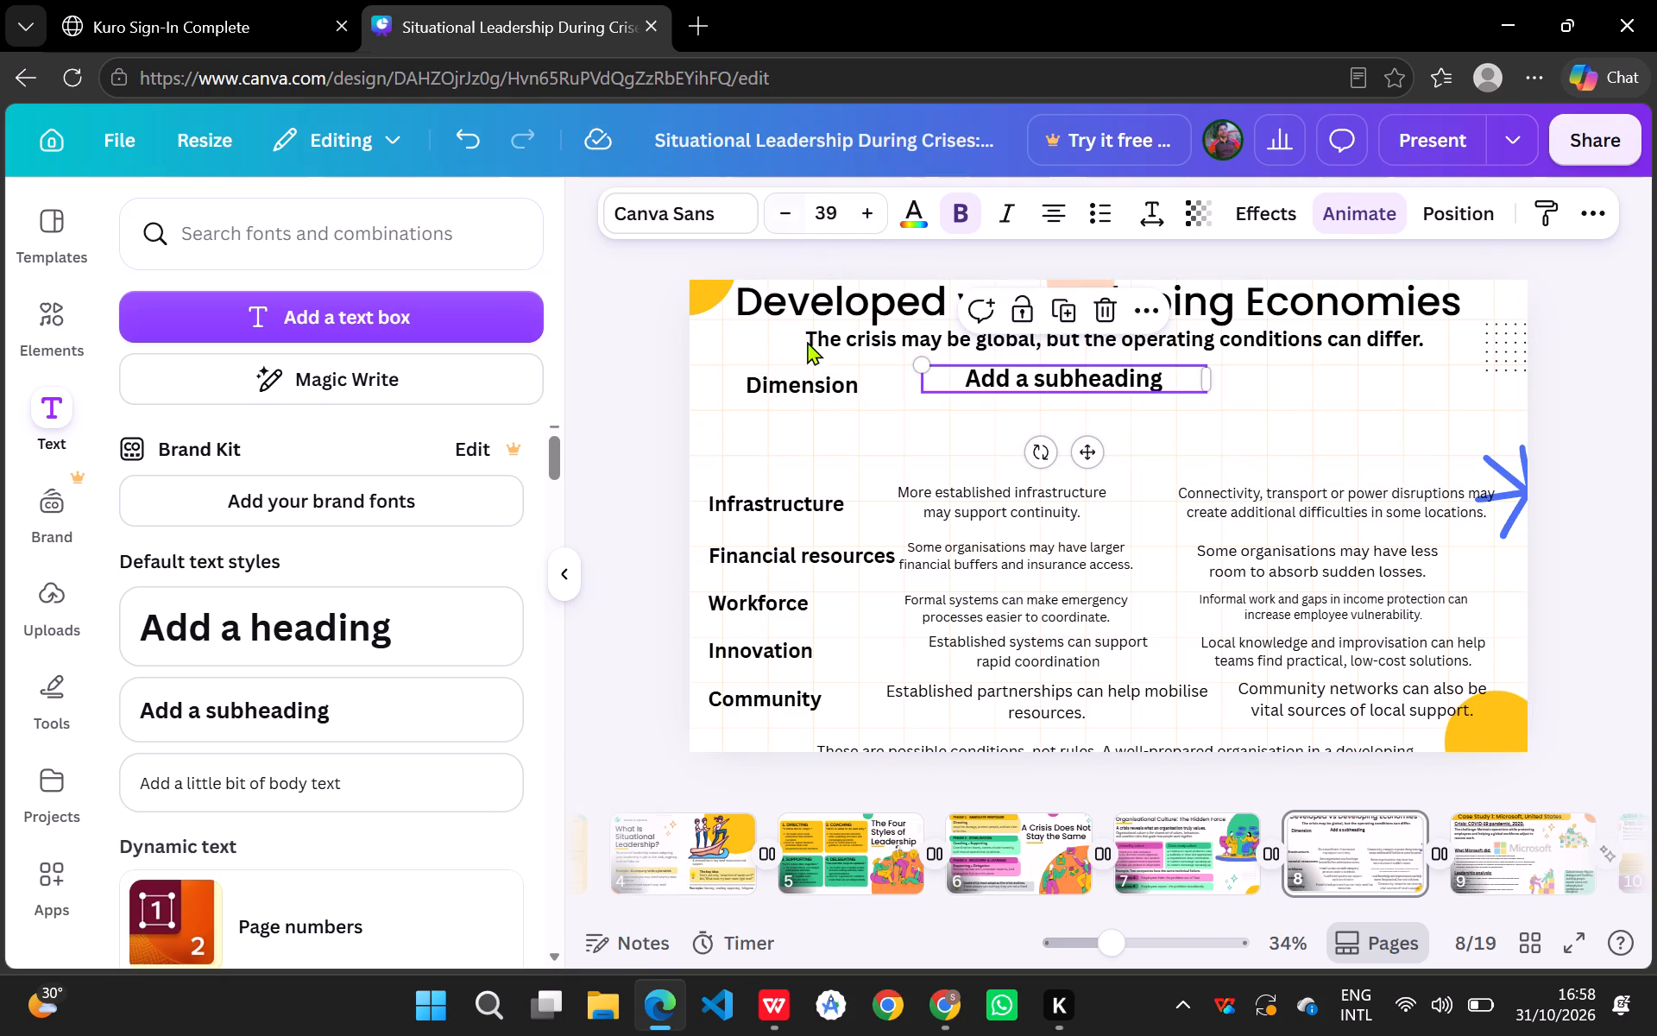
{"action": "left_click", "coordinate": [805, 382]}
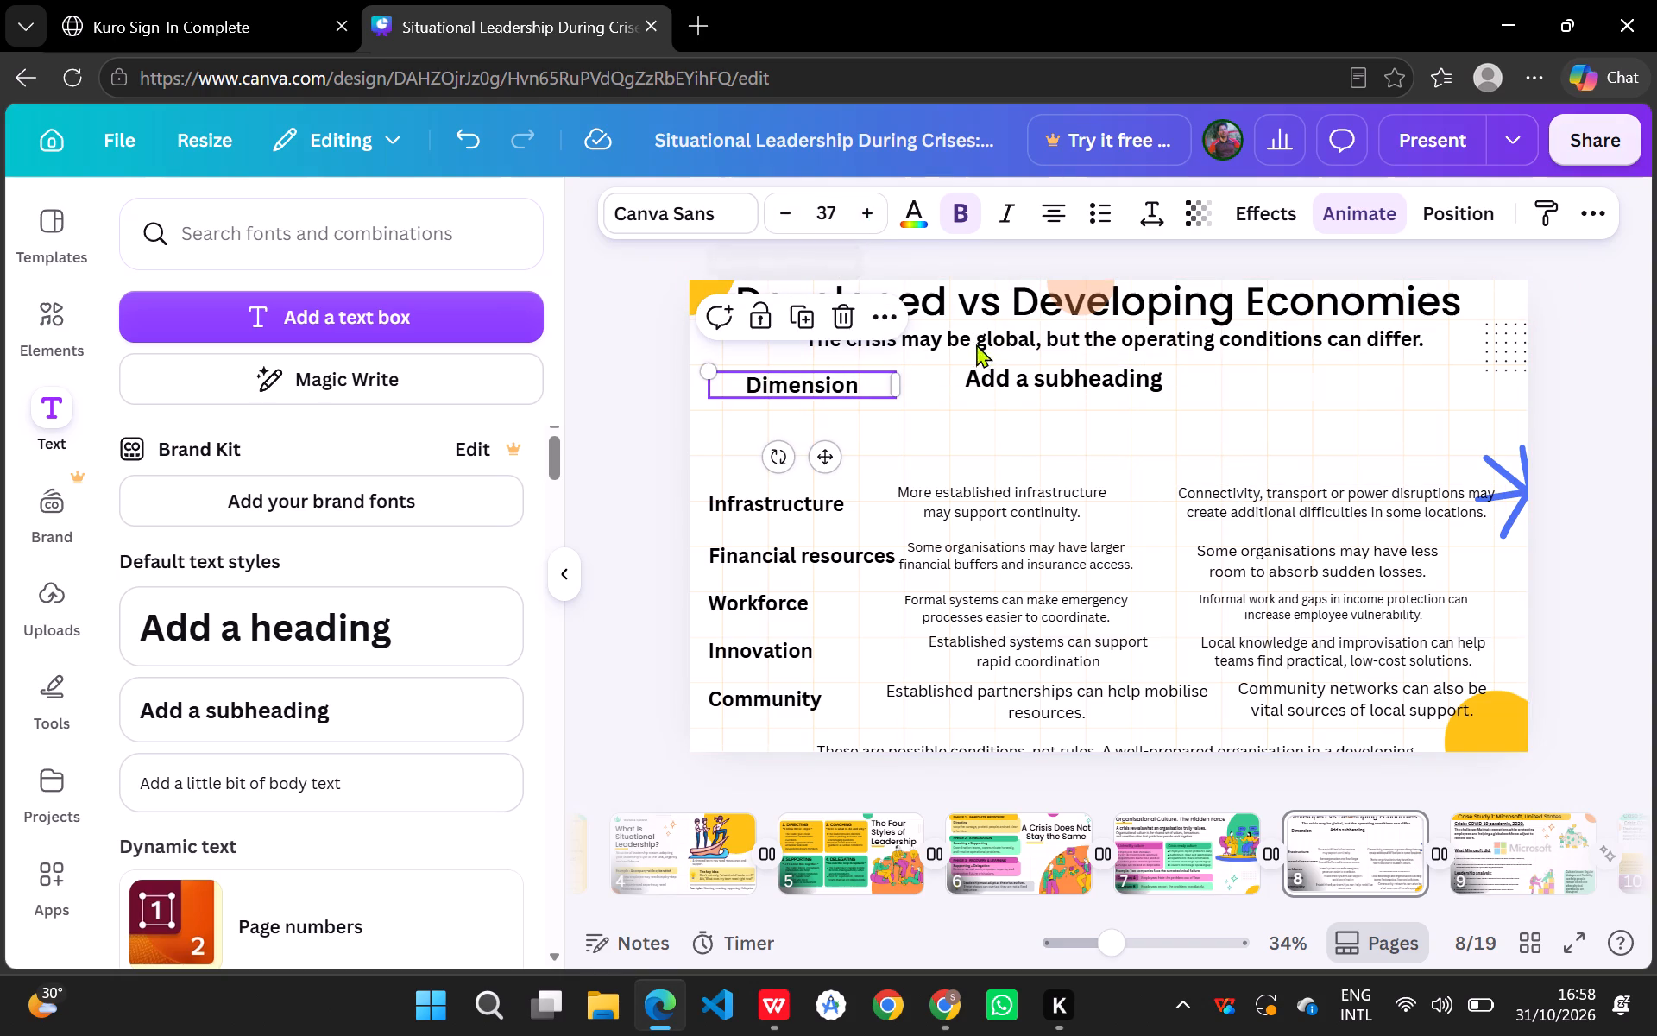
Replace the new subheading's placeholder text with "Developed economies" and align it left in its box.
{"action": "left_click", "coordinate": [1007, 388]}
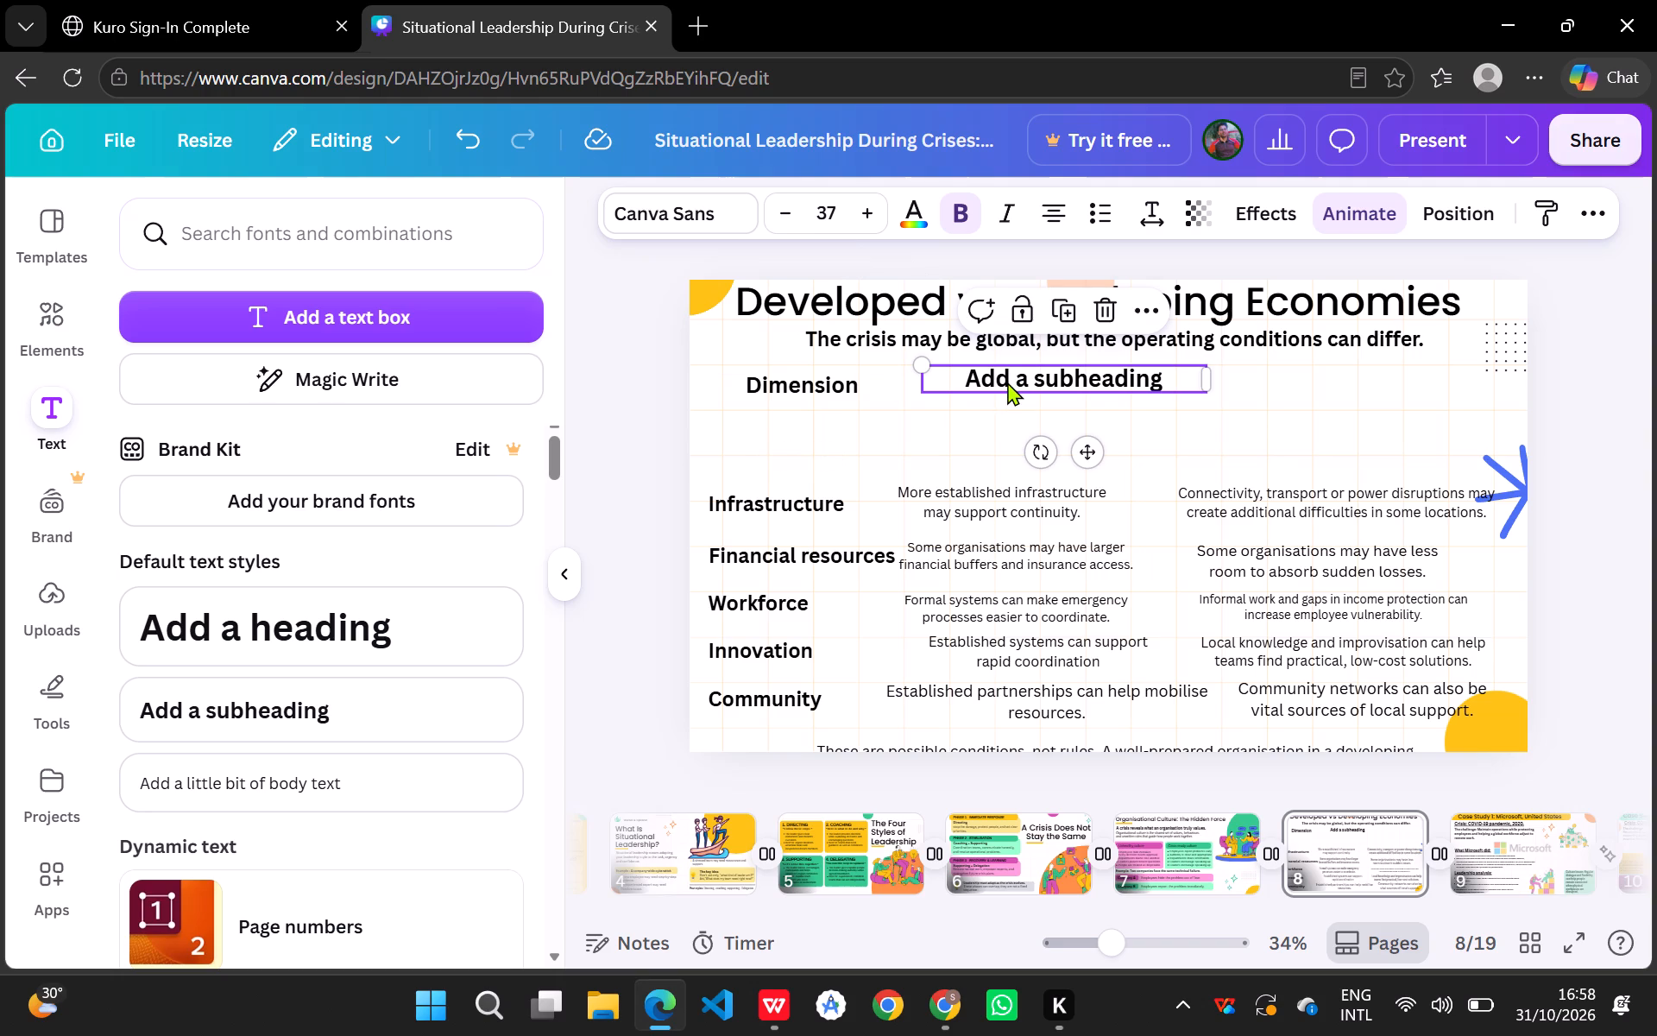
{"action": "left_click", "coordinate": [1181, 381]}
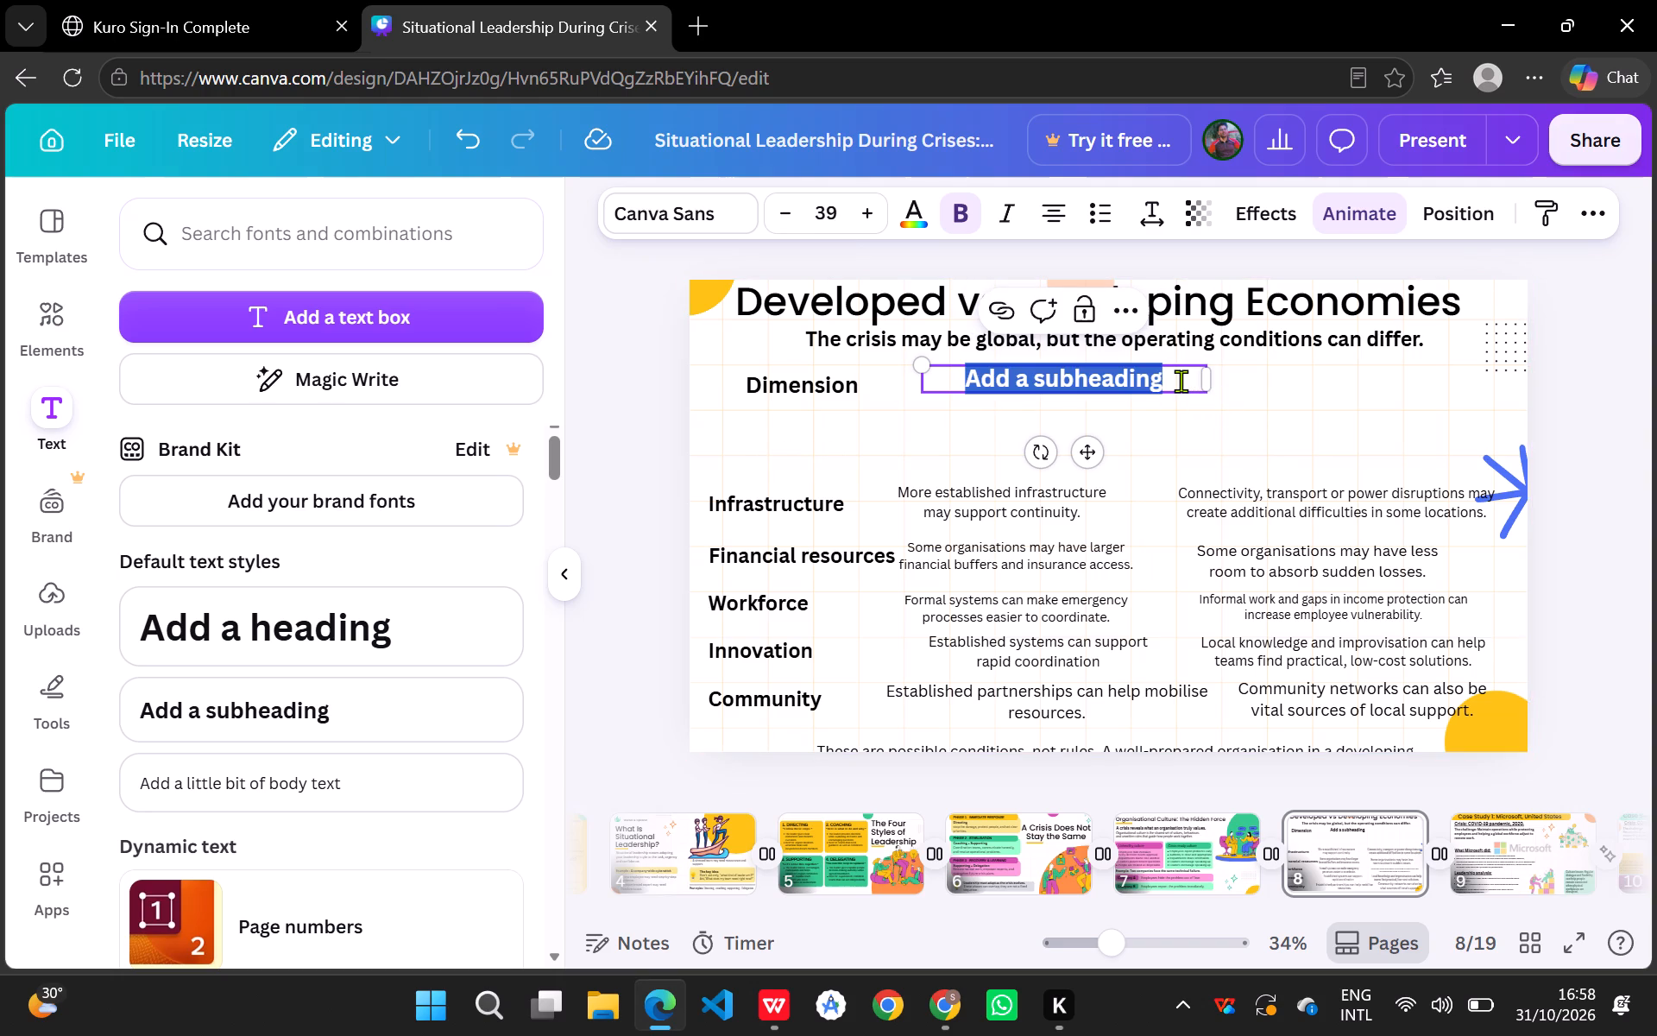
{"action": "key", "text": "BackSpace"}
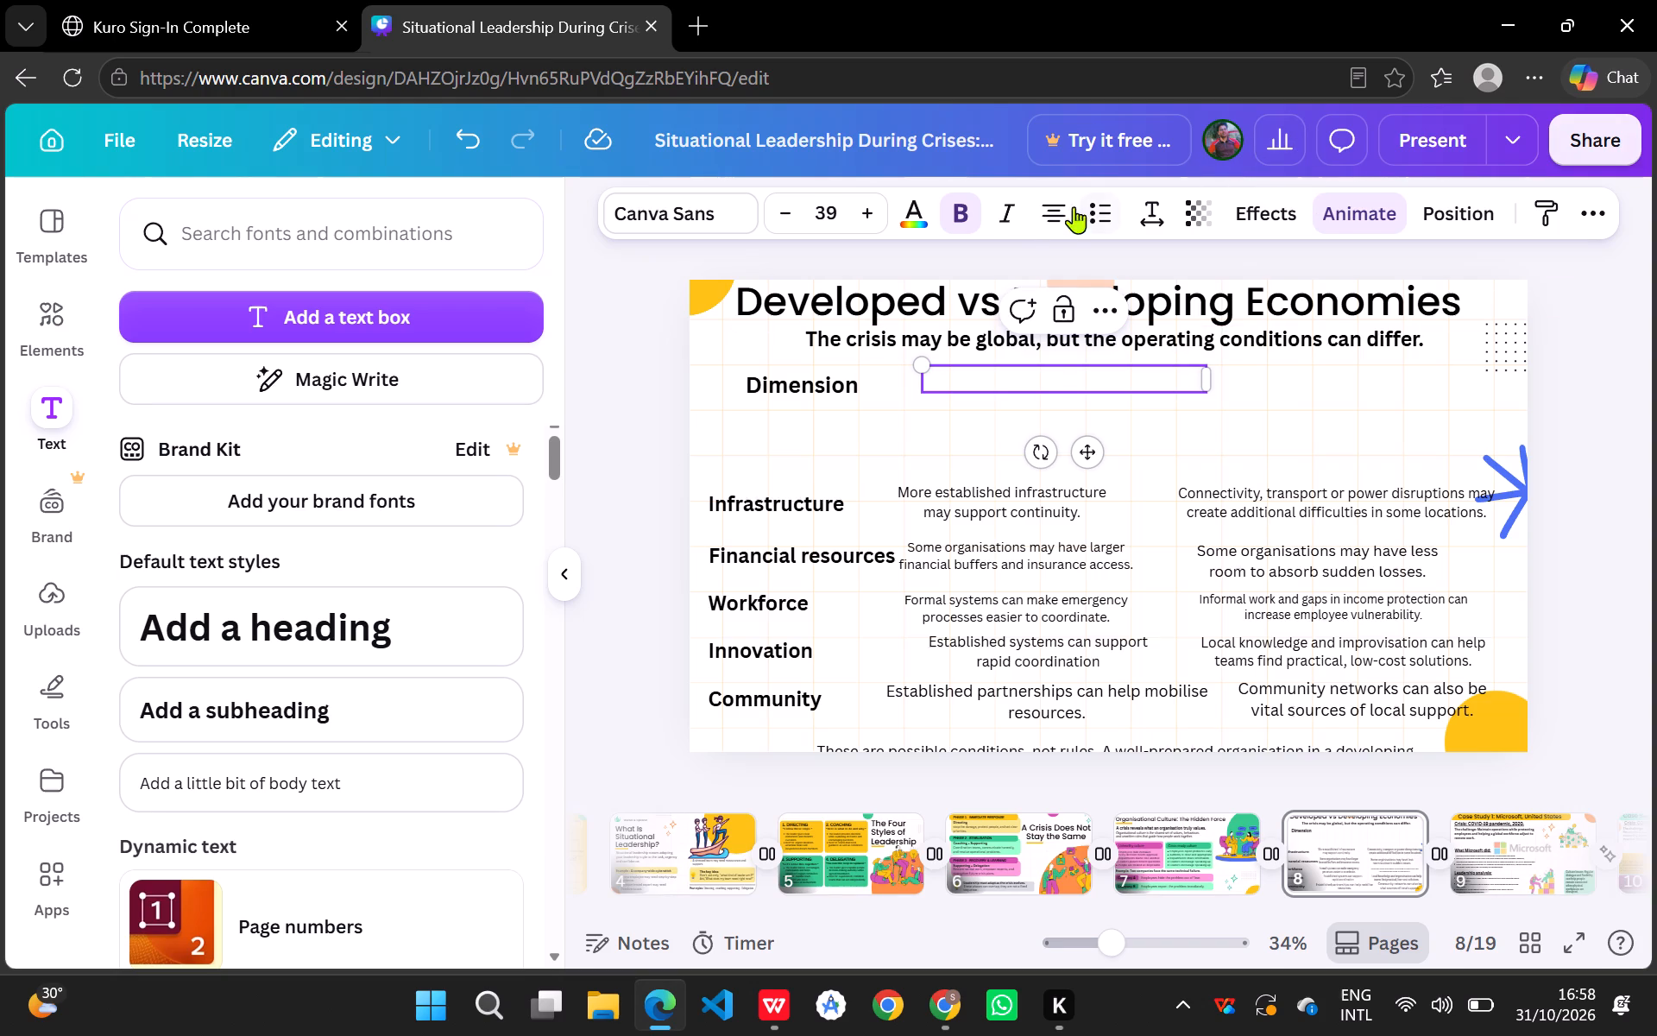
{"action": "left_click", "coordinate": [1040, 223]}
{"action": "type", "text": "De"}
{"action": "type", "text": "veloped"}
{"action": "key", "text": "space"}
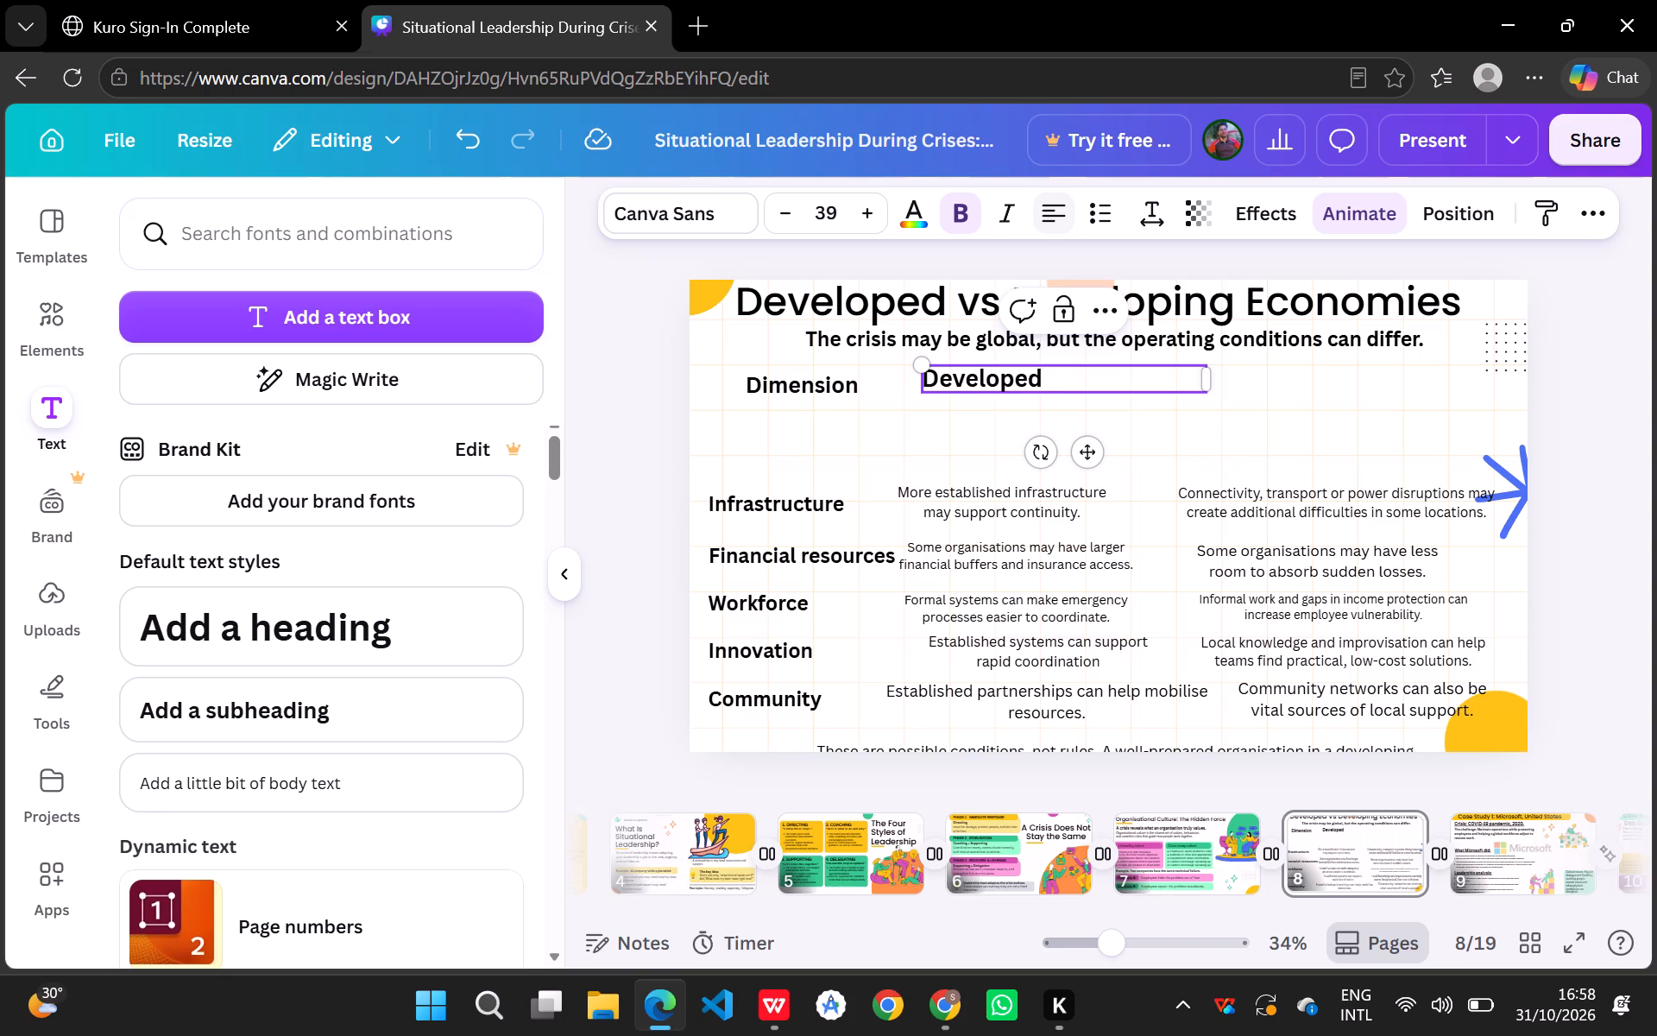
{"action": "type", "text": "economu"}
{"action": "key", "text": "BackSpace"}
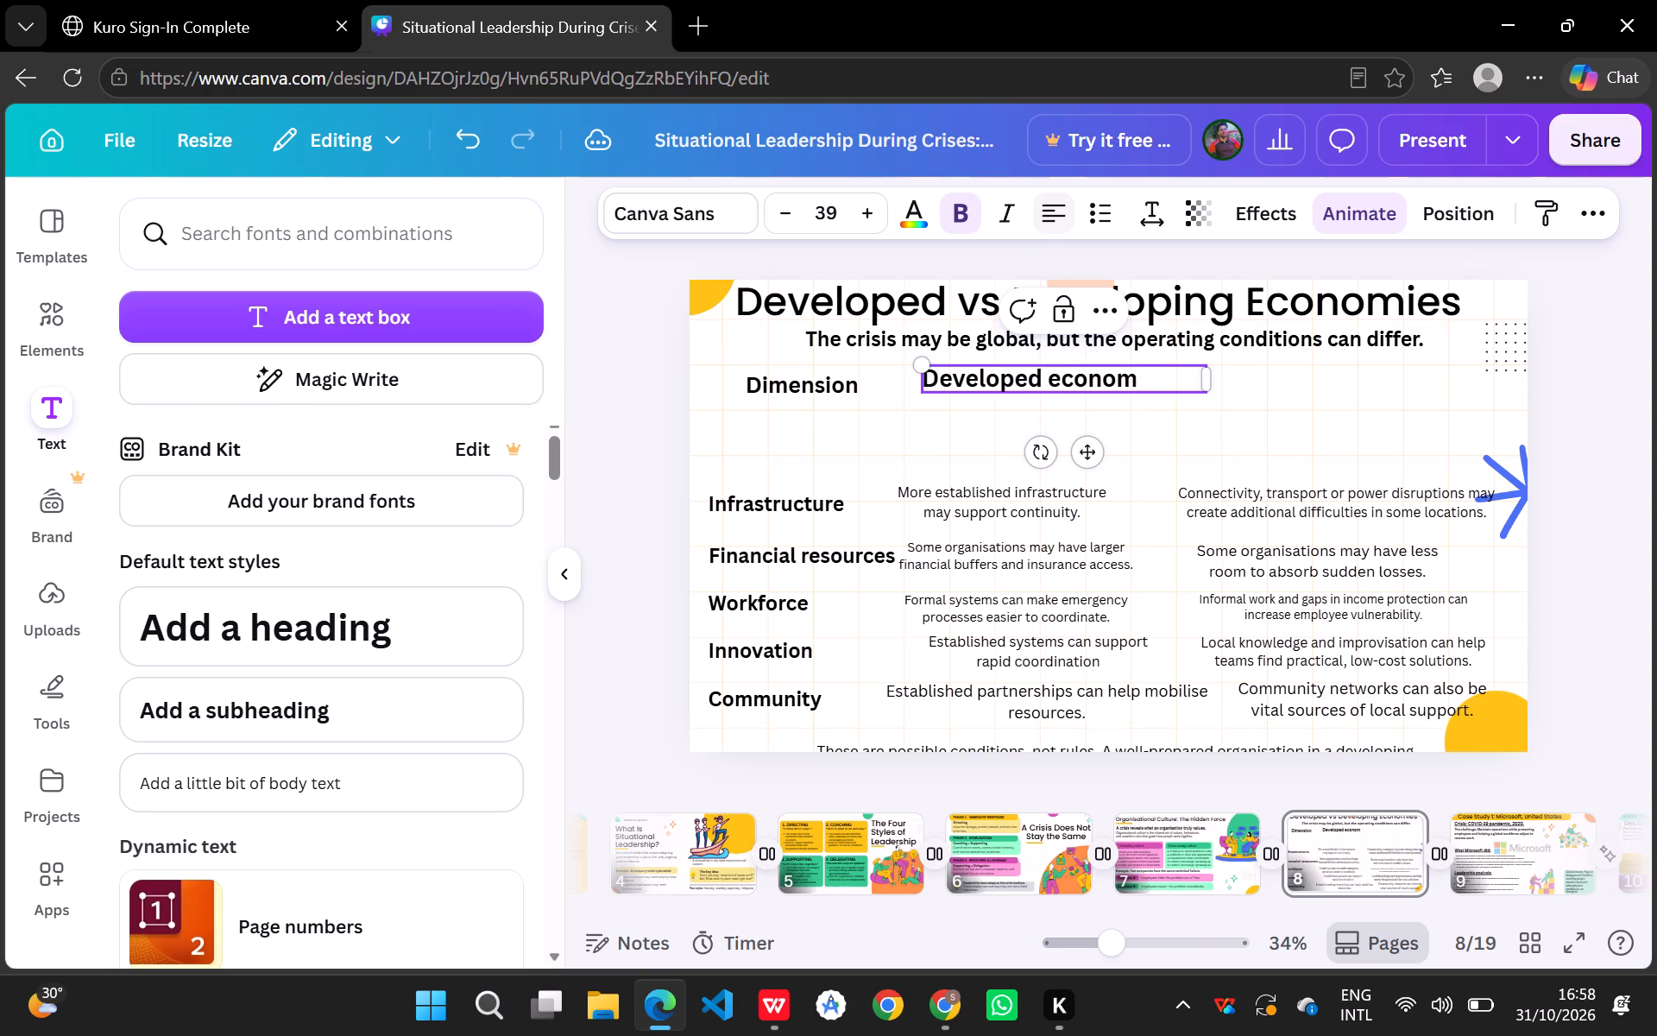
{"action": "type", "text": "is"}
{"action": "key", "text": "BackSpace"}
{"action": "type", "text": "cs"}
{"action": "key", "text": "BackSpace"}
{"action": "key", "text": "BackSpace"}
{"action": "type", "text": "es"}
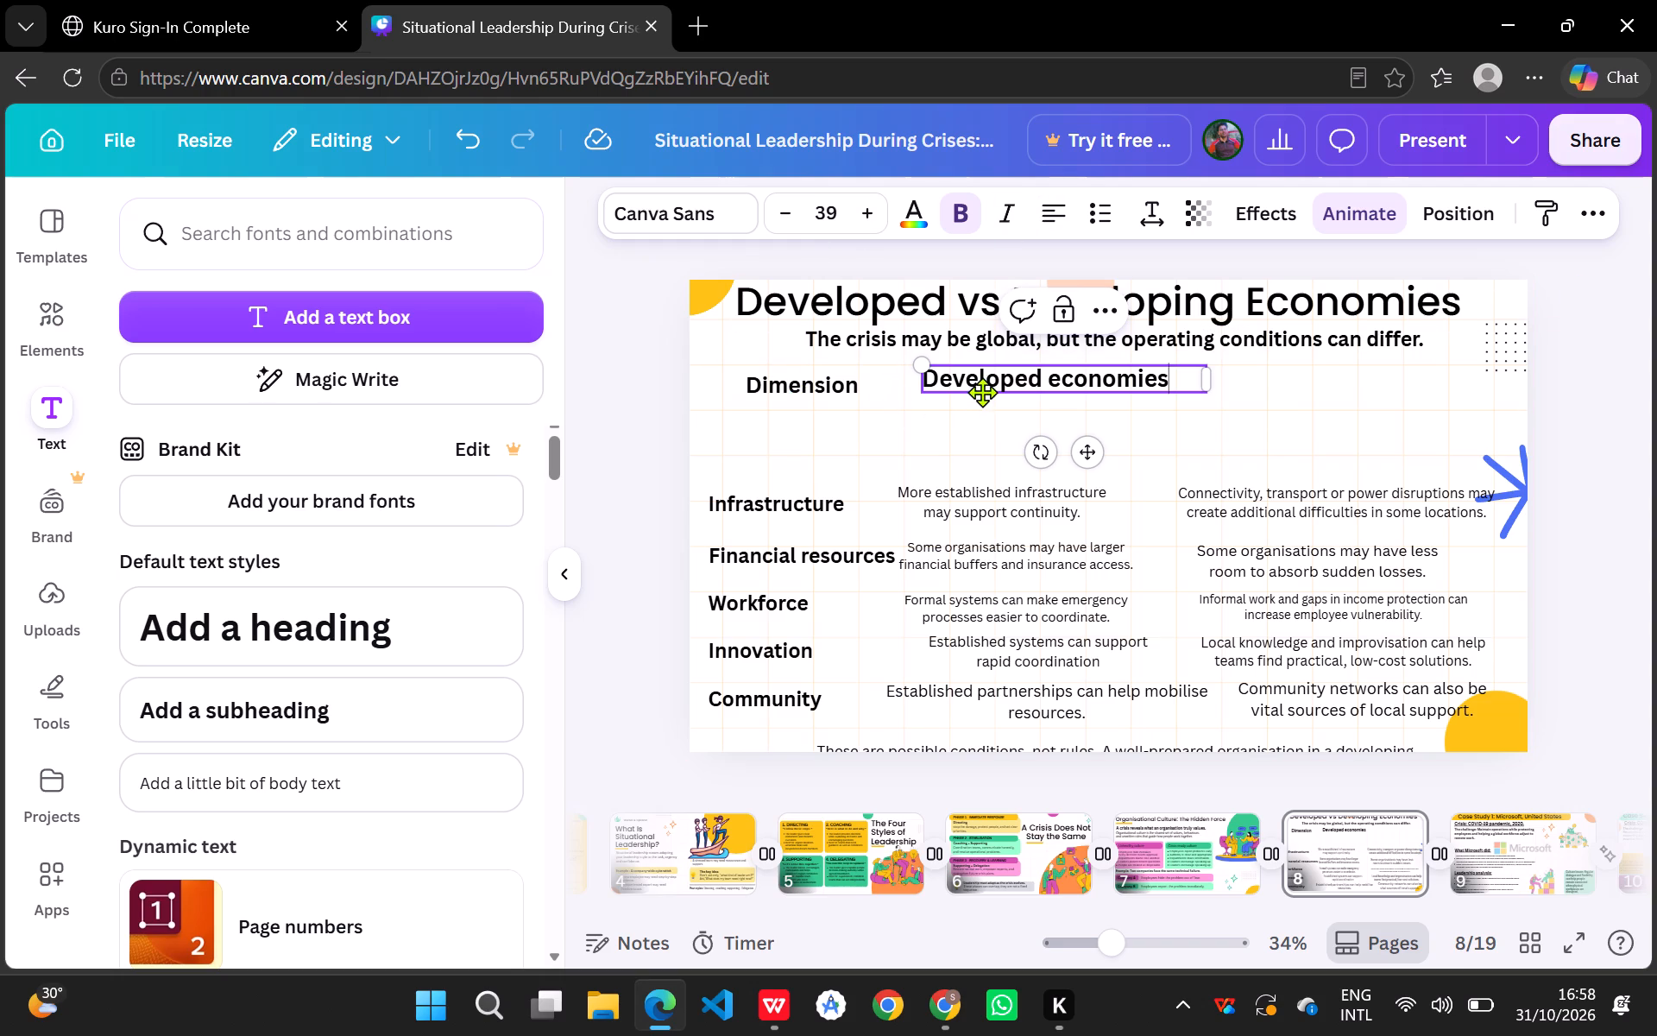
Set the "Developed economies" heading's font size to 37, matching the "Dimension" label.
{"action": "left_click", "coordinate": [784, 210]}
{"action": "left_click", "coordinate": [784, 210]}
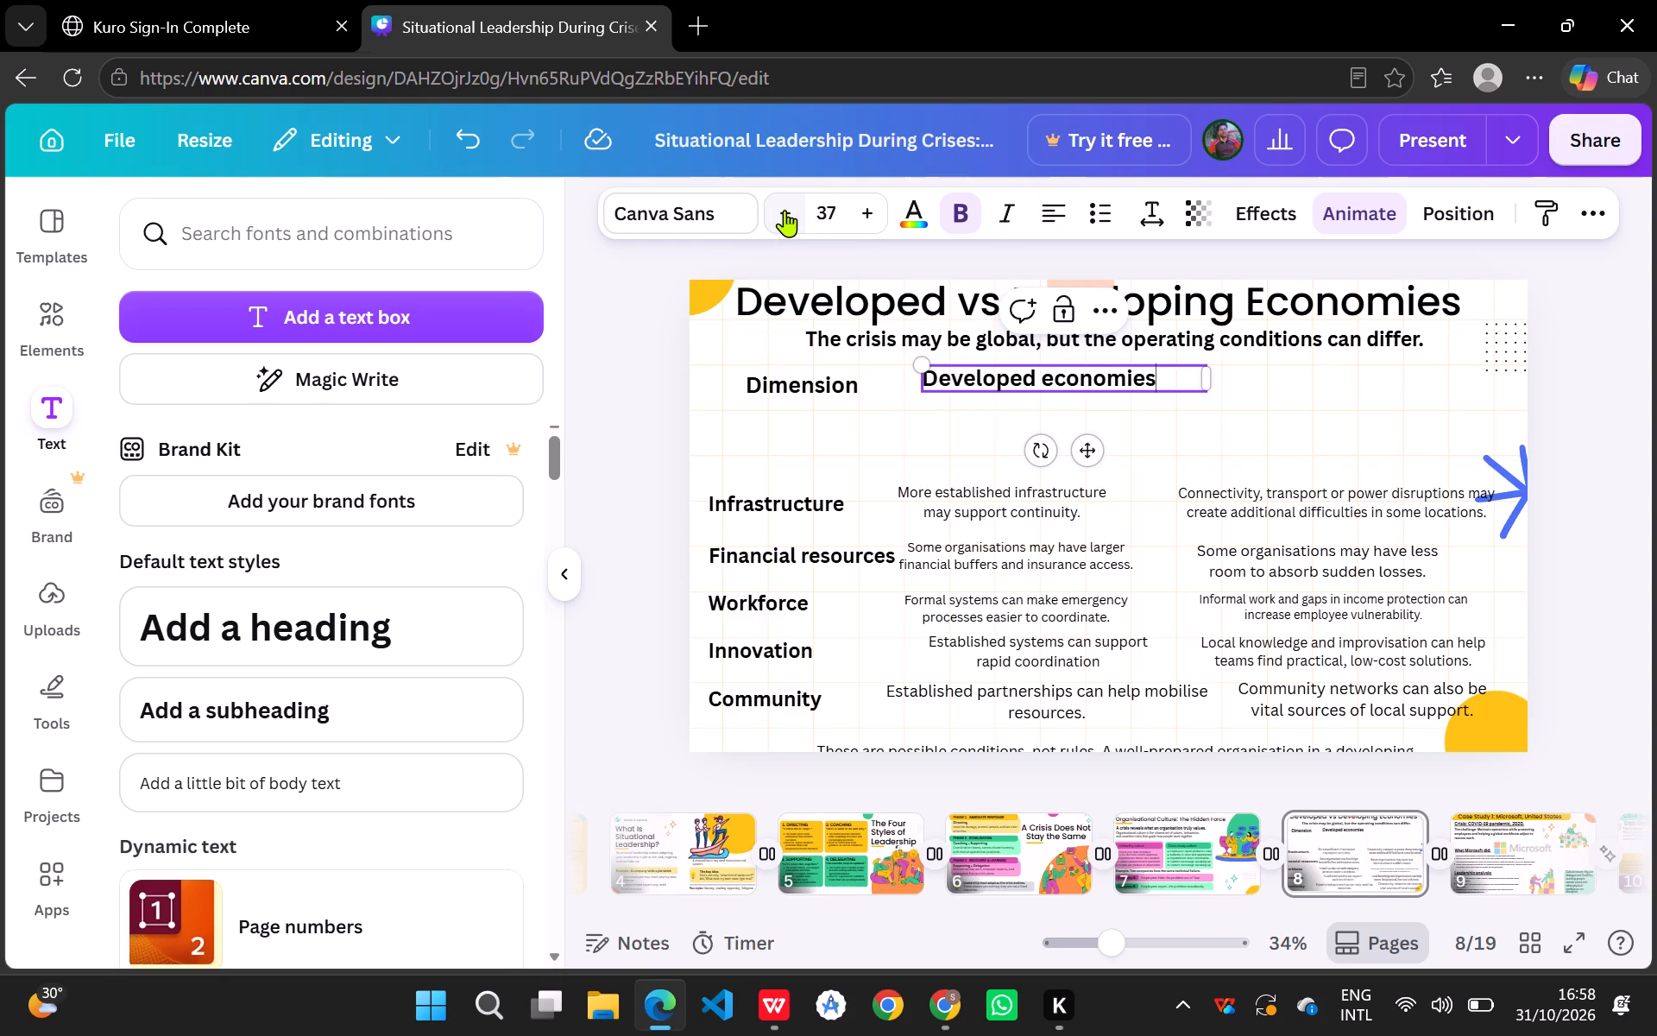
{"action": "left_click", "coordinate": [958, 420]}
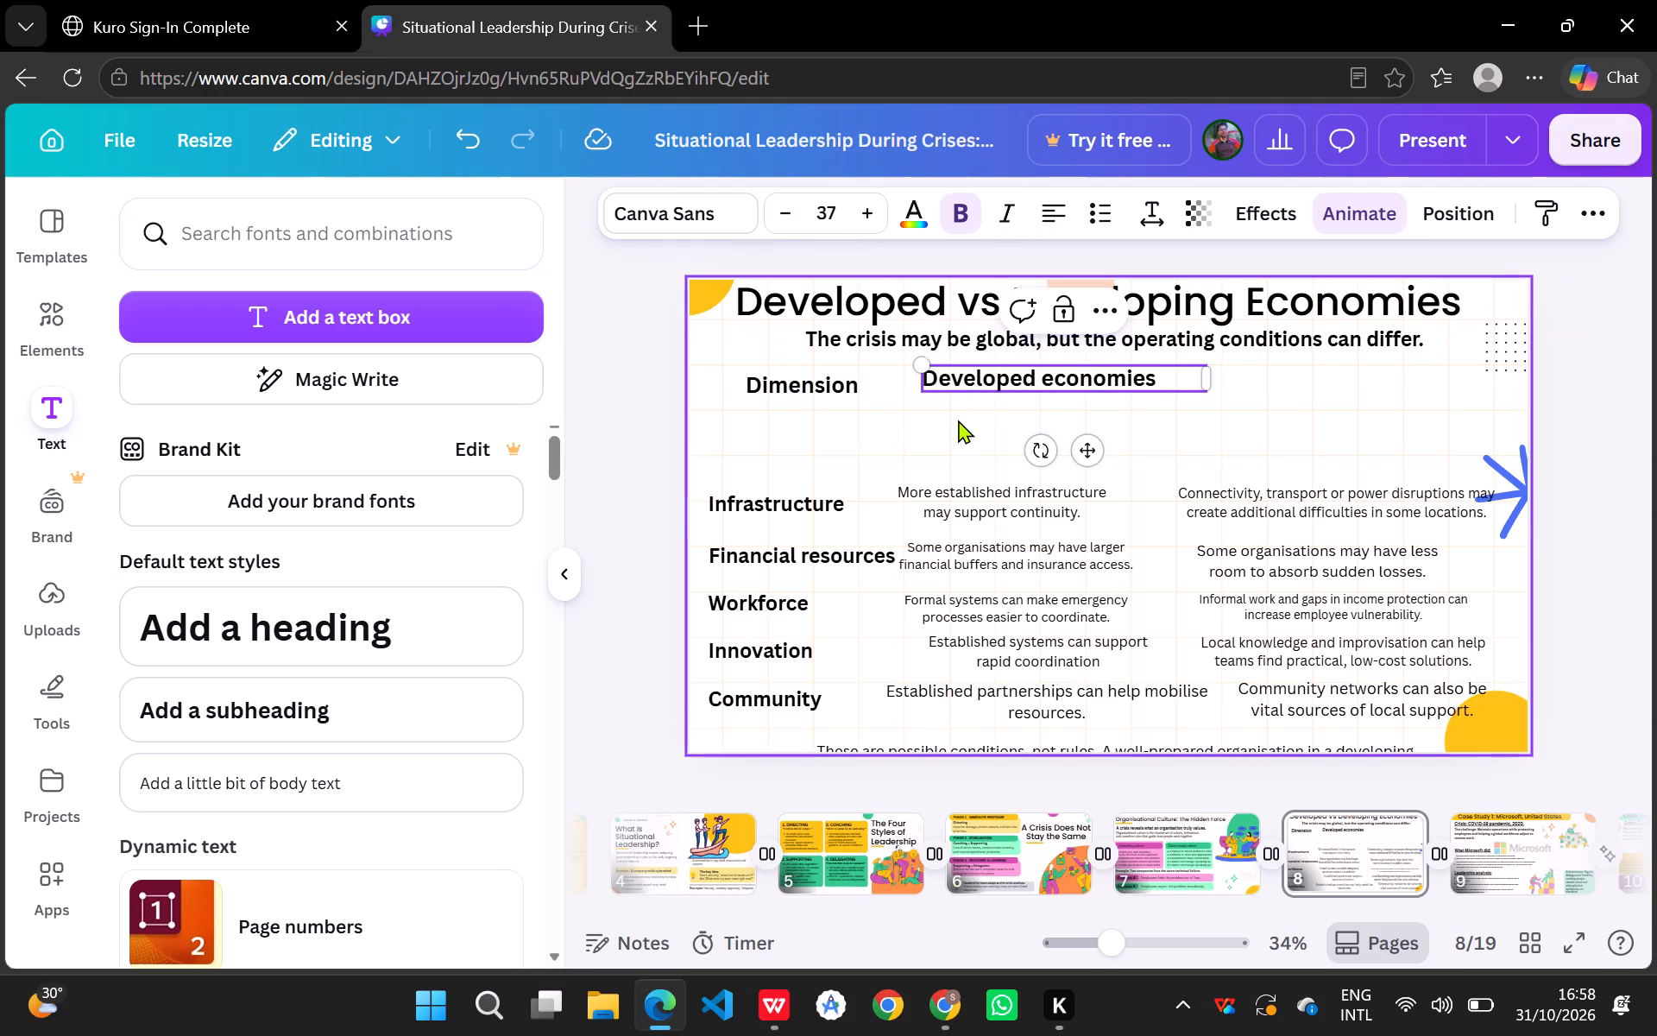
Move the "Developed economies" heading slightly right and down, to just above the developed-economy texts column.
{"action": "left_click_drag", "start_coordinate": [1042, 379], "coordinate": [1059, 390]}
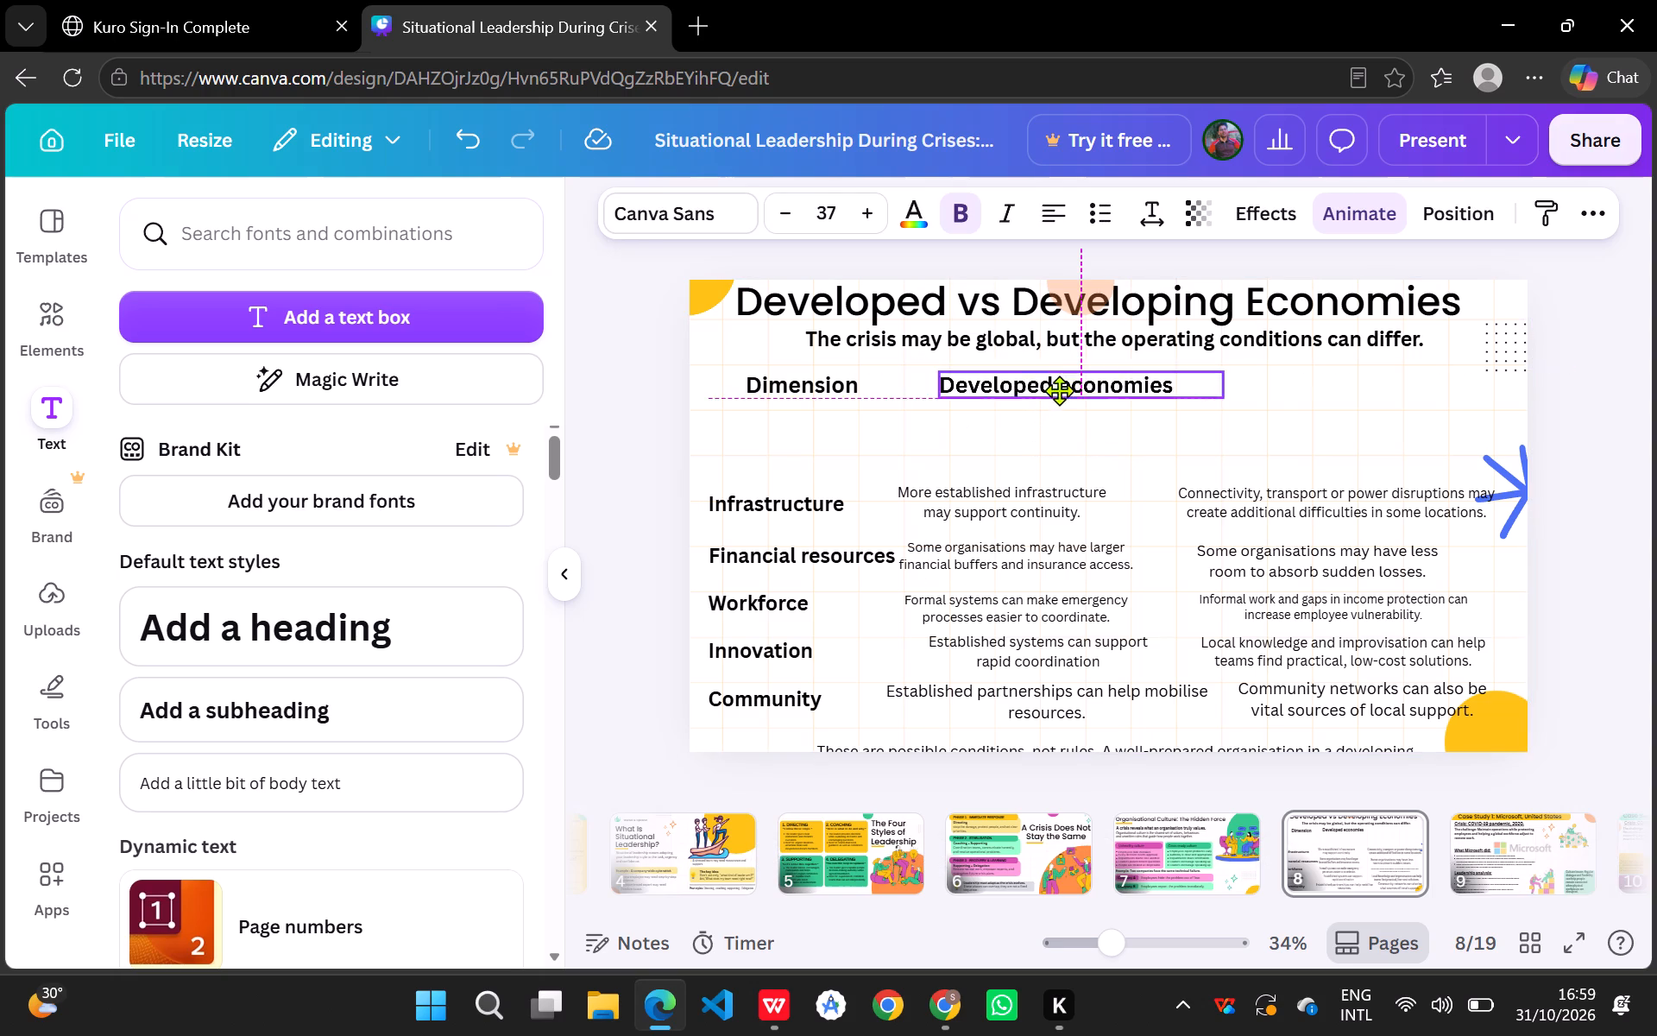
{"action": "left_click_drag", "start_coordinate": [1059, 390], "coordinate": [1074, 387]}
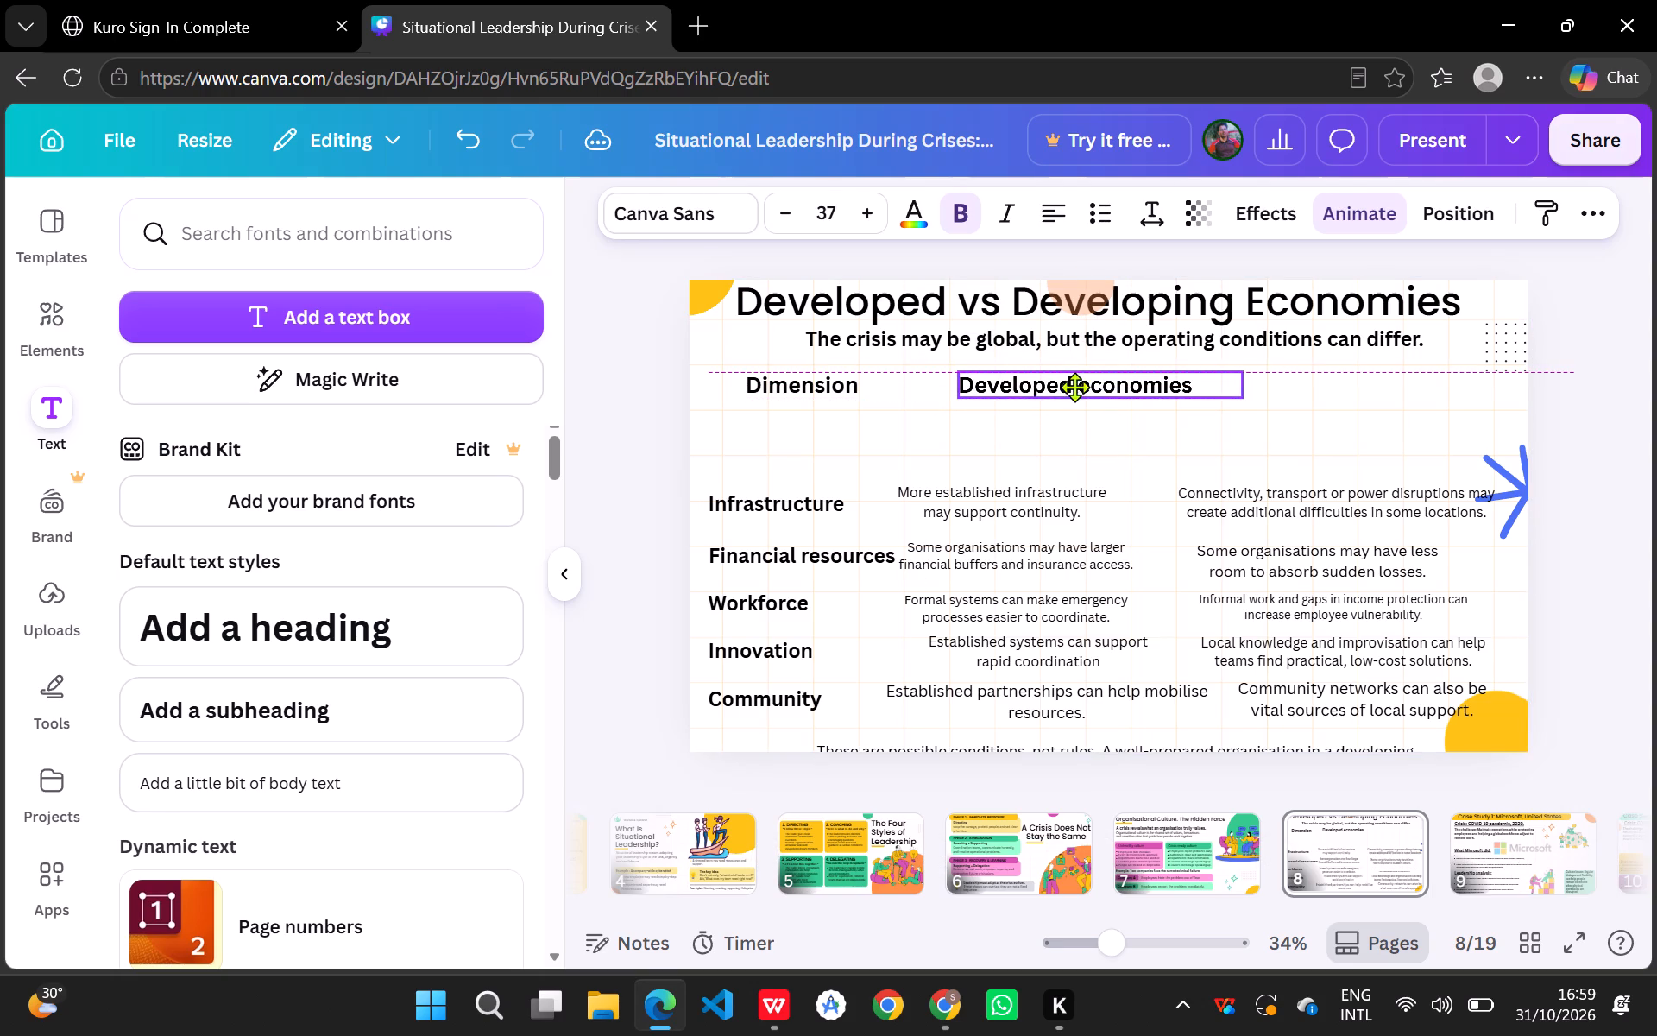
{"action": "left_click_drag", "start_coordinate": [1074, 387], "coordinate": [1068, 429]}
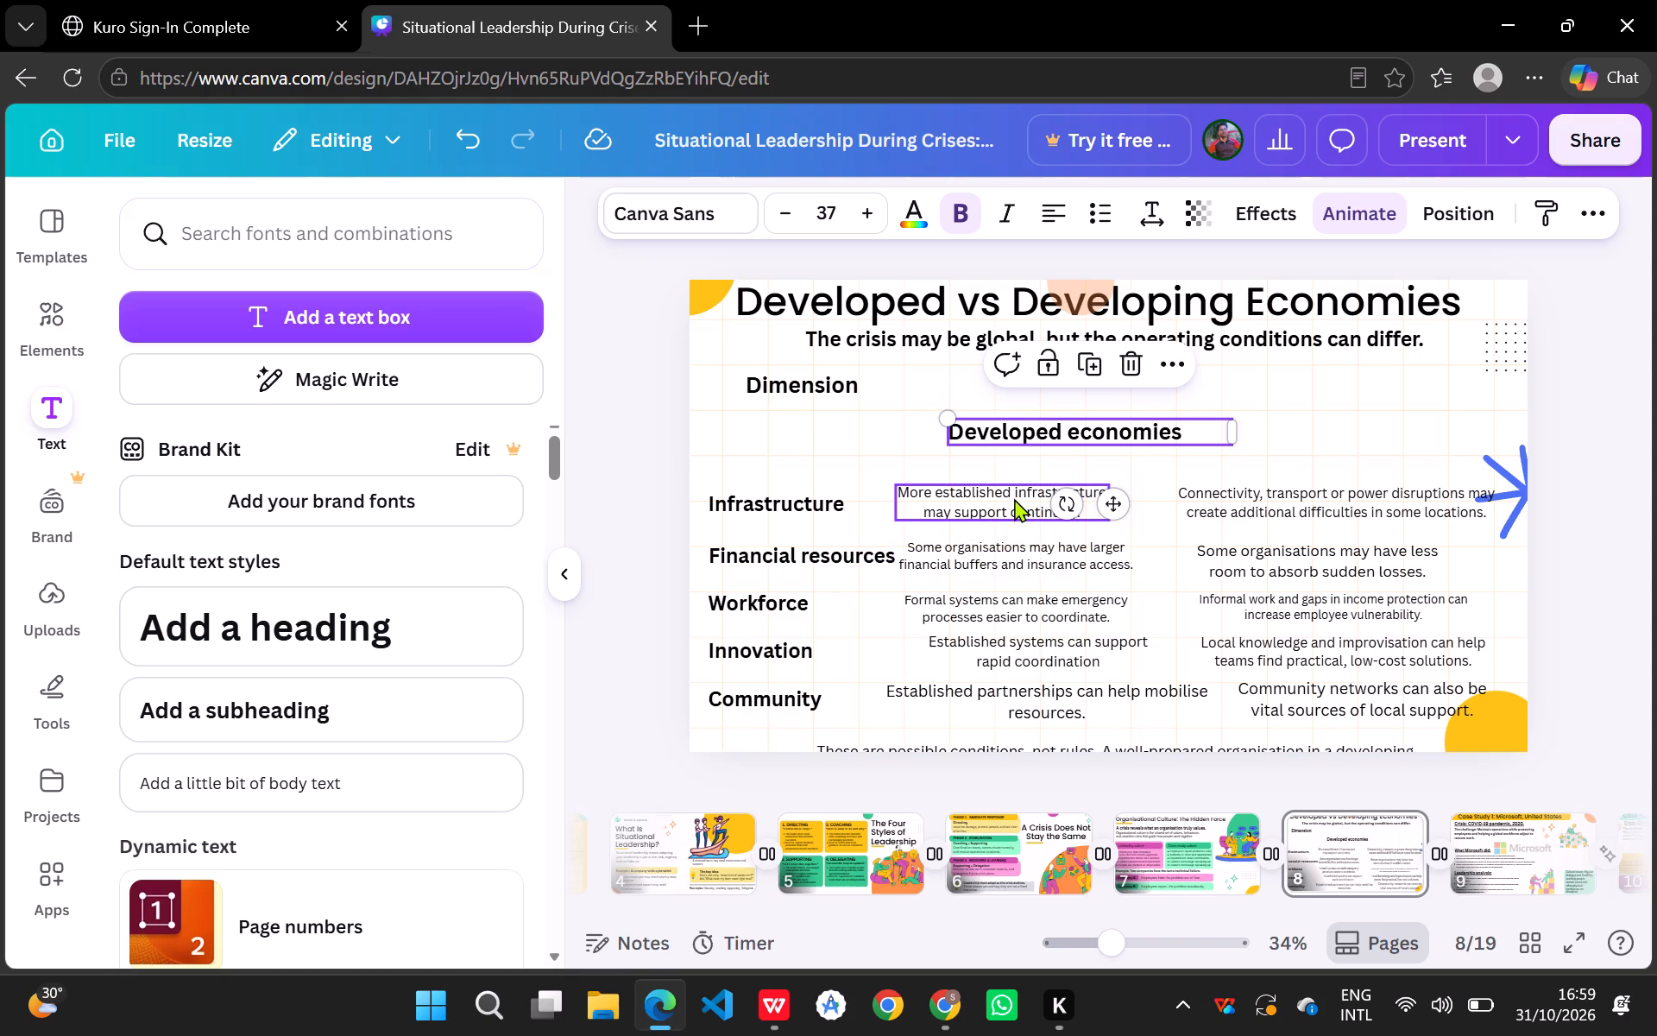
Shift the developed-economy texts for Infrastructure, Financial resources and Workforce right so they sit beneath the "Developed economies" heading.
{"action": "left_click_drag", "start_coordinate": [1014, 498], "coordinate": [1055, 498]}
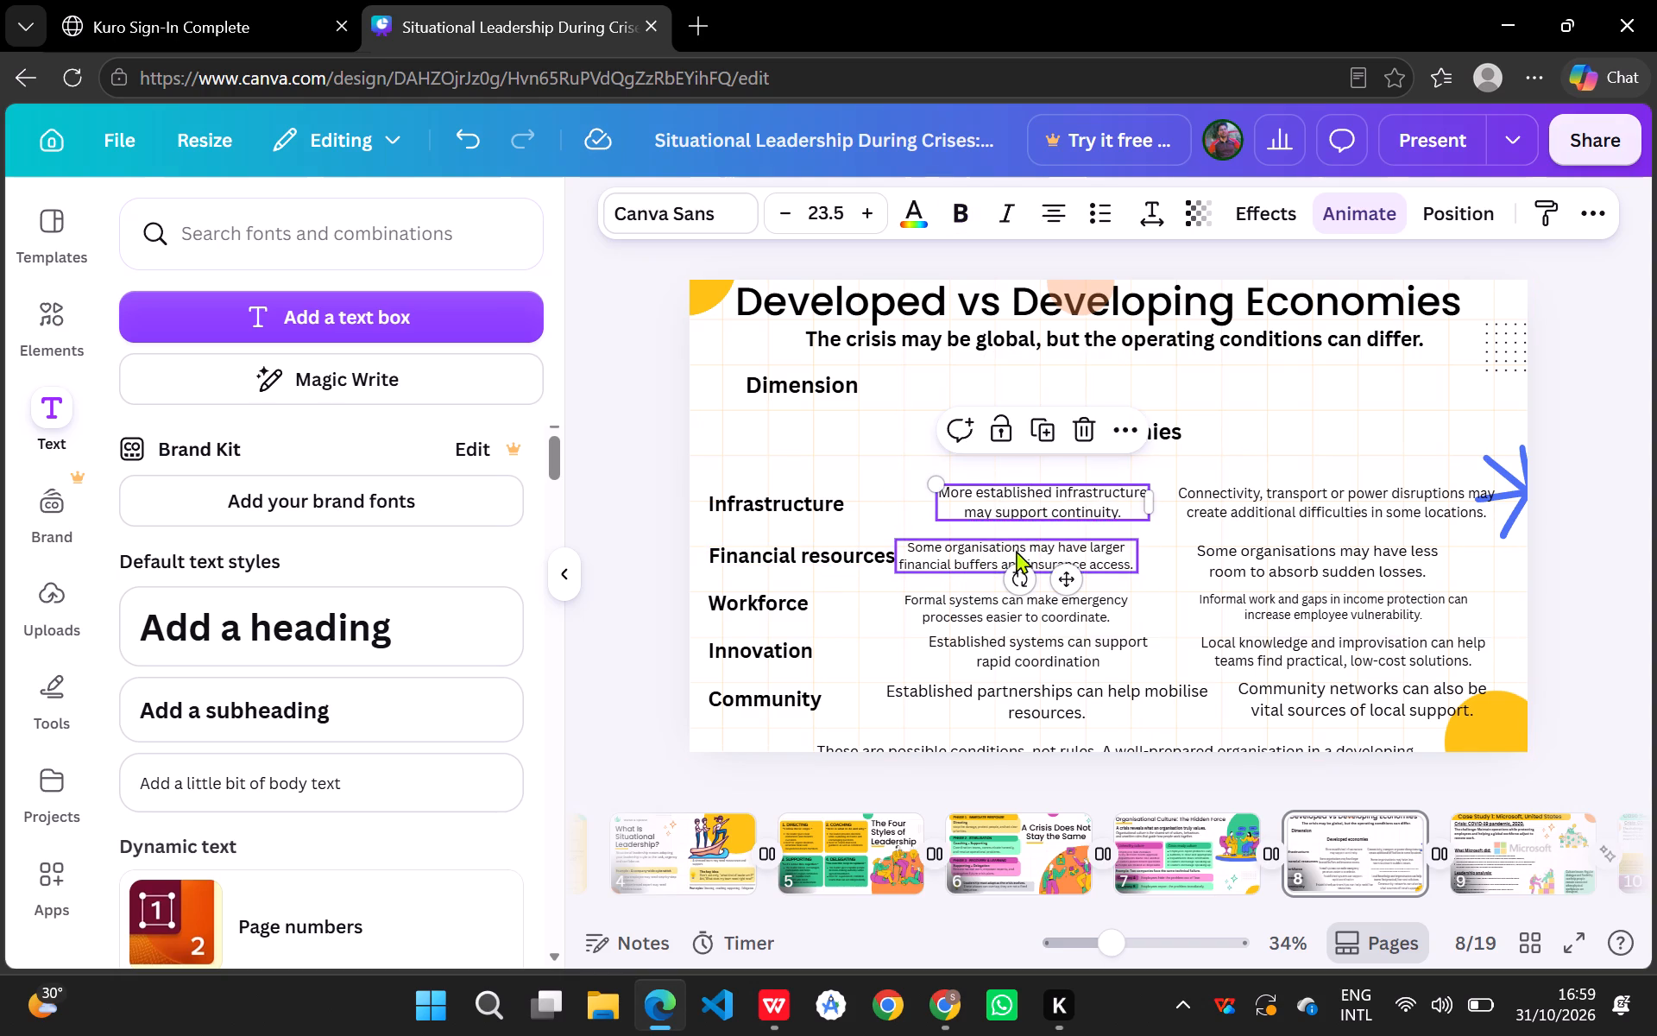
{"action": "left_click_drag", "start_coordinate": [1014, 552], "coordinate": [1052, 546]}
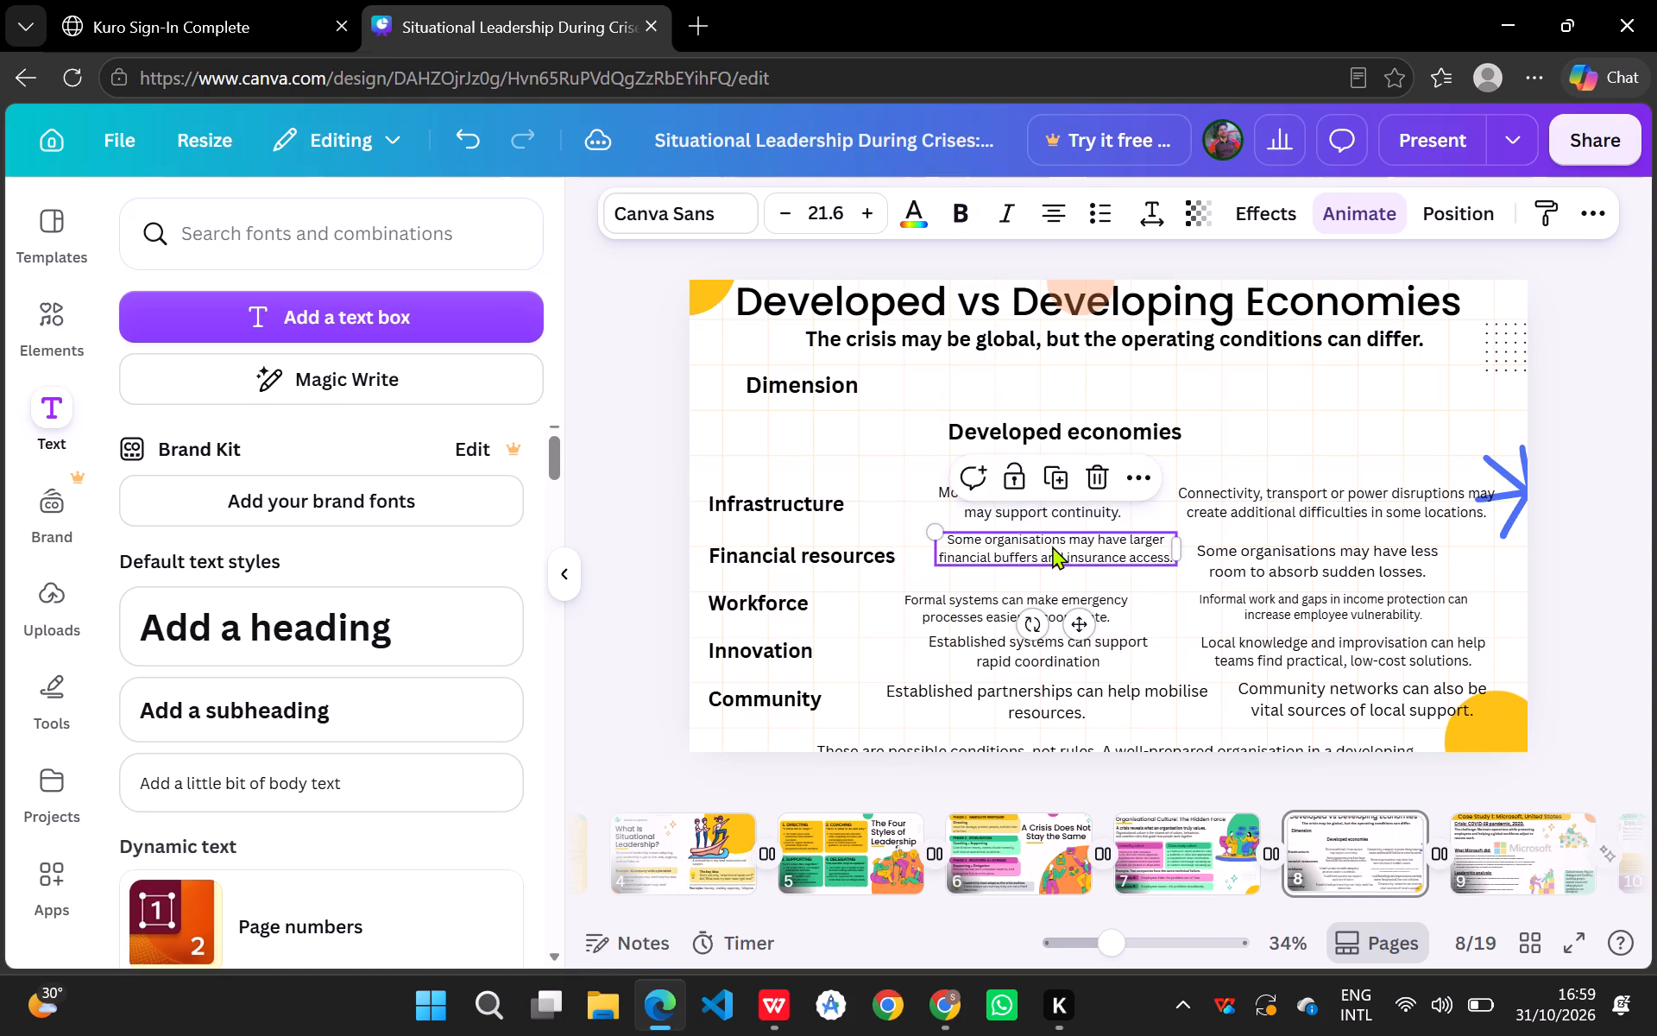
{"action": "left_click_drag", "start_coordinate": [1028, 603], "coordinate": [1074, 597]}
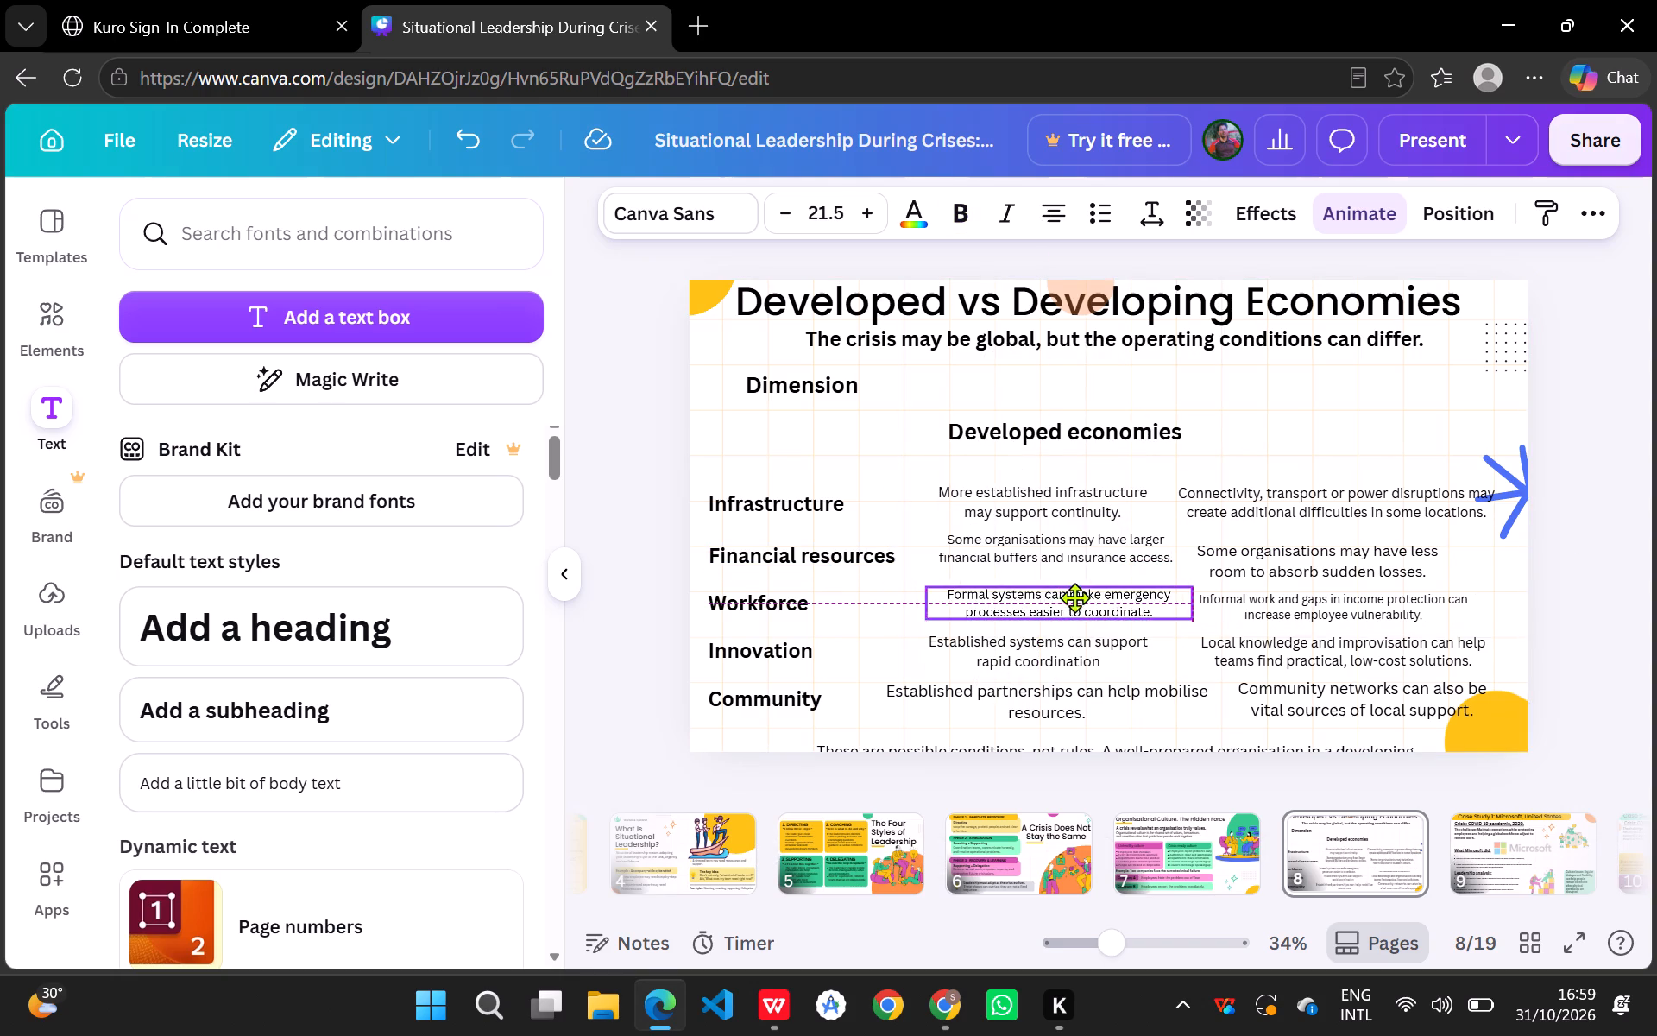
{"action": "left_click_drag", "start_coordinate": [1074, 597], "coordinate": [1079, 597]}
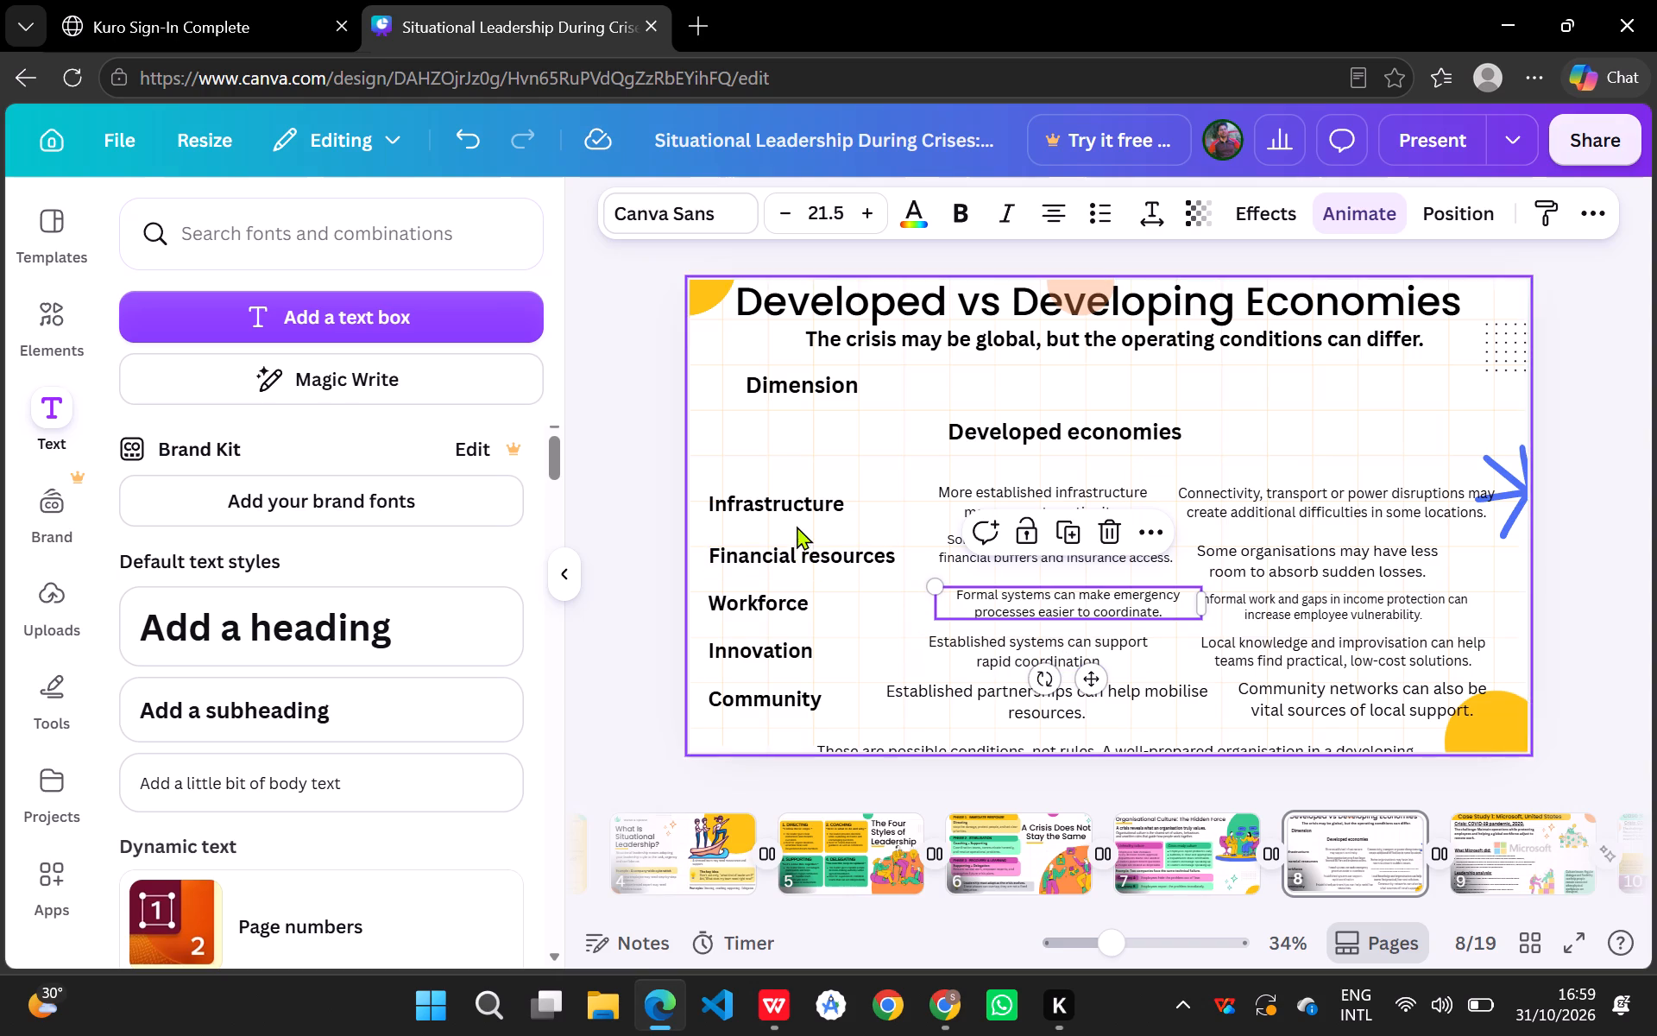
Move the "Infrastructure" label slightly up and right, near the top edge of its row's texts.
{"action": "left_click_drag", "start_coordinate": [793, 507], "coordinate": [808, 501]}
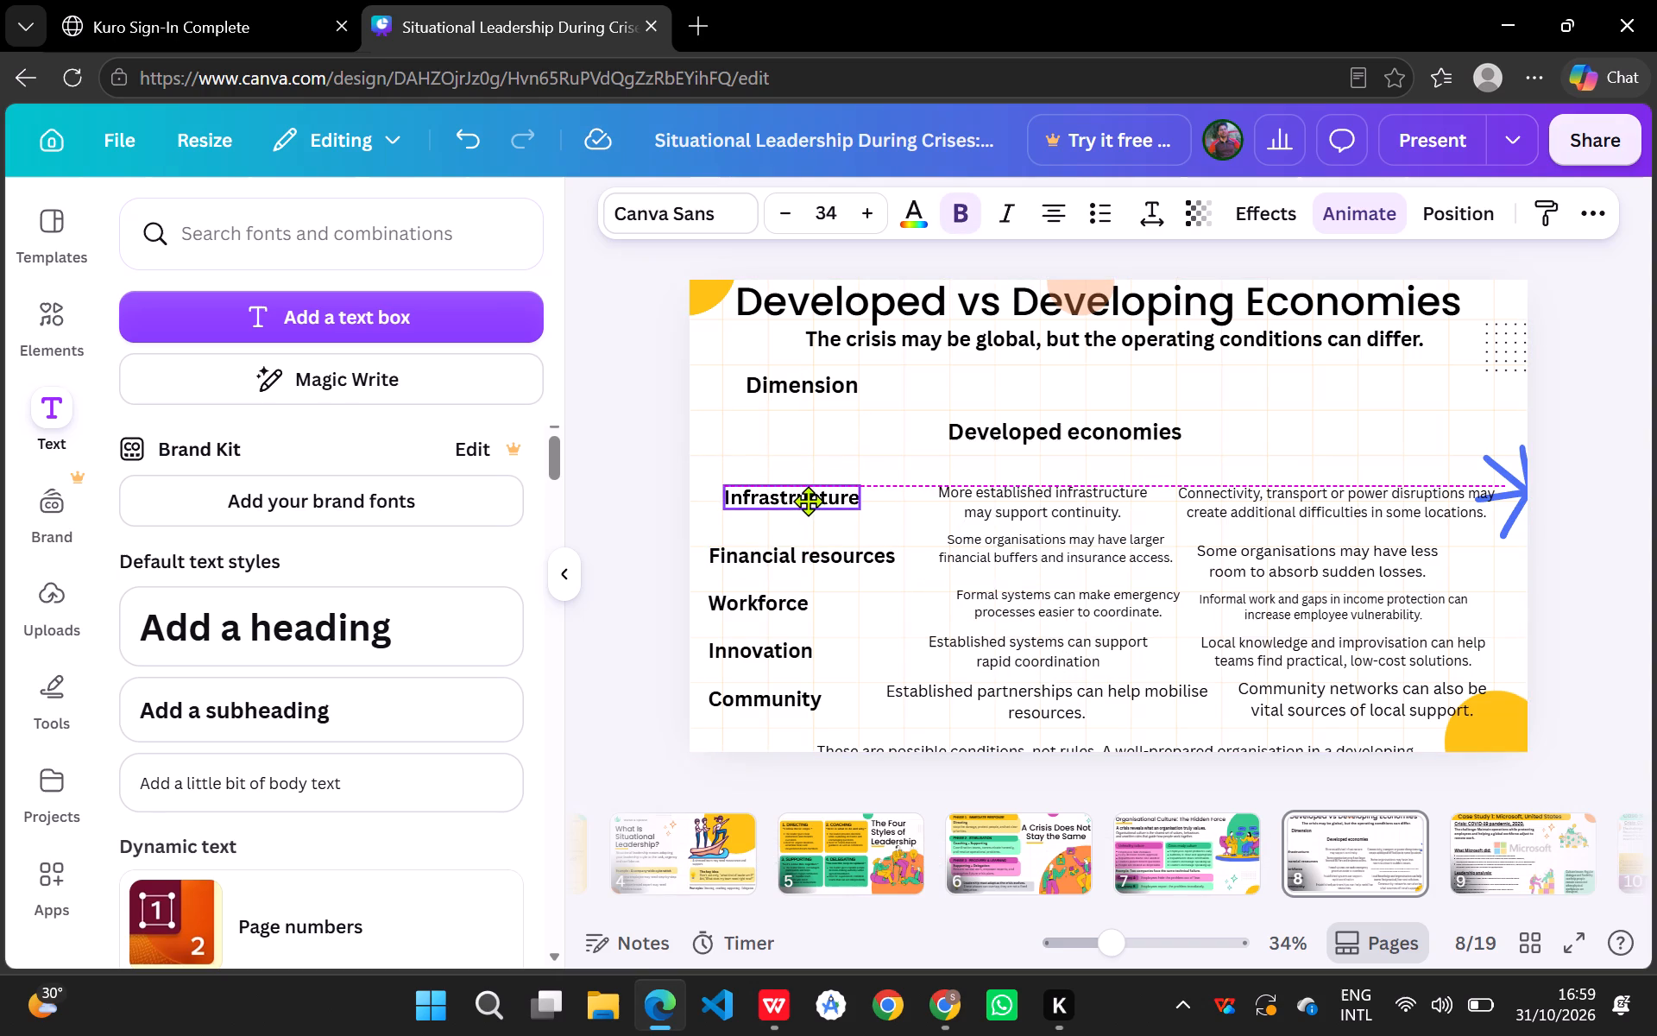
{"action": "left_click_drag", "start_coordinate": [808, 501], "coordinate": [809, 490]}
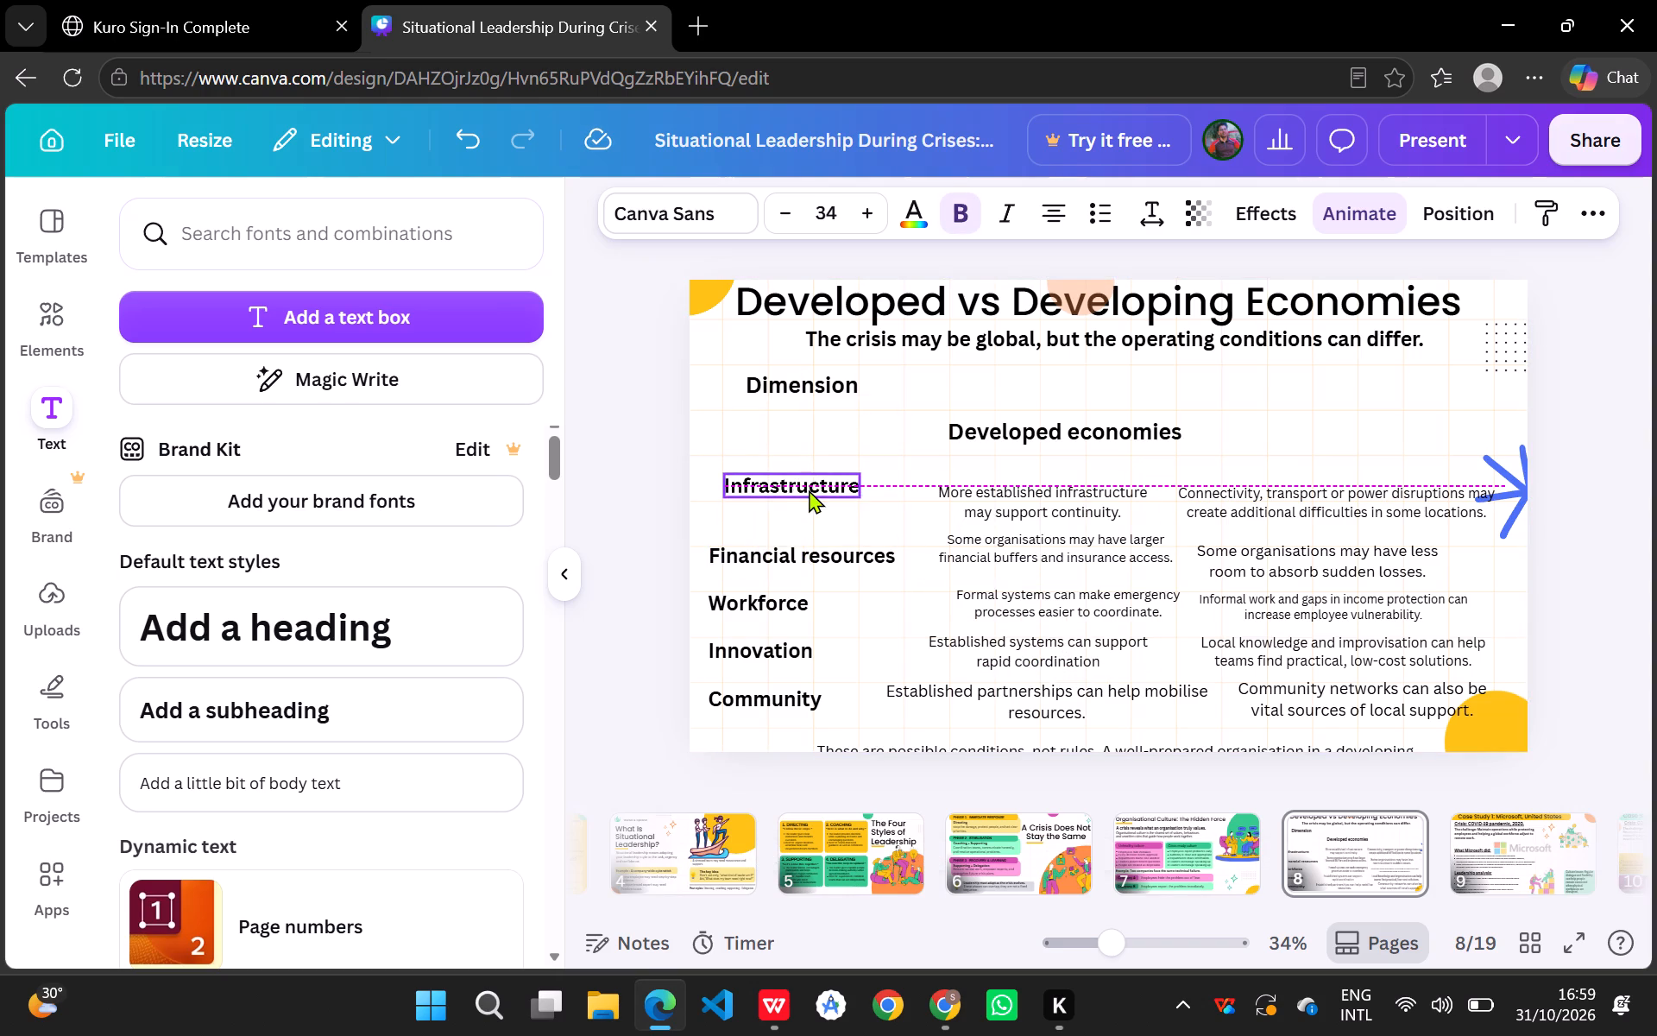
Move the "Developed economies" heading back up so it is level with the "Dimension" label.
{"action": "left_click_drag", "start_coordinate": [1023, 426], "coordinate": [1026, 383]}
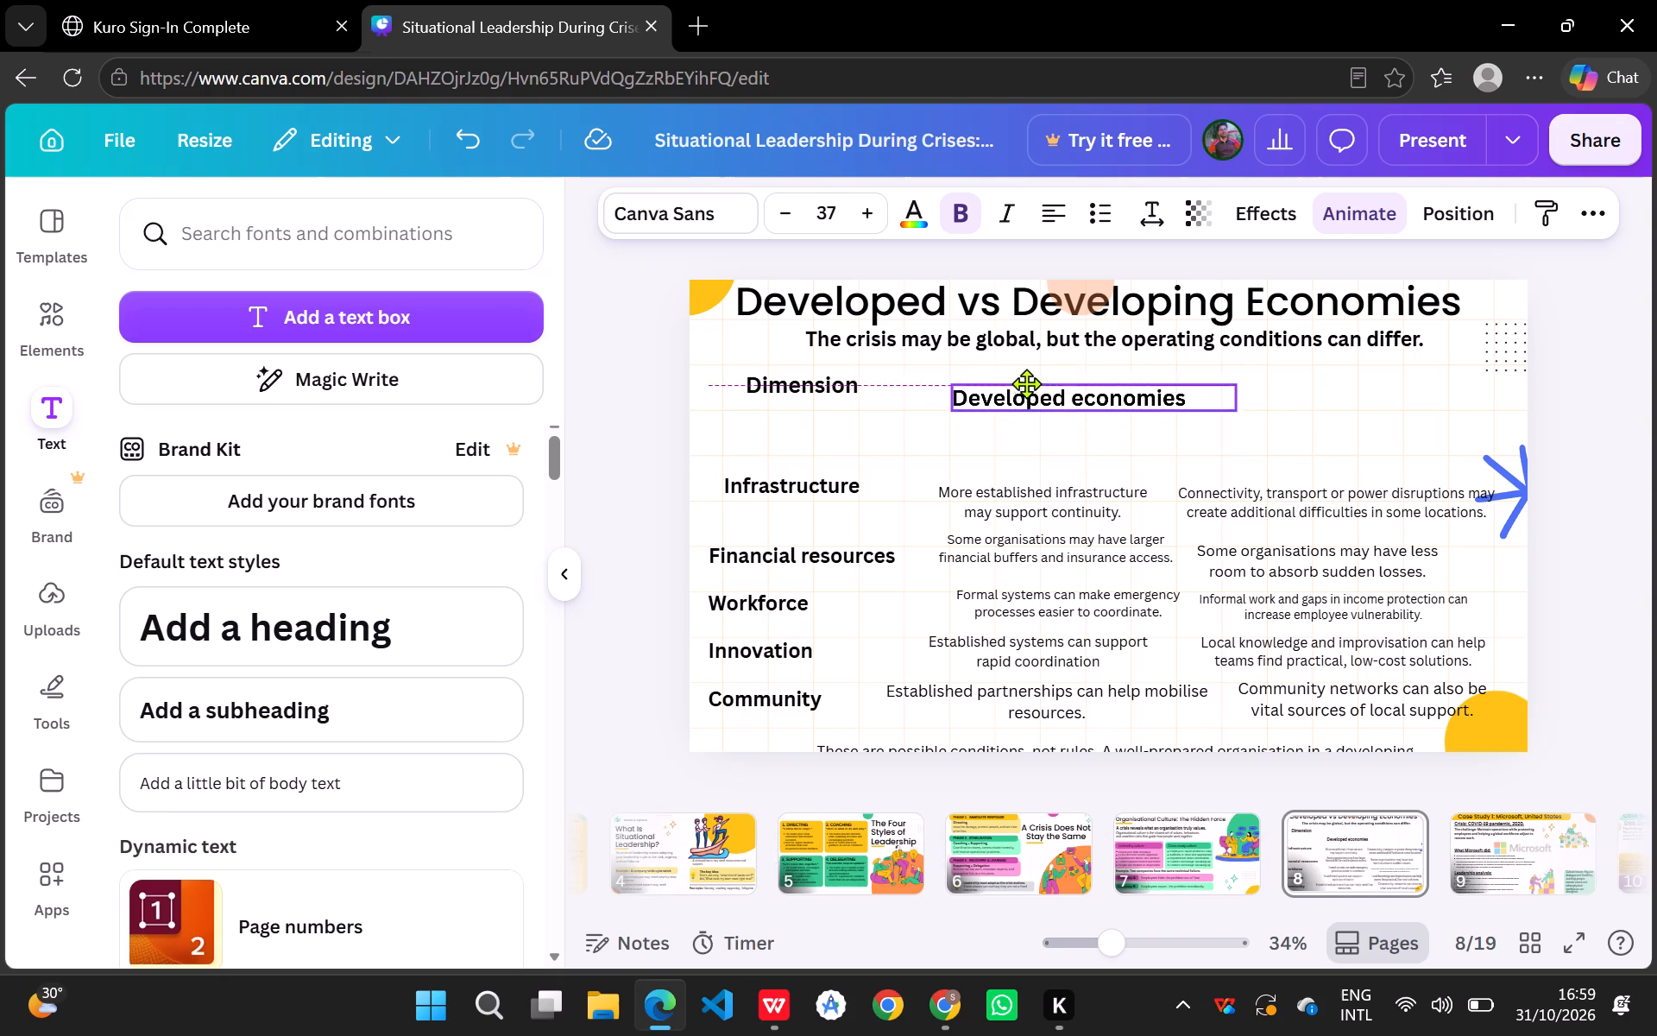
{"action": "left_click_drag", "start_coordinate": [1026, 383], "coordinate": [1025, 376]}
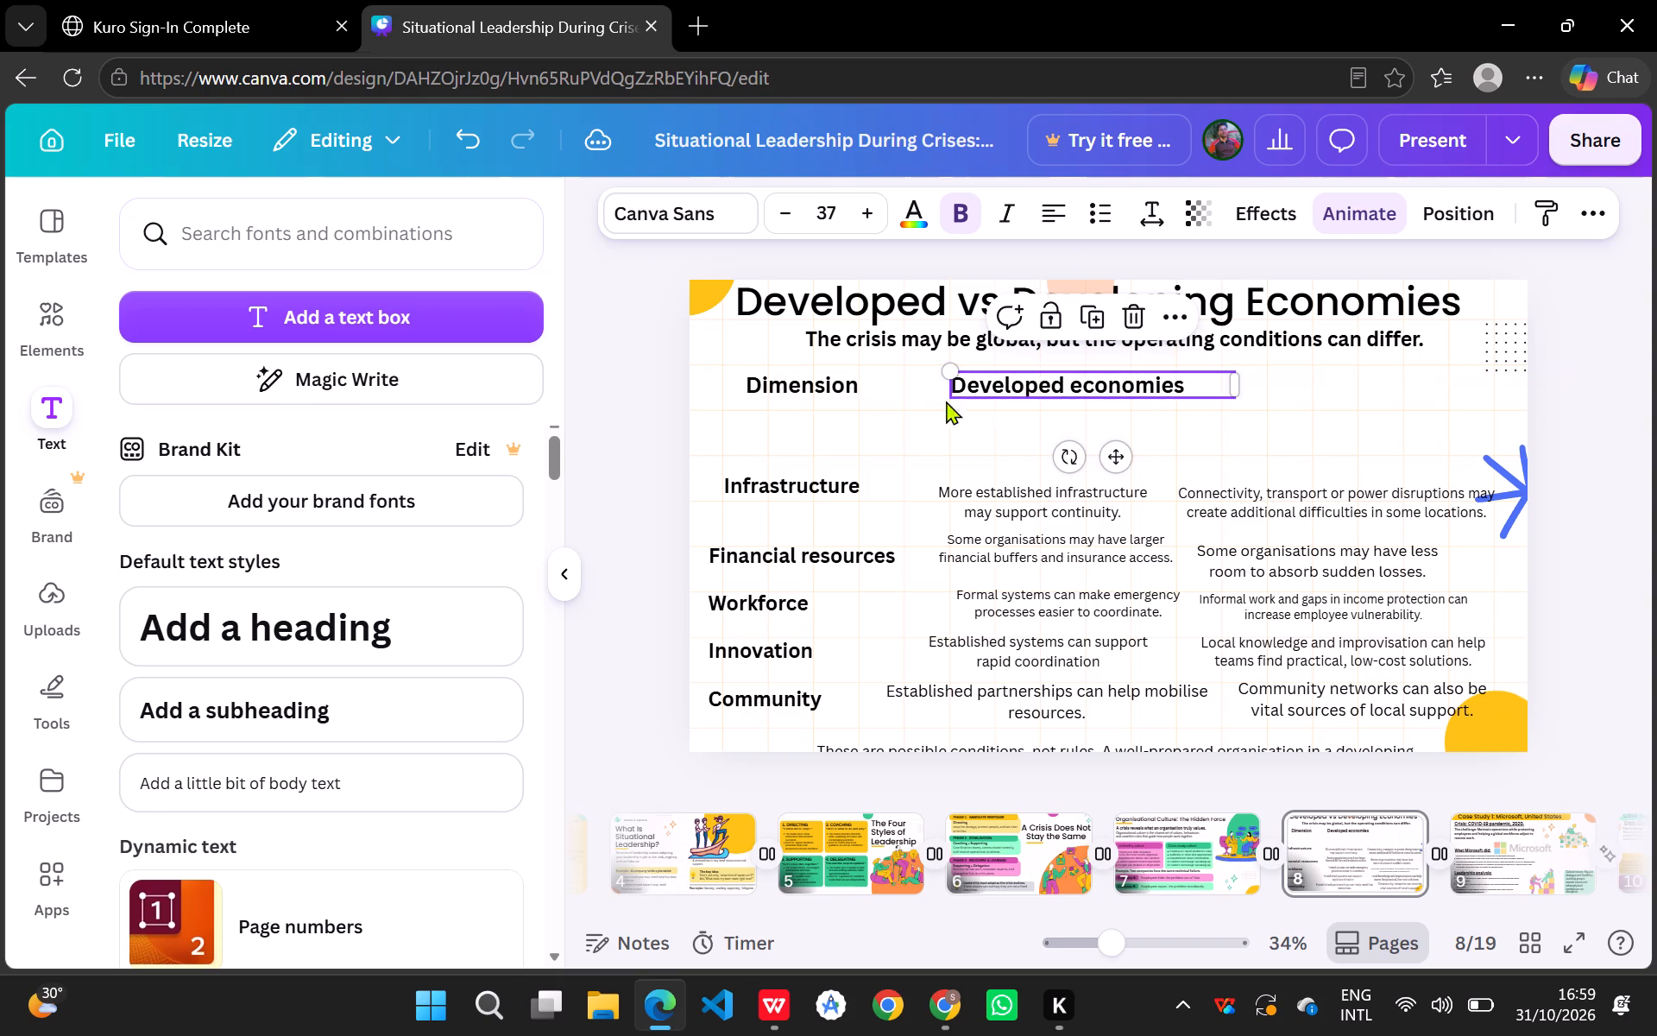
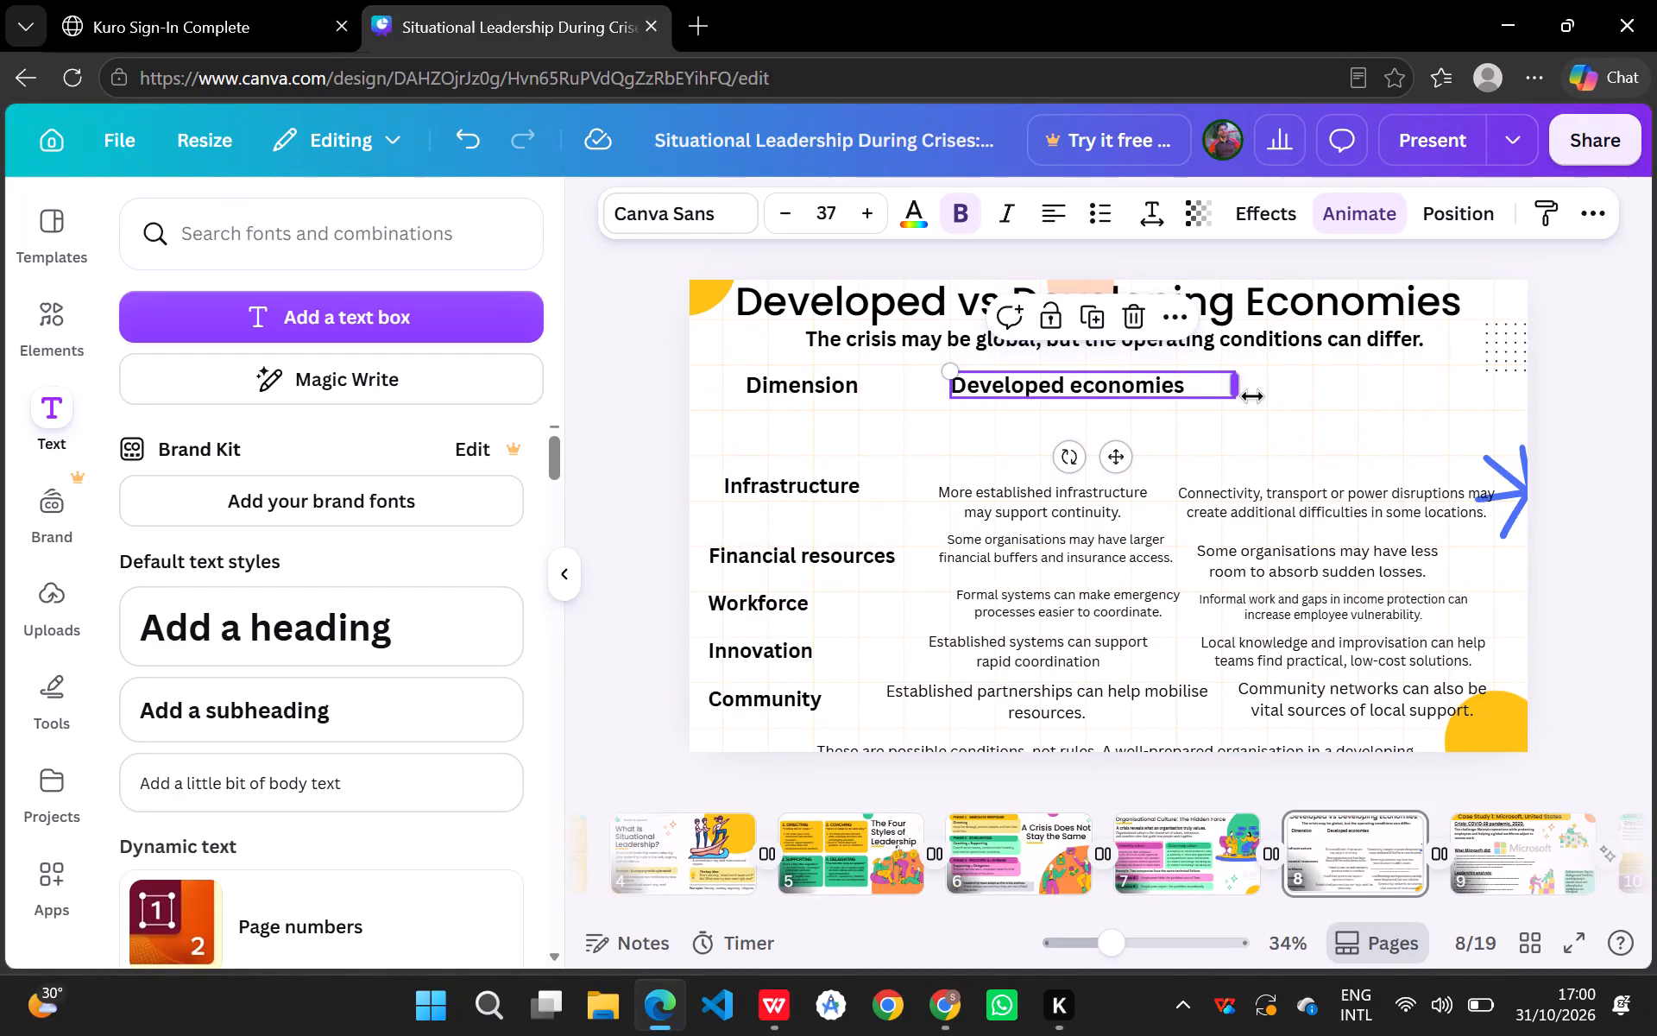
Narrow the "Developed economies" heading's text box and set its font size to 35 so it fits on one line.
{"action": "left_click_drag", "start_coordinate": [1238, 384], "coordinate": [1217, 384]}
{"action": "left_click_drag", "start_coordinate": [1217, 384], "coordinate": [1177, 384]}
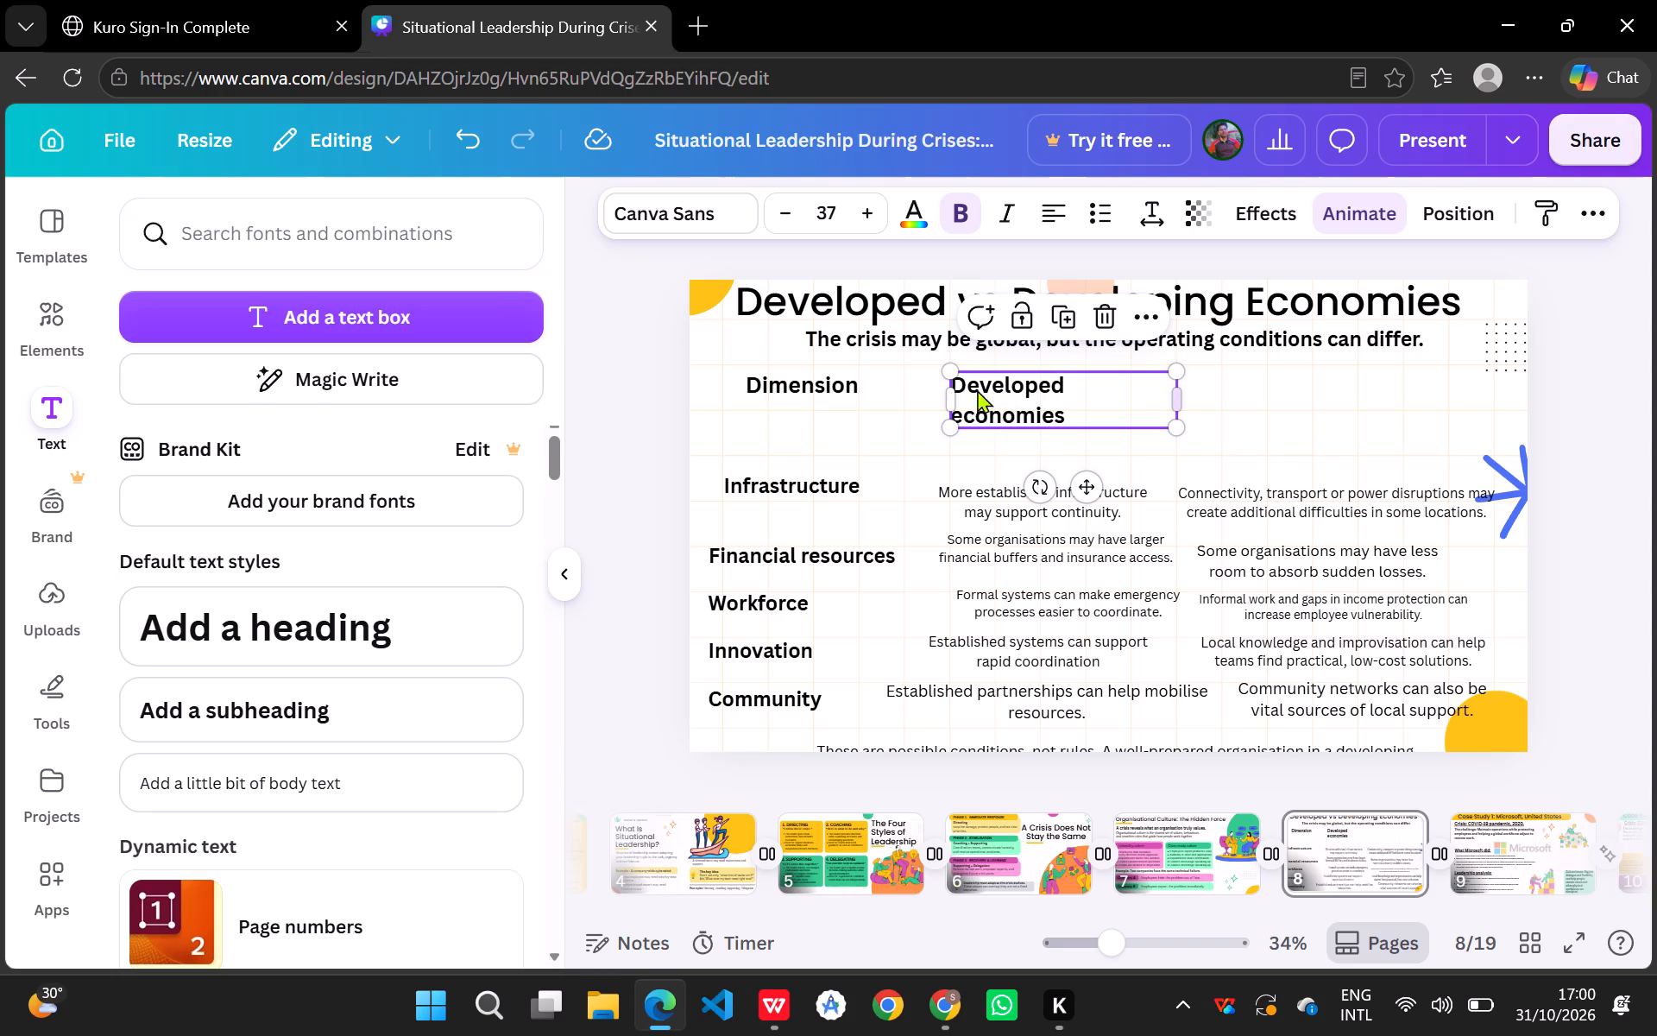
{"action": "left_click", "coordinate": [793, 213]}
{"action": "left_click", "coordinate": [793, 213]}
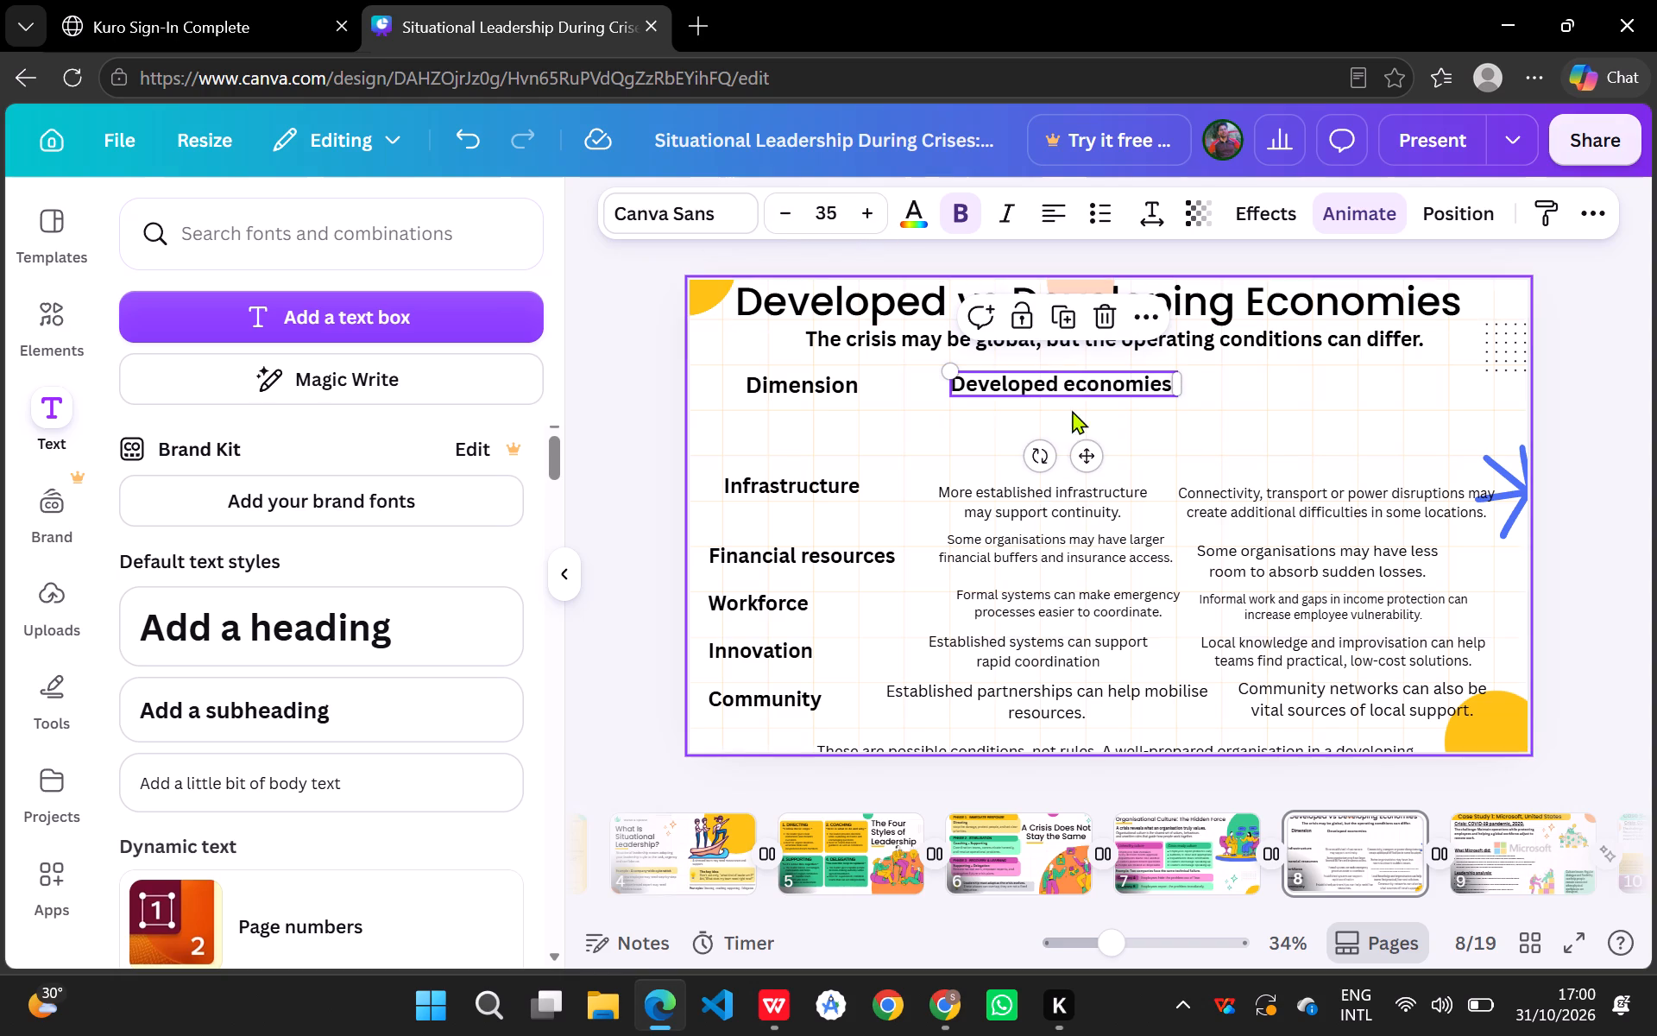
Set the "Dimension" heading's font size to 35 to match the "Developed economies" heading.
{"action": "left_click", "coordinate": [855, 393]}
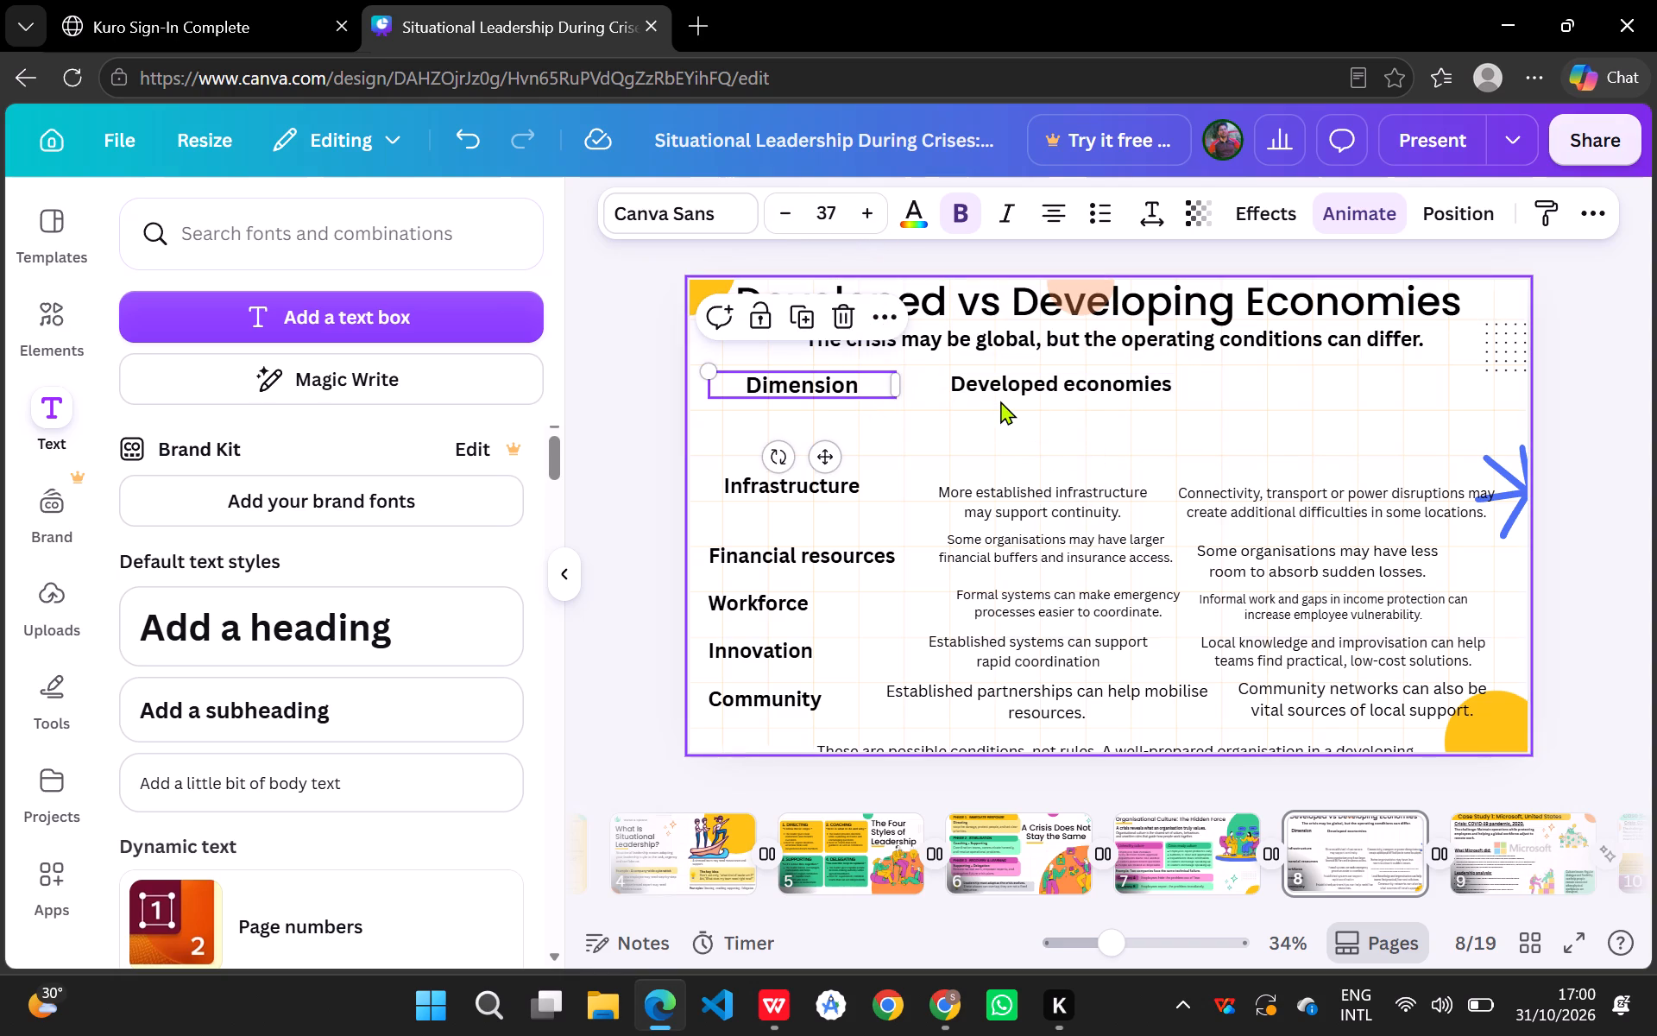
{"action": "left_click", "coordinate": [1006, 387]}
{"action": "left_click", "coordinate": [838, 378]}
{"action": "left_click", "coordinate": [787, 219]}
{"action": "left_click", "coordinate": [787, 219]}
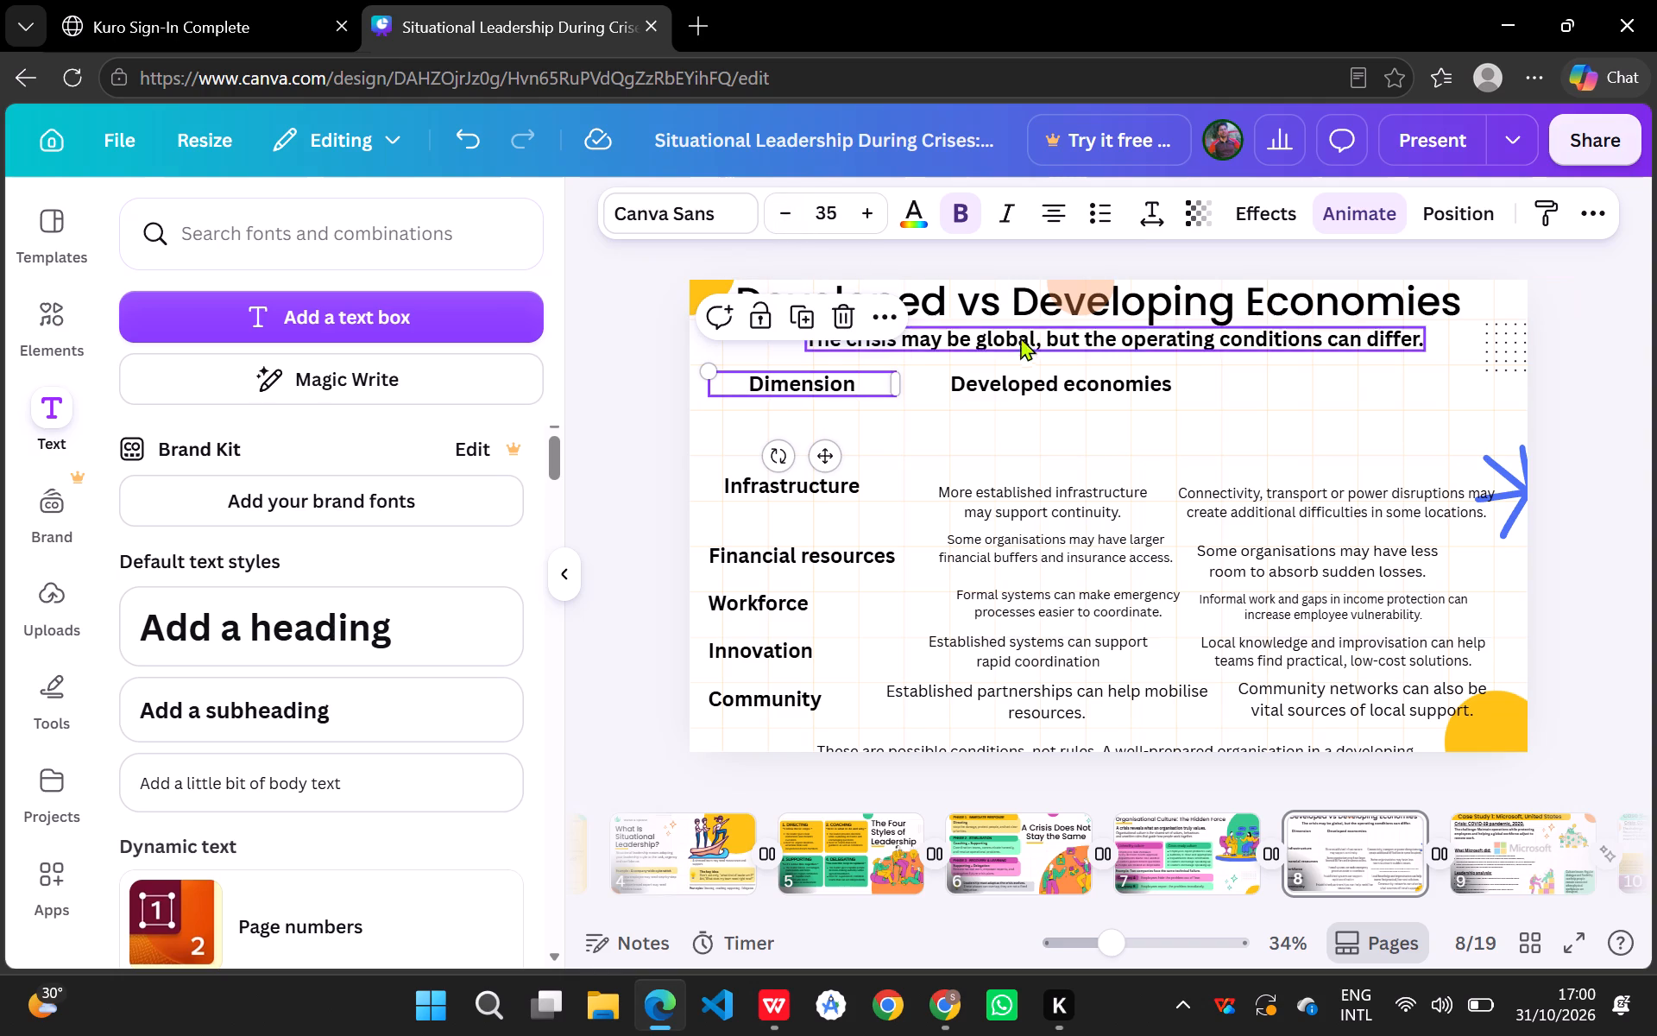
{"action": "left_click", "coordinate": [1039, 379]}
{"action": "left_click", "coordinate": [850, 382]}
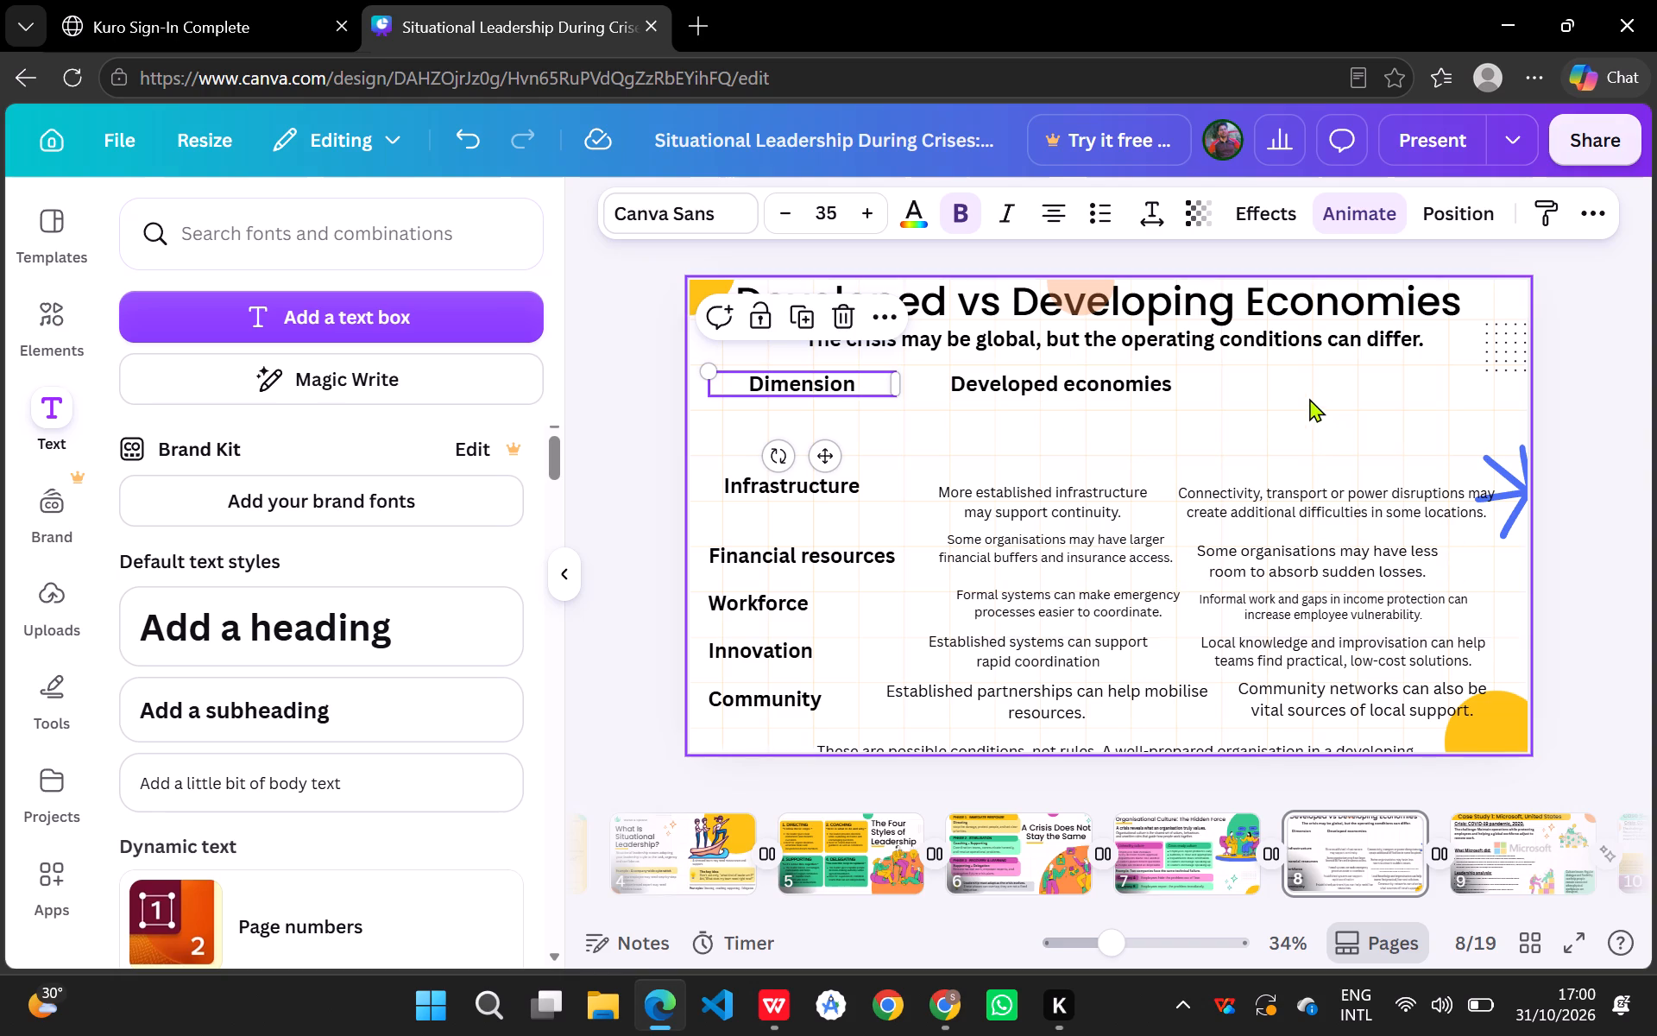
Add a subheading text box below "Dimension" and widen it to about 521.
{"action": "left_click", "coordinate": [255, 706]}
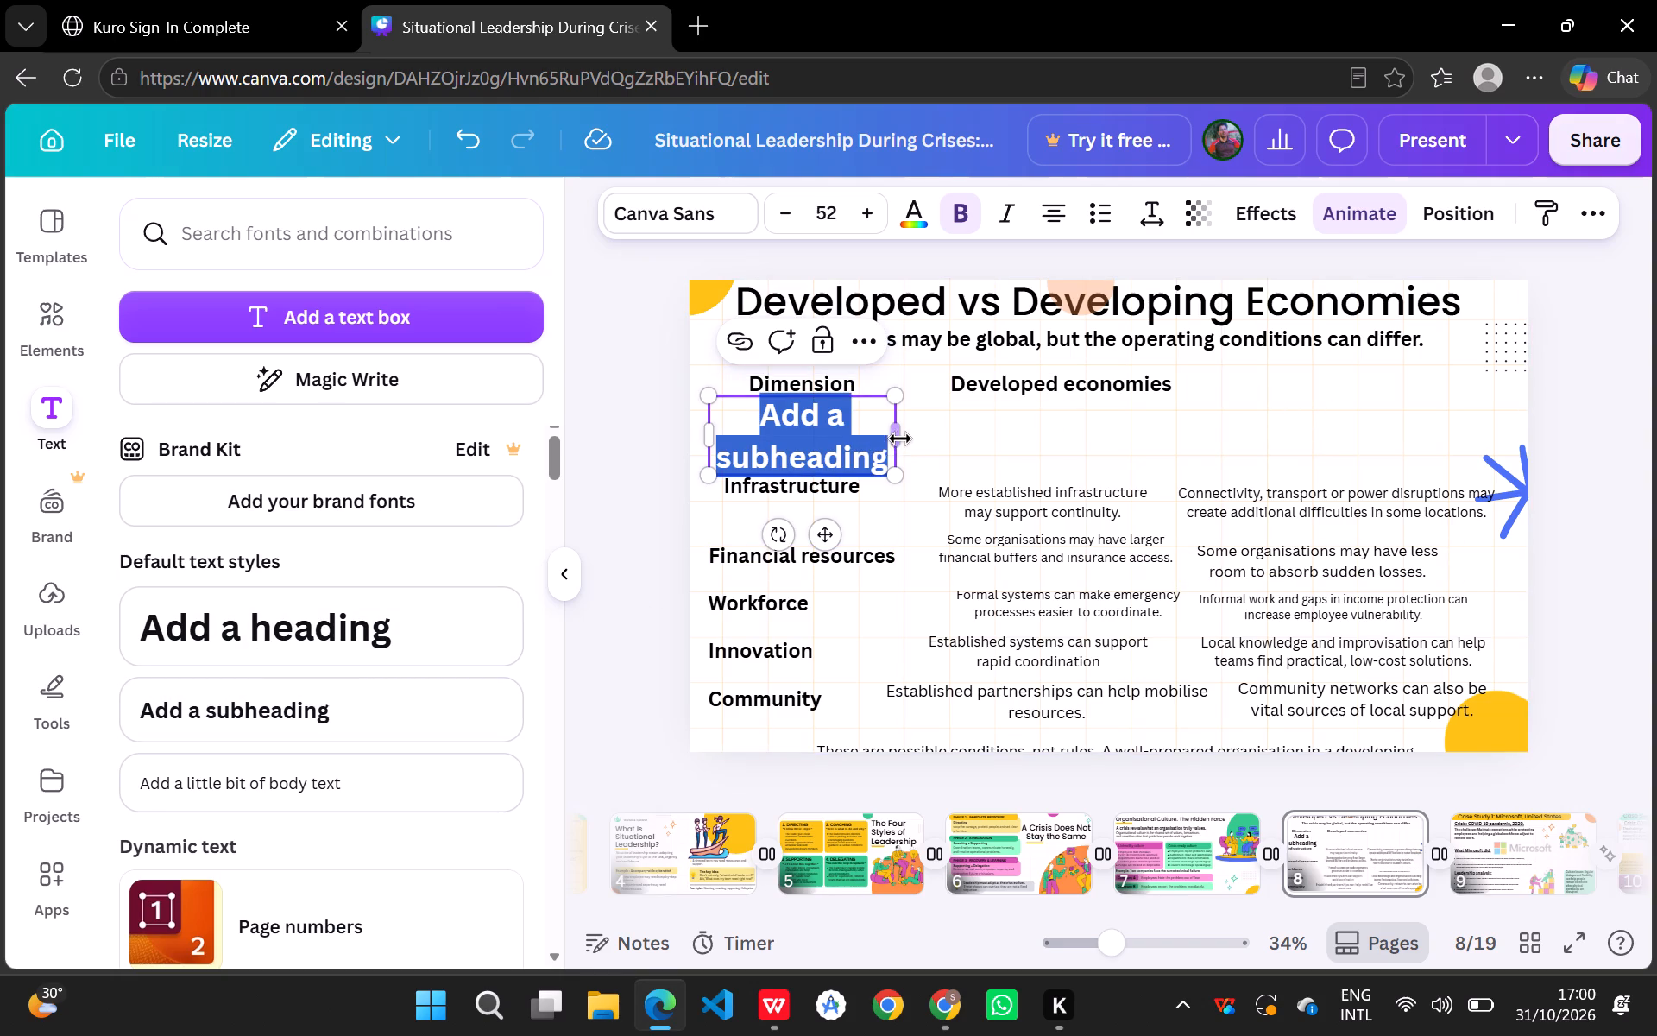
{"action": "left_click_drag", "start_coordinate": [903, 438], "coordinate": [999, 431]}
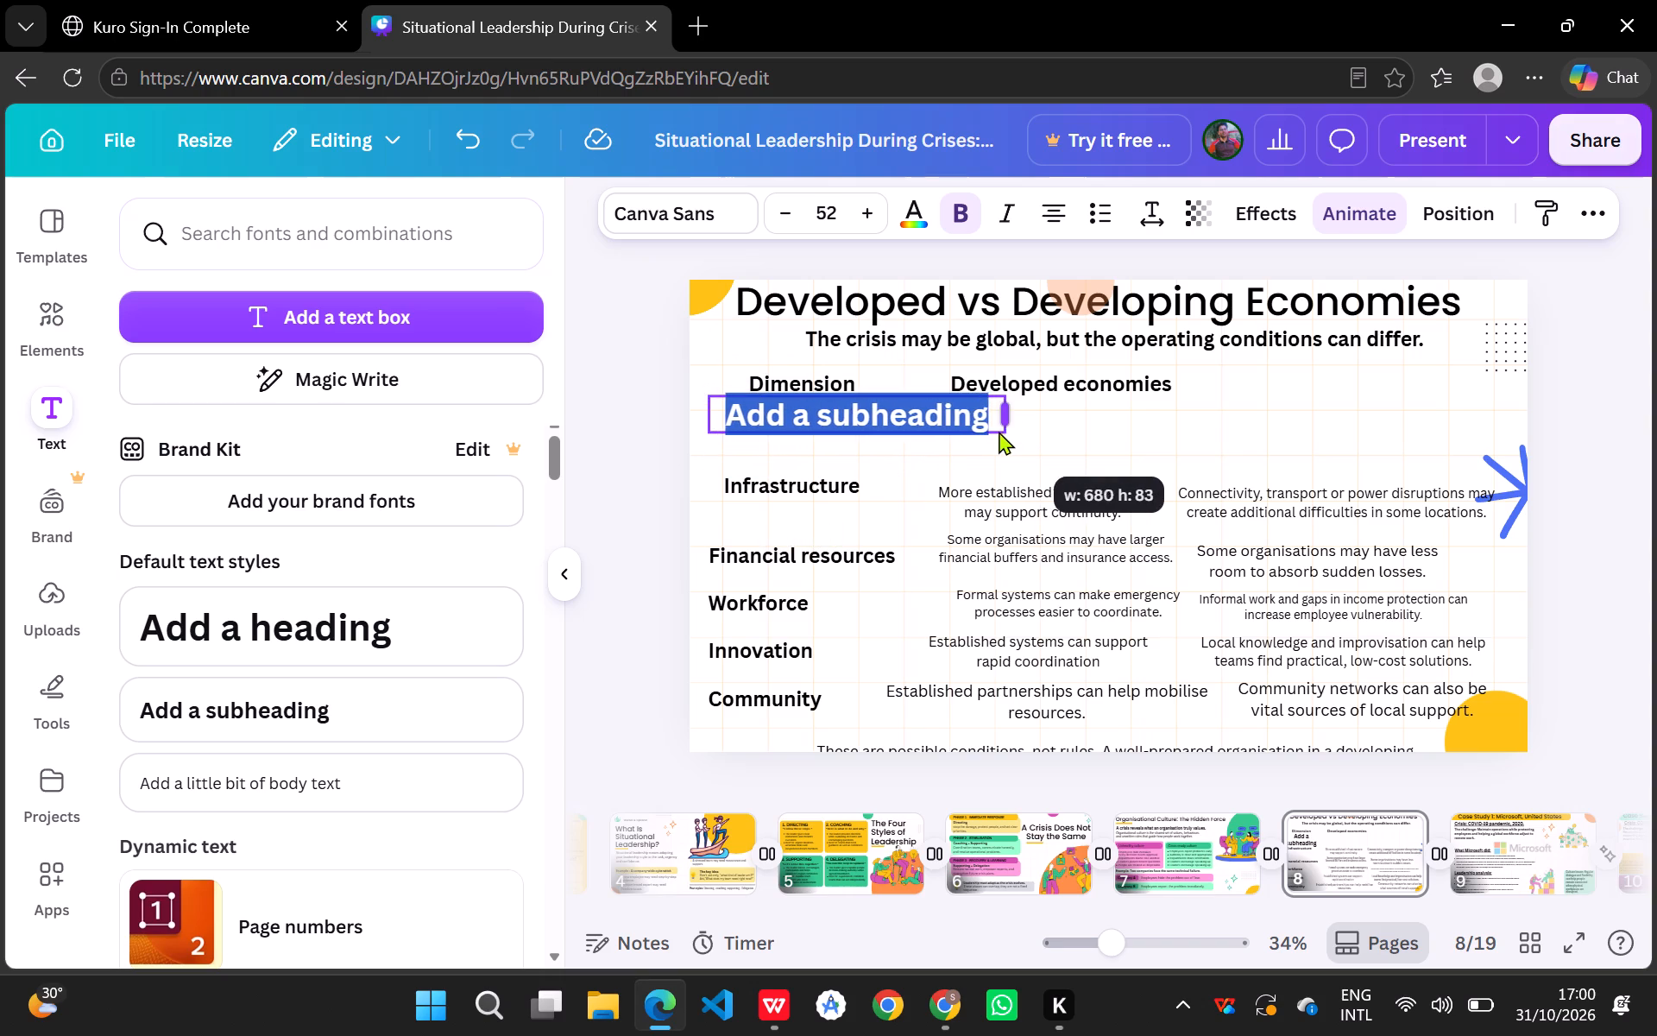
{"action": "left_click_drag", "start_coordinate": [999, 431], "coordinate": [951, 435]}
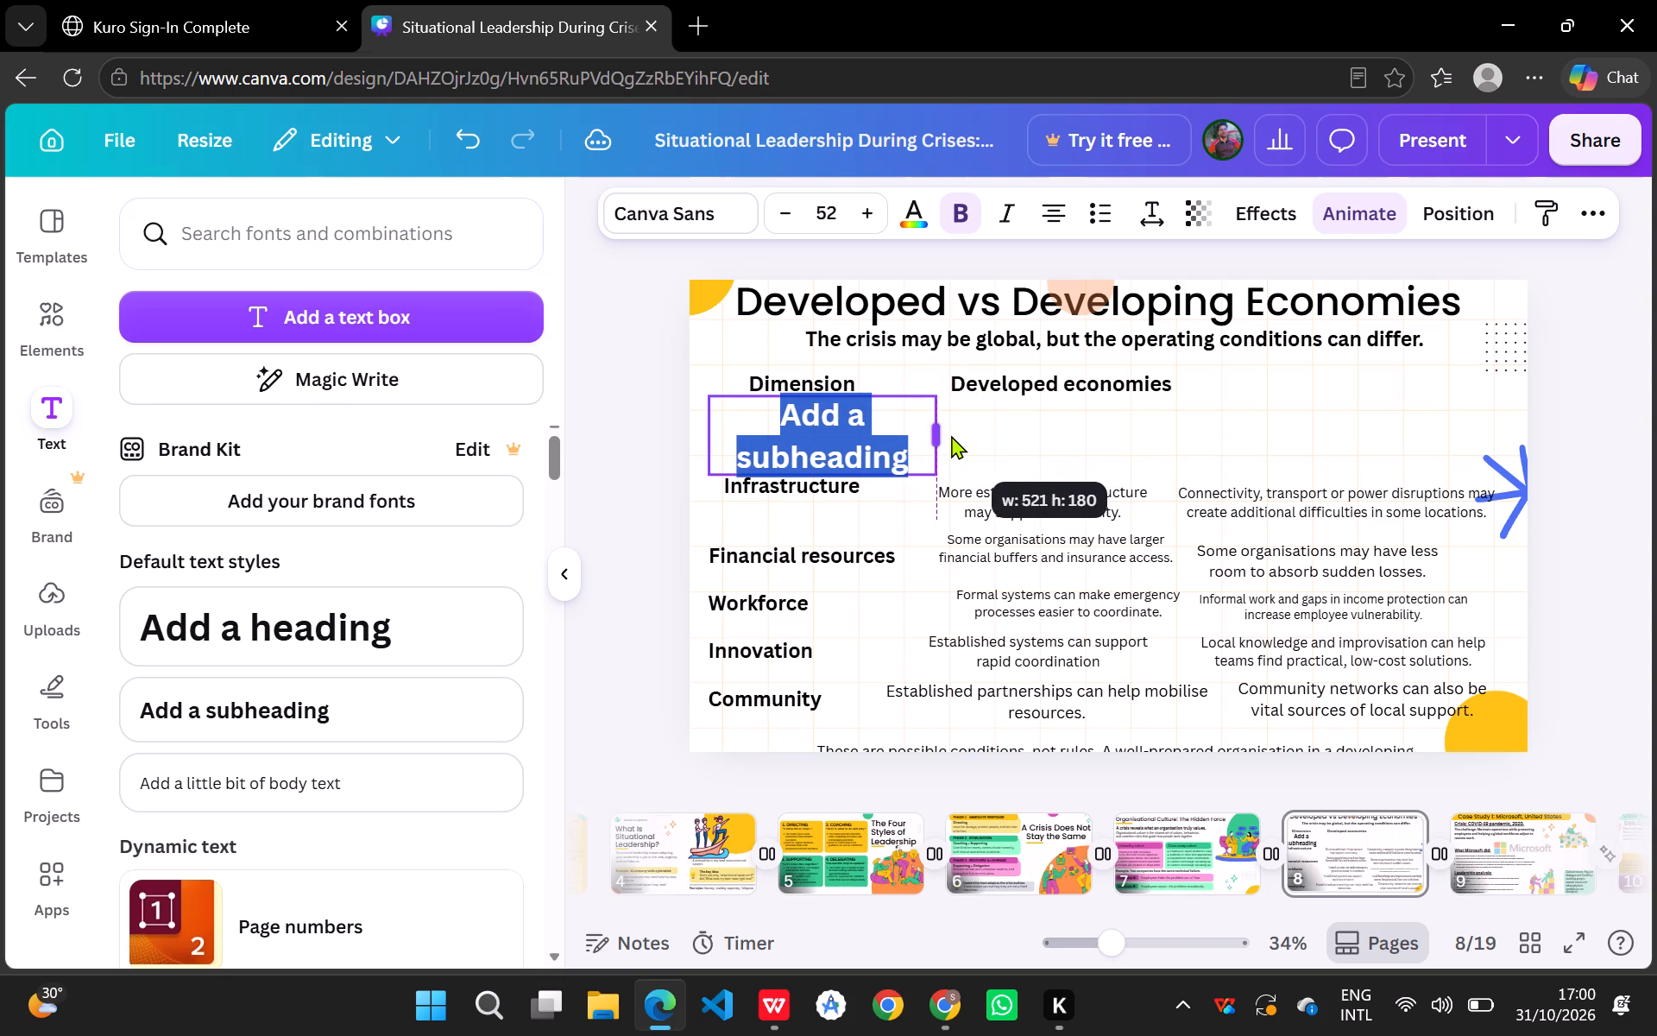
{"action": "left_click_drag", "start_coordinate": [951, 435], "coordinate": [950, 435]}
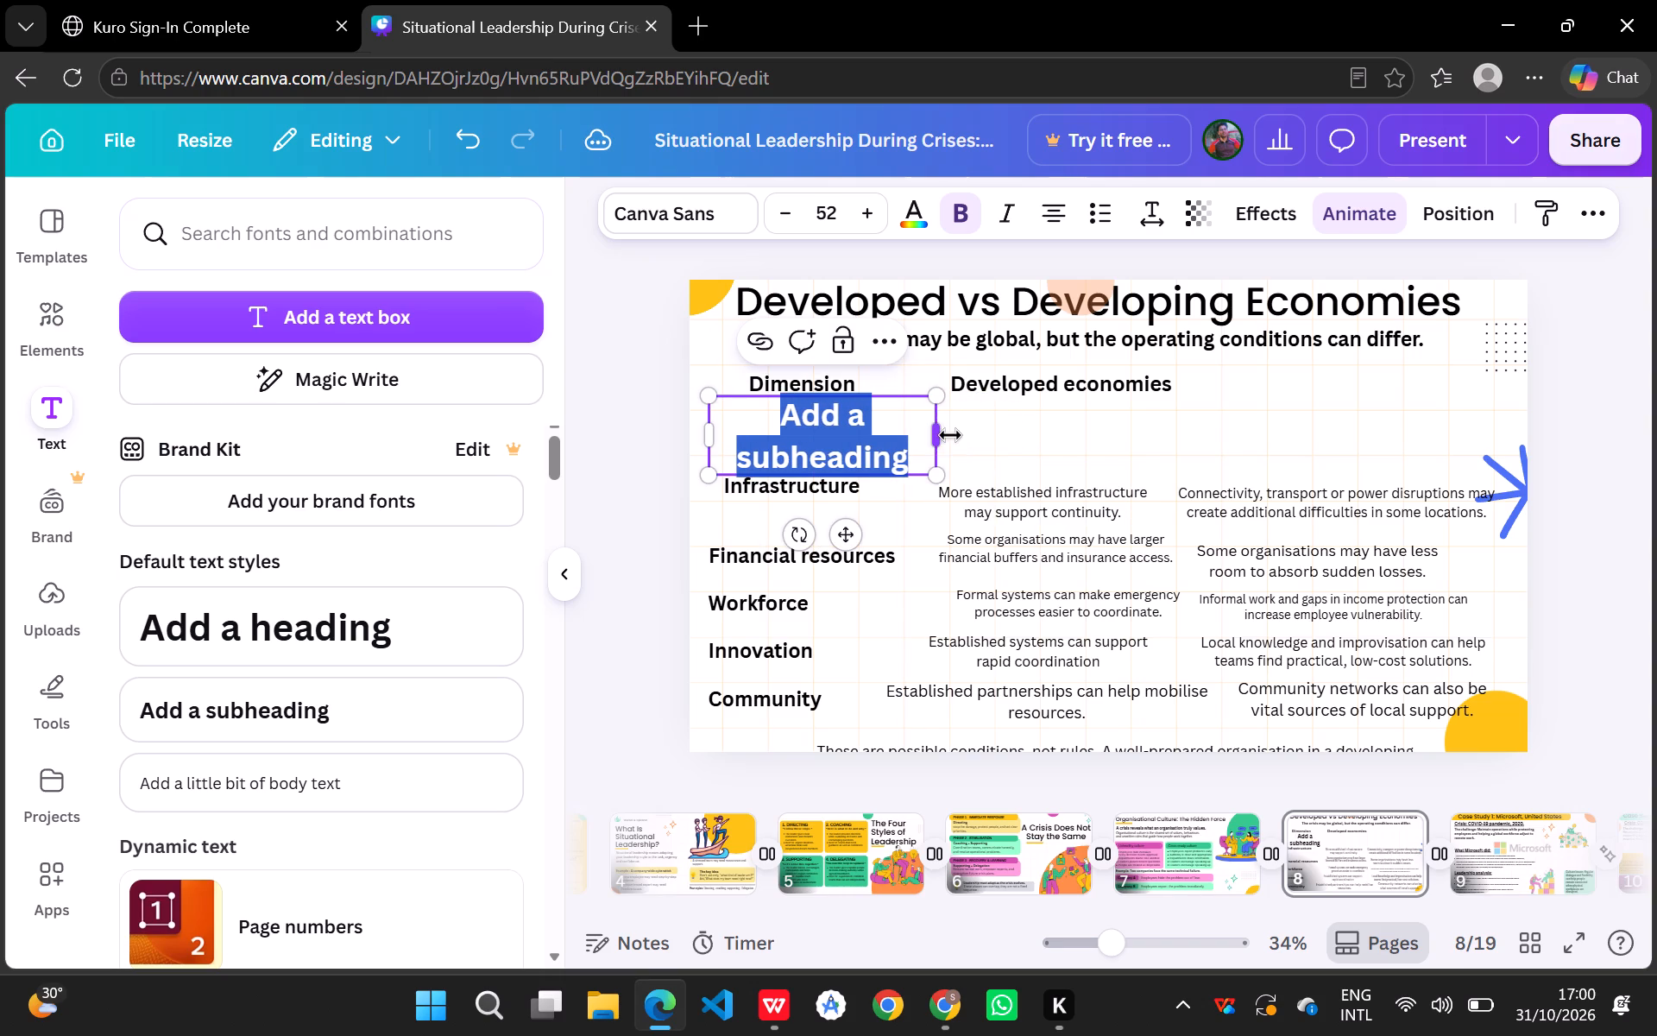
{"action": "left_click_drag", "start_coordinate": [899, 425], "coordinate": [903, 438]}
Replace the new subheading's placeholder text with "Developing economics".
{"action": "left_click", "coordinate": [903, 438]}
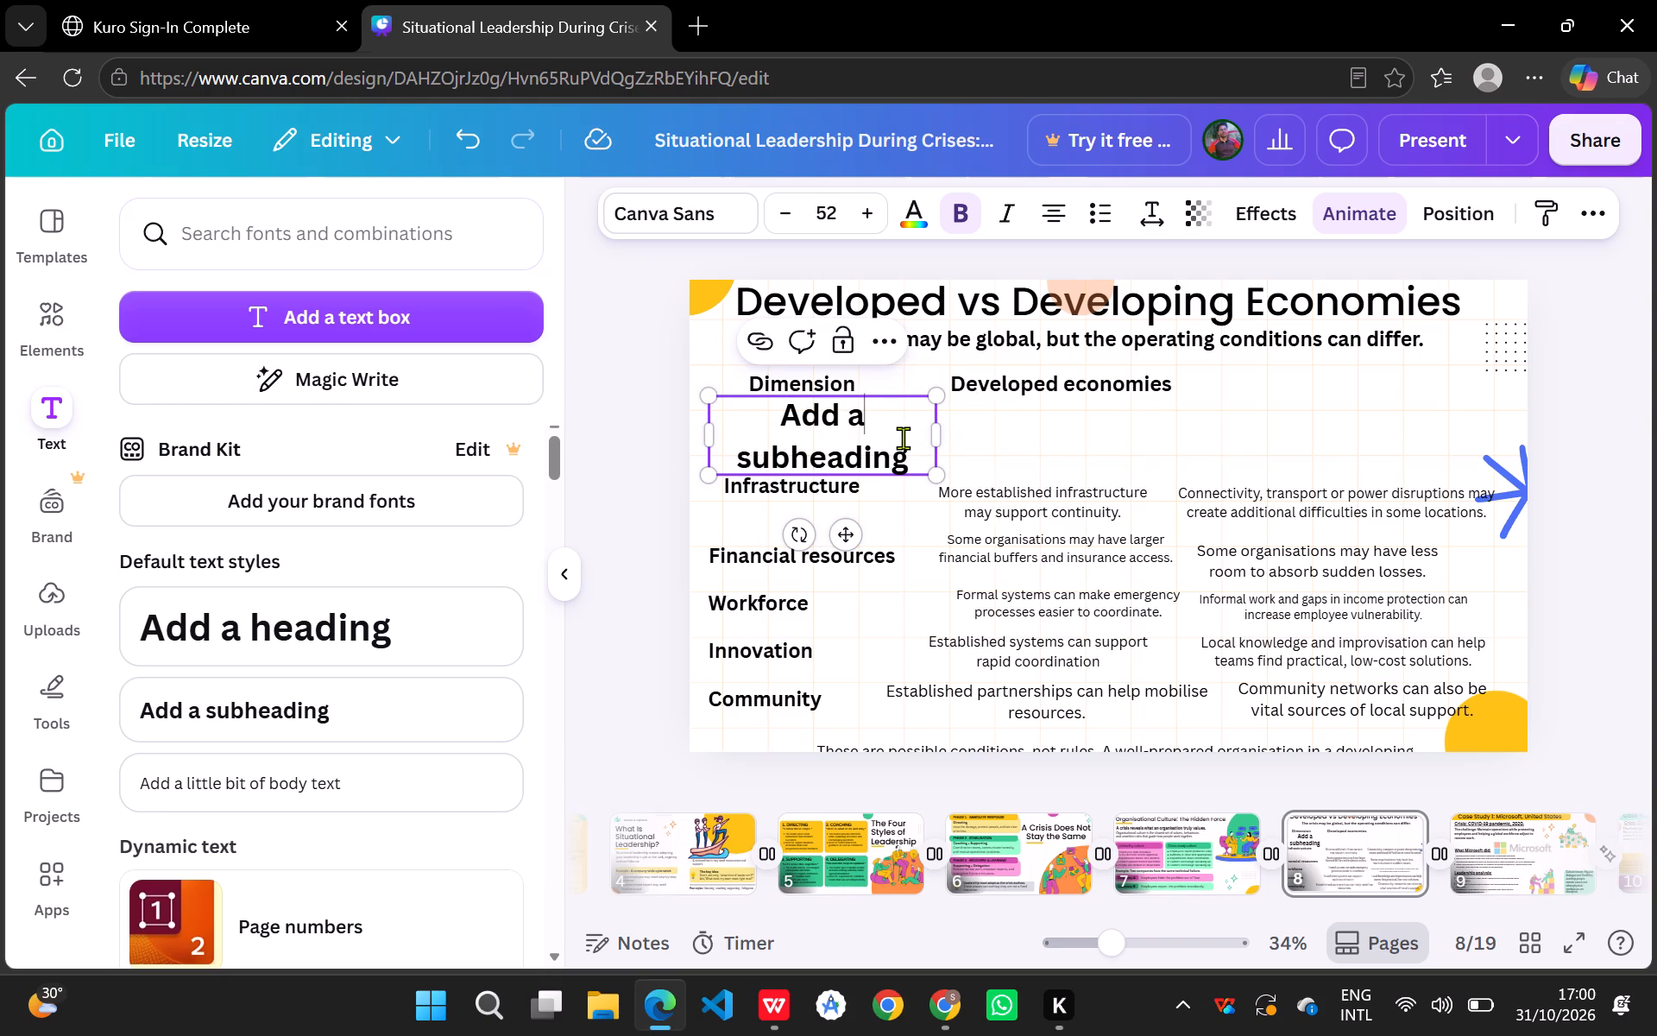
{"action": "key", "text": "BackSpace"}
{"action": "key", "text": "BackSpace"}
{"action": "key", "text": "BackSpace"}
{"action": "key", "text": "BackSpace"}
{"action": "key", "text": "BackSpace"}
{"action": "key", "text": "BackSpace"}
{"action": "key", "text": "BackSpace"}
{"action": "key", "text": "BackSpace"}
{"action": "key", "text": "BackSpace"}
{"action": "key", "text": "BackSpace"}
{"action": "key", "text": "BackSpace"}
{"action": "key", "text": "BackSpace"}
{"action": "key", "text": "BackSpace"}
{"action": "key", "text": "BackSpace"}
{"action": "key", "text": "BackSpace"}
{"action": "key", "text": "BackSpace"}
{"action": "key", "text": "BackSpace"}
{"action": "key", "text": "BackSpace"}
{"action": "key", "text": "BackSpace"}
{"action": "key", "text": "BackSpace"}
{"action": "key", "text": "BackSpace"}
{"action": "key", "text": "BackSpace"}
{"action": "key", "text": "BackSpace"}
{"action": "key", "text": "BackSpace"}
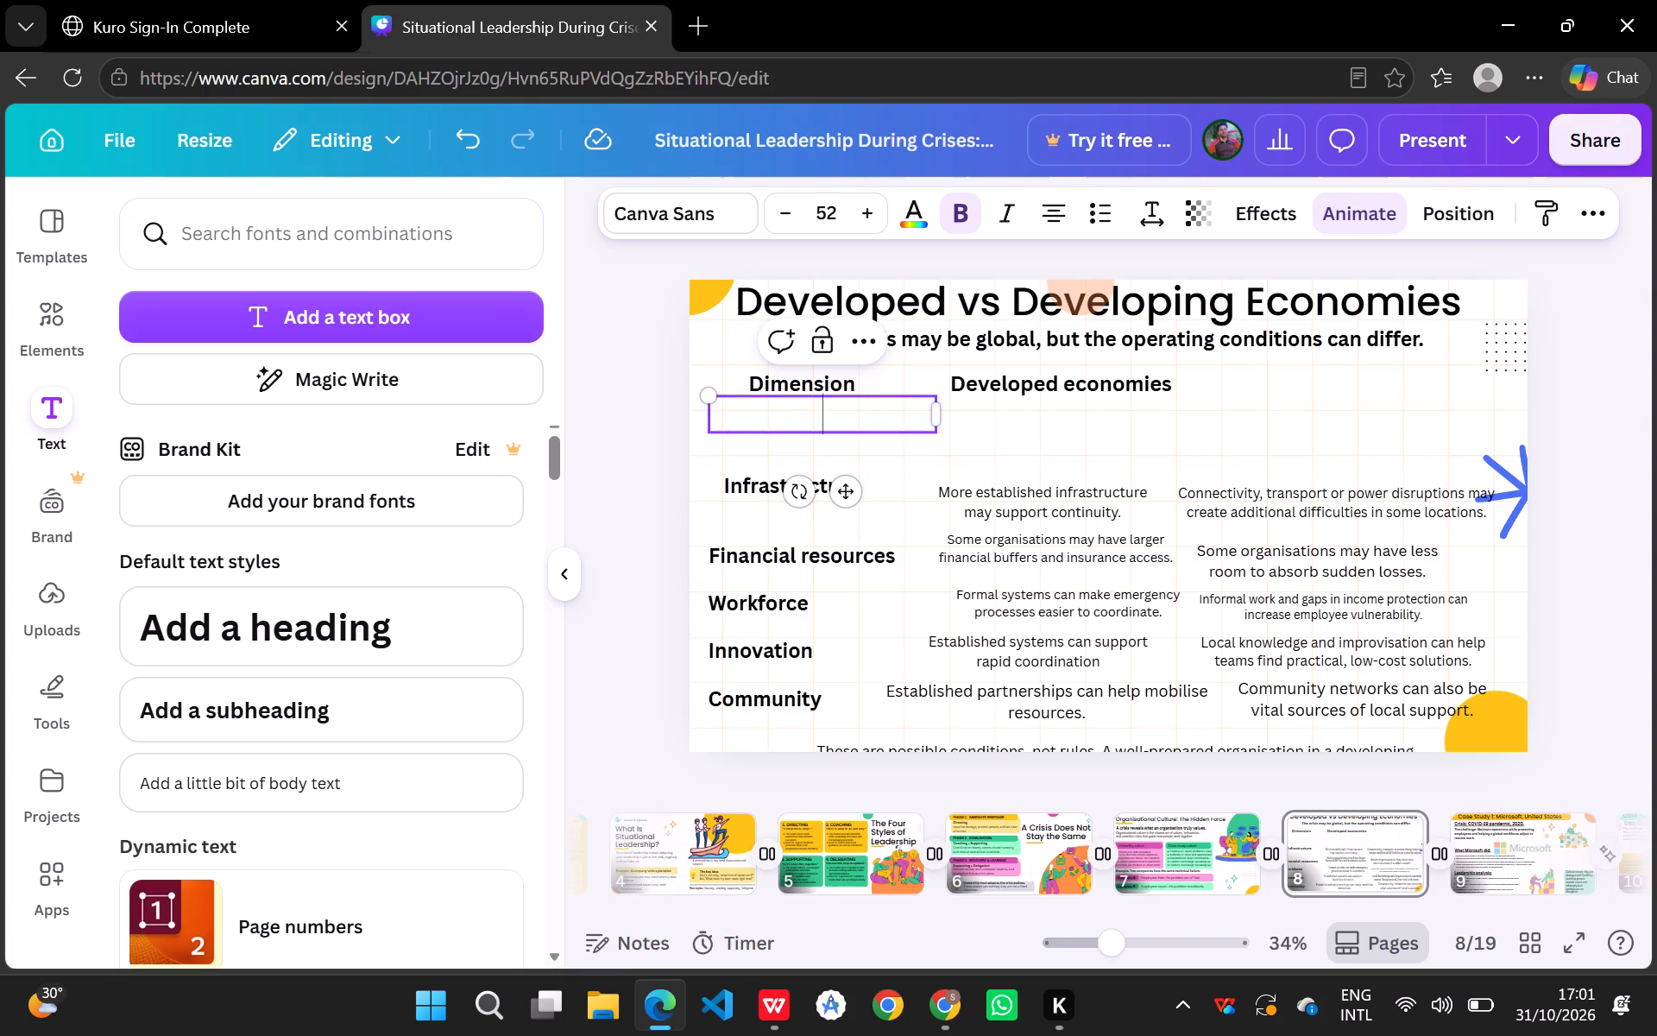
{"action": "key", "text": "shift+d"}
{"action": "type", "text": "eveloping"}
{"action": "key", "text": "space"}
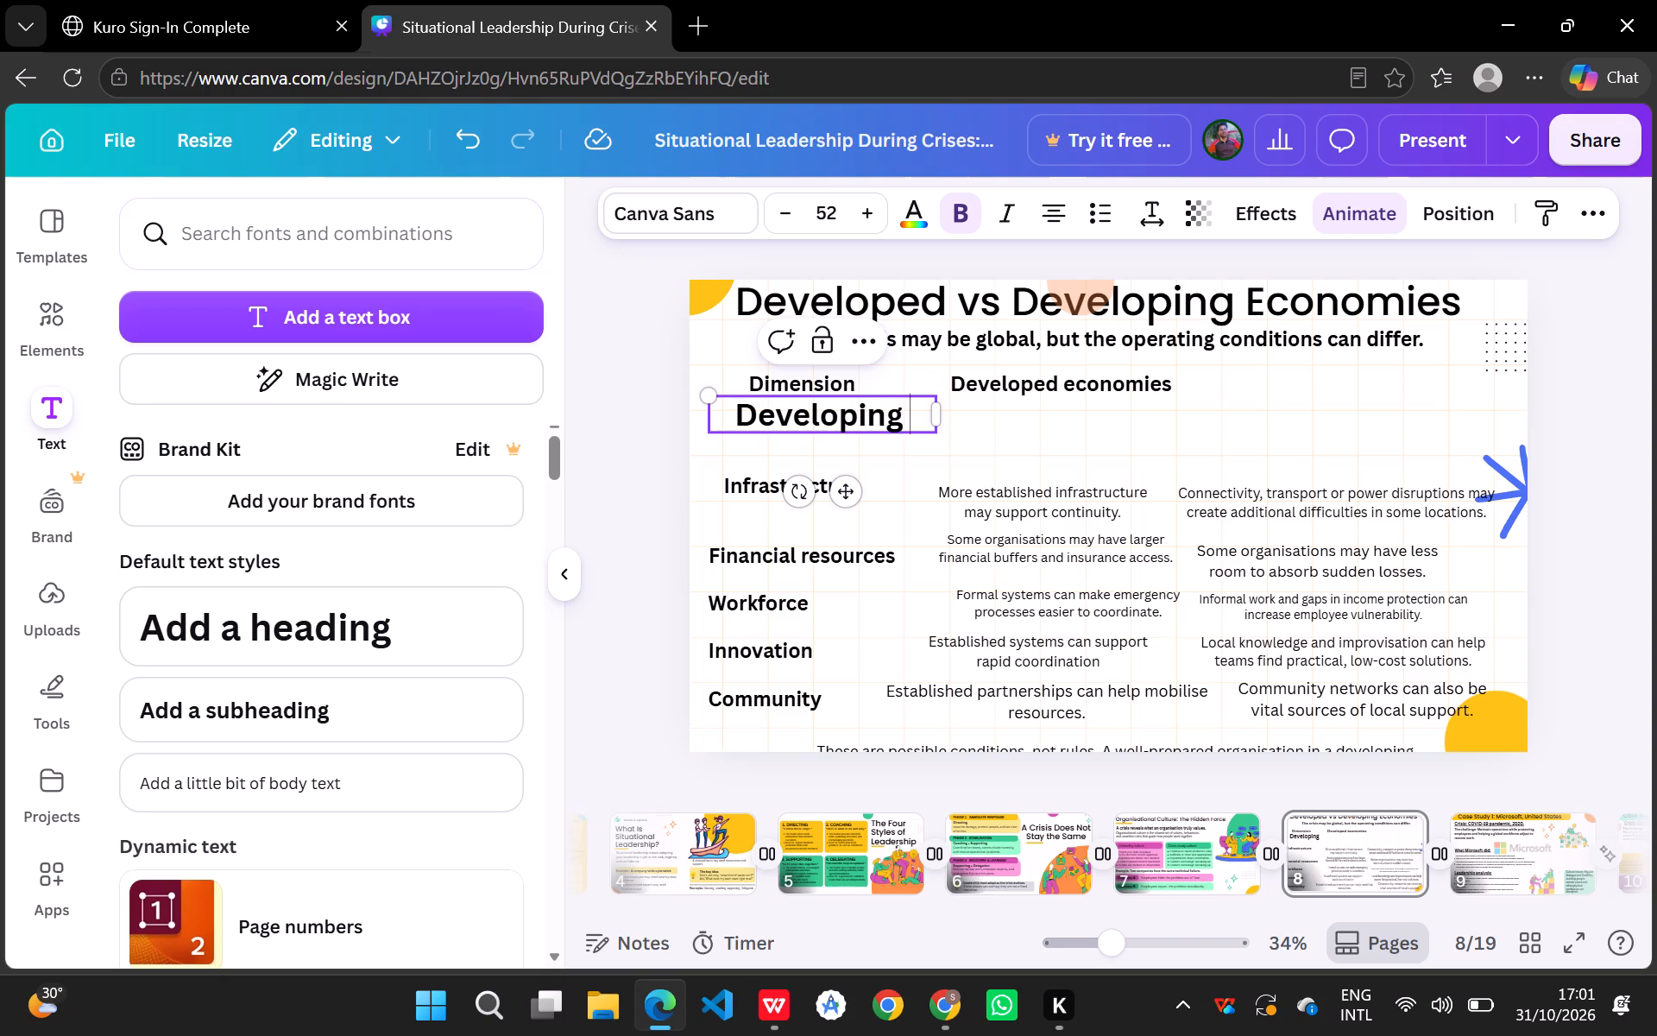
{"action": "type", "text": "ecomico"}
{"action": "key", "text": "BackSpace"}
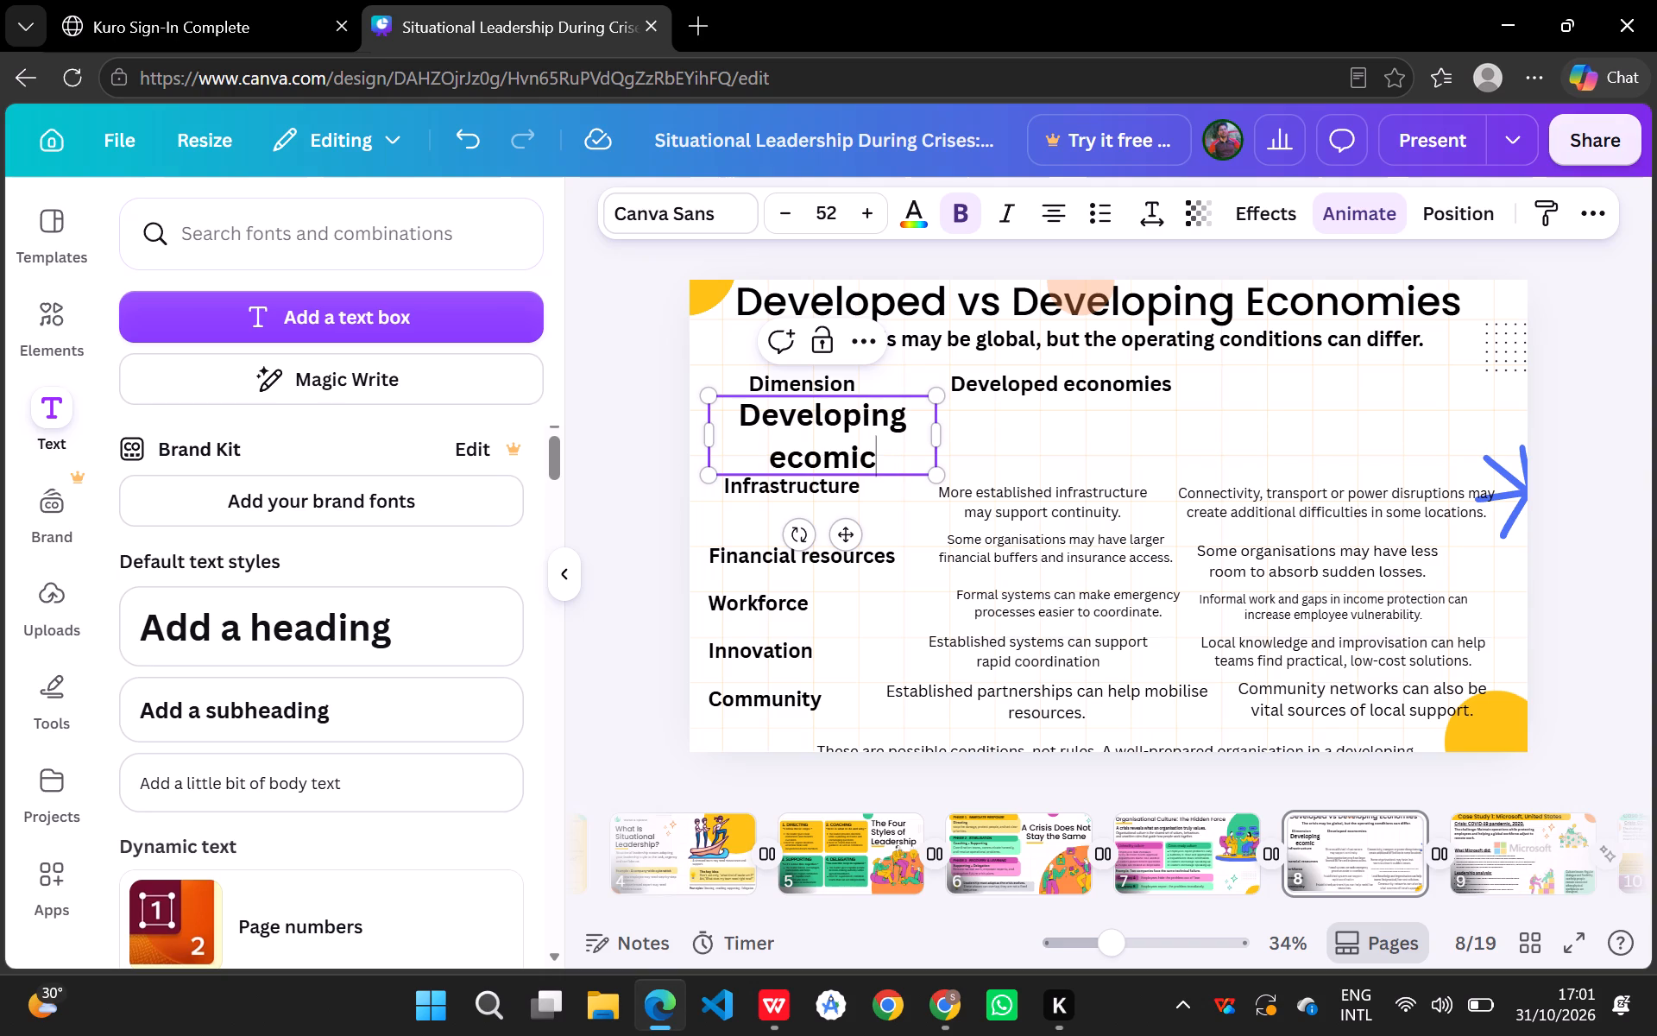
{"action": "key", "text": "BackSpace"}
{"action": "key", "text": "BackSpace"}
{"action": "key", "text": "BackSpace"}
{"action": "key", "text": "BackSpace"}
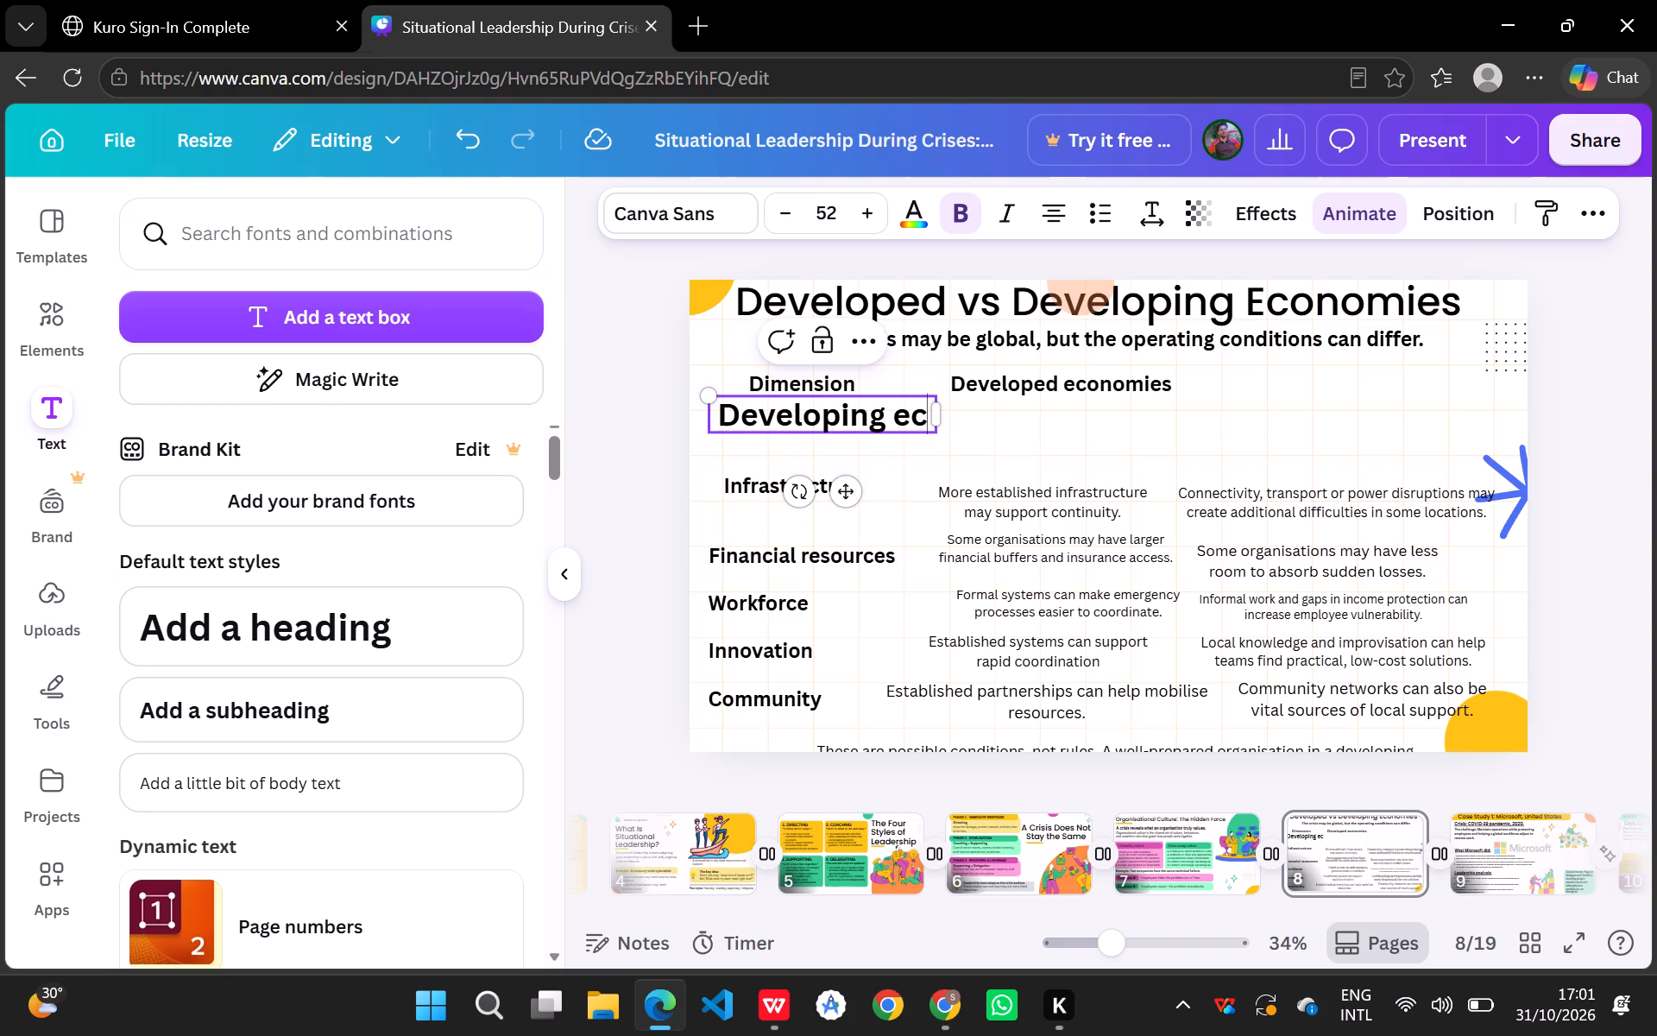
{"action": "type", "text": "onomics"}
{"action": "key", "text": "space"}
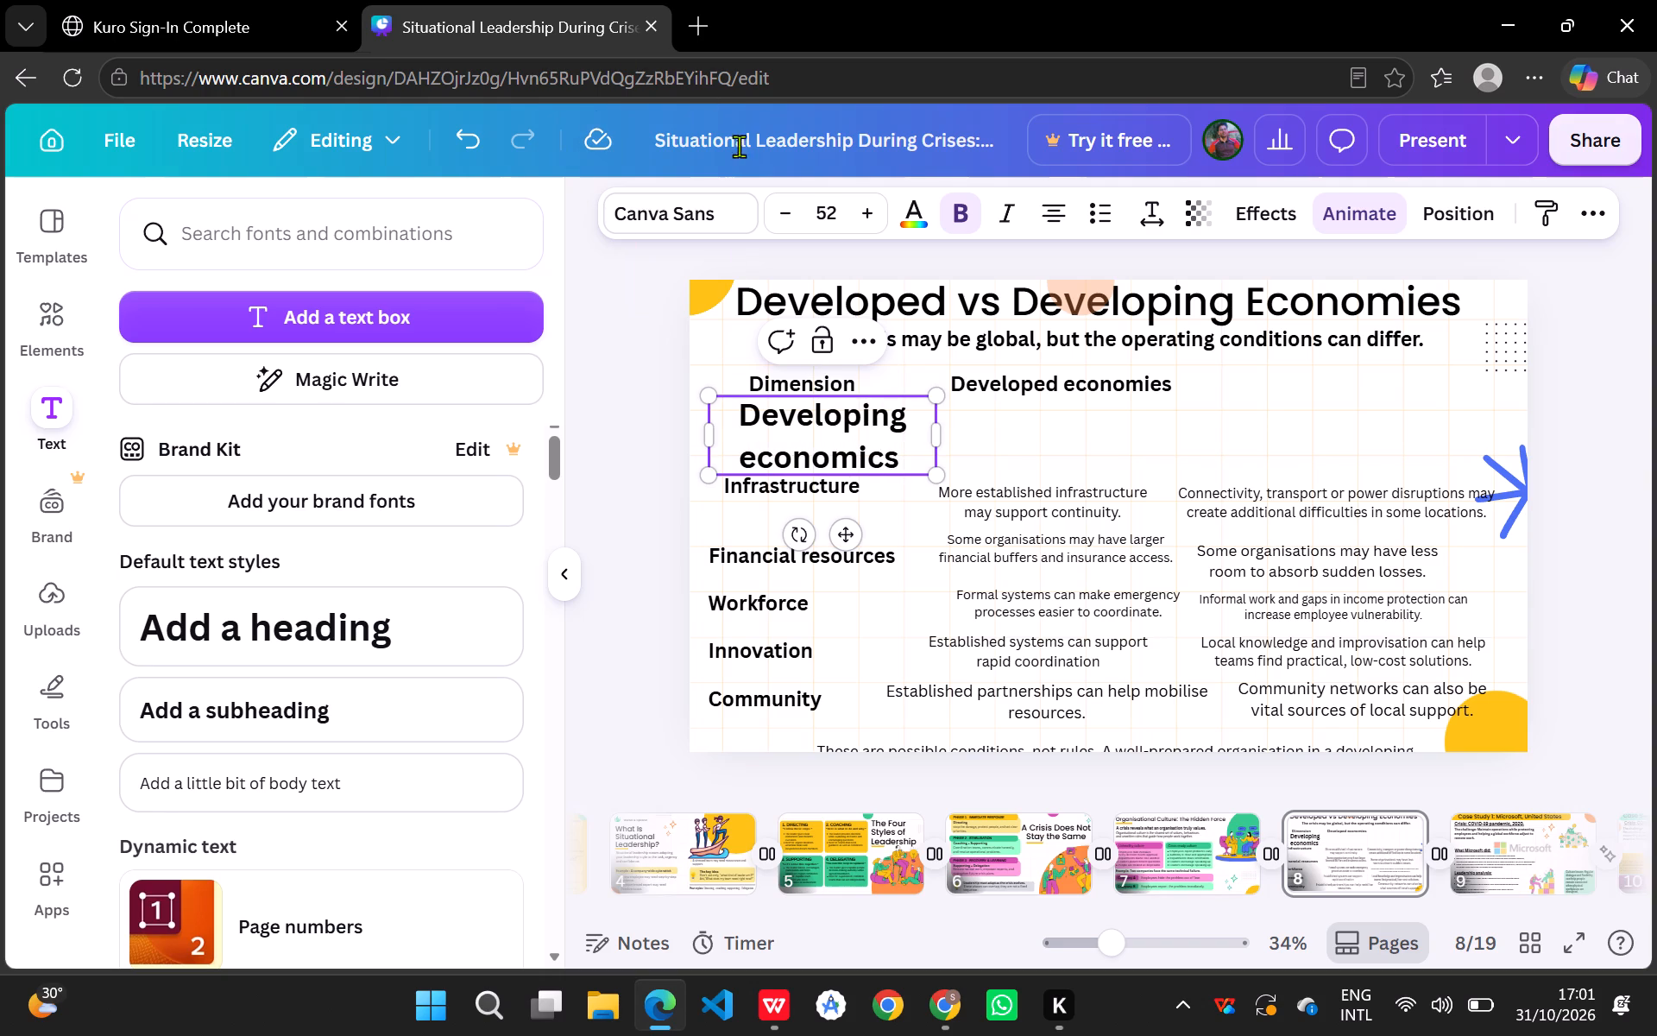
Set the "Developing economics" heading's font size to 35 to match the other column headings.
{"action": "triple_click", "coordinate": [780, 204]}
{"action": "triple_click", "coordinate": [780, 204]}
{"action": "triple_click", "coordinate": [780, 204]}
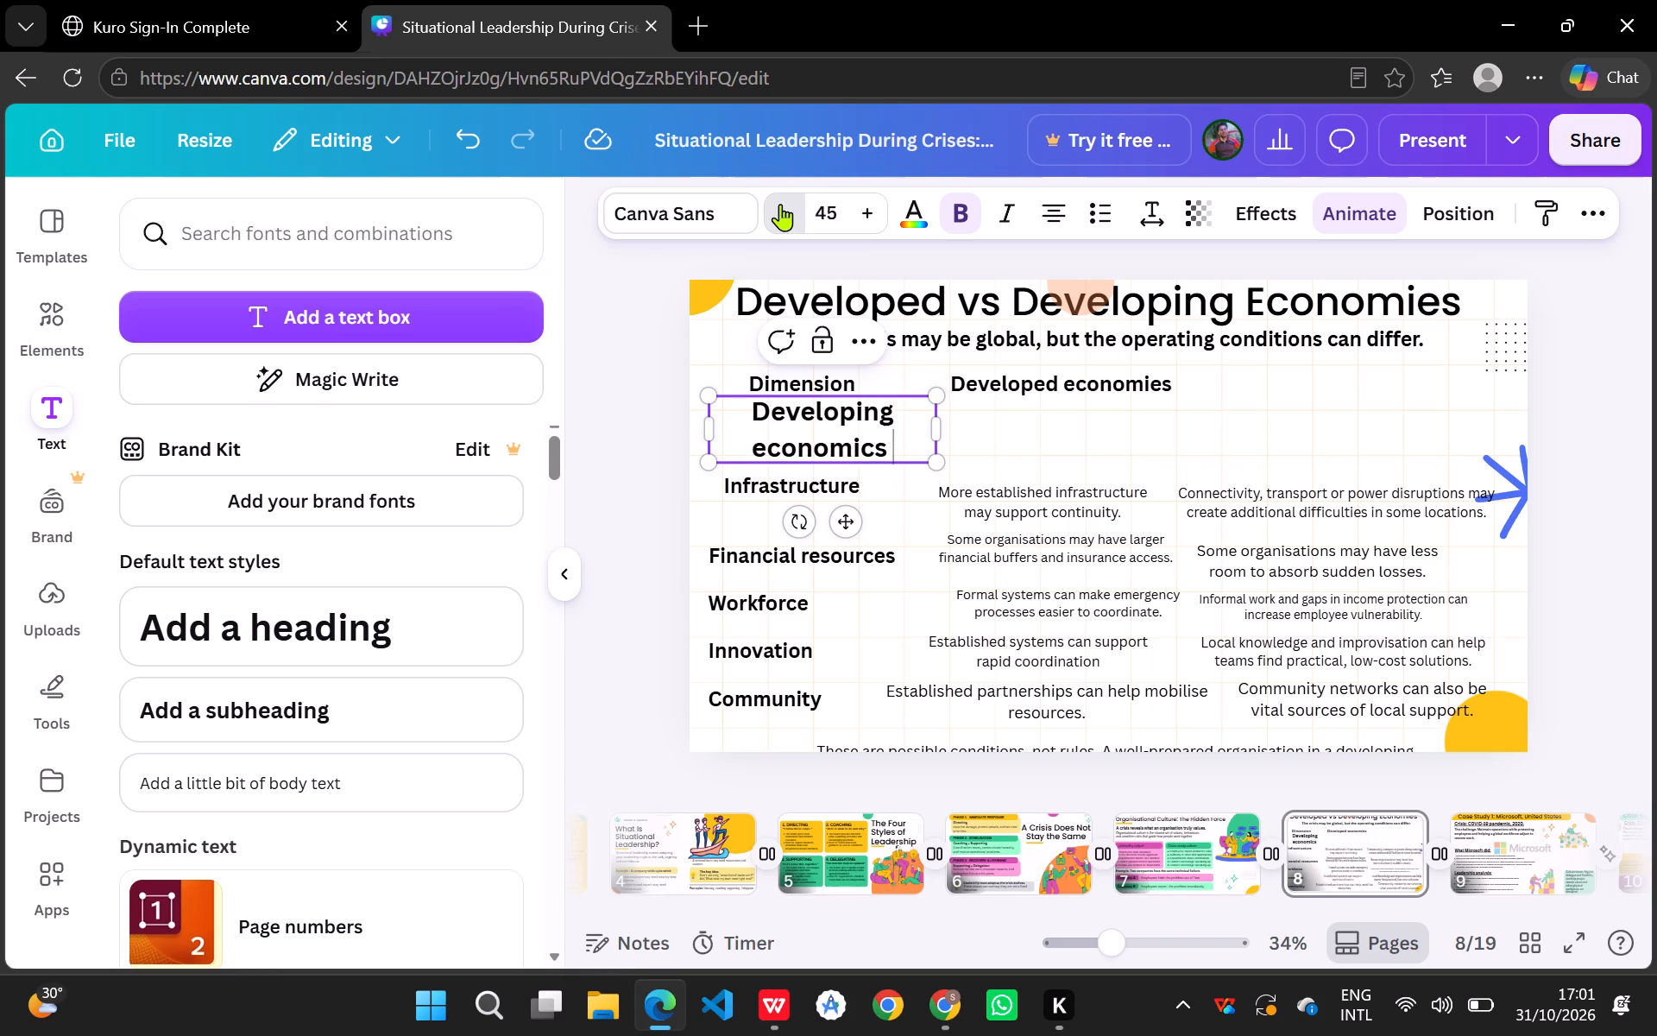
{"action": "triple_click", "coordinate": [780, 204]}
{"action": "triple_click", "coordinate": [780, 204]}
{"action": "left_click", "coordinate": [1030, 386]}
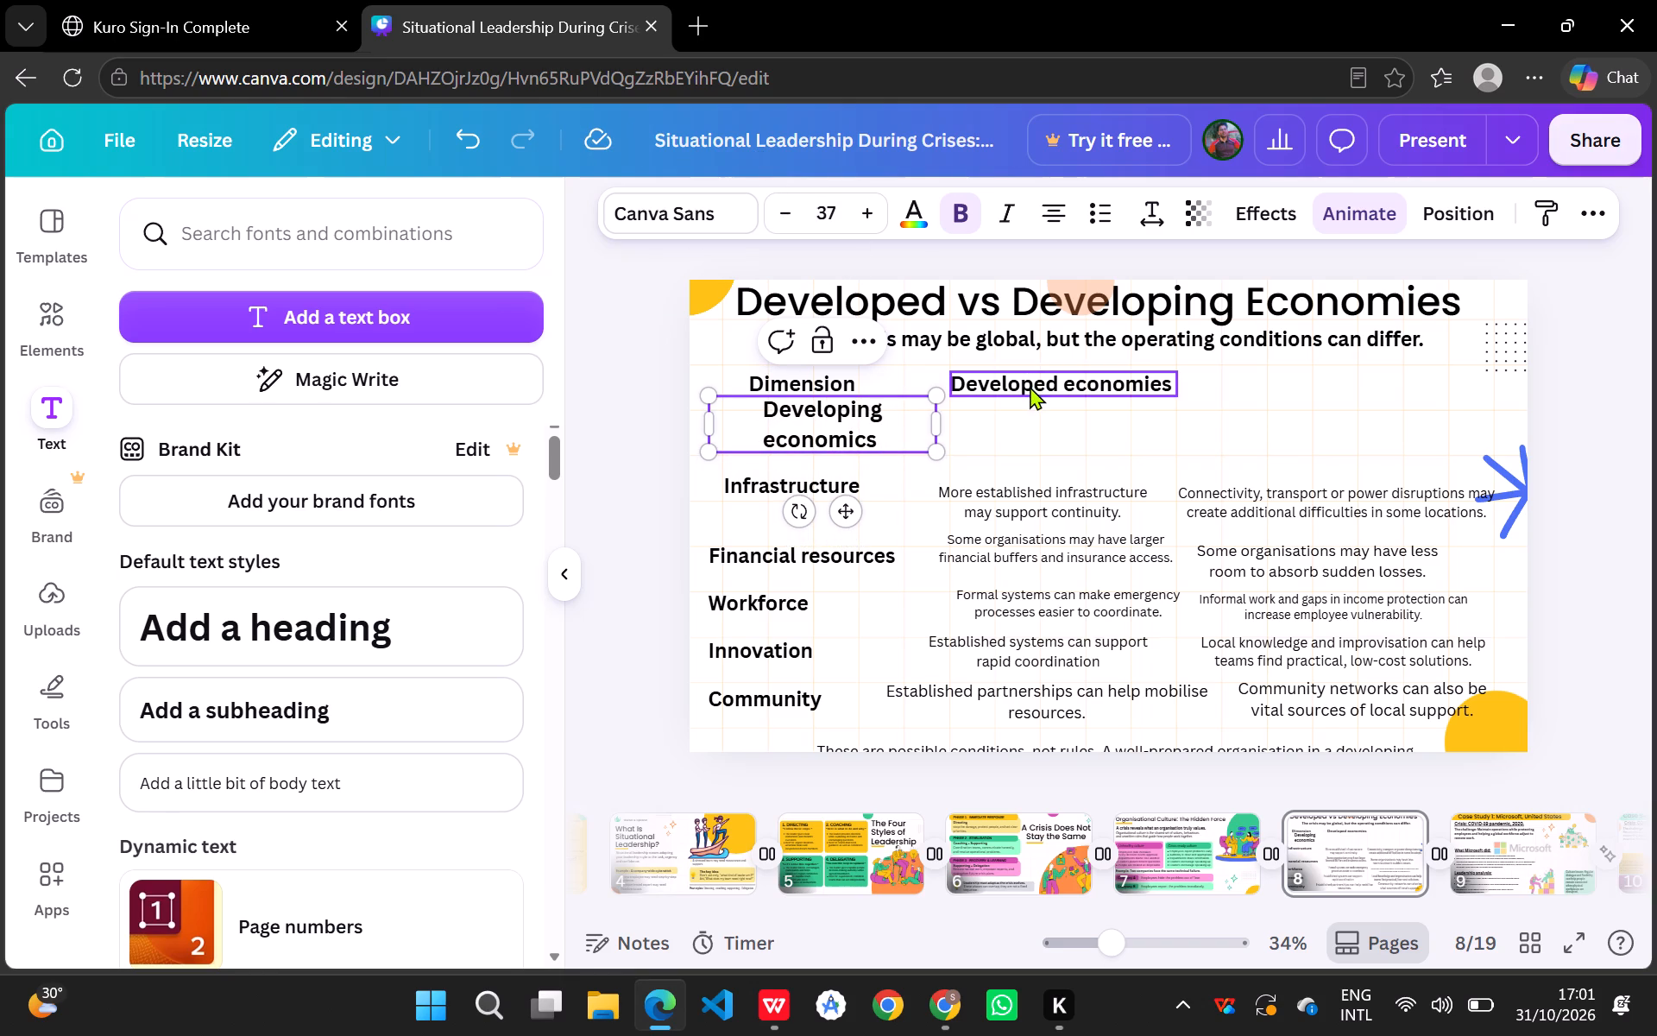
{"action": "left_click", "coordinate": [852, 414]}
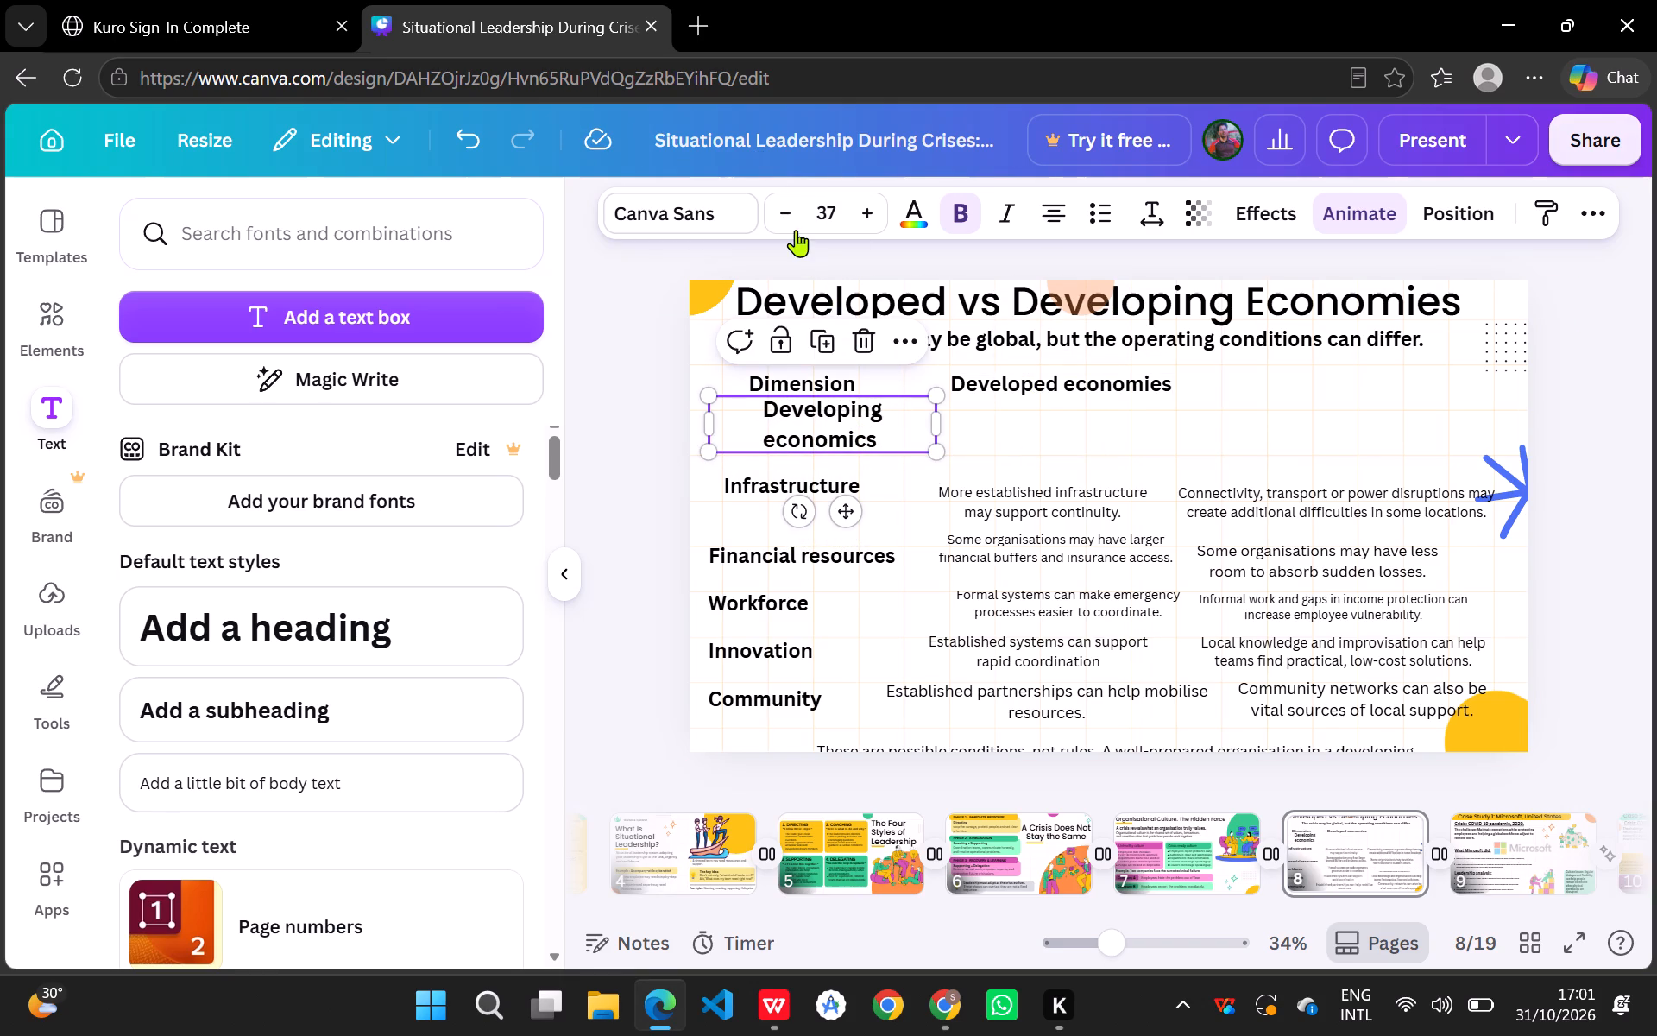
{"action": "left_click", "coordinate": [786, 214]}
{"action": "left_click", "coordinate": [786, 214]}
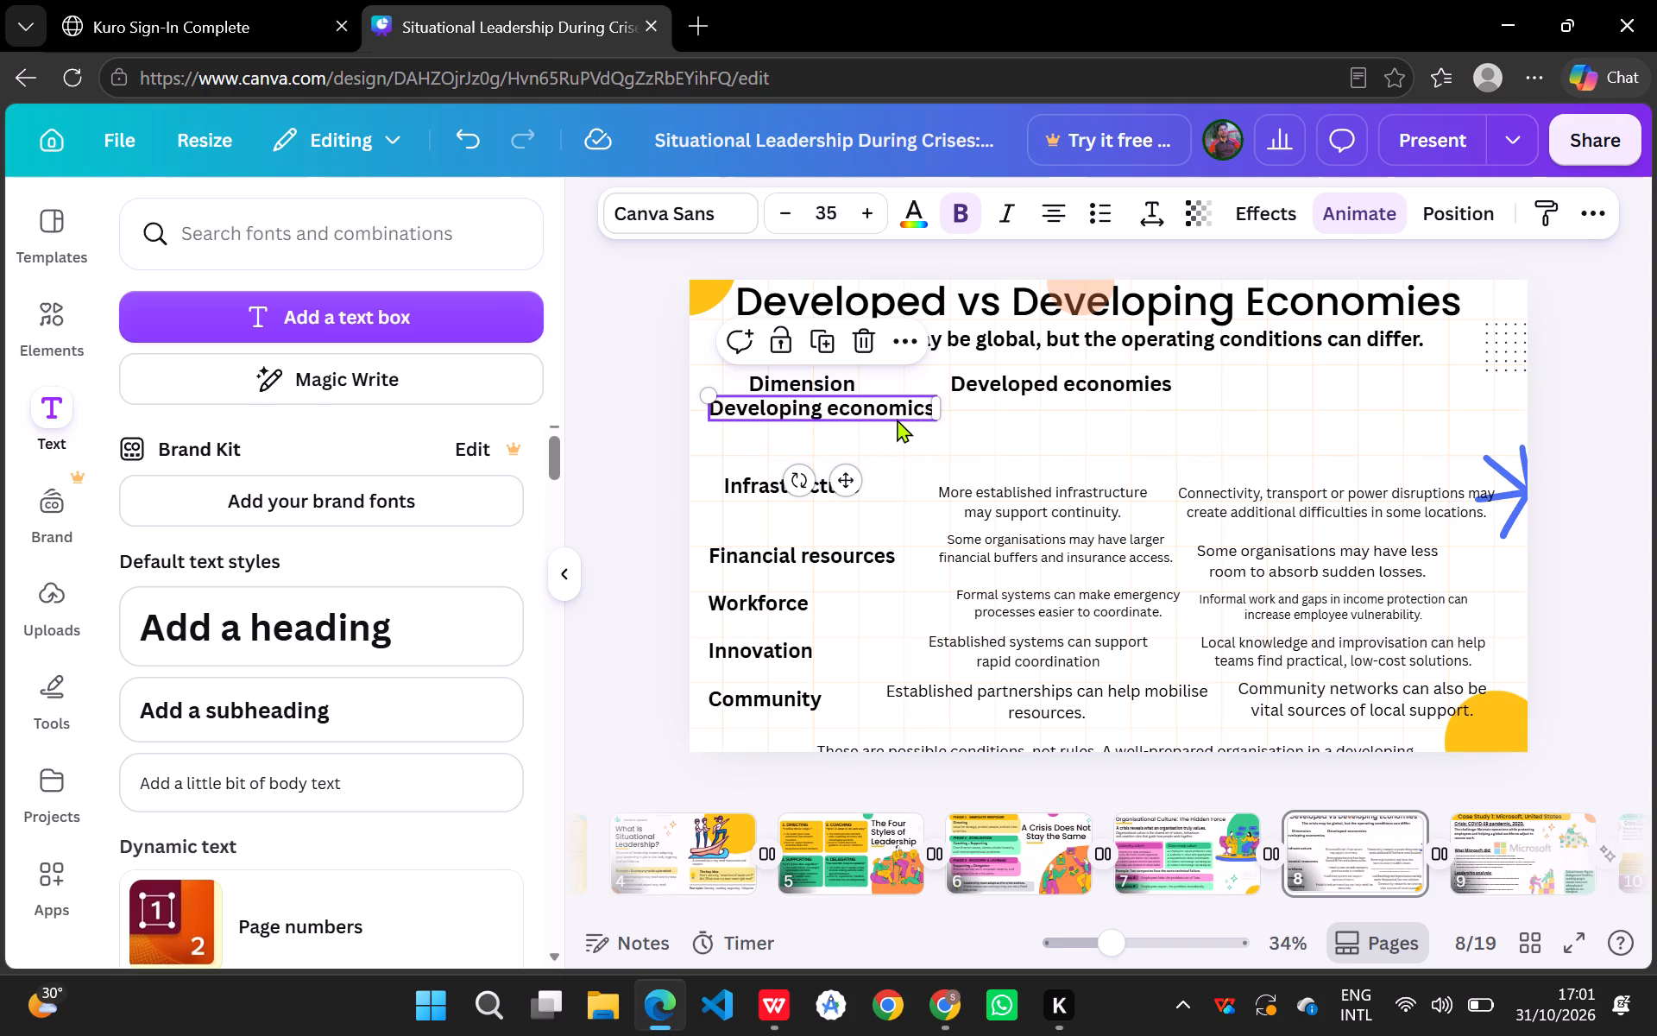
Move the "Developing economics" heading above the developing-economy texts column, level with the "Developed economies" heading.
{"action": "left_click_drag", "start_coordinate": [897, 419], "coordinate": [1424, 391]}
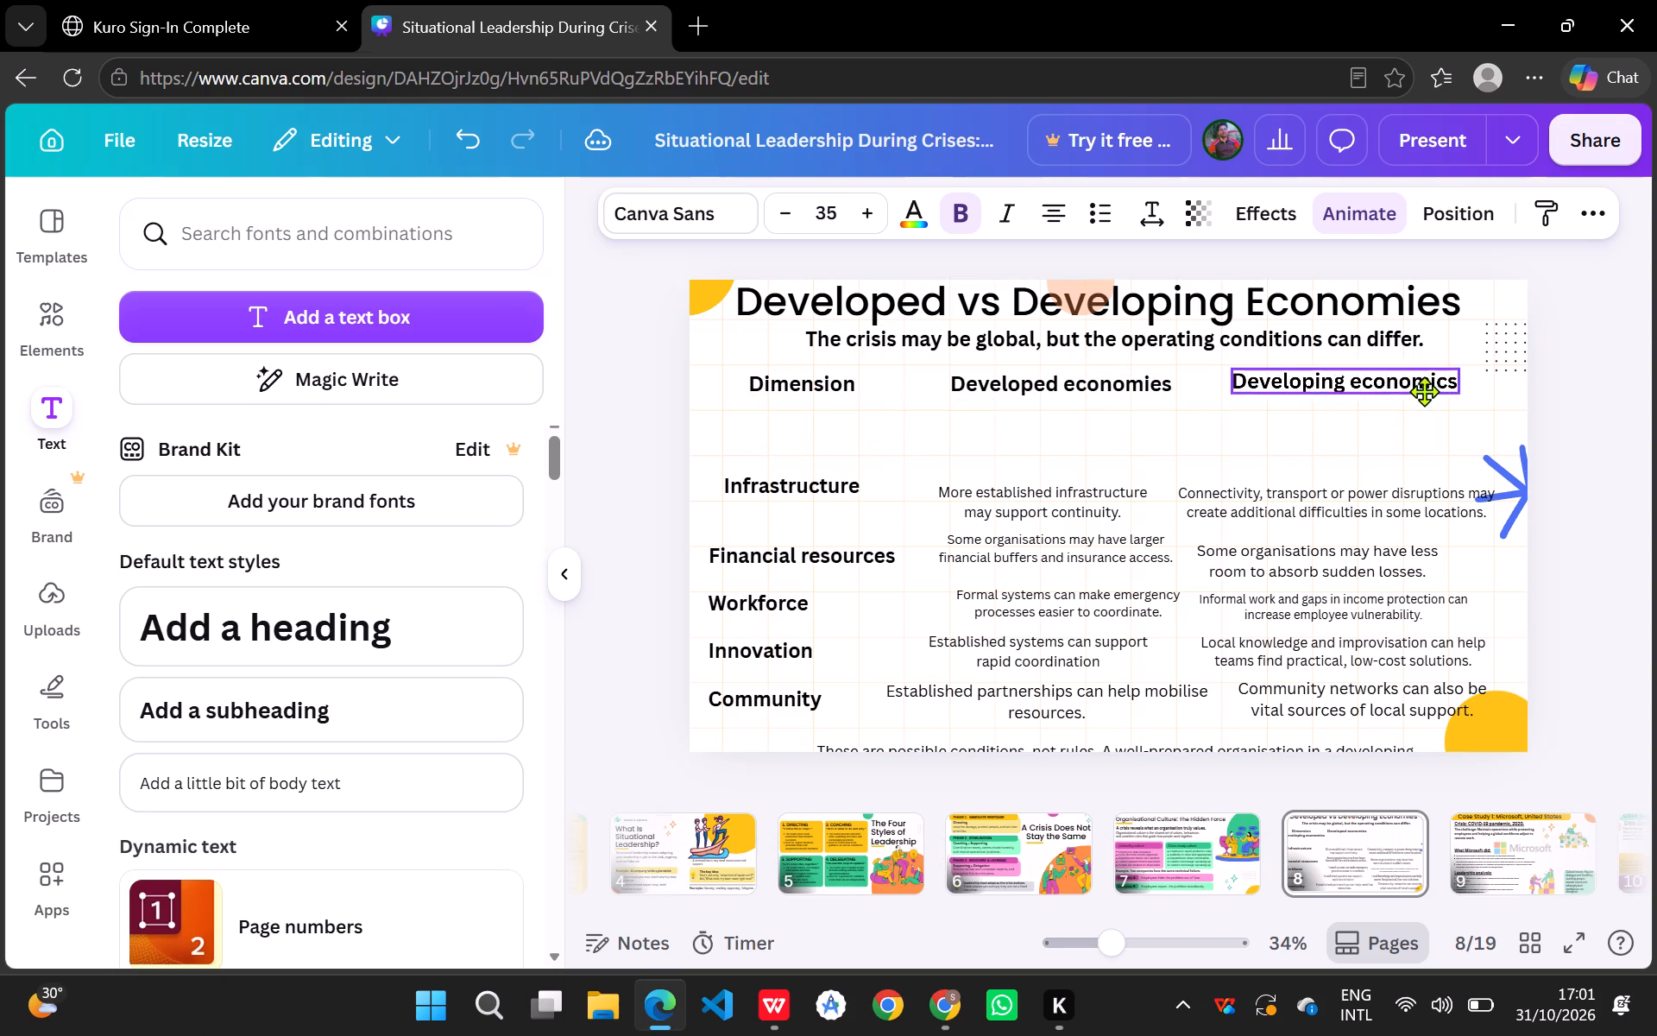
{"action": "left_click_drag", "start_coordinate": [1424, 391], "coordinate": [1424, 395]}
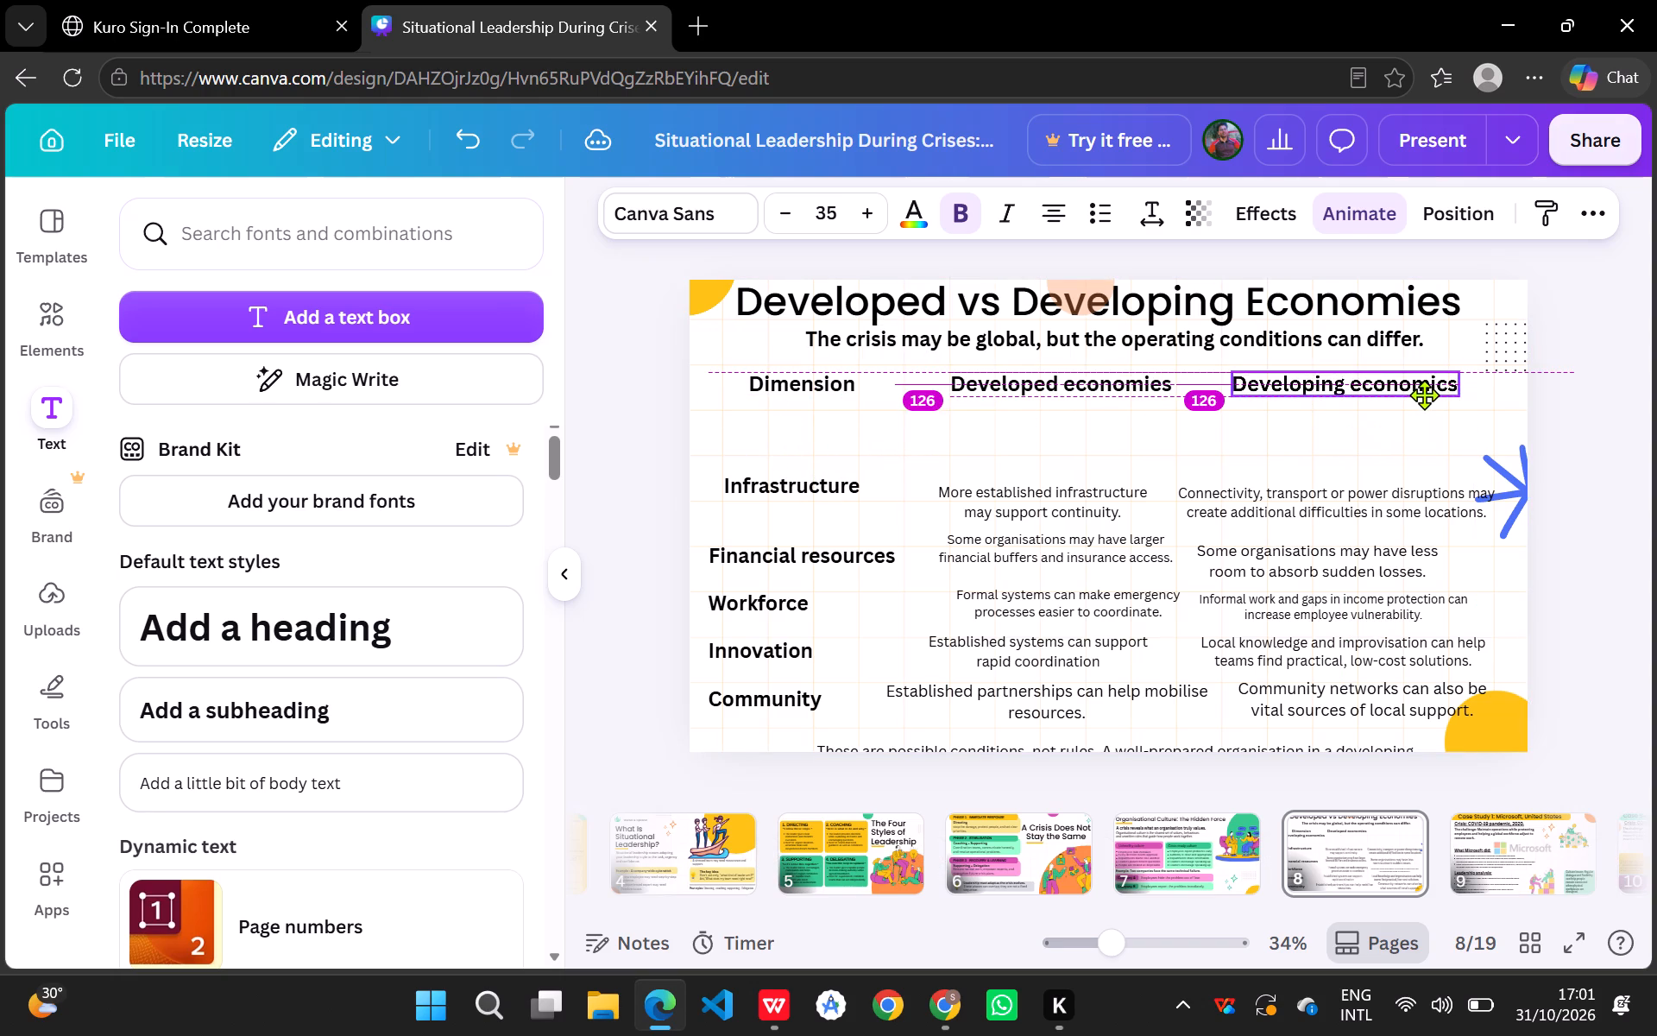
{"action": "left_click_drag", "start_coordinate": [1424, 395], "coordinate": [1433, 394]}
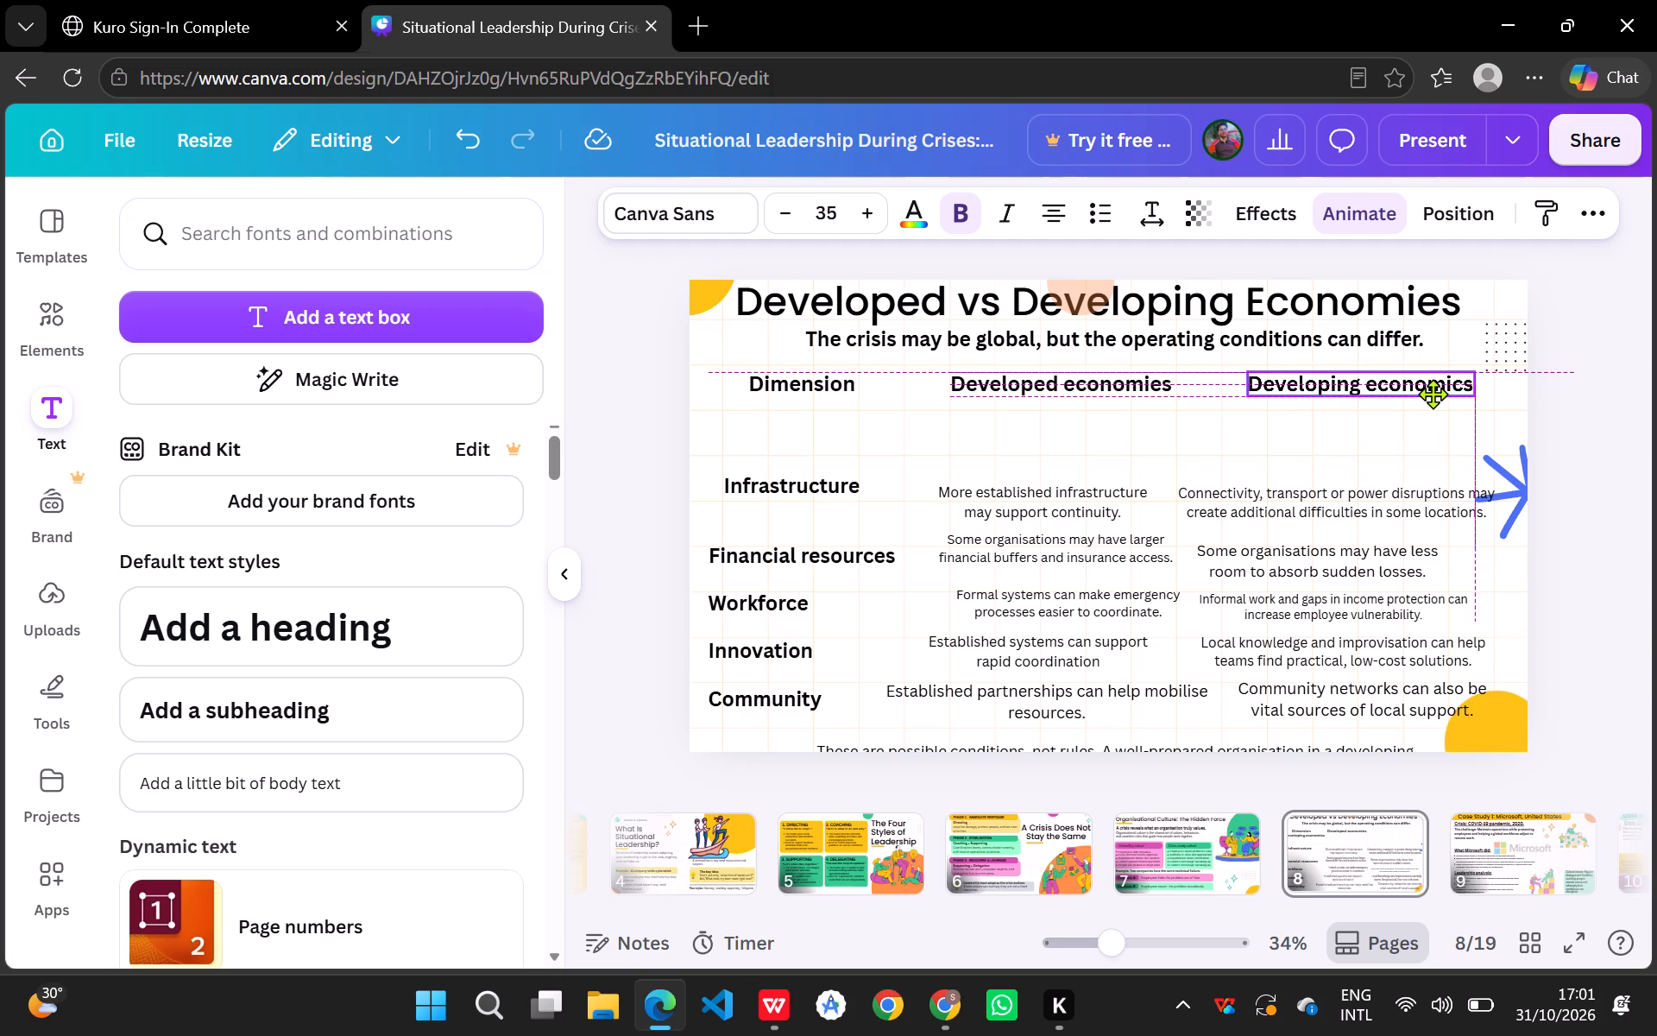
{"action": "left_click_drag", "start_coordinate": [1433, 394], "coordinate": [1433, 392]}
{"action": "left_click_drag", "start_coordinate": [1433, 392], "coordinate": [1437, 392]}
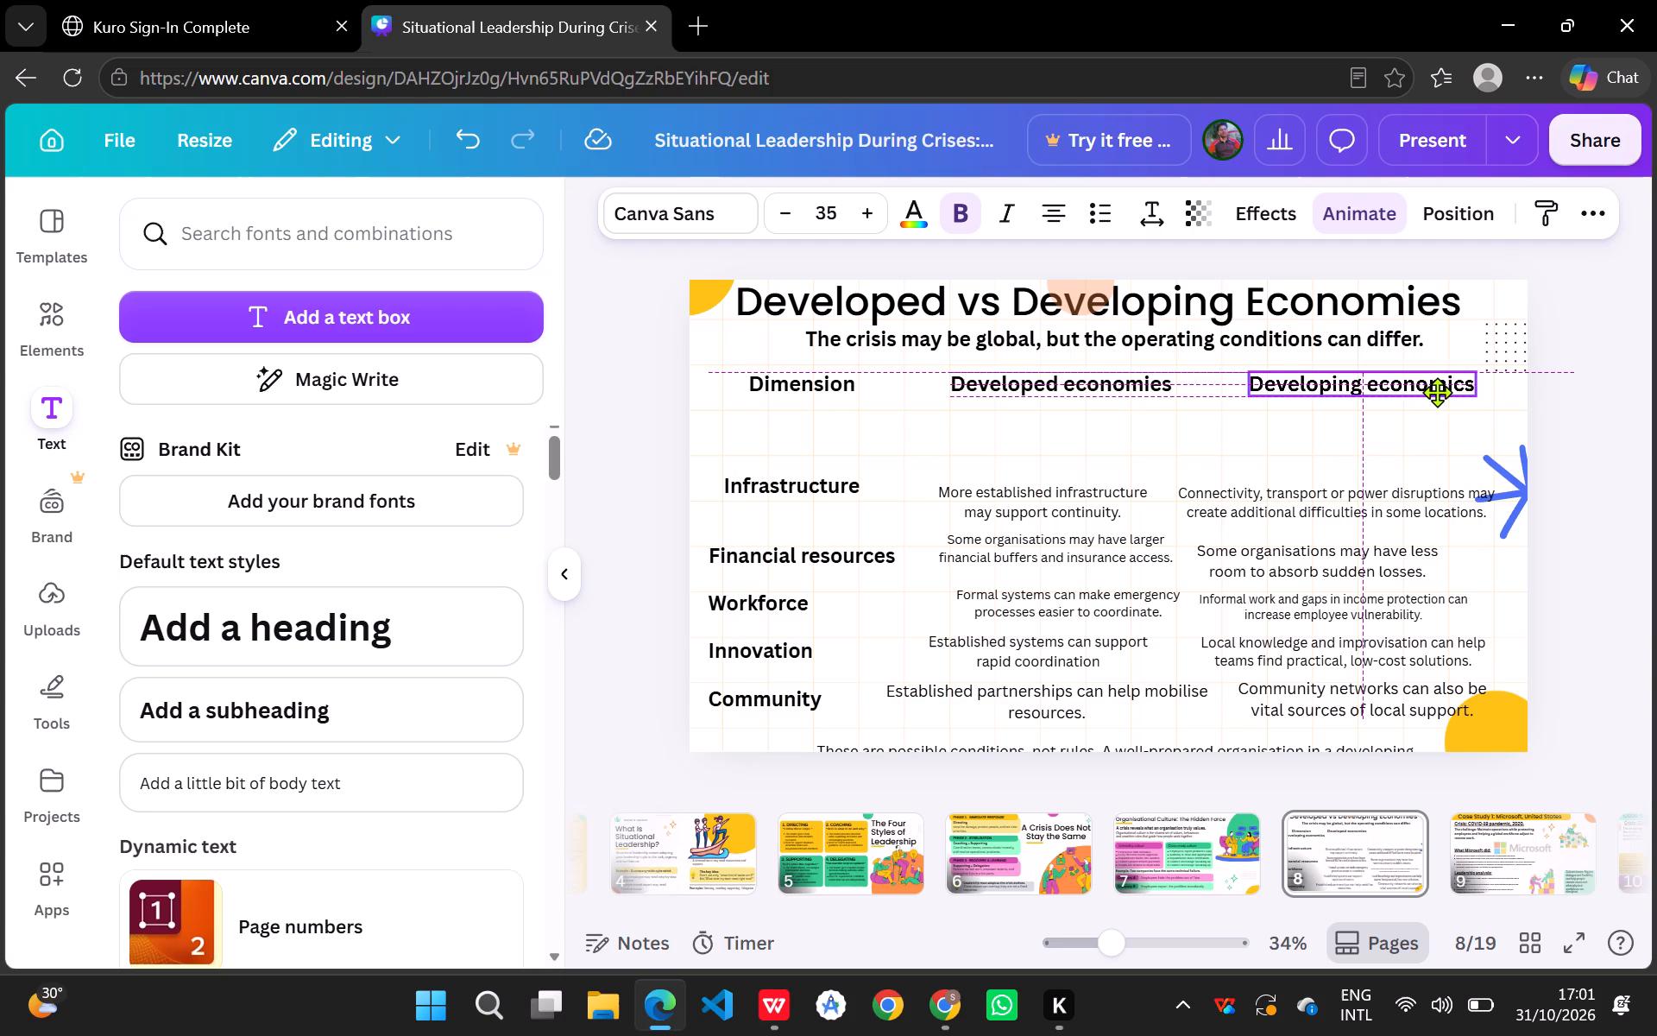
{"action": "left_click_drag", "start_coordinate": [1437, 392], "coordinate": [1437, 391]}
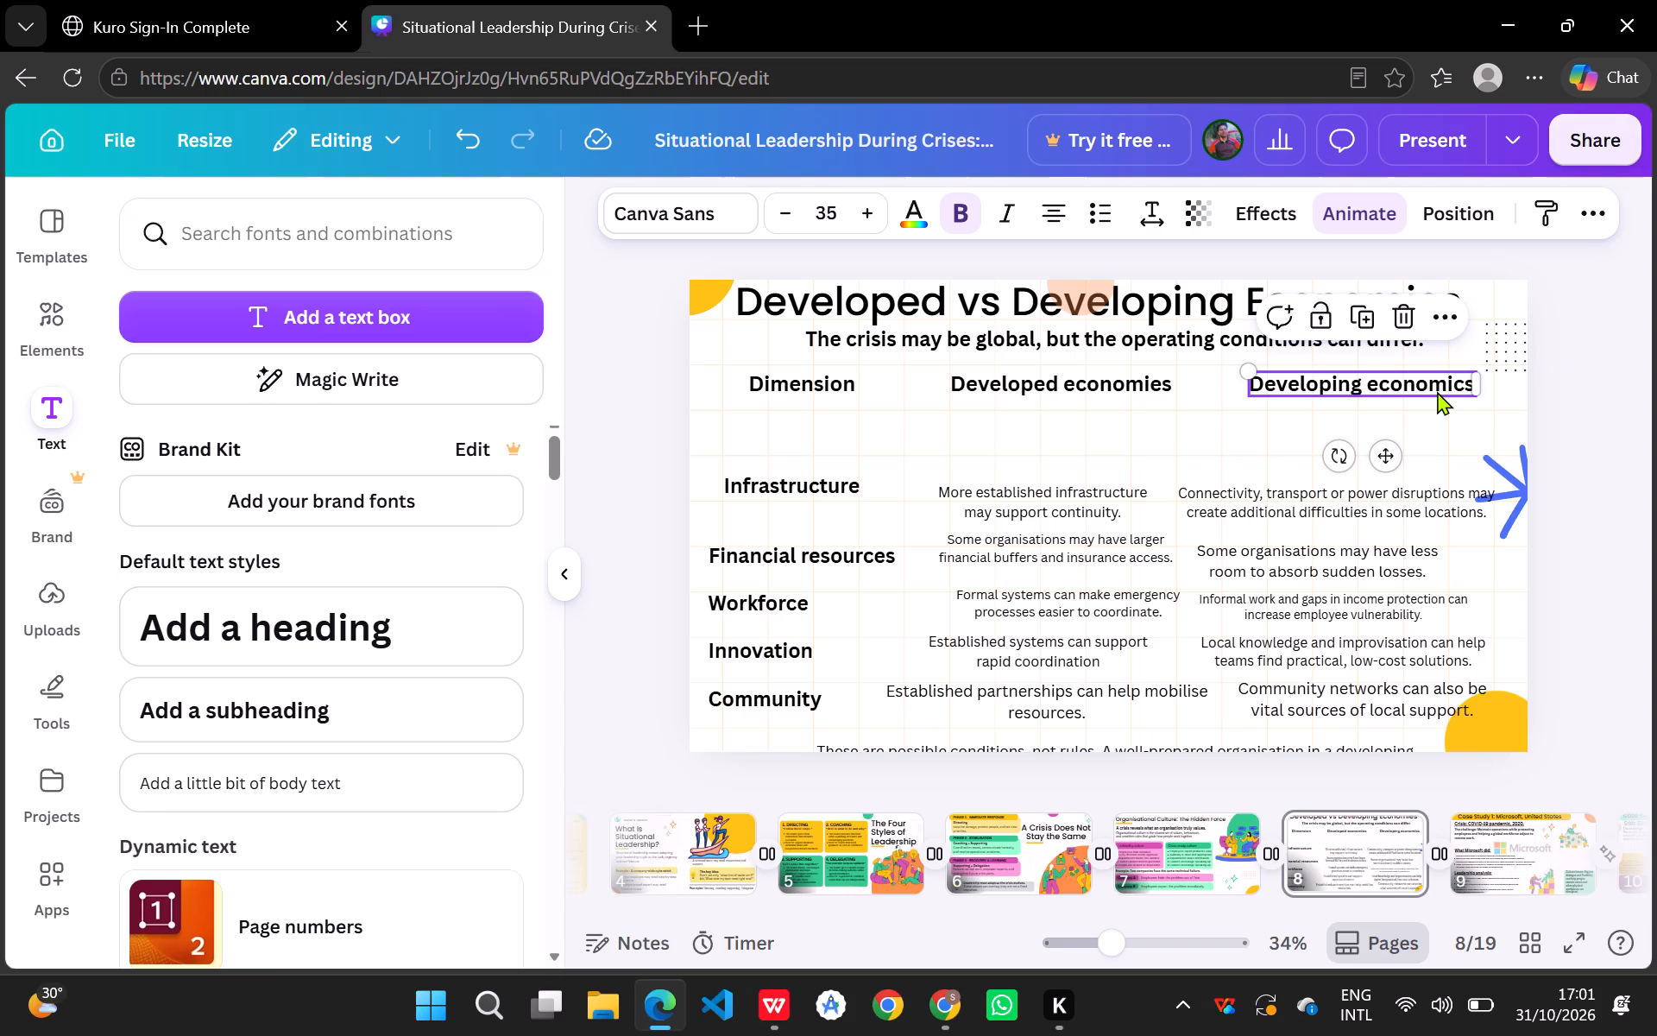
Narrow the developing-economy Infrastructure text box to a width of about 706, ending in line with the "Developing economics" heading's right edge.
{"action": "left_click", "coordinate": [1169, 503]}
{"action": "left_click_drag", "start_coordinate": [1169, 503], "coordinate": [1213, 499]}
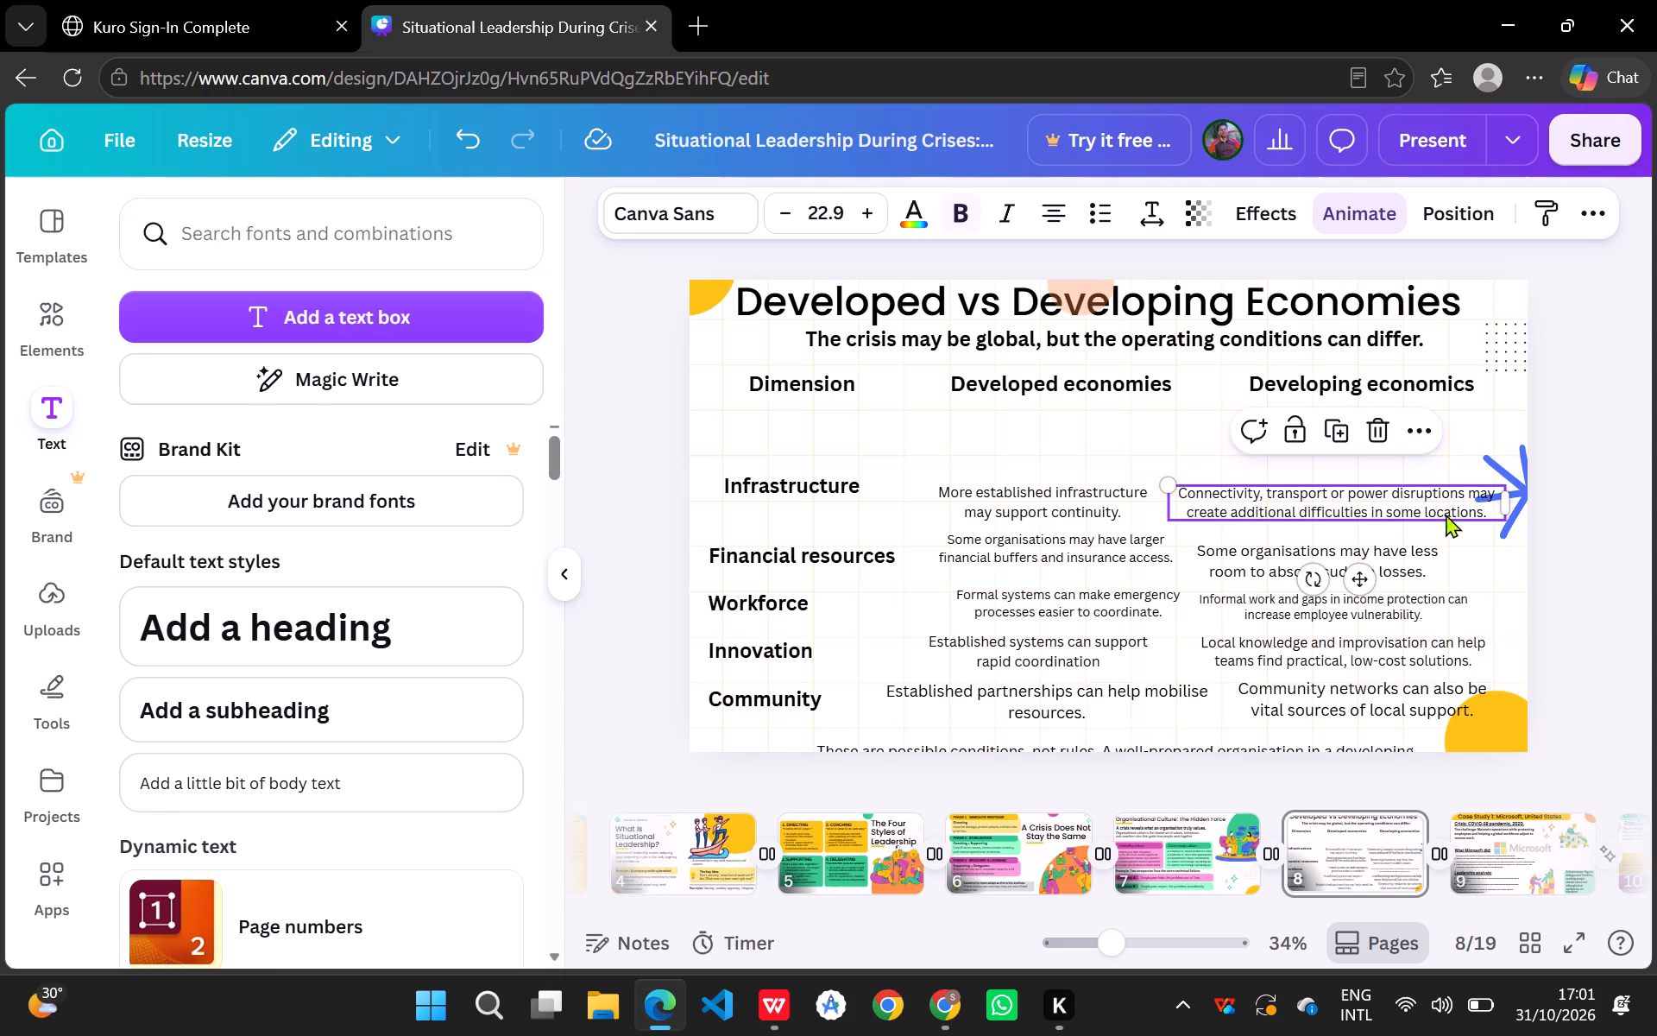
{"action": "left_click", "coordinate": [1504, 500]}
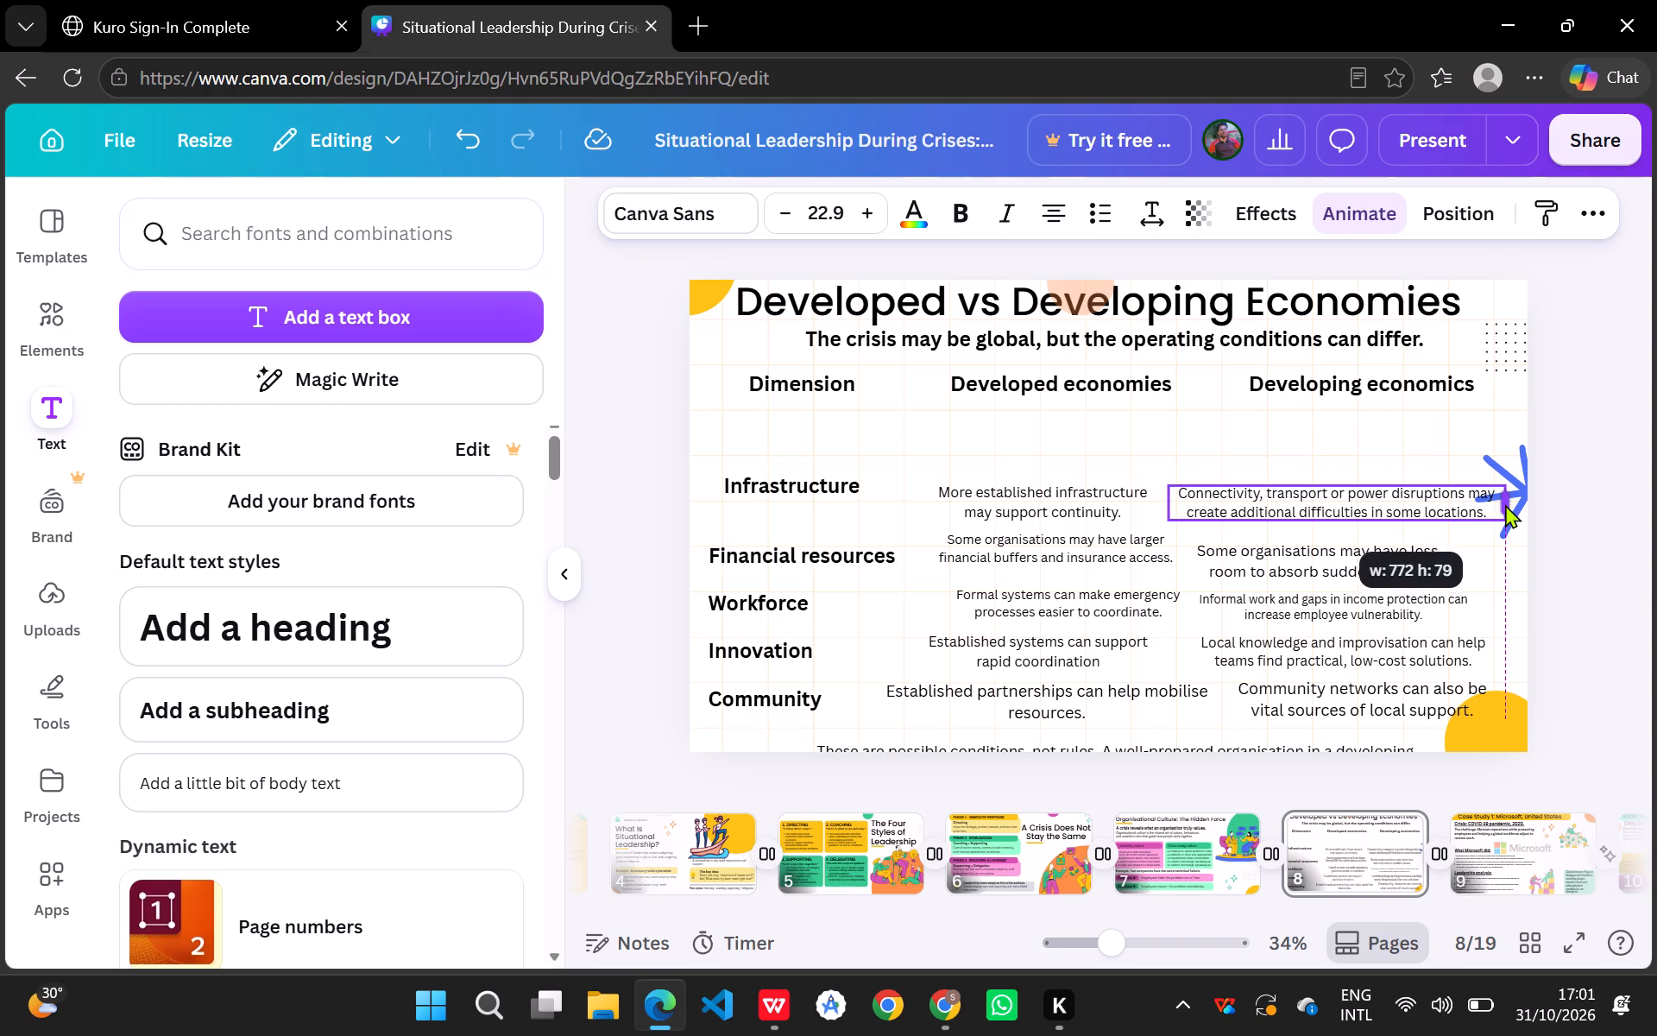
{"action": "left_click", "coordinate": [1505, 504]}
{"action": "left_click_drag", "start_coordinate": [1505, 504], "coordinate": [1474, 504]}
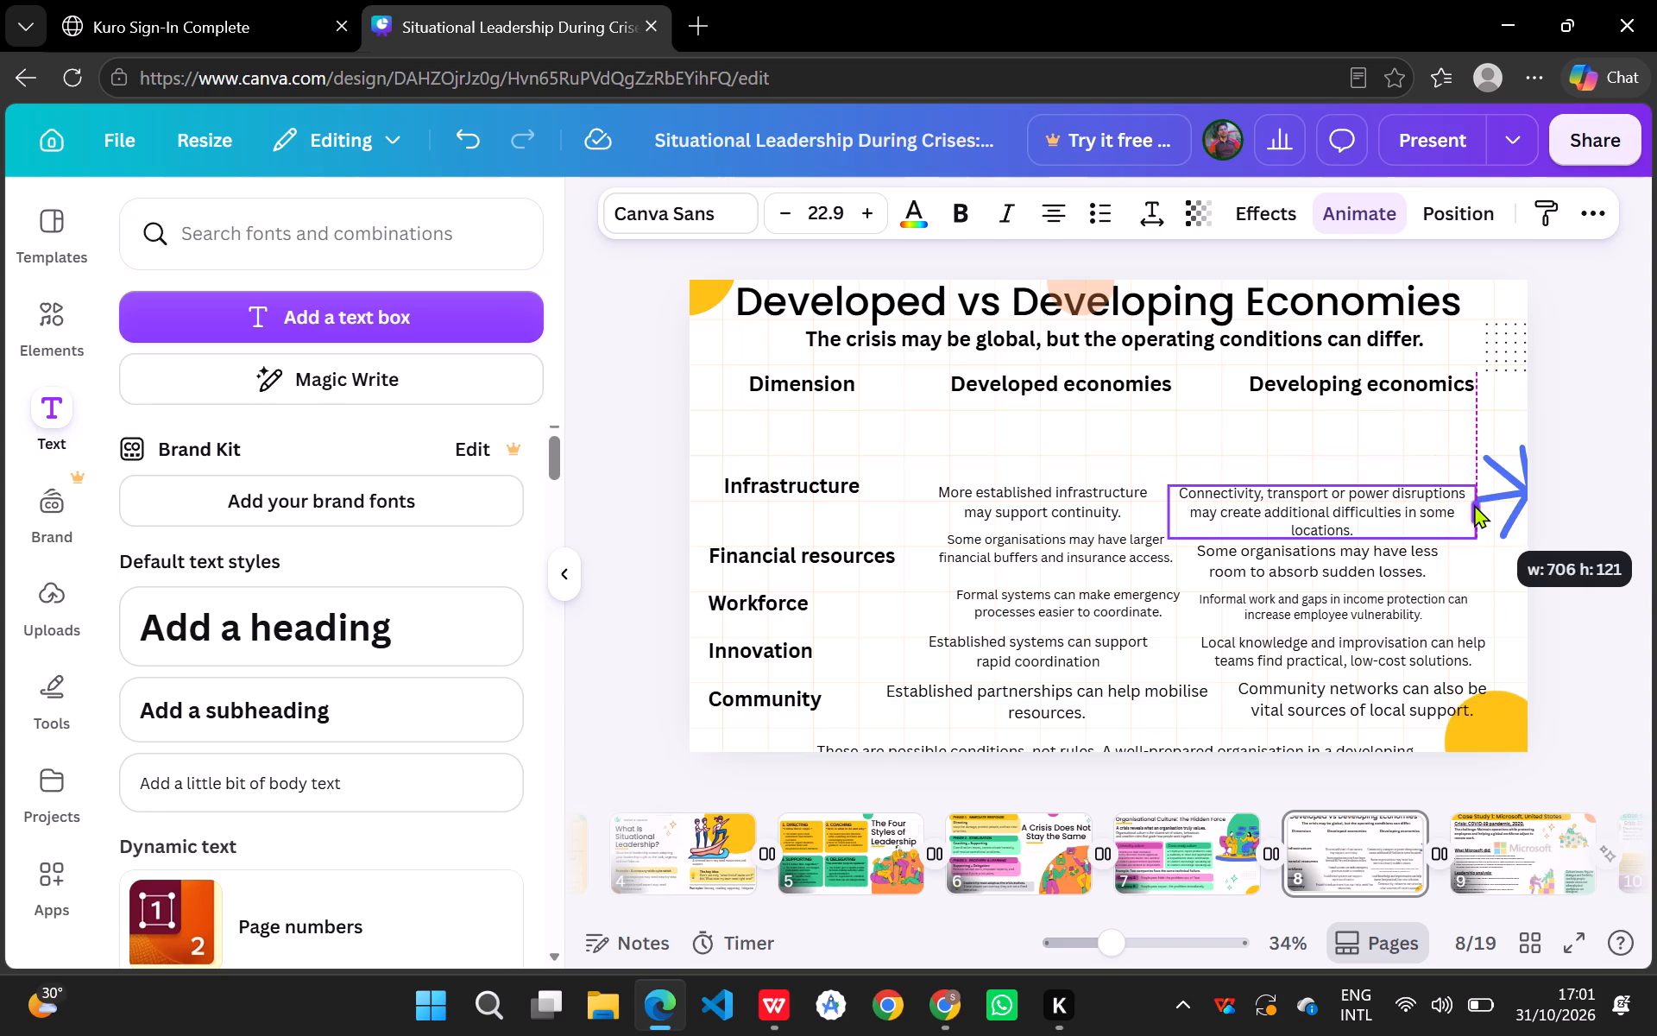
{"action": "left_click_drag", "start_coordinate": [1474, 504], "coordinate": [1476, 504]}
Delete the blue arrow graphic beside the developing-economy Infrastructure text.
{"action": "left_click", "coordinate": [1522, 490]}
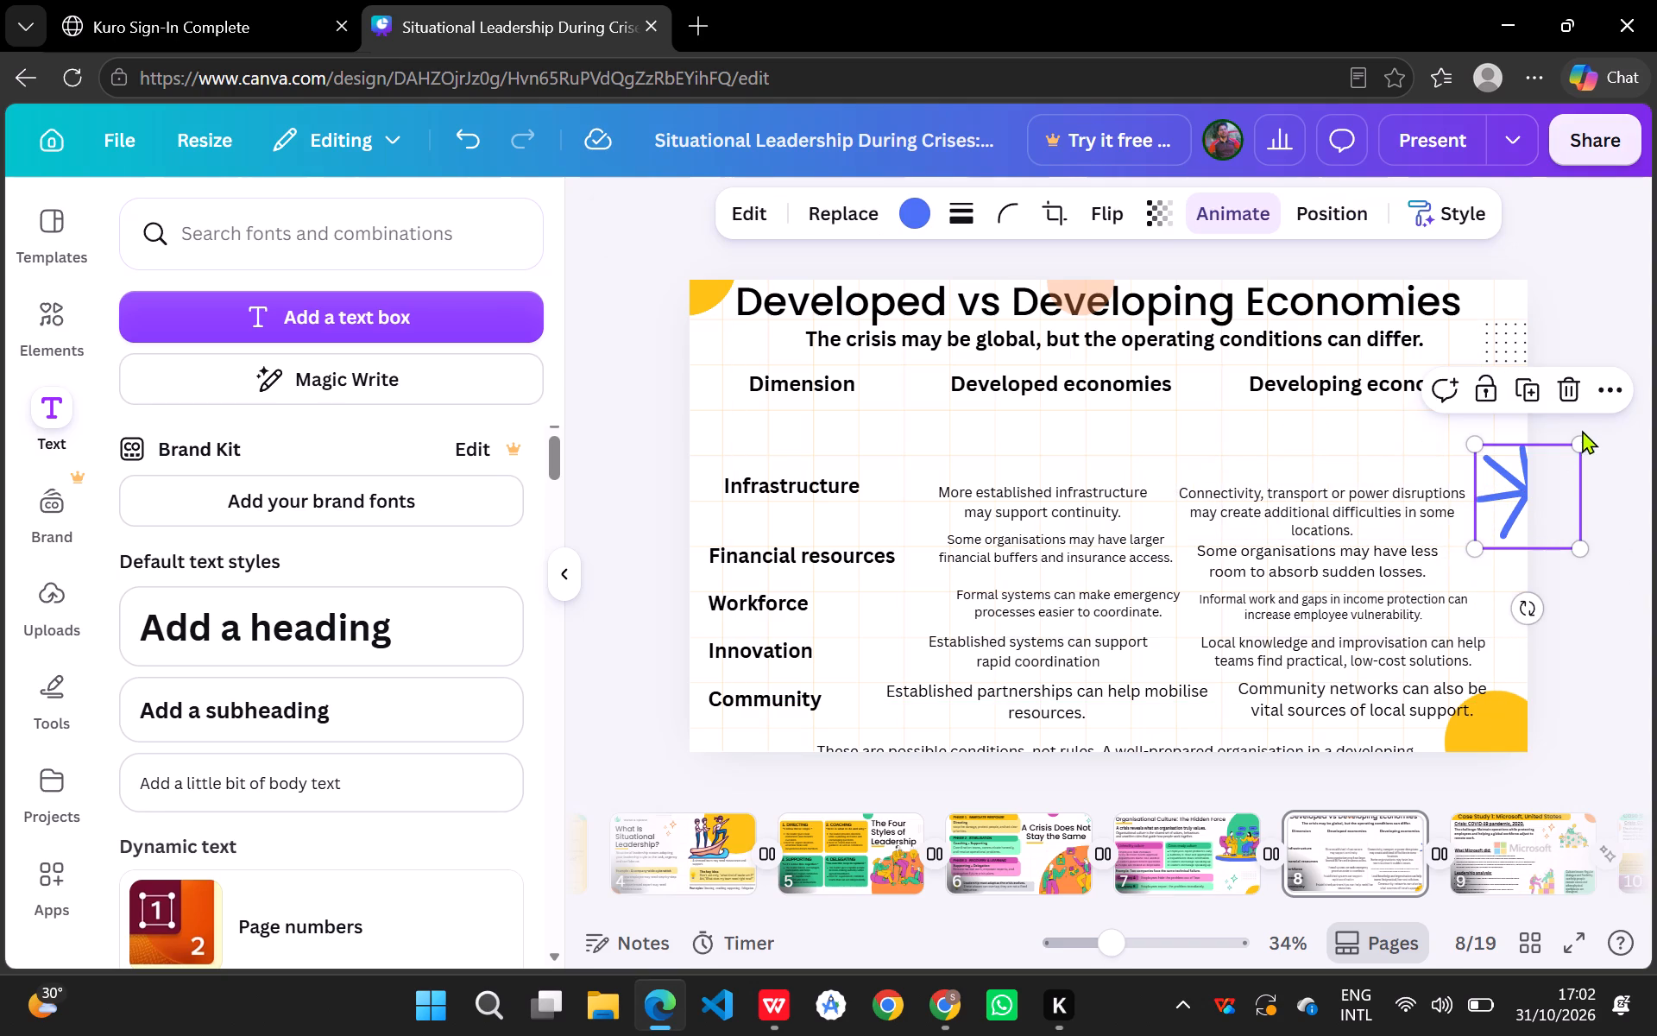
{"action": "left_click", "coordinate": [1574, 395]}
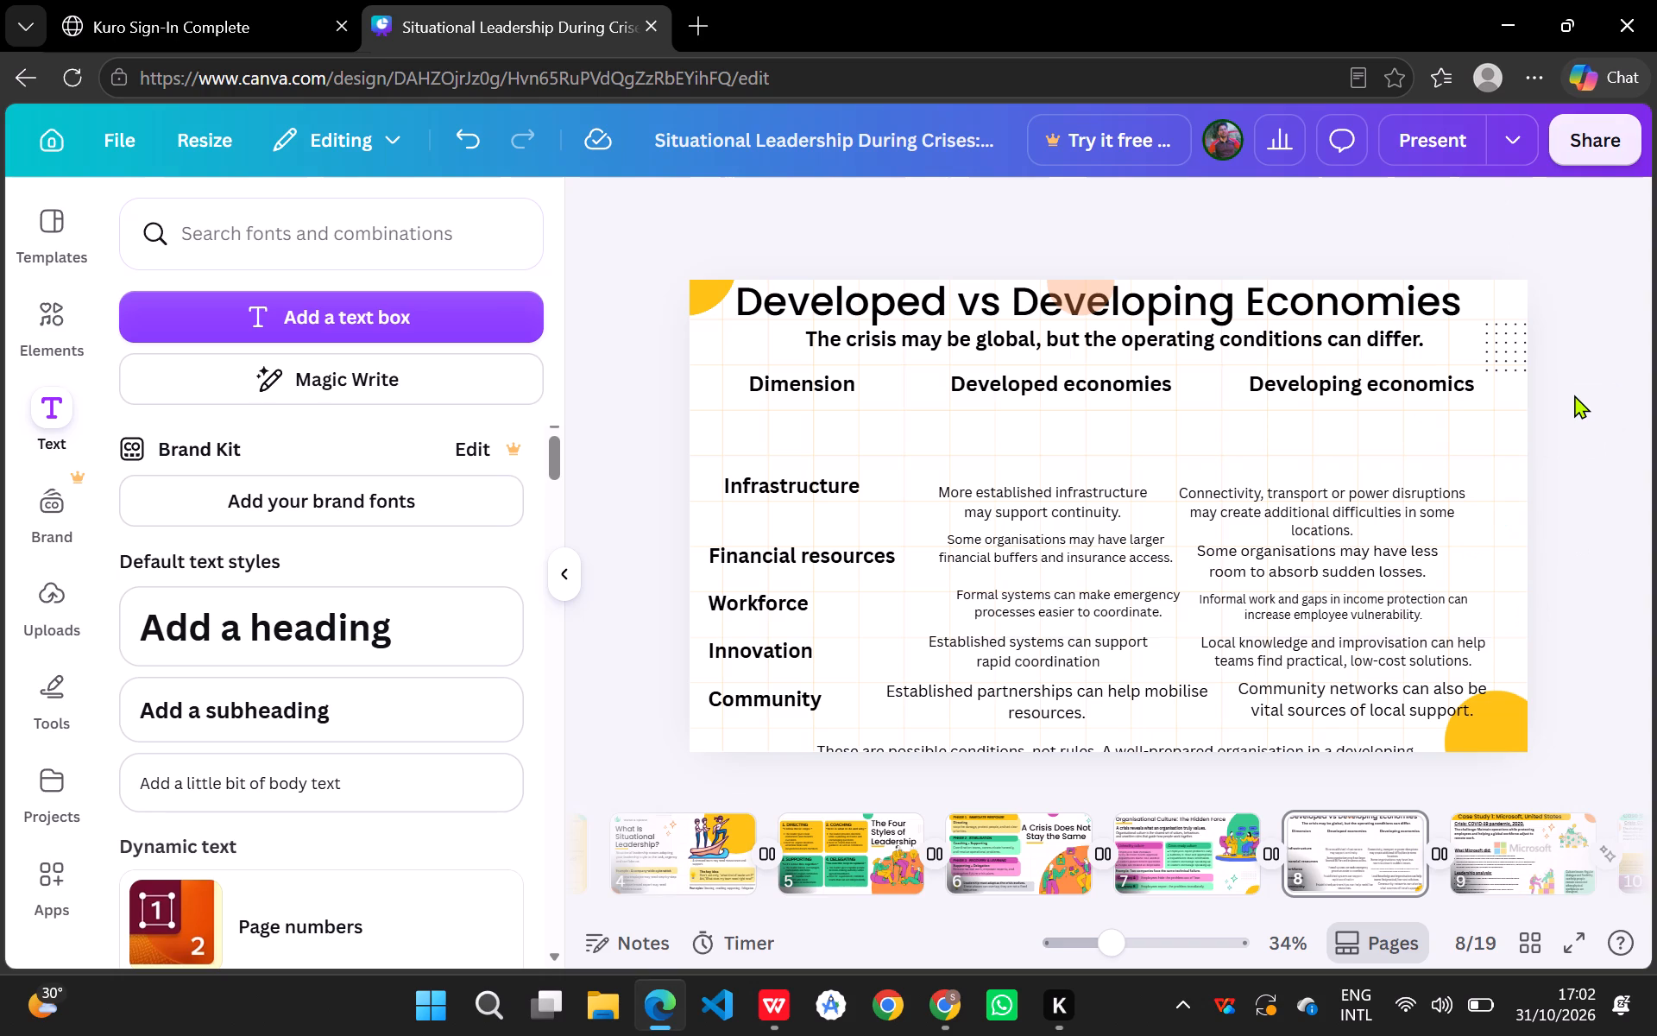
Copy the yellow bar behind "PHASE 1 - IMMEDIATE RESPONSE" on slide 6 and paste it onto slide 8.
{"action": "left_click", "coordinate": [1176, 868]}
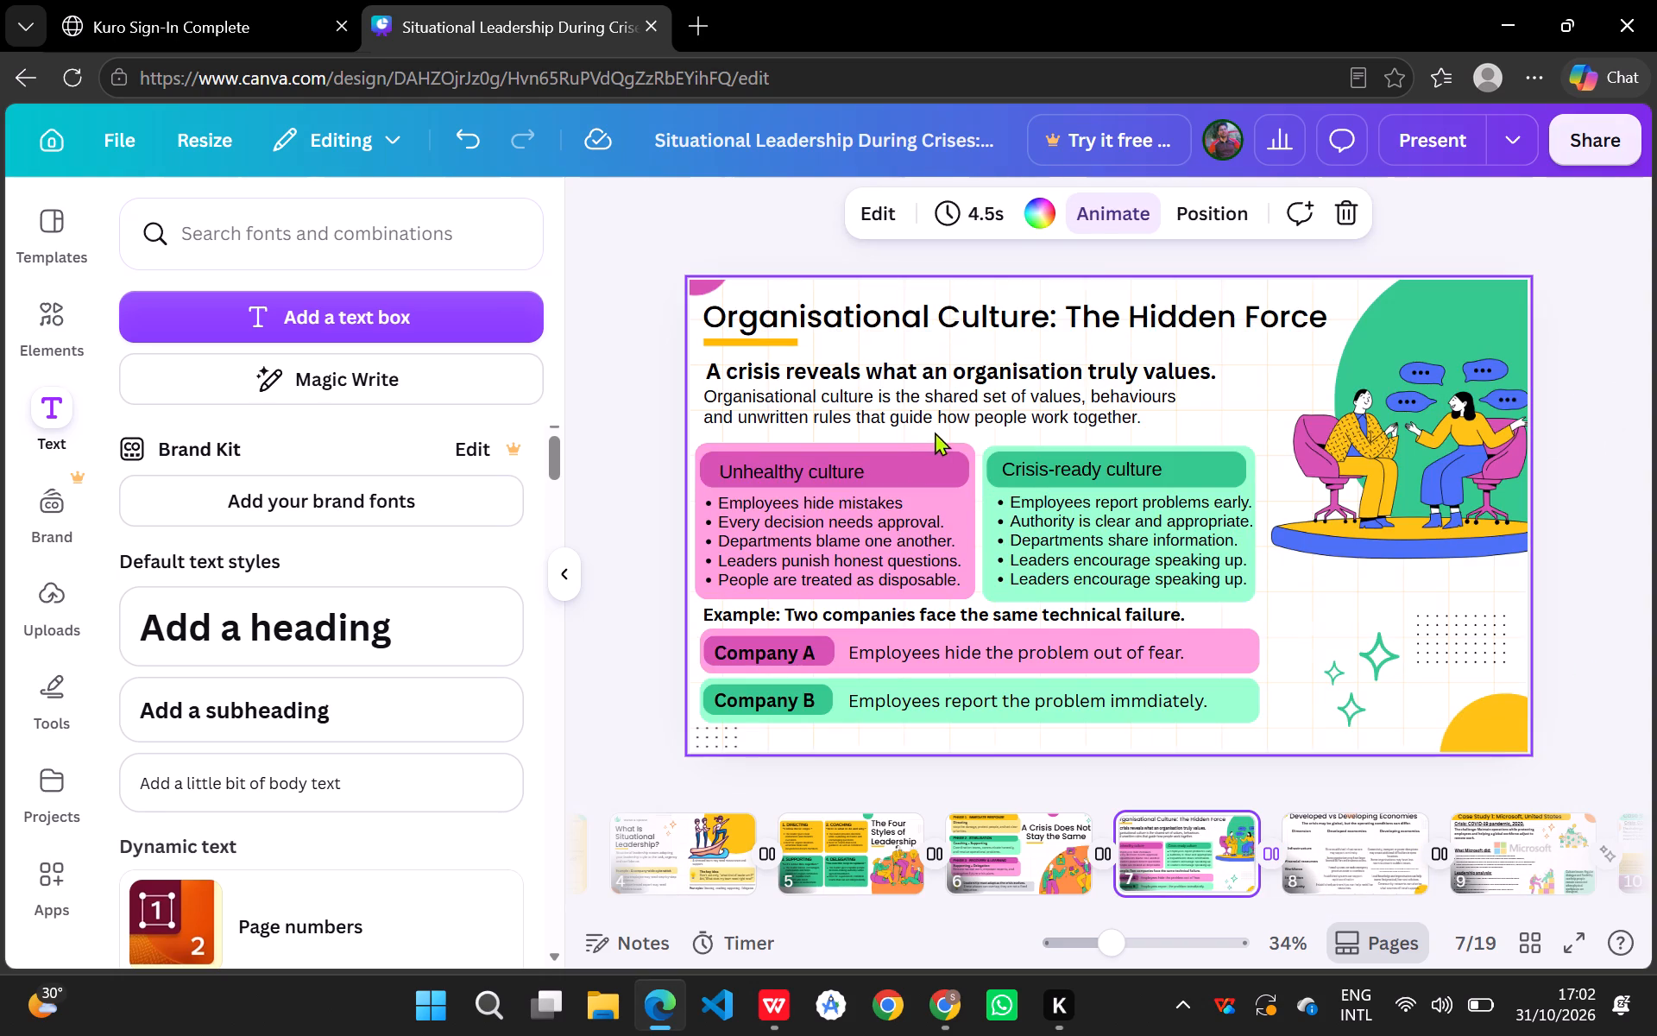
{"action": "left_click", "coordinate": [980, 864]}
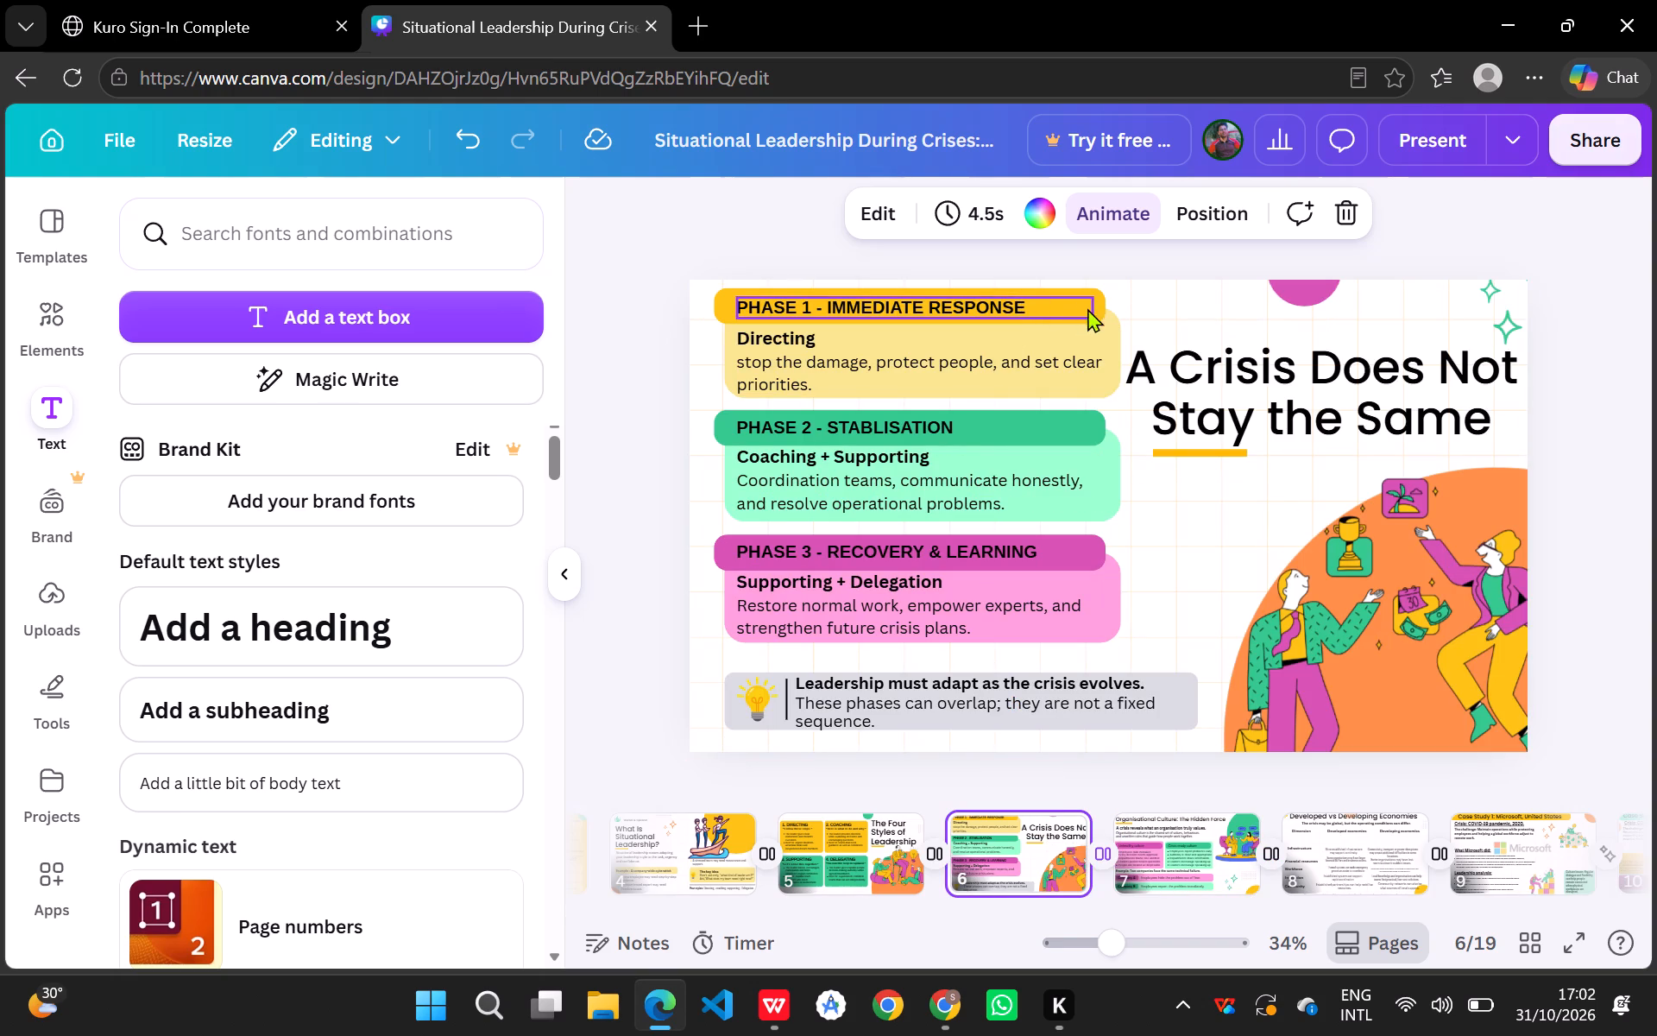
{"action": "left_click", "coordinate": [1099, 298]}
{"action": "key", "text": "ctrl+c"}
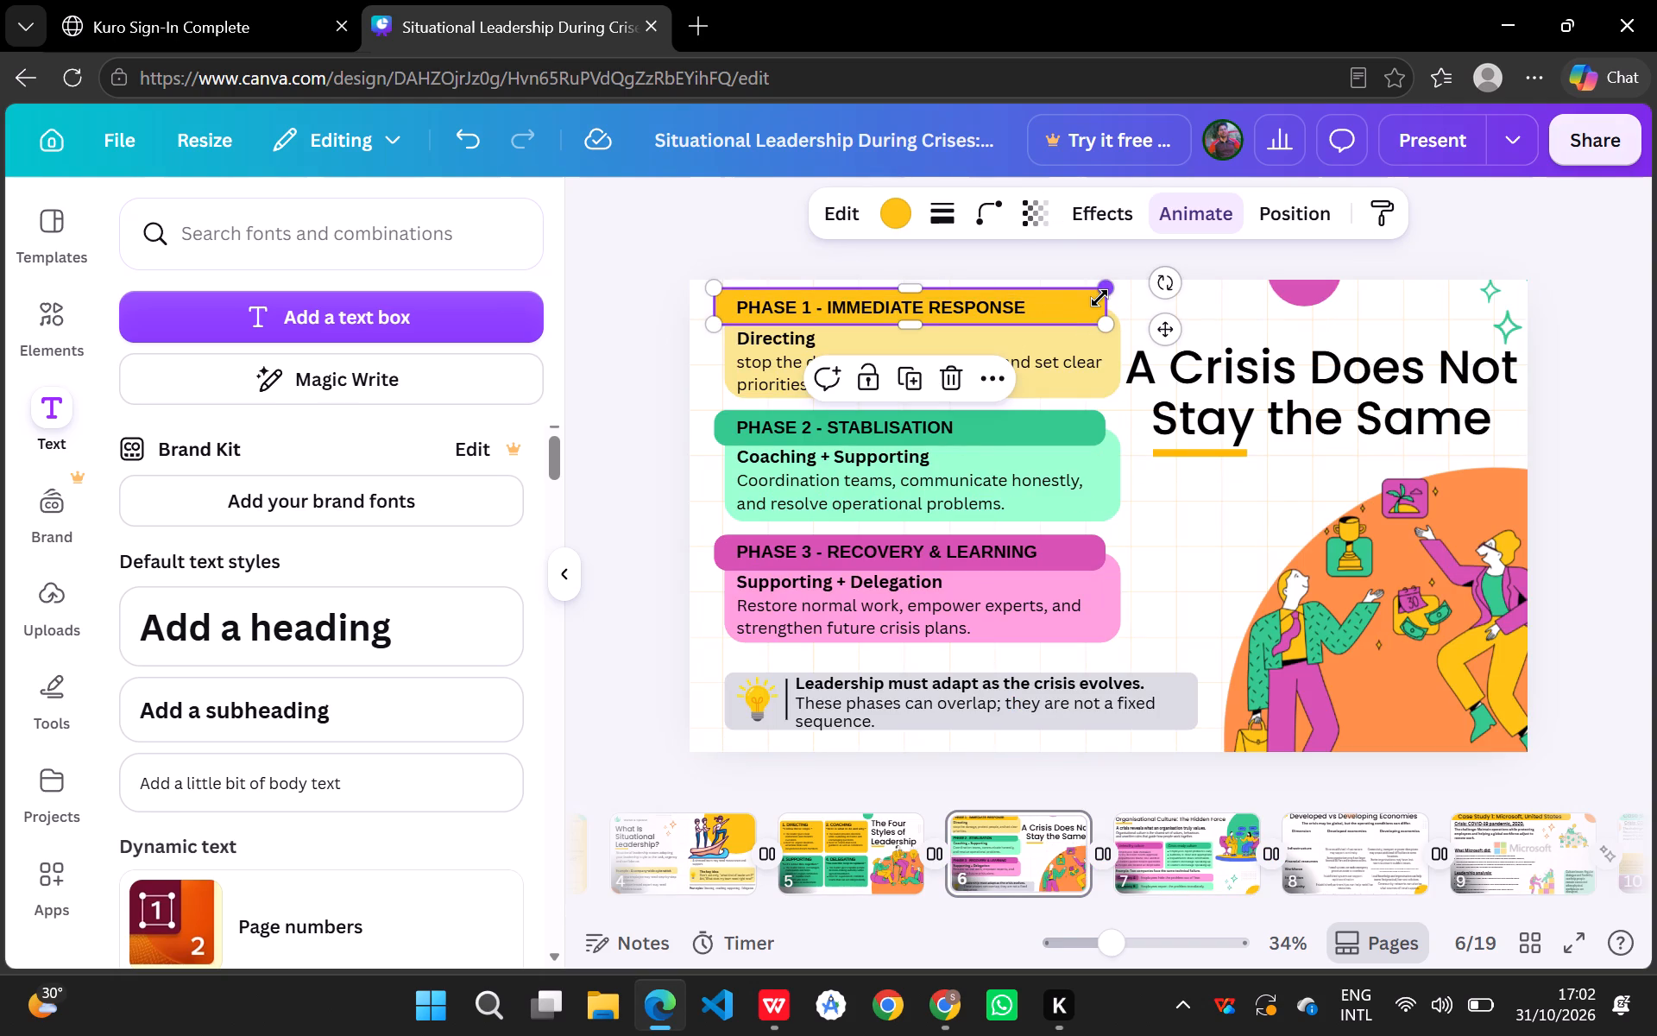
{"action": "left_click", "coordinate": [1404, 863]}
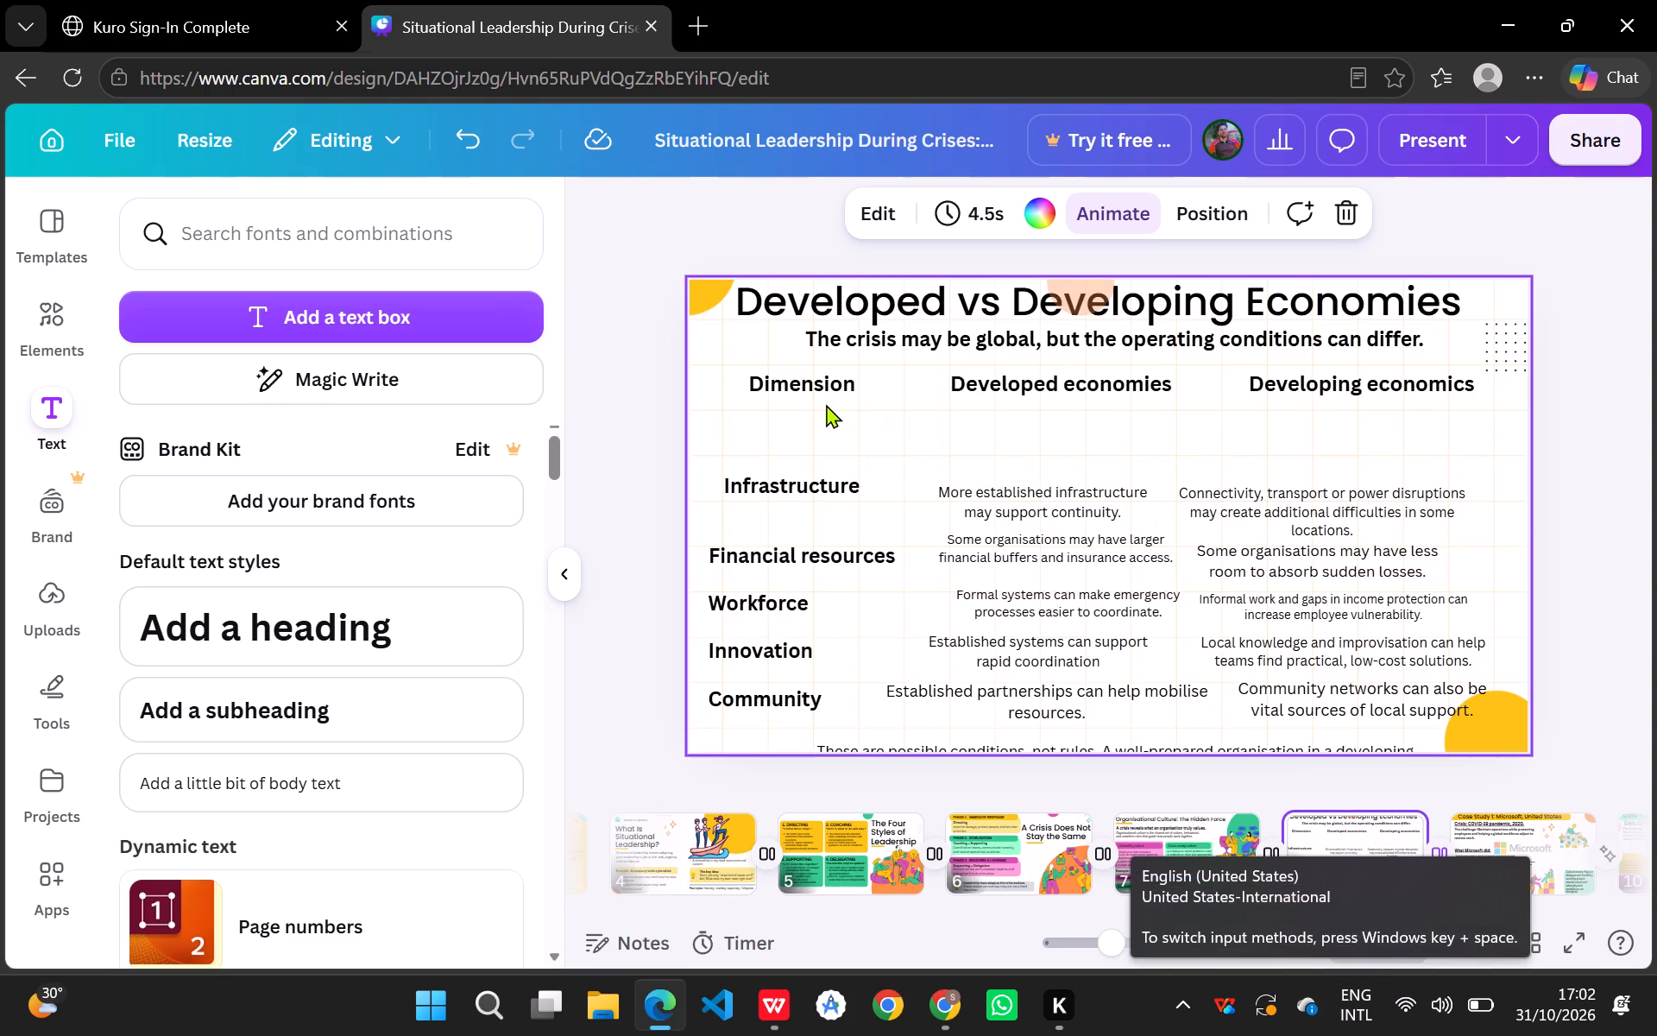
{"action": "key", "text": "ctrl+v"}
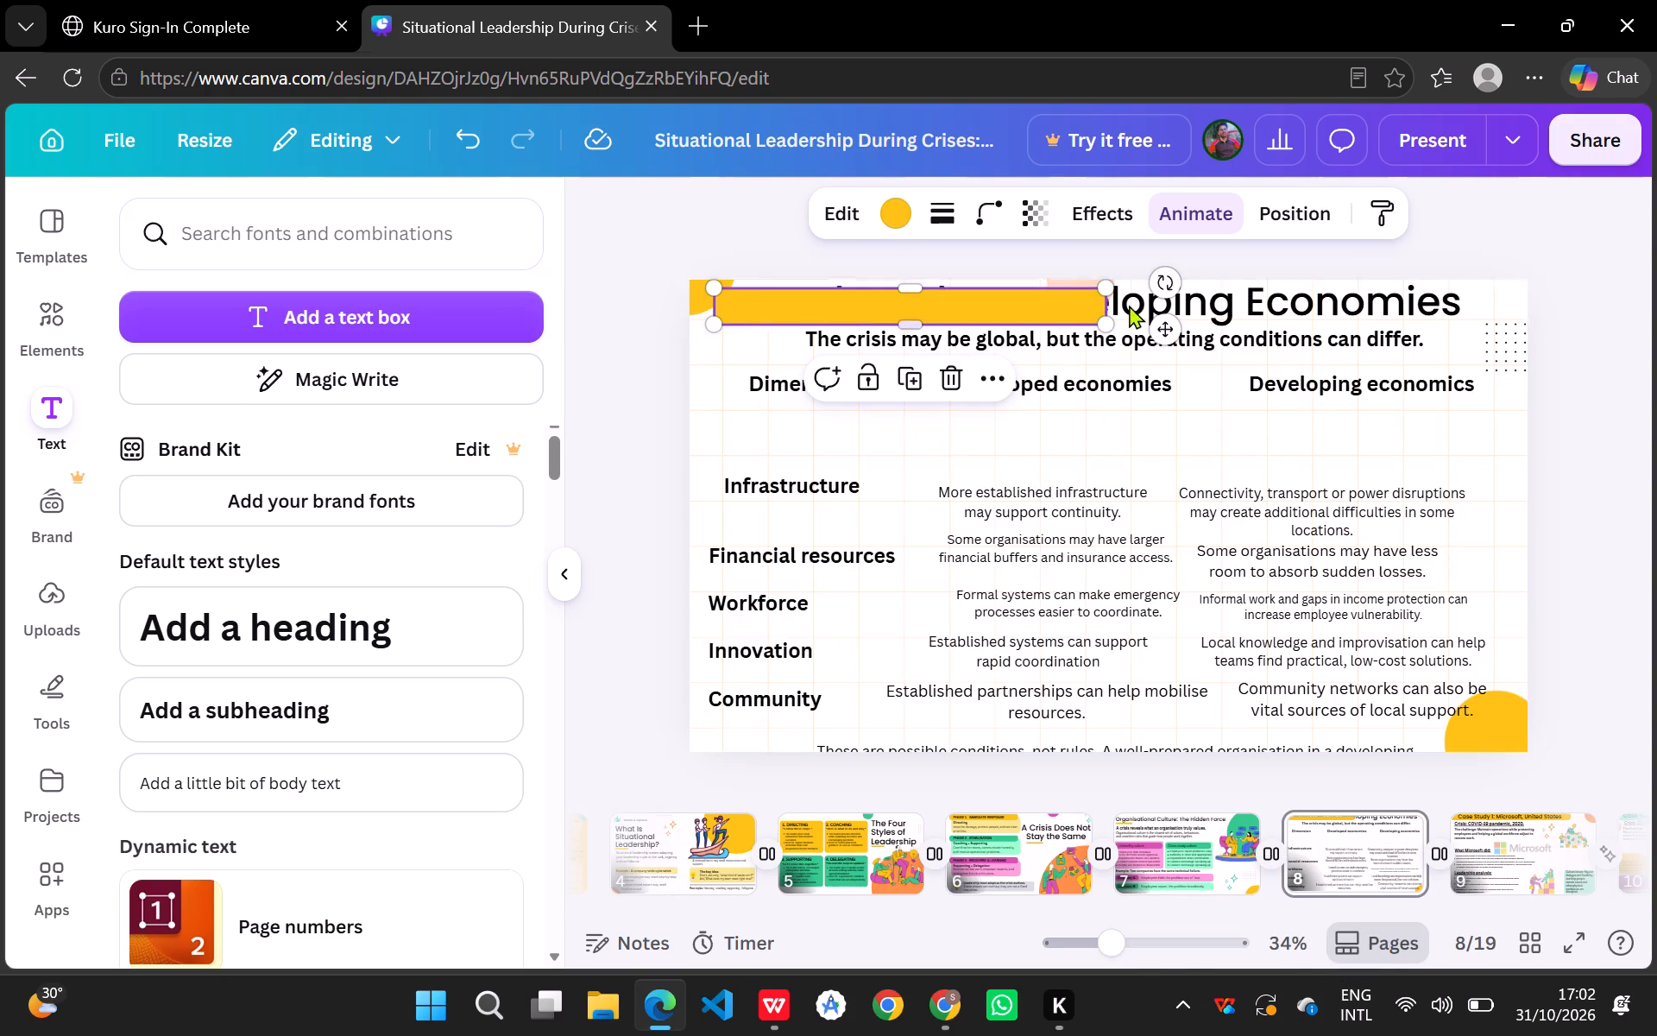
Shorten the yellow bar and place it over the "Dimension" heading, ending just before the "Developed economies" heading.
{"action": "left_click_drag", "start_coordinate": [1110, 306], "coordinate": [1097, 306]}
{"action": "left_click_drag", "start_coordinate": [1097, 306], "coordinate": [921, 310]}
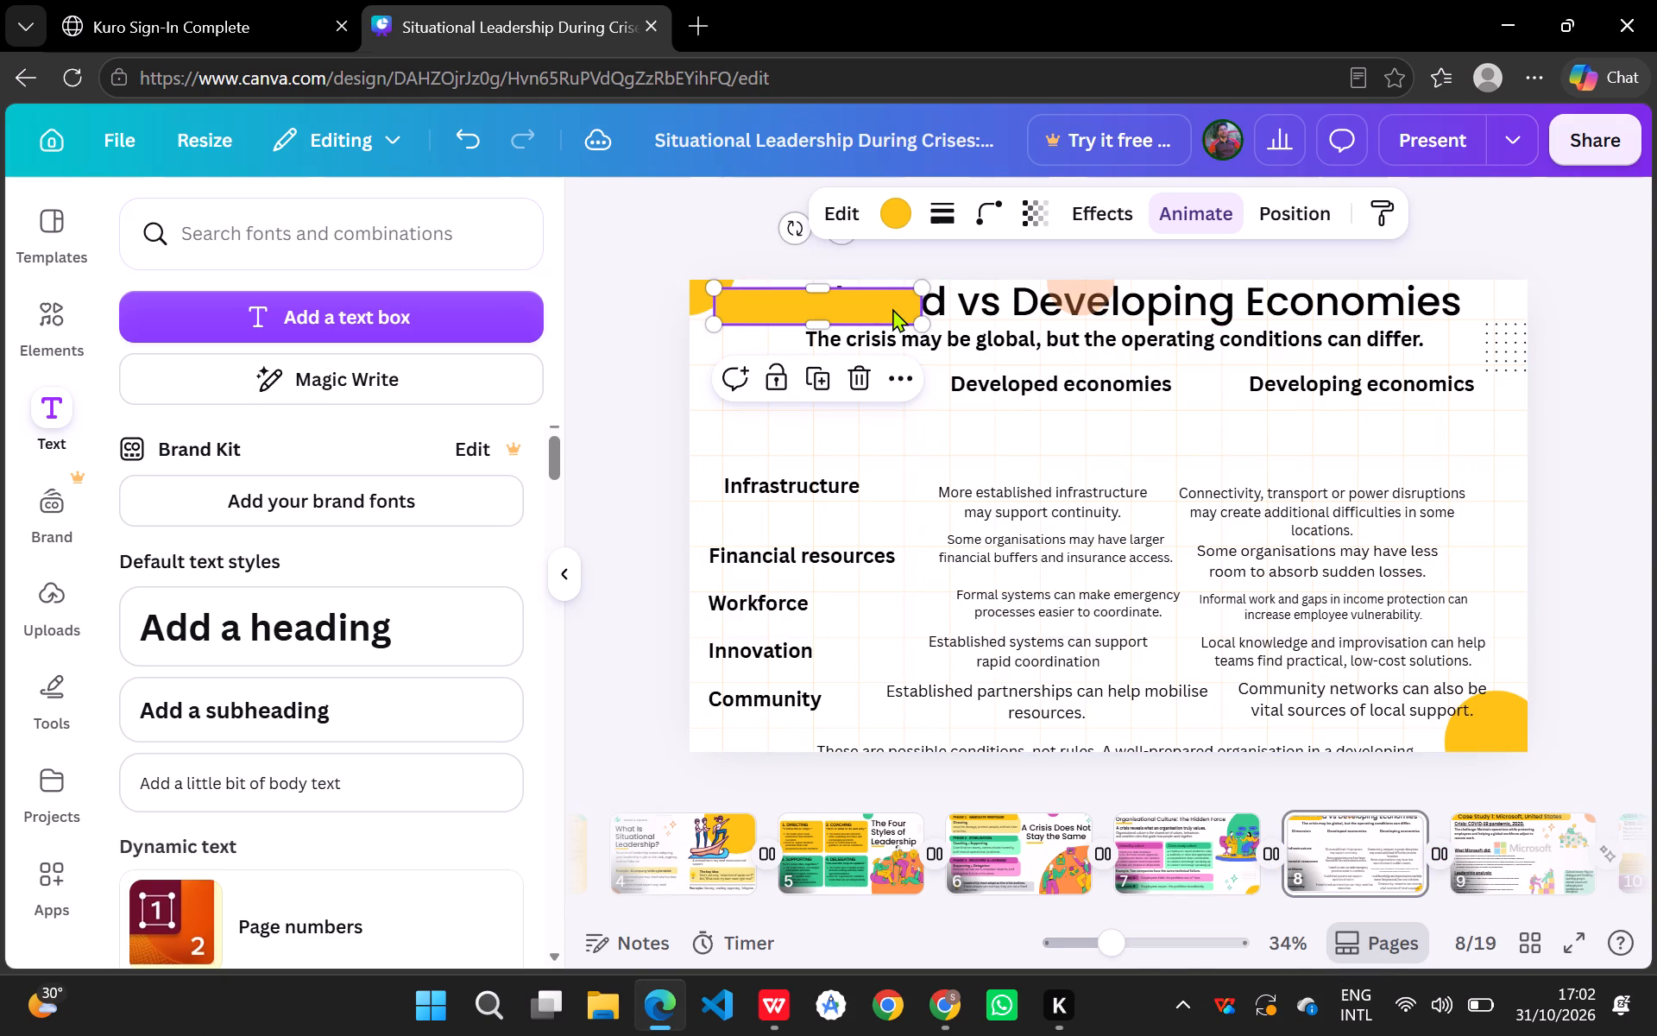
{"action": "left_click_drag", "start_coordinate": [867, 306], "coordinate": [873, 383]}
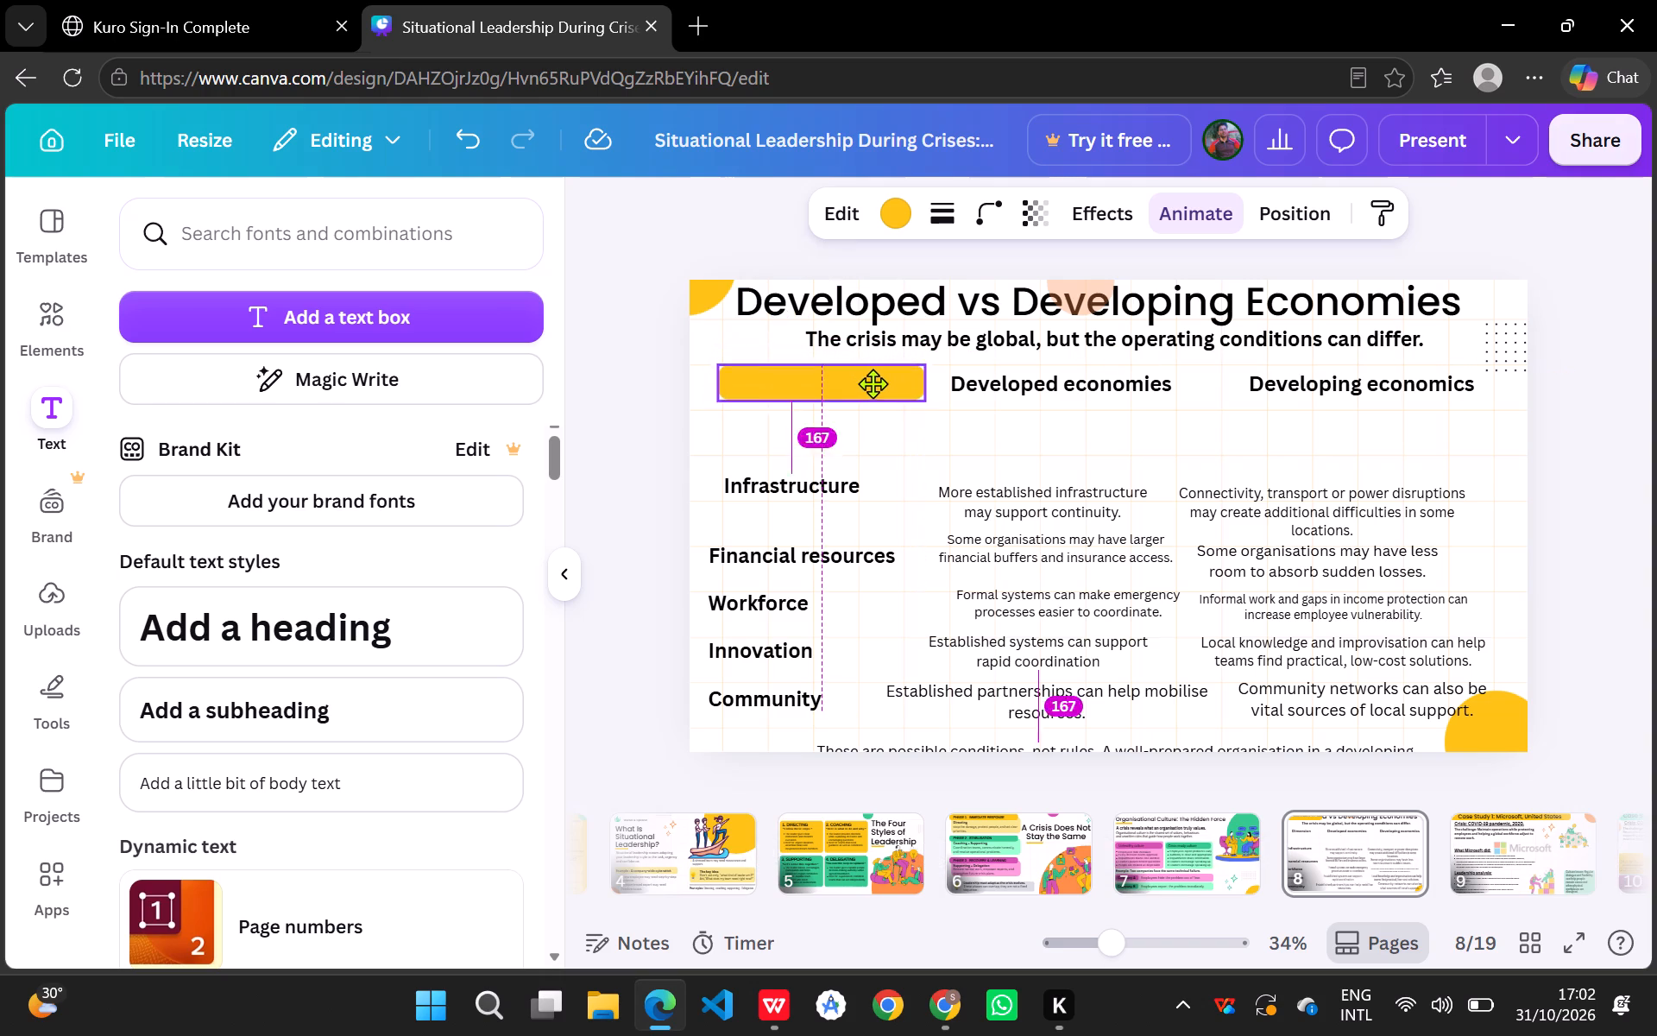
{"action": "left_click_drag", "start_coordinate": [873, 383], "coordinate": [875, 388]}
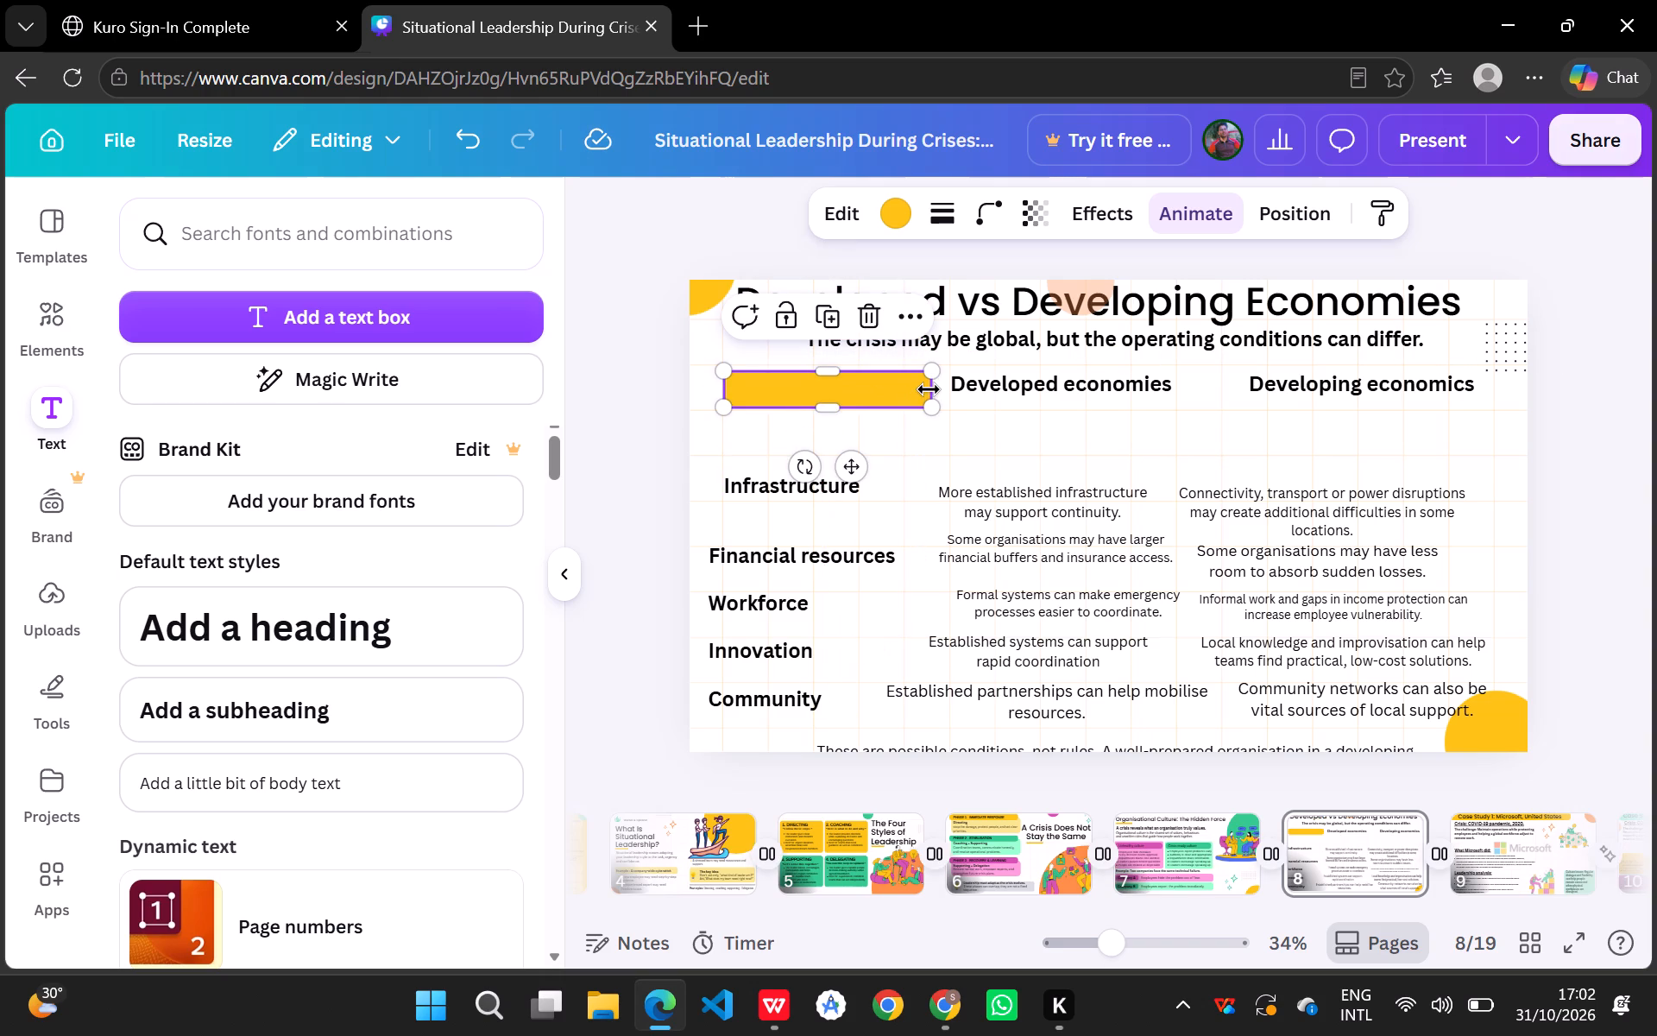
{"action": "left_click_drag", "start_coordinate": [929, 389], "coordinate": [935, 387]}
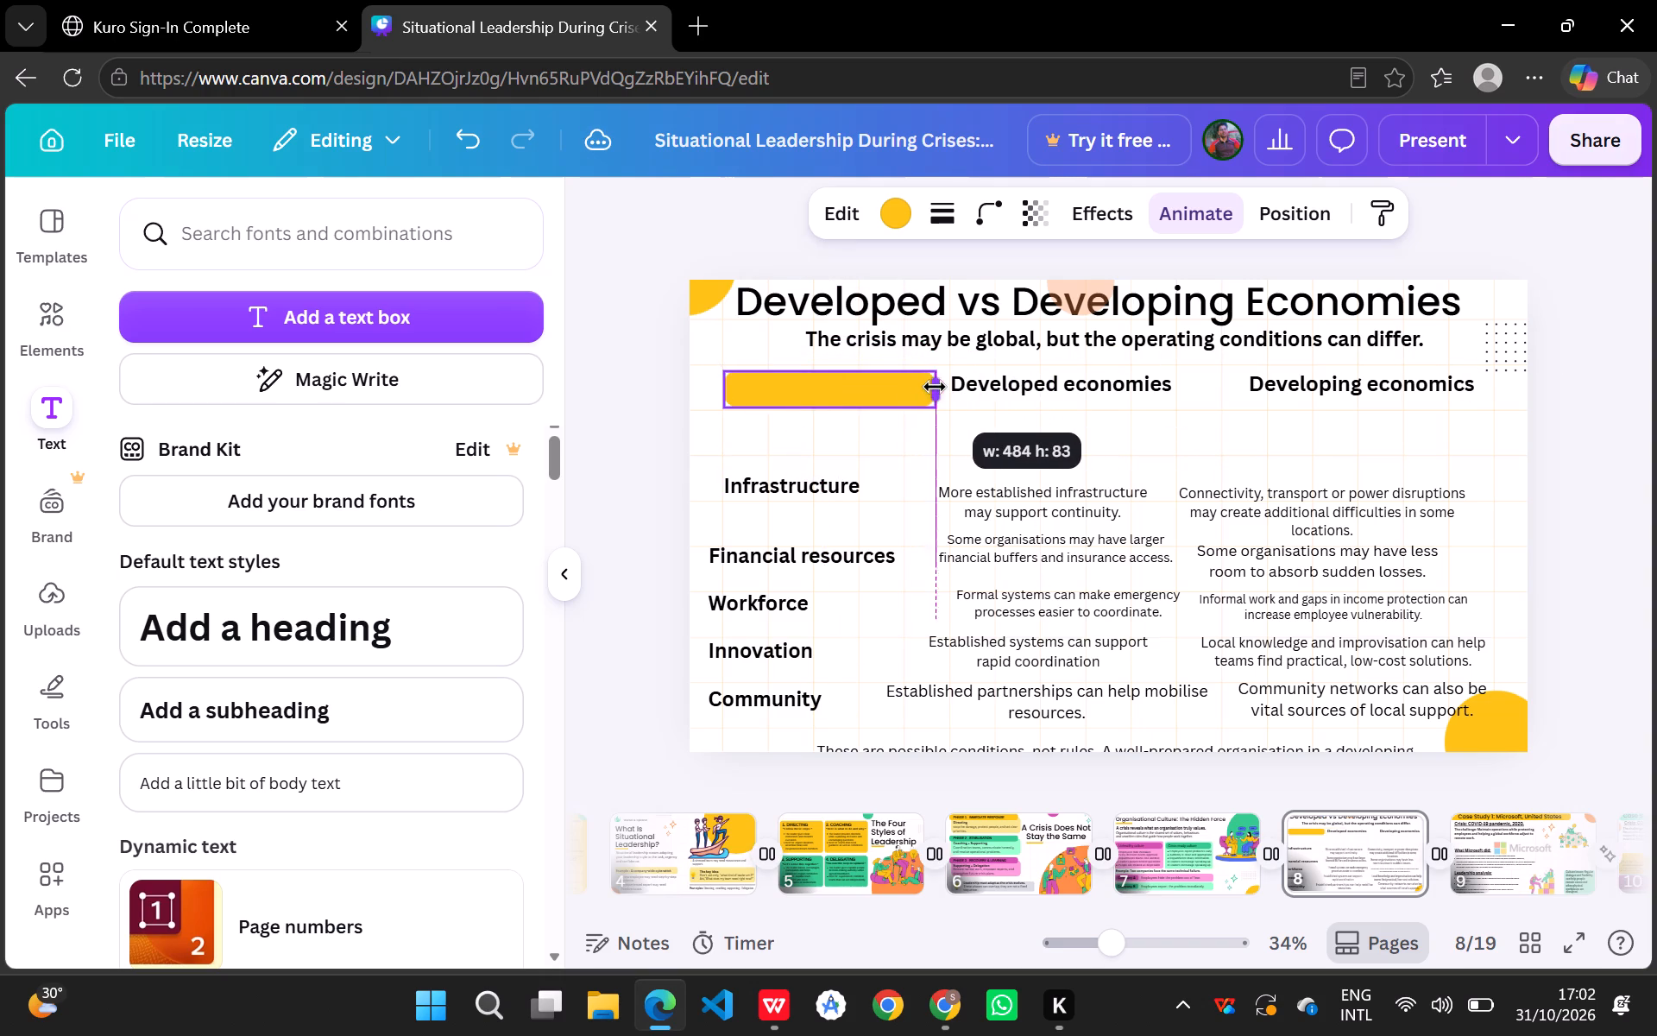
{"action": "left_click_drag", "start_coordinate": [935, 387], "coordinate": [944, 387]}
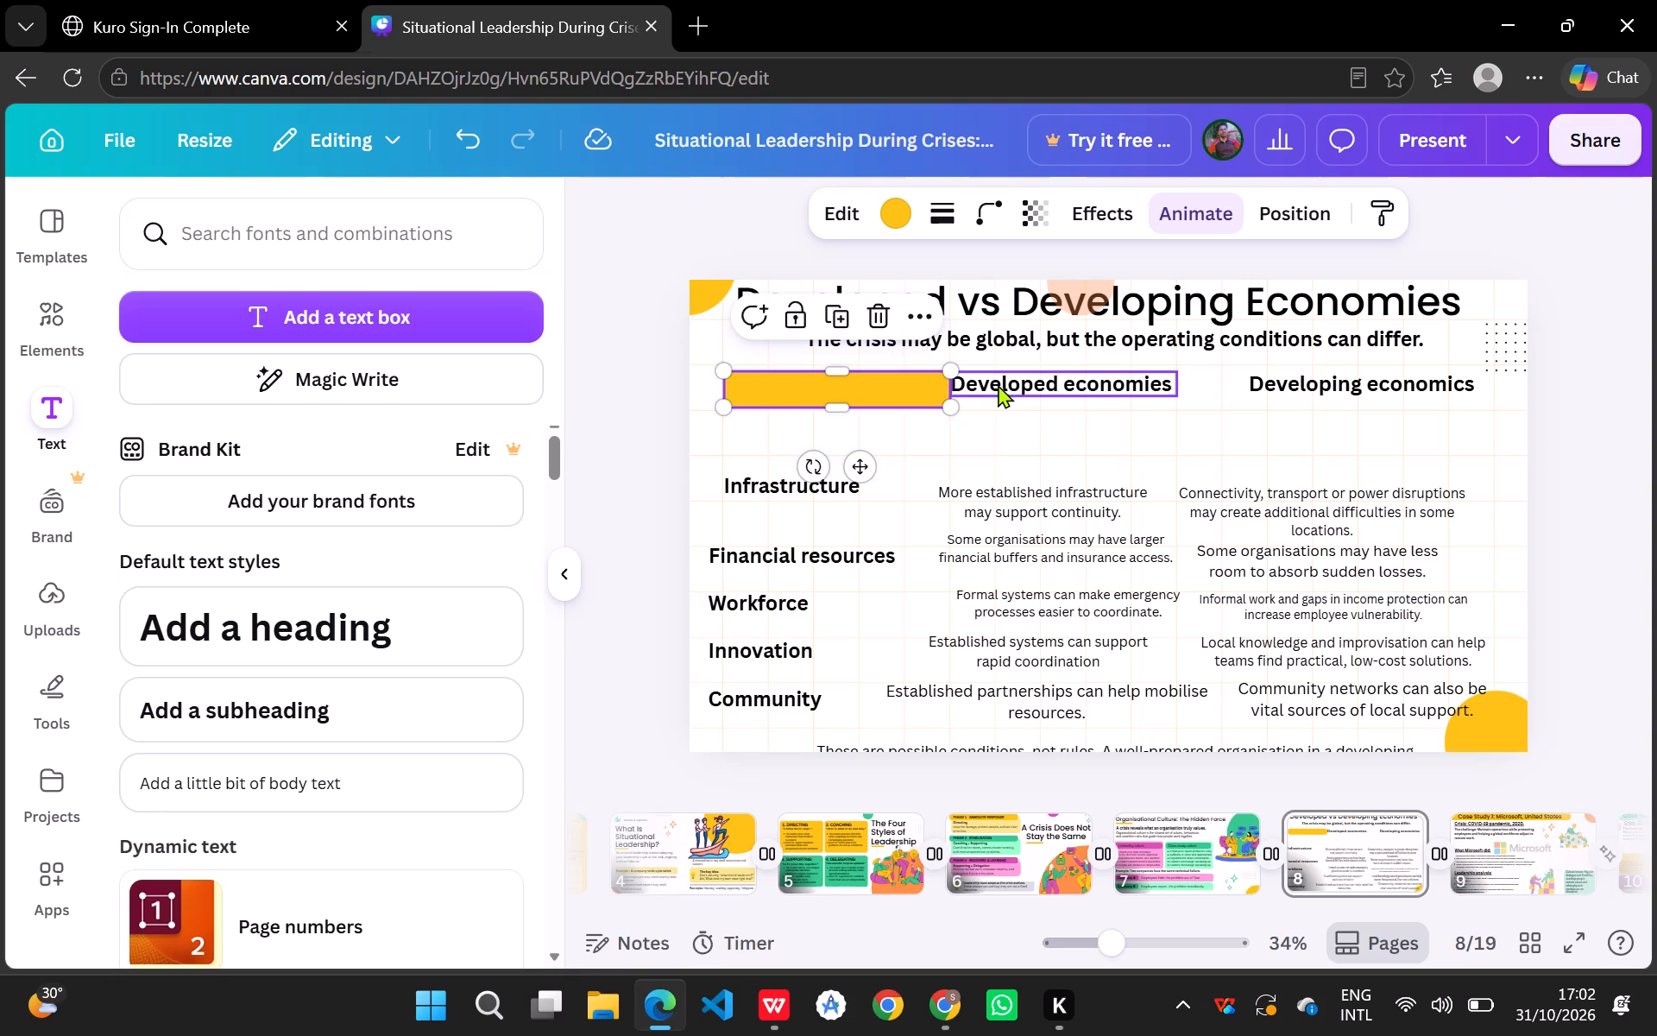
Shift the "Developed economies" heading slightly right to leave a gap after the yellow bar, keeping its height.
{"action": "left_click_drag", "start_coordinate": [1012, 381], "coordinate": [1039, 384]}
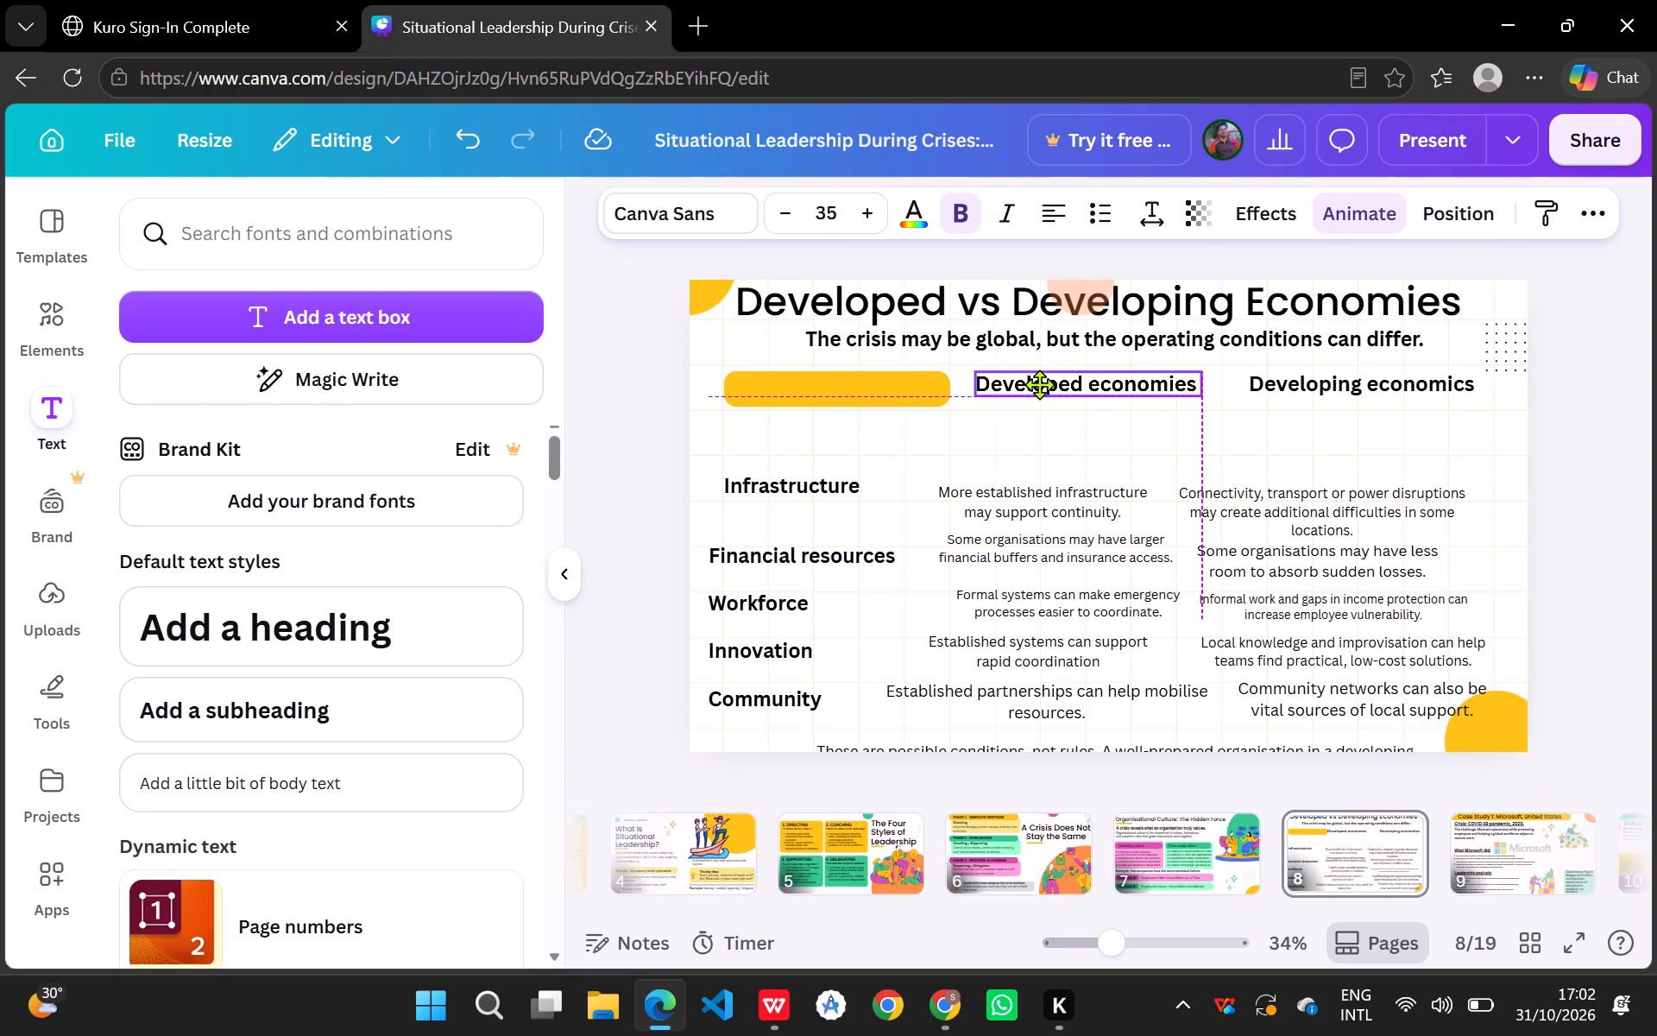
{"action": "left_click_drag", "start_coordinate": [1039, 384], "coordinate": [1042, 383]}
{"action": "left_click_drag", "start_coordinate": [1042, 383], "coordinate": [1042, 384]}
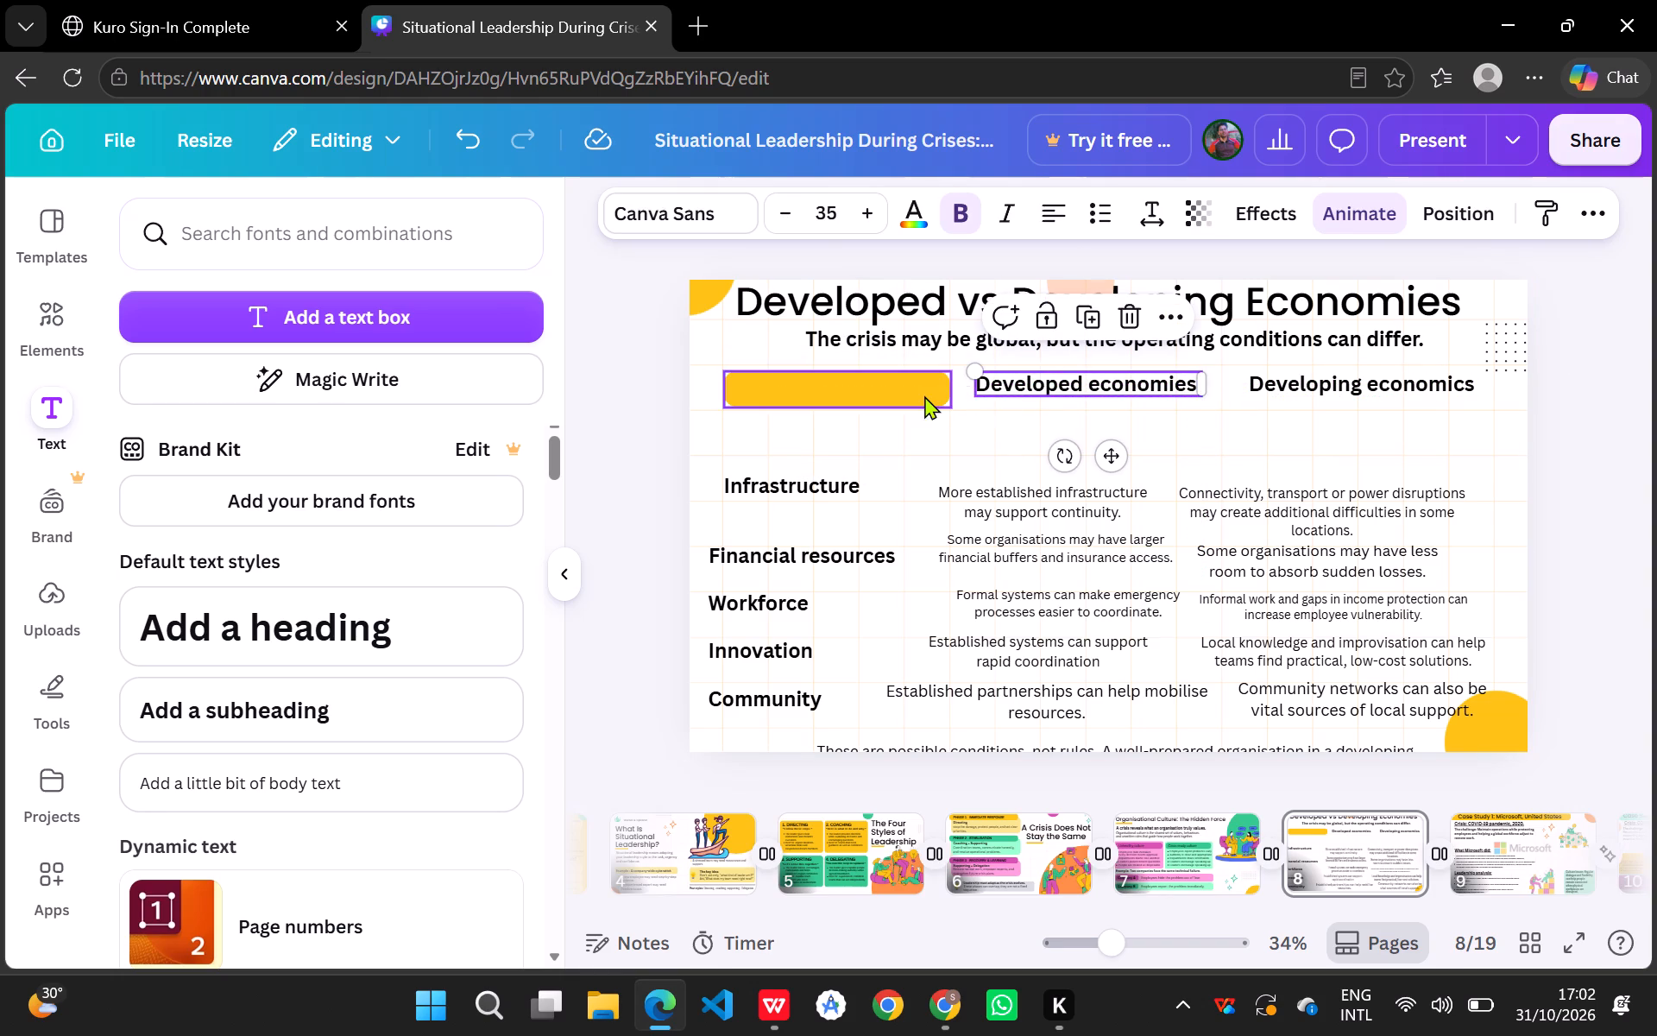
Copy the pink bar behind "Unhealthy culture" on slide 7 and paste it onto slide 8.
{"action": "left_click", "coordinate": [1162, 874]}
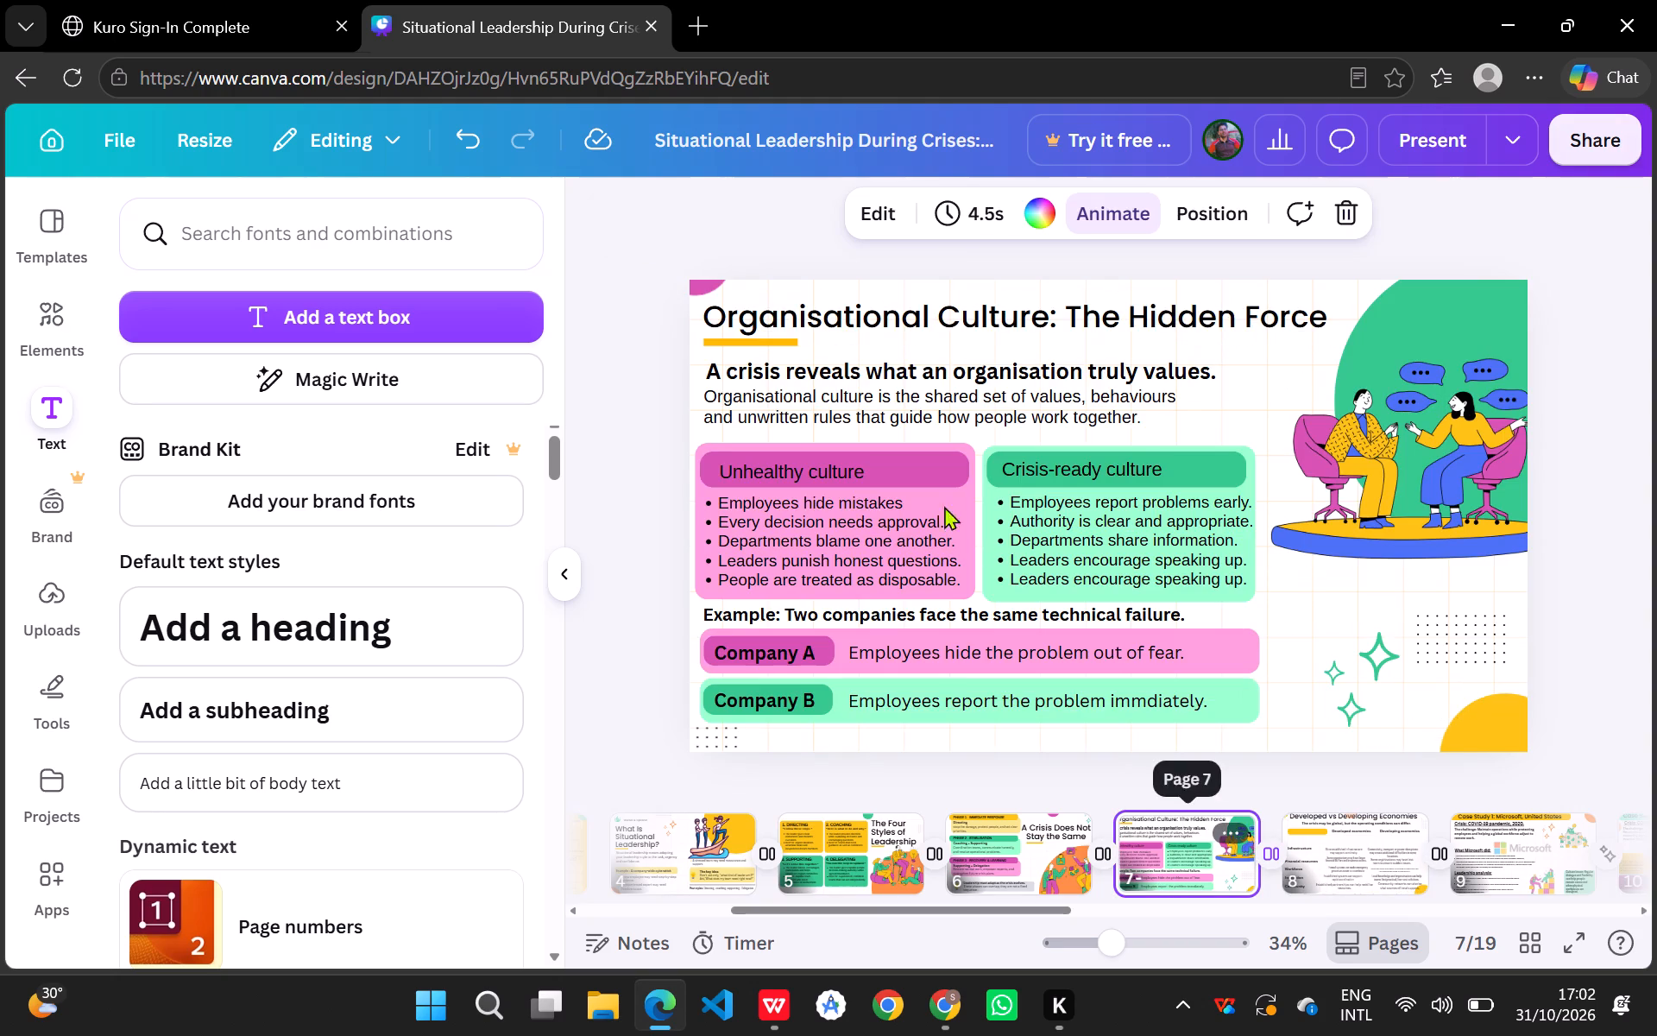
{"action": "left_click", "coordinate": [930, 471]}
{"action": "key", "text": "ctrl+c"}
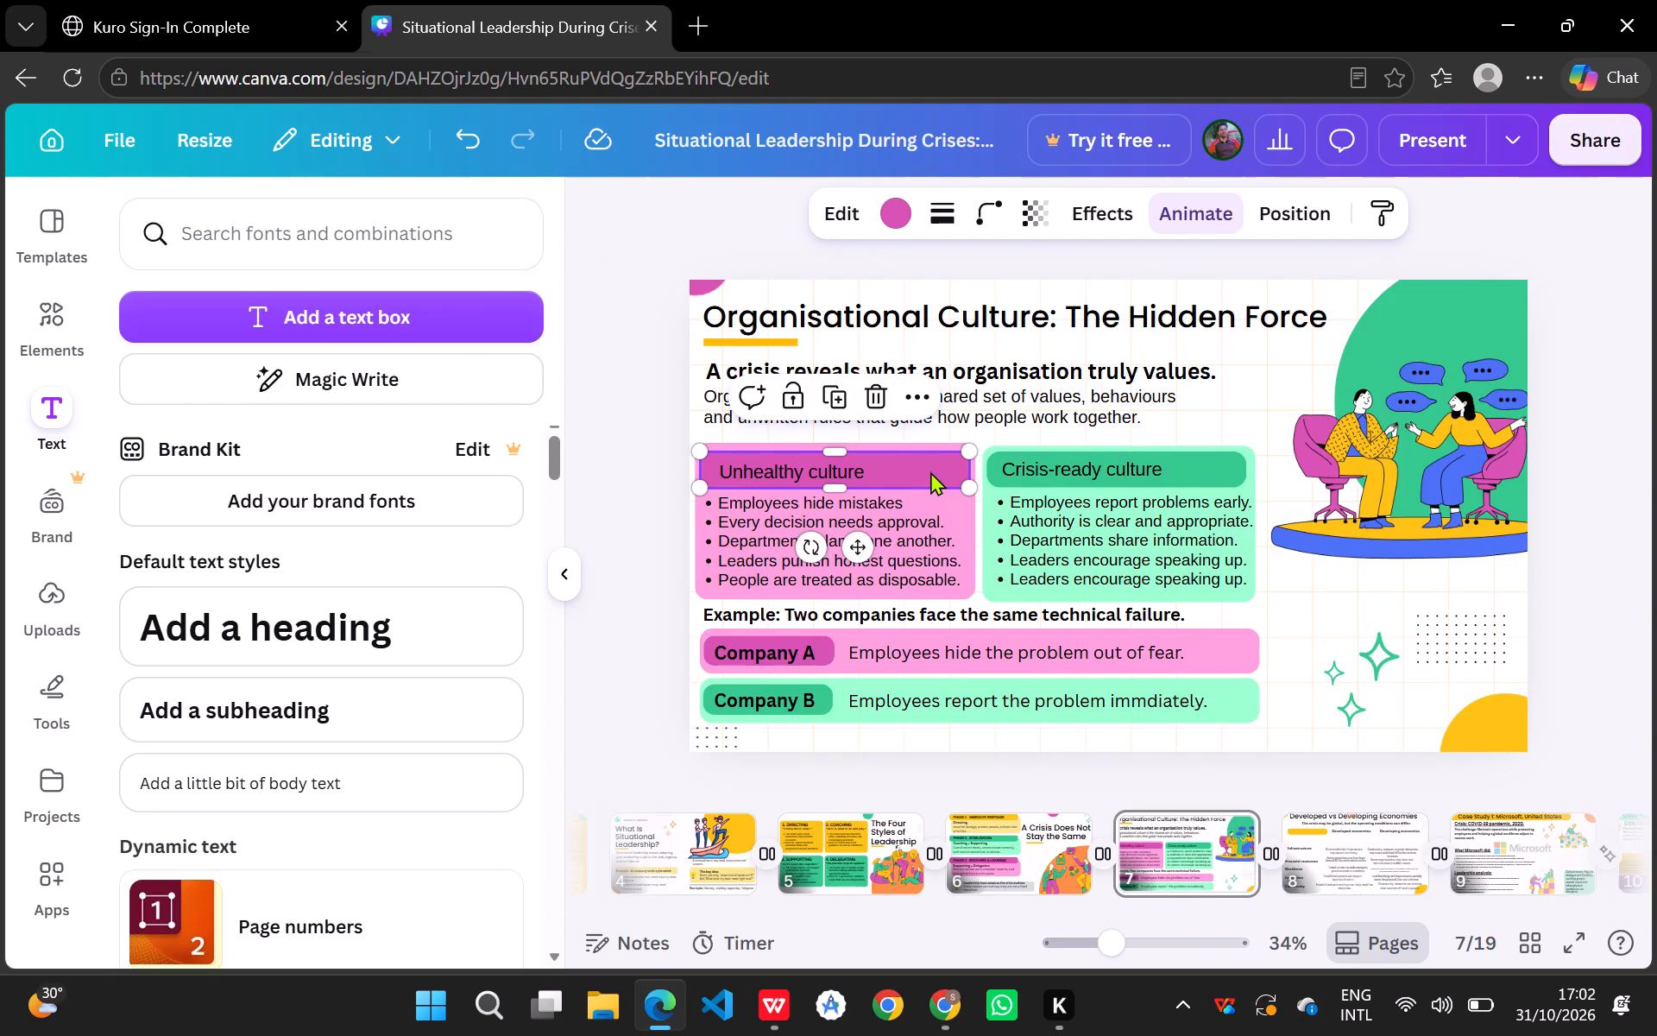
{"action": "left_click", "coordinate": [1361, 843]}
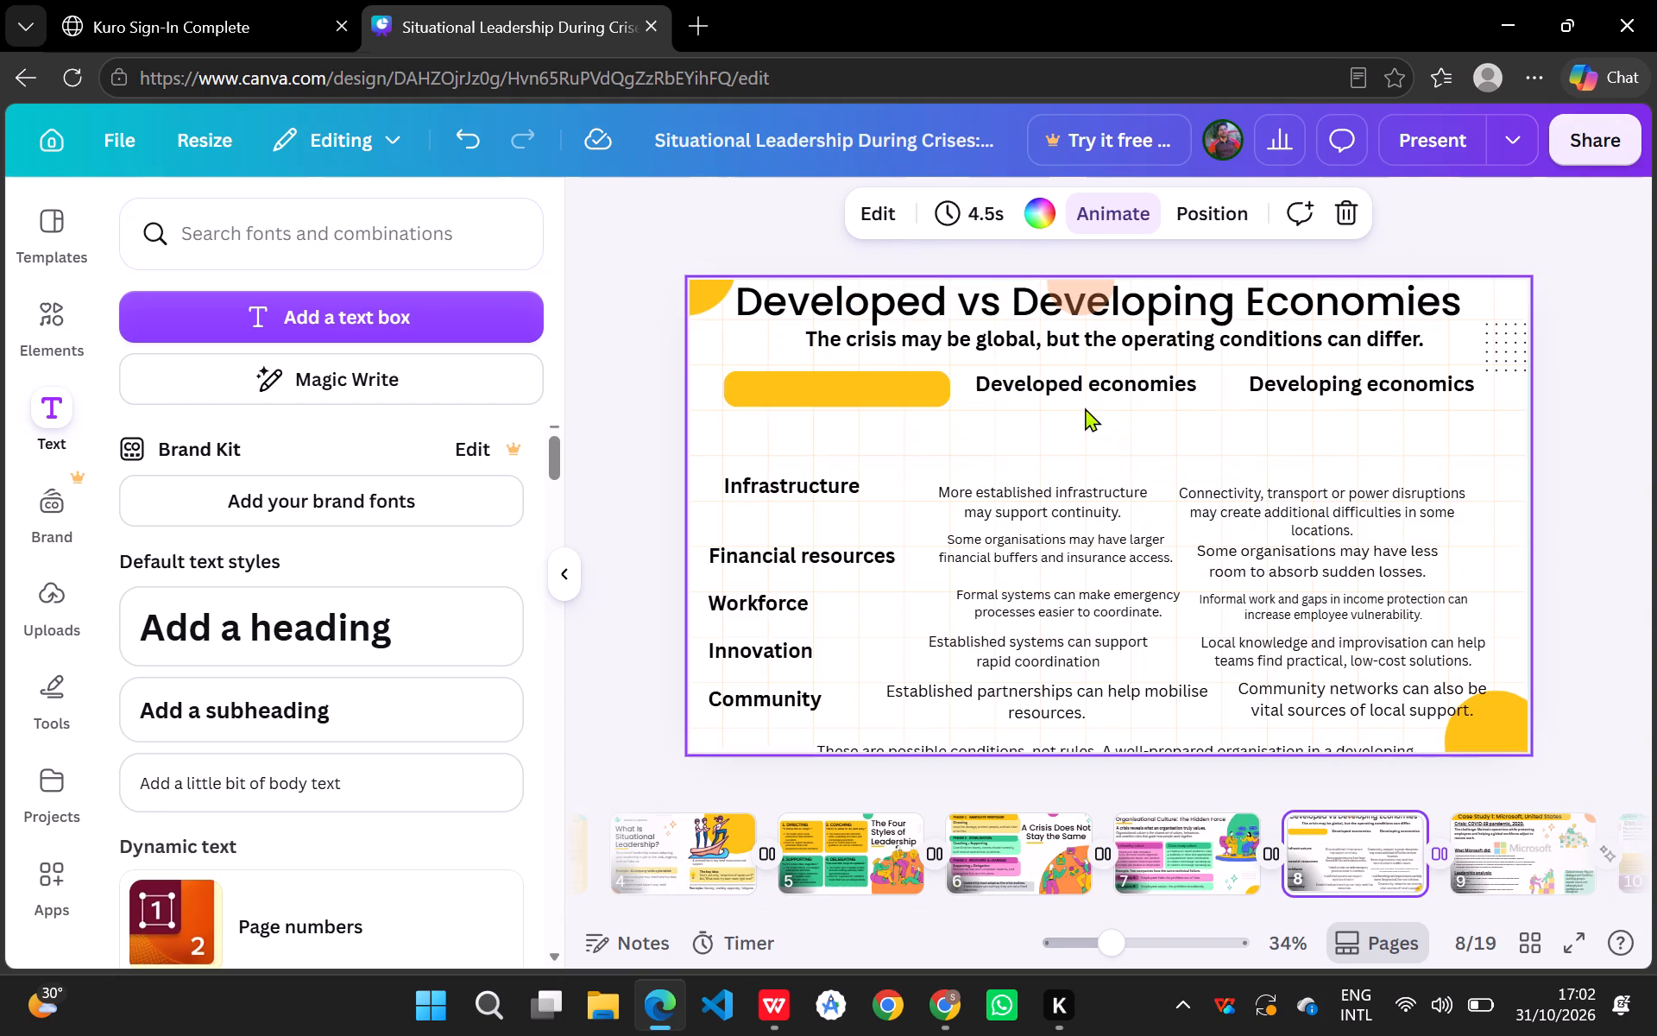
{"action": "key", "text": "ctrl+v"}
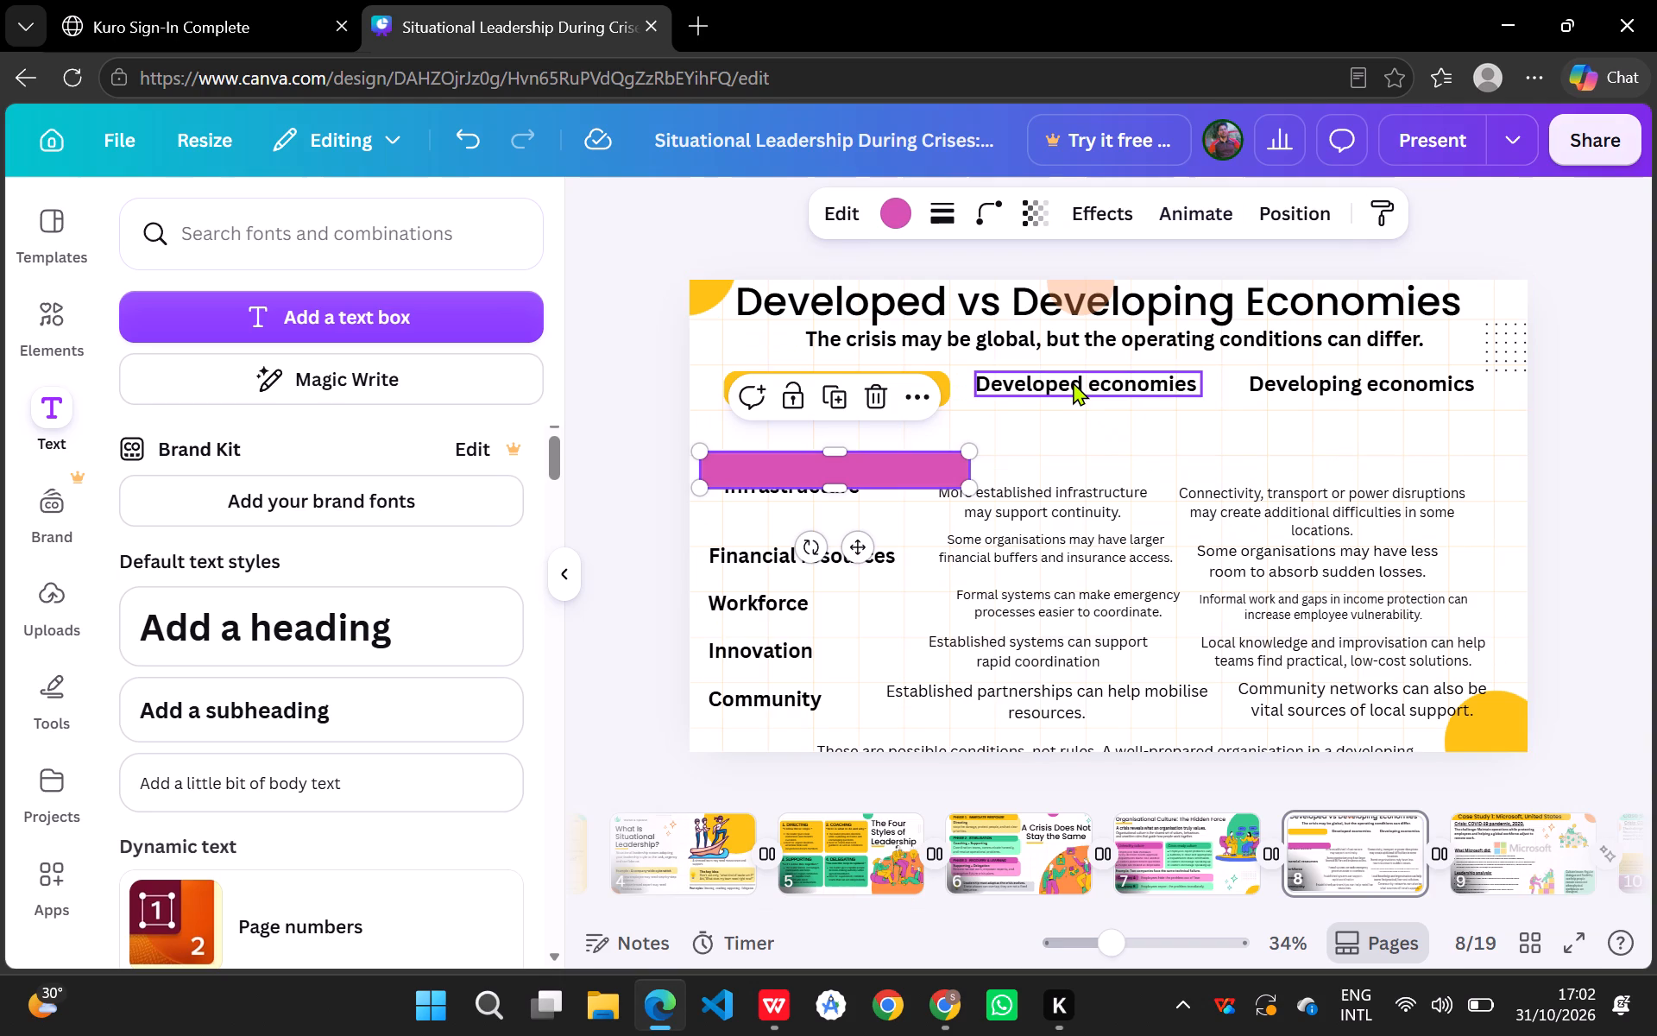
Narrow the pink bar to a width of about 523 and place it over the "Developed economies" heading, level with the yellow bar.
{"action": "left_click_drag", "start_coordinate": [889, 464], "coordinate": [1142, 377]}
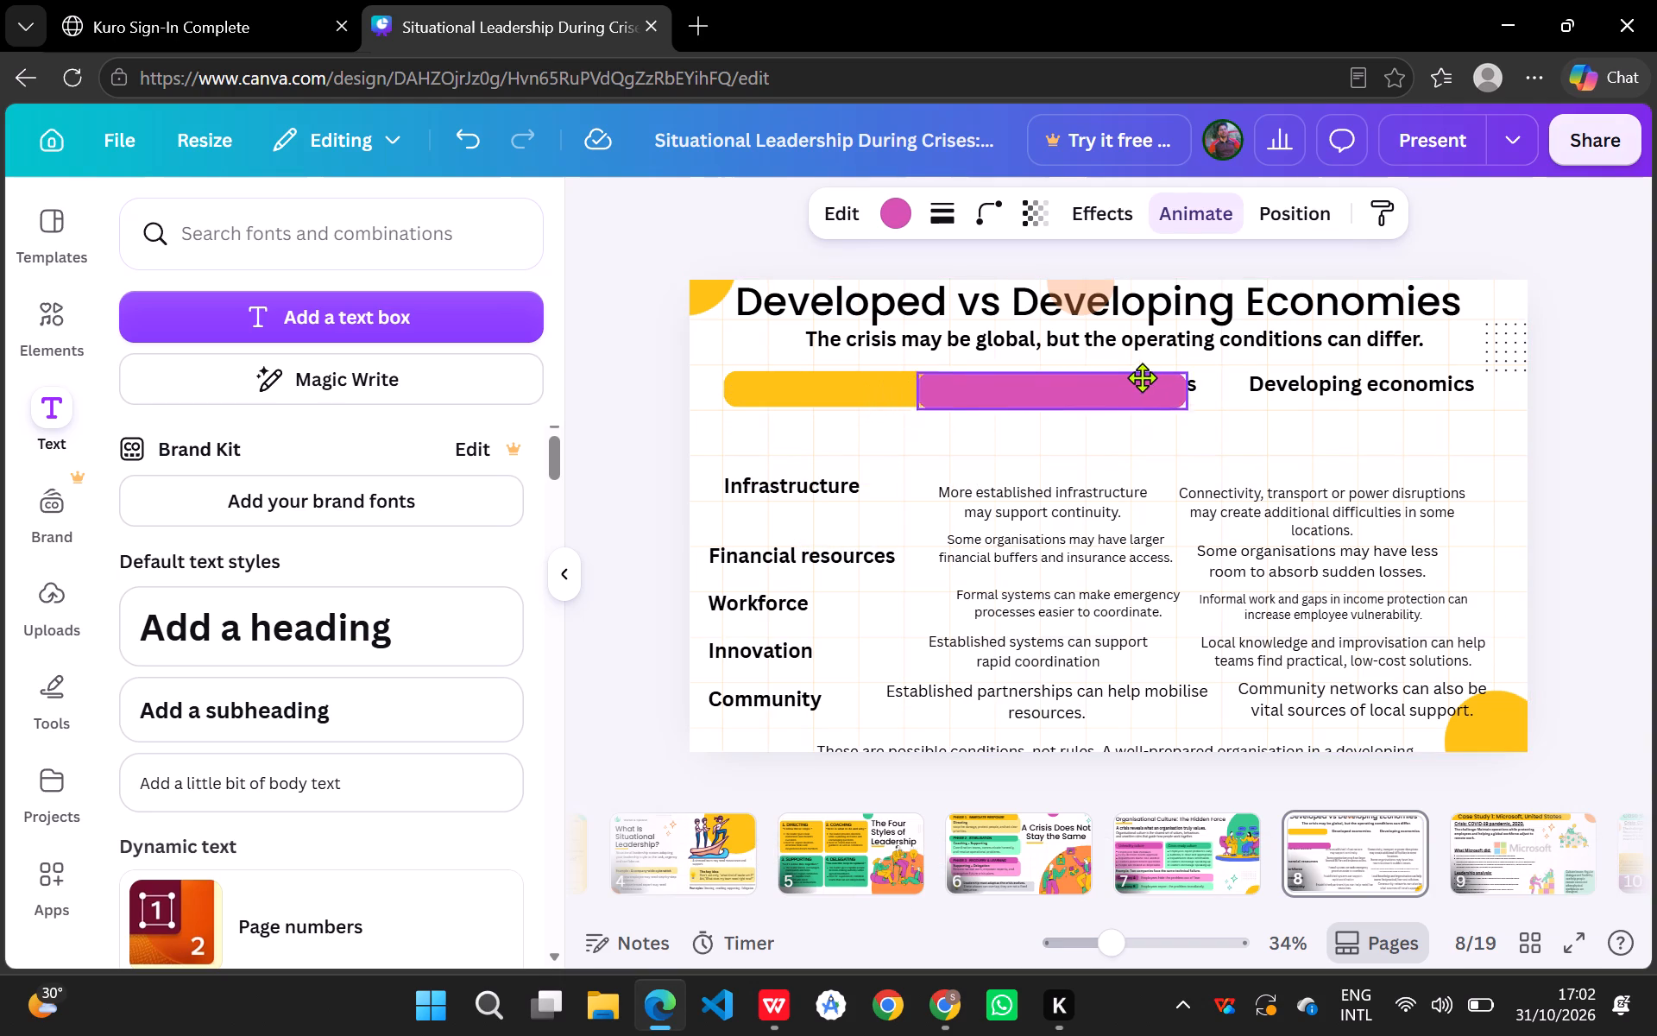
{"action": "left_click_drag", "start_coordinate": [1142, 377], "coordinate": [1148, 382]}
{"action": "left_click", "coordinate": [1169, 445]}
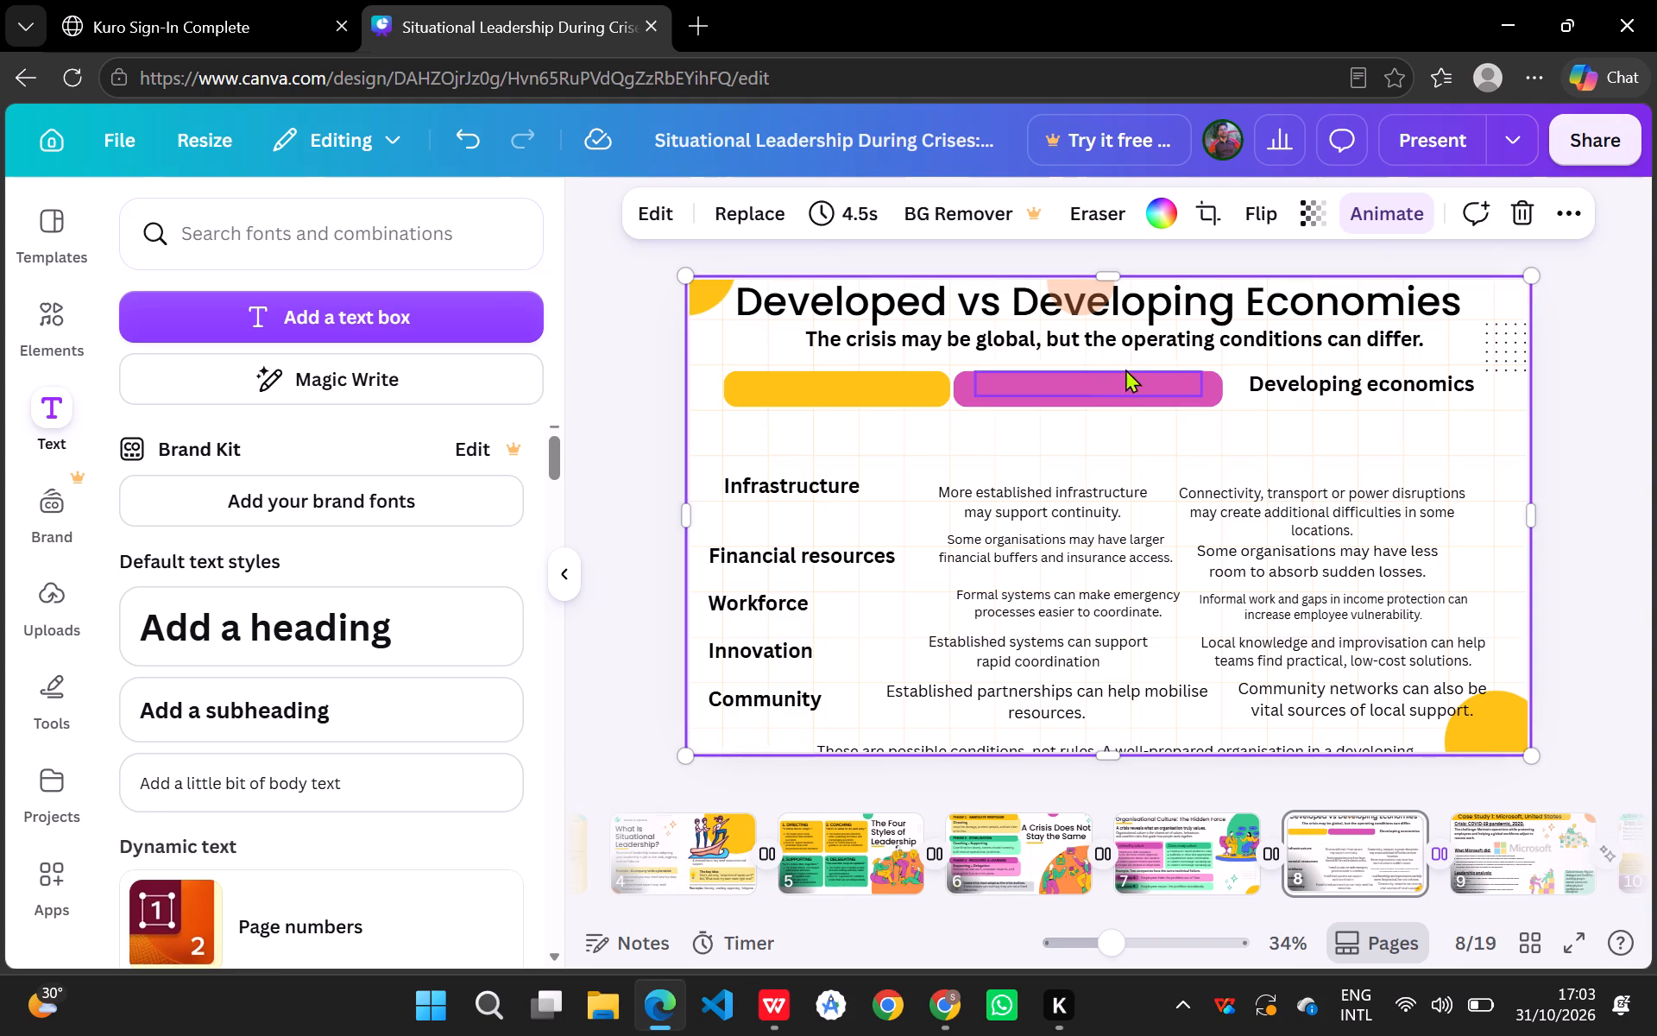
{"action": "left_click", "coordinate": [1225, 392]}
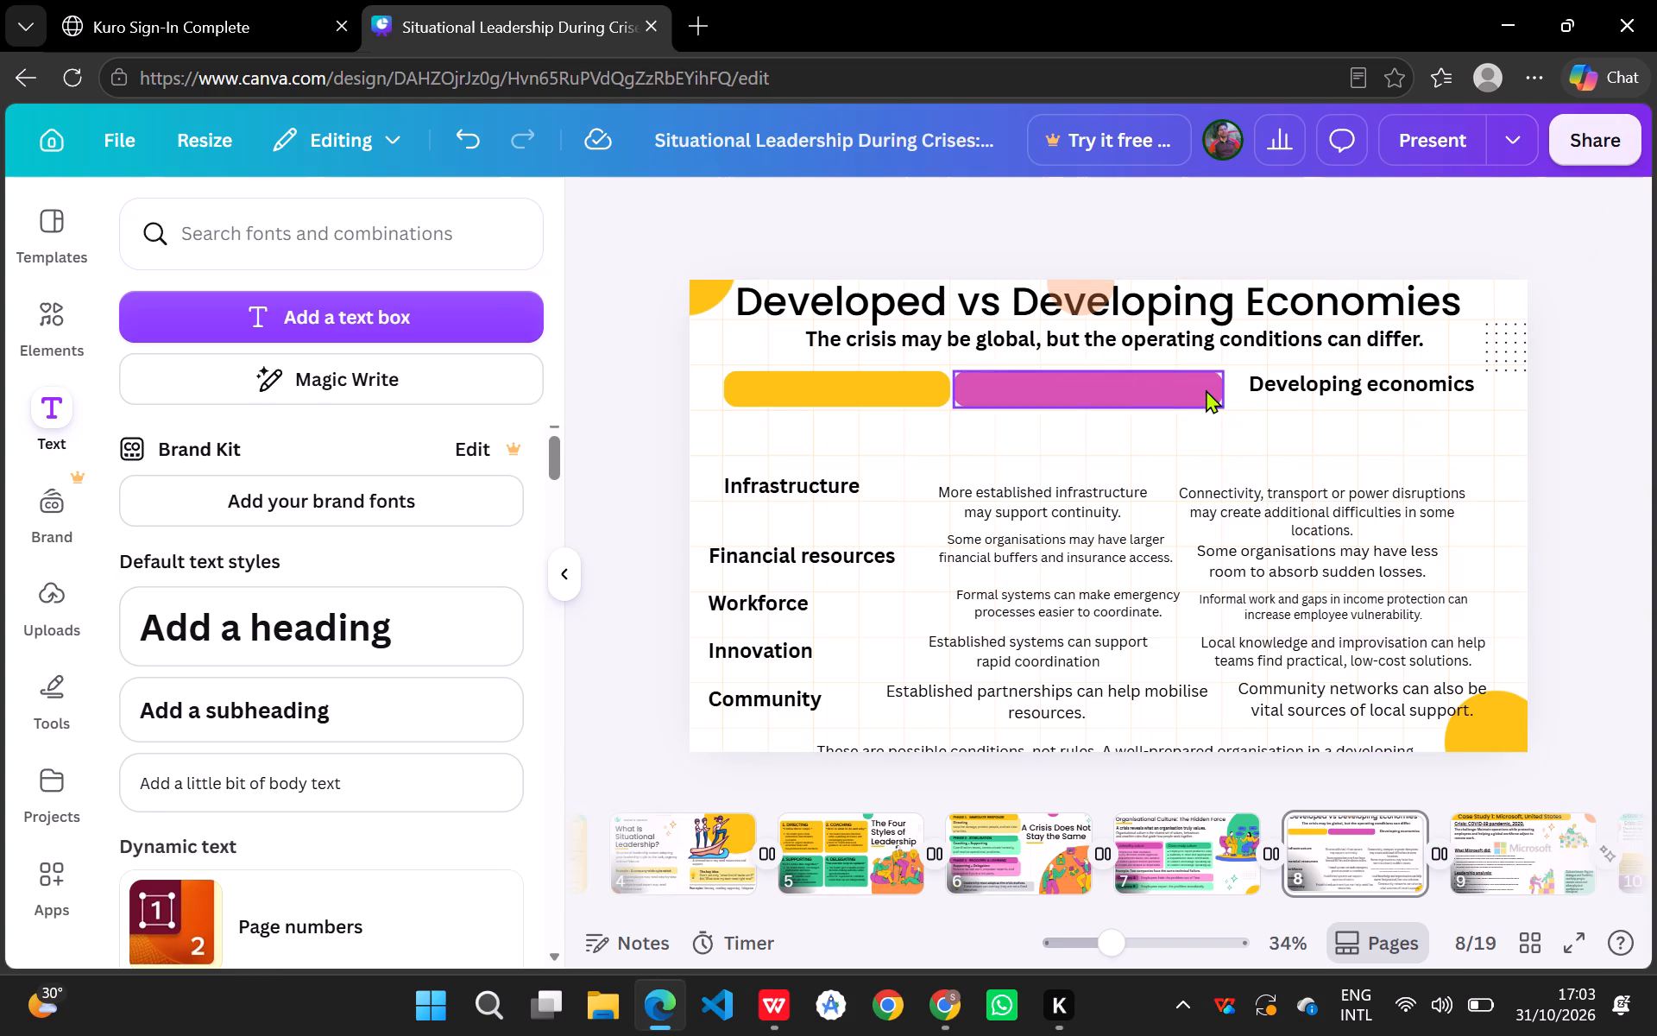
{"action": "left_click", "coordinate": [1206, 389]}
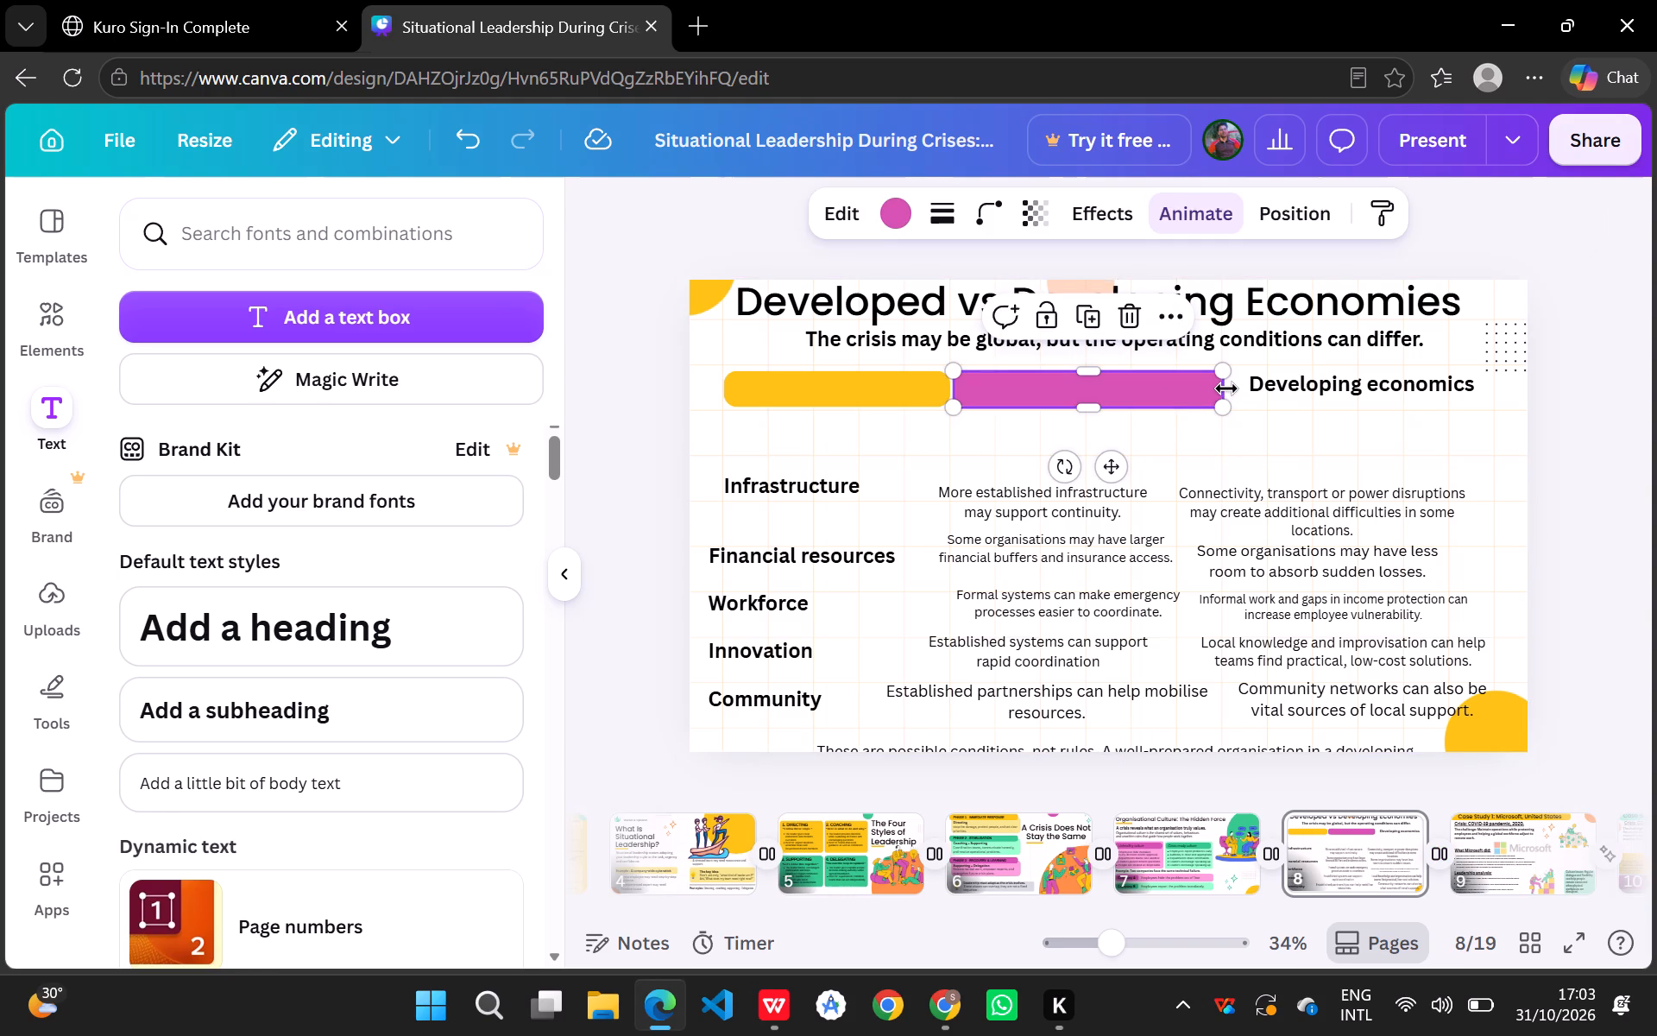
{"action": "left_click_drag", "start_coordinate": [1226, 388], "coordinate": [1212, 392]}
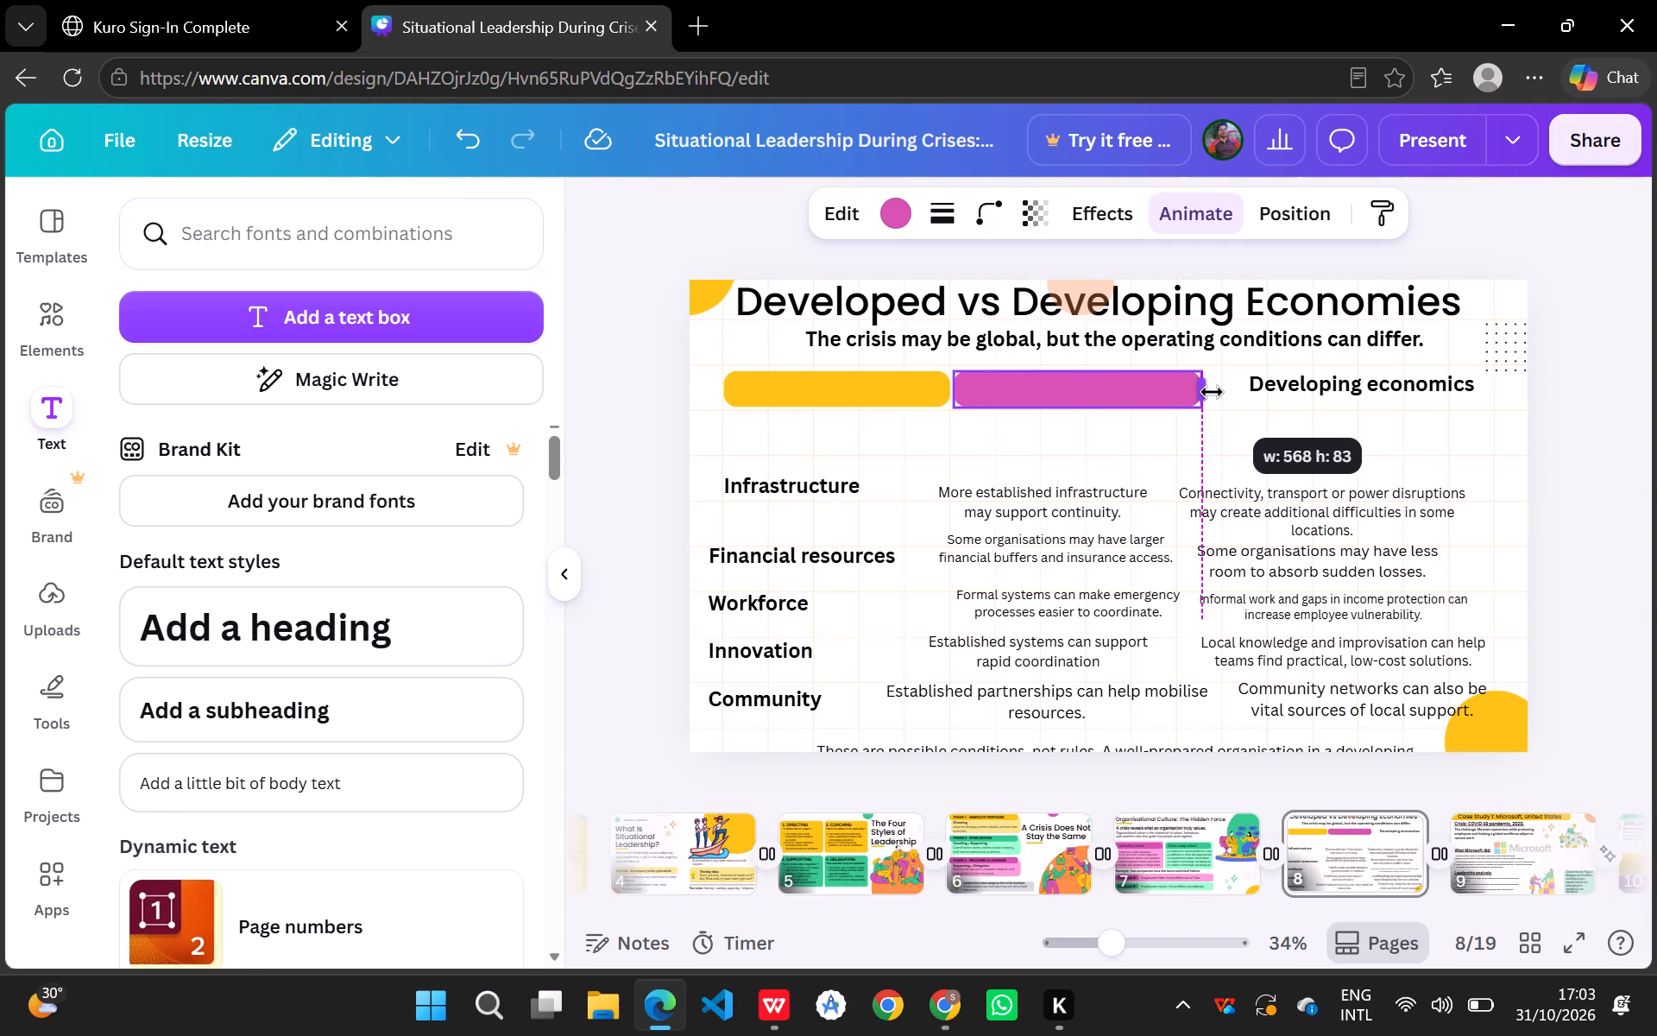
{"action": "left_click_drag", "start_coordinate": [1212, 392], "coordinate": [1195, 393]}
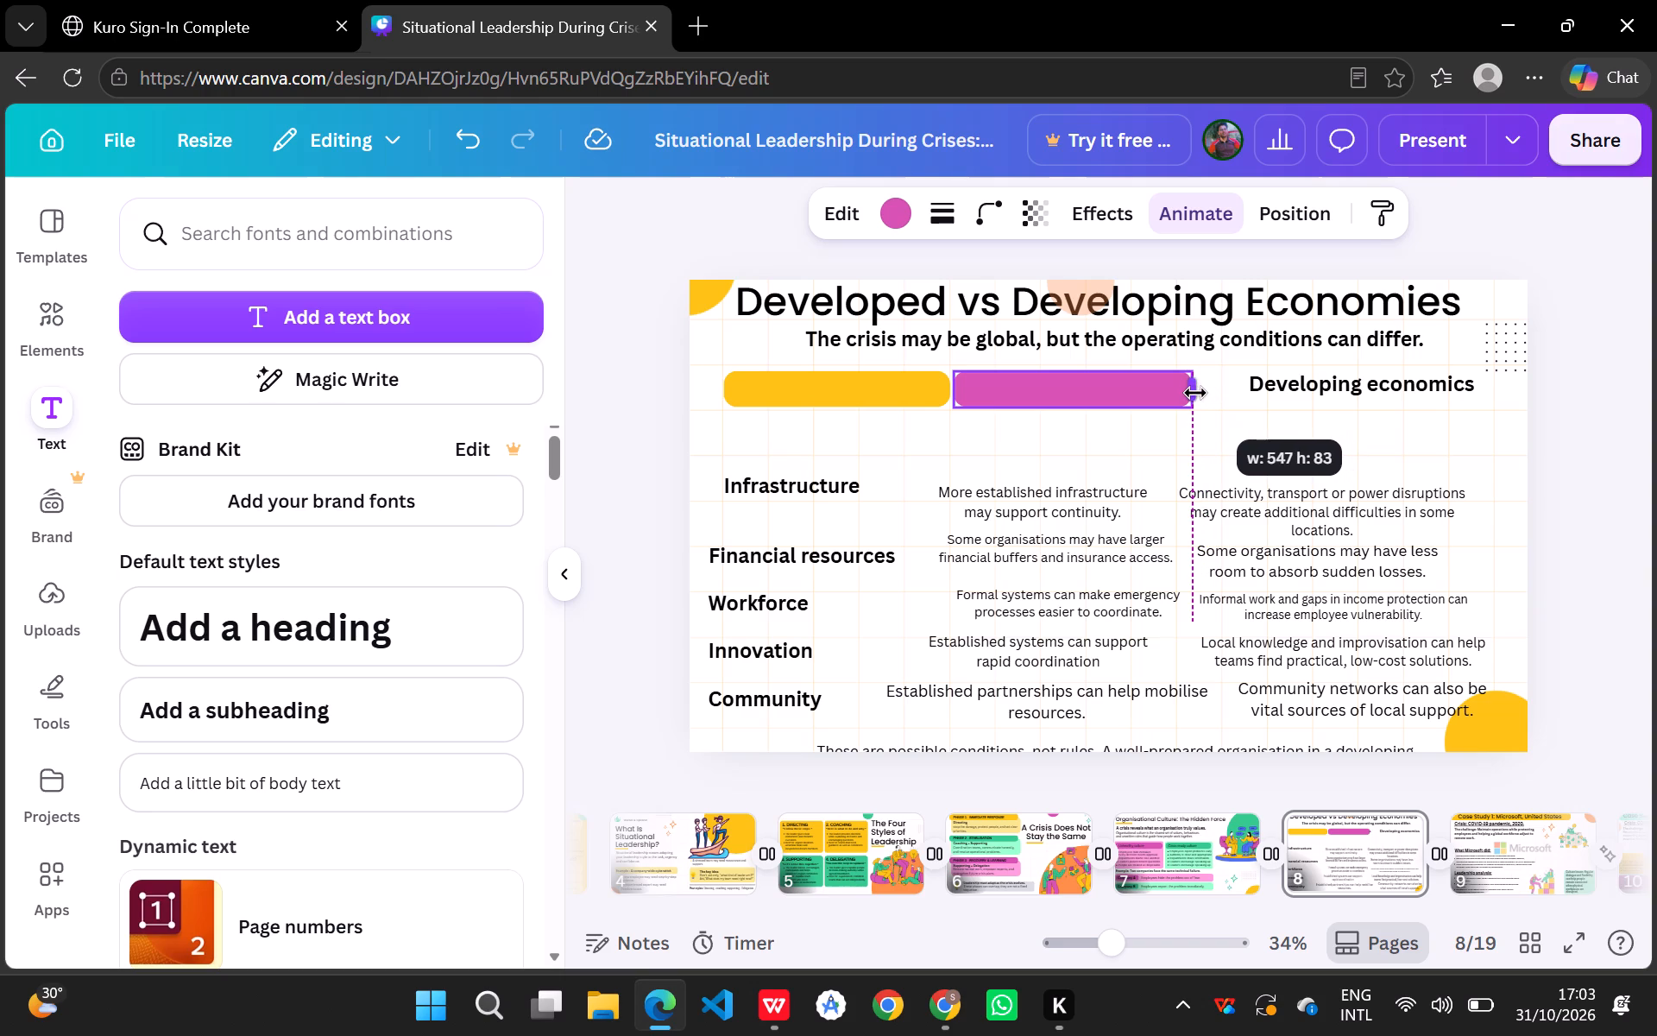
{"action": "left_click_drag", "start_coordinate": [1195, 393], "coordinate": [1185, 393]}
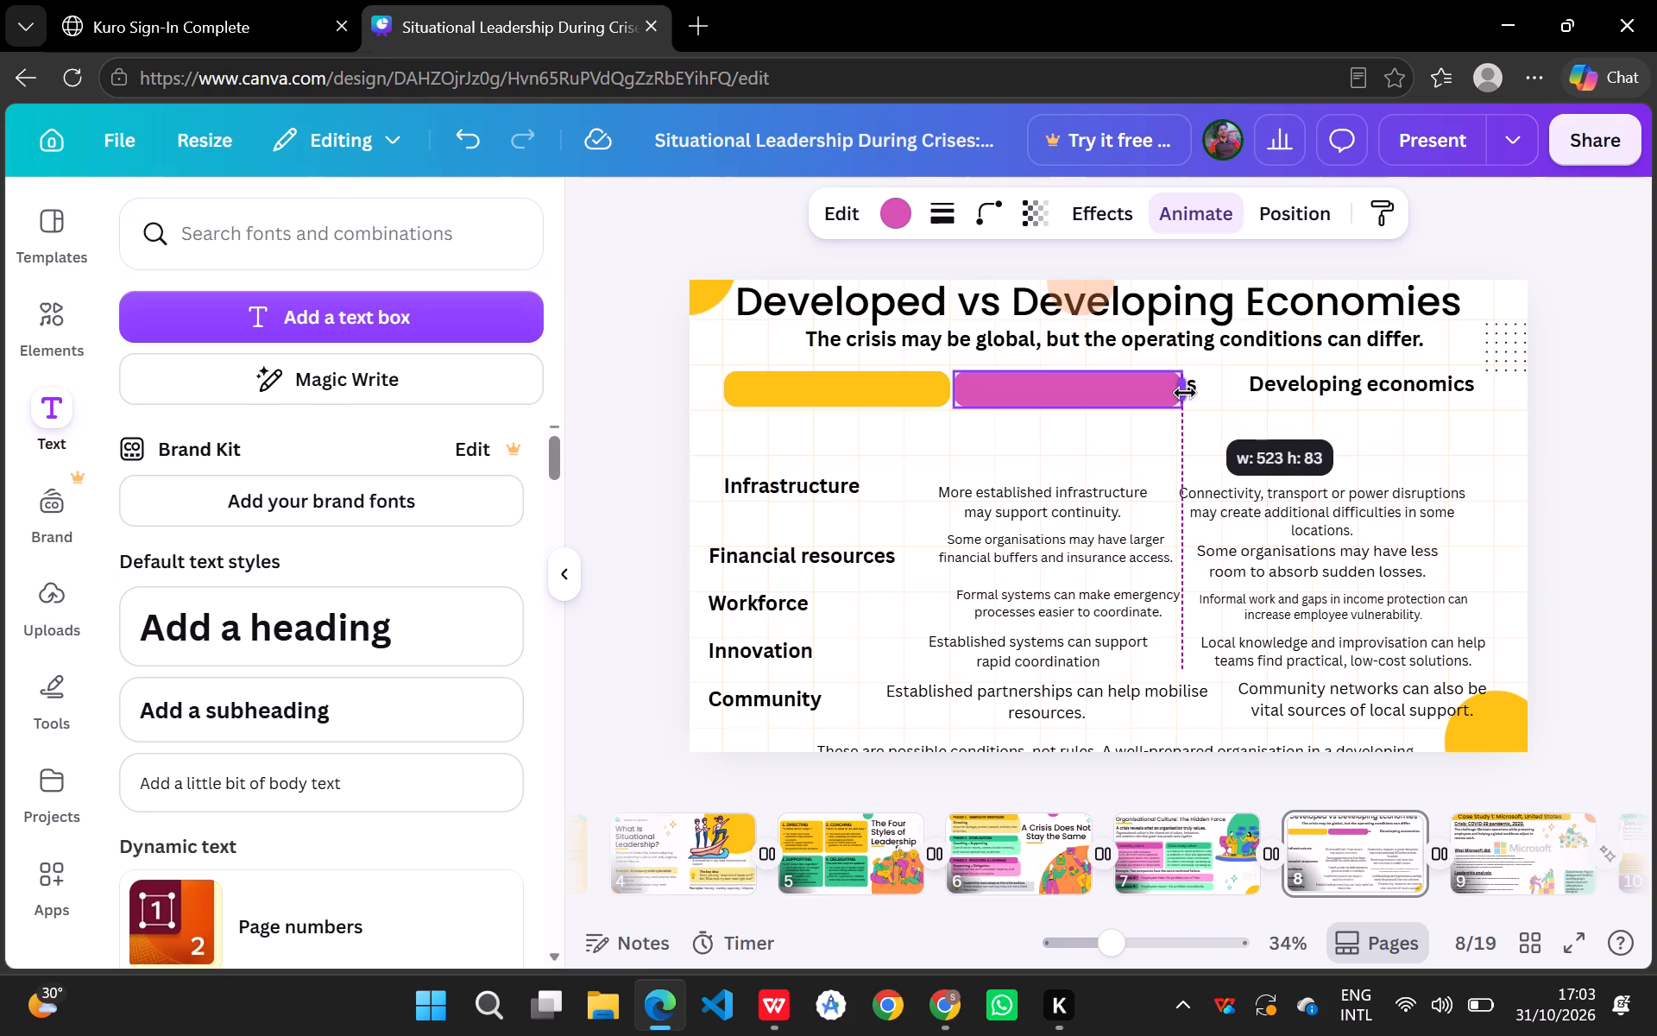
{"action": "left_click_drag", "start_coordinate": [1138, 394], "coordinate": [1158, 389]}
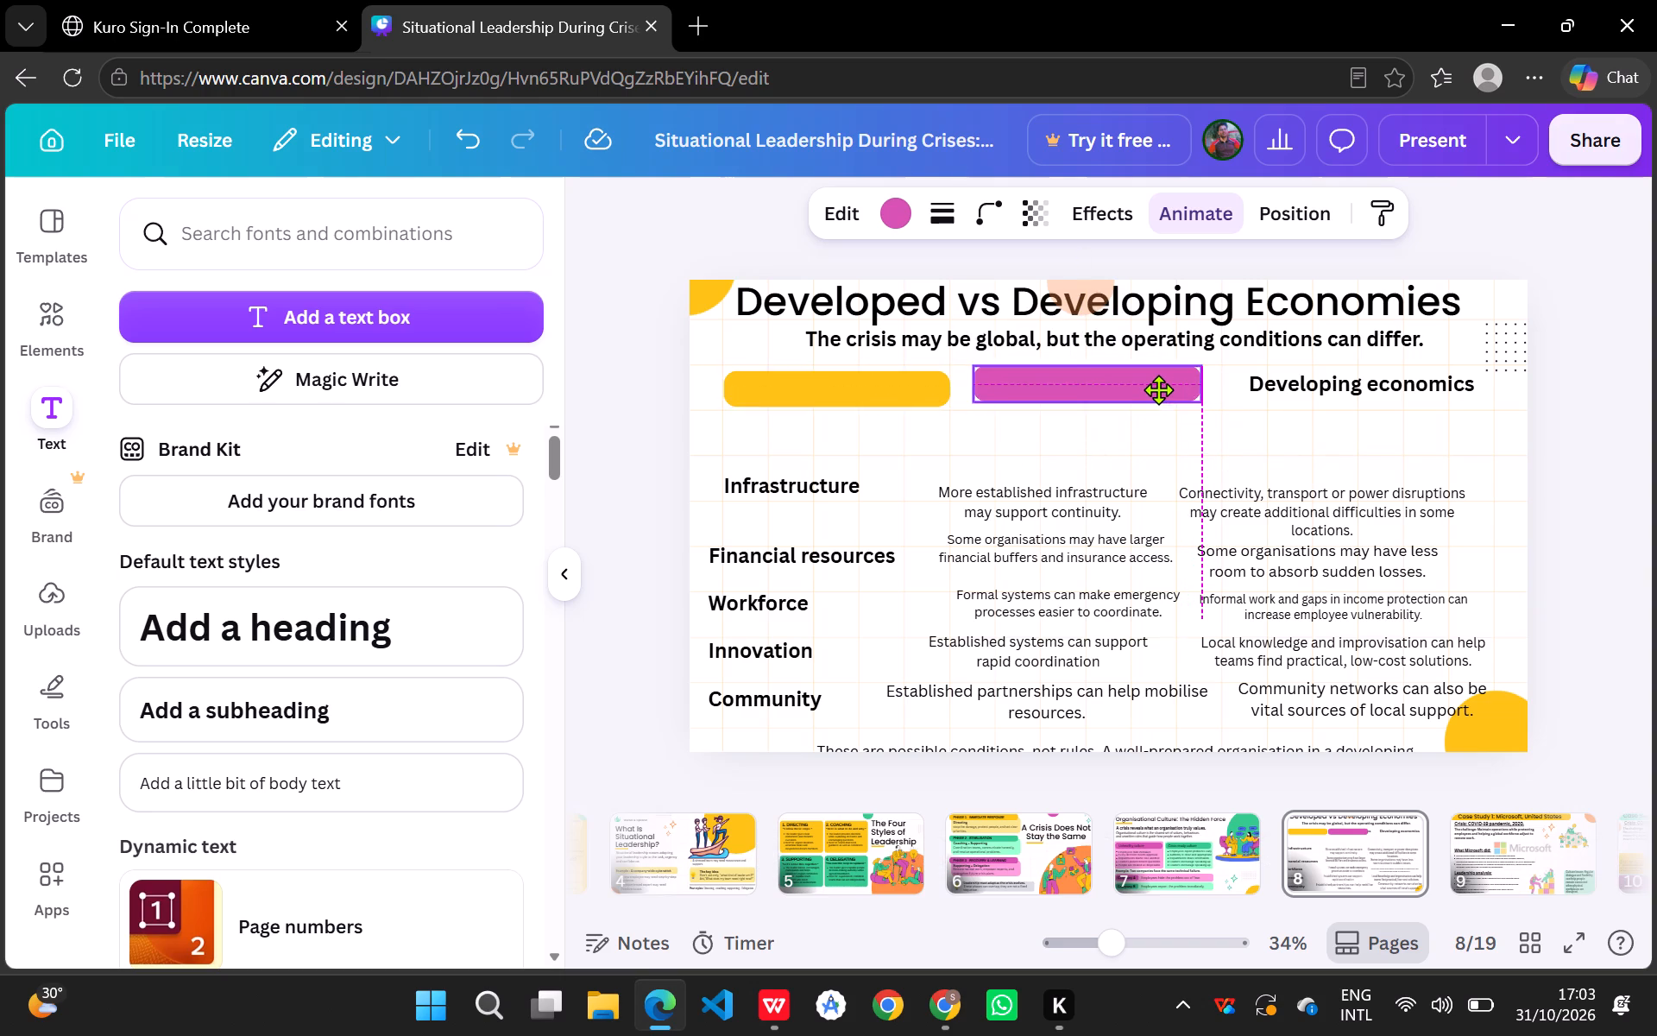
{"action": "left_click_drag", "start_coordinate": [1158, 389], "coordinate": [1162, 391]}
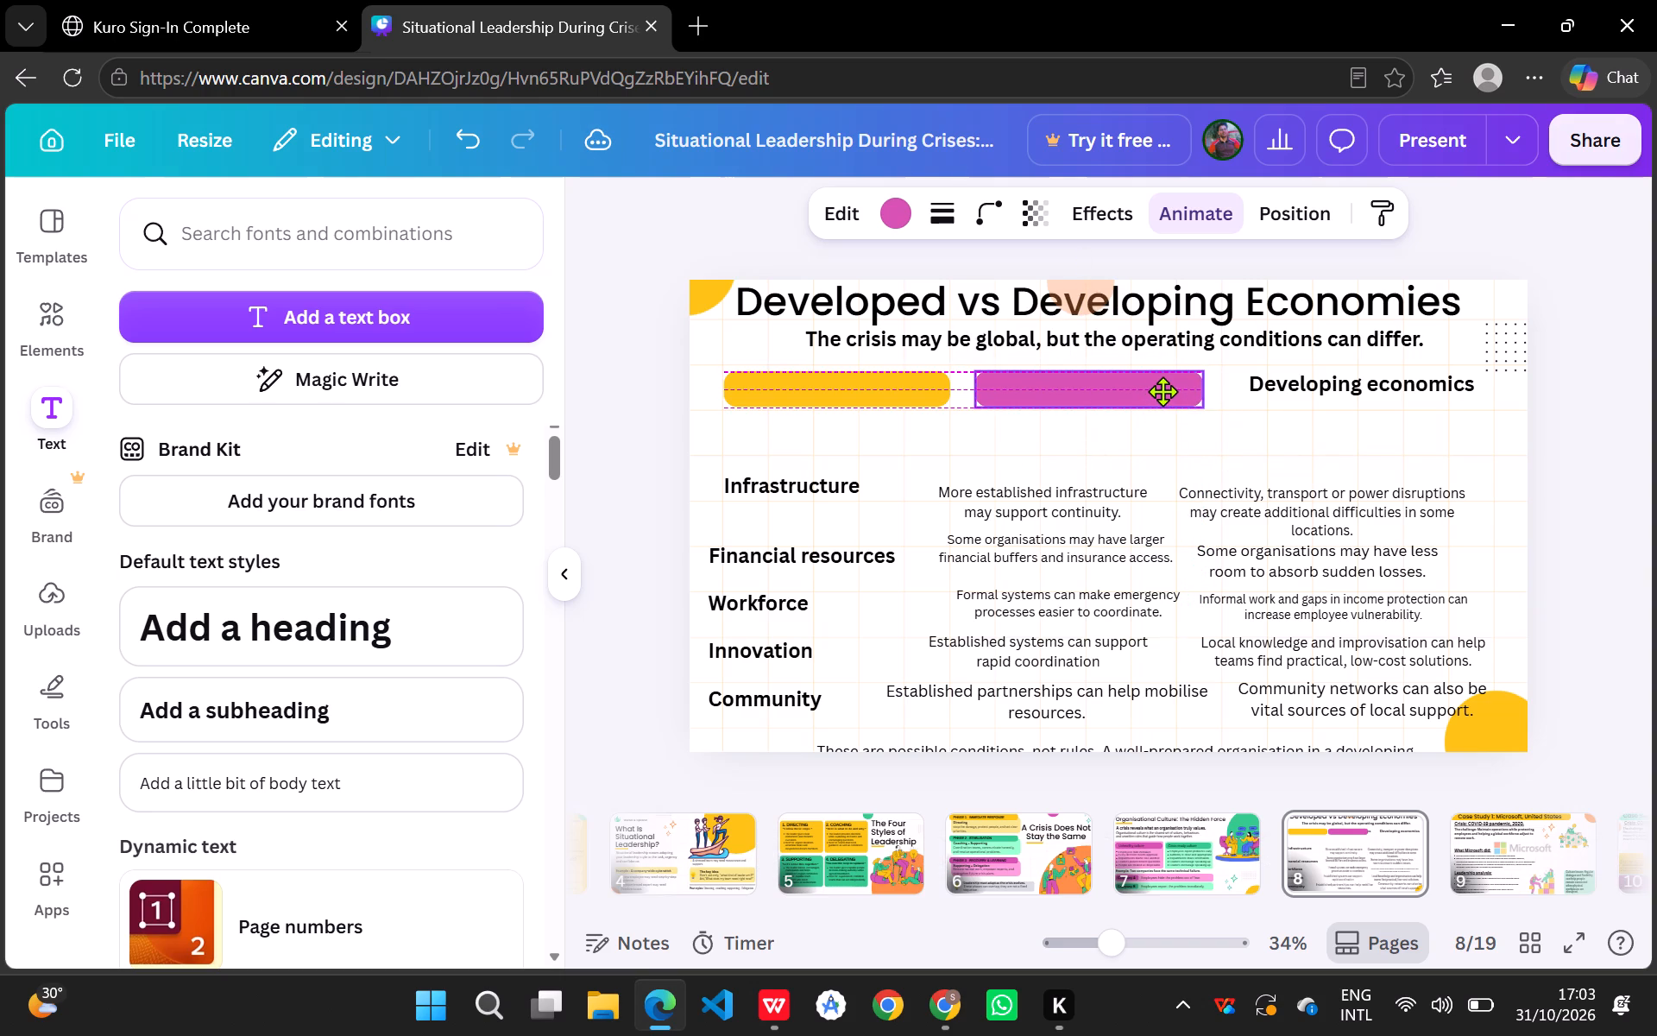
{"action": "left_click_drag", "start_coordinate": [1162, 391], "coordinate": [1163, 393]}
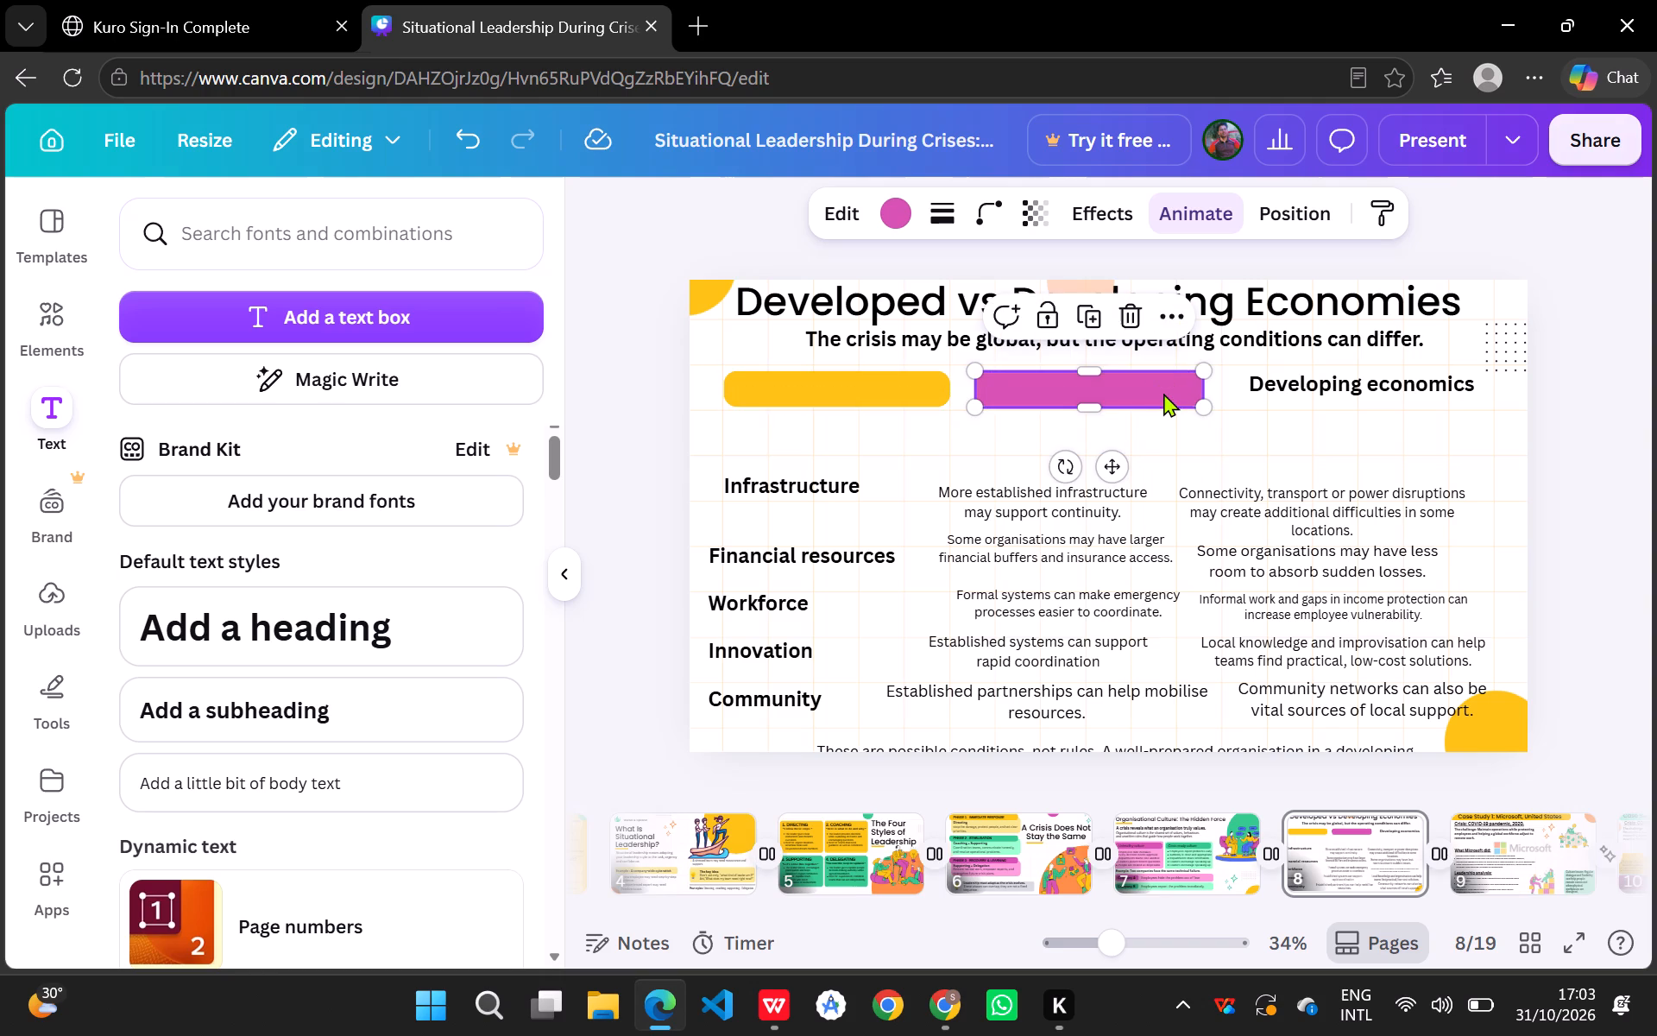
{"action": "left_click", "coordinate": [1170, 453]}
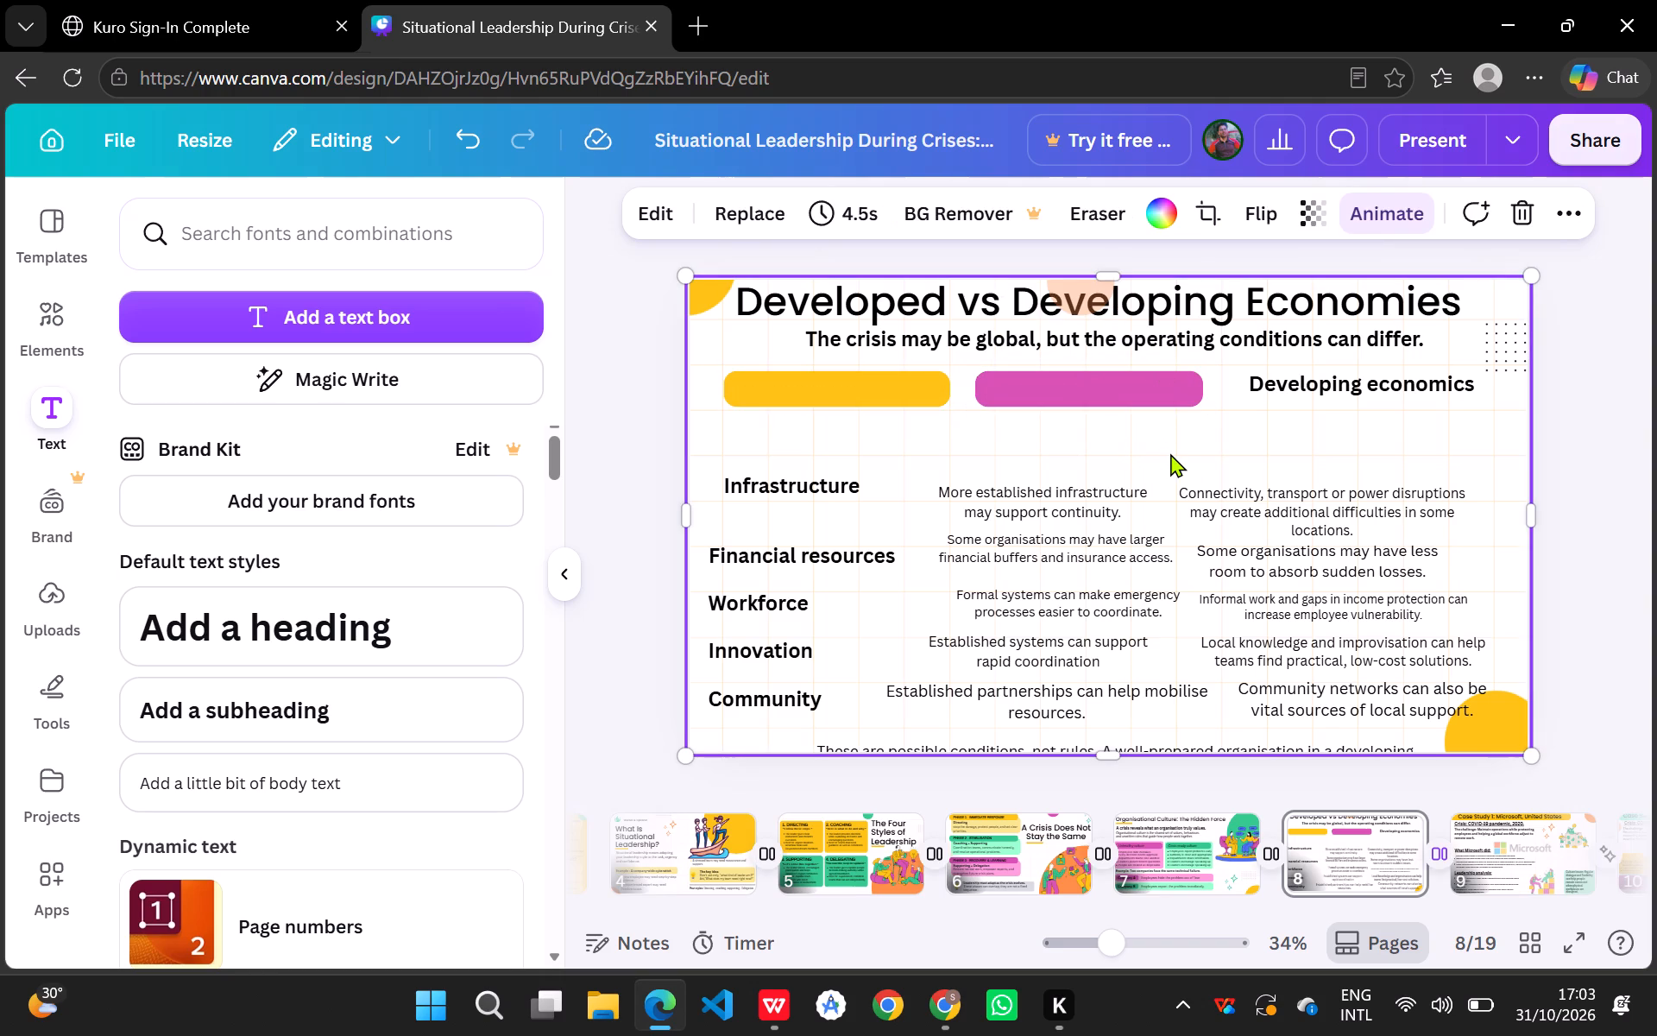
{"action": "left_click", "coordinate": [1168, 388]}
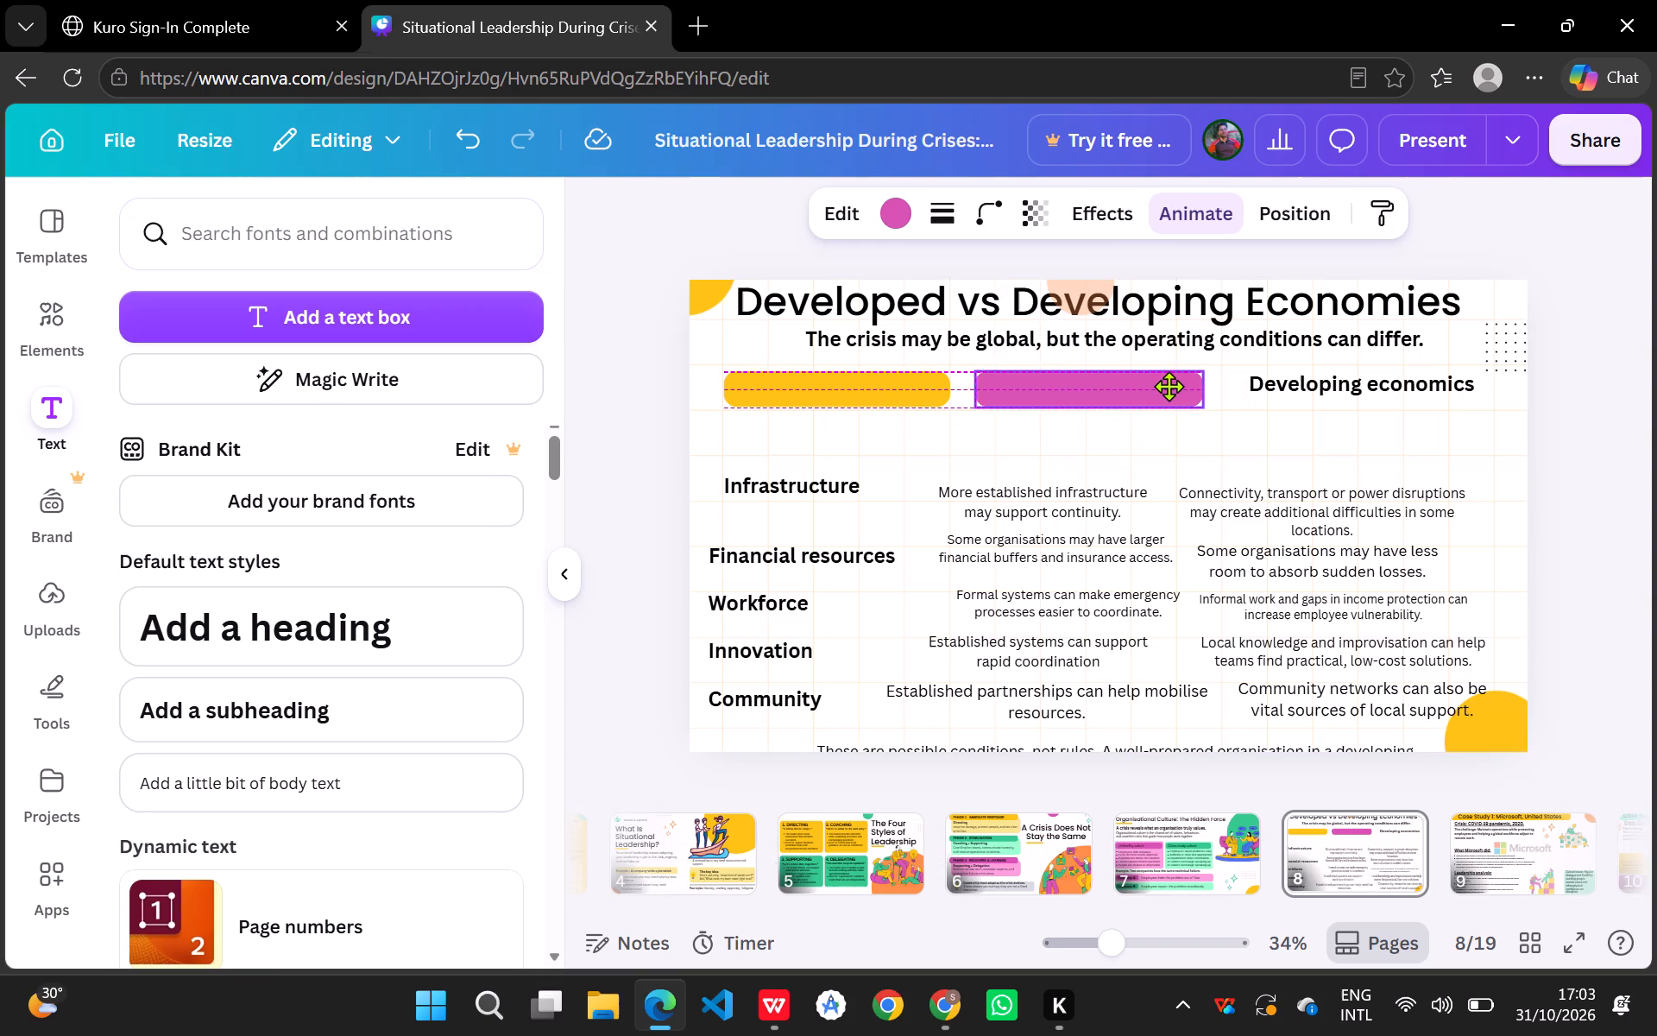
{"action": "left_click", "coordinate": [1188, 464]}
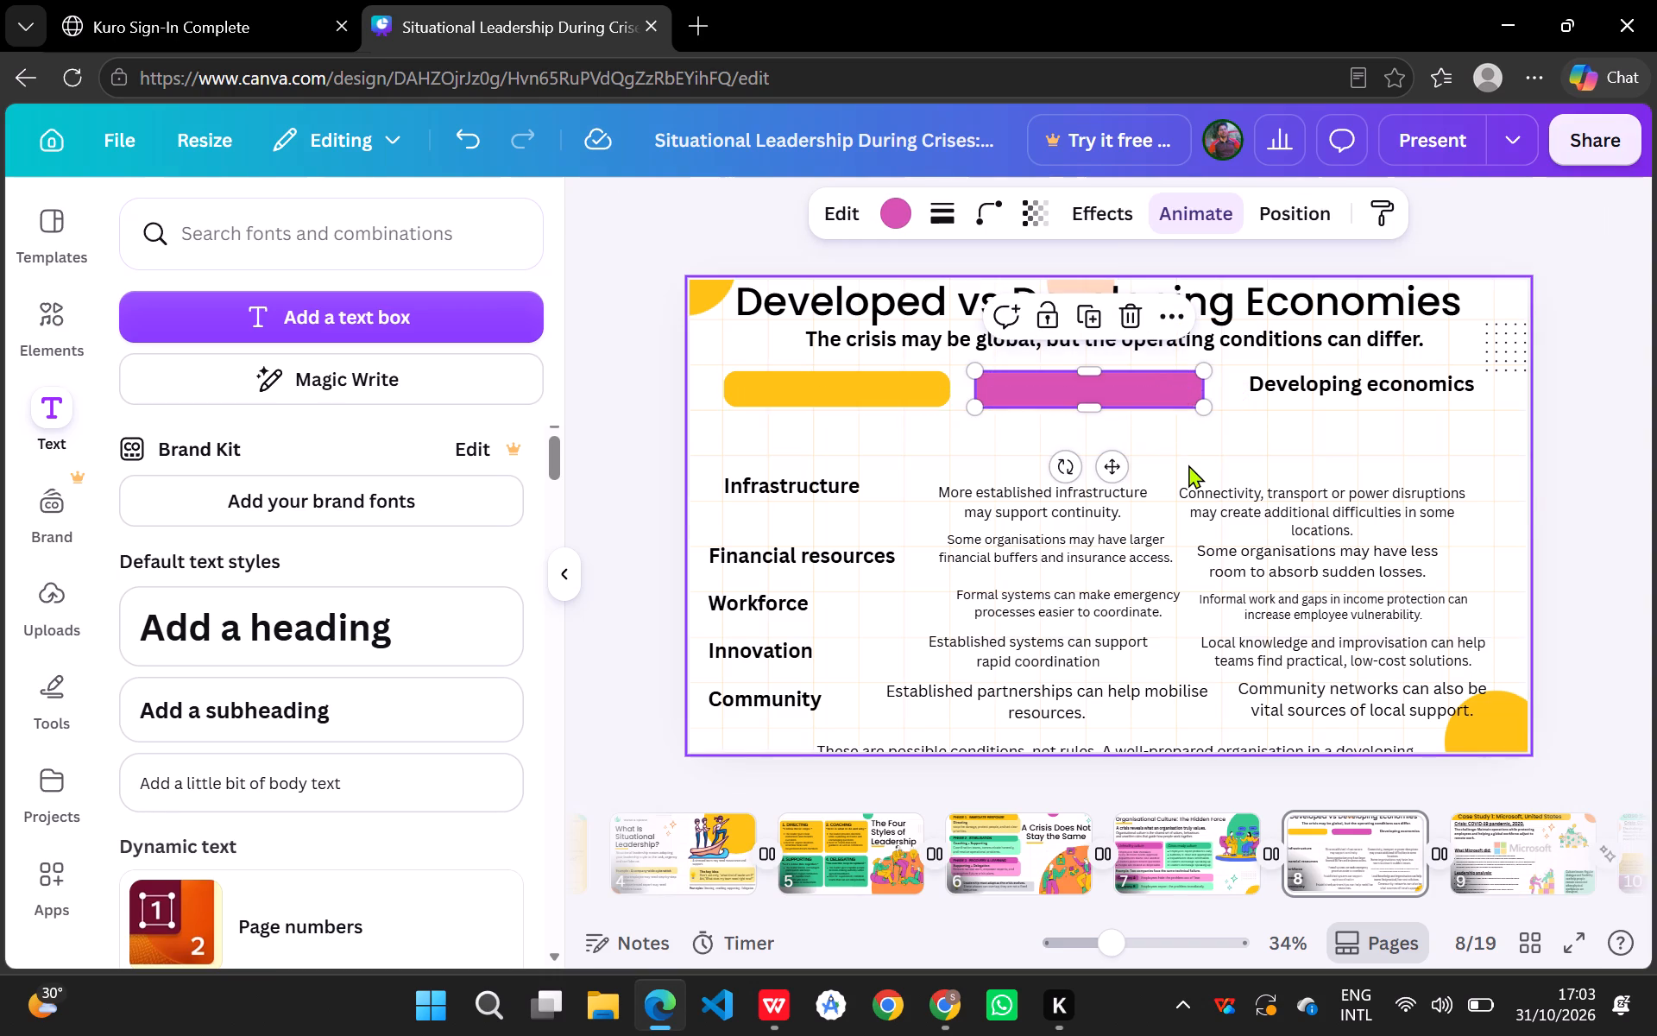
Copy the green bar behind "PHASE 2 - STABLISATION" on slide 6 and paste it onto slide 8.
{"action": "left_click", "coordinate": [1018, 862]}
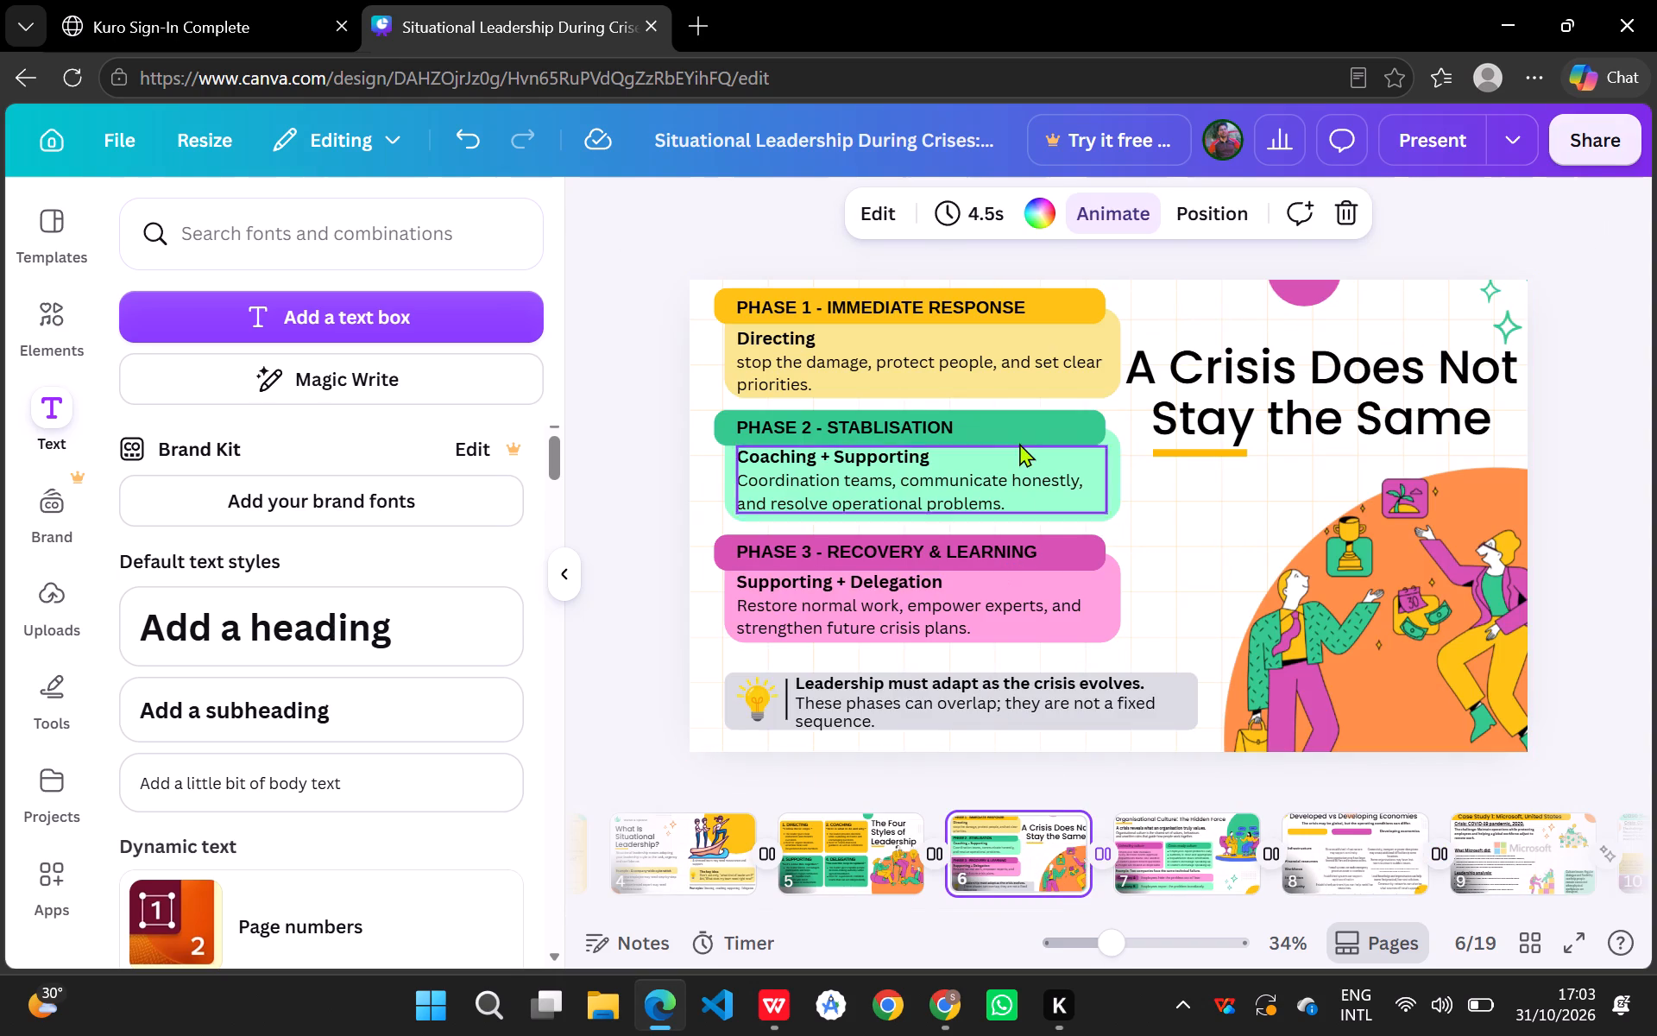
{"action": "left_click", "coordinate": [1021, 428]}
{"action": "left_click", "coordinate": [1022, 439]}
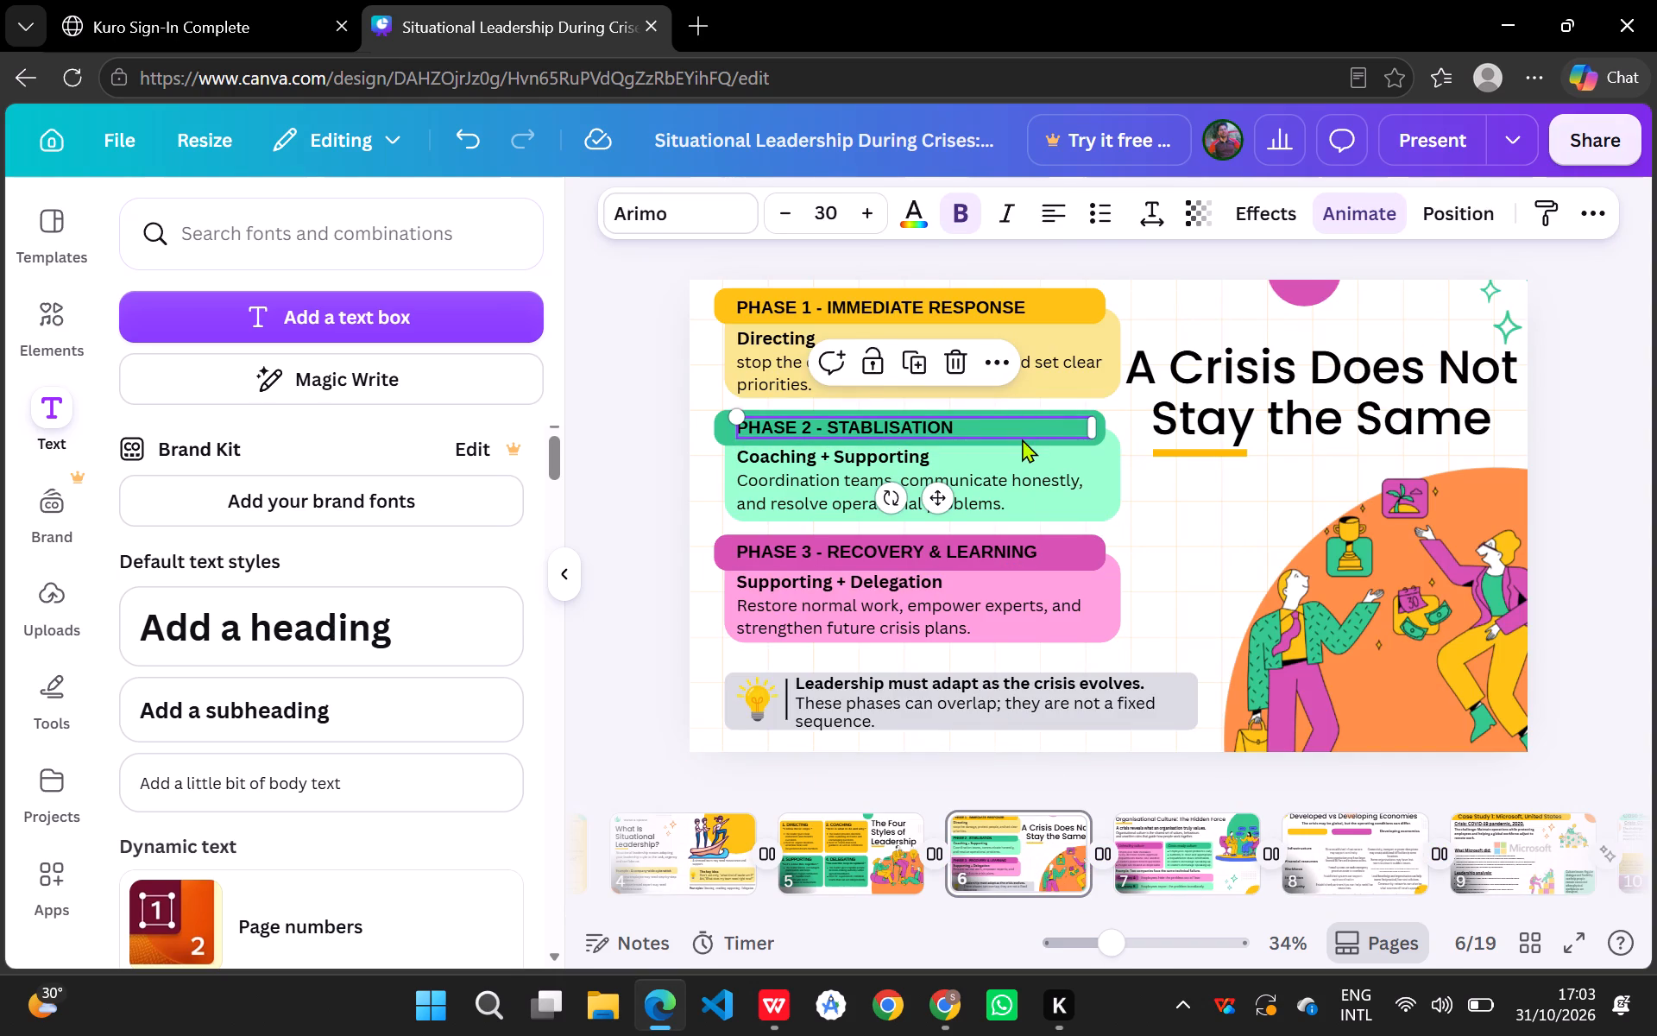
{"action": "left_click", "coordinate": [1023, 468]}
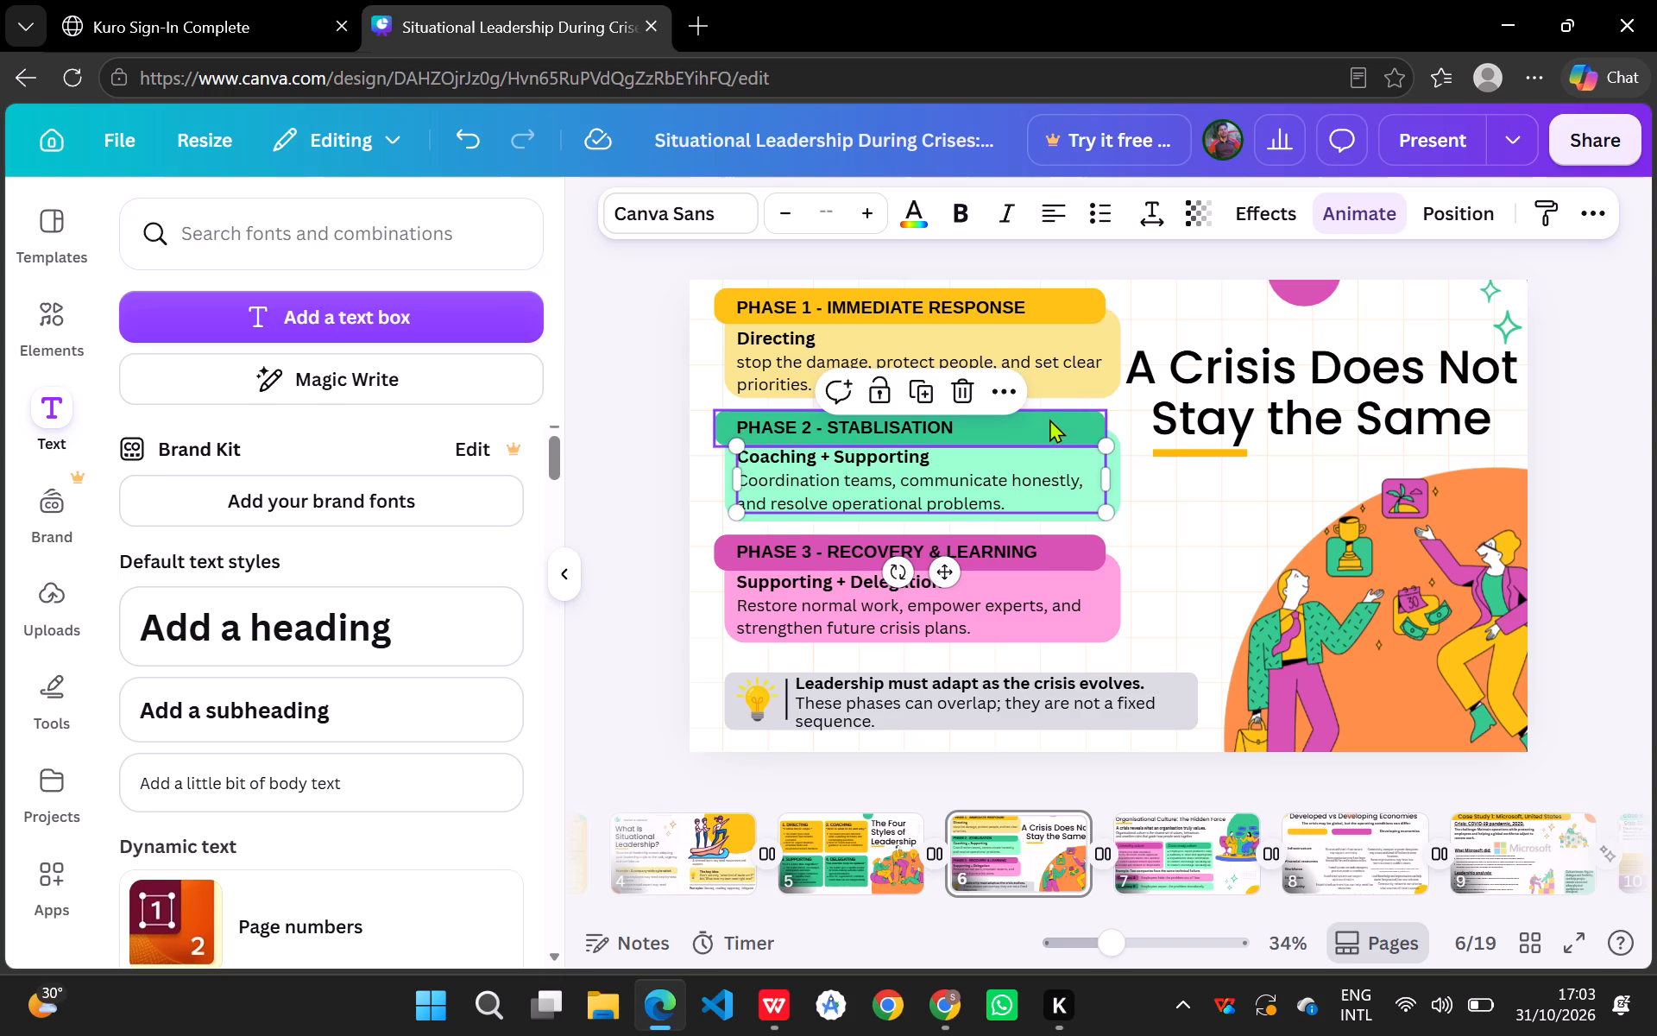
{"action": "left_click", "coordinate": [1103, 431]}
{"action": "key", "text": "ctrl+c"}
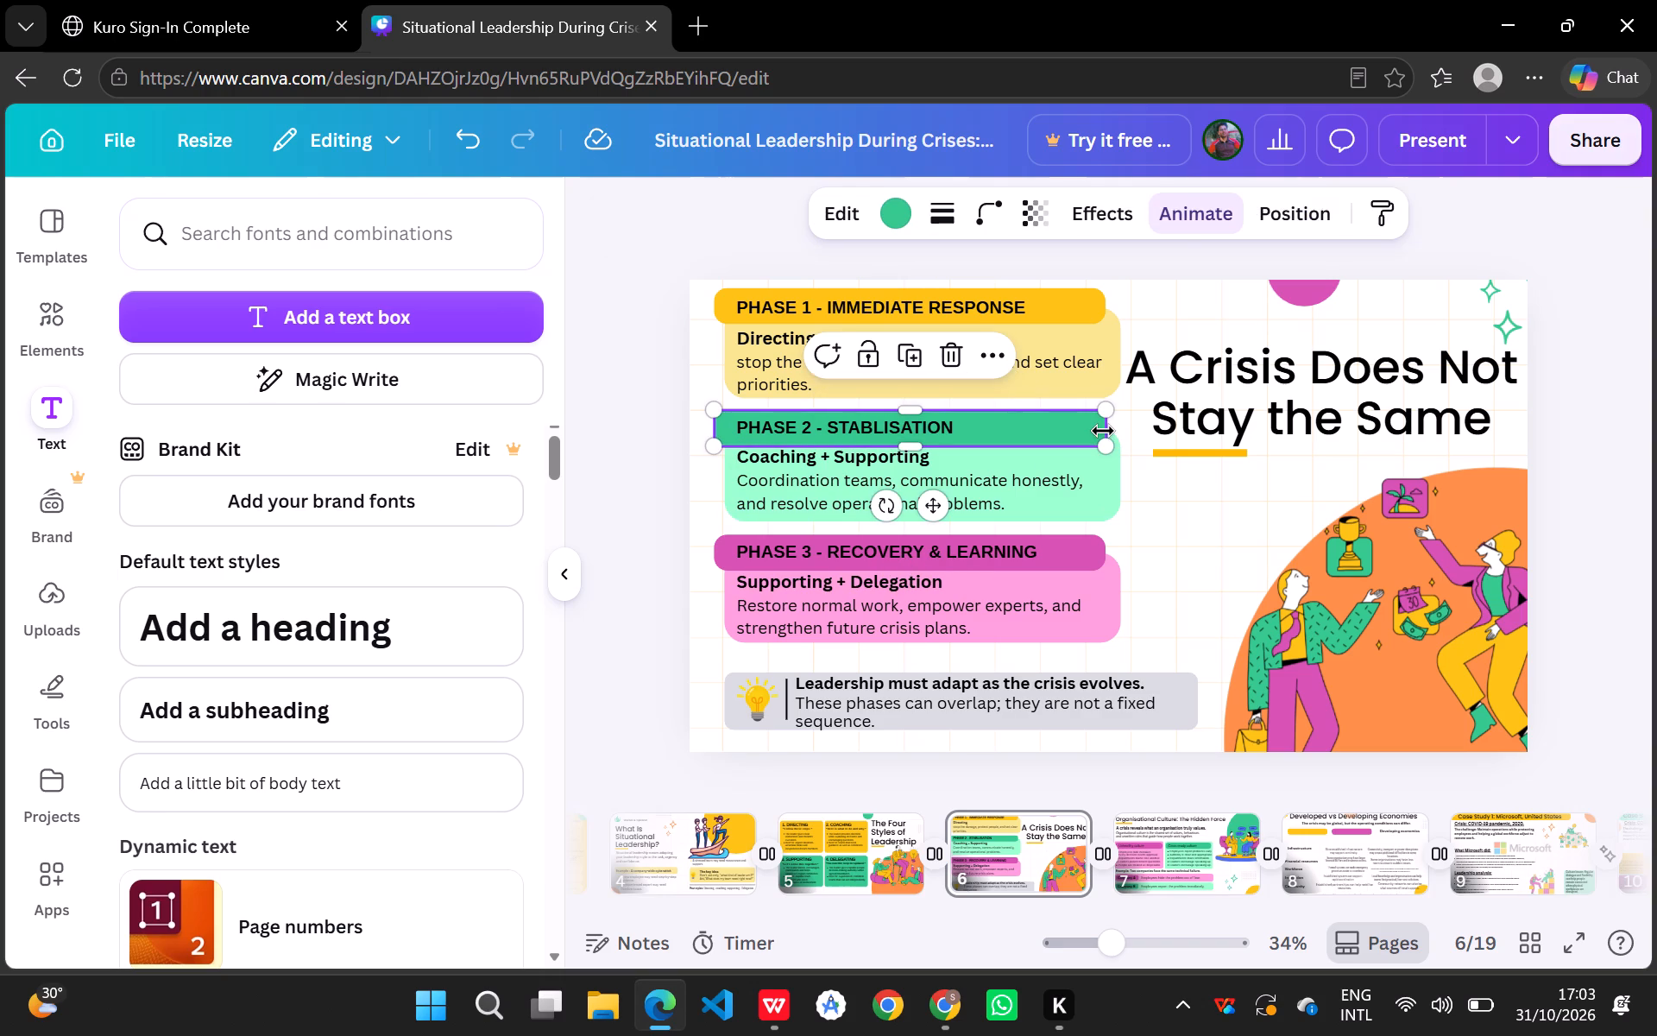
{"action": "left_click", "coordinate": [1315, 881]}
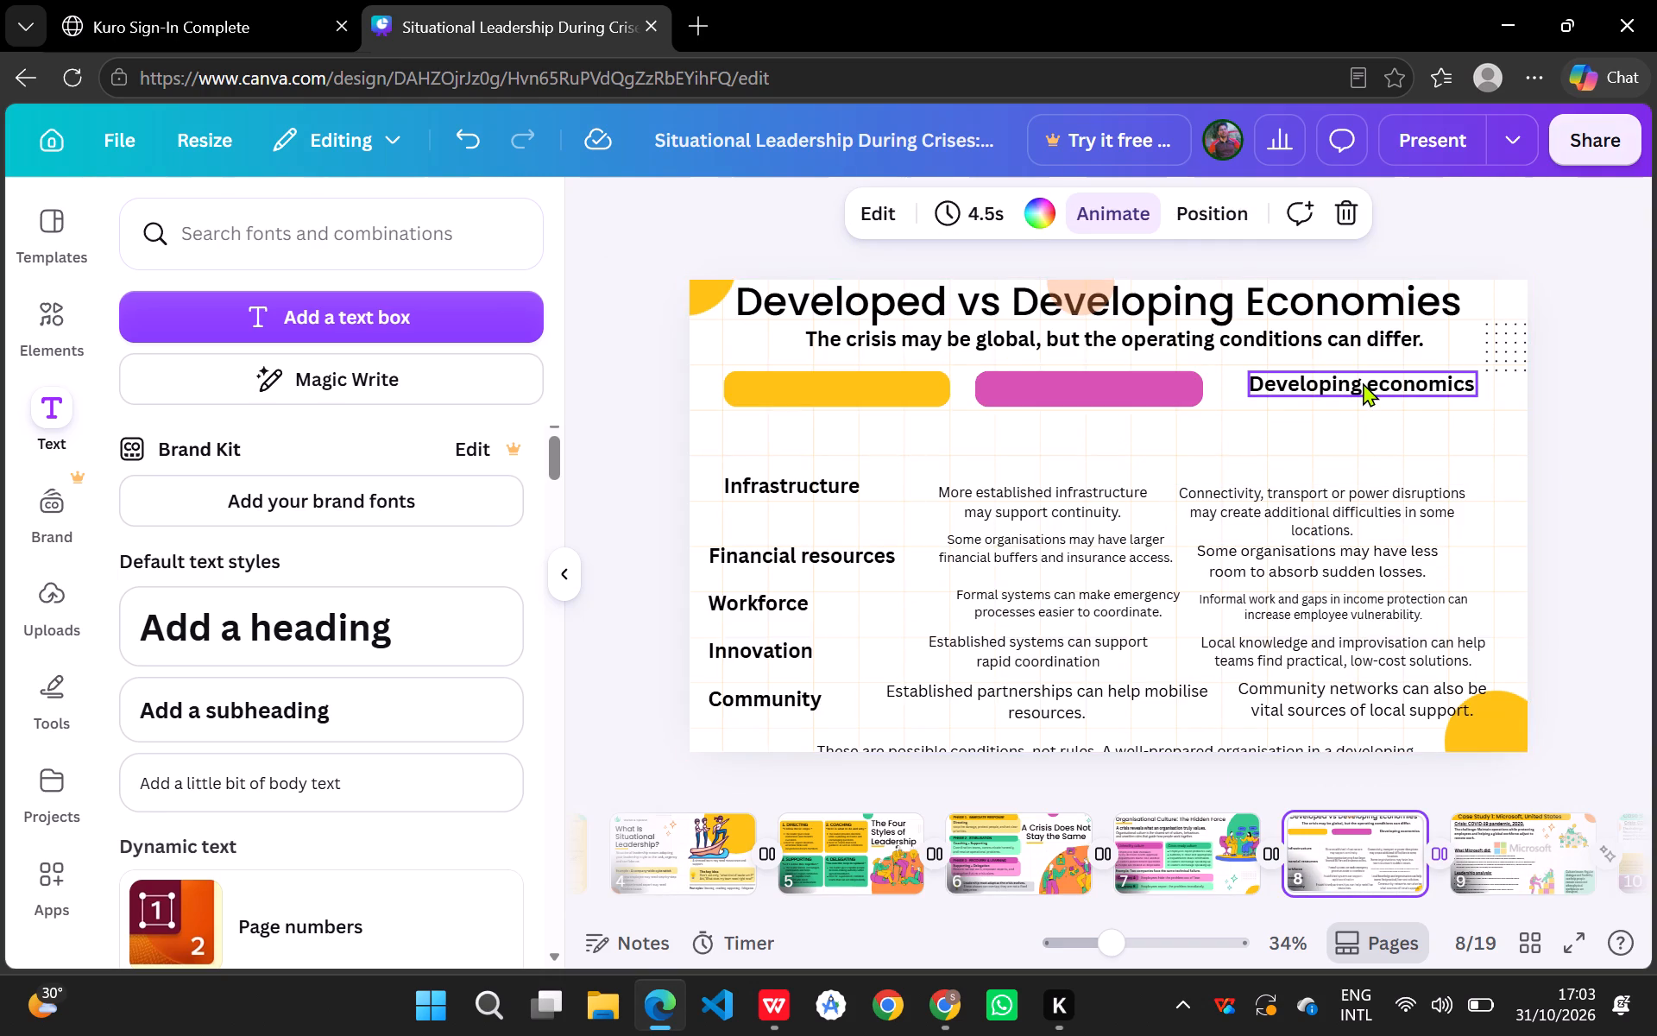
{"action": "key", "text": "ctrl+v"}
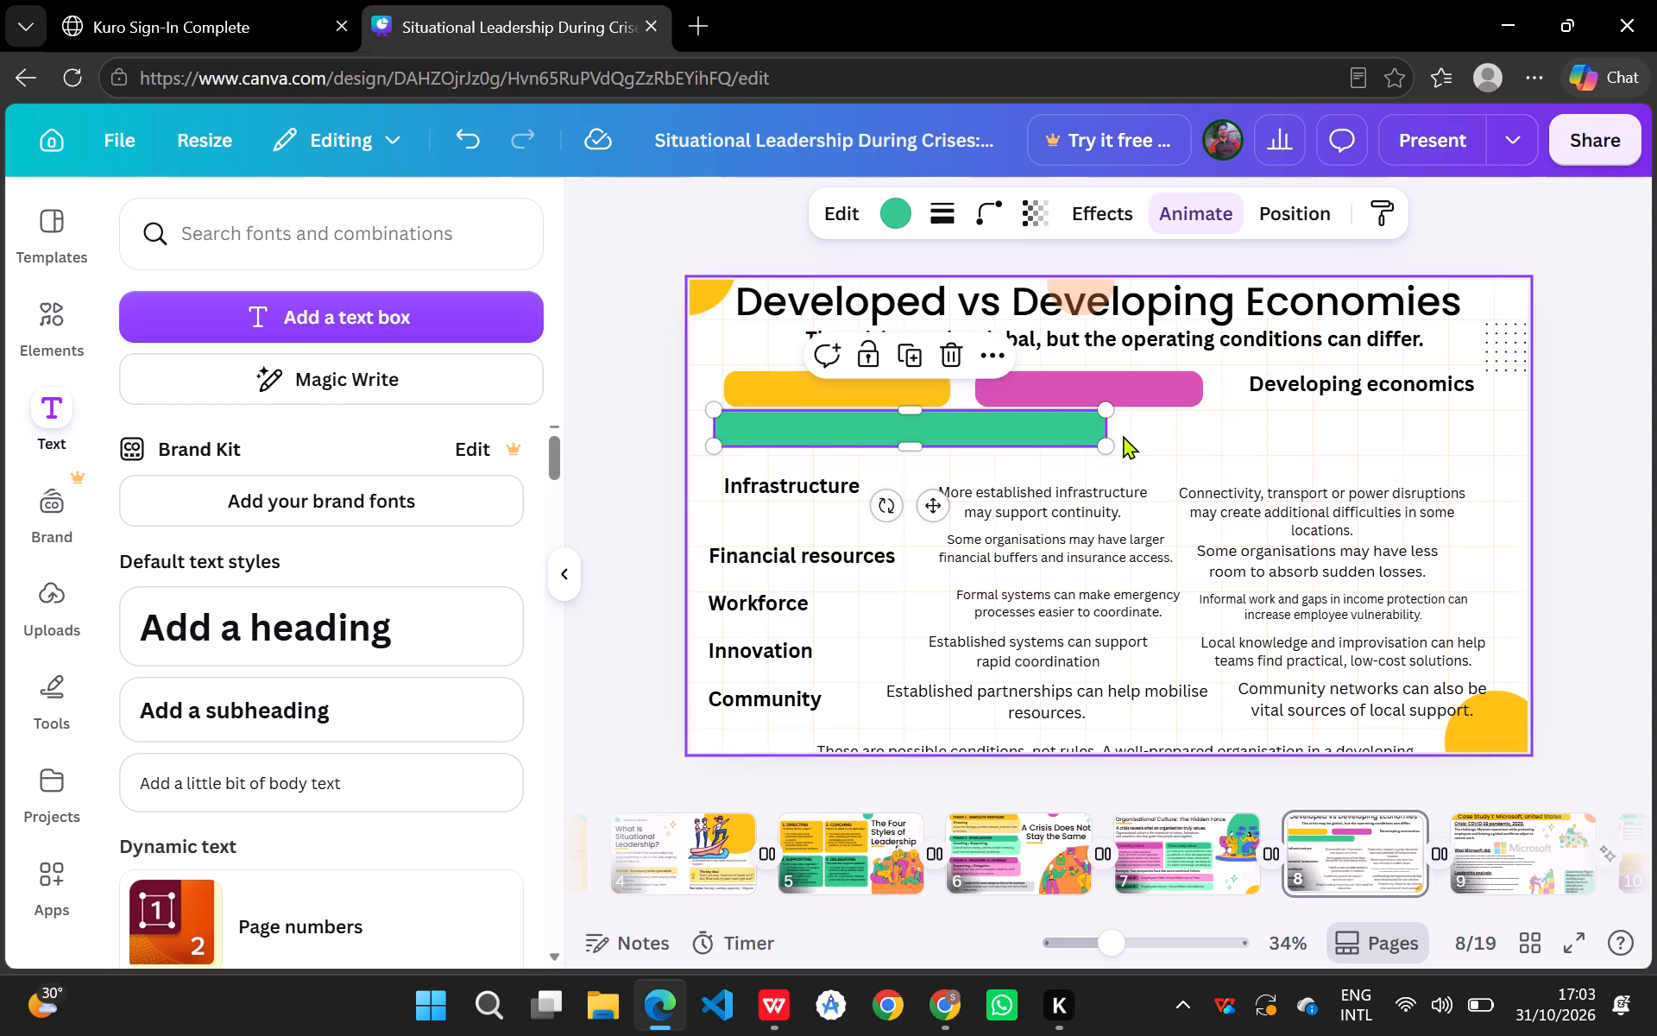
Shorten the green bar to roughly the pink bar's length and place it over the "Developing economics" heading.
{"action": "left_click_drag", "start_coordinate": [1107, 425], "coordinate": [942, 432]}
{"action": "left_click", "coordinate": [890, 426]}
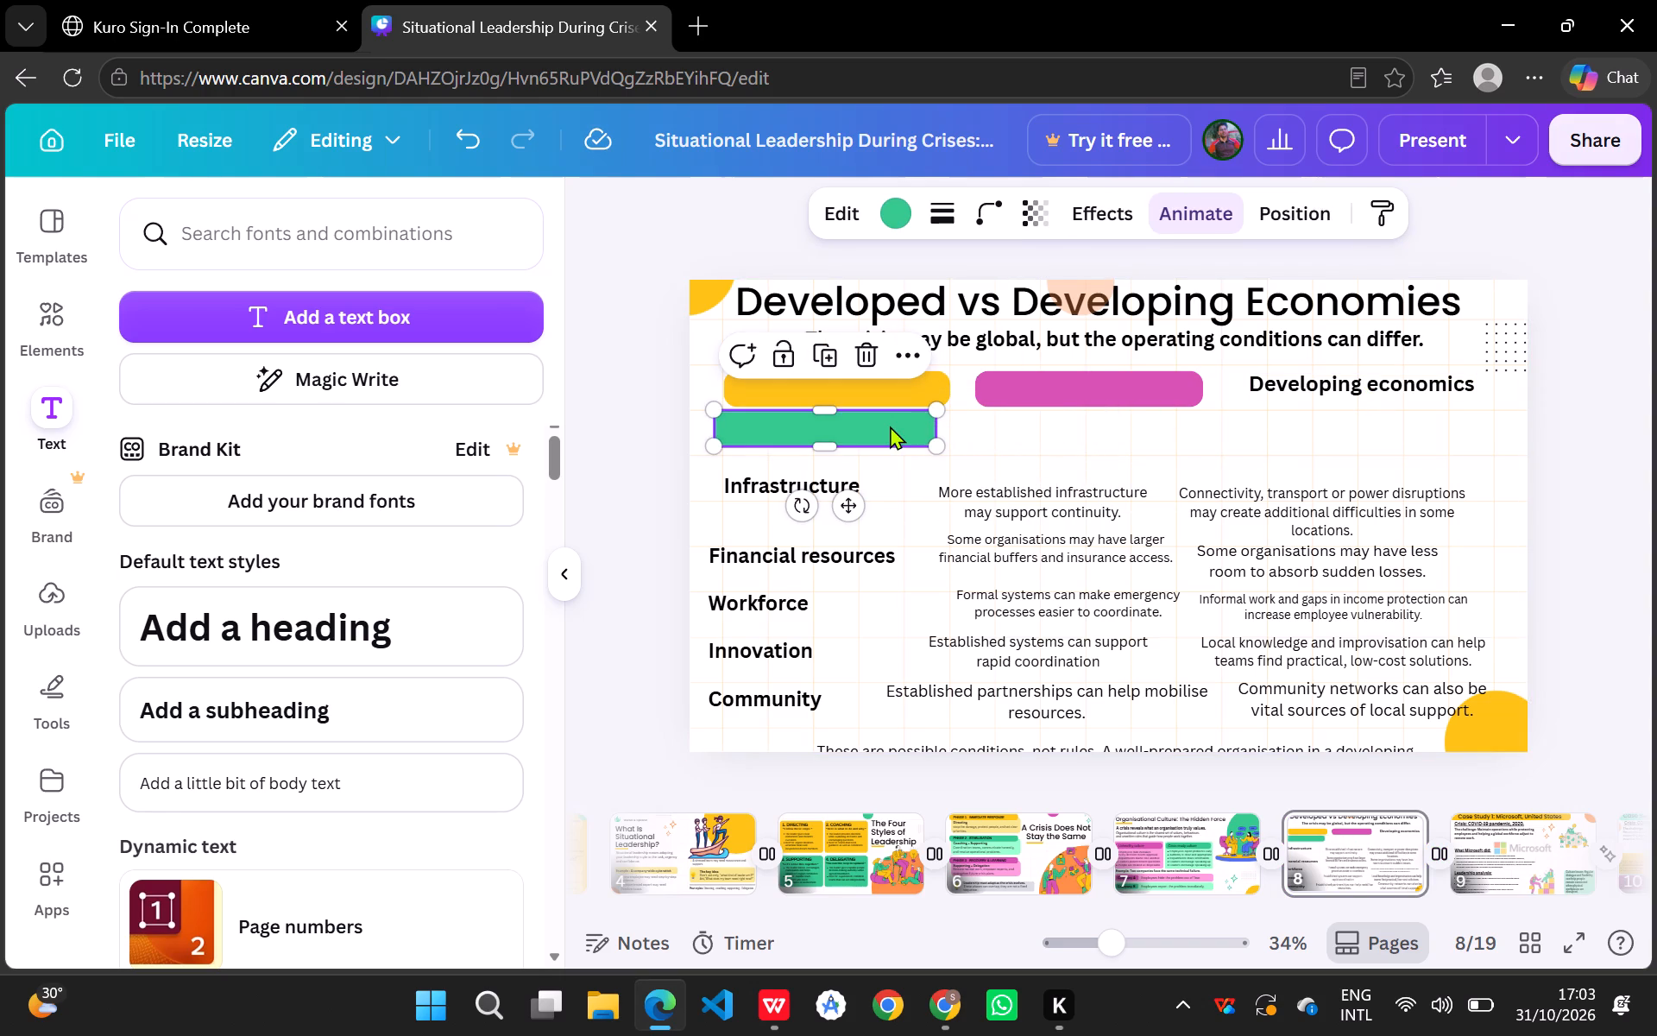
{"action": "left_click", "coordinate": [885, 483]}
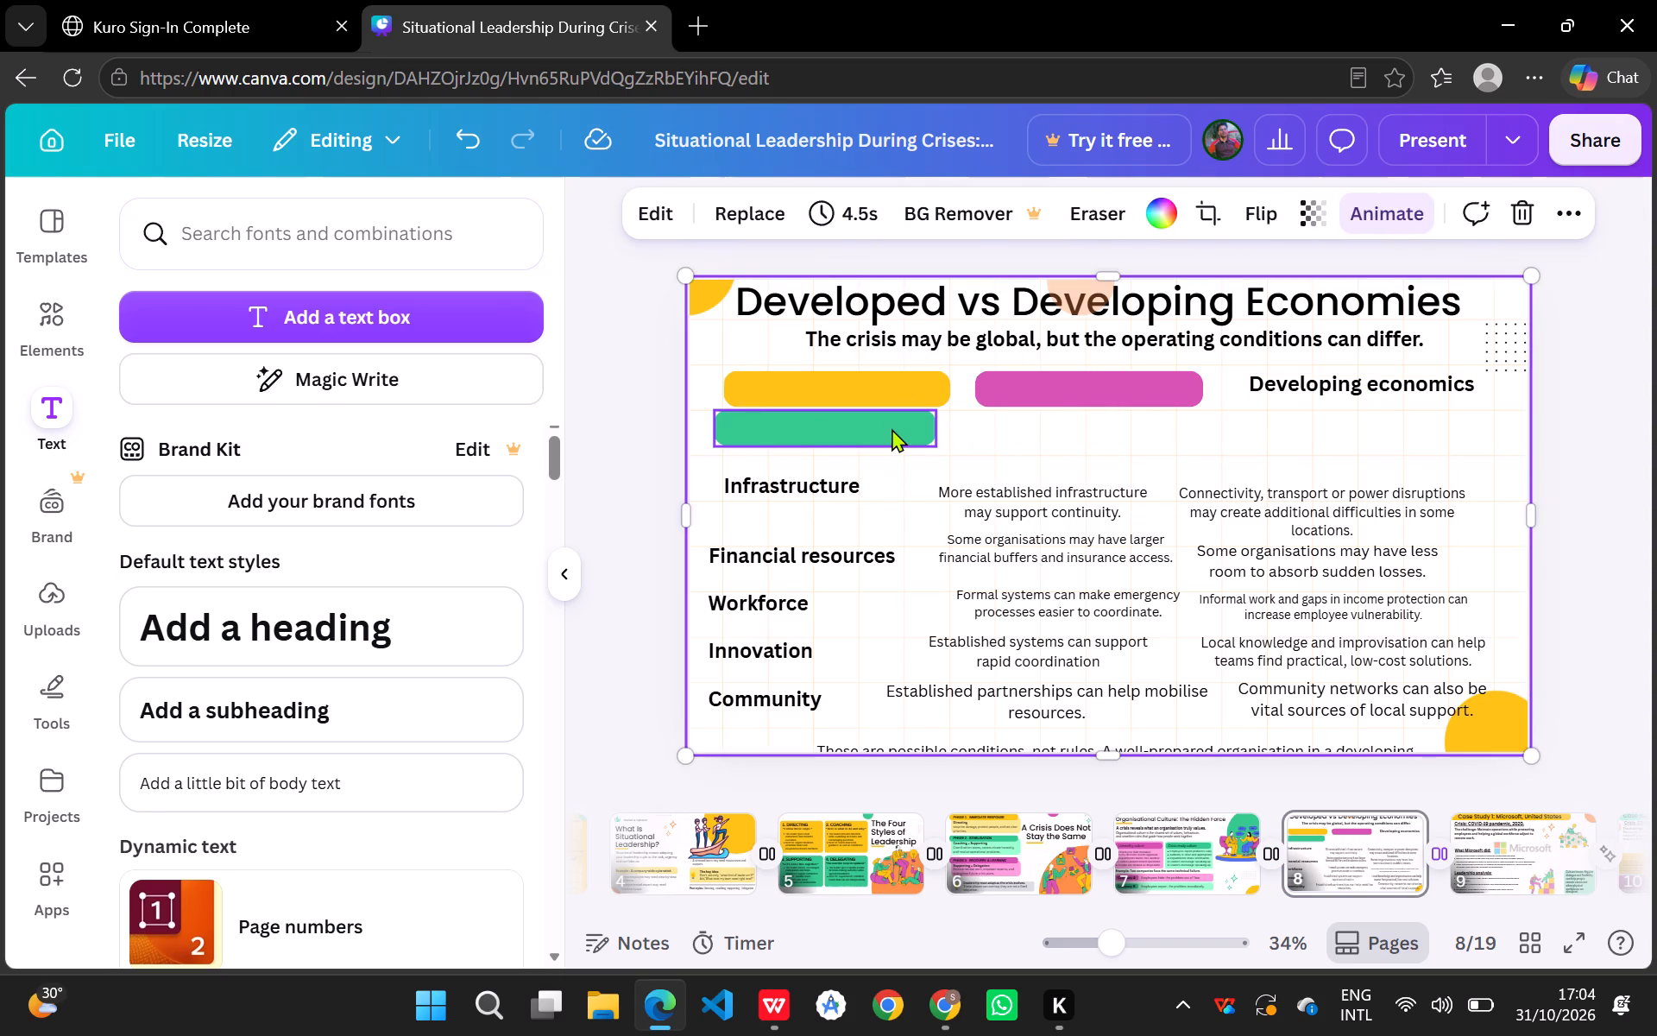
{"action": "left_click_drag", "start_coordinate": [893, 429], "coordinate": [1302, 406]}
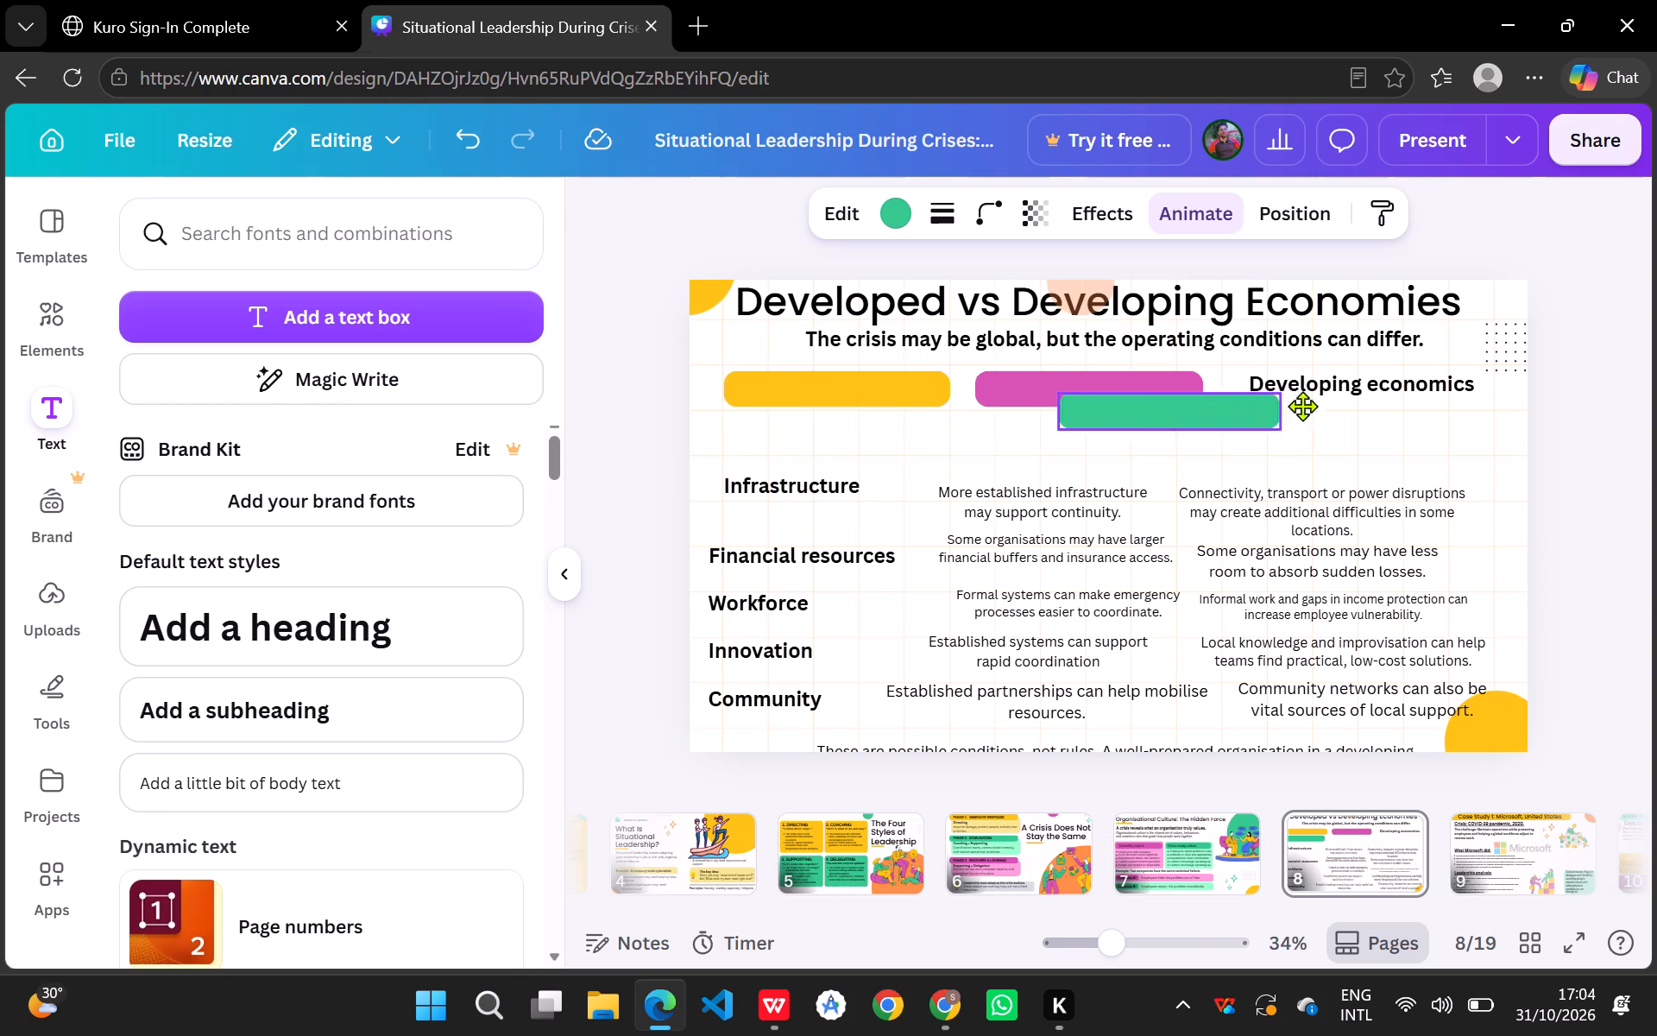
{"action": "left_click_drag", "start_coordinate": [1302, 406], "coordinate": [1427, 389]}
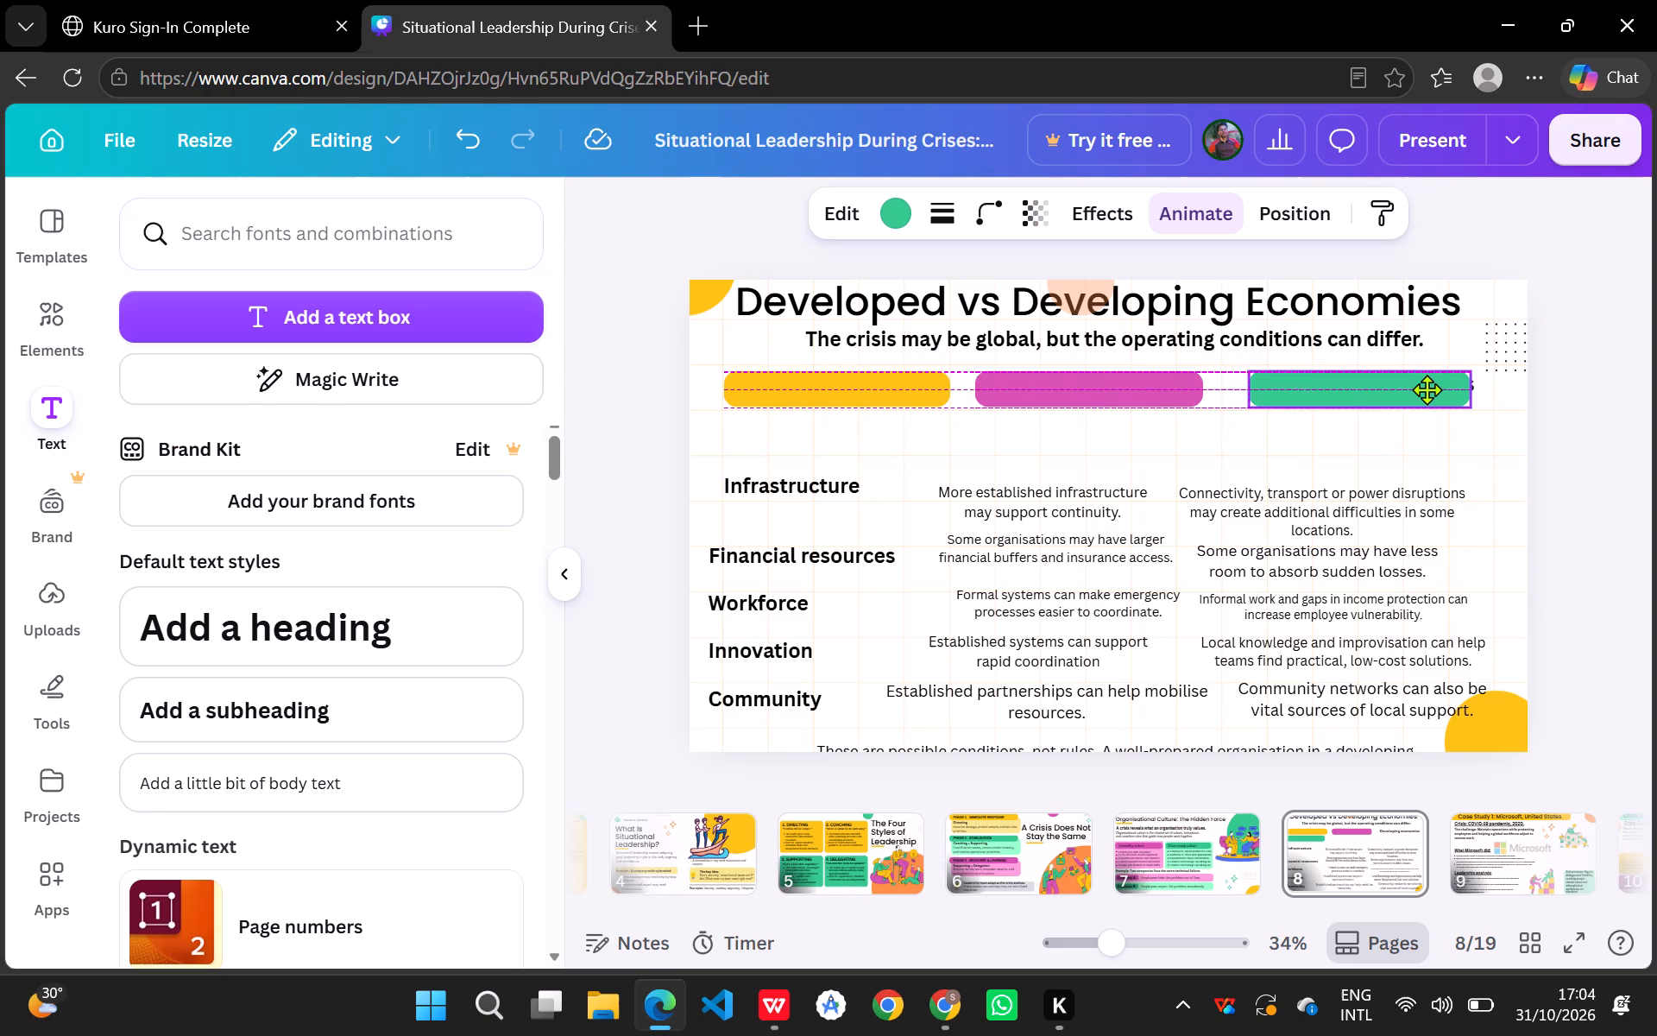
{"action": "left_click_drag", "start_coordinate": [1427, 389], "coordinate": [1434, 388]}
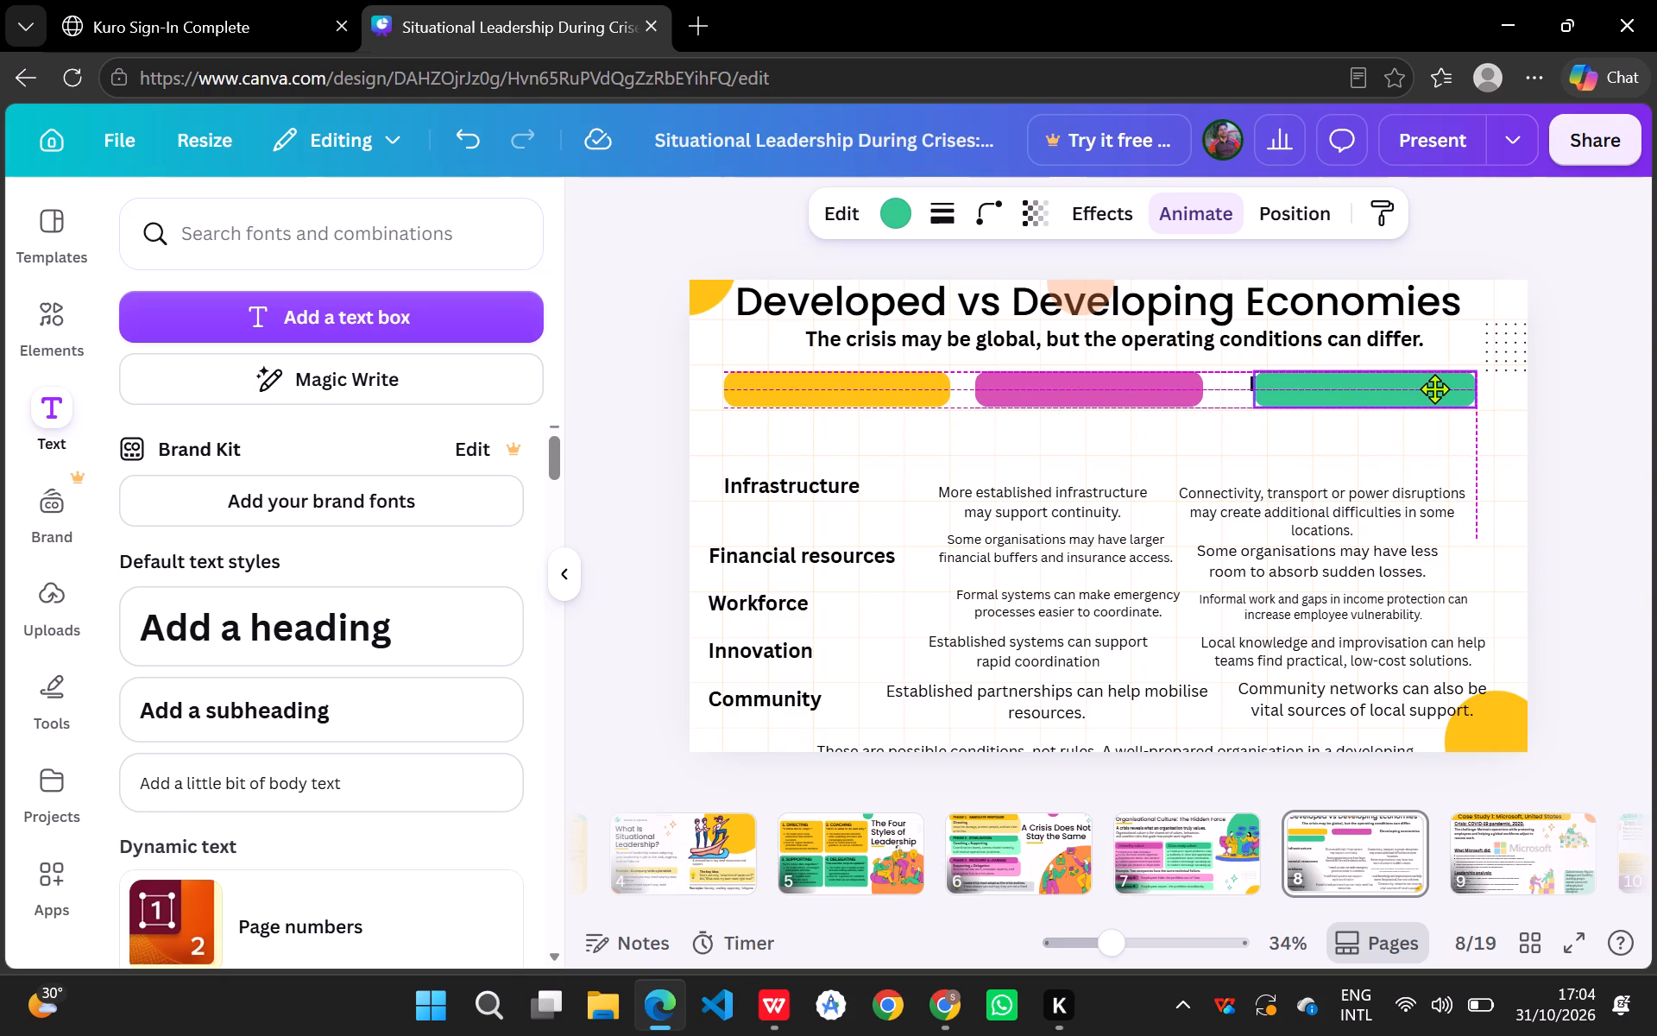
{"action": "left_click_drag", "start_coordinate": [1434, 388], "coordinate": [1435, 388]}
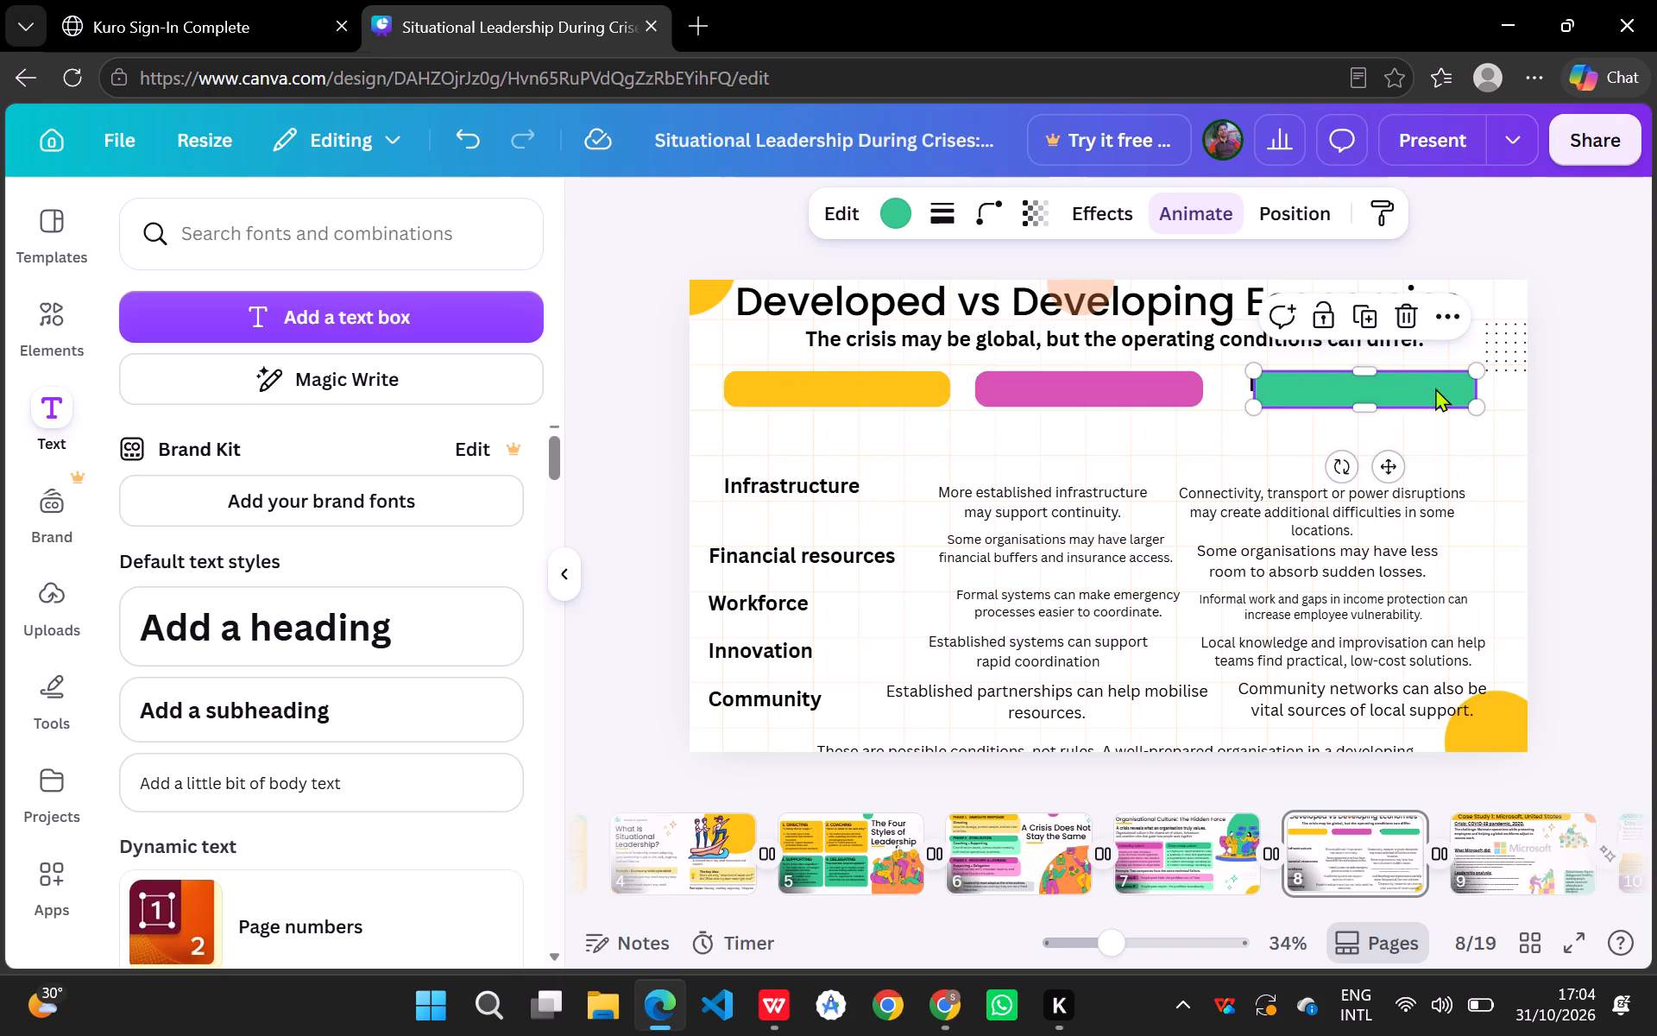
{"action": "left_click", "coordinate": [1454, 383]}
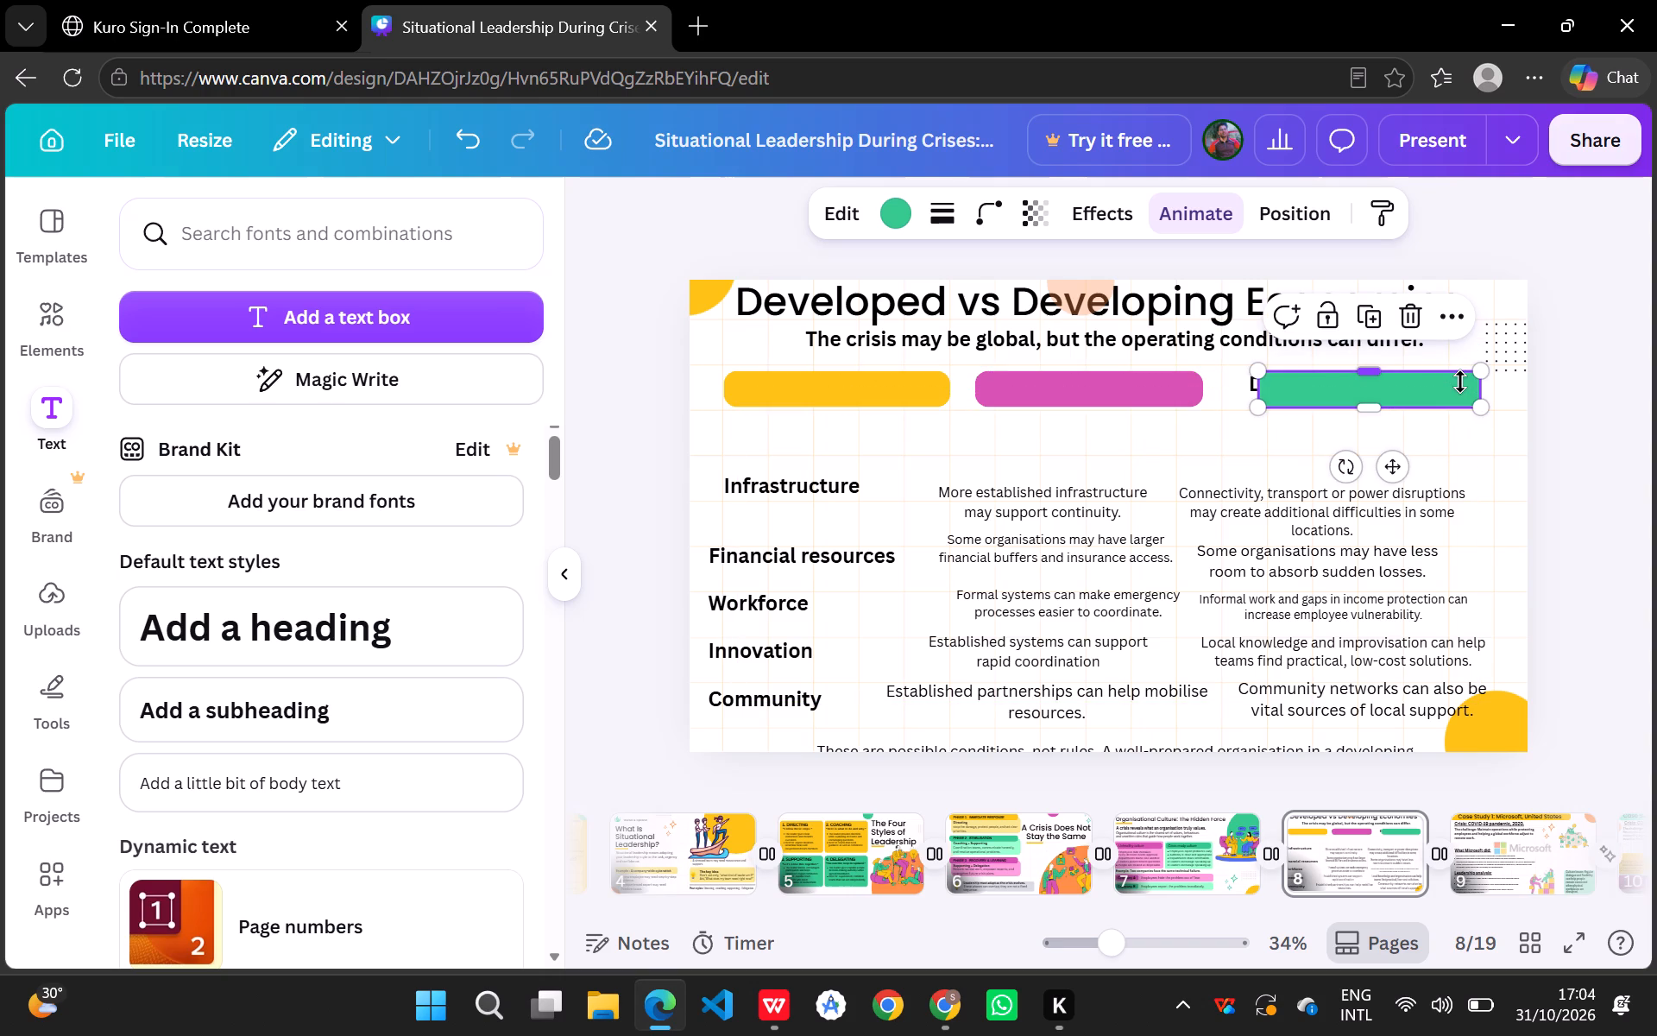
{"action": "left_click", "coordinate": [1445, 395]}
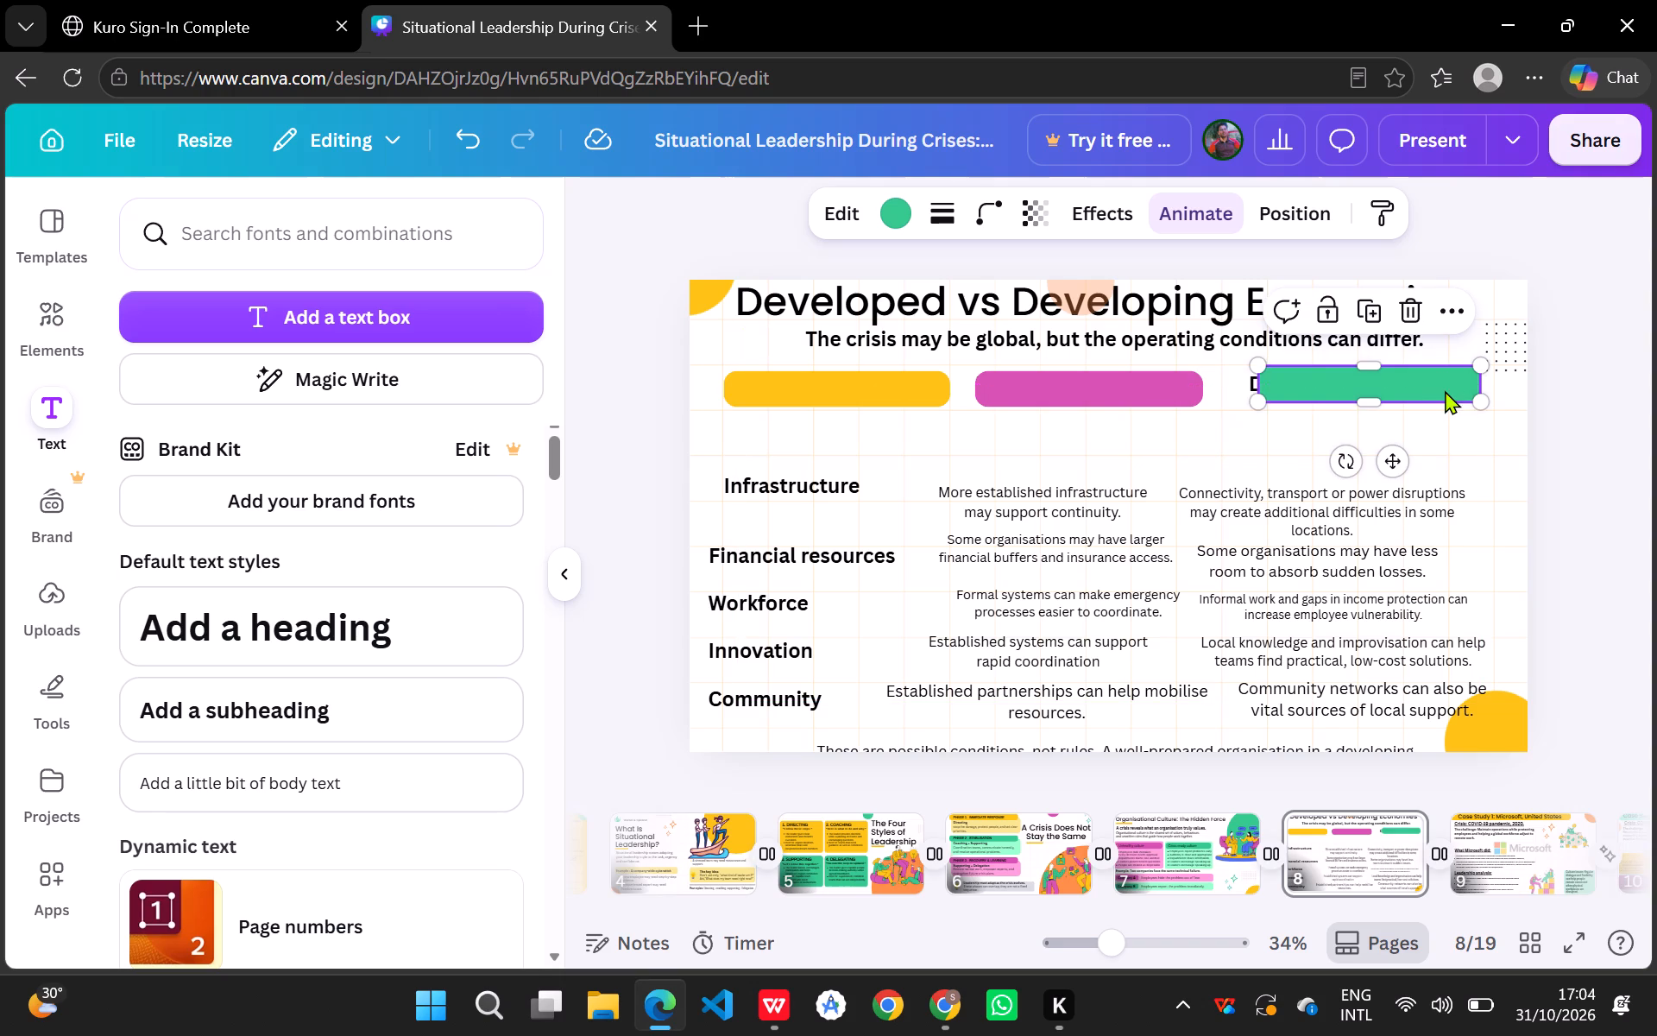
Extend the green bar's left end to a width of about 531, covering the whole heading, and level it with the yellow and pink bars.
{"action": "left_click_drag", "start_coordinate": [1256, 383], "coordinate": [1242, 383]}
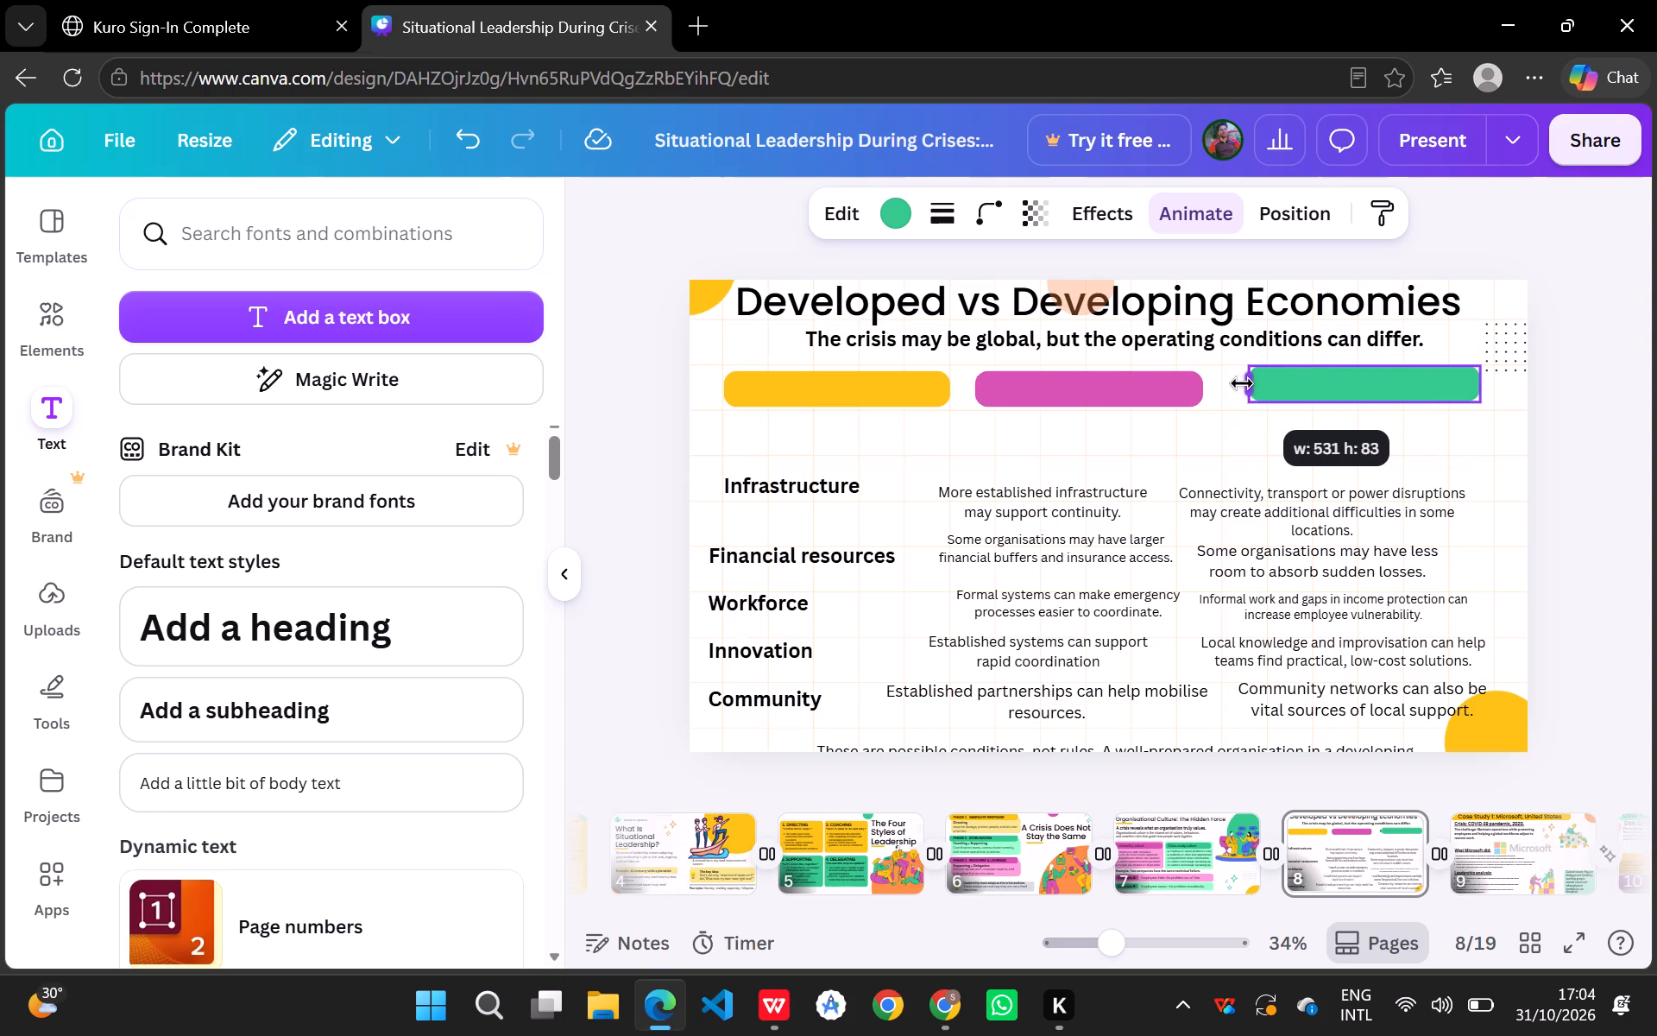
{"action": "left_click_drag", "start_coordinate": [1242, 383], "coordinate": [1240, 381]}
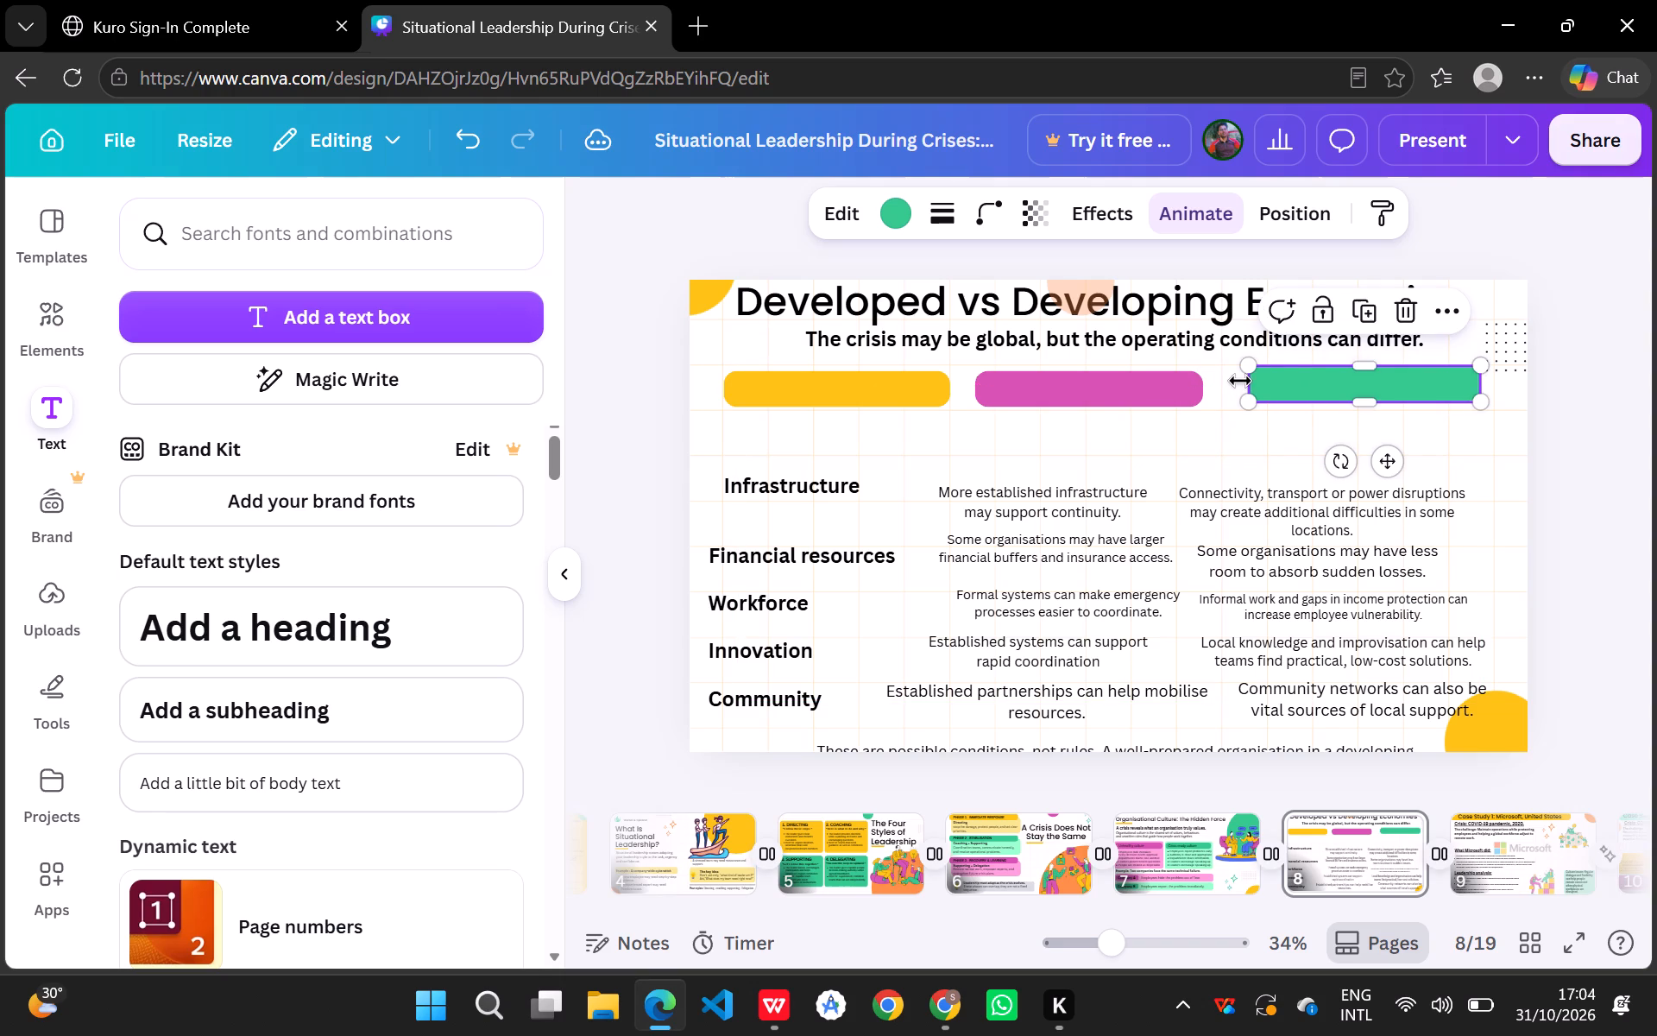
{"action": "left_click", "coordinate": [1270, 455]}
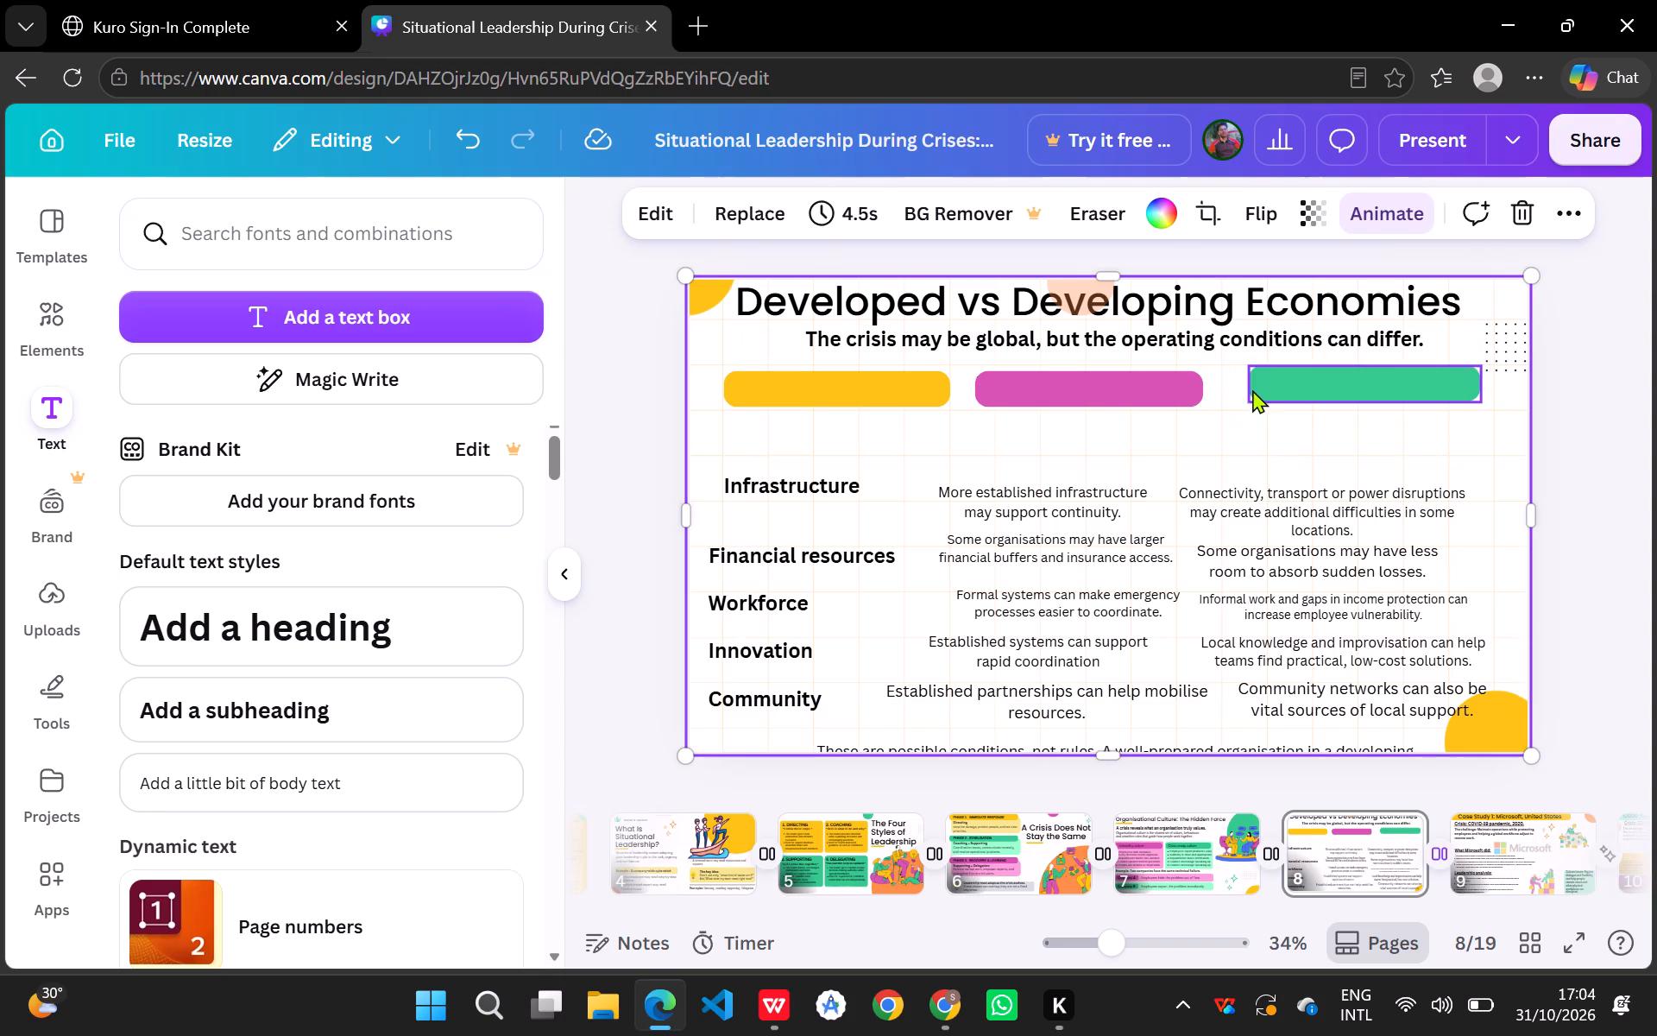
{"action": "left_click", "coordinate": [1303, 388]}
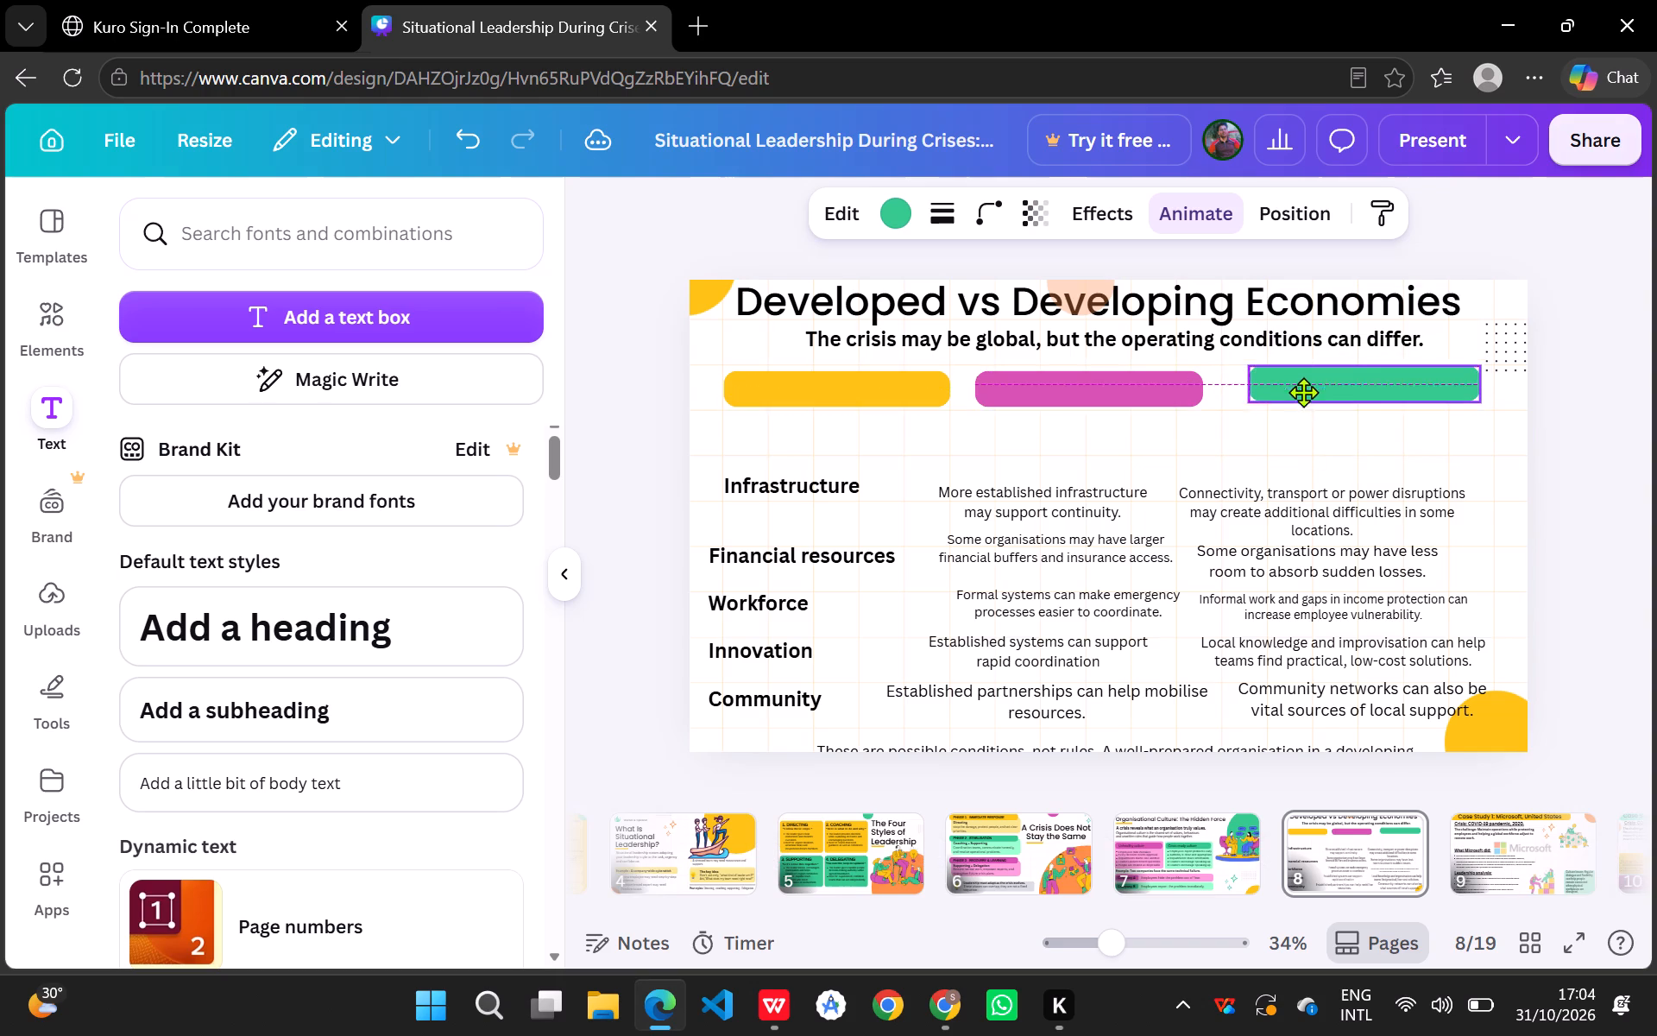
{"action": "double_click", "coordinate": [1303, 392]}
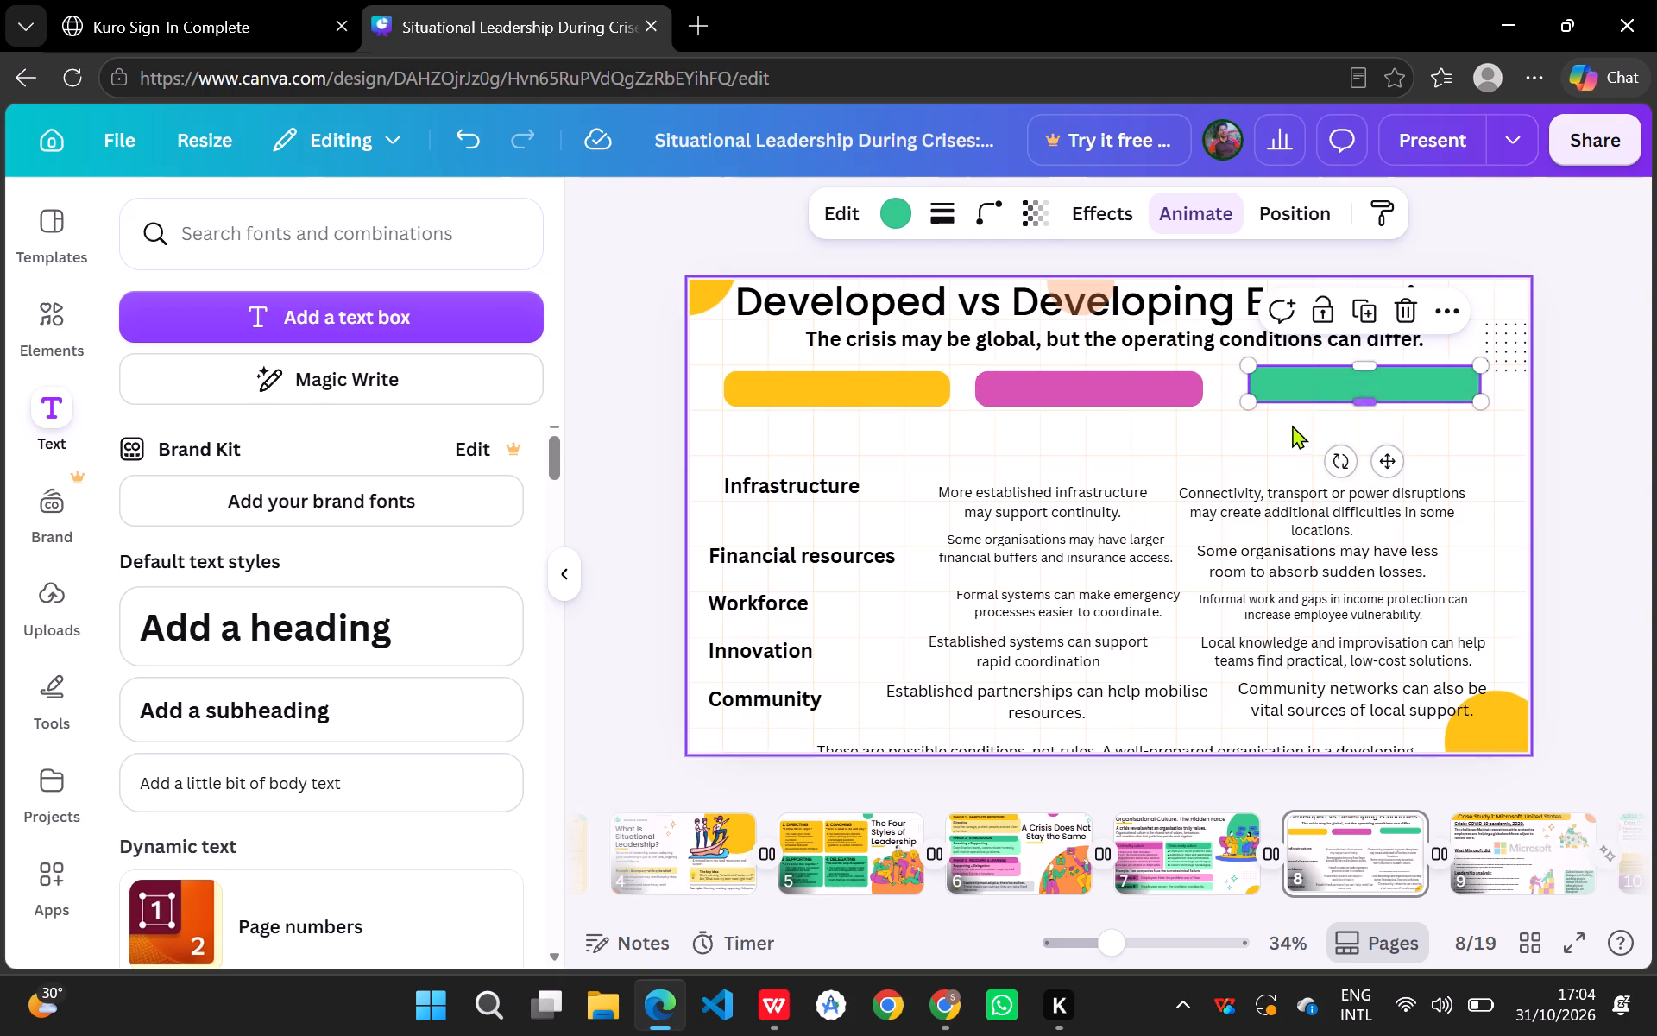
{"action": "left_click", "coordinate": [1291, 426]}
{"action": "left_click", "coordinate": [1312, 382]}
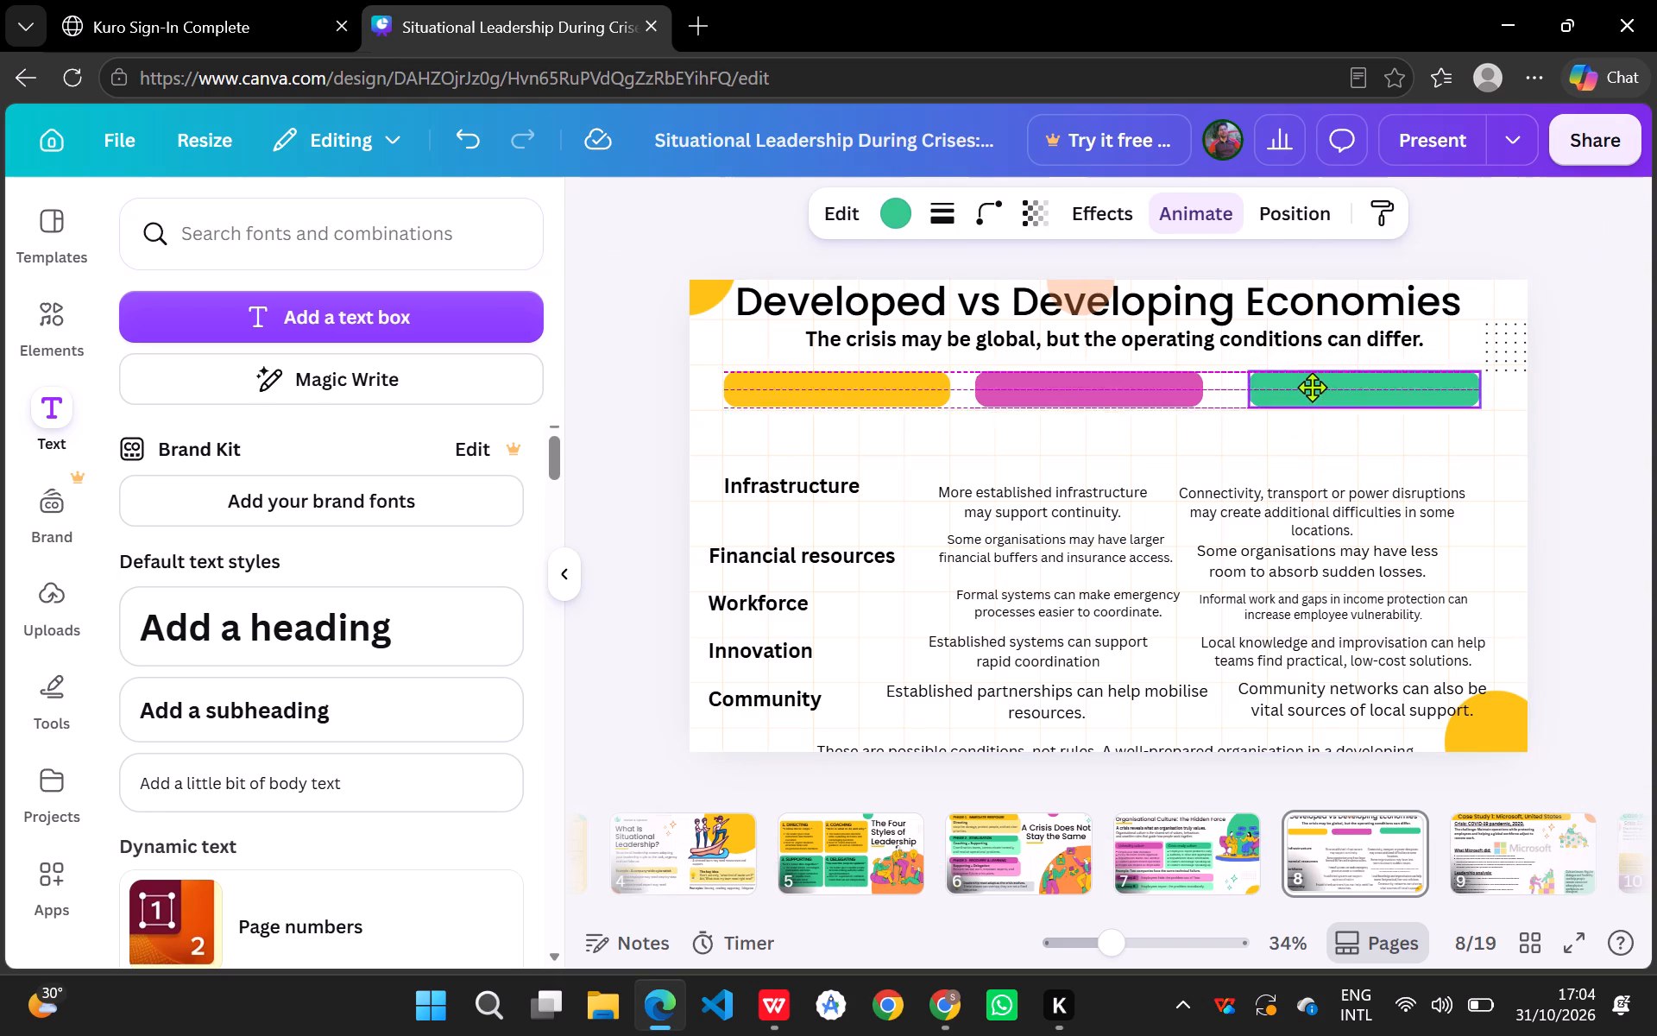
{"action": "left_click", "coordinate": [1269, 437]}
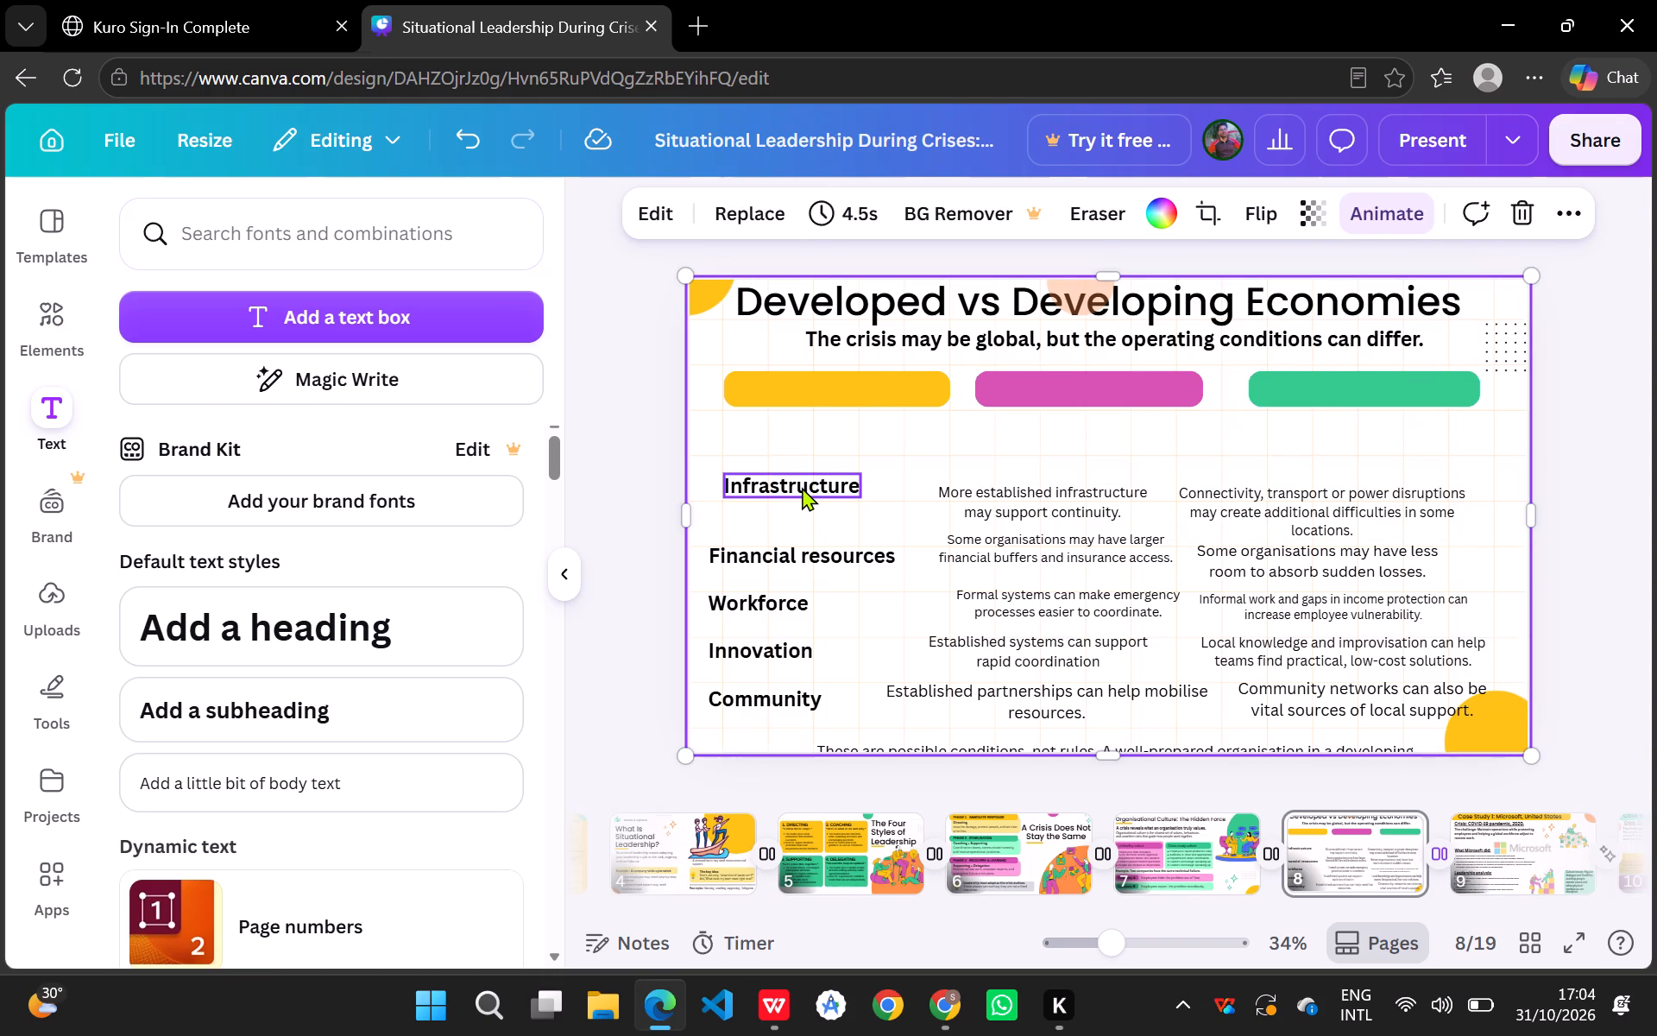
Move the "Infrastructure" label up and centre it just below the yellow bar.
{"action": "left_click_drag", "start_coordinate": [802, 487], "coordinate": [847, 454]}
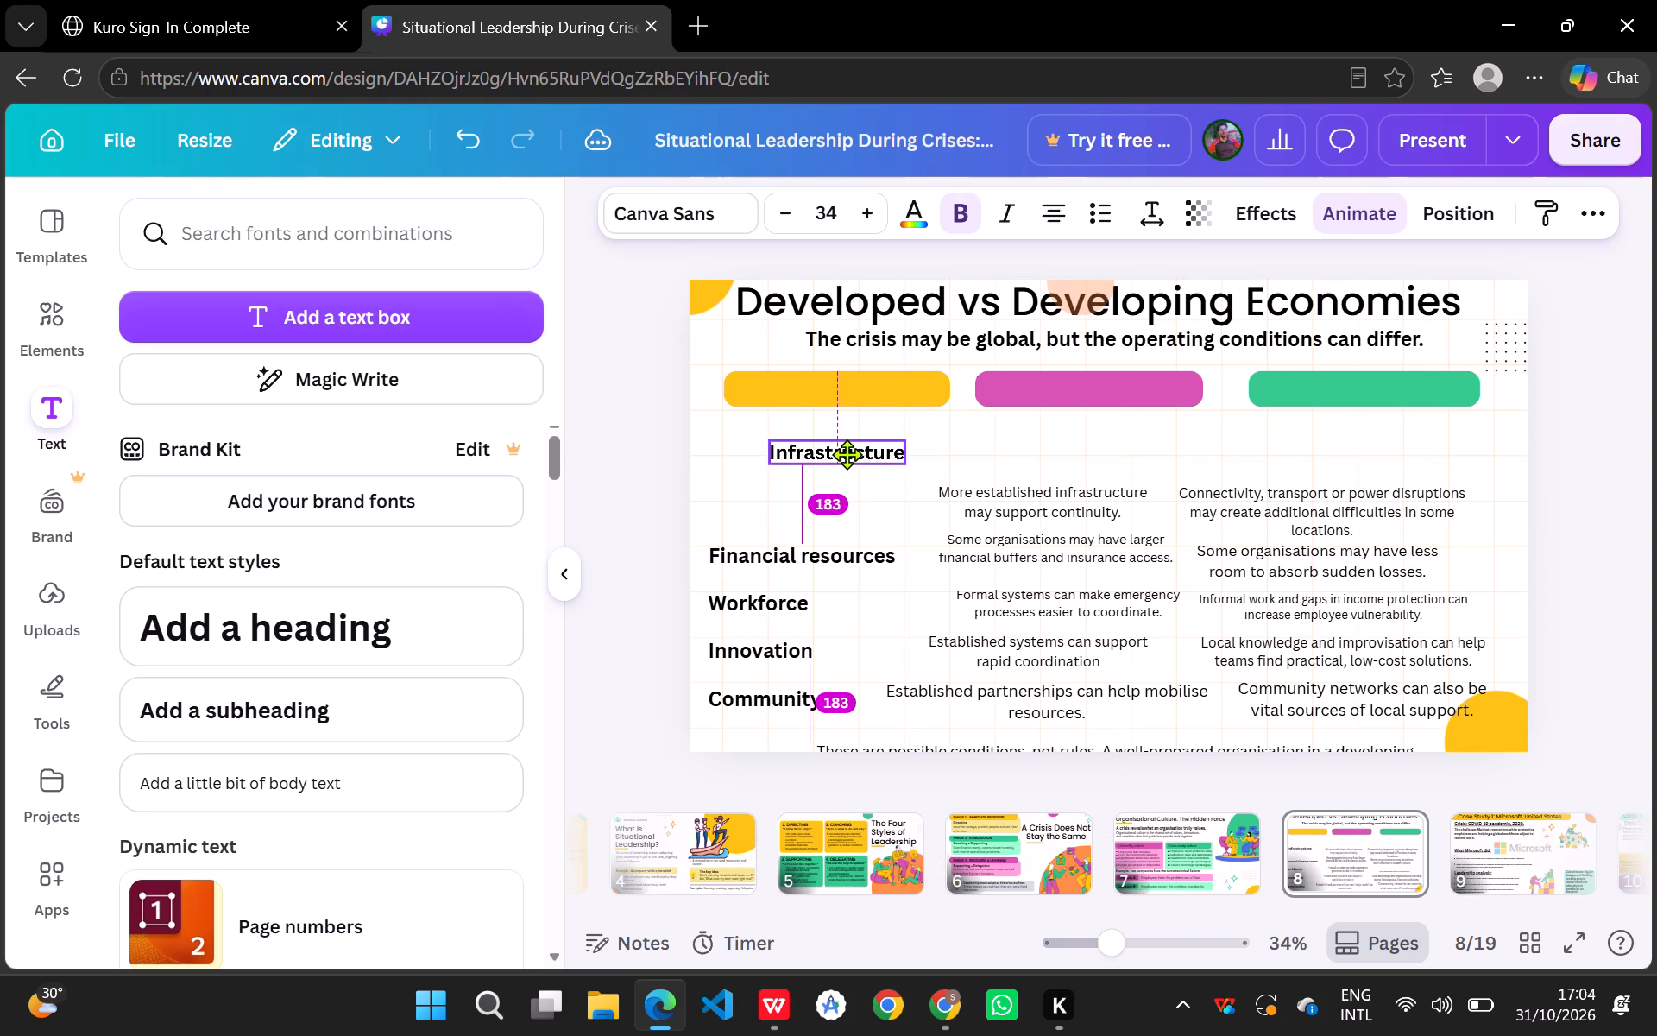
{"action": "left_click_drag", "start_coordinate": [847, 454], "coordinate": [842, 447]}
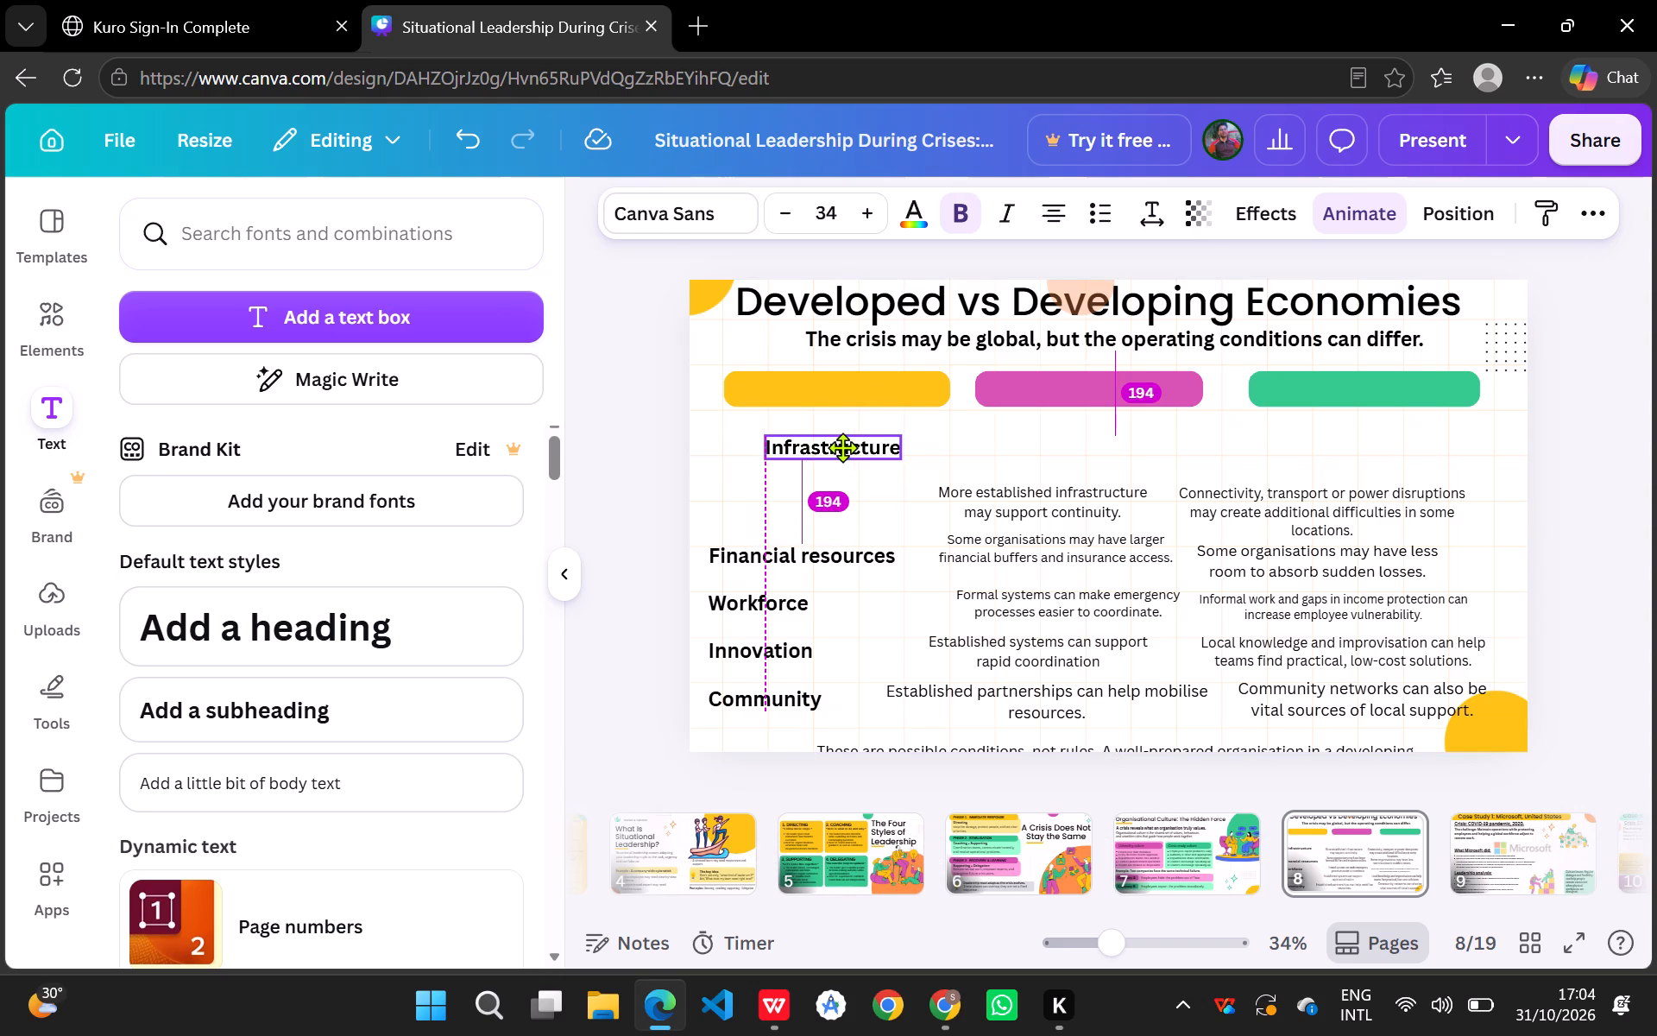
{"action": "left_click_drag", "start_coordinate": [842, 447], "coordinate": [841, 444]}
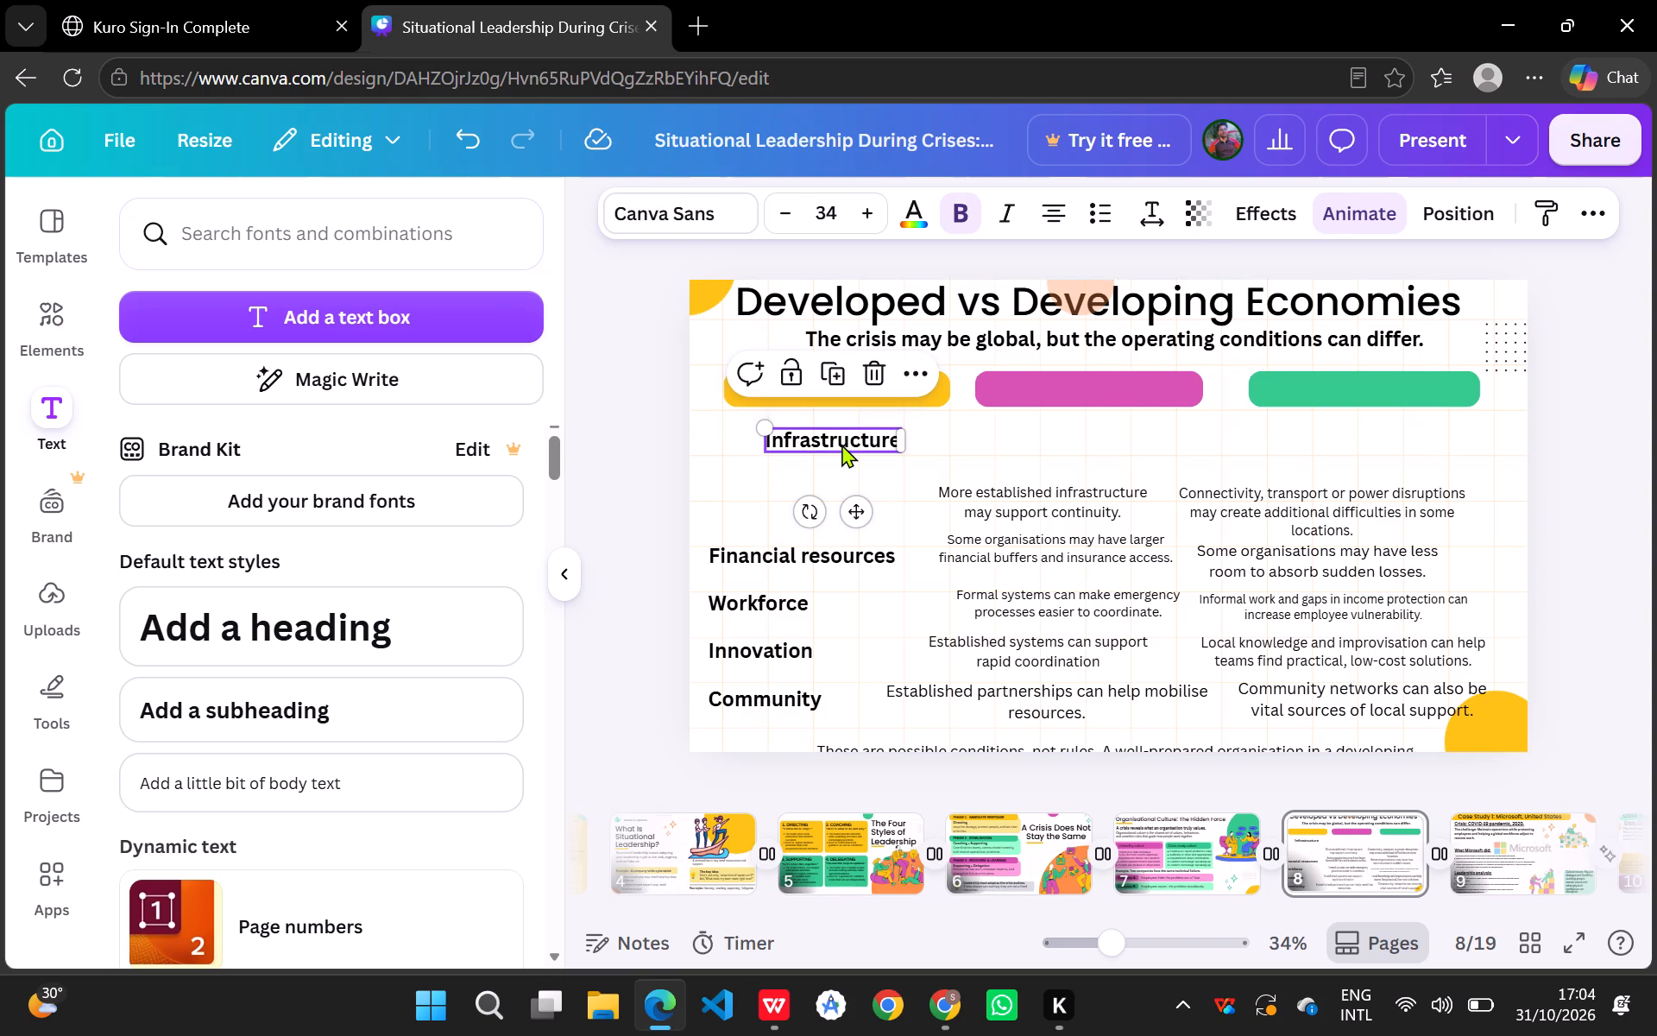
Move the "More established infrastructure may support continuity." text up beneath the pink bar, level with the "Infrastructure" label.
{"action": "left_click_drag", "start_coordinate": [1038, 515], "coordinate": [1072, 454]}
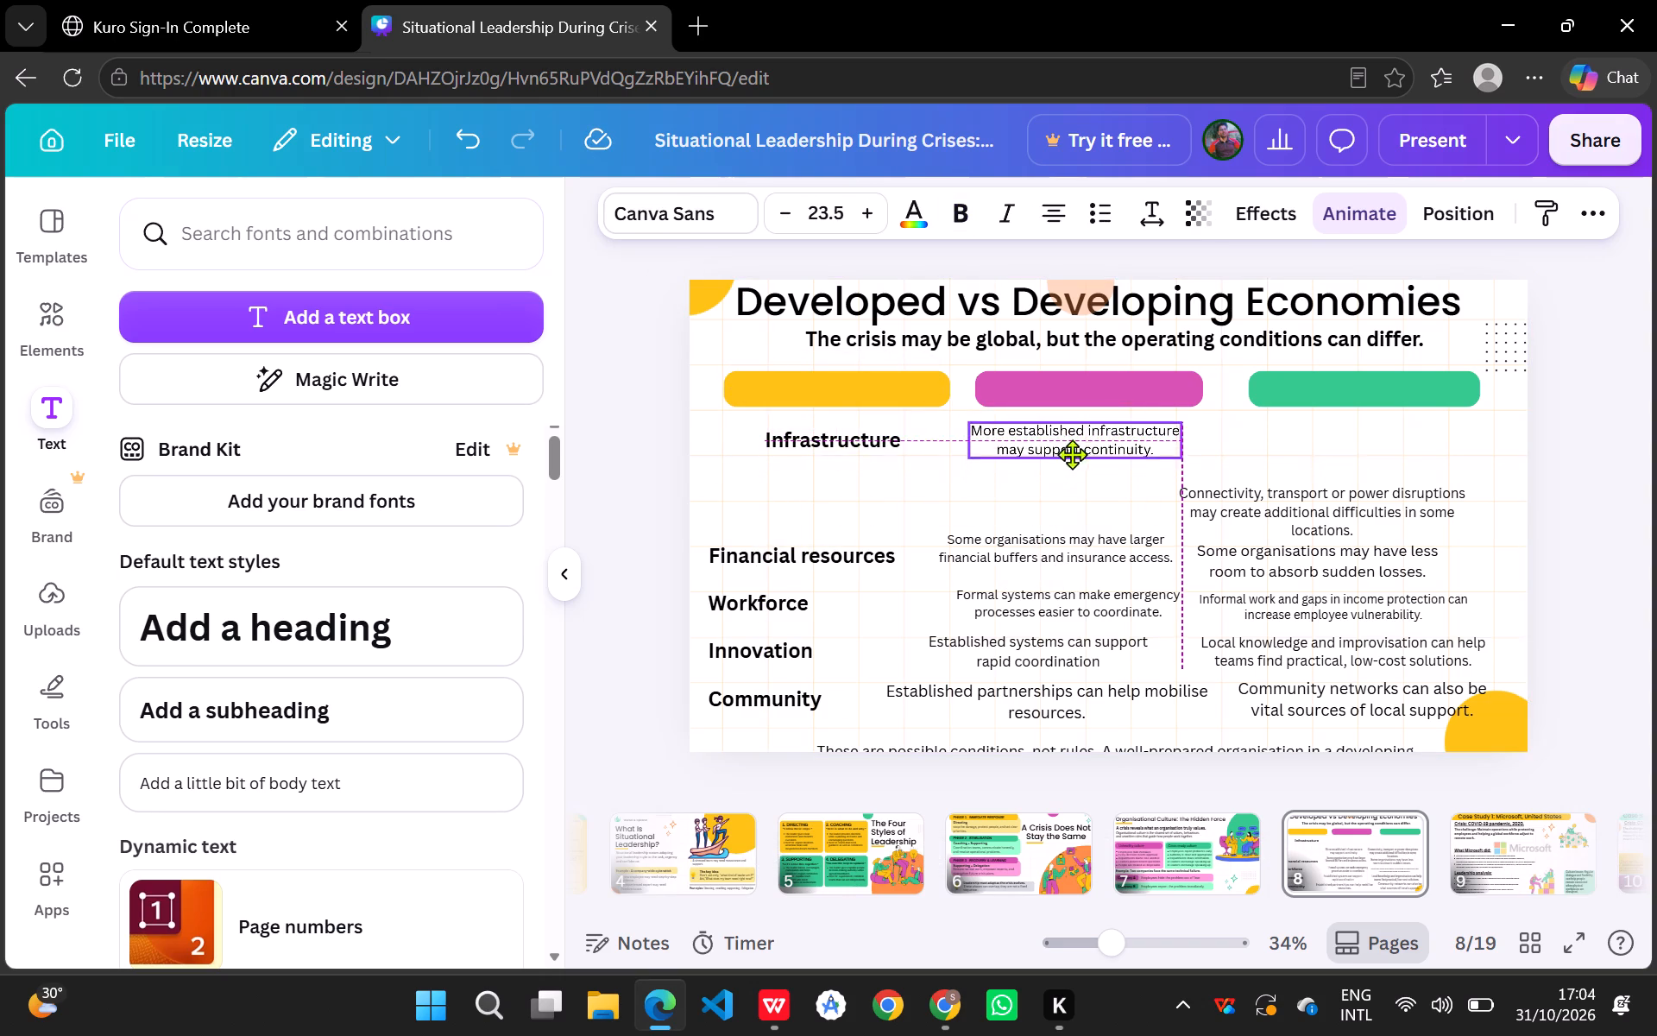
{"action": "left_click_drag", "start_coordinate": [1072, 454], "coordinate": [1081, 452]}
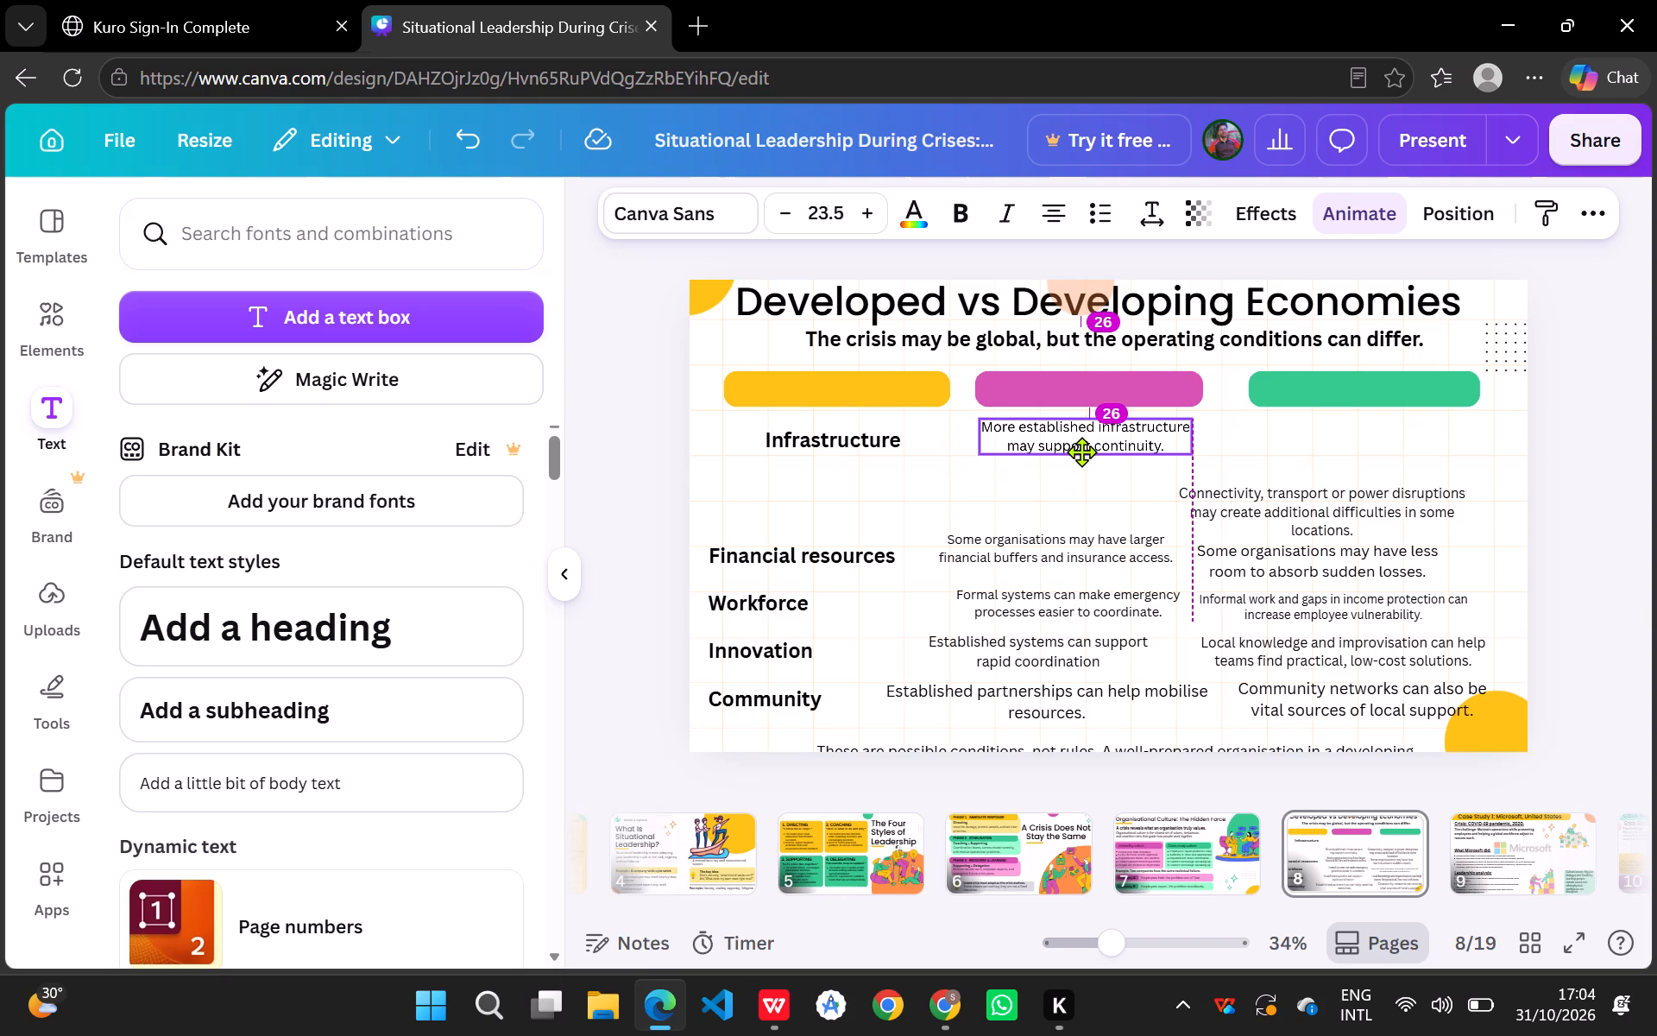
{"action": "left_click_drag", "start_coordinate": [1081, 452], "coordinate": [1086, 452]}
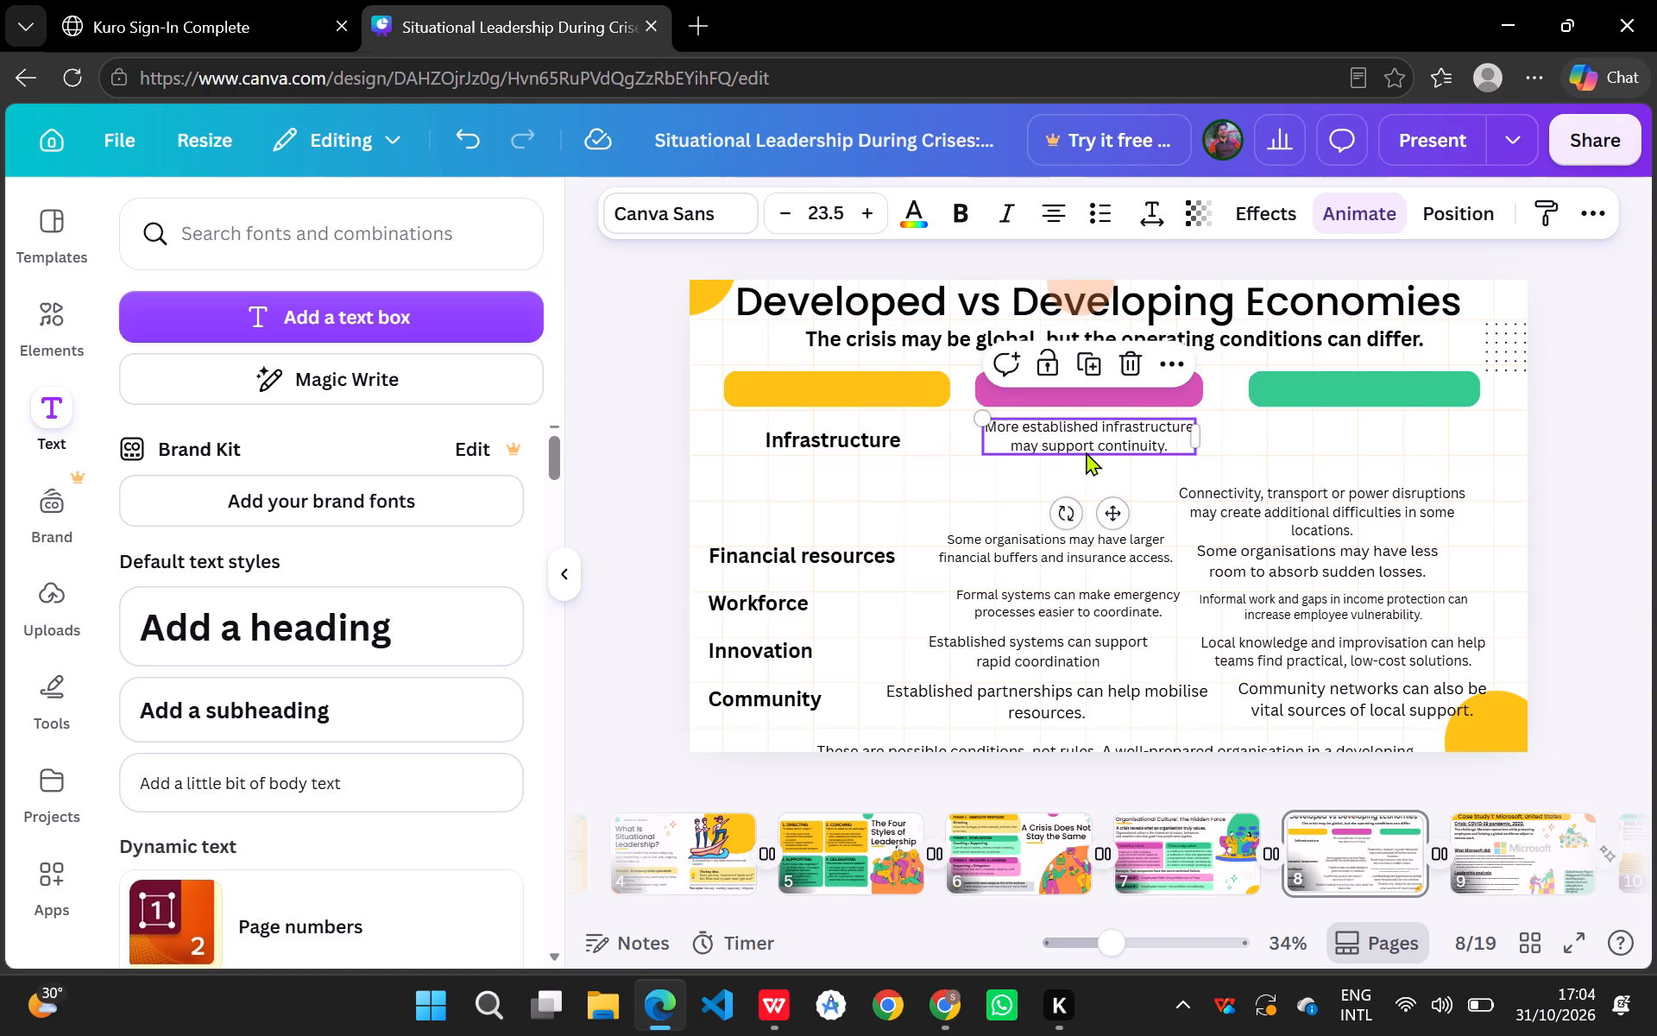
Move the "Connectivity, transport or power disruptions" text up beneath the green bar and narrow its box to fit within the slide.
{"action": "left_click_drag", "start_coordinate": [1324, 496], "coordinate": [1377, 431]}
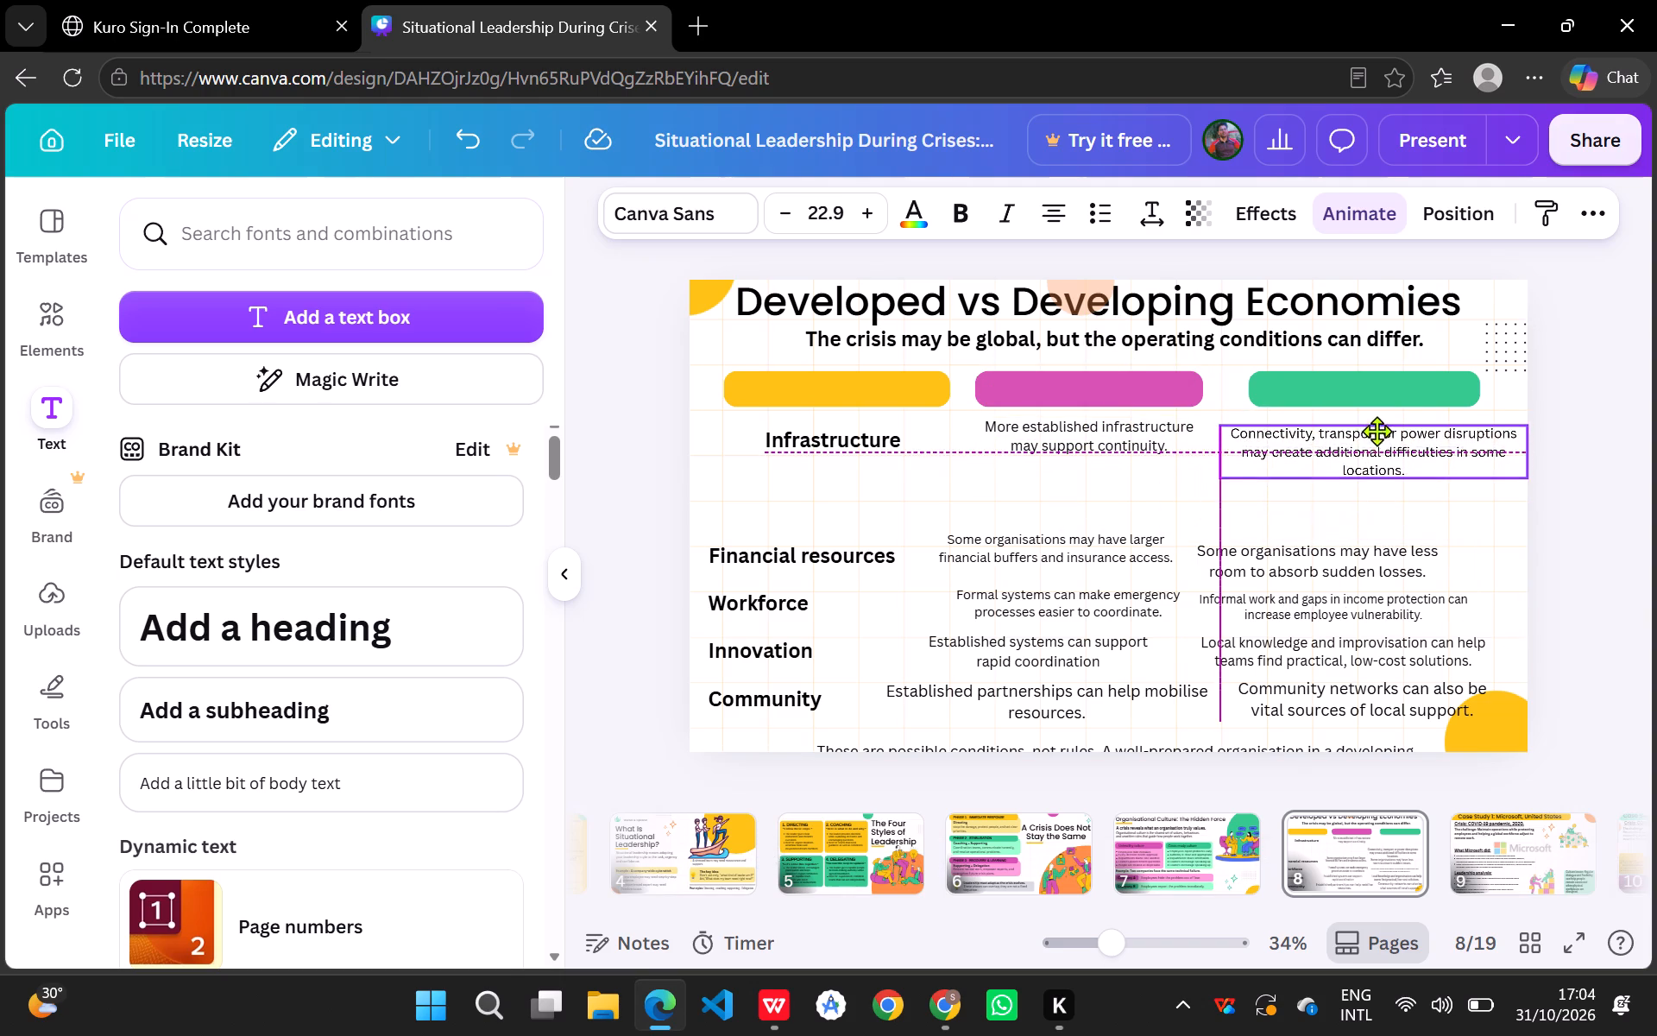
{"action": "left_click_drag", "start_coordinate": [1377, 431], "coordinate": [1387, 429]}
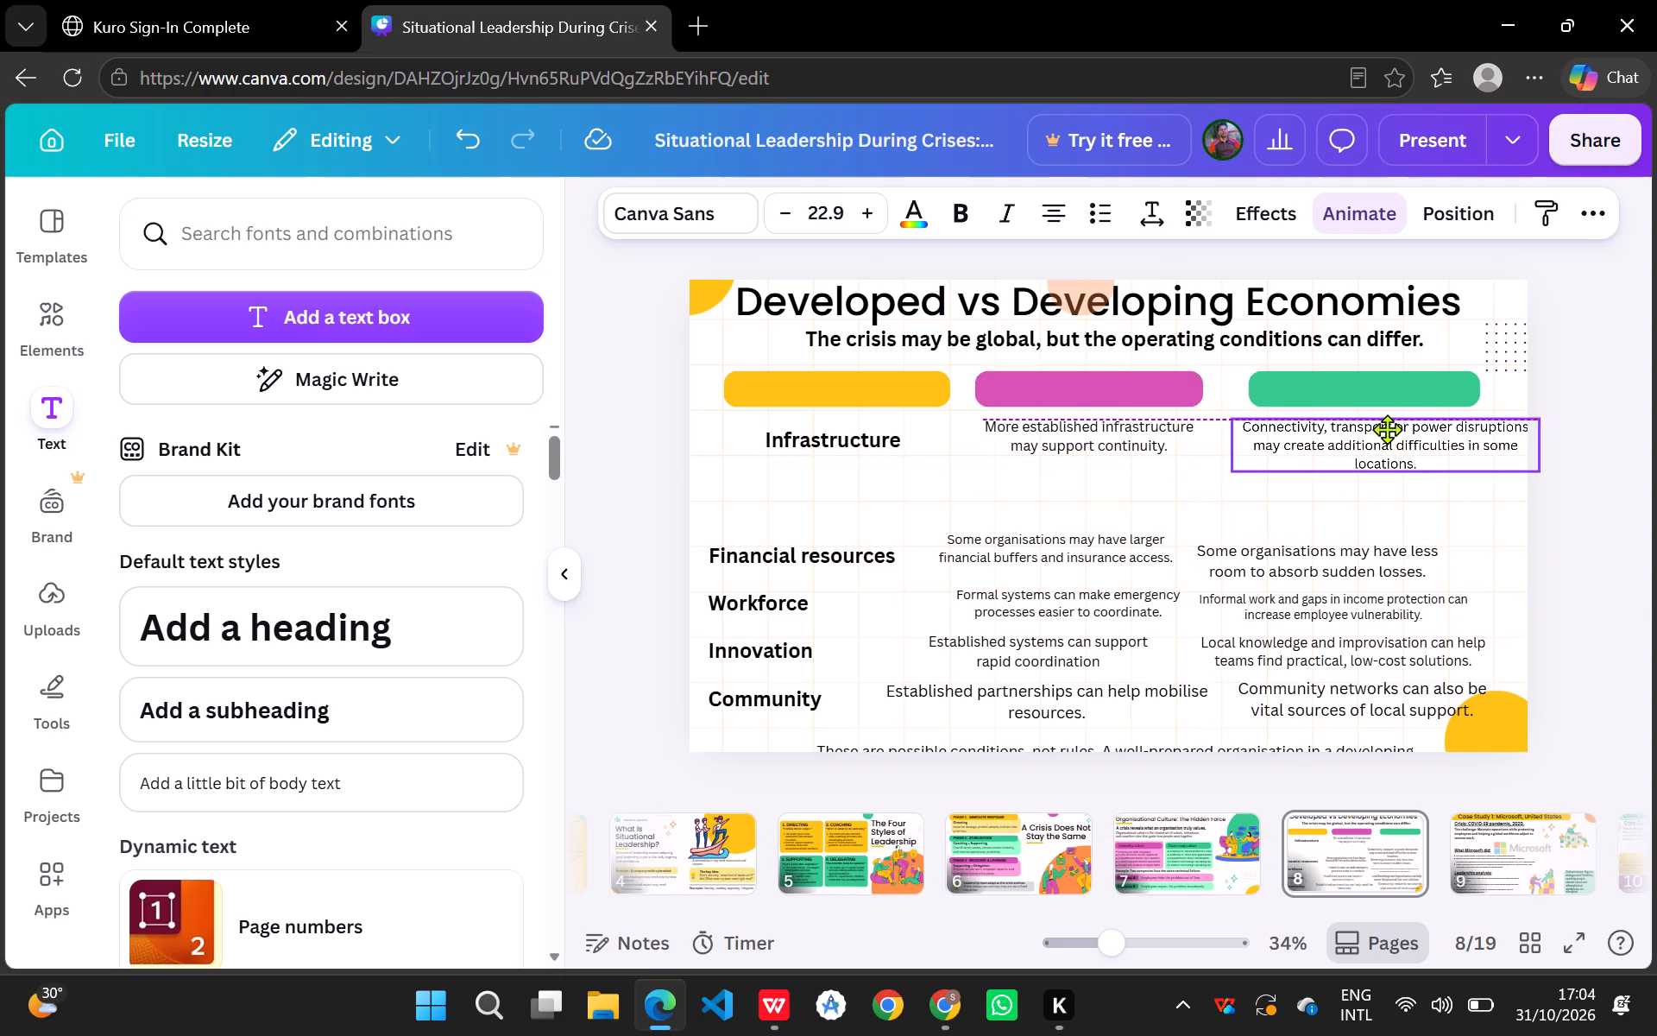
{"action": "left_click_drag", "start_coordinate": [1387, 429], "coordinate": [1388, 430]}
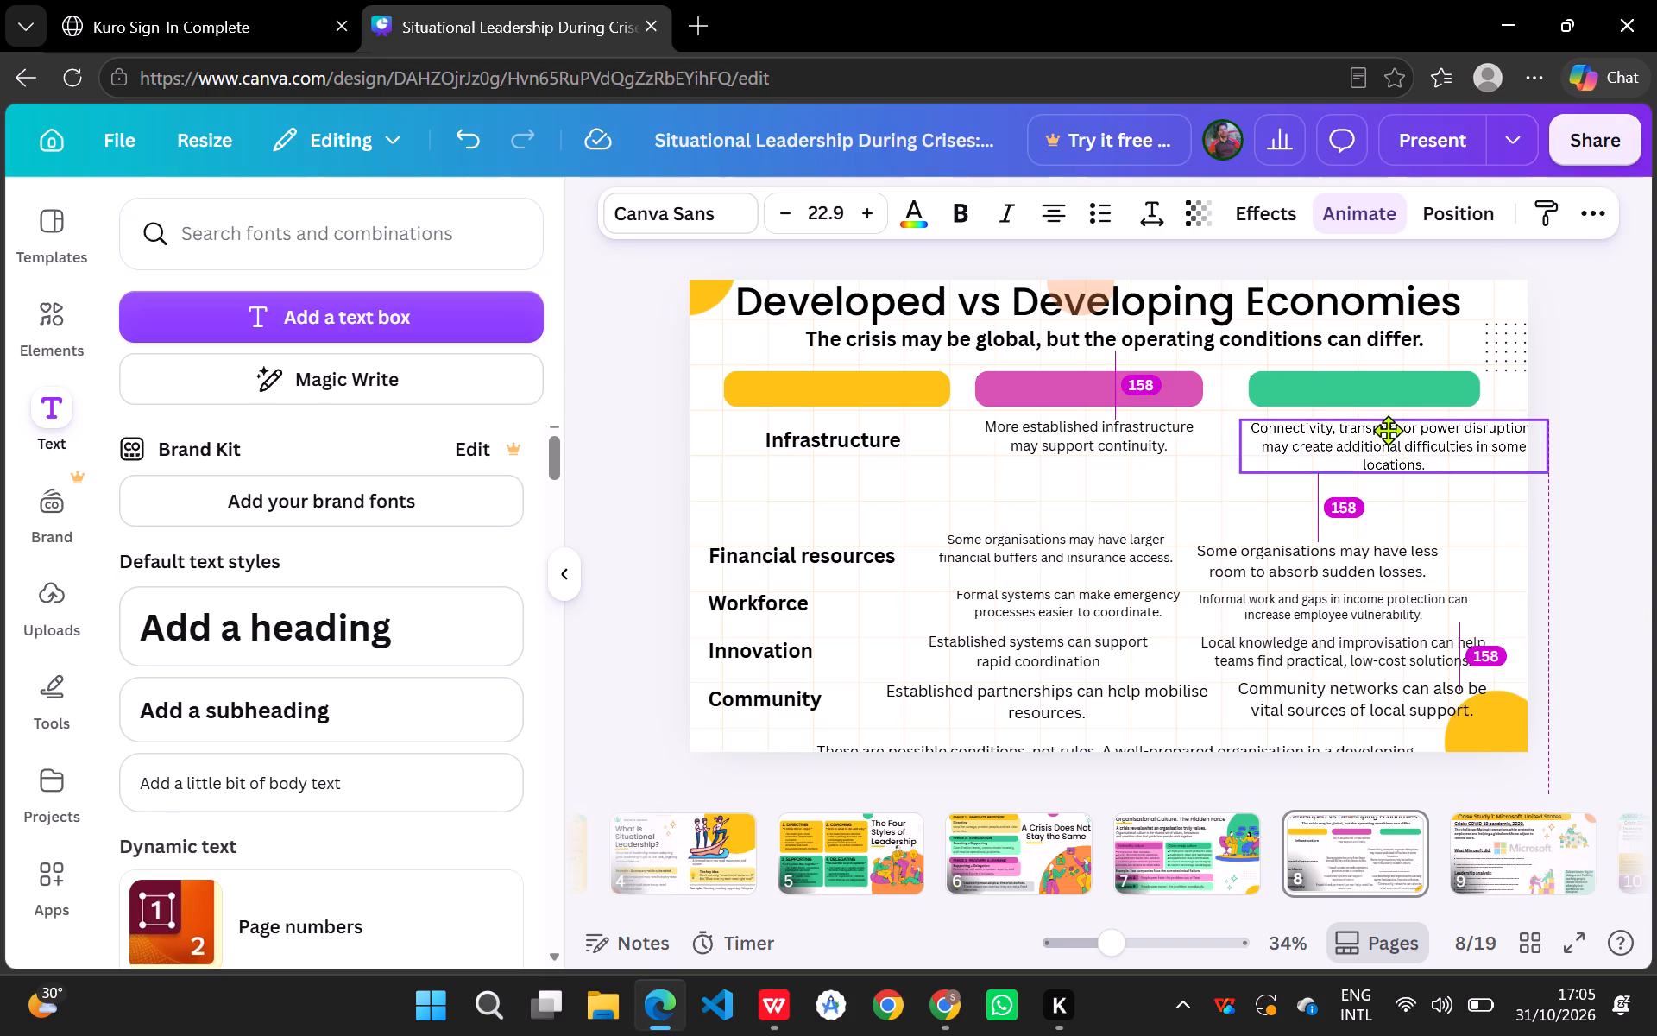
{"action": "left_click_drag", "start_coordinate": [1388, 430], "coordinate": [1389, 433]}
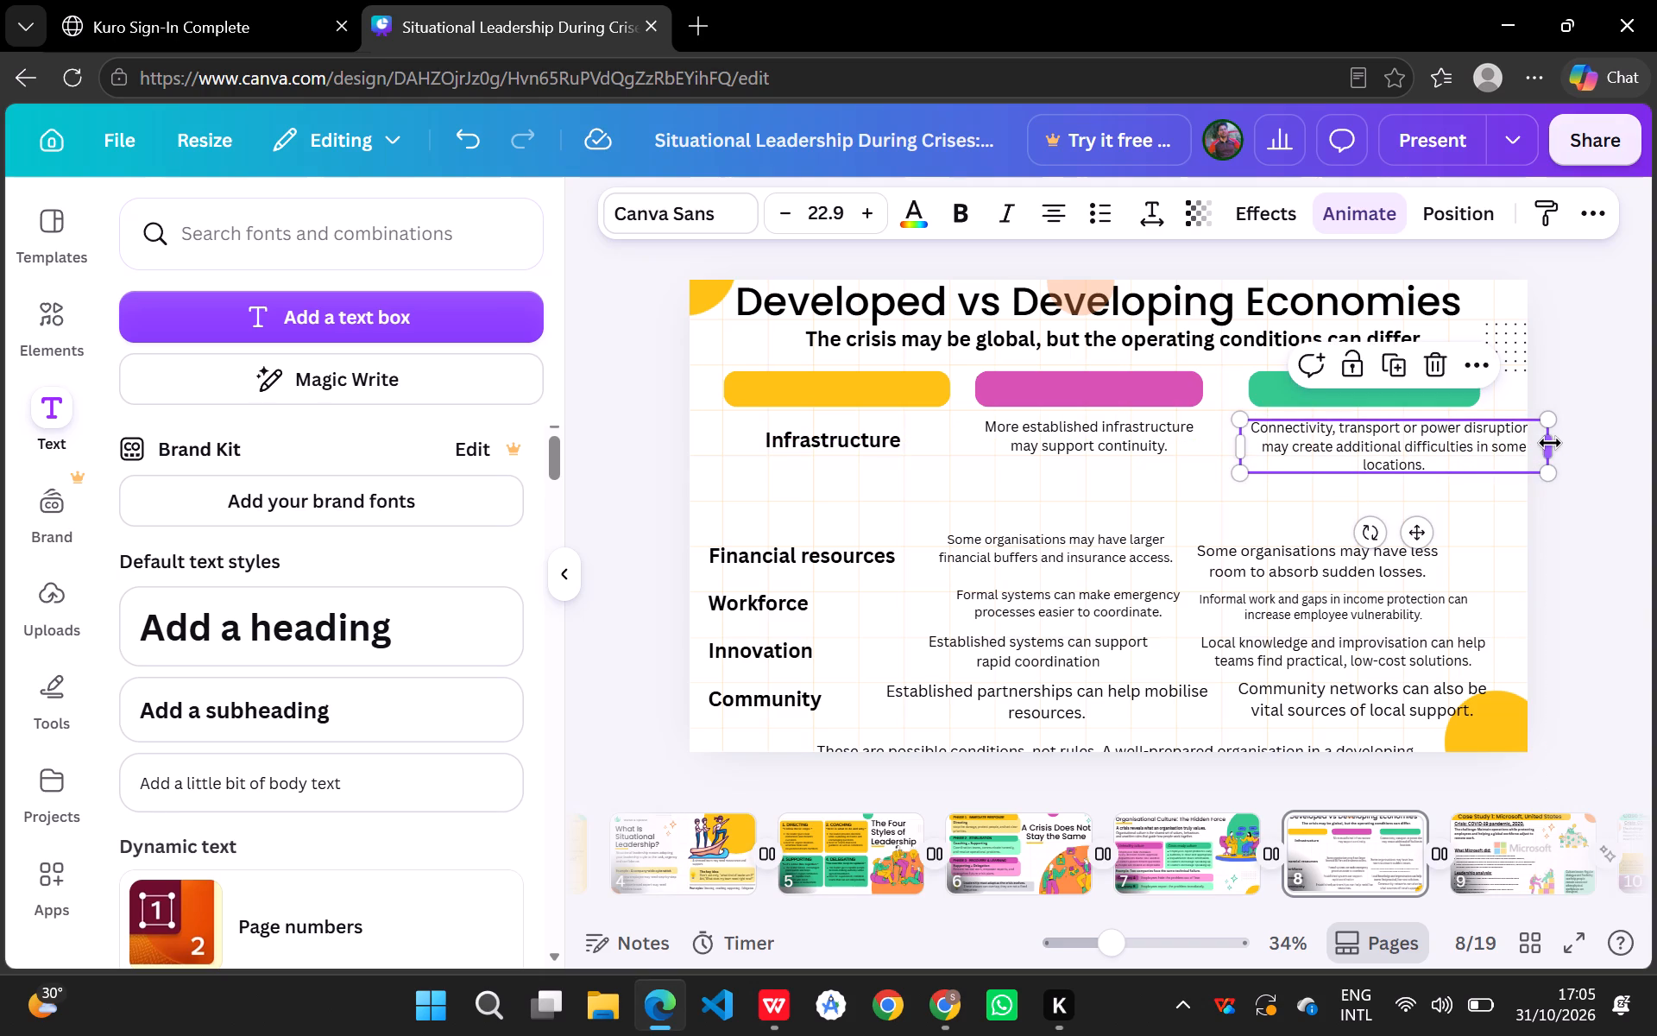
{"action": "left_click_drag", "start_coordinate": [1550, 443], "coordinate": [1506, 447]}
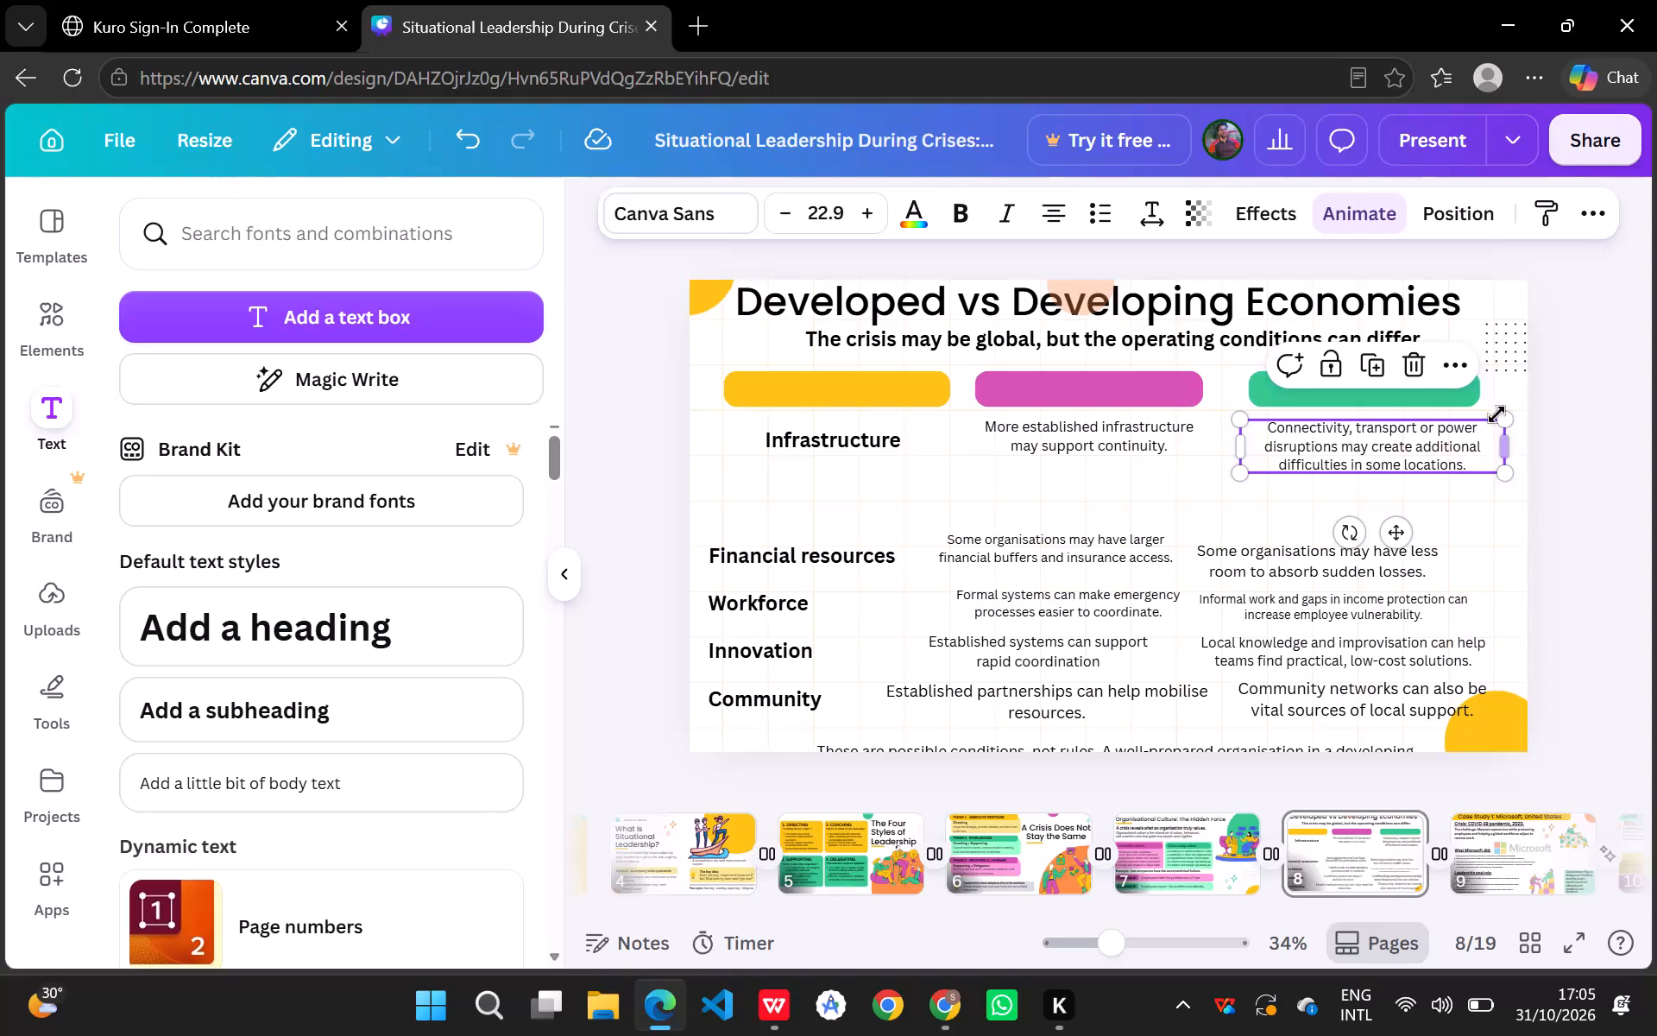
Extend the green bar's right end slightly so it spans the connectivity text below it.
{"action": "left_click", "coordinate": [1479, 391]}
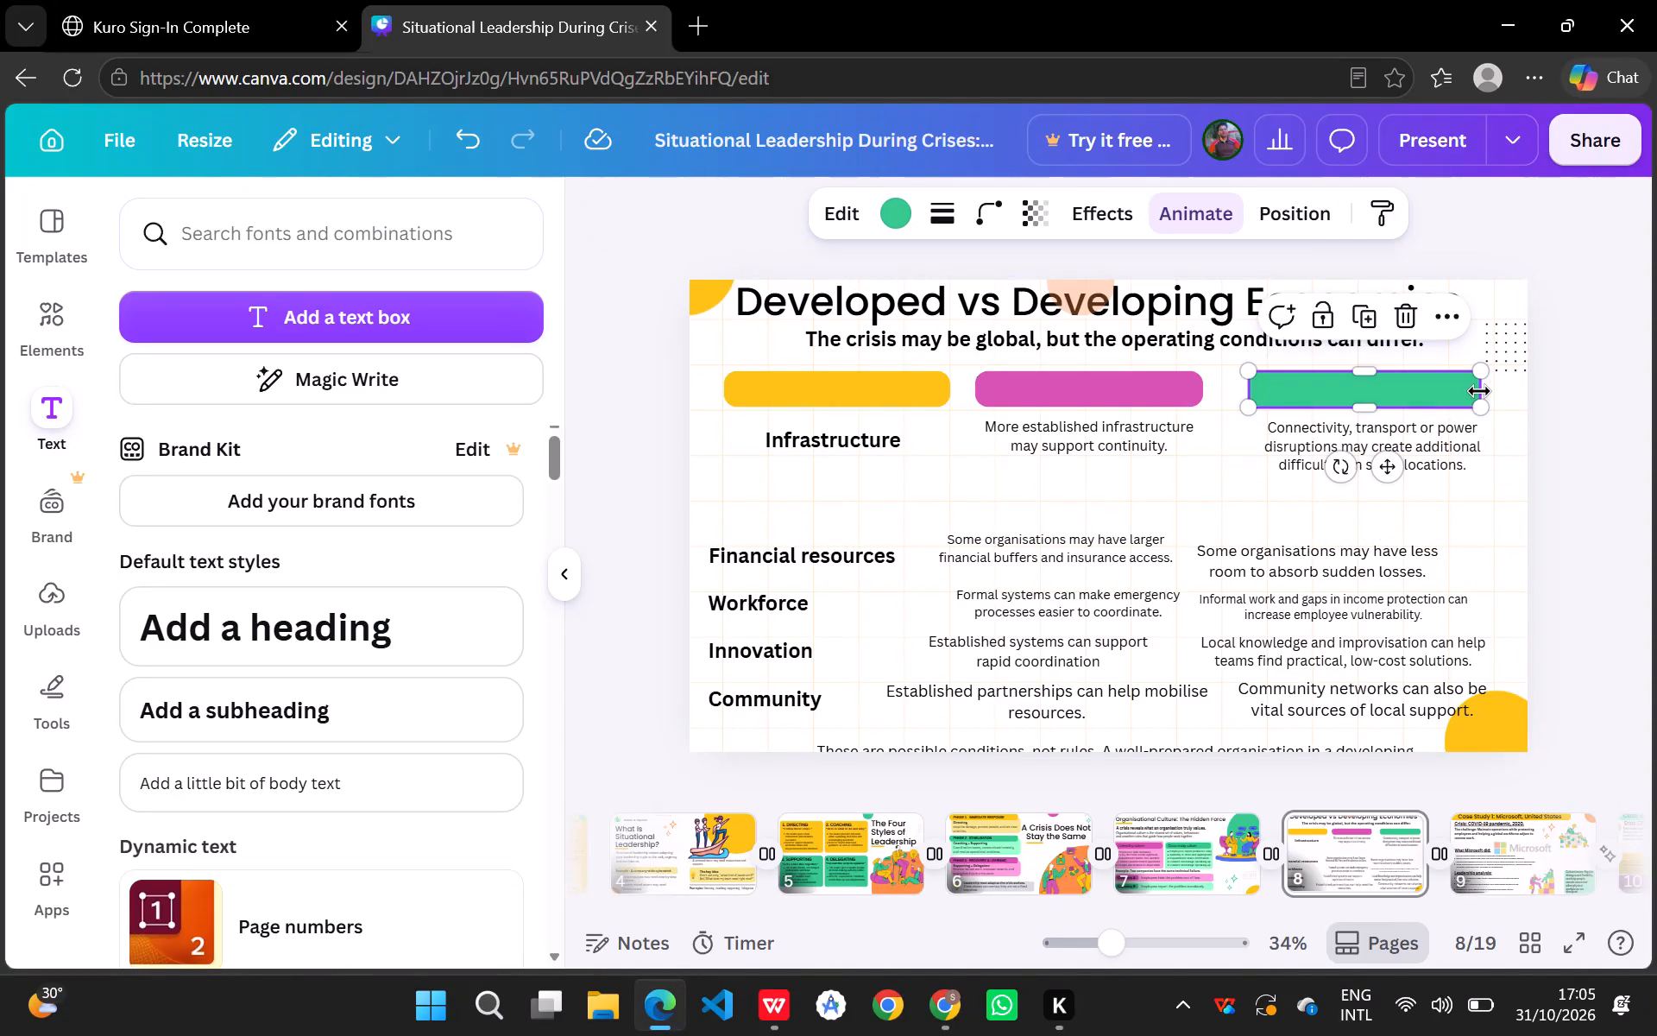
{"action": "left_click_drag", "start_coordinate": [1479, 391], "coordinate": [1493, 391]}
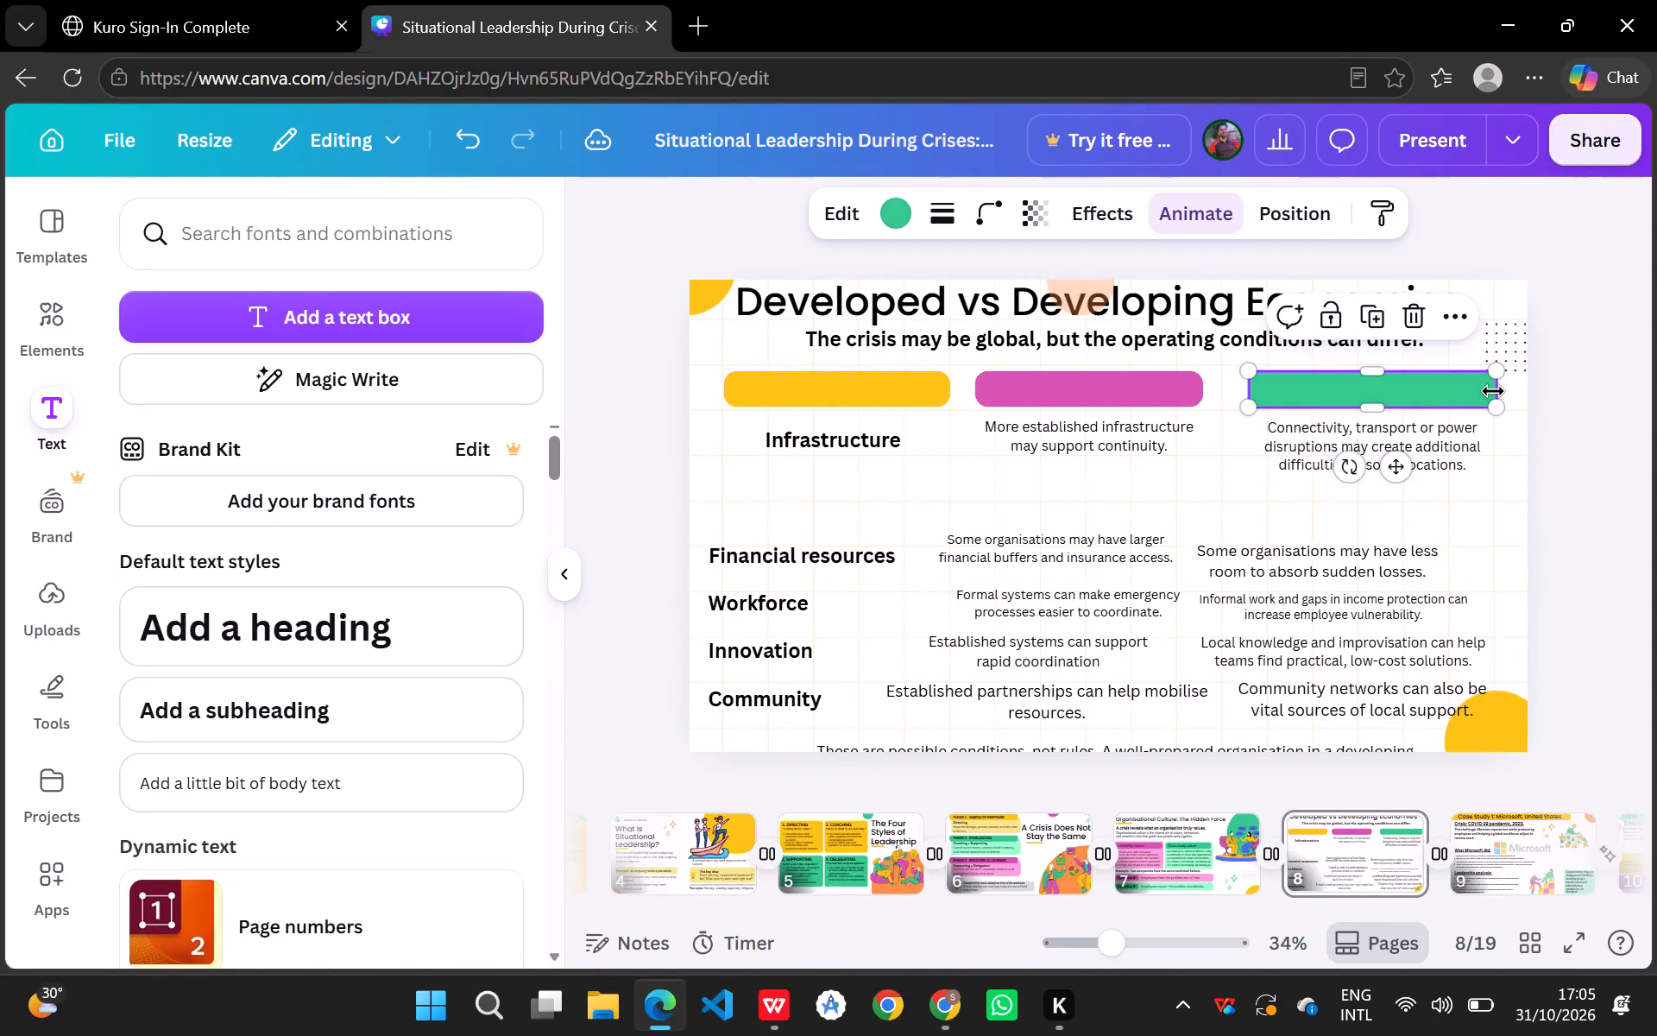
Extend the right ends of the pink and green bars, bringing pink close to green and making green about 587 wide.
{"action": "left_click", "coordinate": [1188, 394]}
{"action": "left_click_drag", "start_coordinate": [1200, 388], "coordinate": [1225, 389]}
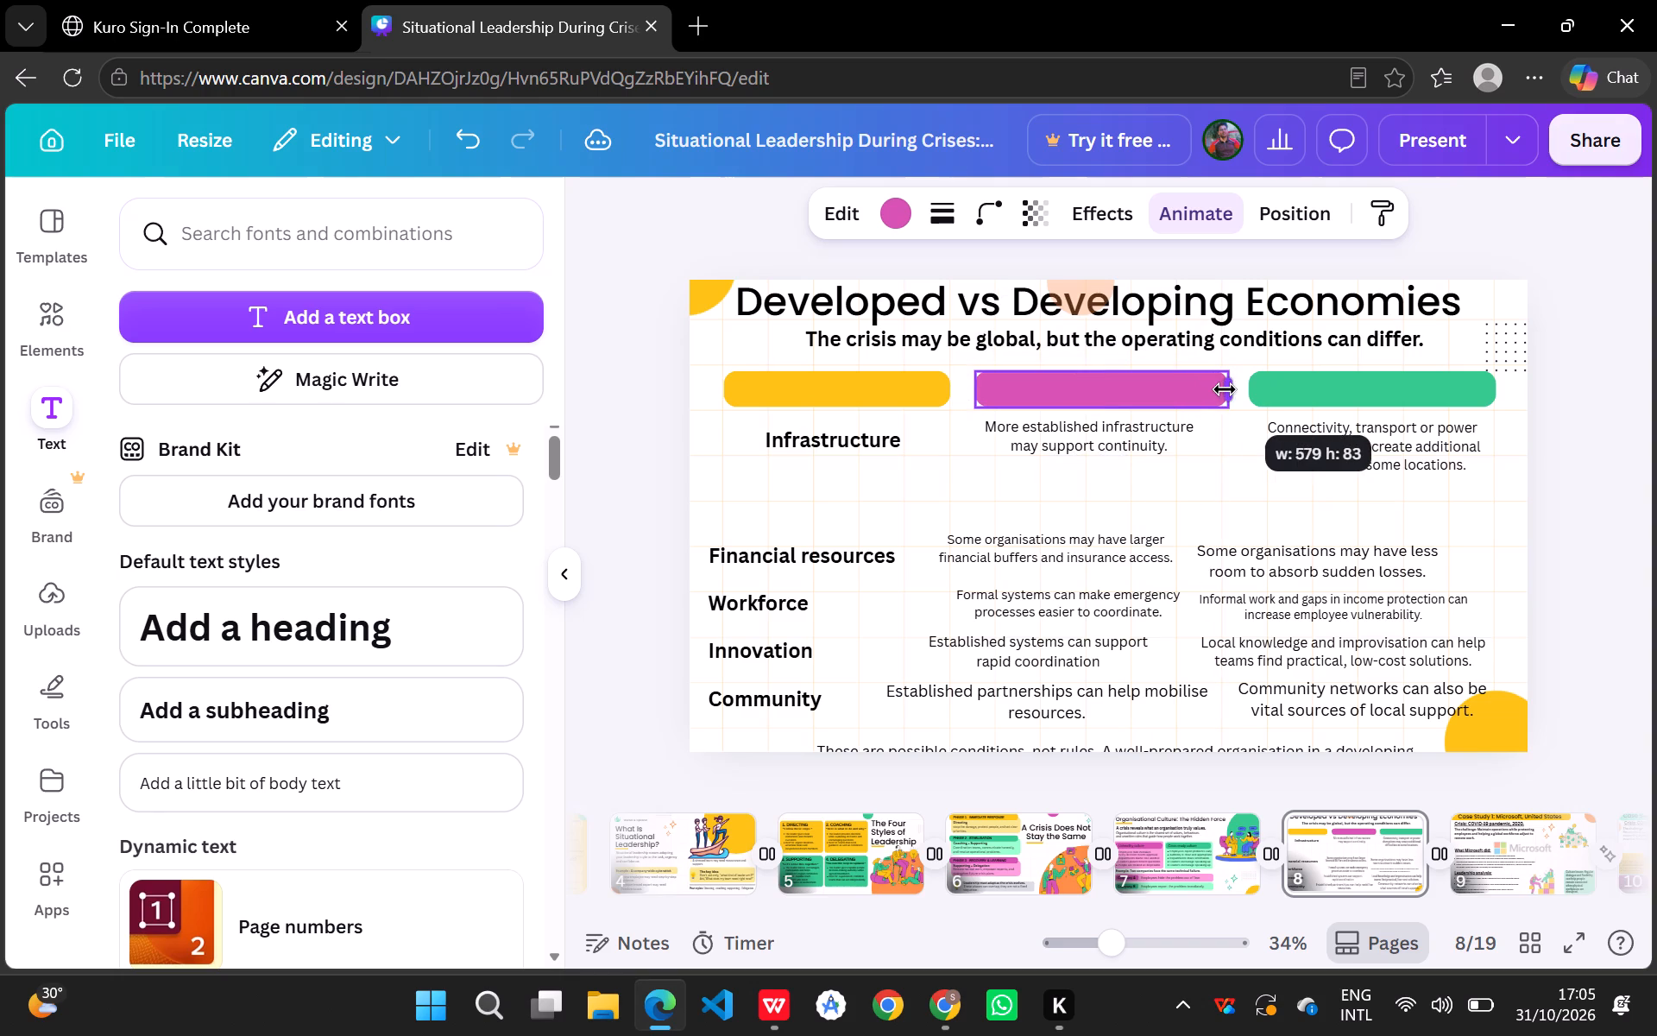
{"action": "left_click_drag", "start_coordinate": [1225, 389], "coordinate": [1227, 392]}
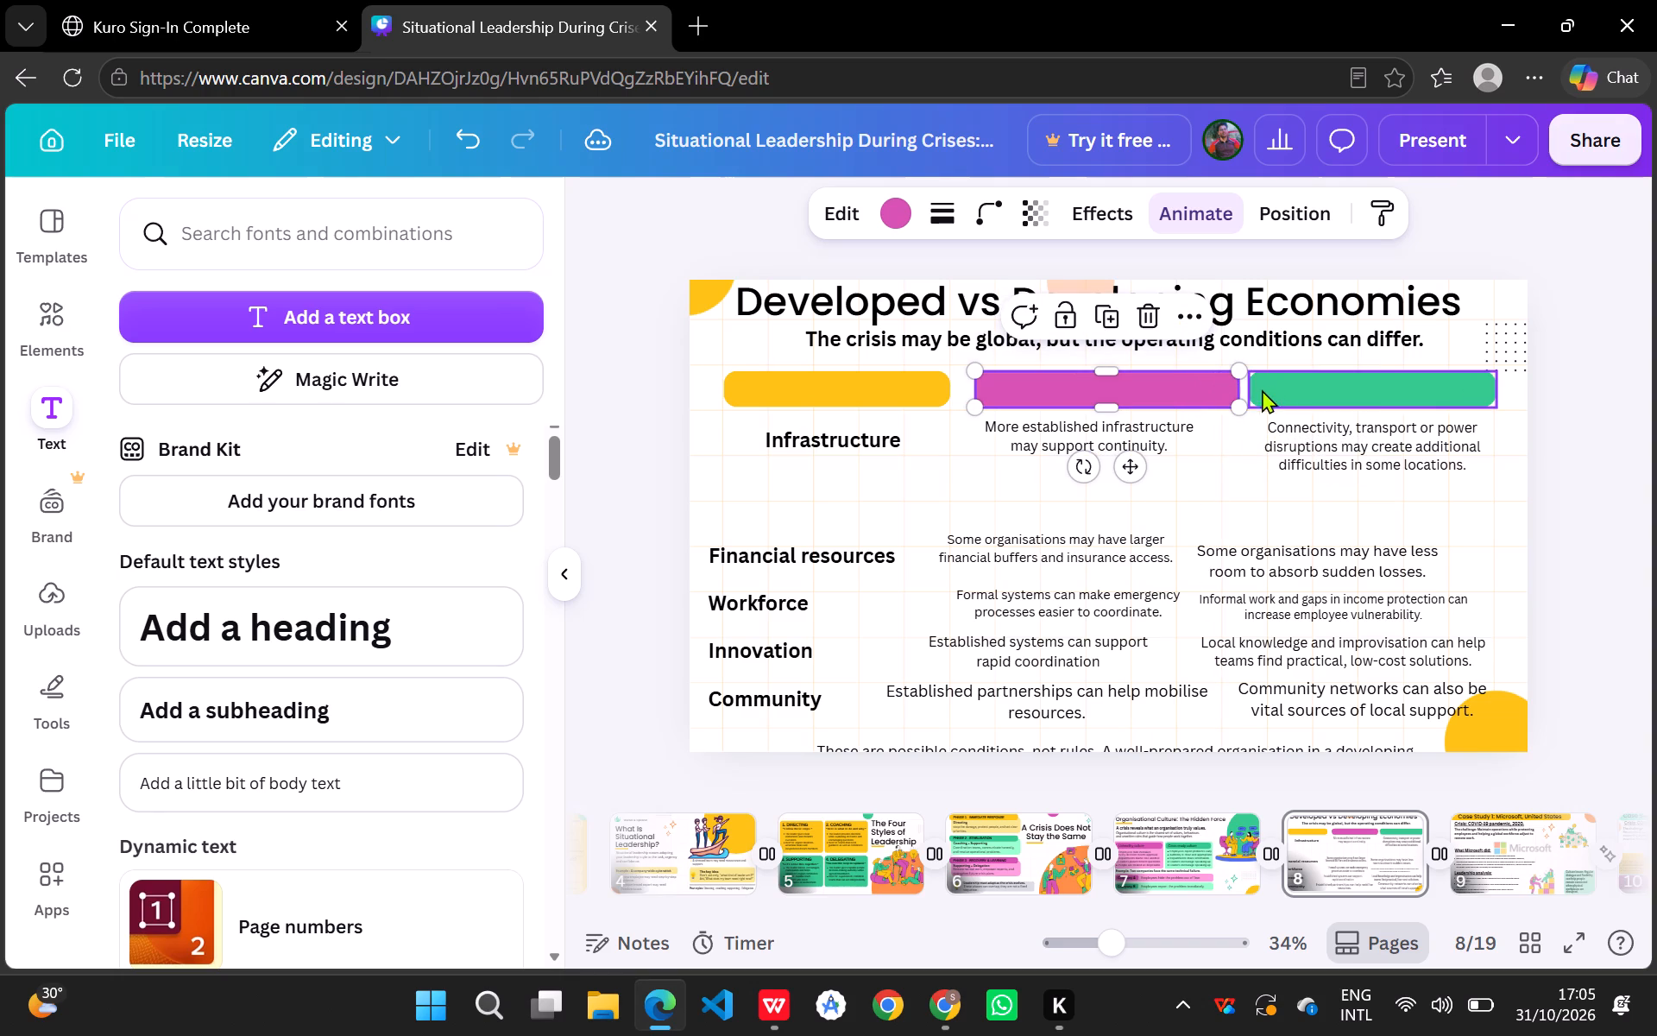
{"action": "left_click", "coordinate": [1276, 388]}
{"action": "left_click_drag", "start_coordinate": [1500, 388], "coordinate": [1513, 388]}
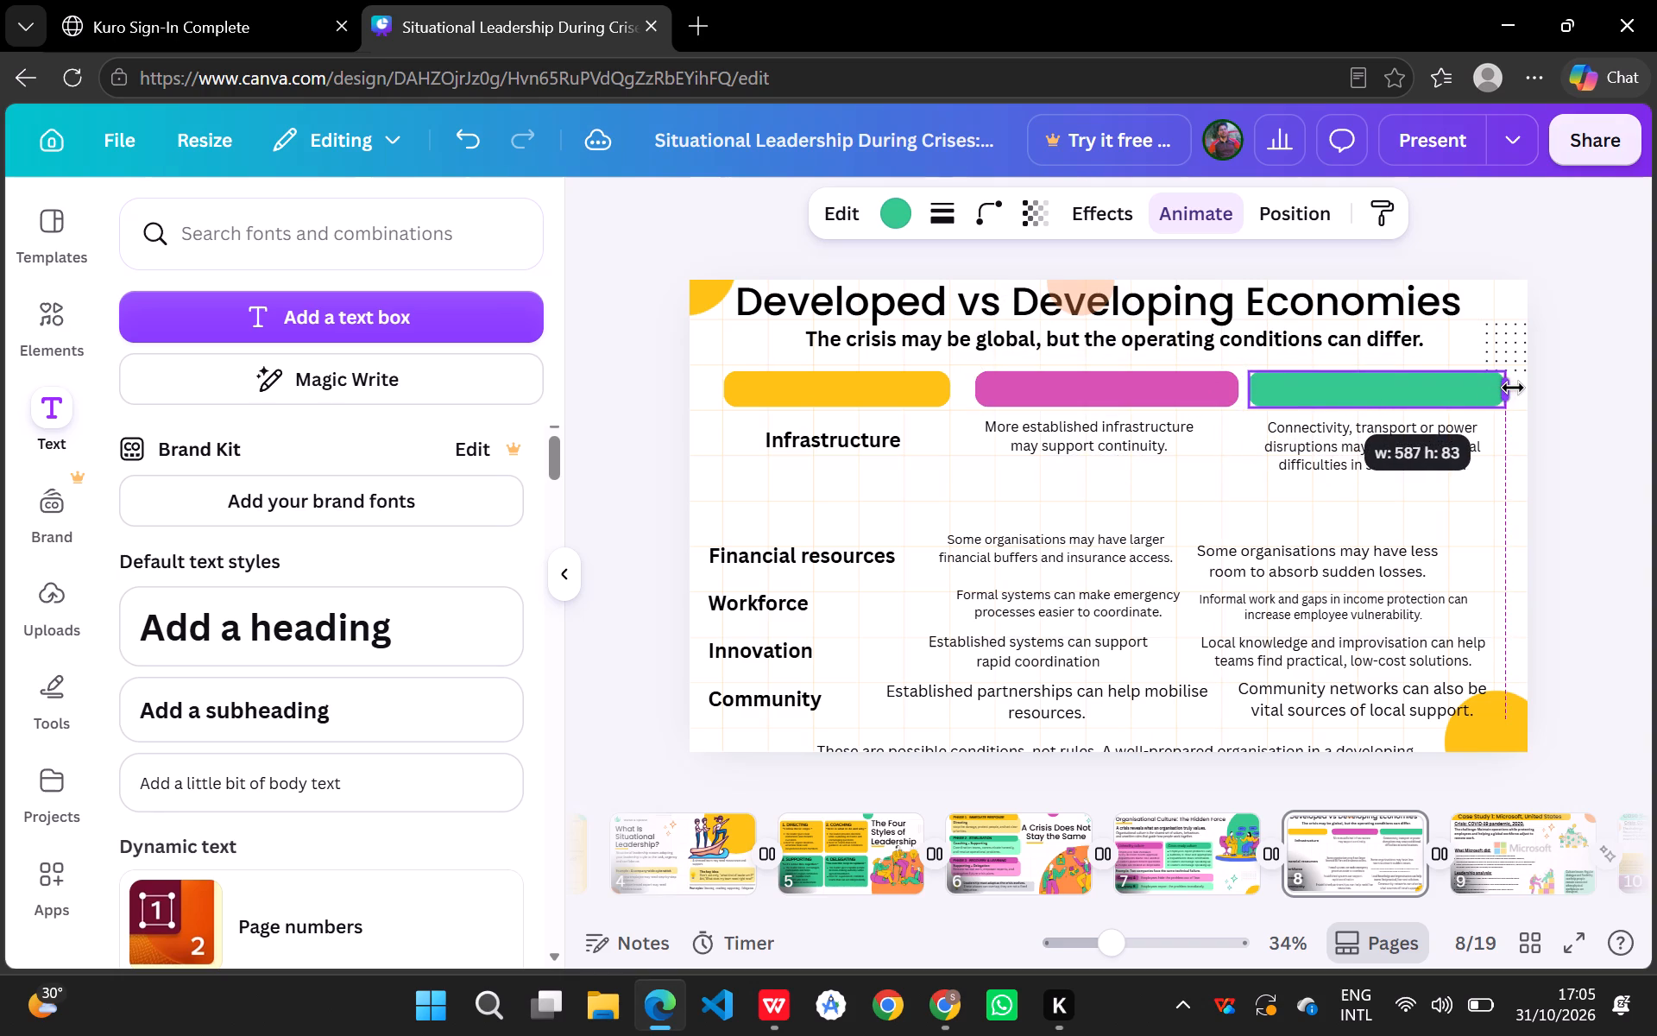
{"action": "left_click_drag", "start_coordinate": [1513, 388], "coordinate": [1515, 389]}
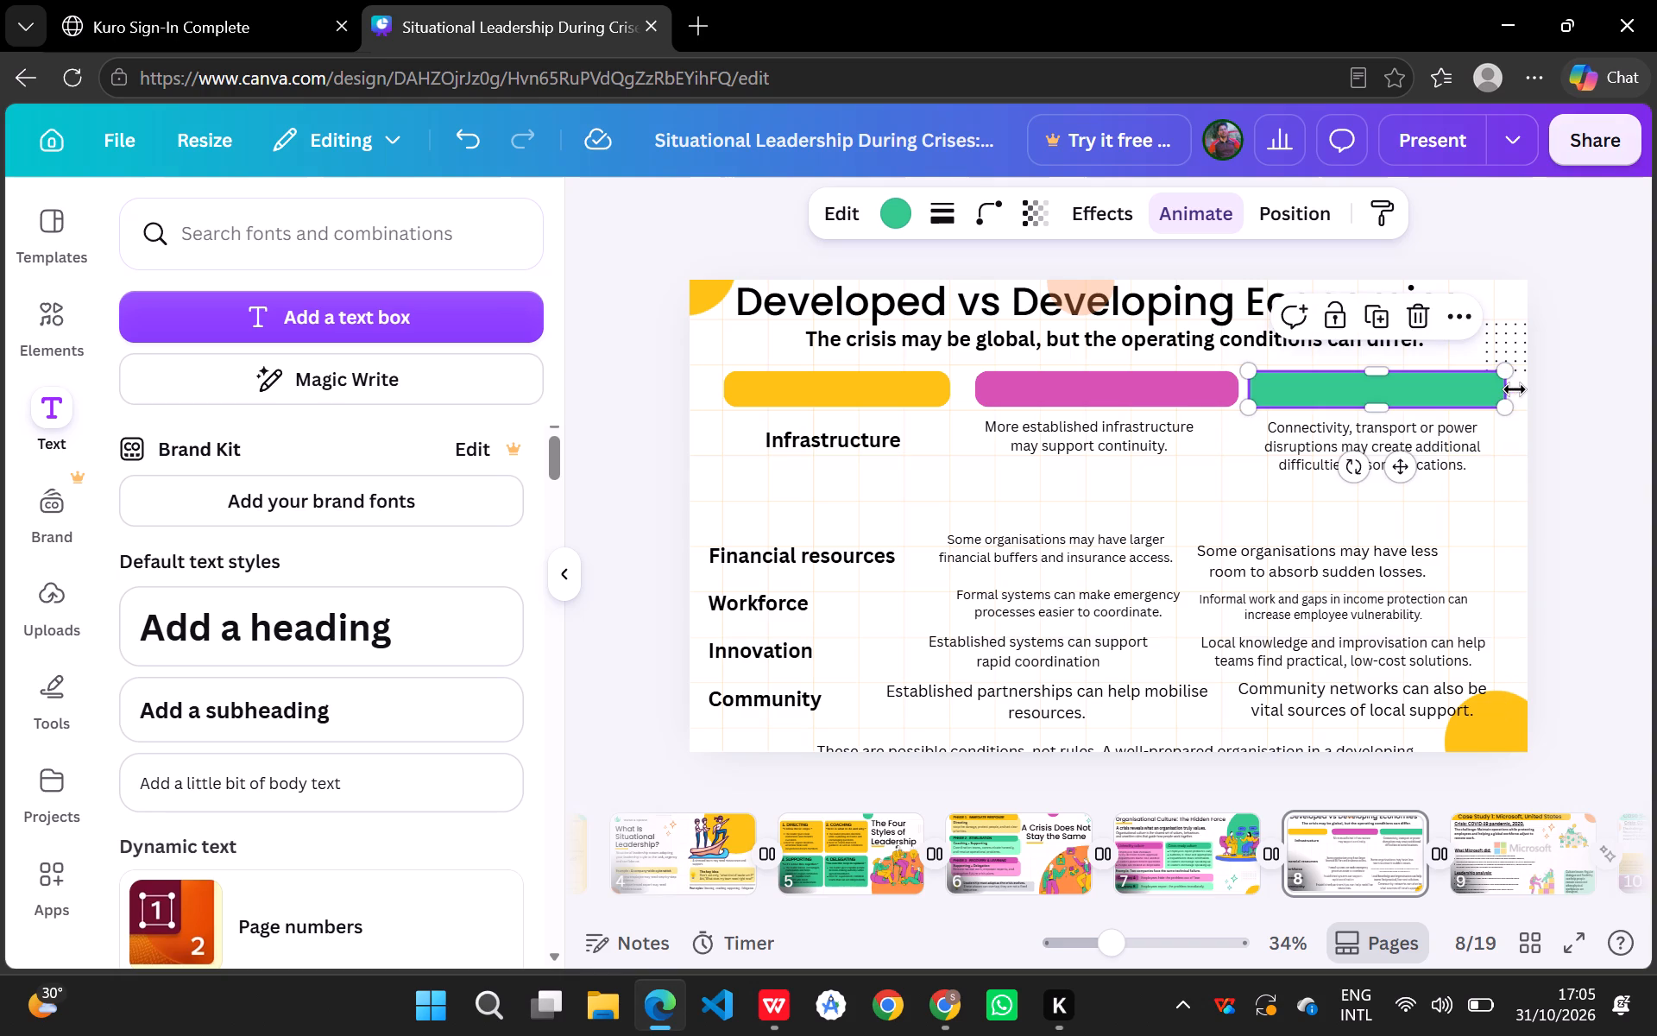
Widen the yellow bar at both ends to about 588, lining its left end up with the row labels.
{"action": "left_click", "coordinate": [953, 383]}
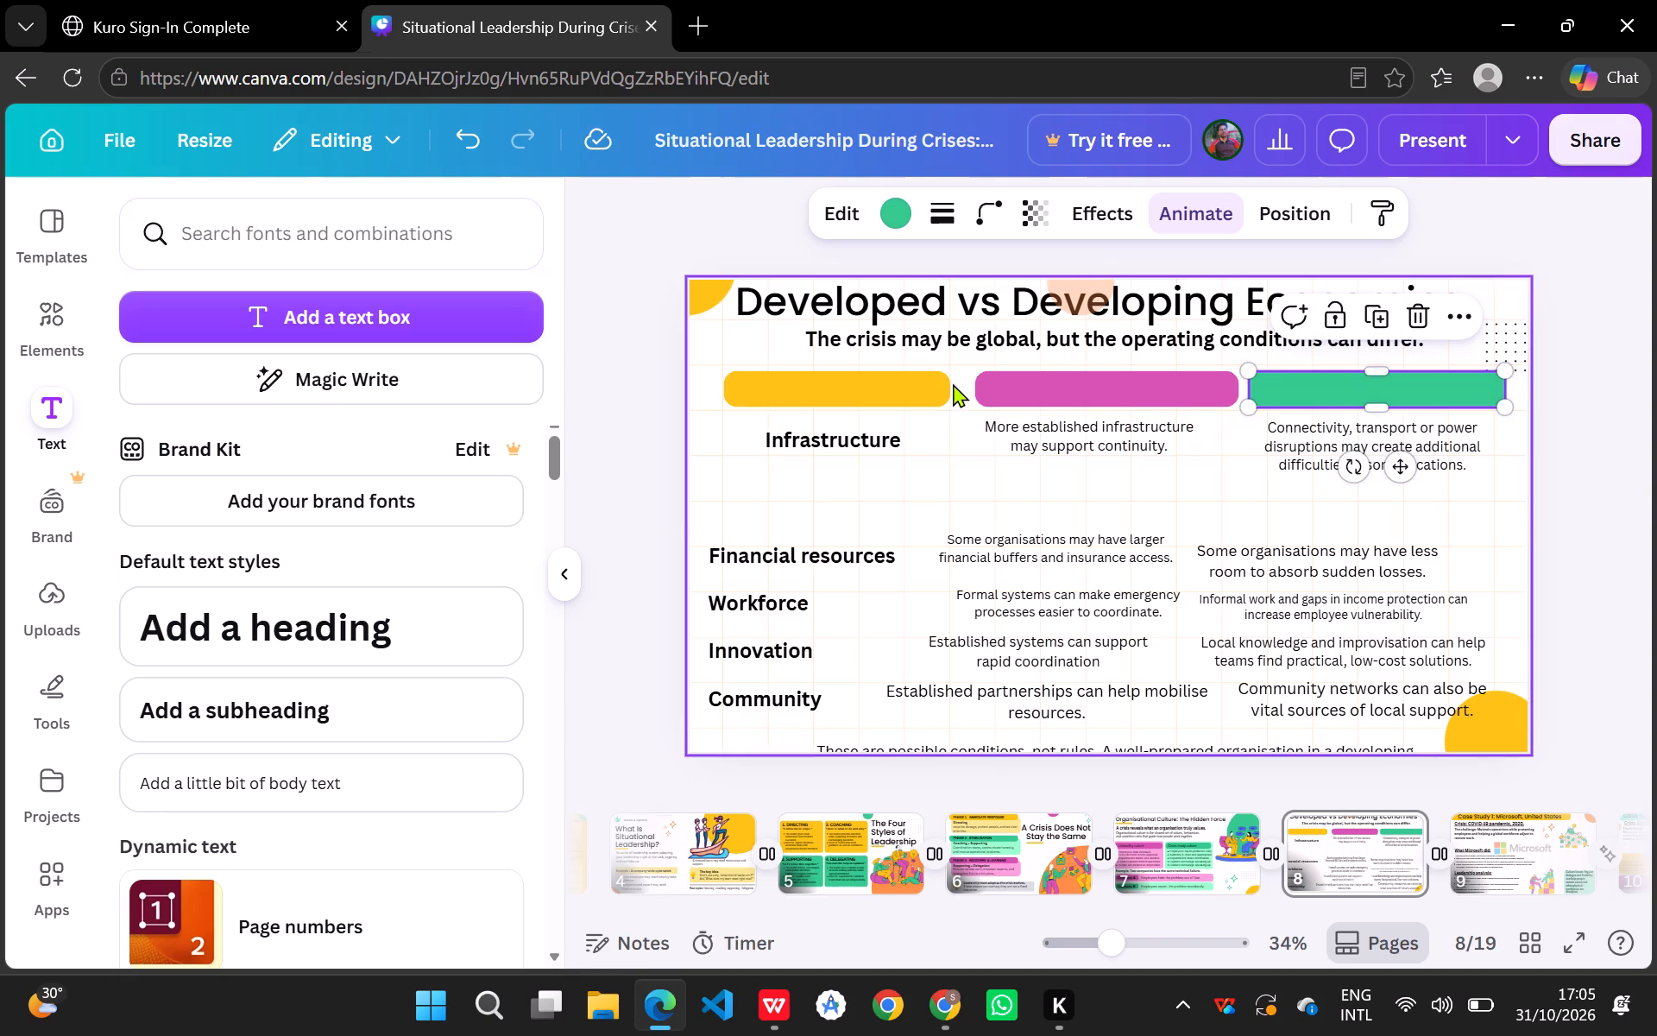
{"action": "left_click", "coordinate": [944, 385]}
{"action": "left_click_drag", "start_coordinate": [950, 385], "coordinate": [961, 391]}
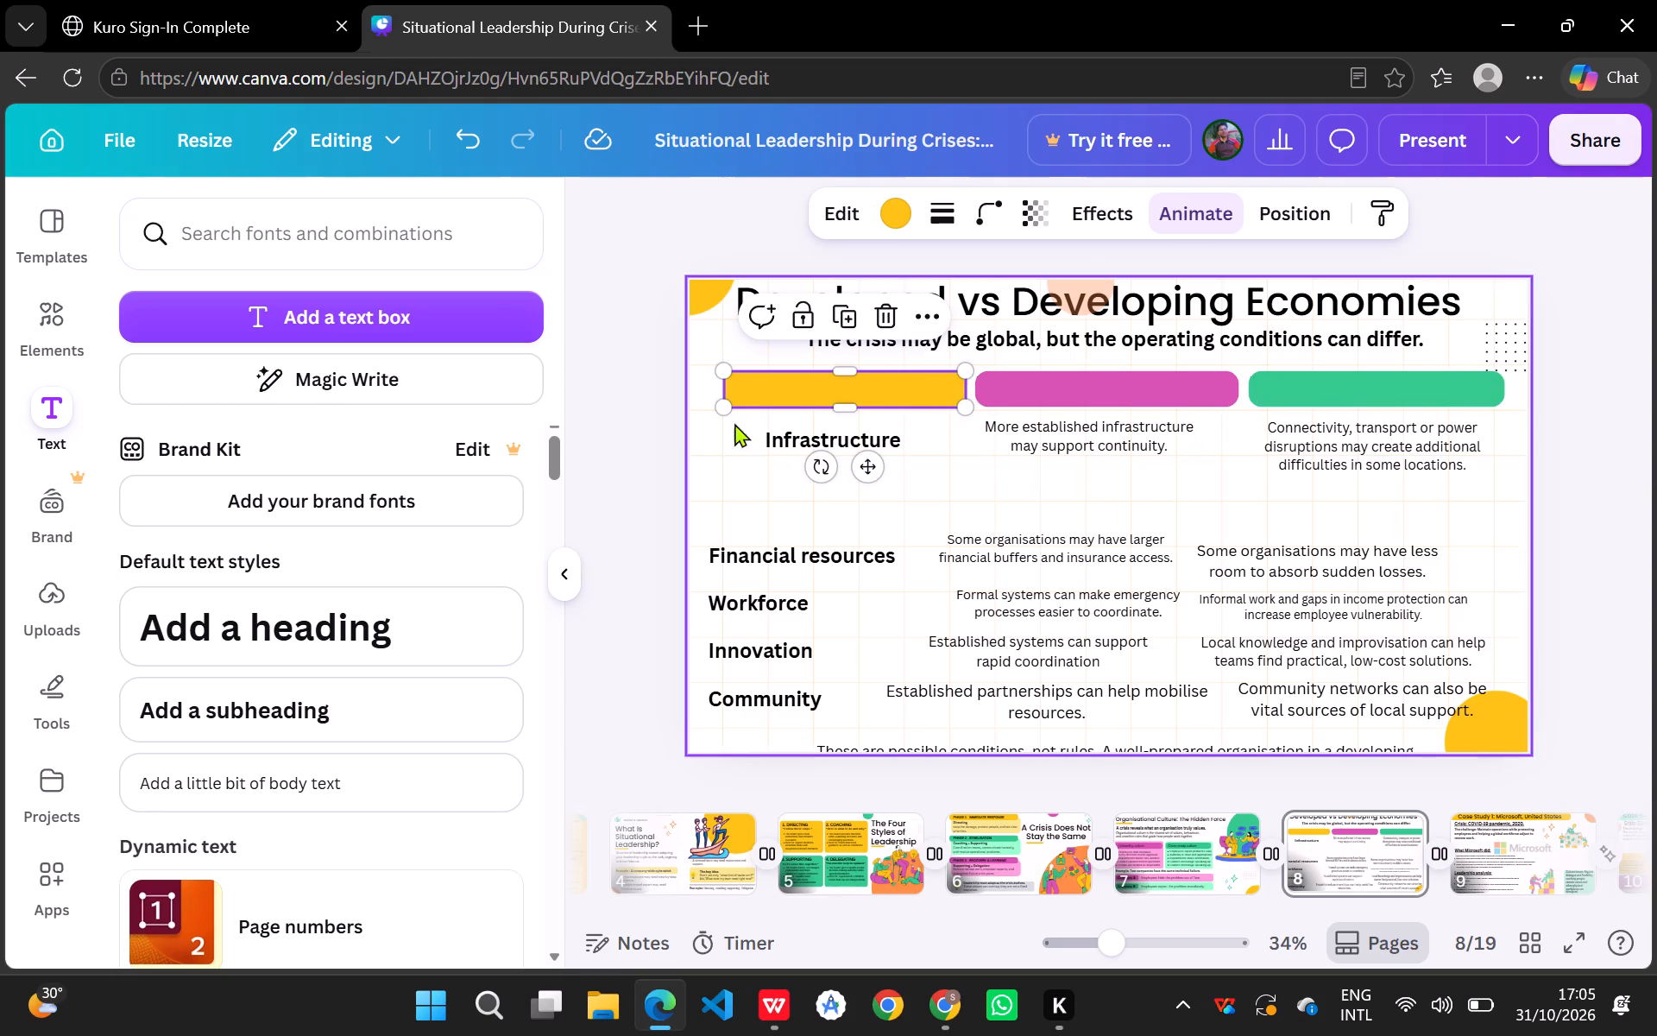
{"action": "left_click_drag", "start_coordinate": [724, 386], "coordinate": [715, 386]}
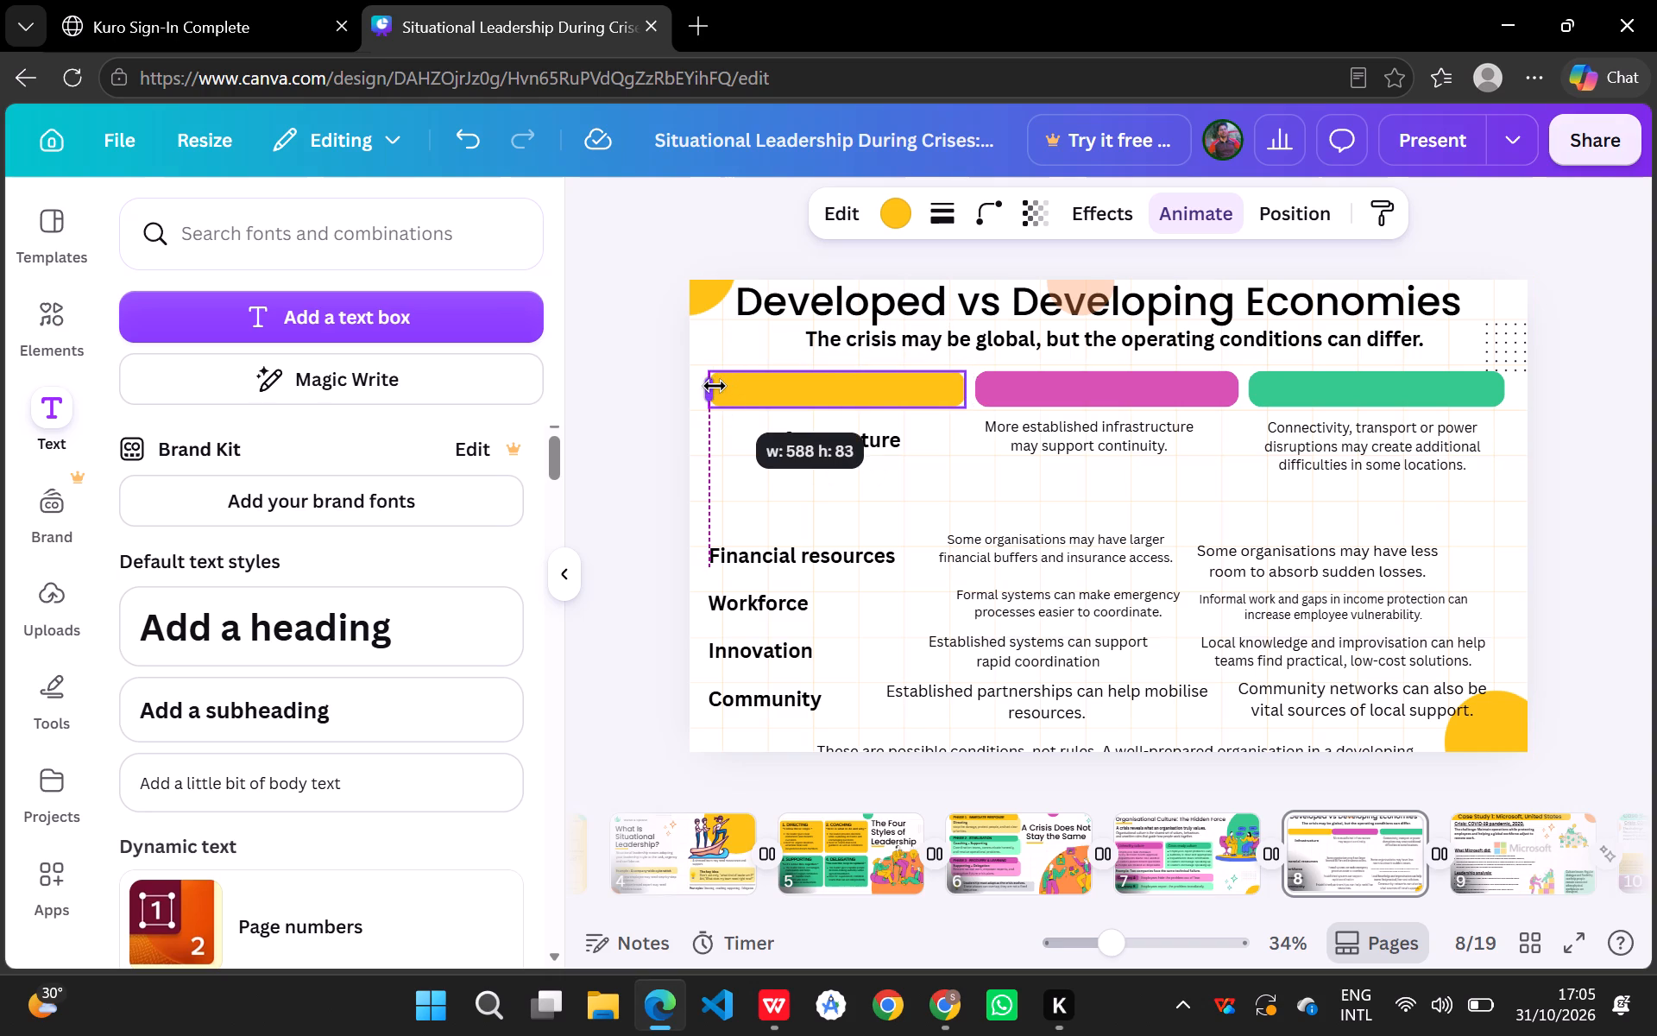
{"action": "left_click_drag", "start_coordinate": [715, 386], "coordinate": [709, 385]}
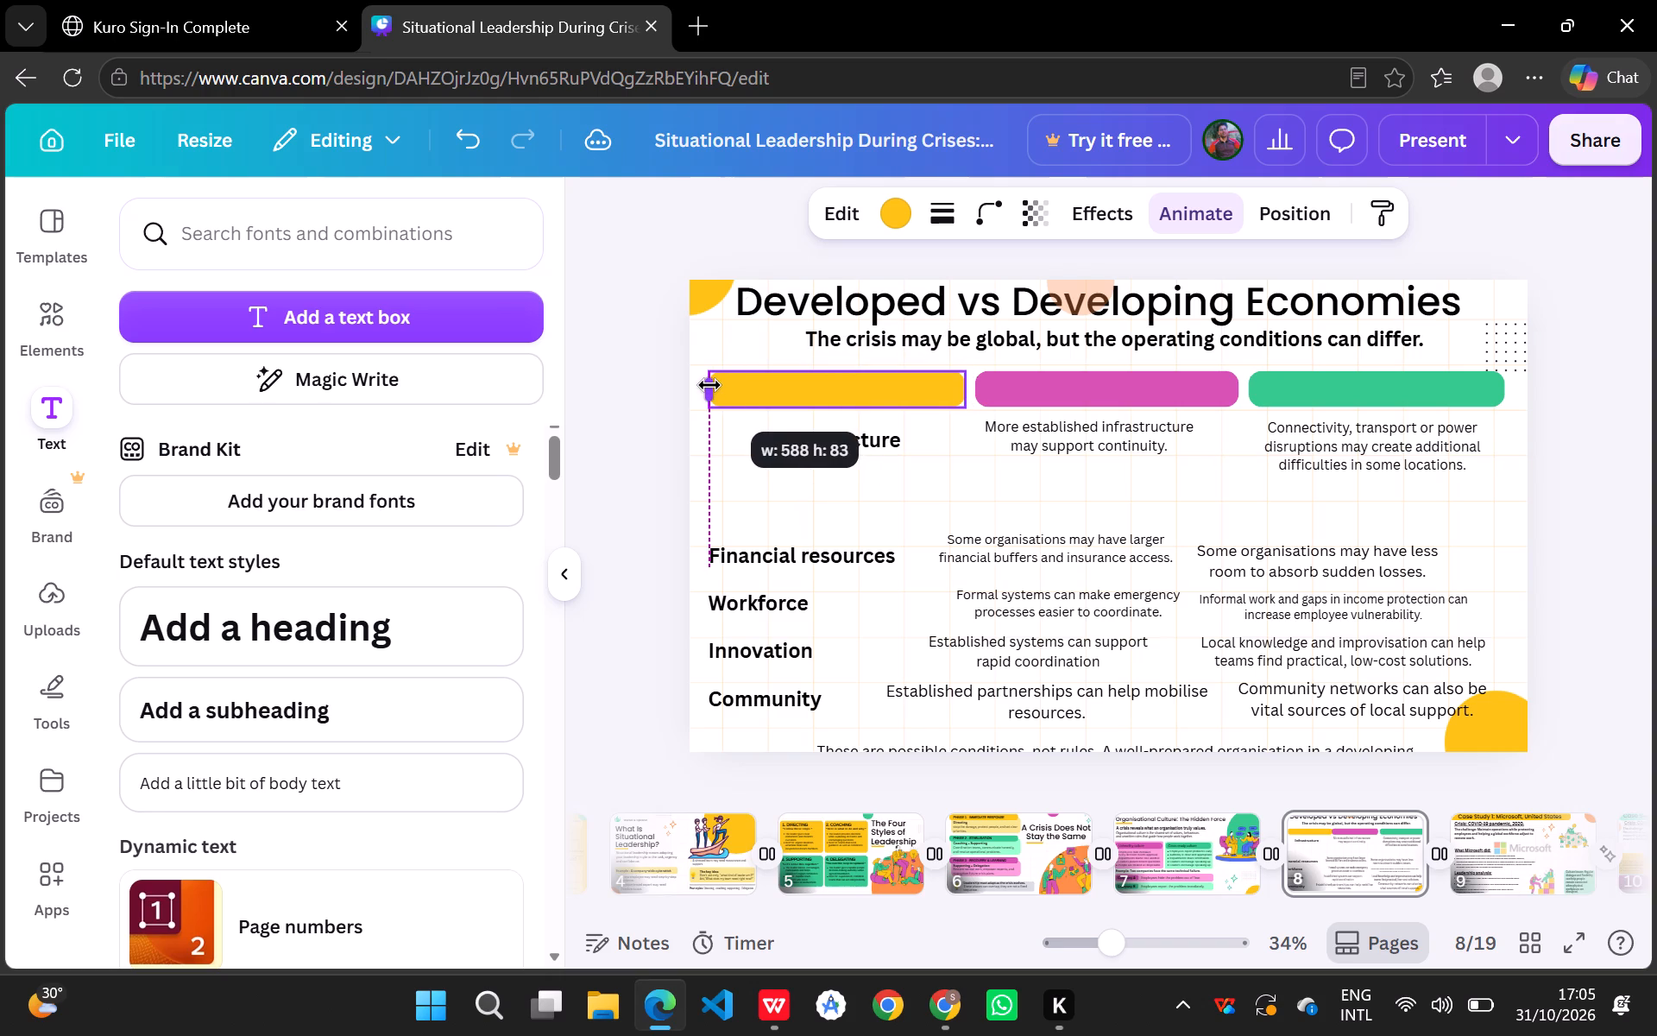
{"action": "left_click_drag", "start_coordinate": [709, 385], "coordinate": [709, 385]}
{"action": "left_click", "coordinate": [723, 495]}
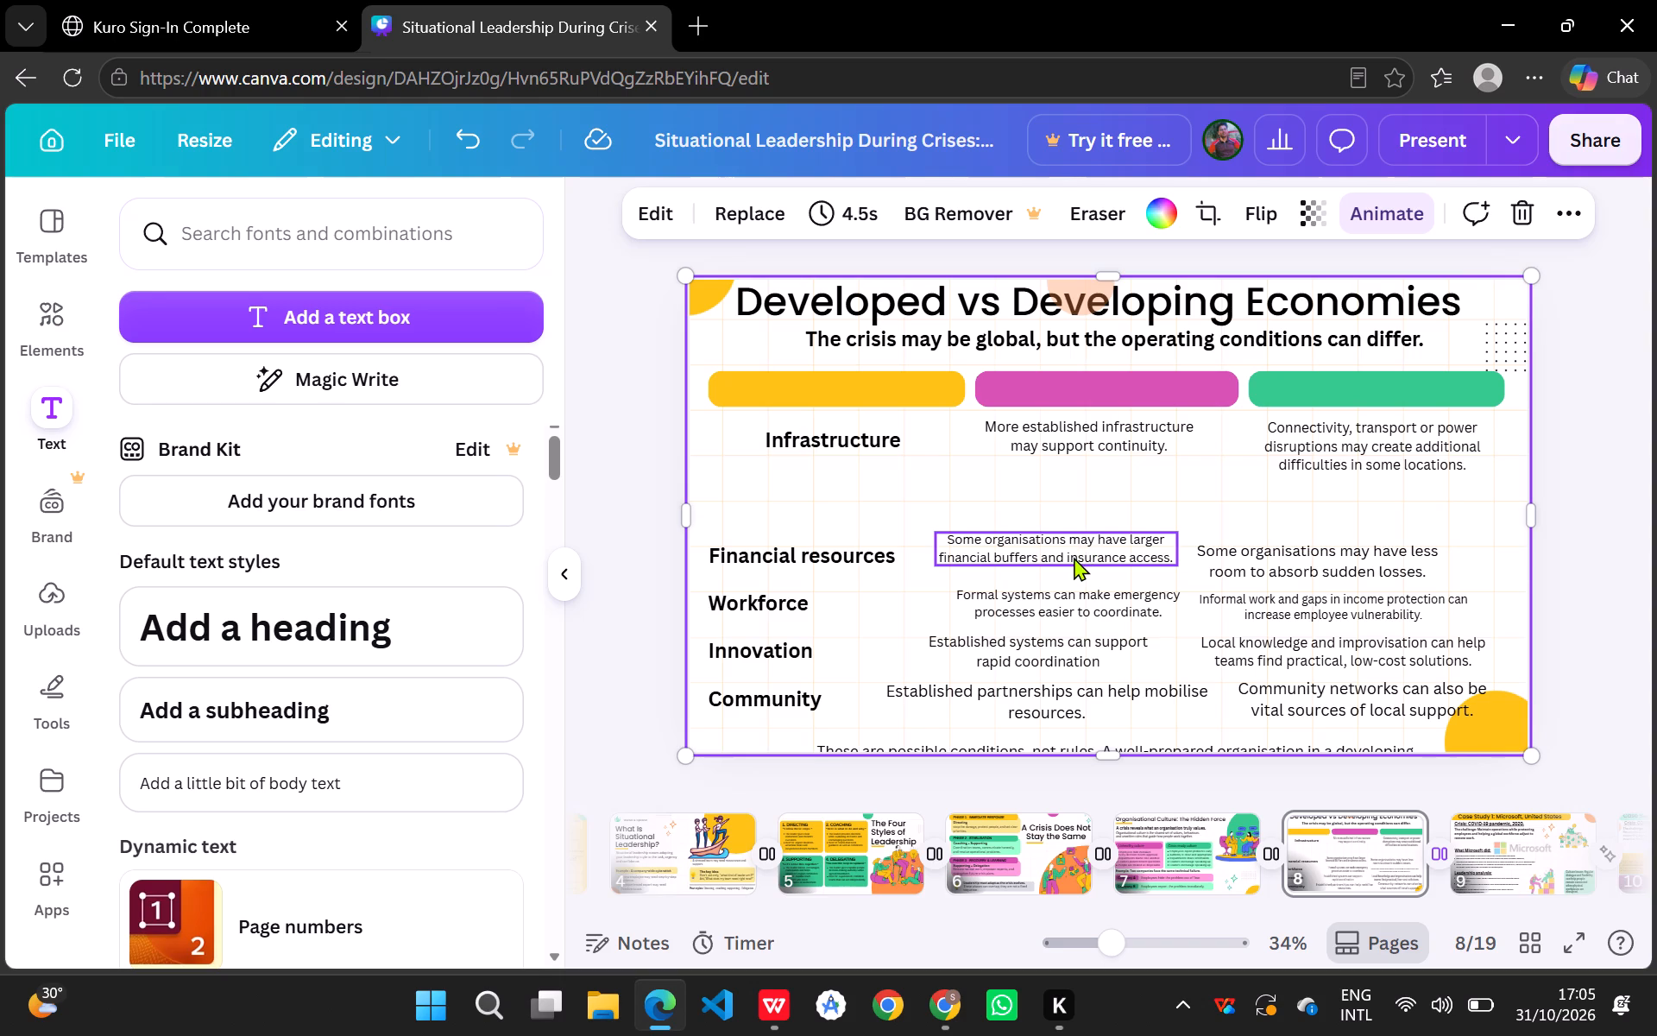
Move the "Financial resources" label up beneath the "Infrastructure" label in the yellow column.
{"action": "left_click_drag", "start_coordinate": [802, 557], "coordinate": [826, 505]}
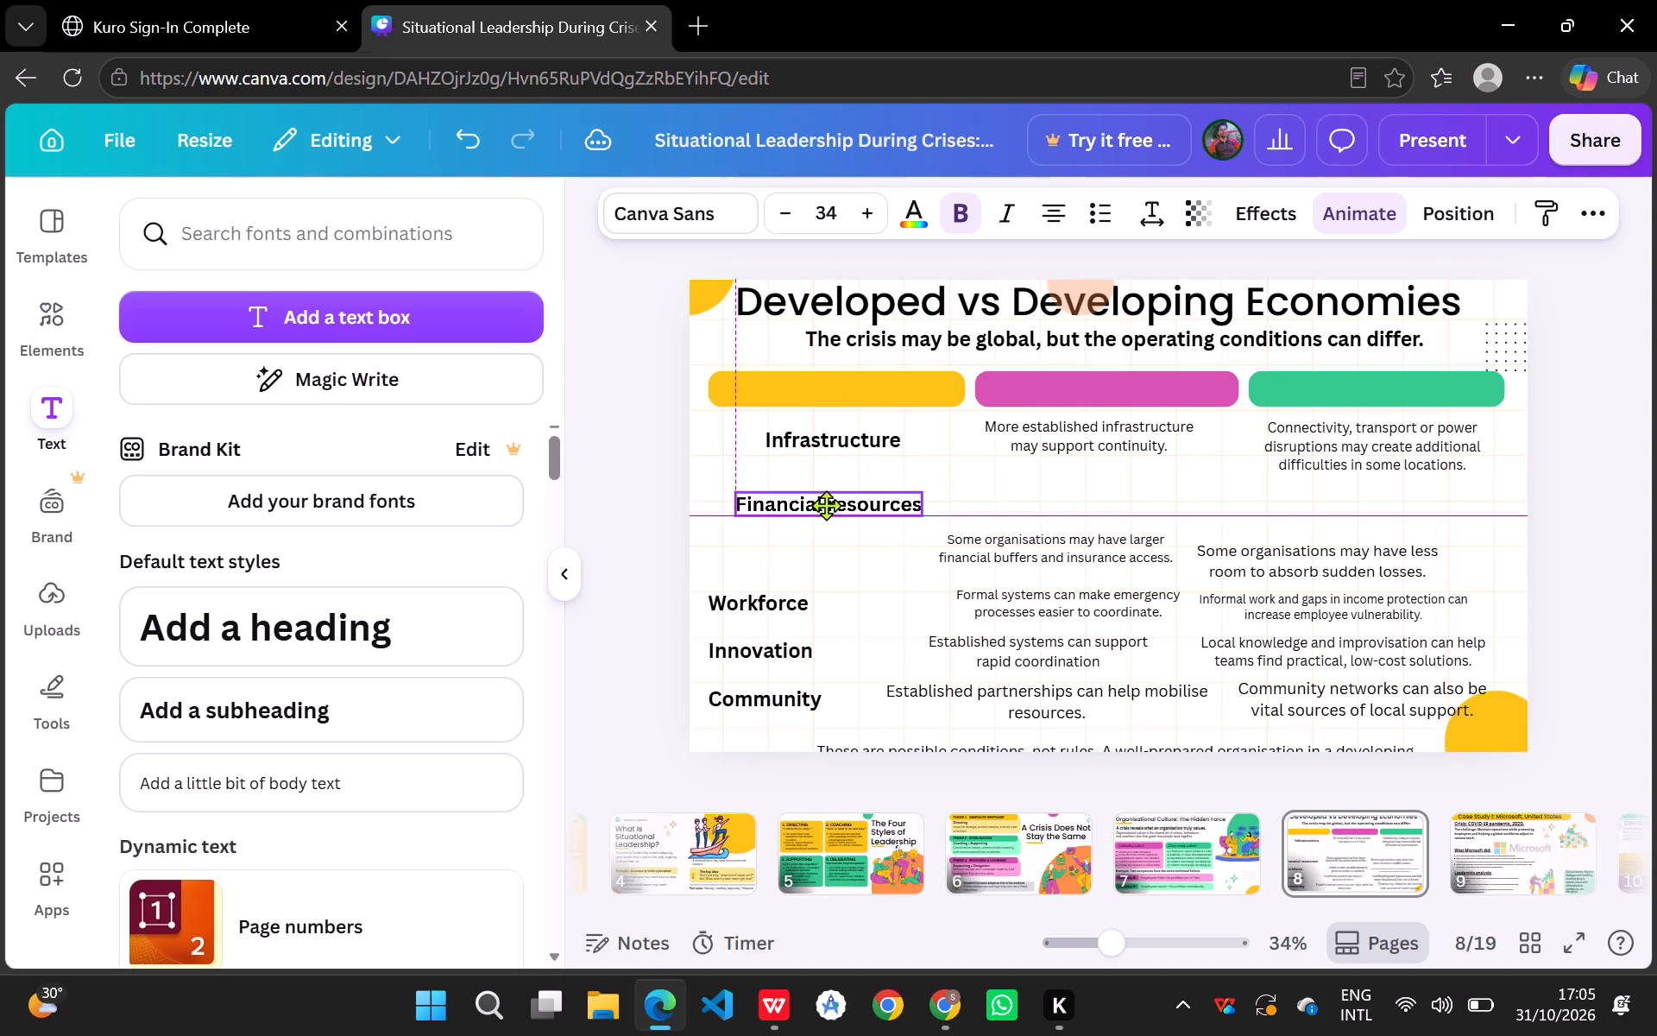
{"action": "left_click_drag", "start_coordinate": [826, 505], "coordinate": [826, 503]}
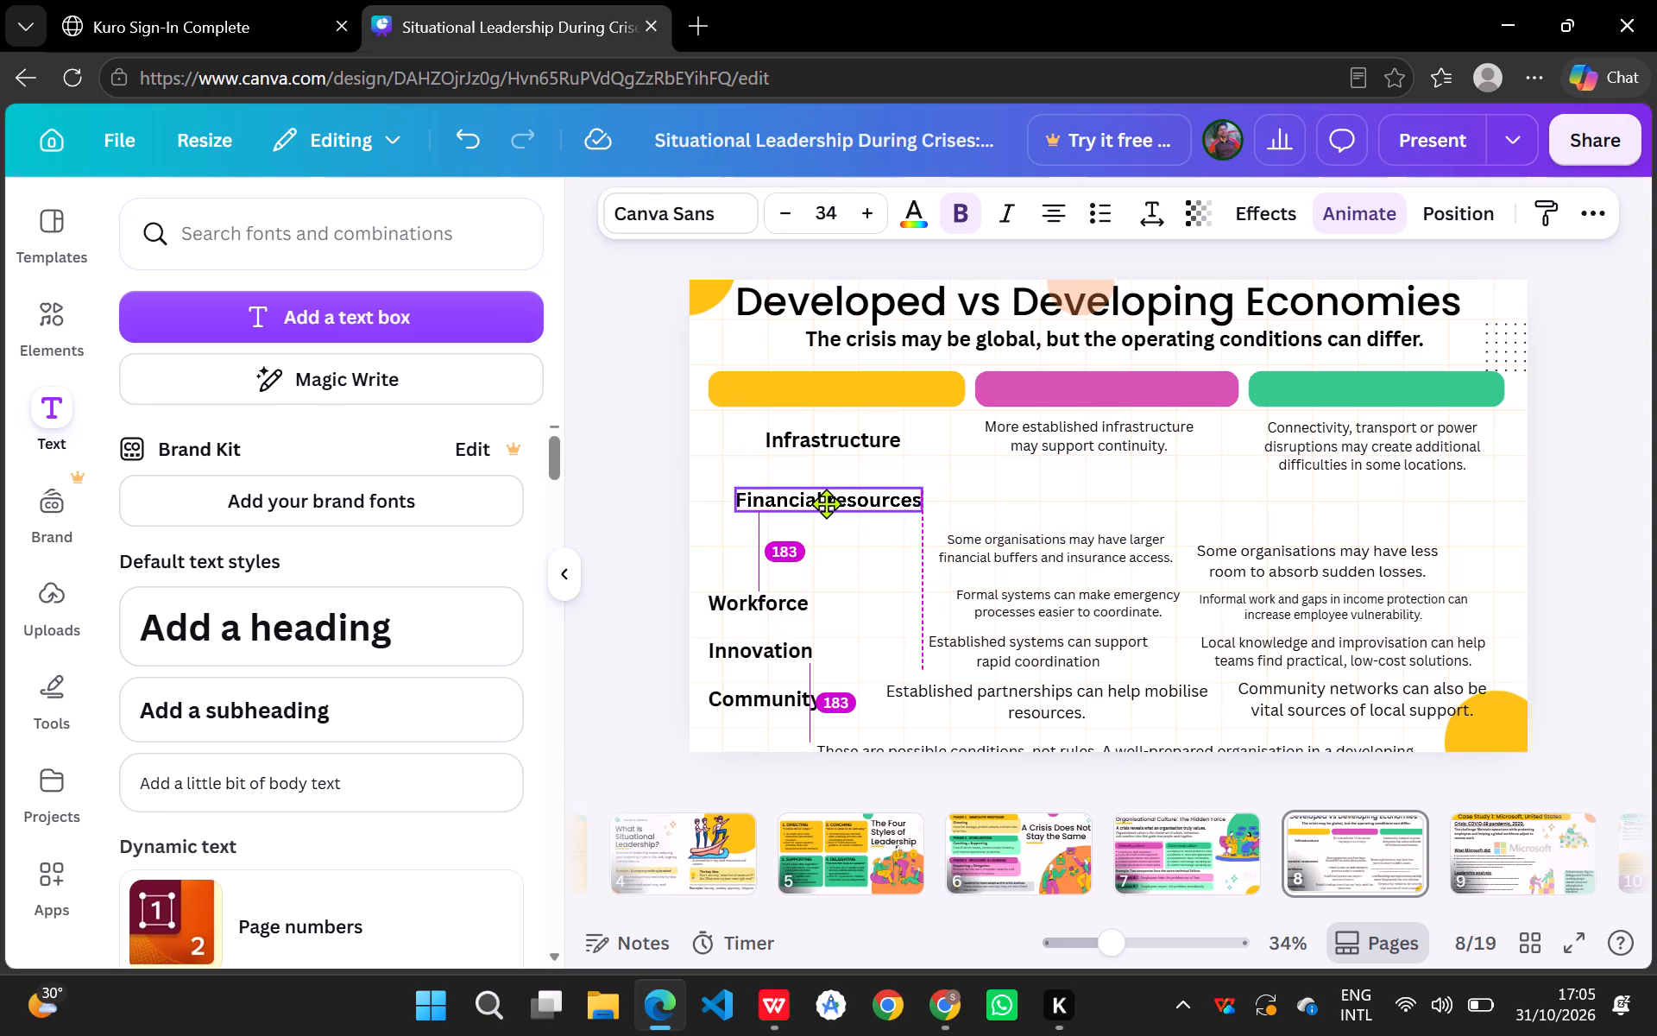
{"action": "left_click_drag", "start_coordinate": [826, 503], "coordinate": [824, 510]}
Move the "Some organisations may have larger financial buffers" text up into the pink column, level with "Financial resources".
{"action": "left_click_drag", "start_coordinate": [1043, 553], "coordinate": [1074, 513]}
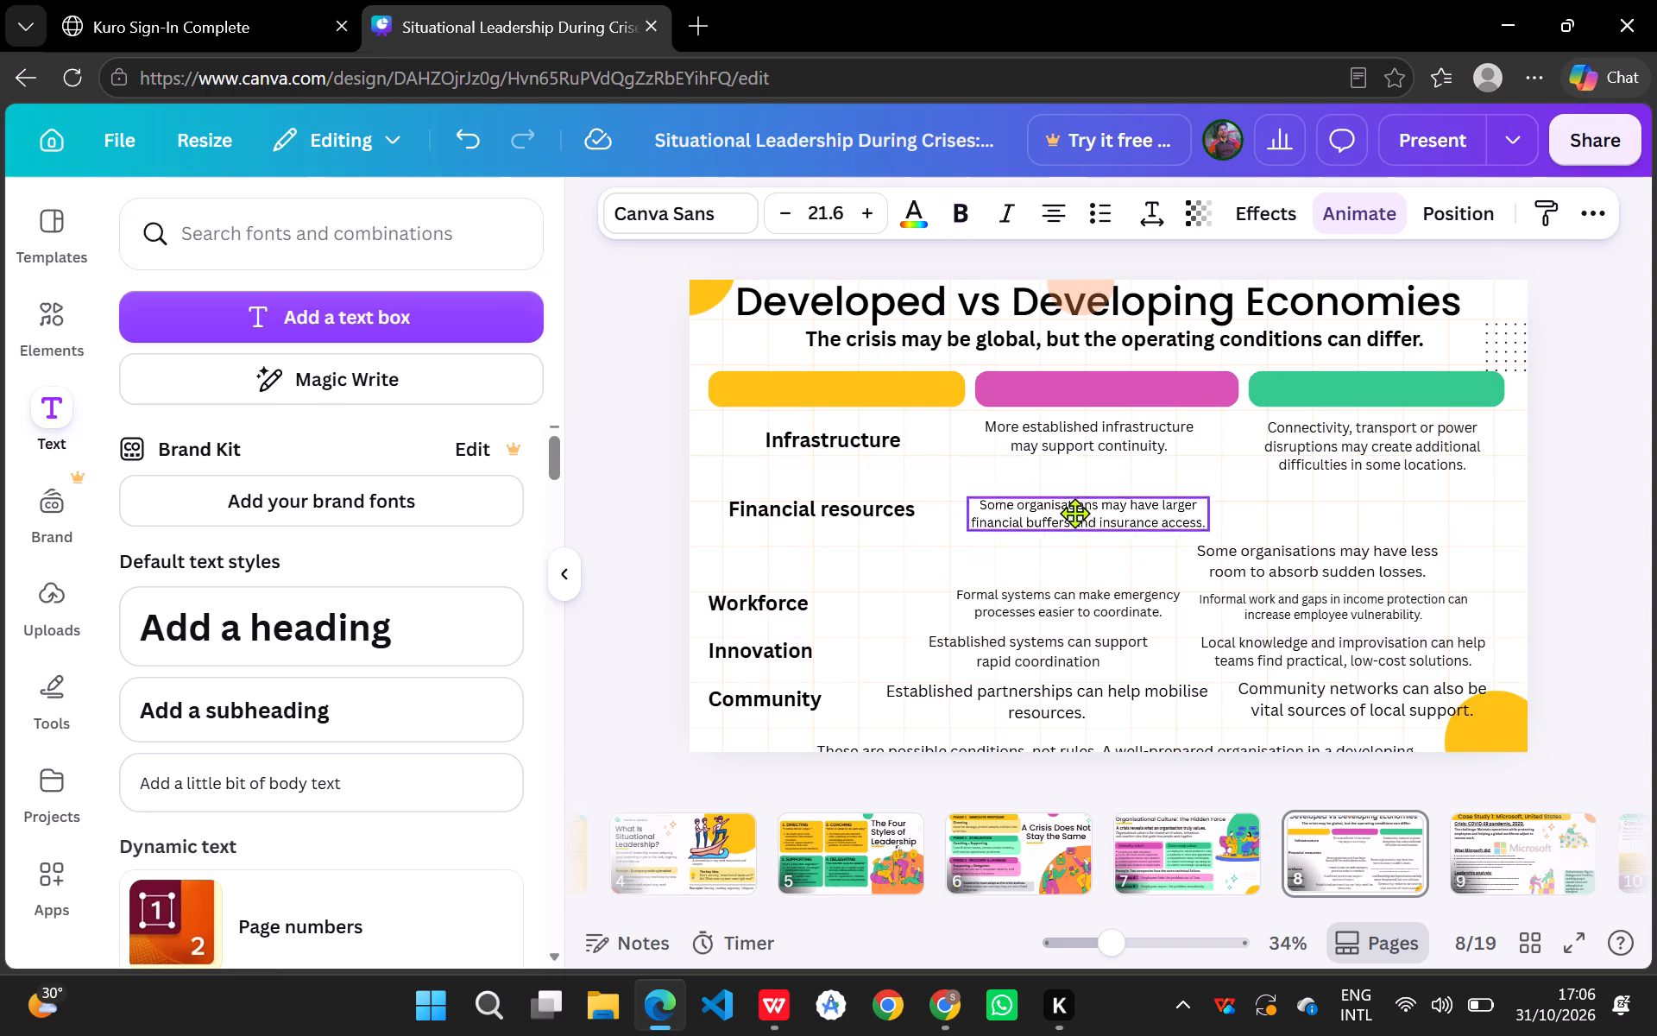
{"action": "left_click_drag", "start_coordinate": [1074, 513], "coordinate": [1080, 515]}
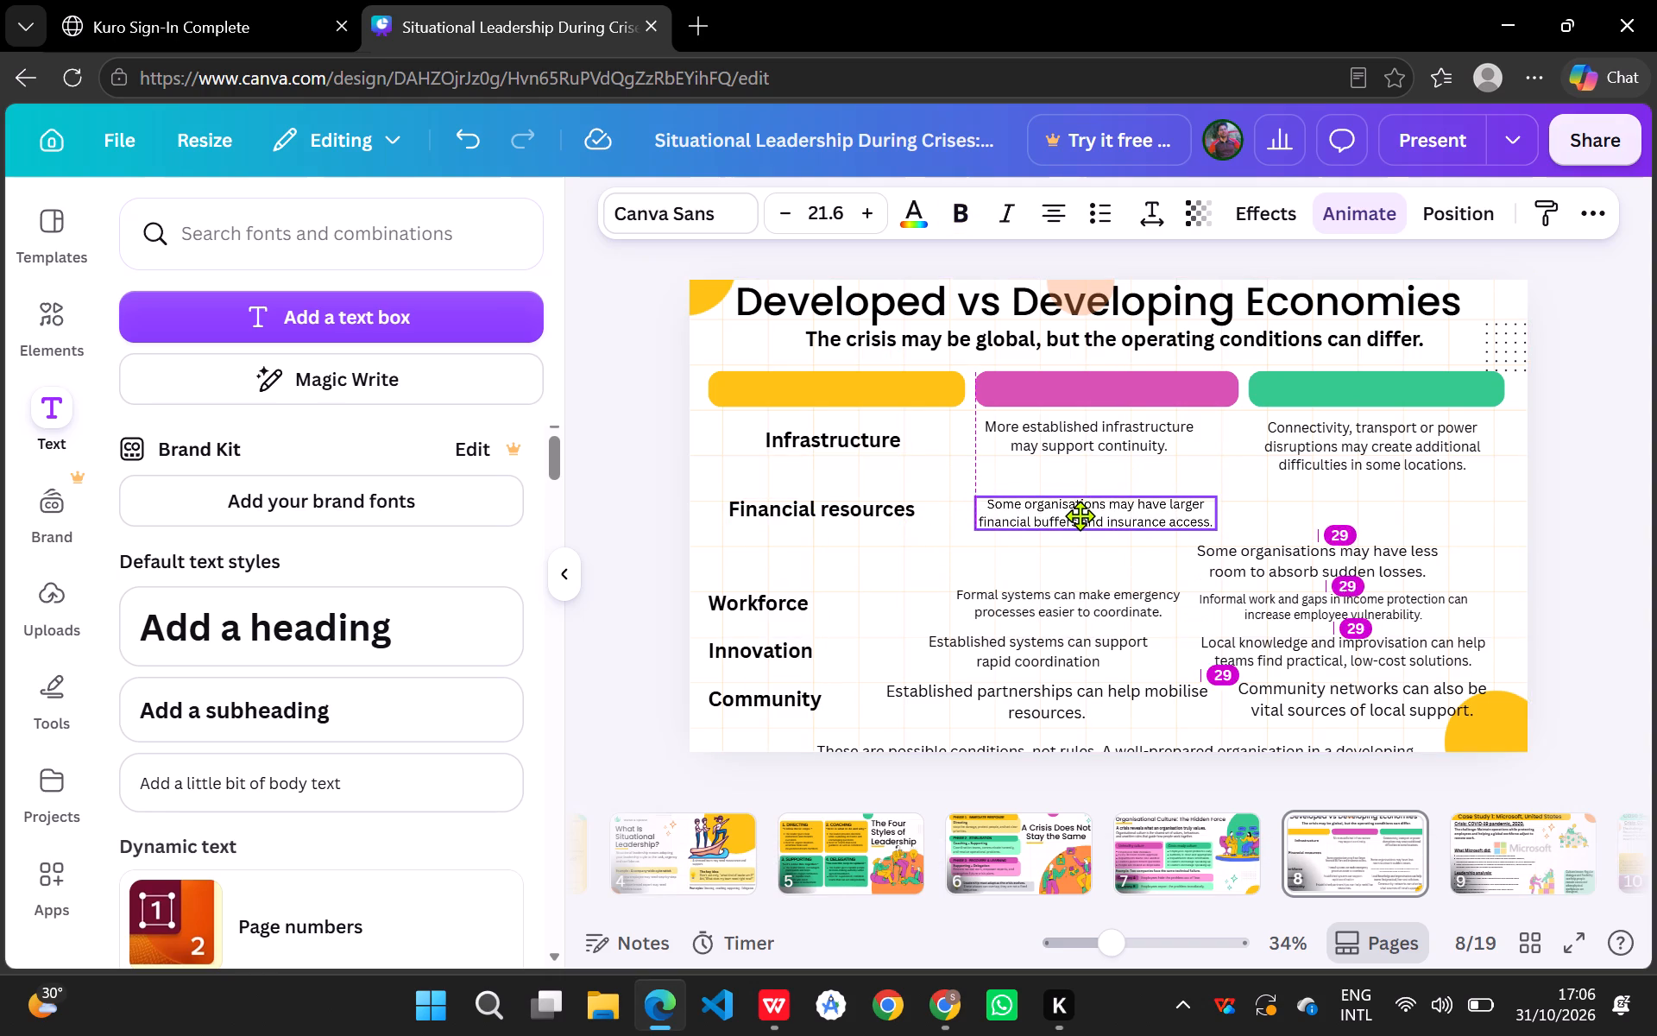
{"action": "left_click_drag", "start_coordinate": [1080, 515], "coordinate": [1080, 521]}
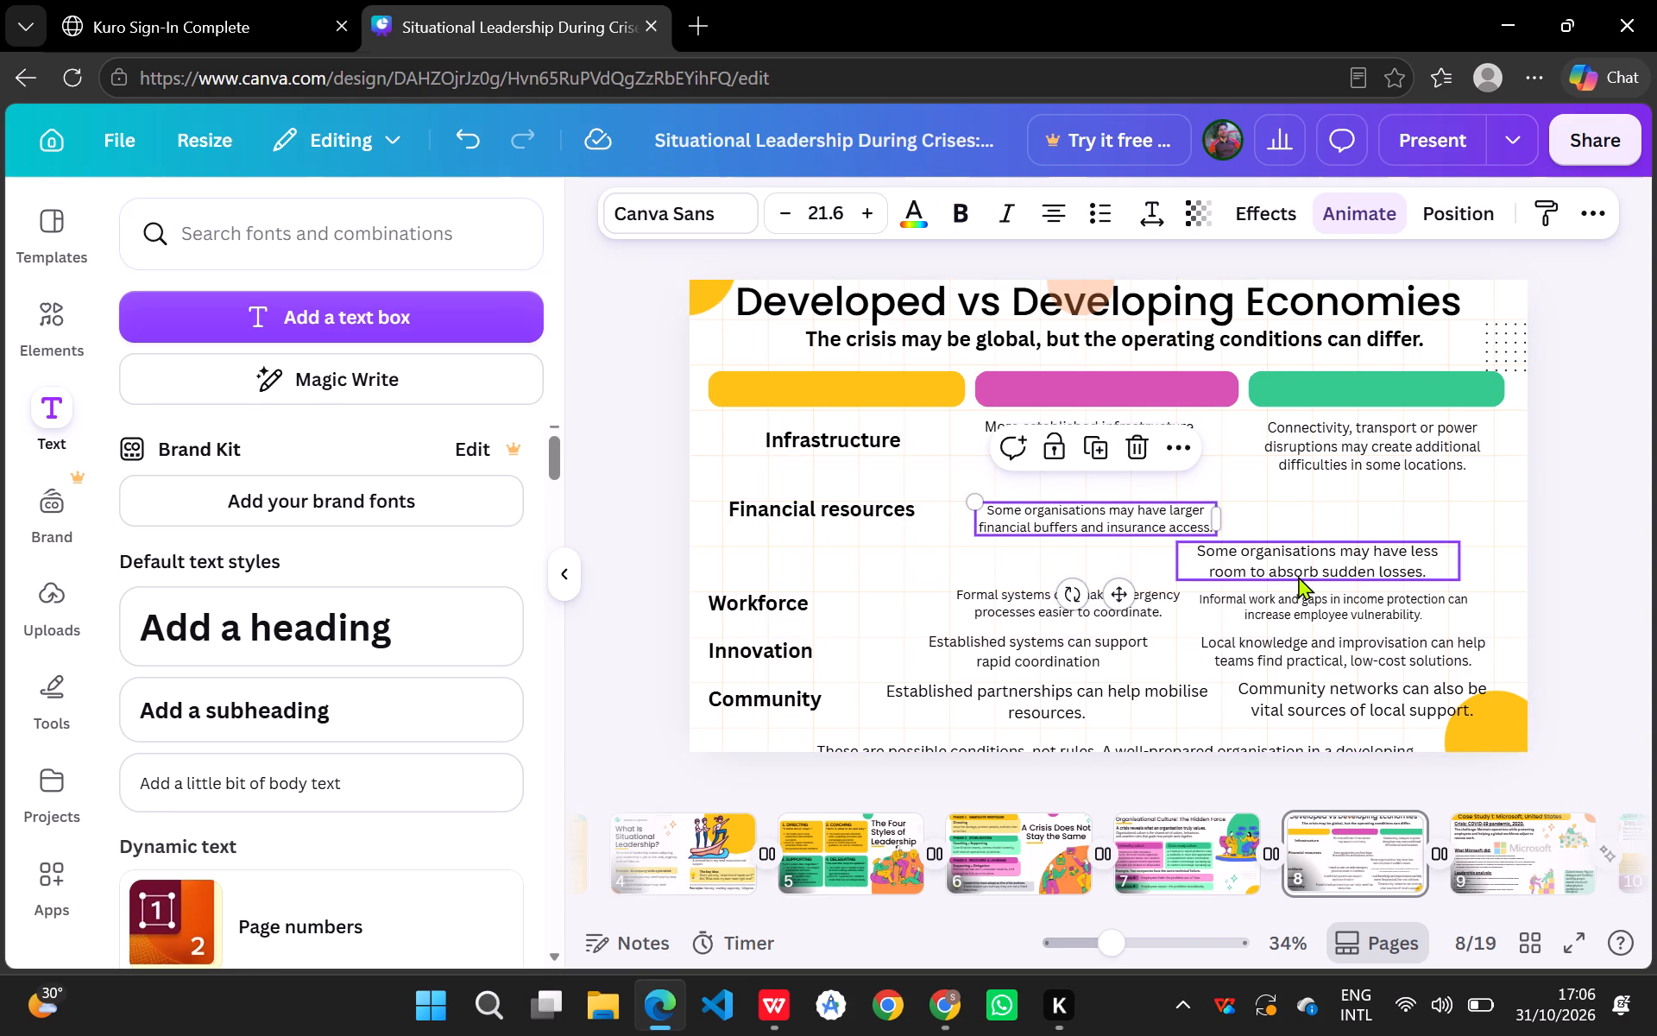
Move the "Some organisations may have less room to absorb sudden losses." text beneath the green column's connectivity text and narrow its box slightly.
{"action": "left_click", "coordinate": [1300, 570]}
{"action": "left_click_drag", "start_coordinate": [1300, 570], "coordinate": [1352, 539]}
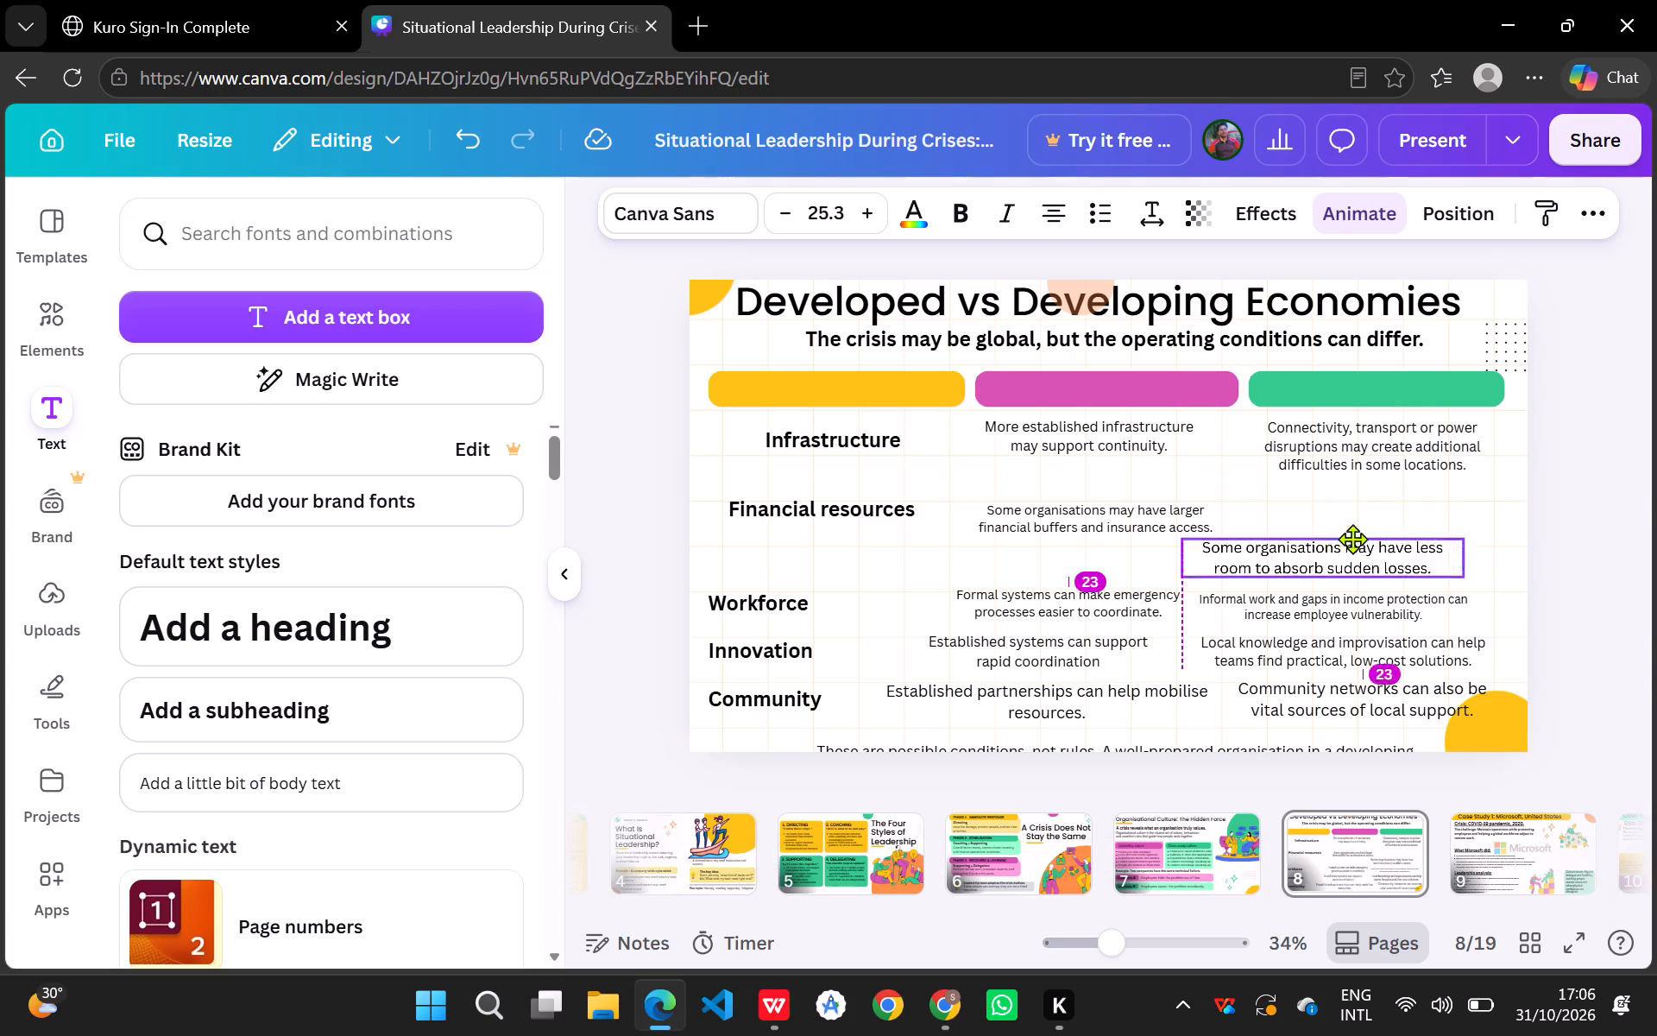
{"action": "left_click_drag", "start_coordinate": [1352, 539], "coordinate": [1372, 527]}
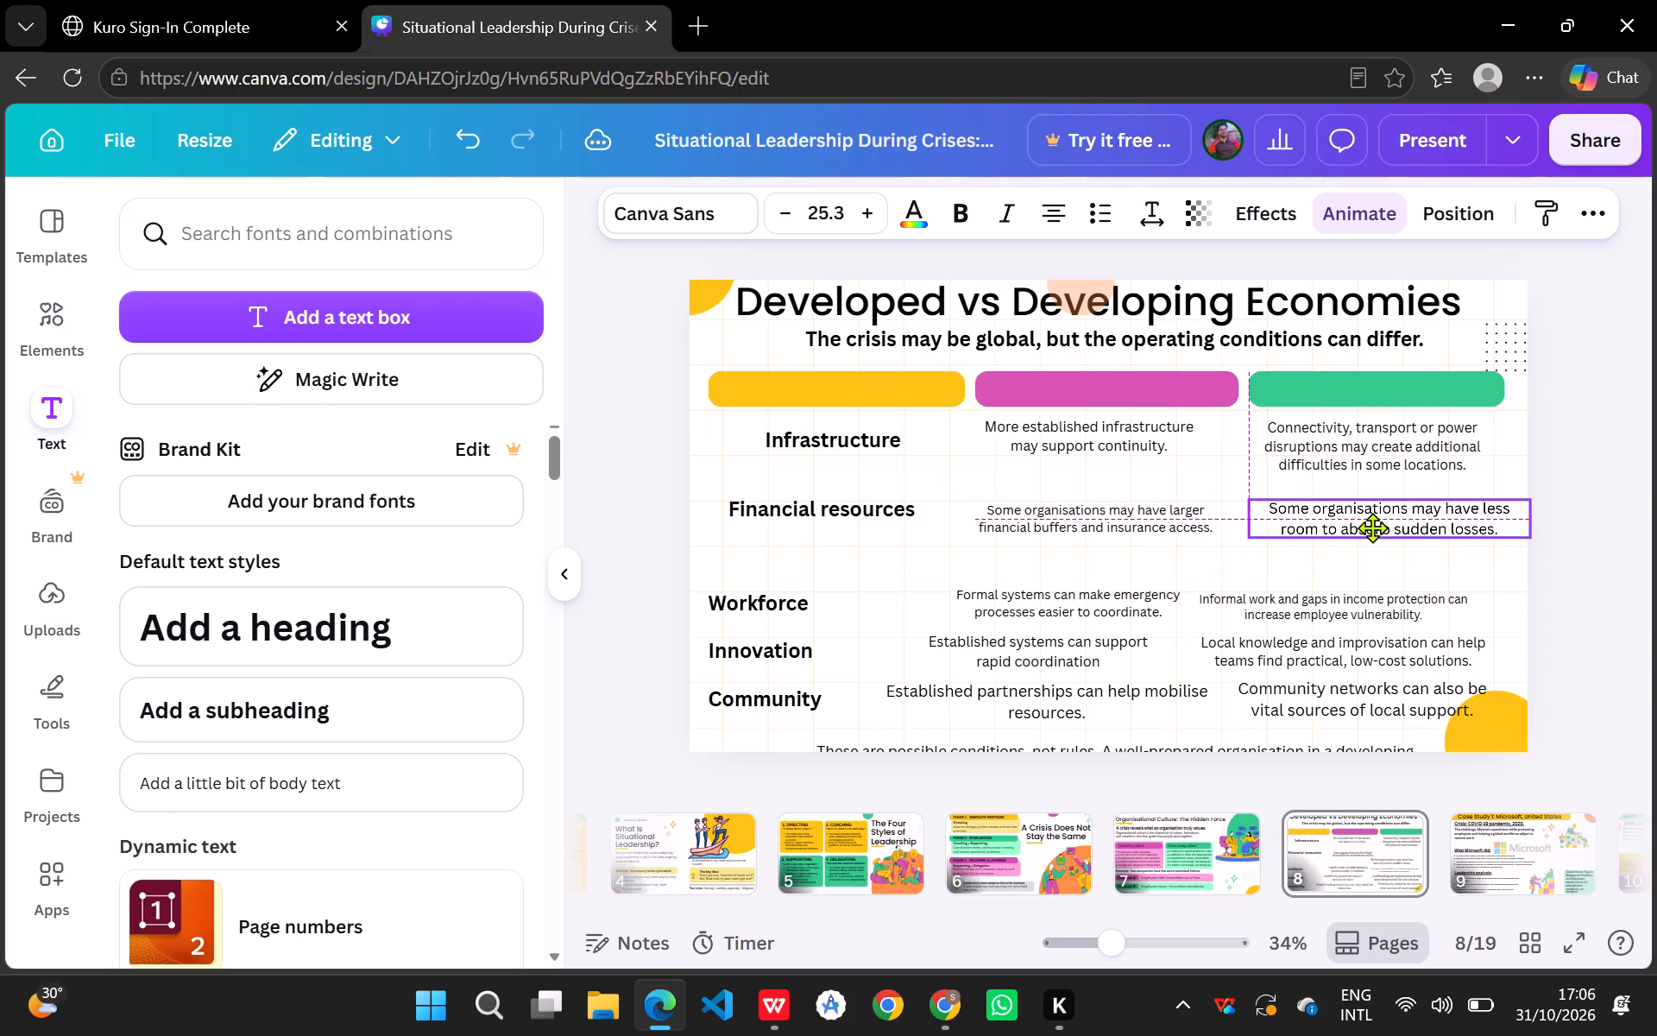
{"action": "left_click_drag", "start_coordinate": [1372, 527], "coordinate": [1370, 529]}
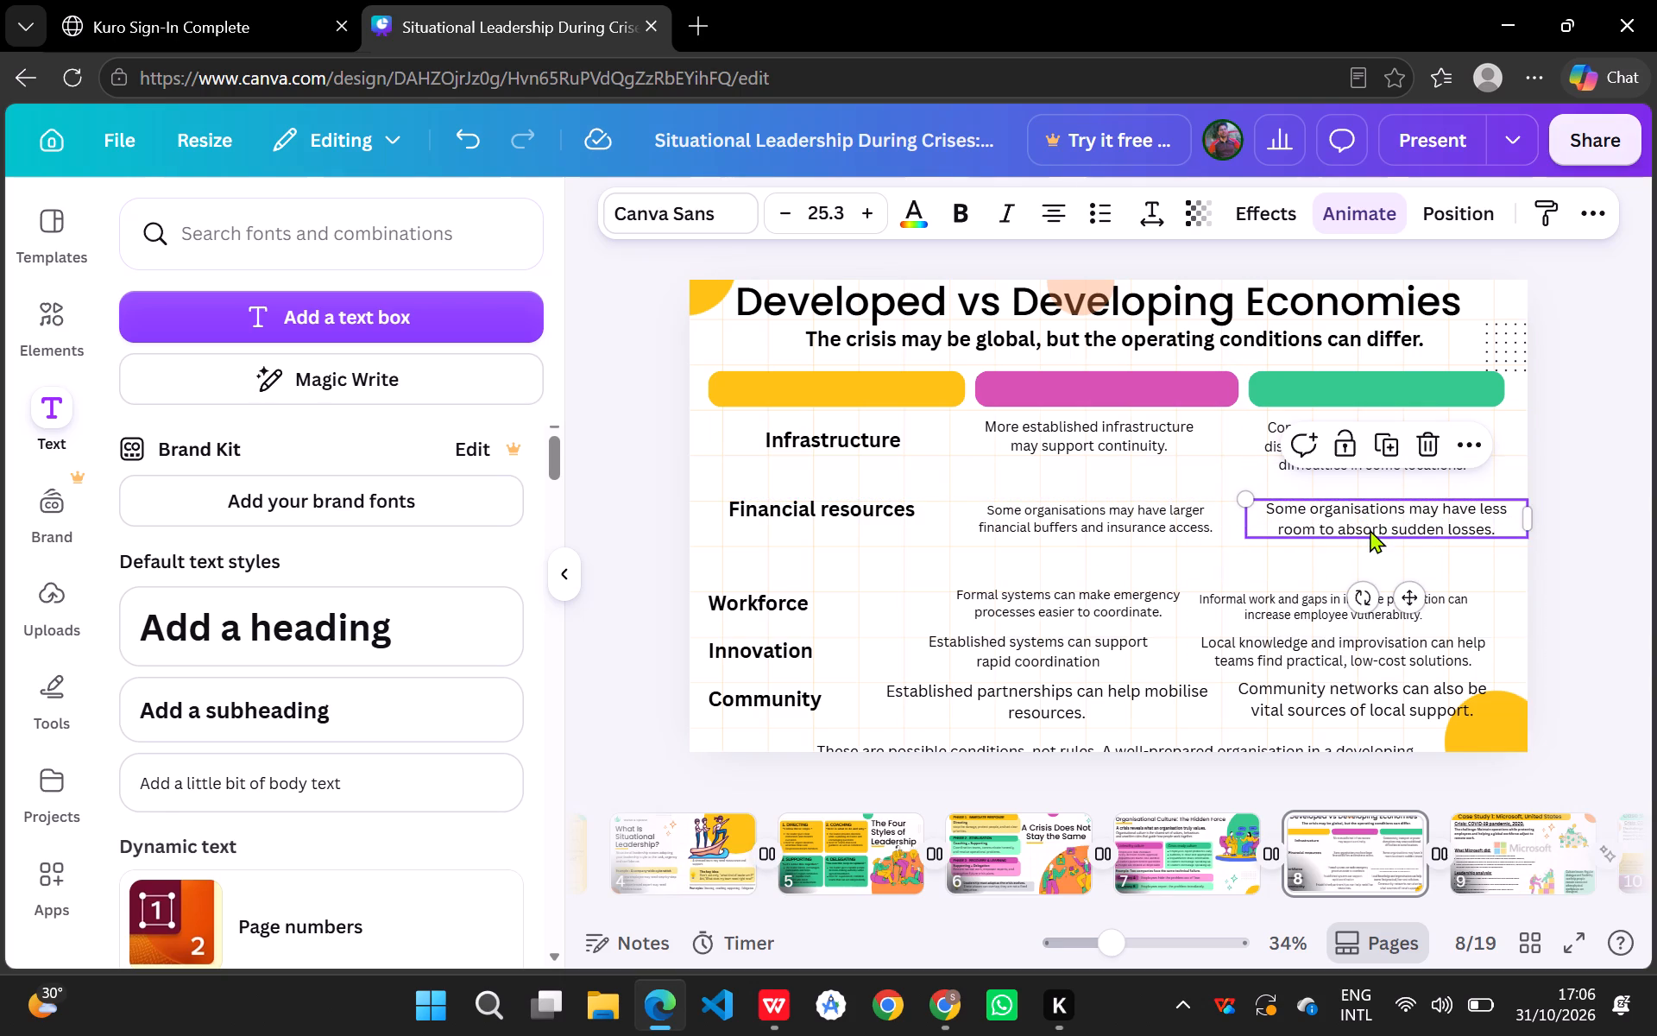
{"action": "left_click_drag", "start_coordinate": [1530, 516], "coordinate": [1520, 518]}
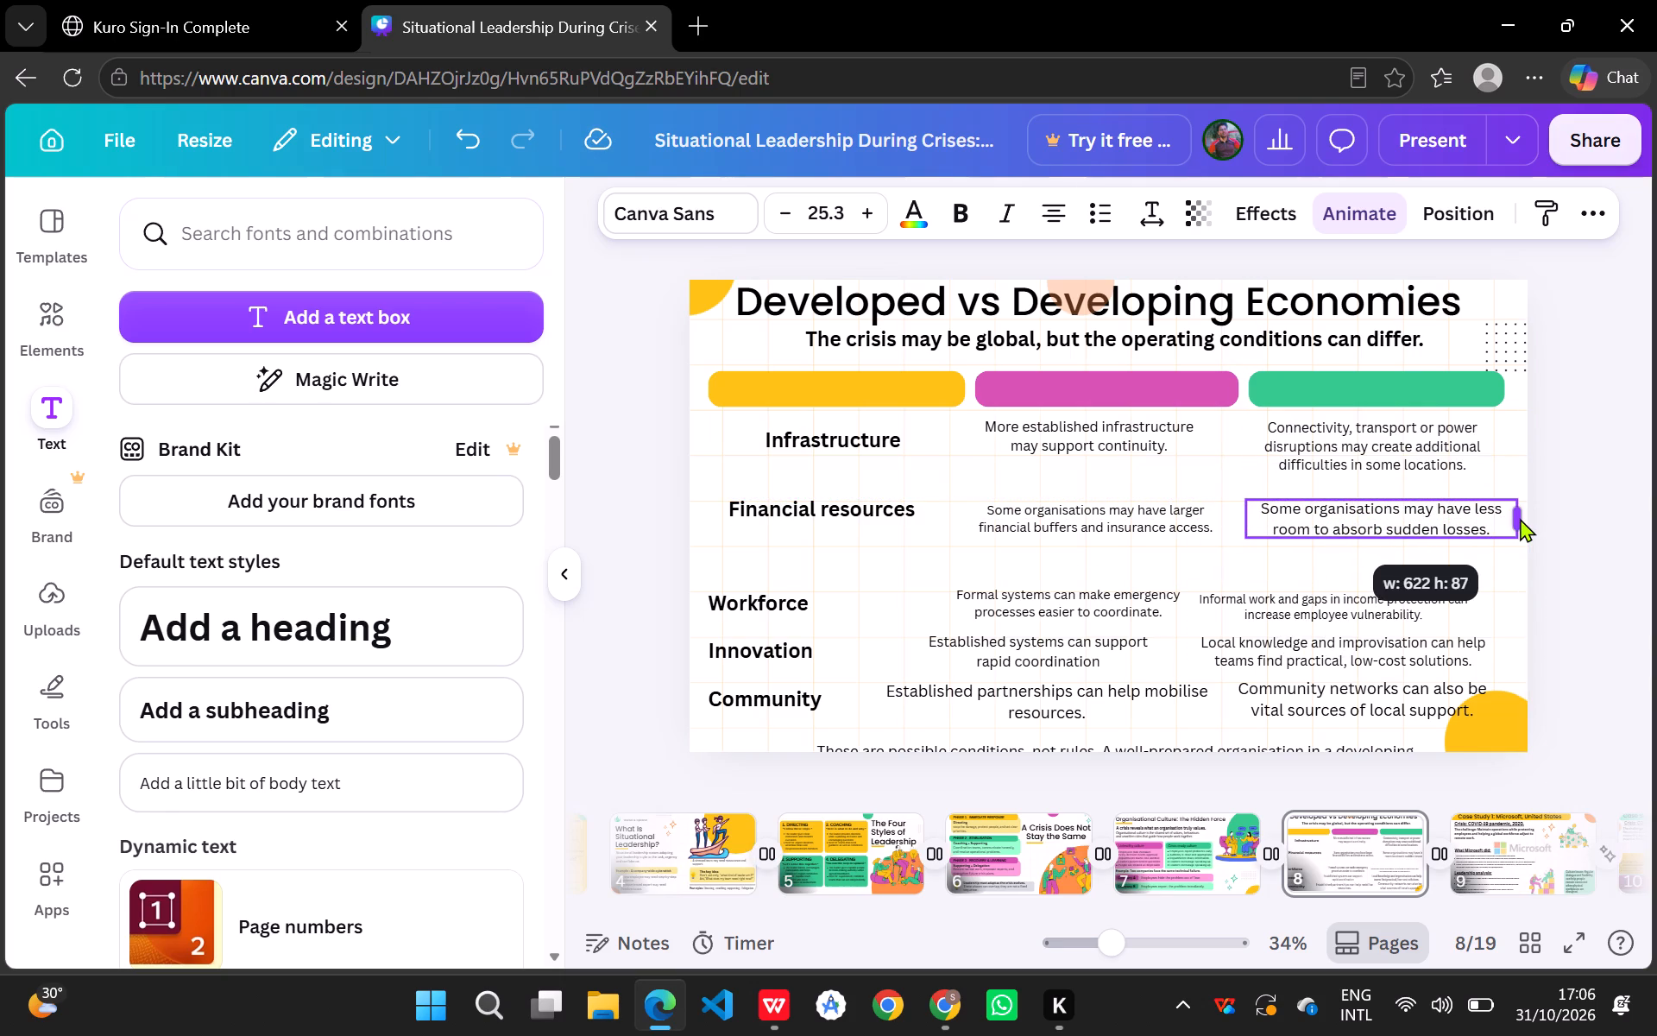
{"action": "left_click_drag", "start_coordinate": [1520, 518], "coordinate": [1517, 519]}
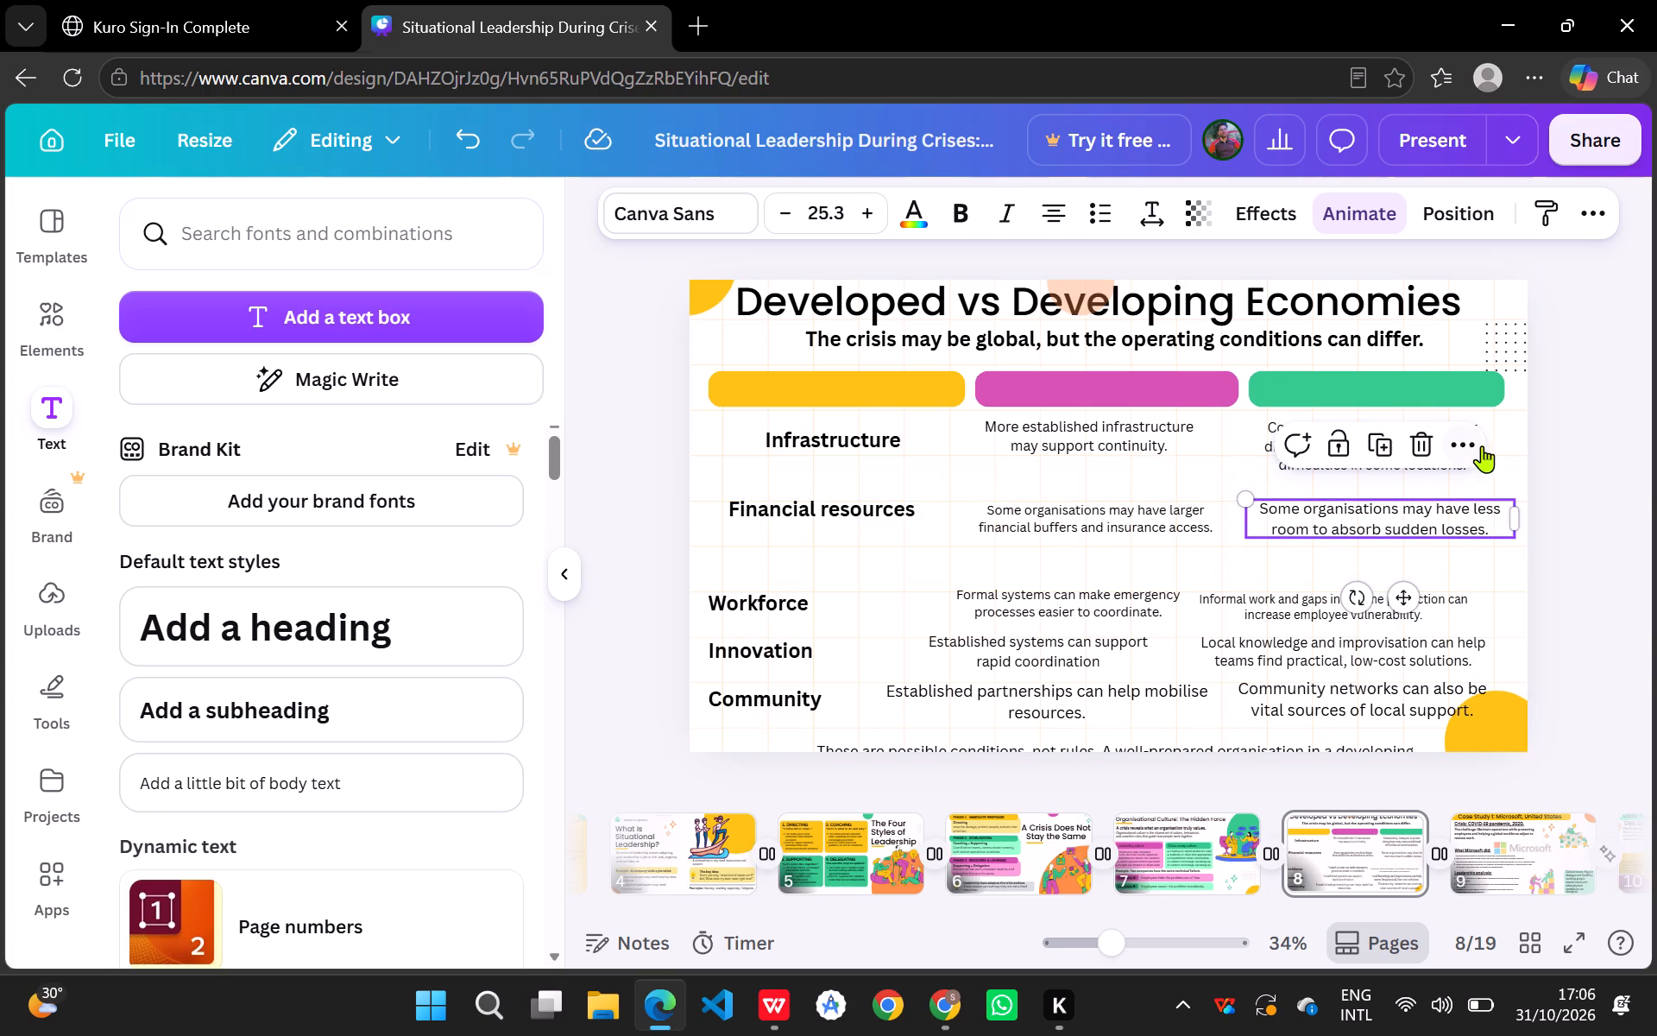
Widen the "Connectivity, transport or power disruptions" text box slightly and left-align its text.
{"action": "left_click", "coordinate": [1495, 443]}
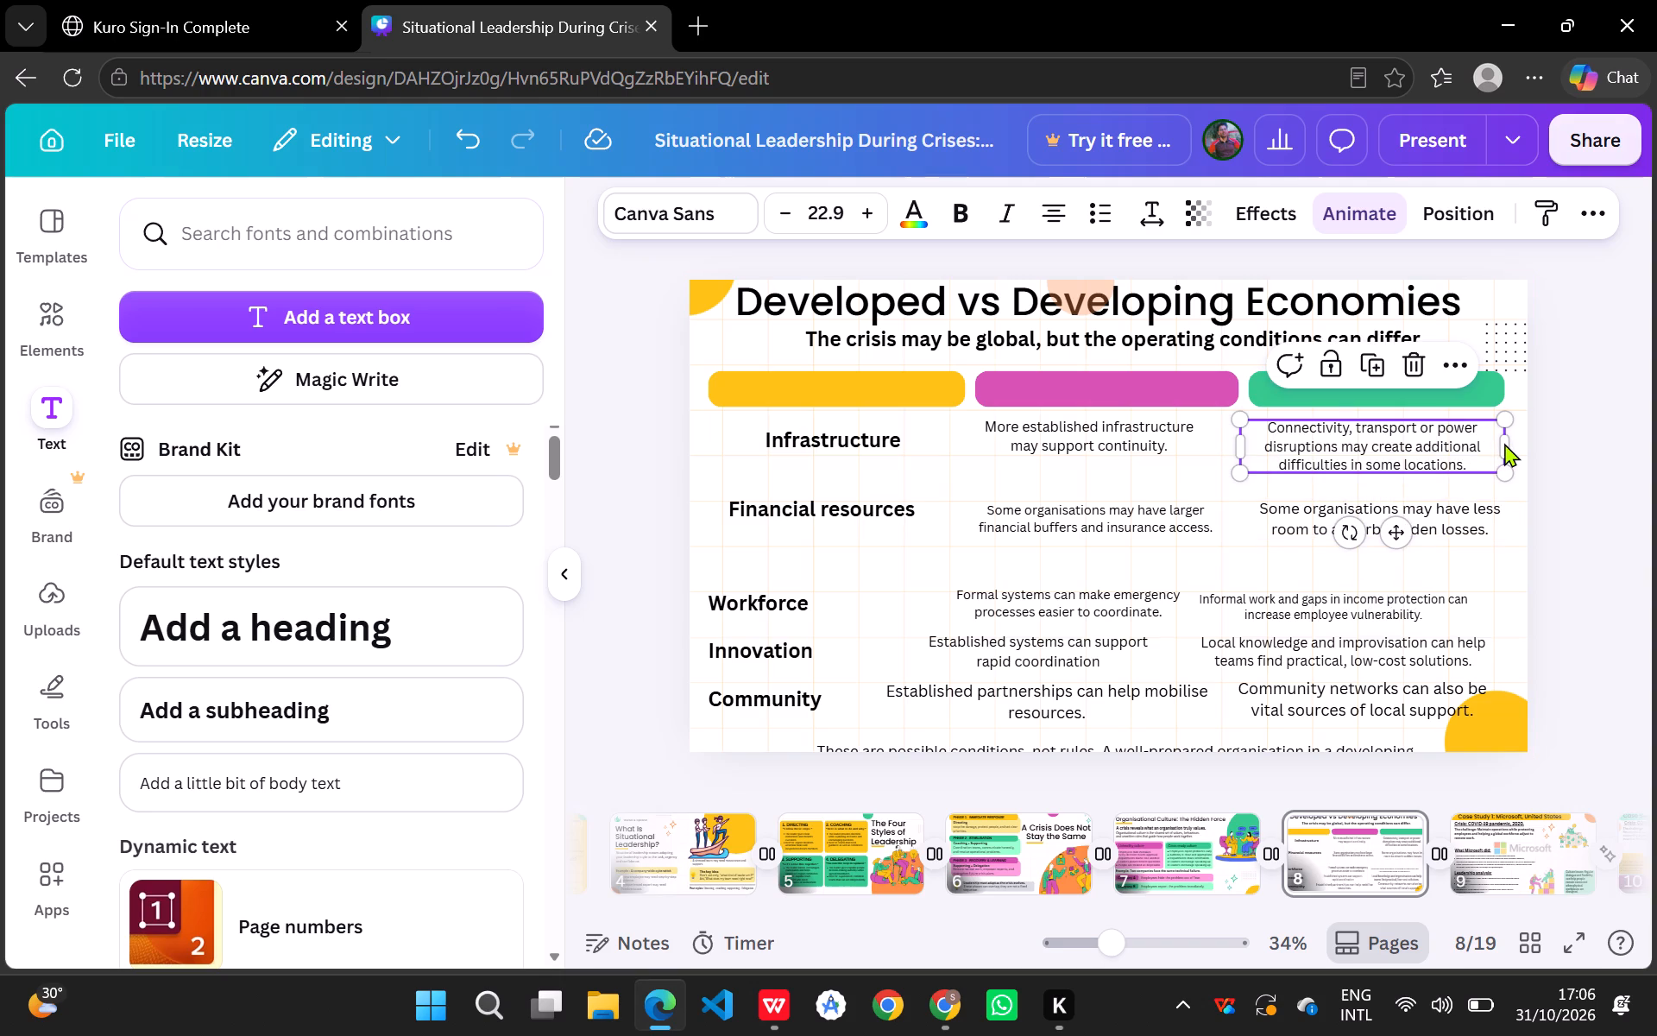
{"action": "left_click", "coordinate": [1504, 443]}
{"action": "left_click", "coordinate": [1504, 443]}
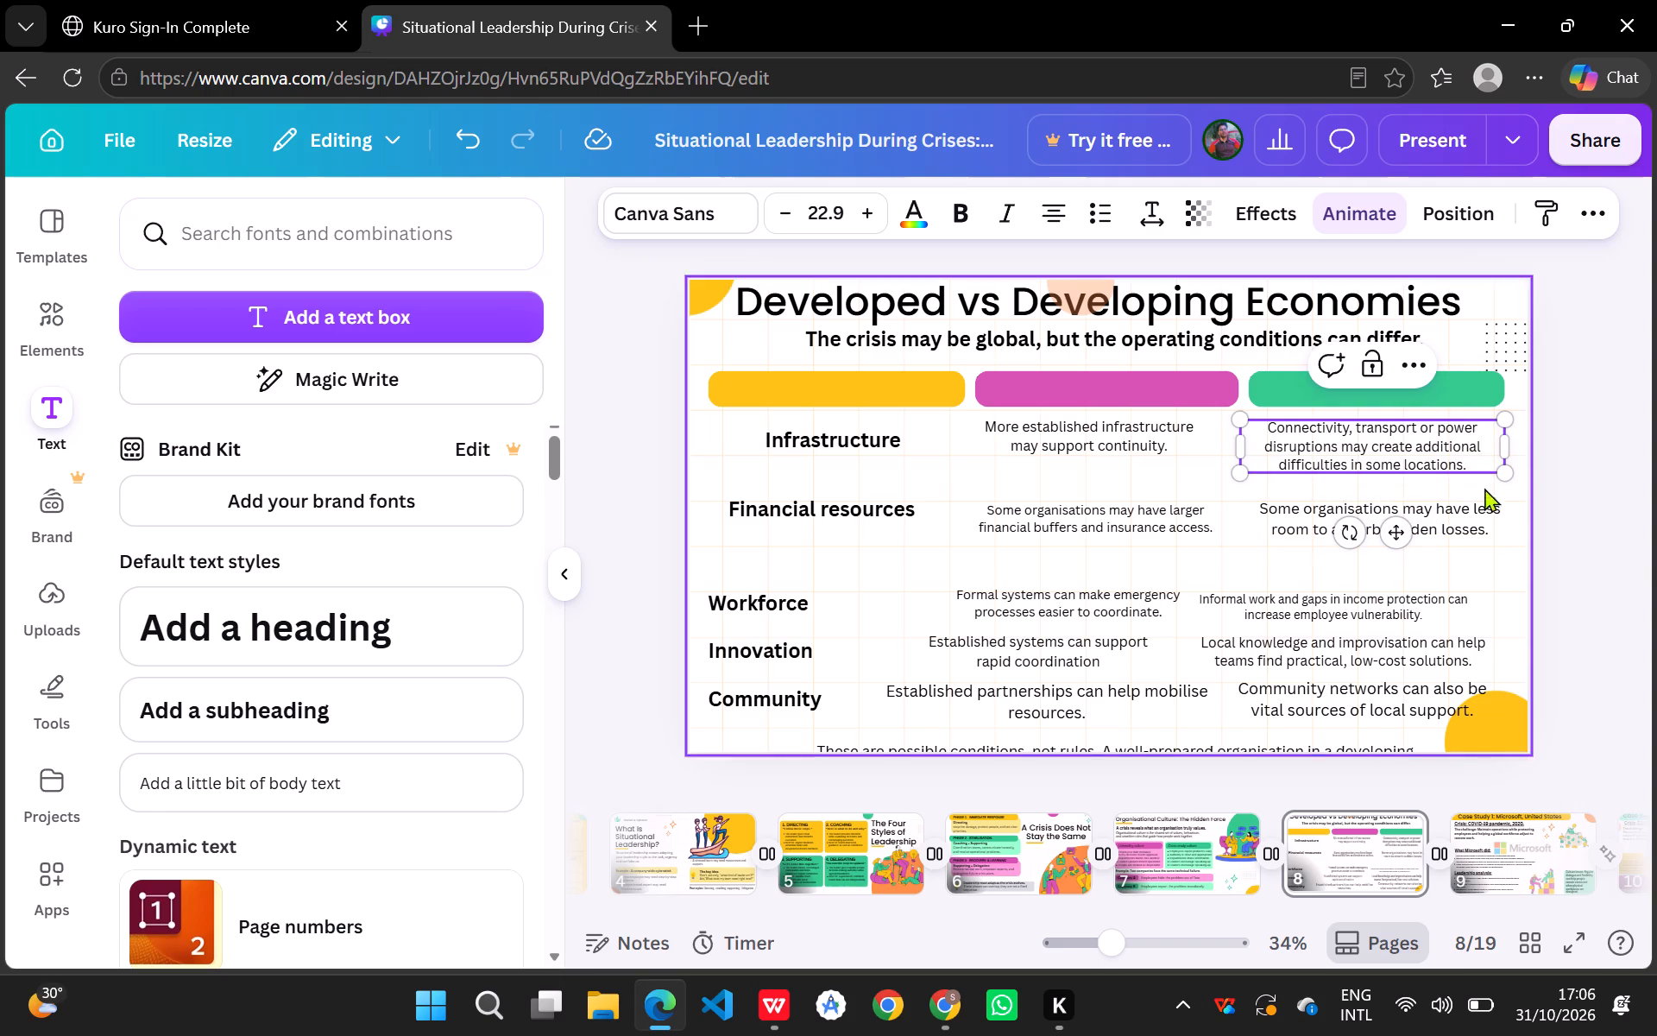
{"action": "left_click", "coordinate": [1491, 525]}
{"action": "left_click", "coordinate": [1501, 446]}
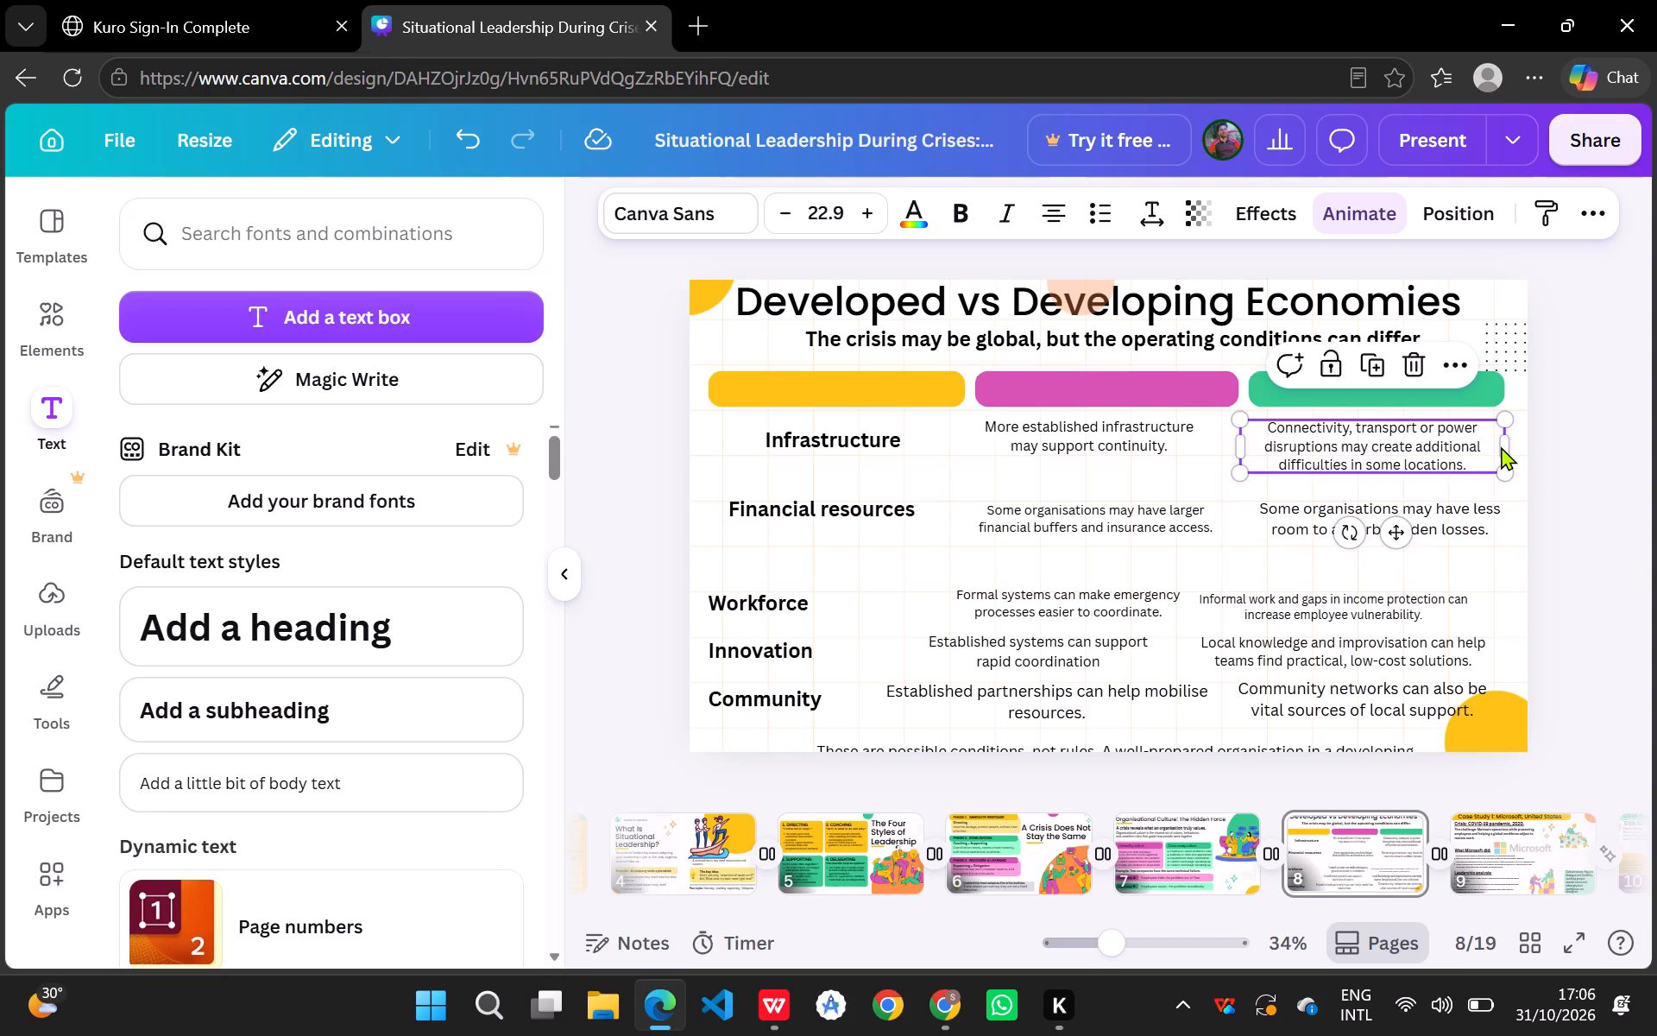
{"action": "left_click", "coordinate": [1505, 444]}
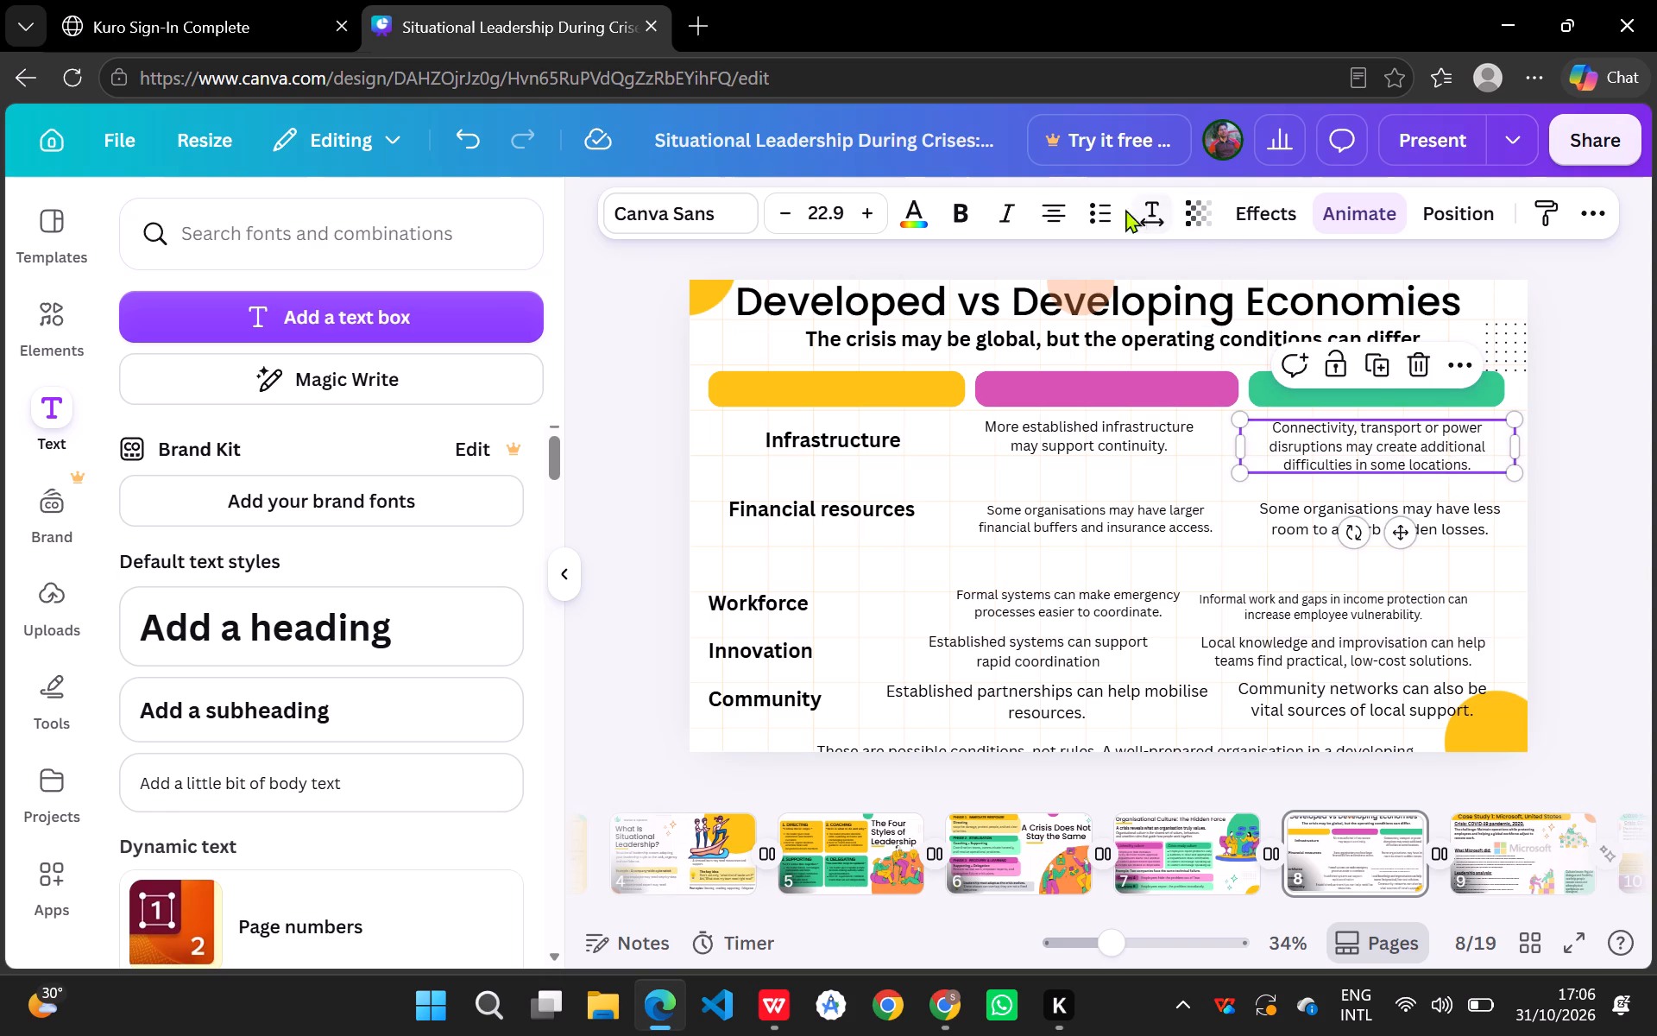
{"action": "left_click", "coordinate": [1046, 212]}
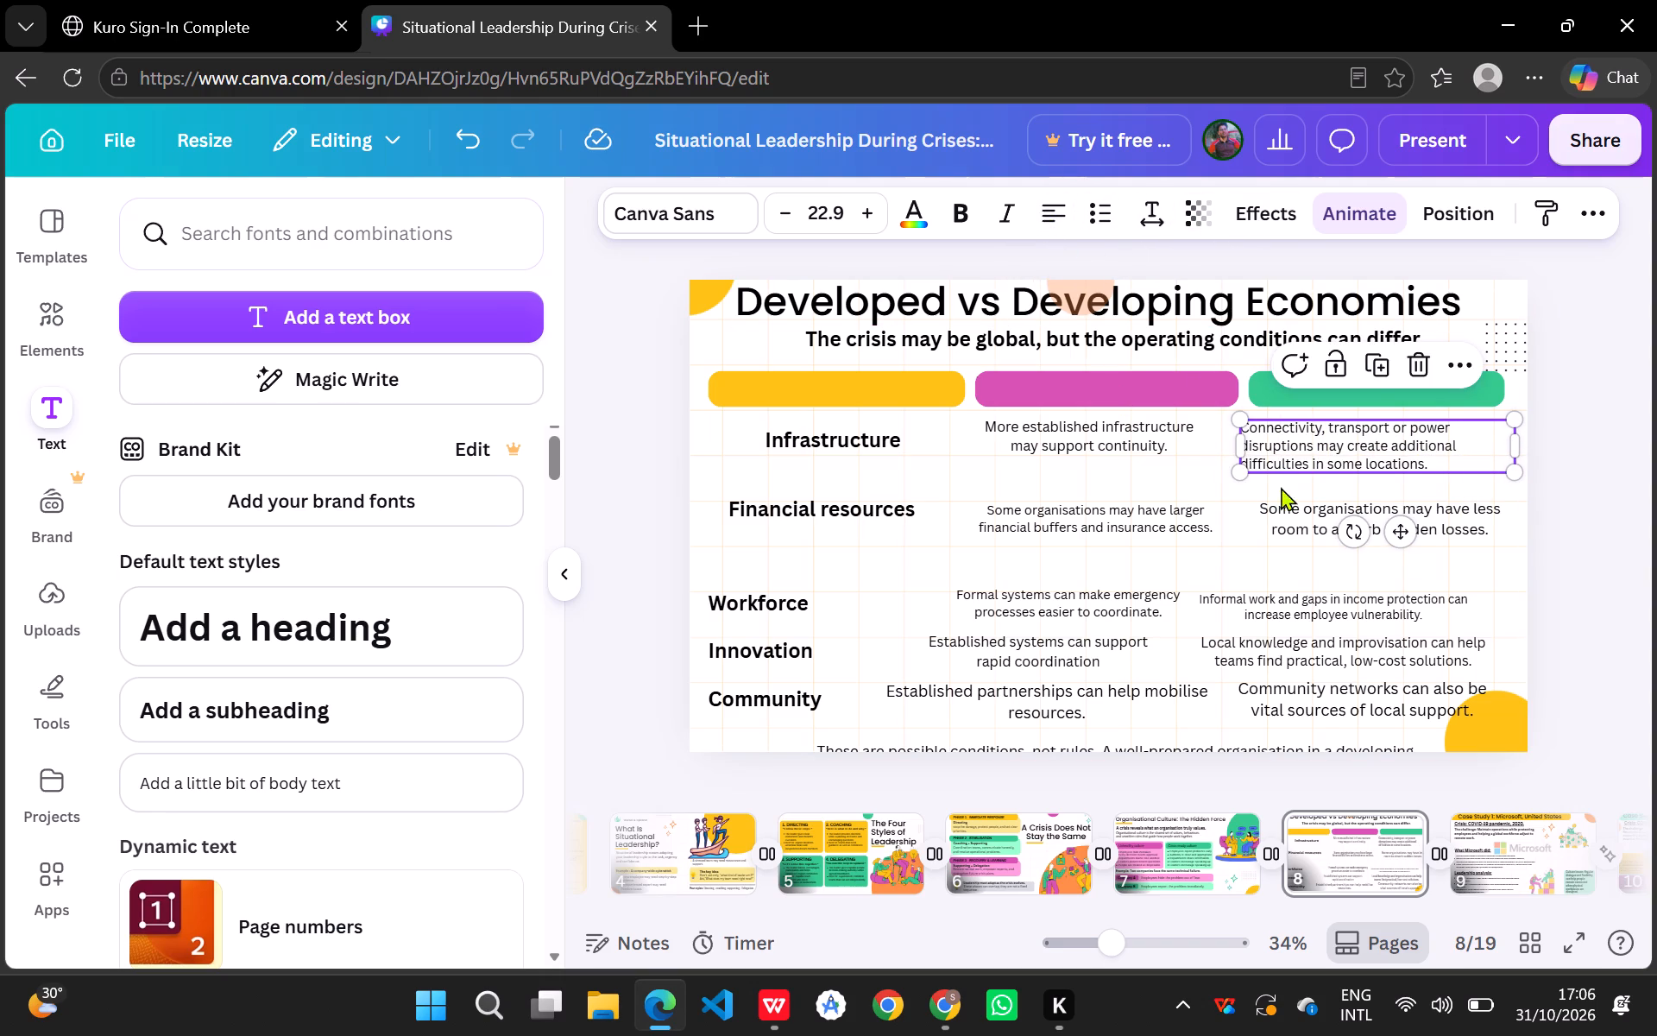
{"action": "left_click", "coordinate": [1168, 426]}
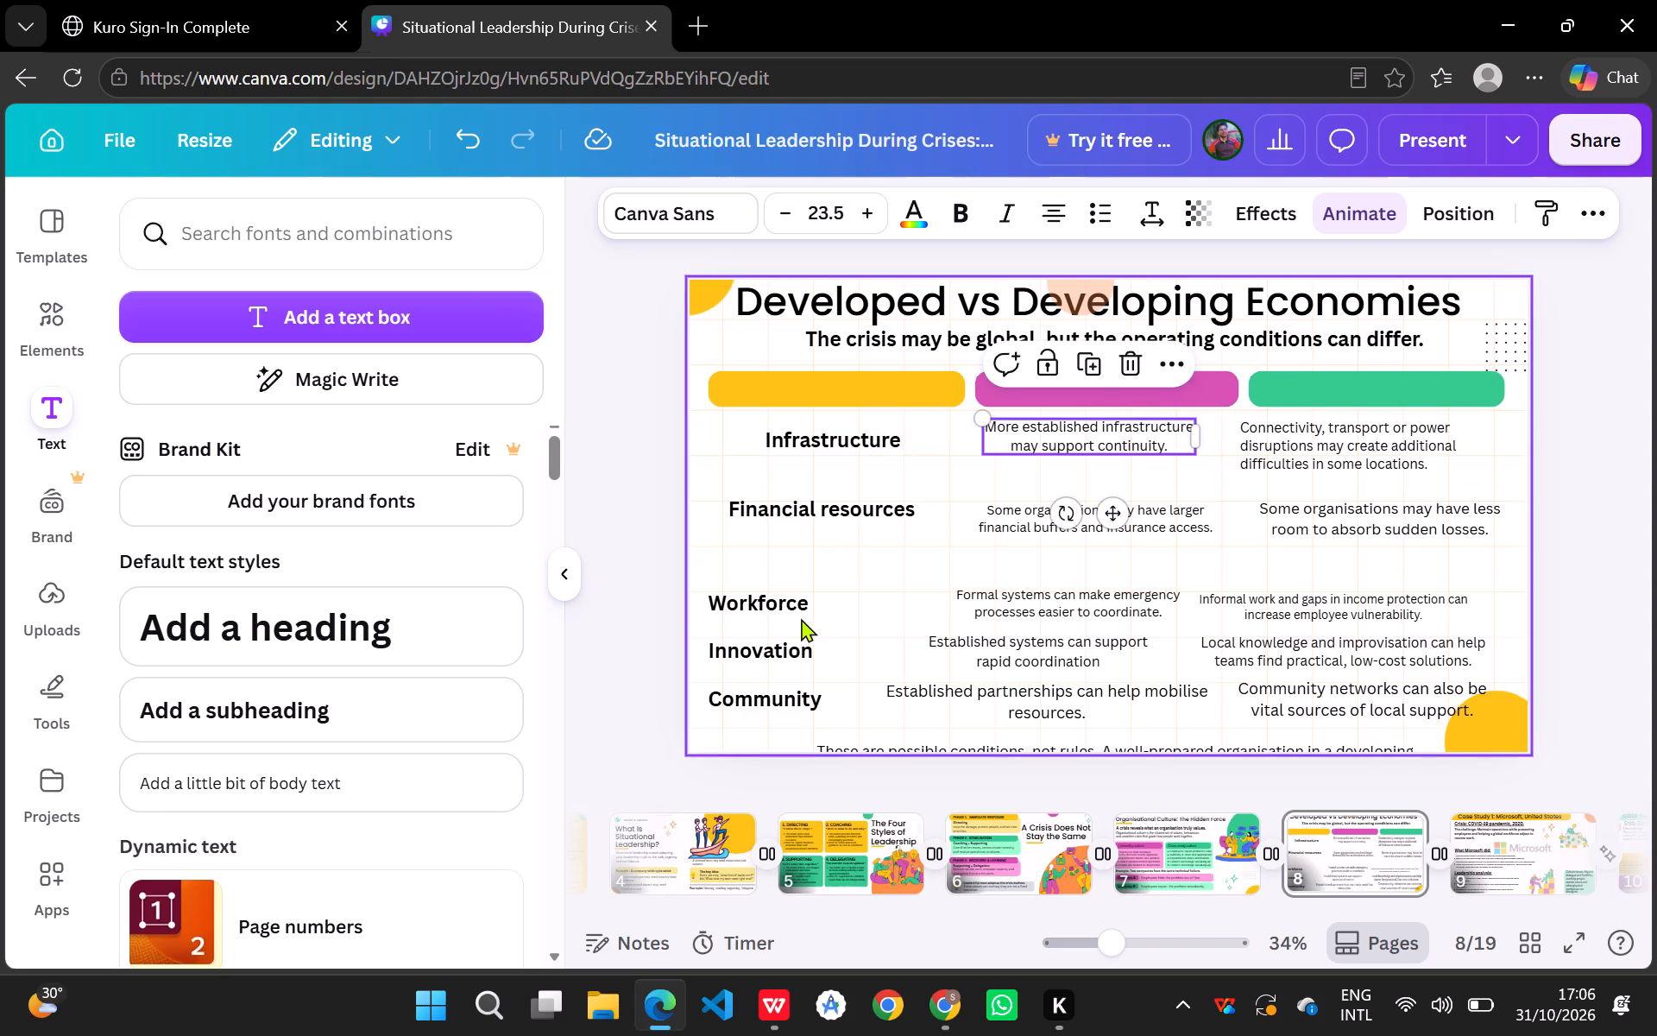
Shift the "Workforce", "Innovation" and "Community" labels right beneath the yellow bar, raising "Workforce" to match the spacing of the rows above.
{"action": "left_click_drag", "start_coordinate": [794, 603], "coordinate": [868, 593]}
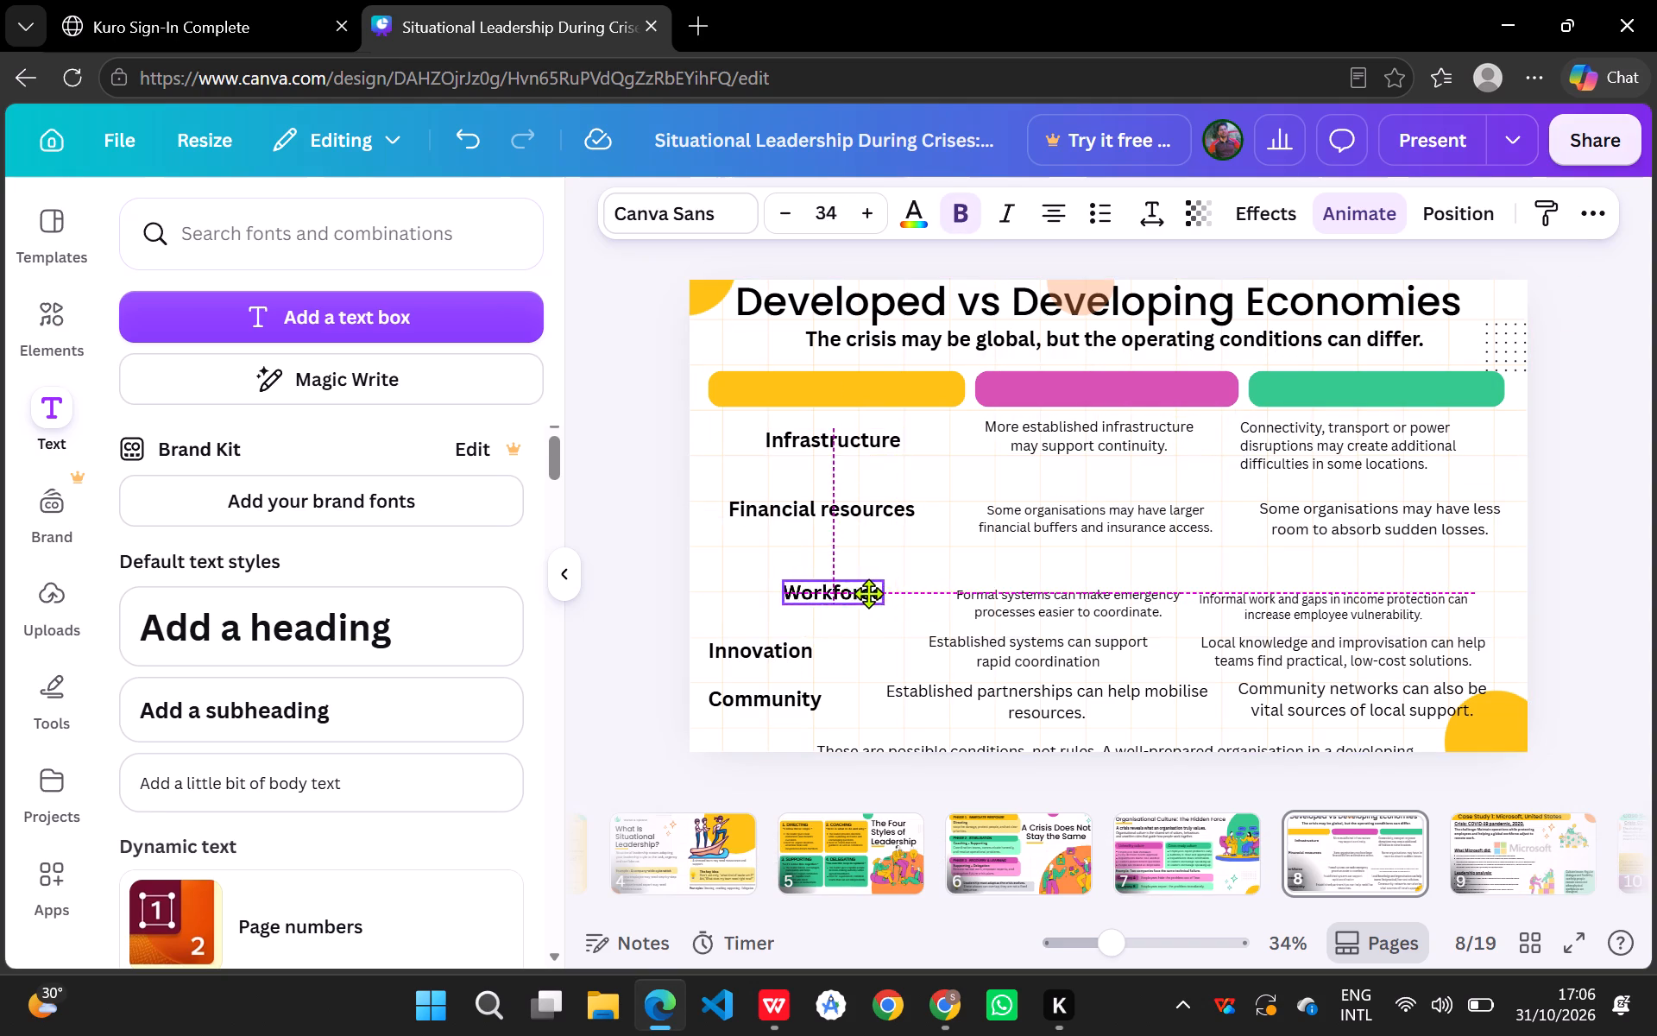
{"action": "left_click_drag", "start_coordinate": [868, 593], "coordinate": [860, 578]}
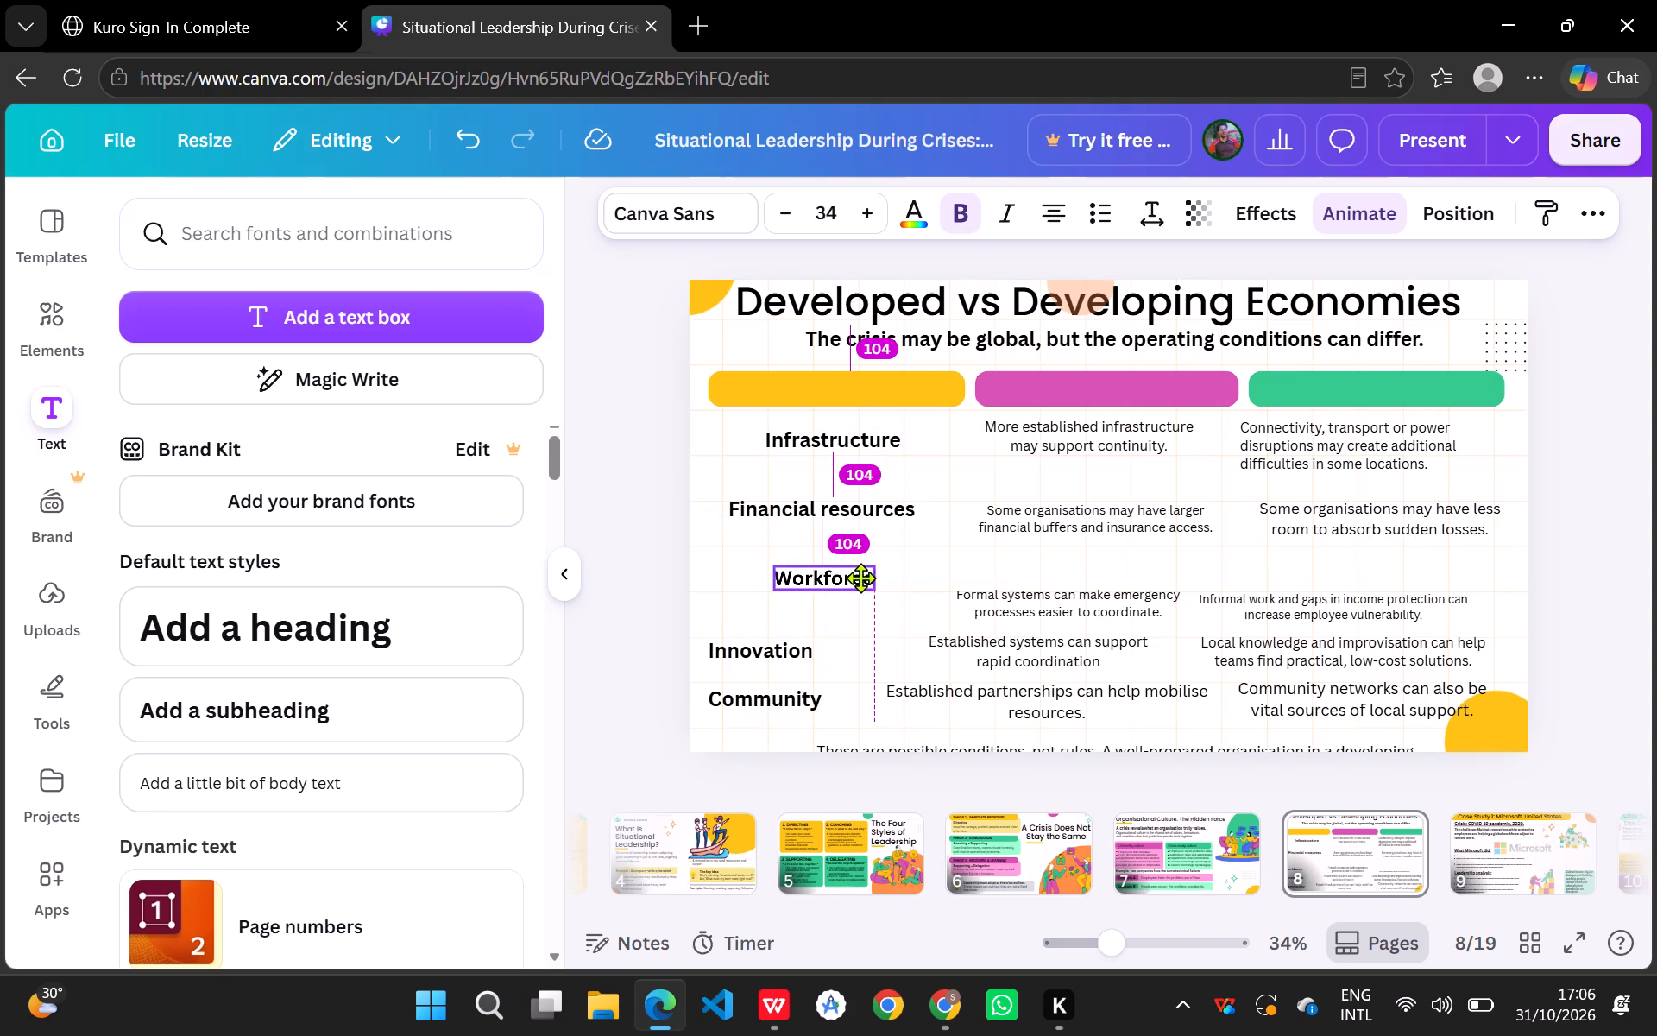
{"action": "left_click_drag", "start_coordinate": [860, 578], "coordinate": [865, 581]}
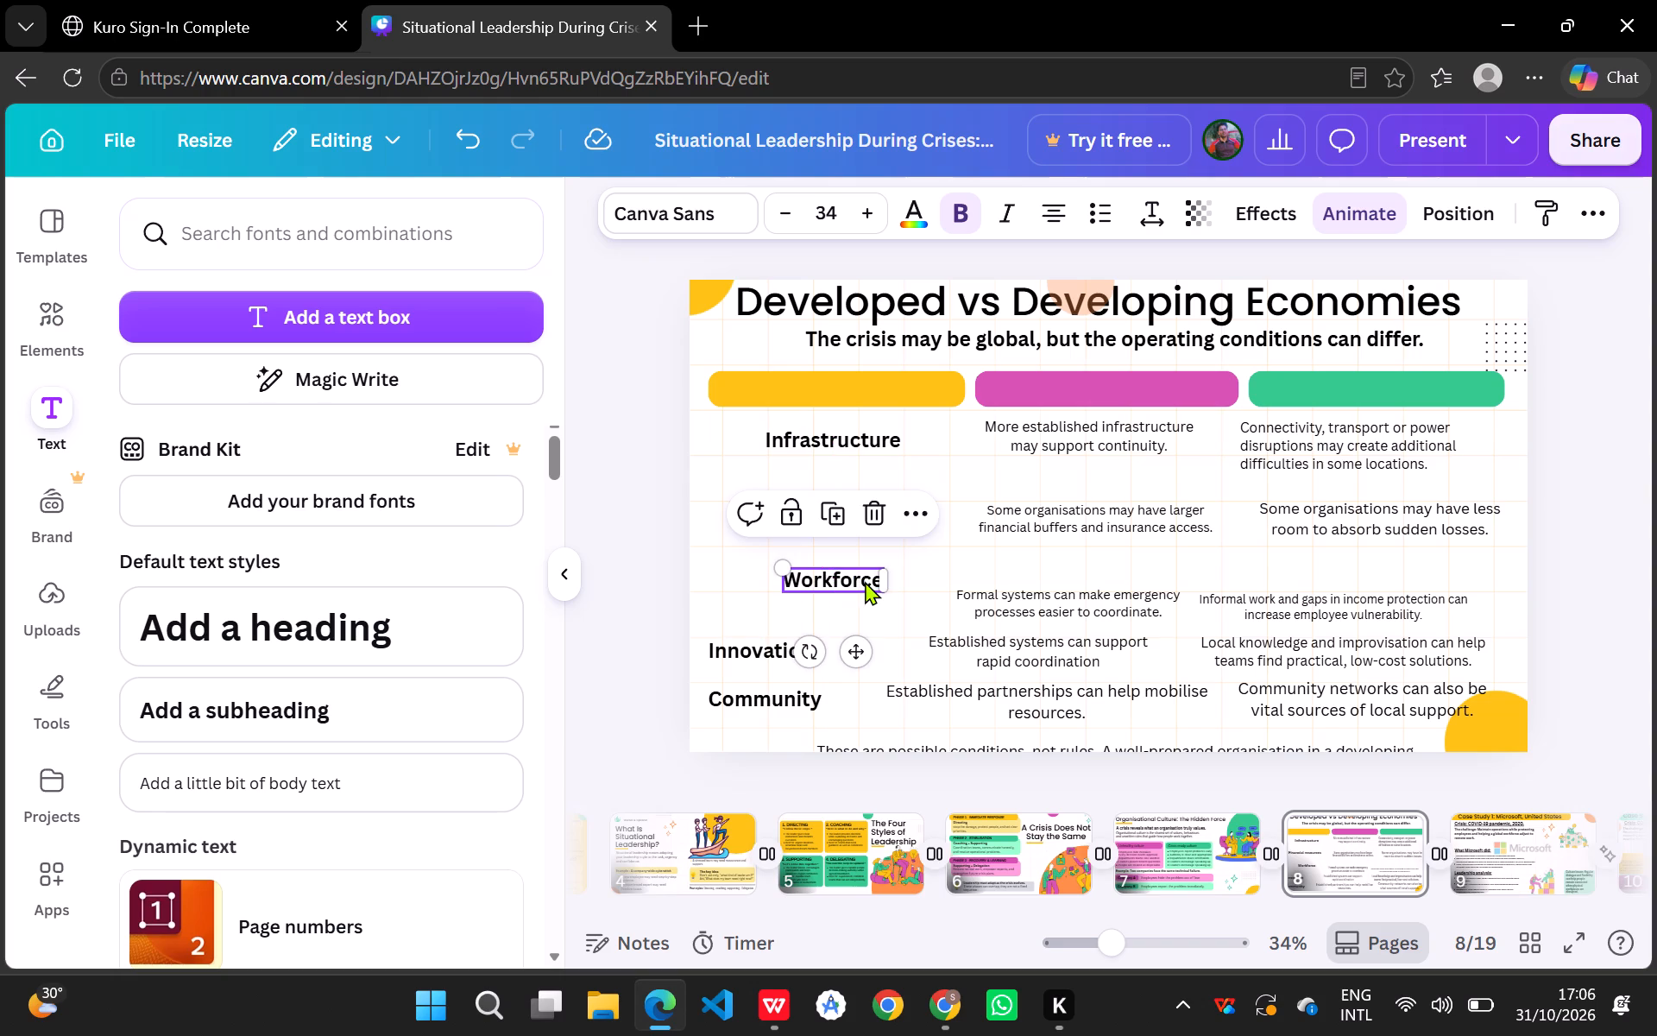
{"action": "left_click_drag", "start_coordinate": [772, 651], "coordinate": [835, 646]}
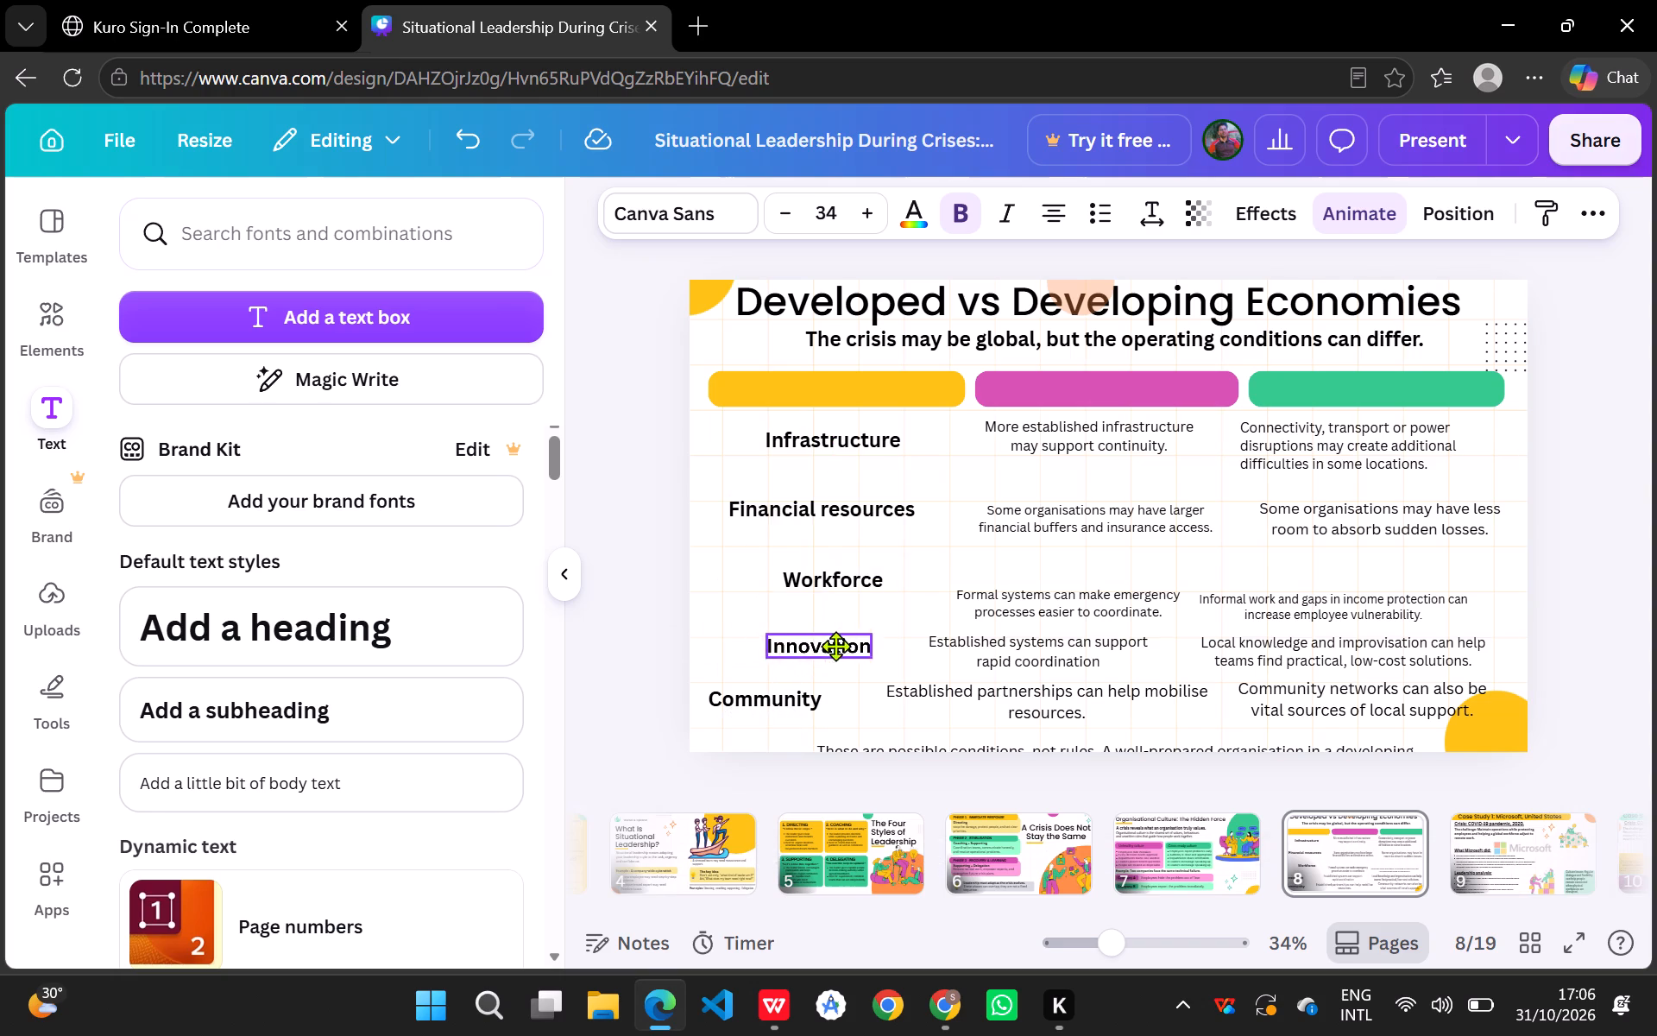
{"action": "left_click_drag", "start_coordinate": [835, 646], "coordinate": [846, 648]}
{"action": "left_click_drag", "start_coordinate": [779, 700], "coordinate": [827, 698]}
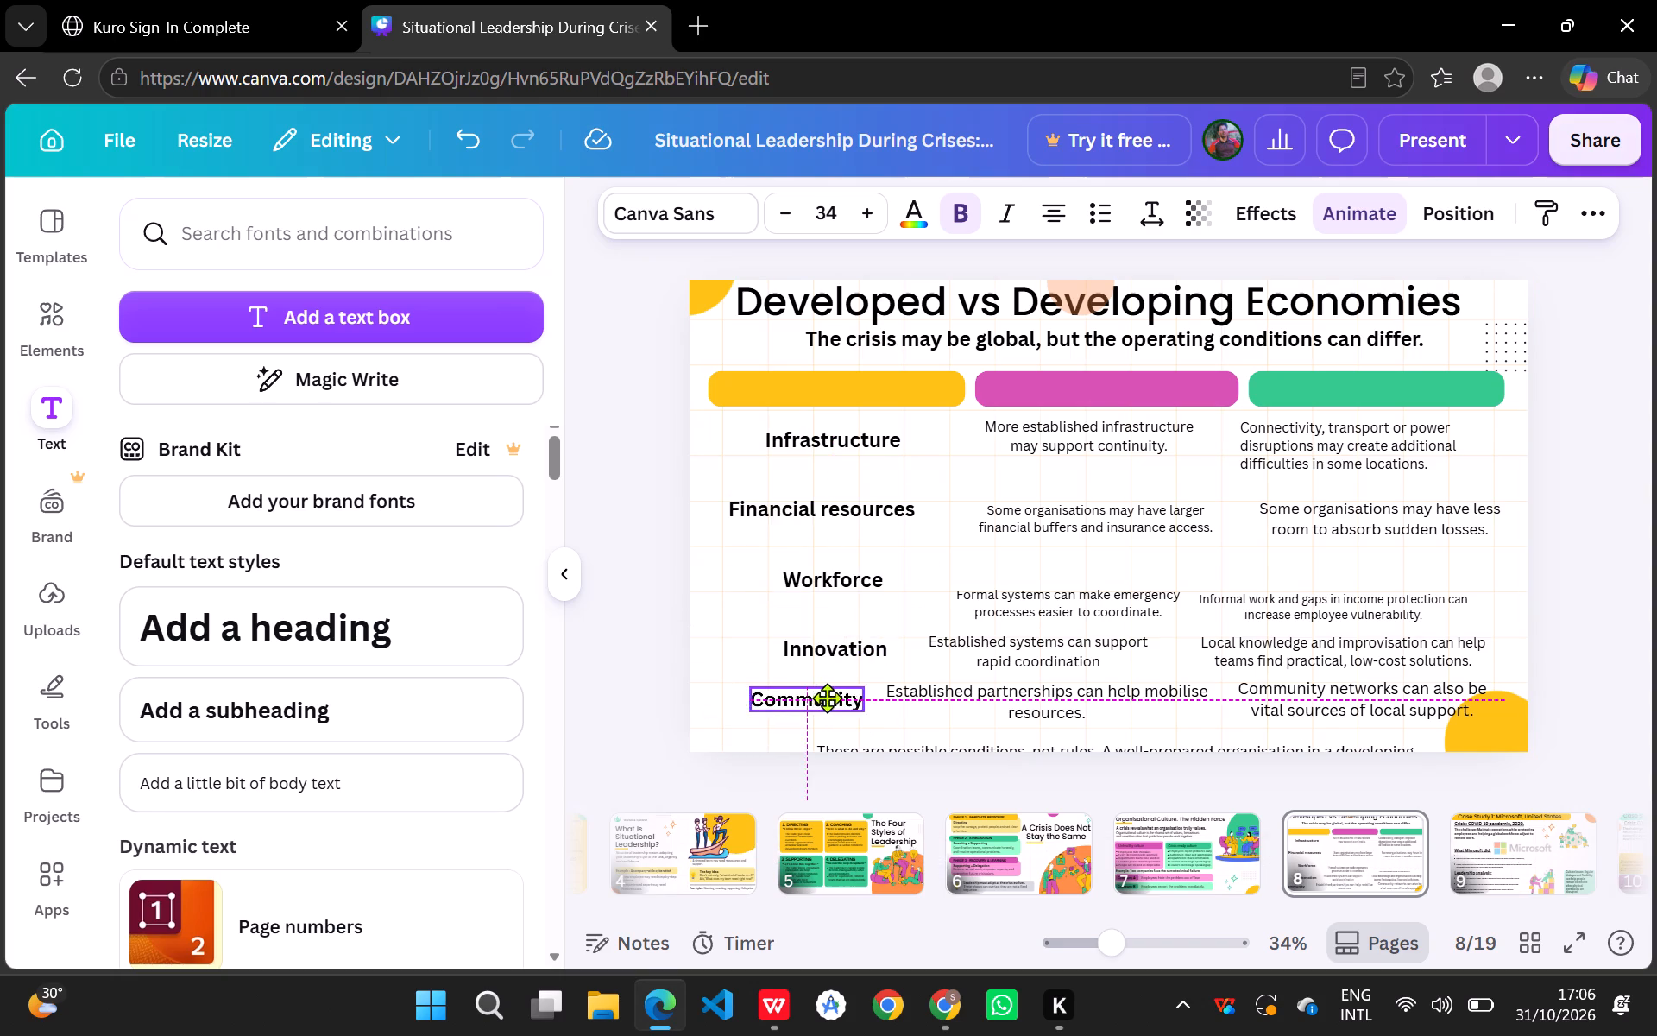
{"action": "left_click_drag", "start_coordinate": [827, 698], "coordinate": [828, 698]}
Set the font size of the "Established partnerships can help mobilise resources." text to 23.
{"action": "left_click", "coordinate": [967, 696]}
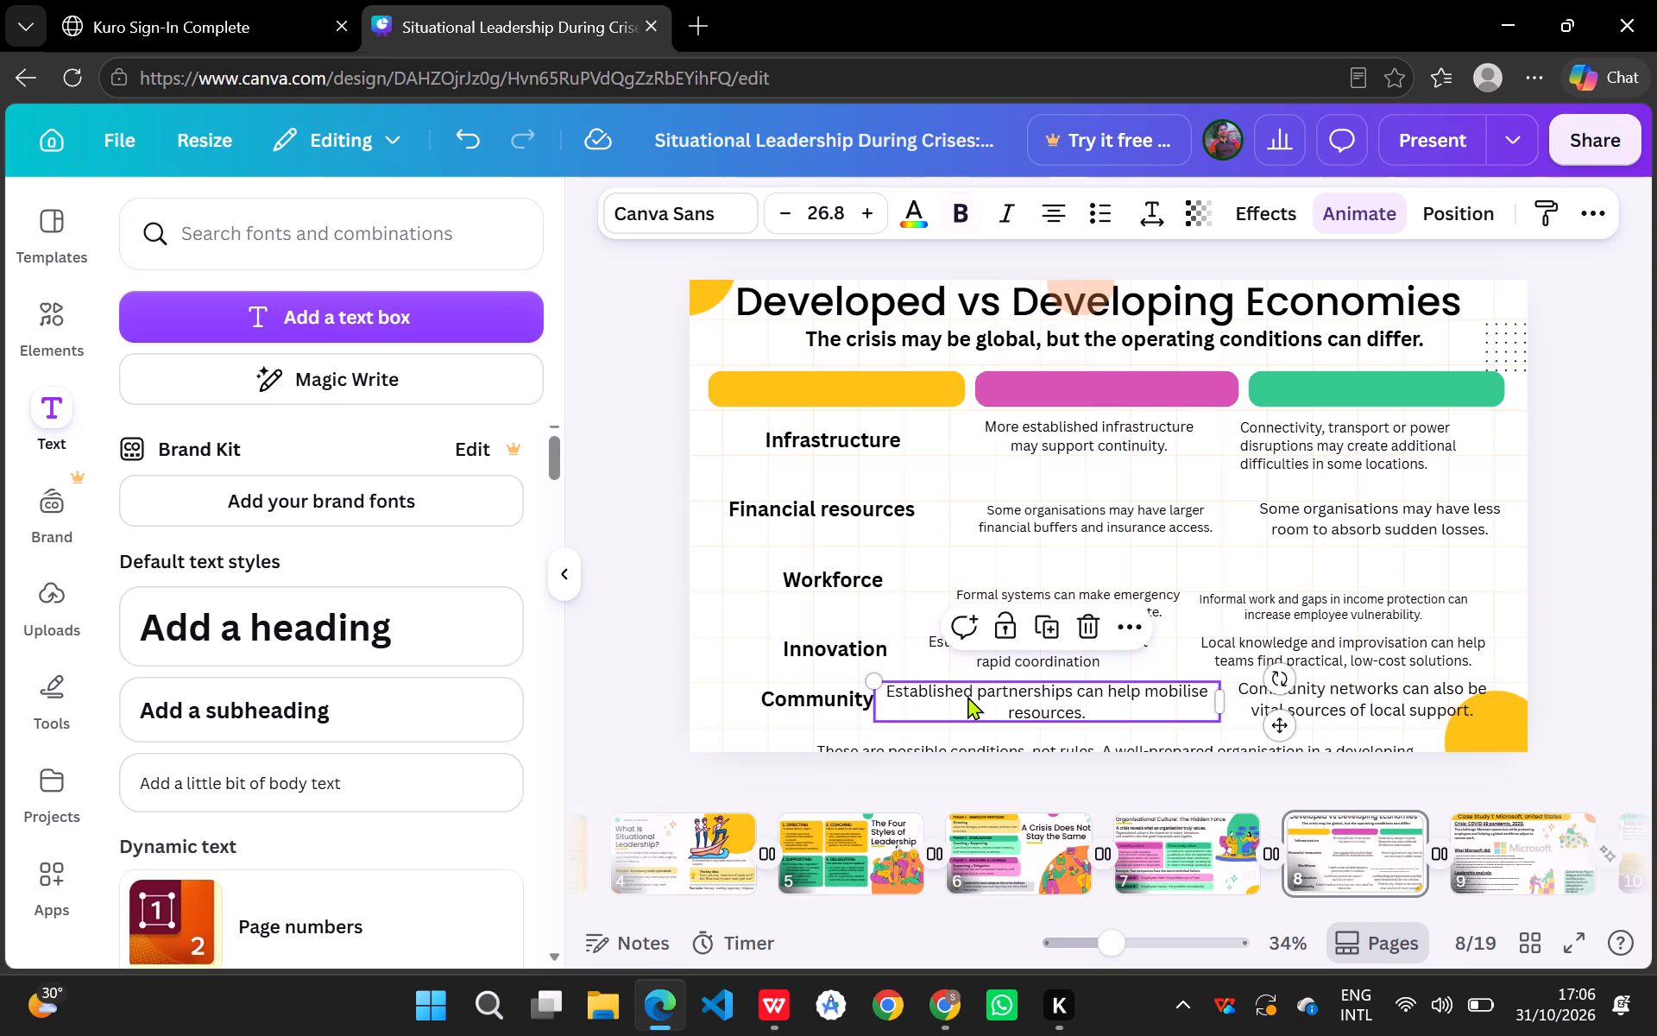
{"action": "left_click", "coordinate": [843, 214]}
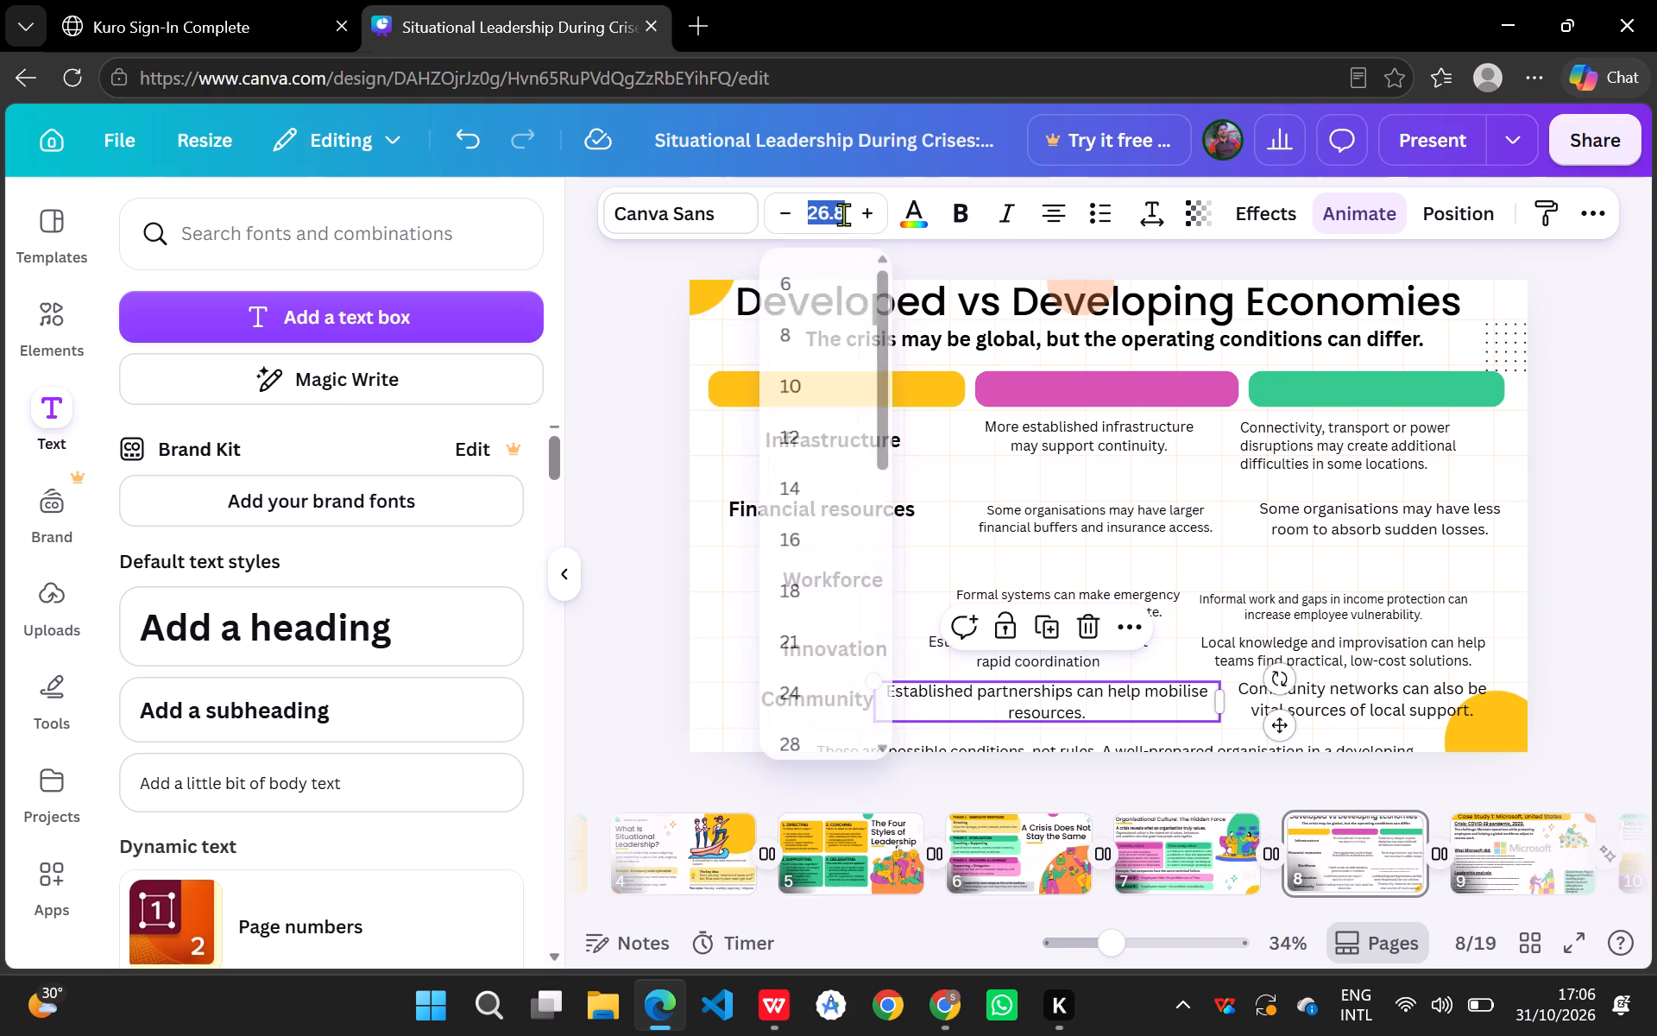
{"action": "key", "text": "2"}
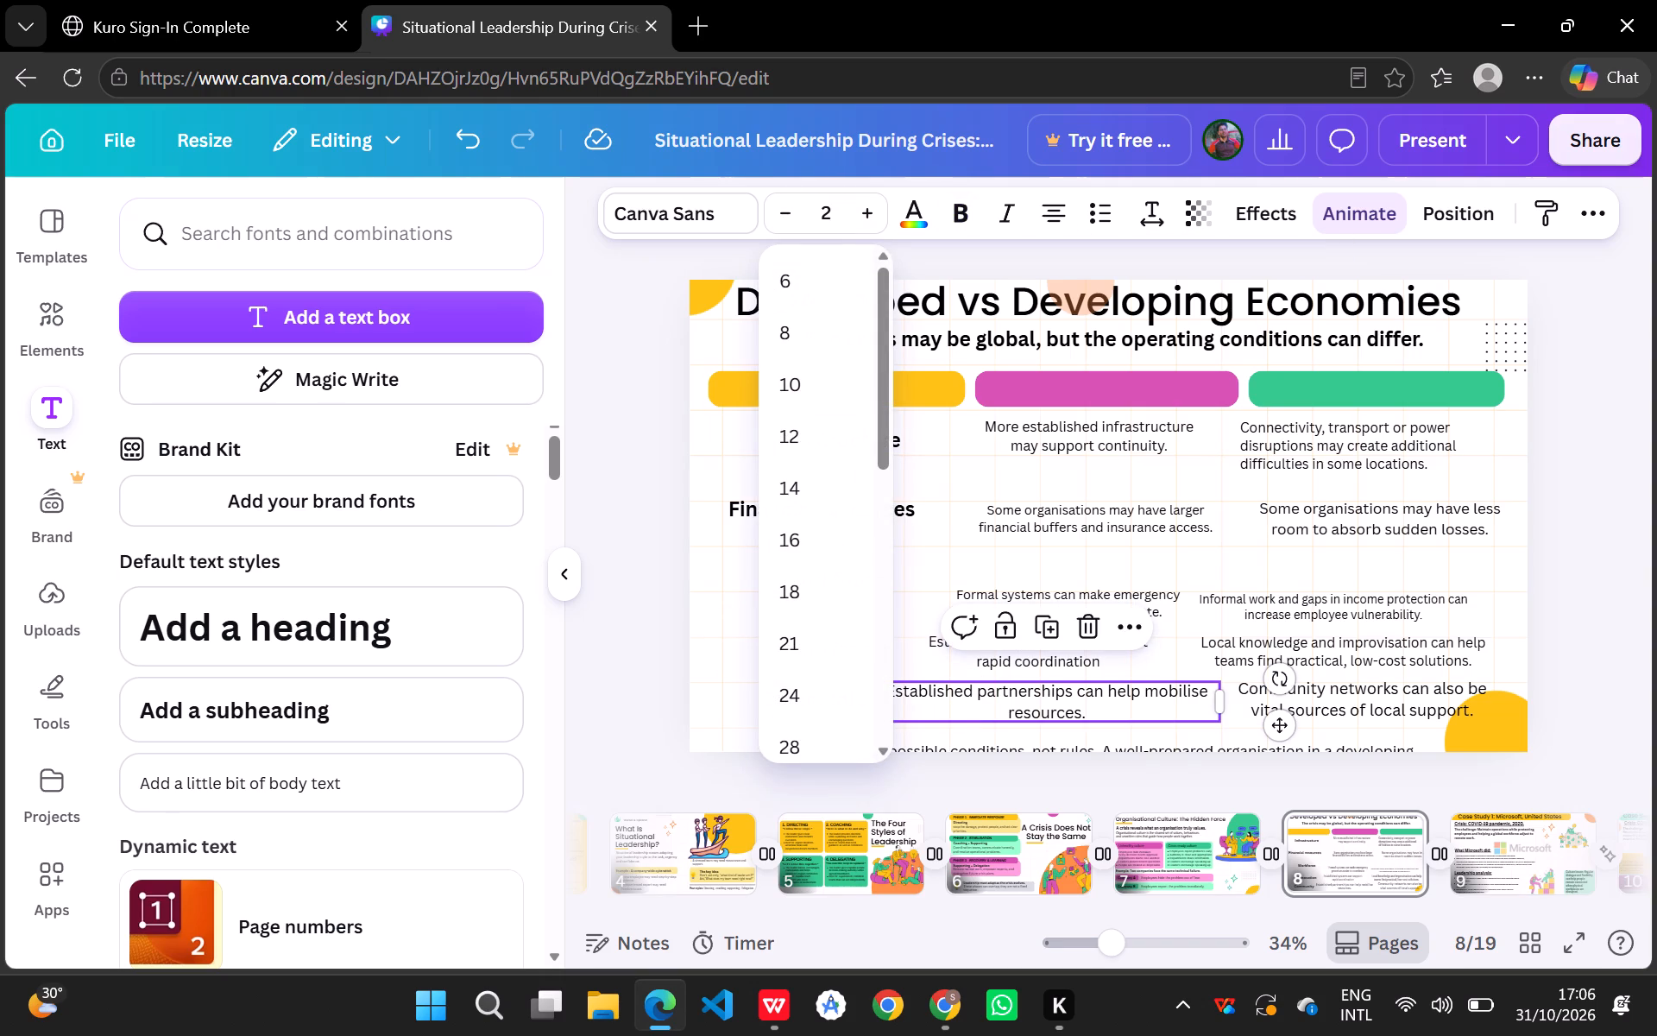
{"action": "key", "text": "3"}
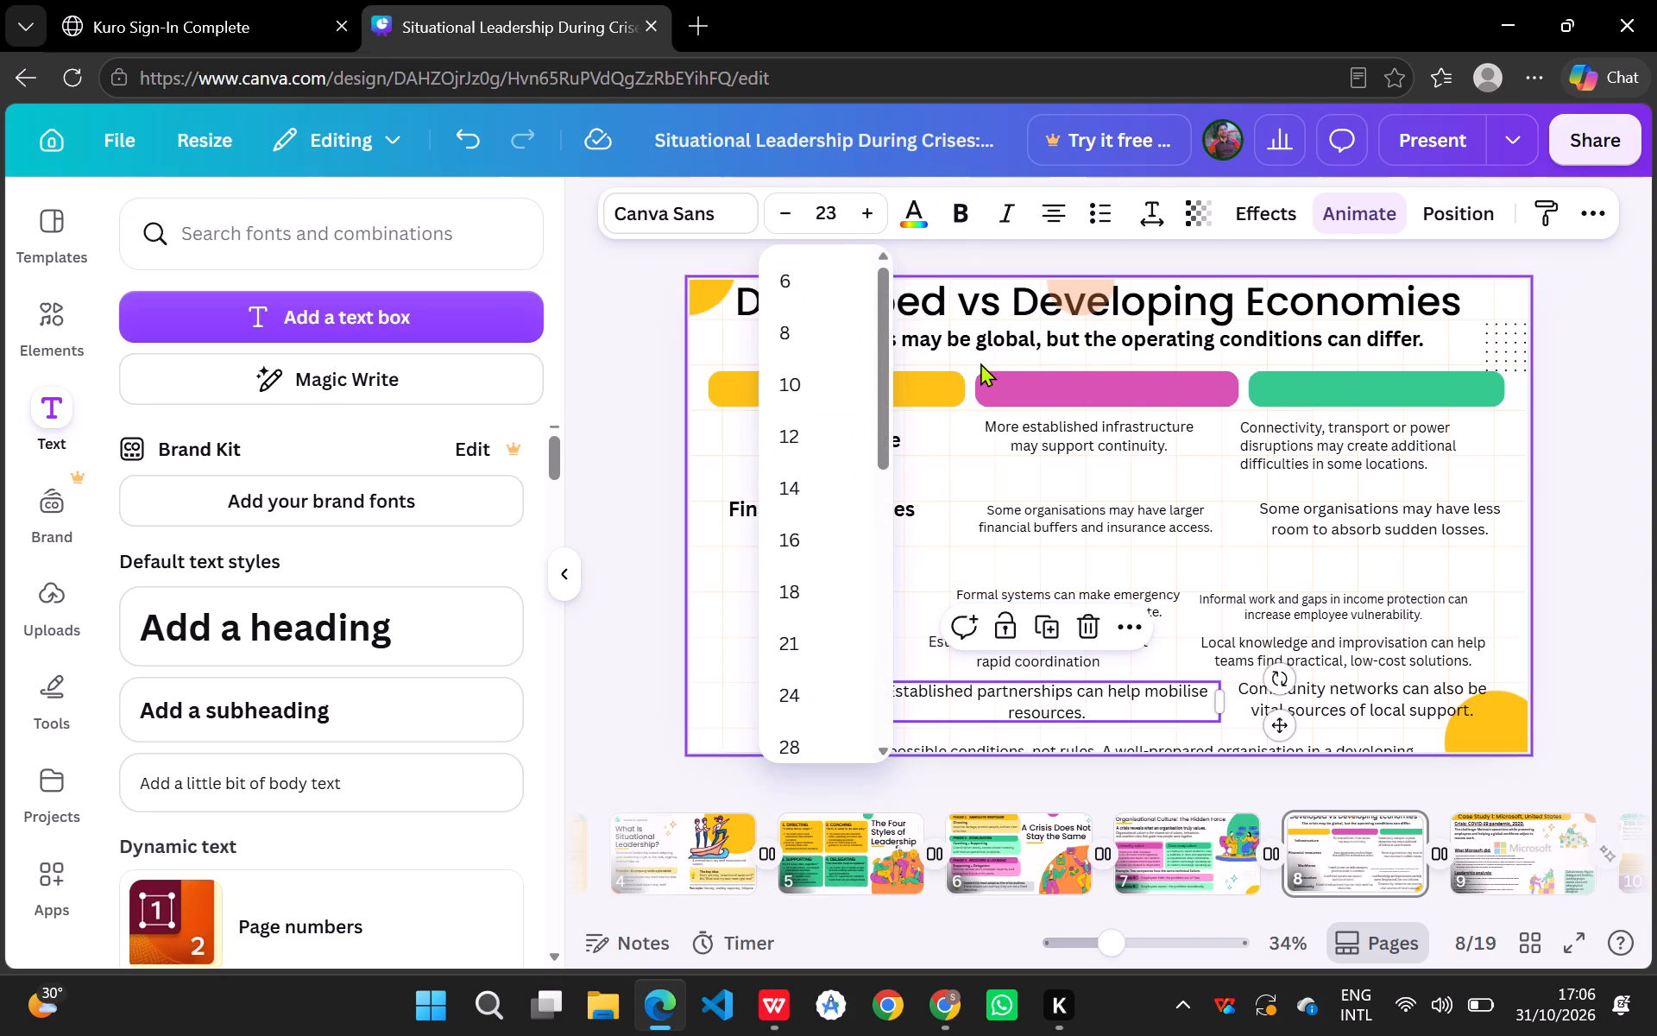
{"action": "key", "text": "Return"}
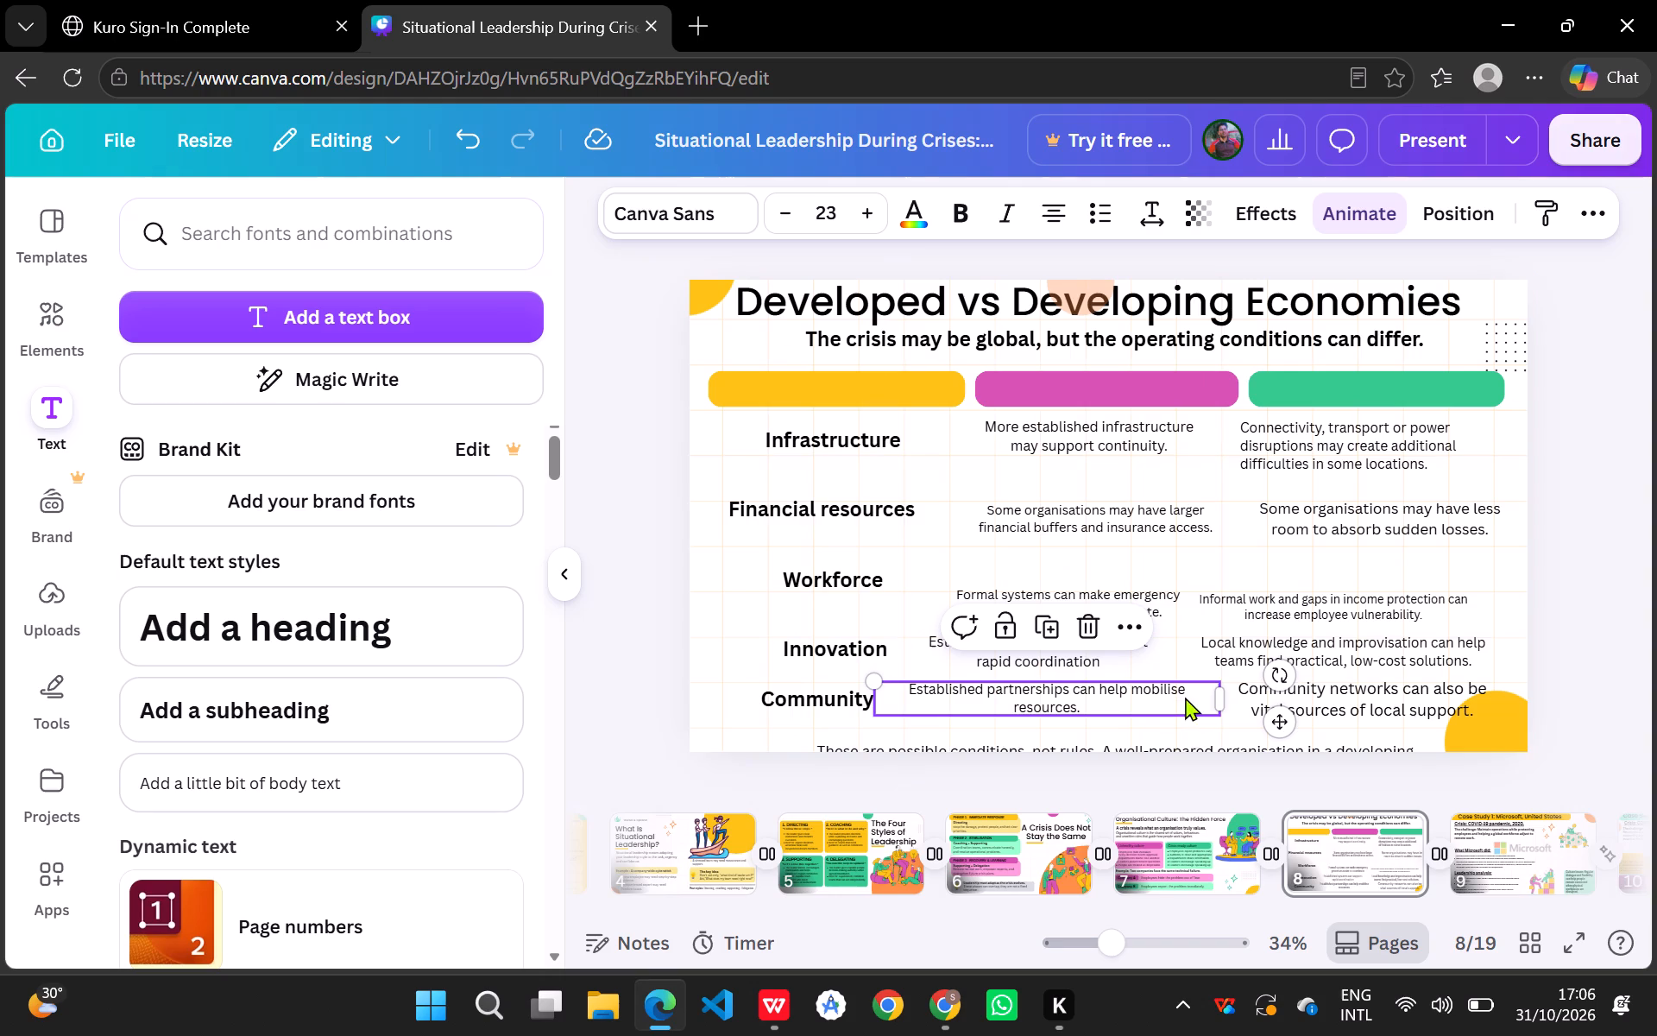
Narrow the "Established partnerships can help mobilise resources." text box and move it beneath the pink bar in the "Community" row.
{"action": "left_click_drag", "start_coordinate": [1220, 698], "coordinate": [1143, 698]}
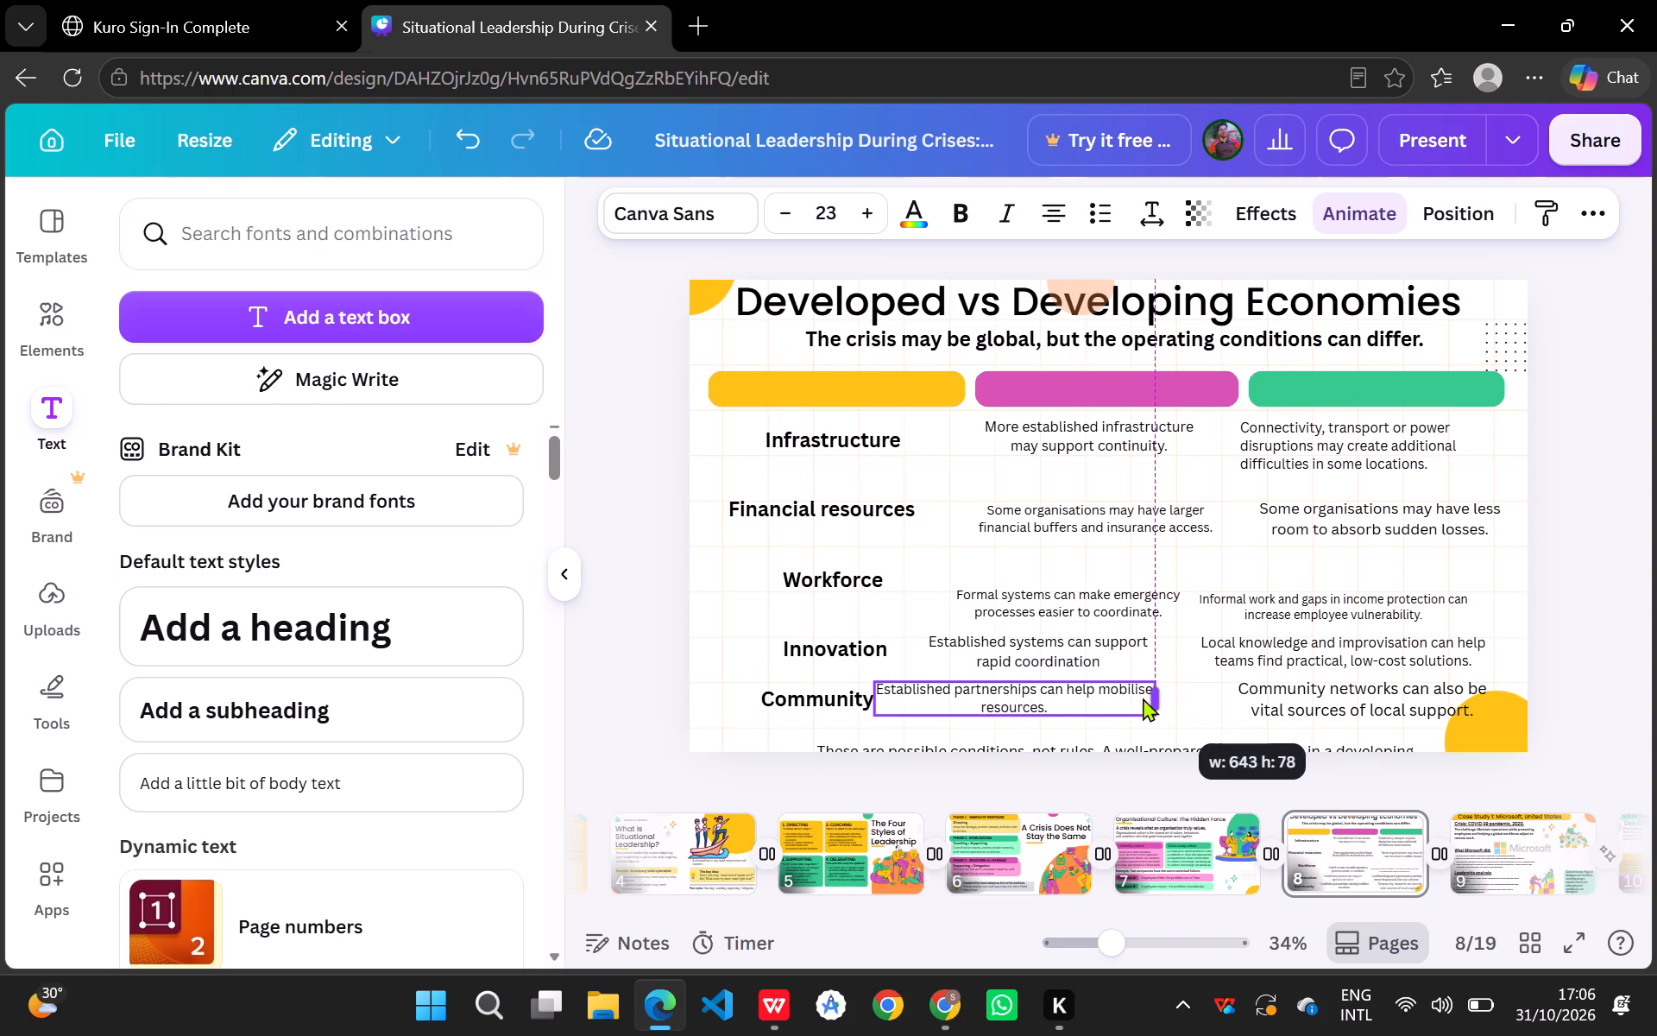
{"action": "left_click_drag", "start_coordinate": [1143, 698], "coordinate": [1128, 698]}
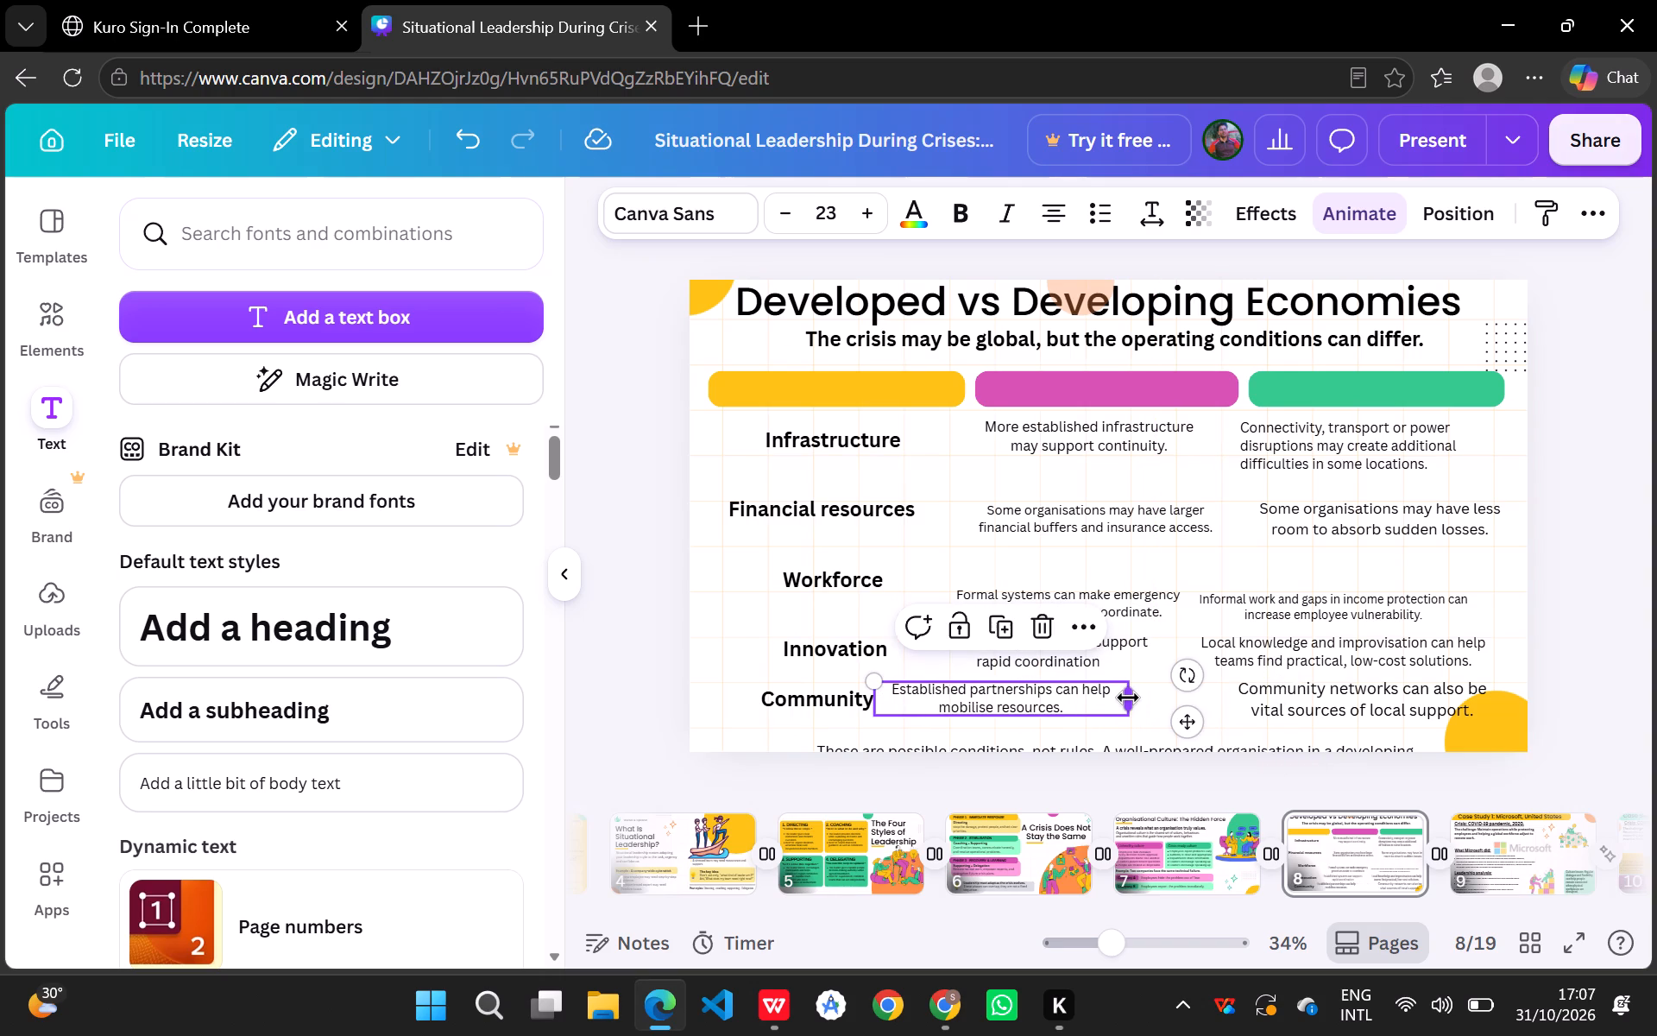
{"action": "left_click_drag", "start_coordinate": [1129, 699], "coordinate": [1118, 701]}
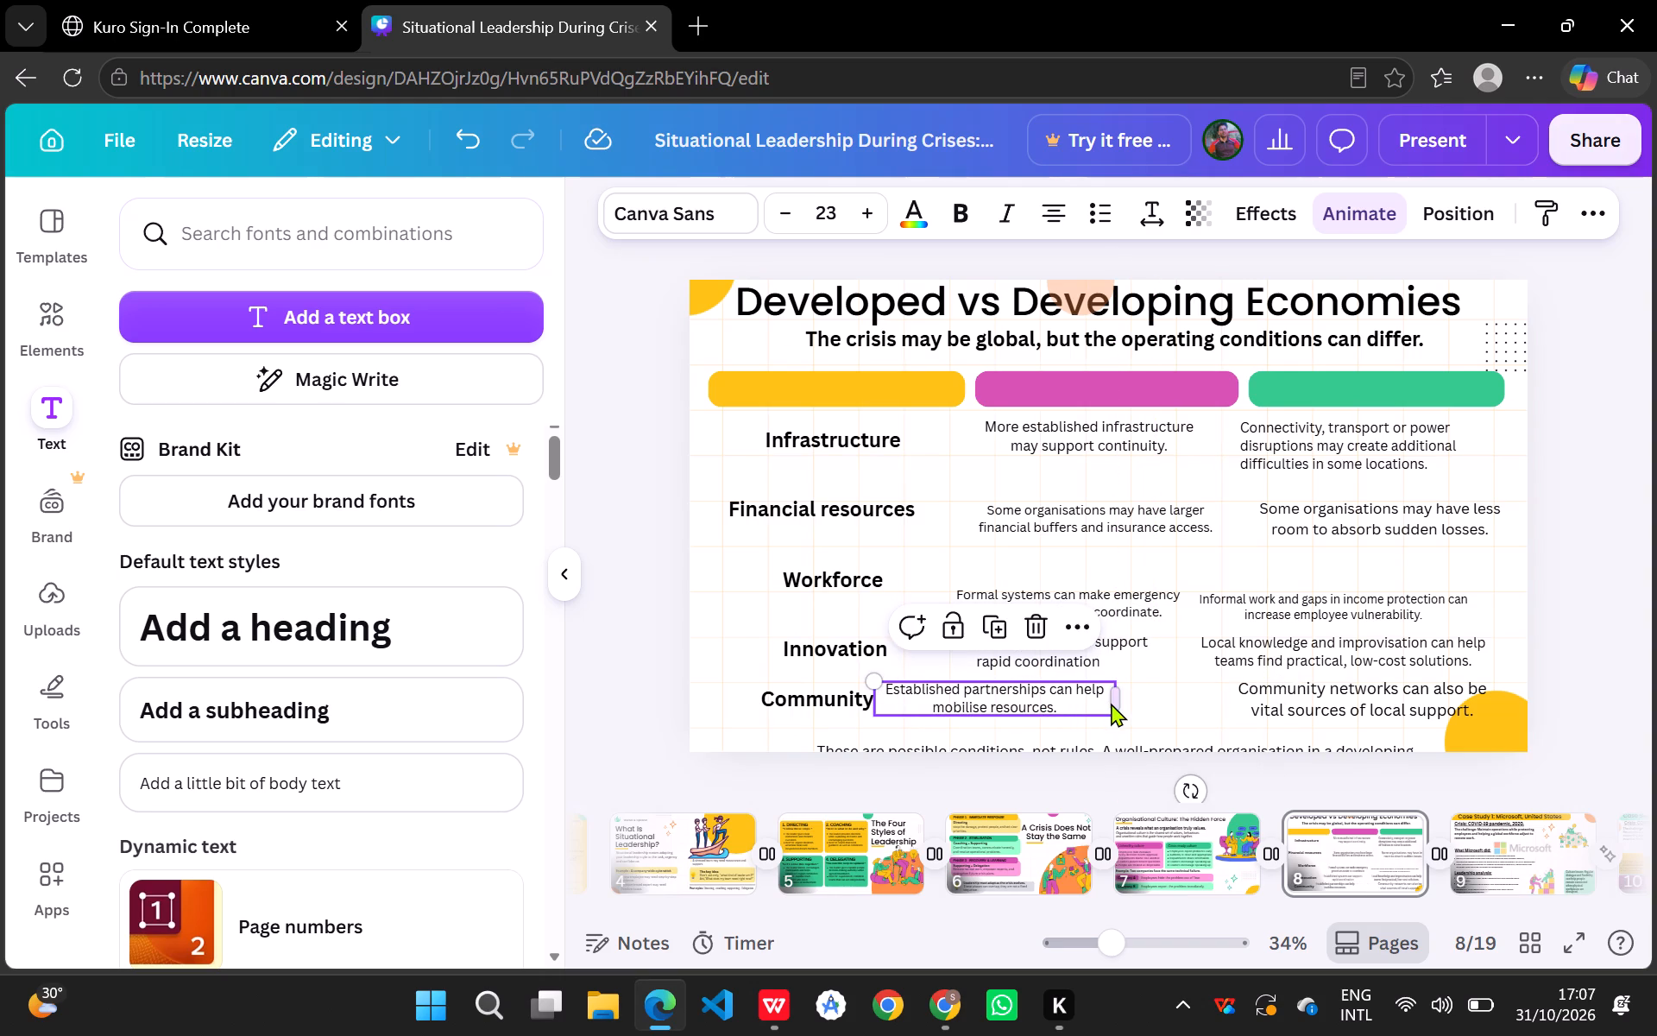
{"action": "left_click_drag", "start_coordinate": [1024, 698], "coordinate": [1119, 704]}
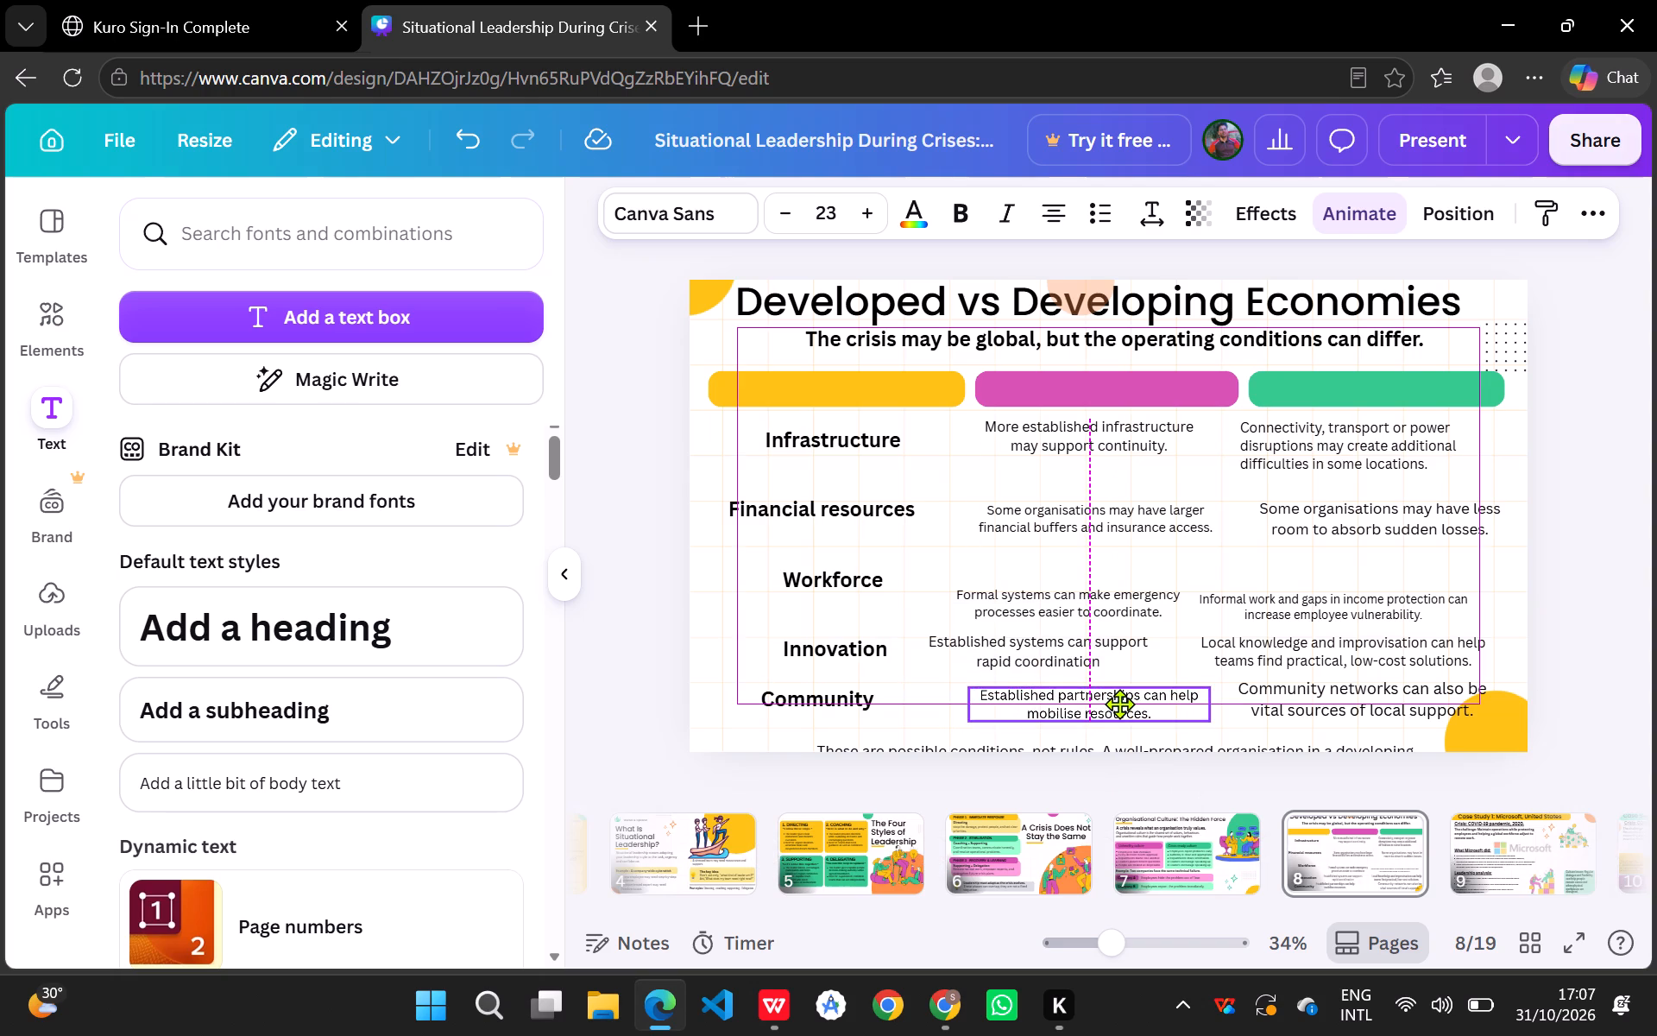
{"action": "left_click_drag", "start_coordinate": [1119, 704], "coordinate": [1124, 703]}
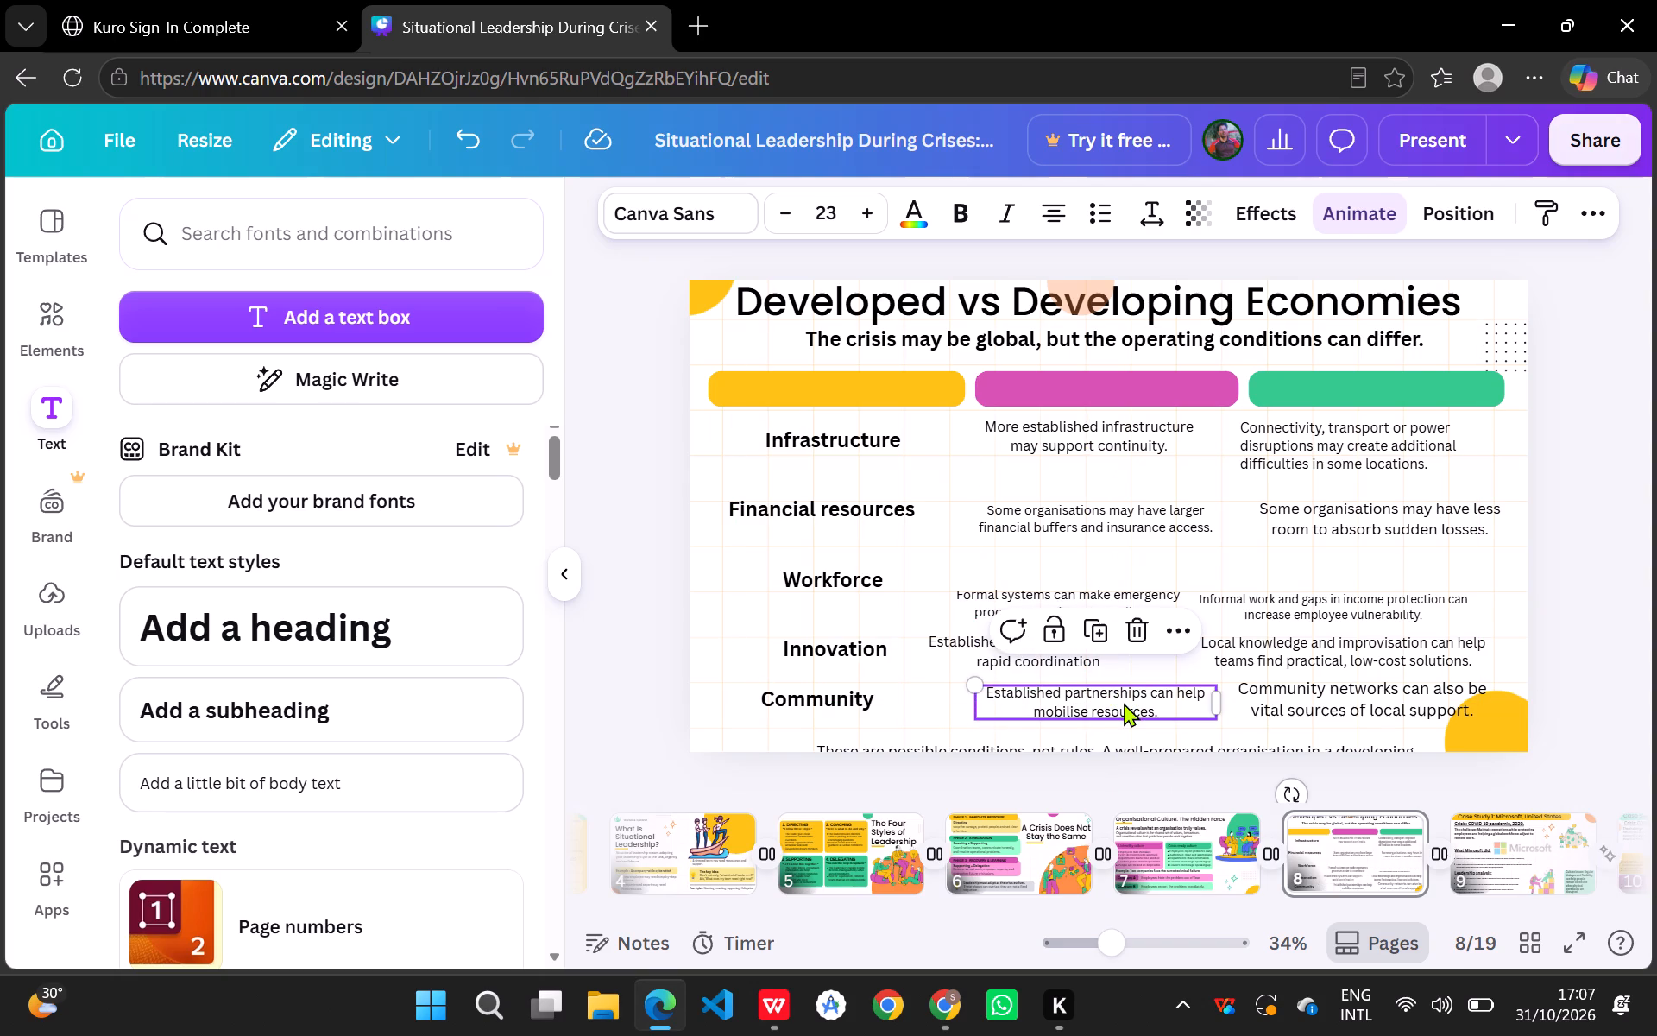
Set the "Established systems can support rapid coordination" text to font size 23 and move it into the pink column beside "Innovation".
{"action": "left_click", "coordinate": [1332, 698]}
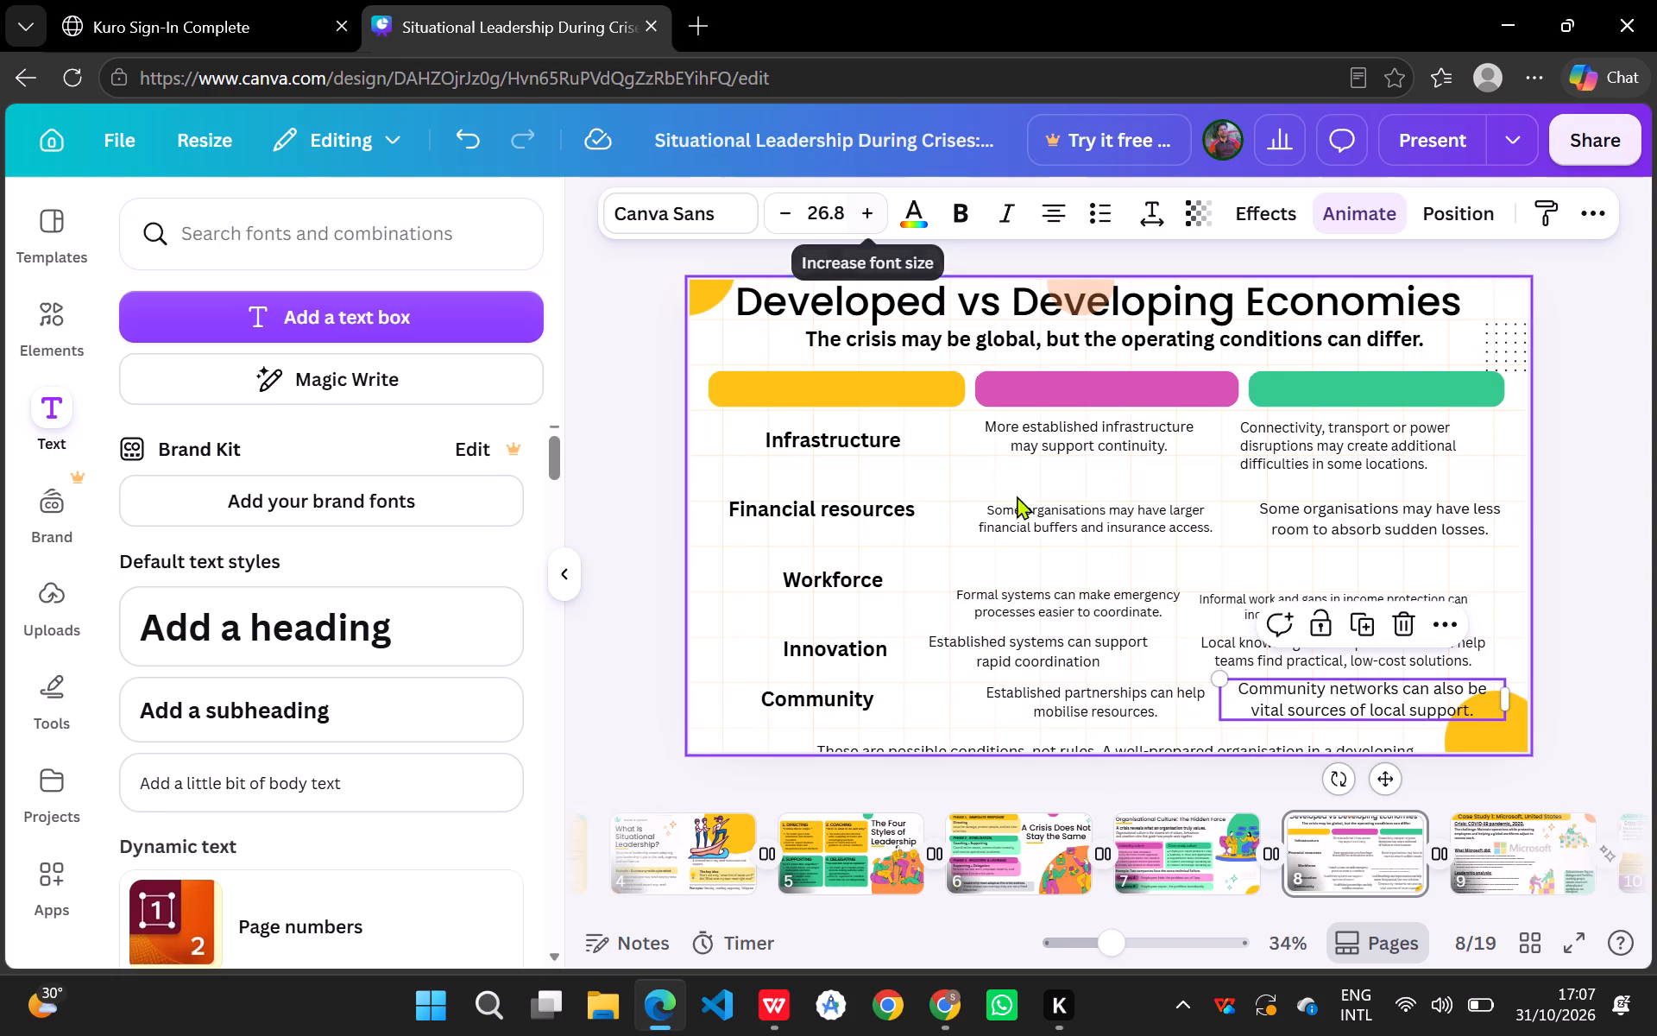
{"action": "left_click", "coordinate": [1049, 680]}
{"action": "left_click", "coordinate": [1049, 704]}
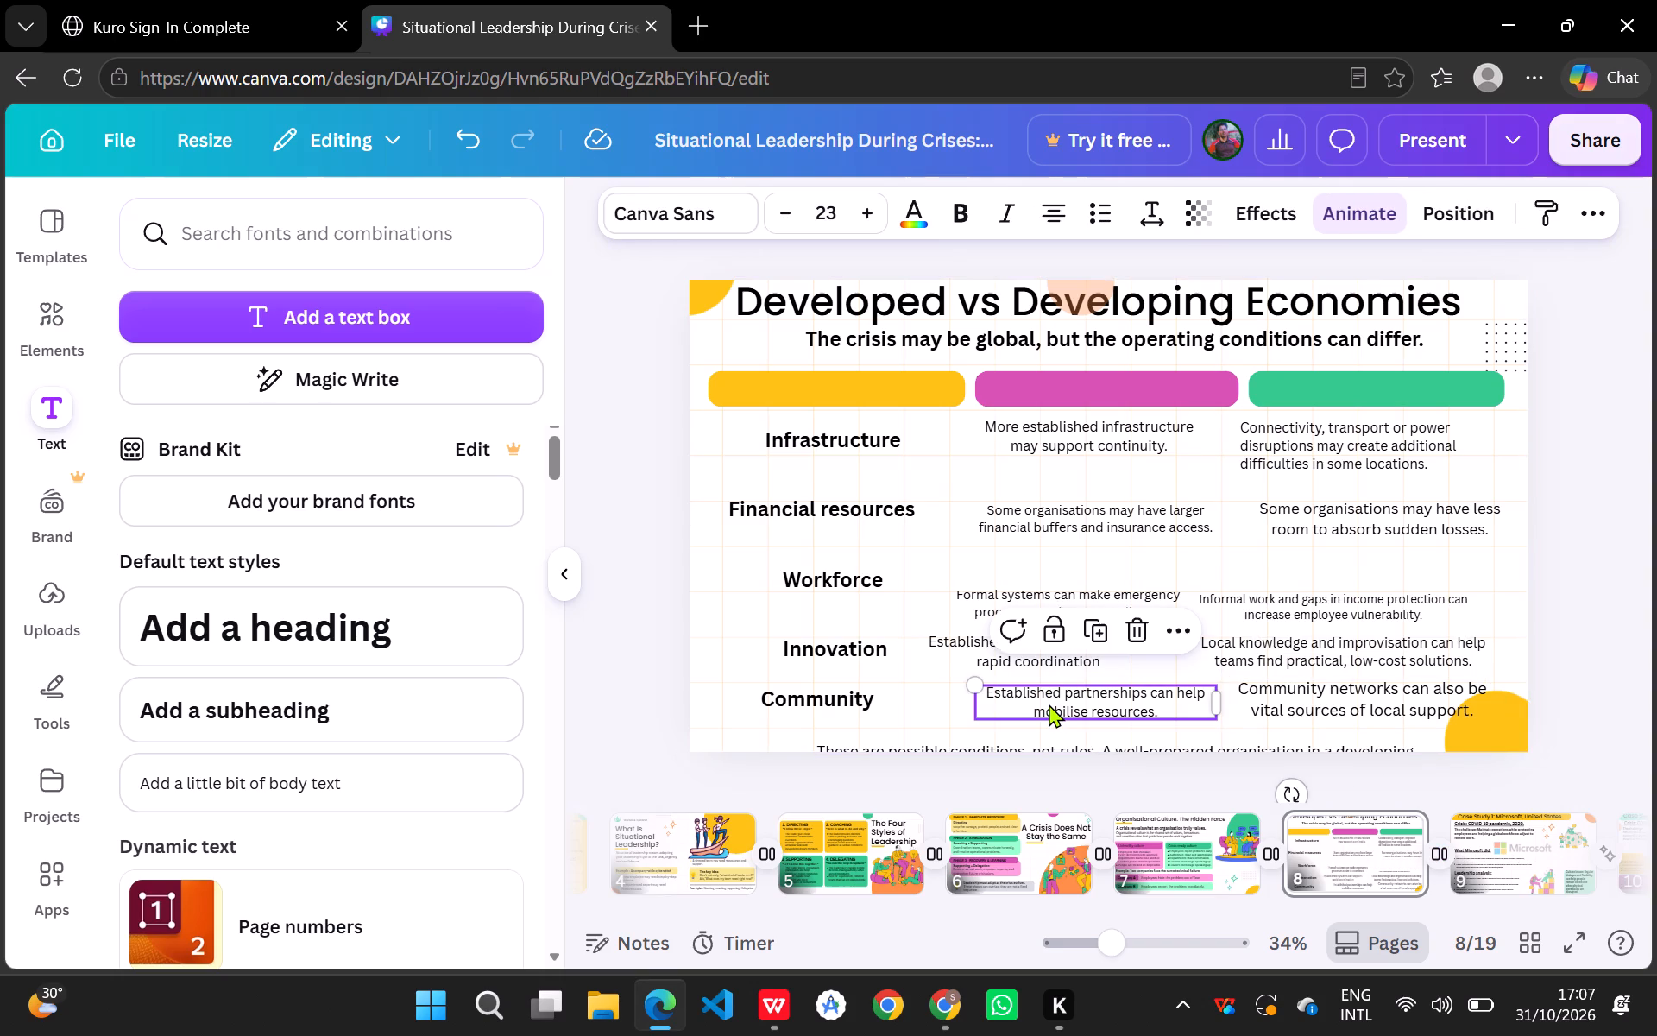
{"action": "left_click", "coordinate": [1144, 655]}
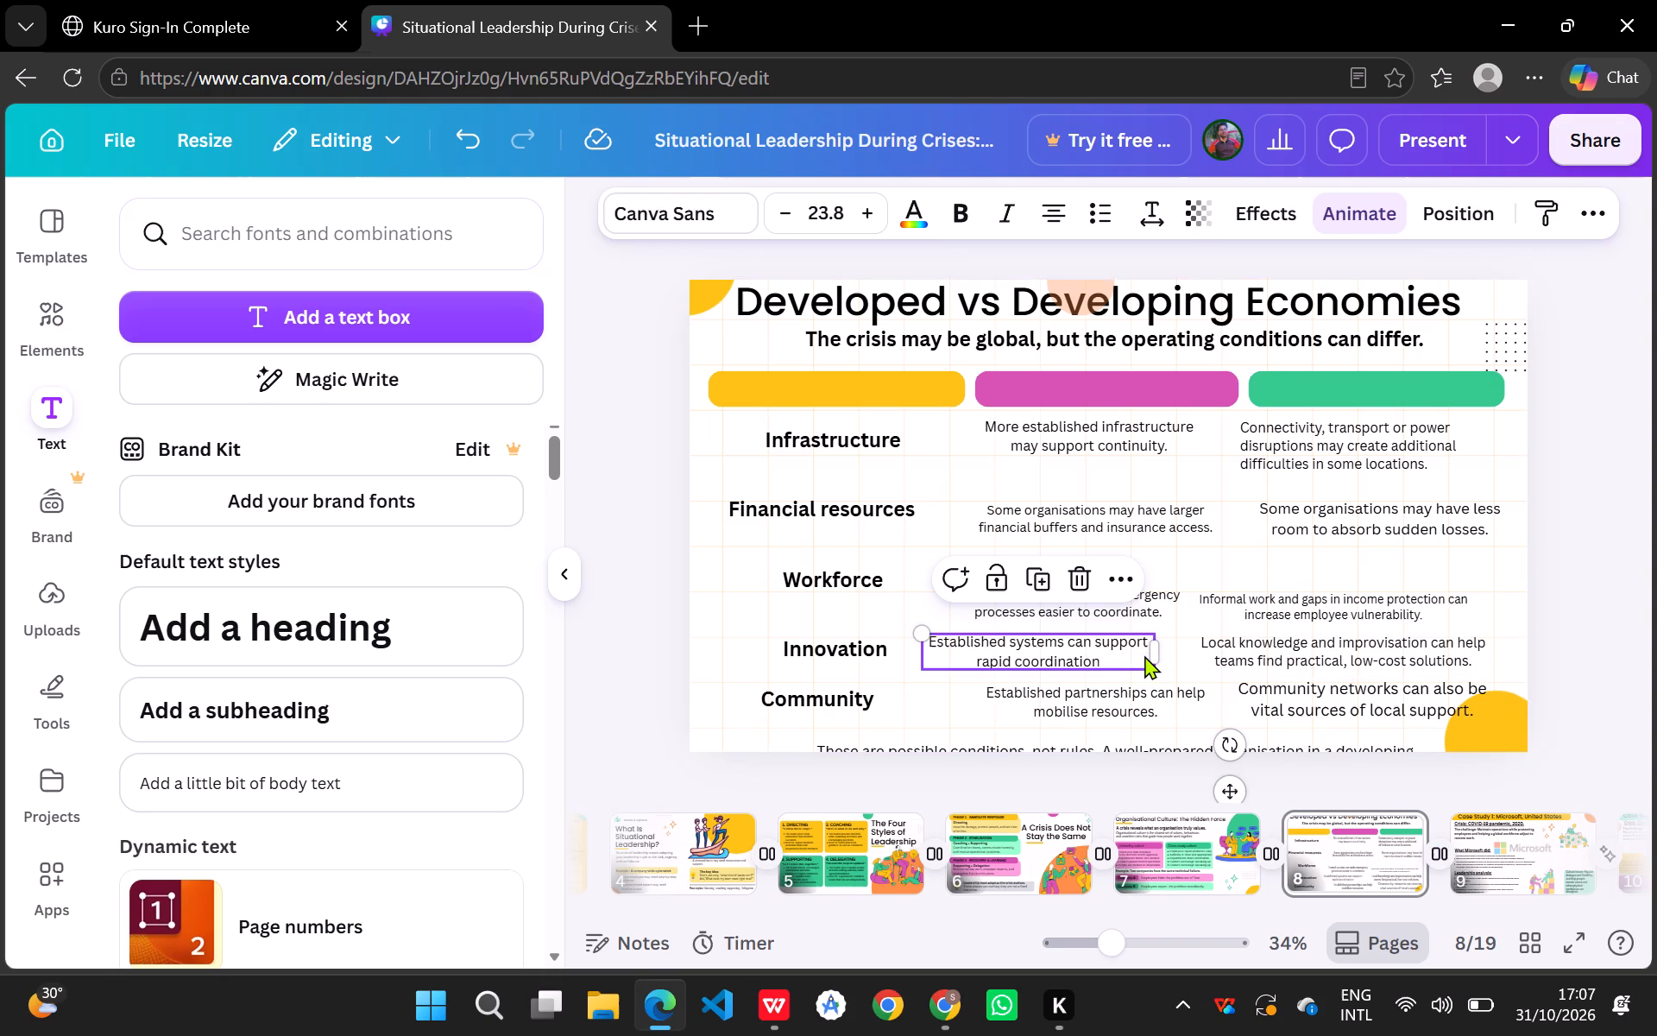
{"action": "left_click", "coordinate": [846, 210]}
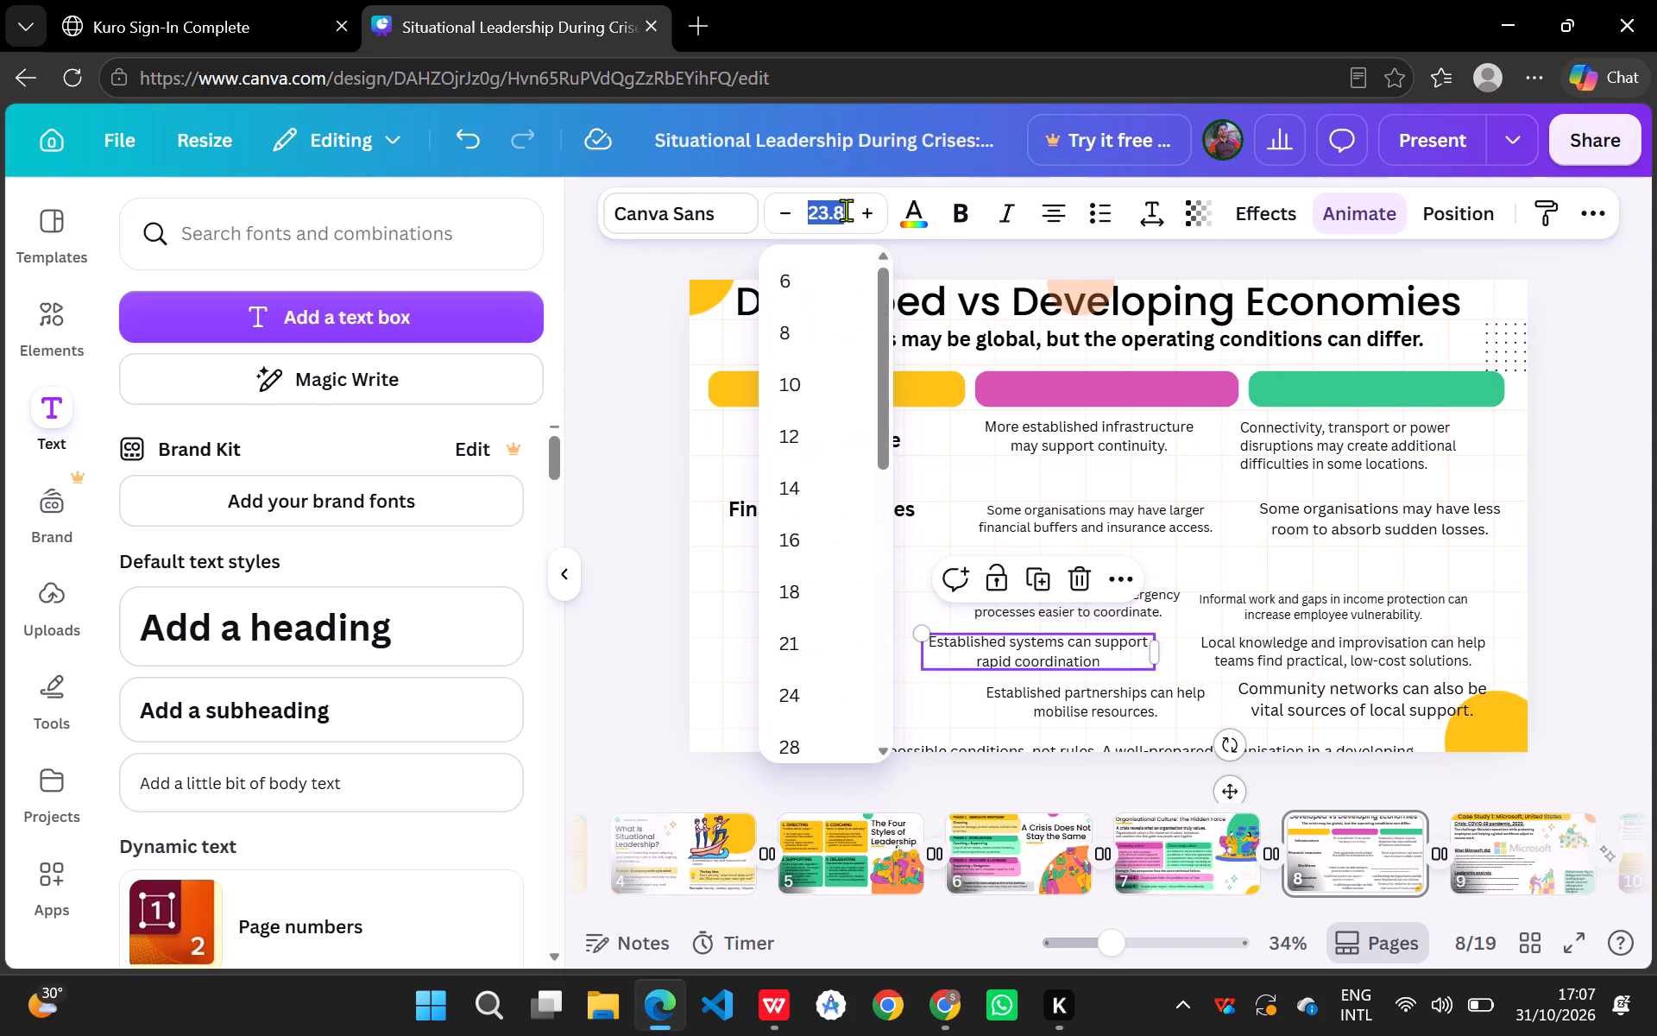
{"action": "type", "text": "23"}
{"action": "key", "text": "Return"}
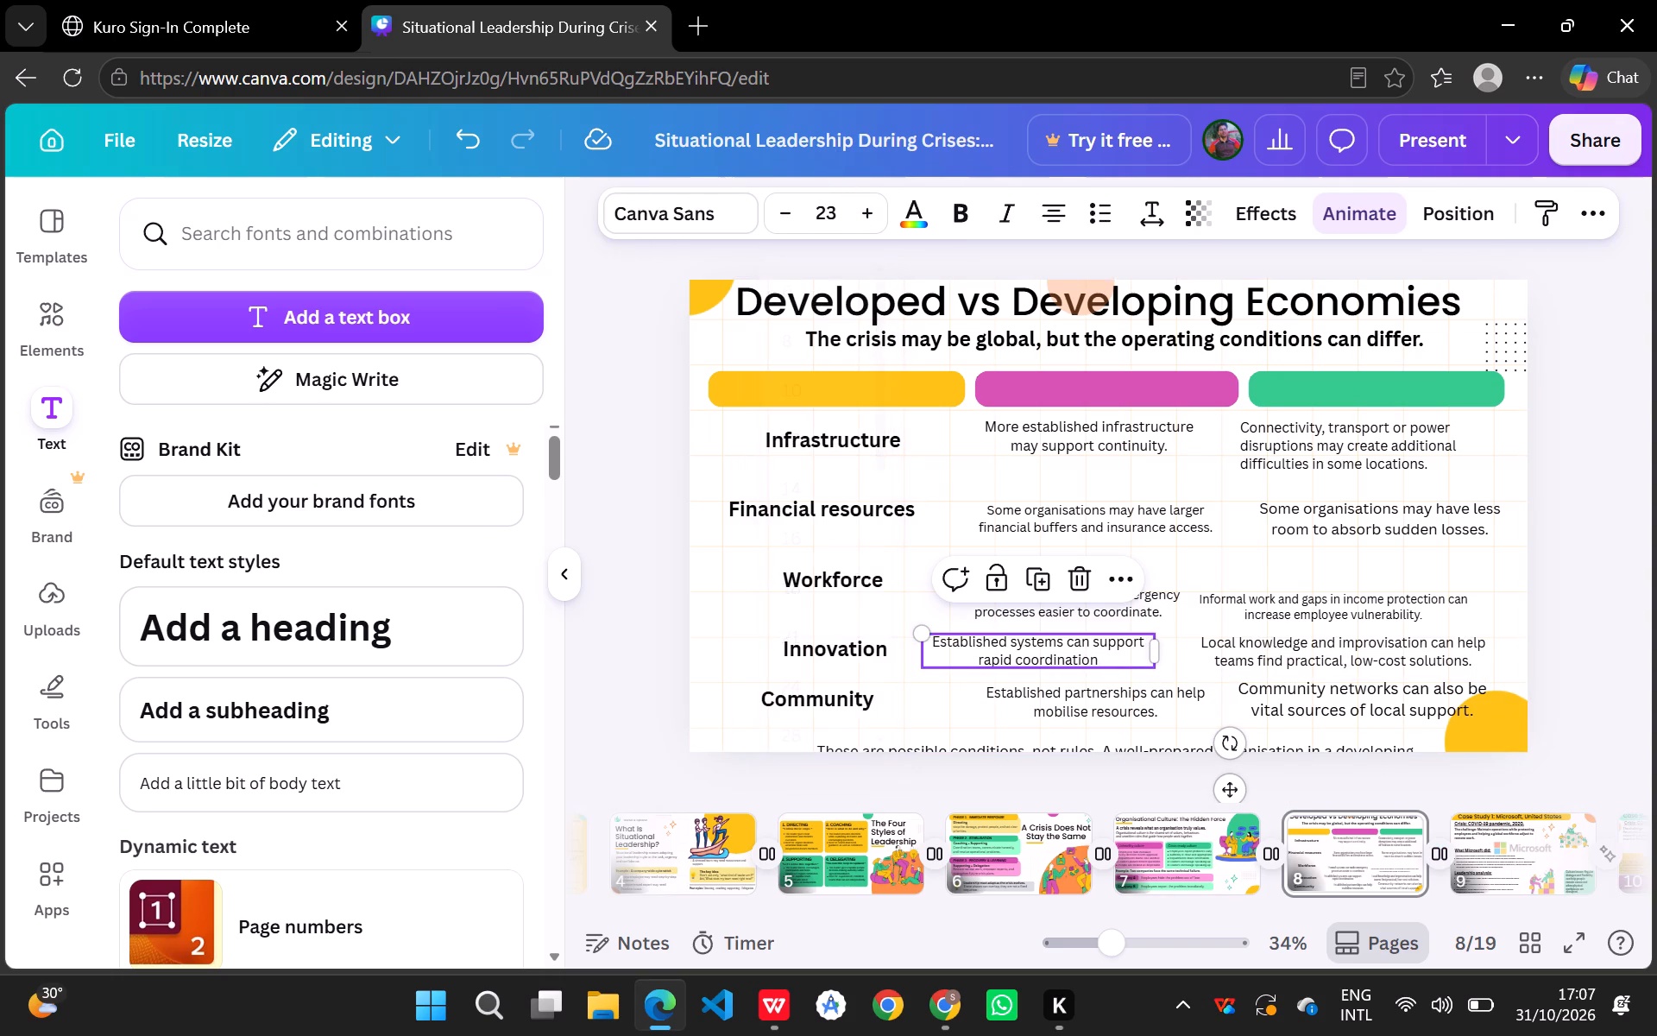
{"action": "left_click_drag", "start_coordinate": [1041, 654], "coordinate": [1091, 658]}
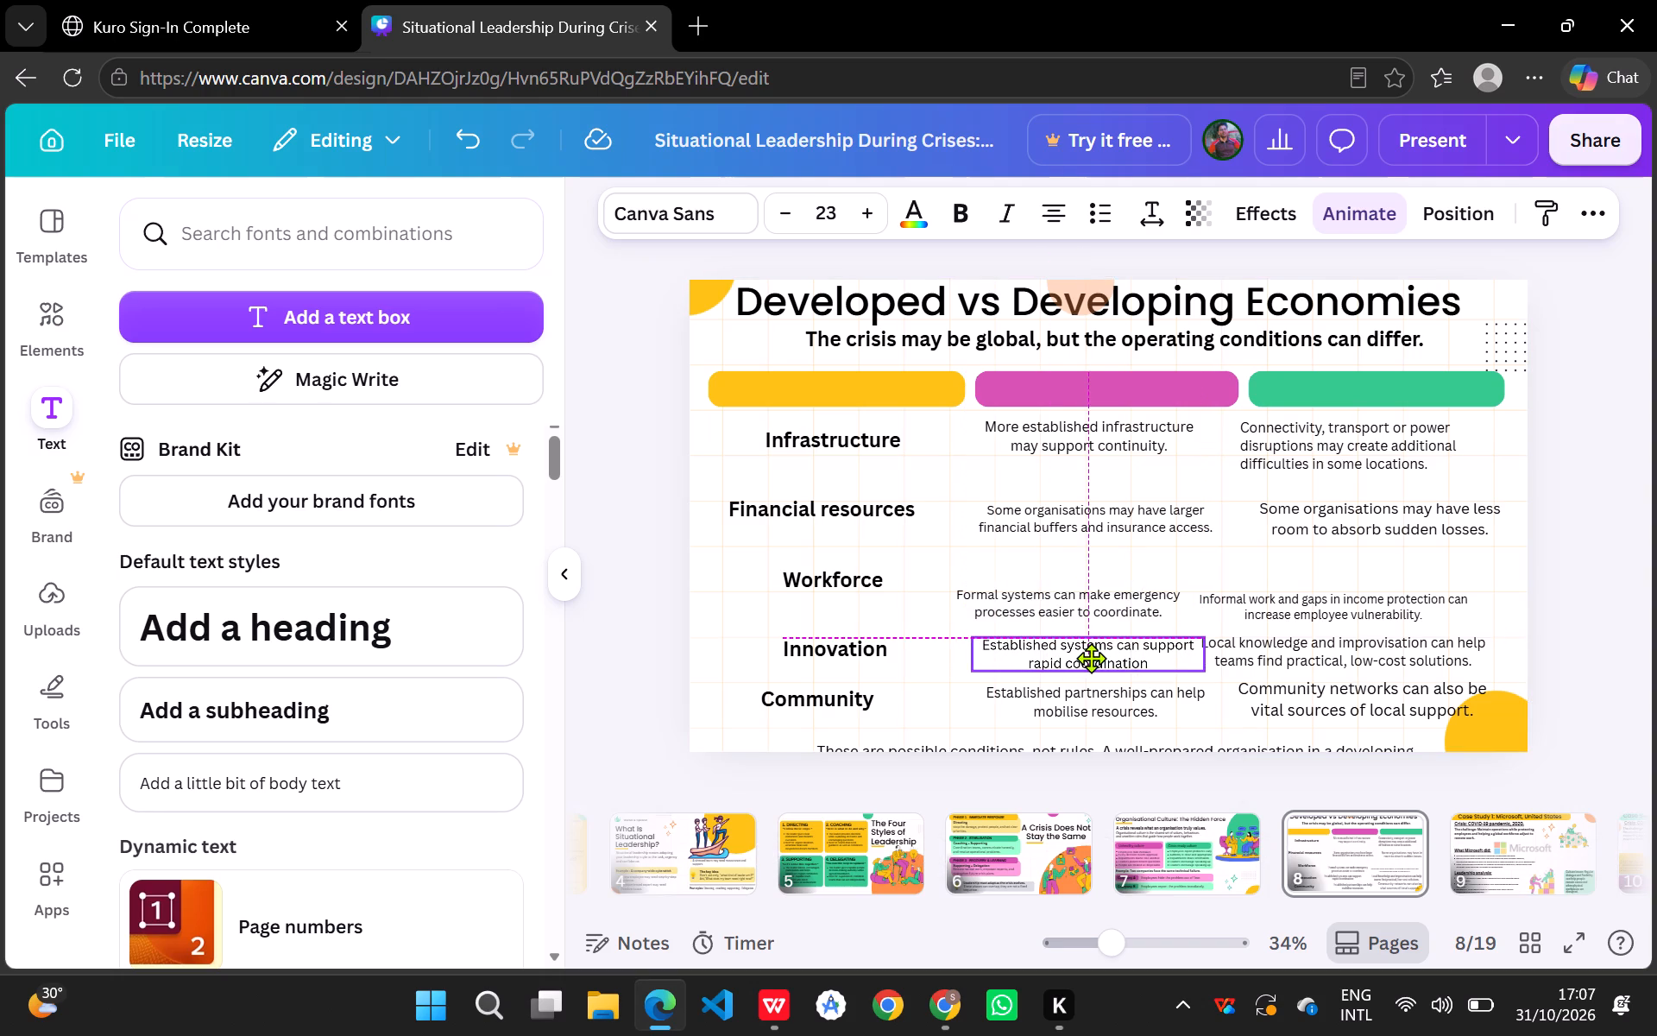
{"action": "left_click_drag", "start_coordinate": [1091, 658], "coordinate": [1089, 658]}
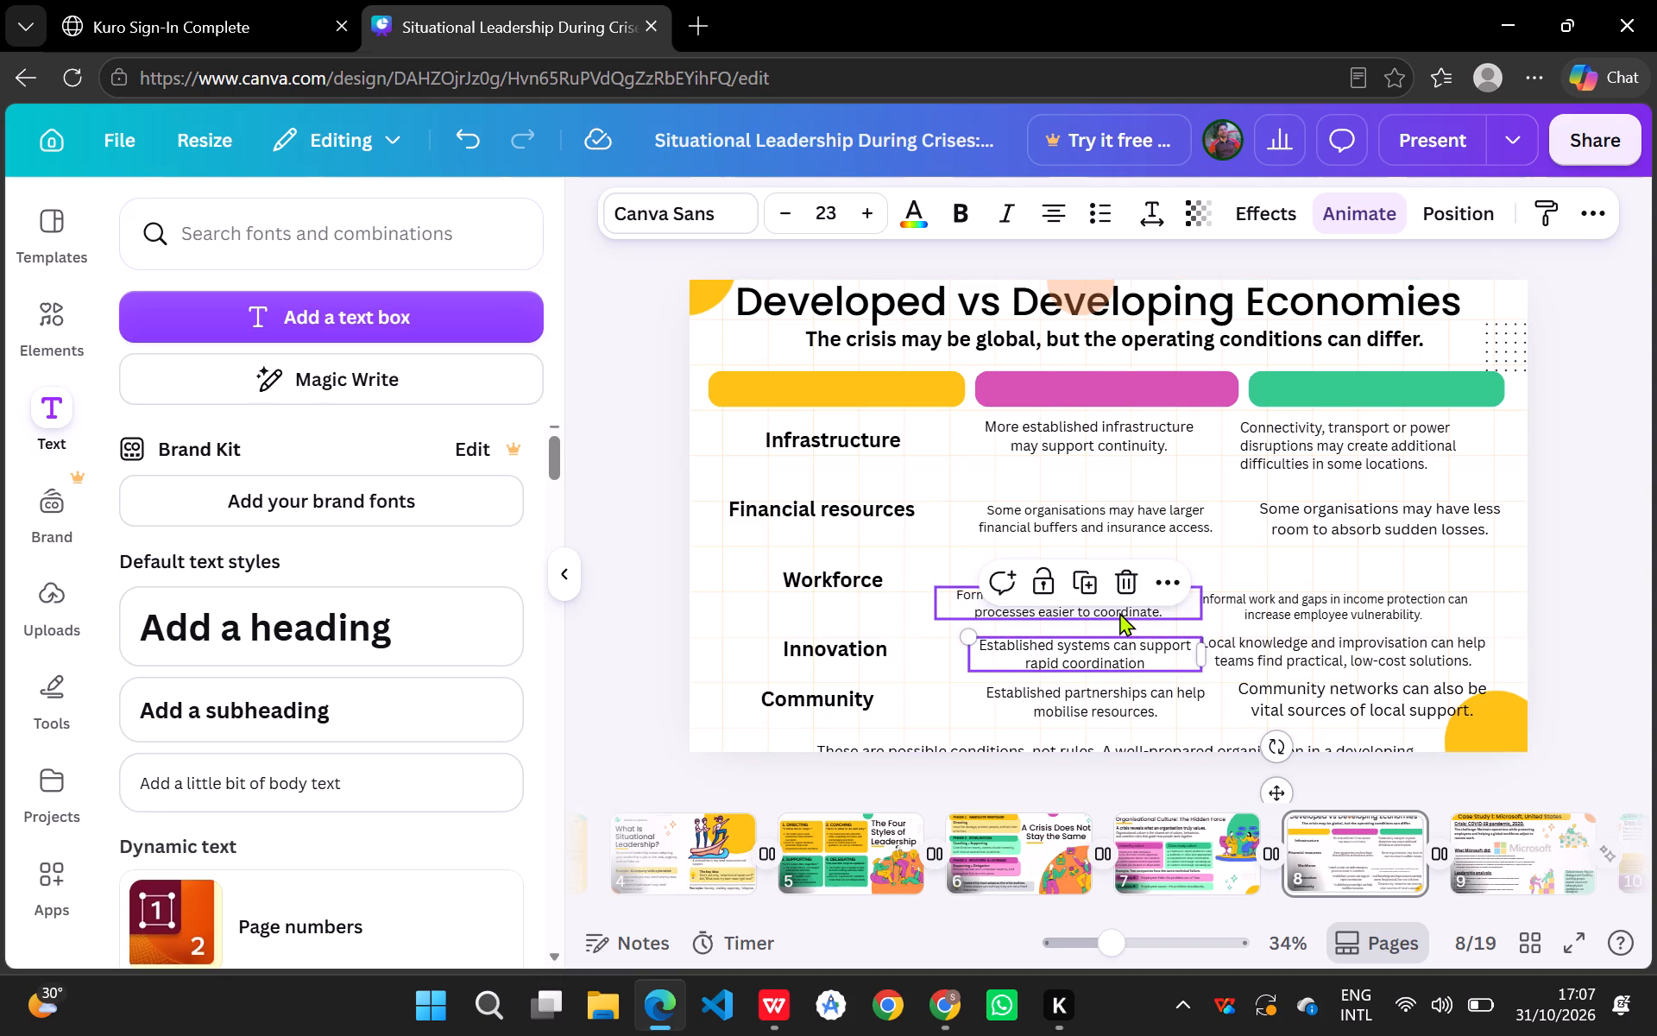
Set the font size of the "Formal systems can make emergency processes easier to coordinate." text to 23.
{"action": "left_click", "coordinate": [1119, 612]}
{"action": "left_click", "coordinate": [841, 209]}
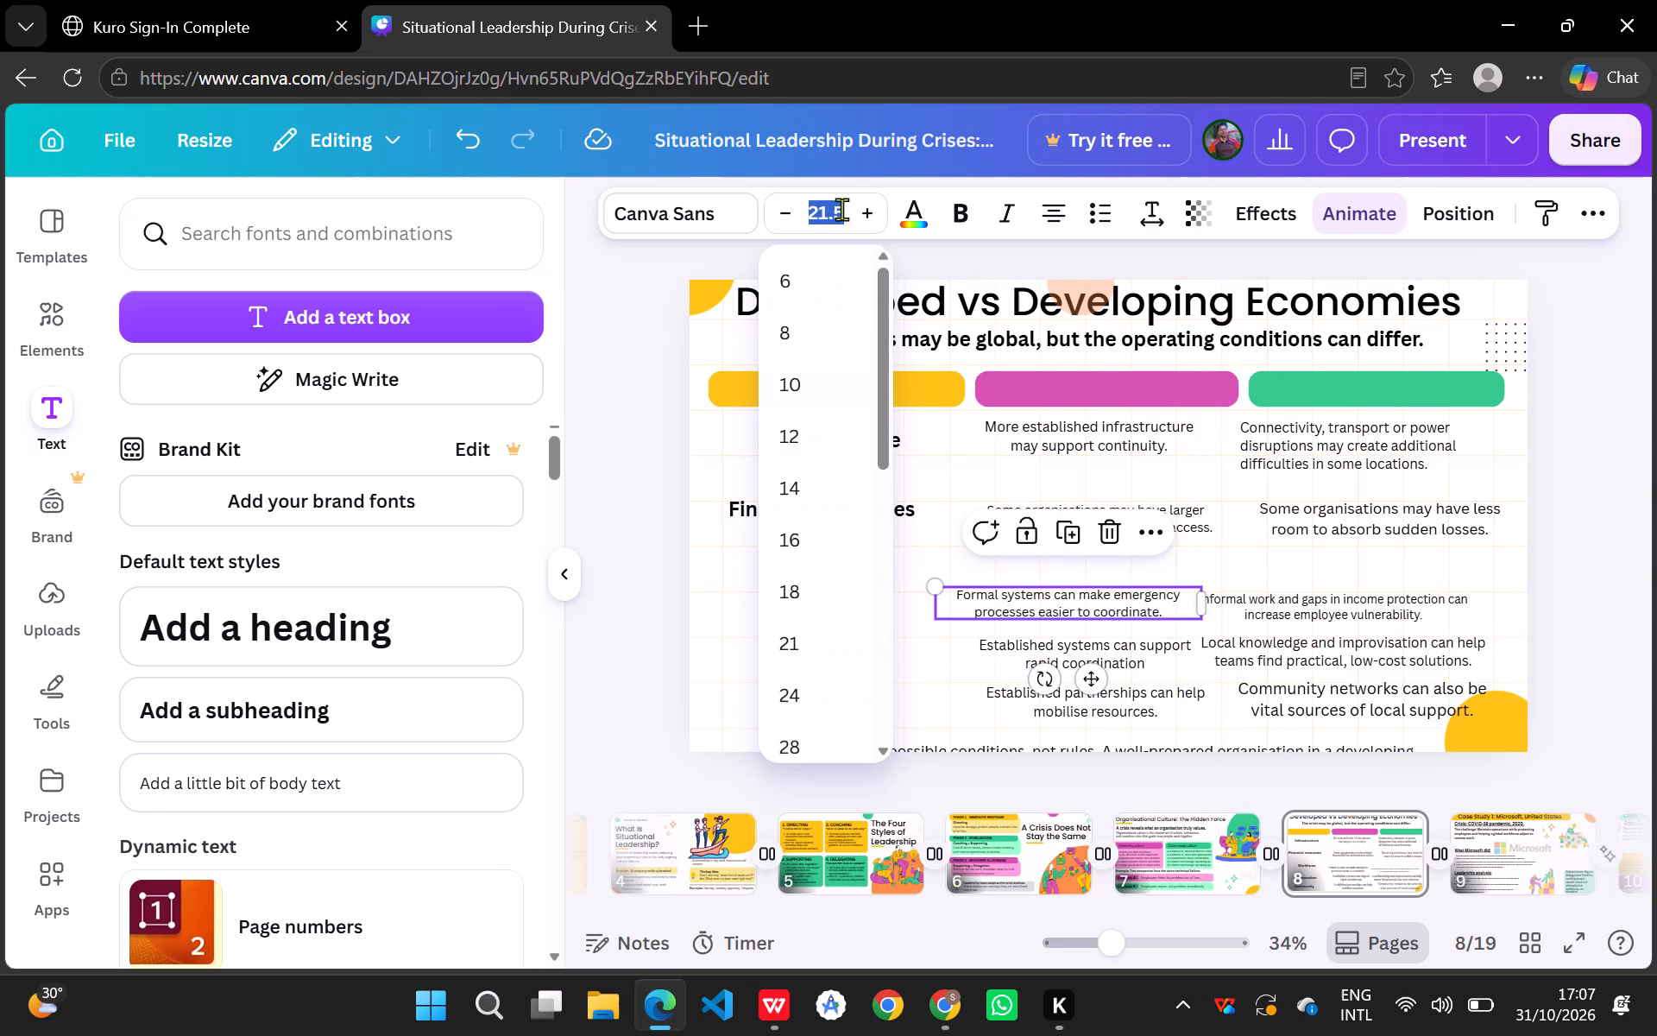
{"action": "type", "text": "23"}
{"action": "key", "text": "Return"}
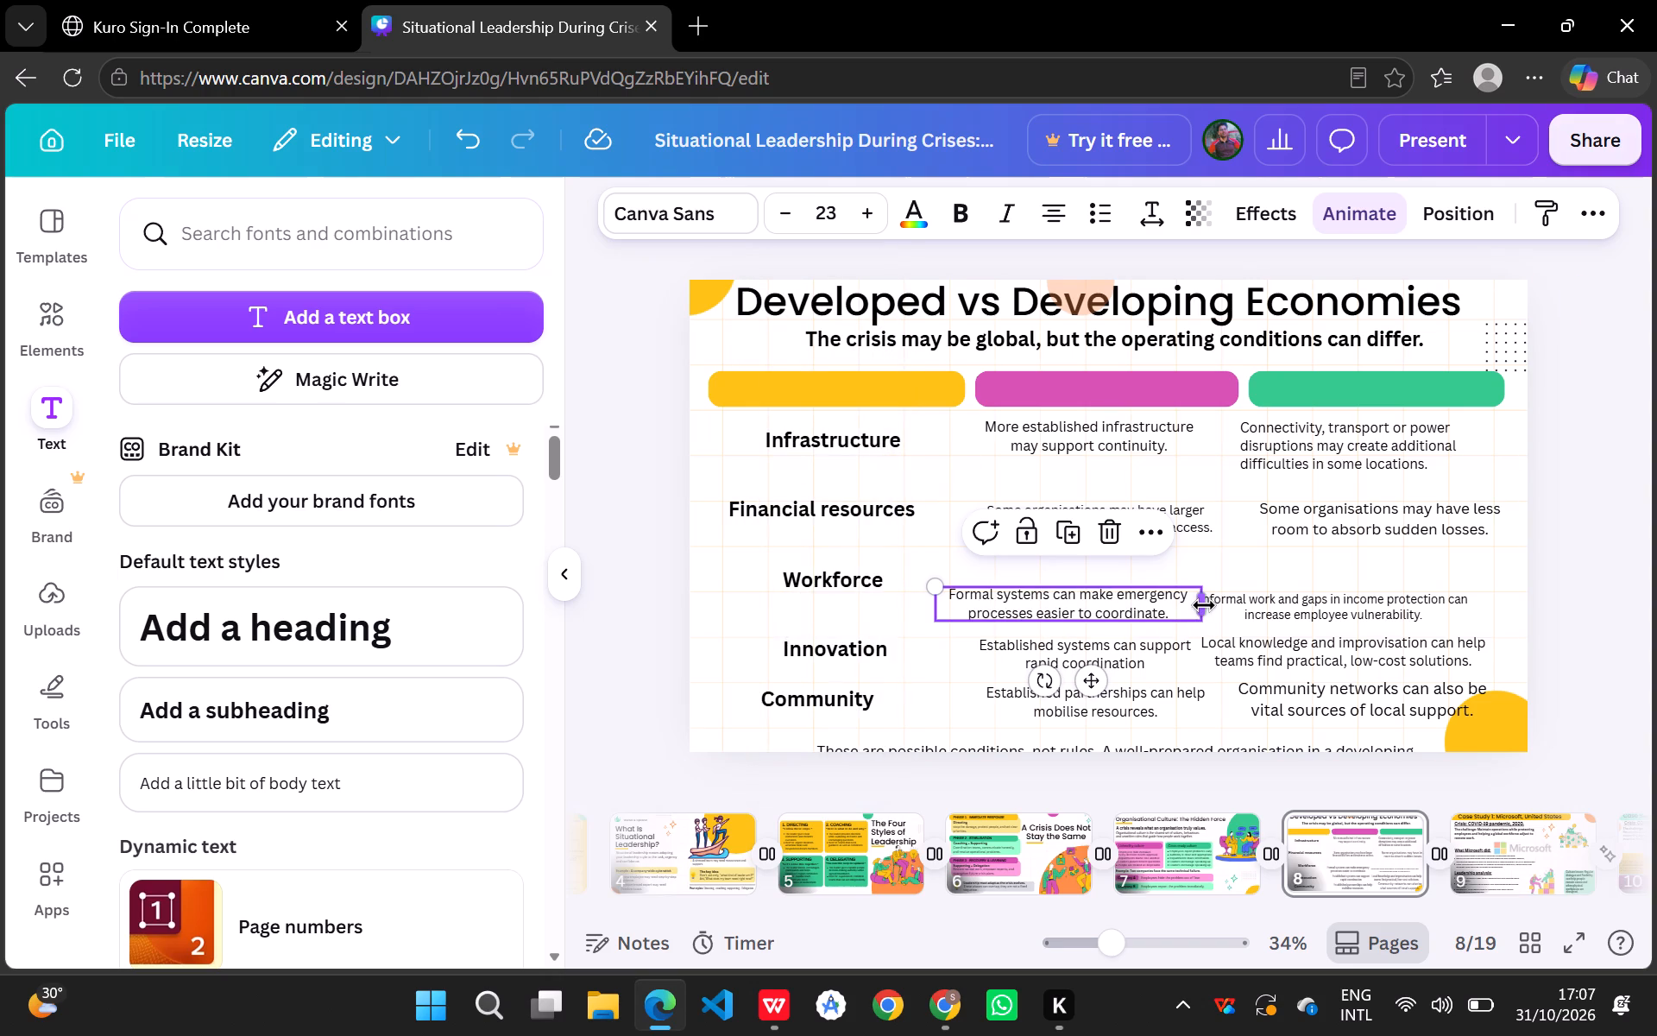
Narrow the "Formal systems" text box to about 565 wide and shift it beneath the pink bar.
{"action": "left_click_drag", "start_coordinate": [1204, 605], "coordinate": [1187, 606]}
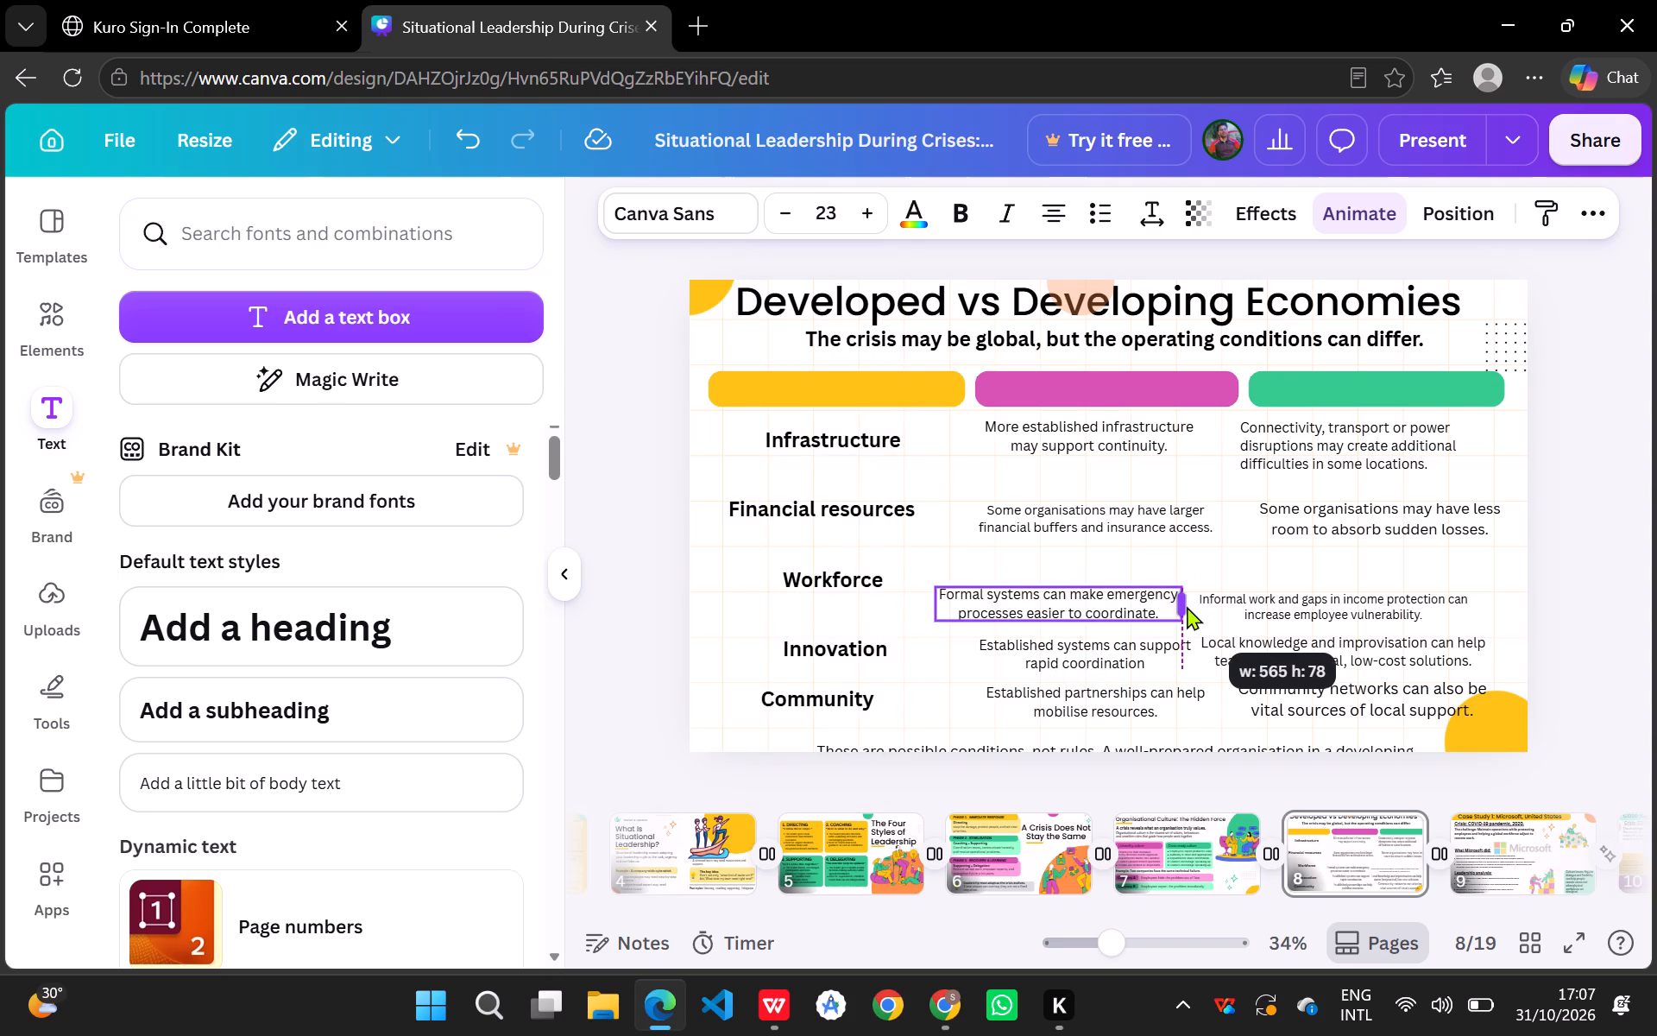
{"action": "left_click_drag", "start_coordinate": [1187, 606], "coordinate": [1187, 607]}
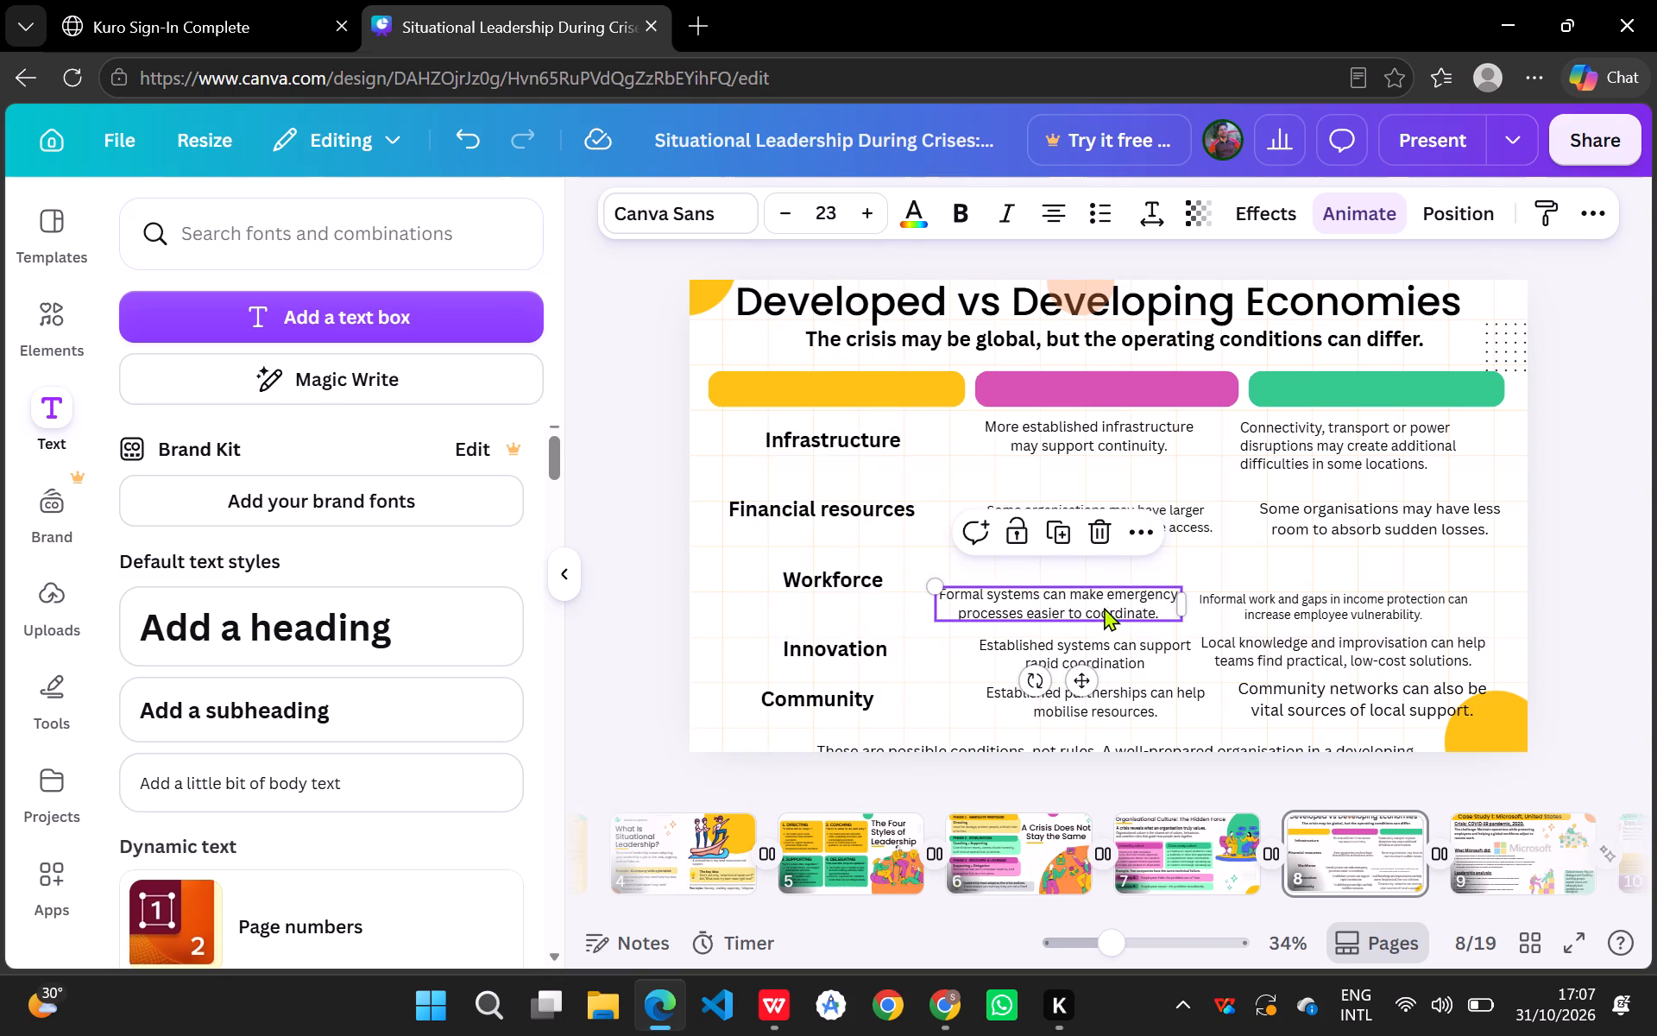
{"action": "left_click_drag", "start_coordinate": [1103, 607], "coordinate": [1134, 612]}
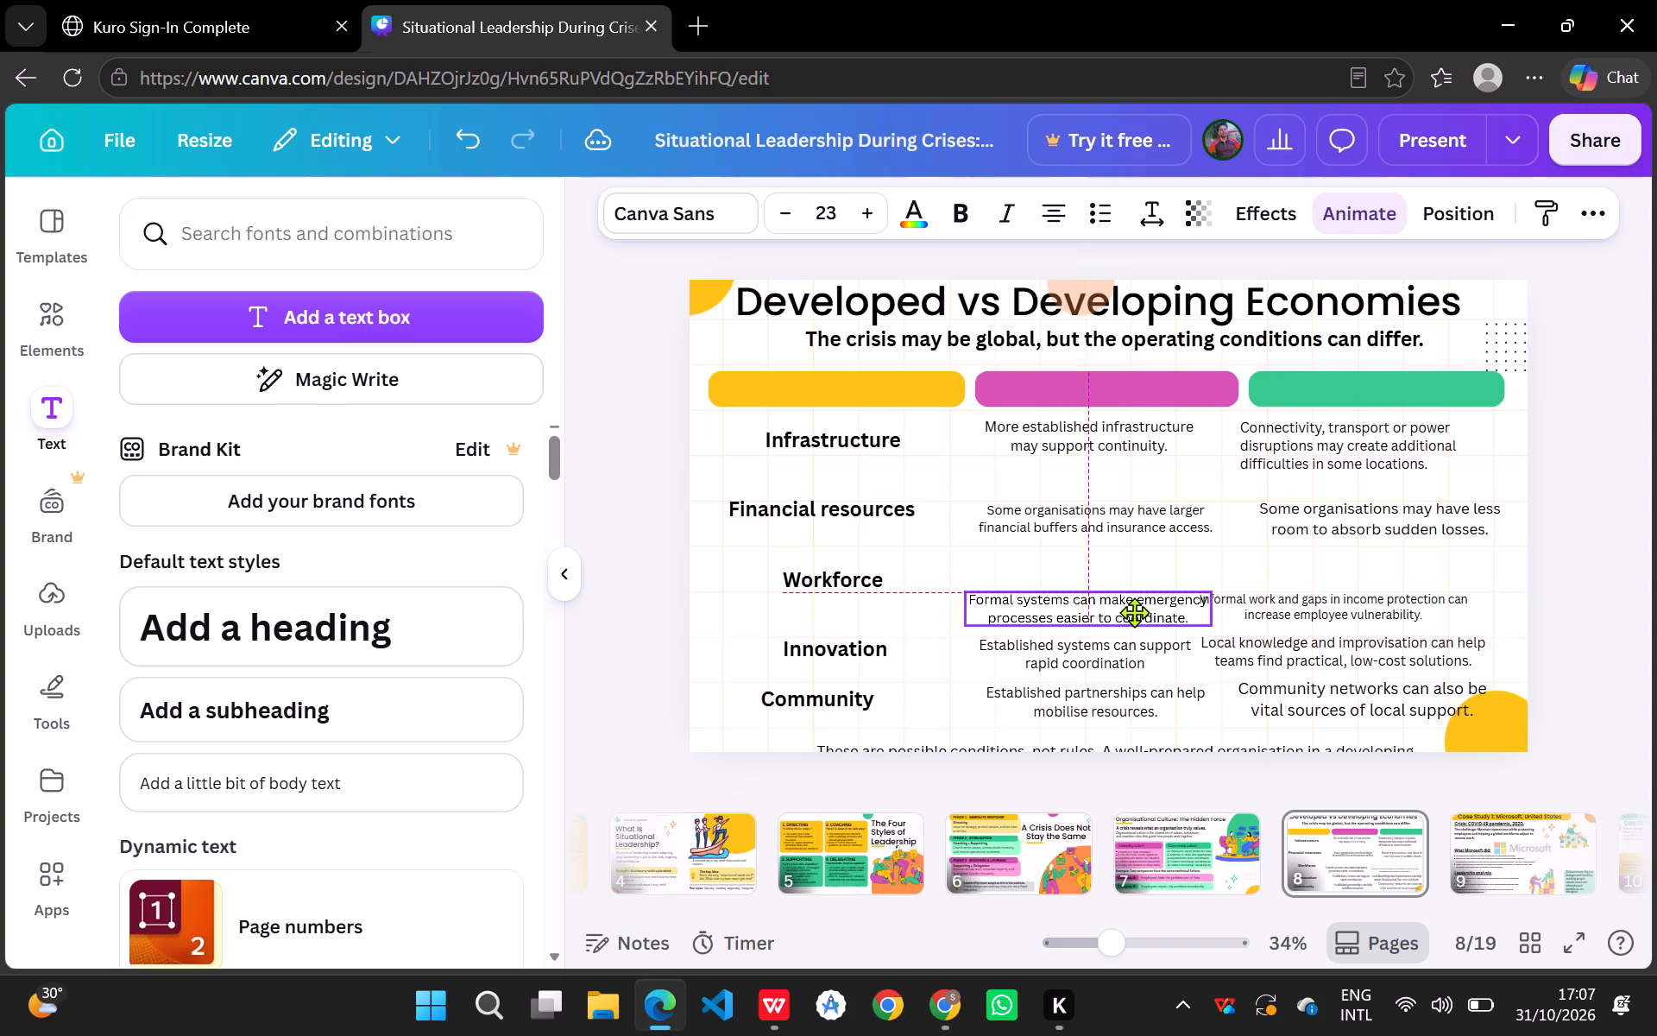
{"action": "left_click_drag", "start_coordinate": [1134, 612], "coordinate": [1157, 608]}
Move the "Informal work and gaps in income protection" text into the green column and narrow its box to wrap on three lines.
{"action": "left_click", "coordinate": [1358, 603]}
{"action": "left_click_drag", "start_coordinate": [1358, 603], "coordinate": [1421, 596]}
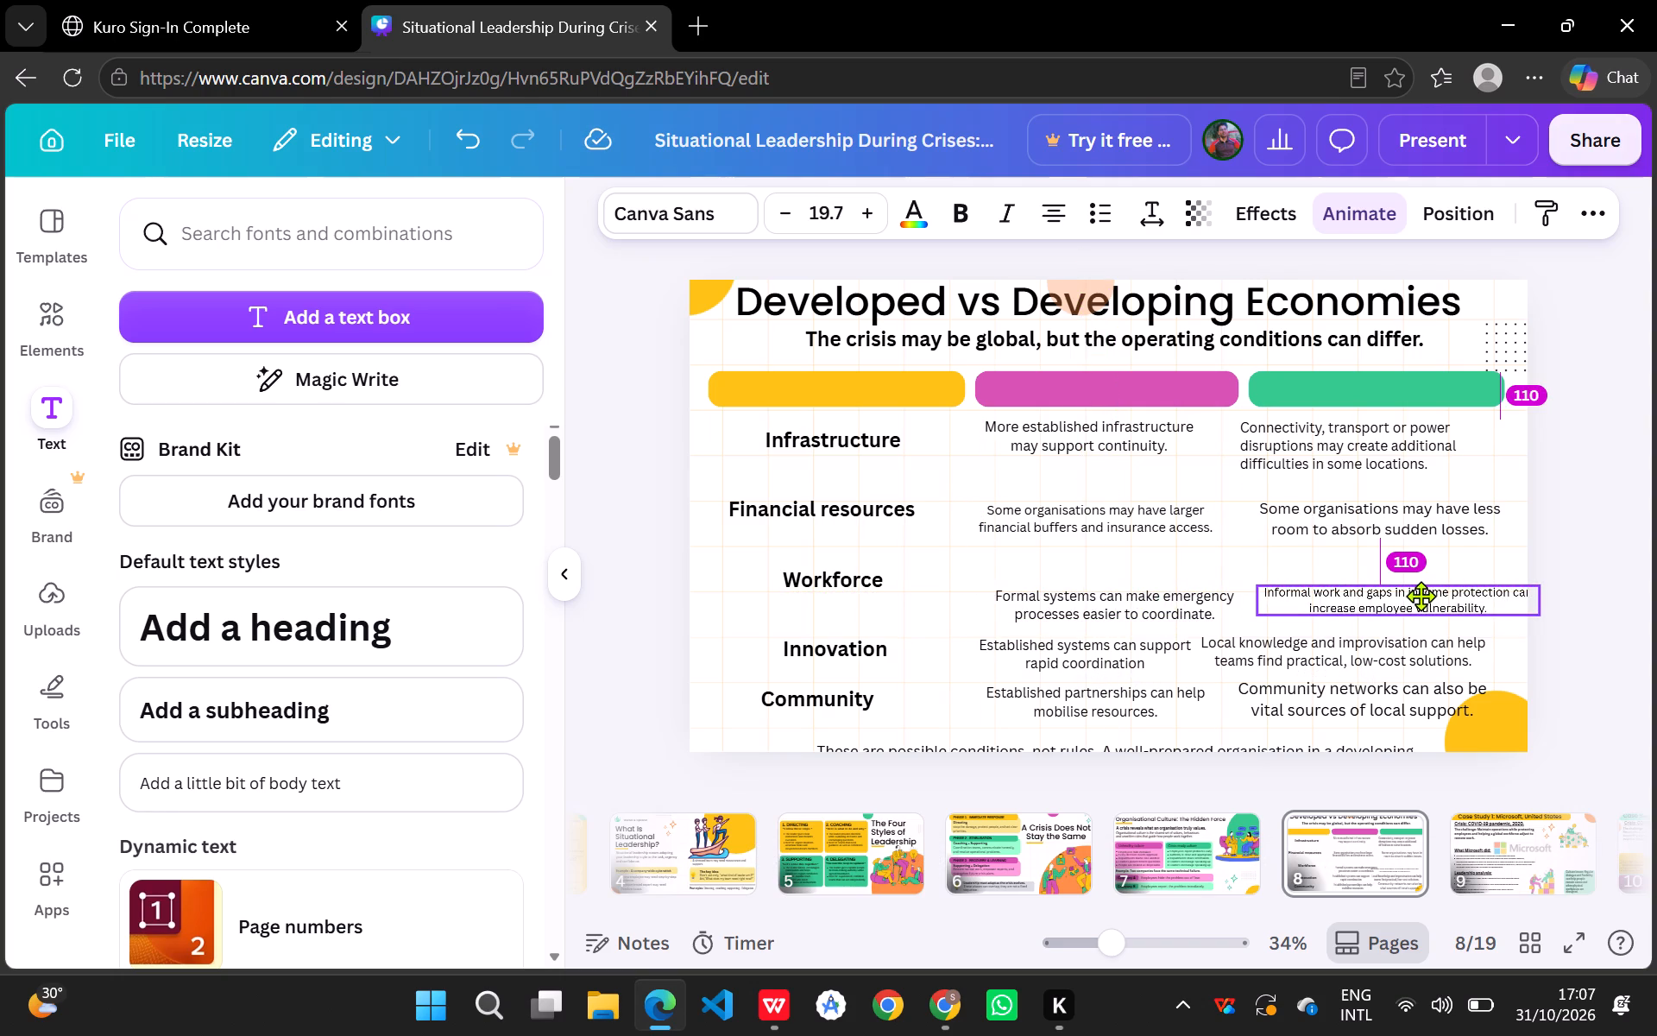
{"action": "left_click_drag", "start_coordinate": [1421, 596], "coordinate": [1415, 597]}
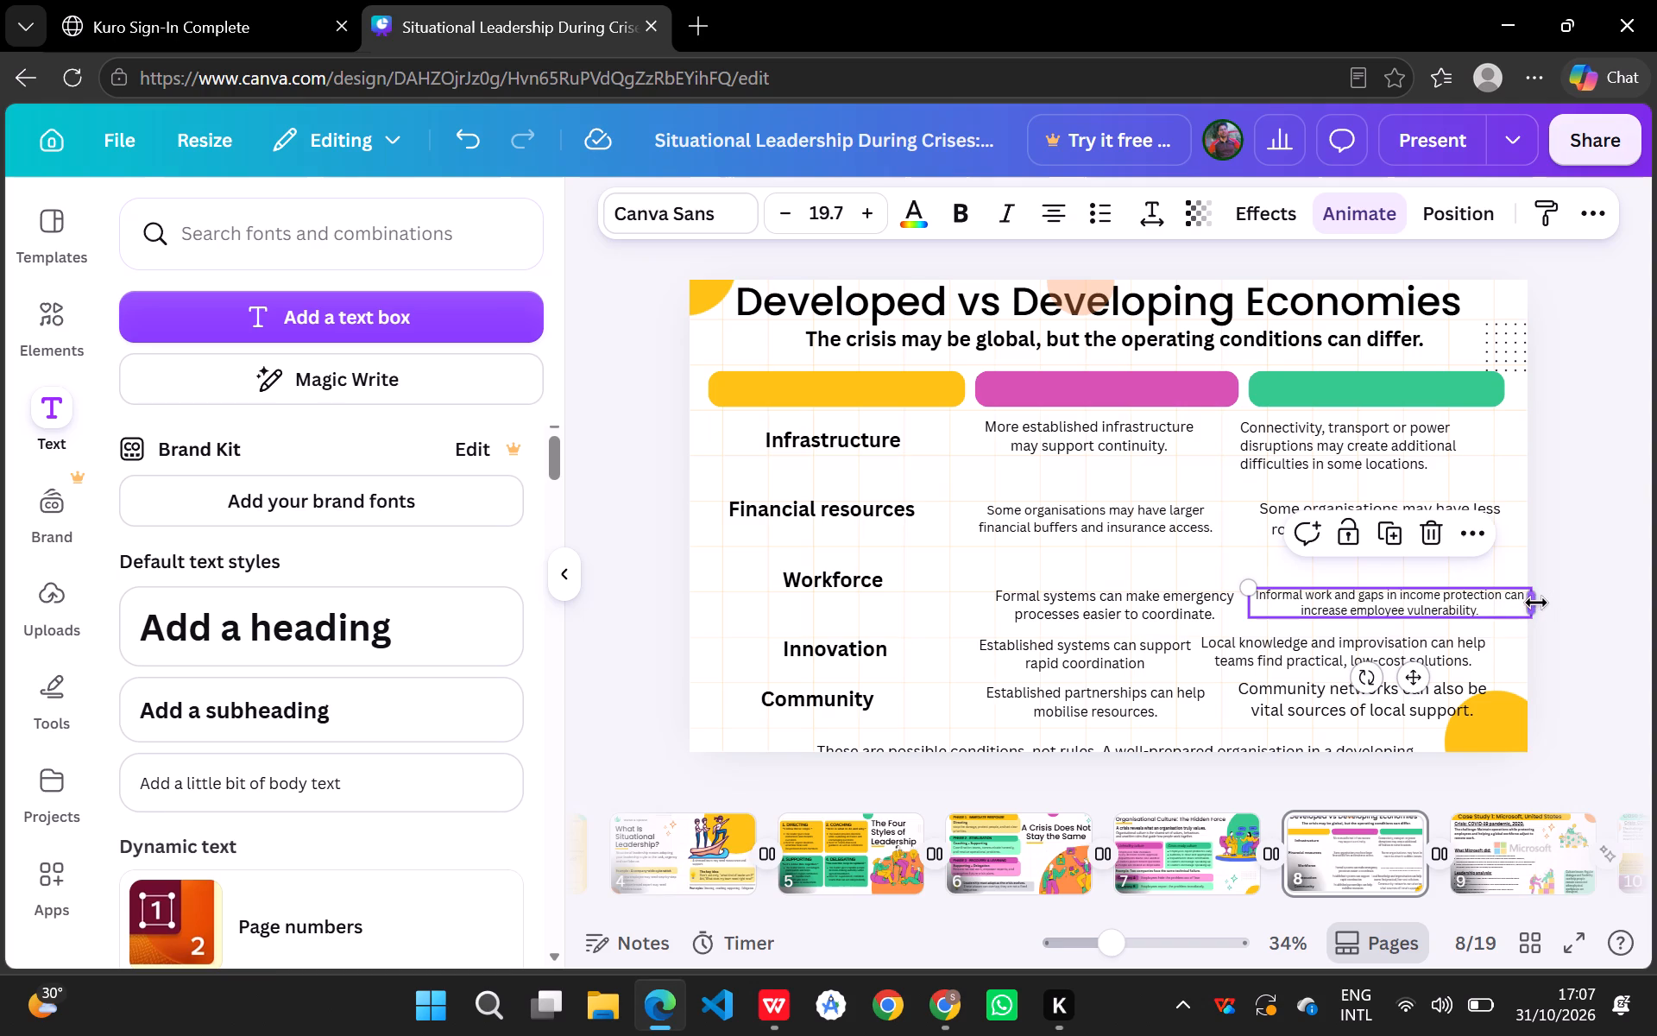
{"action": "left_click_drag", "start_coordinate": [1536, 603], "coordinate": [1499, 606]}
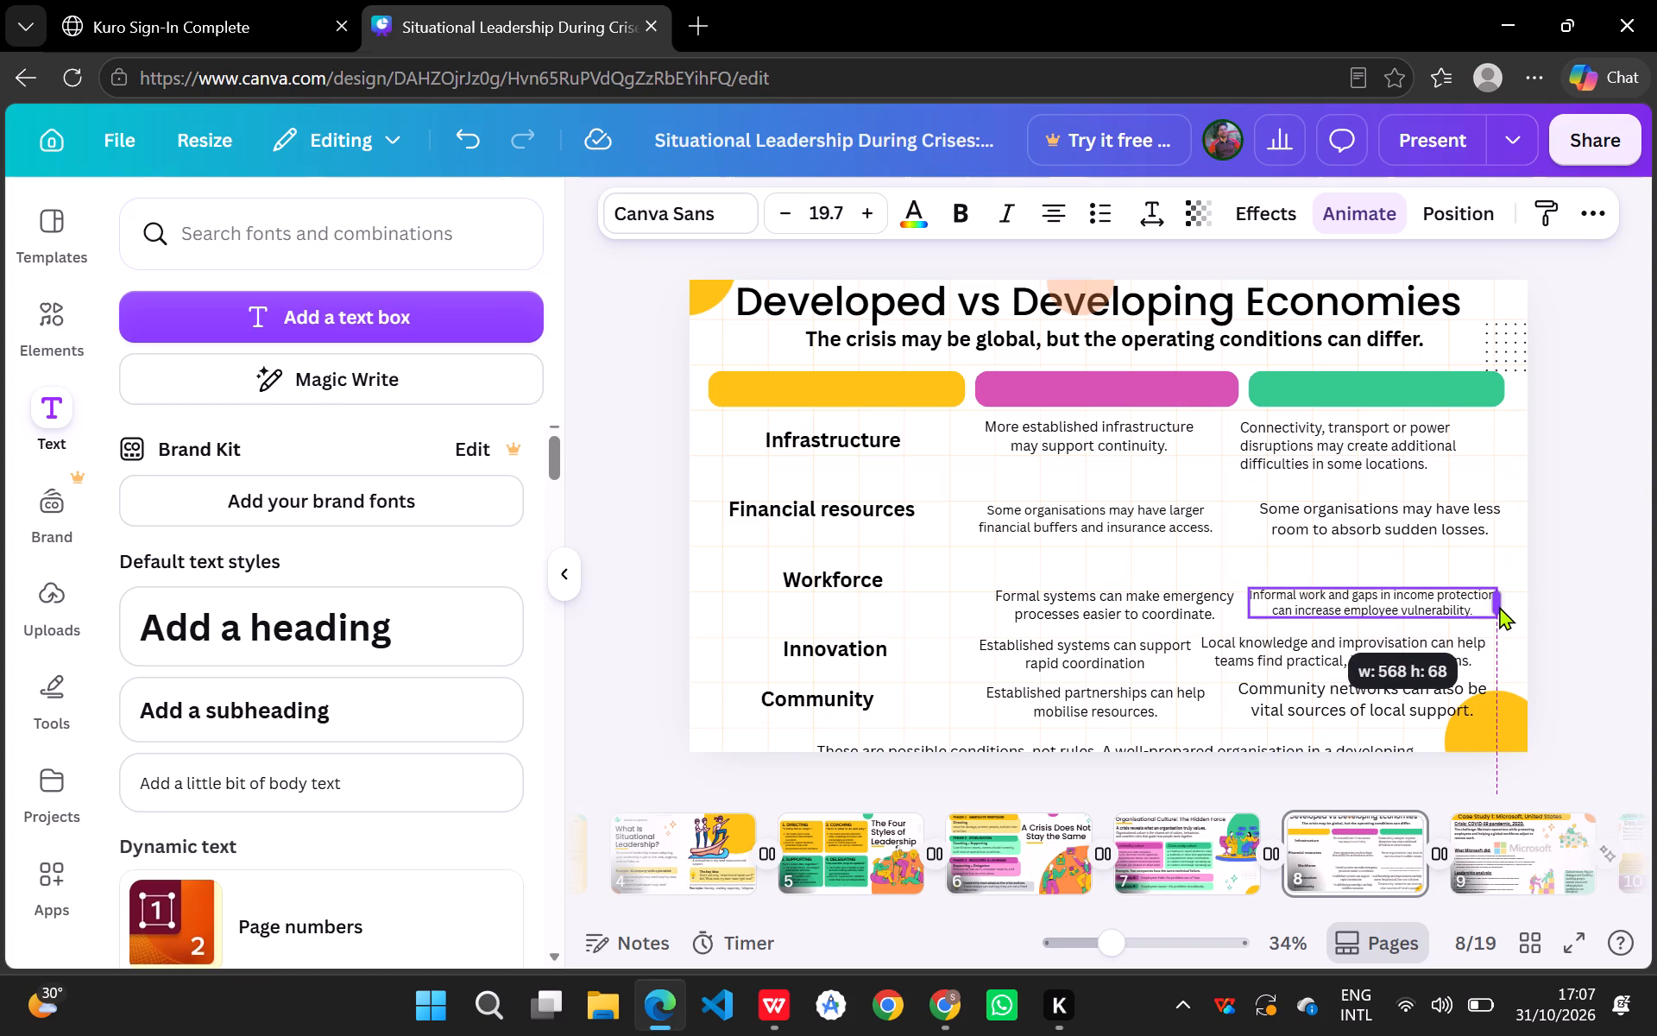
{"action": "left_click_drag", "start_coordinate": [1499, 606], "coordinate": [1490, 606]}
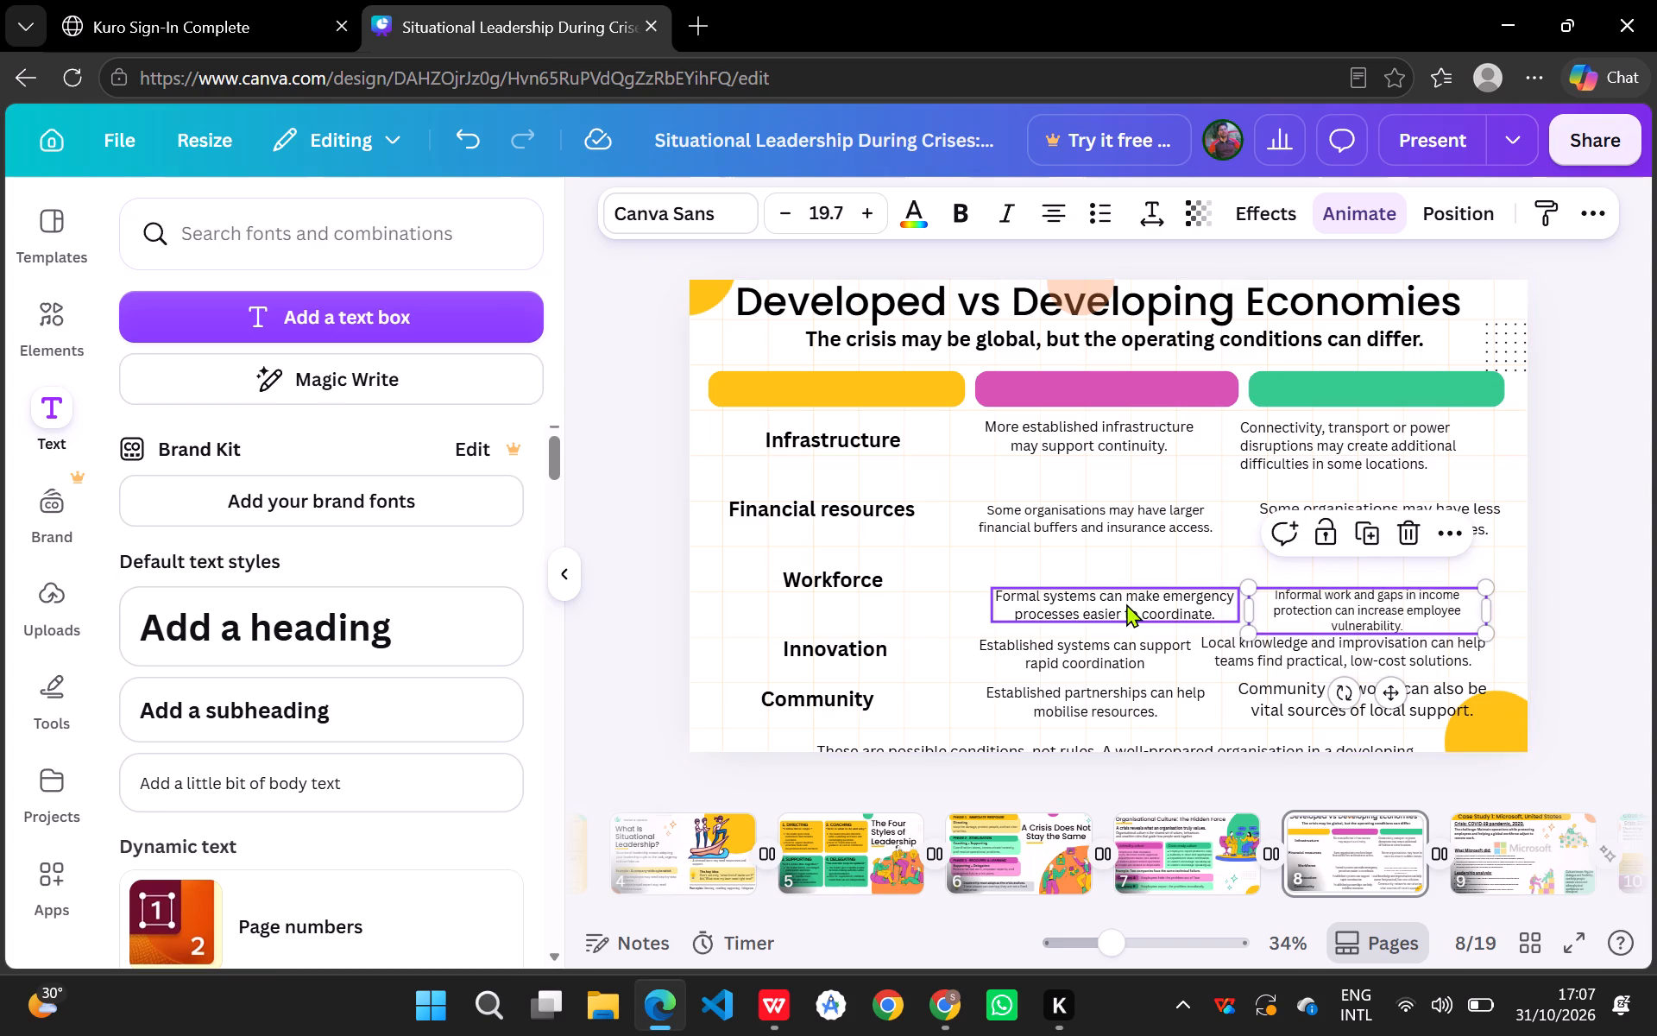
Raise the "Formal systems" and "Informal work" texts to line up with the "Workforce" label, keeping them under the pink and green bars.
{"action": "left_click_drag", "start_coordinate": [1126, 603], "coordinate": [1122, 587]}
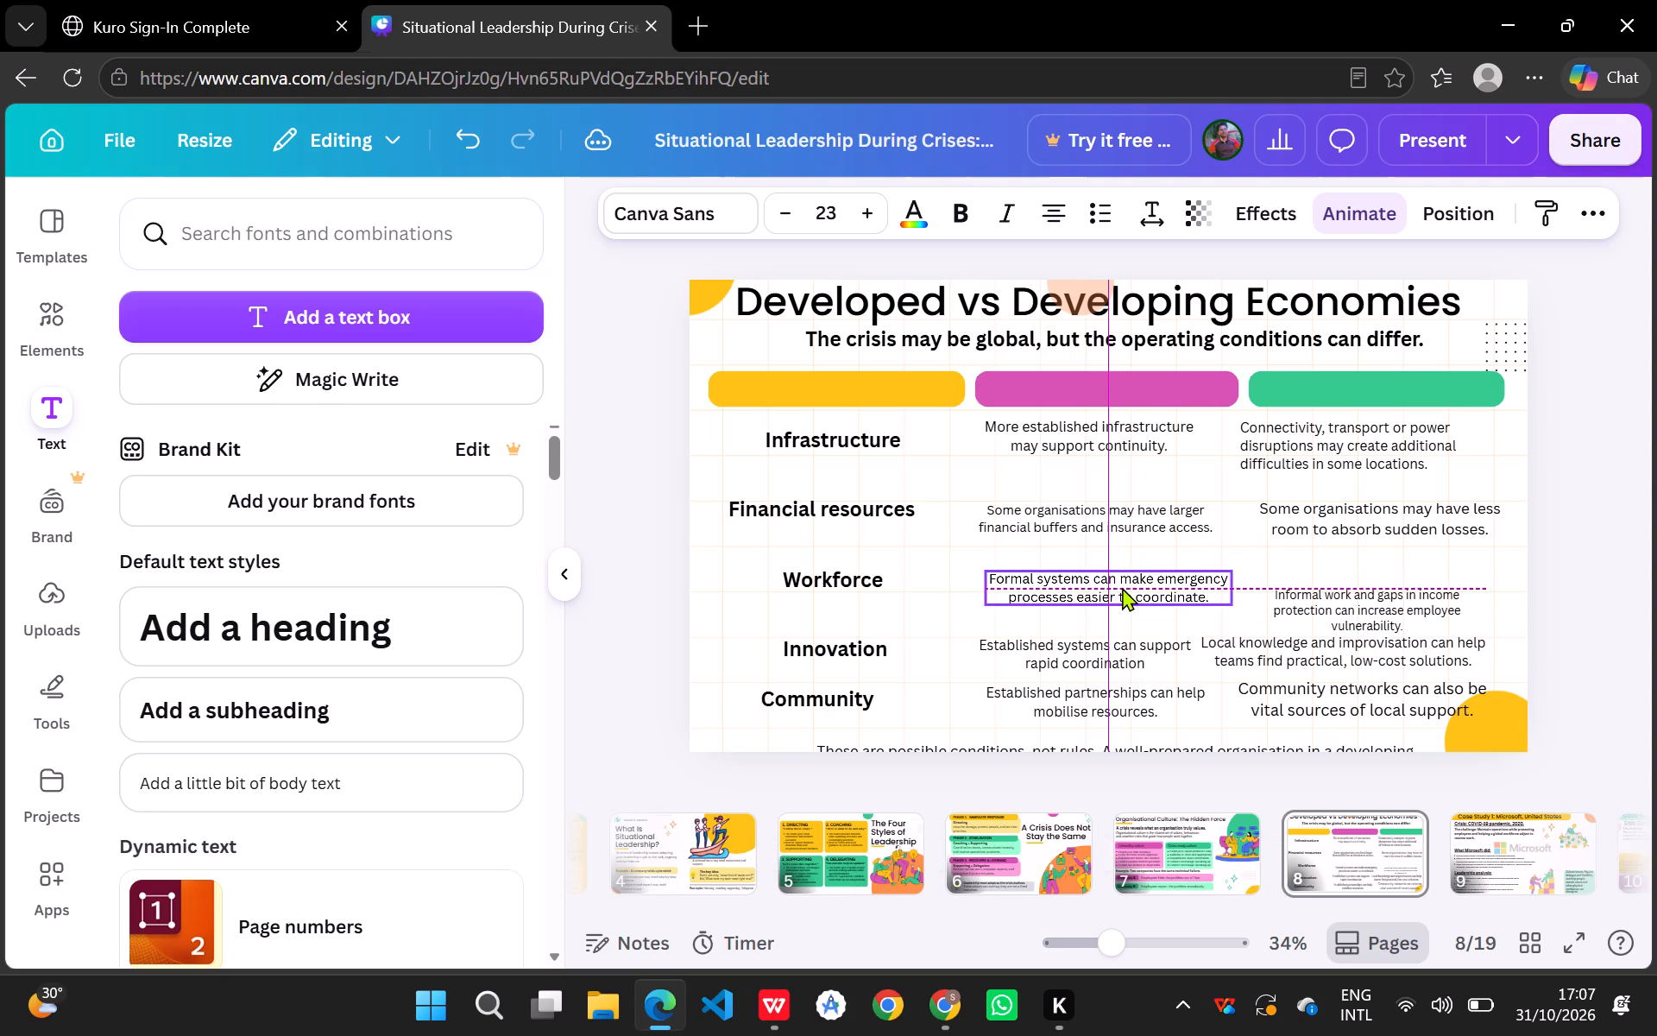
{"action": "left_click", "coordinate": [1328, 606]}
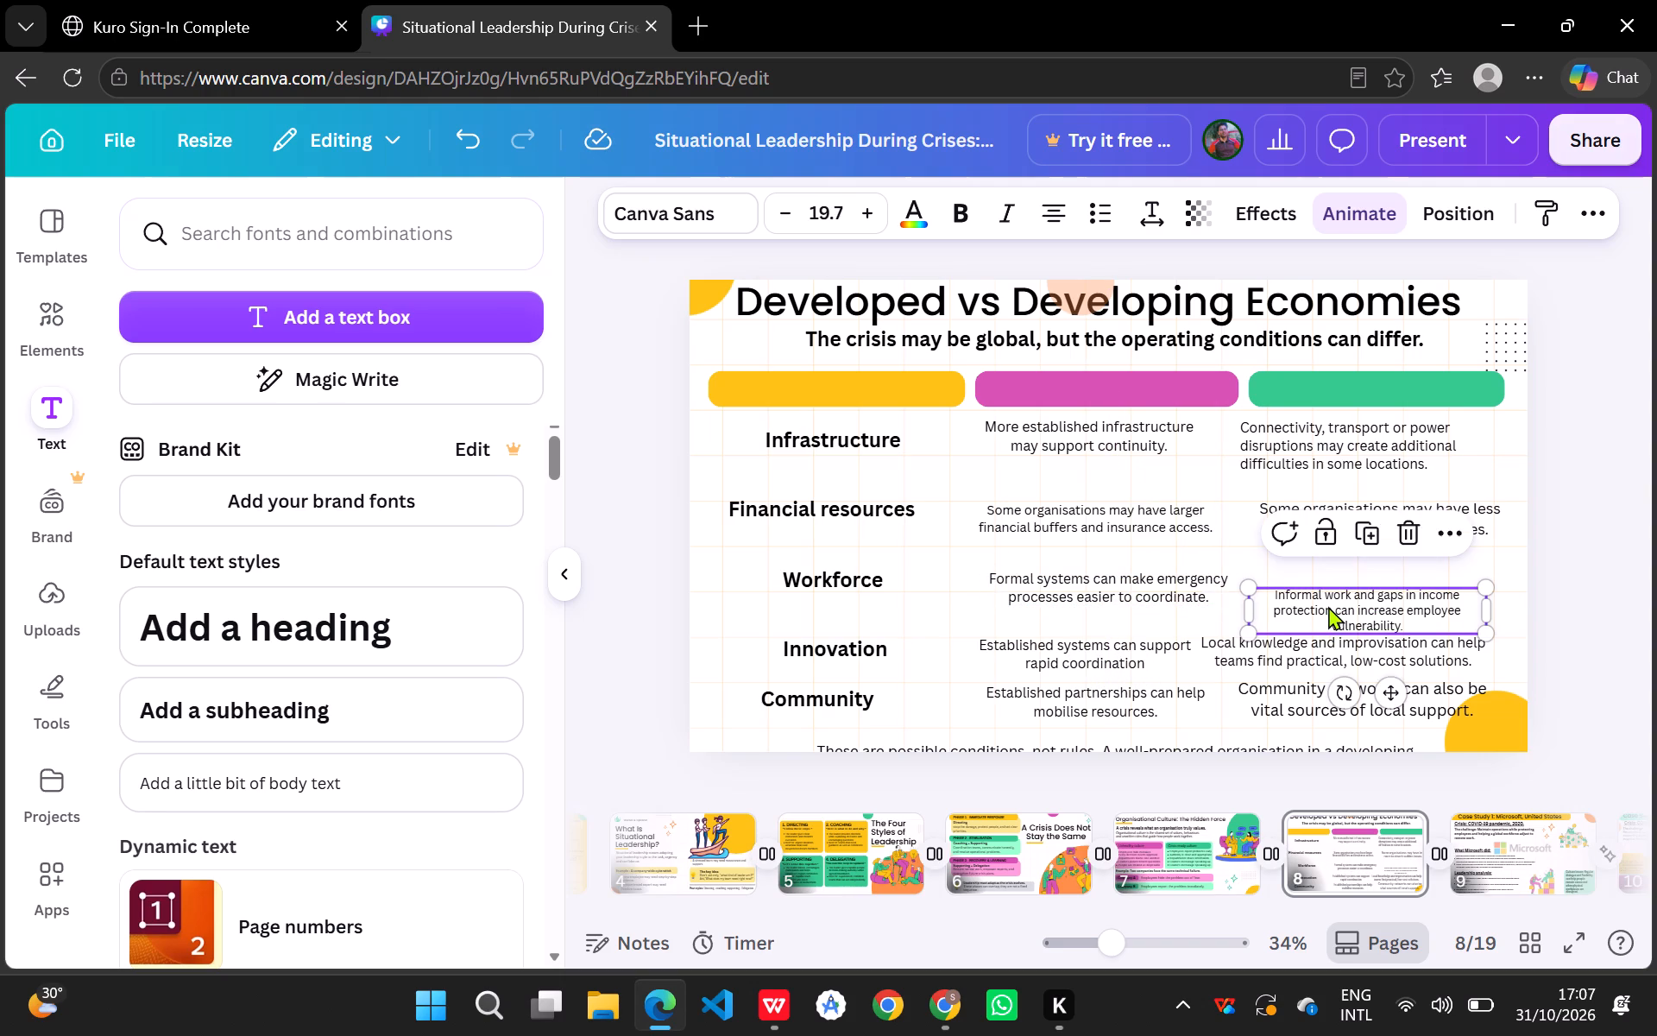
{"action": "left_click_drag", "start_coordinate": [1328, 606], "coordinate": [1333, 584]}
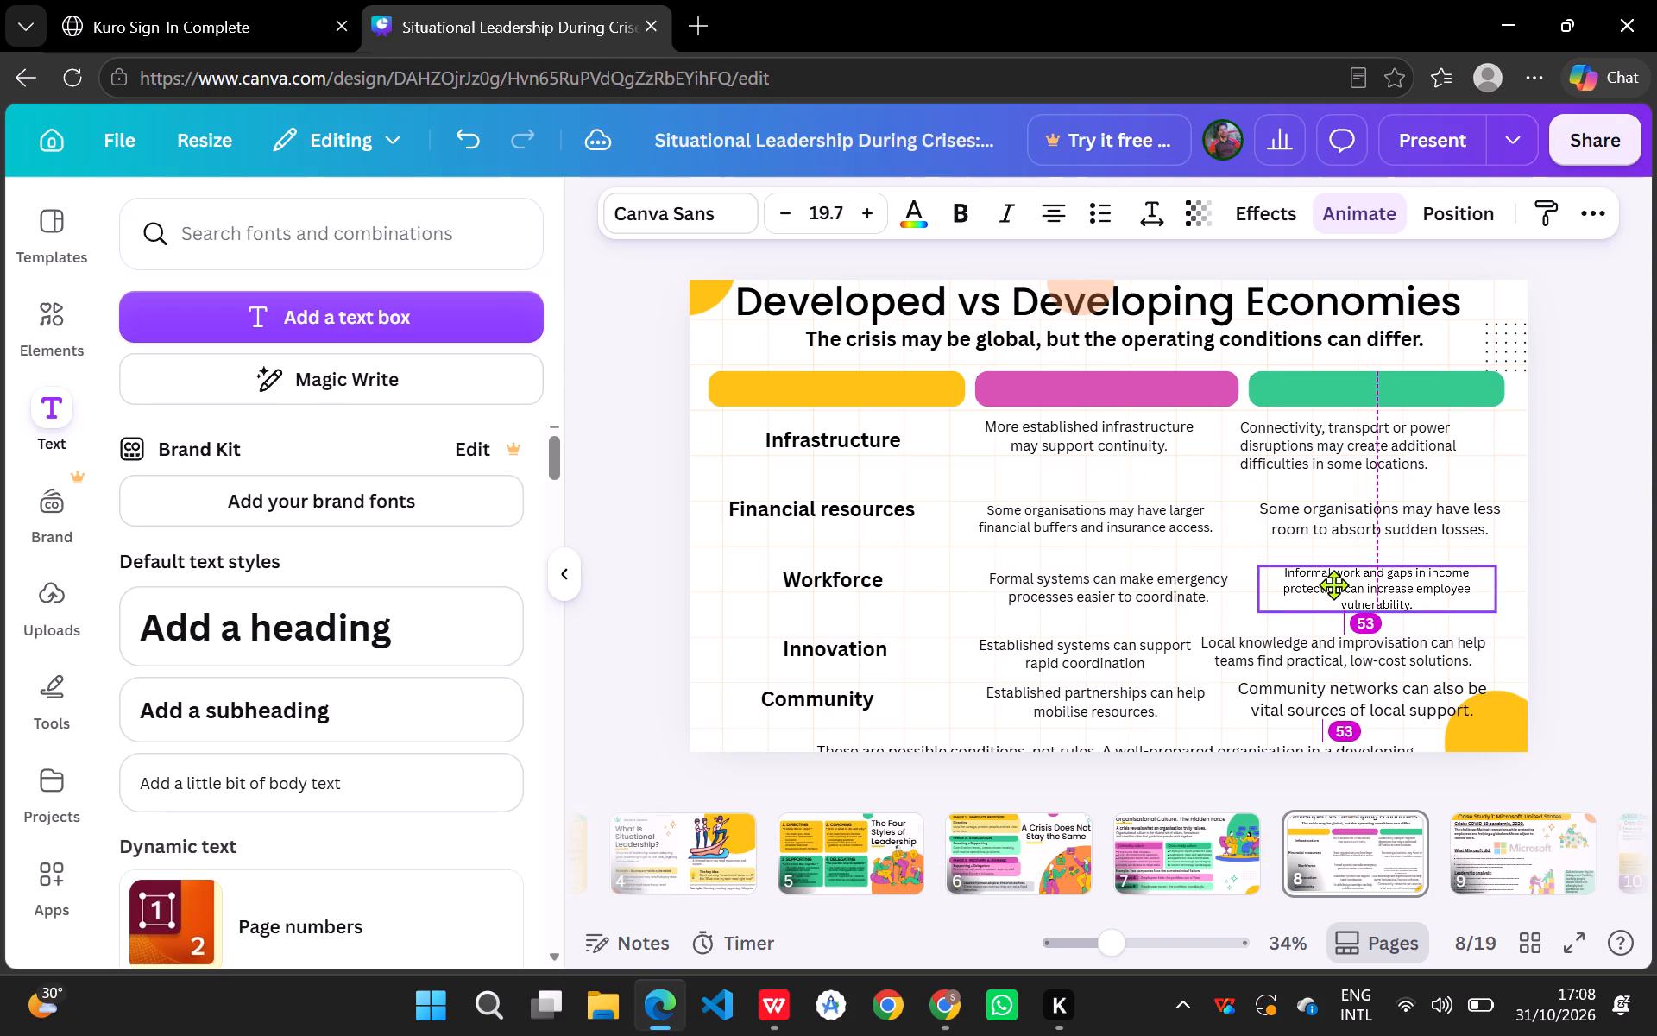
{"action": "left_click_drag", "start_coordinate": [1333, 584], "coordinate": [1342, 585]}
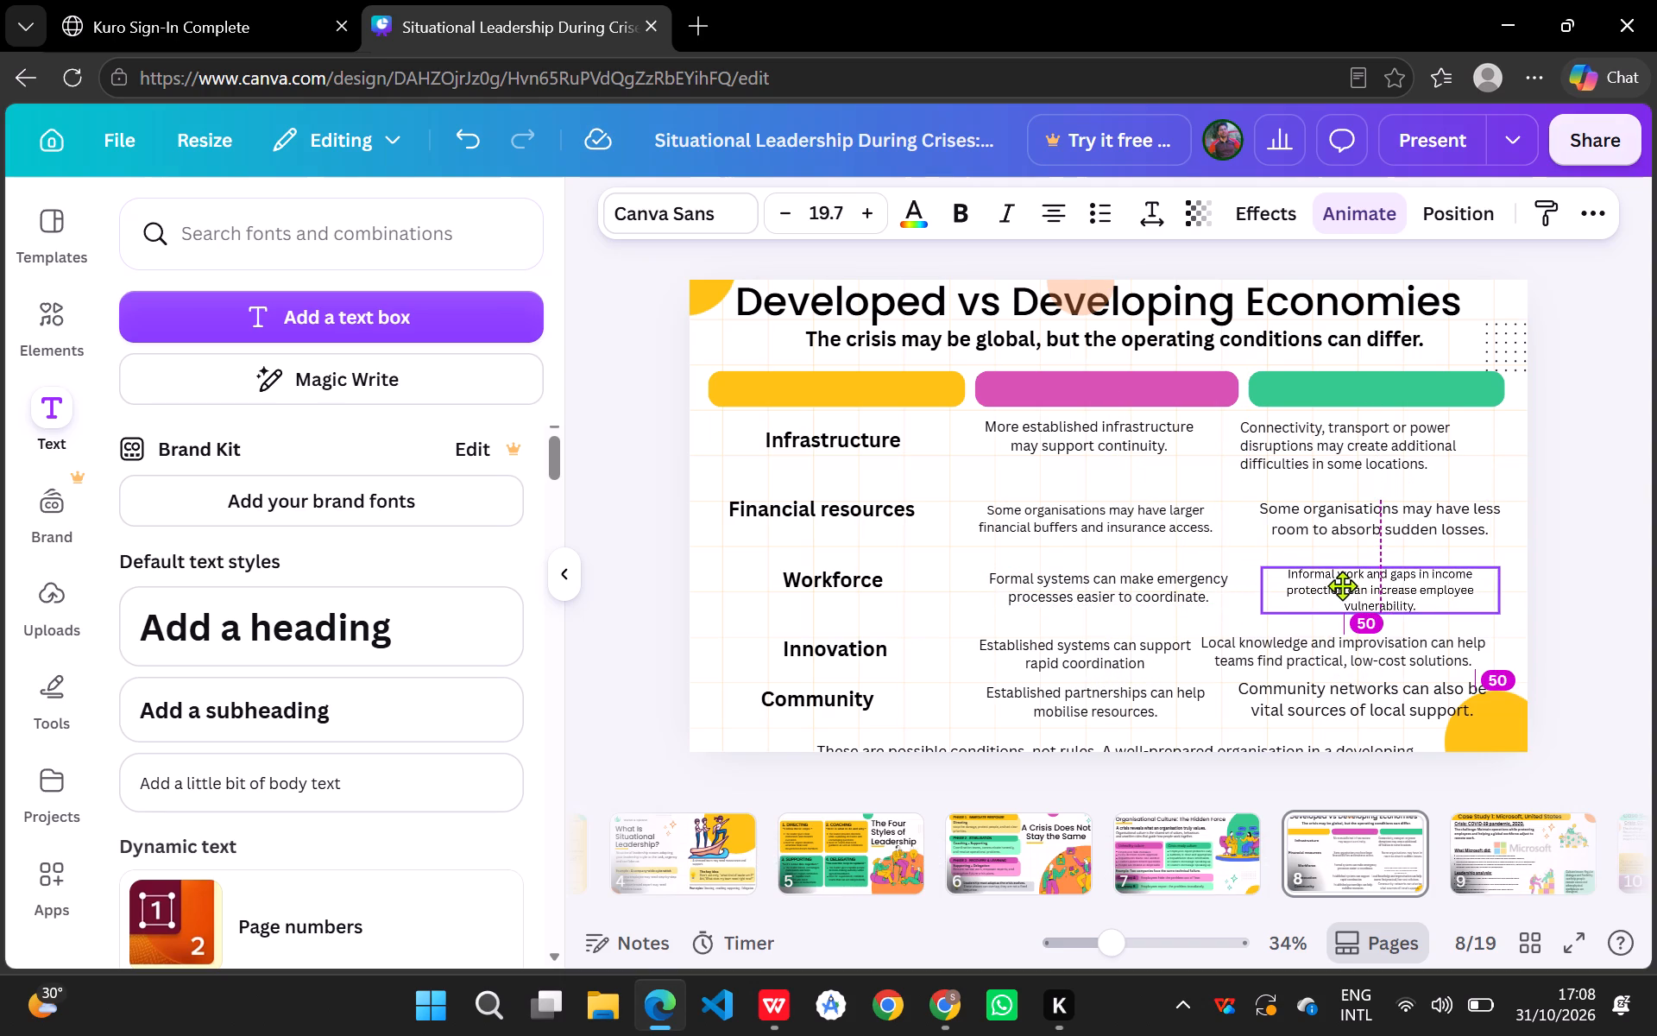
{"action": "left_click_drag", "start_coordinate": [1342, 585], "coordinate": [1346, 587]}
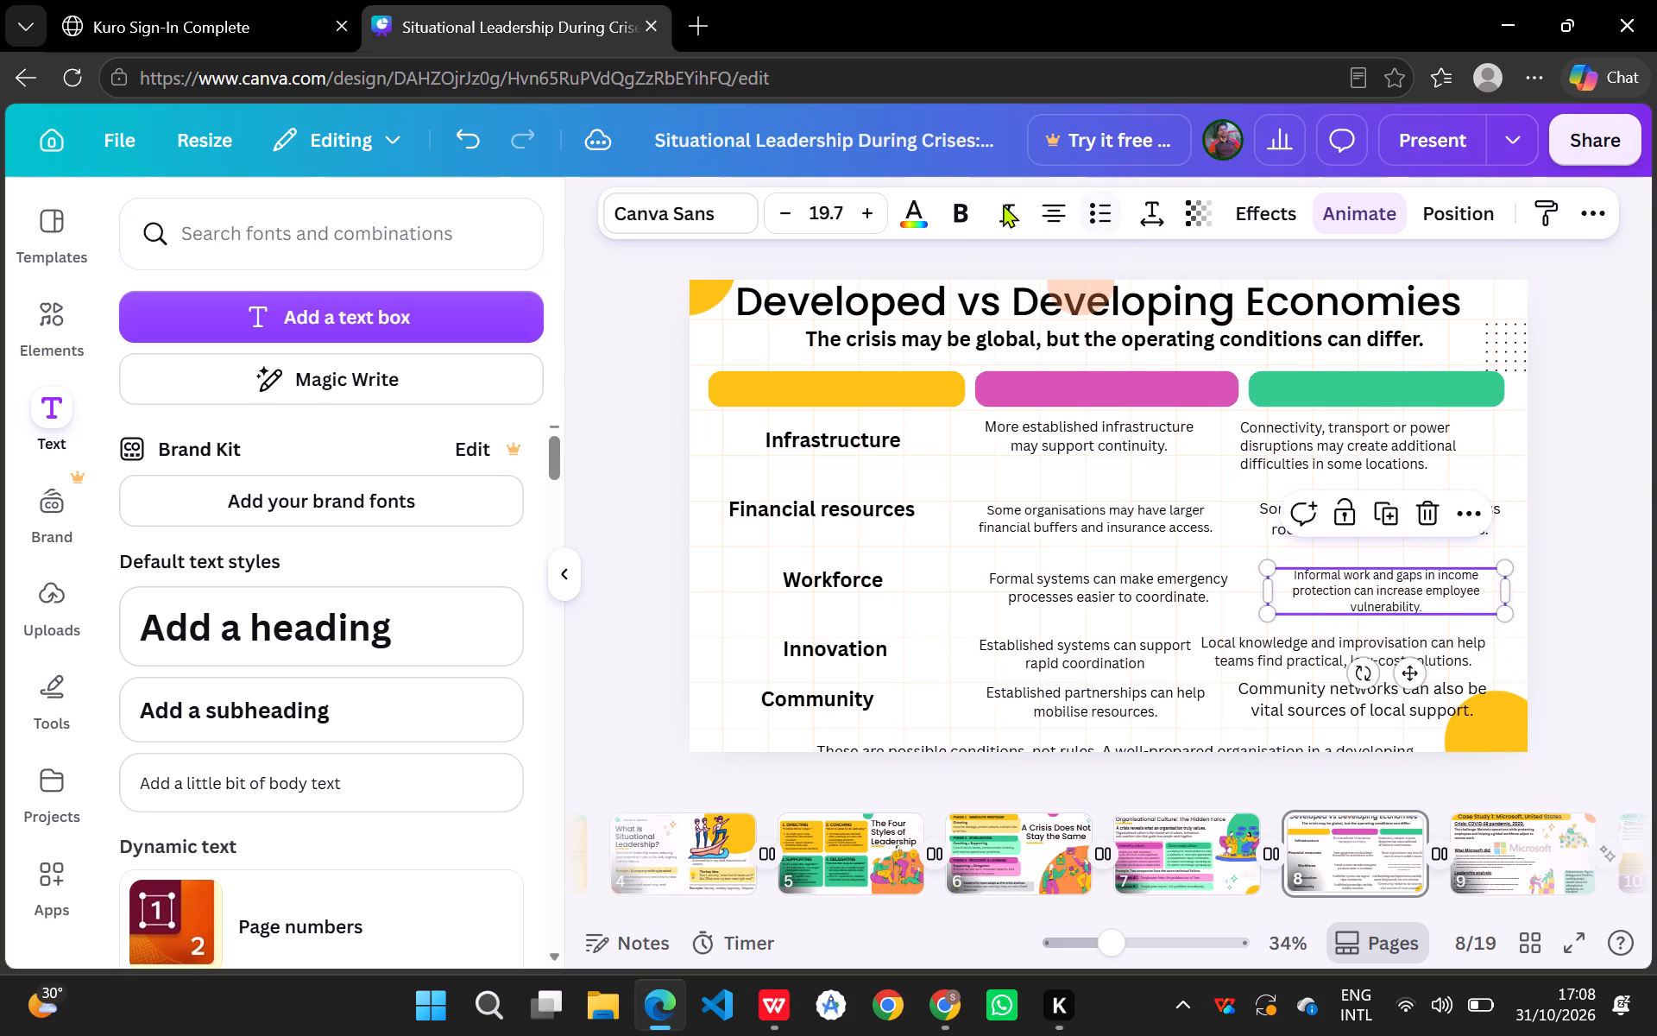
Set the font size of the "Informal work and gaps in income protection" text to 23.
{"action": "left_click", "coordinate": [860, 200]}
{"action": "left_click", "coordinate": [860, 200]}
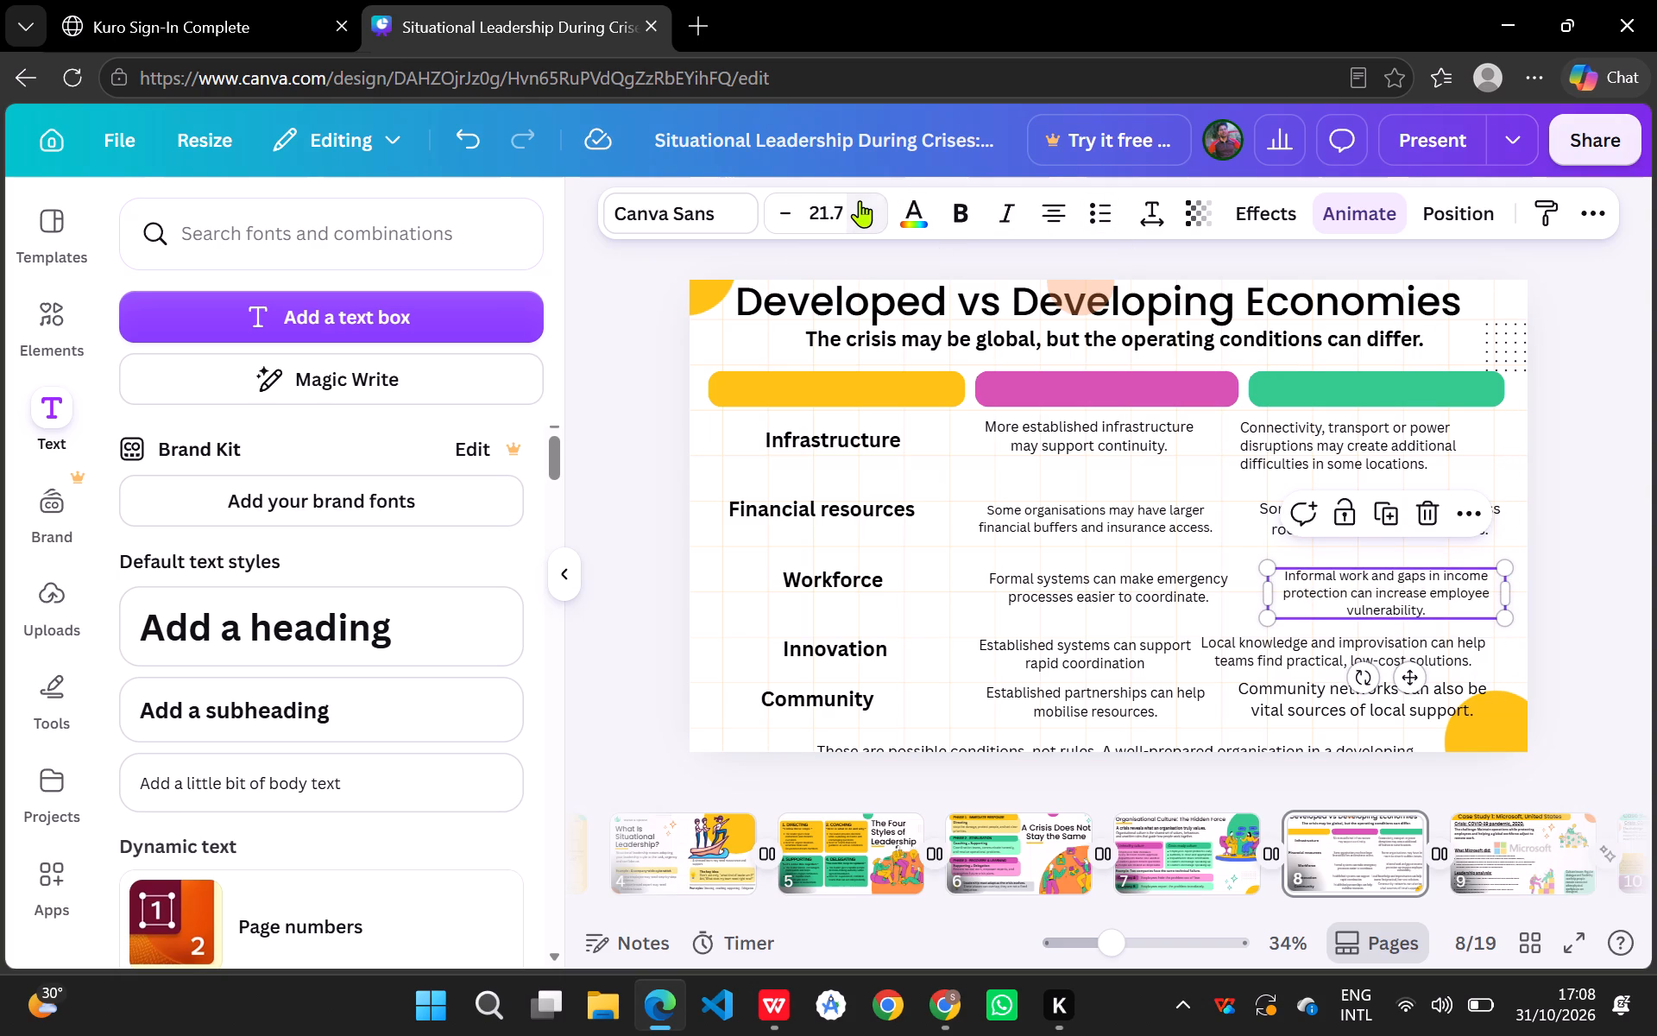
{"action": "left_click", "coordinate": [840, 206]}
{"action": "type", "text": "23"}
{"action": "key", "text": "Return"}
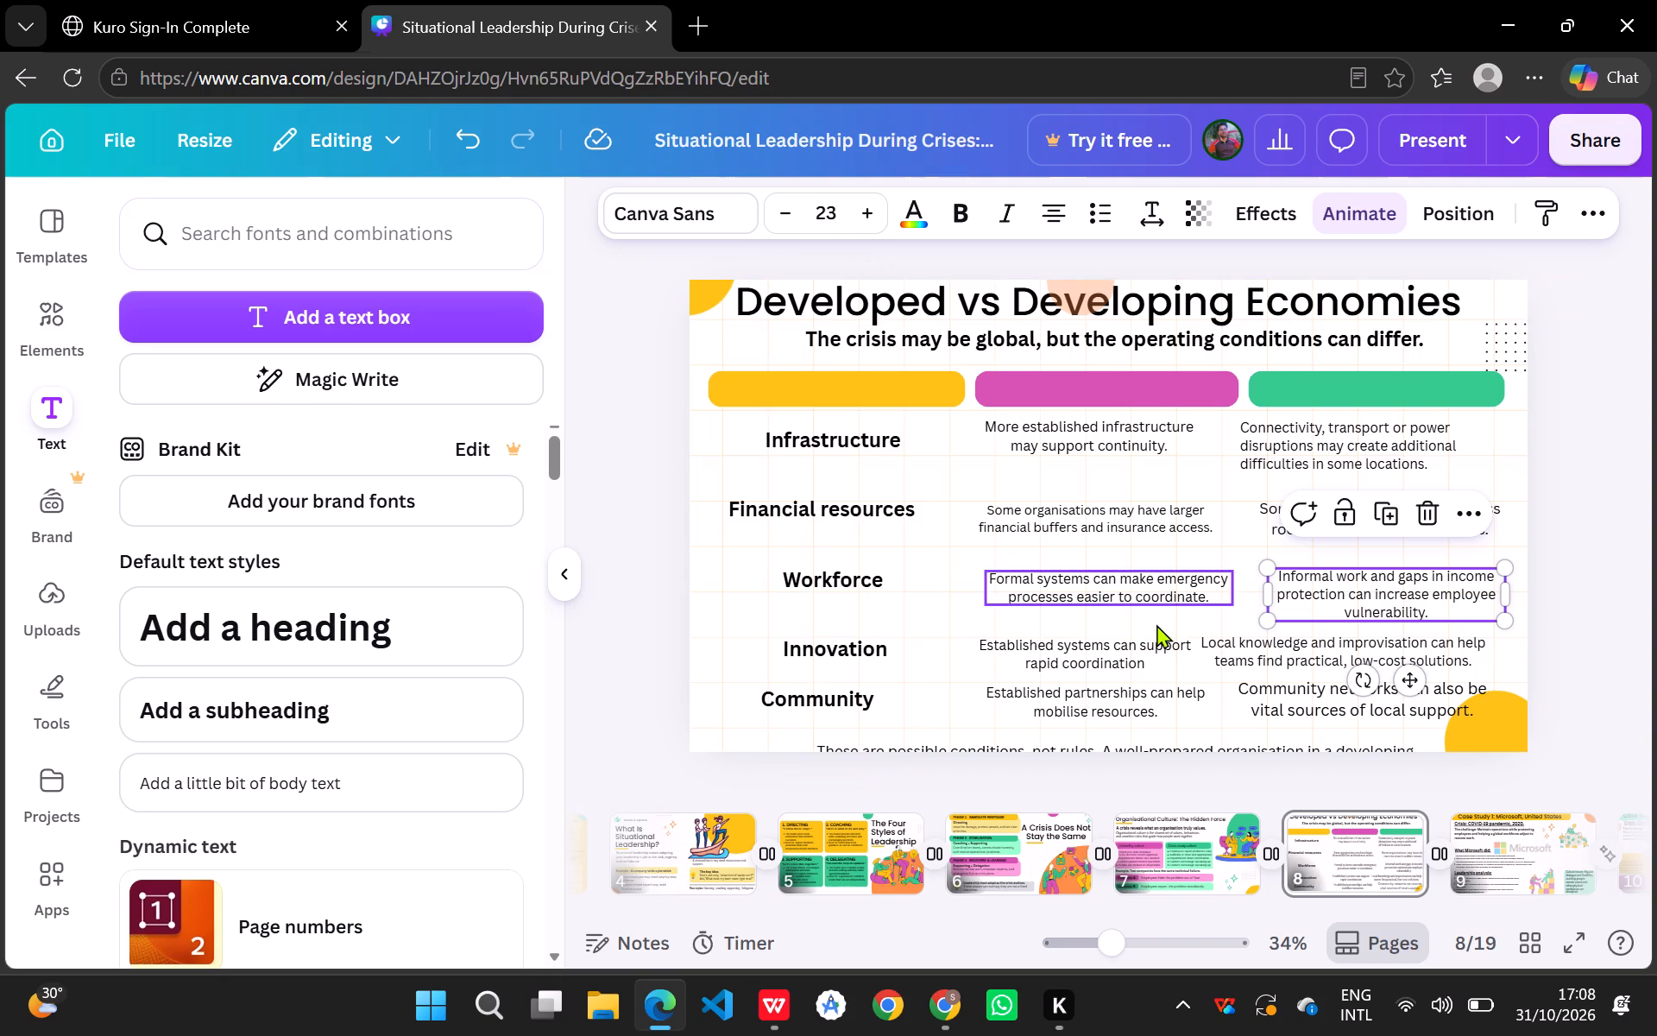
Narrow the "Local knowledge and improvisation" text box to three lines and move it into the green column beside "Innovation".
{"action": "left_click", "coordinate": [1271, 647]}
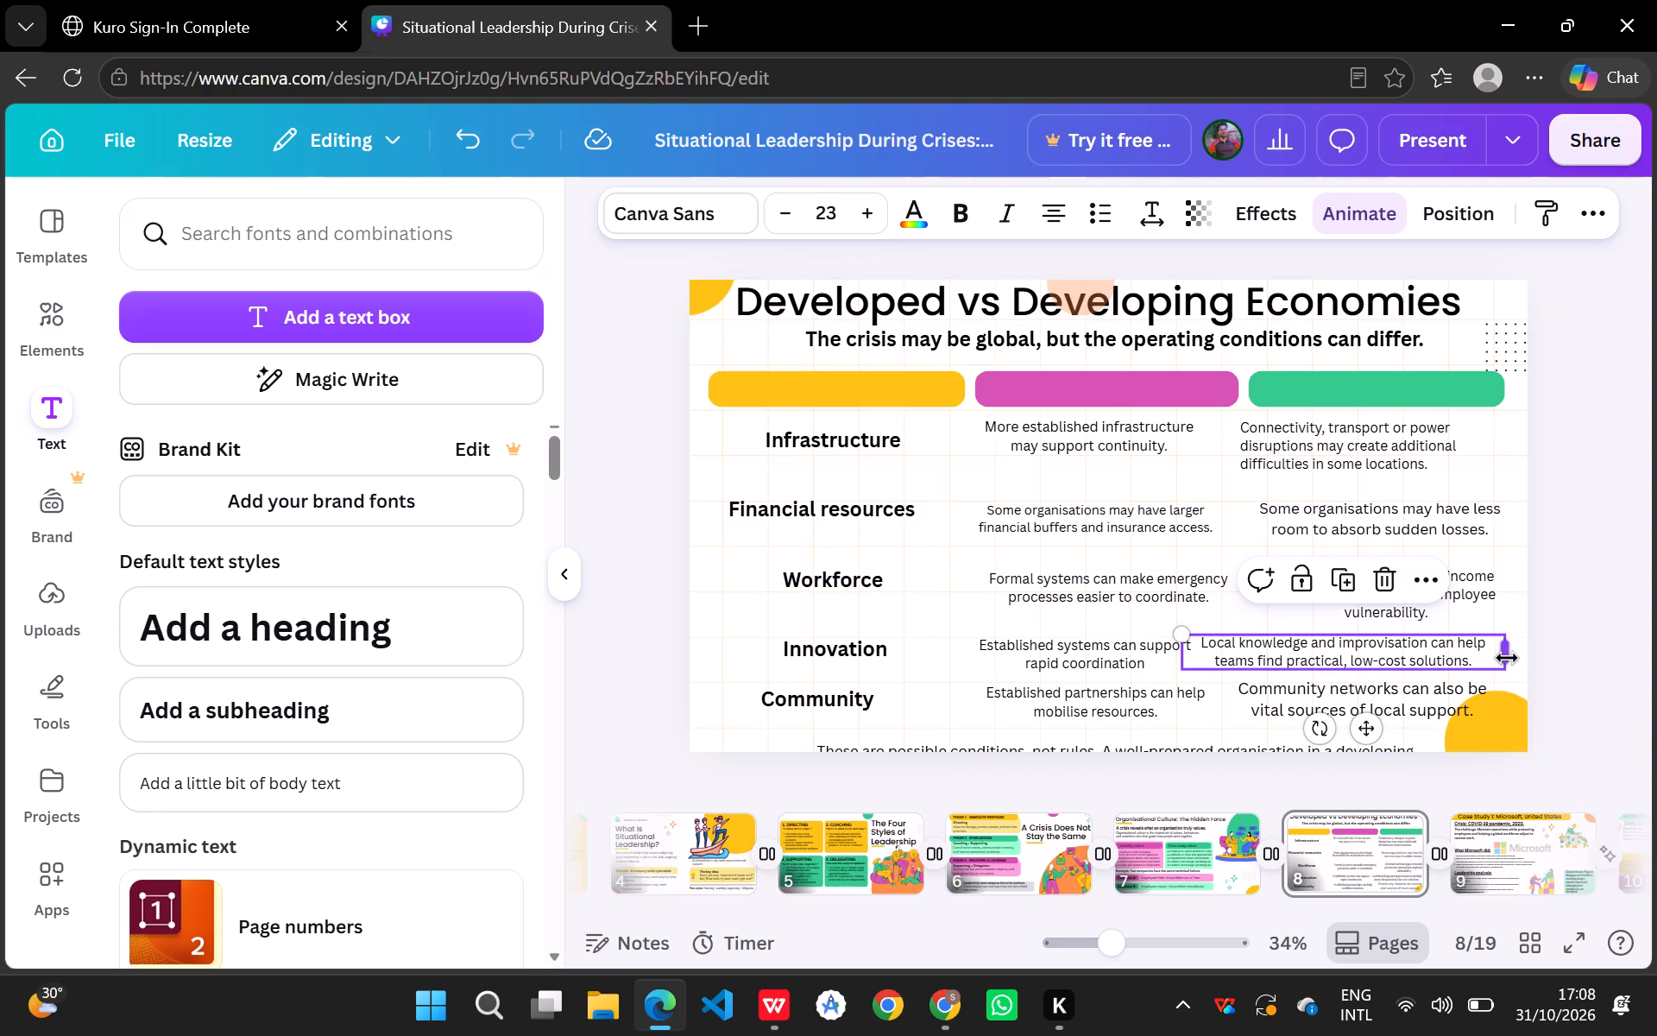
{"action": "left_click_drag", "start_coordinate": [1506, 657], "coordinate": [1437, 660]}
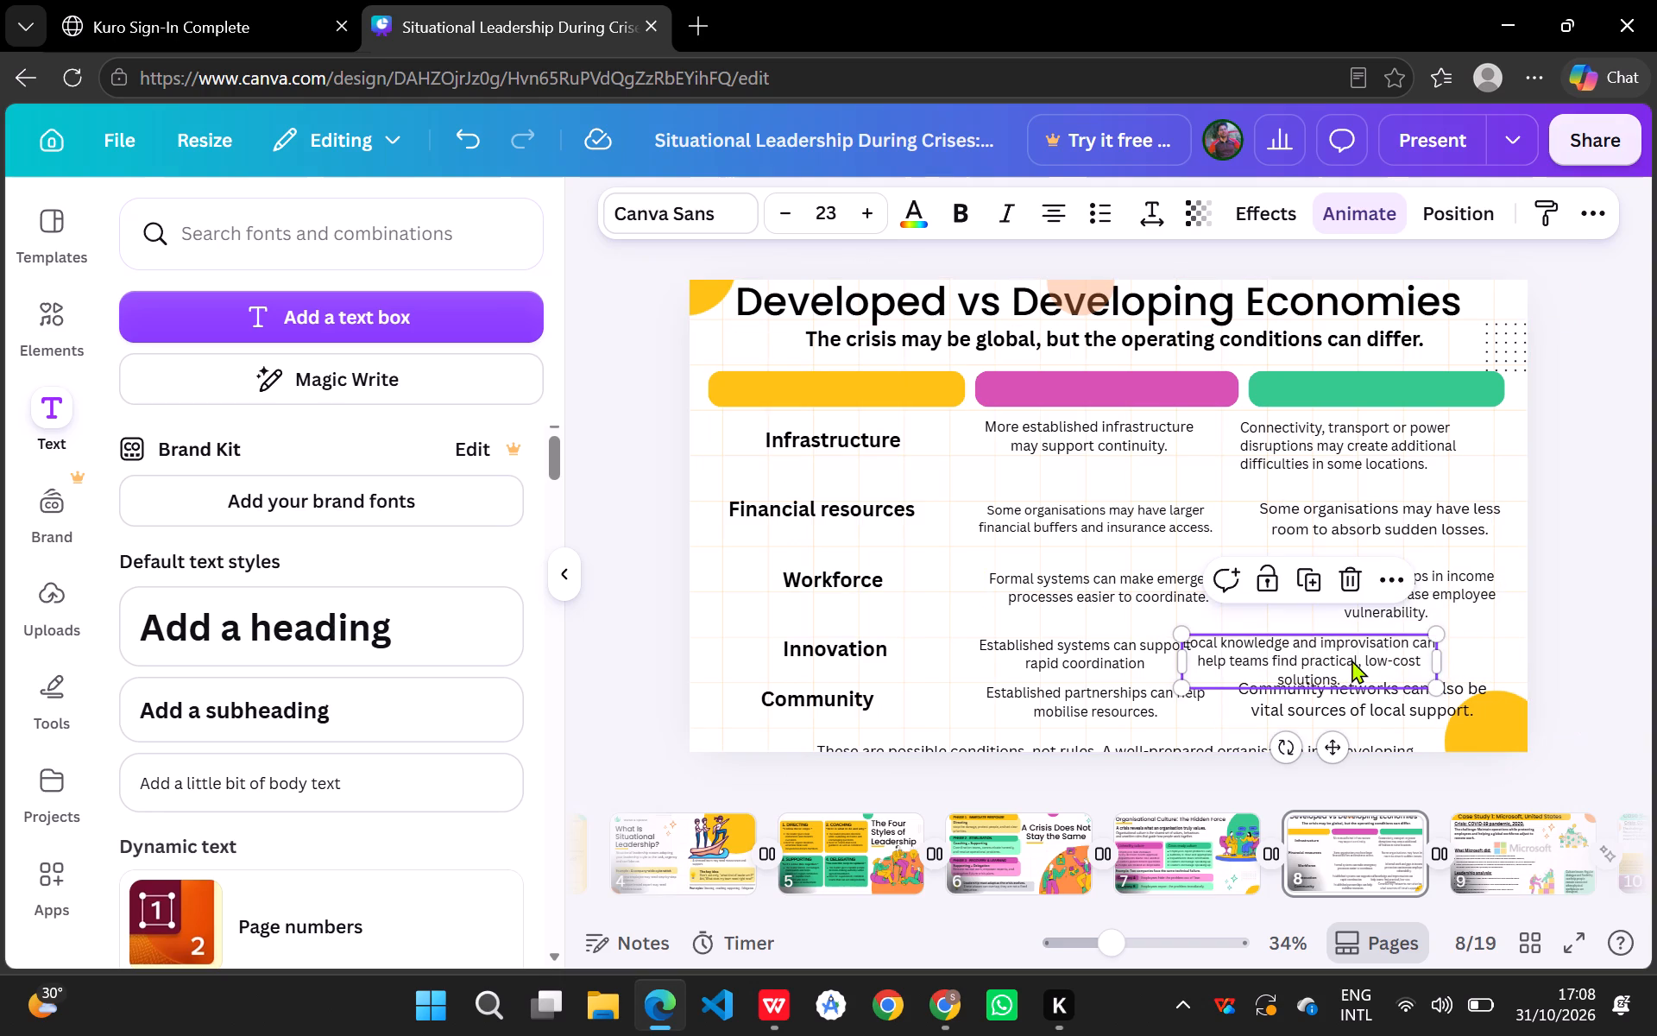
{"action": "left_click_drag", "start_coordinate": [1351, 660], "coordinate": [1425, 650]}
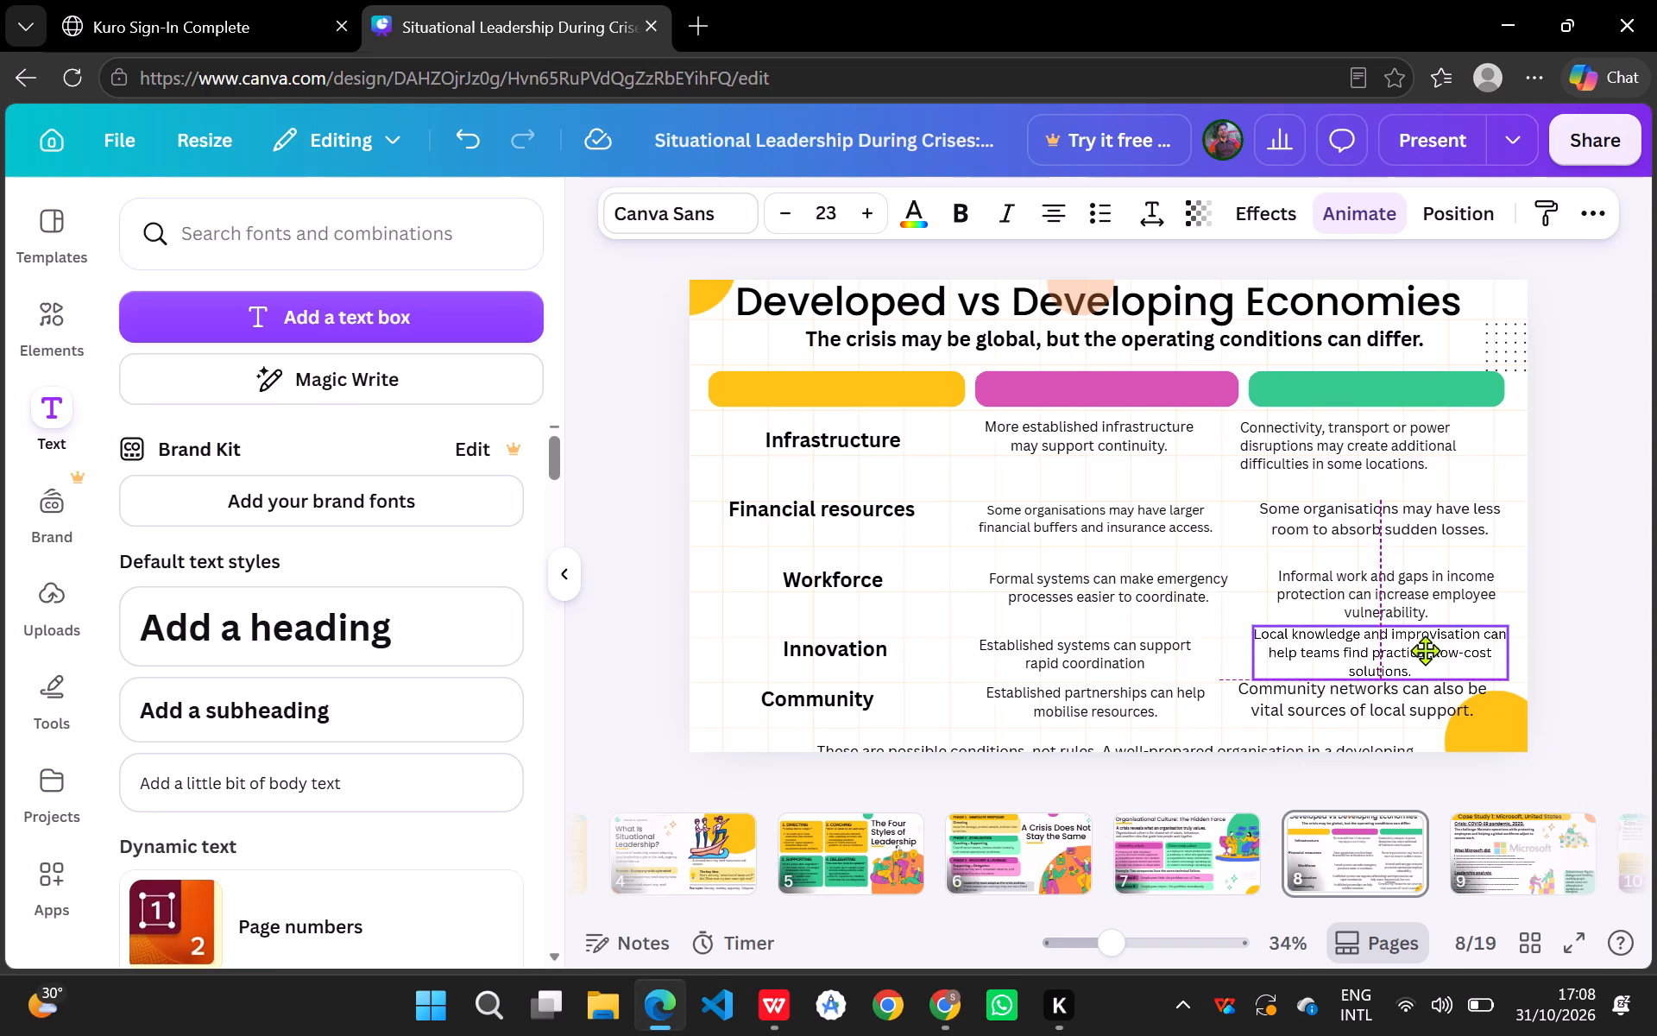
{"action": "left_click_drag", "start_coordinate": [1425, 650], "coordinate": [1428, 647]}
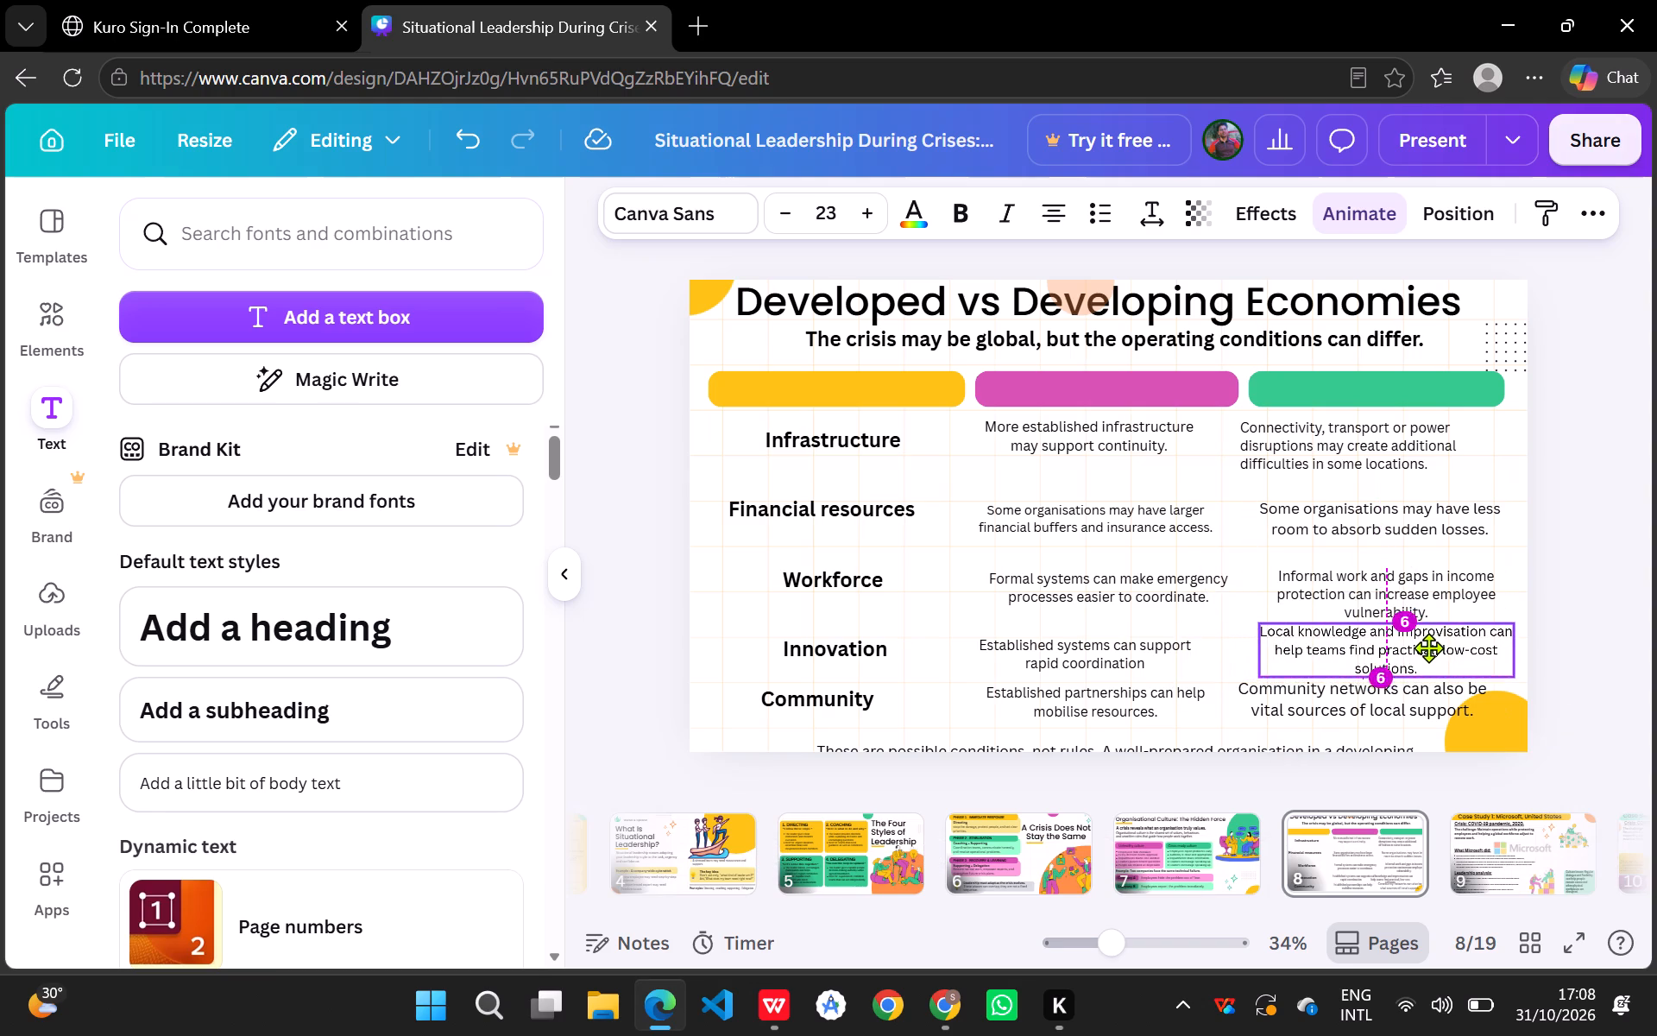
{"action": "left_click_drag", "start_coordinate": [1428, 647], "coordinate": [1429, 645]}
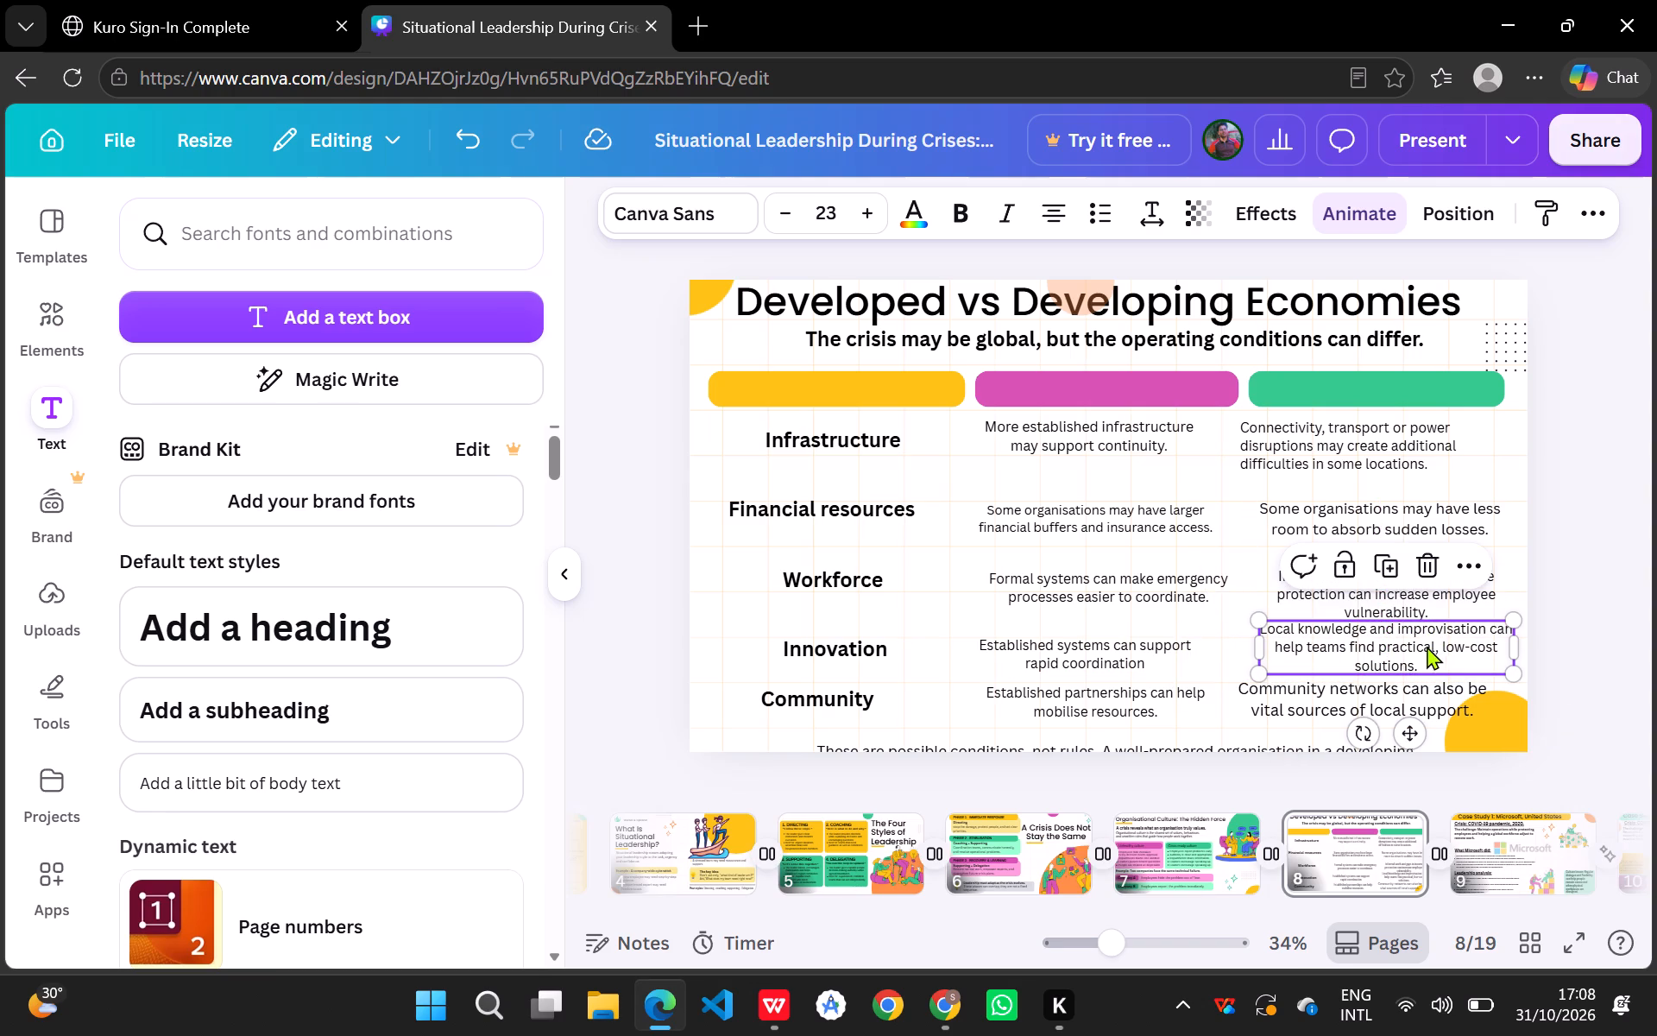
{"action": "left_click", "coordinate": [1418, 647]}
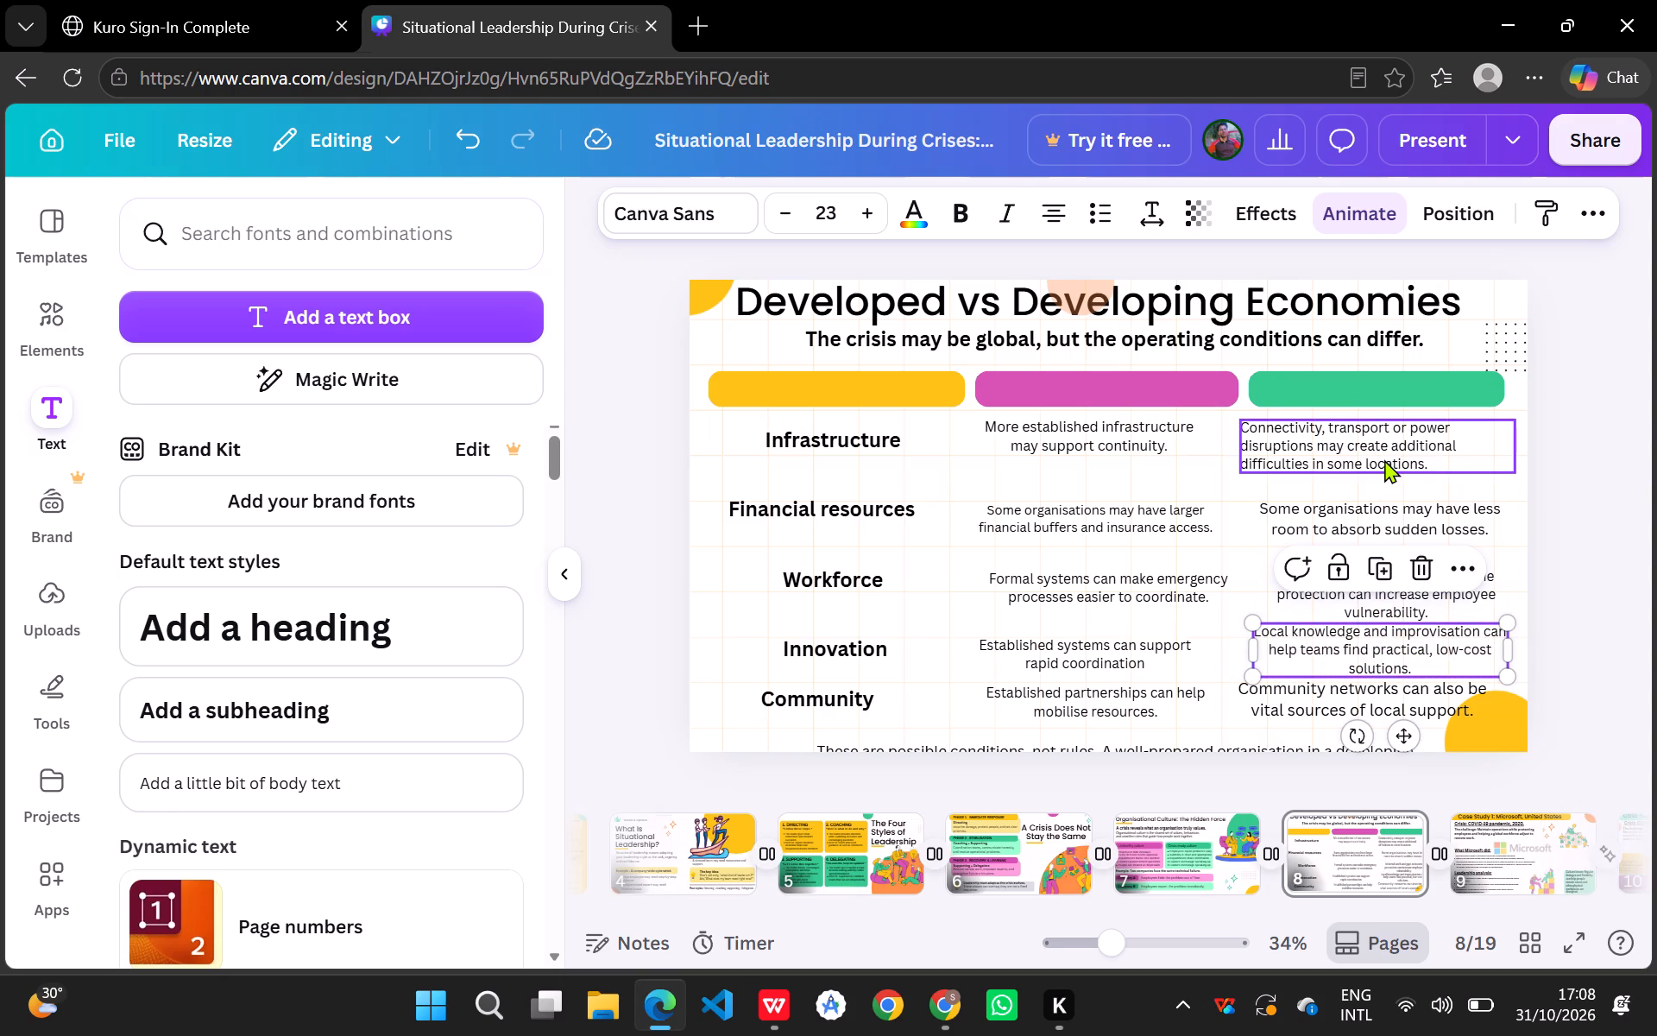
Shift the "Connectivity, transport or power disruptions" text sideways to sit further inside the green column.
{"action": "left_click_drag", "start_coordinate": [1384, 459], "coordinate": [1402, 459]}
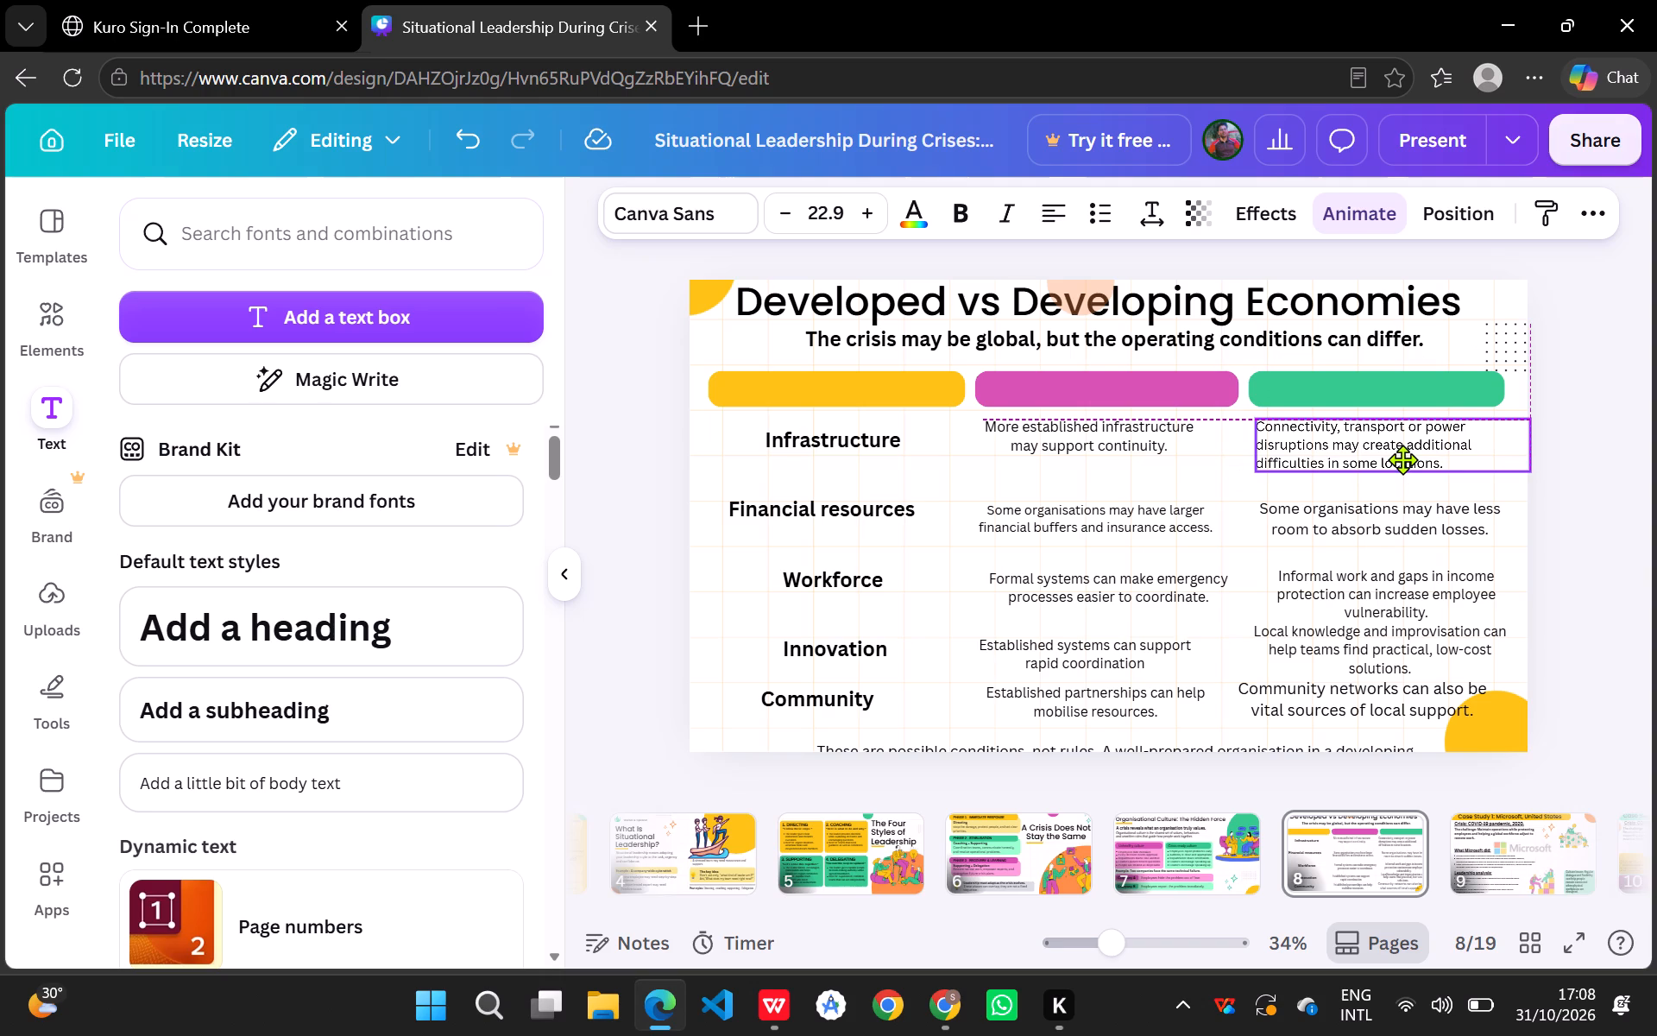
{"action": "left_click_drag", "start_coordinate": [1402, 459], "coordinate": [1406, 459]}
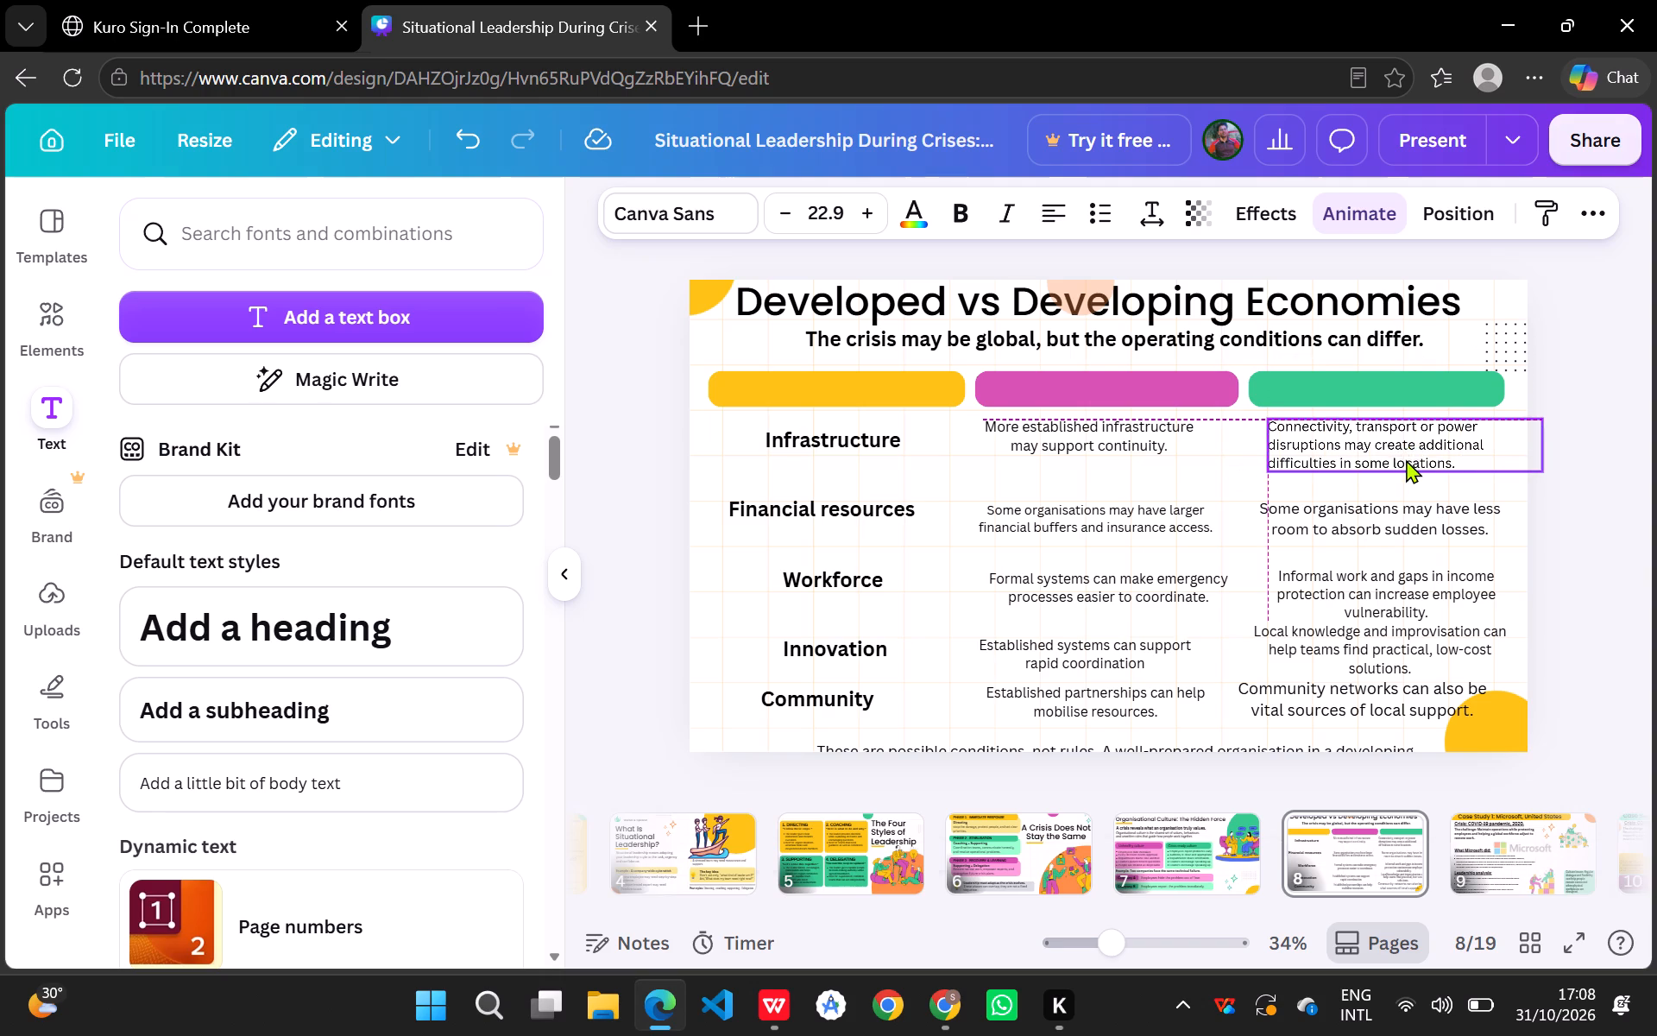
{"action": "left_click", "coordinate": [1389, 511]}
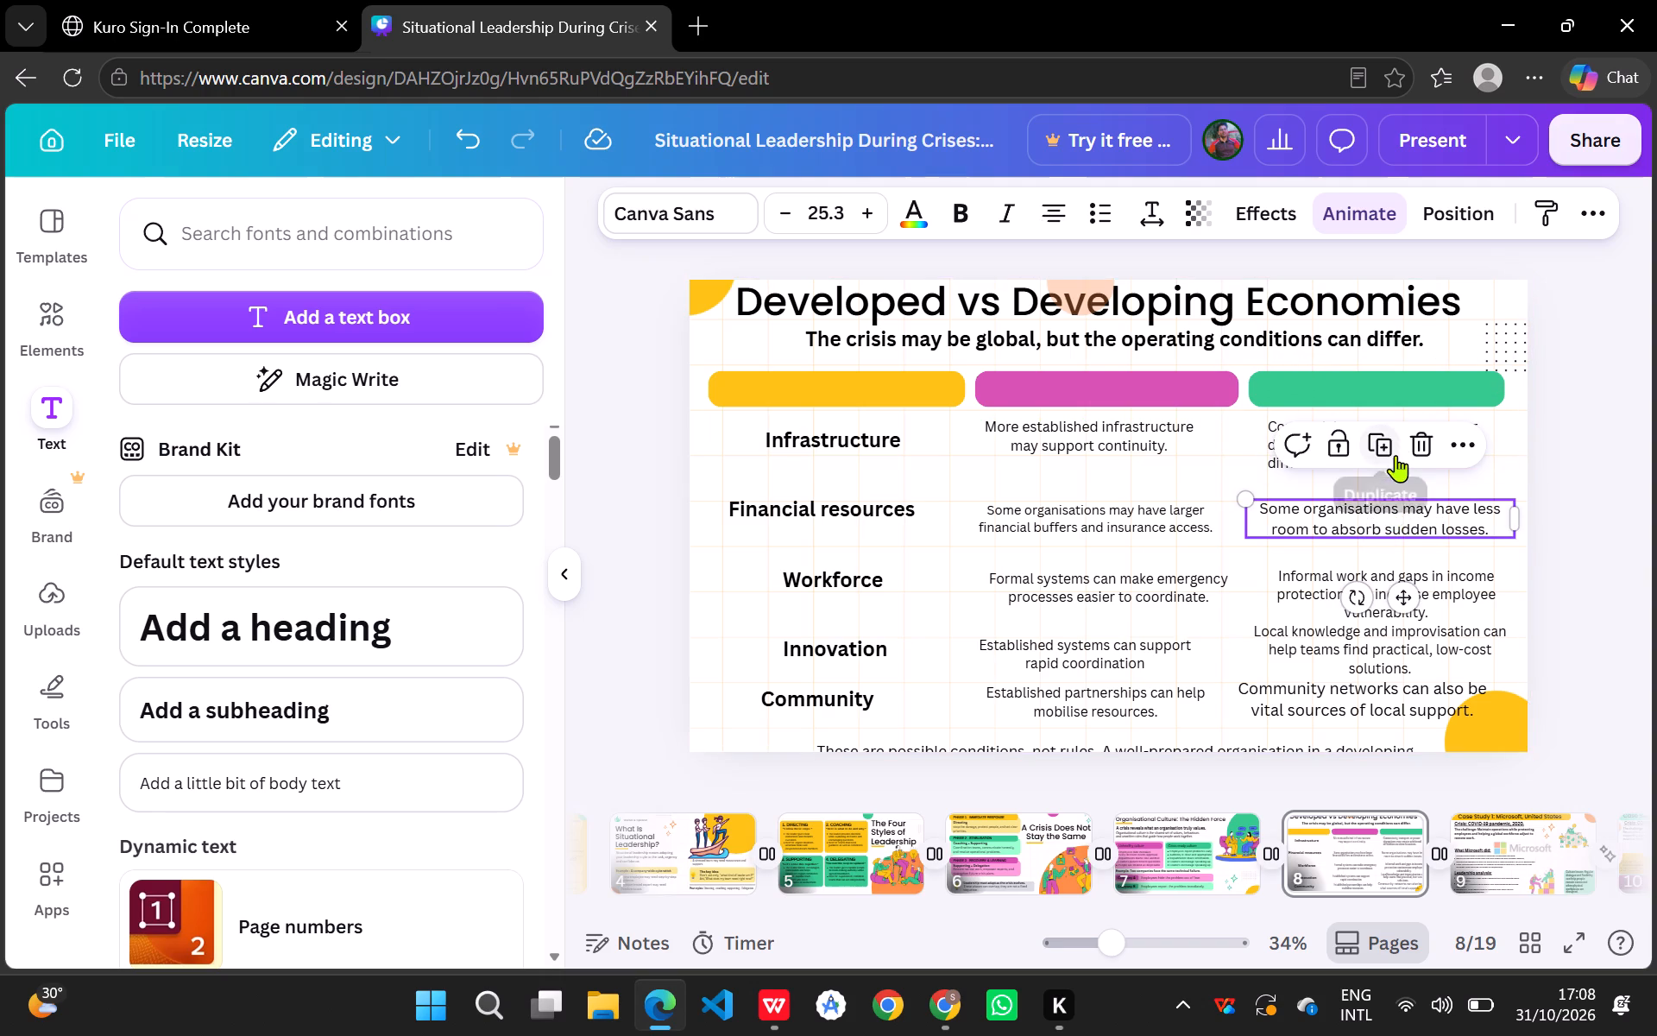
{"action": "left_click", "coordinate": [1237, 455]}
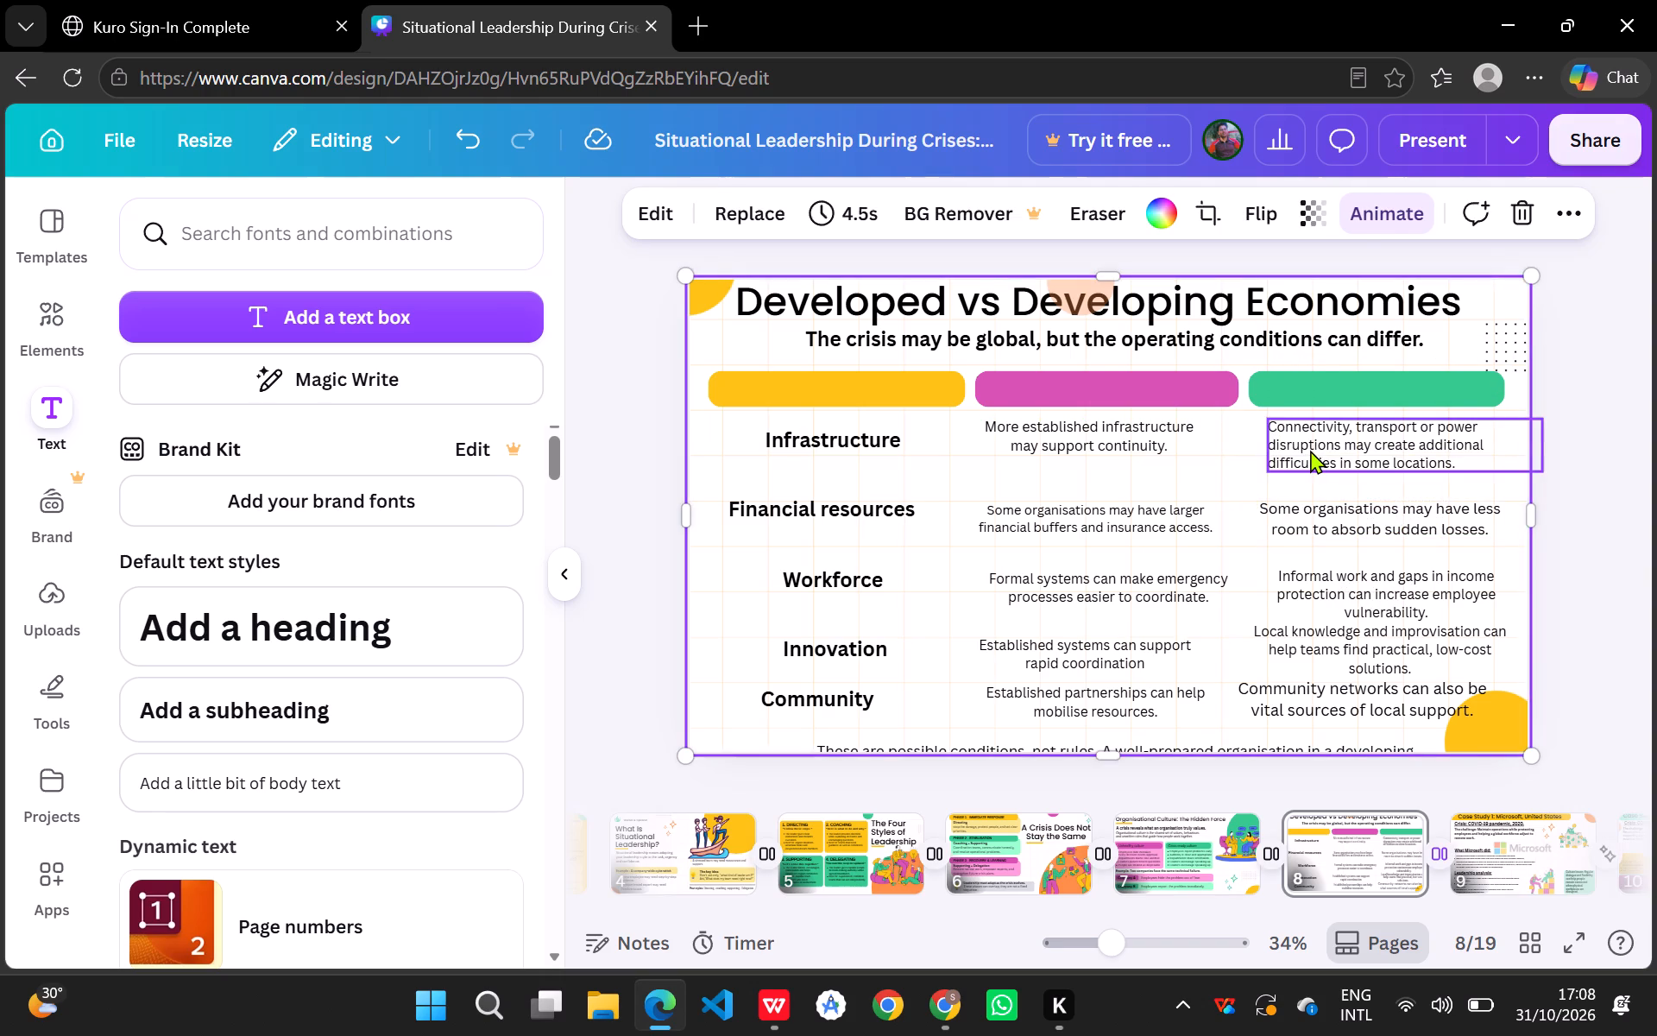
Set the font size of the "Connectivity, transport or power disruptions" text to 23.
{"action": "left_click", "coordinate": [1310, 450]}
{"action": "left_click", "coordinate": [847, 205]}
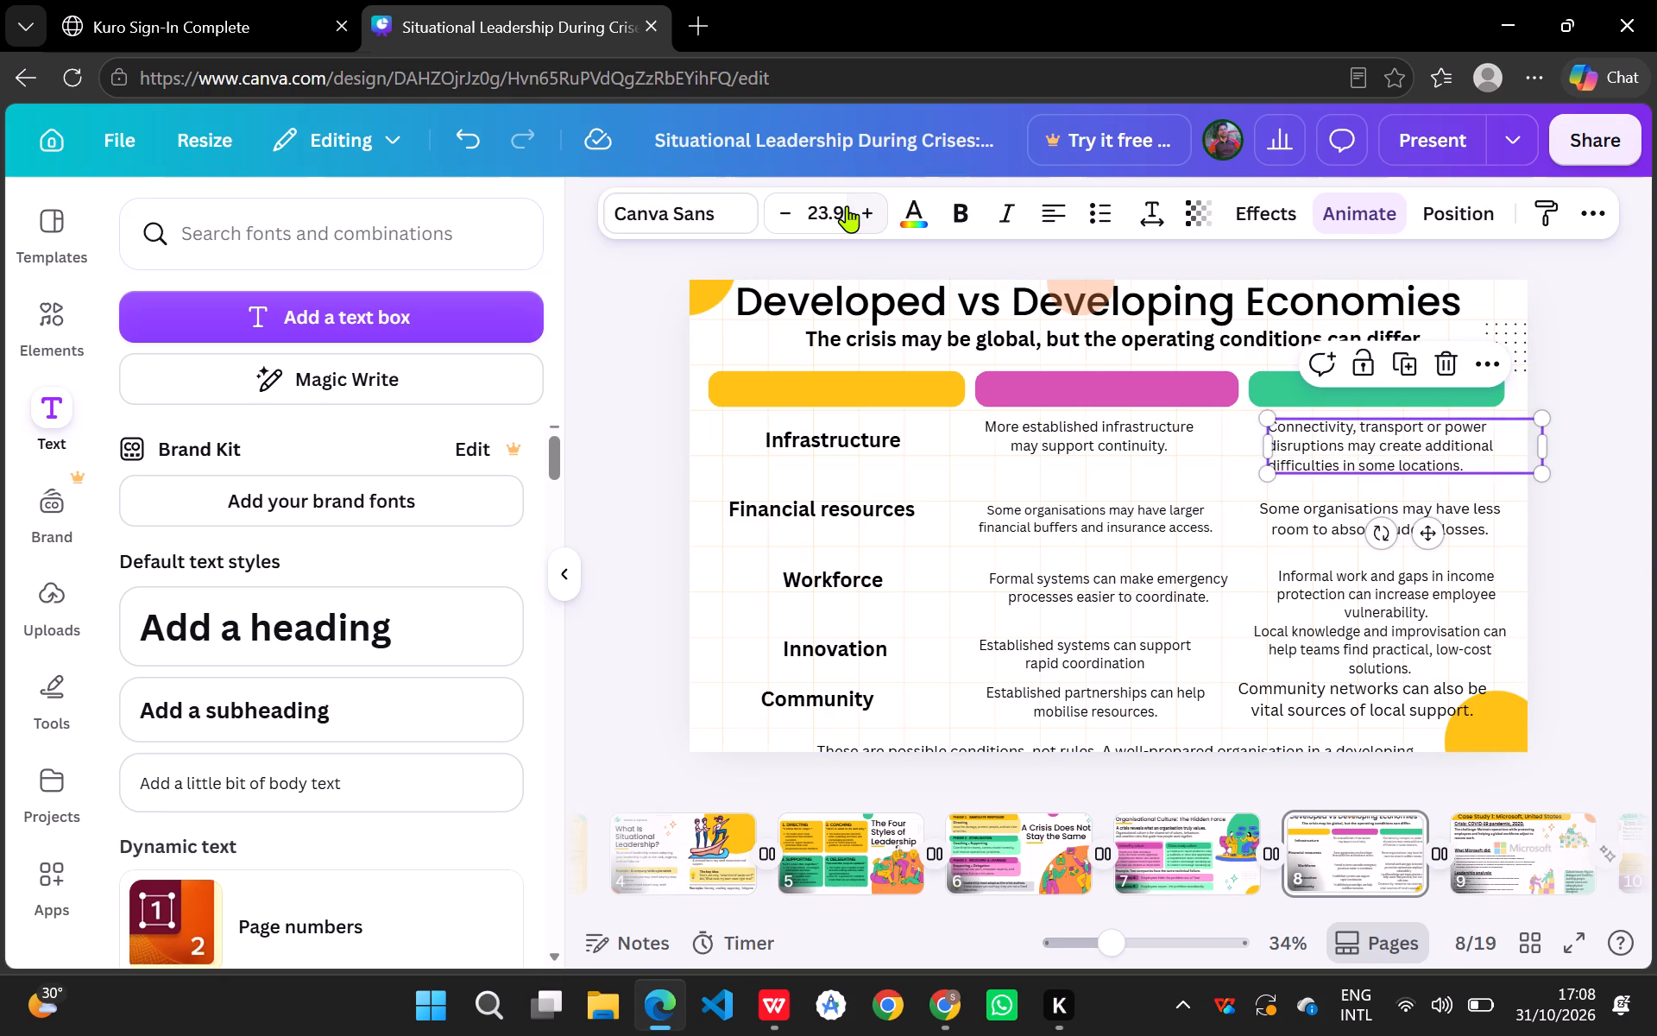
{"action": "left_click", "coordinate": [836, 211]}
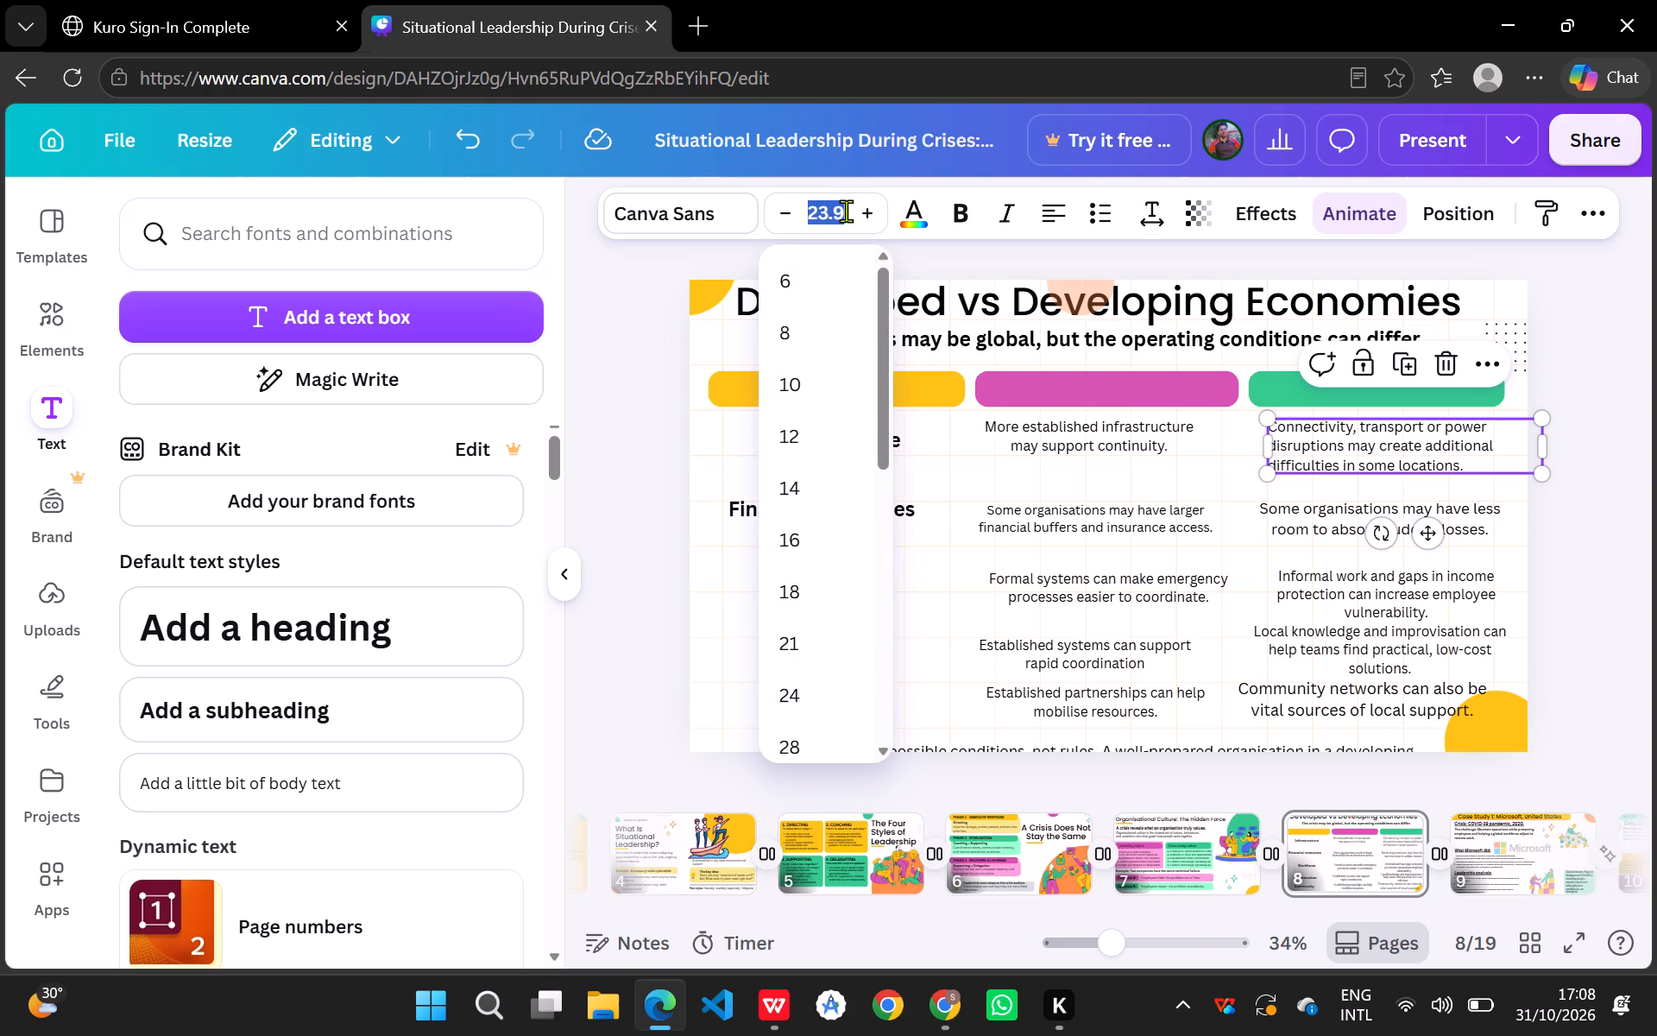
{"action": "type", "text": "23"}
{"action": "key", "text": "Return"}
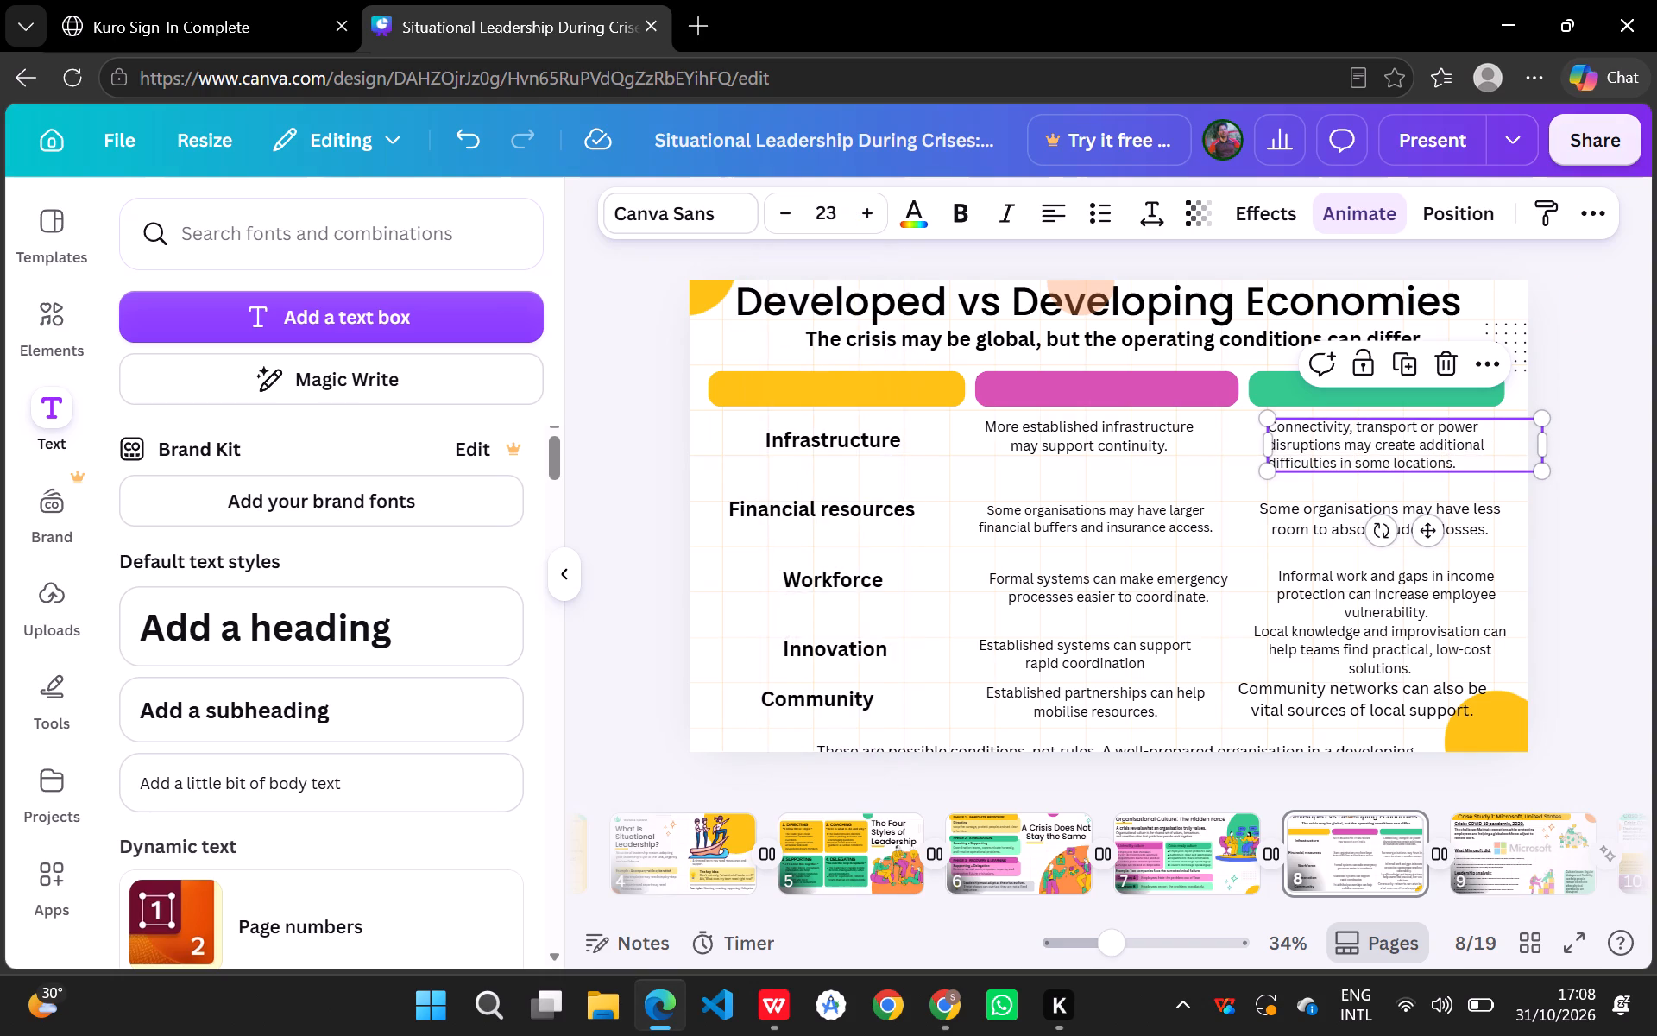
Set the font size of the "Some organisations may have less room" text in the green column to 23.
{"action": "left_click", "coordinate": [1320, 520]}
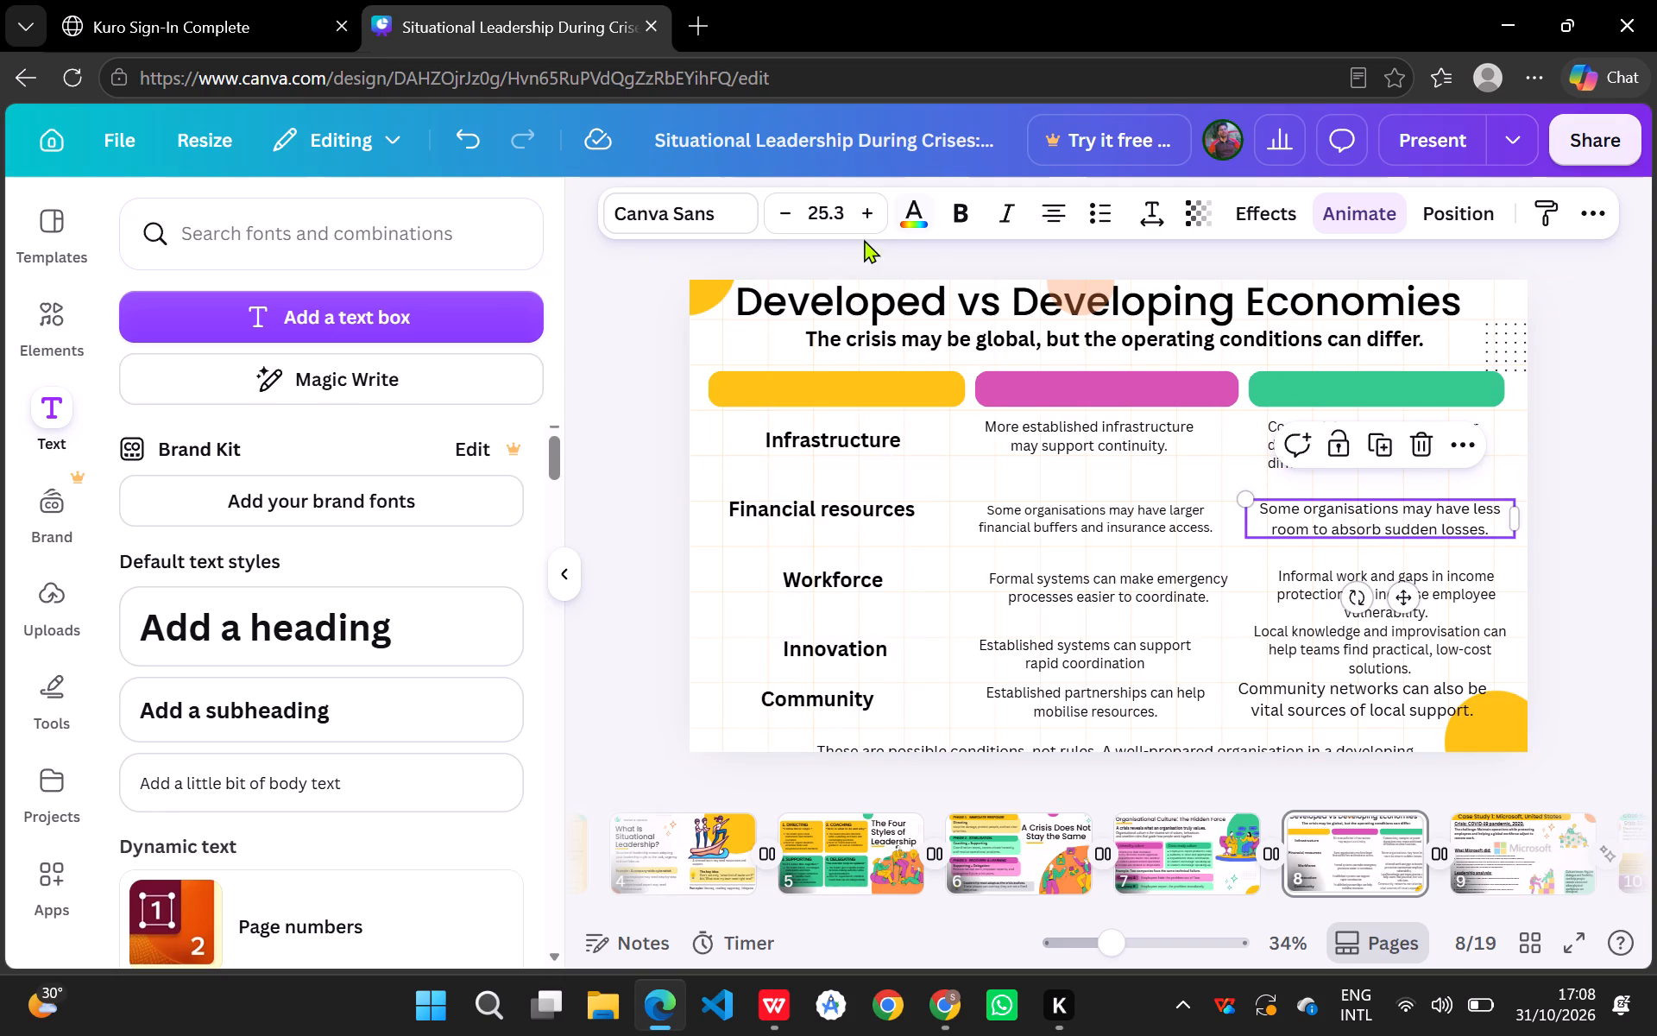
{"action": "left_click", "coordinate": [829, 211]}
{"action": "type", "text": "23"}
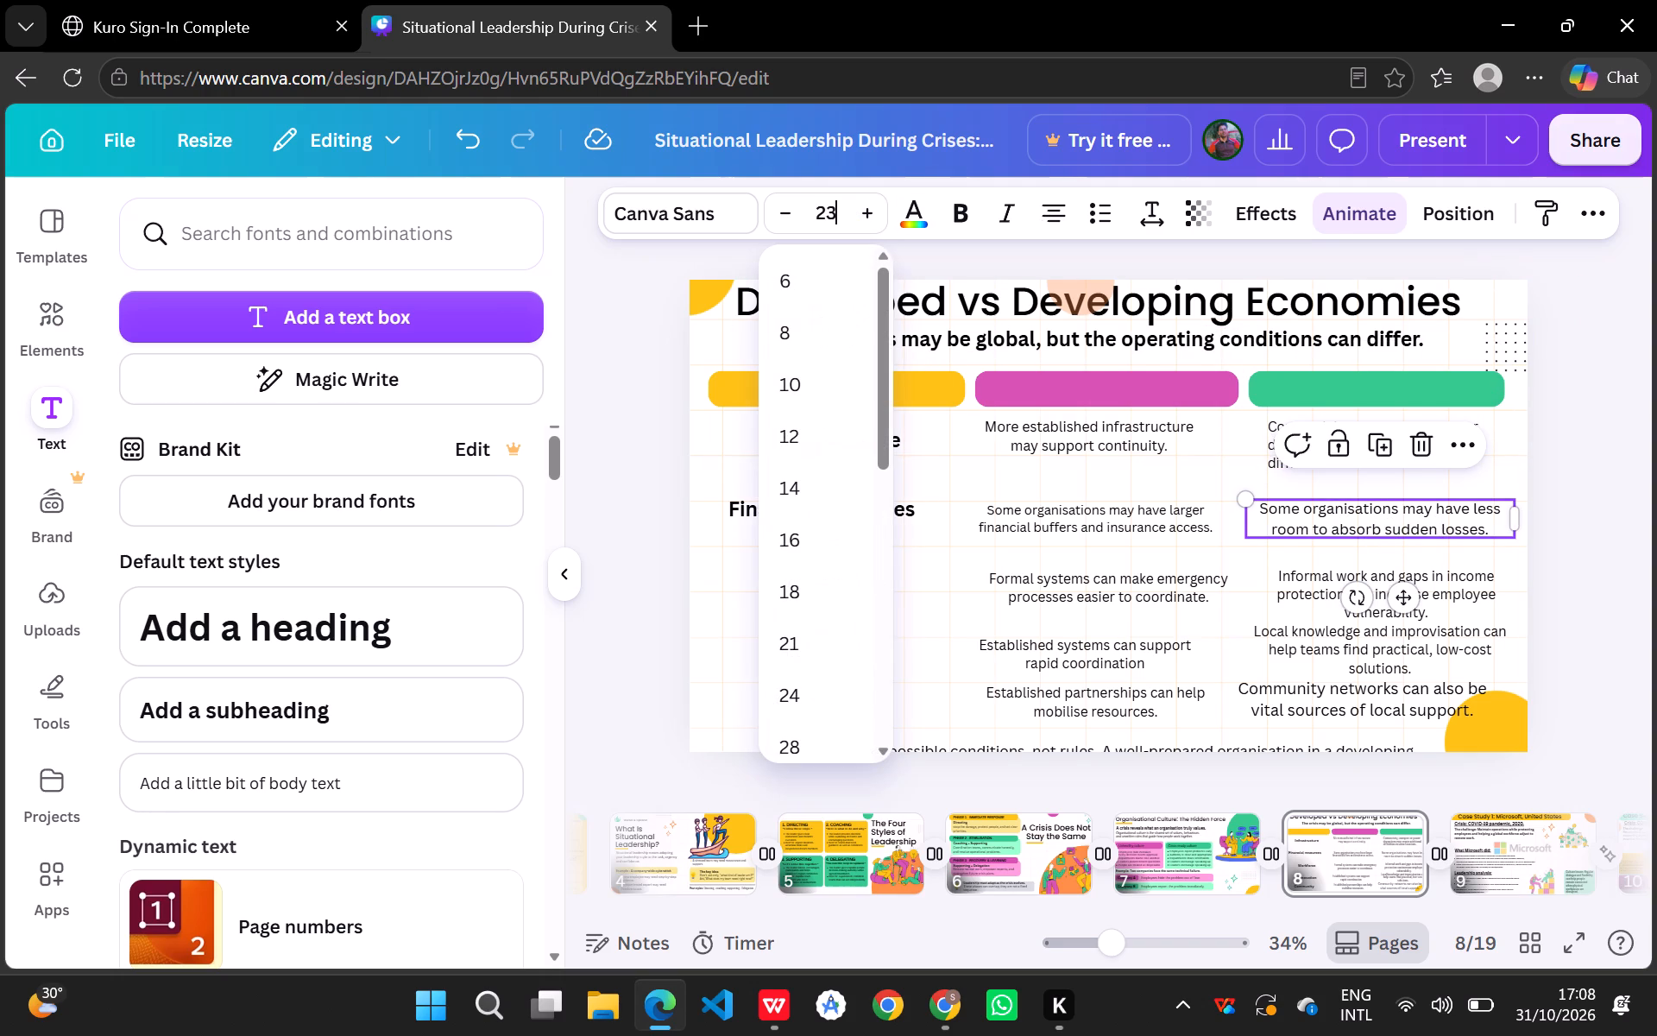
{"action": "key", "text": "Return"}
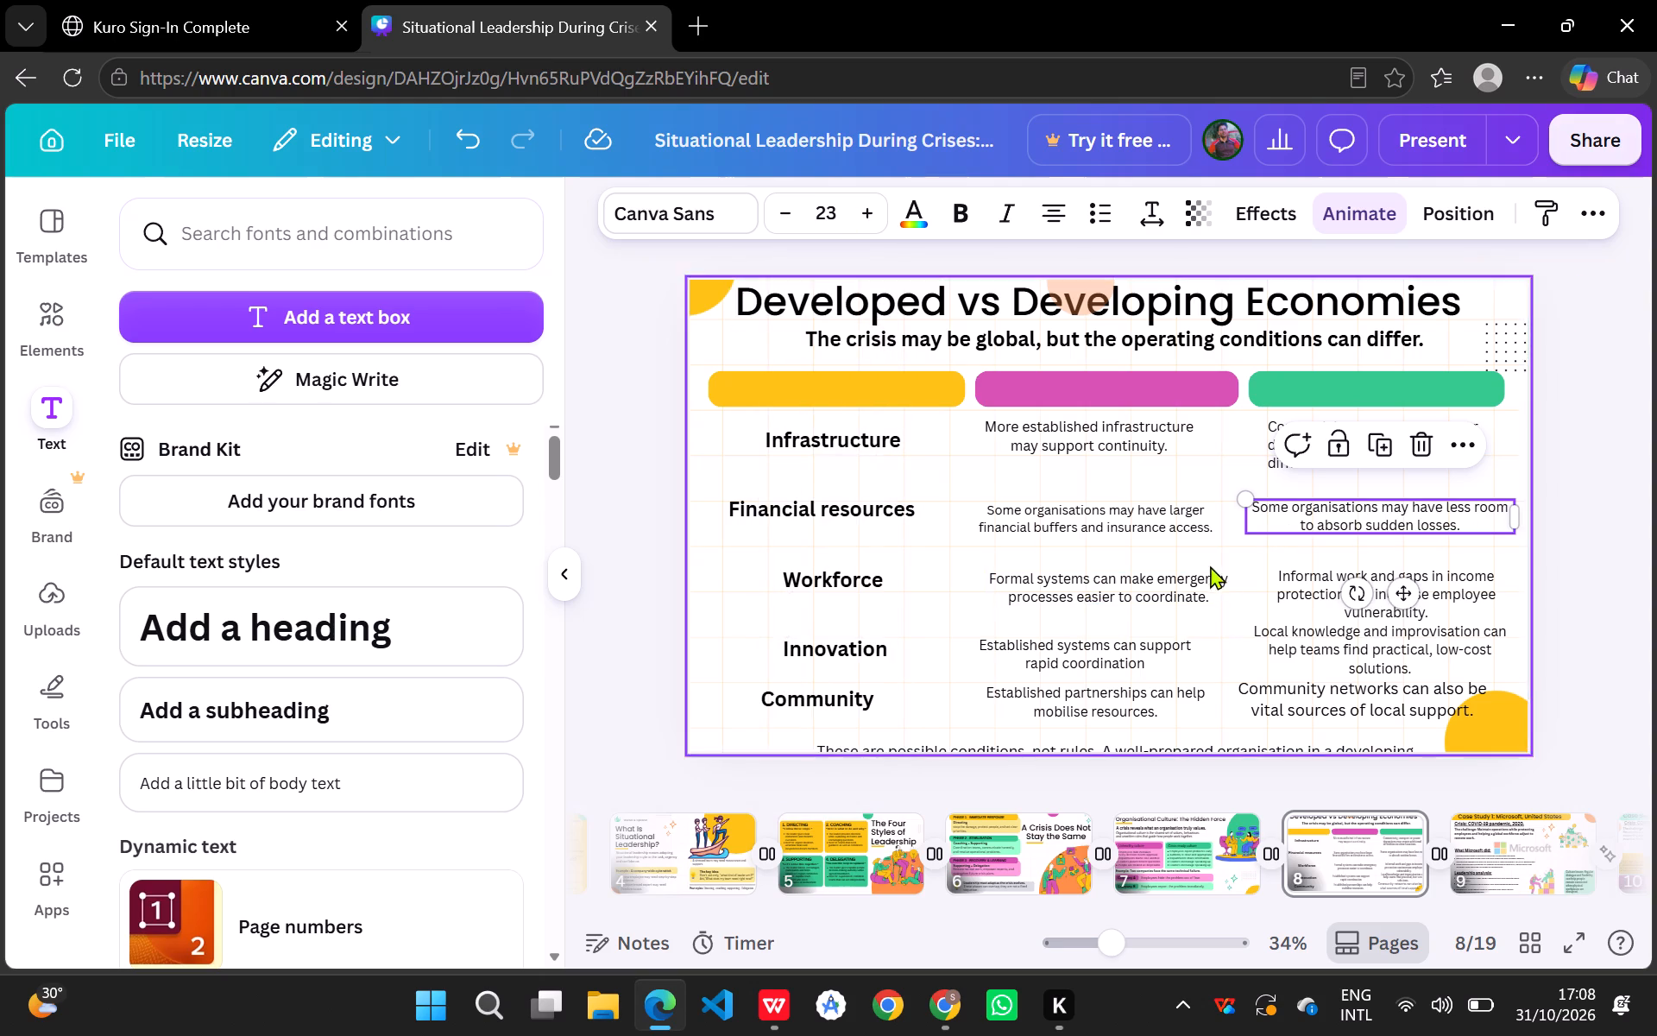
Delete the closing note "These are possible conditions, not rules" that overflows the bottom edge of slide 8.
{"action": "left_click", "coordinate": [1209, 749]}
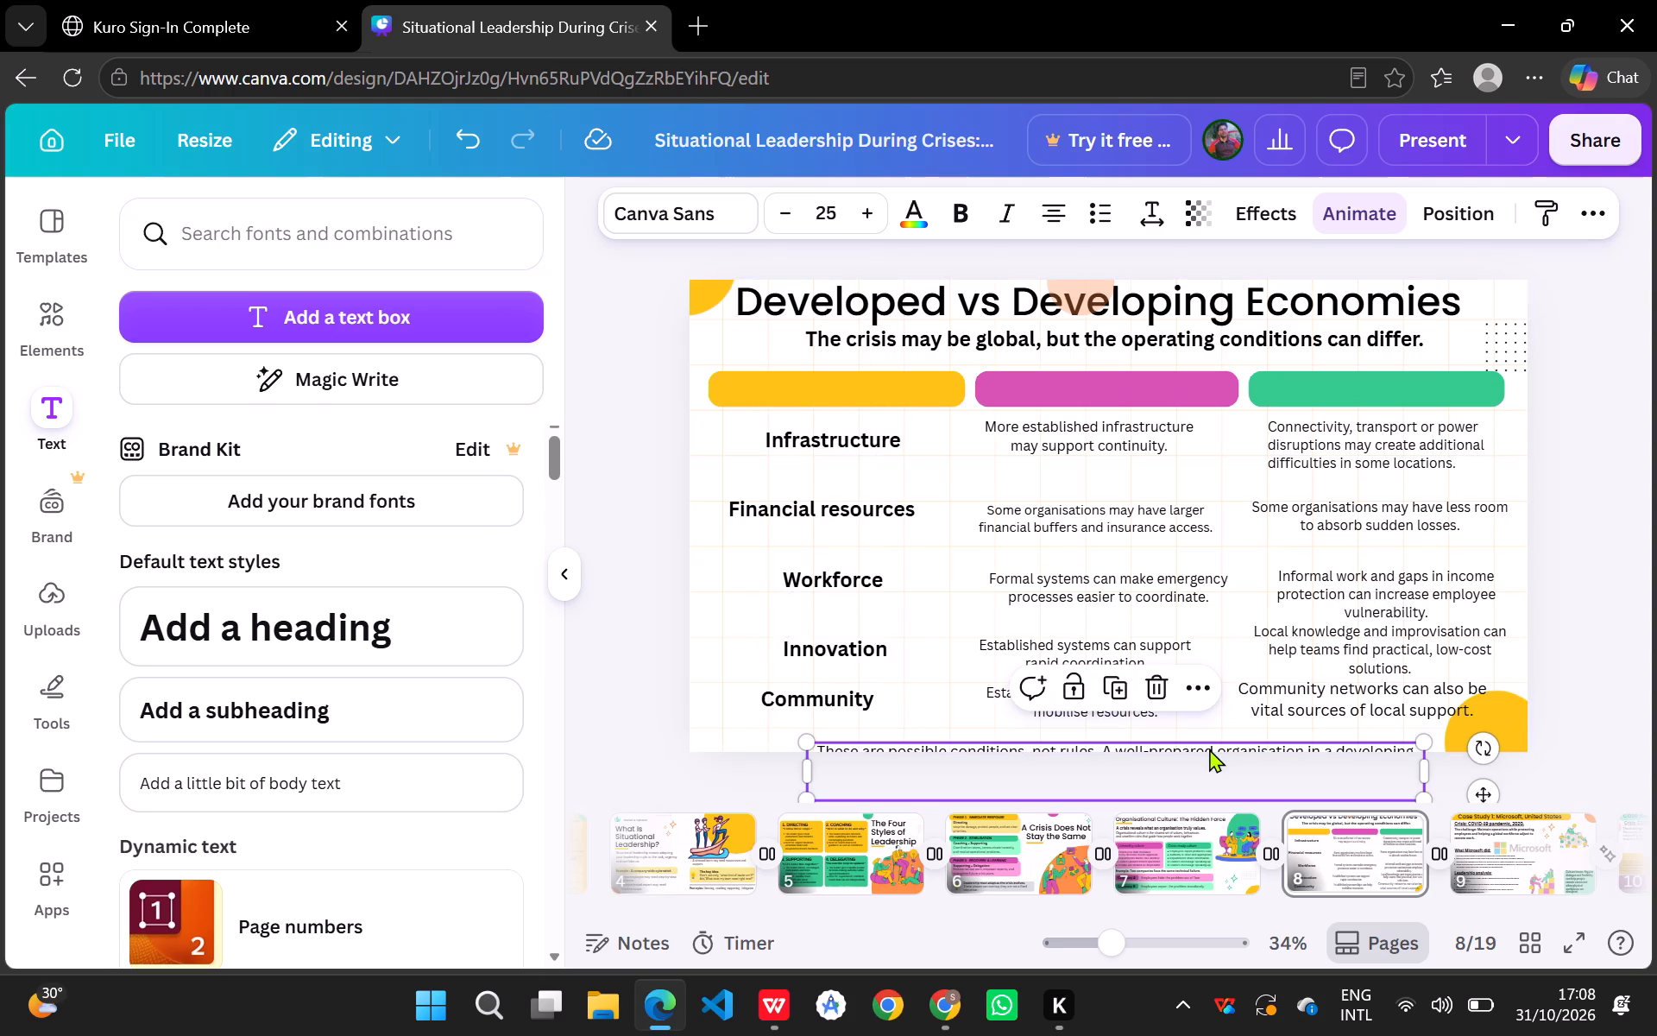
{"action": "key", "text": "BackSpace"}
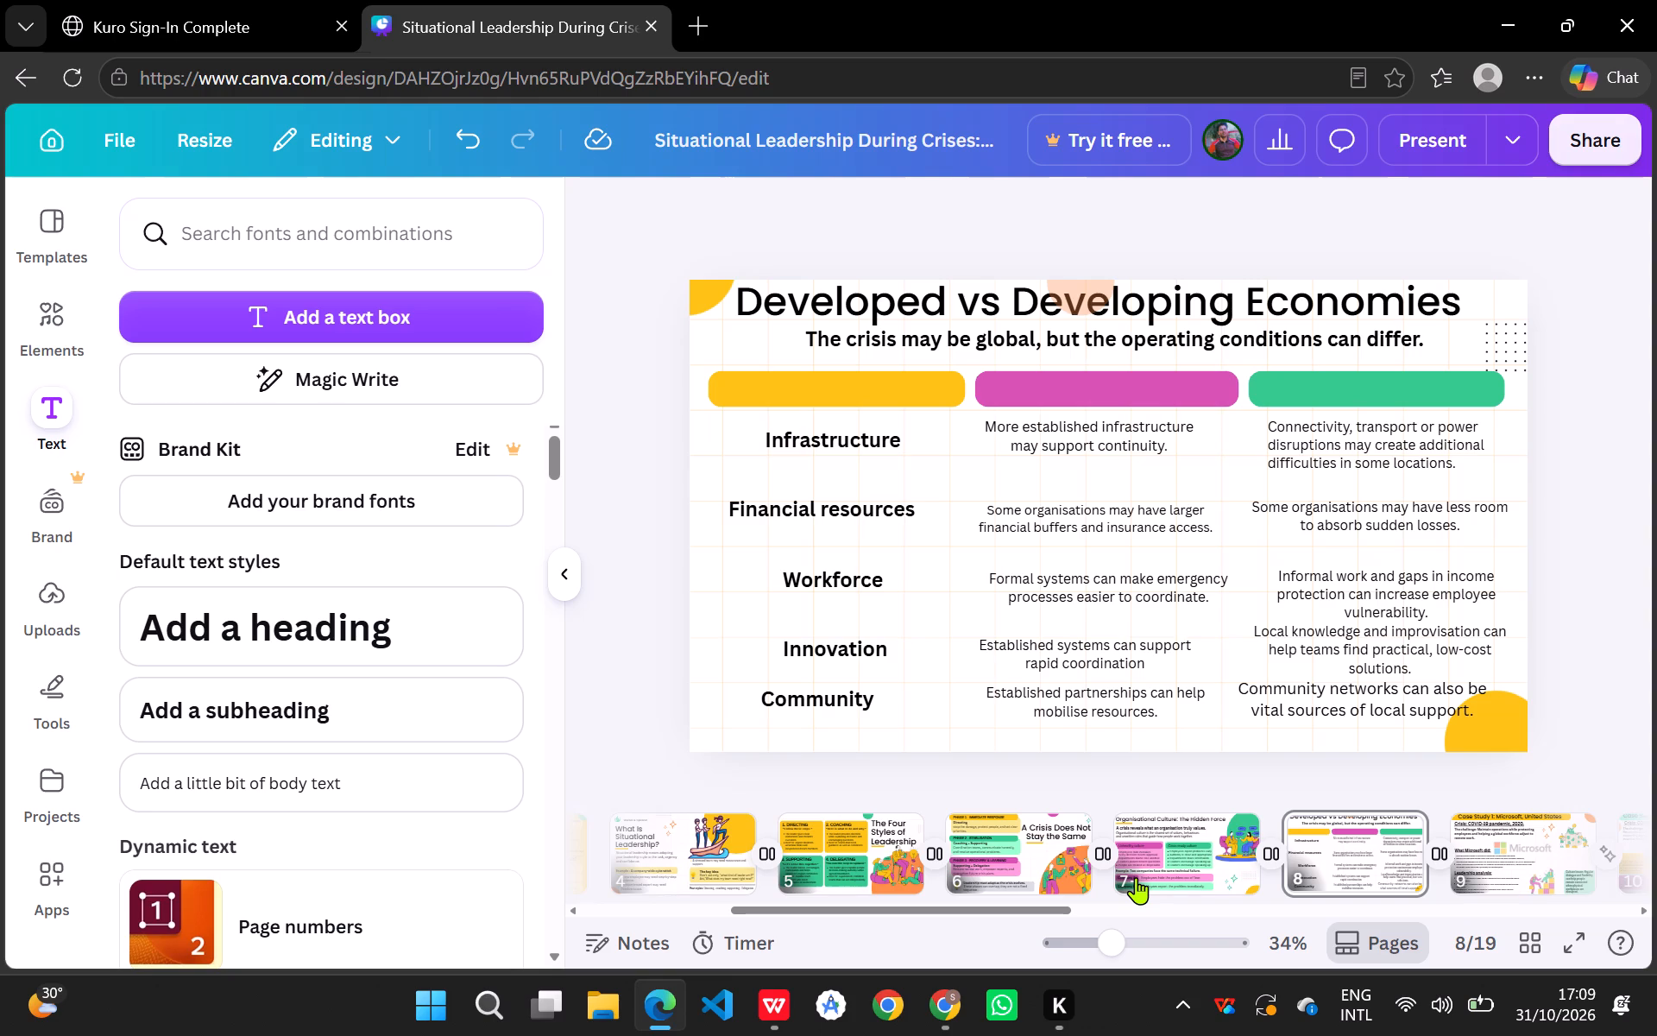
Copy the pale yellow rounded panel behind the Phase 1 text on slide 6 and paste it onto slide 8.
{"action": "left_click", "coordinate": [1165, 861]}
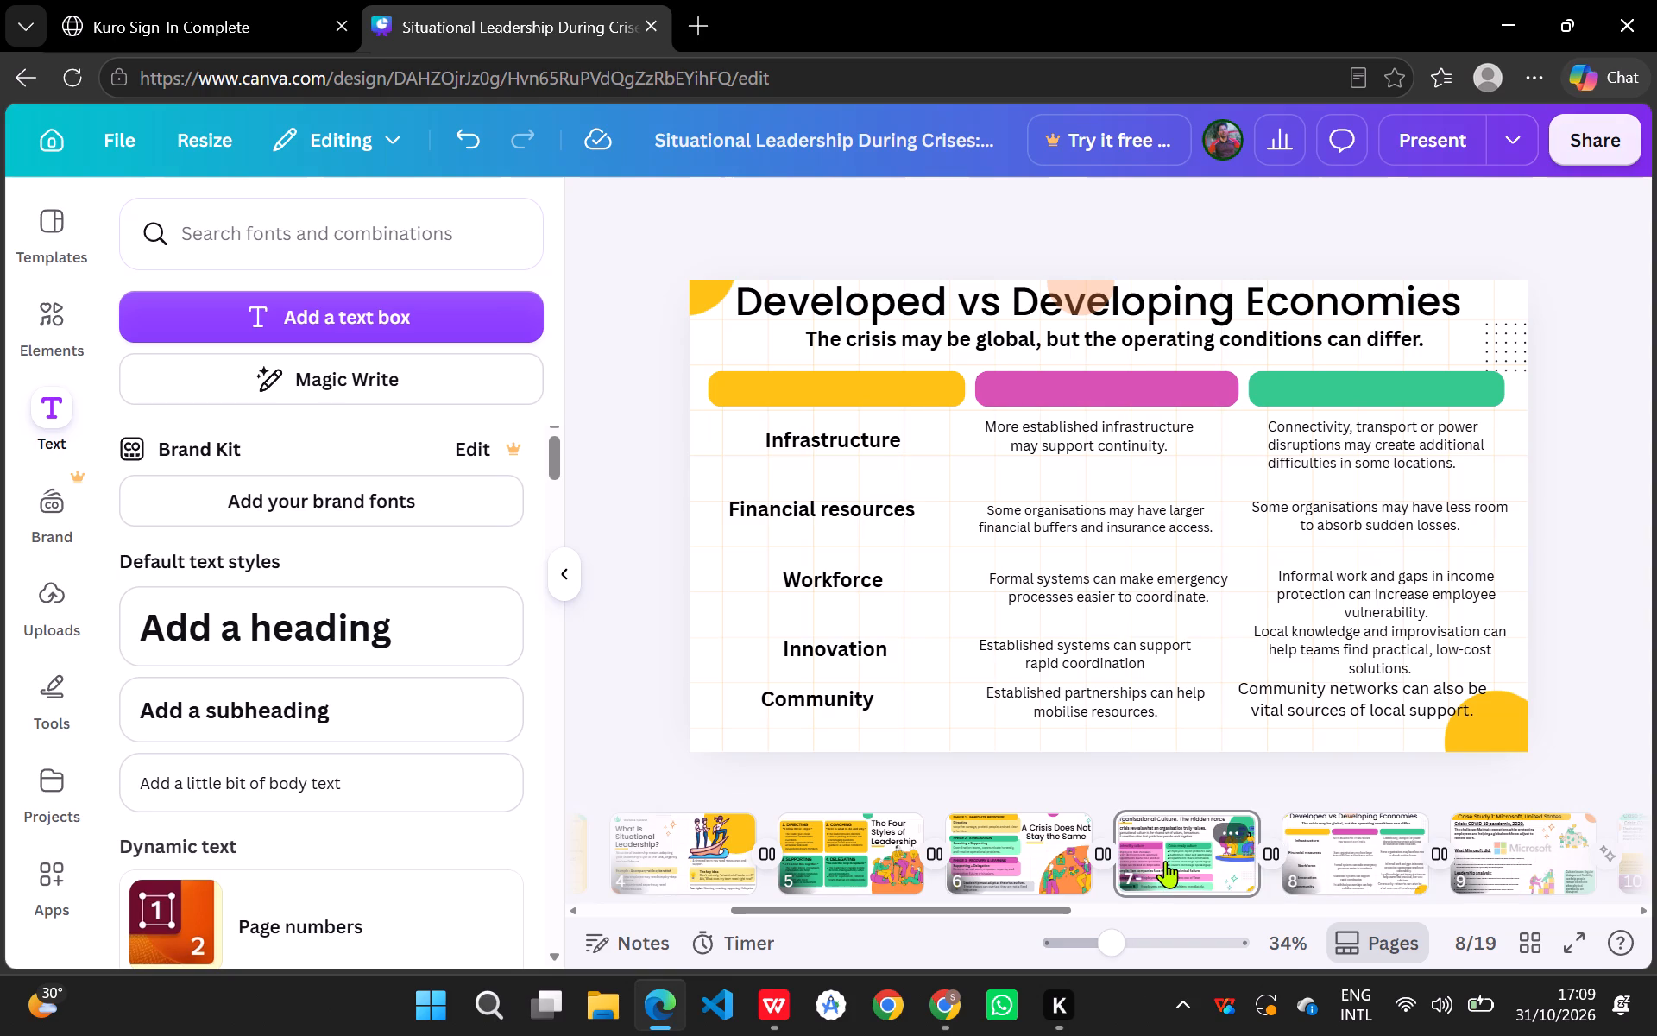
{"action": "left_click", "coordinate": [1008, 869]}
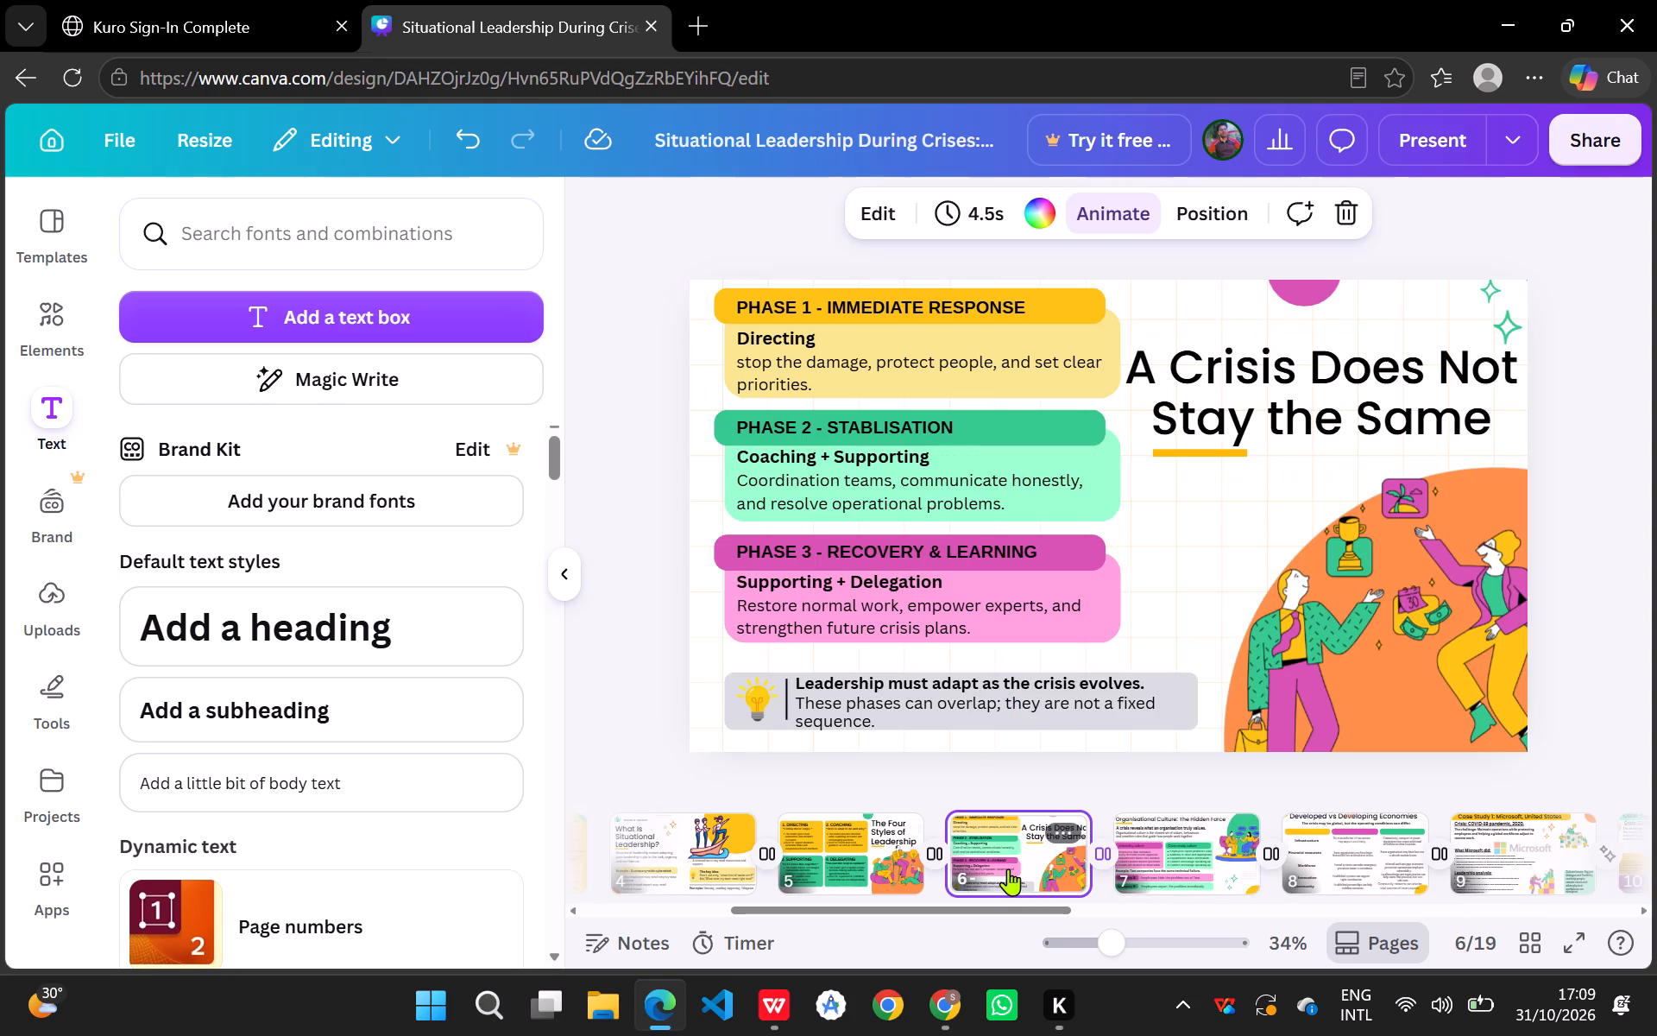
{"action": "left_click", "coordinate": [1092, 382]}
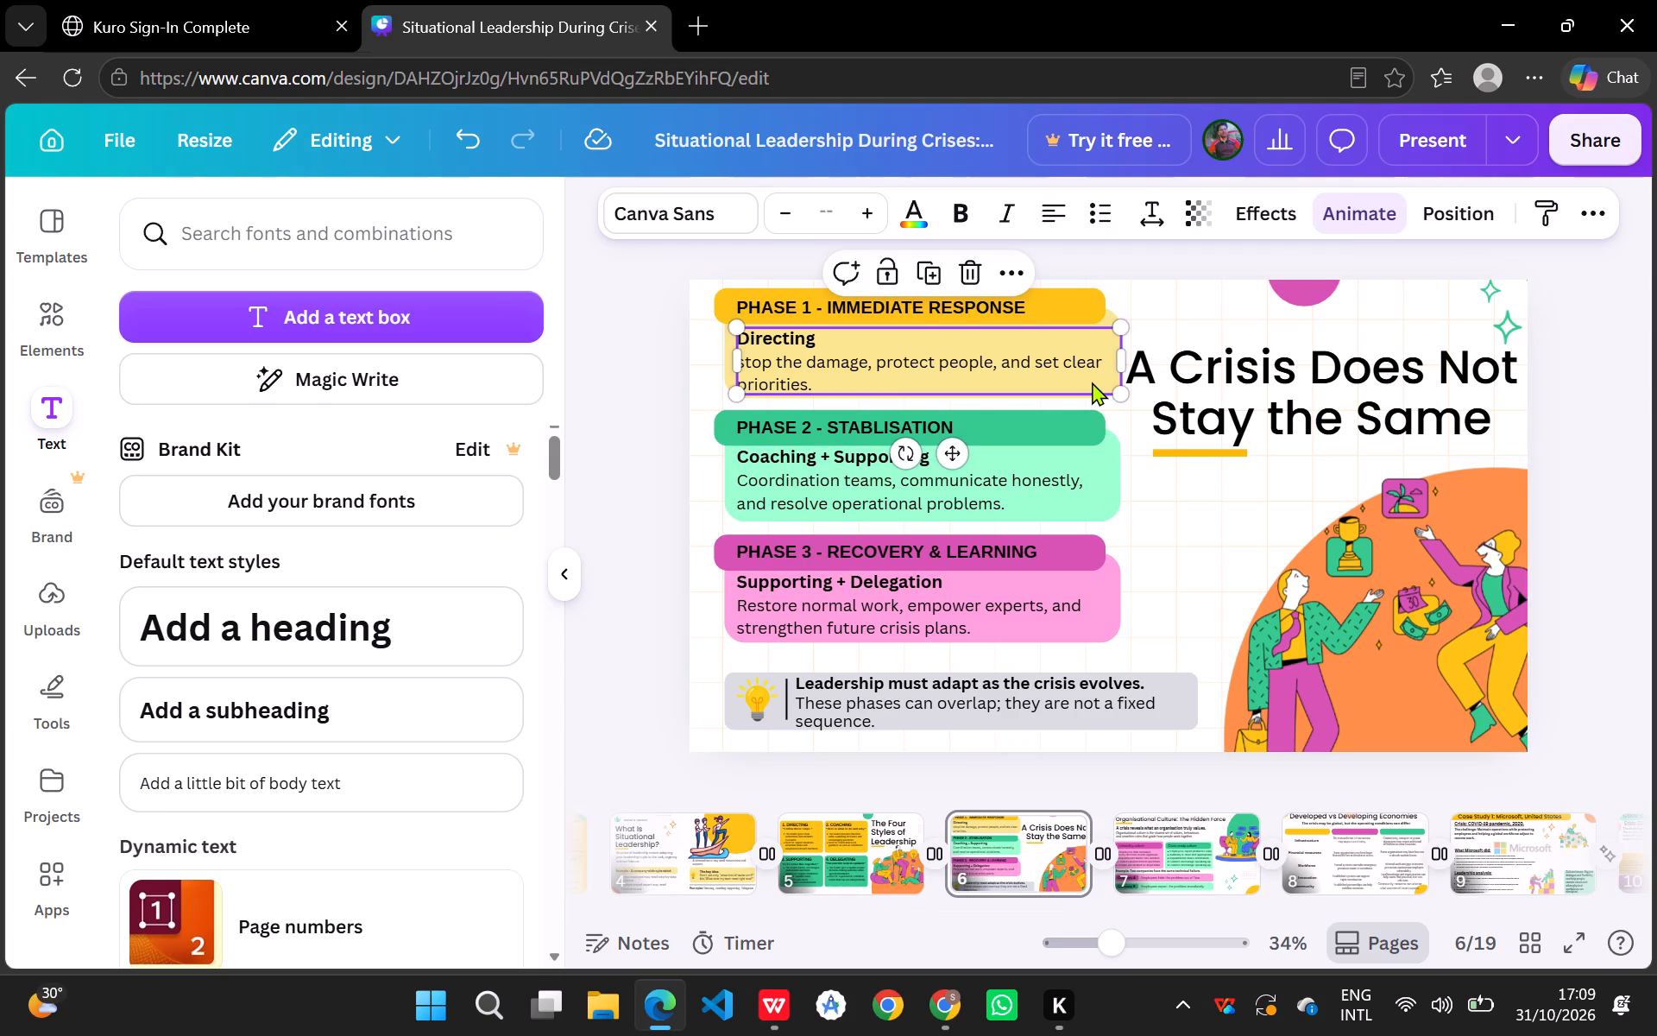
{"action": "left_click", "coordinate": [1112, 315]}
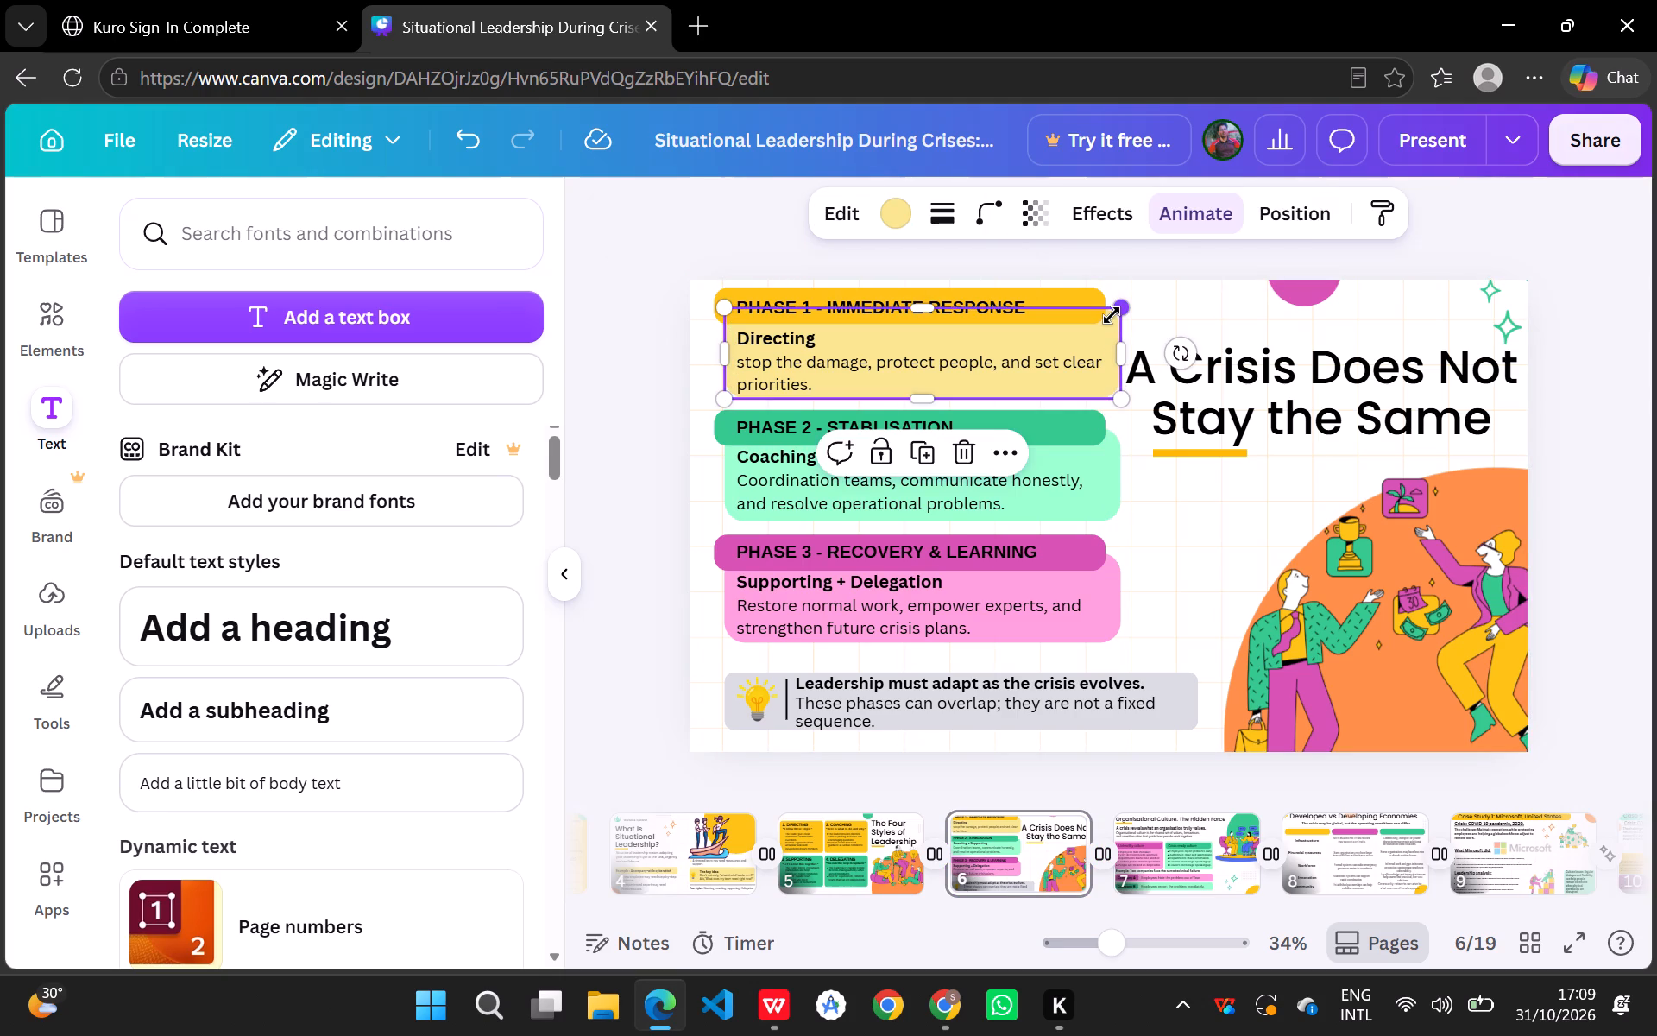
{"action": "key", "text": "ctrl+c"}
{"action": "left_click", "coordinate": [1344, 884]}
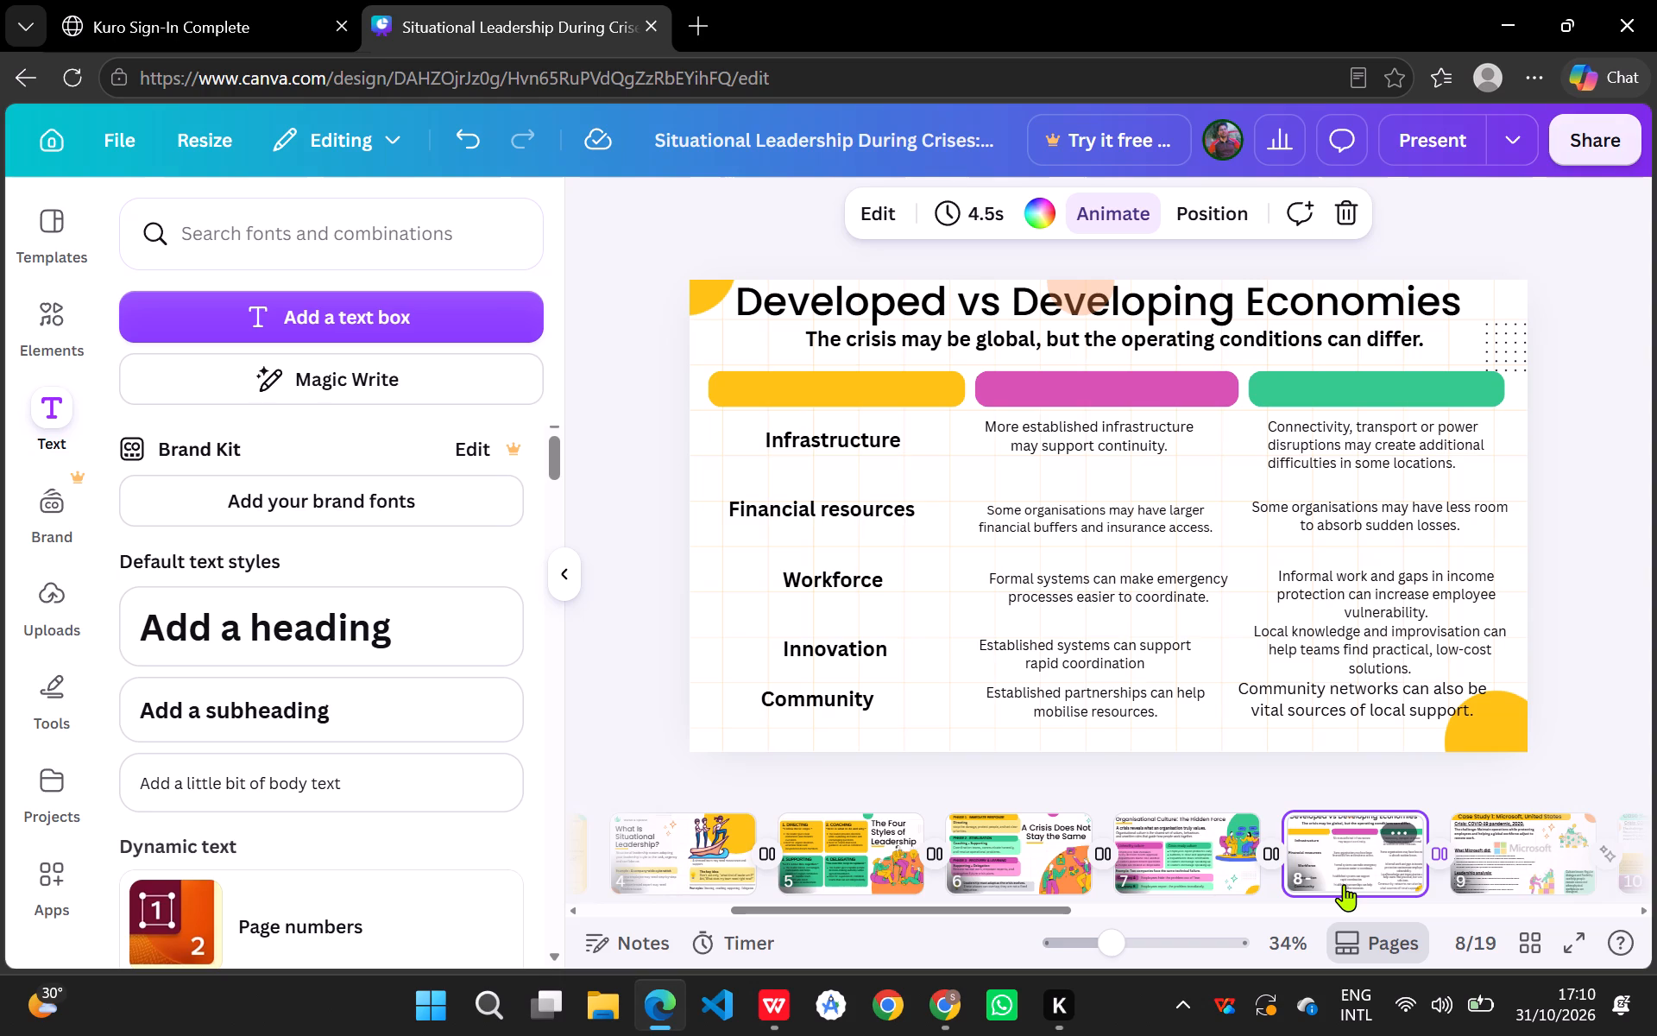
{"action": "key", "text": "ctrl+v"}
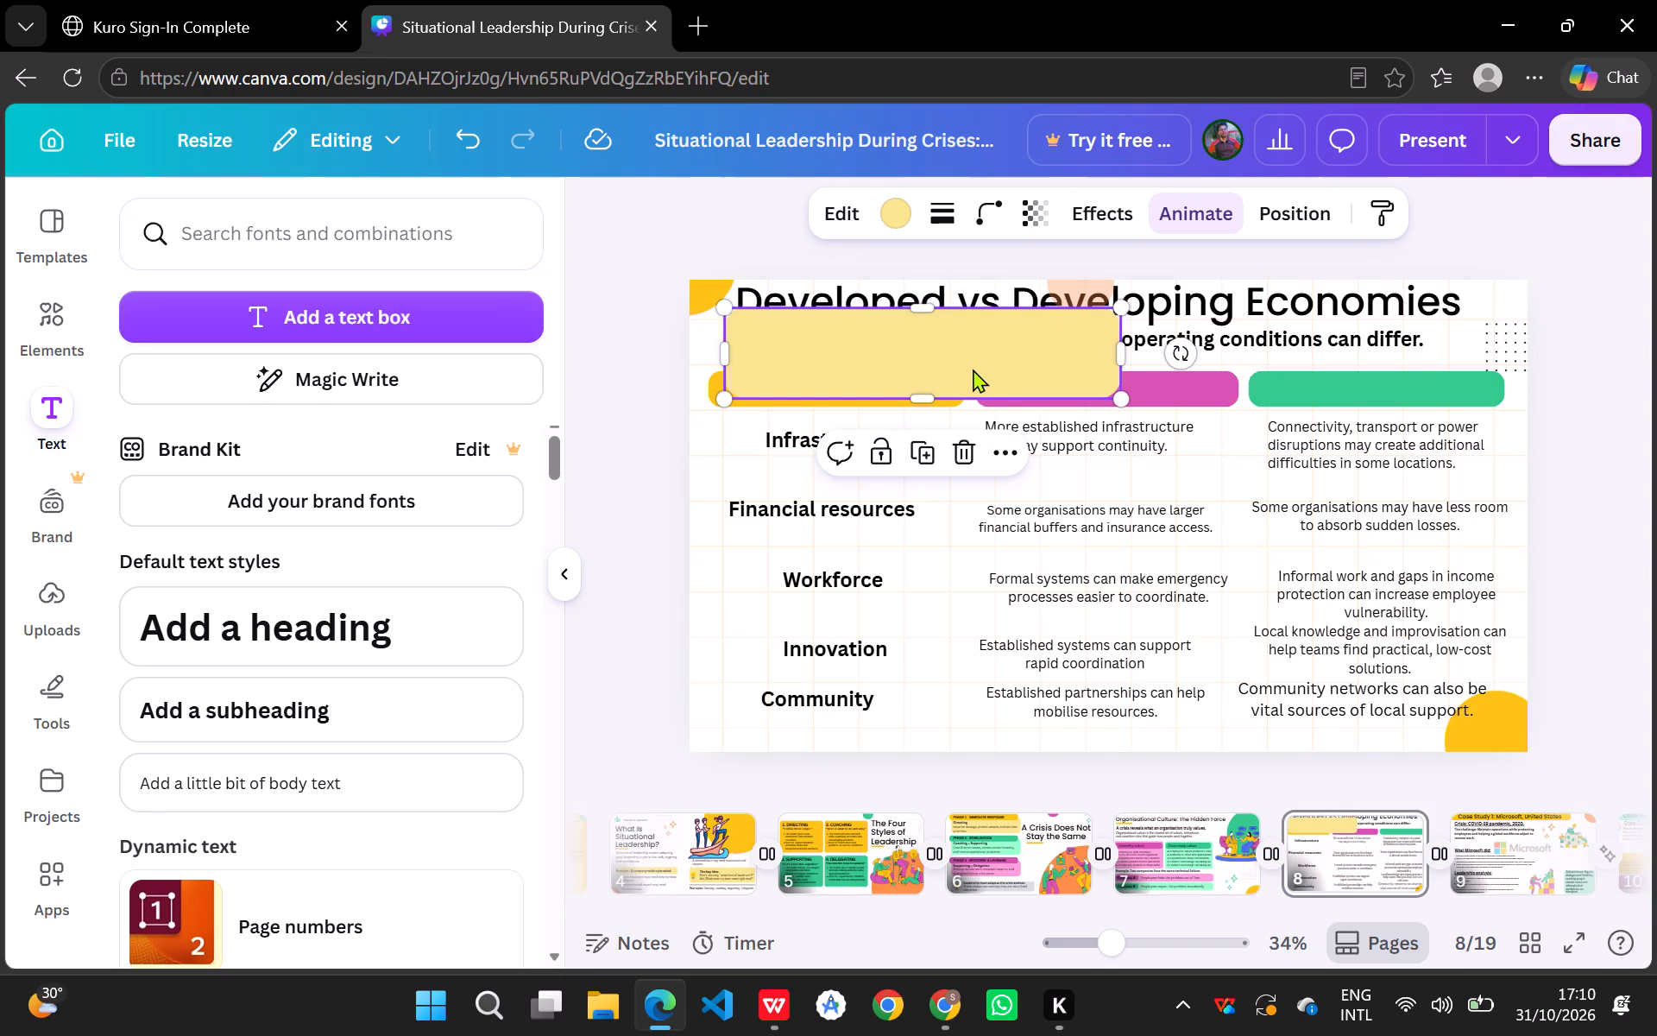
Fit the pale yellow panel beneath the yellow bar, about 588 wide to match it, and extend it down past the "Community" row.
{"action": "left_click_drag", "start_coordinate": [973, 364], "coordinate": [948, 470]}
{"action": "left_click_drag", "start_coordinate": [1099, 455], "coordinate": [1097, 455]}
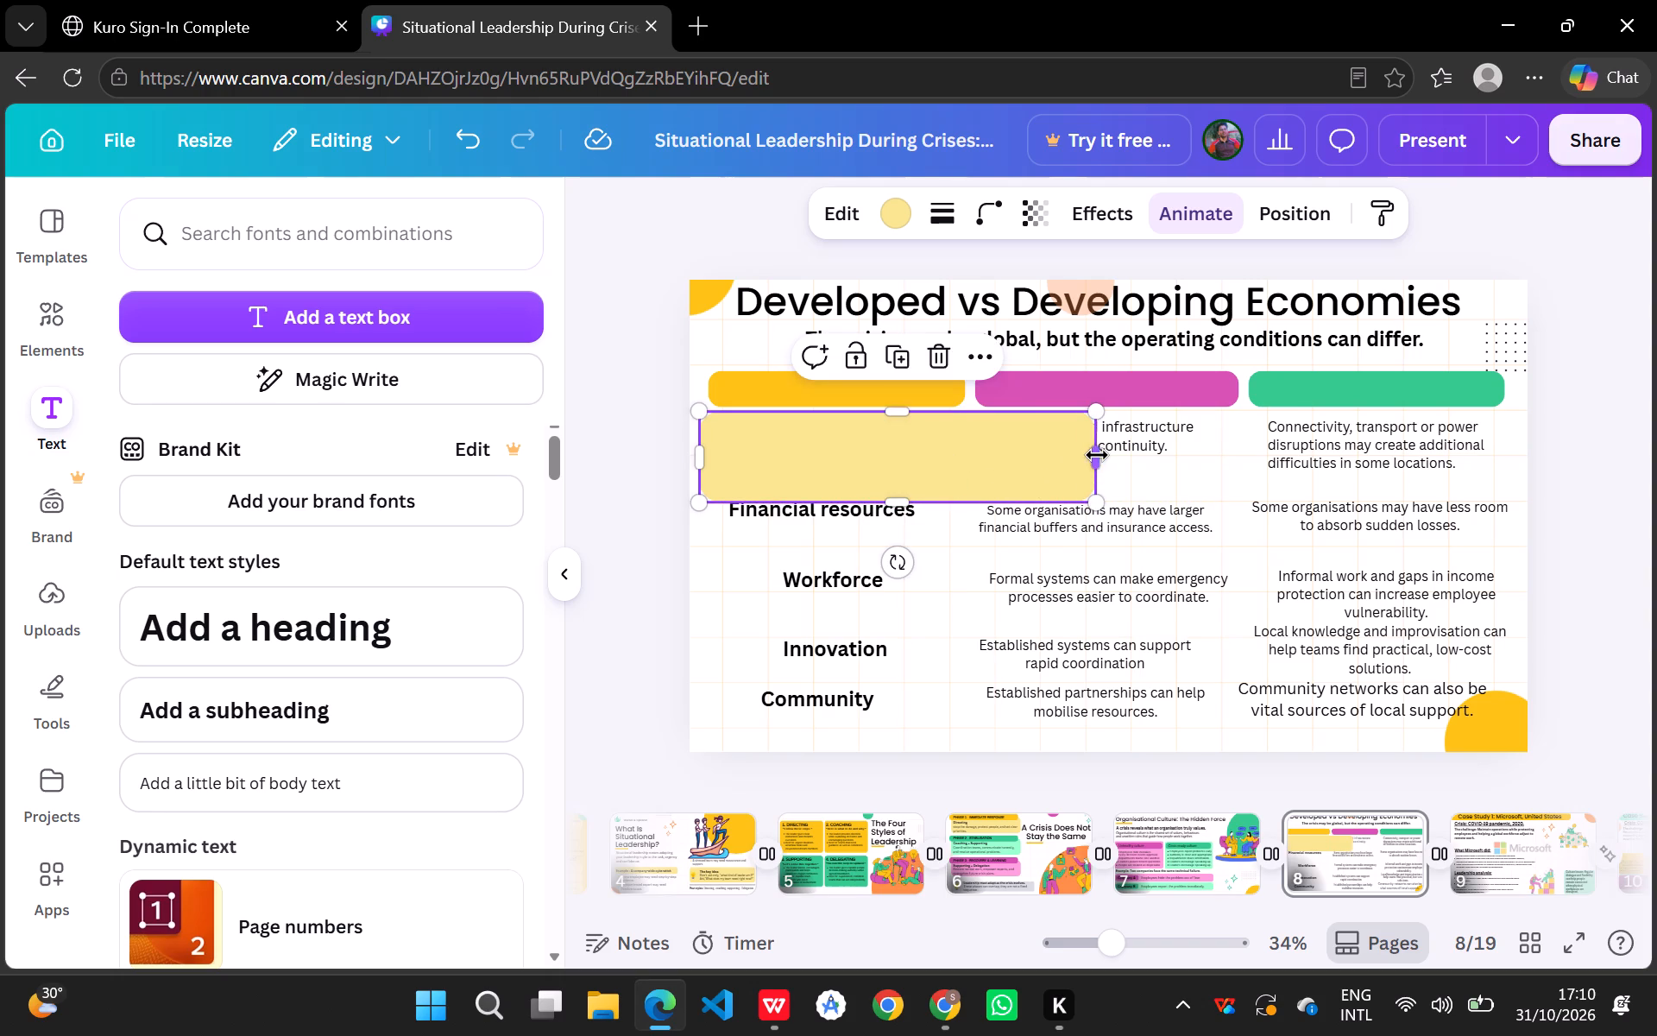
{"action": "left_click_drag", "start_coordinate": [1097, 455], "coordinate": [972, 467]}
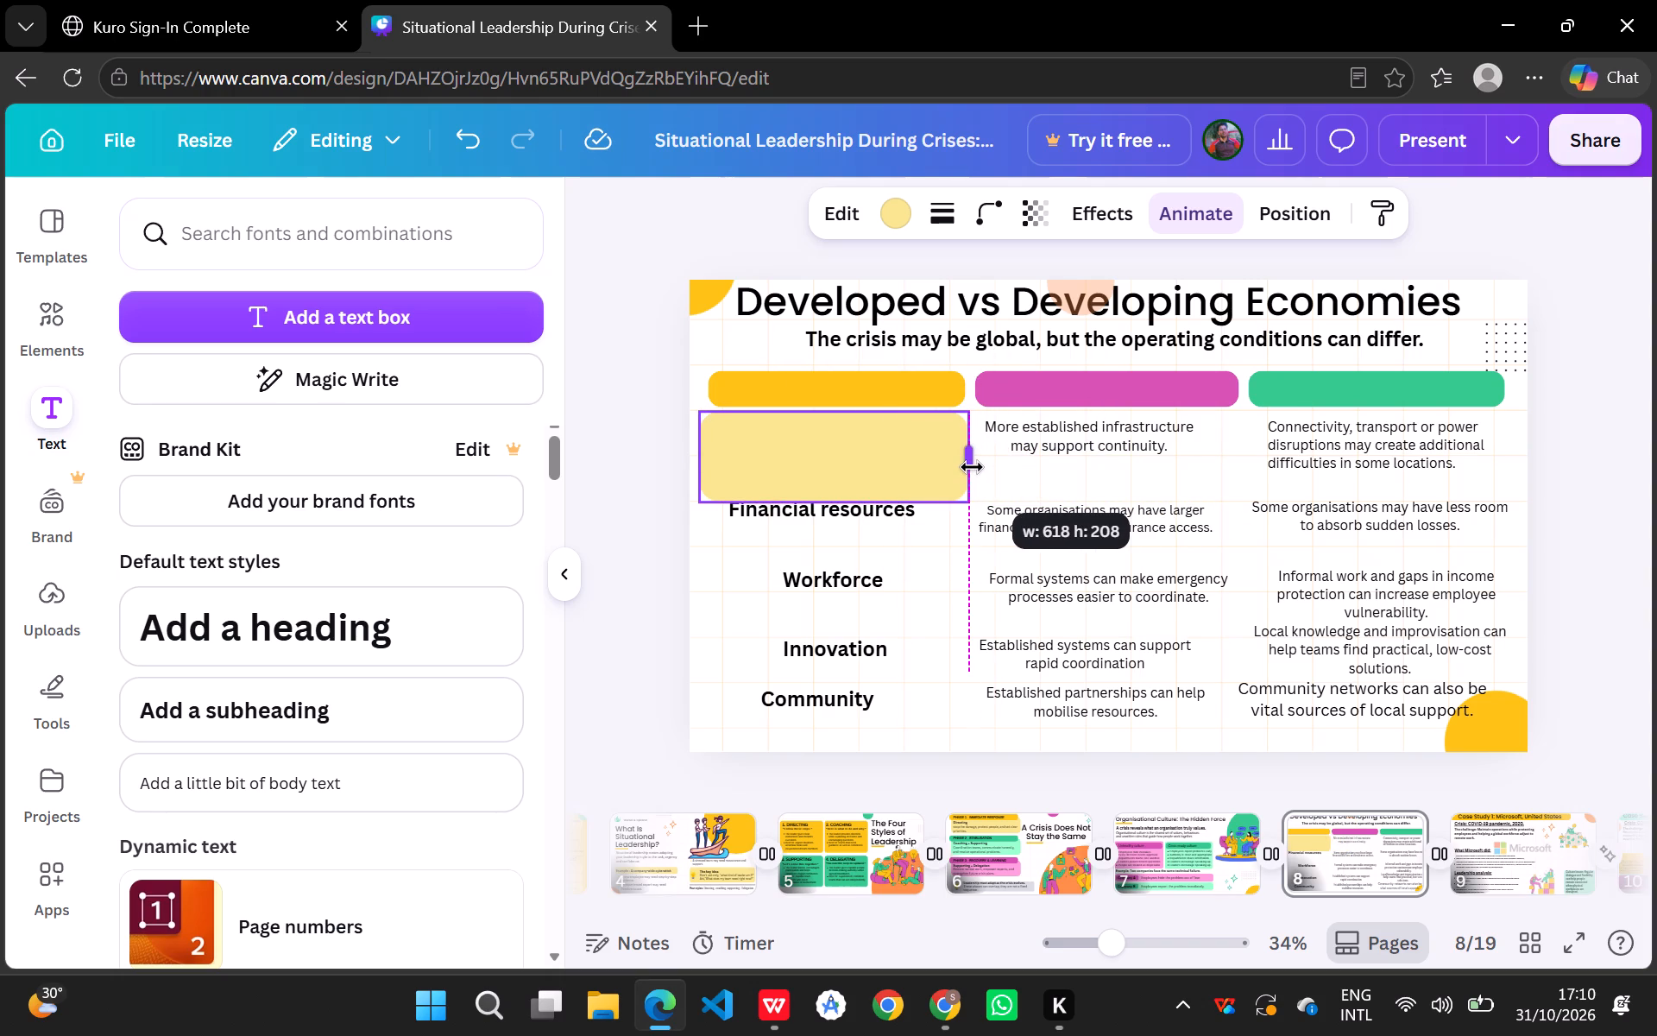
{"action": "left_click_drag", "start_coordinate": [972, 467], "coordinate": [967, 468]}
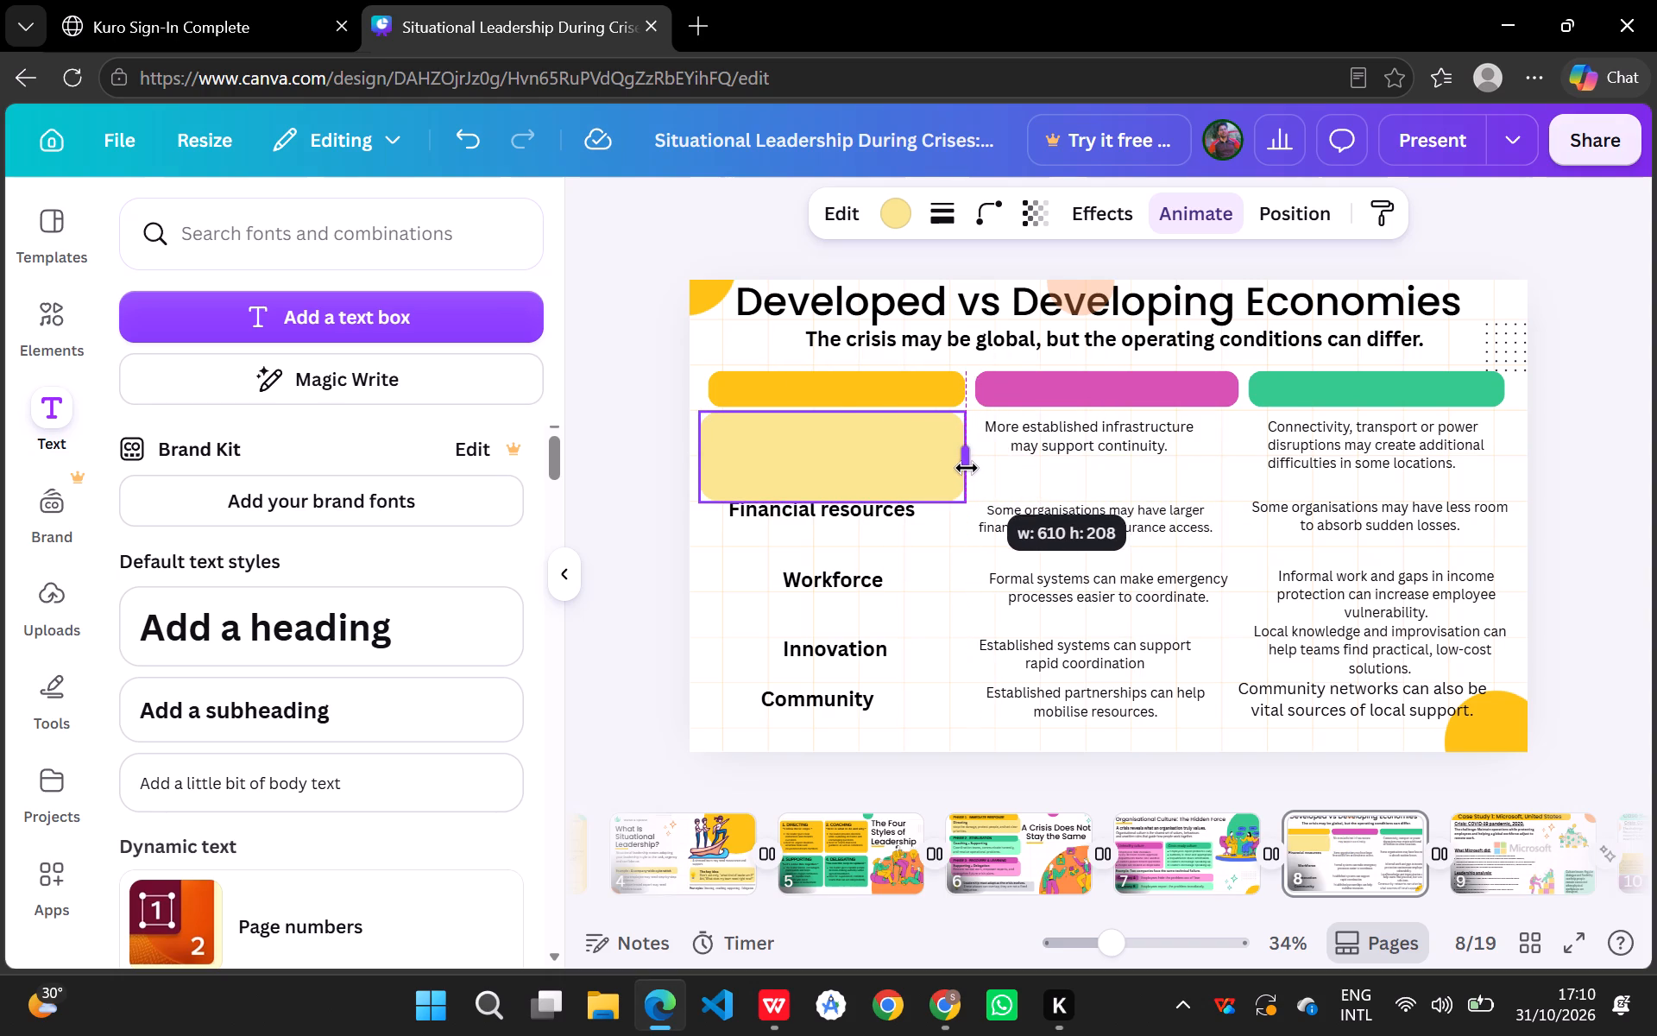
{"action": "left_click_drag", "start_coordinate": [967, 468], "coordinate": [967, 469]}
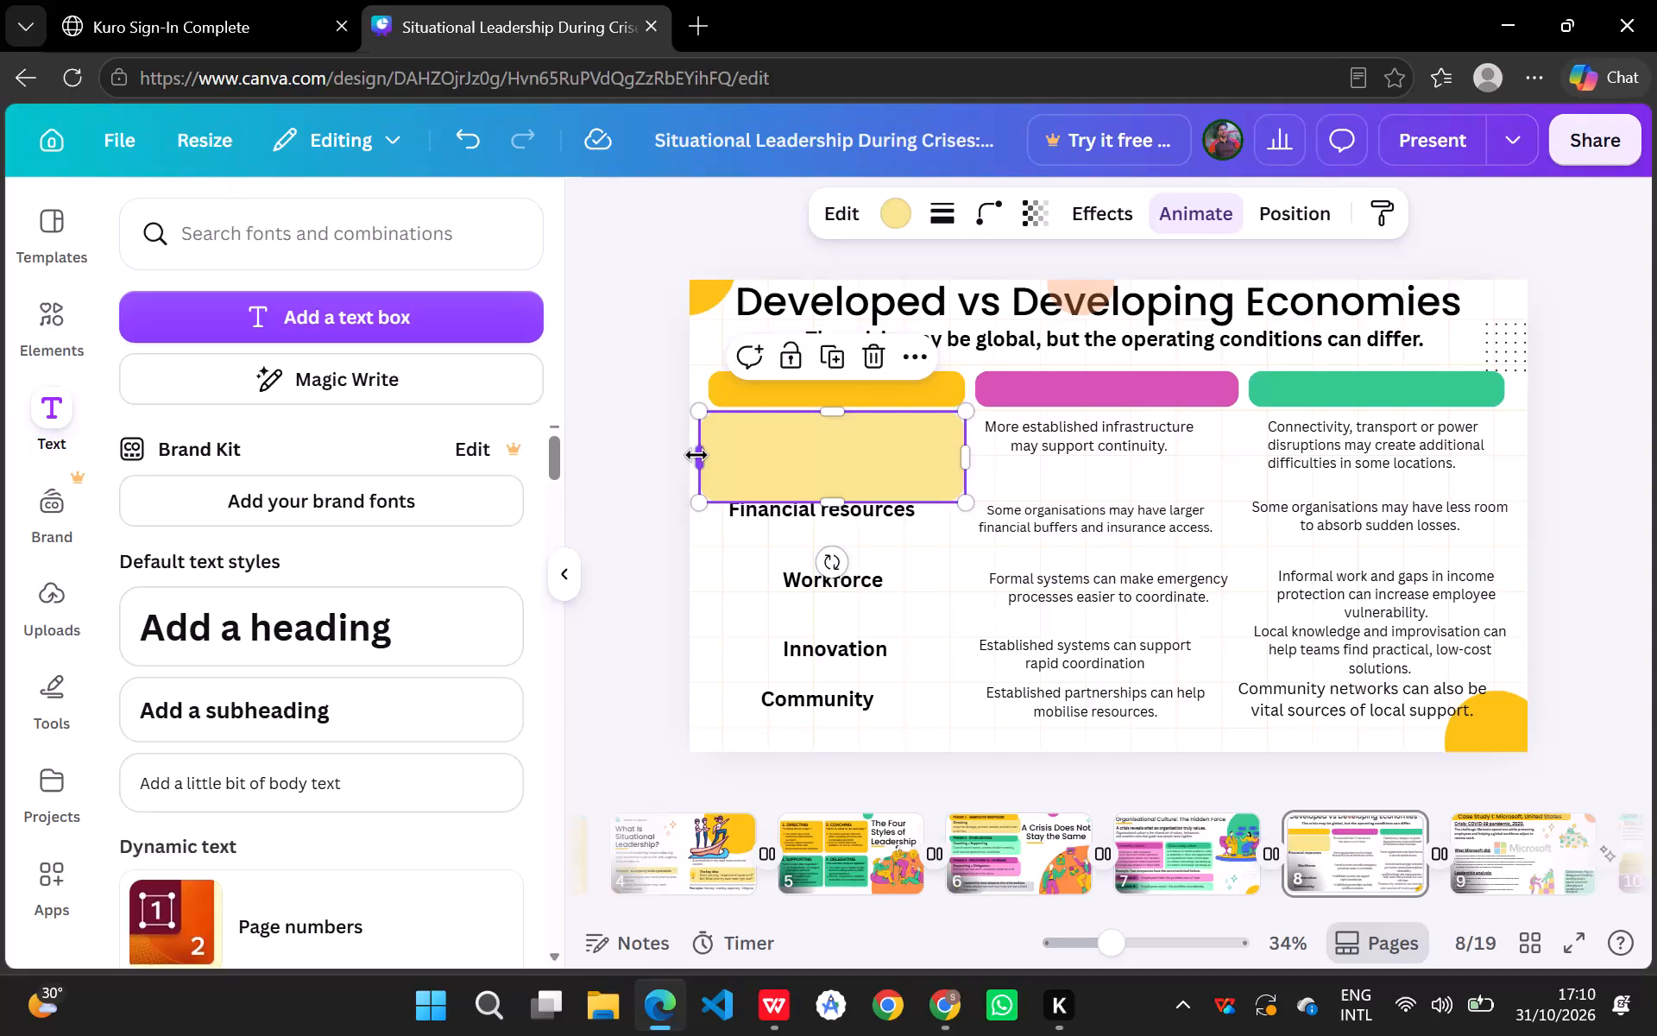
{"action": "left_click_drag", "start_coordinate": [696, 455], "coordinate": [707, 456]}
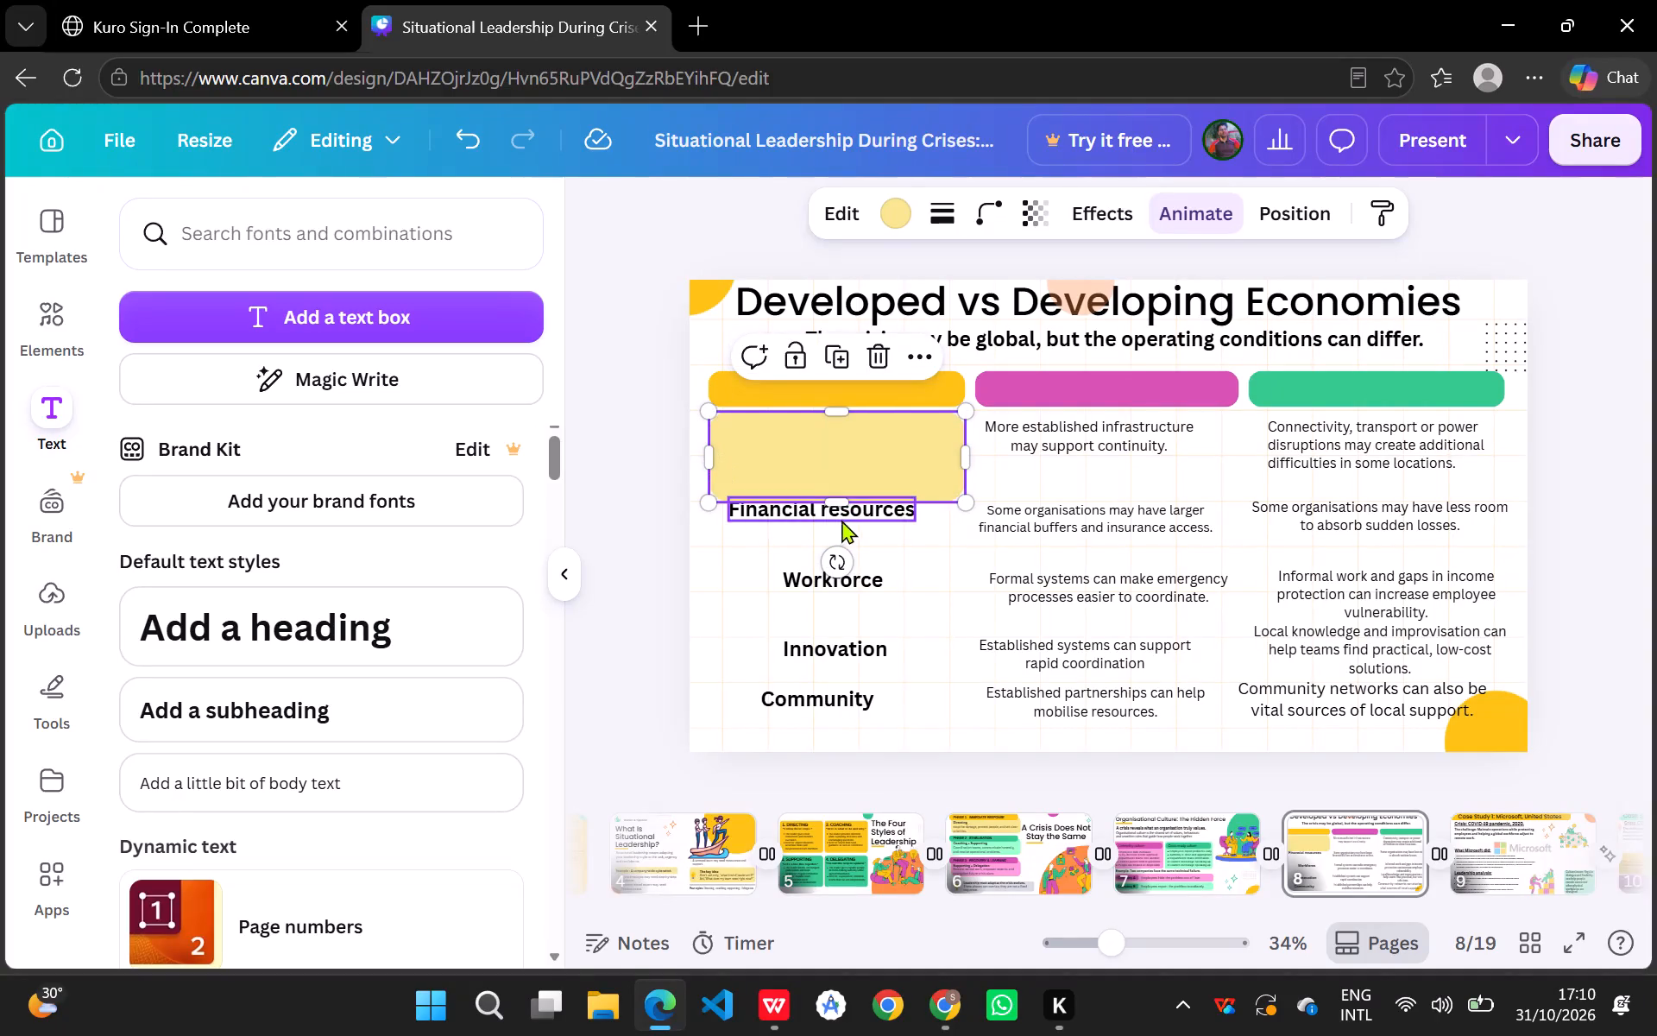
{"action": "left_click_drag", "start_coordinate": [837, 503], "coordinate": [856, 793]}
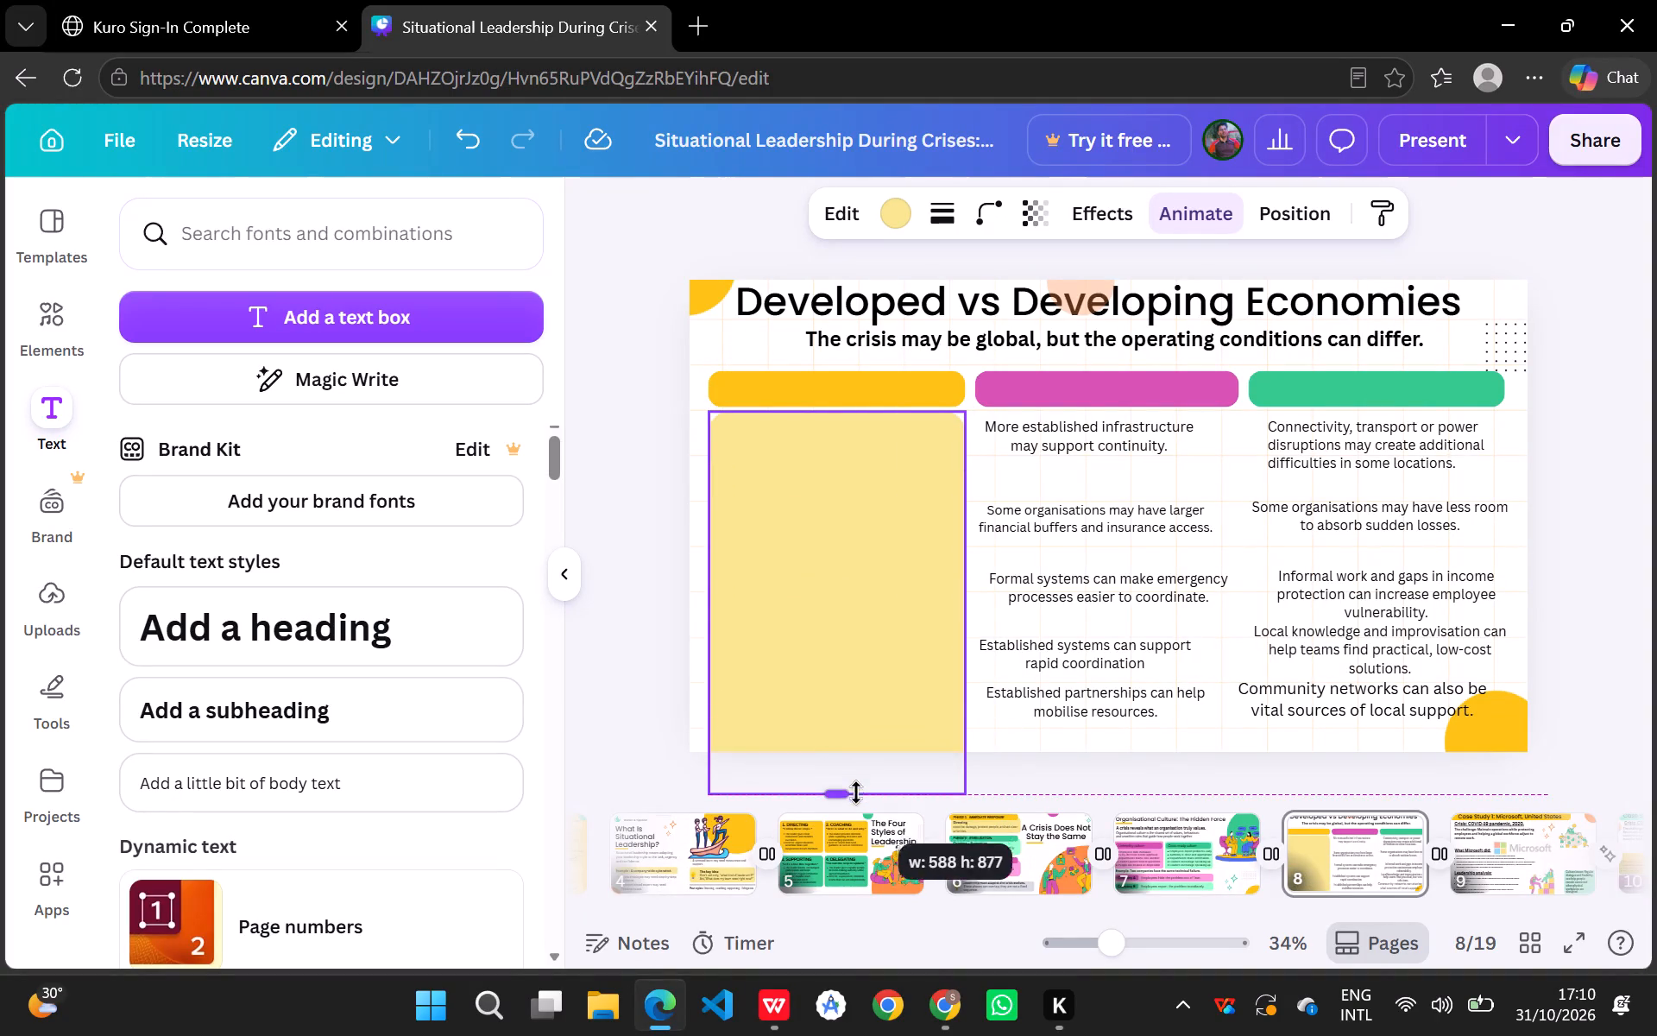
{"action": "left_click_drag", "start_coordinate": [856, 793], "coordinate": [855, 731]}
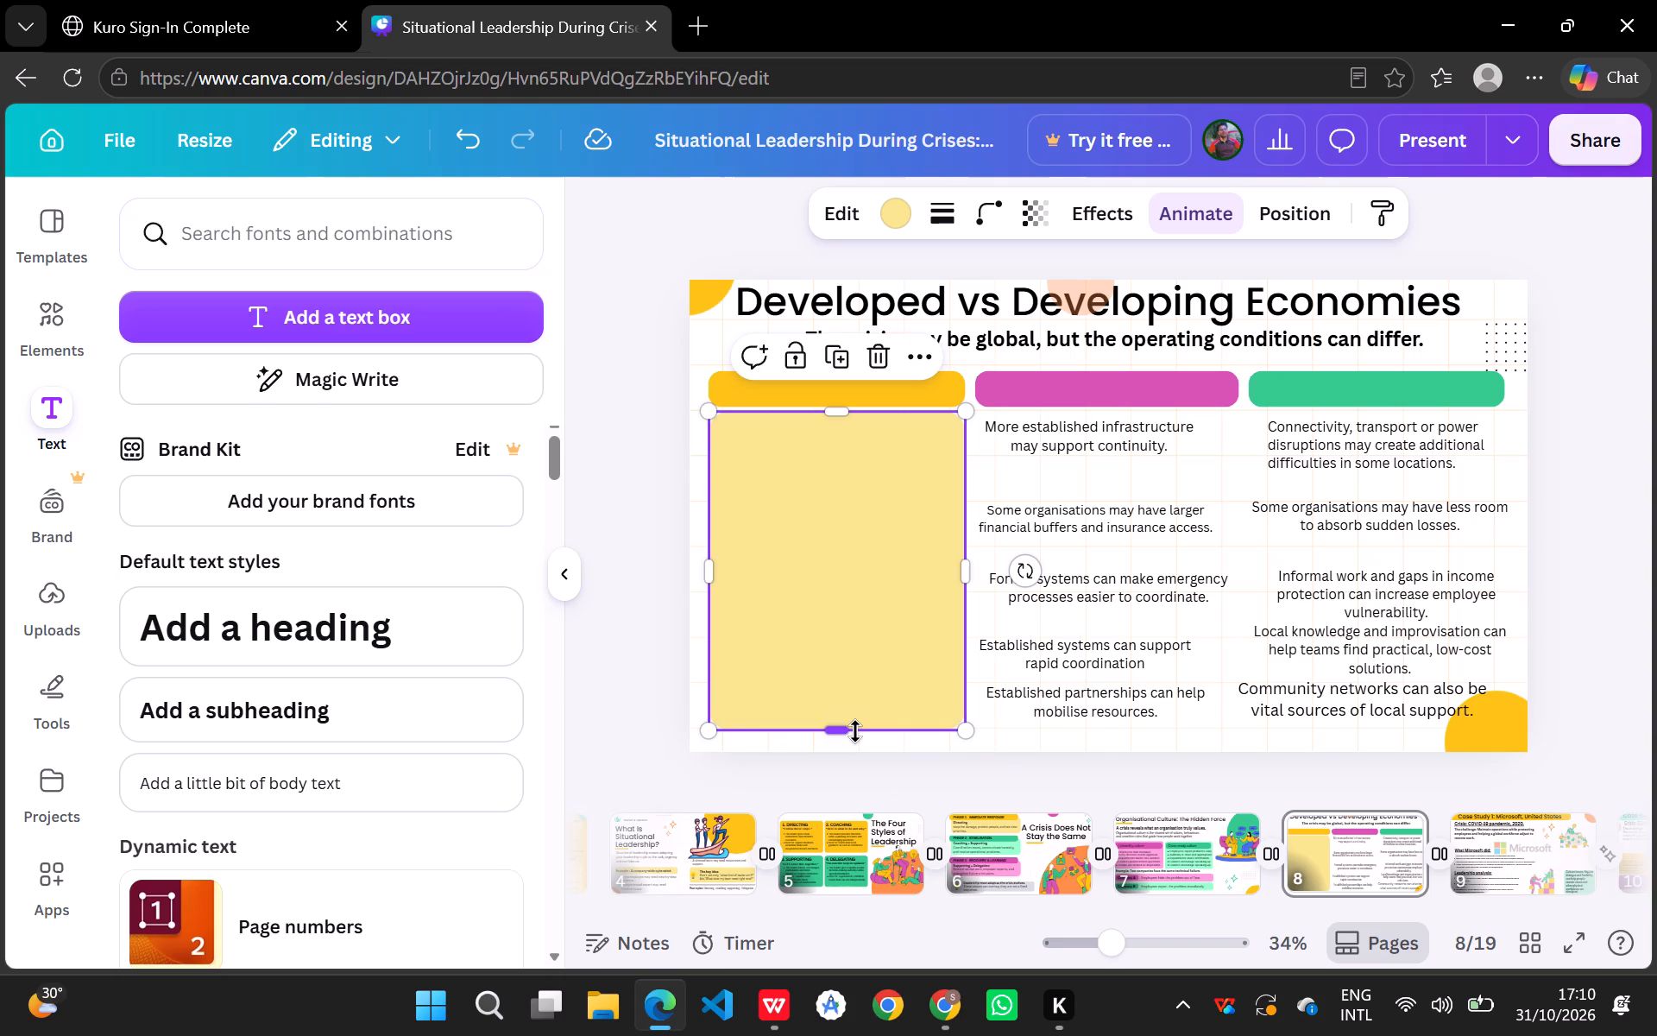
Copy the light pink panel behind the "Unhealthy culture" list on slide 7 and paste it onto slide 8.
{"action": "left_click", "coordinate": [1100, 396]}
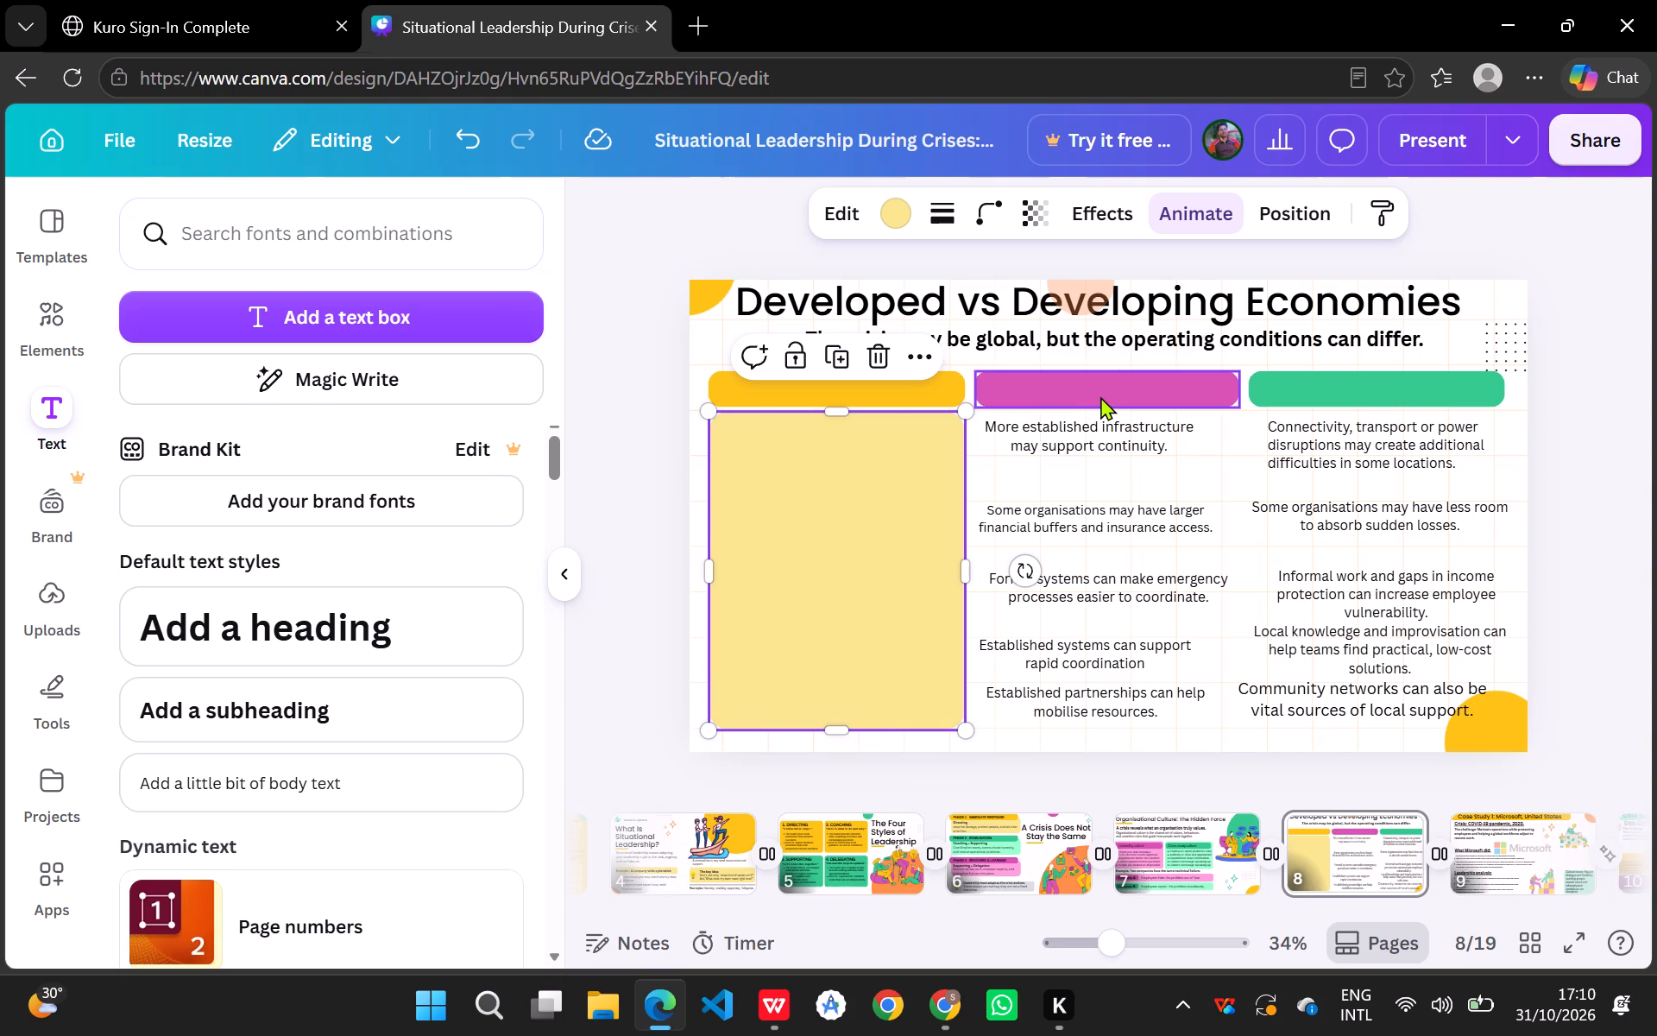
{"action": "left_click", "coordinate": [1167, 845]}
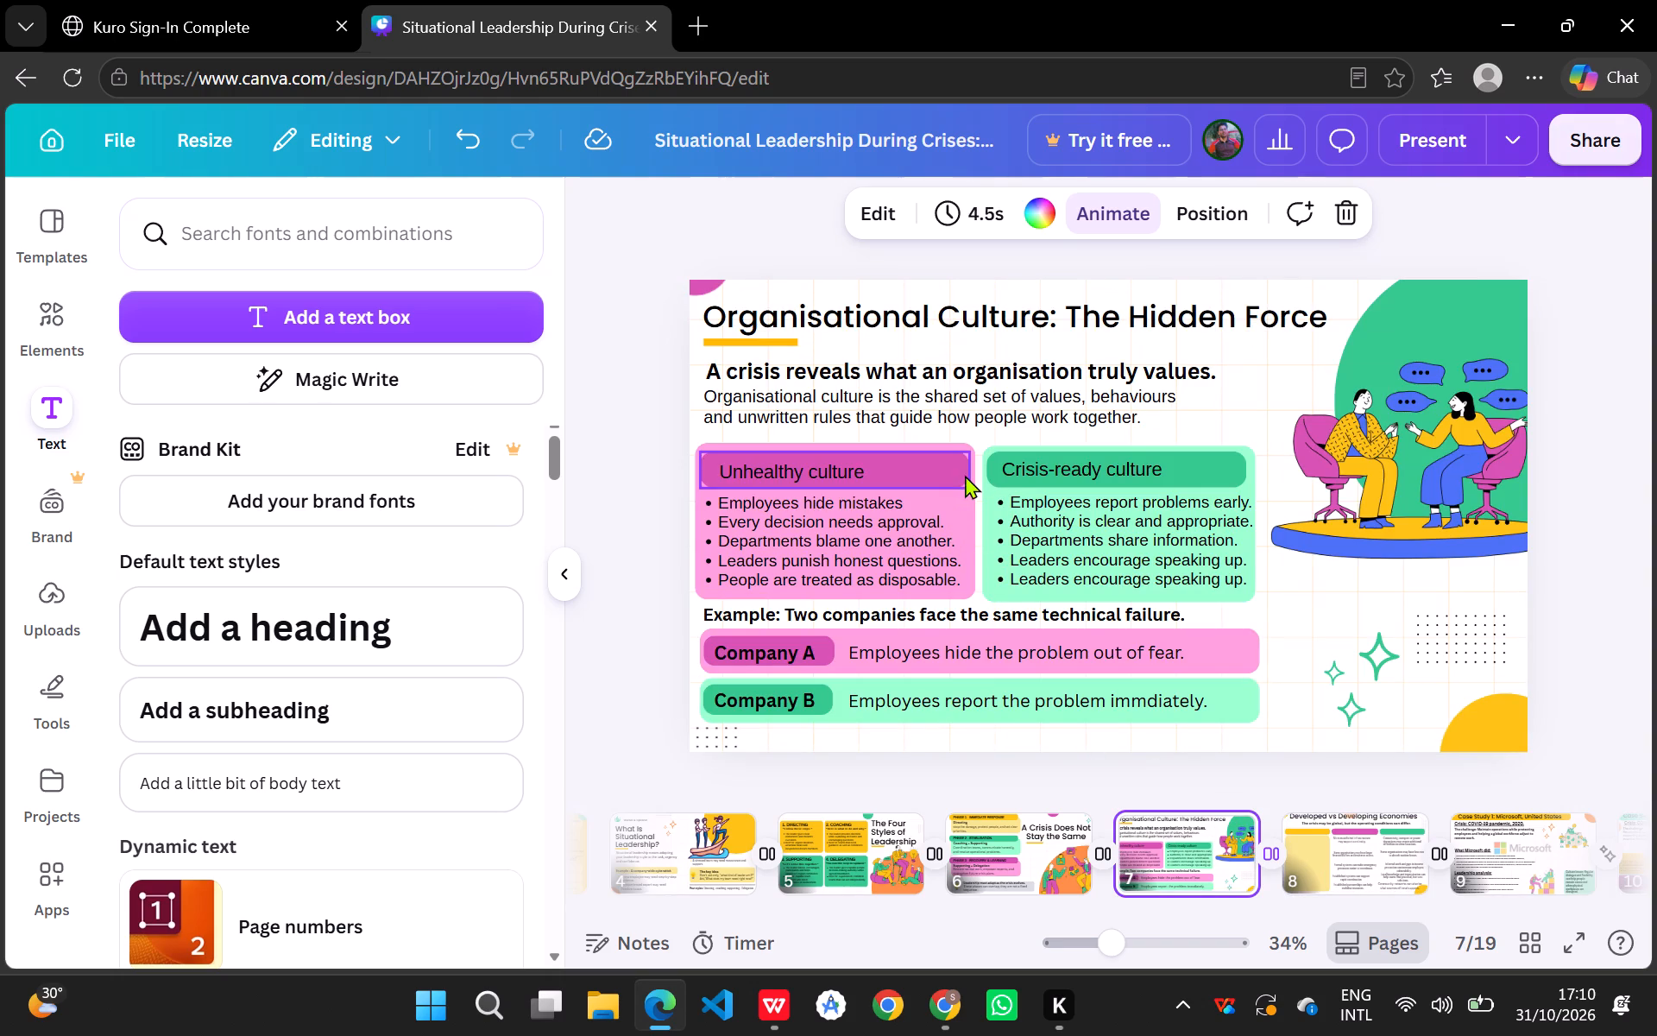
{"action": "left_click", "coordinate": [975, 465]}
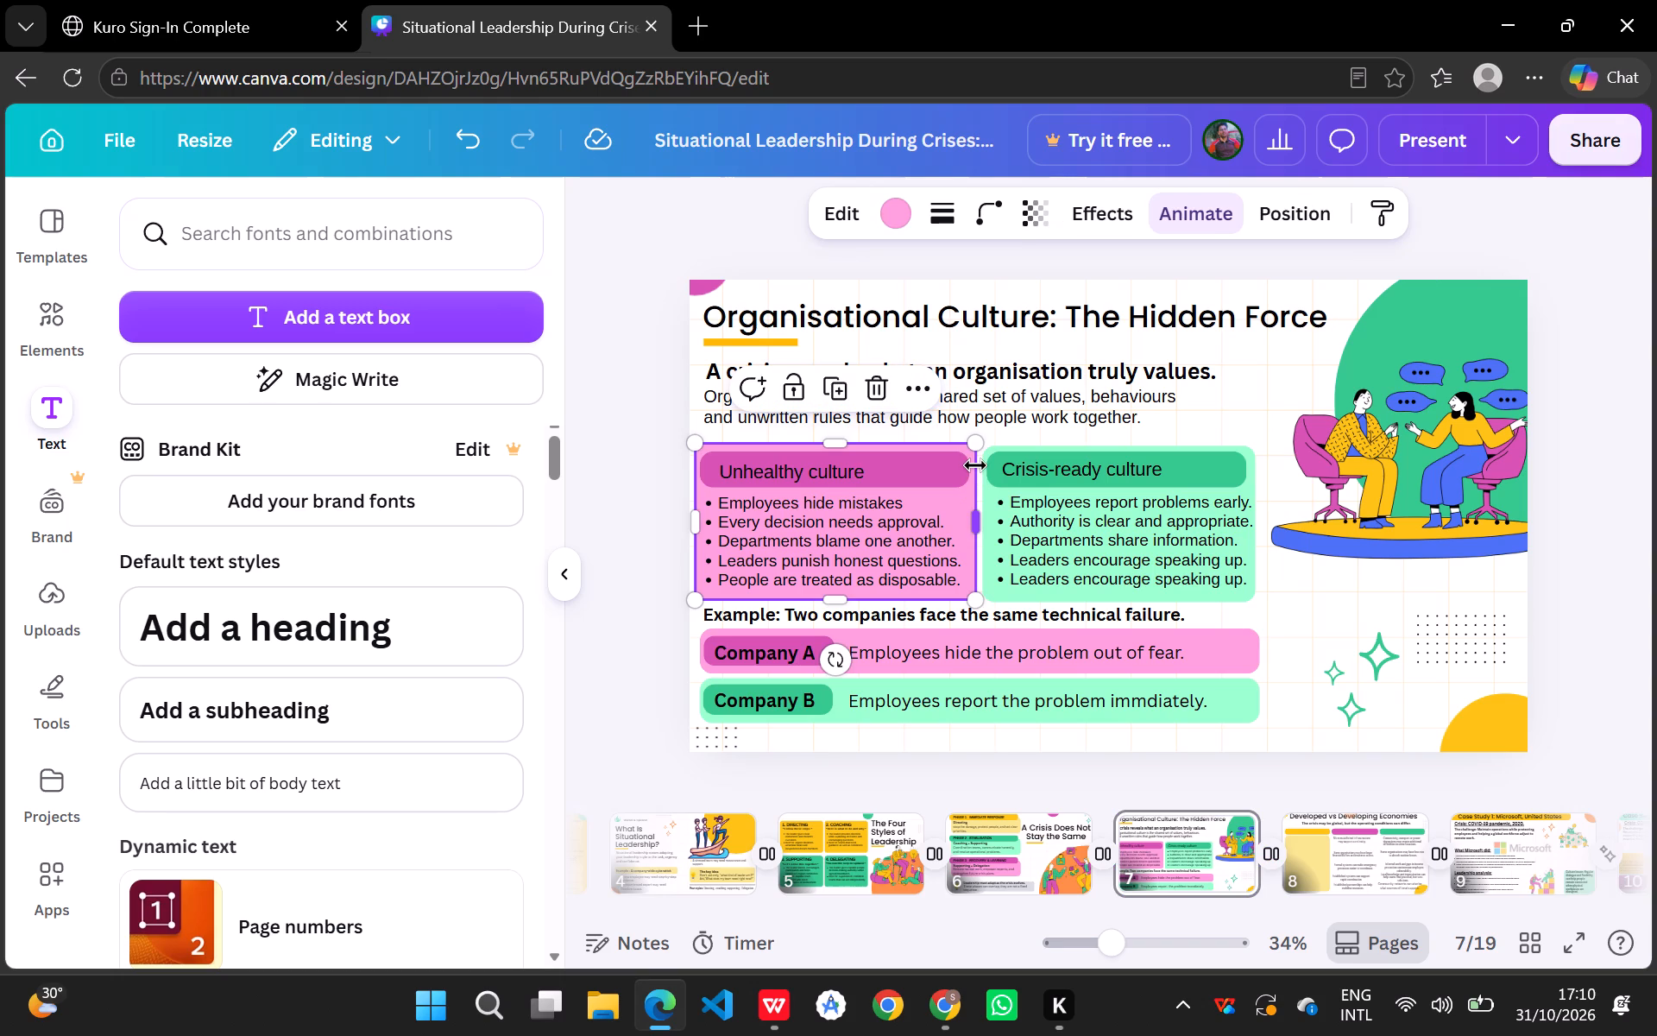
{"action": "key", "text": "ctrl+c"}
{"action": "left_click", "coordinate": [1372, 859]}
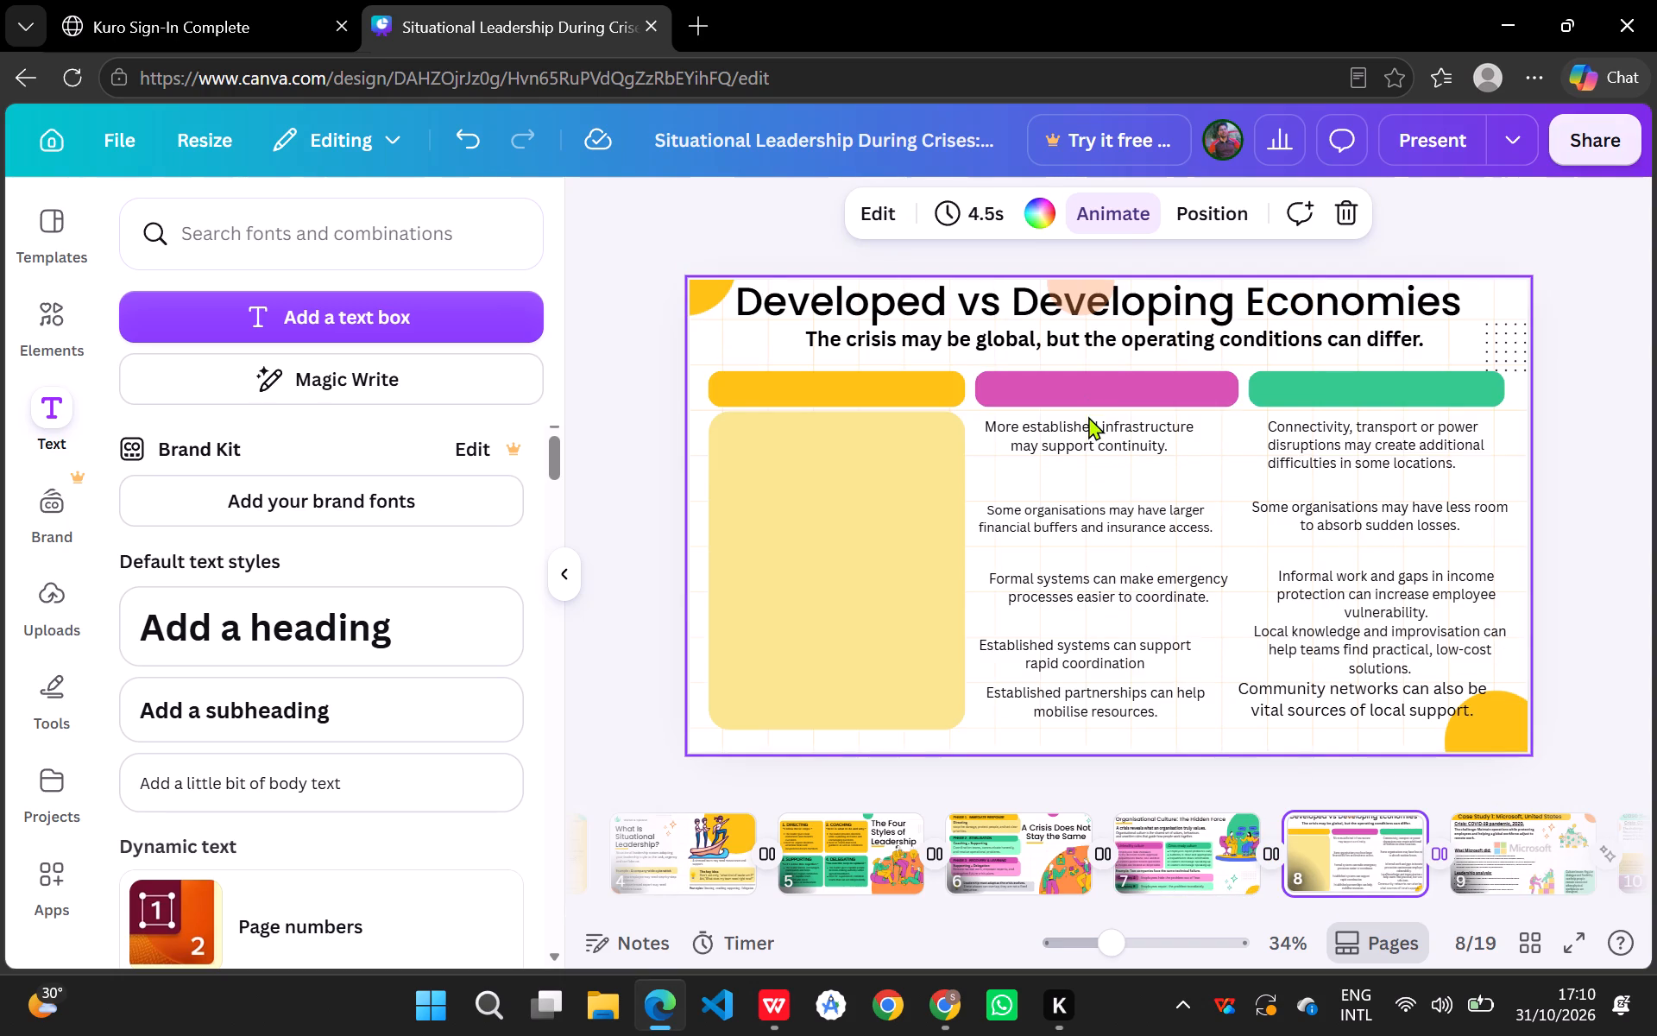
{"action": "key", "text": "ctrl+v"}
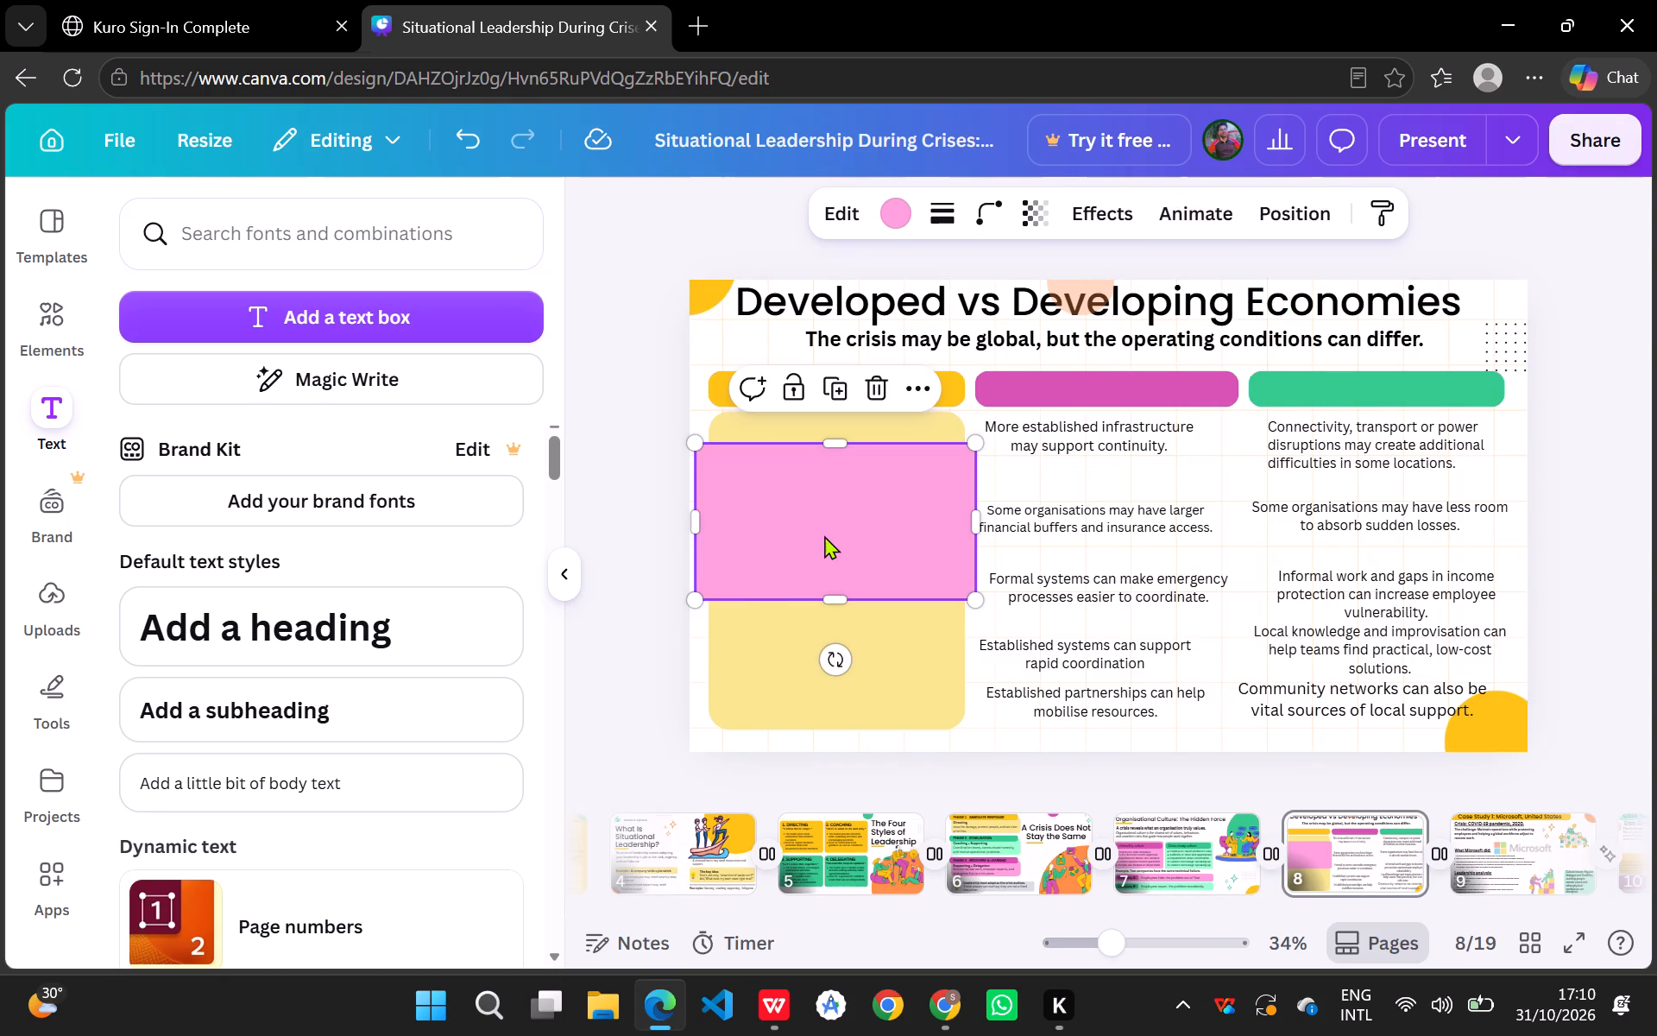
Fit the light pink panel beneath the pink bar, about 602 wide, and extend it down level with the pale yellow panel.
{"action": "left_click_drag", "start_coordinate": [824, 535], "coordinate": [1107, 503]}
{"action": "left_click_drag", "start_coordinate": [1259, 487], "coordinate": [1257, 487]}
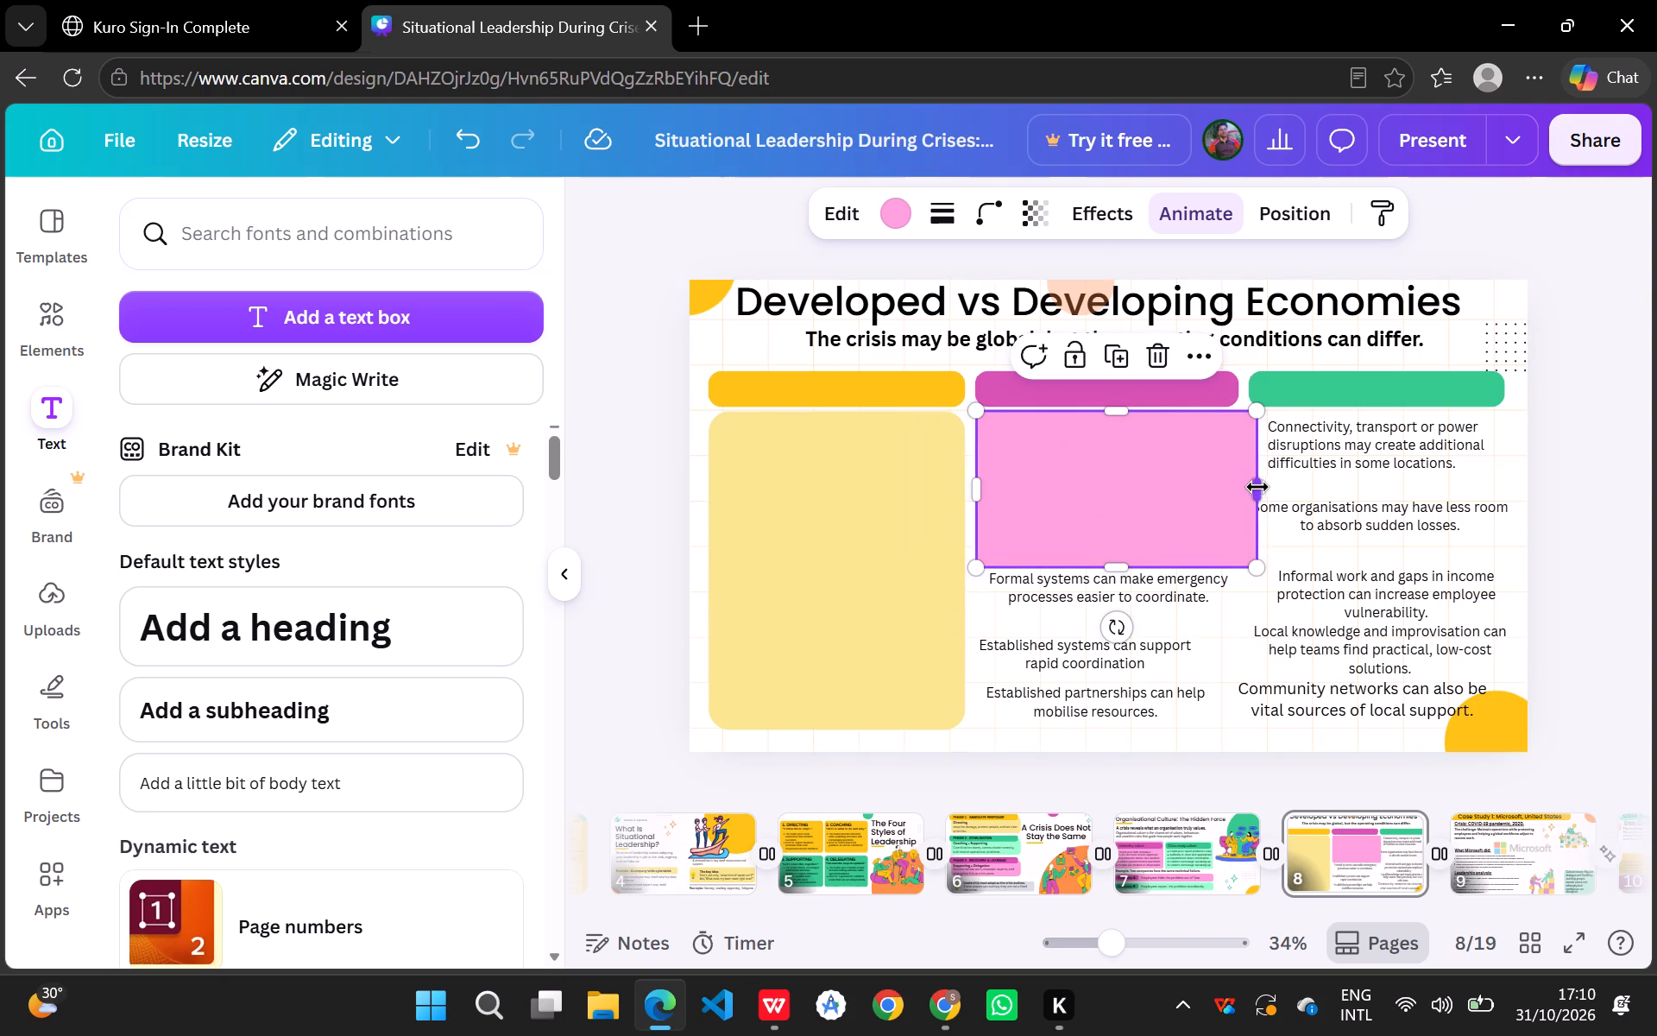
{"action": "left_click_drag", "start_coordinate": [1257, 487], "coordinate": [1244, 490]}
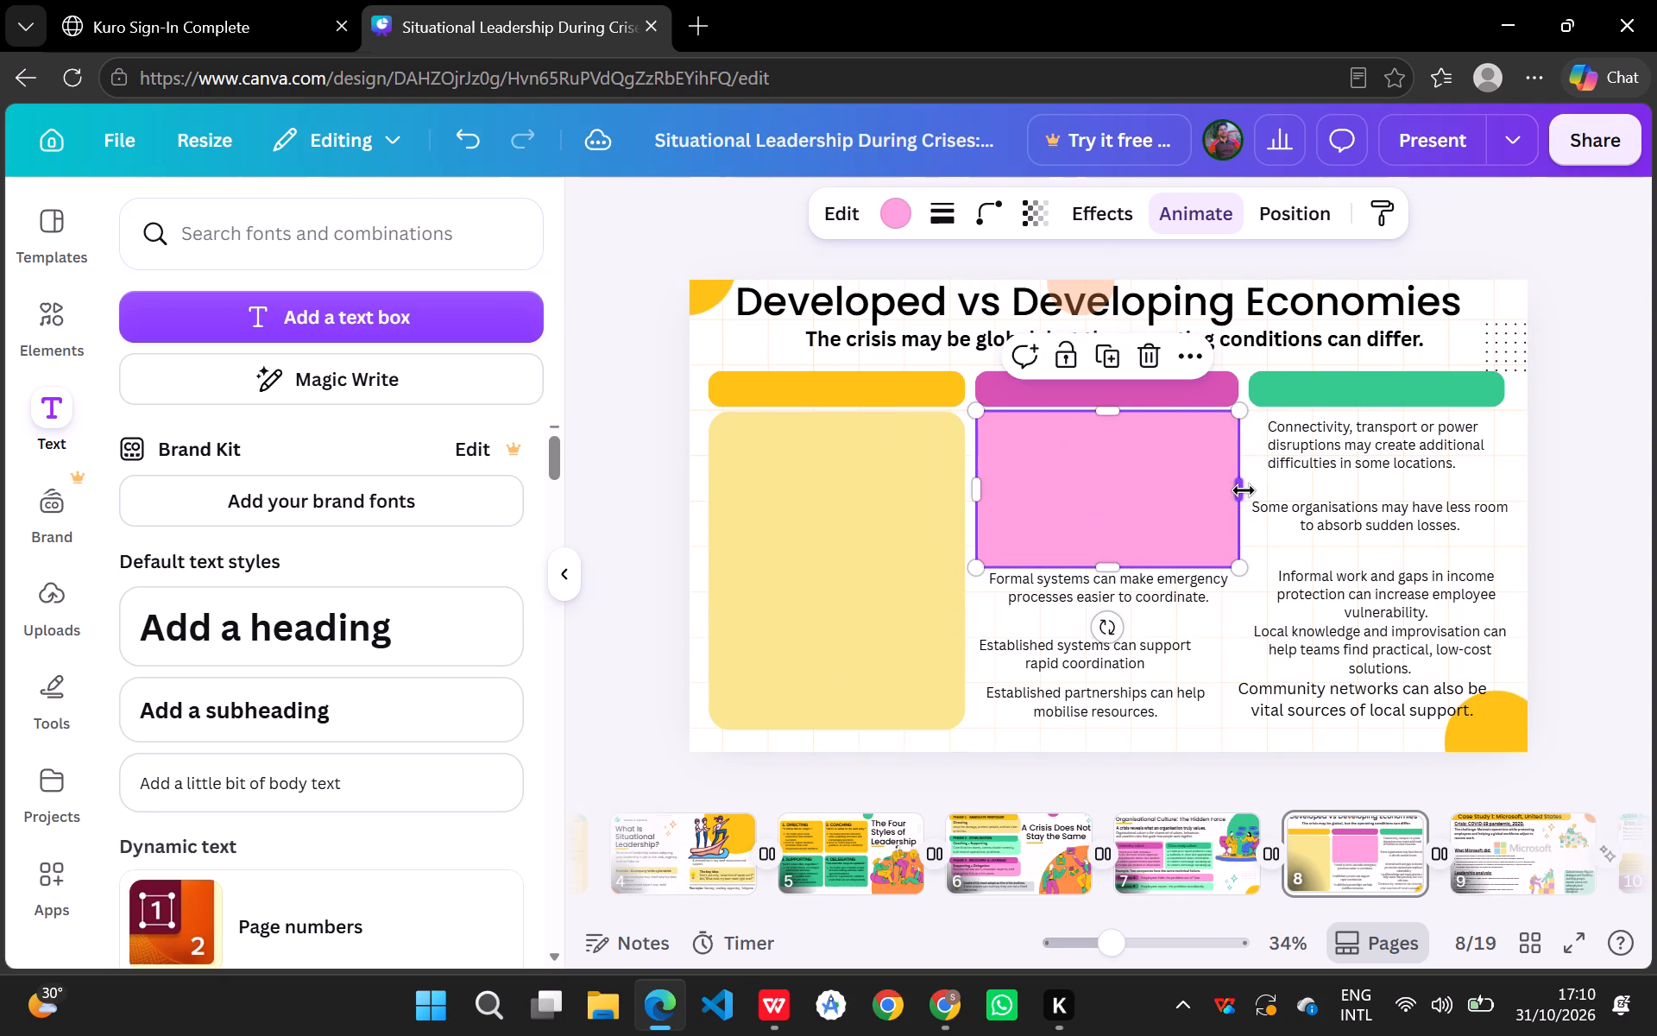
{"action": "left_click_drag", "start_coordinate": [1106, 565], "coordinate": [1122, 656]}
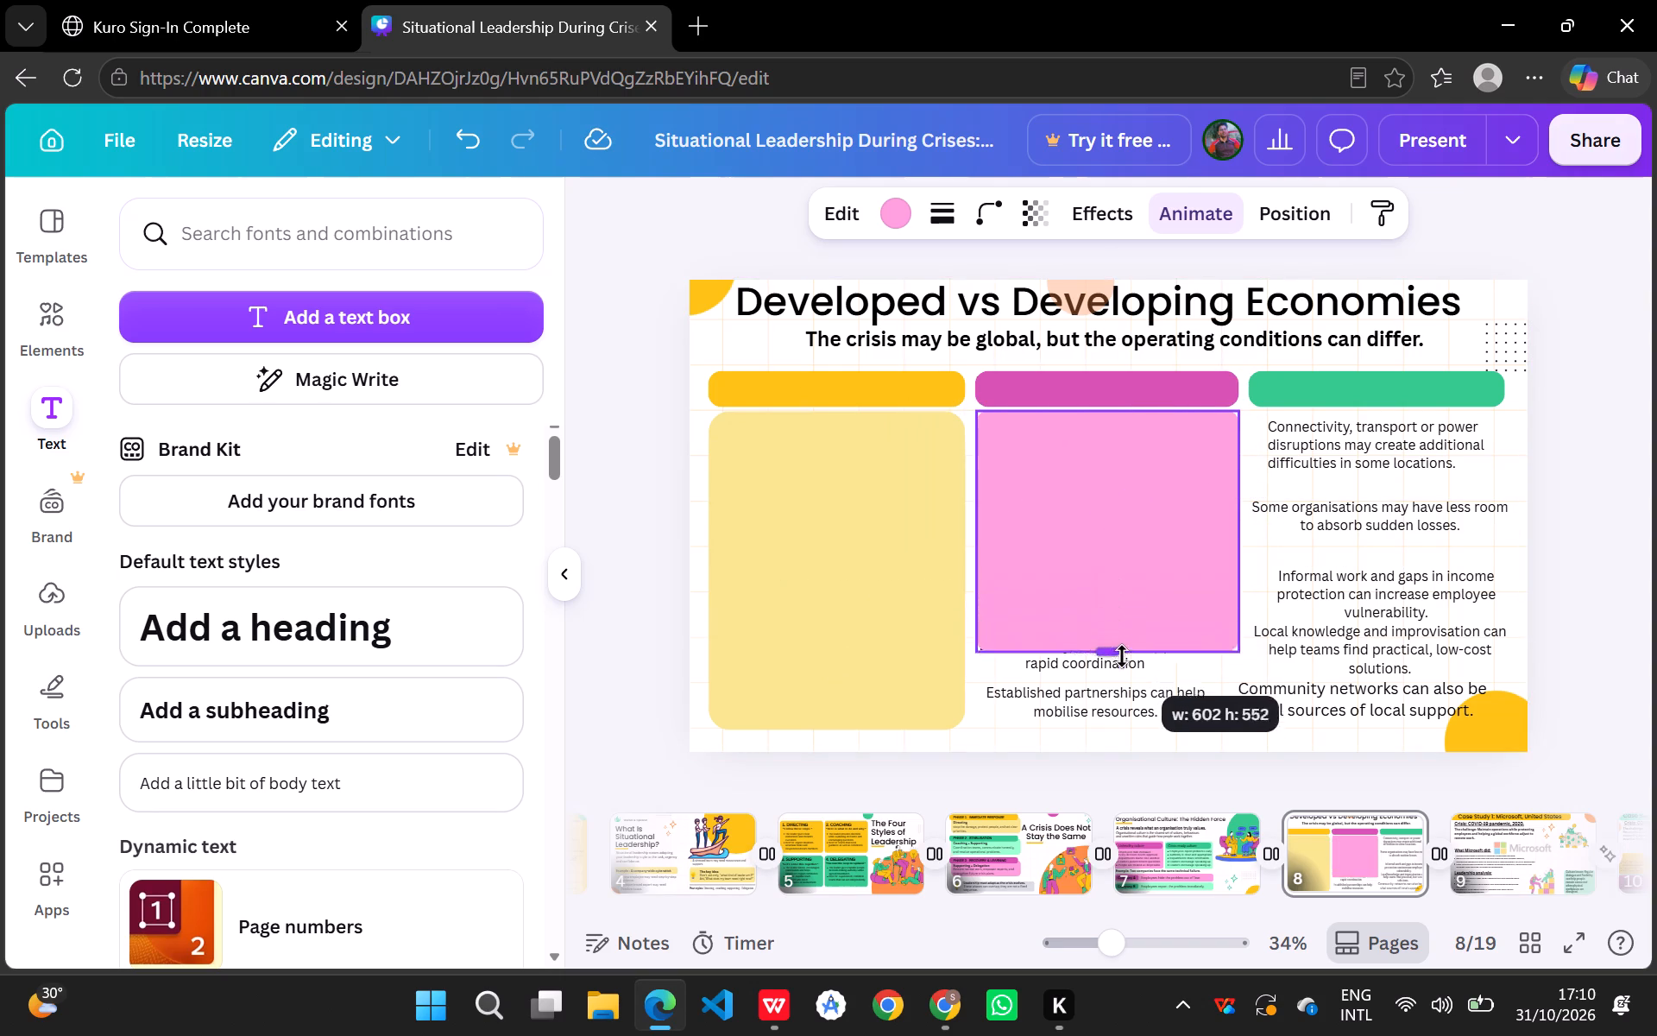
{"action": "left_click_drag", "start_coordinate": [1122, 656], "coordinate": [1128, 724]}
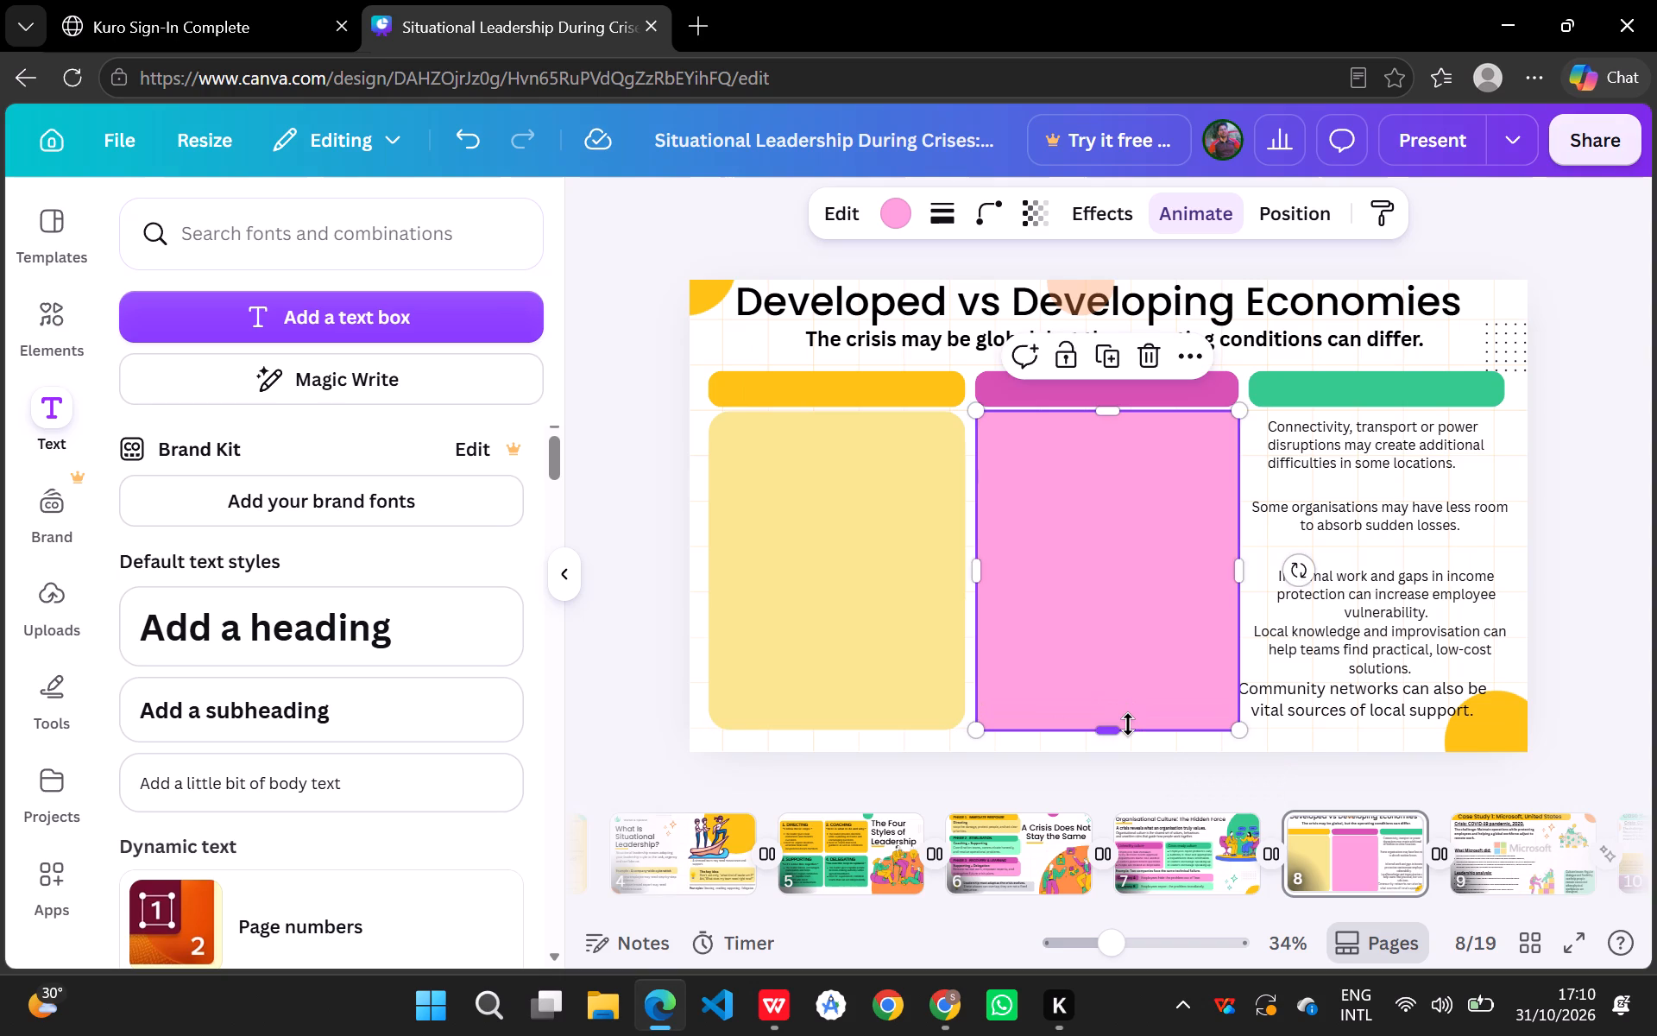
Copy the mint green panel behind the Phase 2 text on slide 6 and paste it onto slide 8.
{"action": "left_click", "coordinate": [1359, 519]}
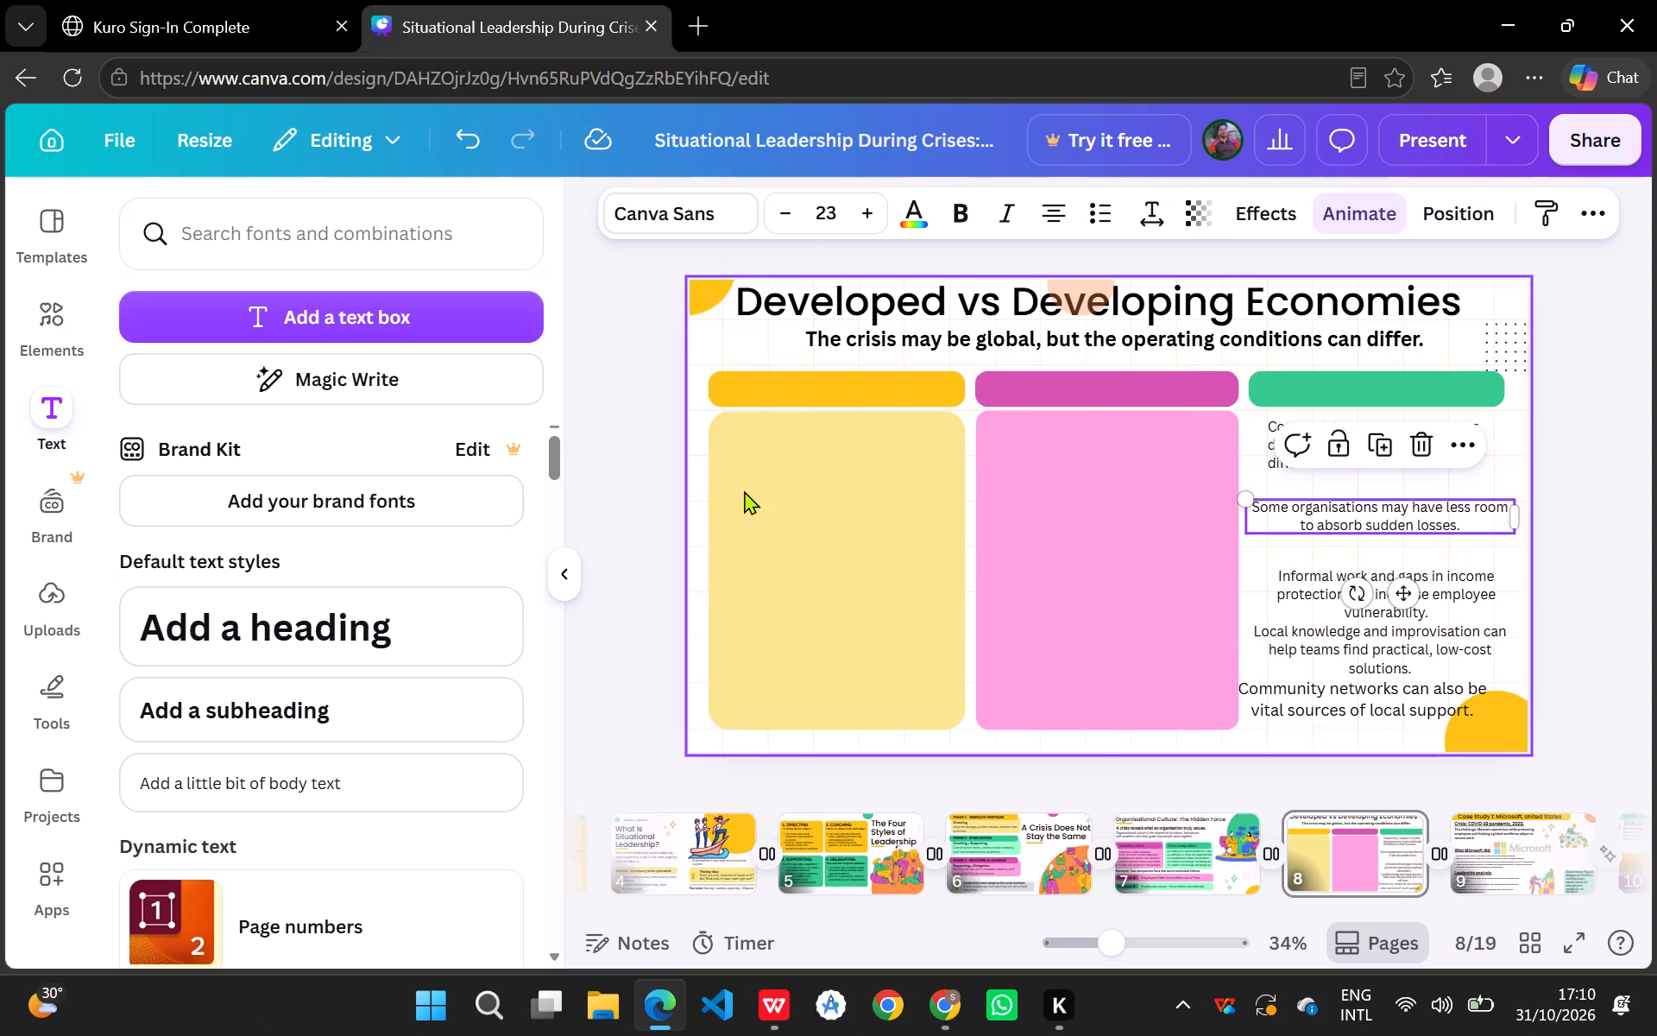
{"action": "left_click", "coordinate": [1033, 859]}
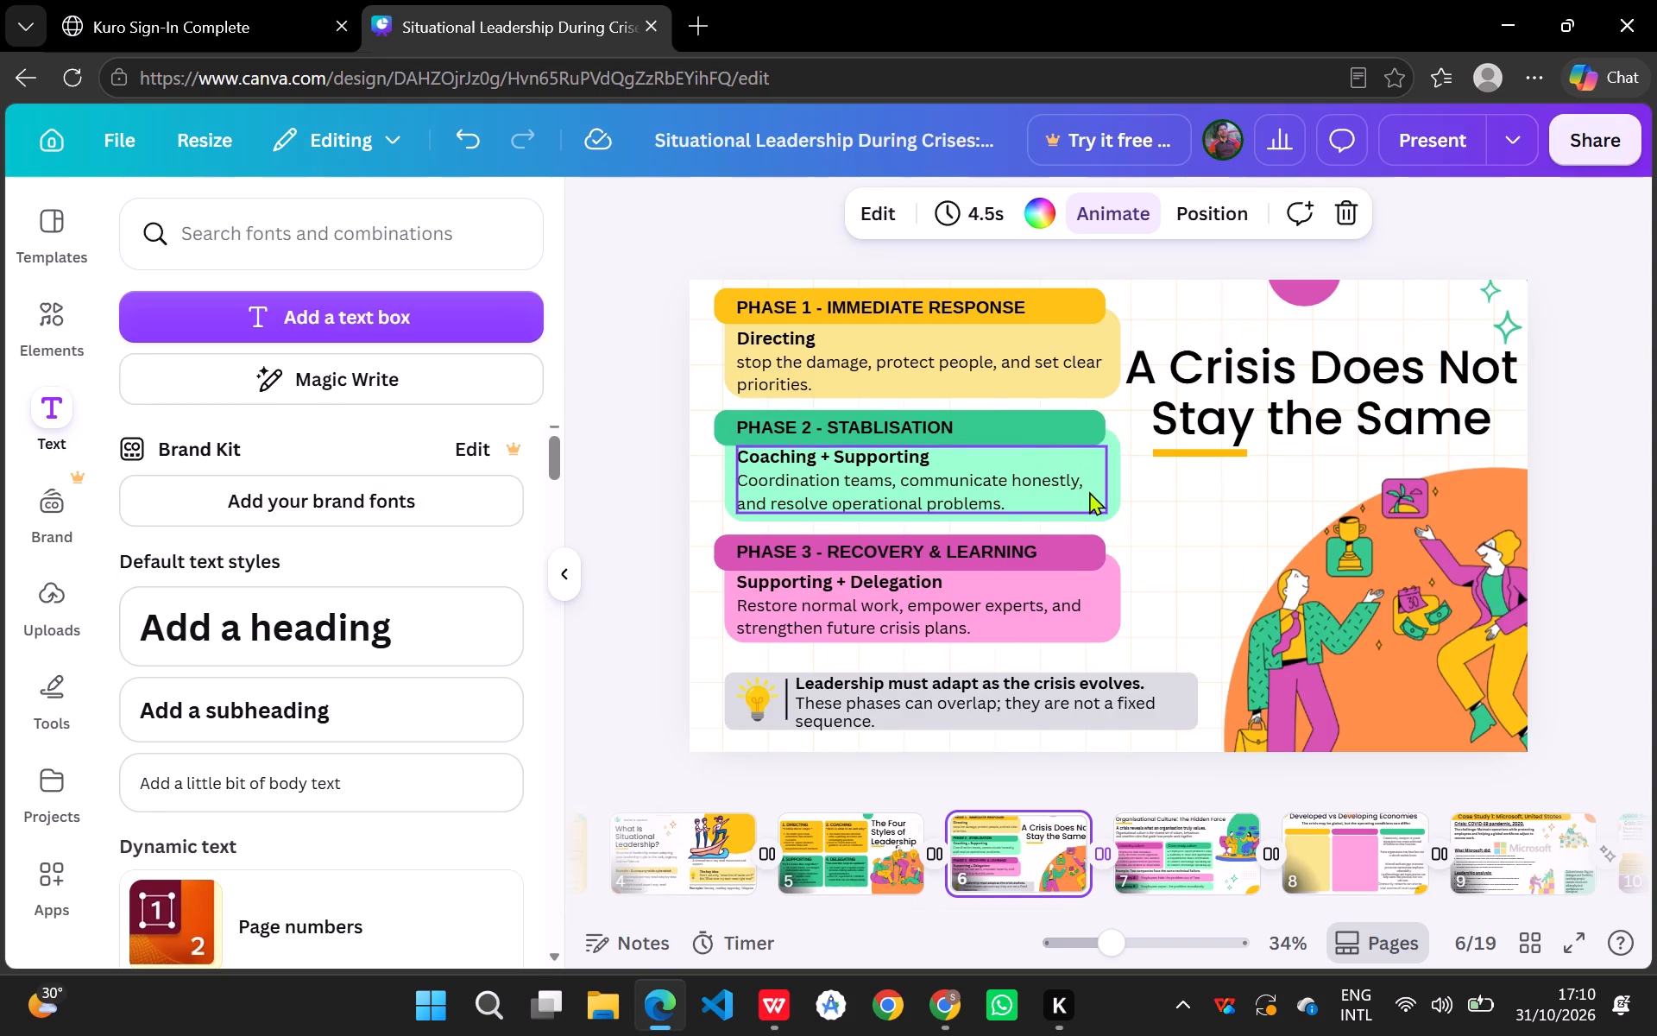
{"action": "left_click", "coordinate": [1114, 496]}
{"action": "key", "text": "ctrl+c"}
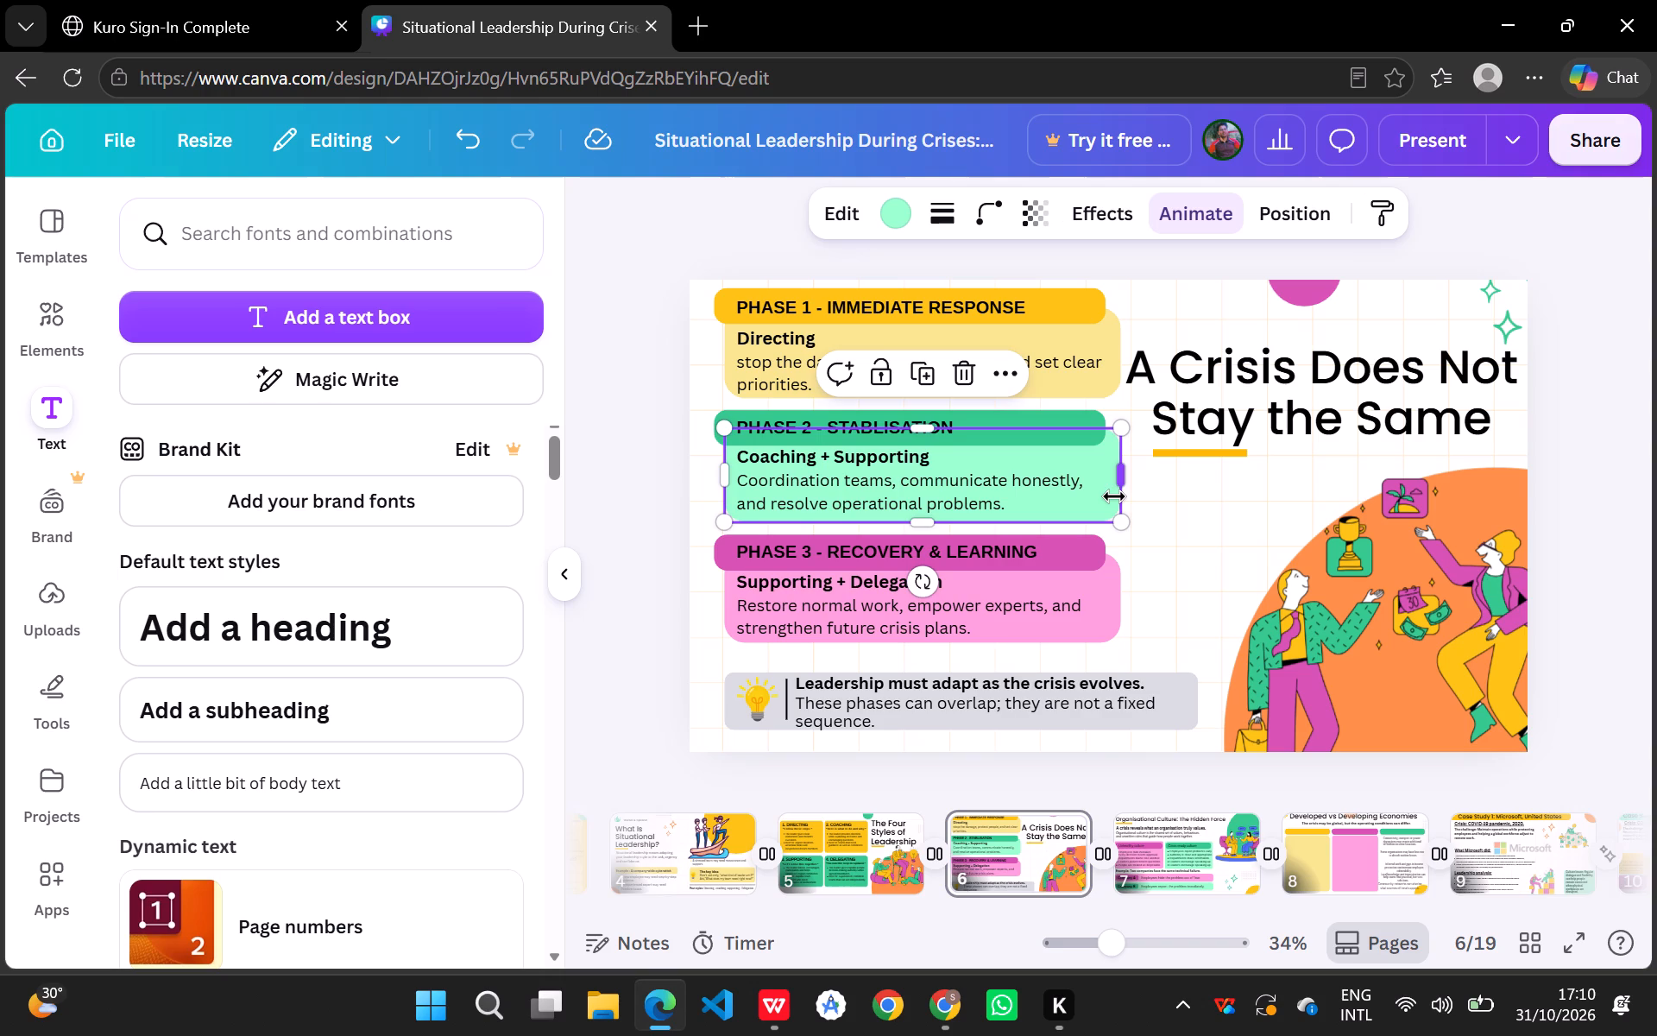
{"action": "left_click", "coordinate": [1354, 856]}
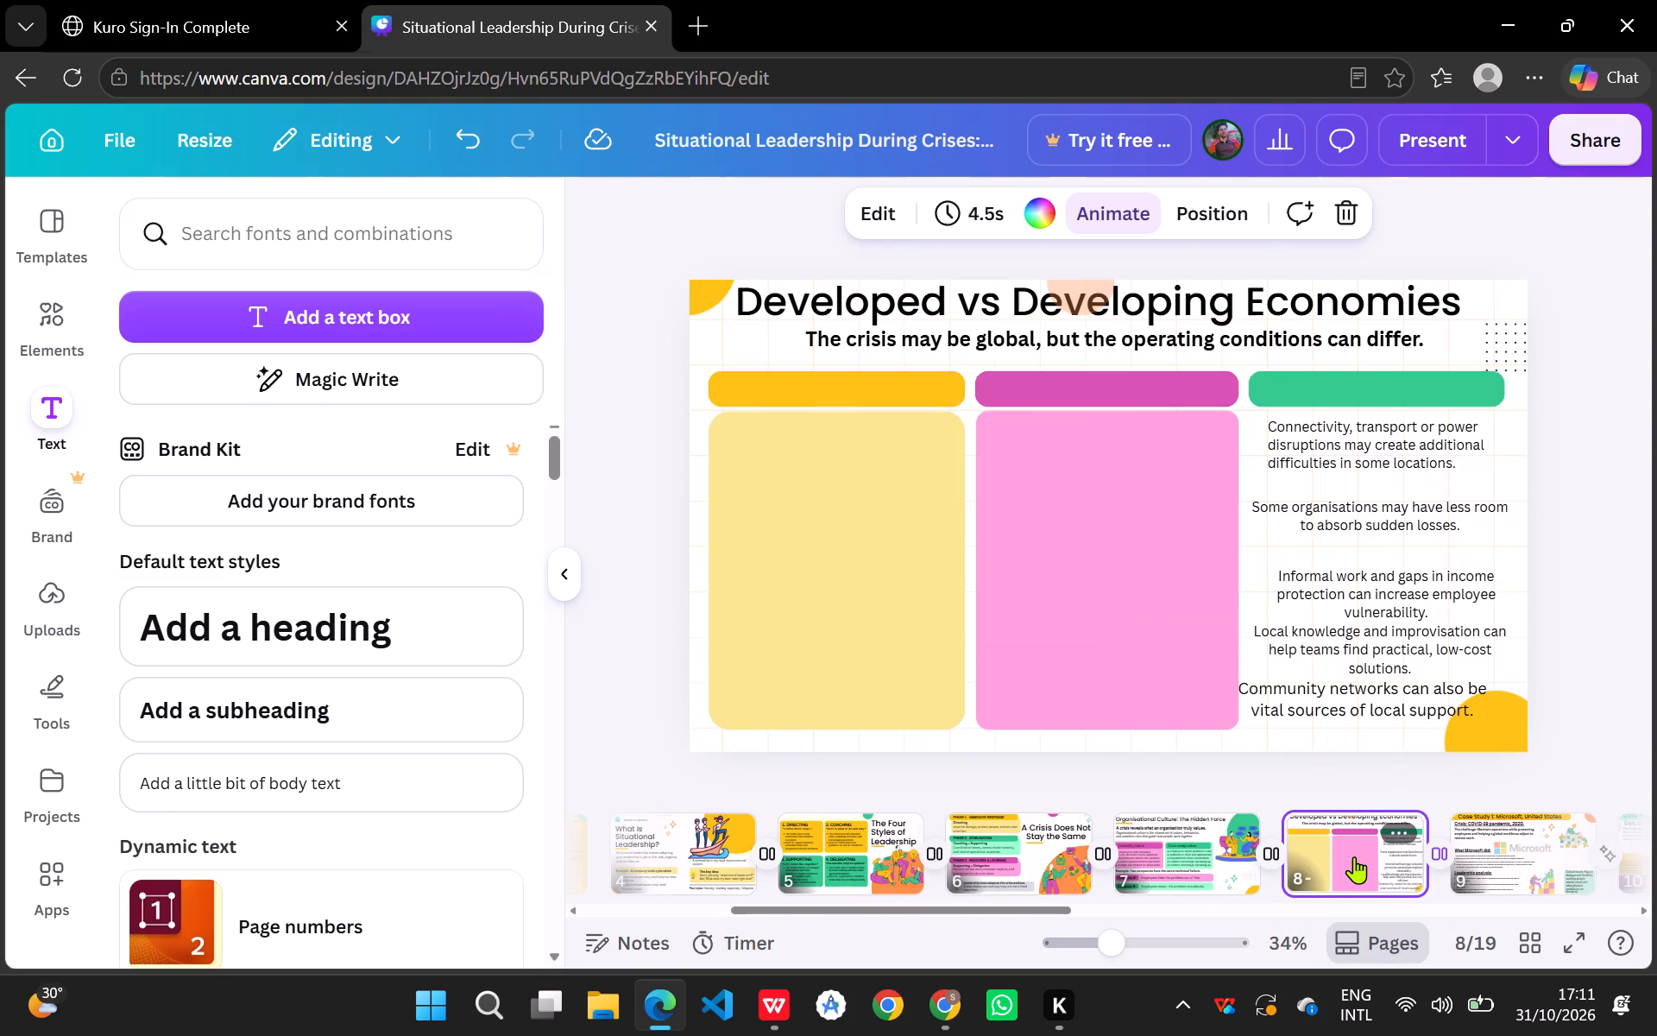
{"action": "left_click", "coordinate": [1343, 420]}
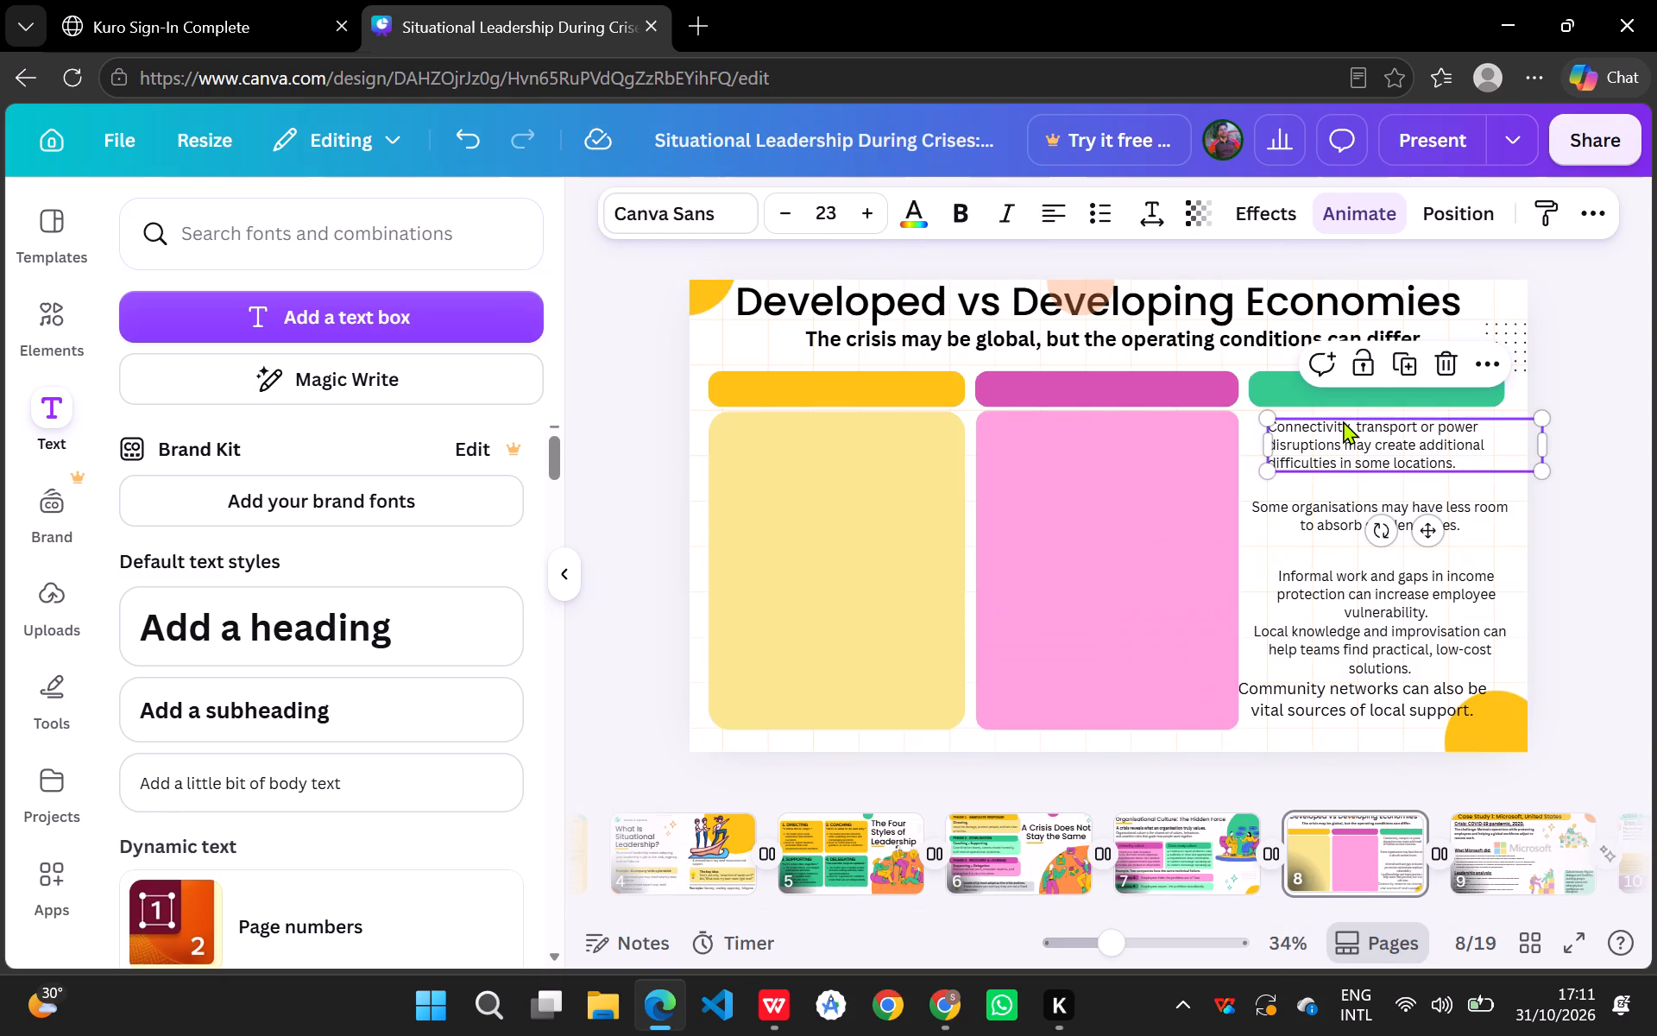
{"action": "key", "text": "ctrl+v"}
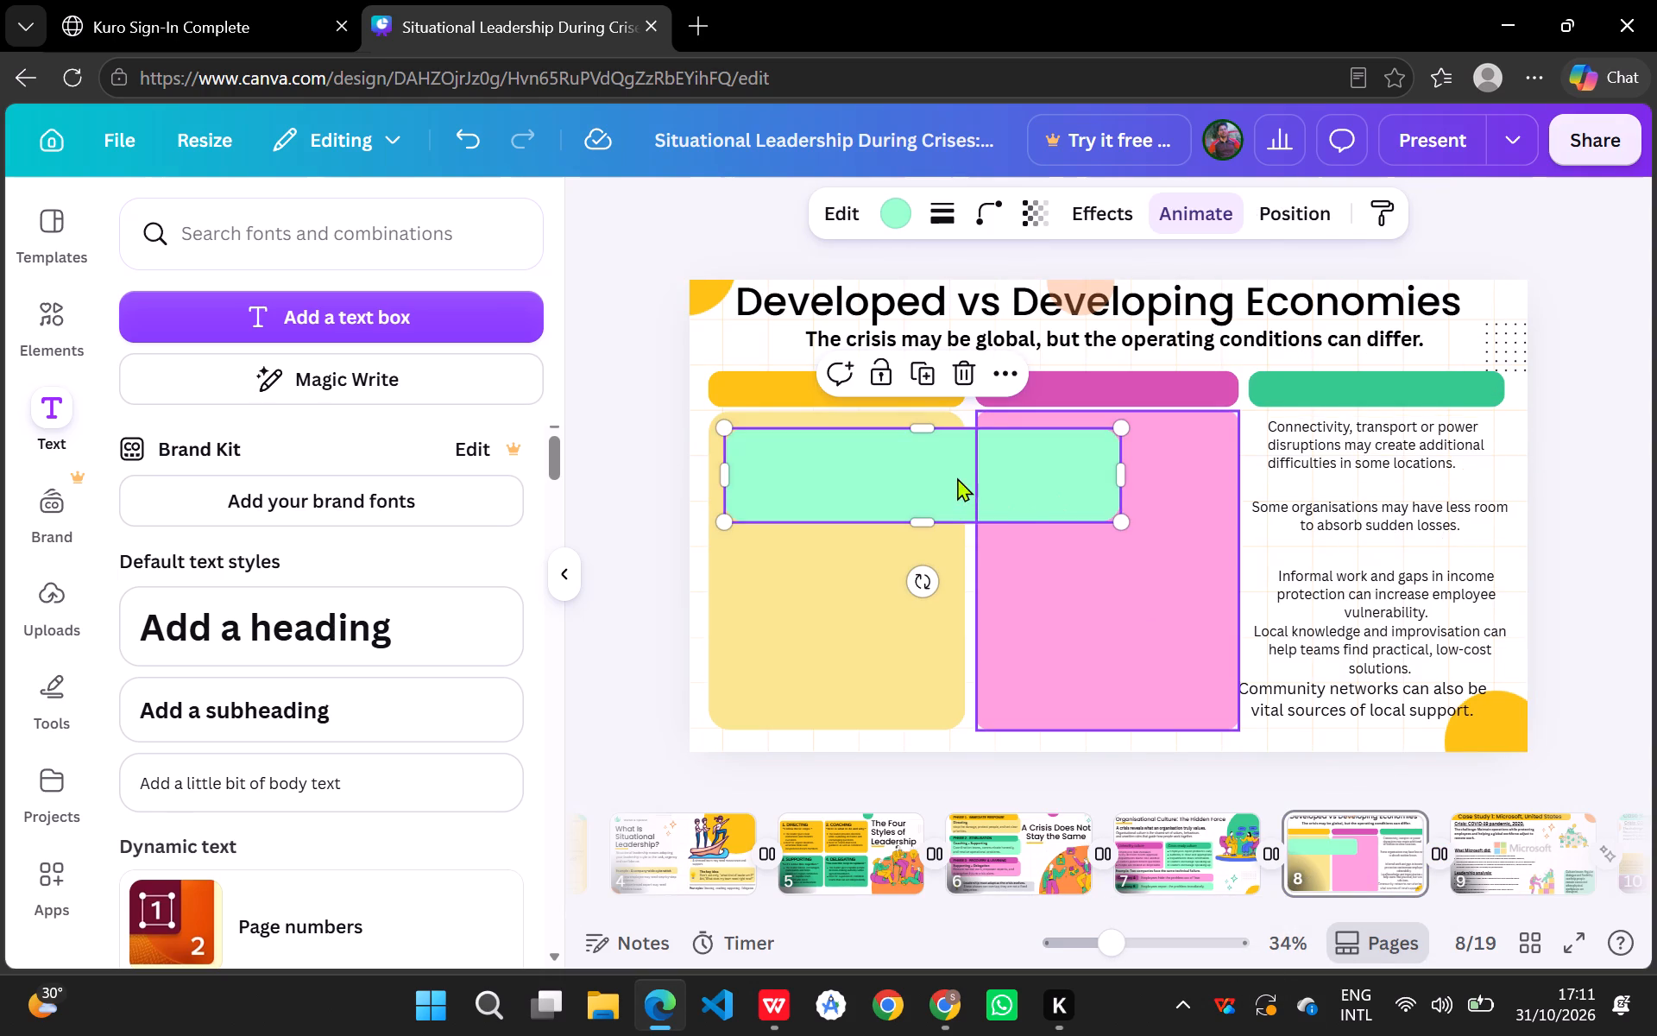
Fit the mint green panel beneath the green bar, about 590 wide, and extend it down level with the other two panels.
{"action": "left_click_drag", "start_coordinate": [960, 476], "coordinate": [1414, 460]}
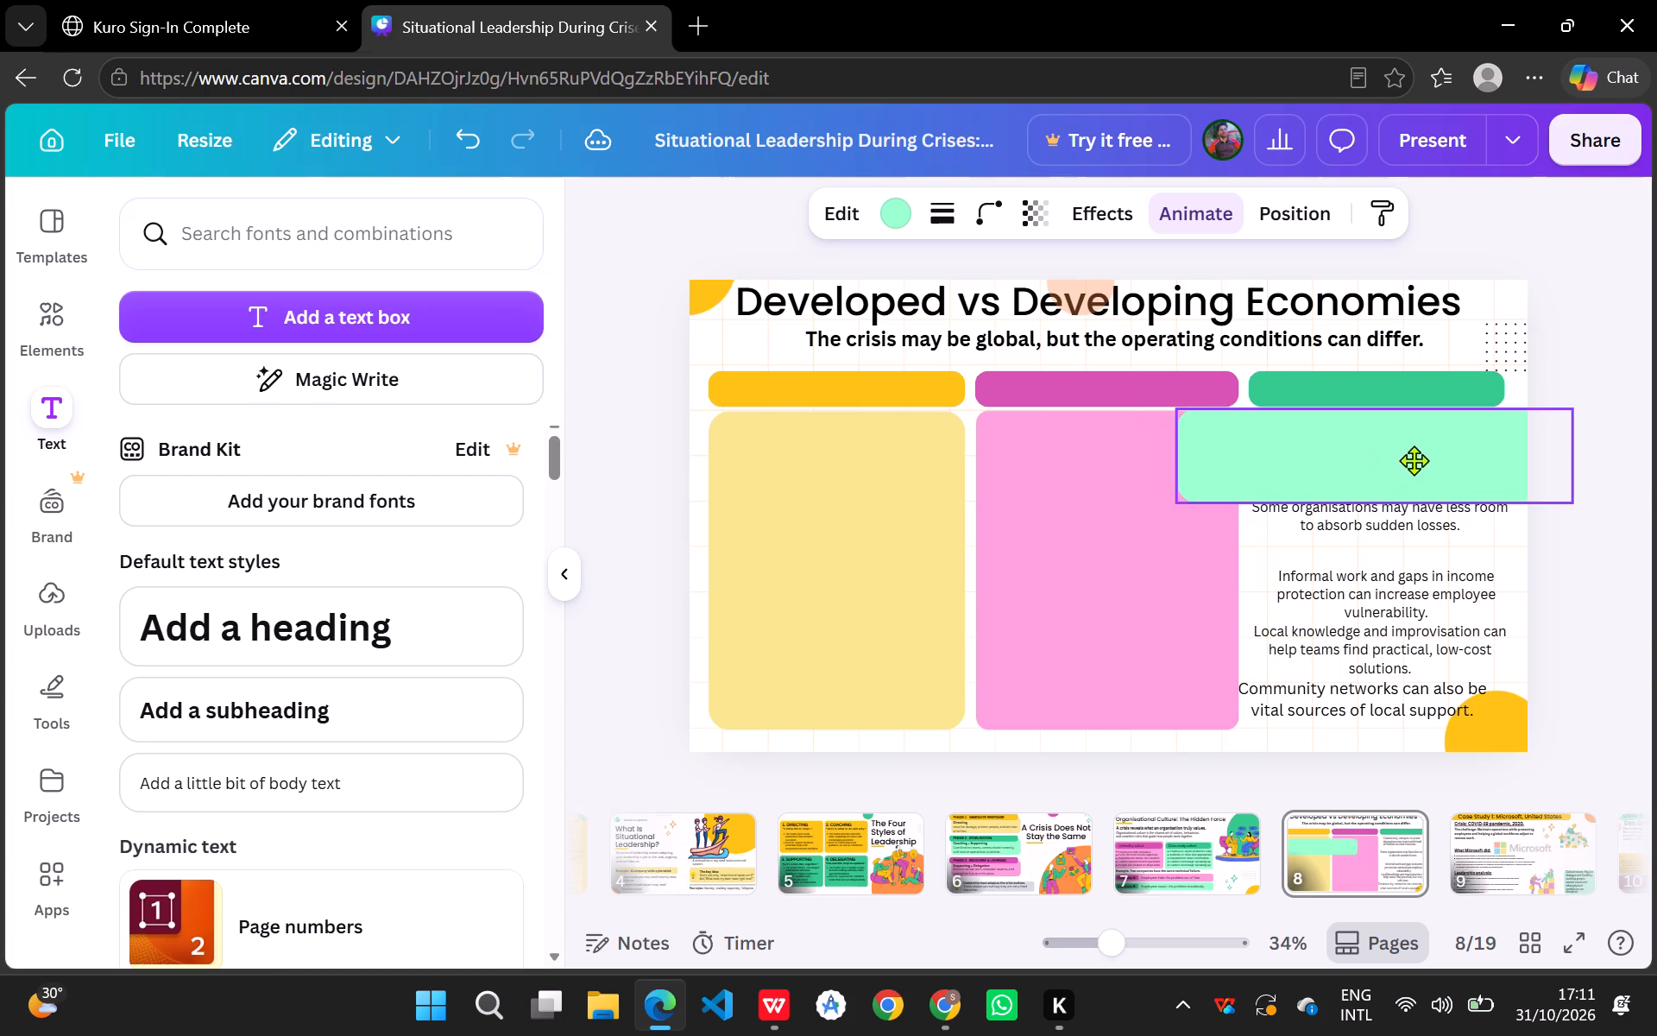
{"action": "left_click_drag", "start_coordinate": [1414, 460], "coordinate": [1217, 483]}
{"action": "left_click_drag", "start_coordinate": [1381, 482], "coordinate": [1259, 479]}
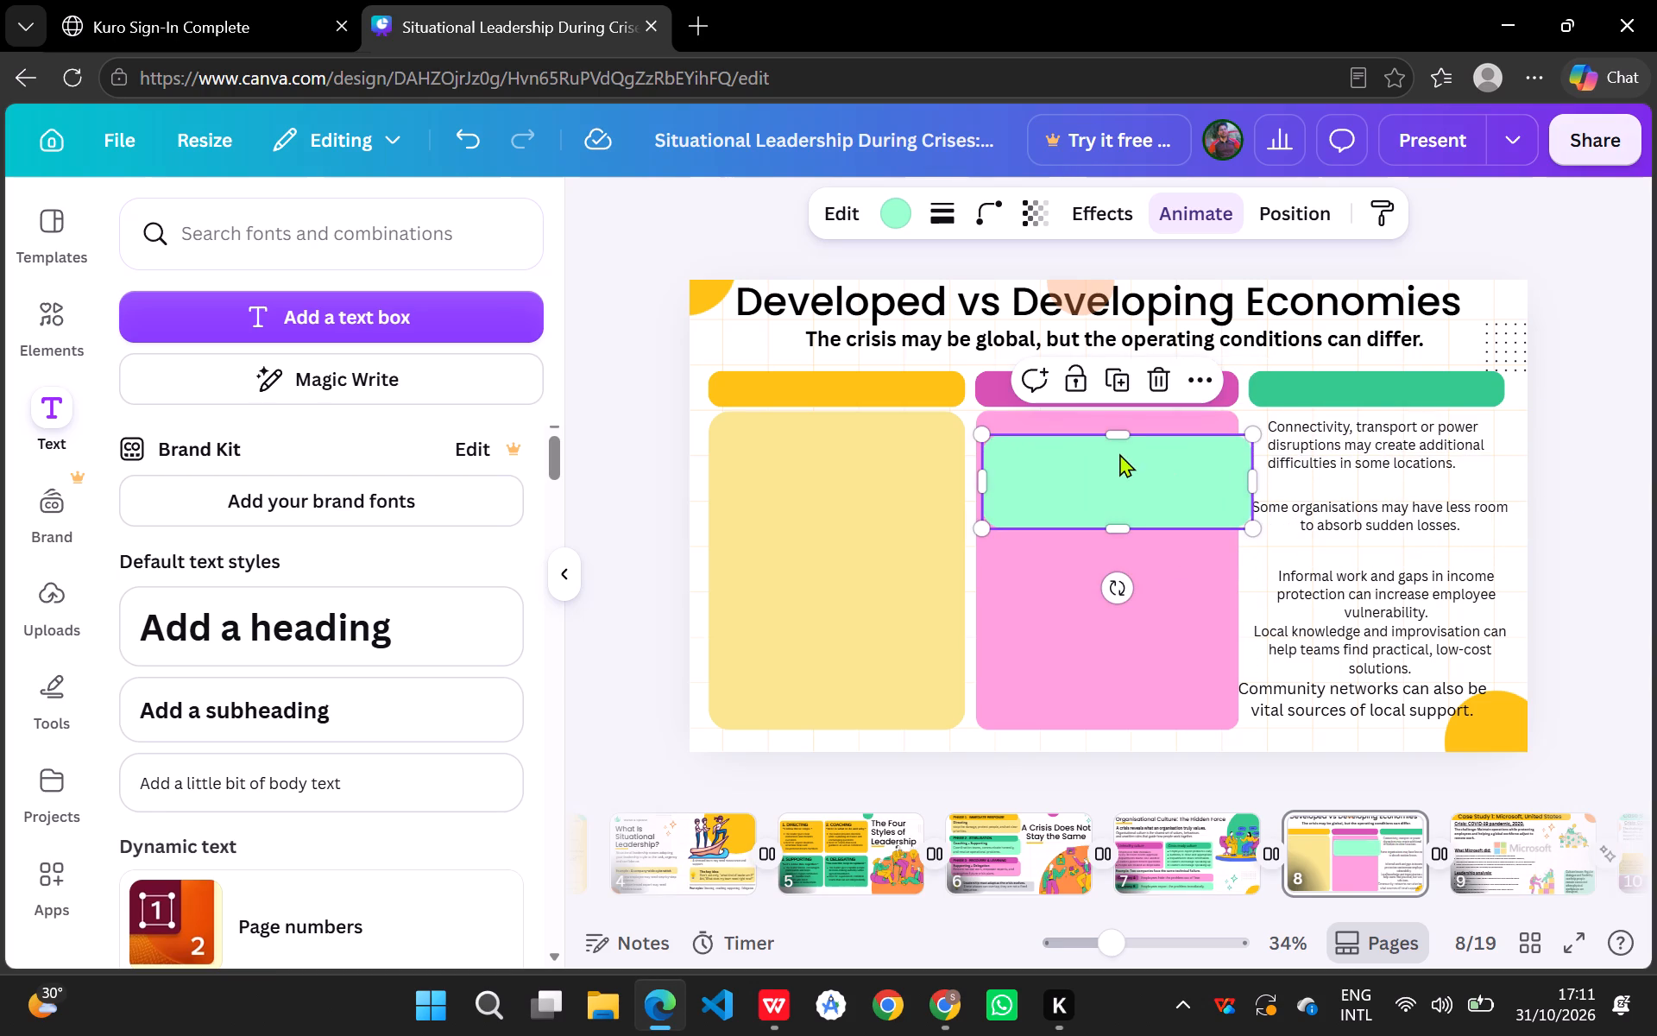
{"action": "left_click_drag", "start_coordinate": [1119, 453], "coordinate": [1387, 428]}
{"action": "left_click_drag", "start_coordinate": [1523, 457], "coordinate": [1509, 458]}
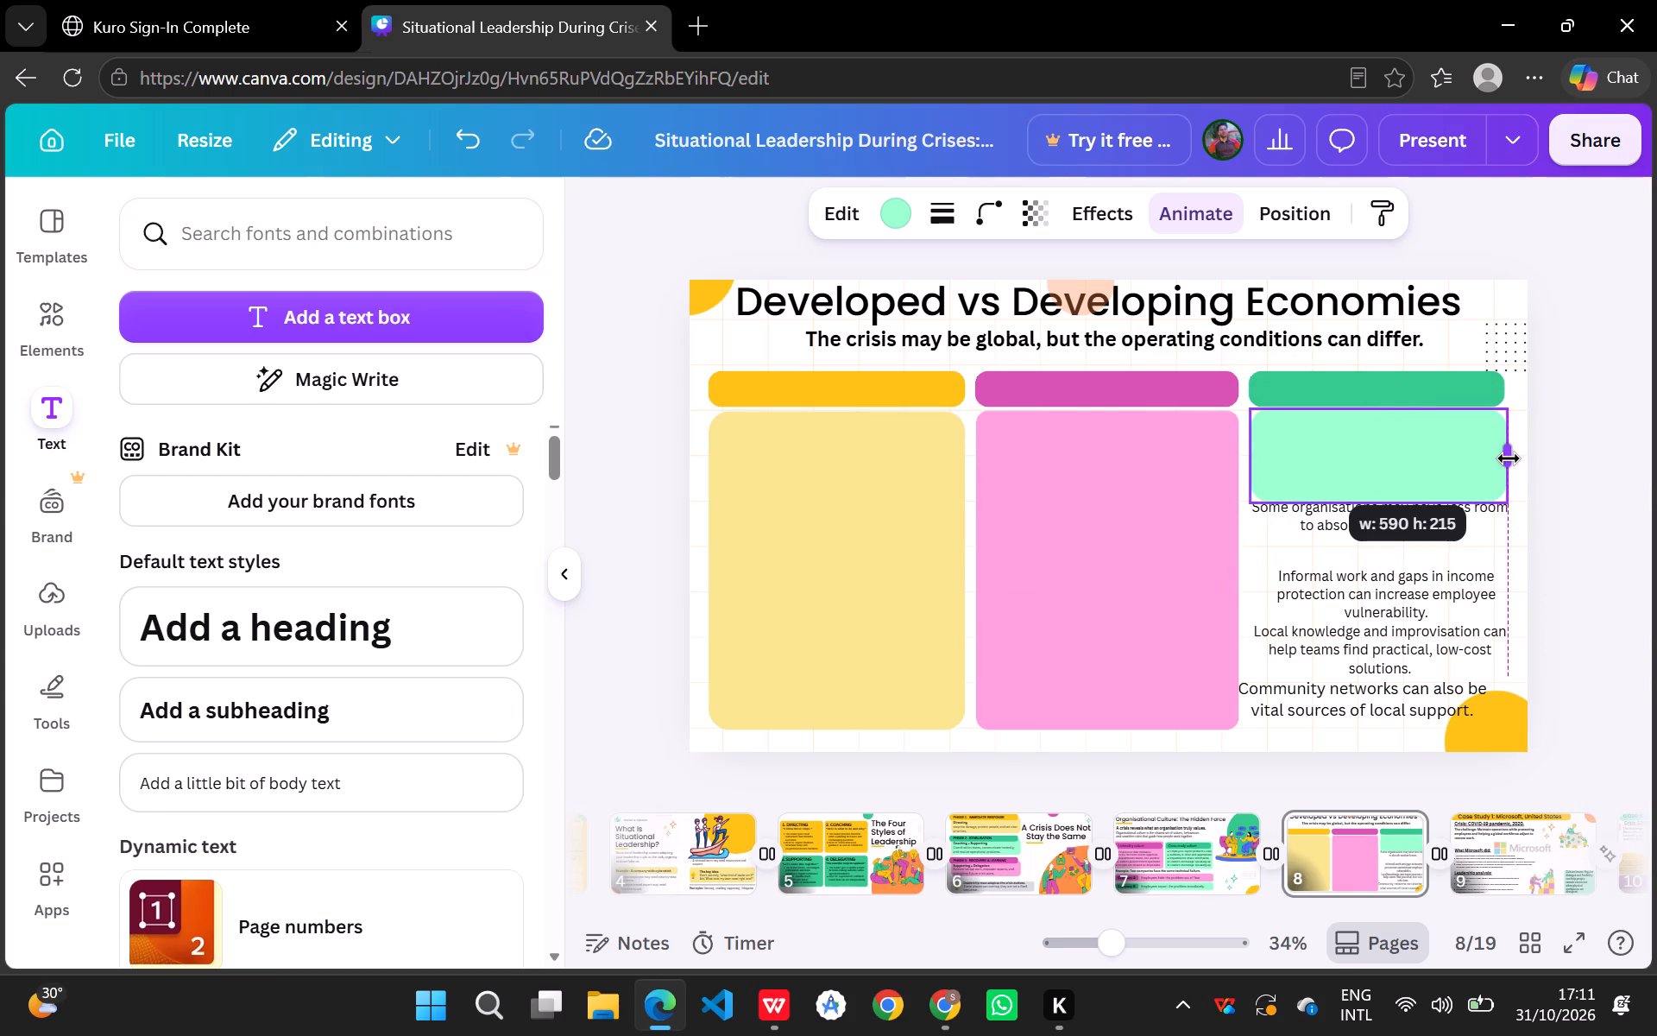
{"action": "left_click_drag", "start_coordinate": [1509, 458], "coordinate": [1511, 458]}
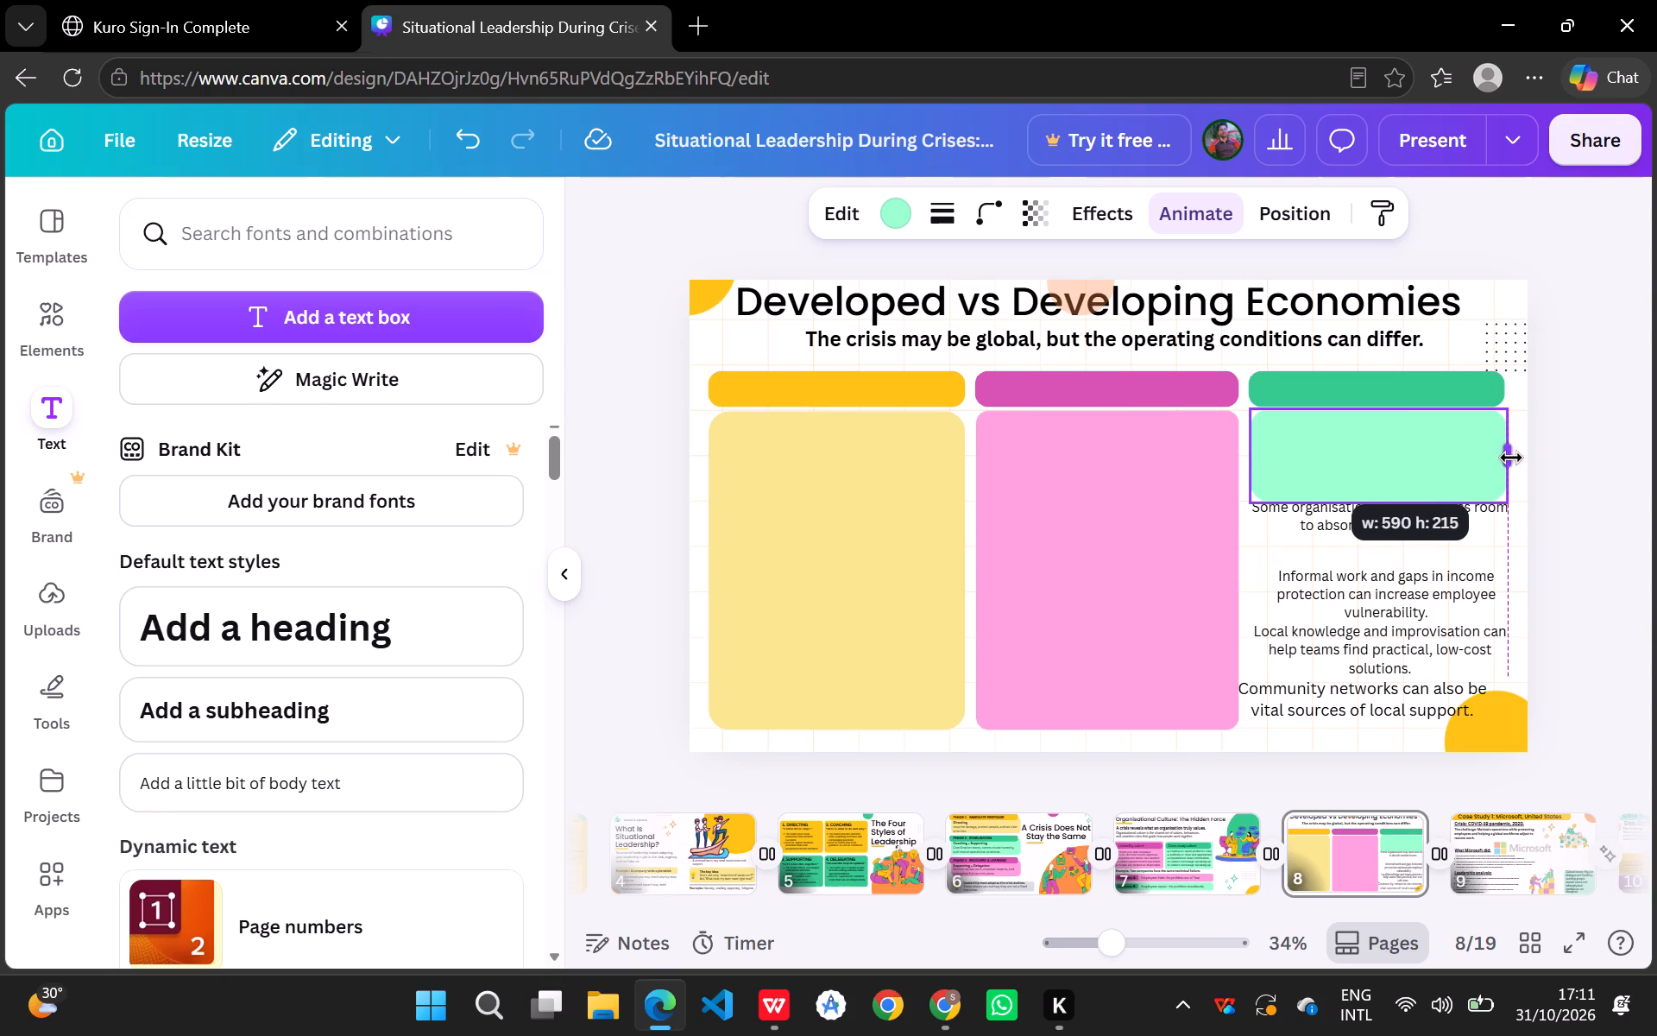
{"action": "left_click_drag", "start_coordinate": [1511, 458], "coordinate": [1509, 458]}
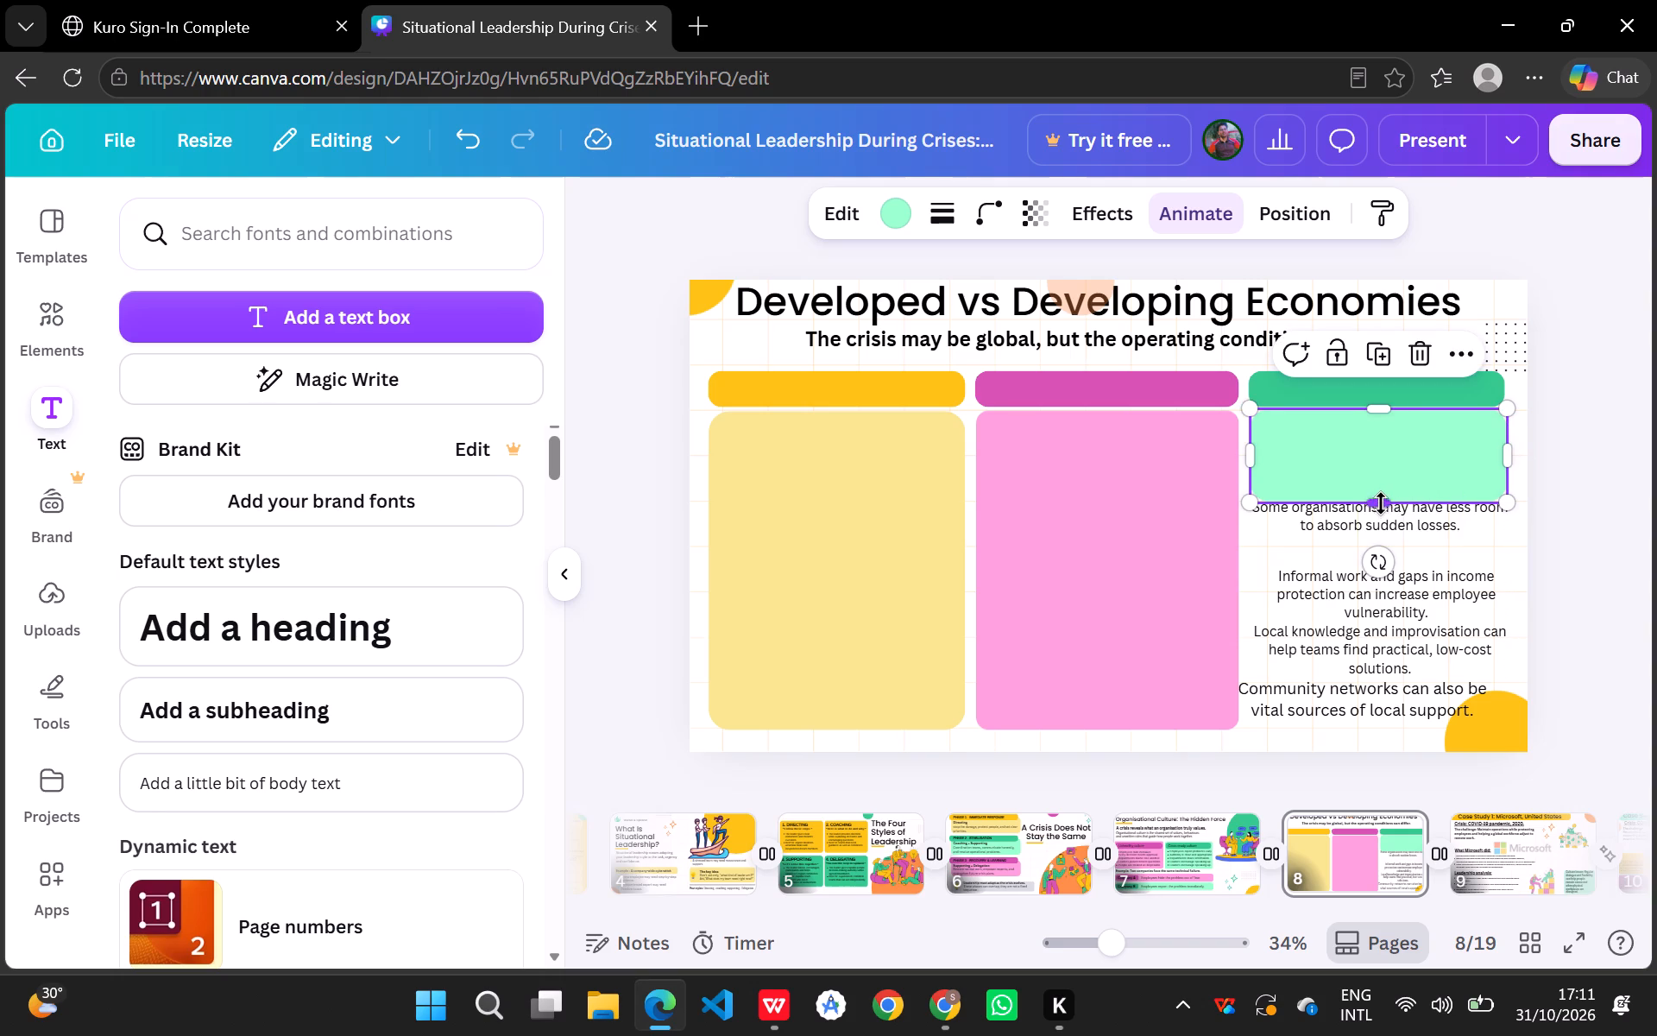
{"action": "left_click", "coordinate": [1383, 503]}
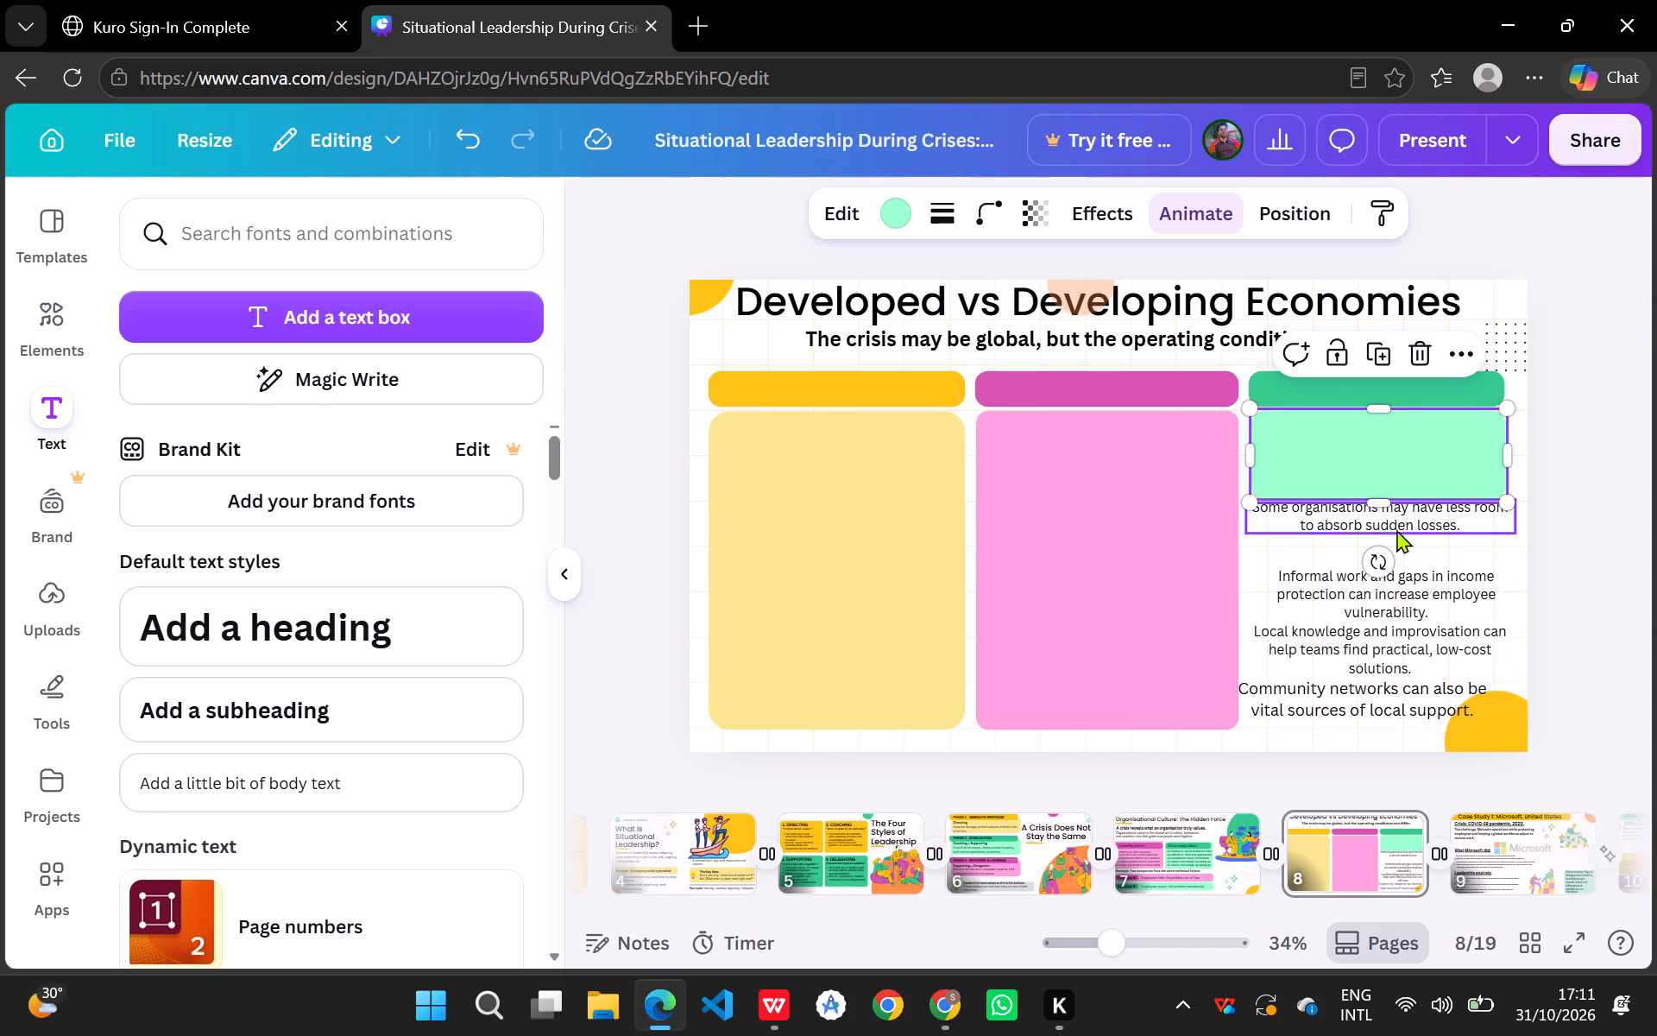
{"action": "left_click_drag", "start_coordinate": [1378, 498], "coordinate": [1410, 710]}
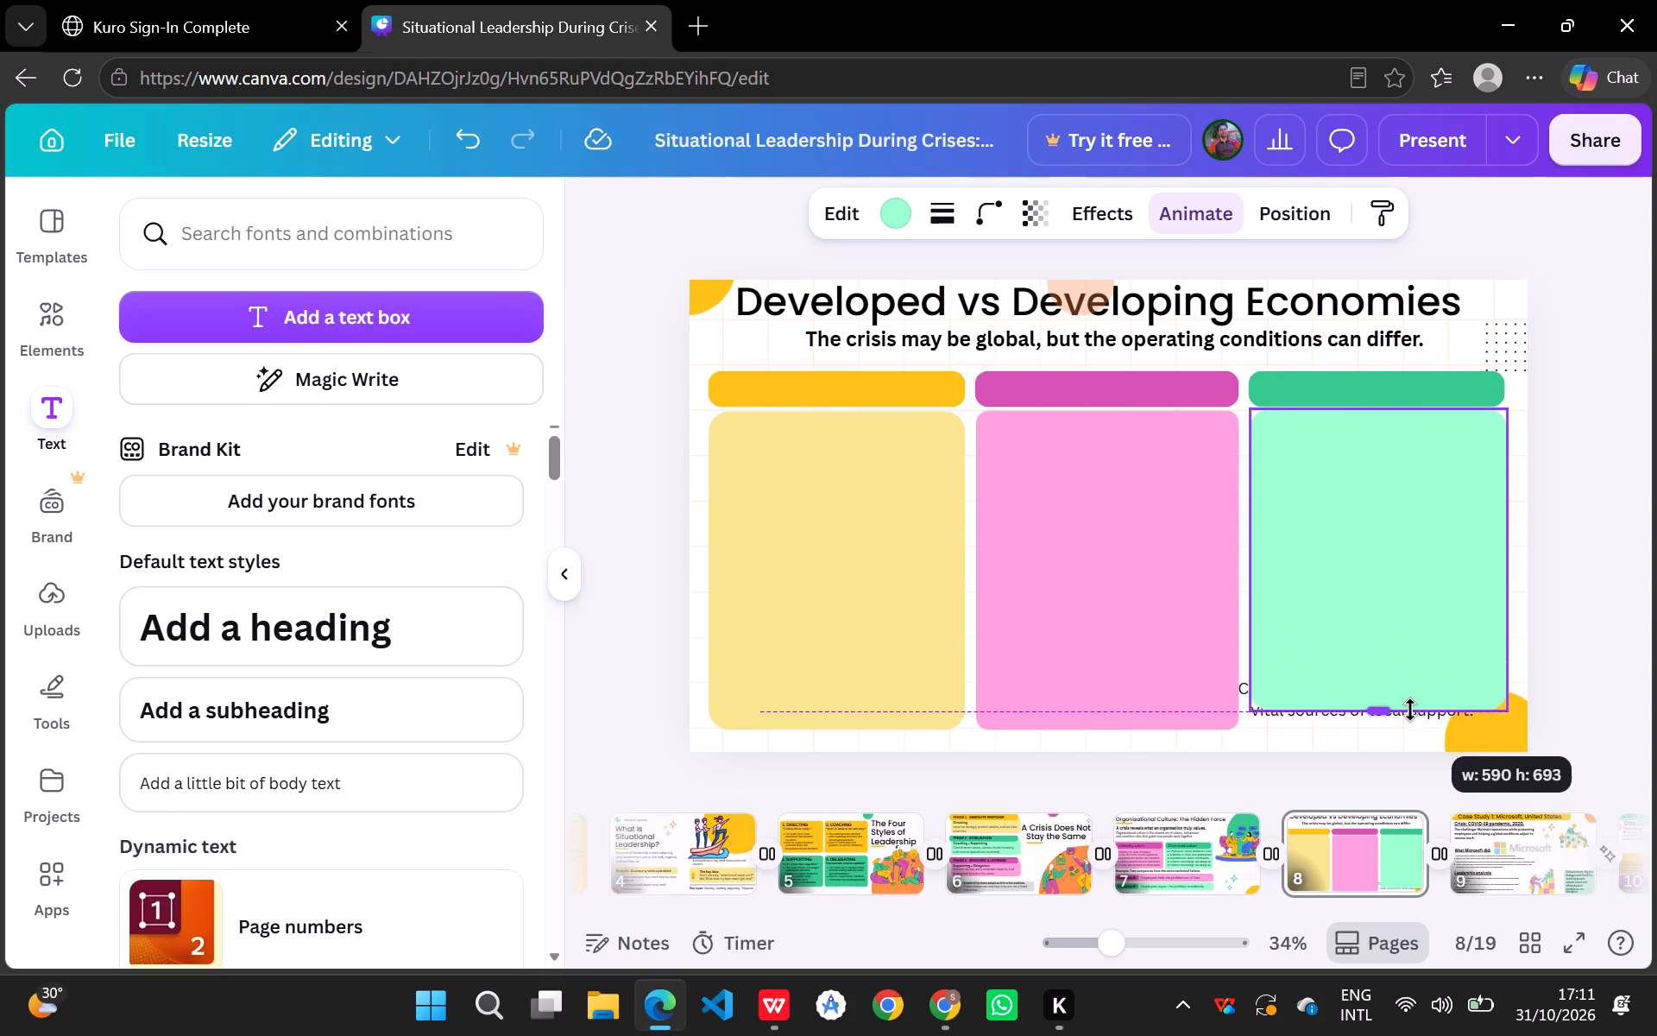
{"action": "left_click_drag", "start_coordinate": [1410, 710], "coordinate": [1424, 728]}
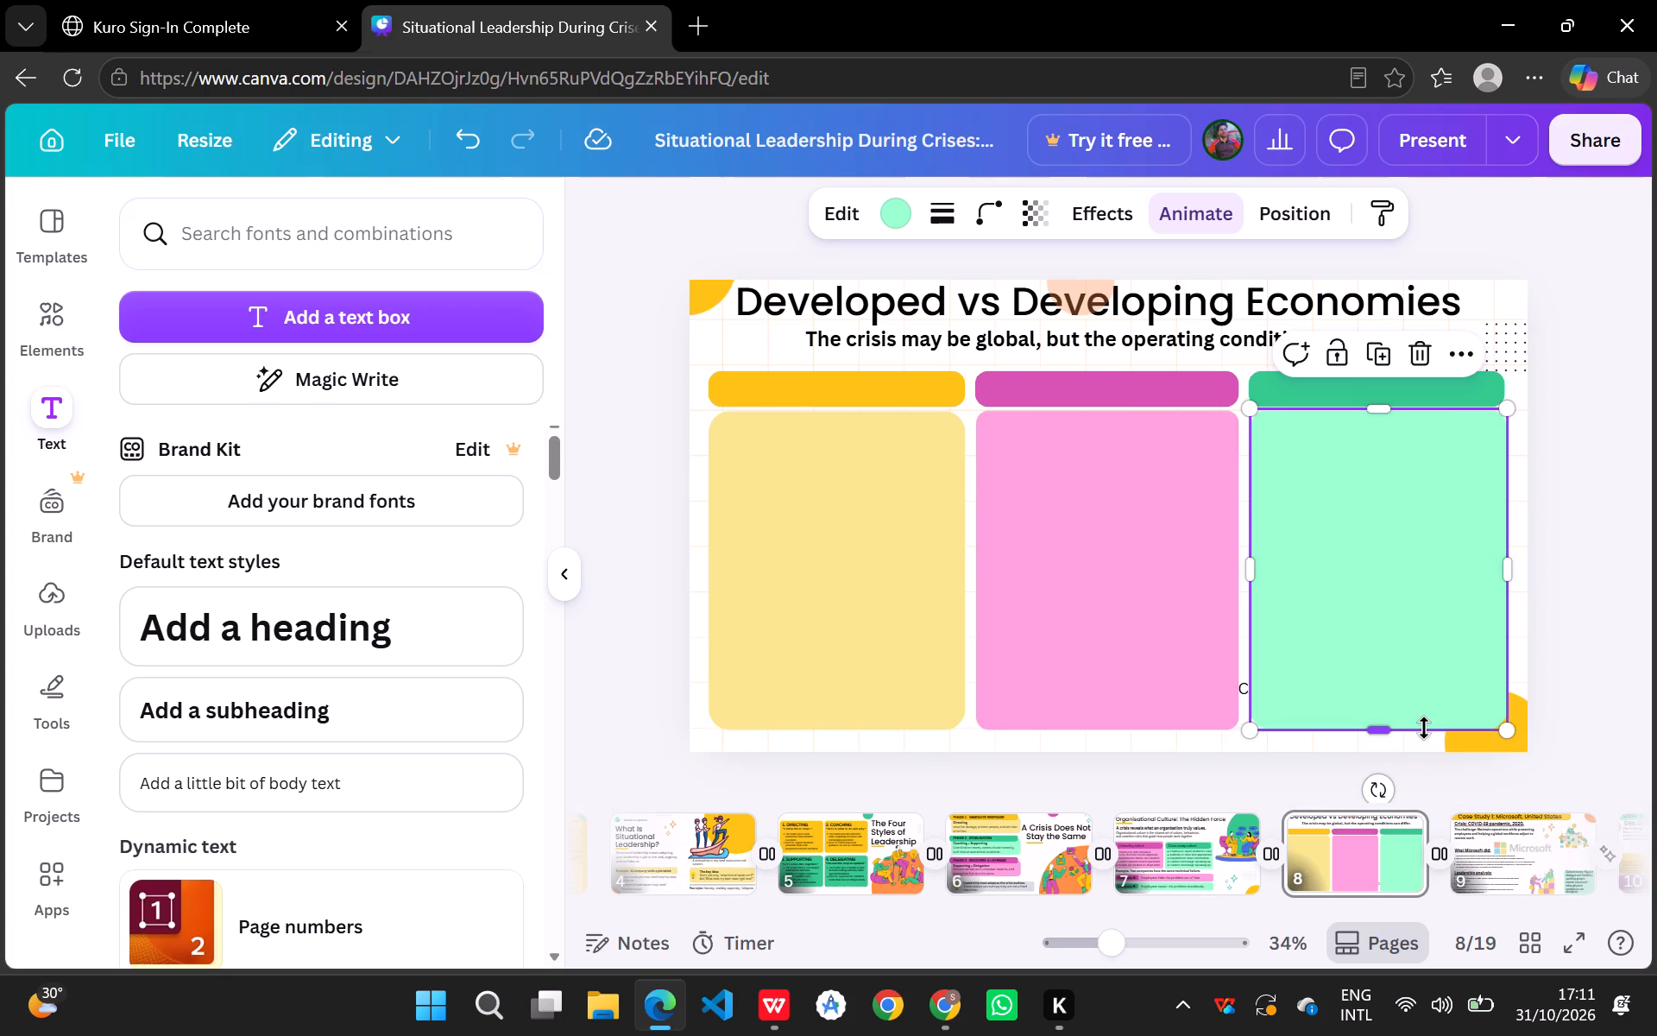
{"action": "left_click", "coordinate": [1505, 339]}
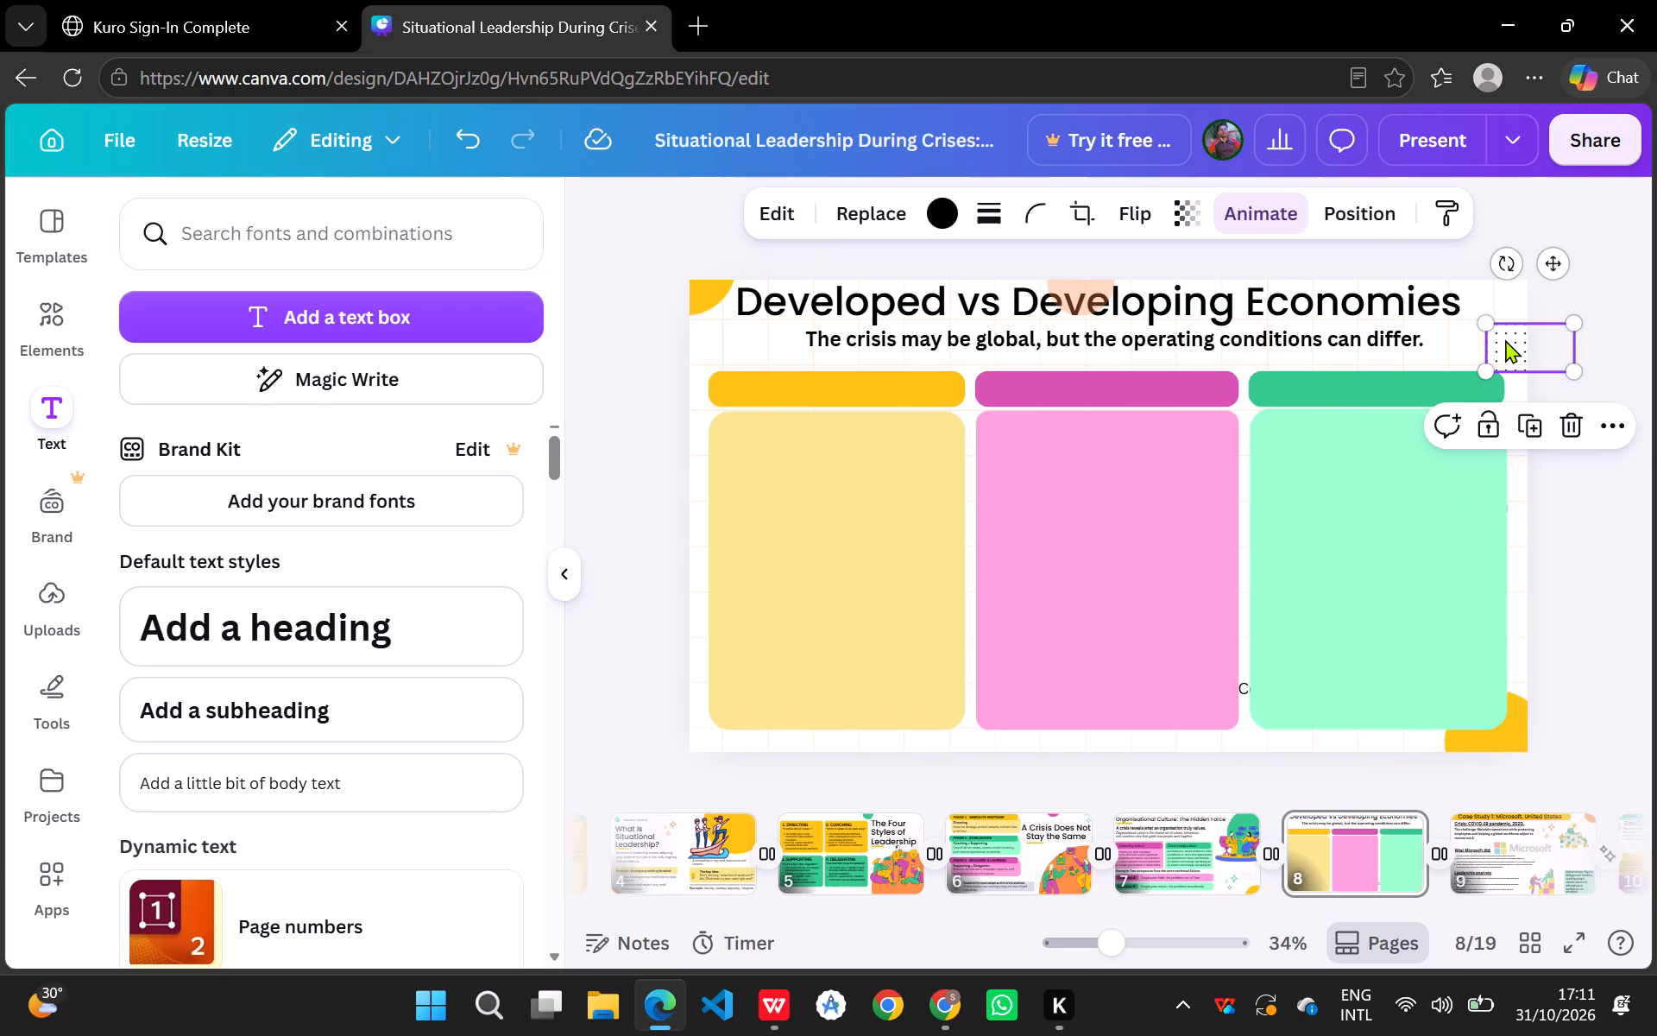
{"action": "left_click", "coordinate": [1446, 469]}
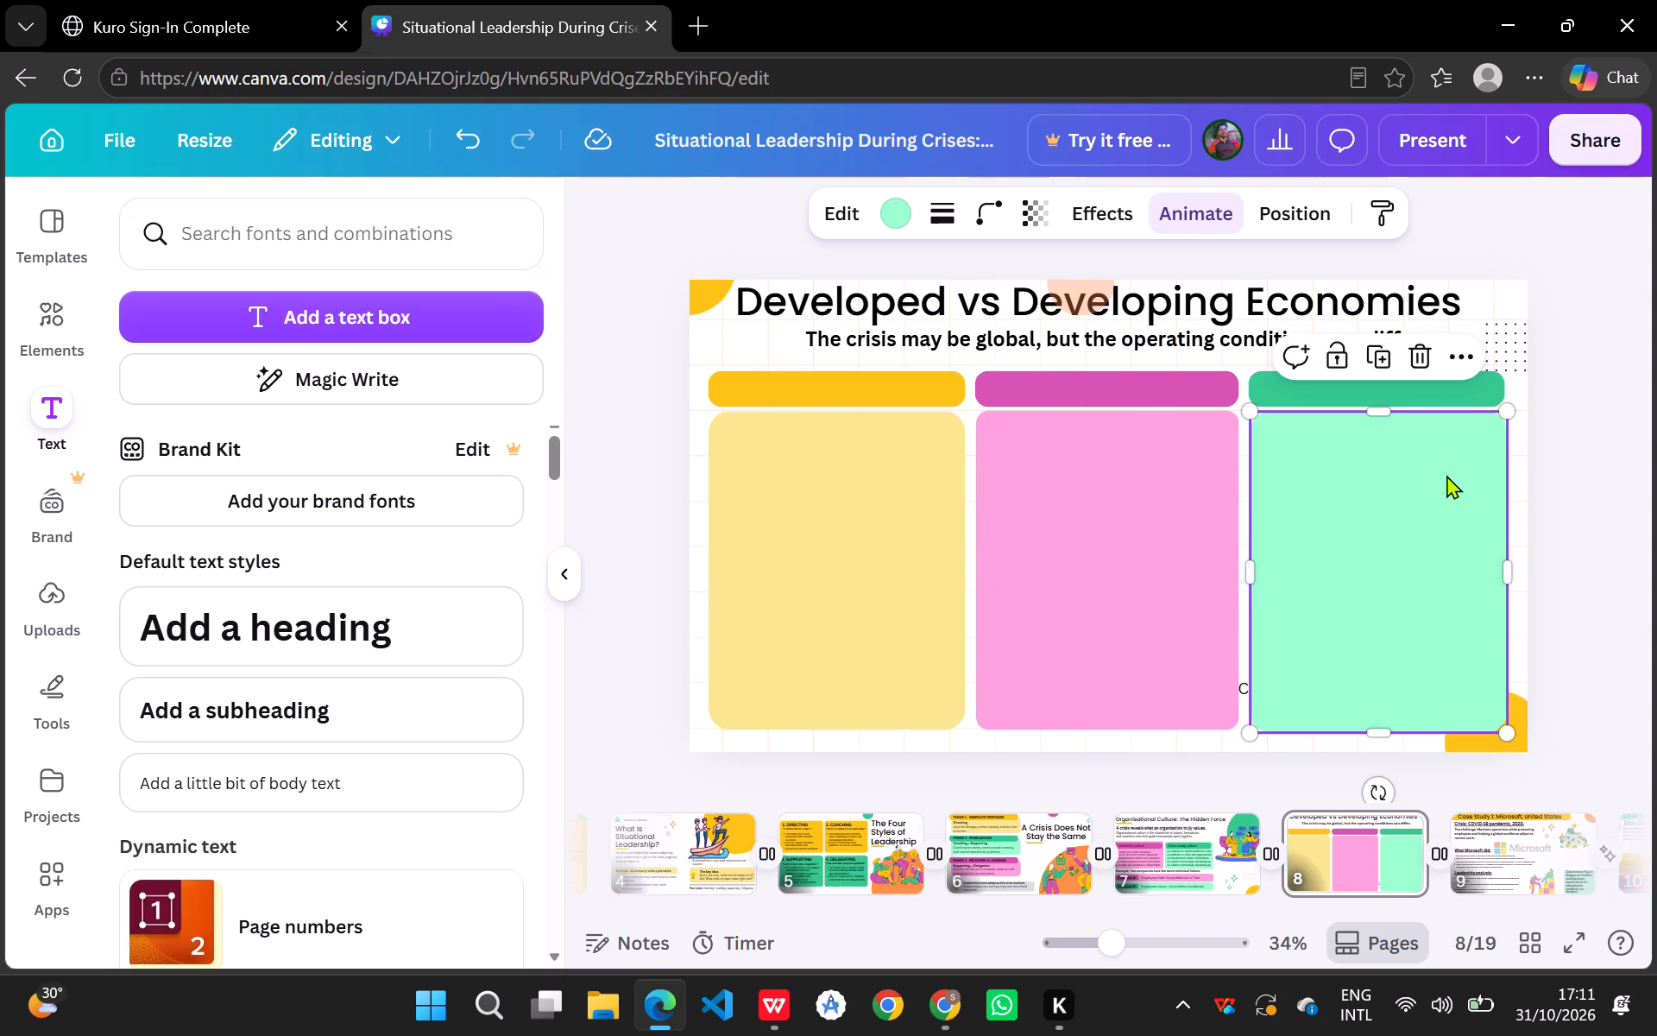
{"action": "left_click", "coordinate": [1188, 584]}
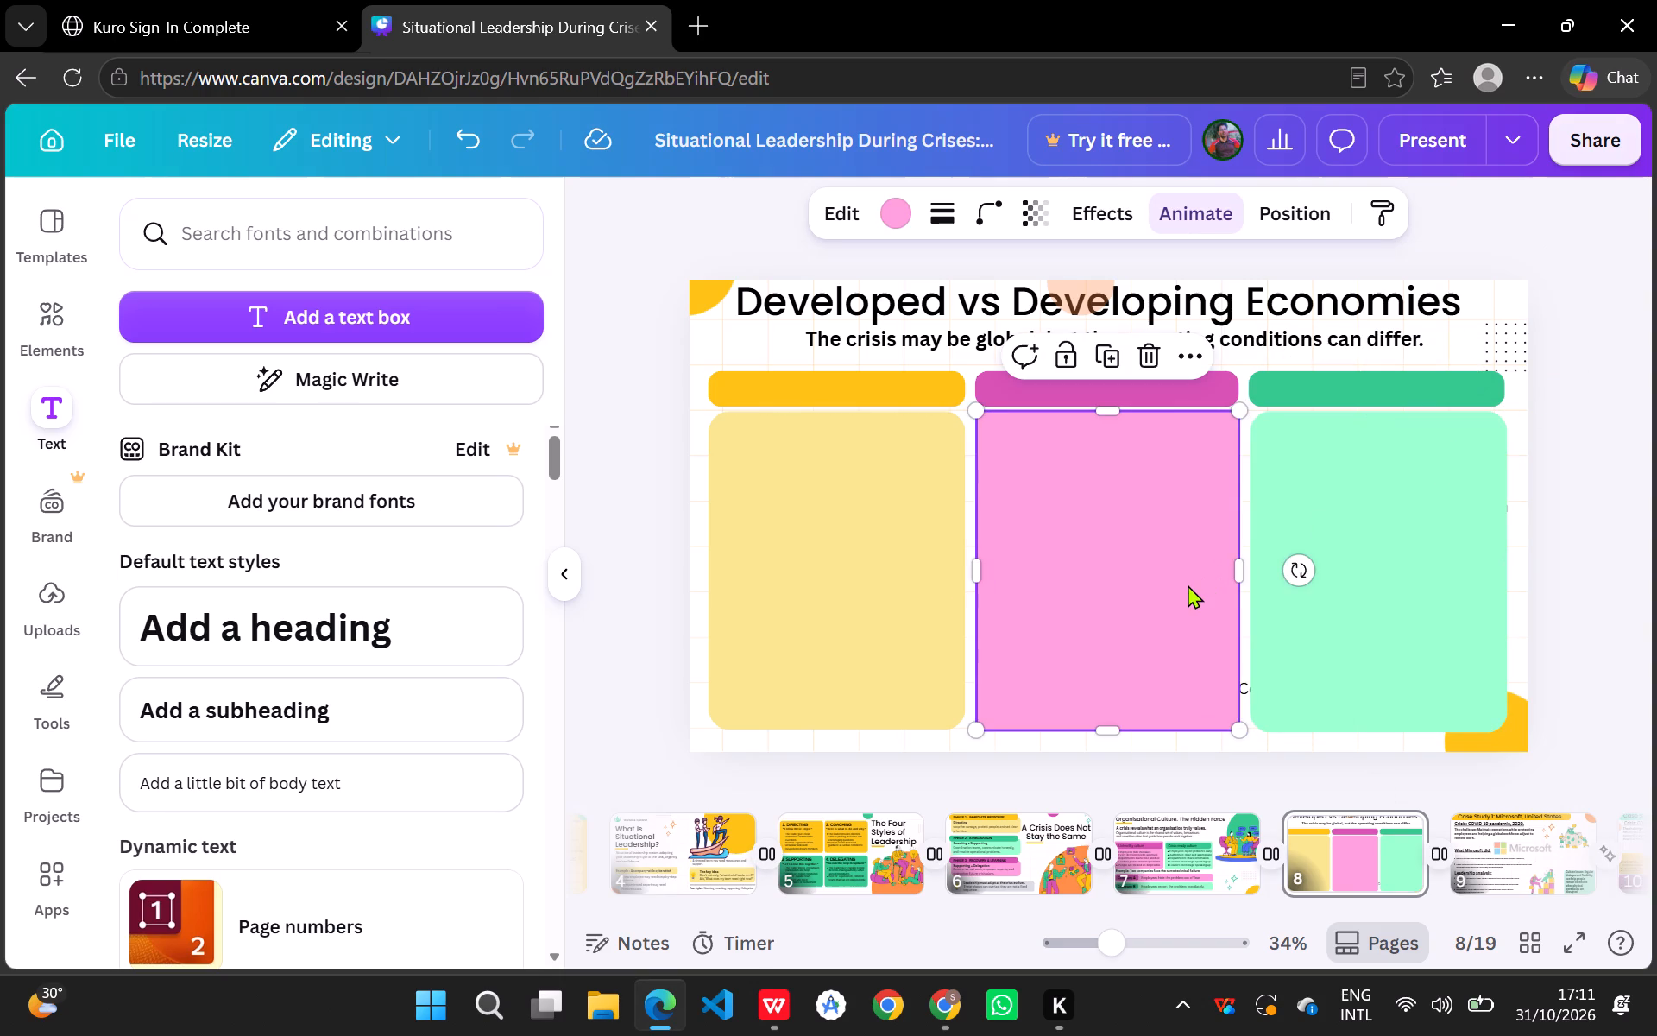
Delete the yellow circle decoration in the bottom corner of slide 8, partly behind the mint green panel.
{"action": "left_click", "coordinate": [1513, 734]}
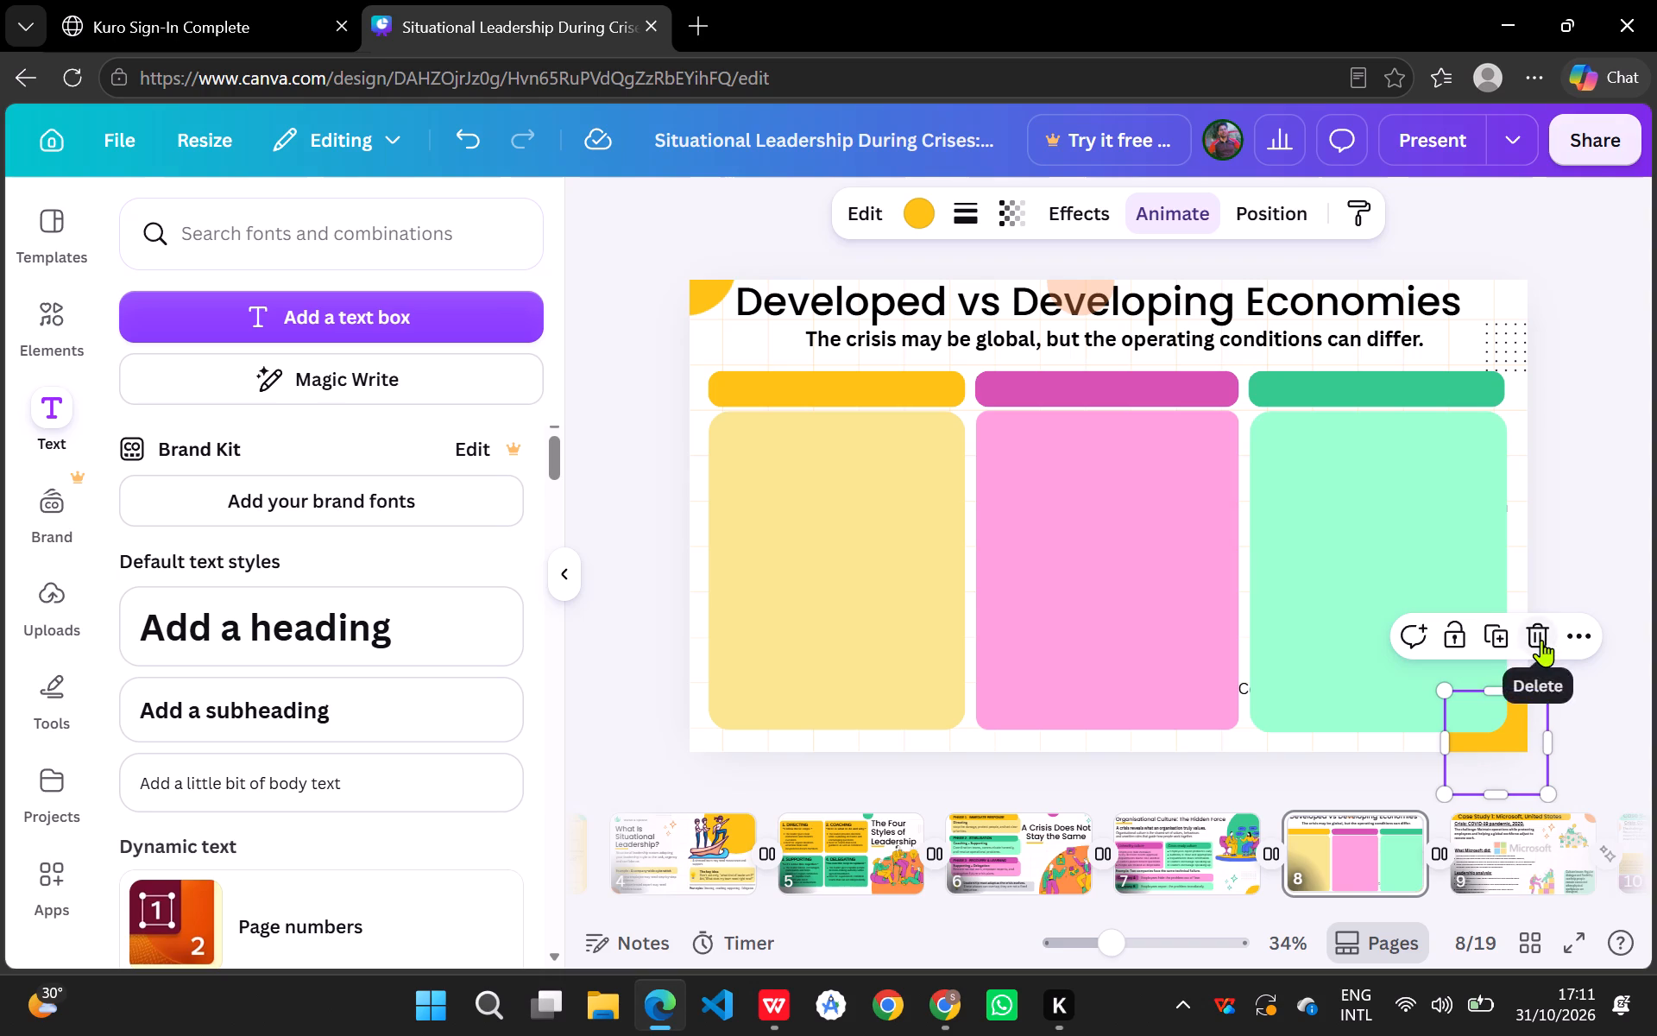
{"action": "left_click", "coordinate": [1541, 640]}
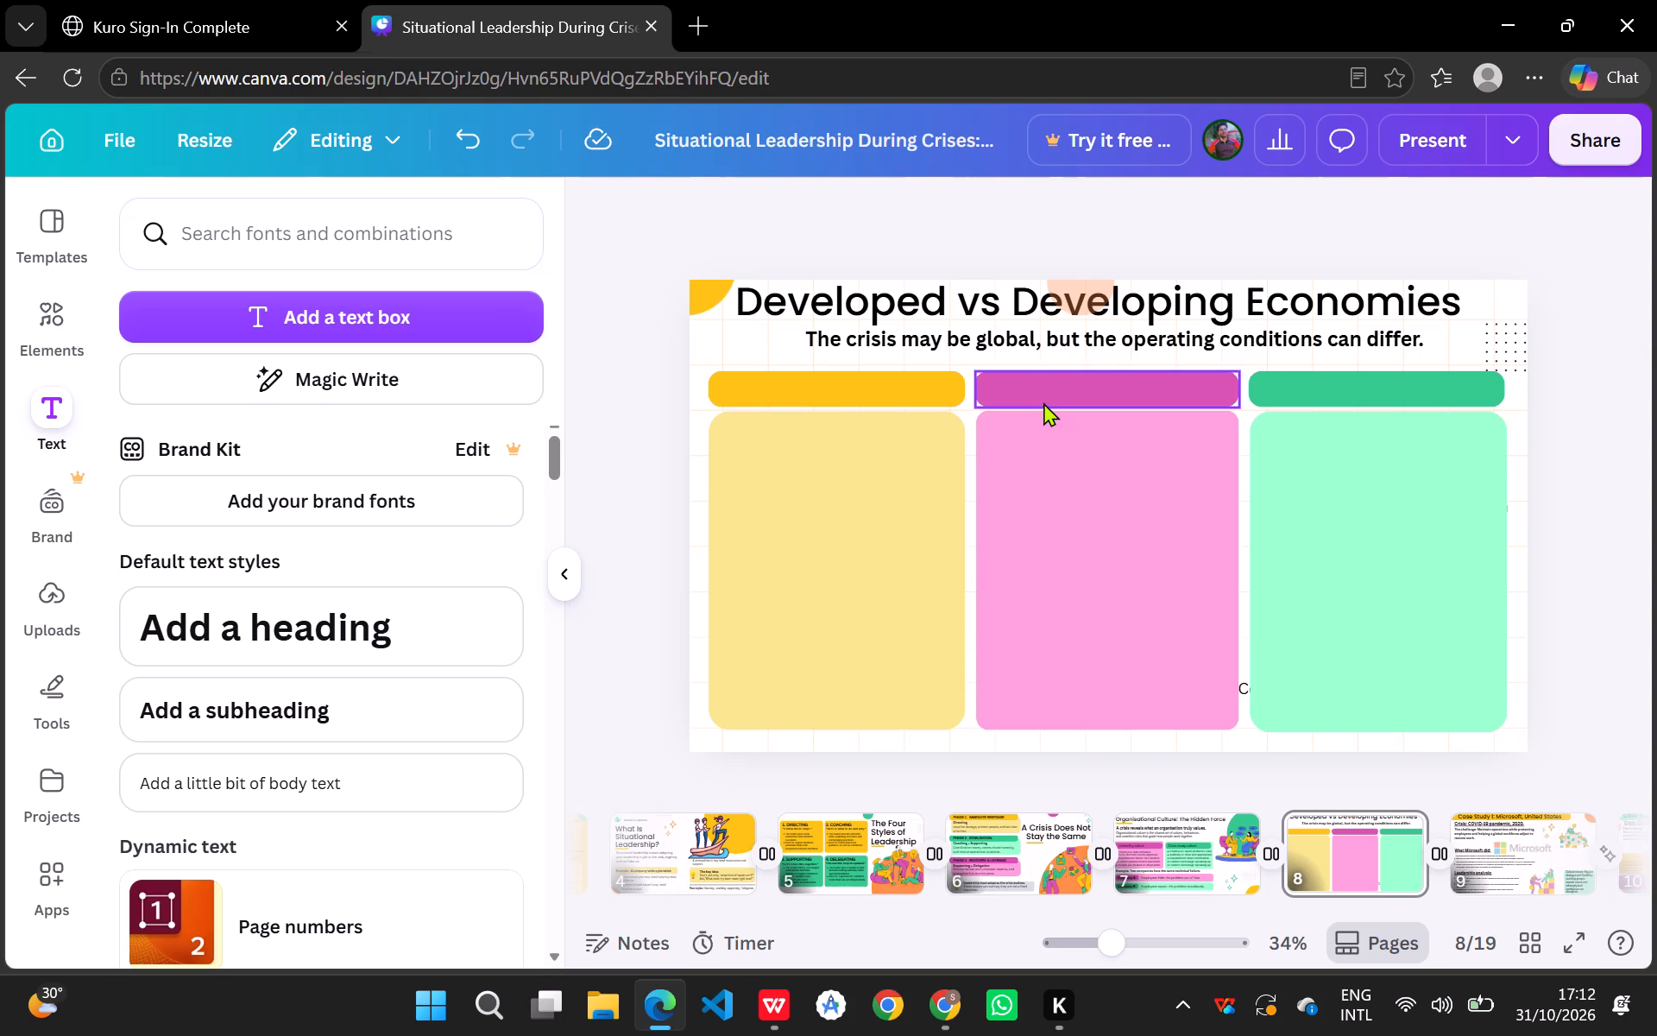
Bring the "Dimension" heading in front of the yellow bar in the layer order.
{"action": "left_click", "coordinate": [810, 517]}
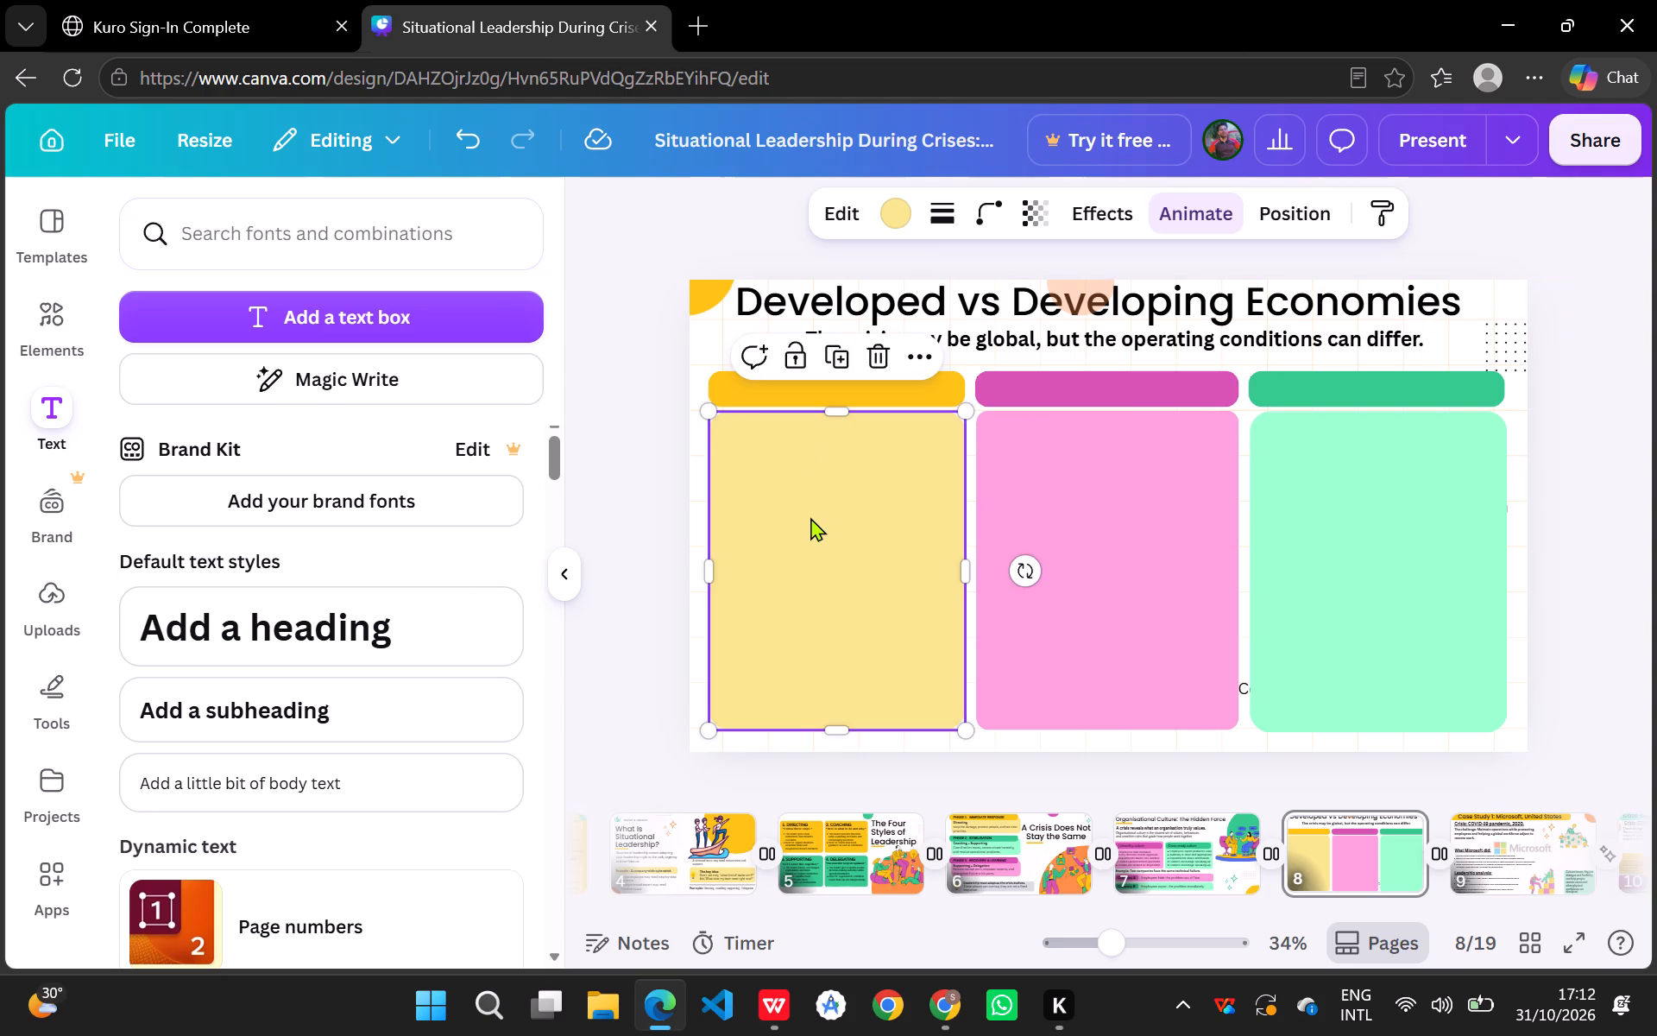
{"action": "left_click", "coordinate": [1312, 219]}
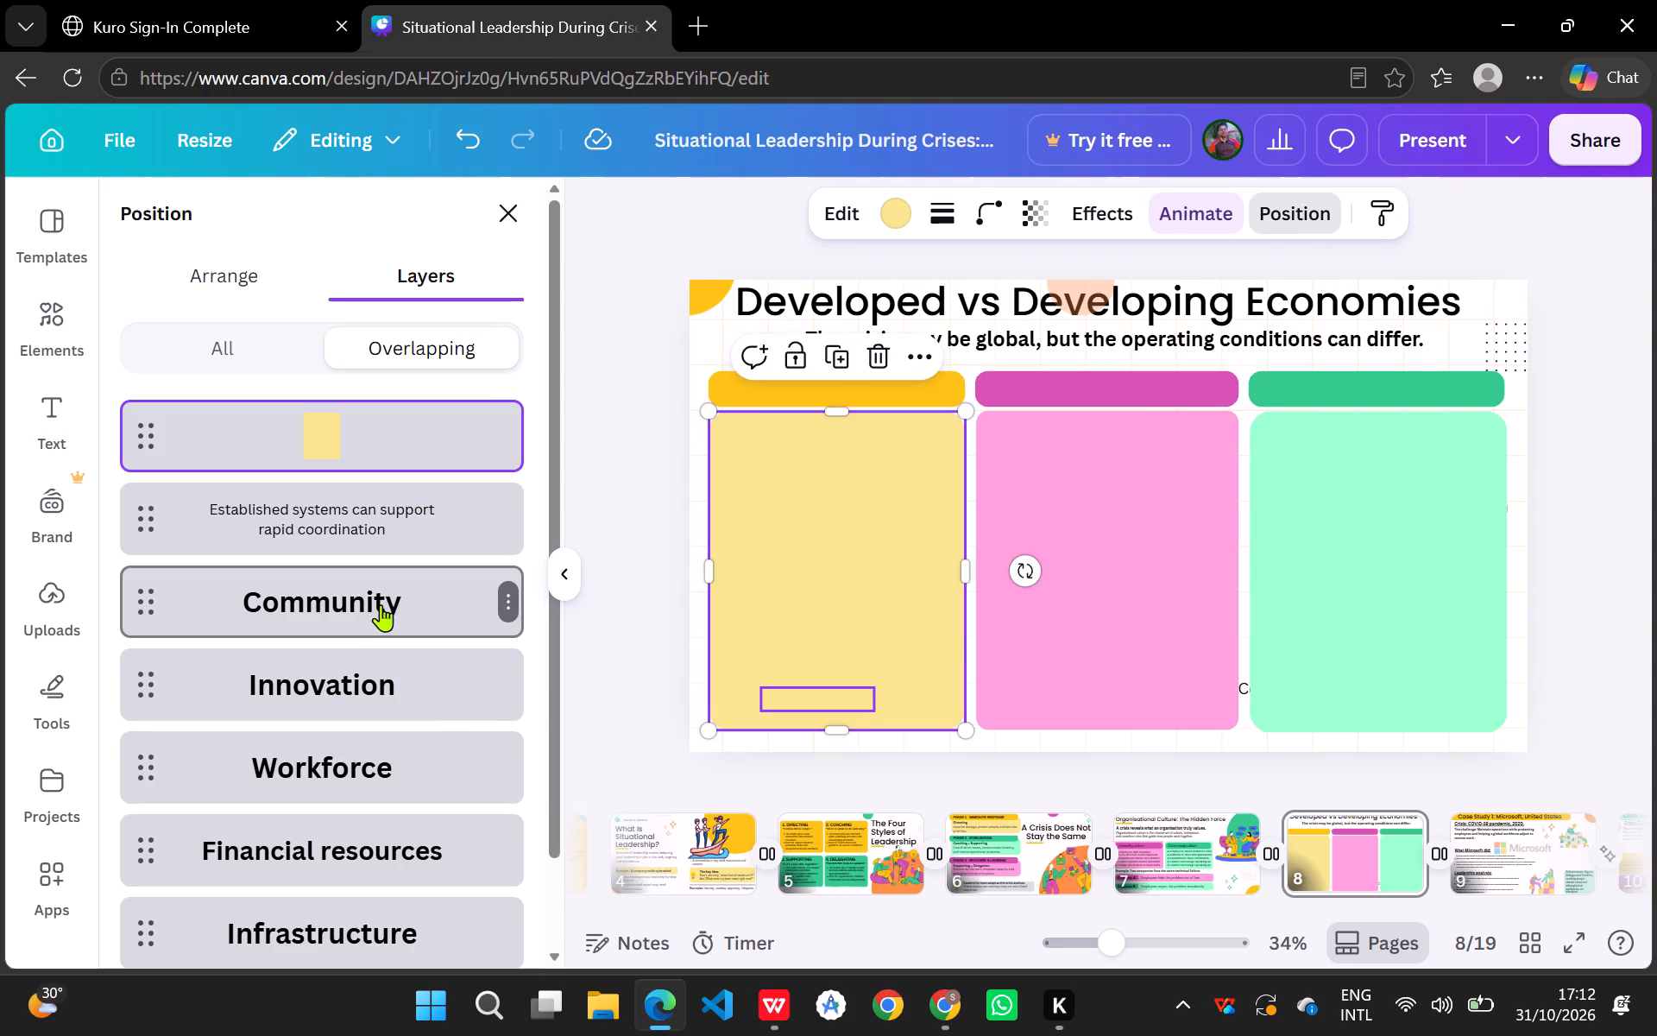
{"action": "scroll", "coordinate": [366, 776], "scroll_direction": "down", "scroll_amount": 3}
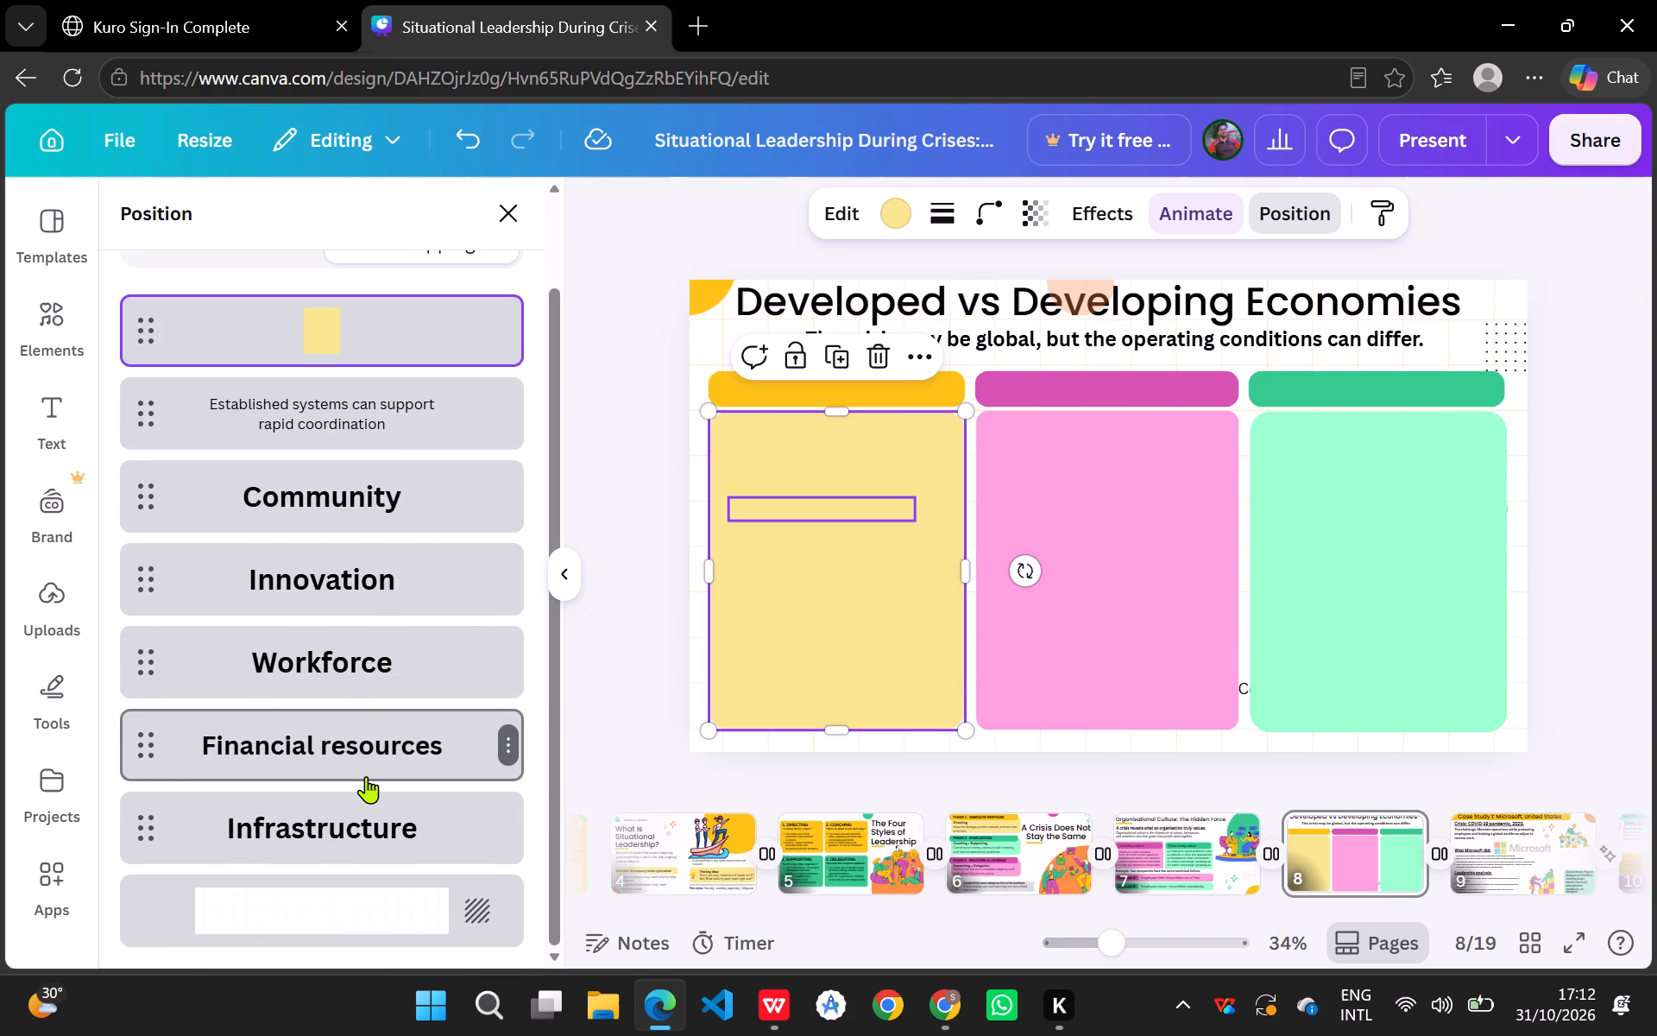
{"action": "scroll", "coordinate": [366, 776], "scroll_direction": "up", "scroll_amount": 2}
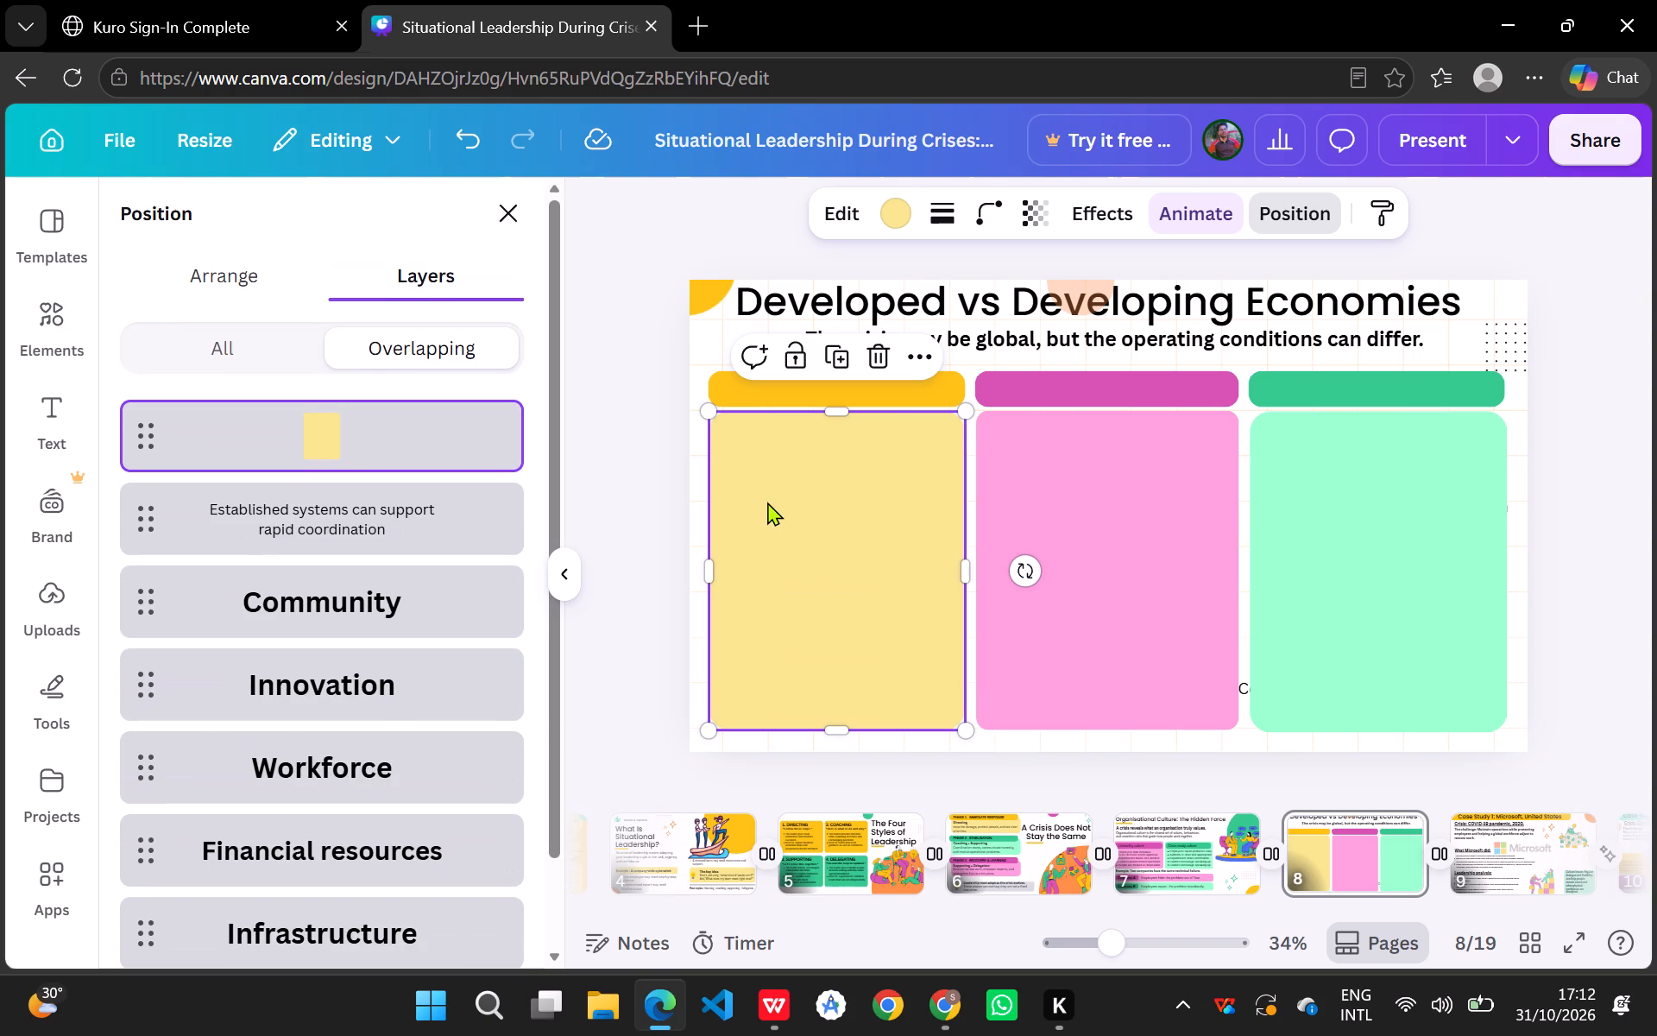
{"action": "left_click", "coordinate": [777, 509]}
{"action": "left_click", "coordinate": [807, 396]}
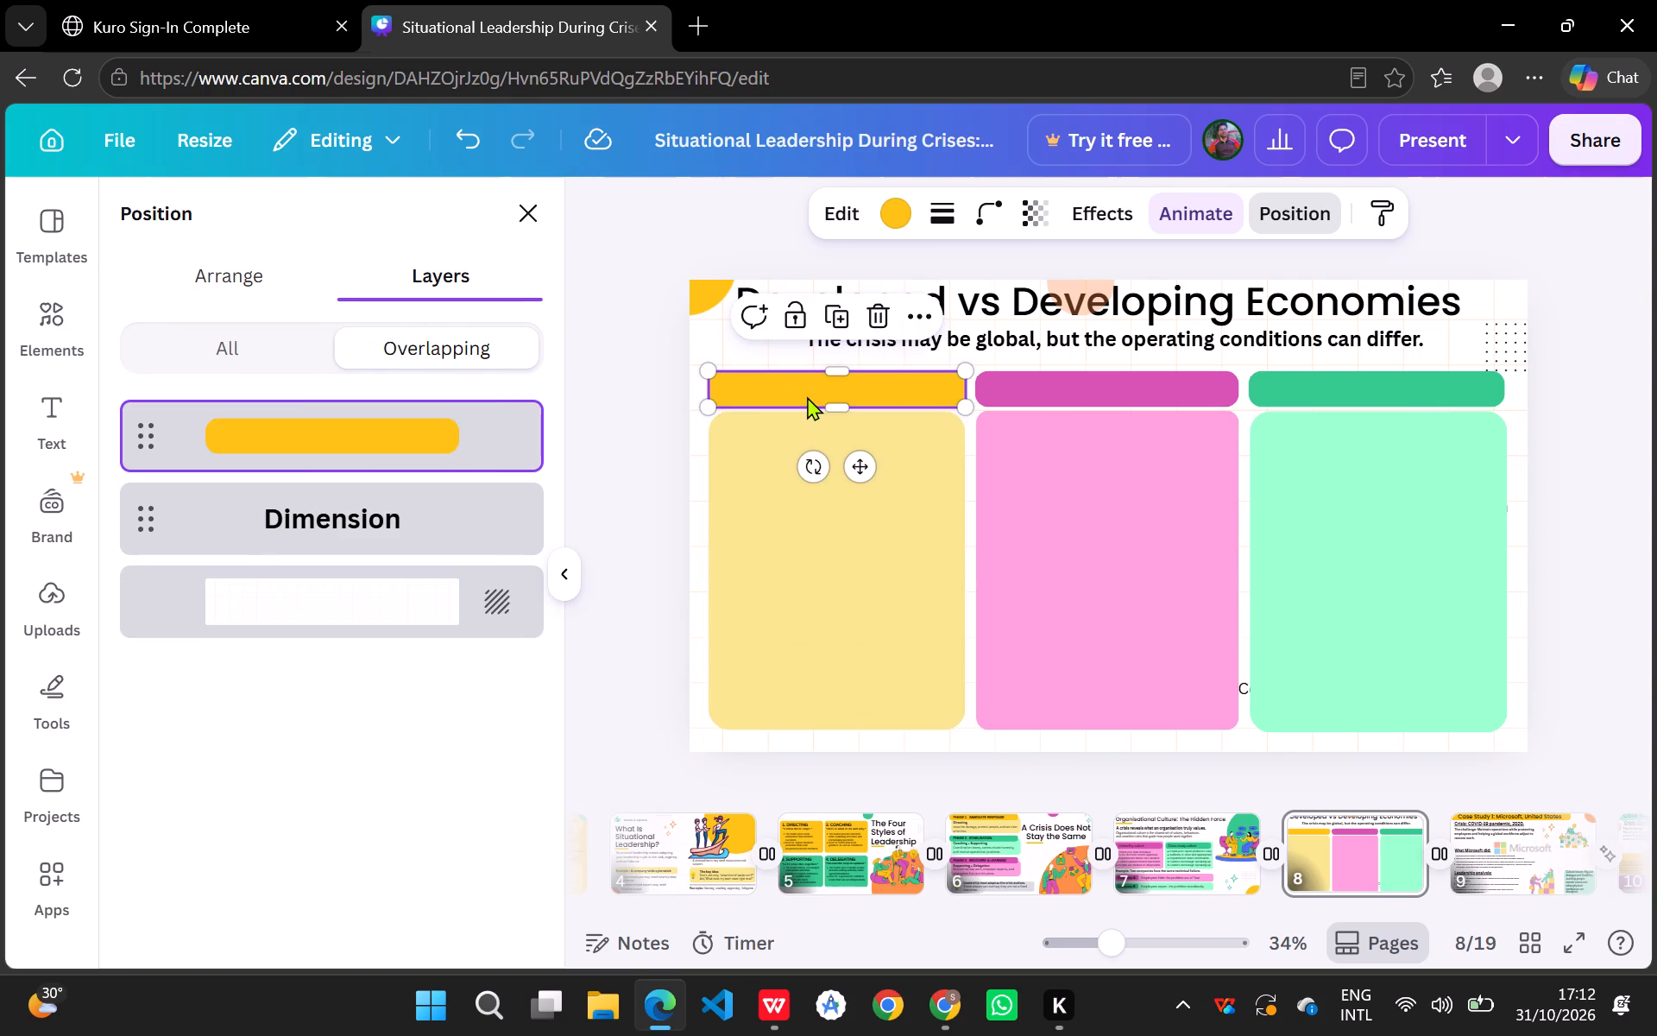
{"action": "left_click_drag", "start_coordinate": [424, 513], "coordinate": [432, 420]}
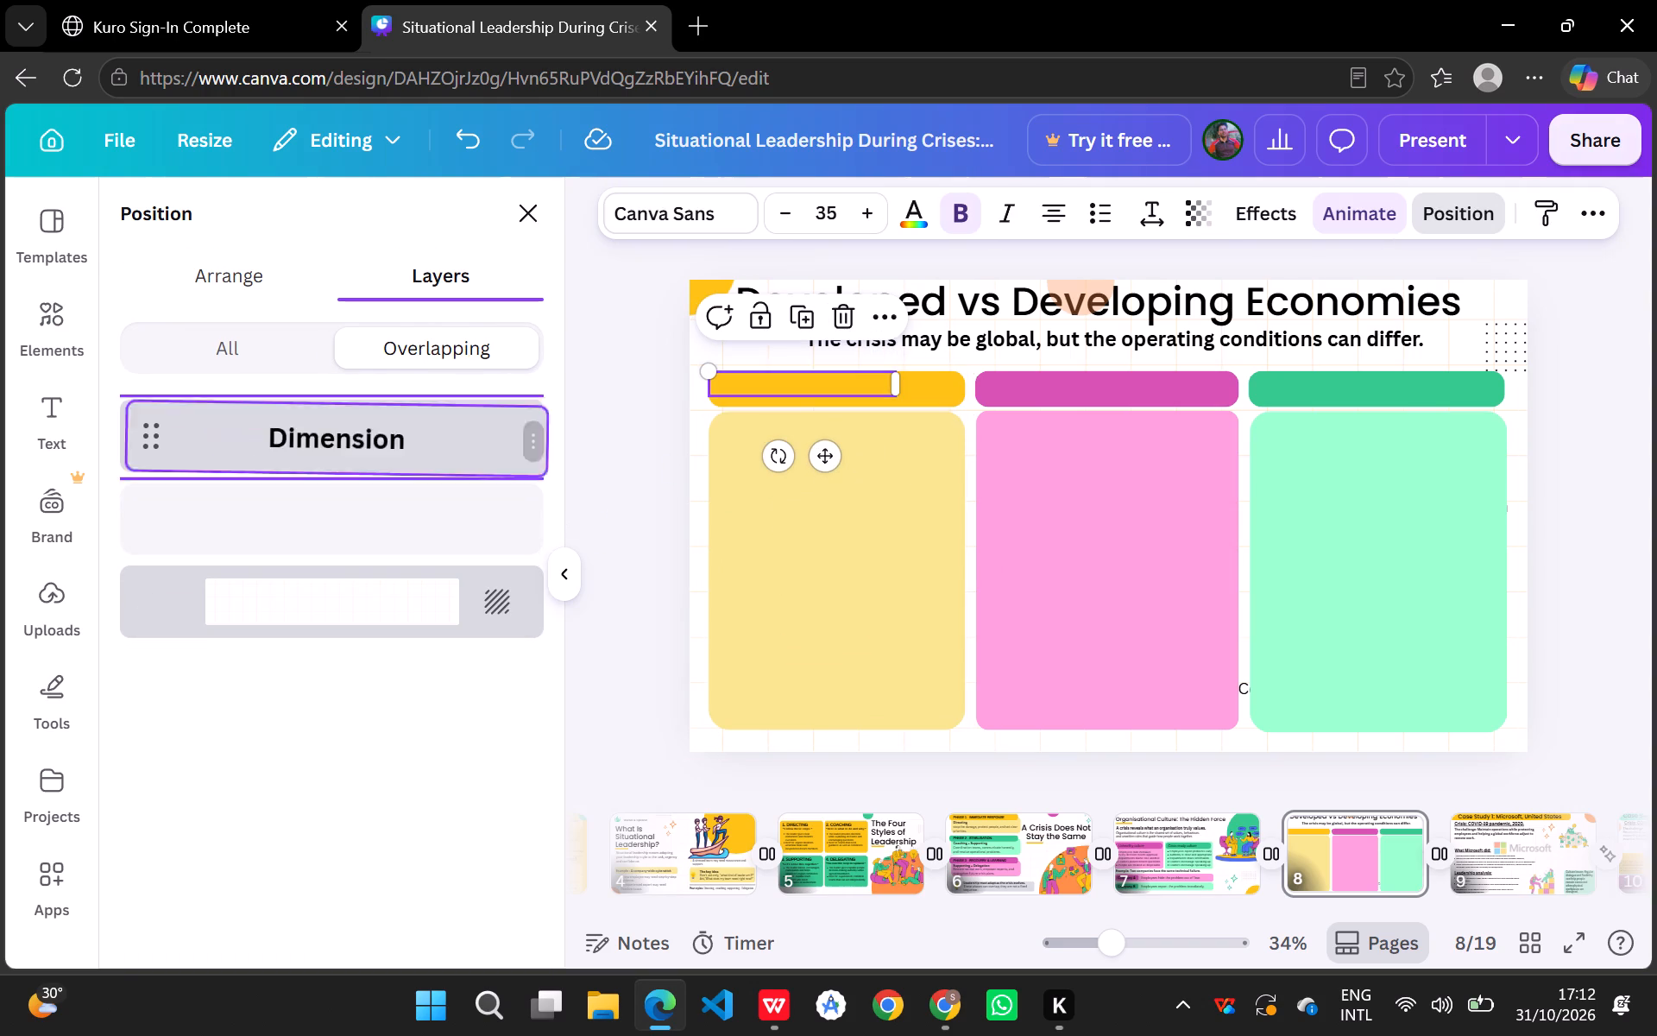
{"action": "left_click_drag", "start_coordinate": [432, 420], "coordinate": [432, 401]}
Bring the "Infrastructure" label in front of the pale yellow panel in the layer order.
{"action": "left_click", "coordinate": [783, 574]}
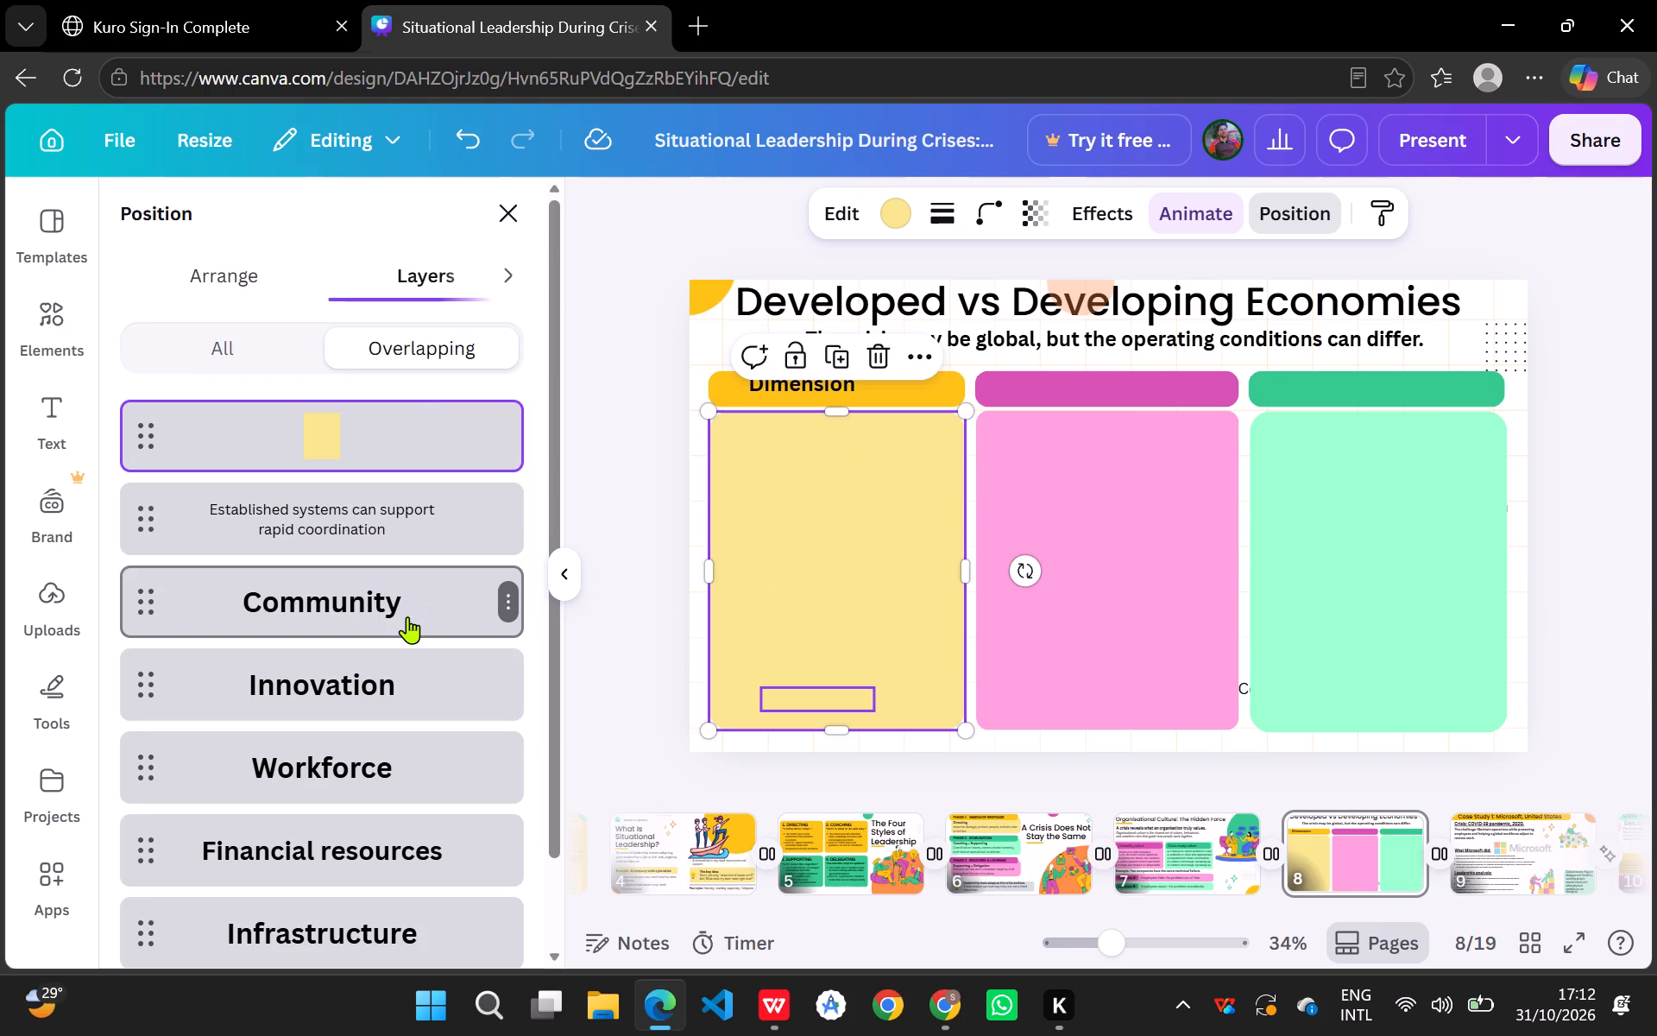
{"action": "left_click_drag", "start_coordinate": [384, 943], "coordinate": [406, 581]}
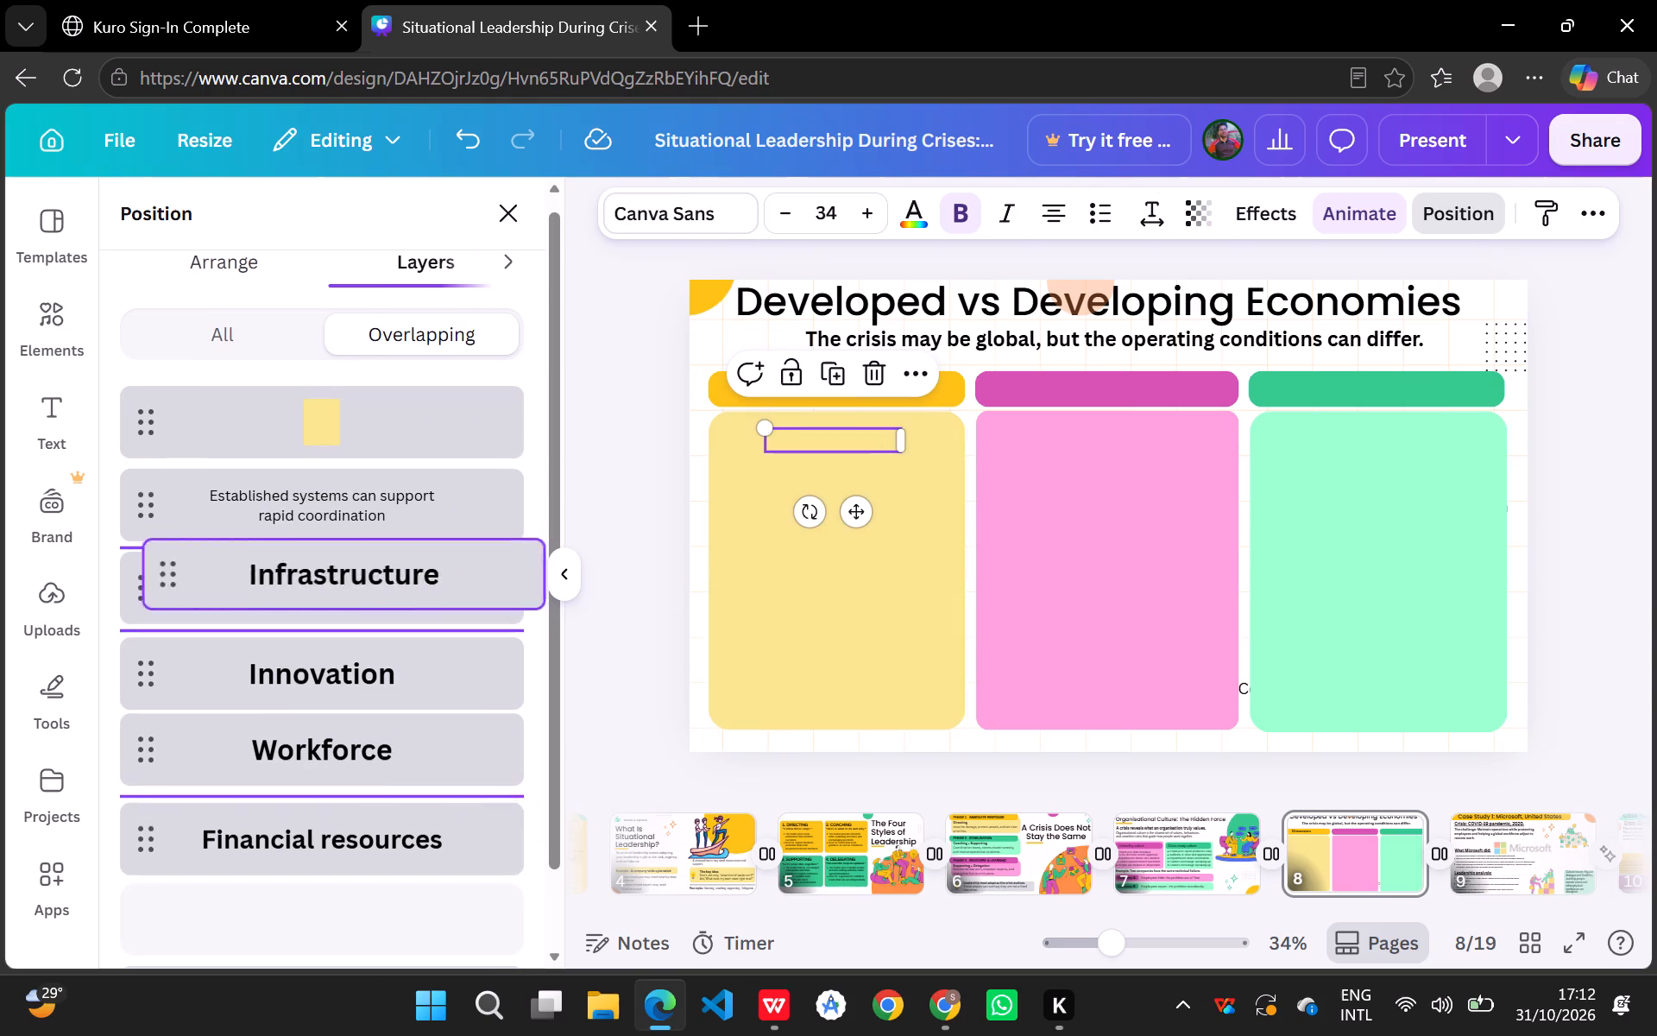
{"action": "left_click_drag", "start_coordinate": [406, 581], "coordinate": [394, 442]}
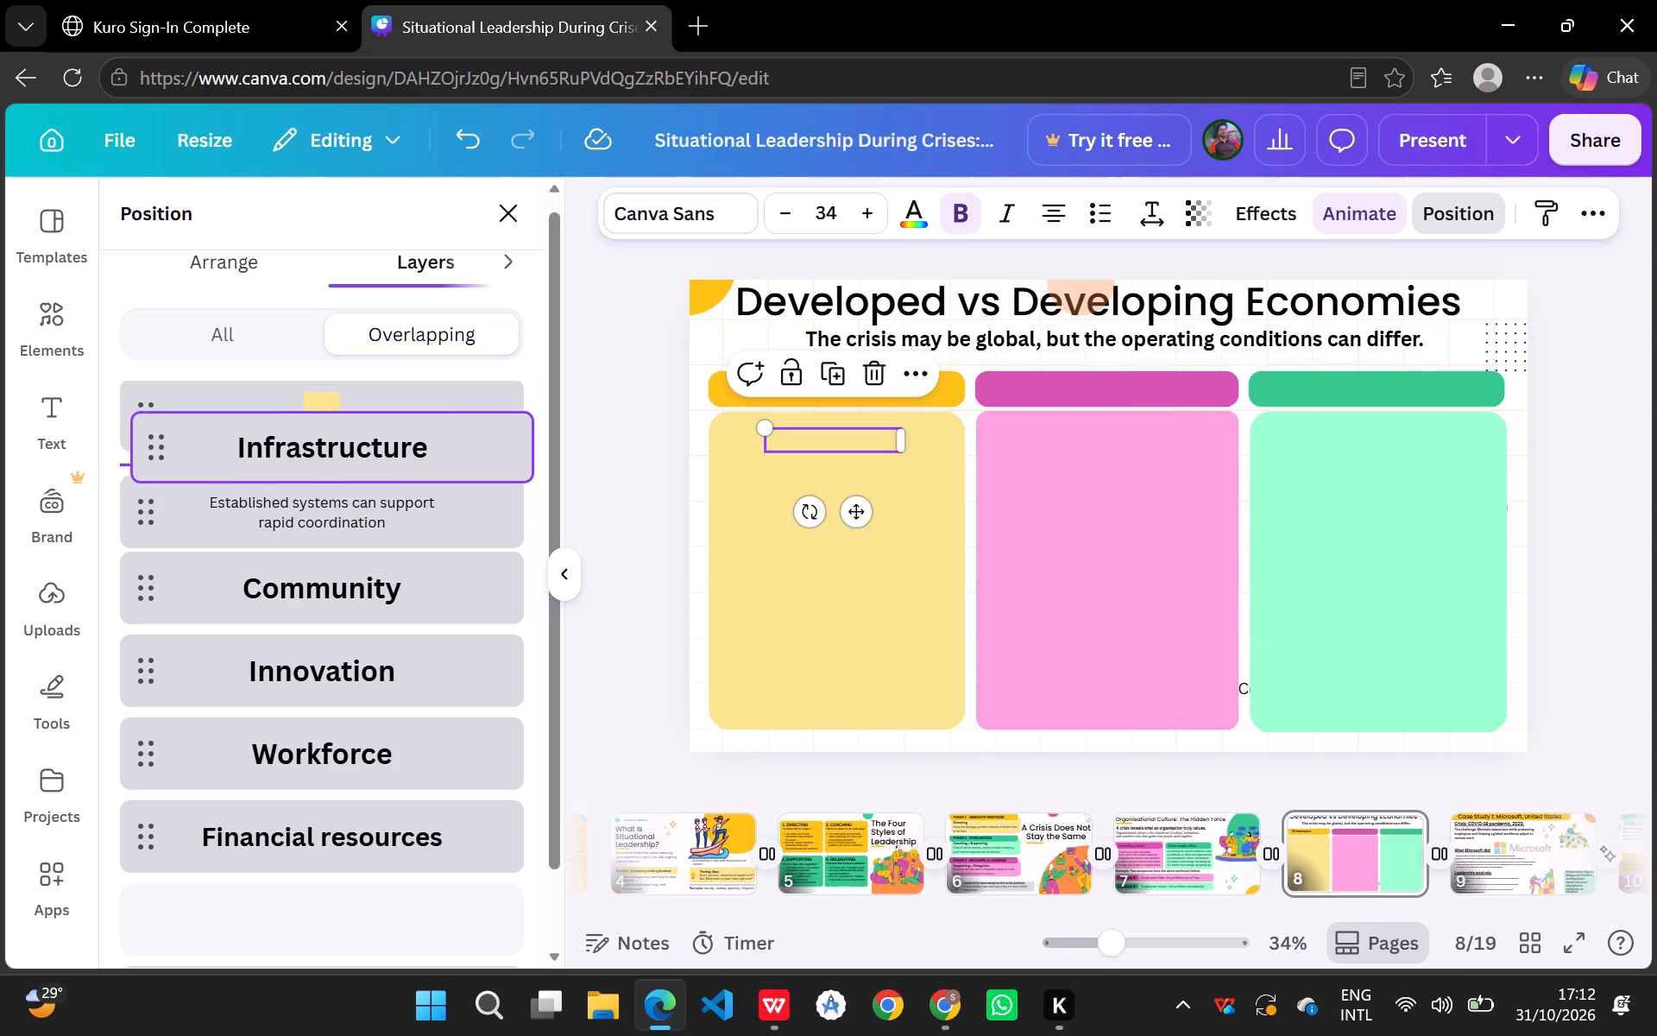
{"action": "left_click_drag", "start_coordinate": [394, 442], "coordinate": [394, 382]}
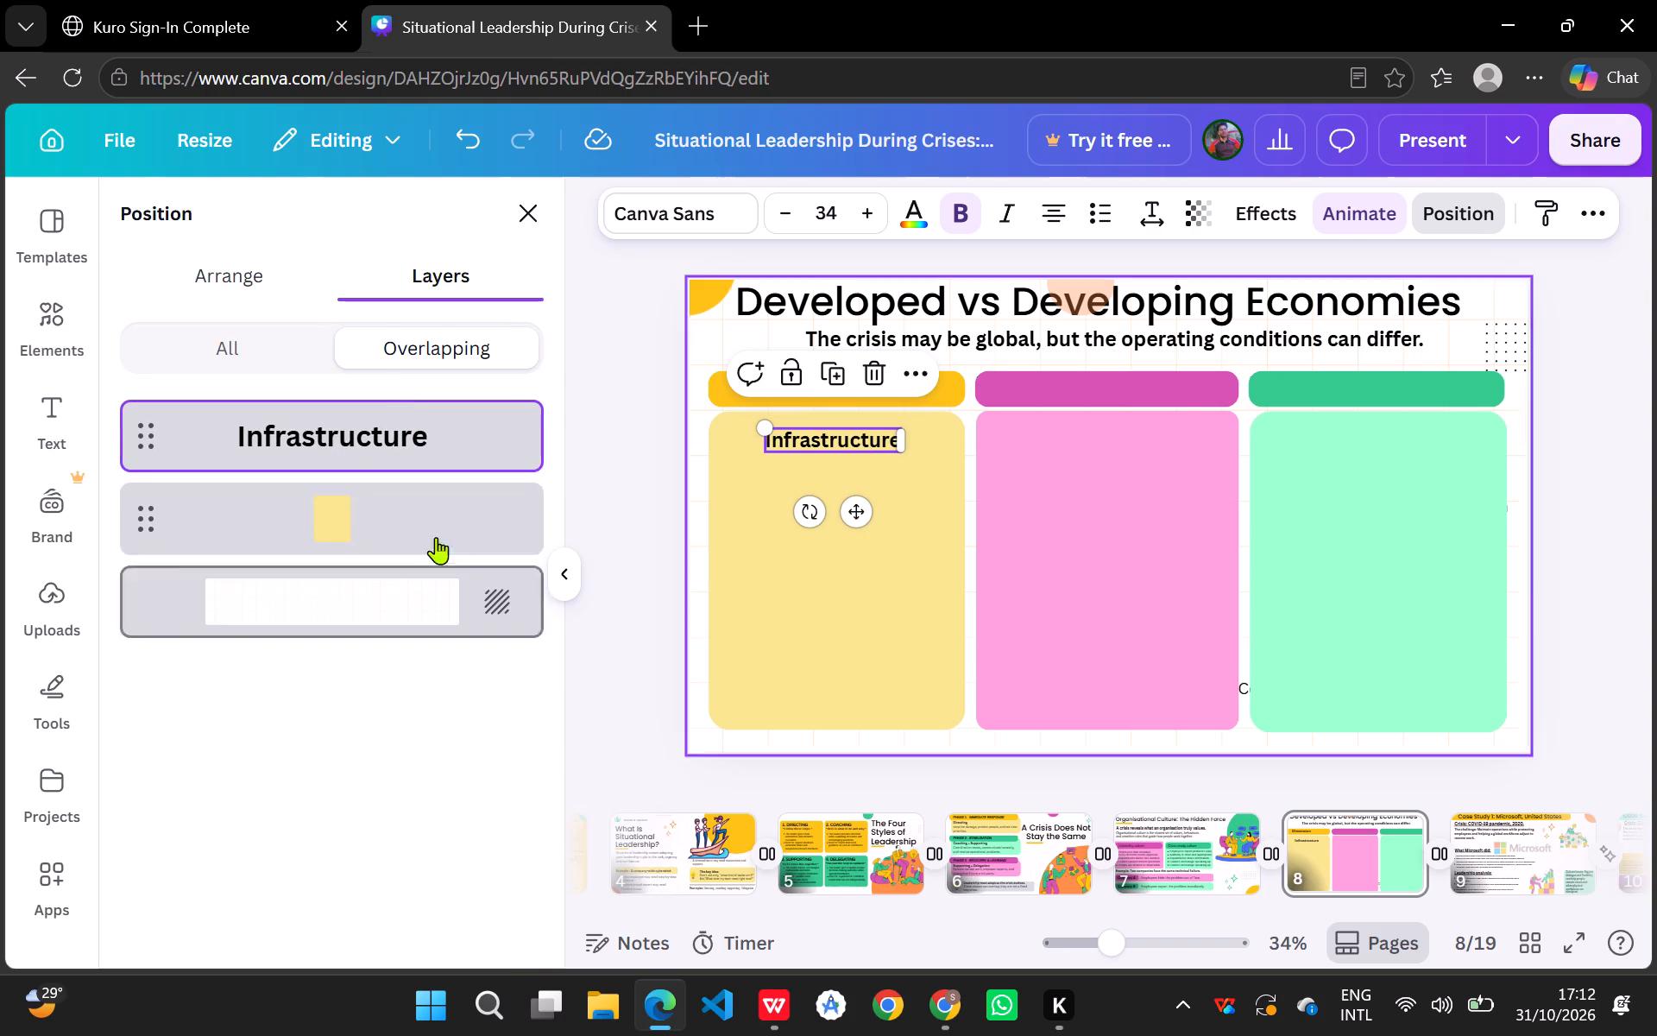
Bring the "Financial resources" label in front of the pale yellow panel in the layer order.
{"action": "left_click", "coordinate": [457, 504]}
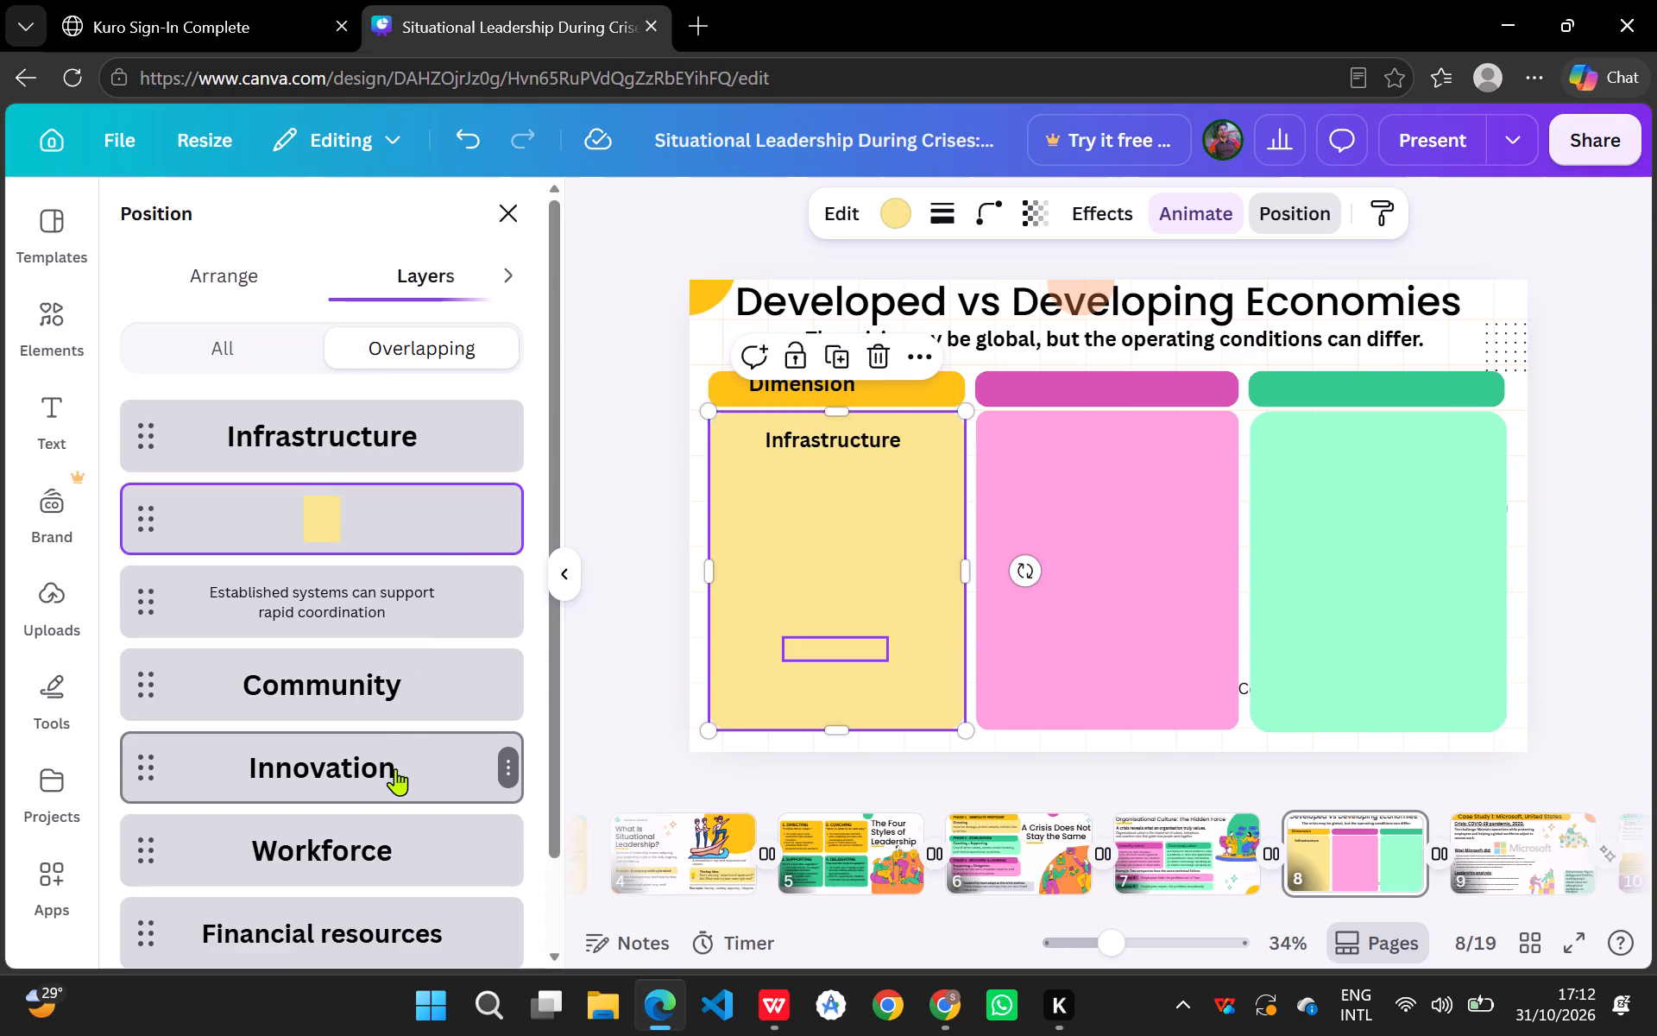
{"action": "scroll", "coordinate": [405, 732], "scroll_direction": "down", "scroll_amount": 2}
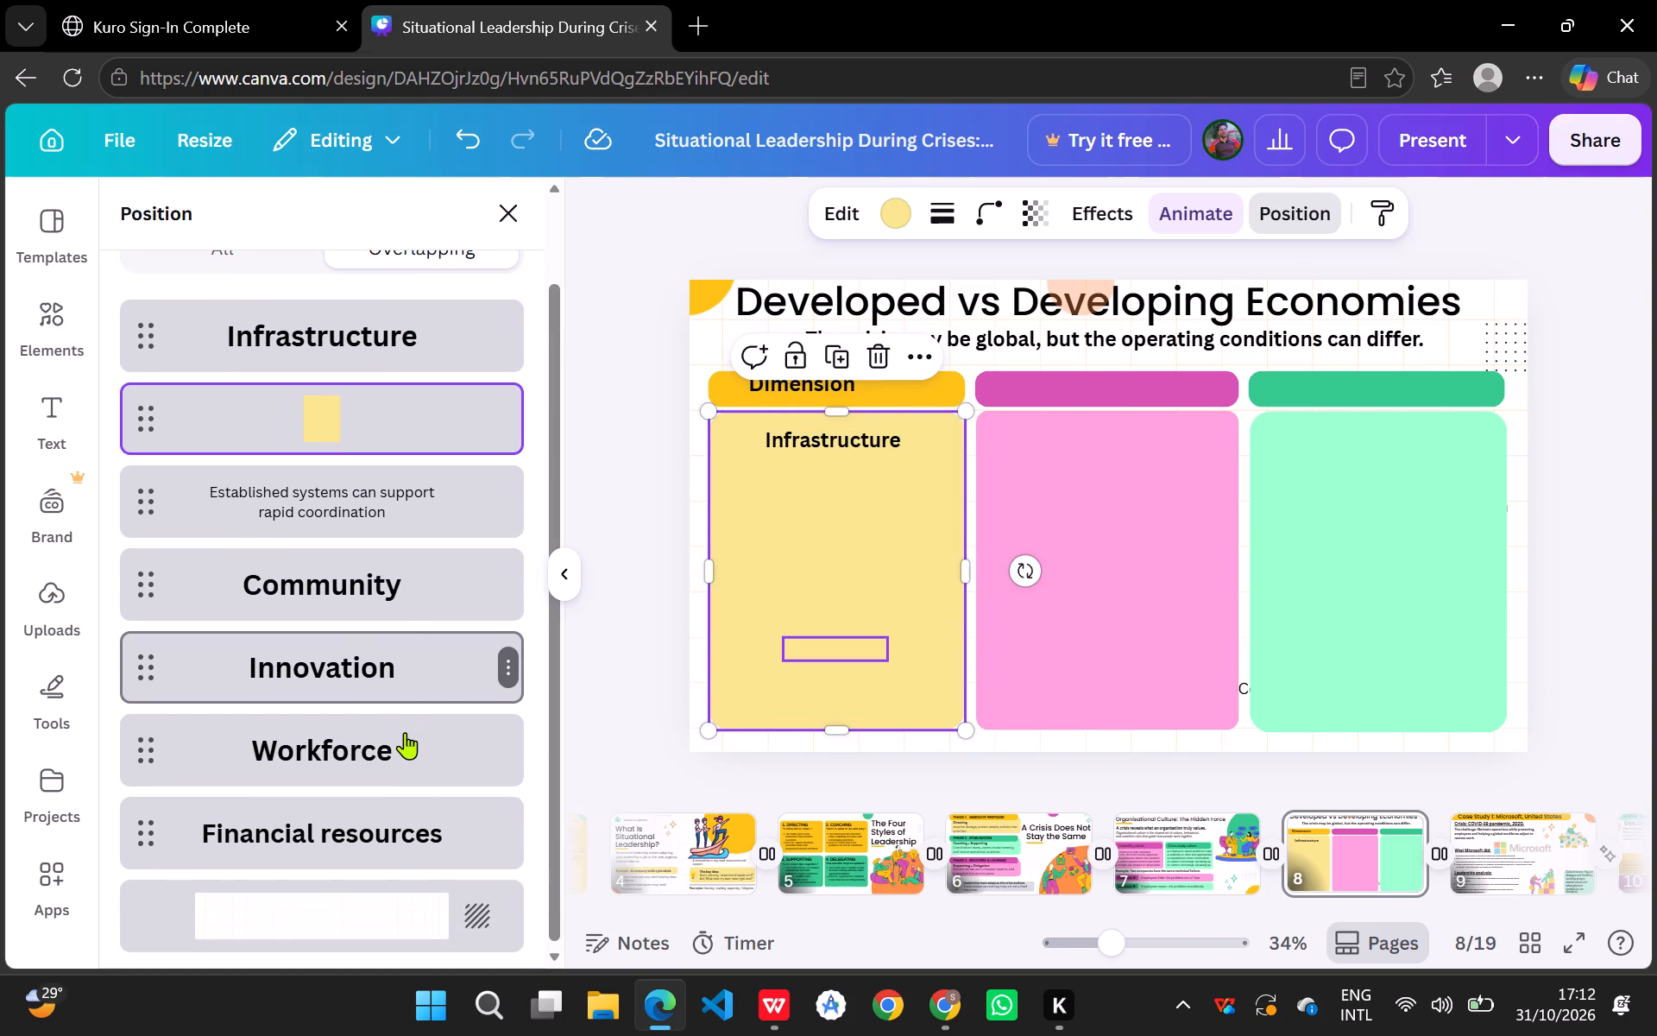
{"action": "scroll", "coordinate": [405, 732], "scroll_direction": "down", "scroll_amount": 1}
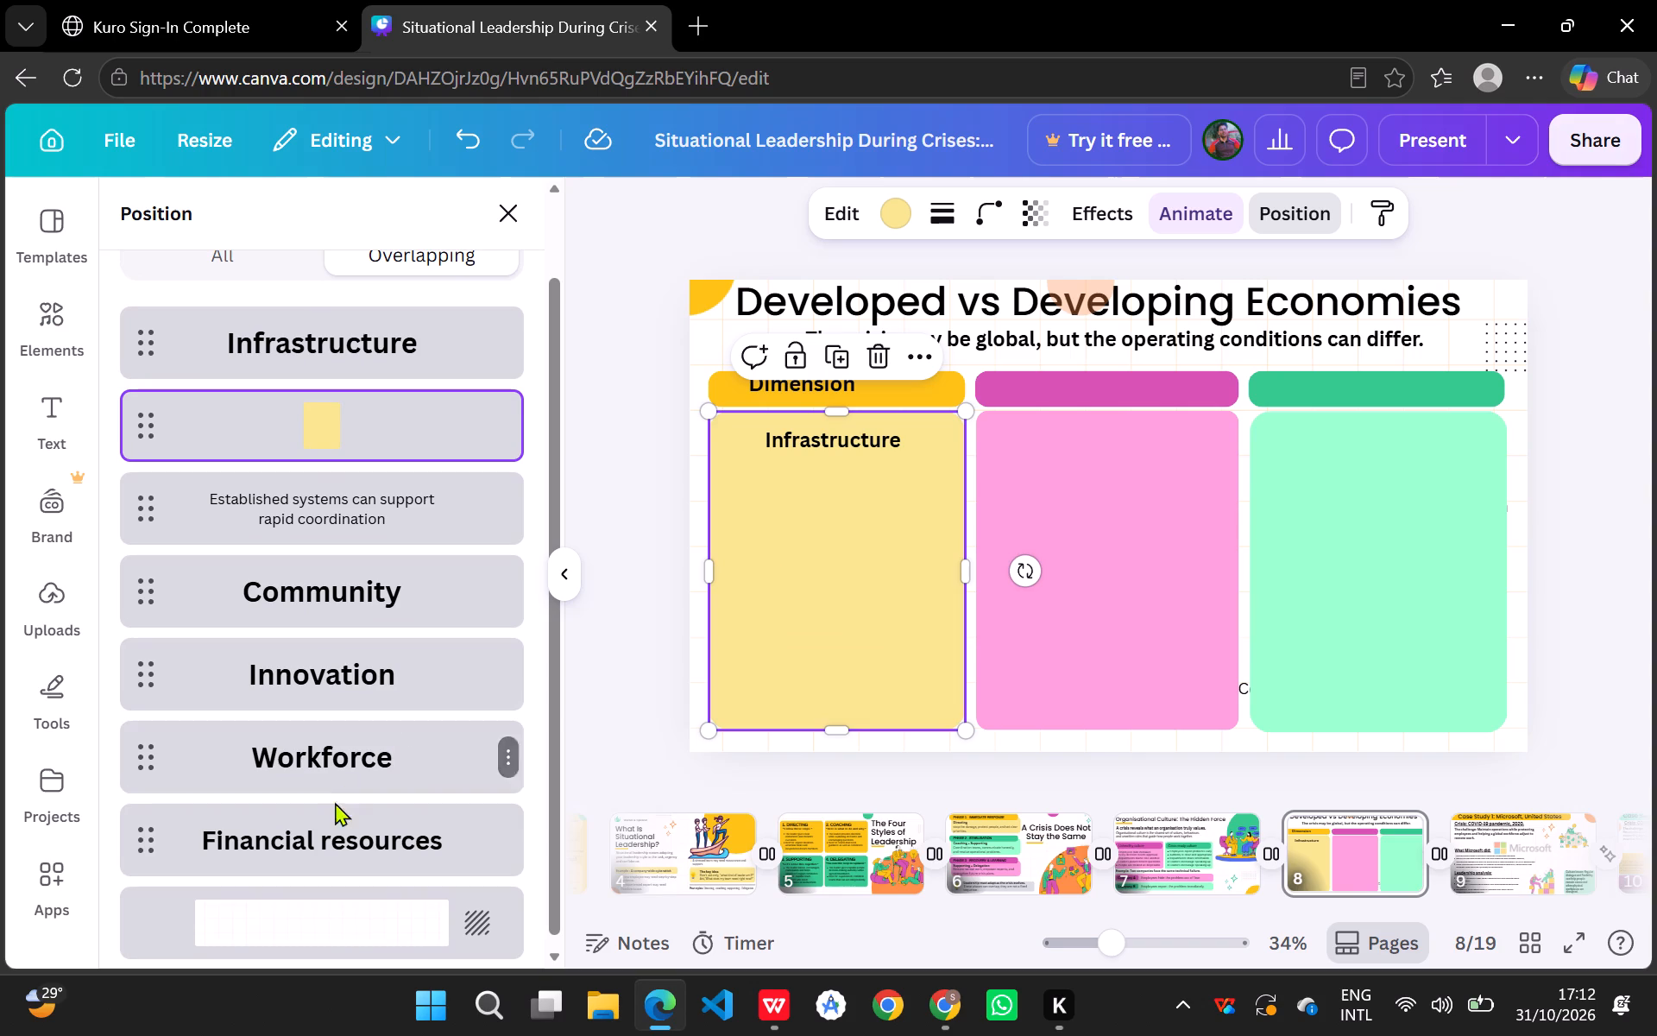
{"action": "left_click_drag", "start_coordinate": [340, 831], "coordinate": [350, 388]}
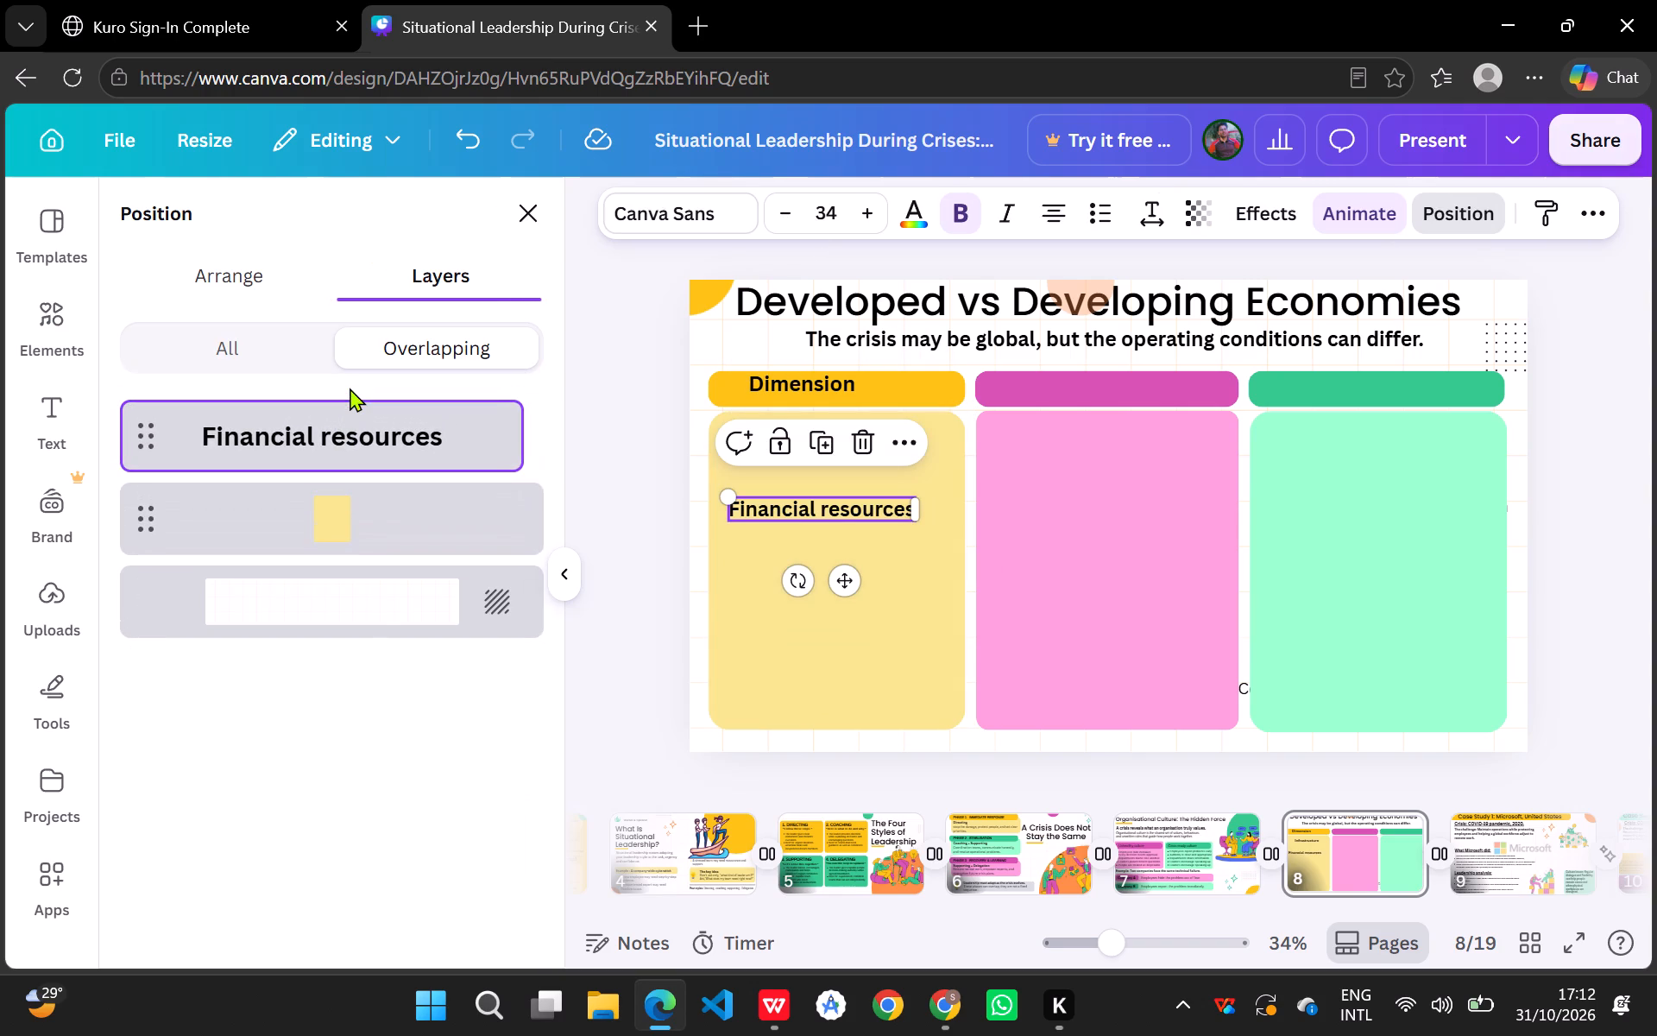
Bring the "Workforce" label in front of the pale yellow panel in the layer order.
{"action": "left_click", "coordinate": [373, 616]}
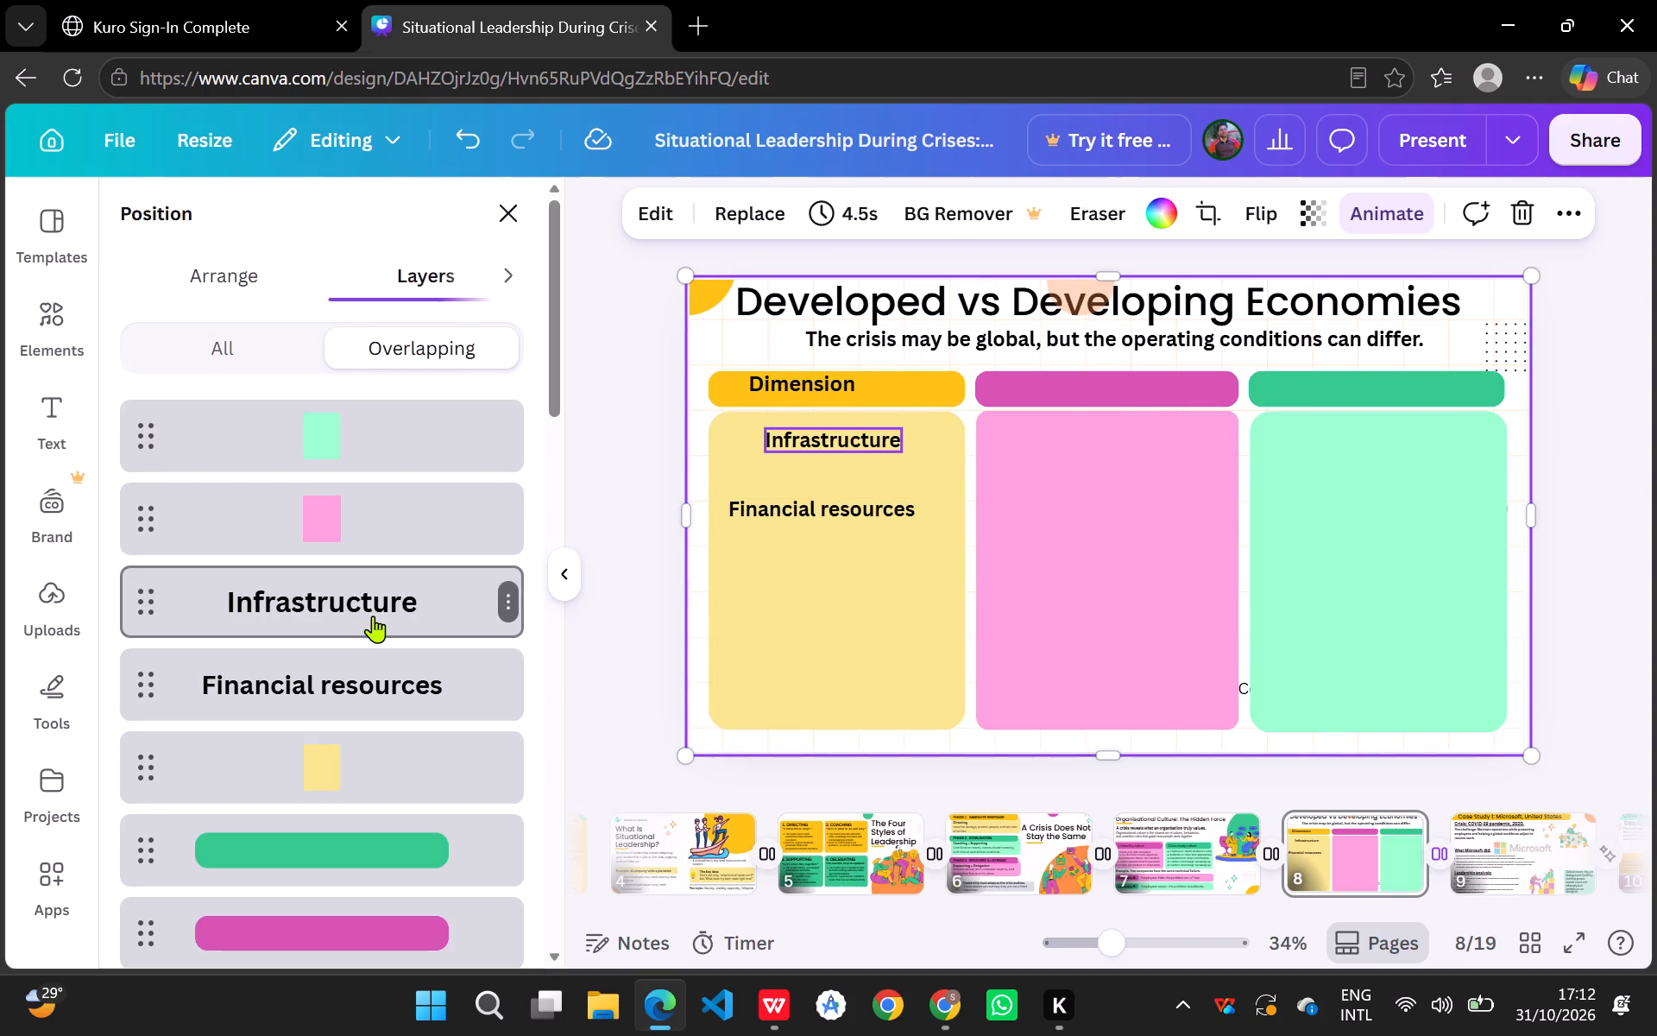
{"action": "left_click", "coordinate": [788, 603]}
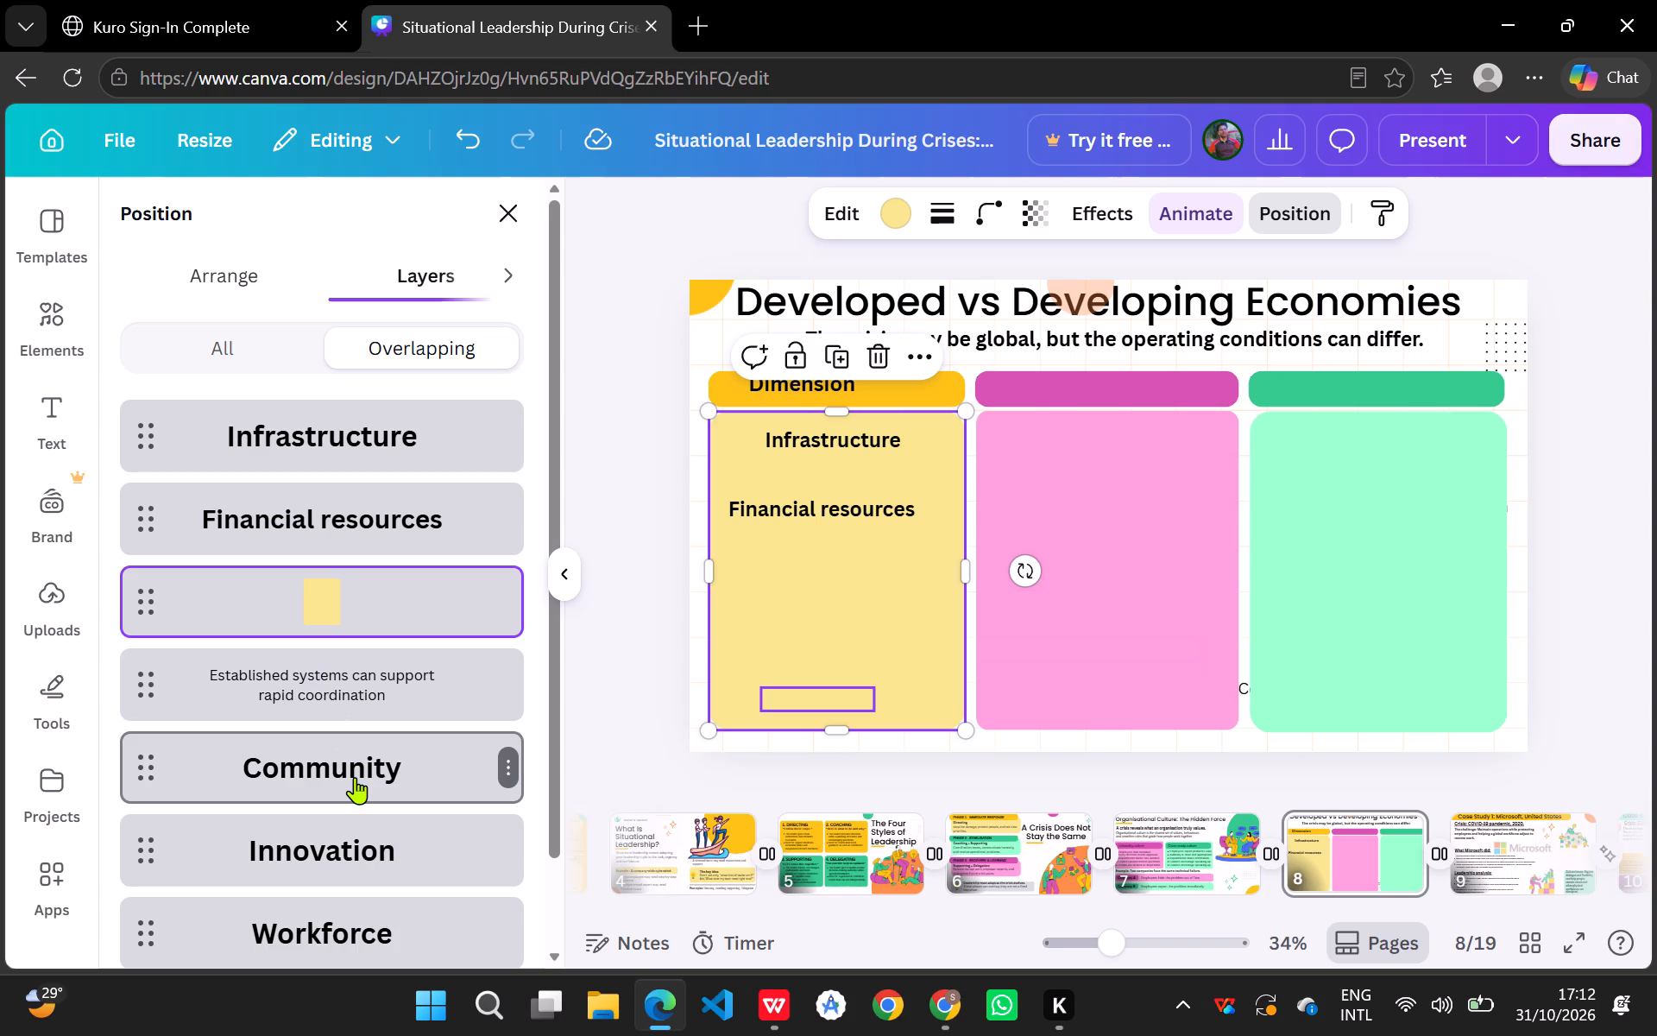
{"action": "scroll", "coordinate": [355, 777], "scroll_direction": "down", "scroll_amount": 1}
{"action": "left_click_drag", "start_coordinate": [359, 843], "coordinate": [392, 473]}
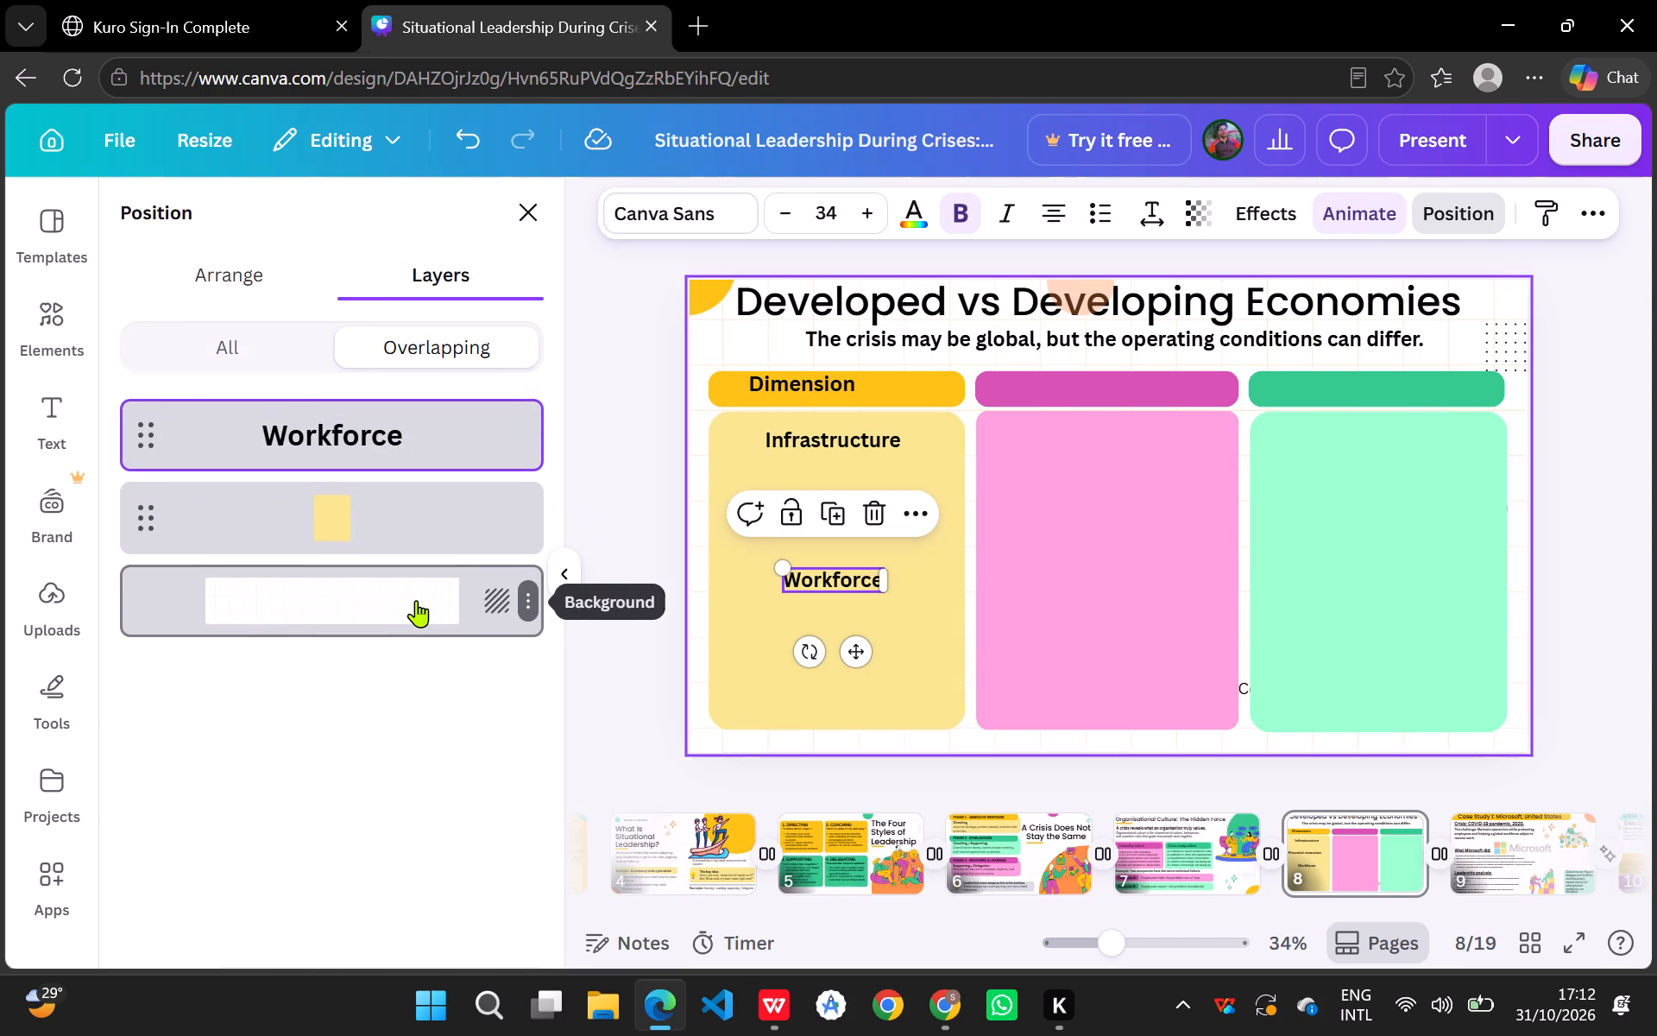
Bring the "Innovation" label in front of the pale yellow panel in the layer order.
{"action": "left_click", "coordinate": [490, 603]}
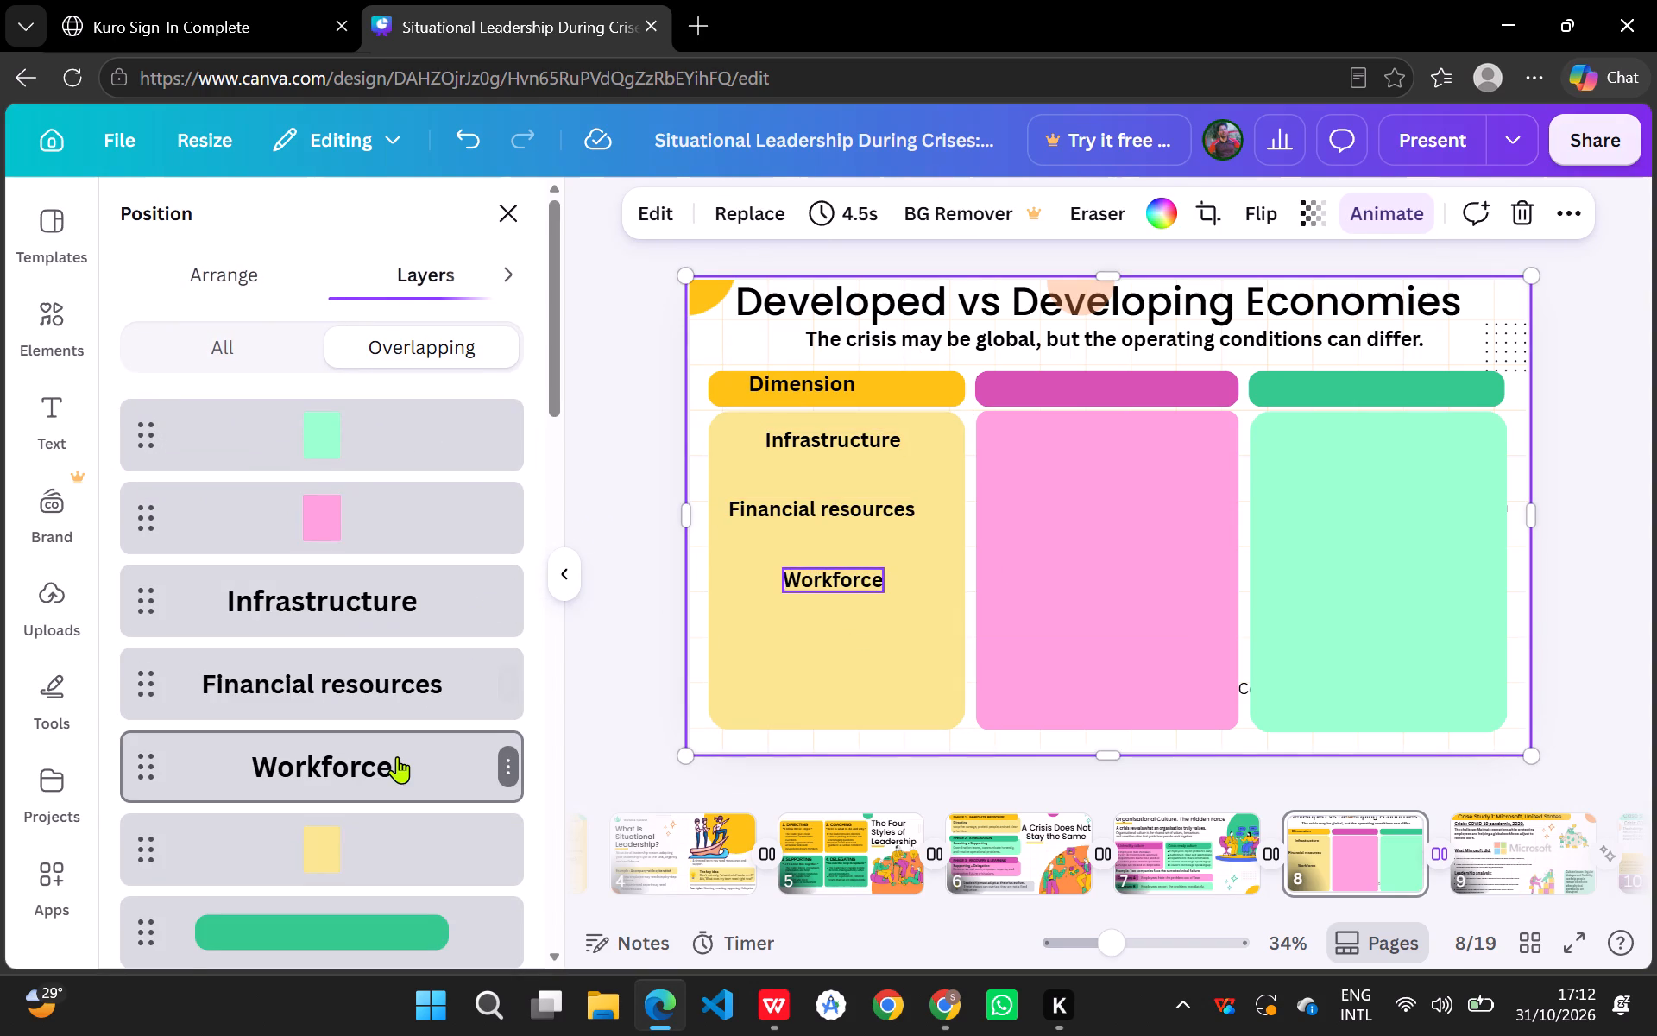
{"action": "scroll", "coordinate": [397, 756], "scroll_direction": "down", "scroll_amount": 1}
{"action": "left_click", "coordinate": [812, 678]}
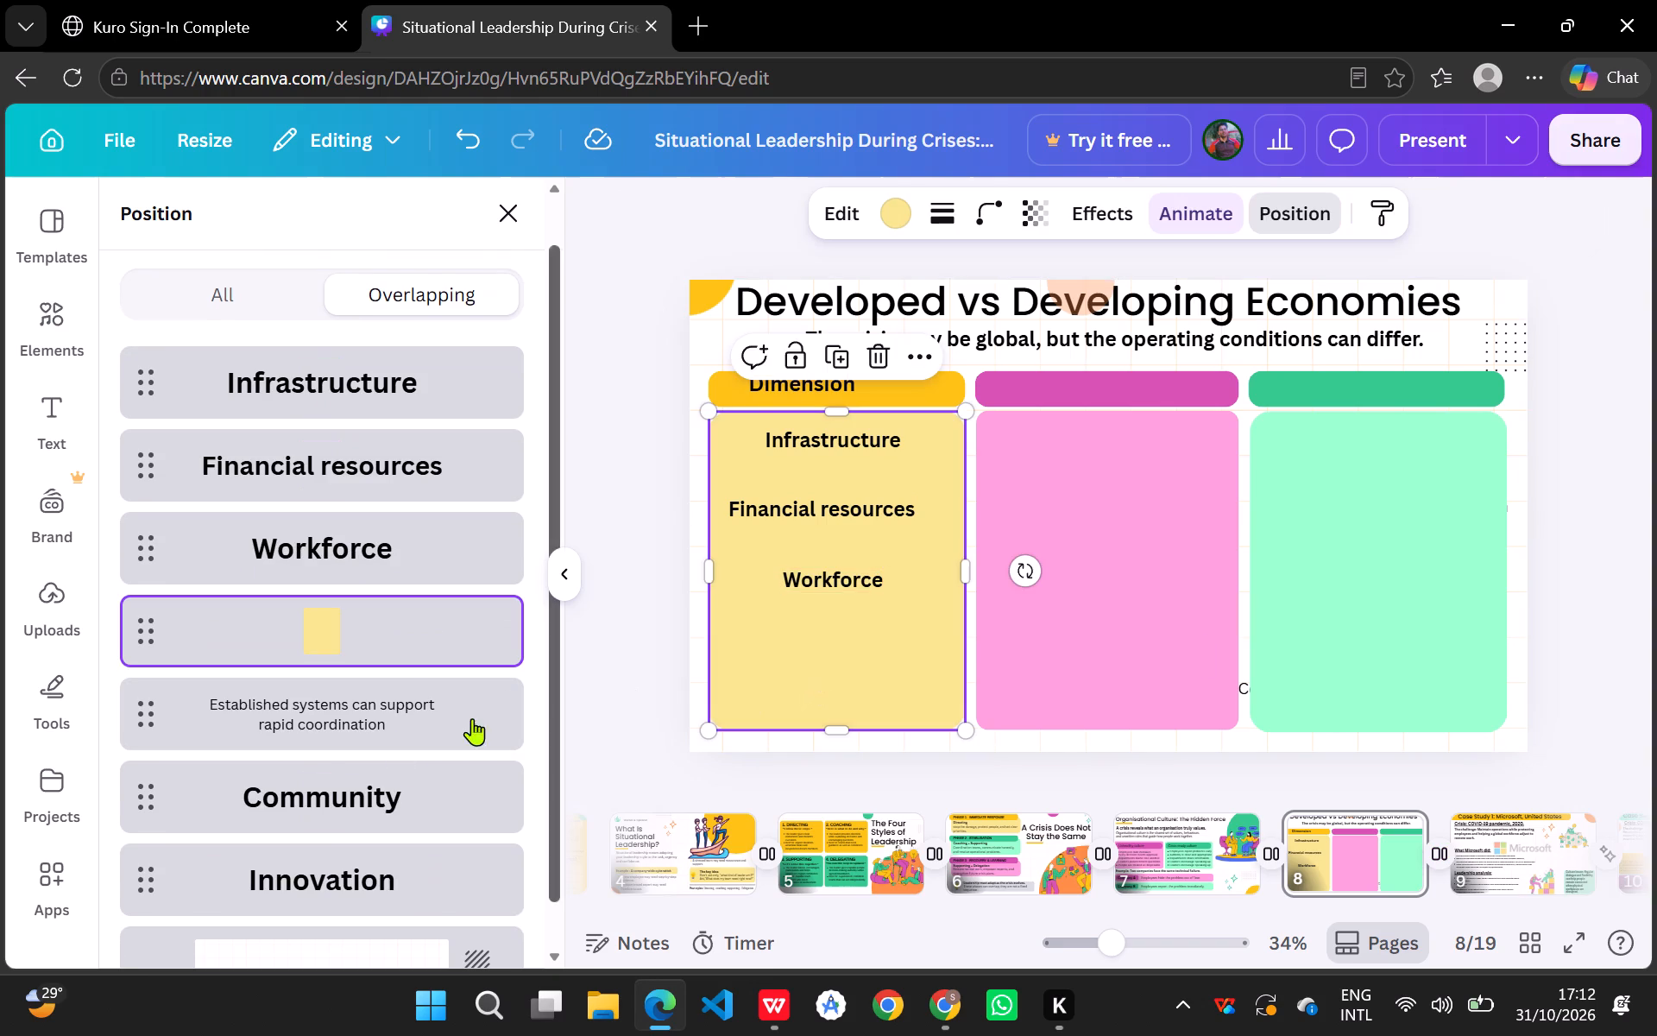
{"action": "scroll", "coordinate": [364, 773], "scroll_direction": "down", "scroll_amount": 1}
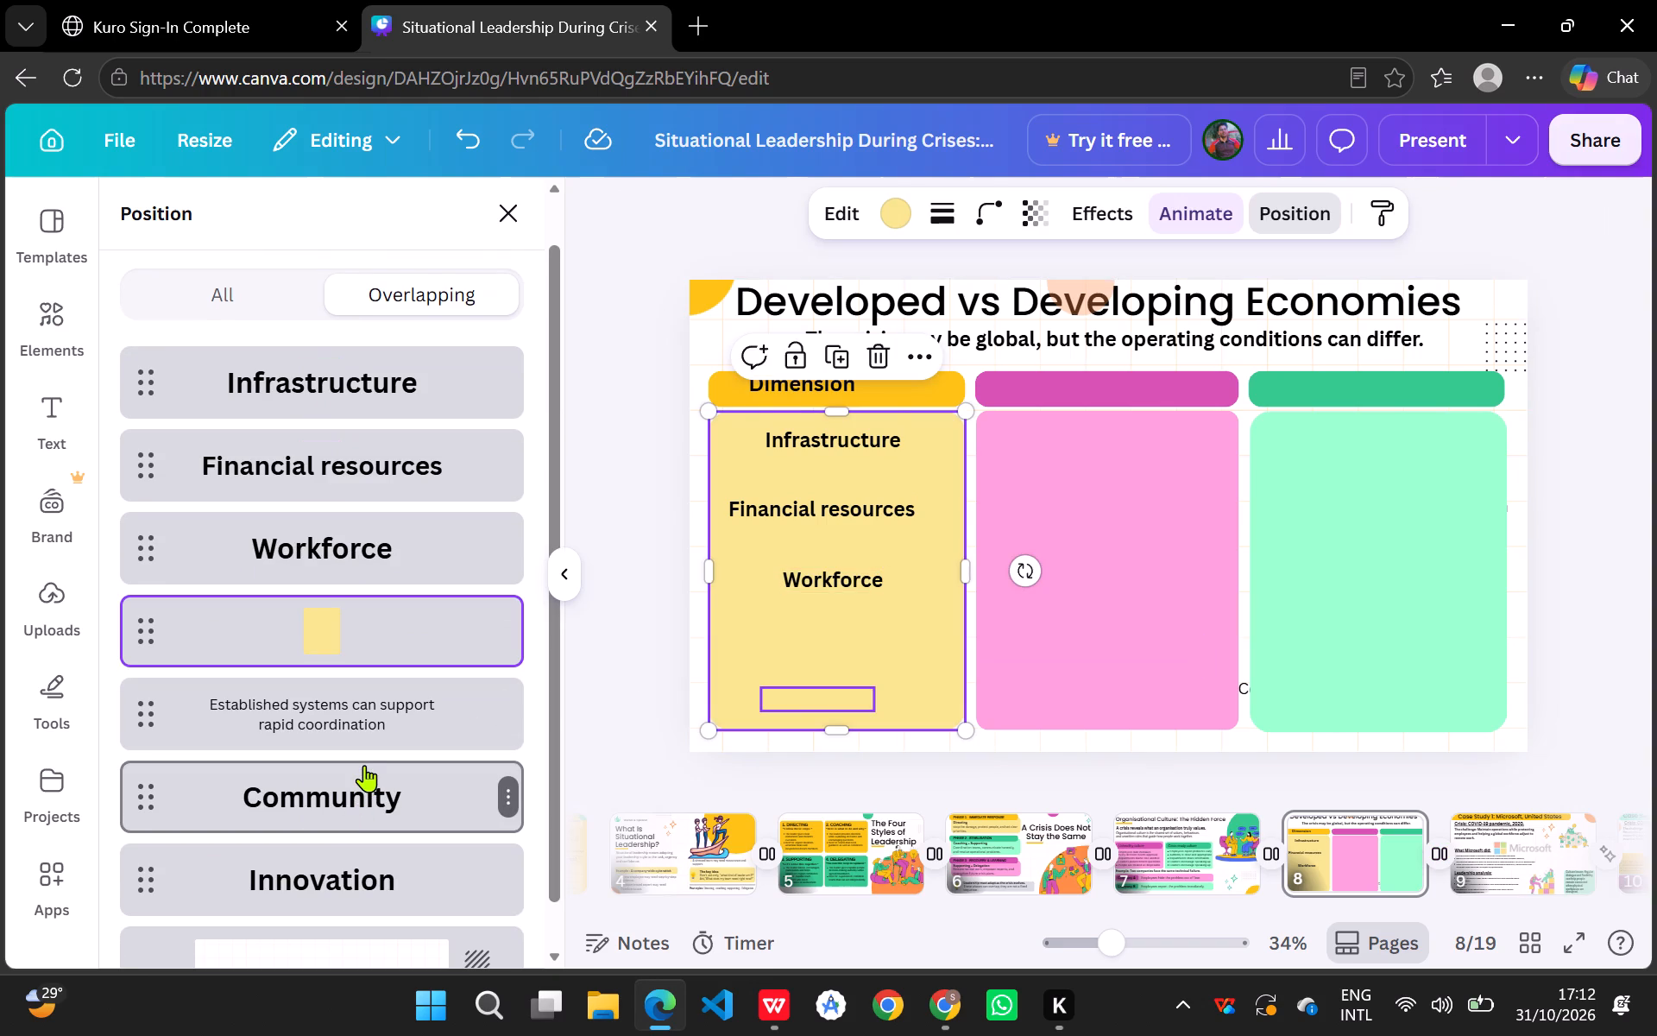
{"action": "left_click_drag", "start_coordinate": [351, 895], "coordinate": [375, 594]}
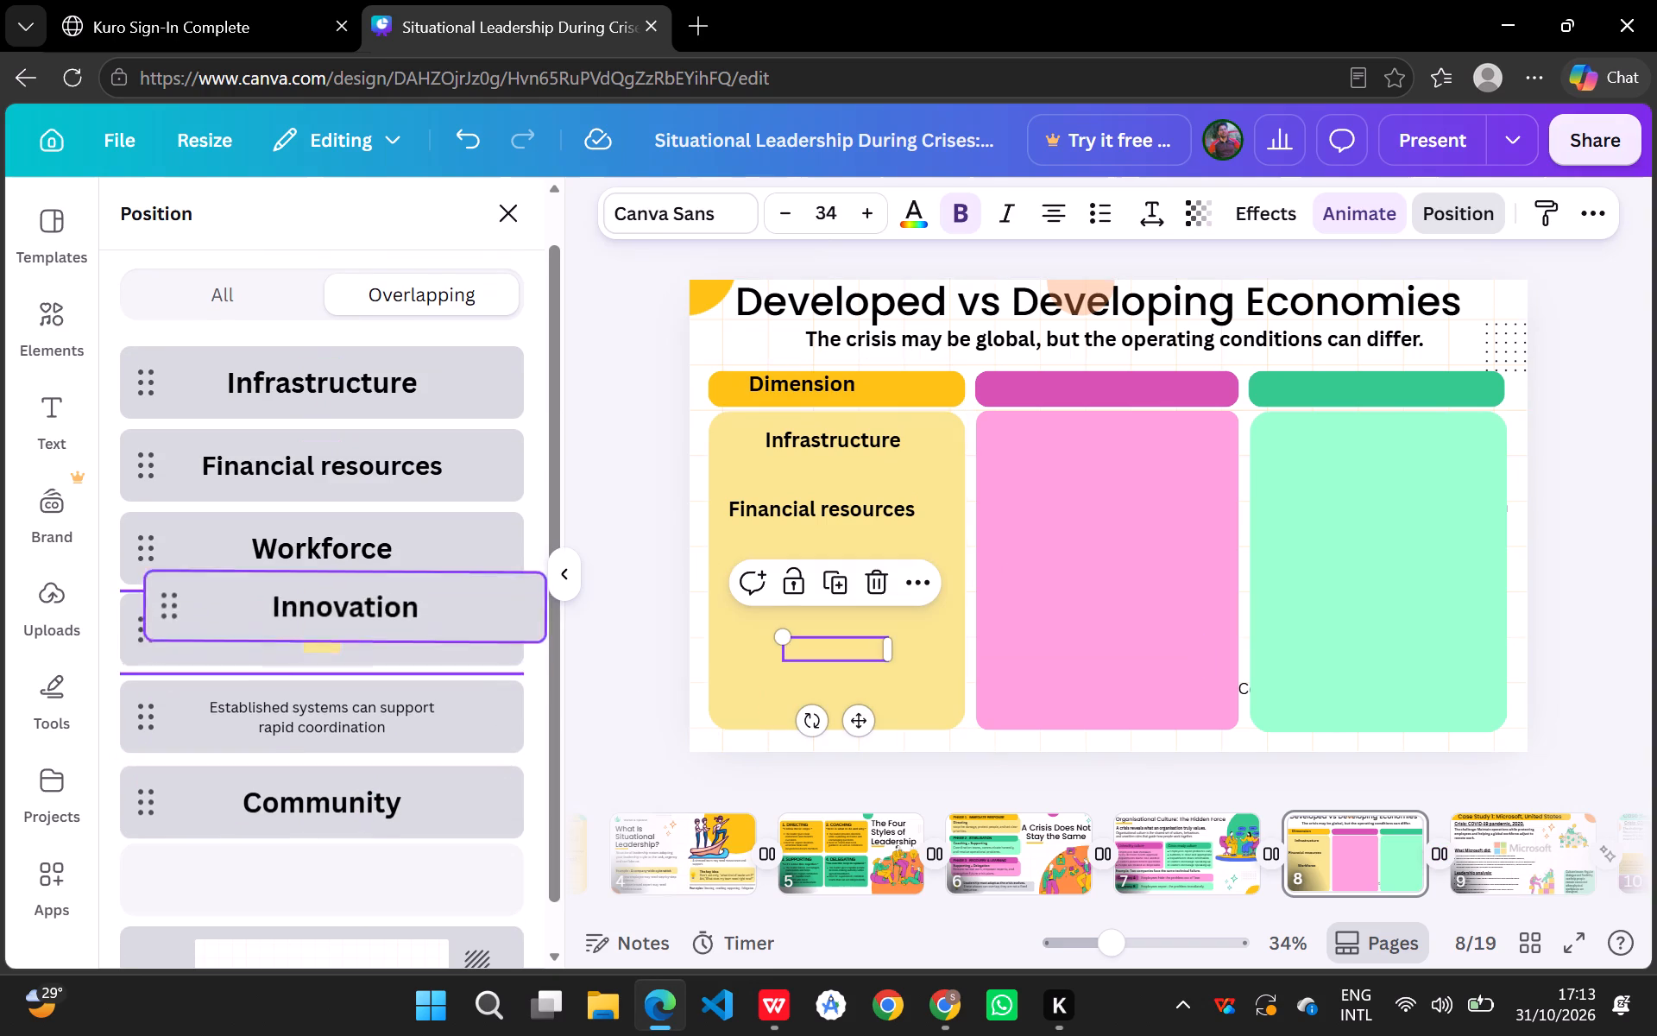
{"action": "left_click_drag", "start_coordinate": [375, 594], "coordinate": [362, 603]}
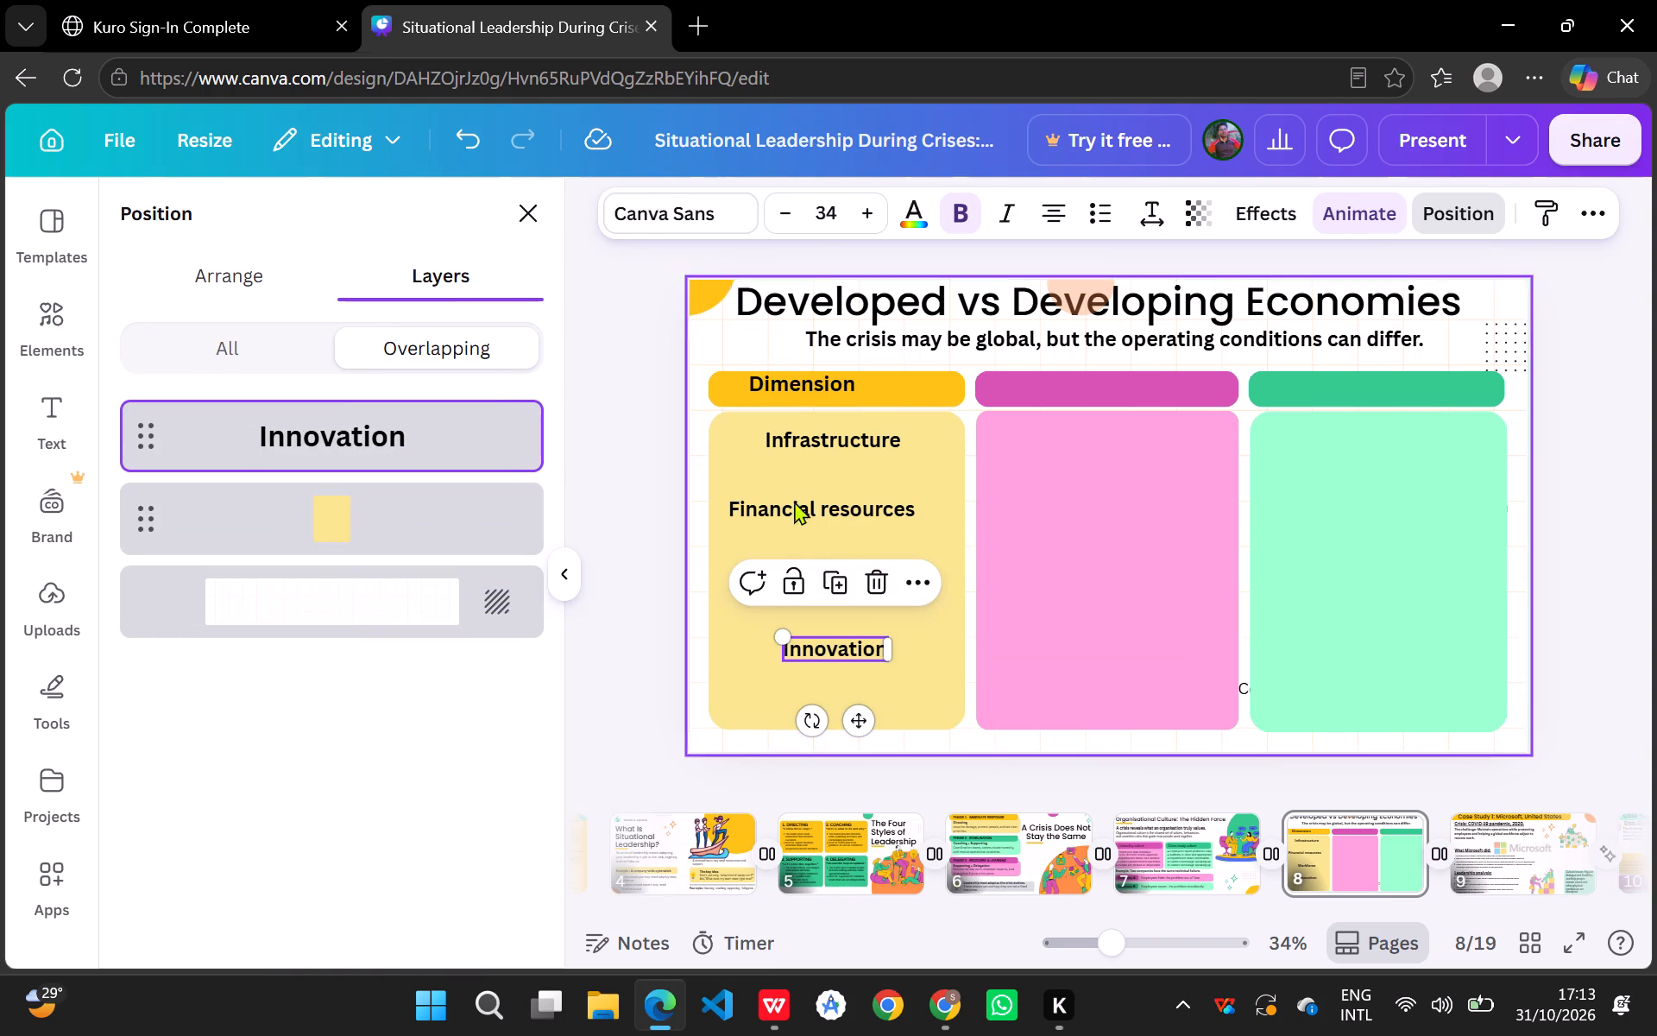
Bring the "Community" label in front of the pale yellow panel in the layer order.
{"action": "left_click", "coordinate": [841, 544]}
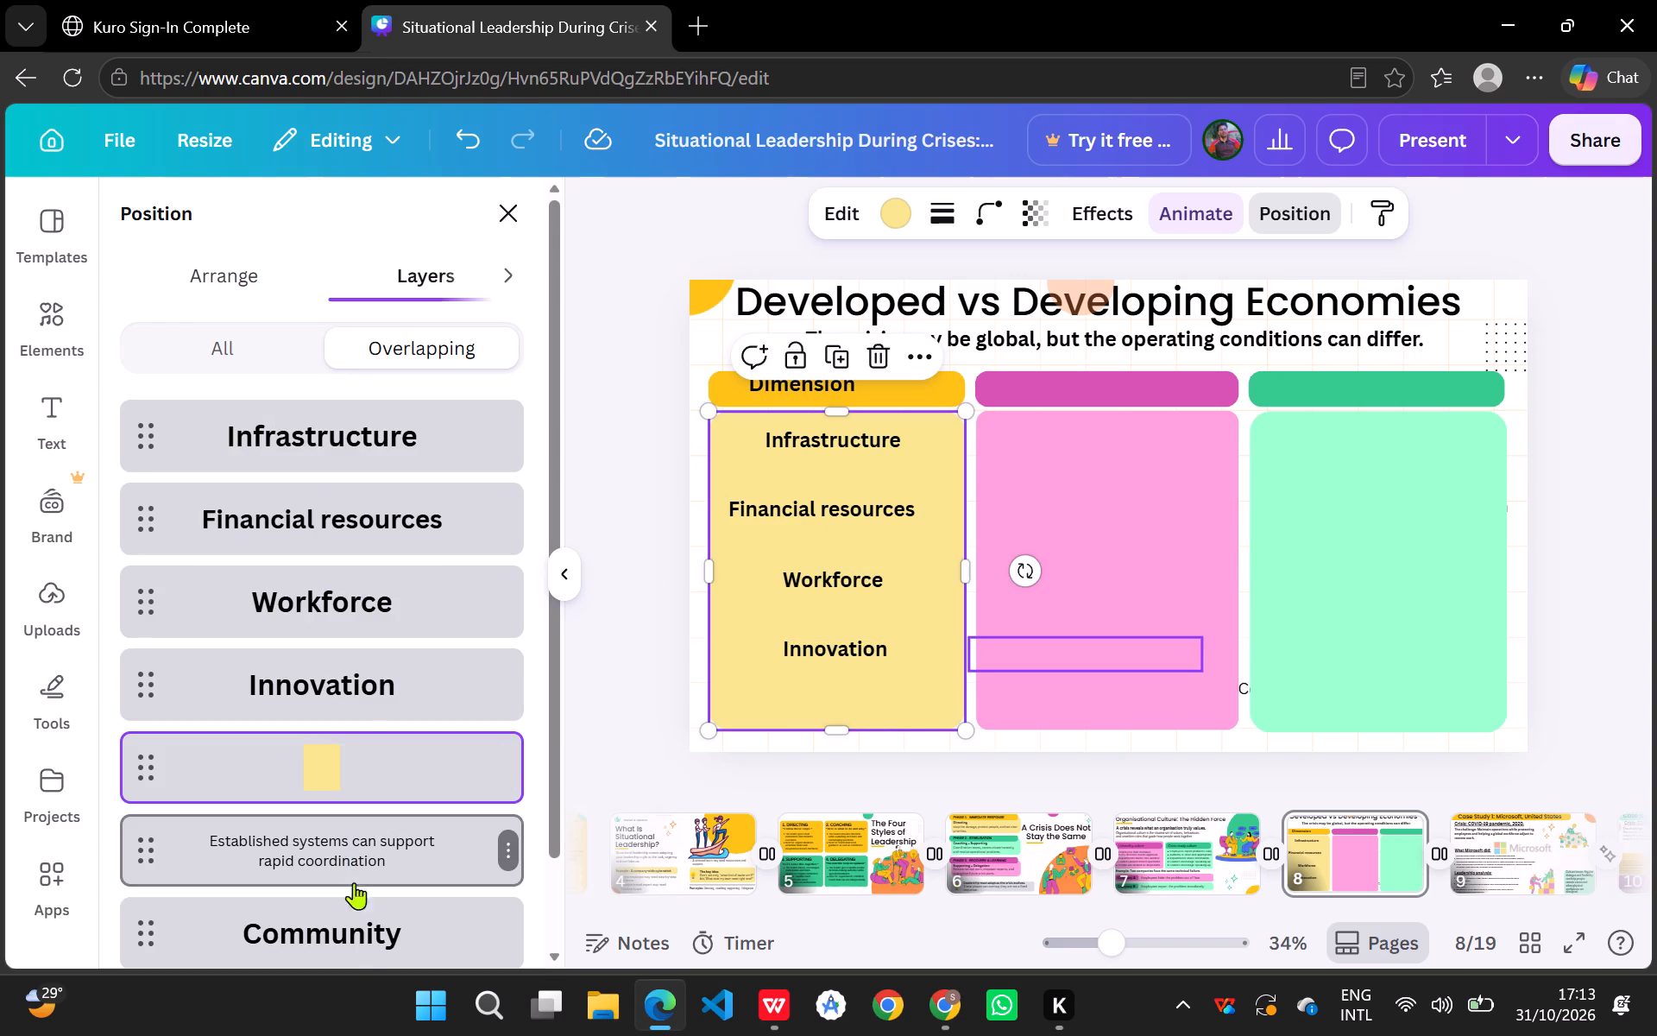
{"action": "left_click", "coordinate": [363, 941]}
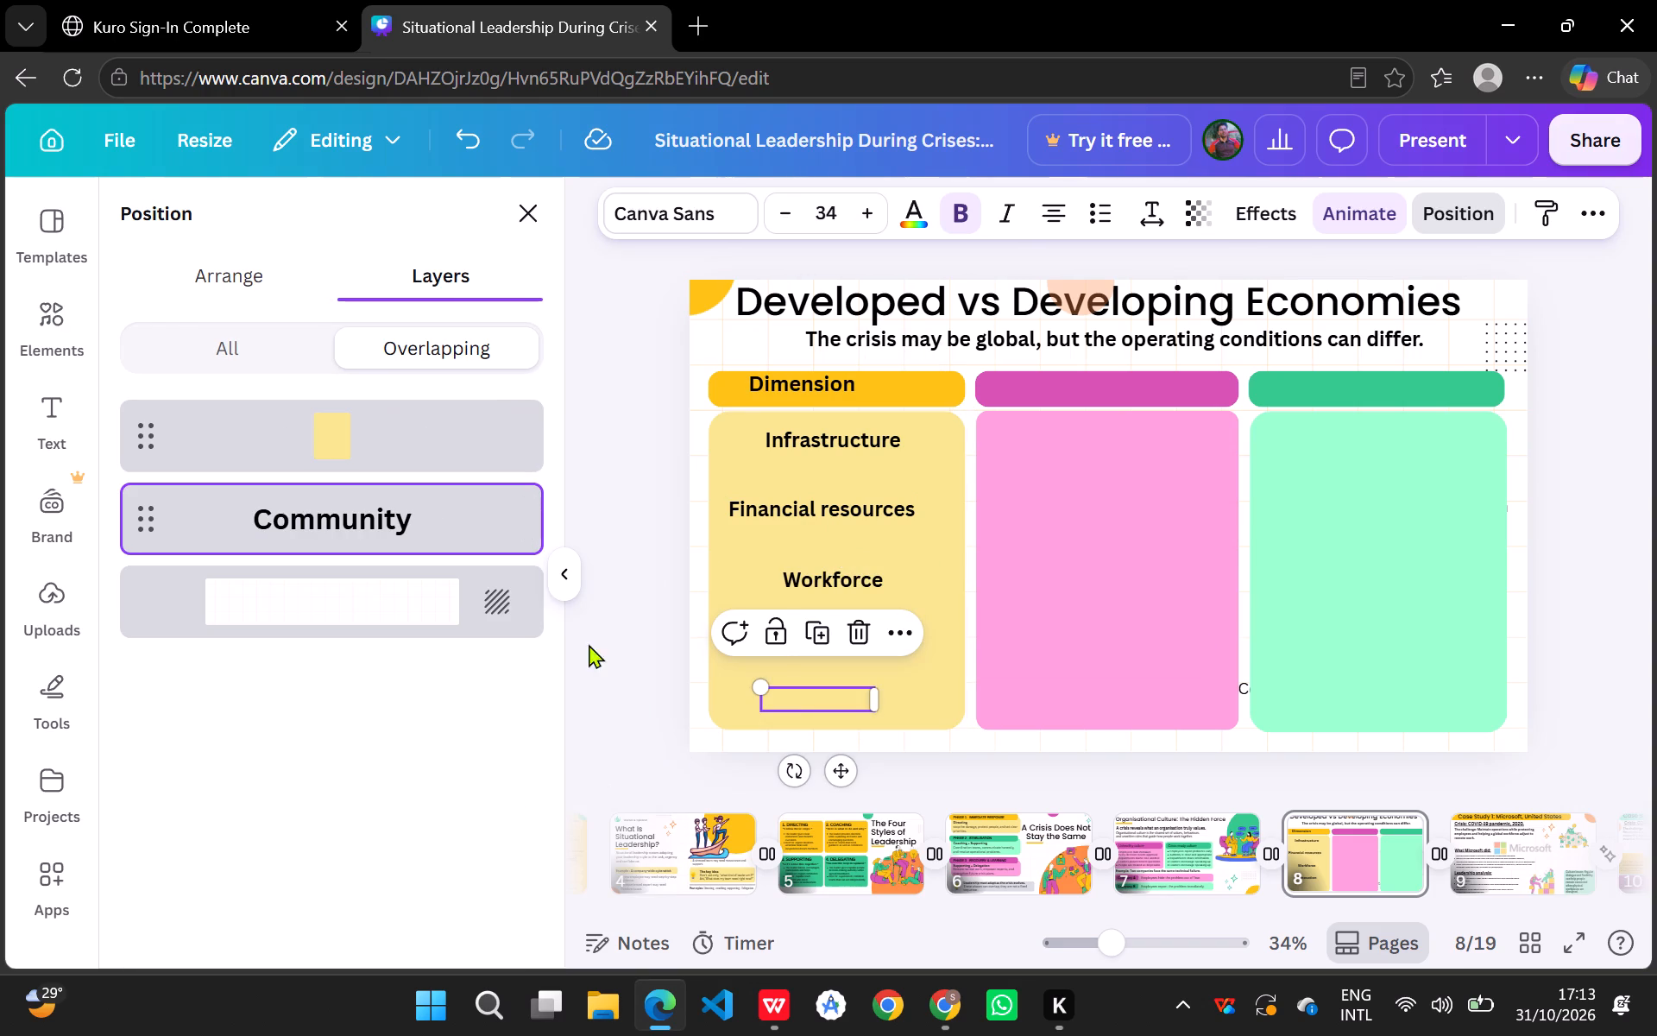
{"action": "left_click", "coordinate": [931, 583]}
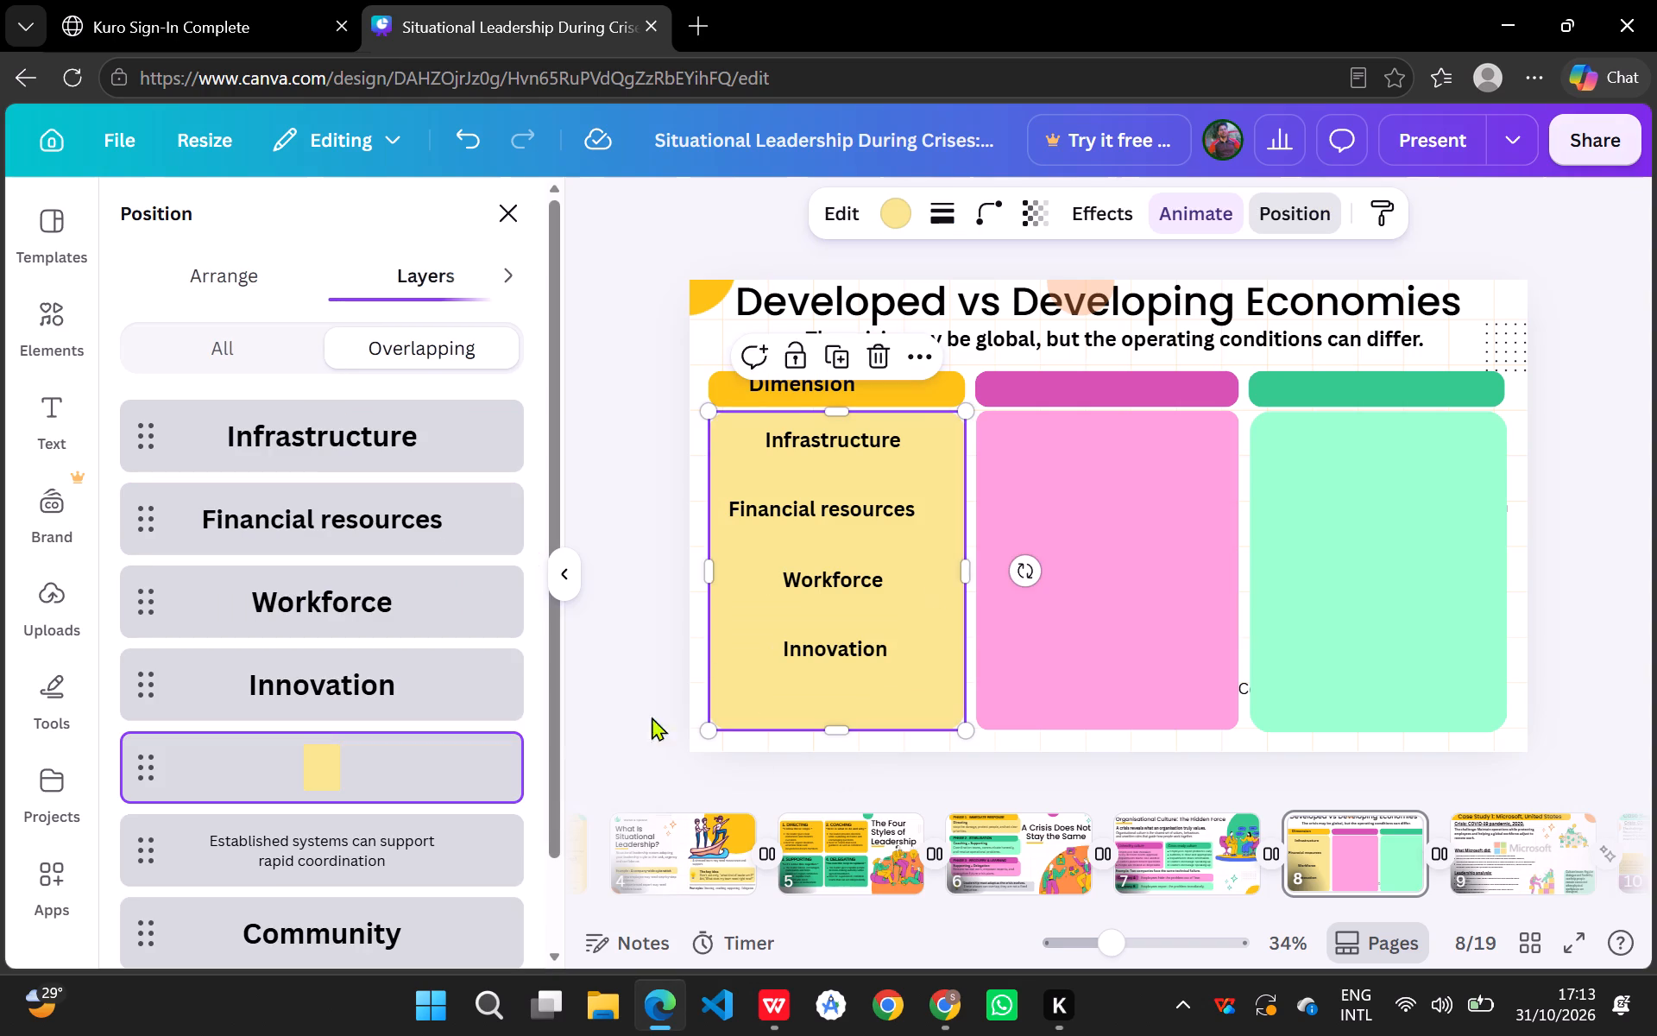
{"action": "left_click_drag", "start_coordinate": [383, 951], "coordinate": [394, 729]}
{"action": "left_click", "coordinate": [1105, 559]}
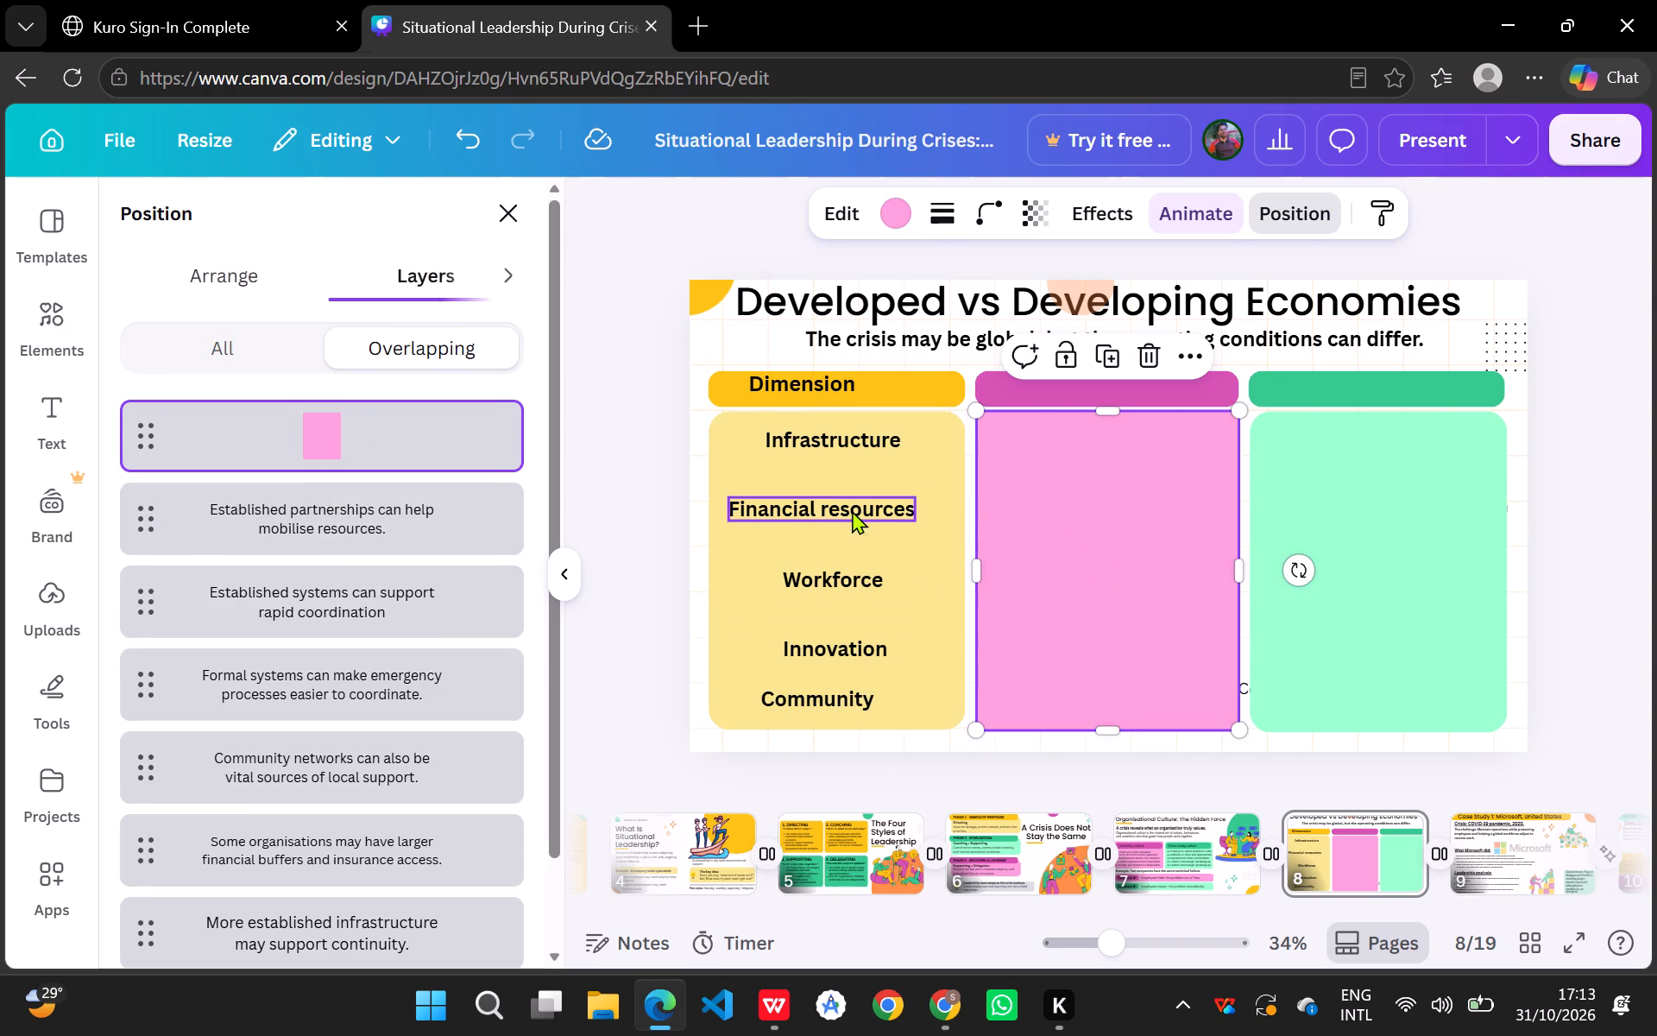
Move the "Financial resources" and "Workforce" labels slightly up, centred on each other and closely spaced below "Infrastructure".
{"action": "left_click_drag", "start_coordinate": [852, 510], "coordinate": [854, 500]}
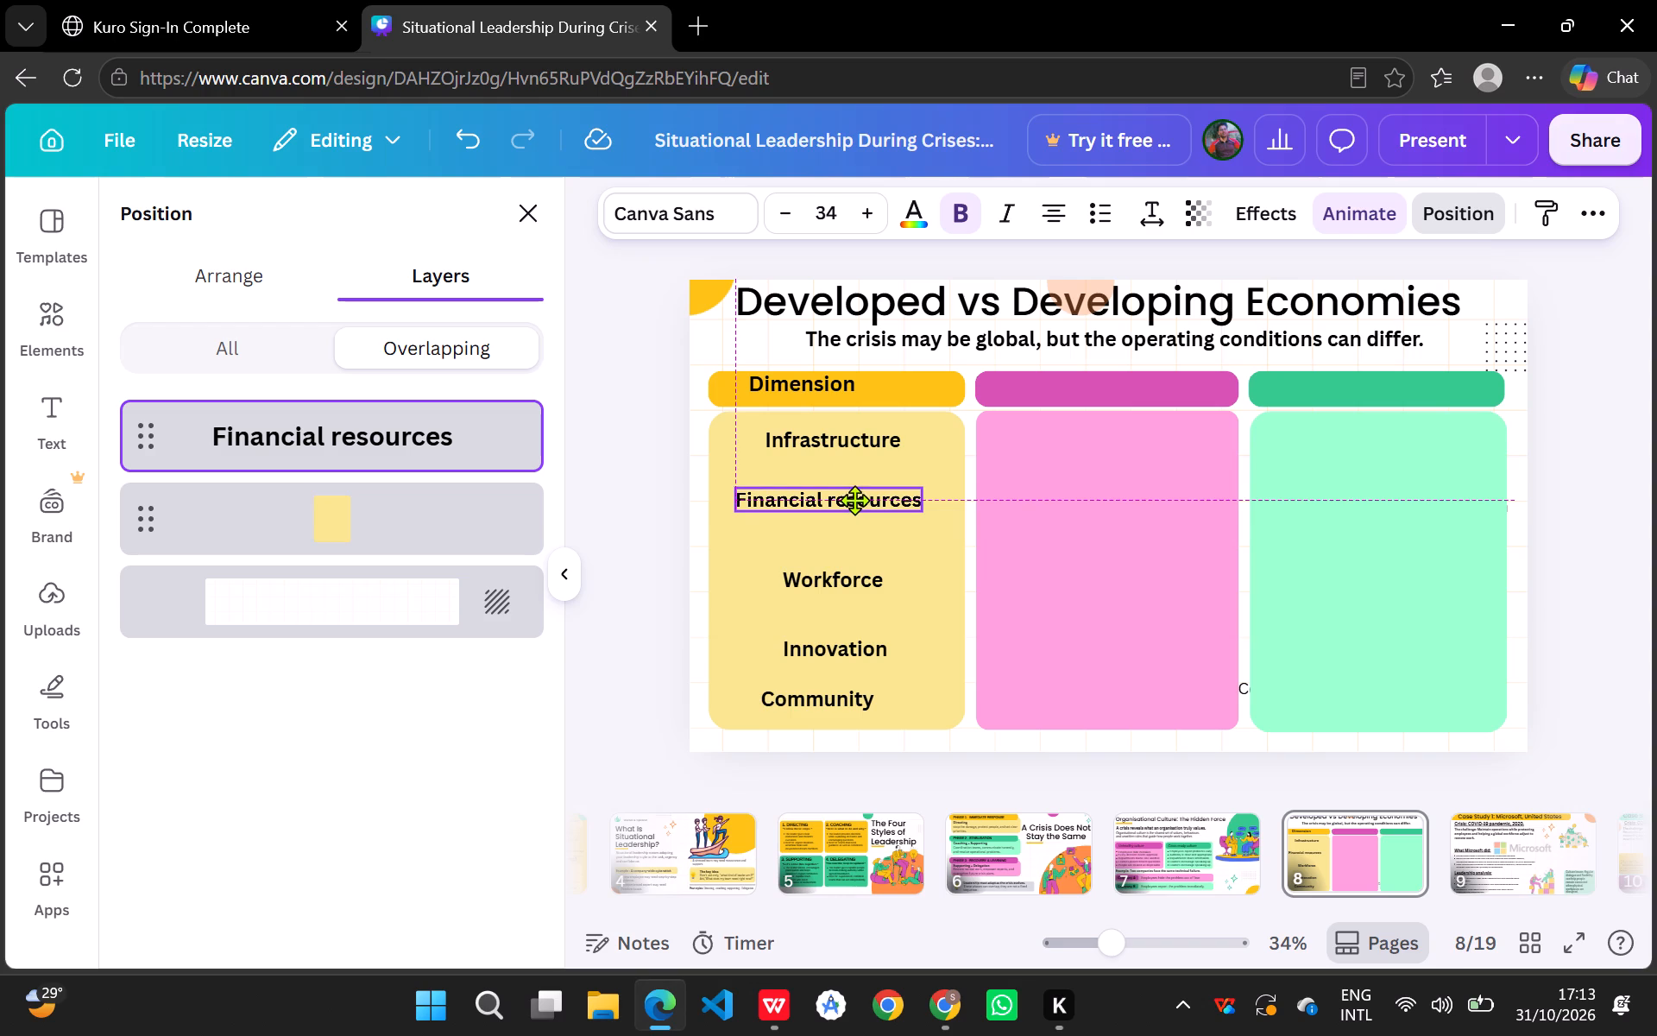
{"action": "left_click_drag", "start_coordinate": [854, 500], "coordinate": [854, 502]}
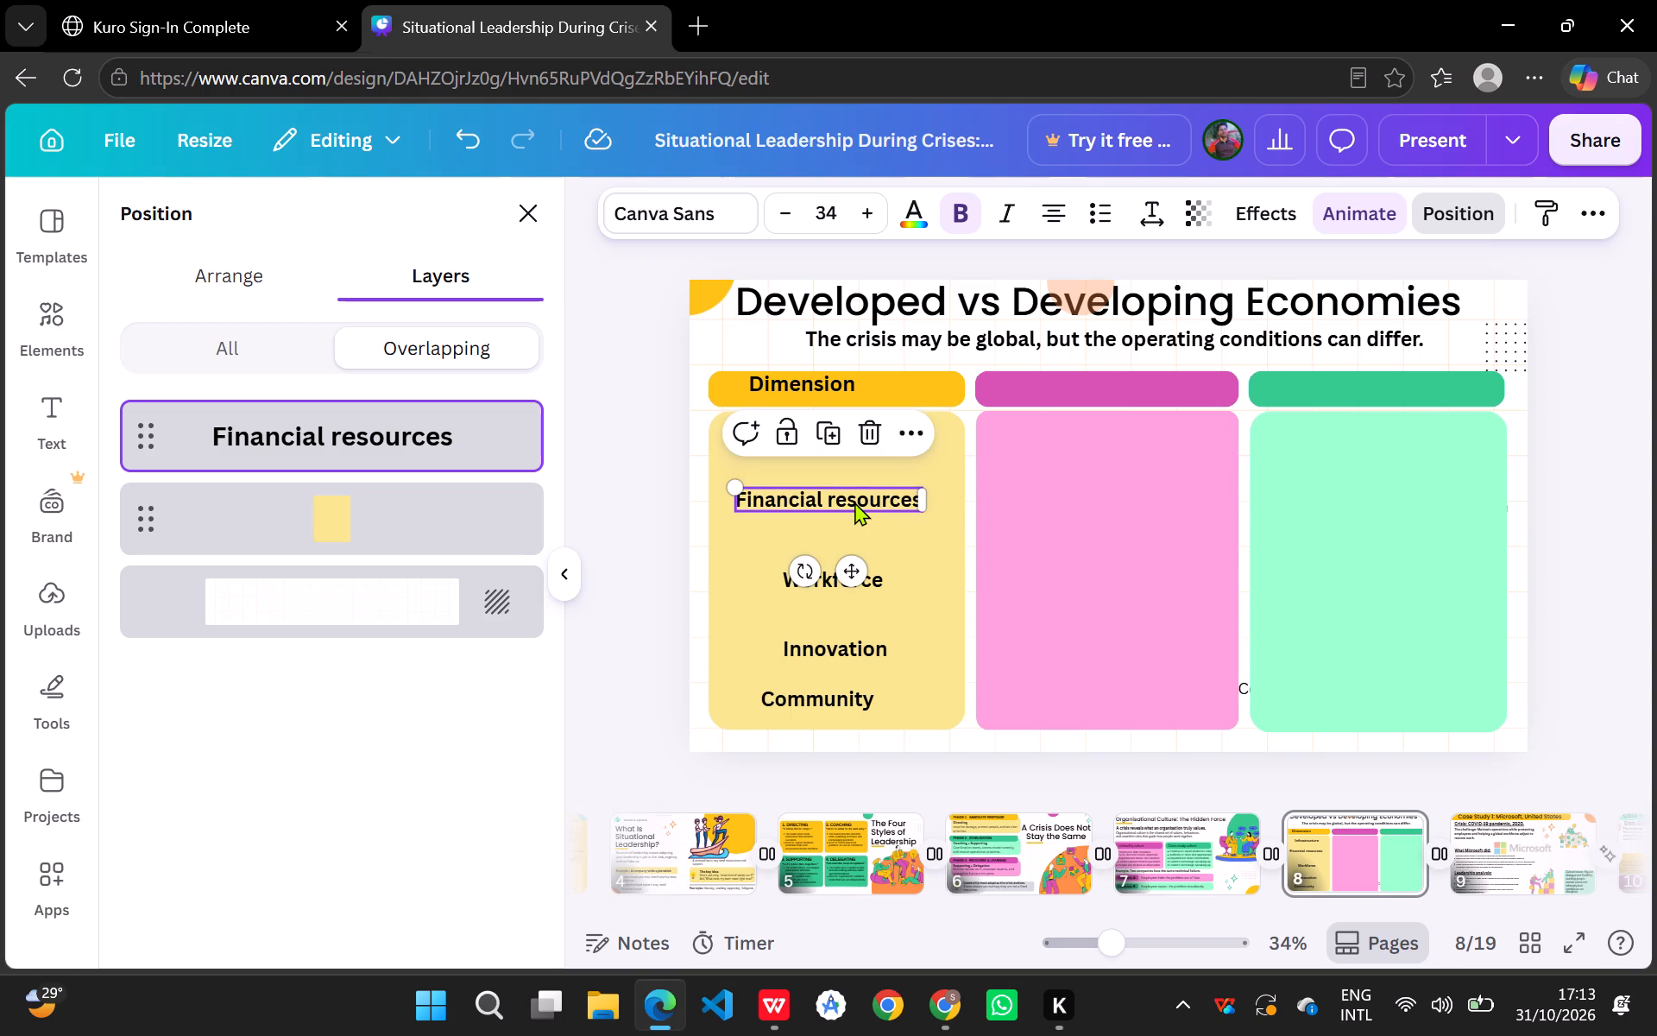
{"action": "left_click", "coordinate": [881, 495]}
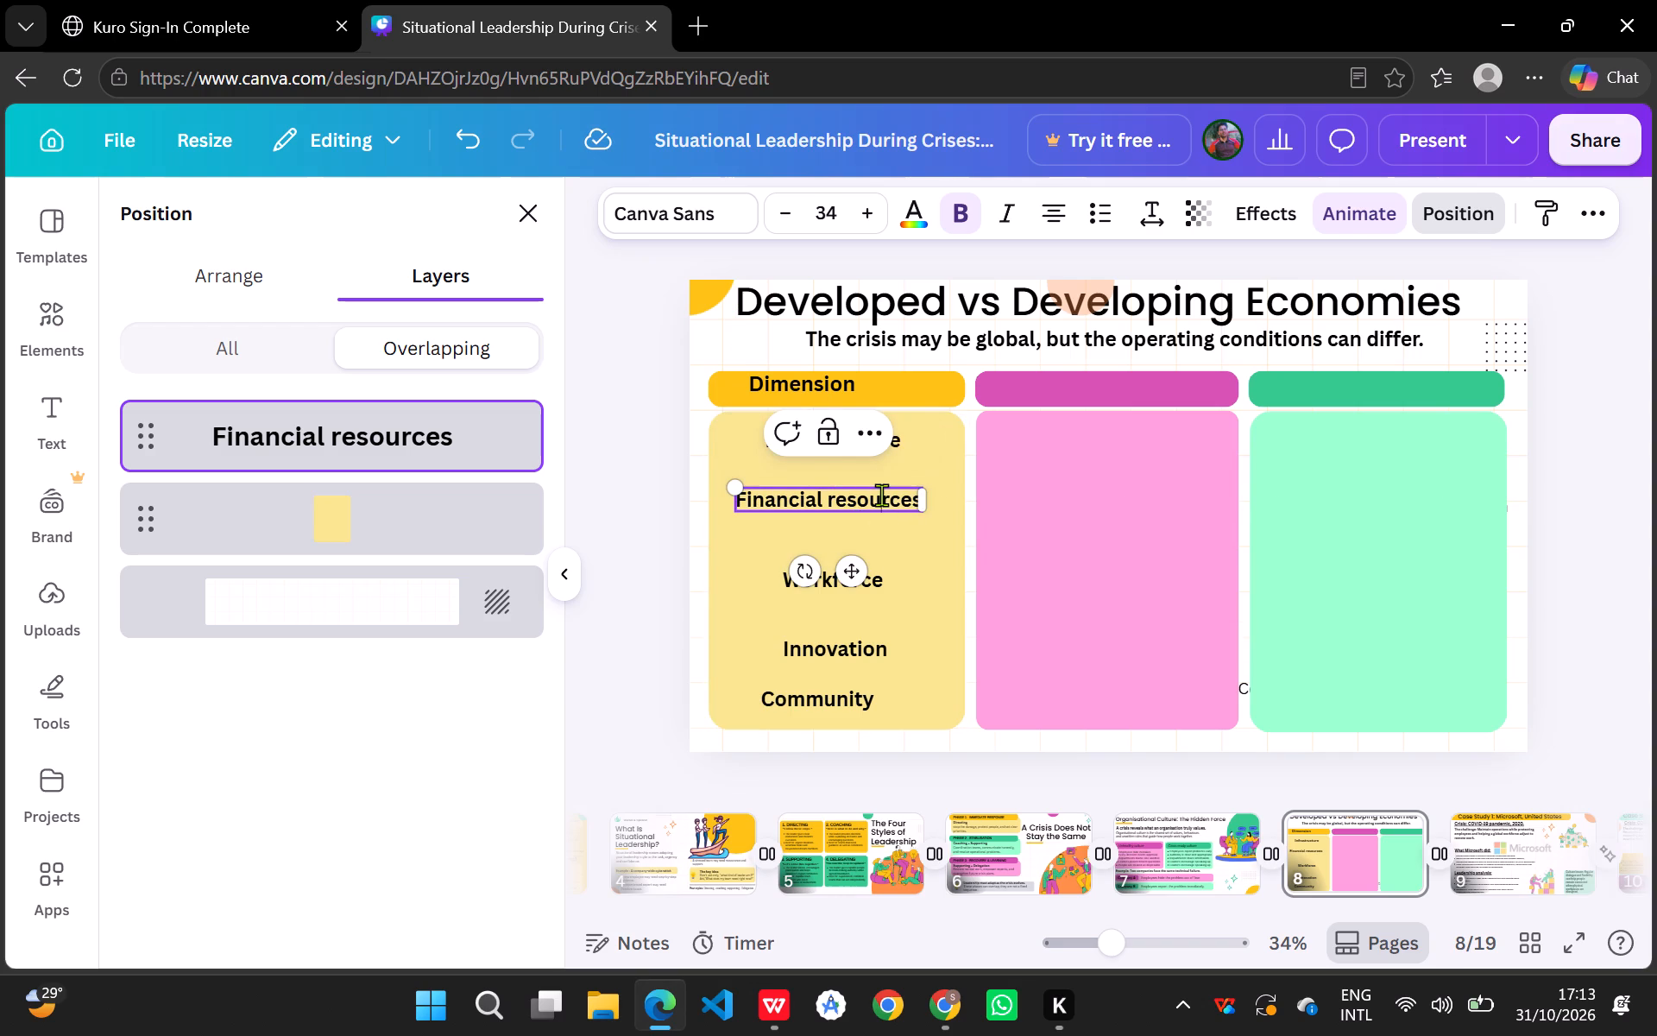
{"action": "left_click", "coordinate": [1012, 516]}
{"action": "left_click", "coordinate": [898, 502]}
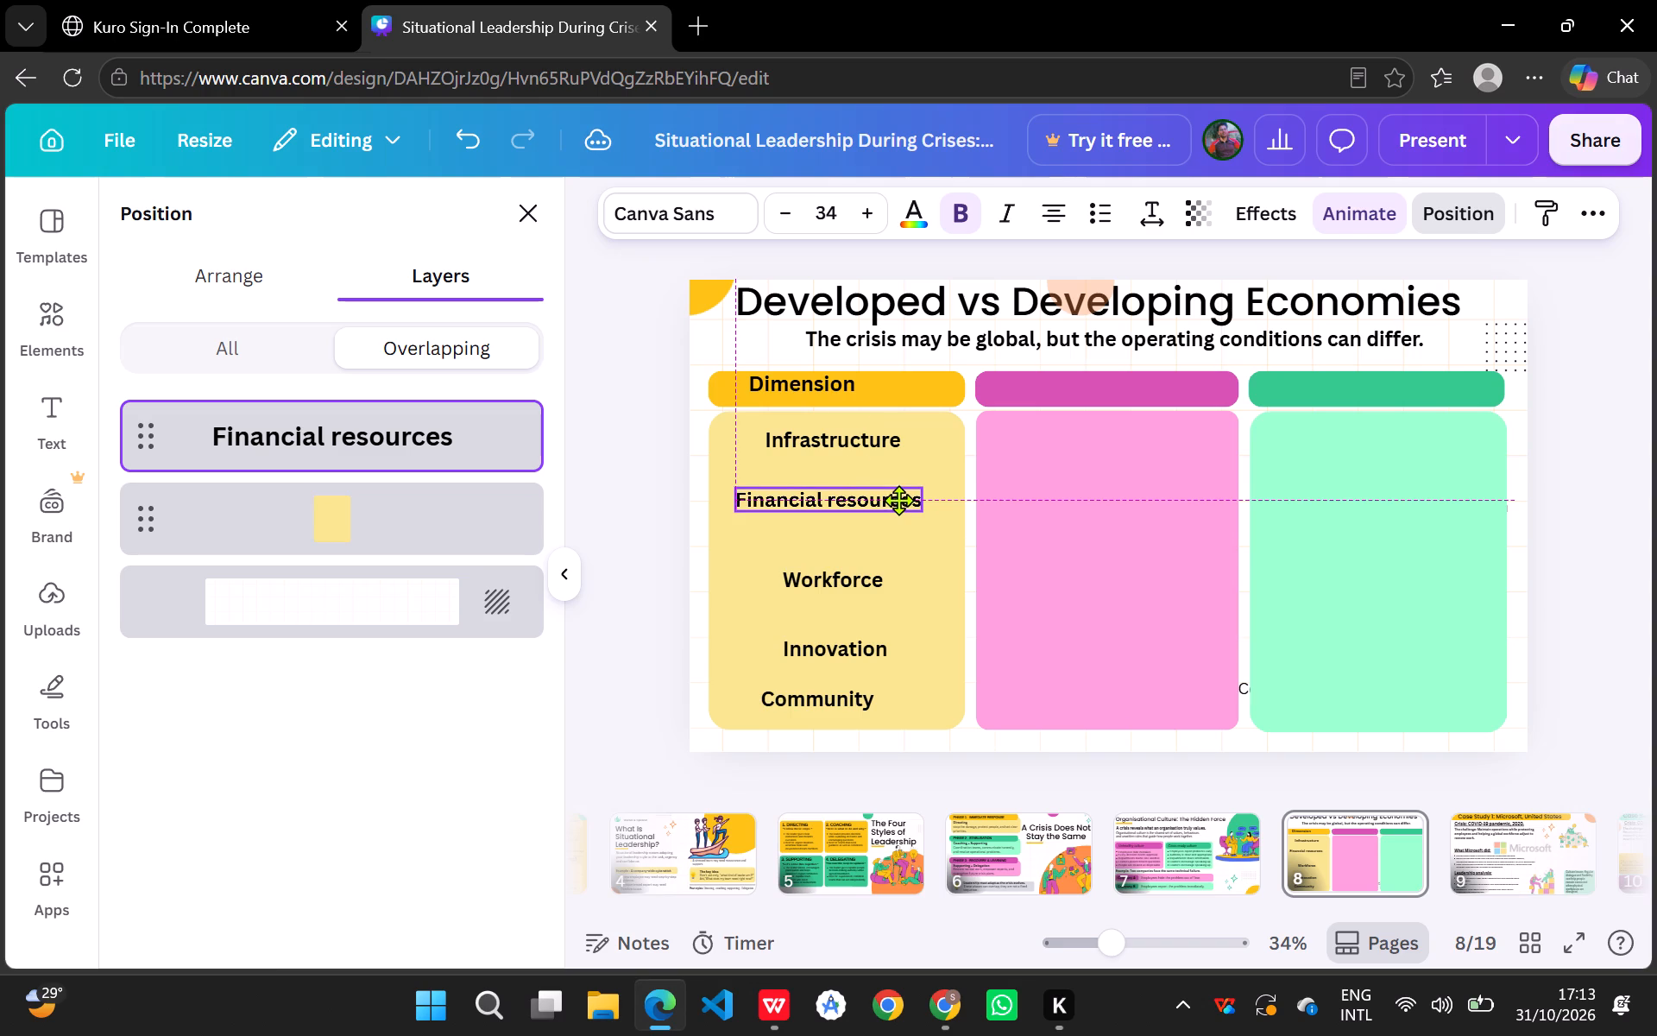
{"action": "left_click_drag", "start_coordinate": [875, 579], "coordinate": [871, 562]}
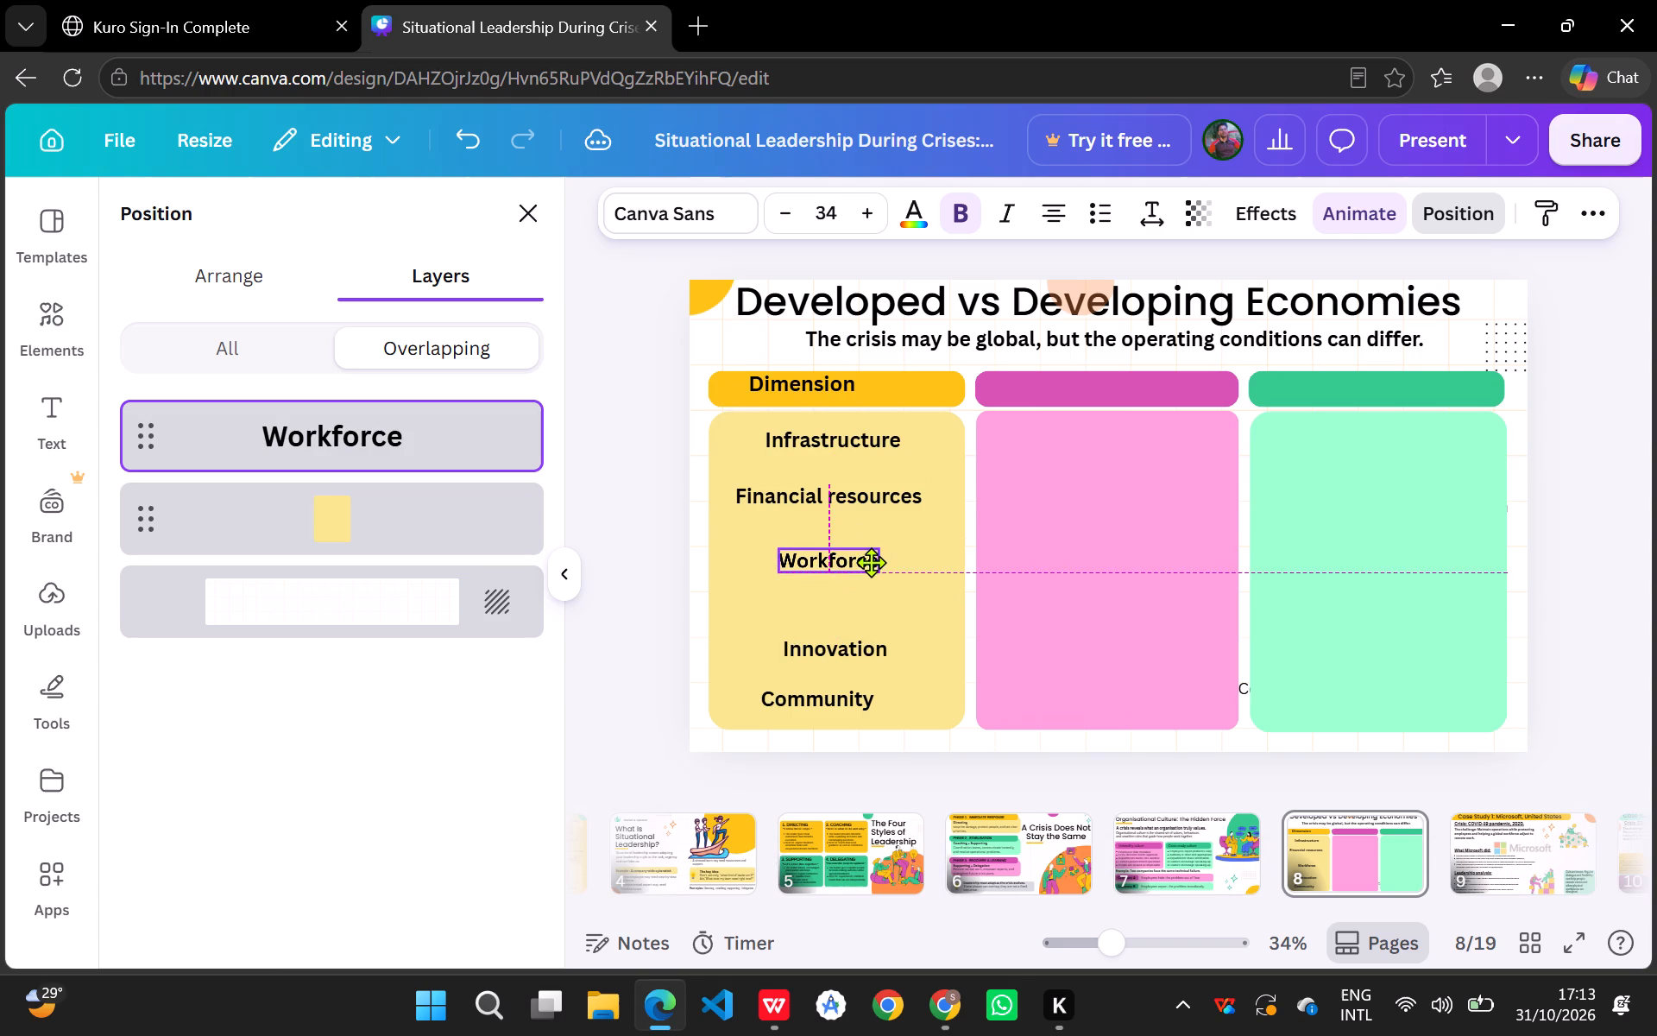
{"action": "left_click_drag", "start_coordinate": [871, 562], "coordinate": [871, 553]}
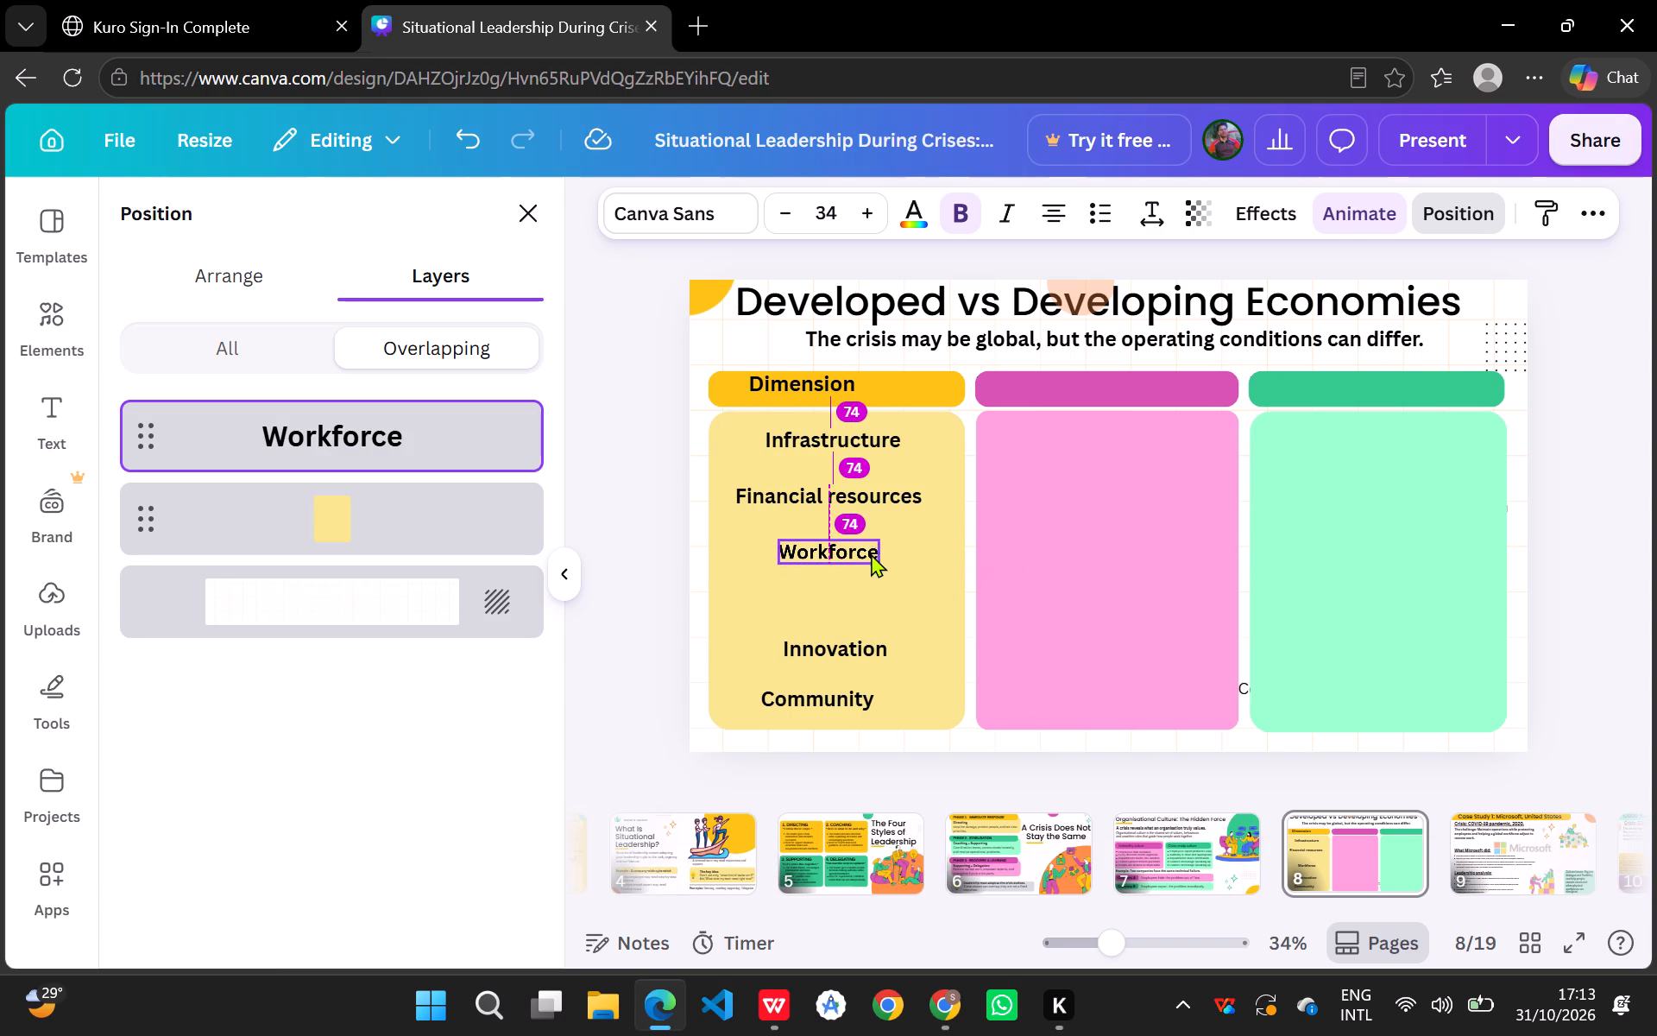
Move "Innovation" up to about 74 below "Workforce" and "Community" up beneath it, both centred under "Infrastructure".
{"action": "left_click_drag", "start_coordinate": [876, 649], "coordinate": [877, 632]}
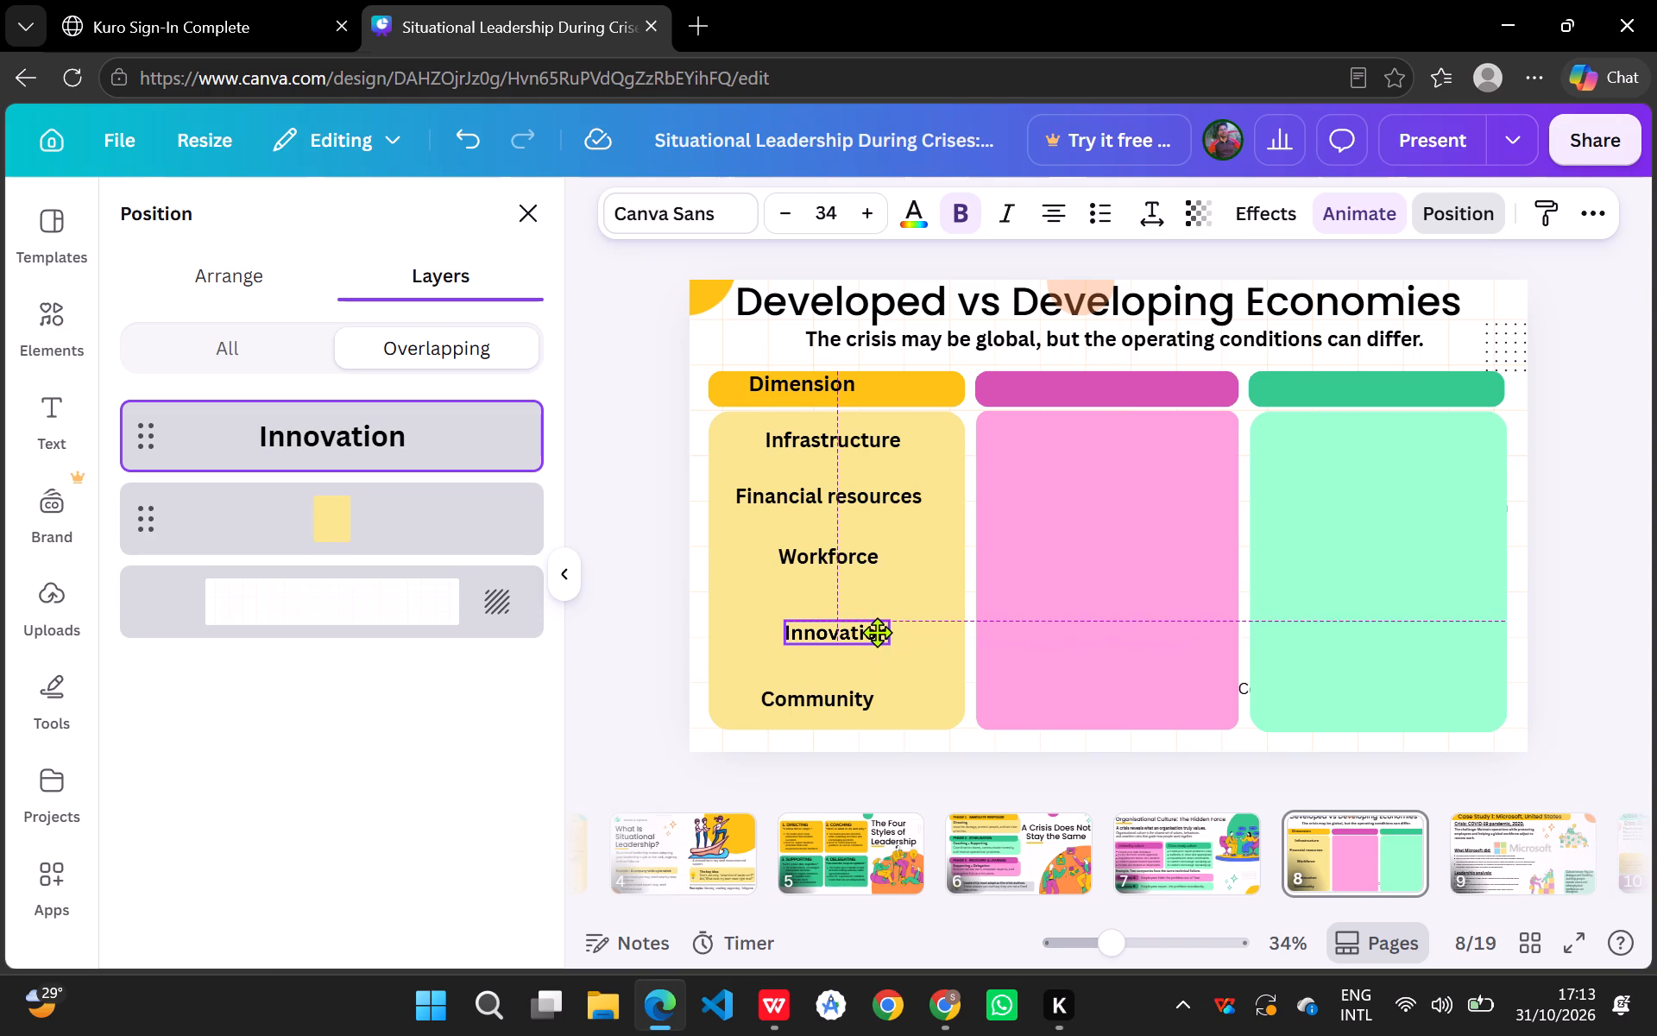
{"action": "left_click_drag", "start_coordinate": [877, 632], "coordinate": [873, 612]}
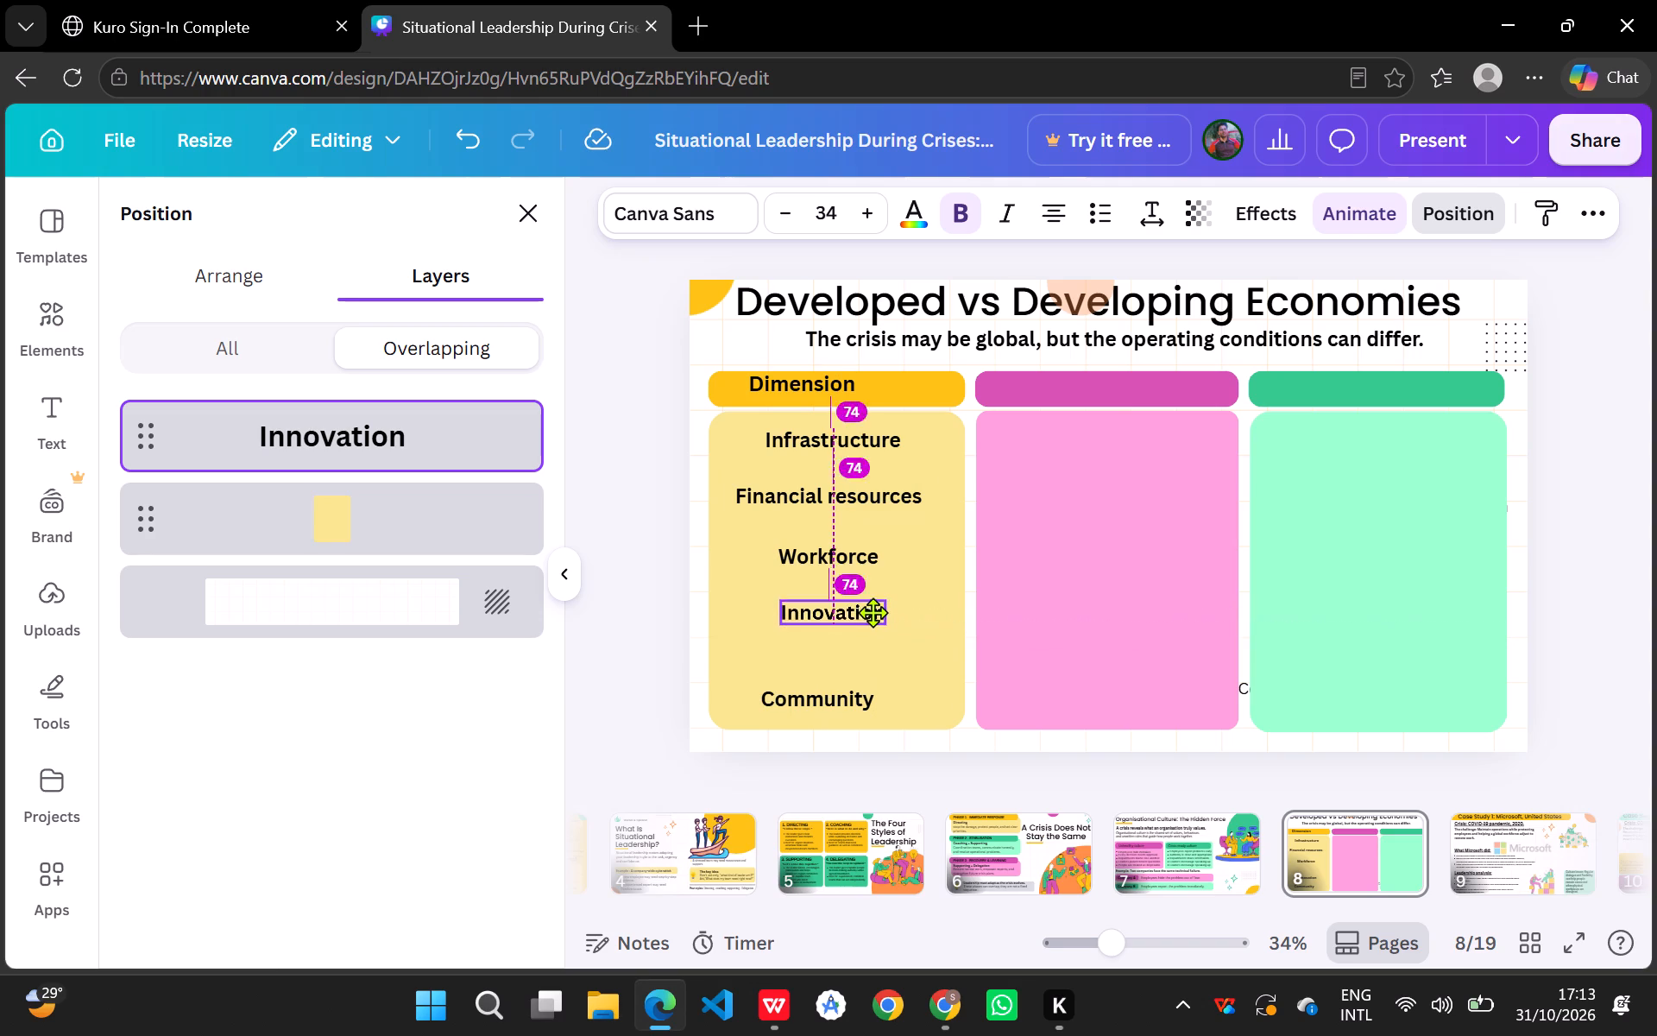
{"action": "left_click_drag", "start_coordinate": [873, 612], "coordinate": [873, 614]}
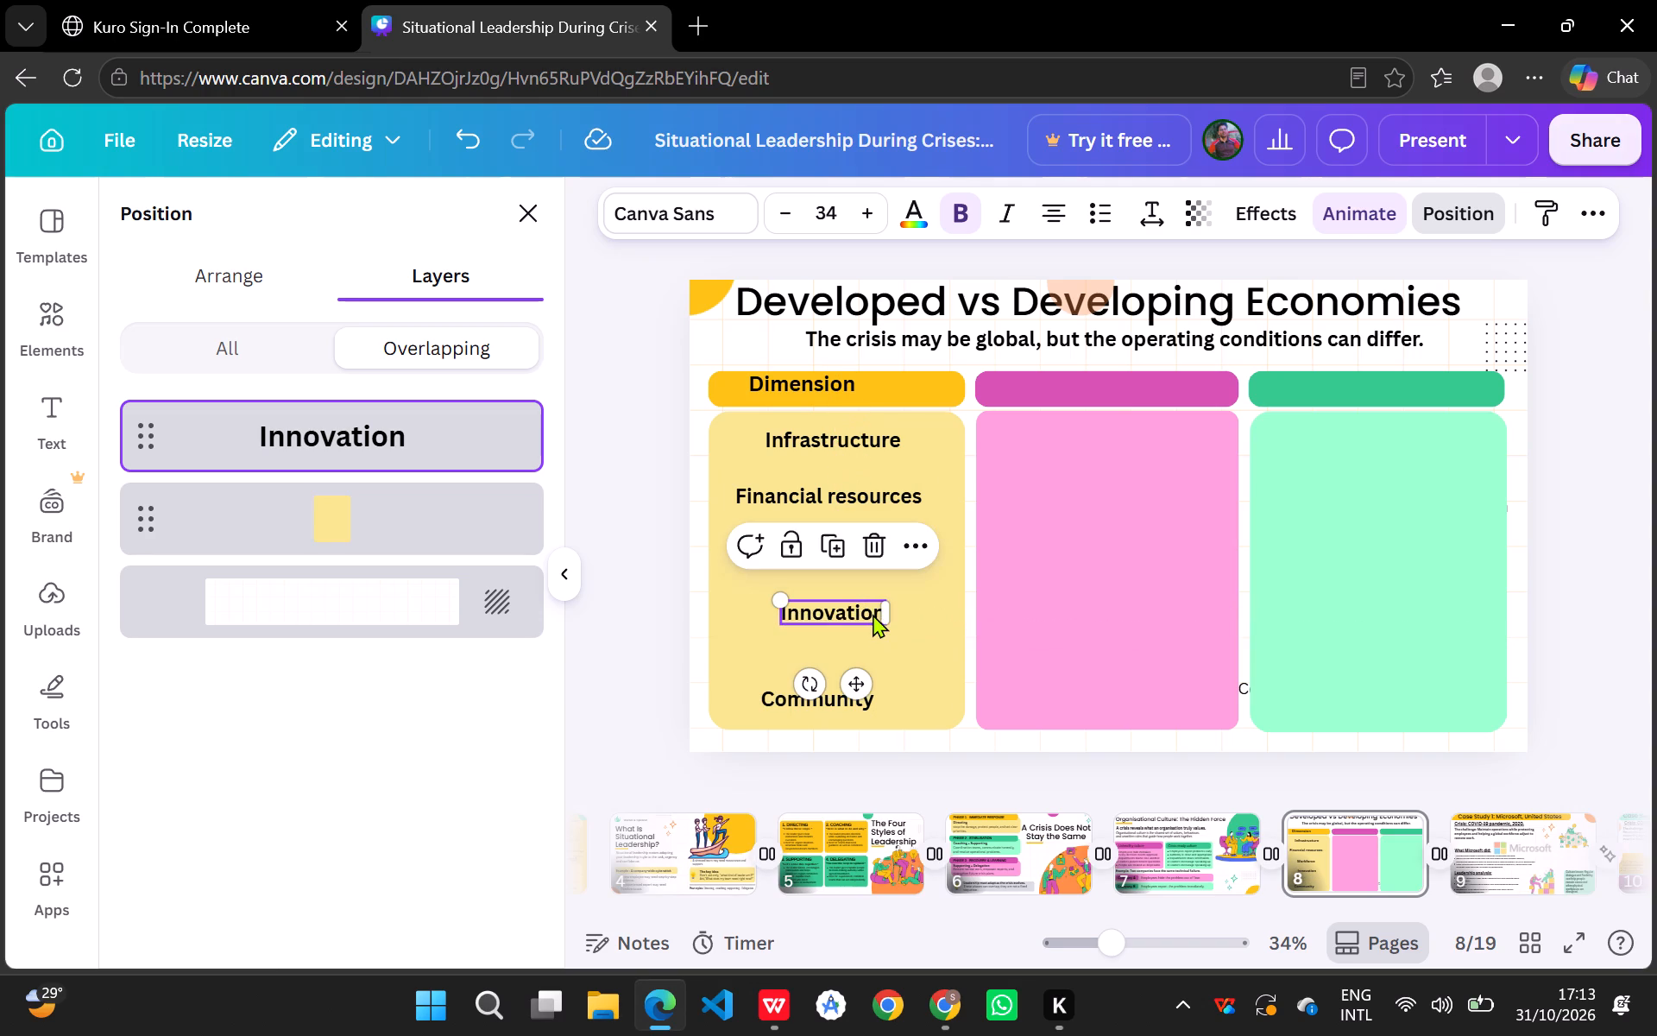
{"action": "left_click_drag", "start_coordinate": [869, 703], "coordinate": [885, 673]}
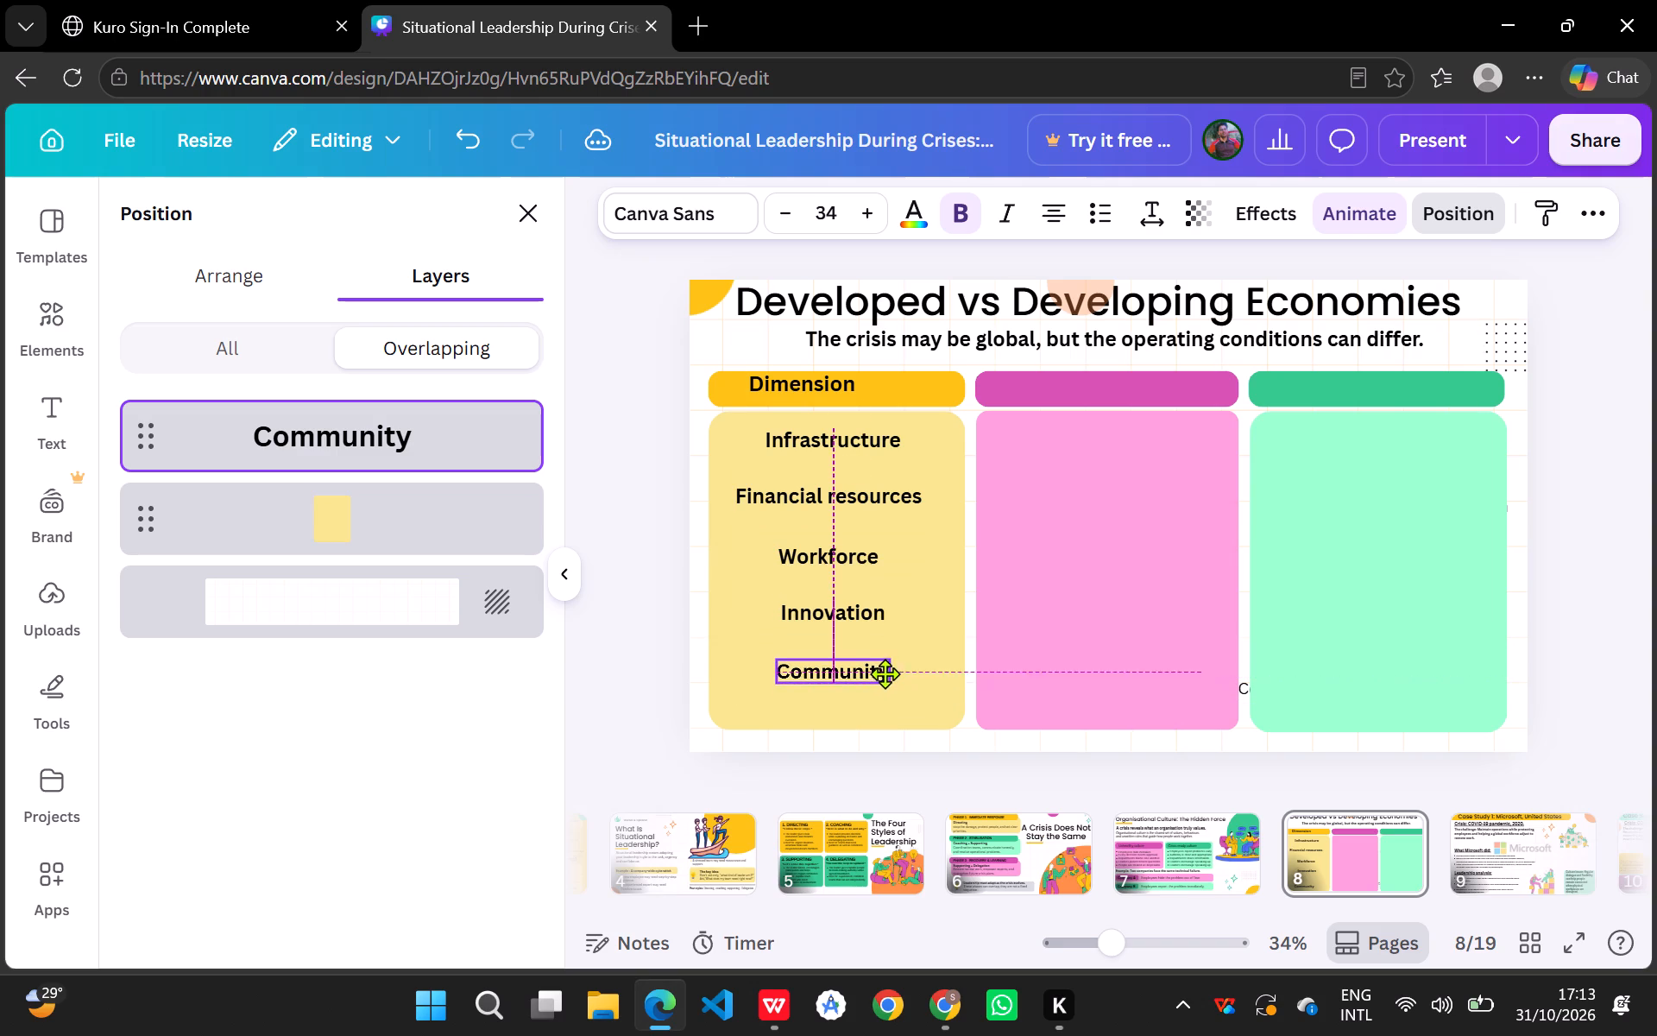
{"action": "left_click_drag", "start_coordinate": [885, 673], "coordinate": [885, 672]}
{"action": "left_click", "coordinate": [1014, 654]}
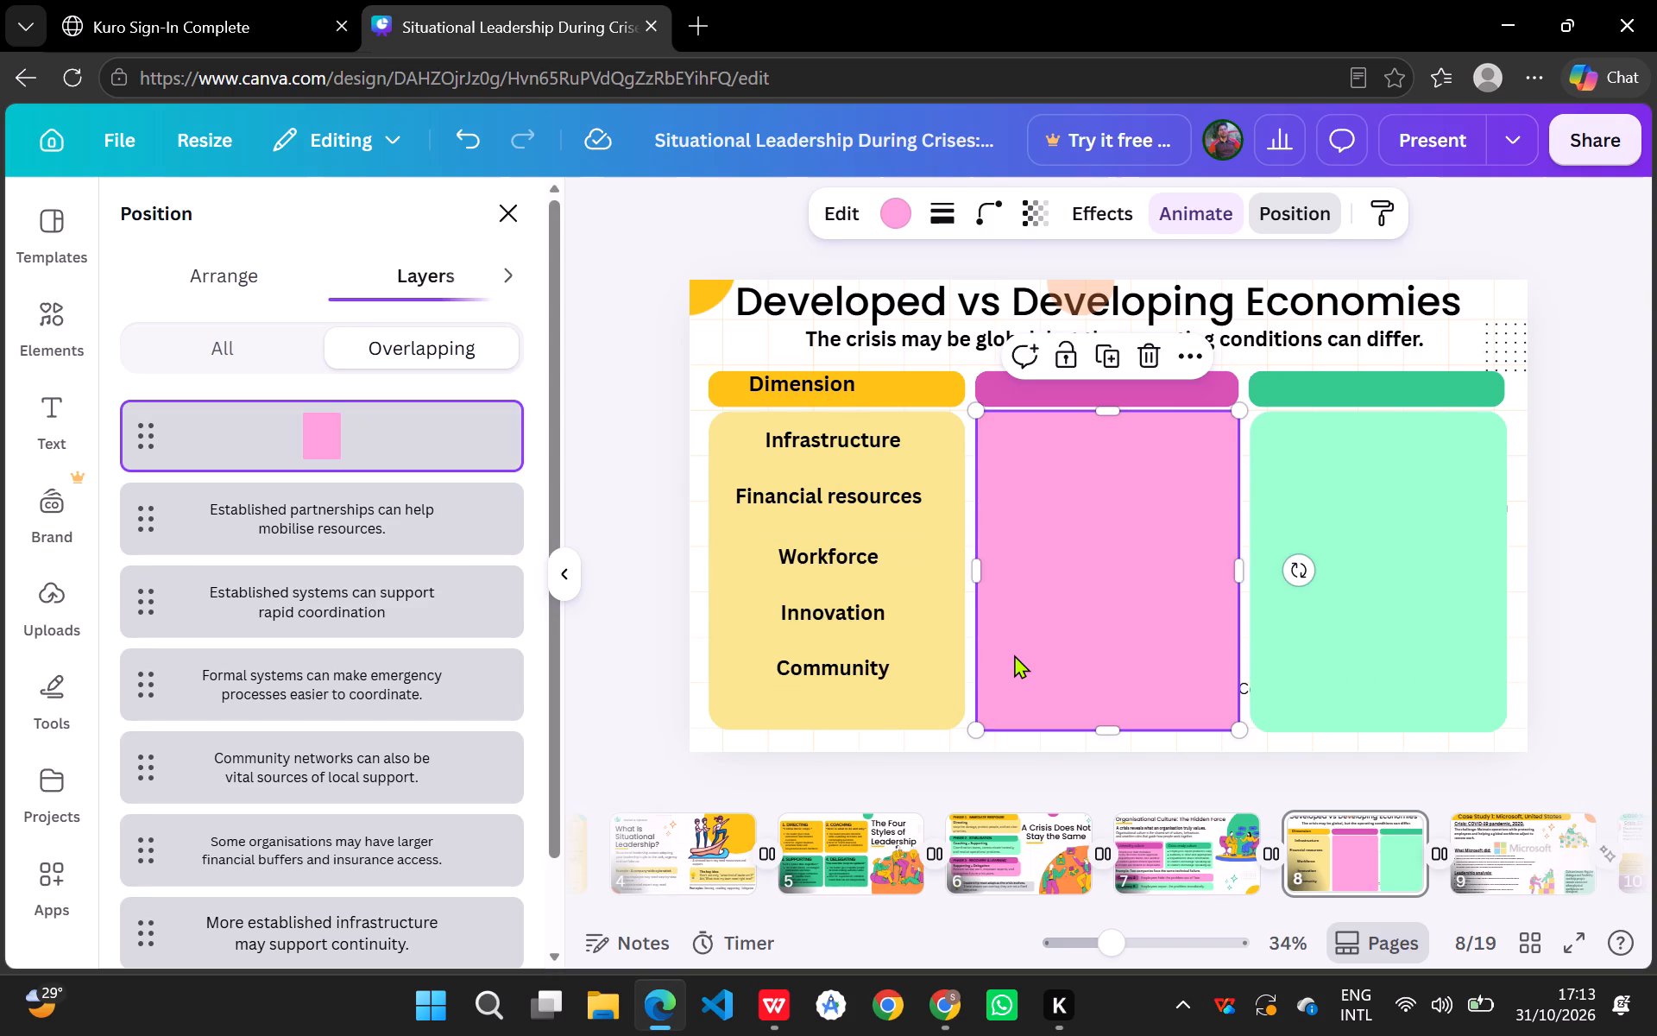
Move the "Community" label down near the lower edge of the pale yellow panel, keeping it centred under "Infrastructure".
{"action": "left_click", "coordinate": [834, 442]}
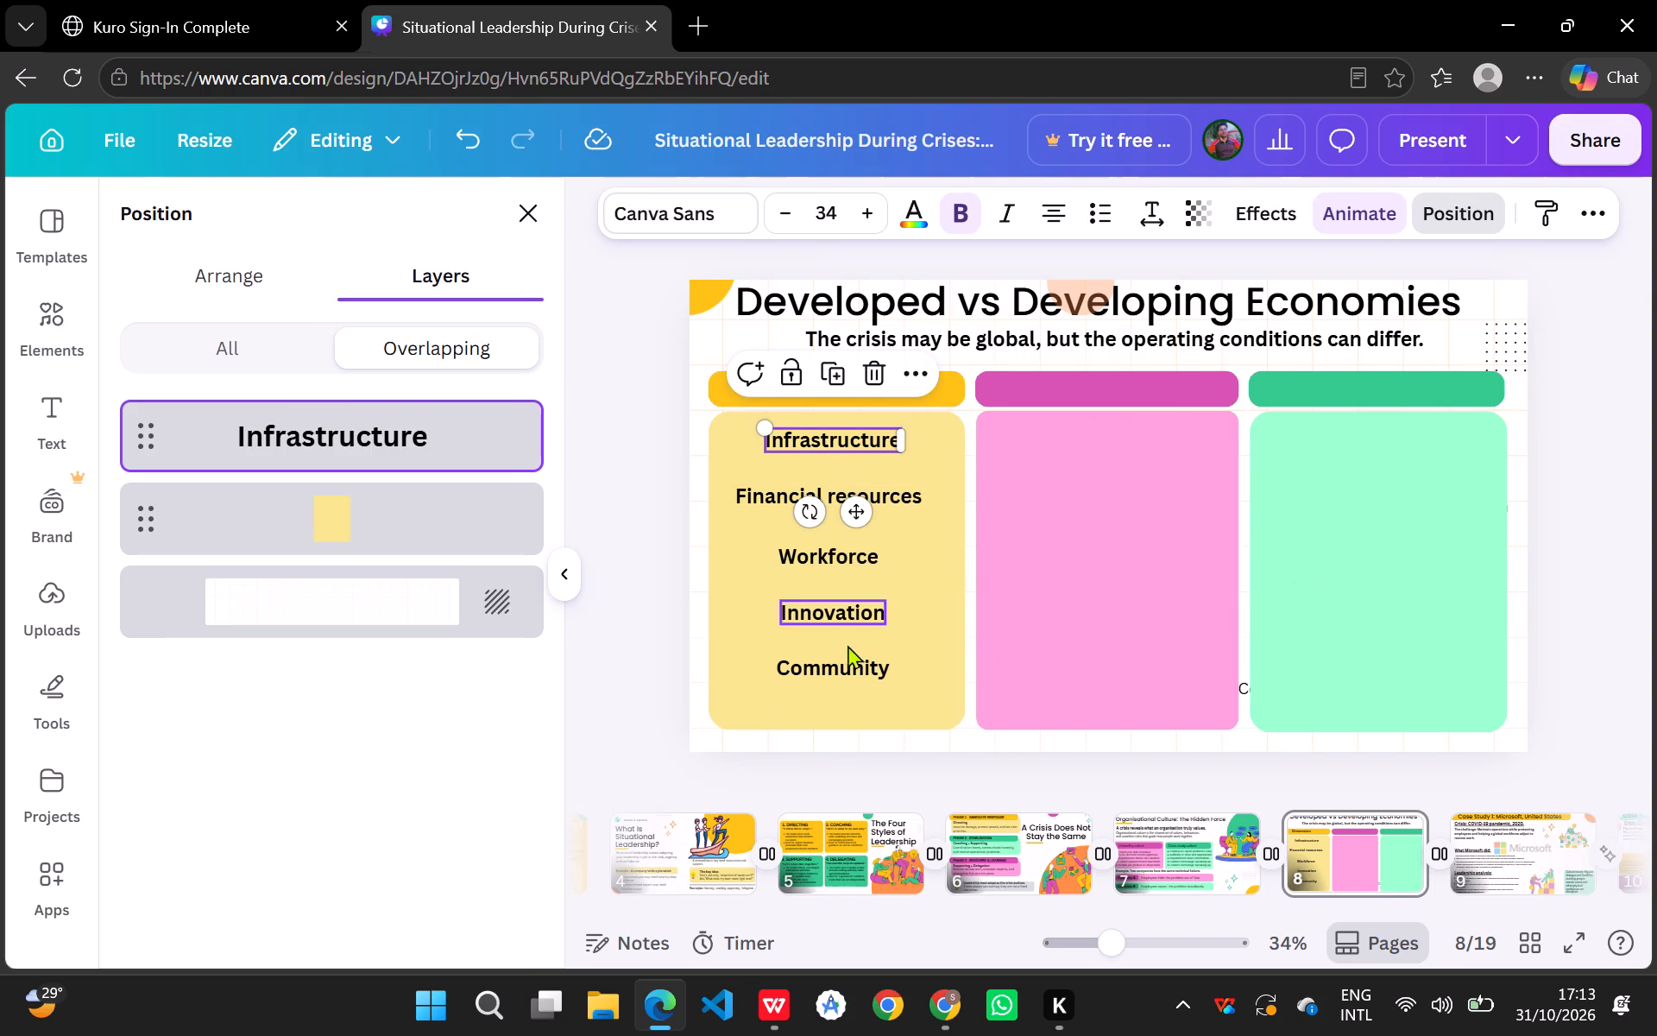
{"action": "left_click_drag", "start_coordinate": [846, 667], "coordinate": [846, 679]}
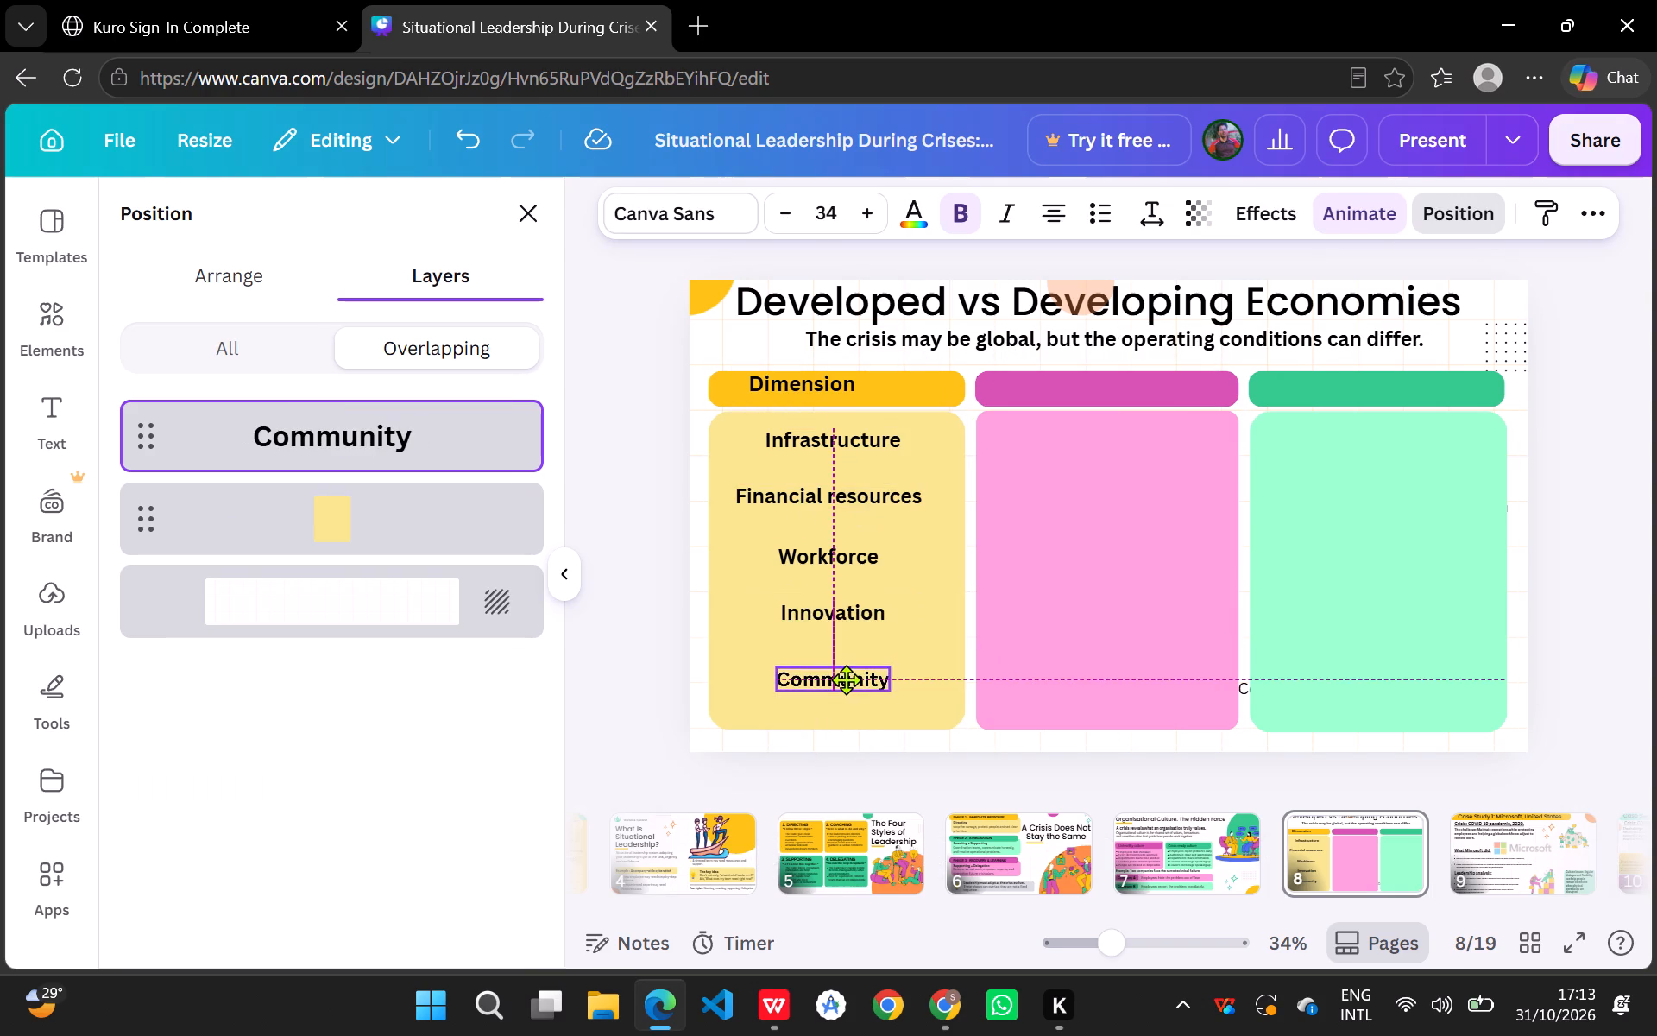
{"action": "left_click_drag", "start_coordinate": [846, 679], "coordinate": [846, 681]}
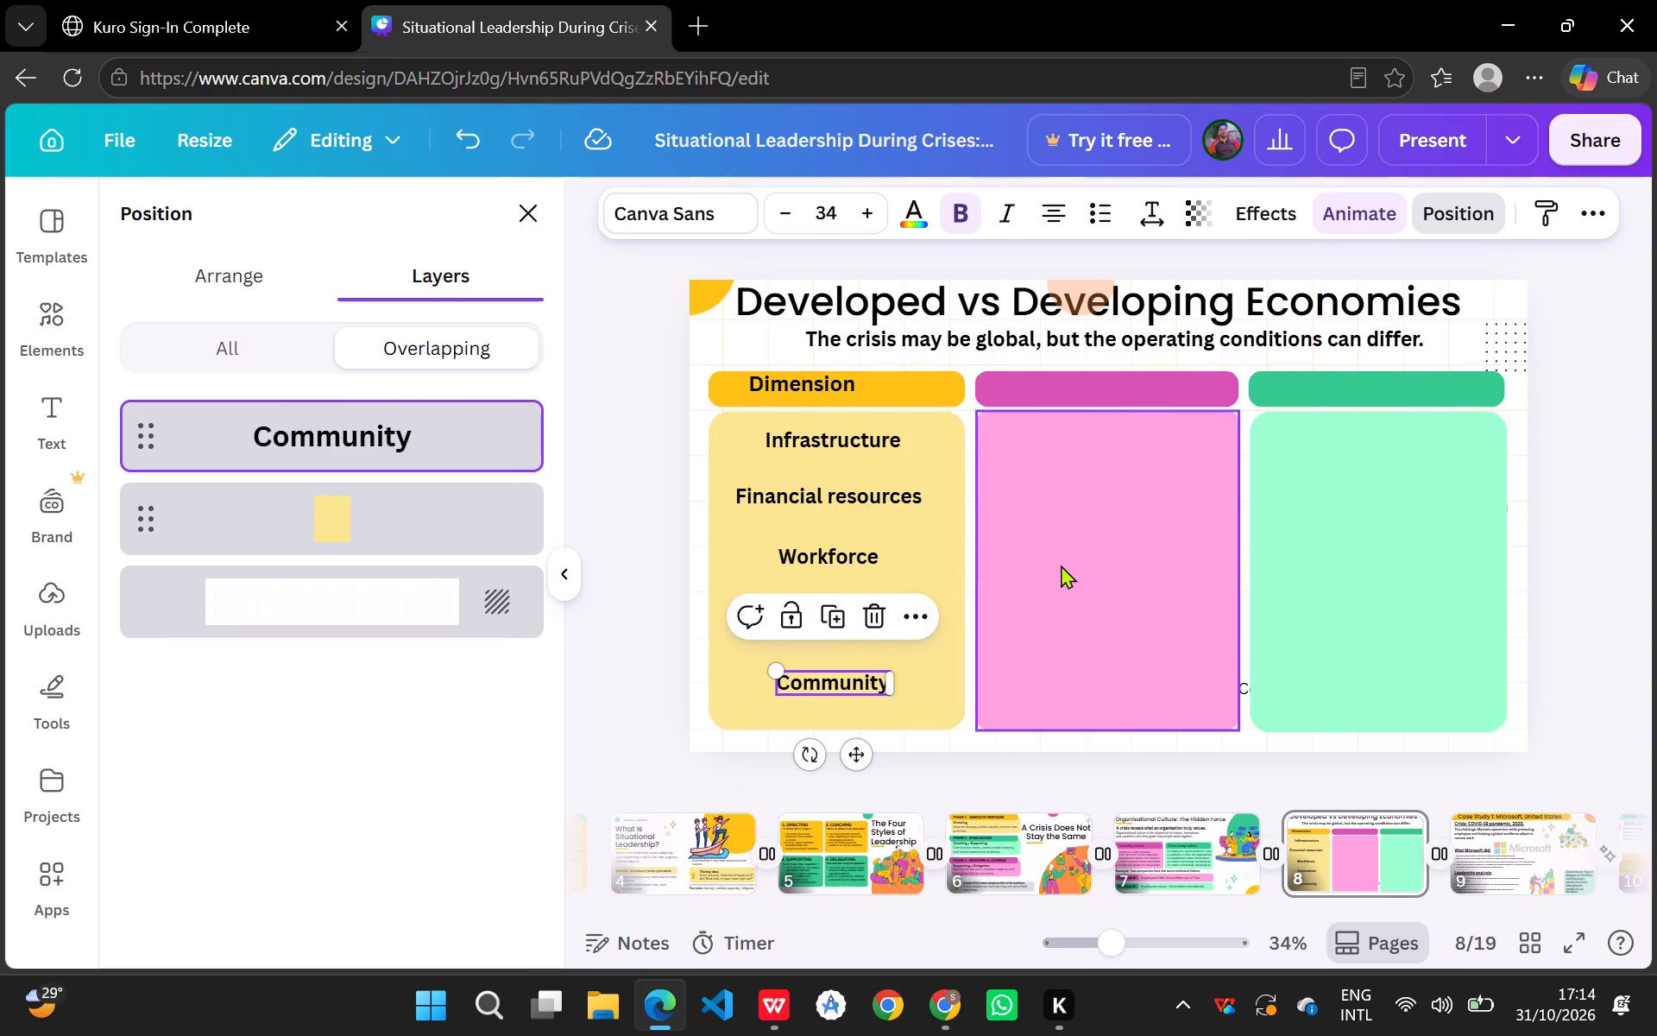
{"action": "left_click", "coordinate": [1061, 565]}
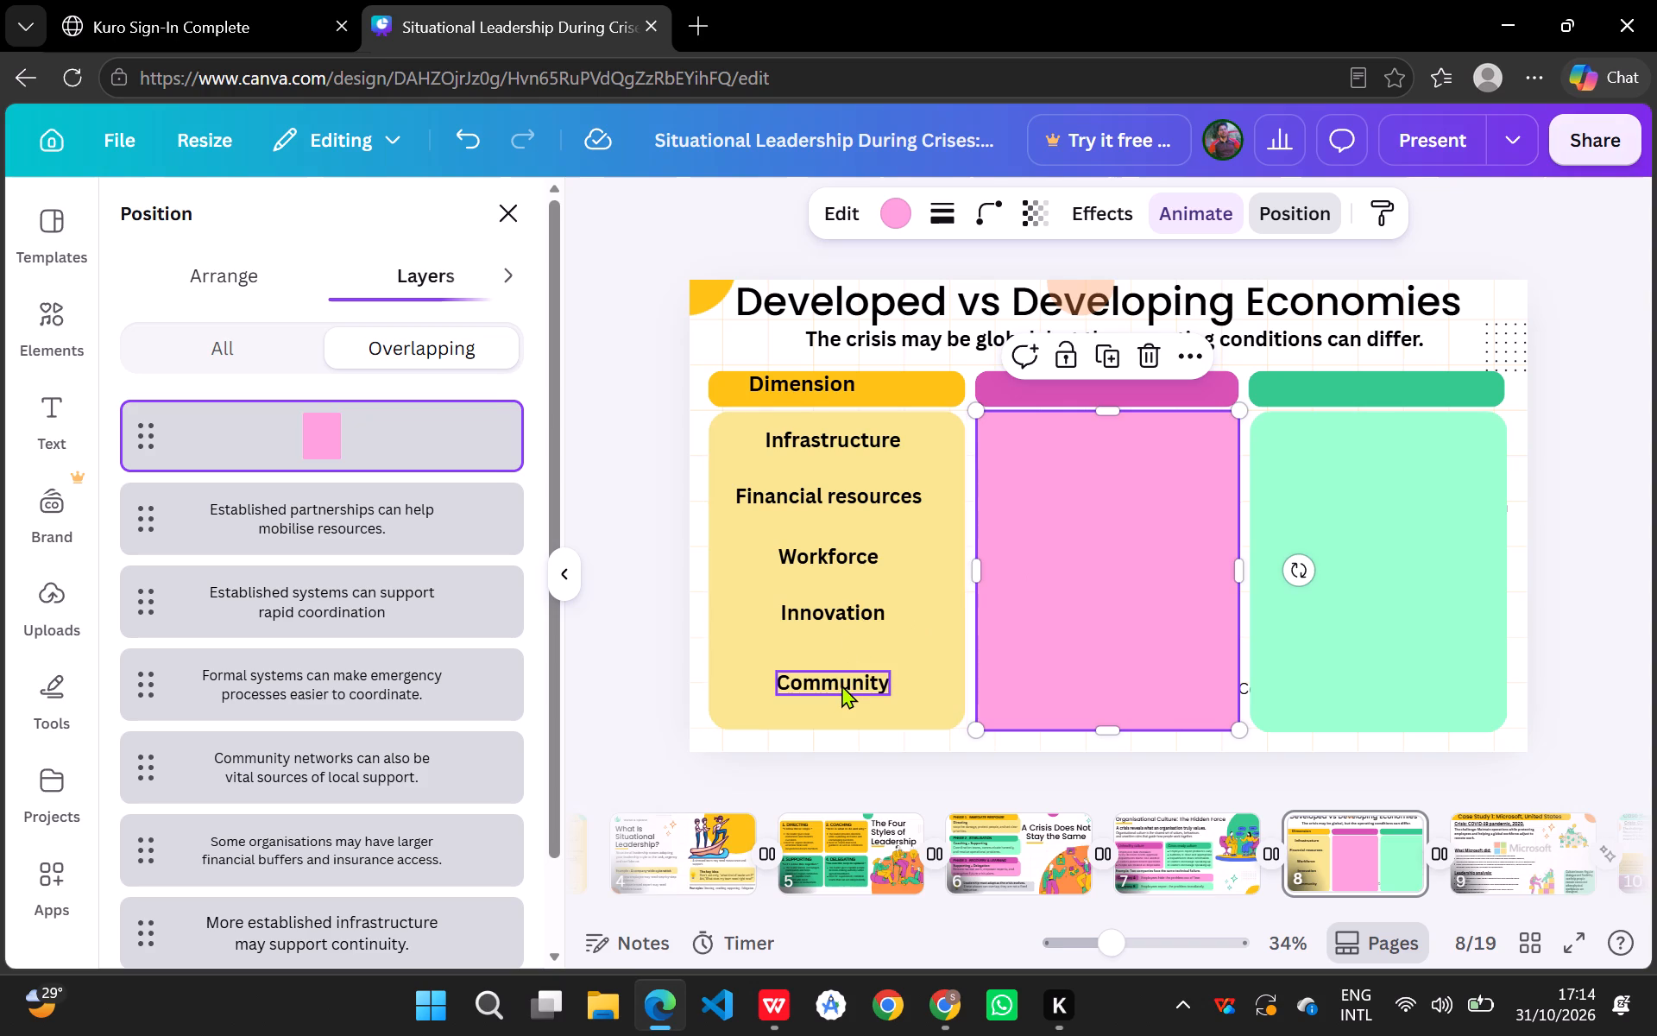
{"action": "left_click", "coordinate": [841, 685]}
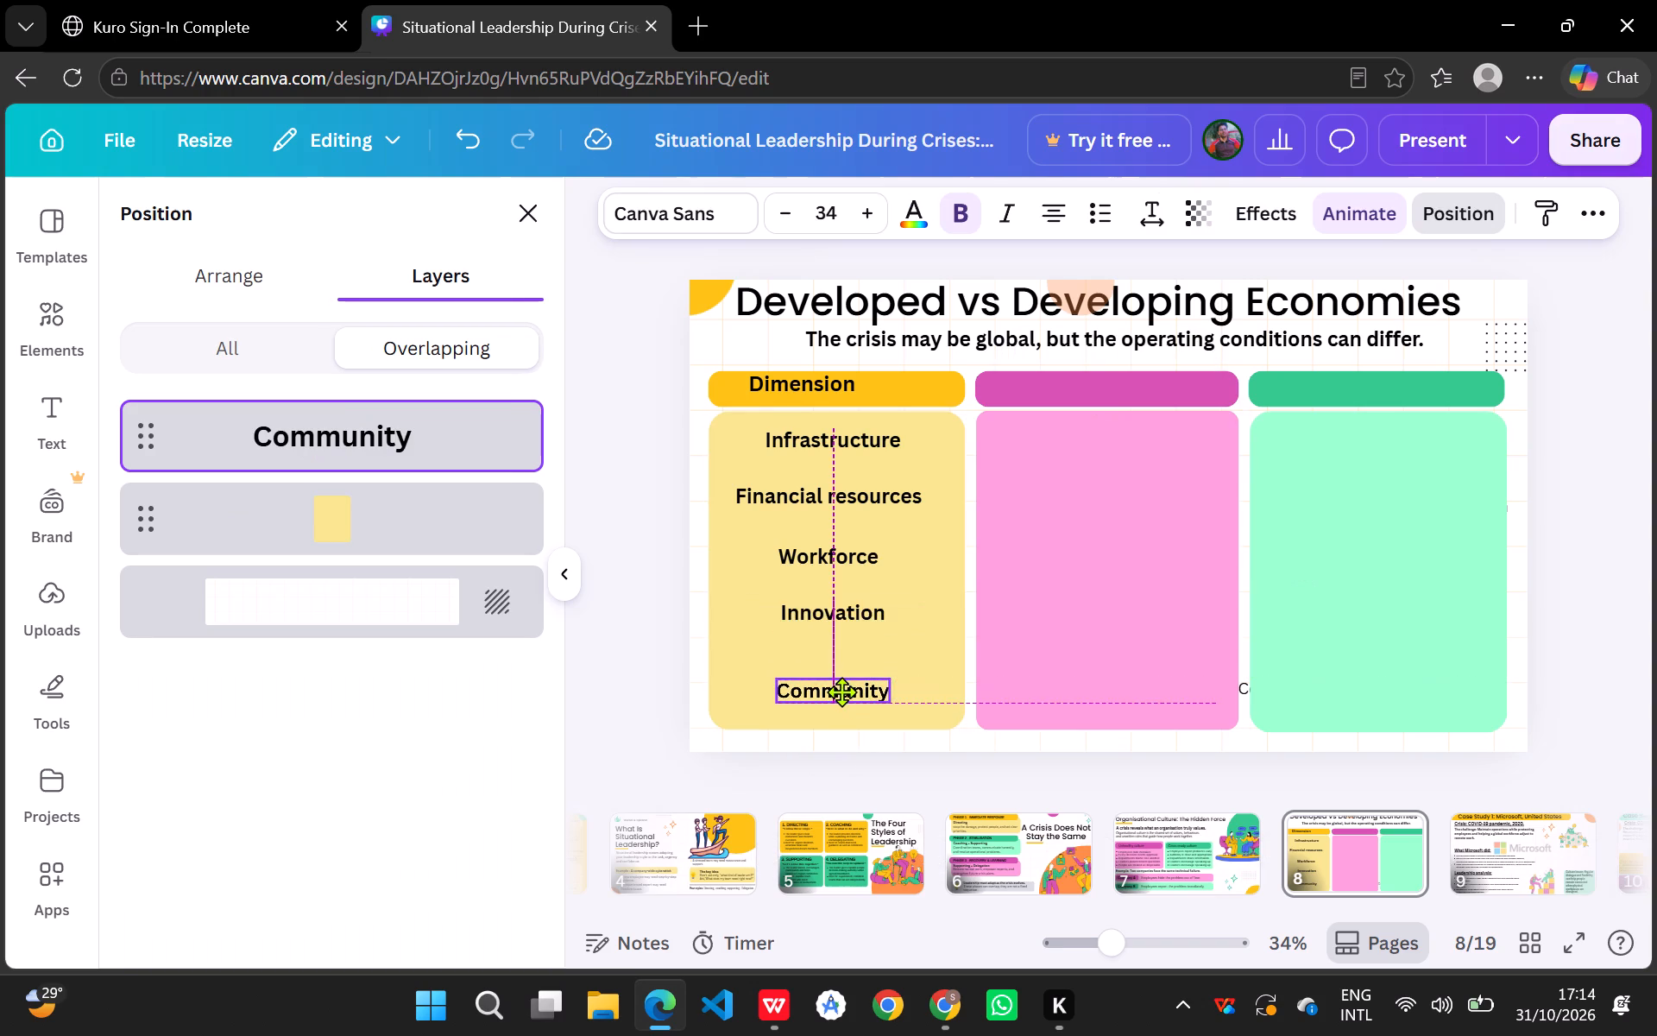
{"action": "left_click", "coordinate": [1002, 545]}
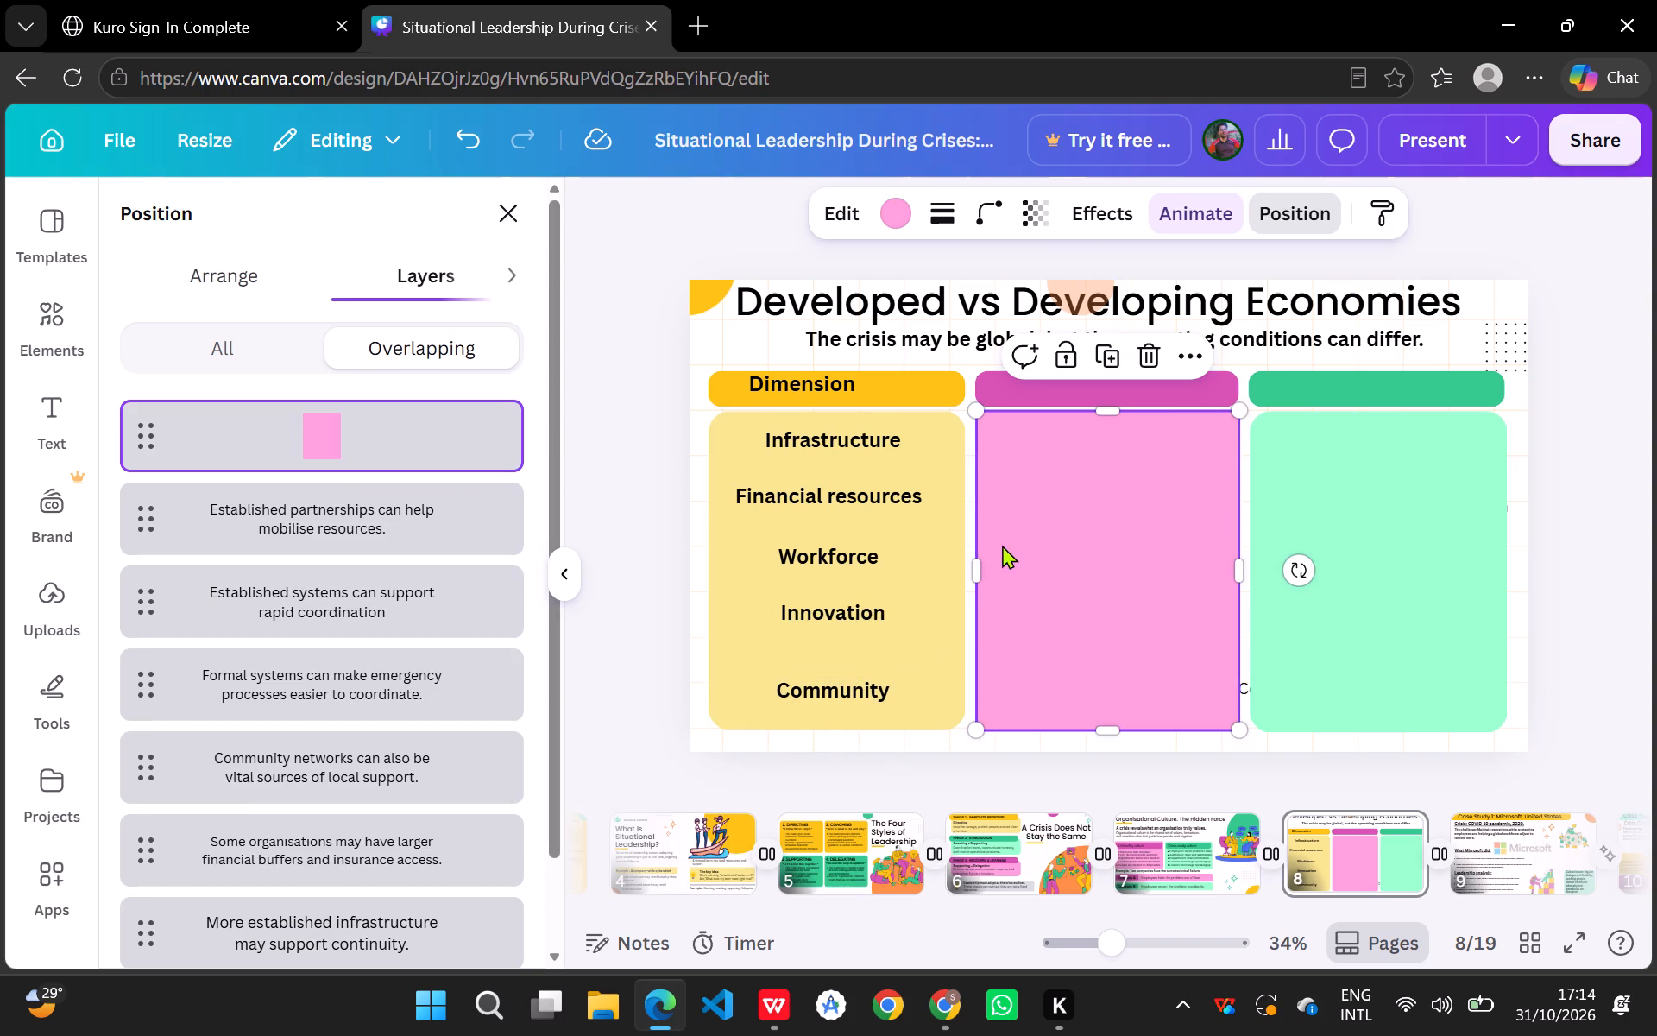
Shift the "Innovation", "Workforce" and "Financial resources" labels slightly down so they spread more evenly between "Infrastructure" and "Community".
{"action": "left_click_drag", "start_coordinate": [859, 610], "coordinate": [859, 621]}
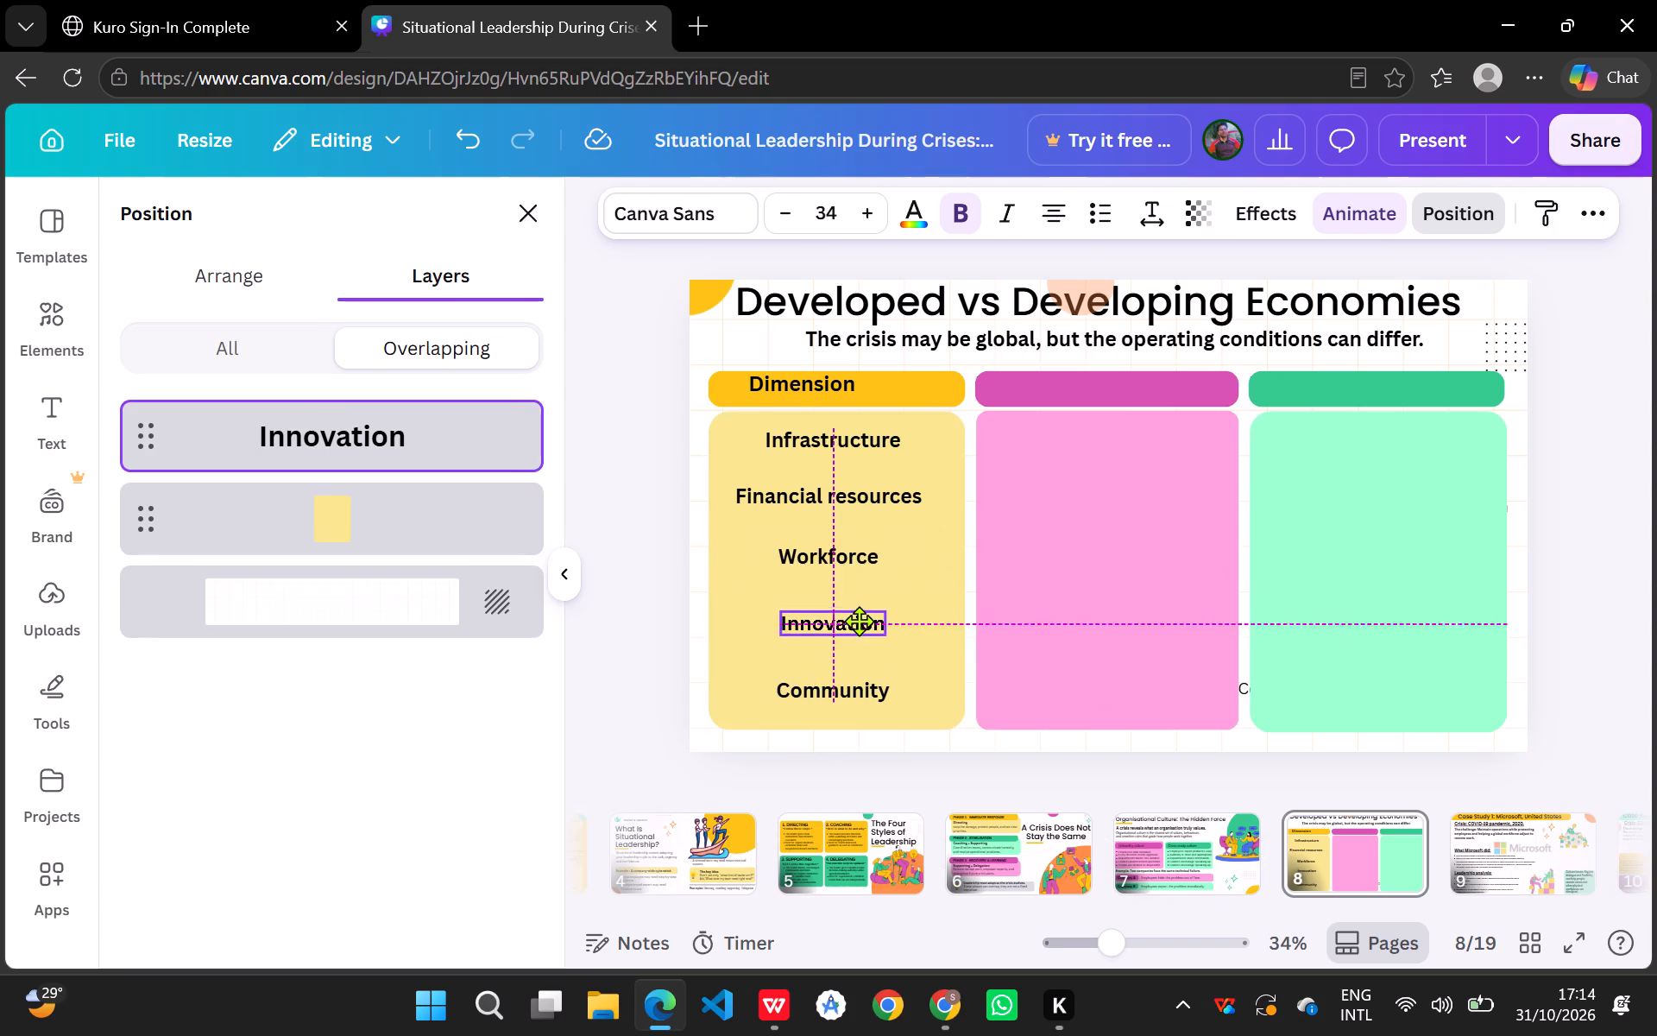
{"action": "left_click_drag", "start_coordinate": [859, 621], "coordinate": [859, 627]}
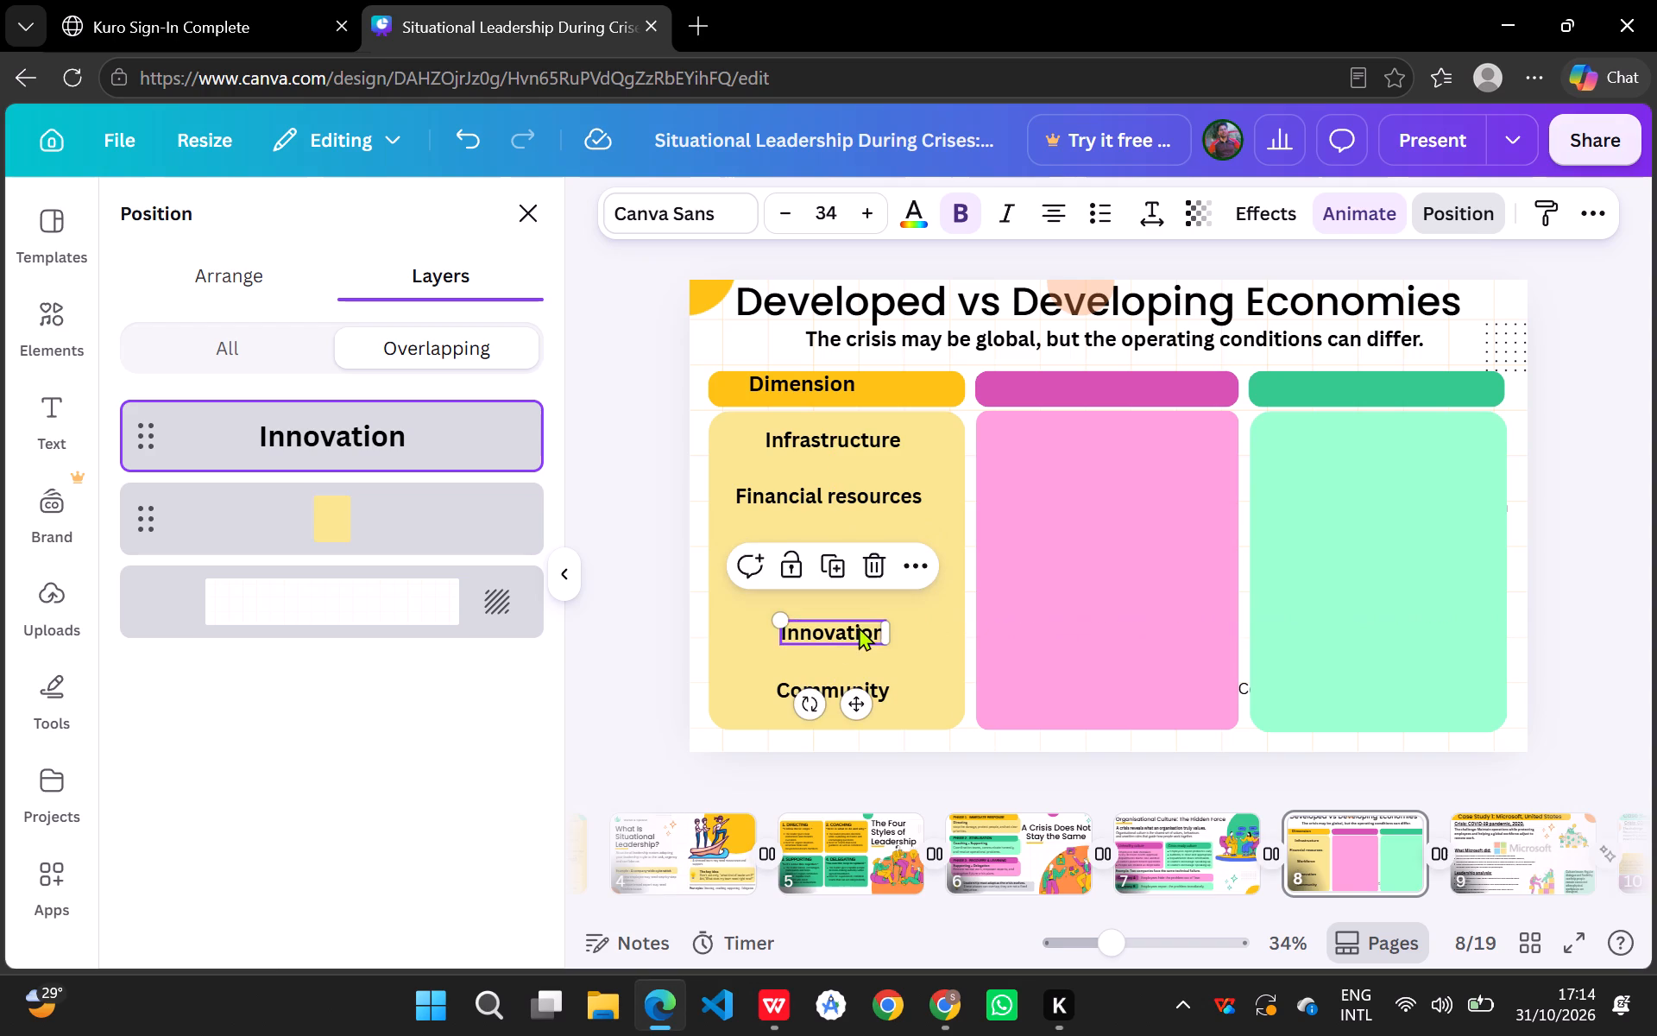
{"action": "left_click", "coordinate": [1054, 573]}
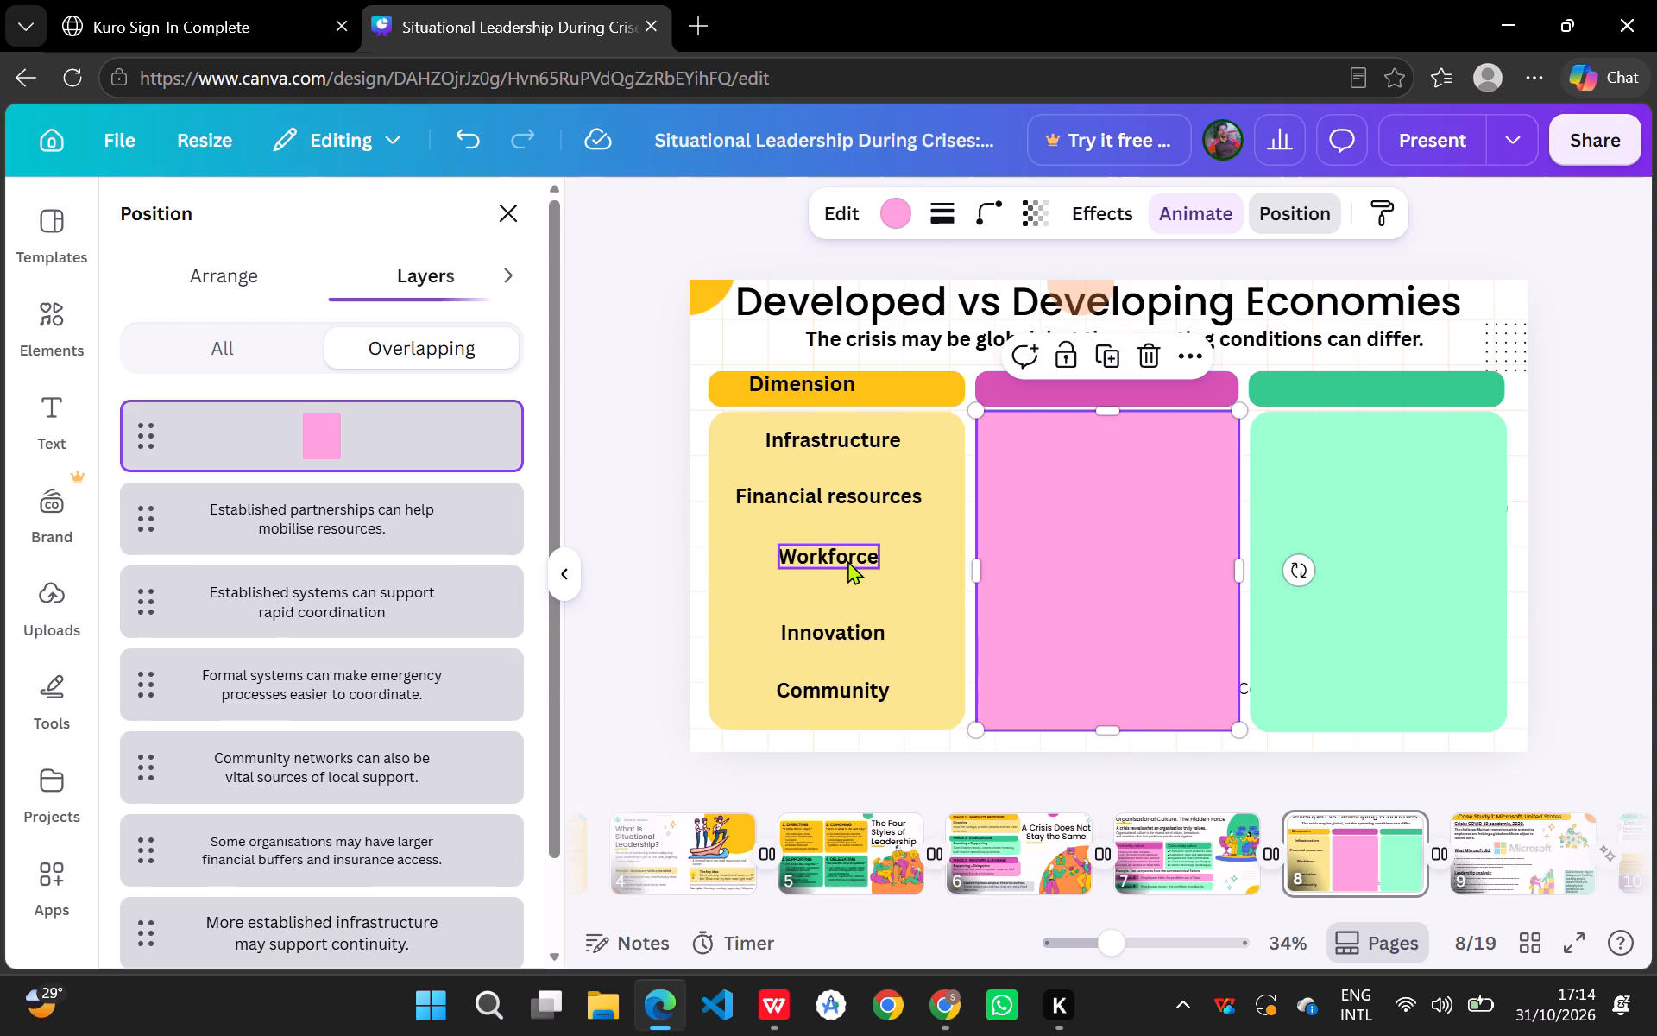
{"action": "left_click_drag", "start_coordinate": [848, 559], "coordinate": [849, 569]}
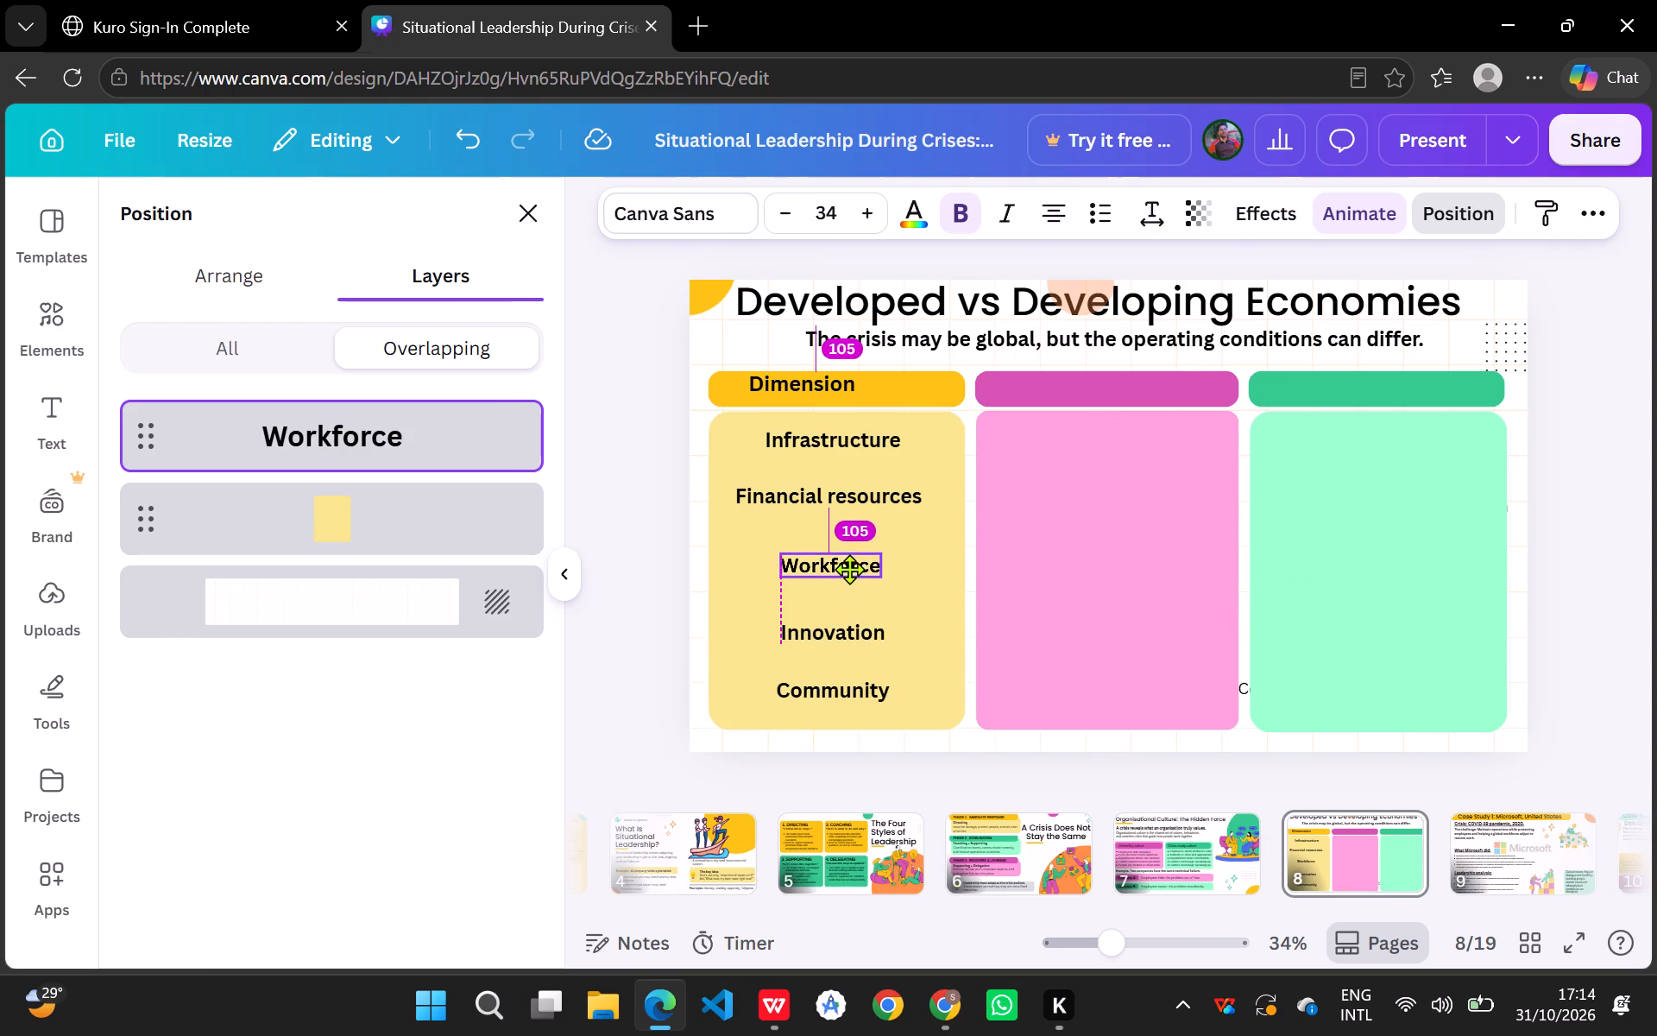
{"action": "left_click_drag", "start_coordinate": [849, 569], "coordinate": [849, 570]}
{"action": "left_click", "coordinate": [1032, 516]}
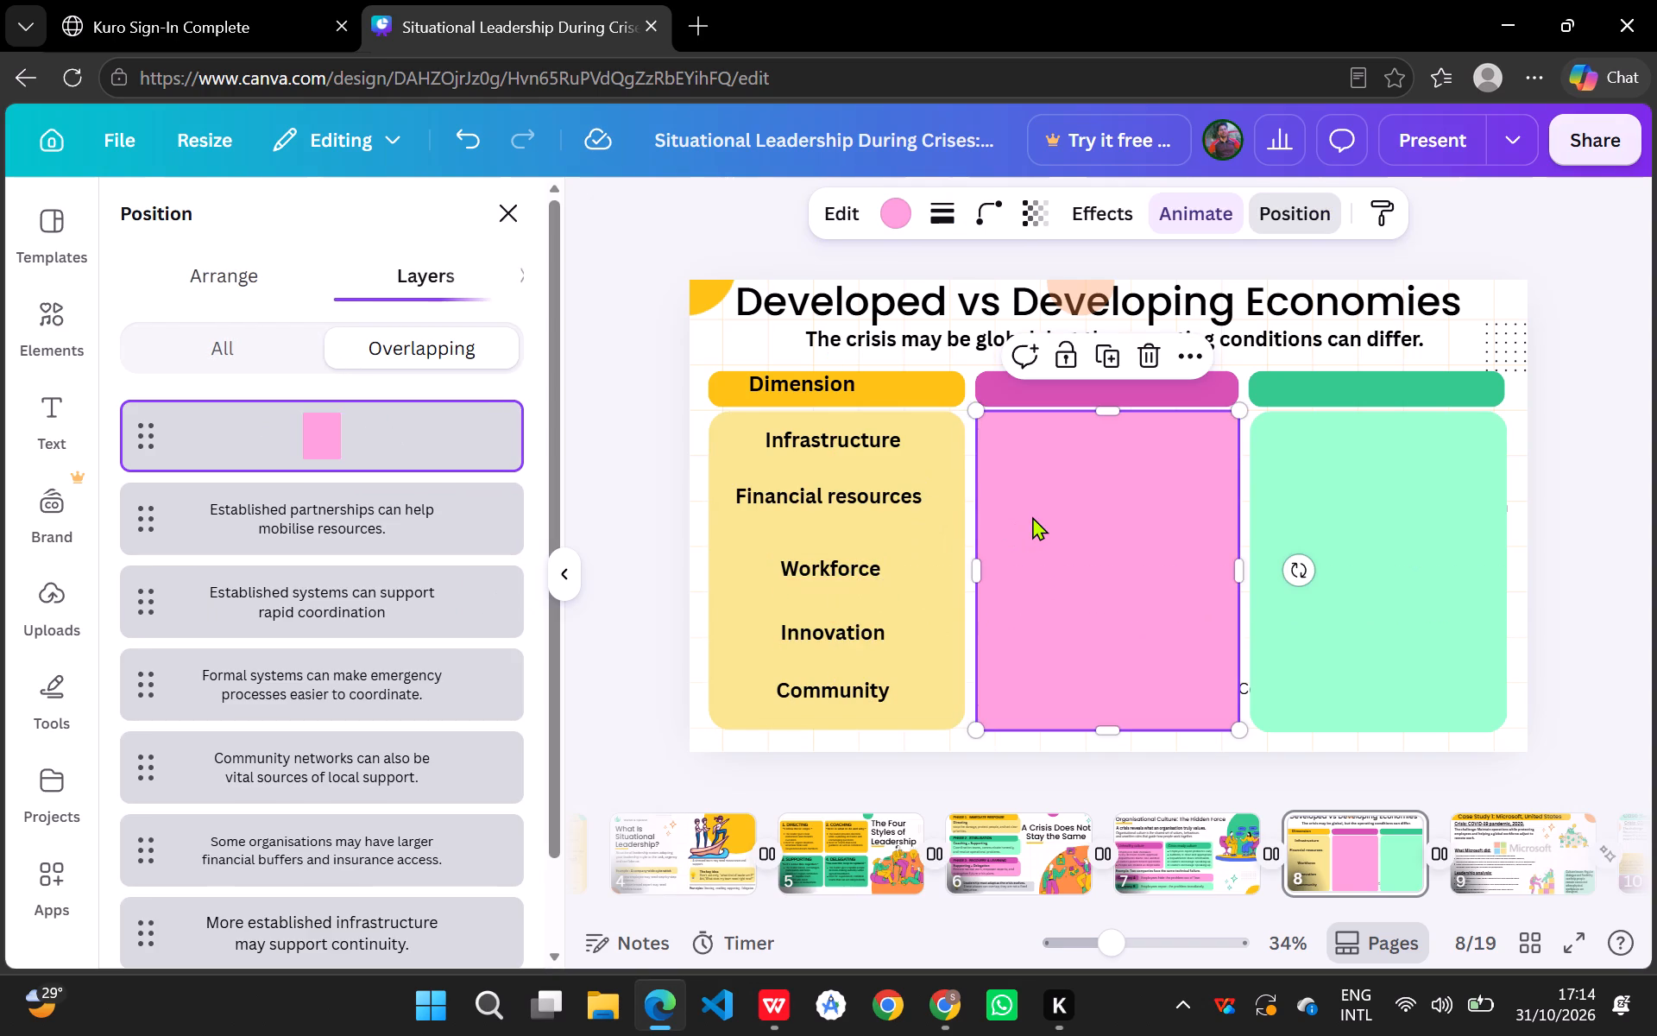
{"action": "left_click_drag", "start_coordinate": [885, 492], "coordinate": [885, 501]}
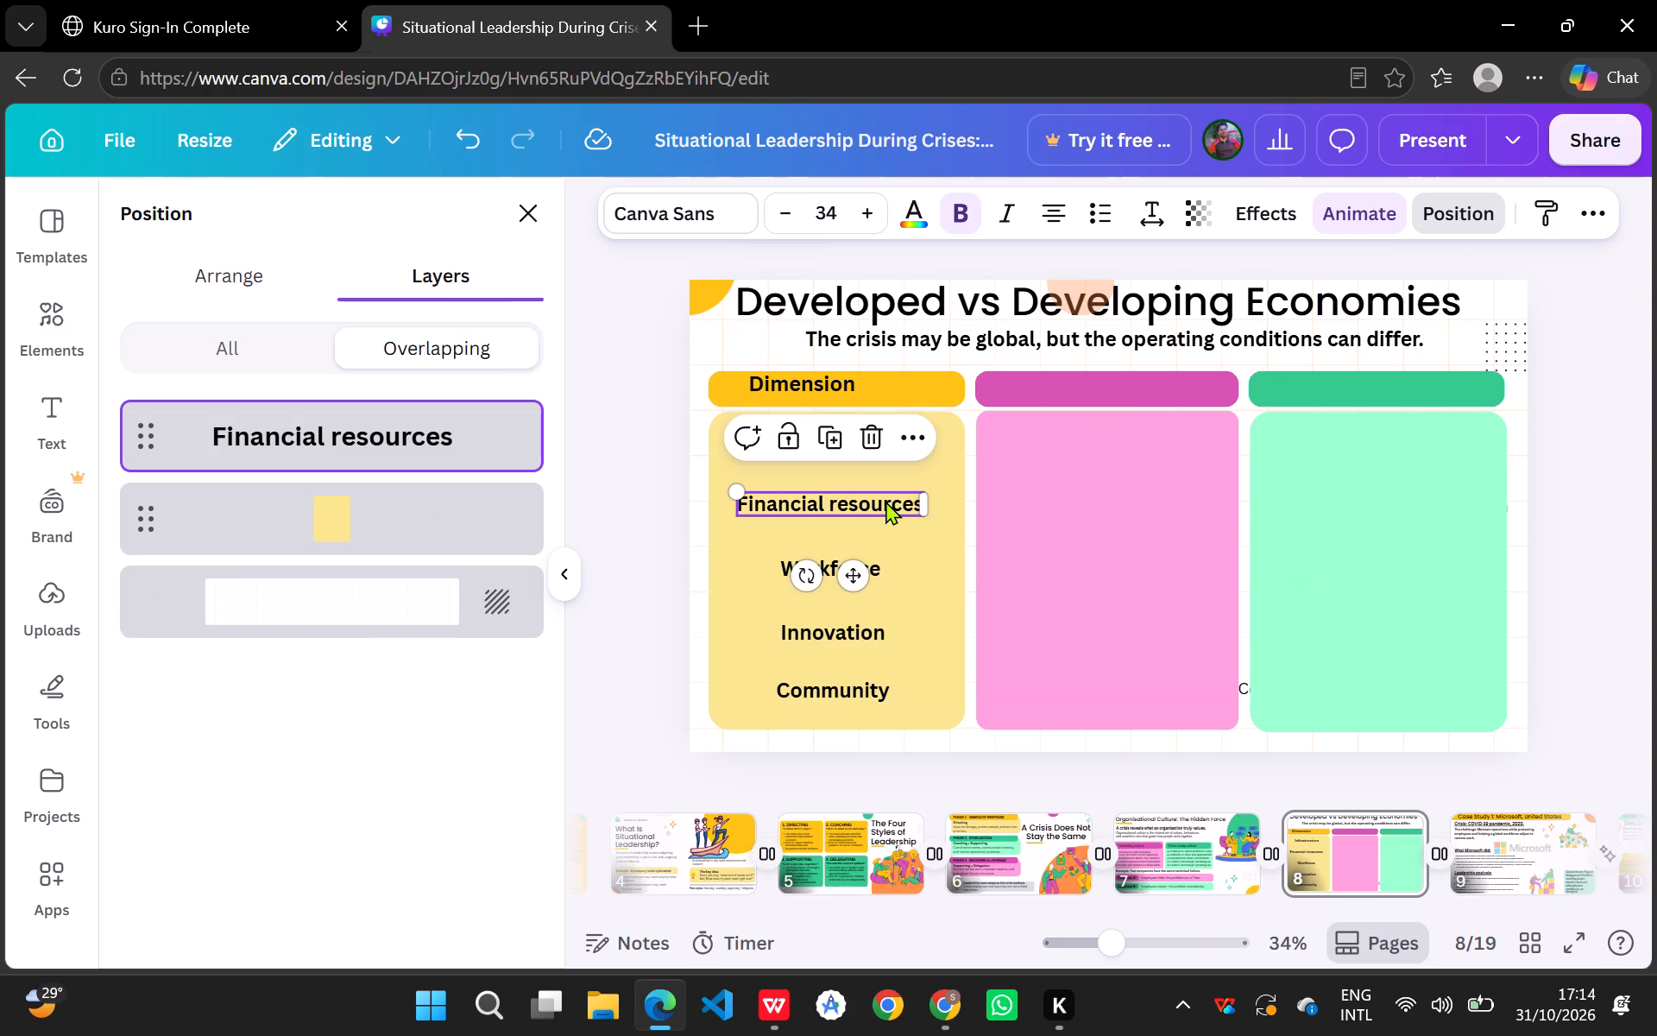
Bring the "More established infrastructure may support continuity." text in front of the pink panel in the layer order.
{"action": "left_click", "coordinate": [1122, 509]}
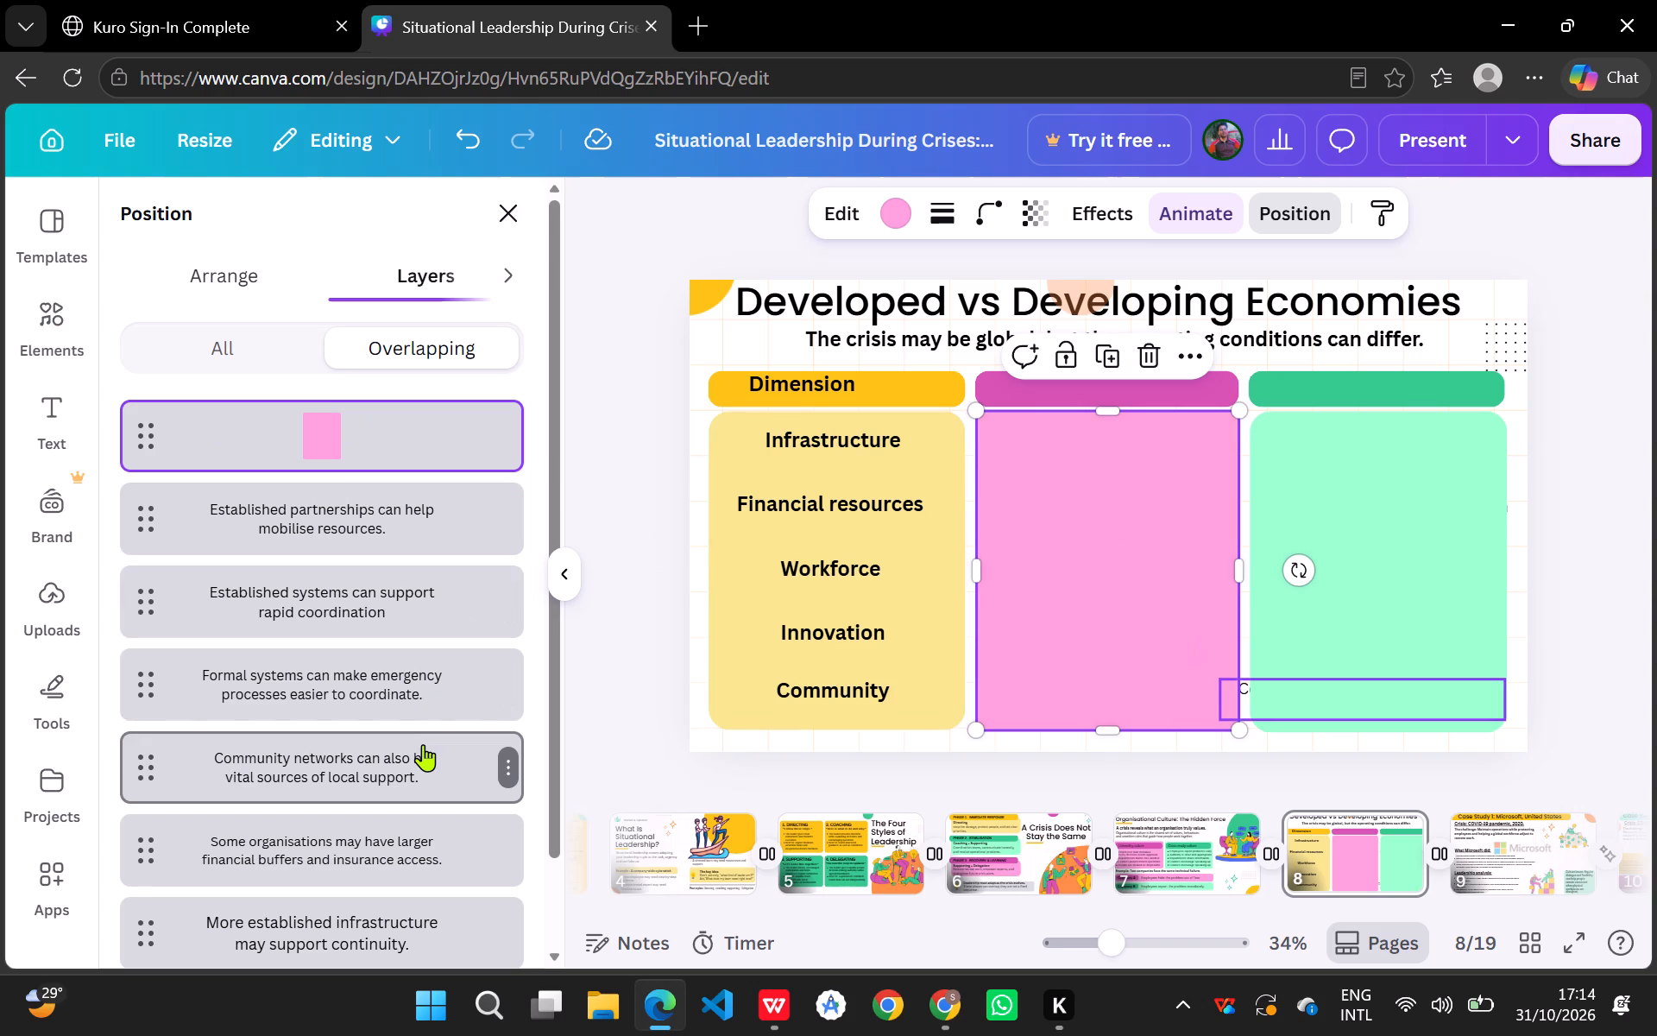
{"action": "scroll", "coordinate": [423, 744], "scroll_direction": "down", "scroll_amount": 2}
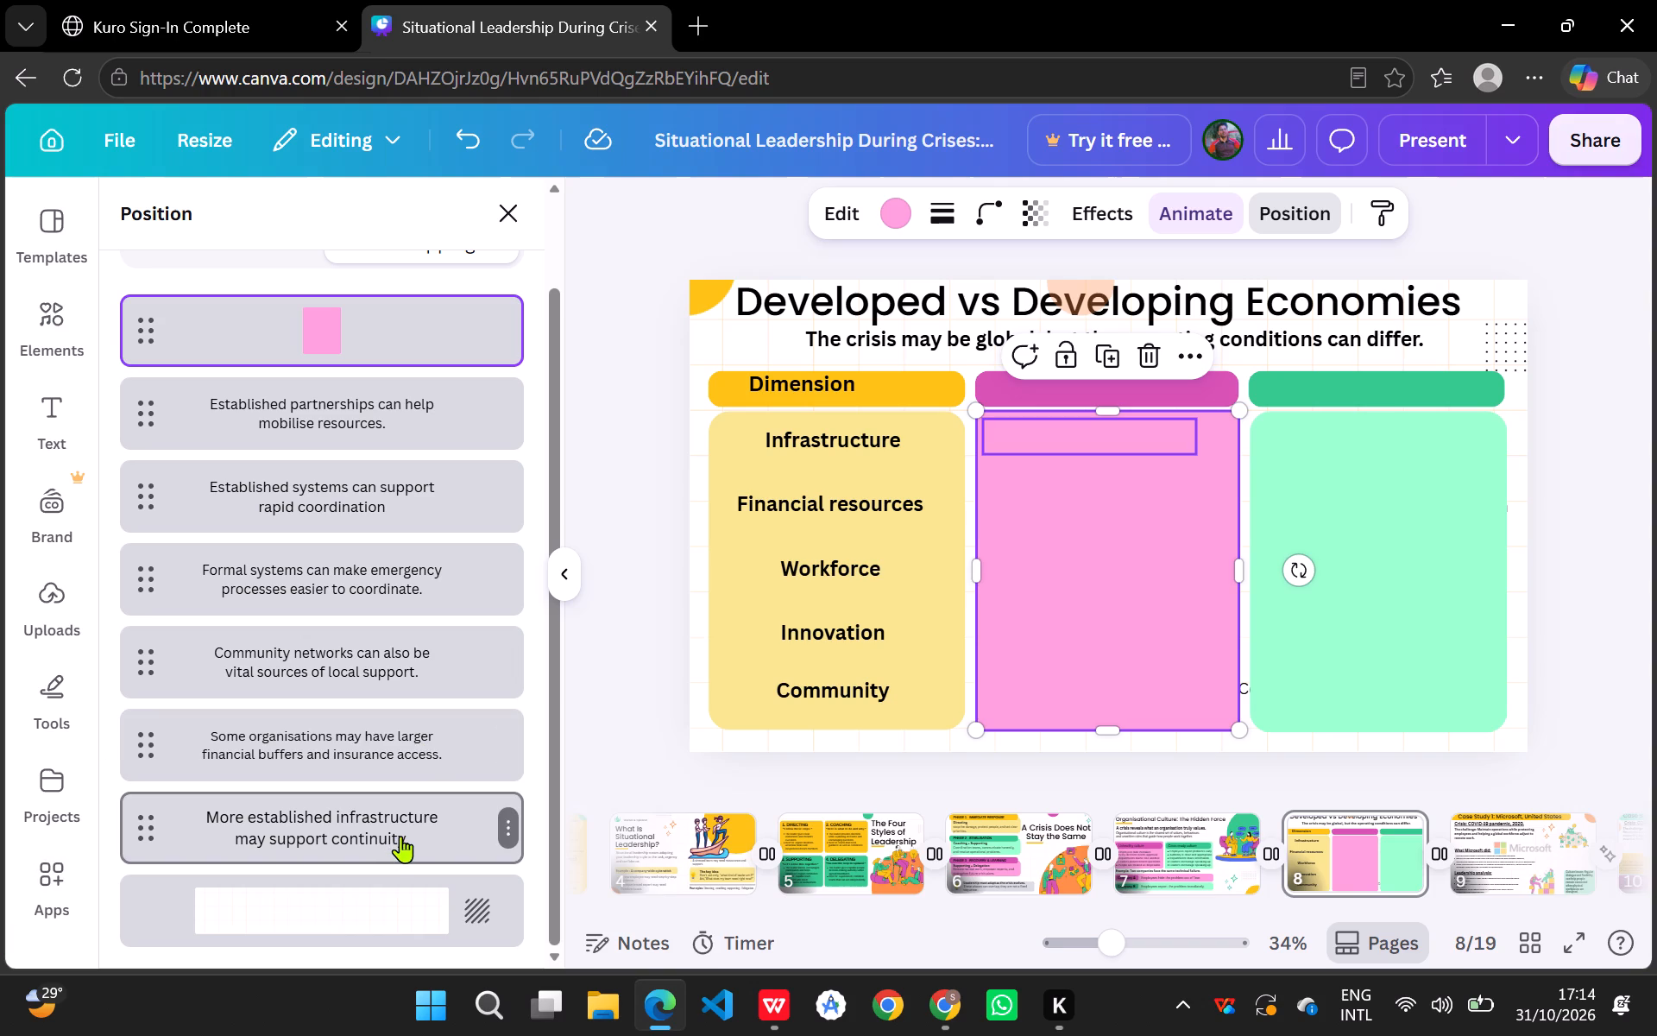
{"action": "left_click_drag", "start_coordinate": [400, 836], "coordinate": [408, 382]}
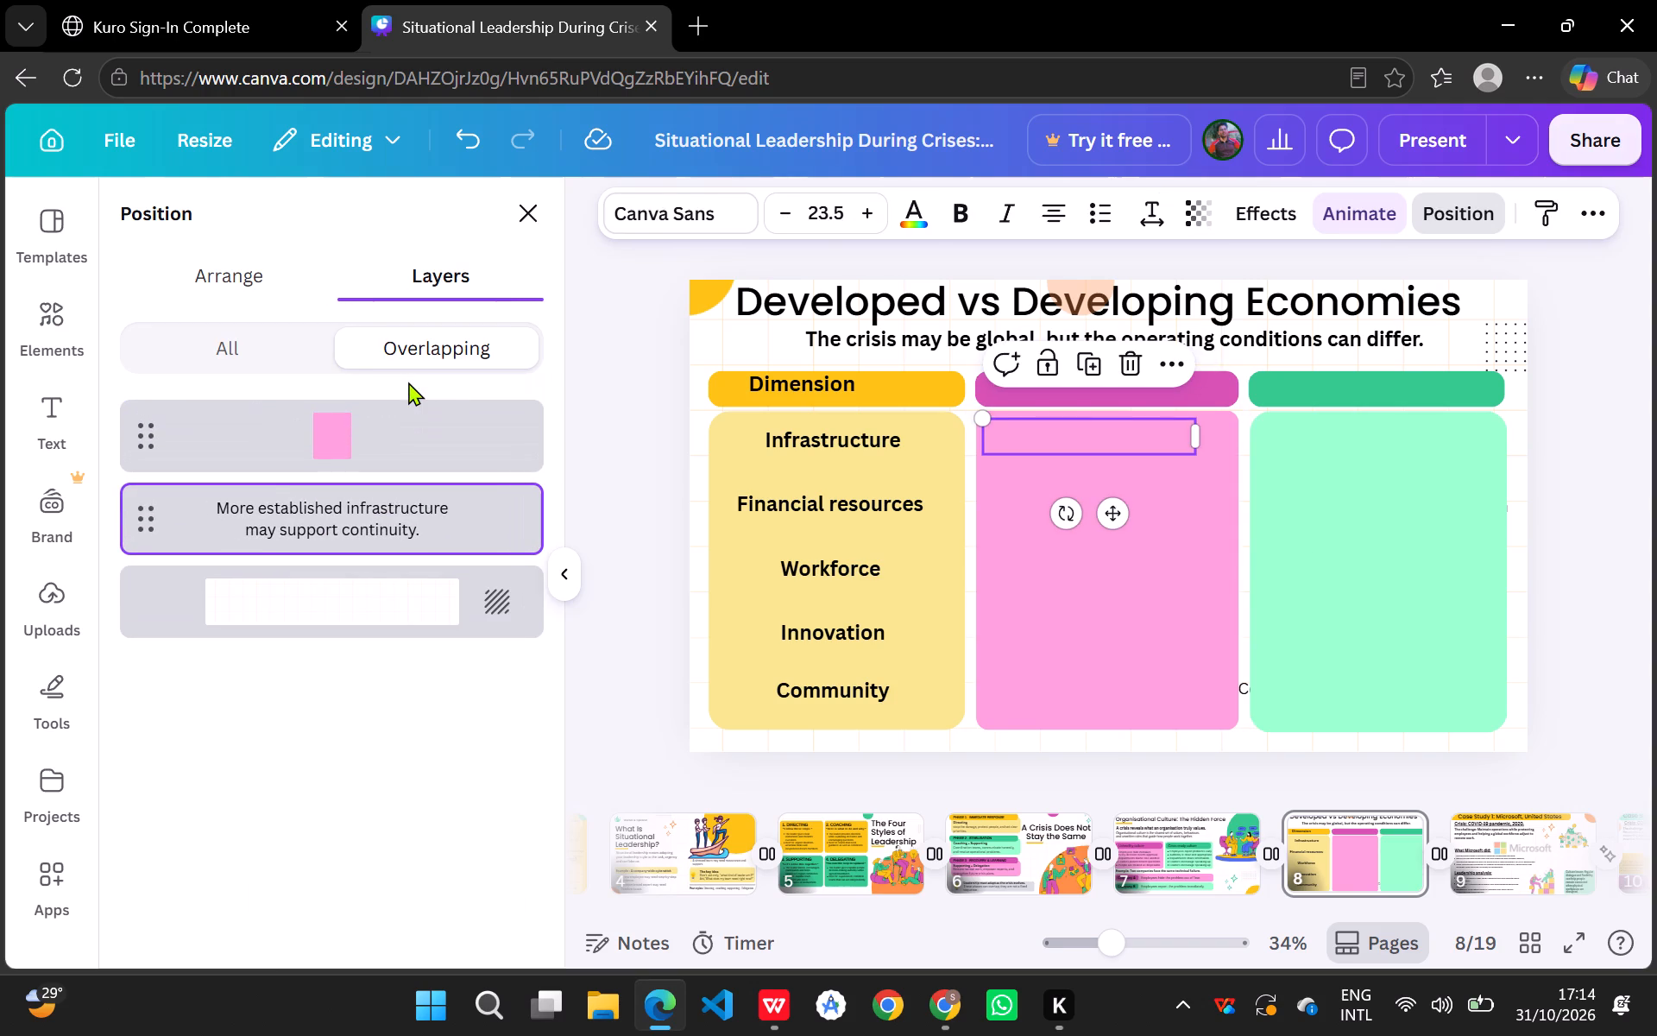
{"action": "left_click", "coordinate": [1041, 556]}
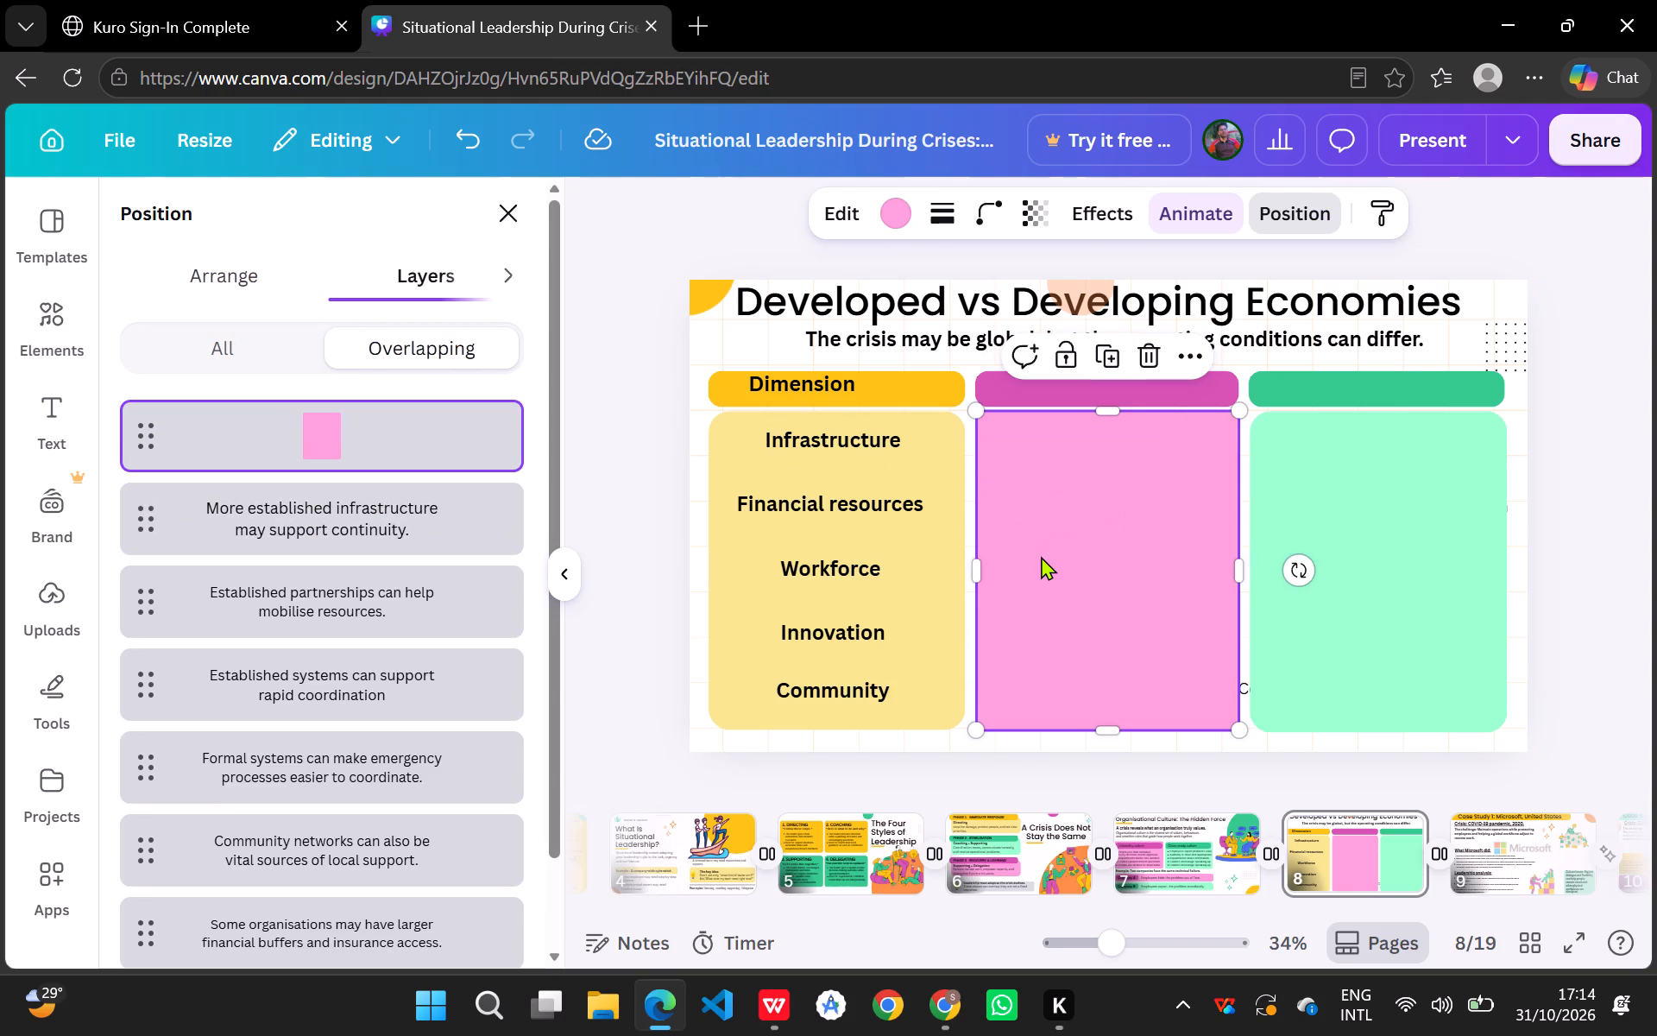
{"action": "left_click_drag", "start_coordinate": [399, 525], "coordinate": [411, 444]}
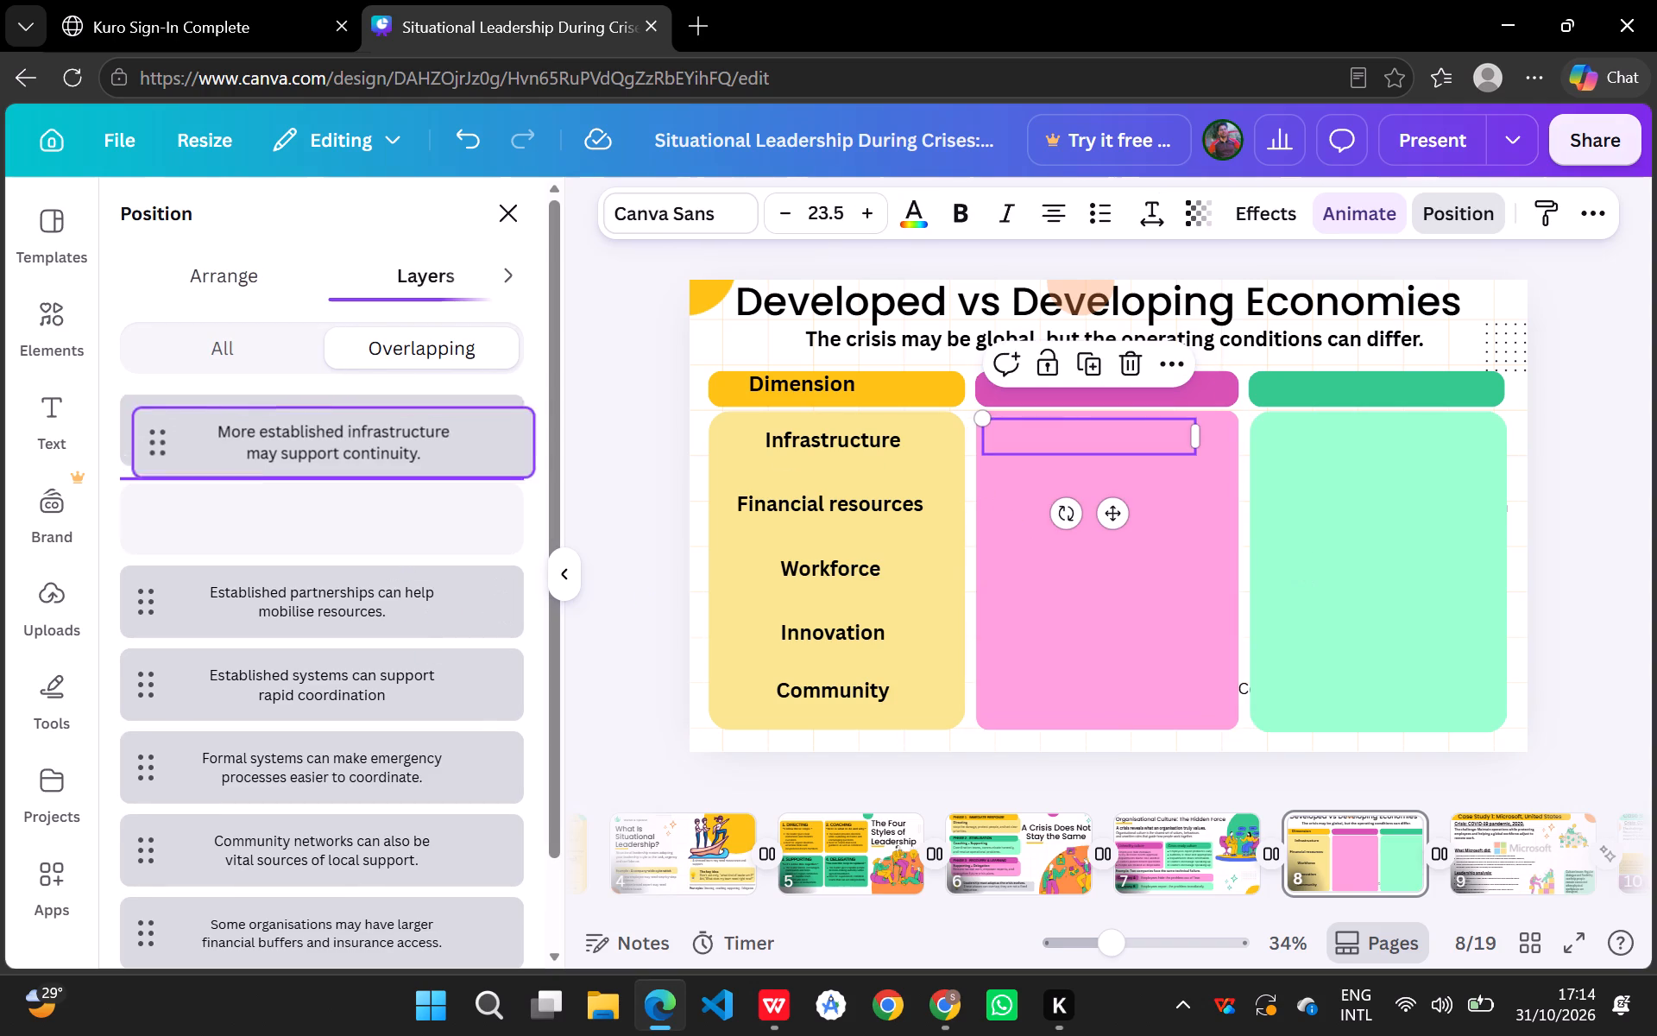
{"action": "left_click_drag", "start_coordinate": [411, 444], "coordinate": [404, 414]}
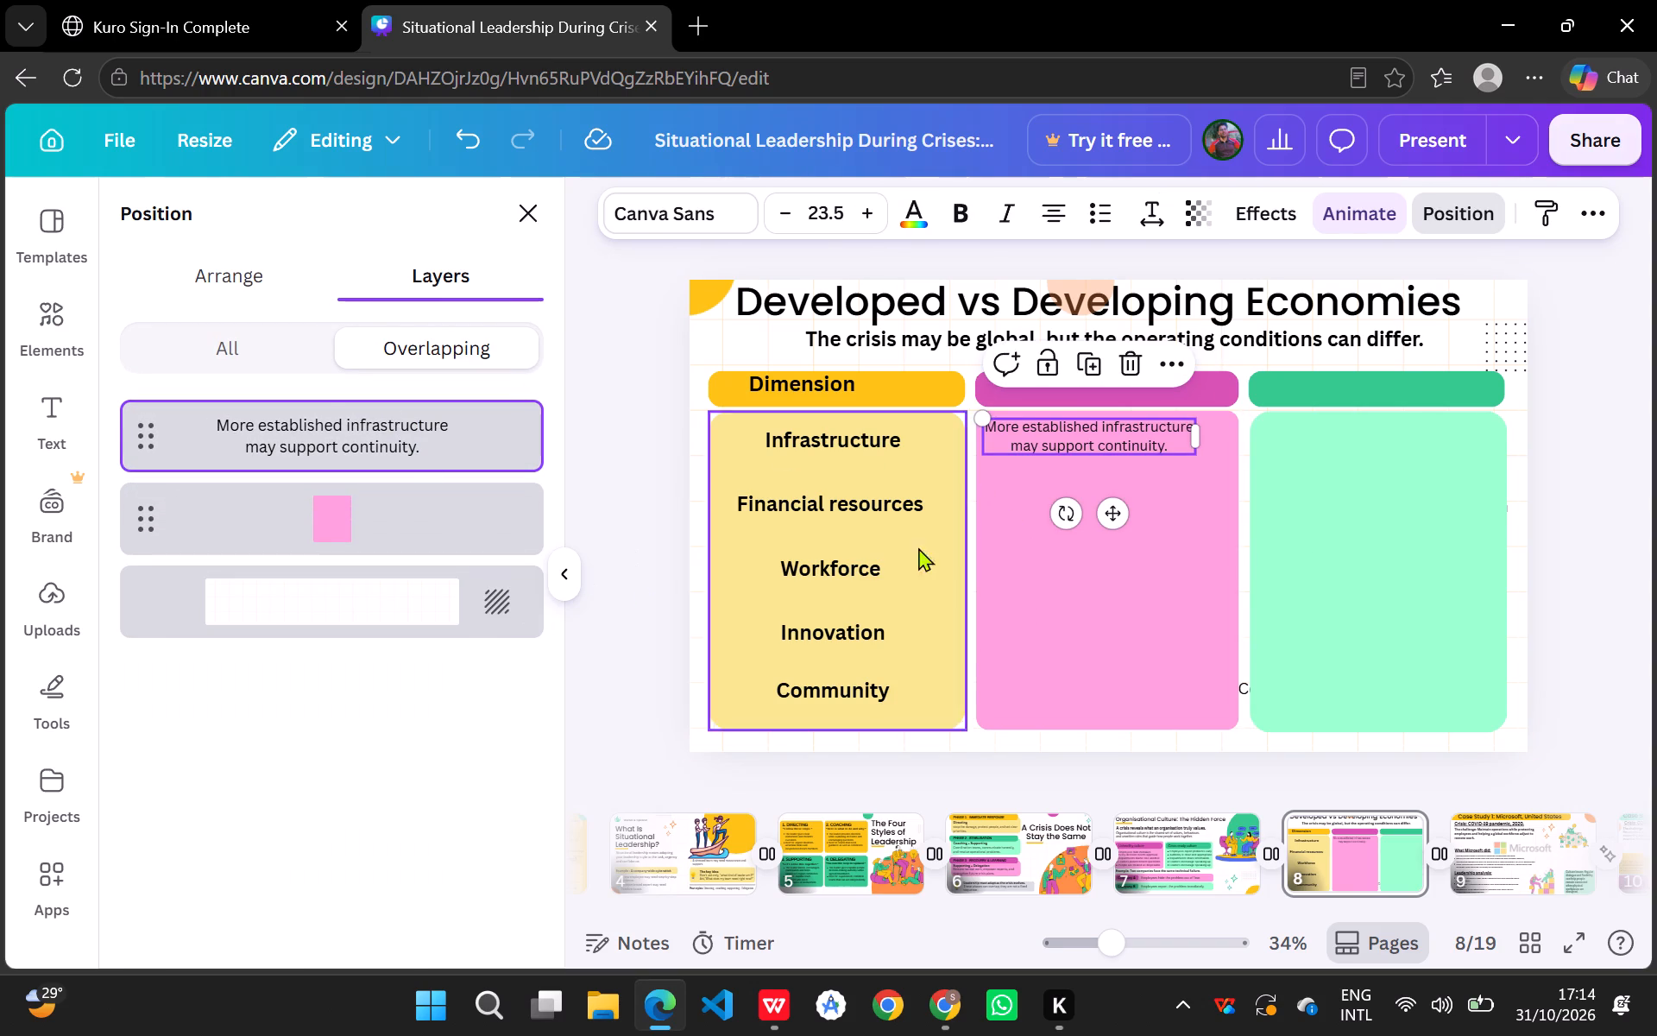
Bring the "Some organisations may have larger financial buffers and insurance access." text in front of the pink panel.
{"action": "left_click", "coordinate": [1018, 599]}
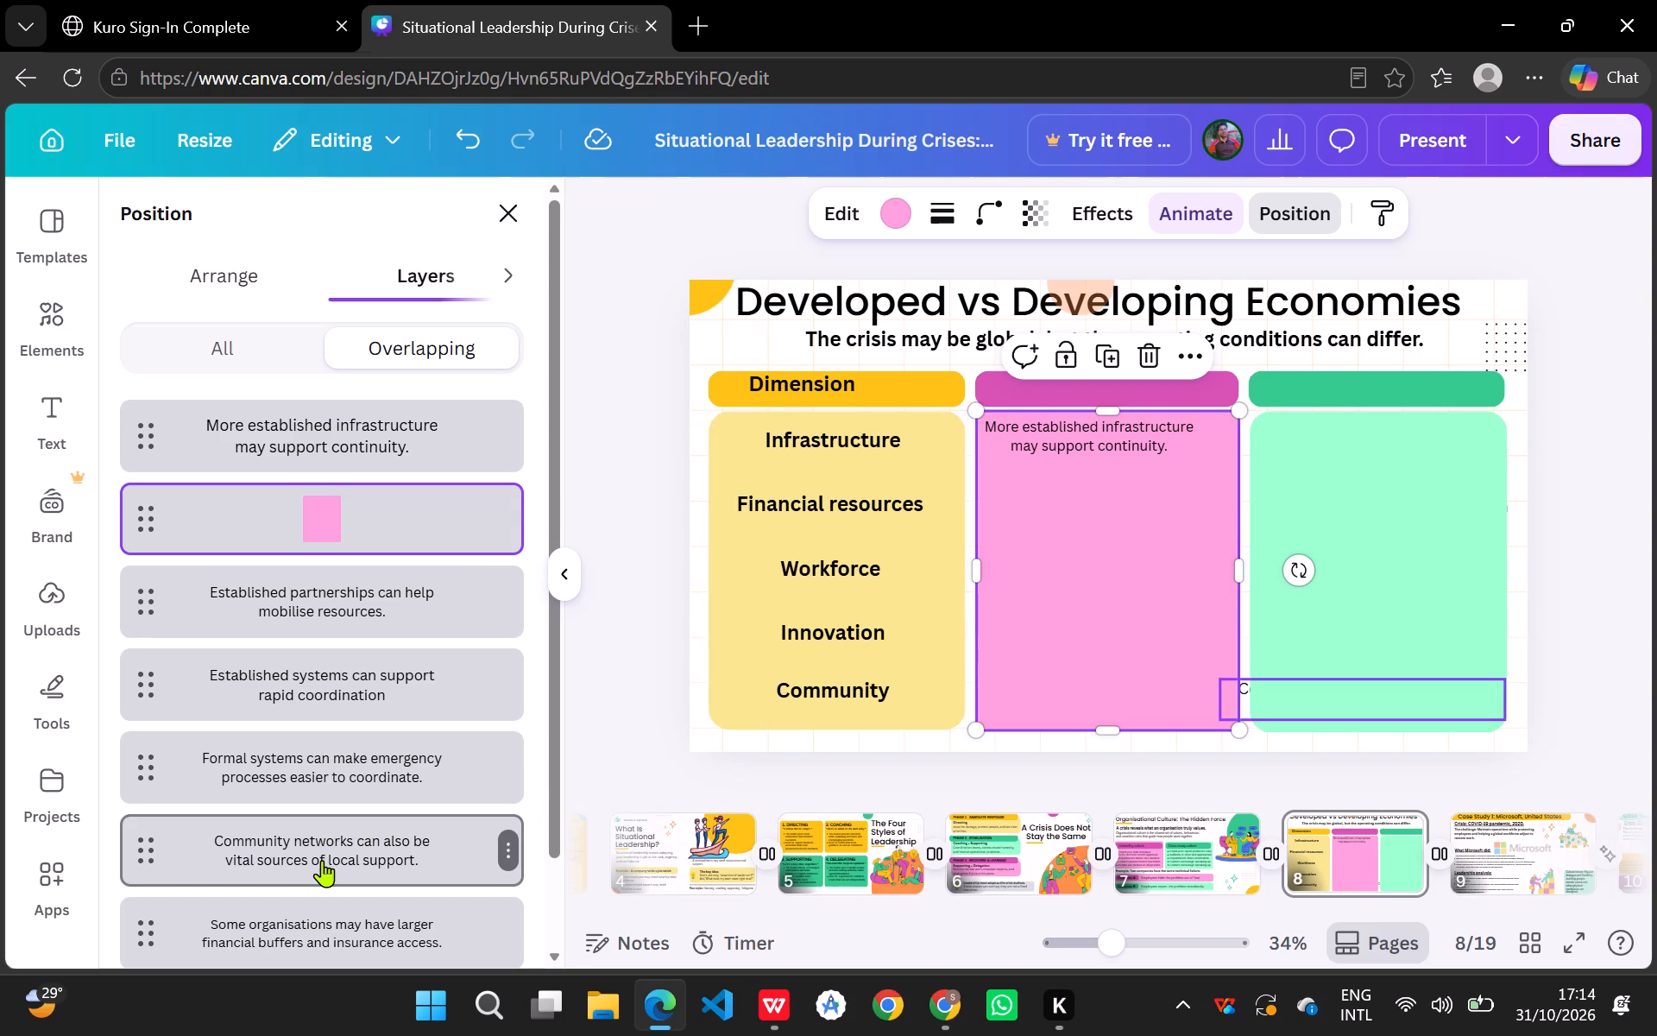
{"action": "left_click", "coordinate": [325, 904]}
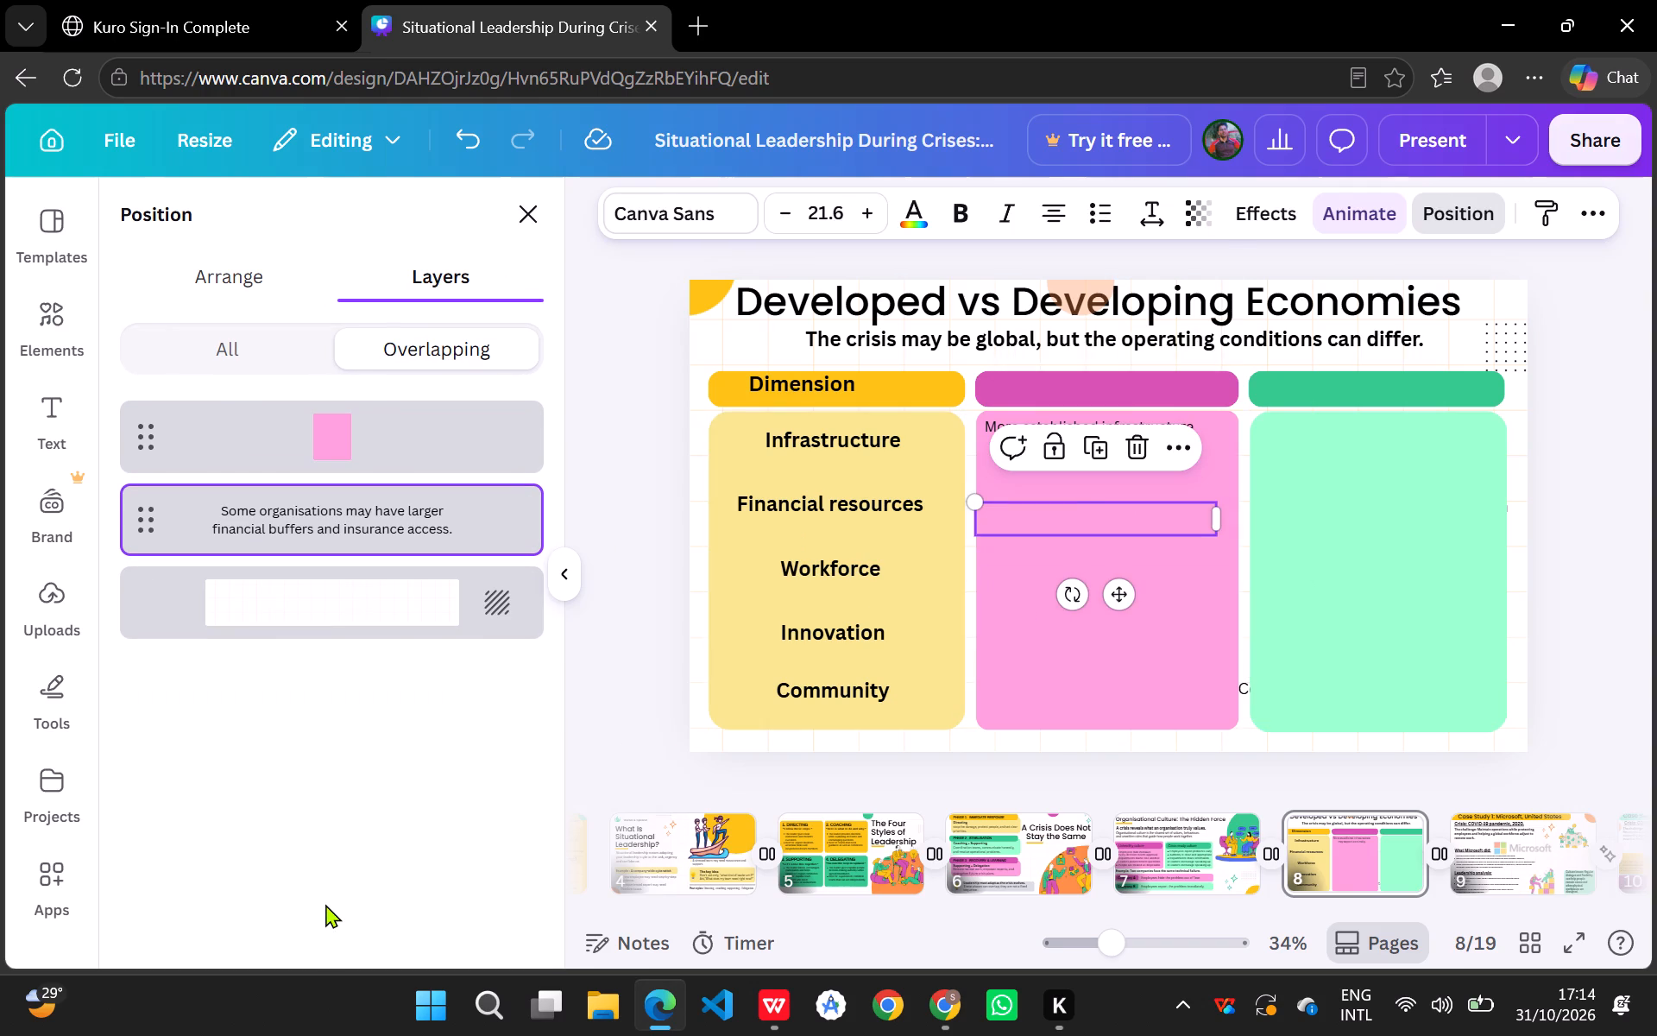
{"action": "left_click_drag", "start_coordinate": [387, 505], "coordinate": [401, 441]}
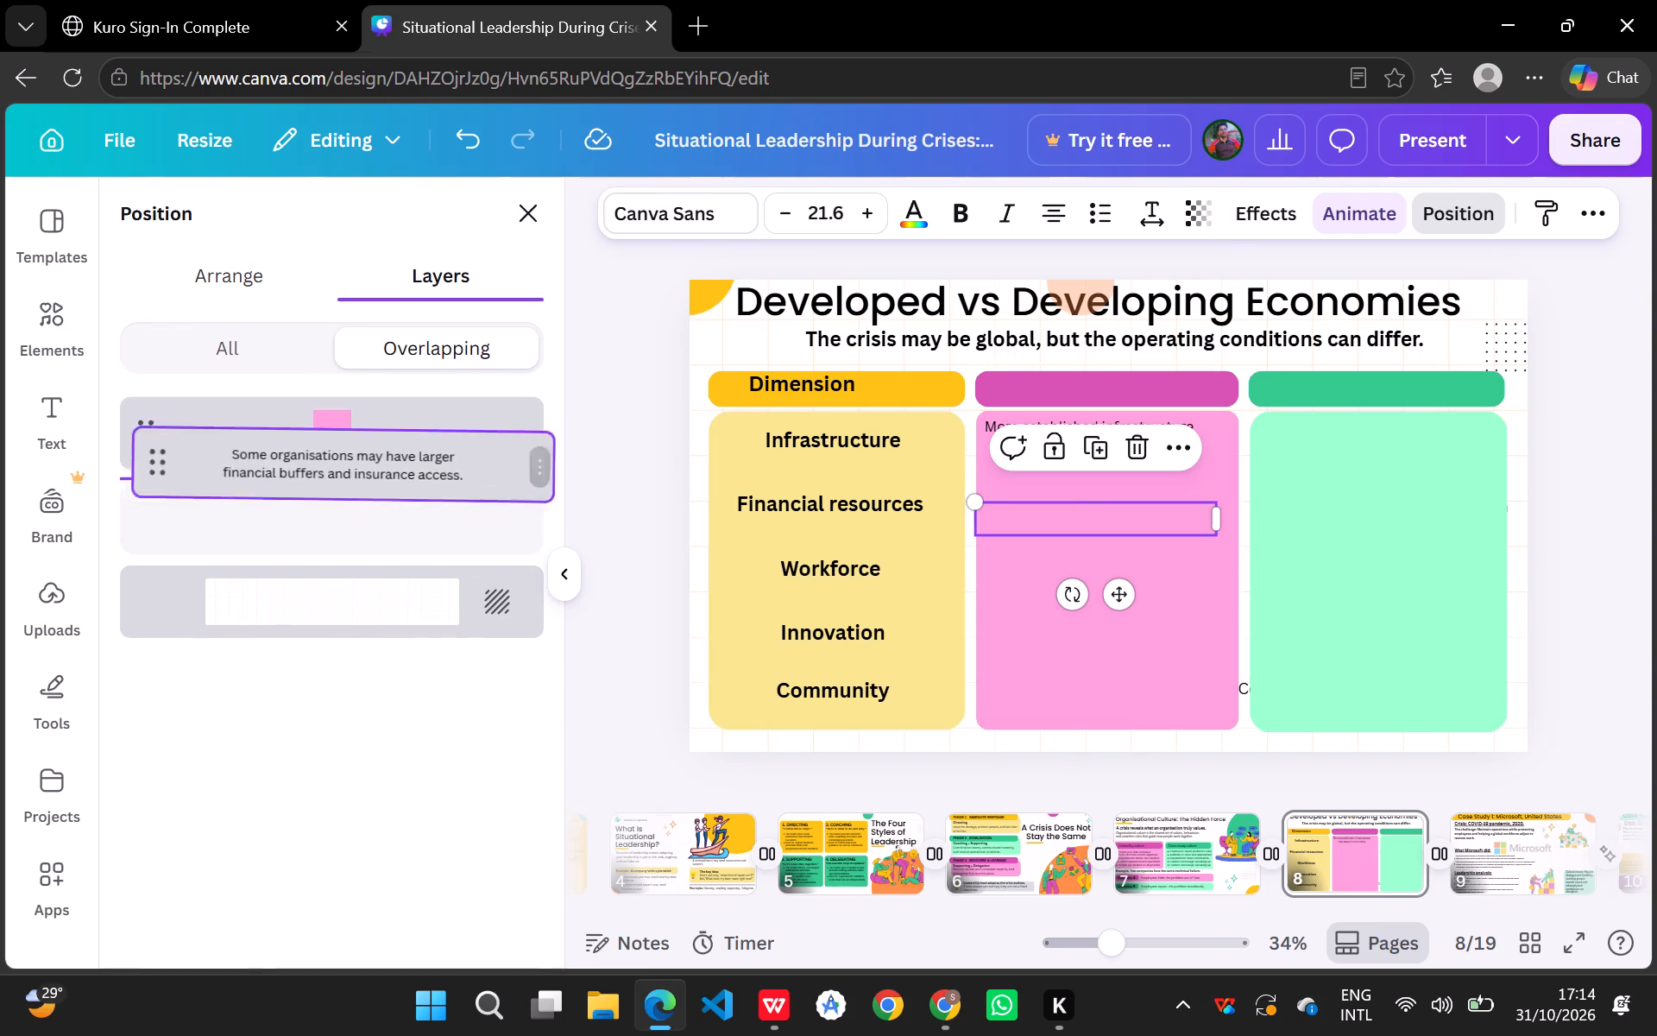
{"action": "left_click_drag", "start_coordinate": [401, 441], "coordinate": [396, 388]}
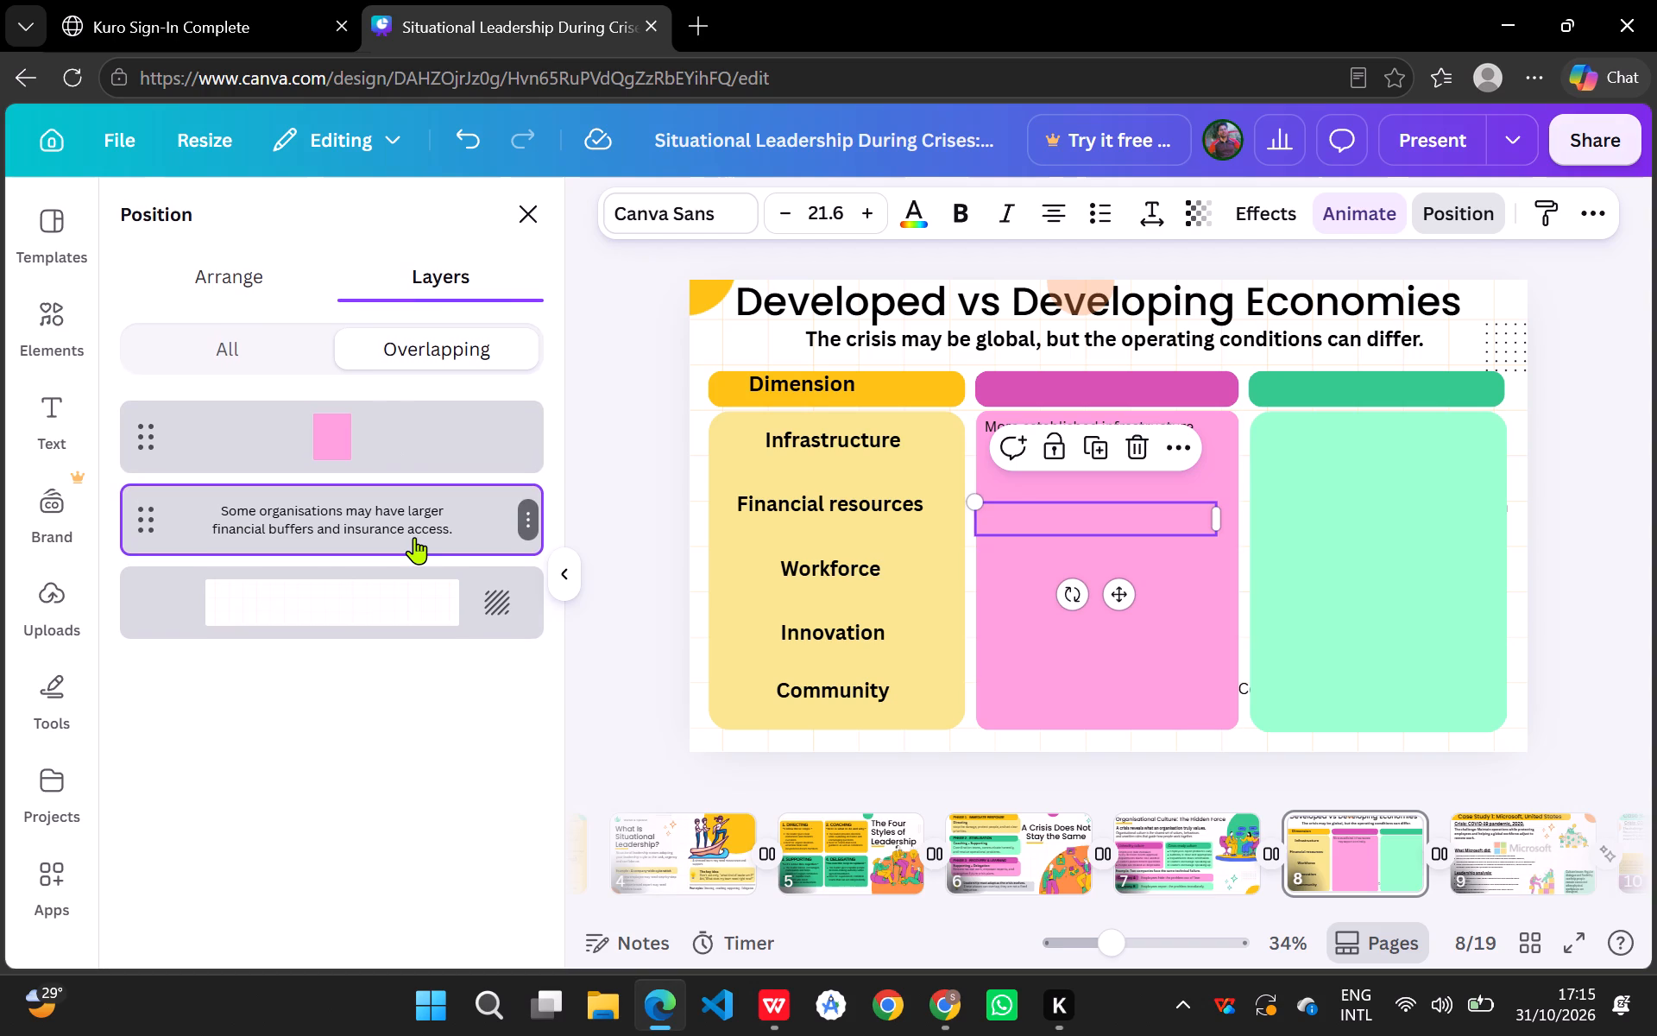
{"action": "left_click_drag", "start_coordinate": [414, 537], "coordinate": [421, 427]}
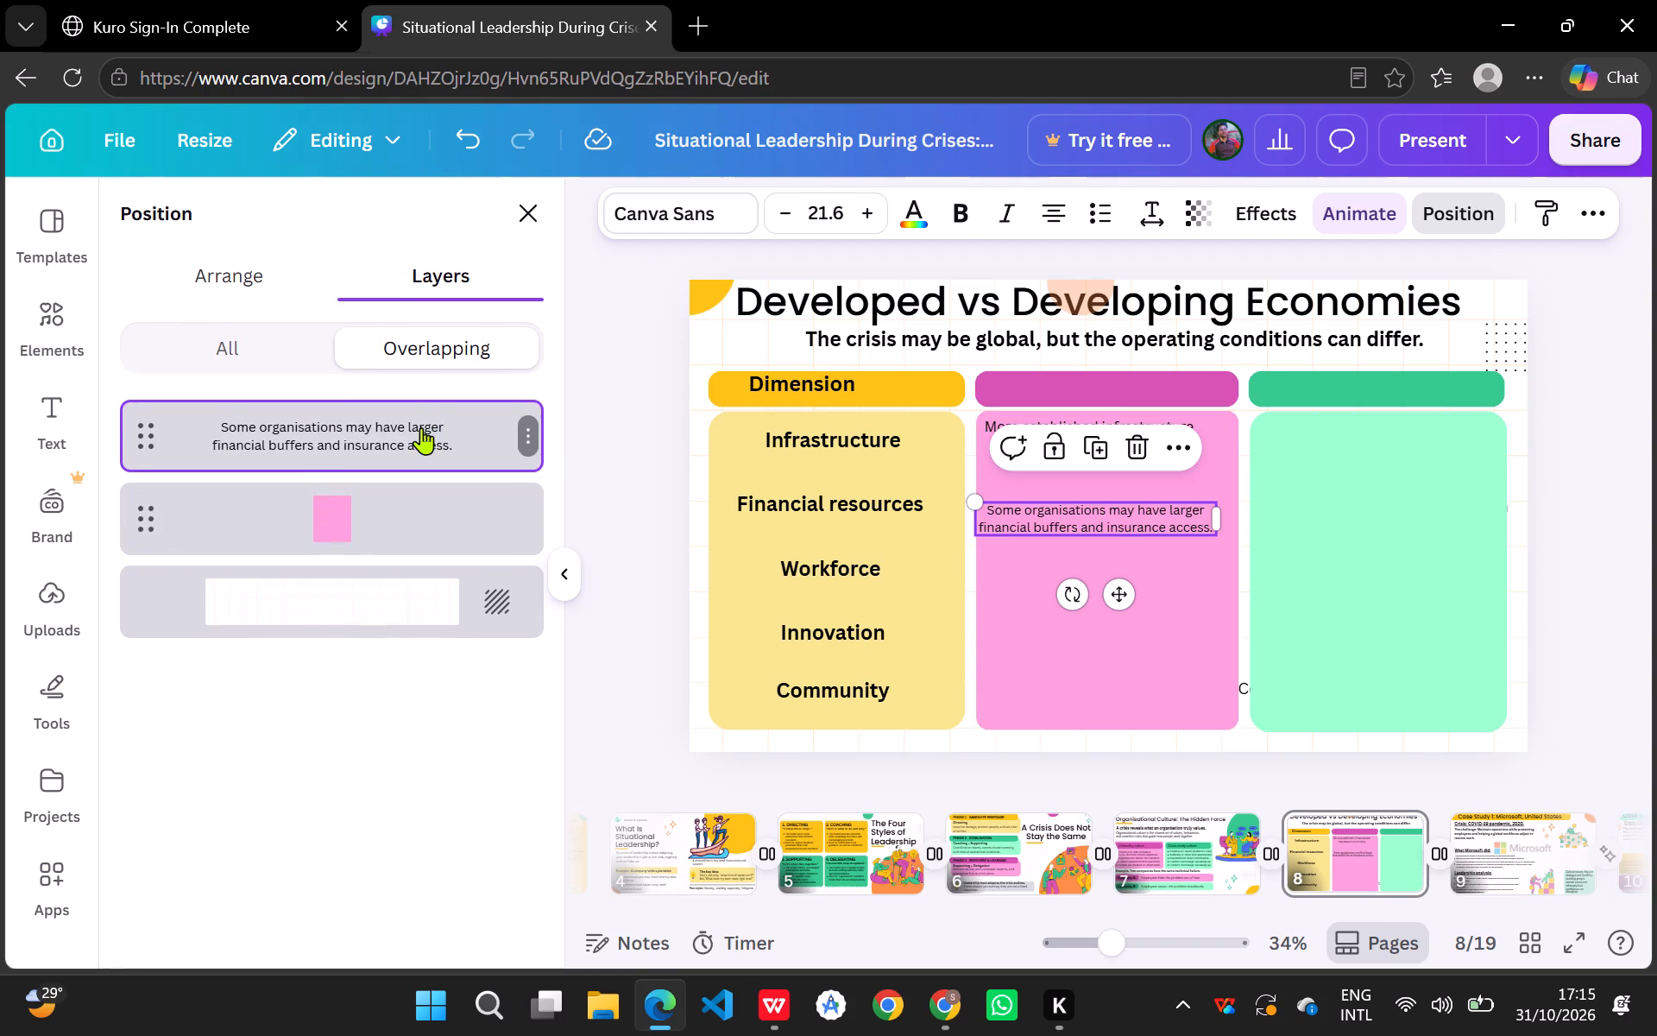
Bring the "Formal systems can make emergency processes easier to coordinate." text in front of the pink panel.
{"action": "left_click", "coordinate": [1022, 666]}
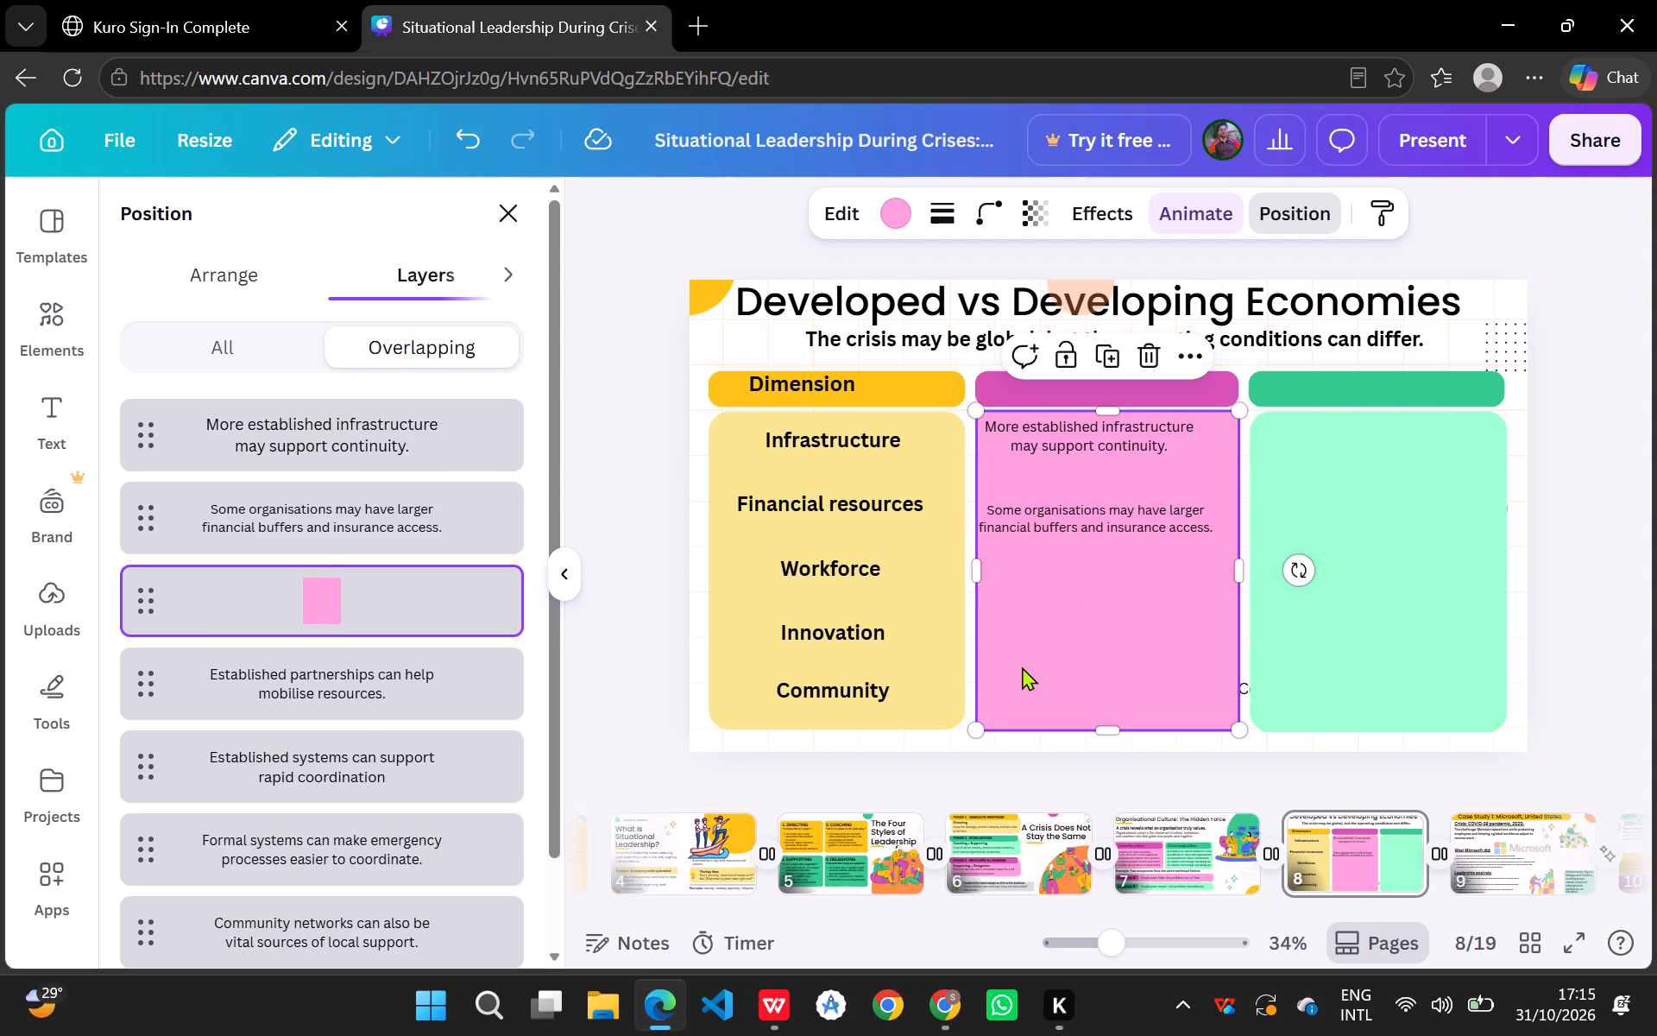
{"action": "left_click", "coordinate": [367, 837]}
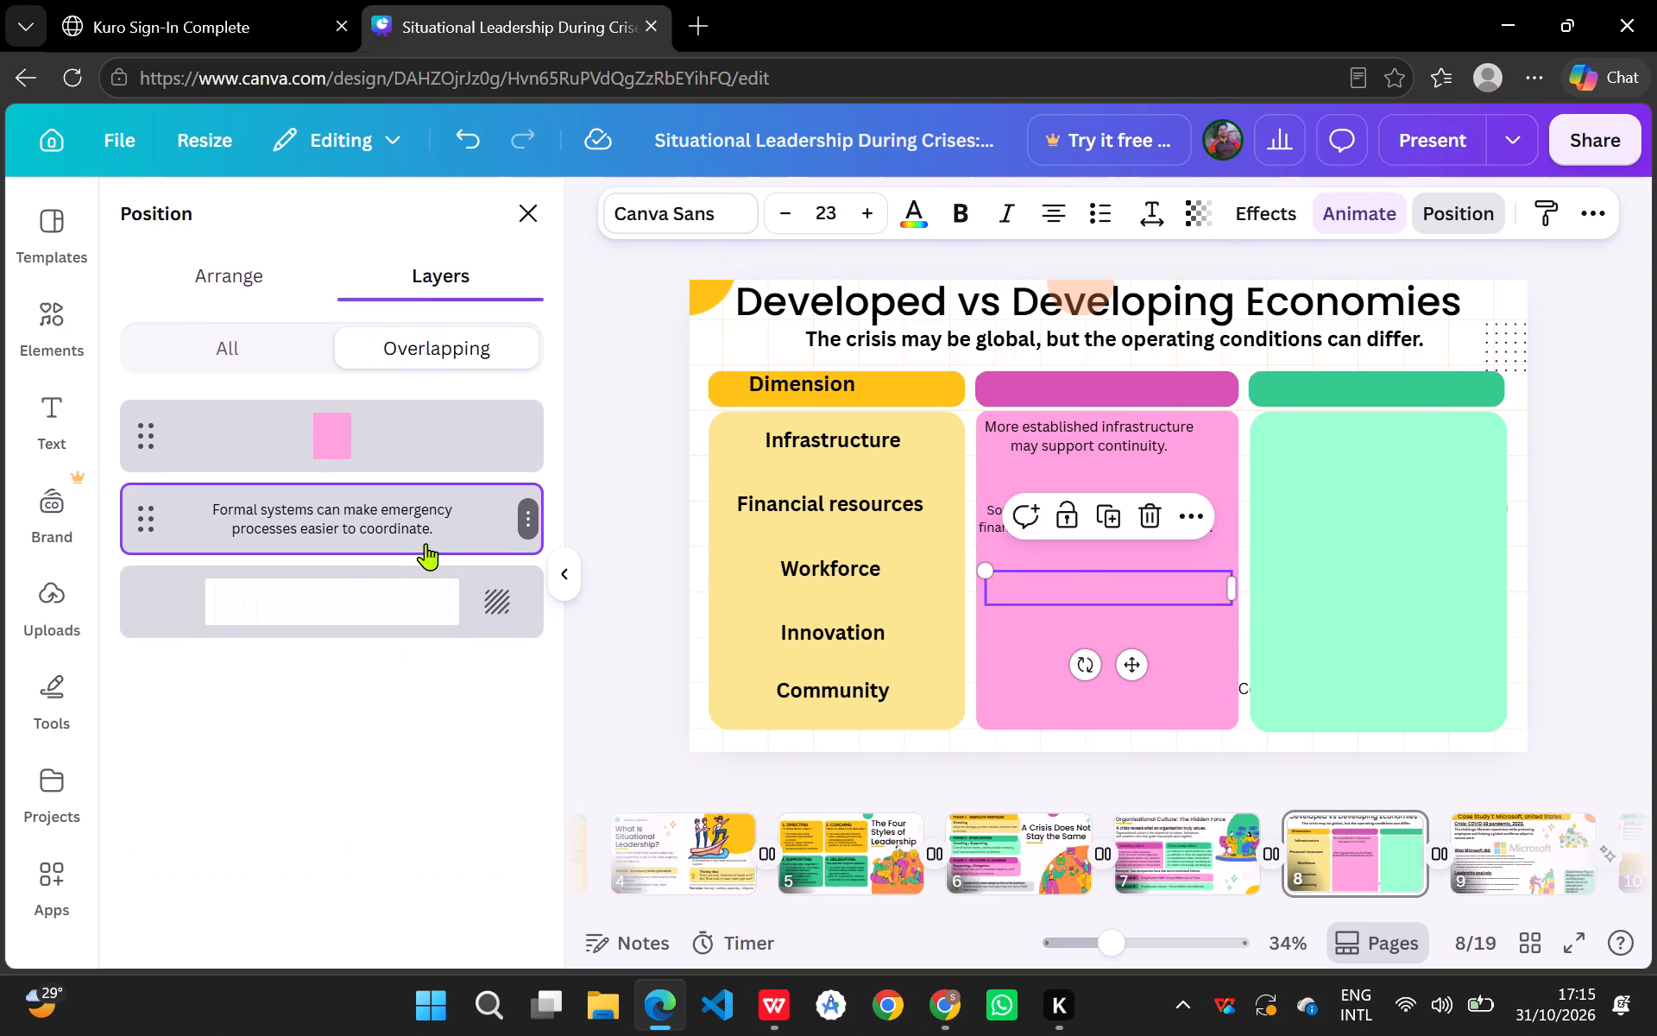
{"action": "left_click_drag", "start_coordinate": [427, 543], "coordinate": [441, 414]}
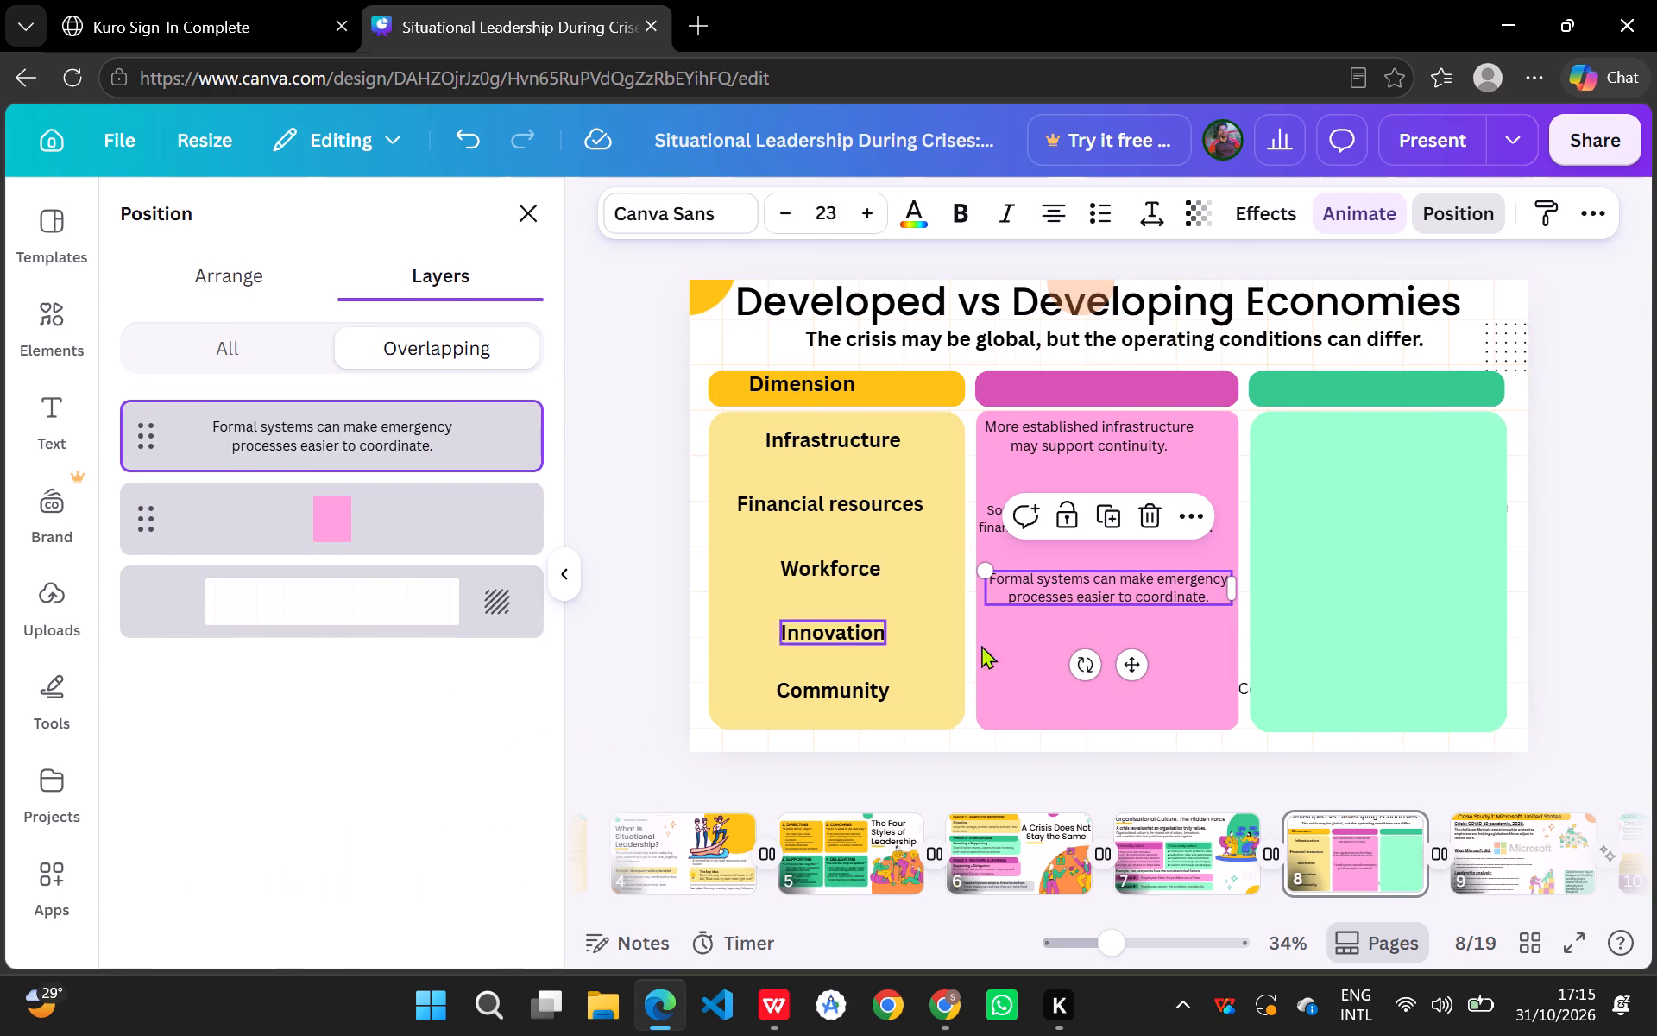
{"action": "left_click", "coordinate": [1020, 643]}
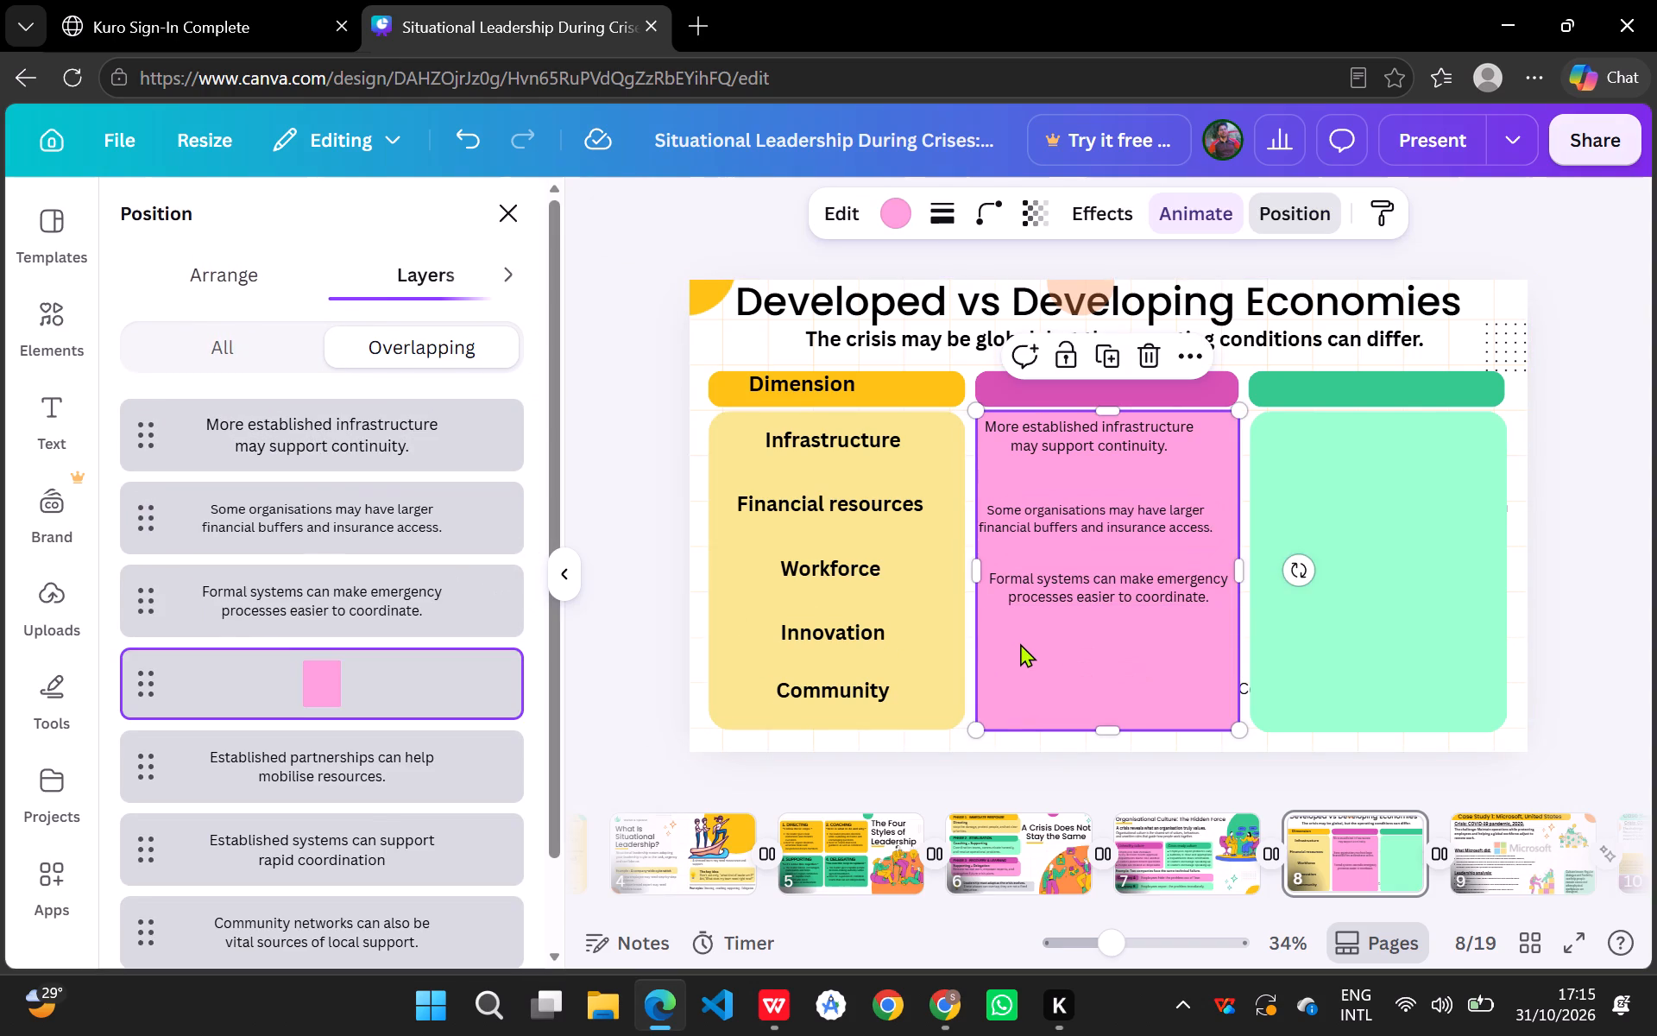
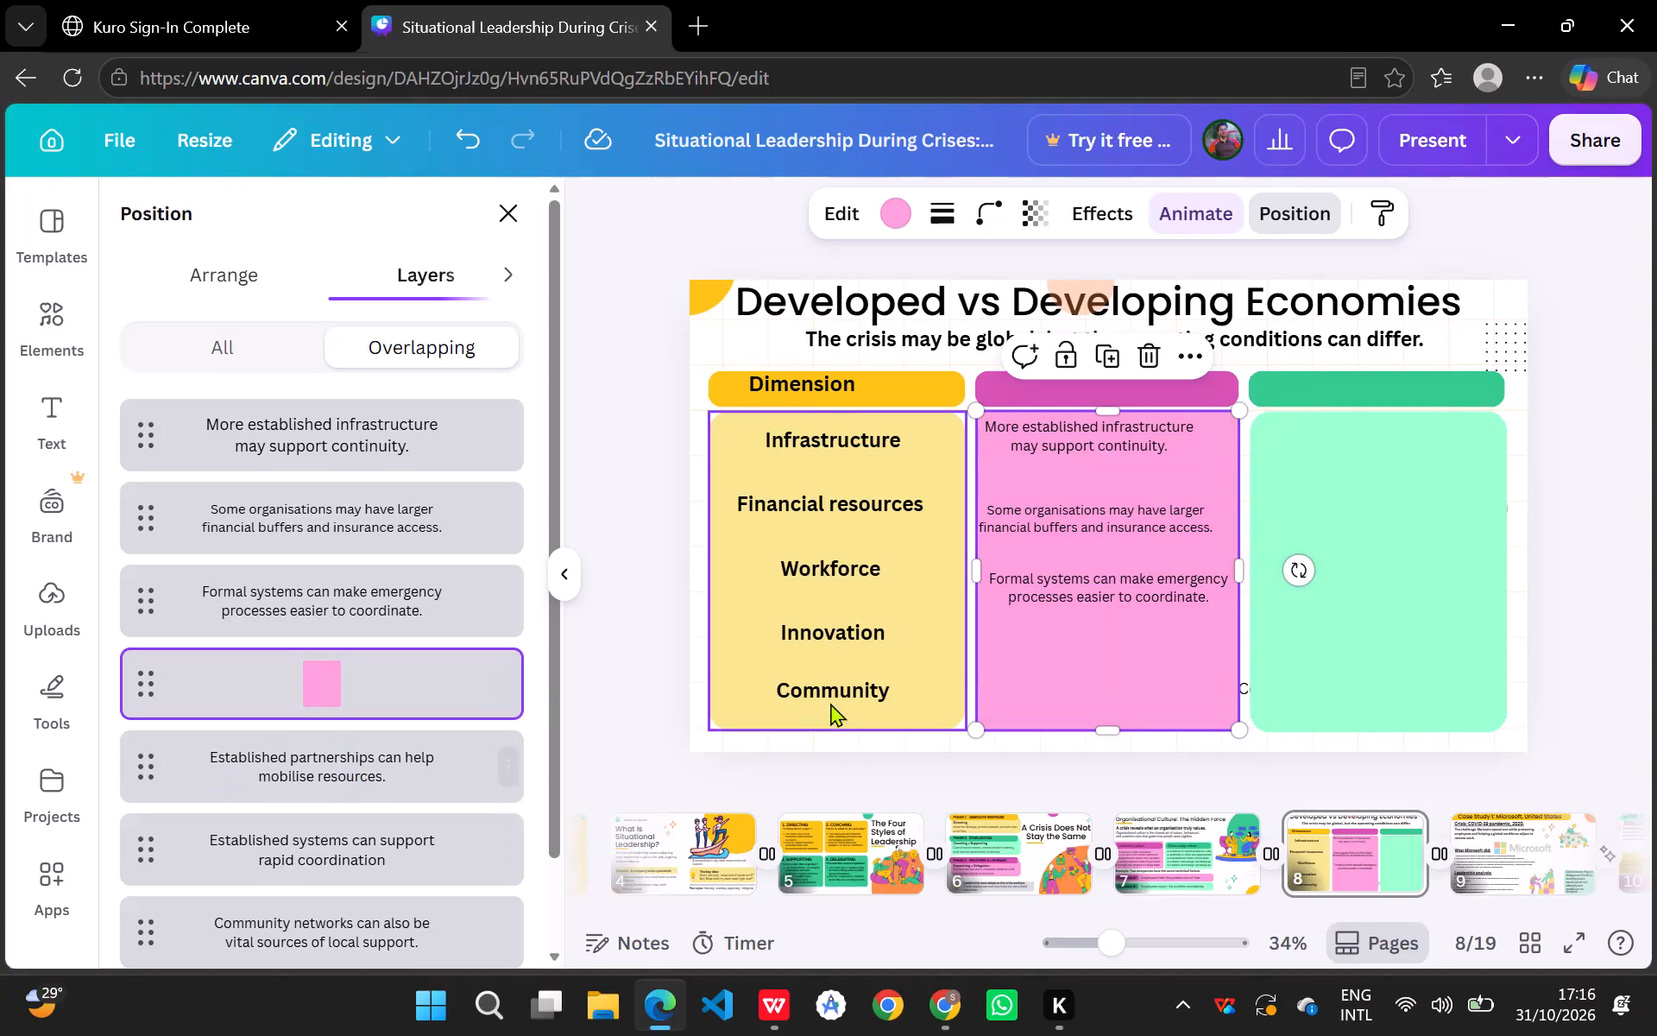
Shorten the yellow panel to a block about 588 wide by 136 high that covers only the "Infrastructure" row.
{"action": "left_click", "coordinate": [935, 717]}
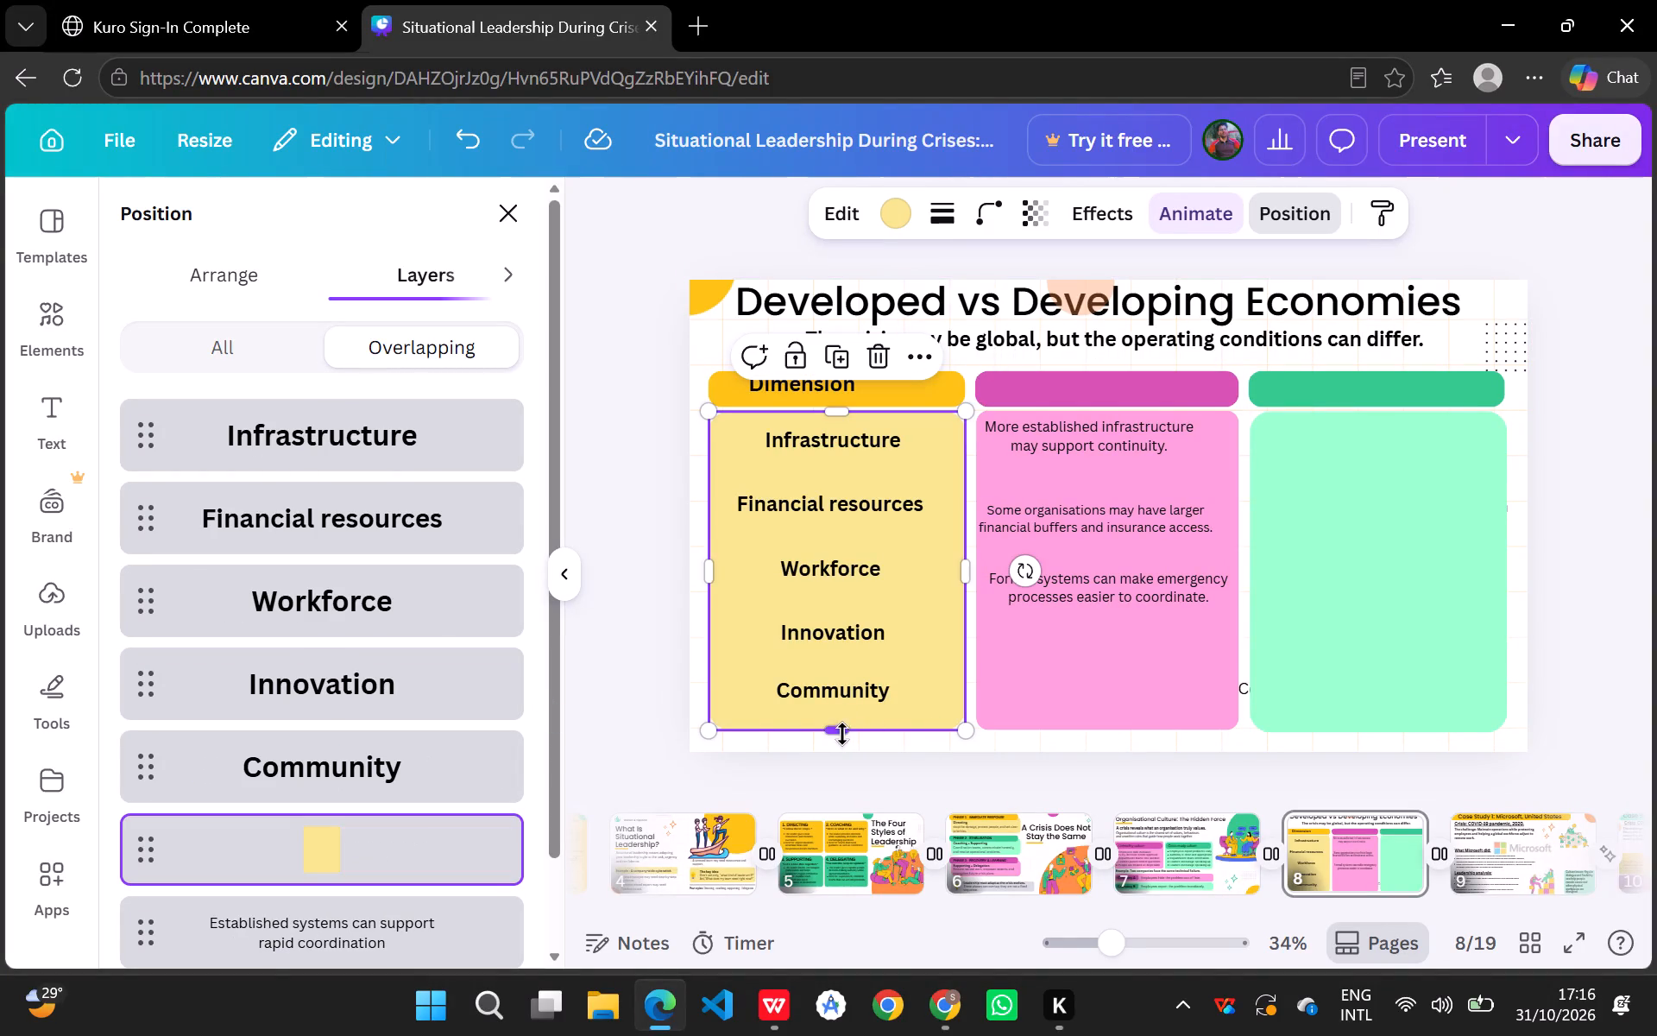
{"action": "left_click_drag", "start_coordinate": [842, 731], "coordinate": [858, 466]}
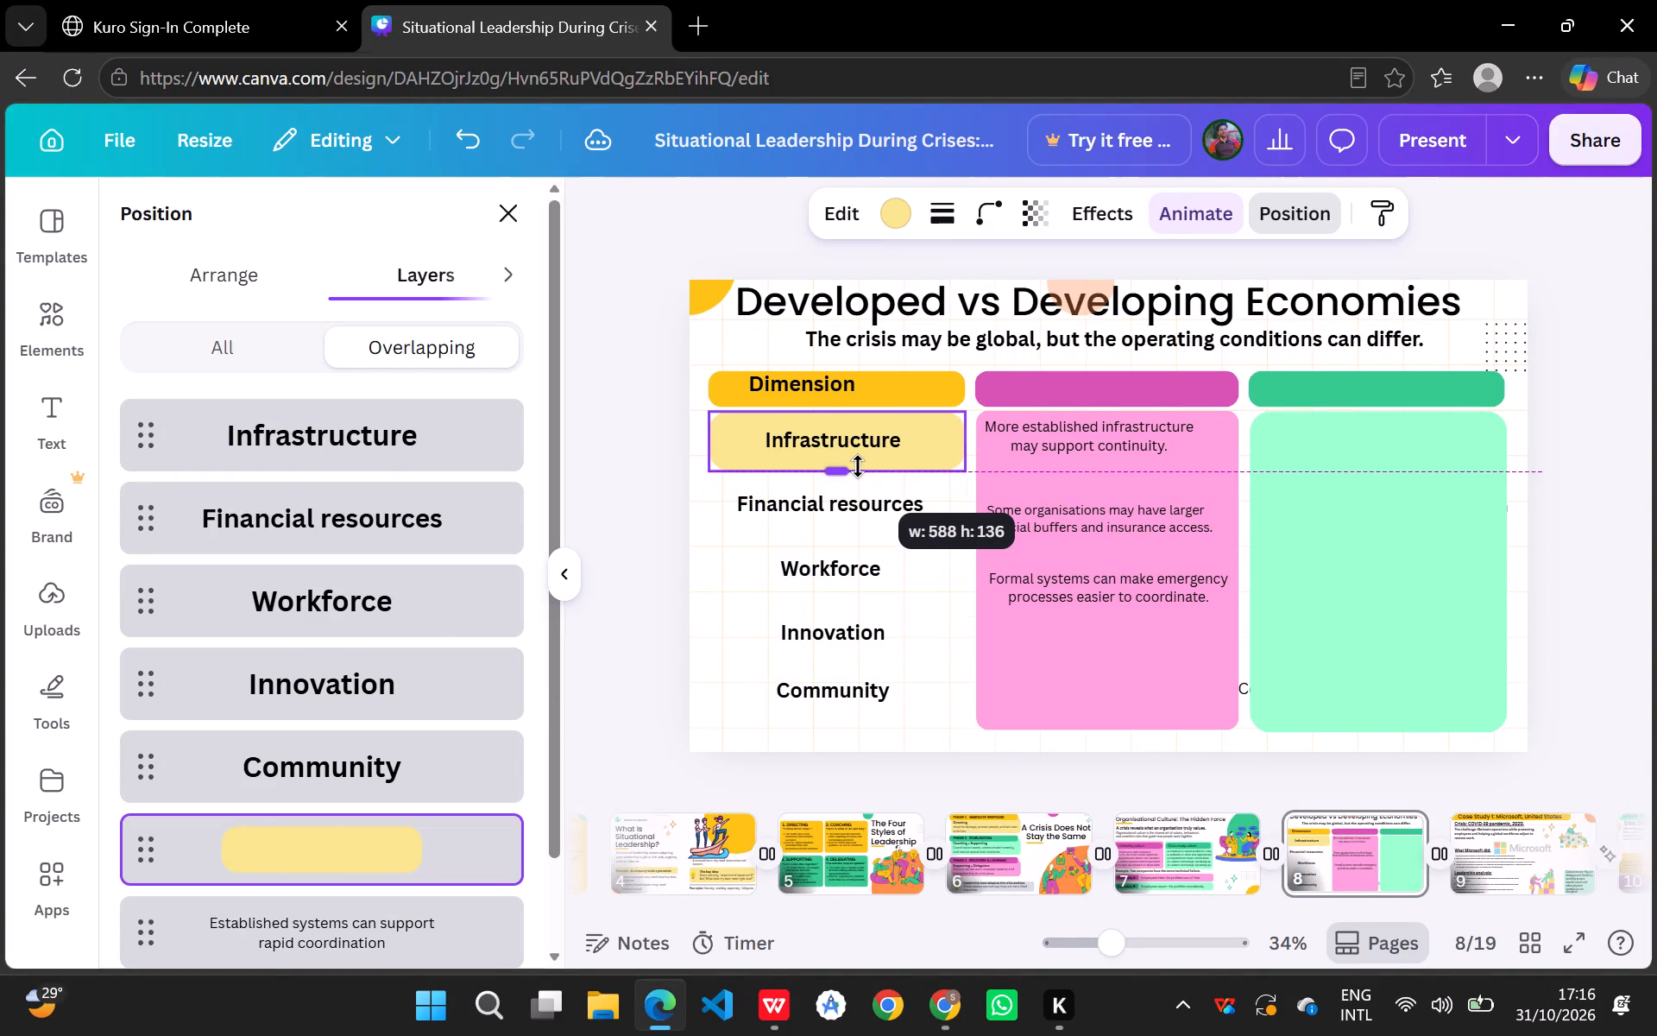
{"action": "left_click_drag", "start_coordinate": [858, 466], "coordinate": [856, 464]}
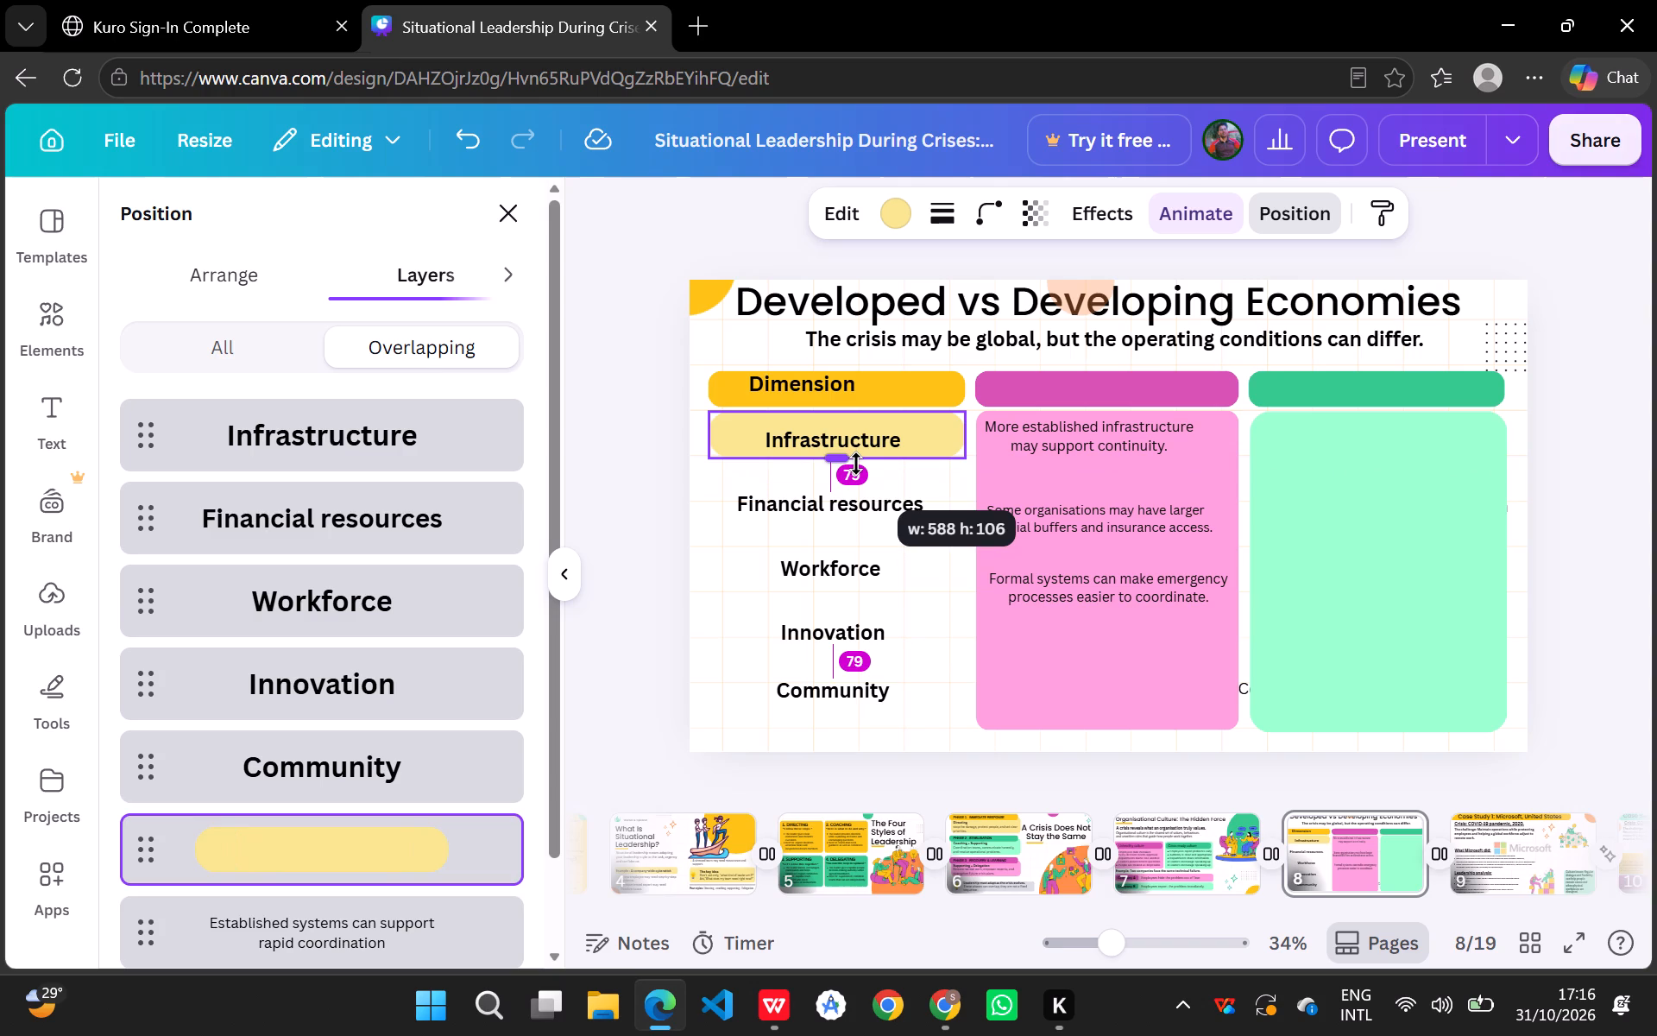
{"action": "left_click_drag", "start_coordinate": [856, 464], "coordinate": [856, 465]}
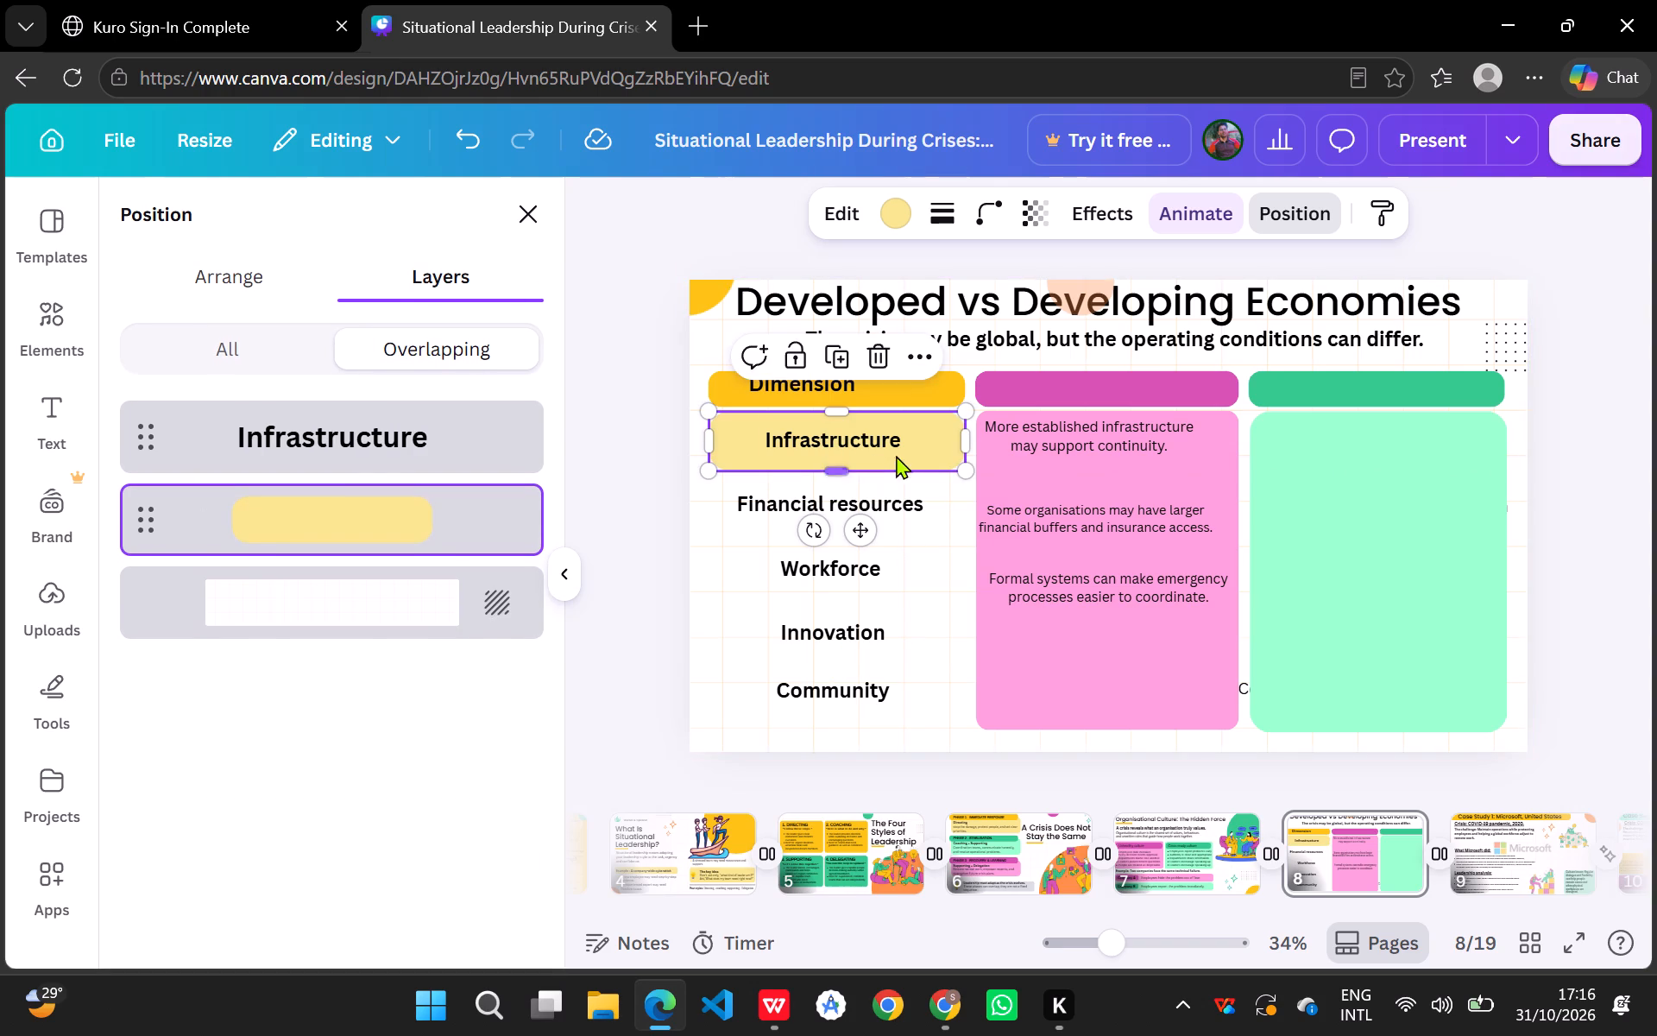
Copy the yellow "Infrastructure" block and paste four copies of it onto the slide.
{"action": "left_click", "coordinate": [920, 451]}
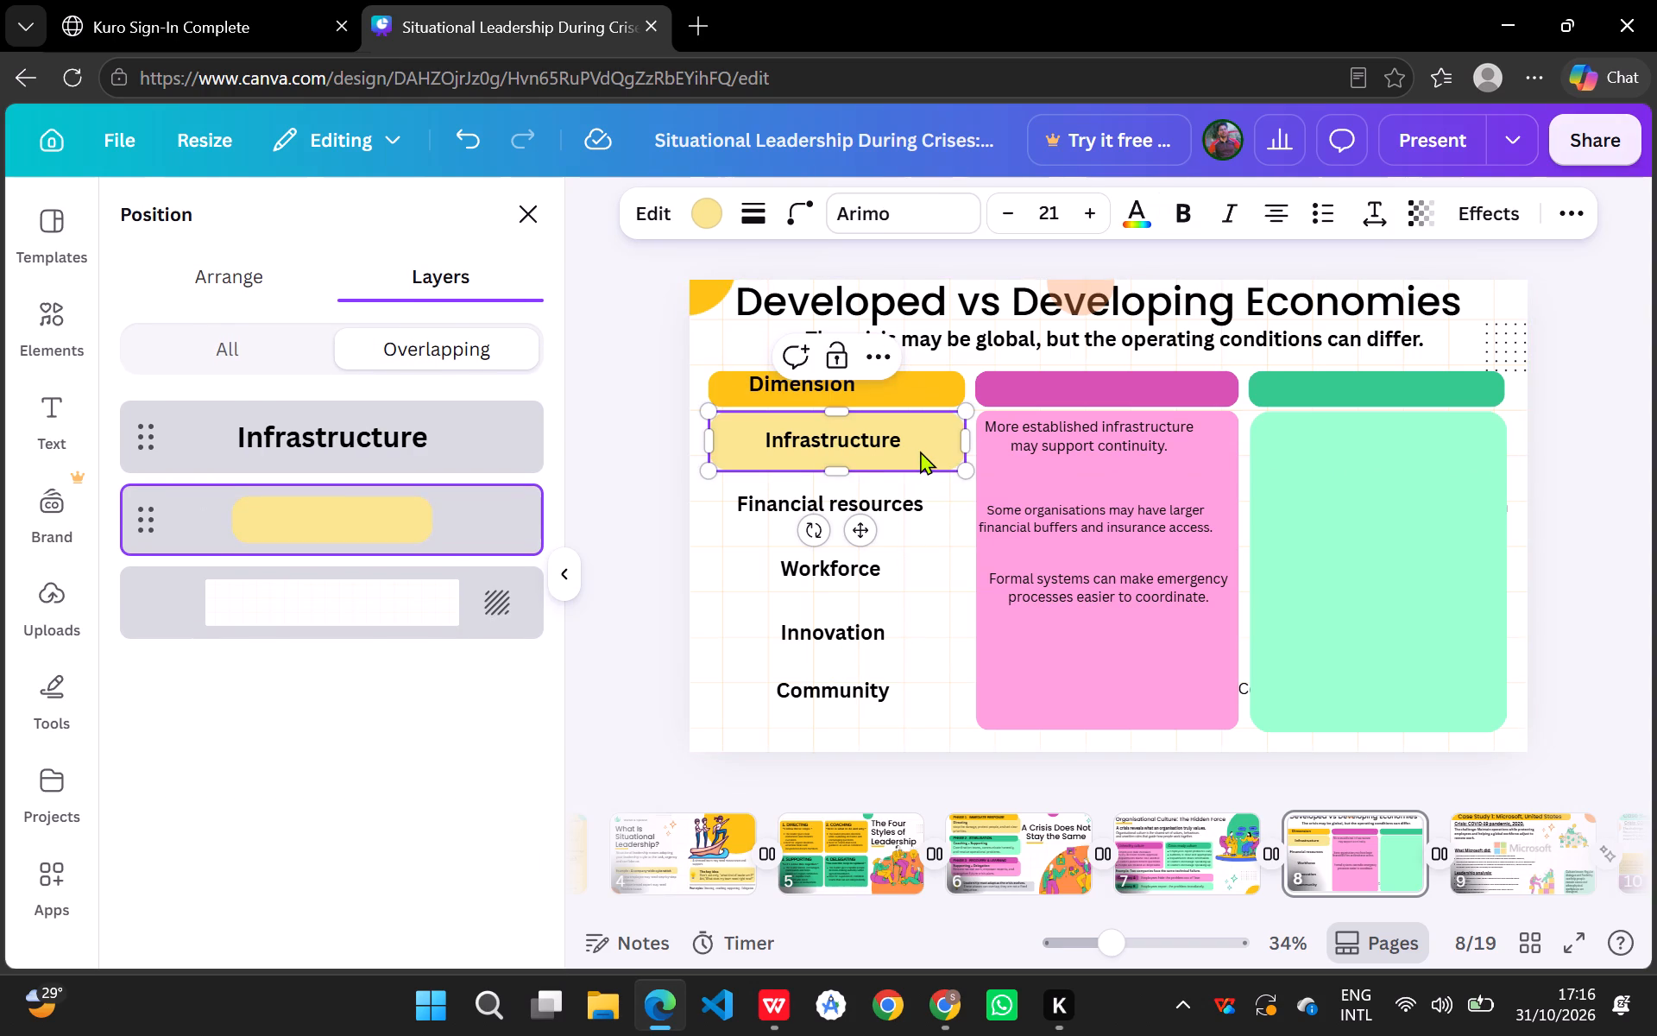
{"action": "key", "text": "ctrl+c"}
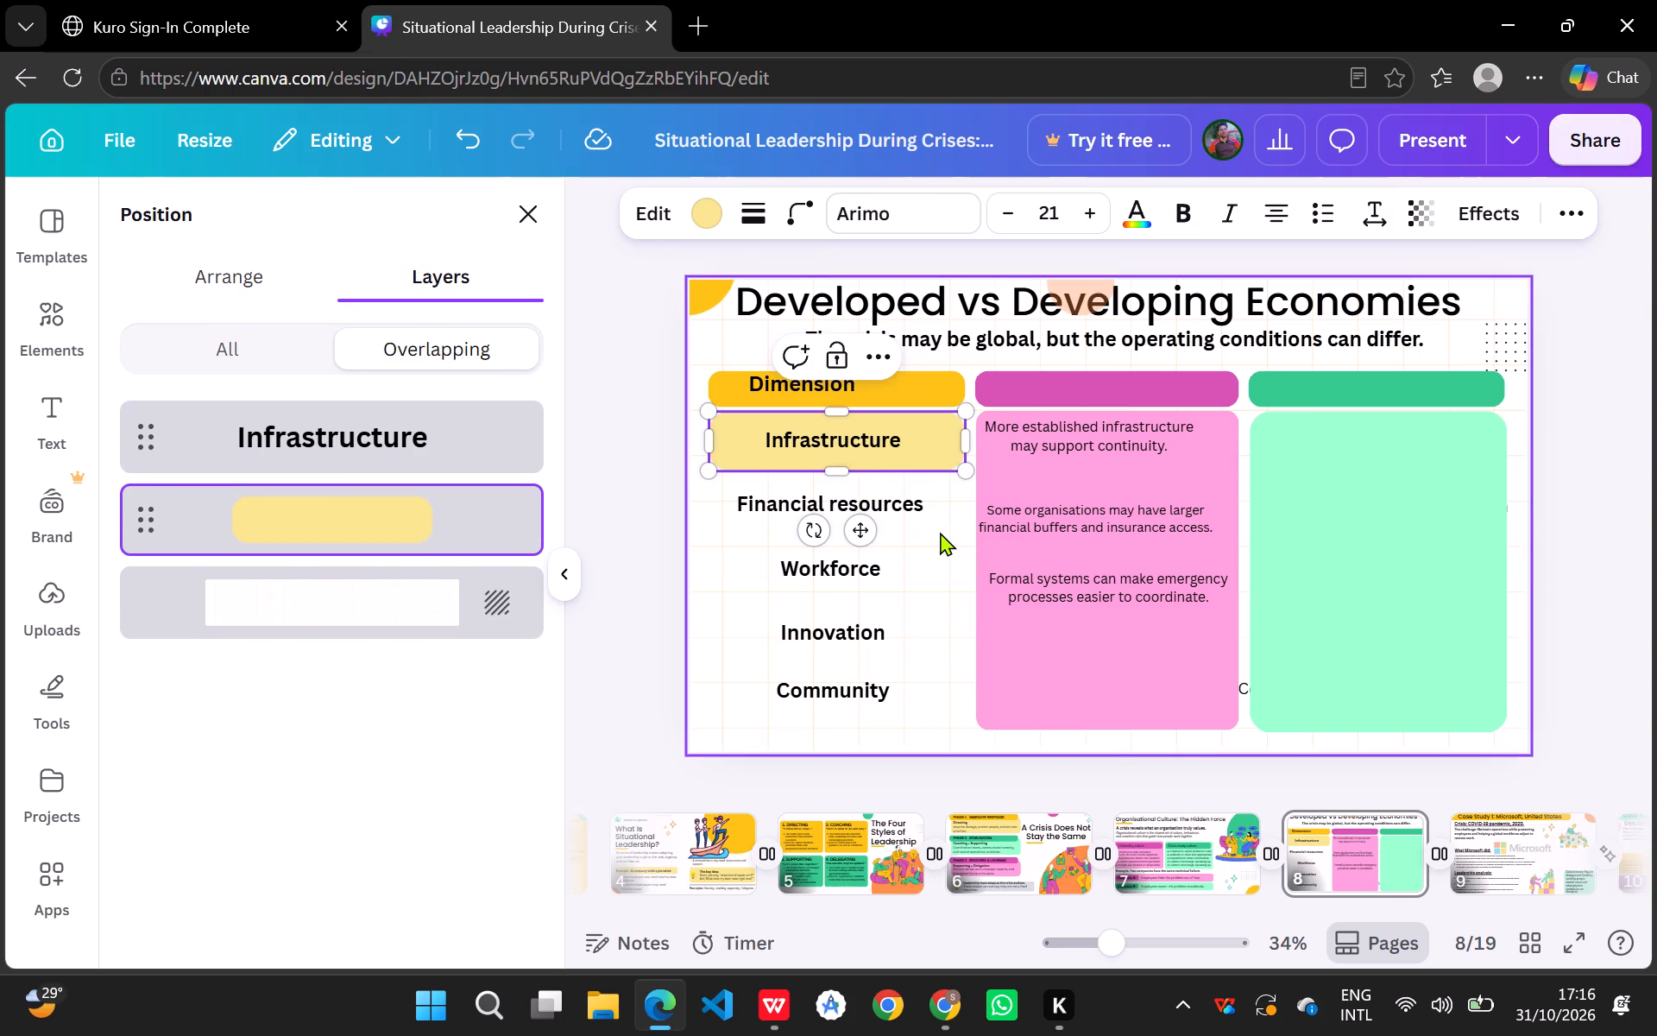
{"action": "left_click", "coordinate": [940, 532]}
{"action": "left_click", "coordinate": [942, 459]}
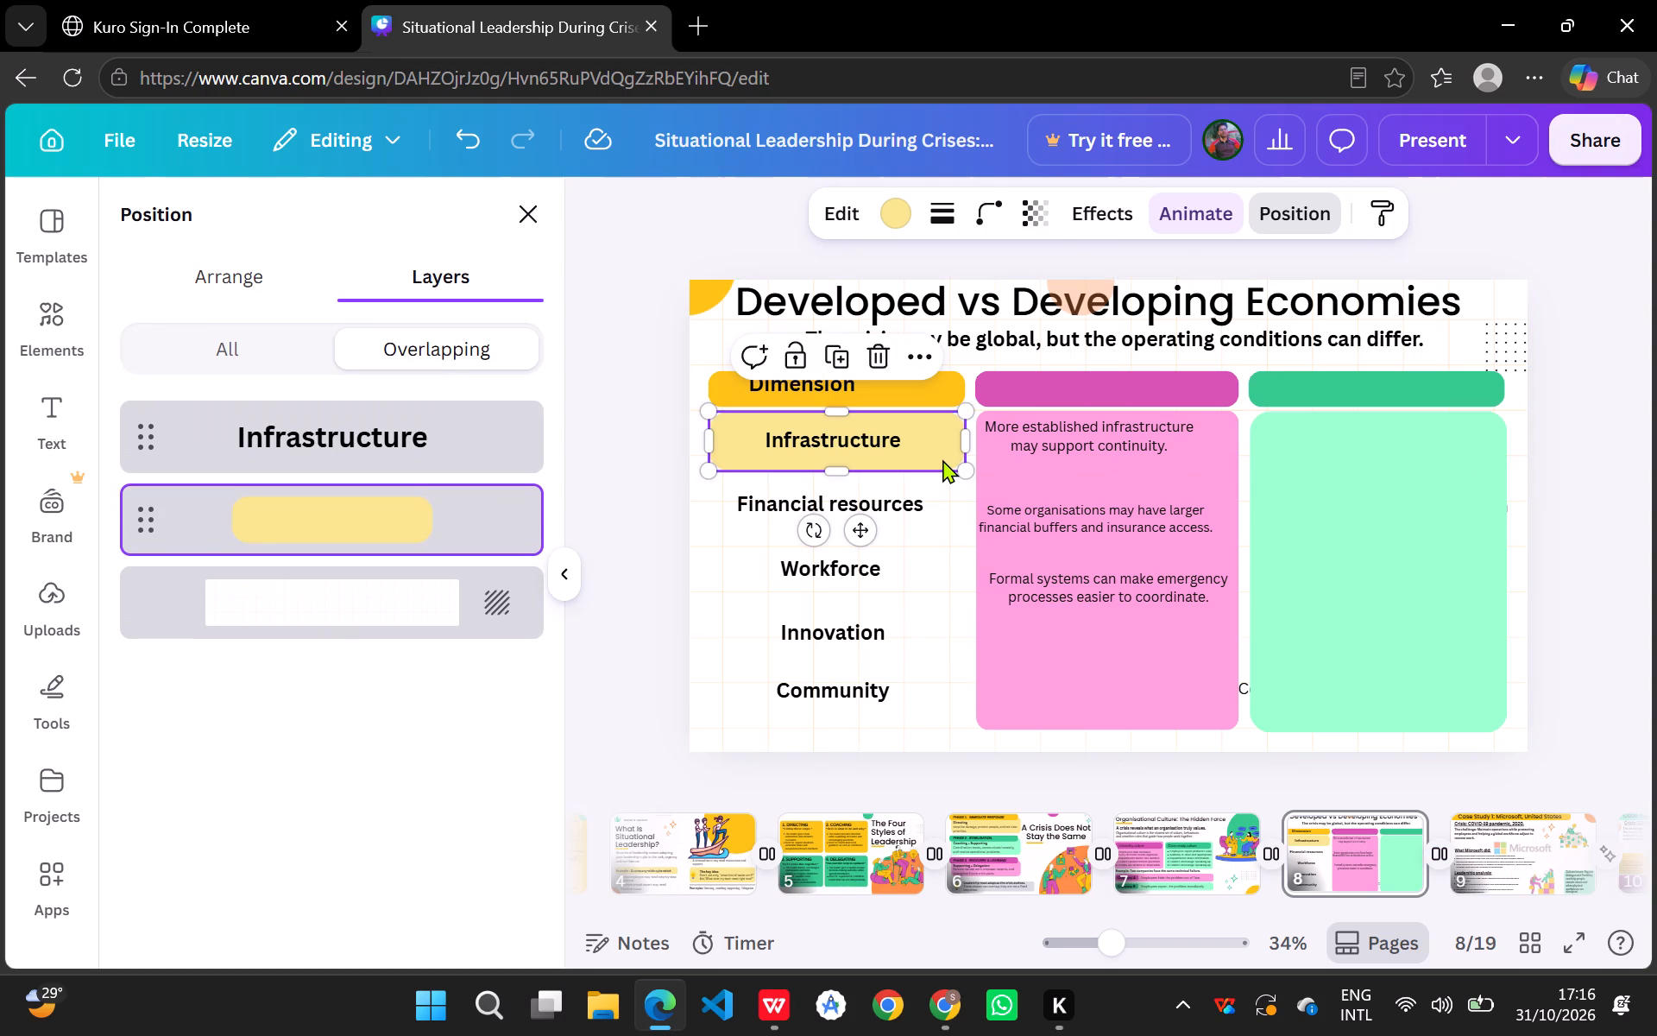
{"action": "key", "text": "ctrl+c"}
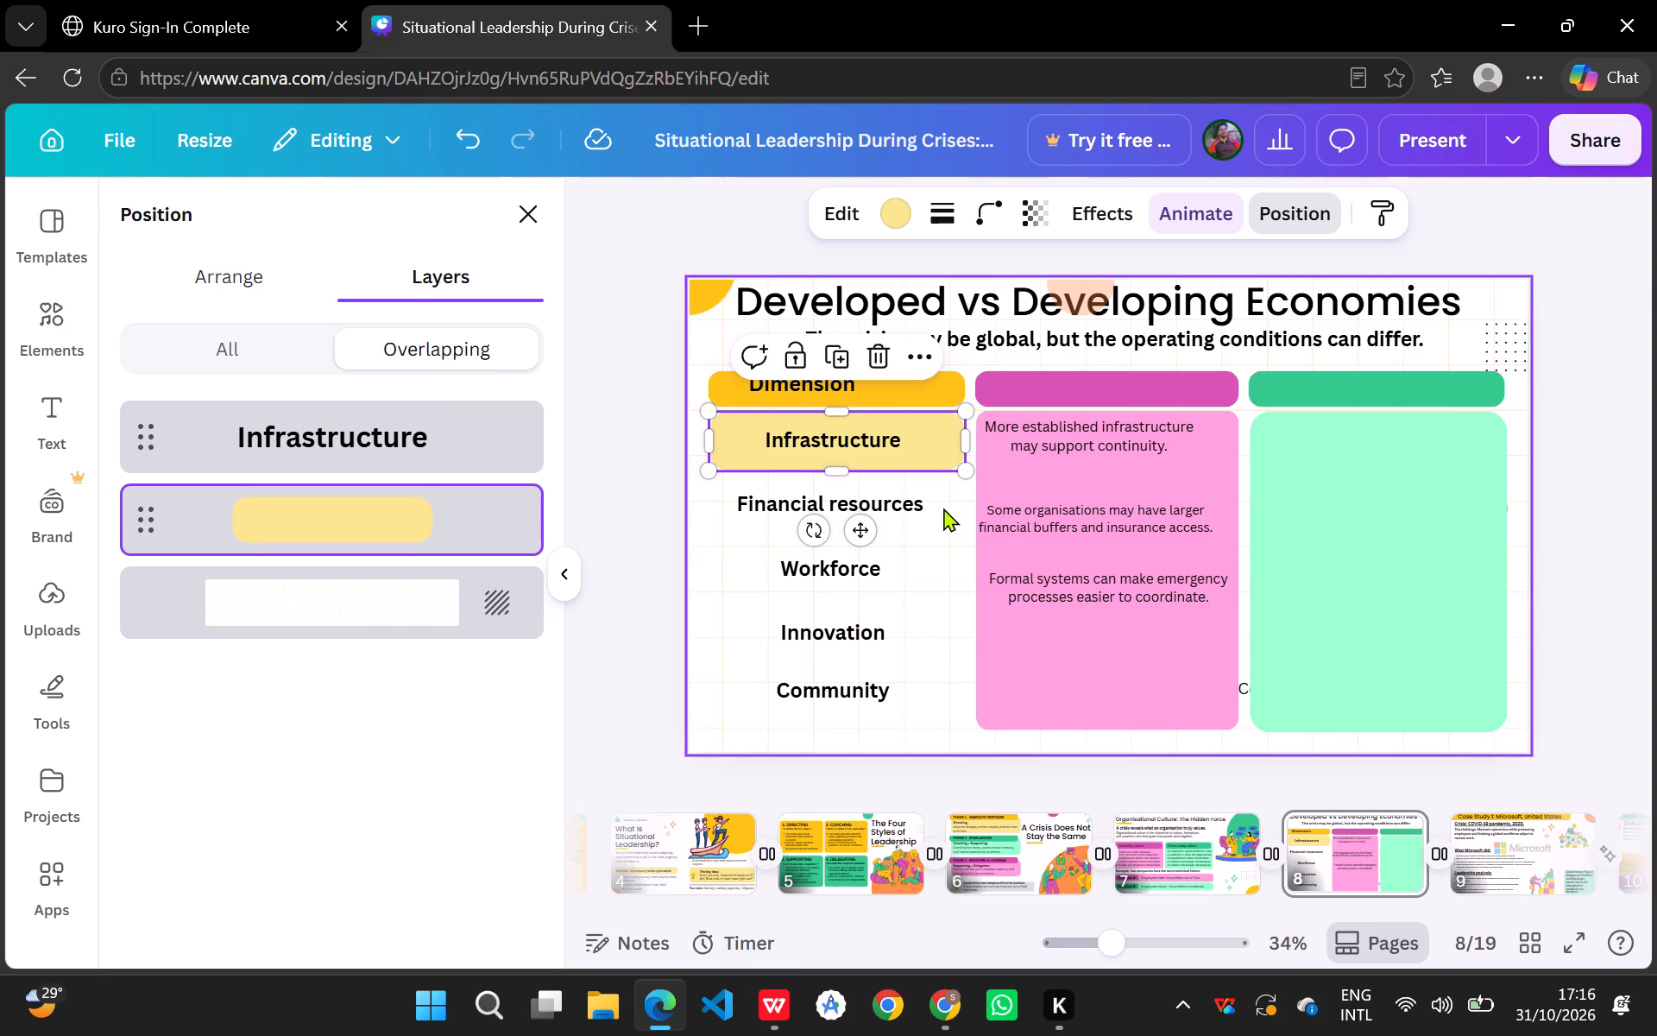
{"action": "key", "text": "ctrl+v"}
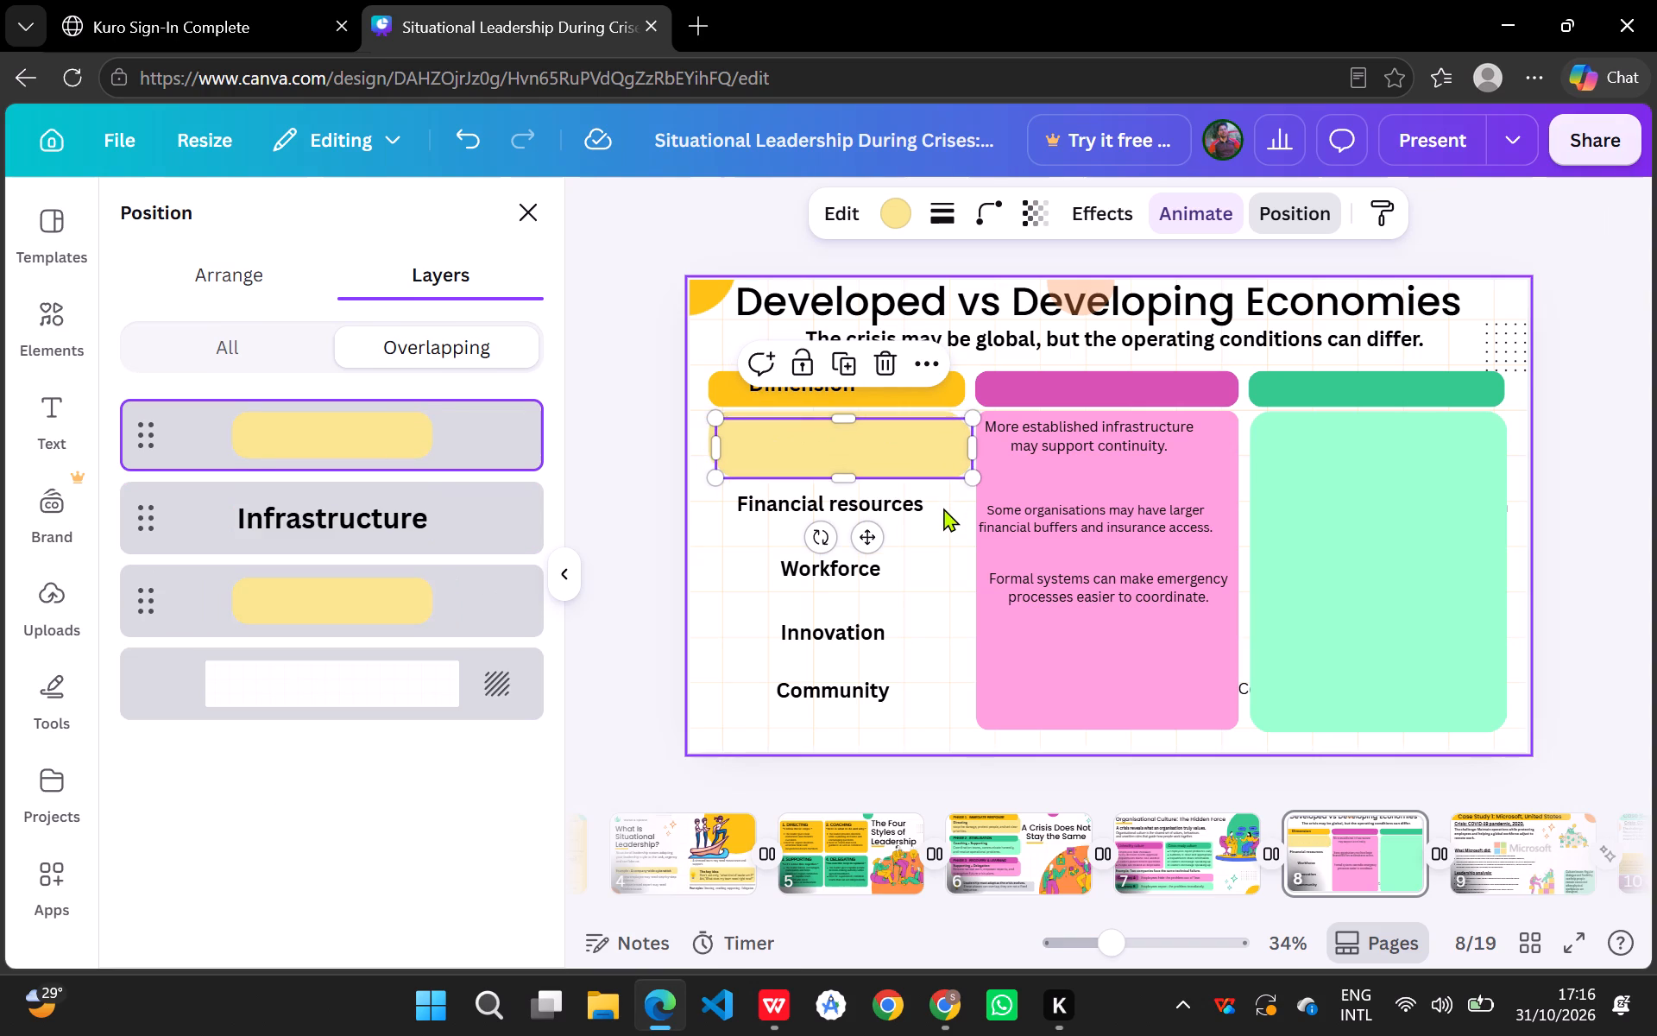
{"action": "key", "text": "ctrl+v"}
{"action": "key", "text": "ctrl+v"}
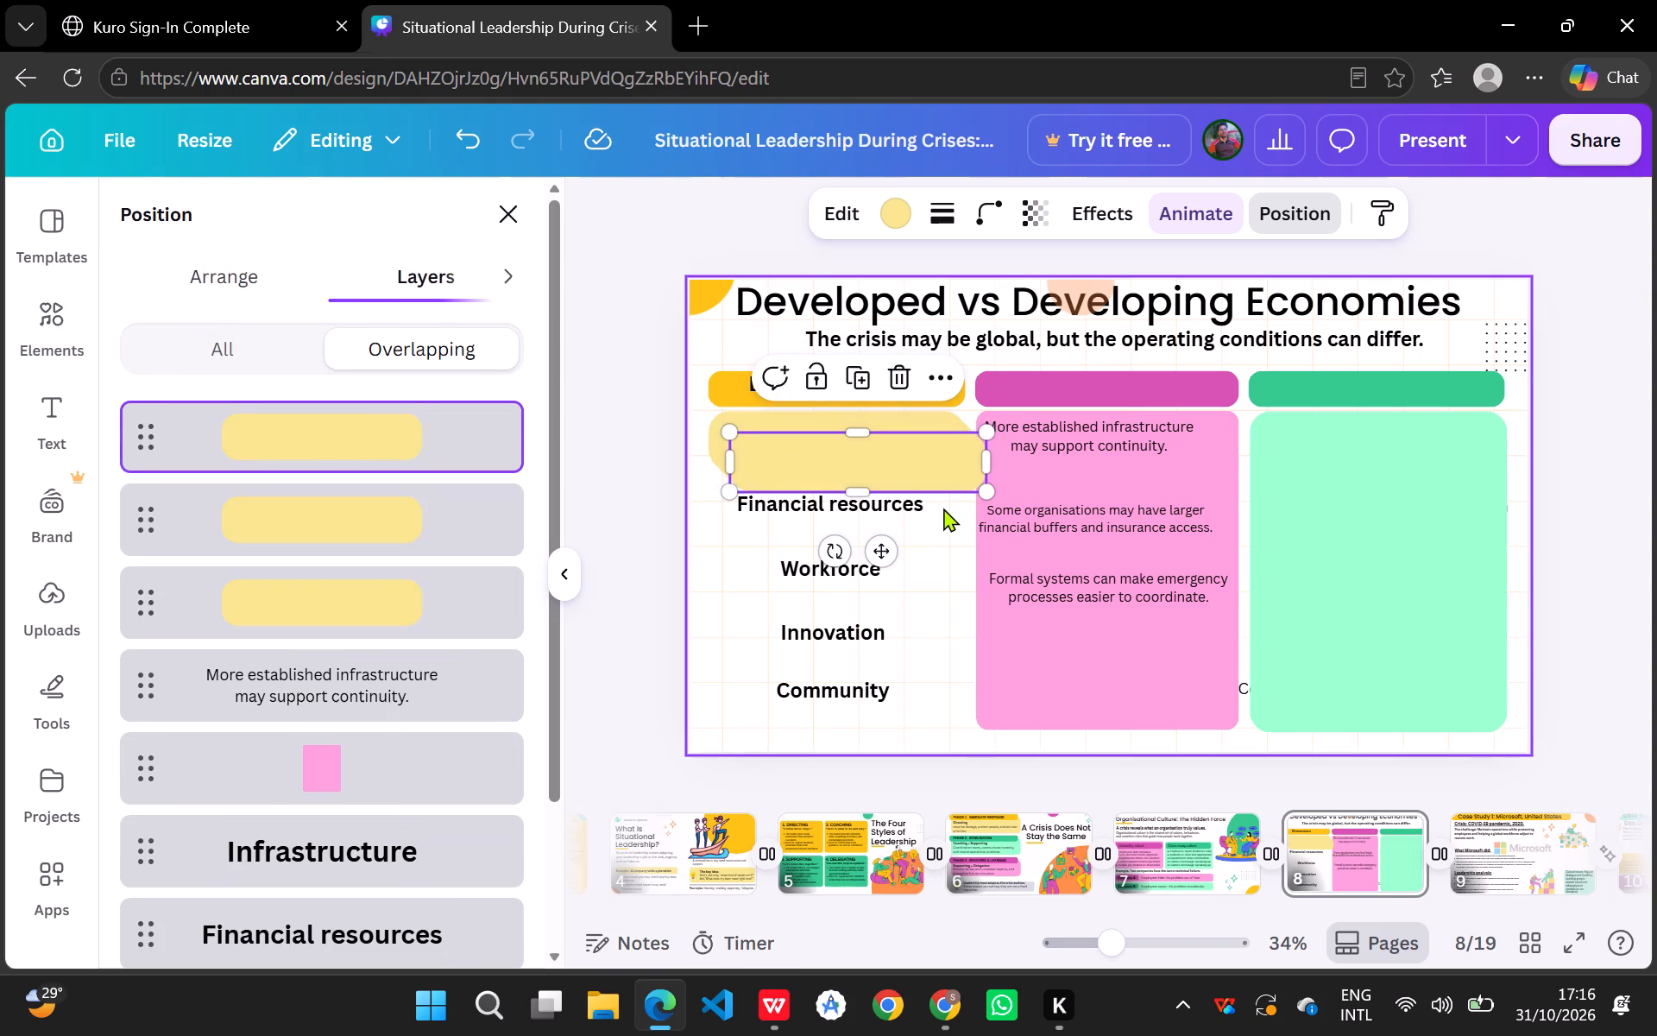
{"action": "key", "text": "ctrl+v"}
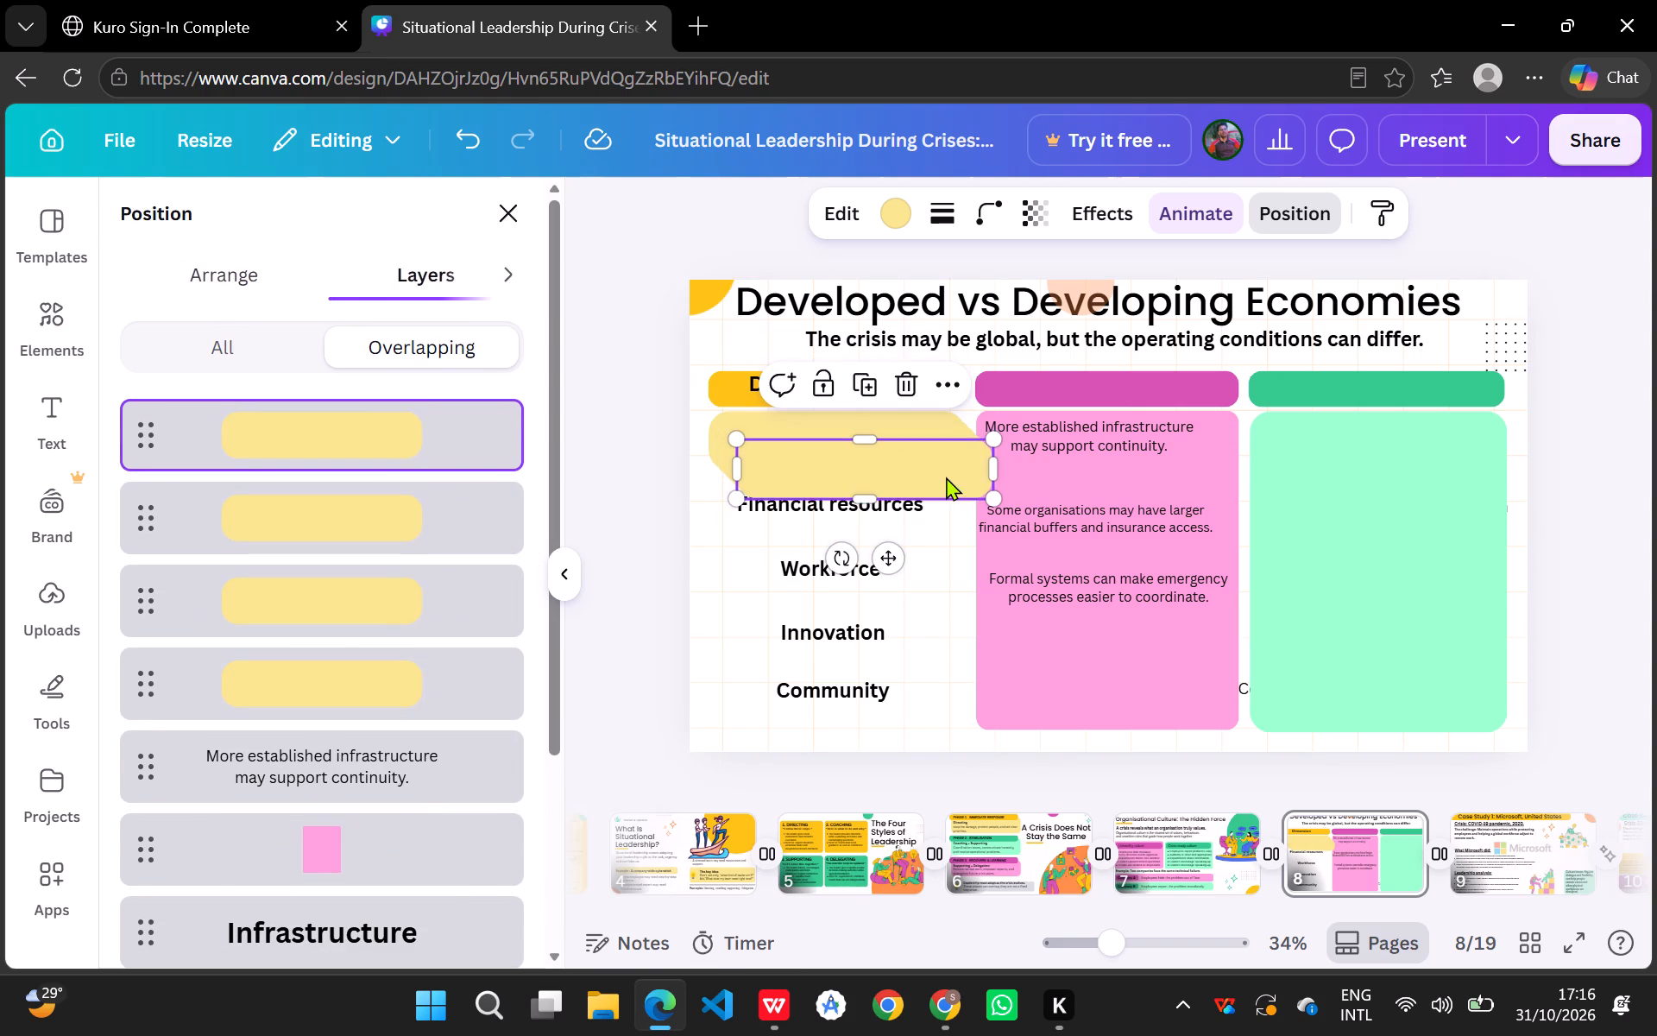
Place the four yellow copies over the "Community", "Innovation", "Workforce" and "Financial resources" rows of the first column.
{"action": "left_click_drag", "start_coordinate": [946, 477], "coordinate": [914, 698]}
{"action": "left_click_drag", "start_coordinate": [942, 466], "coordinate": [918, 614]}
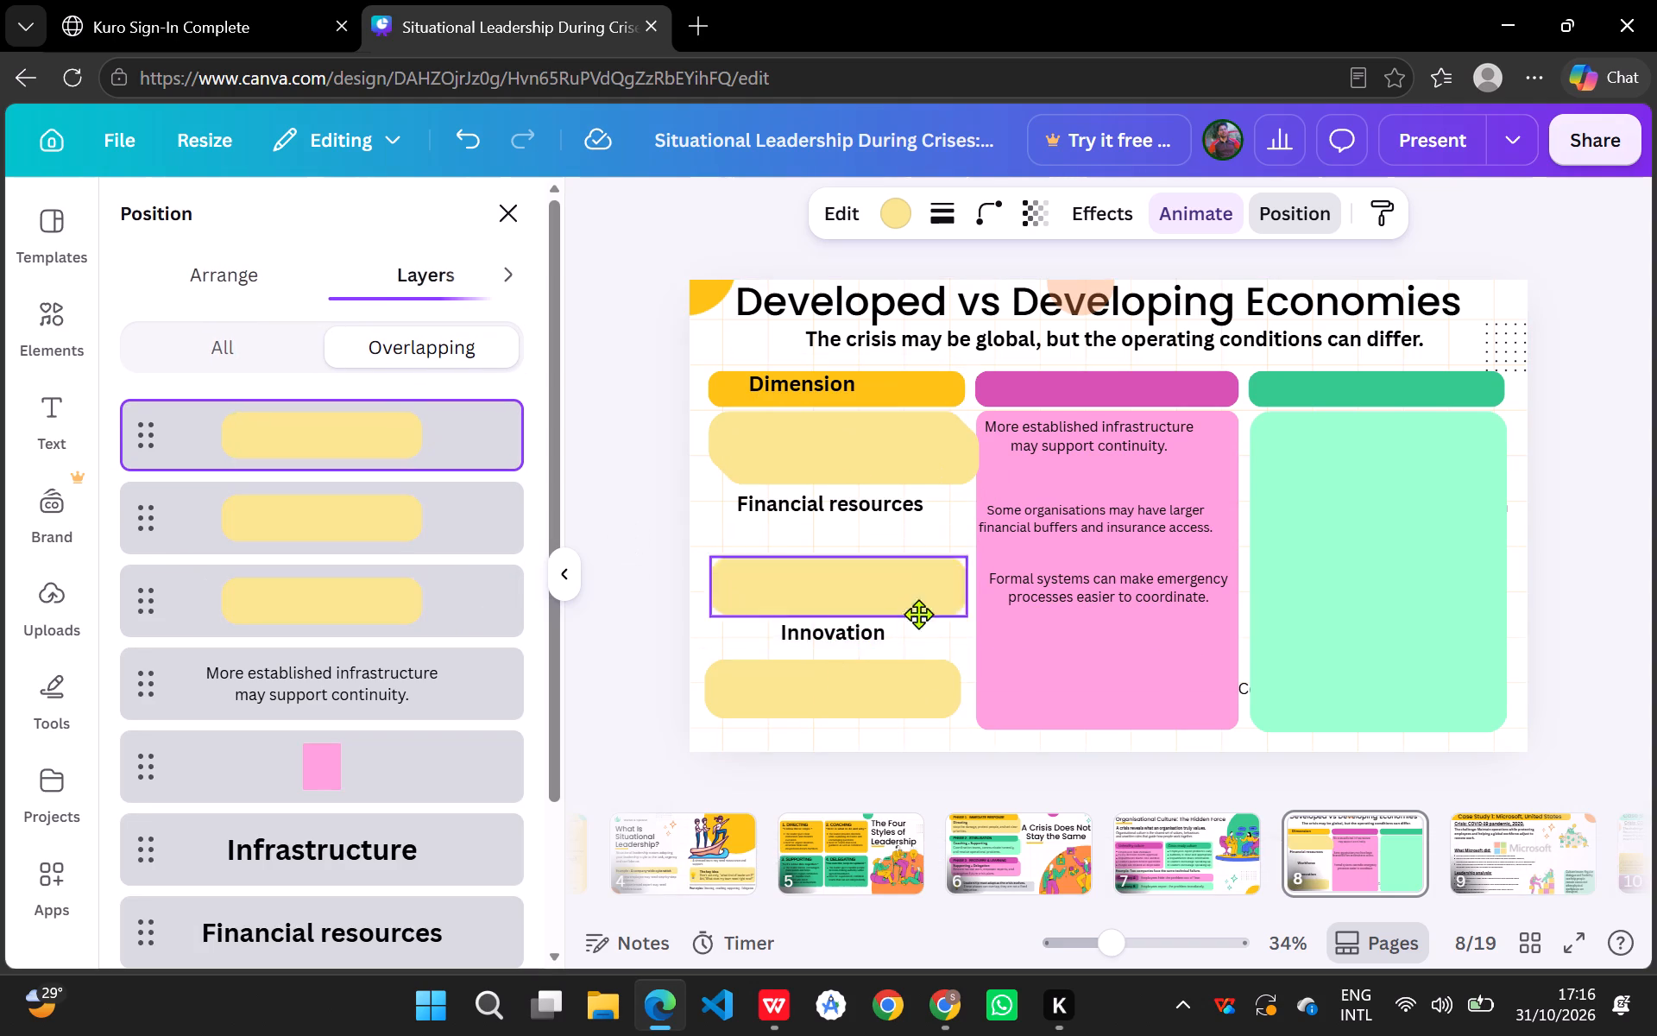
{"action": "left_click_drag", "start_coordinate": [918, 614], "coordinate": [922, 627]}
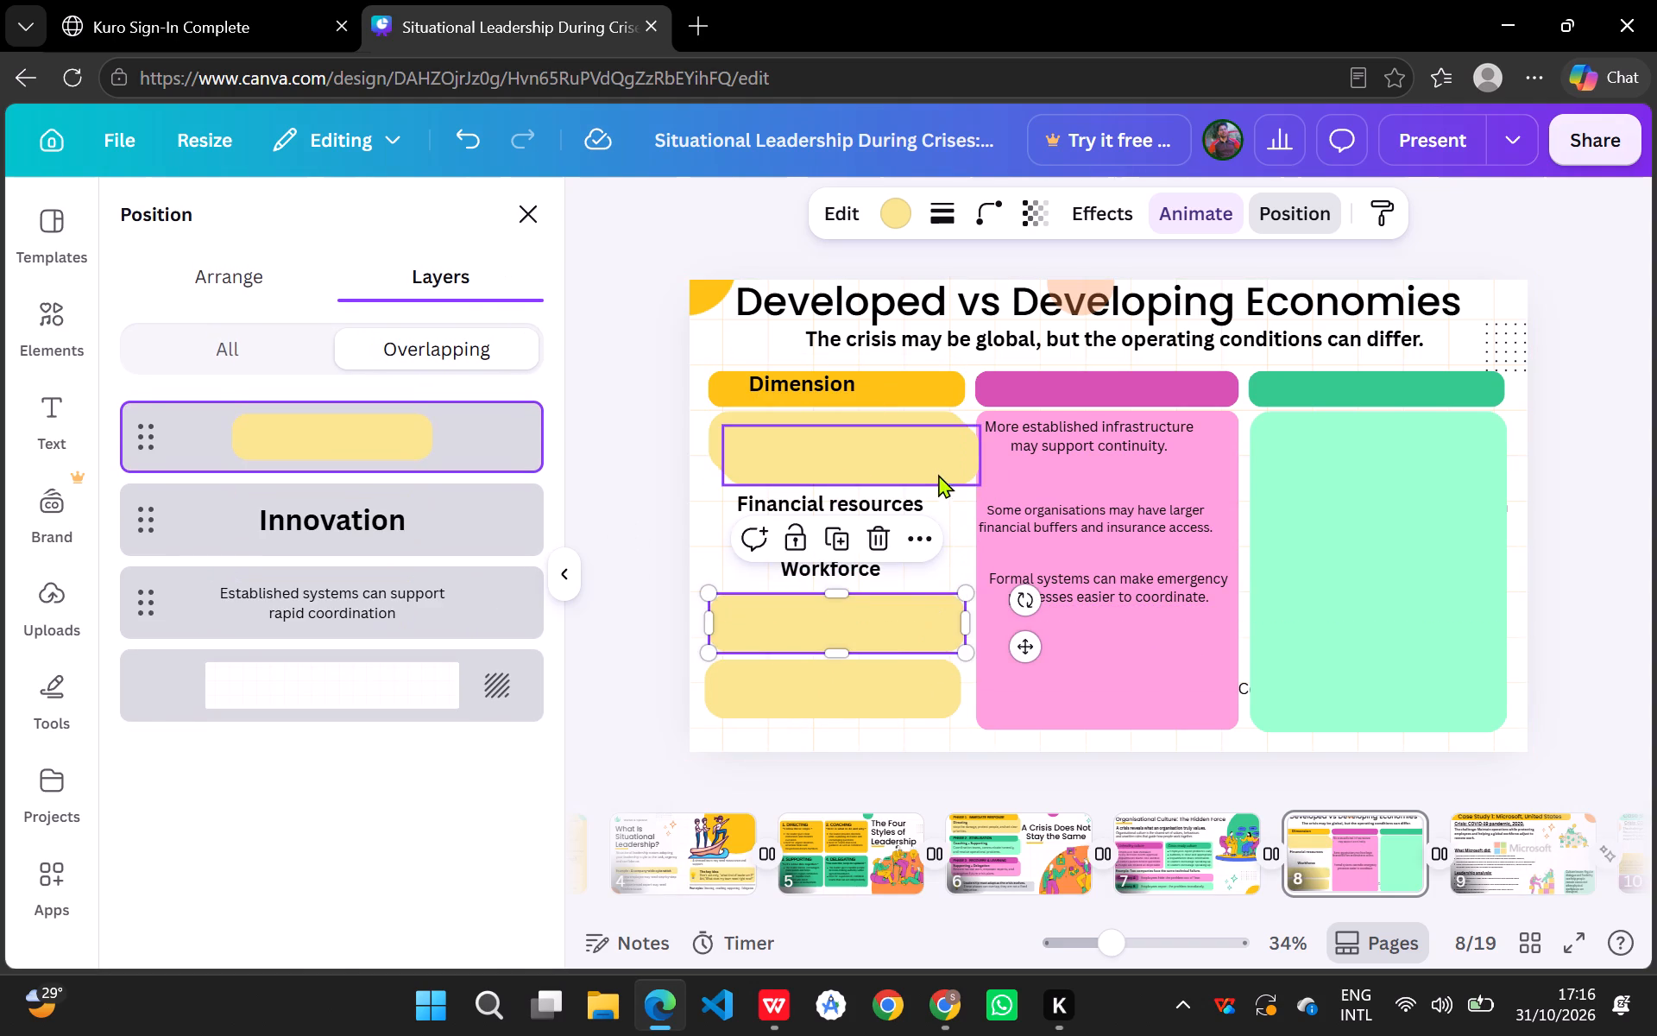
{"action": "left_click_drag", "start_coordinate": [938, 470], "coordinate": [926, 575]}
{"action": "left_click_drag", "start_coordinate": [955, 459], "coordinate": [950, 513]}
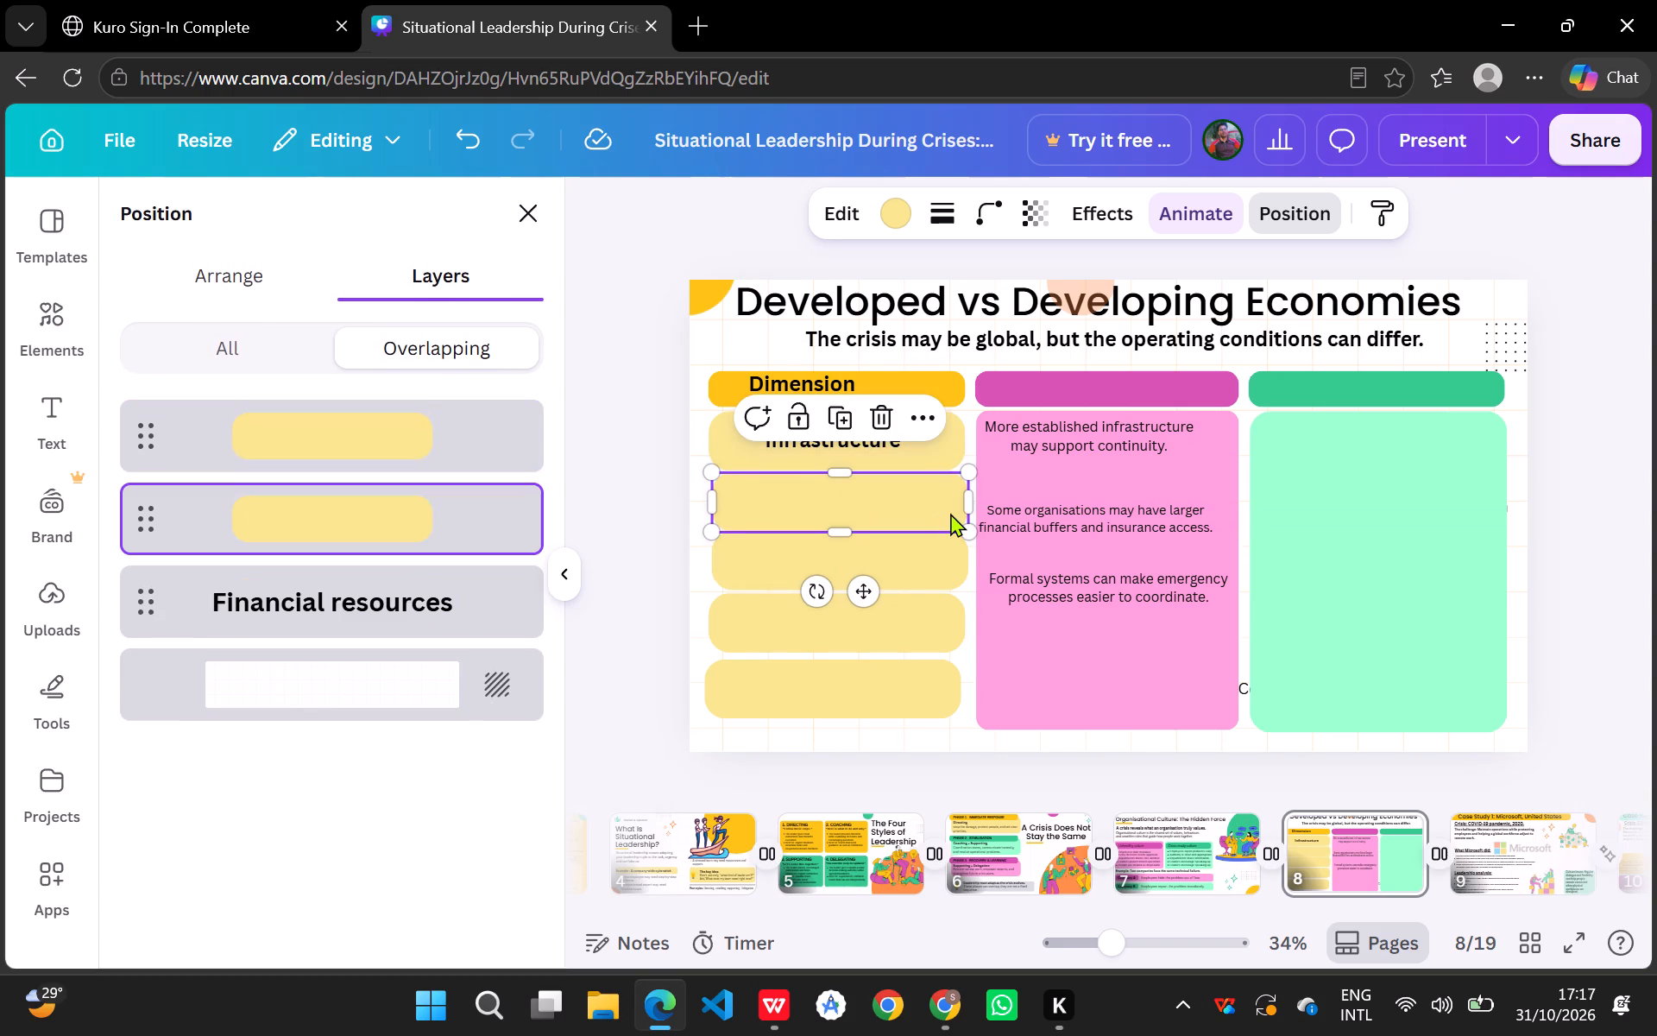
Align the "Community", "Innovation" and "Workforce" yellow blocks with the first column's edges and leave small, even gaps between them.
{"action": "left_click", "coordinate": [1059, 635]}
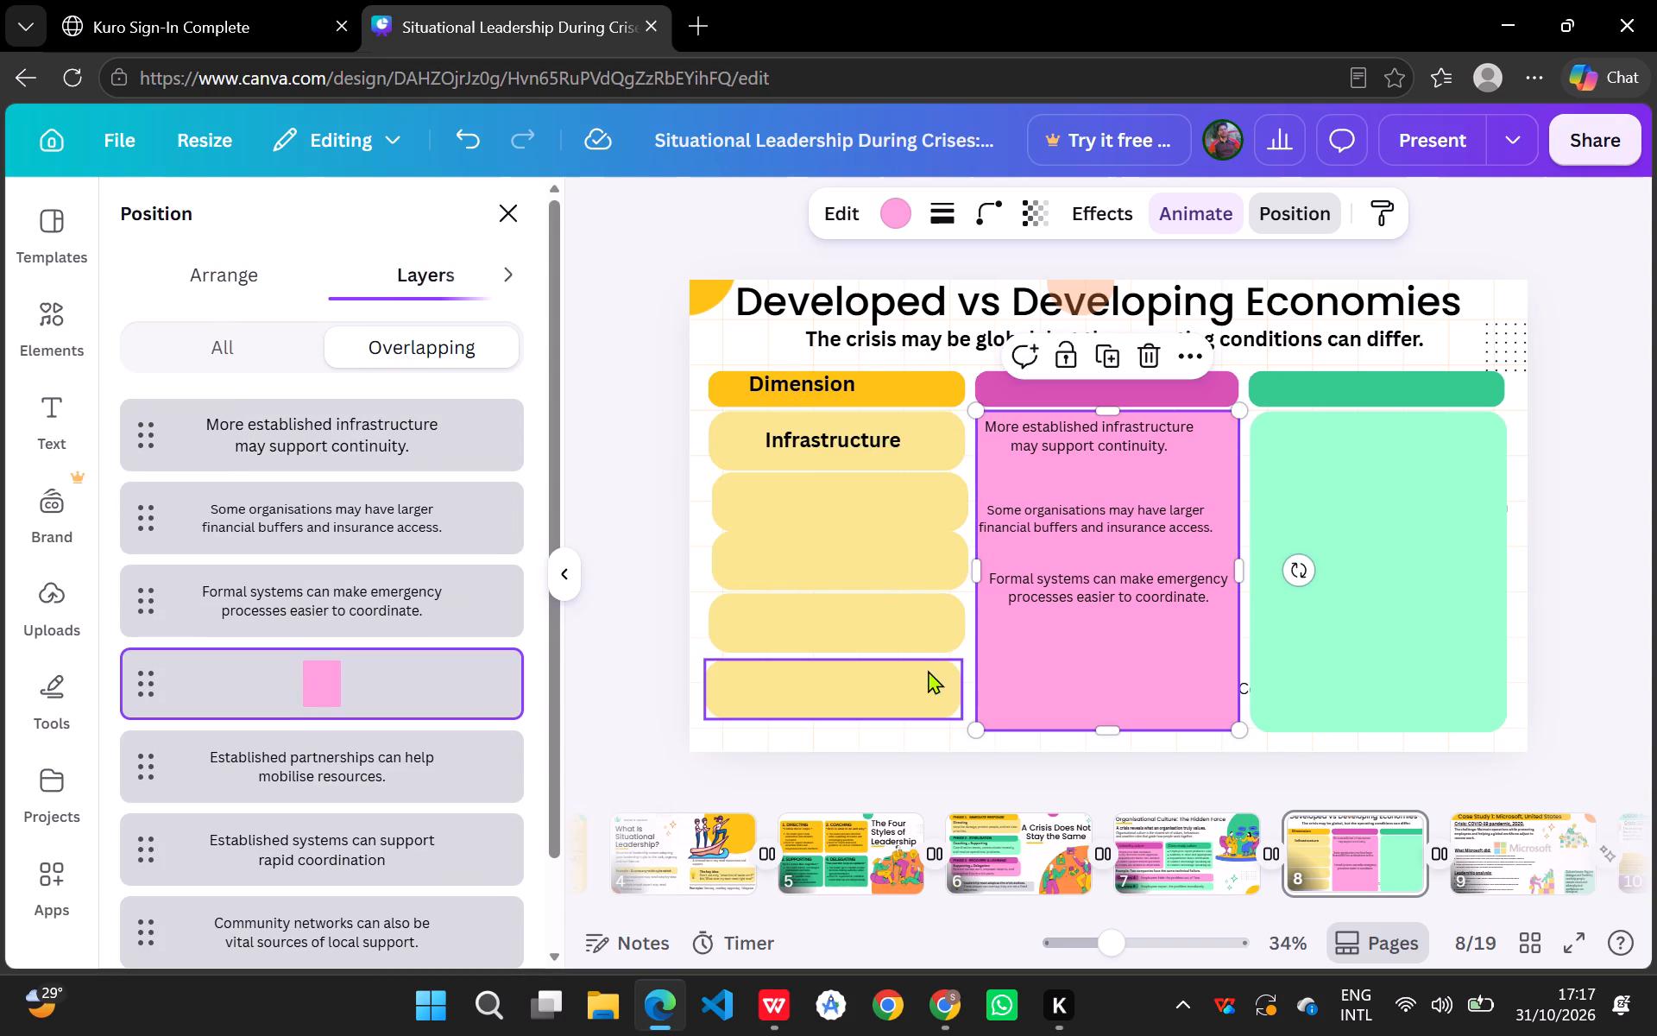
{"action": "left_click_drag", "start_coordinate": [864, 680], "coordinate": [864, 693]}
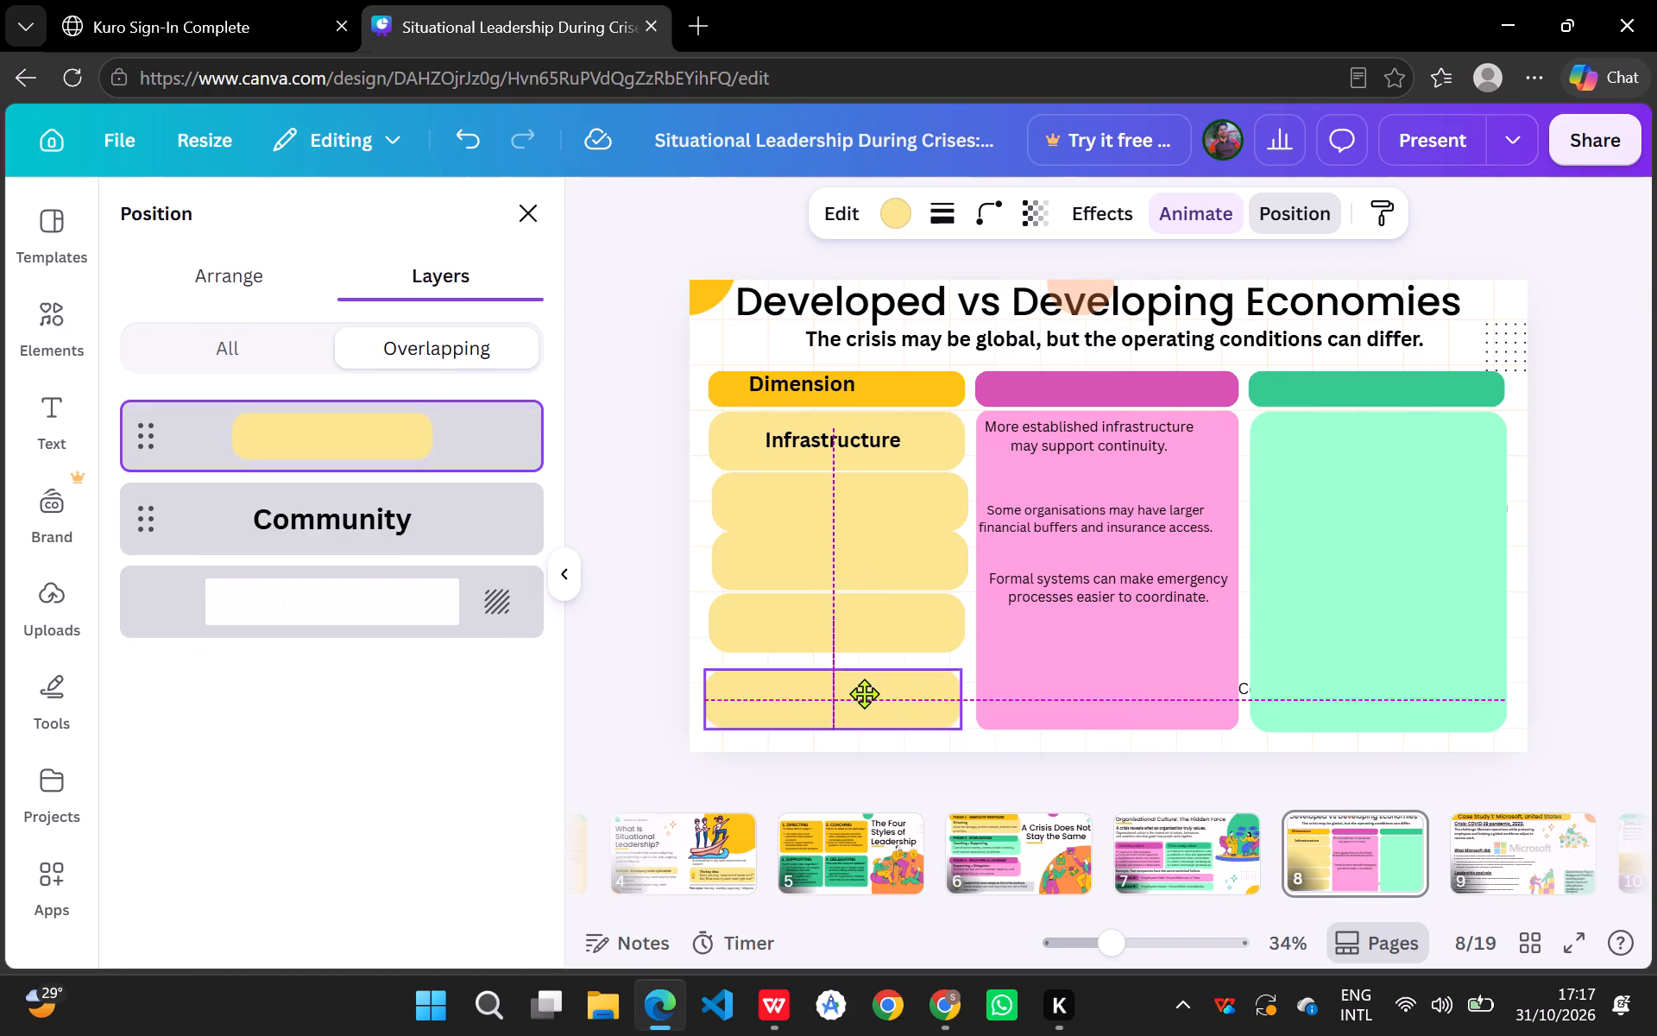
{"action": "left_click_drag", "start_coordinate": [864, 693], "coordinate": [867, 698]}
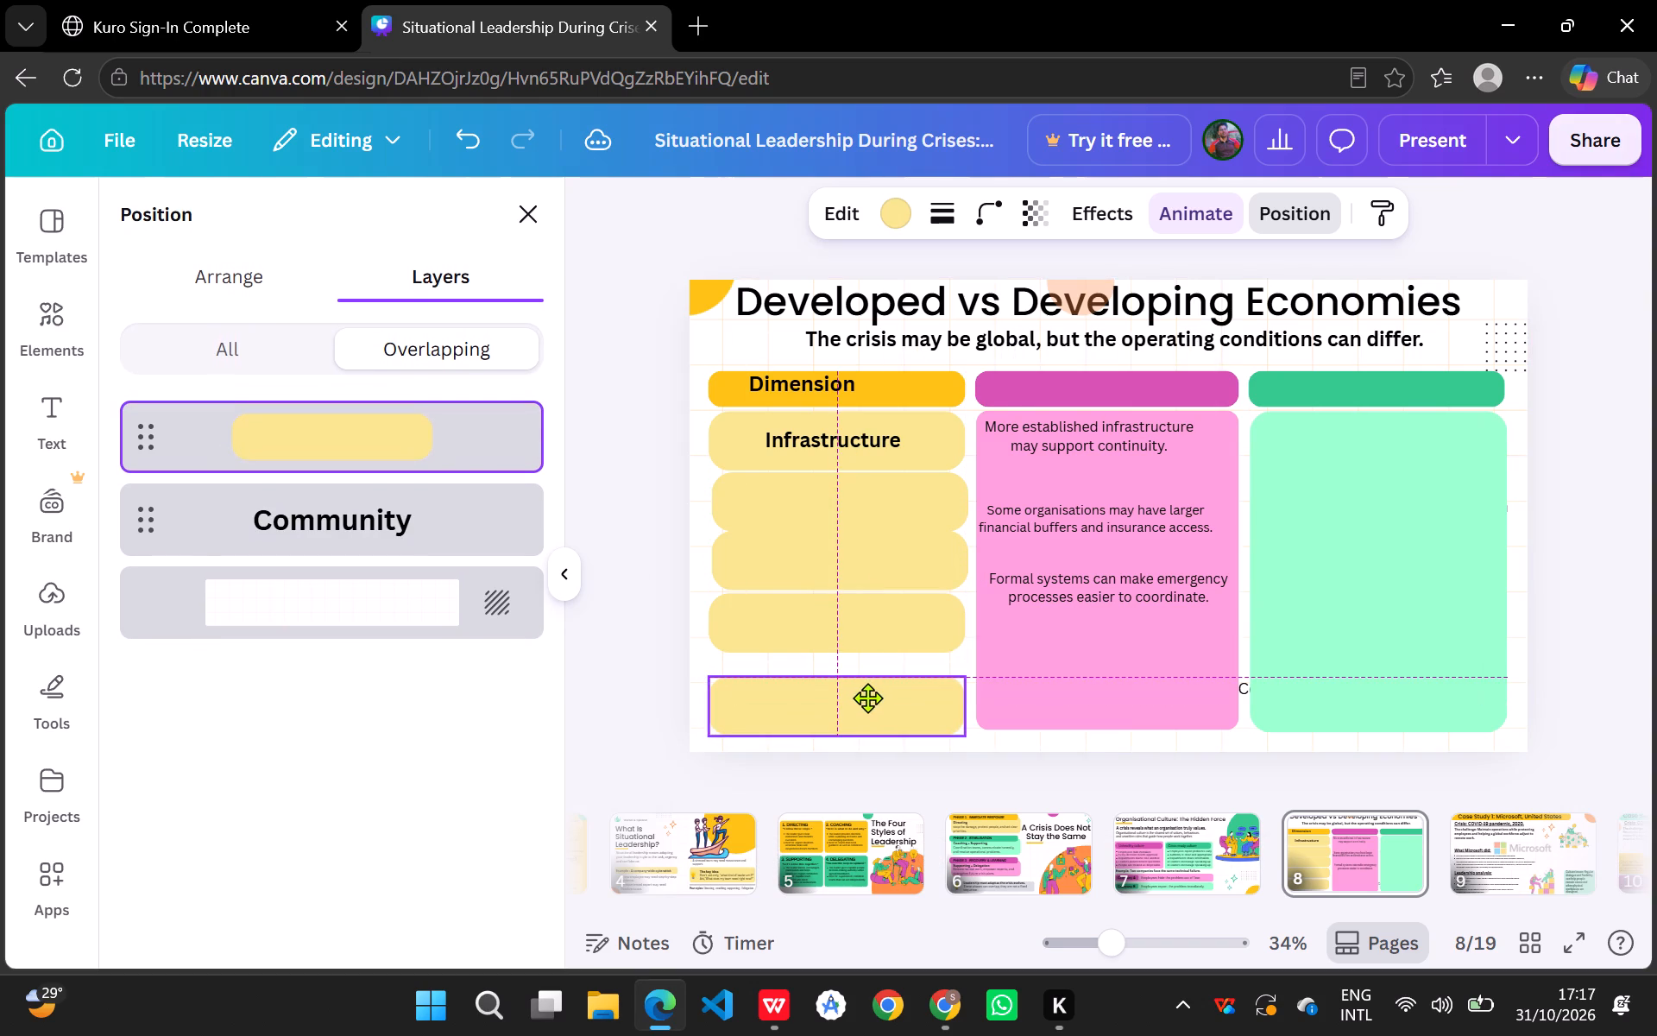
{"action": "left_click_drag", "start_coordinate": [867, 698], "coordinate": [867, 696]}
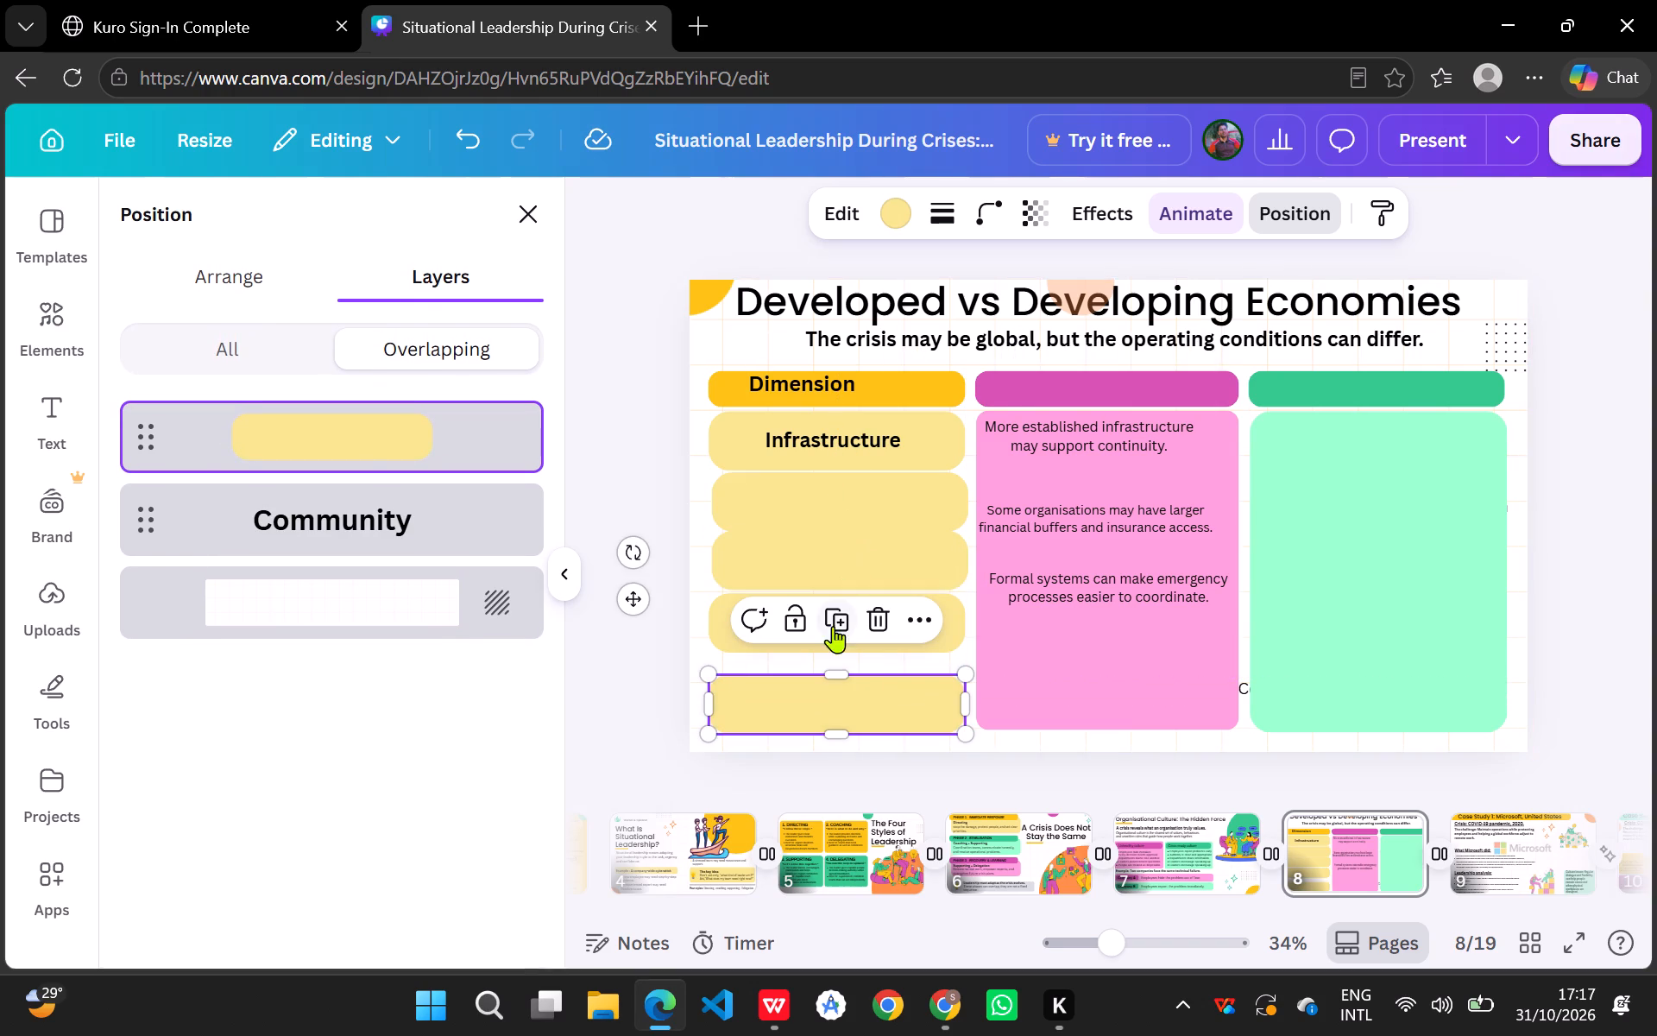
{"action": "left_click_drag", "start_coordinate": [953, 622], "coordinate": [953, 633]}
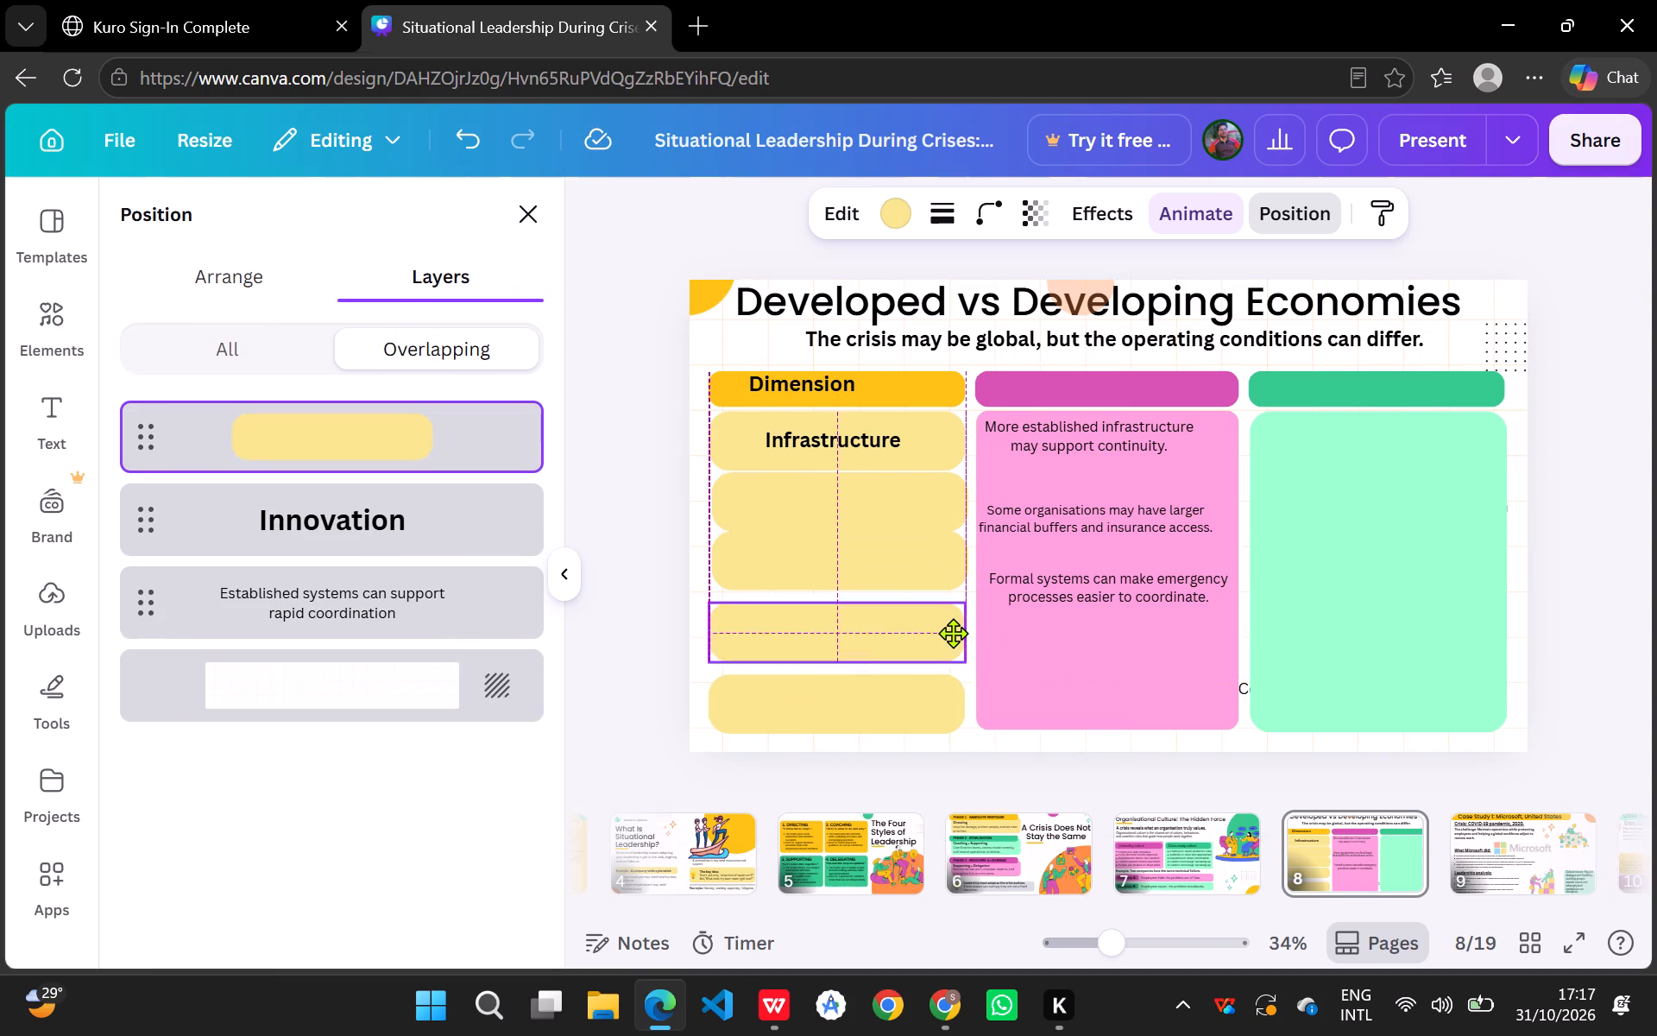
{"action": "left_click_drag", "start_coordinate": [953, 633], "coordinate": [953, 636]}
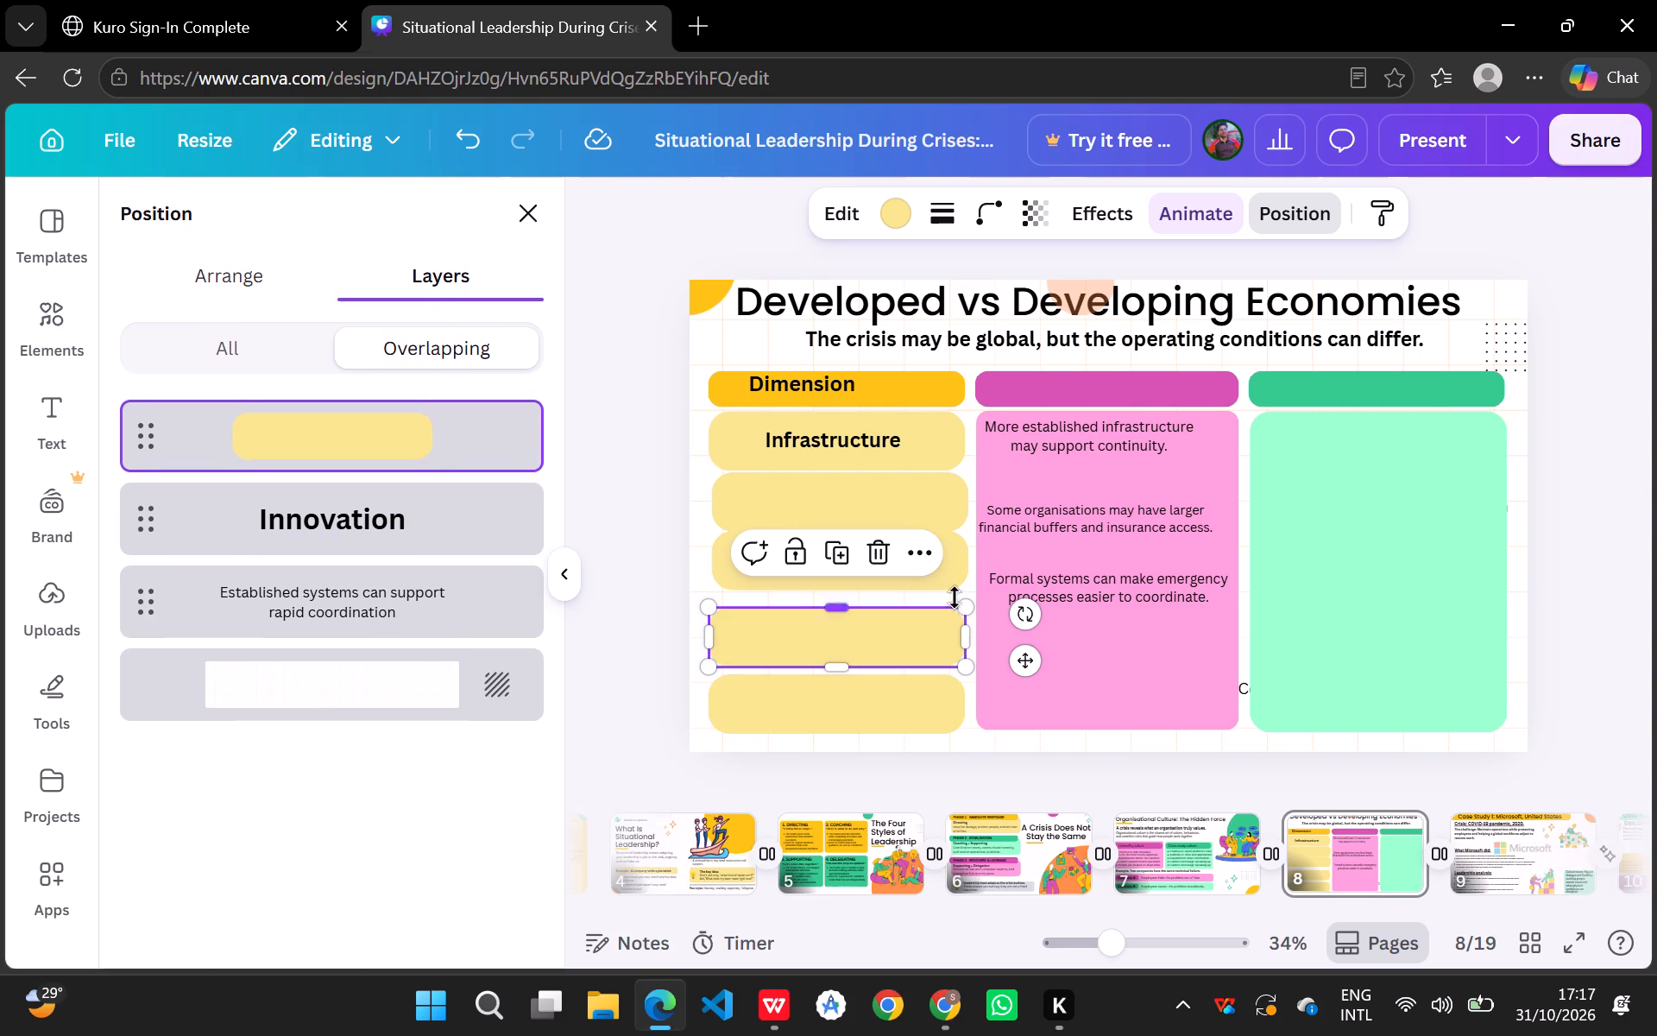
{"action": "left_click_drag", "start_coordinate": [955, 579], "coordinate": [951, 592]}
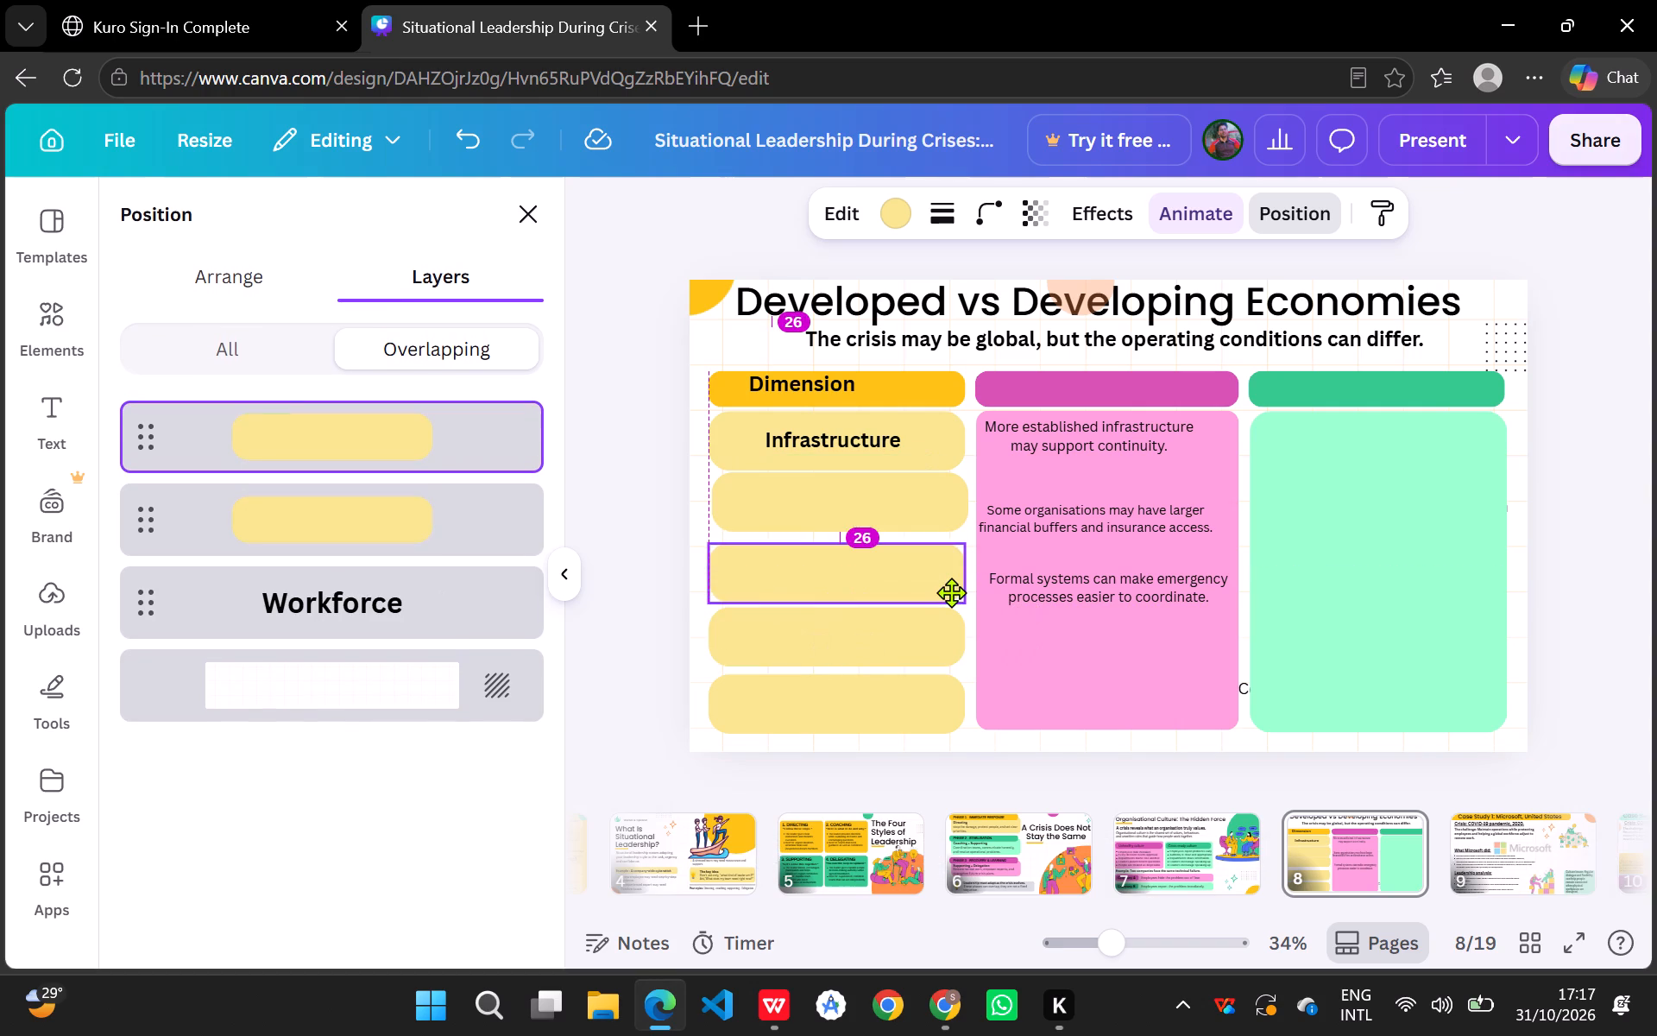
{"action": "left_click_drag", "start_coordinate": [951, 592], "coordinate": [952, 590]}
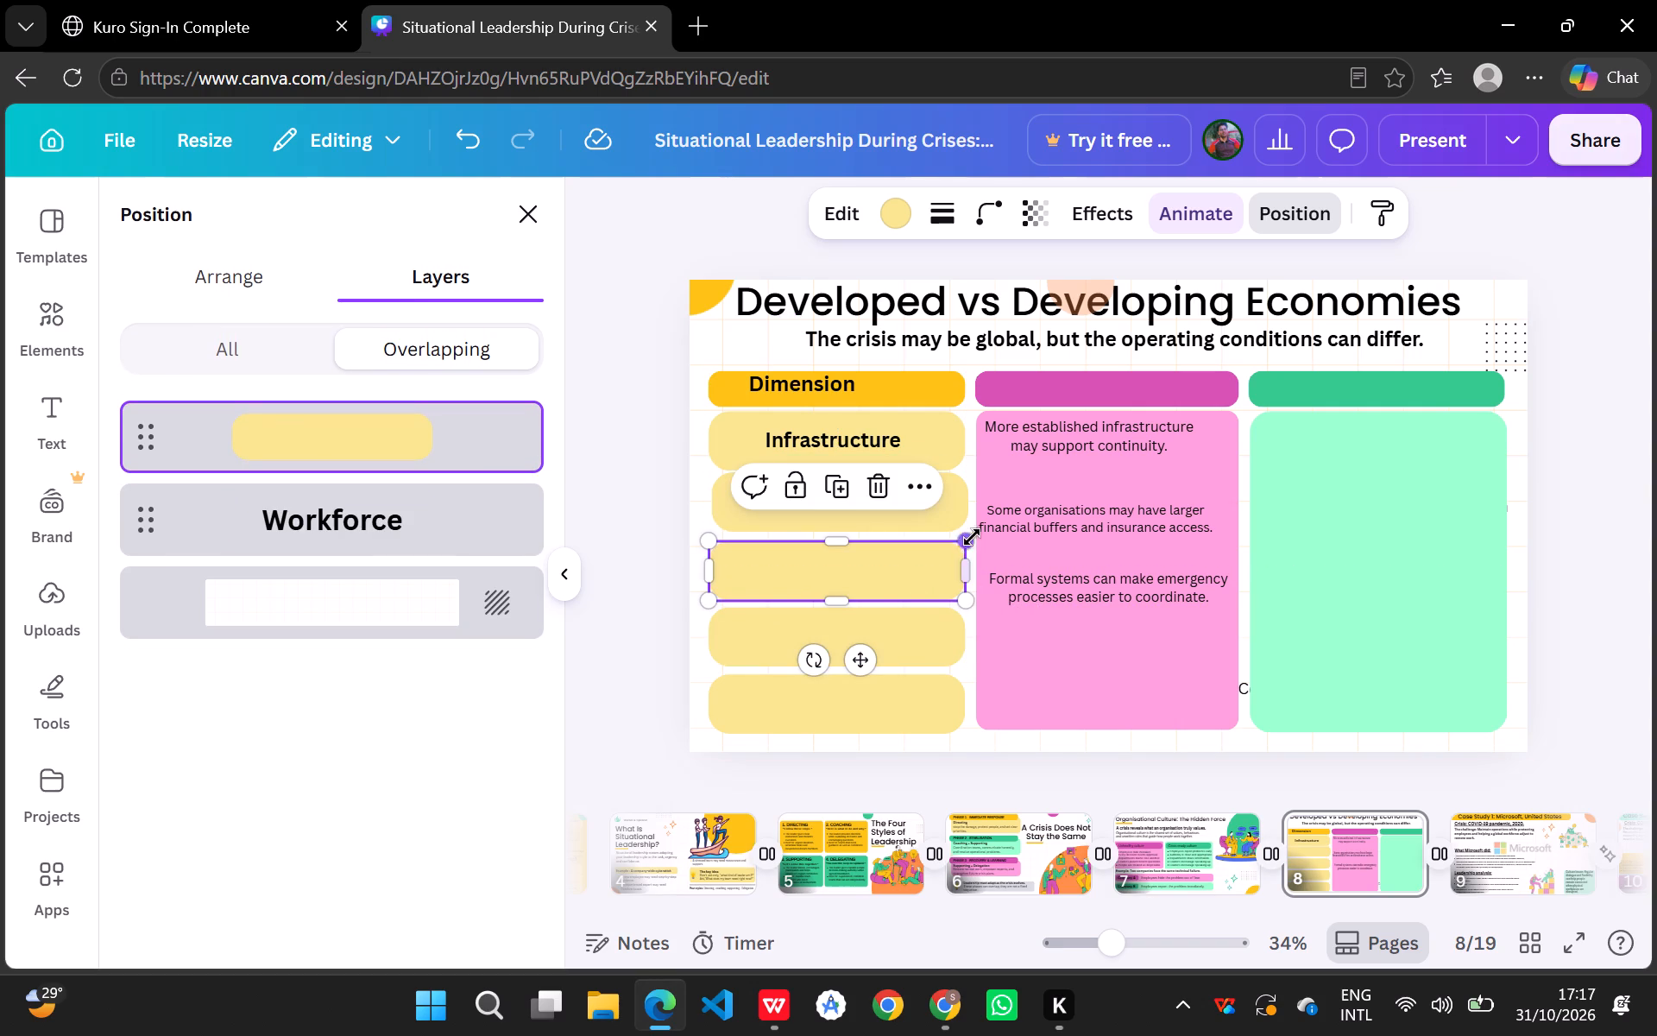
Align the "Financial resources" yellow block with the column and space it evenly between the blocks above and below.
{"action": "left_click", "coordinate": [955, 509]}
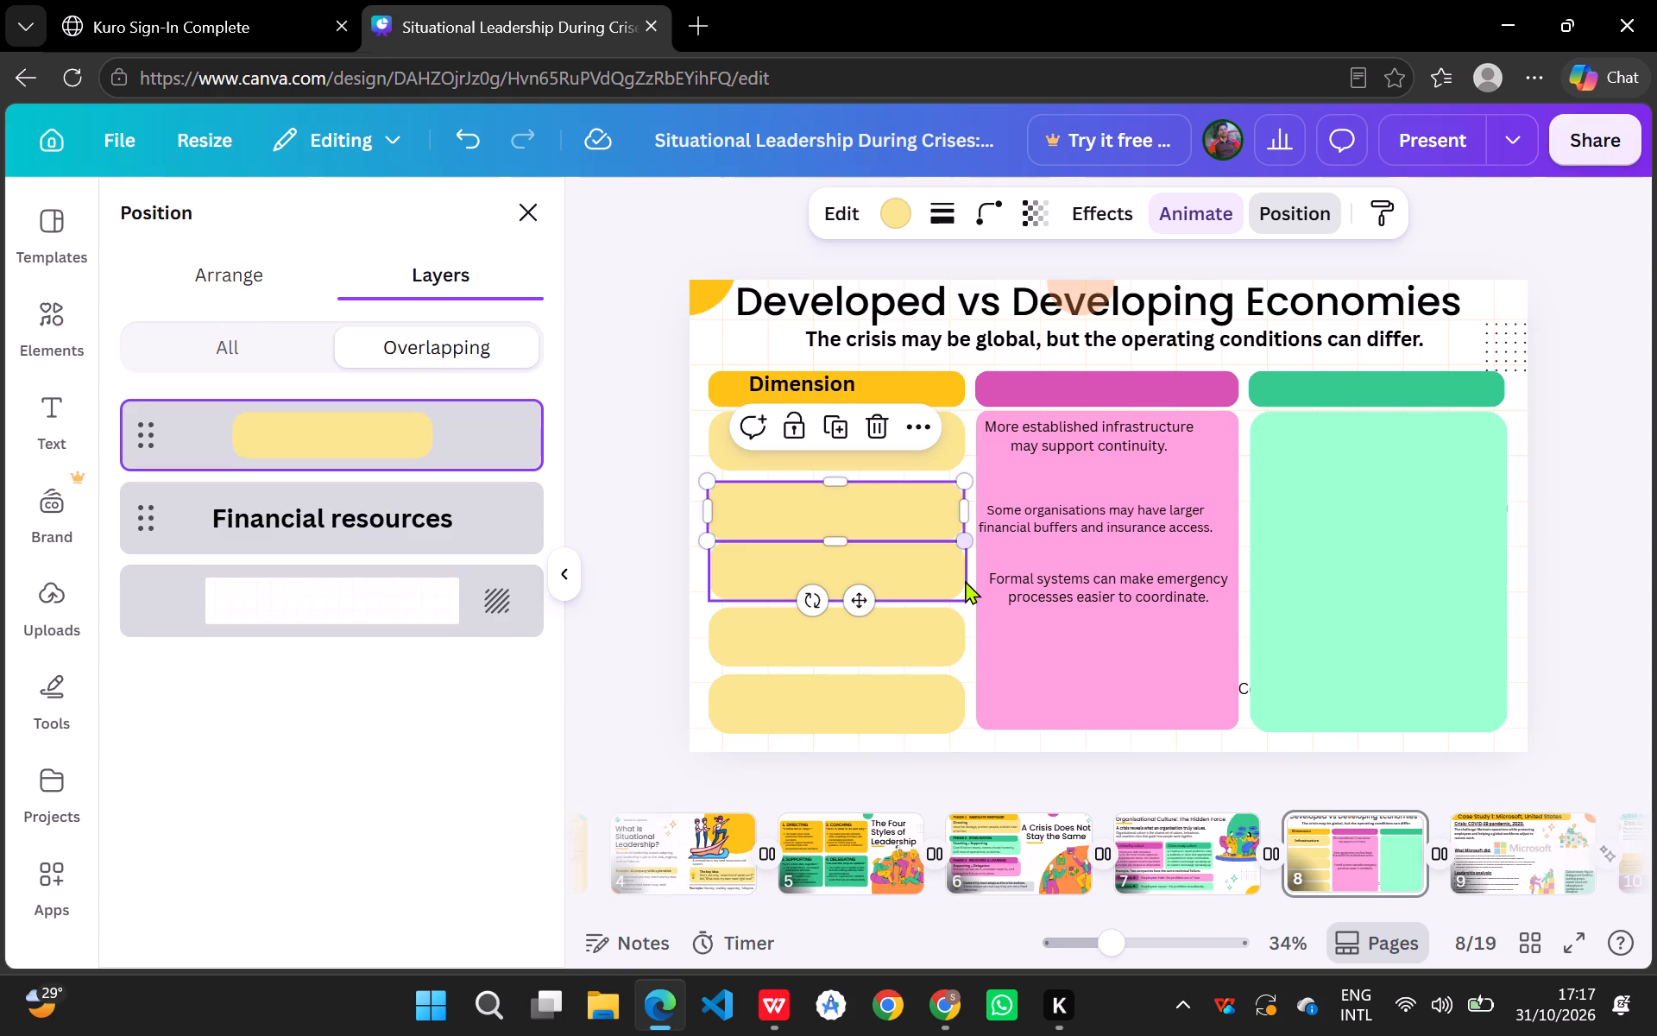
{"action": "left_click", "coordinate": [962, 577]}
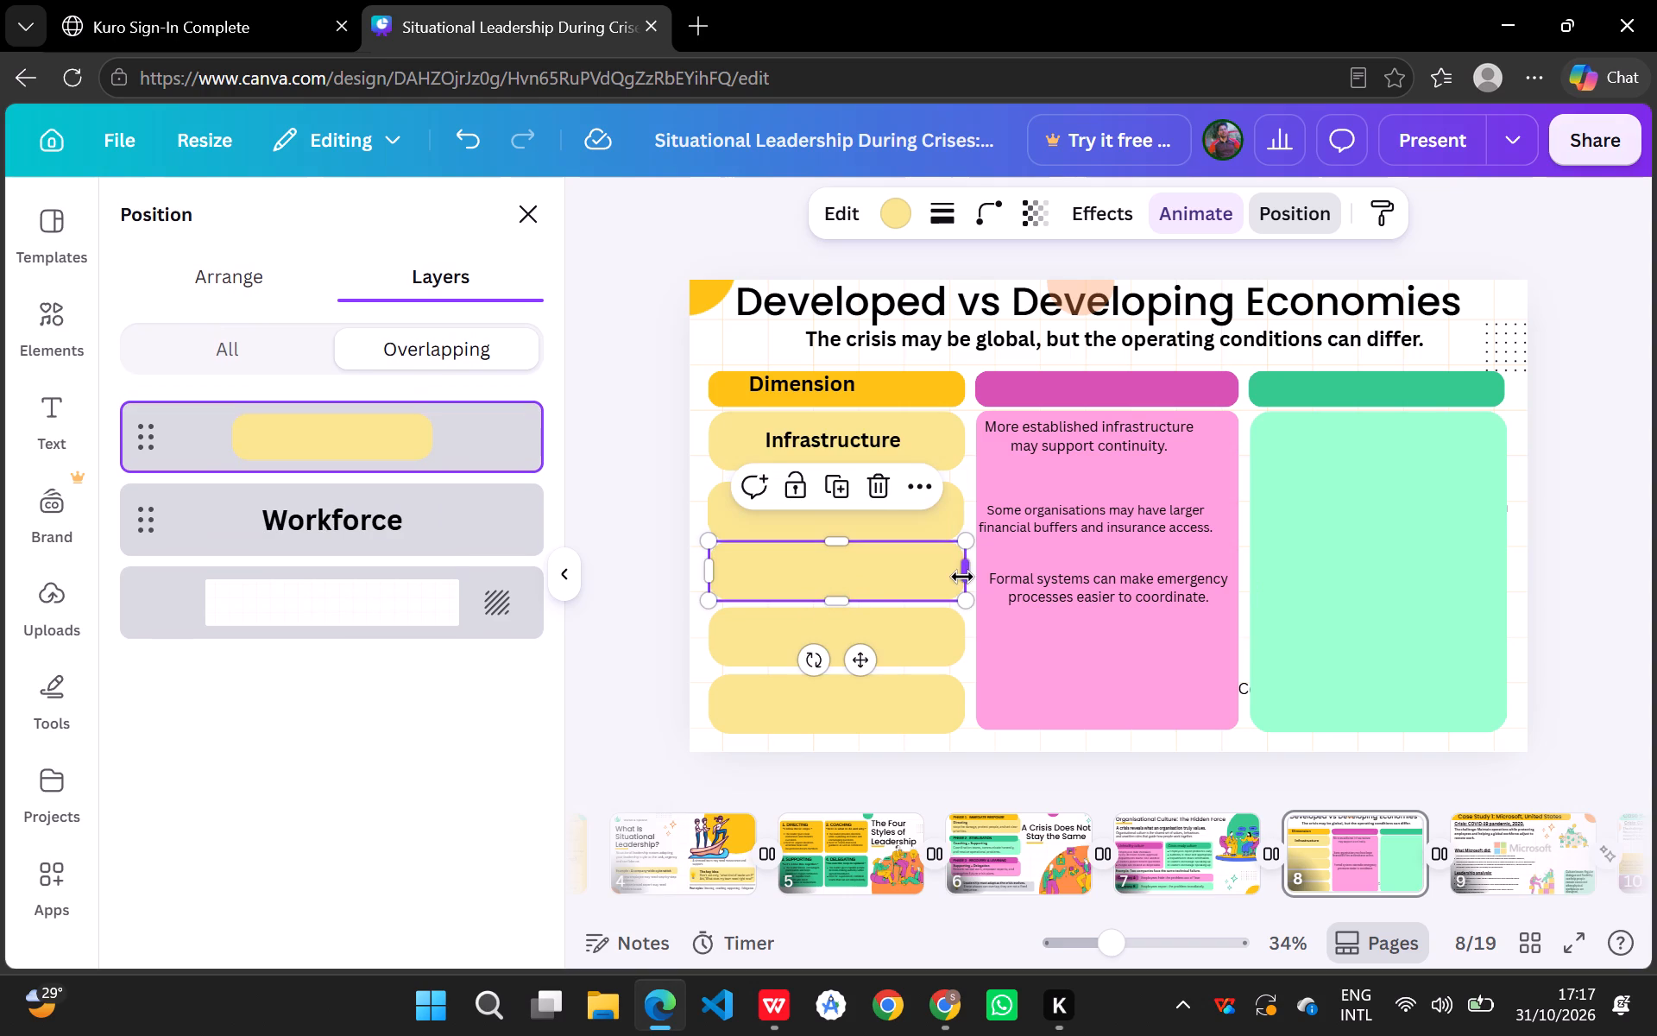
{"action": "left_click", "coordinate": [961, 638]}
{"action": "left_click", "coordinate": [1089, 665]}
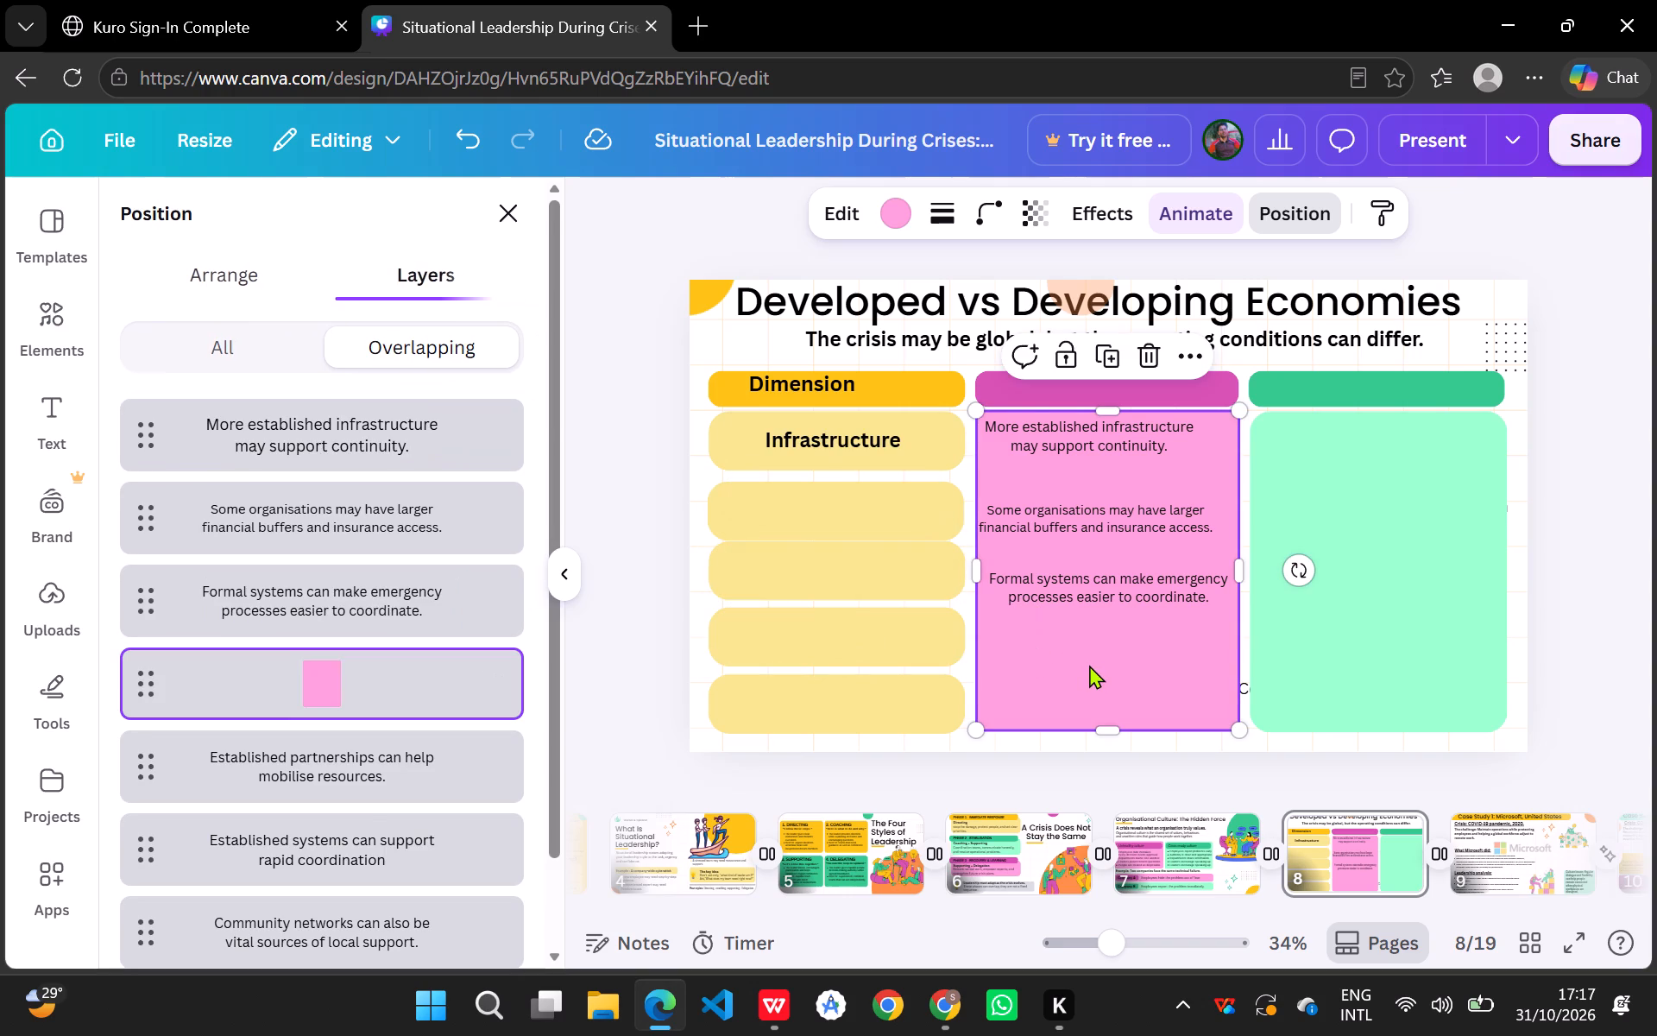
{"action": "left_click", "coordinate": [923, 509]}
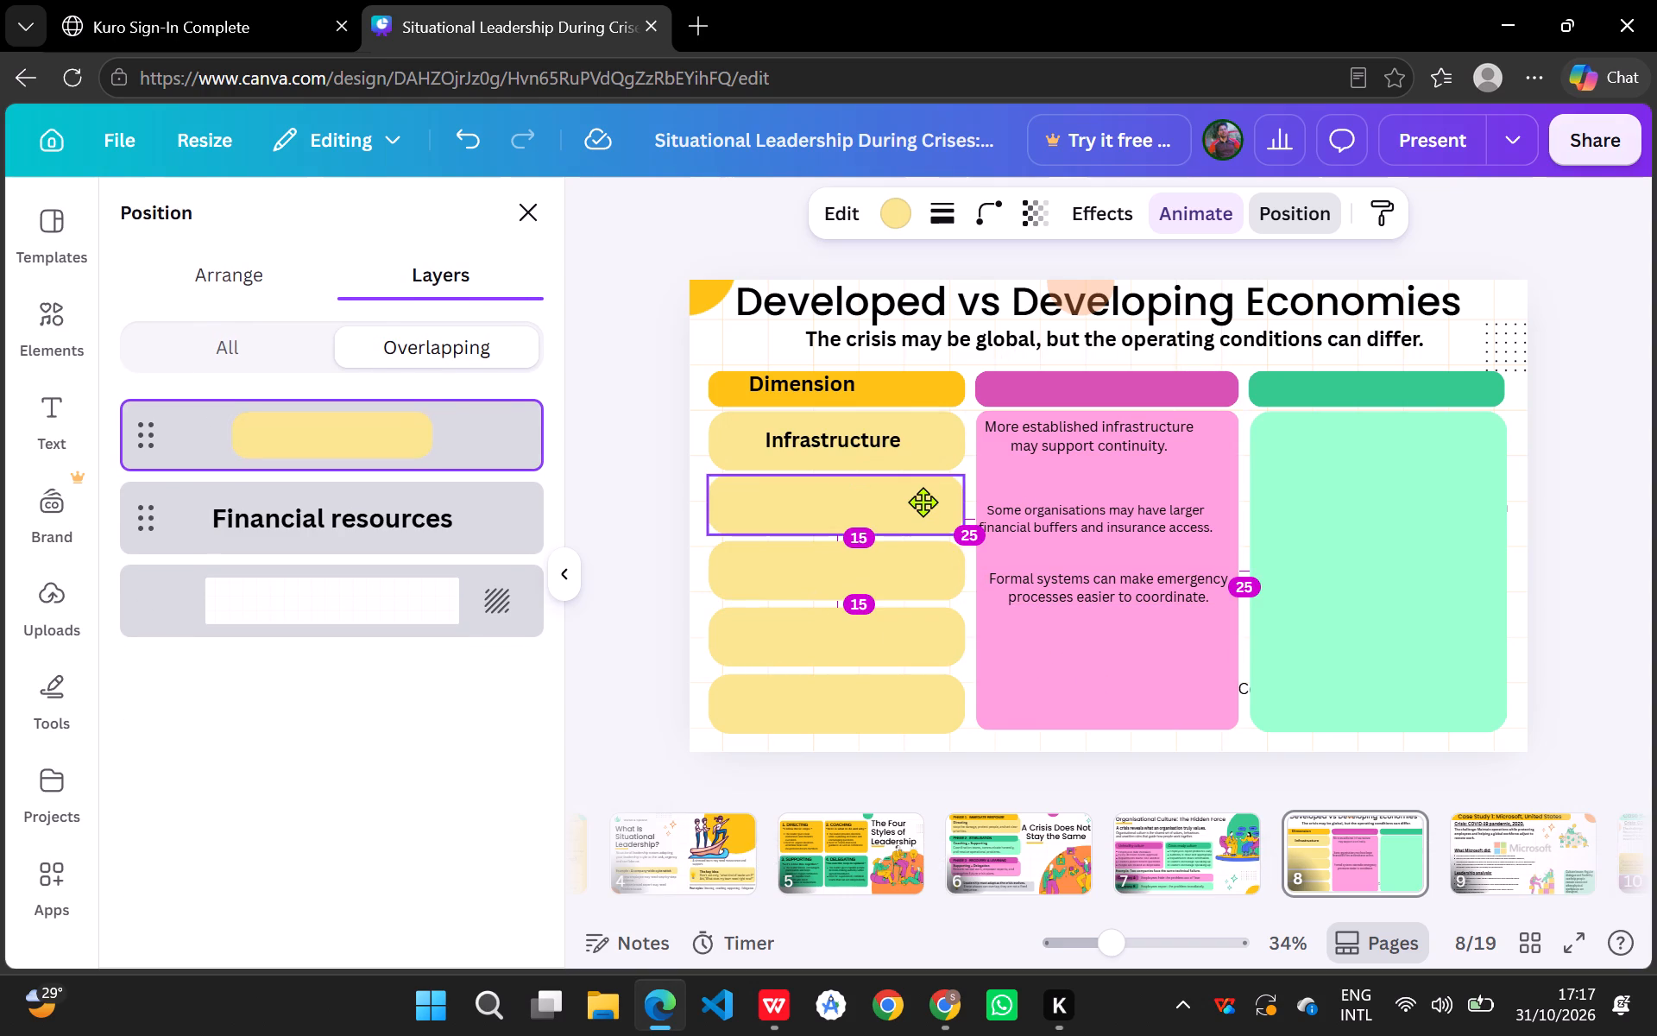
{"action": "left_click", "coordinate": [1121, 711]}
{"action": "left_click", "coordinate": [883, 684]}
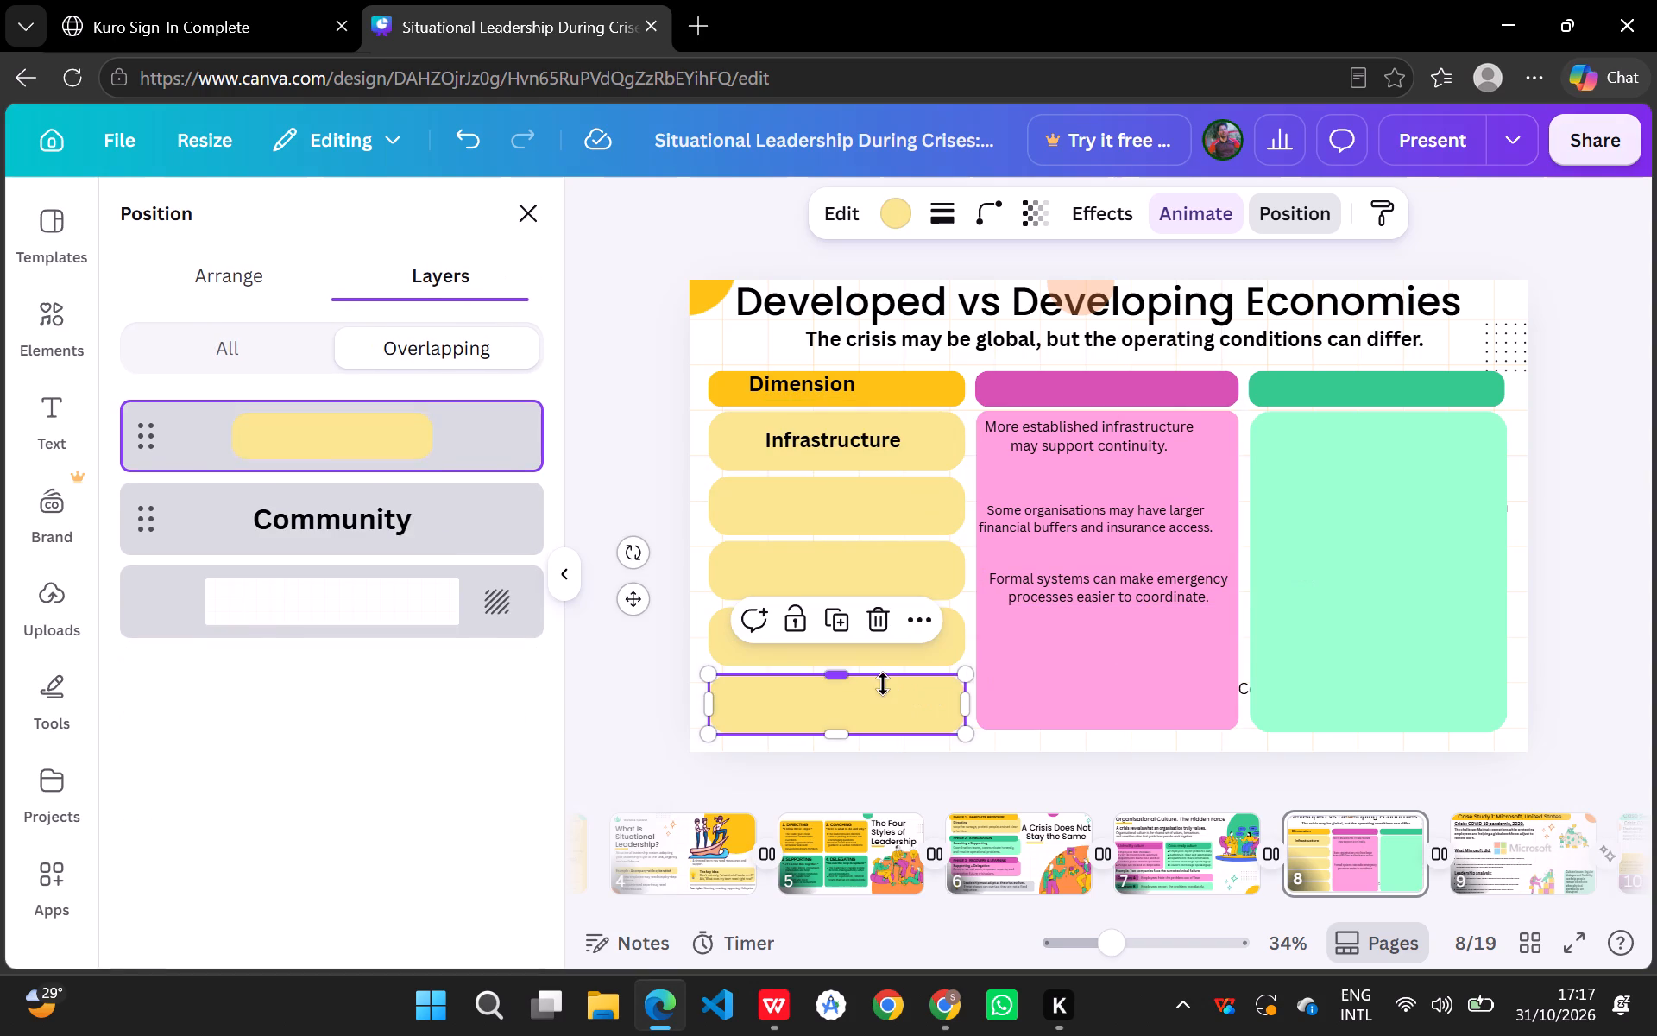
Shorten the pink panel to one row behind "More established infrastructure may support continuity.", matching the "Infrastructure" block's height.
{"action": "left_click", "coordinate": [1088, 682]}
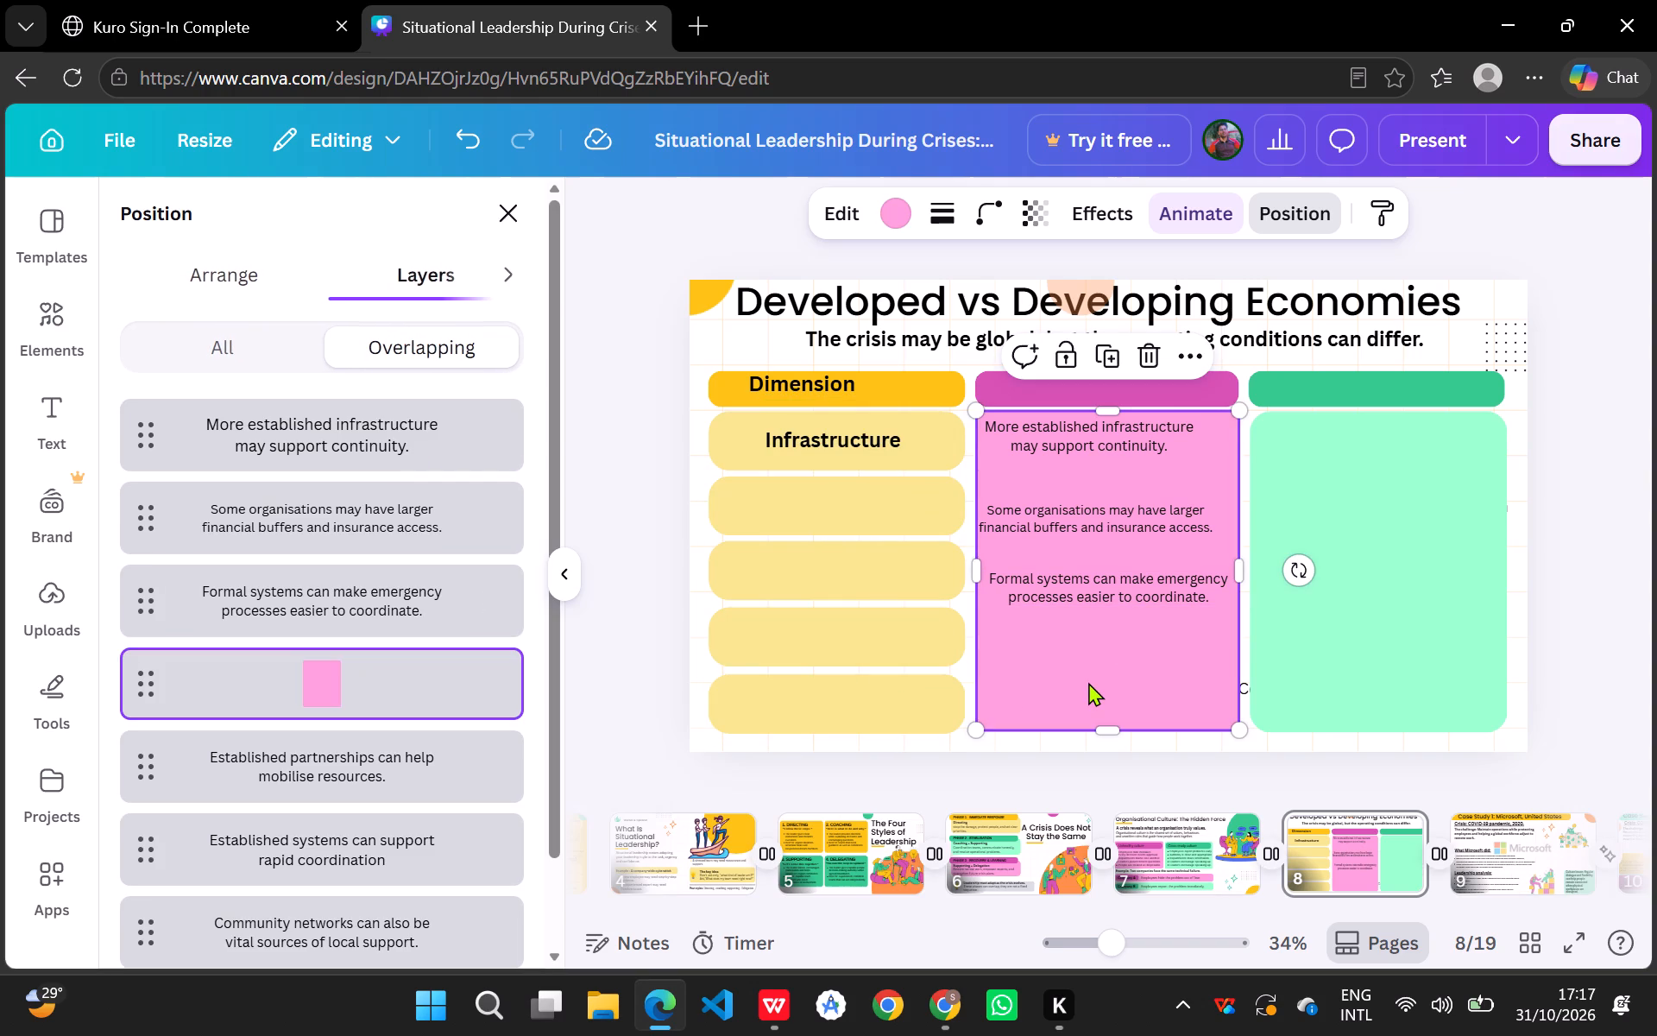
{"action": "left_click_drag", "start_coordinate": [1112, 734], "coordinate": [1124, 527]}
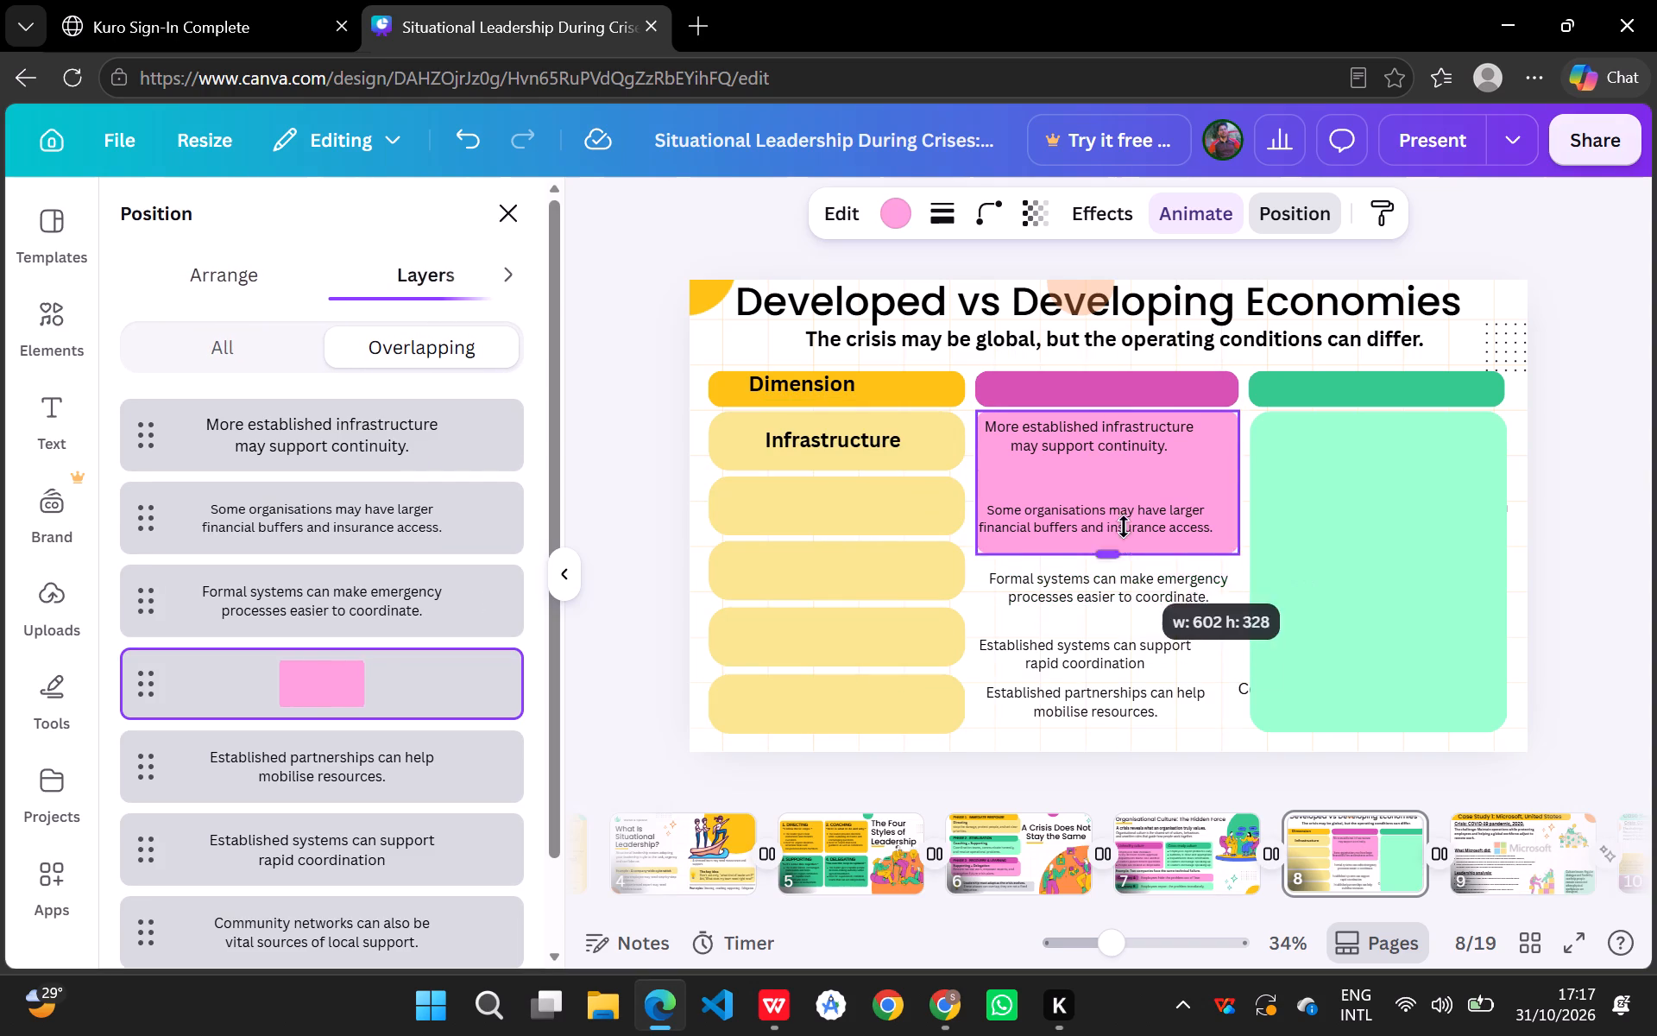
{"action": "left_click_drag", "start_coordinate": [1124, 527], "coordinate": [1132, 473]}
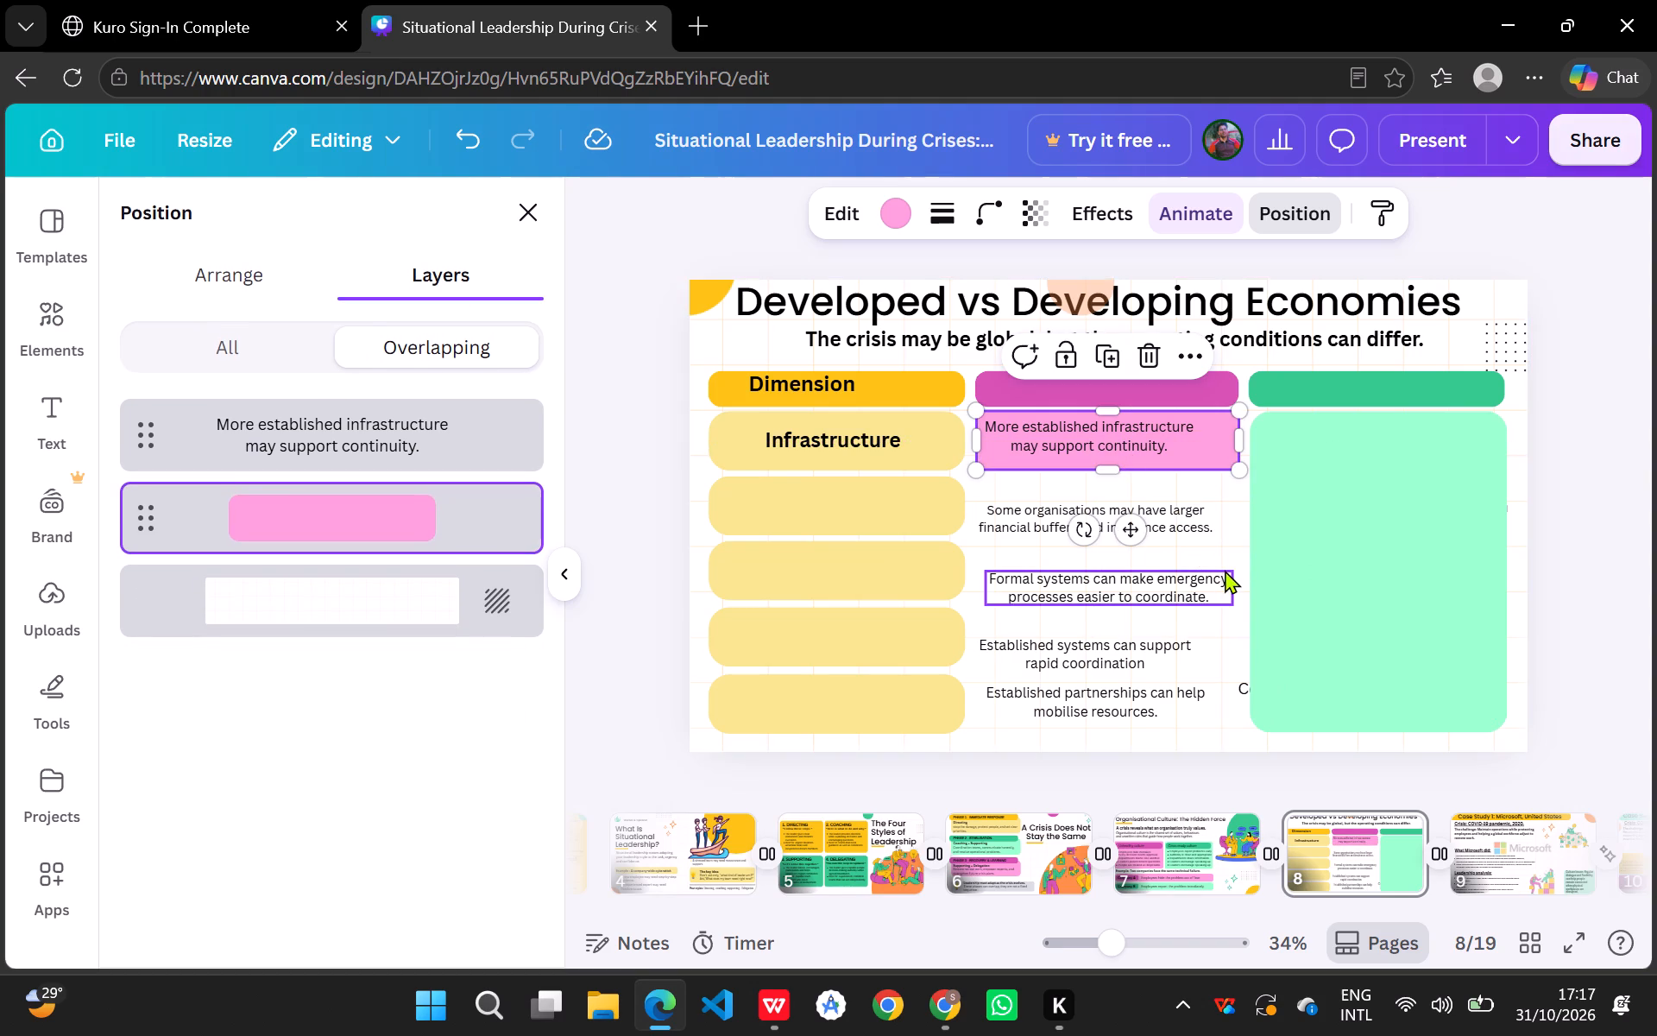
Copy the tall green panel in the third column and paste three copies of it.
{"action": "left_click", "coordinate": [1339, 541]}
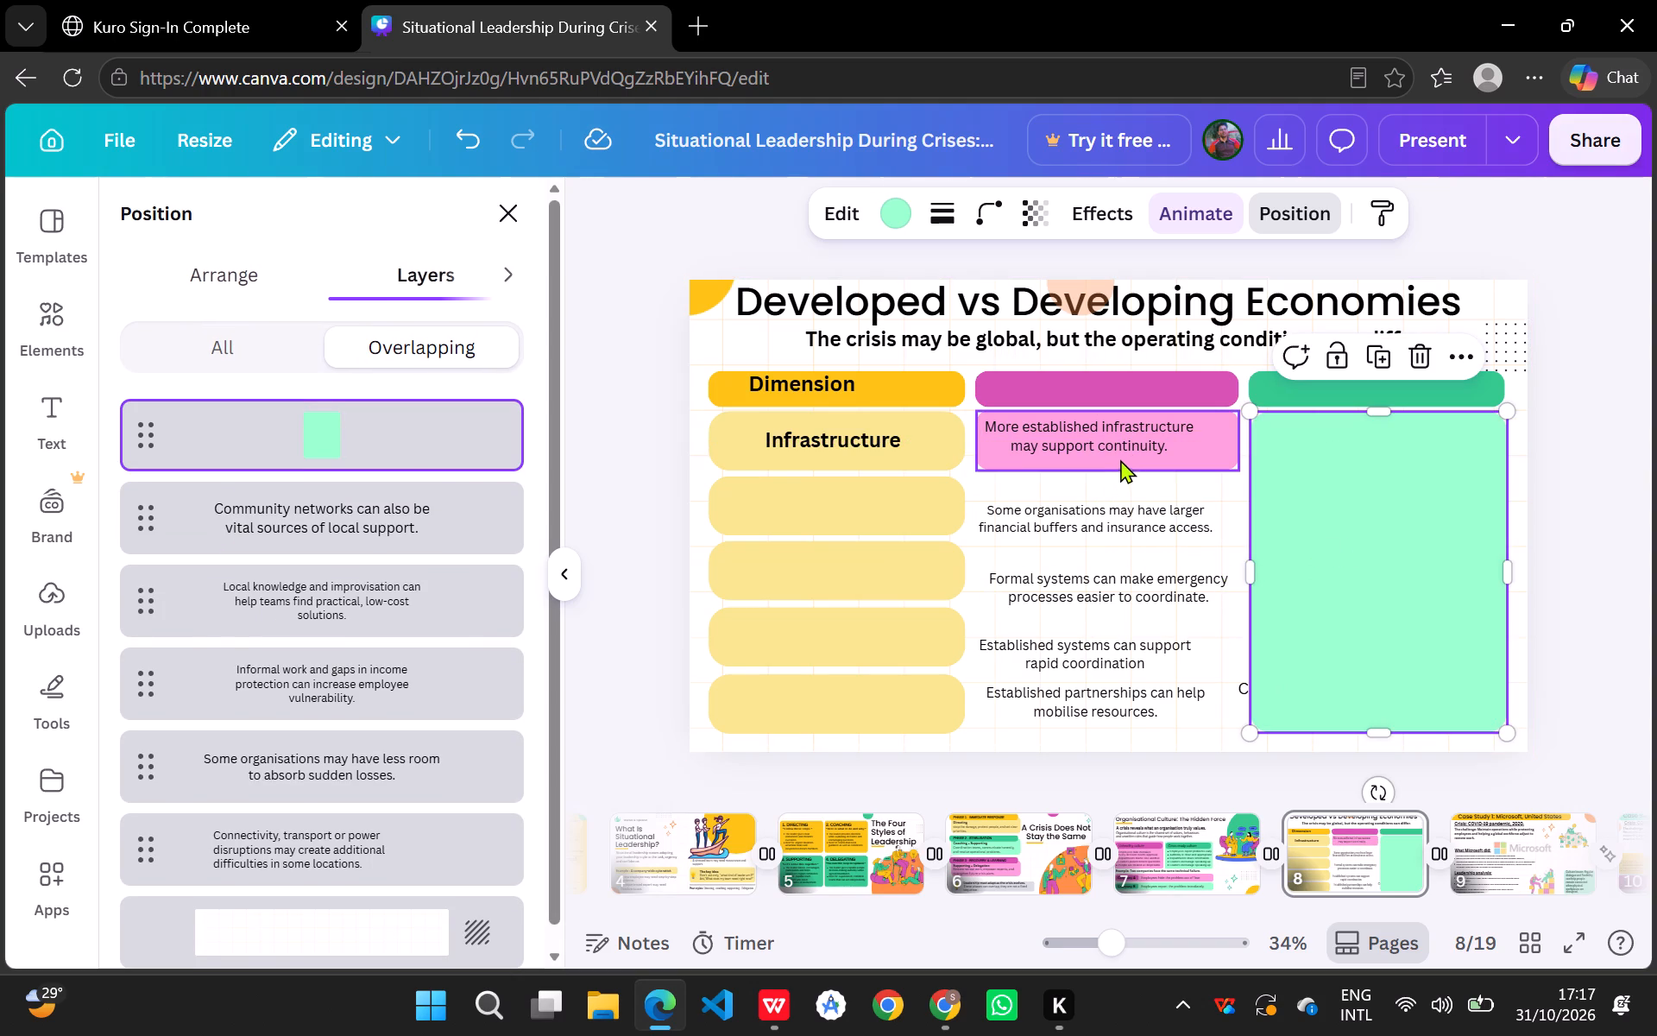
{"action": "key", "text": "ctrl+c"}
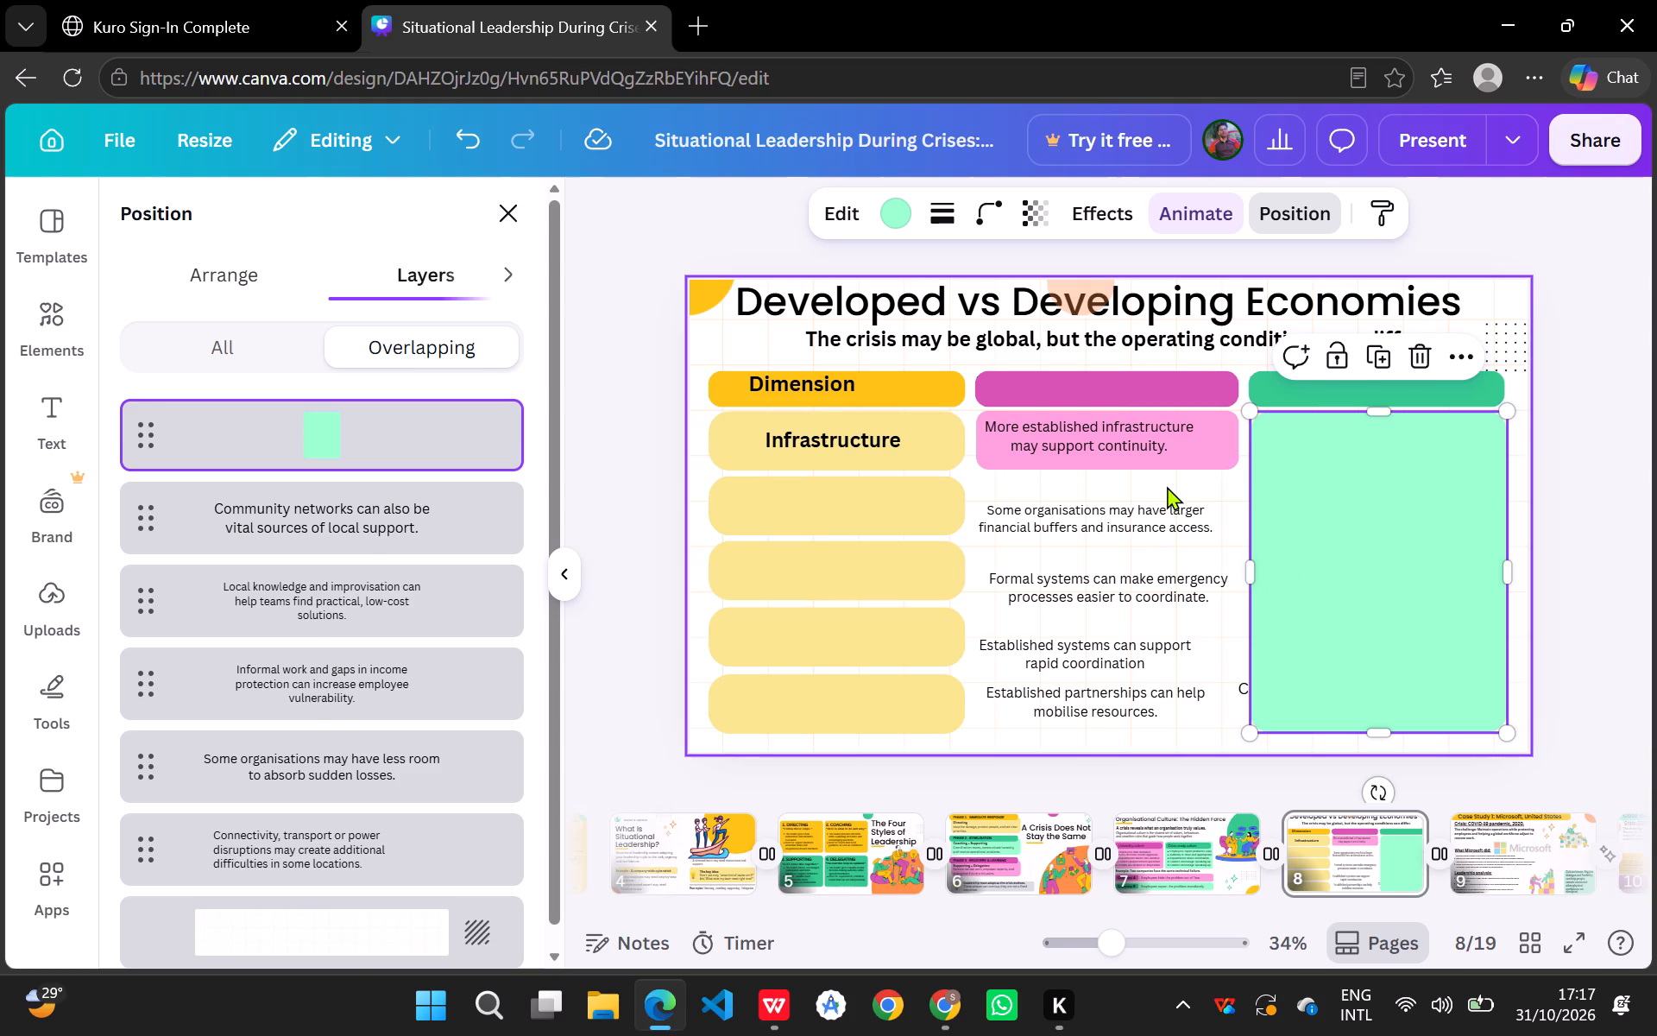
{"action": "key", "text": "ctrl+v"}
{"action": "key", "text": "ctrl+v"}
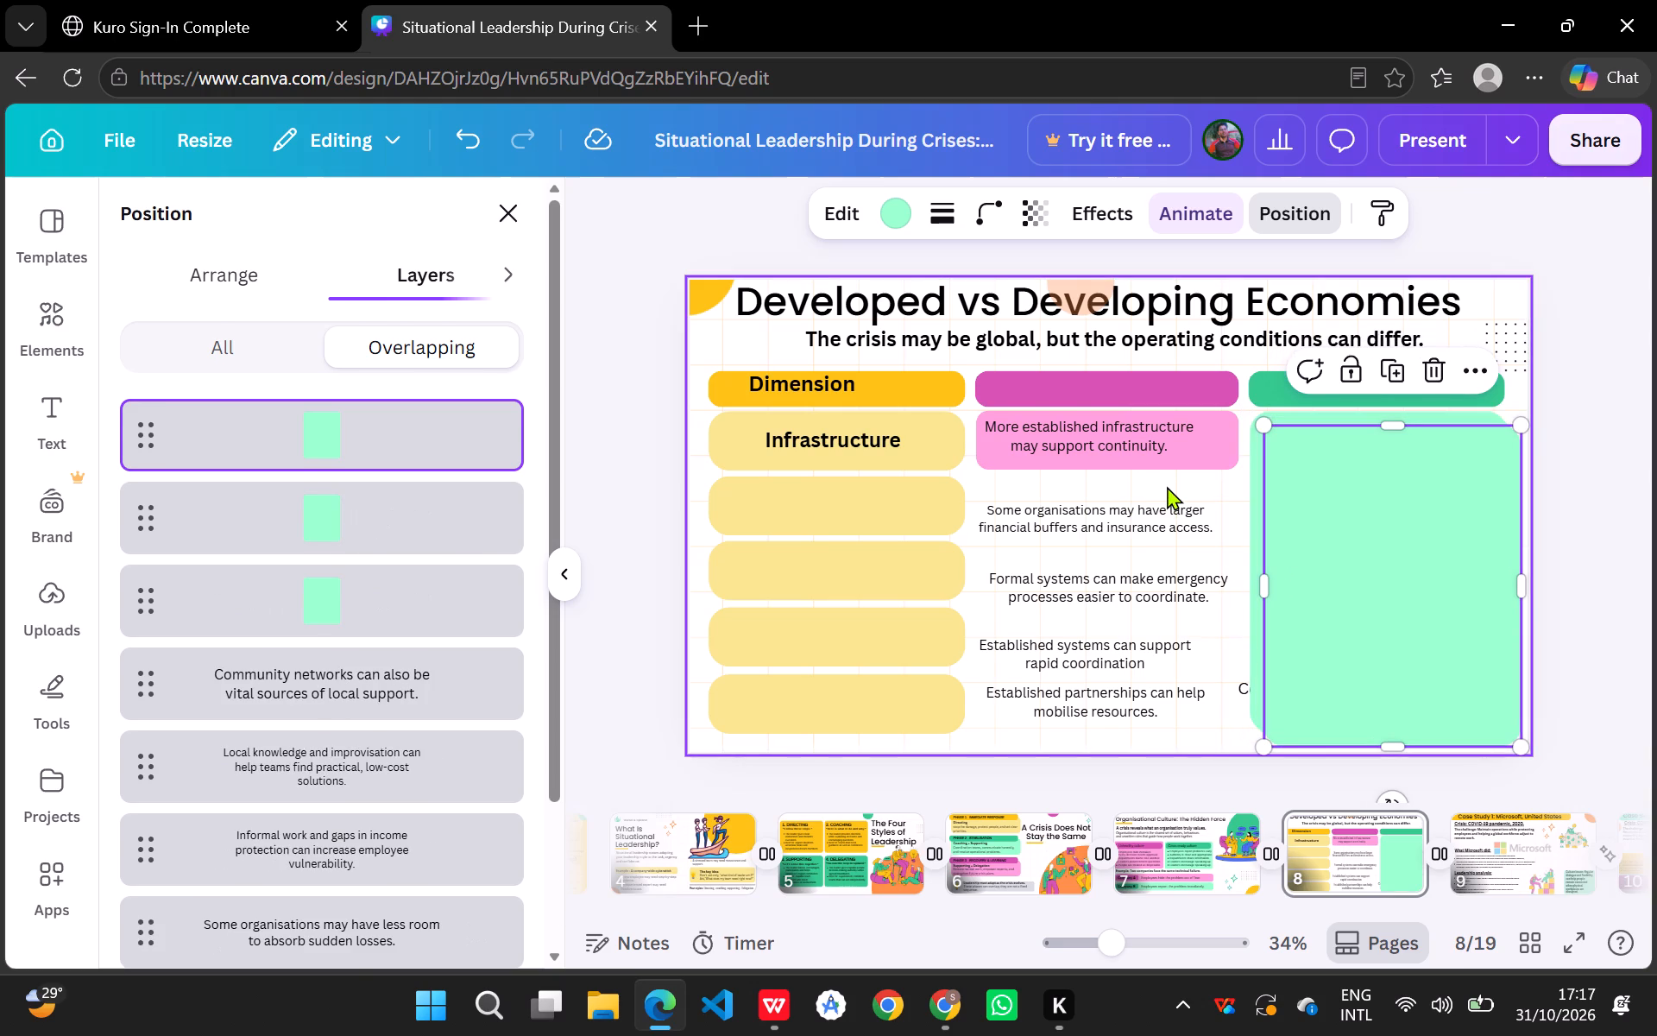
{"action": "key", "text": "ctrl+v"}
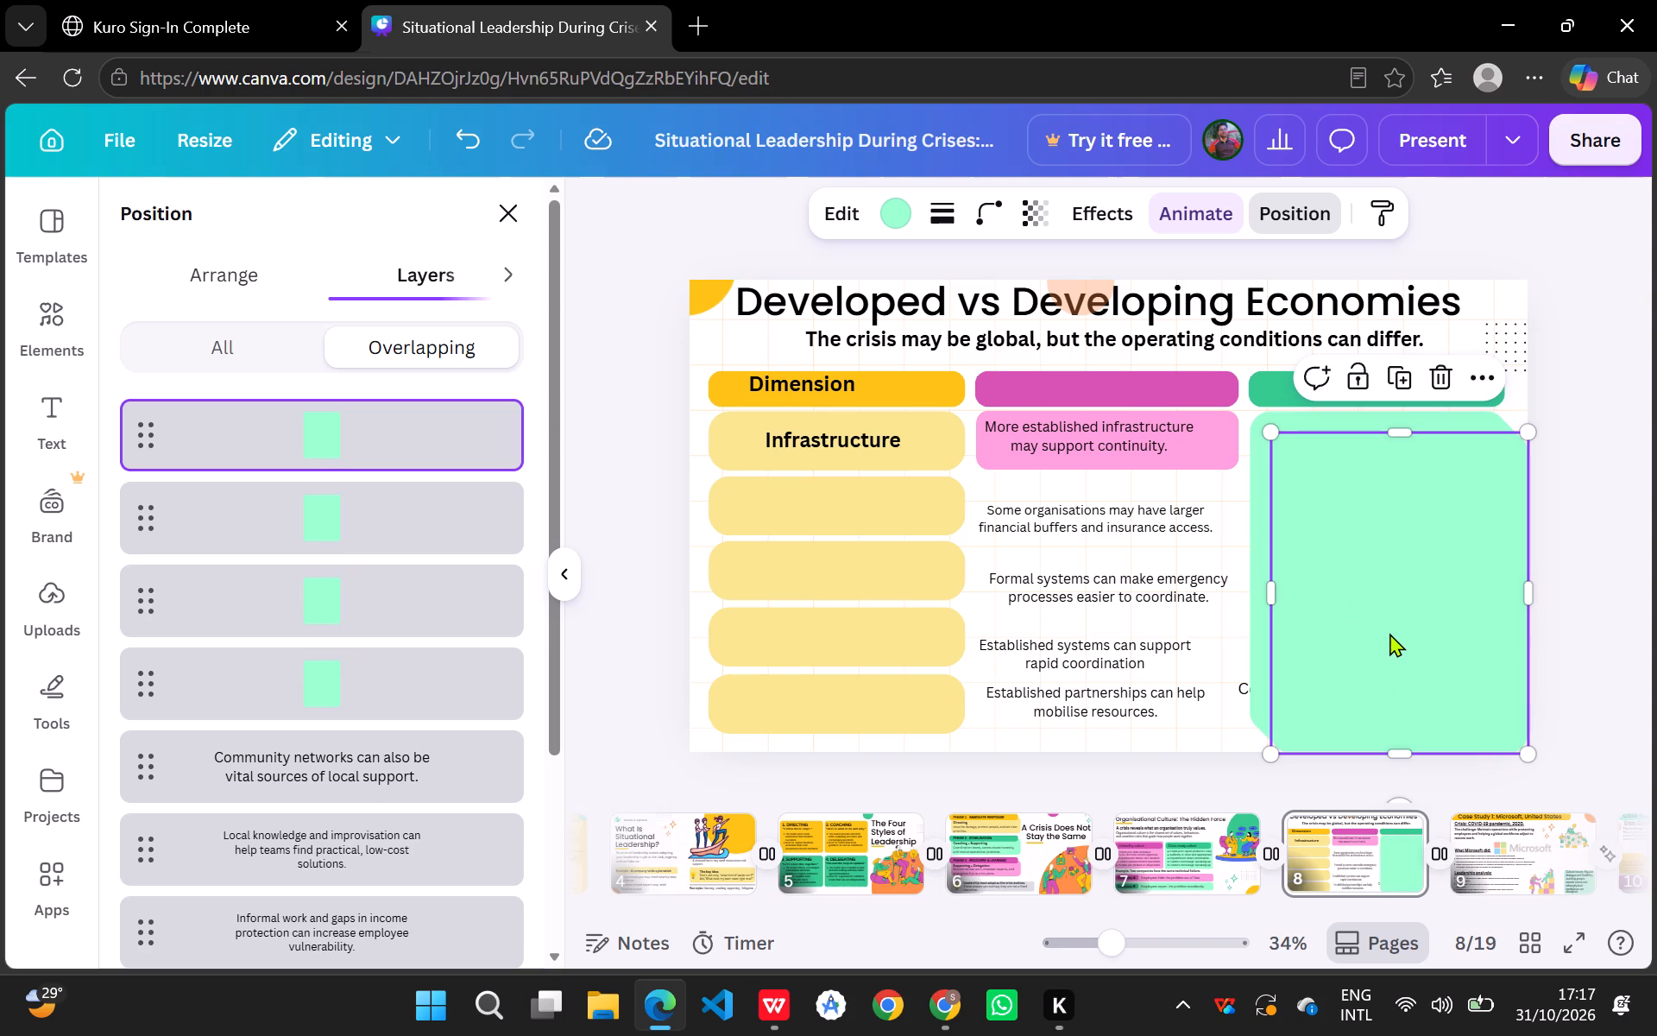
Delete the three extra copies of the tall green panel, keeping only the original in the third column.
{"action": "left_click", "coordinate": [1441, 374]}
{"action": "left_click", "coordinate": [1432, 493]}
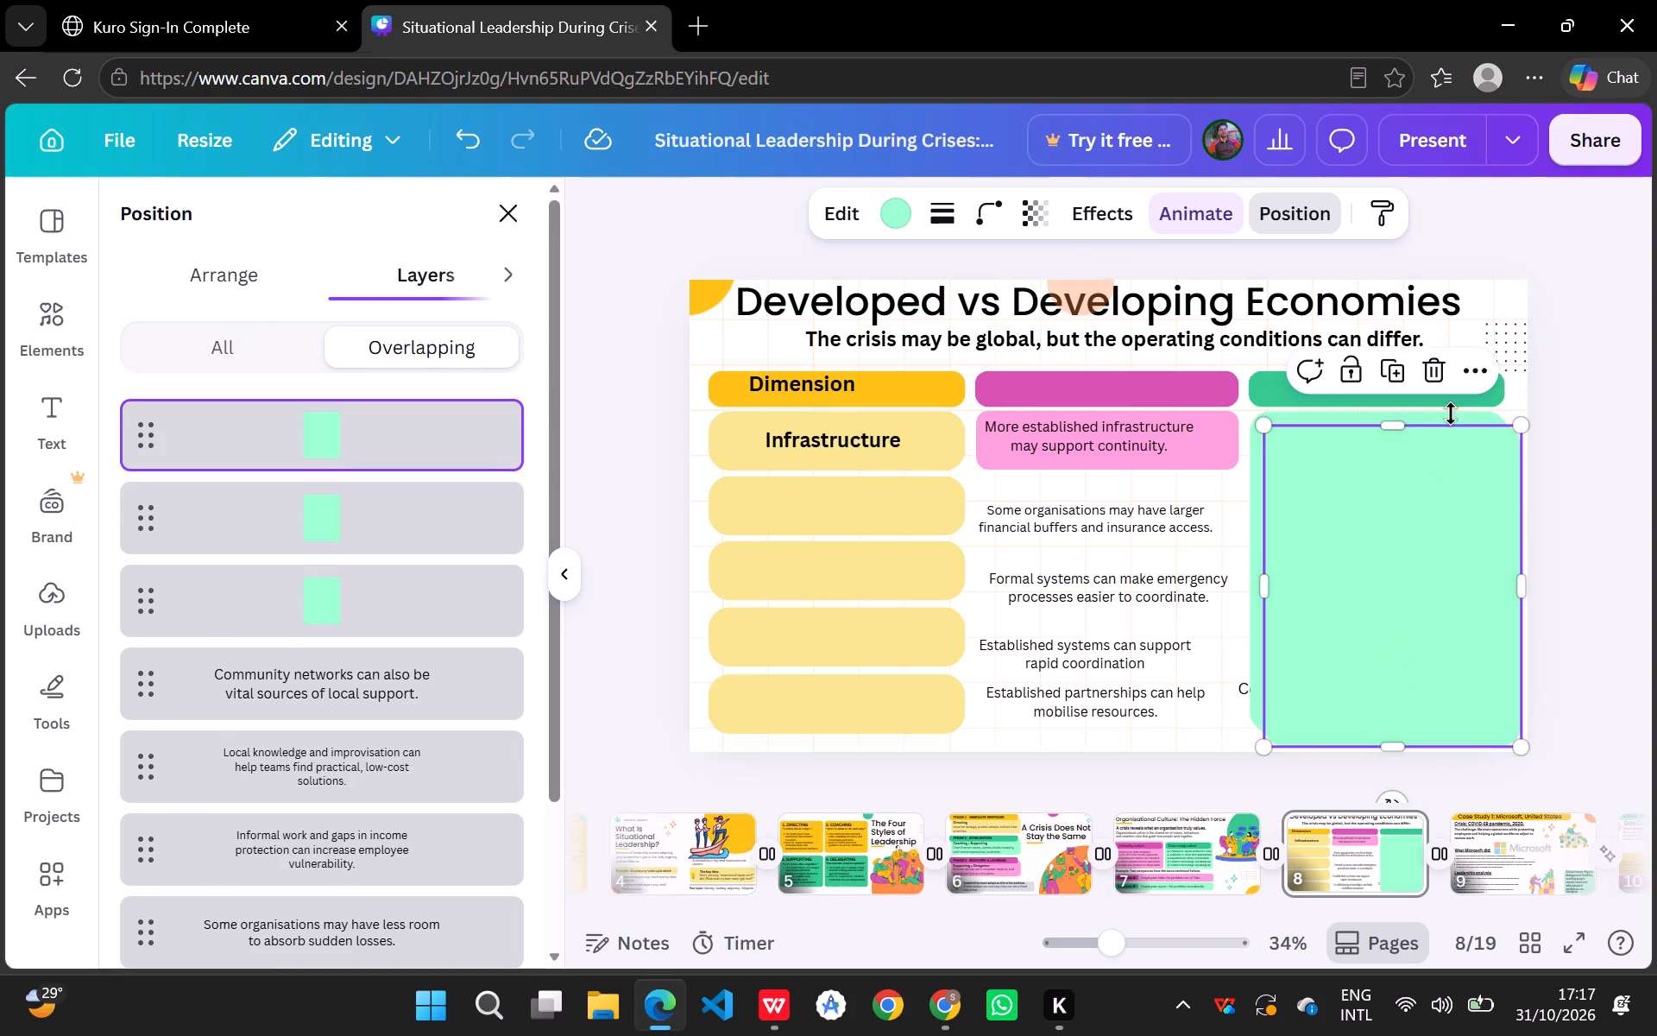
{"action": "left_click", "coordinate": [1439, 374]}
{"action": "left_click", "coordinate": [1428, 499]}
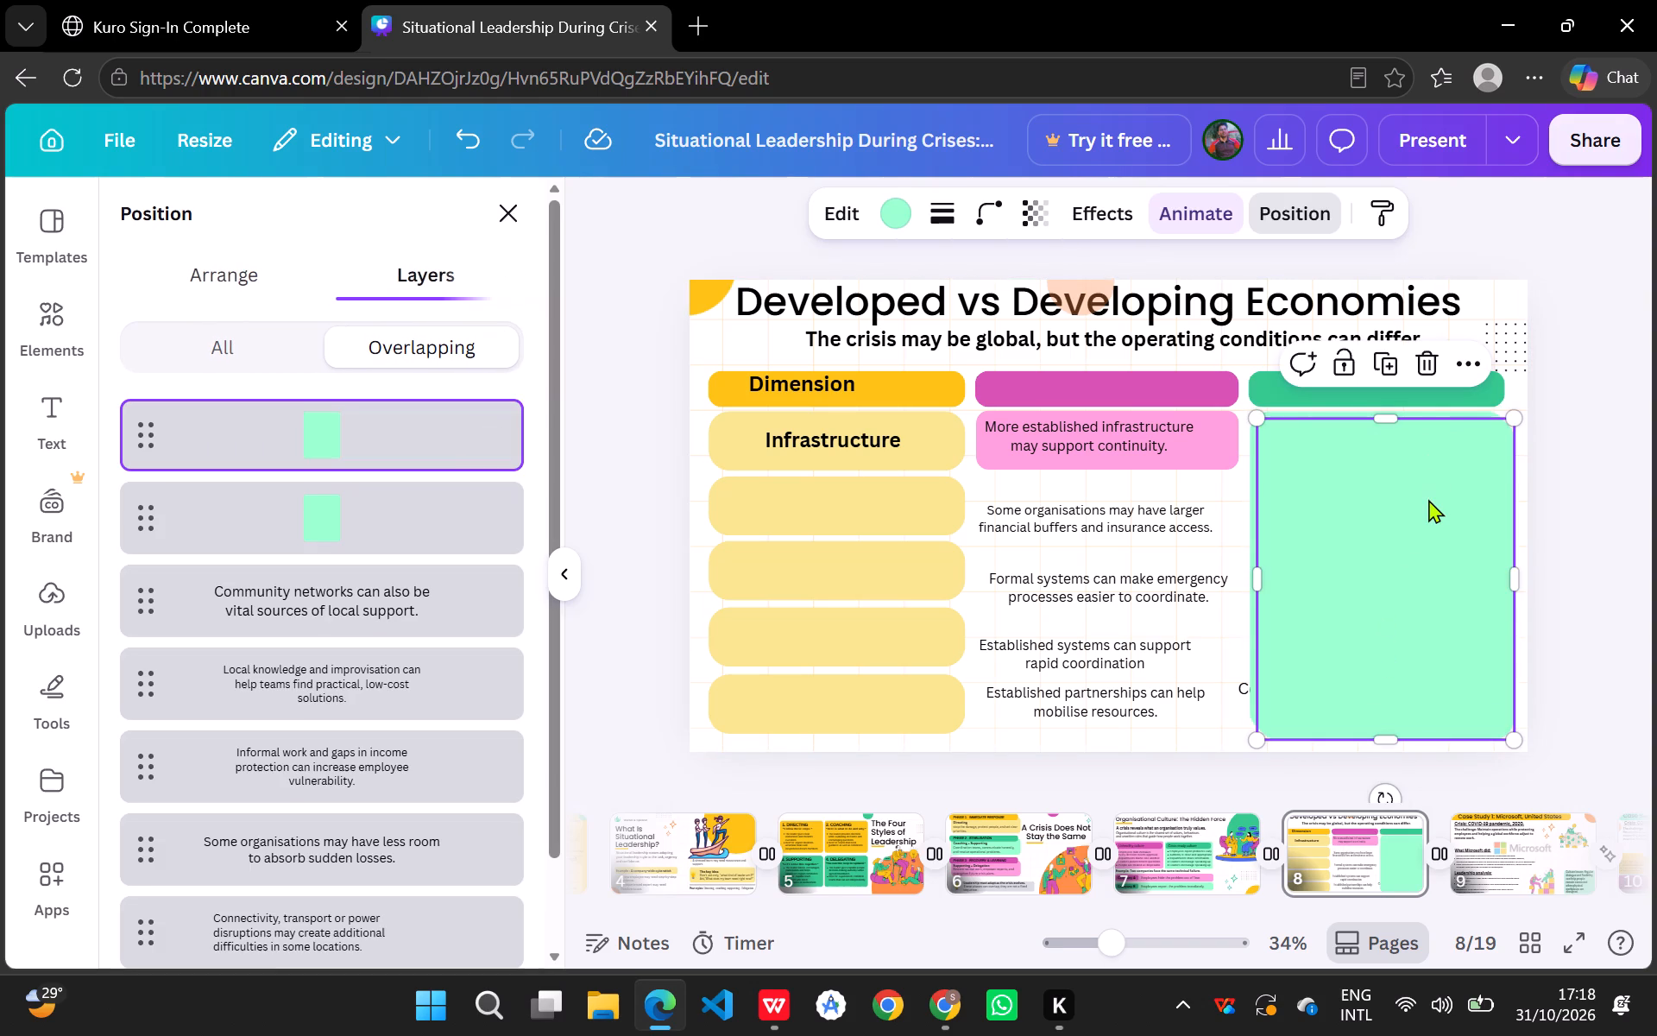
{"action": "left_click", "coordinate": [1428, 368]}
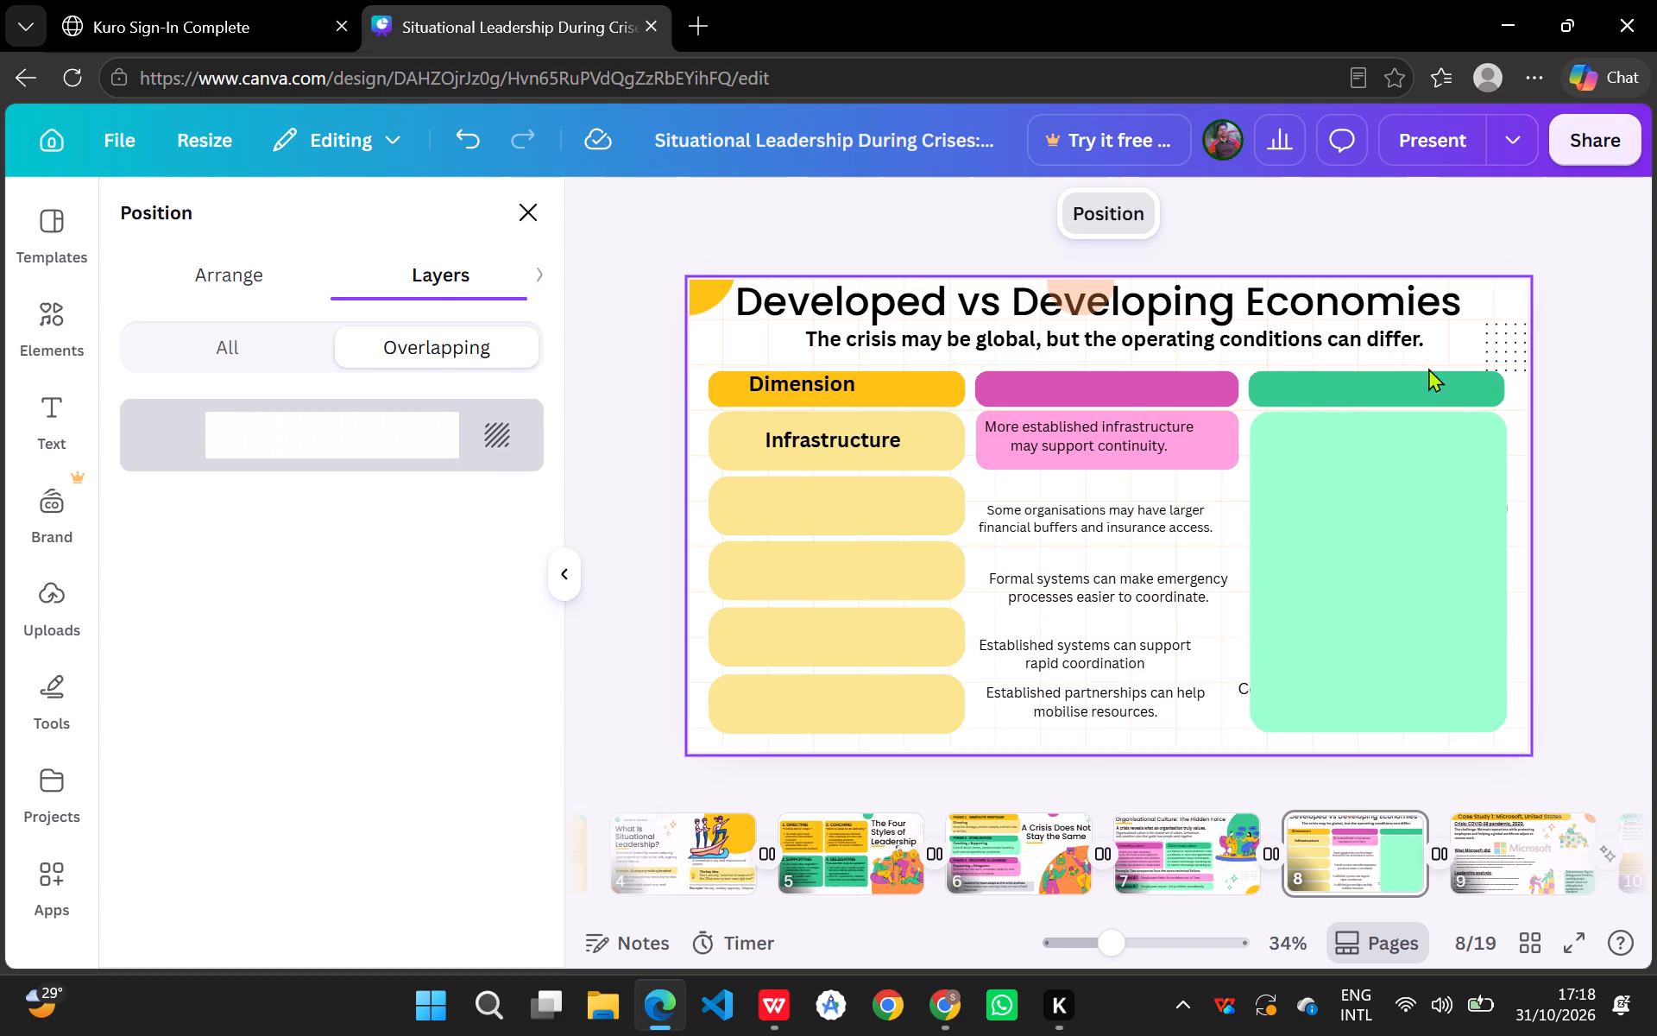
{"action": "left_click", "coordinate": [1416, 483]}
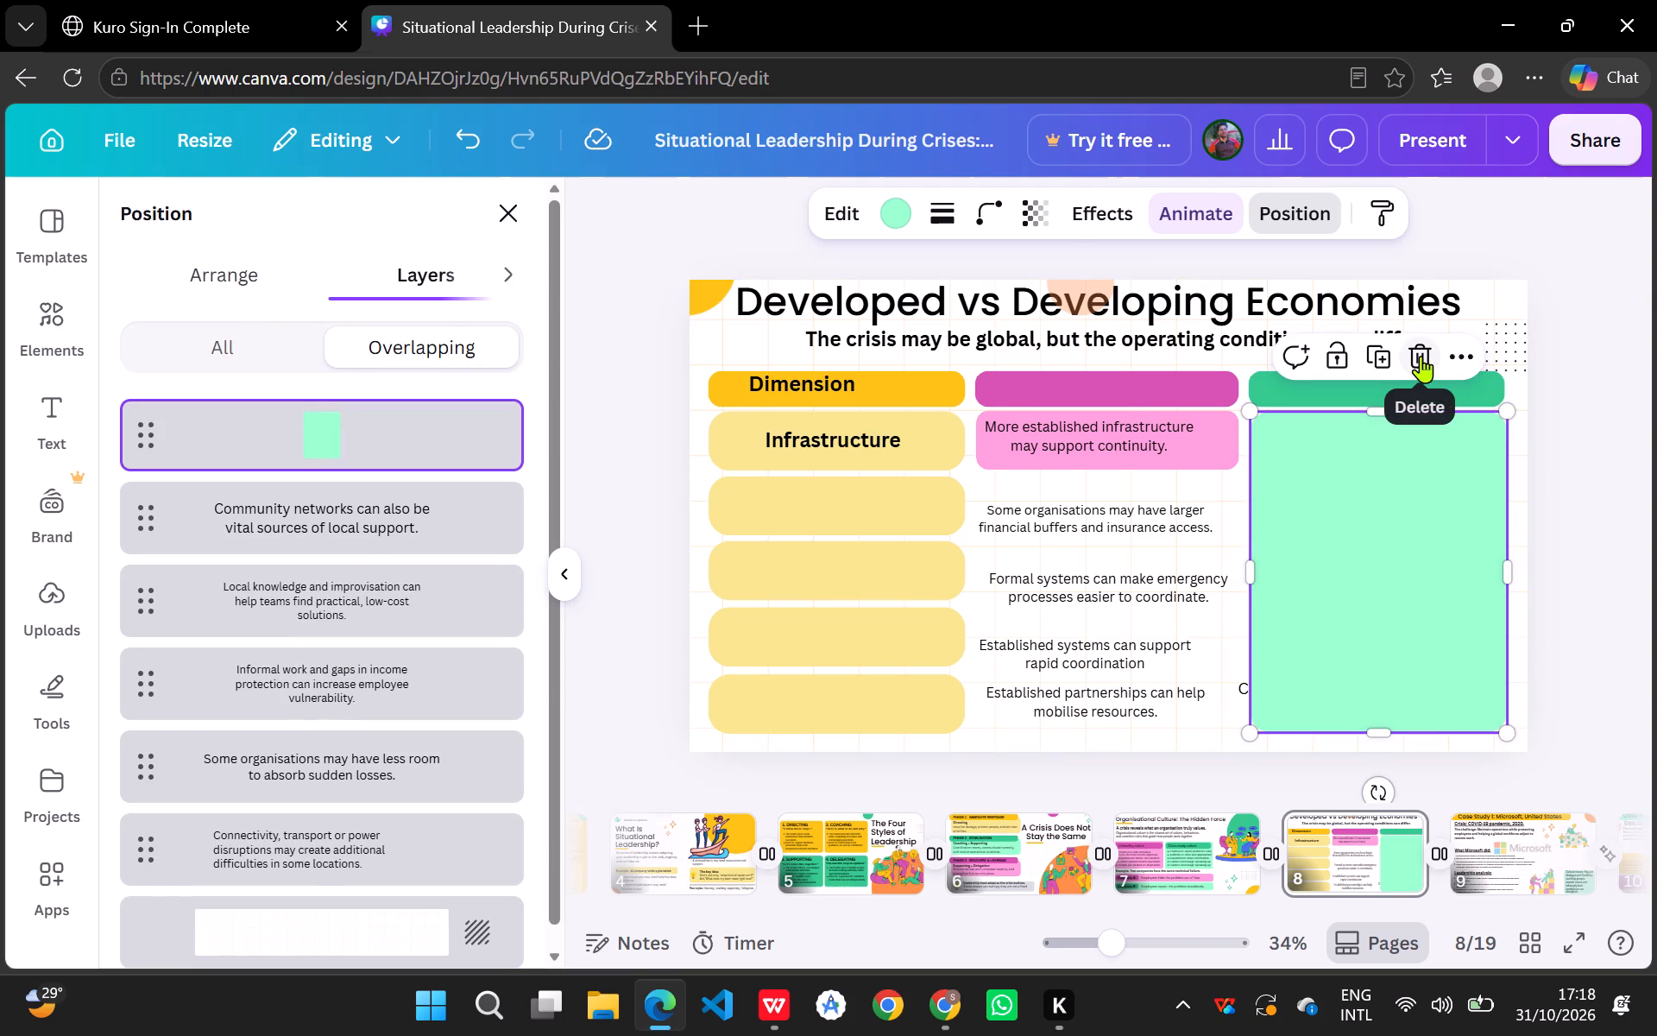
Shorten the pink block behind "More established infrastructure may support continuity." slightly, to a height of about 127.
{"action": "left_click", "coordinate": [1100, 467]}
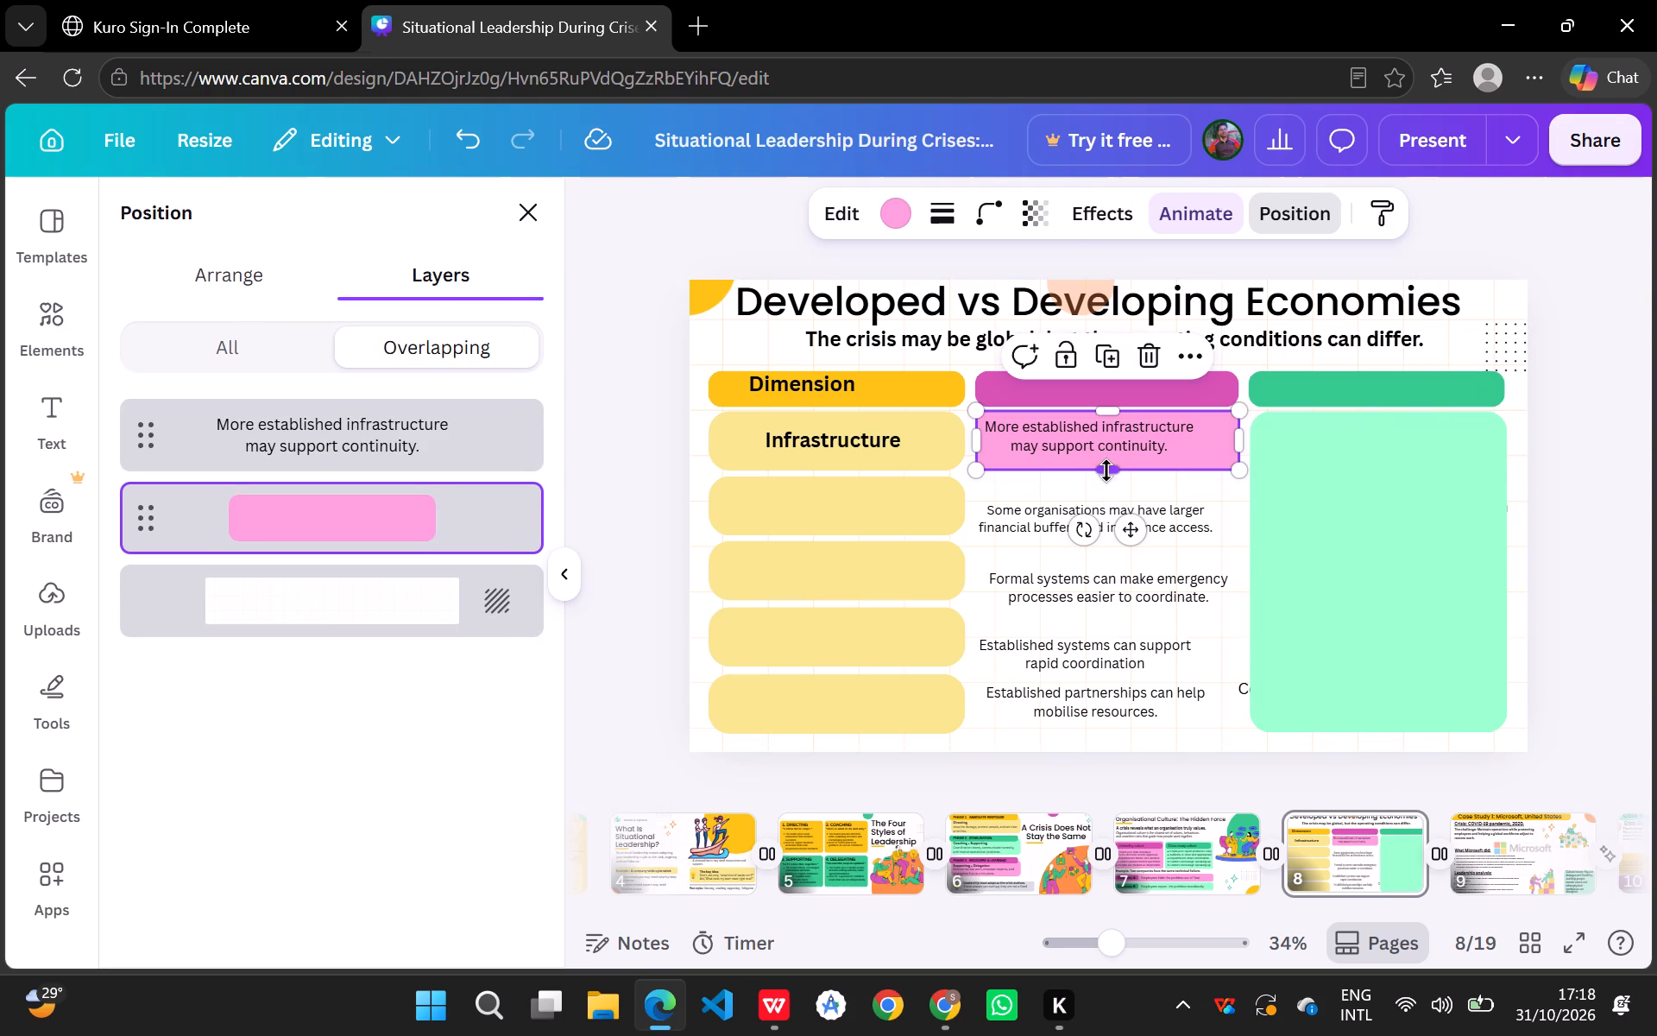
{"action": "left_click", "coordinate": [1106, 471]}
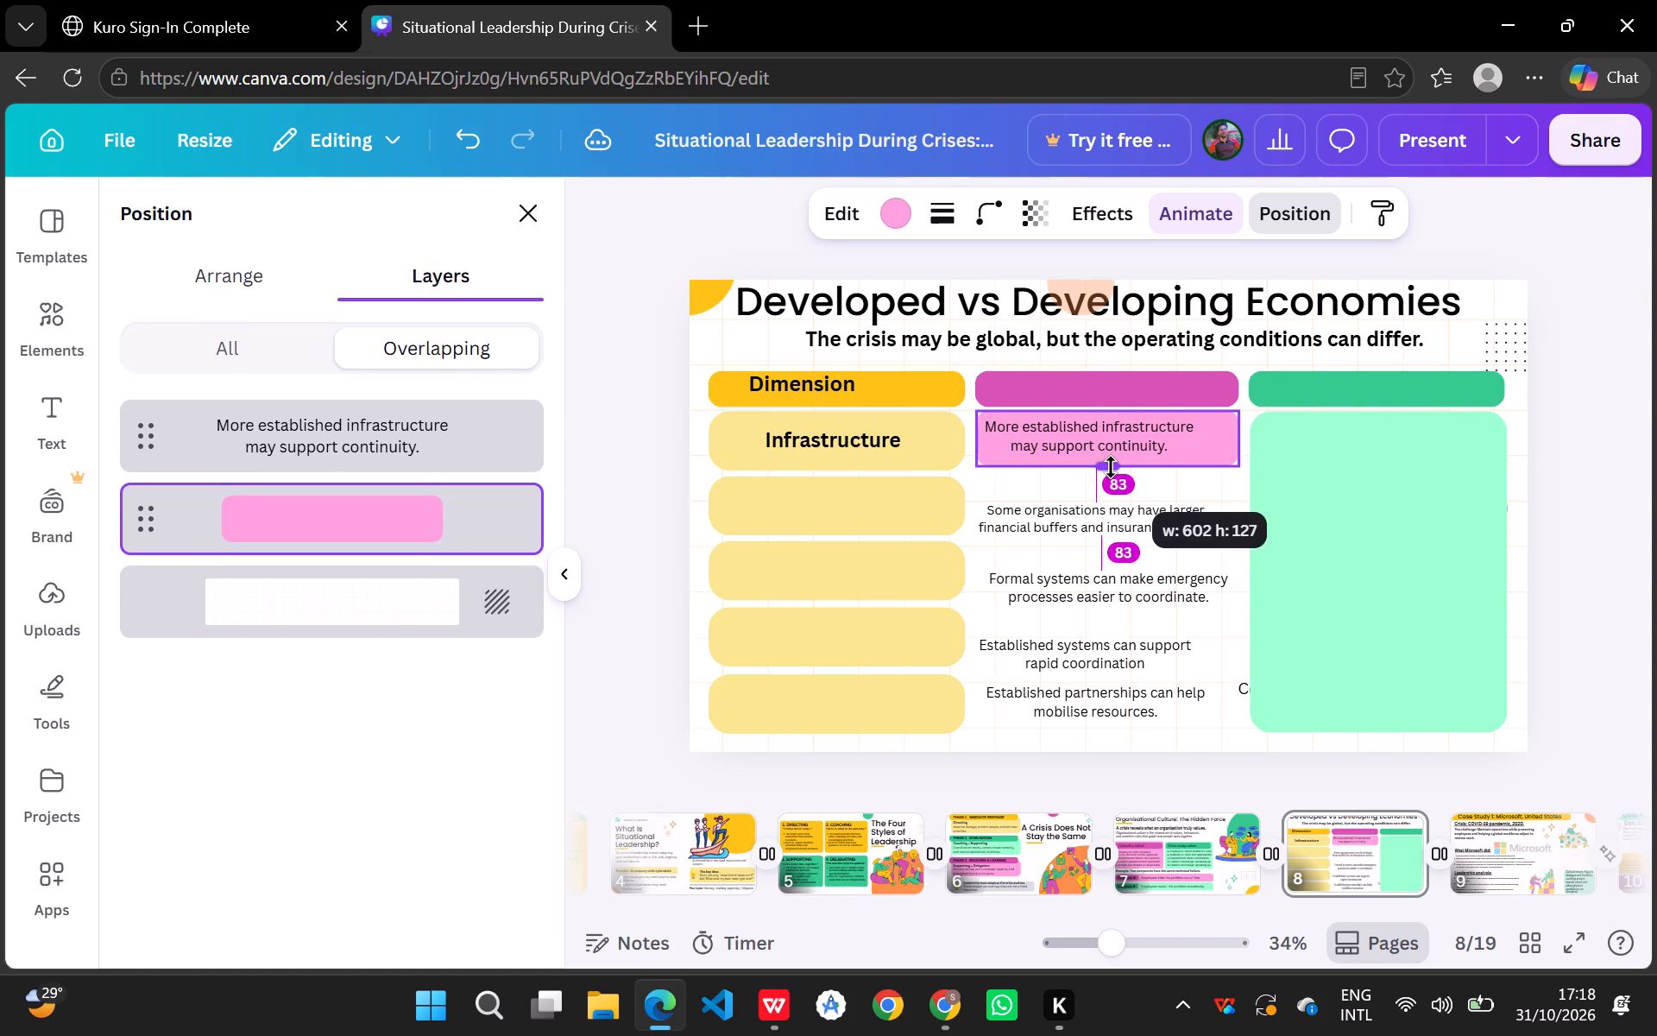
{"action": "left_click", "coordinate": [1150, 486]}
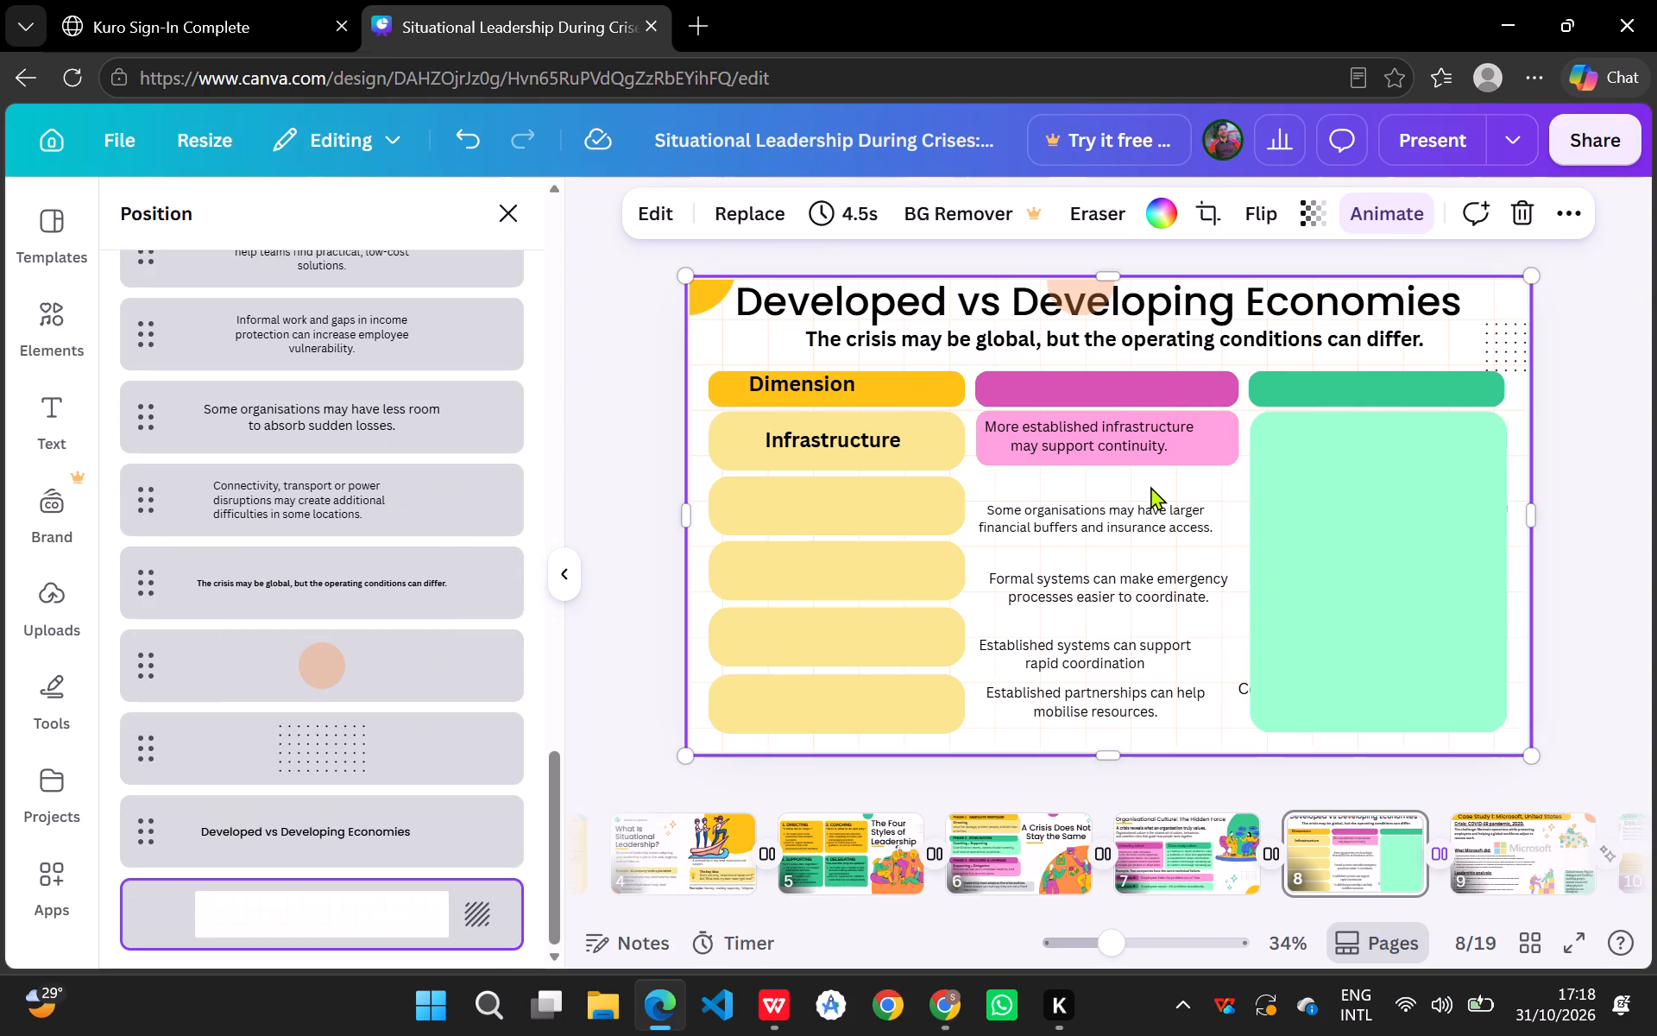
Copy the first-row pink block and paste four copies of it.
{"action": "left_click", "coordinate": [1173, 453]}
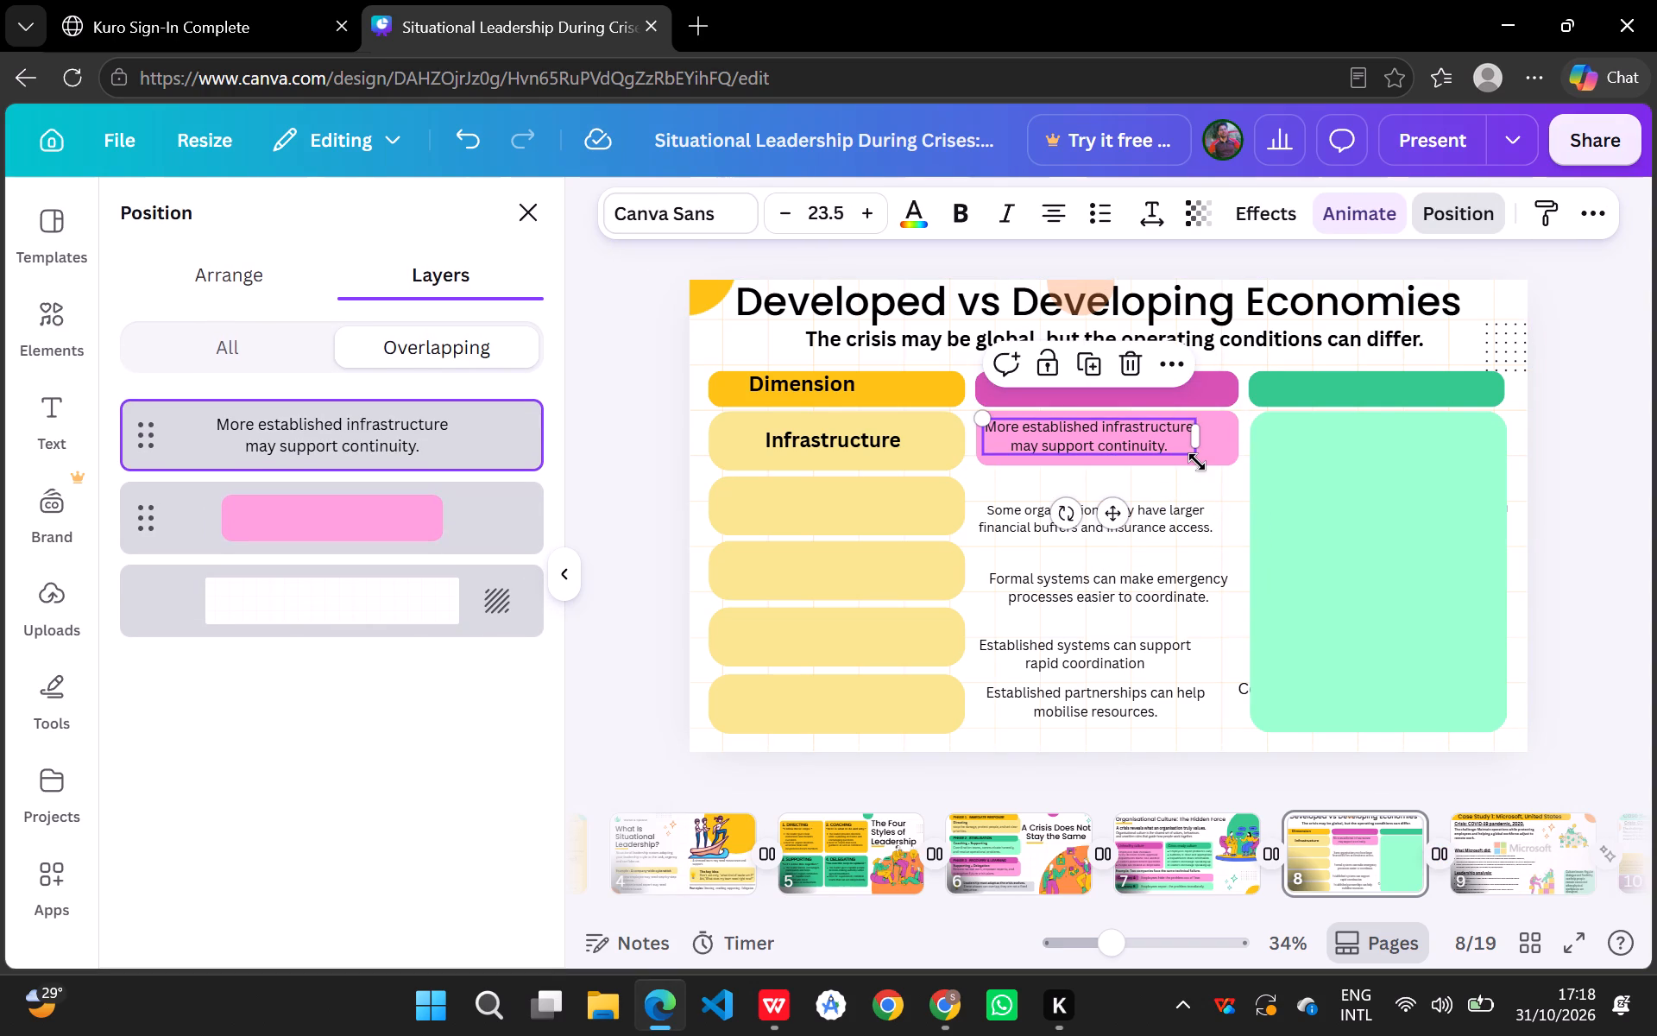
{"action": "left_click", "coordinate": [1197, 462]}
{"action": "left_click", "coordinate": [1238, 456]}
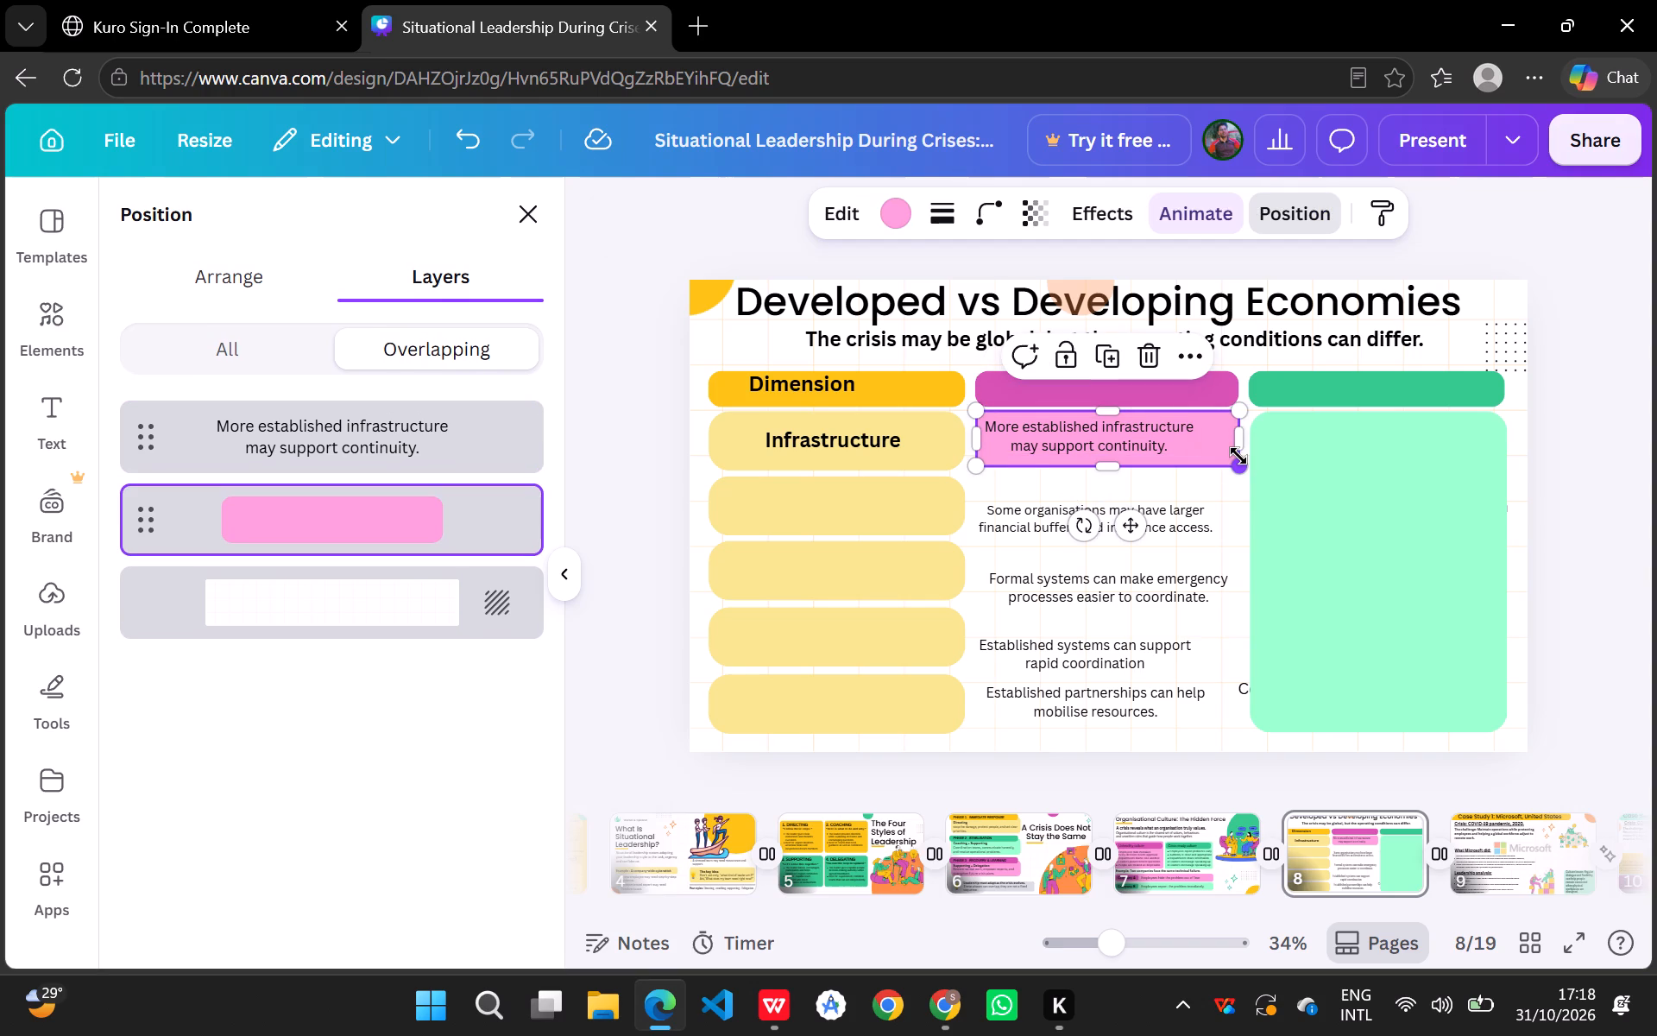
{"action": "key", "text": "ctrl+c"}
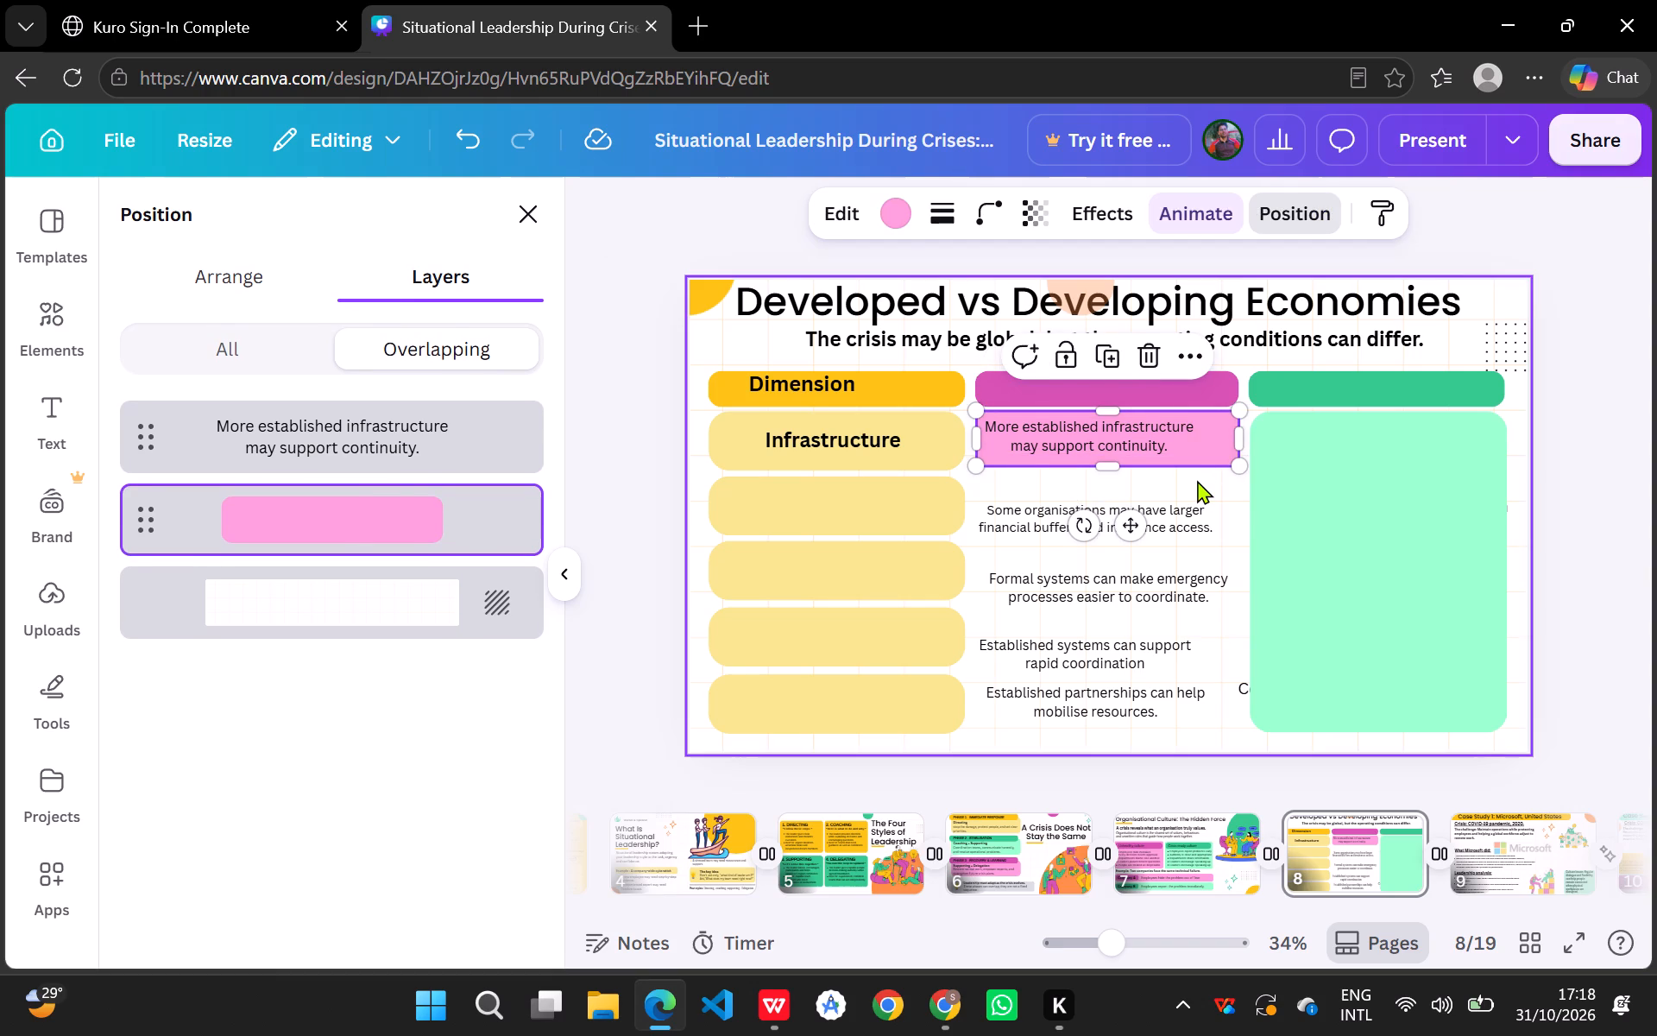
{"action": "key", "text": "ctrl+v"}
{"action": "key", "text": "ctrl+v"}
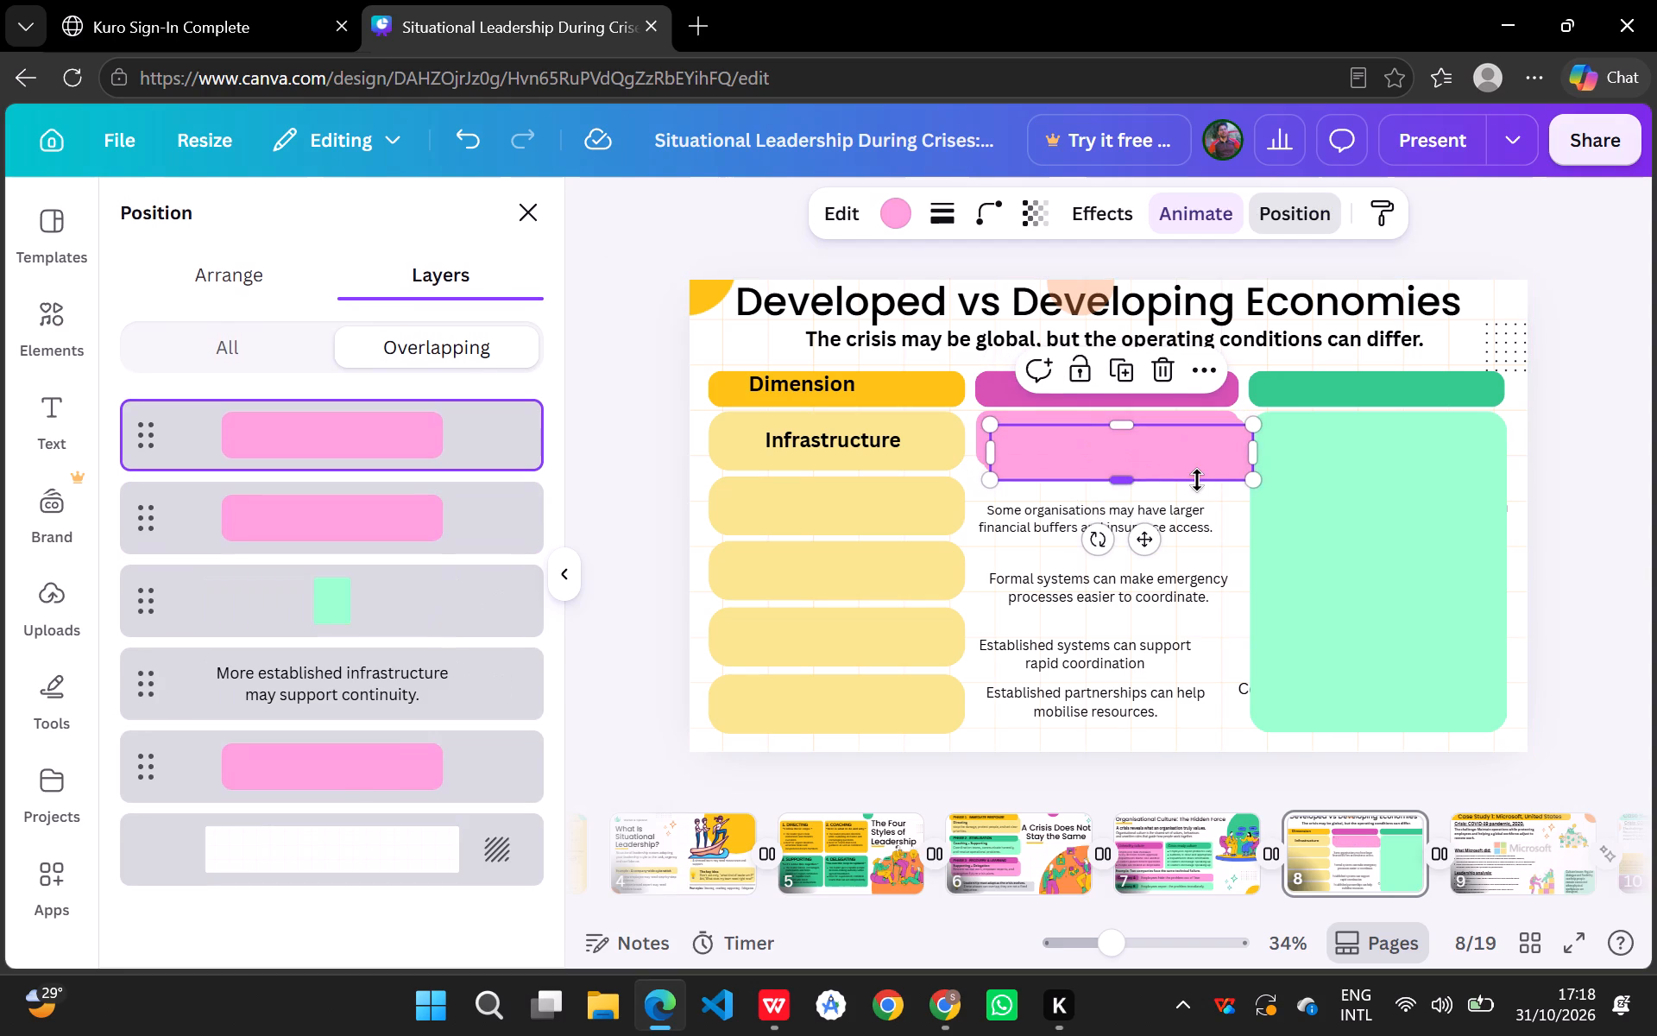
{"action": "key", "text": "ctrl+v"}
{"action": "key", "text": "ctrl+v"}
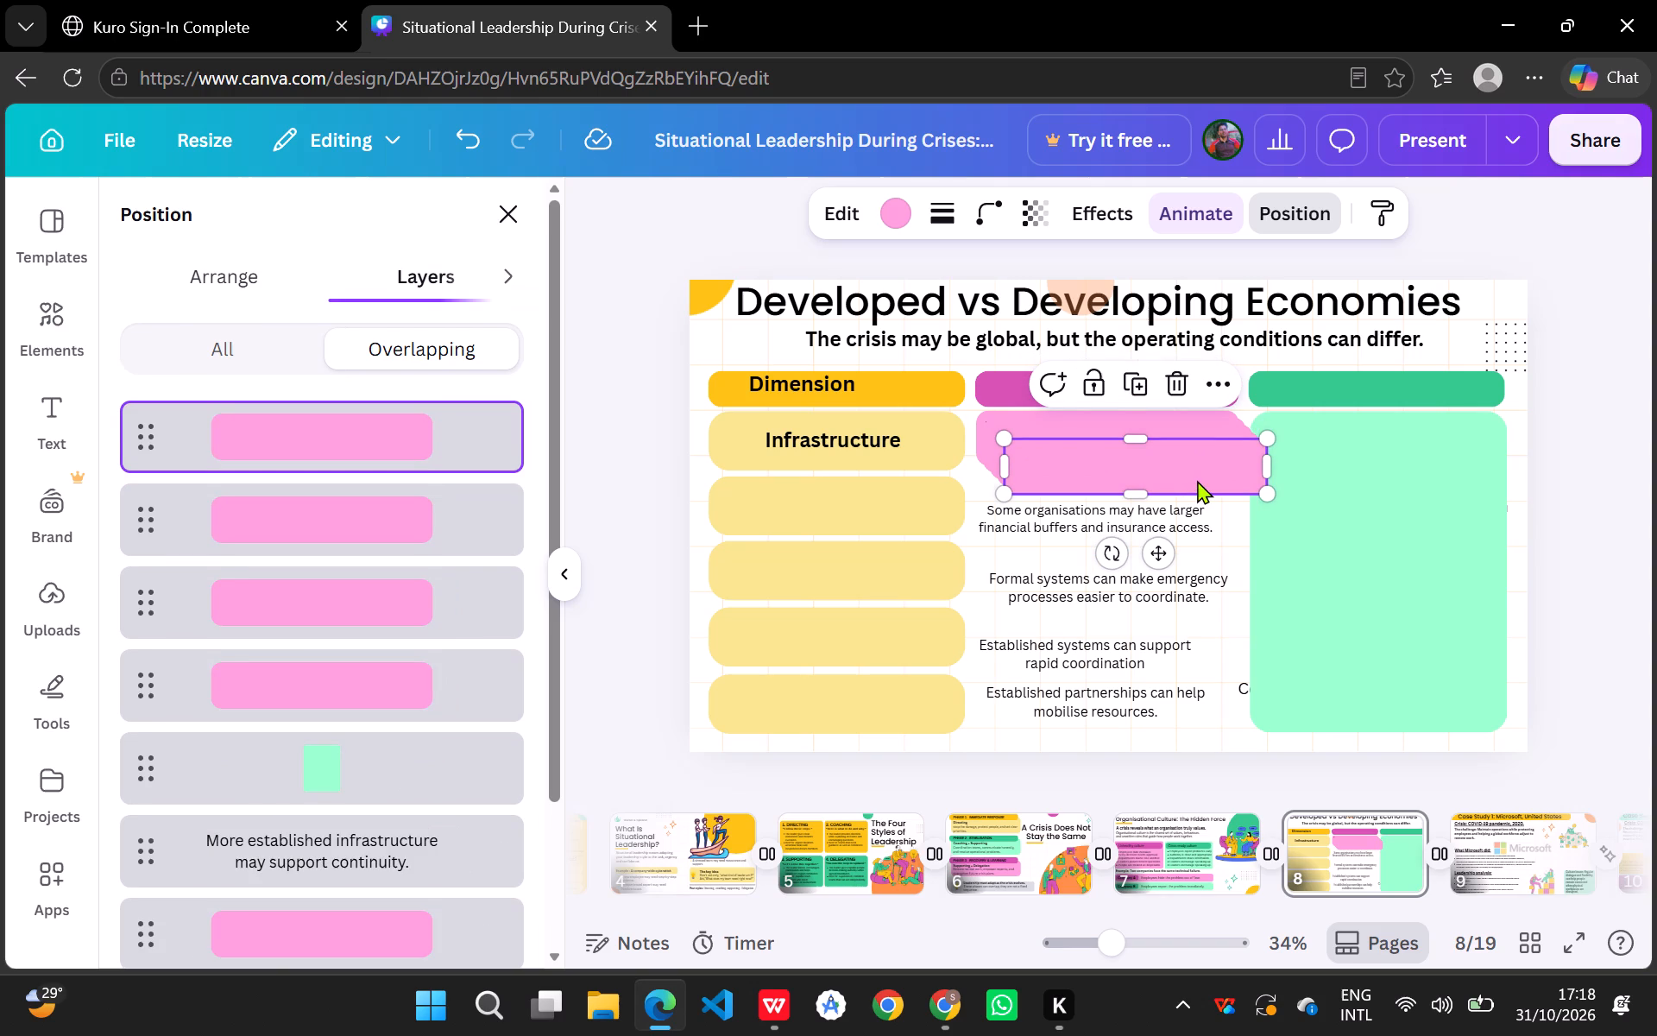
Move two pink copies over "Established partnerships can help mobilise resources." and "Established systems can support rapid coordination", level with the yellow blocks beside them.
{"action": "left_click_drag", "start_coordinate": [1168, 476], "coordinate": [1136, 710]}
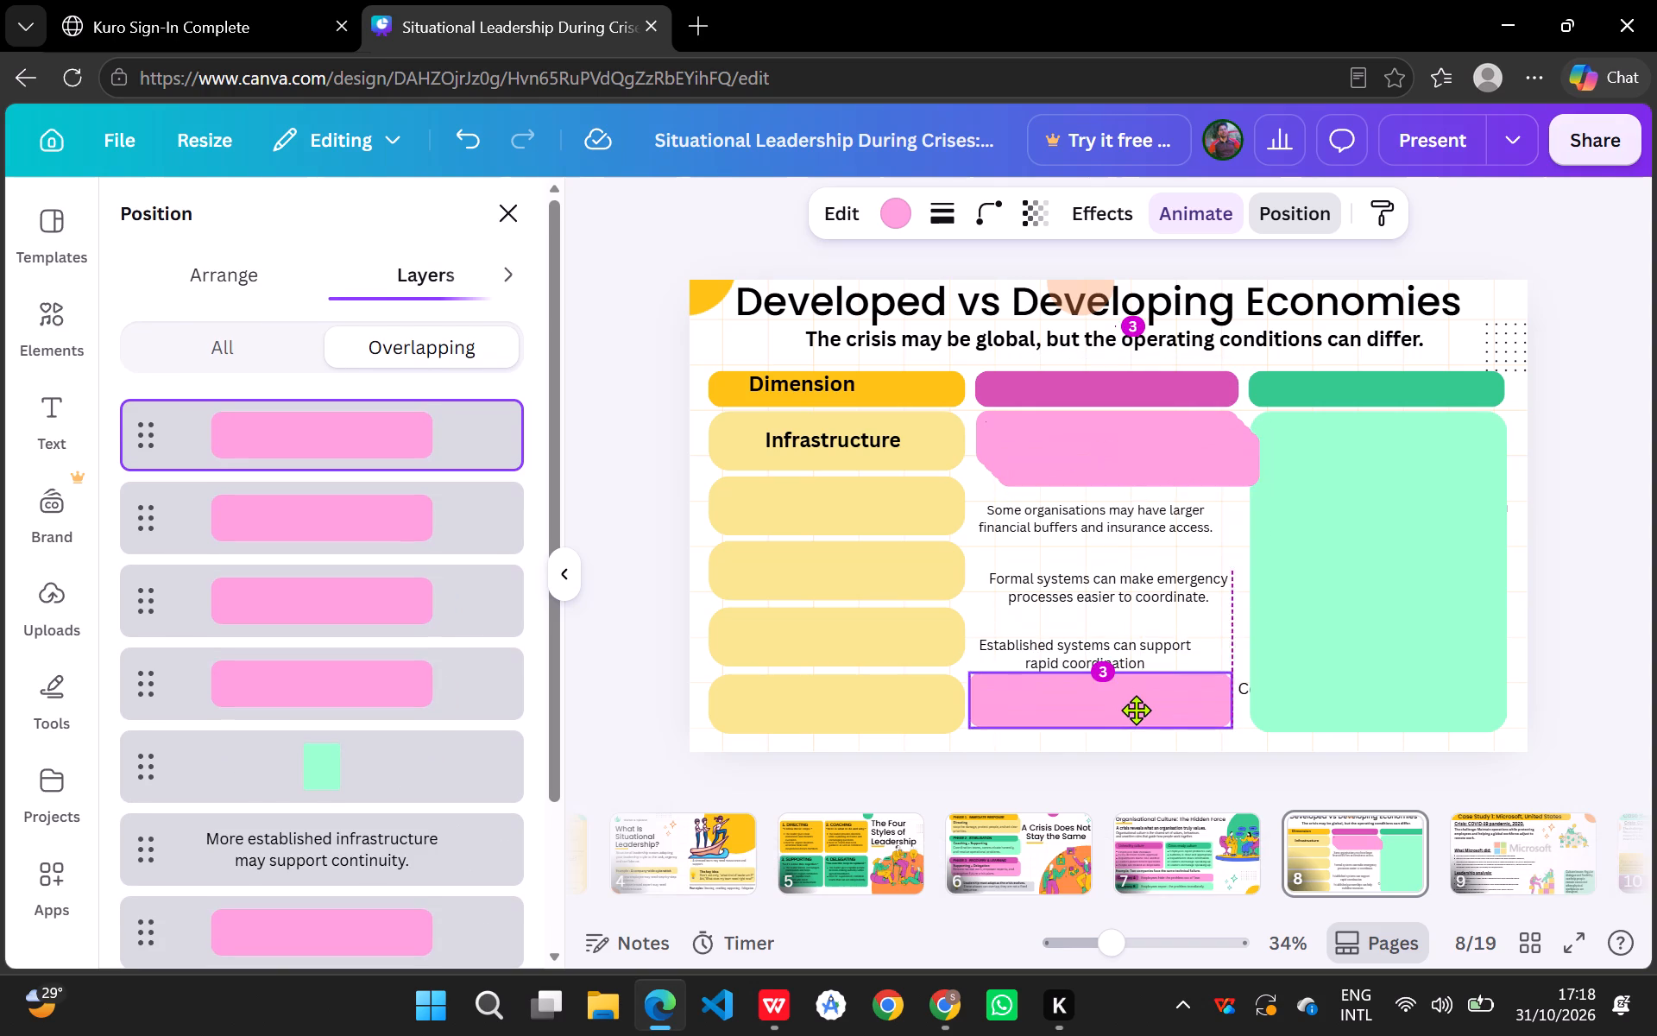
{"action": "left_click_drag", "start_coordinate": [1136, 710], "coordinate": [1135, 712]}
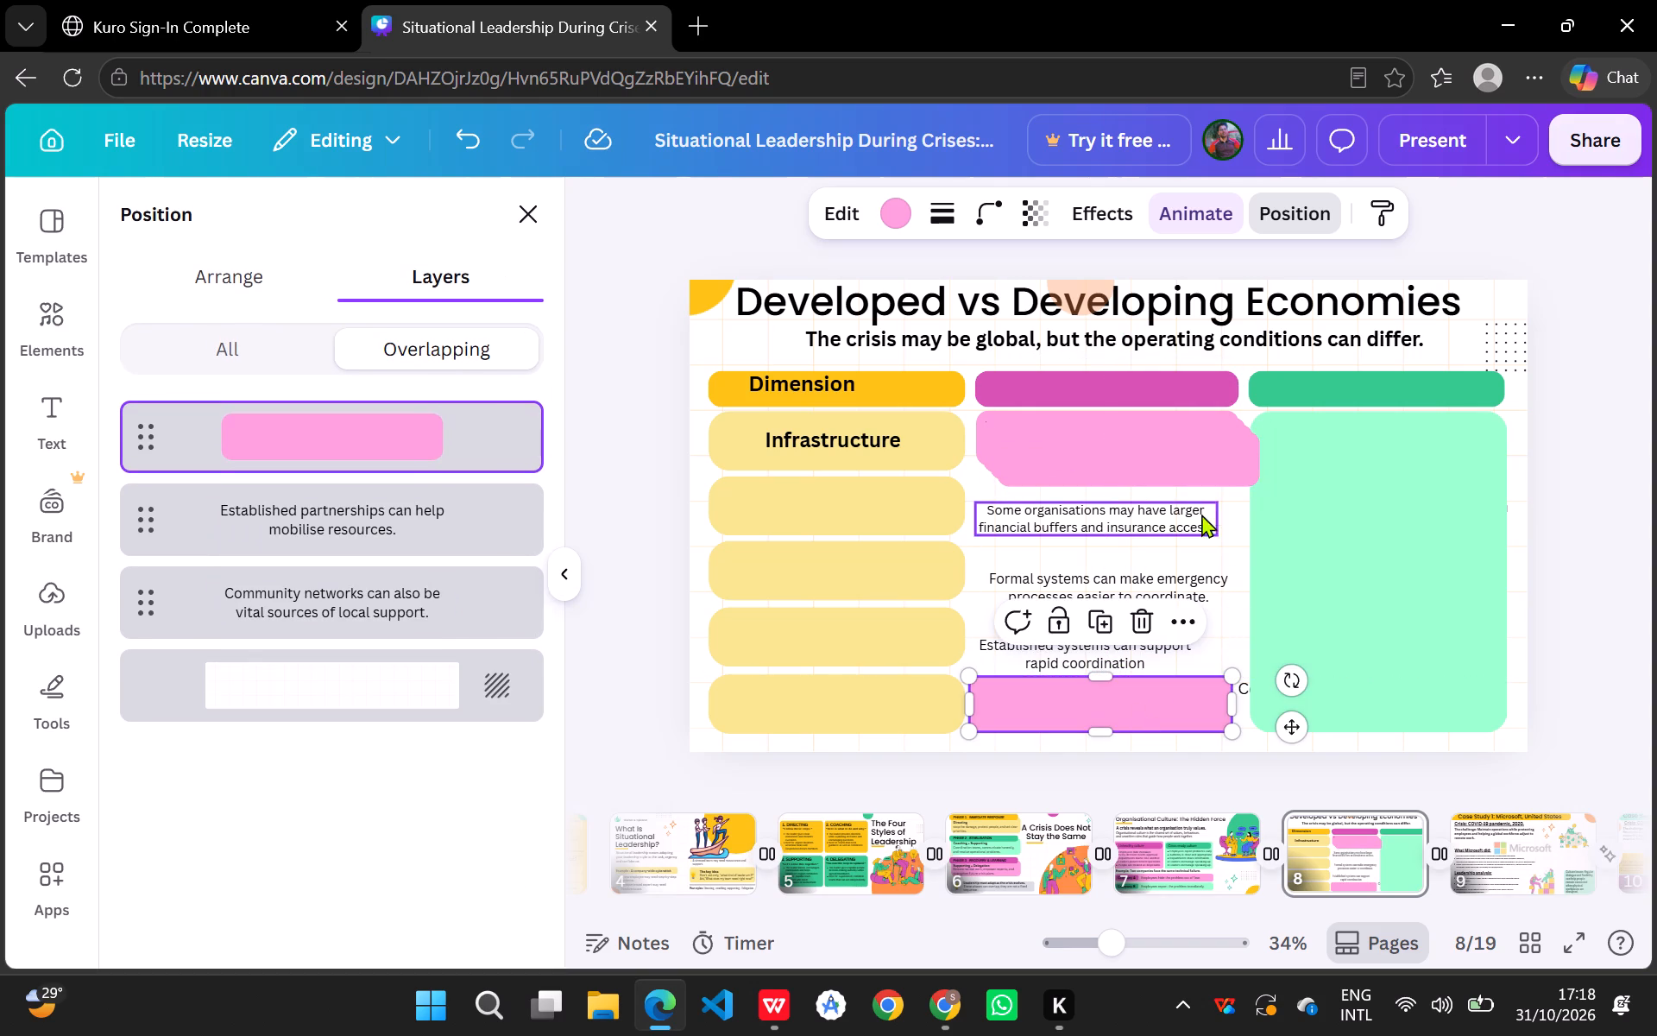
{"action": "left_click_drag", "start_coordinate": [1218, 467], "coordinate": [1189, 651]}
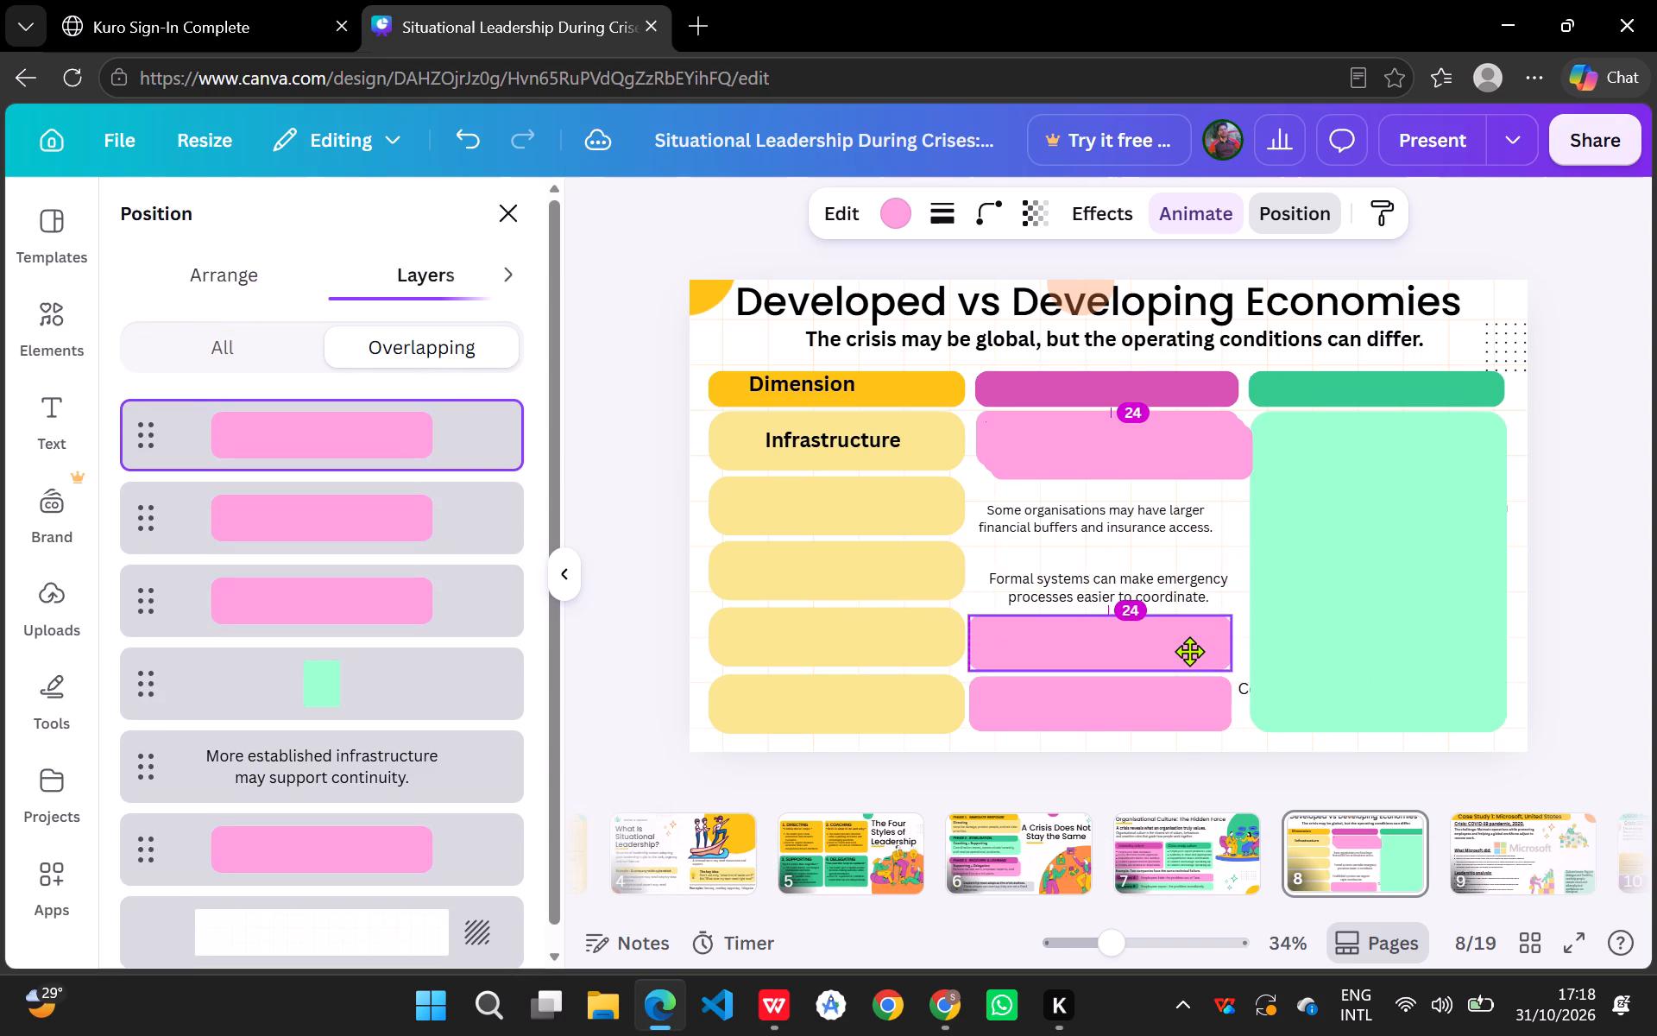
{"action": "left_click_drag", "start_coordinate": [1189, 651], "coordinate": [1189, 646]}
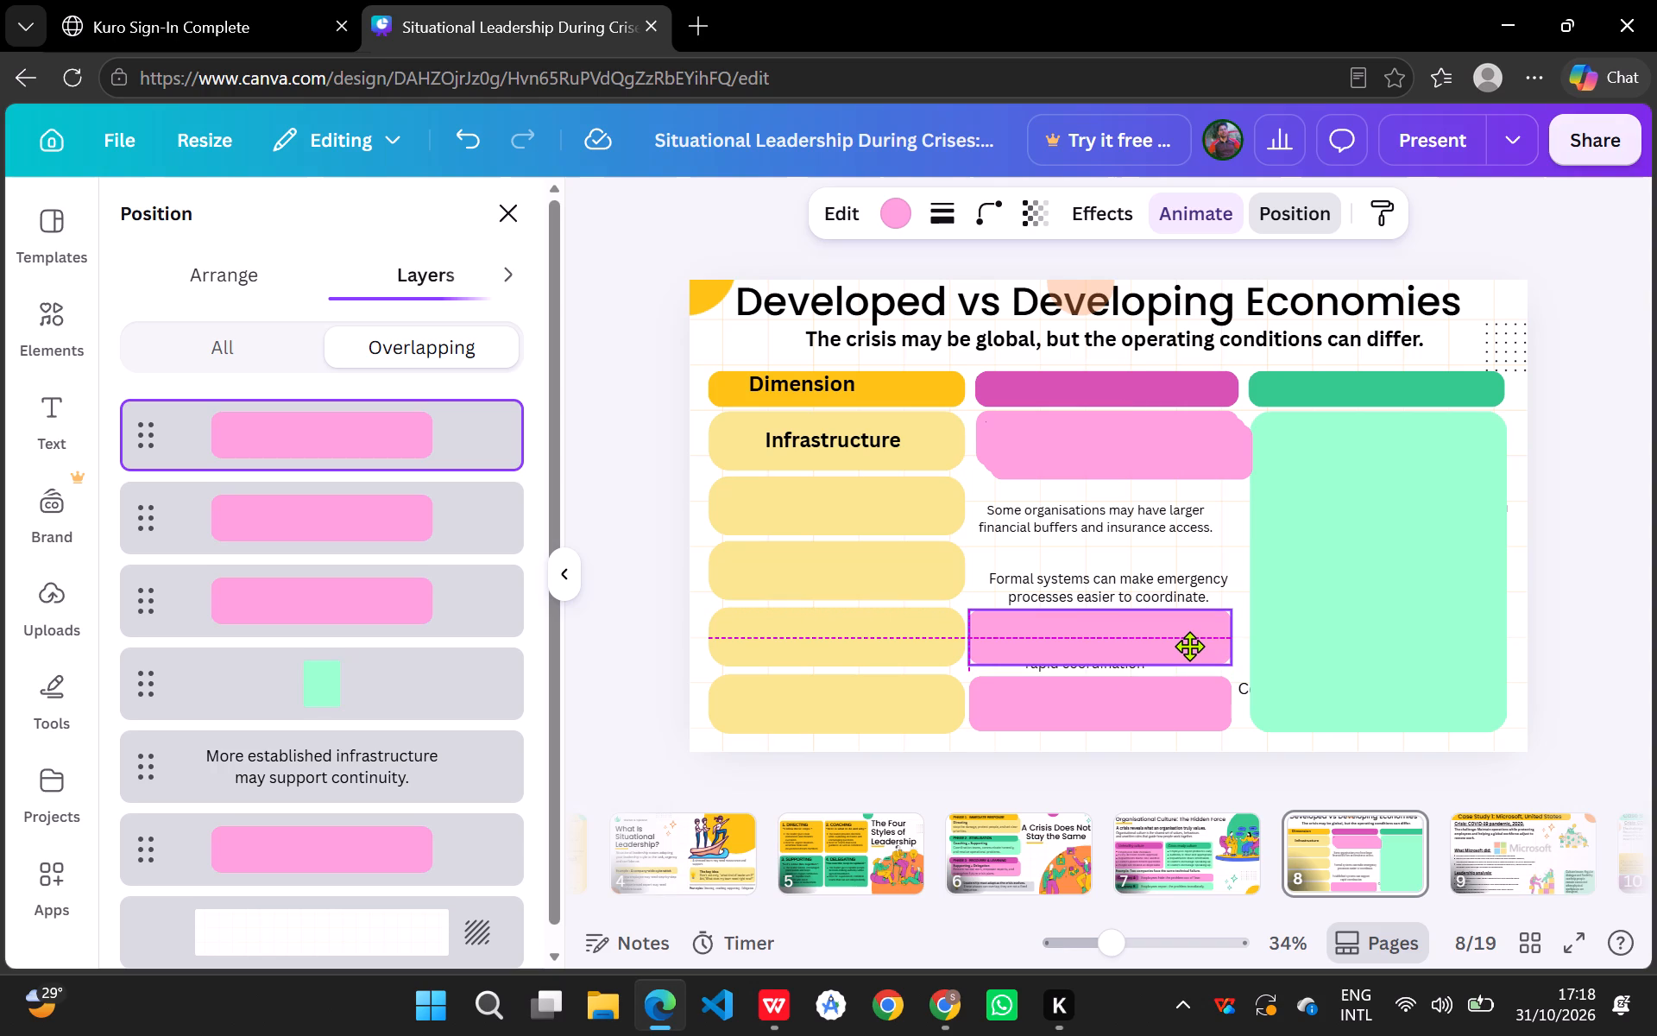
{"action": "left_click_drag", "start_coordinate": [1189, 646], "coordinate": [1190, 647]}
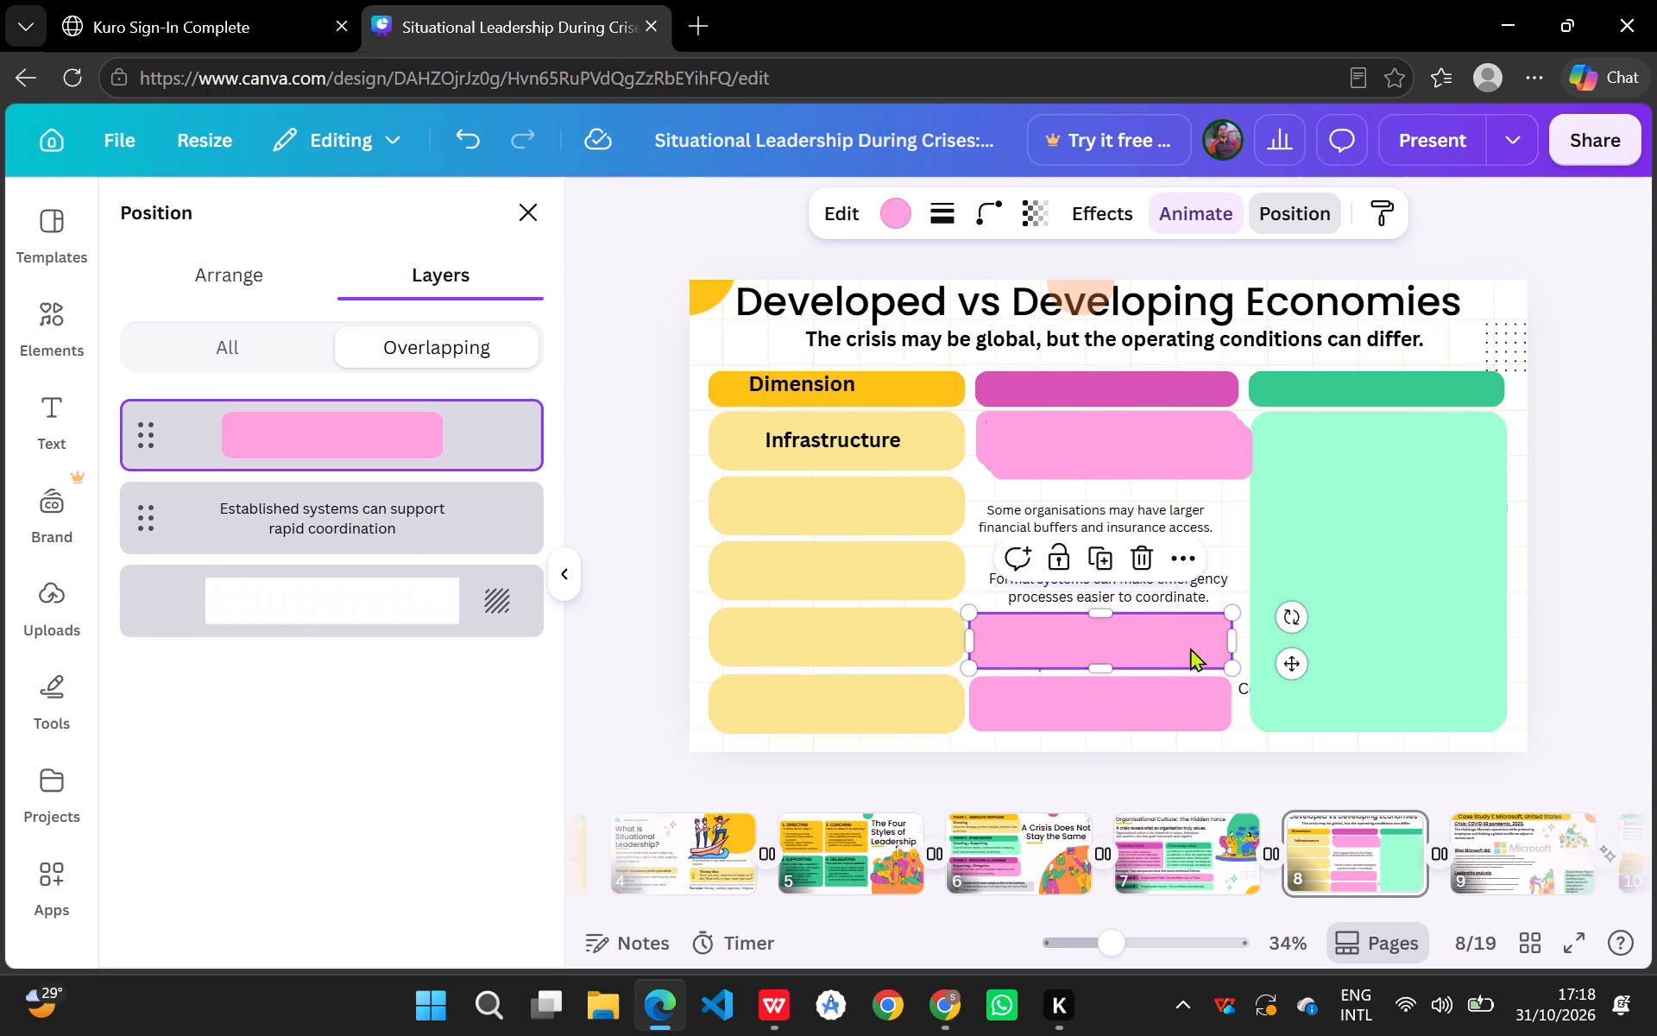
Move the other two pink copies over the "Formal systems" and "Some organisations may have larger financial buffers" texts, lined up with the lower copies.
{"action": "left_click_drag", "start_coordinate": [1222, 454], "coordinate": [1221, 460]}
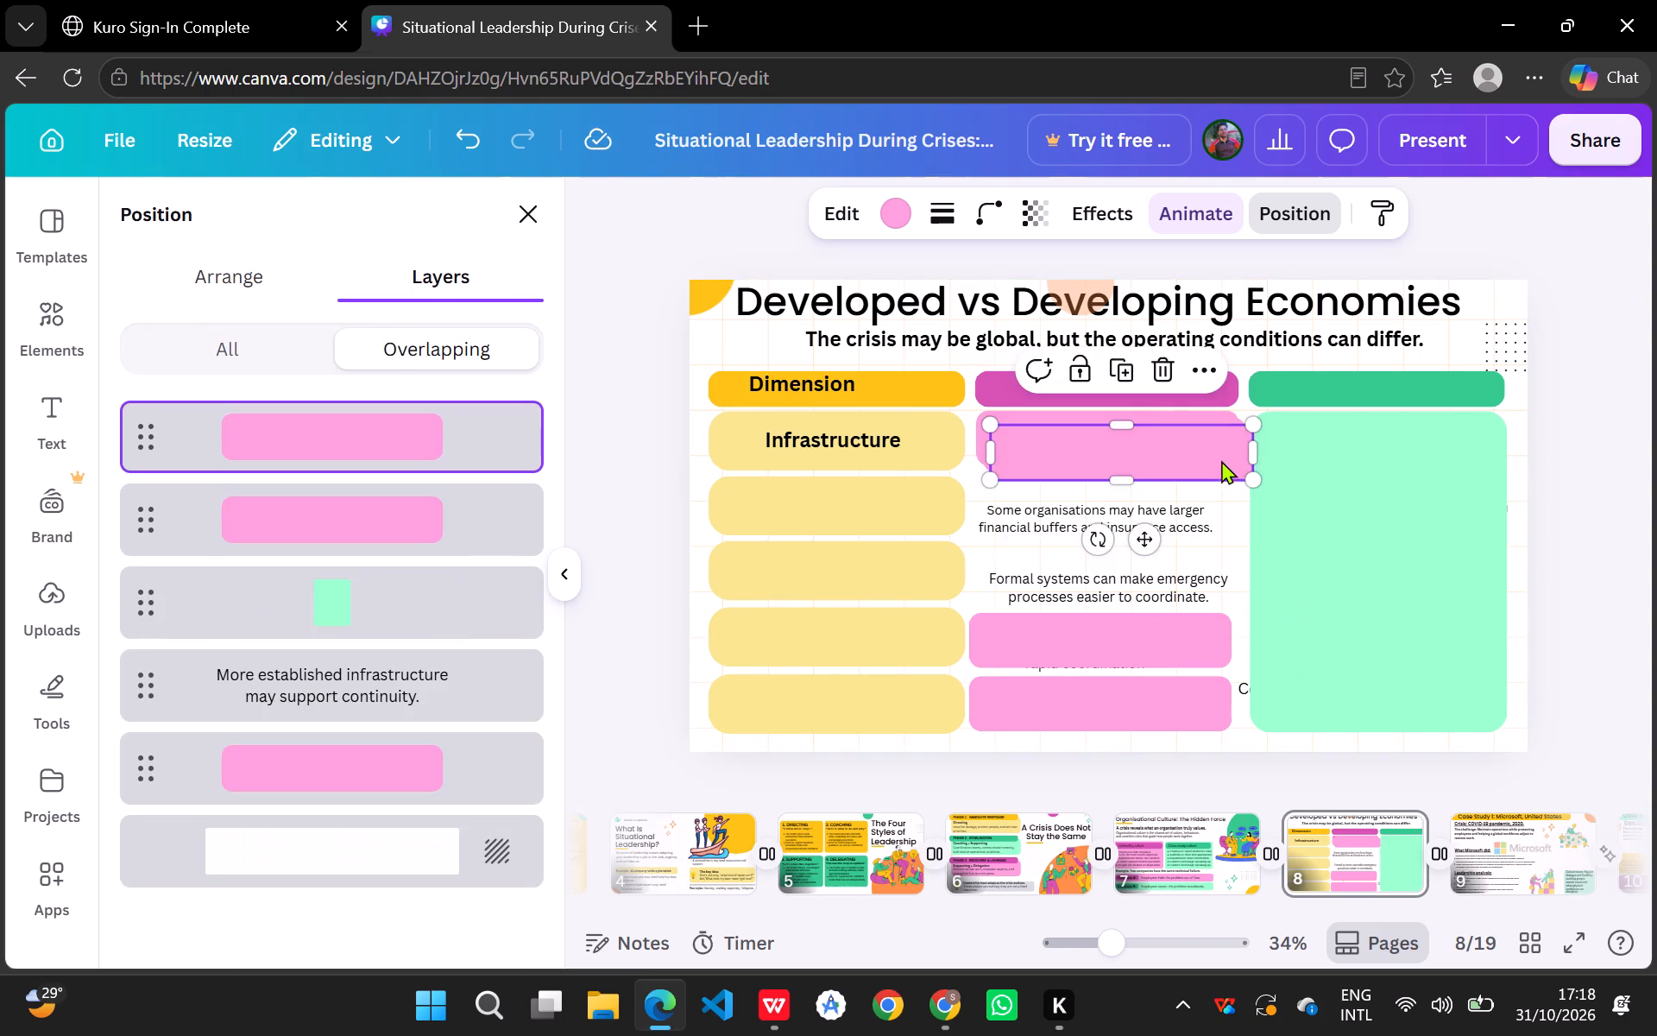
{"action": "left_click_drag", "start_coordinate": [1221, 460], "coordinate": [1210, 574]}
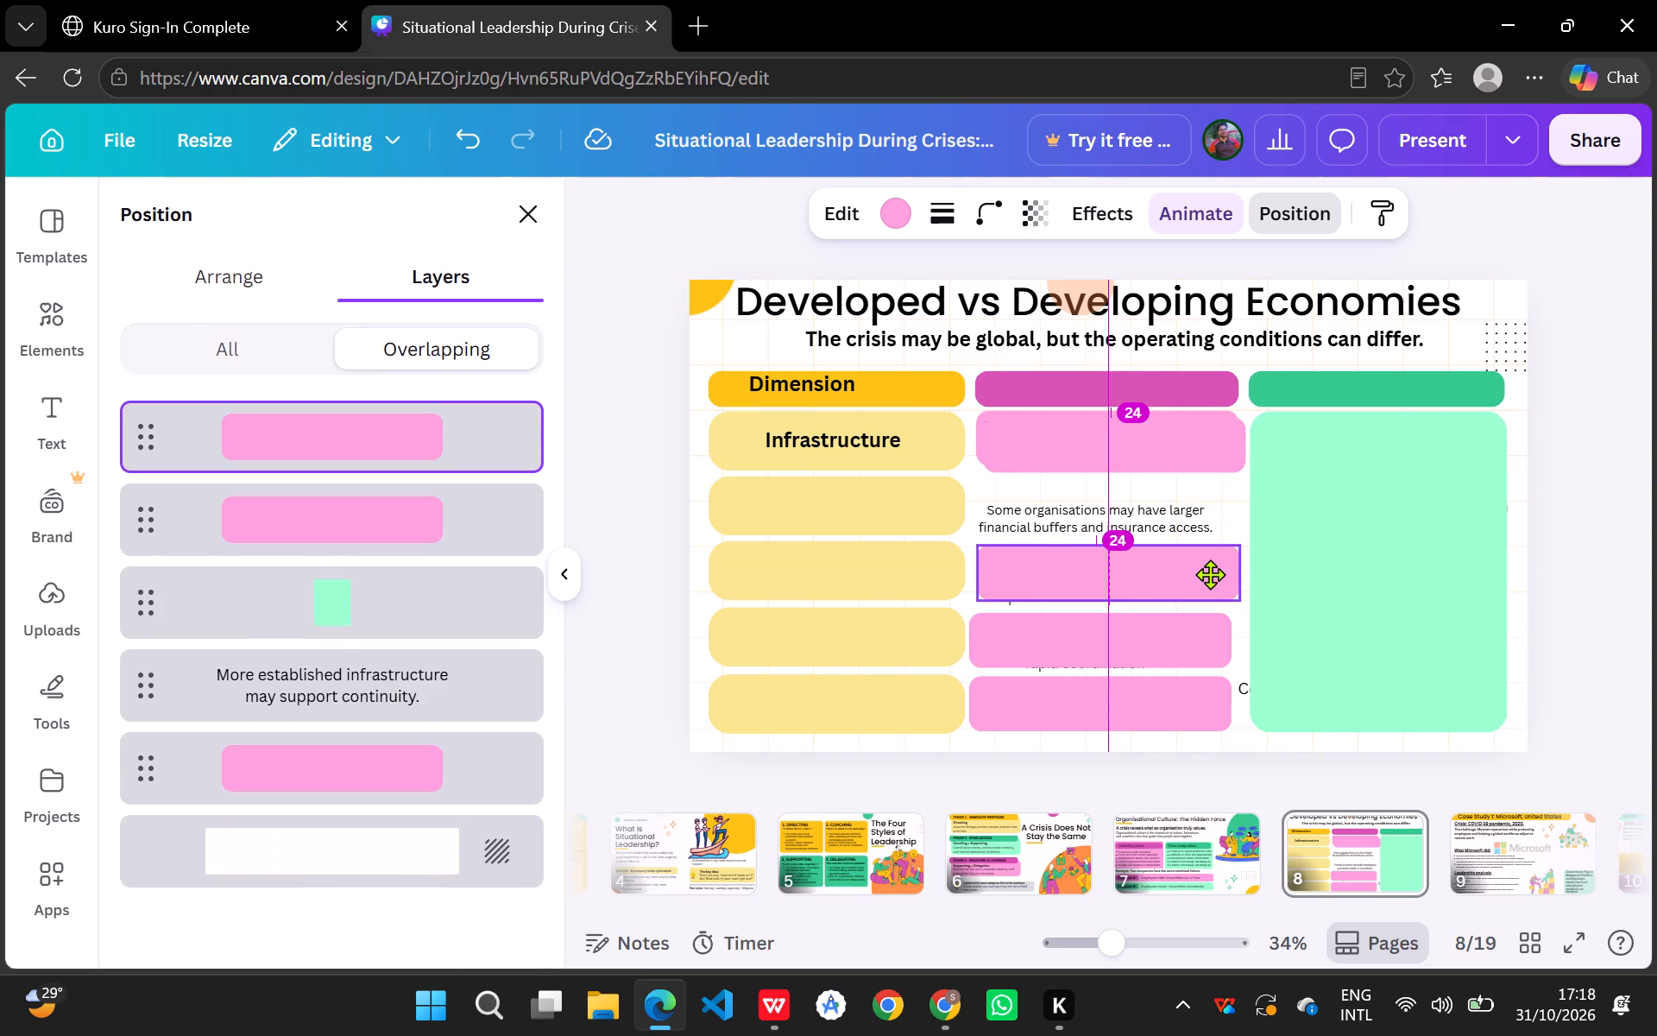
{"action": "left_click_drag", "start_coordinate": [1210, 574], "coordinate": [1203, 572]}
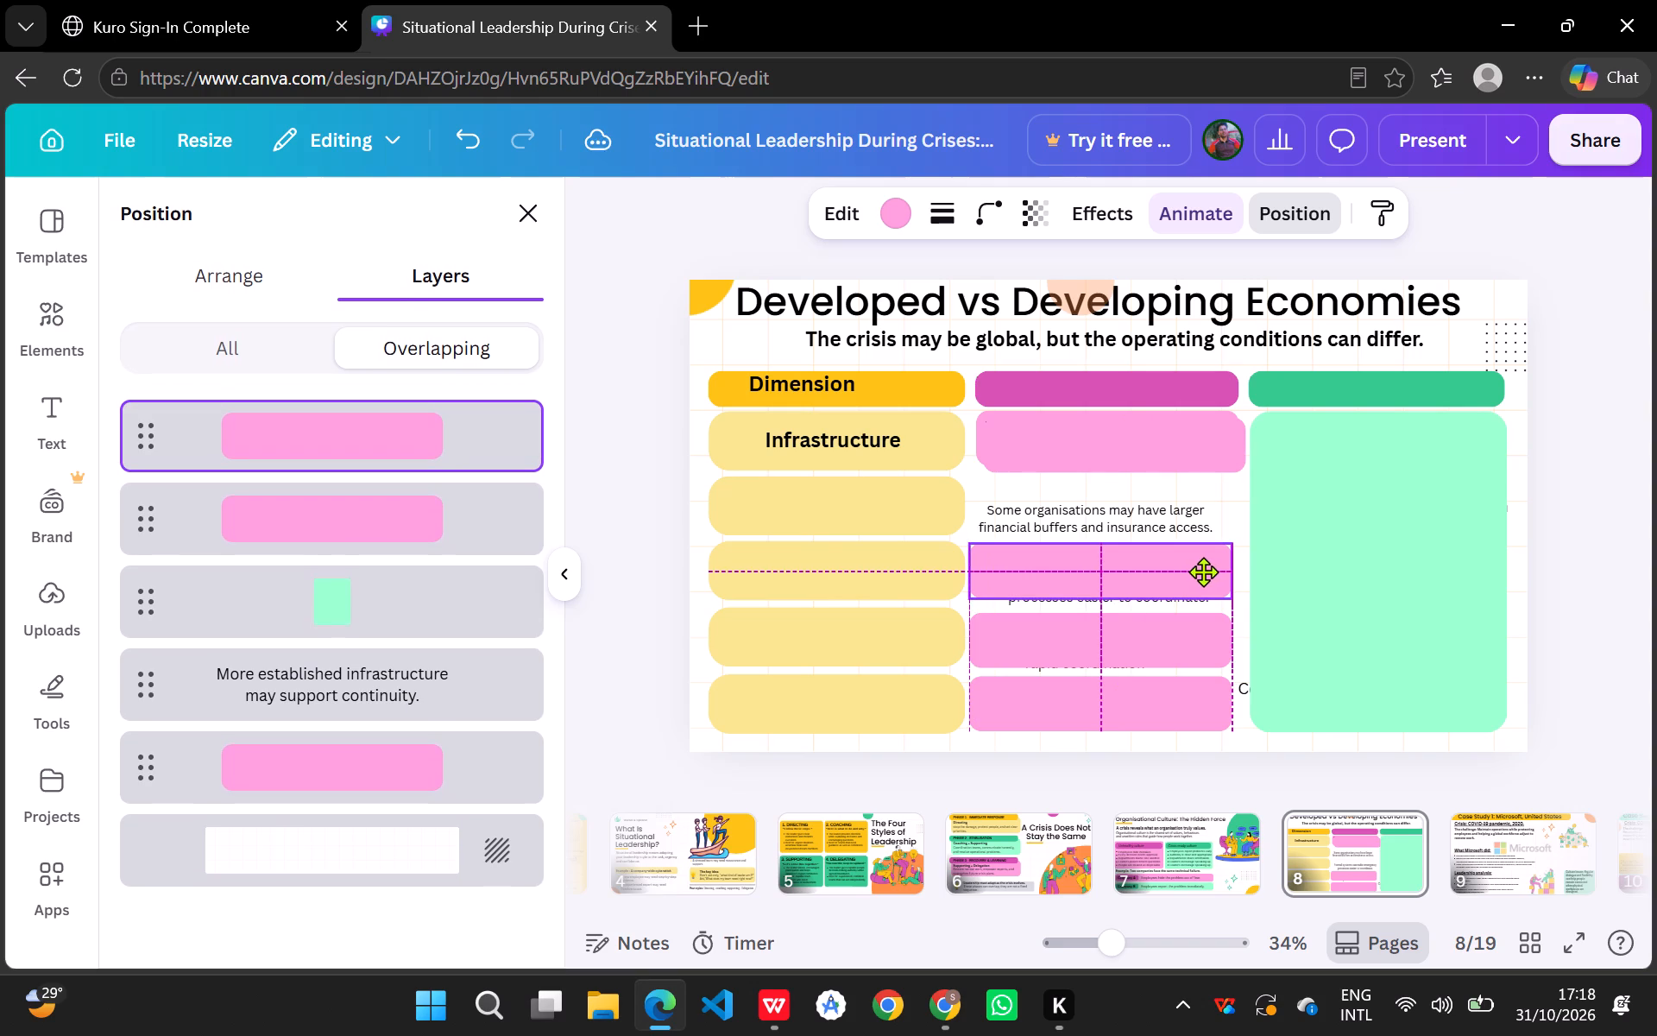
{"action": "left_click_drag", "start_coordinate": [1203, 572], "coordinate": [1204, 572]}
{"action": "left_click_drag", "start_coordinate": [1227, 457], "coordinate": [1218, 508]}
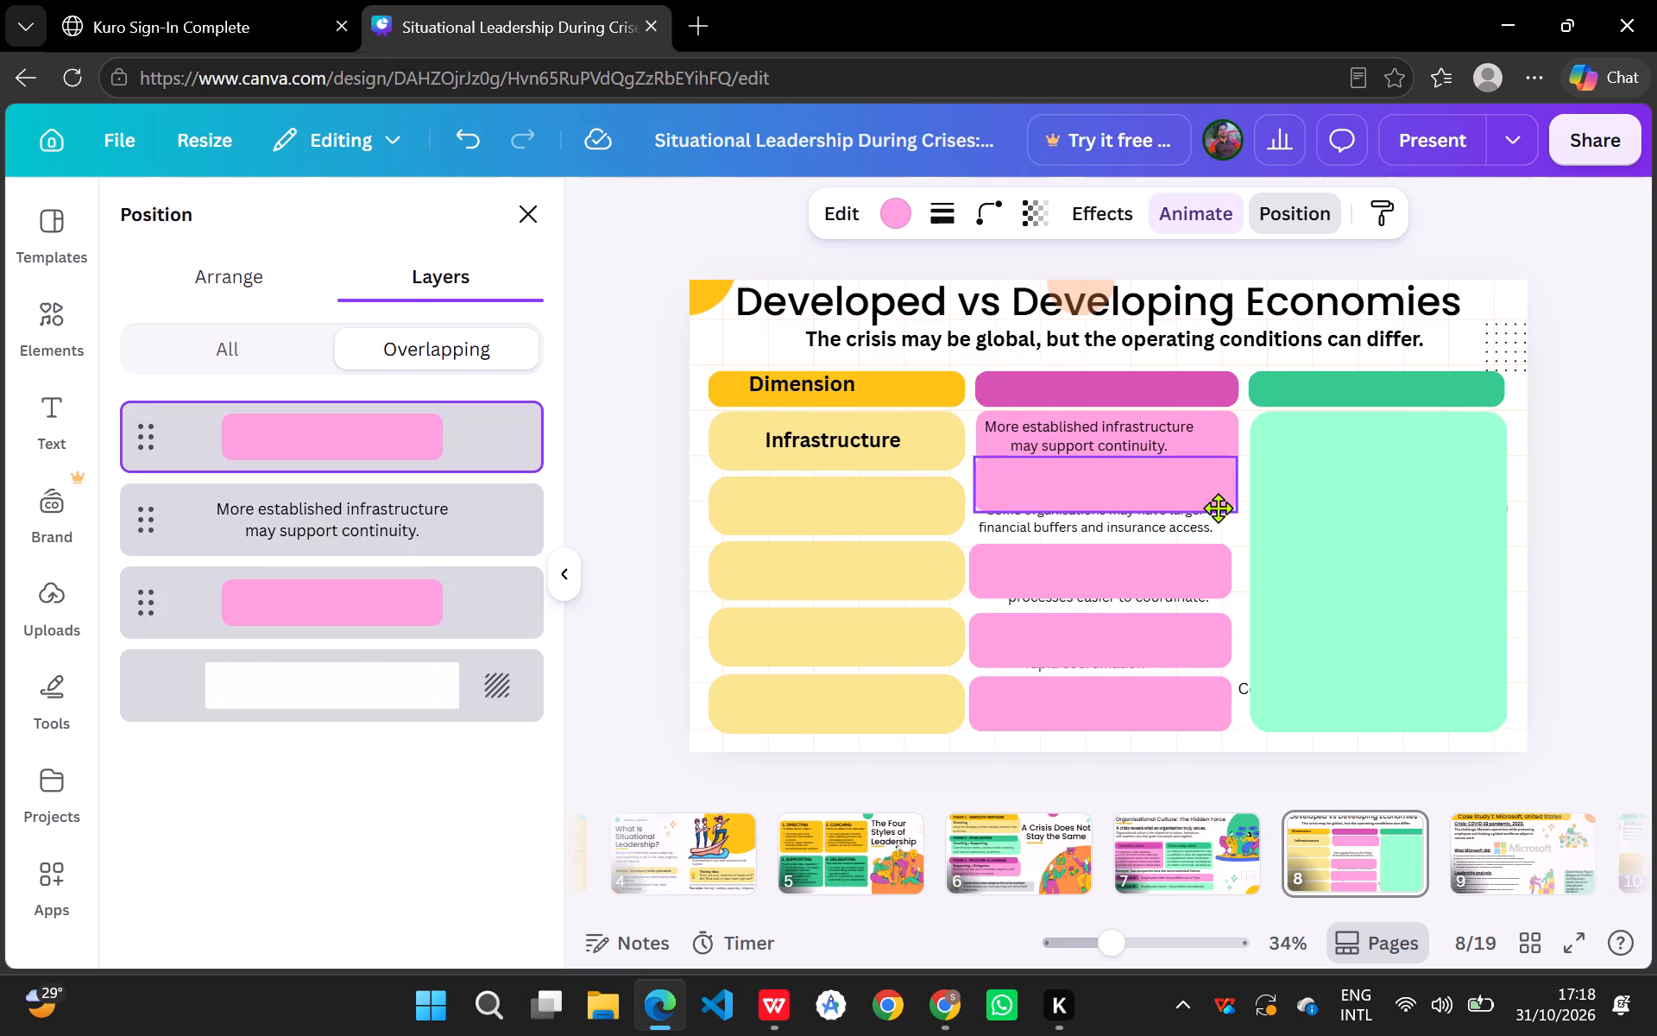
{"action": "left_click_drag", "start_coordinate": [1218, 508], "coordinate": [1214, 512]}
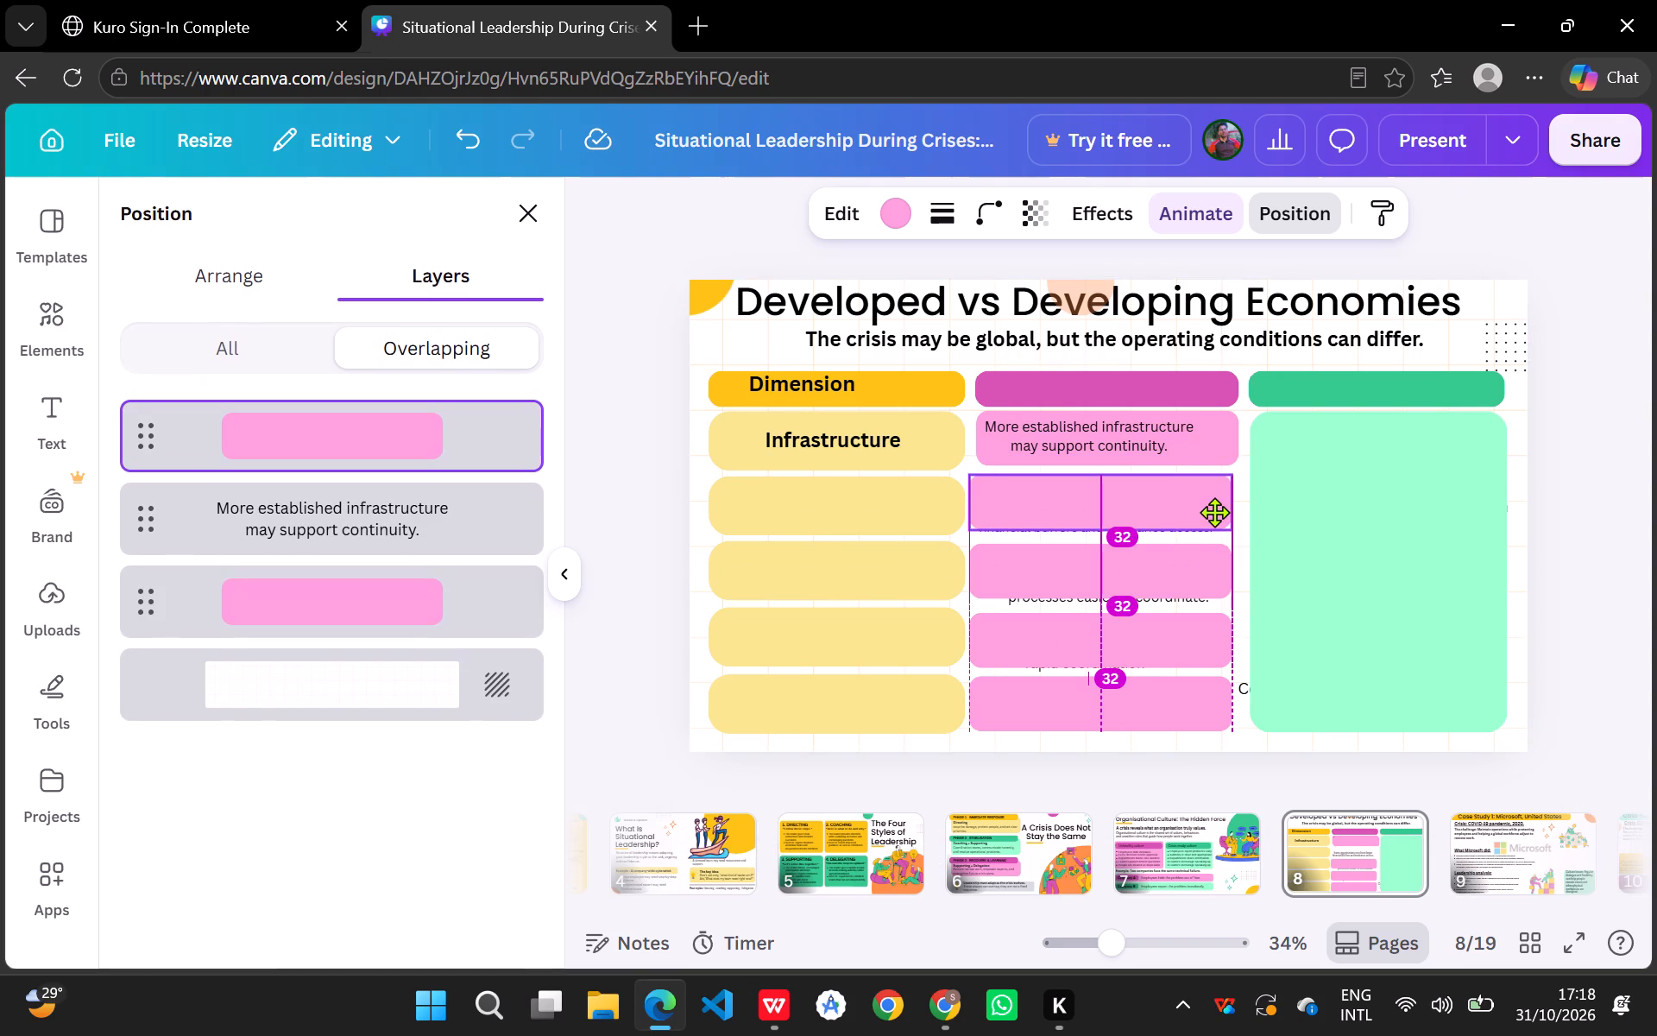
{"action": "left_click_drag", "start_coordinate": [1214, 512], "coordinate": [1214, 515]}
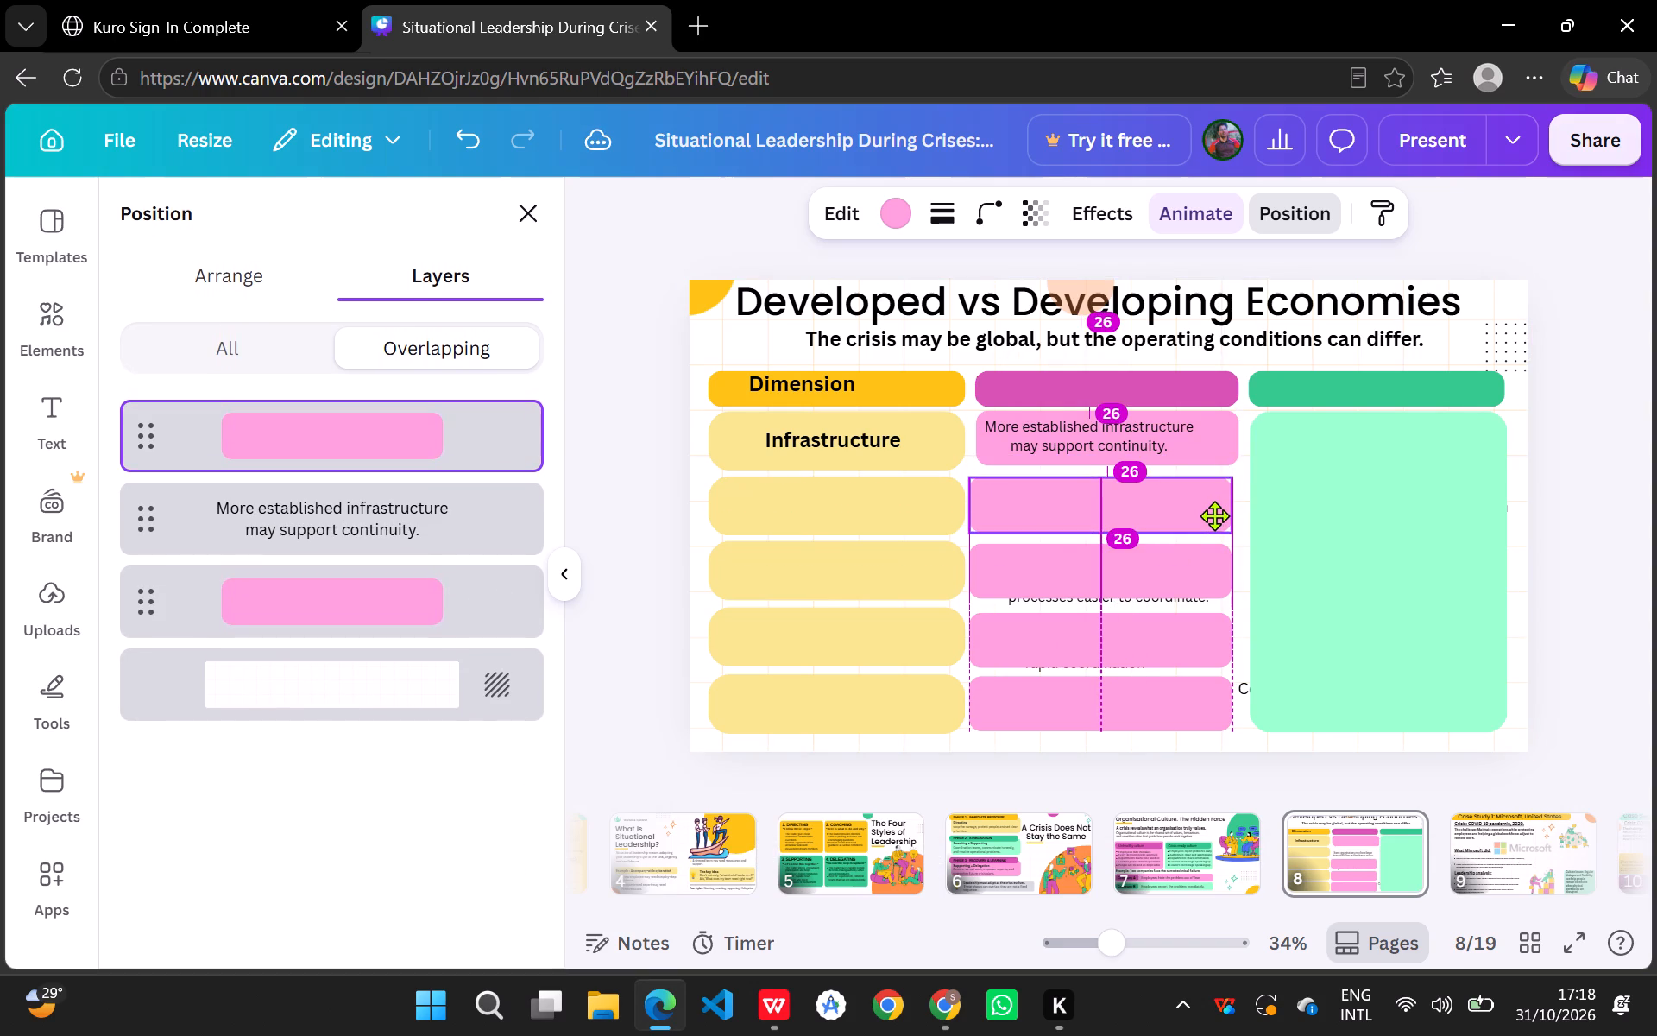
{"action": "left_click_drag", "start_coordinate": [1214, 515], "coordinate": [1215, 518]}
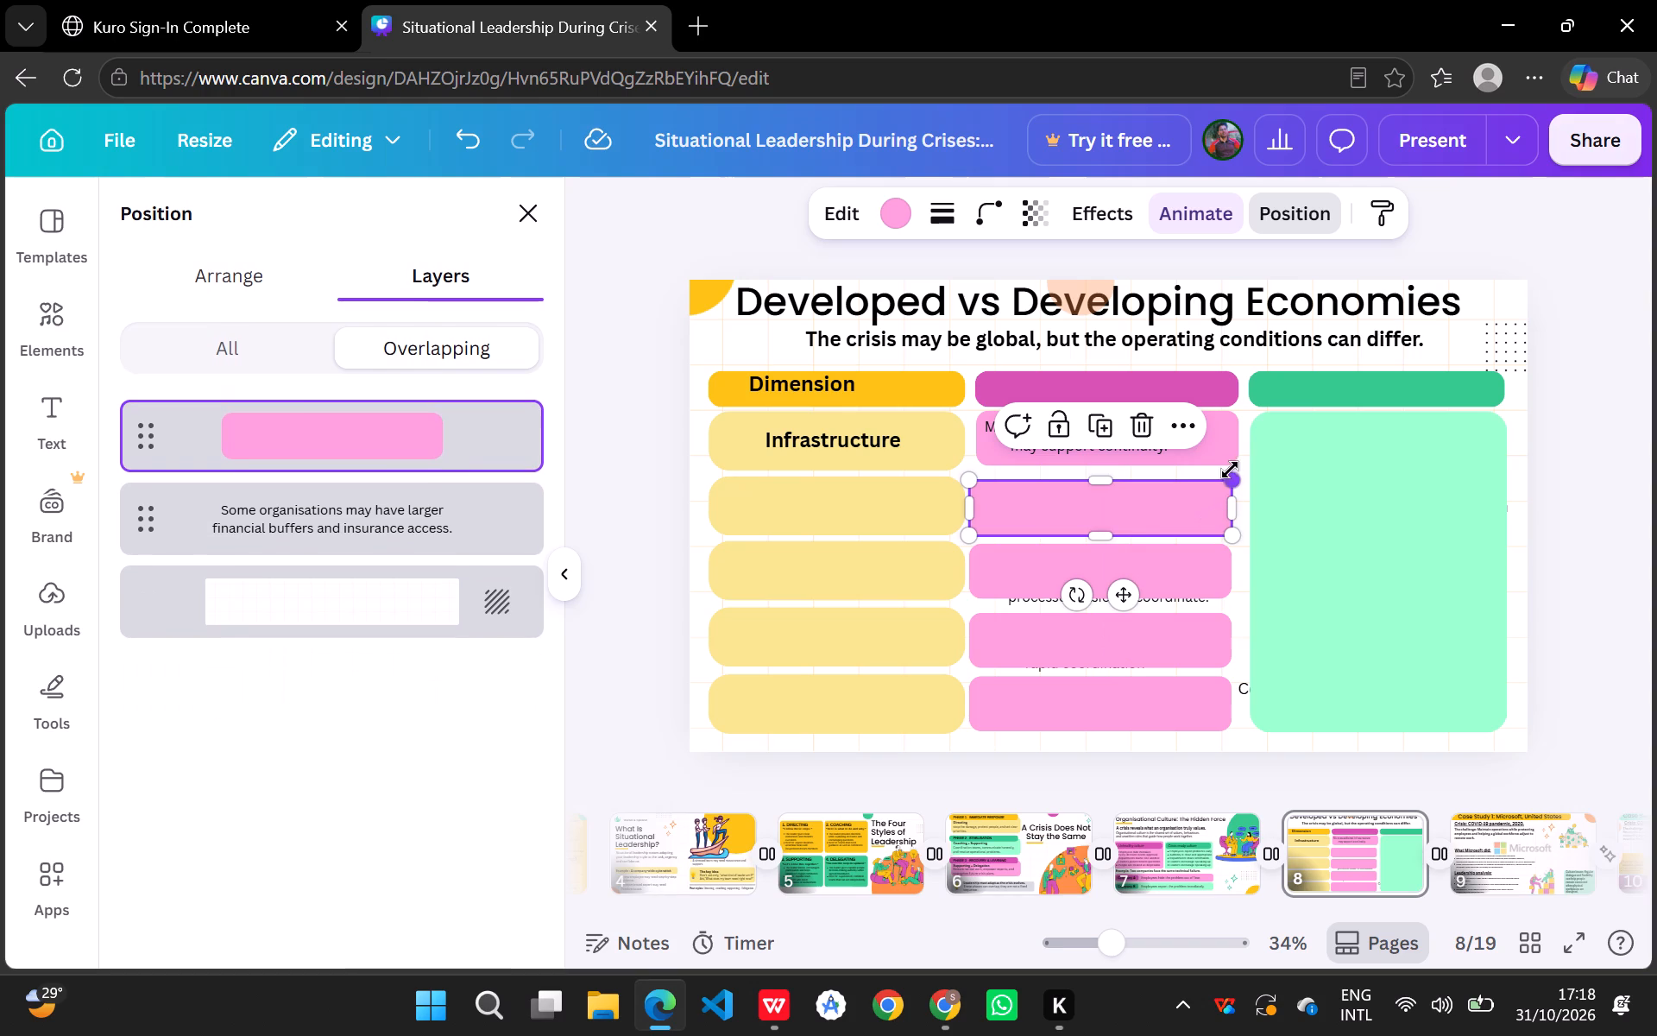
Heighten the first-row pink block slightly to match the "Infrastructure" block beside it.
{"action": "left_click", "coordinate": [1208, 451]}
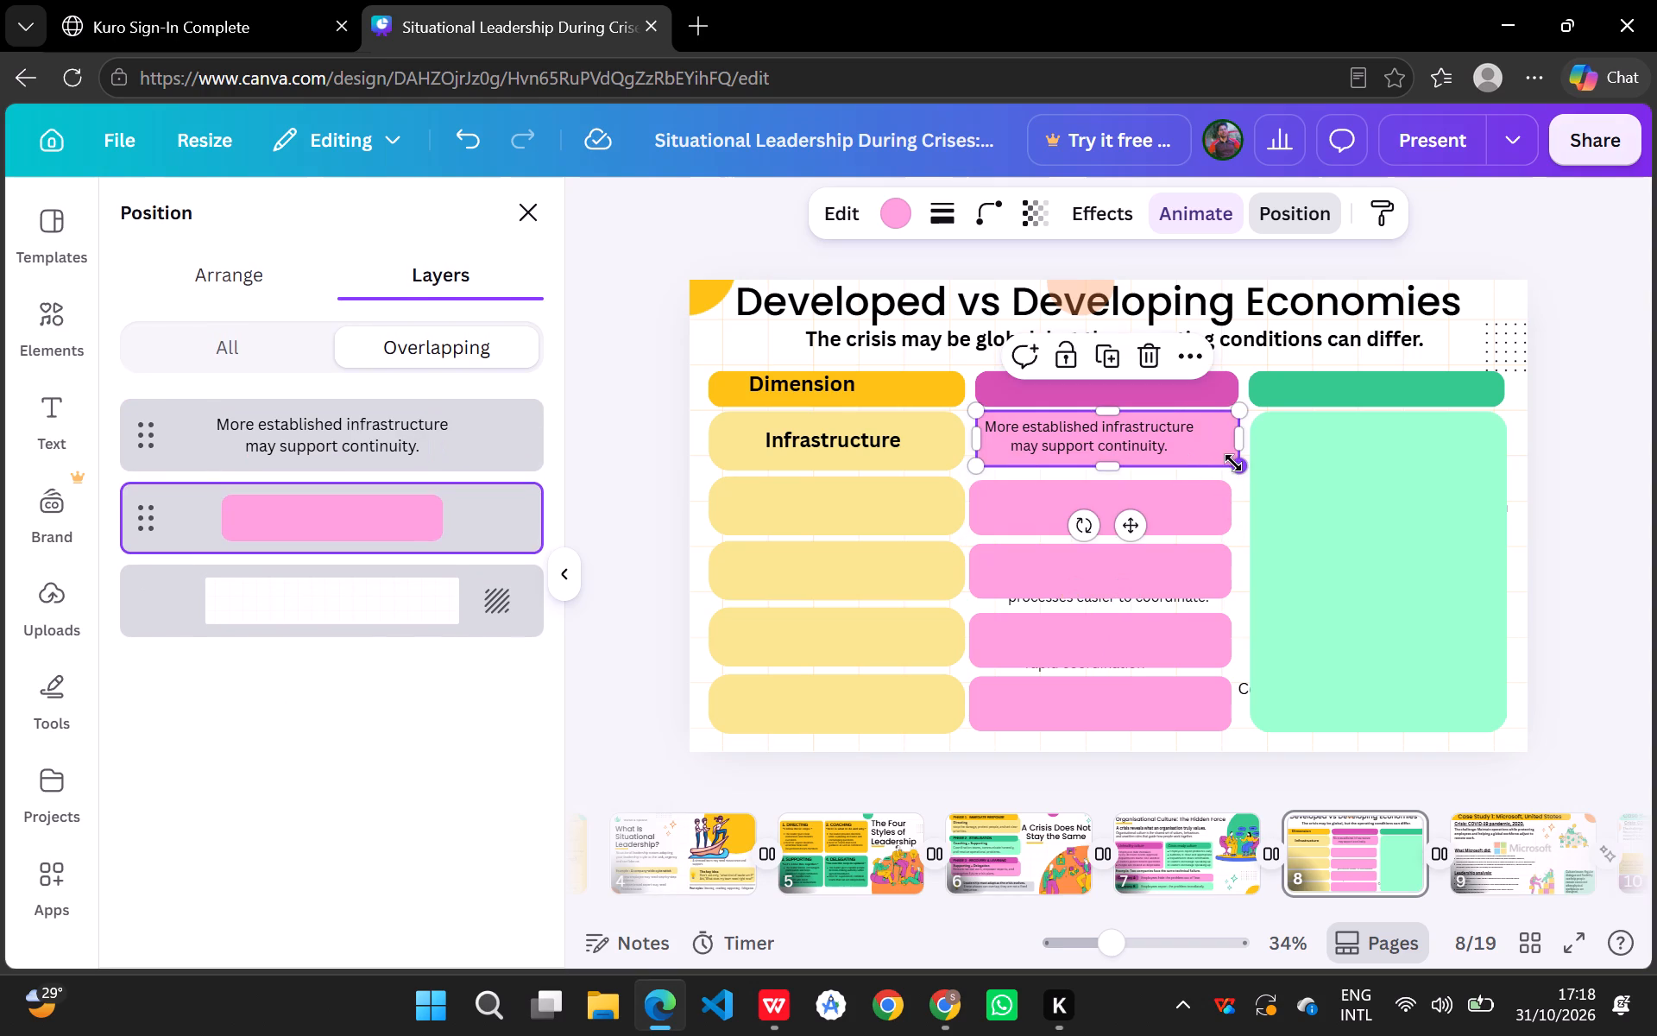
{"action": "left_click", "coordinate": [1238, 464]}
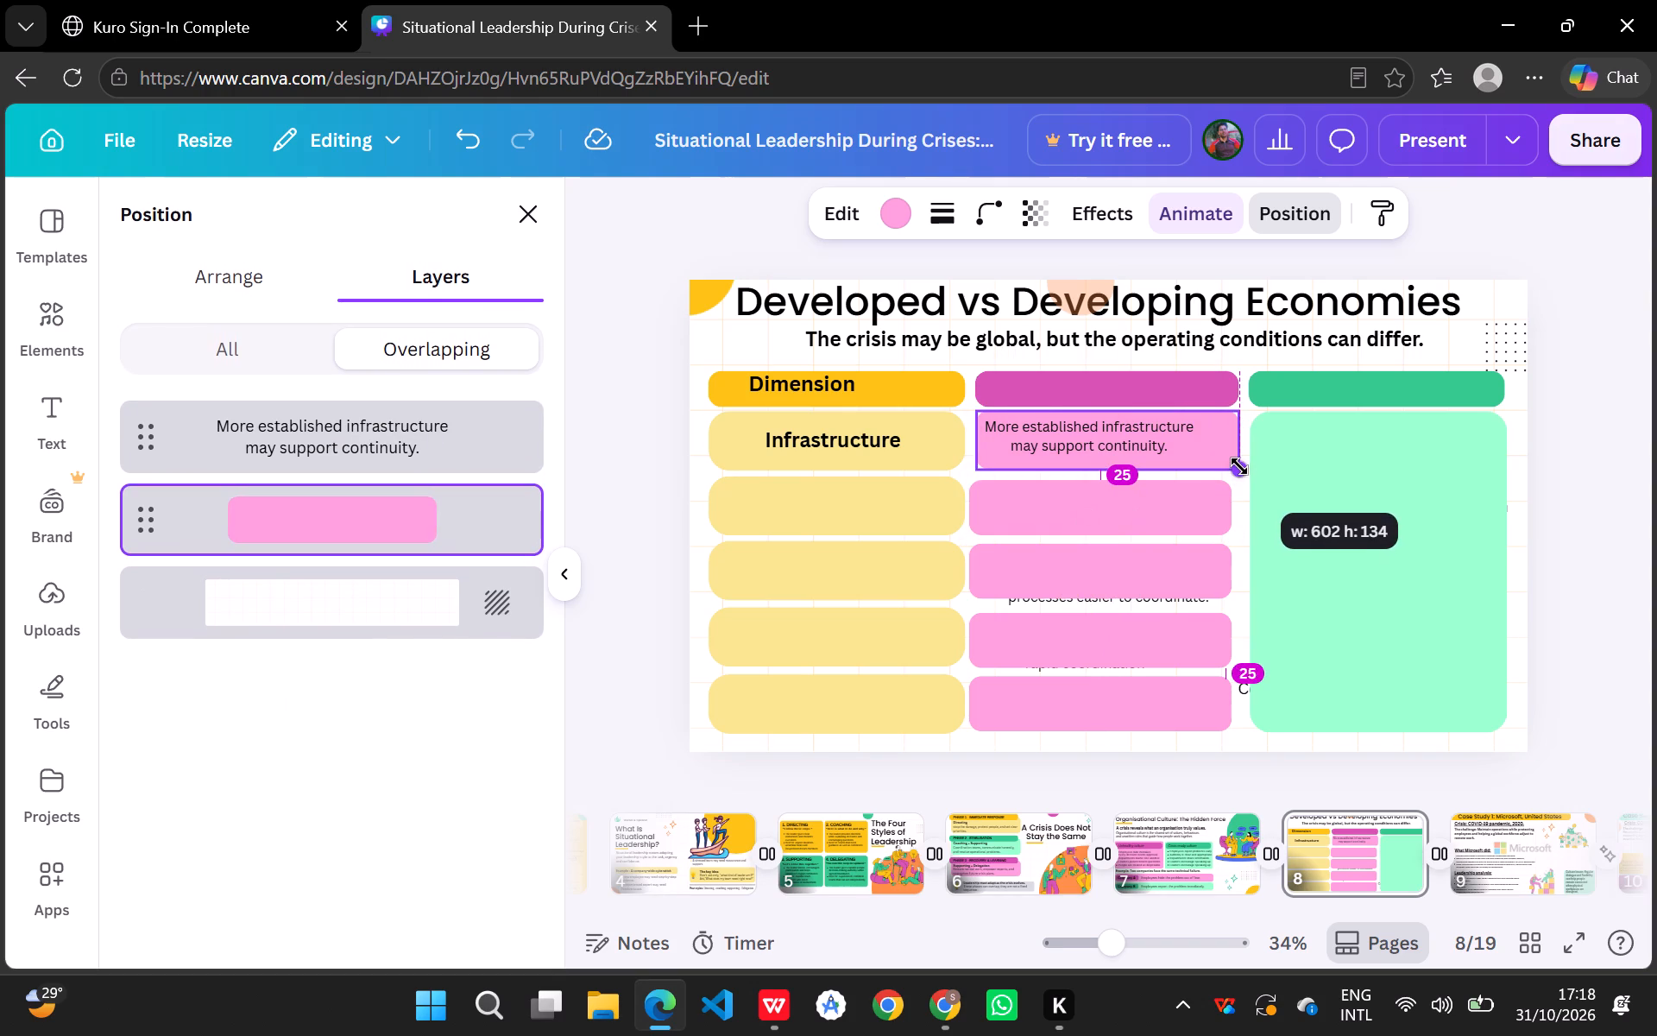
{"action": "left_click", "coordinate": [1339, 499]}
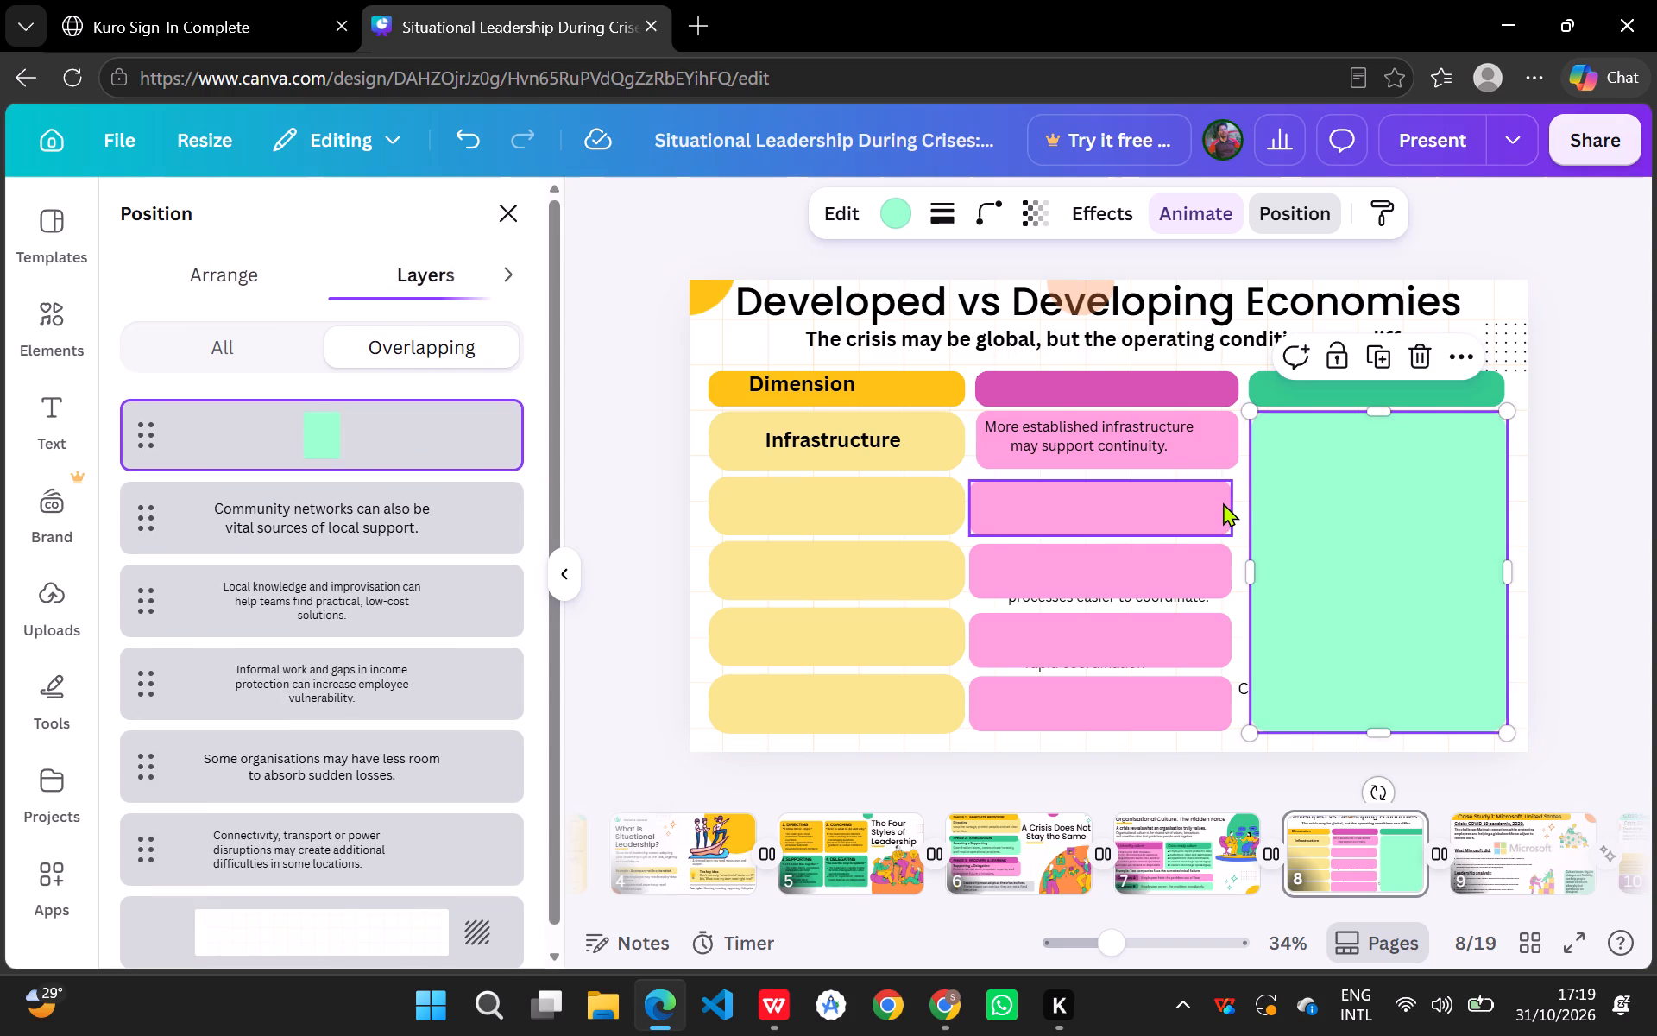
{"action": "left_click", "coordinate": [1223, 502]}
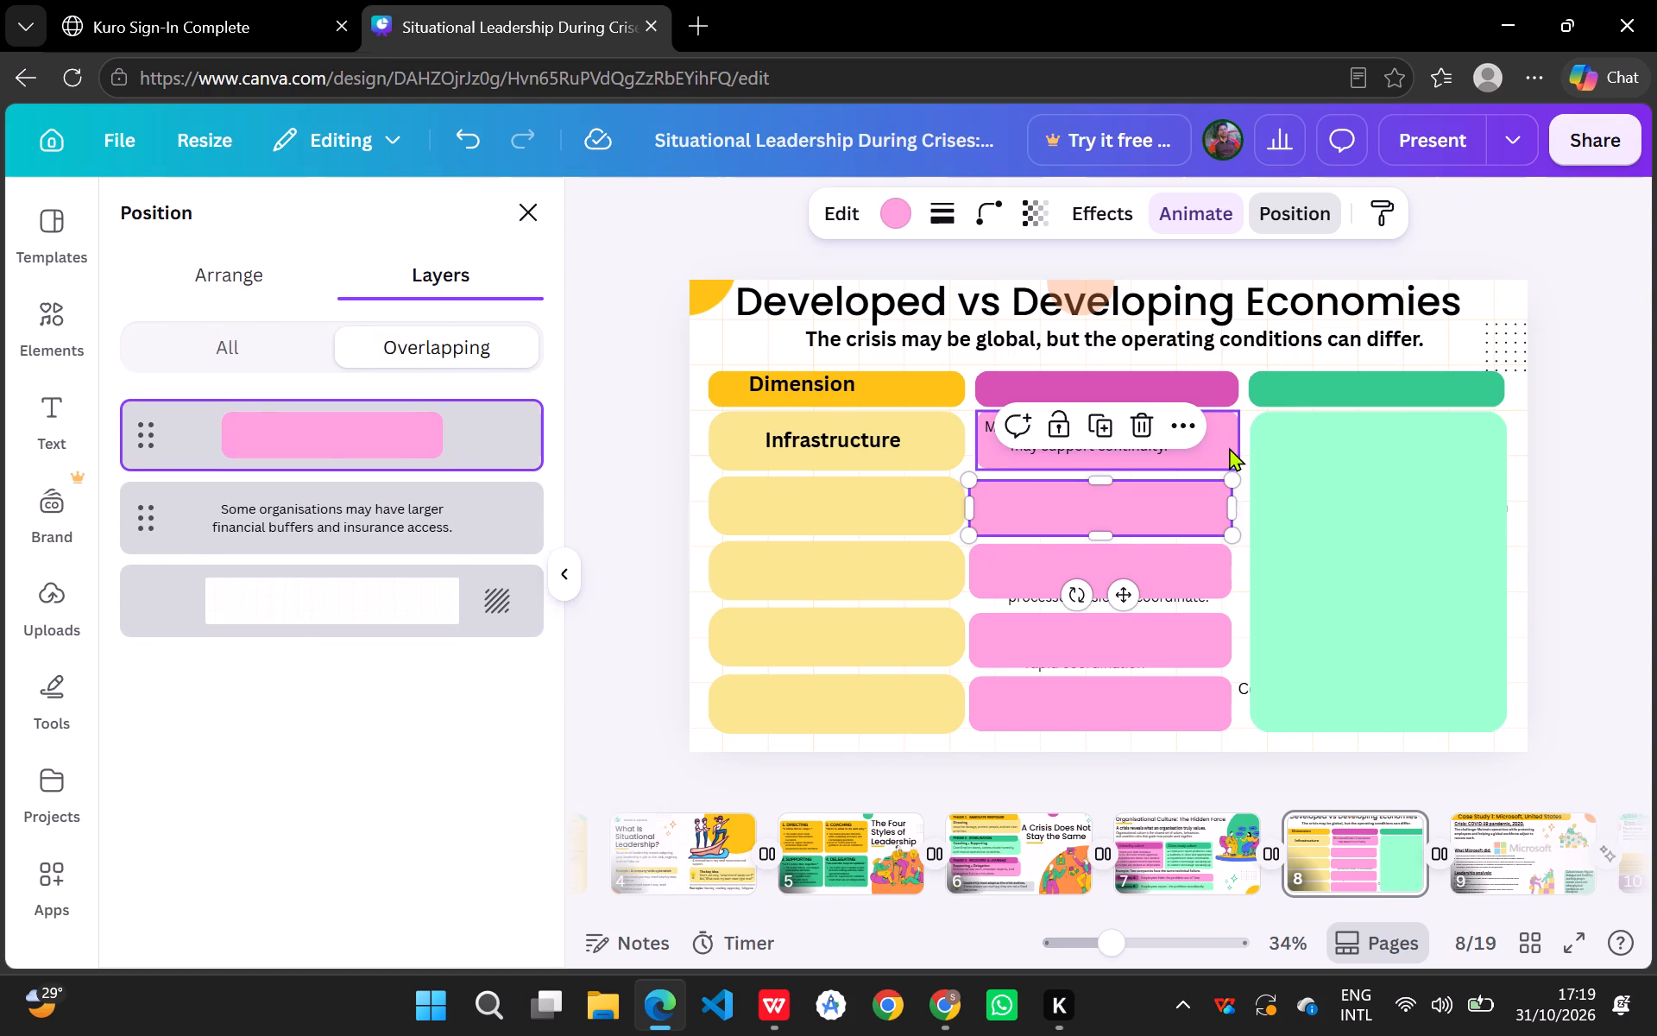
{"action": "left_click", "coordinate": [1229, 447]}
{"action": "left_click", "coordinate": [1240, 467]}
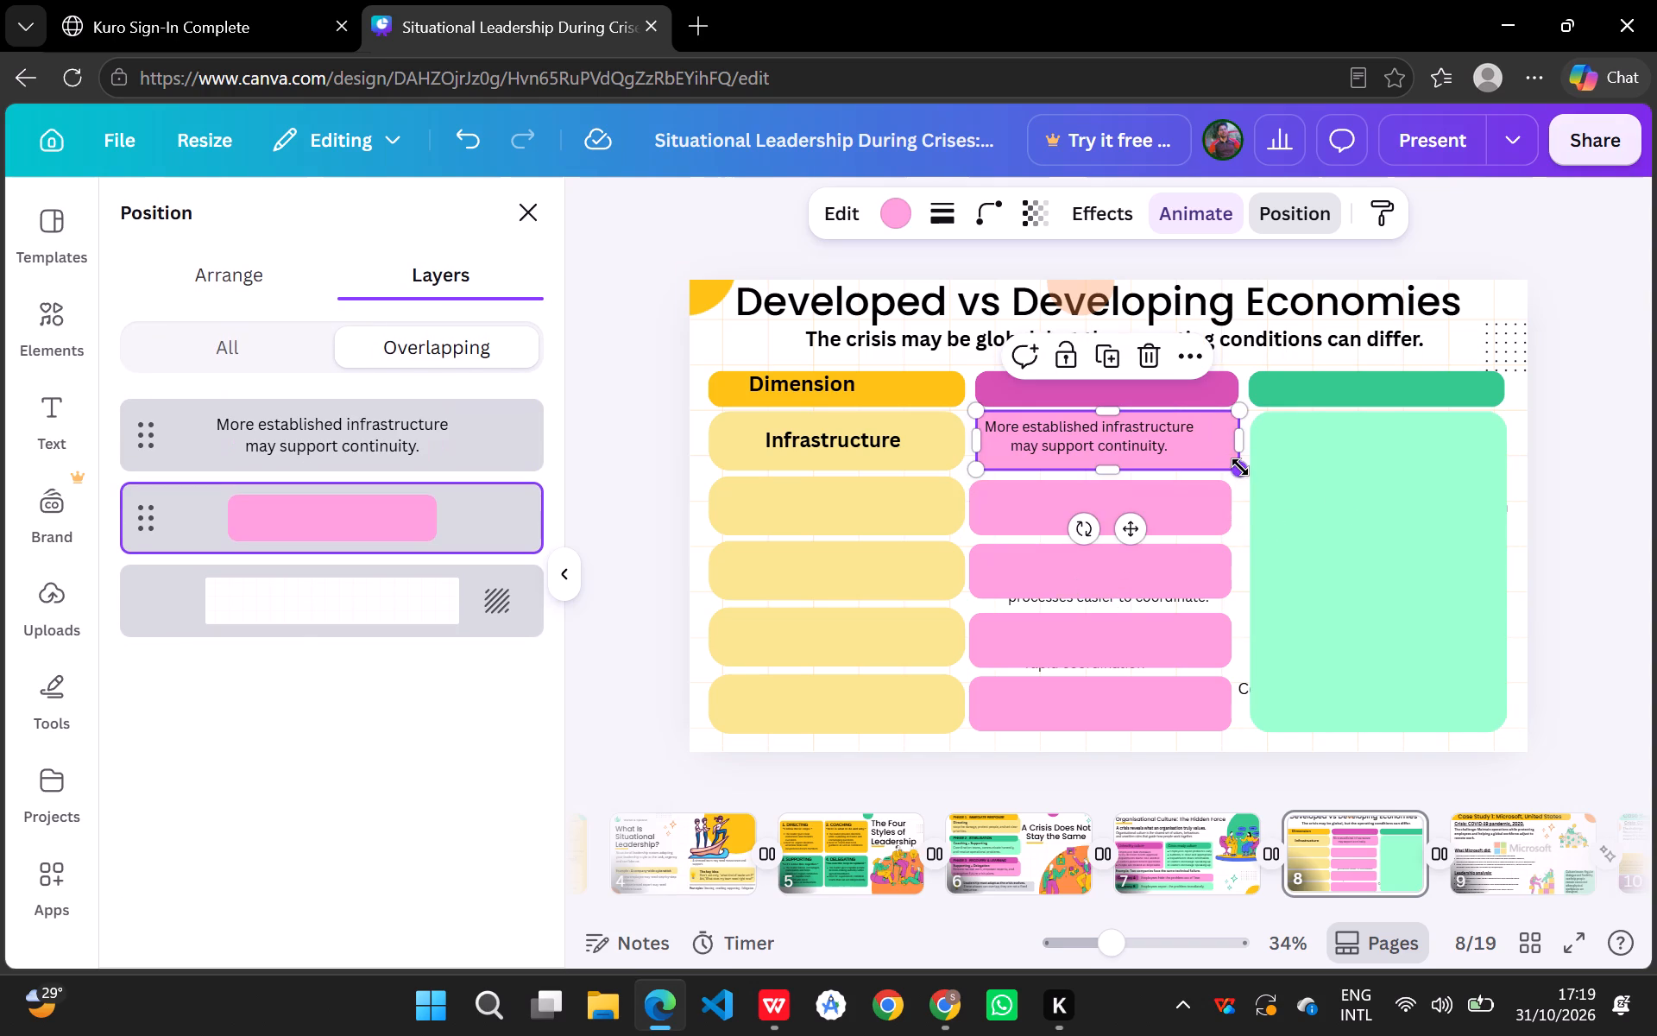
{"action": "left_click", "coordinate": [1240, 467]}
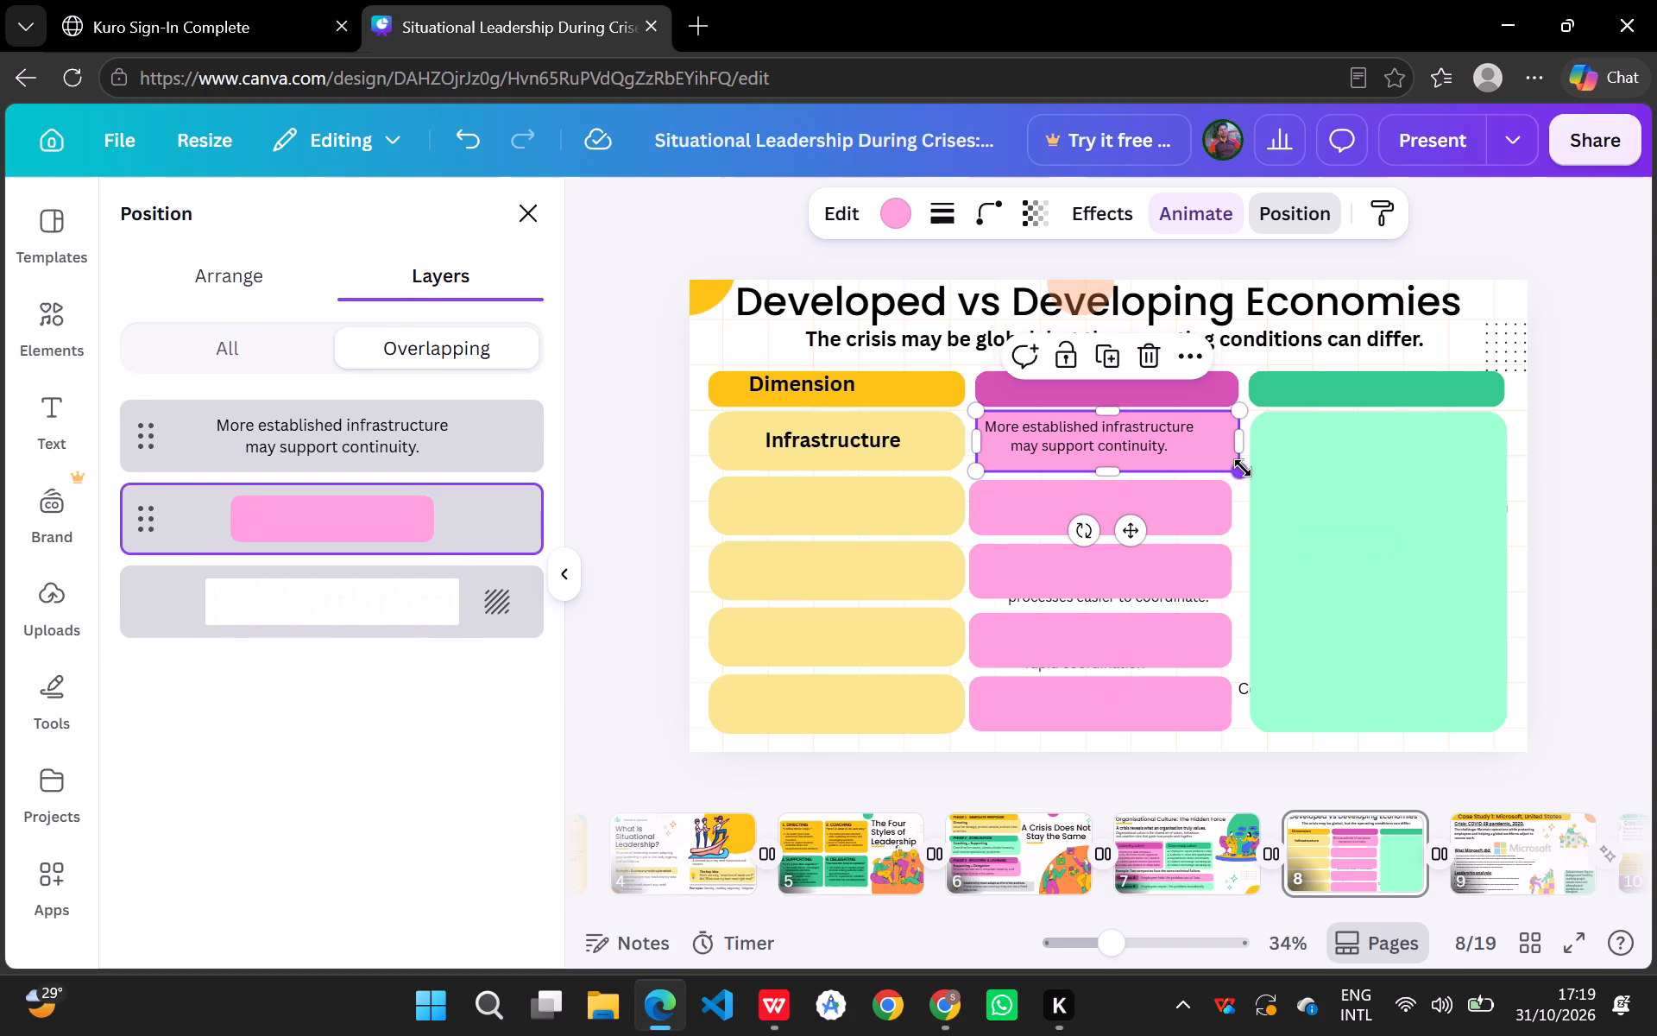
{"action": "left_click", "coordinate": [1342, 523]}
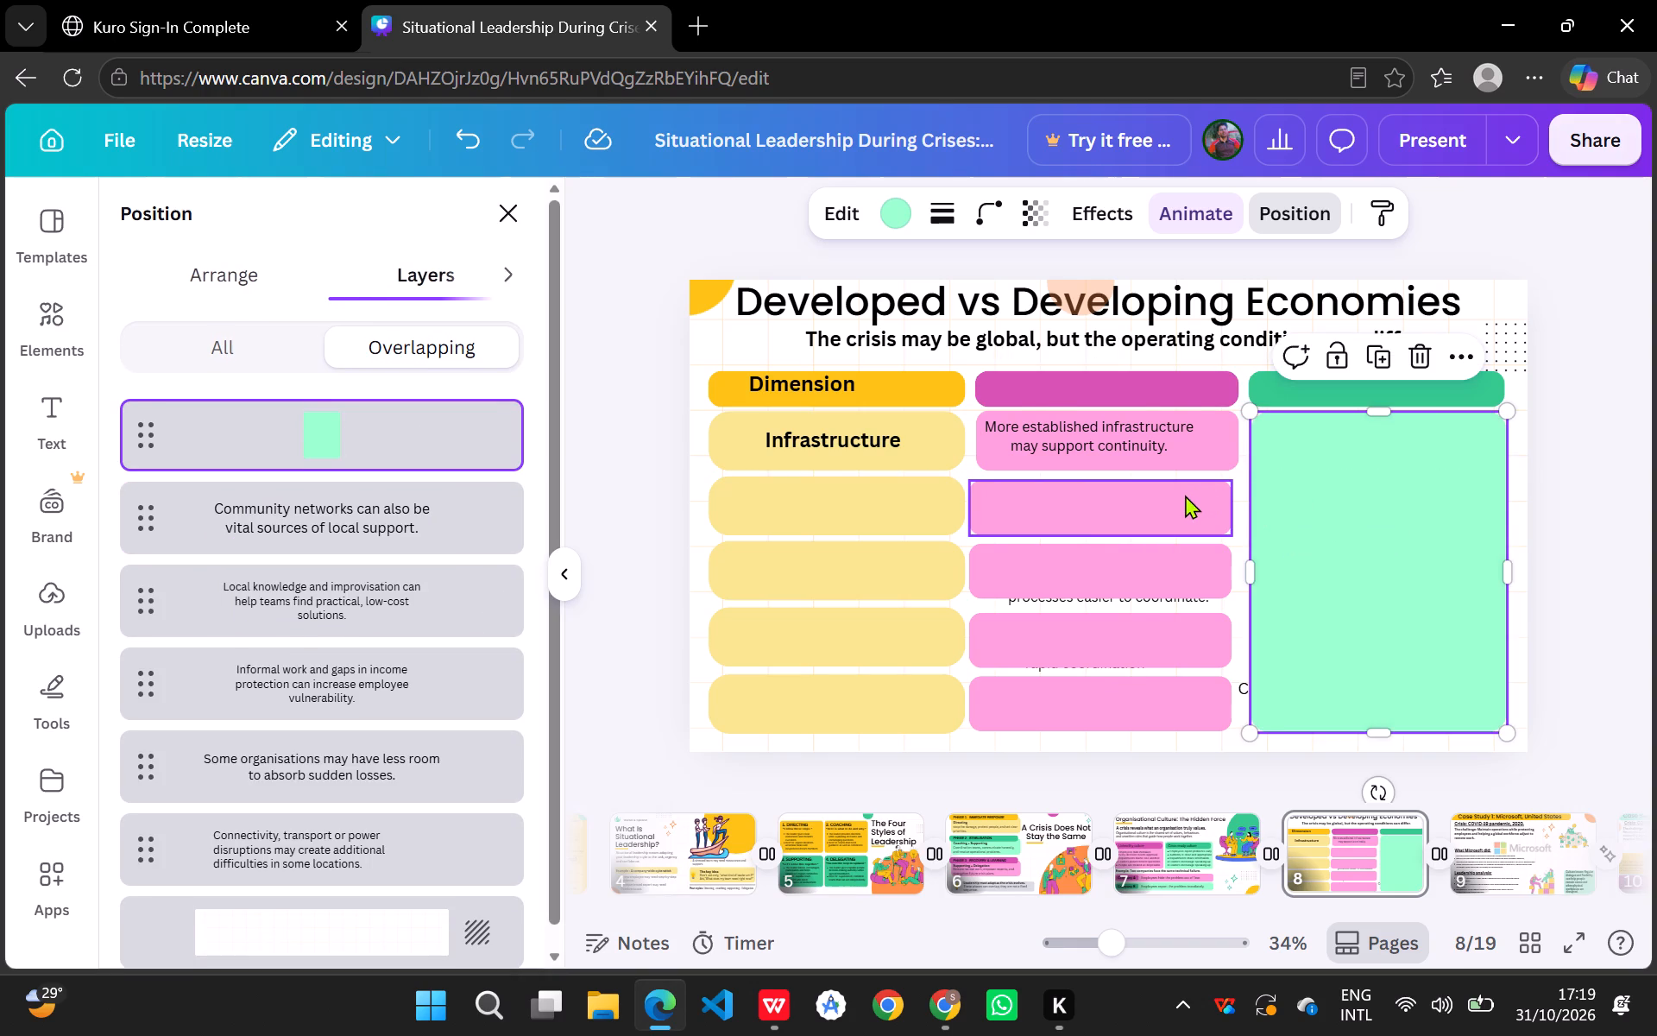
Shift the second-row pink block into line under the first-row pink block and heighten it slightly.
{"action": "left_click", "coordinate": [1185, 495]}
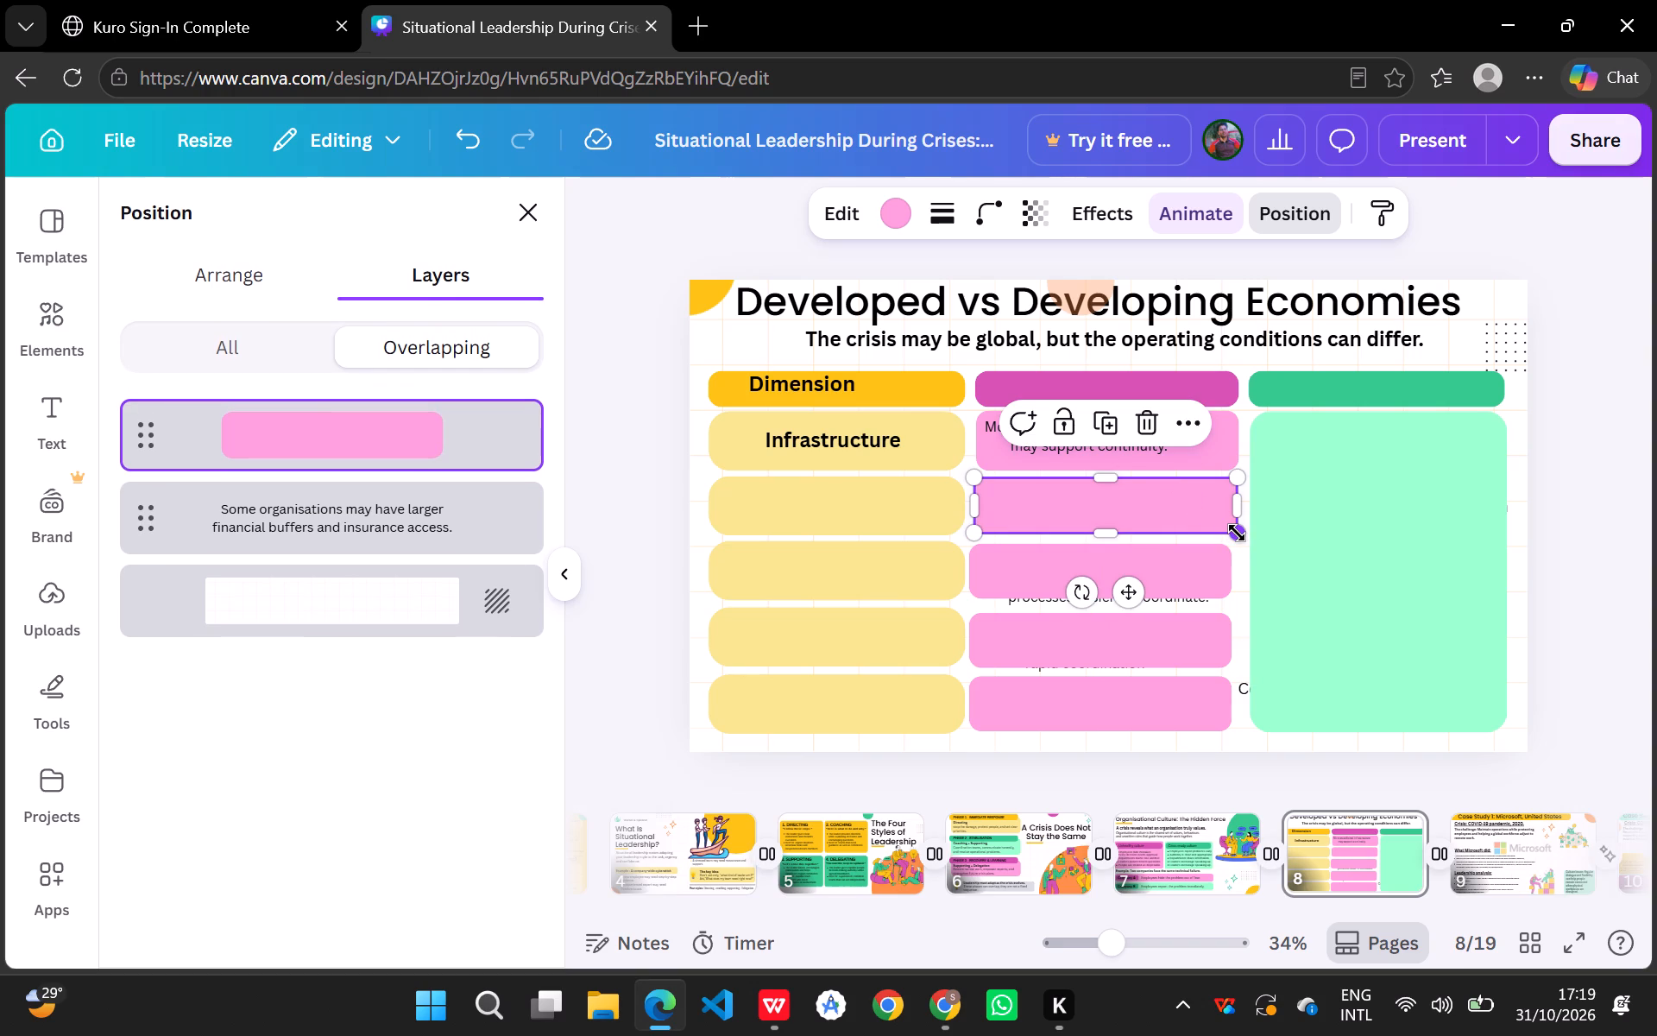
{"action": "left_click", "coordinate": [1237, 533]}
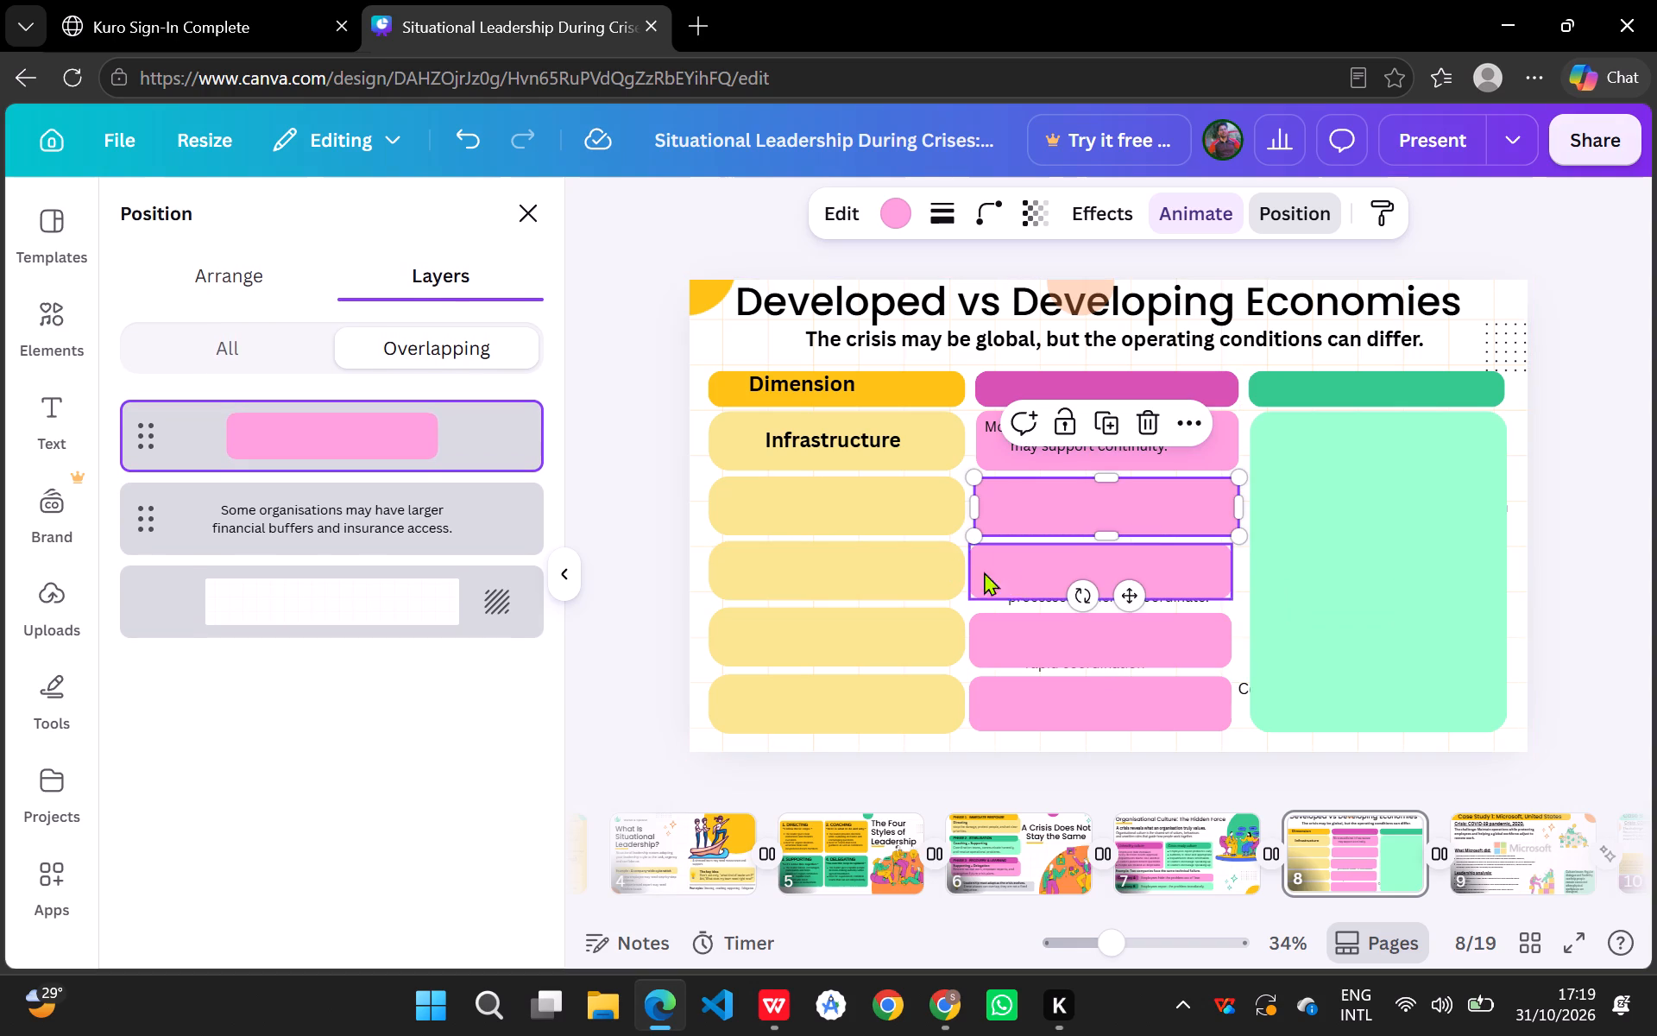
Raise the top and bottom edges of the fourth-row pink block slightly to level it with the yellow block beside it.
{"action": "left_click", "coordinate": [1014, 584]}
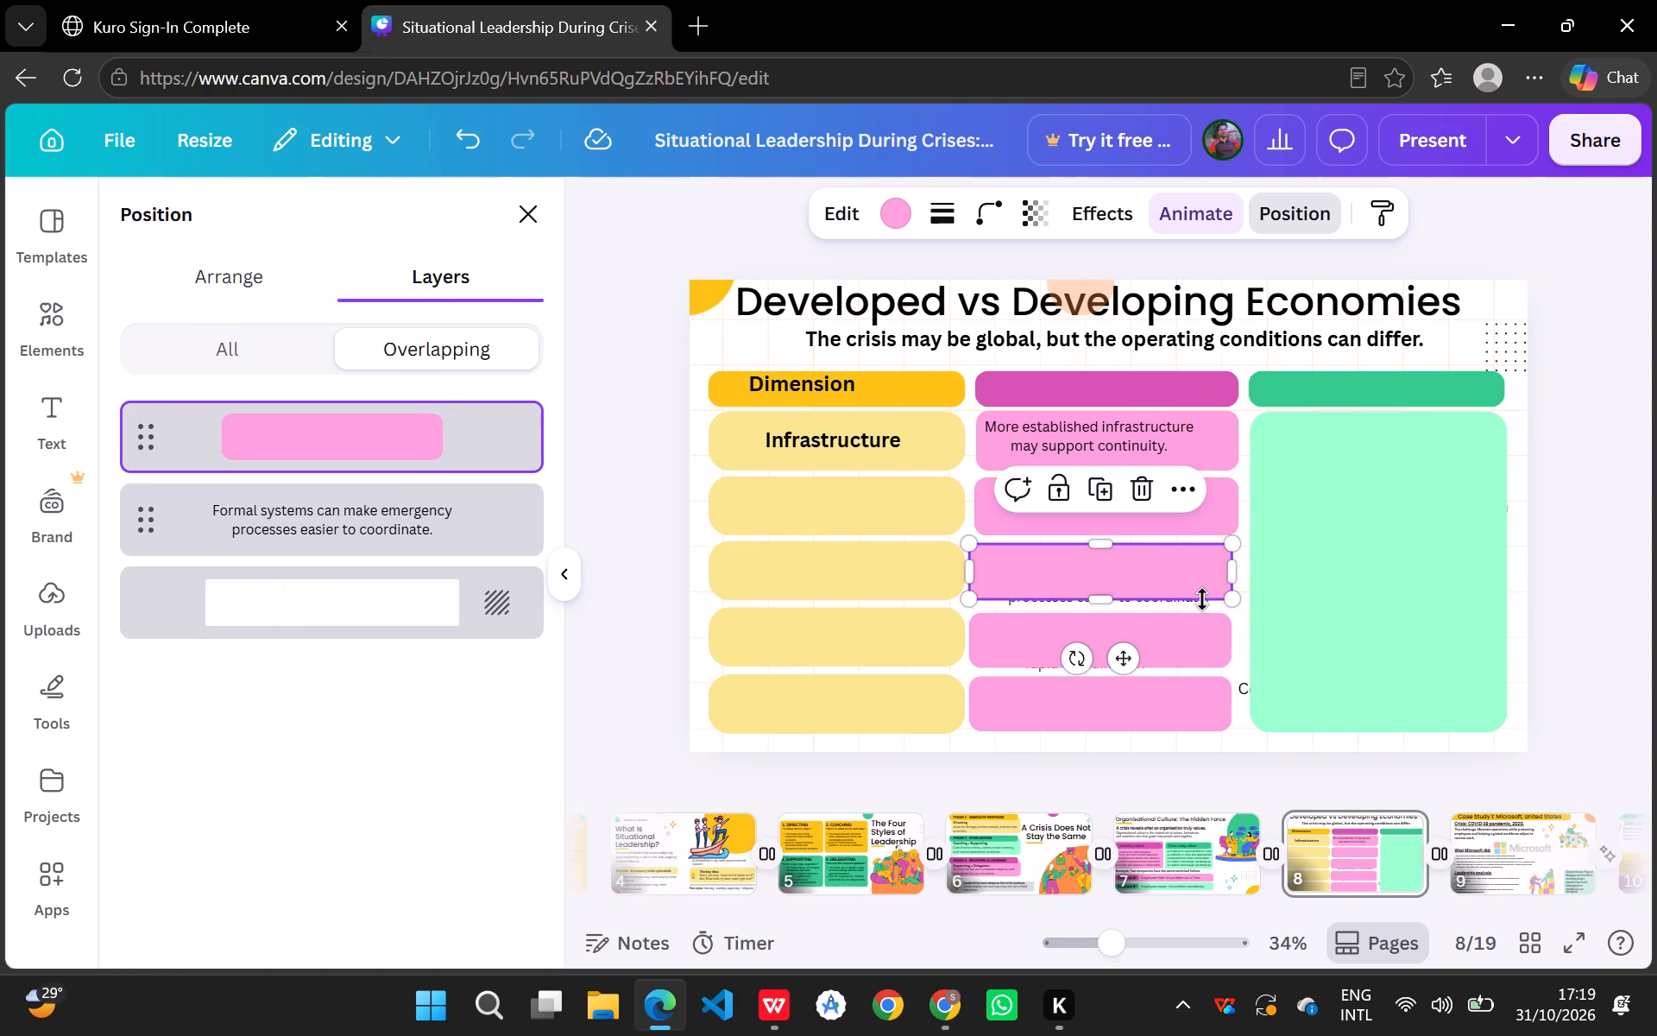
{"action": "left_click", "coordinate": [1210, 652]}
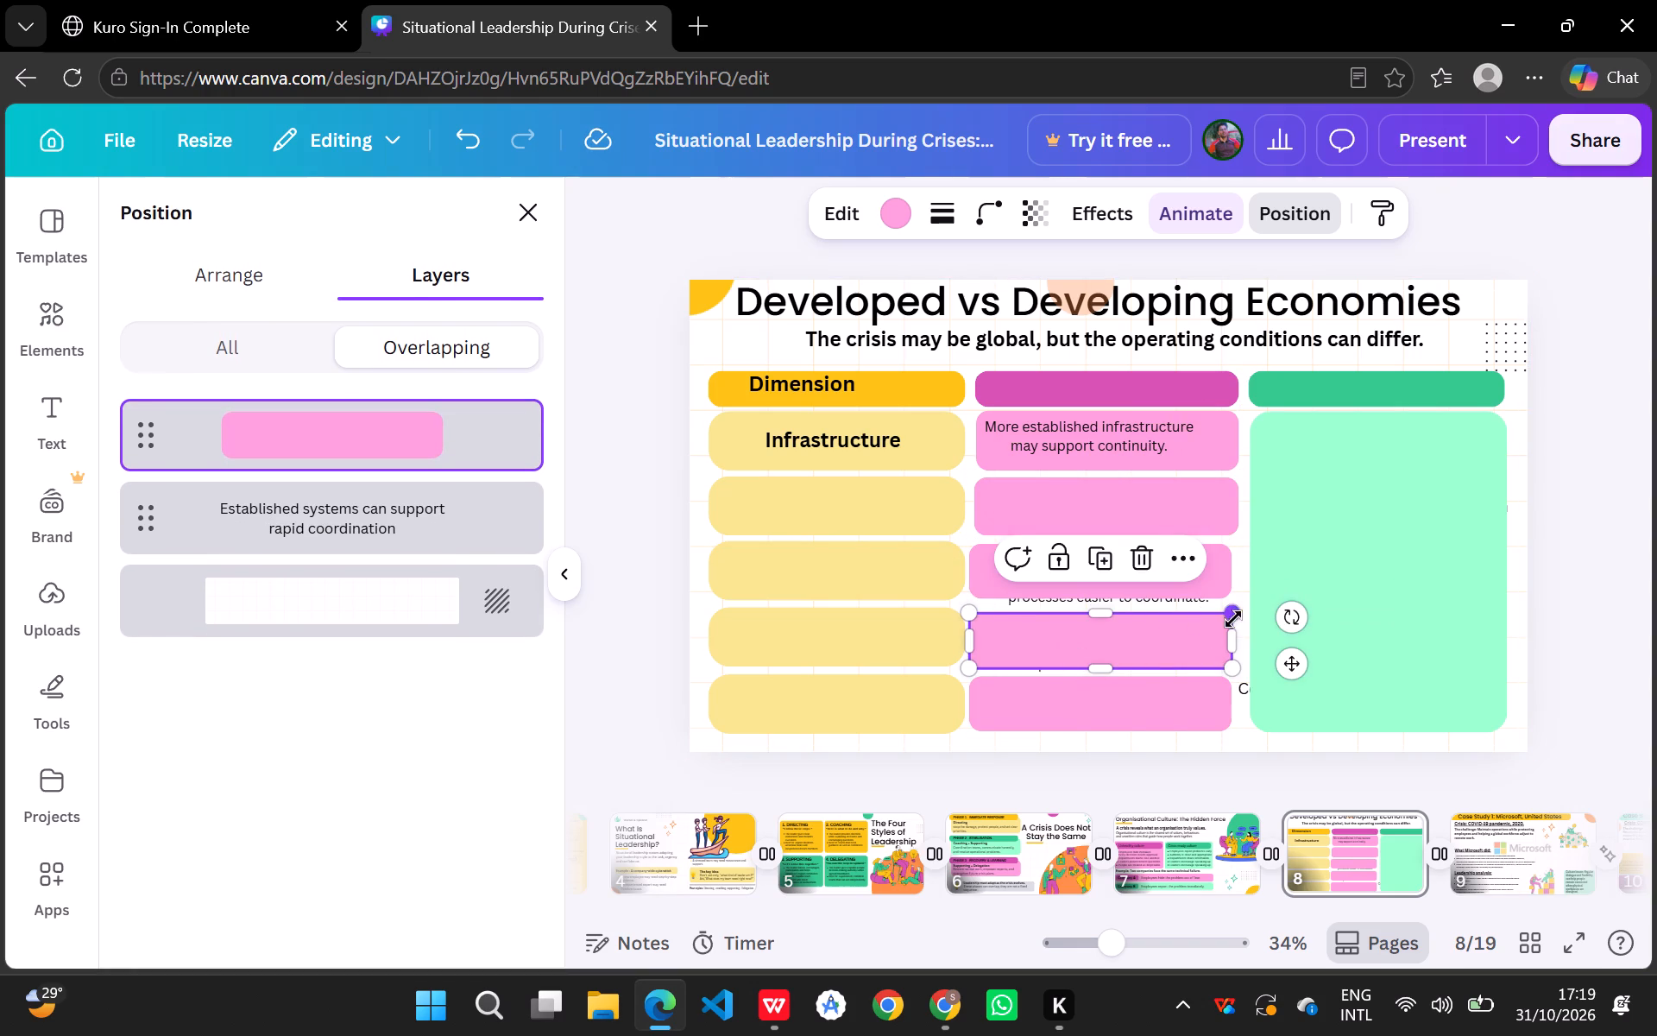
{"action": "left_click", "coordinate": [1238, 613]}
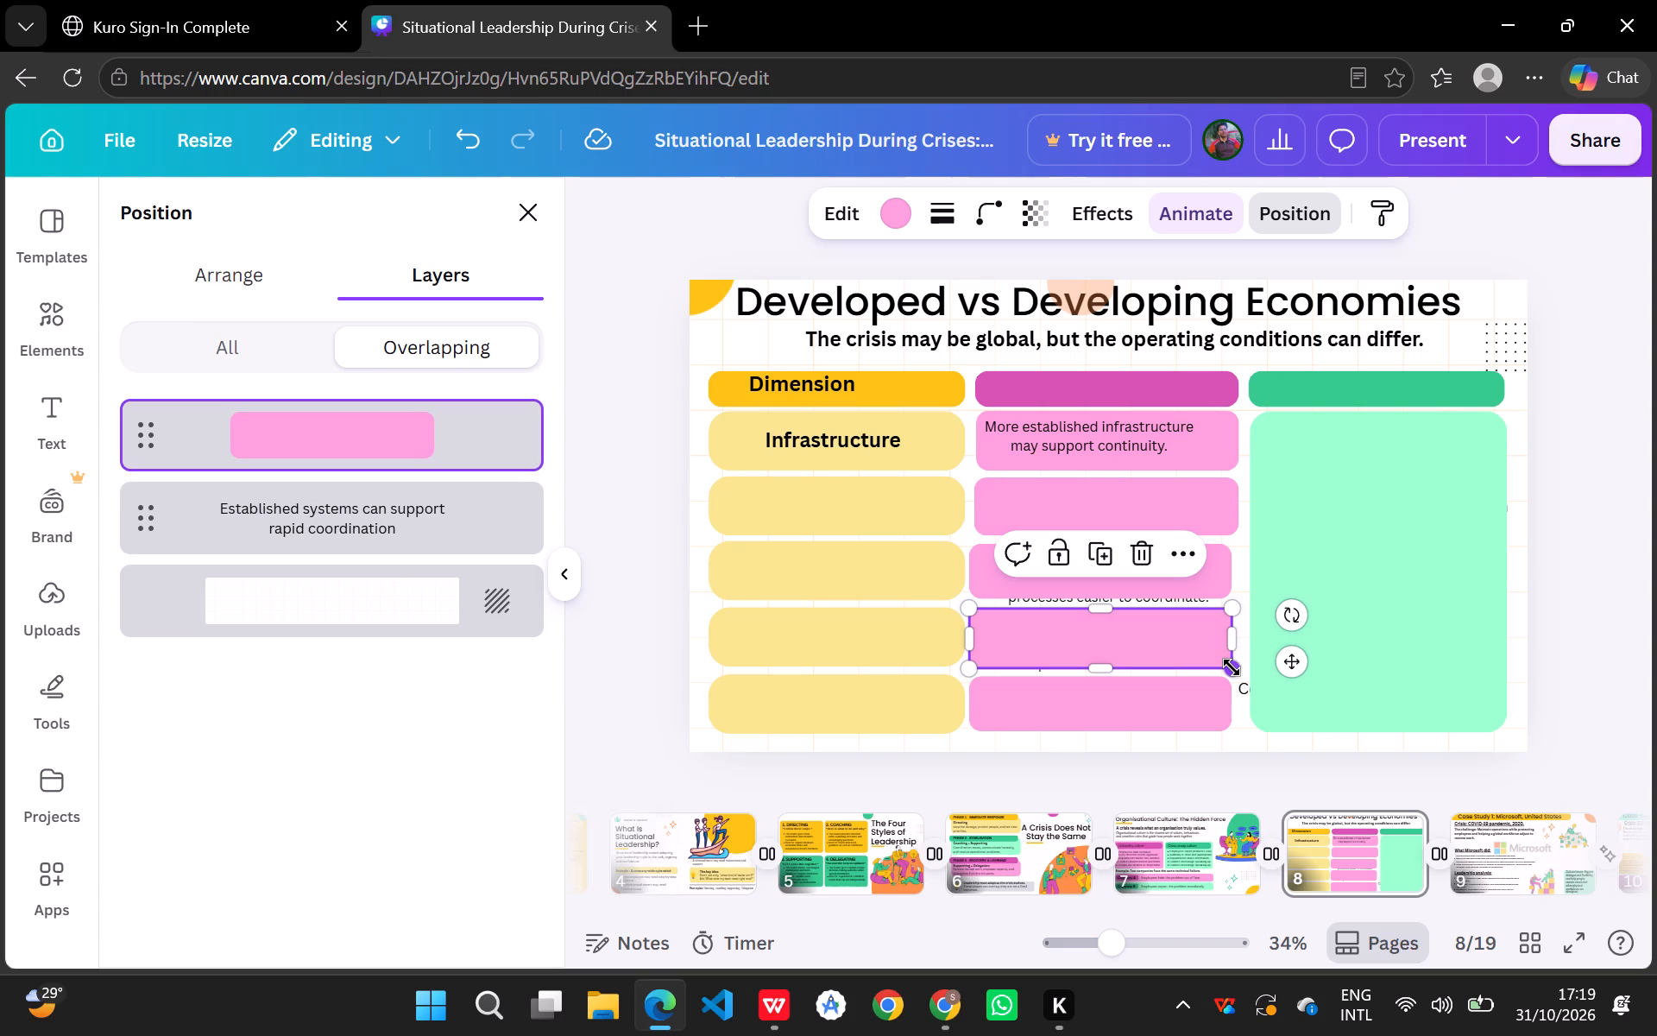
{"action": "left_click", "coordinate": [1232, 667]}
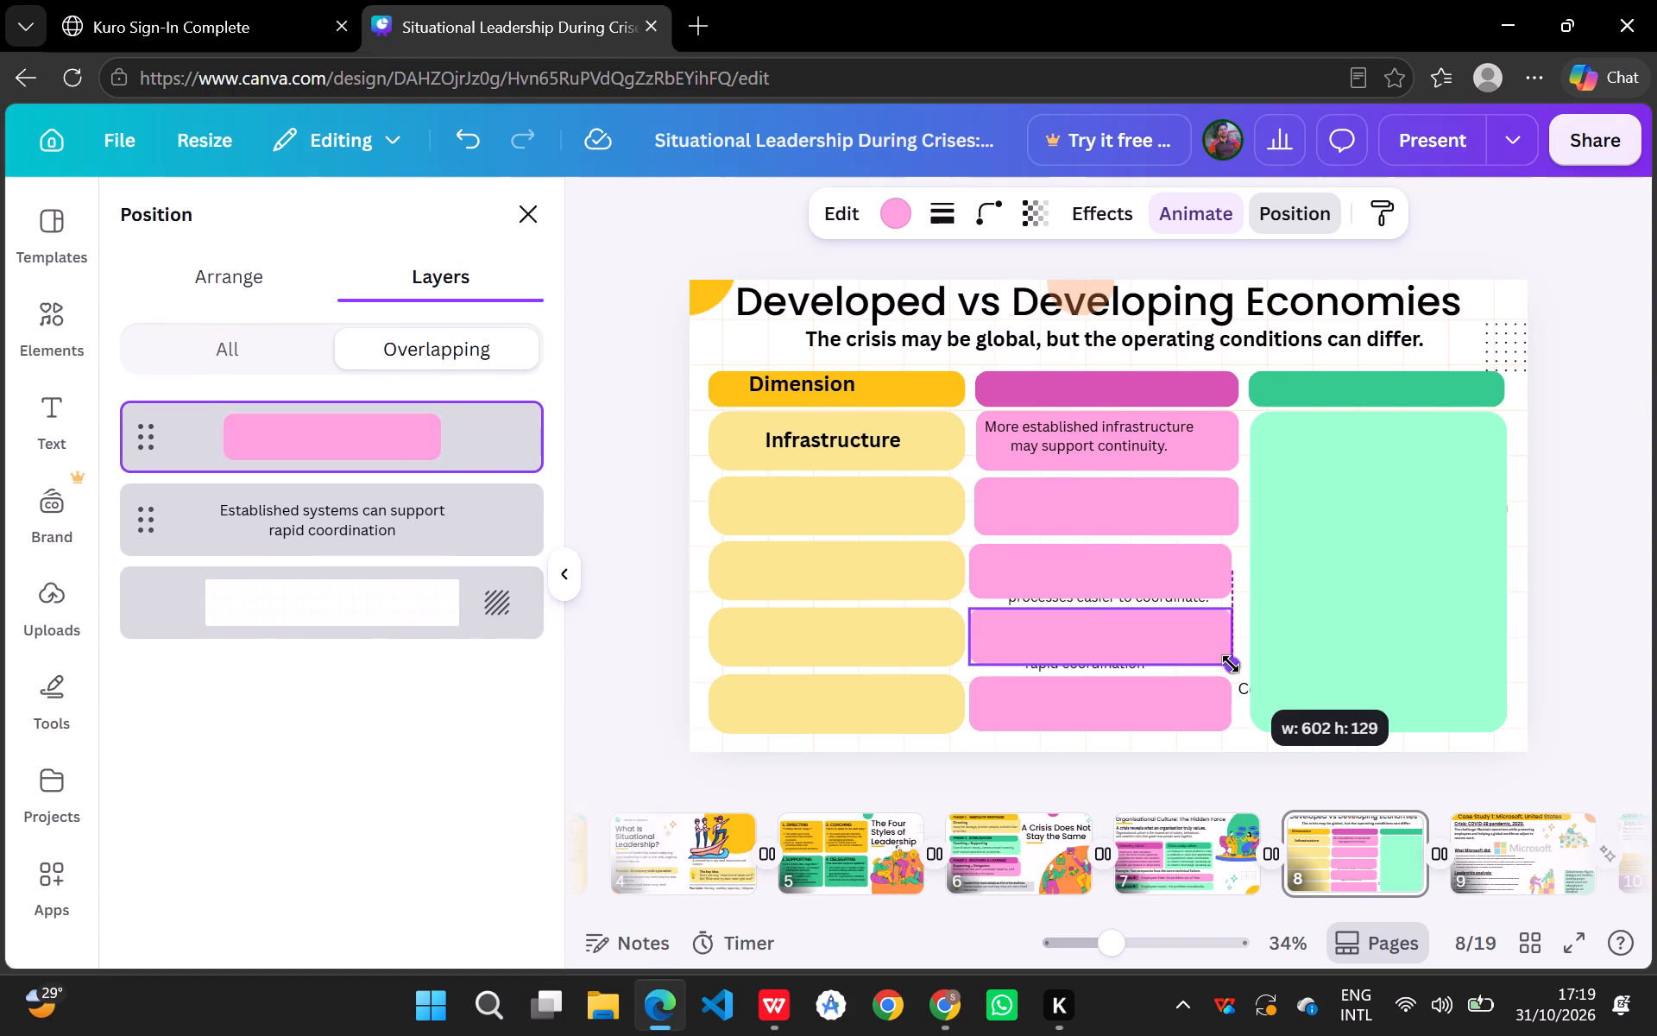
{"action": "left_click", "coordinate": [1337, 695]}
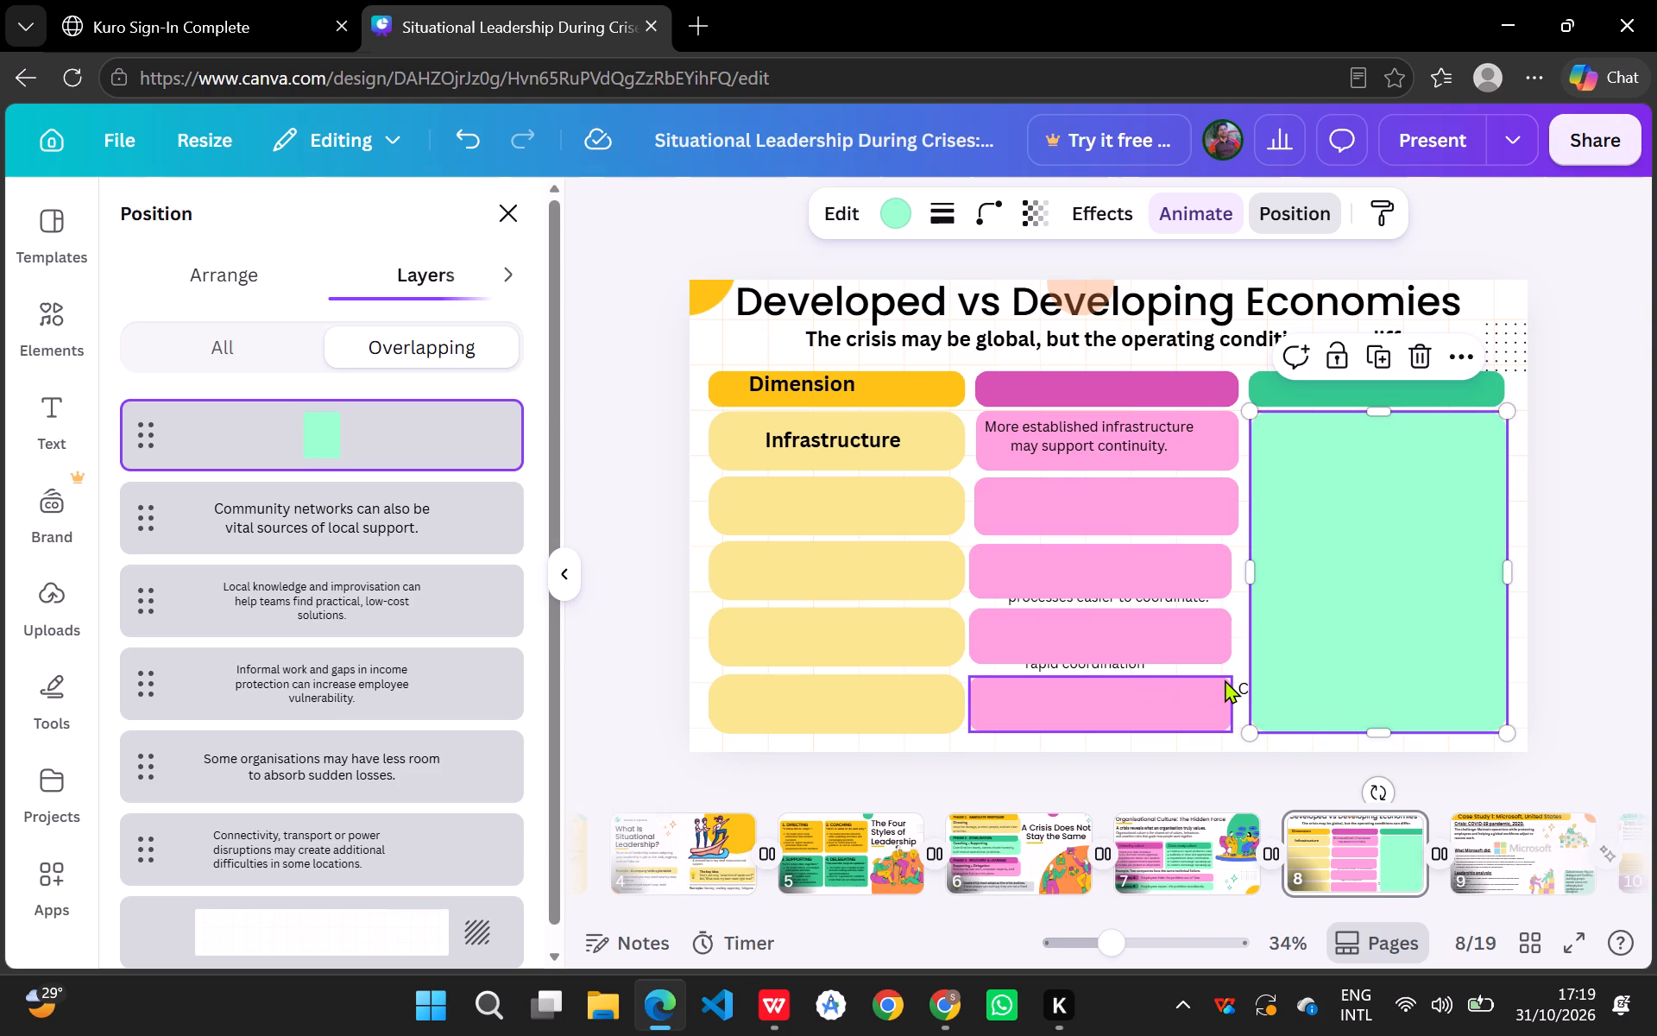
{"action": "left_click", "coordinate": [1373, 628]}
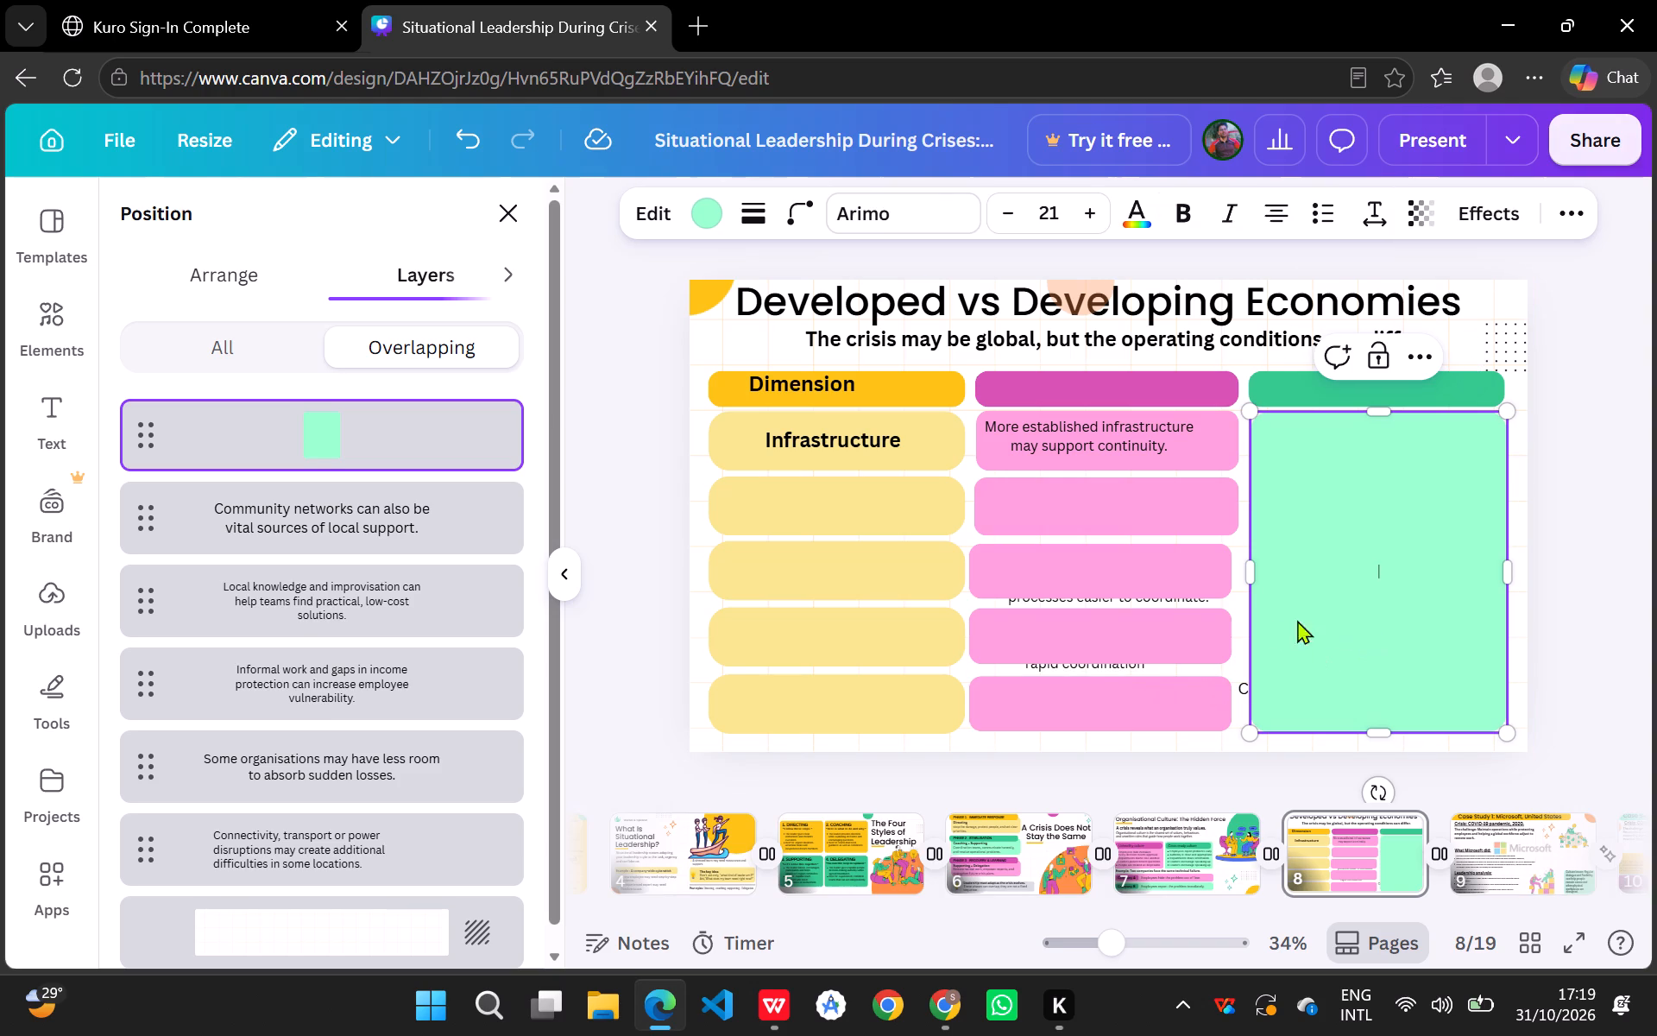
Shift the third-, fourth- and fifth-row pink blocks sideways into line with the pink blocks above them.
{"action": "left_click", "coordinate": [1153, 581]}
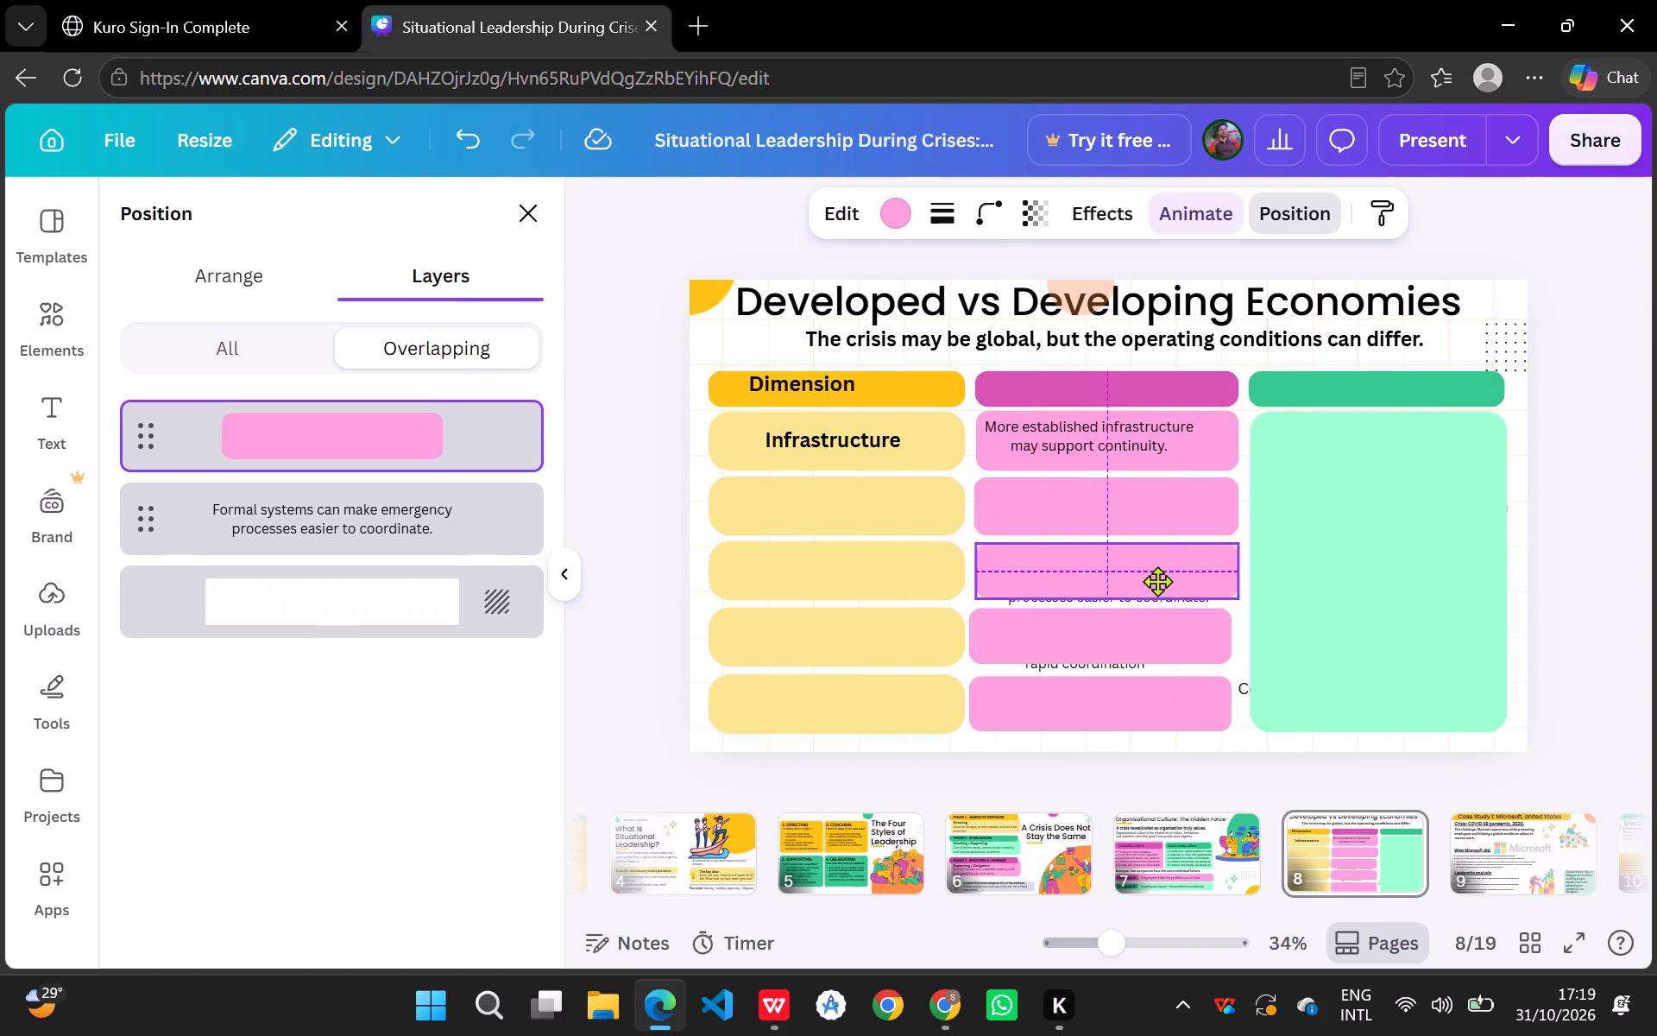
{"action": "left_click", "coordinate": [1185, 647]}
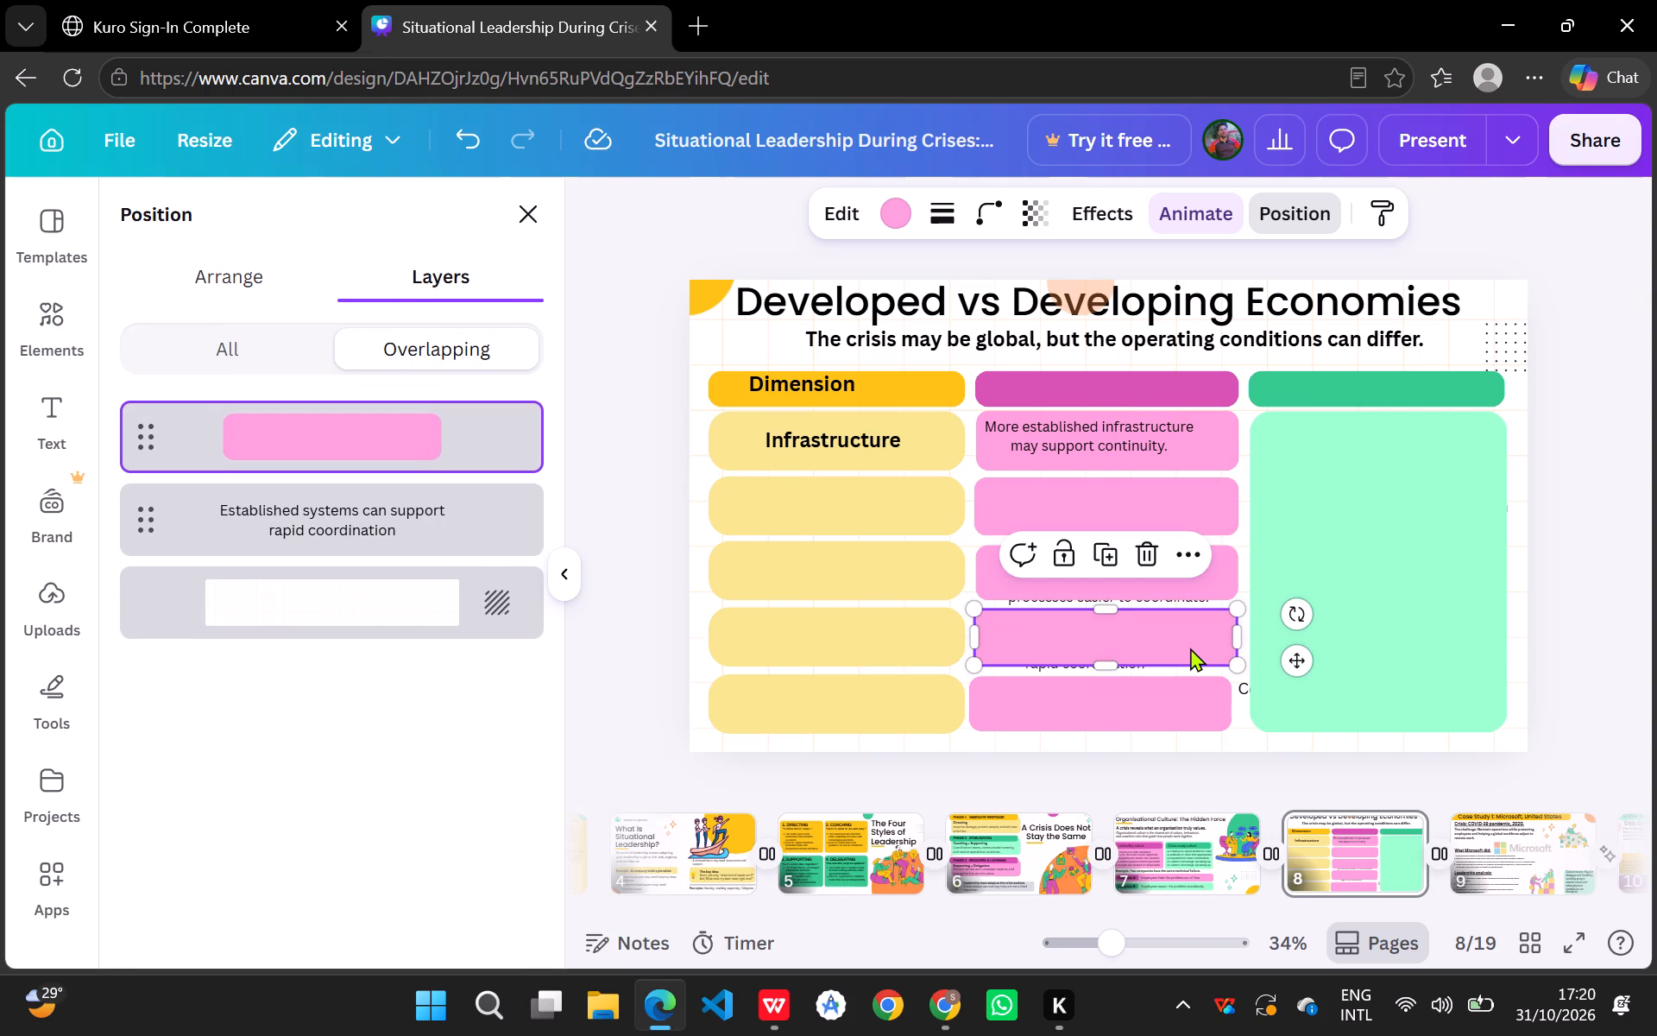
{"action": "left_click", "coordinate": [1223, 590]}
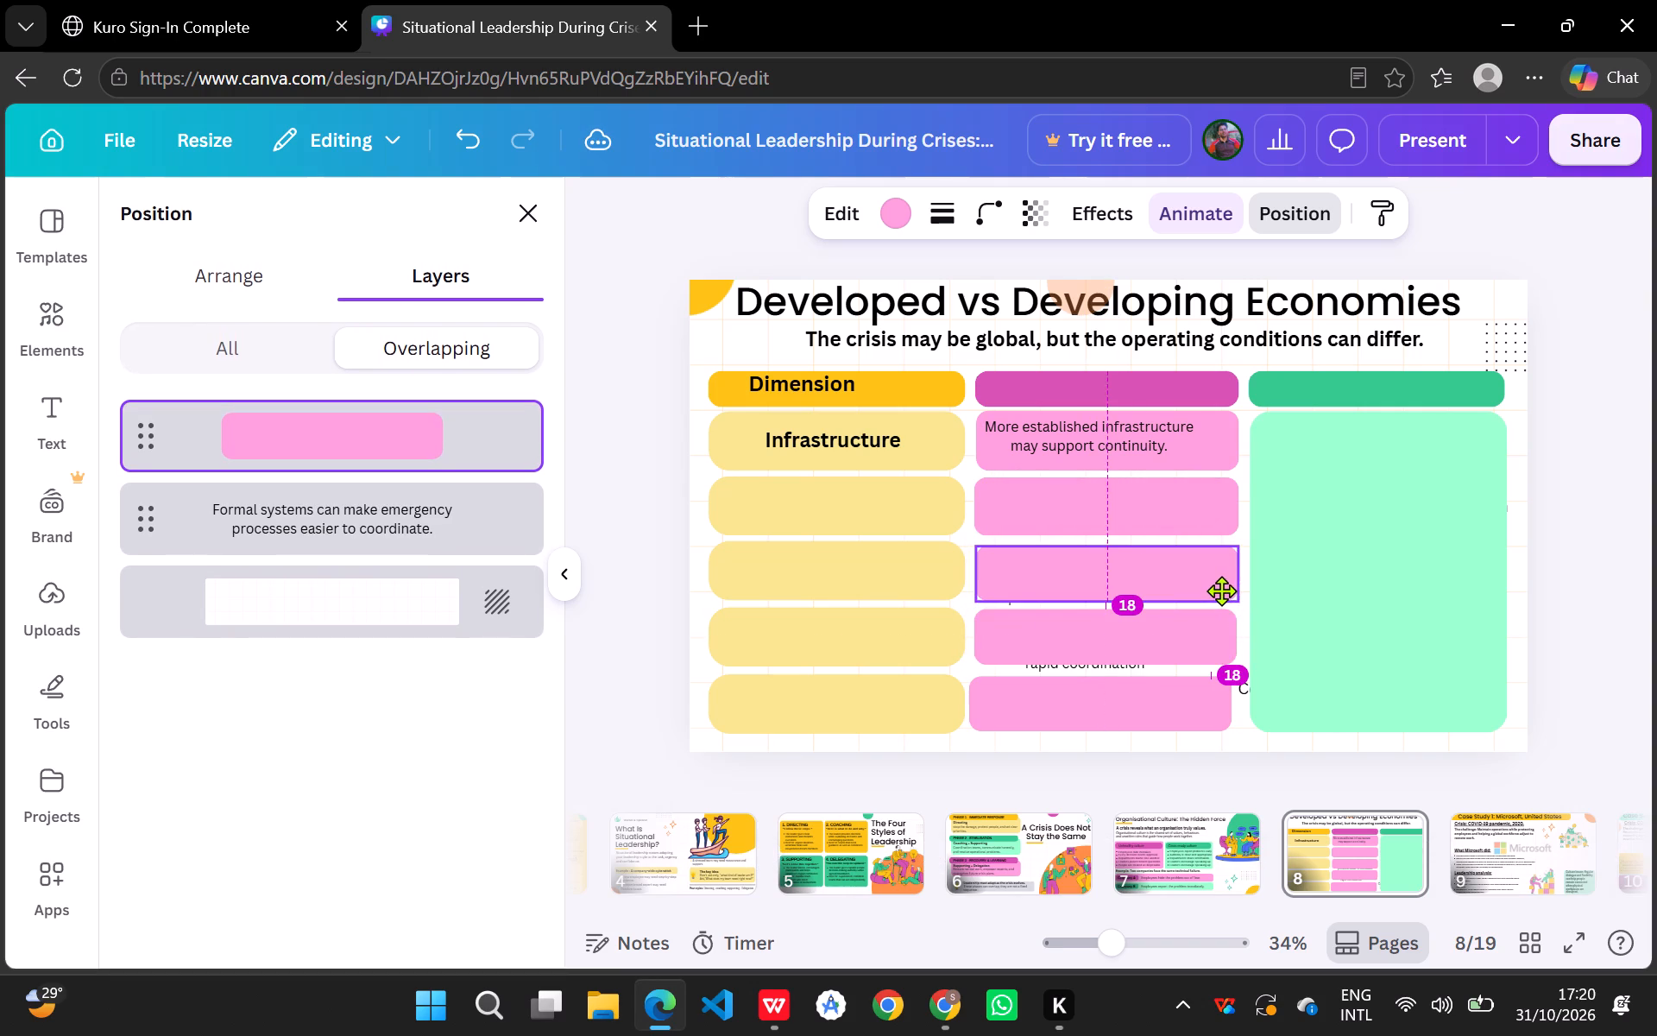
{"action": "left_click", "coordinate": [1222, 650]}
{"action": "left_click", "coordinate": [1204, 711]}
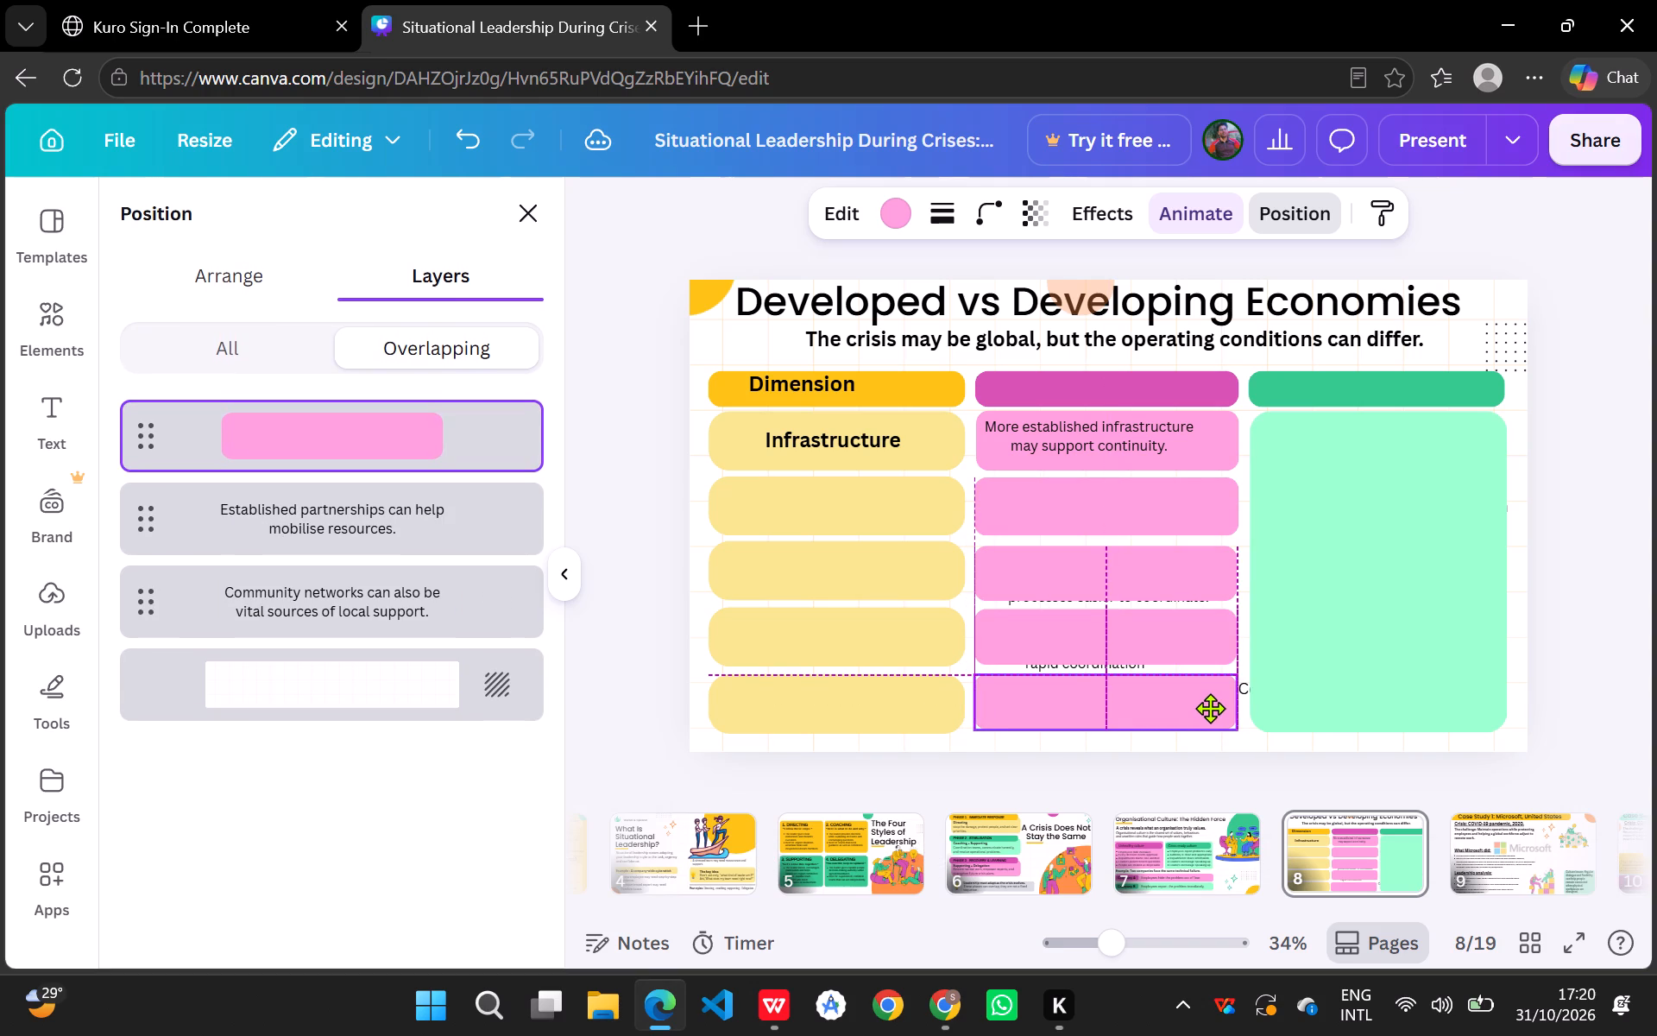
Shorten the tall light-green block to a single first-row block, slightly taller than the pink block beside it.
{"action": "left_click", "coordinate": [1360, 600]}
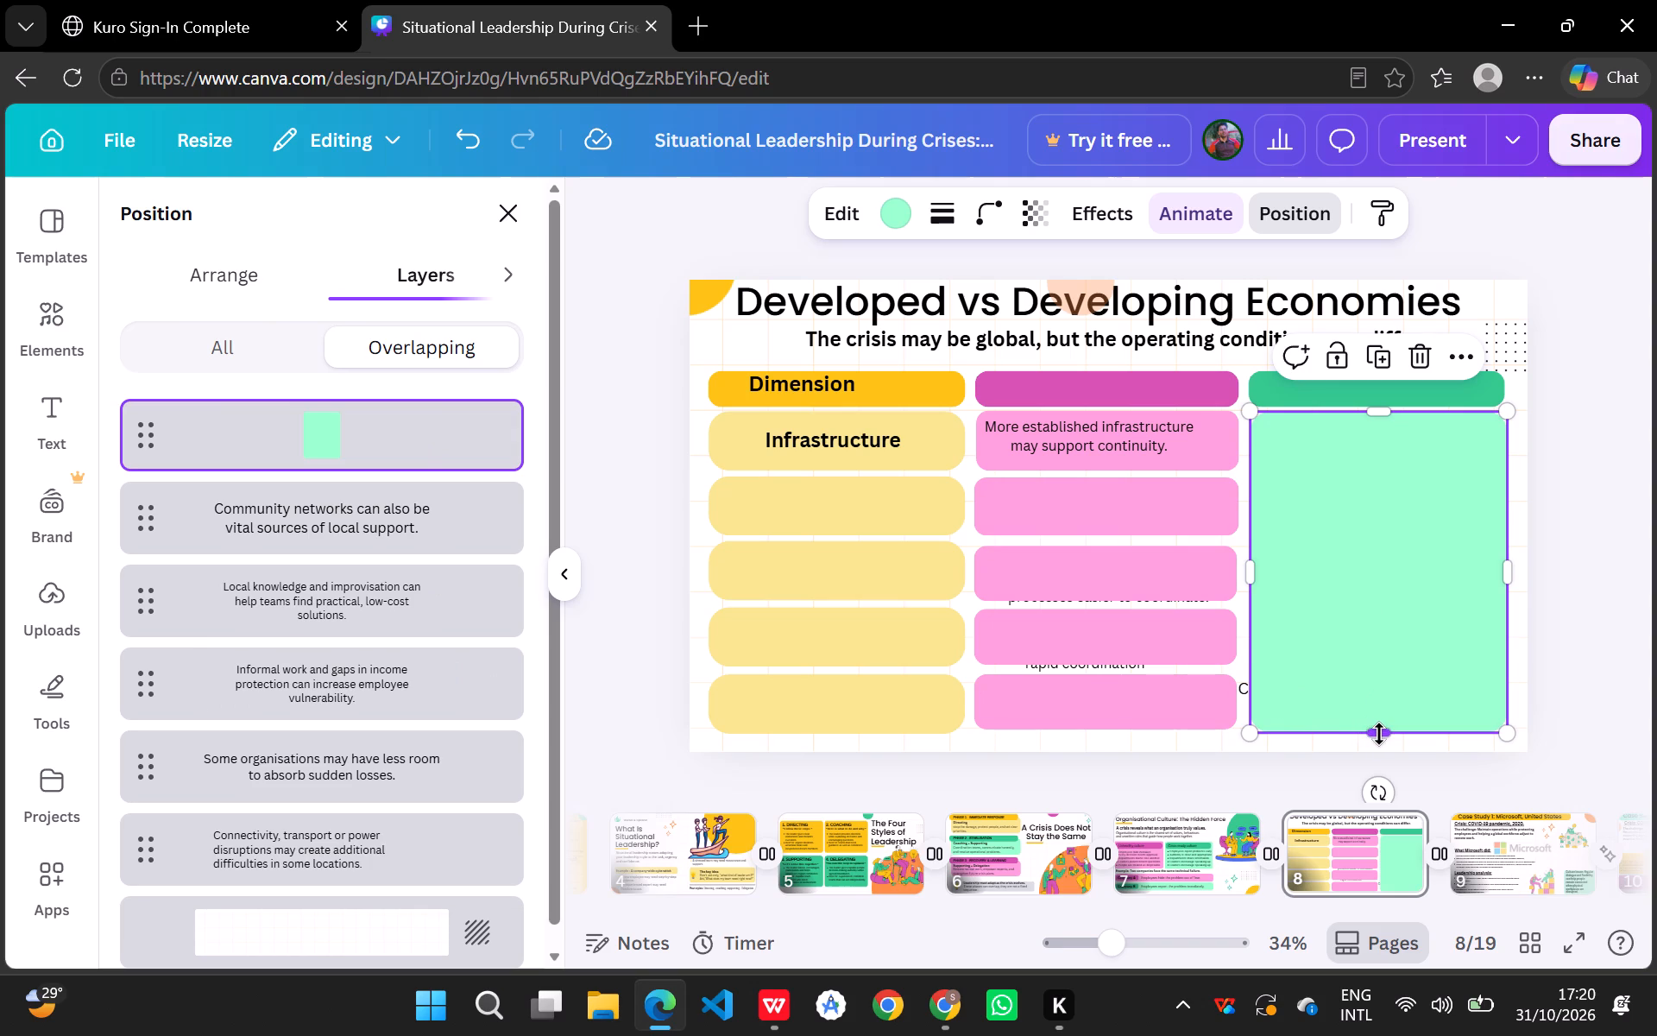
{"action": "left_click_drag", "start_coordinate": [1379, 734], "coordinate": [1371, 479]}
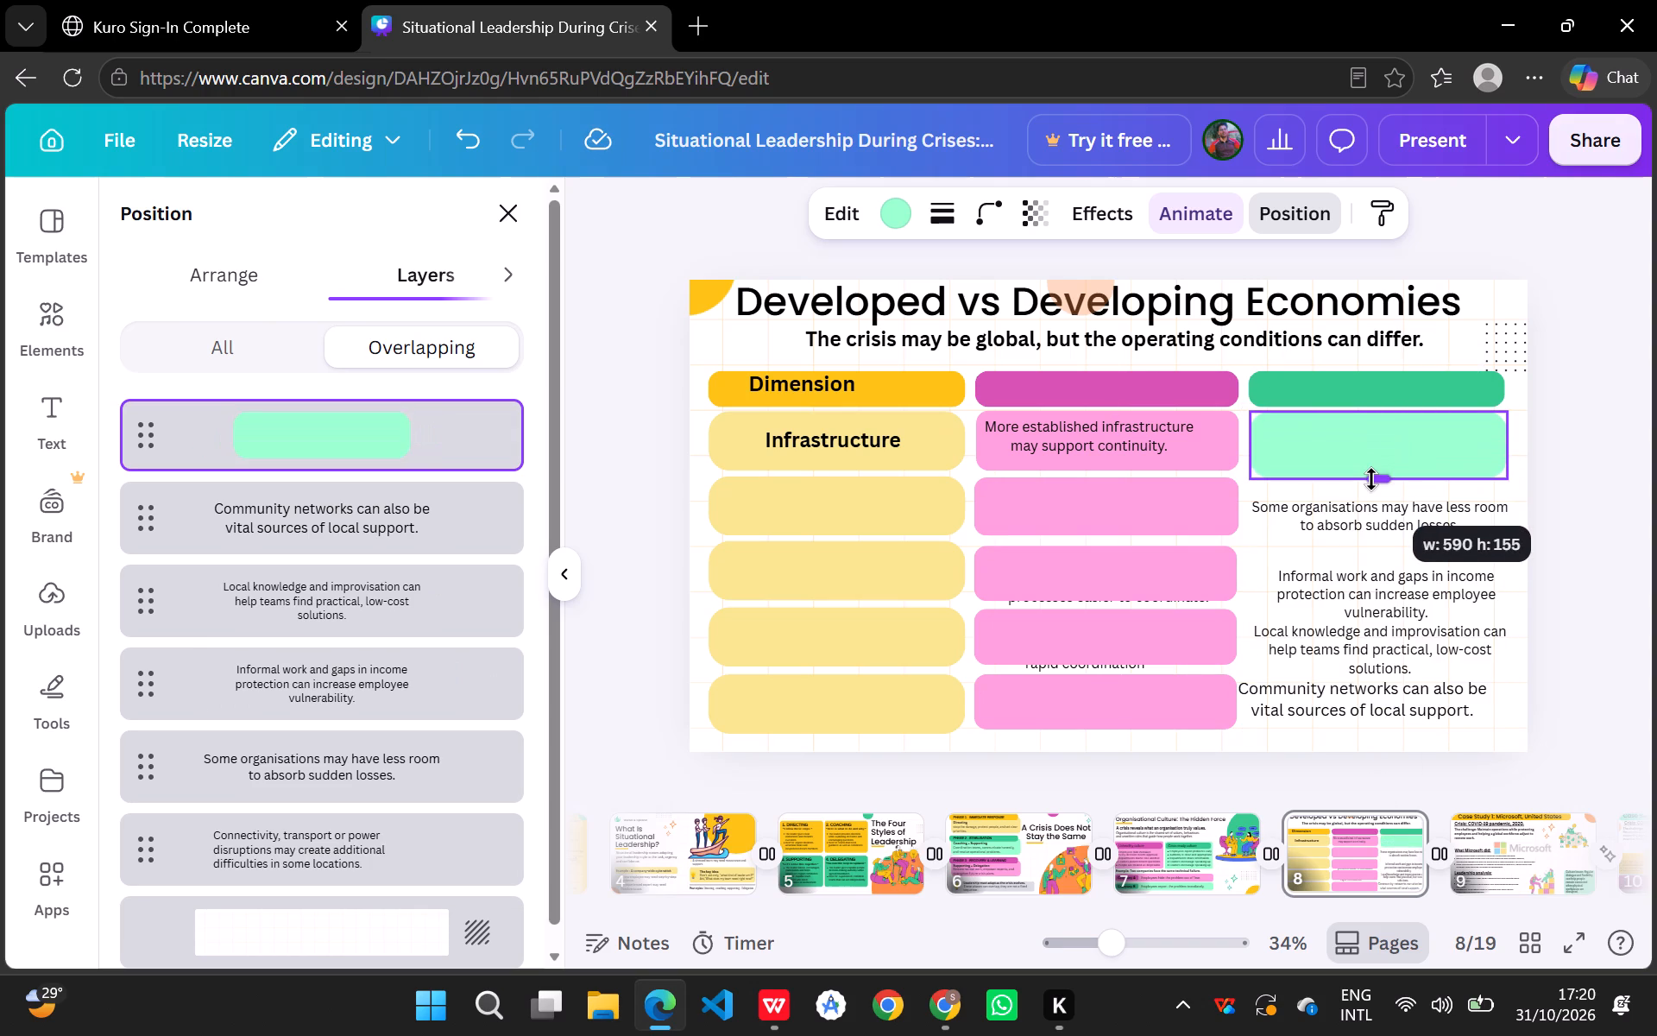
{"action": "left_click_drag", "start_coordinate": [1371, 479], "coordinate": [1373, 473]}
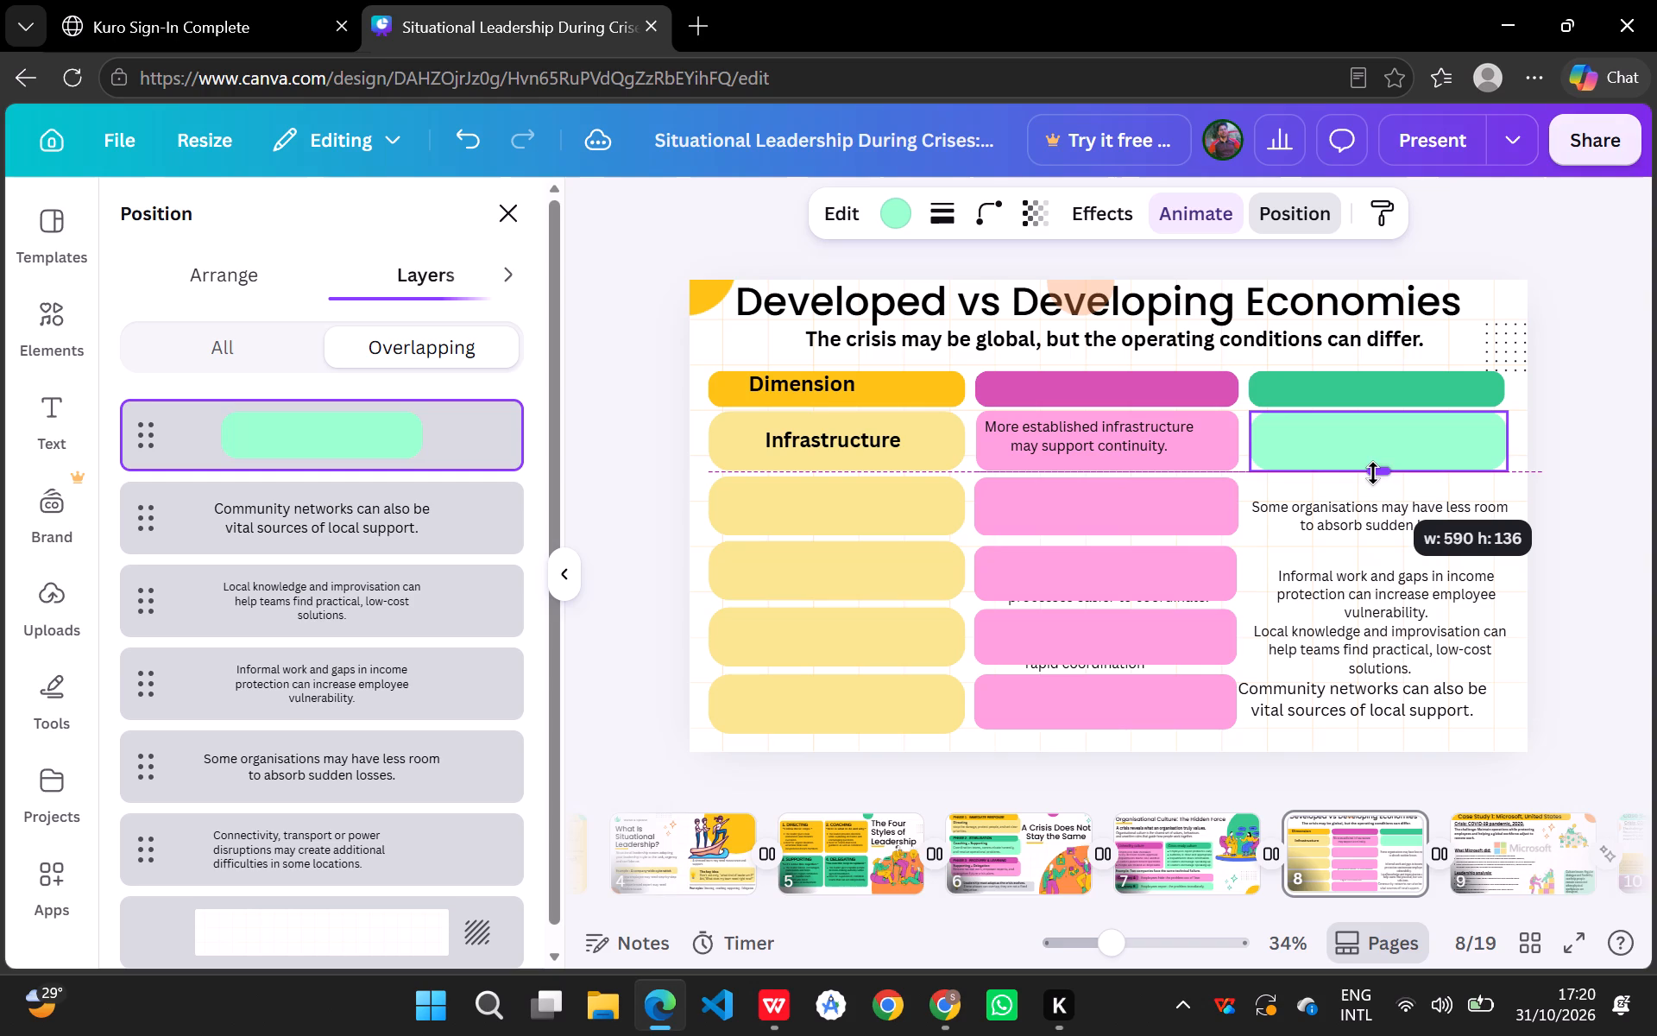
{"action": "left_click_drag", "start_coordinate": [1373, 473], "coordinate": [1373, 476]}
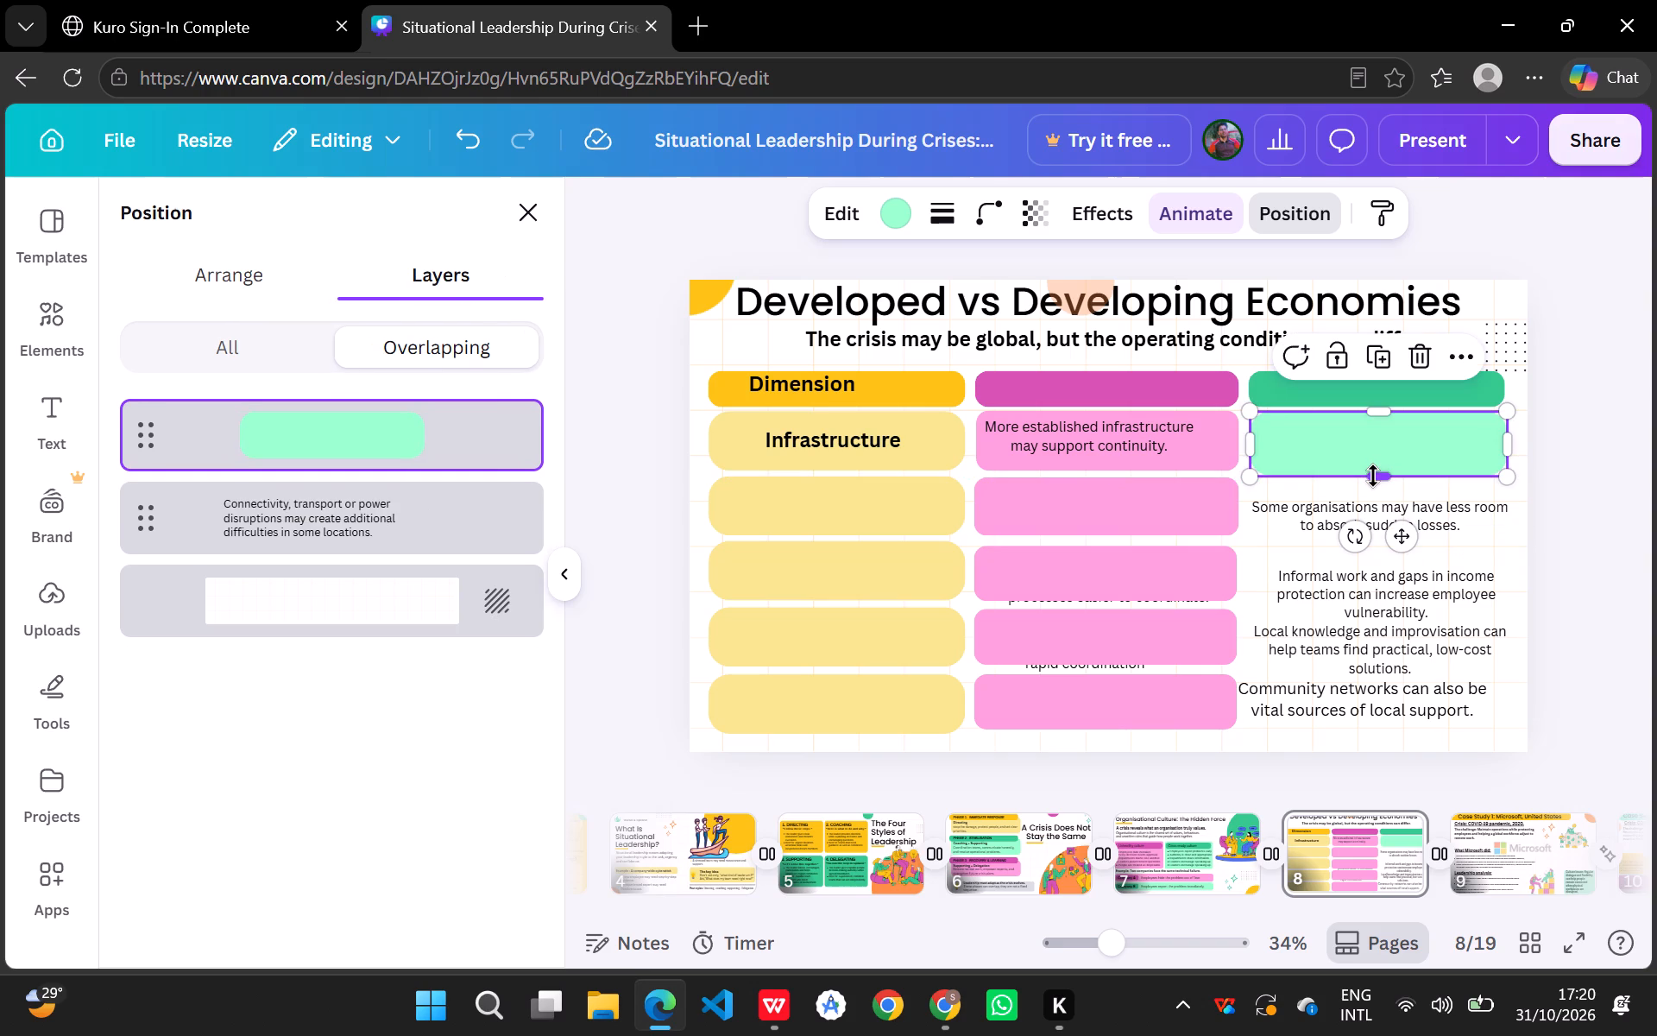
{"action": "left_click", "coordinate": [1168, 525]}
Copy the first-row green block and paste four copies of it.
{"action": "left_click", "coordinate": [1308, 444]}
{"action": "key", "text": "ctrl+c"}
{"action": "key", "text": "ctrl+v"}
{"action": "key", "text": "ctrl+v"}
{"action": "key", "text": "ctrl+v"}
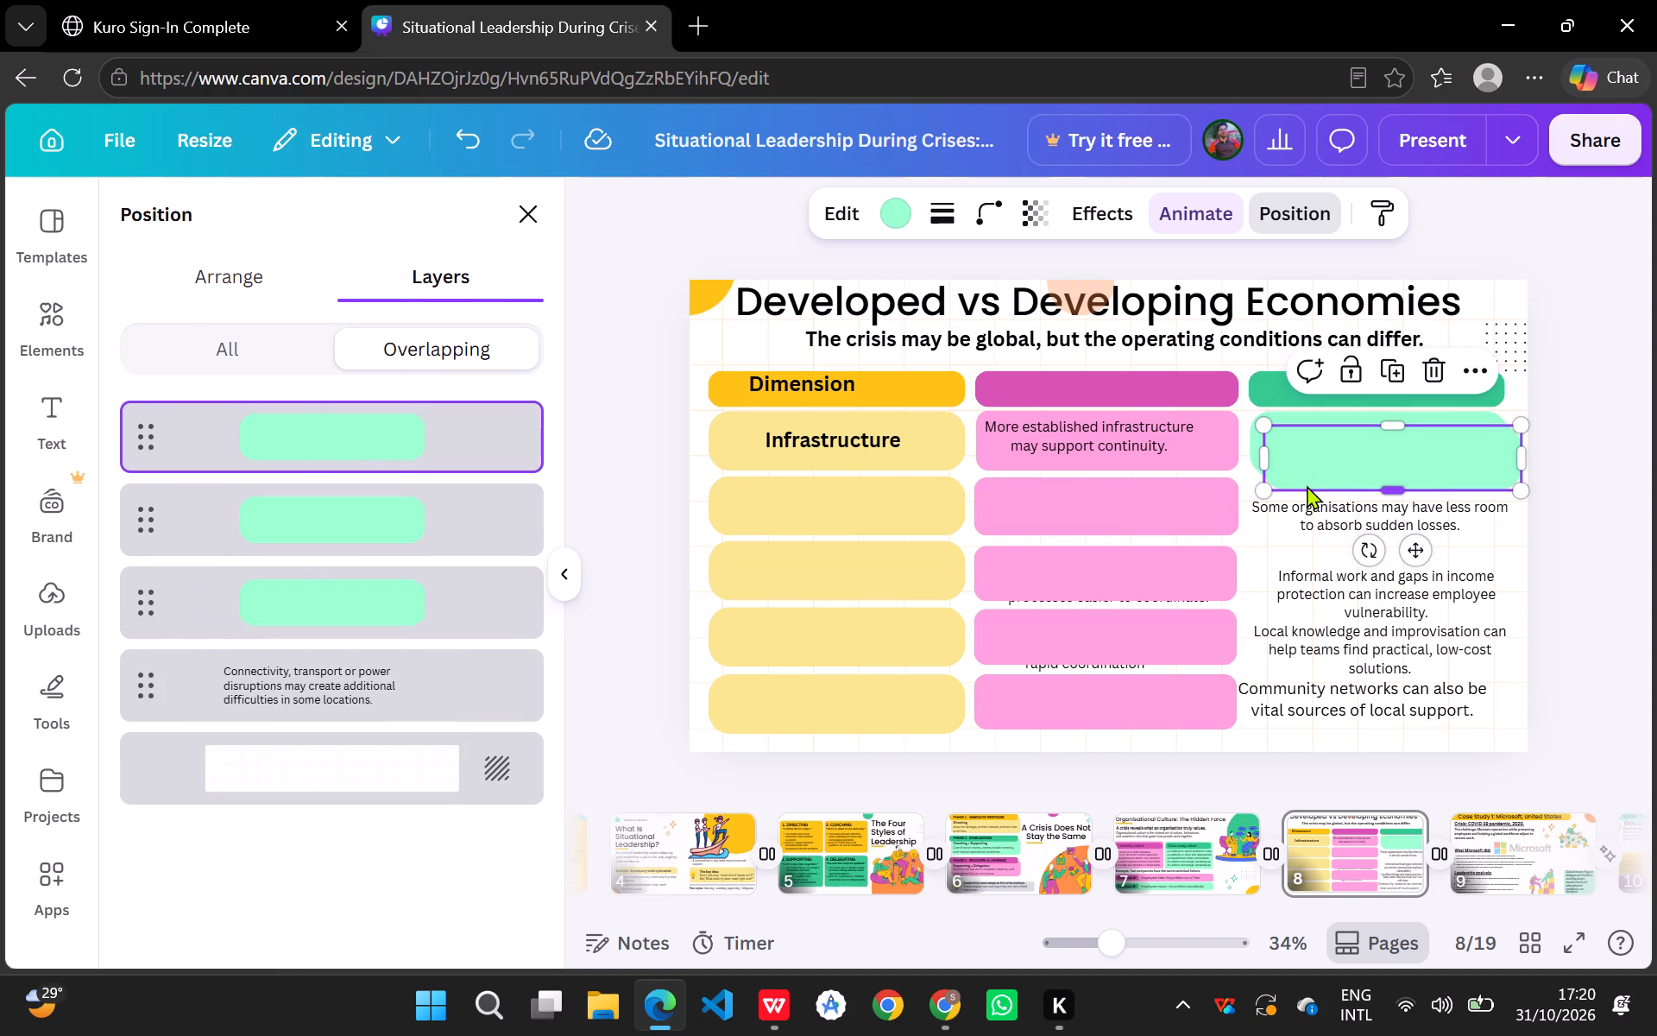
{"action": "key", "text": "ctrl+v"}
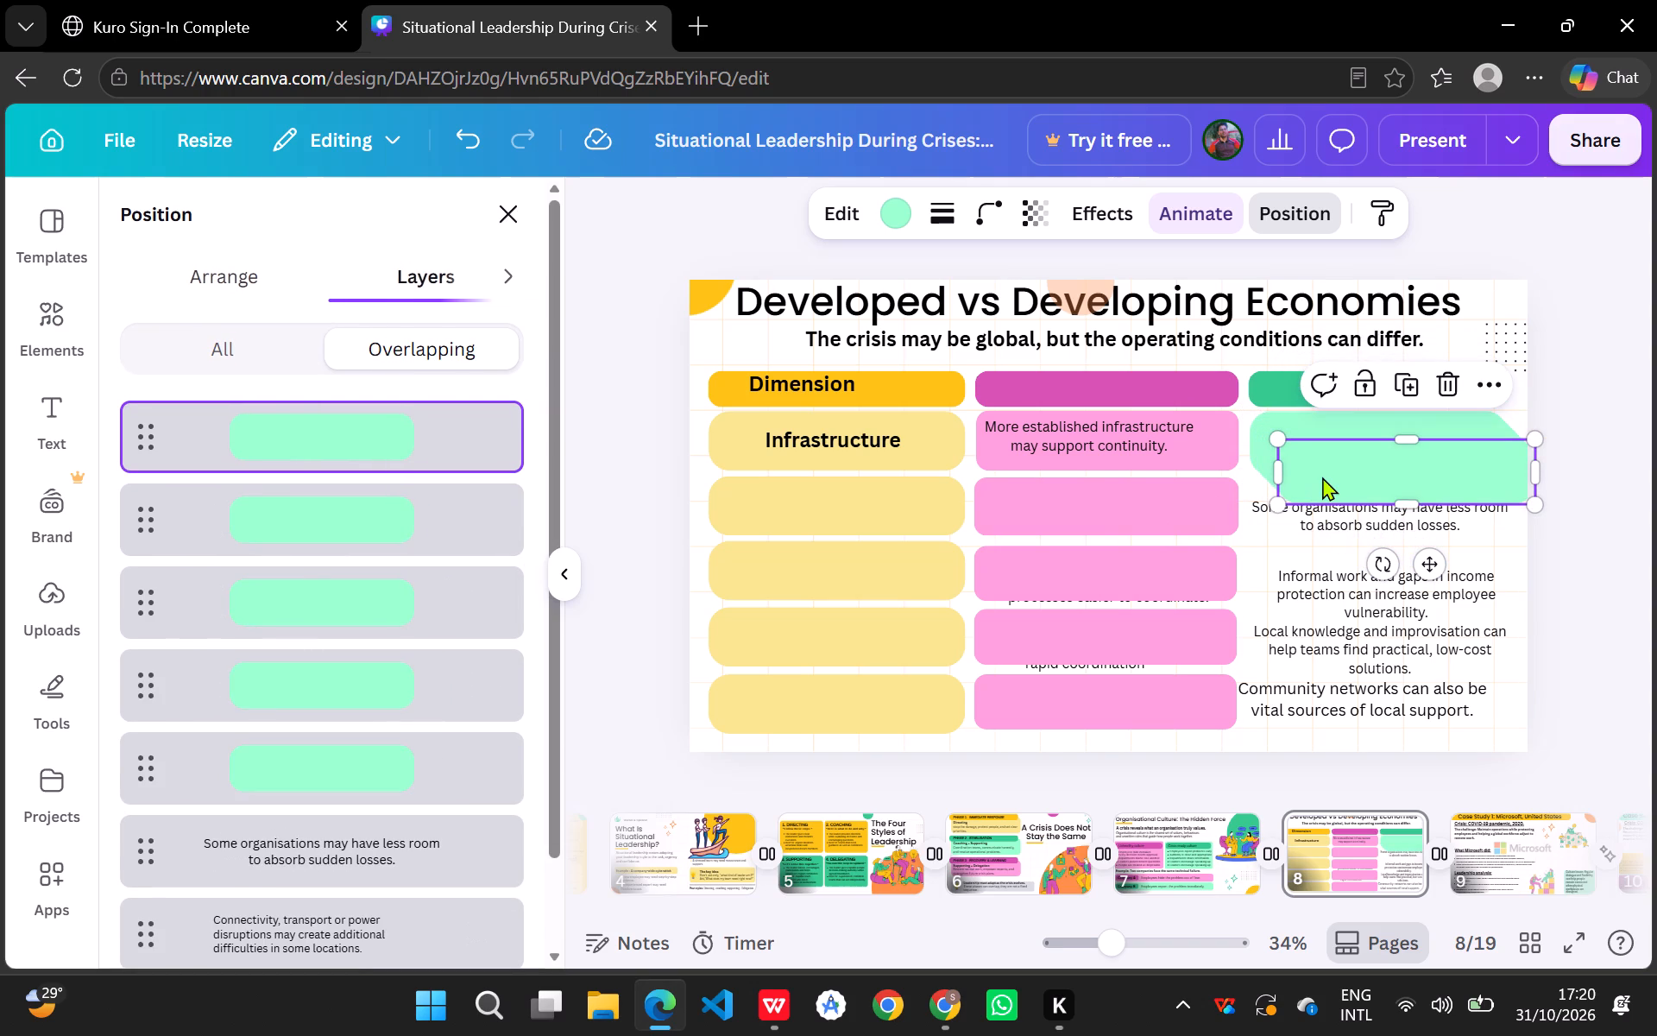
Move two green copies over the "Community networks" and "Local knowledge and improvisation" texts, in the fifth and fourth rows.
{"action": "left_click_drag", "start_coordinate": [1322, 477], "coordinate": [1284, 703]}
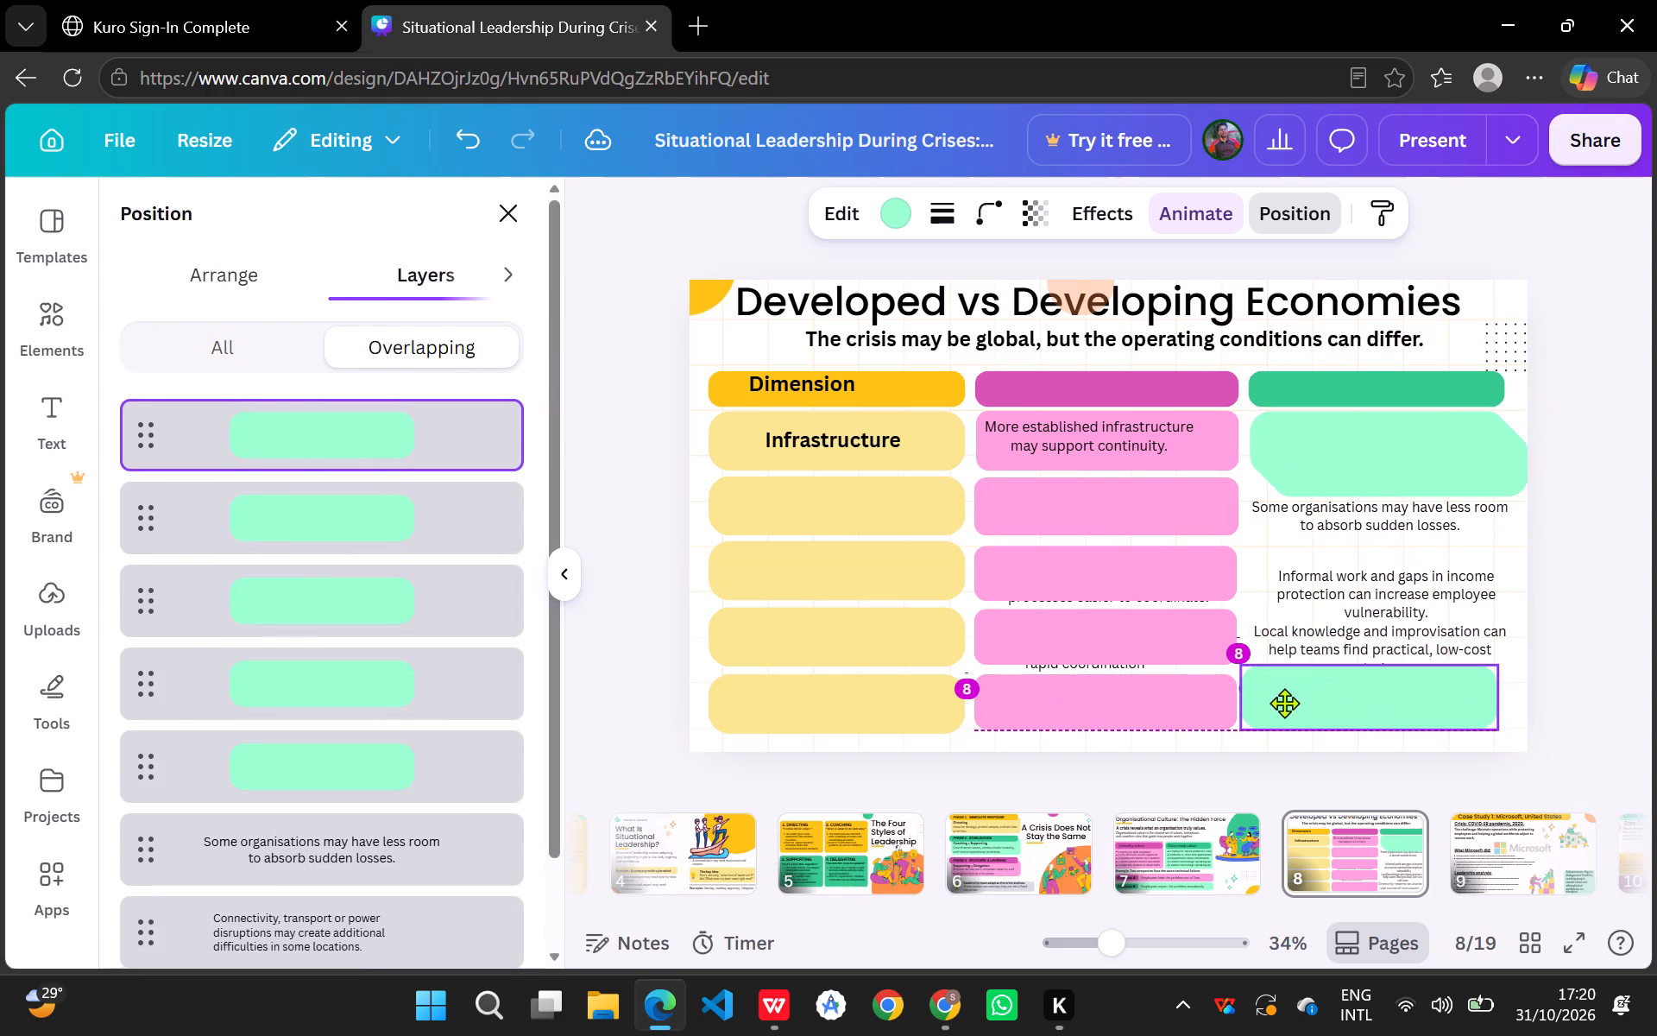
{"action": "left_click_drag", "start_coordinate": [1284, 703], "coordinate": [1288, 705]}
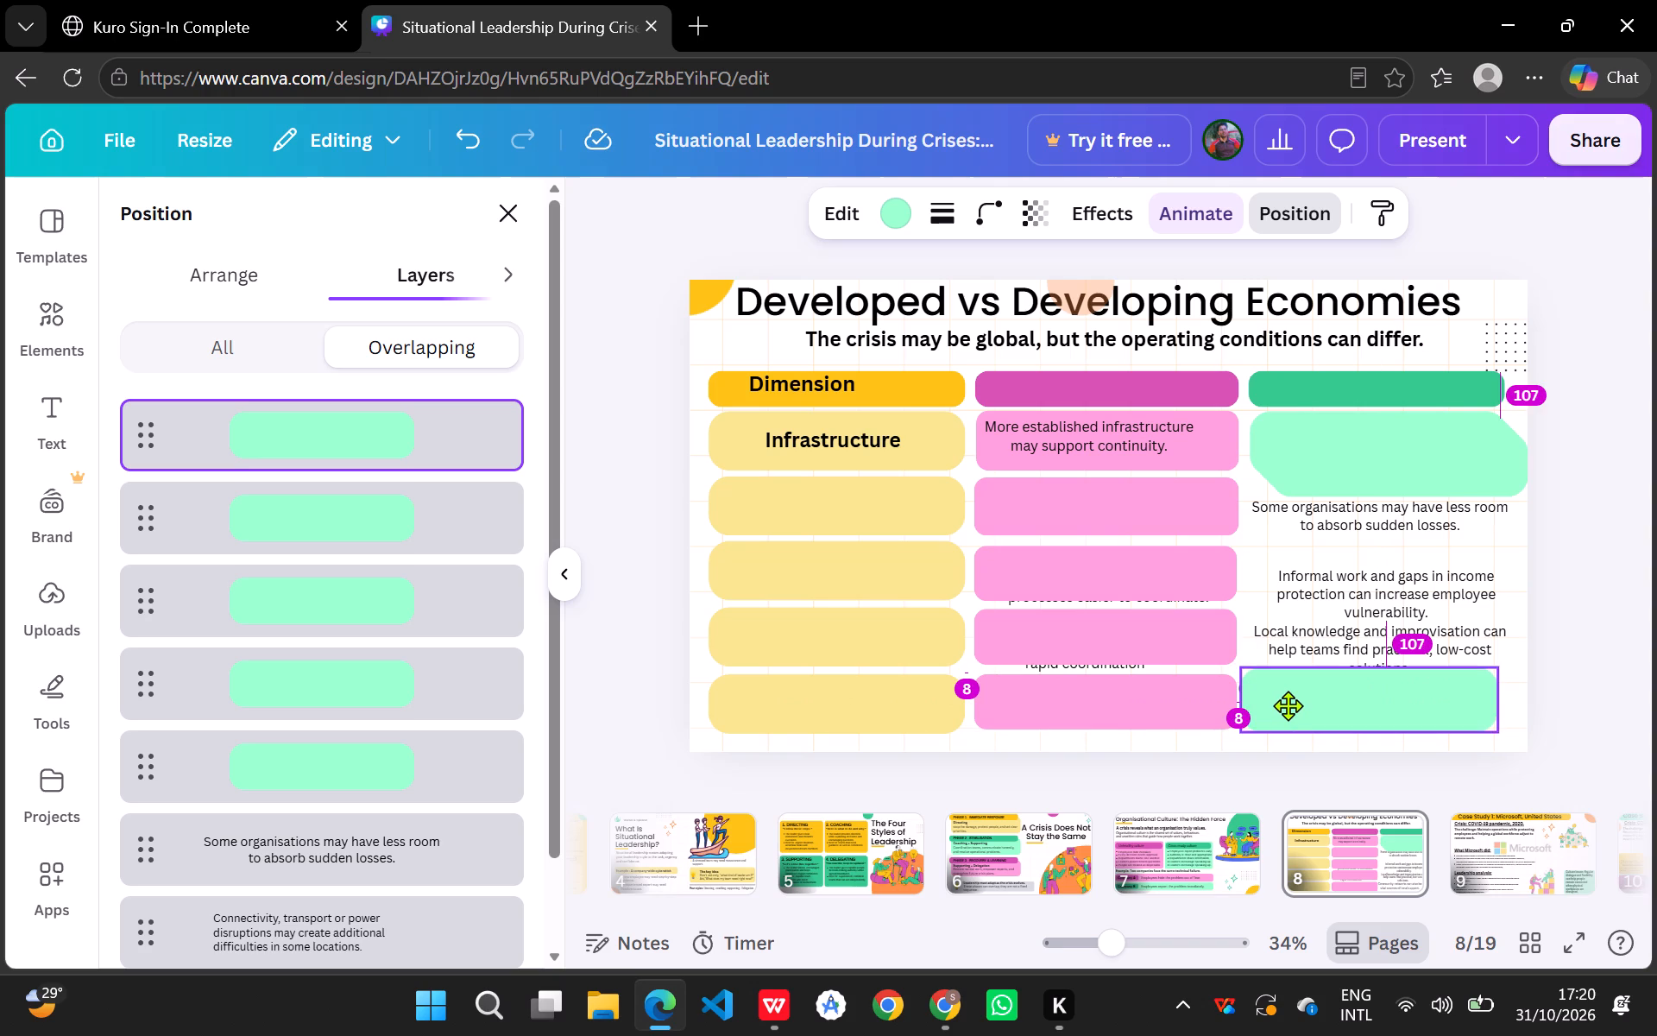
{"action": "left_click_drag", "start_coordinate": [1288, 705], "coordinate": [1293, 703]}
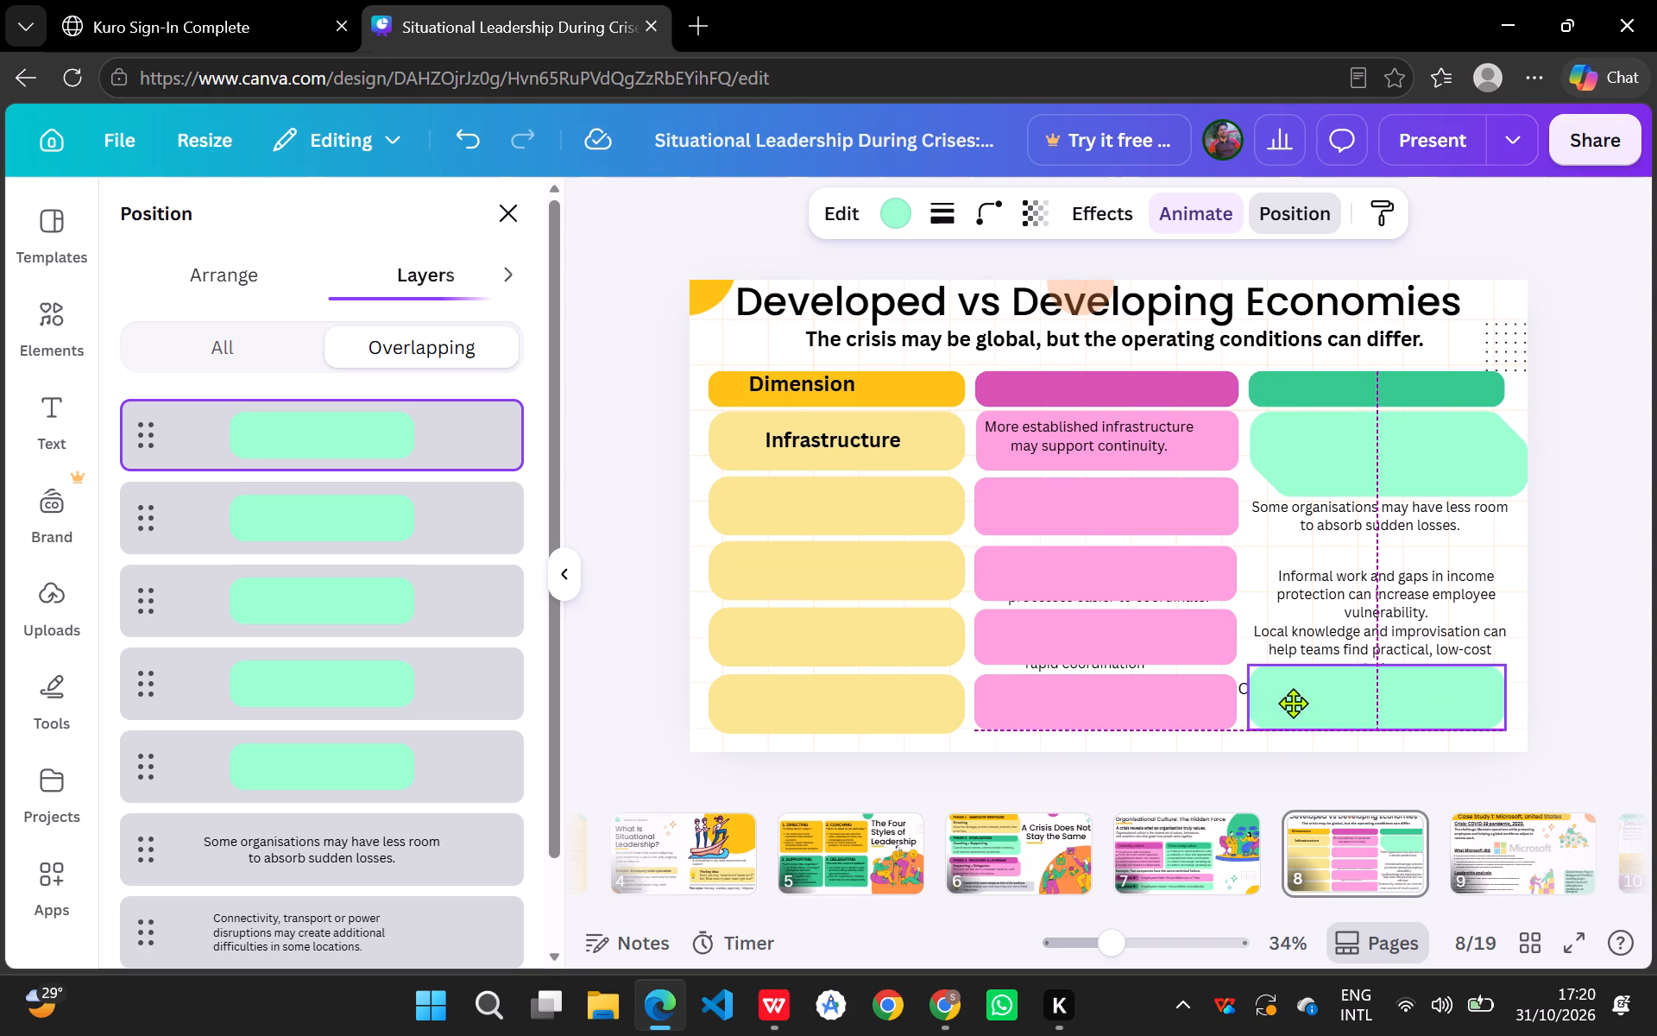
{"action": "left_click_drag", "start_coordinate": [1293, 703], "coordinate": [1291, 703]}
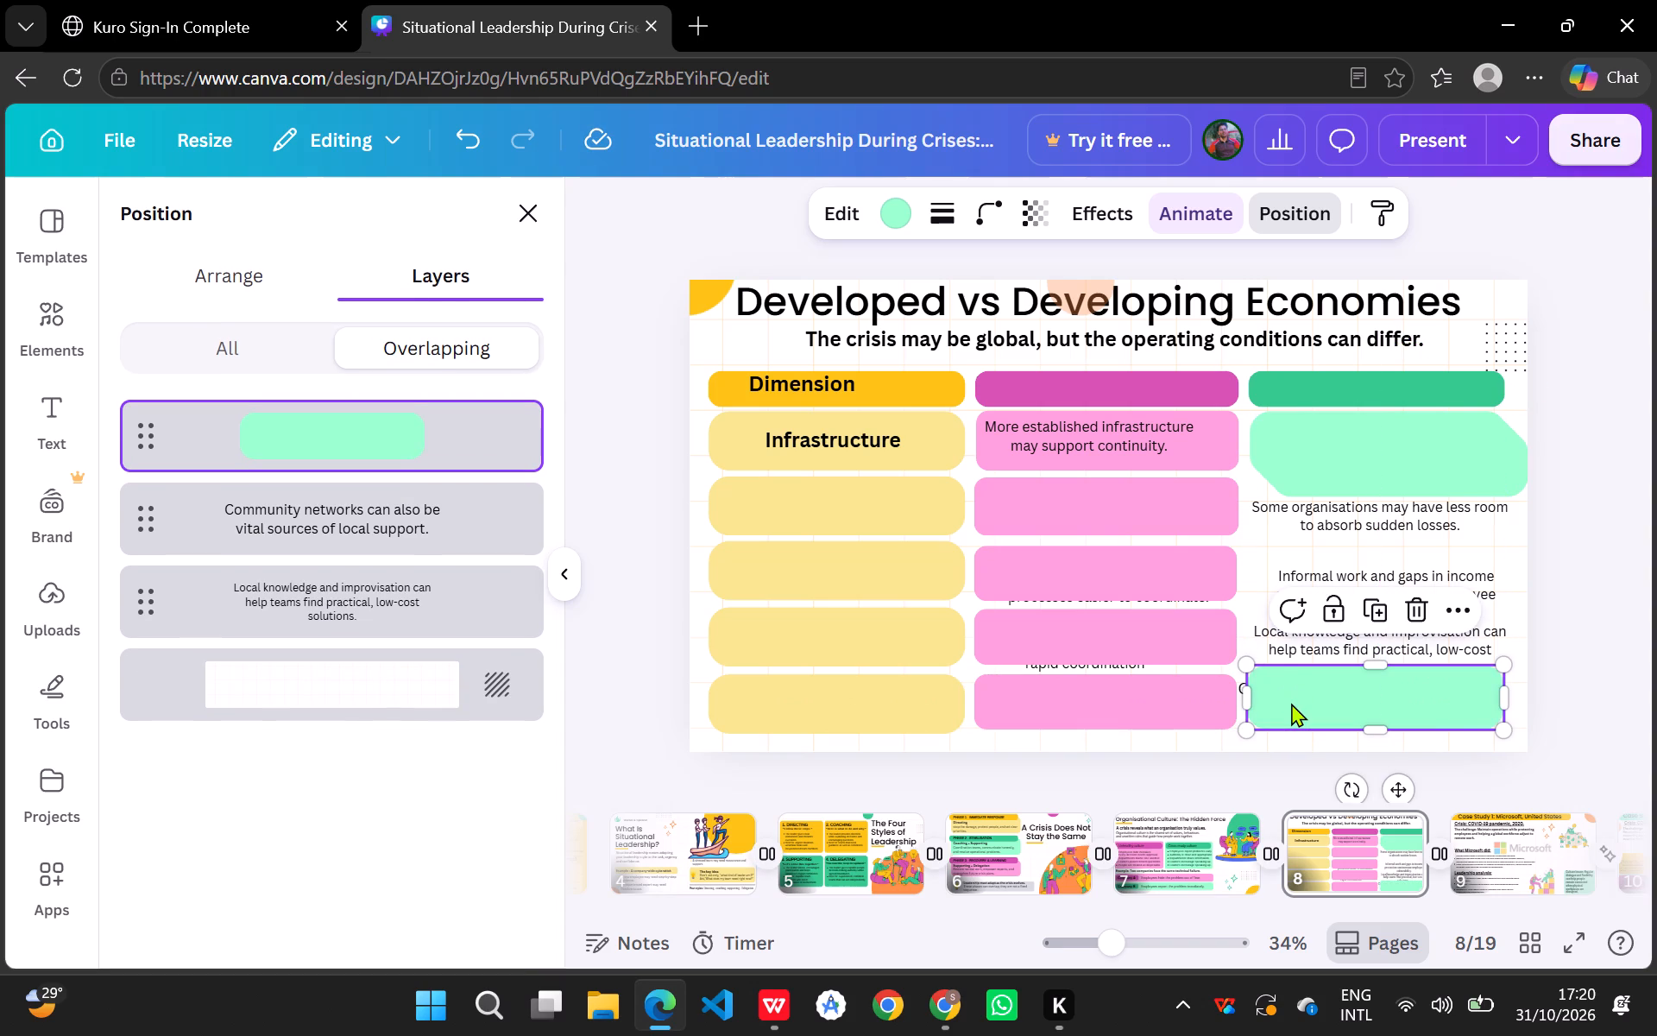
{"action": "left_click_drag", "start_coordinate": [1359, 473], "coordinate": [1349, 606]}
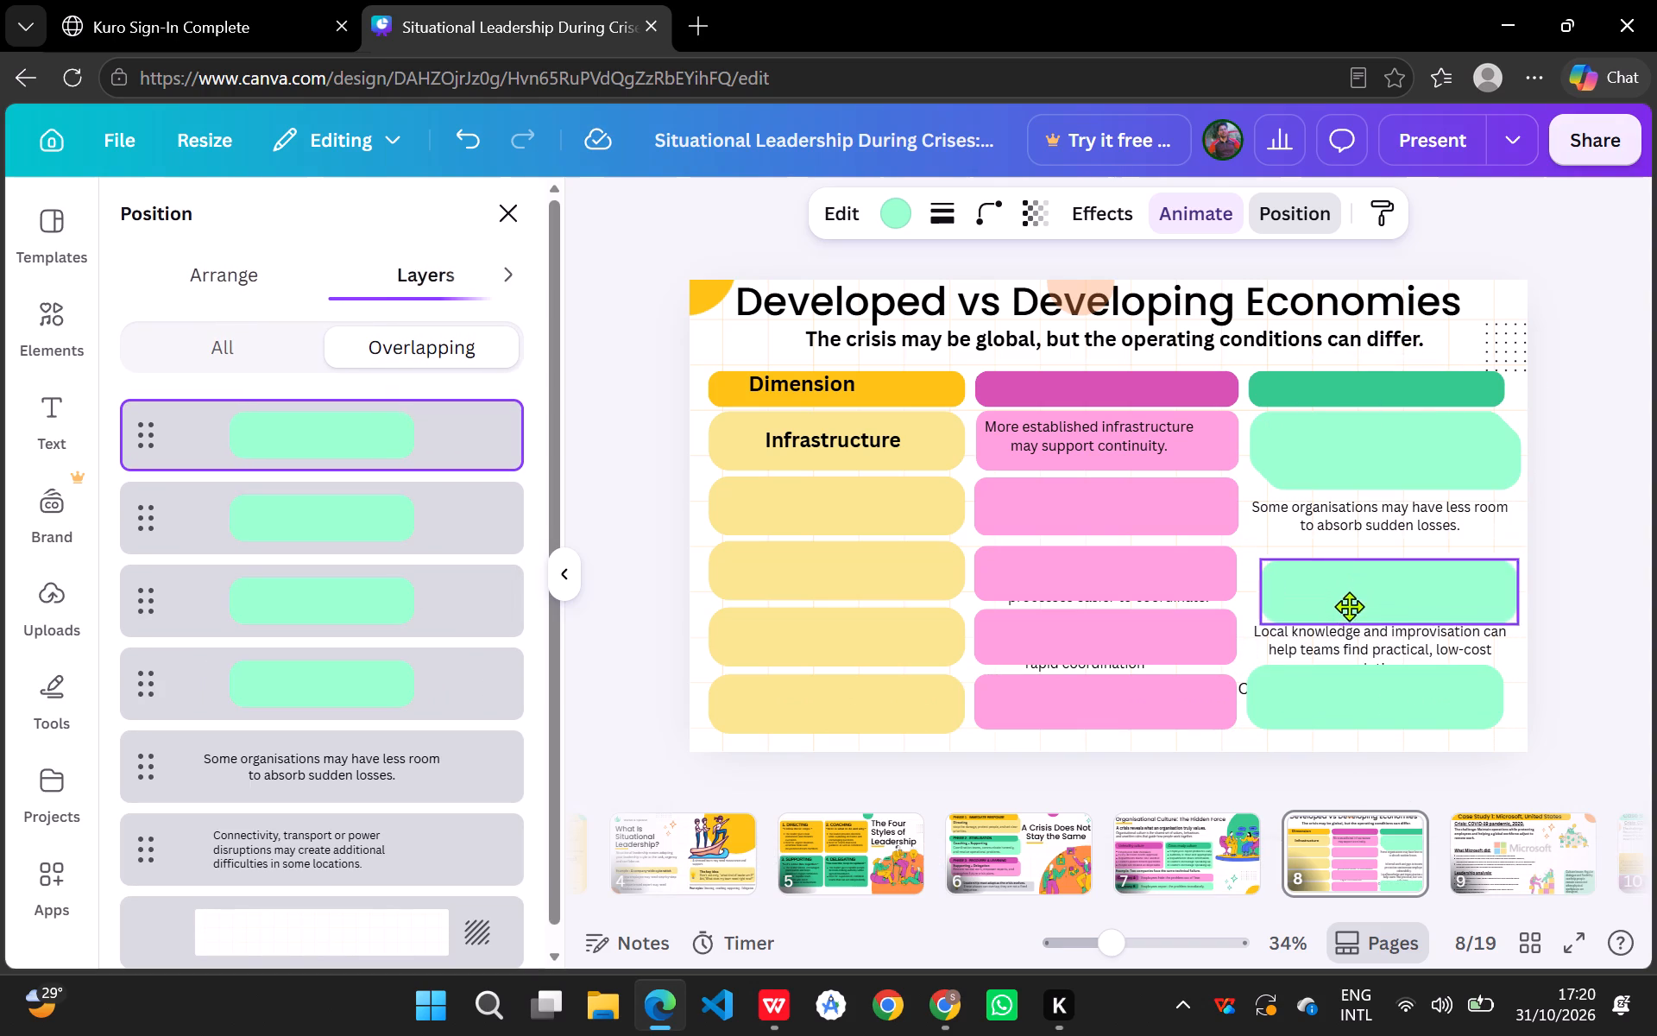
{"action": "left_click_drag", "start_coordinate": [1349, 606], "coordinate": [1349, 635]}
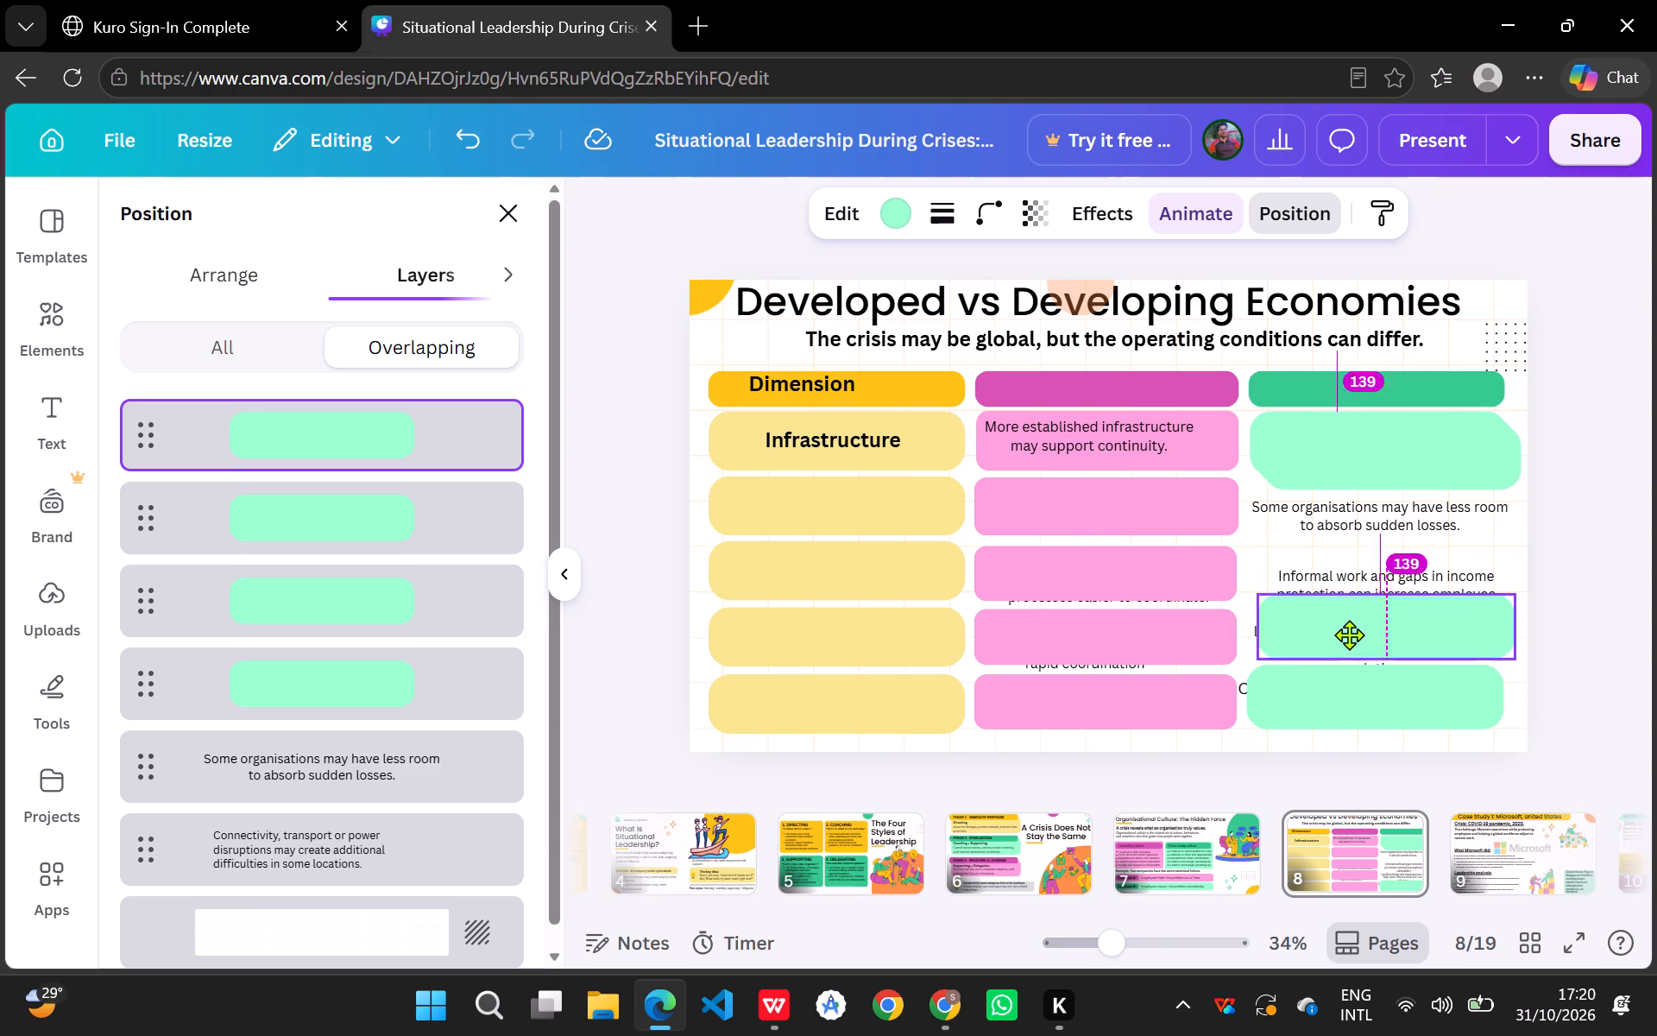
{"action": "left_click_drag", "start_coordinate": [1349, 635], "coordinate": [1349, 639]}
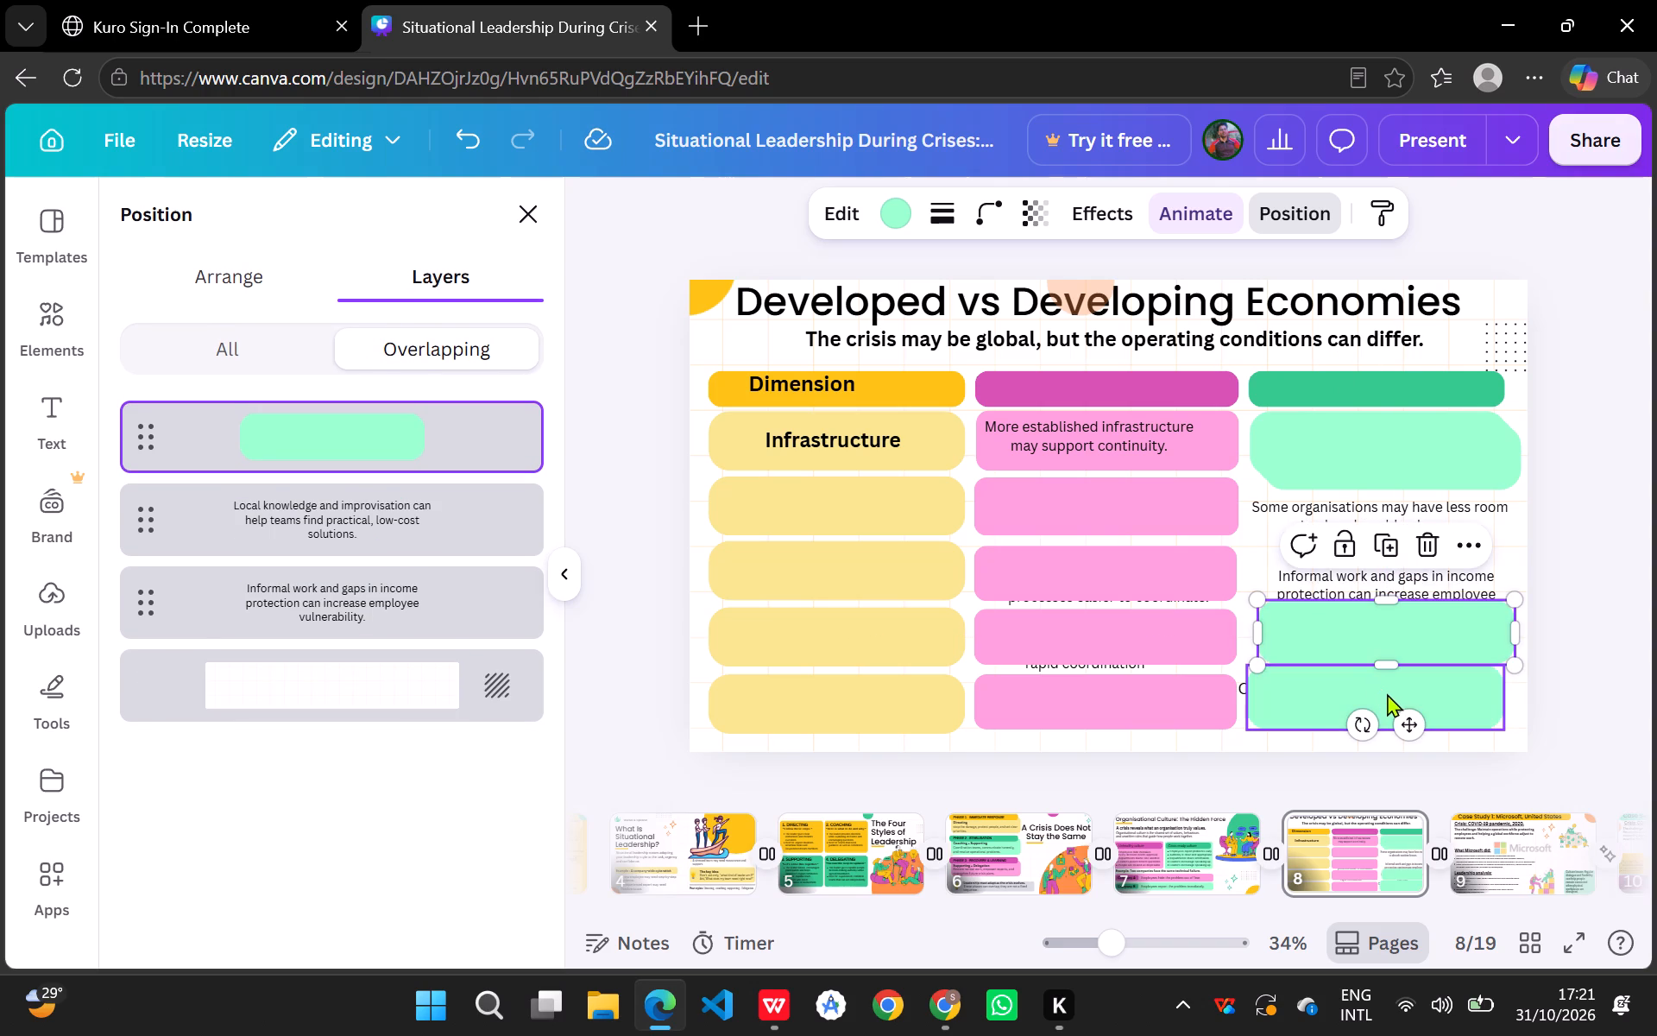
Lower the fifth-row green, pink and yellow blocks so their bottom edges line up, with the green block under the fourth-row green copy.
{"action": "left_click_drag", "start_coordinate": [1389, 693], "coordinate": [1400, 706]}
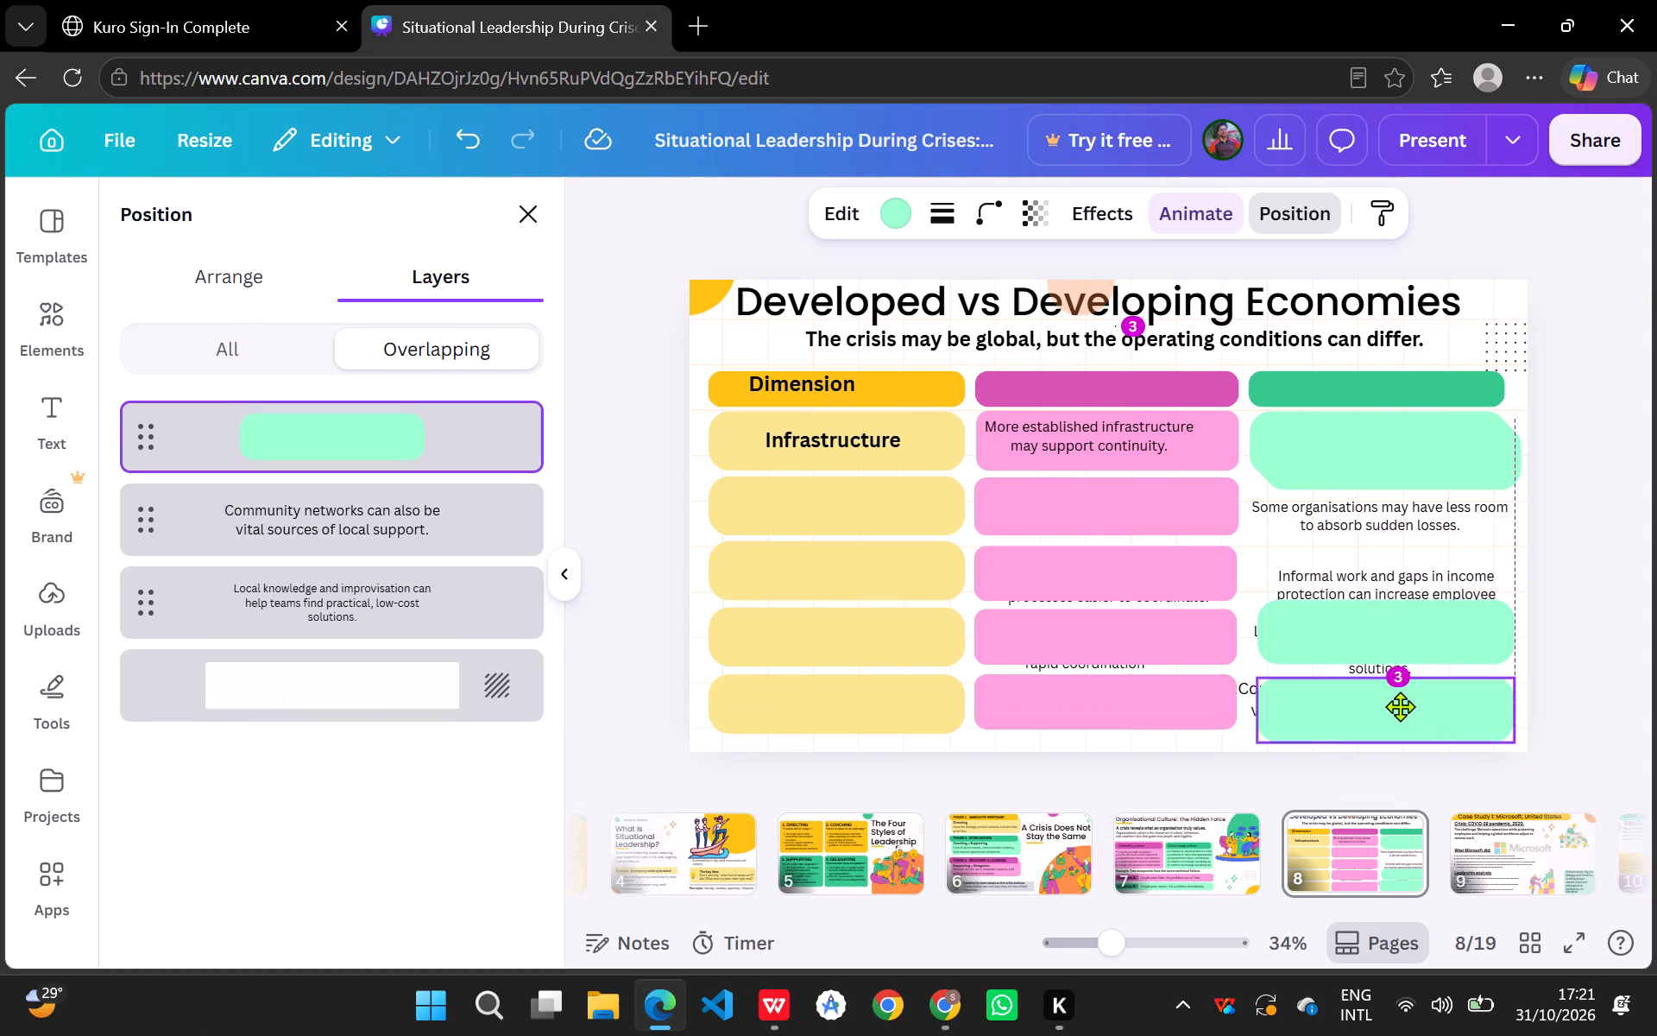
{"action": "left_click_drag", "start_coordinate": [1400, 706], "coordinate": [1399, 705]}
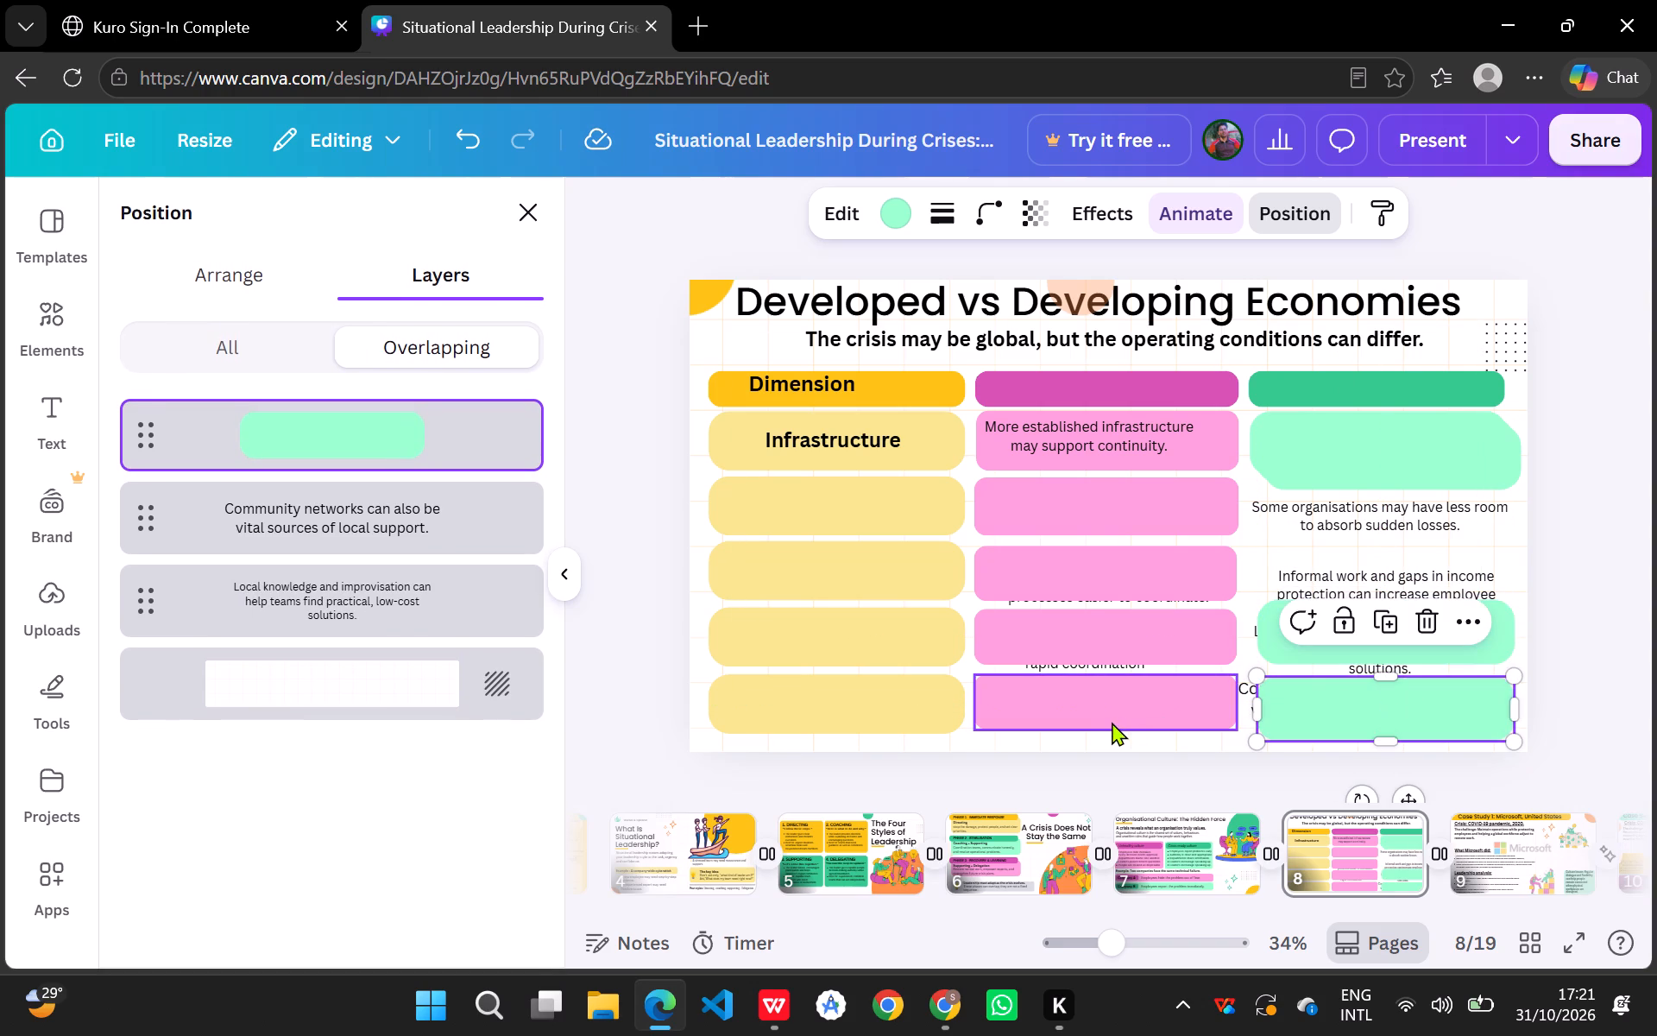
{"action": "left_click_drag", "start_coordinate": [1113, 723], "coordinate": [1117, 733]}
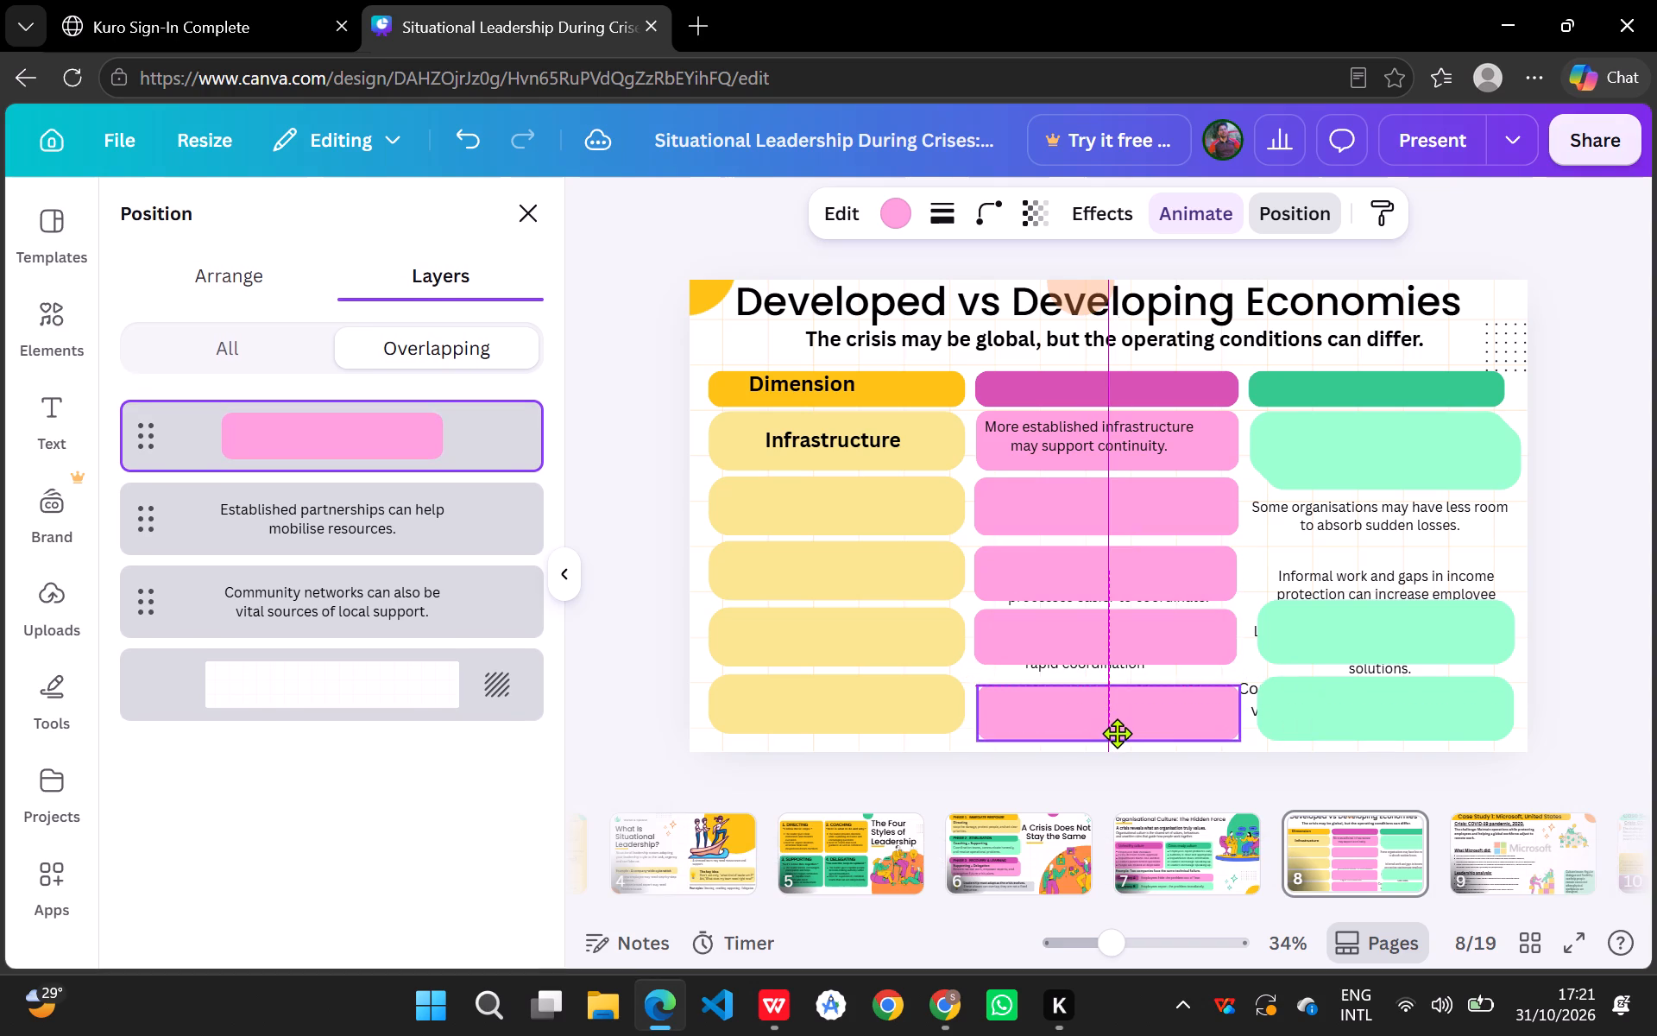
{"action": "left_click_drag", "start_coordinate": [1117, 733], "coordinate": [1118, 735]}
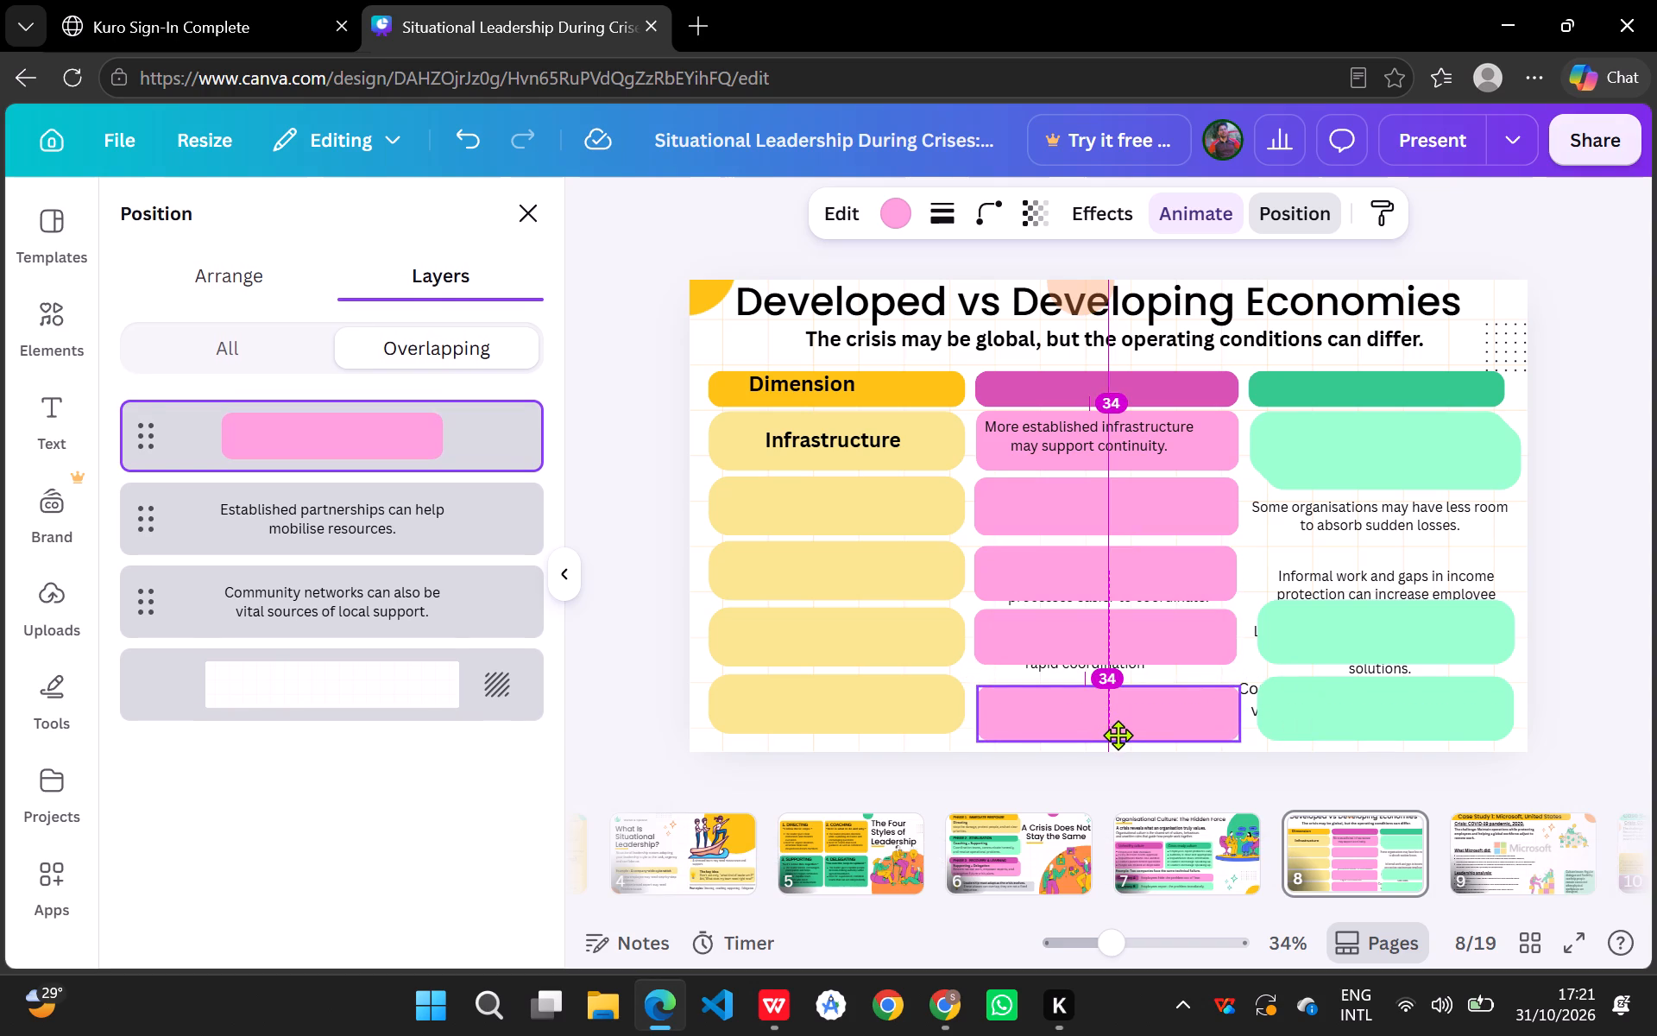
{"action": "left_click_drag", "start_coordinate": [1118, 735], "coordinate": [1118, 733]}
{"action": "left_click_drag", "start_coordinate": [899, 722], "coordinate": [898, 729]}
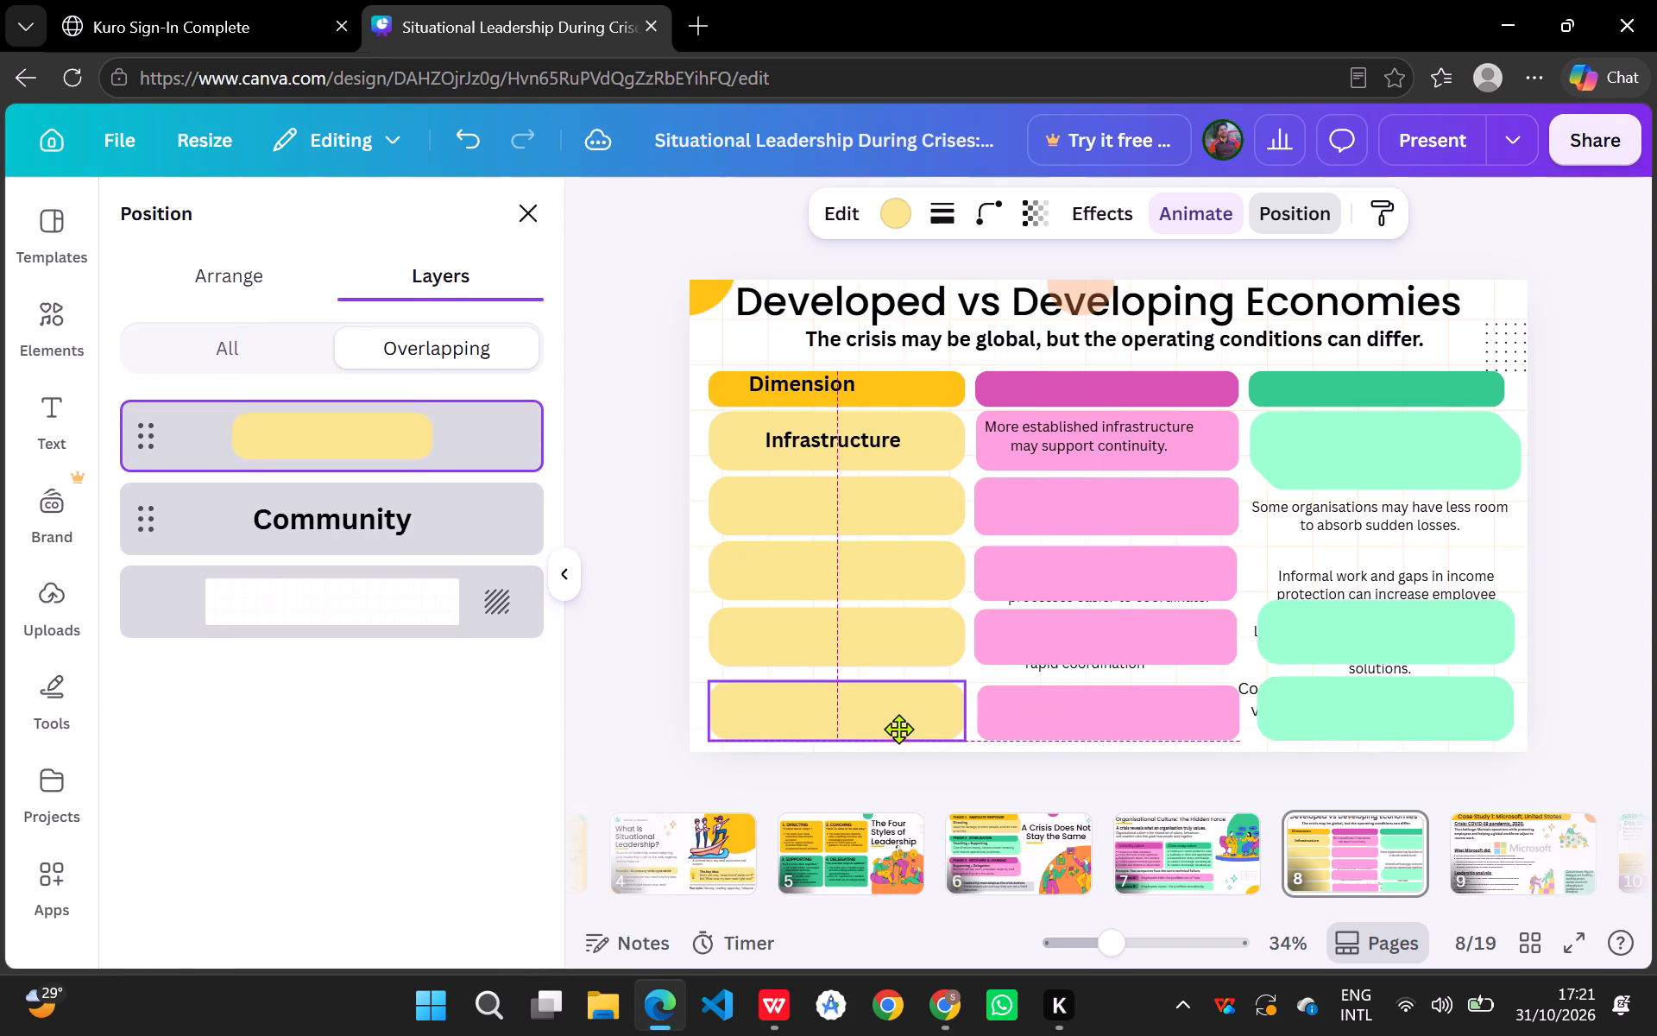
{"action": "left_click_drag", "start_coordinate": [898, 729], "coordinate": [898, 730]}
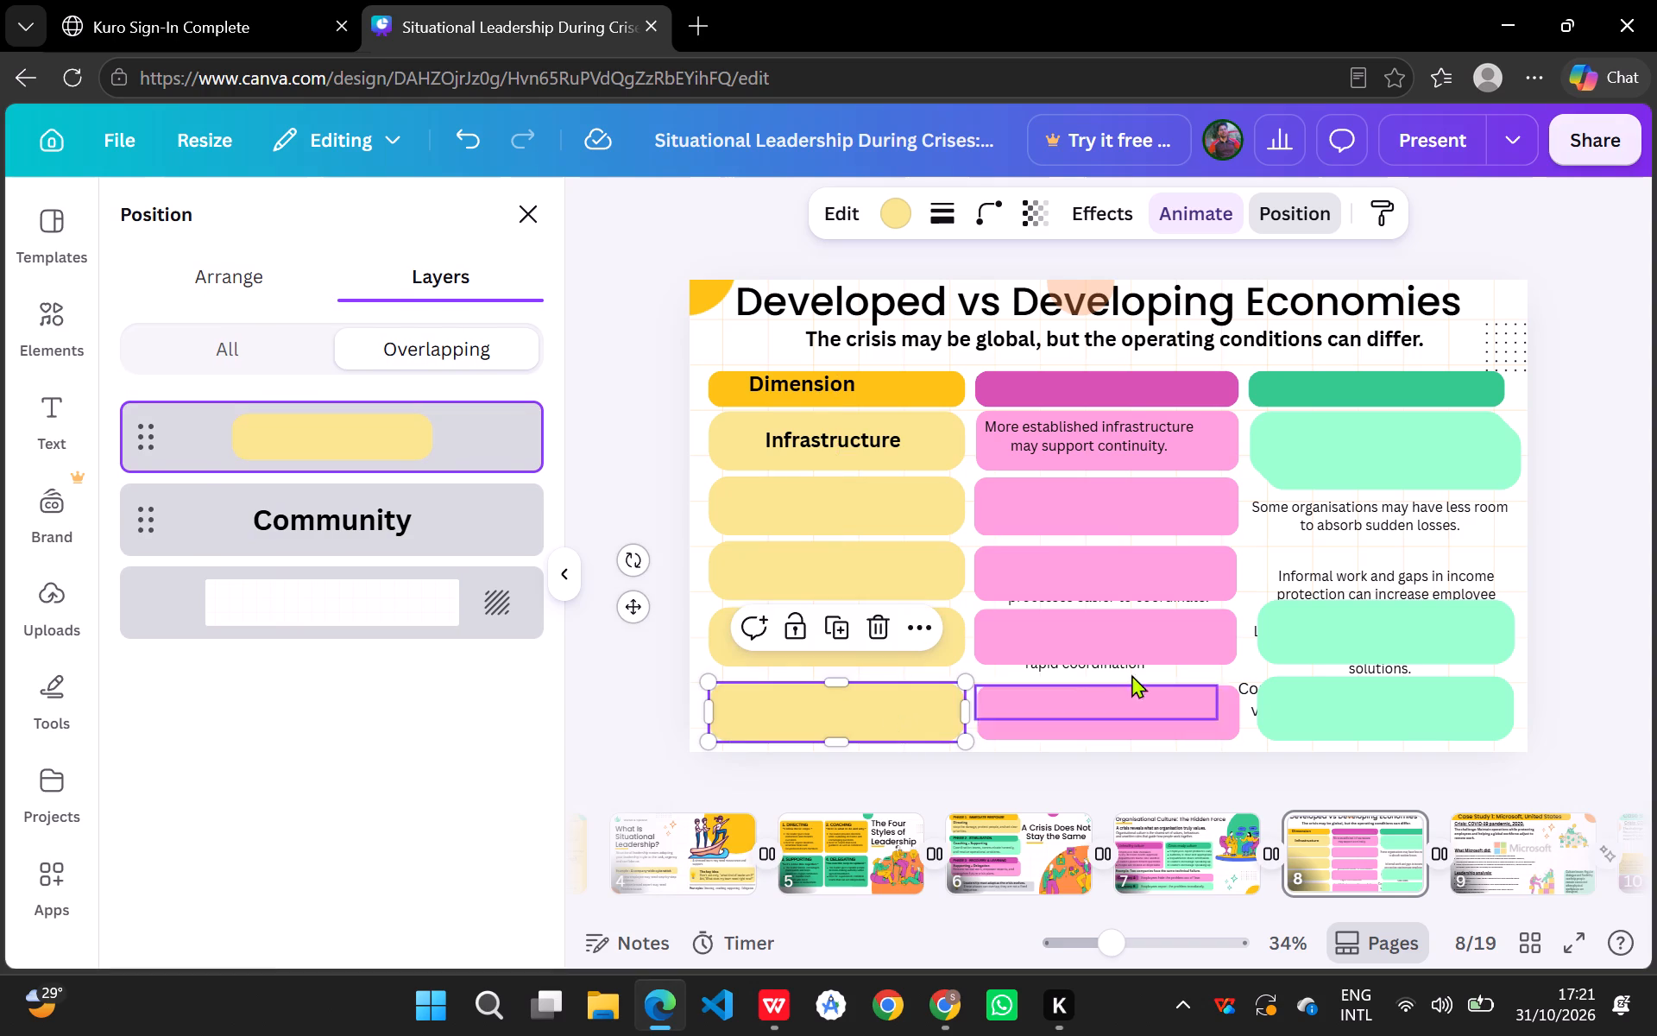
Lower the fourth-row pink, yellow and green blocks slightly, closer to the fifth-row blocks.
{"action": "left_click_drag", "start_coordinate": [1150, 637], "coordinate": [1153, 649]}
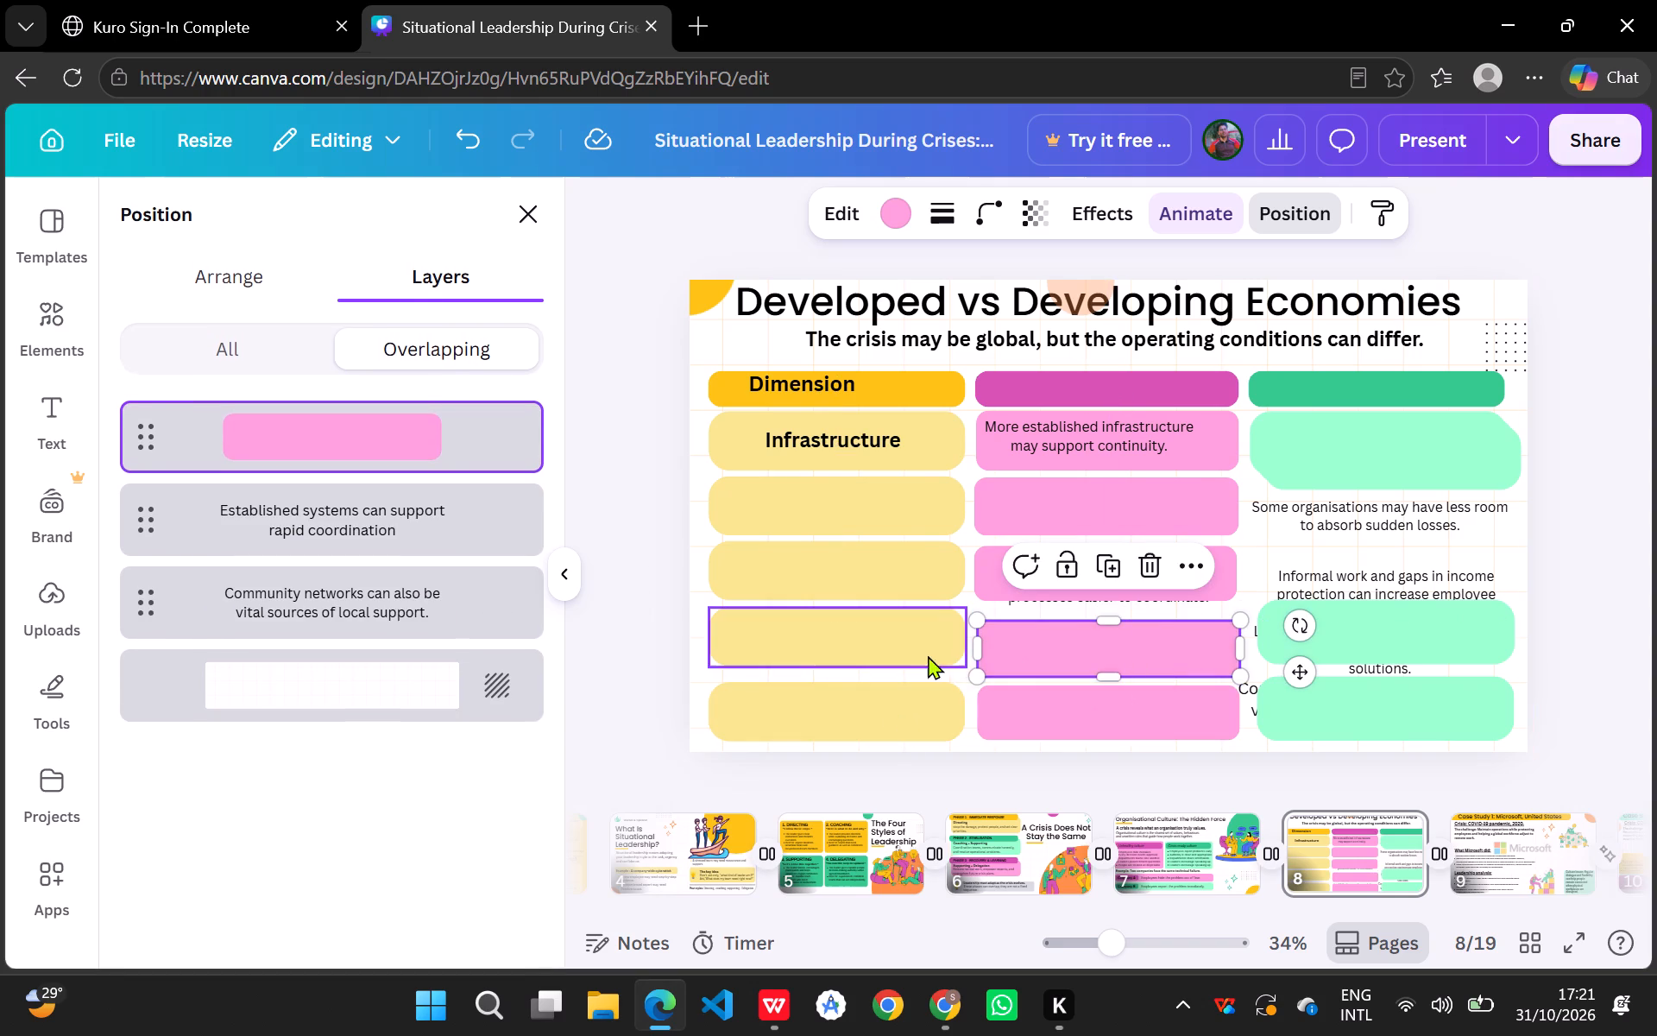
{"action": "left_click_drag", "start_coordinate": [898, 647], "coordinate": [898, 657]}
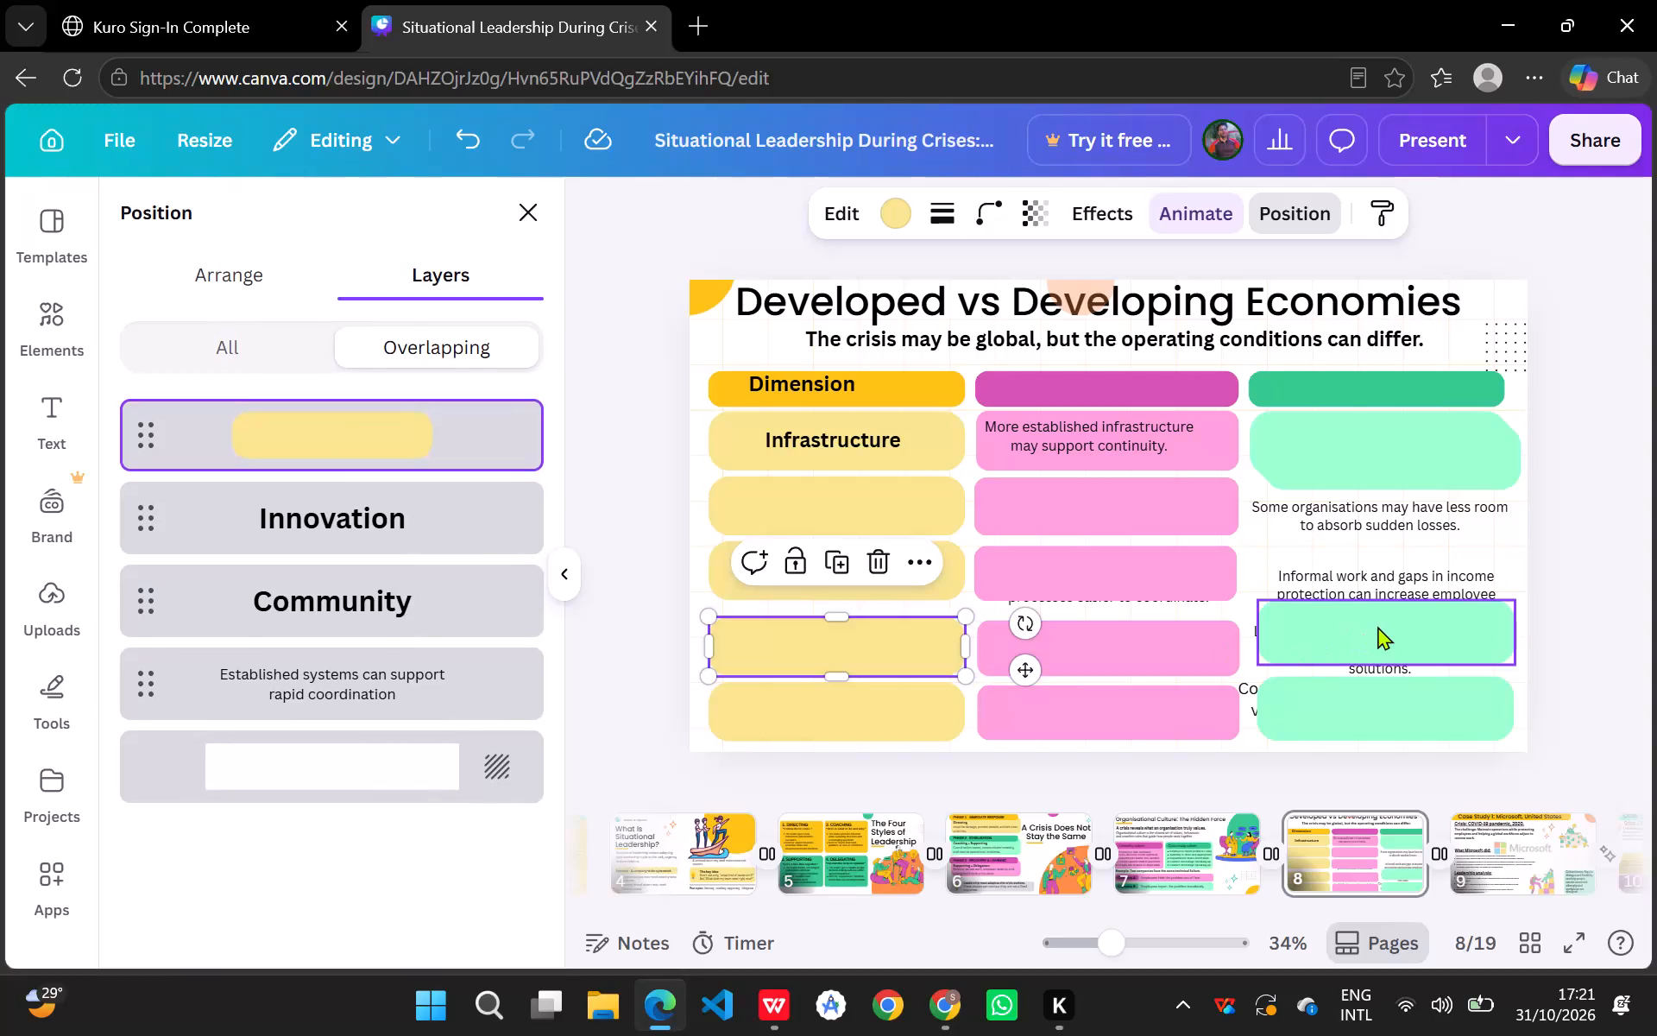
{"action": "left_click", "coordinate": [1383, 624]}
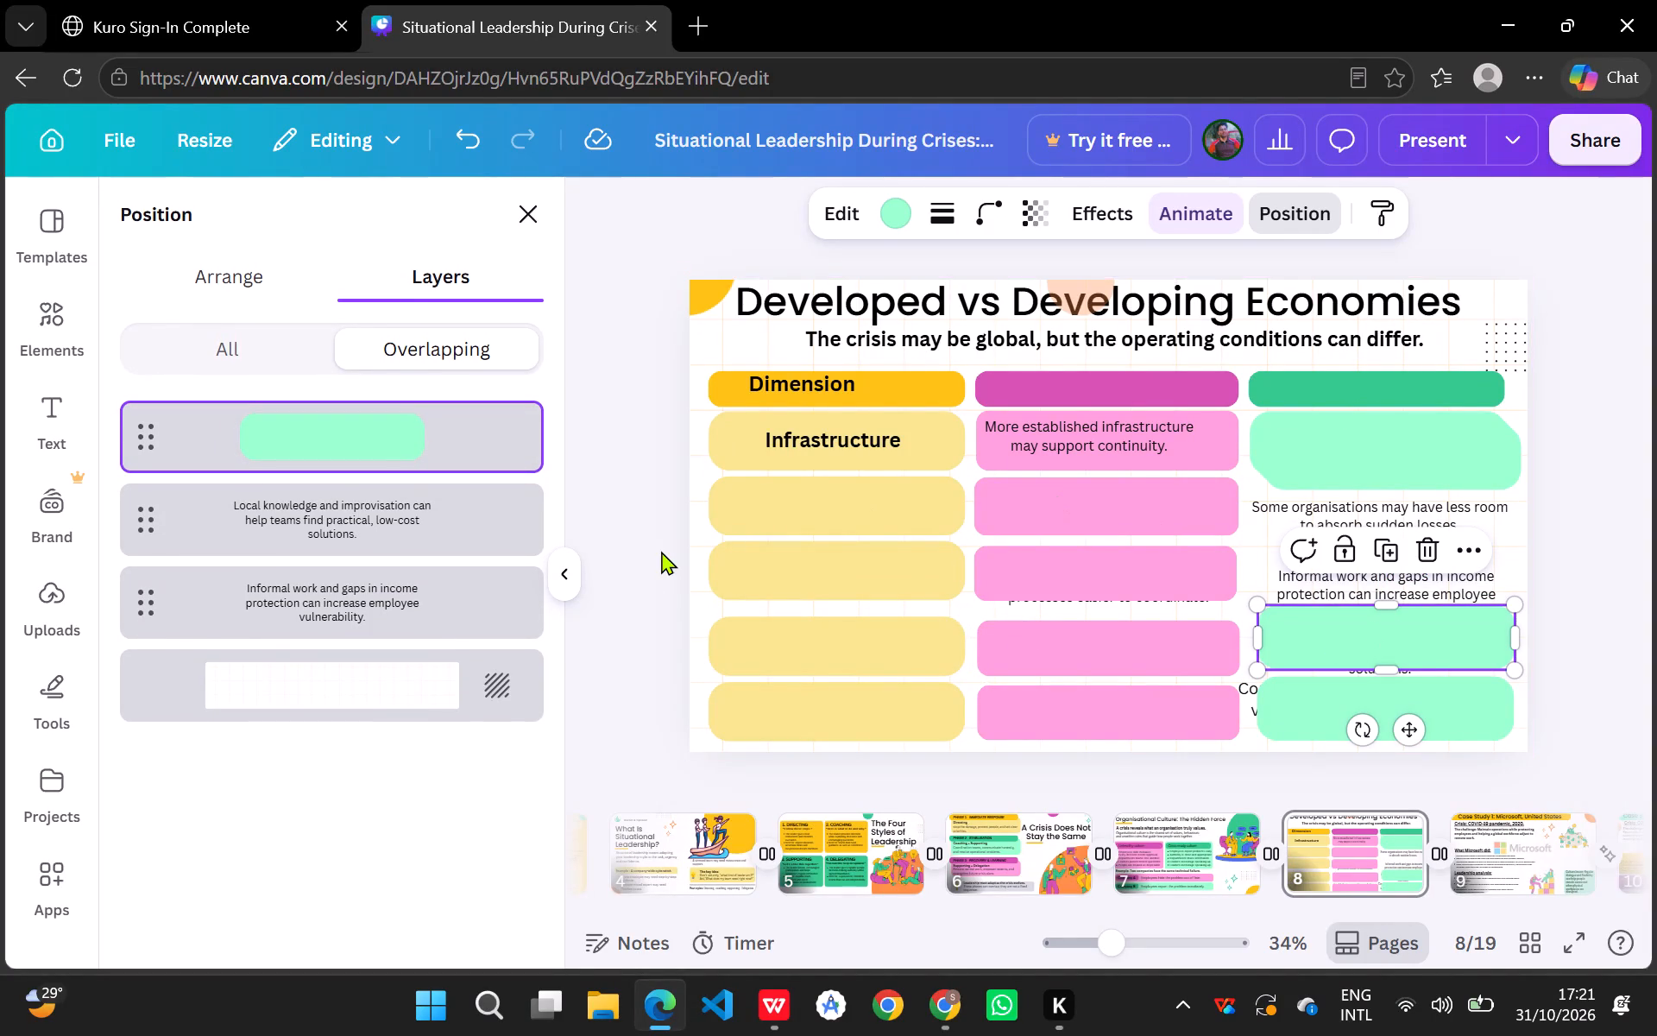
Bring the "Financial resources", "Workforce", "Innovation" and "Community" labels in front of their yellow blocks.
{"action": "left_click", "coordinate": [743, 503]}
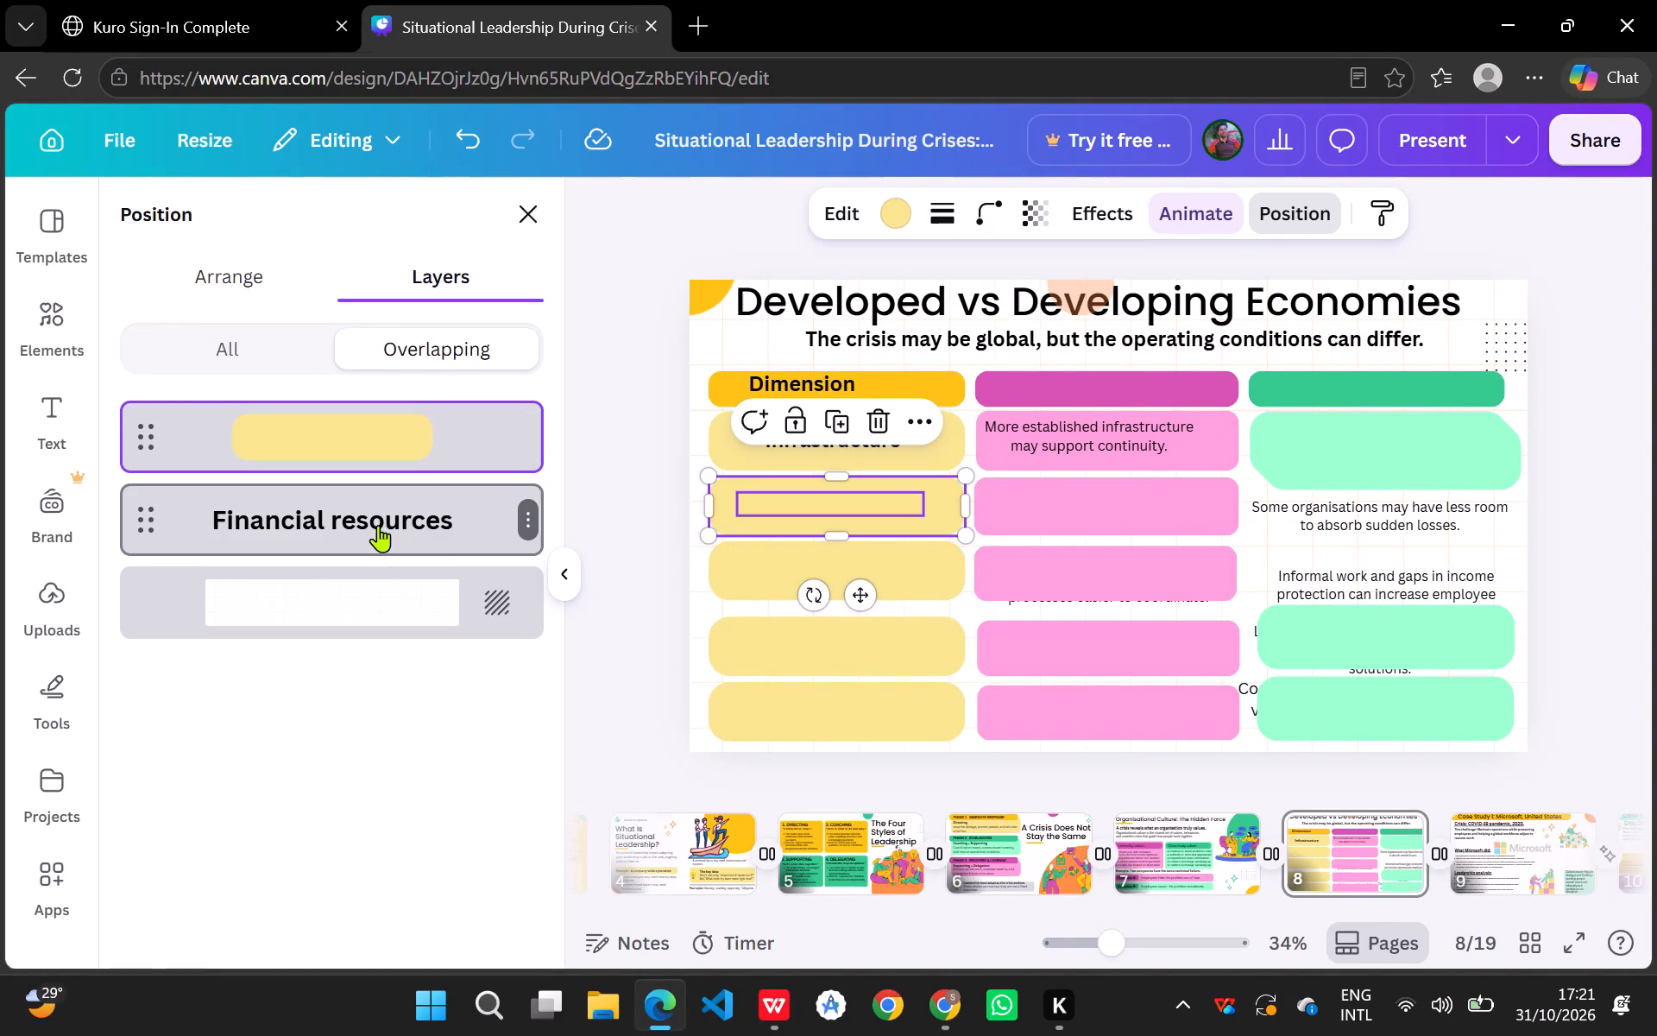
{"action": "left_click_drag", "start_coordinate": [379, 525], "coordinate": [372, 376]}
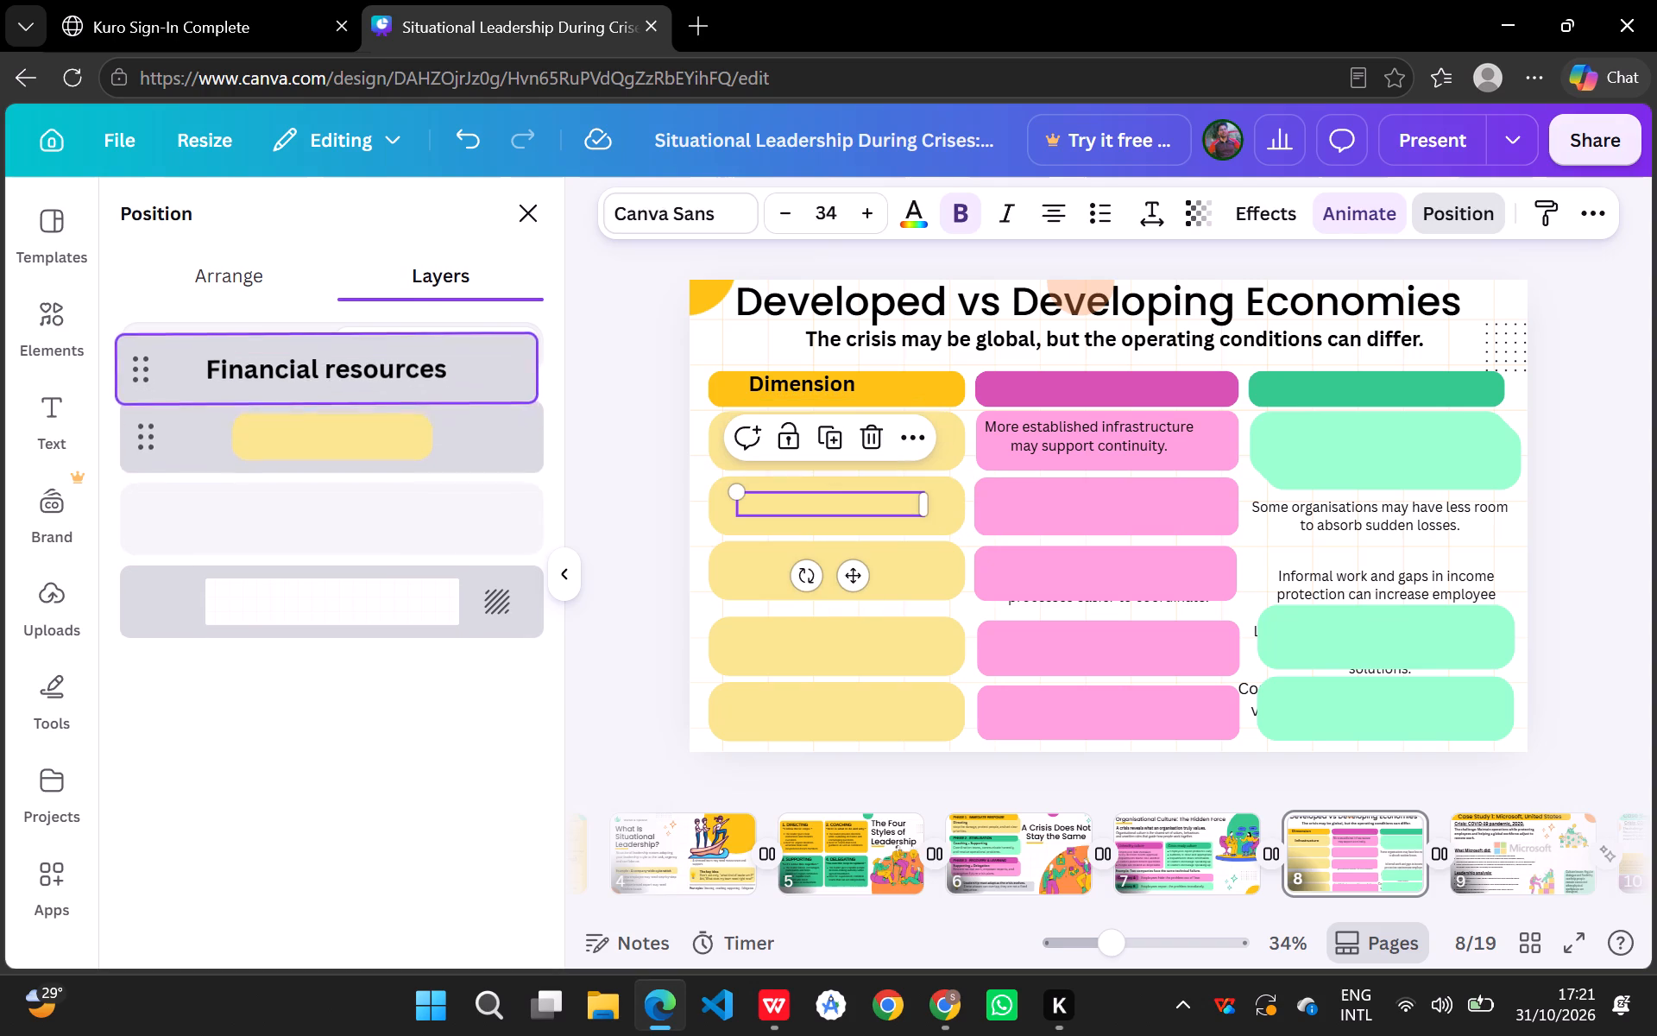
{"action": "left_click_drag", "start_coordinate": [372, 376], "coordinate": [385, 402]}
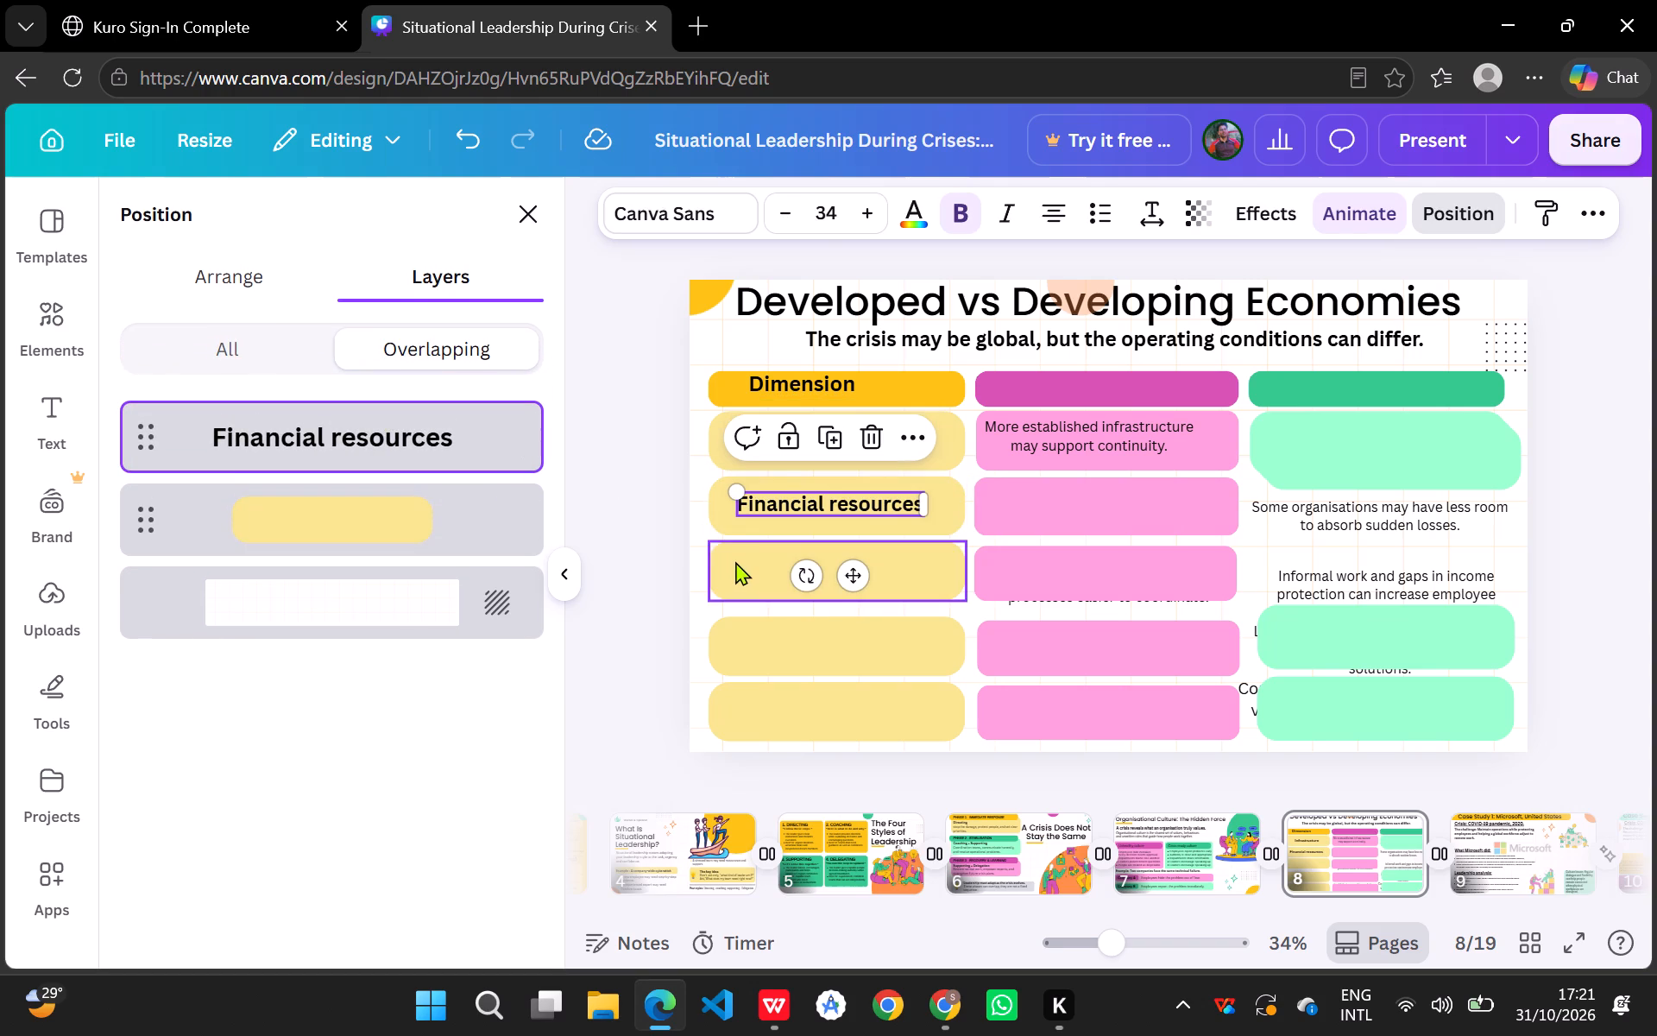
{"action": "left_click", "coordinate": [737, 563]}
{"action": "left_click_drag", "start_coordinate": [453, 527], "coordinate": [454, 426]}
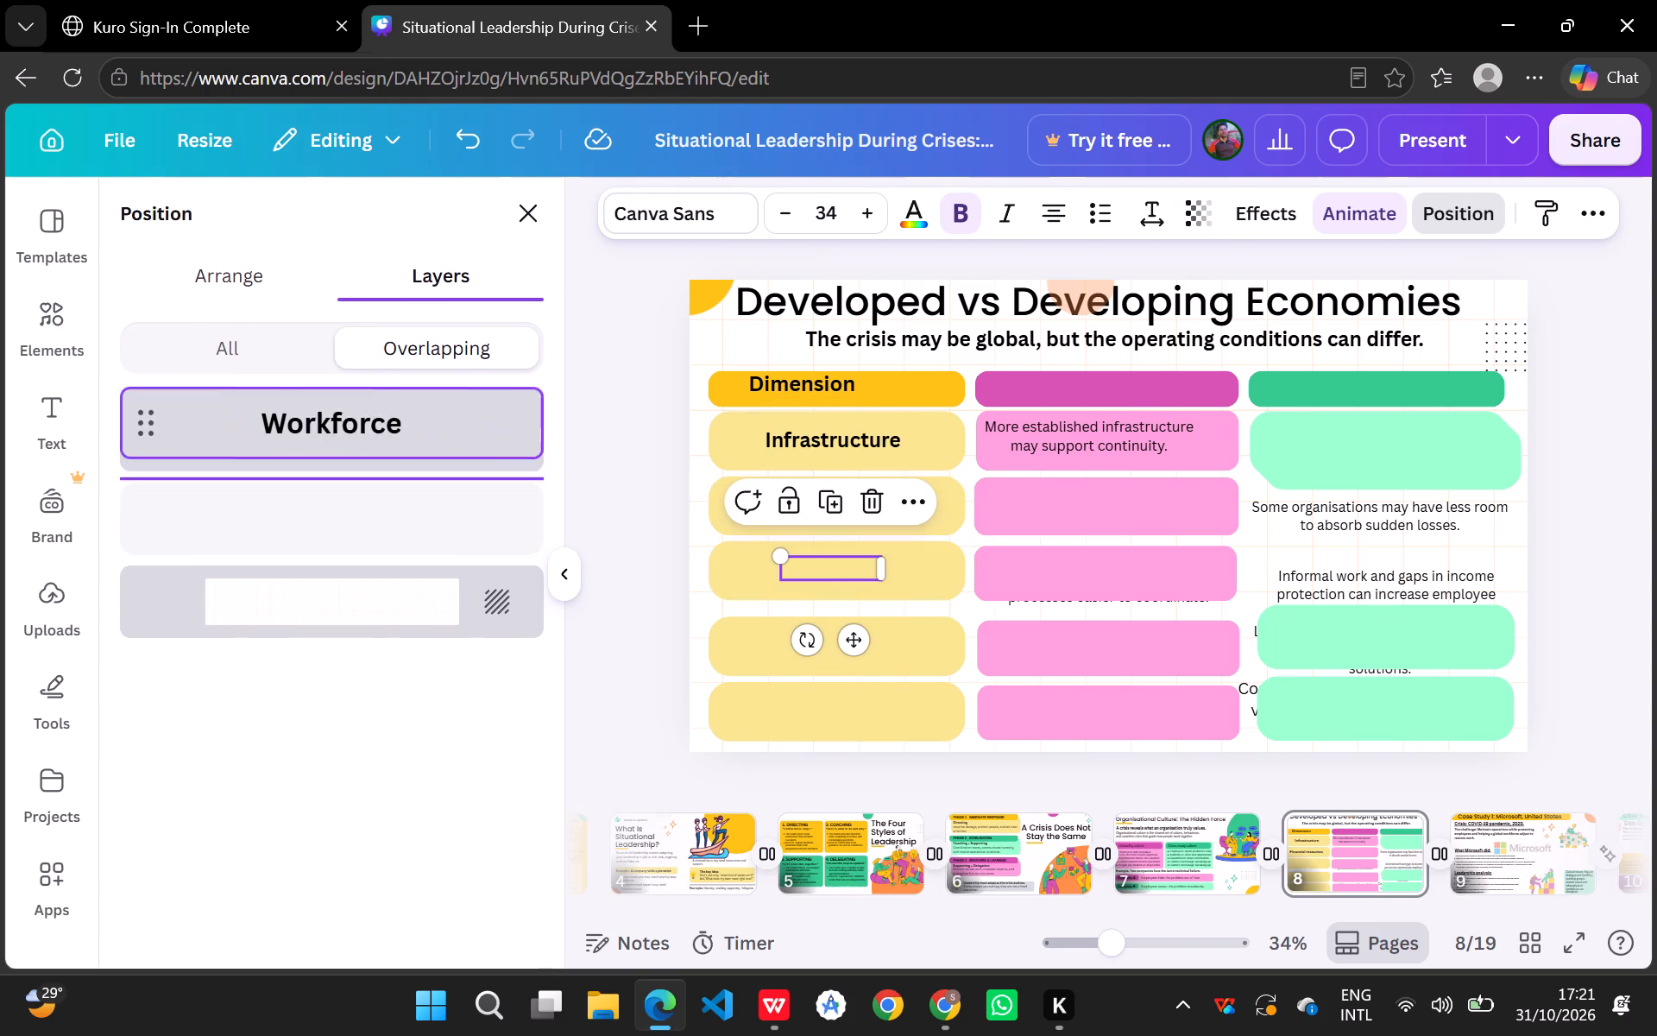
{"action": "left_click_drag", "start_coordinate": [454, 426], "coordinate": [457, 414]}
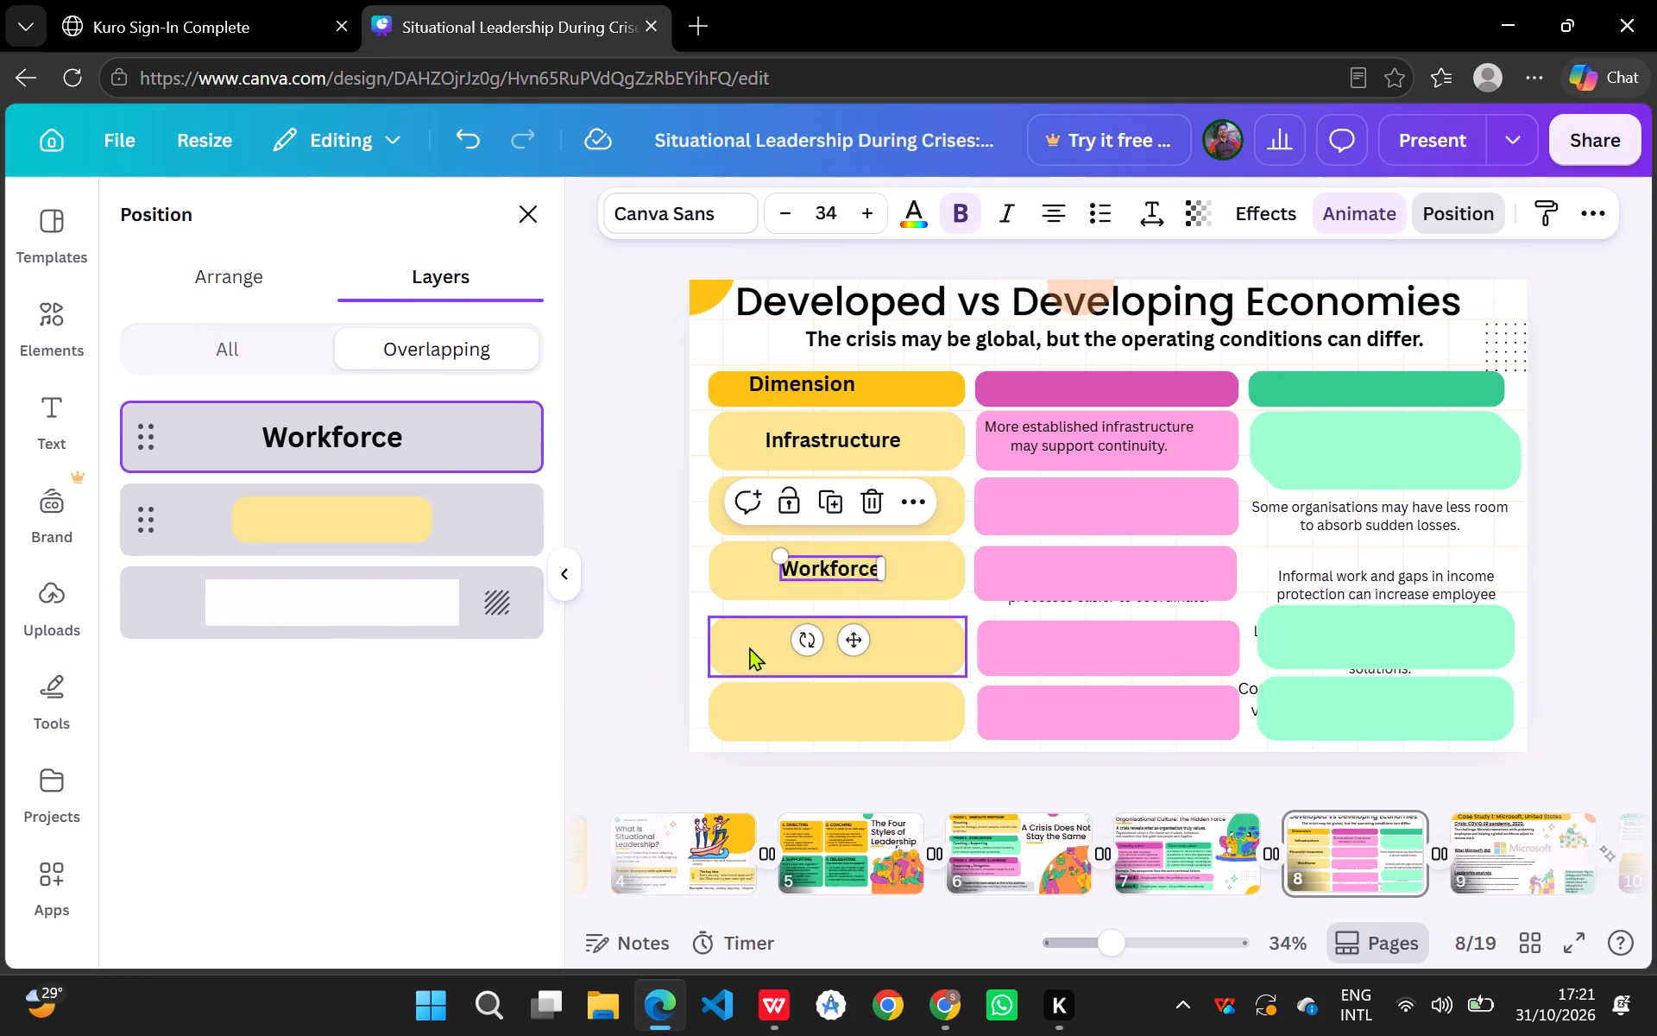
{"action": "left_click", "coordinate": [749, 647]}
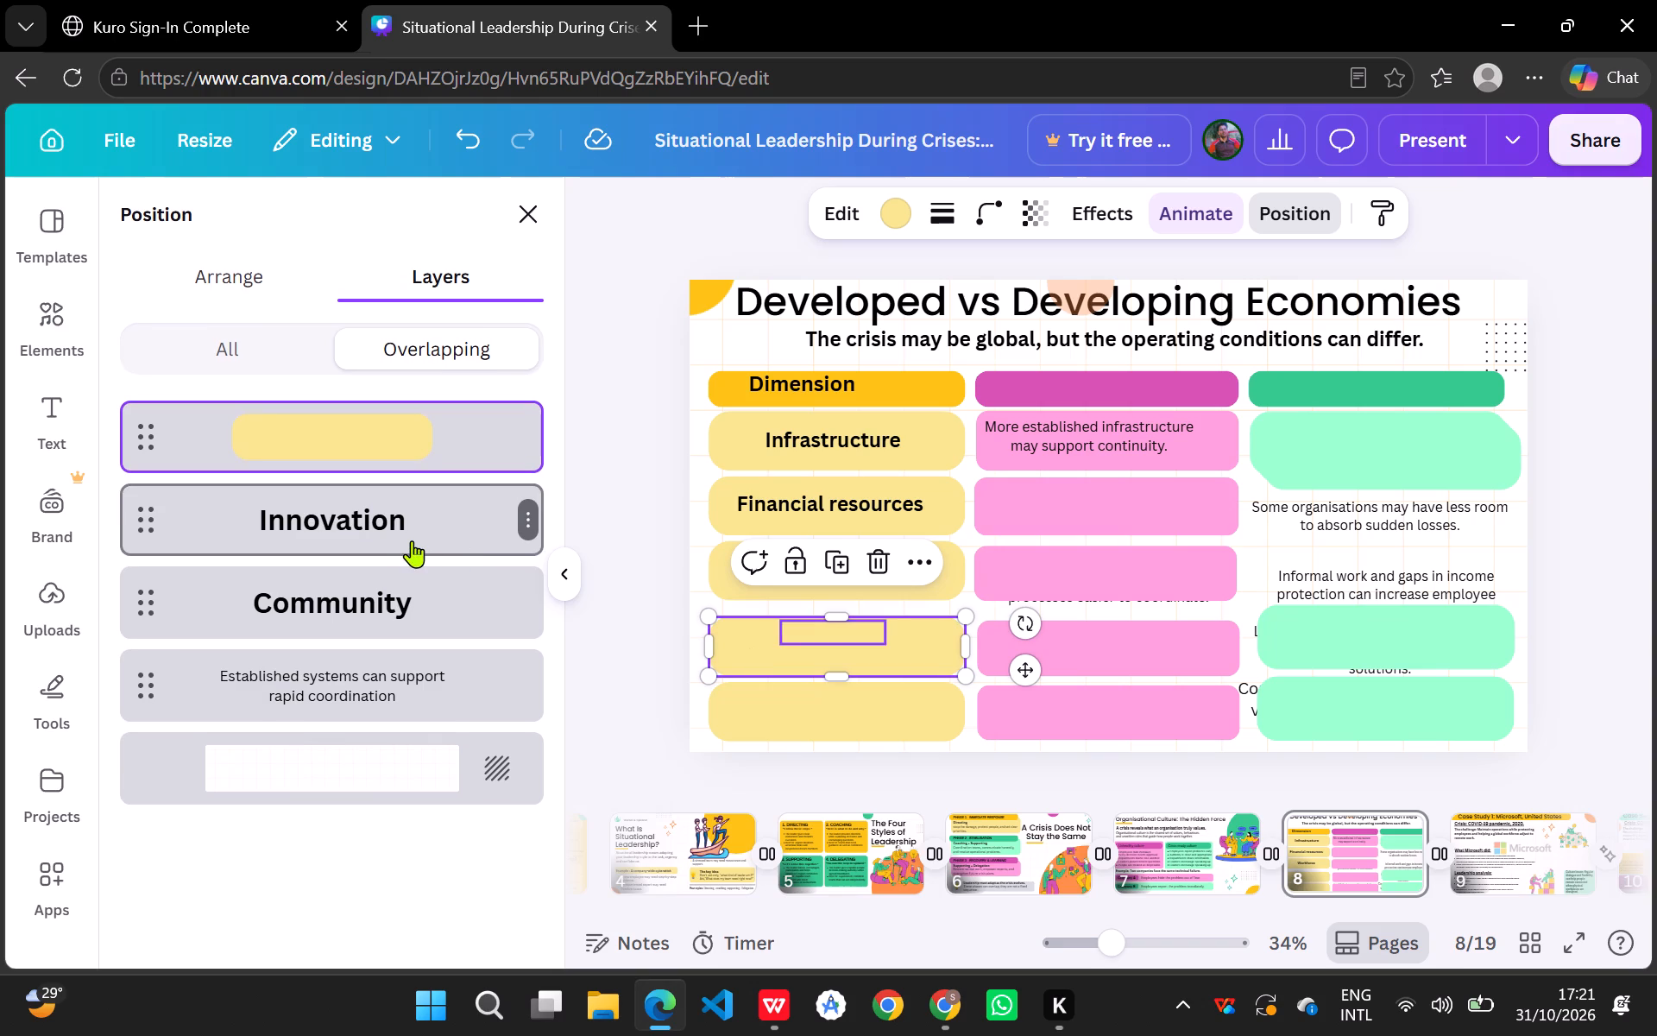
{"action": "left_click_drag", "start_coordinate": [412, 540], "coordinate": [411, 425]}
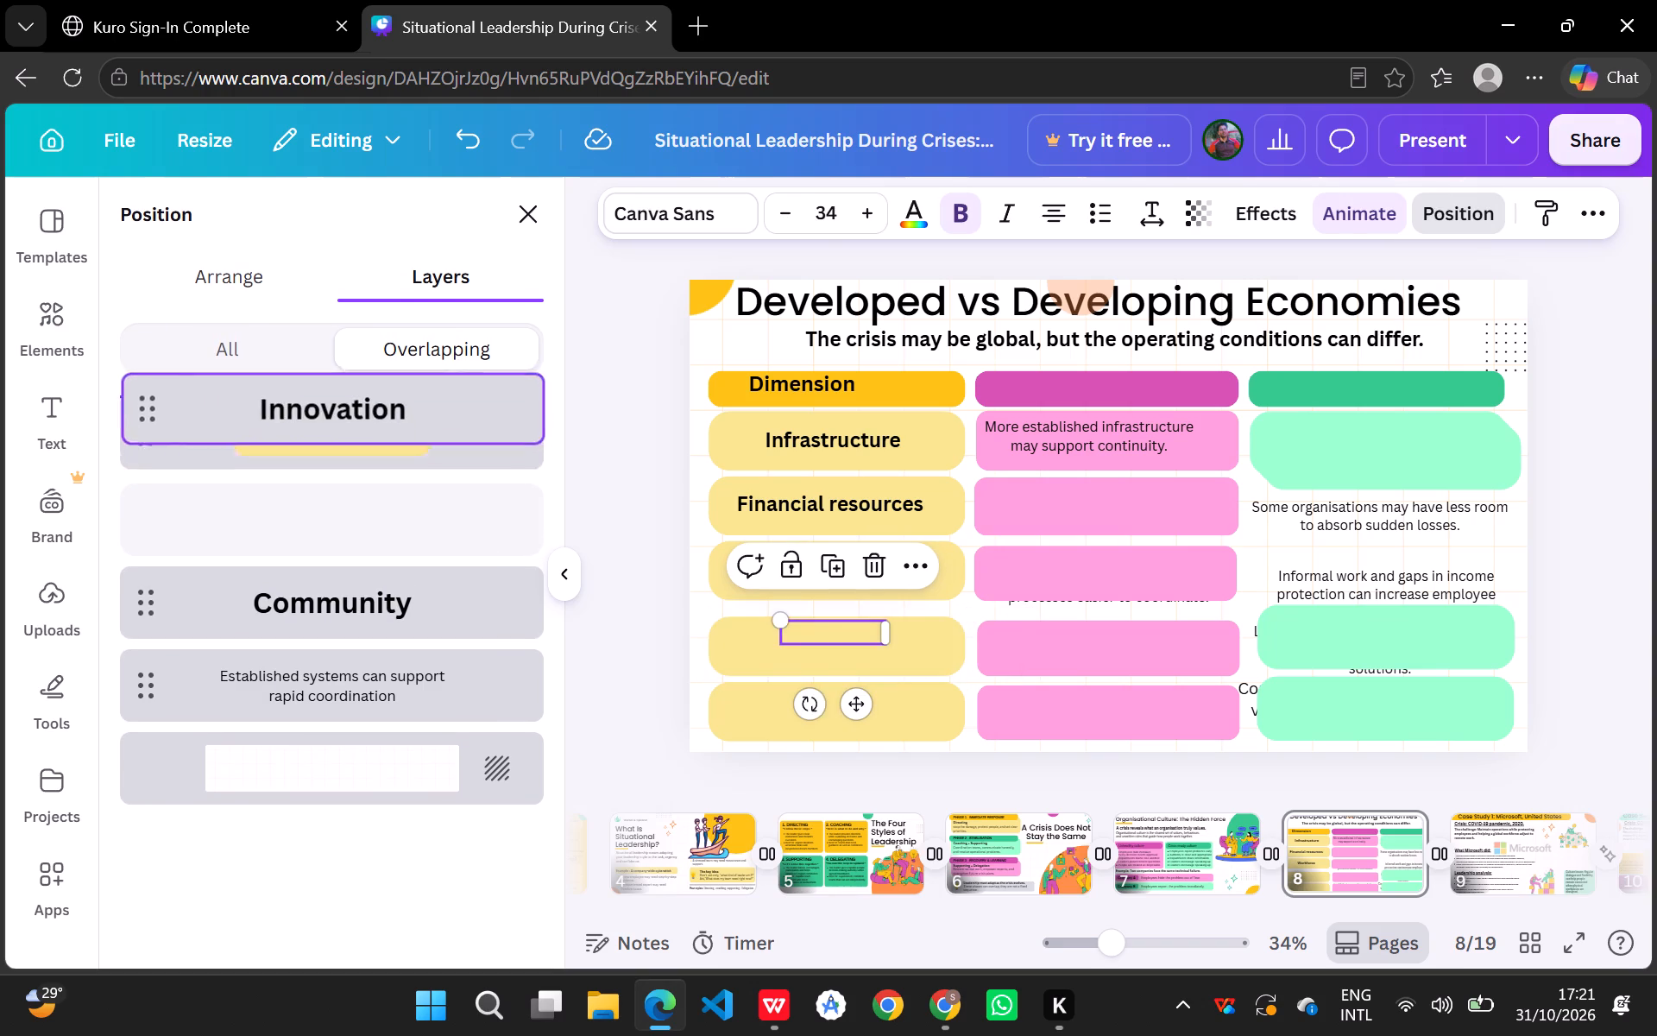
{"action": "left_click_drag", "start_coordinate": [411, 425], "coordinate": [410, 420]}
{"action": "left_click", "coordinate": [749, 713]}
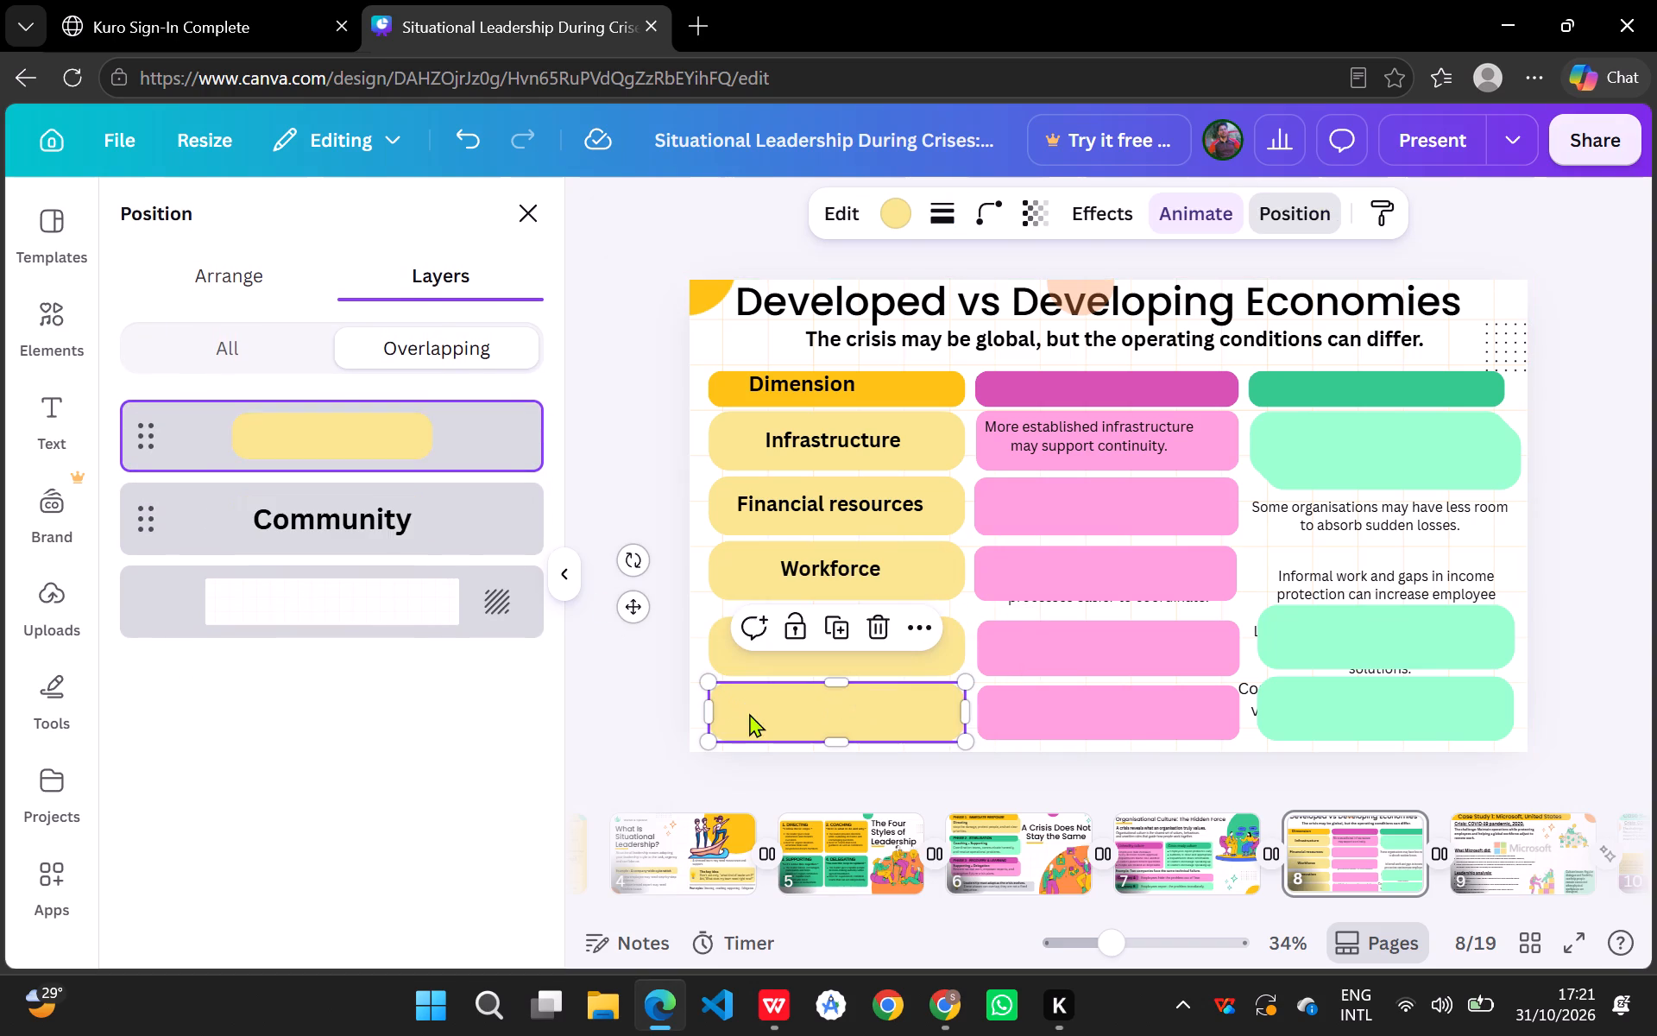
{"action": "left_click_drag", "start_coordinate": [381, 530], "coordinate": [370, 406]}
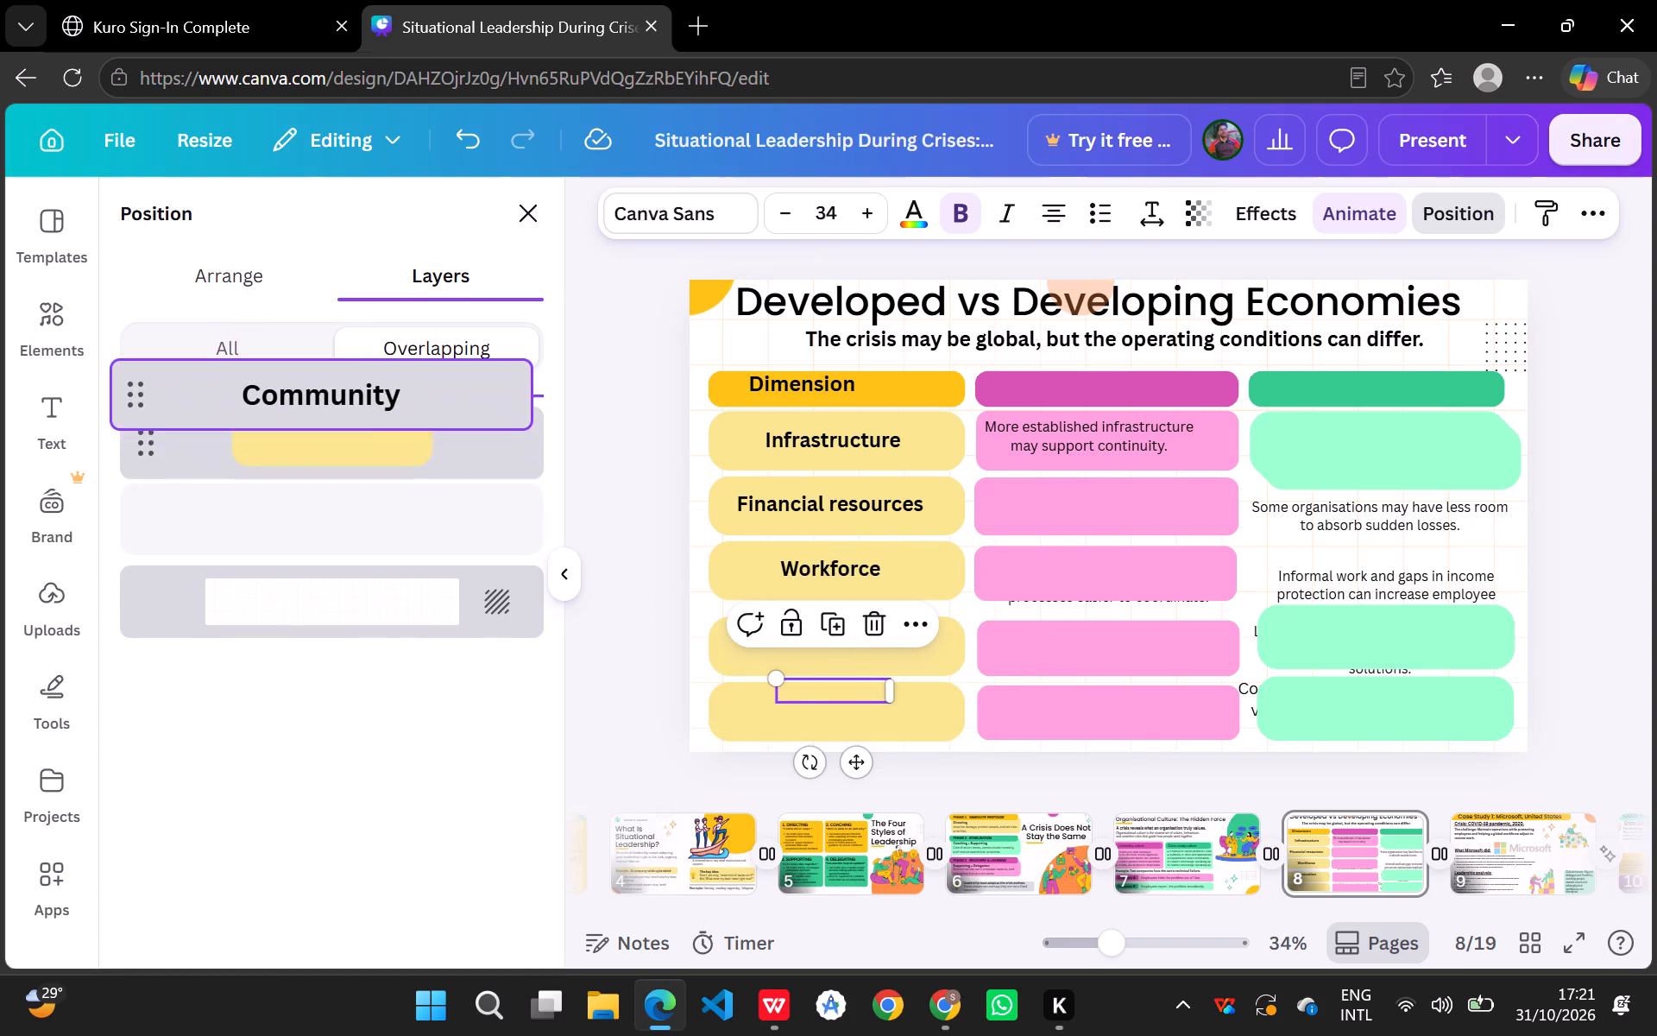
{"action": "left_click_drag", "start_coordinate": [370, 406], "coordinate": [370, 407]}
Move the "Community" and "Innovation" labels down to the vertical middle of their yellow blocks.
{"action": "left_click_drag", "start_coordinate": [827, 690], "coordinate": [830, 701]}
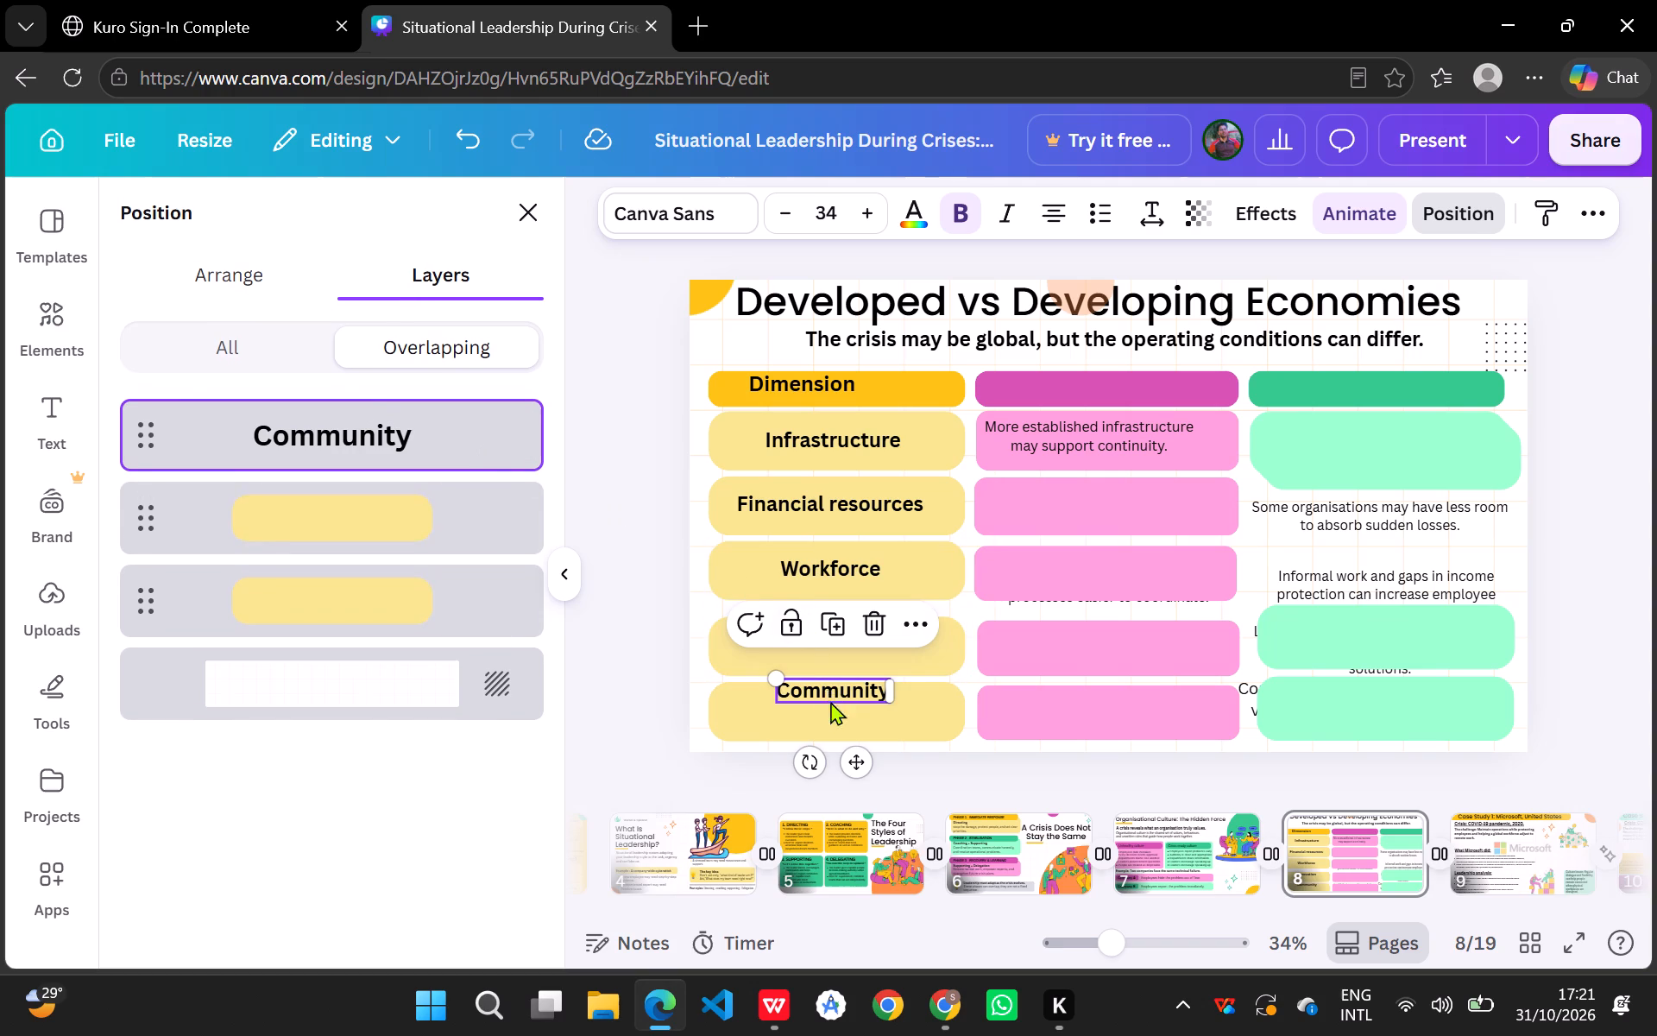
{"action": "left_click_drag", "start_coordinate": [830, 701], "coordinate": [827, 711]}
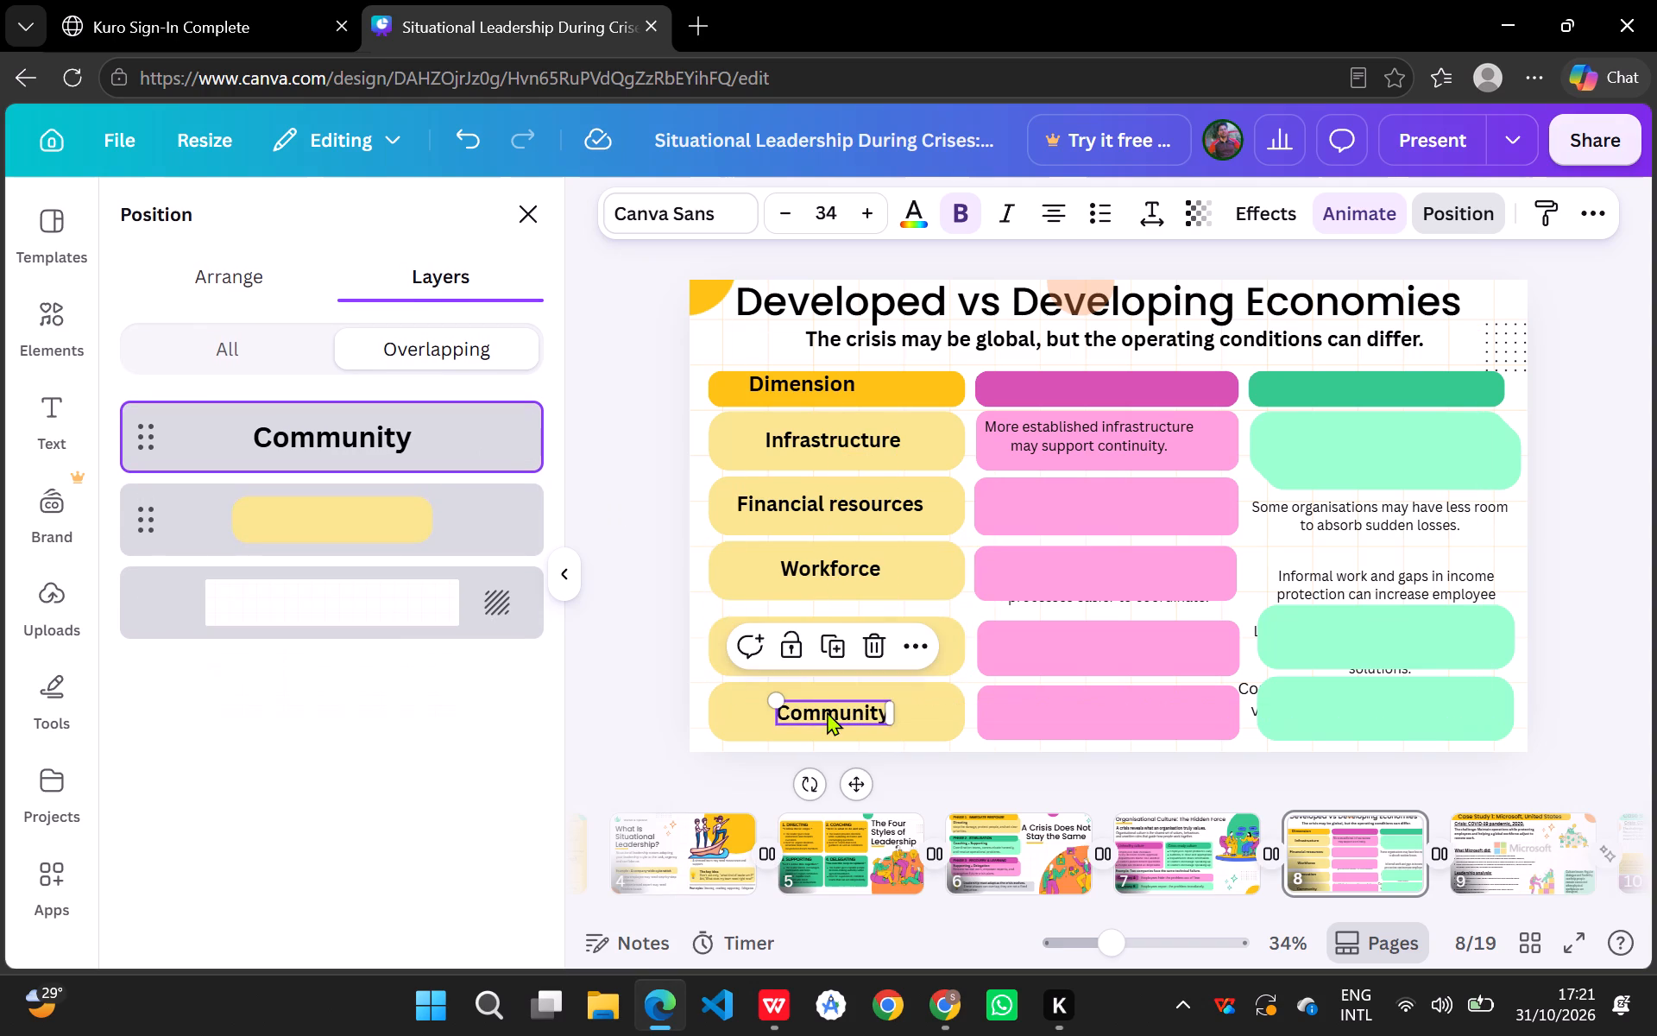
{"action": "left_click", "coordinate": [1017, 578]}
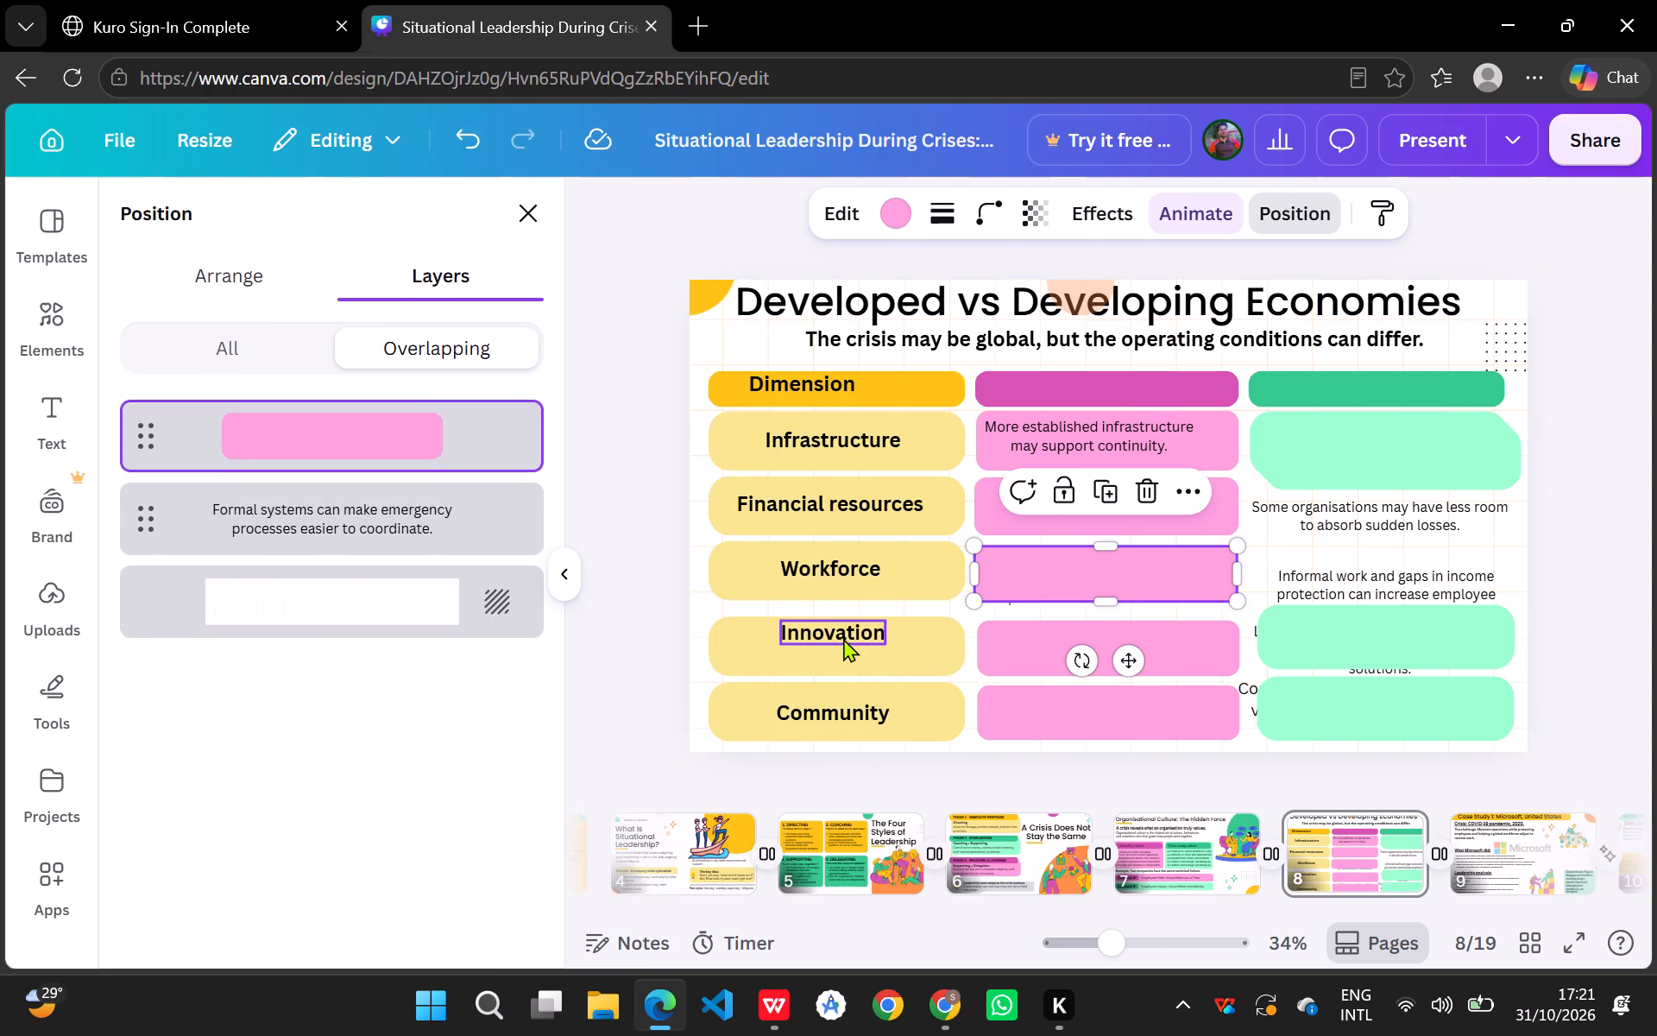
{"action": "left_click_drag", "start_coordinate": [844, 635], "coordinate": [844, 651]}
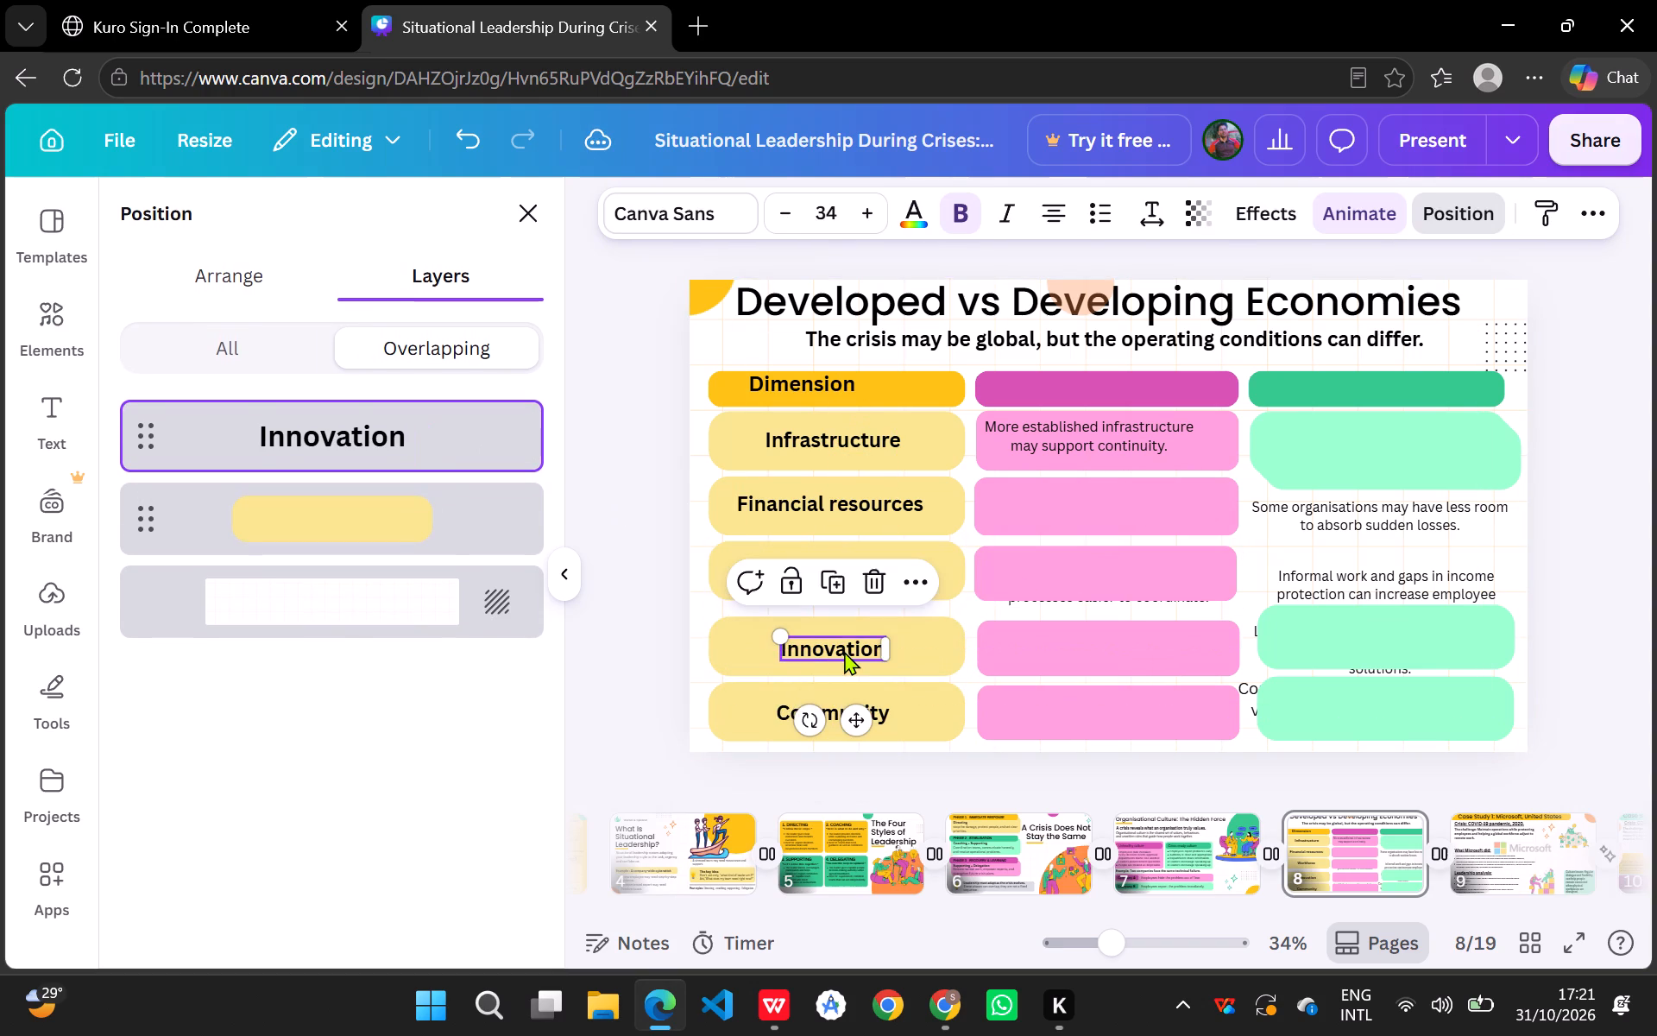
Bring the "Some organisations may have larger financial buffers and insurance access." text in front of the second-row pink block.
{"action": "left_click", "coordinate": [1076, 677]}
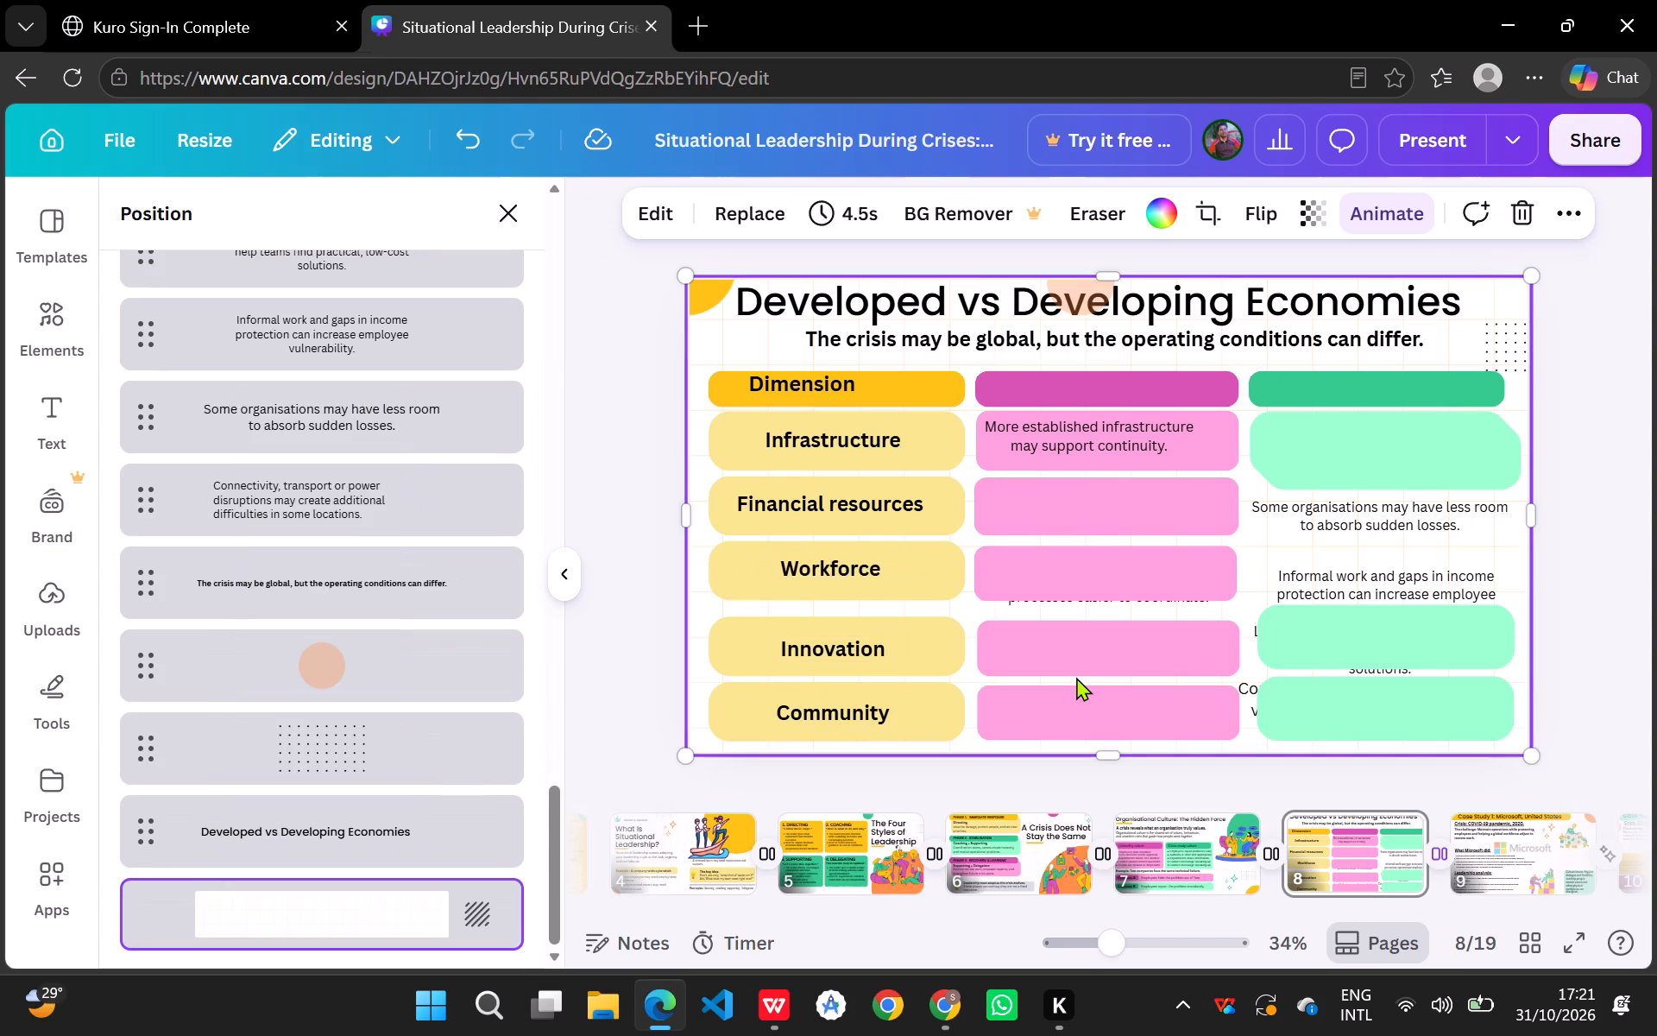
{"action": "left_click", "coordinate": [1038, 522]}
{"action": "left_click_drag", "start_coordinate": [442, 537], "coordinate": [439, 534]}
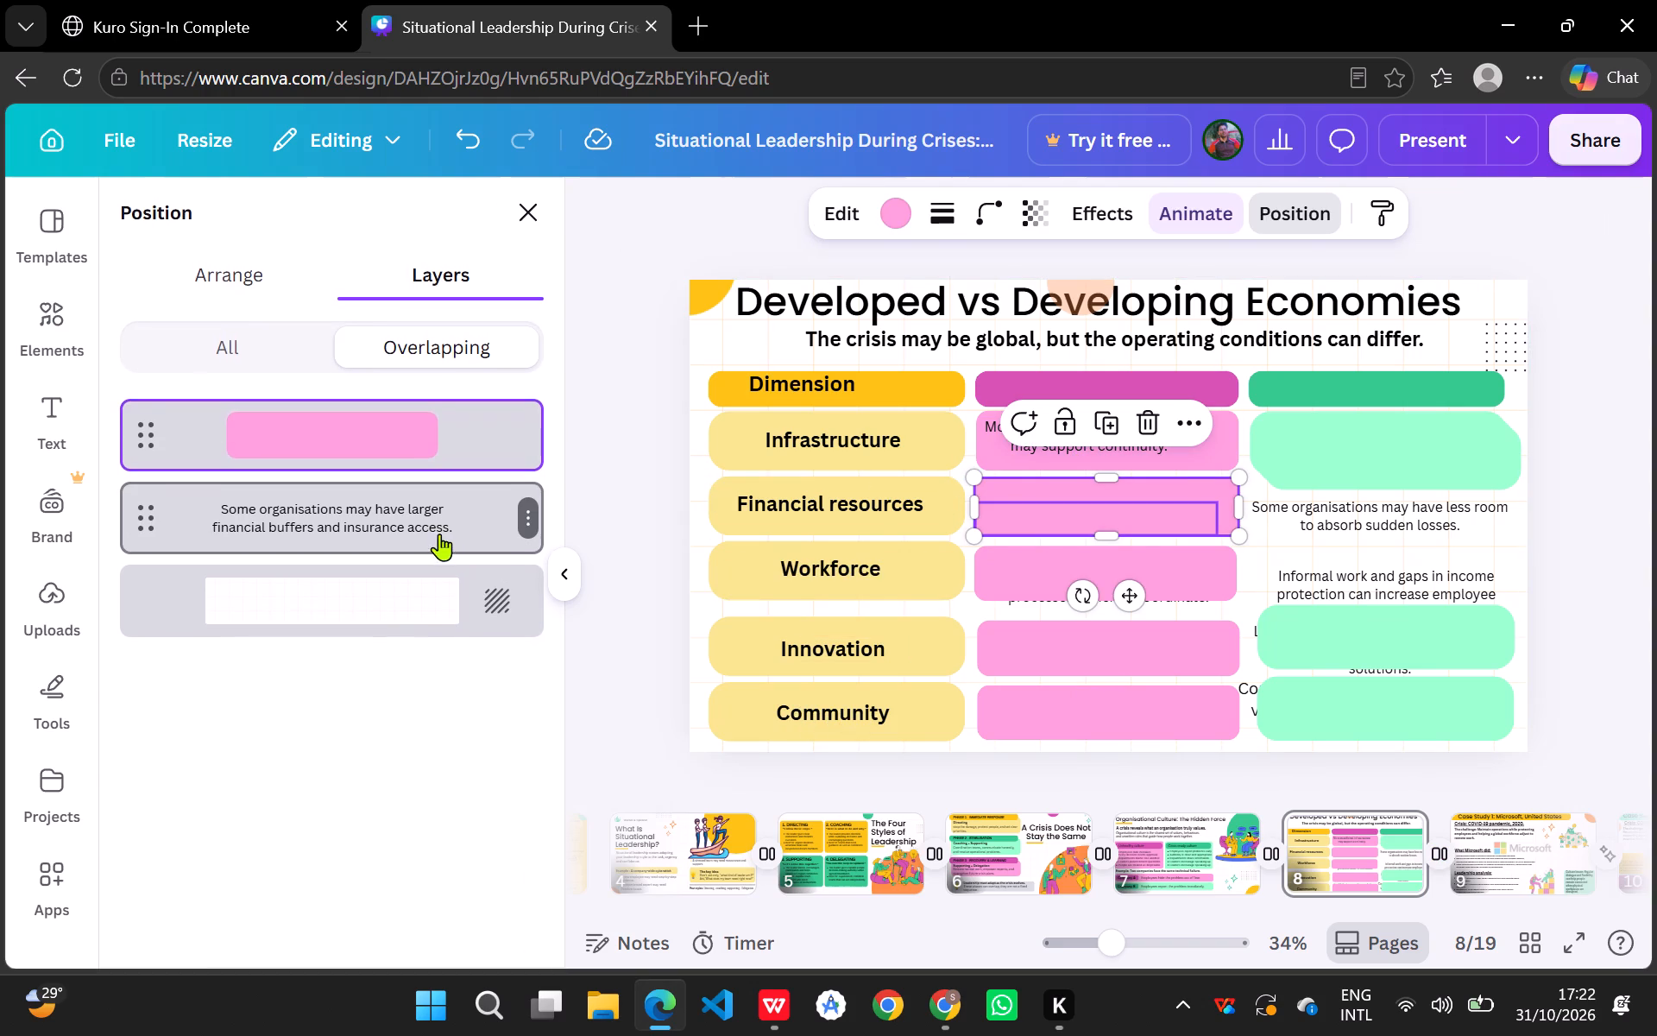
{"action": "left_click_drag", "start_coordinate": [439, 534], "coordinate": [433, 414]}
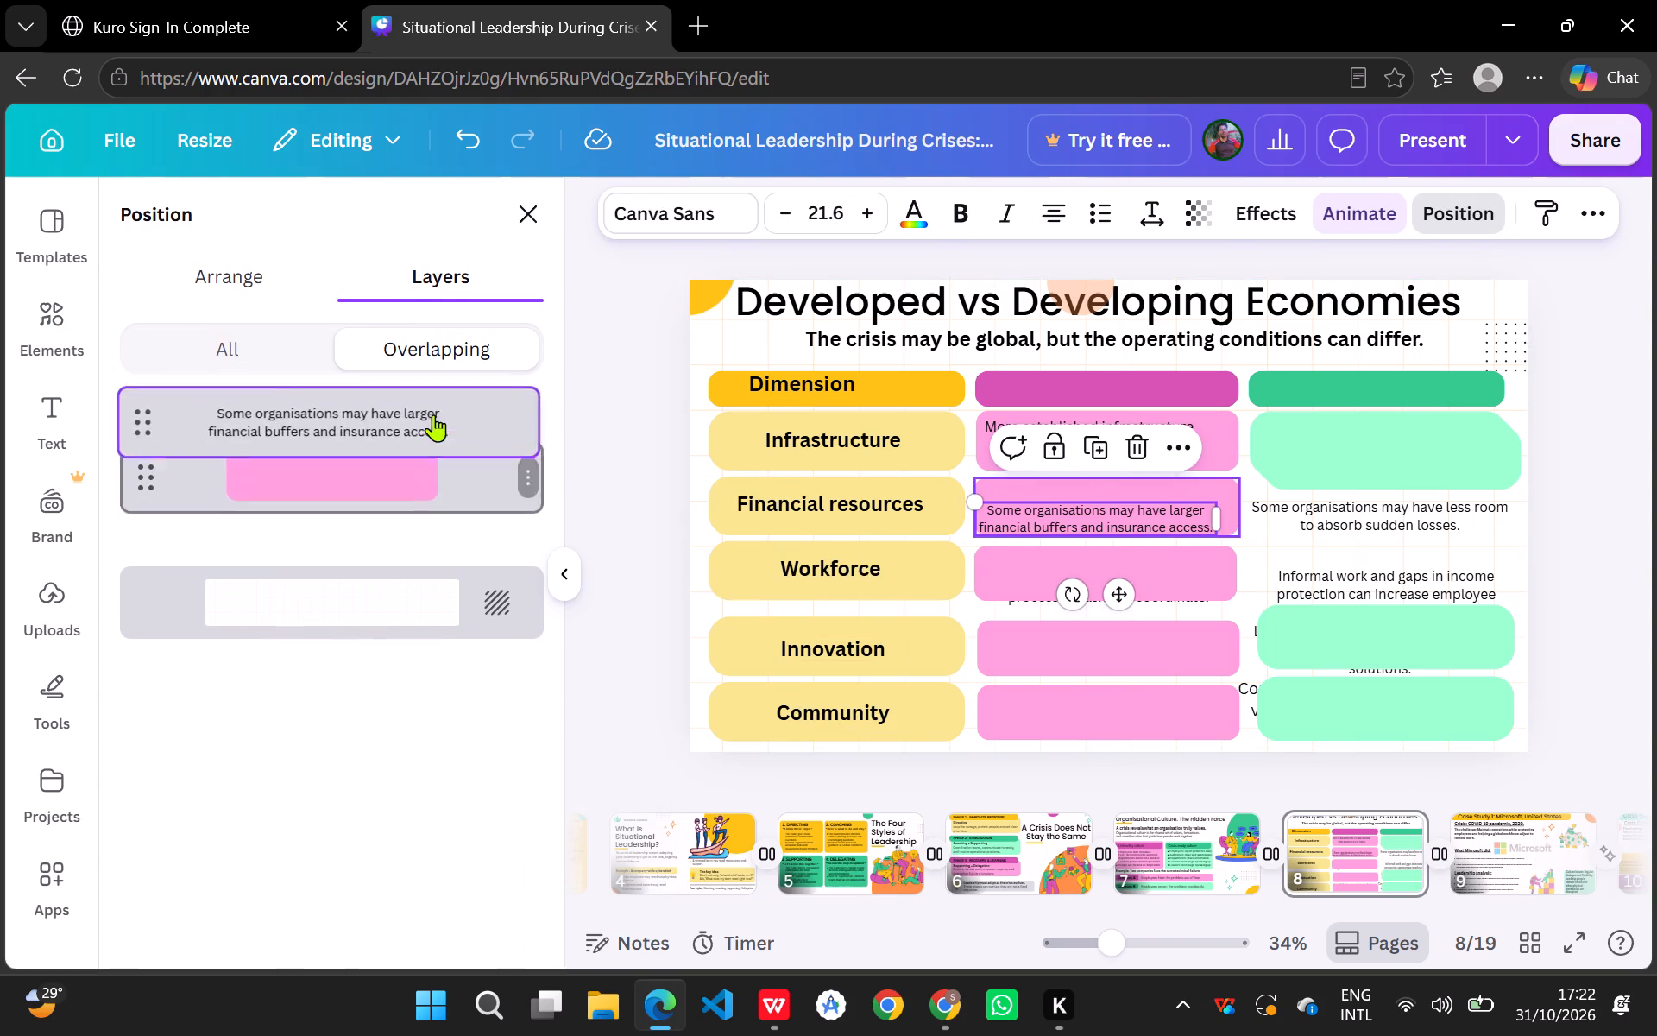
Bring the "Formal systems can make emergency processes easier to coordinate." text in front of the third-row pink block and move it up inside.
{"action": "left_click", "coordinate": [1015, 572]}
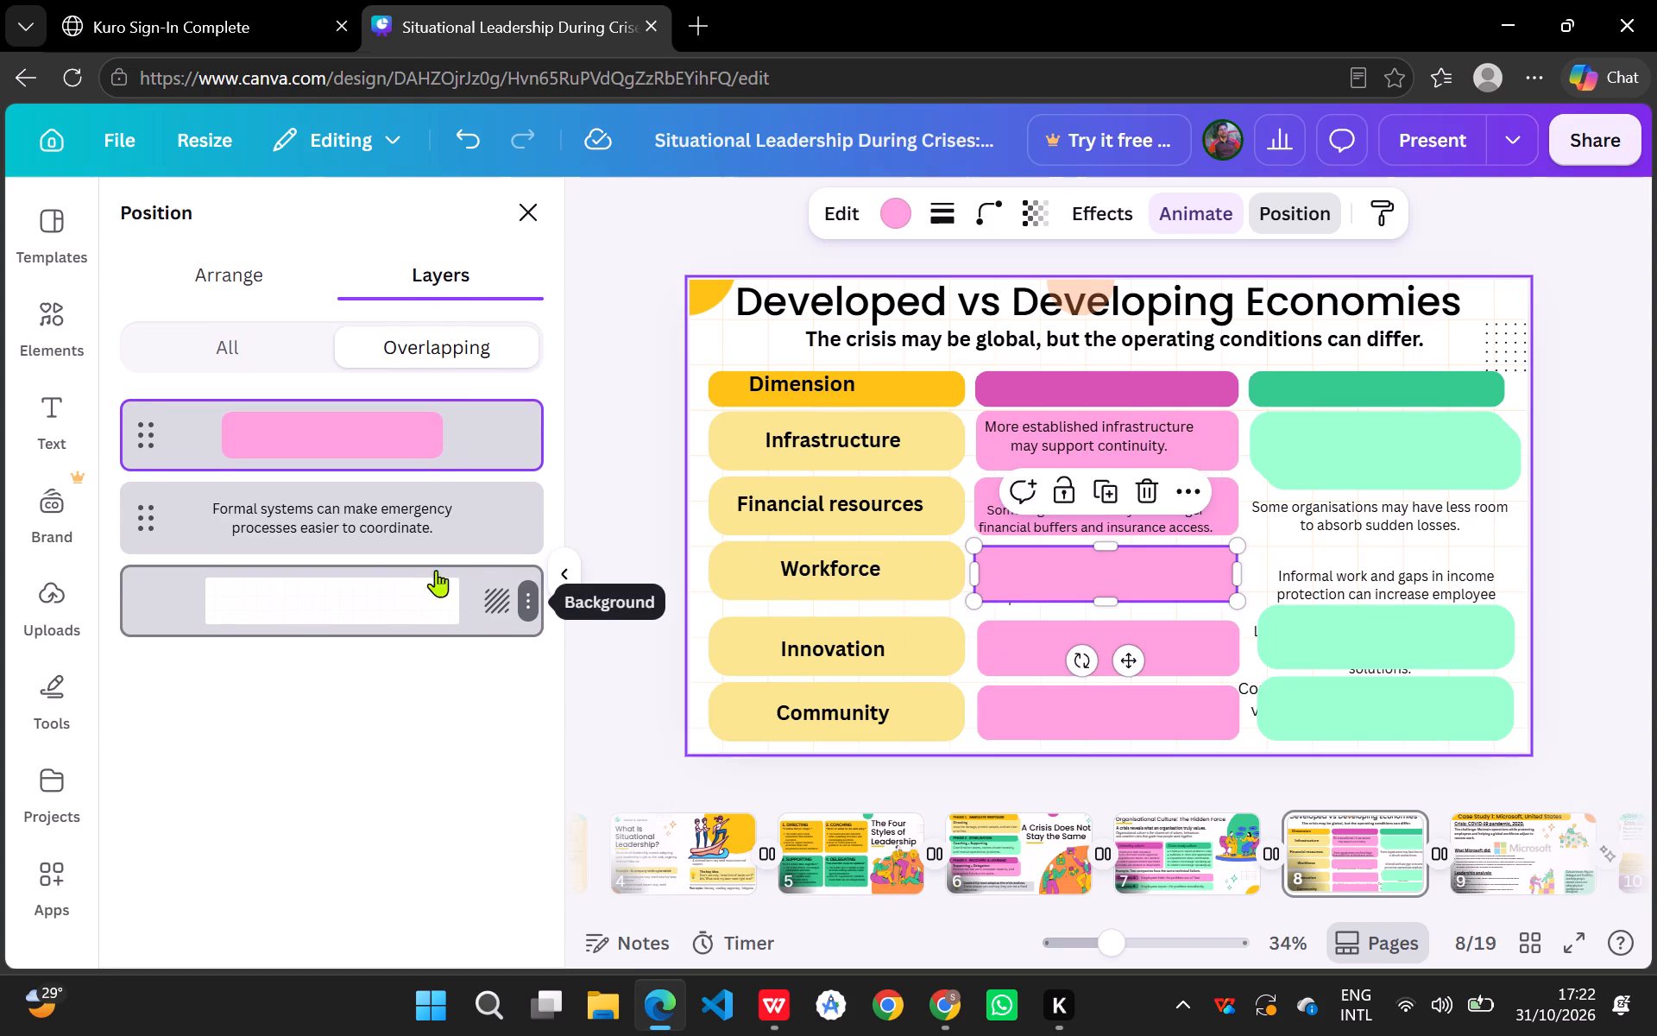
{"action": "left_click_drag", "start_coordinate": [385, 536], "coordinate": [394, 421]}
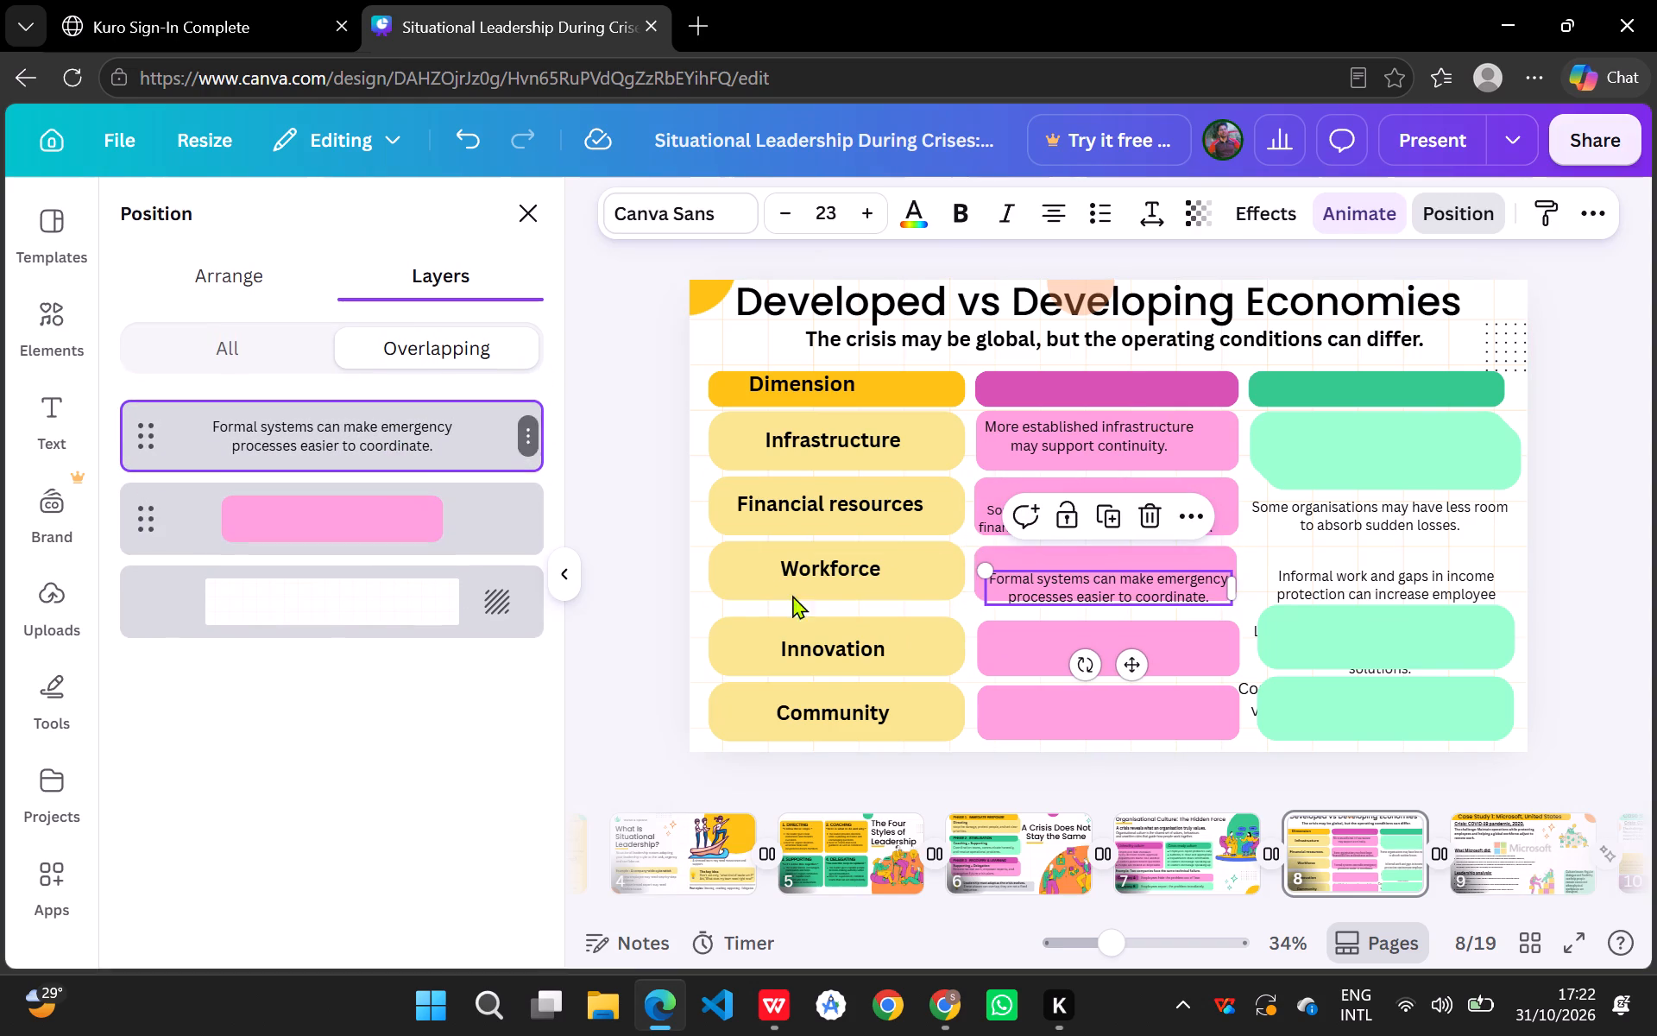
{"action": "left_click_drag", "start_coordinate": [1080, 582], "coordinate": [1081, 566]}
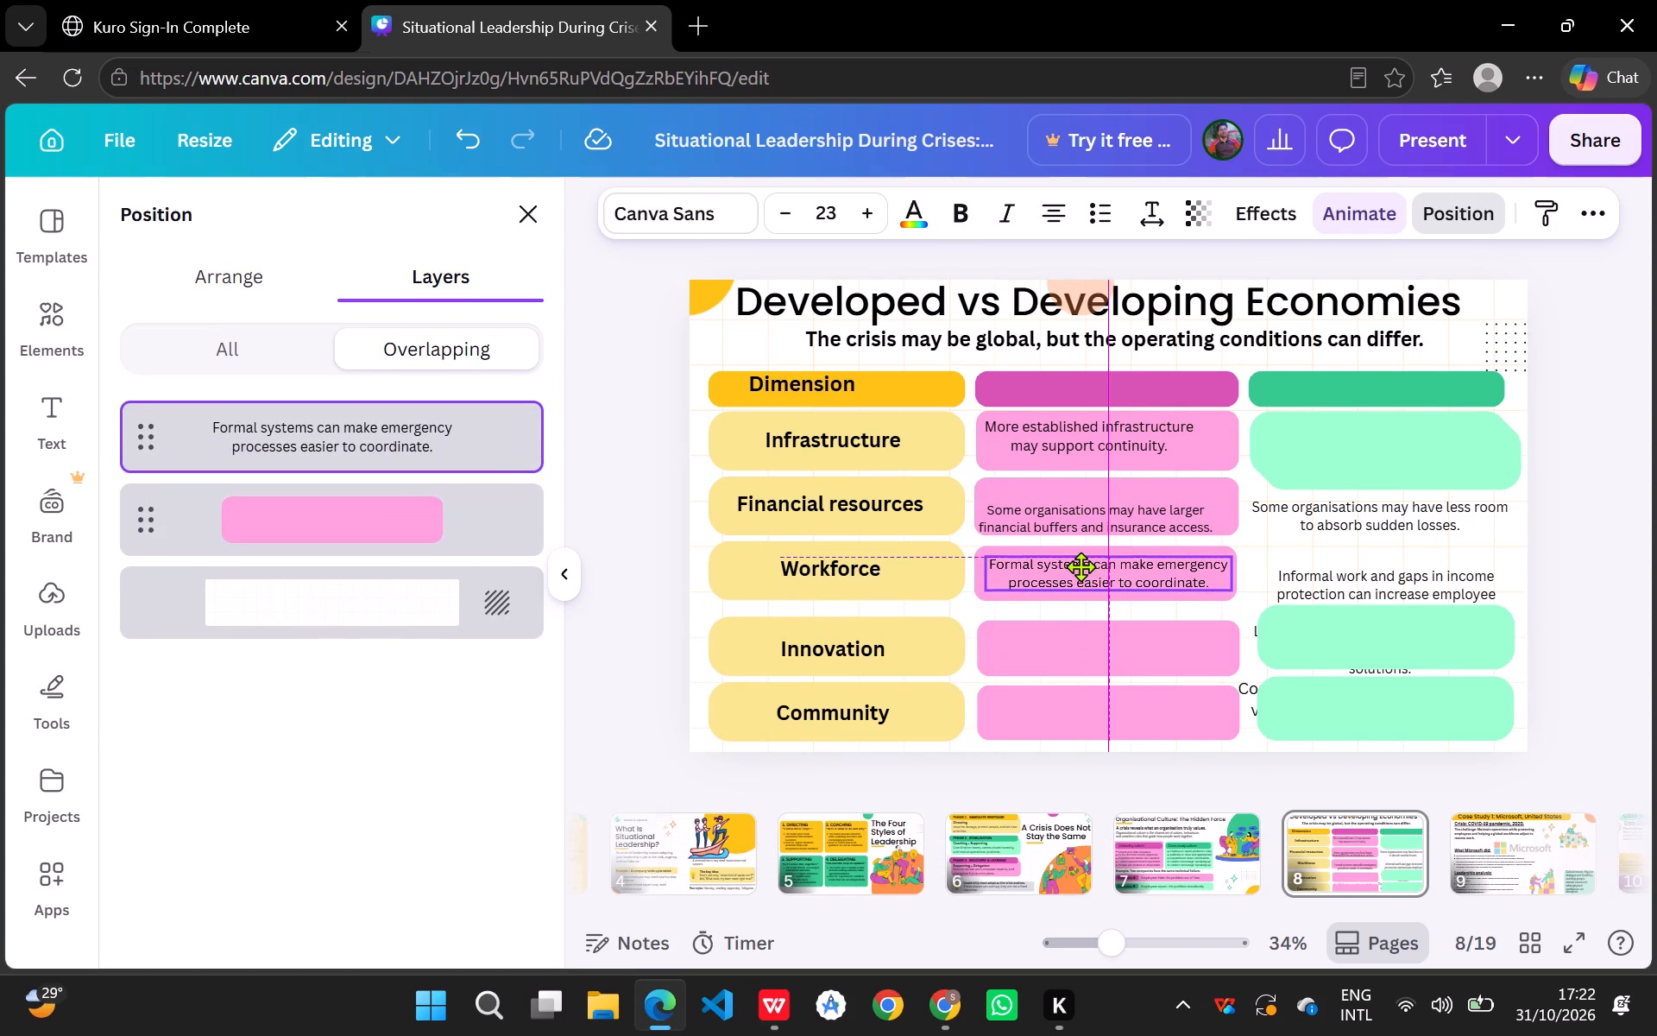
{"action": "left_click_drag", "start_coordinate": [1081, 566], "coordinate": [1081, 569]}
Bring the "Established systems can support rapid coordination" text in front of the fourth-row pink and yellow blocks.
{"action": "left_click", "coordinate": [1048, 660]}
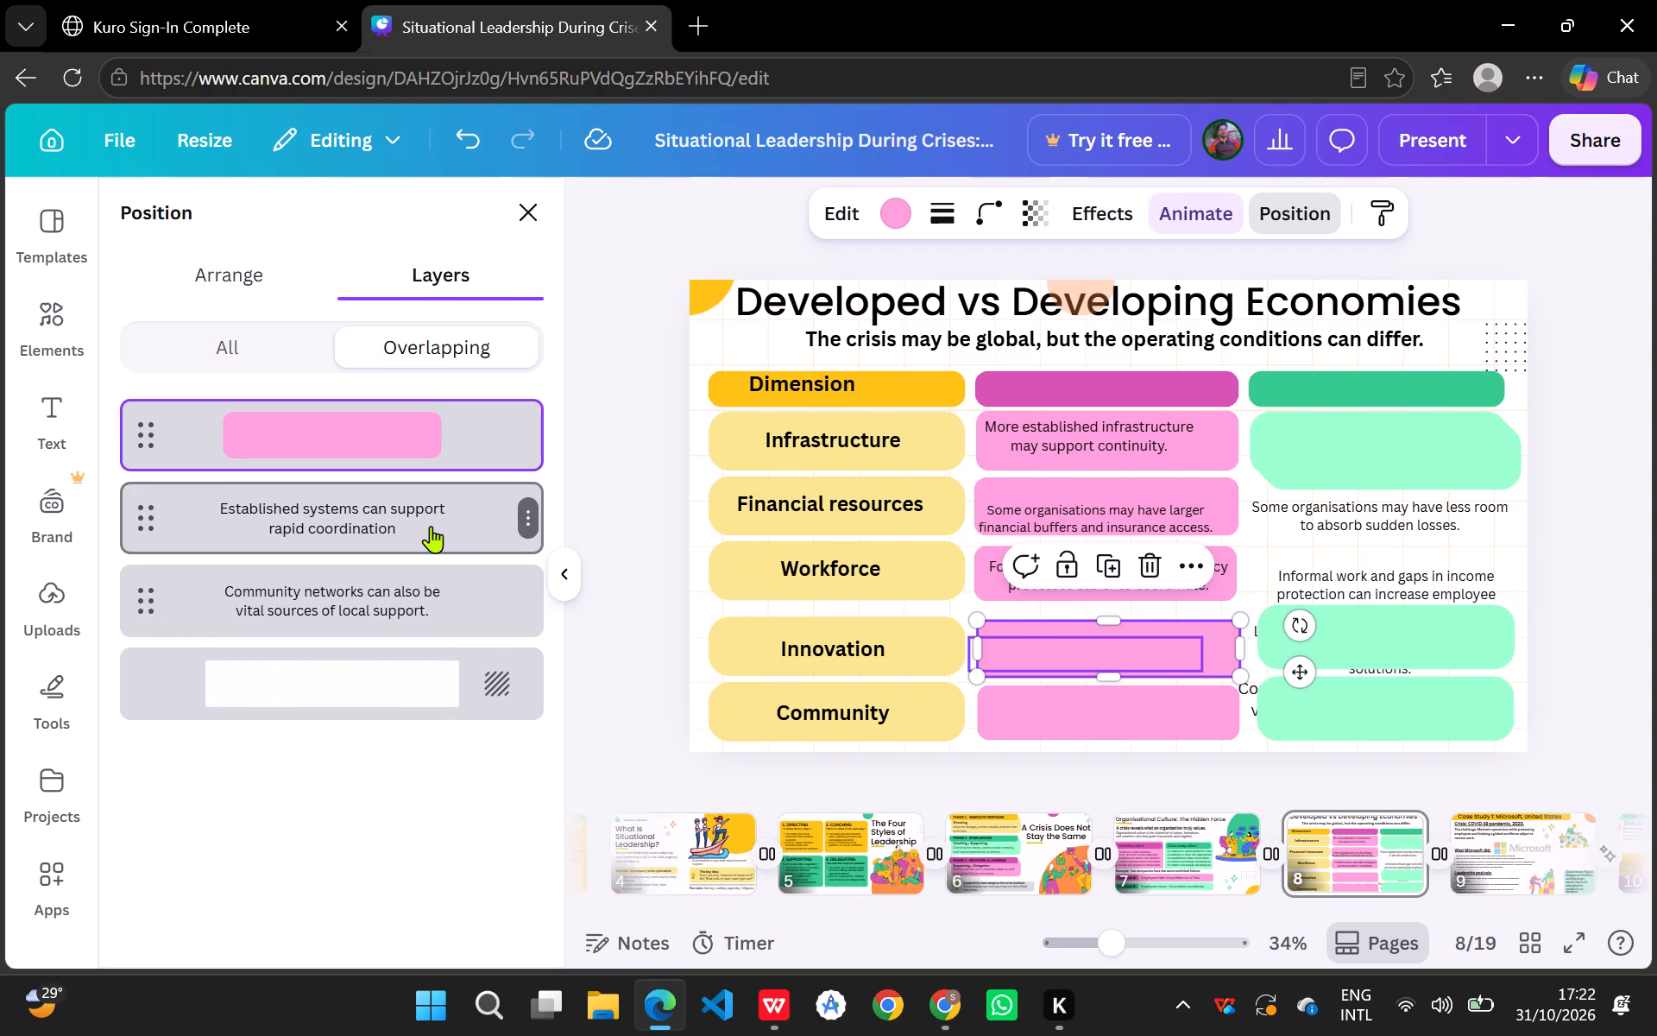
{"action": "left_click", "coordinate": [431, 526]}
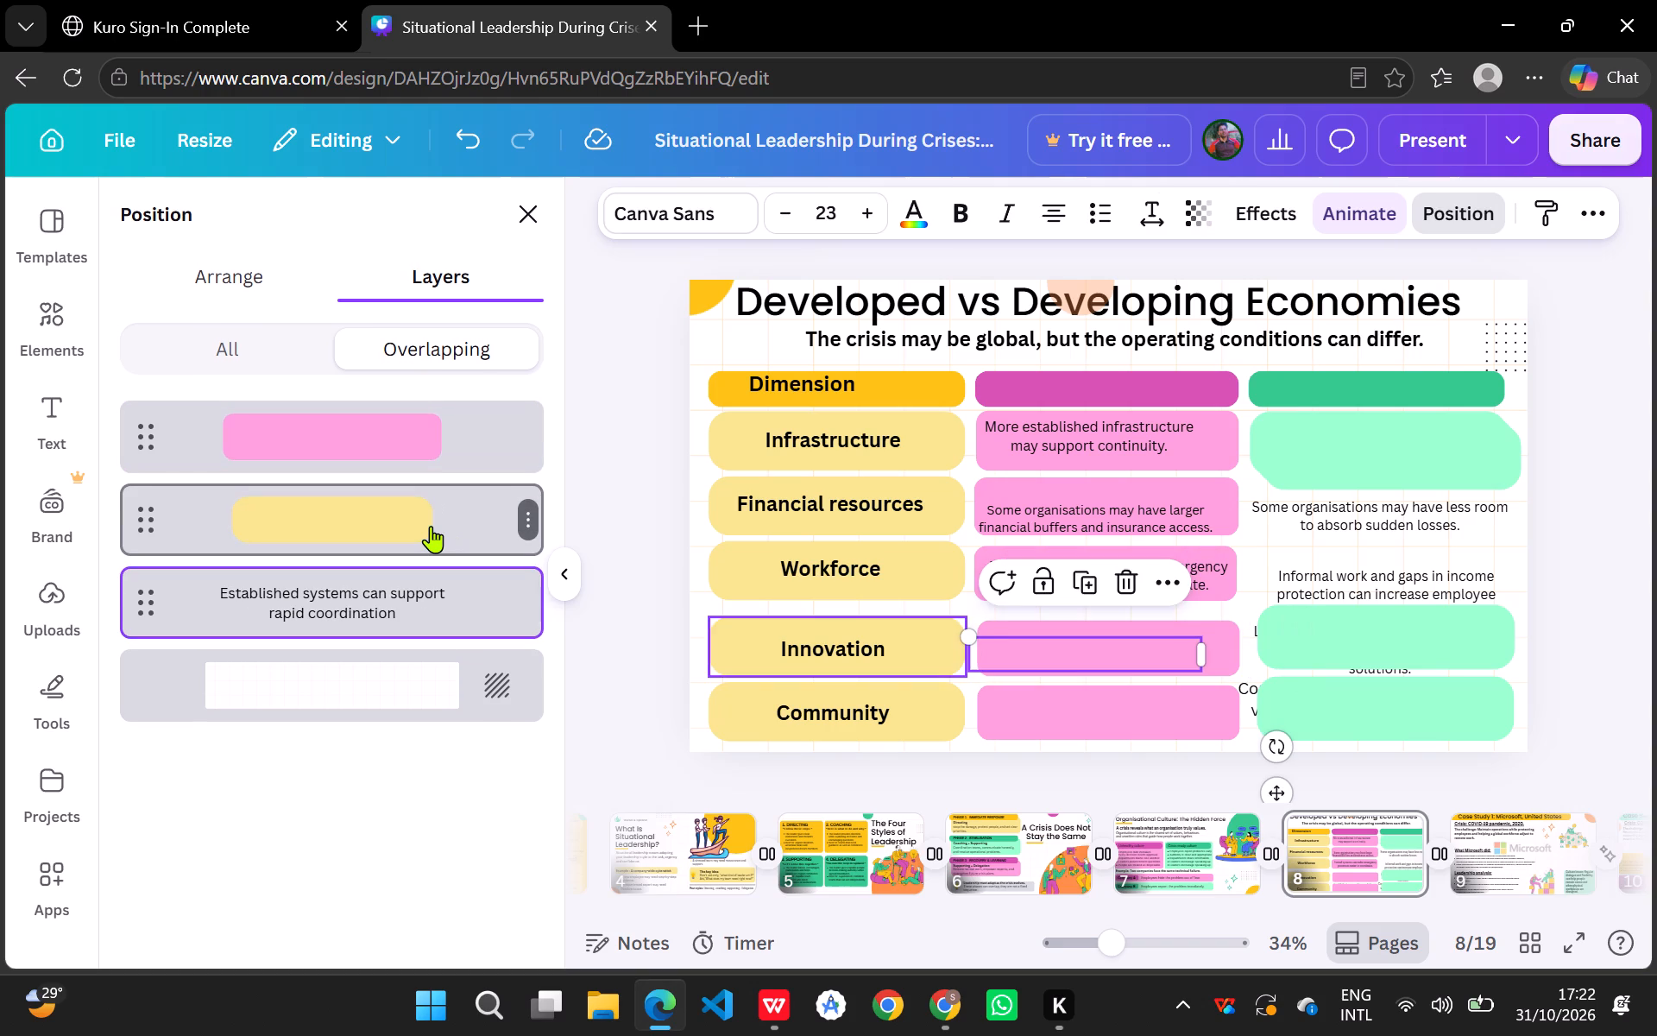
{"action": "left_click", "coordinate": [984, 701]}
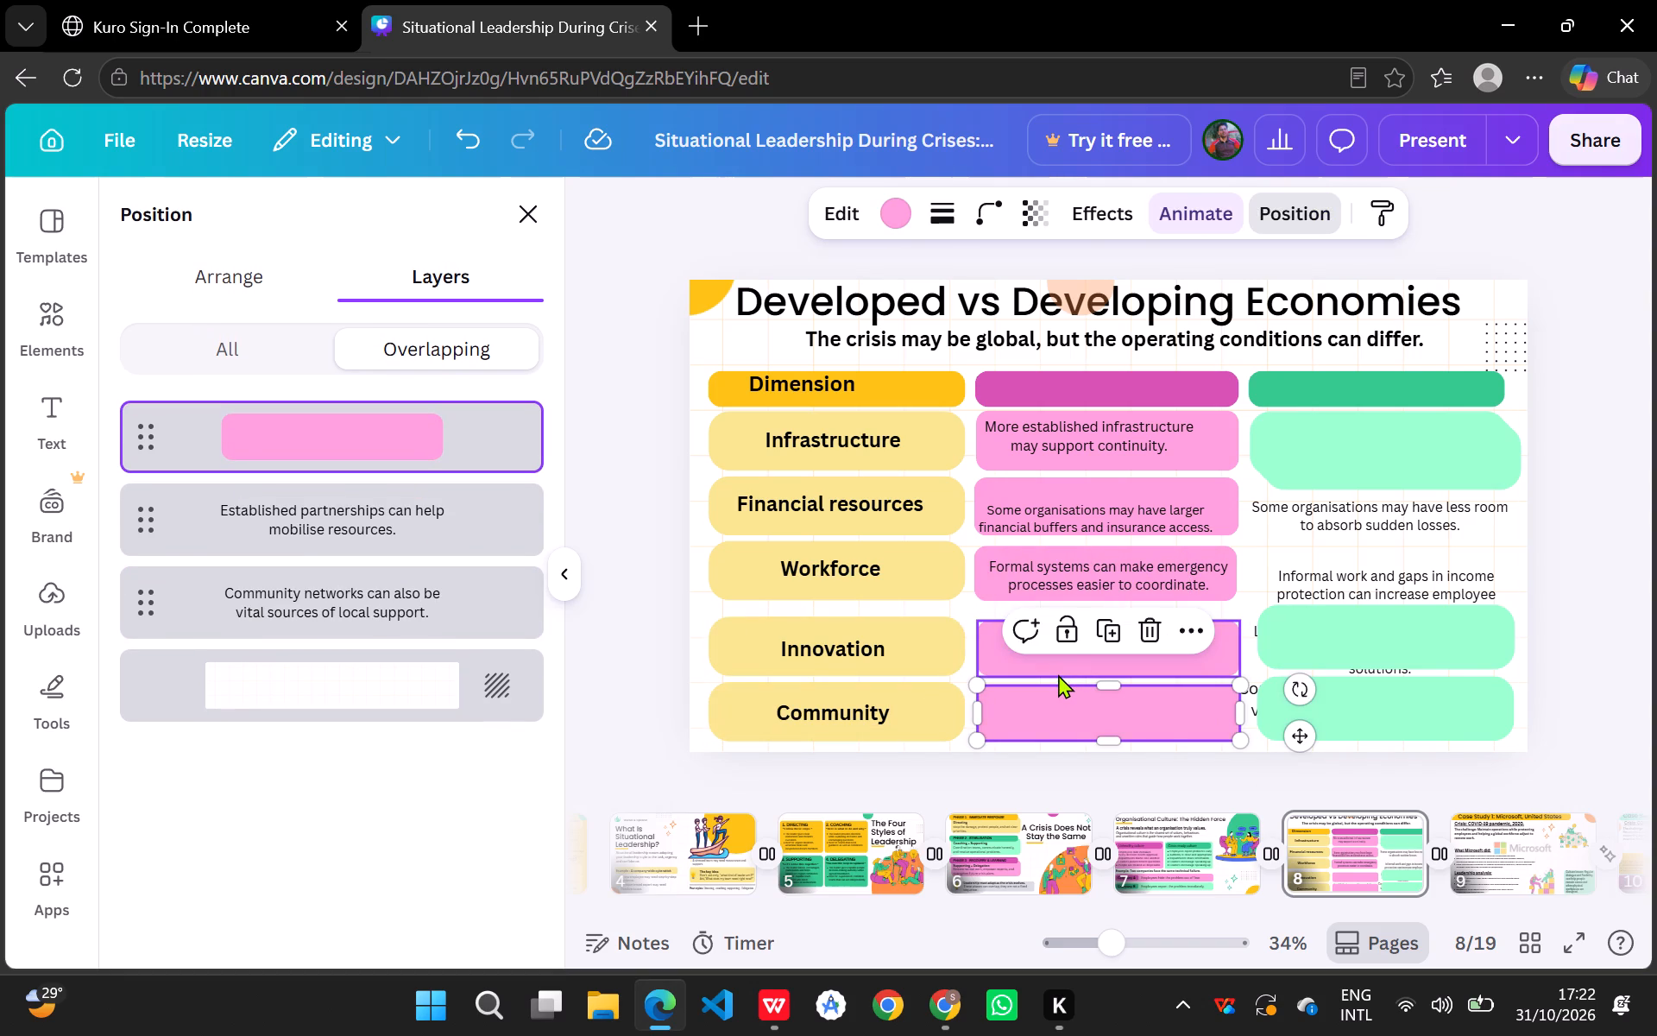
{"action": "left_click", "coordinate": [1048, 666]}
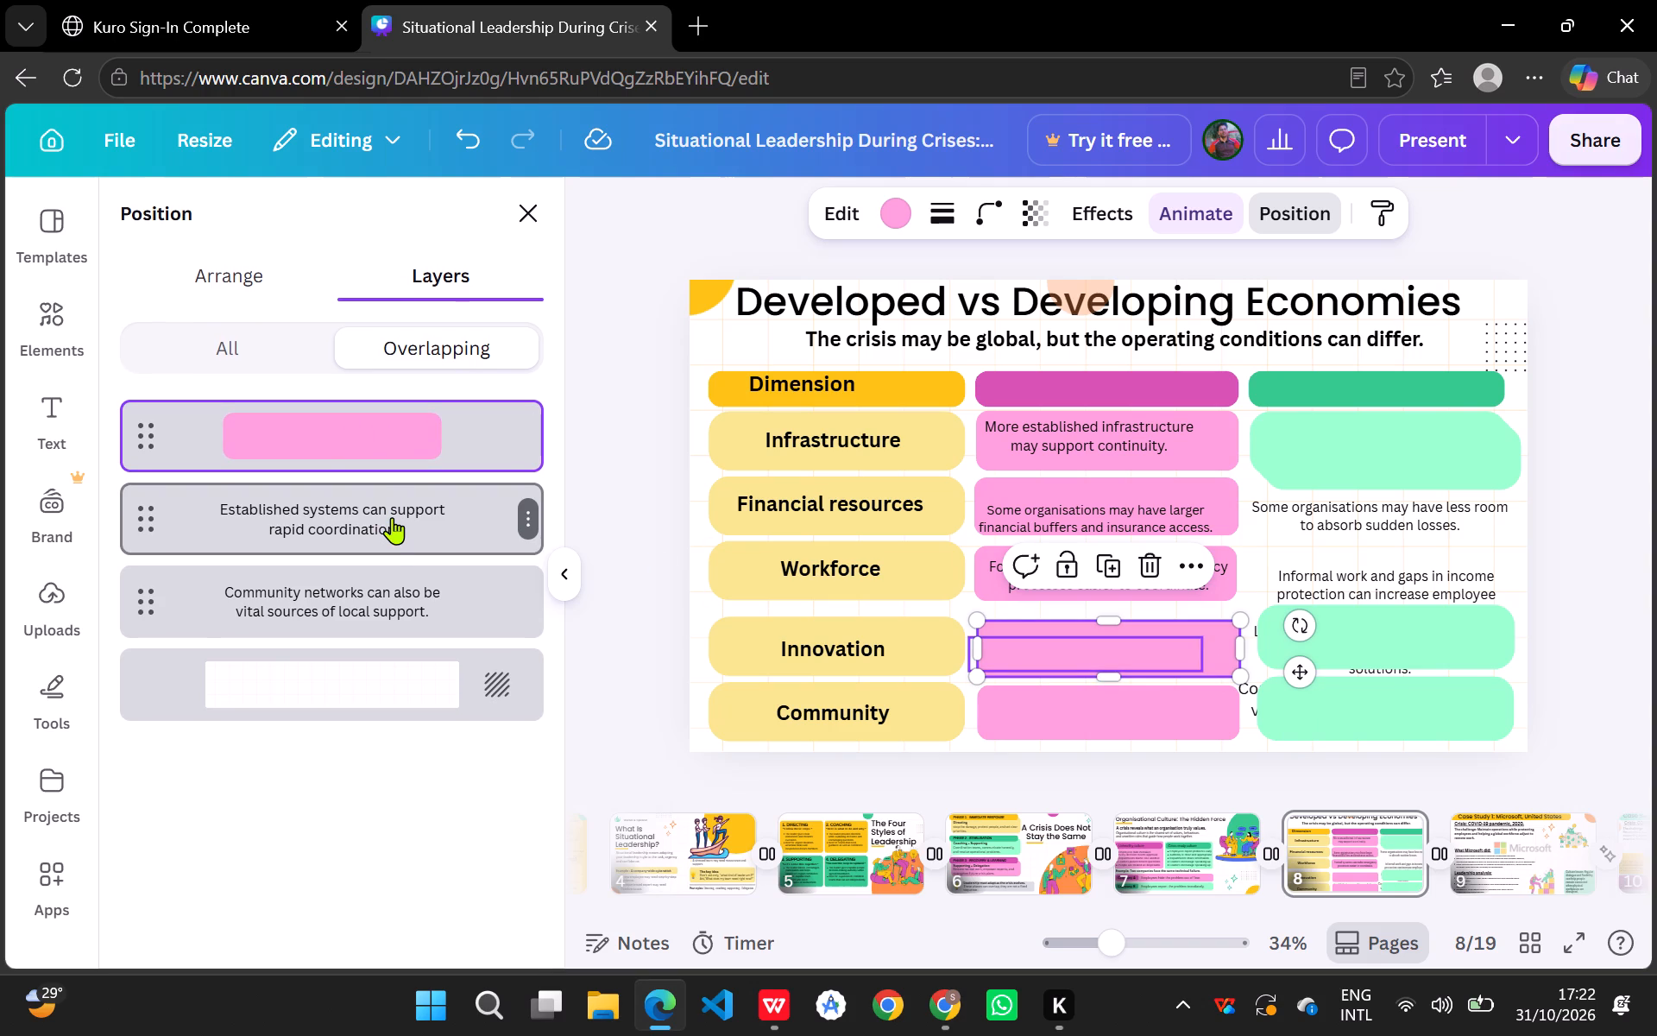
{"action": "left_click_drag", "start_coordinate": [392, 517], "coordinate": [406, 390]}
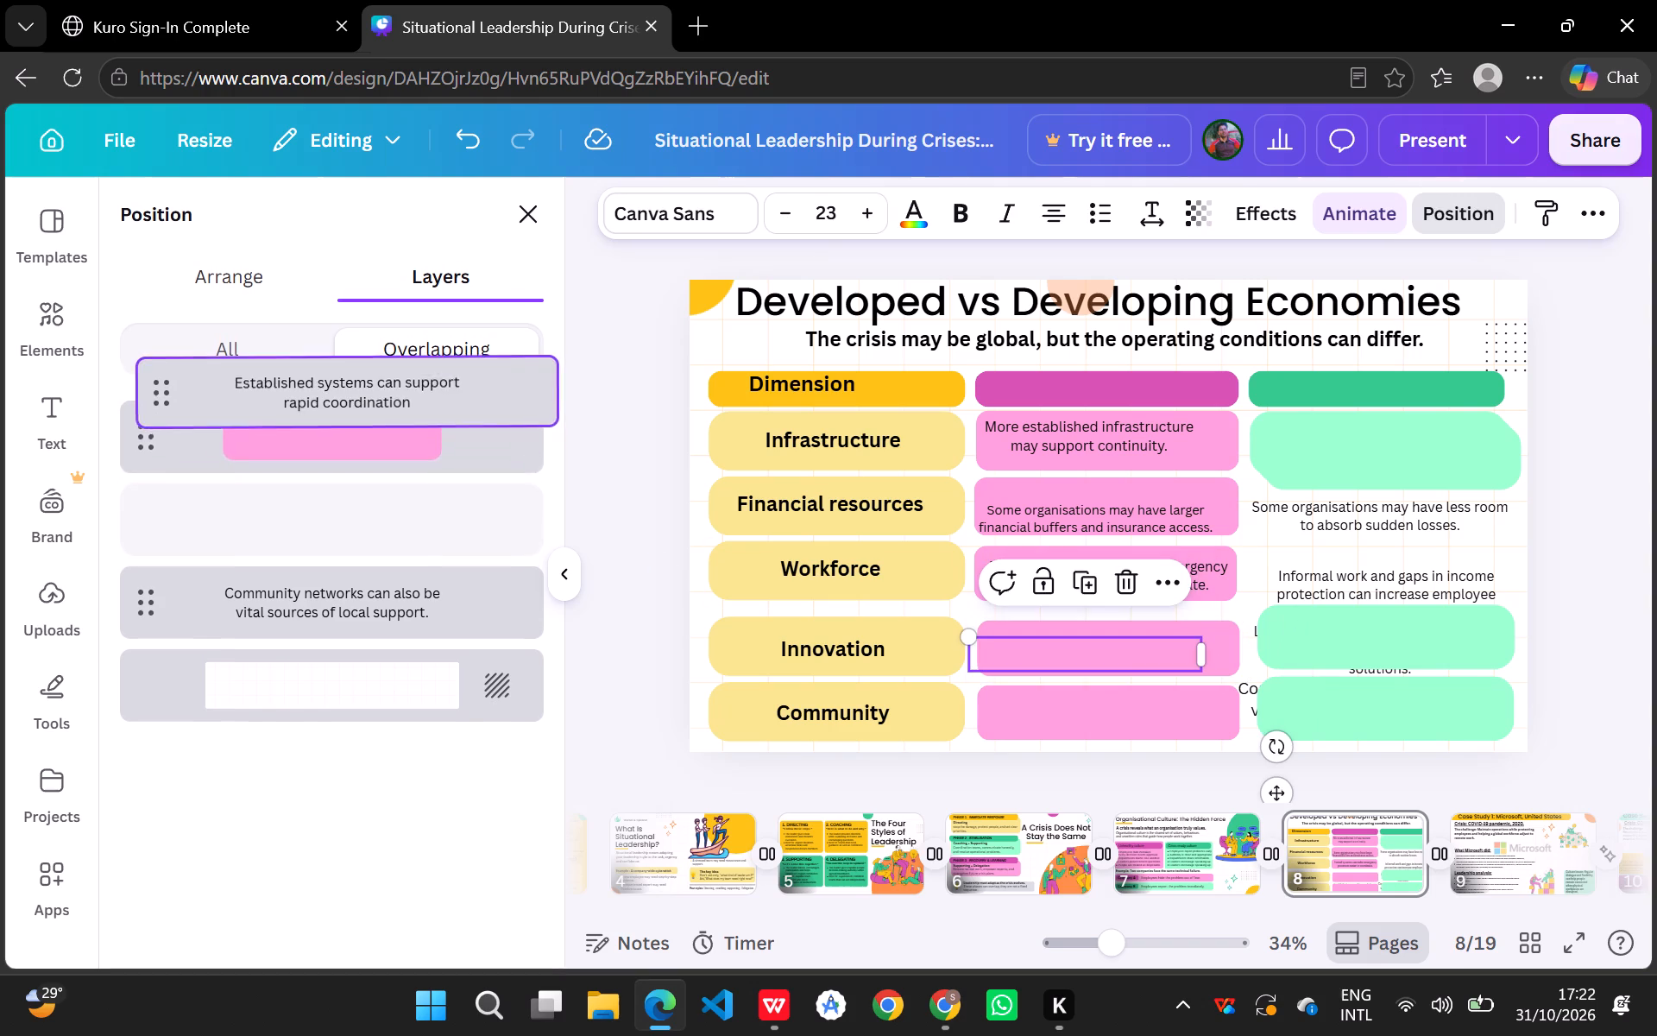
{"action": "left_click_drag", "start_coordinate": [406, 390], "coordinate": [406, 392]}
{"action": "left_click", "coordinate": [356, 598]}
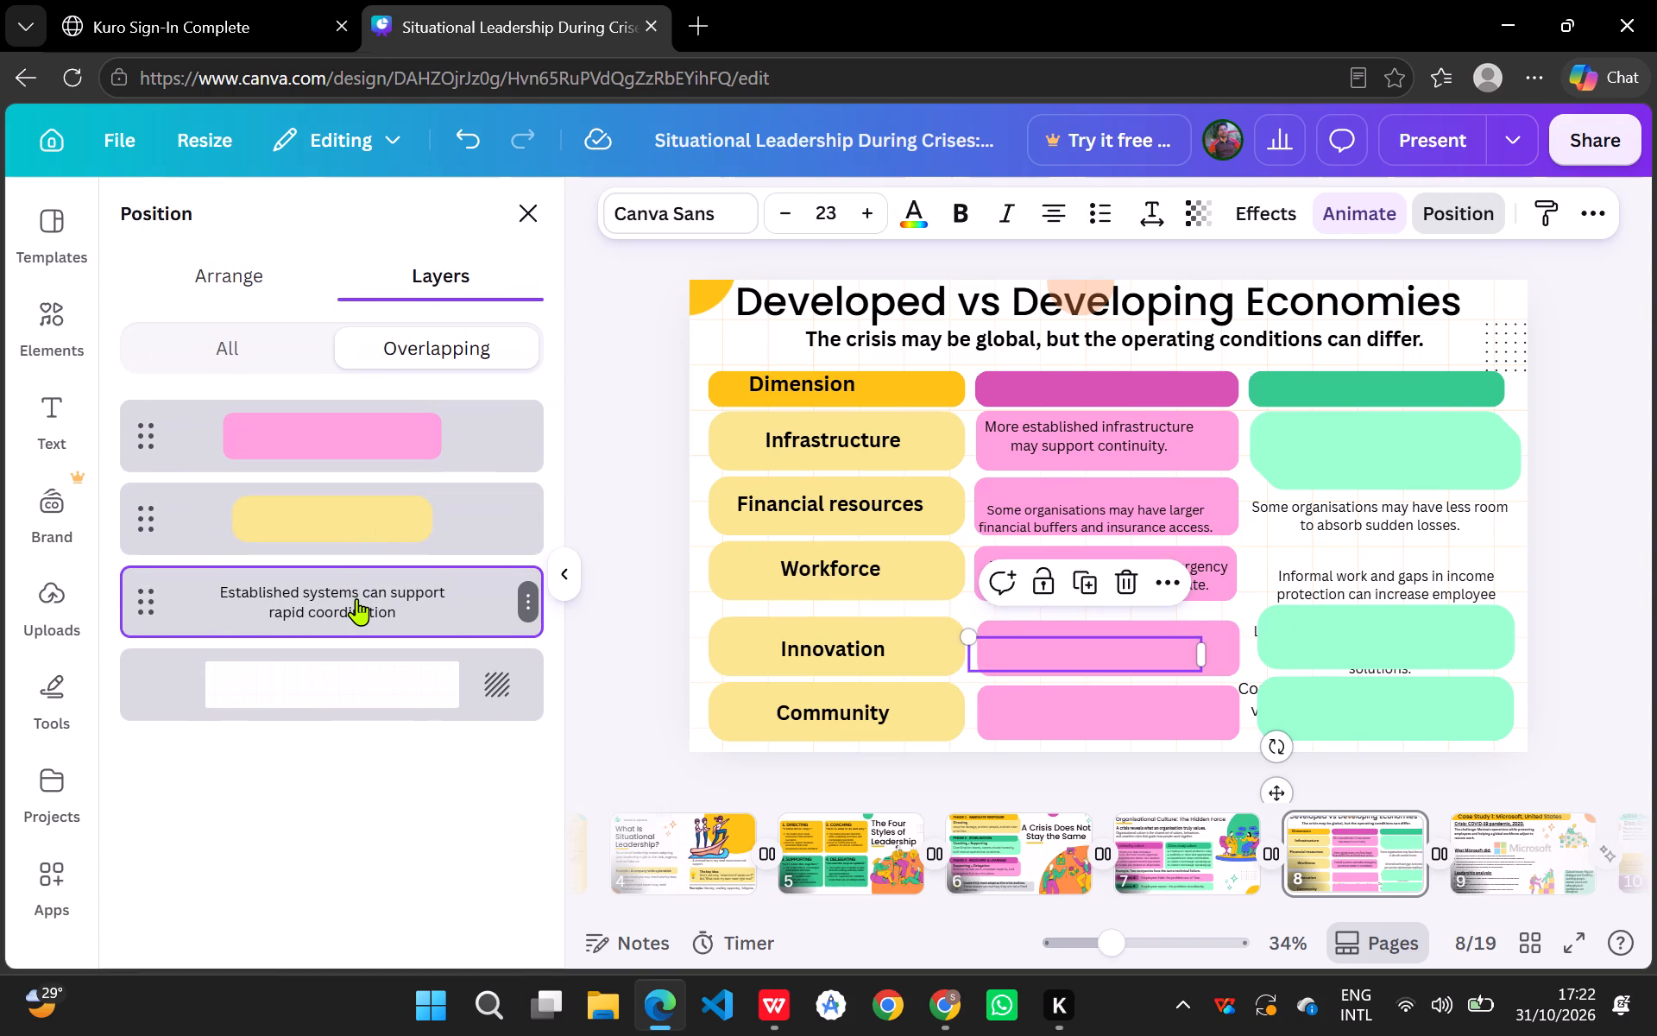
{"action": "left_click_drag", "start_coordinate": [356, 598], "coordinate": [371, 398]}
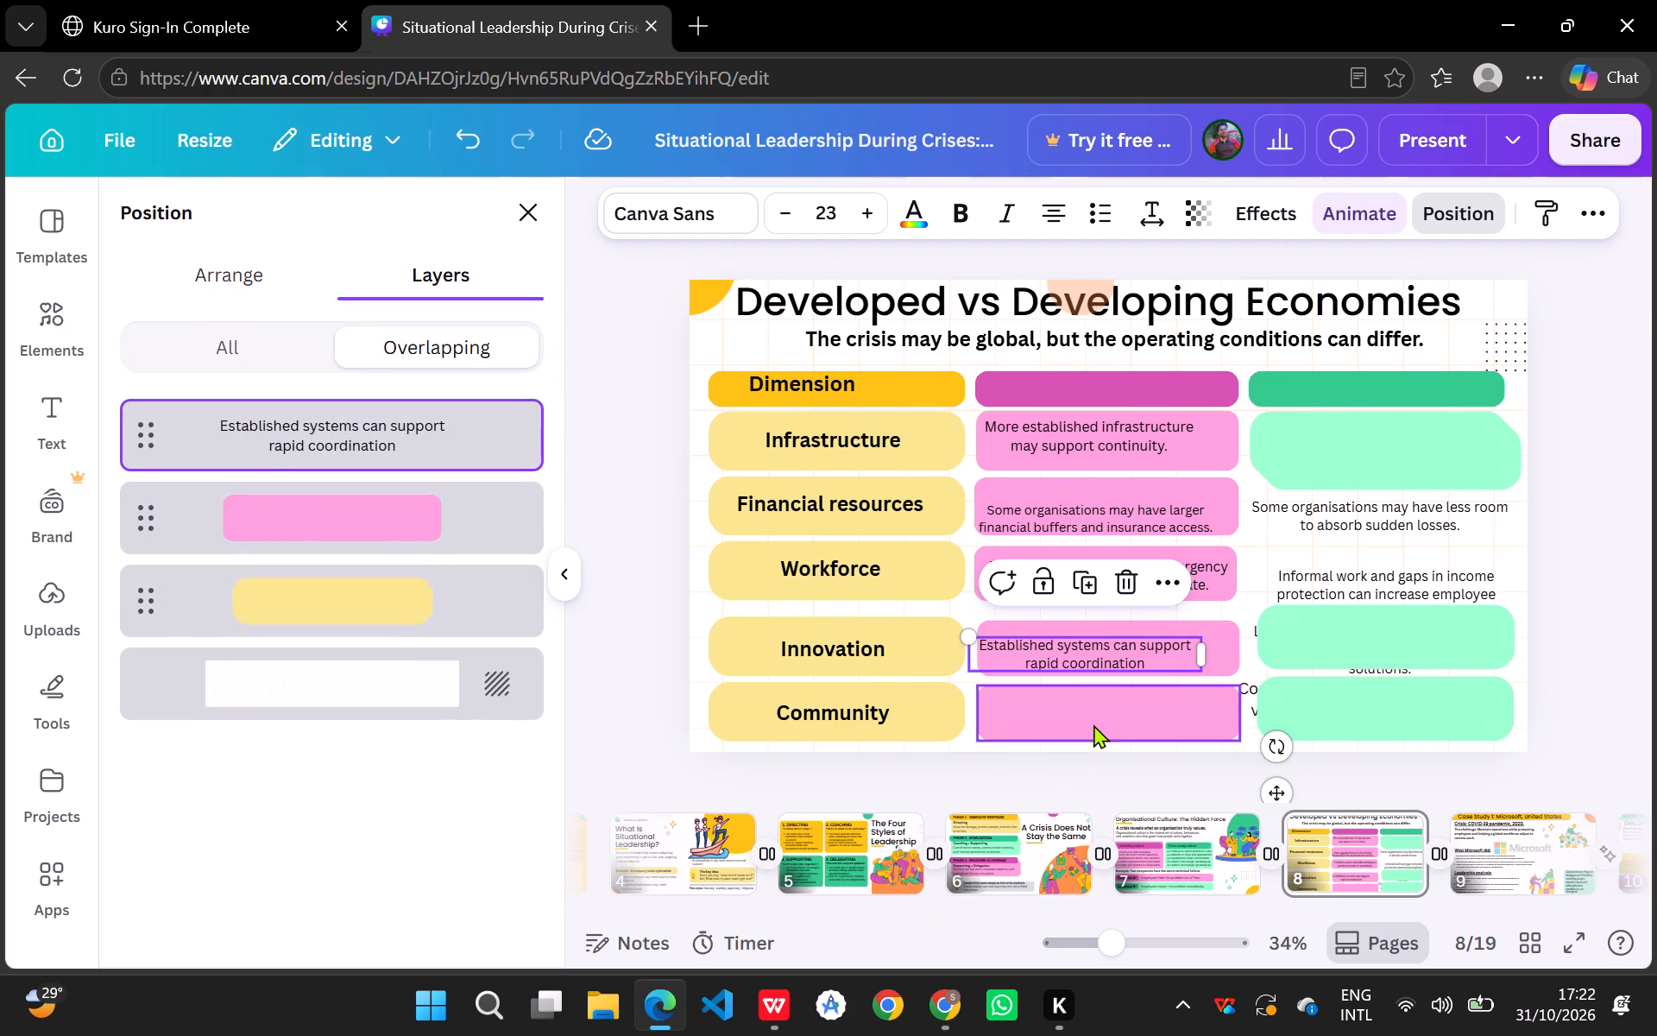
Bring the "Established partnerships can help mobilise resources." text in front of the fifth-row pink block and centre it inside.
{"action": "left_click", "coordinate": [1093, 724]}
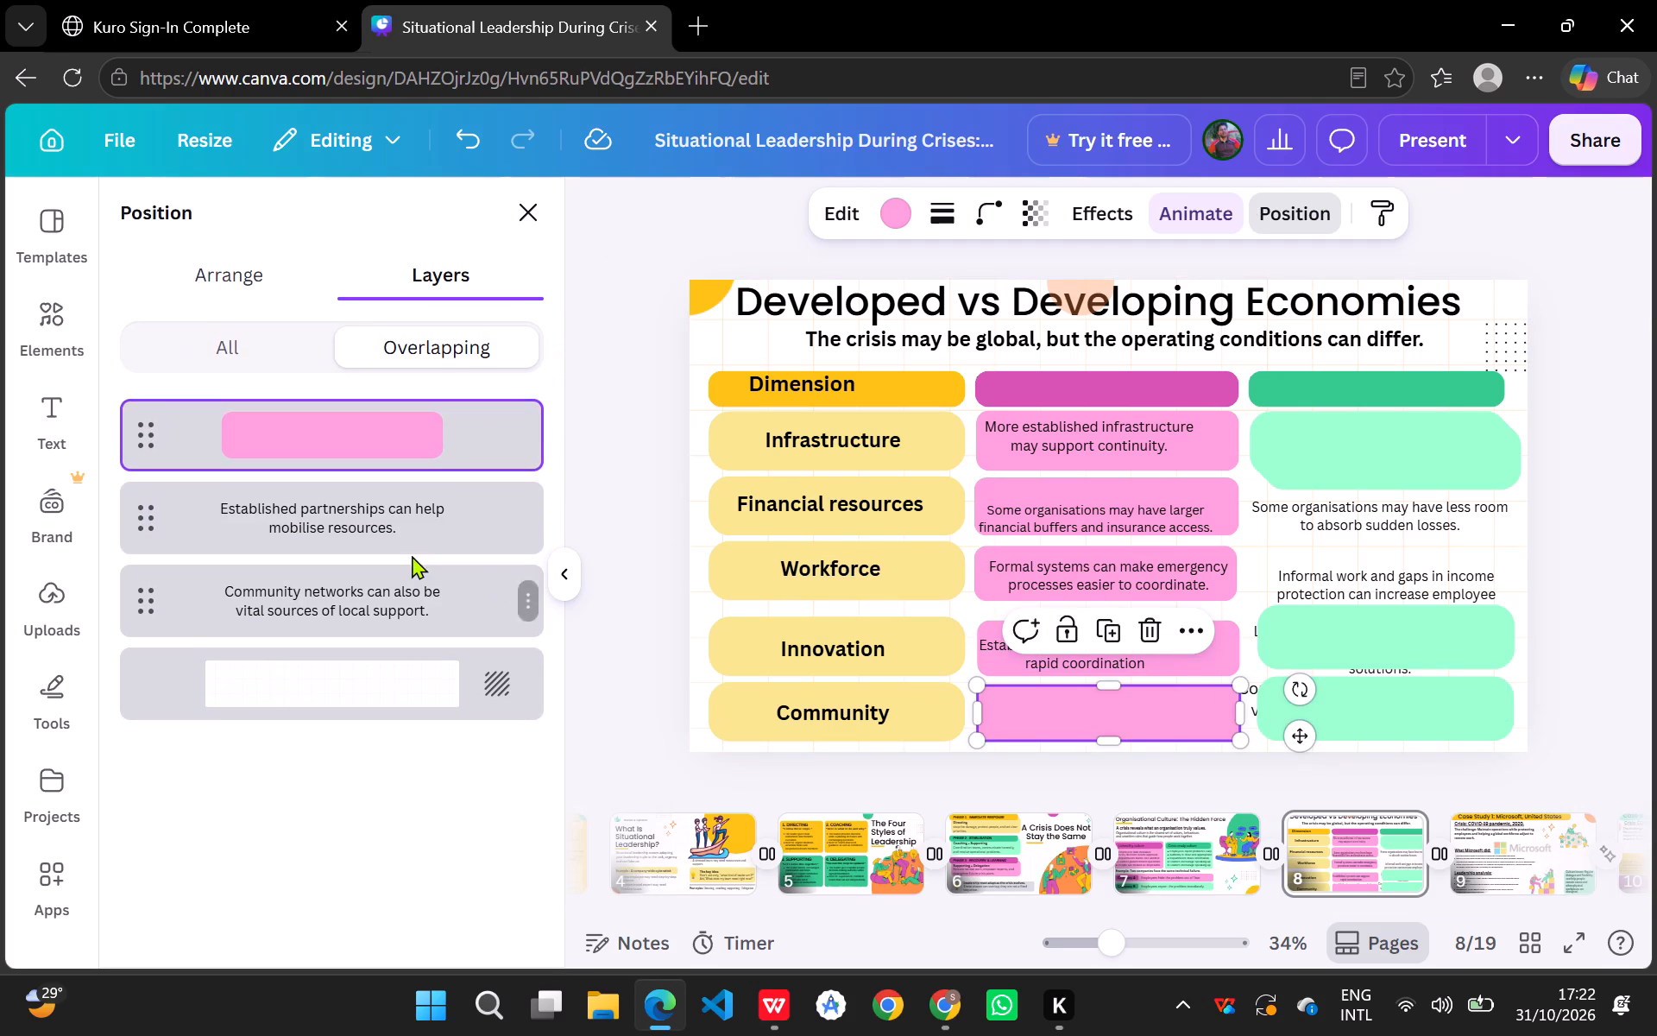
{"action": "left_click_drag", "start_coordinate": [406, 538], "coordinate": [408, 426]}
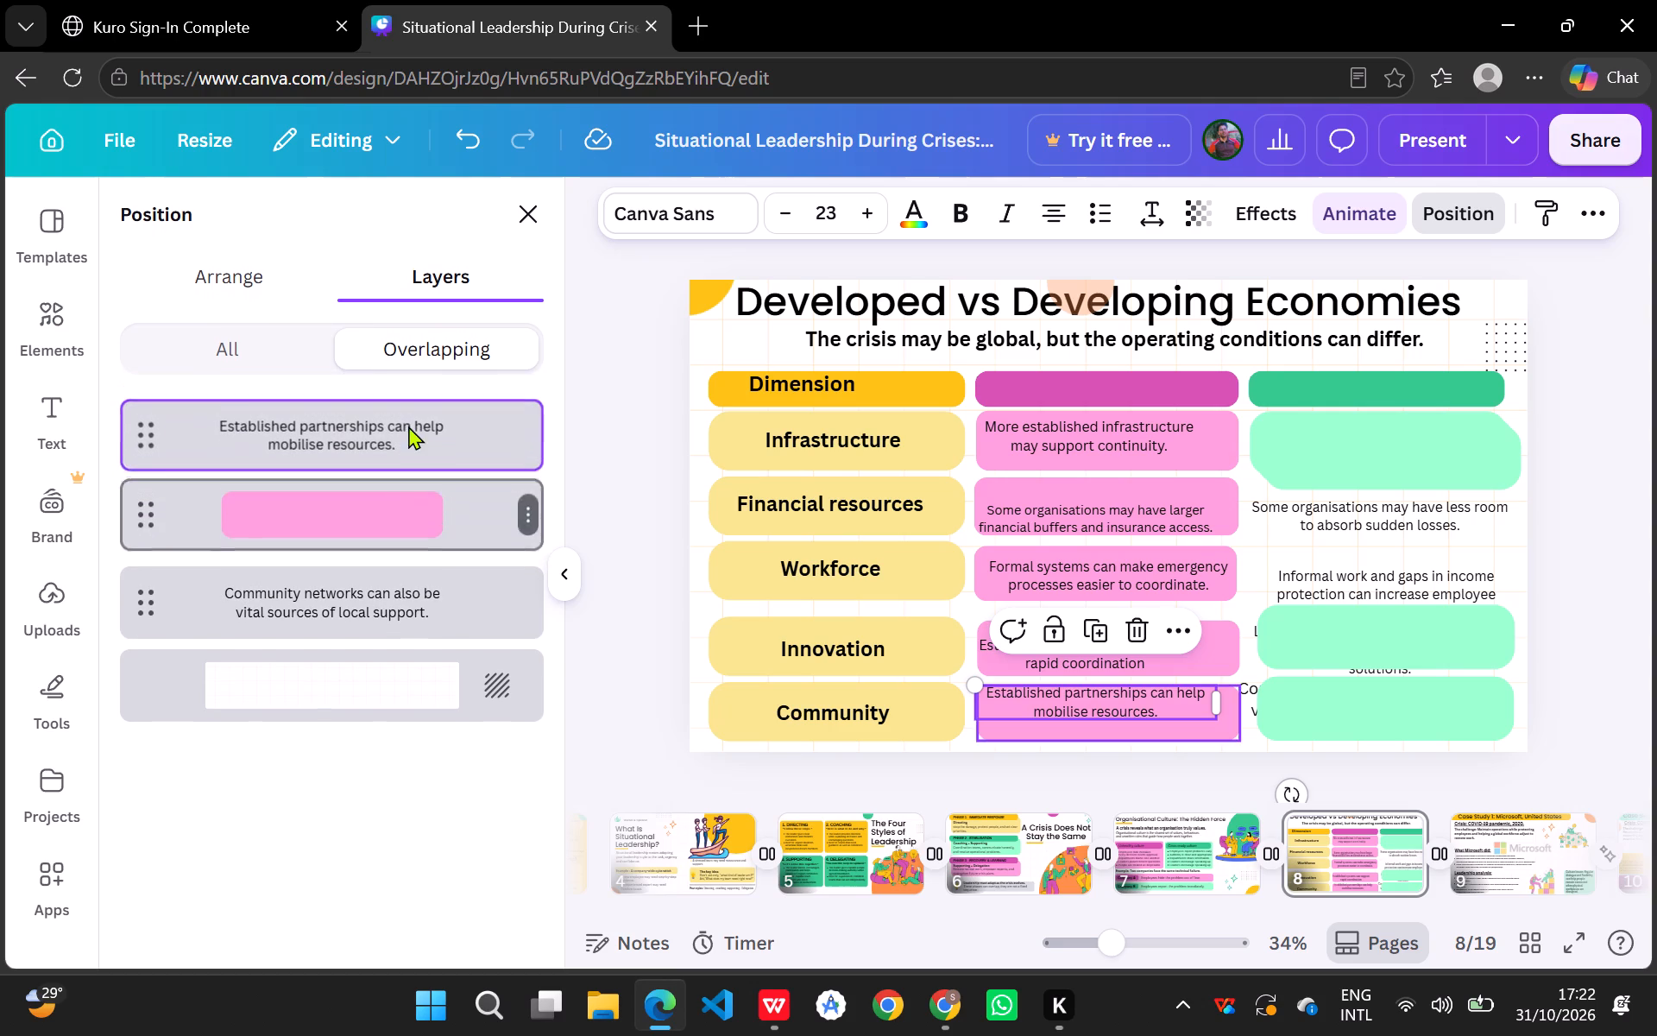
{"action": "left_click", "coordinate": [1337, 695]}
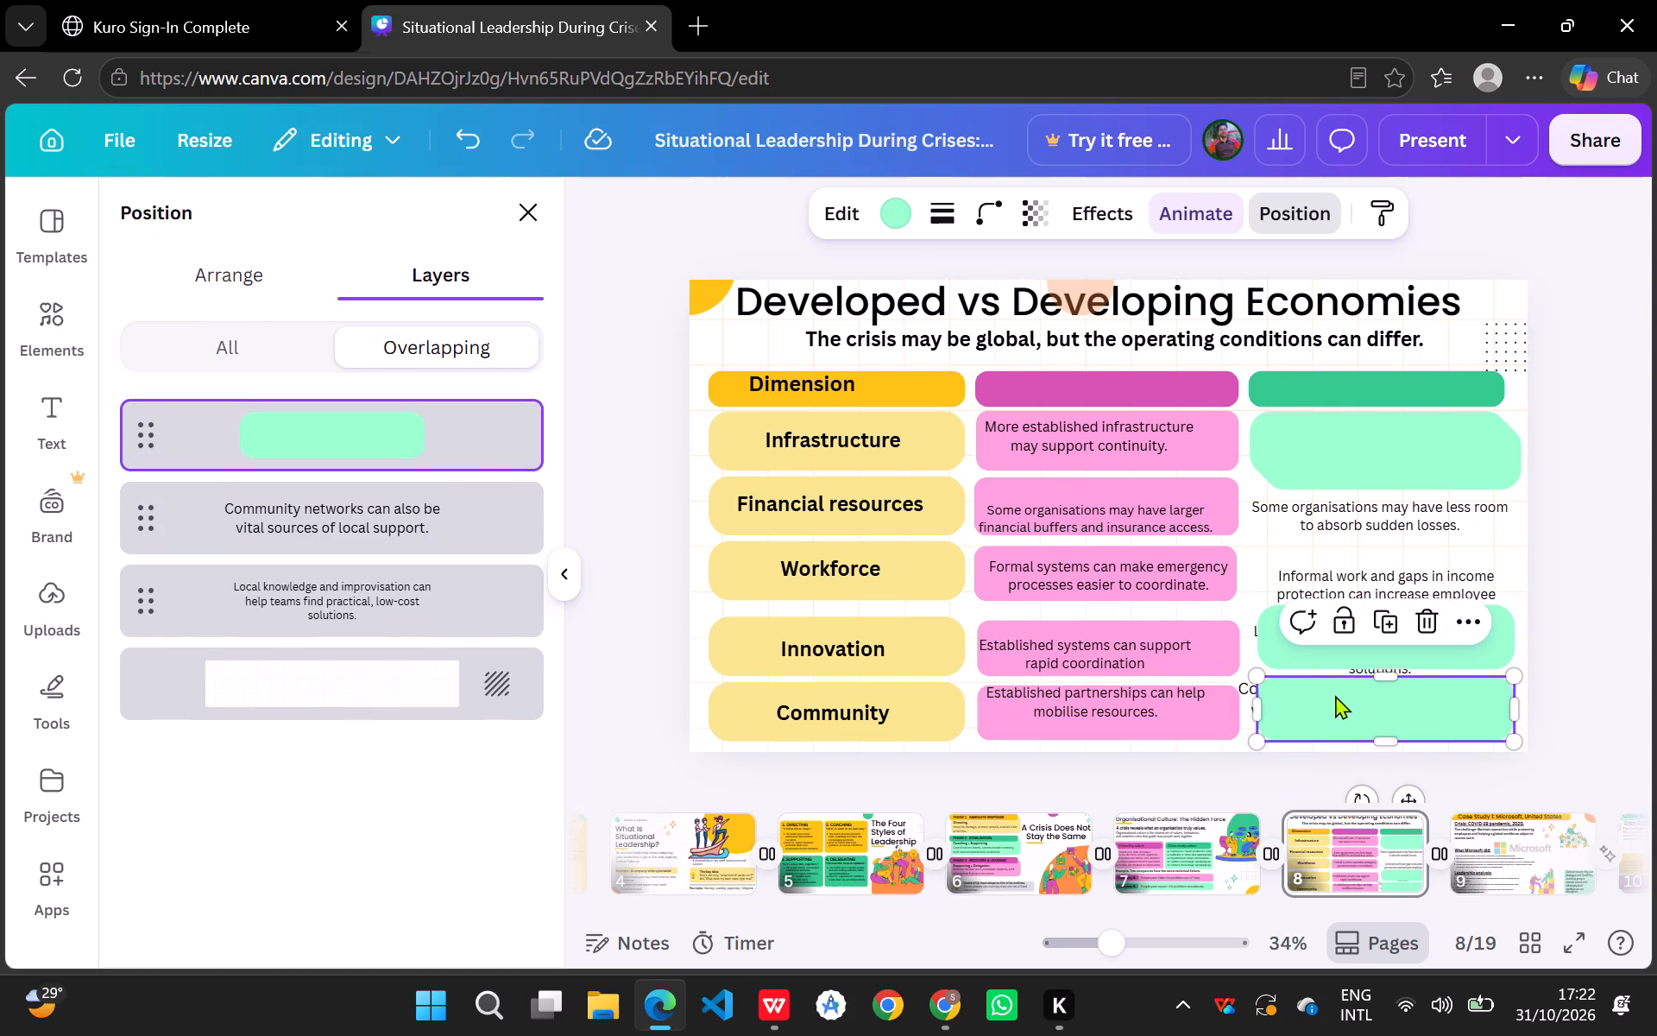
{"action": "left_click_drag", "start_coordinate": [1157, 703], "coordinate": [1162, 713]}
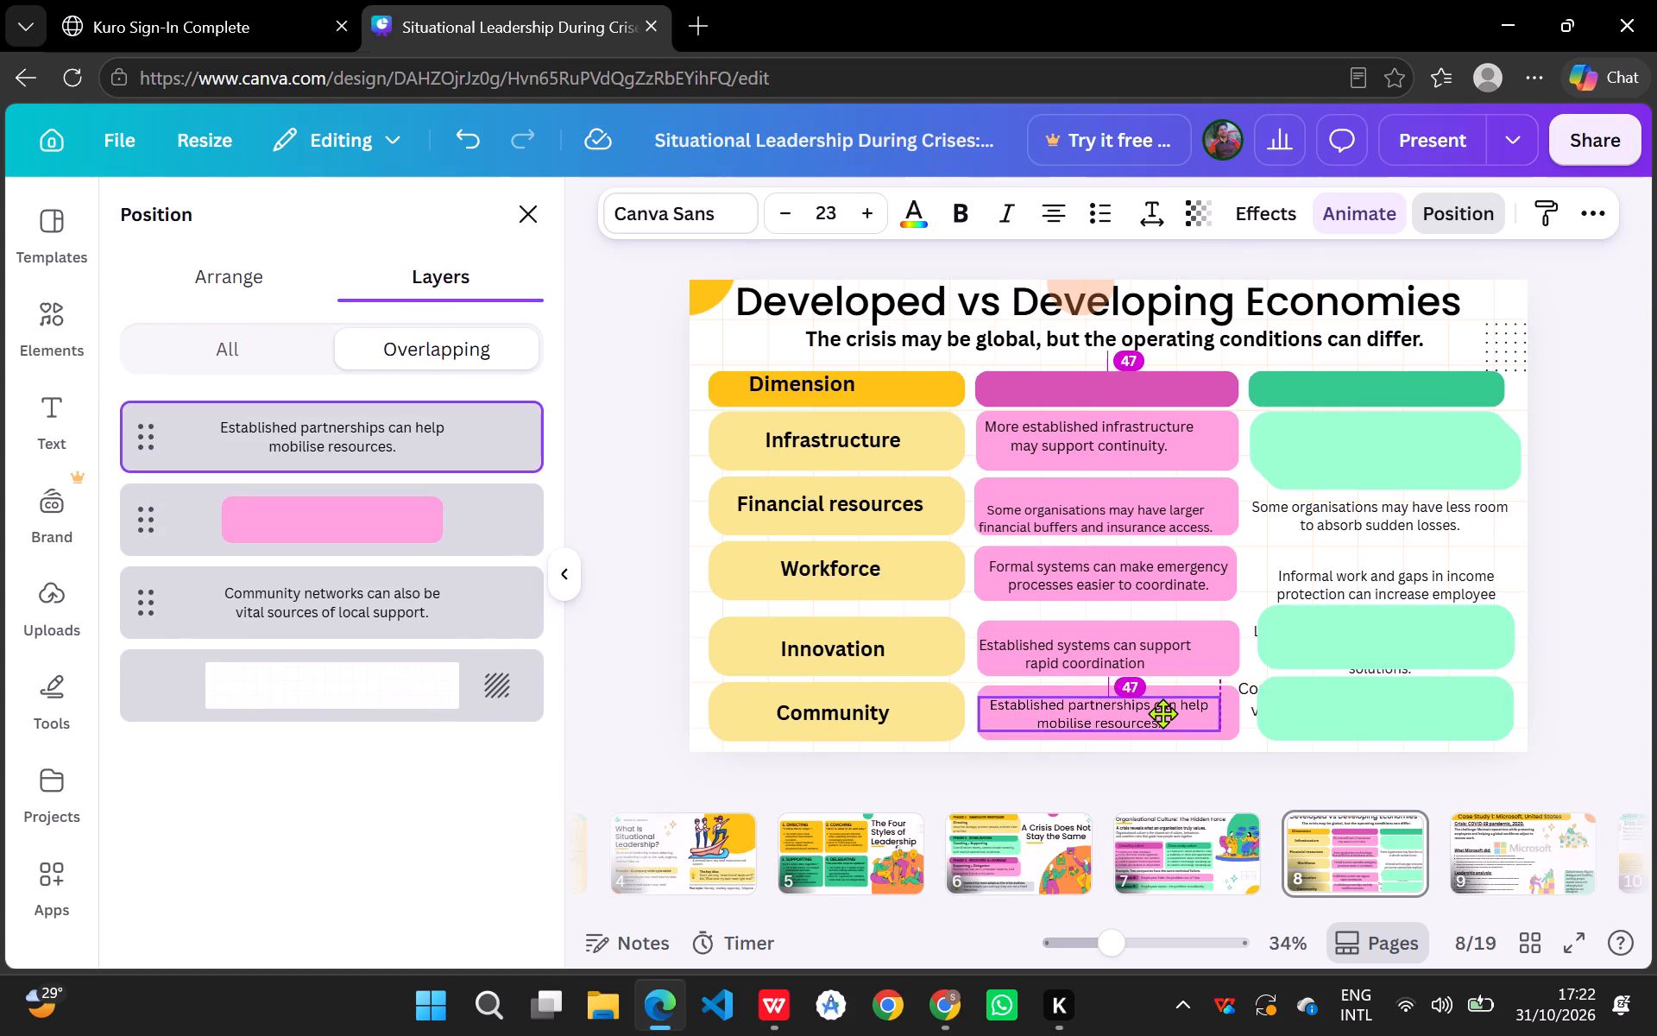
{"action": "left_click_drag", "start_coordinate": [1162, 713], "coordinate": [1165, 713]}
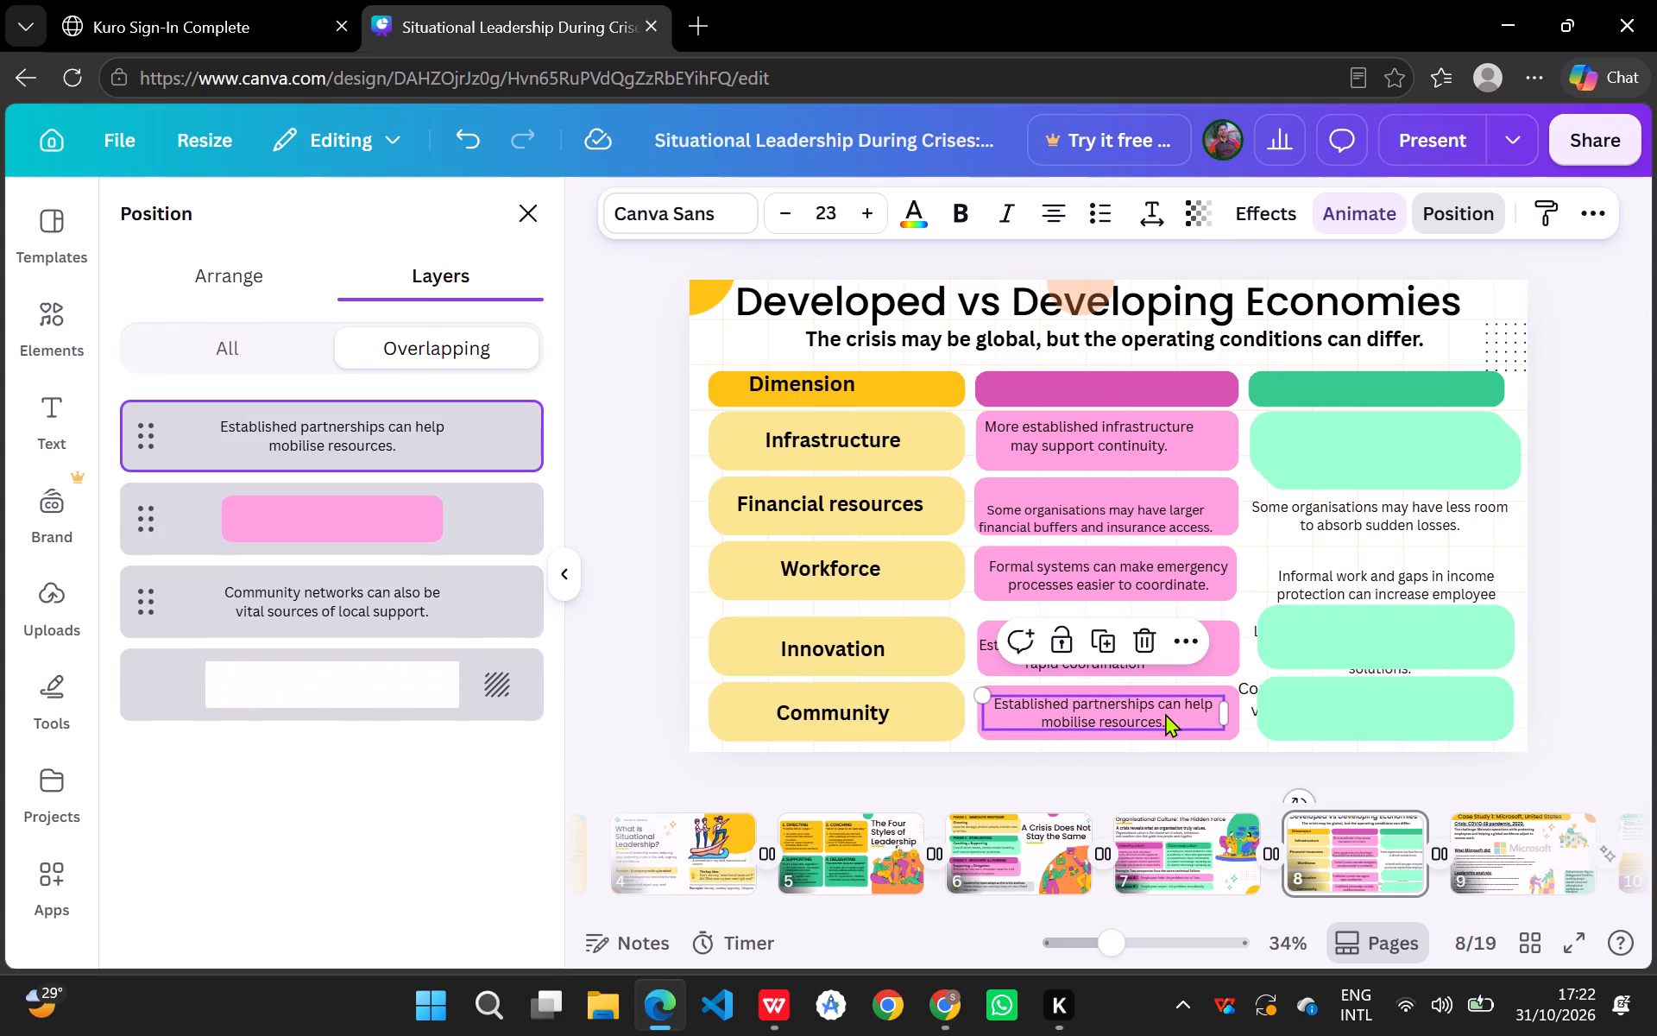
Nudge the fifth-row pink block up slightly so the "Established partnerships can help mobilise resources." text sits centred in it.
{"action": "left_click", "coordinate": [1283, 636]}
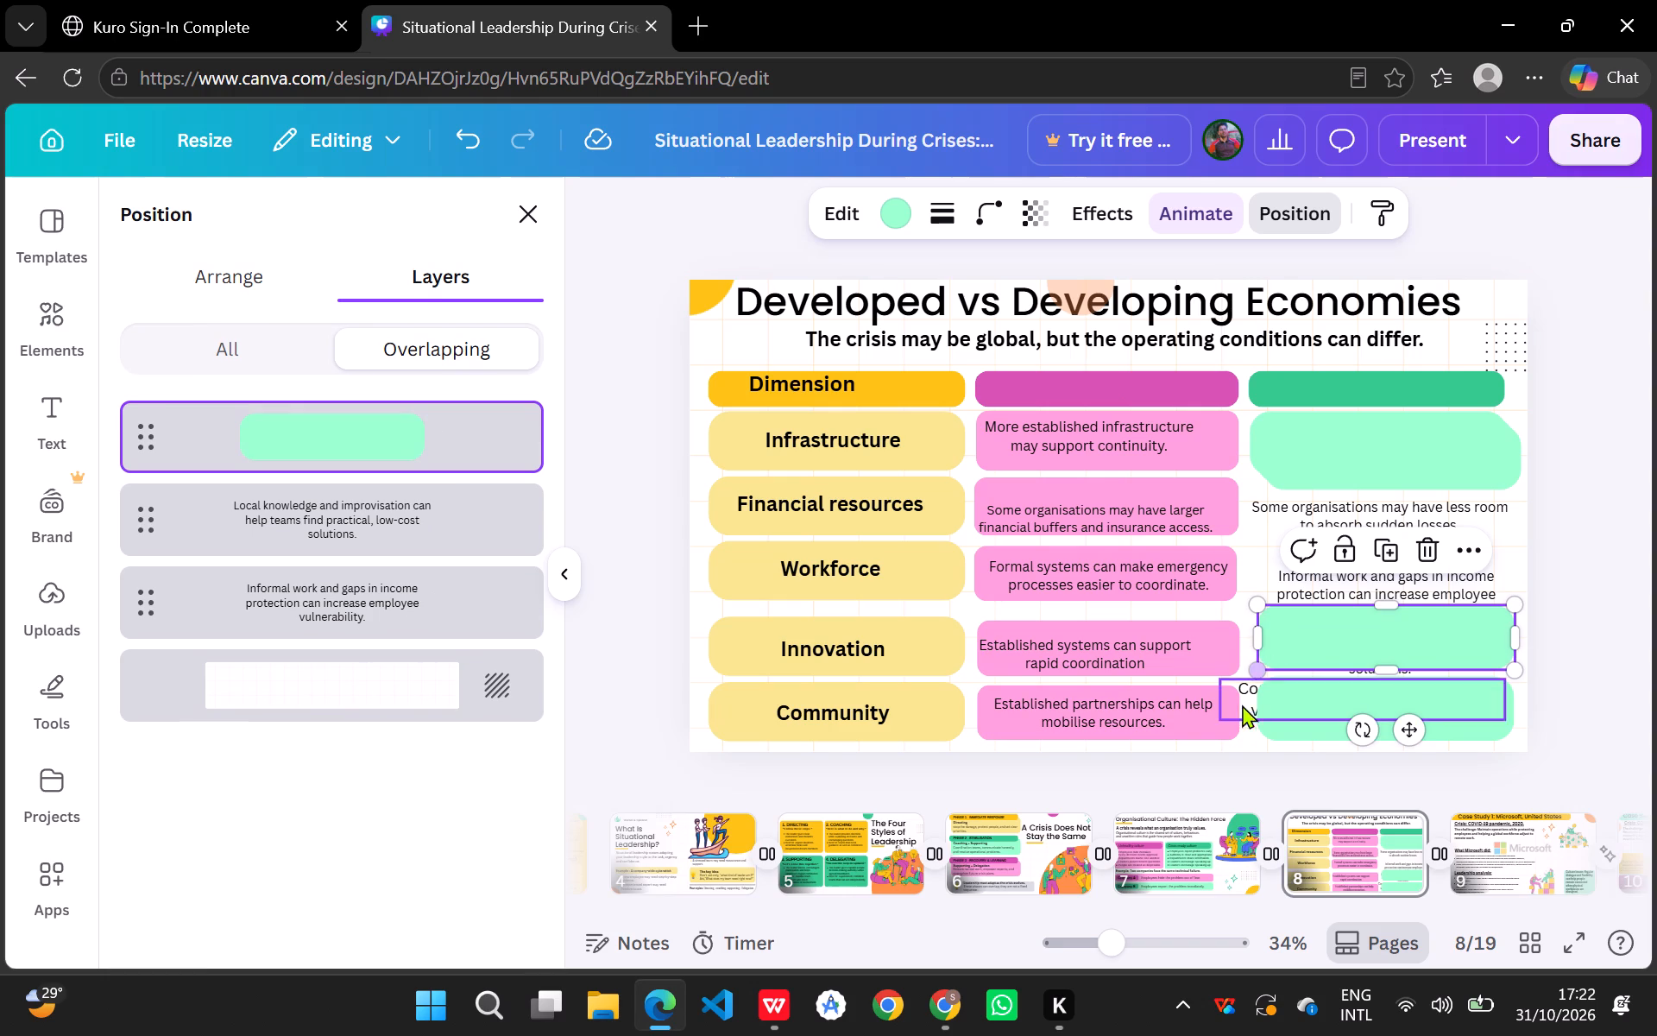
{"action": "left_click", "coordinate": [1230, 729]}
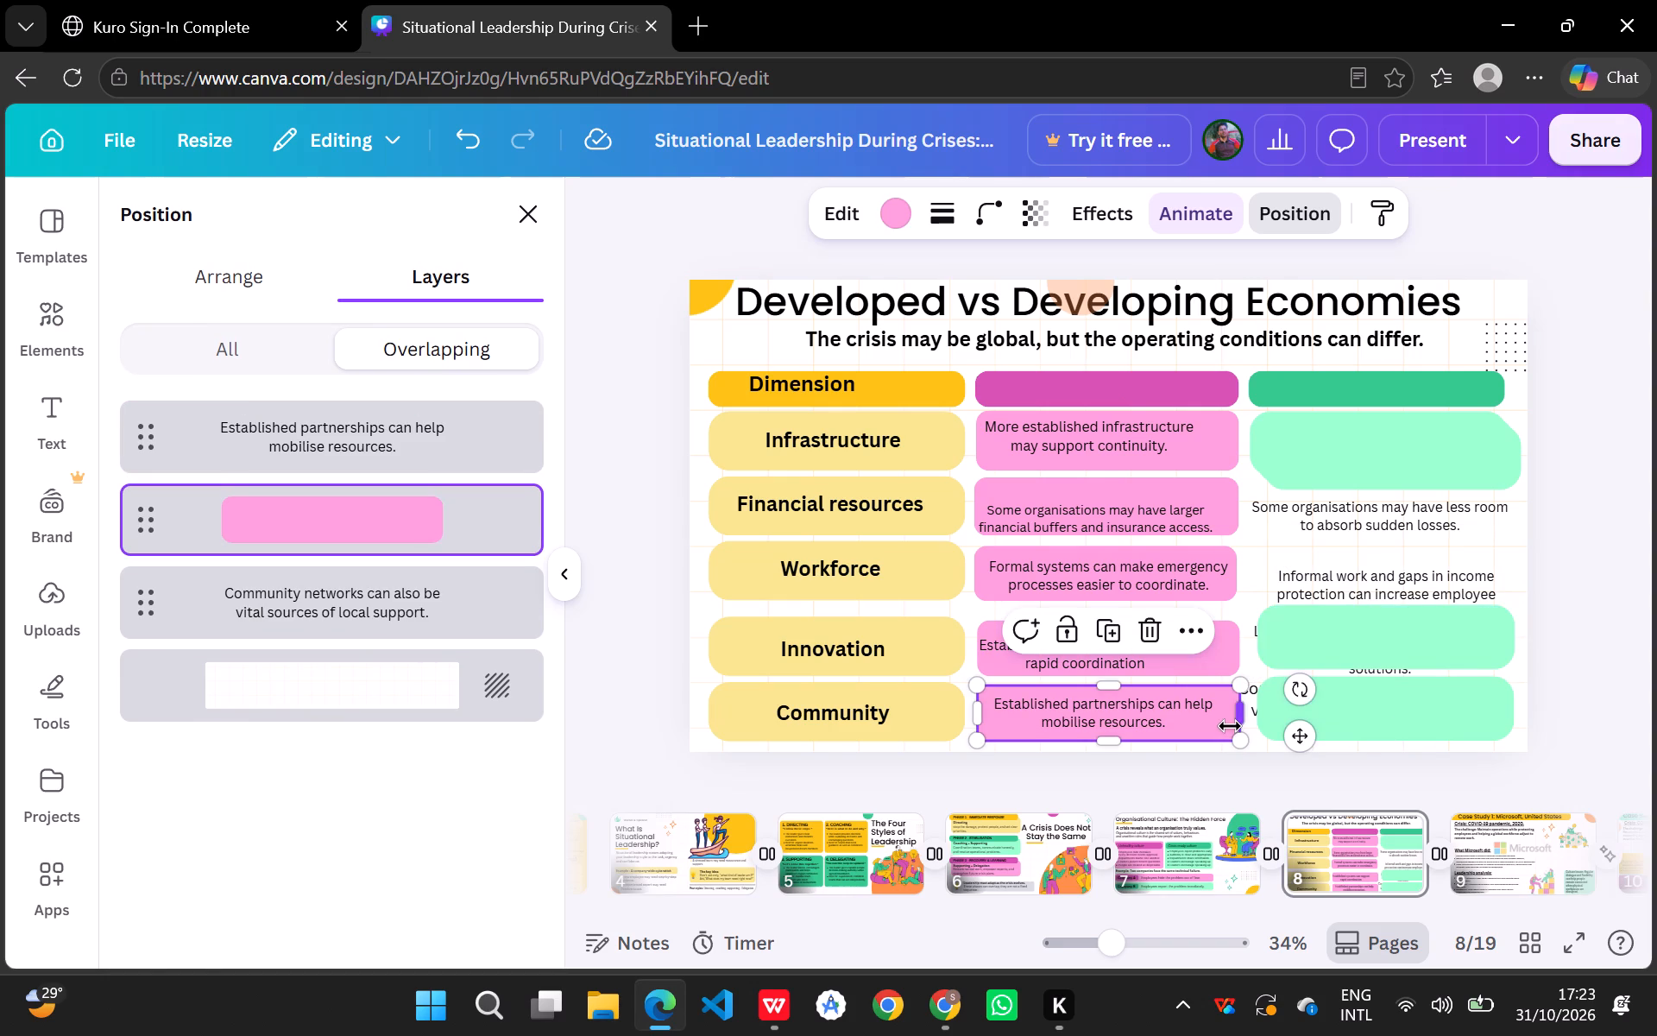
{"action": "left_click", "coordinate": [1402, 693]}
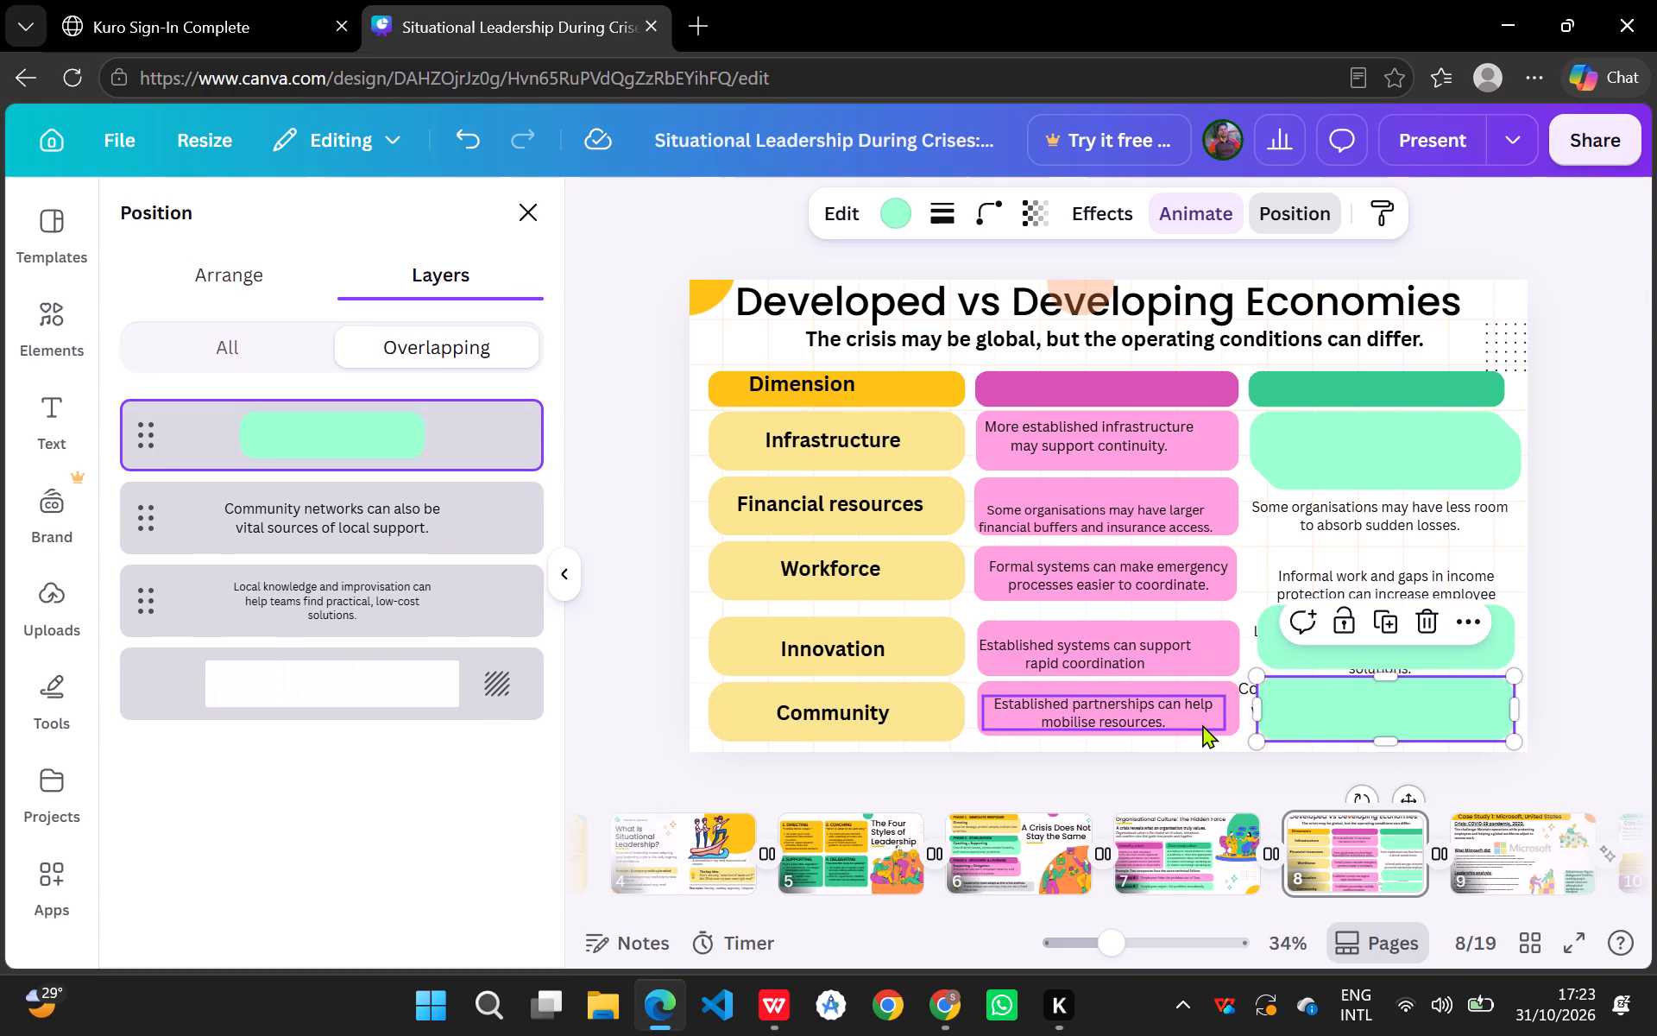
{"action": "left_click", "coordinate": [1212, 735]}
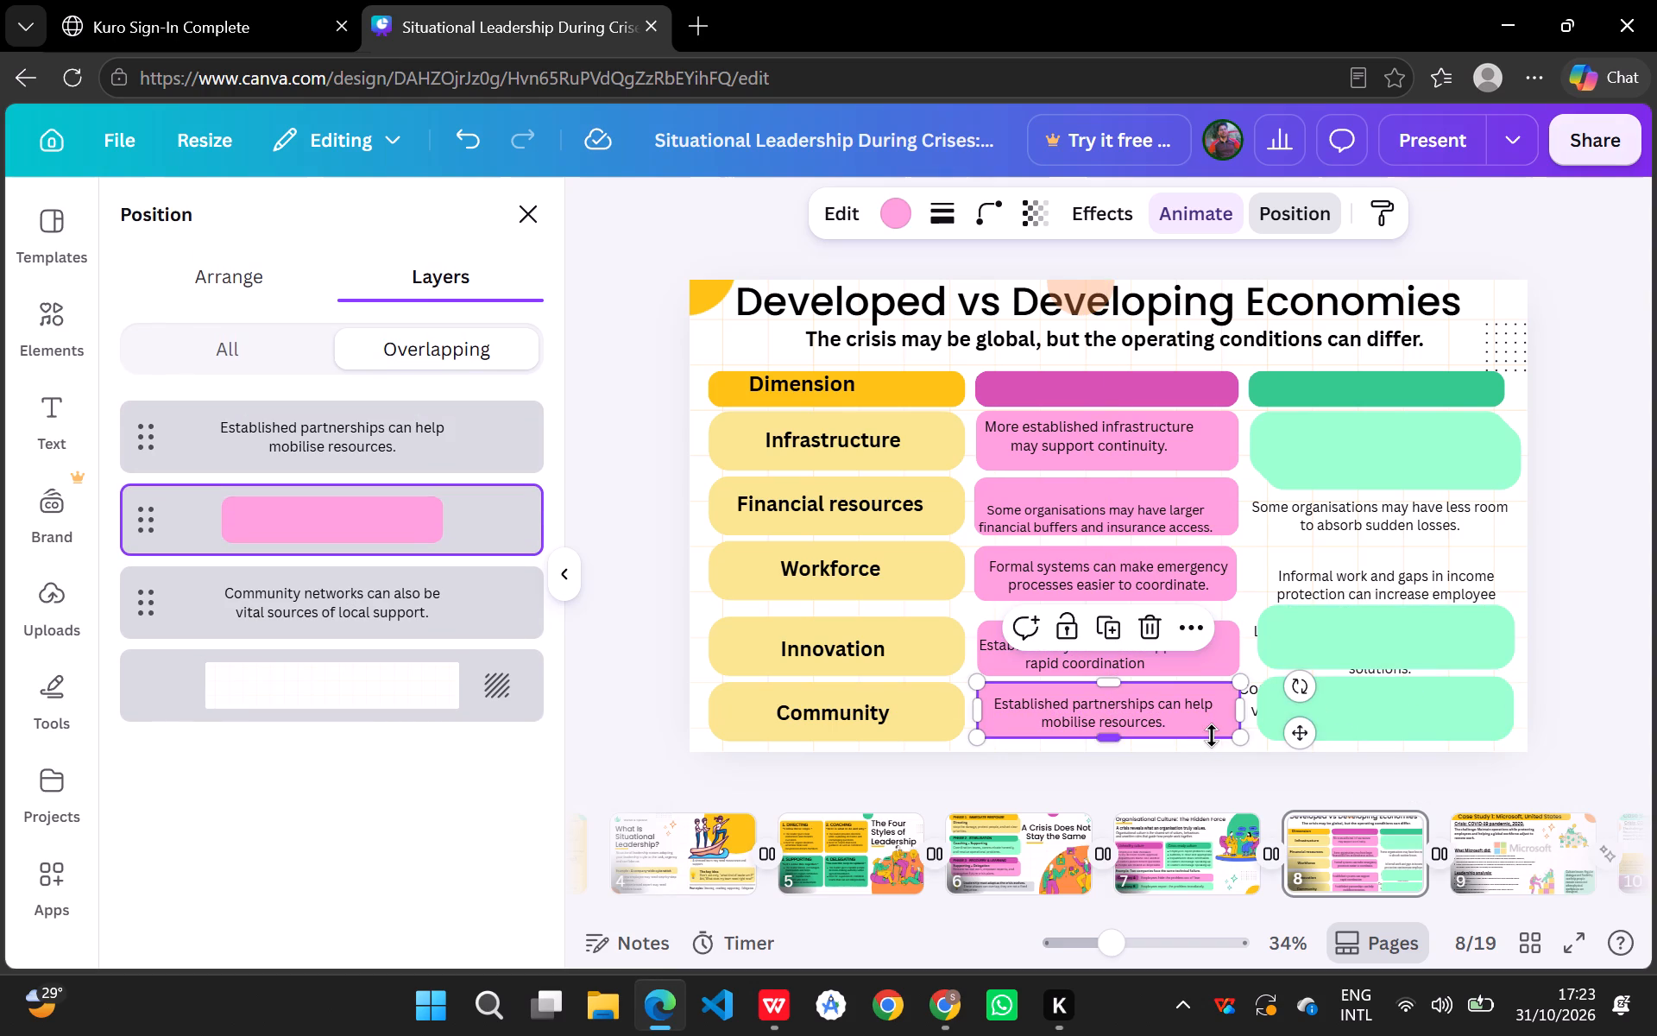
{"action": "left_click", "coordinate": [1484, 726]}
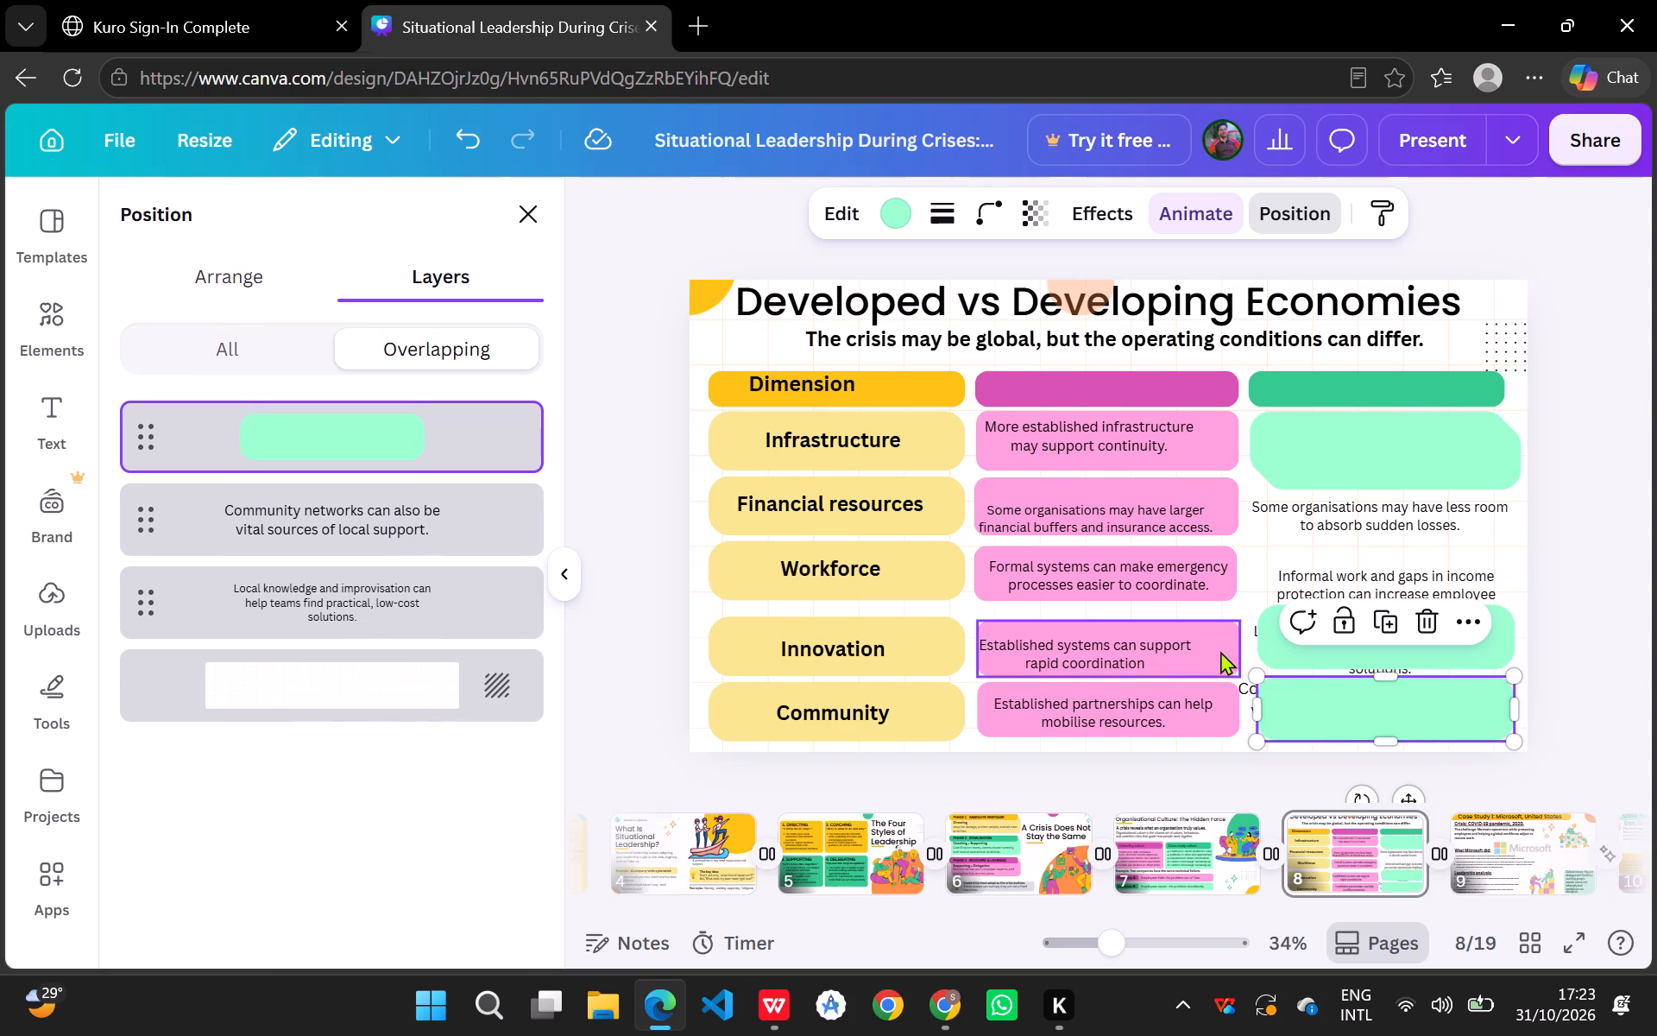
{"action": "left_click", "coordinate": [1351, 710]}
Shift the "Established systems can support rapid coordination" text sideways to centre it horizontally in the fourth-row pink block.
{"action": "left_click_drag", "start_coordinate": [1103, 641], "coordinate": [1119, 638]}
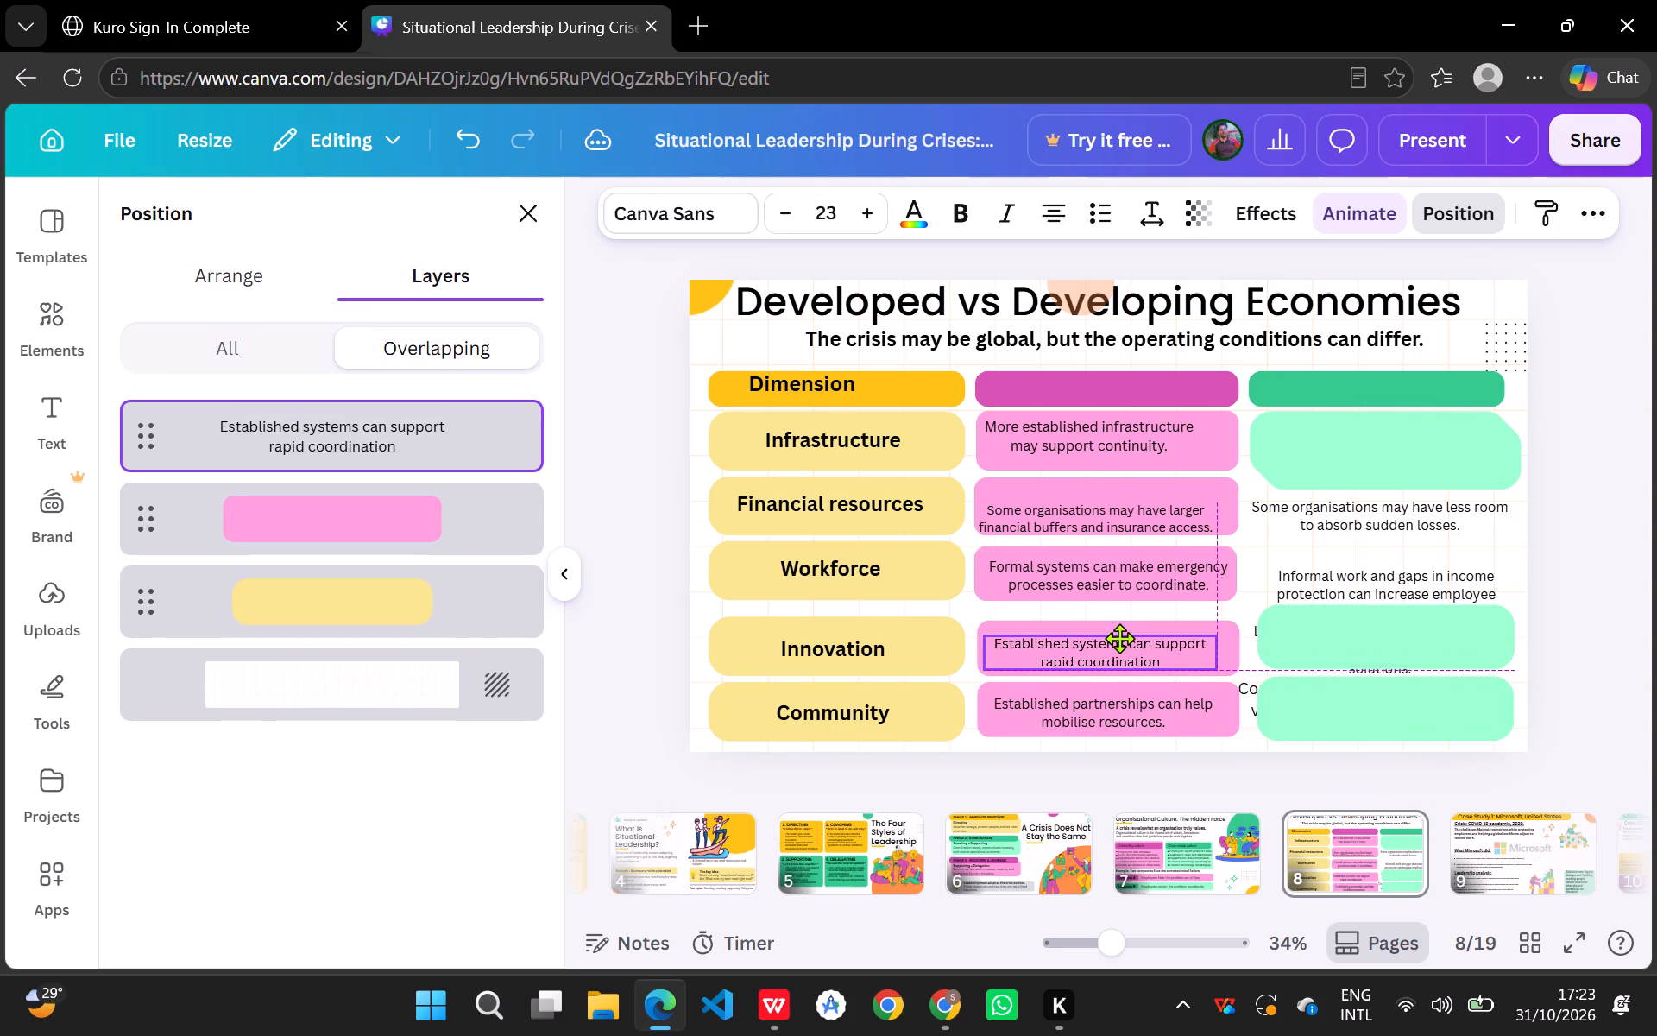
{"action": "left_click_drag", "start_coordinate": [1119, 638], "coordinate": [1120, 640]}
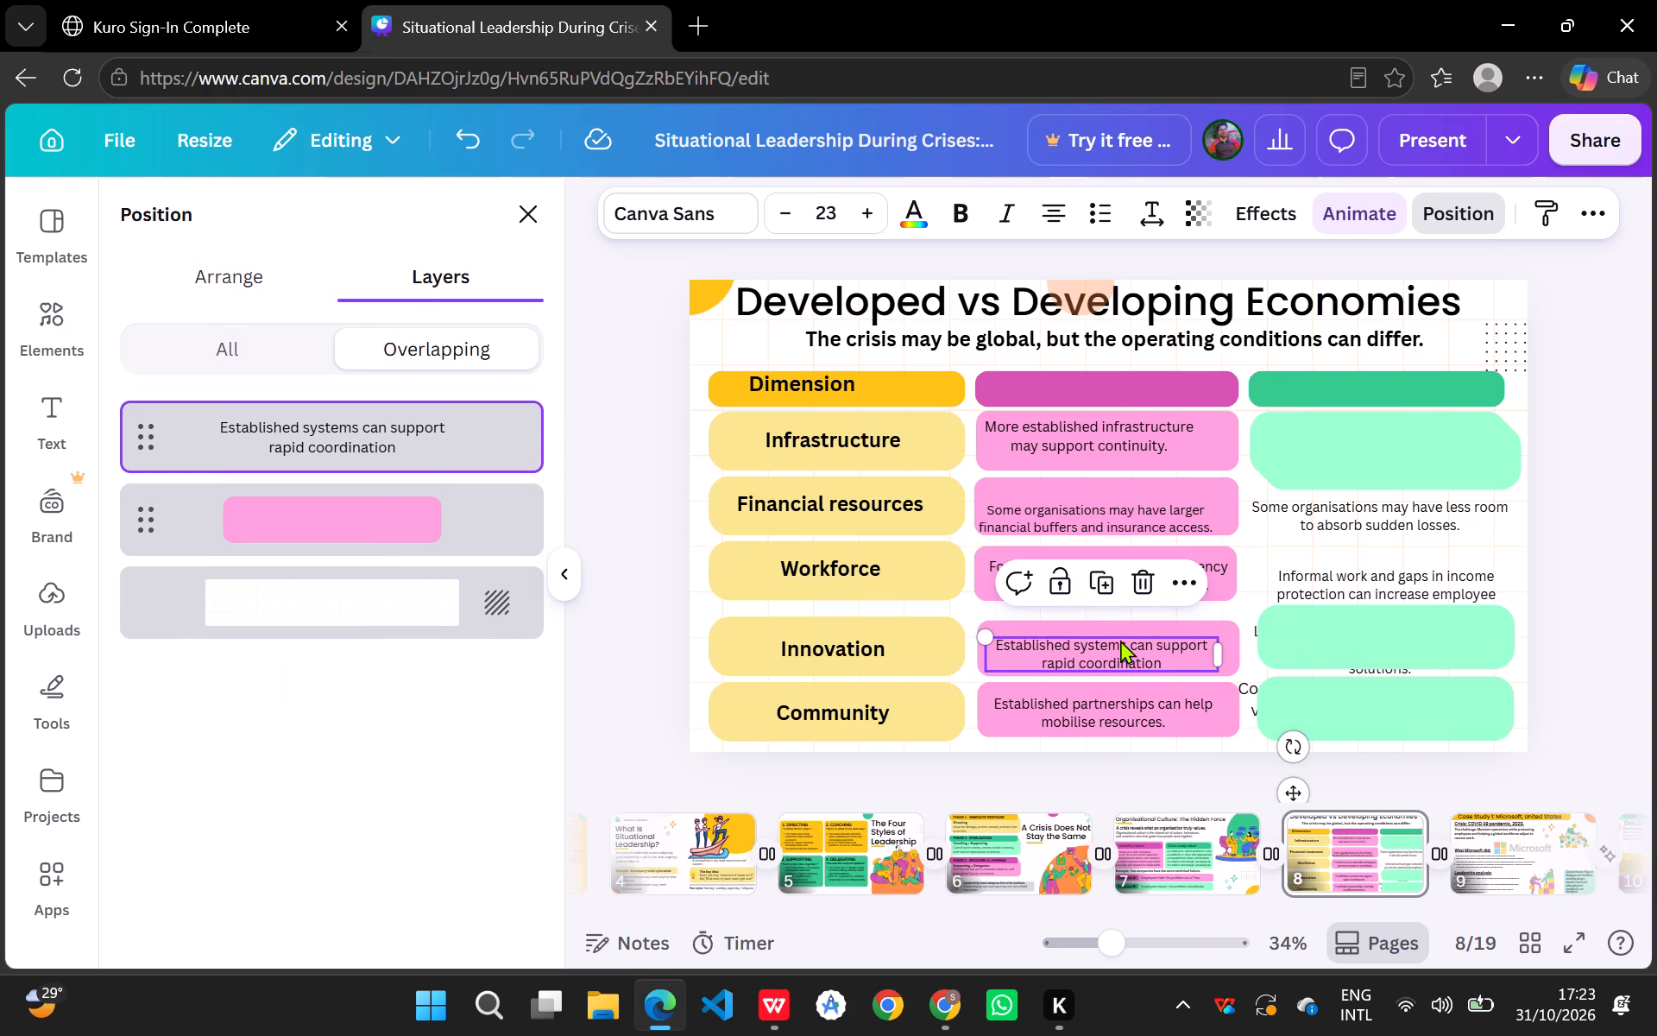
{"action": "left_click", "coordinate": [1273, 557]}
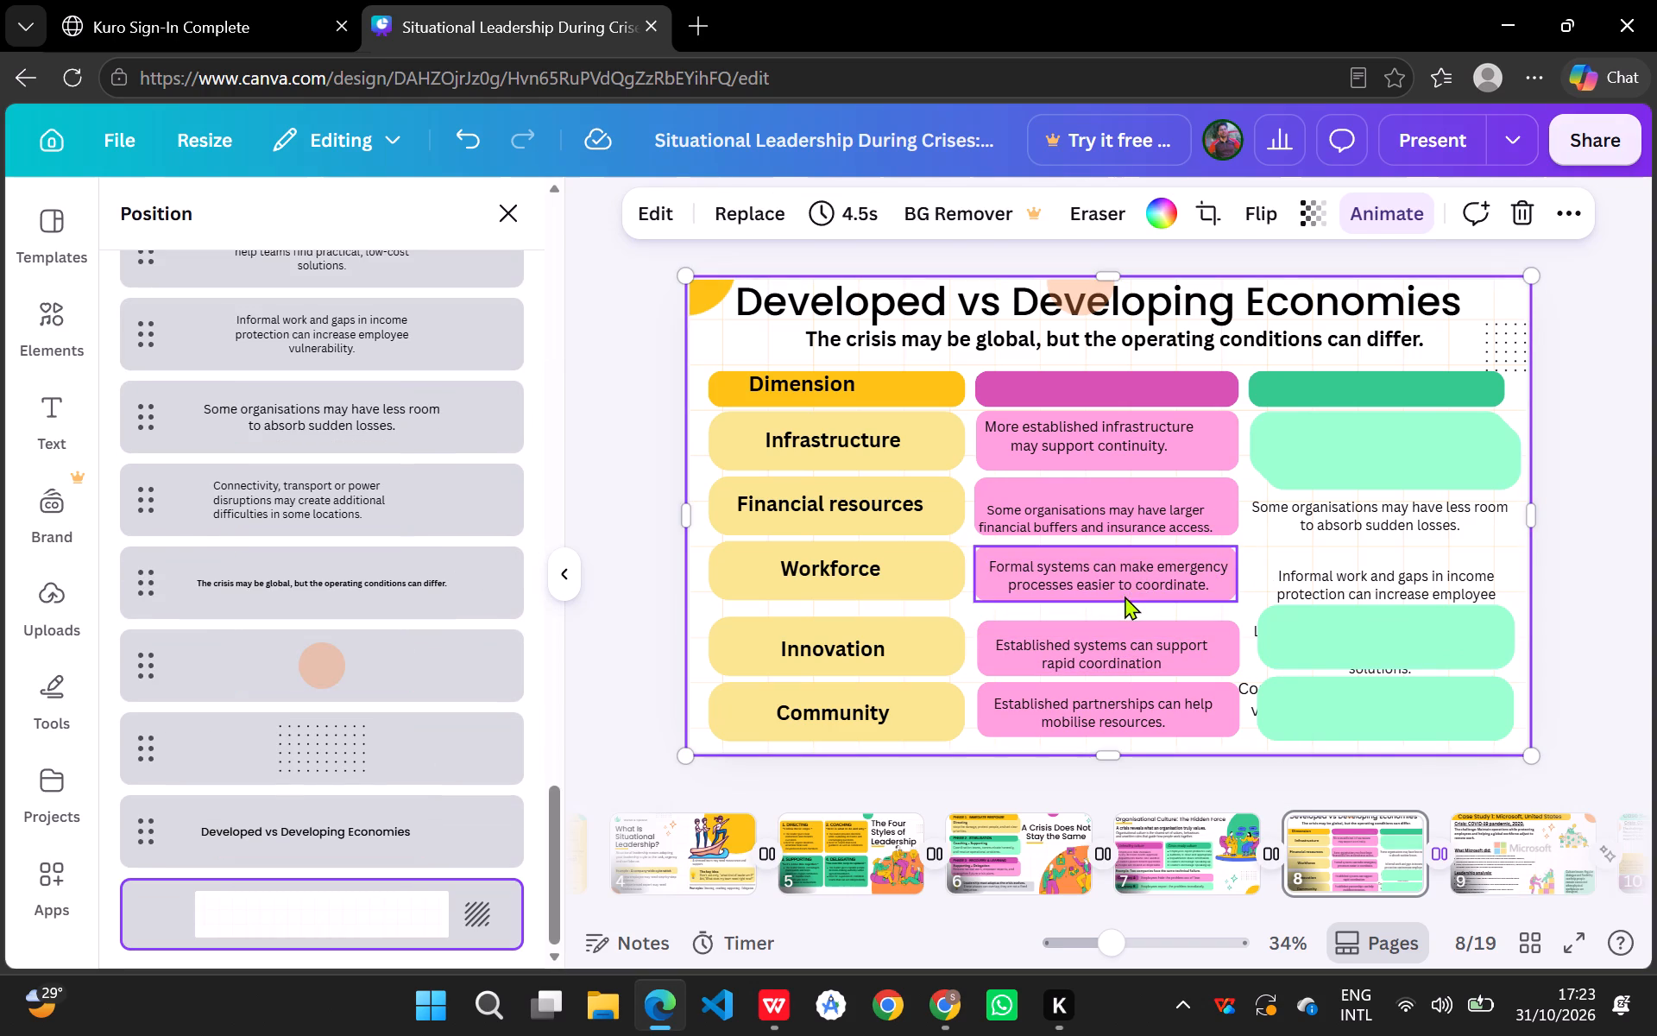
Move the yellow Workforce block down slightly and centre the "Workforce" label inside it.
{"action": "left_click", "coordinate": [942, 577]}
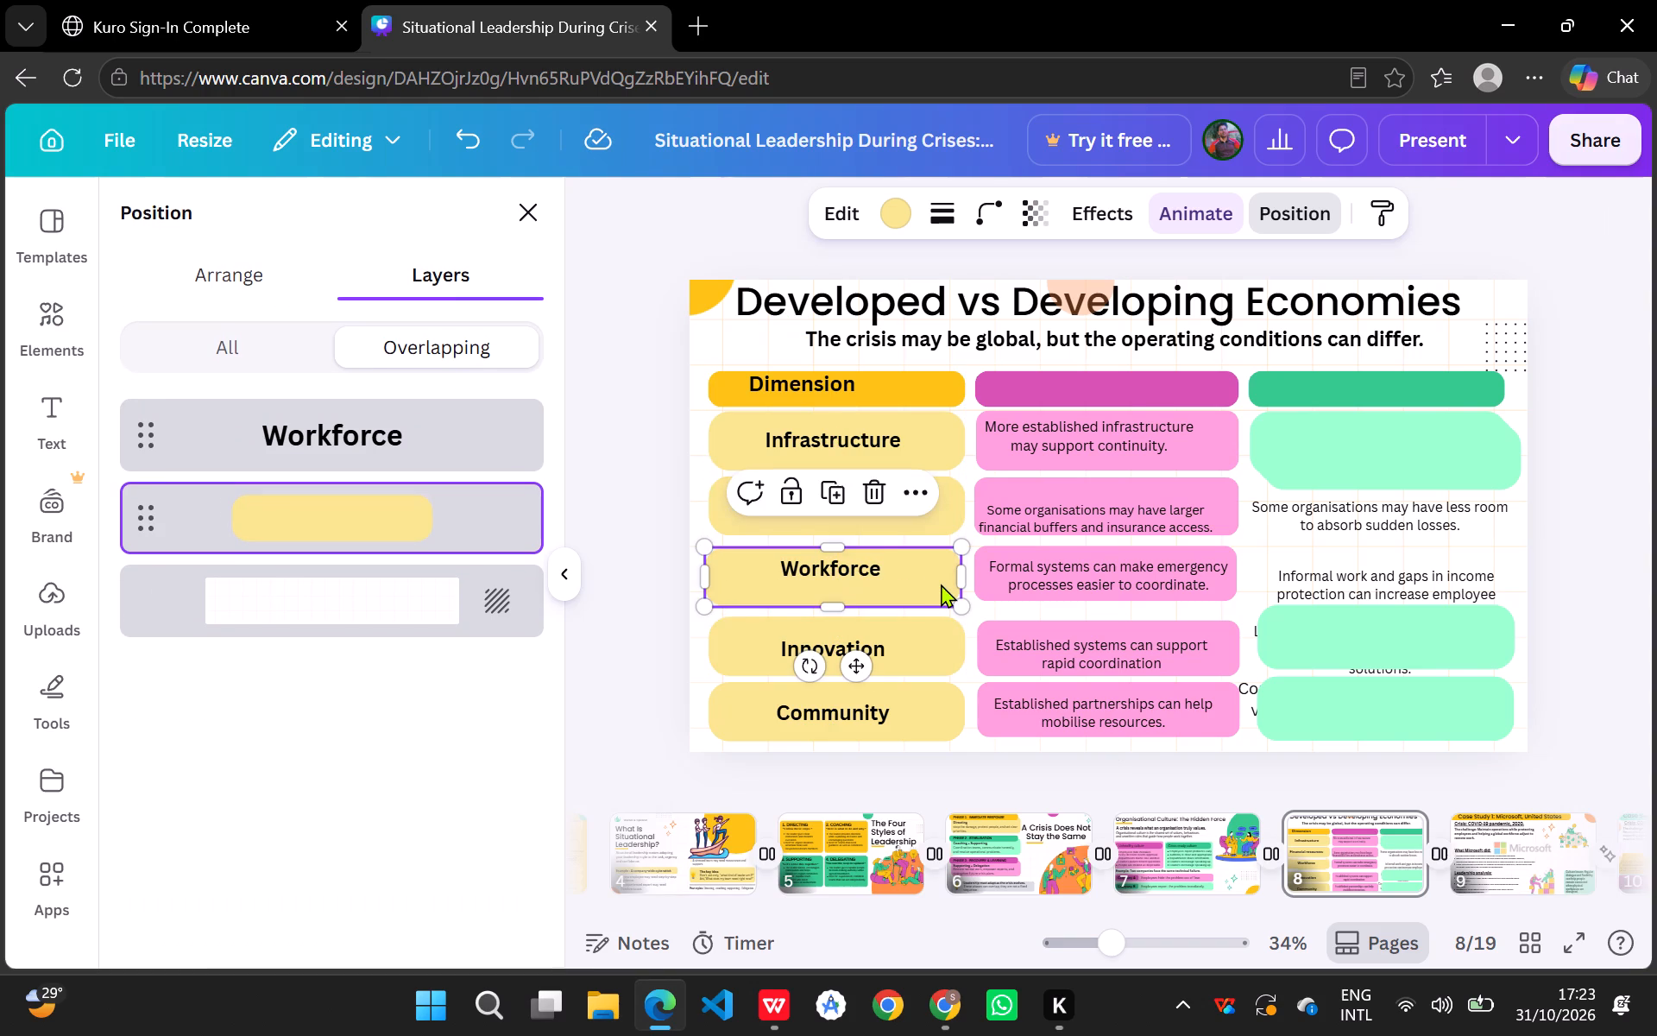
{"action": "left_click_drag", "start_coordinate": [873, 572], "coordinate": [878, 582]}
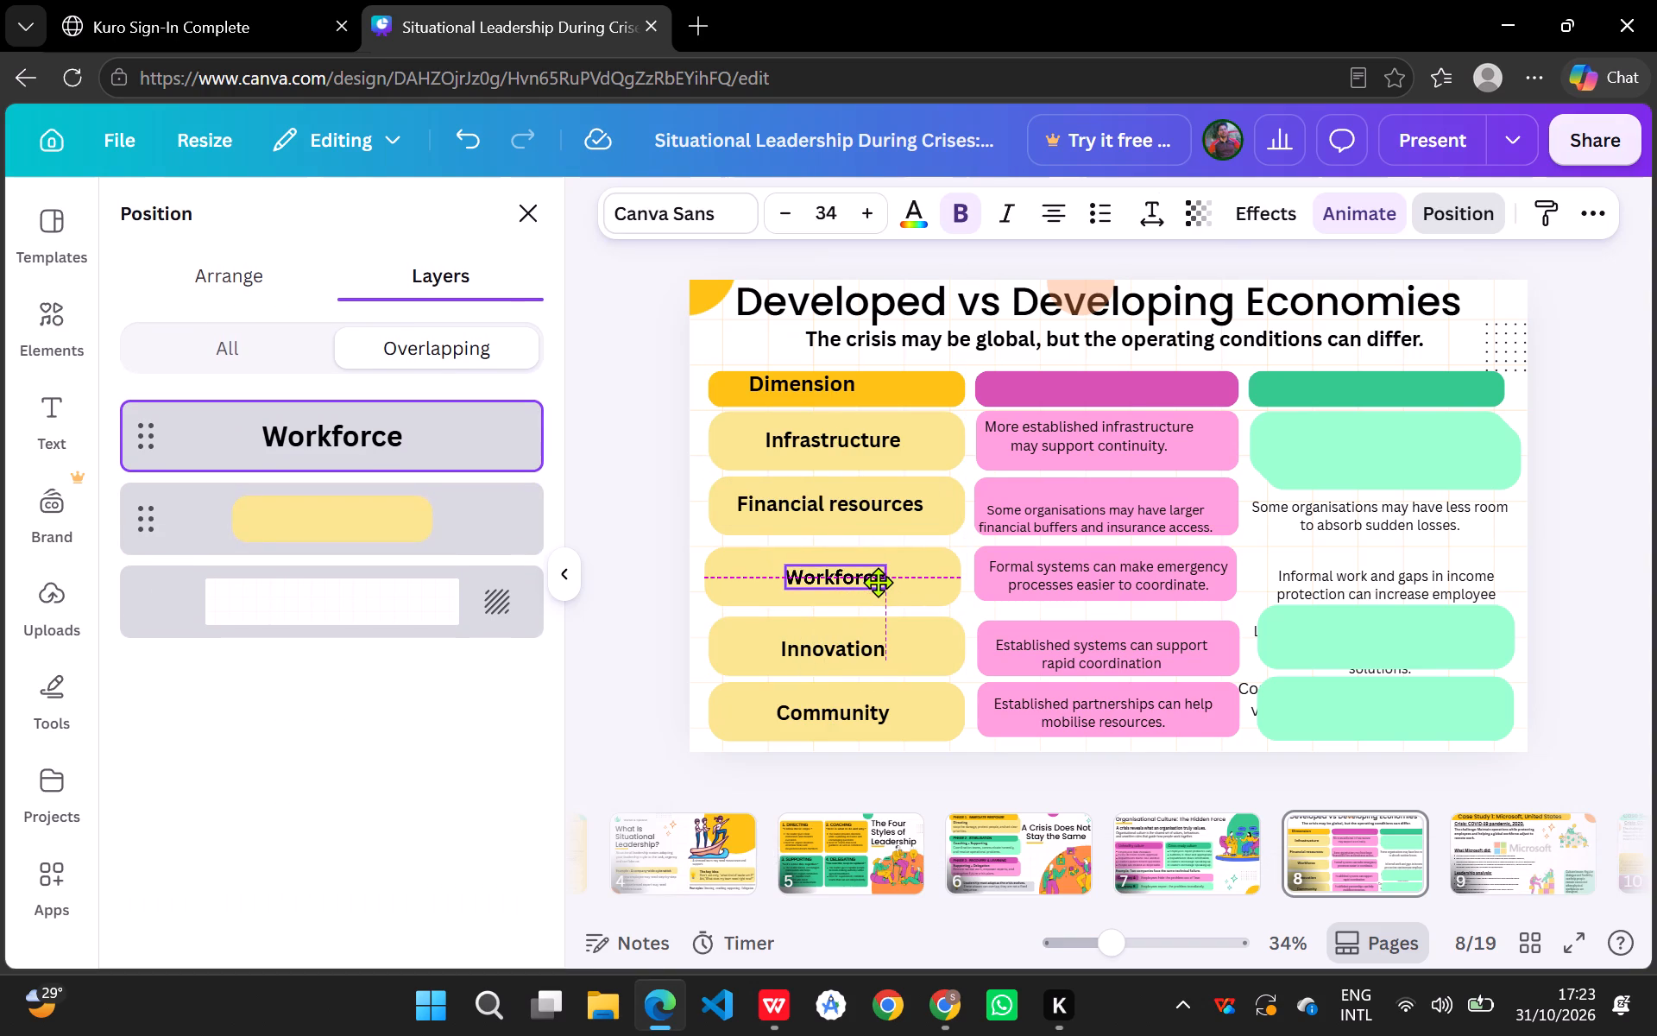
{"action": "left_click_drag", "start_coordinate": [878, 582], "coordinate": [873, 583]}
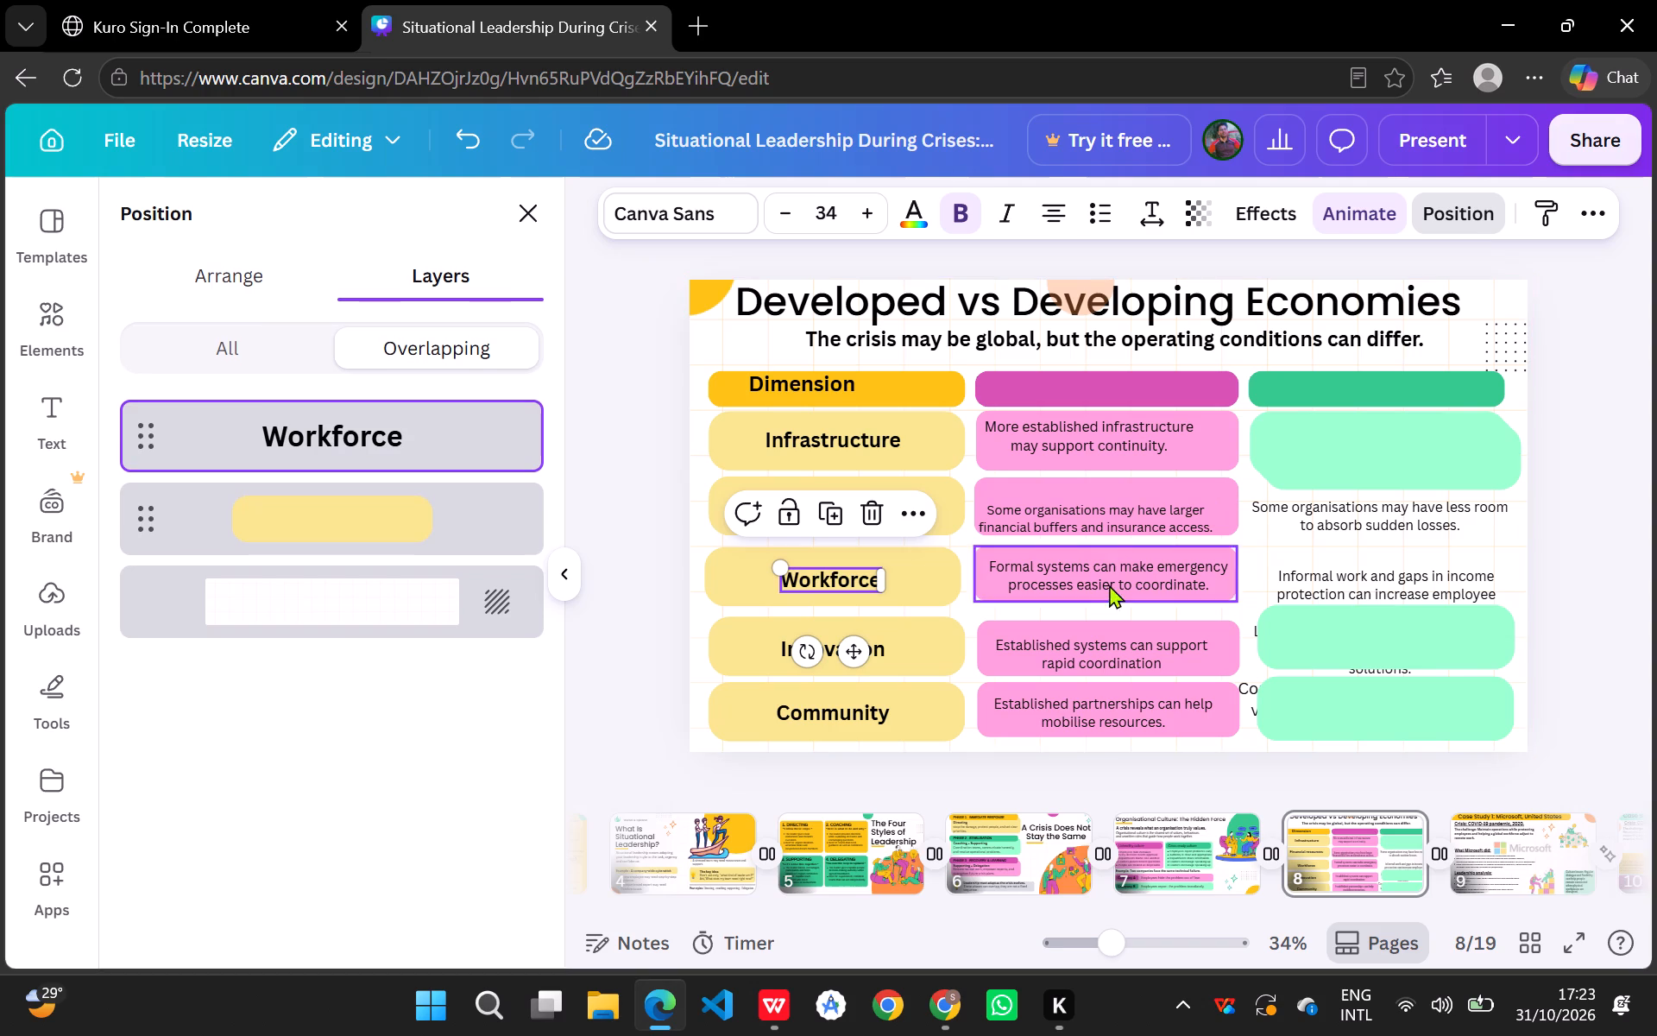
Nudge the "Established systems can support rapid coordination" text slightly higher in the fourth-row pink block.
{"action": "left_click", "coordinate": [1110, 642]}
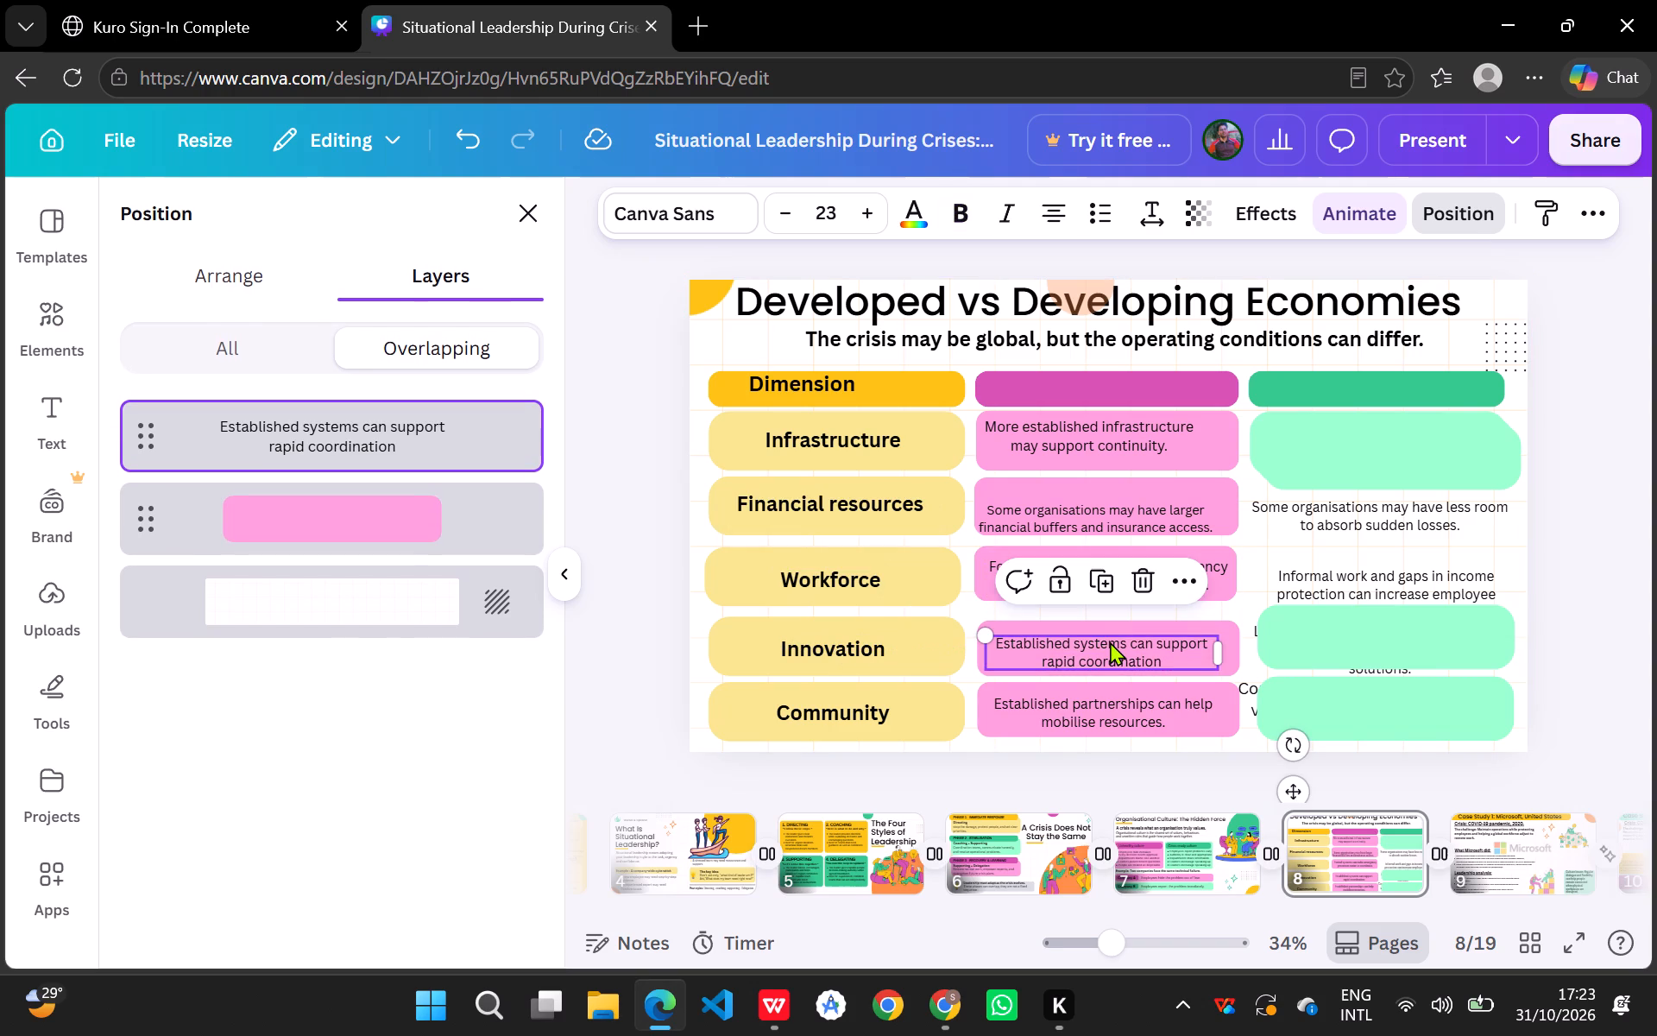
{"action": "left_click", "coordinate": [1110, 641]}
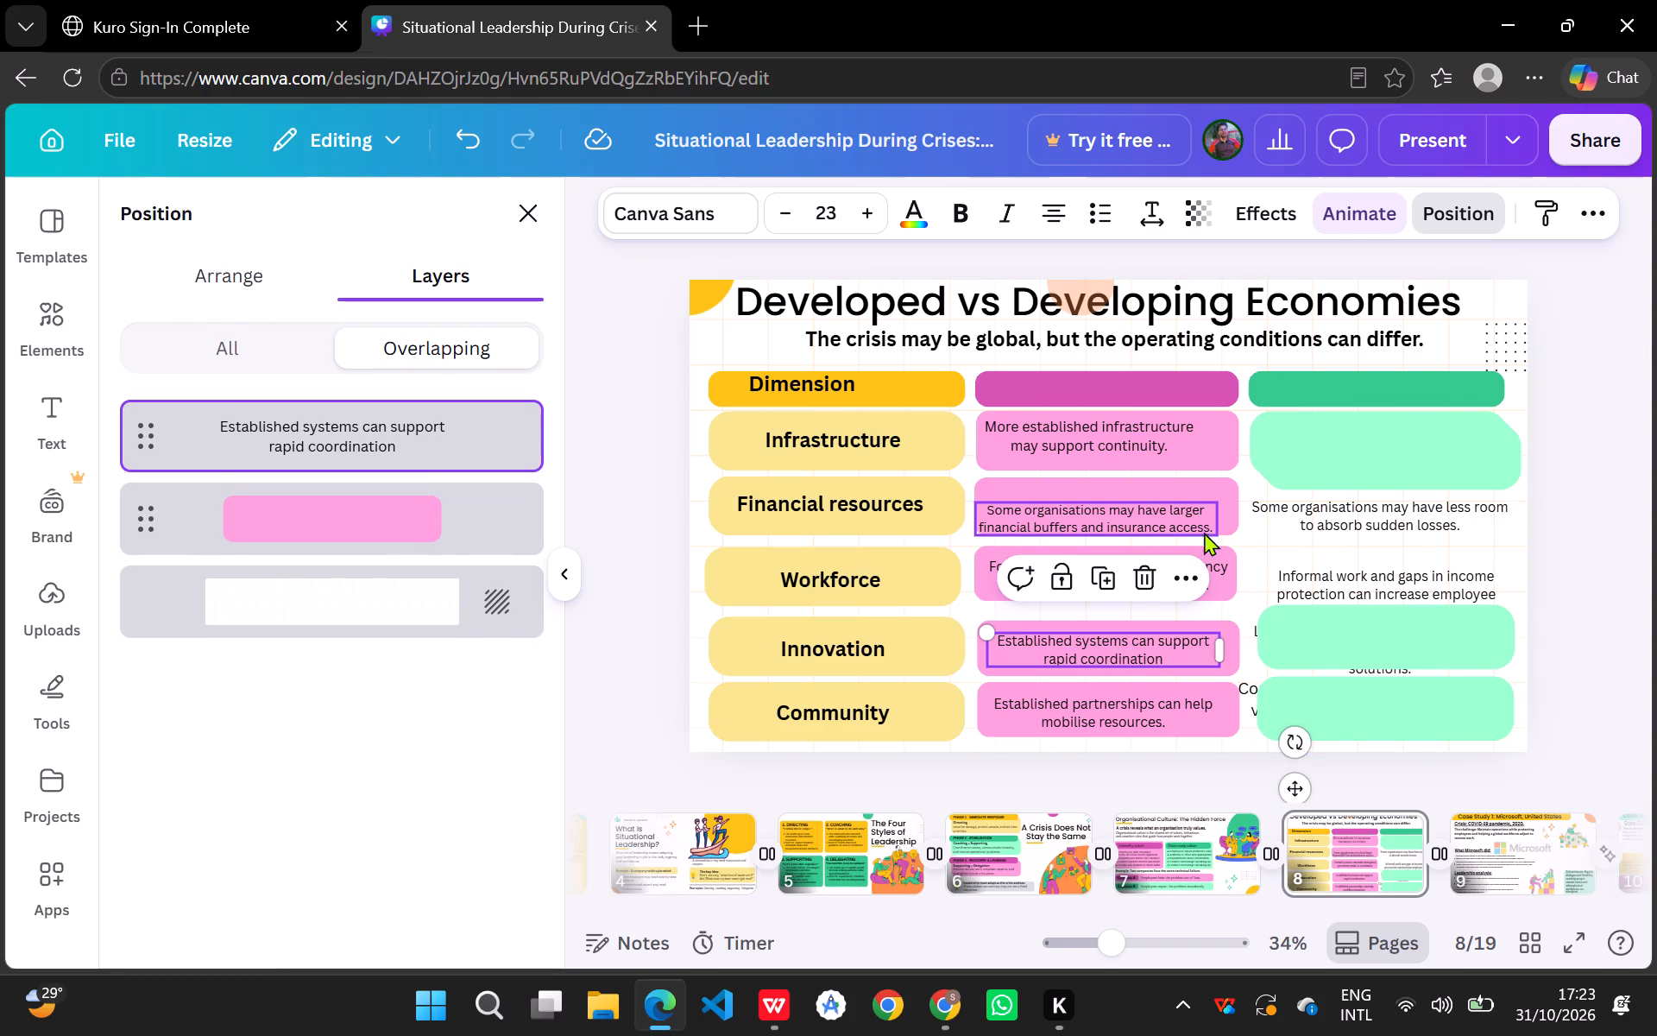
Move the "Some organisations may have larger financial buffers and insurance access." text up to centre it in the second-row pink block.
{"action": "left_click_drag", "start_coordinate": [1173, 514], "coordinate": [1178, 500]}
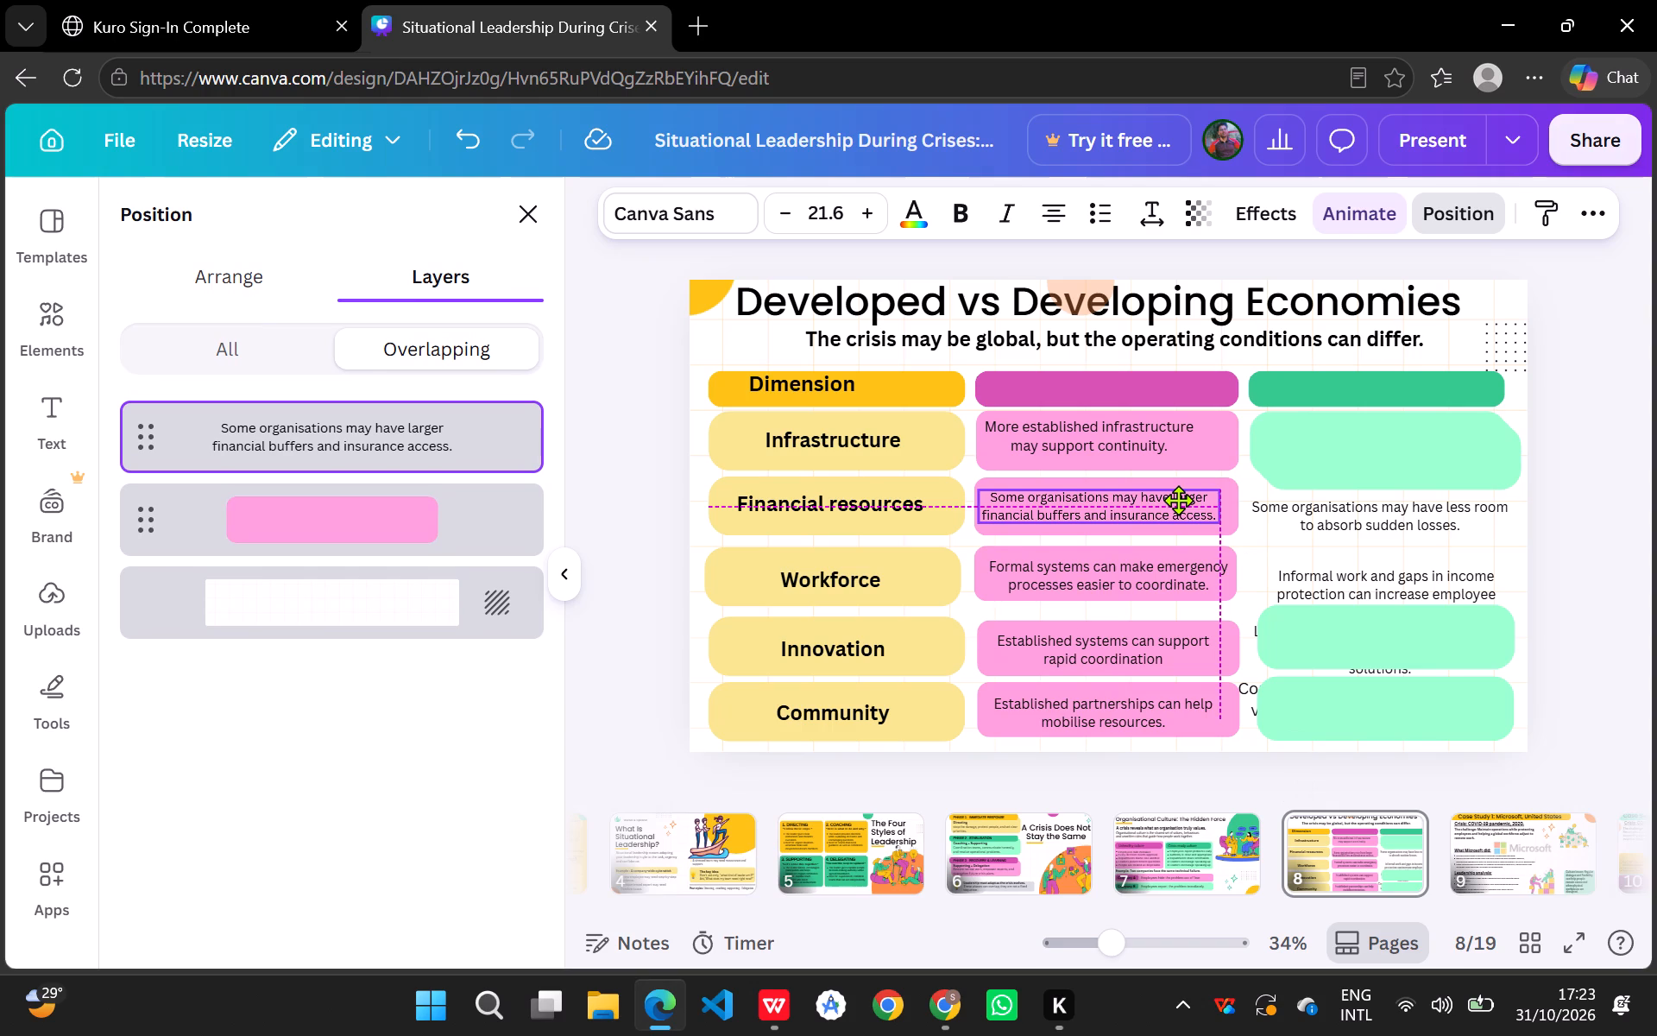
{"action": "left_click_drag", "start_coordinate": [1178, 500], "coordinate": [1178, 498]}
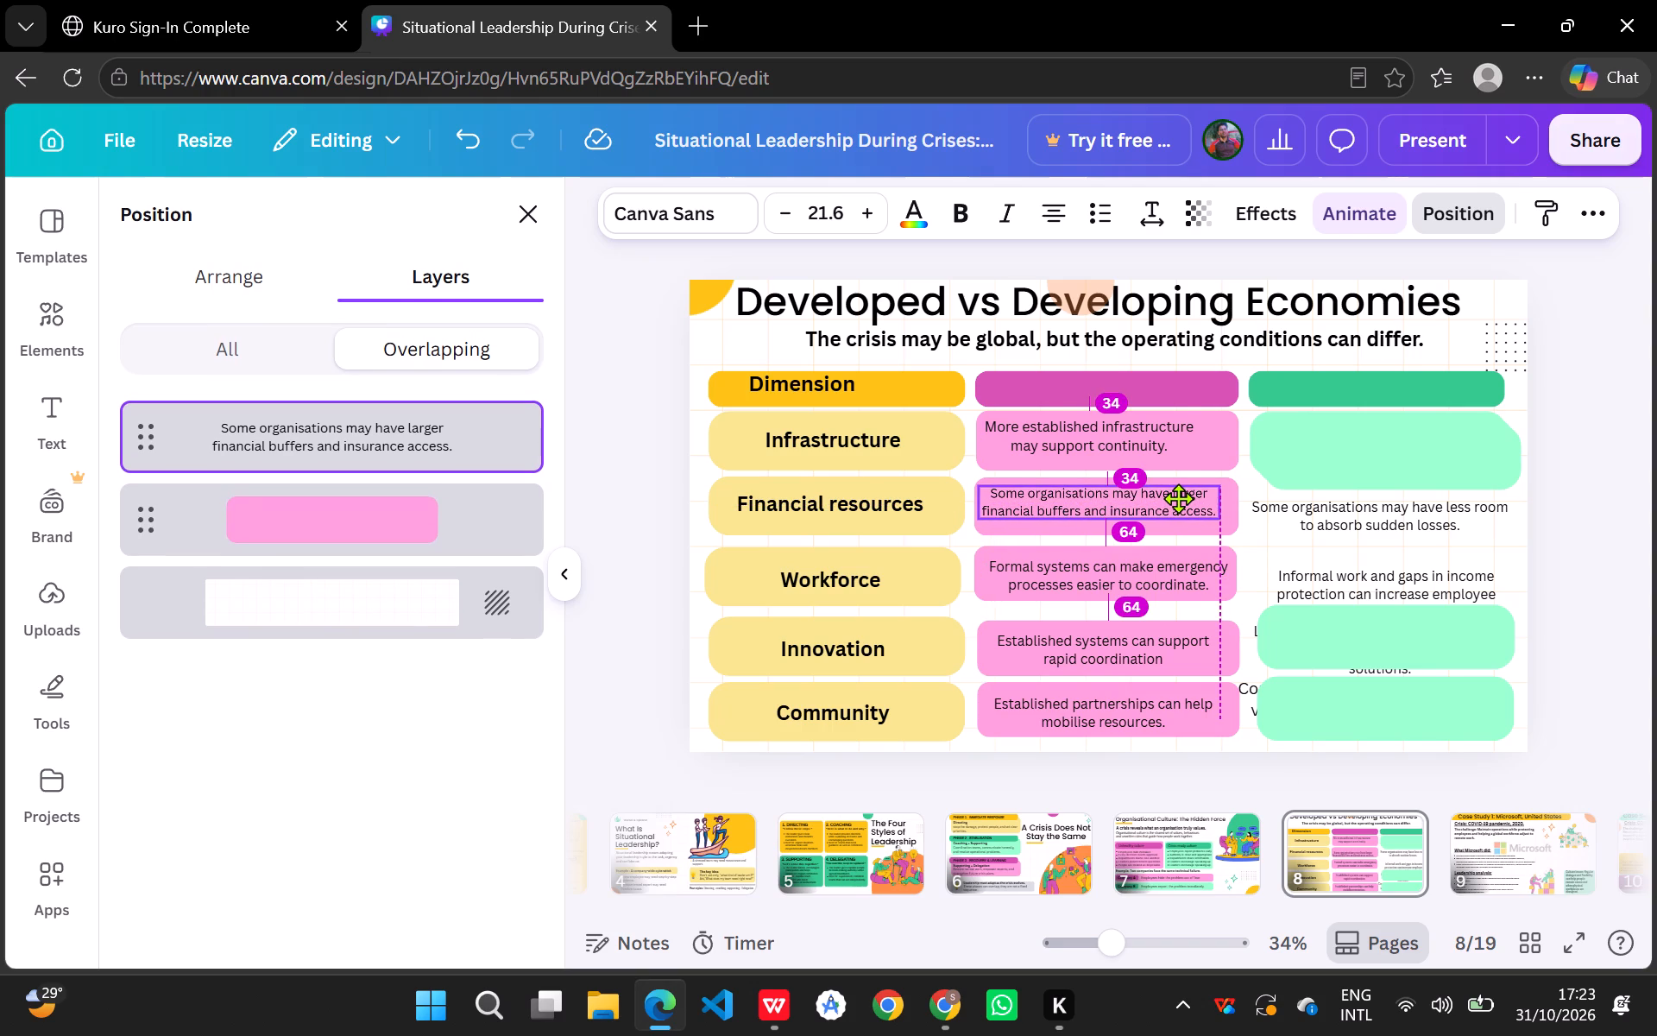
{"action": "left_click_drag", "start_coordinate": [1178, 498], "coordinate": [1178, 501]}
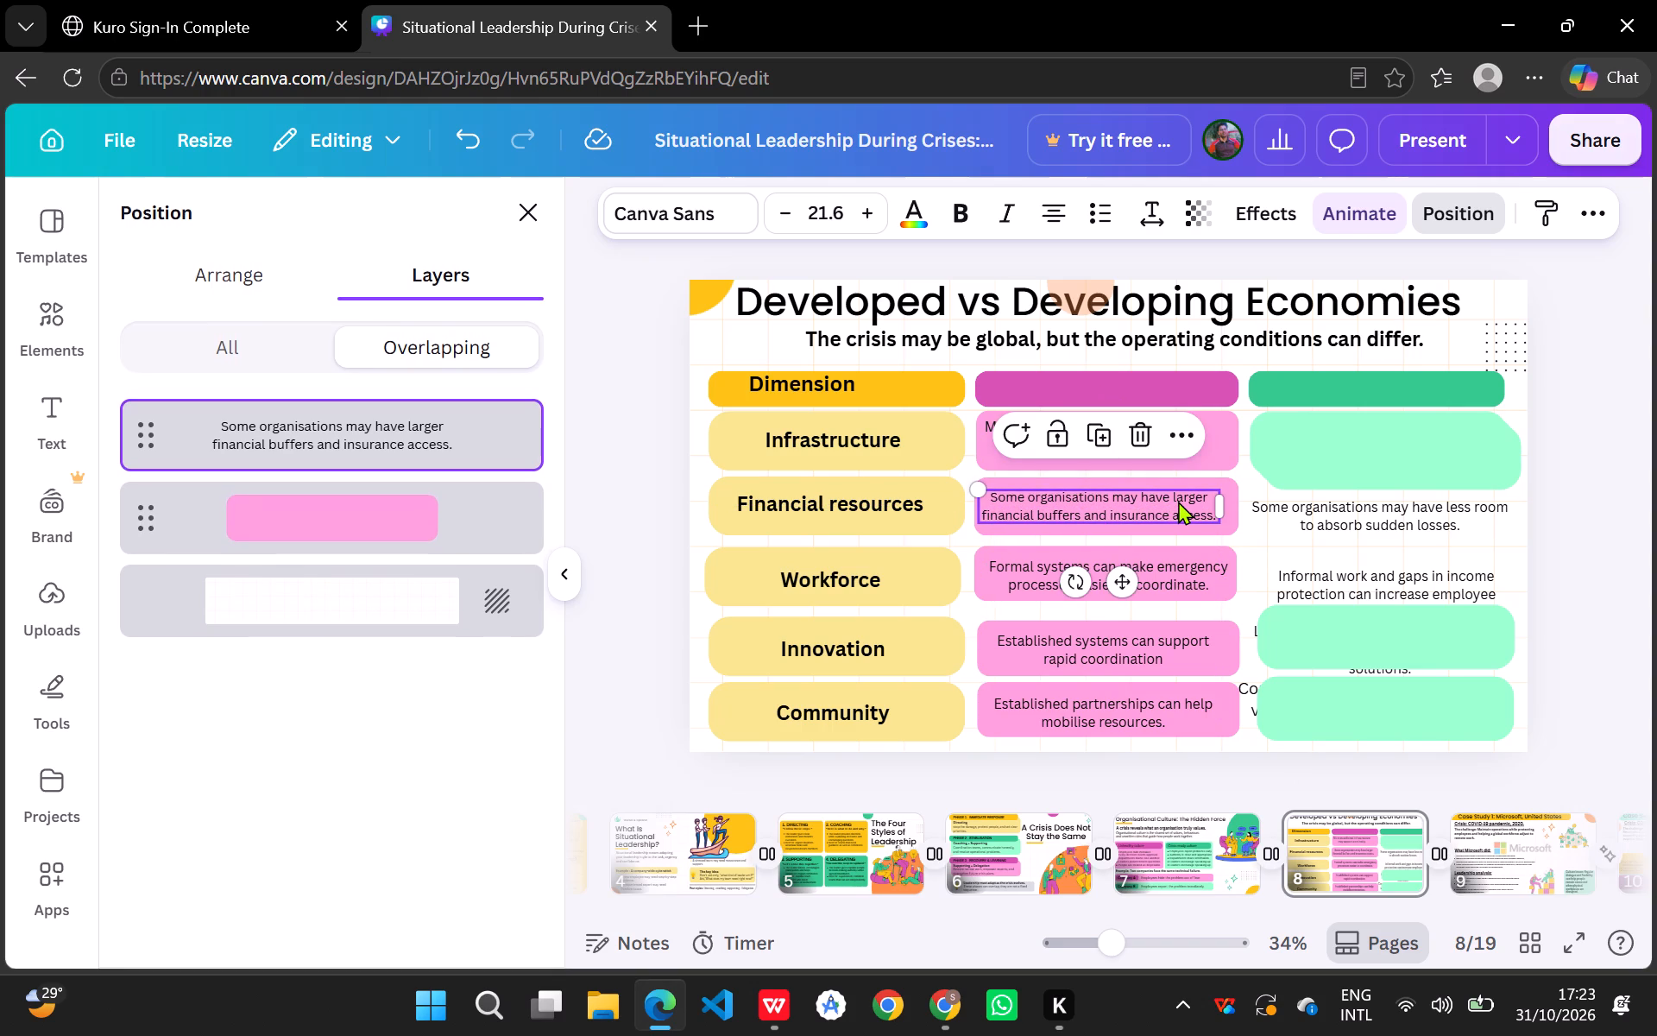
{"action": "left_click", "coordinate": [1178, 501]}
{"action": "left_click", "coordinate": [1193, 575]}
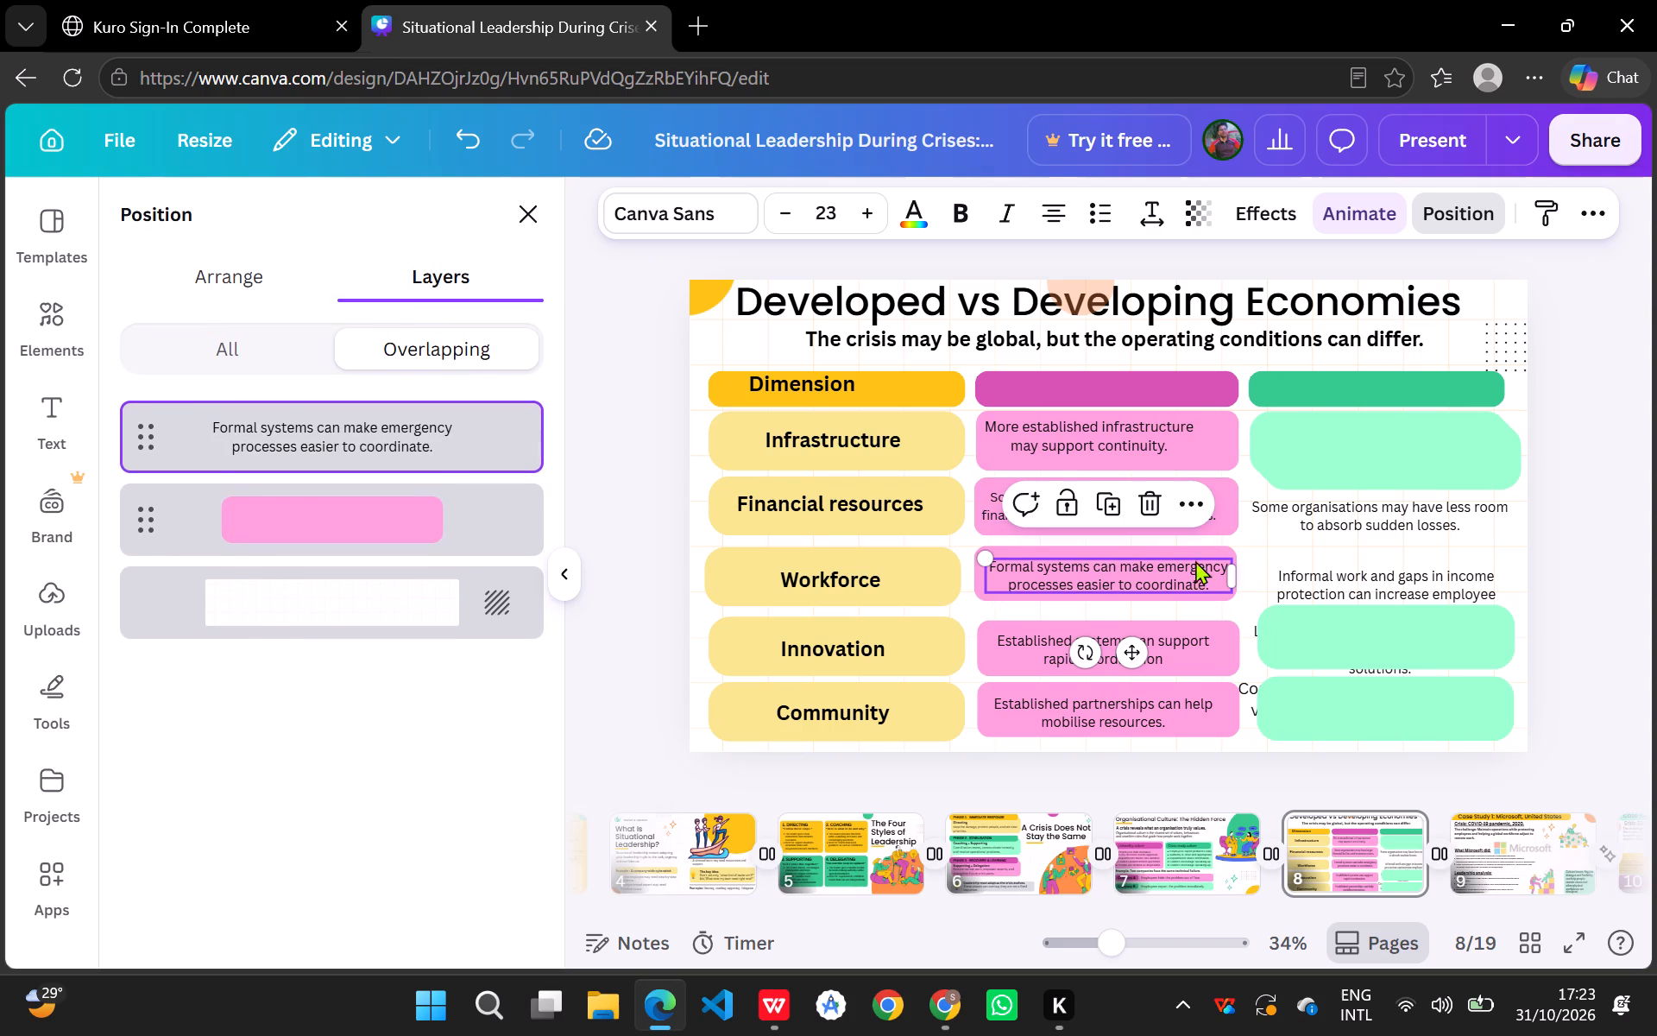
Set the font size of the "Some organisations may have larger financial buffers and insurance access." text to 23.
{"action": "left_click", "coordinate": [1220, 519]}
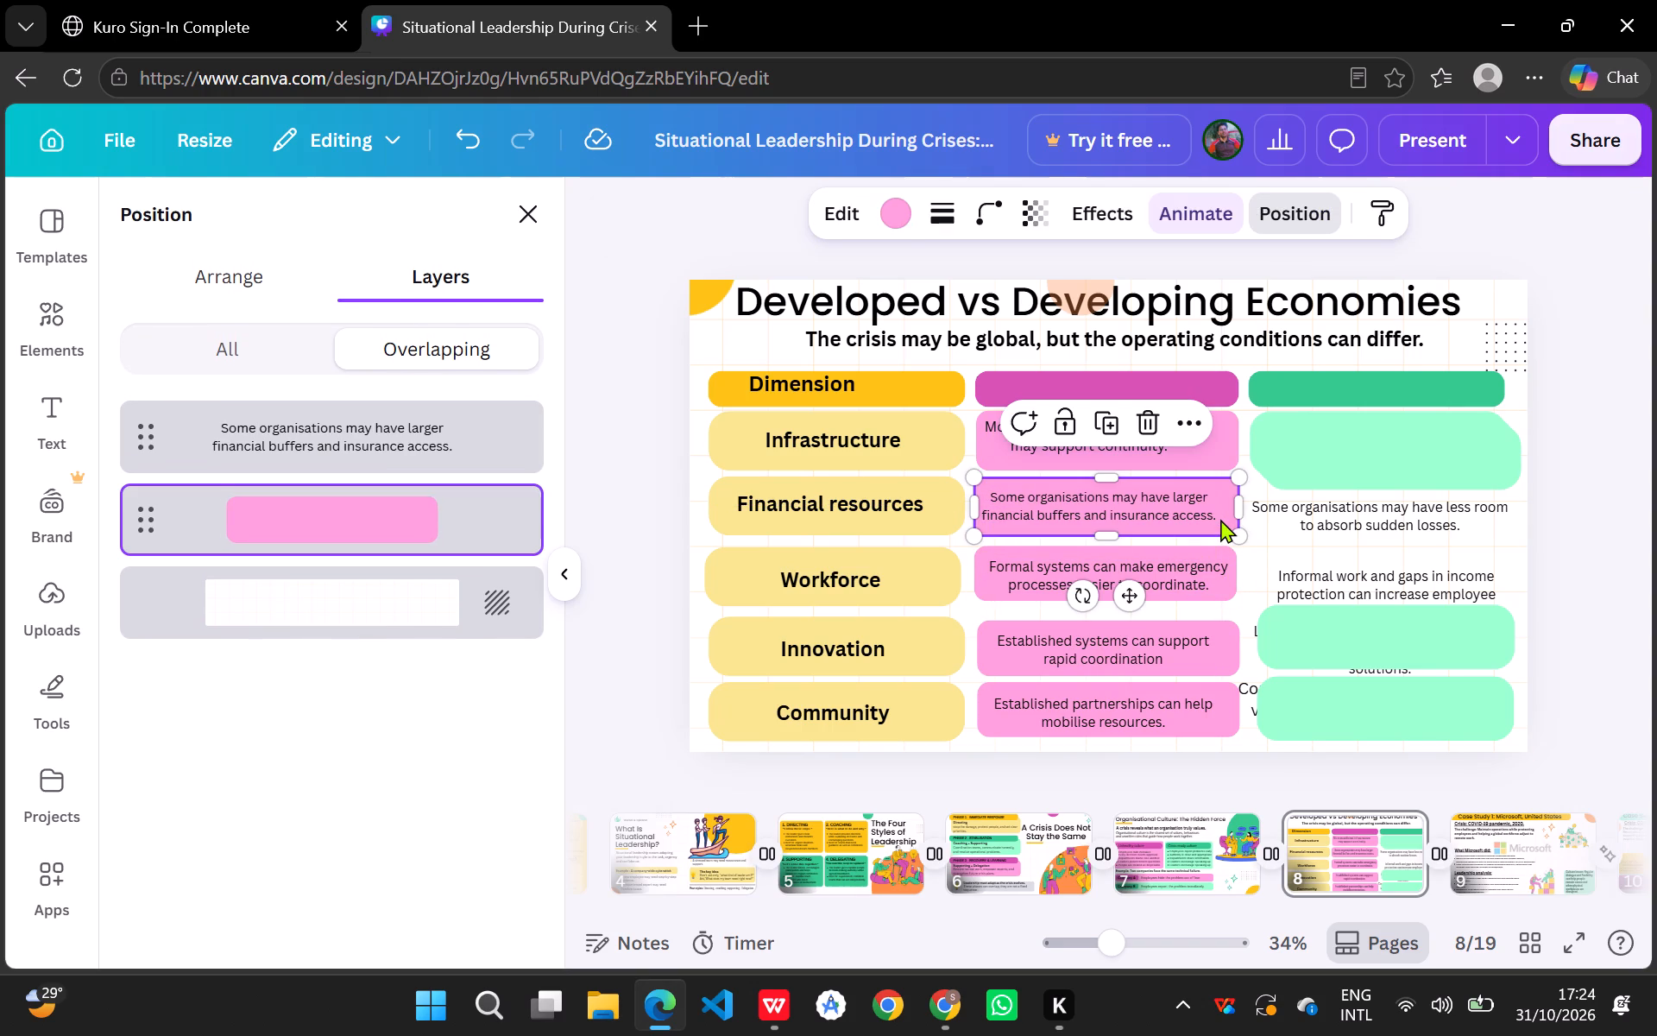
{"action": "left_click", "coordinate": [1091, 509]}
{"action": "left_click", "coordinate": [843, 214]}
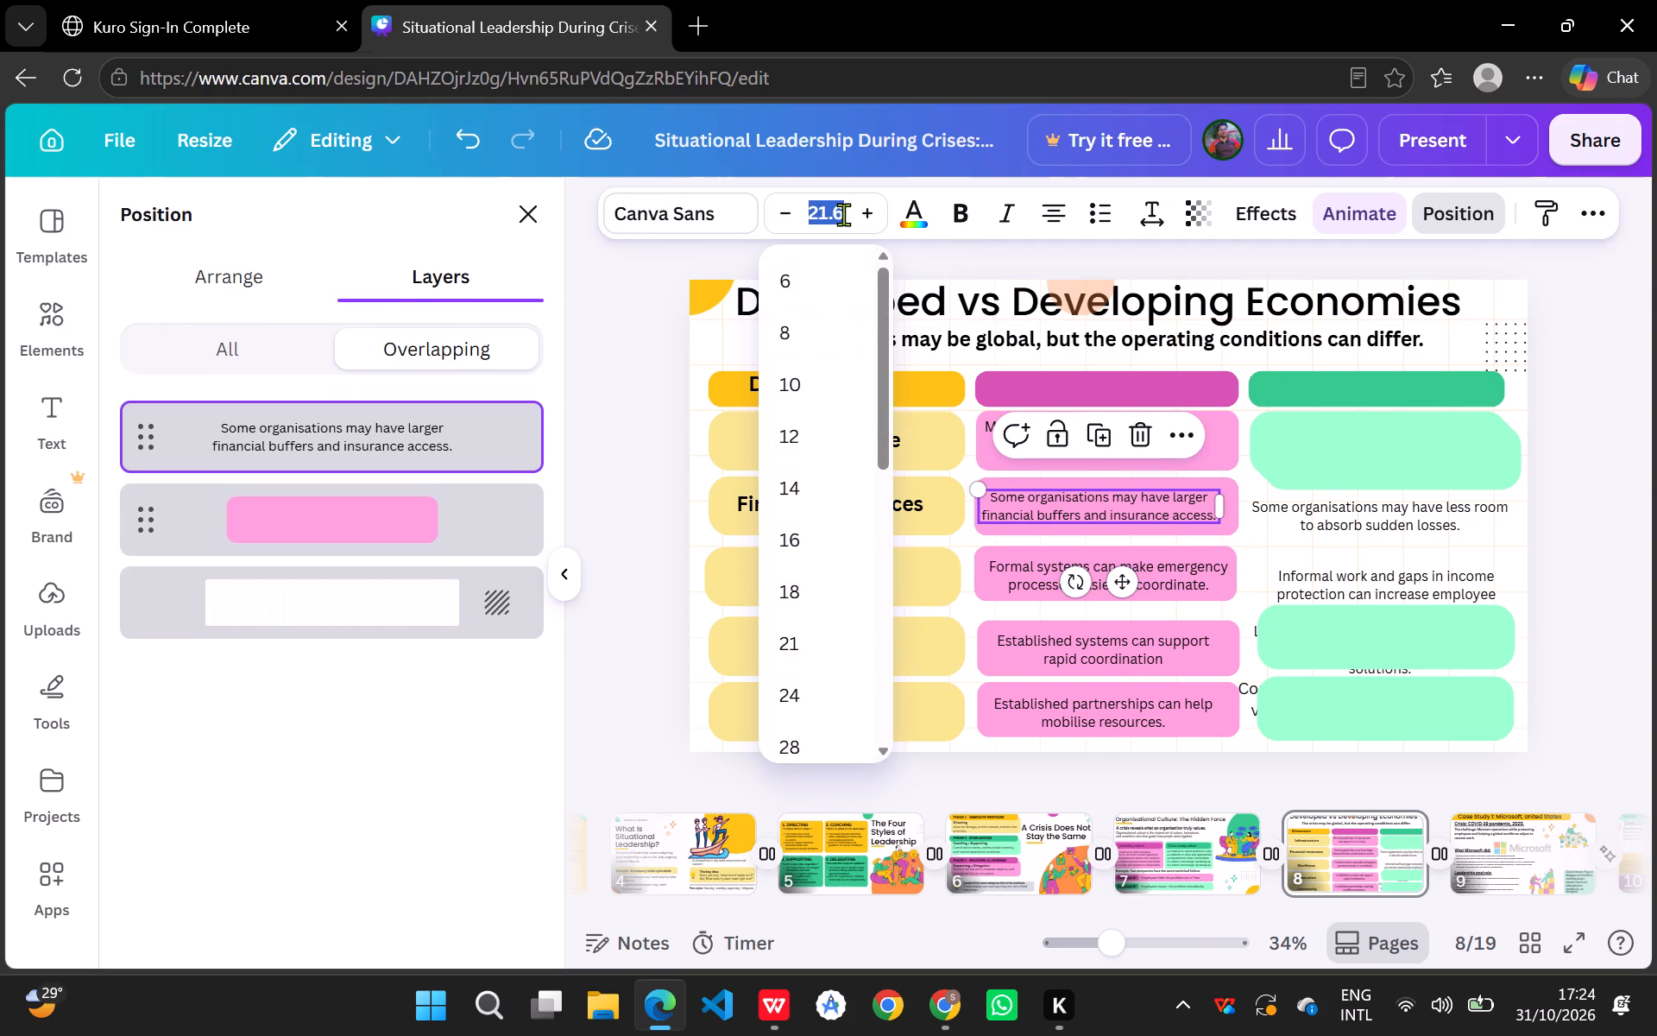
{"action": "type", "text": "23"}
{"action": "key", "text": "Return"}
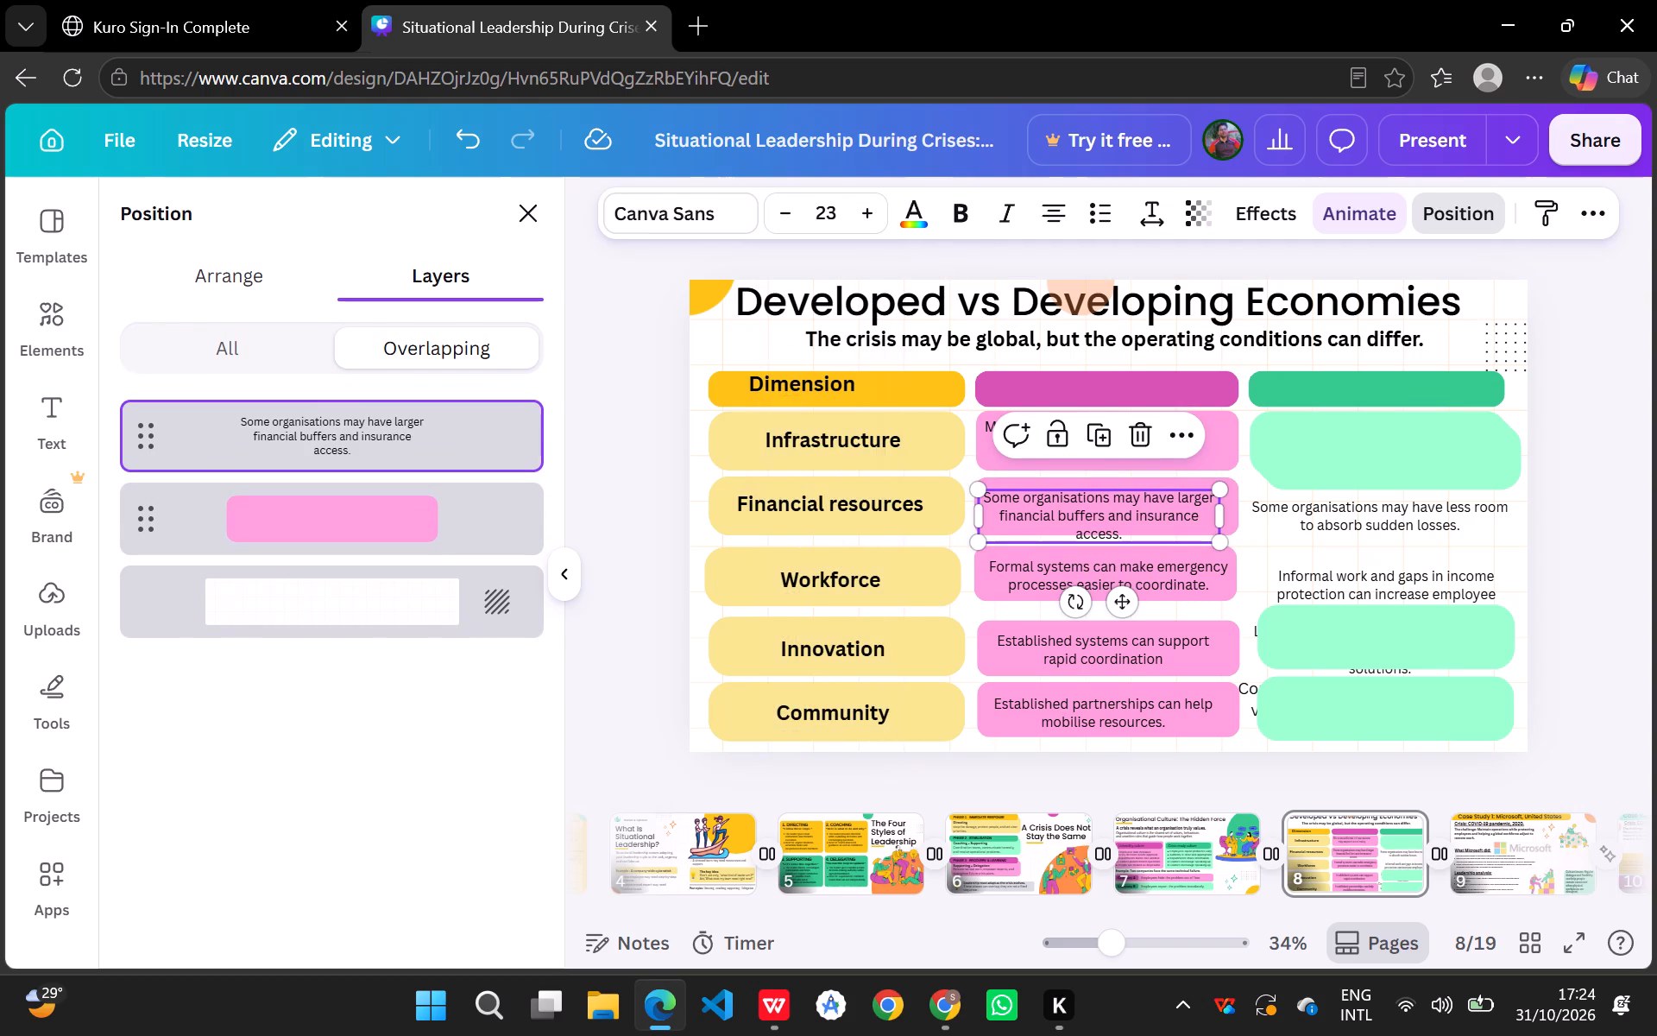
{"action": "left_click", "coordinate": [1341, 531]}
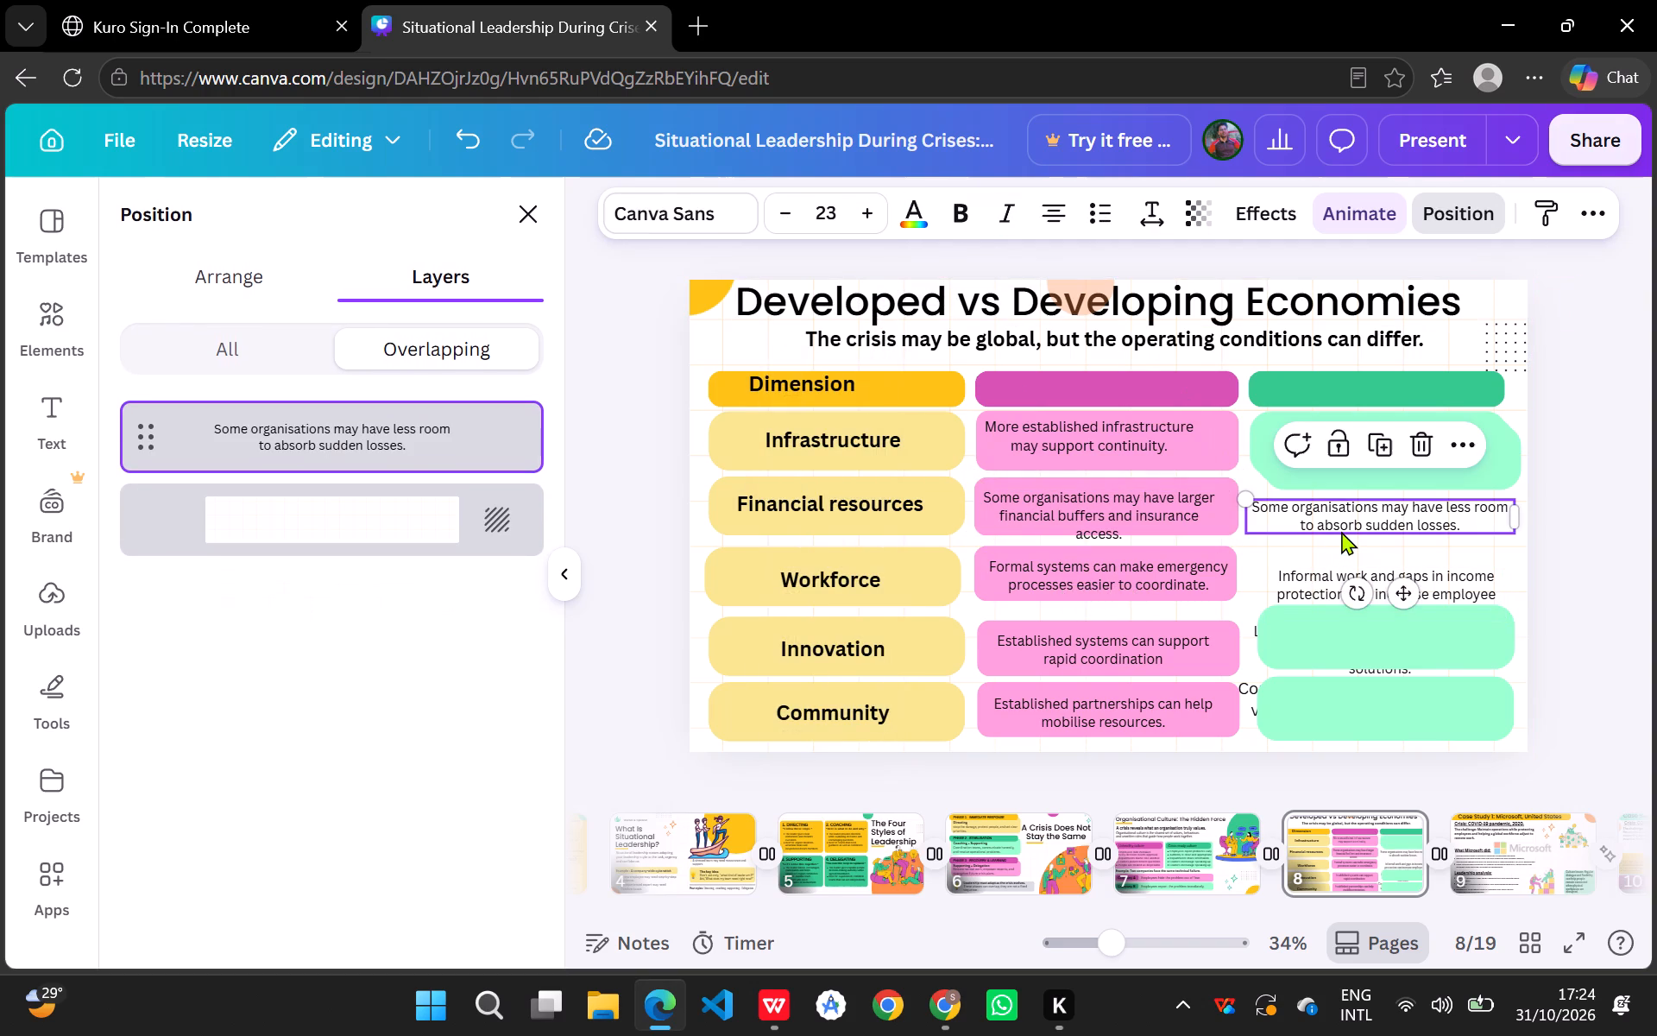
Re-centre the financial buffers text inside the second-row pink block so all its lines fit within the block.
{"action": "left_click_drag", "start_coordinate": [1164, 511], "coordinate": [1166, 500]}
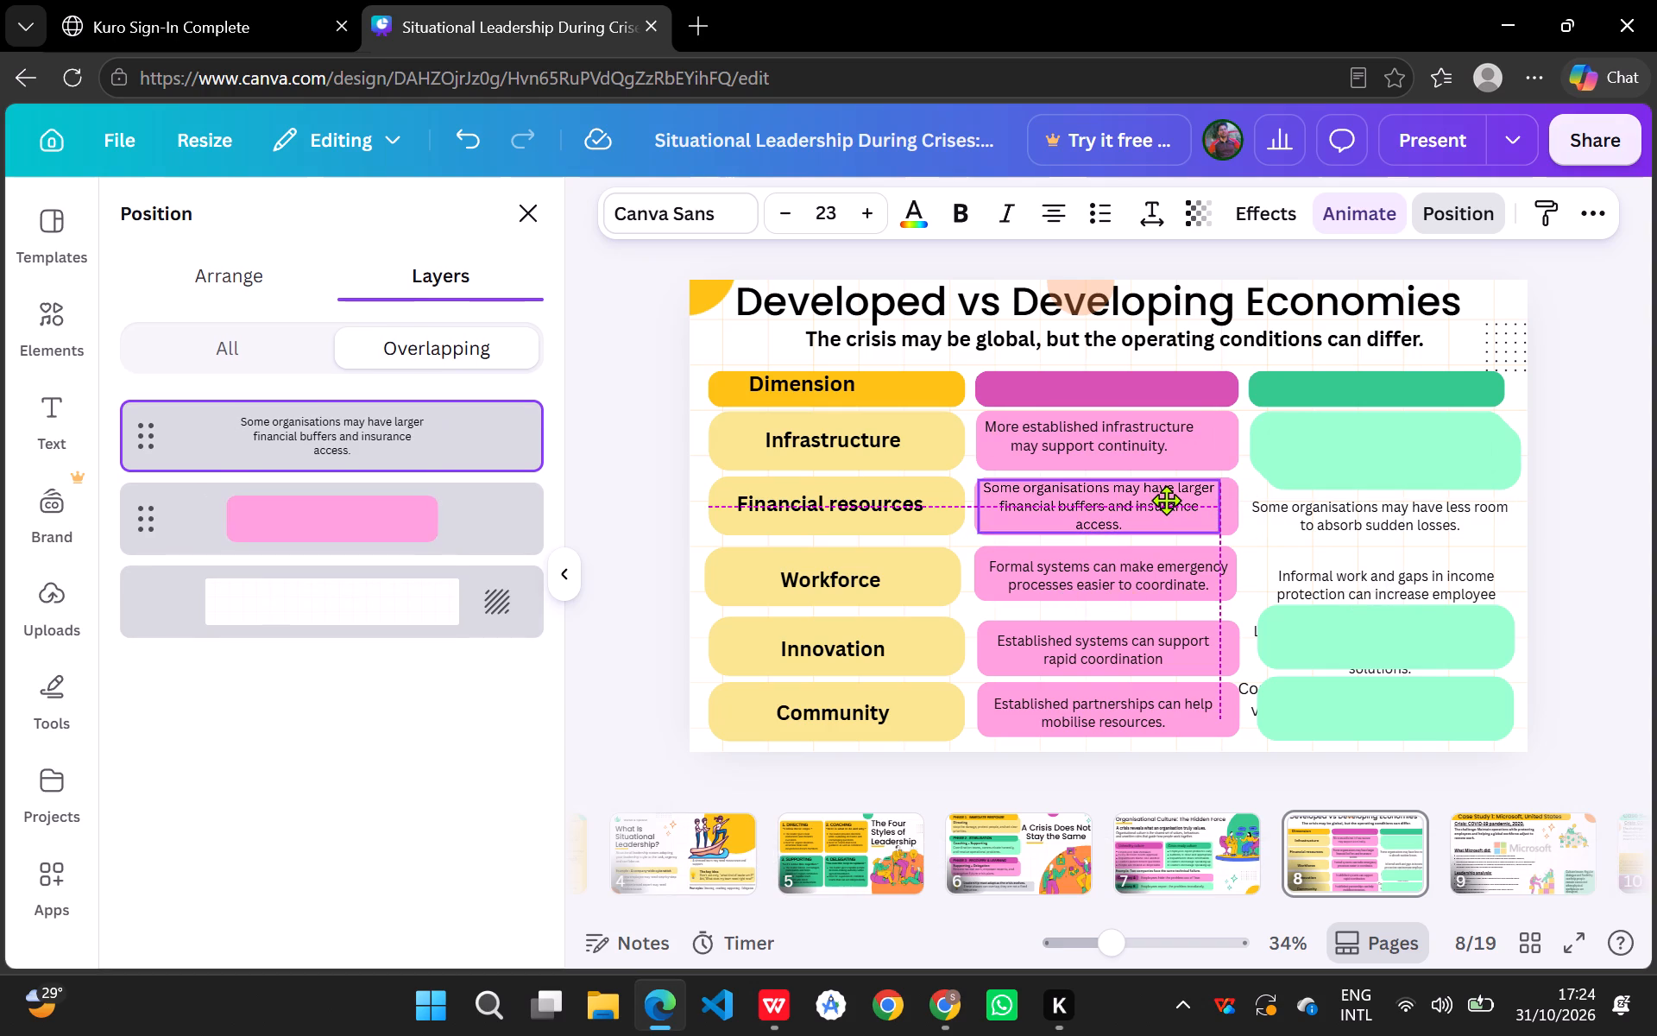
{"action": "left_click_drag", "start_coordinate": [1166, 500], "coordinate": [1168, 501]}
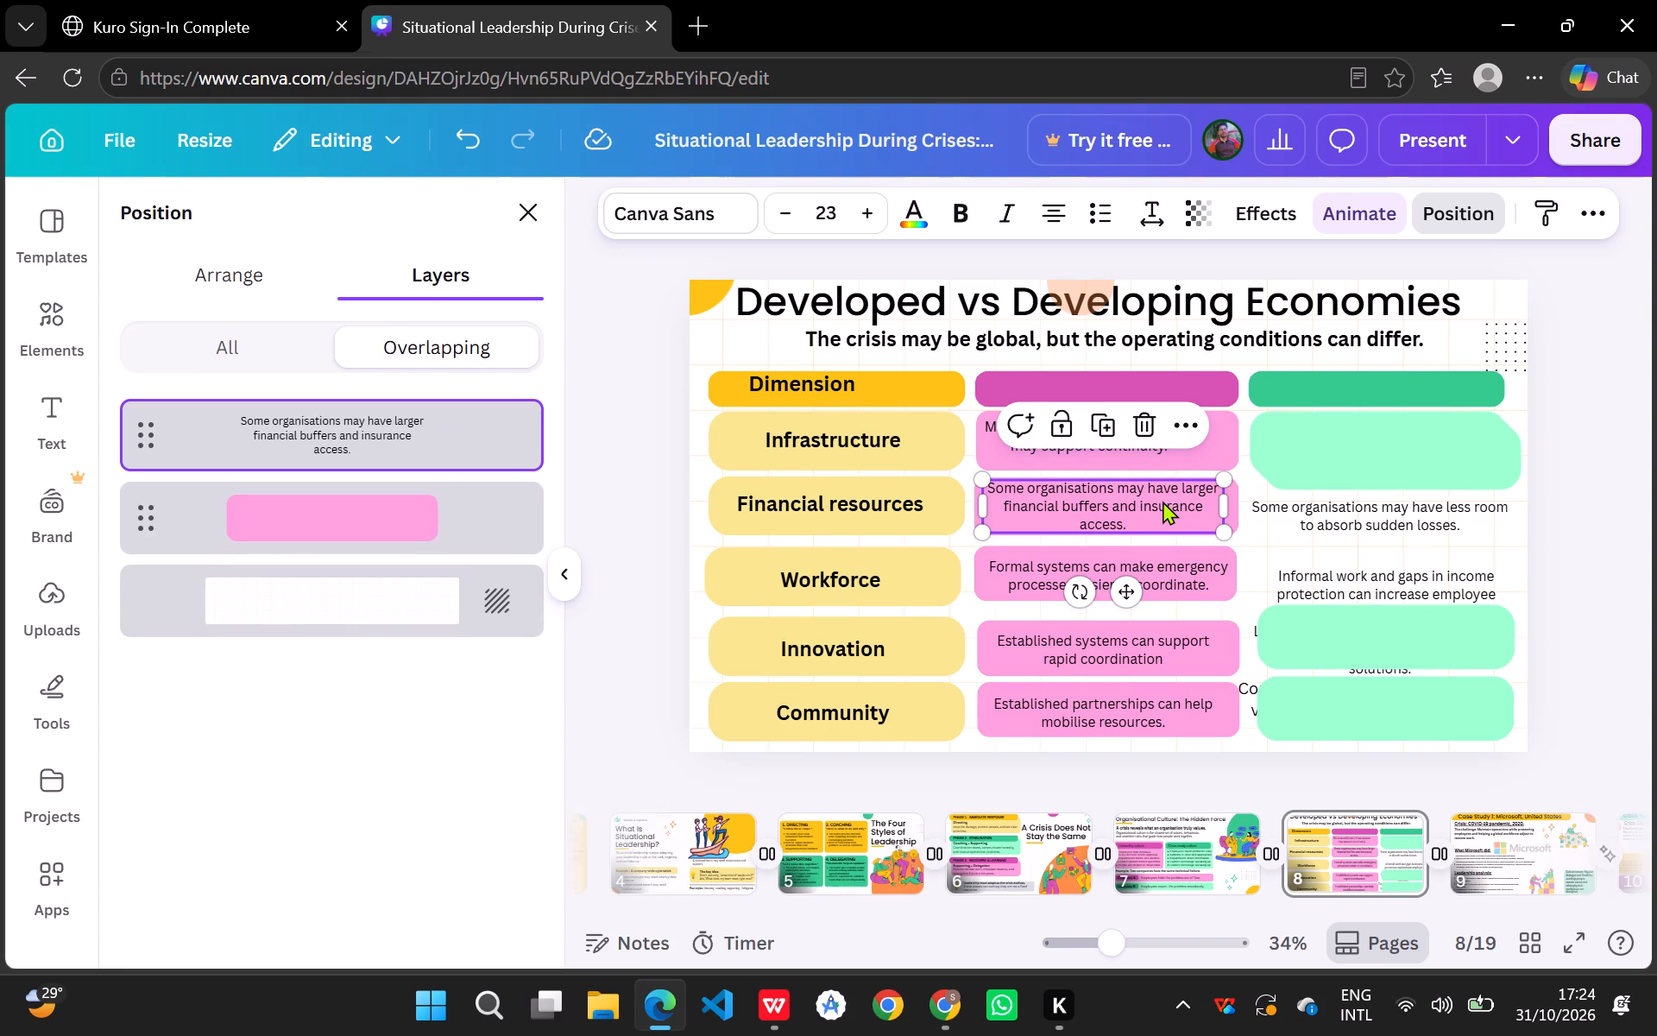
{"action": "left_click", "coordinate": [1387, 563]}
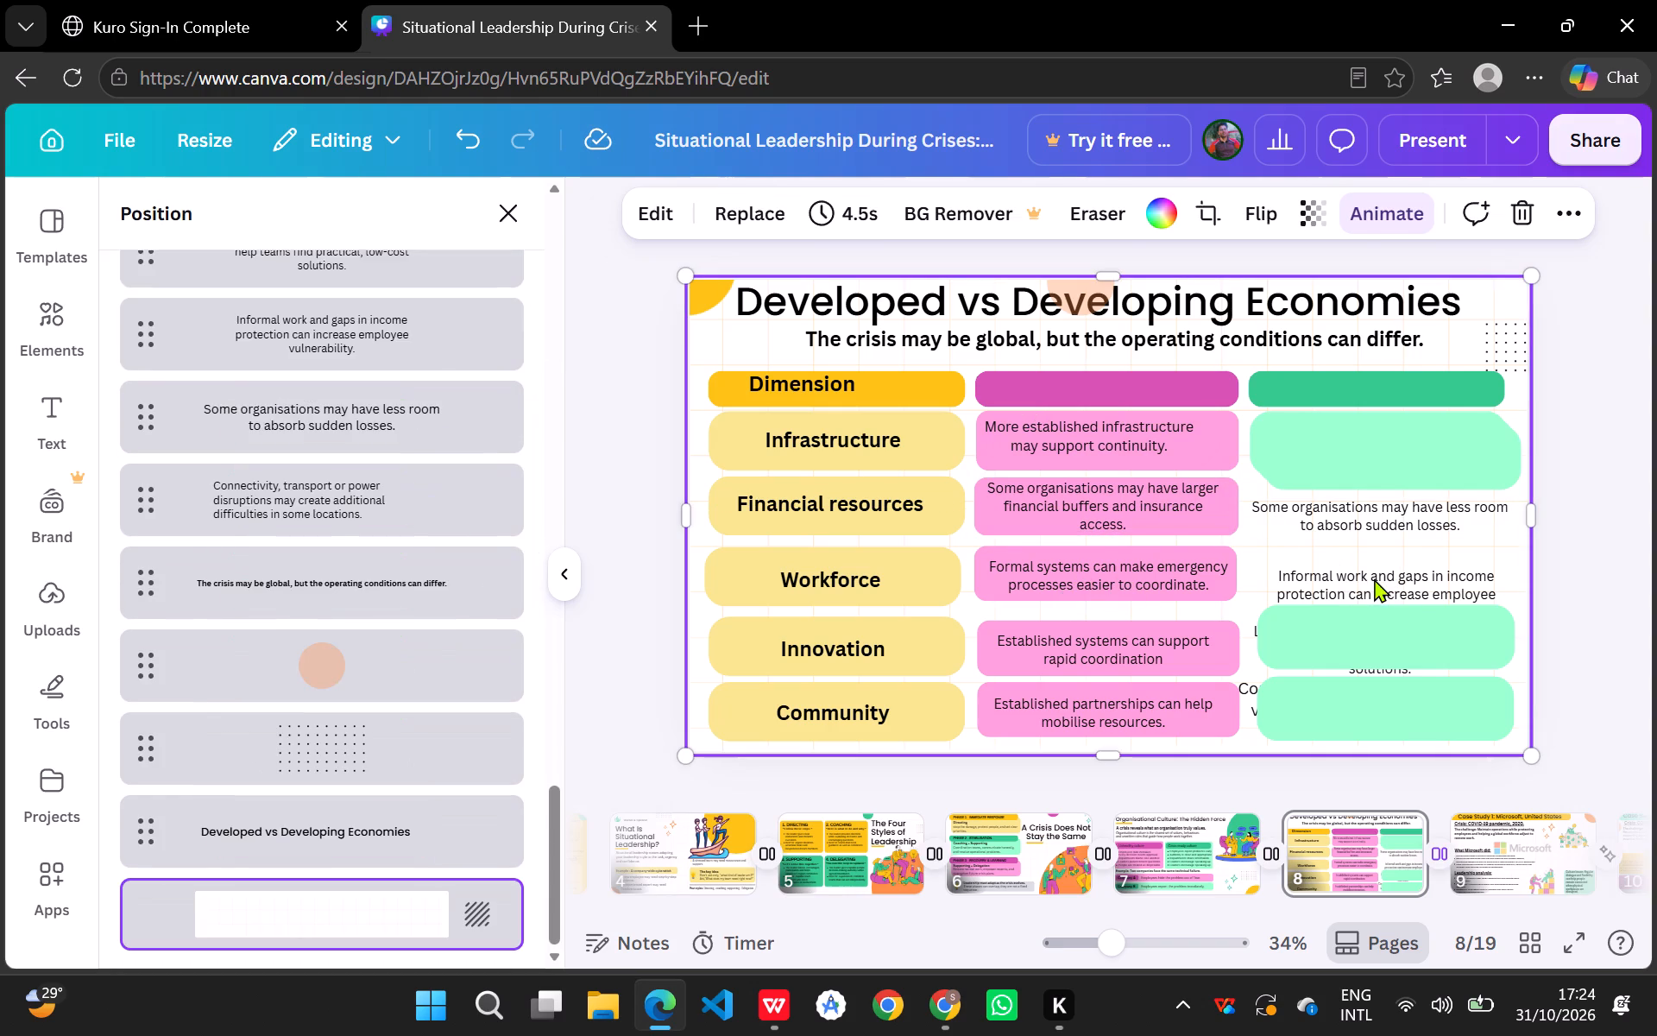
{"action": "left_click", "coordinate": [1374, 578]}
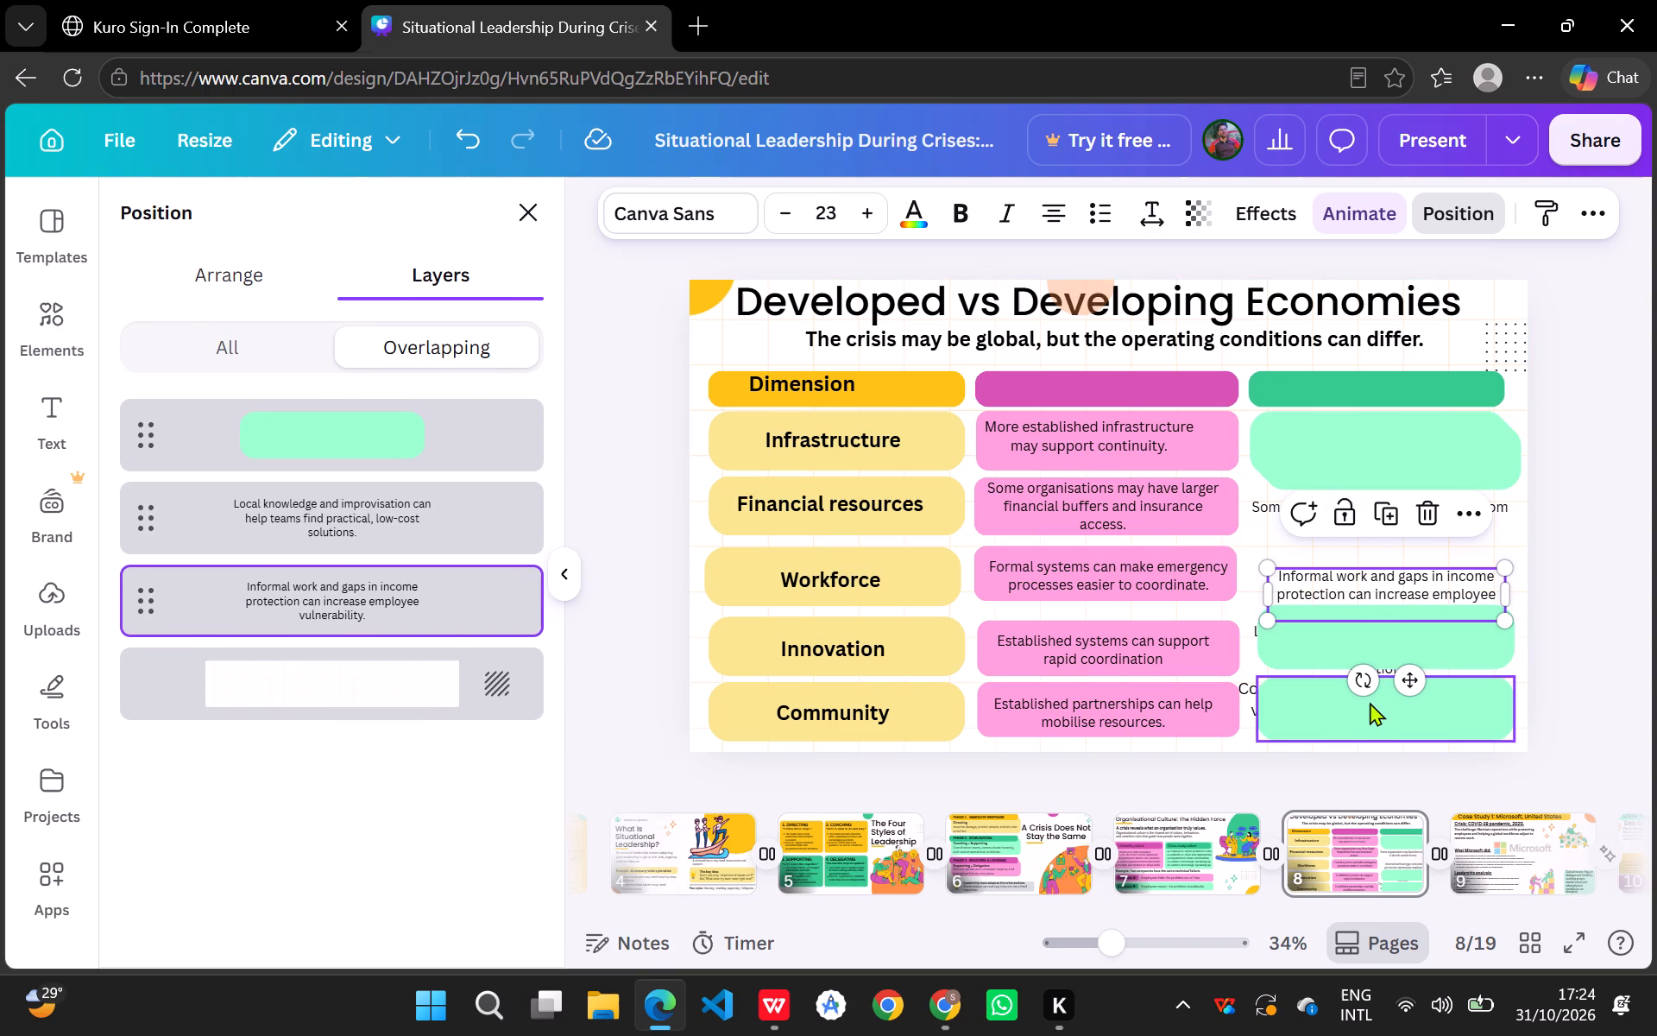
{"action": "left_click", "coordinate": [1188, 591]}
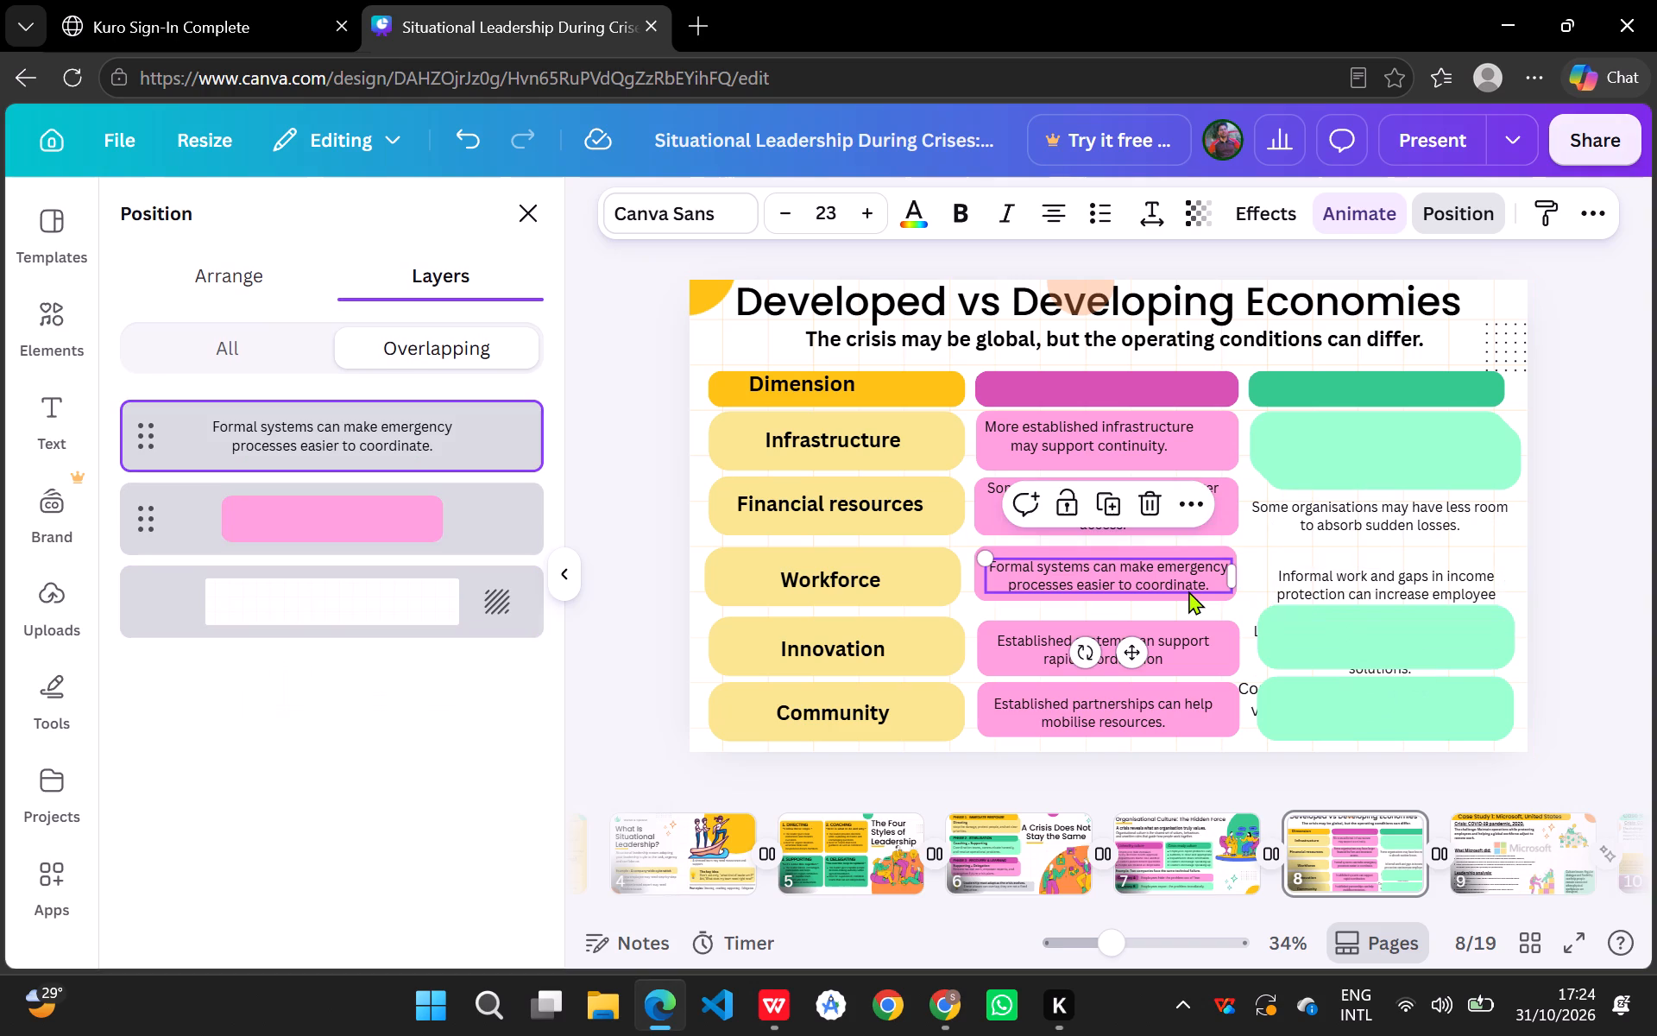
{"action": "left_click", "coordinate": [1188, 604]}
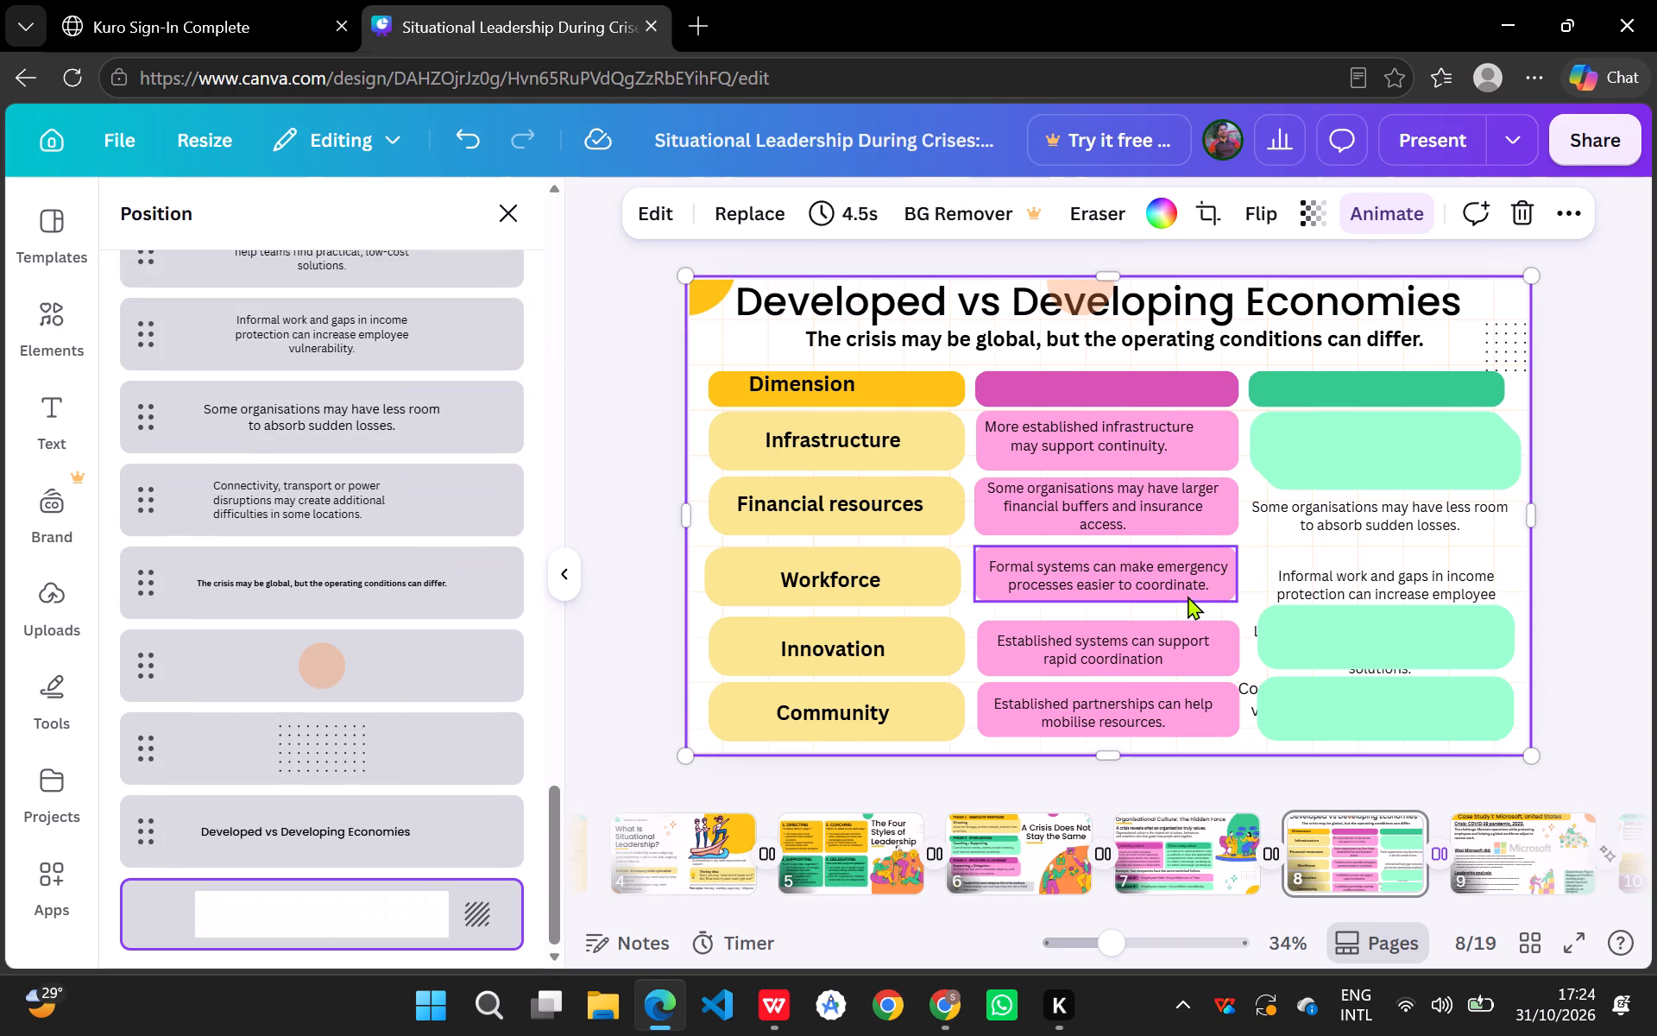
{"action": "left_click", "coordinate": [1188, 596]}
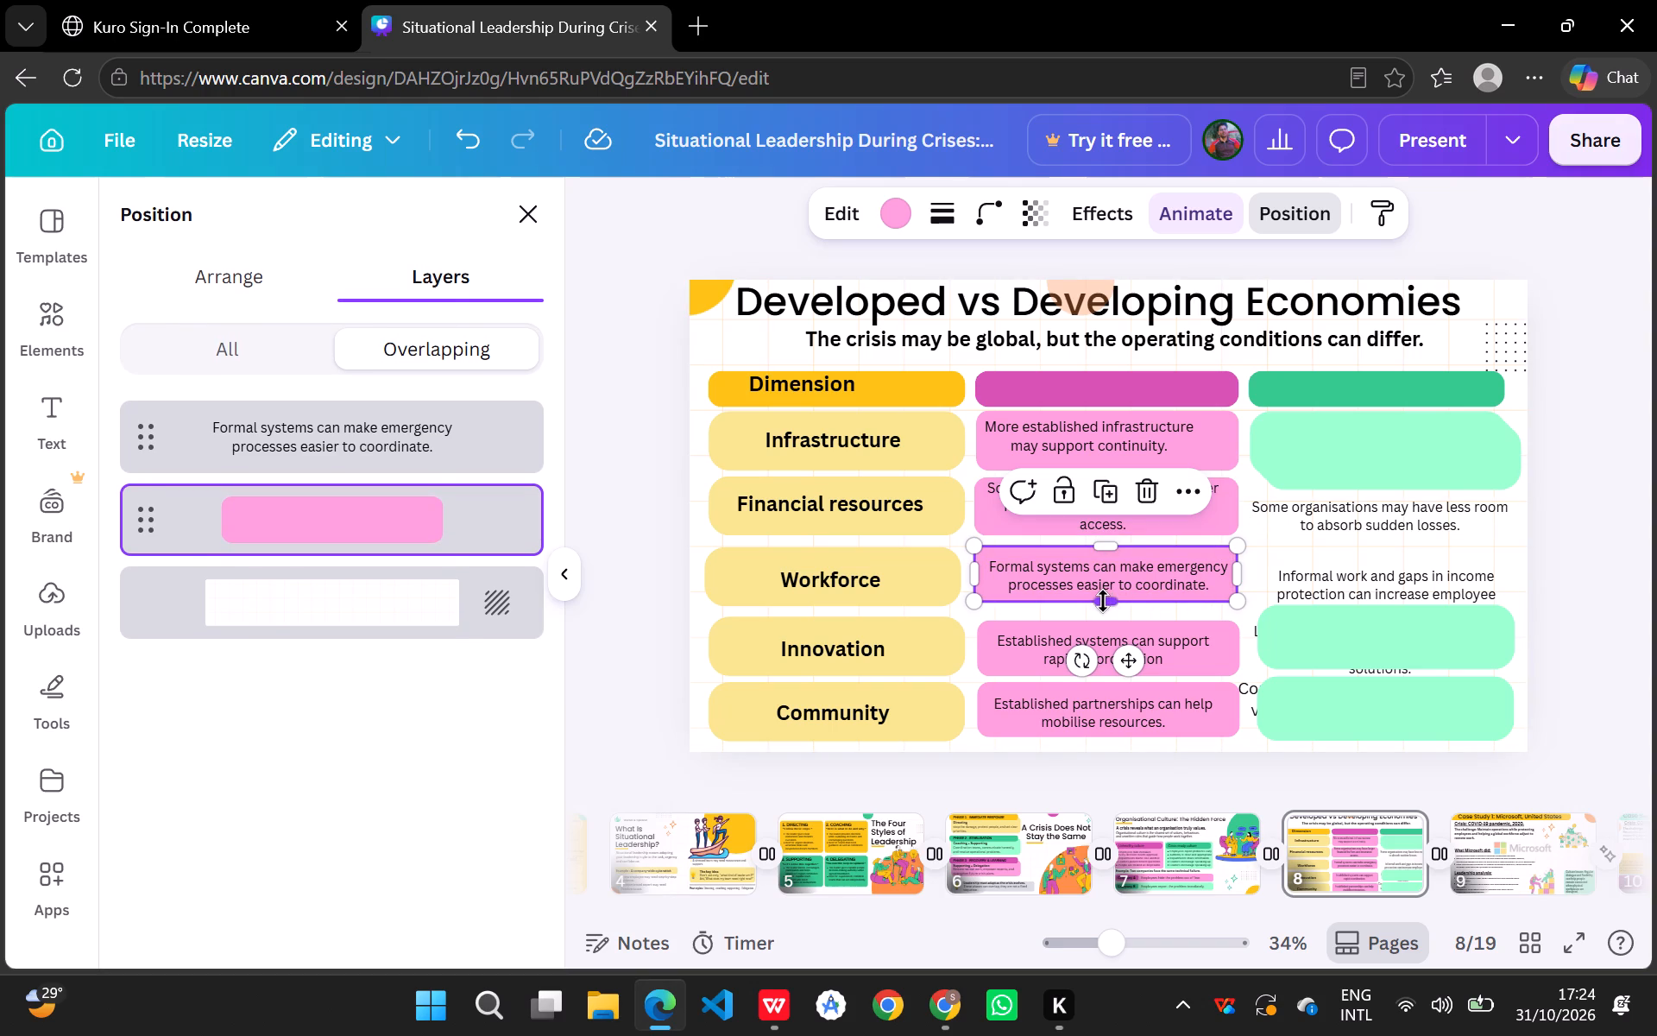
Move the fourth-row pink block up slightly behind the "Established systems can support rapid coordination" text.
{"action": "left_click", "coordinate": [1111, 629]}
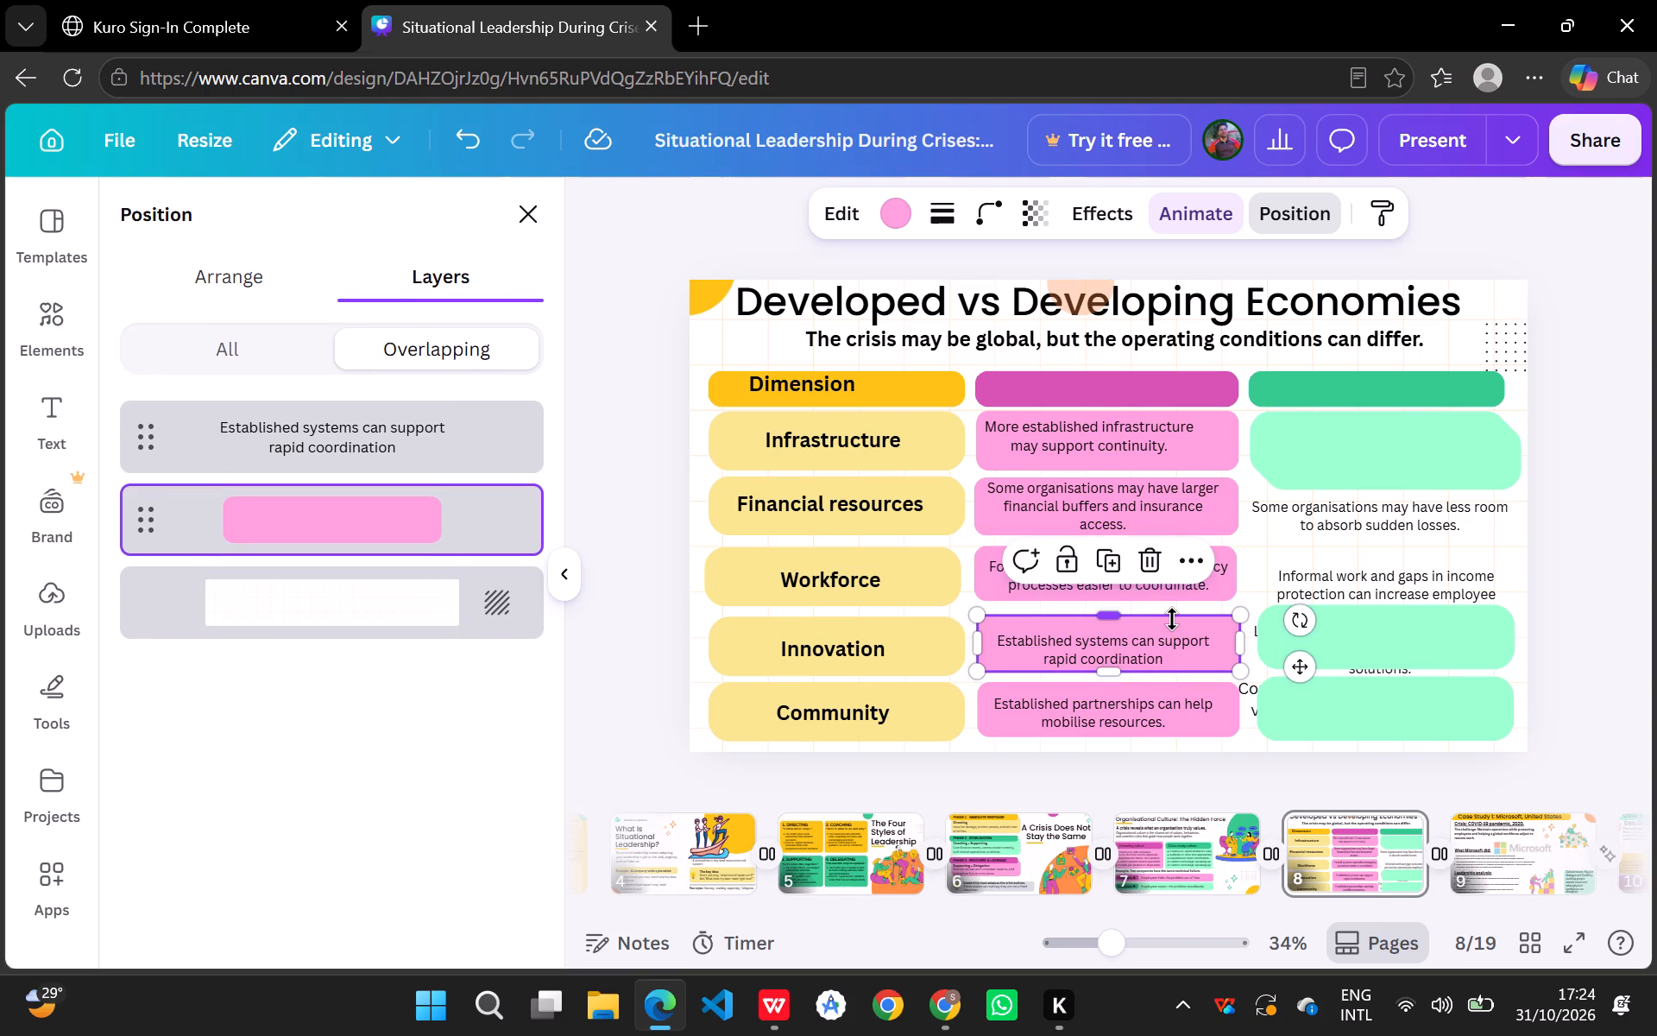
{"action": "left_click", "coordinate": [1374, 644]}
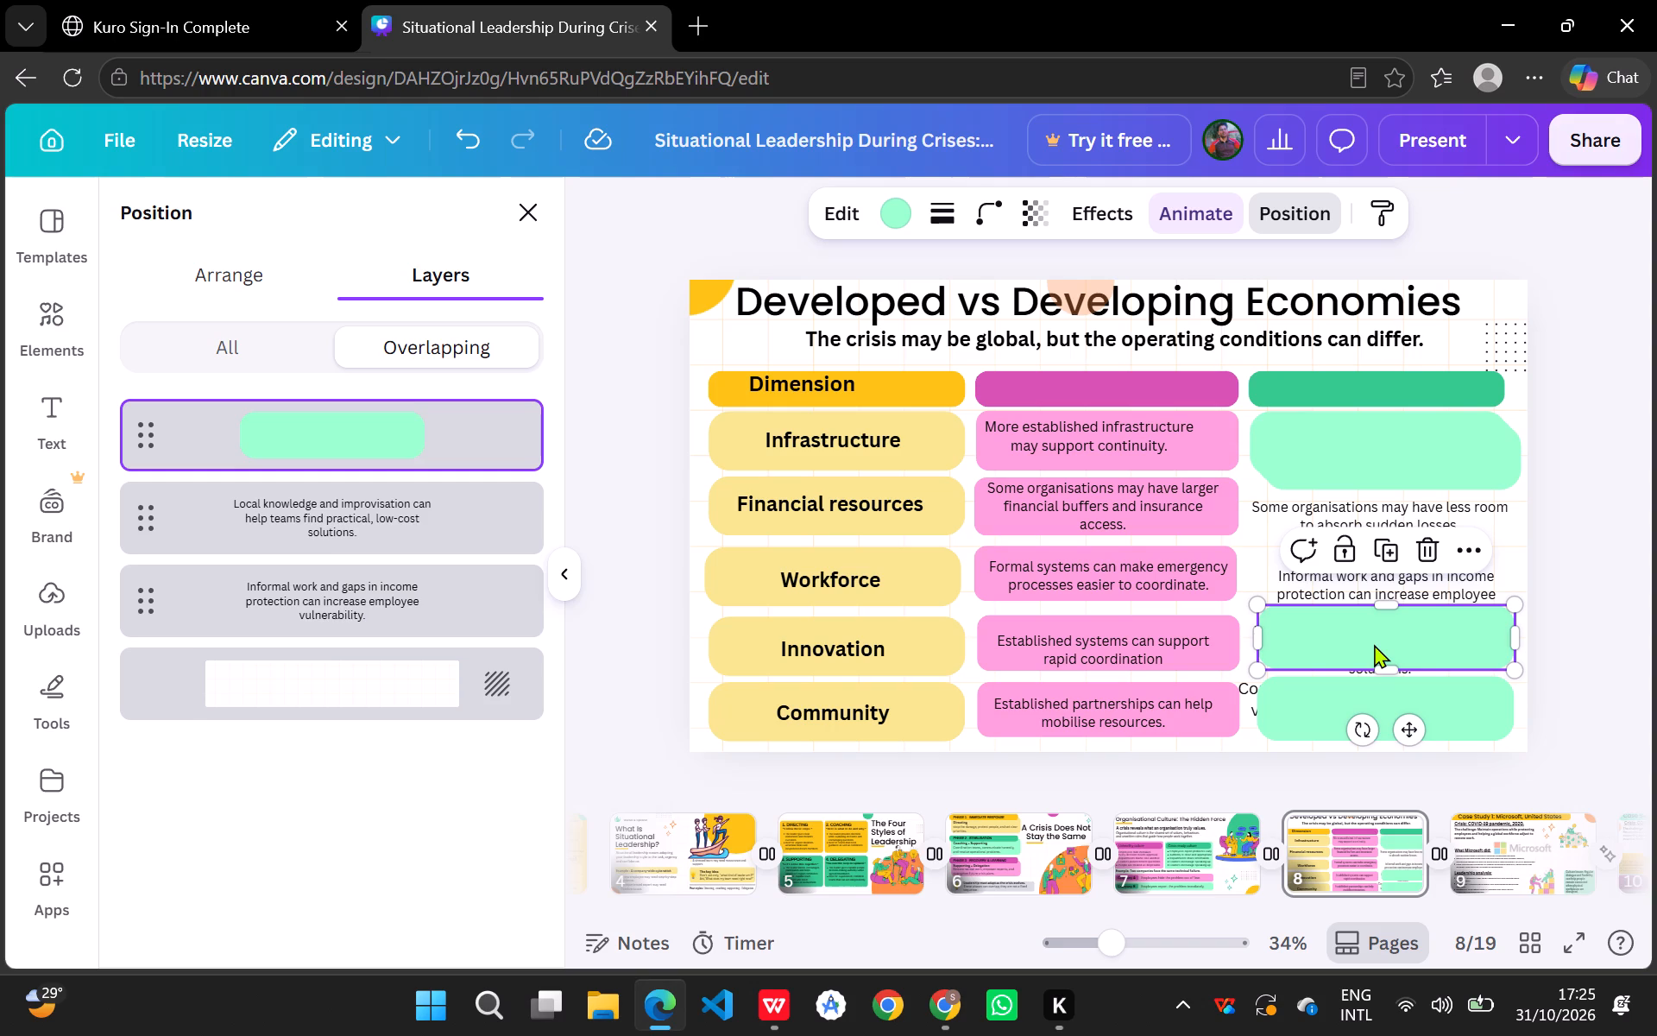
Stretch the third-row pink block slightly downward to match the bottom edge of the yellow Workforce block.
{"action": "left_click", "coordinate": [1157, 597]}
{"action": "left_click", "coordinate": [1106, 602]}
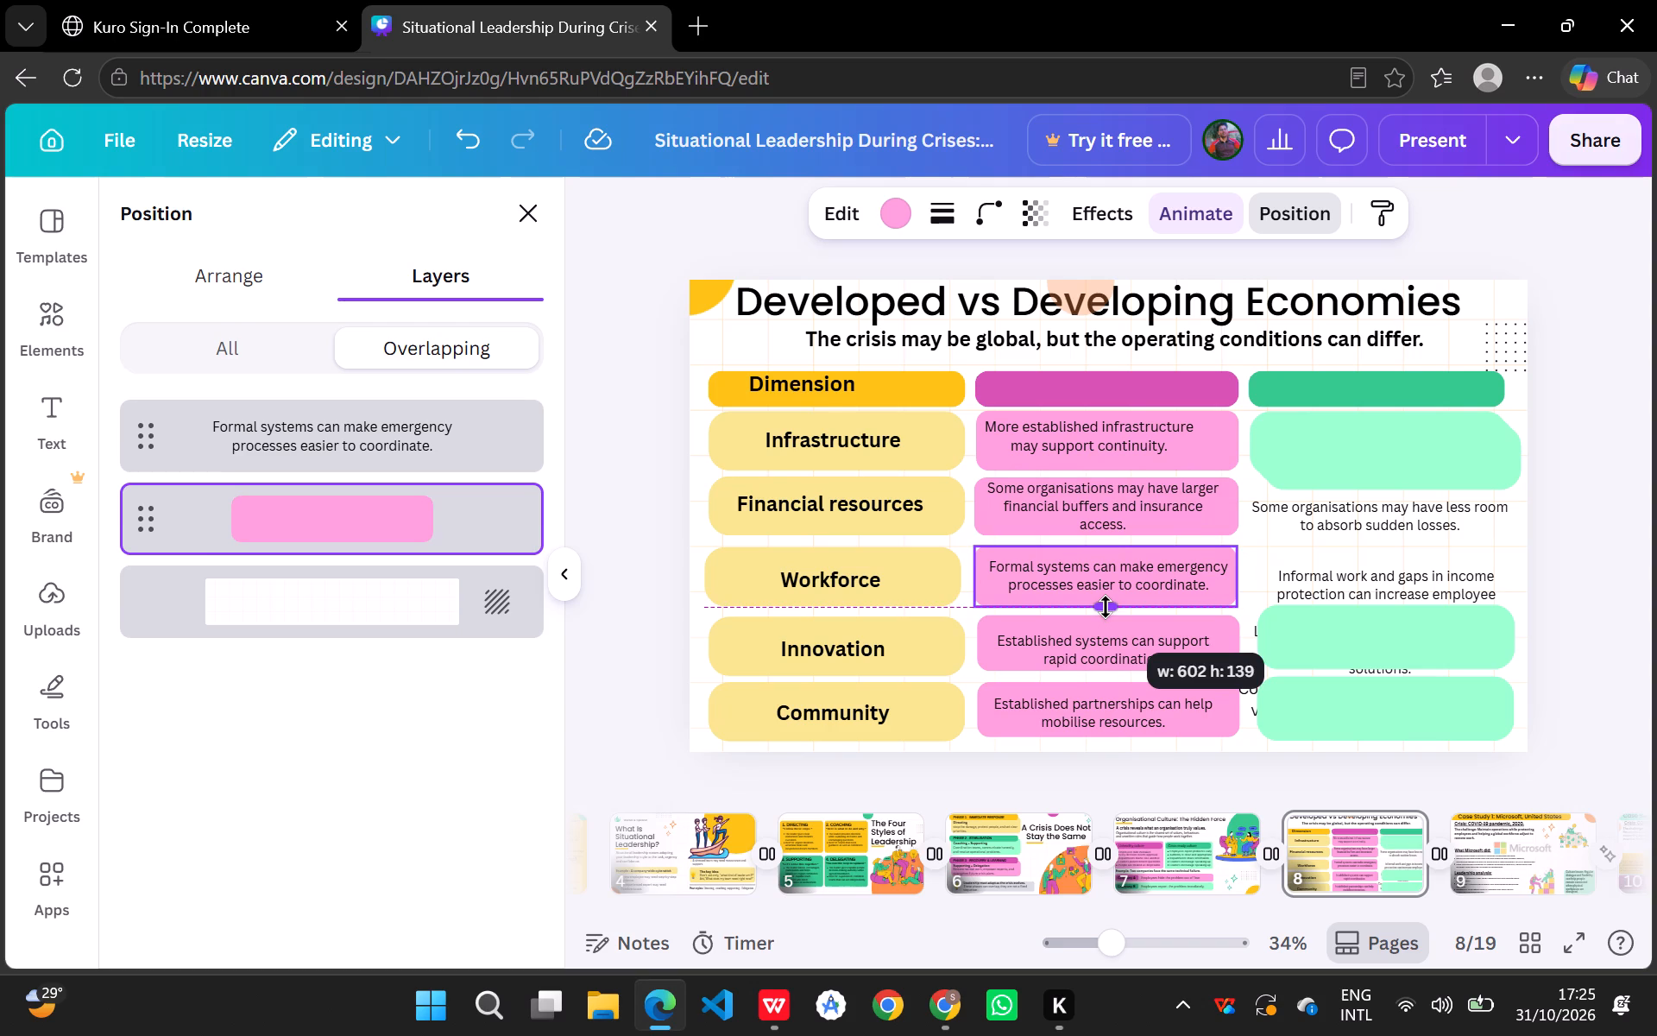
{"action": "left_click", "coordinate": [1351, 546]}
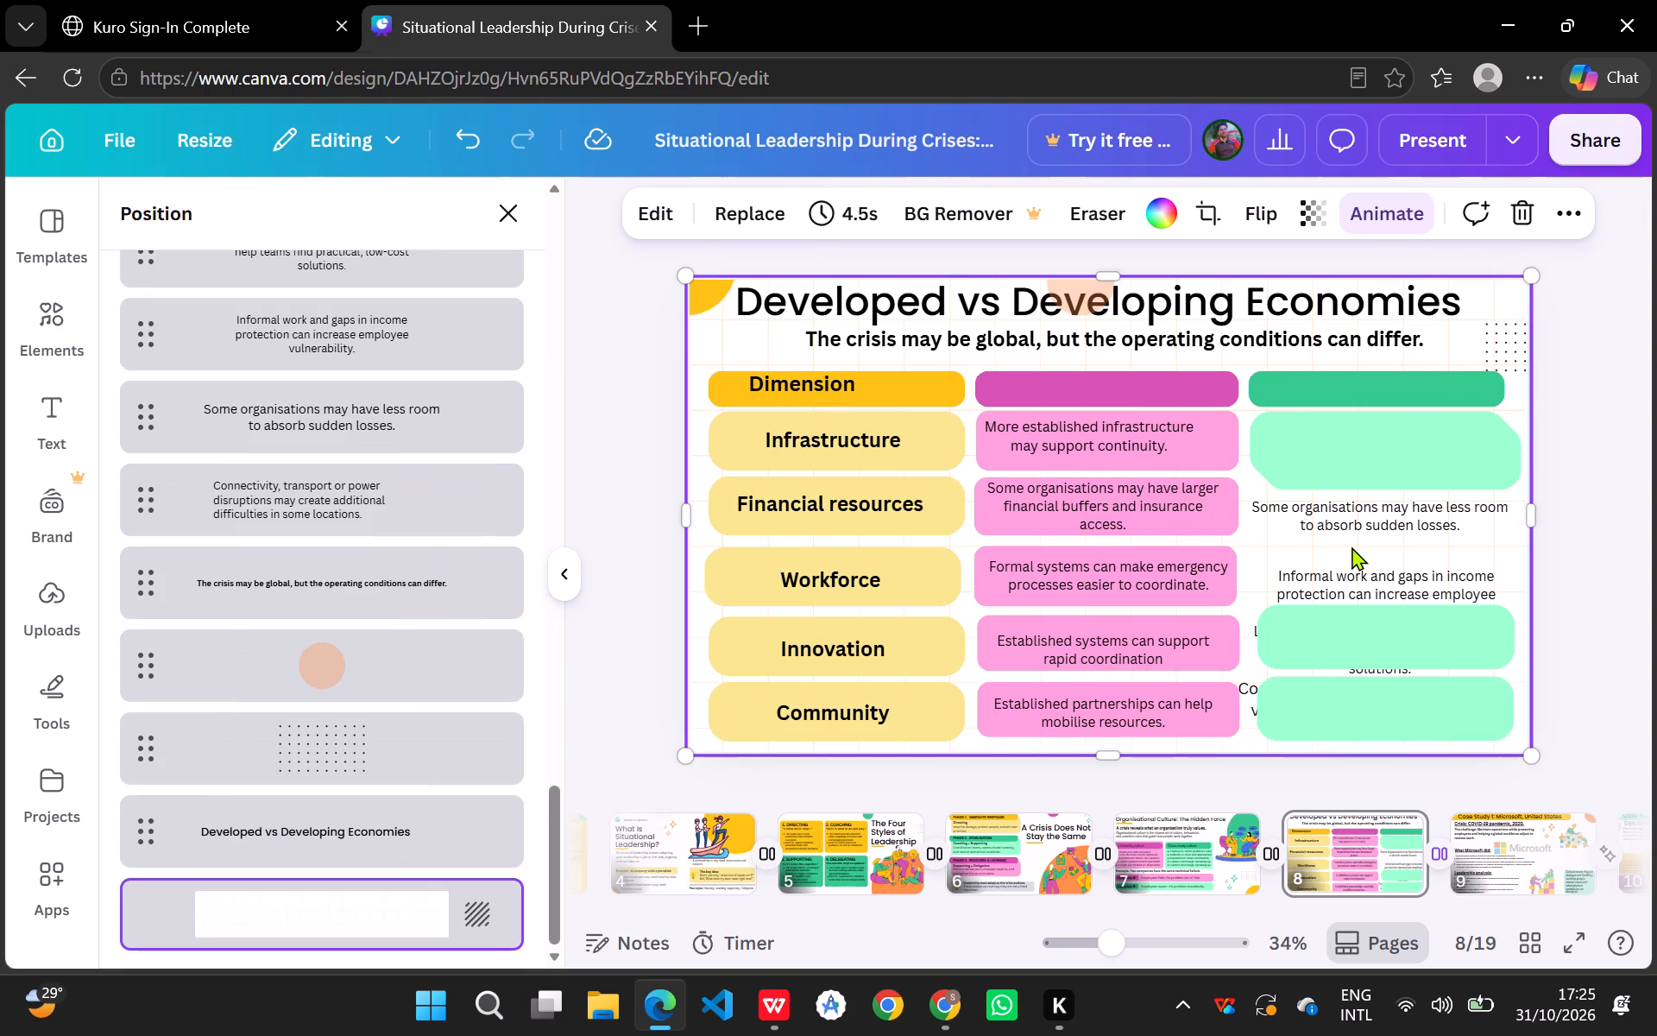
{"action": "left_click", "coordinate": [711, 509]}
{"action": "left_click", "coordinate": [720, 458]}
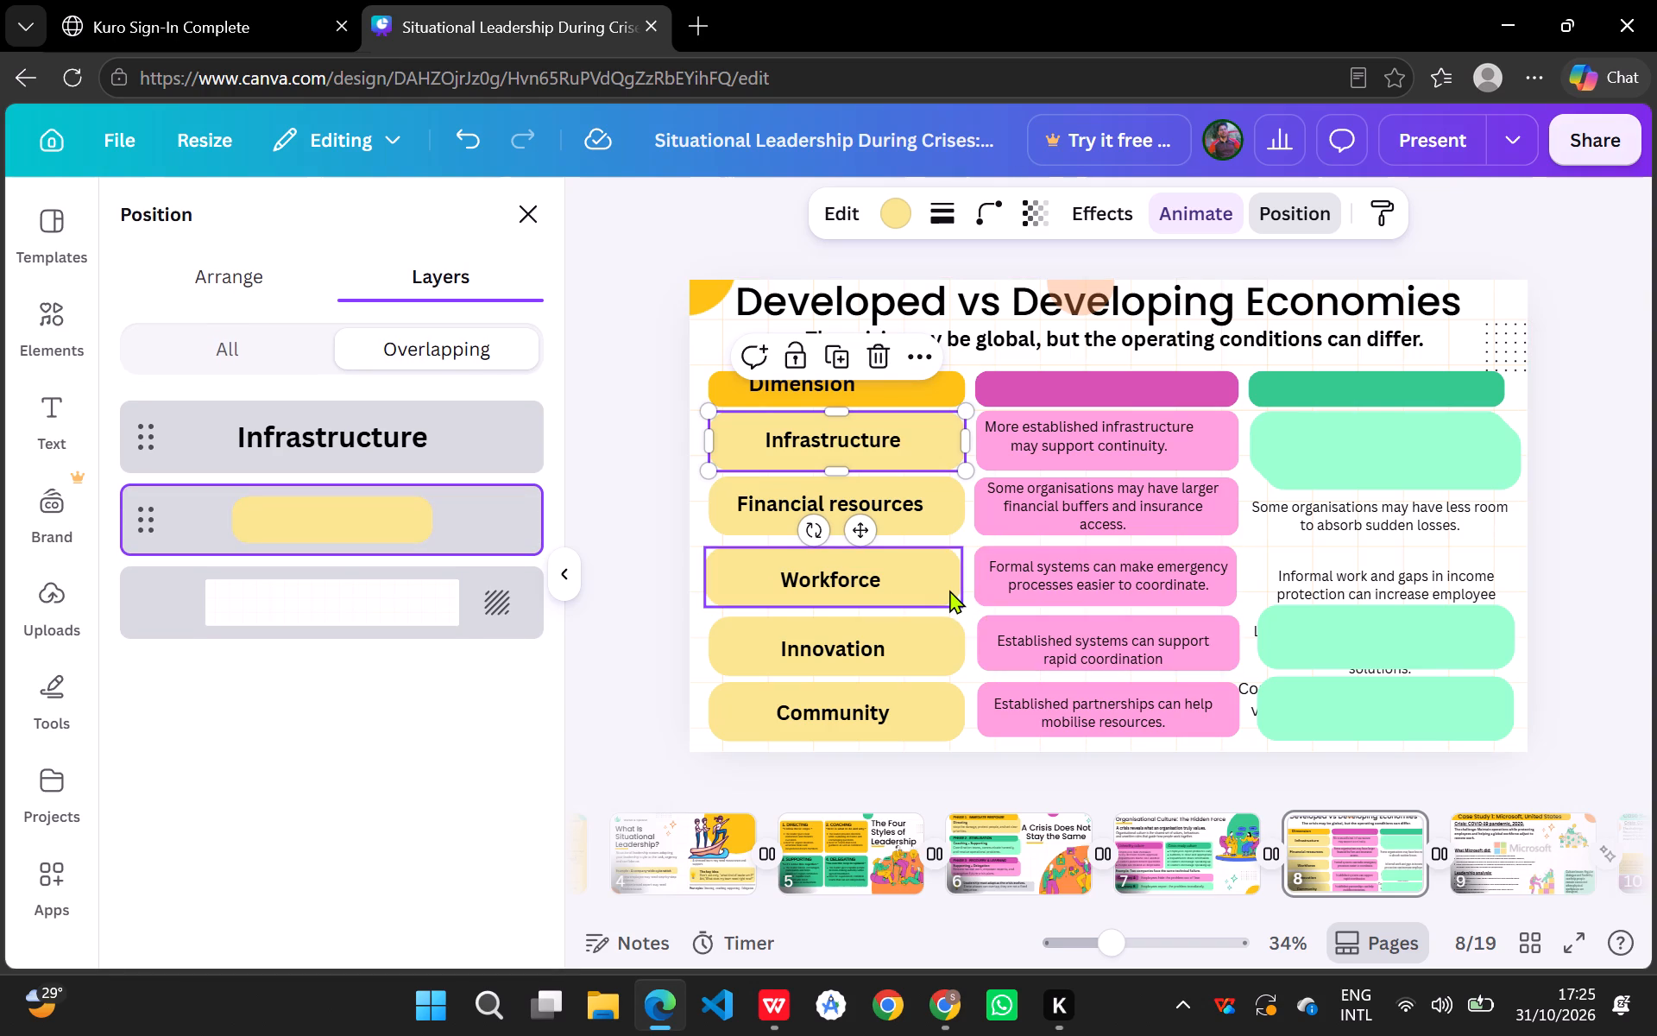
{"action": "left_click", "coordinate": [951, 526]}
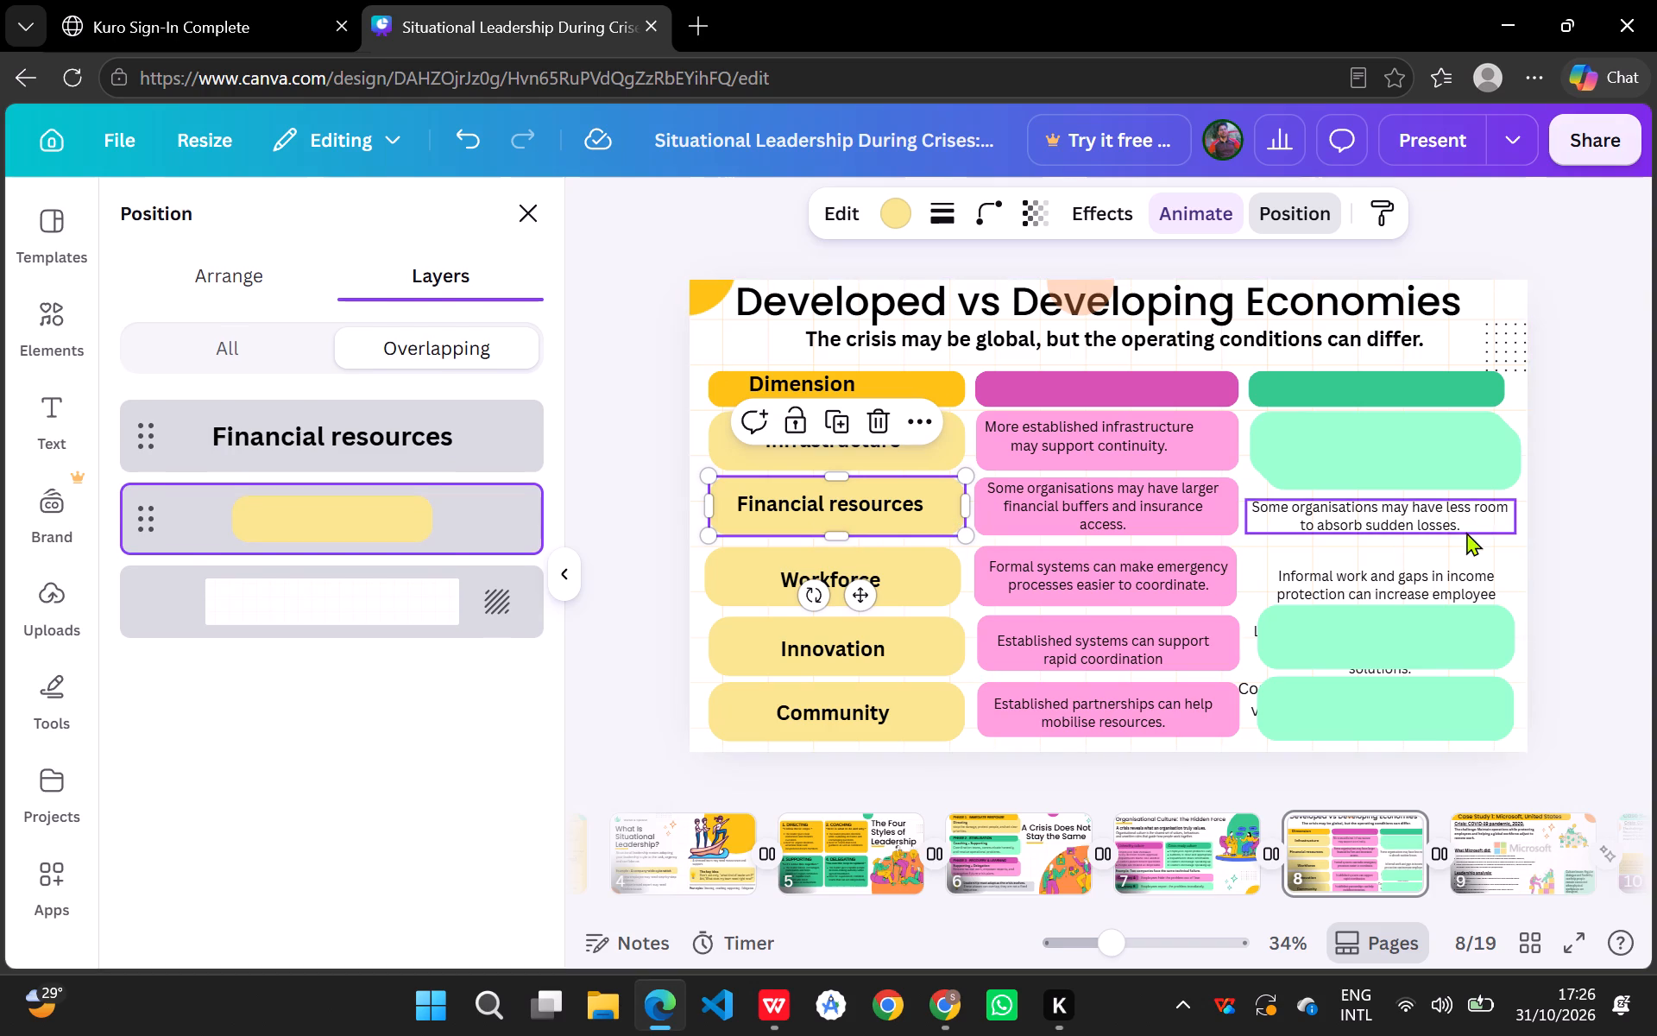
Move the two extra green blocks stacked in the Infrastructure row down to the Workforce and Financial resources rows.
{"action": "left_click_drag", "start_coordinate": [1453, 471], "coordinate": [1448, 587]}
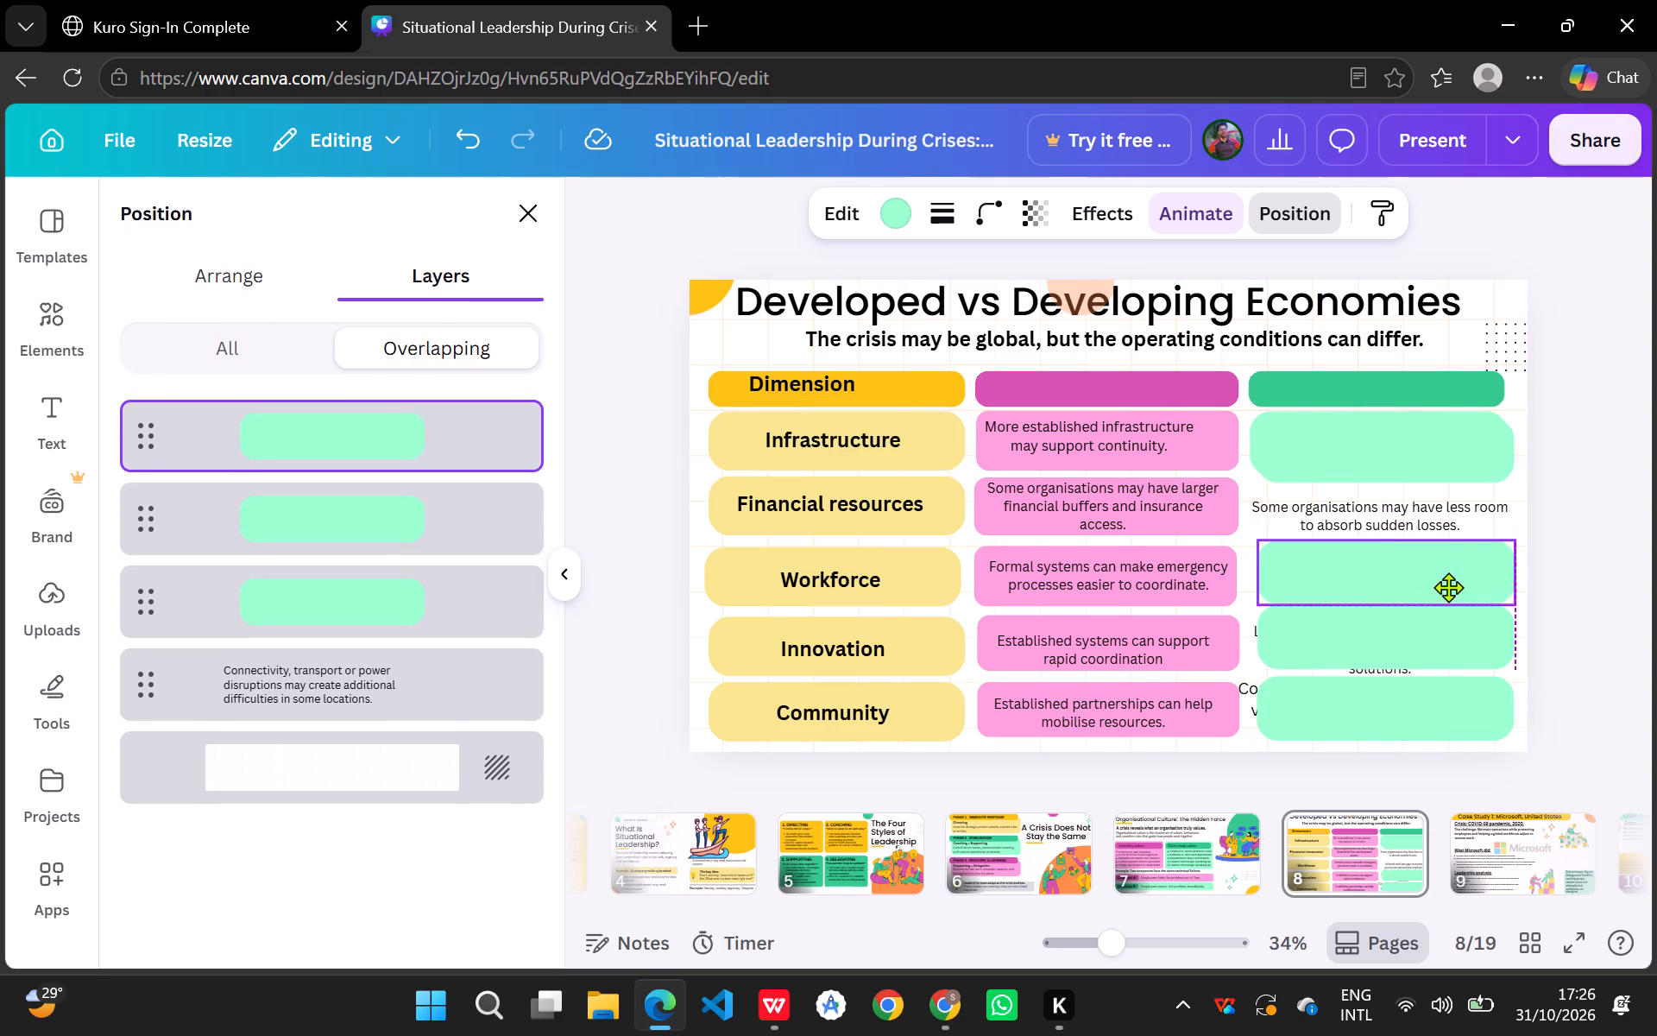
{"action": "left_click_drag", "start_coordinate": [1448, 587], "coordinate": [1449, 584]}
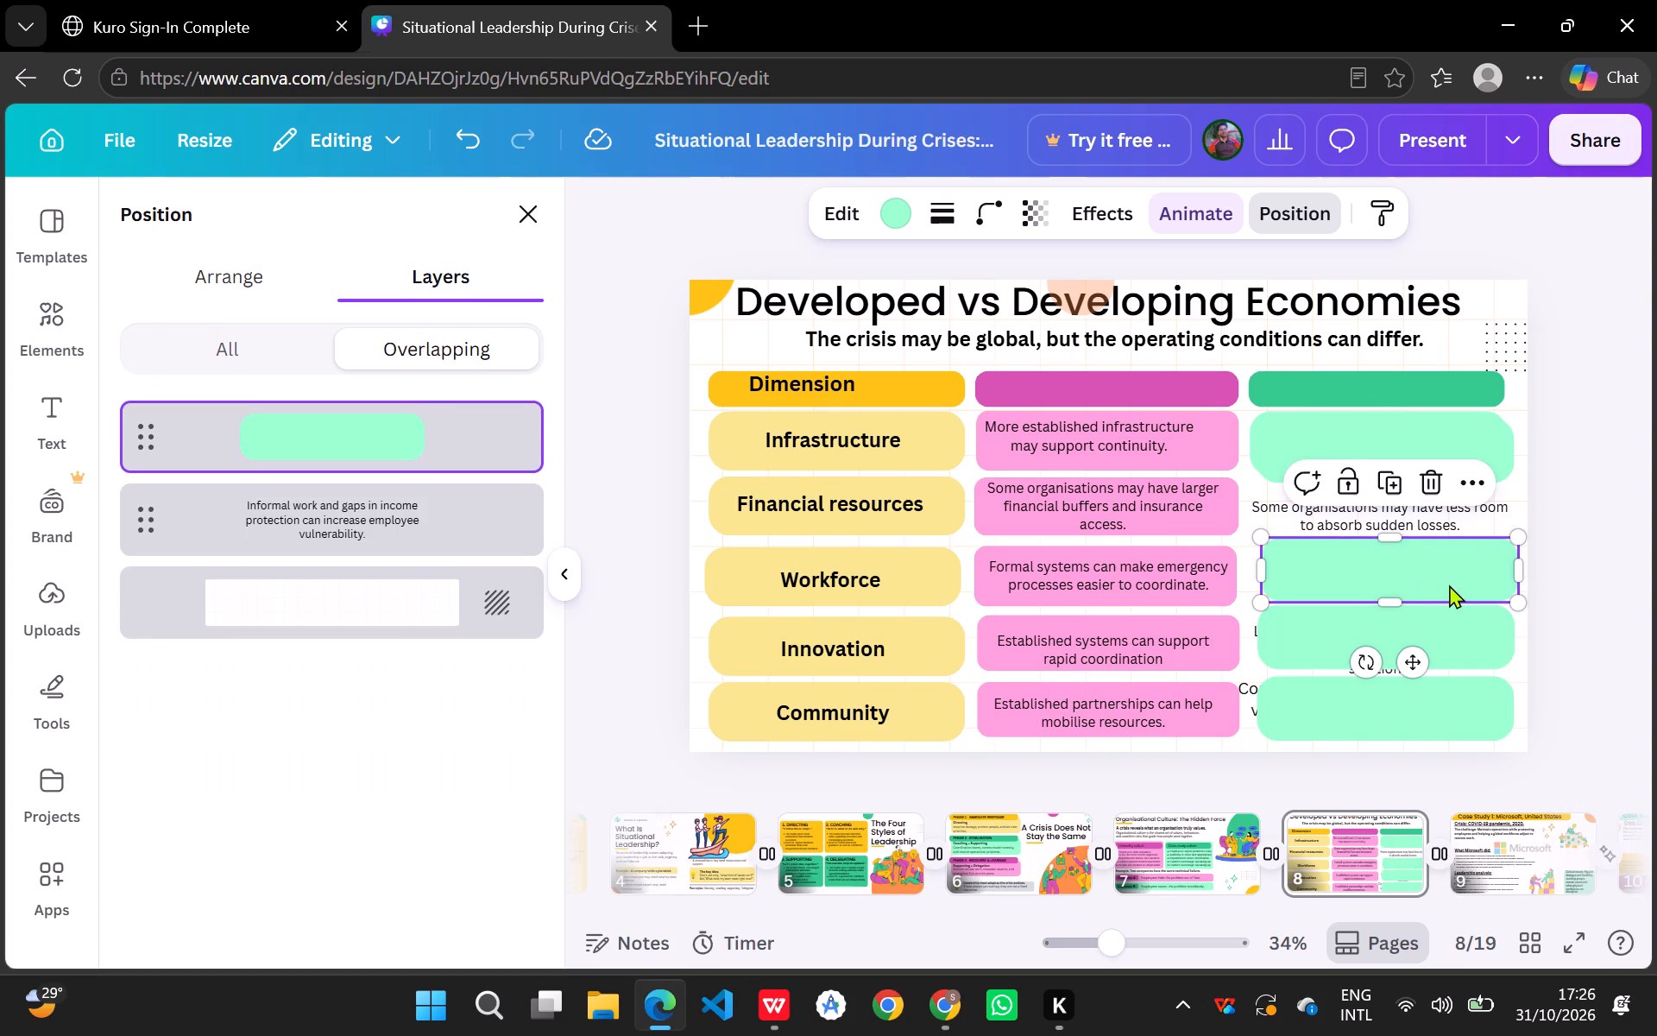
{"action": "left_click_drag", "start_coordinate": [1501, 454], "coordinate": [1502, 497]}
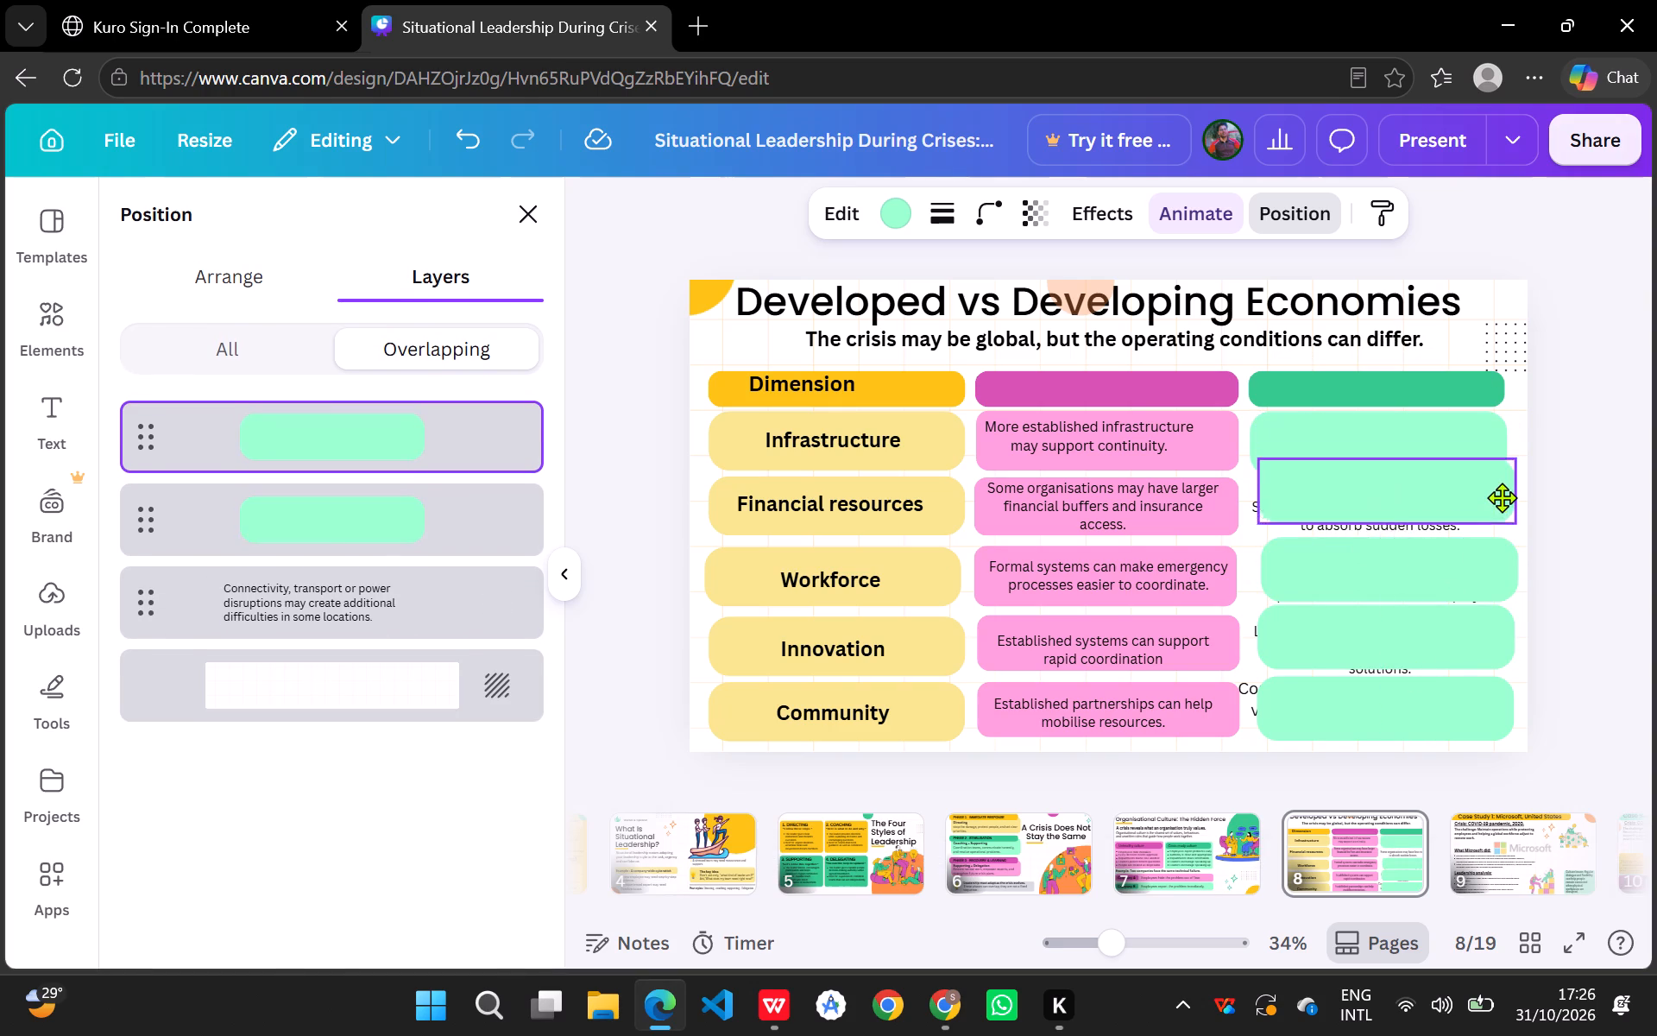
{"action": "left_click_drag", "start_coordinate": [1502, 497], "coordinate": [1502, 509]}
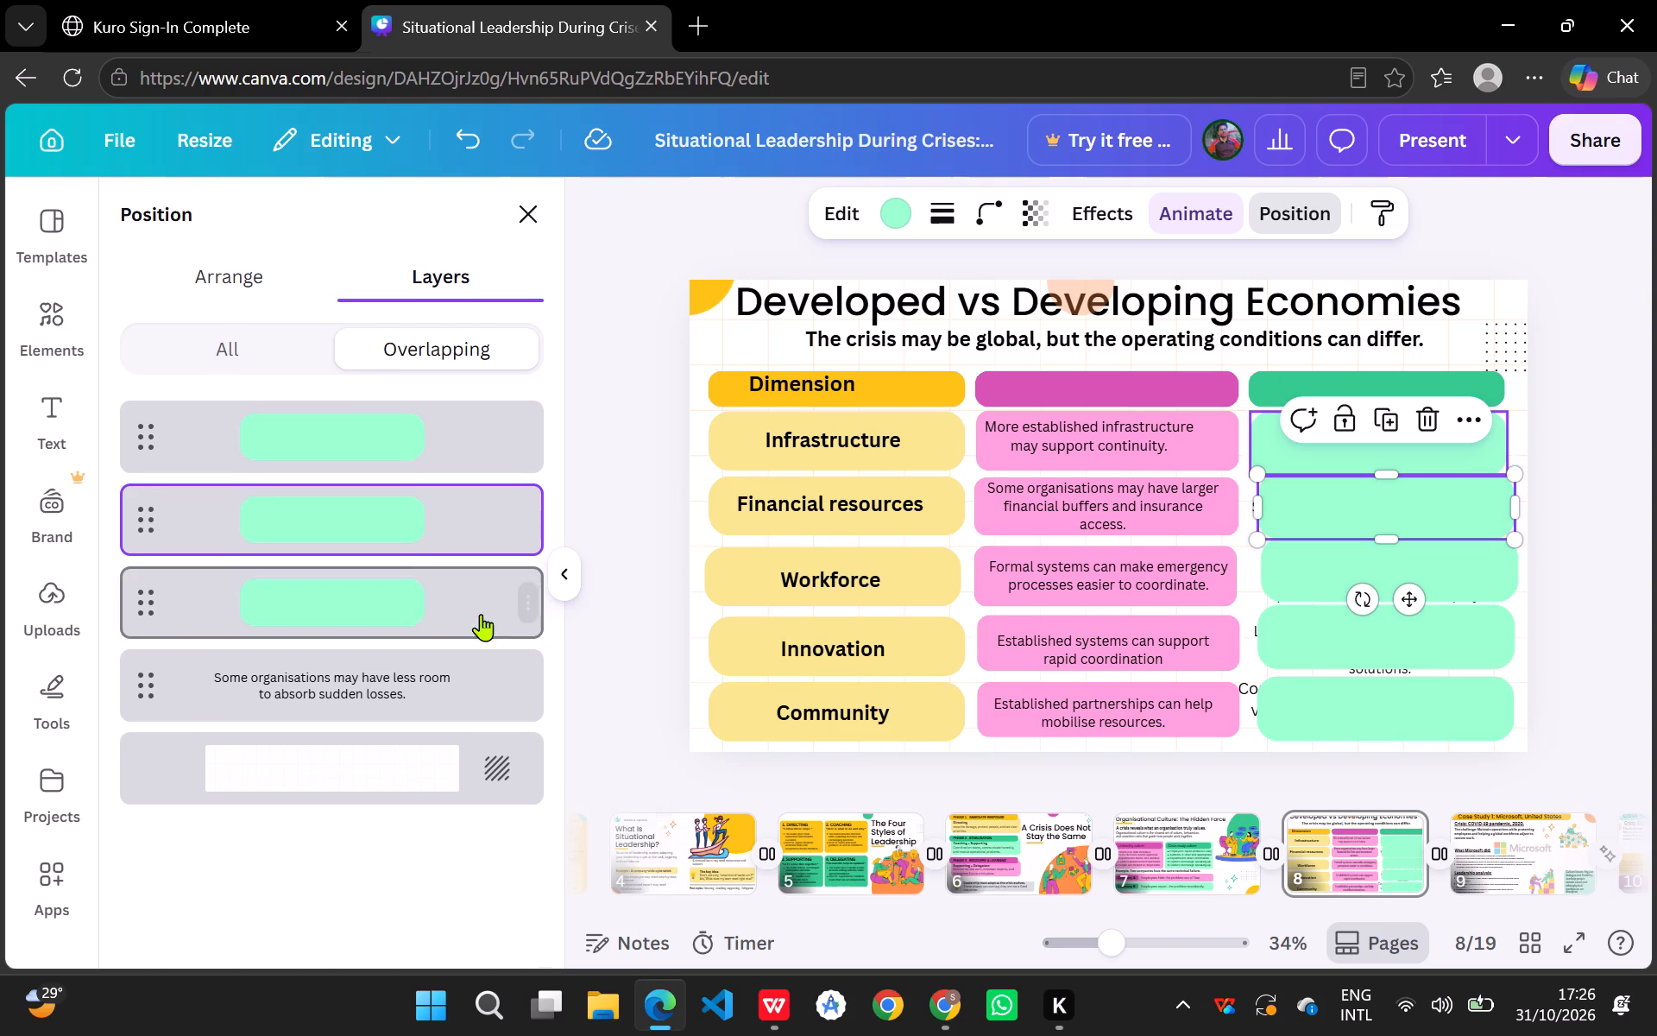
Bring the "Connectivity, transport or power disruptions" text in front of the first-row green block.
{"action": "left_click", "coordinate": [1480, 457]}
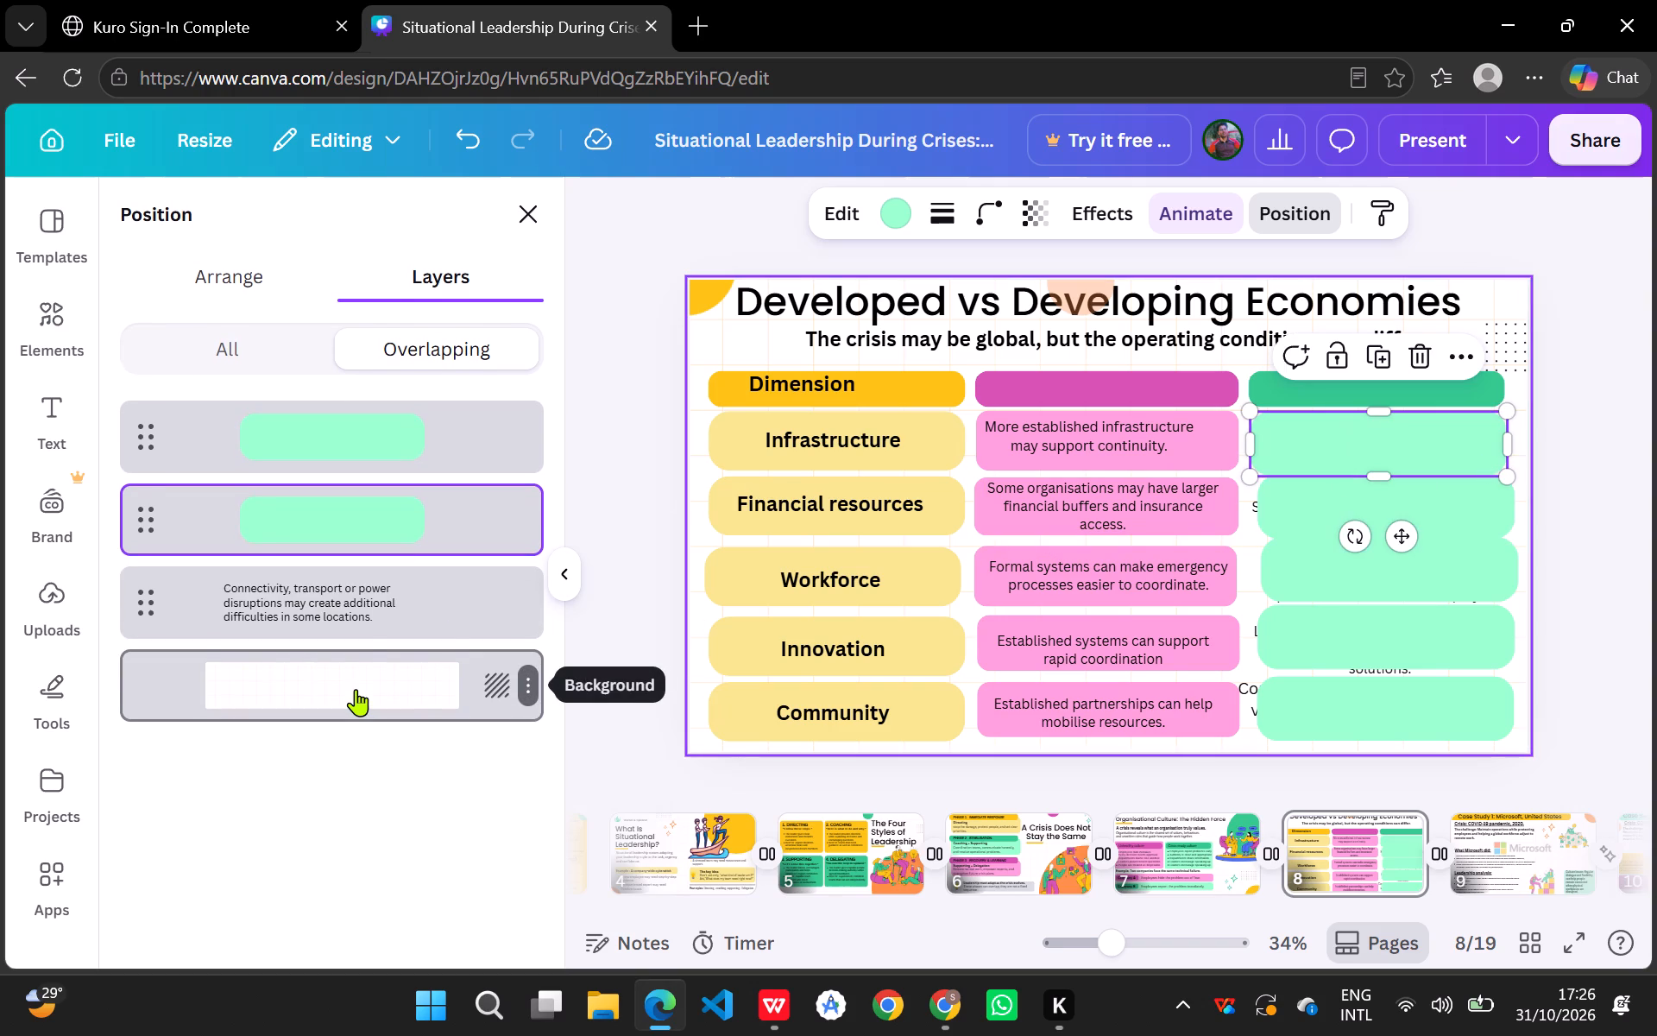
{"action": "left_click_drag", "start_coordinate": [363, 616], "coordinate": [379, 407]}
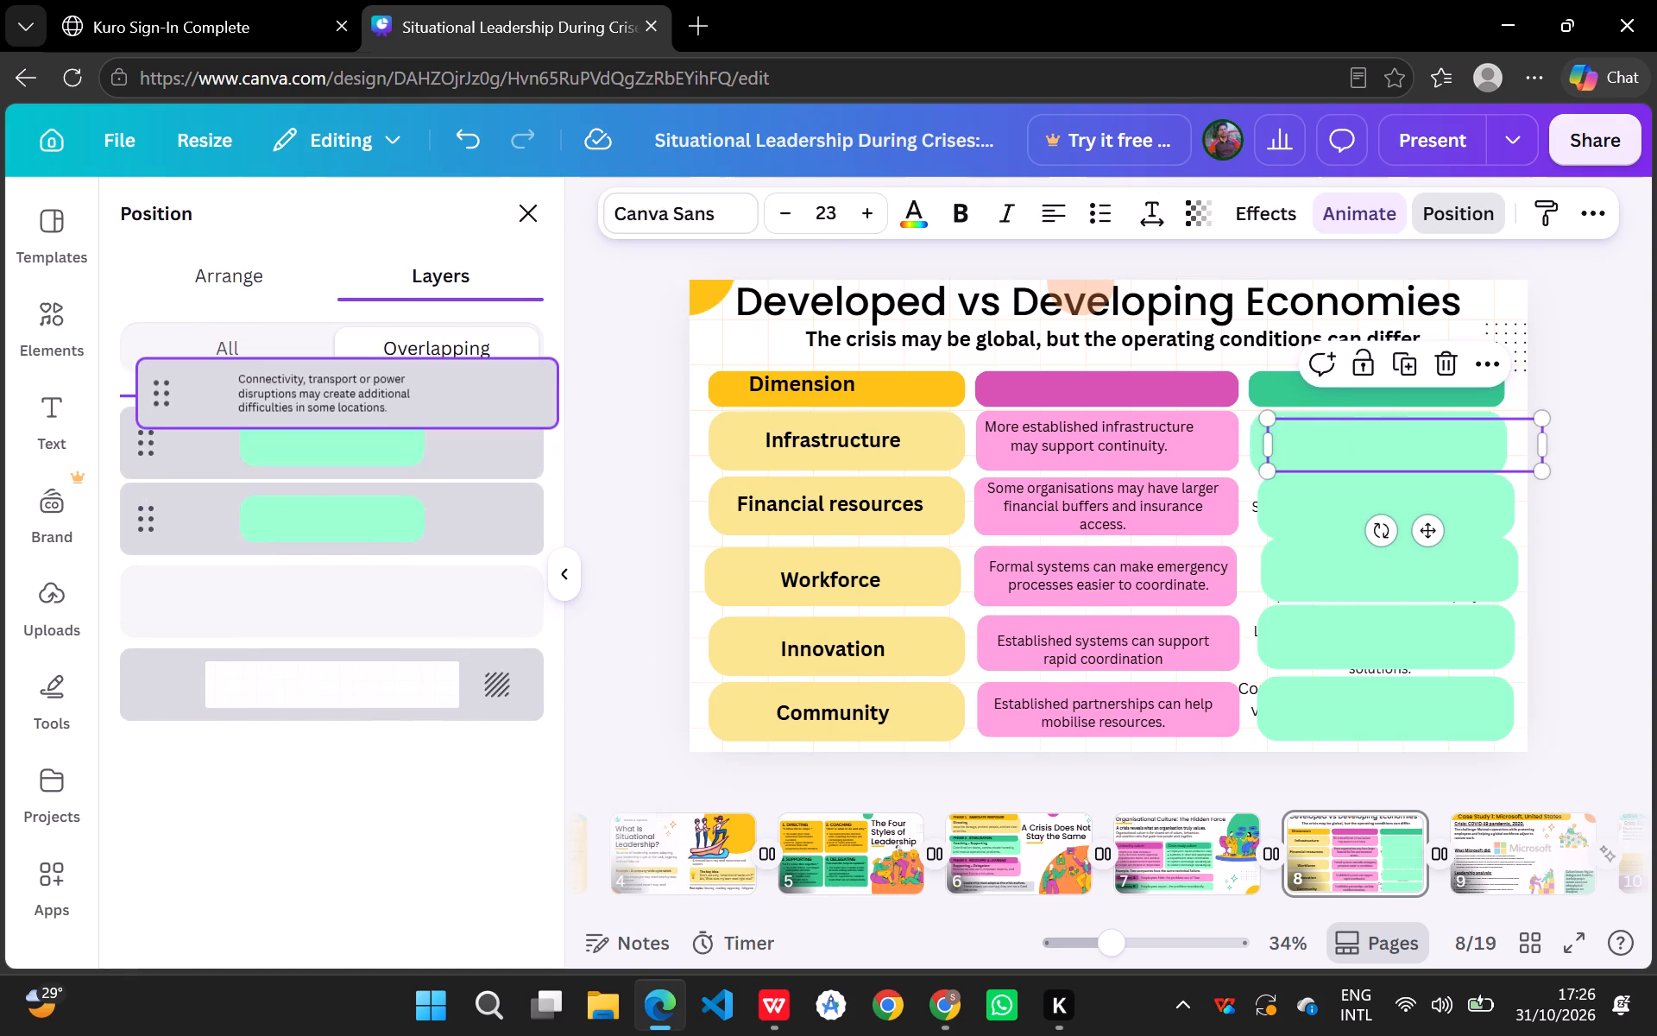
{"action": "left_click_drag", "start_coordinate": [379, 407], "coordinate": [376, 411]}
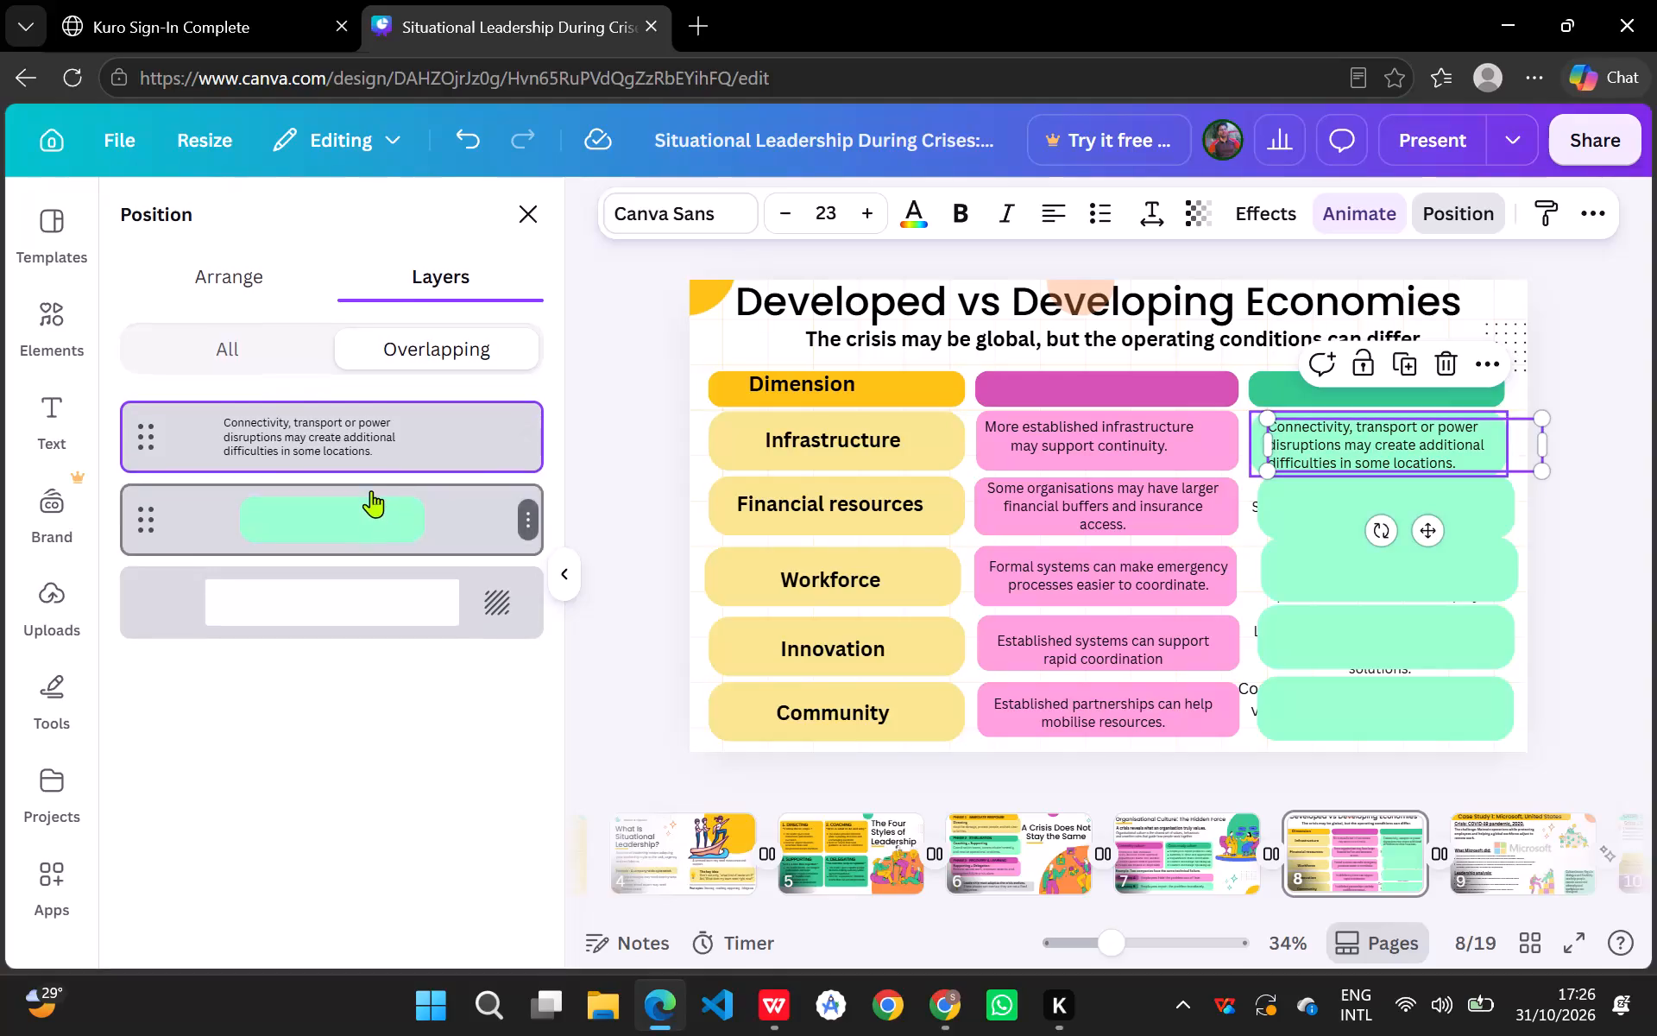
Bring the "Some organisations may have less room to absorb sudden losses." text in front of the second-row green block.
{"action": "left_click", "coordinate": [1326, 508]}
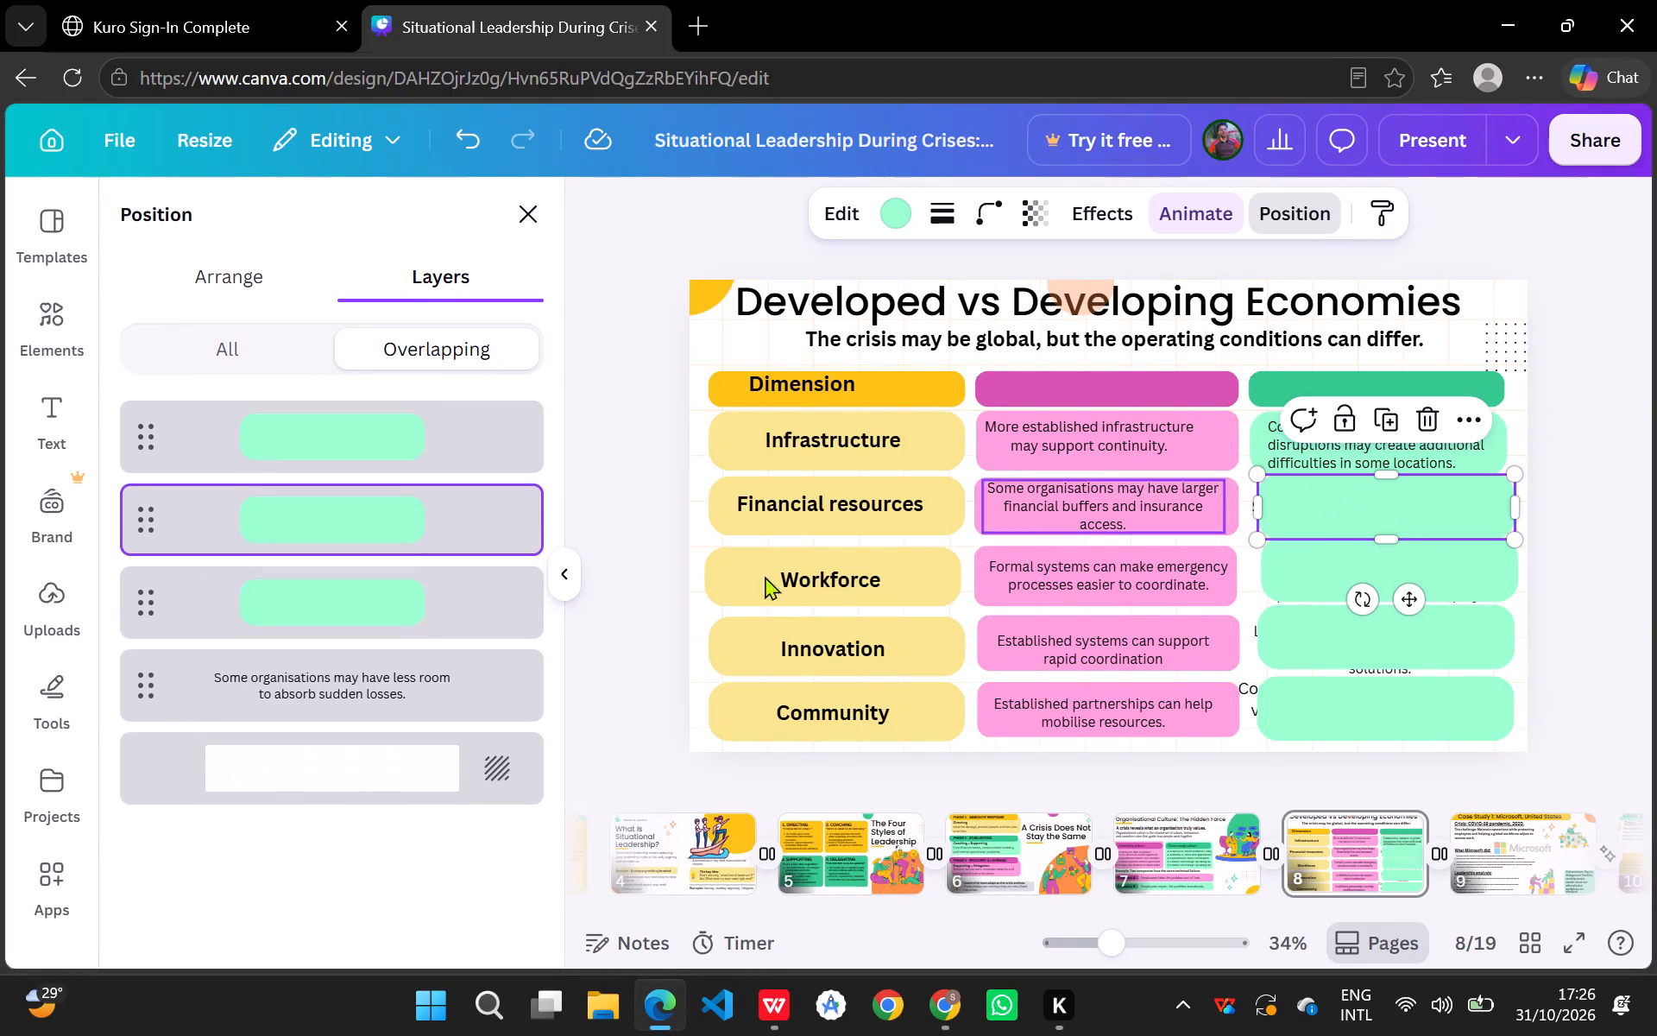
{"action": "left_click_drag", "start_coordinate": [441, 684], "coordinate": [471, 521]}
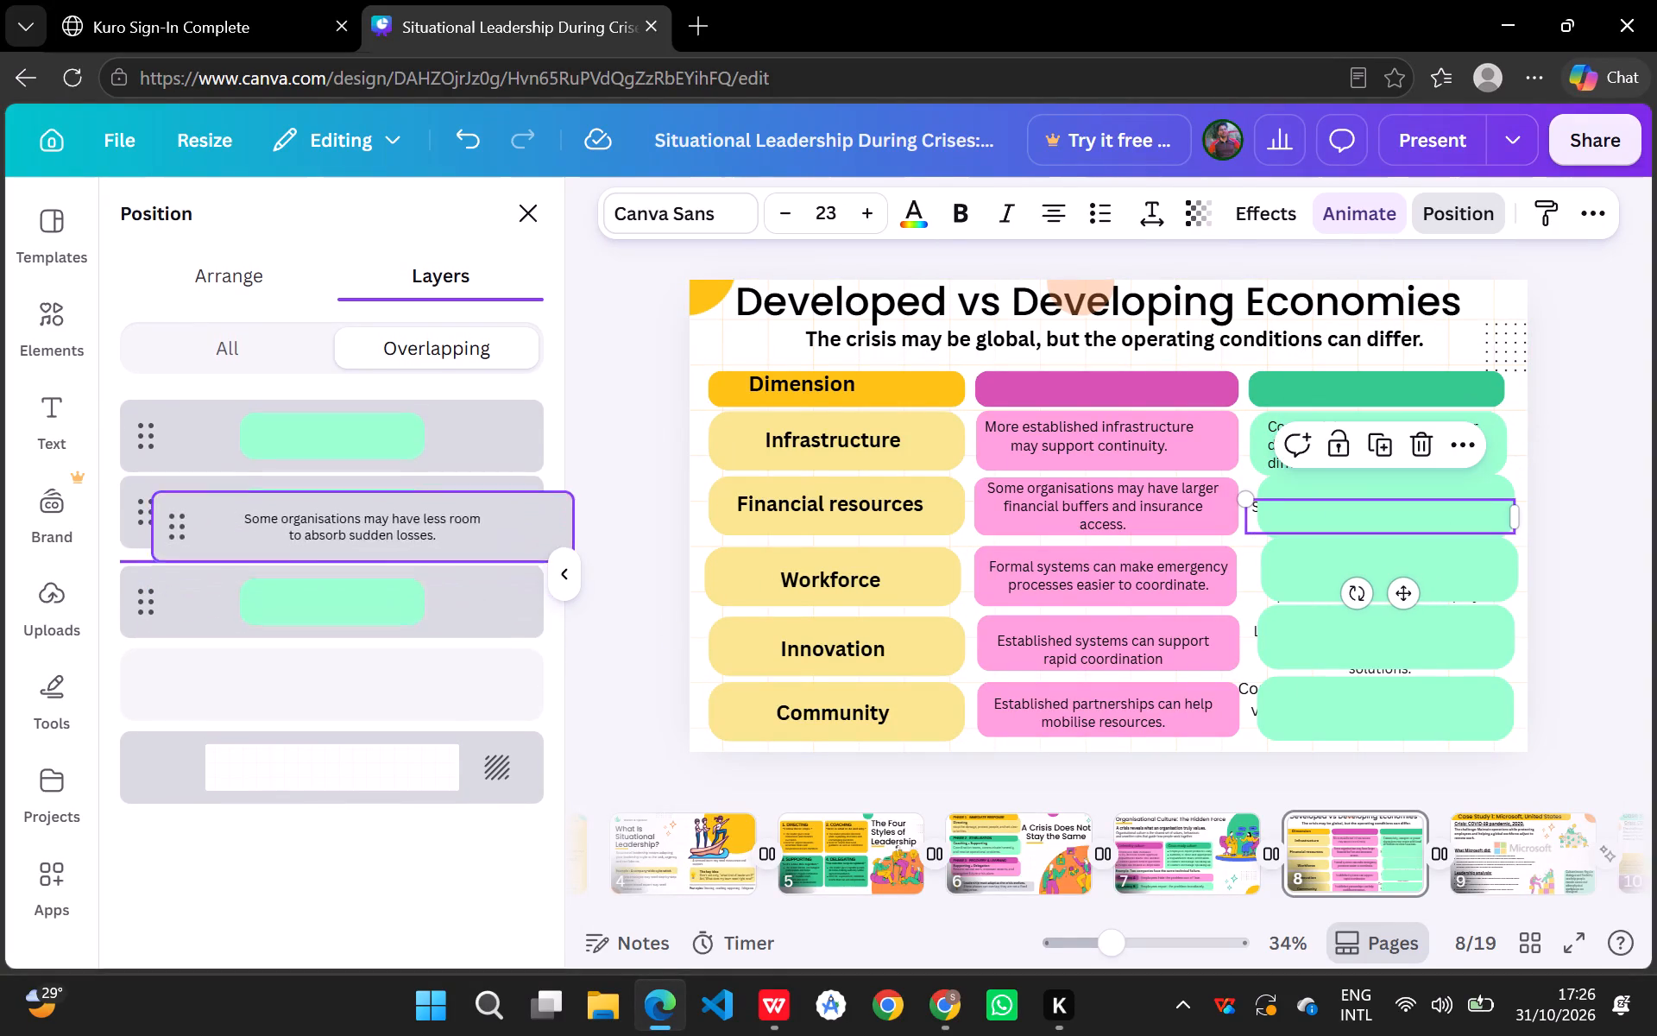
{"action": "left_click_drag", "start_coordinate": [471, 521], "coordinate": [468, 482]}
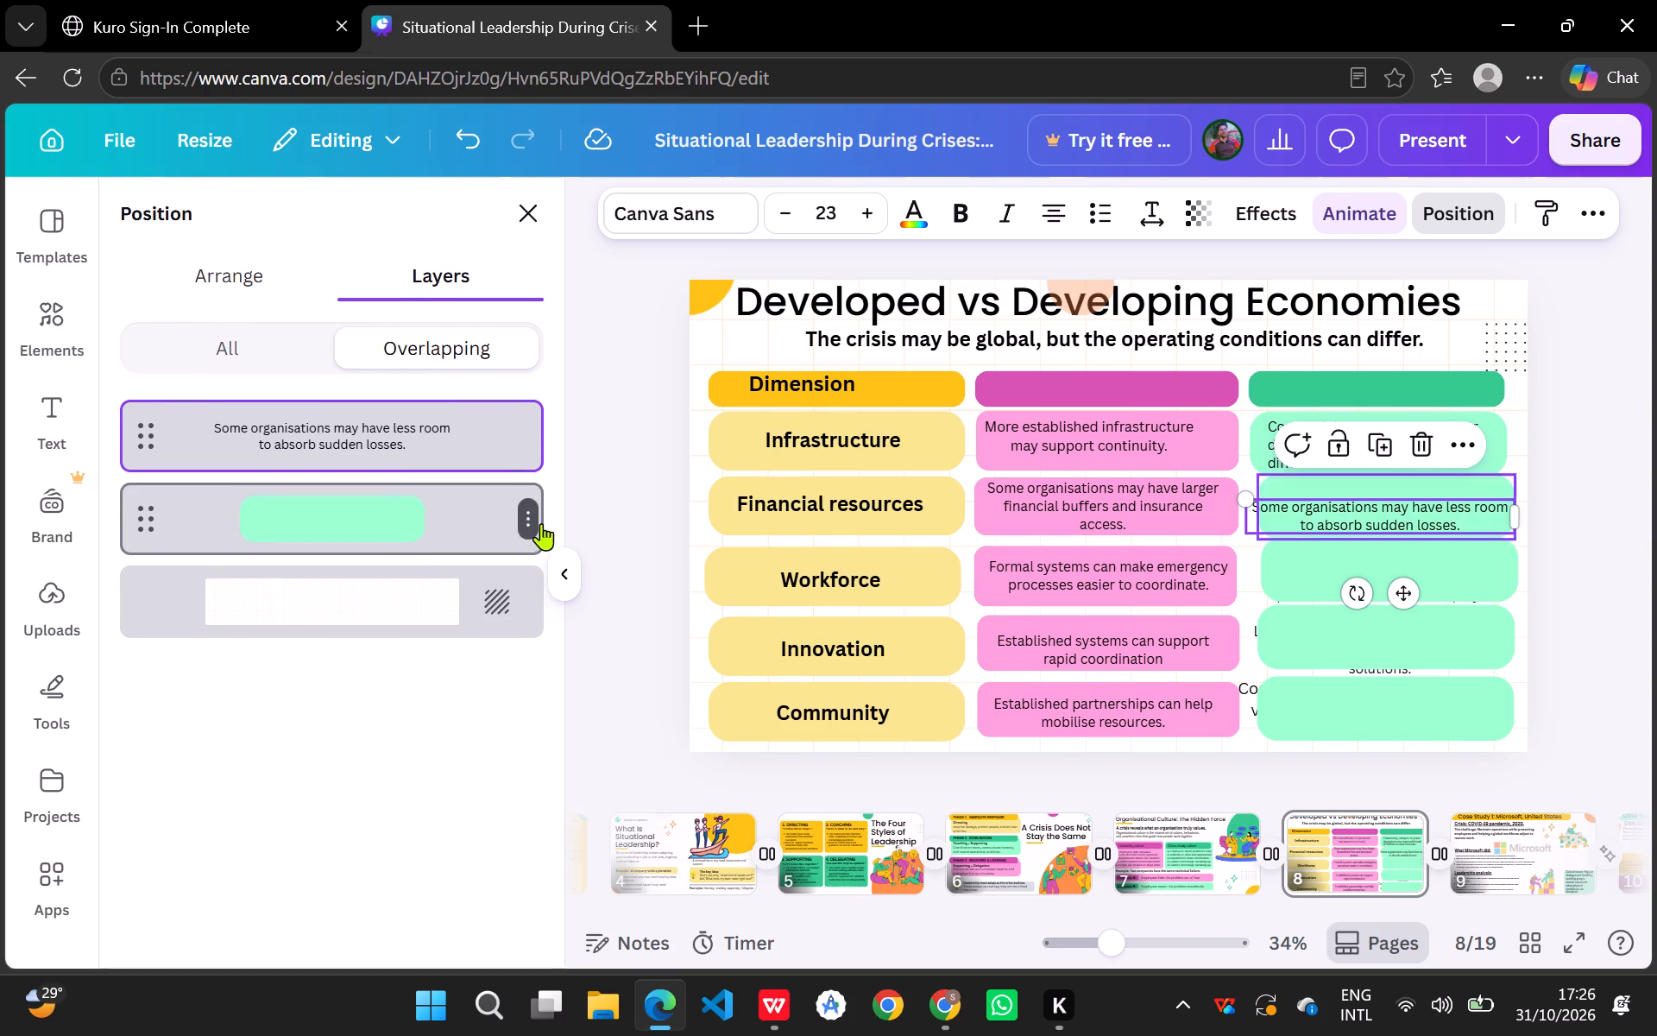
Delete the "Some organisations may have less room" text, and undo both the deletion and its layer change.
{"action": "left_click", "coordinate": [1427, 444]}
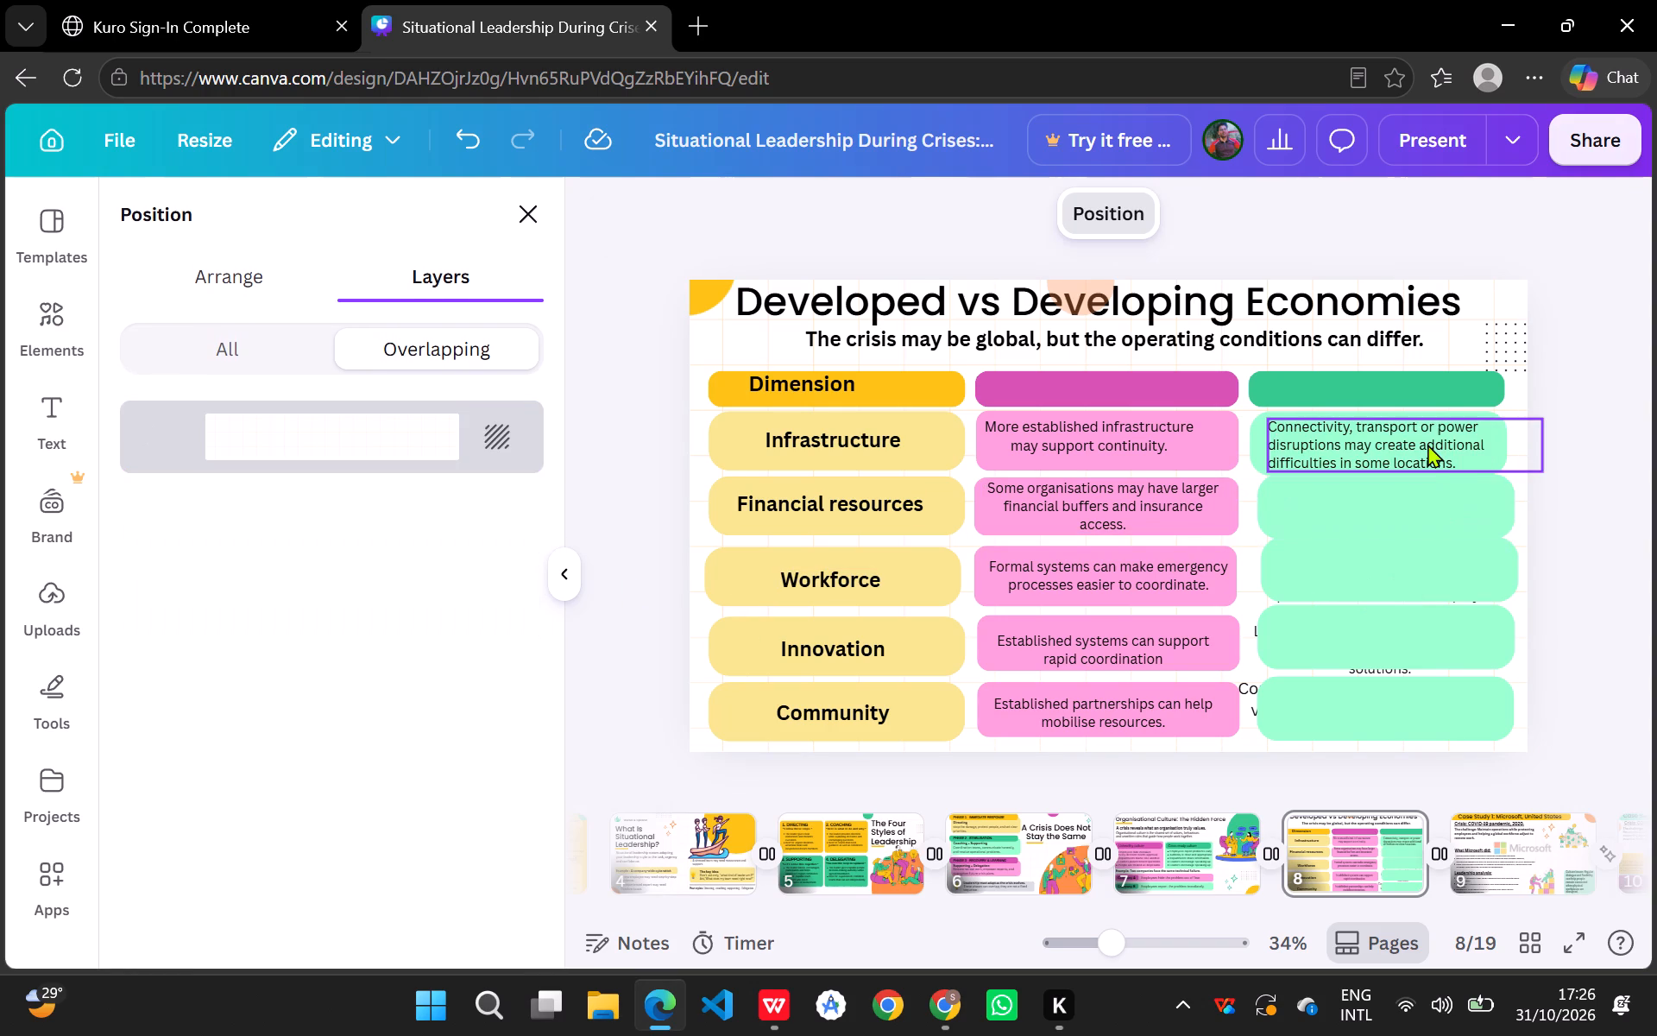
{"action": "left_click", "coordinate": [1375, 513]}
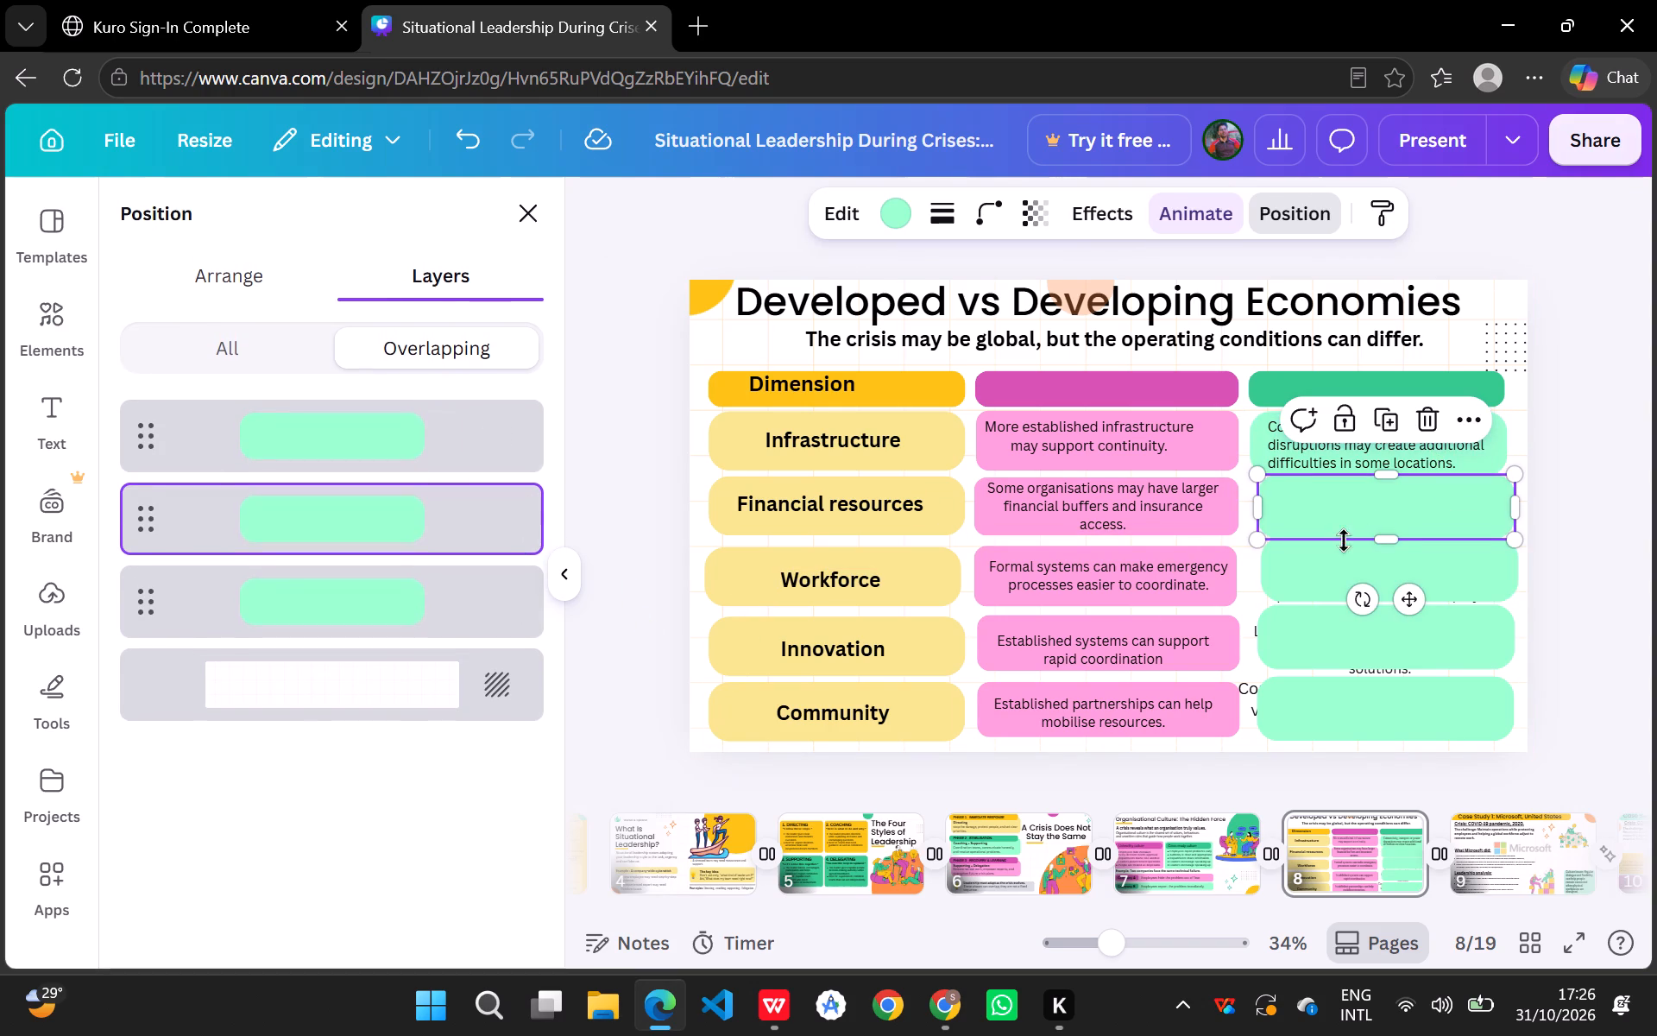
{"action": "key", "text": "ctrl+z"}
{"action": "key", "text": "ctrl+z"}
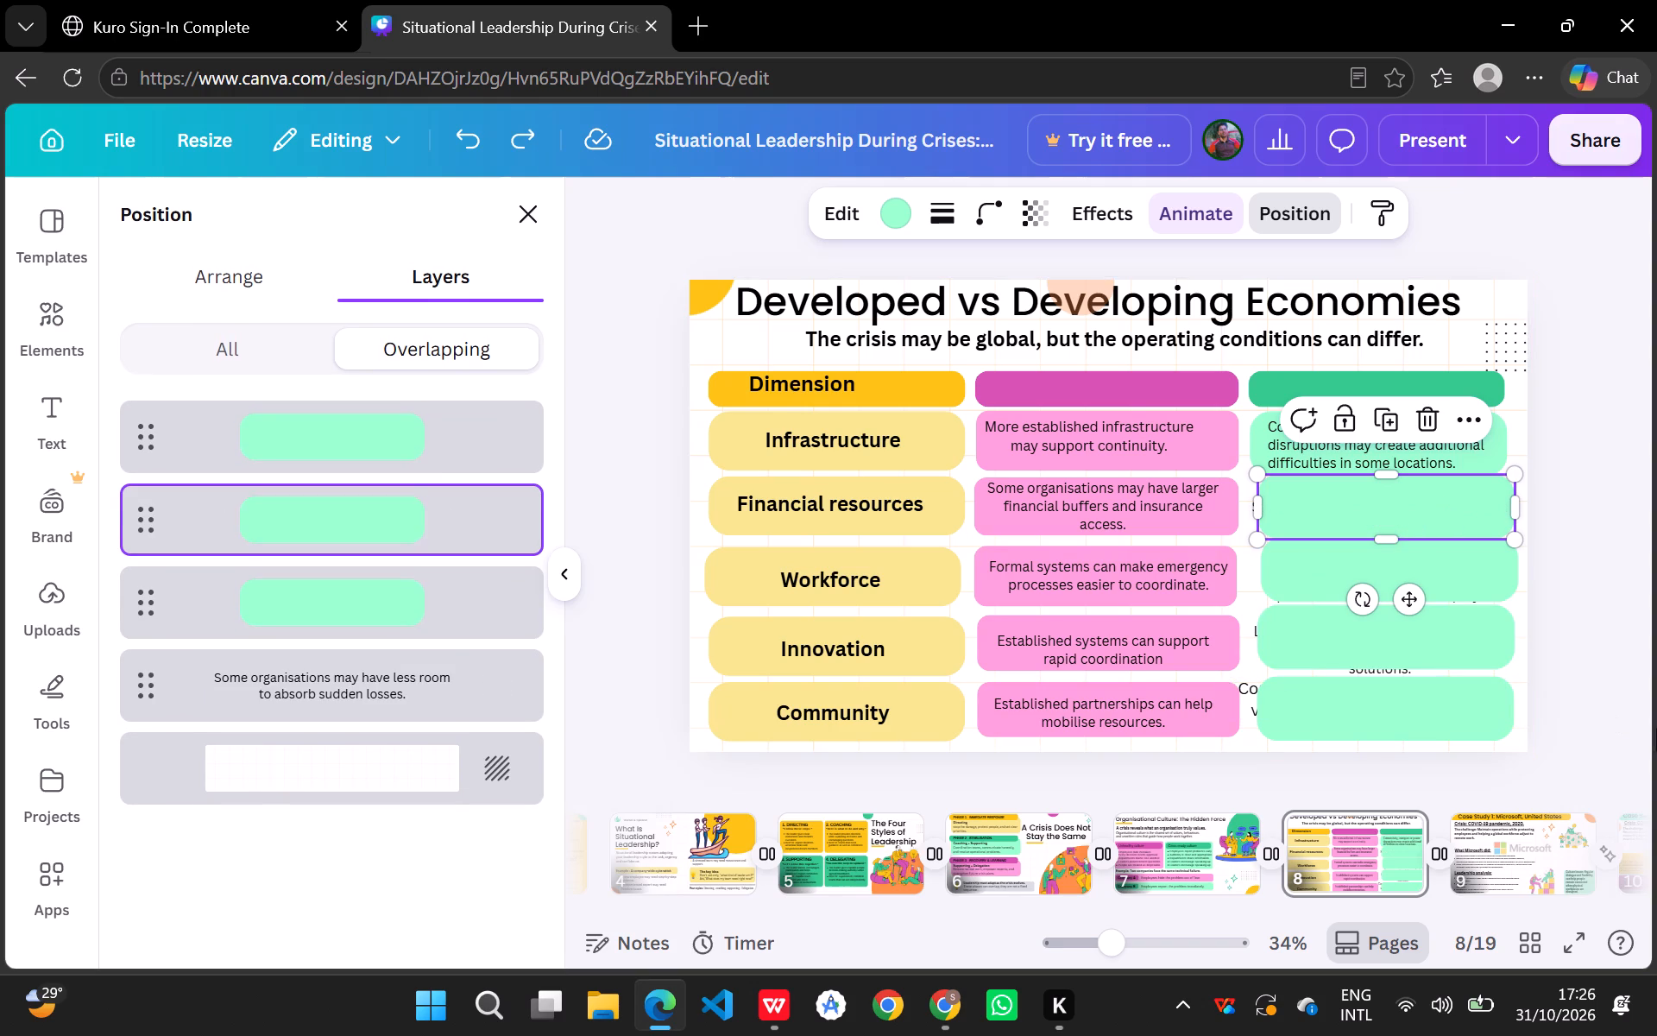
Delete the green block in the Financial resources row.
{"action": "left_click", "coordinate": [1424, 429]}
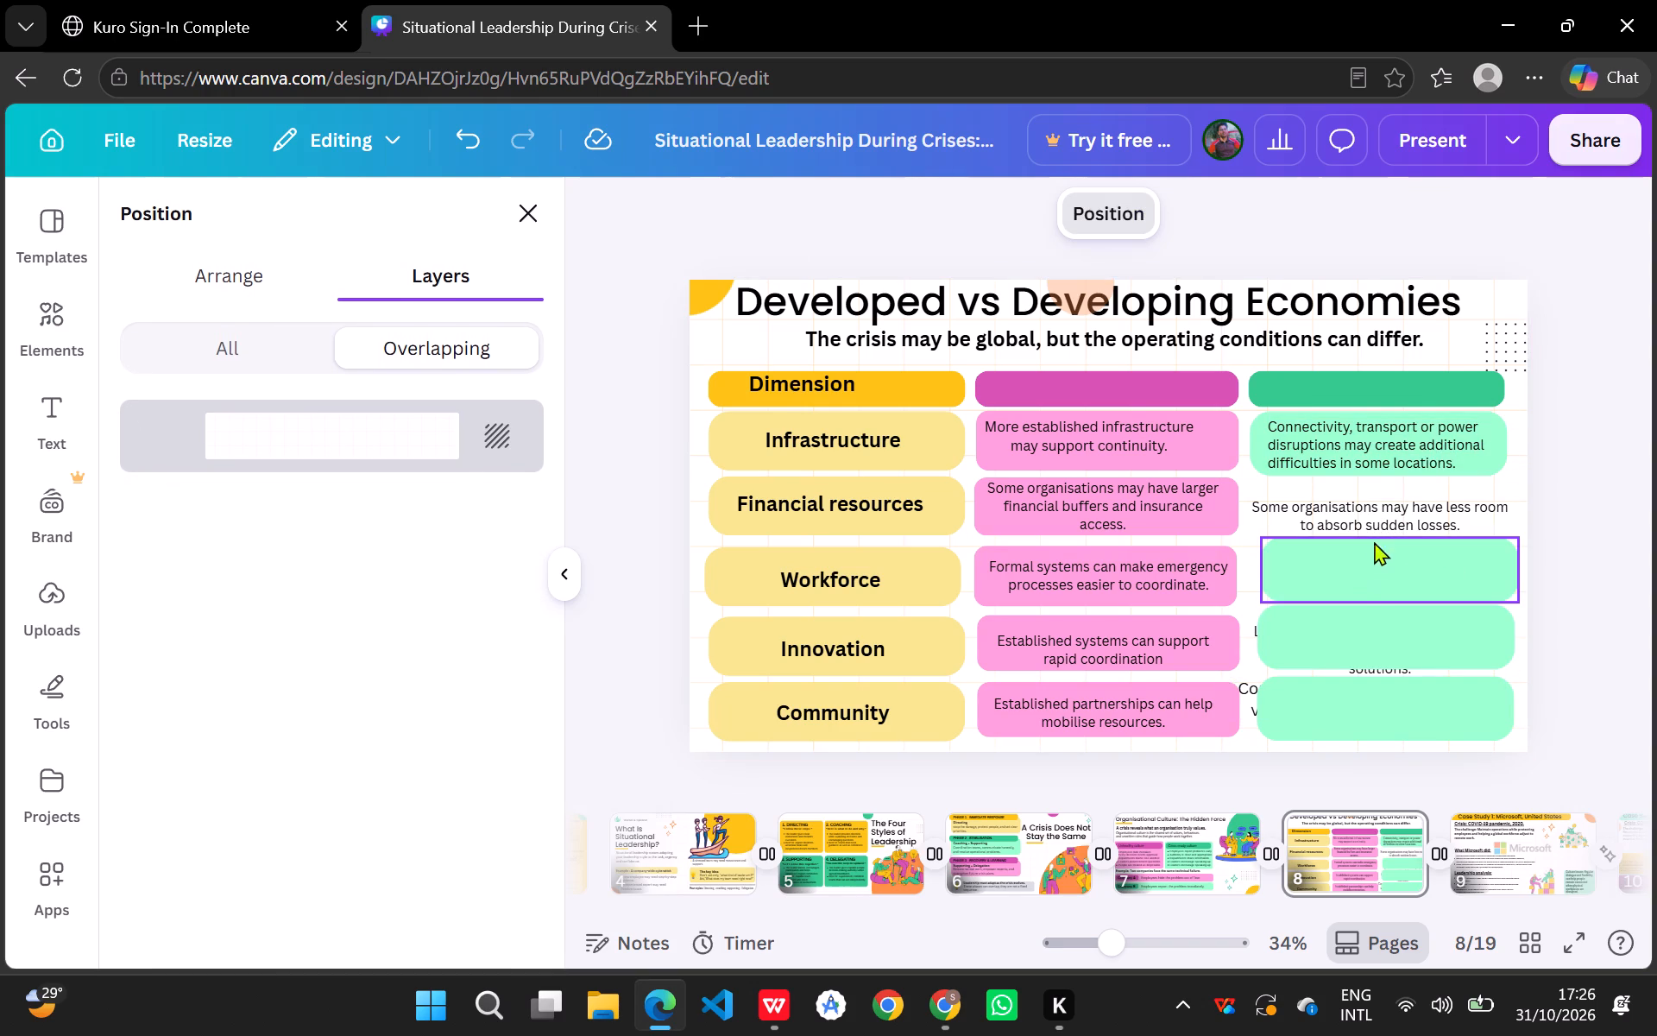
{"action": "left_click", "coordinate": [1382, 511]}
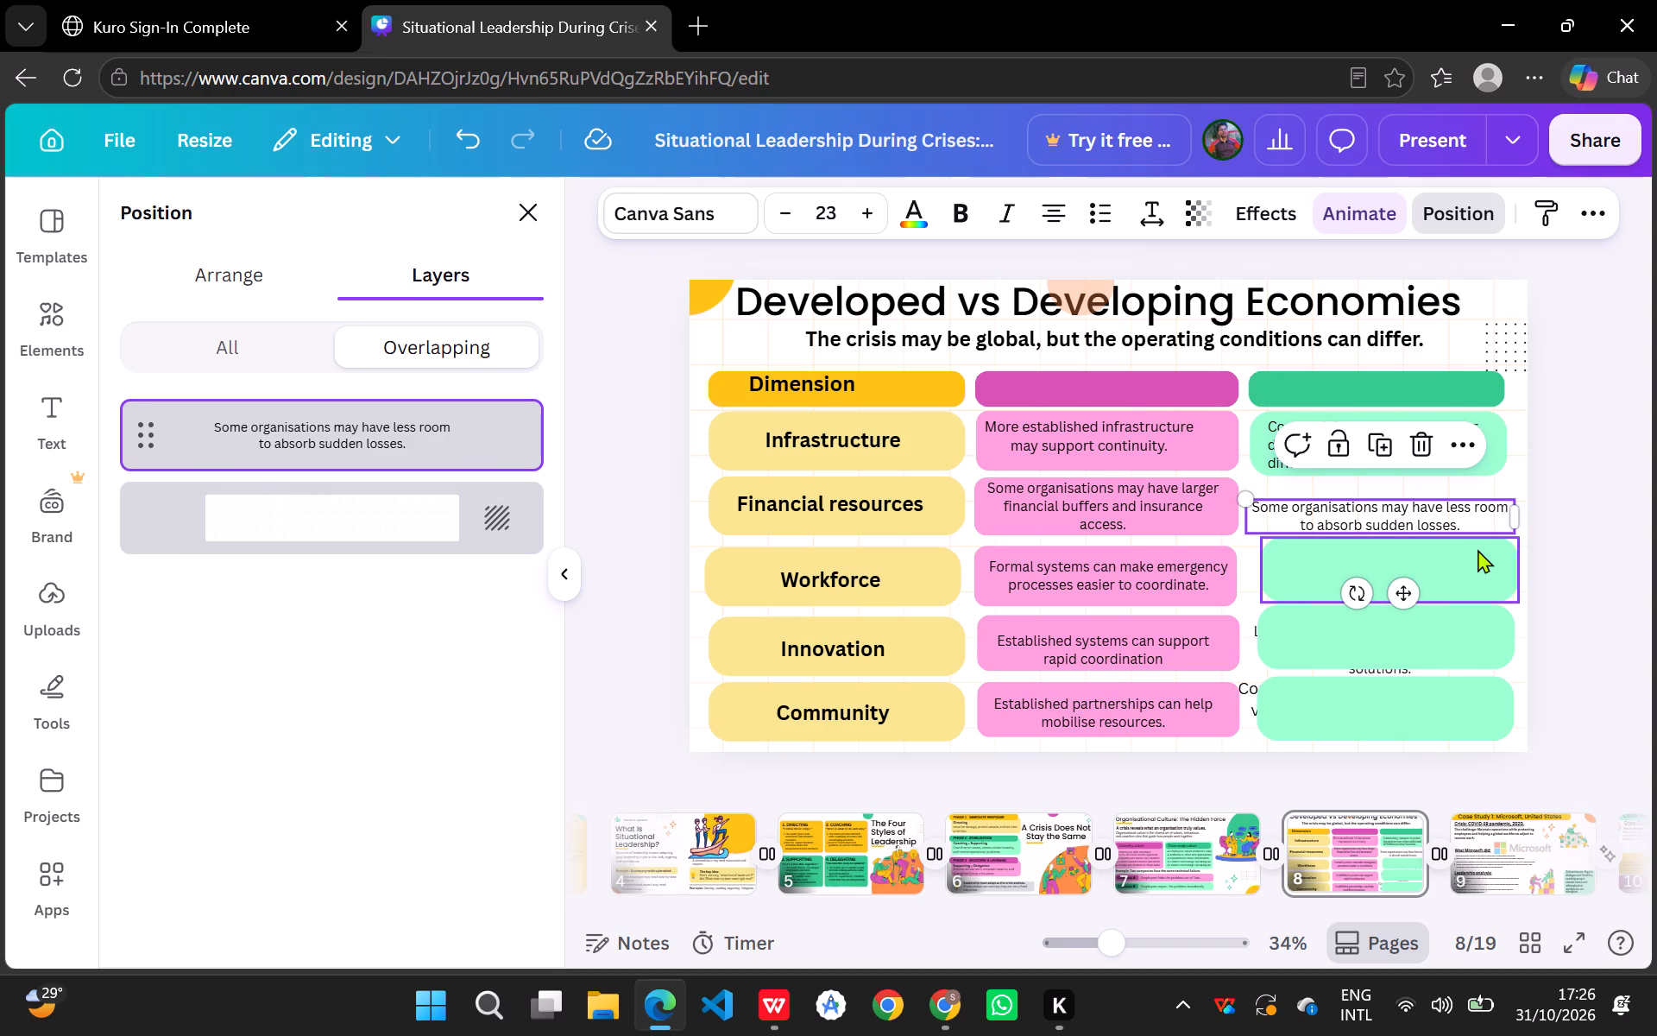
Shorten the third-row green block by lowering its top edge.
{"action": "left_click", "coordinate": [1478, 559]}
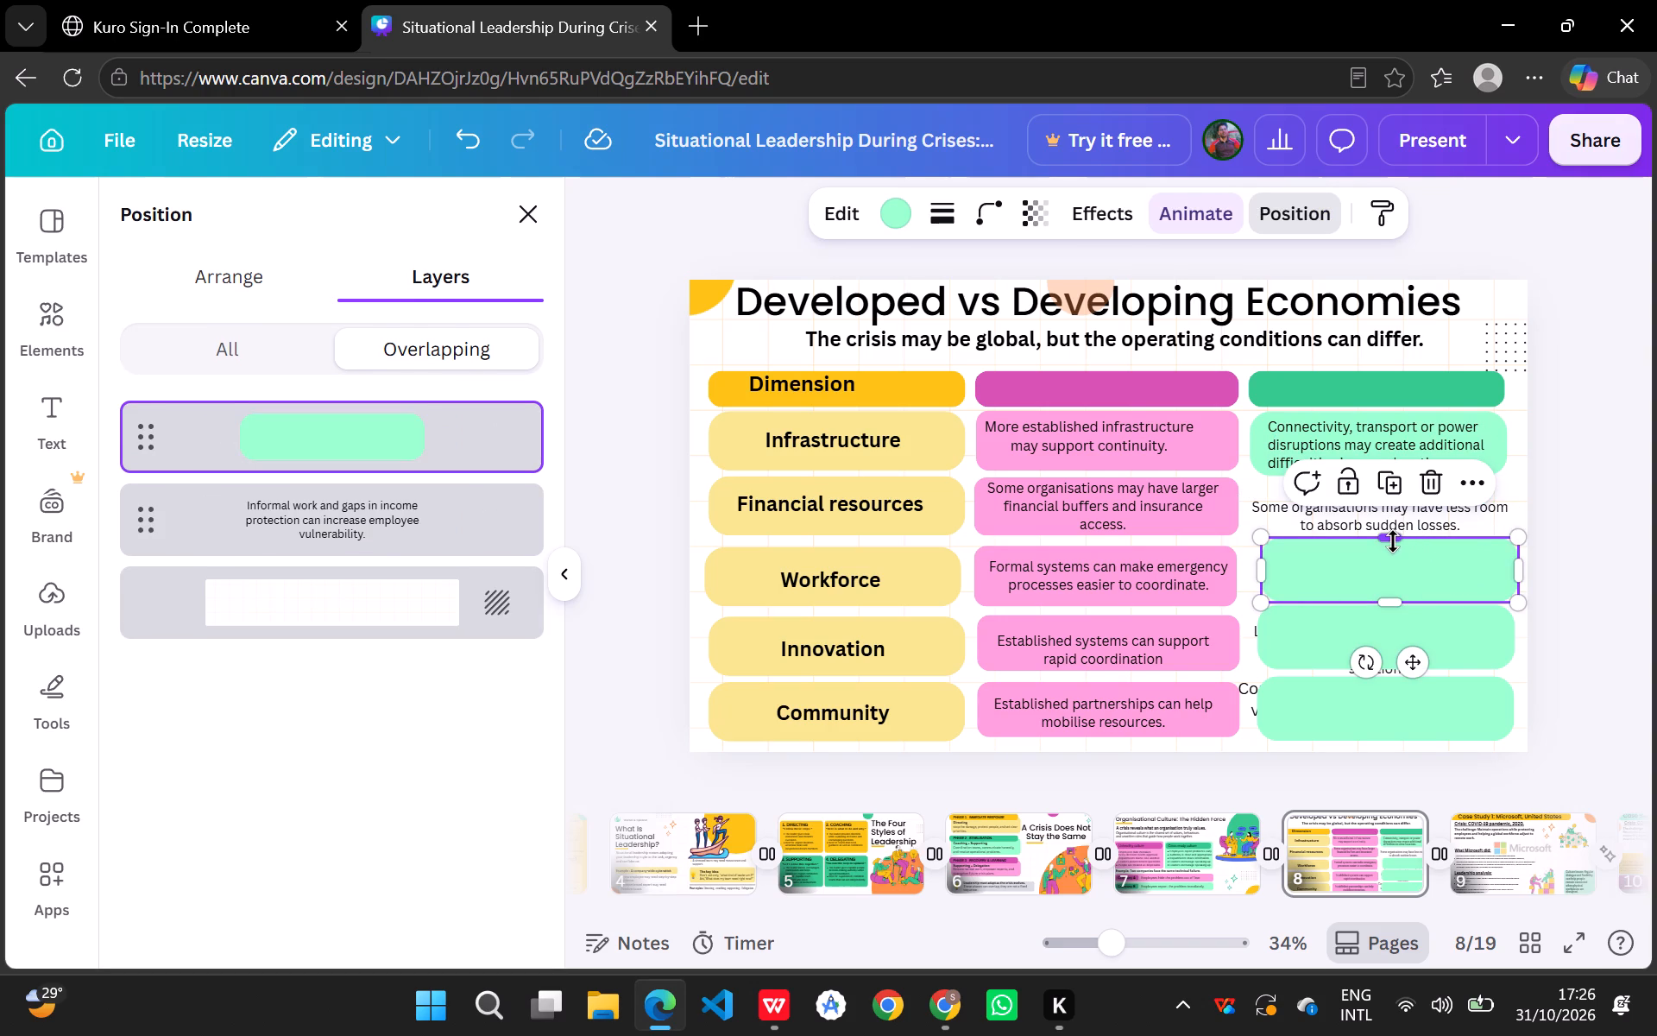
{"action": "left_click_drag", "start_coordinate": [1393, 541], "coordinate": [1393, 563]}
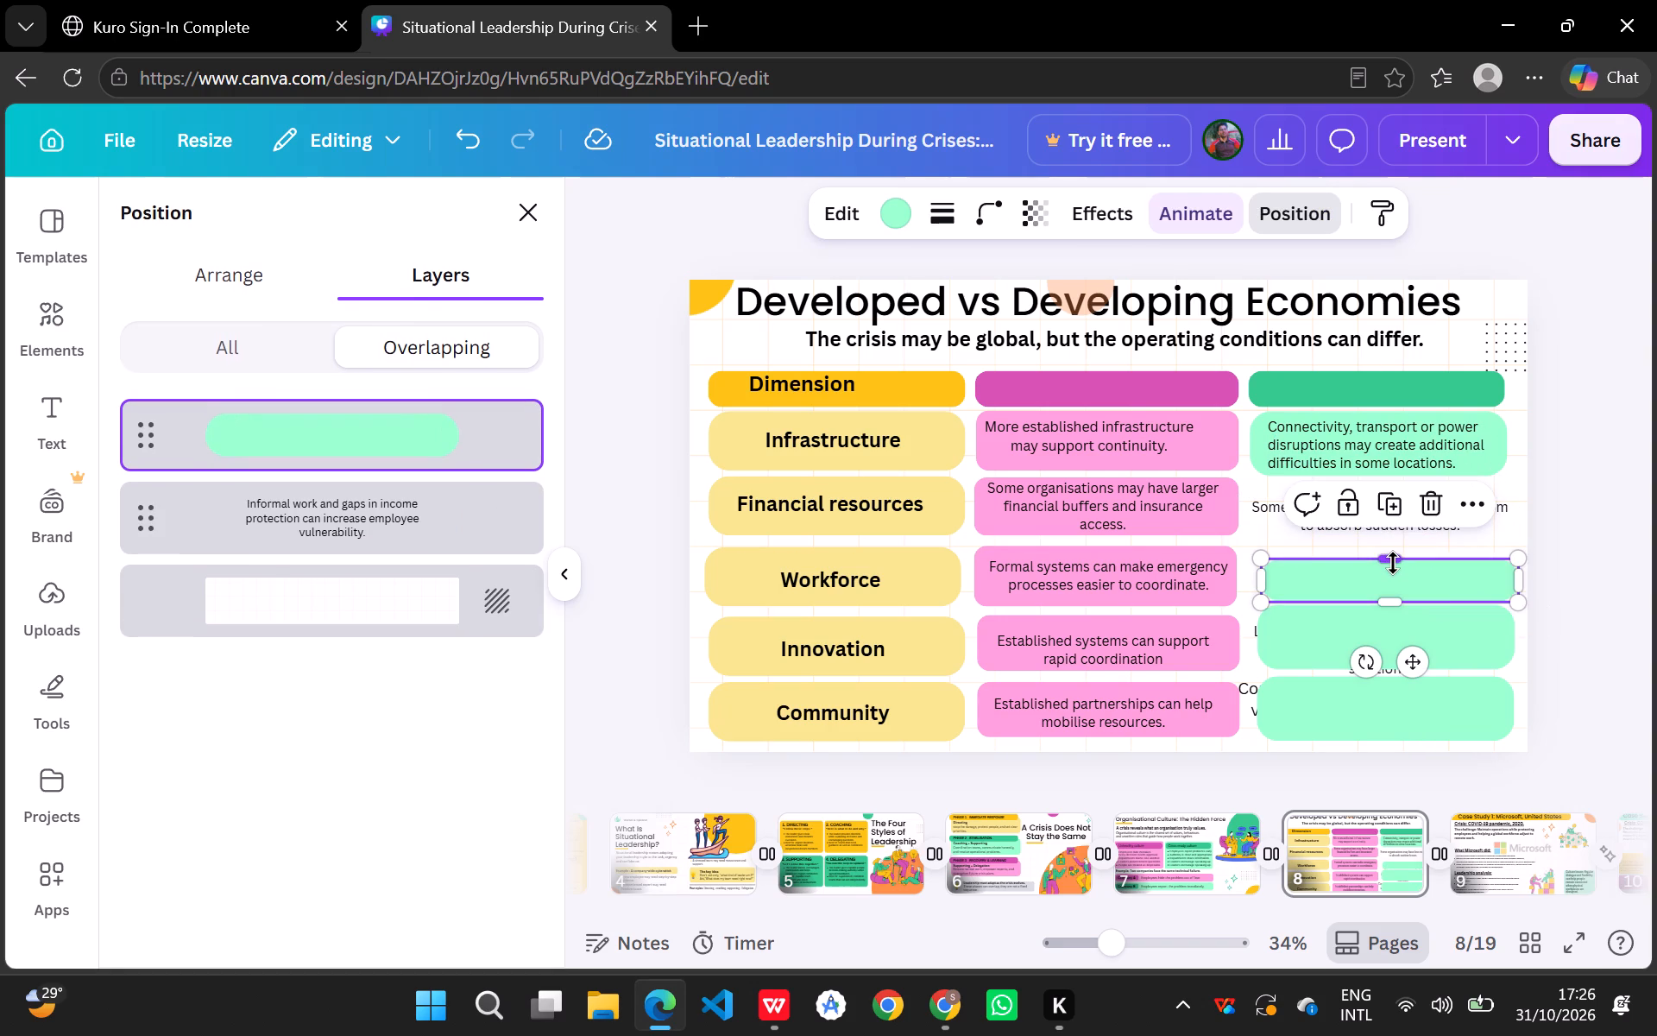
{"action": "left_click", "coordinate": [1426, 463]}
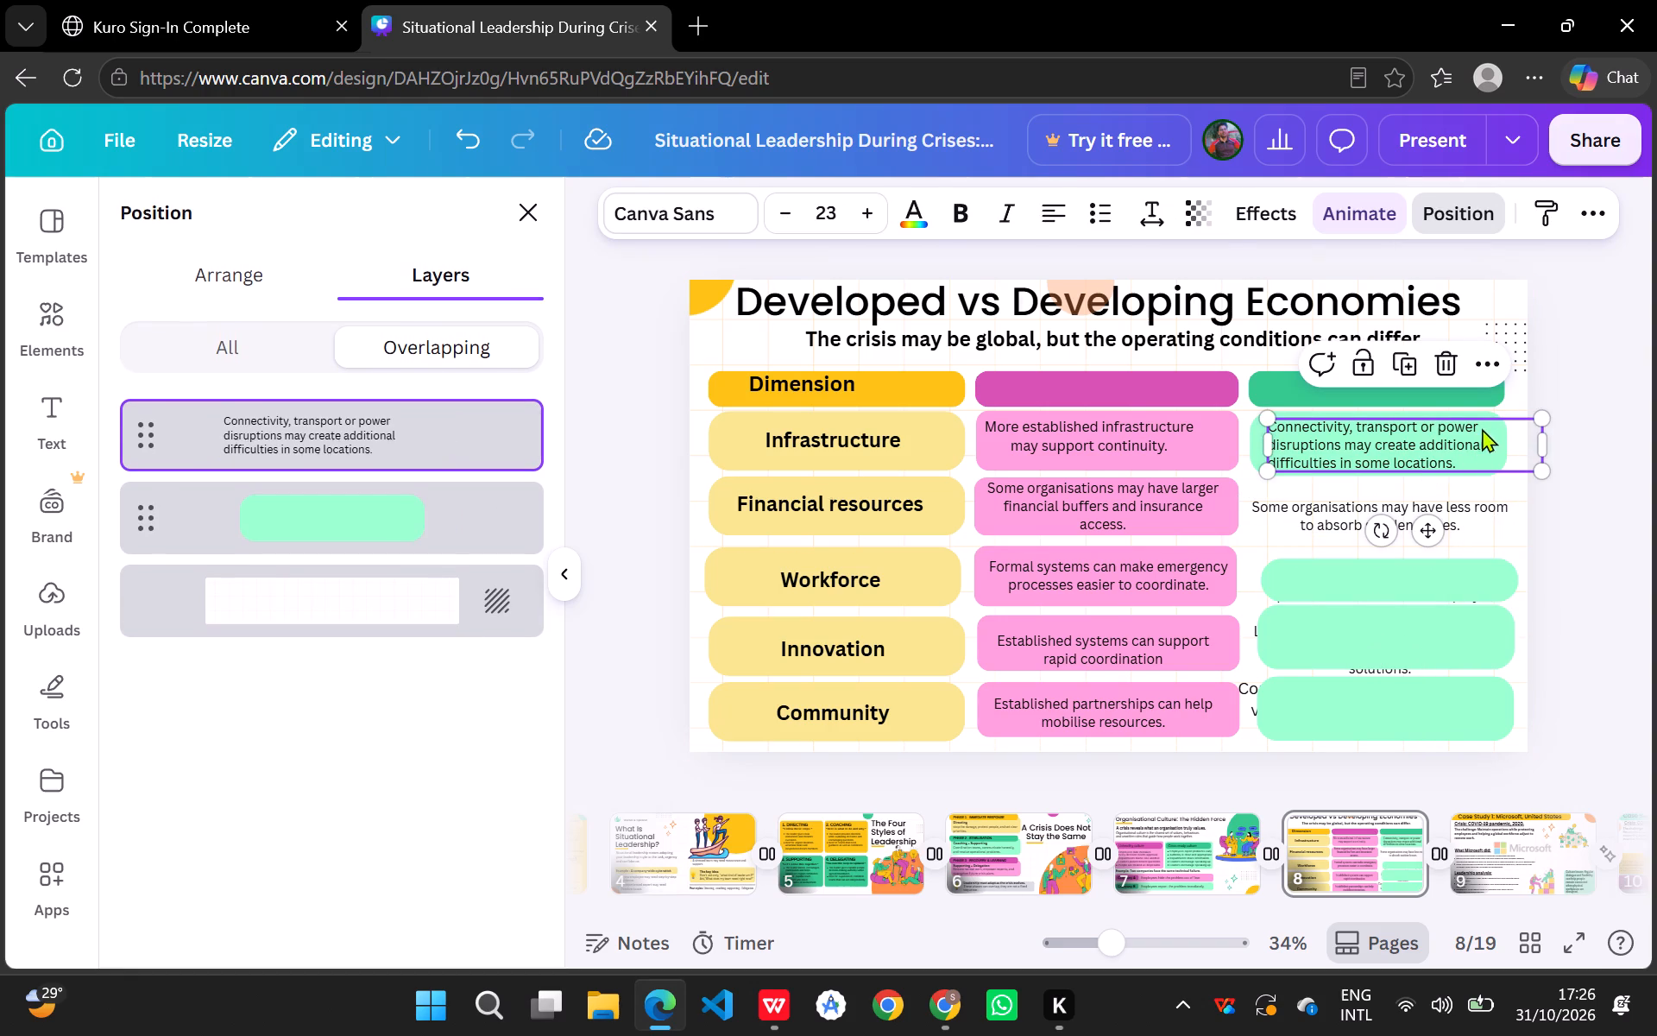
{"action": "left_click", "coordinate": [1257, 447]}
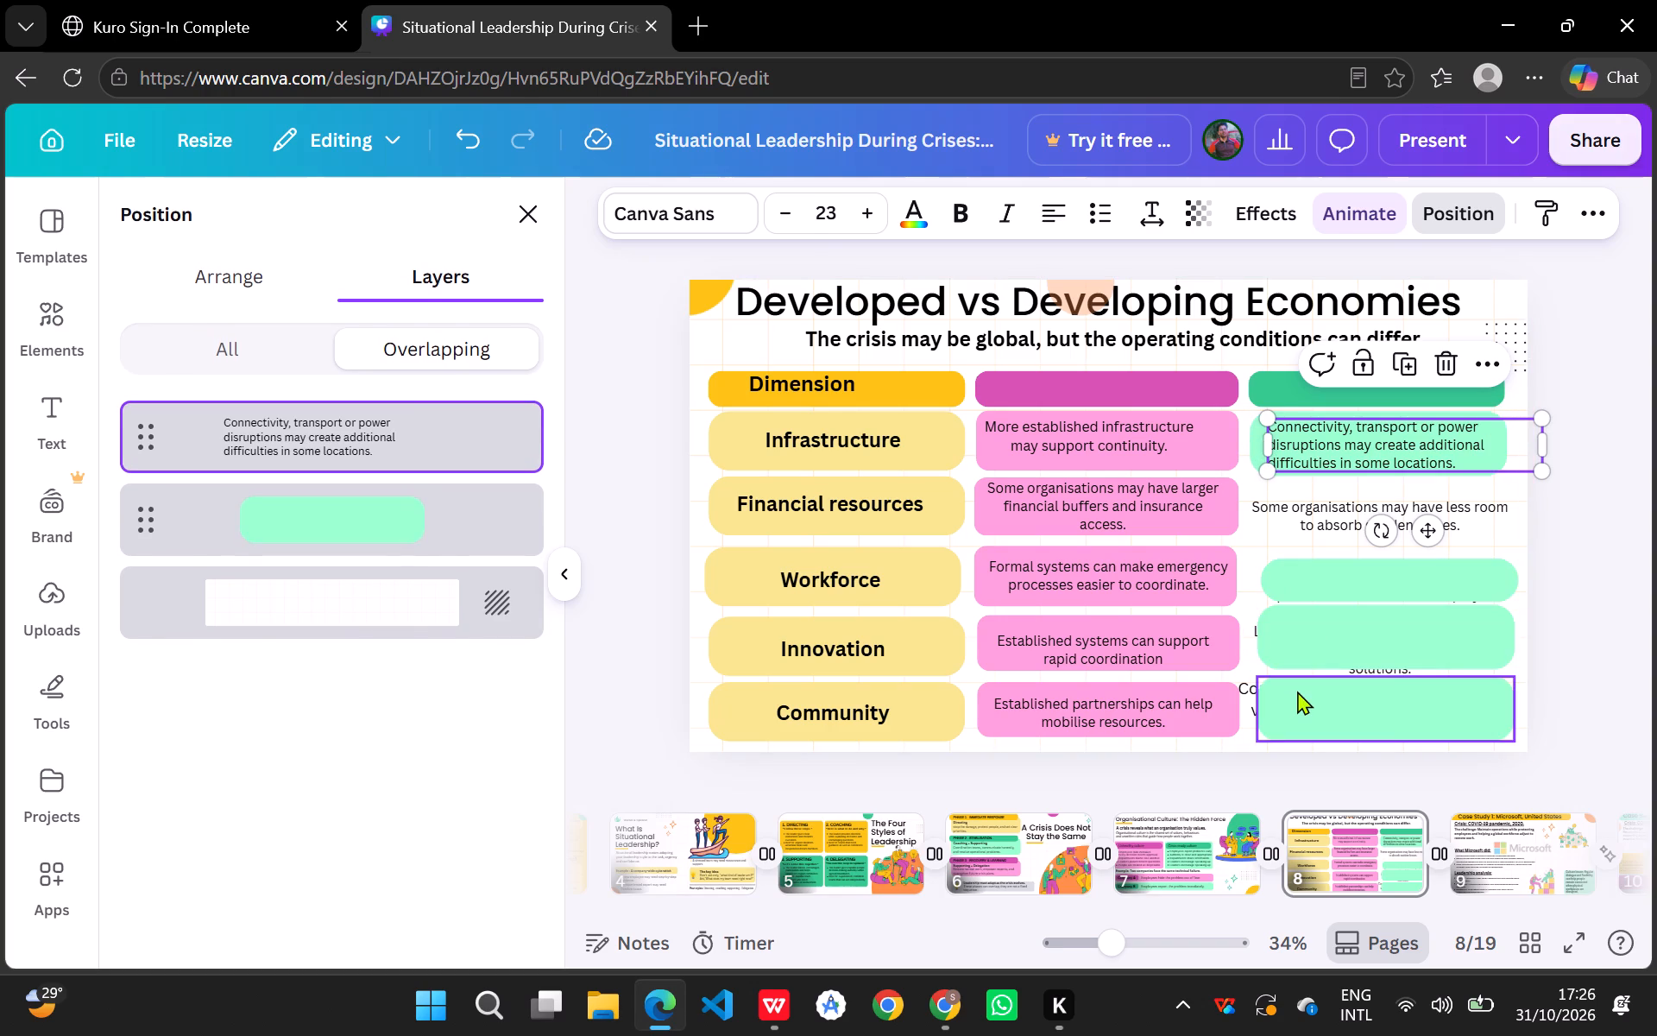
Duplicate the fifth-row green block and place the copy in the Financial resources row, just below the first-row green block.
{"action": "left_click", "coordinate": [1297, 691]}
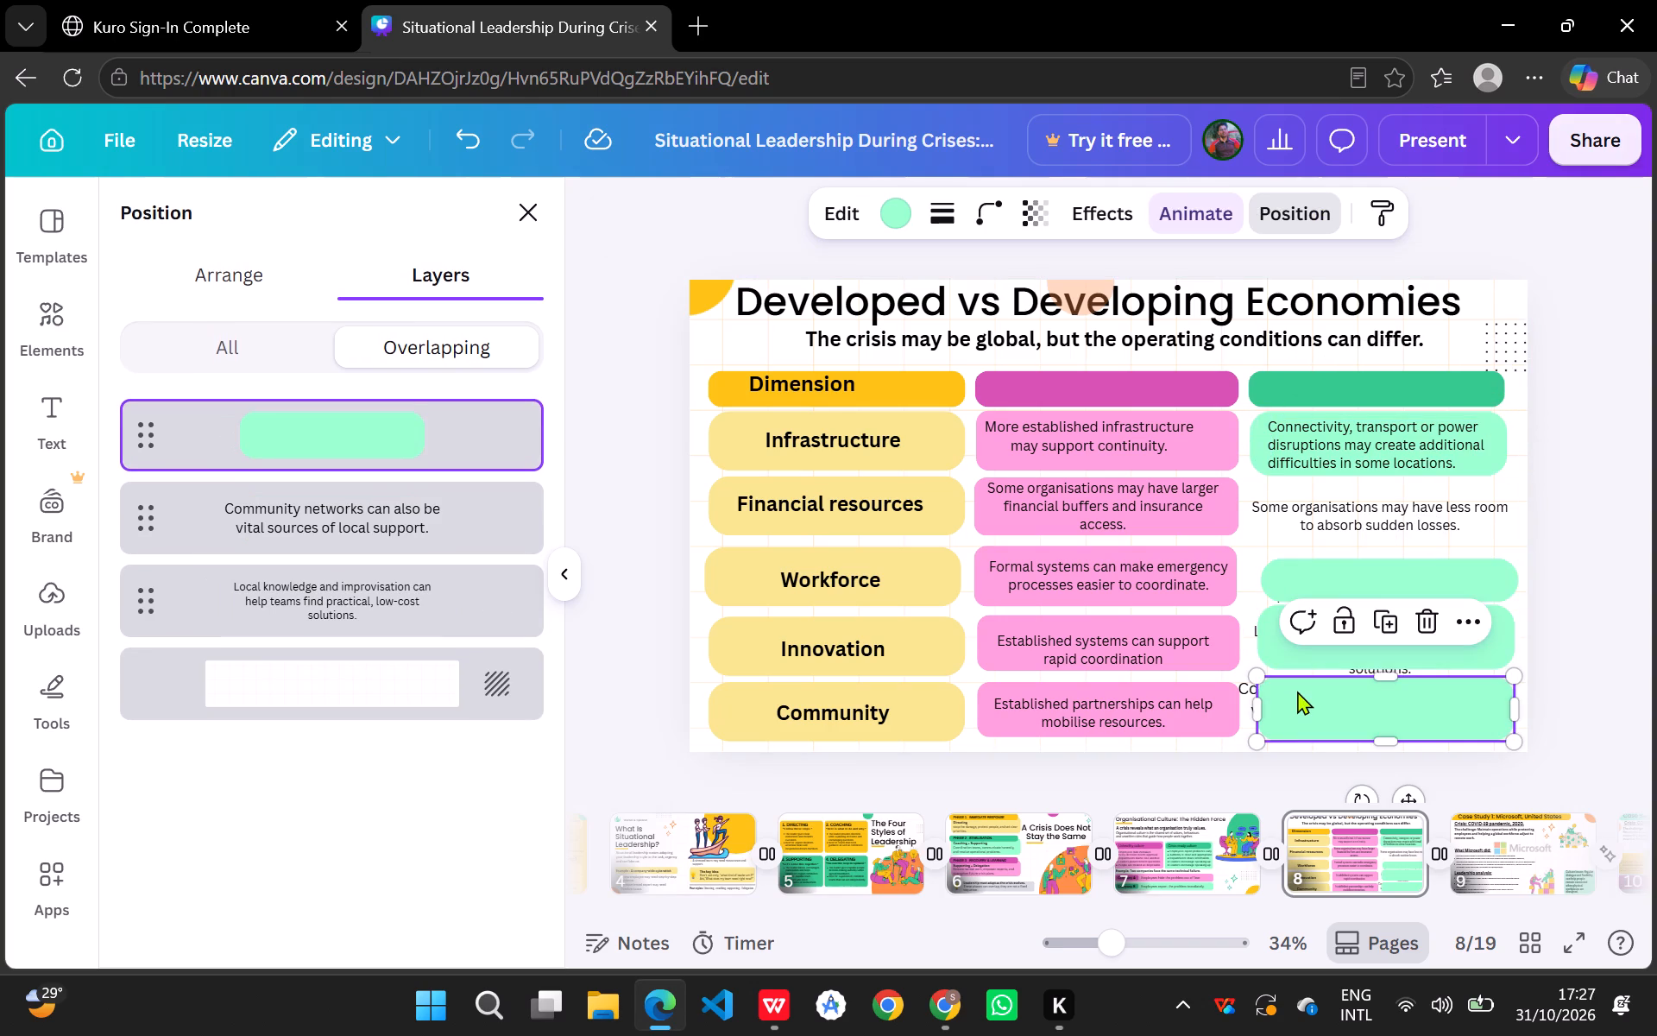
{"action": "key", "text": "ctrl+c"}
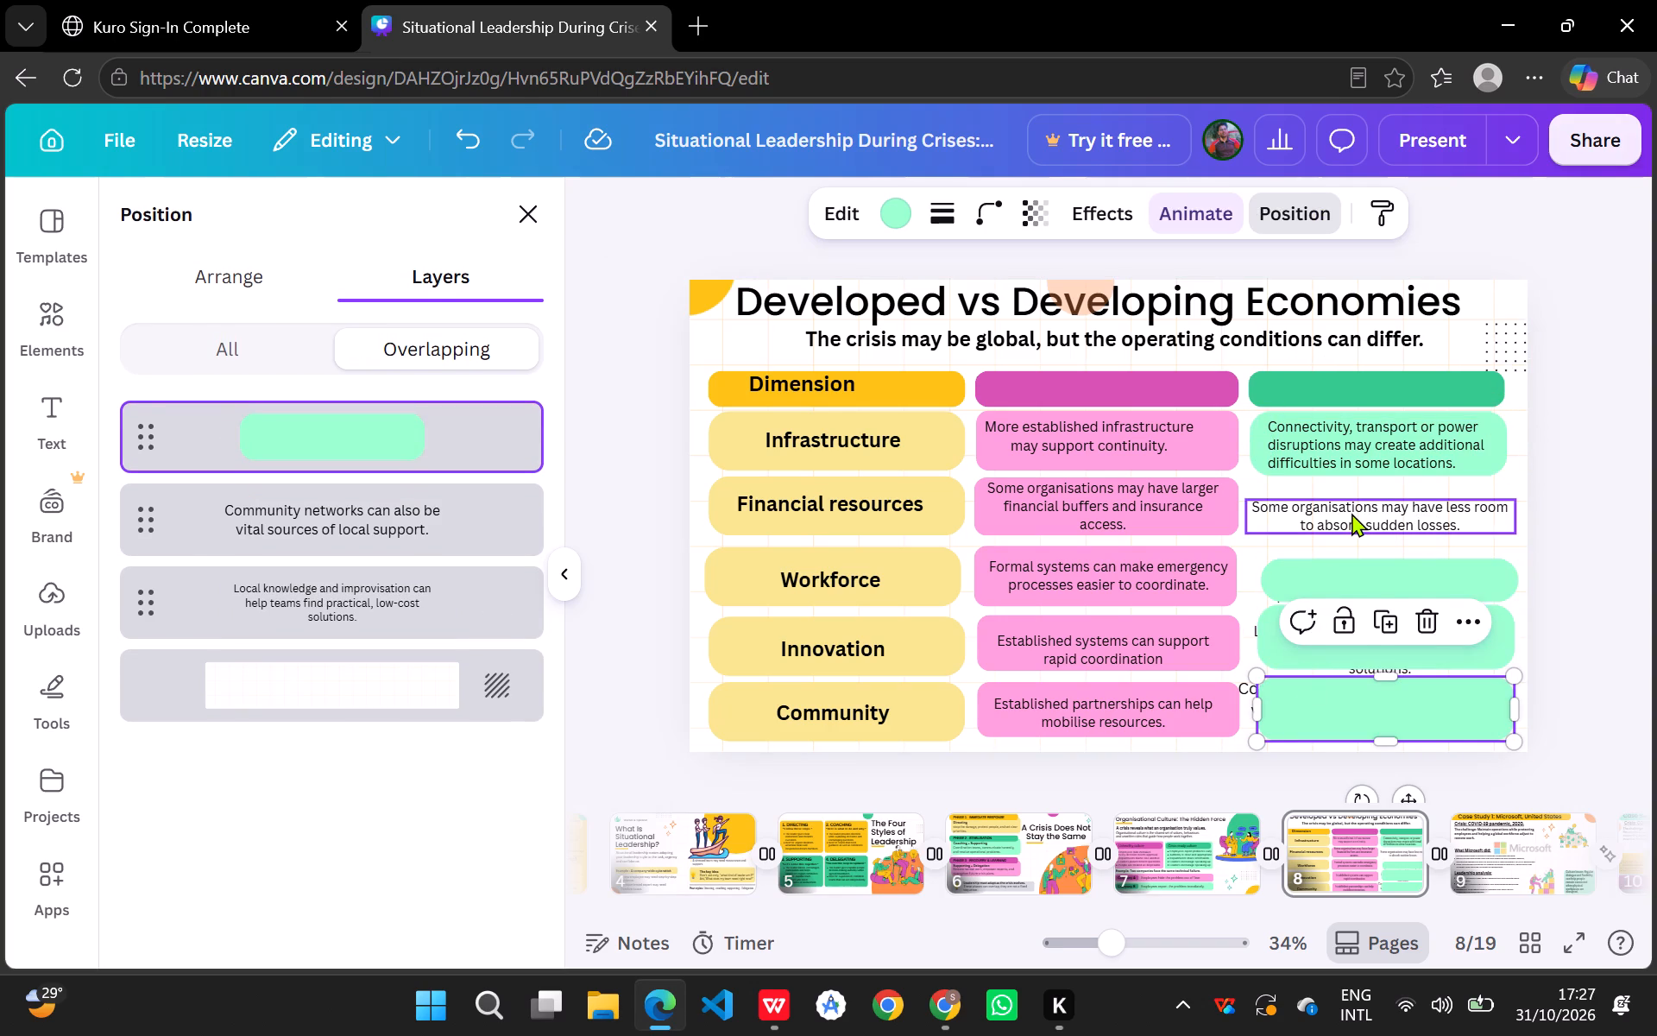
{"action": "key", "text": "ctrl+v"}
{"action": "left_click_drag", "start_coordinate": [1364, 713], "coordinate": [1351, 607]}
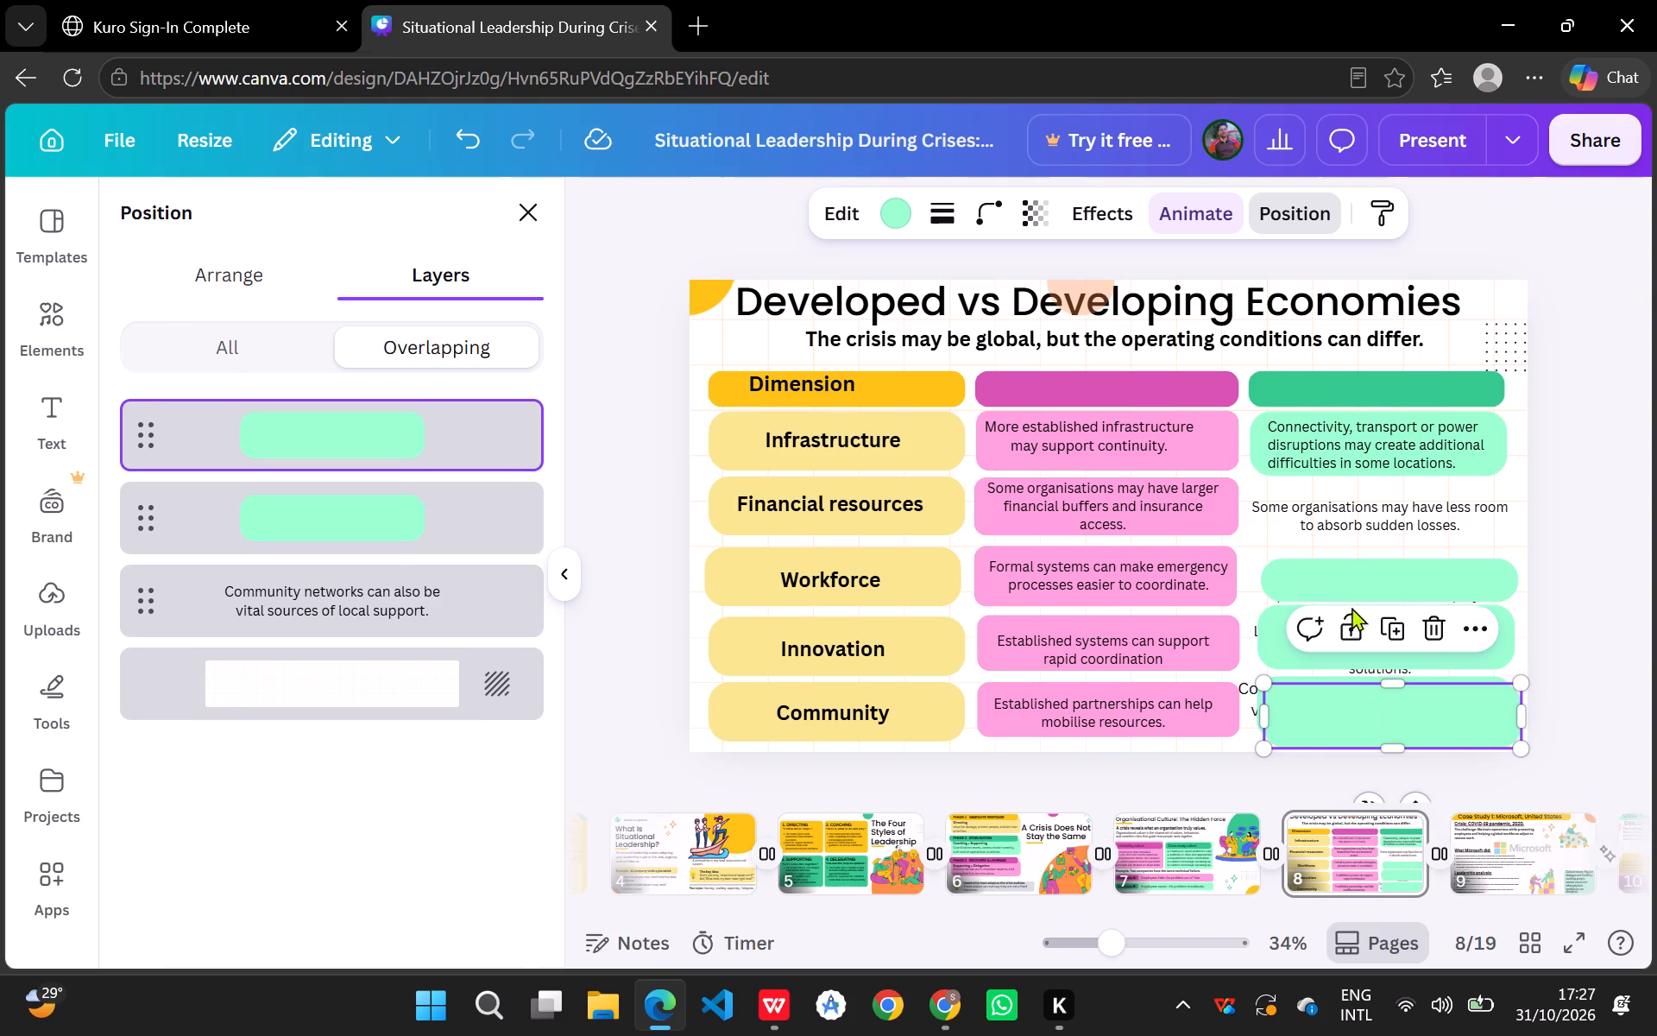
{"action": "left_click_drag", "start_coordinate": [1351, 607], "coordinate": [1351, 507]}
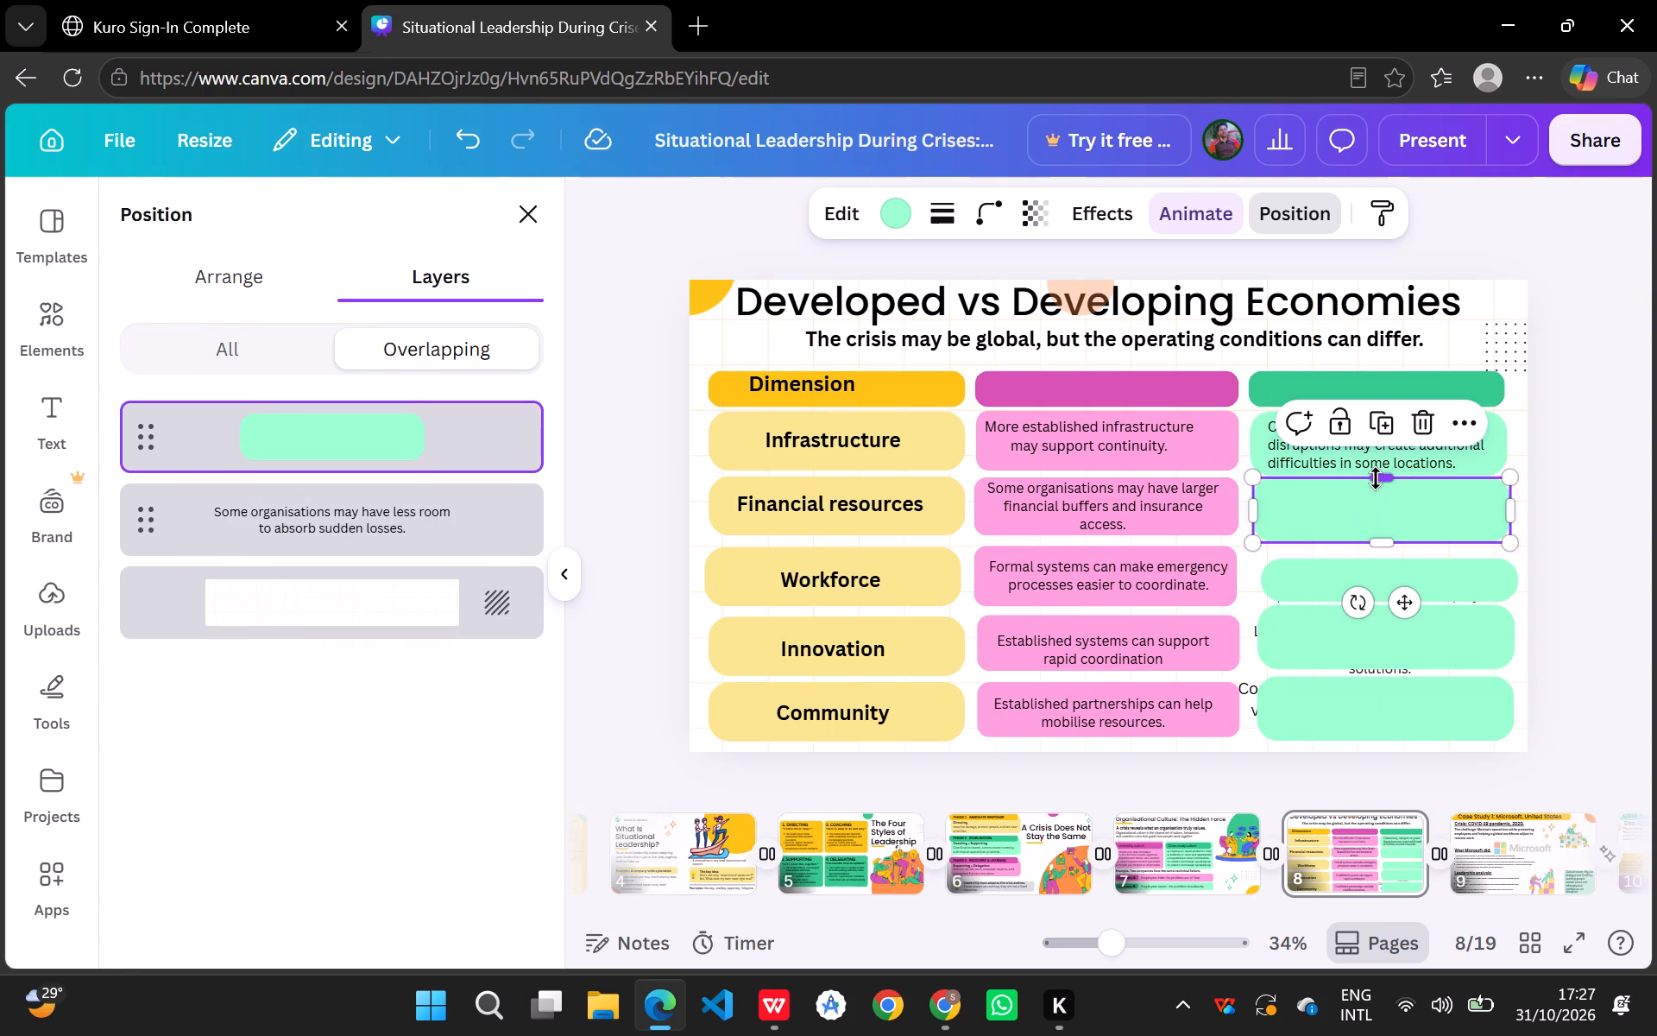
{"action": "left_click", "coordinate": [1380, 540]}
{"action": "left_click", "coordinate": [1519, 391]}
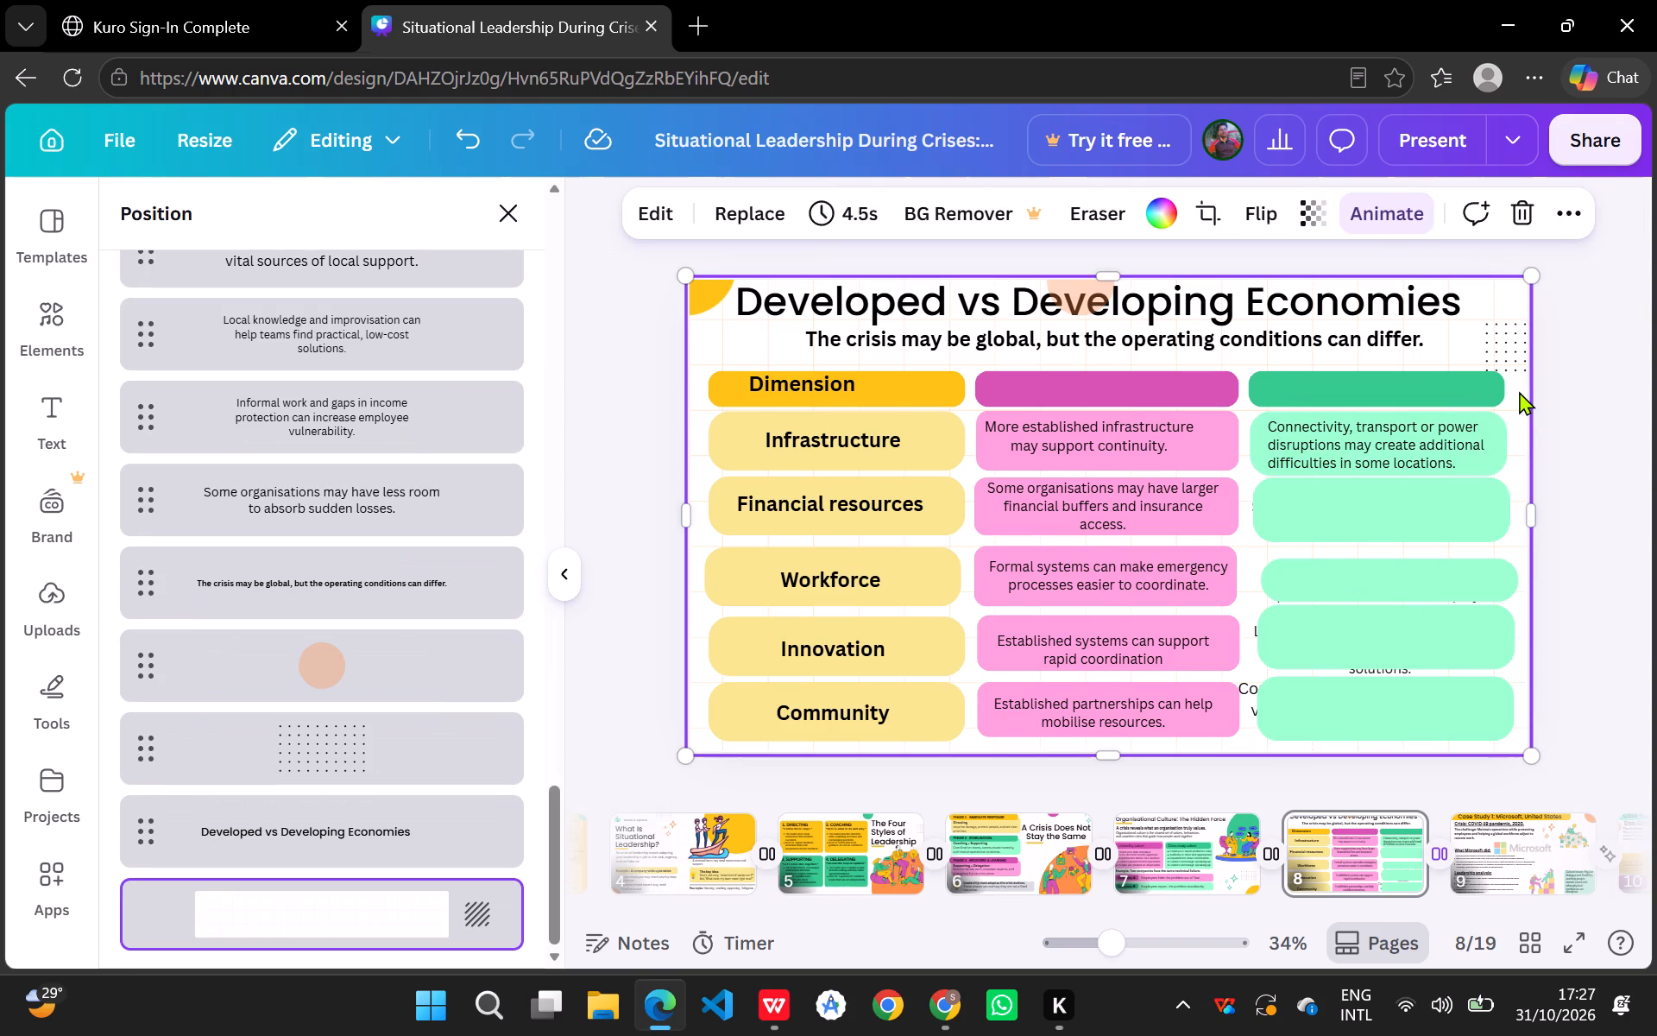
Stretch the third-row green block upward until its top edge nearly meets the second-row green block.
{"action": "left_click", "coordinate": [1422, 579]}
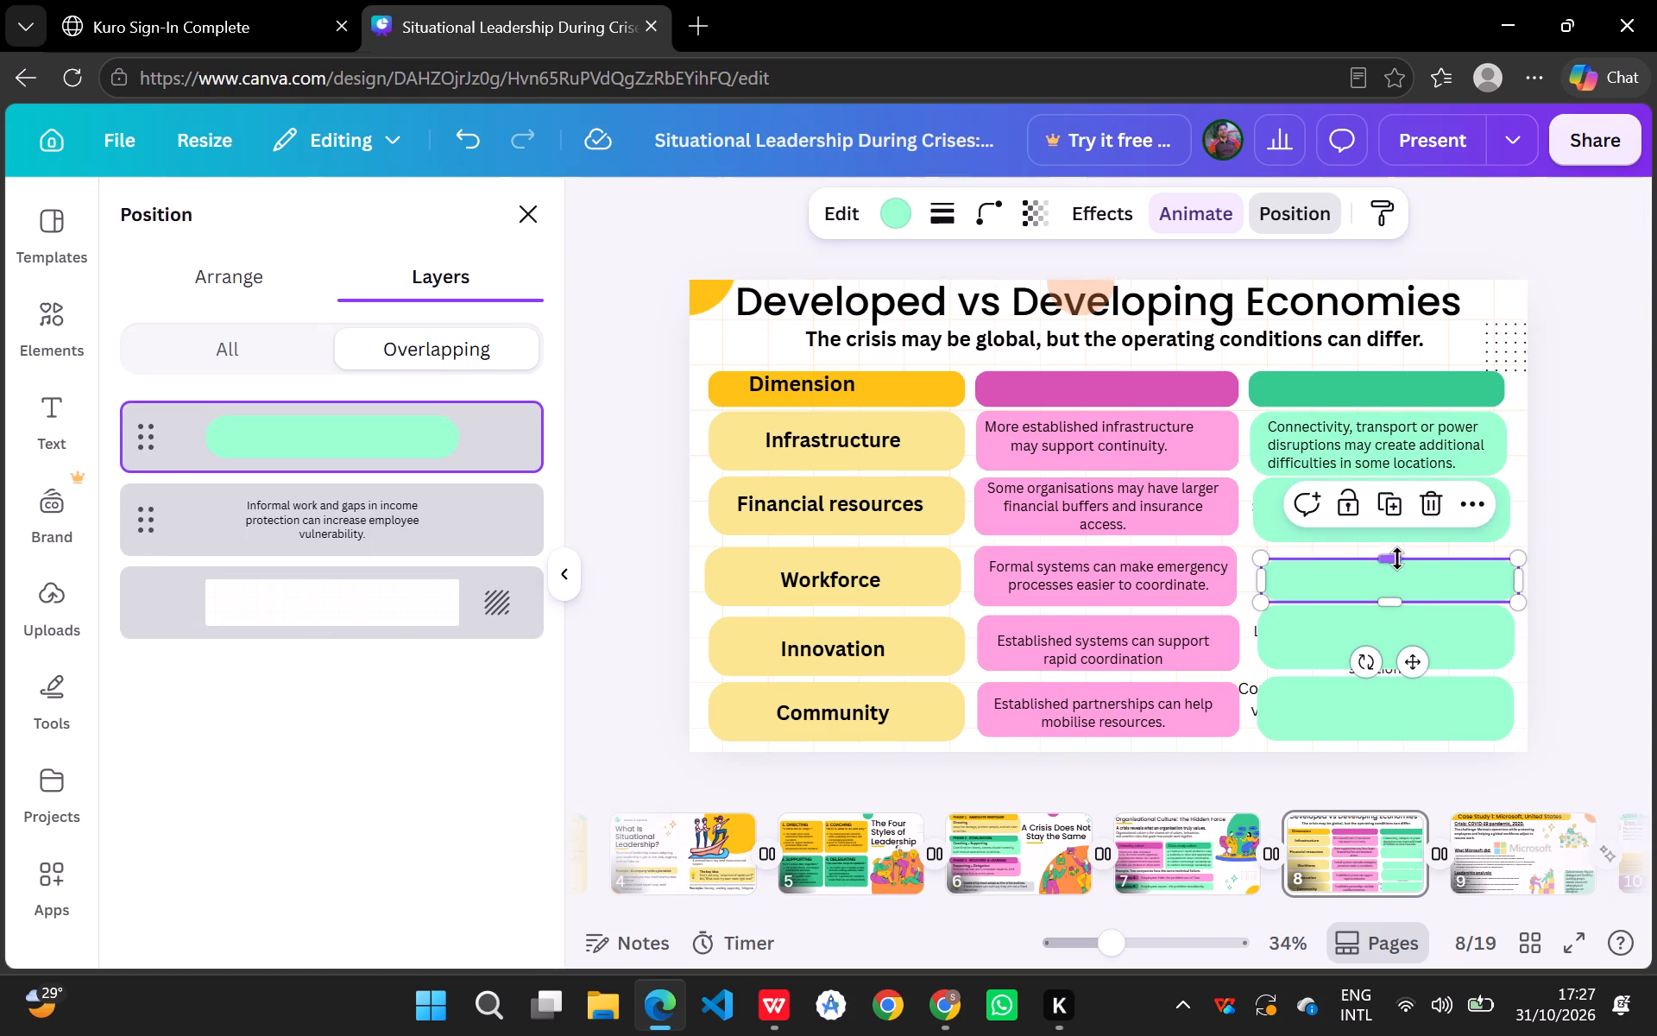
{"action": "left_click_drag", "start_coordinate": [1391, 558], "coordinate": [1384, 543]}
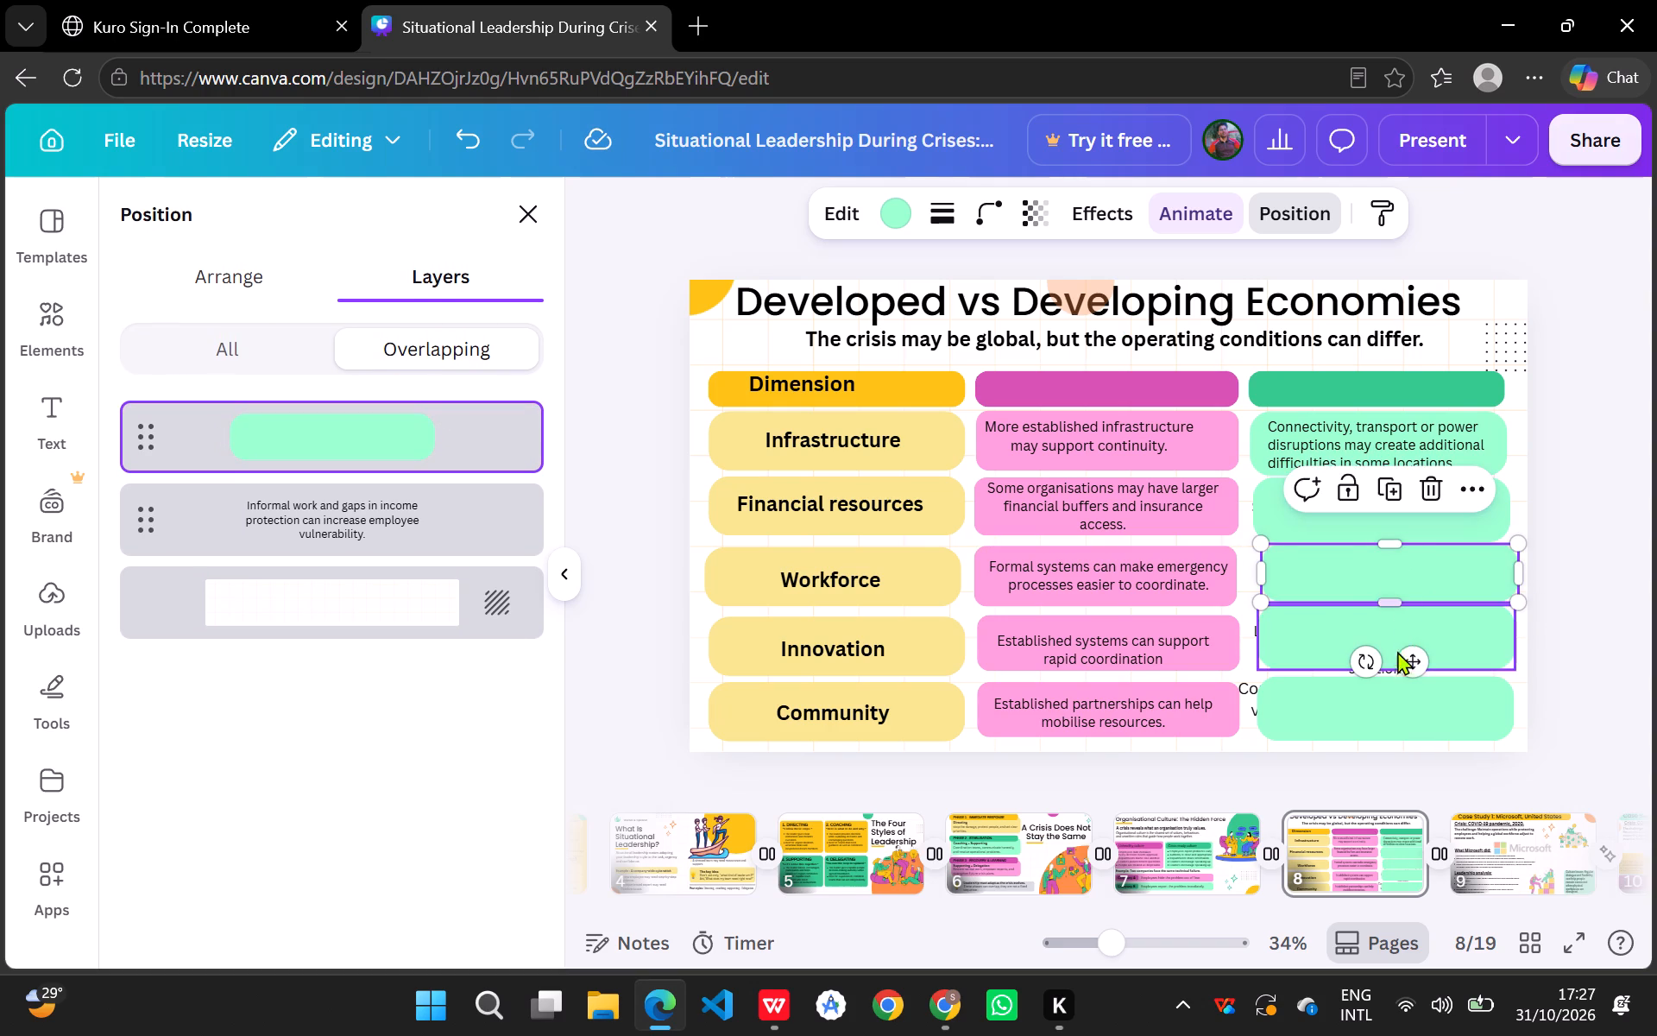
Slightly extend the fourth-row green block at its top and bottom edges and raise the fifth-row block's top edge to narrow the gaps.
{"action": "left_click", "coordinate": [1389, 666]}
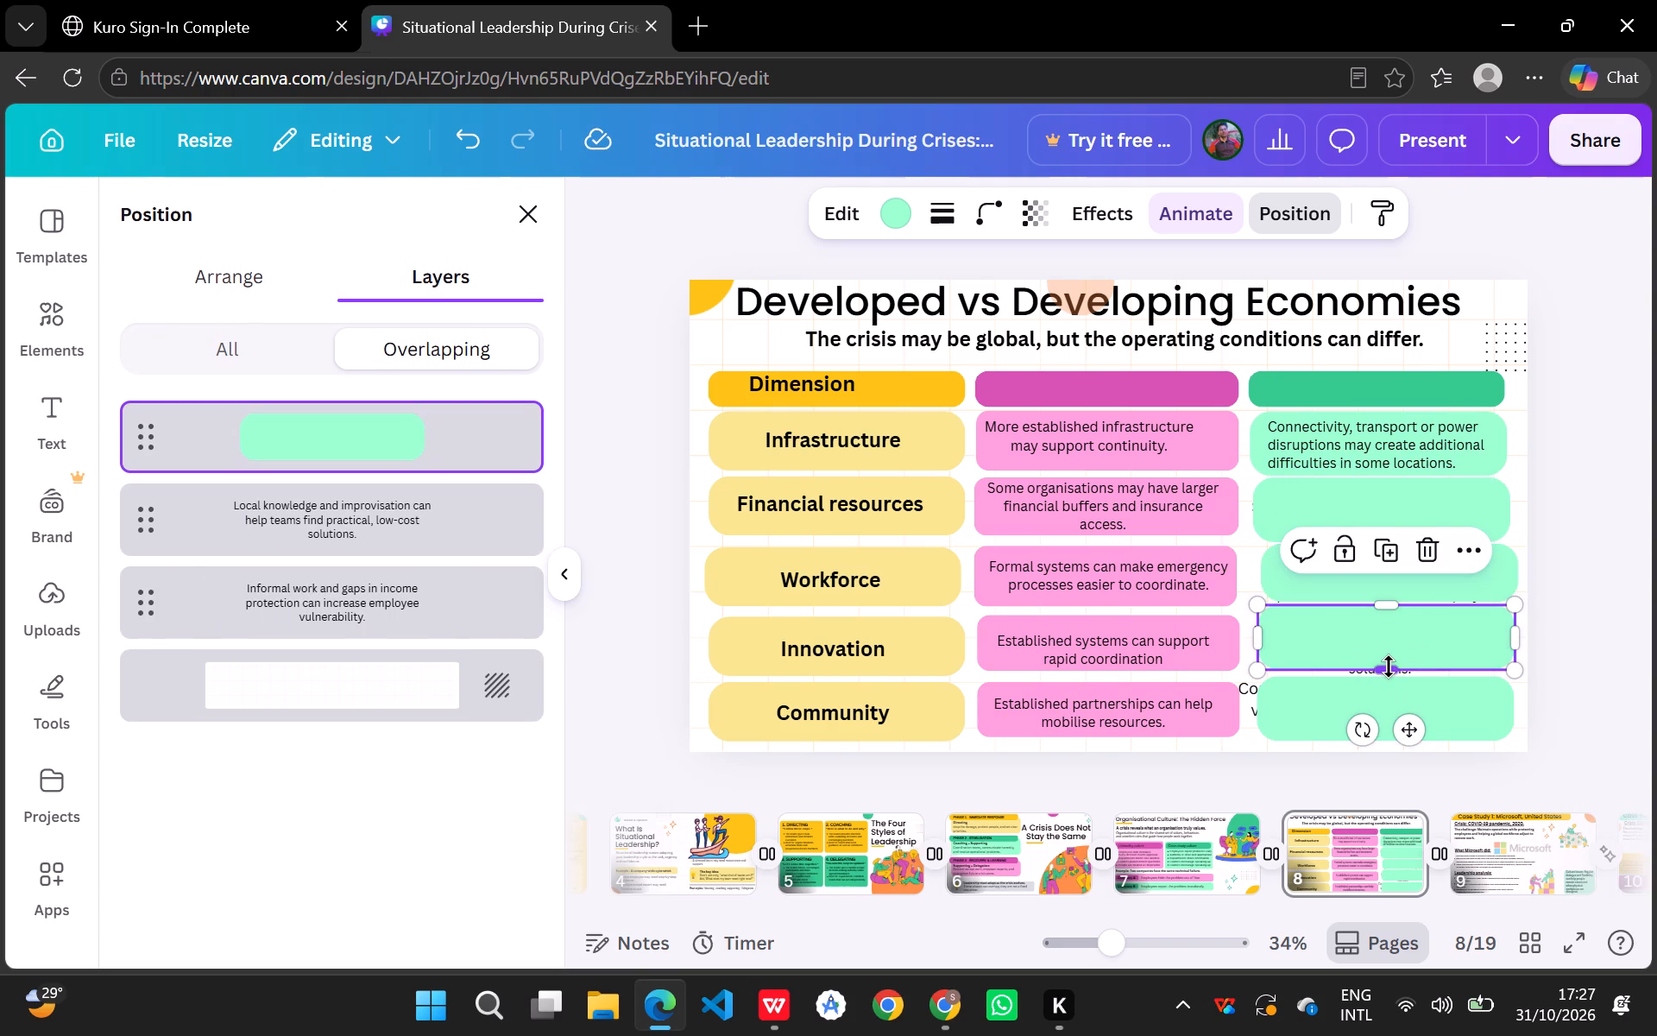
{"action": "left_click", "coordinate": [1389, 666]}
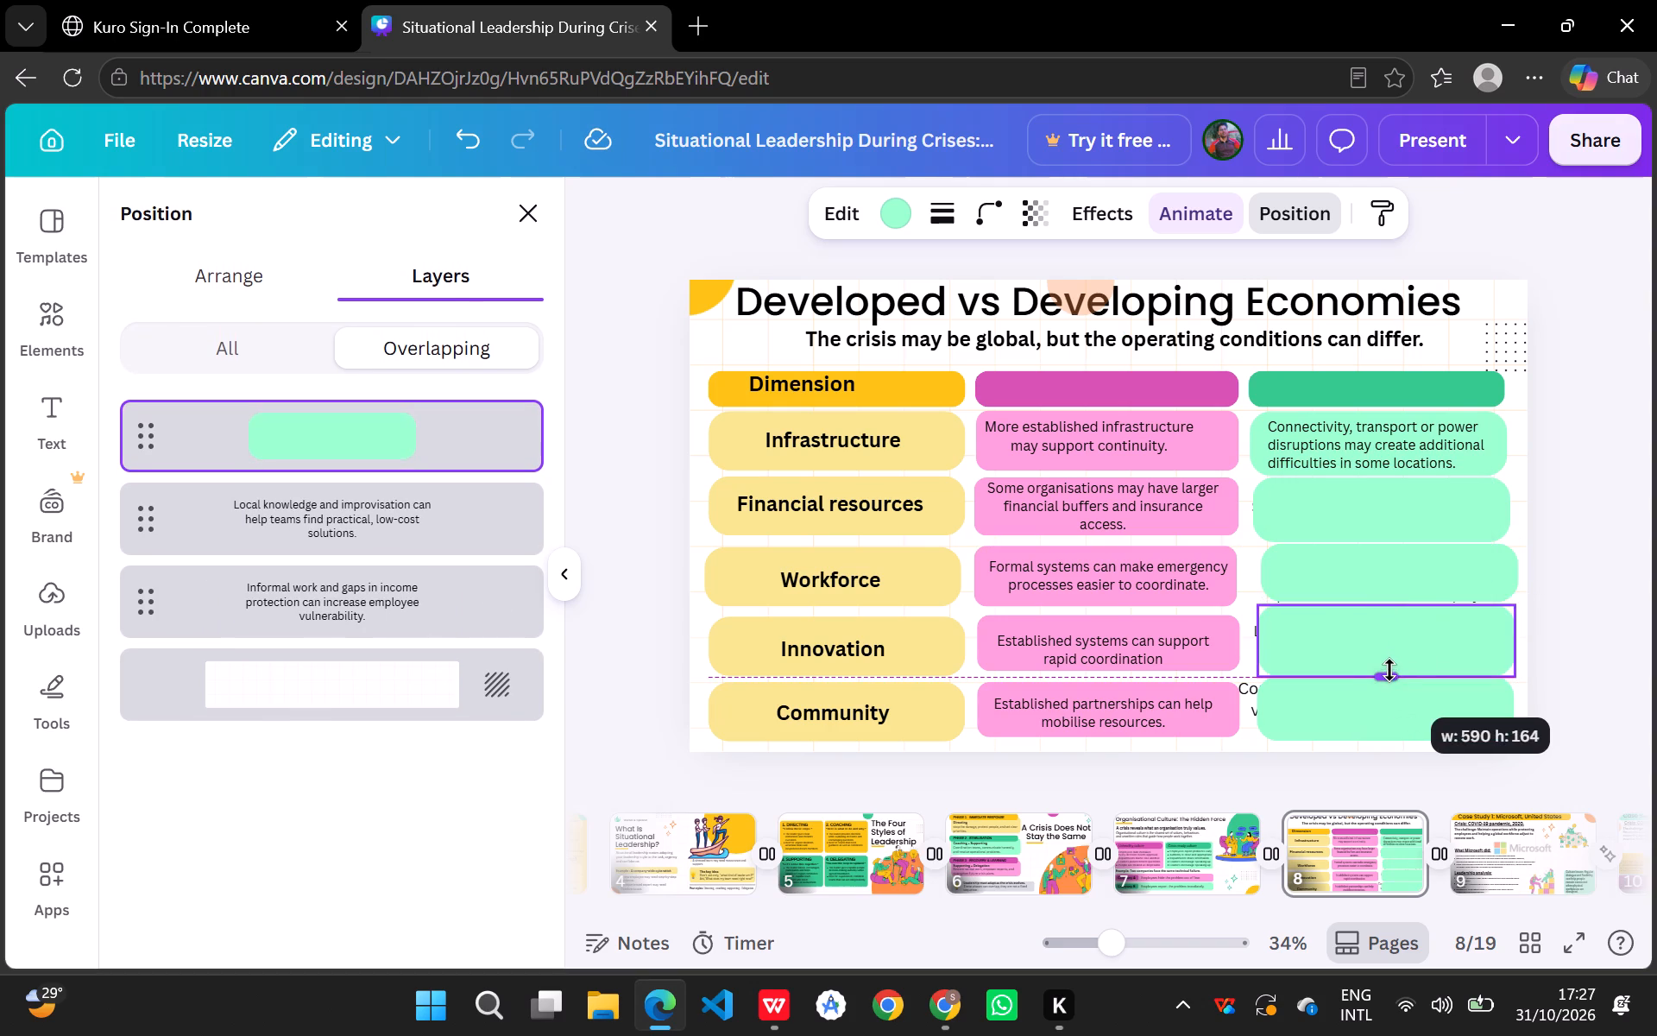
{"action": "left_click", "coordinate": [1412, 696]}
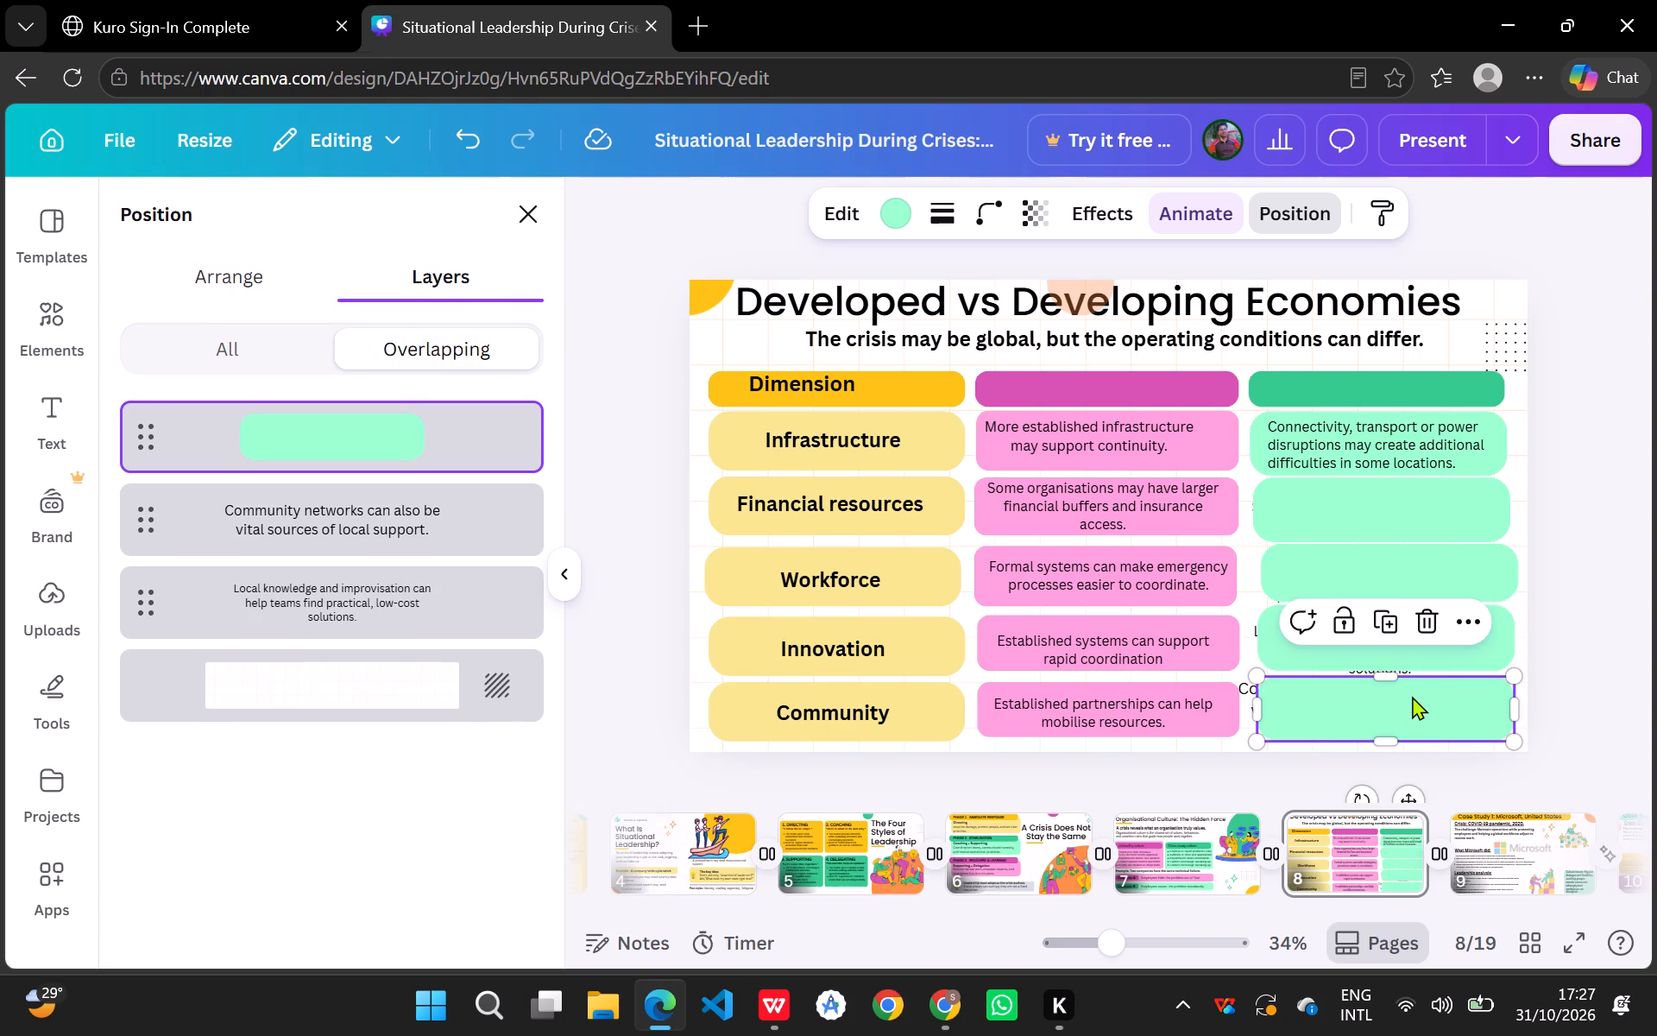
{"action": "left_click", "coordinate": [1382, 674]}
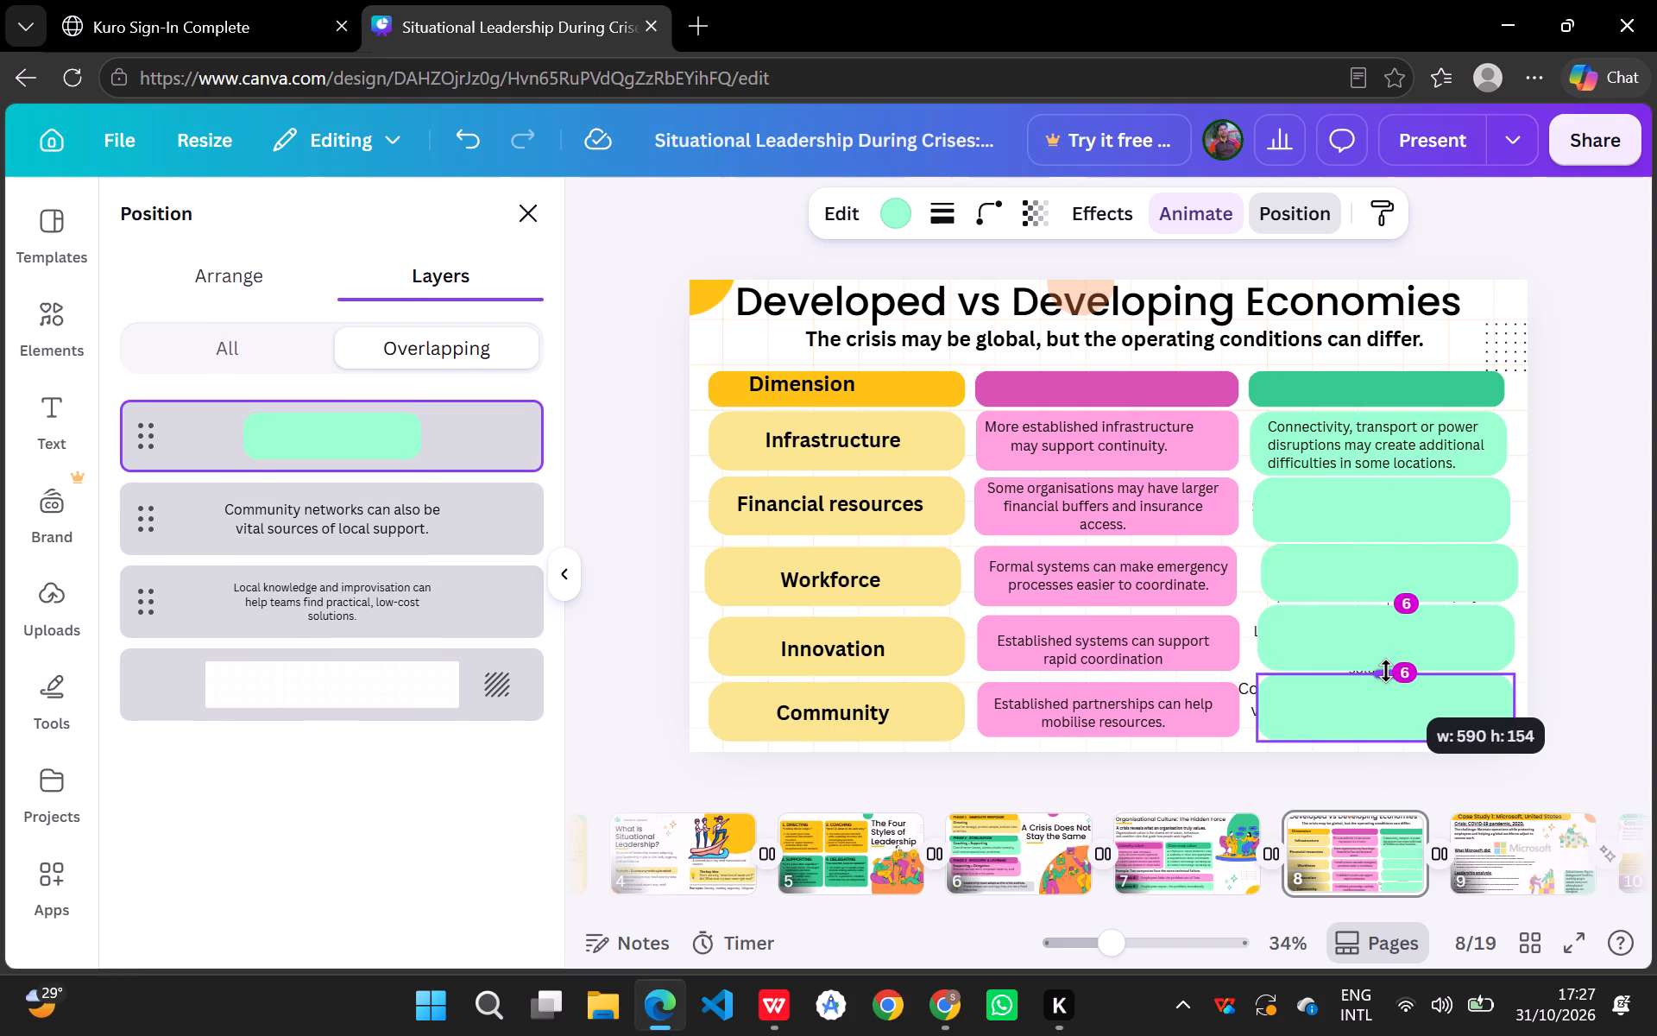
{"action": "left_click", "coordinate": [1448, 646]}
{"action": "left_click", "coordinate": [1385, 602]}
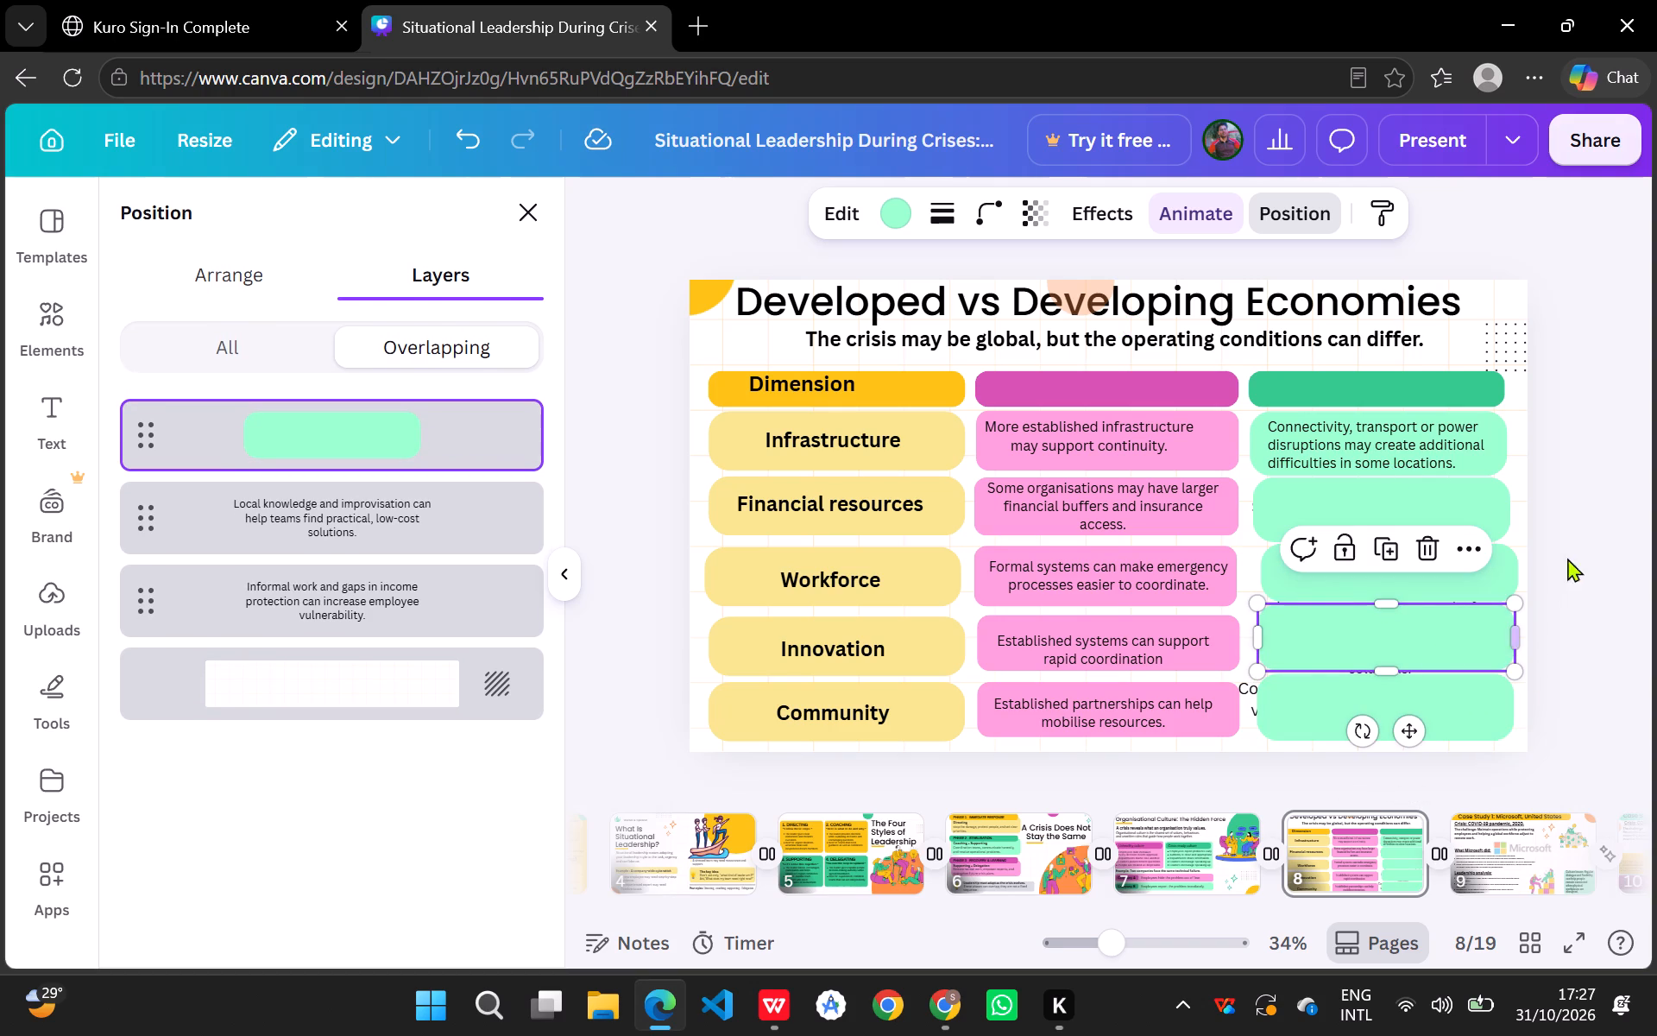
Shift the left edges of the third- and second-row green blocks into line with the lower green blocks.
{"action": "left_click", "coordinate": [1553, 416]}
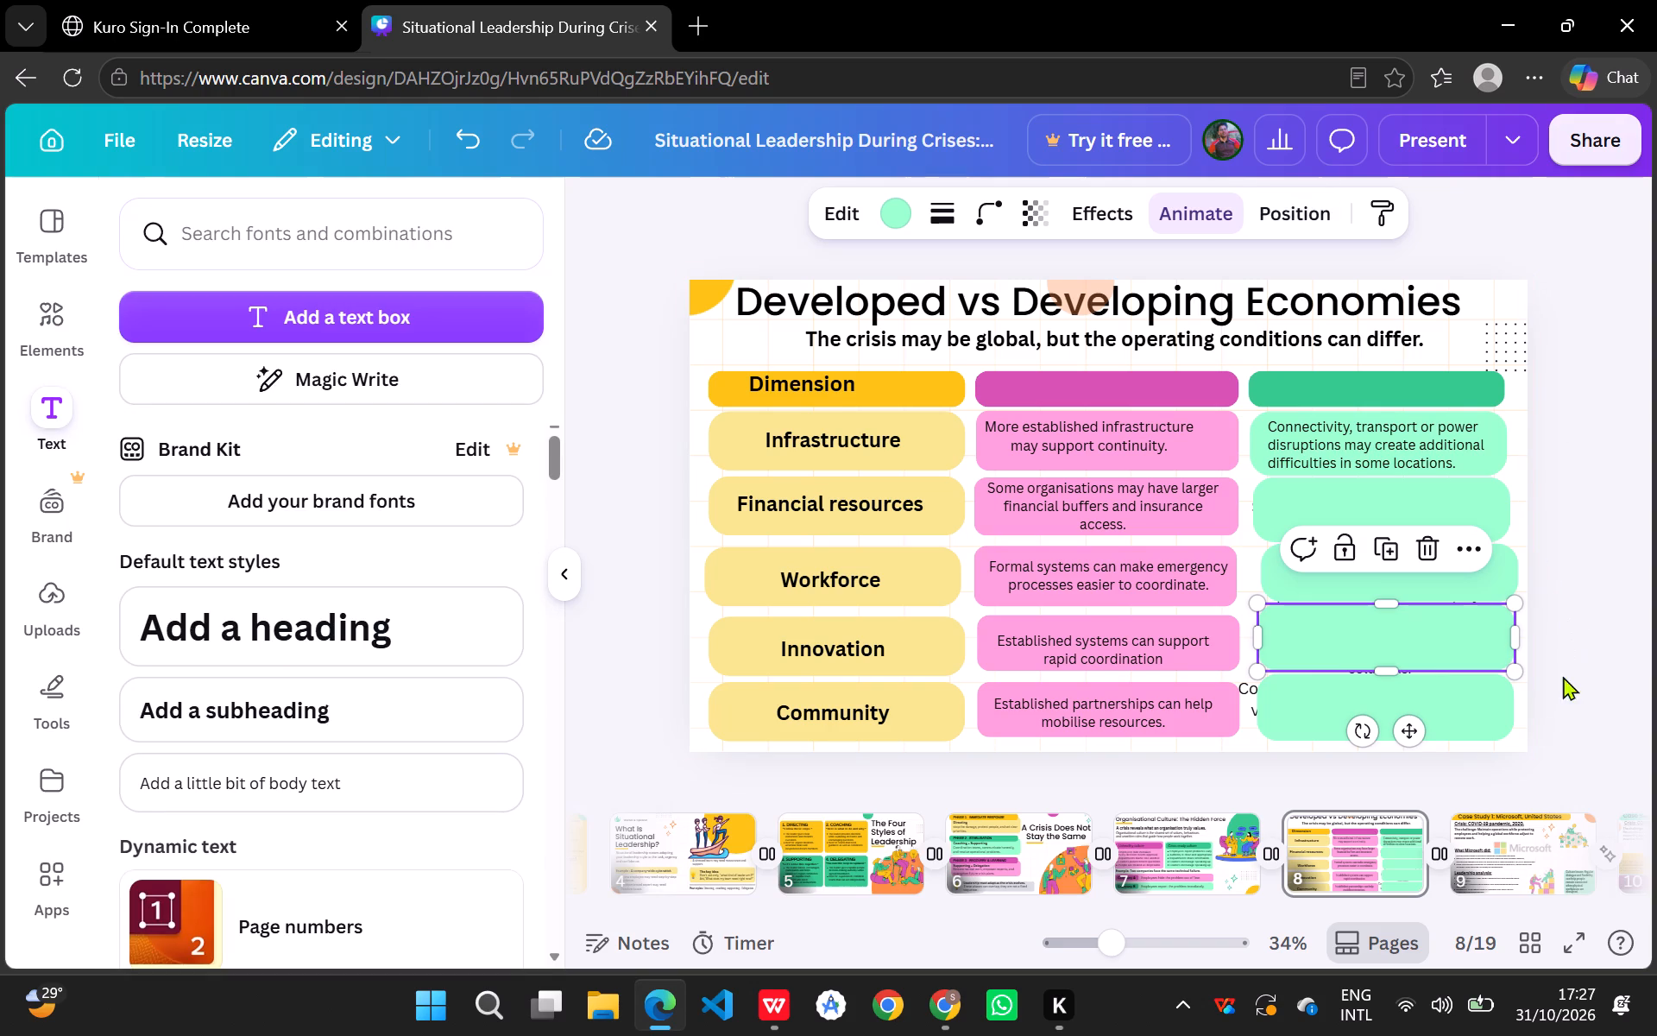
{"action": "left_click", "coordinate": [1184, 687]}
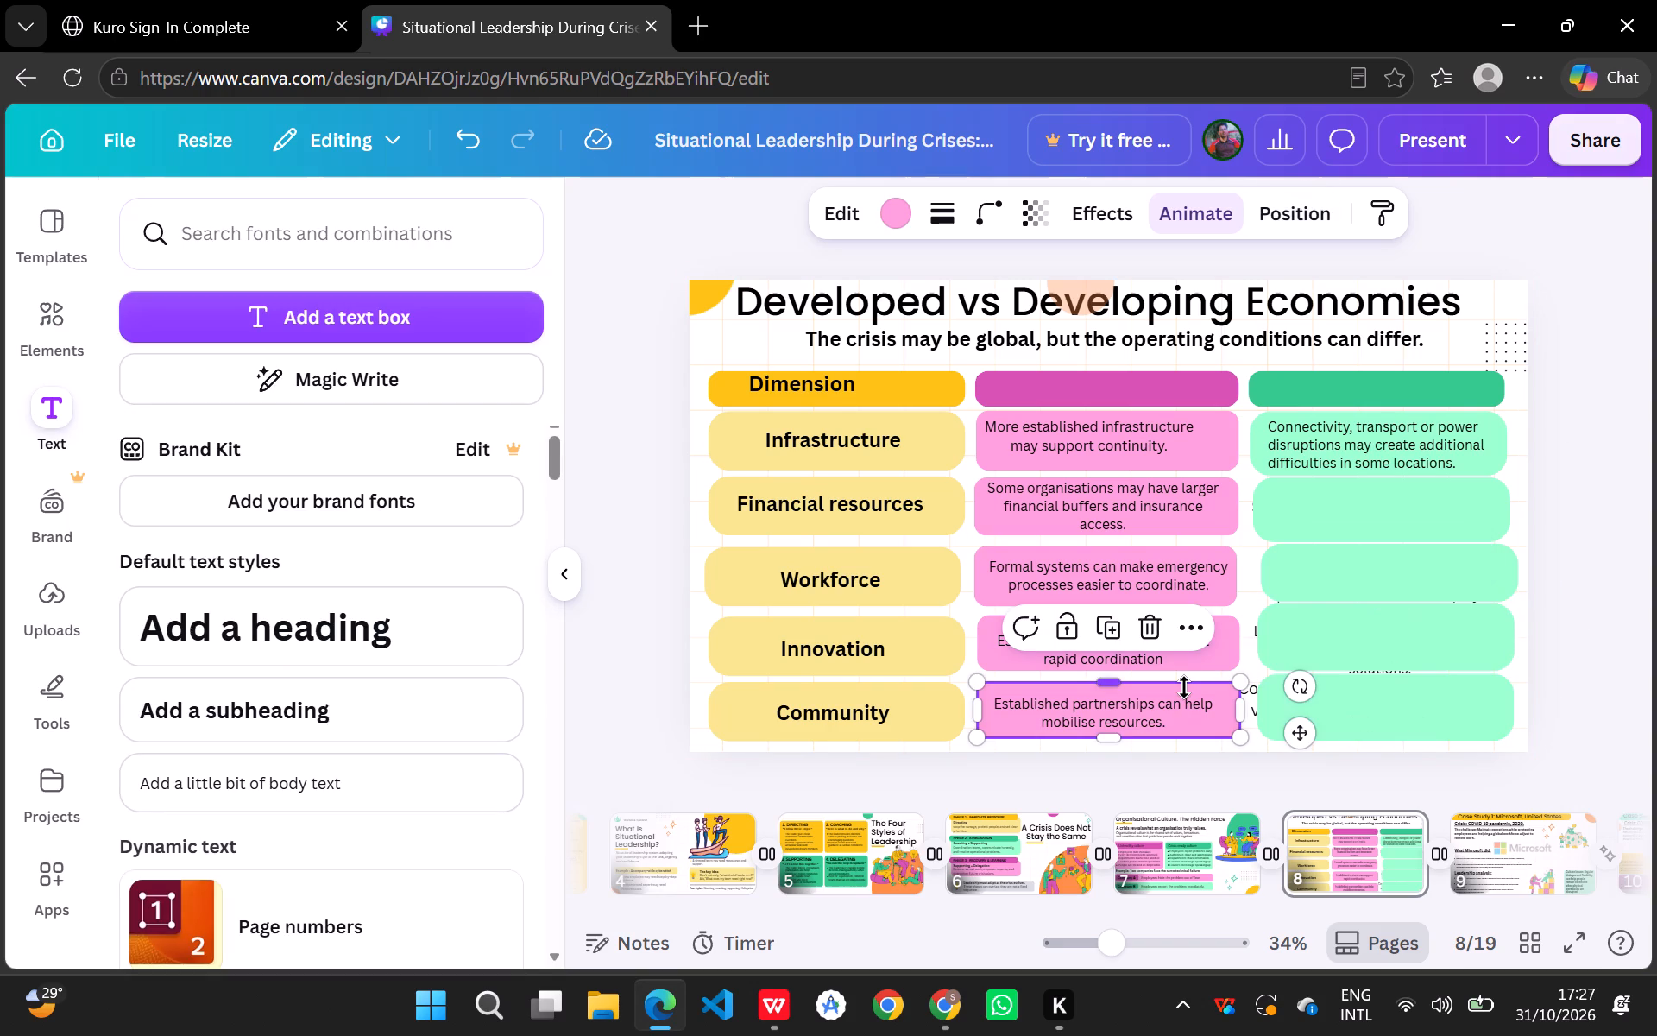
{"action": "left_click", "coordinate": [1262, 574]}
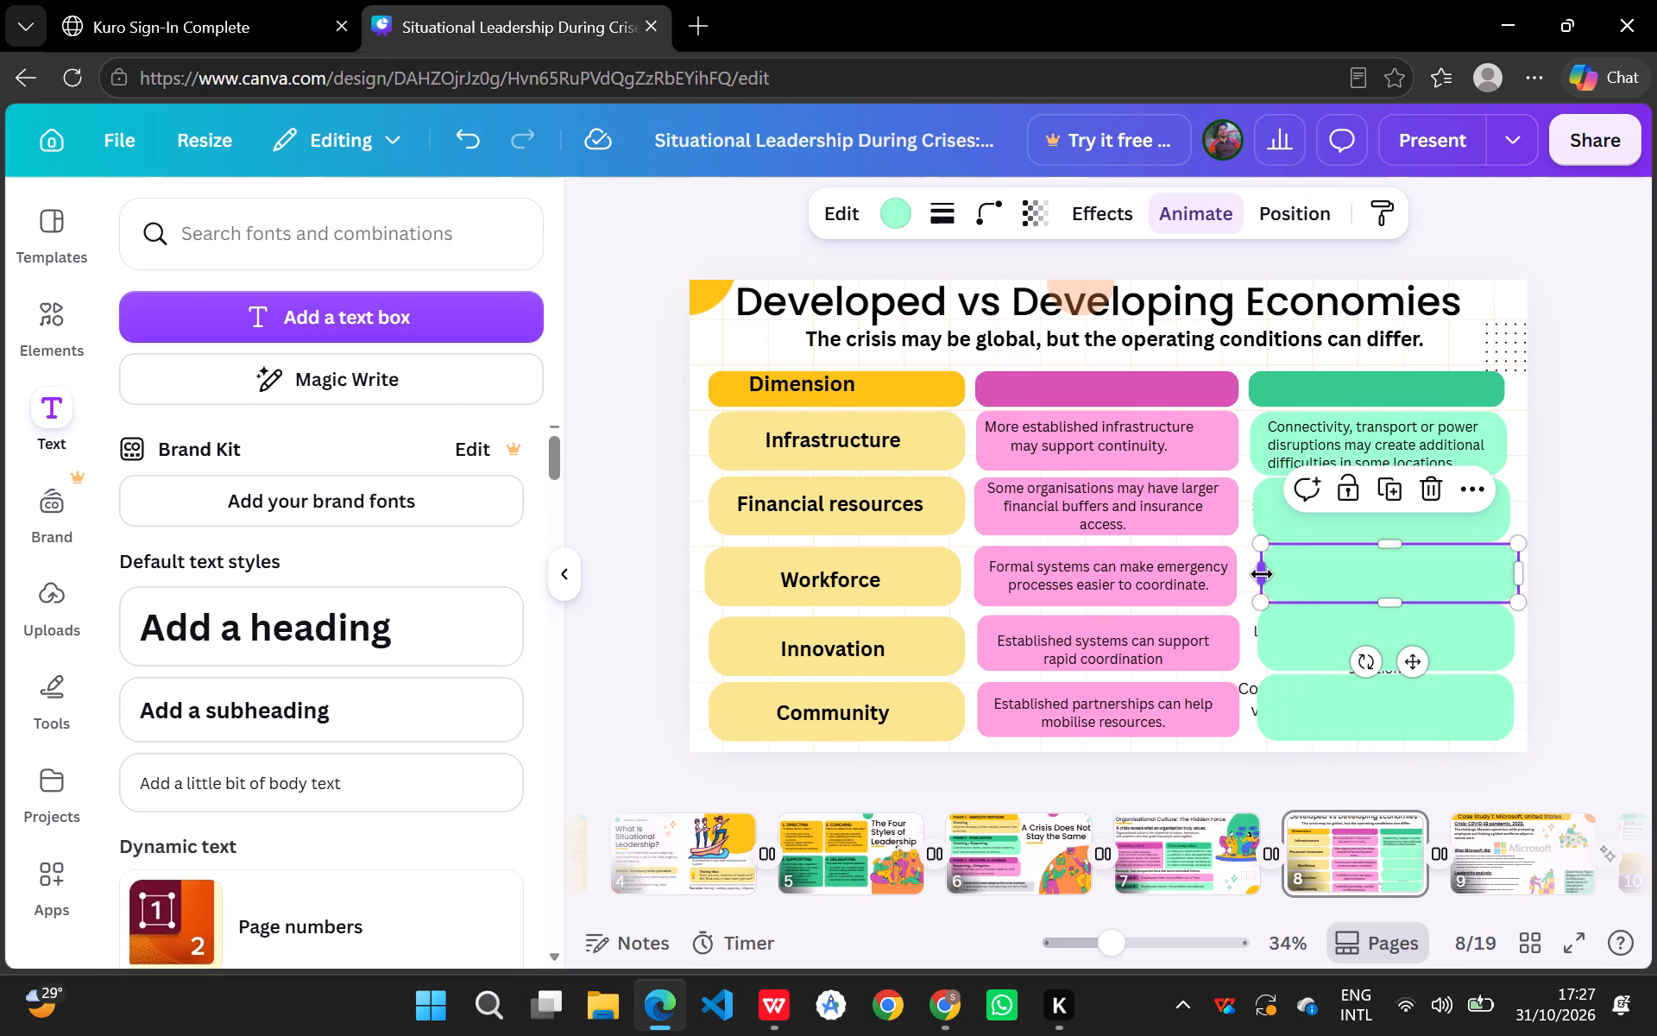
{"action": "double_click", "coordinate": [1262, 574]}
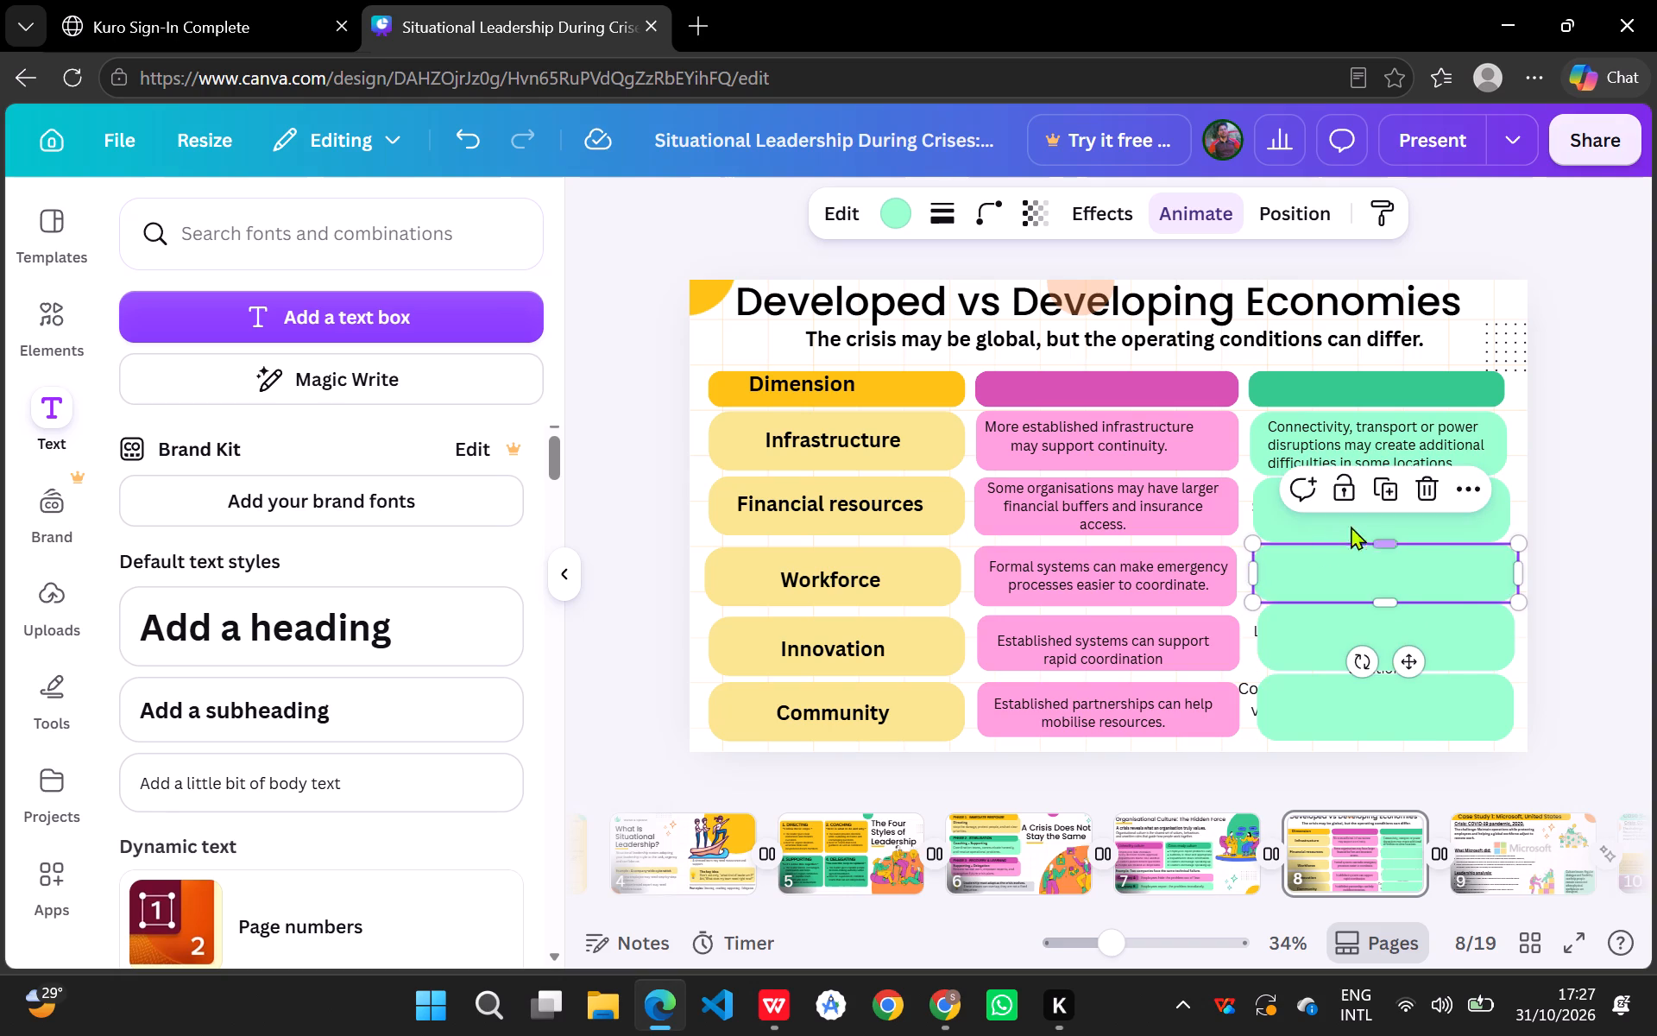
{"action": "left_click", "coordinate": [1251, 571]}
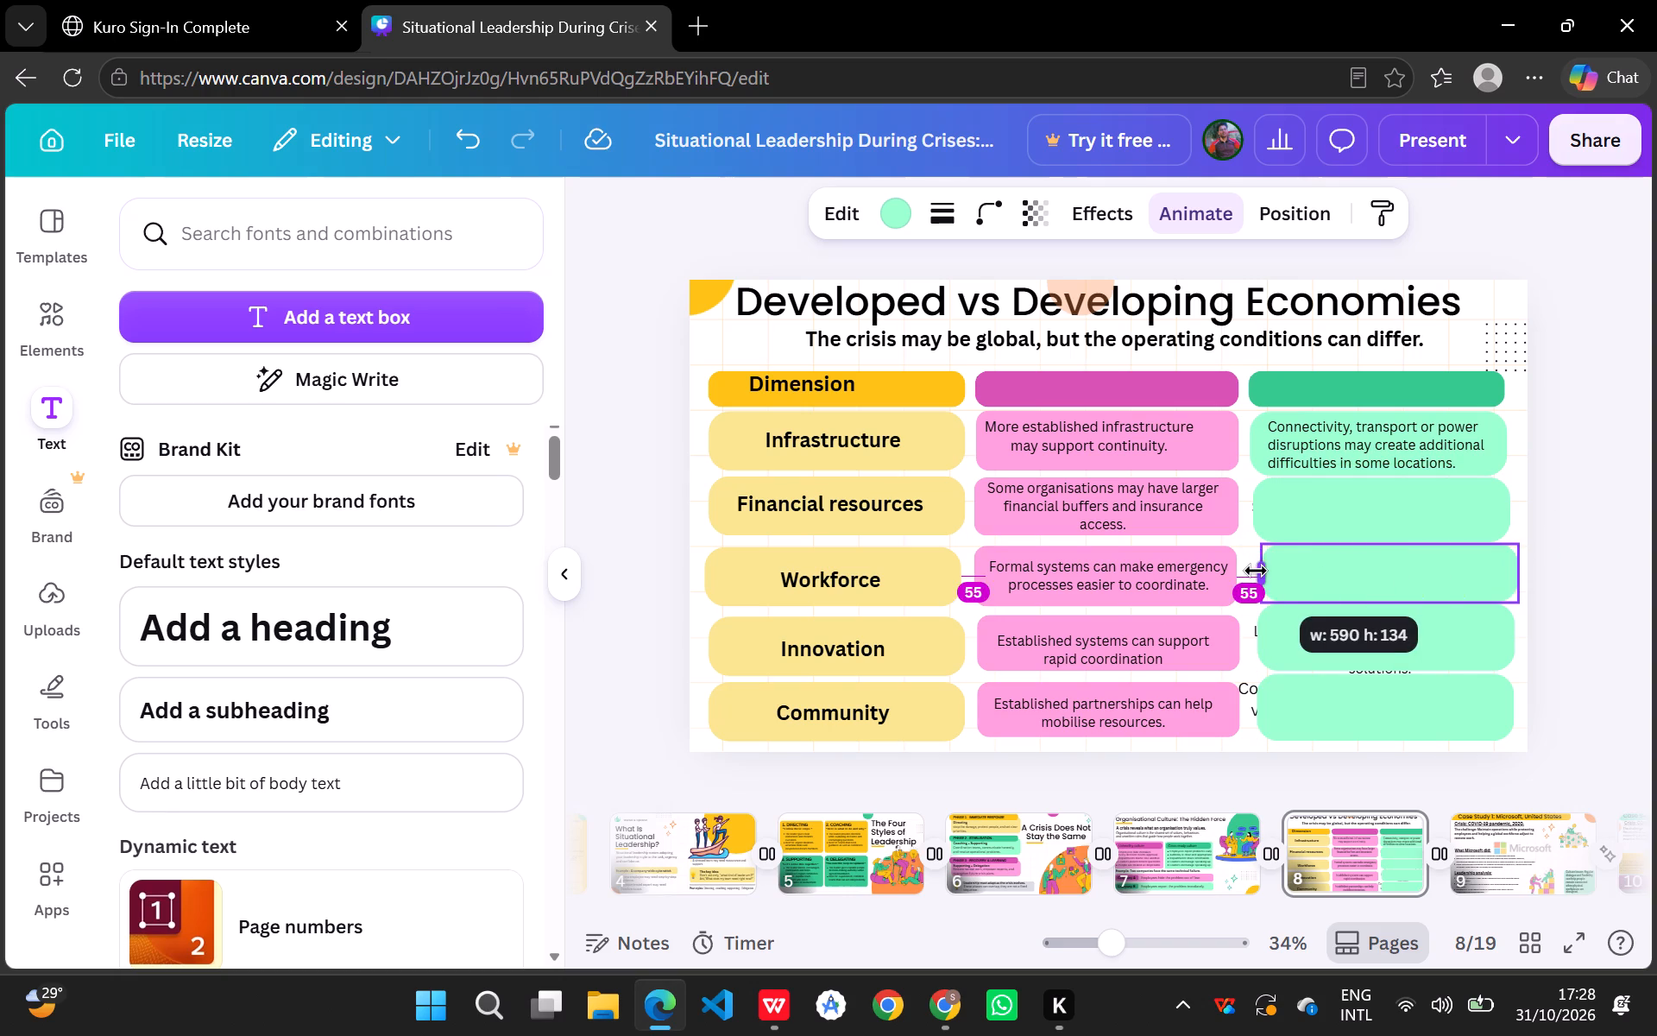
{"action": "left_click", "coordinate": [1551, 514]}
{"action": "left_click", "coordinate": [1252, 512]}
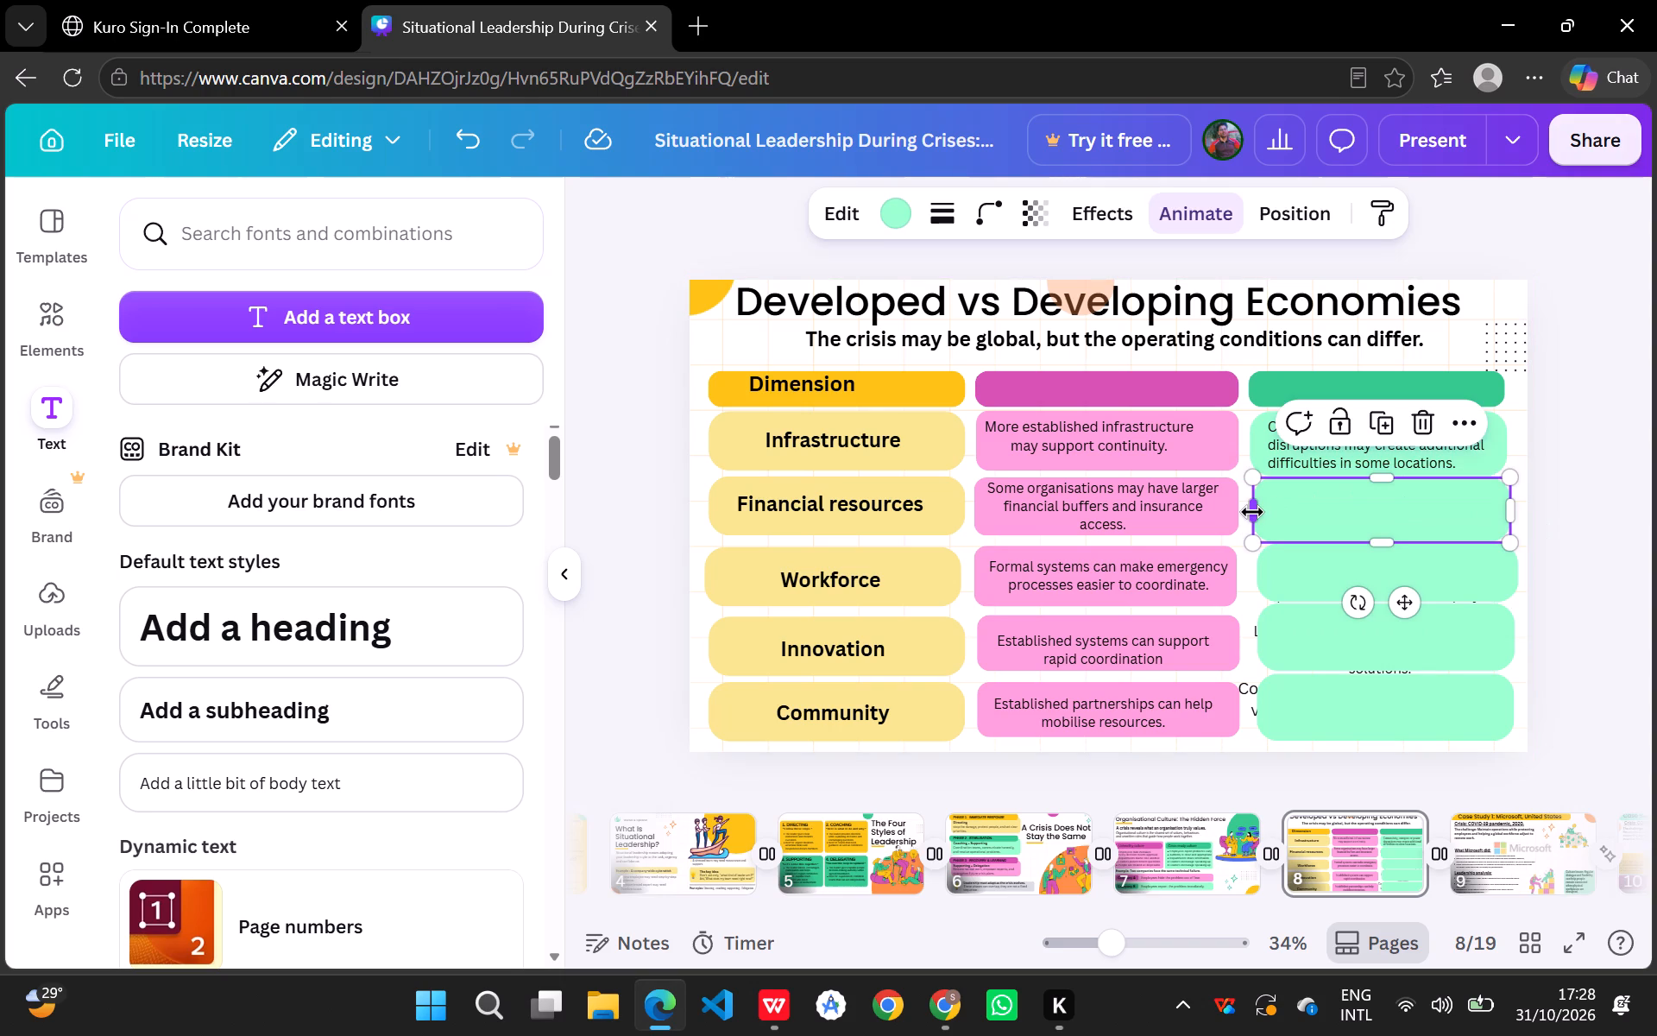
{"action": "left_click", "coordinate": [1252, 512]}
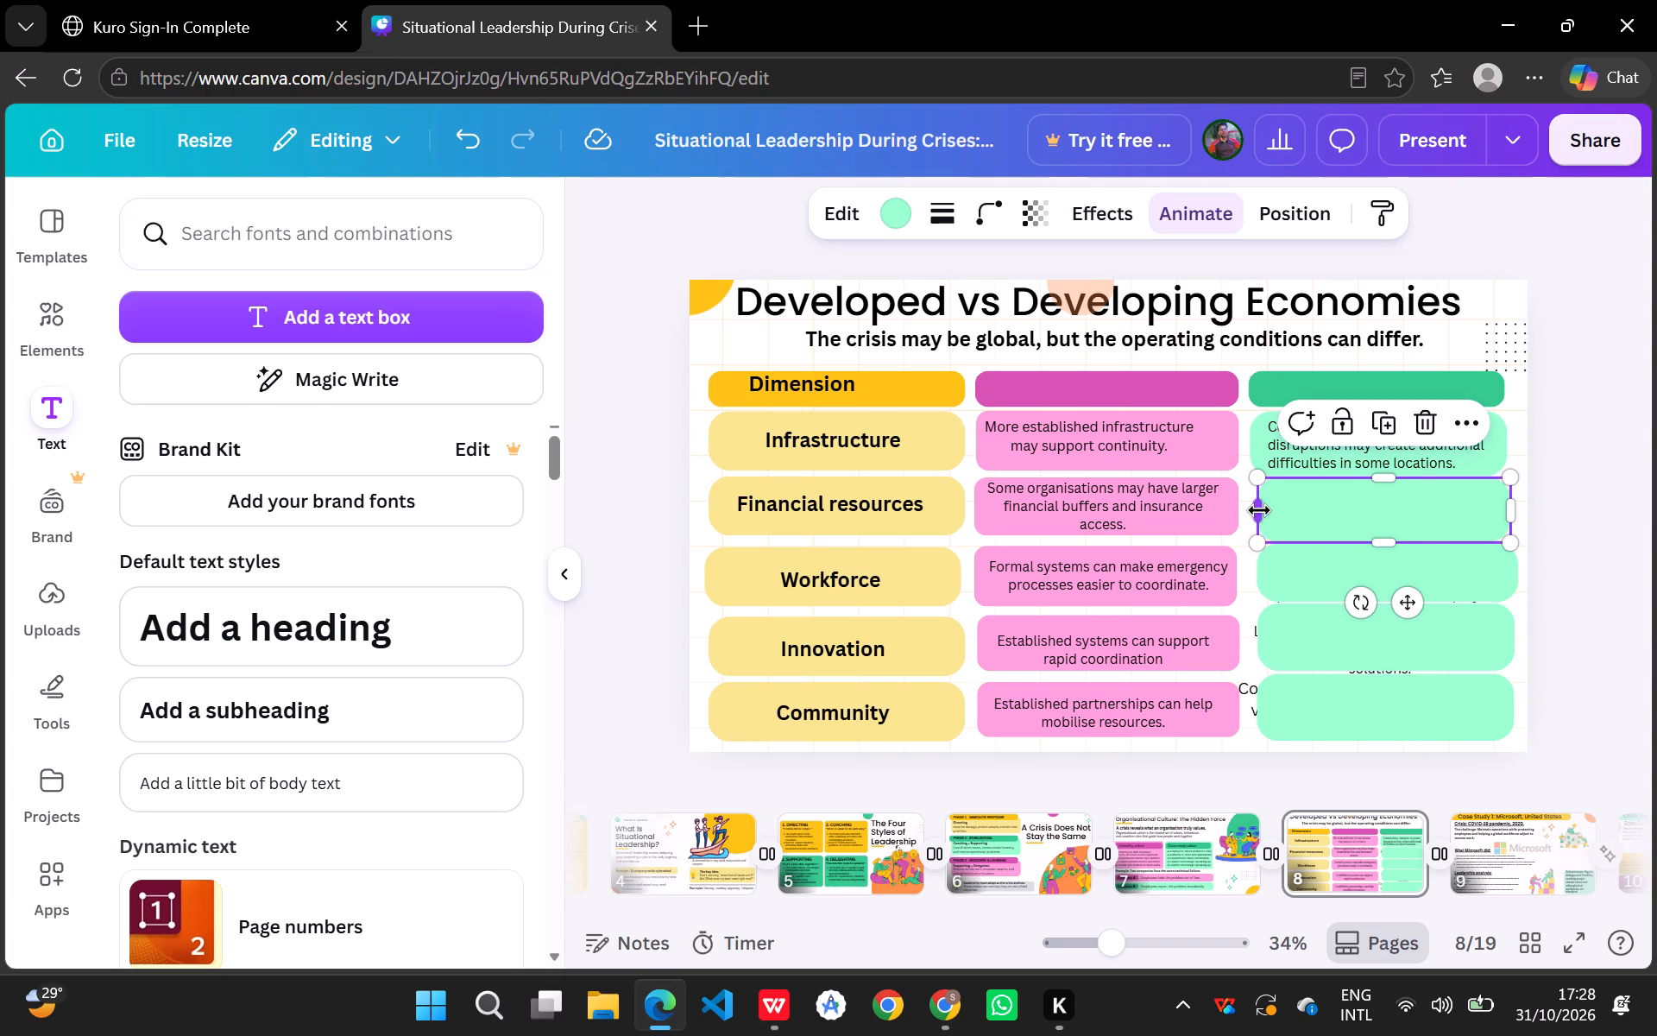
Fine-tune the left edges of the first-row green block, to a width of about 590, and the dark green header so they line up.
{"action": "left_click", "coordinate": [1248, 444]}
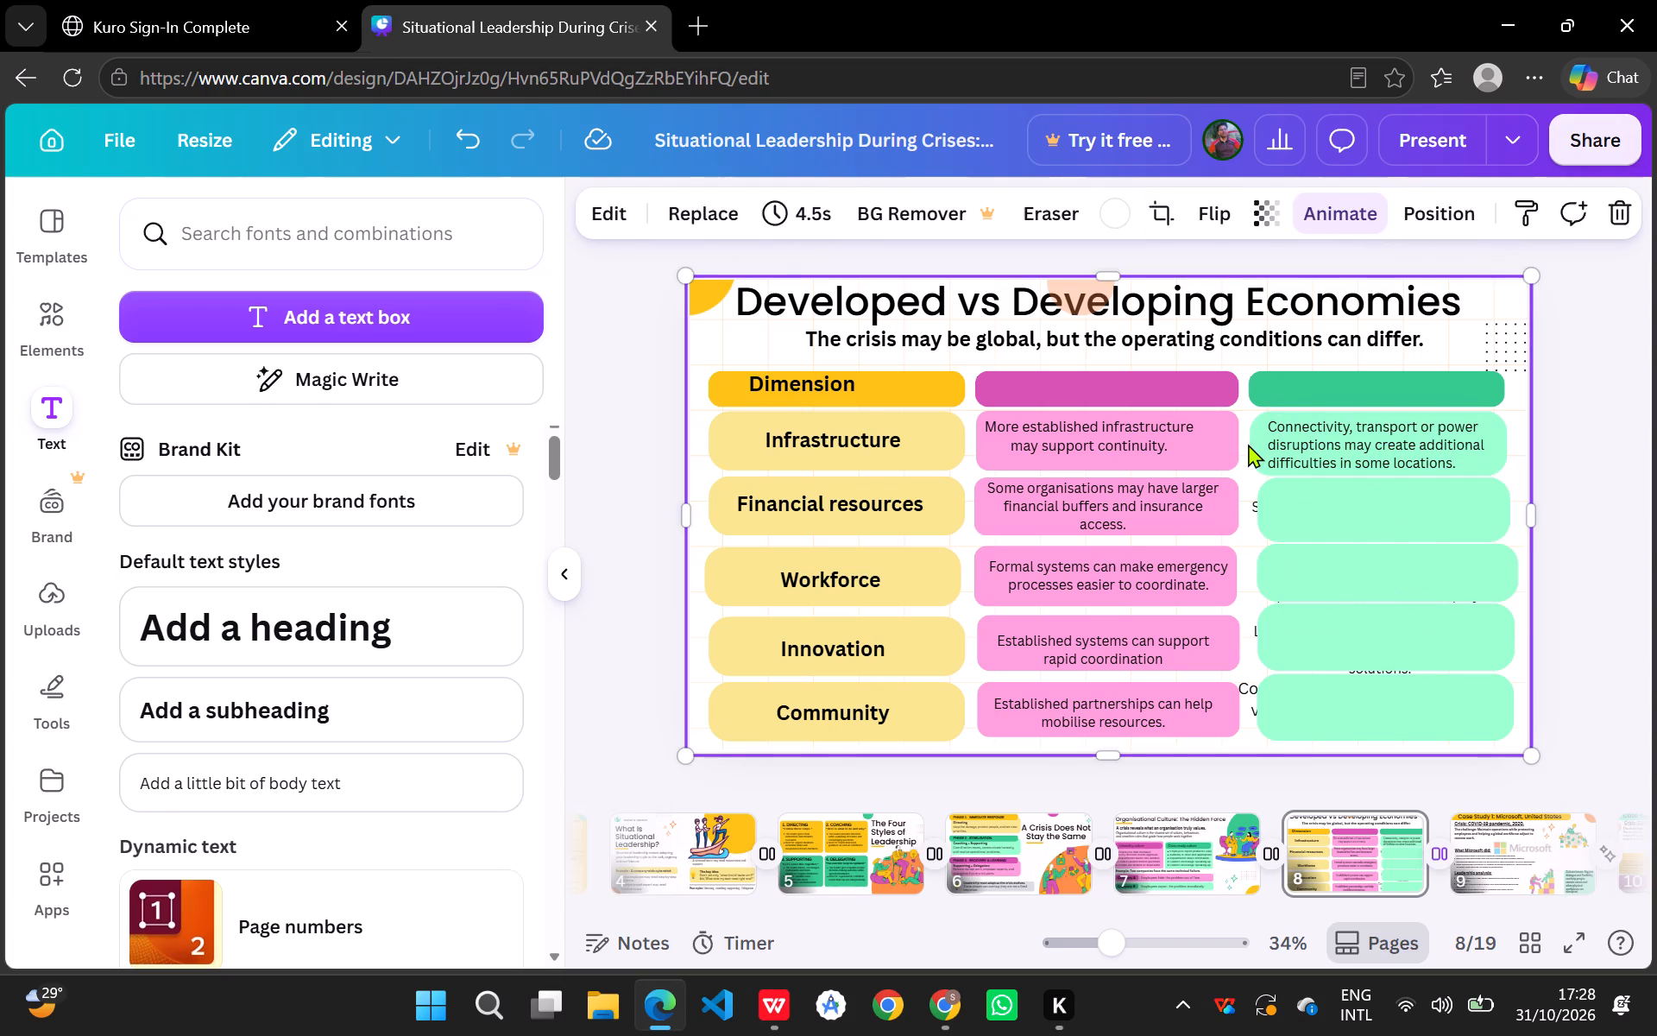
{"action": "left_click", "coordinate": [1253, 444]}
{"action": "left_click_drag", "start_coordinate": [1253, 444], "coordinate": [1256, 446]}
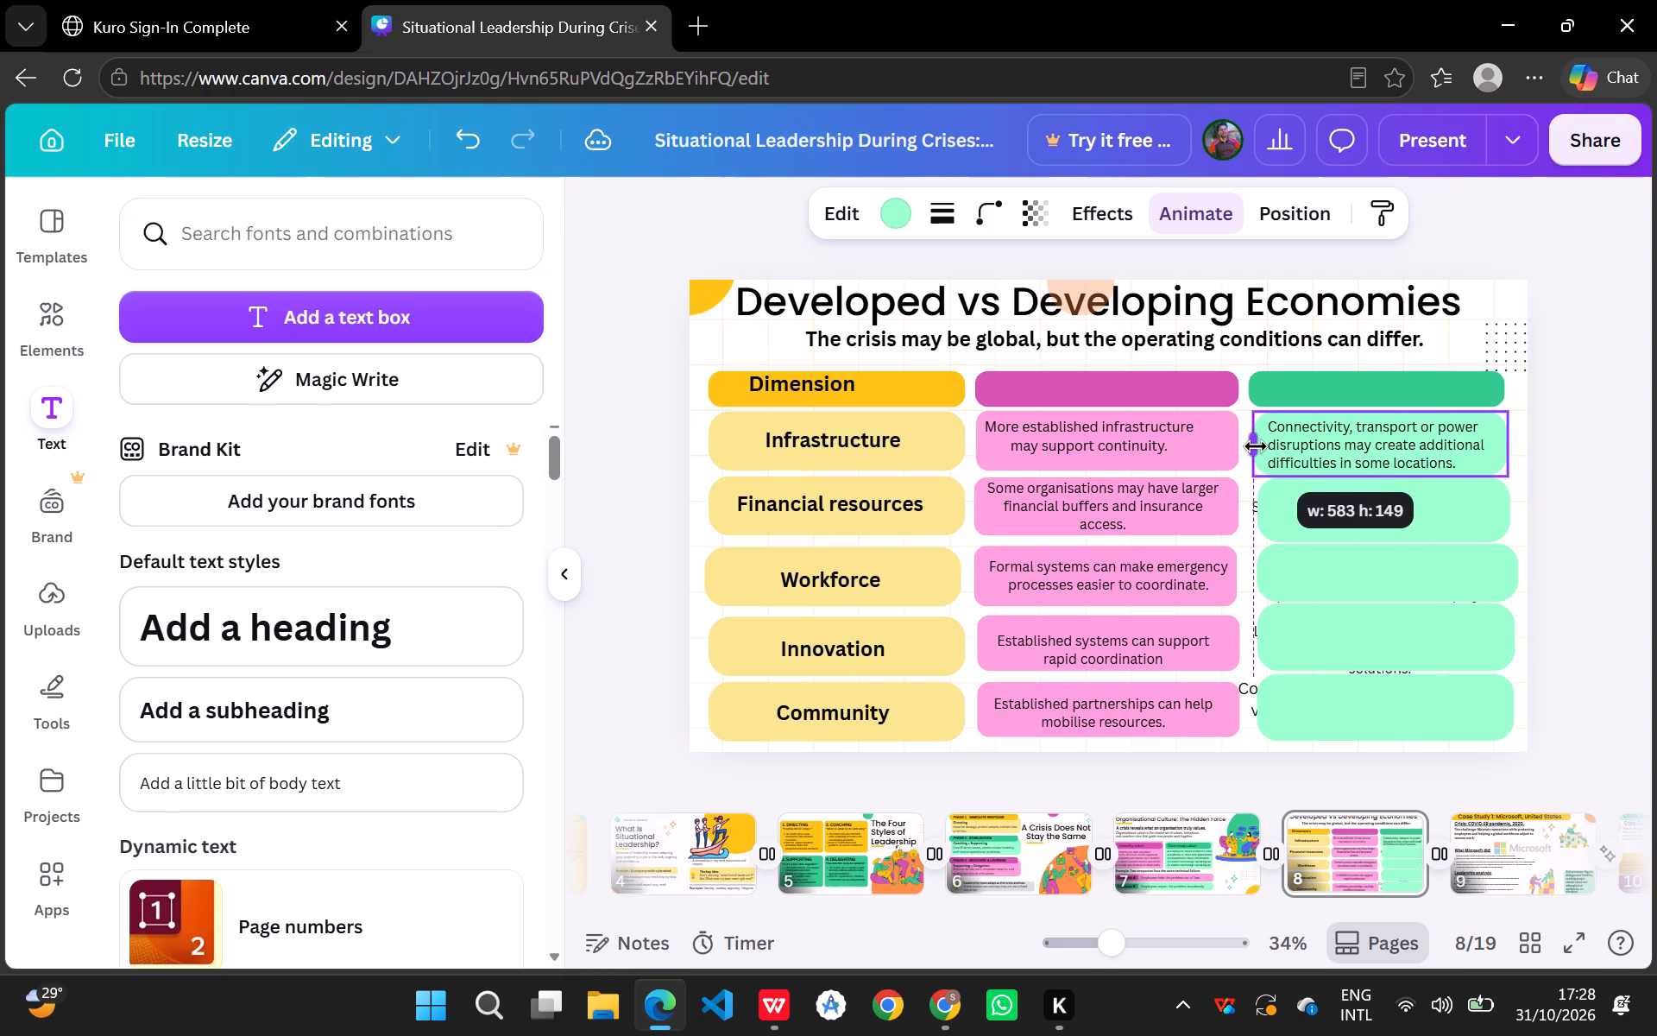
{"action": "left_click_drag", "start_coordinate": [1256, 446], "coordinate": [1256, 445]}
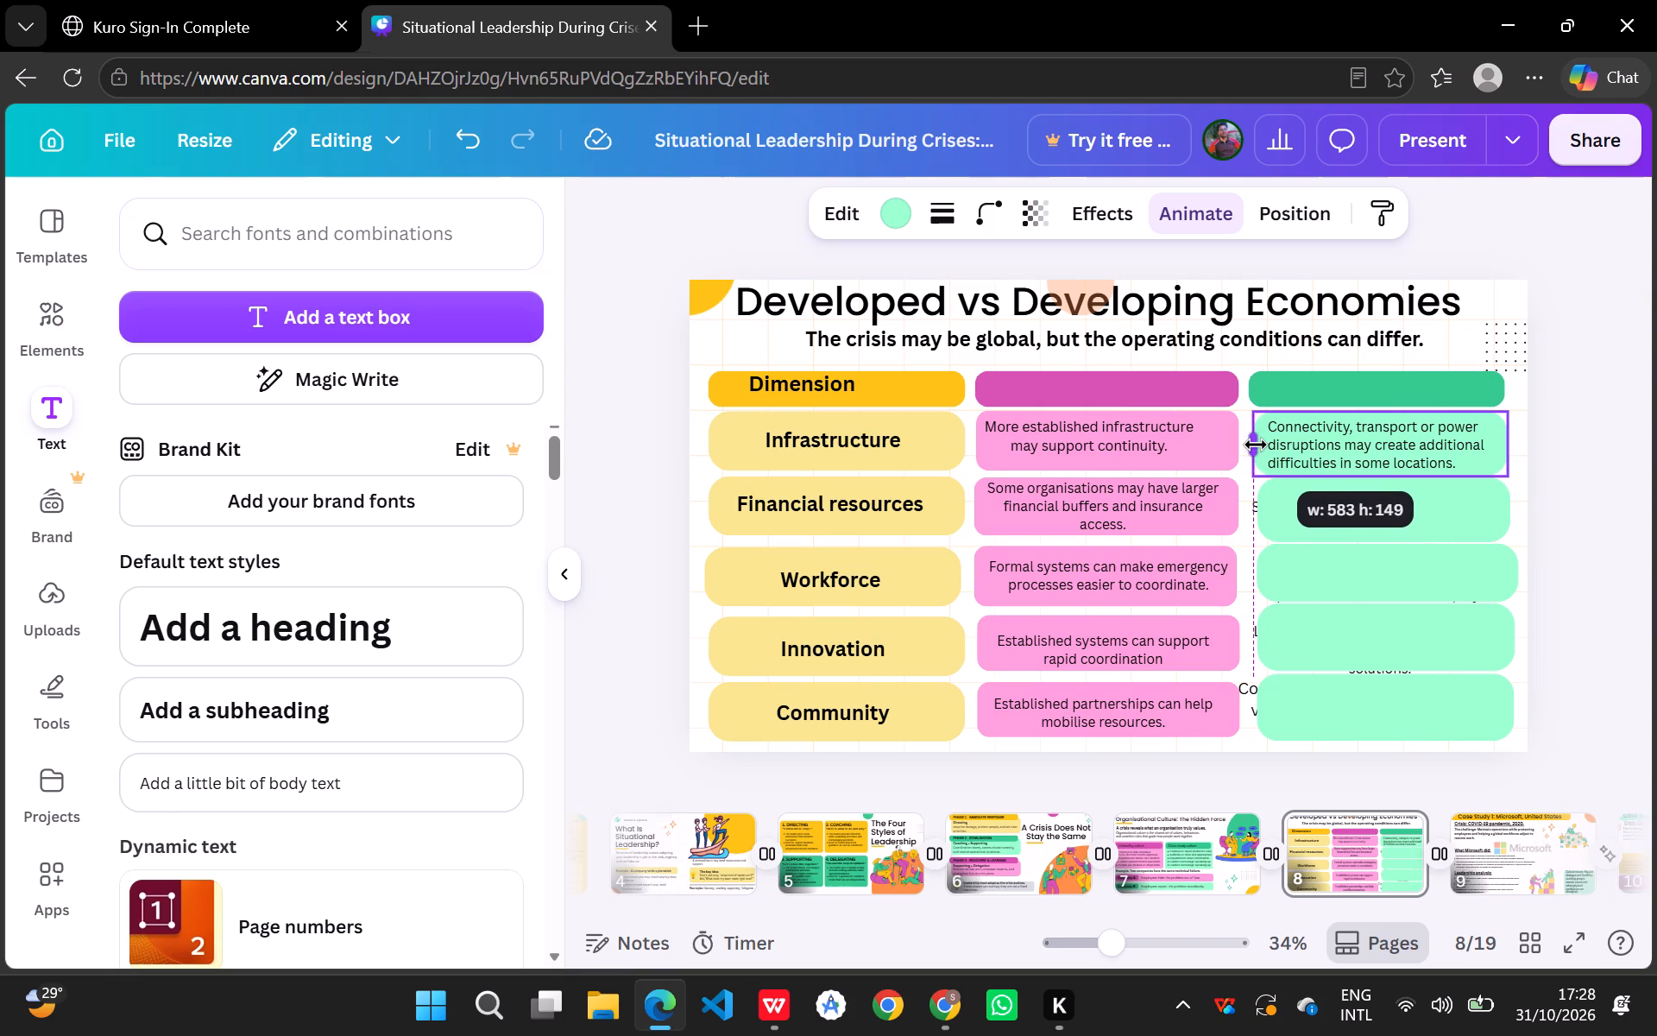
{"action": "left_click_drag", "start_coordinate": [1256, 445], "coordinate": [1253, 405]}
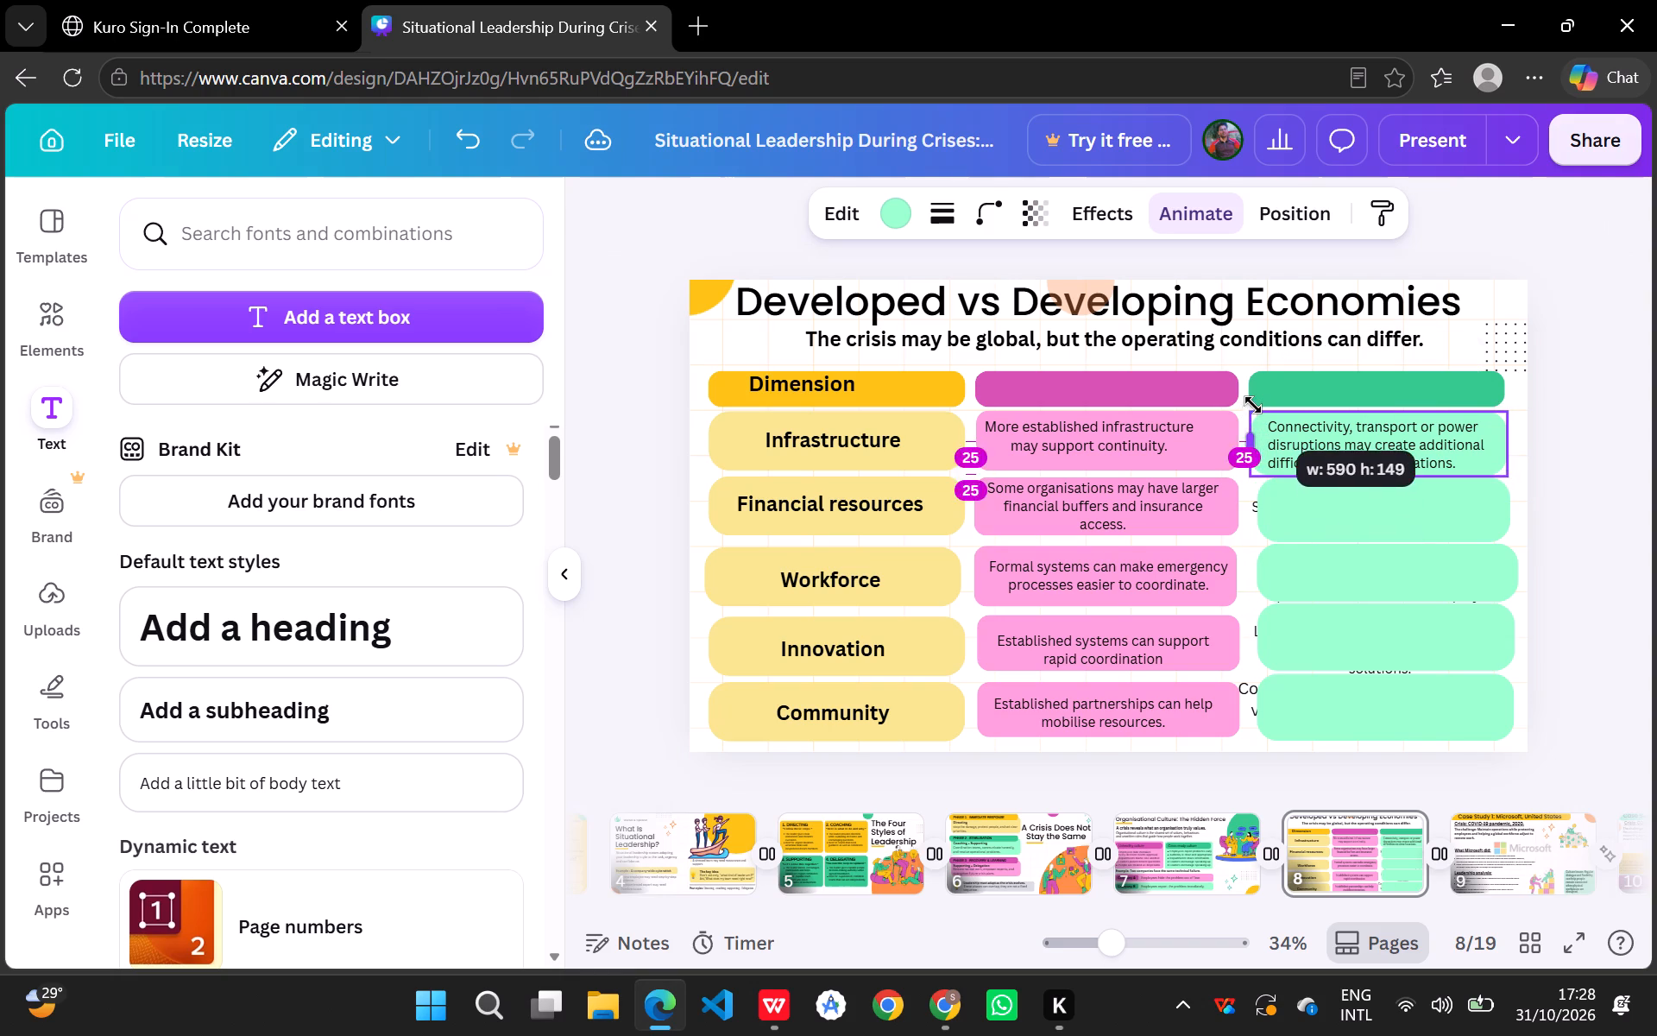
{"action": "left_click", "coordinate": [1253, 397]}
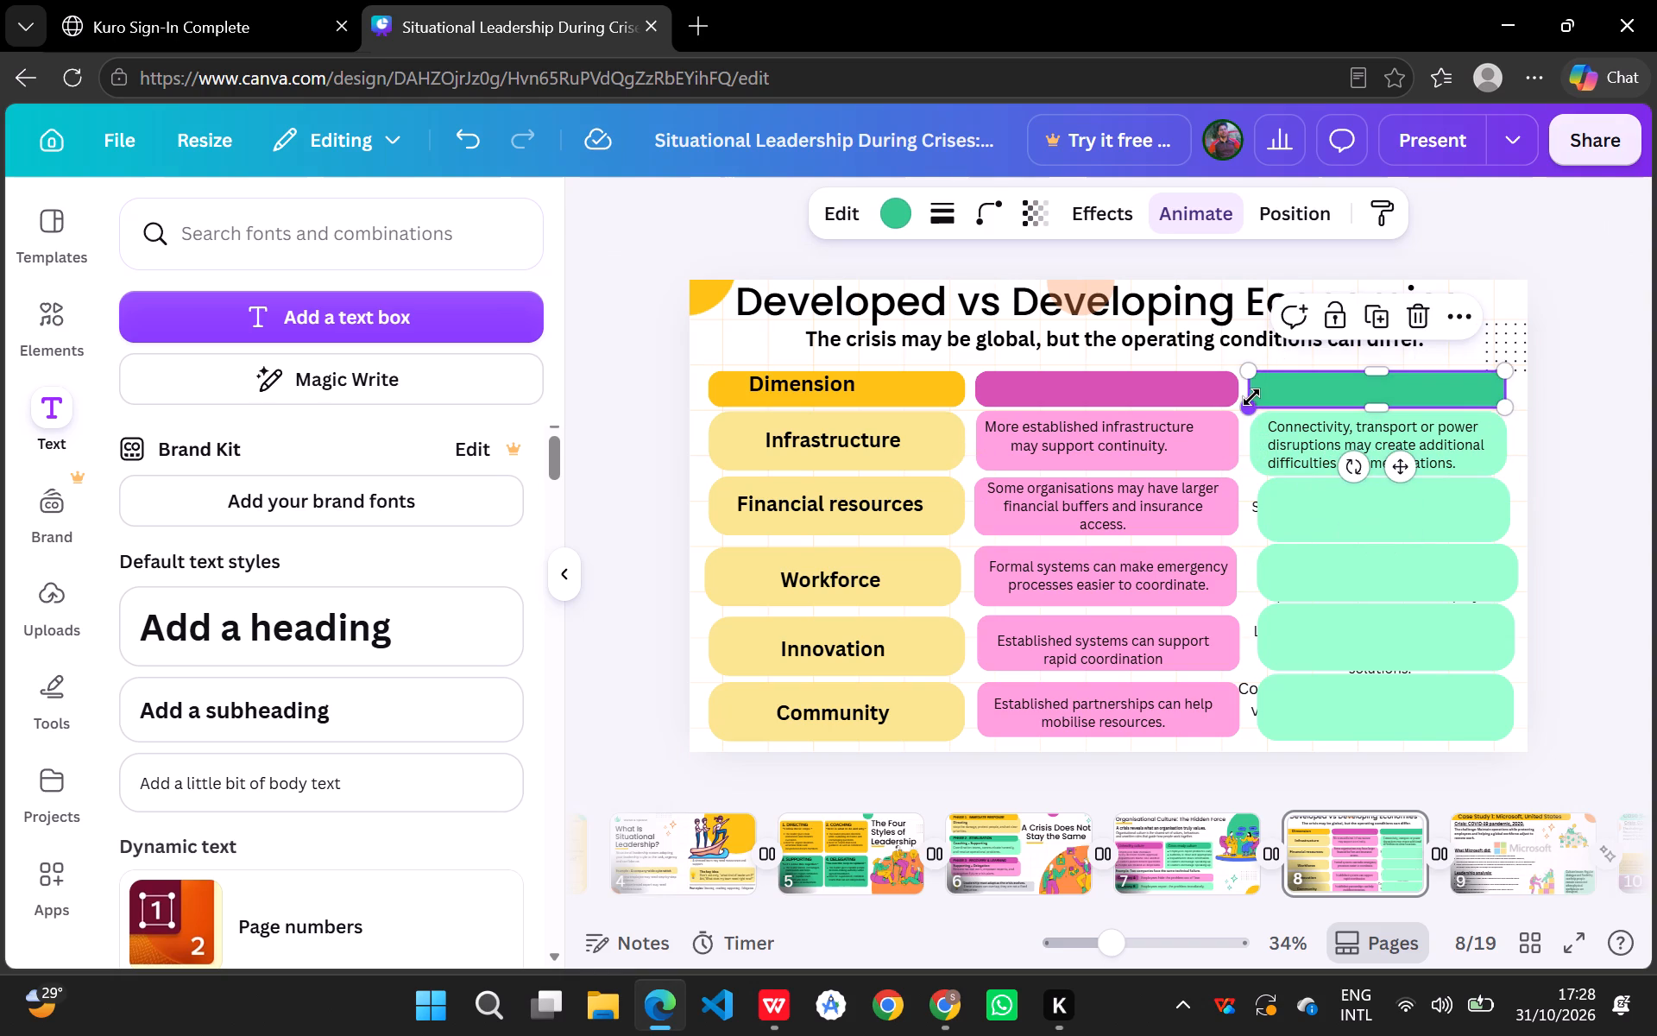
{"action": "left_click", "coordinate": [1250, 386]}
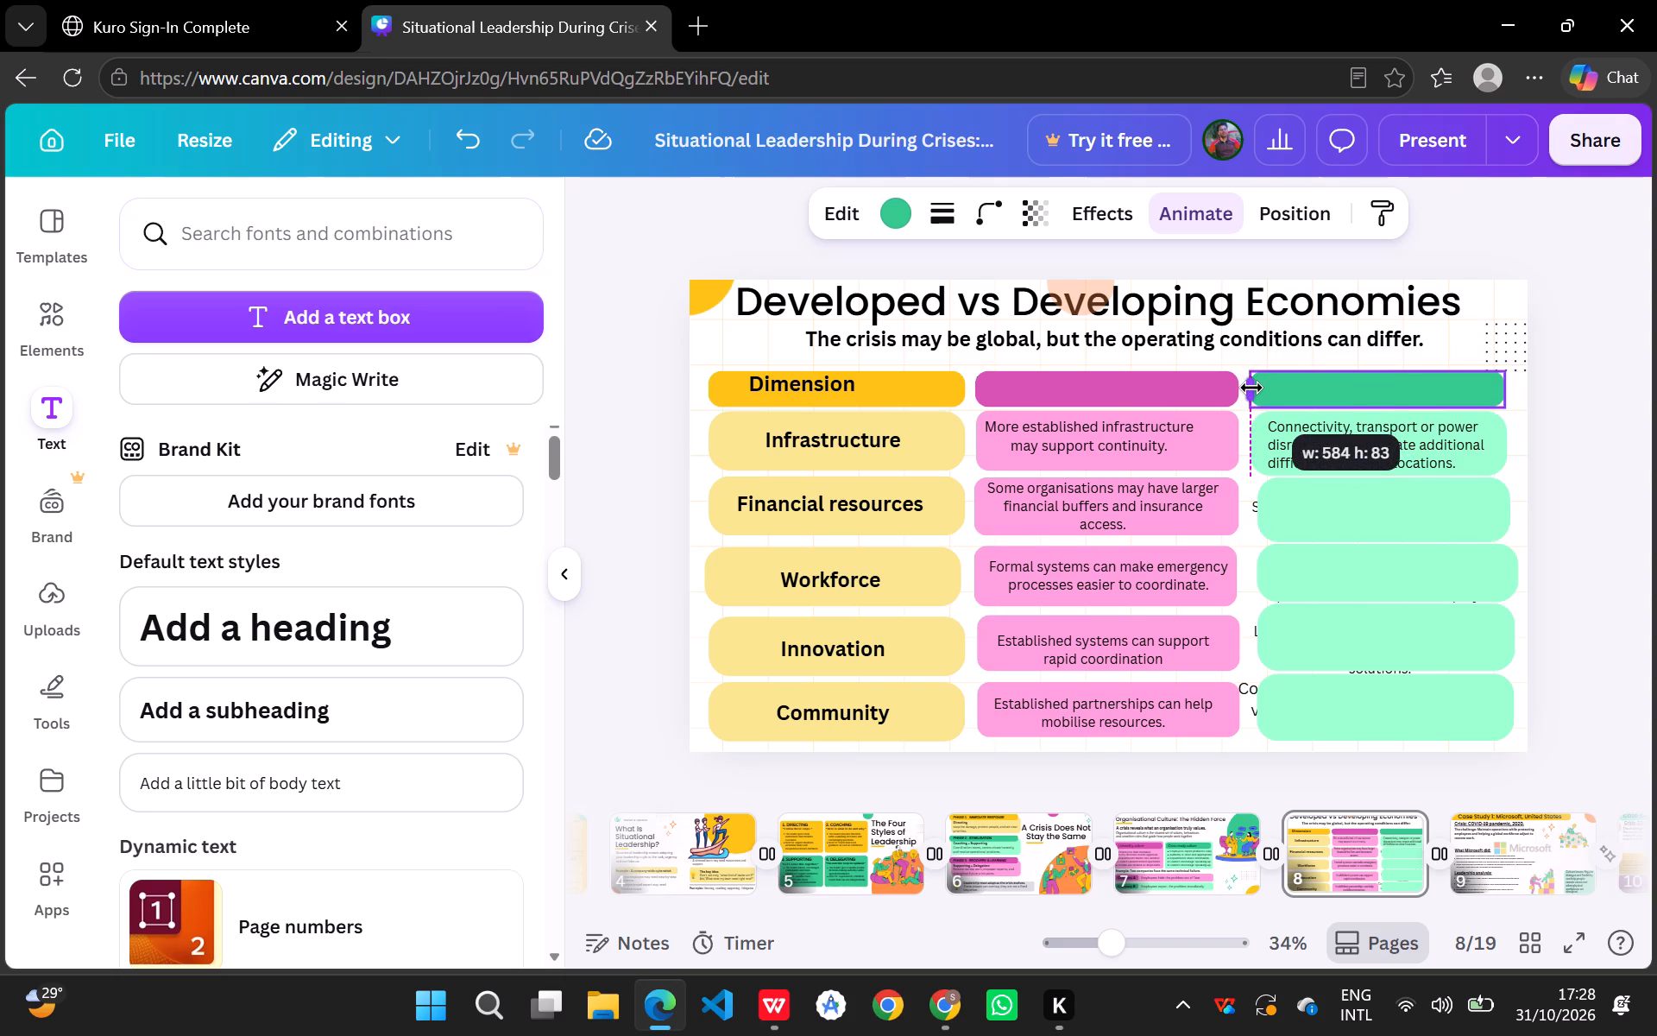
Extend the left edges of the second- and third-row green blocks to line up with the dark green header.
{"action": "left_click", "coordinate": [1258, 502]}
{"action": "double_click", "coordinate": [1258, 502]}
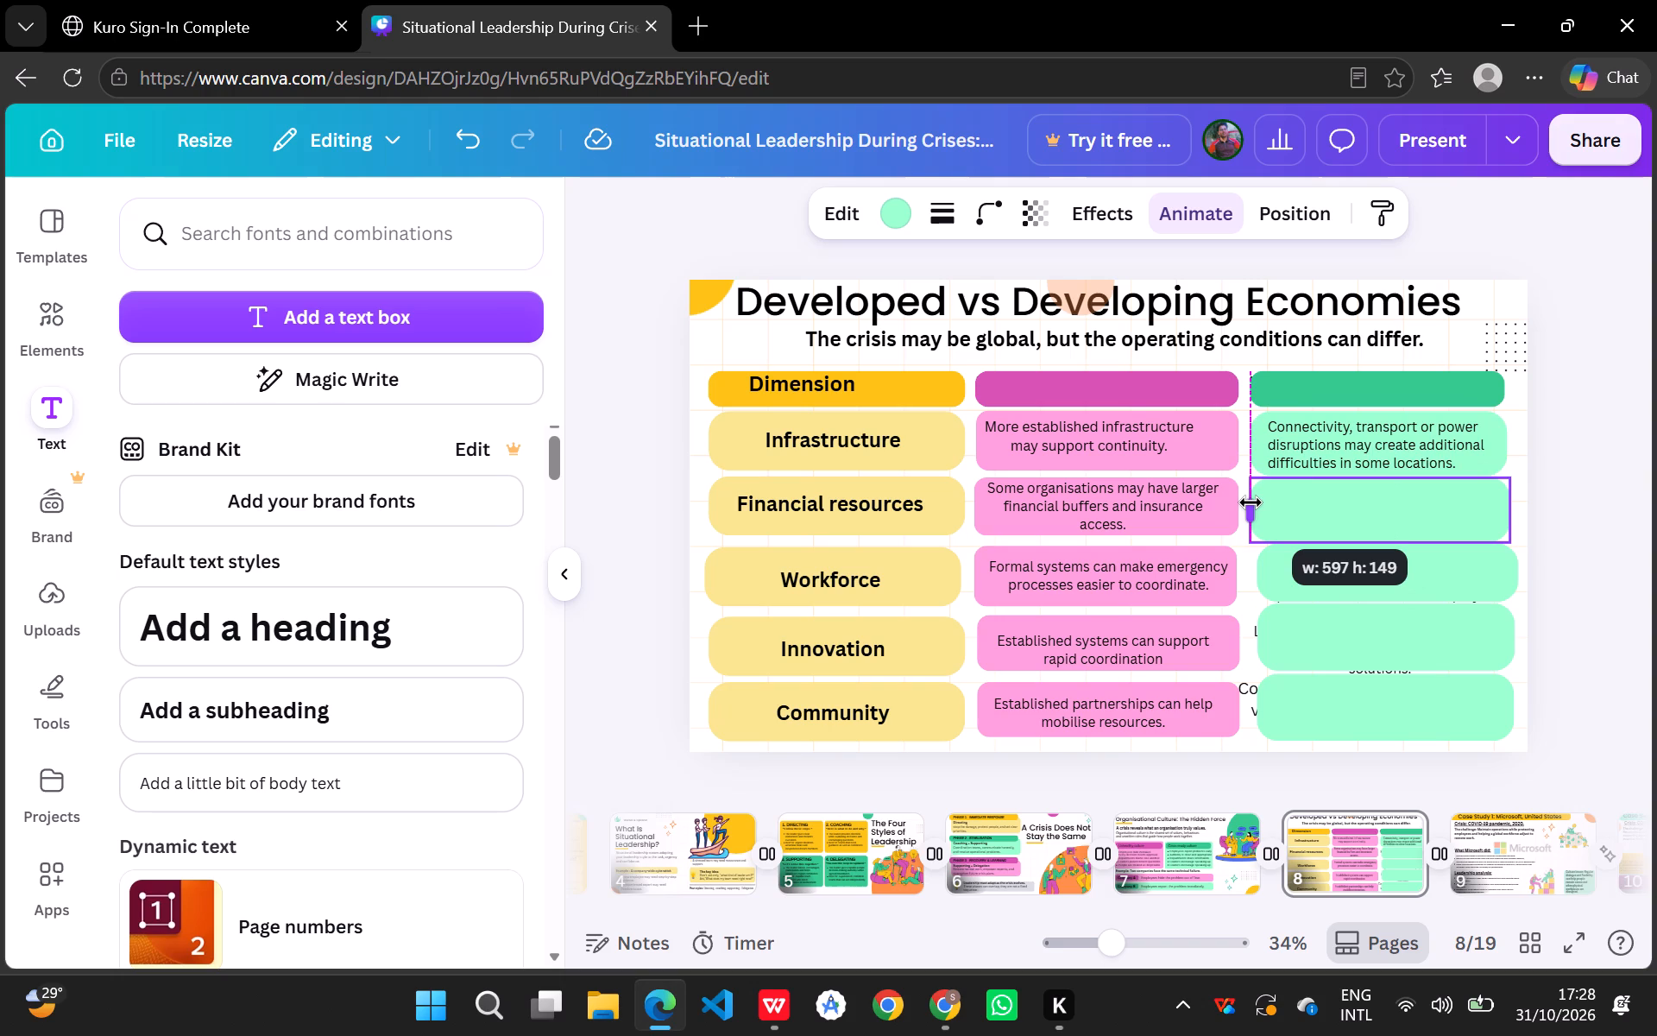
{"action": "left_click", "coordinate": [1258, 571]}
{"action": "left_click_drag", "start_coordinate": [1258, 571], "coordinate": [1256, 561]}
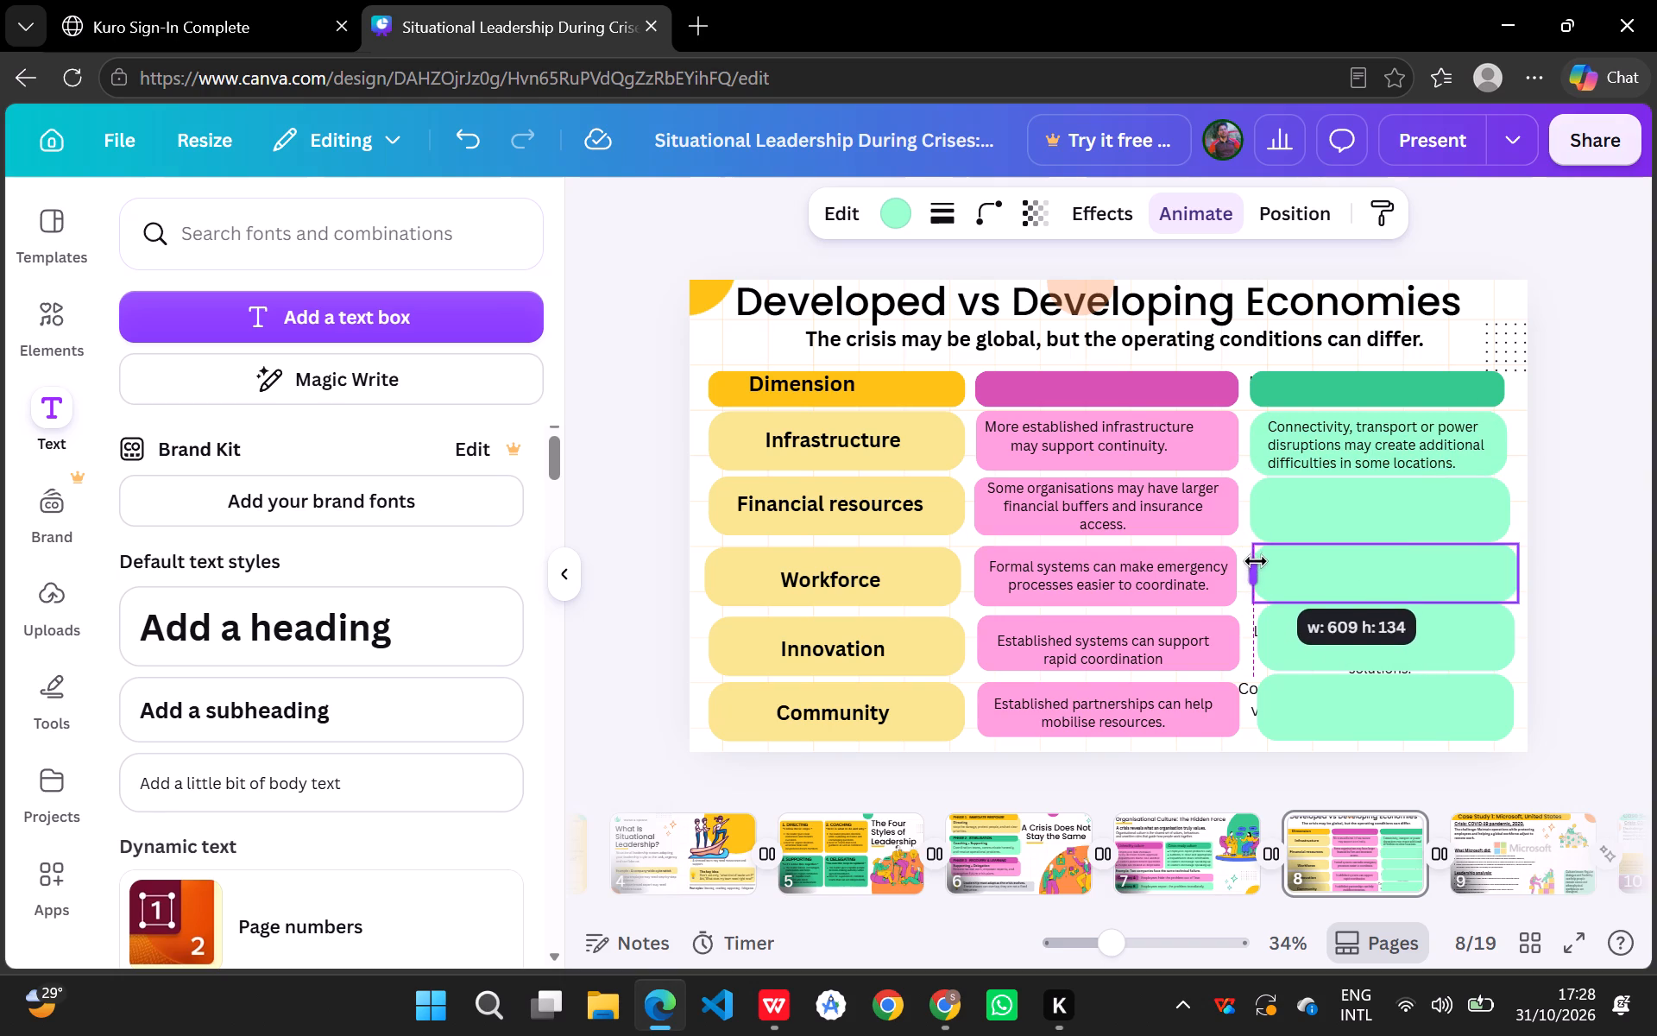
{"action": "left_click_drag", "start_coordinate": [1256, 561], "coordinate": [1258, 545]}
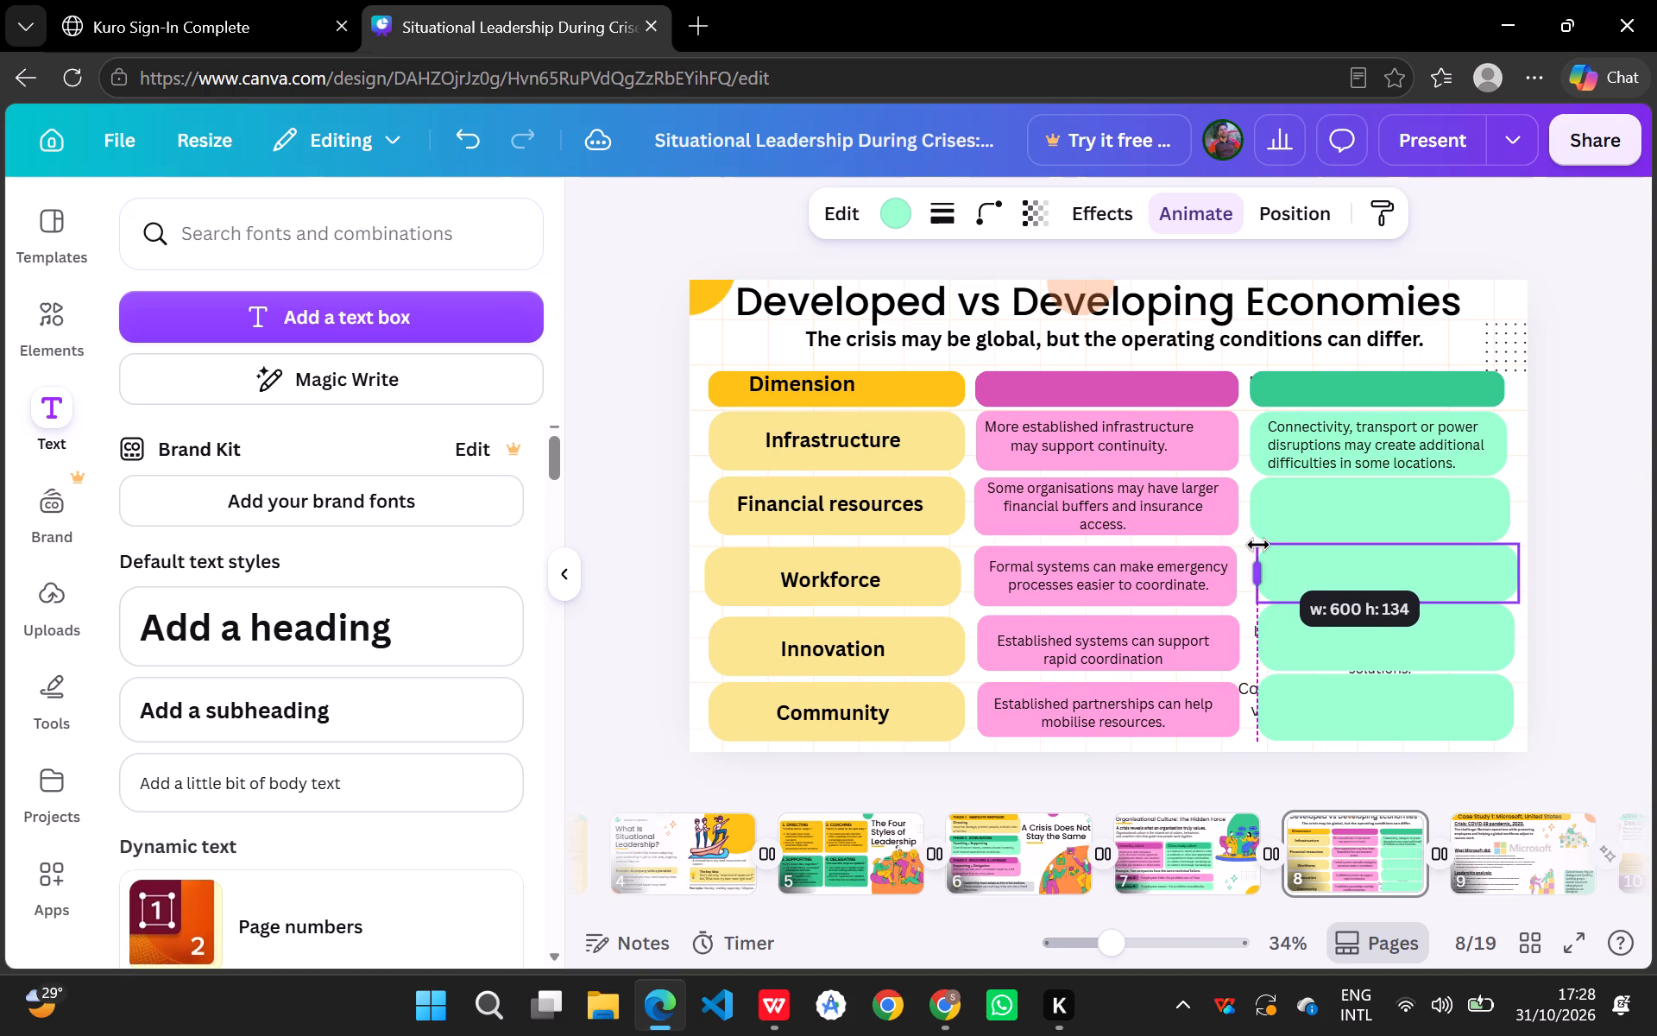
{"action": "left_click_drag", "start_coordinate": [1258, 545], "coordinate": [1251, 546]}
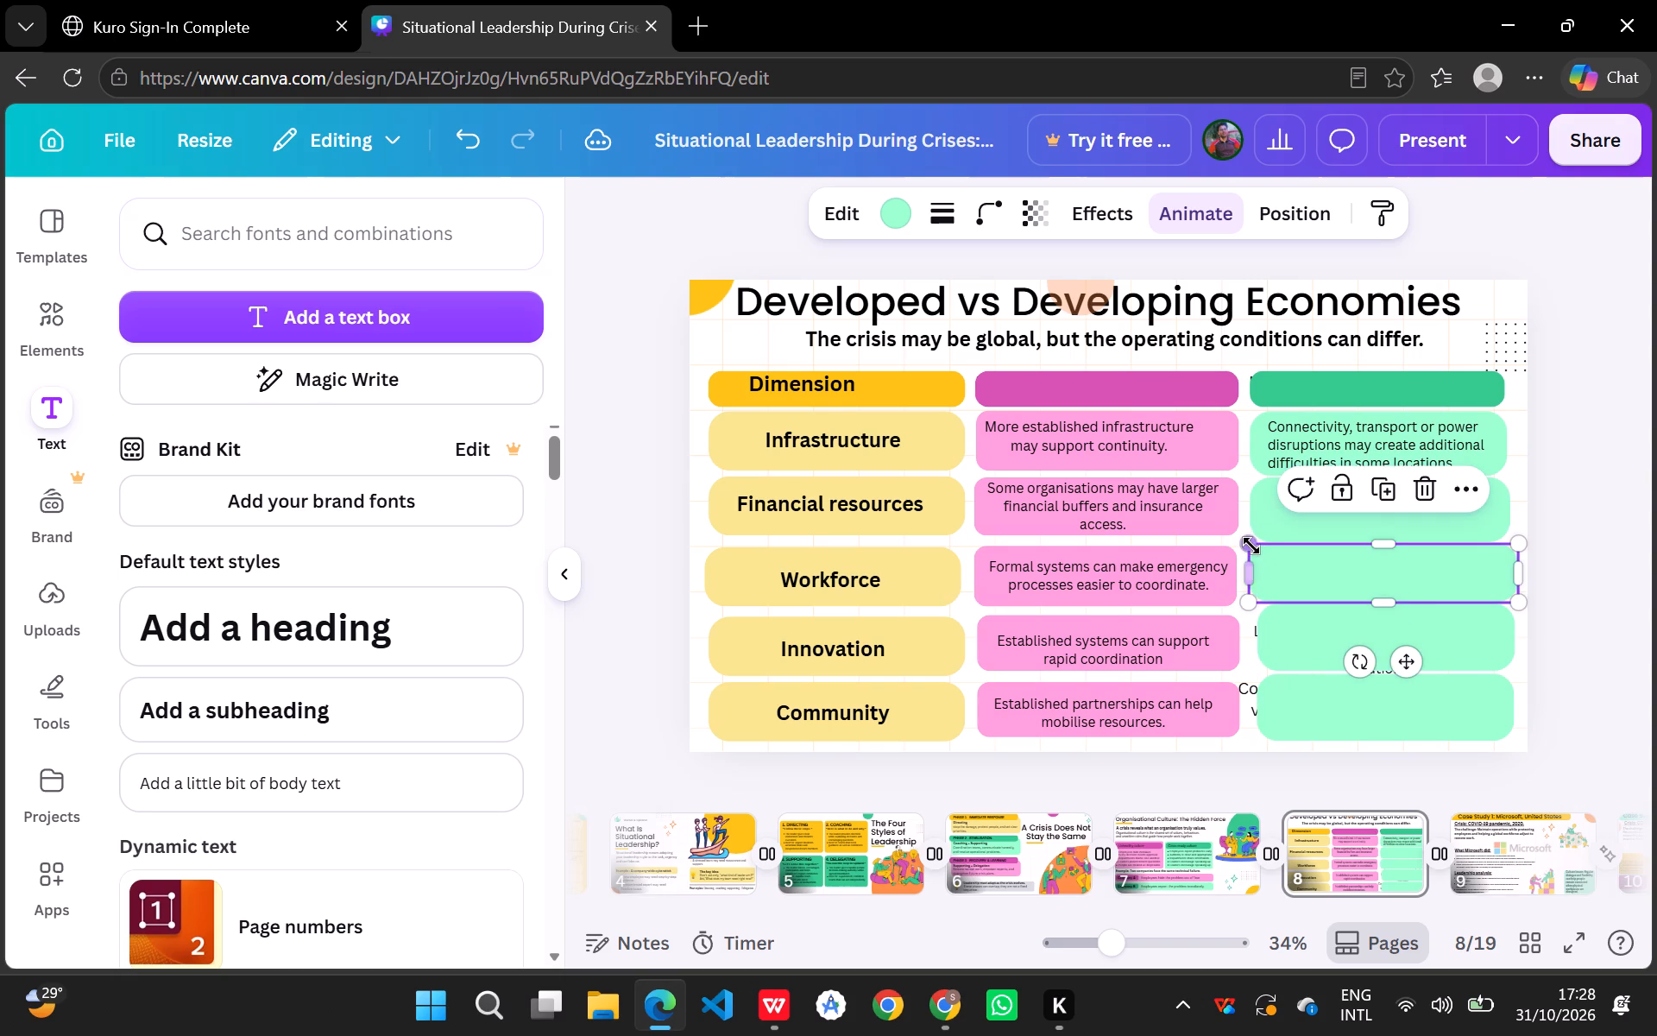
Extend the left edges of the fourth- and fifth-row green blocks to line up with the green blocks above.
{"action": "left_click", "coordinate": [1261, 646]}
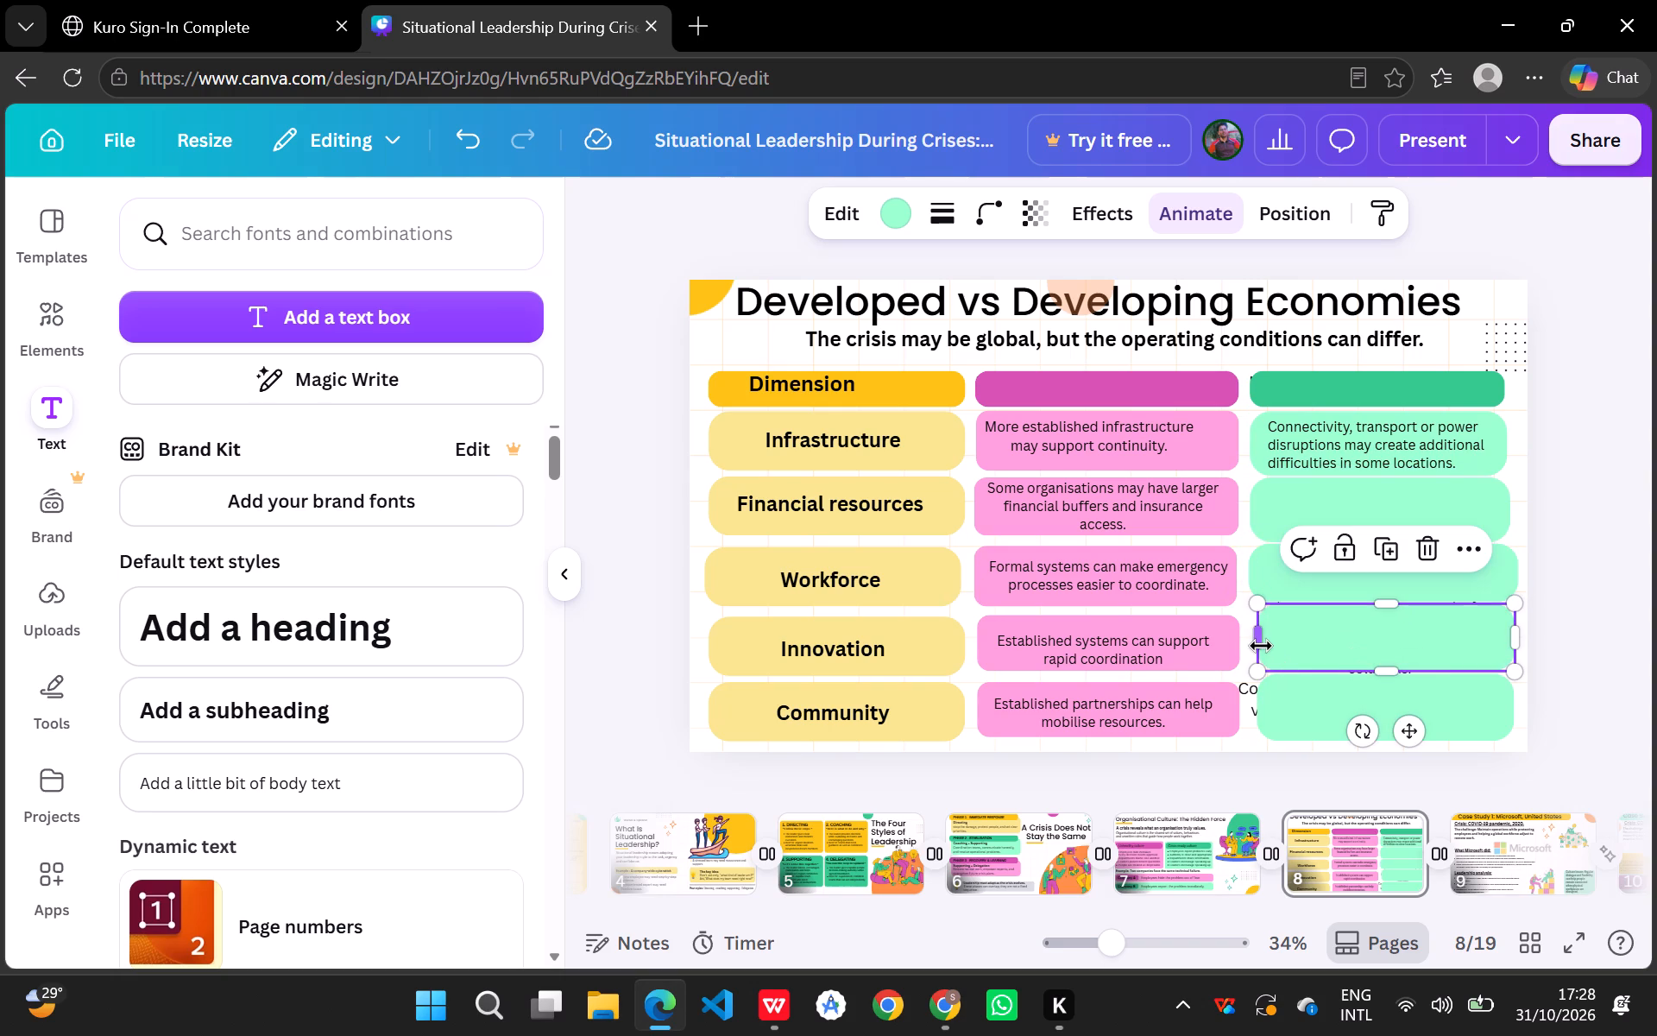
{"action": "left_click", "coordinate": [1261, 646]}
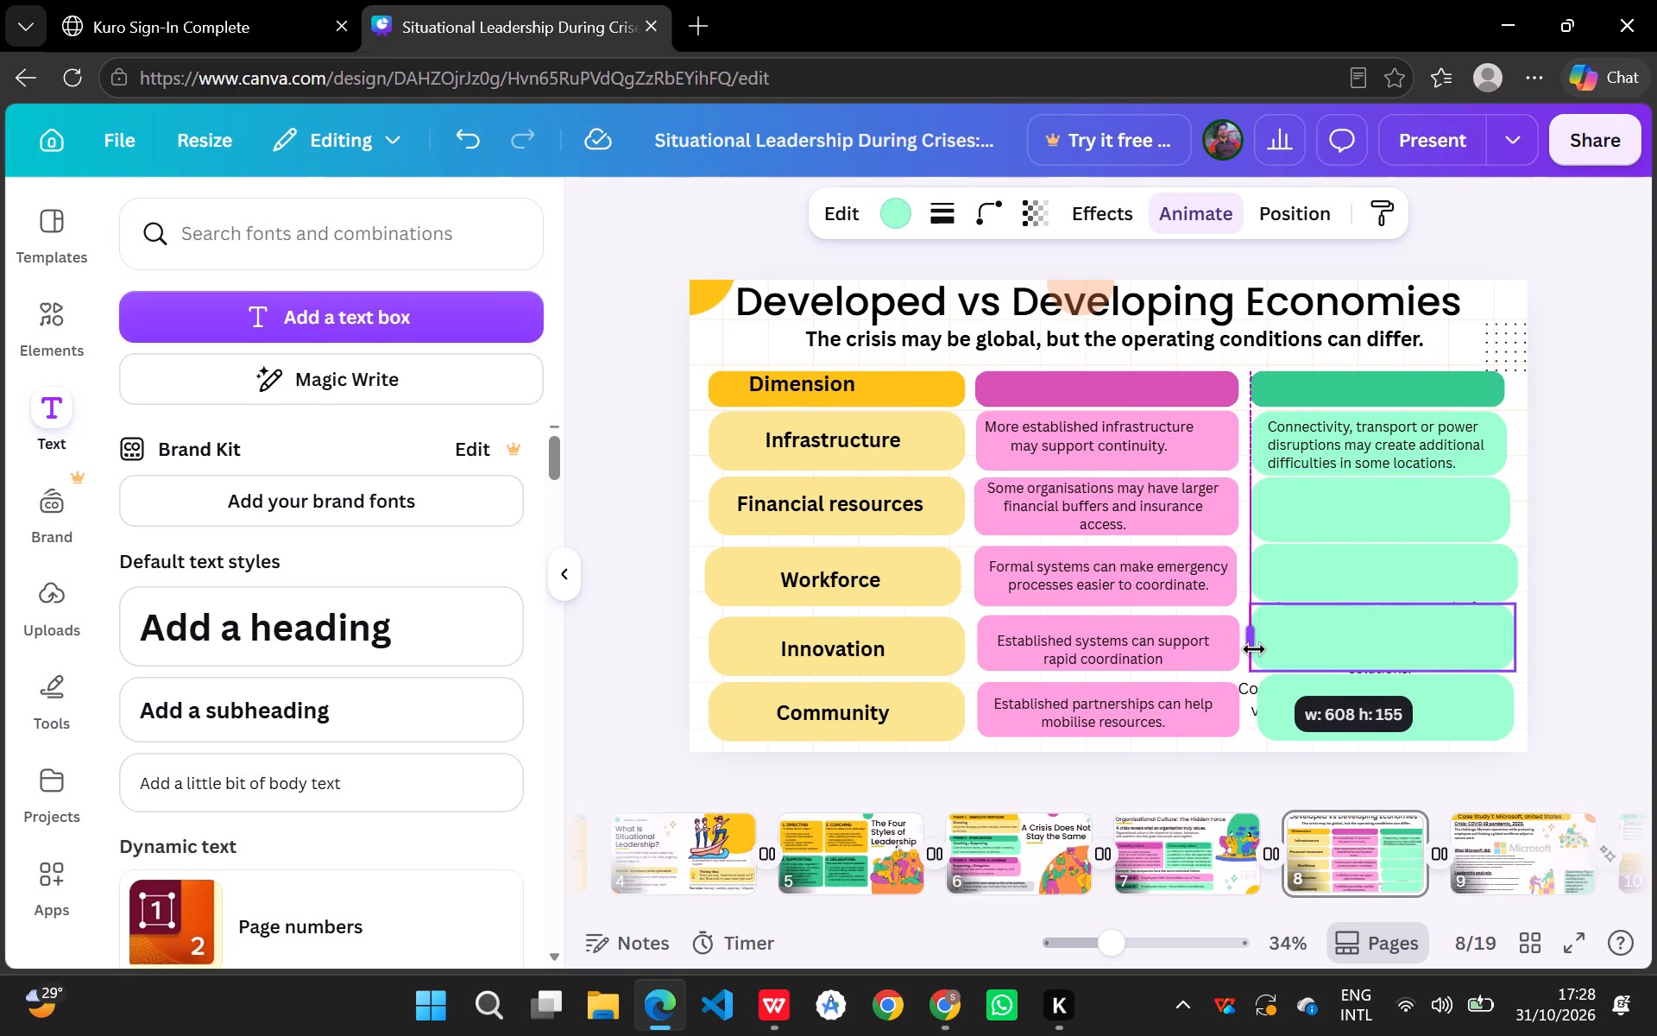
{"action": "left_click", "coordinate": [1259, 710]}
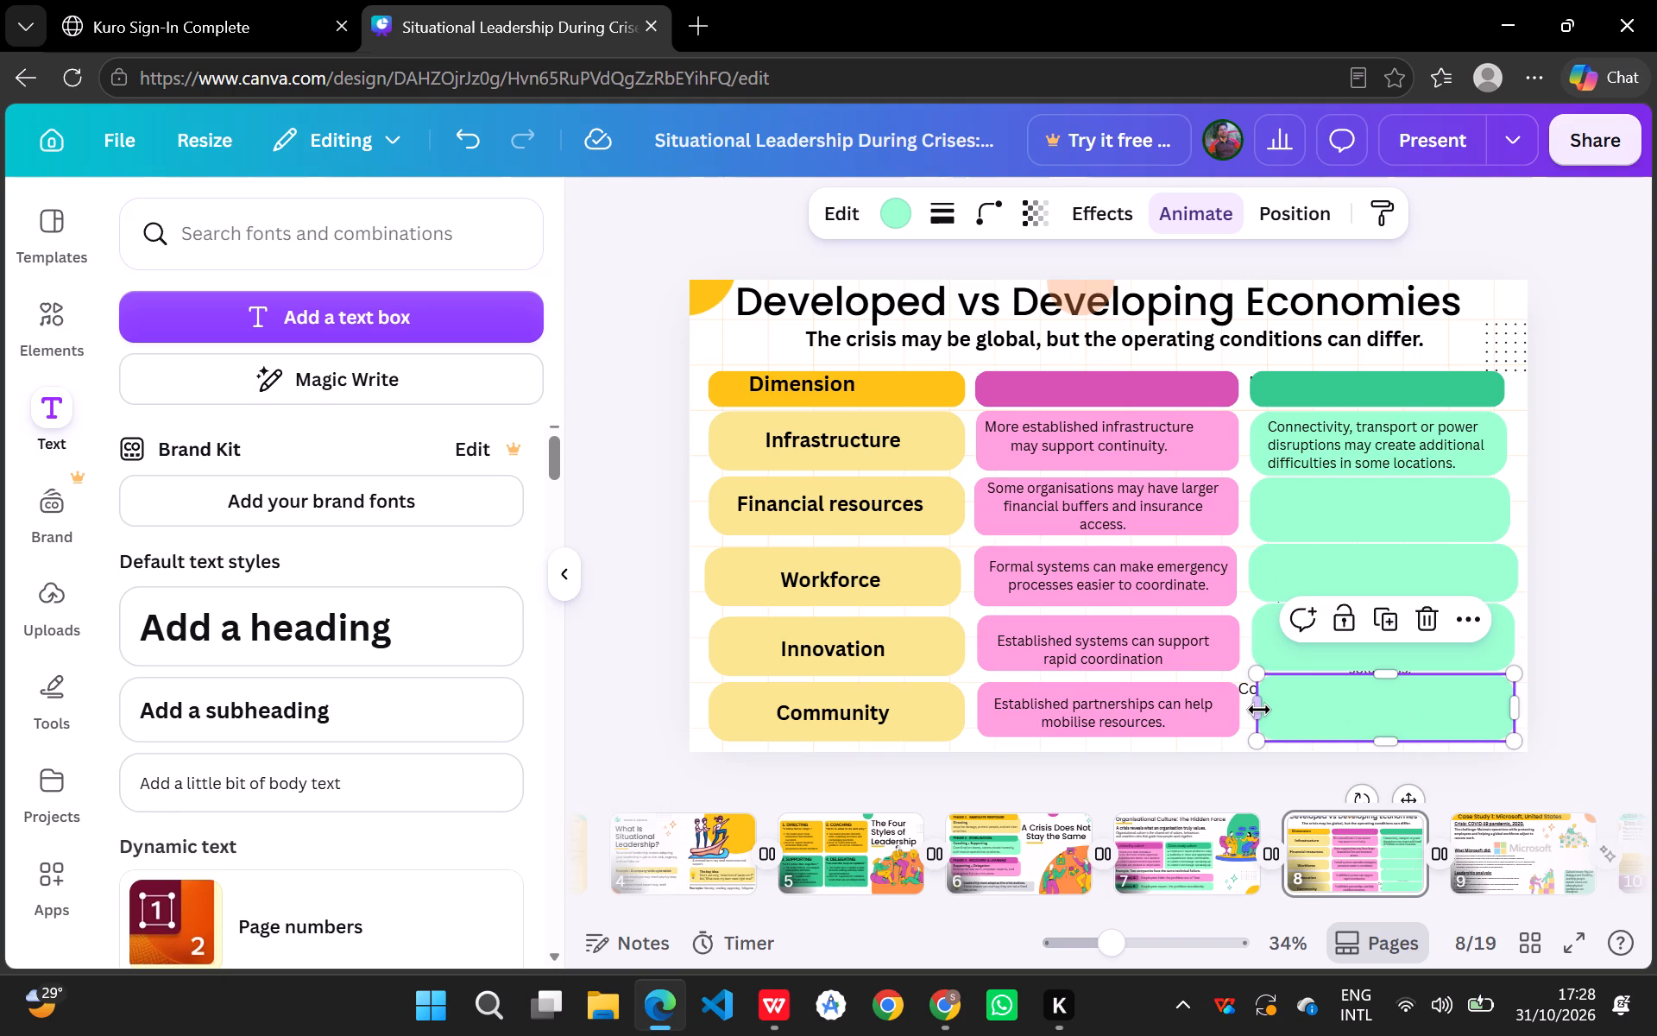
{"action": "left_click", "coordinate": [1259, 710]}
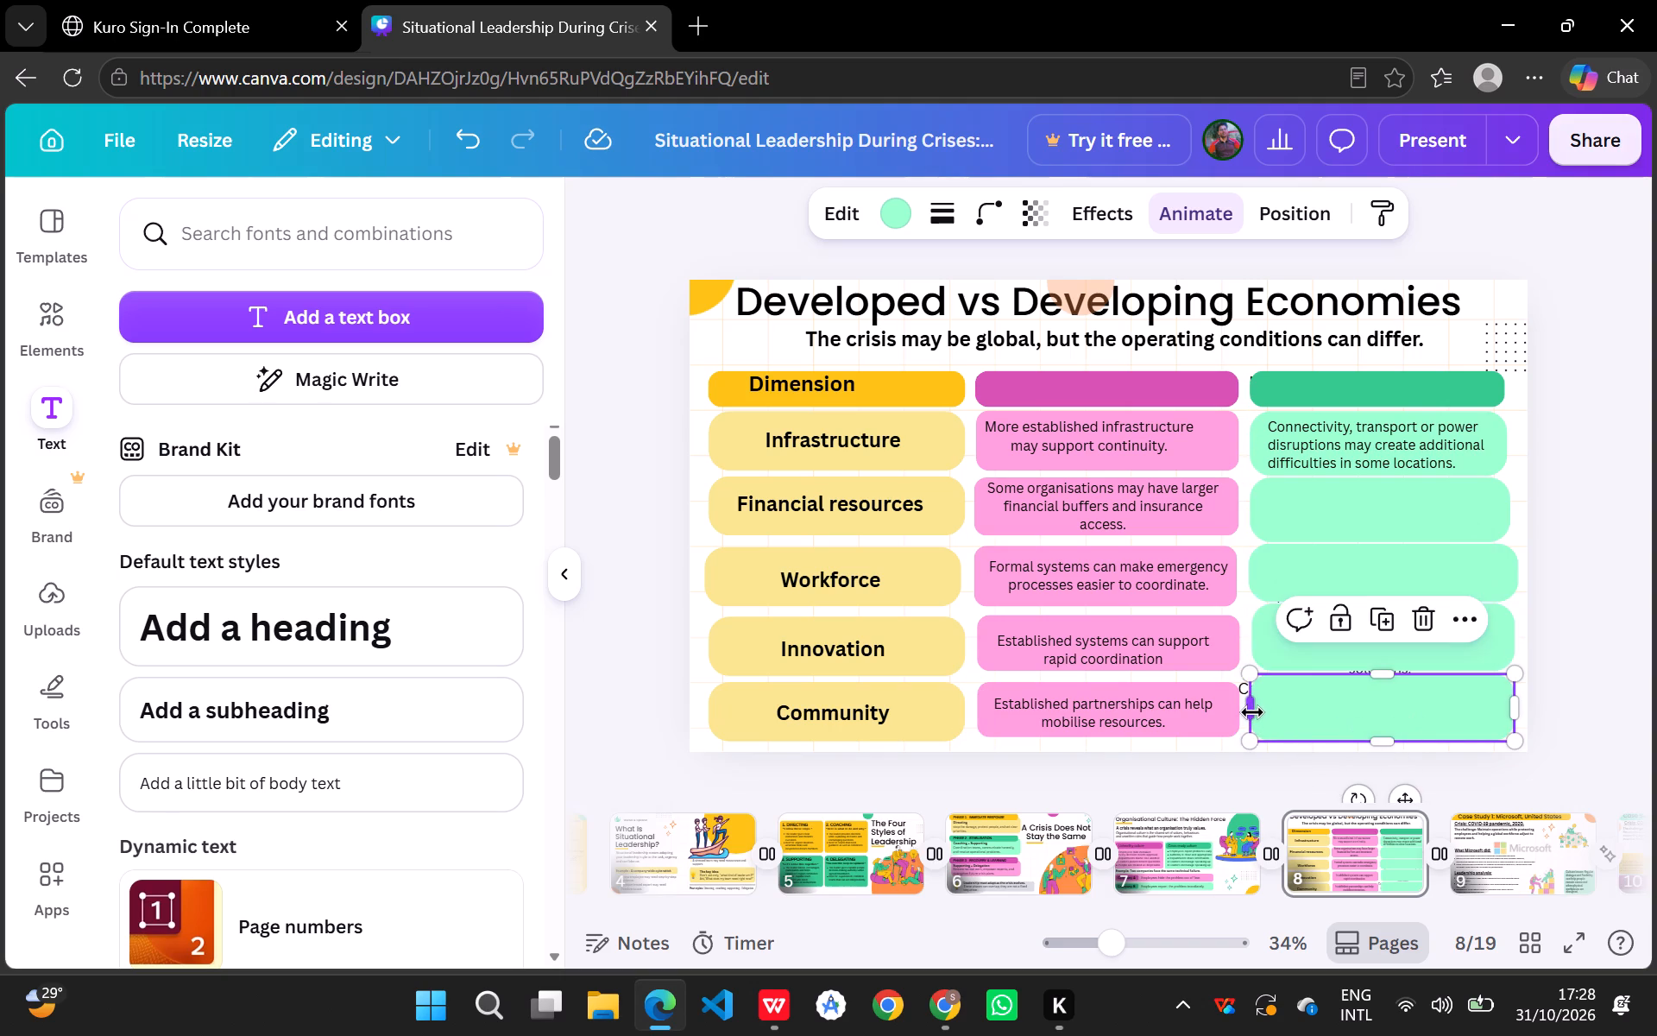
{"action": "left_click", "coordinate": [1275, 659]}
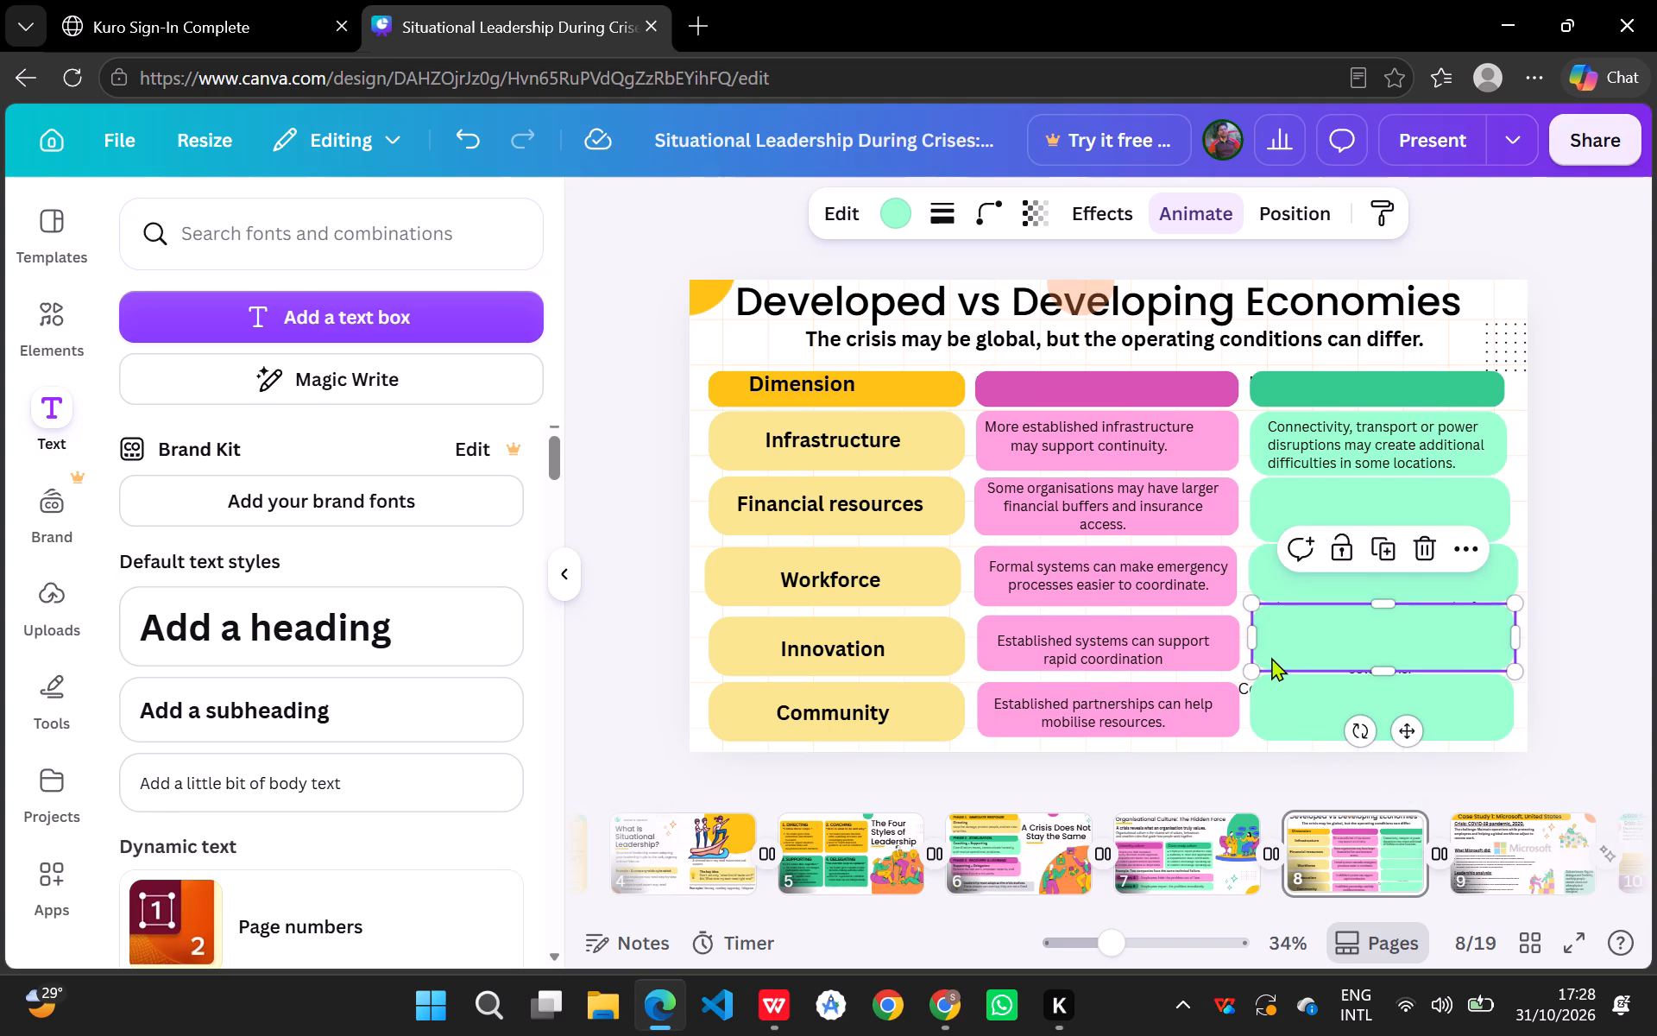
{"action": "left_click", "coordinate": [1252, 640]}
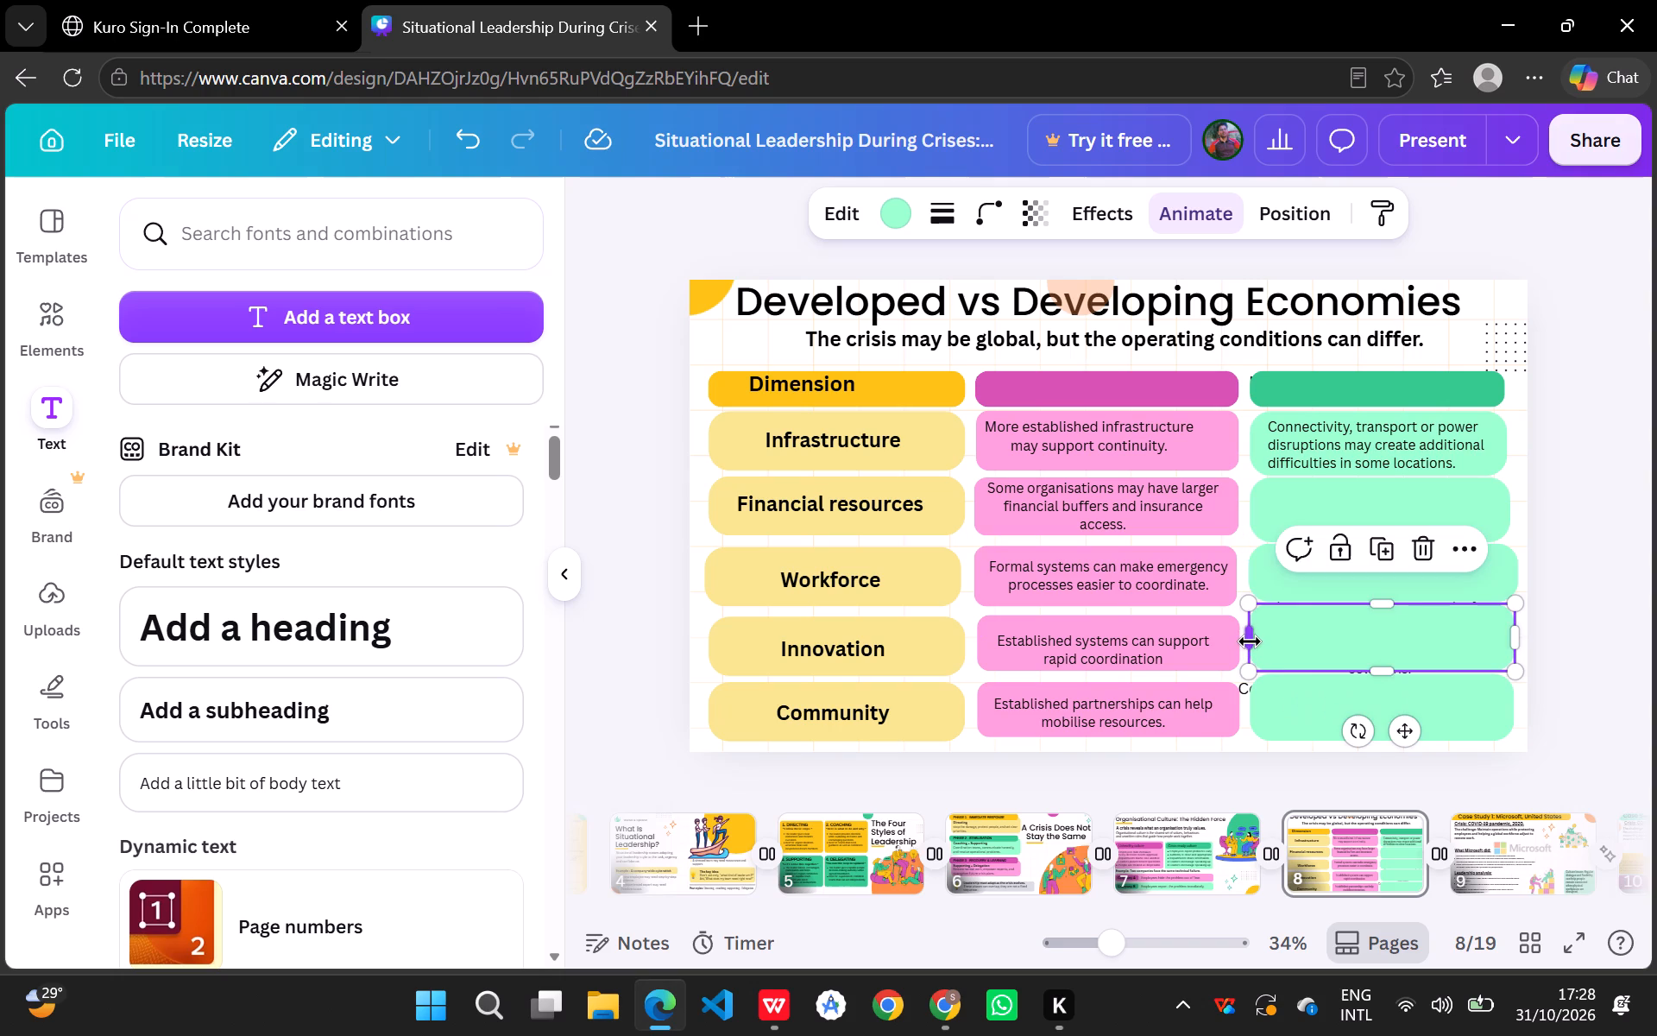
{"action": "left_click", "coordinate": [1458, 715]}
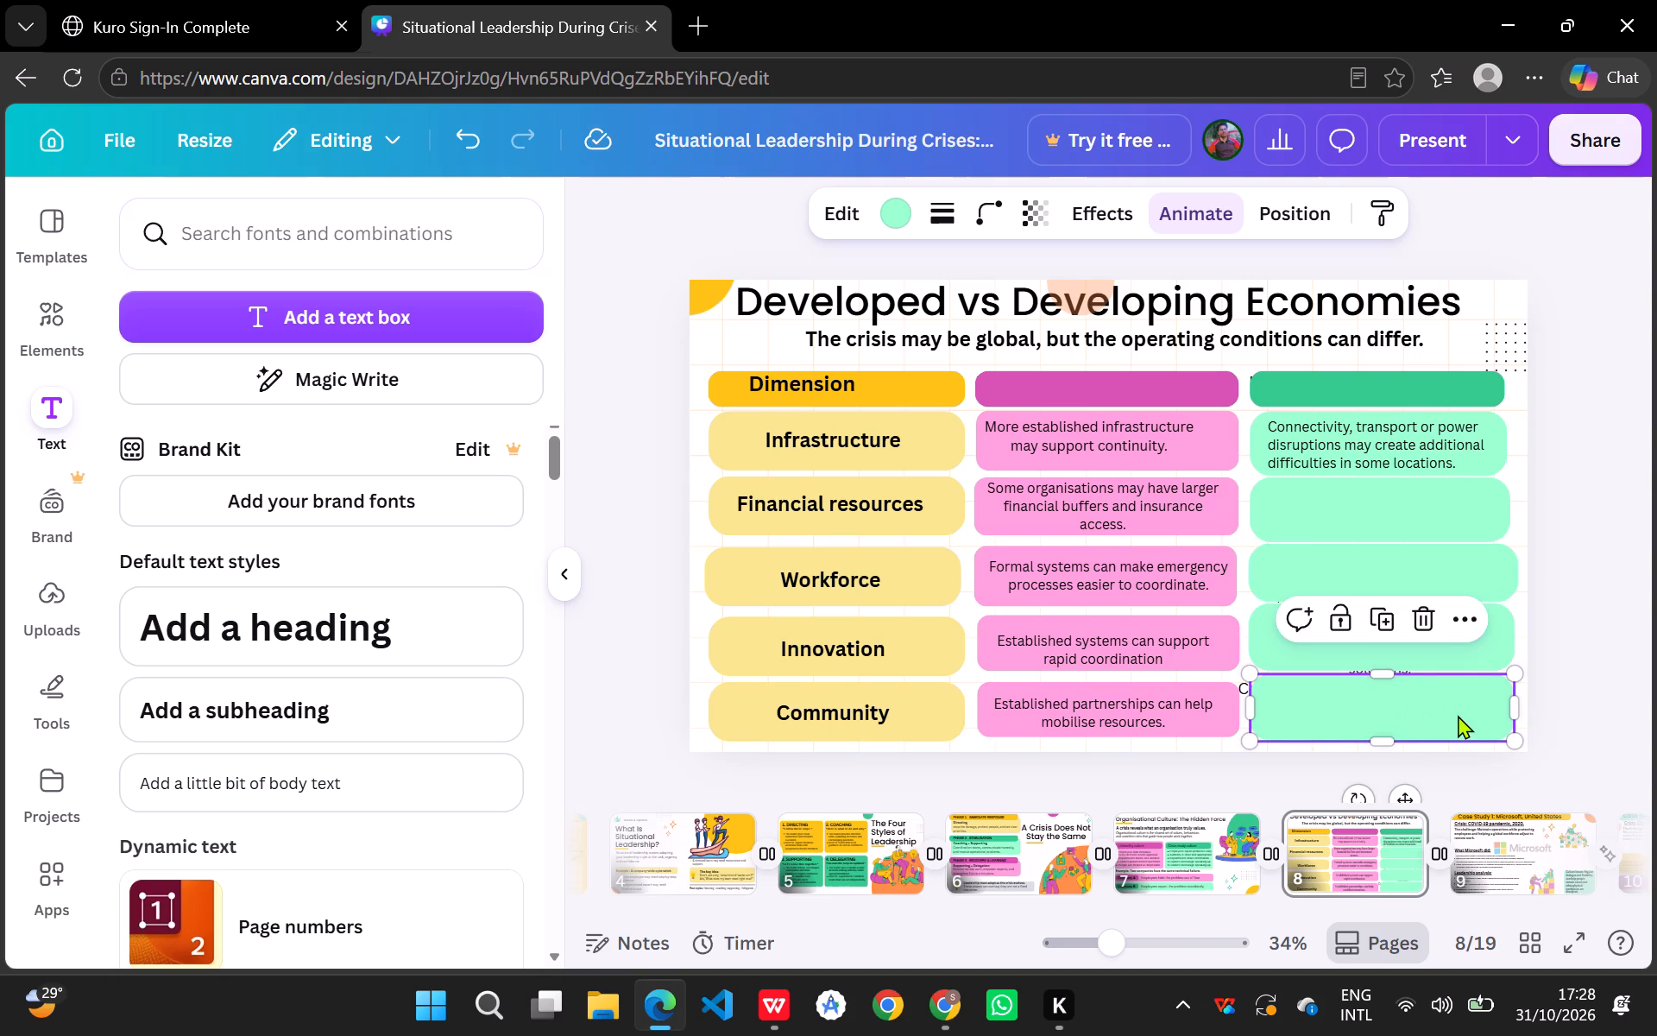
Widen the dark green header at its right edge to line up with the second-row green block.
{"action": "left_click", "coordinate": [1498, 387]}
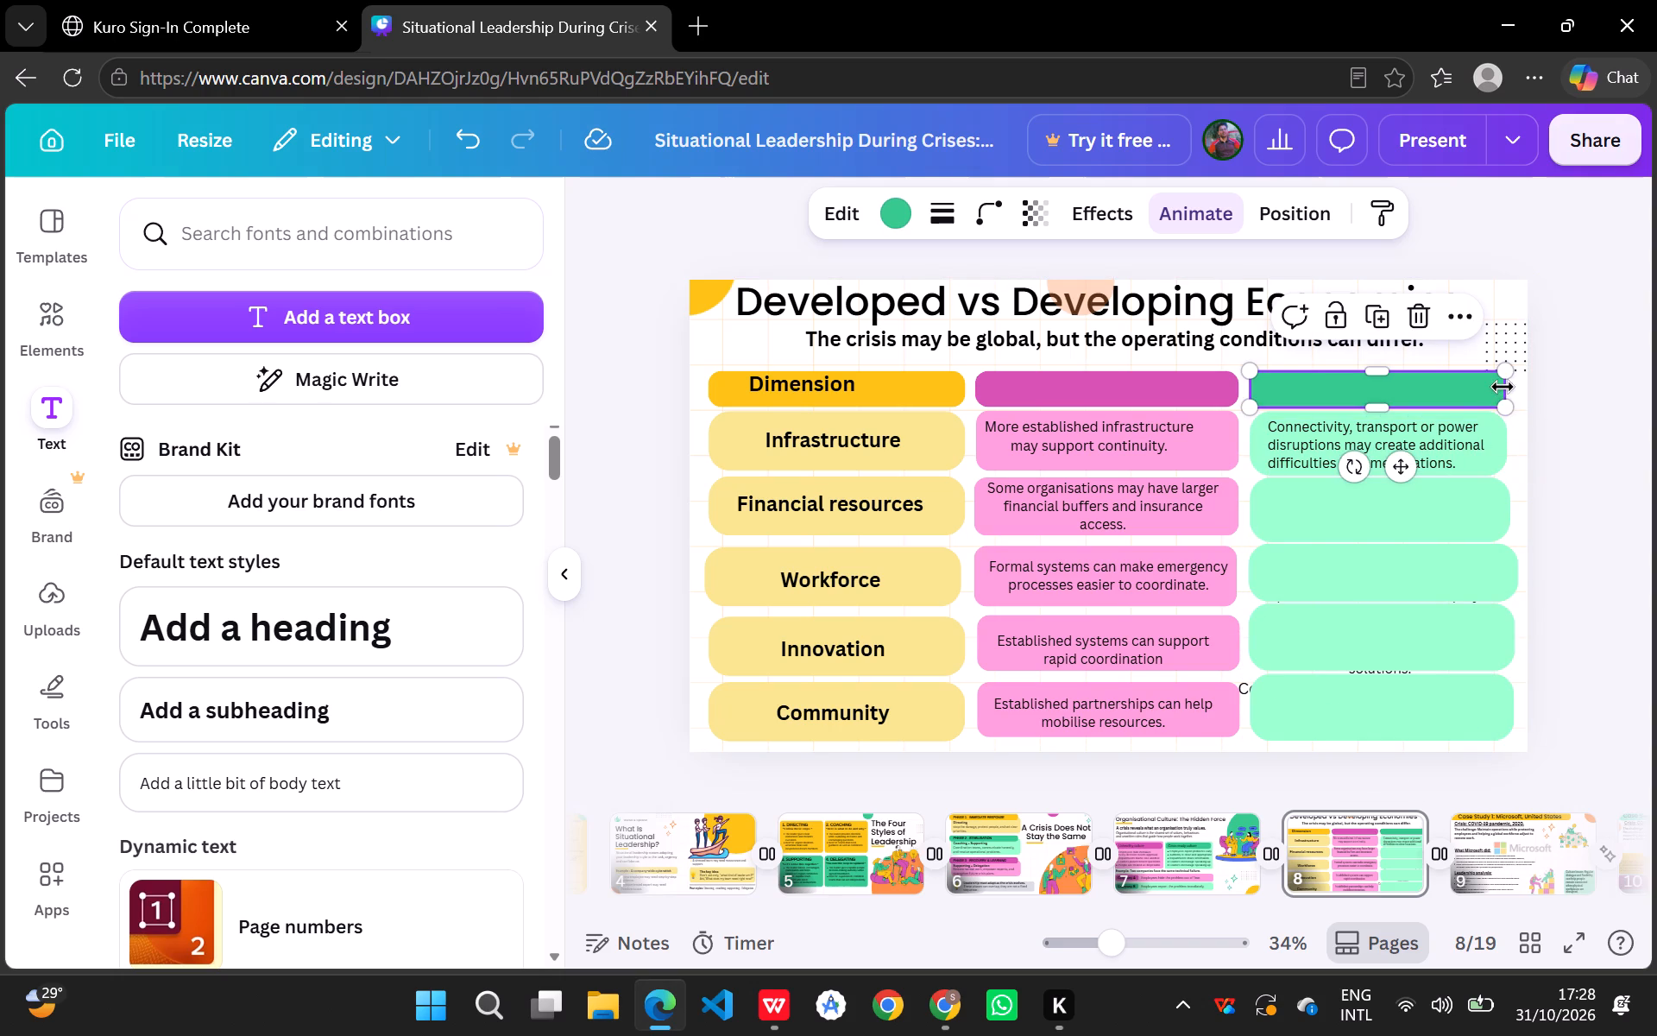
{"action": "left_click", "coordinate": [1501, 387]}
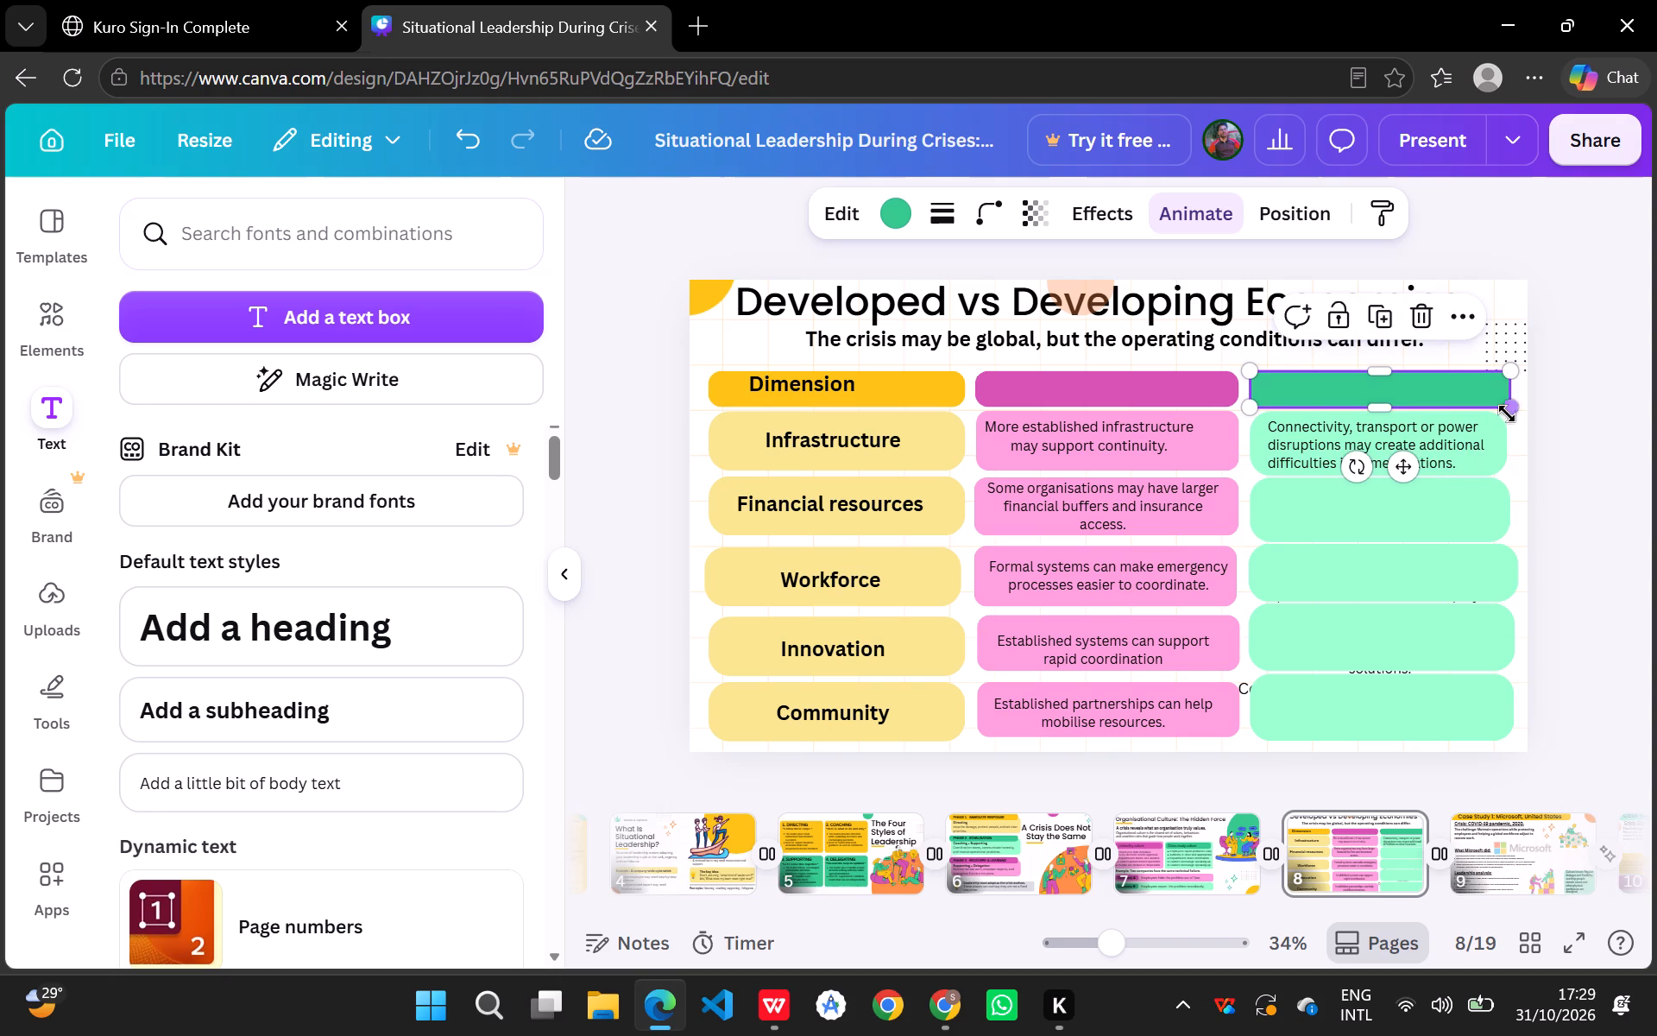
Narrow the first-row "Connectivity, transport or power disruptions" text box from its right edge so it fits inside its green block.
{"action": "left_click", "coordinate": [1497, 444]}
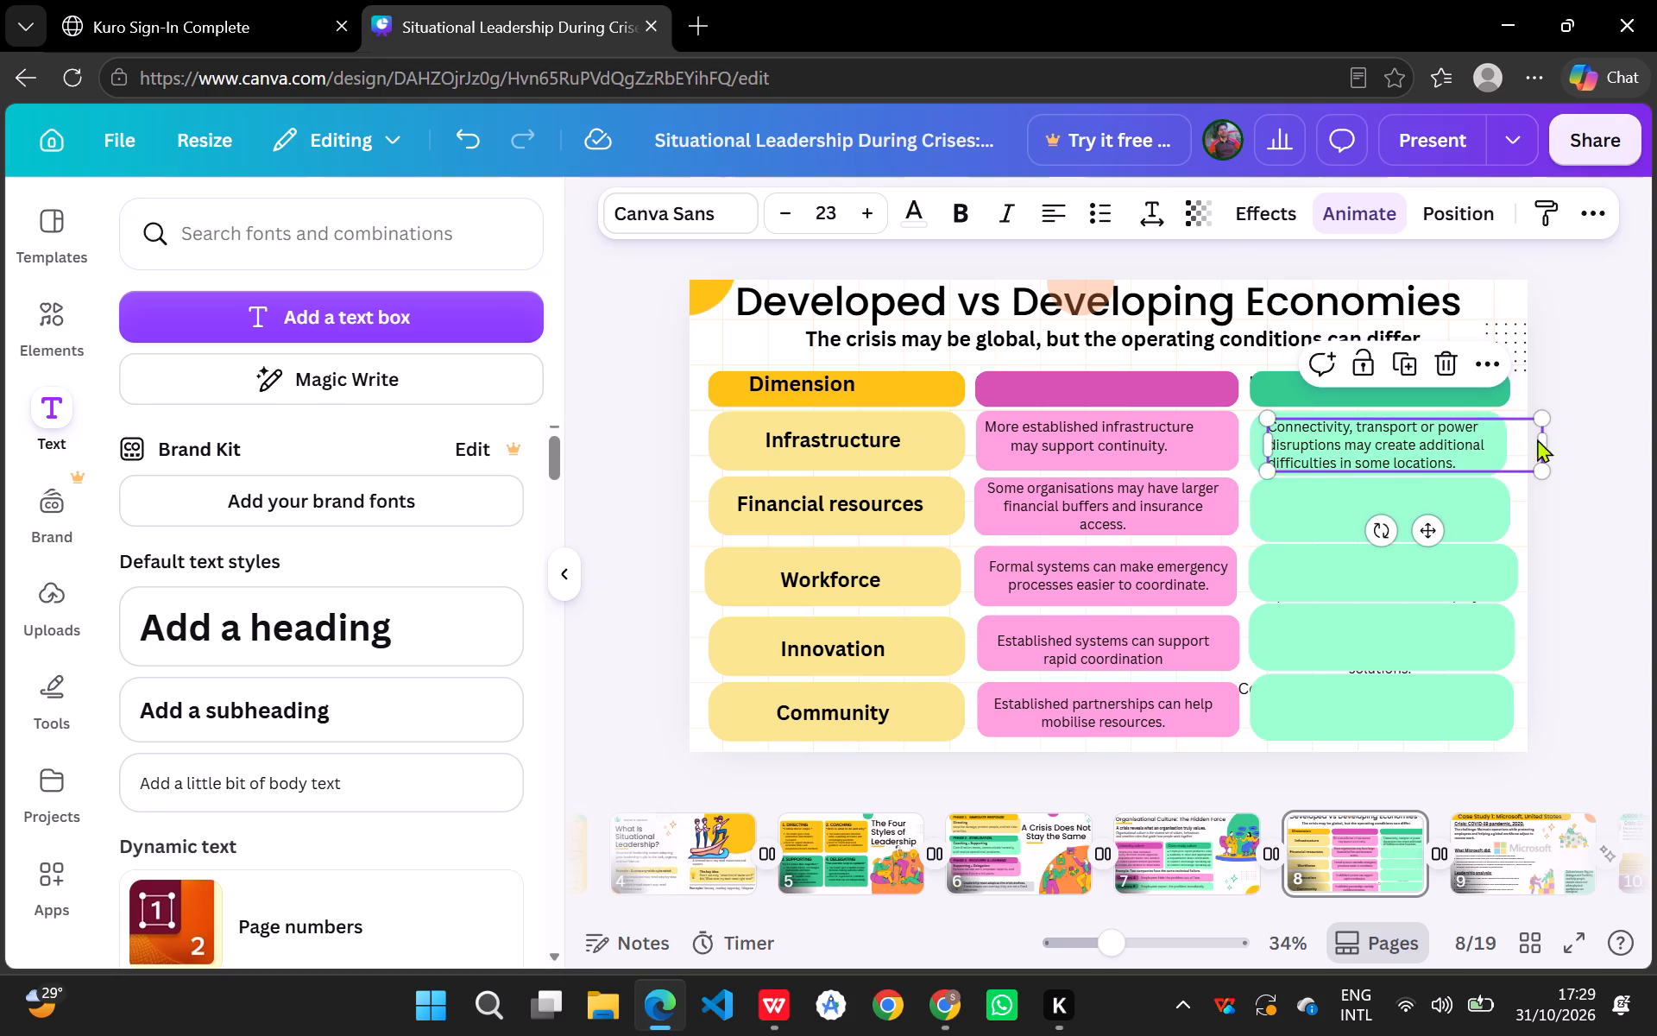
{"action": "left_click_drag", "start_coordinate": [1543, 440], "coordinate": [1491, 434]}
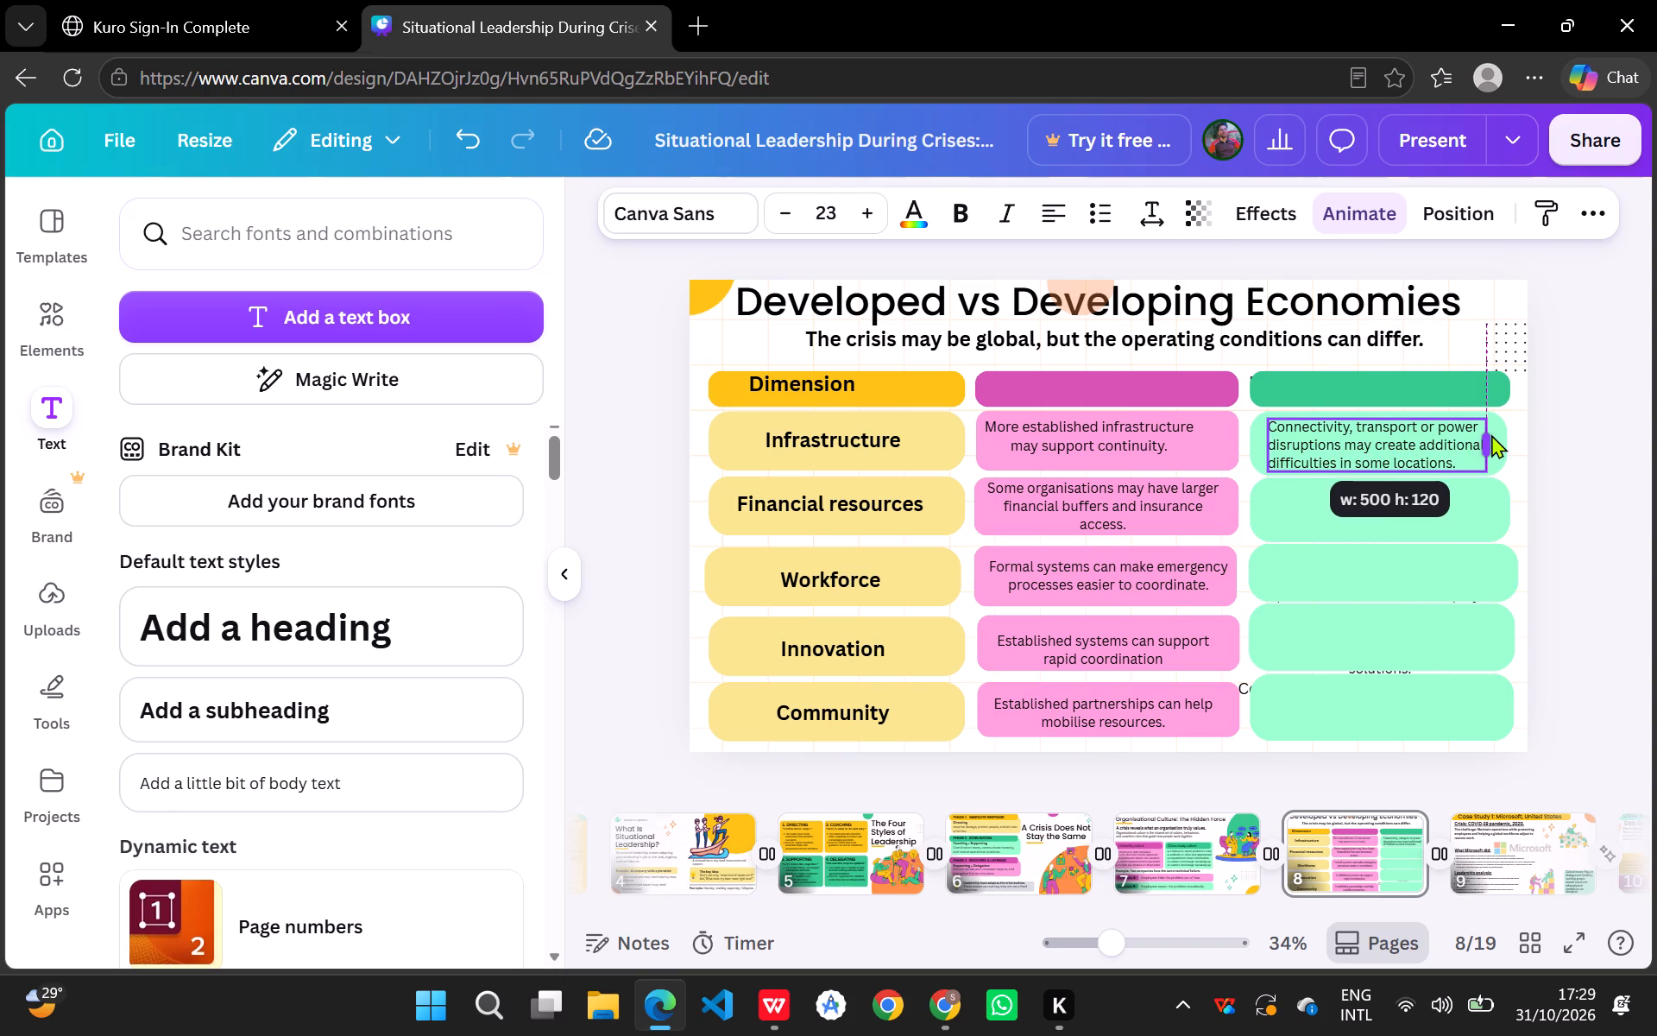
{"action": "left_click_drag", "start_coordinate": [1491, 434], "coordinate": [1496, 434]}
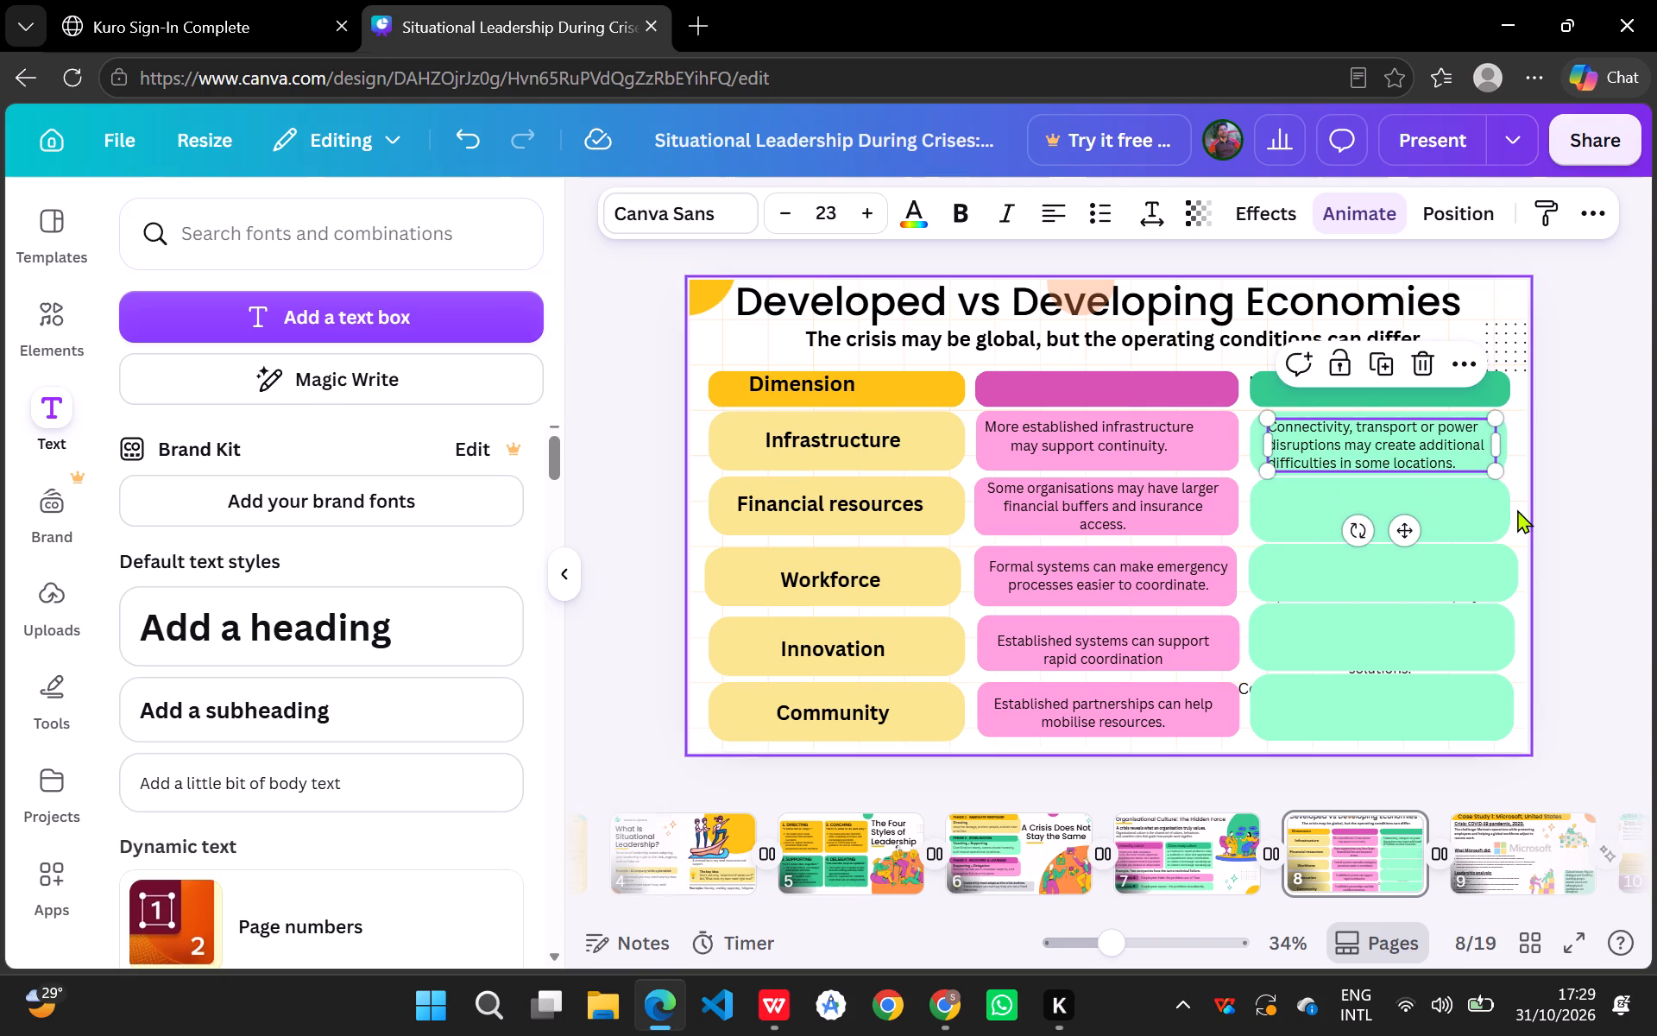
{"action": "left_click", "coordinate": [1515, 519]}
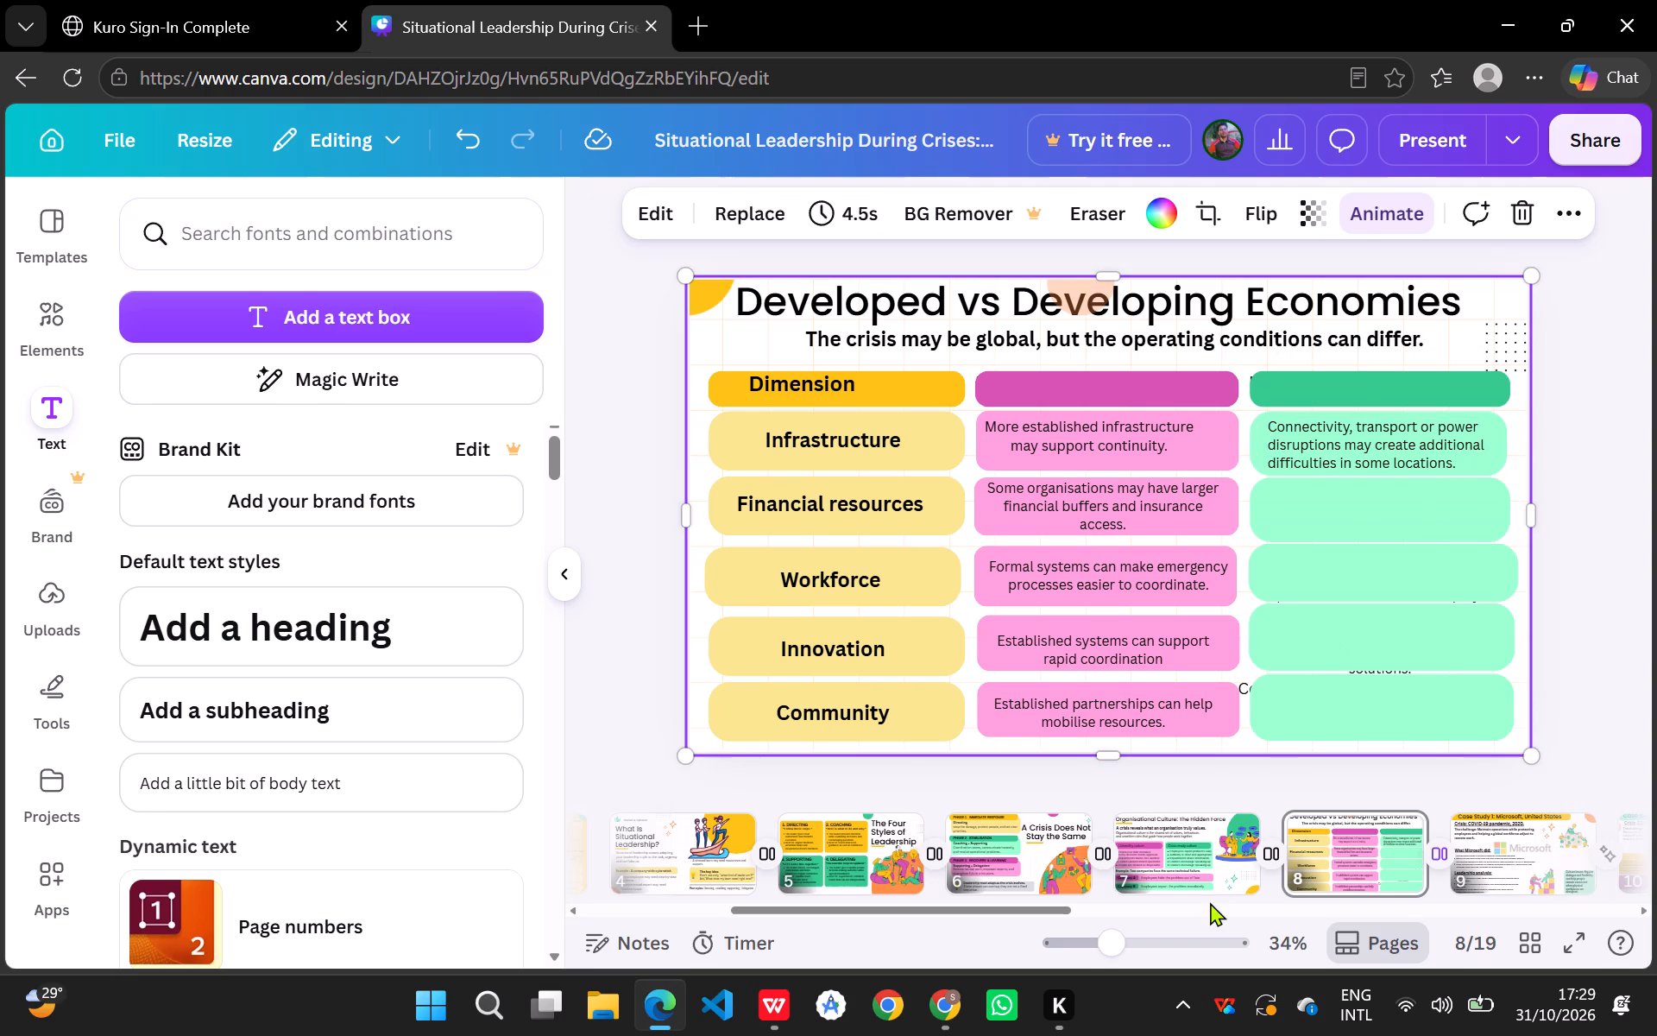
Raise the top edge of the yellow Dimension header to a height of about 104 and the pink header's top edge to match.
{"action": "left_click", "coordinate": [840, 413]}
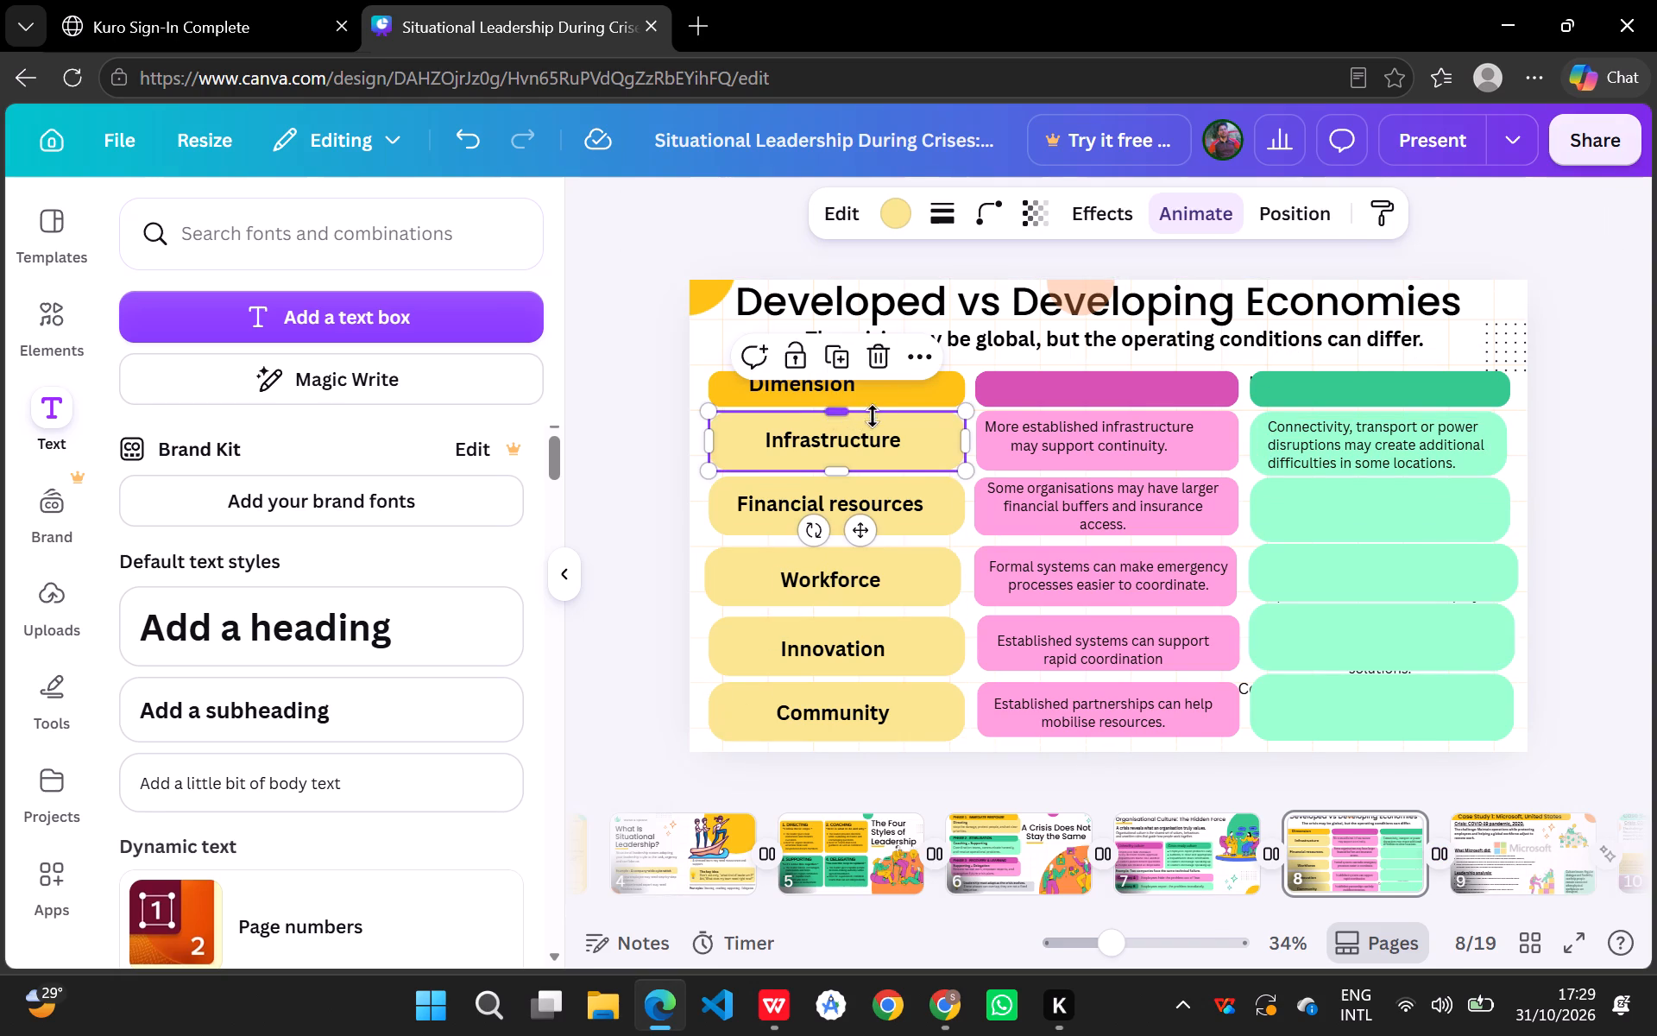
{"action": "left_click", "coordinate": [971, 382]}
{"action": "left_click", "coordinate": [926, 385]}
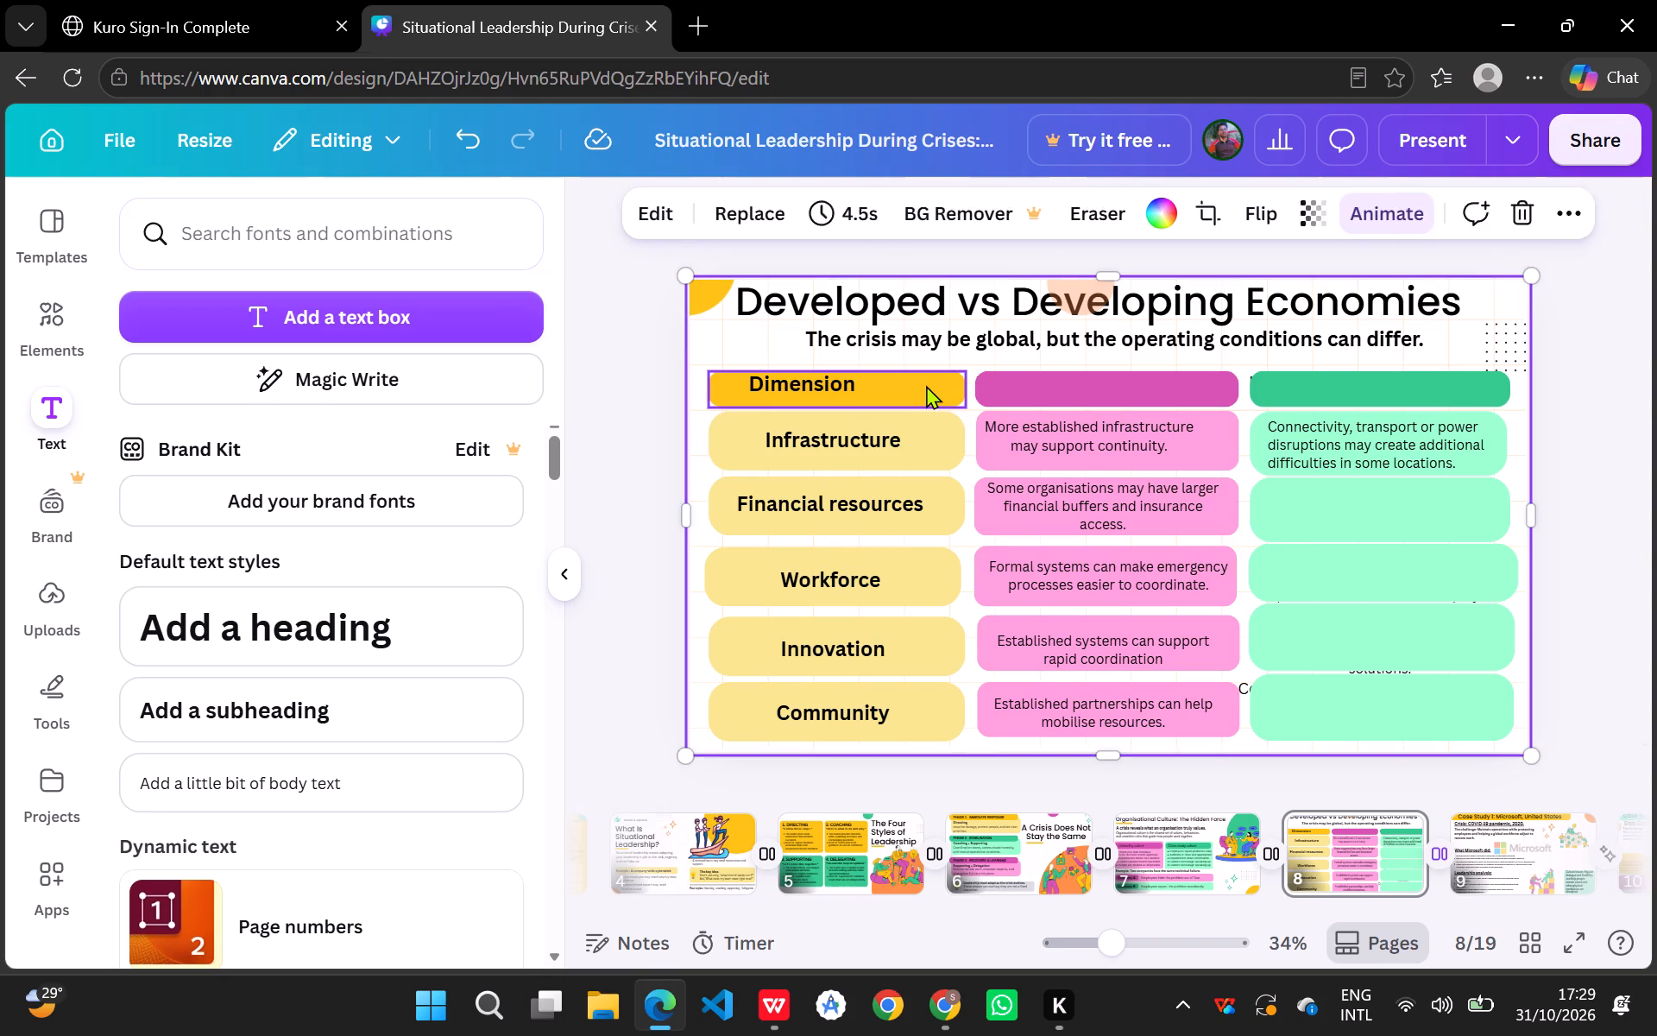
{"action": "left_click_drag", "start_coordinate": [836, 370], "coordinate": [839, 360]}
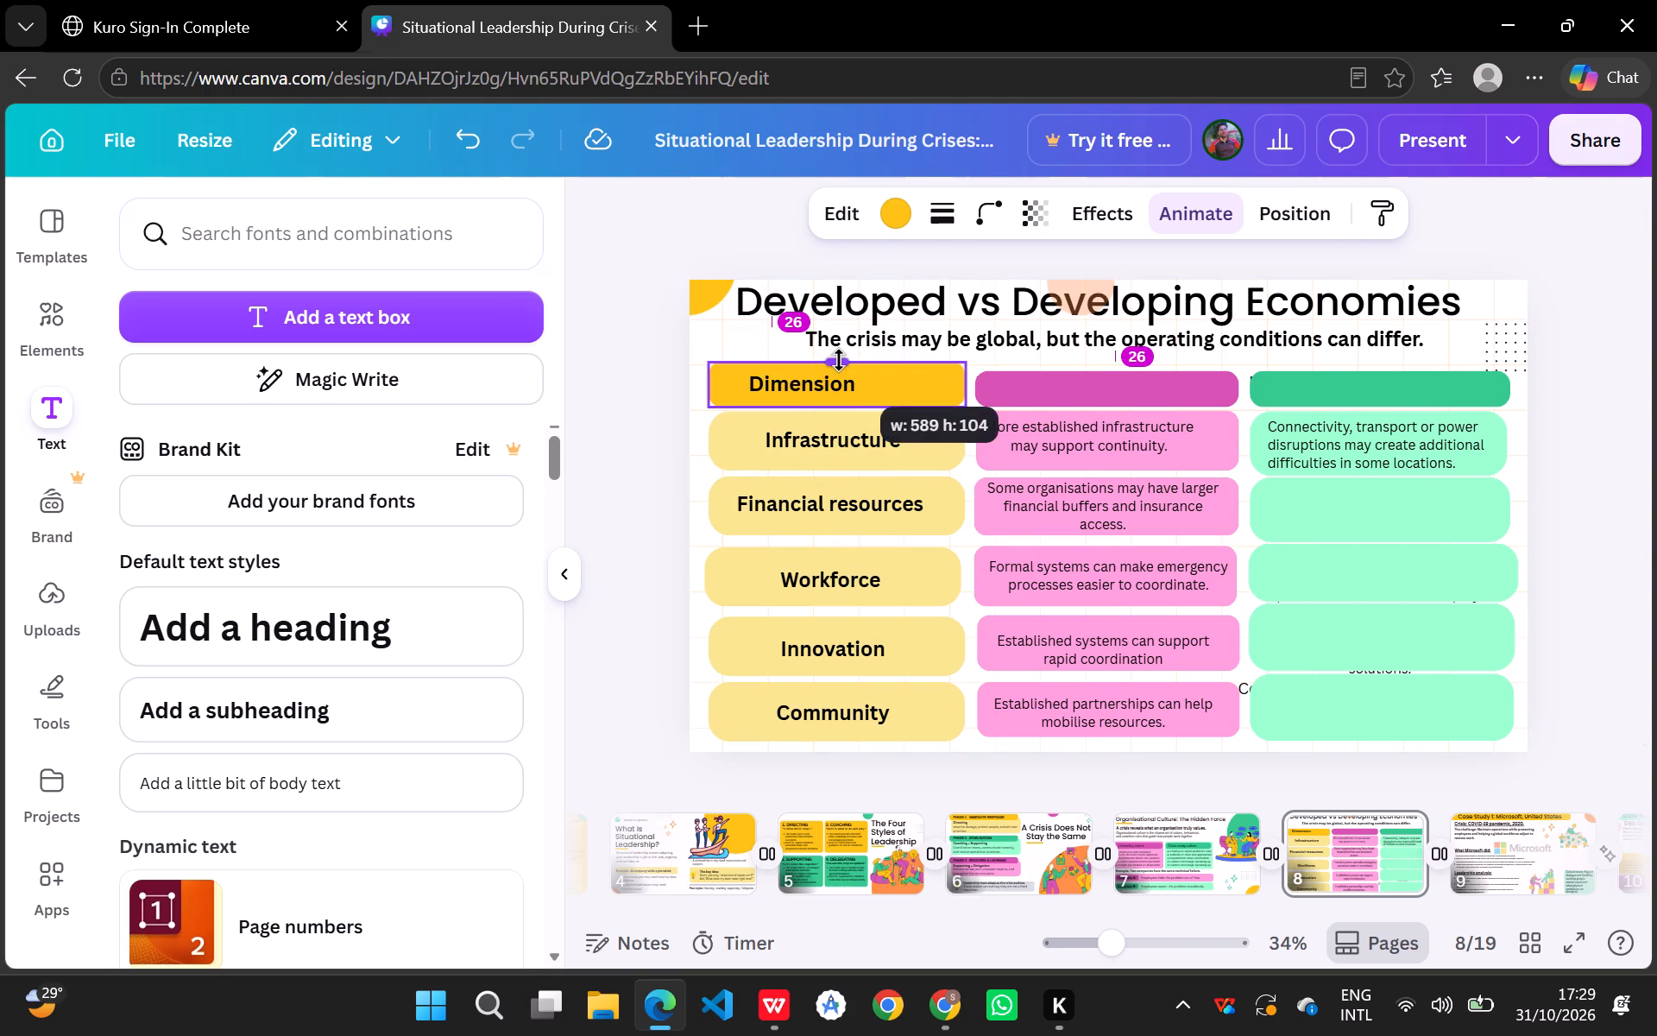
{"action": "left_click_drag", "start_coordinate": [839, 360], "coordinate": [841, 362]}
{"action": "left_click", "coordinate": [1109, 383]}
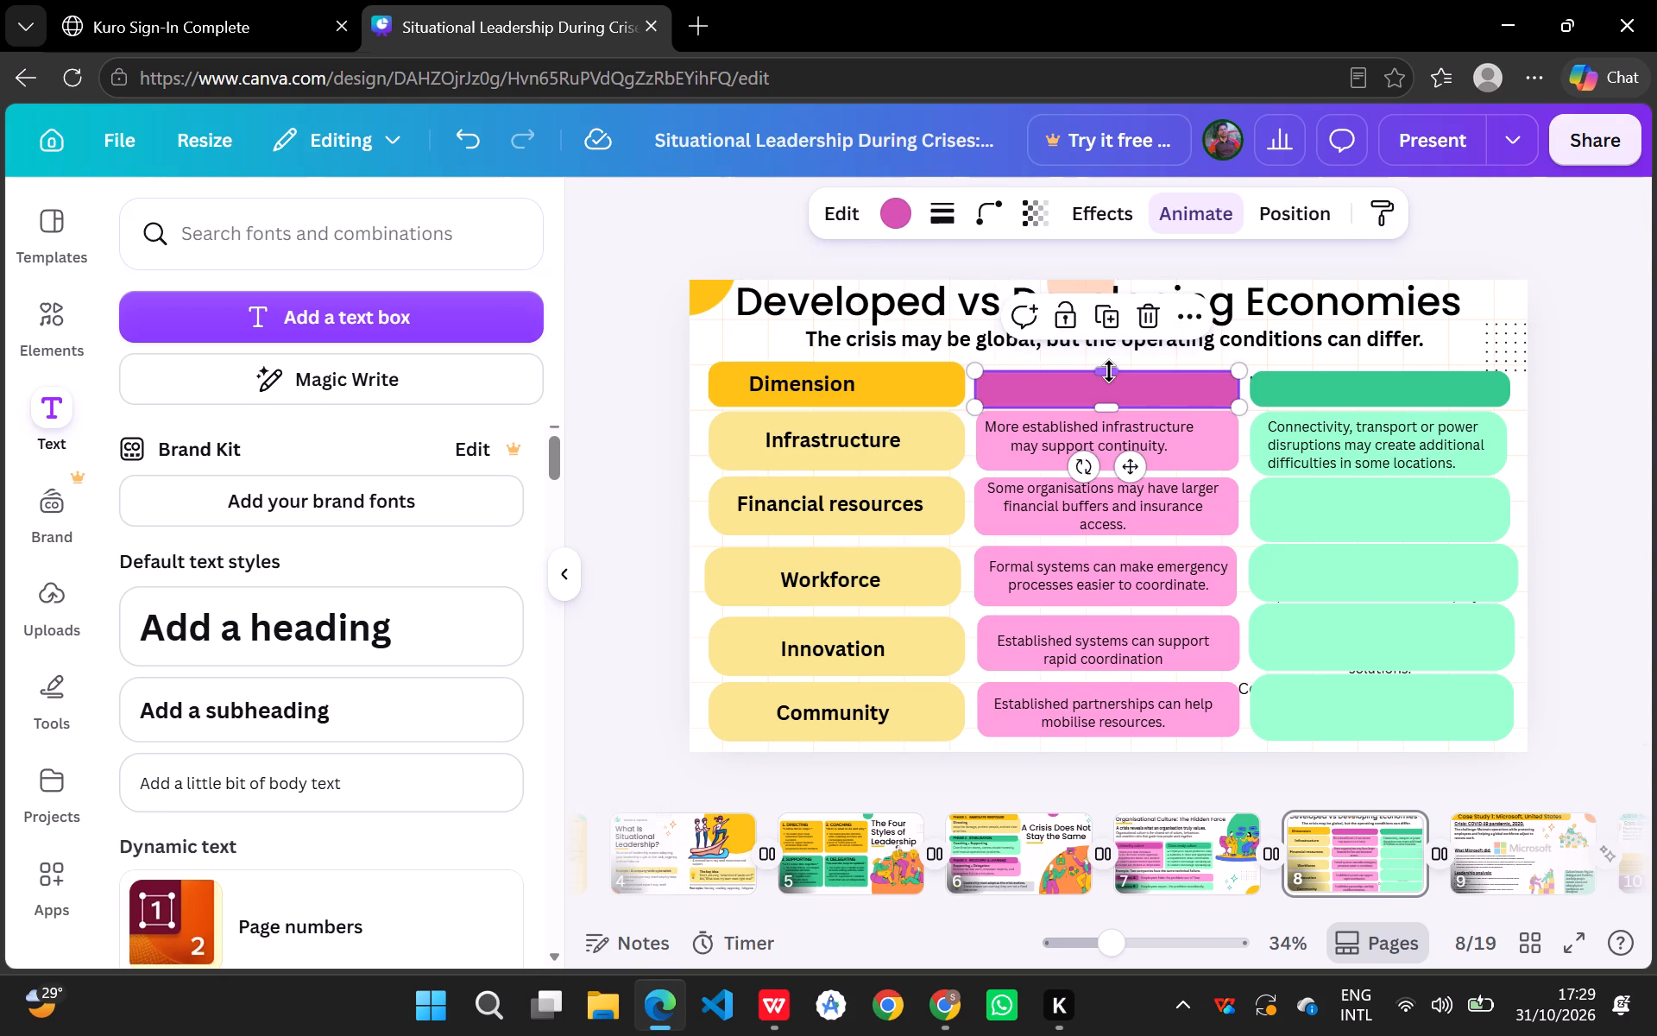
{"action": "left_click", "coordinate": [1109, 371]}
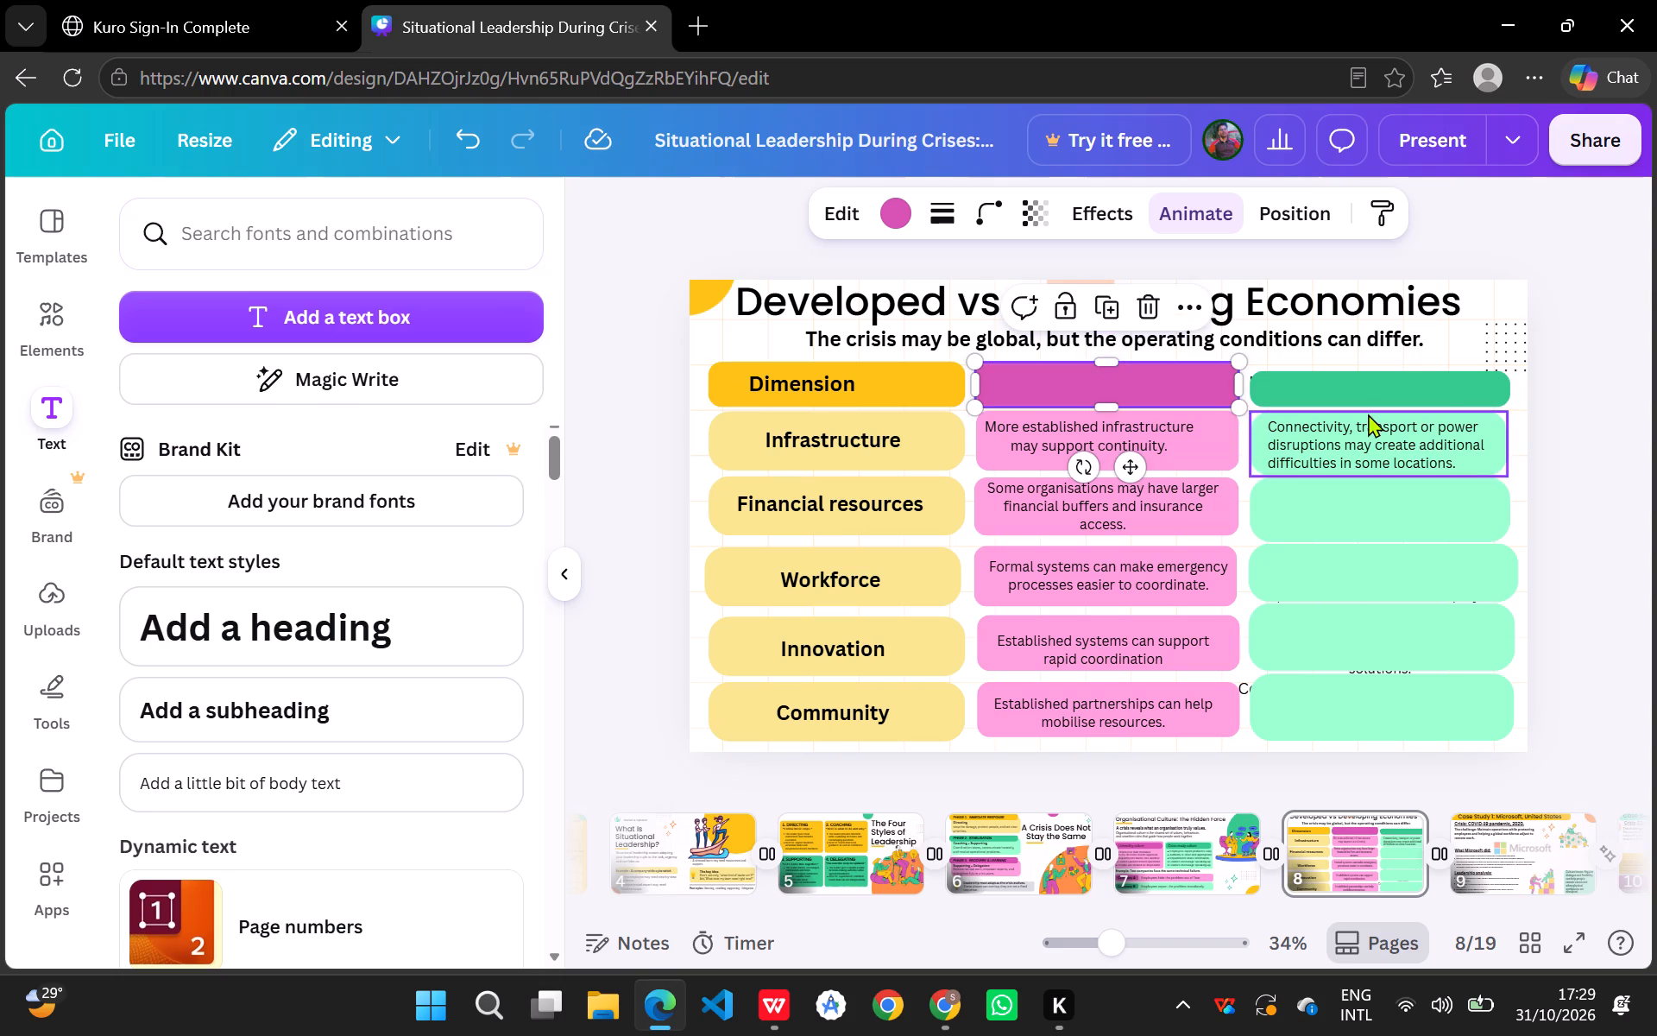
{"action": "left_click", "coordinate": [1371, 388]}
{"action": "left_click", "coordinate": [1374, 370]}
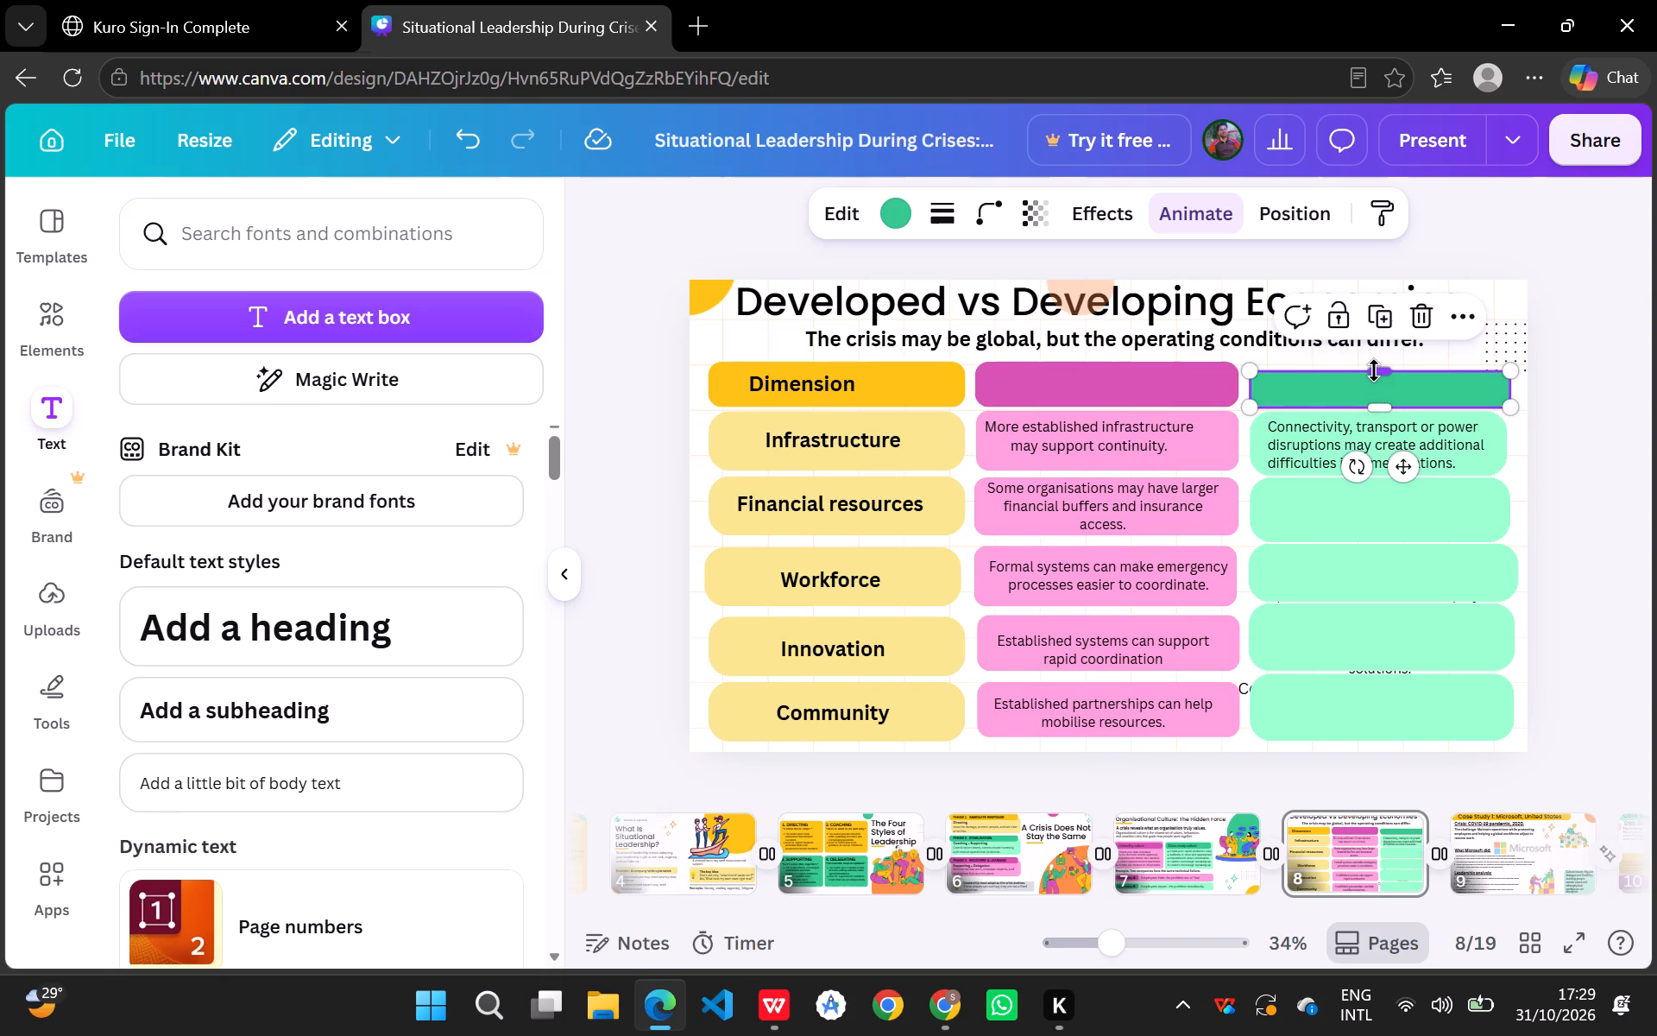
Extend the yellow Infrastructure block at its bottom edge to a height of about 149, level with the first-row green block.
{"action": "left_click", "coordinate": [893, 423]}
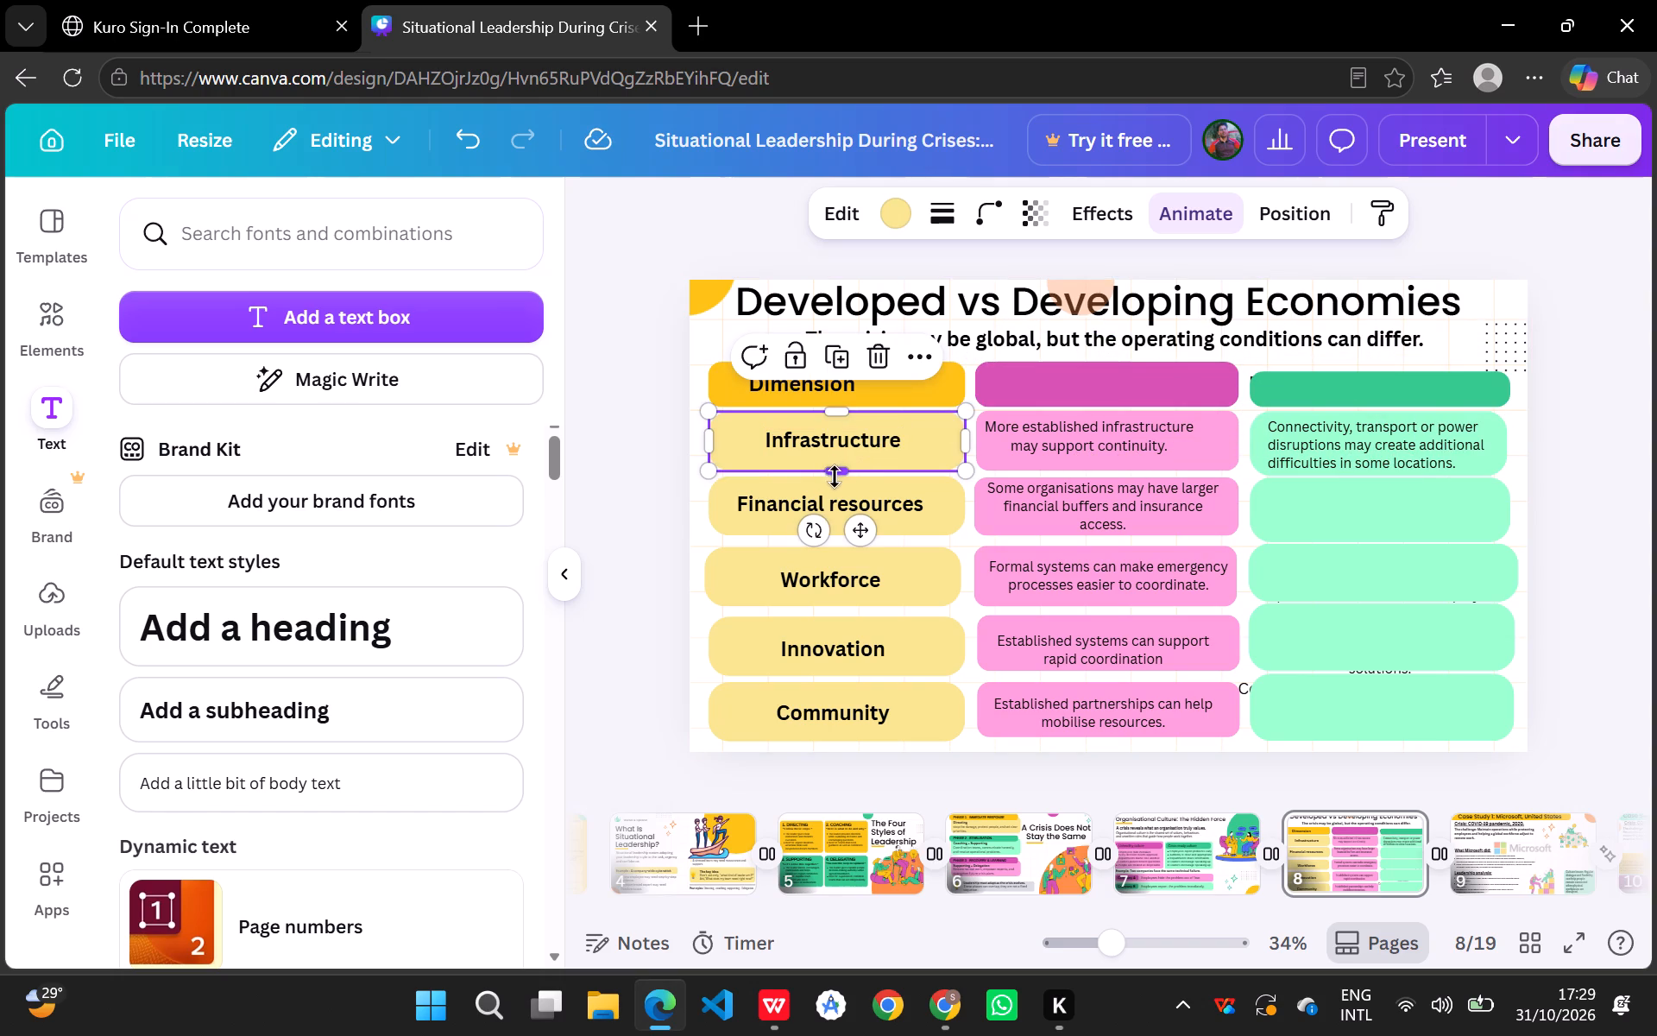
{"action": "left_click", "coordinate": [834, 410]}
{"action": "left_click", "coordinate": [840, 470]}
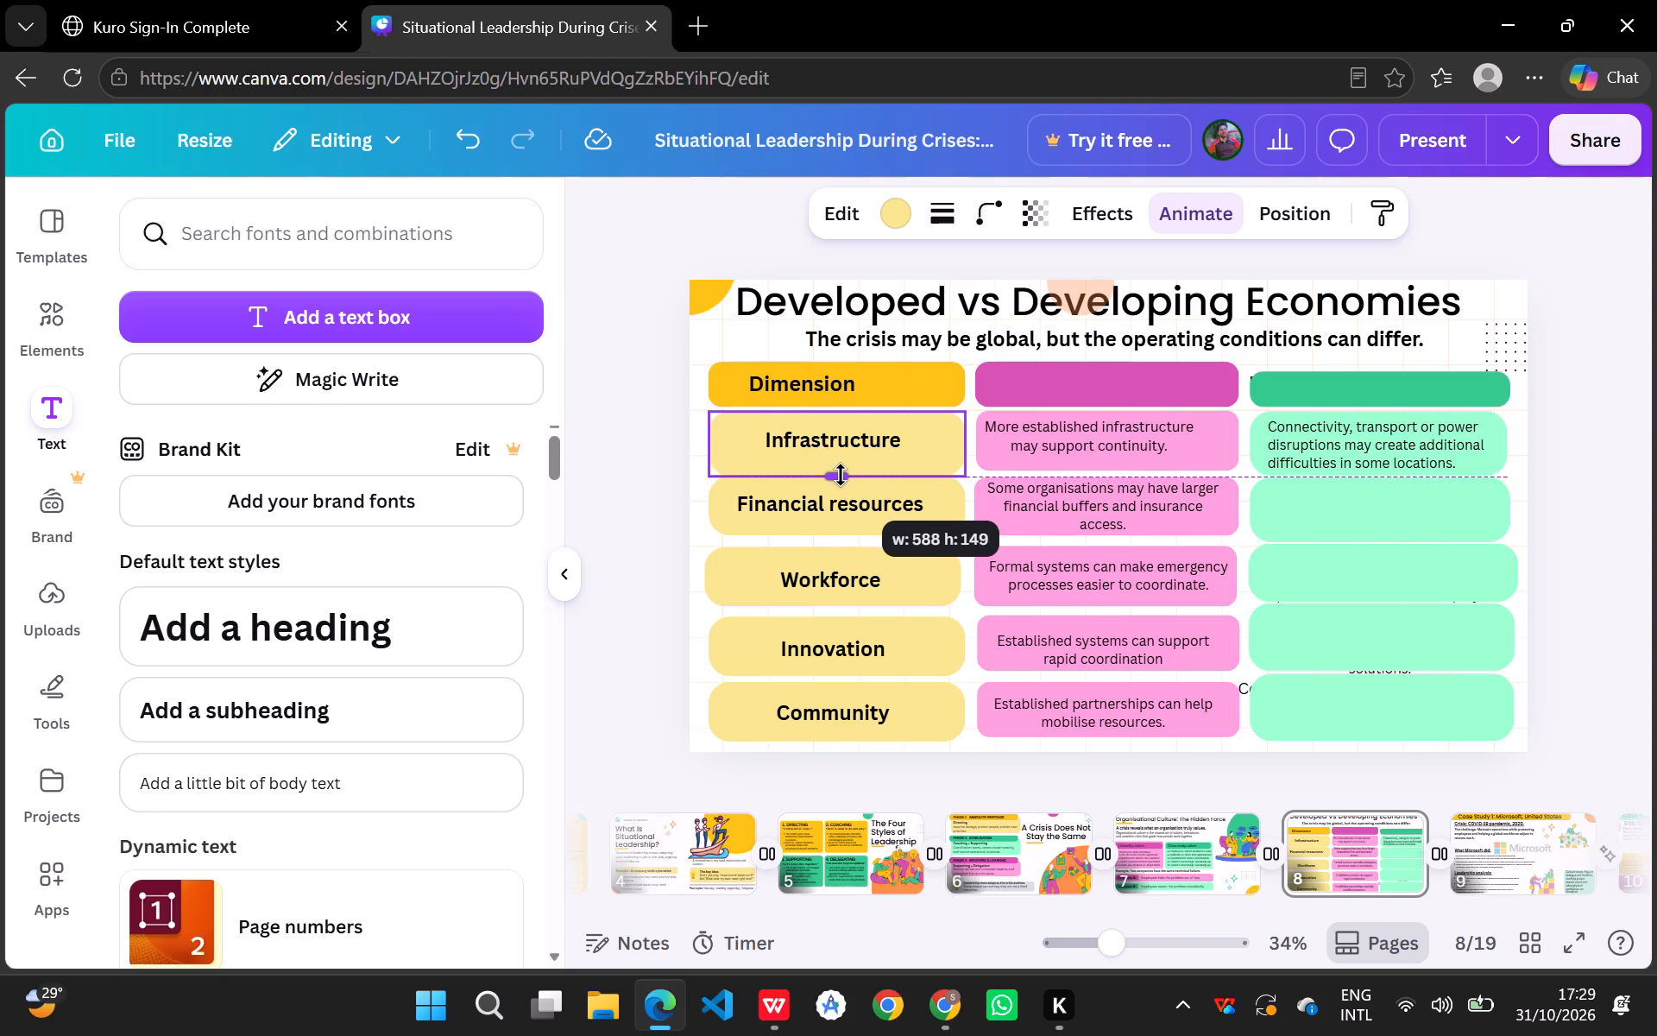
Widen the first-row pink block slightly at its right edge.
{"action": "left_click", "coordinate": [1117, 455]}
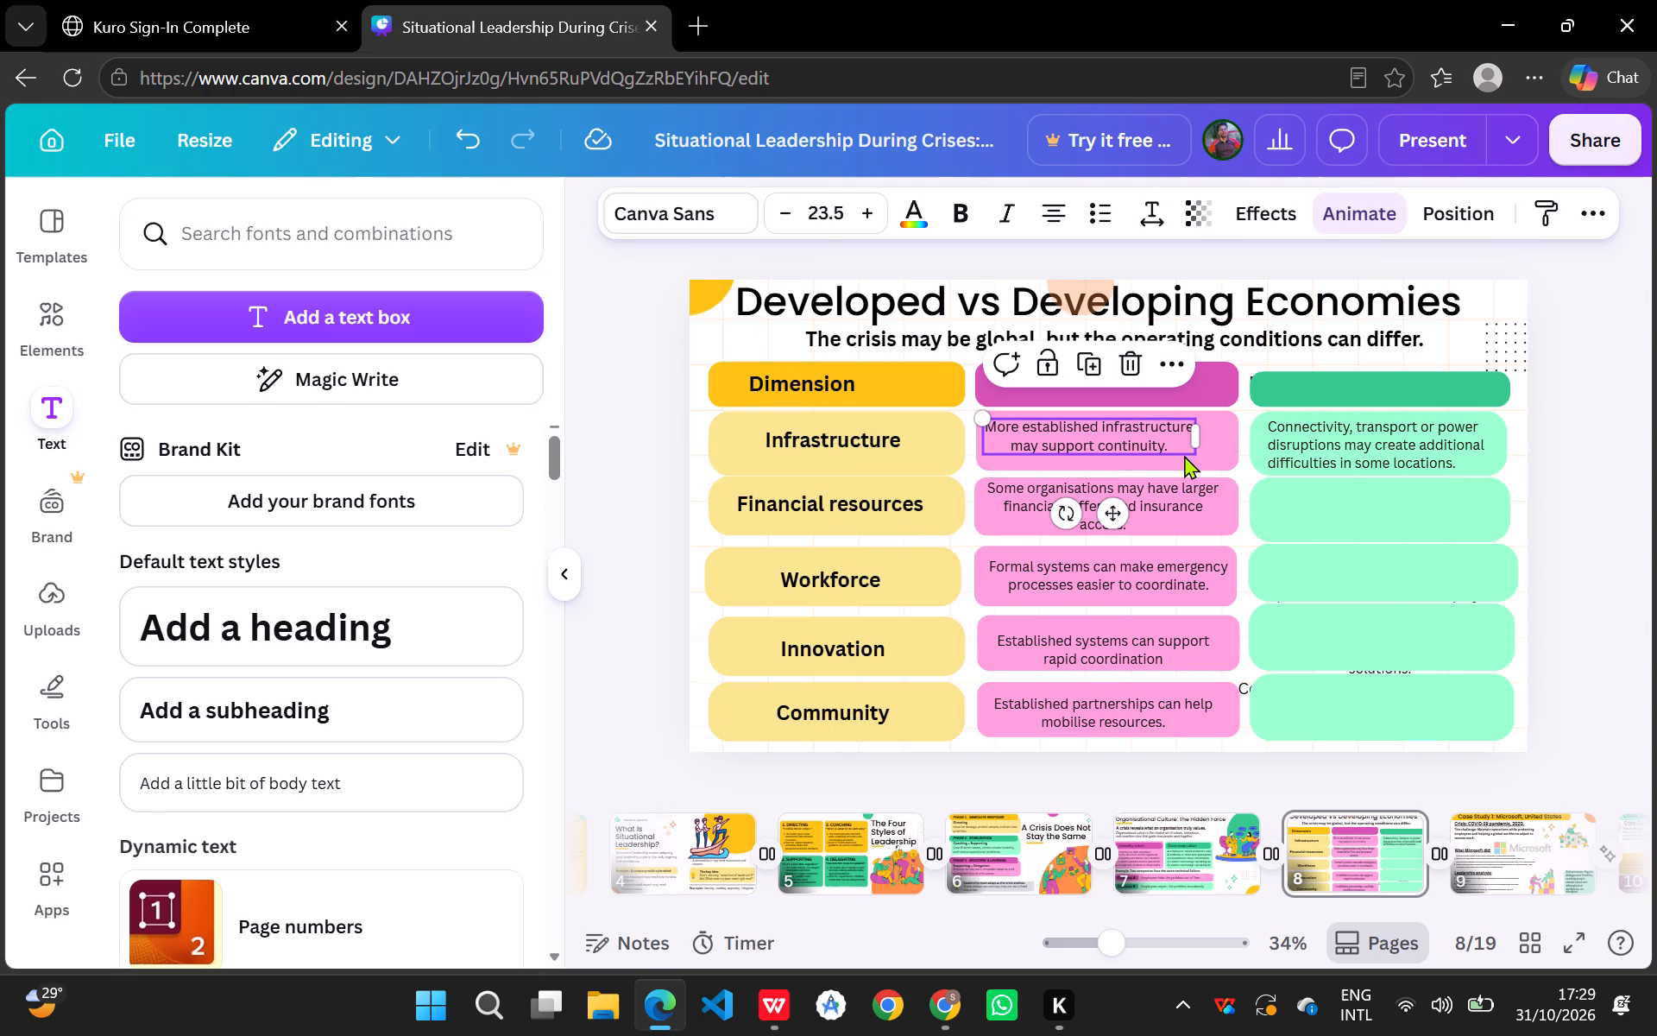
{"action": "left_click", "coordinate": [1211, 460]}
{"action": "left_click", "coordinate": [1238, 425]}
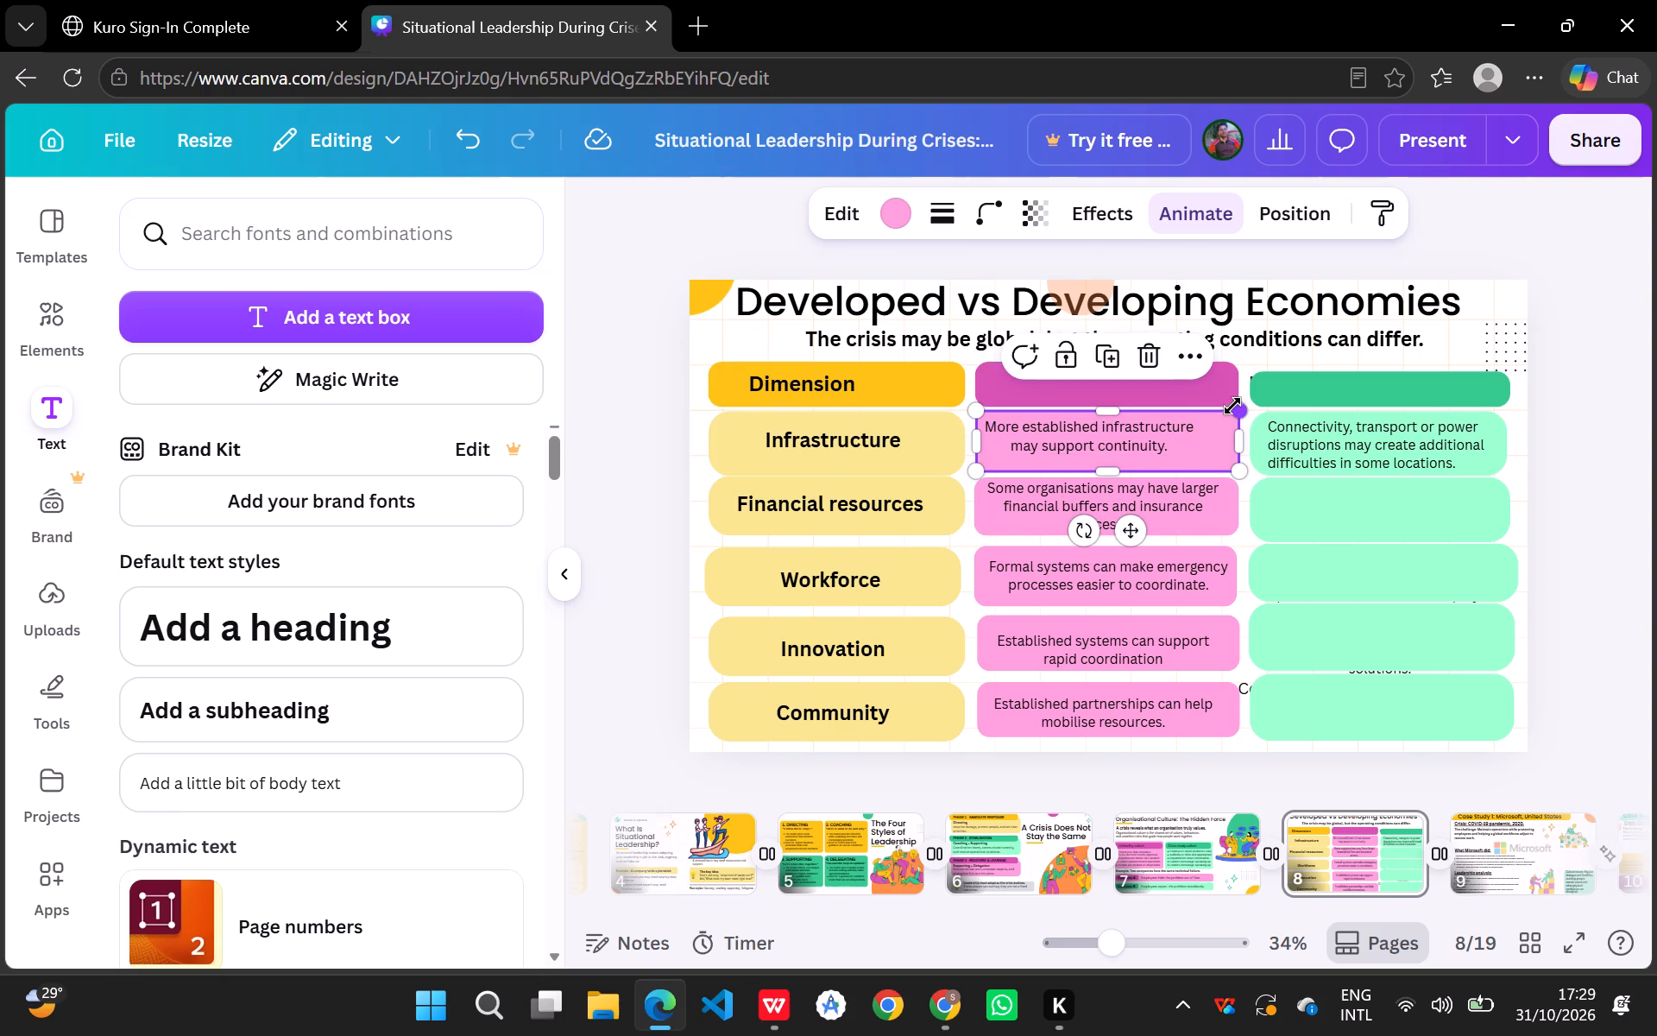
{"action": "left_click", "coordinate": [1237, 410]}
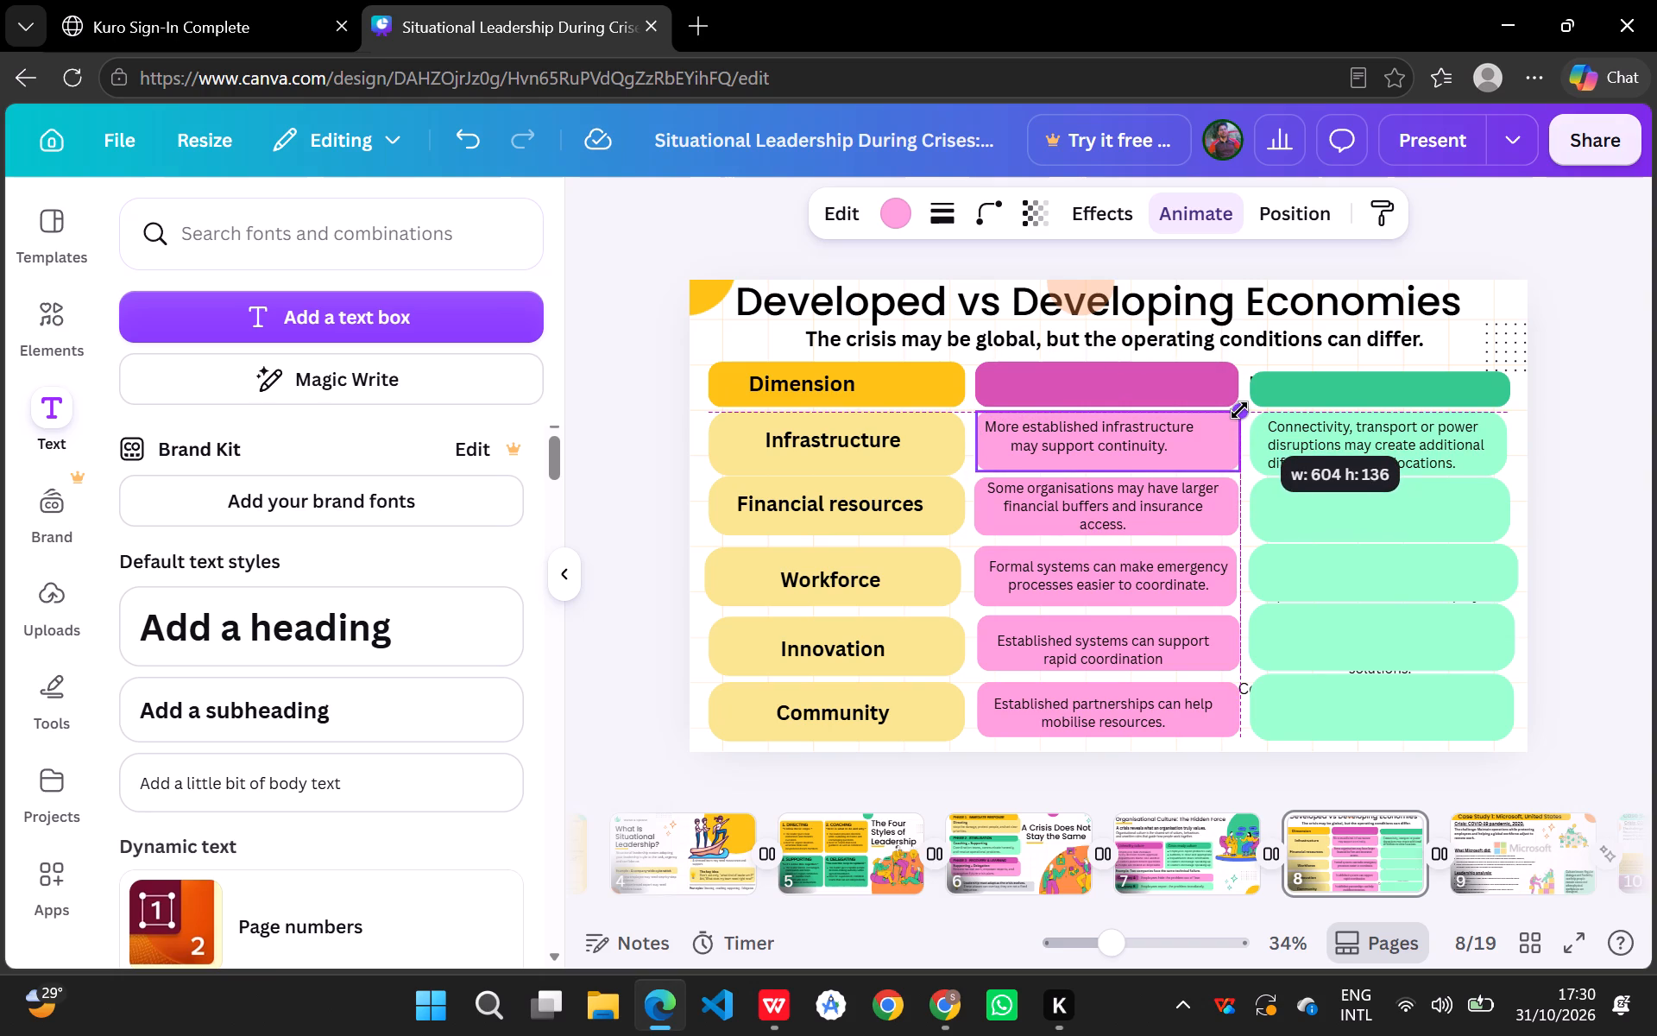
Raise the top edge of the dark green header to line up with the yellow and pink headers.
{"action": "left_click", "coordinate": [1341, 376]}
{"action": "left_click_drag", "start_coordinate": [1379, 368], "coordinate": [1379, 366]}
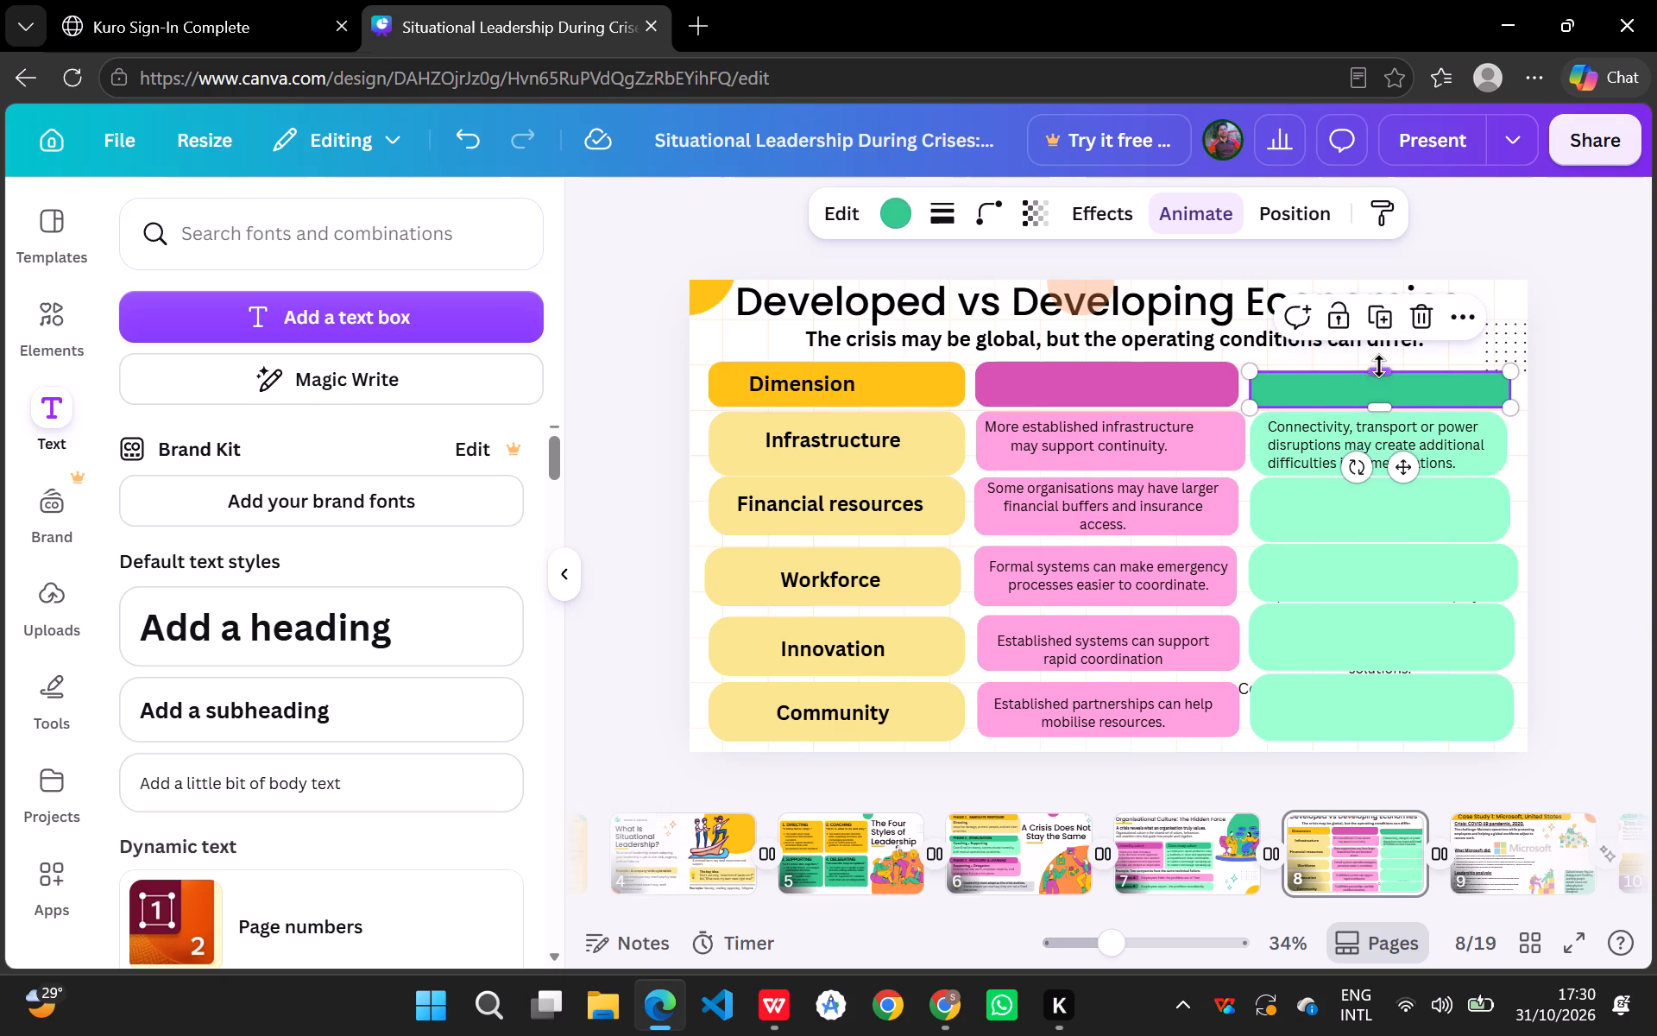
{"action": "left_click_drag", "start_coordinate": [1379, 366], "coordinate": [1379, 358]}
{"action": "left_click", "coordinate": [1359, 528]}
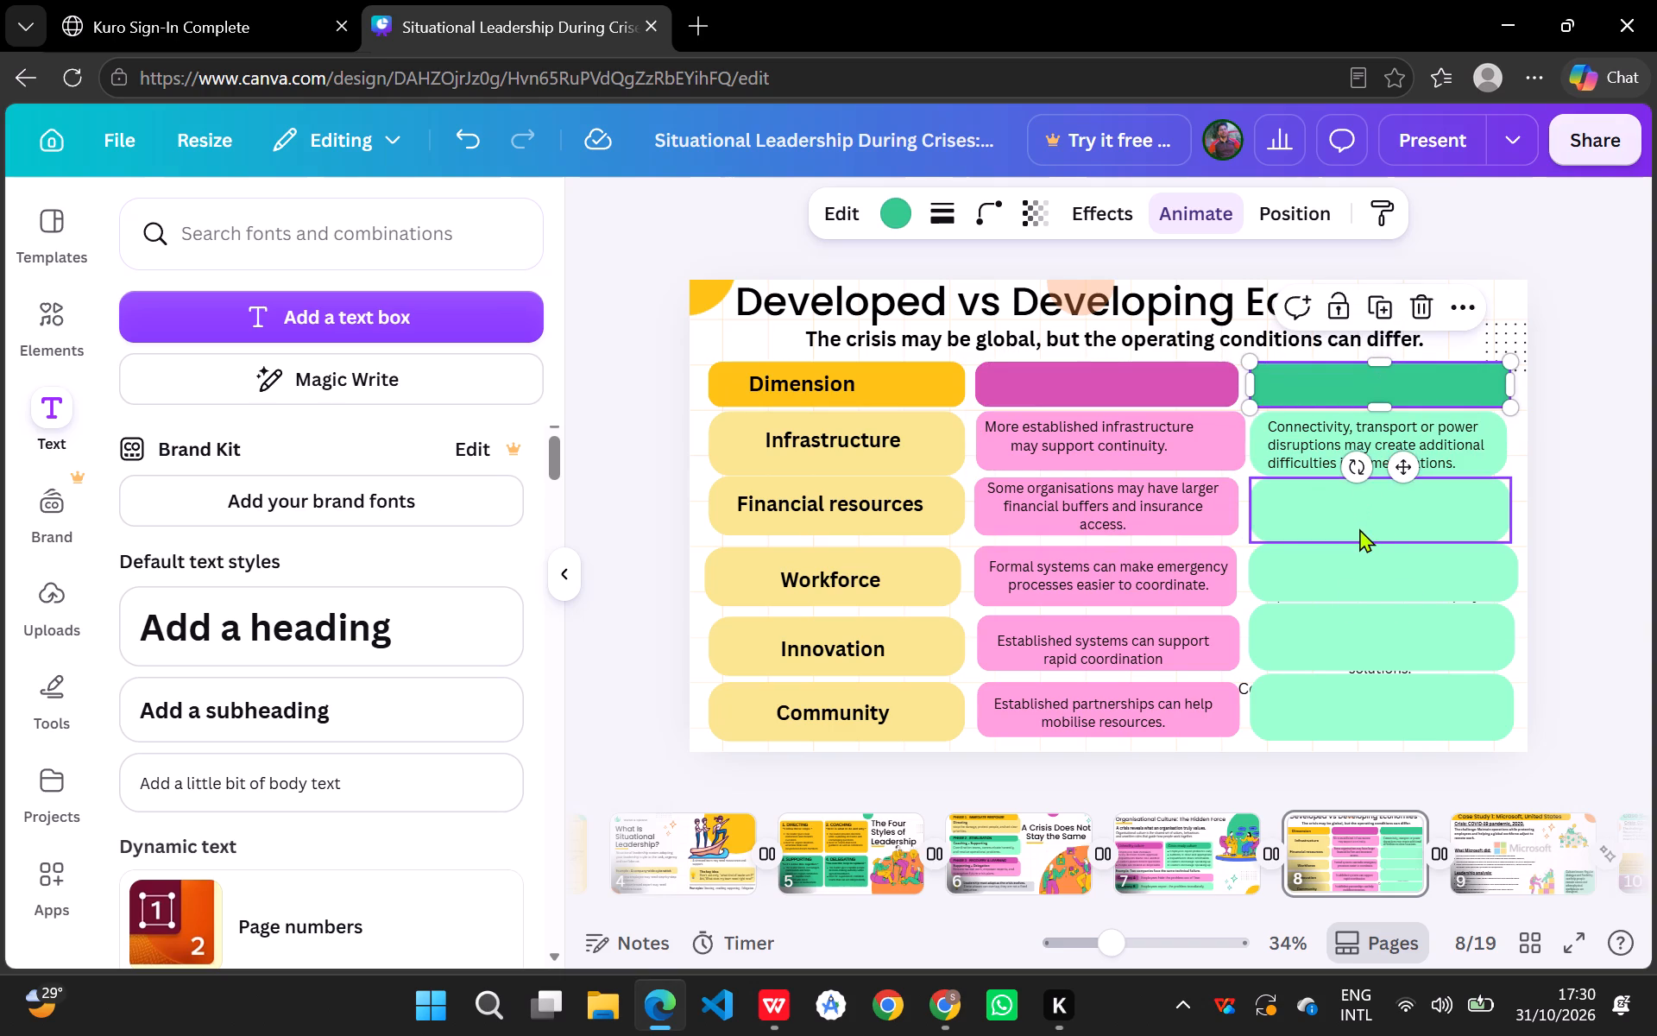
{"action": "left_click", "coordinate": [1299, 527]}
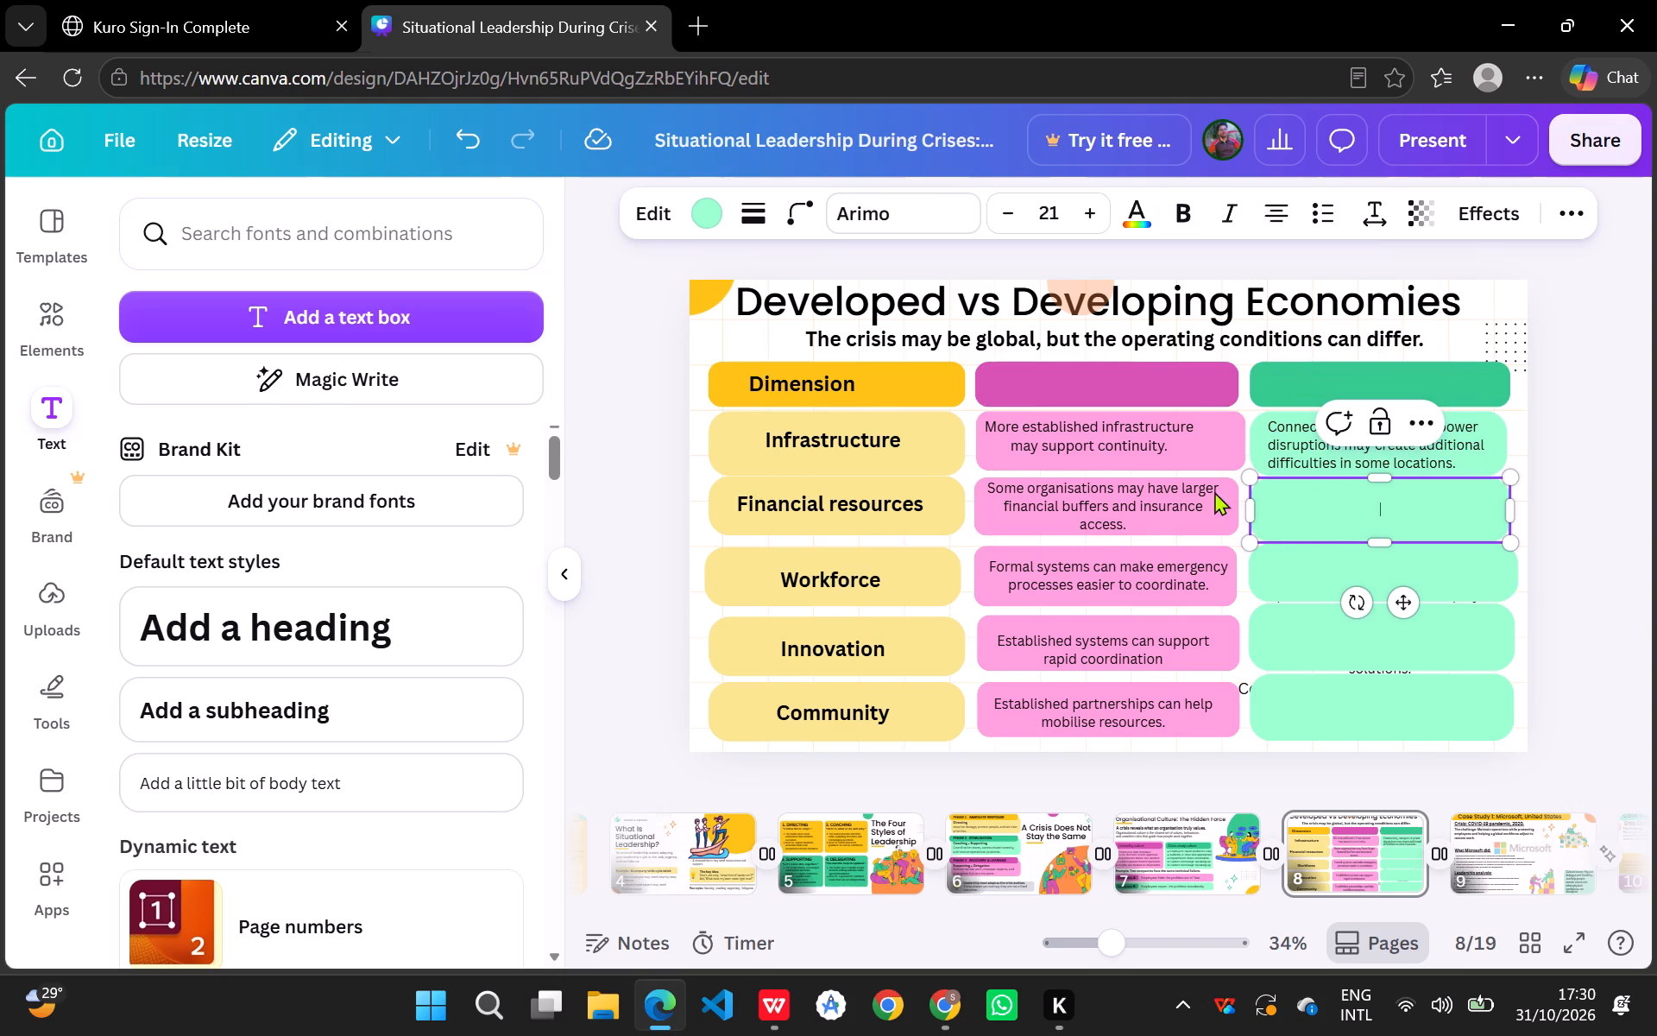
Bring the "Developed economies" and "Developing economics" texts in front of their pink and green header blocks.
{"action": "left_click", "coordinate": [1181, 384]}
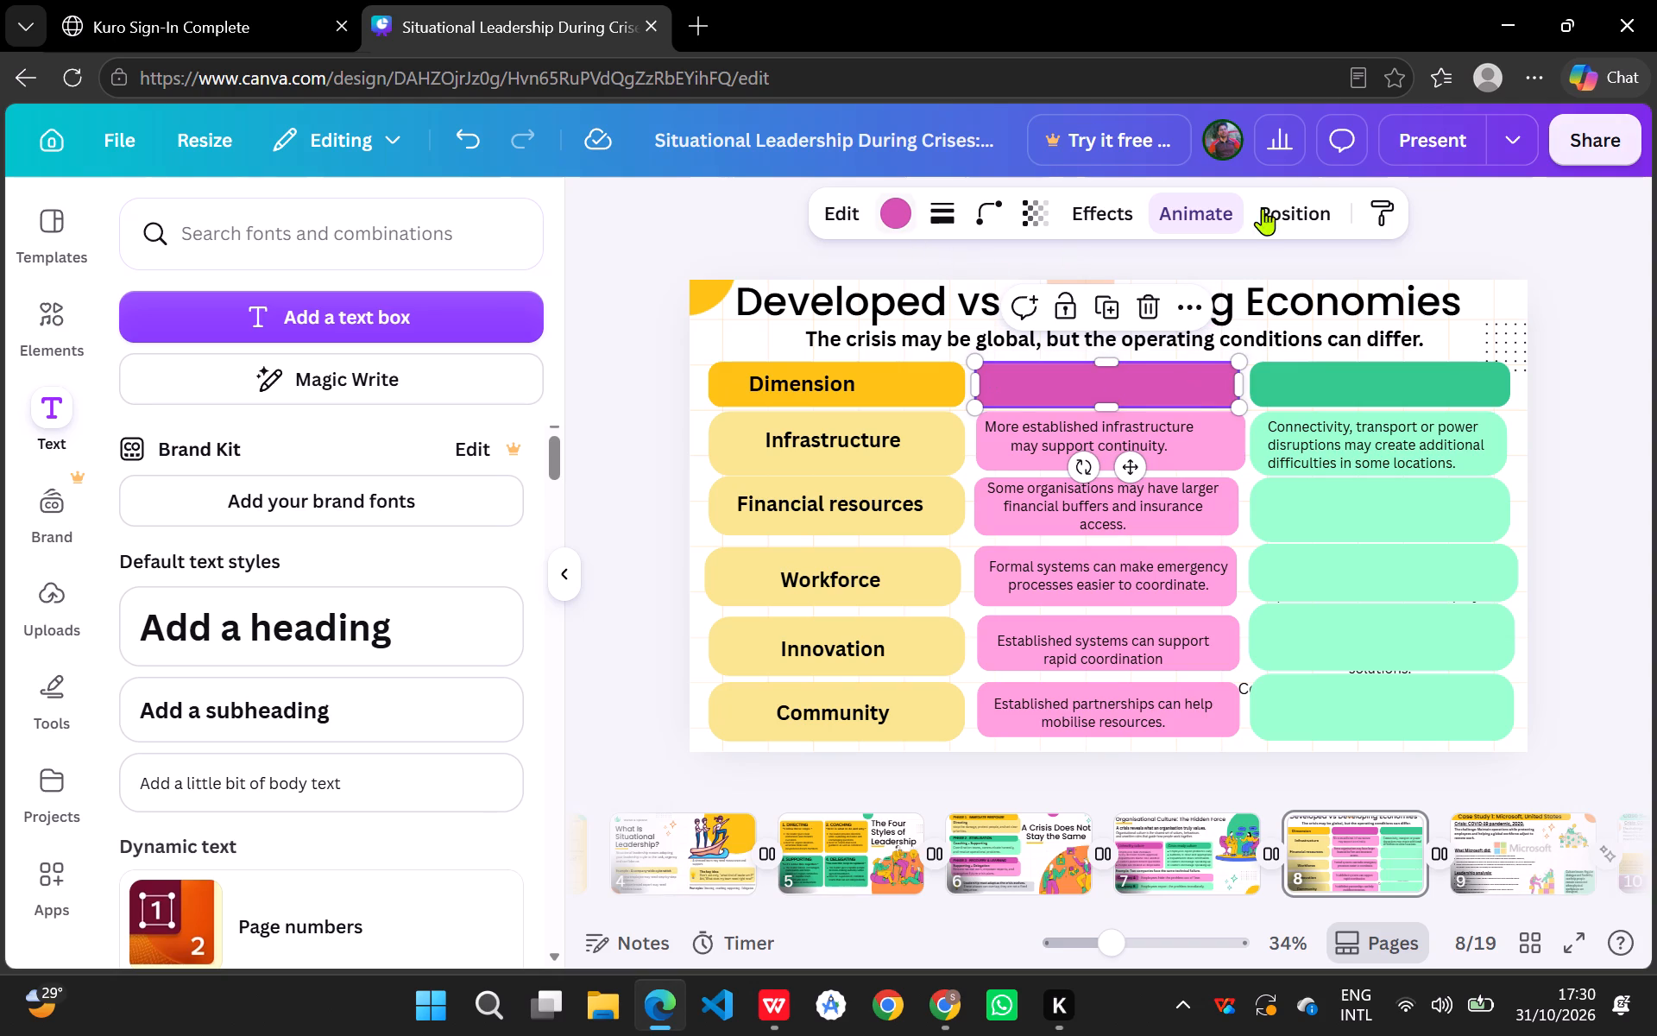
{"action": "left_click", "coordinate": [1307, 209]}
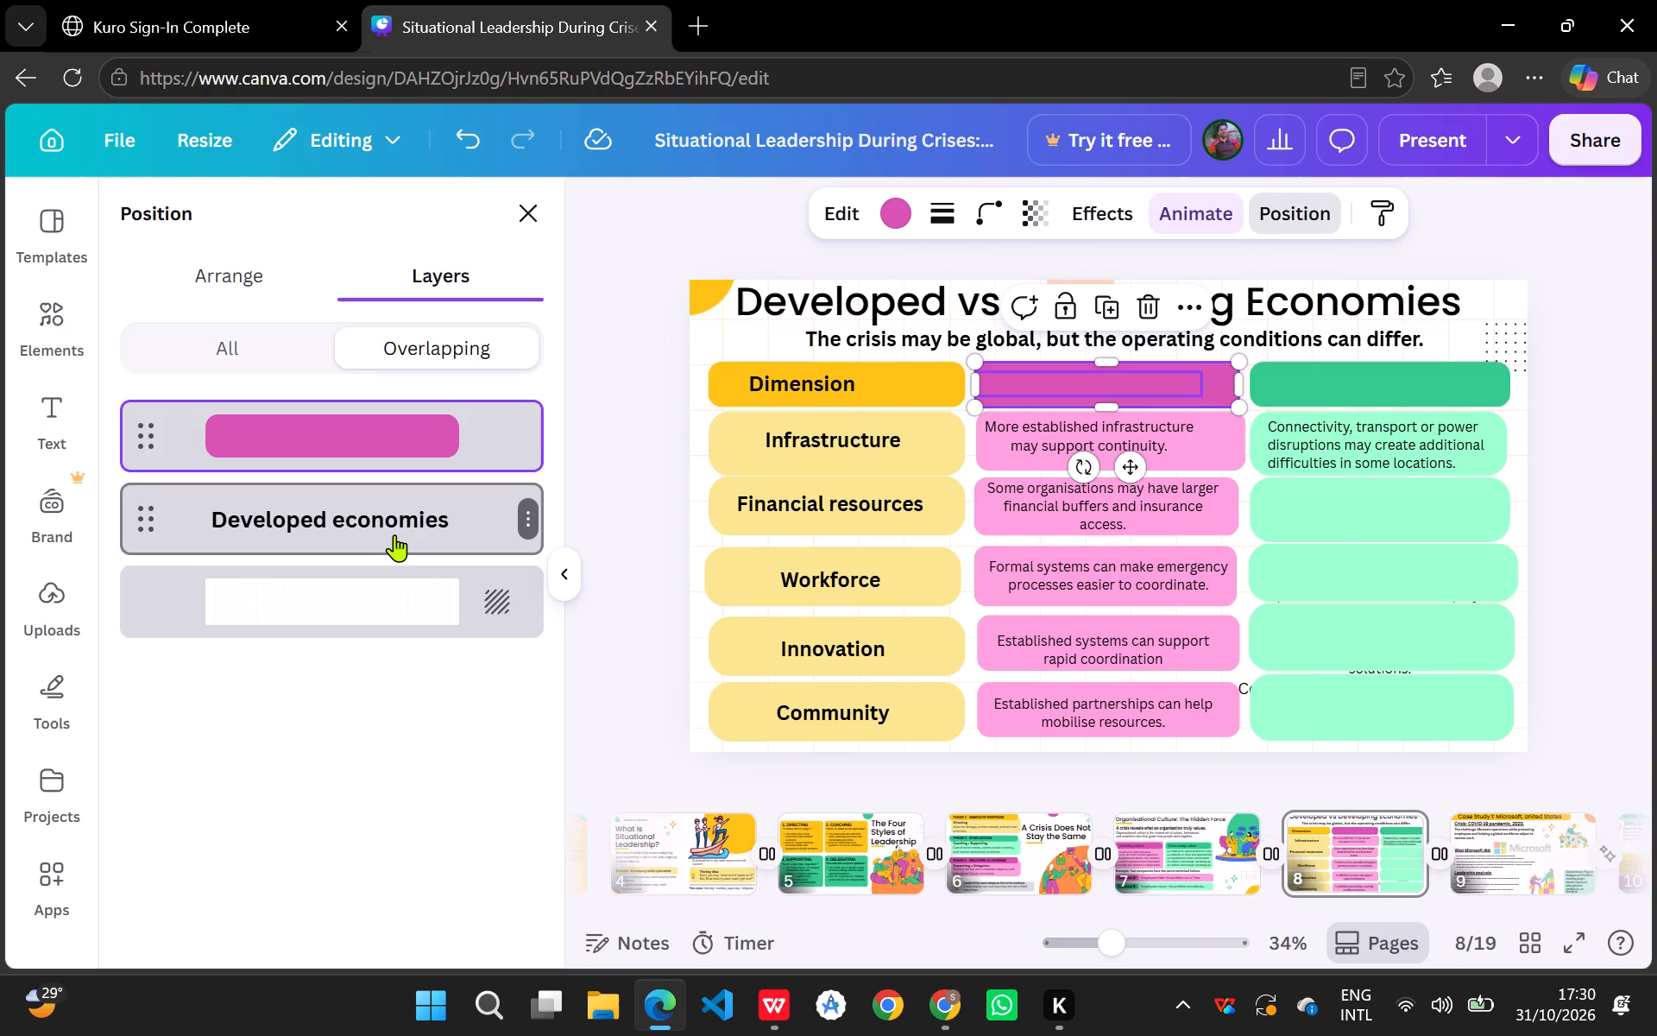
{"action": "left_click_drag", "start_coordinate": [394, 534], "coordinate": [397, 420]}
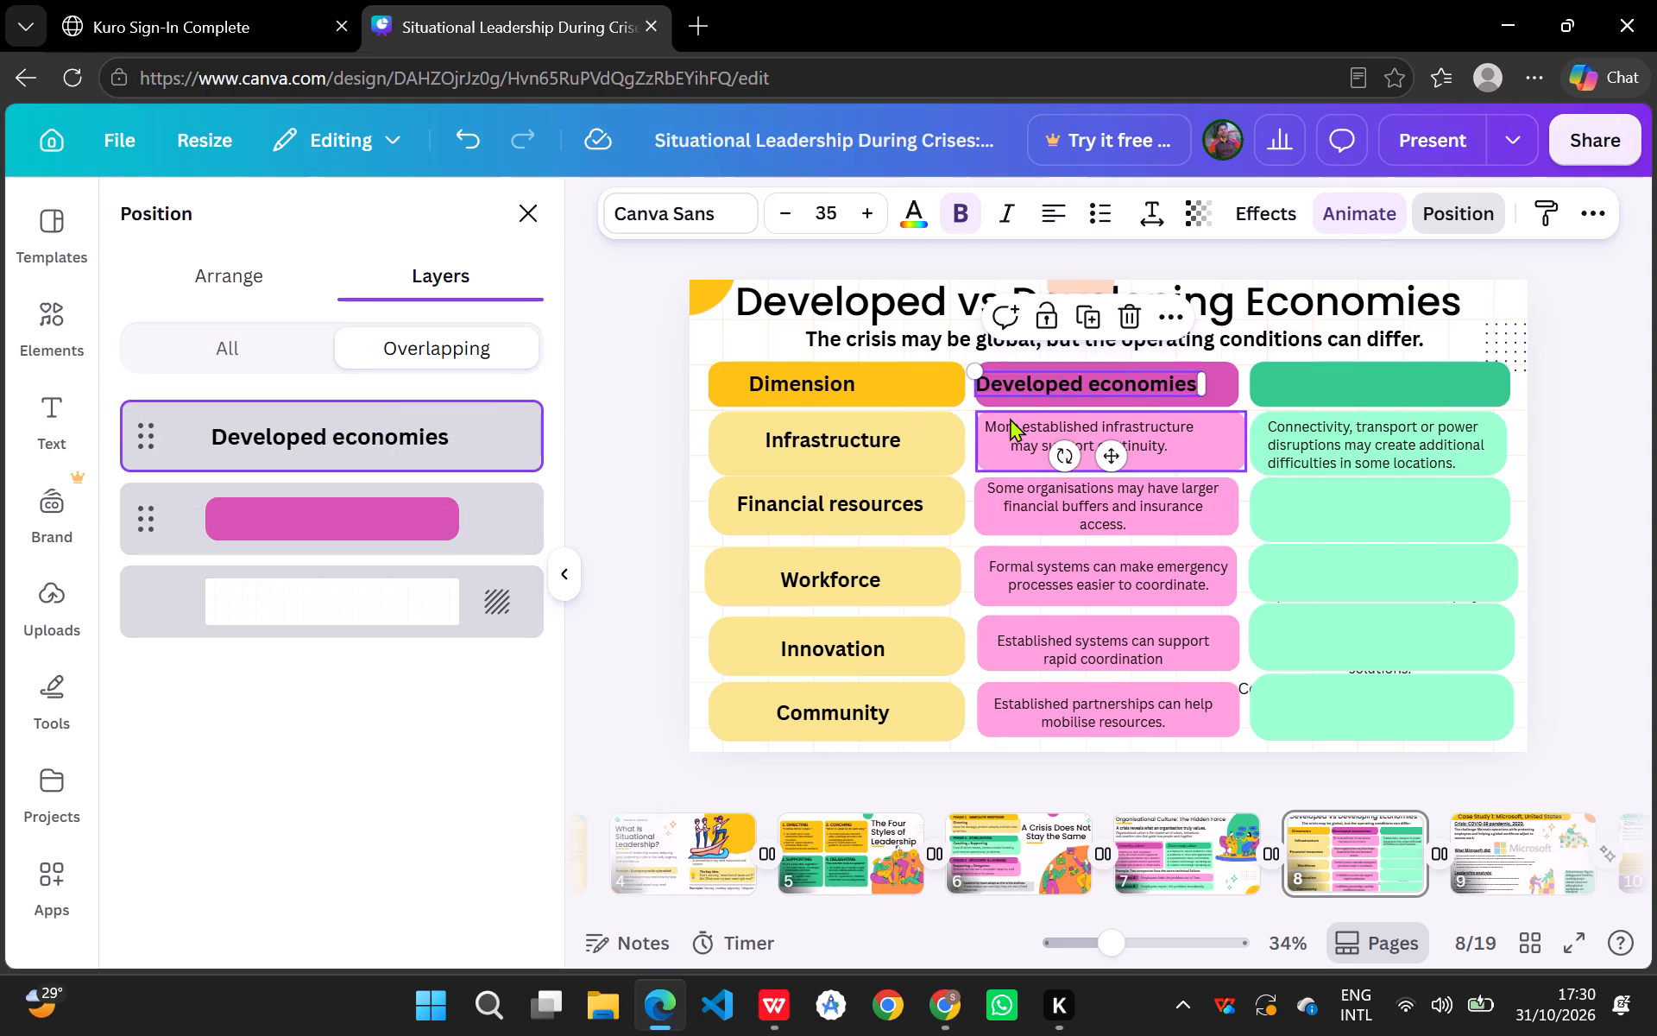
{"action": "left_click", "coordinate": [1279, 391]}
{"action": "left_click_drag", "start_coordinate": [362, 521], "coordinate": [370, 409]}
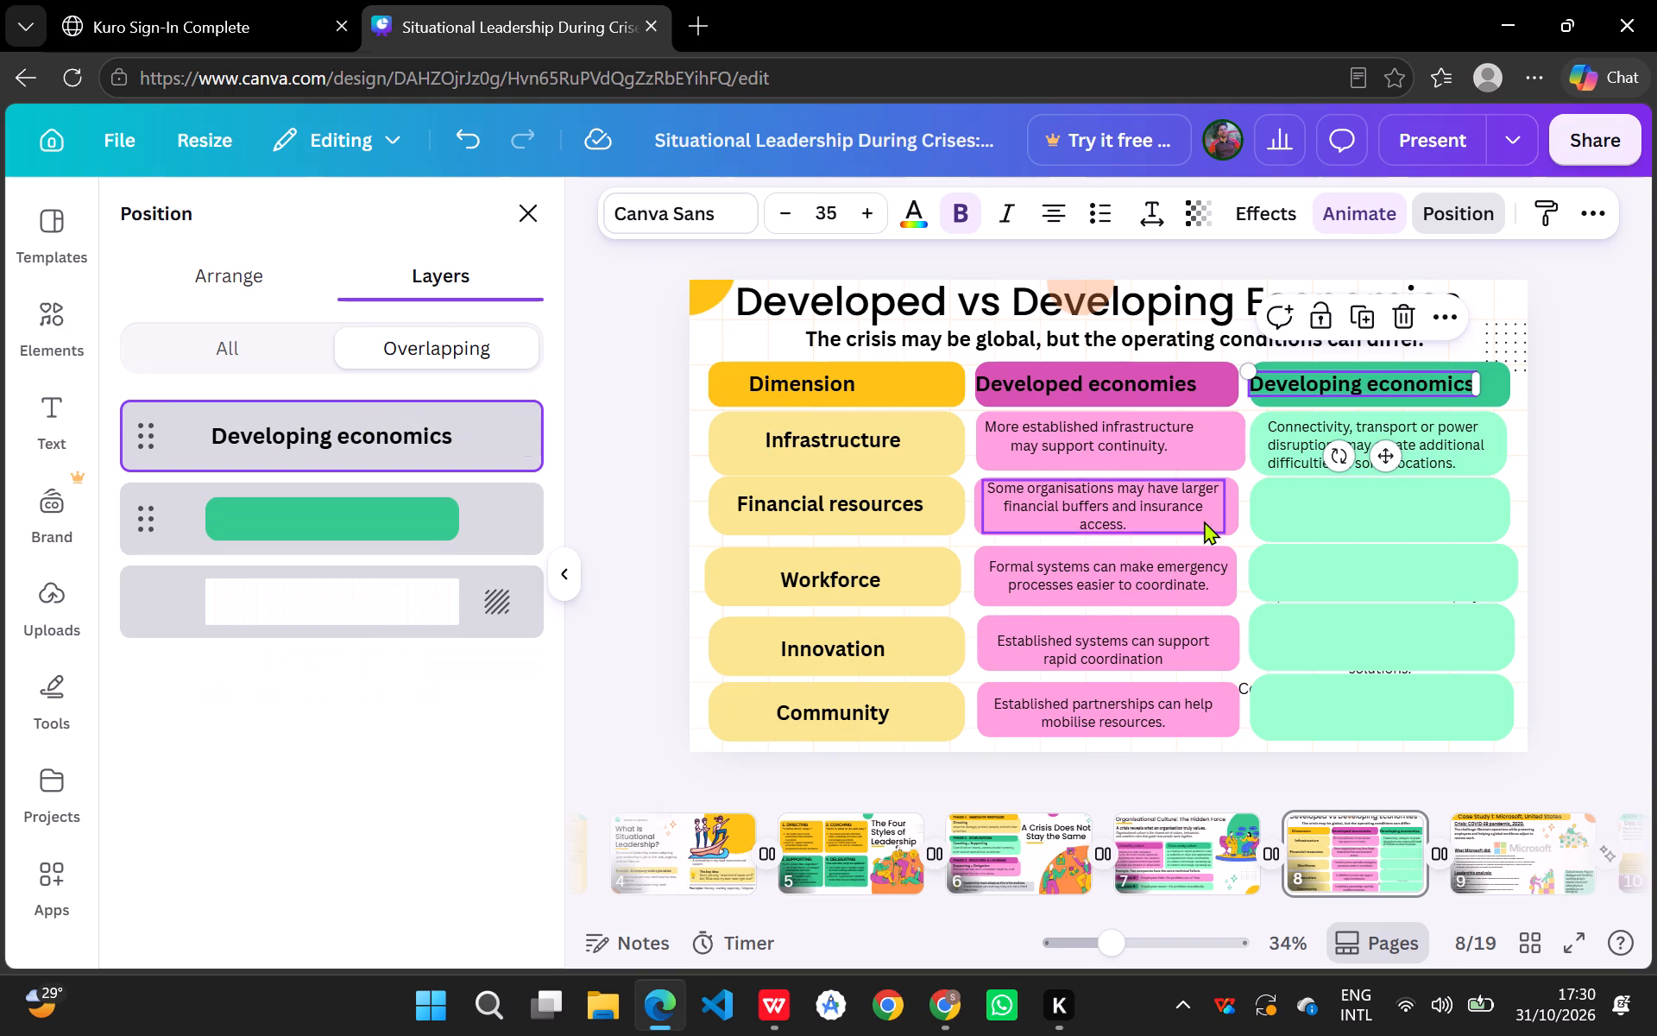
Bring the "Some organisations may have less room to absorb sudden losses" text in front of its second-row green block.
{"action": "left_click", "coordinate": [1305, 509]}
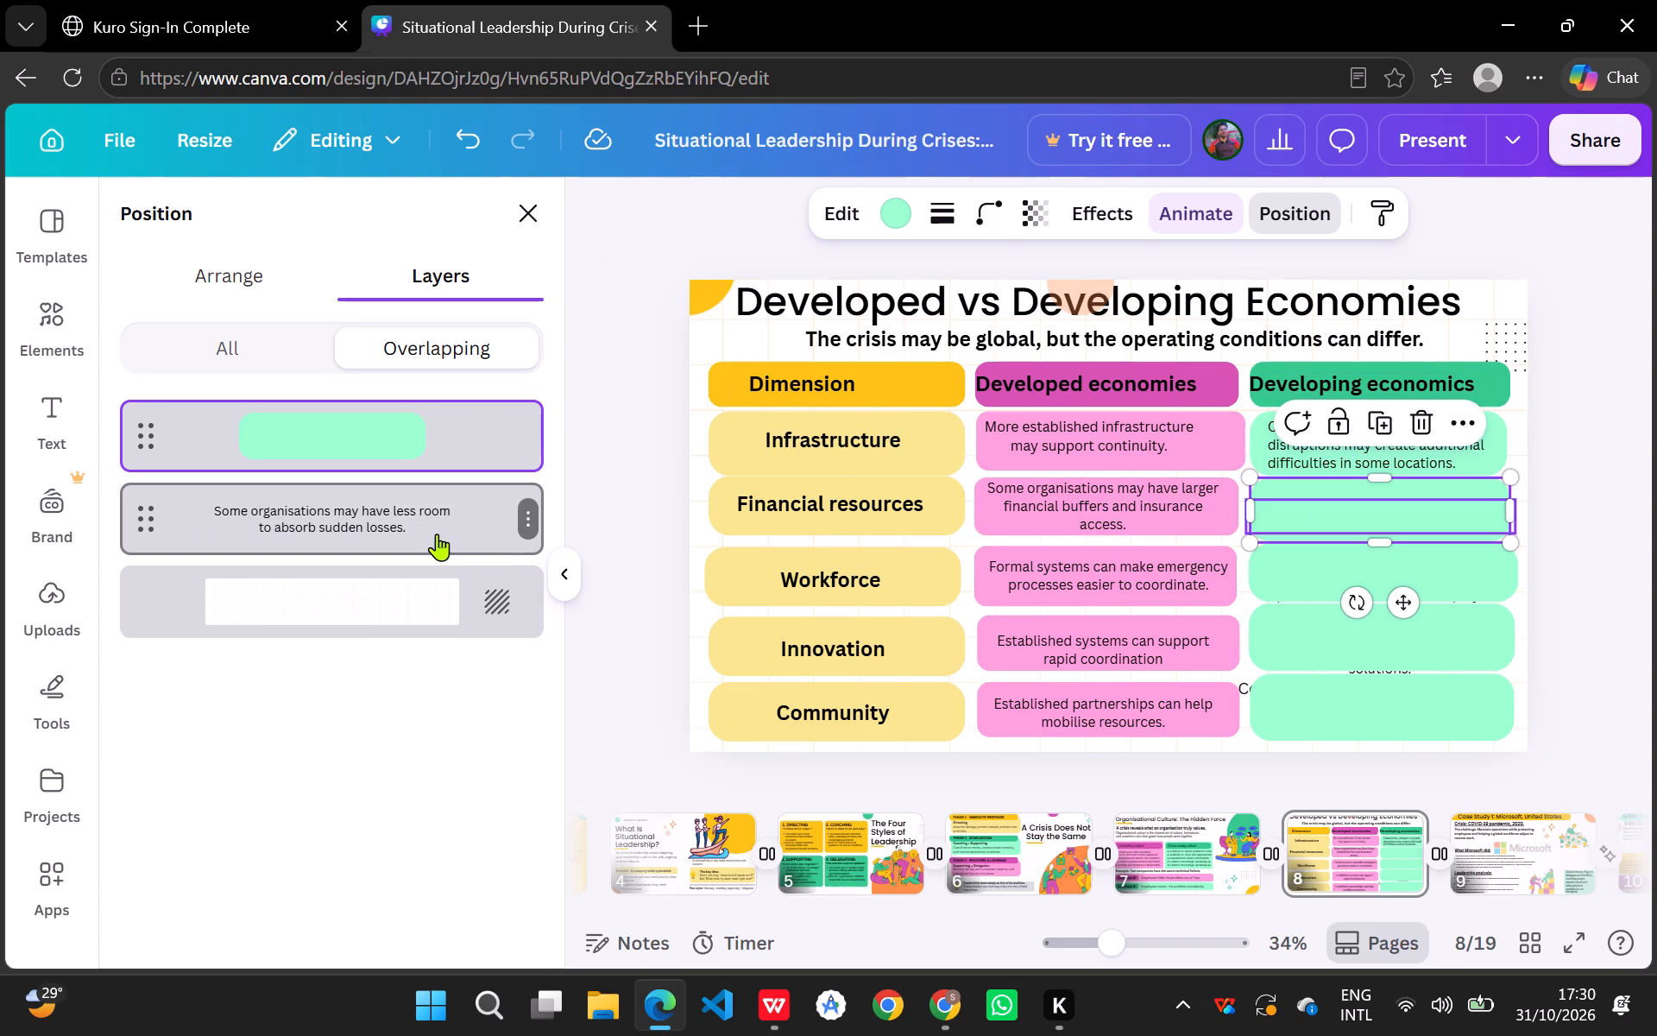
{"action": "left_click_drag", "start_coordinate": [437, 534], "coordinate": [447, 425]}
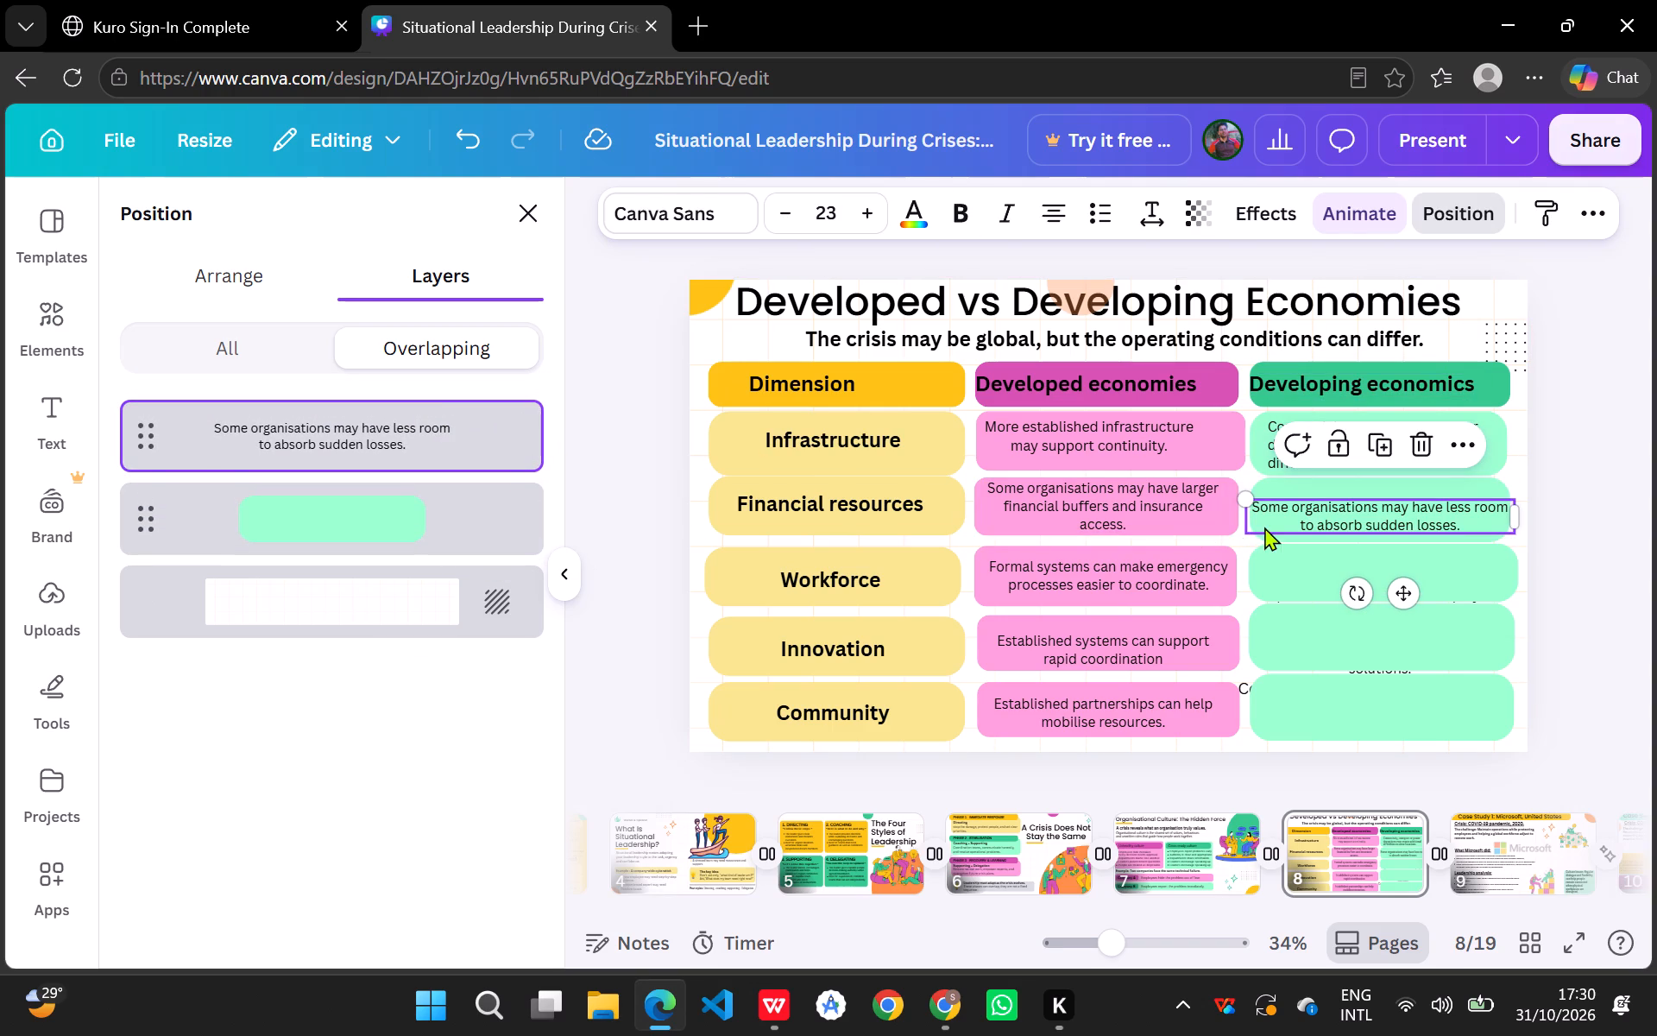
Bring the "Informal work and gaps in income protection" text in front of the third-row green block and move it up inside the block.
{"action": "left_click", "coordinate": [1274, 550]}
{"action": "left_click", "coordinate": [450, 509]}
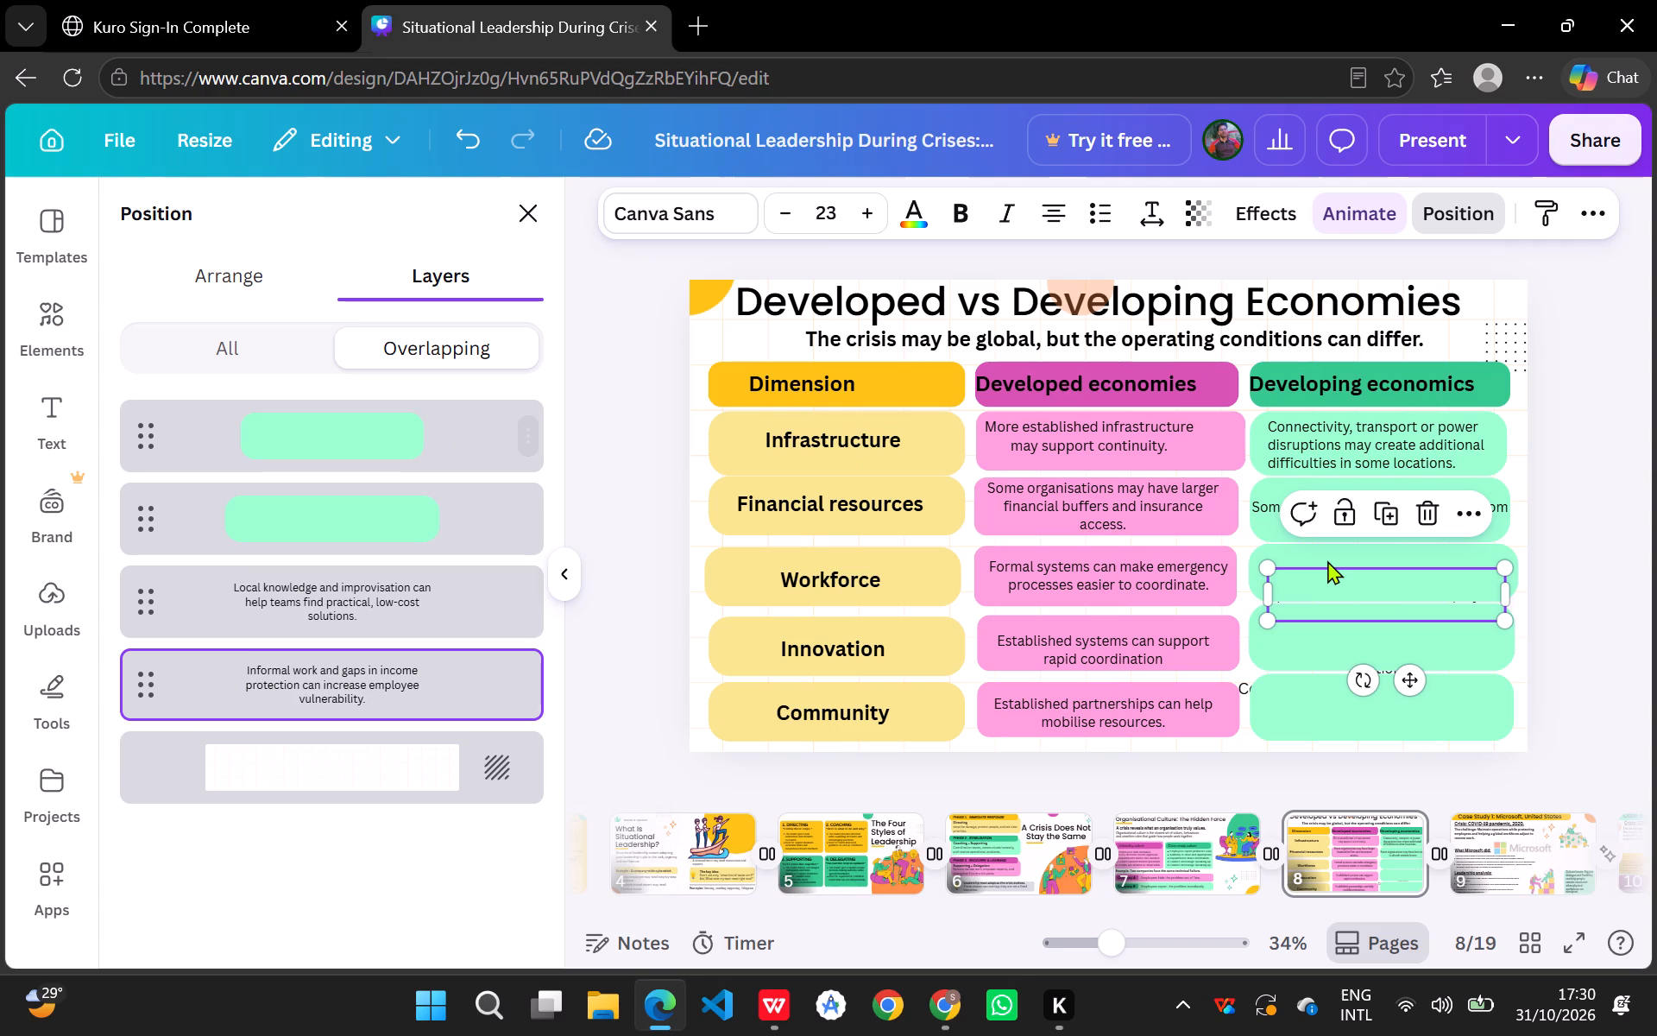
{"action": "left_click", "coordinate": [1332, 556]}
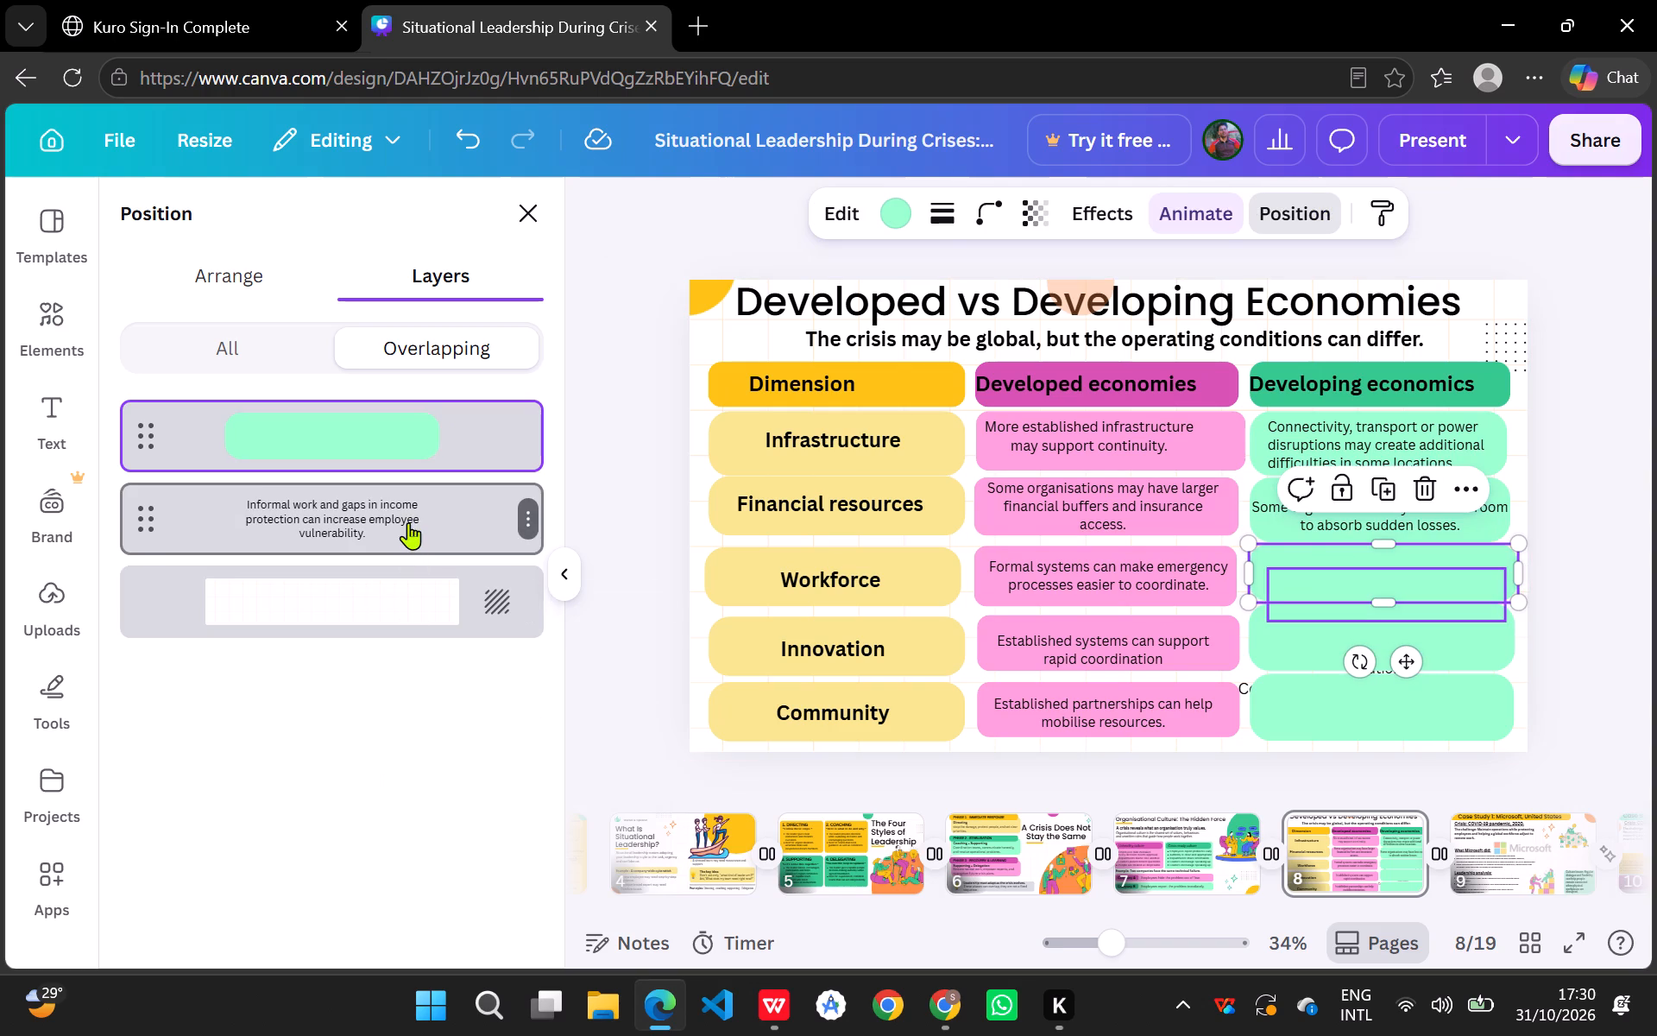
{"action": "left_click_drag", "start_coordinate": [408, 519], "coordinate": [414, 401]}
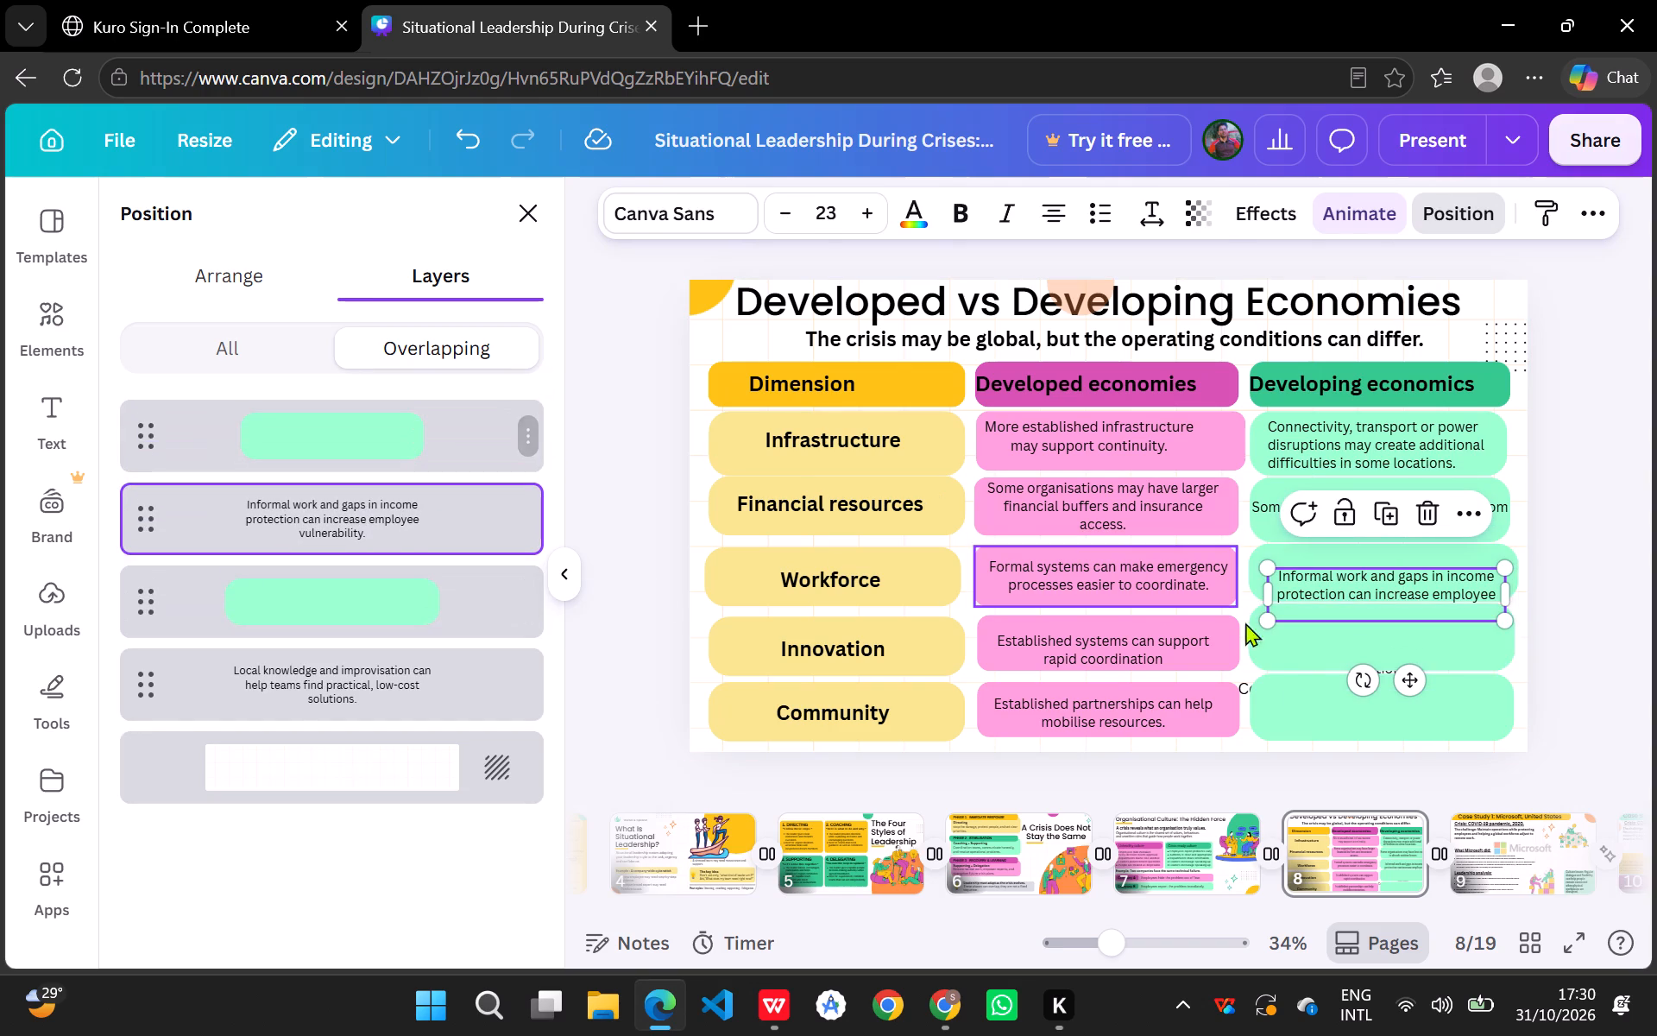
{"action": "left_click_drag", "start_coordinate": [1361, 583], "coordinate": [1354, 559]}
Bring the "Local knowledge and improvisation" and "Community networks" texts in front of the fourth- and fifth-row green blocks.
{"action": "left_click", "coordinate": [1301, 646]}
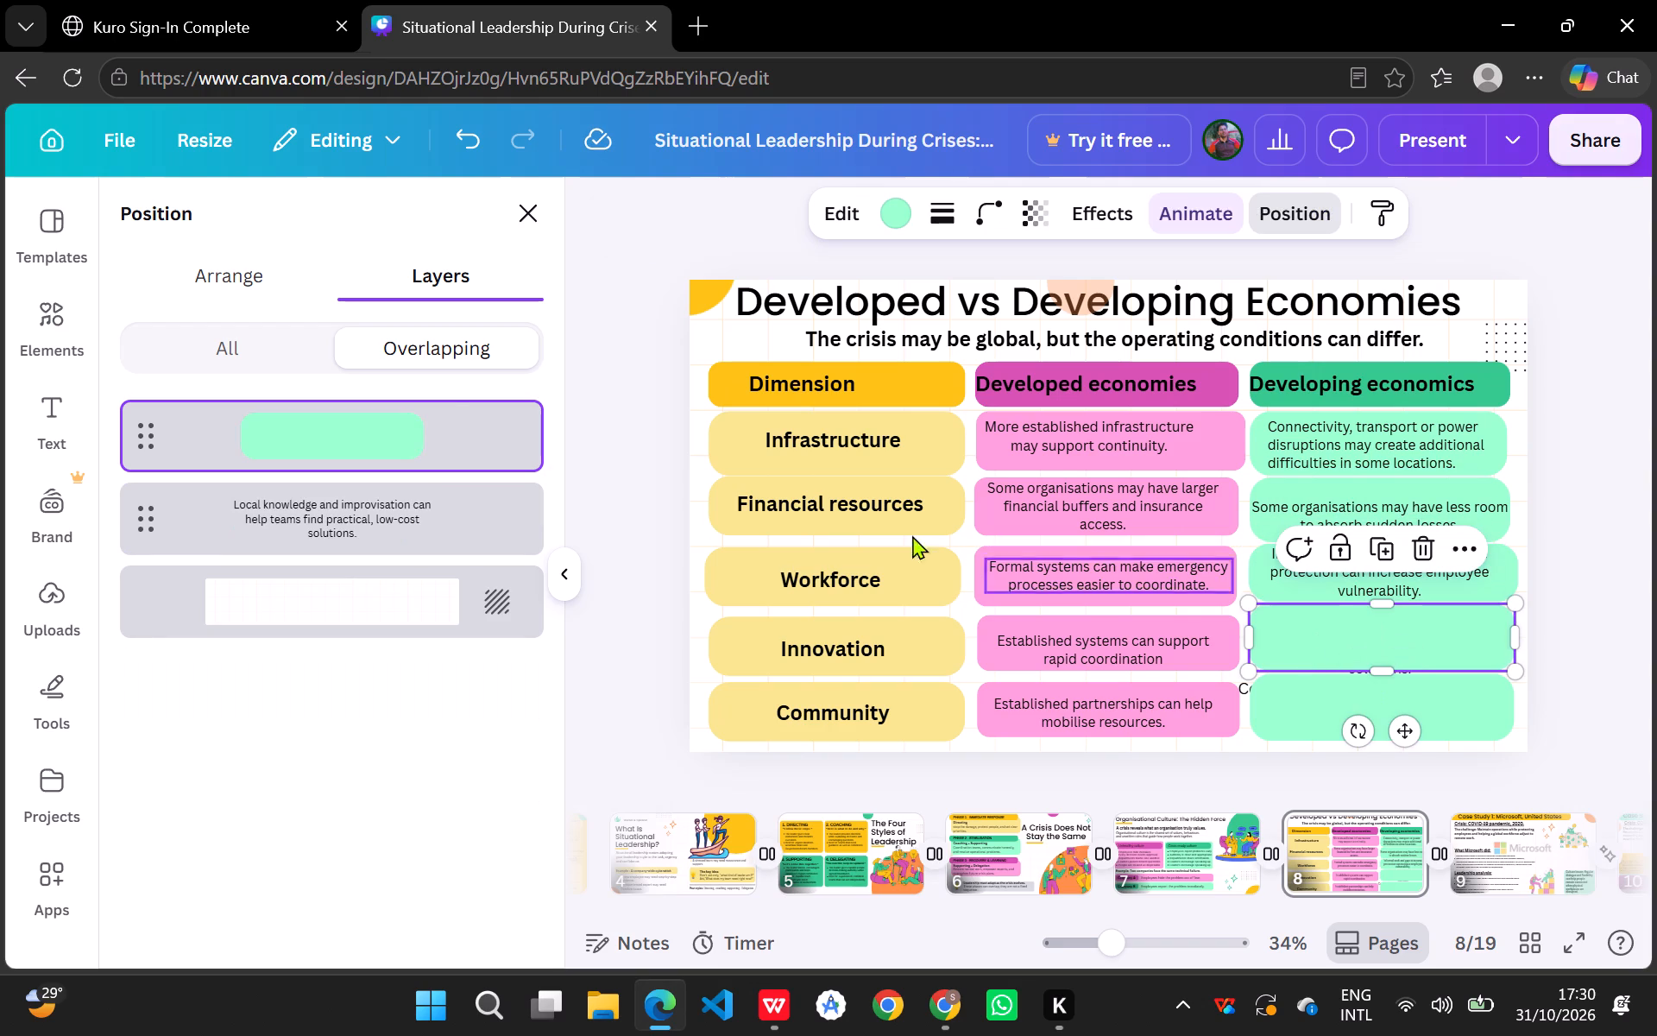
{"action": "left_click_drag", "start_coordinate": [453, 546], "coordinate": [459, 433]}
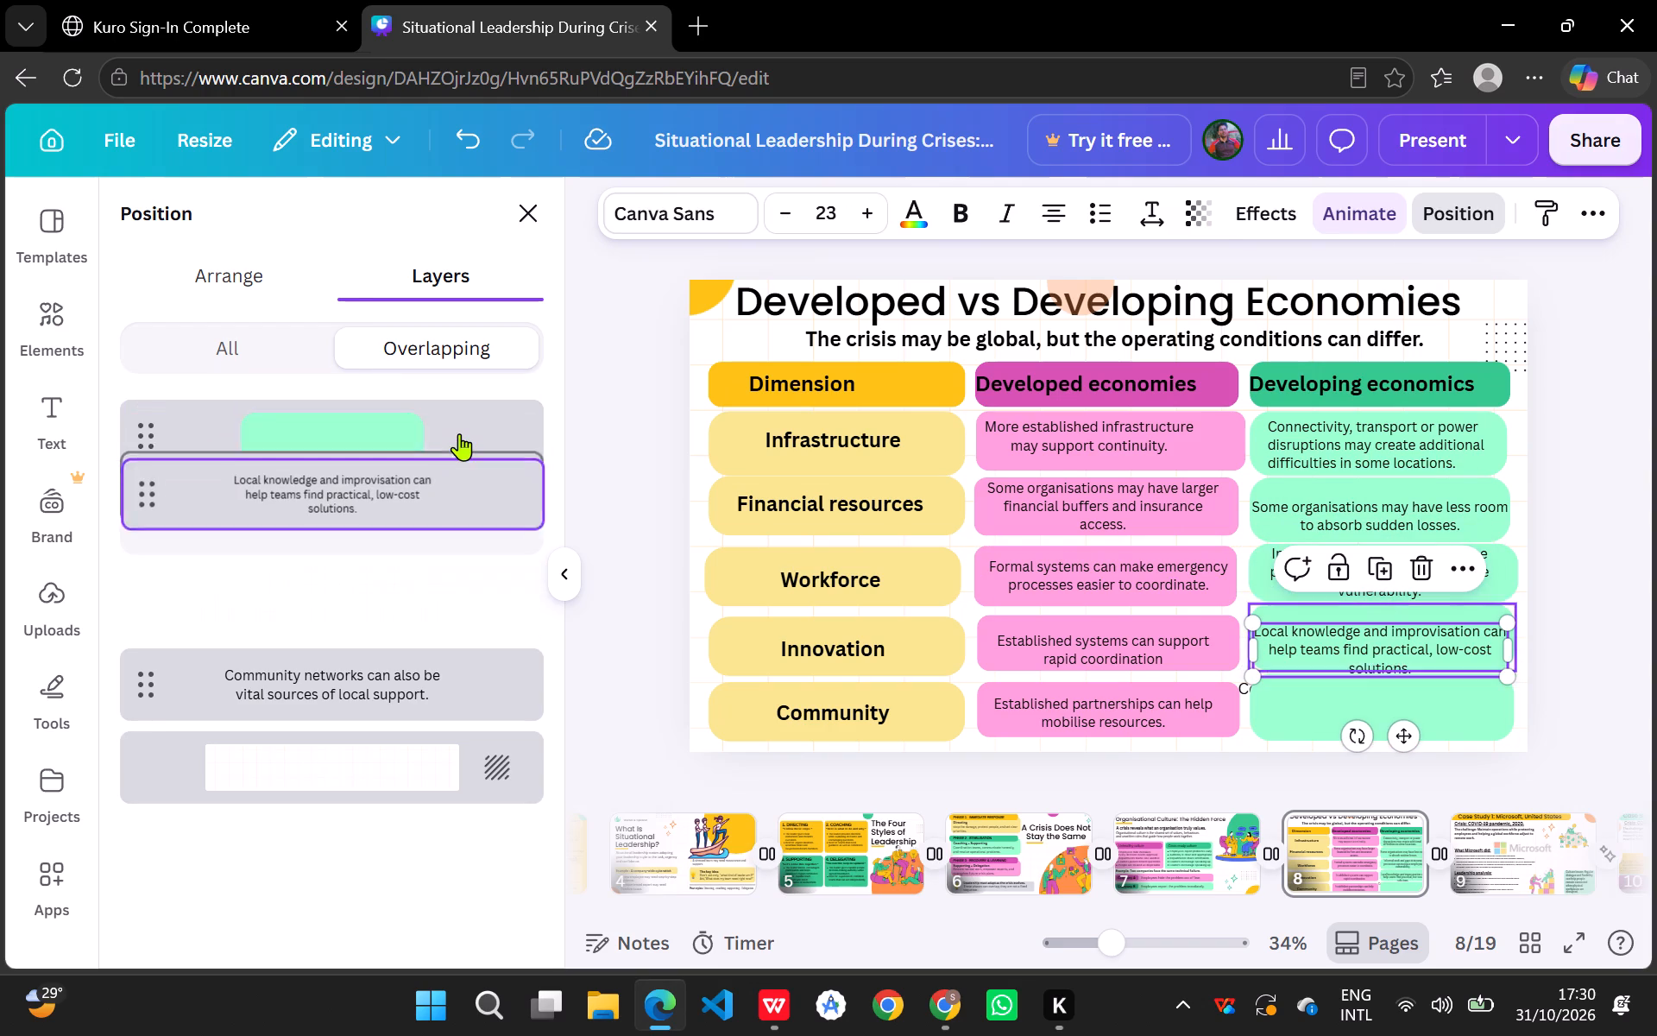
{"action": "left_click", "coordinate": [1303, 724]}
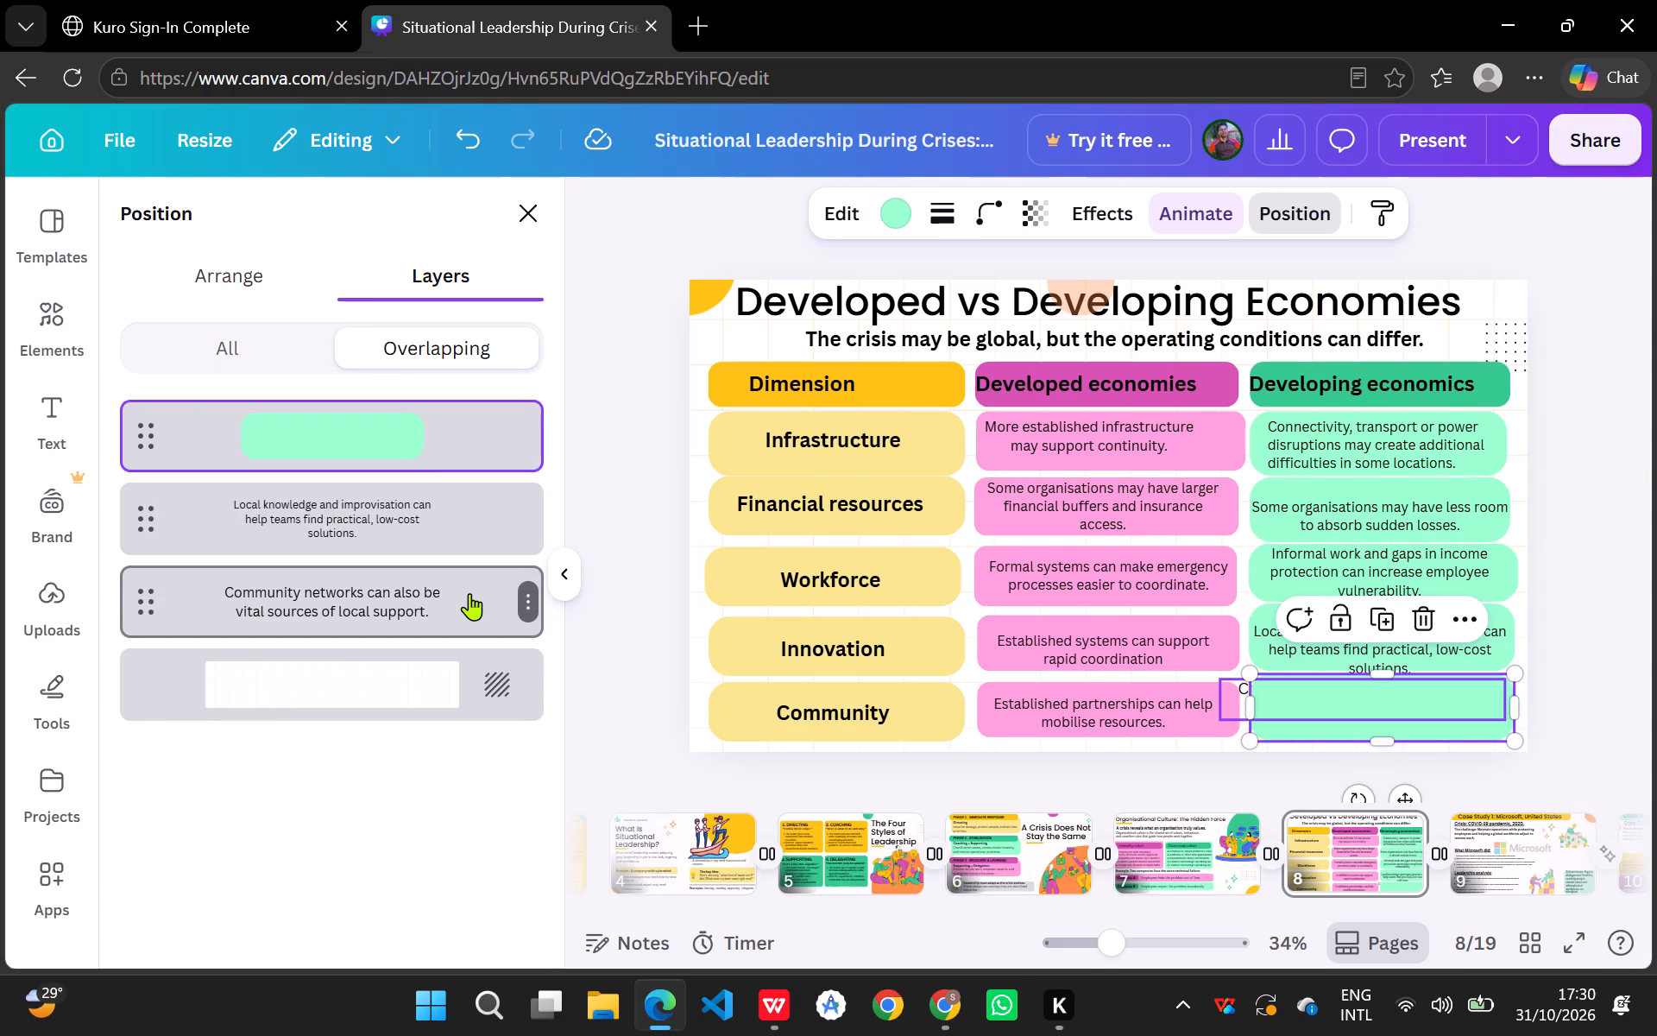
{"action": "left_click_drag", "start_coordinate": [469, 593], "coordinate": [484, 388]}
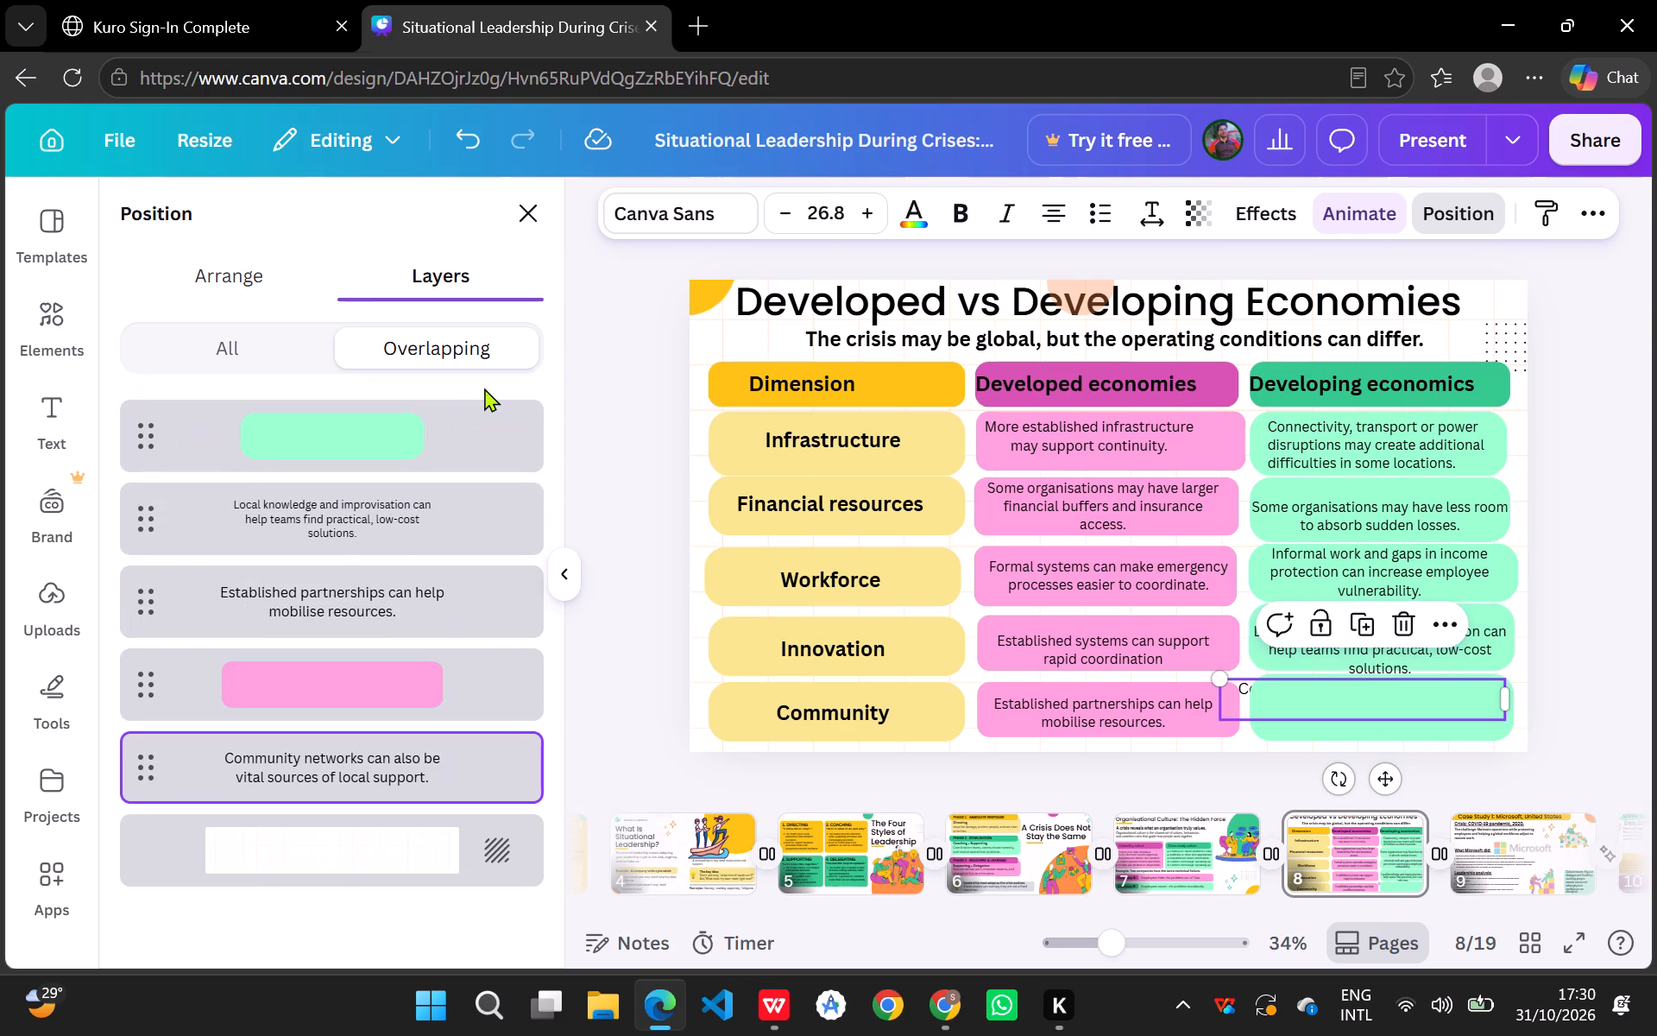
{"action": "left_click_drag", "start_coordinate": [347, 777], "coordinate": [394, 459]}
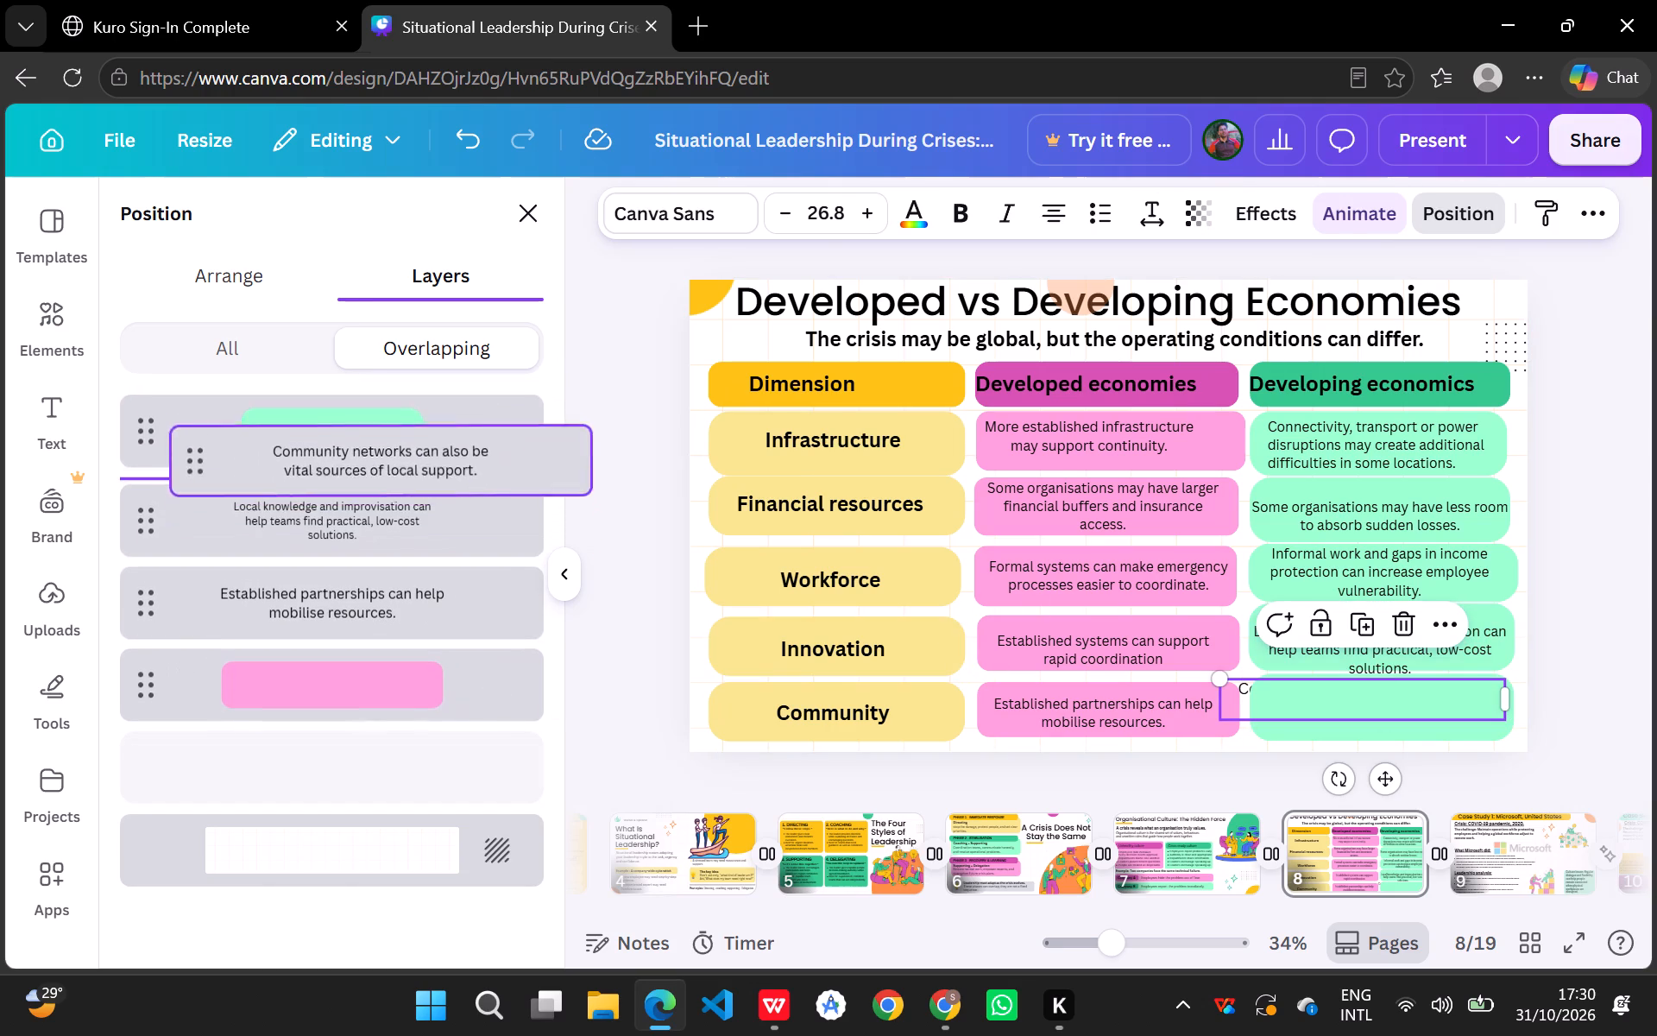
{"action": "left_click_drag", "start_coordinate": [394, 459], "coordinate": [381, 416]}
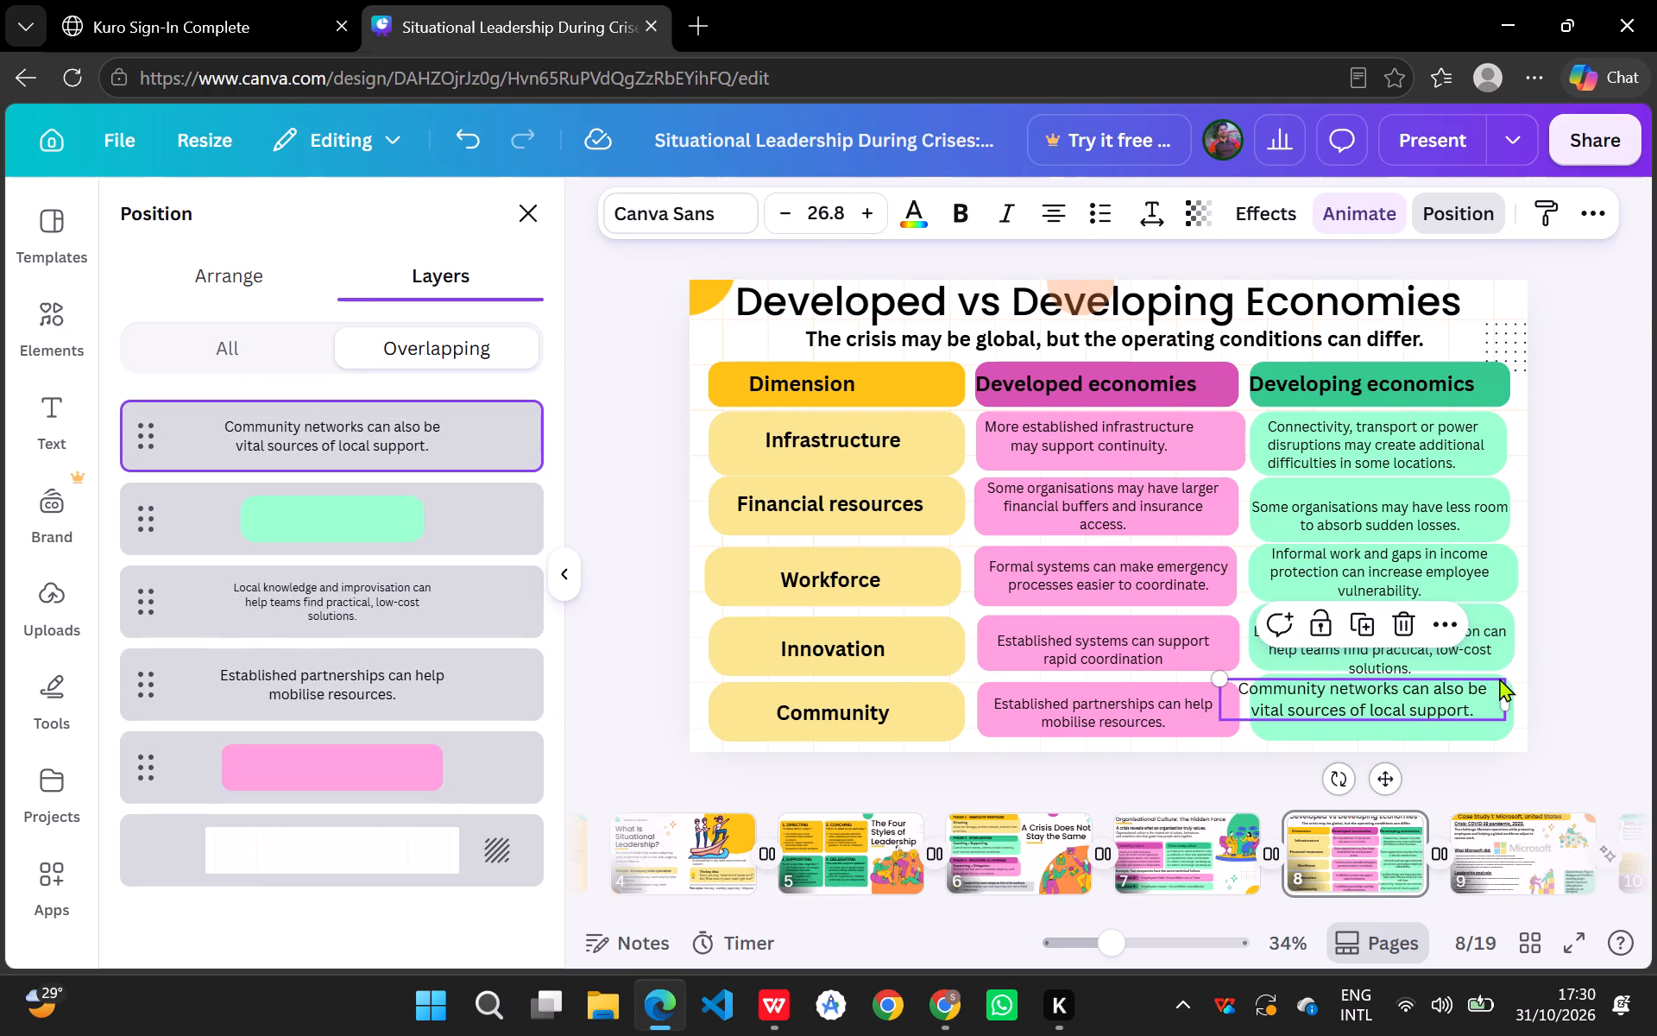
{"action": "left_click", "coordinate": [1602, 600]}
{"action": "left_click", "coordinate": [1596, 651]}
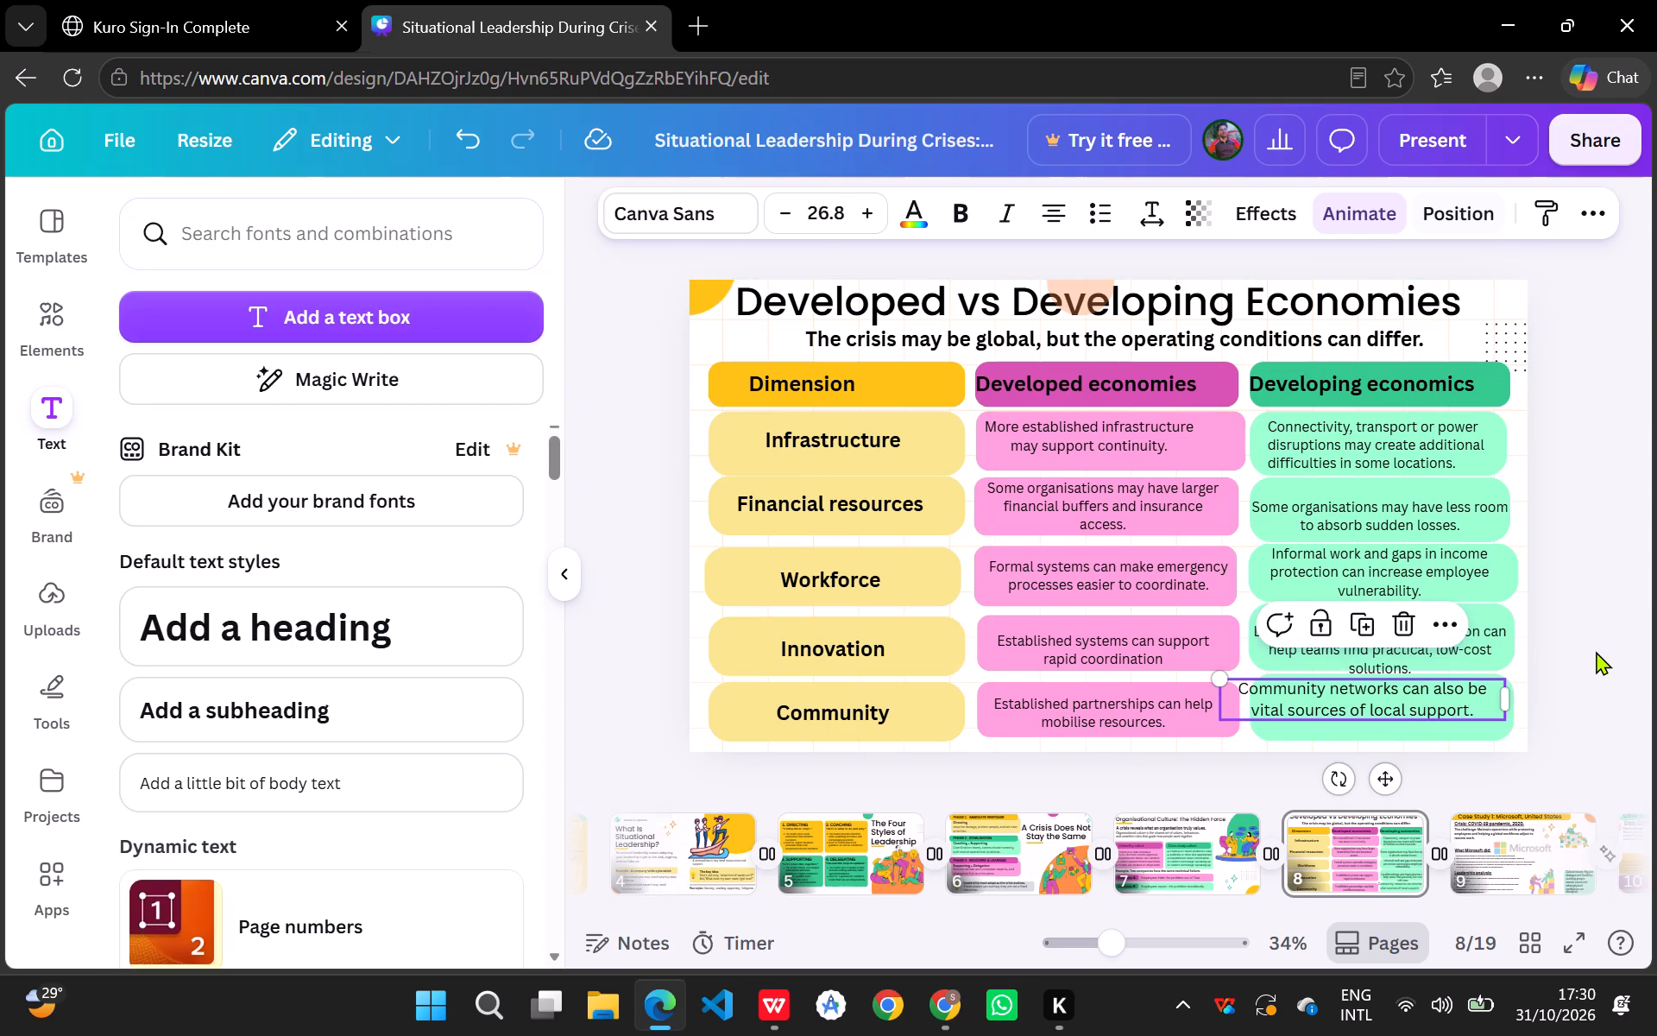
Move the "Community networks" text into its fifth-row green block and set its font size to 23.
{"action": "left_click_drag", "start_coordinate": [1419, 697], "coordinate": [1432, 707]}
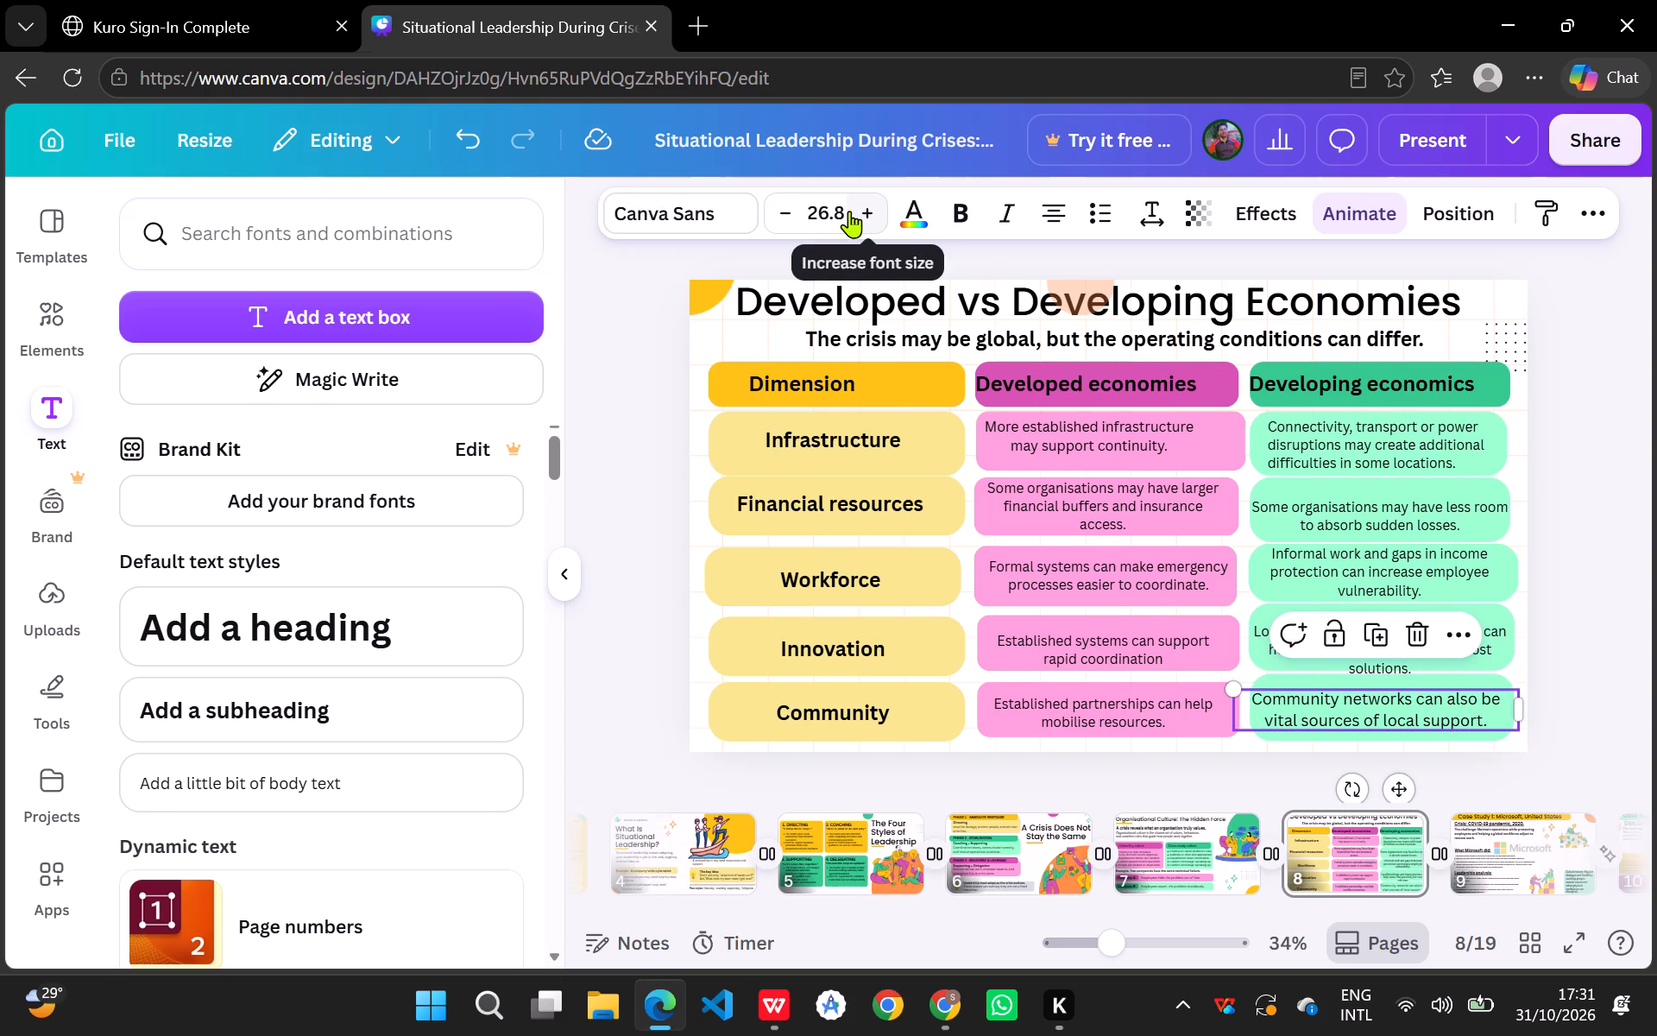
{"action": "left_click", "coordinate": [848, 212]}
{"action": "double_click", "coordinate": [788, 213]}
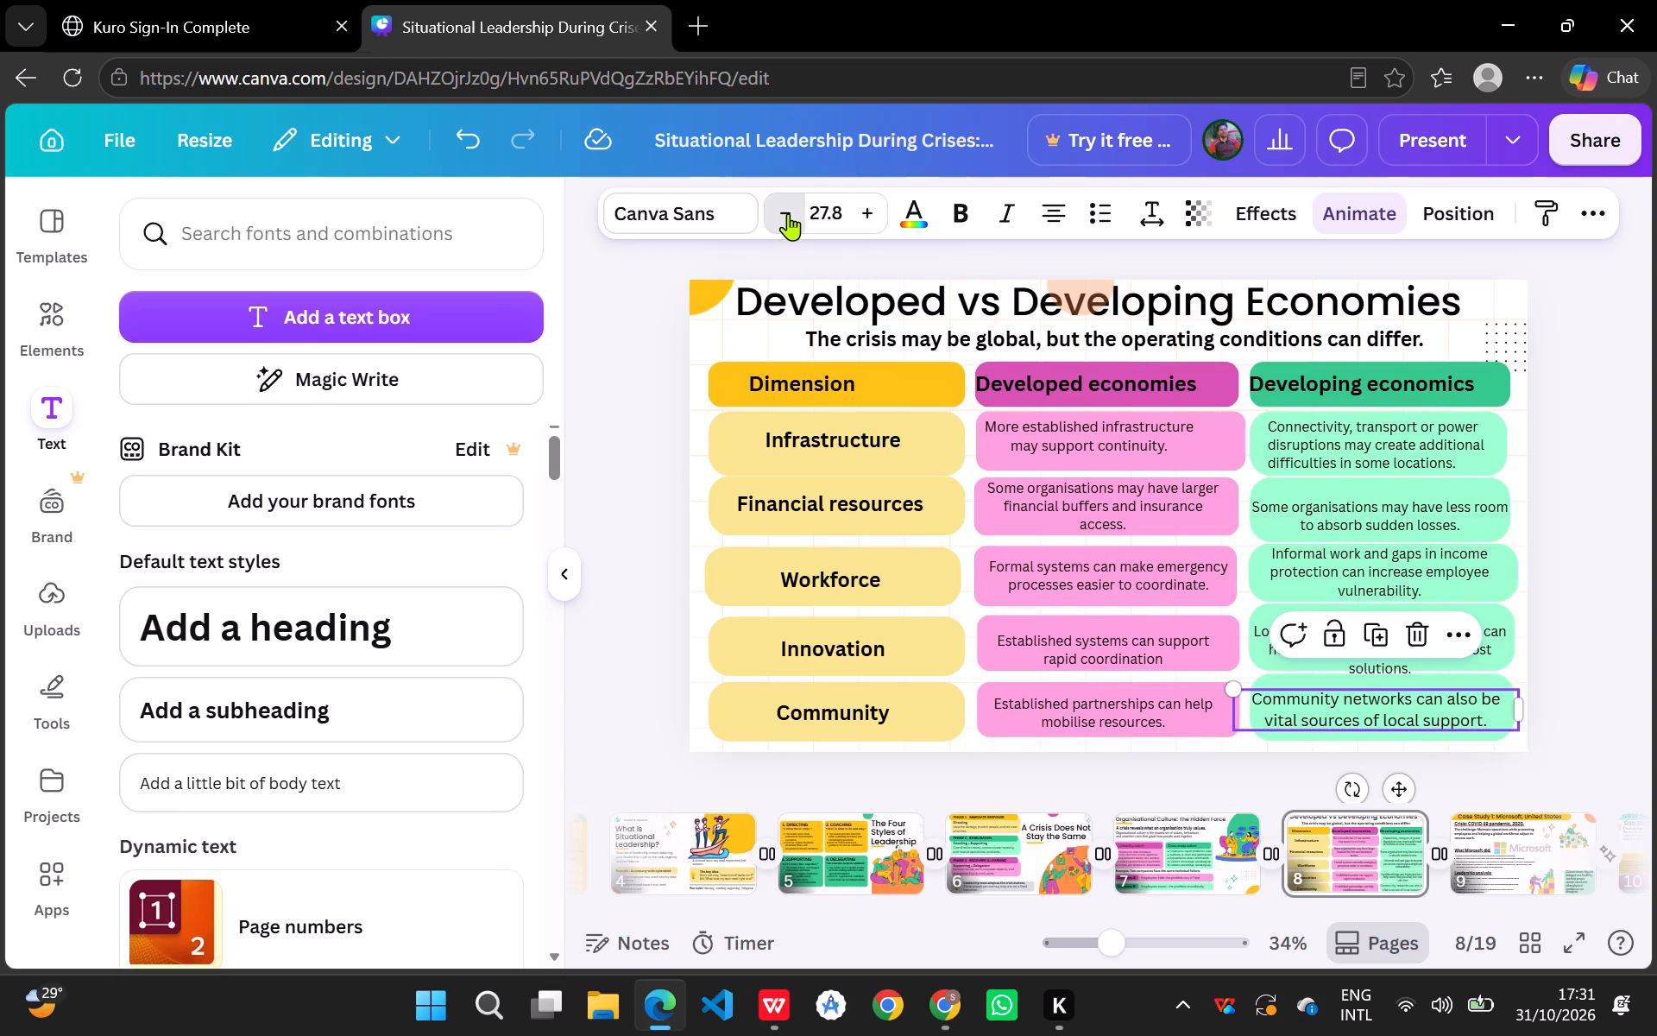
{"action": "left_click", "coordinate": [818, 212]}
{"action": "type", "text": "23"}
{"action": "key", "text": "Return"}
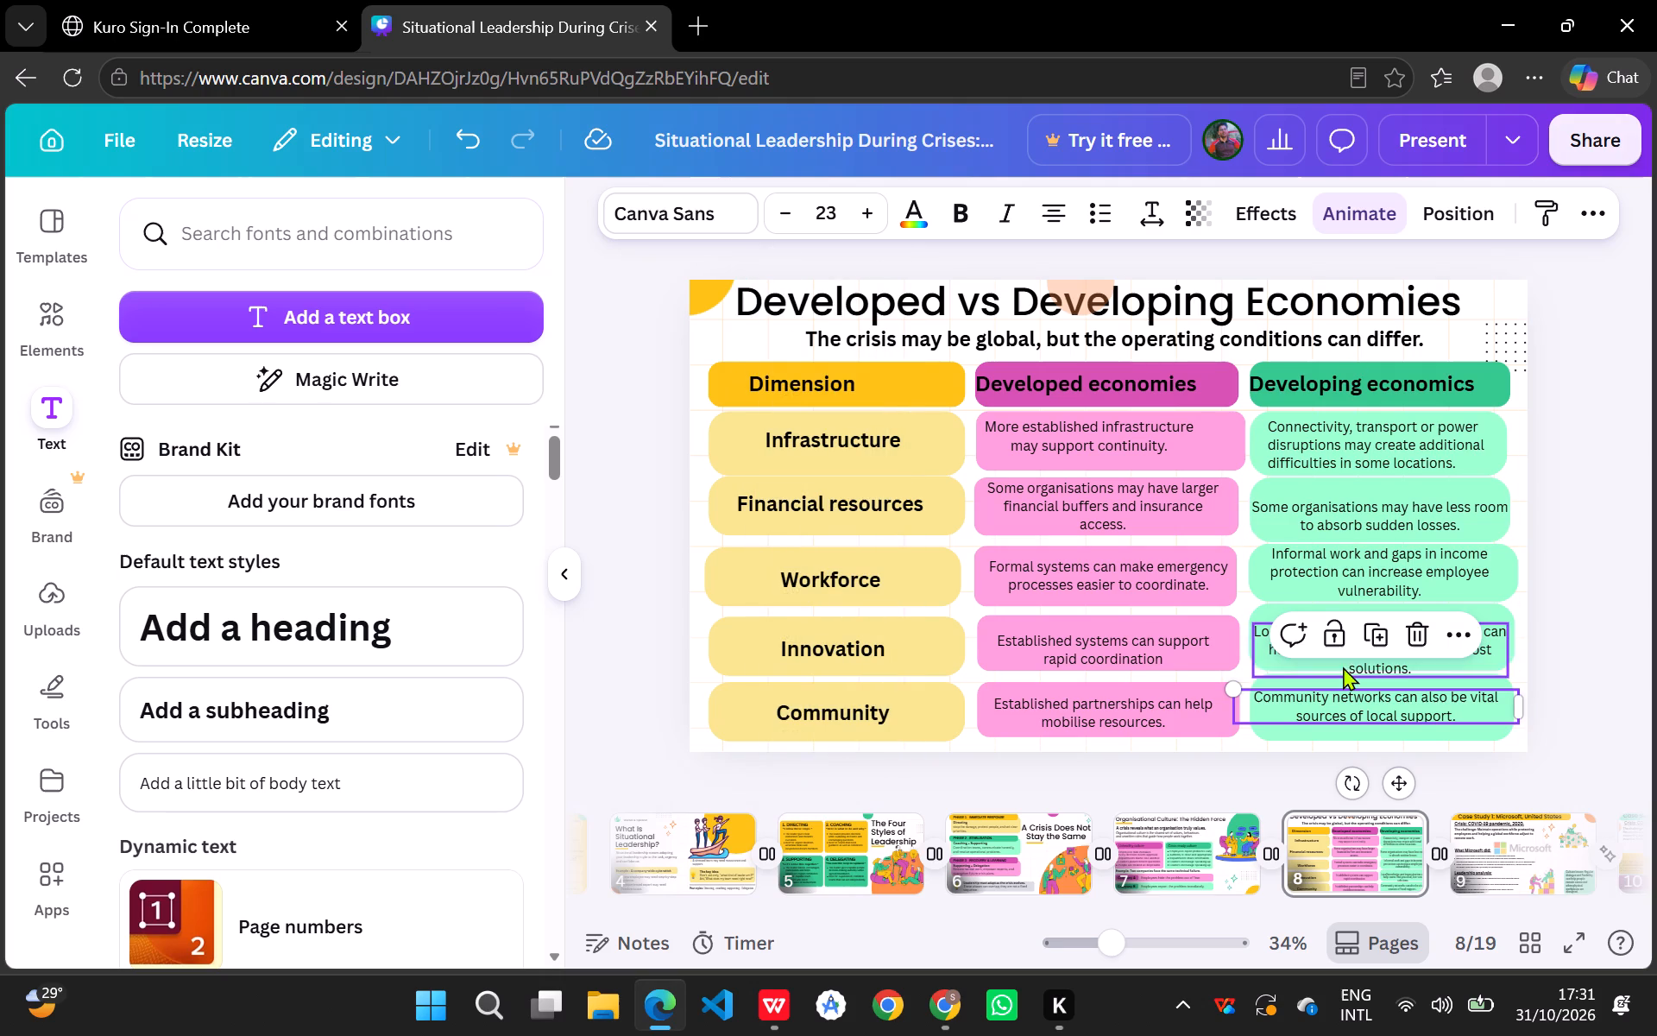
{"action": "left_click", "coordinate": [1343, 698]}
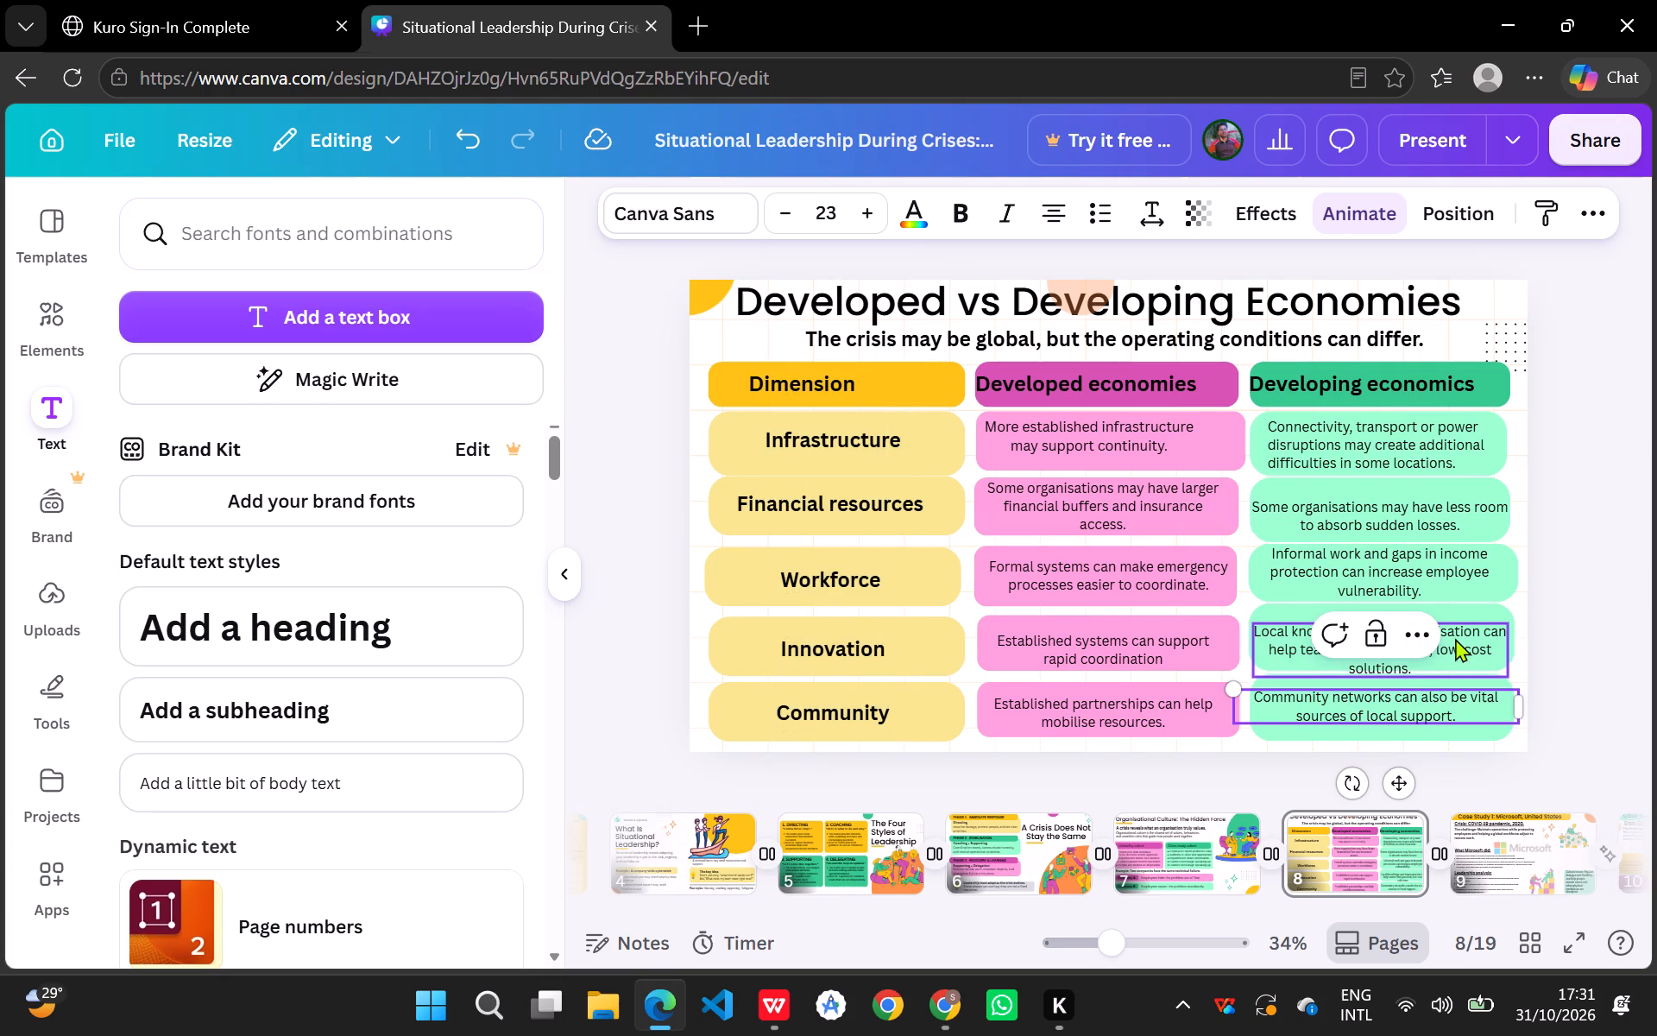
Move the "Local knowledge and improvisation" text up so it sits centred inside the fourth-row green block.
{"action": "left_click", "coordinate": [1455, 638]}
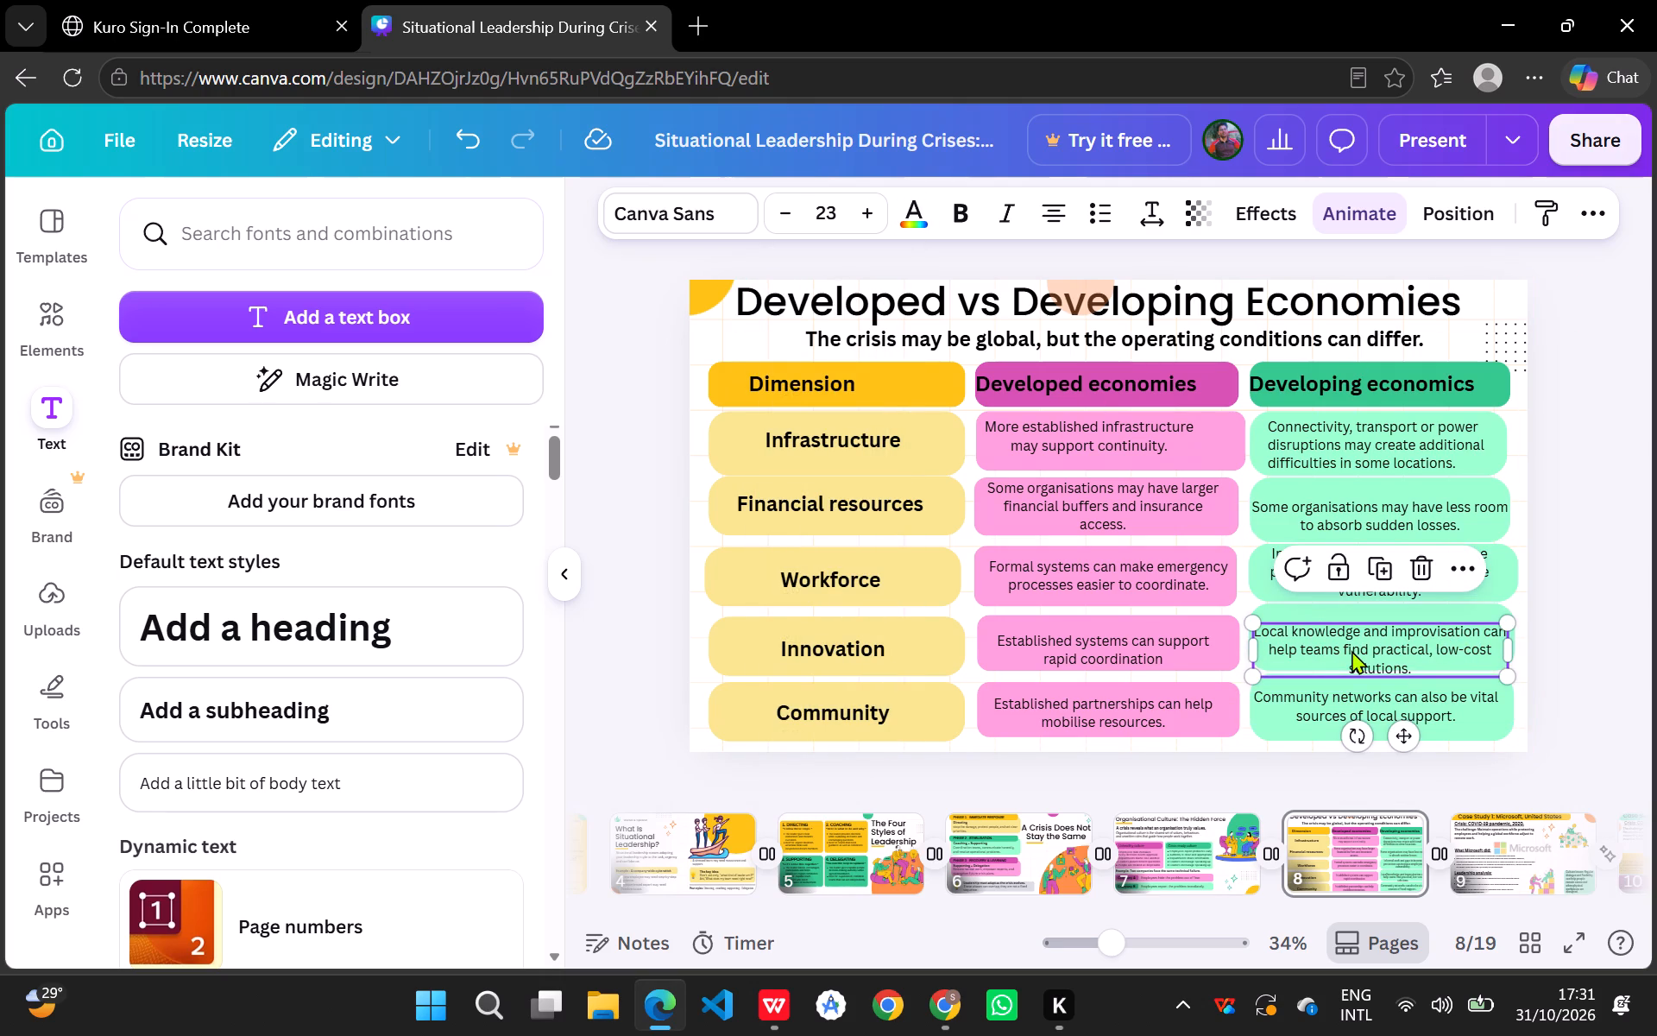
{"action": "left_click_drag", "start_coordinate": [1351, 650], "coordinate": [1352, 640]}
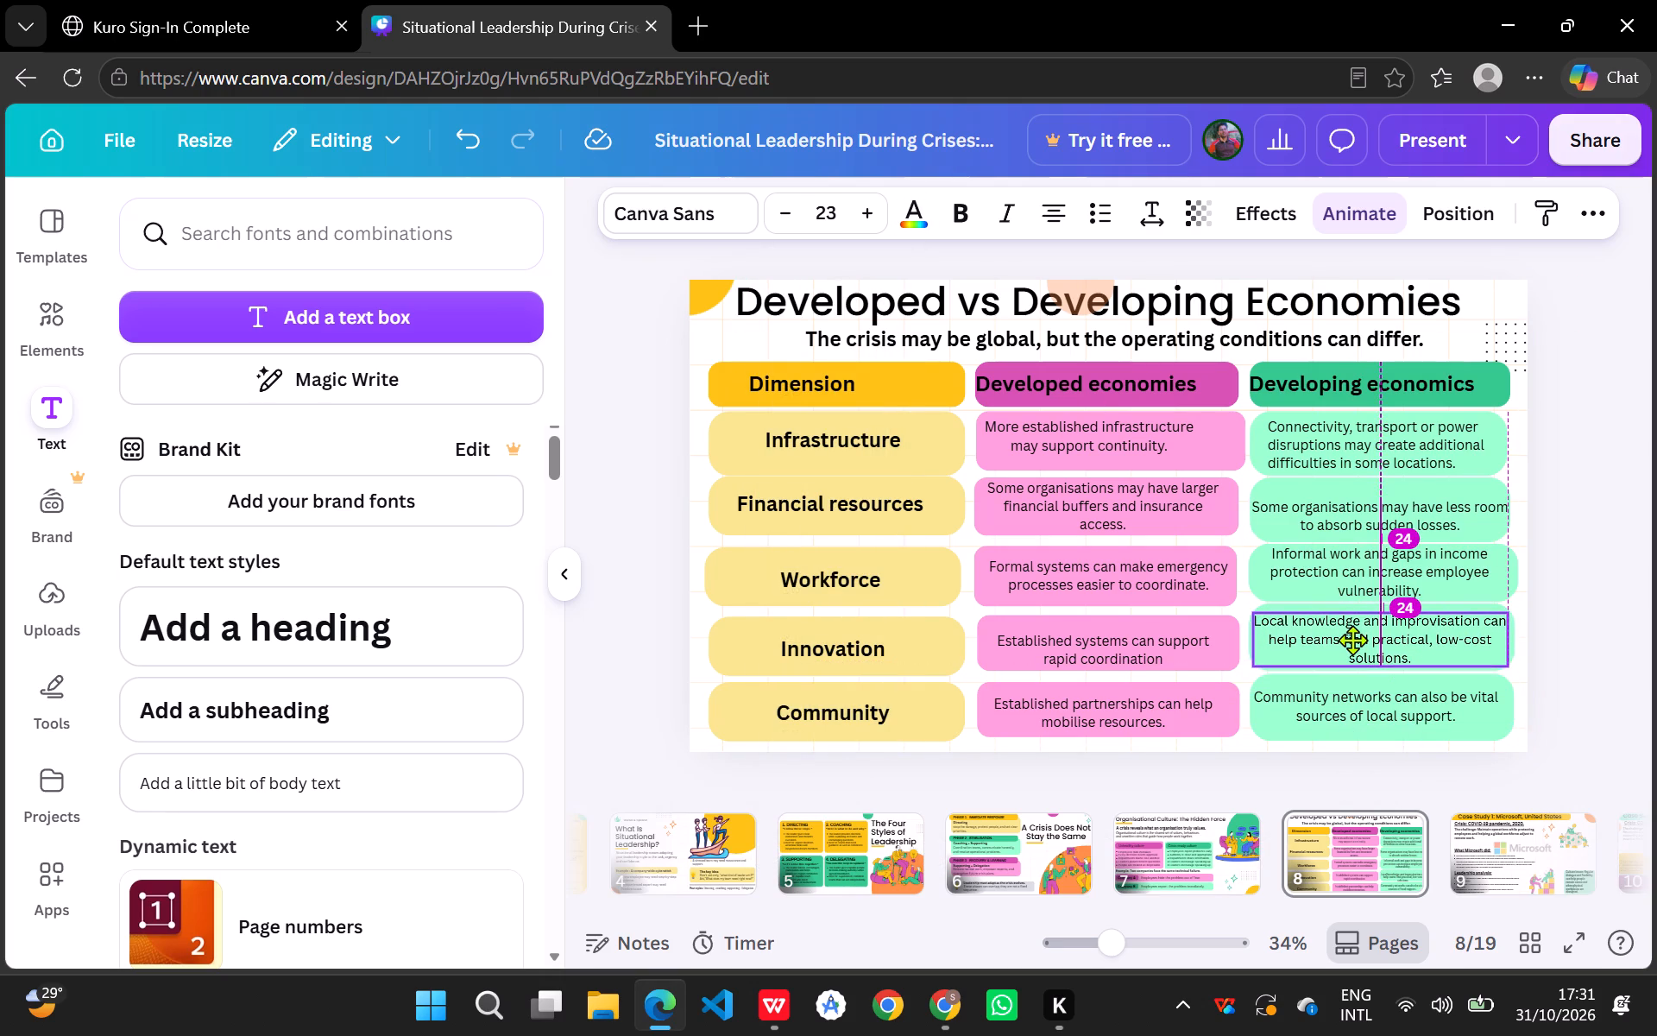
{"action": "left_click_drag", "start_coordinate": [1352, 640], "coordinate": [1353, 639]}
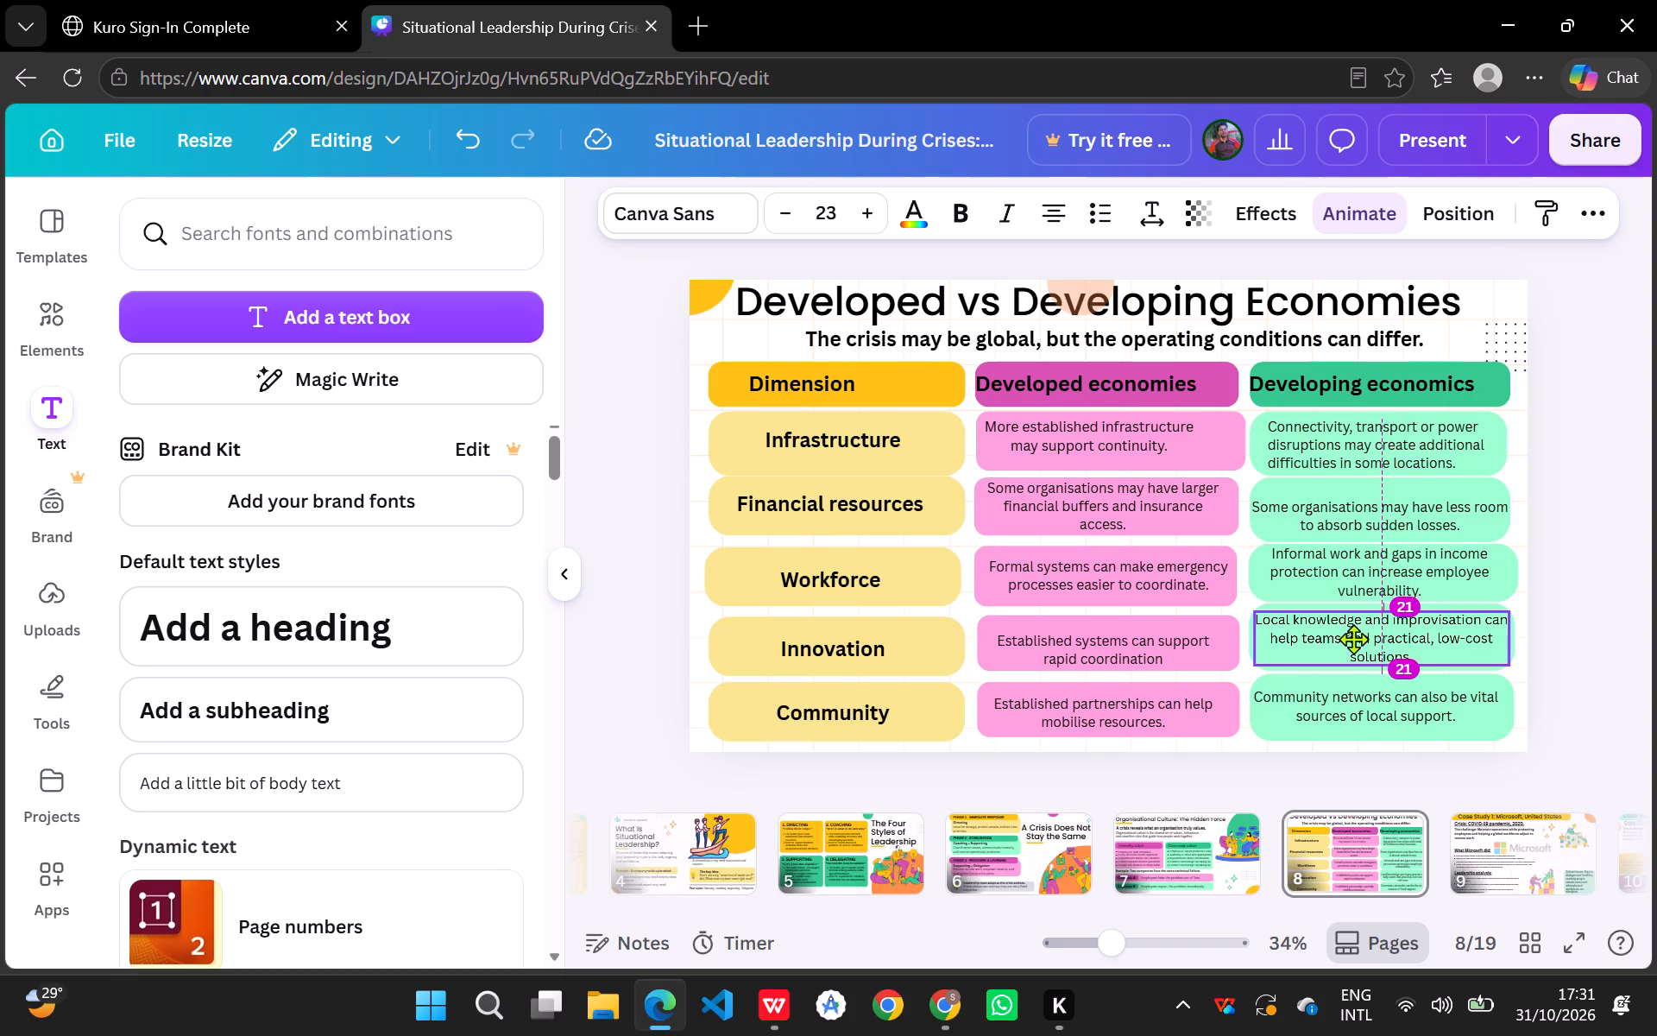
{"action": "left_click_drag", "start_coordinate": [1353, 639], "coordinate": [1354, 639]}
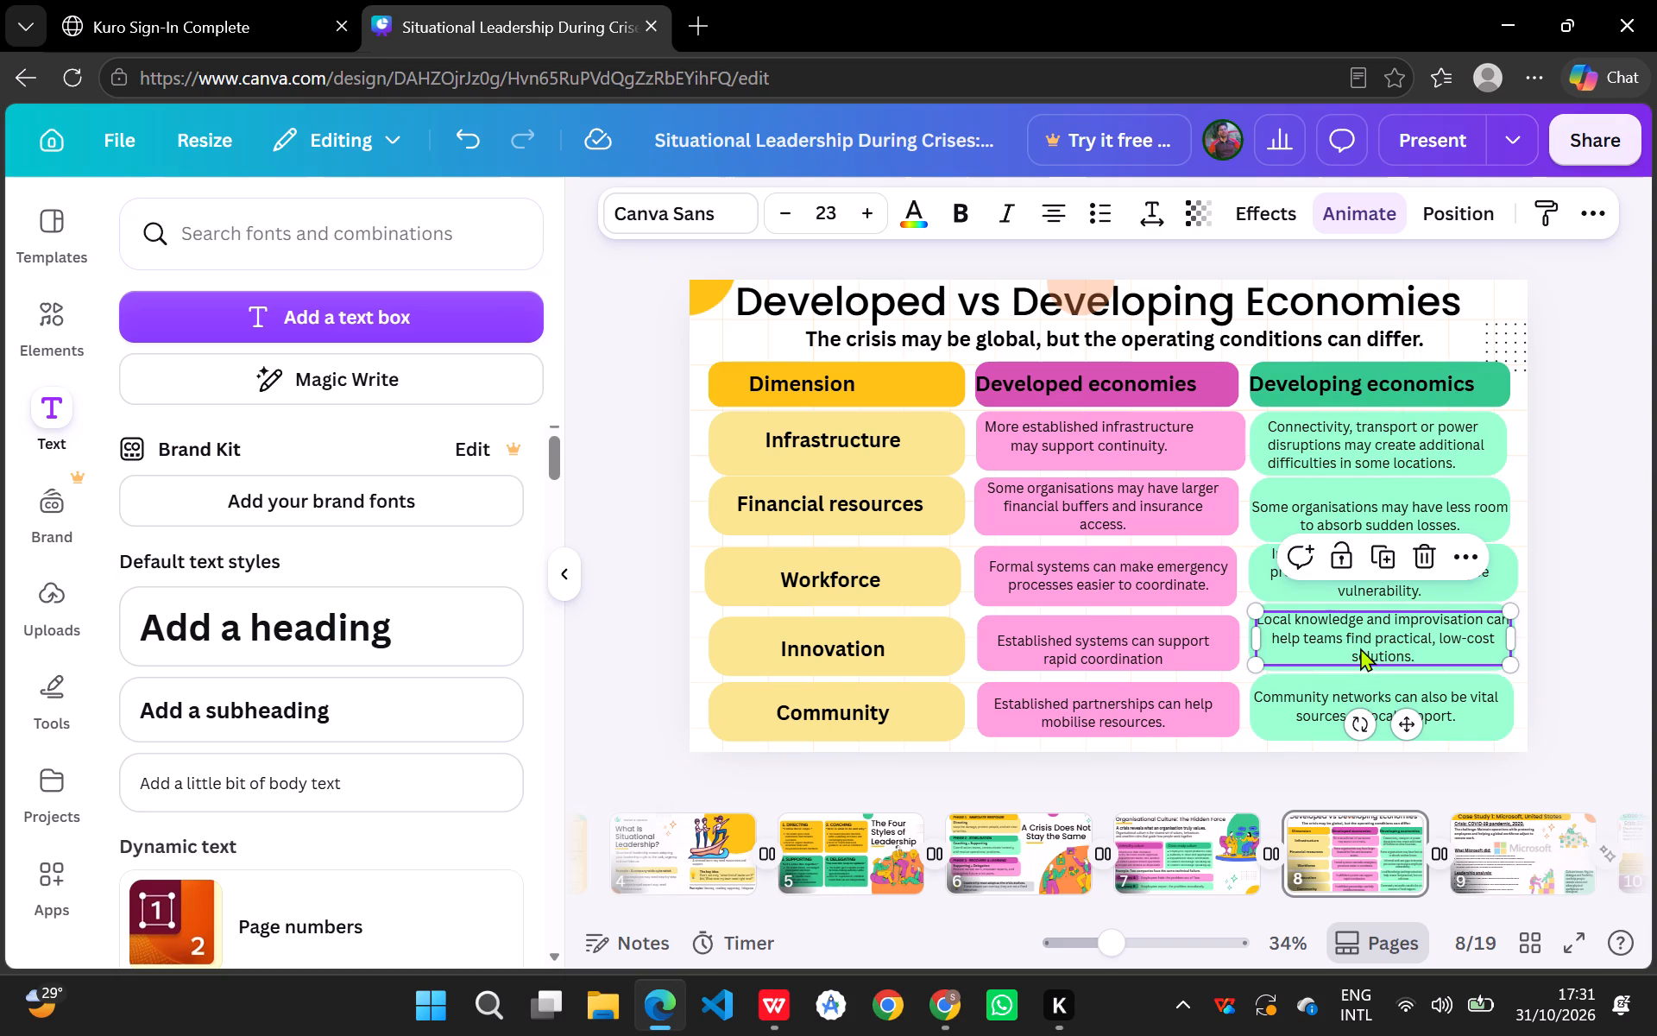
{"action": "left_click", "coordinate": [1360, 647]}
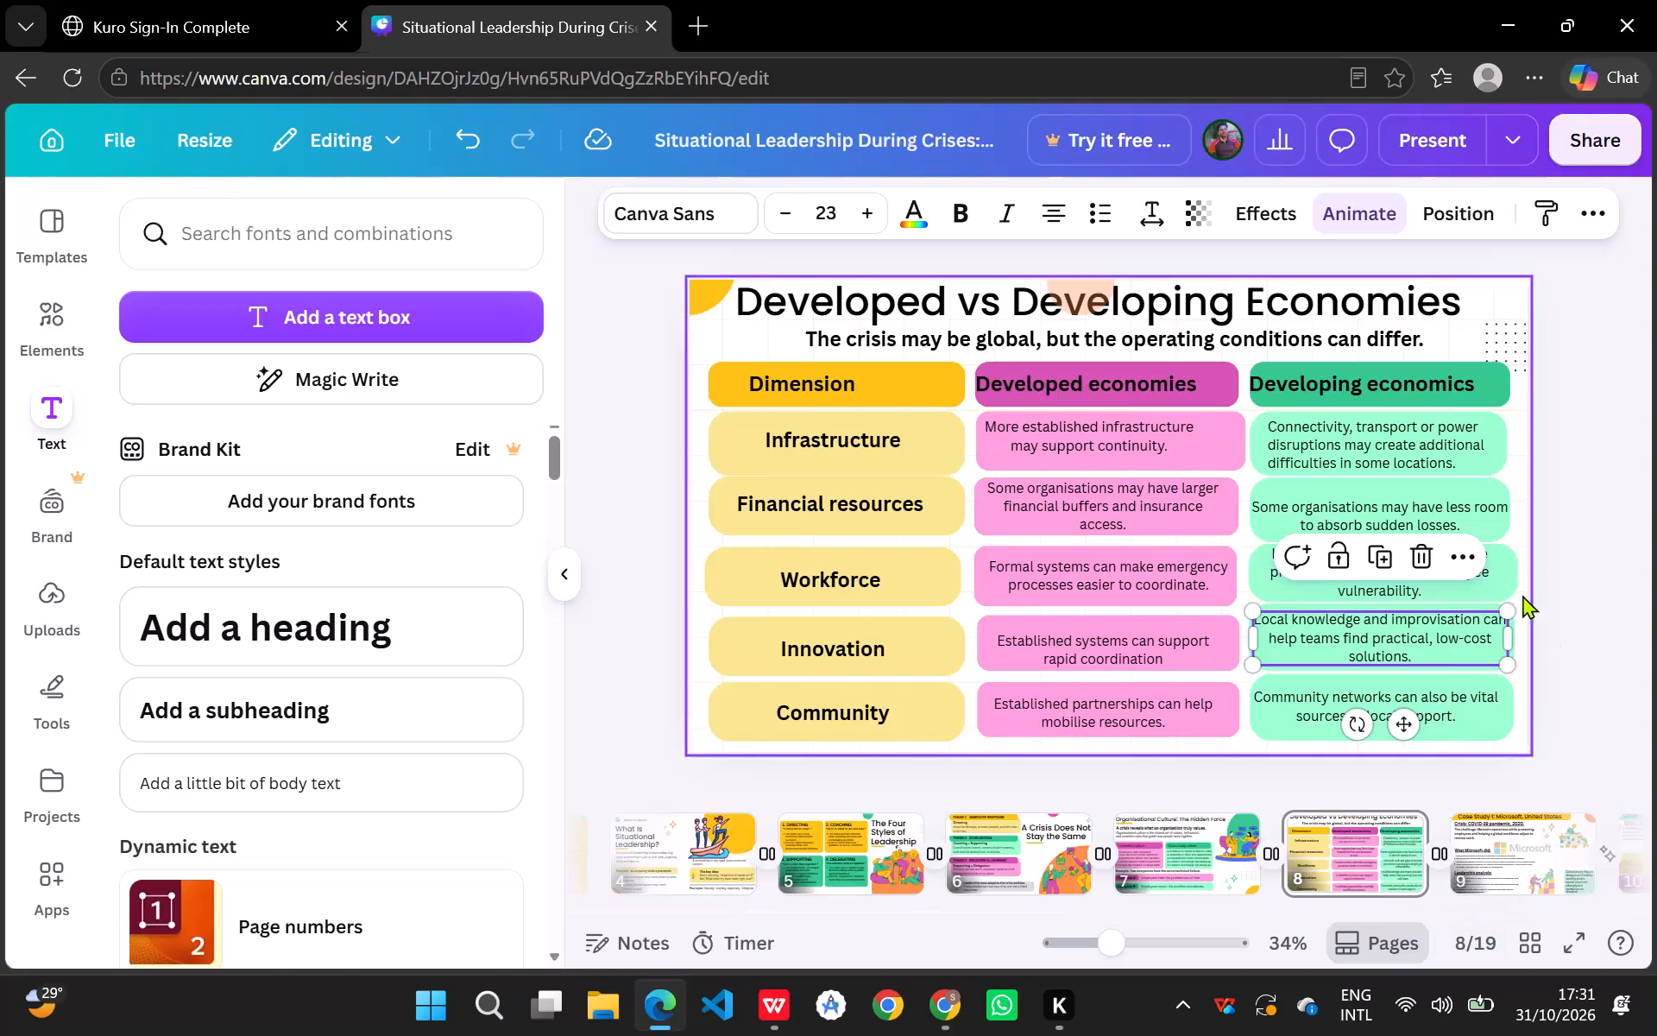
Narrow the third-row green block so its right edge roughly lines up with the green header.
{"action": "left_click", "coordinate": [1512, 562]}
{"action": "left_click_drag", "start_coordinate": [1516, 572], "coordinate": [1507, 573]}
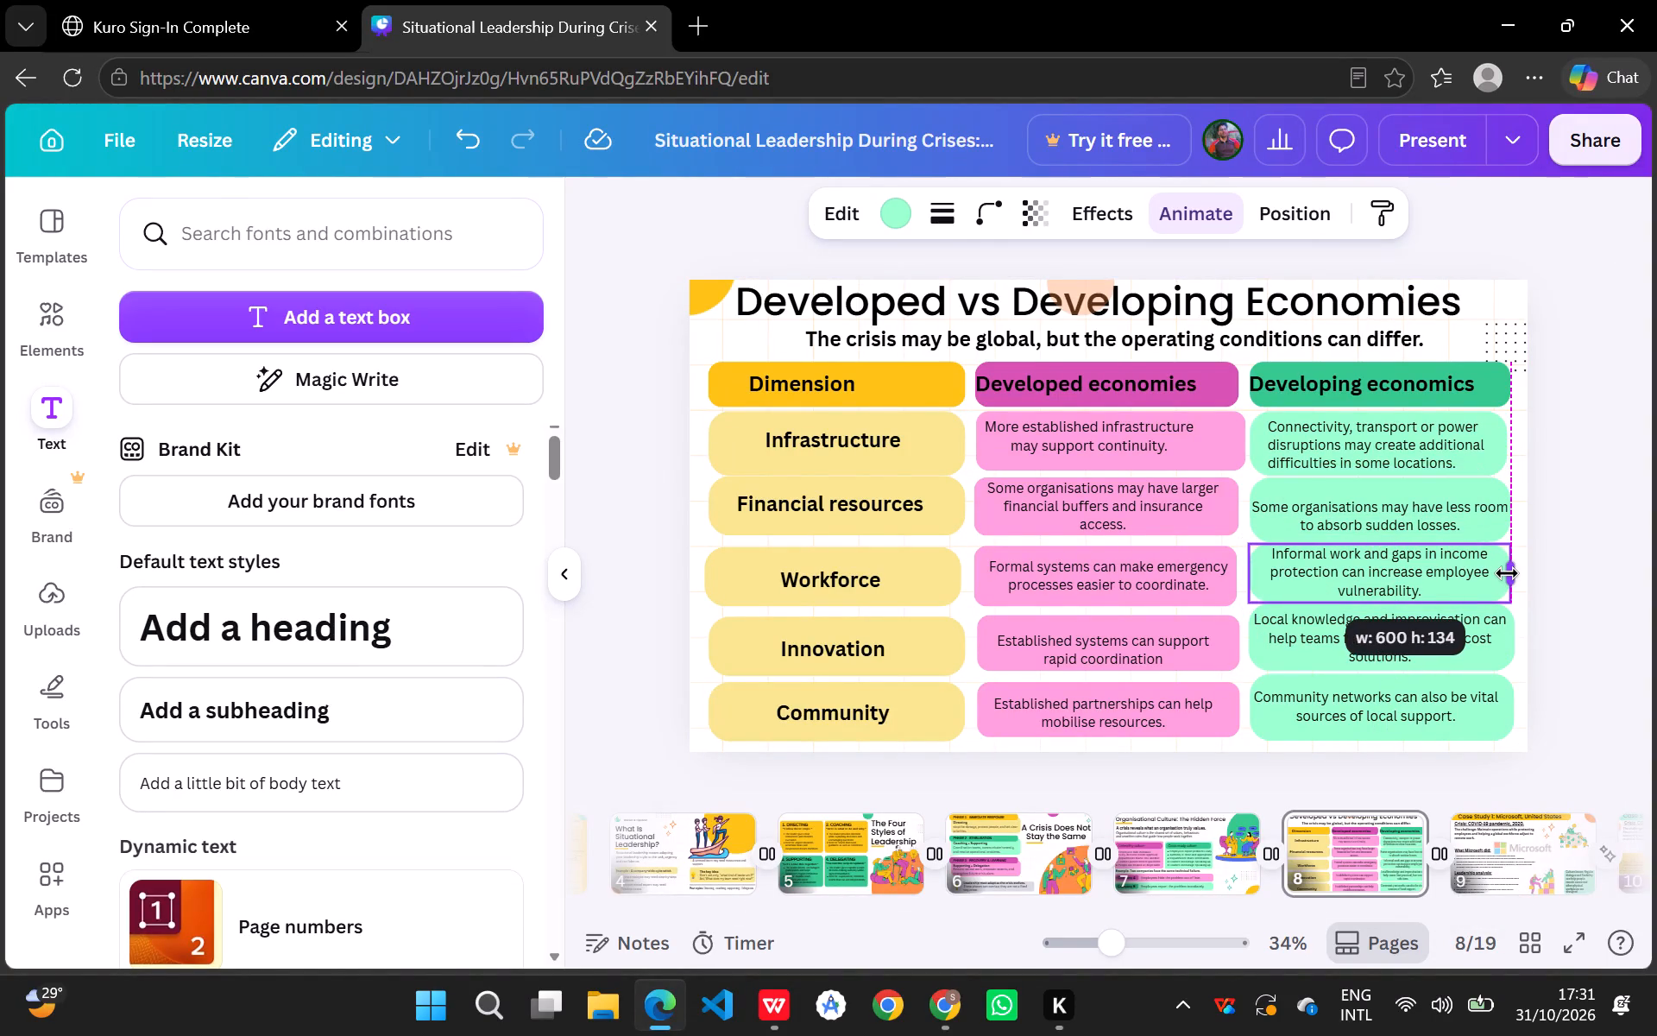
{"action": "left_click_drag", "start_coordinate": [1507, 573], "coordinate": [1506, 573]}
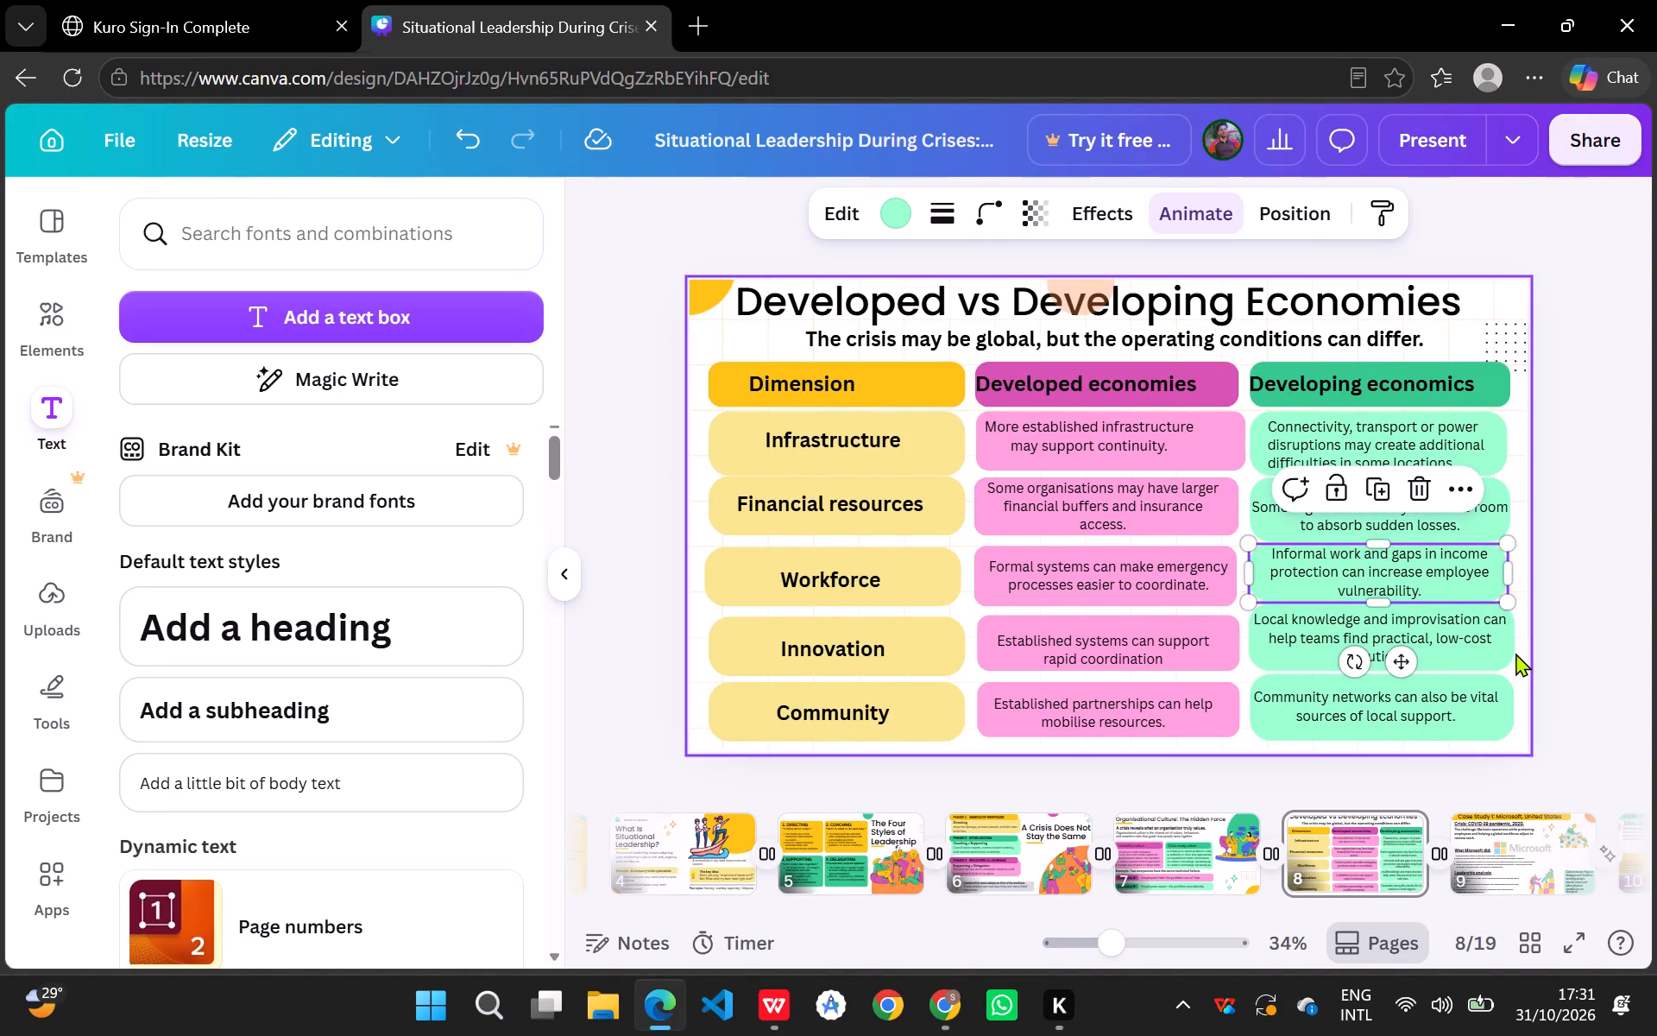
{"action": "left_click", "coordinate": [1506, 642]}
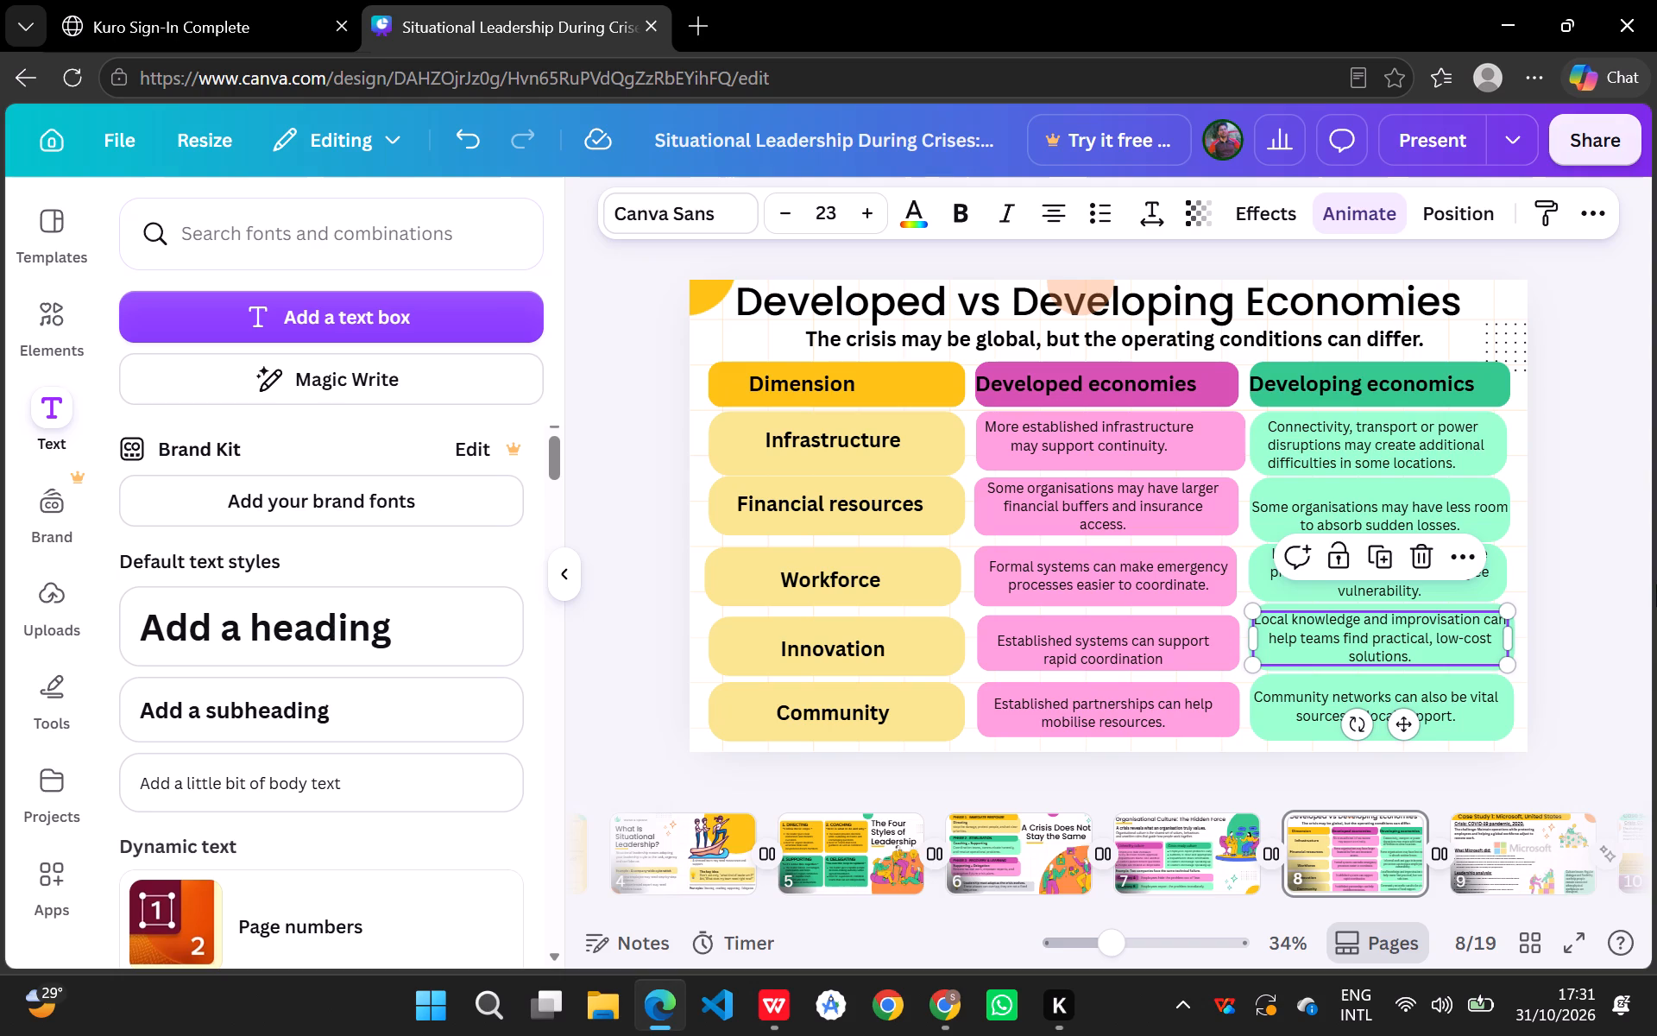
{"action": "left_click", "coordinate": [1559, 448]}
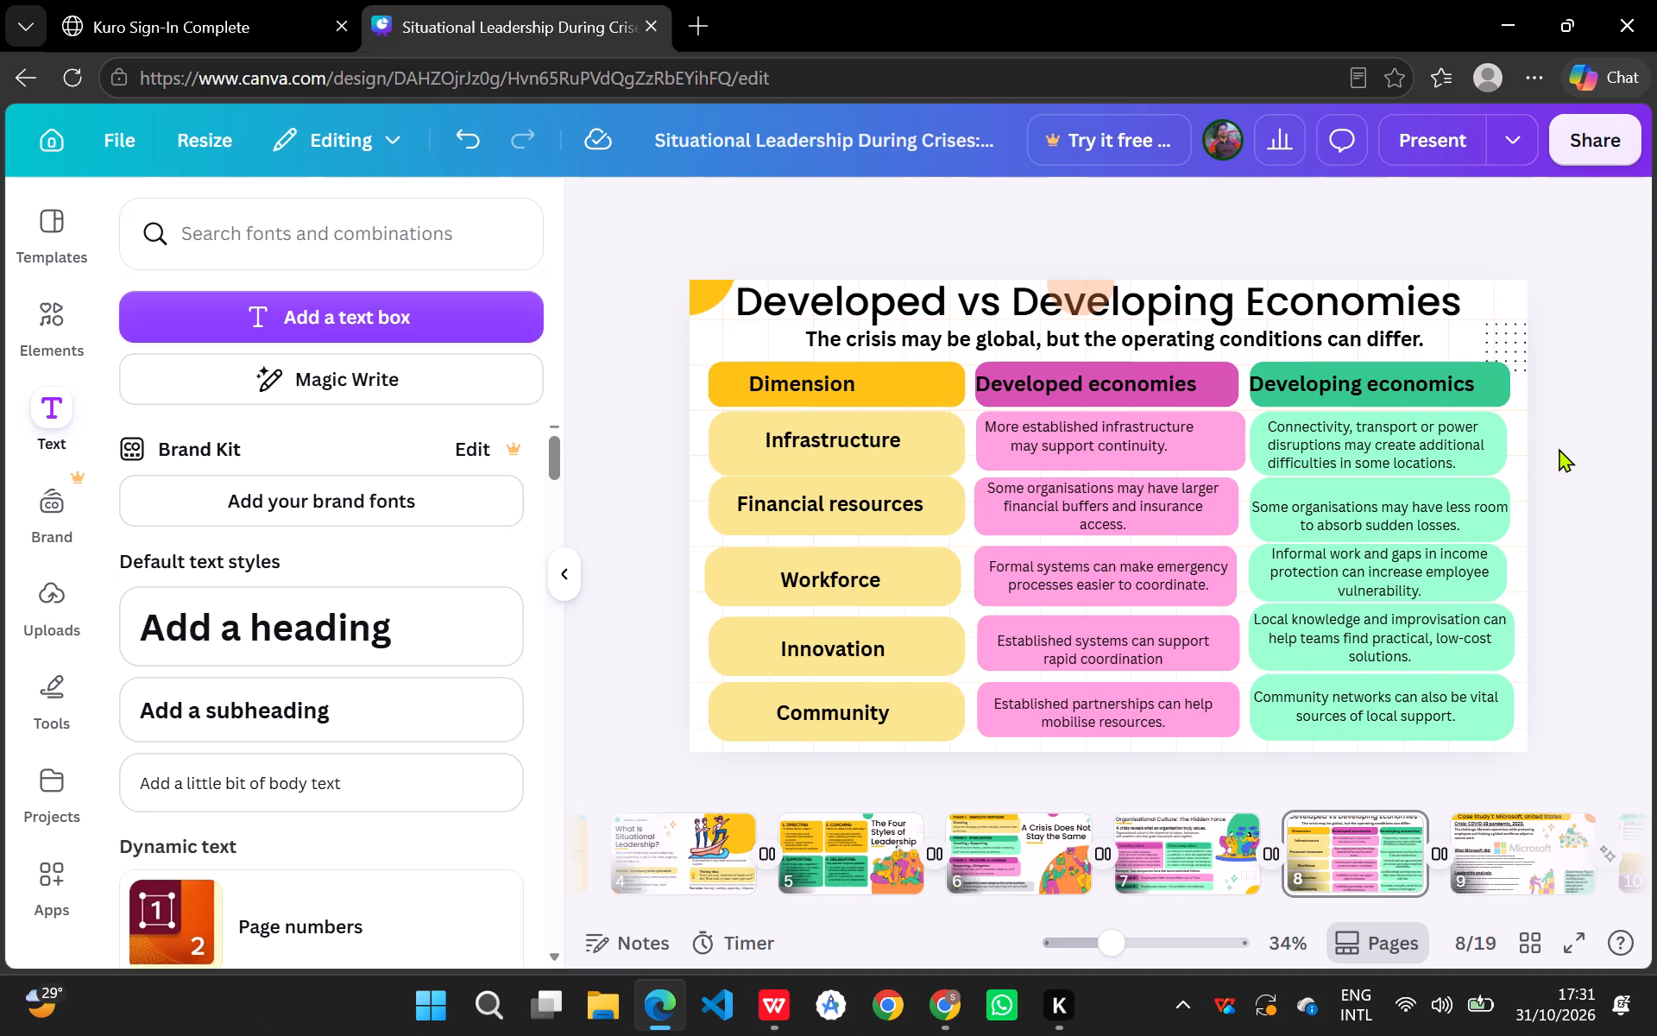
Widen the first-row green block slightly so its right edge lines up with the "Developing economics" header block.
{"action": "left_click", "coordinate": [1500, 383]}
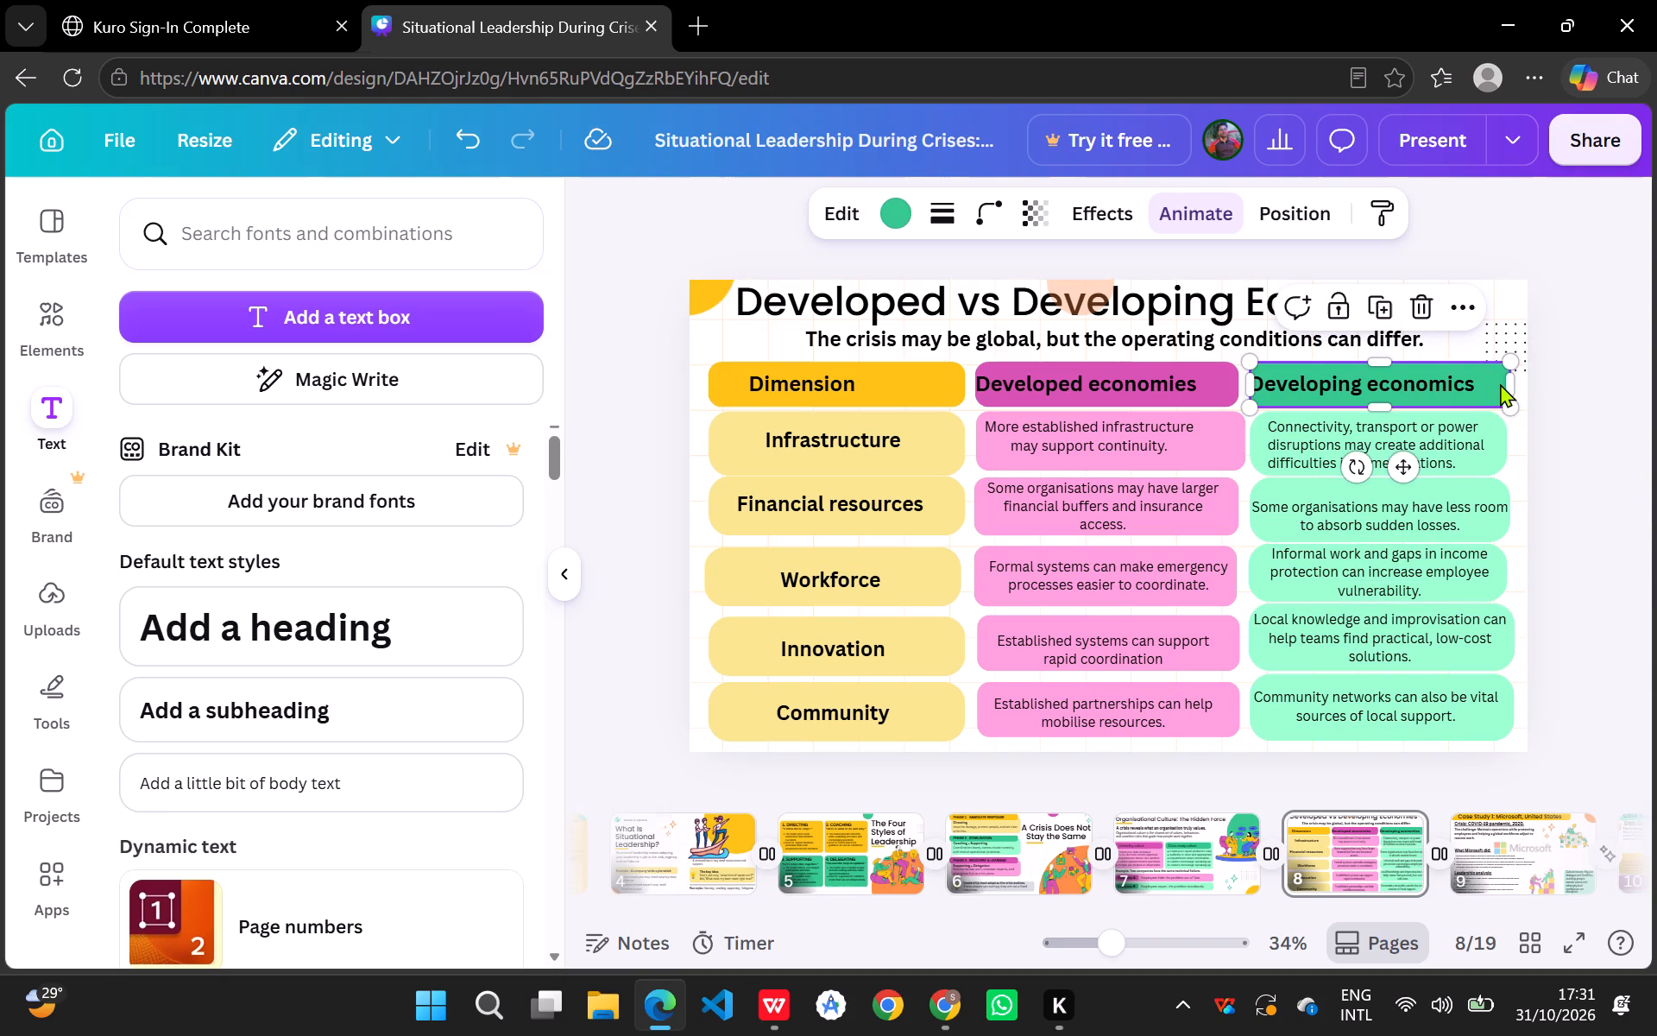
{"action": "left_click", "coordinate": [1496, 445]}
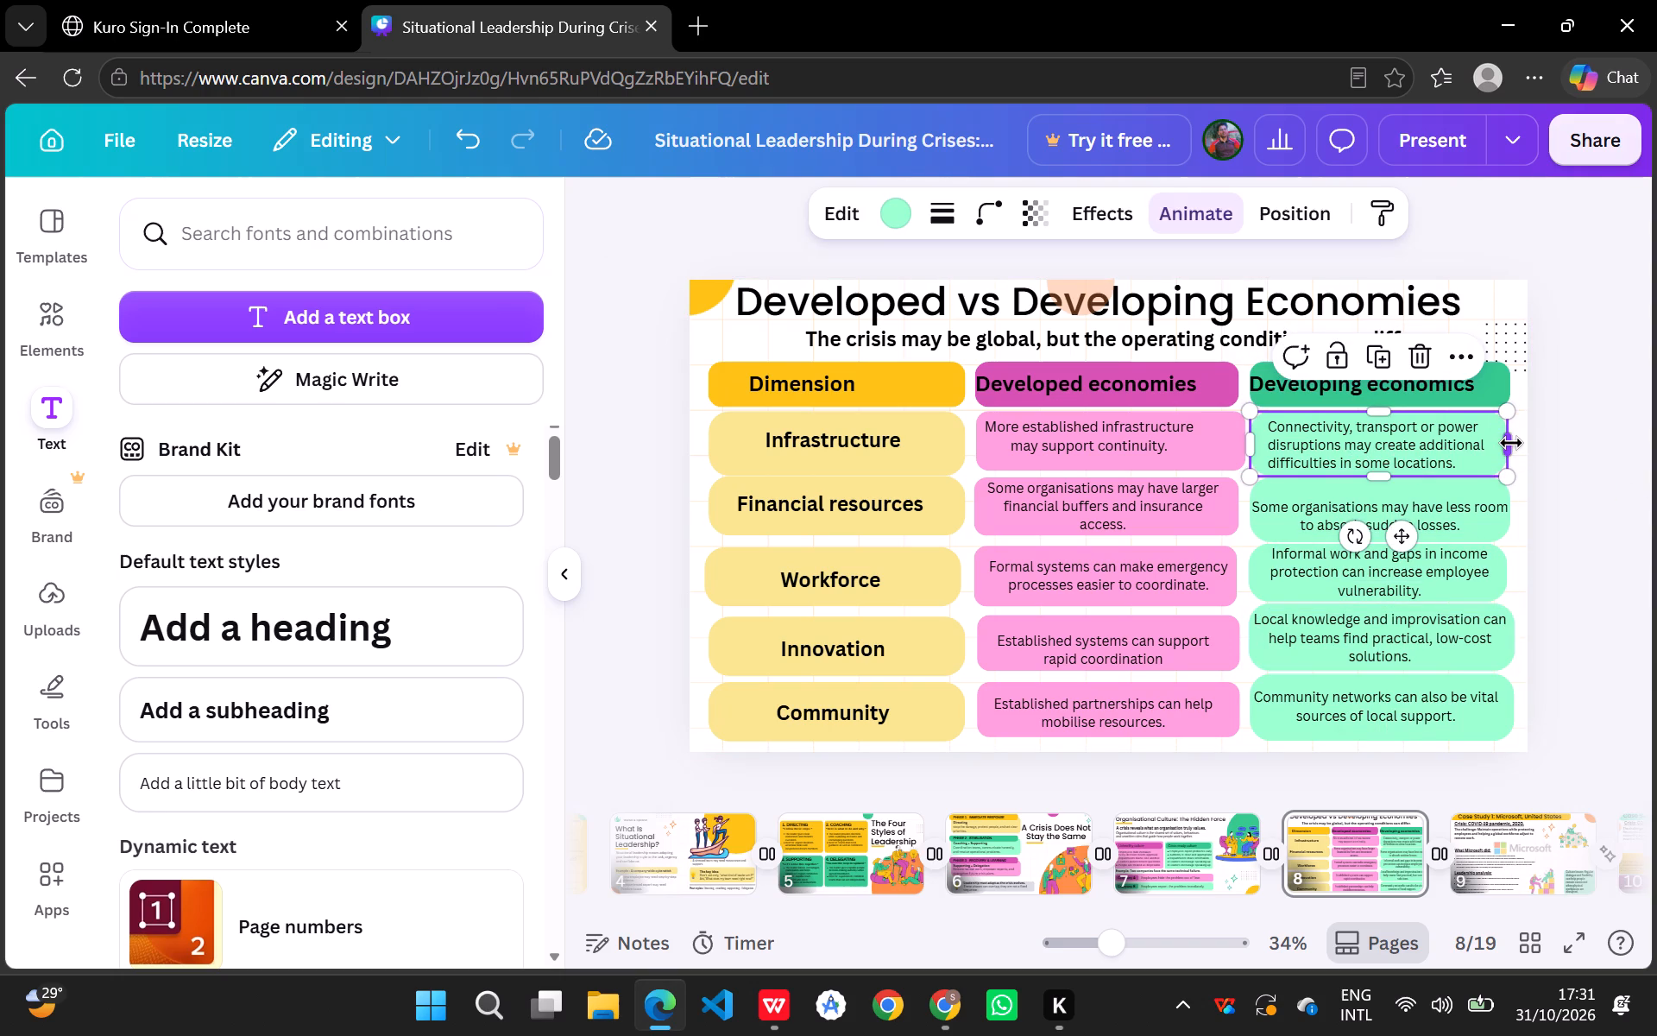
{"action": "left_click_drag", "start_coordinate": [1511, 443], "coordinate": [1519, 445]}
{"action": "left_click", "coordinate": [1515, 445]}
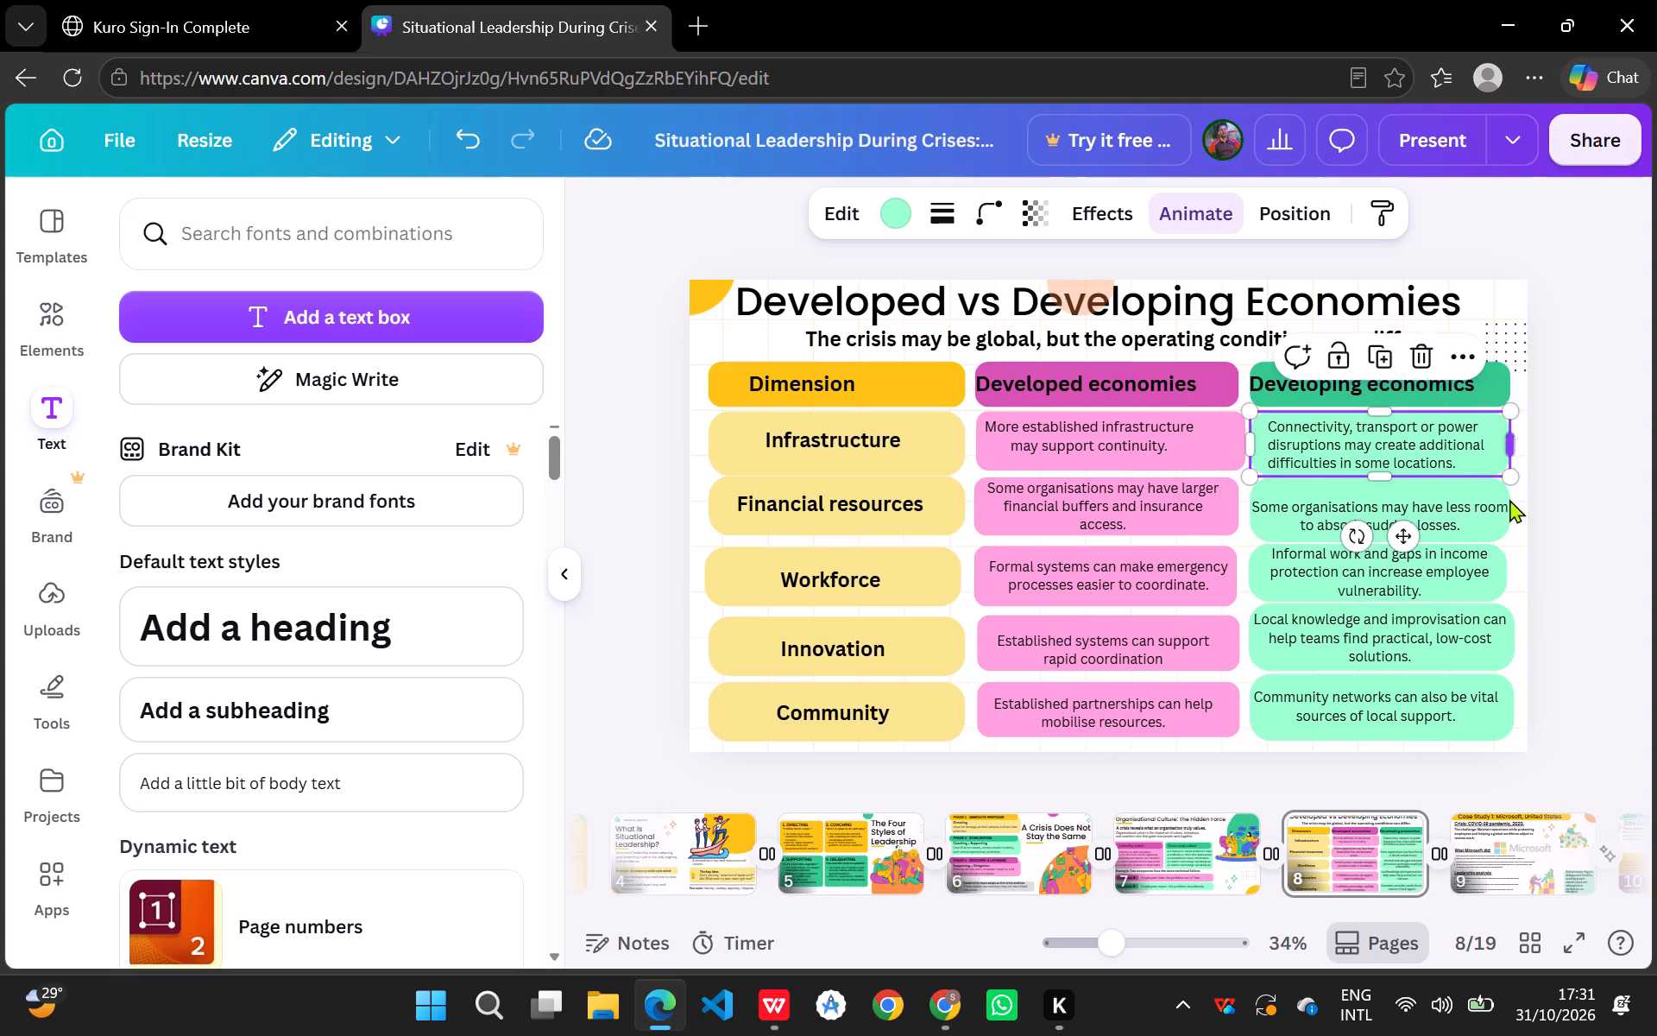
Resize the third-row green block to a width of about 600, aligning its right edge with the green header.
{"action": "left_click", "coordinate": [1498, 572]}
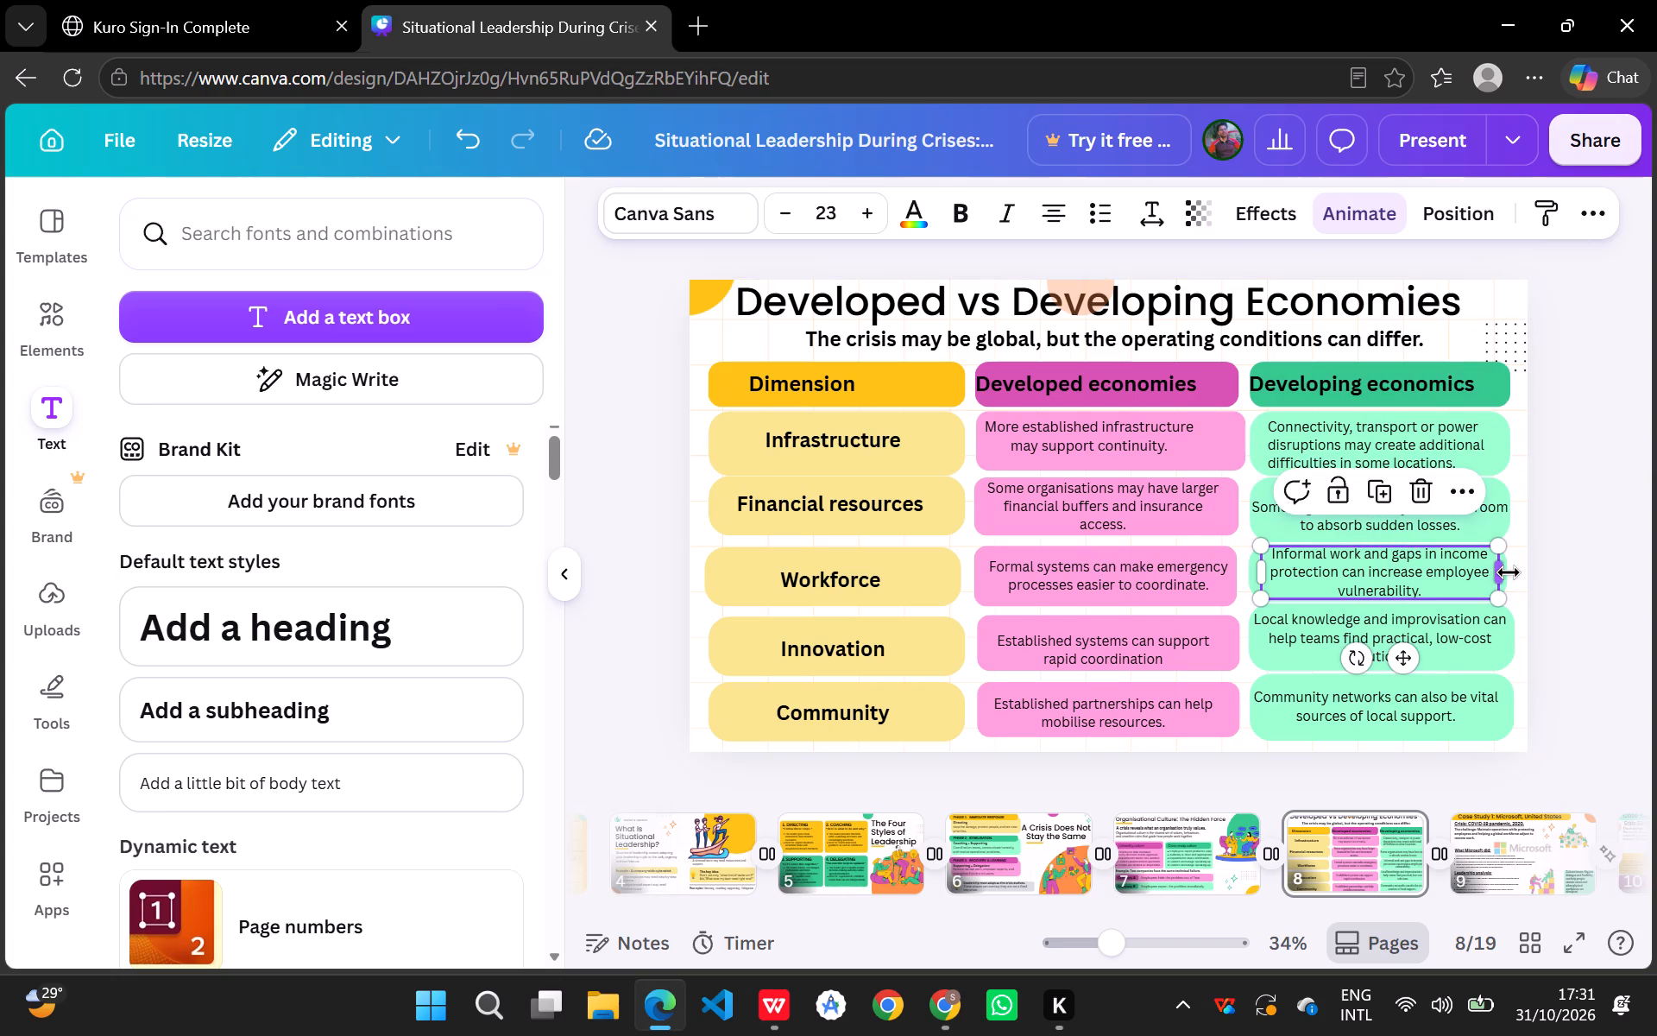
{"action": "left_click", "coordinate": [1509, 571]}
{"action": "left_click", "coordinate": [1518, 568]}
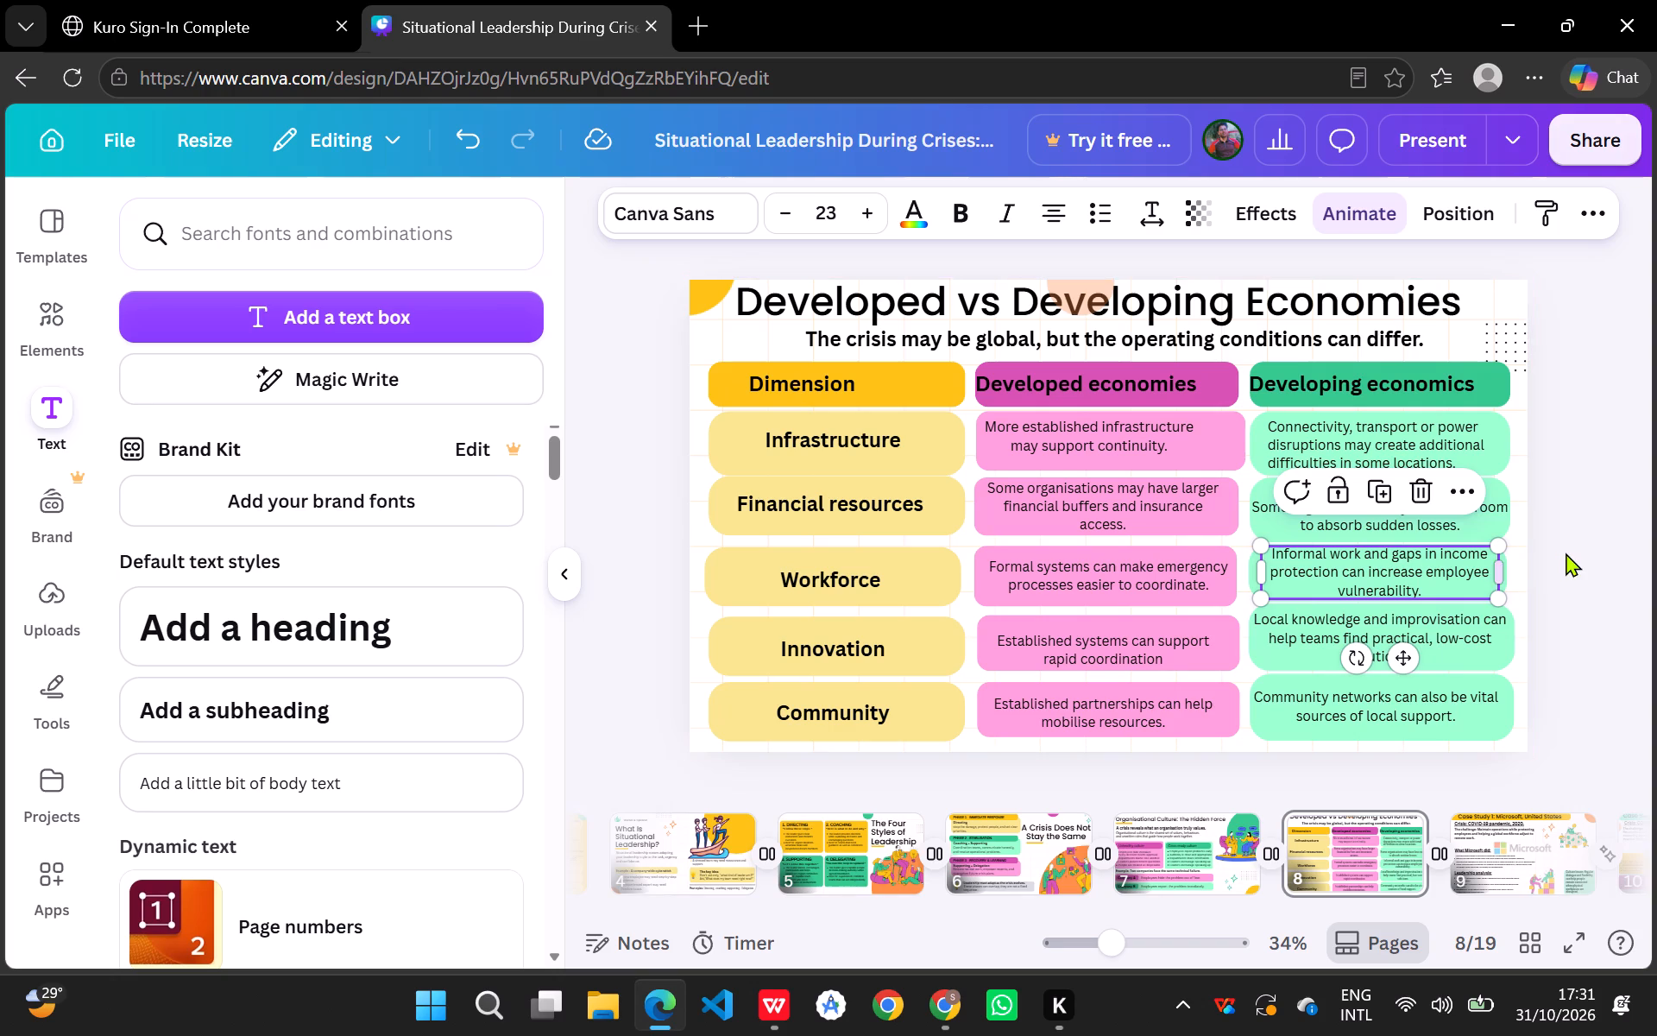
{"action": "left_click", "coordinate": [1570, 553]}
{"action": "left_click", "coordinate": [1499, 572]}
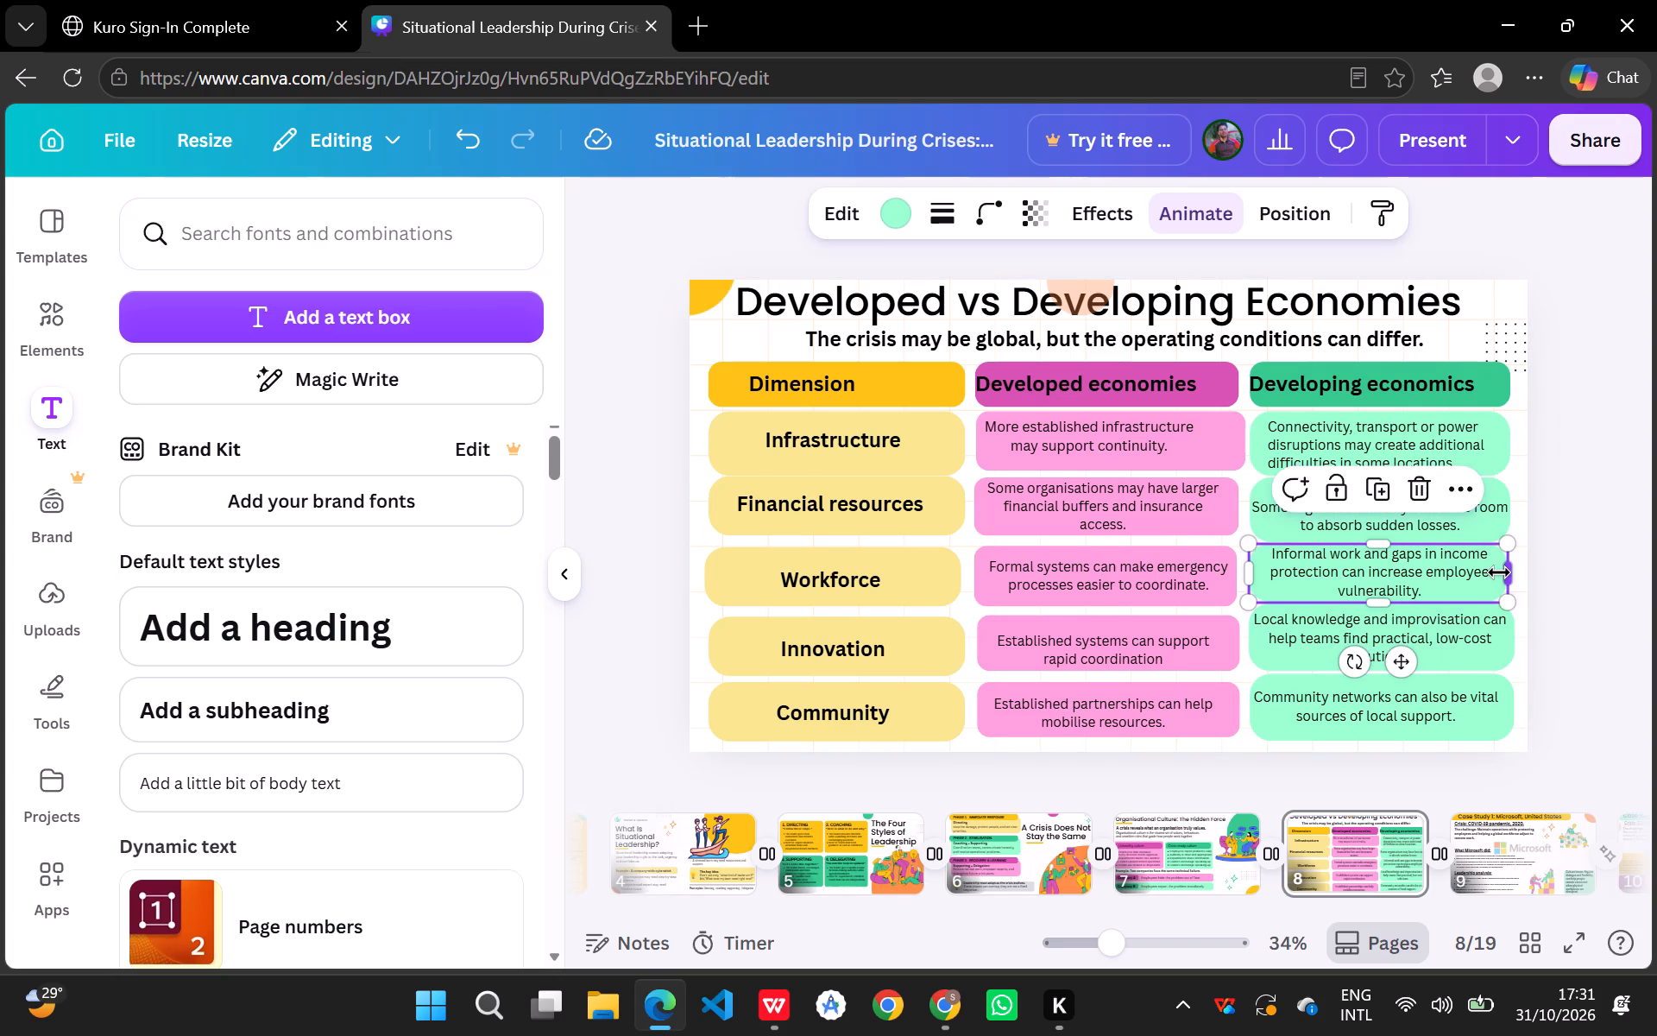
{"action": "left_click", "coordinate": [1507, 572]}
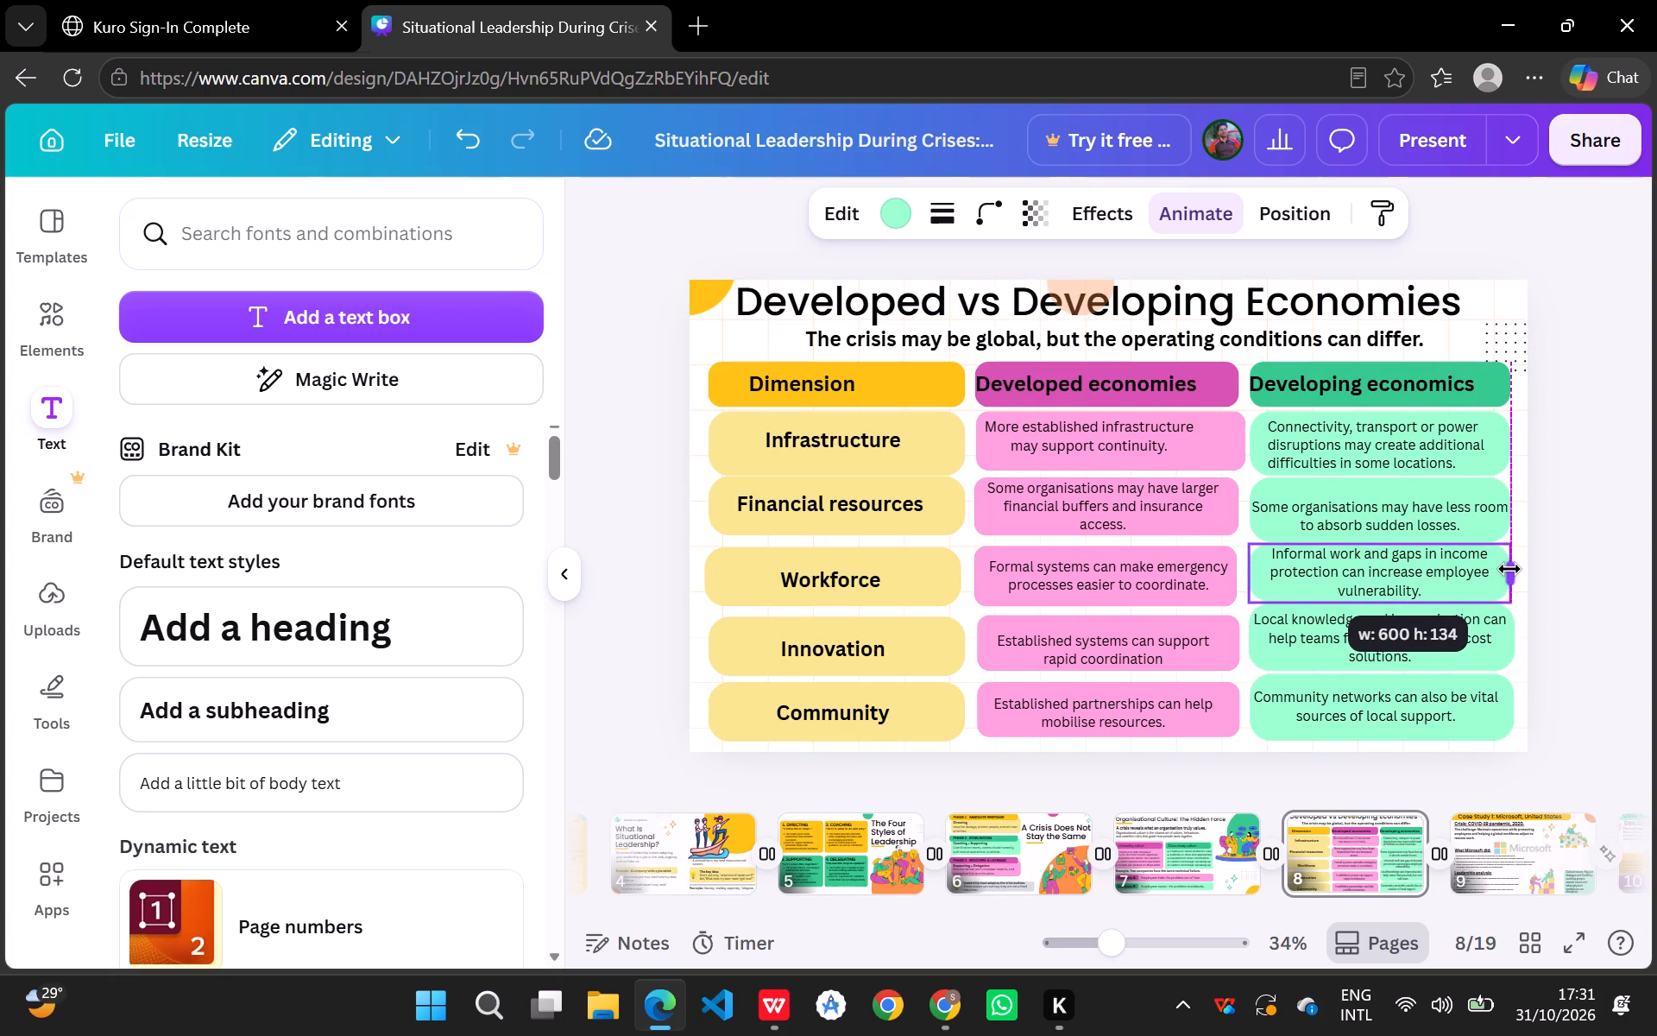
{"action": "left_click", "coordinate": [1505, 647]}
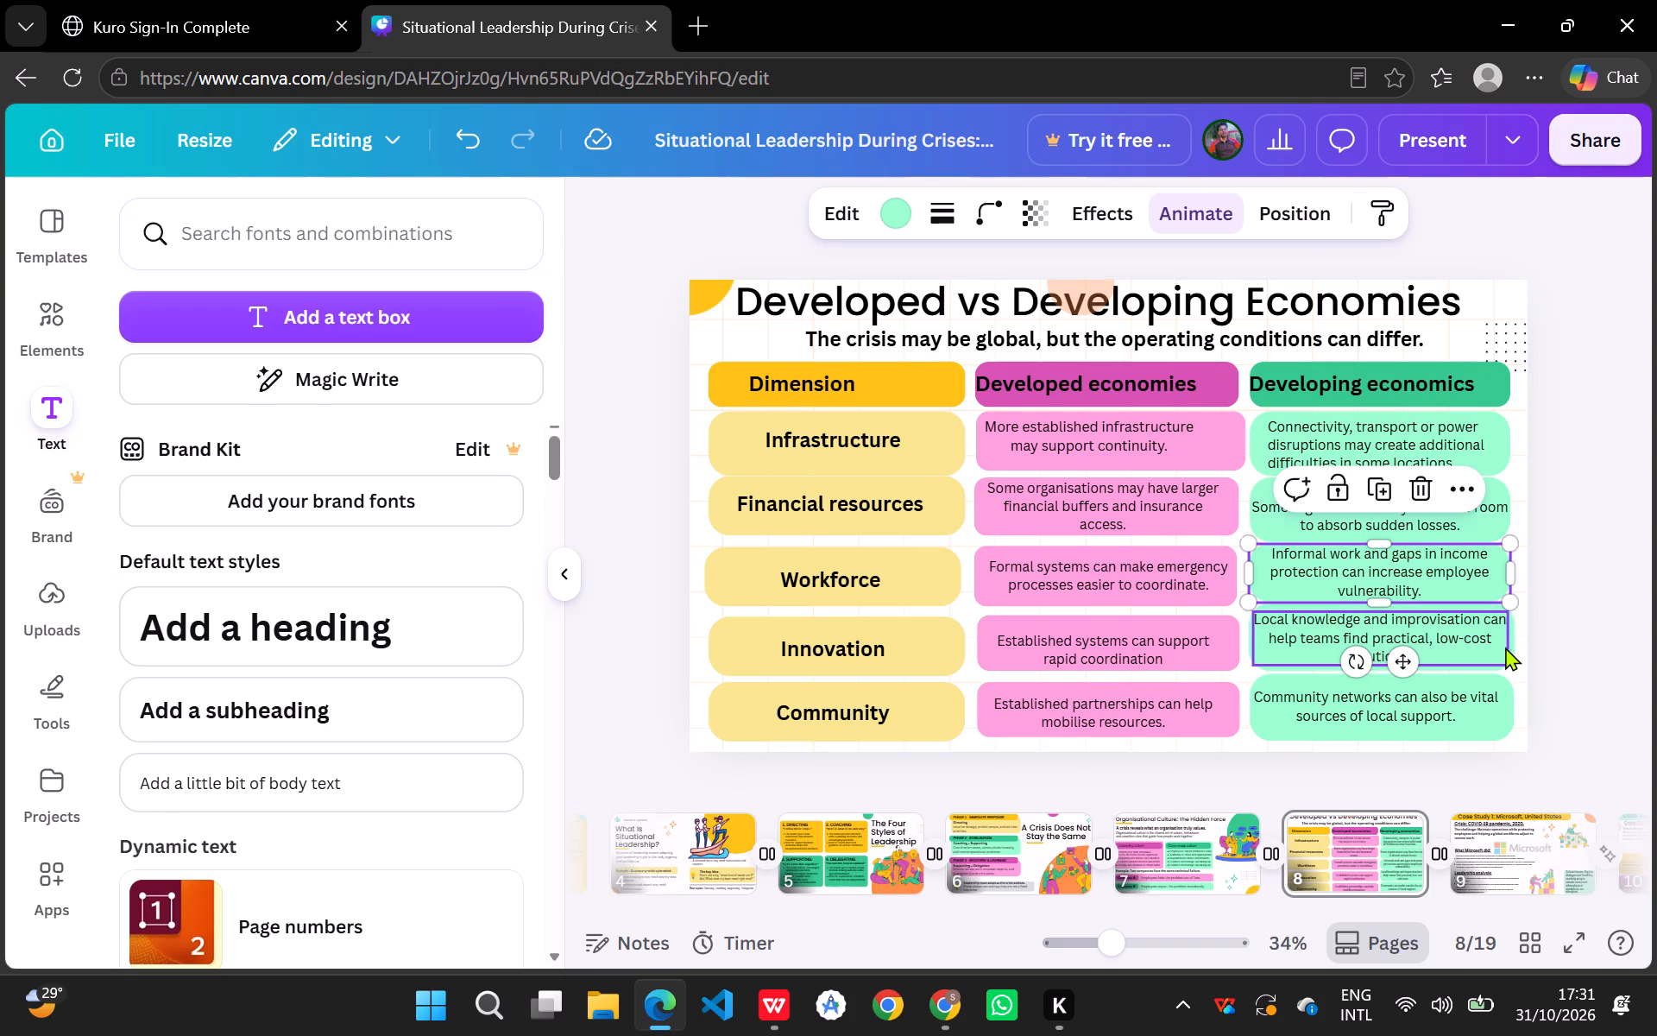
{"action": "left_click", "coordinate": [1553, 641]}
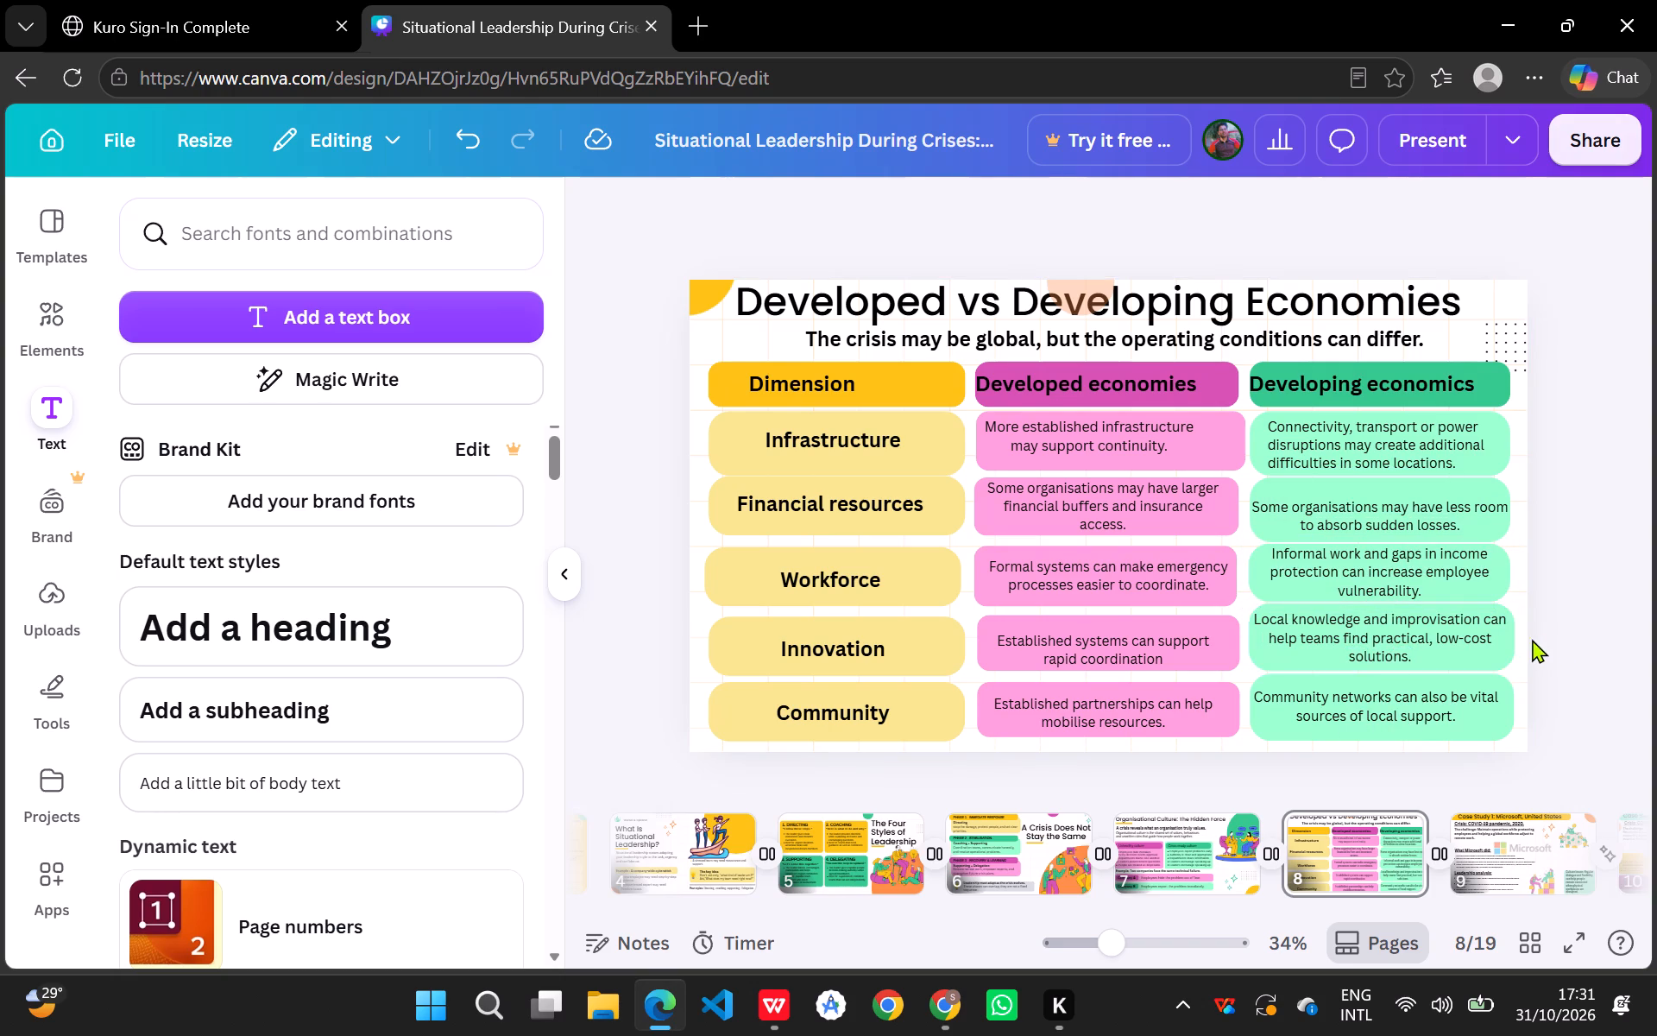
Narrow the fourth-row green block to about 600 wide and the fifth-row one to about 597, aligning their right edges with the header.
{"action": "left_click", "coordinate": [1513, 631]}
{"action": "left_click", "coordinate": [1513, 631]}
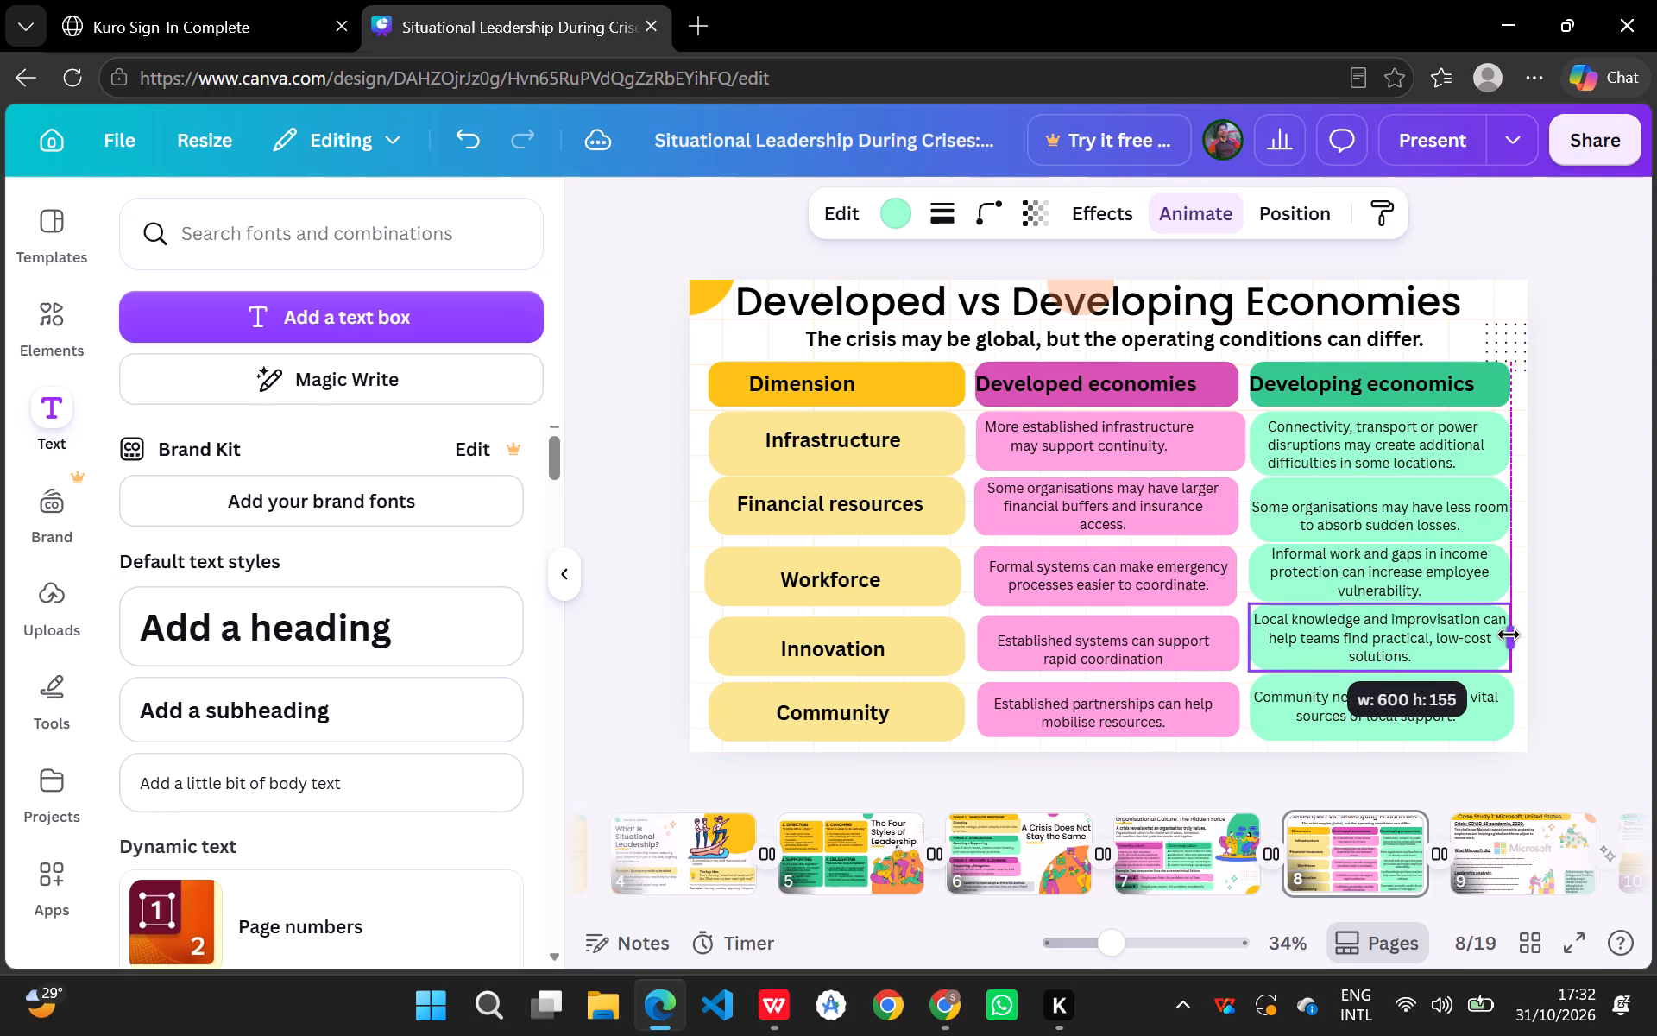
{"action": "left_click", "coordinate": [1509, 635]}
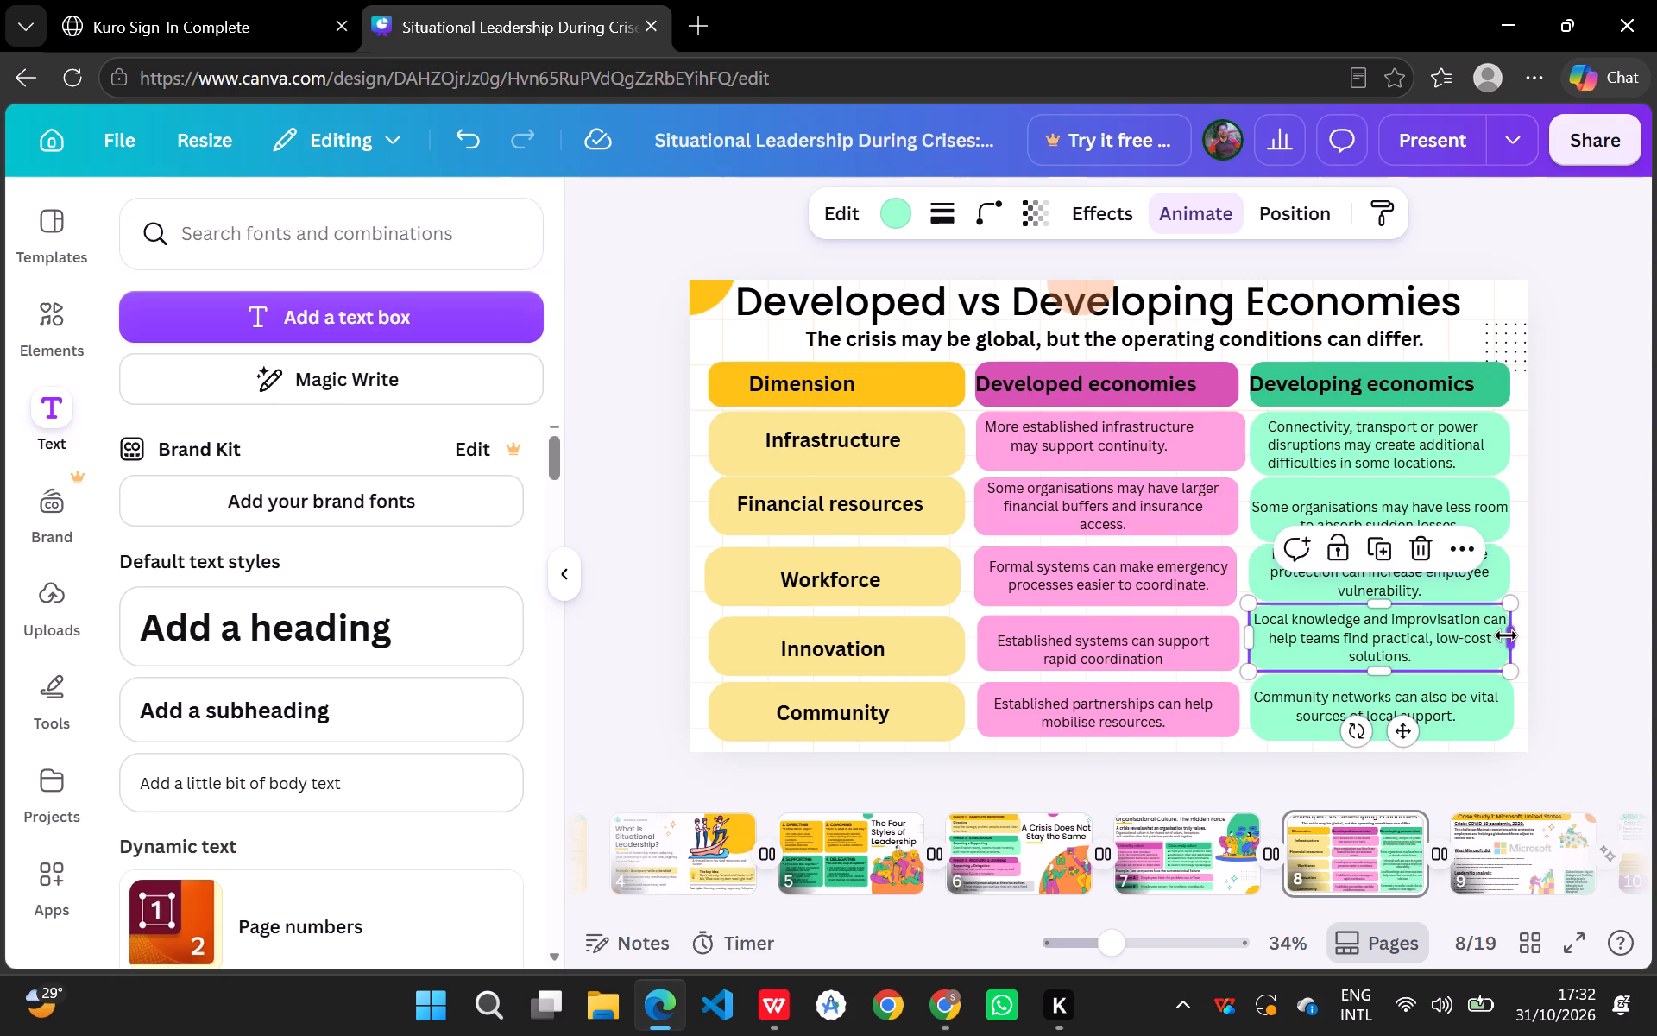
{"action": "left_click", "coordinate": [1500, 739]}
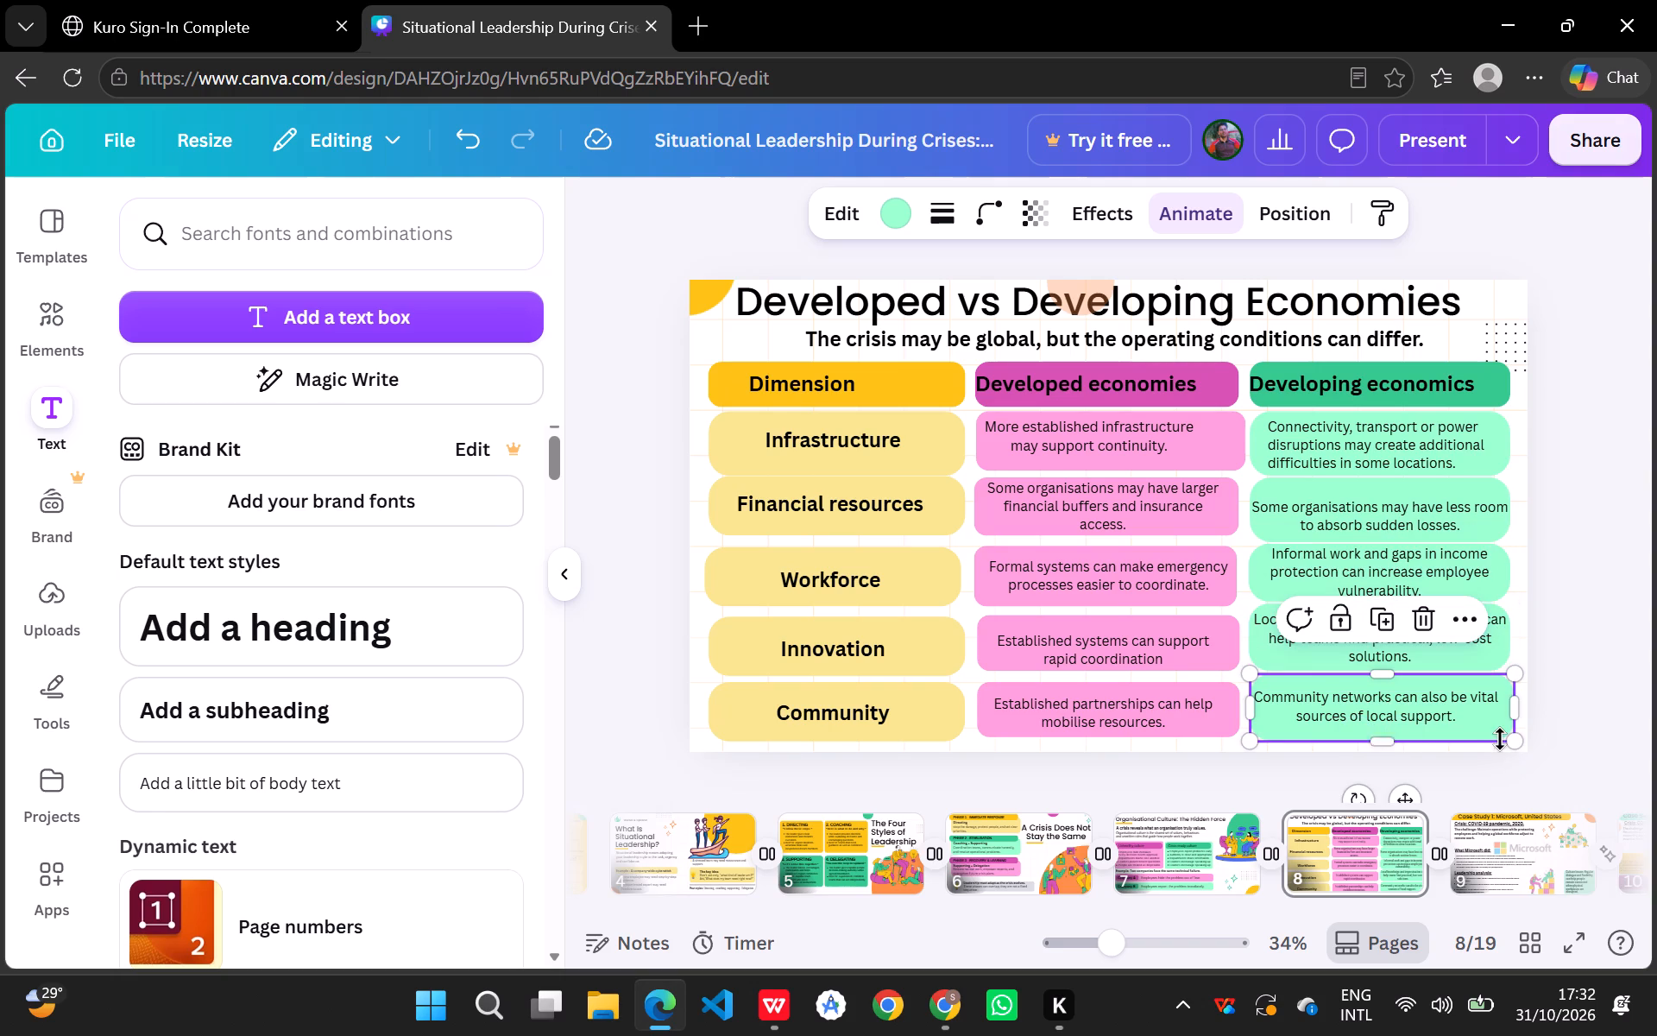
{"action": "left_click", "coordinate": [1522, 714]}
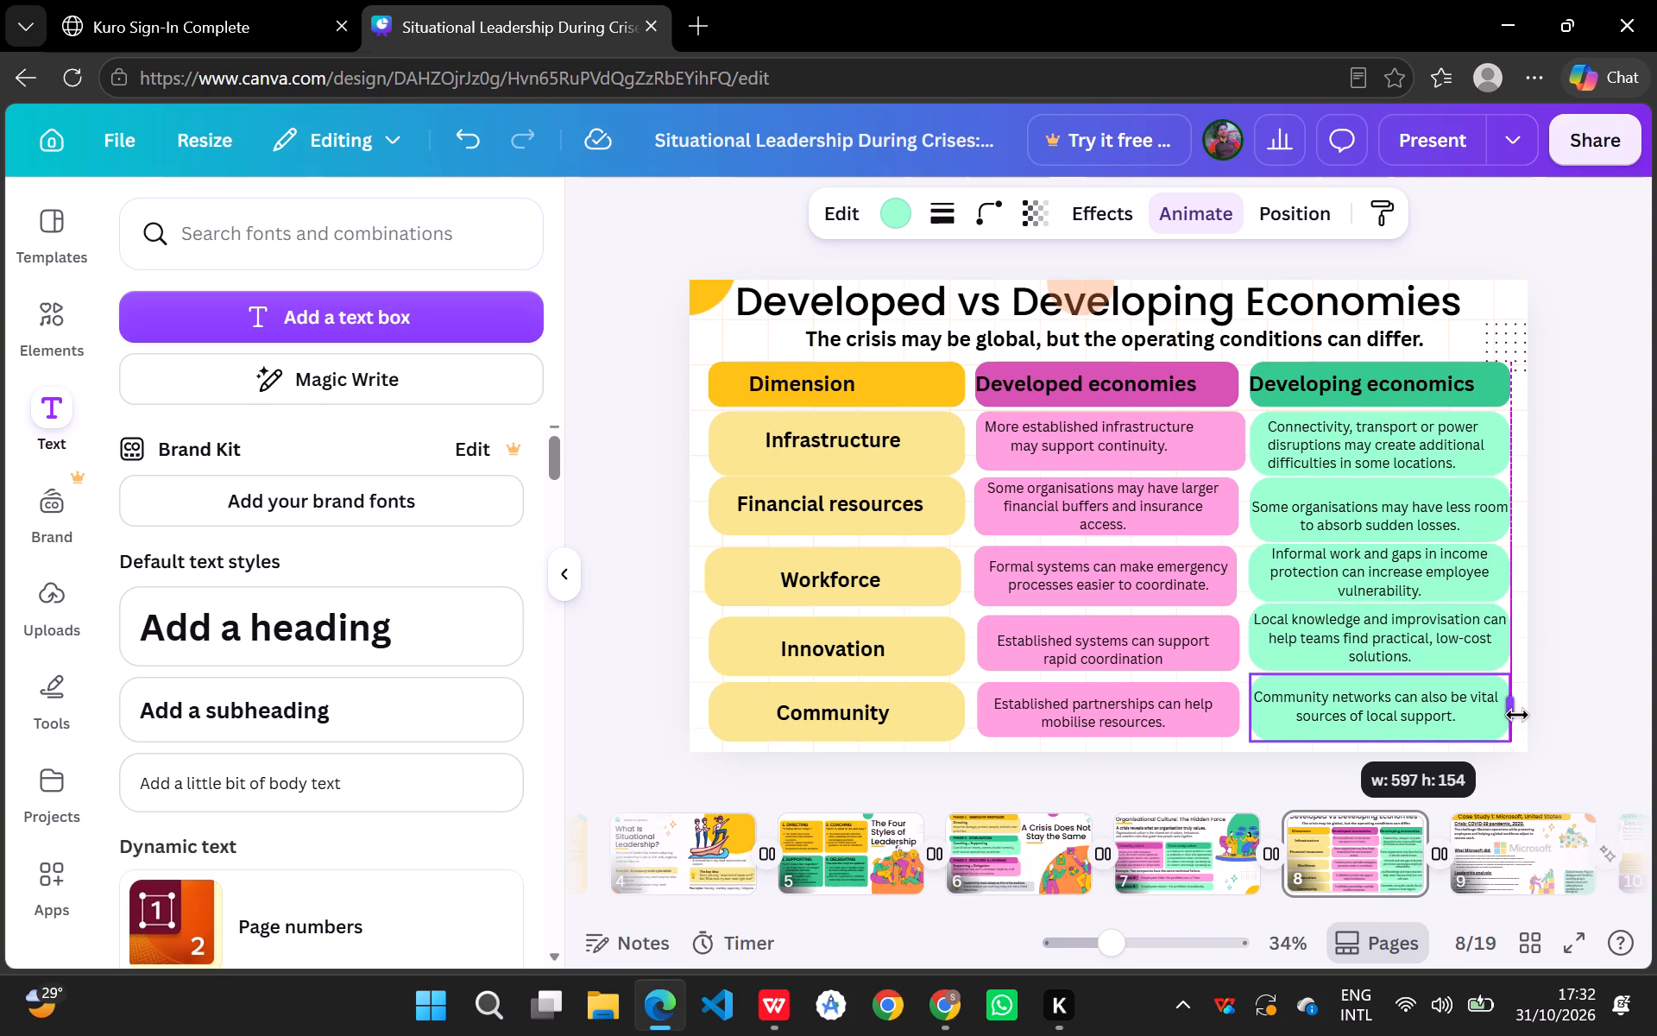
{"action": "left_click", "coordinate": [1583, 654]}
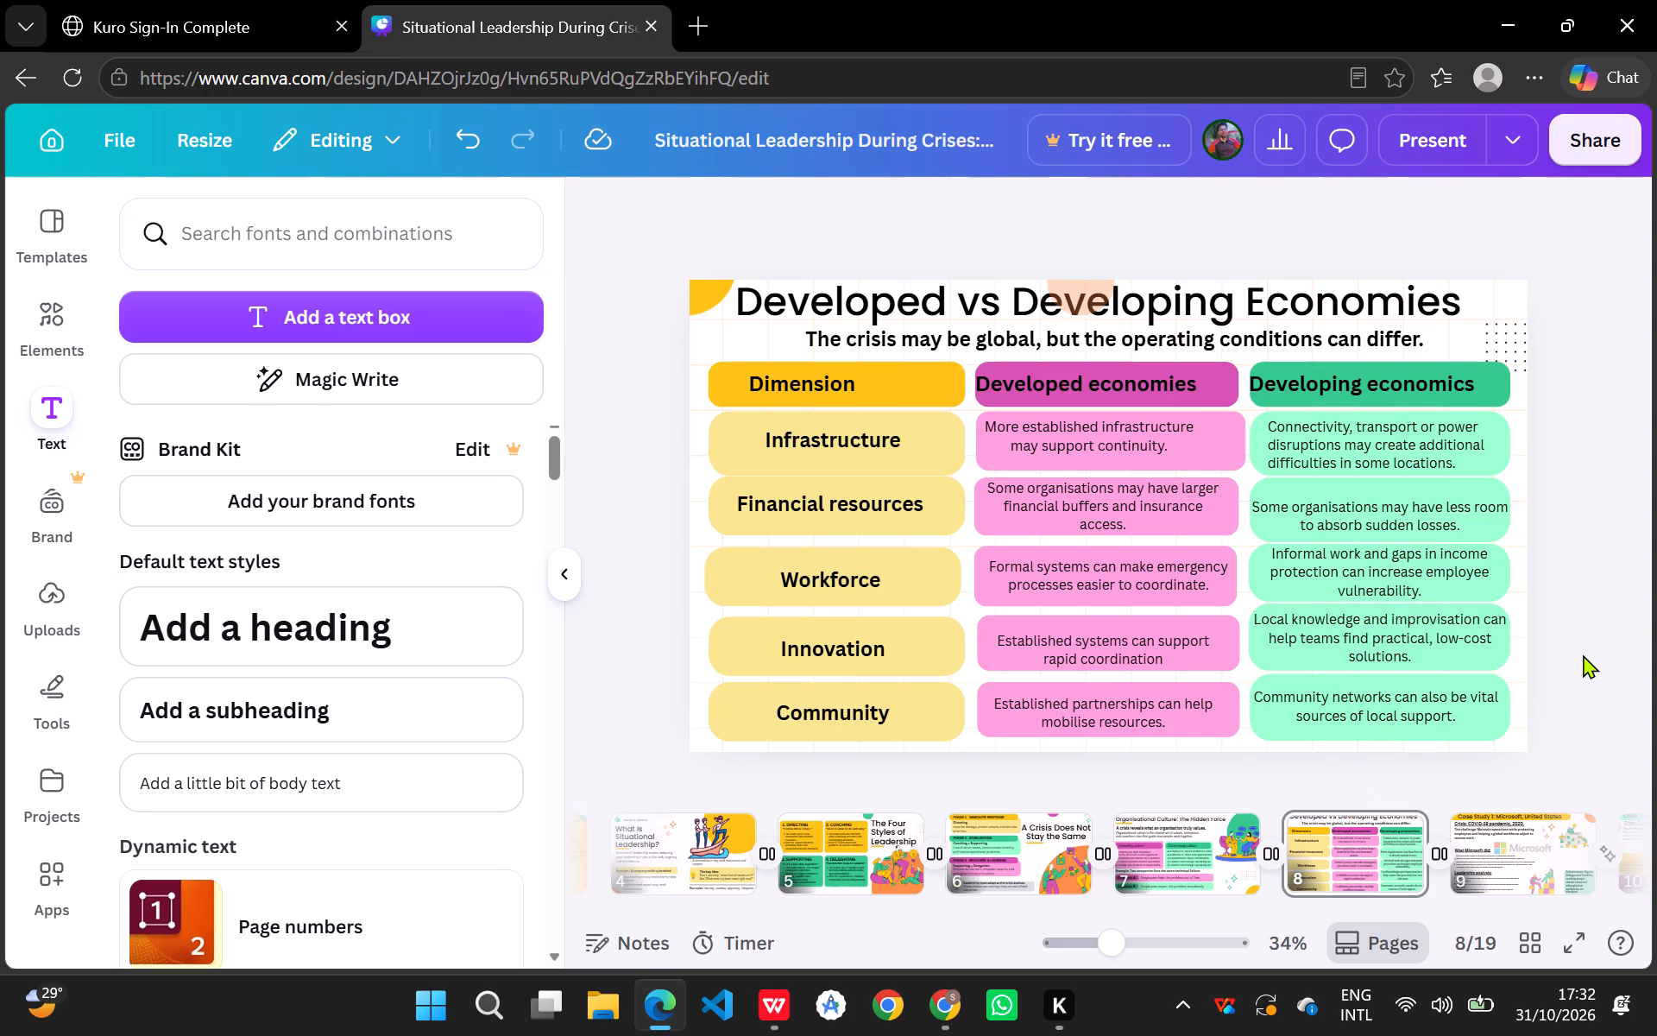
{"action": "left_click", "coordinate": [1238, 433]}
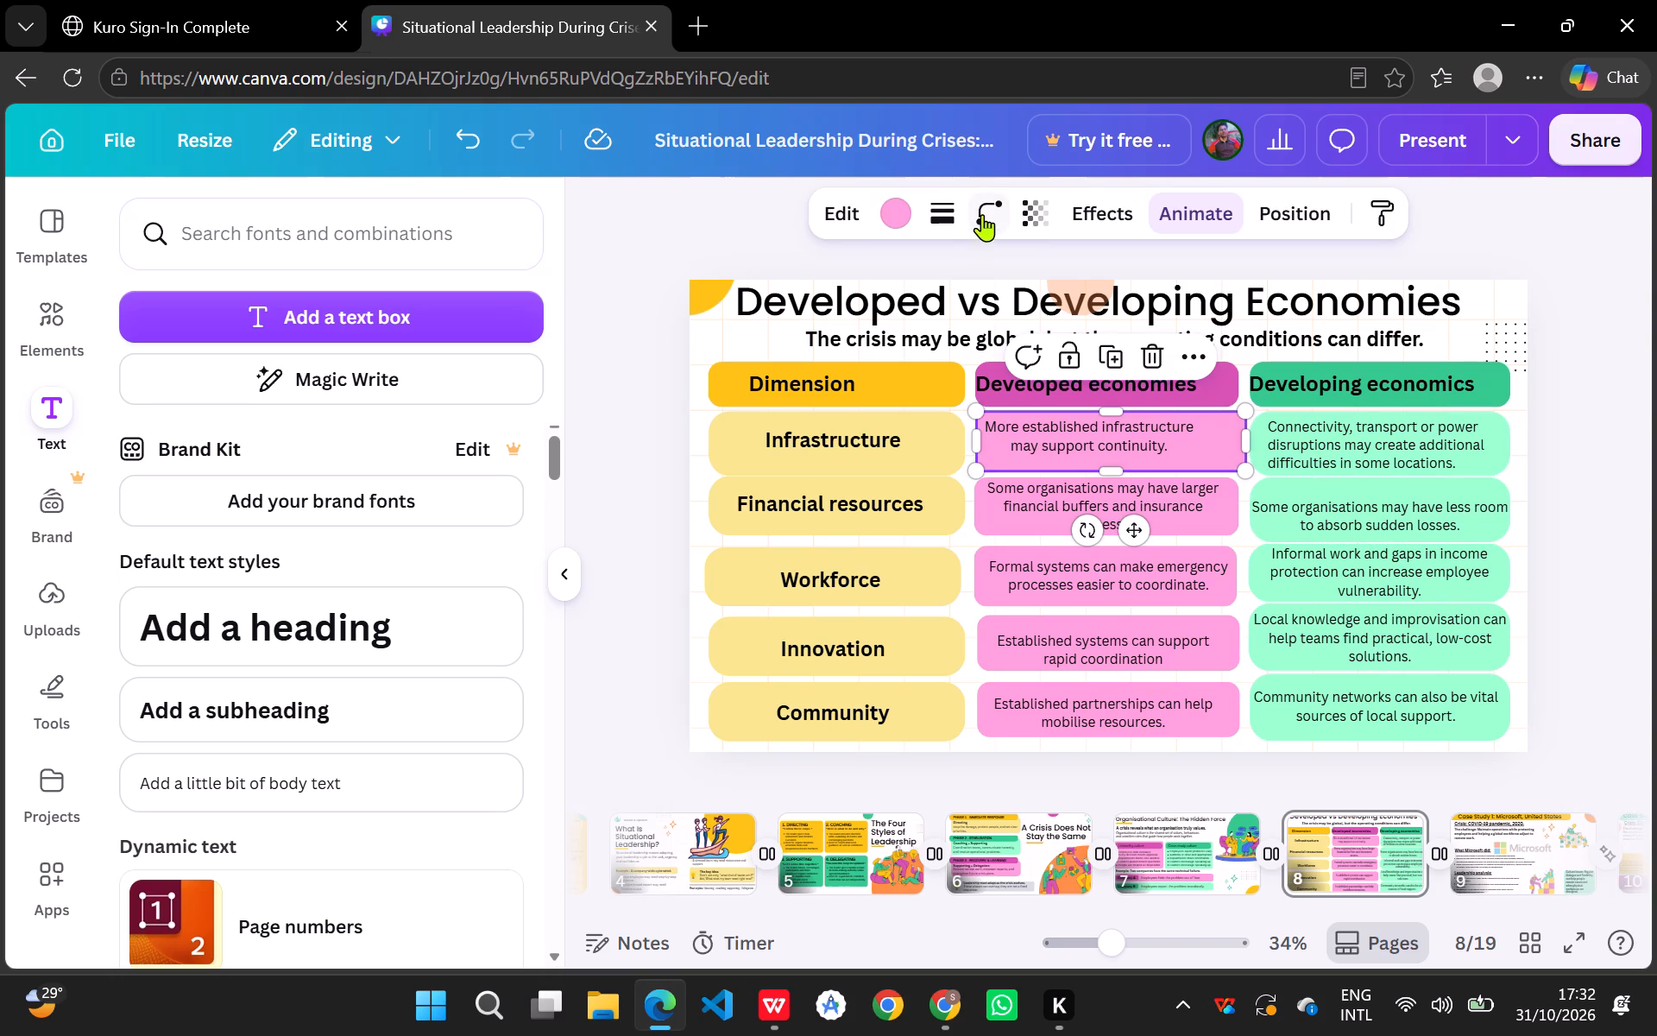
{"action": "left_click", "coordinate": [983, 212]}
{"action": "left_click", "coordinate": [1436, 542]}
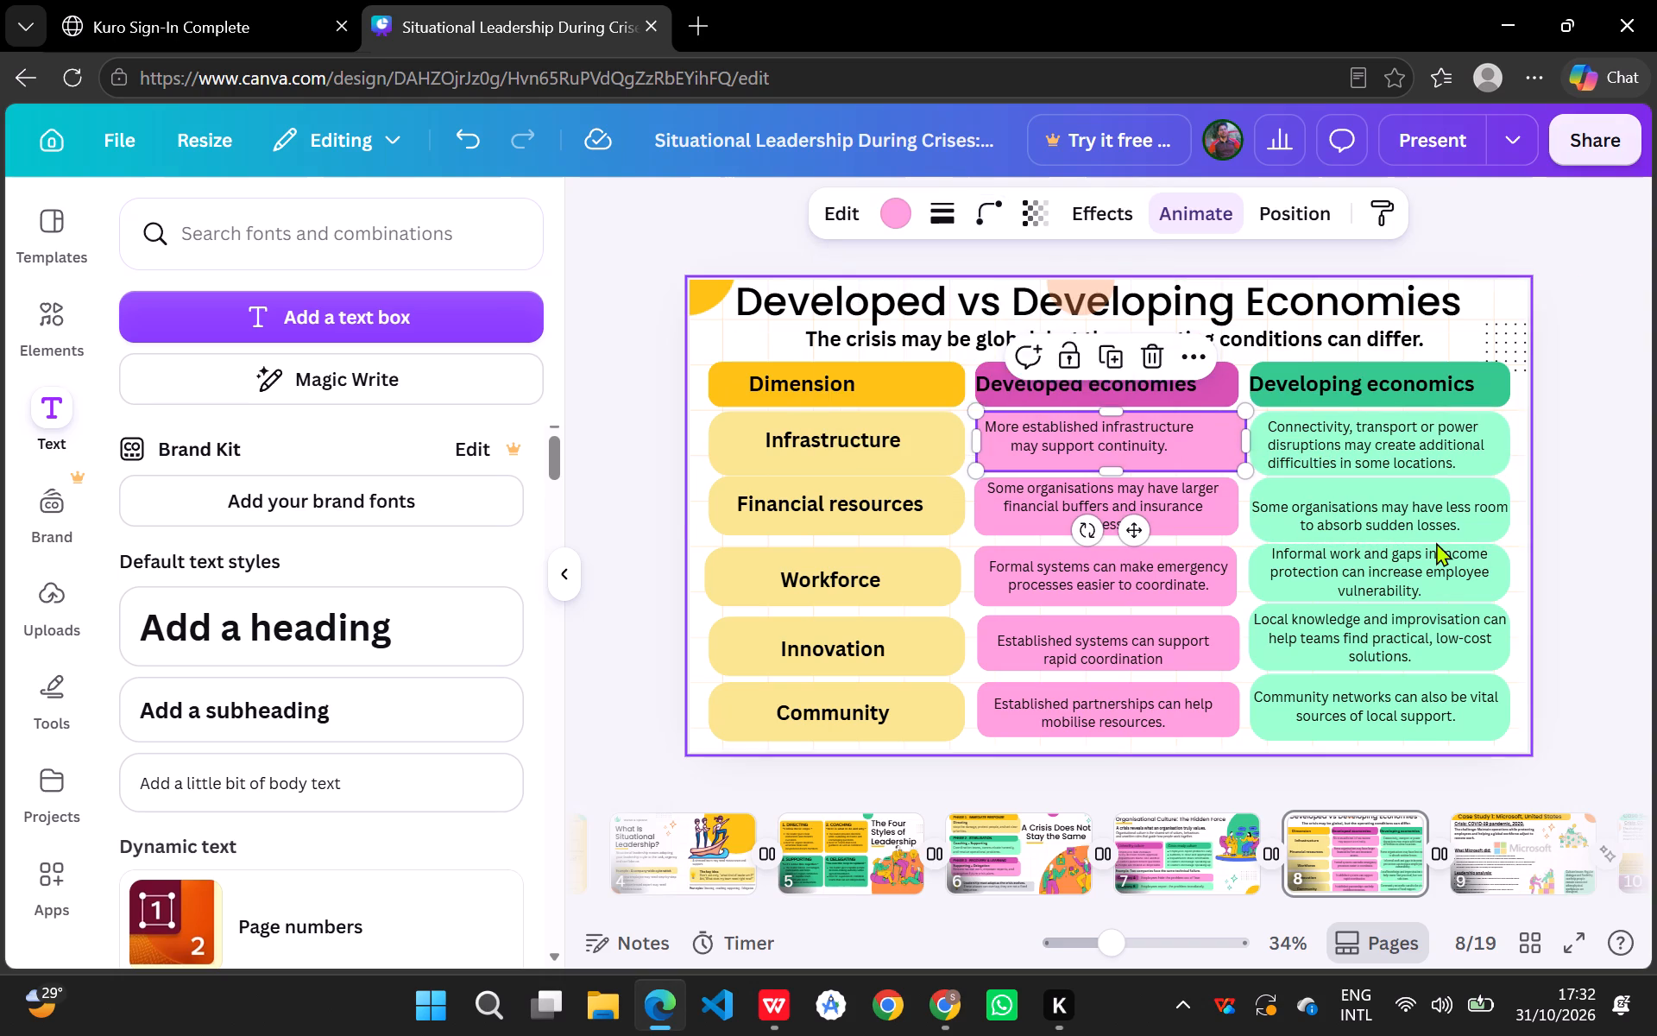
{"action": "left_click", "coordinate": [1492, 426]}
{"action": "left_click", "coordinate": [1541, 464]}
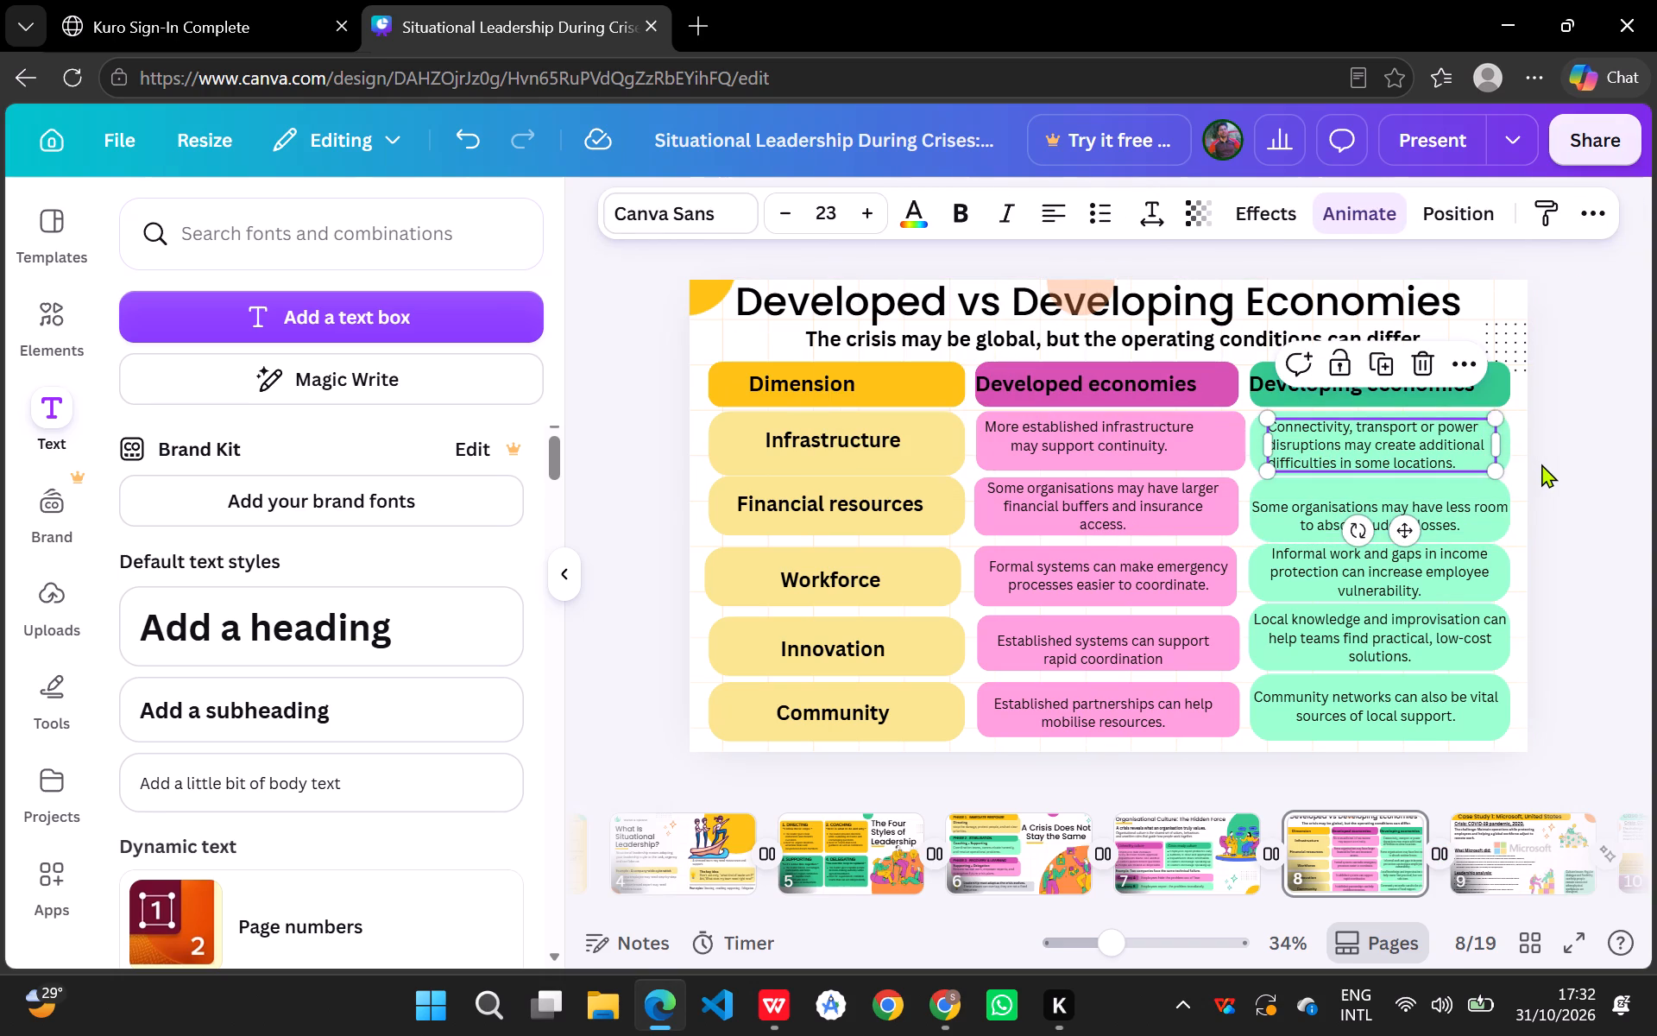
Set the corner rounding of the first-row green block behind the "Connectivity, transport or power" text to 29.
{"action": "left_click", "coordinate": [1506, 445]}
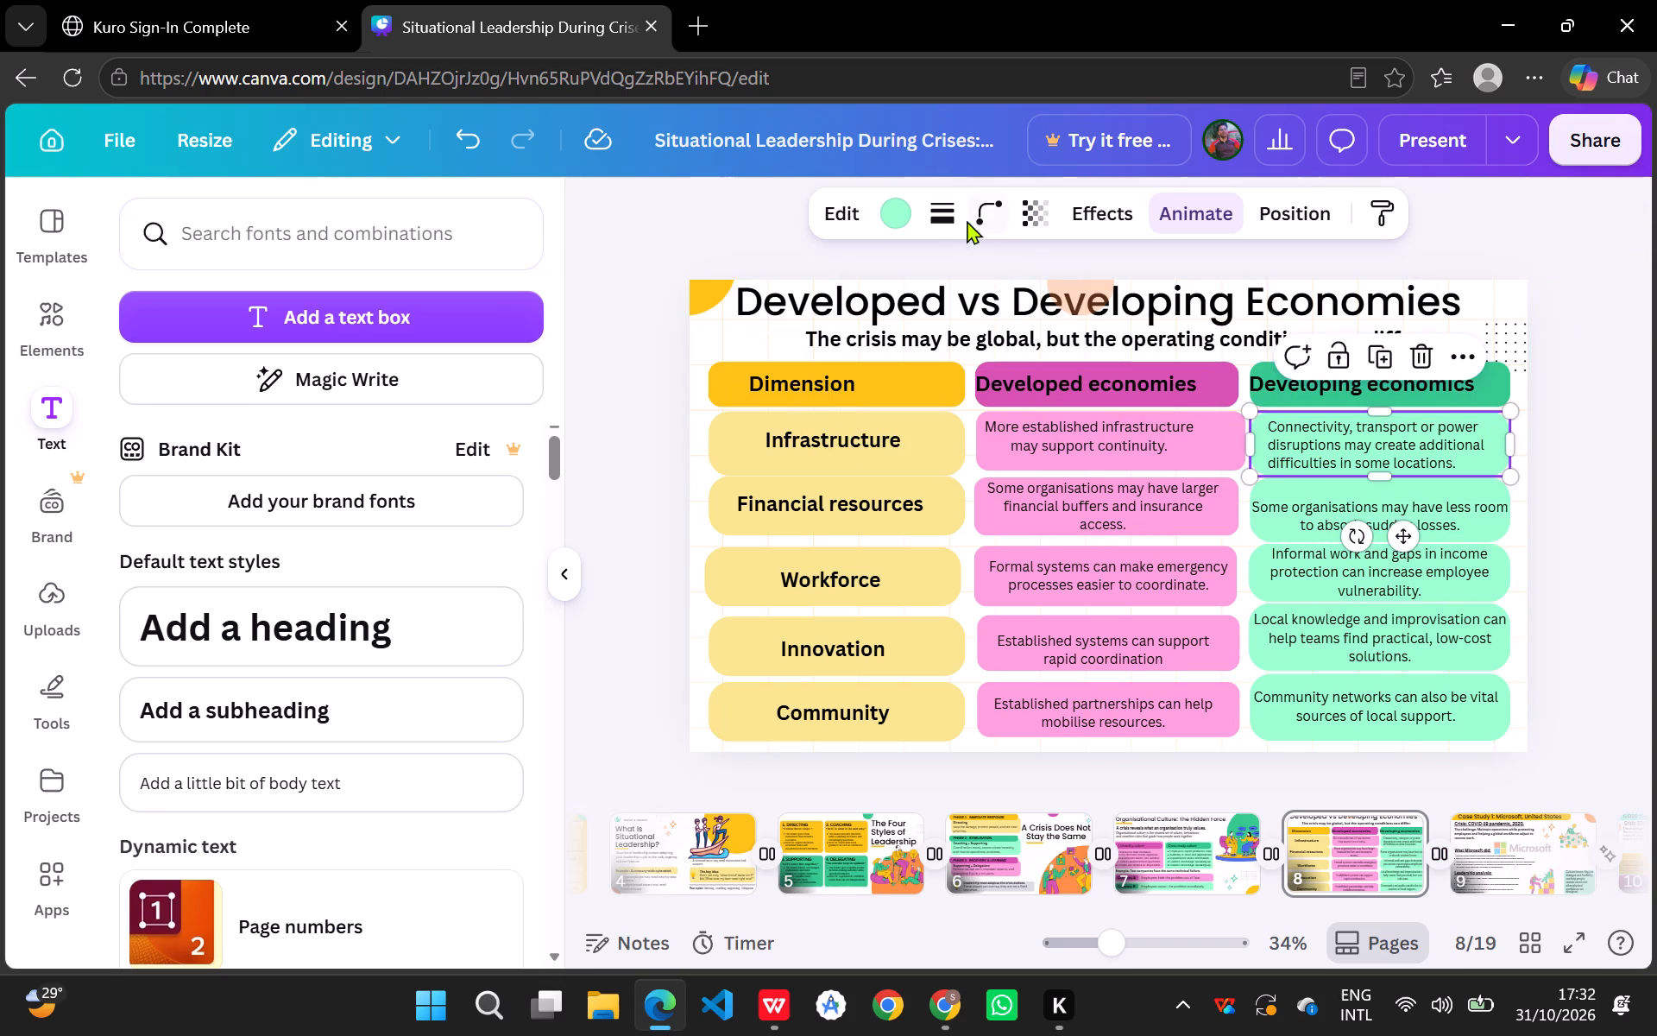
{"action": "left_click", "coordinate": [973, 220]}
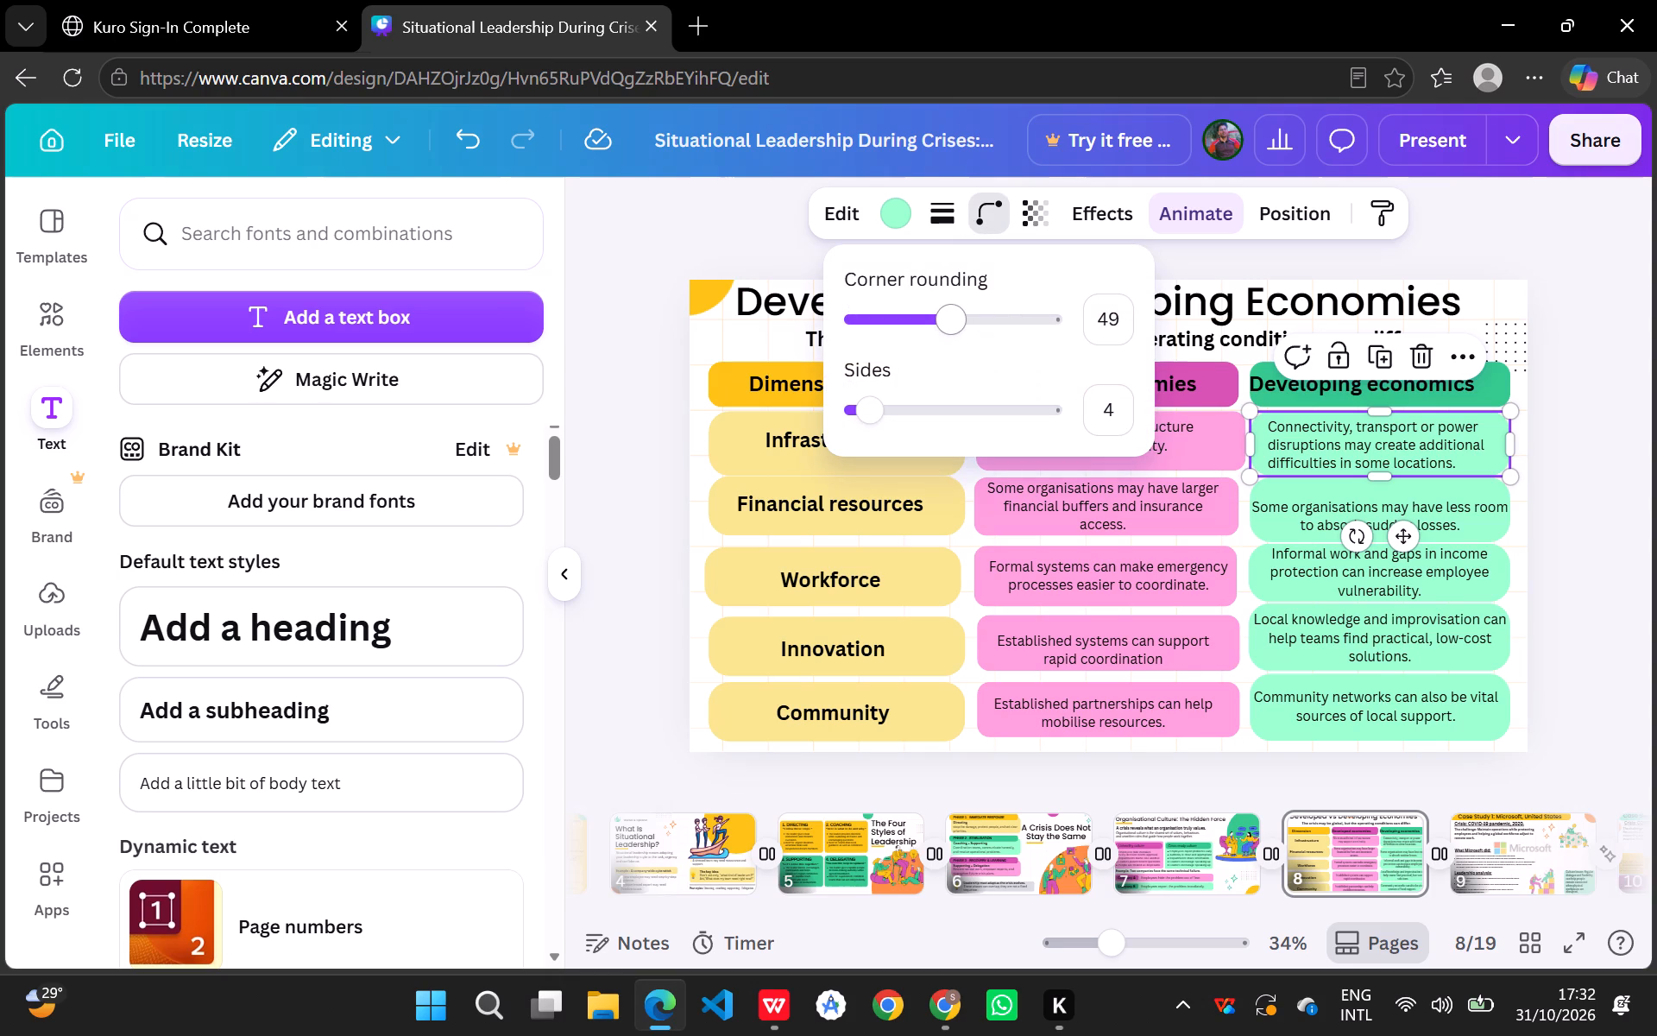
{"action": "left_click_drag", "start_coordinate": [954, 324], "coordinate": [916, 335]}
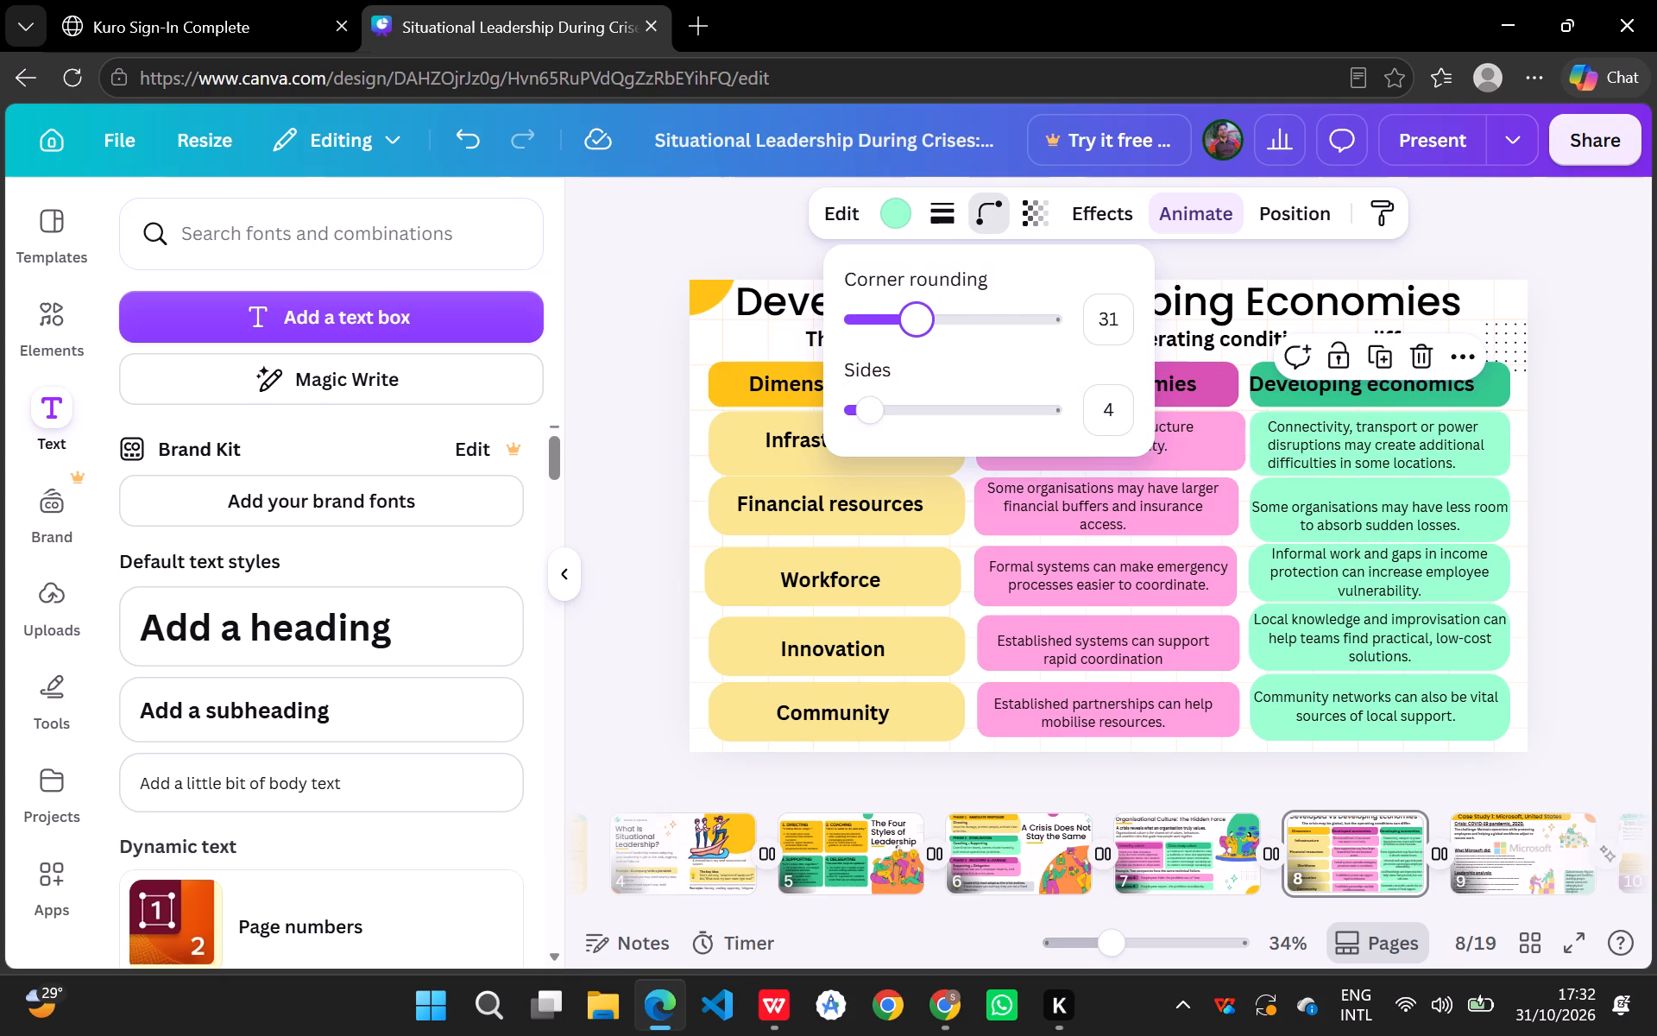
{"action": "left_click_drag", "start_coordinate": [916, 335], "coordinate": [913, 336]}
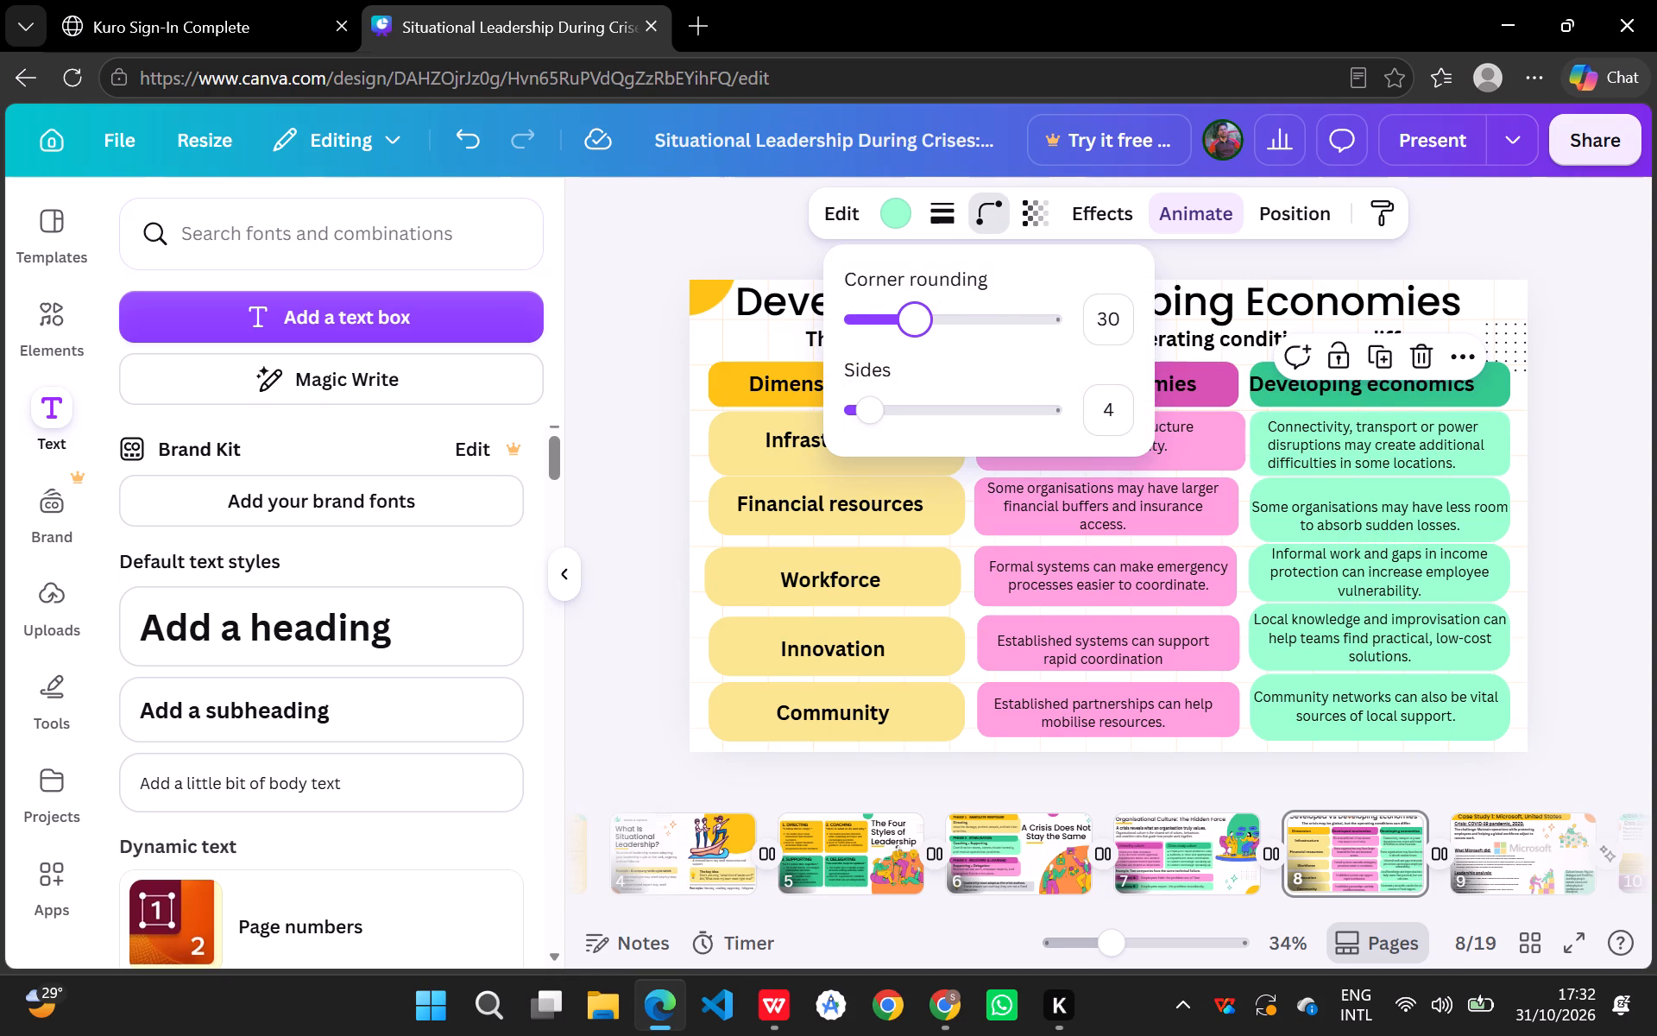
{"action": "left_click_drag", "start_coordinate": [913, 336], "coordinate": [915, 337]}
{"action": "left_click", "coordinate": [915, 337]}
Set the corner rounding of the second-row green block behind the "less room to absorb sudden losses" text to 29.
{"action": "left_click", "coordinate": [1447, 493]}
{"action": "left_click", "coordinate": [994, 218]}
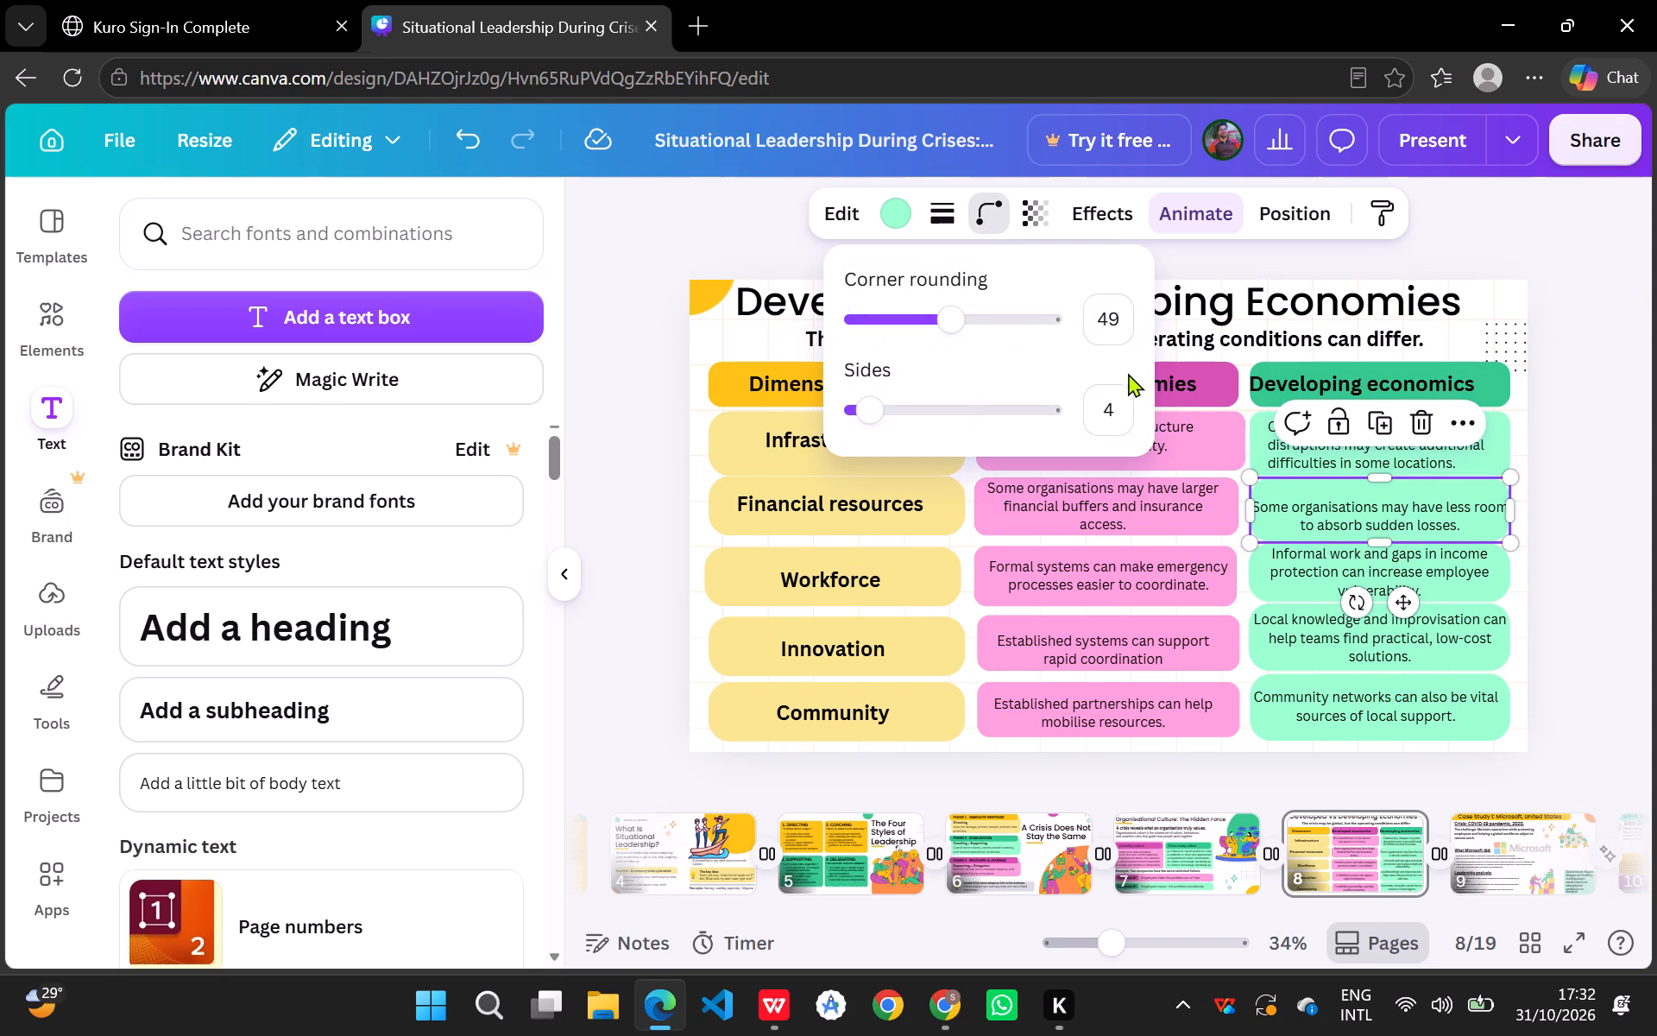
{"action": "left_click", "coordinate": [1113, 320]}
{"action": "type", "text": "29"}
{"action": "key", "text": "Return"}
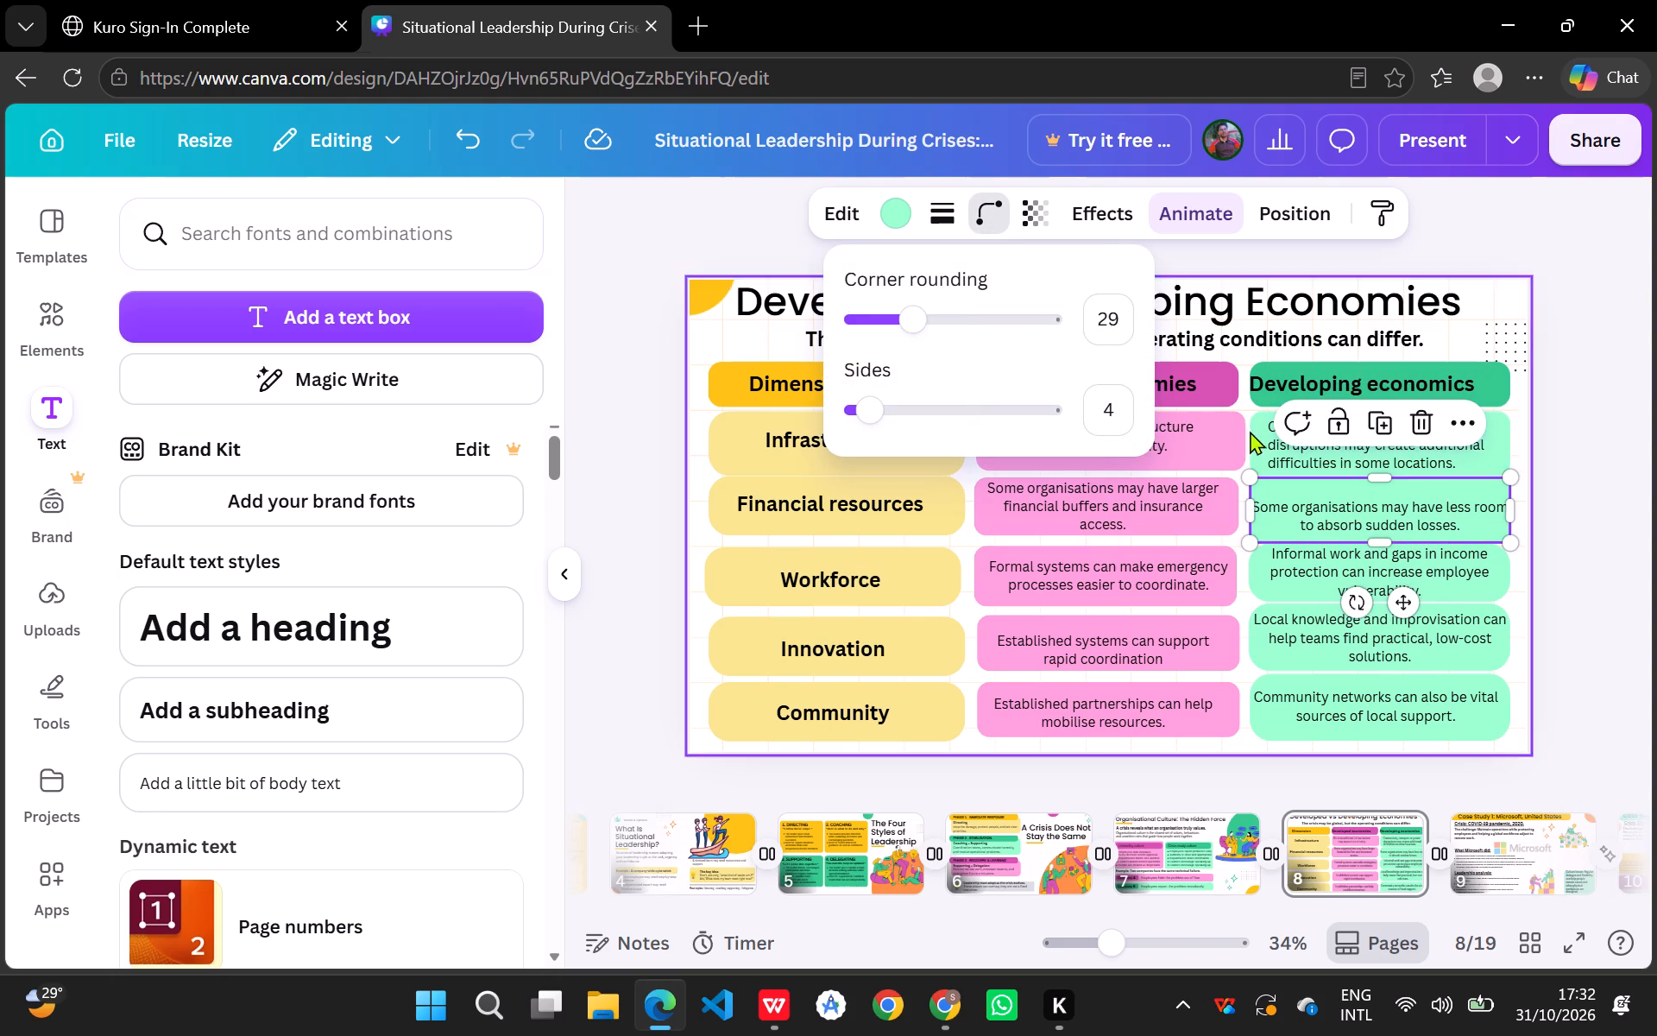
{"action": "left_click", "coordinate": [1579, 536]}
Set the corner rounding of the third-row green block behind the "Informal work and gaps" text to 29.
{"action": "left_click", "coordinate": [1503, 567]}
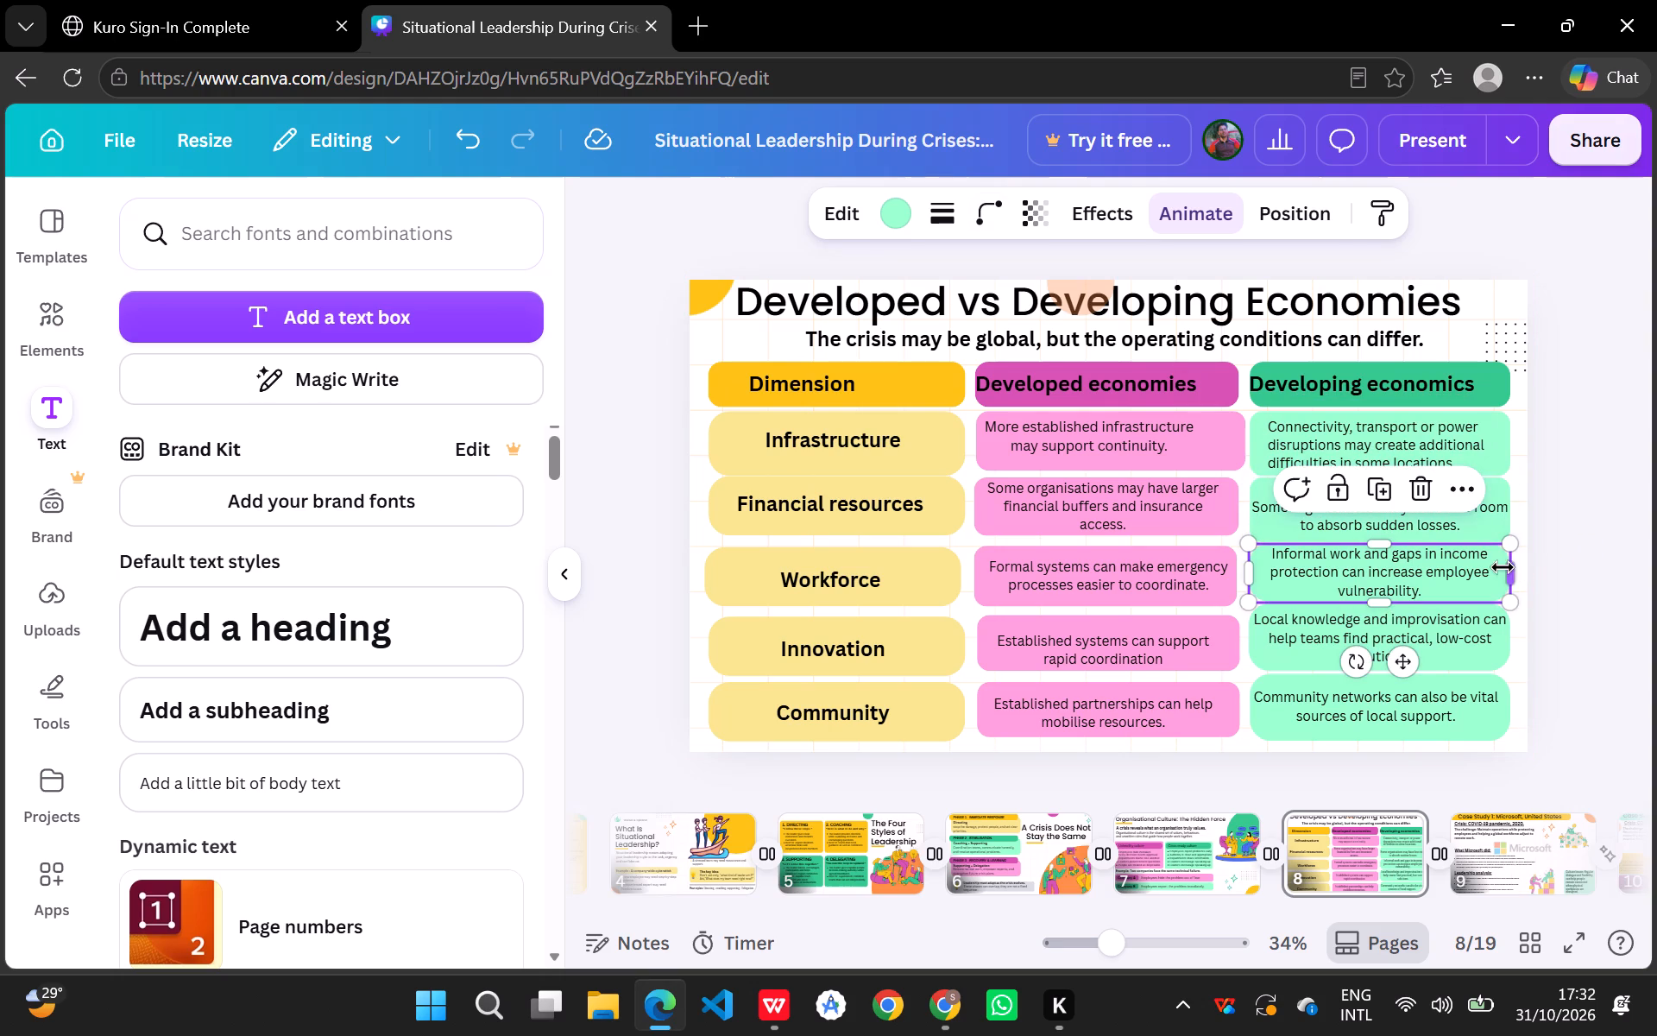
{"action": "left_click", "coordinate": [994, 212]}
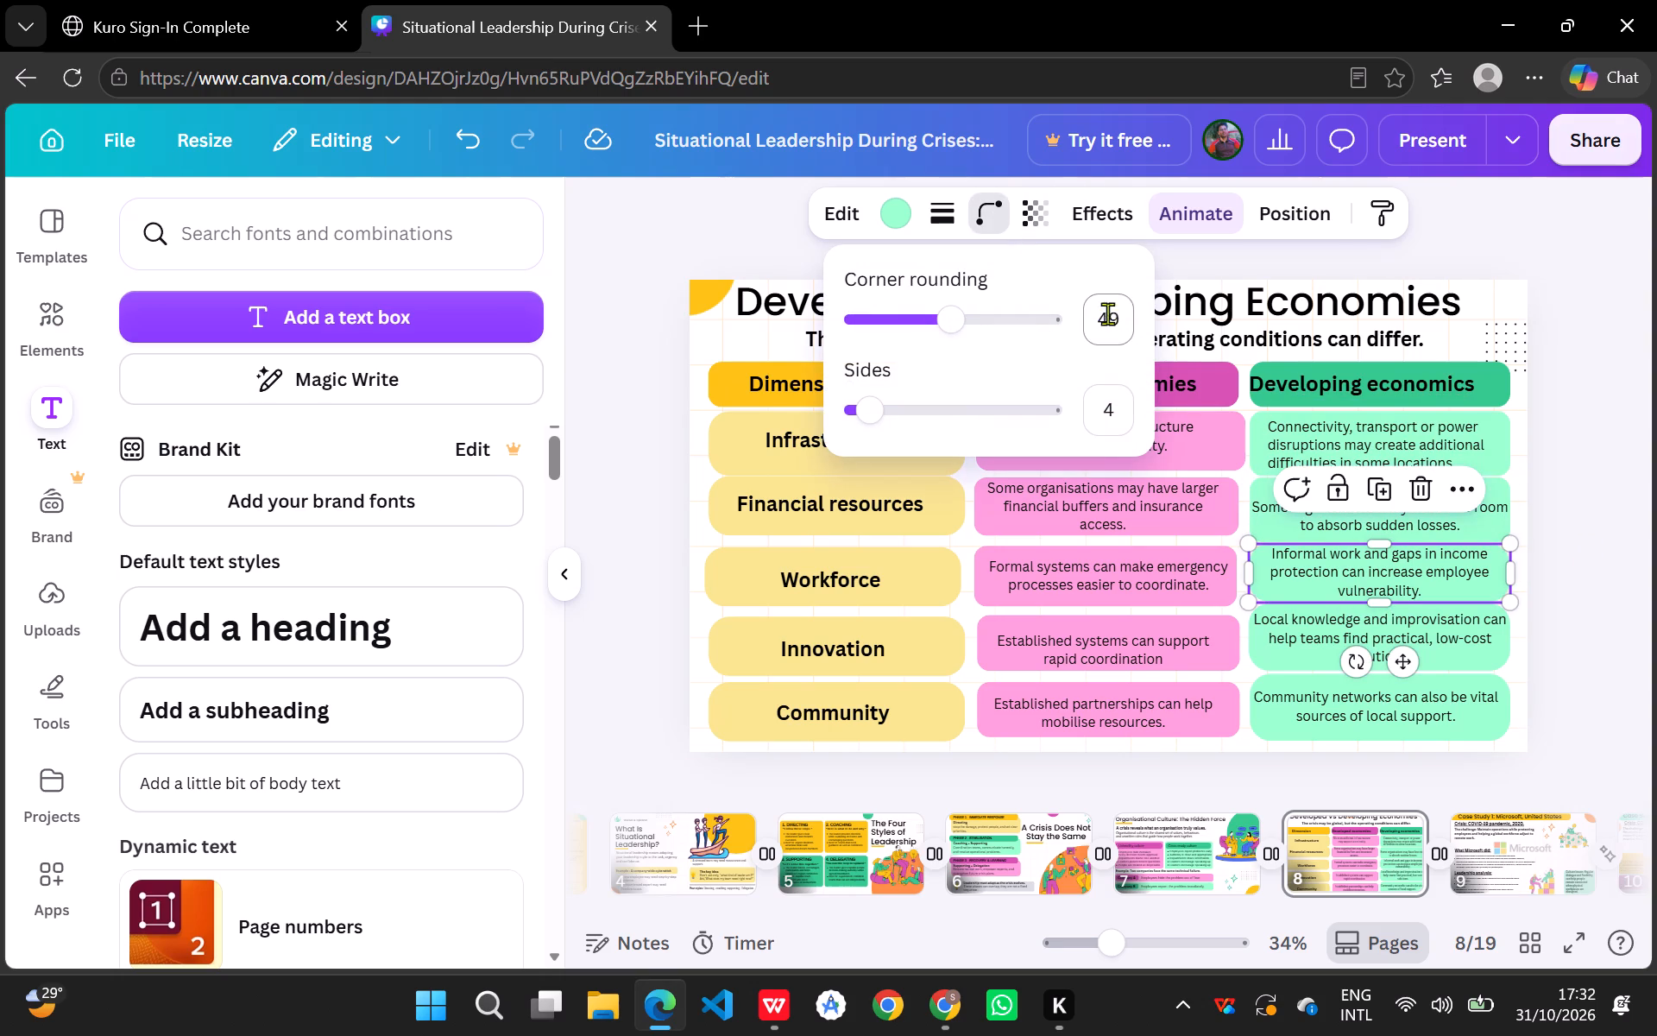
{"action": "left_click", "coordinate": [1116, 322]}
{"action": "type", "text": "28"}
{"action": "key", "text": "BackSpace"}
{"action": "key", "text": "9"}
{"action": "key", "text": "Return"}
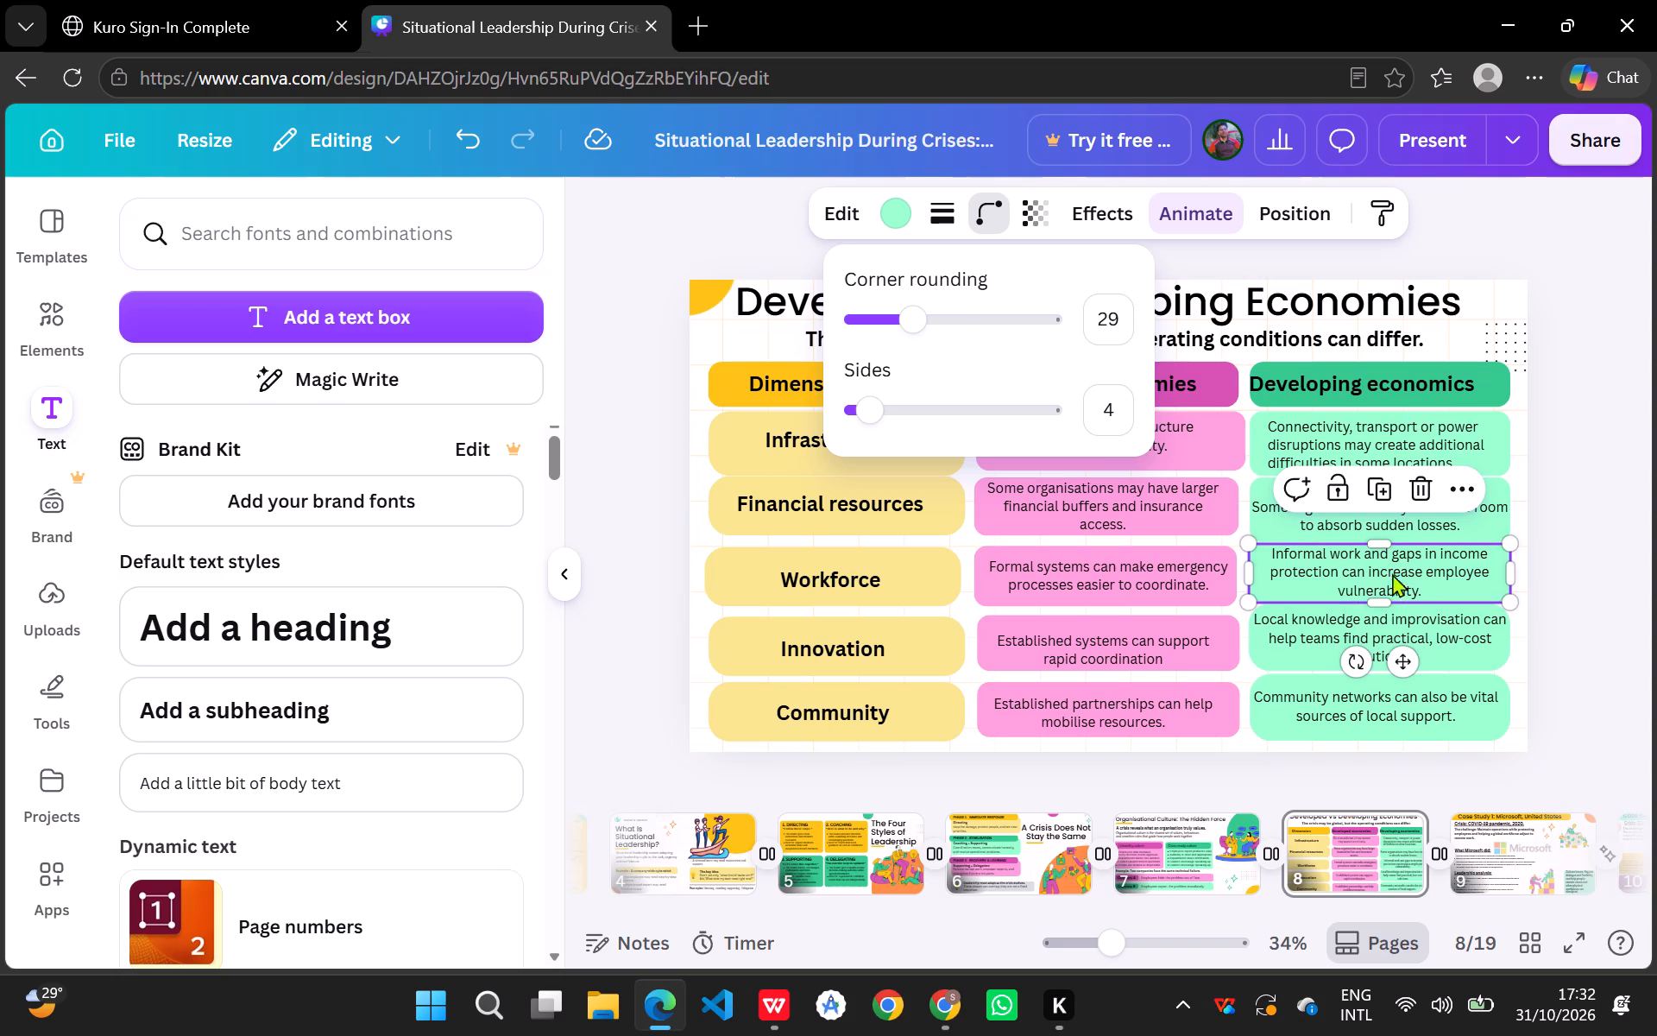
Set the corner rounding of the fourth-row green block behind the "Local knowledge and improvisation" text to 29.
{"action": "left_click", "coordinate": [1454, 655]}
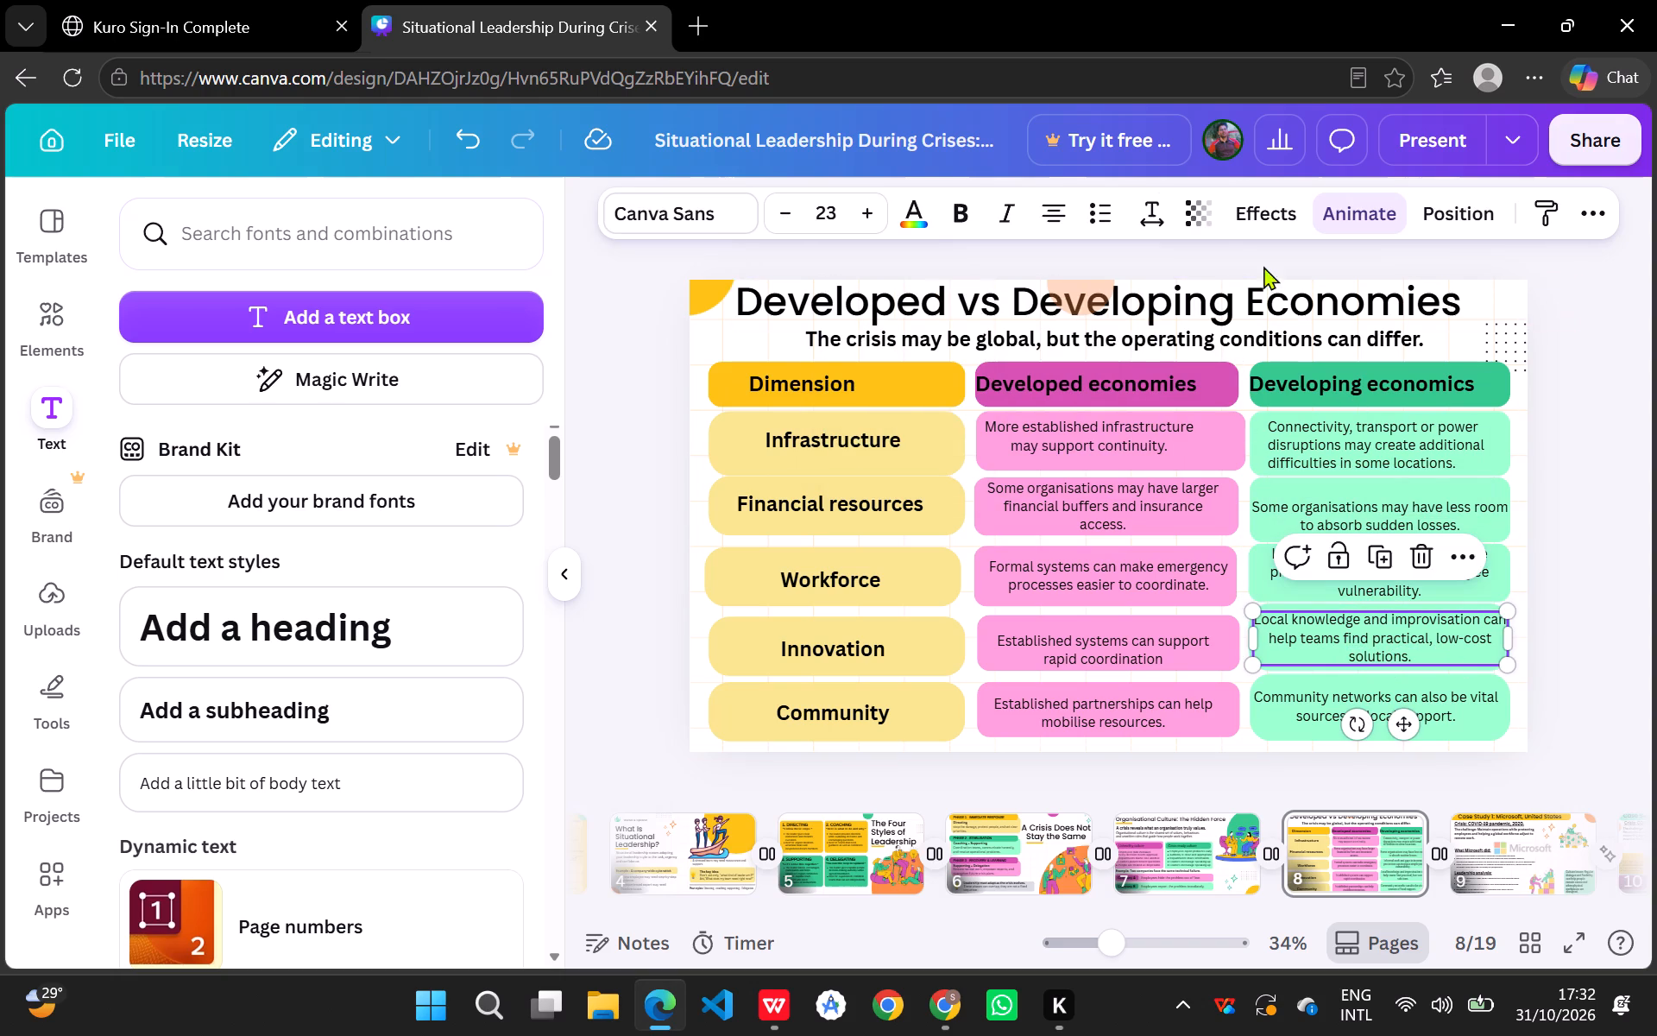
{"action": "left_click", "coordinate": [1509, 721]}
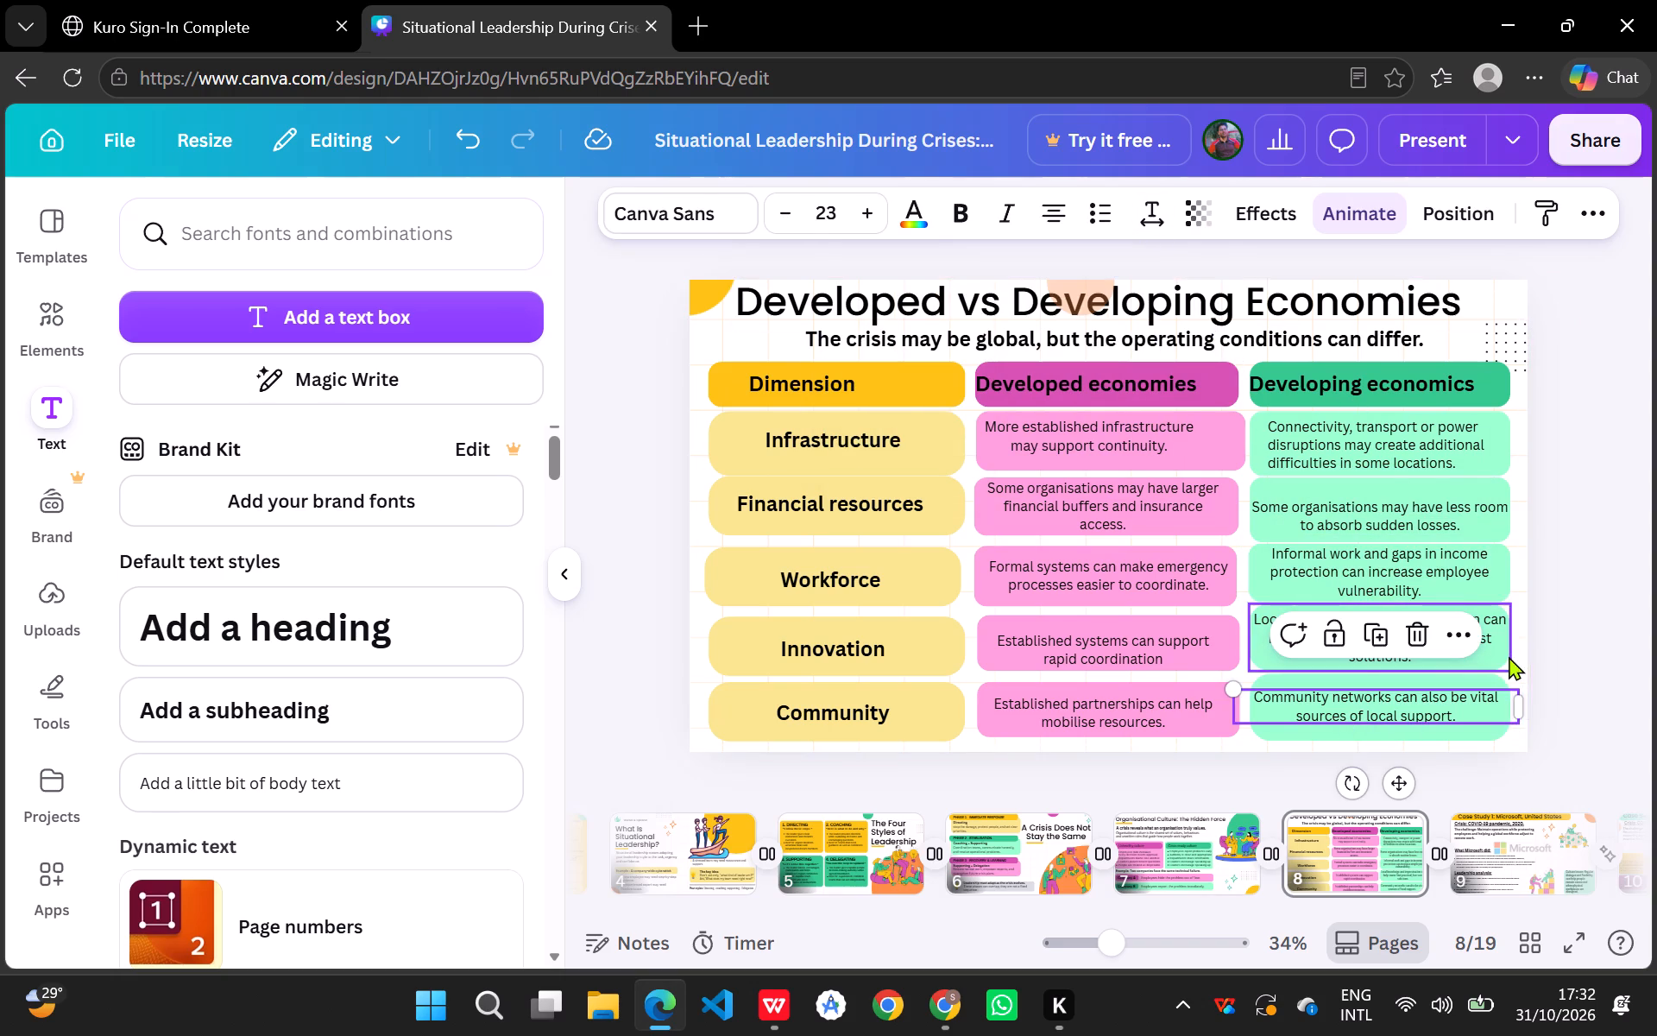
{"action": "left_click", "coordinate": [1509, 656]}
{"action": "left_click", "coordinate": [1005, 214]}
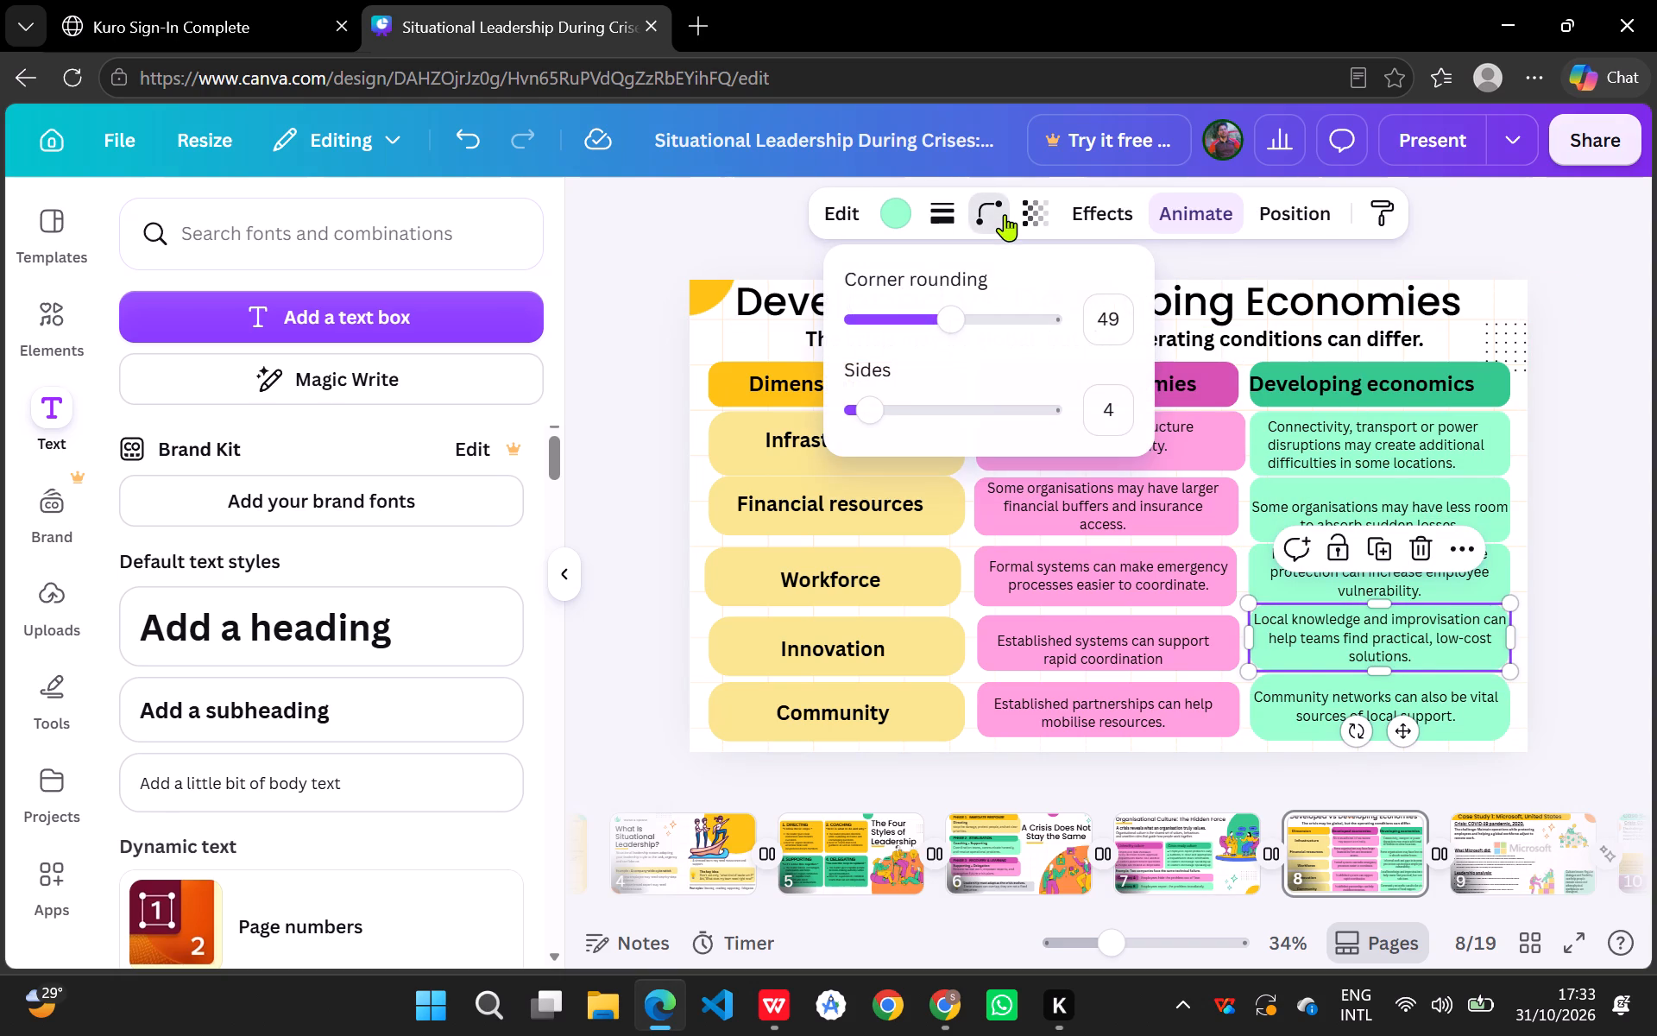
{"action": "left_click", "coordinate": [1100, 318]}
{"action": "left_click", "coordinate": [1108, 318]}
{"action": "key", "text": "2"}
{"action": "key", "text": "BackSpace"}
{"action": "key", "text": "BackSpace"}
{"action": "key", "text": "2"}
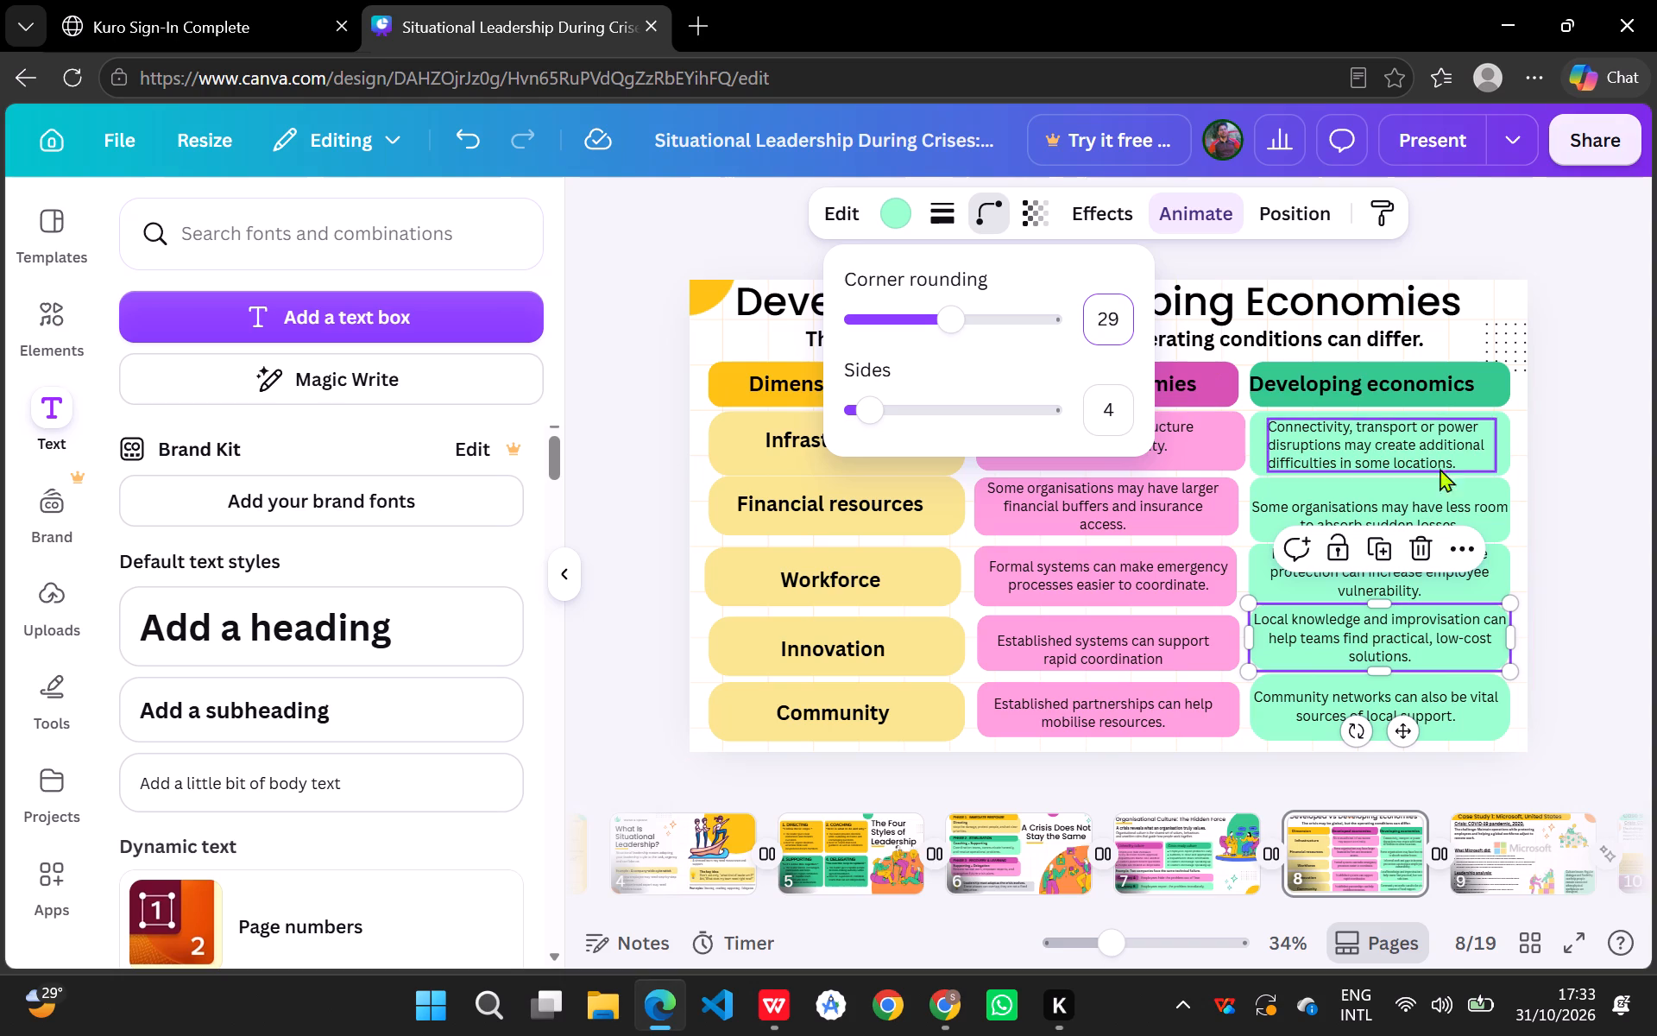
{"action": "left_click", "coordinate": [1534, 587]}
Set the corner rounding of the fifth-row green block behind the "Community networks" text to 29.
{"action": "left_click", "coordinate": [1490, 712]}
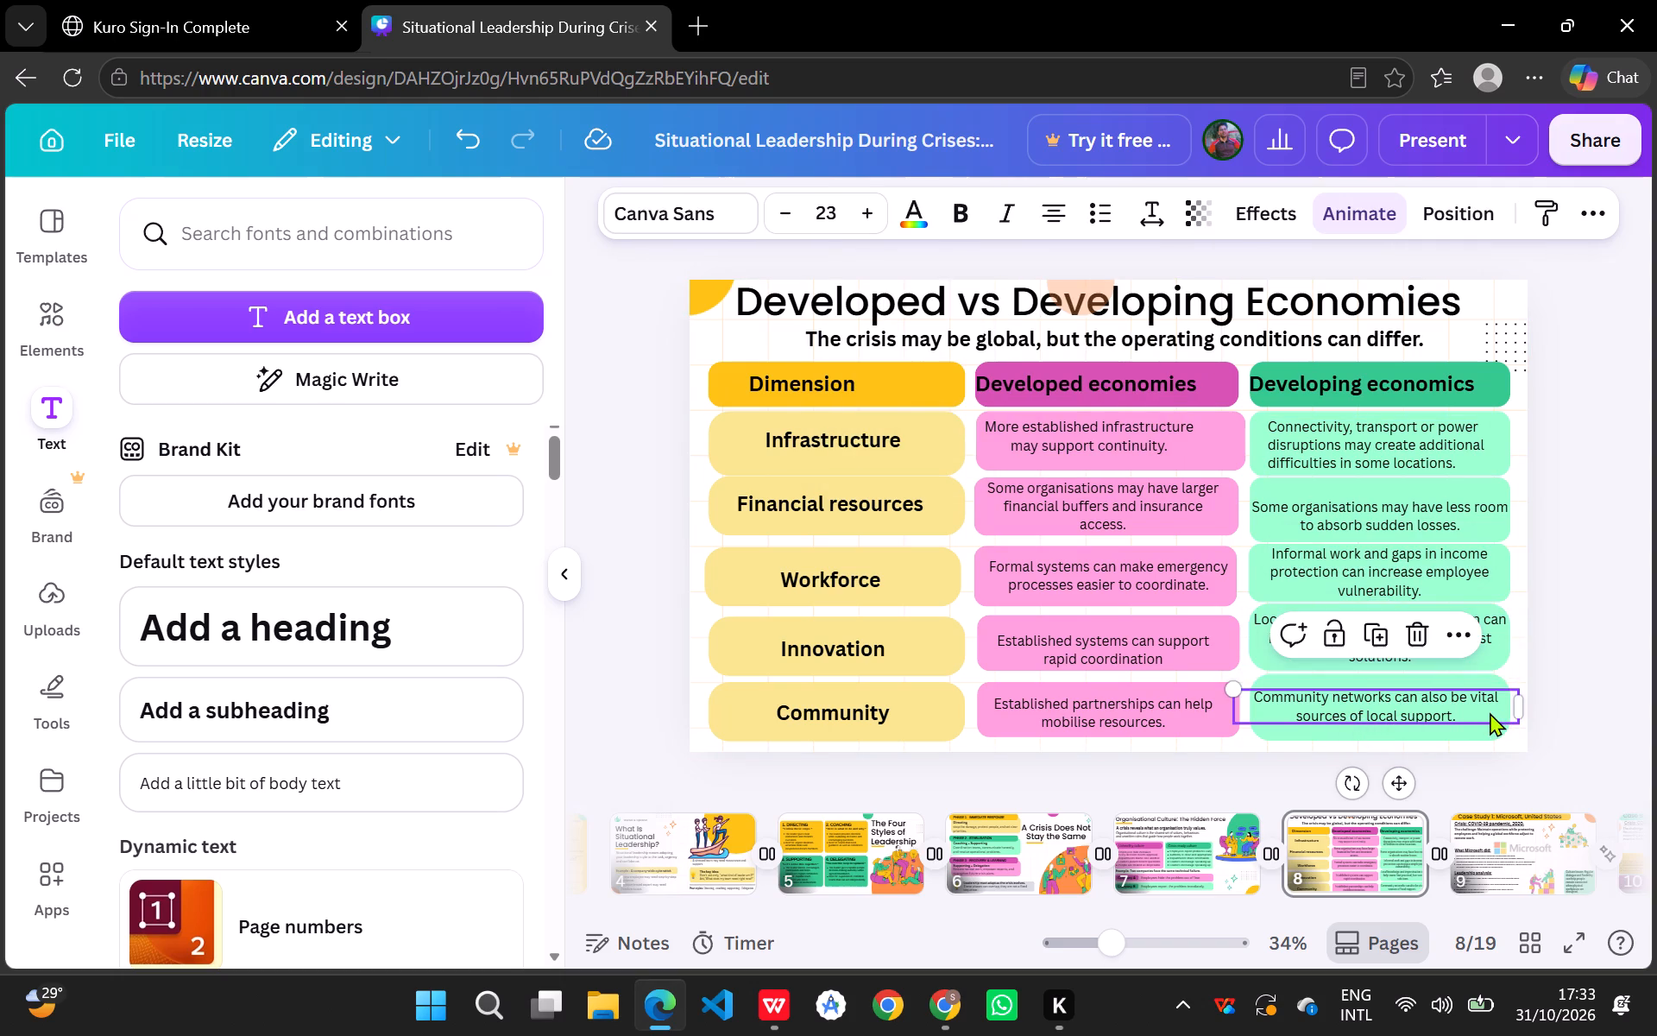
{"action": "left_click", "coordinate": [1490, 732]}
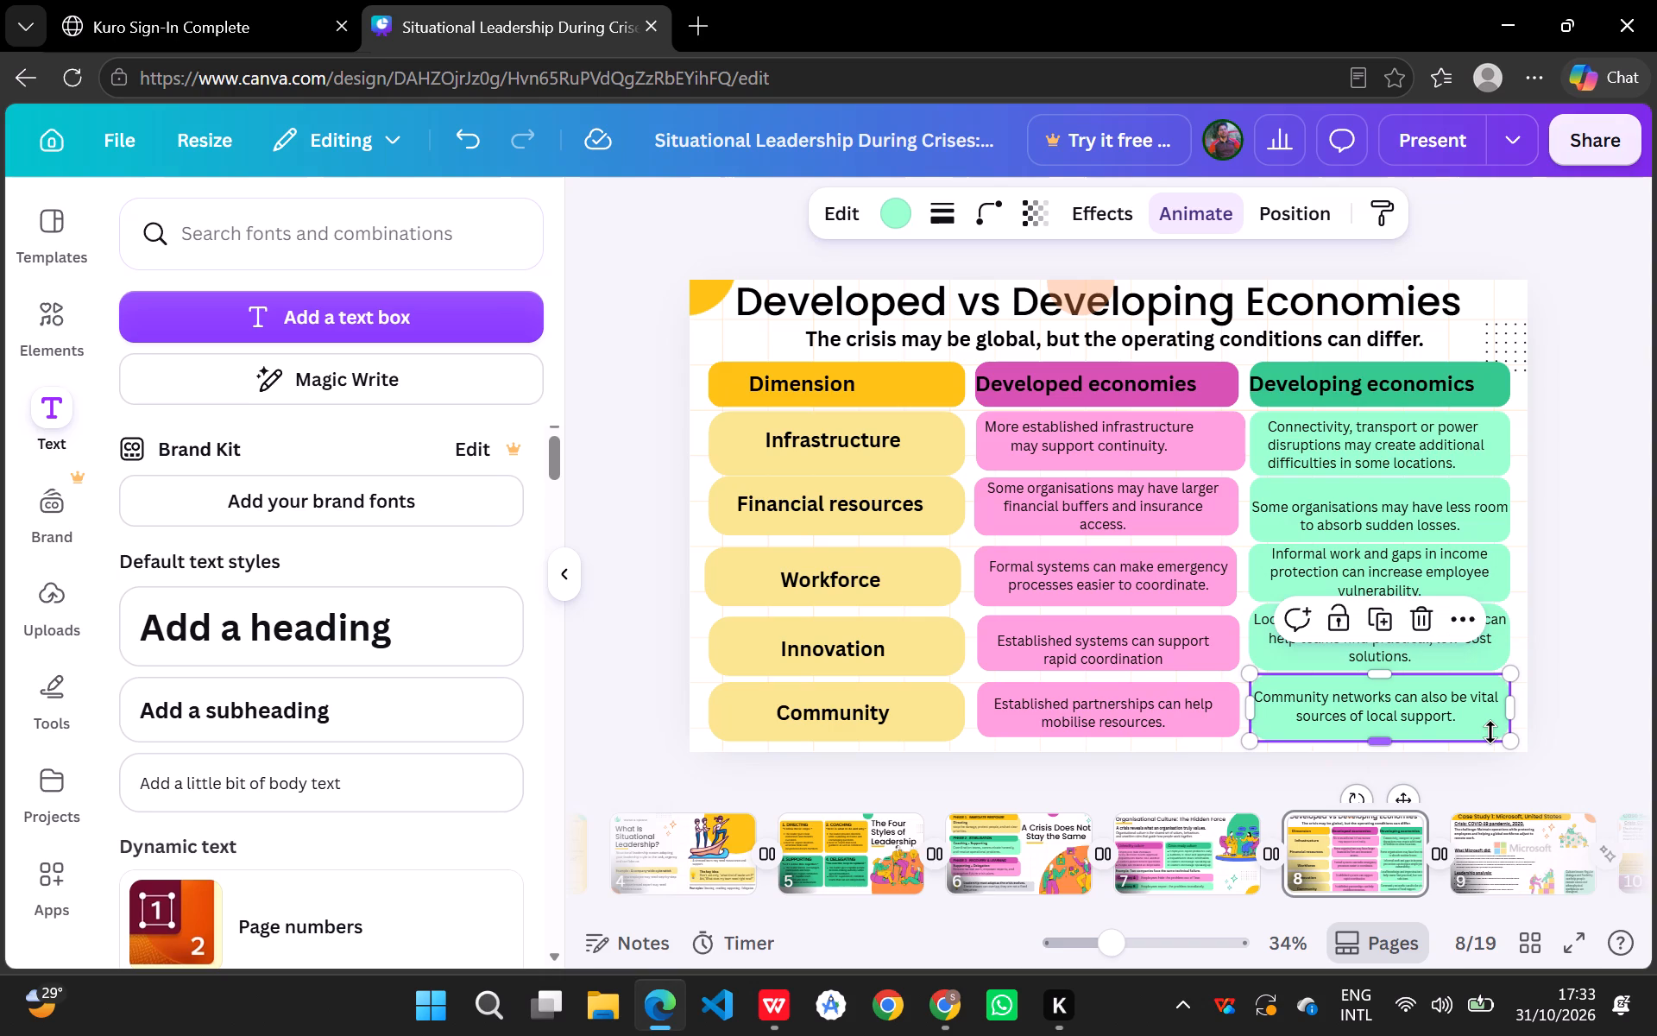
{"action": "left_click", "coordinate": [997, 214]}
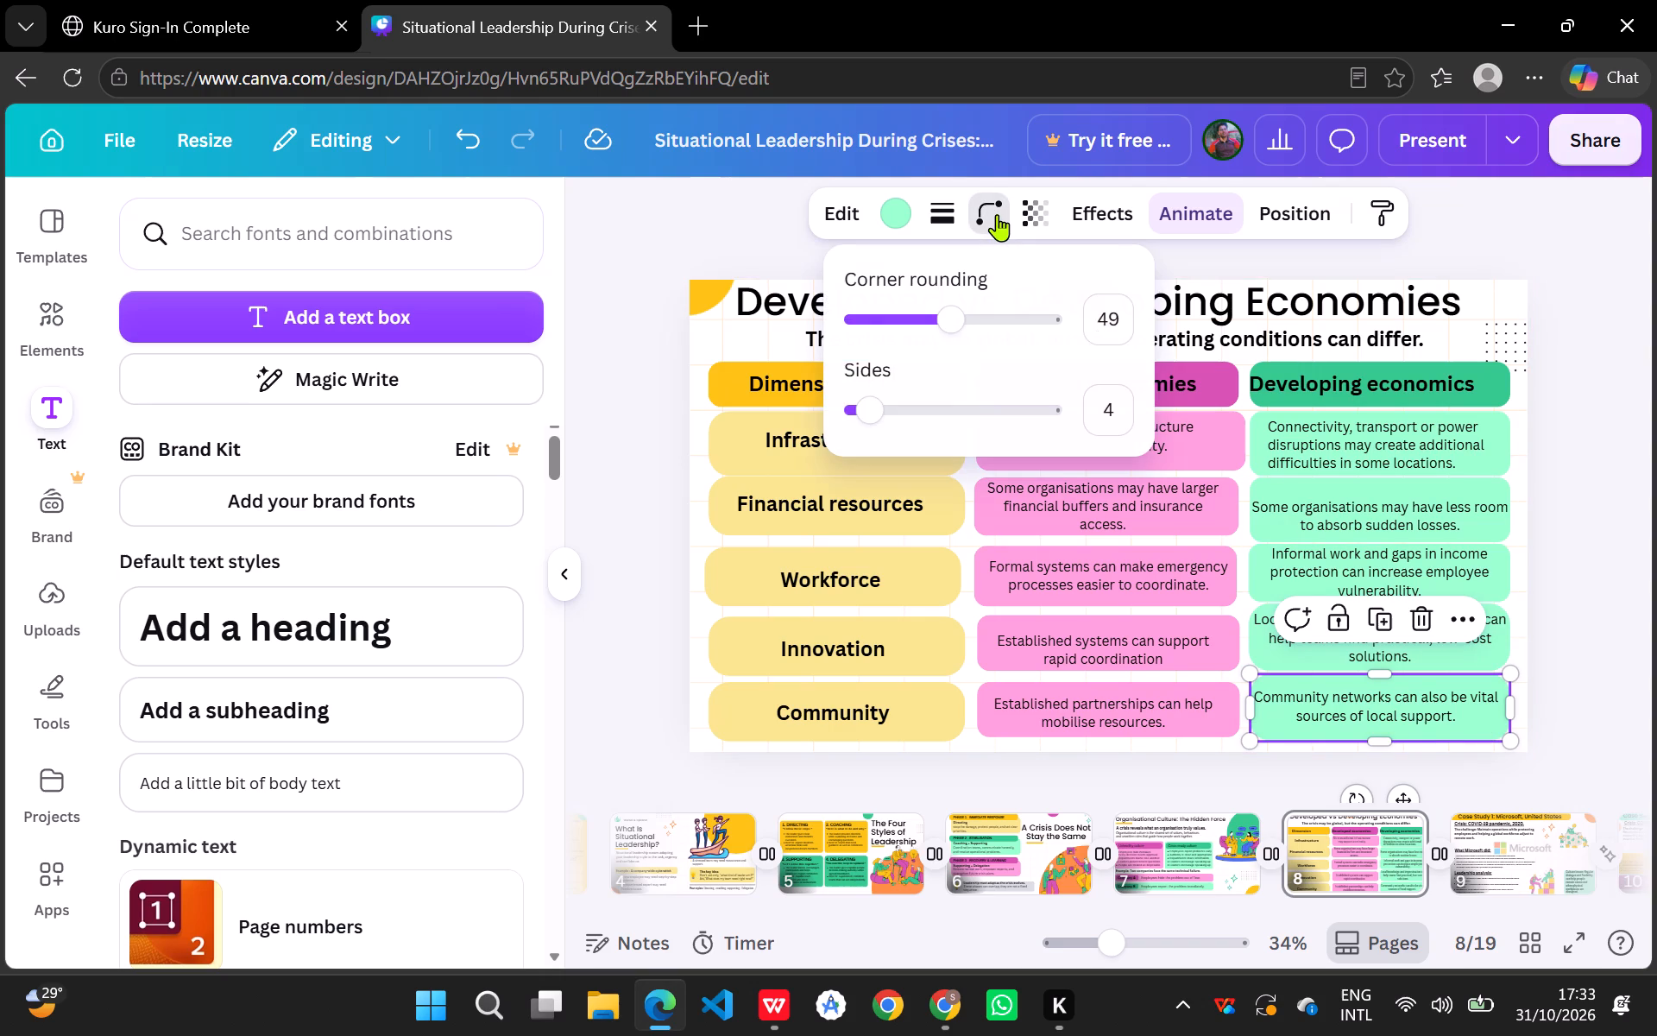
{"action": "left_click", "coordinate": [1109, 325]}
{"action": "key", "text": "backslash"}
{"action": "key", "text": "BackSpace"}
{"action": "type", "text": "29"}
{"action": "key", "text": "Return"}
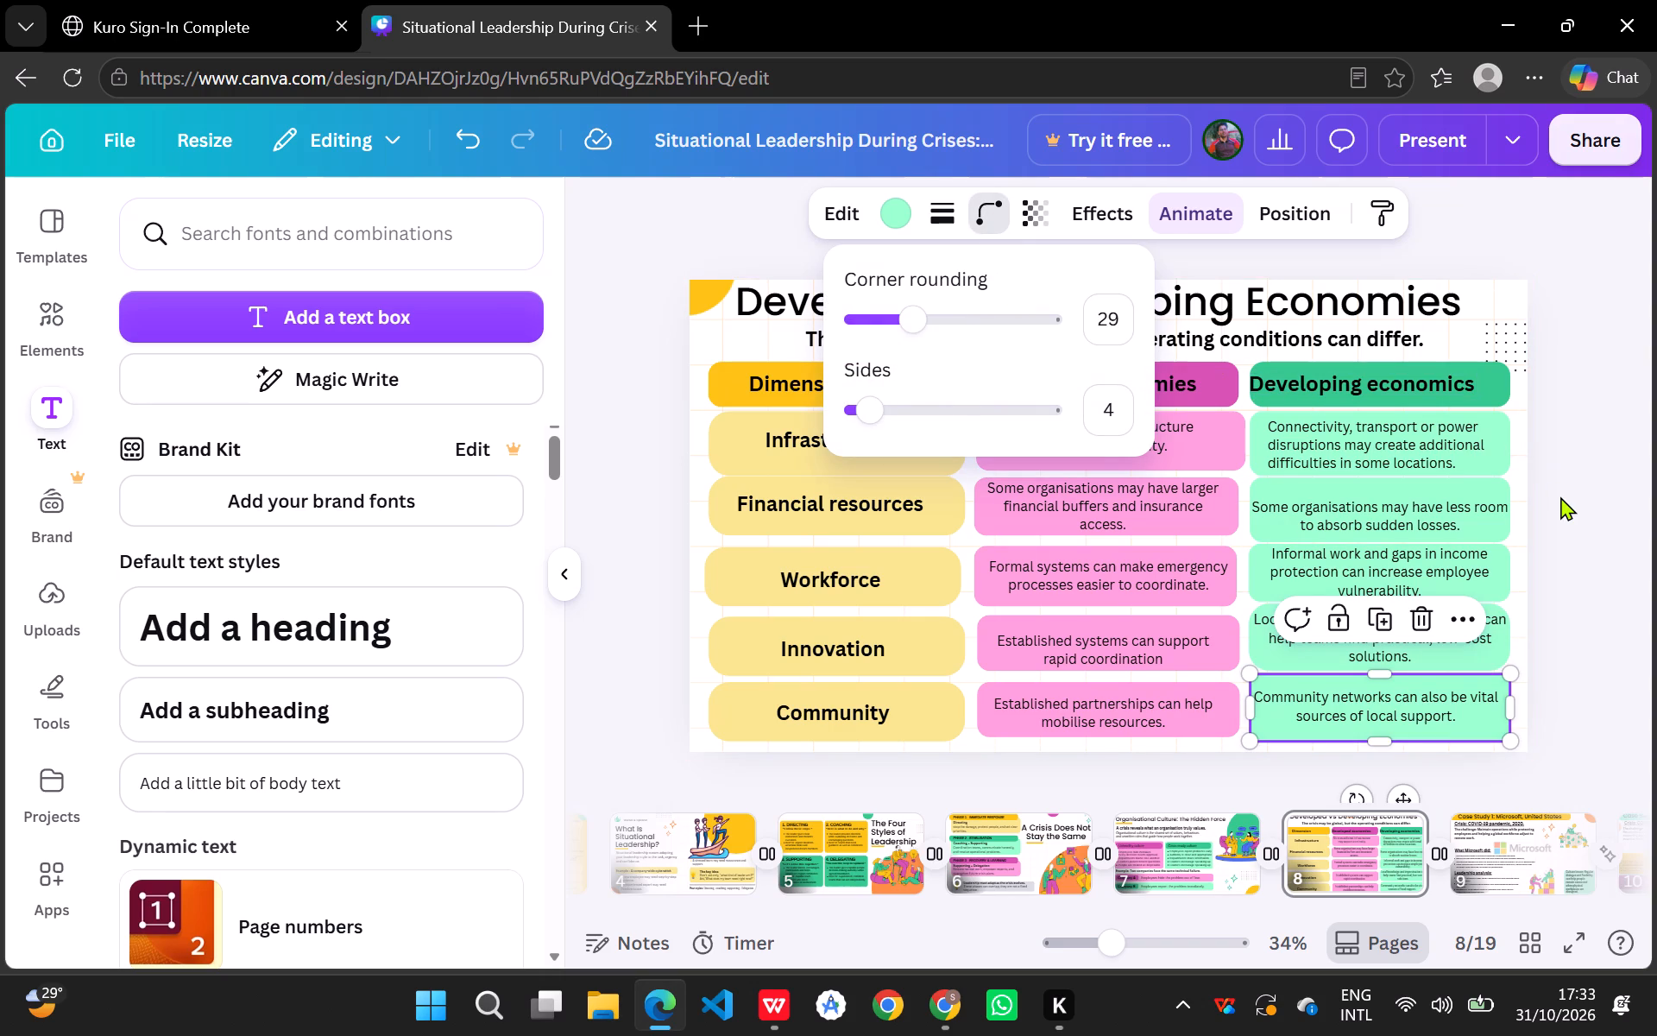
{"action": "left_click", "coordinate": [1560, 496]}
{"action": "left_click", "coordinate": [1603, 668]}
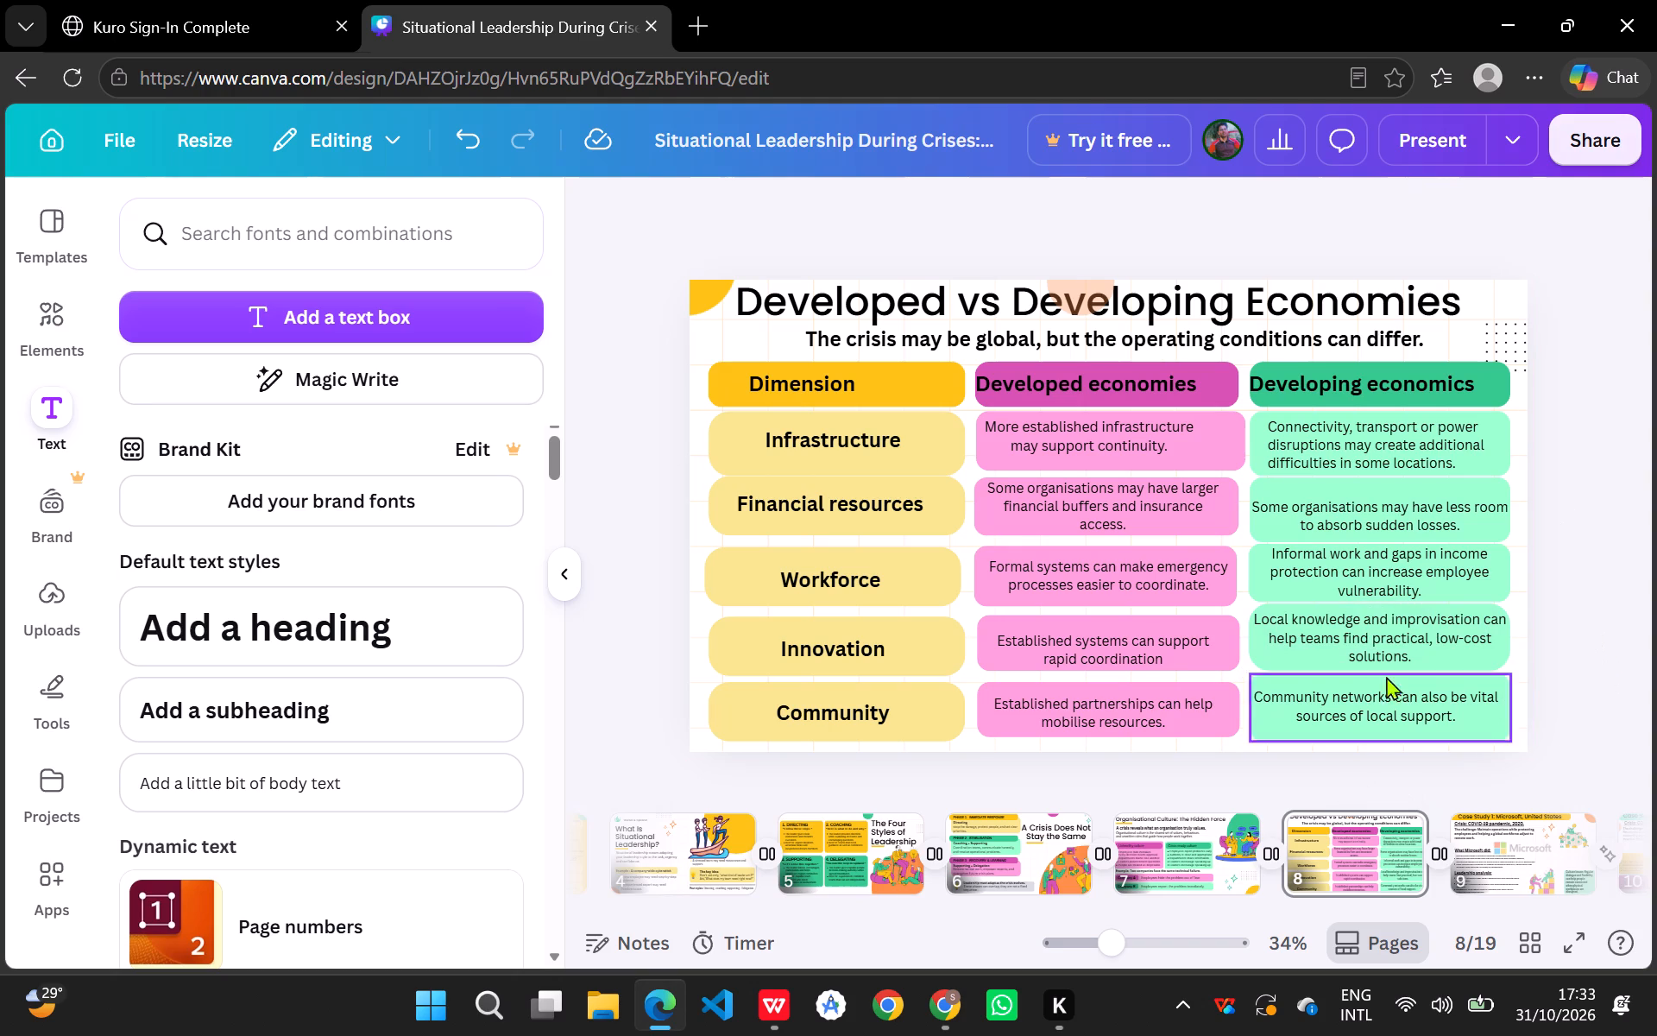
Check the corner rounding of the pink fifth-row and fourth-row blocks in the "Developed economies" column.
{"action": "left_click", "coordinate": [1225, 715]}
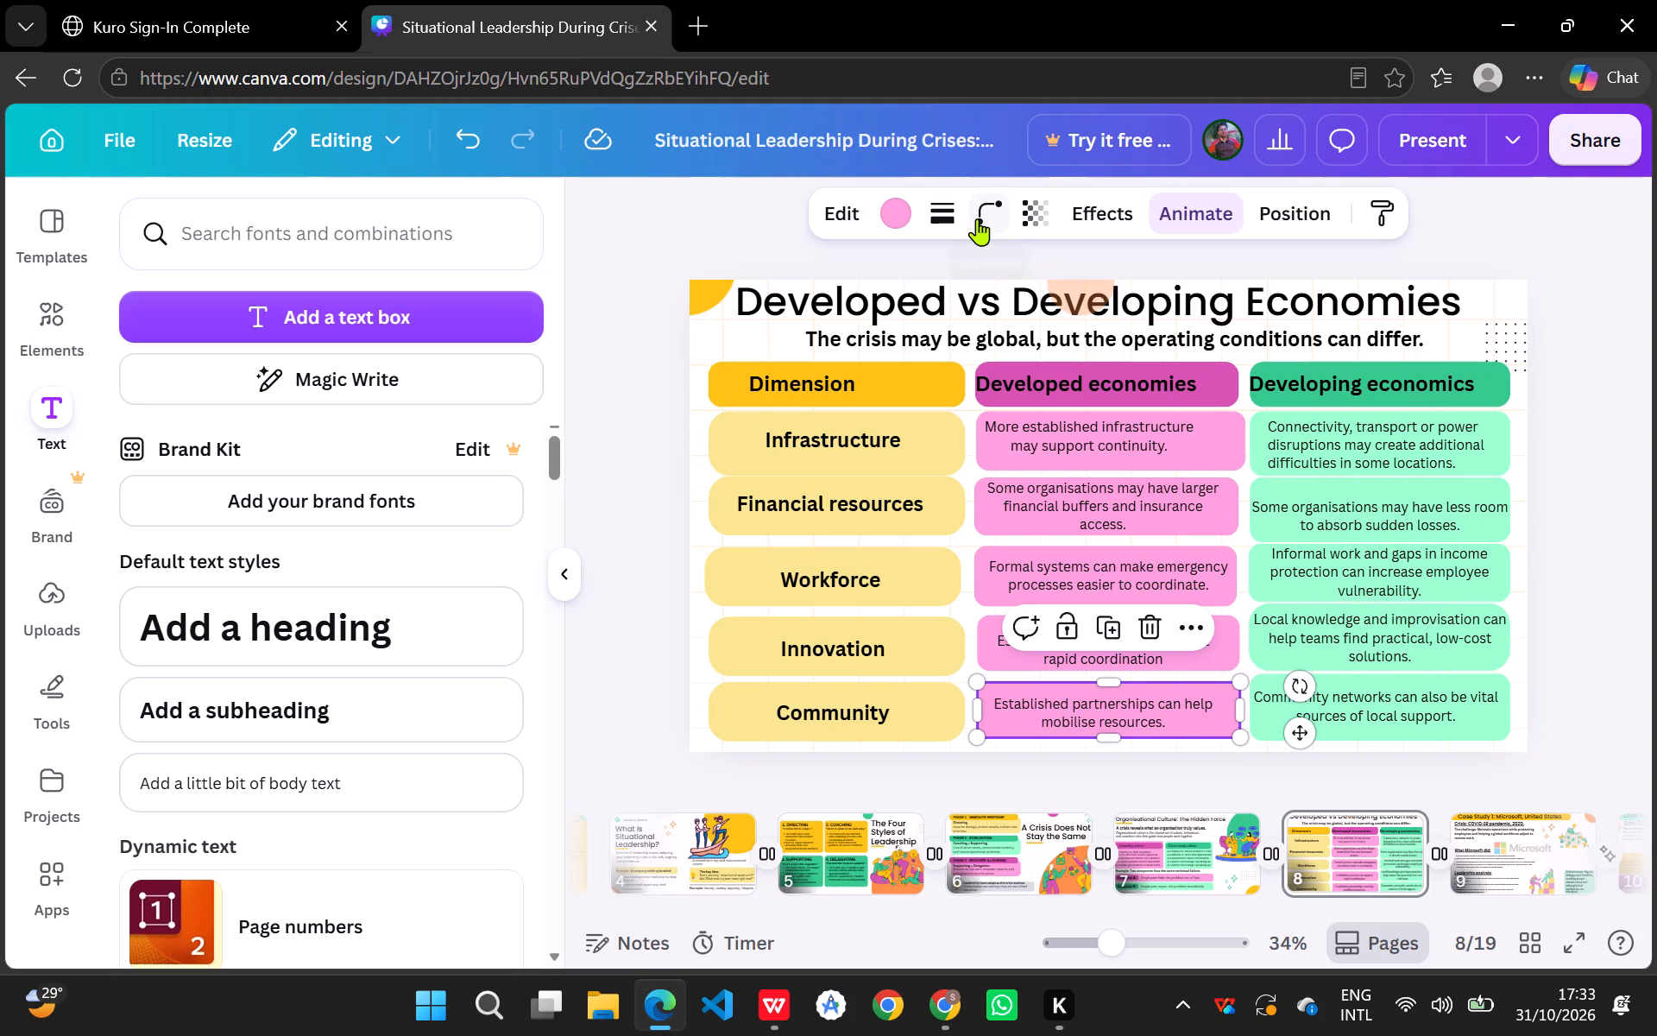
{"action": "left_click", "coordinate": [977, 218]}
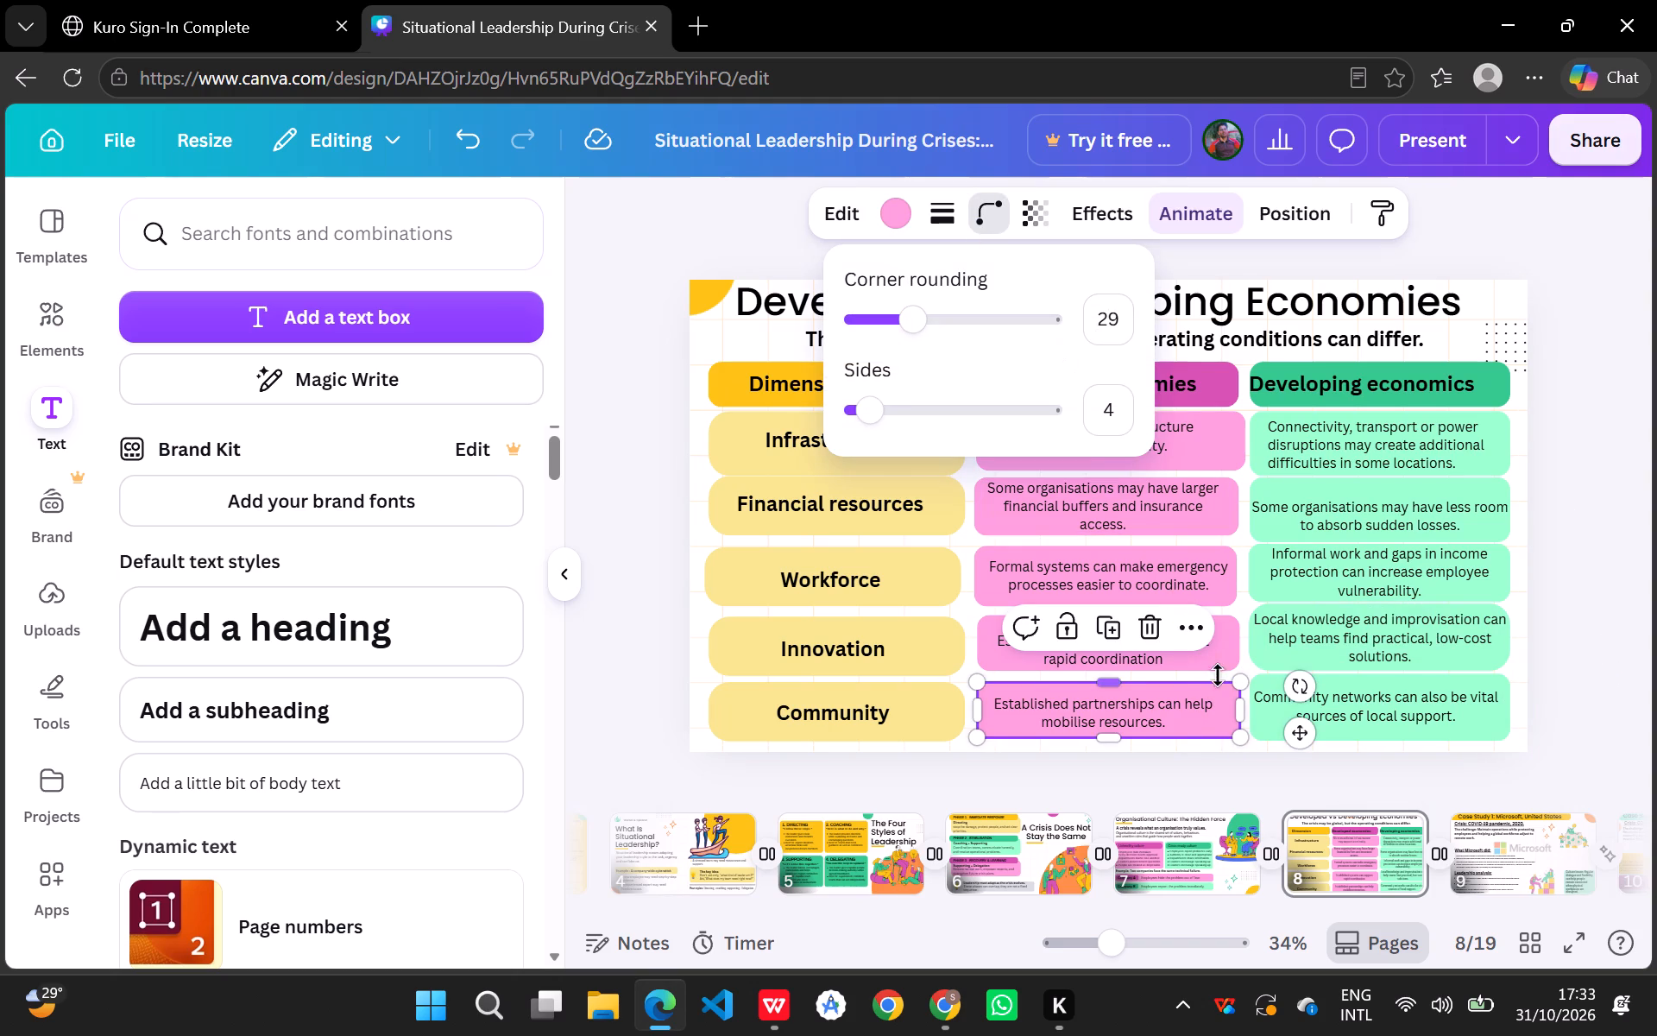
{"action": "left_click", "coordinate": [1223, 666]}
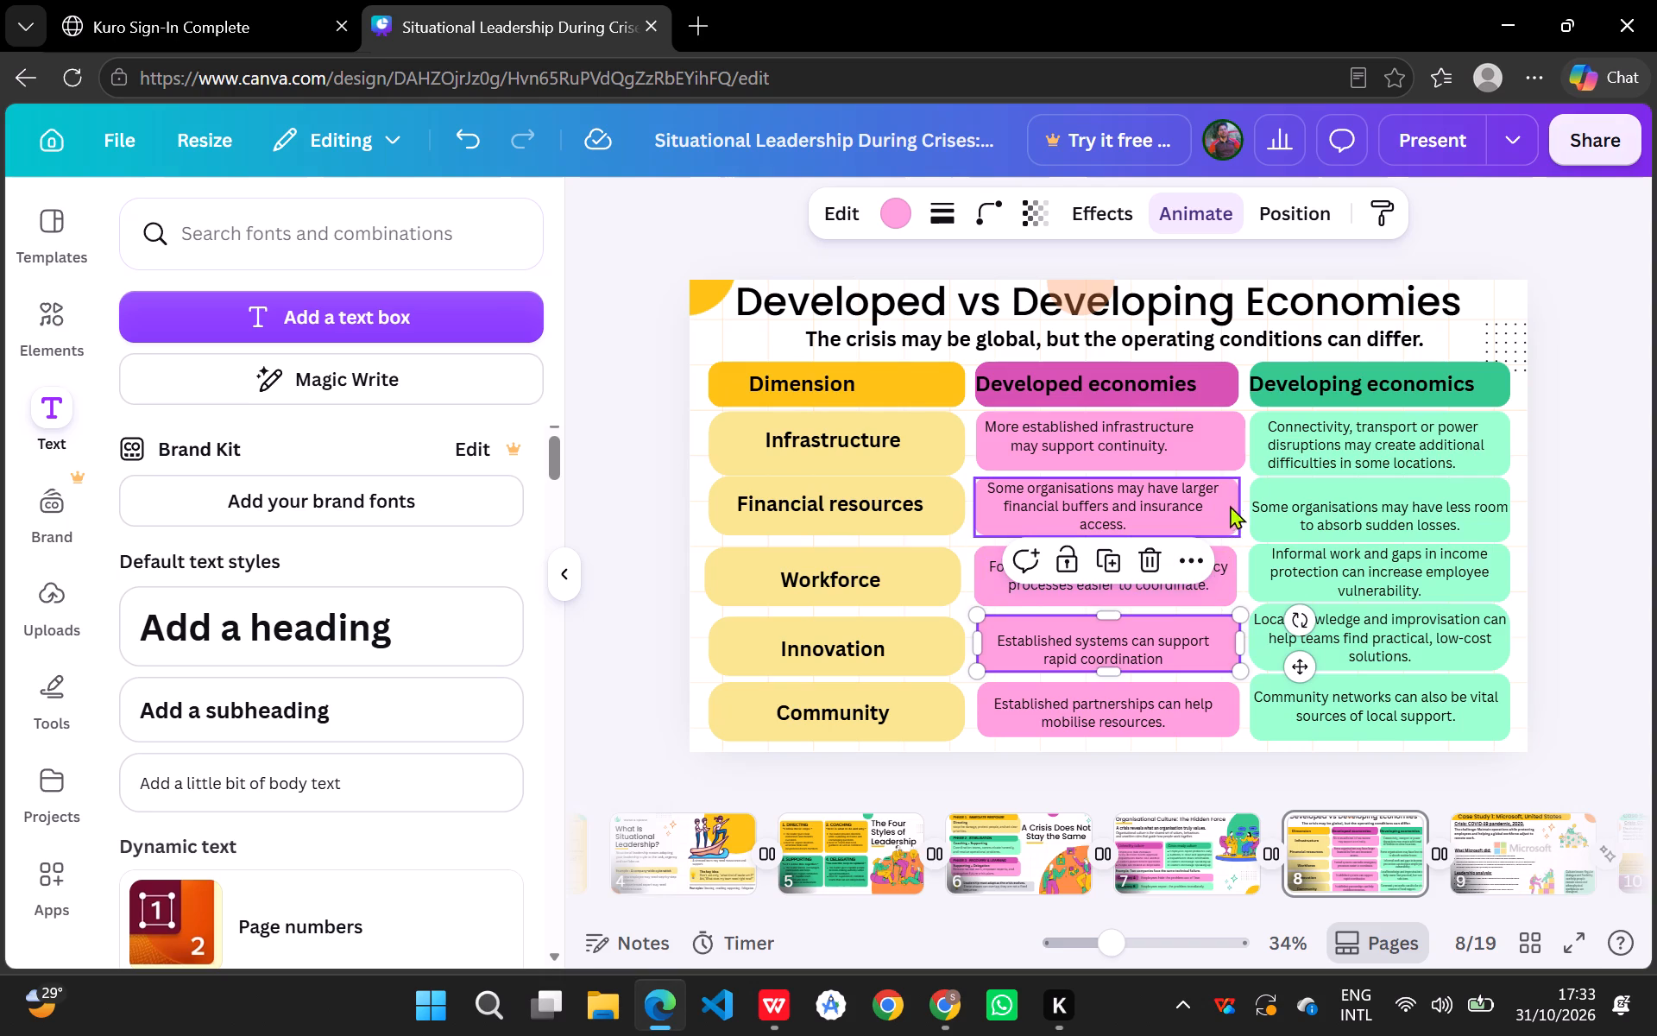
{"action": "left_click", "coordinate": [984, 203]}
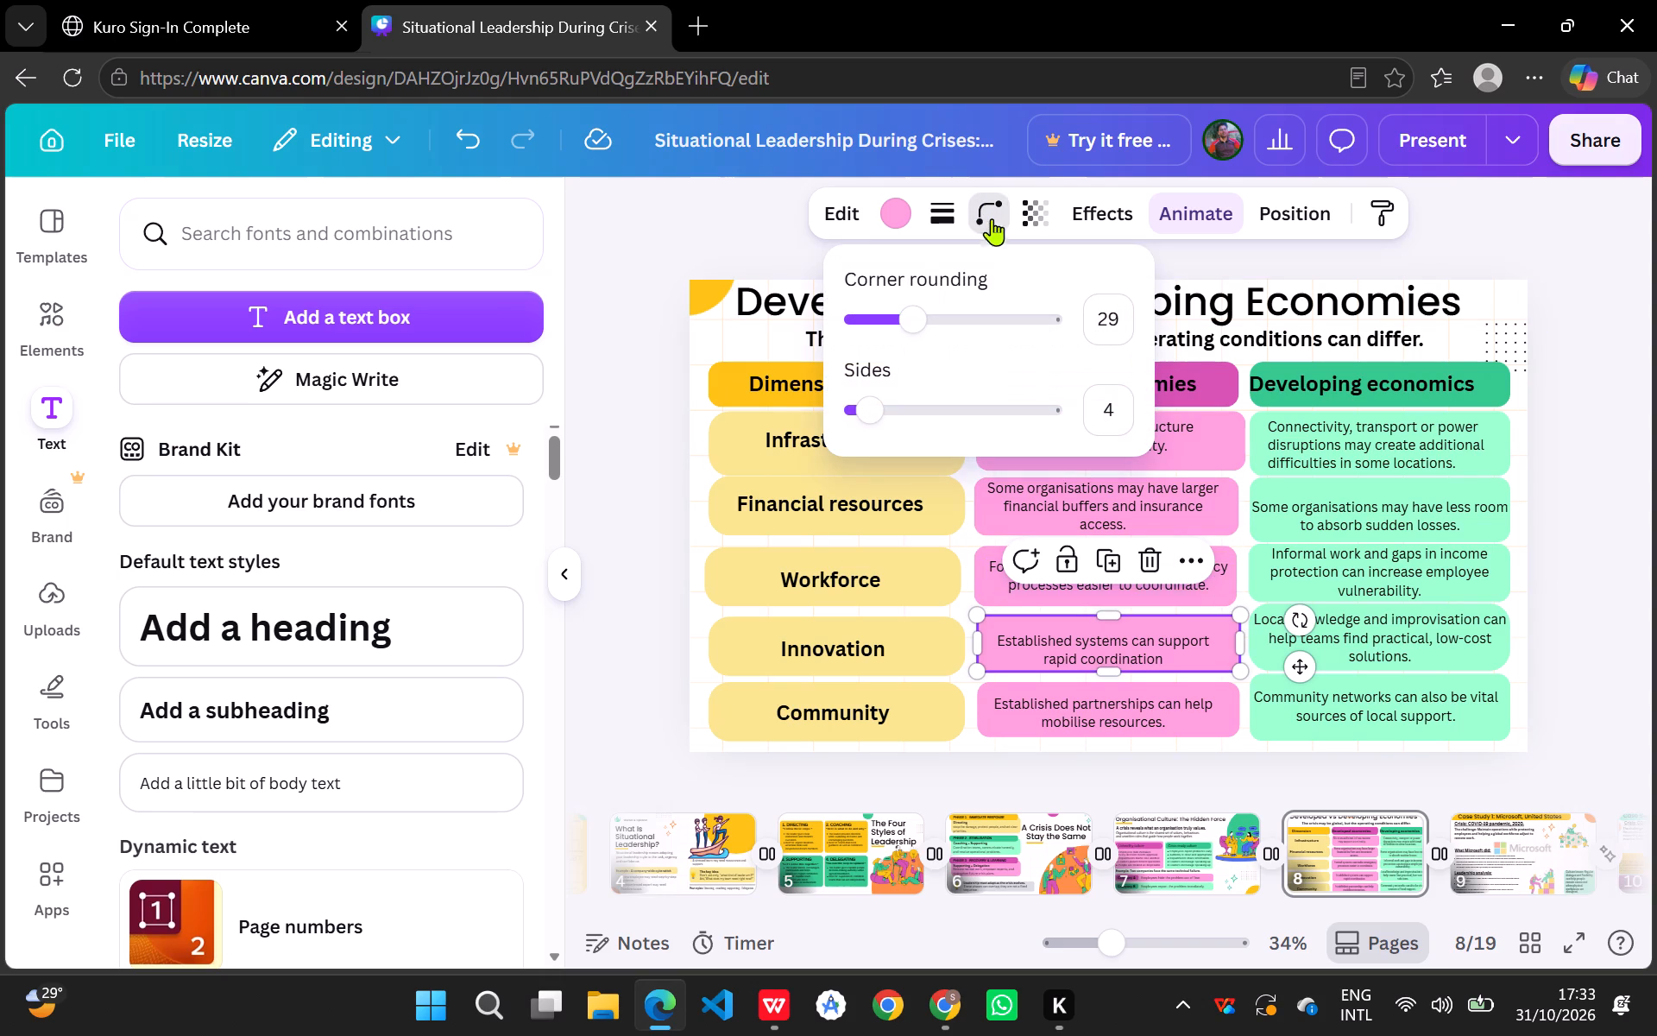
{"action": "left_click", "coordinate": [1228, 561]}
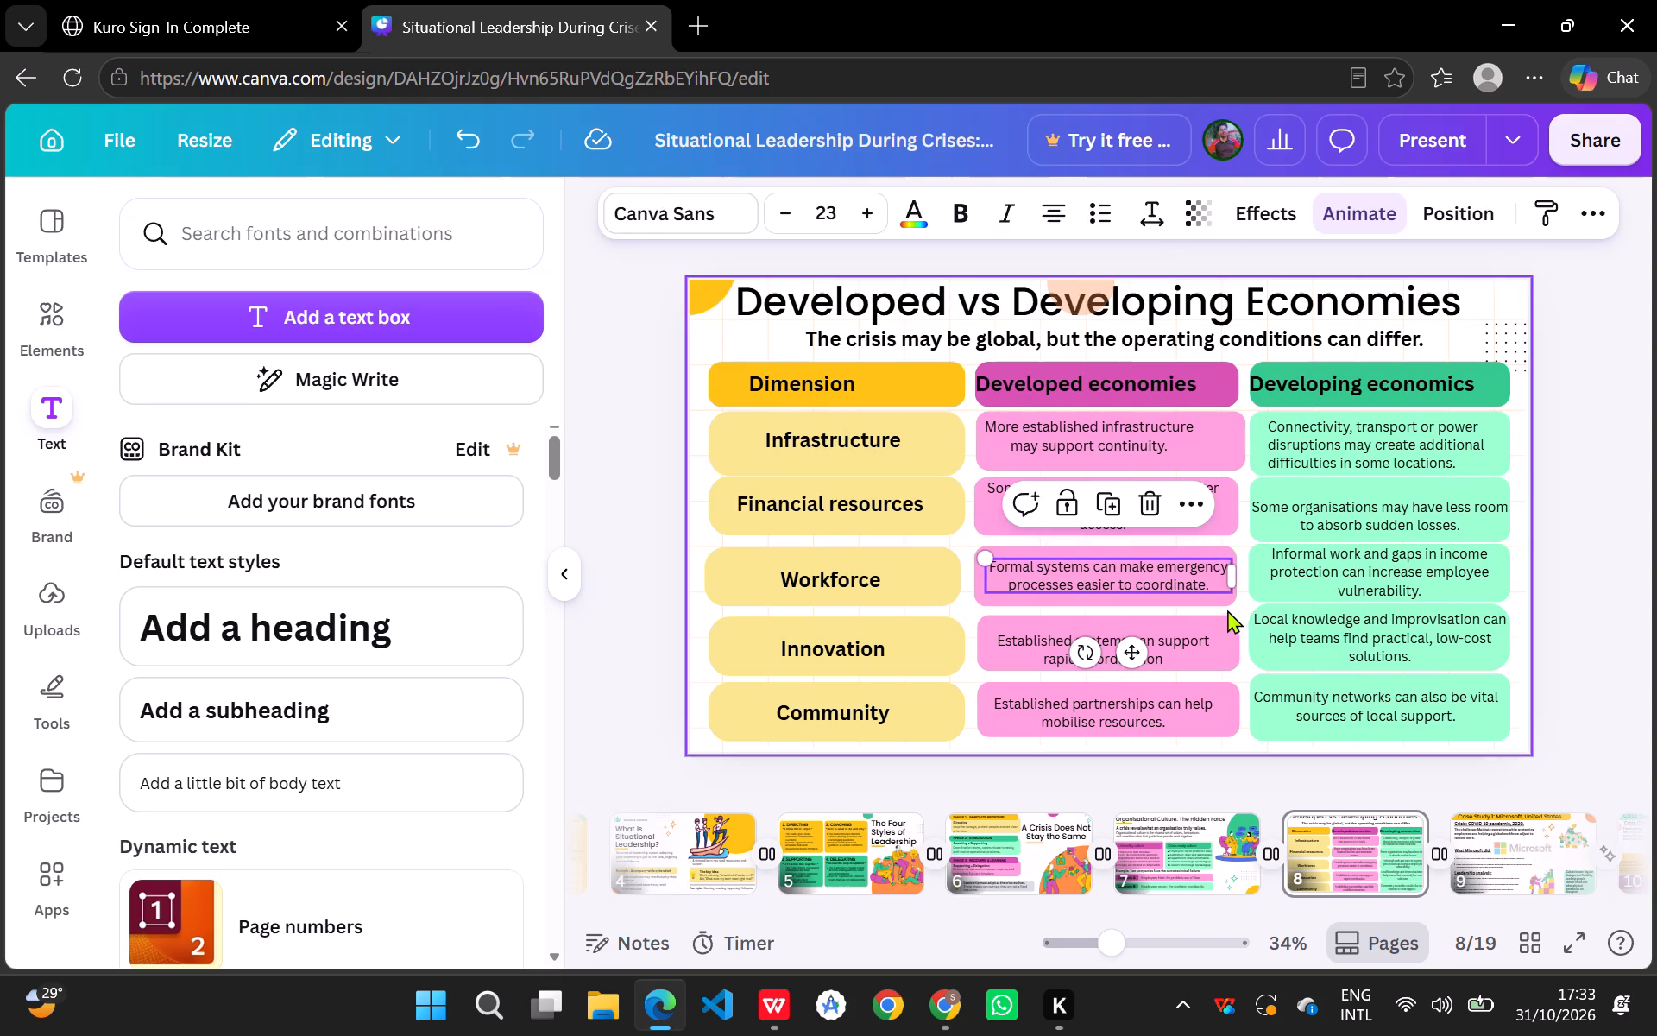
{"action": "left_click", "coordinate": [1223, 598]}
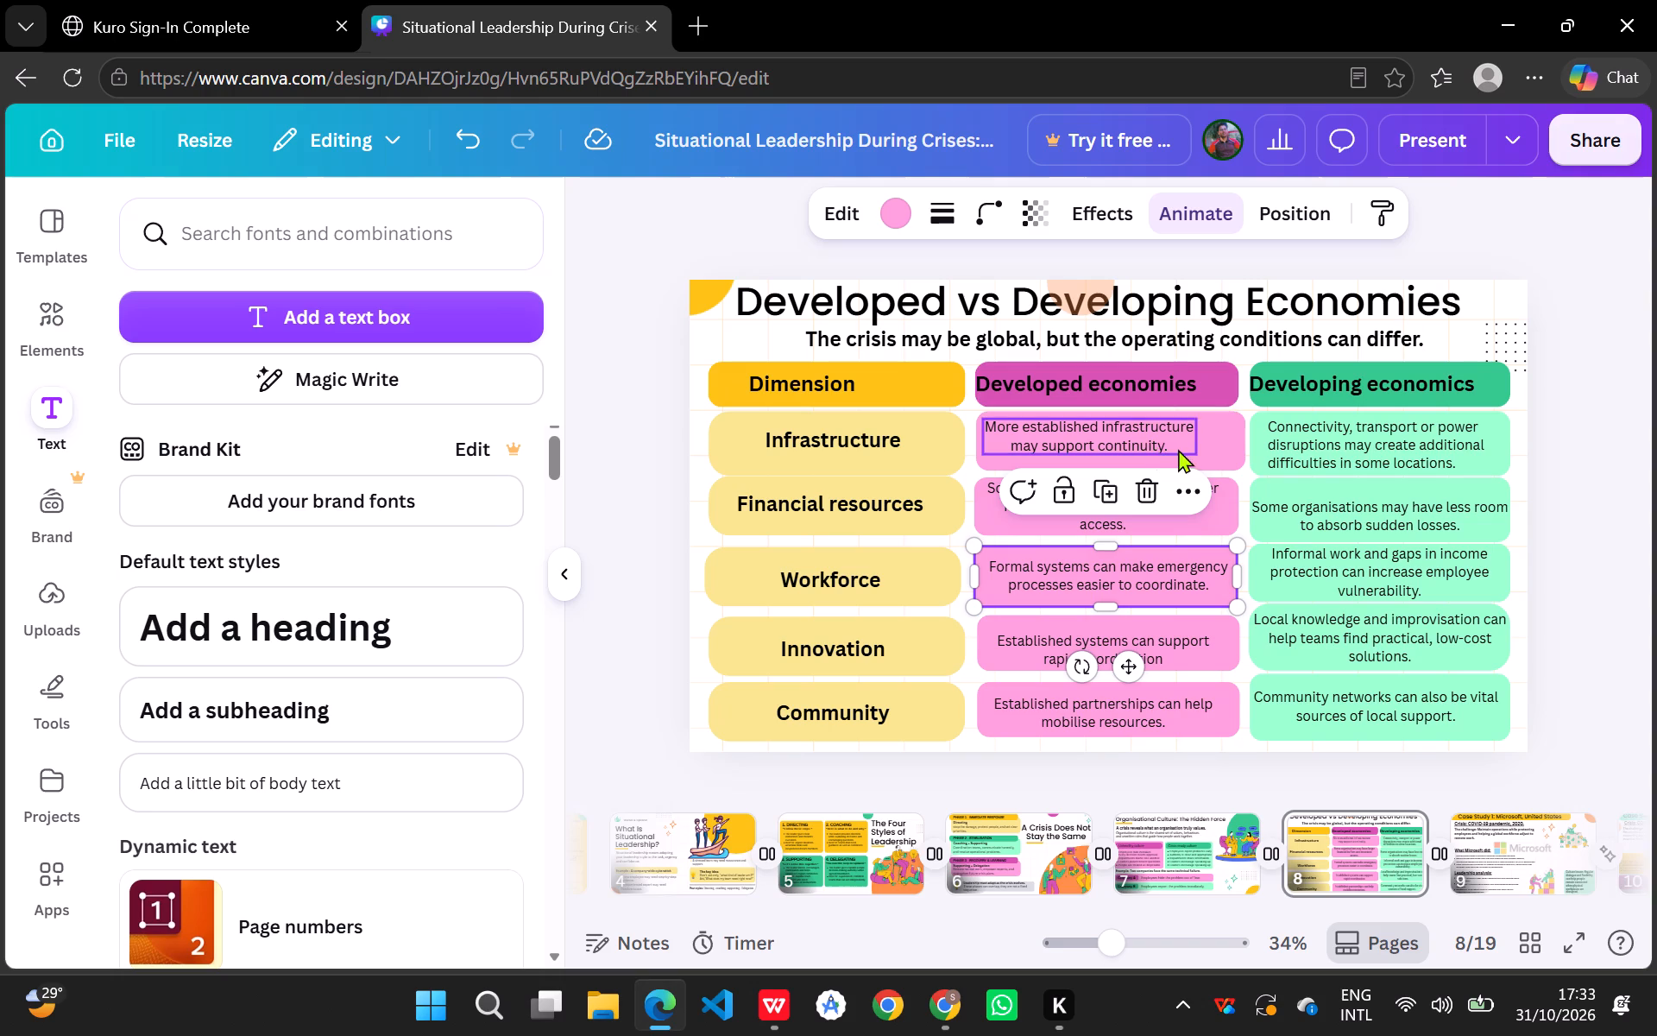
Widen the "More established infrastructure may support continuity" text box to about 575, in line with the text boxes below.
{"action": "left_click", "coordinate": [1186, 438]}
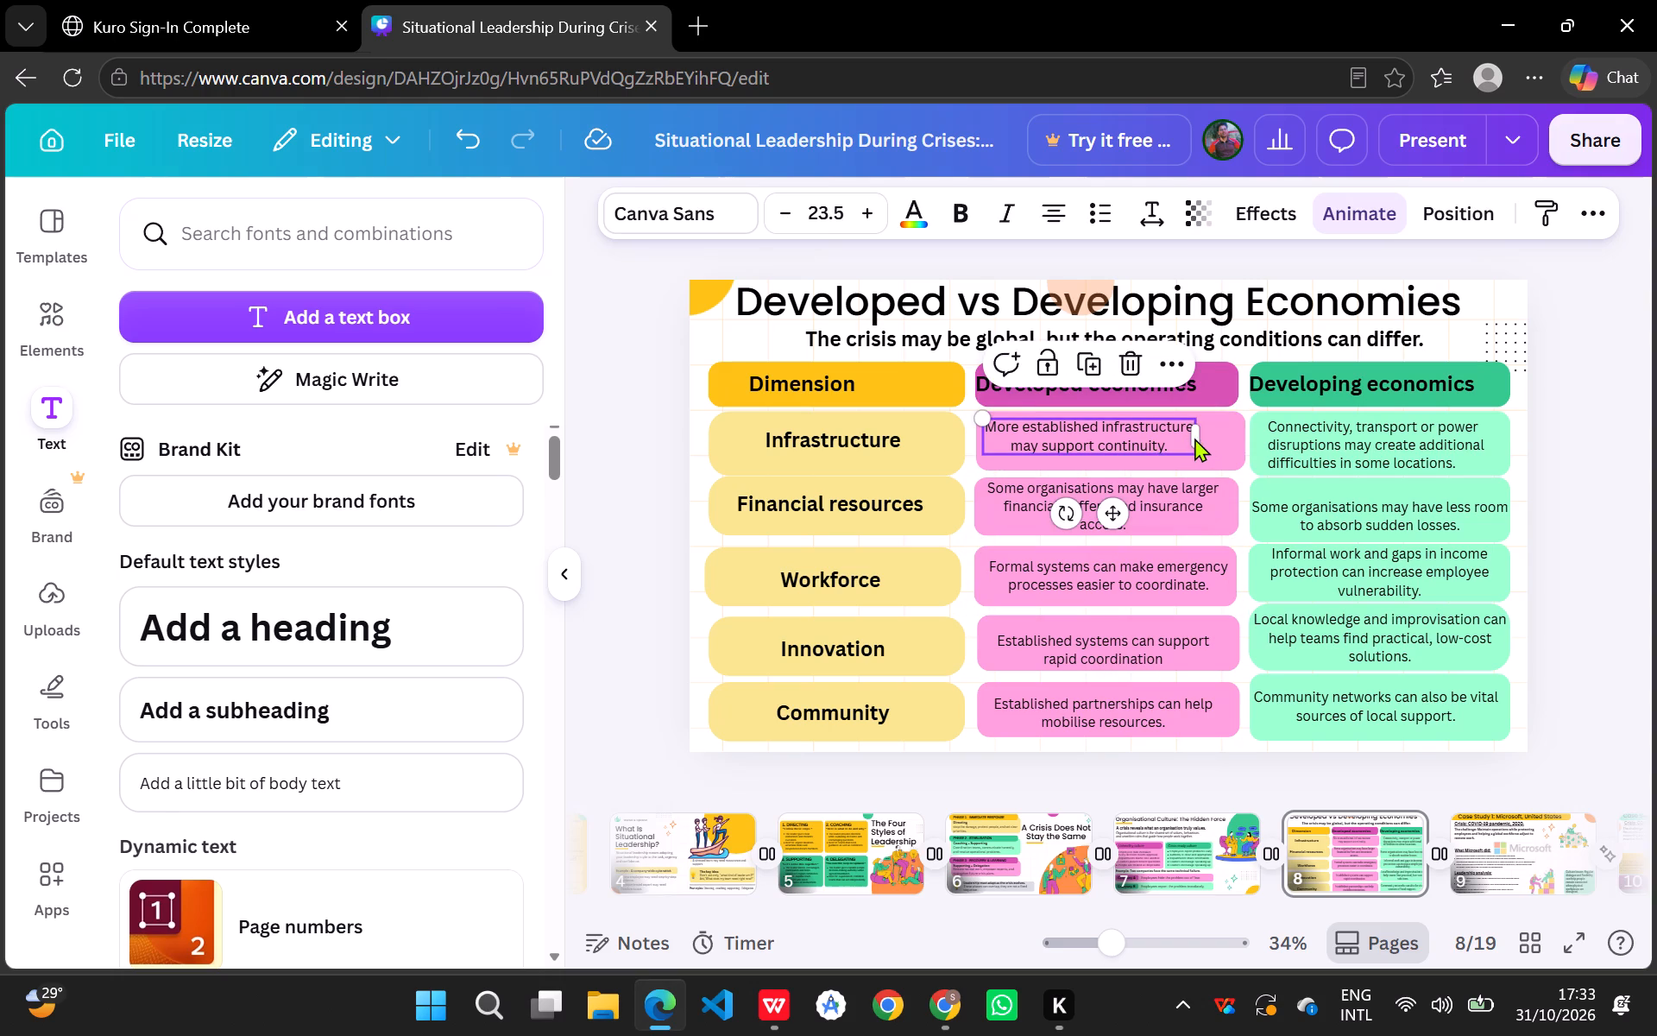
{"action": "left_click", "coordinate": [1194, 433]}
{"action": "left_click_drag", "start_coordinate": [1196, 435], "coordinate": [1235, 435]}
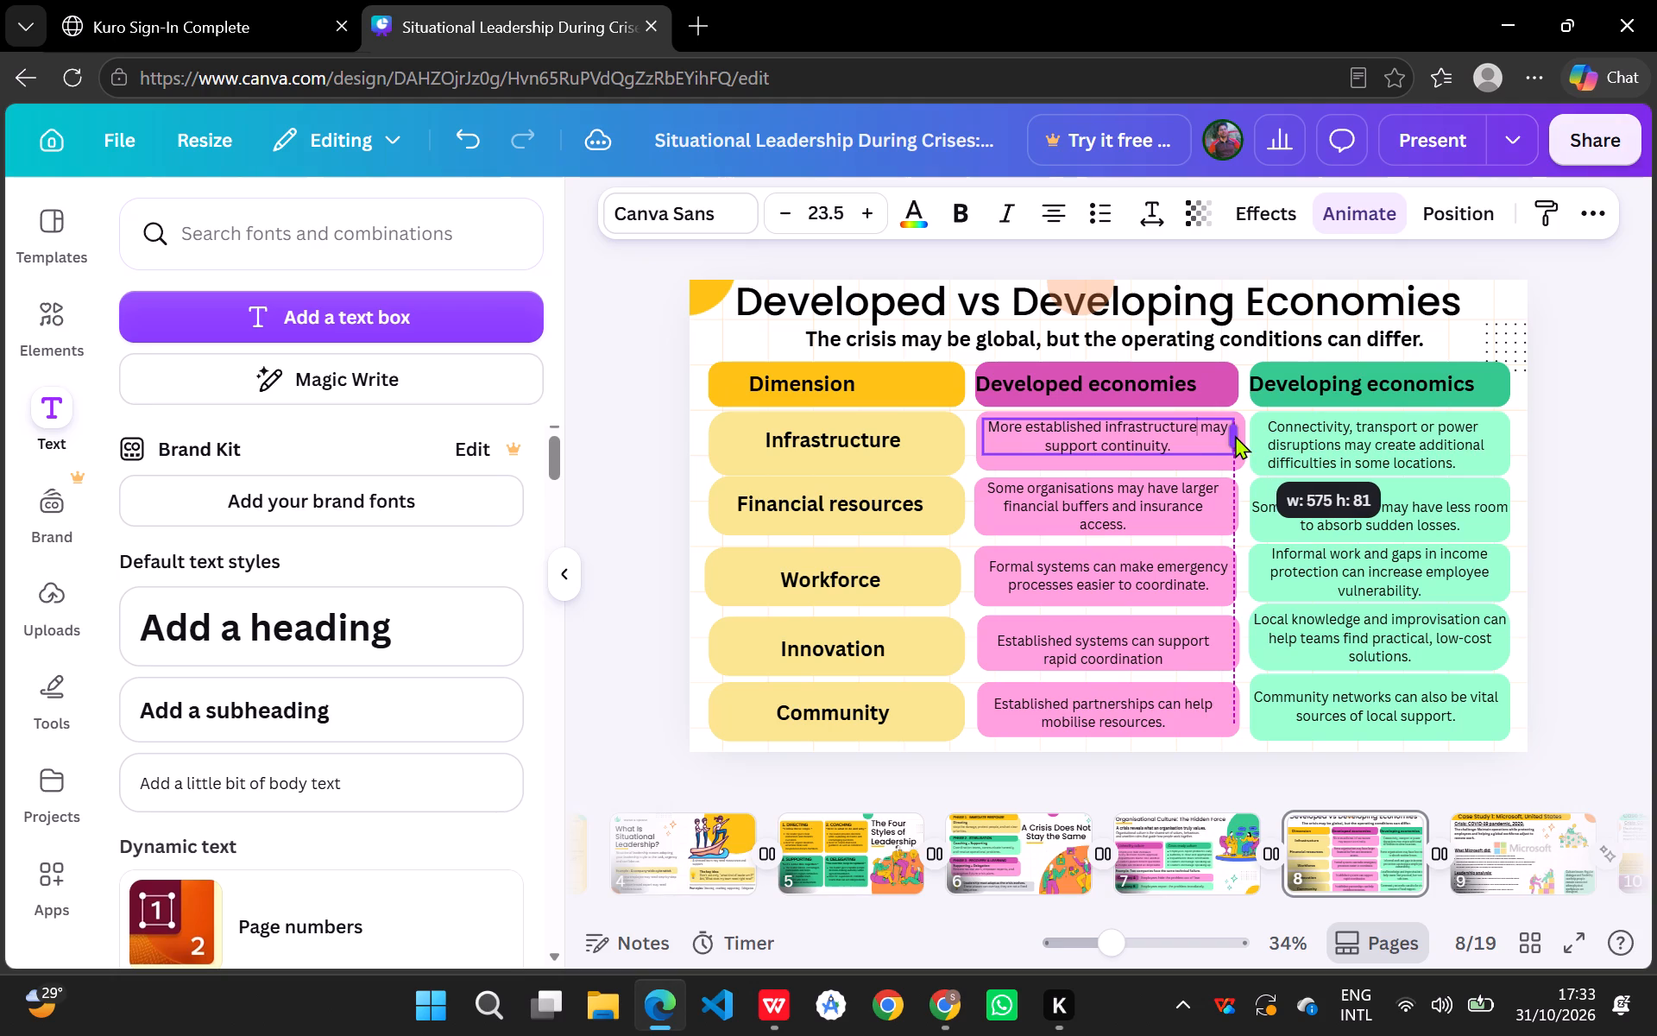
{"action": "left_click_drag", "start_coordinate": [1235, 435], "coordinate": [1234, 447]}
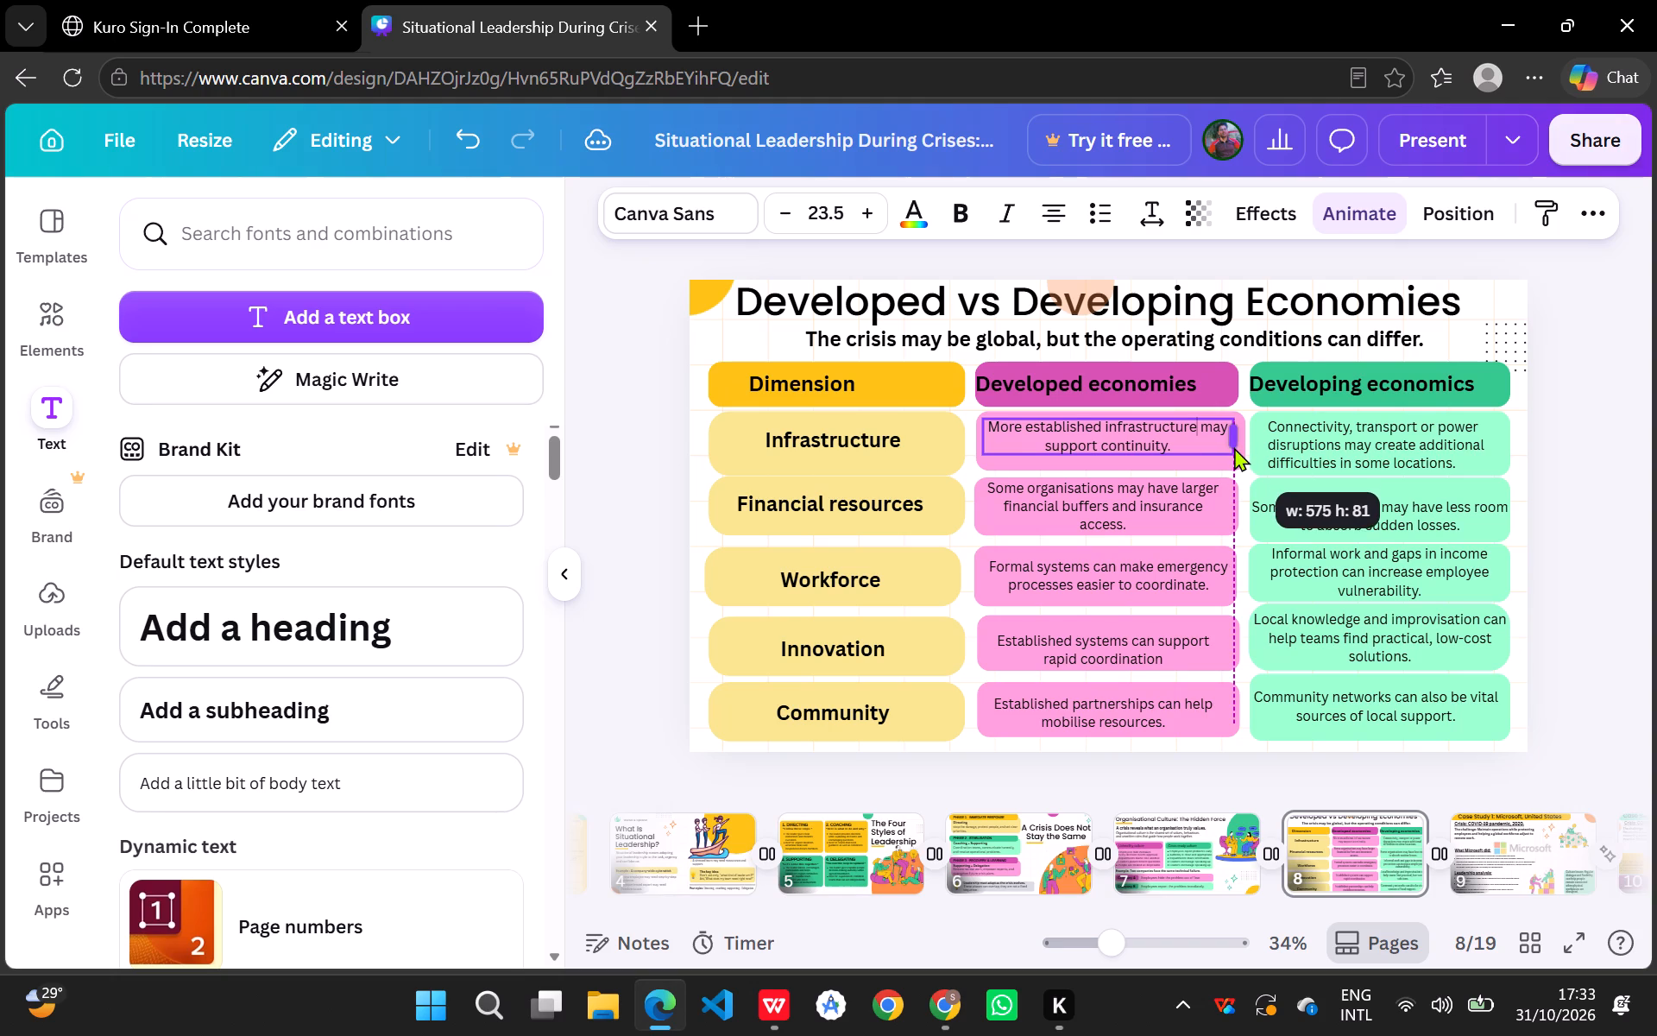
{"action": "left_click_drag", "start_coordinate": [1234, 447], "coordinate": [1234, 446]}
Shift the "Connectivity, transport or power" text slightly left within its green block and widen its box to about 554.
{"action": "left_click", "coordinate": [1345, 452]}
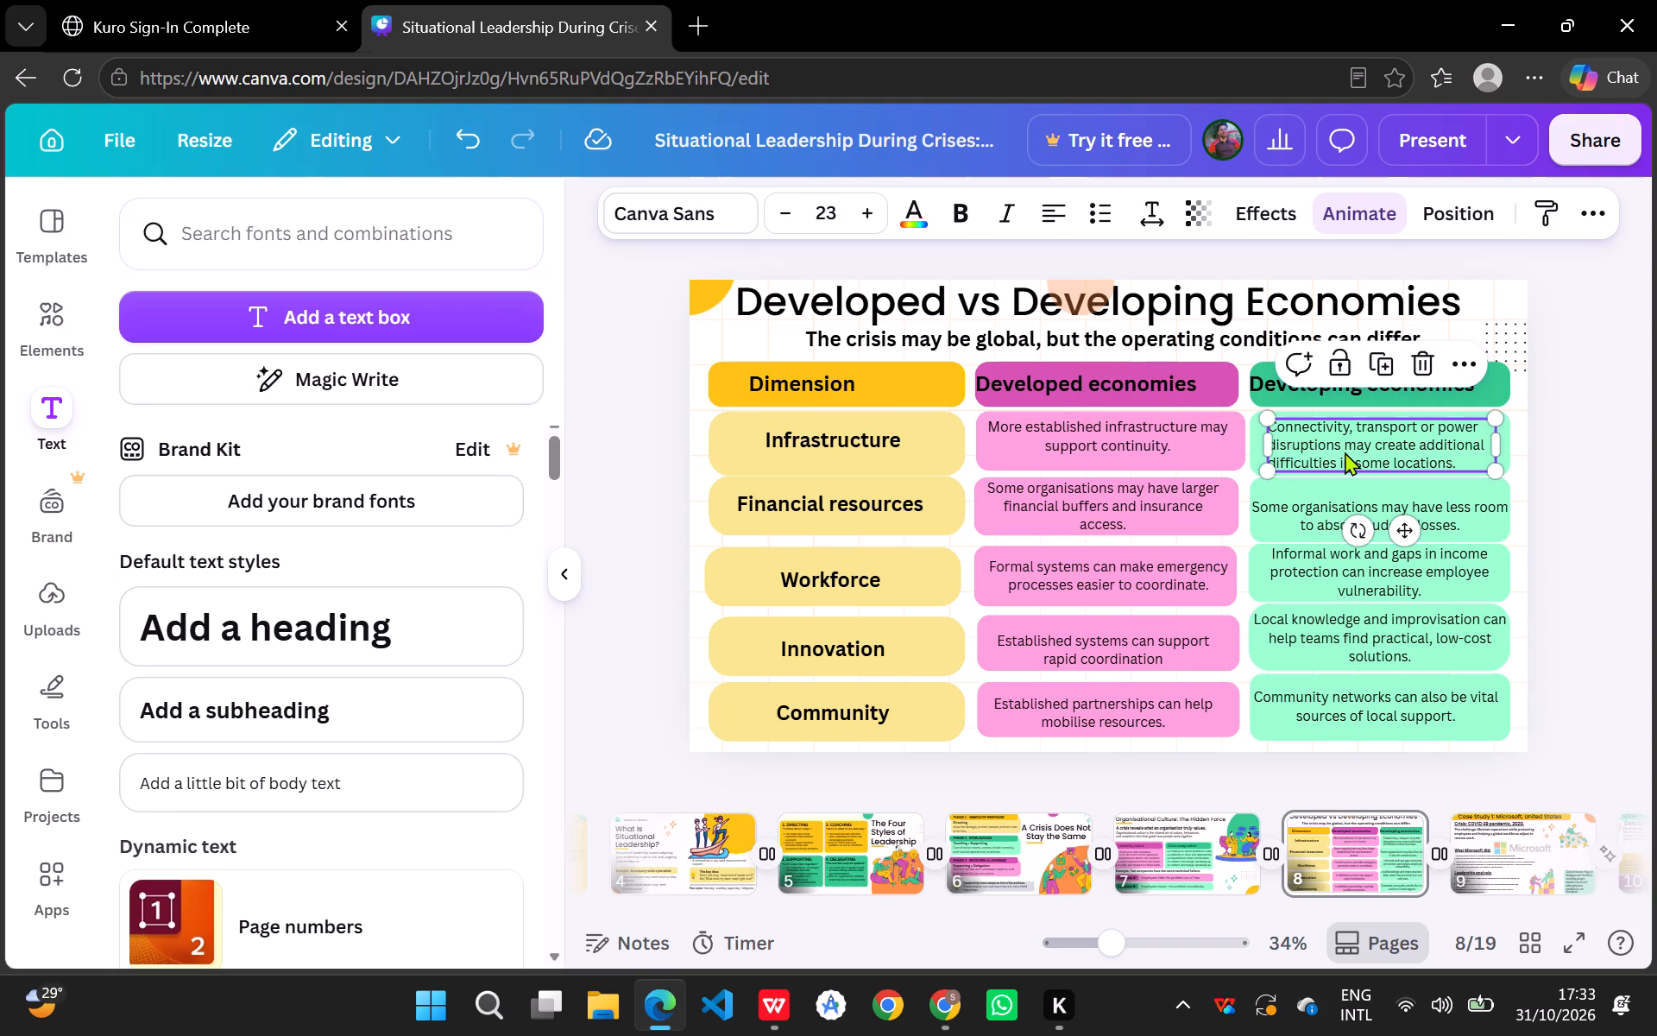
{"action": "left_click", "coordinate": [1345, 452]}
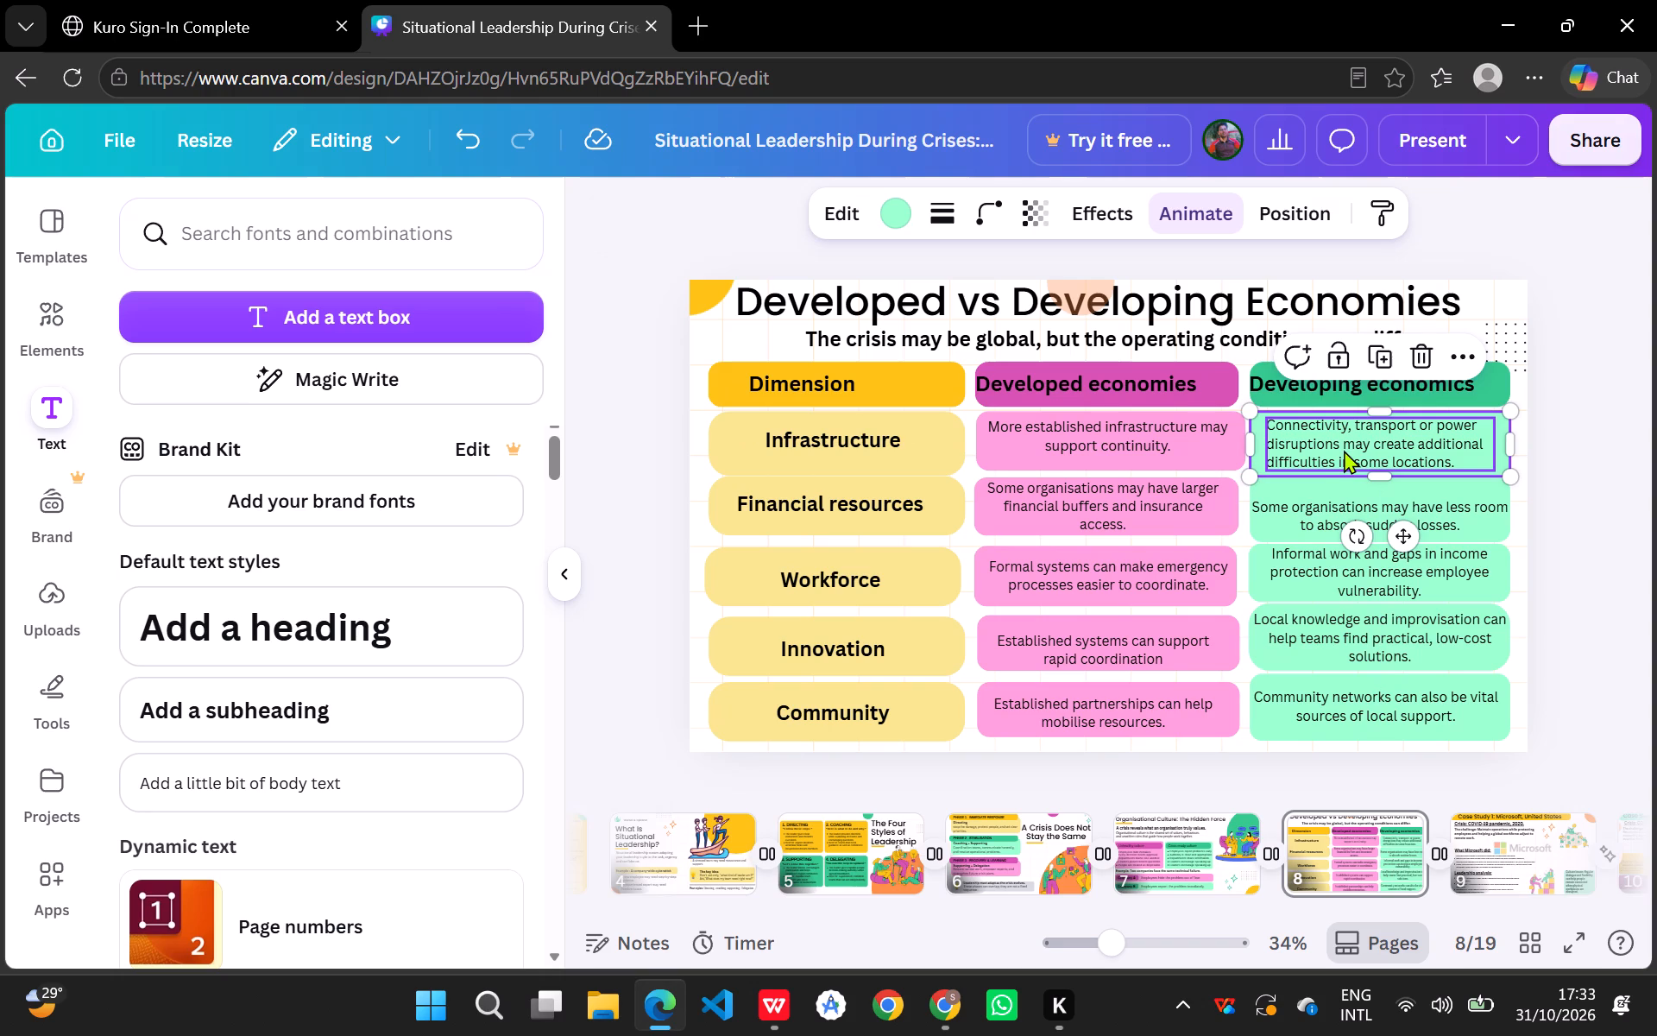
{"action": "left_click_drag", "start_coordinate": [1334, 450], "coordinate": [1323, 450]}
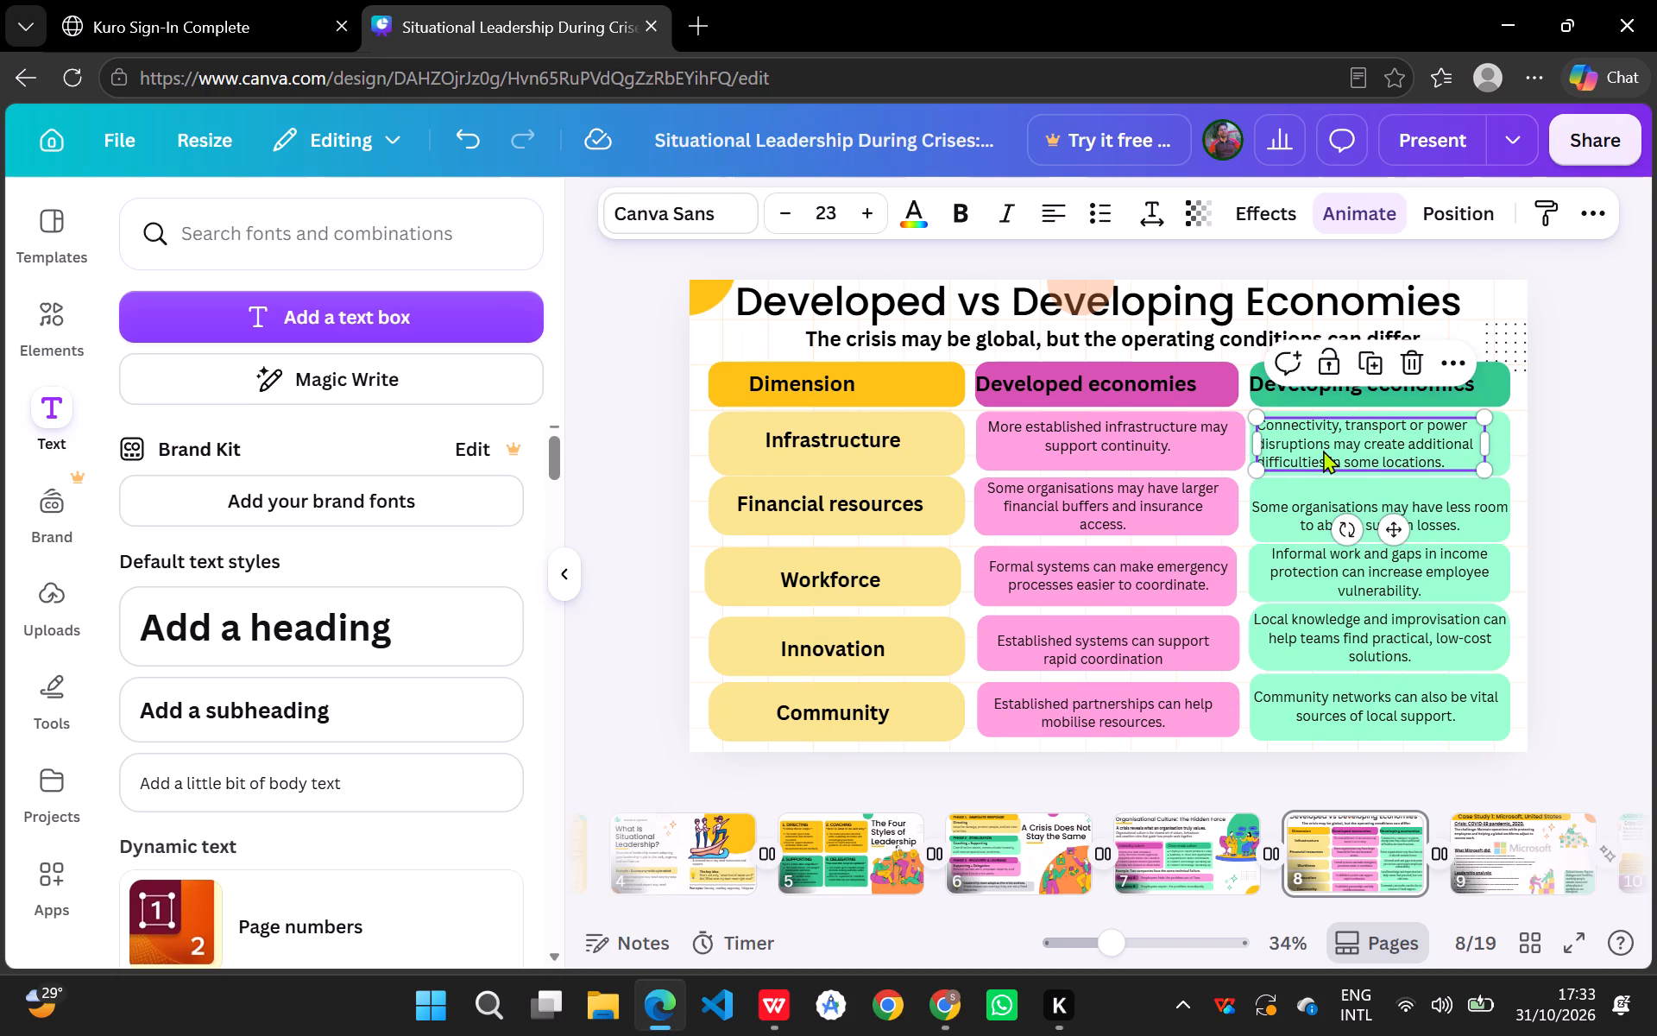
{"action": "left_click_drag", "start_coordinate": [1487, 443], "coordinate": [1505, 440]}
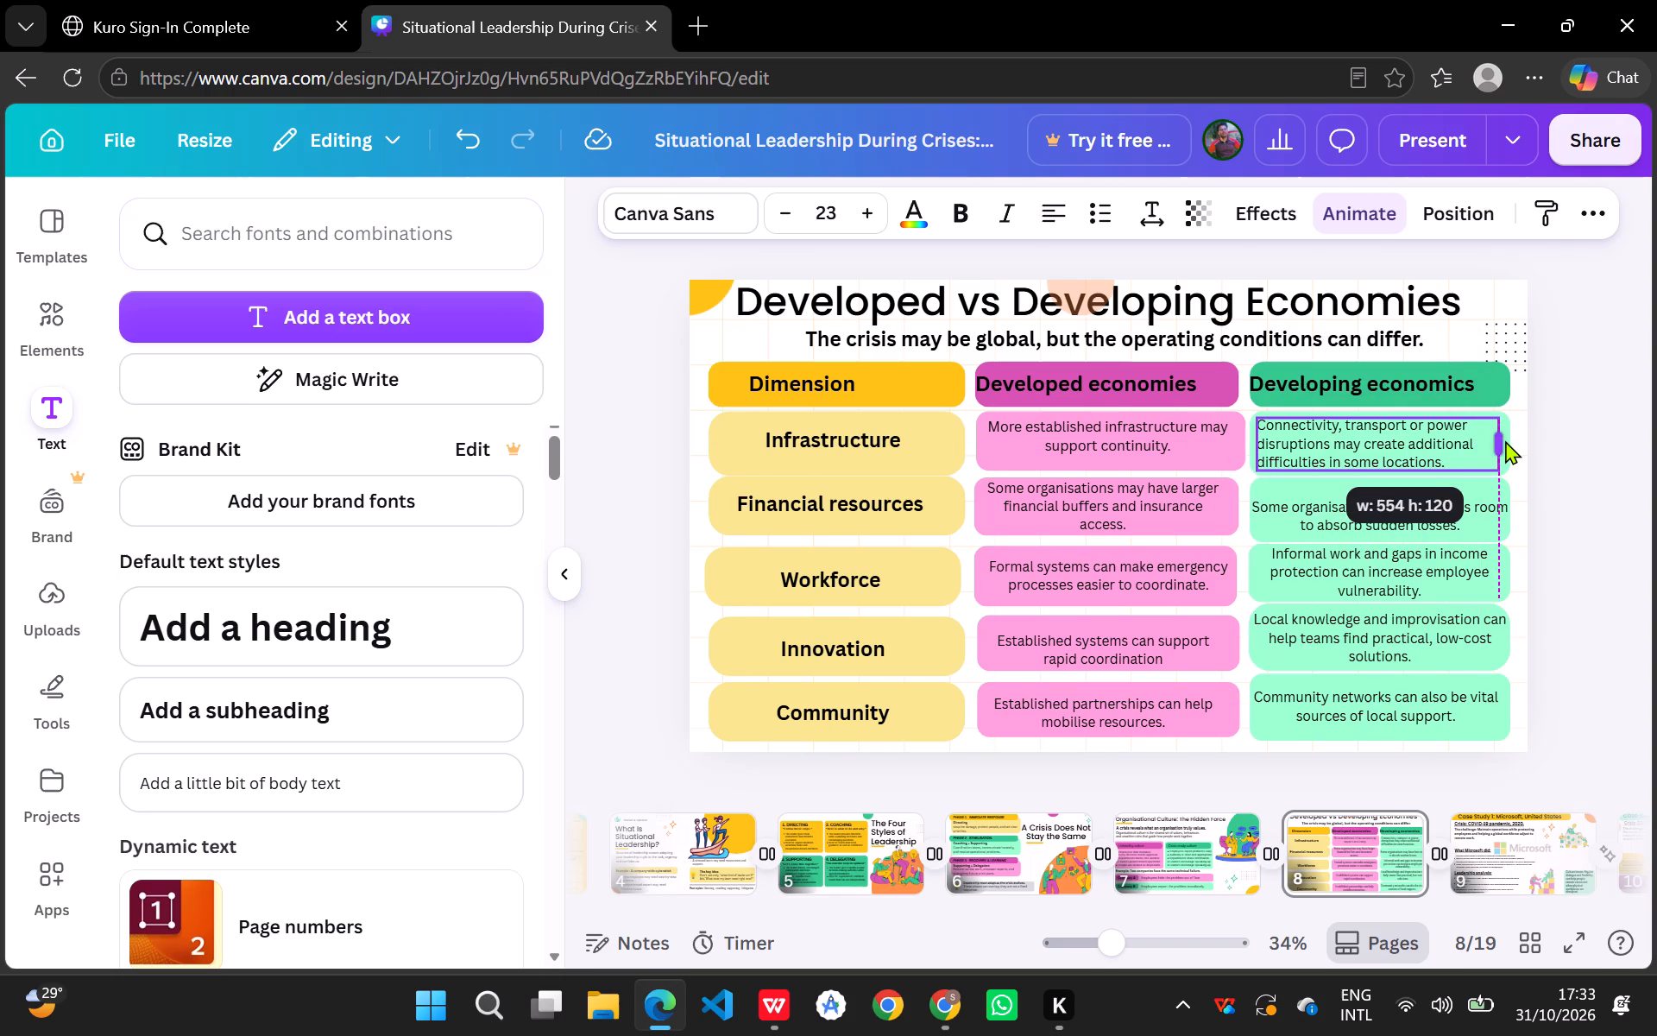
{"action": "left_click_drag", "start_coordinate": [1505, 440], "coordinate": [1503, 442]}
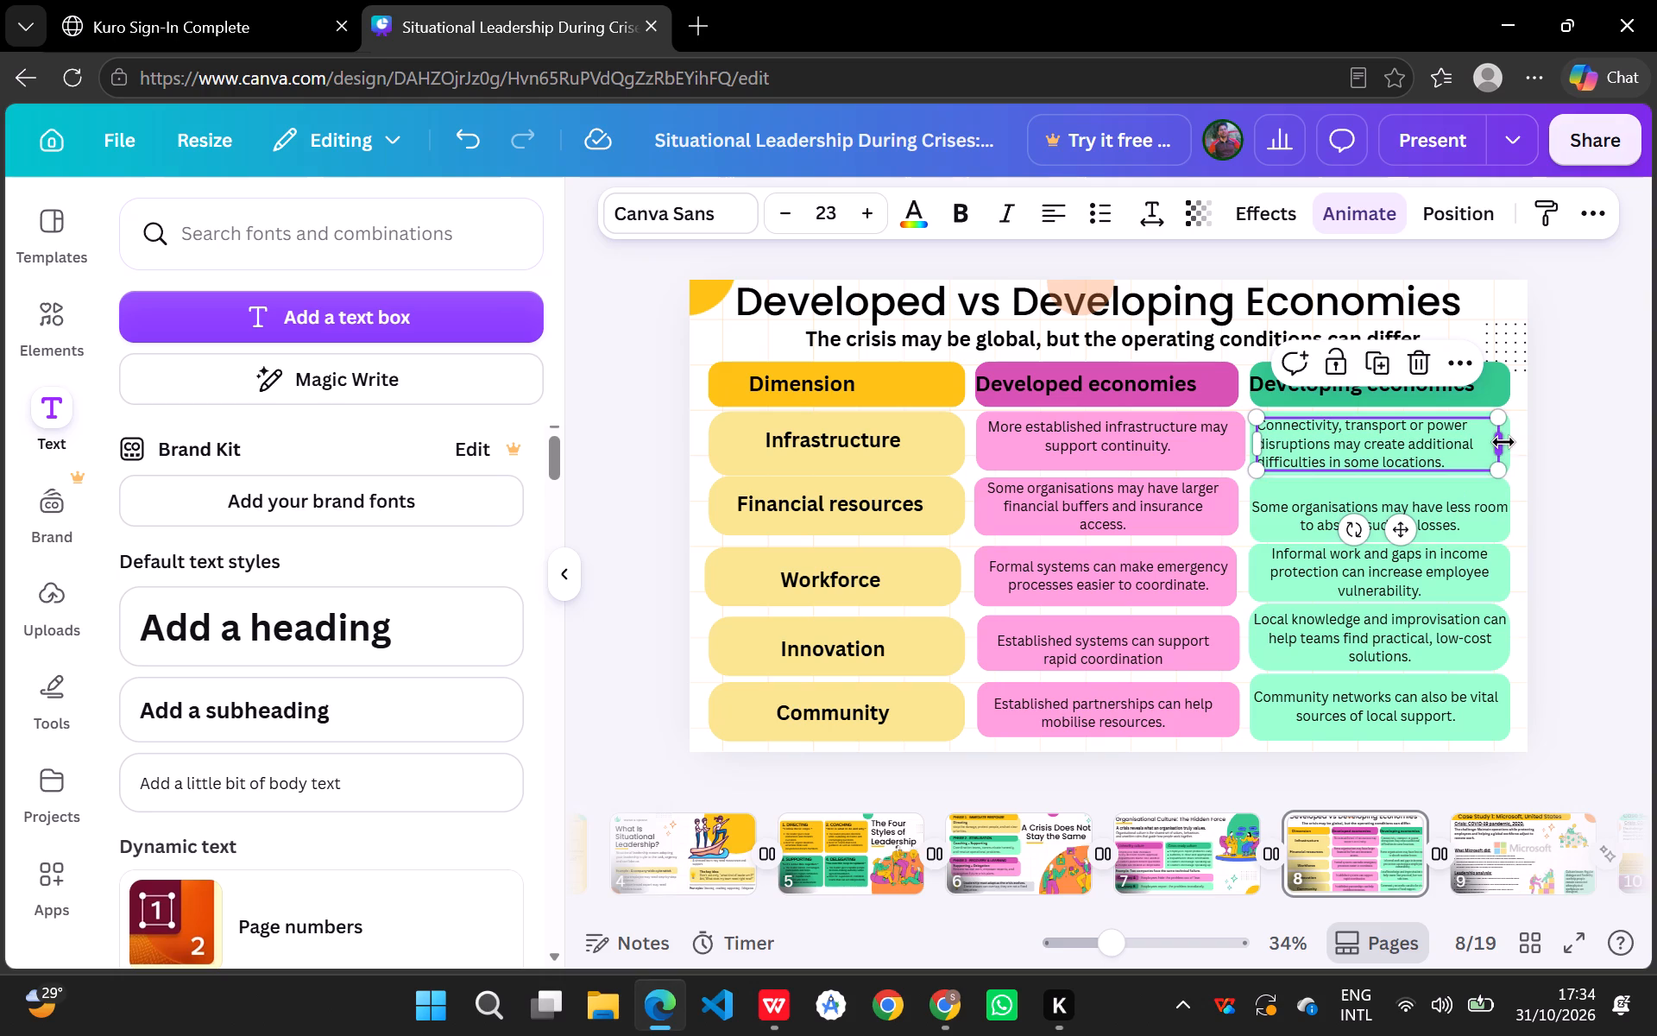
Narrow the "Some organisations may have less room" text box to about 579, aligning its right edge with the text above.
{"action": "left_click", "coordinate": [1503, 515]}
{"action": "left_click_drag", "start_coordinate": [1515, 515], "coordinate": [1503, 520]}
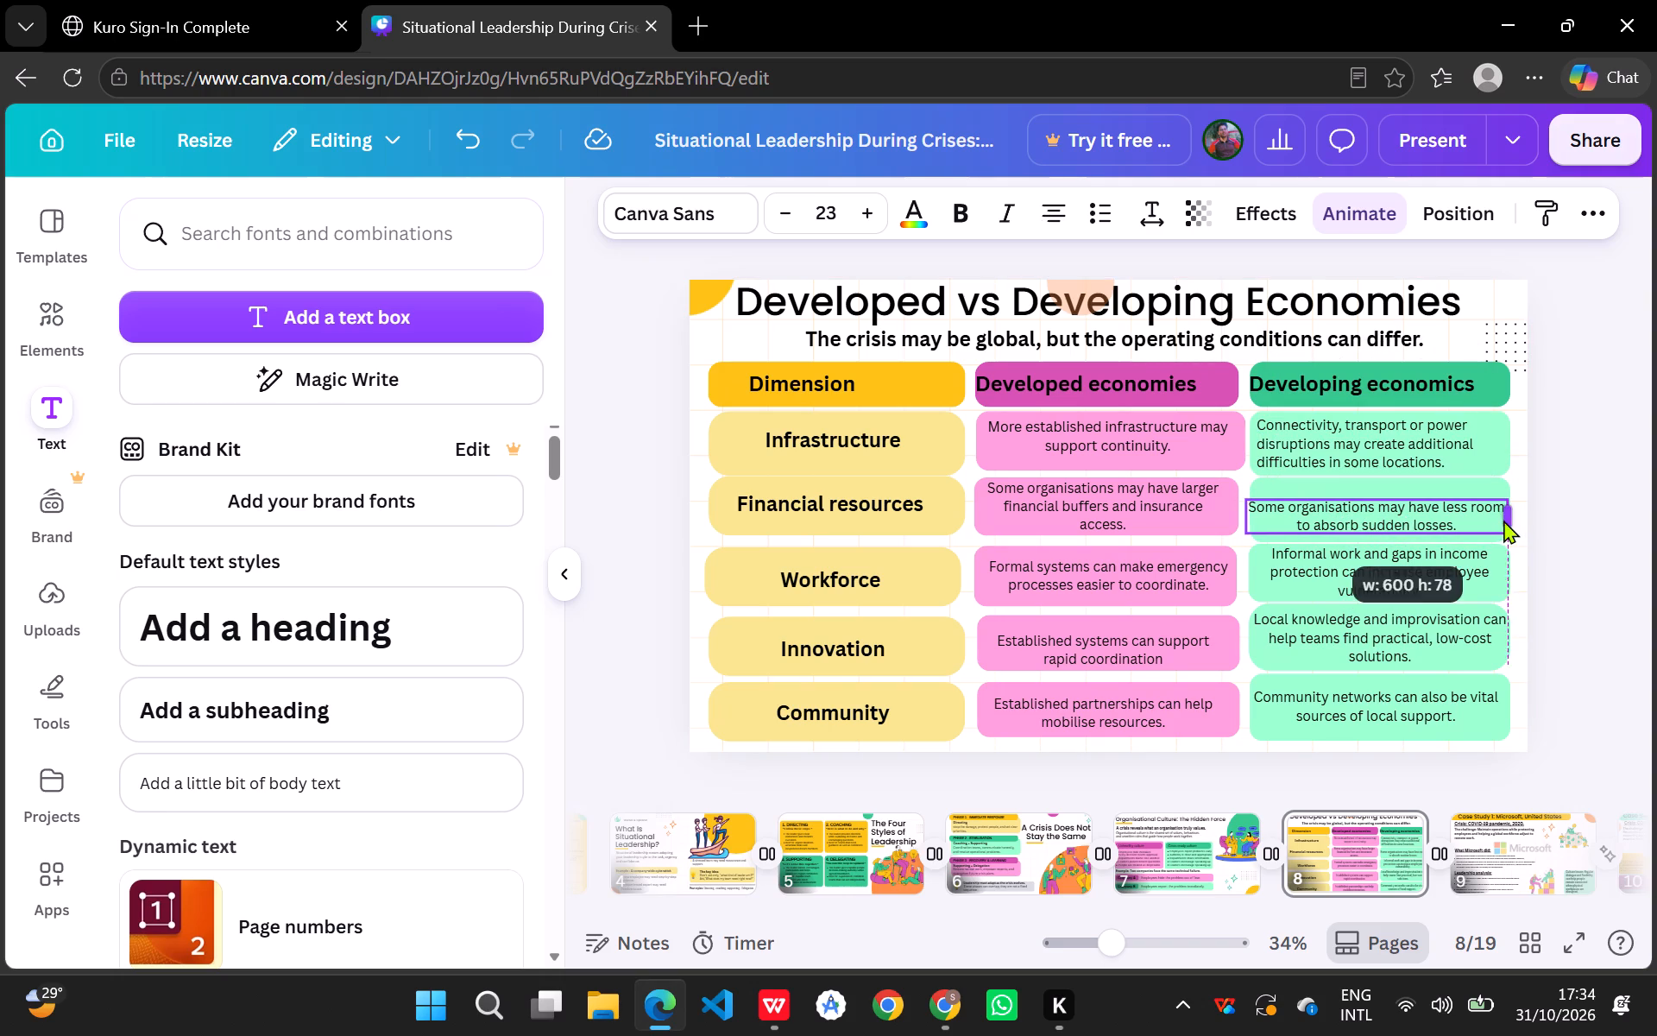
{"action": "left_click_drag", "start_coordinate": [1503, 520], "coordinate": [1501, 518]}
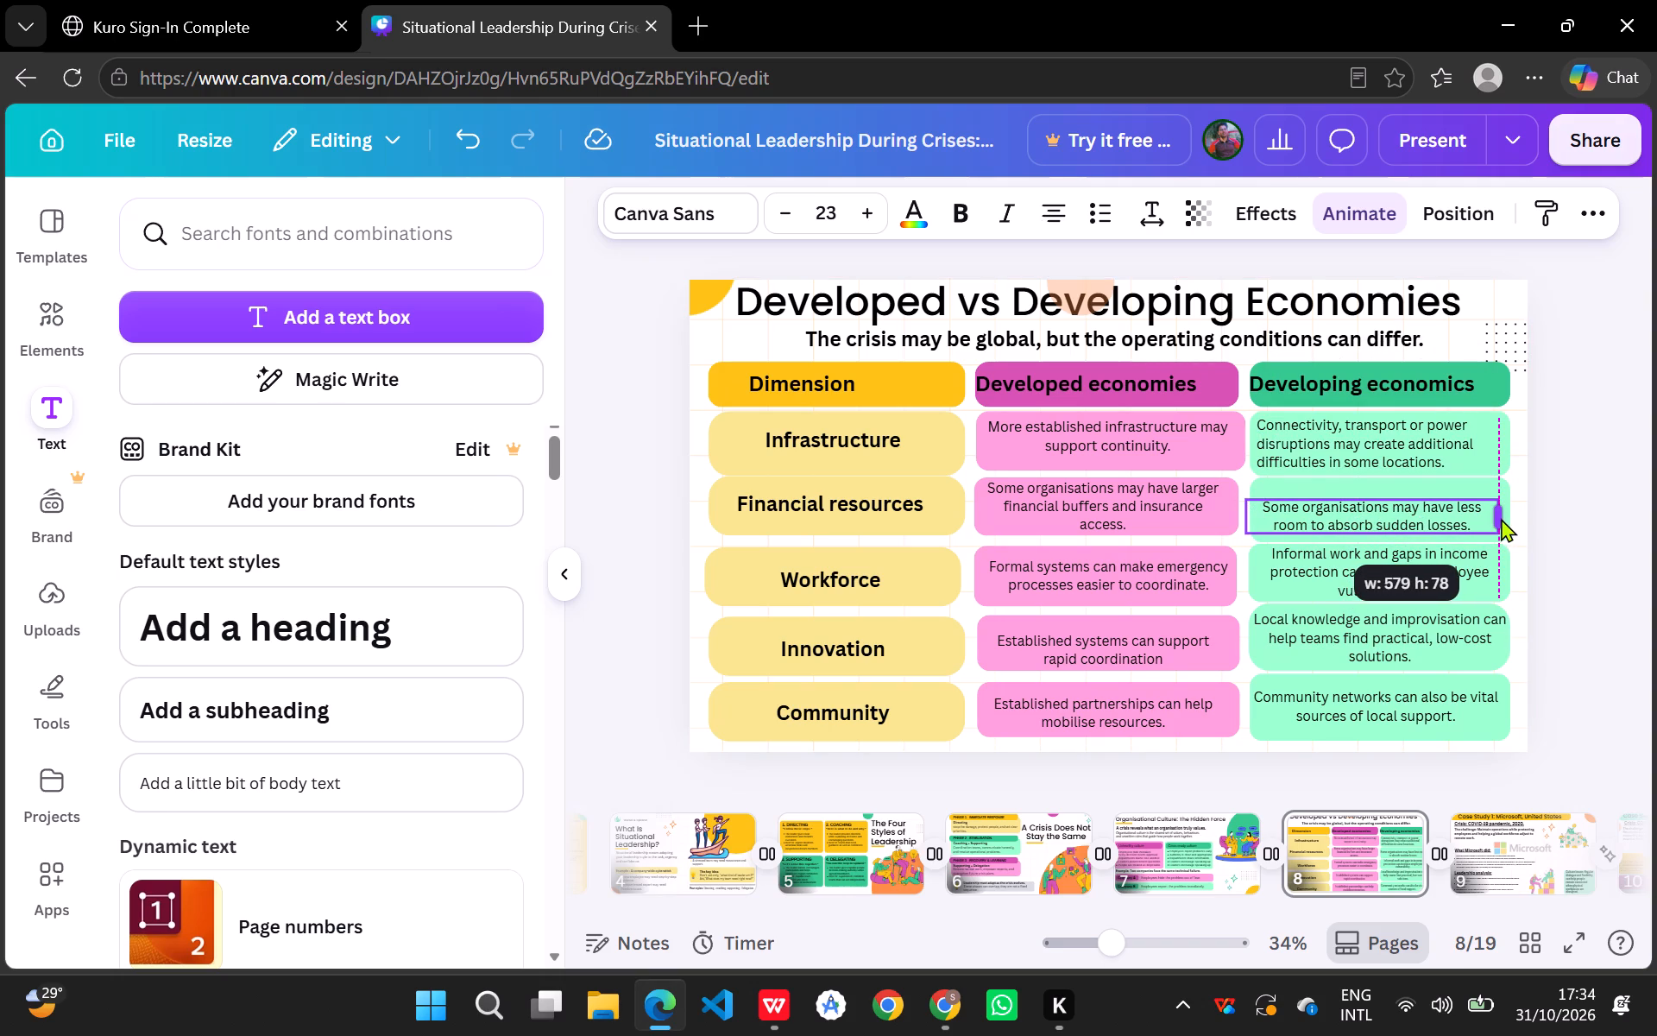
{"action": "left_click_drag", "start_coordinate": [1501, 518], "coordinate": [1502, 518]}
{"action": "left_click", "coordinate": [1385, 506]}
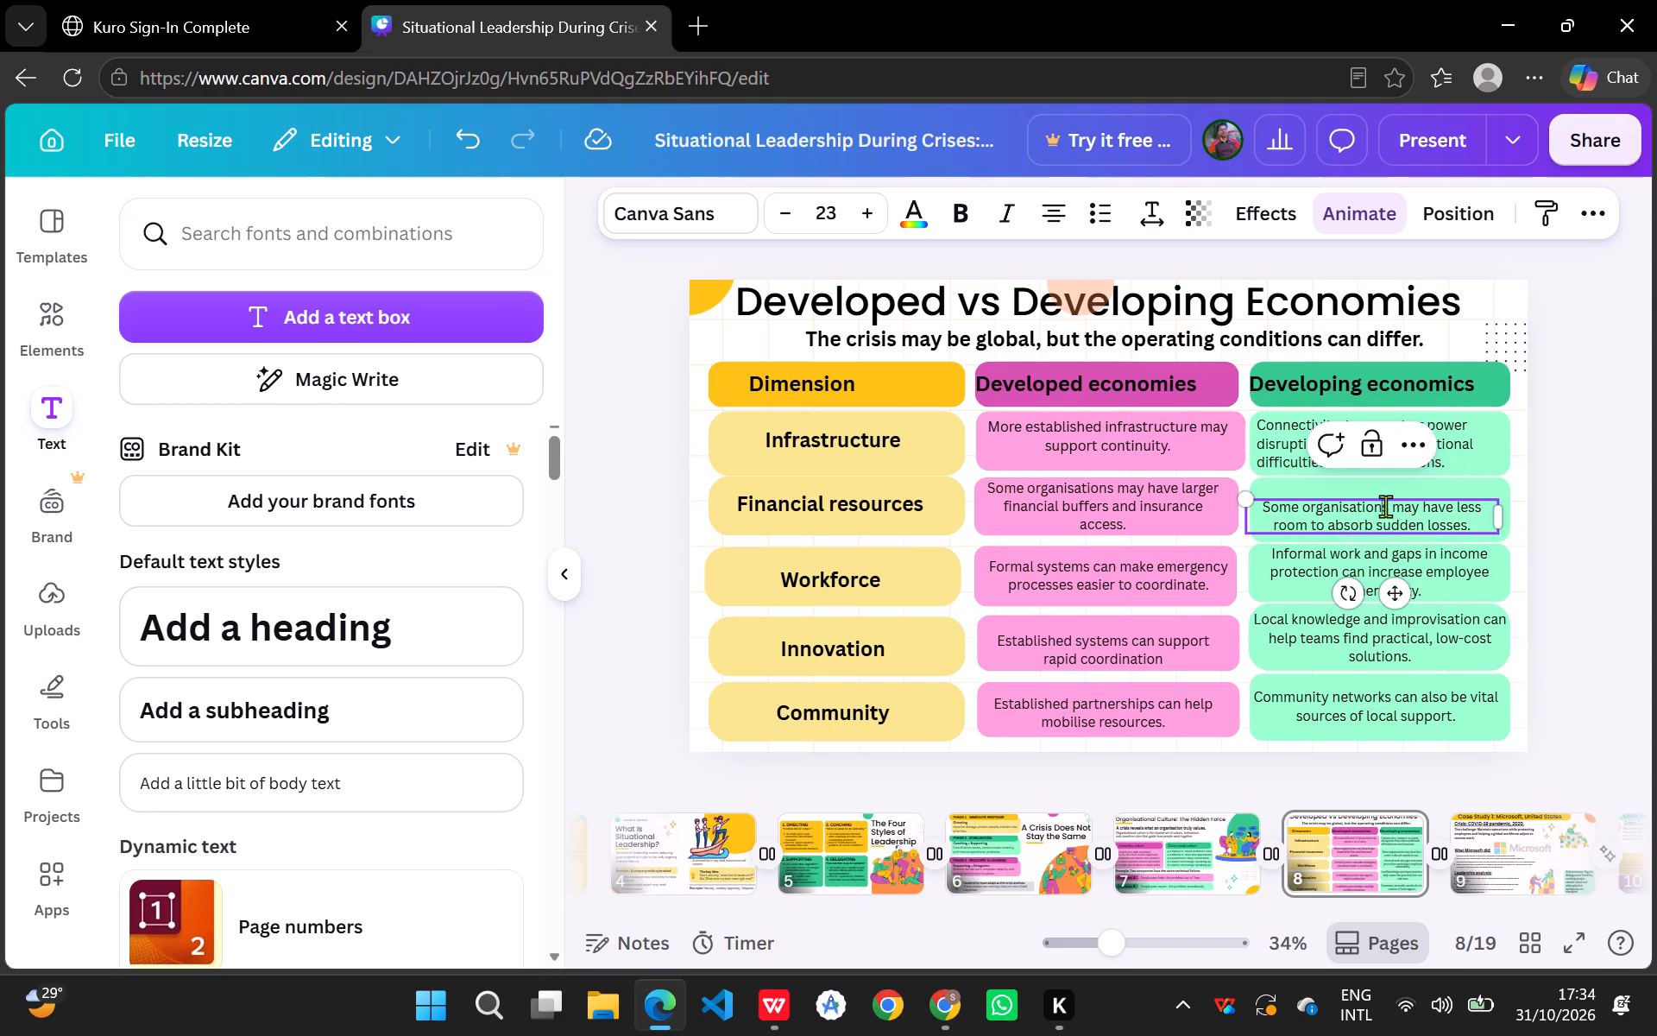
Centre-align the "Connectivity, transport or power" text in the first-row green block.
{"action": "left_click", "coordinate": [1461, 444]}
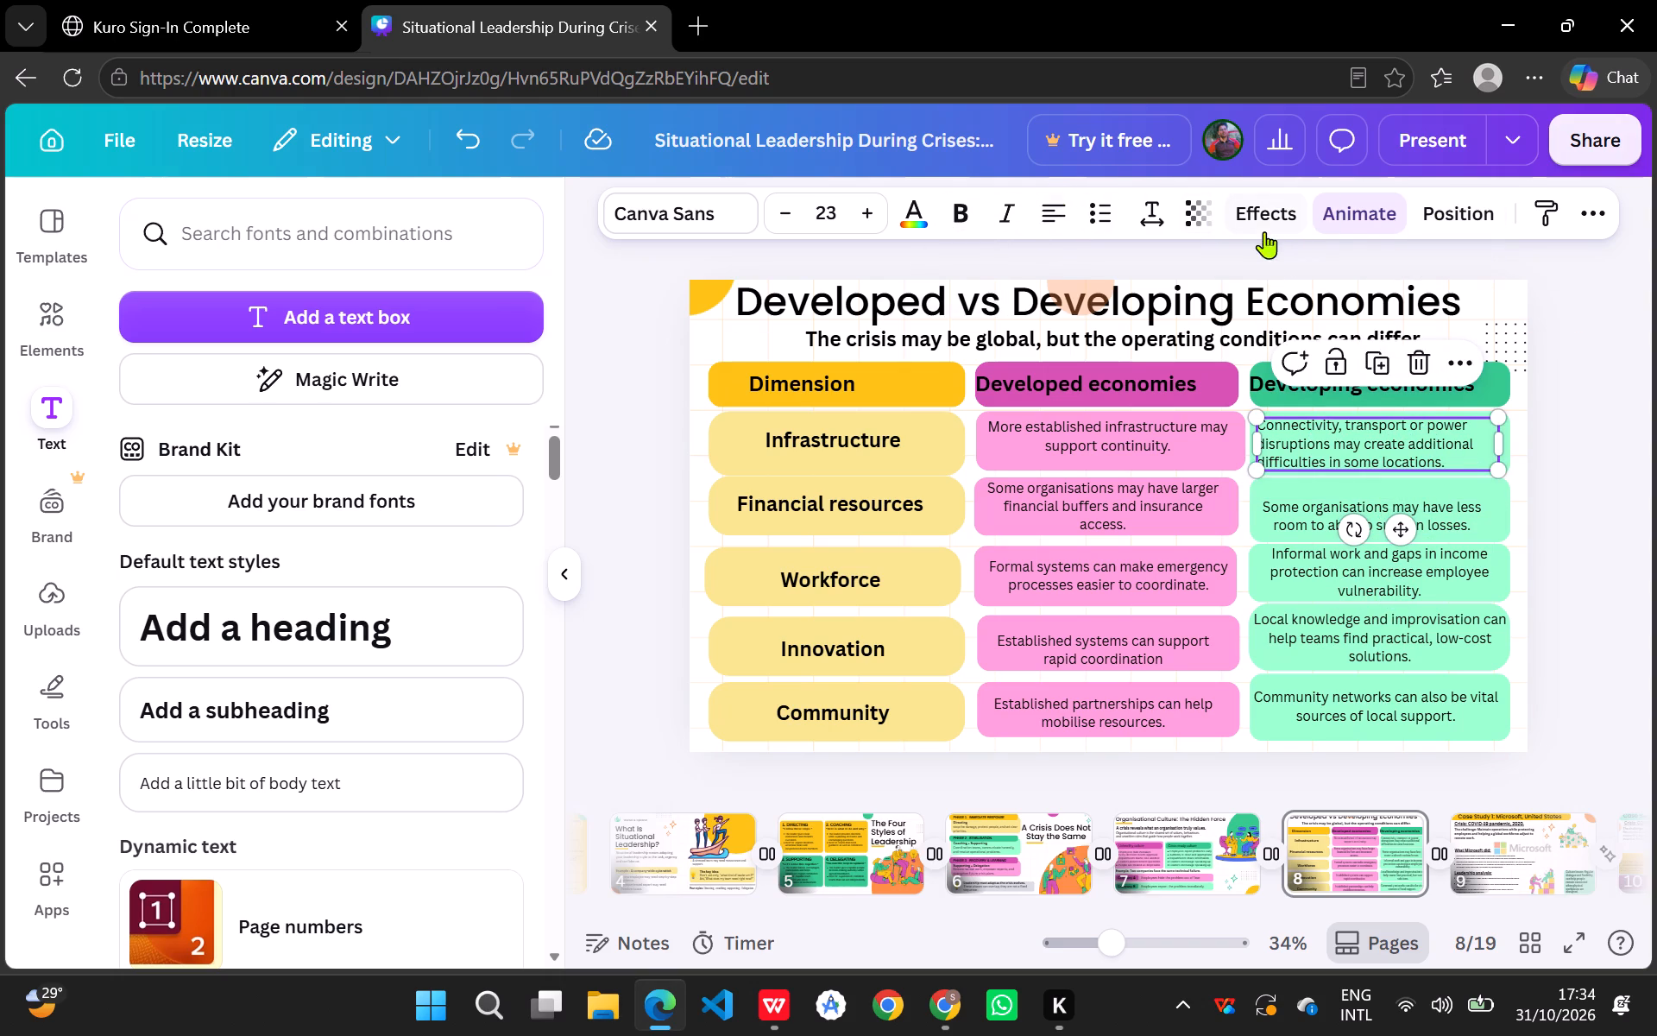
{"action": "left_click", "coordinate": [1061, 218]}
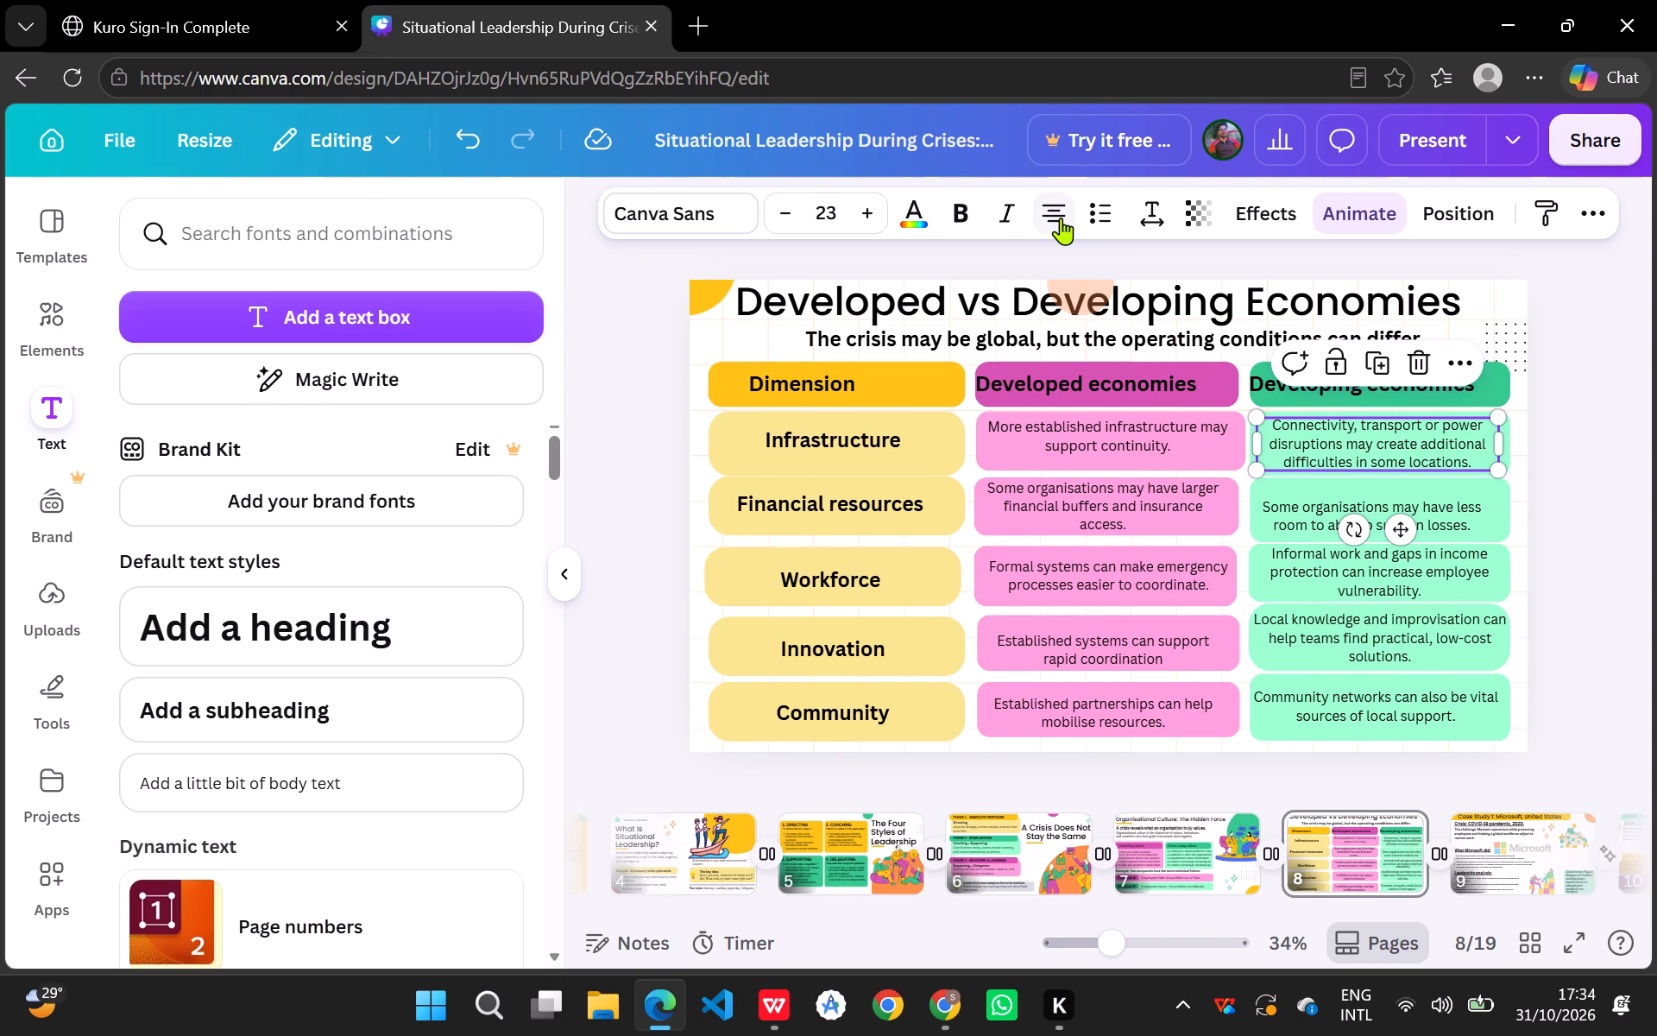
Right-align the "Some organisations may have less room to absorb sudden losses" text in the second-row green block.
{"action": "left_click", "coordinate": [1472, 509]}
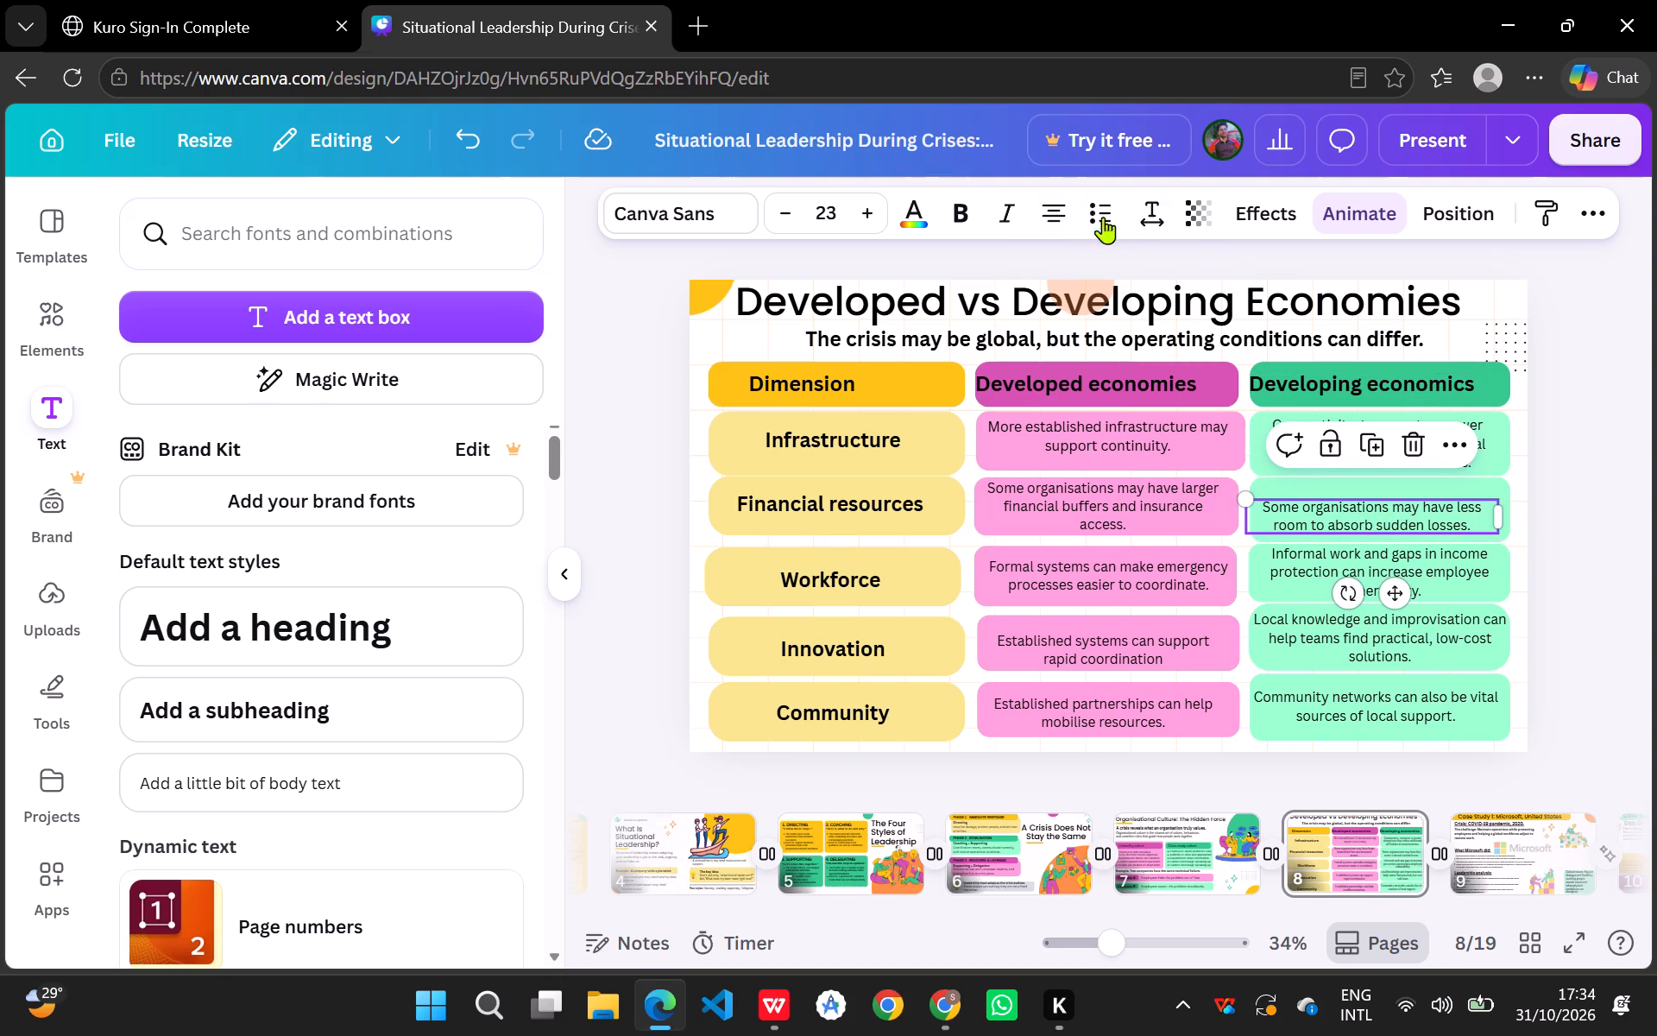
{"action": "left_click", "coordinate": [1057, 211]}
{"action": "left_click", "coordinate": [1057, 211]}
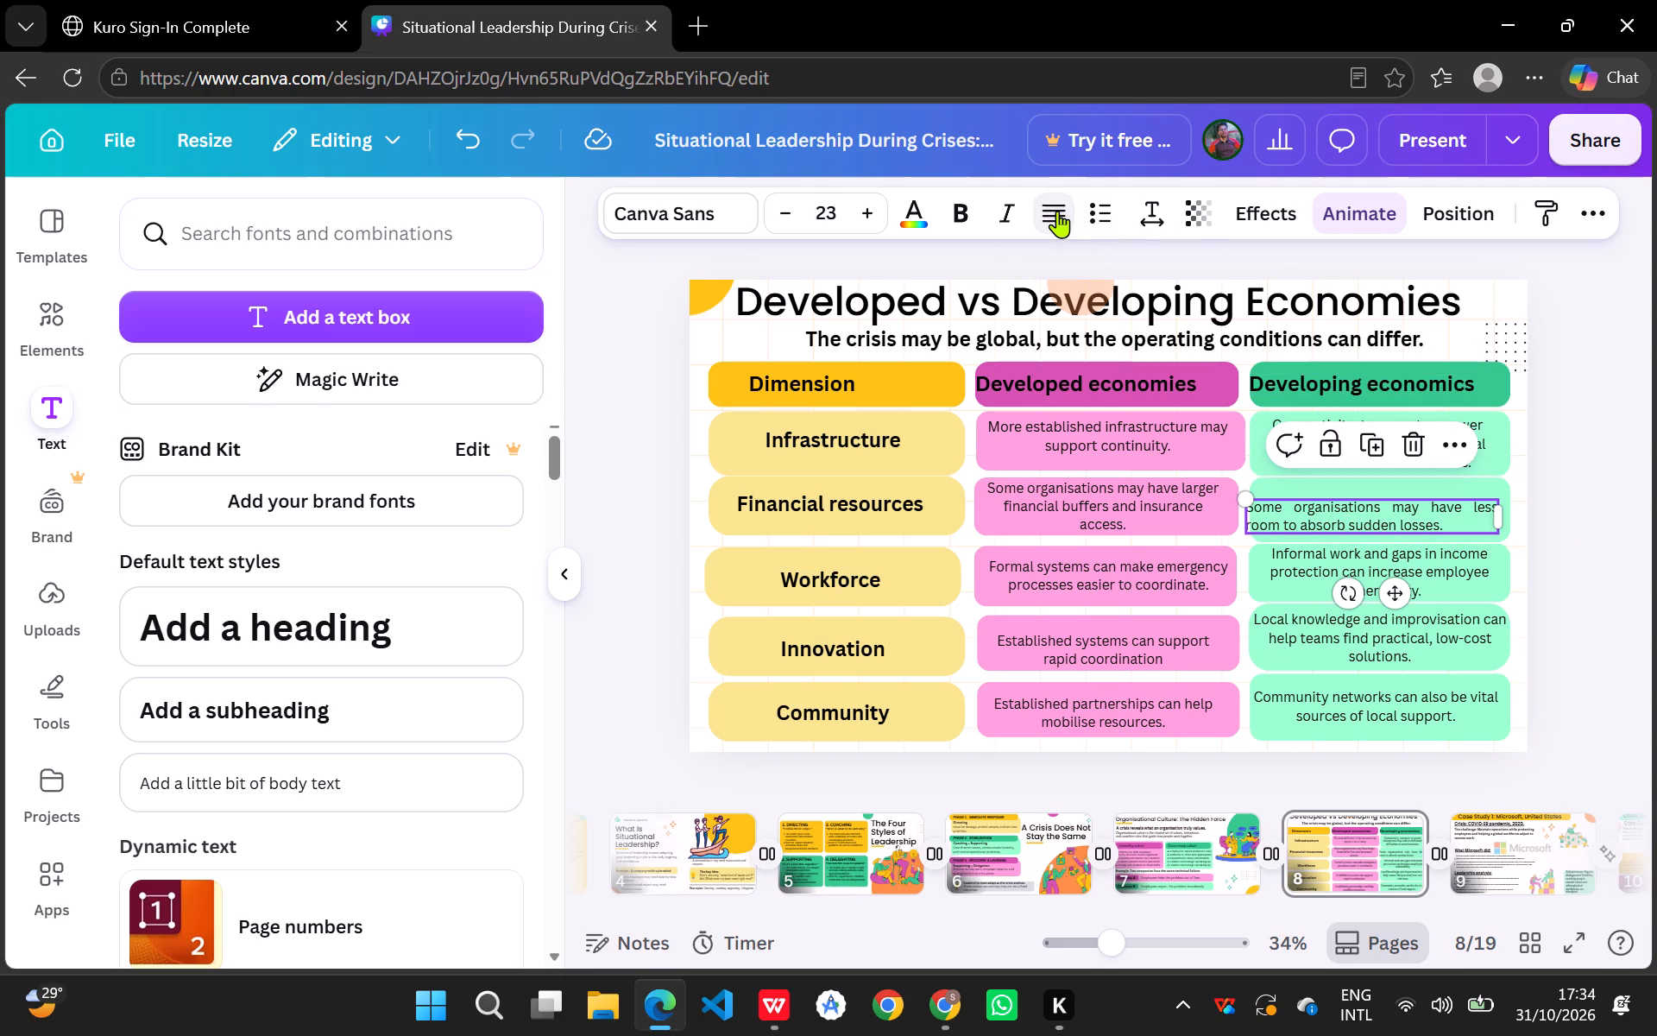
{"action": "left_click", "coordinate": [1057, 211]}
{"action": "left_click", "coordinate": [1556, 615]}
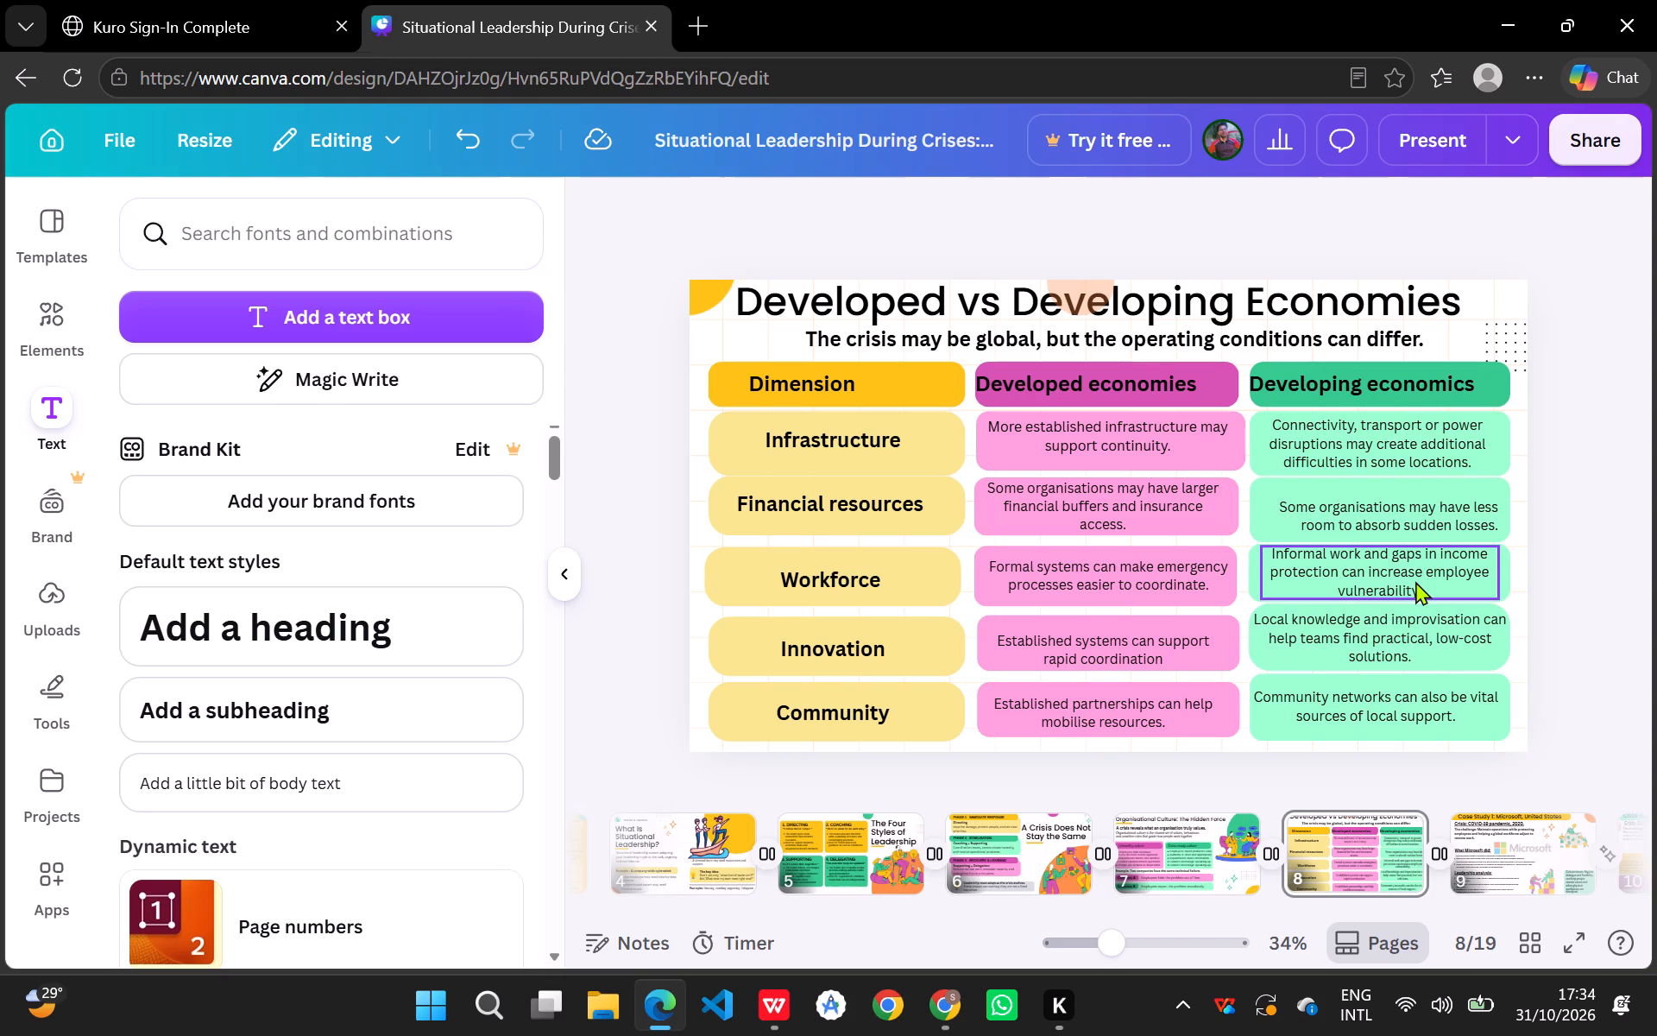
Left-align the "Connectivity, transport or power" text in the Infrastructure row's green block.
{"action": "left_click", "coordinate": [1414, 437]}
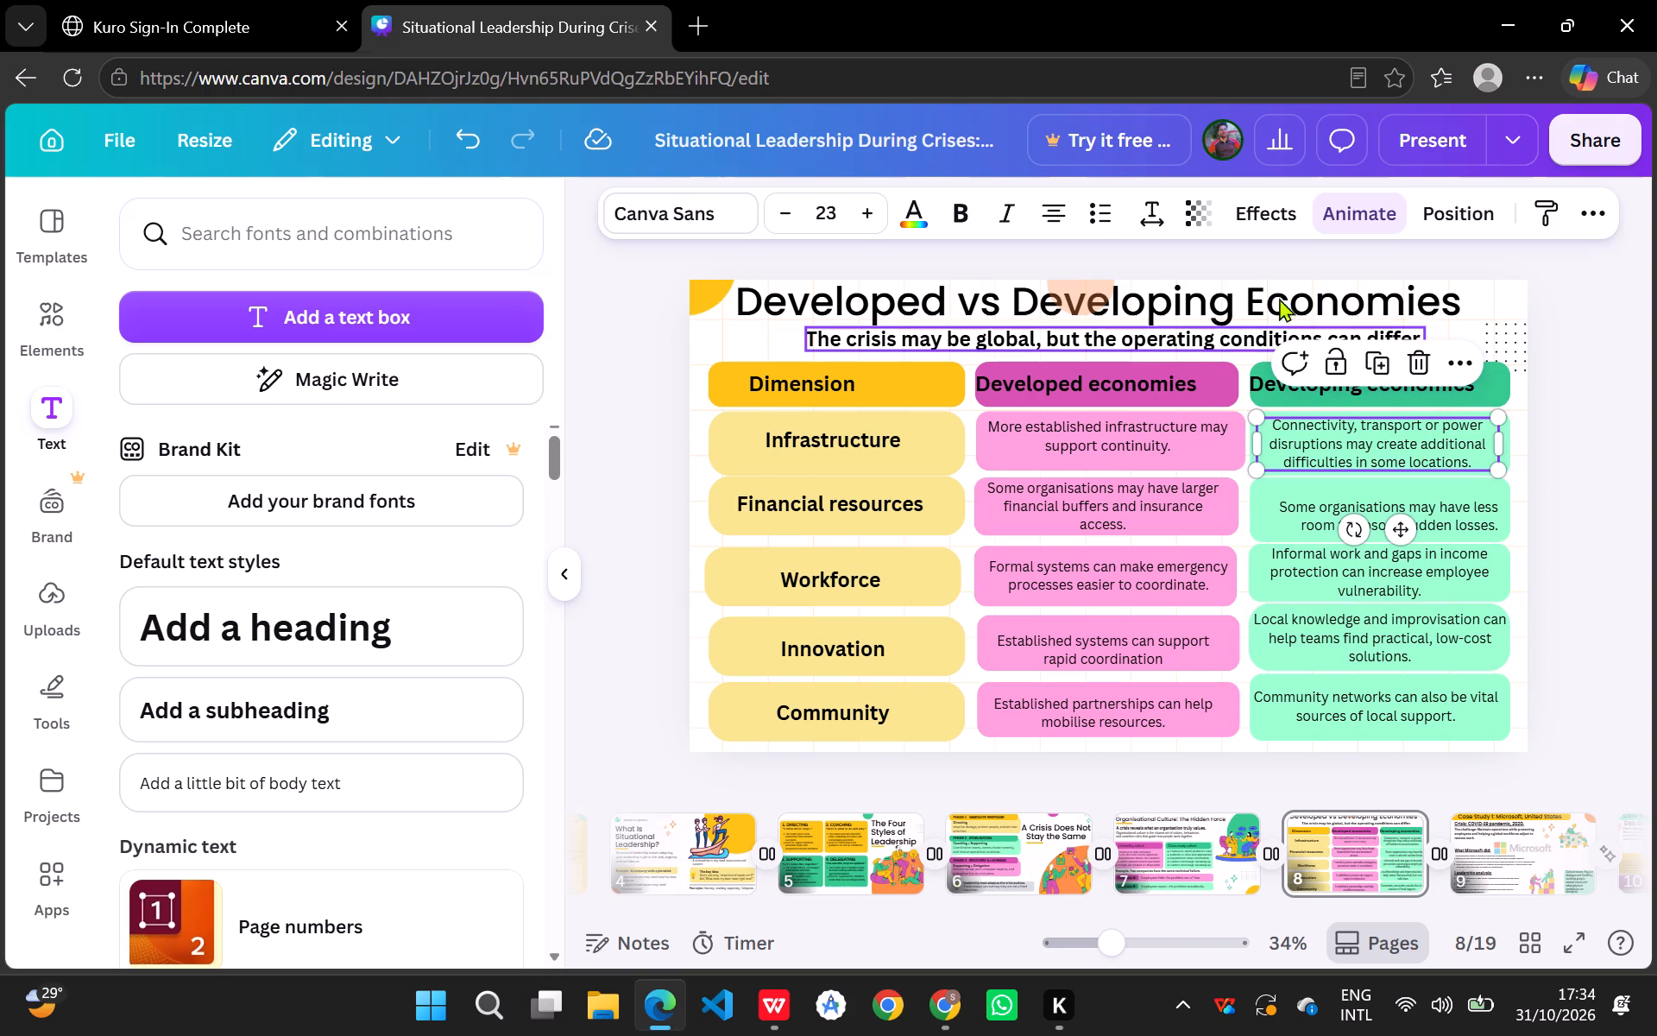
{"action": "left_click", "coordinate": [1056, 223]}
{"action": "left_click", "coordinate": [1056, 223]}
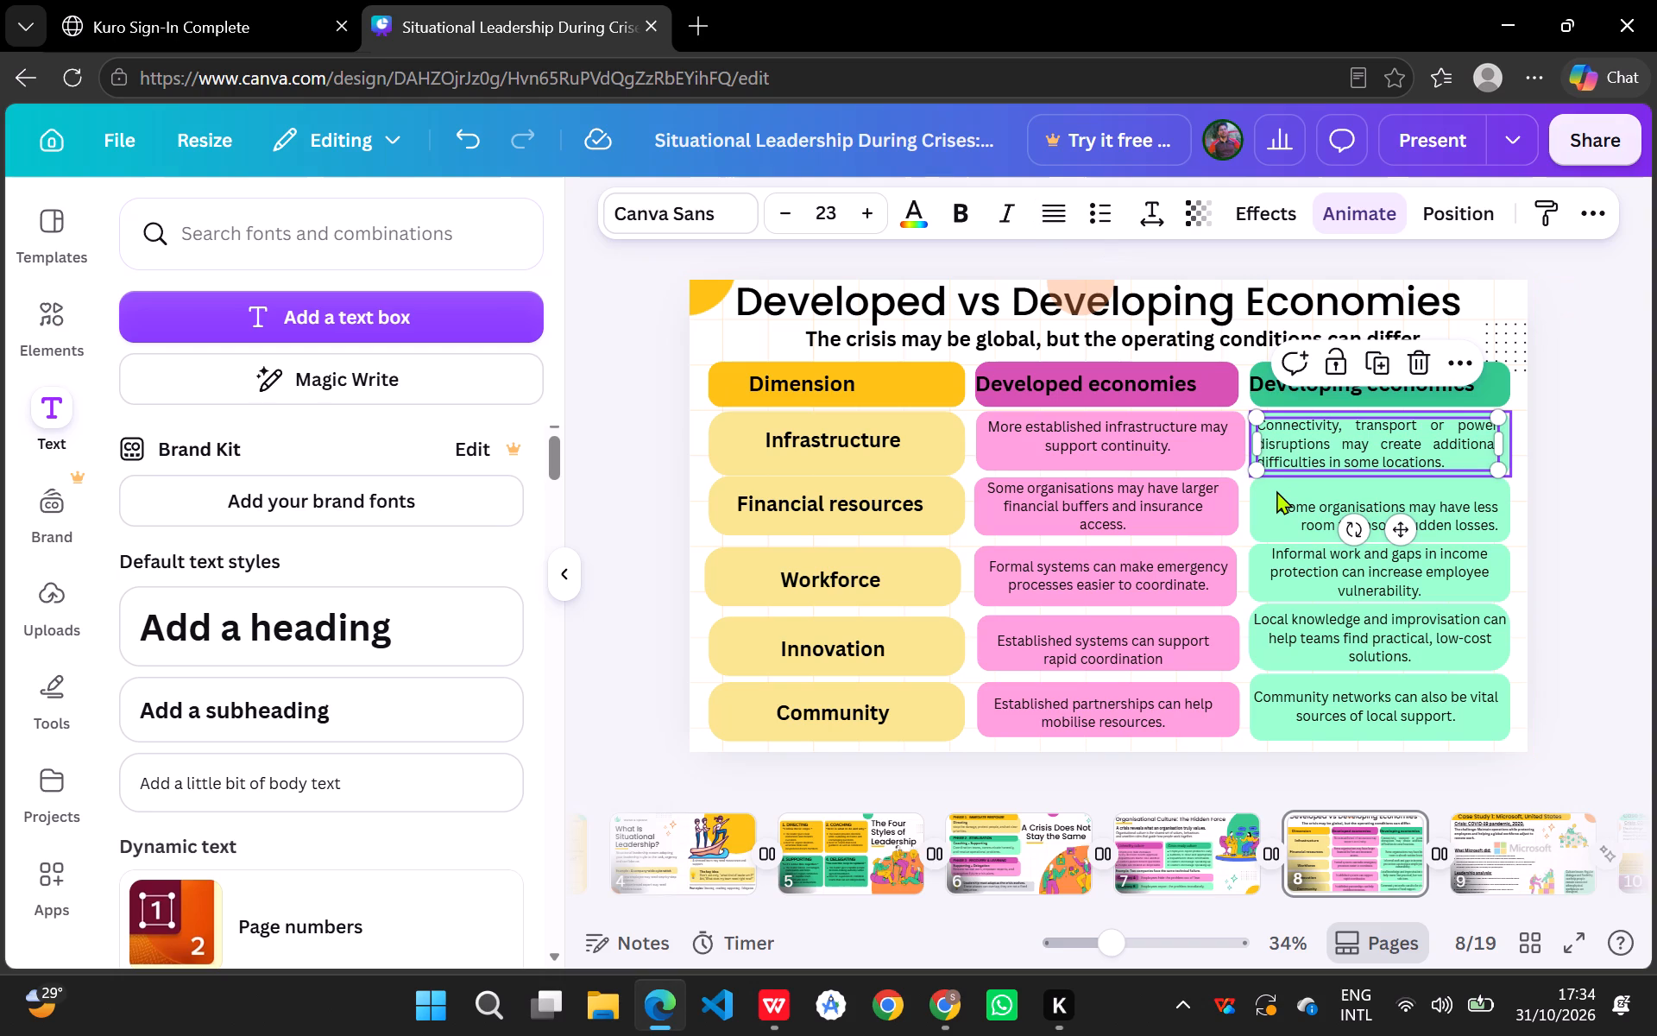
{"action": "left_click", "coordinate": [1040, 212]}
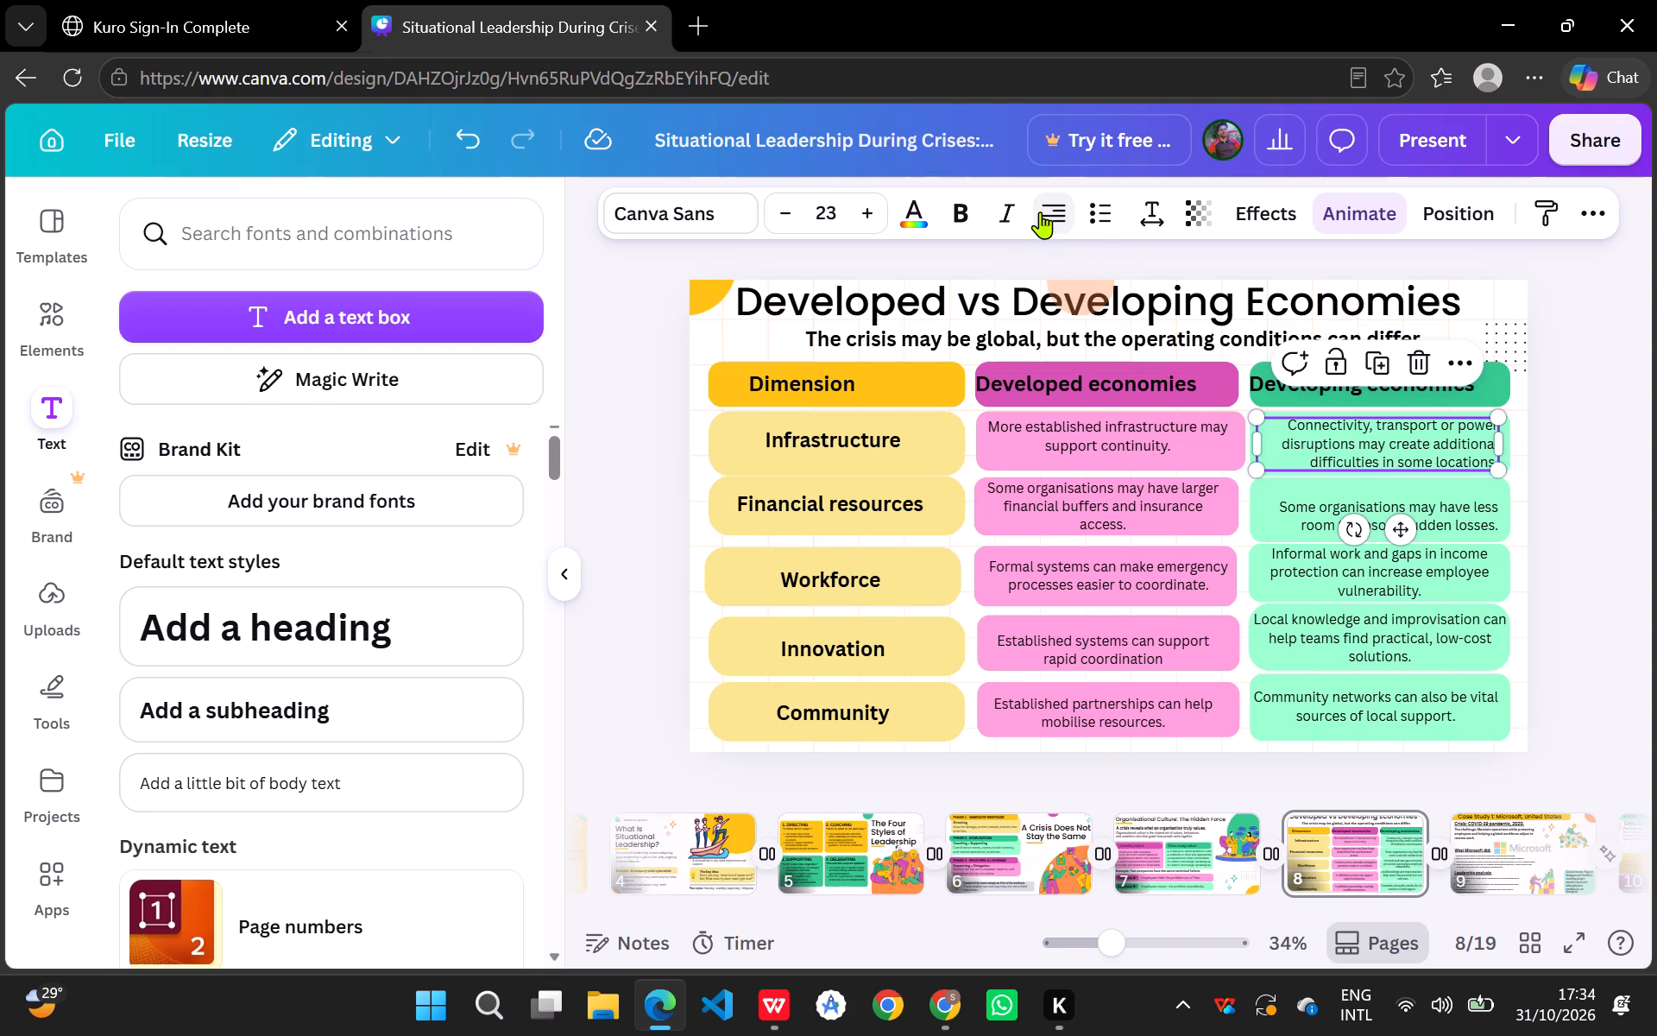
{"action": "left_click", "coordinate": [1040, 212]}
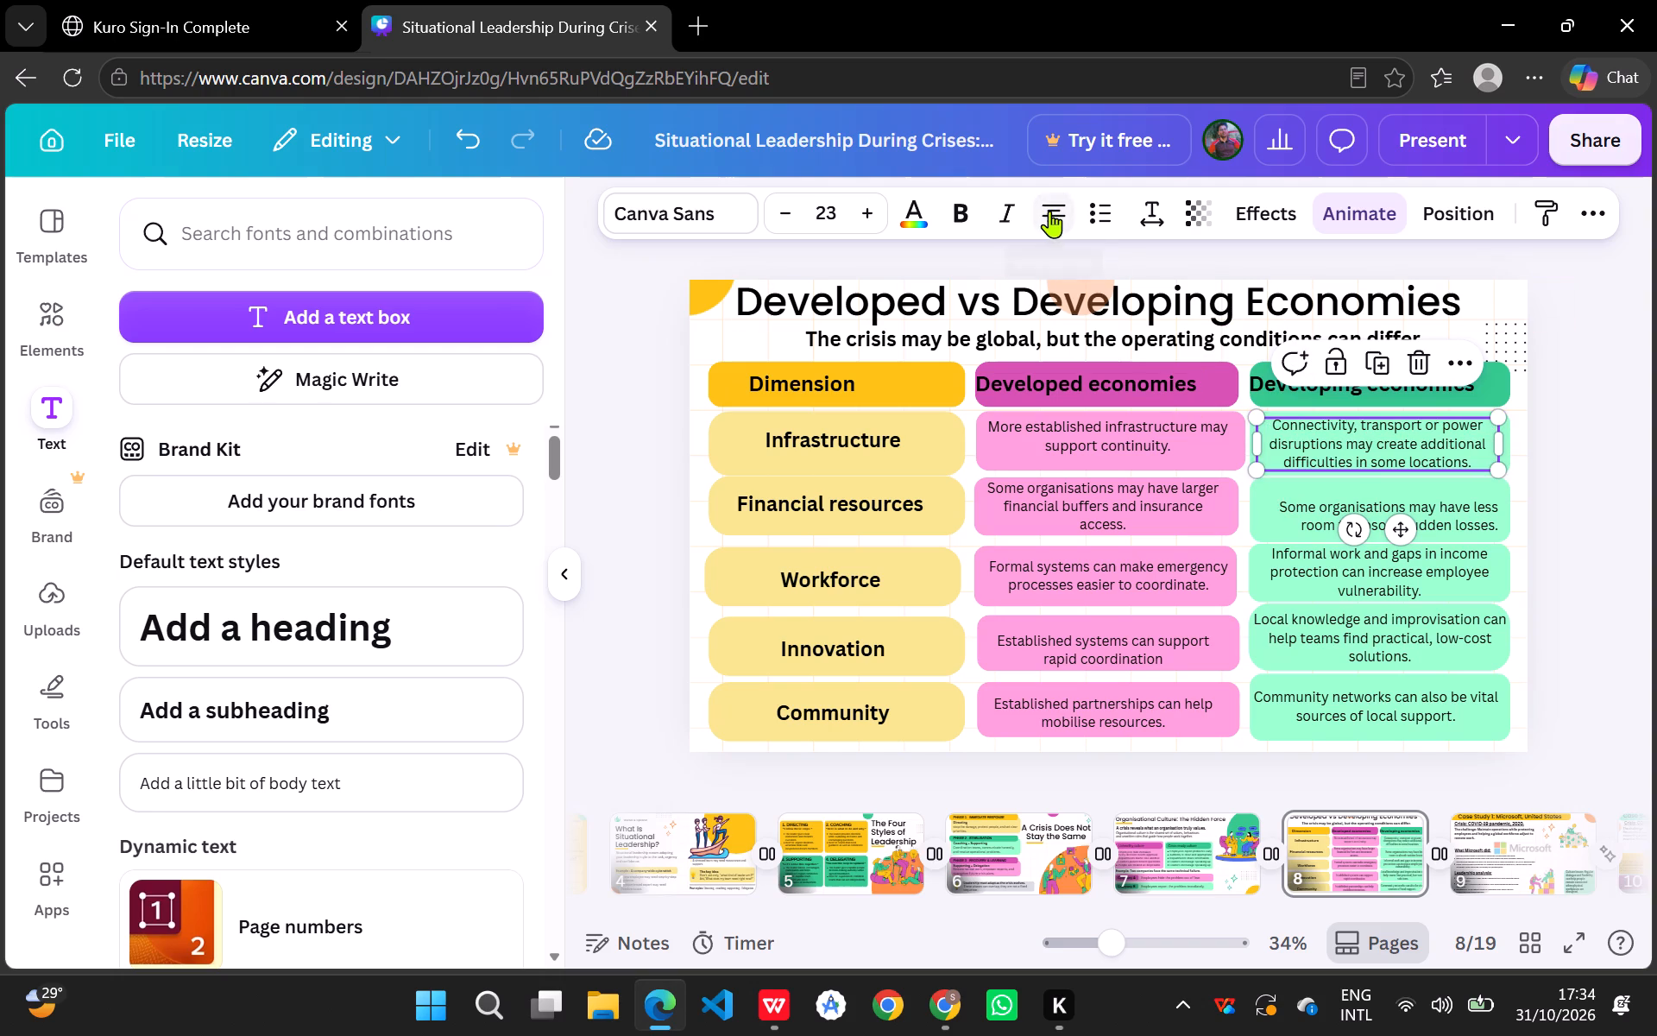
{"action": "left_click", "coordinate": [1049, 211]}
Left-align the "Some organisations may have less room" text in the Financial resources row's green block.
{"action": "left_click", "coordinate": [1321, 518]}
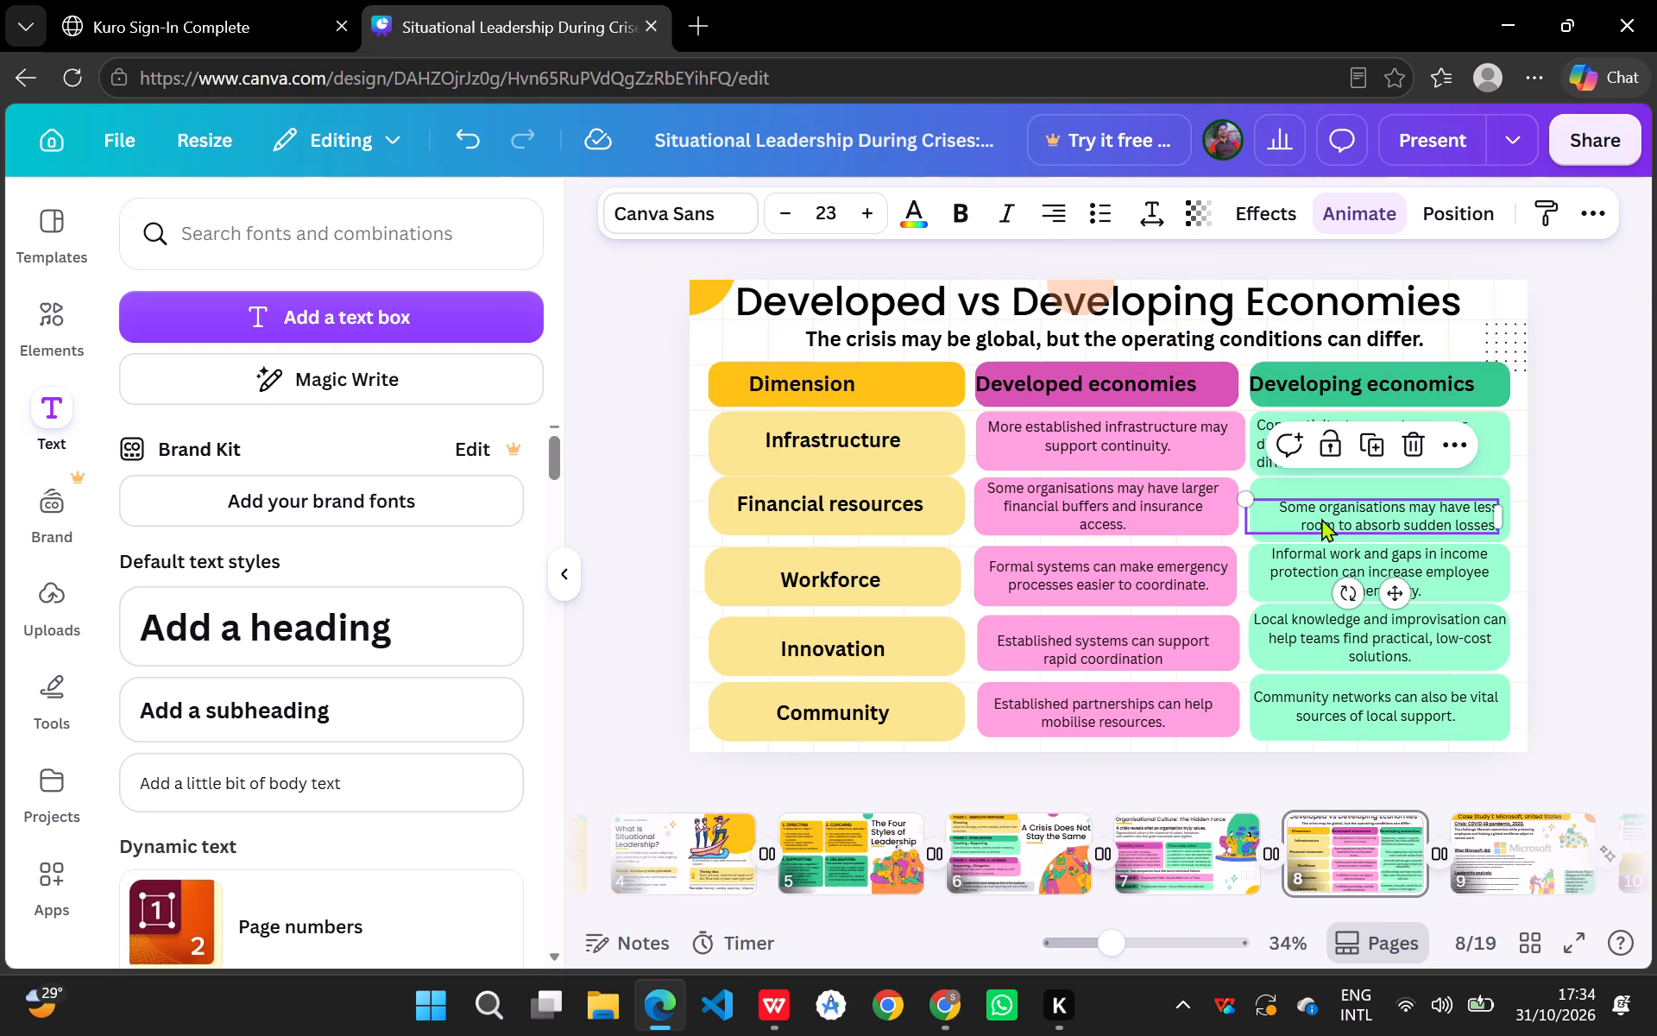
{"action": "left_click", "coordinate": [1059, 224]}
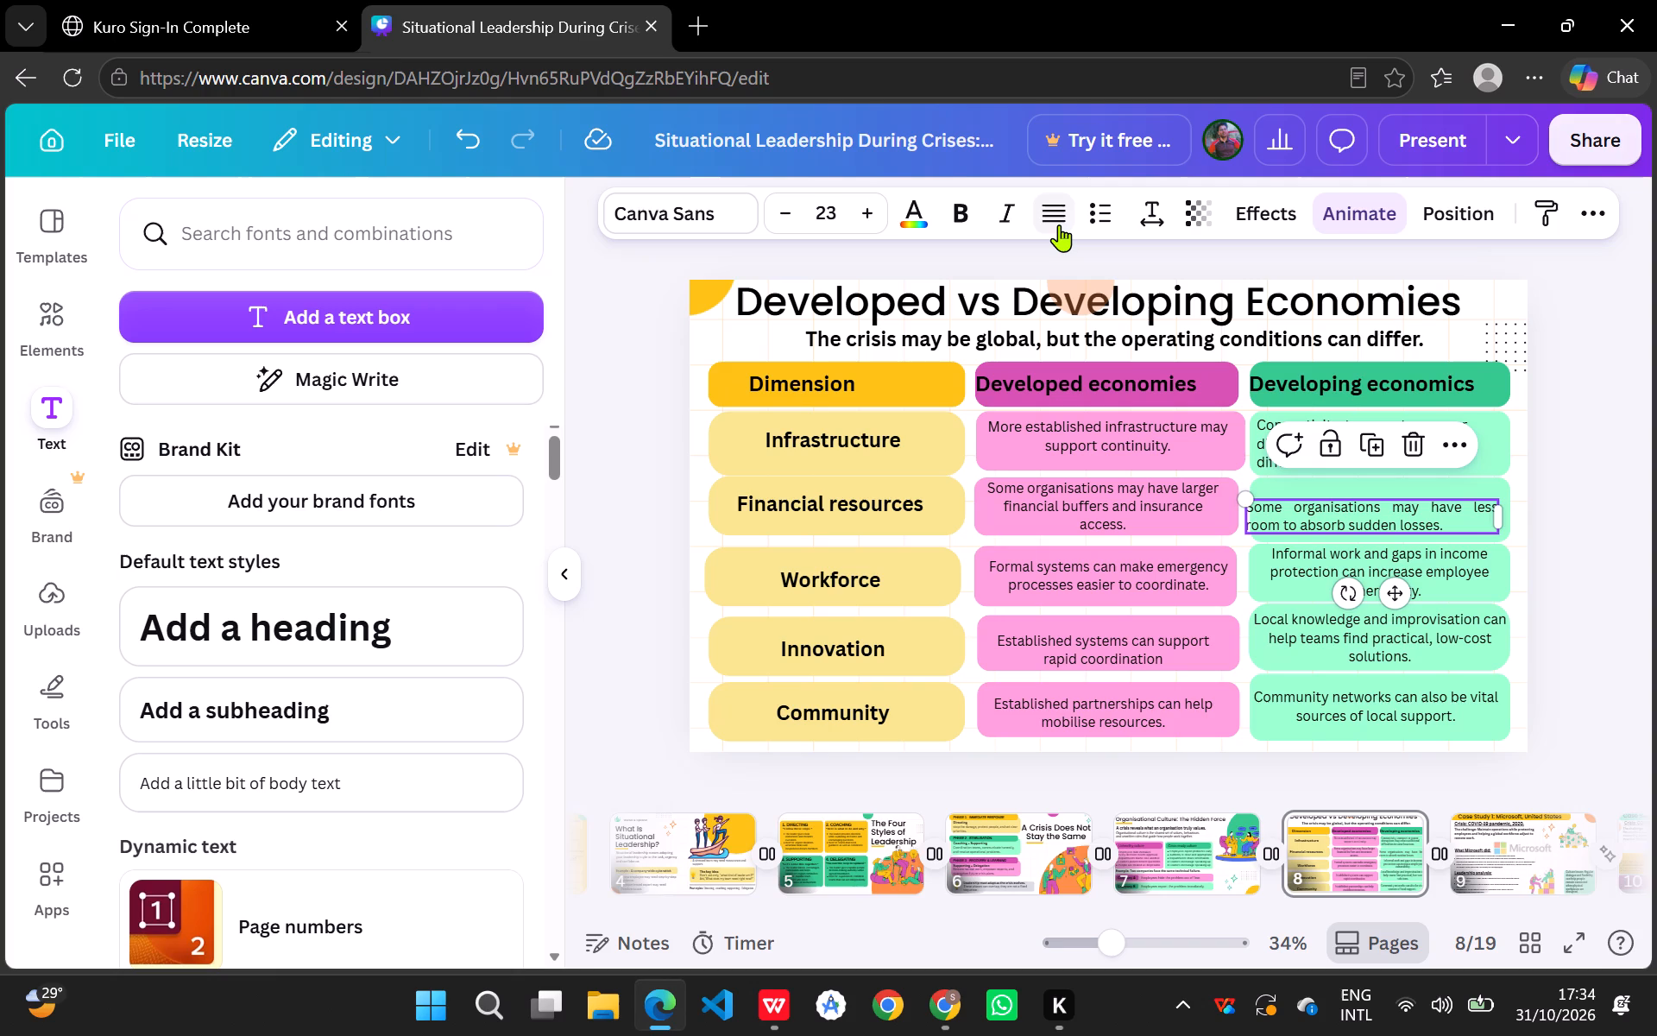
{"action": "left_click", "coordinate": [1059, 224]}
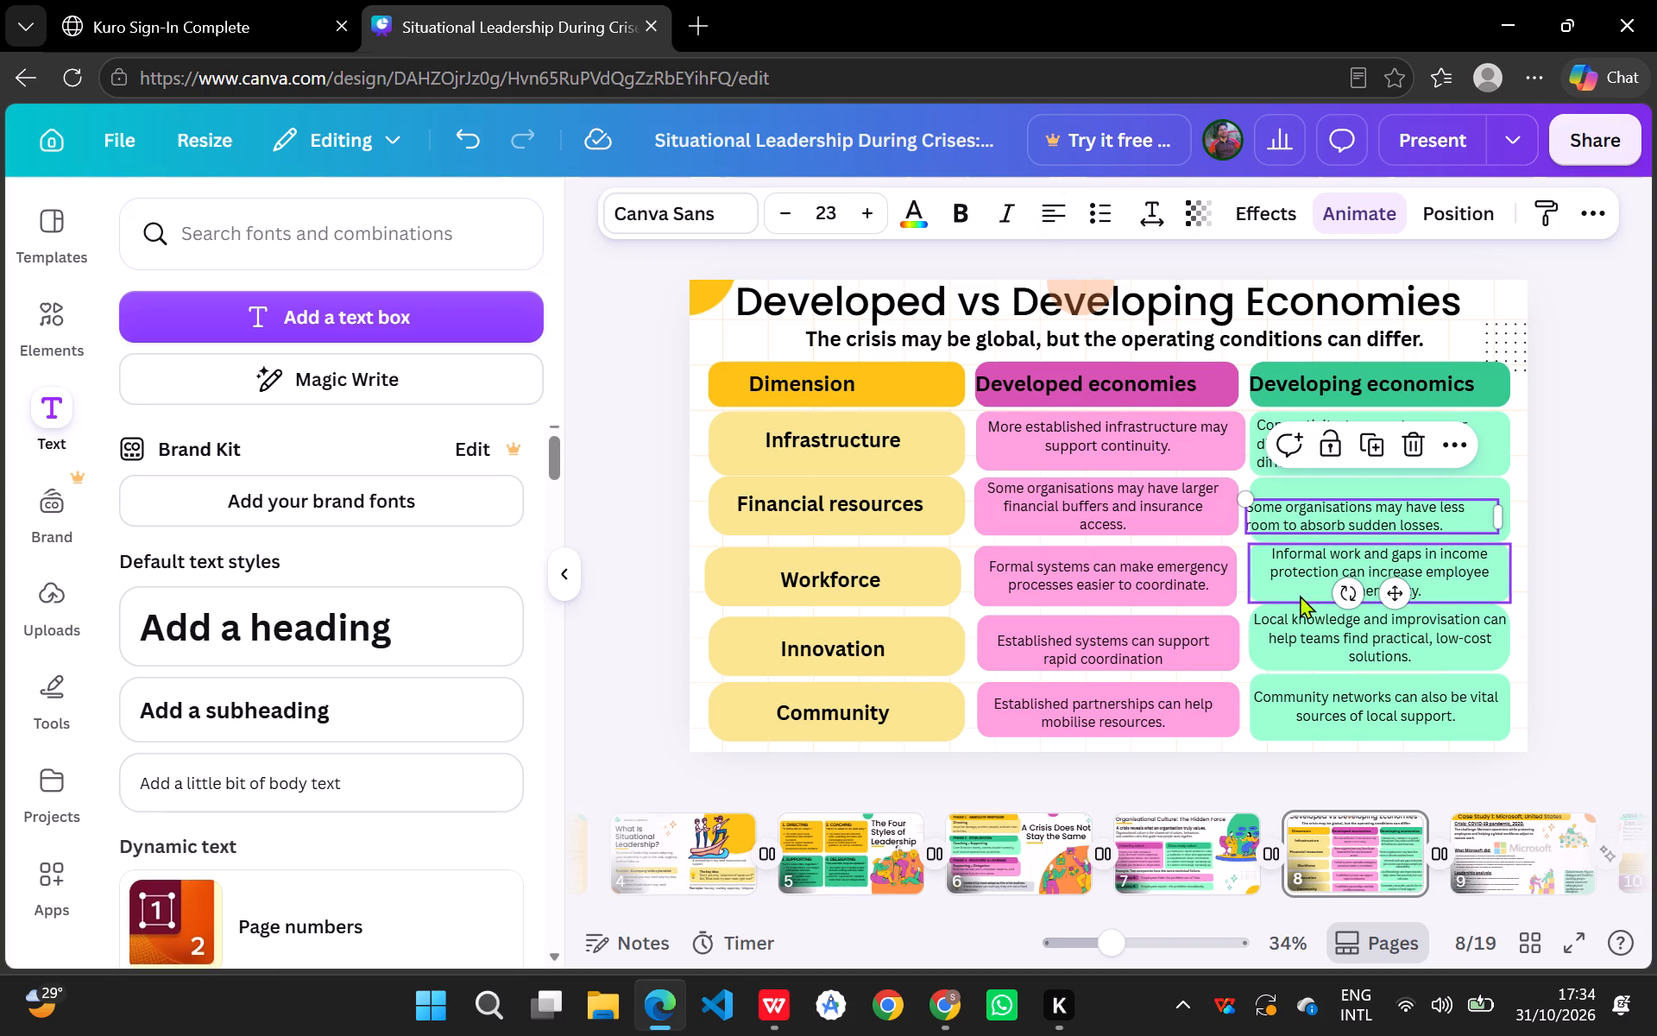
Narrow the "Some organisations may have less room" text box to about 555, lining up its left edge with the text above.
{"action": "left_click", "coordinate": [1298, 582]}
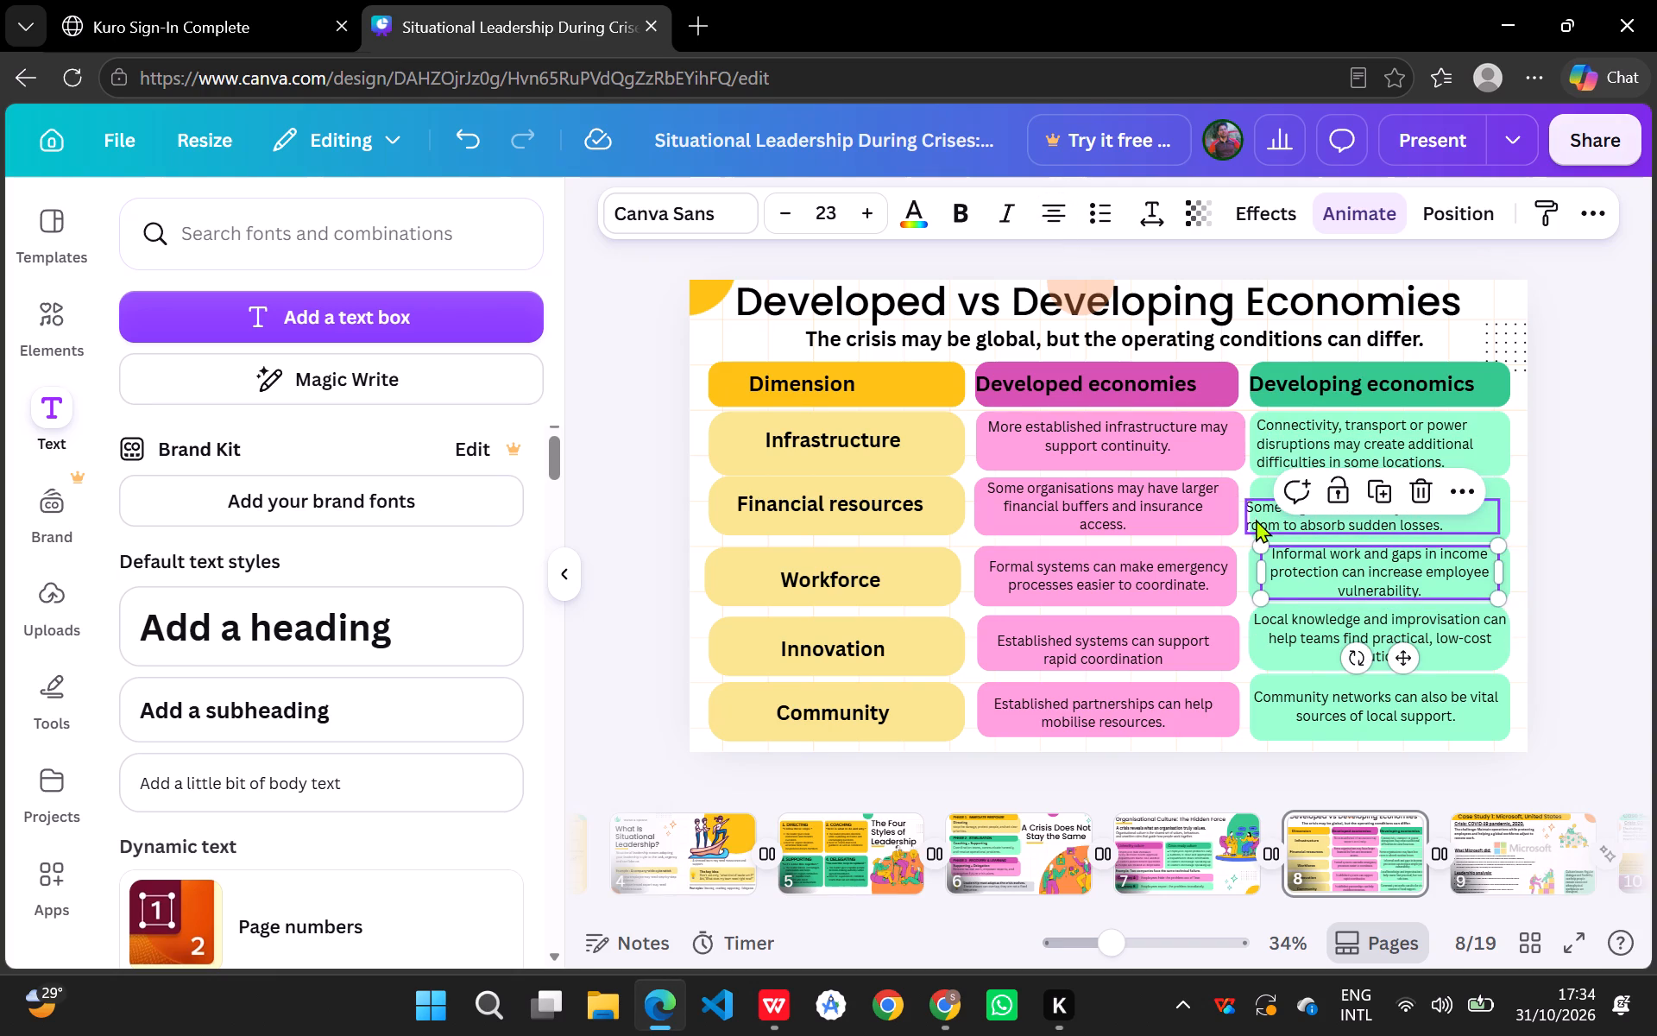
{"action": "left_click", "coordinate": [1365, 416]}
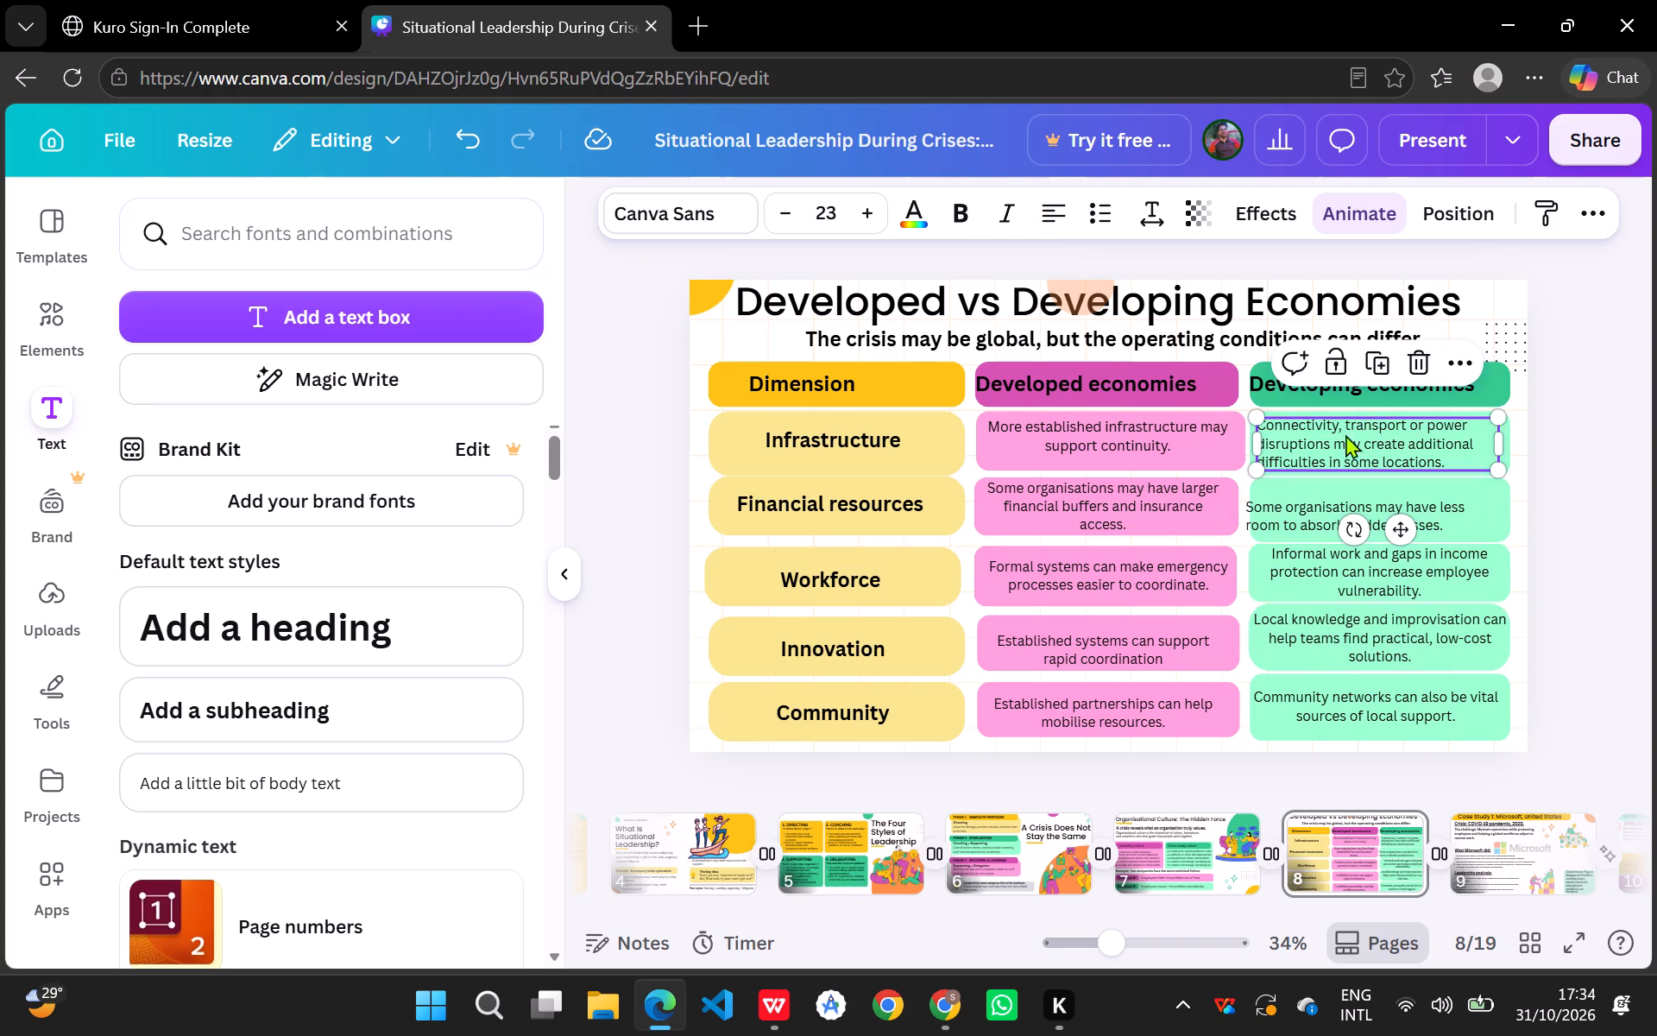
{"action": "left_click", "coordinate": [1269, 509]}
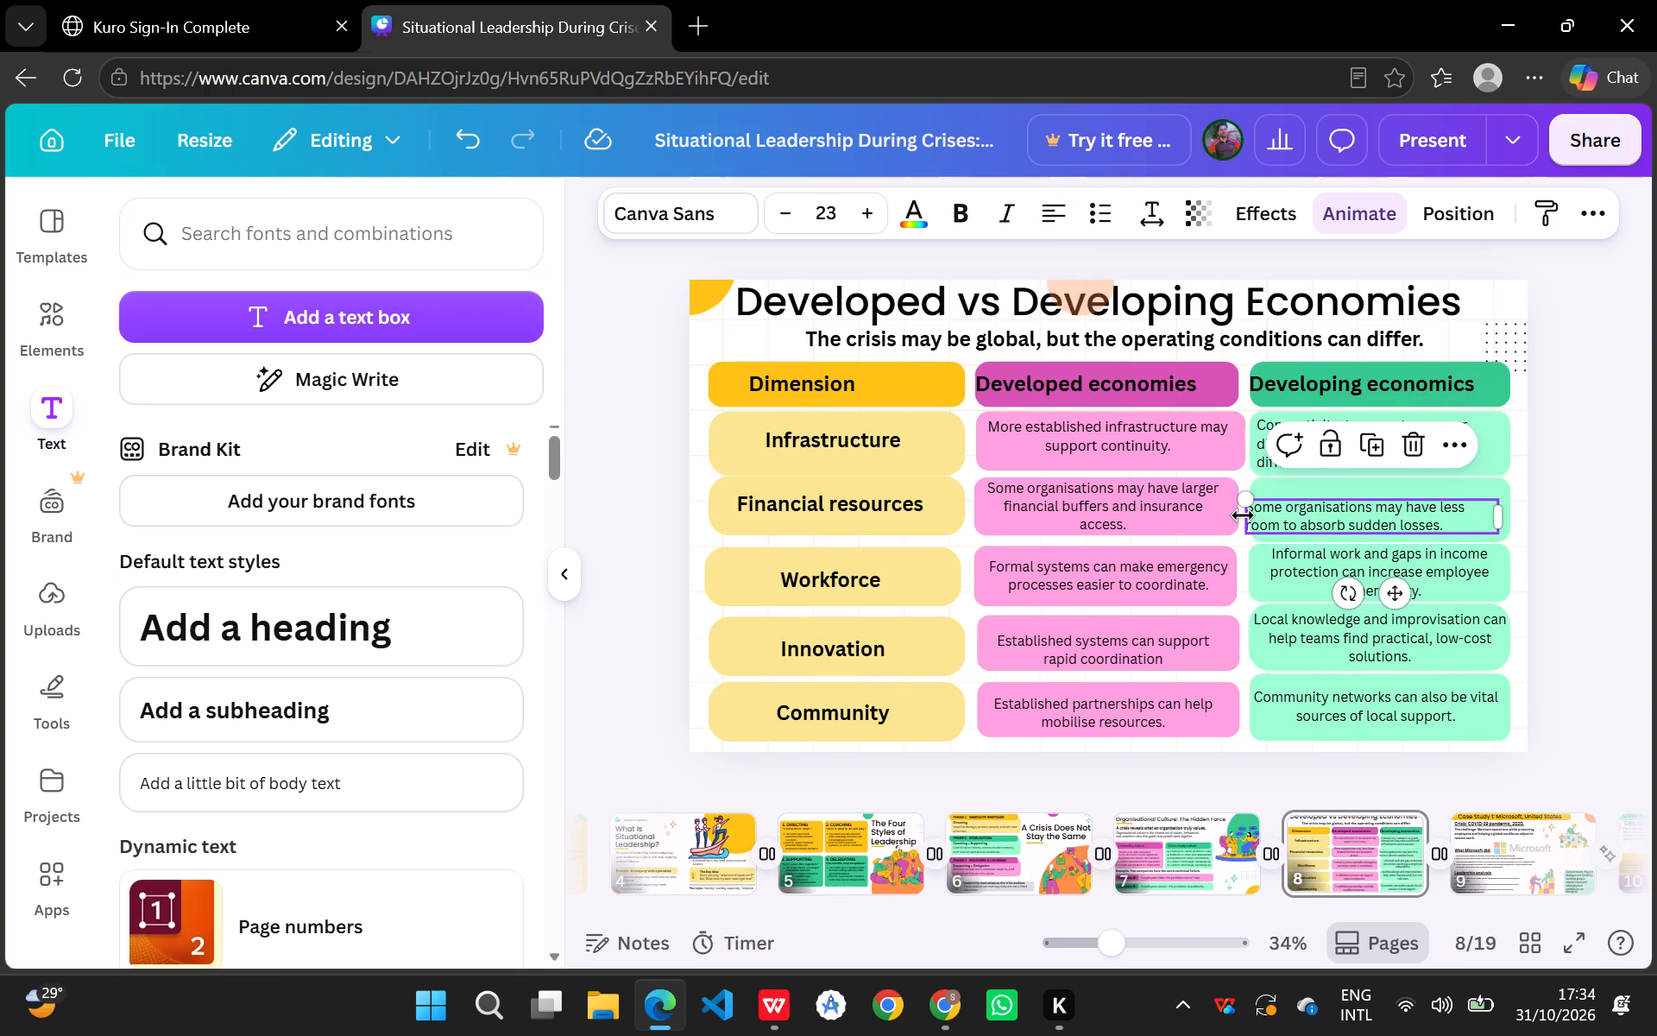
{"action": "left_click_drag", "start_coordinate": [1243, 515], "coordinate": [1252, 509]}
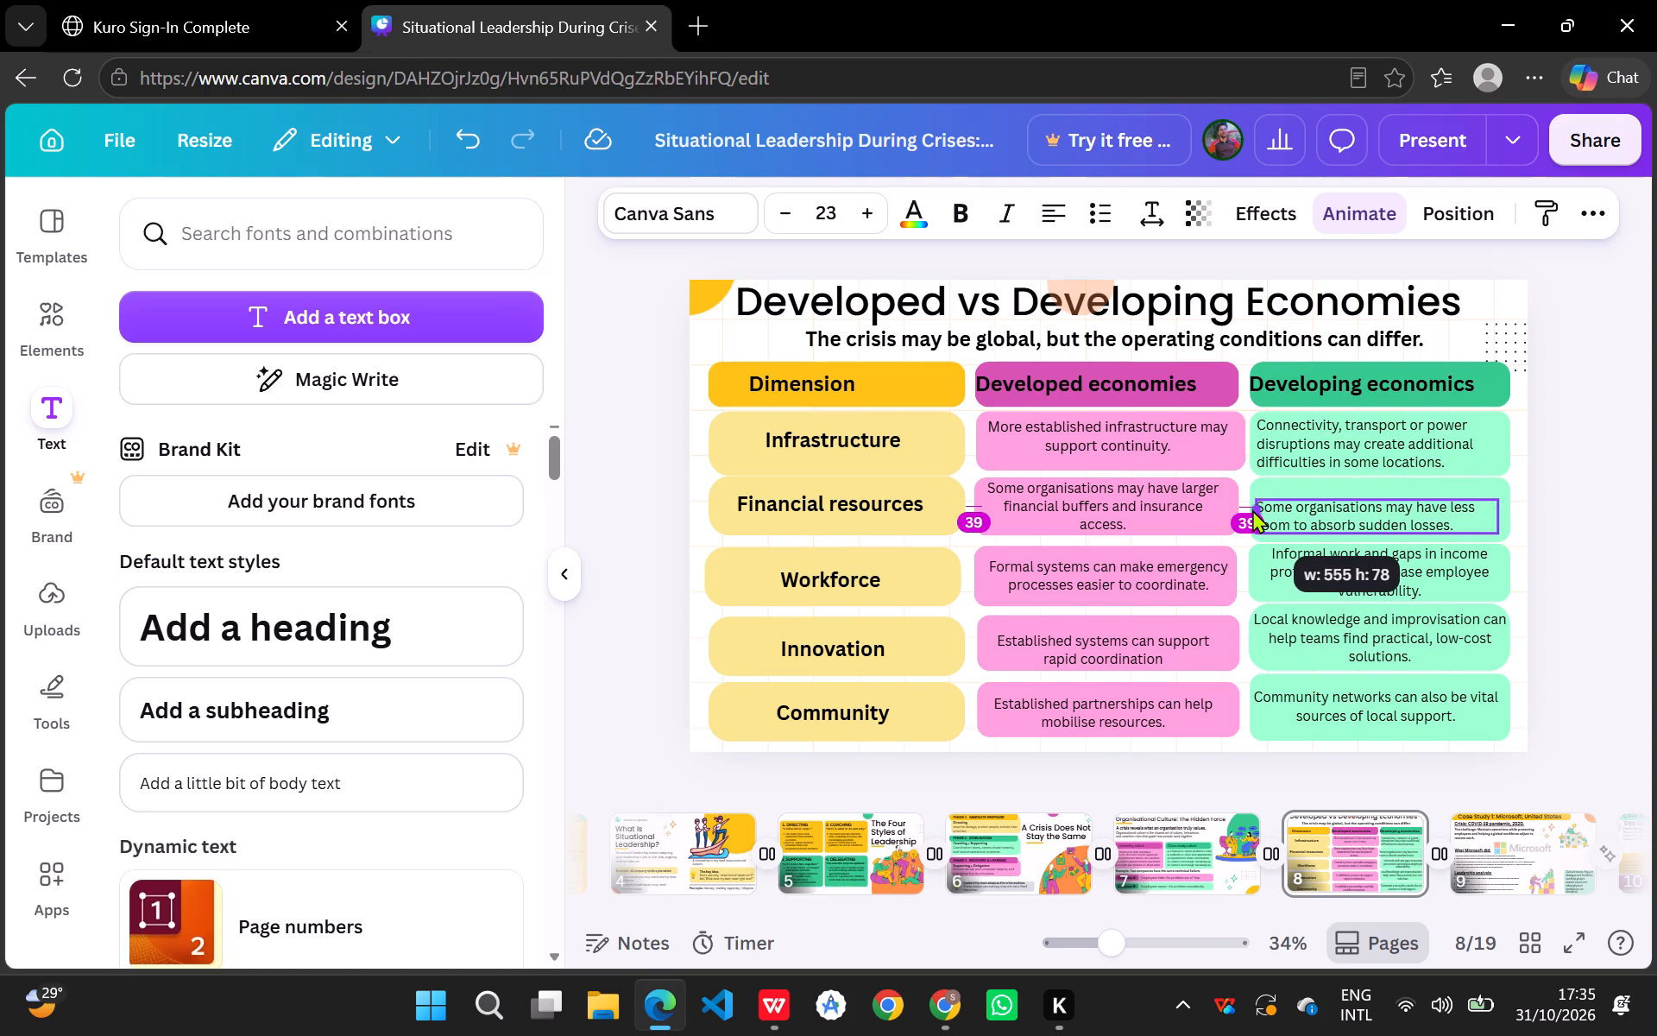
{"action": "left_click_drag", "start_coordinate": [1252, 509], "coordinate": [1253, 509]}
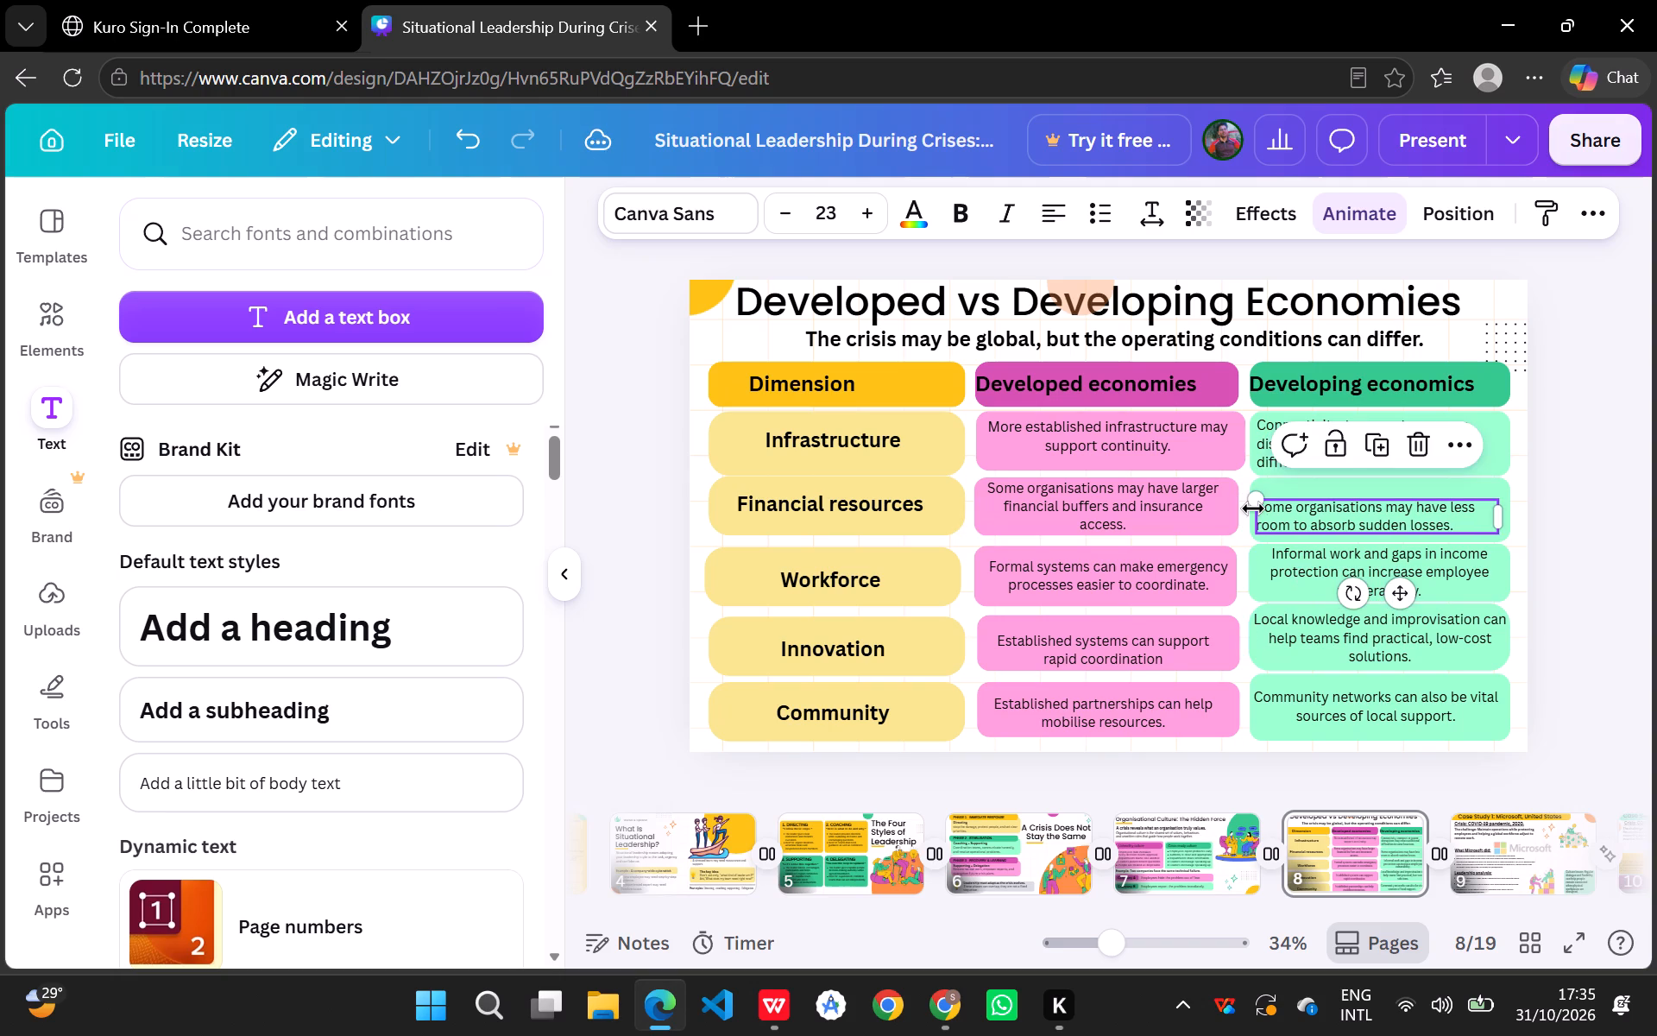
Move the "Some organisations may have less room" text up slightly within its green block.
{"action": "left_click_drag", "start_coordinate": [1325, 509], "coordinate": [1325, 500]}
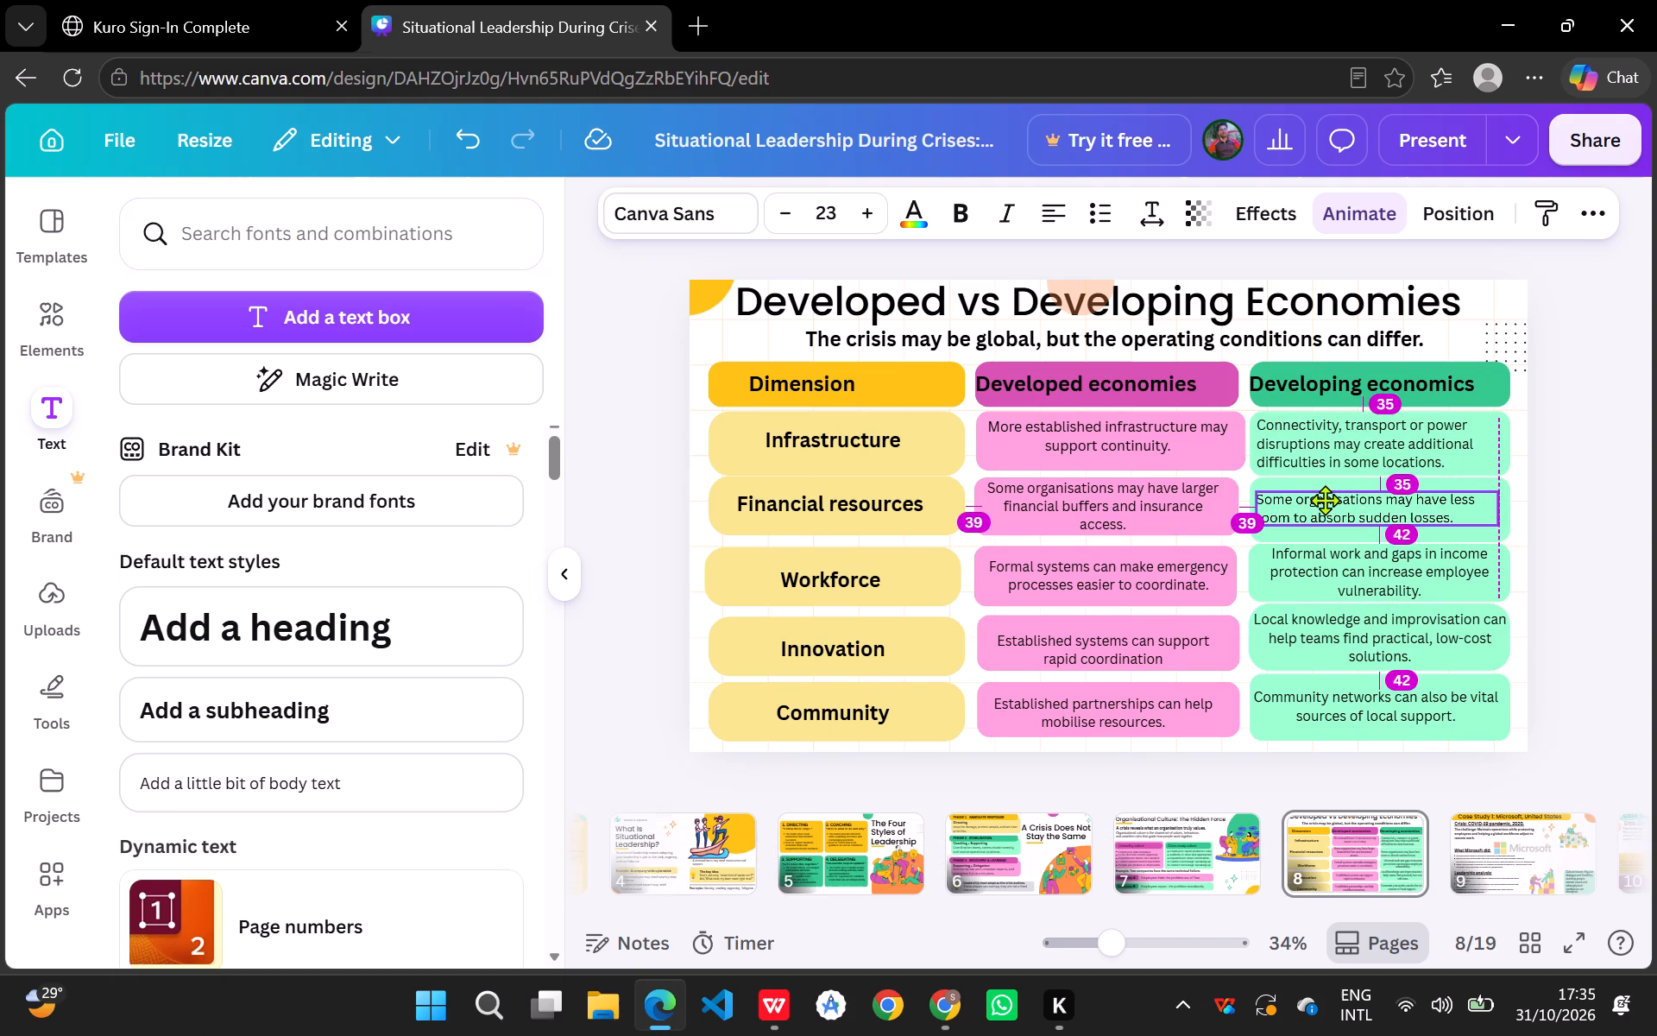
{"action": "left_click_drag", "start_coordinate": [1325, 500], "coordinate": [1325, 499]}
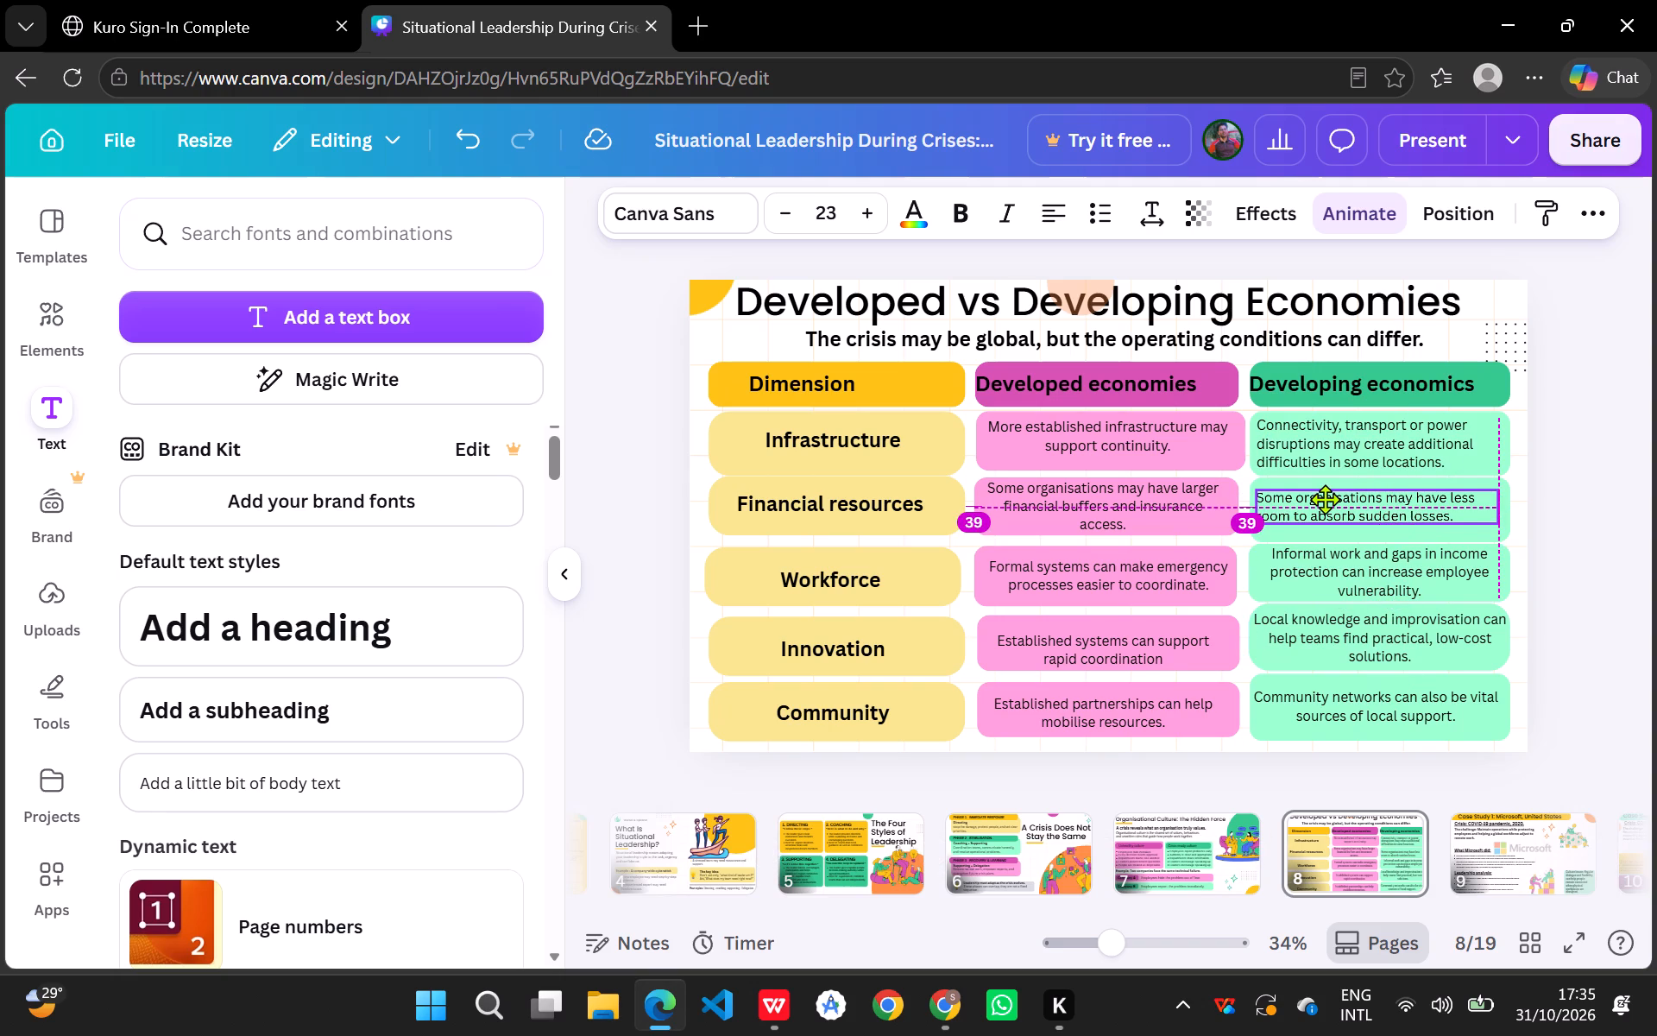
{"action": "left_click_drag", "start_coordinate": [1325, 499], "coordinate": [1325, 501]}
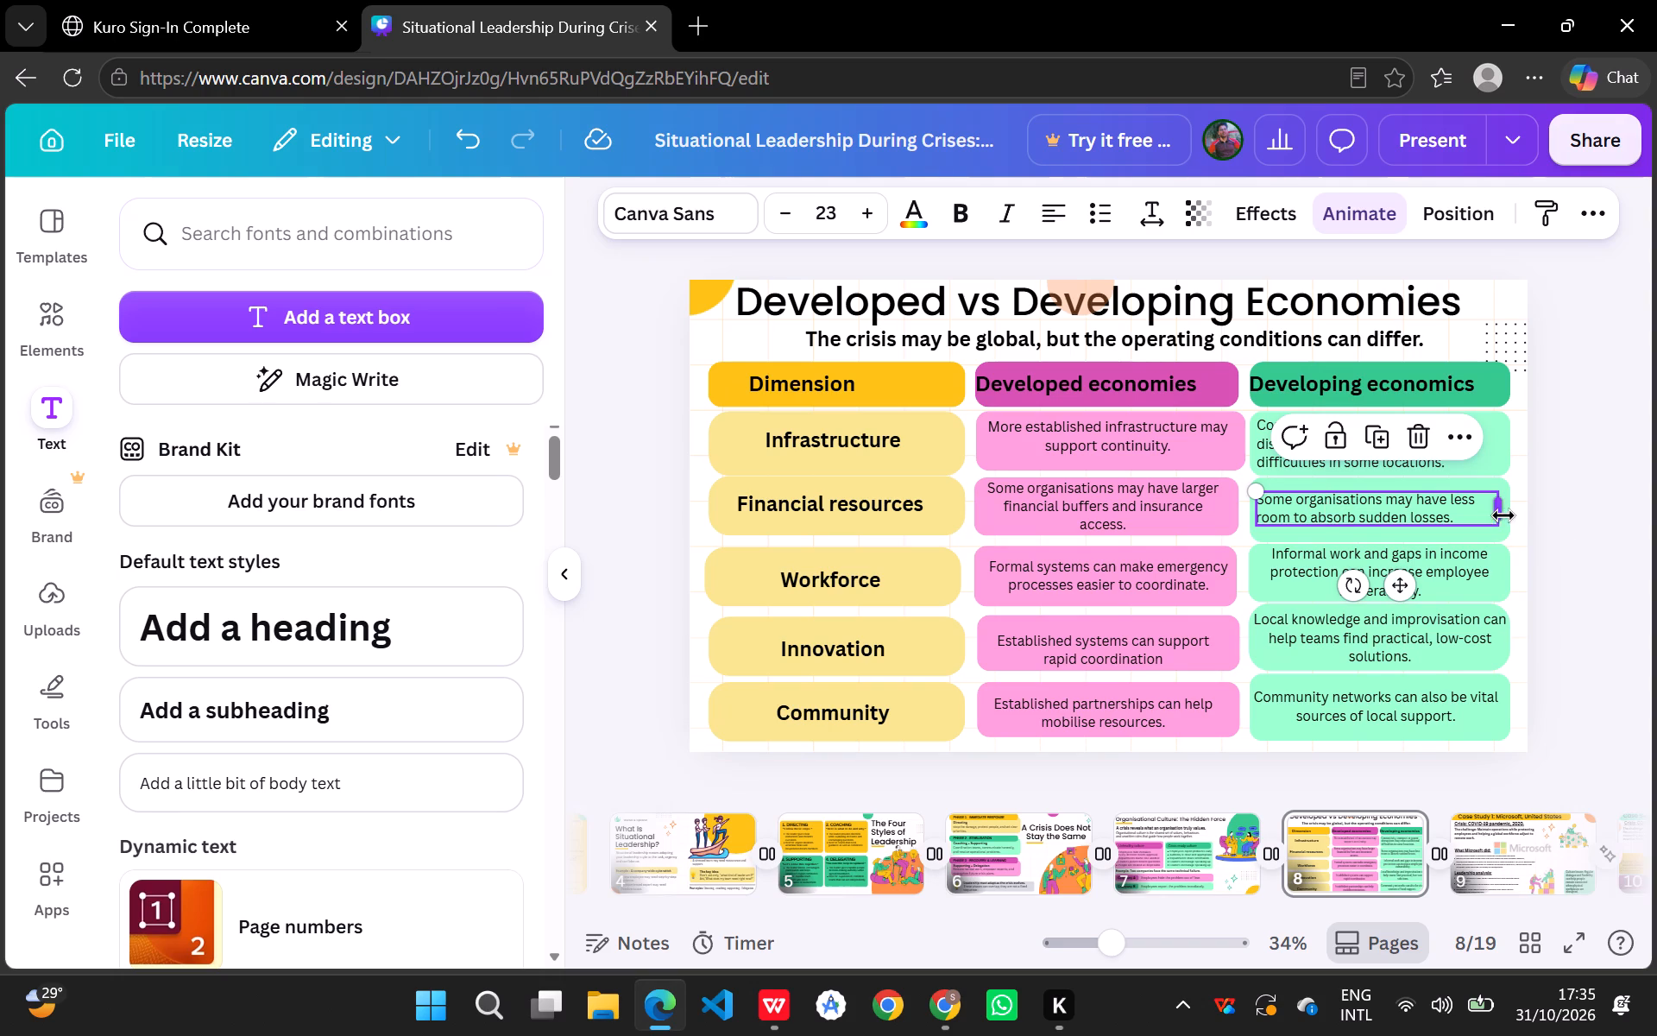
{"action": "left_click", "coordinate": [1553, 537]}
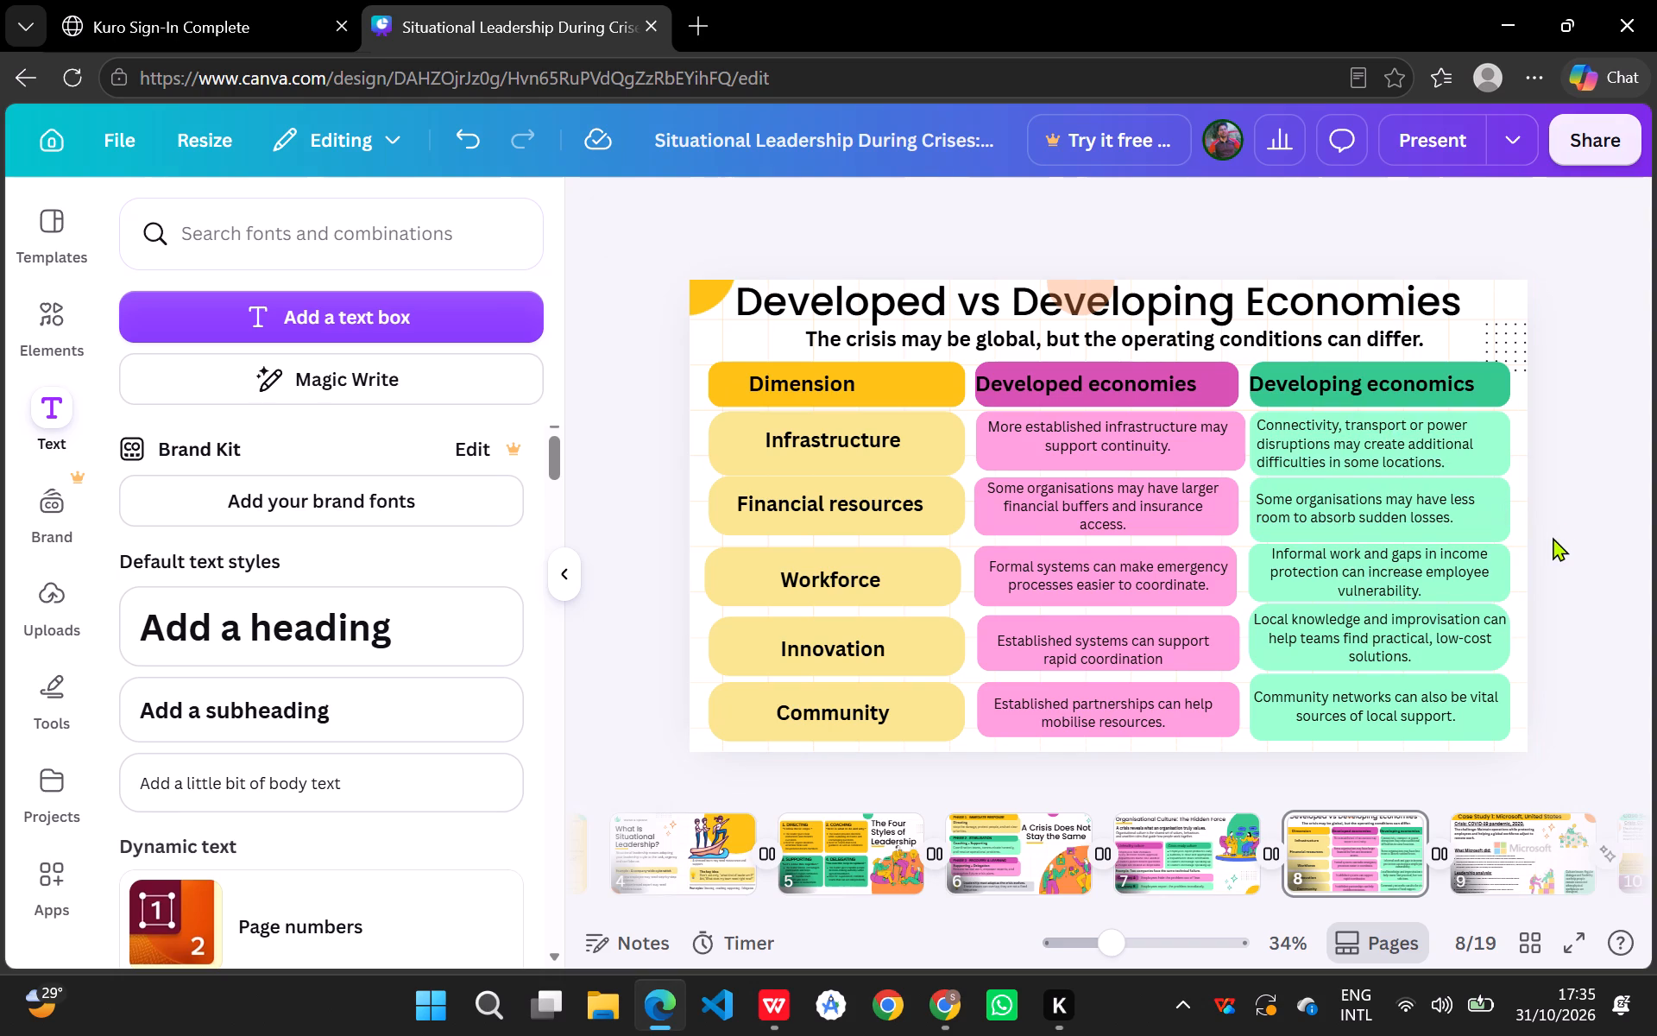
Widen the "Informal work and gaps in income protection" text box slightly so its left edge lines up with the texts above.
{"action": "left_click", "coordinate": [1393, 579]}
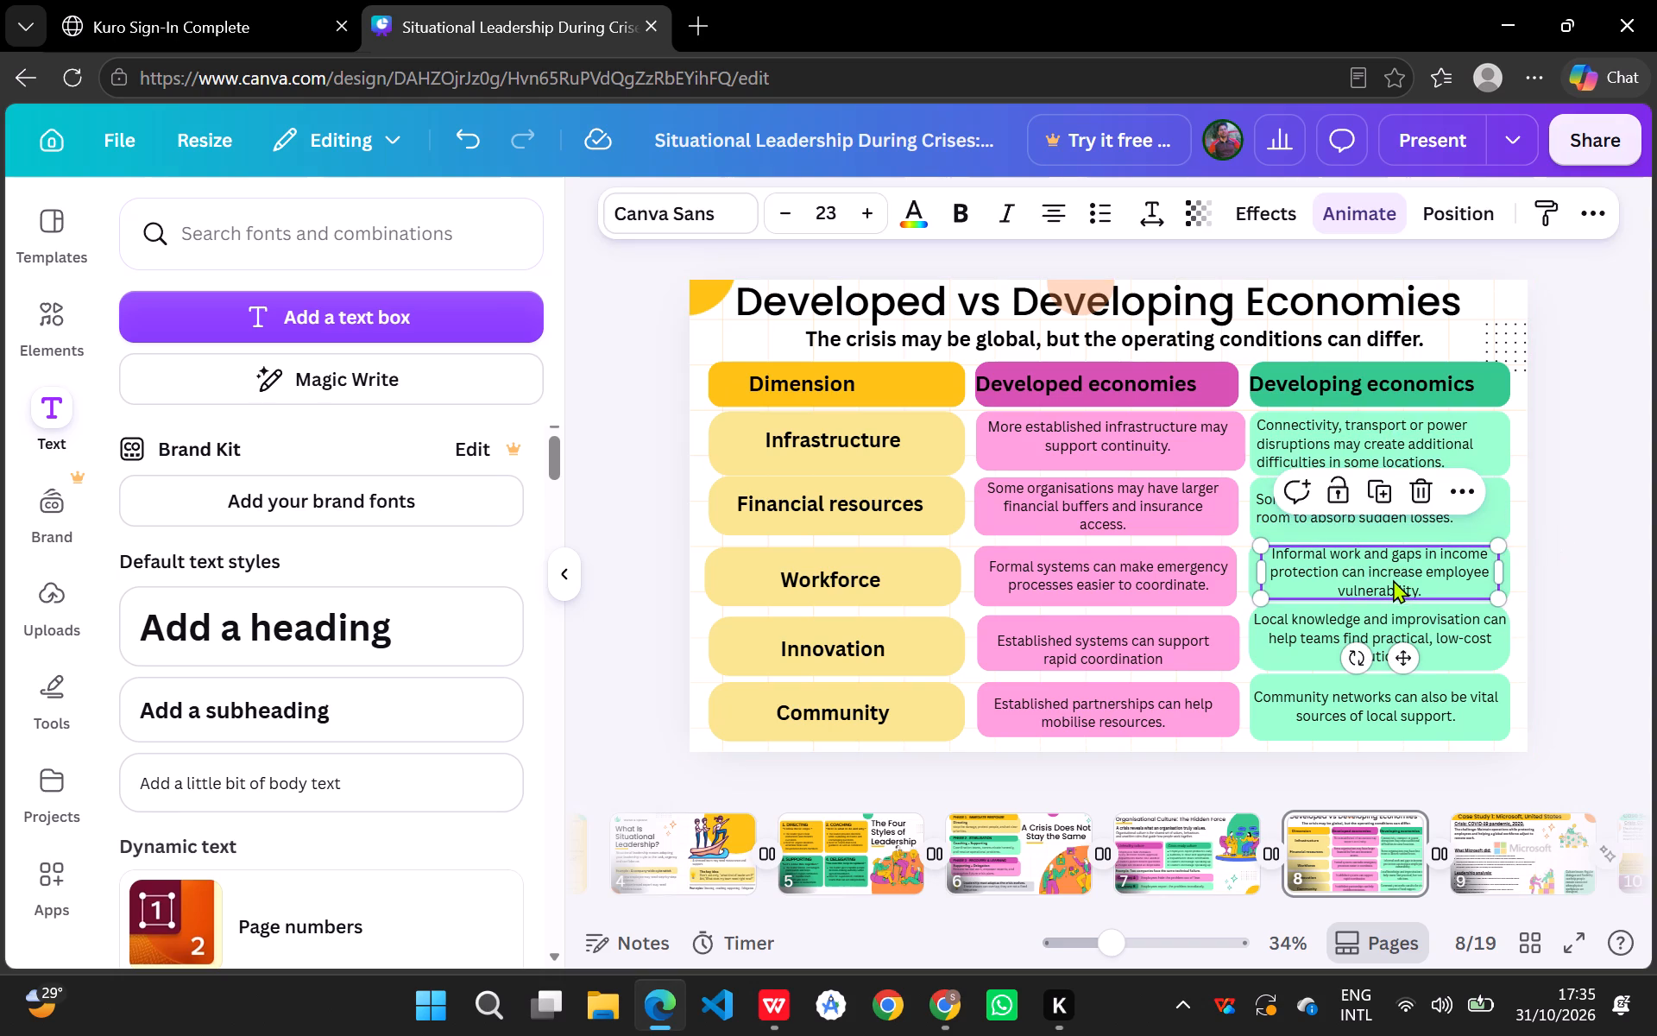
{"action": "left_click", "coordinate": [1261, 570]}
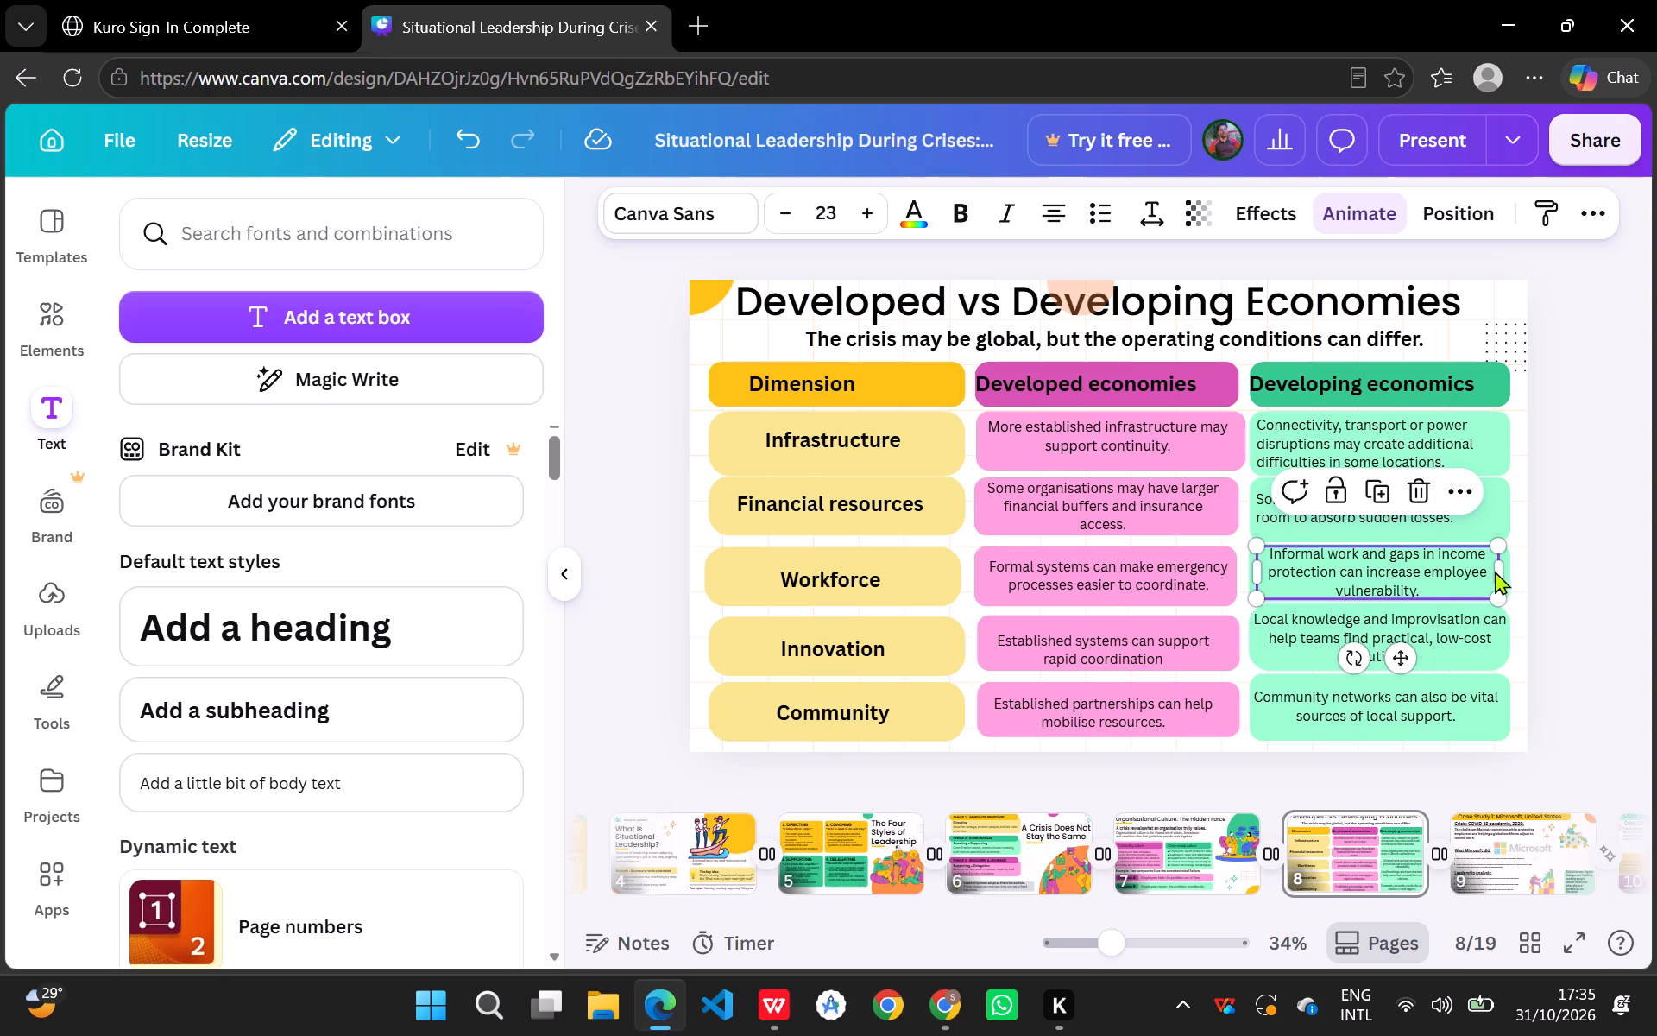
{"action": "left_click", "coordinate": [1576, 586]}
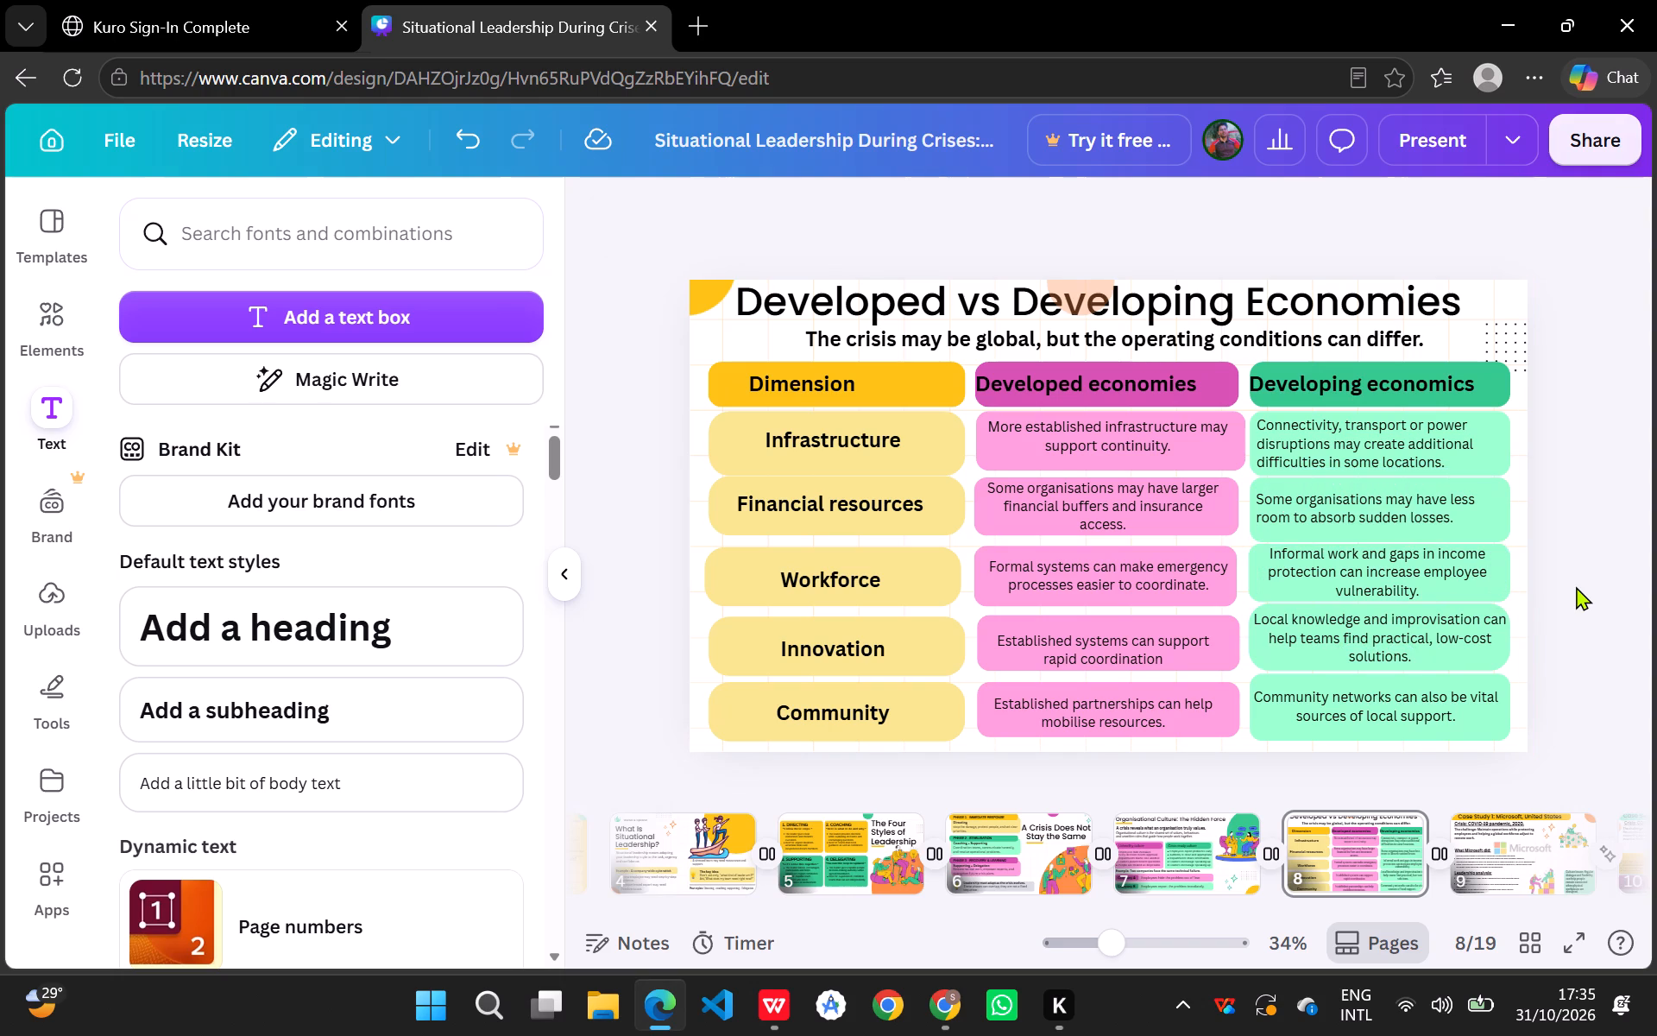
Left-align the "Informal work and gaps in income protection" text in the Workforce row's green block, without list formatting.
{"action": "left_click", "coordinate": [1405, 592]}
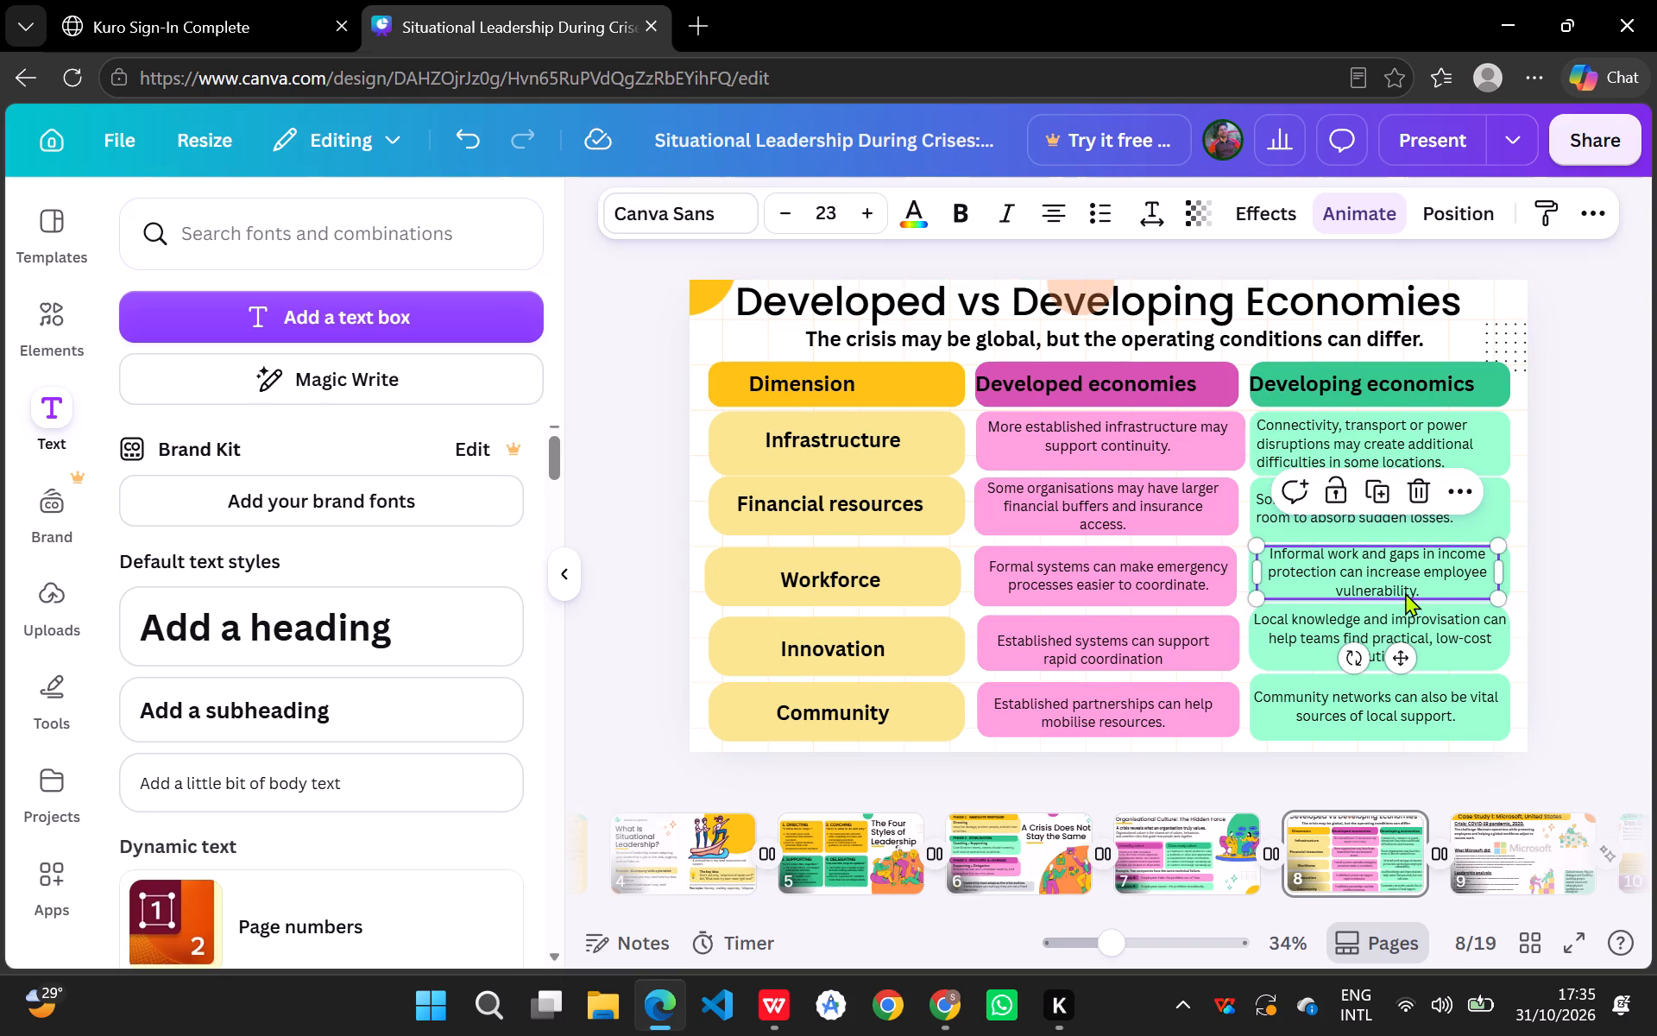
{"action": "left_click", "coordinate": [1081, 223]}
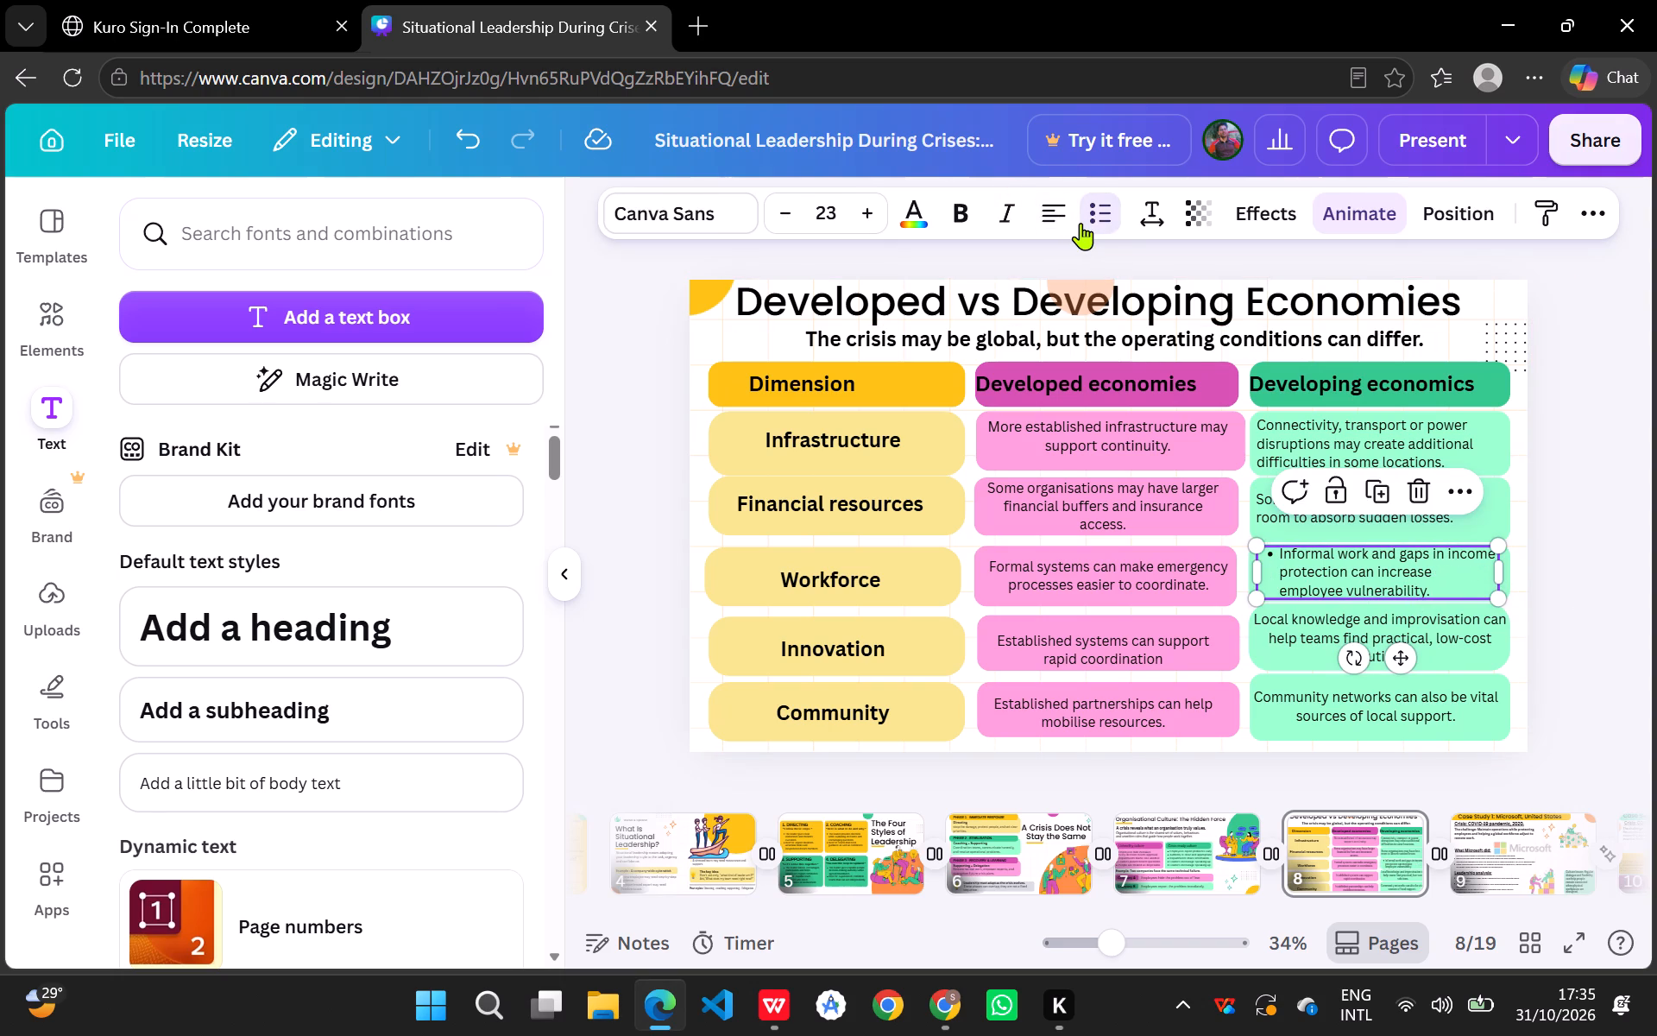
{"action": "left_click", "coordinate": [1081, 223]}
{"action": "left_click", "coordinate": [1081, 223]}
{"action": "left_click", "coordinate": [1037, 215]}
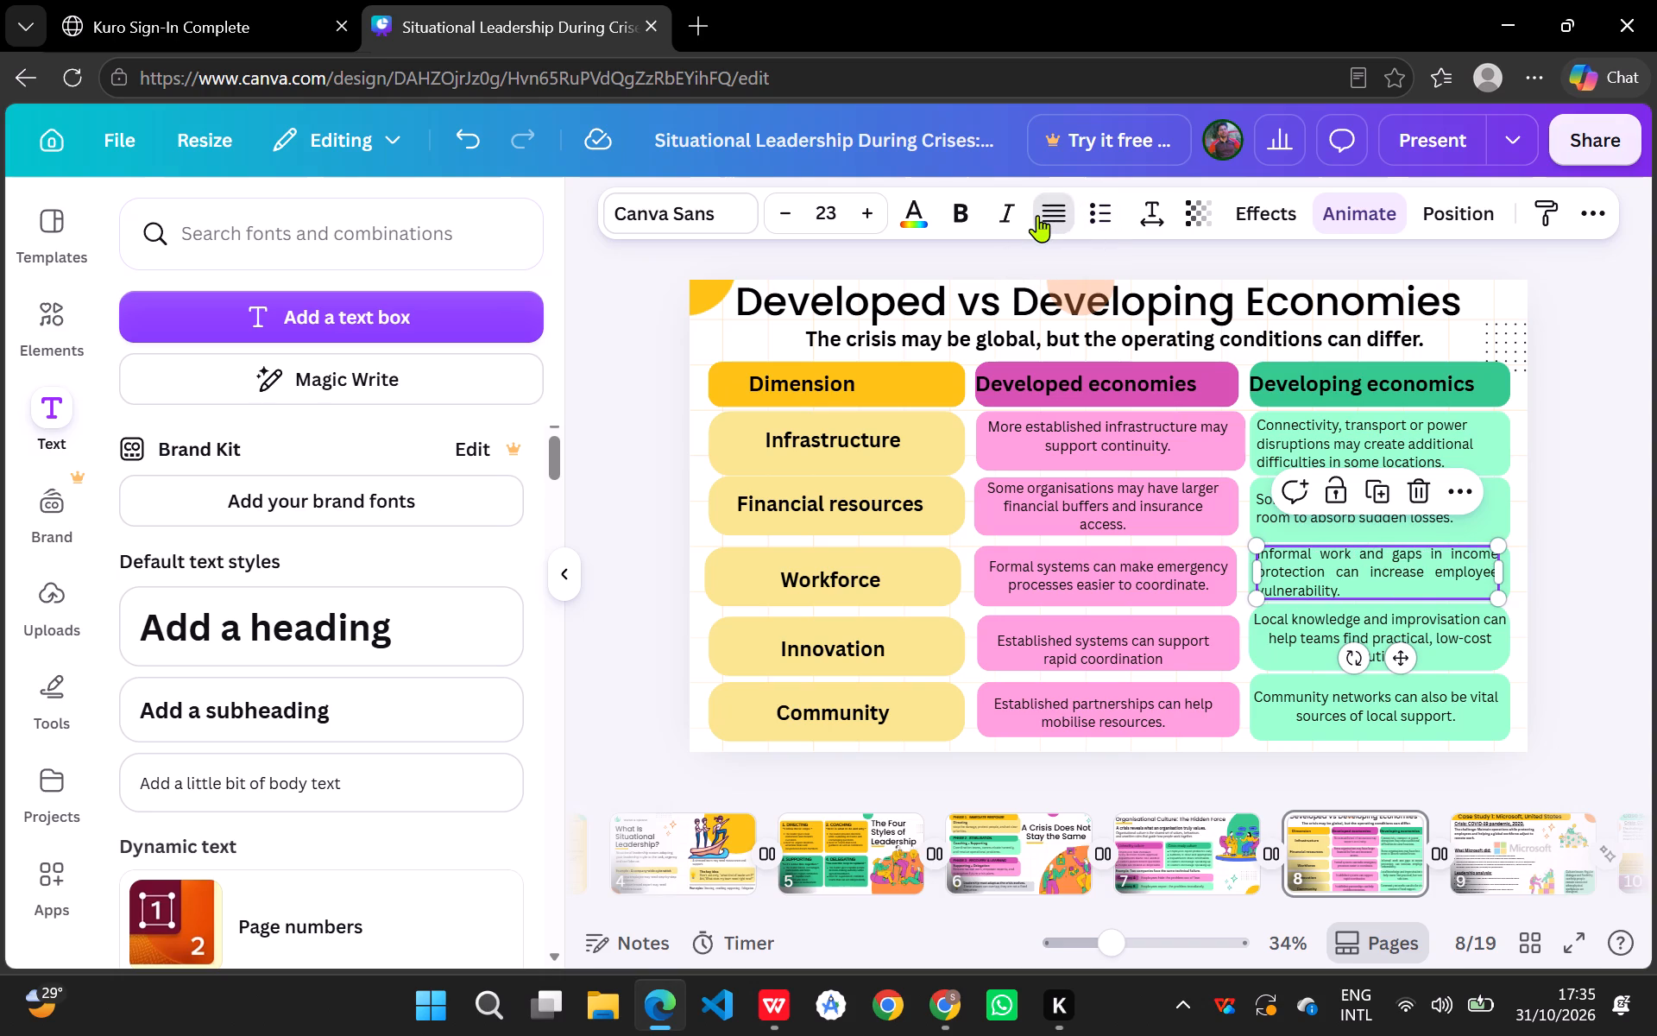
{"action": "left_click", "coordinate": [1037, 215]}
{"action": "left_click", "coordinate": [1037, 215]}
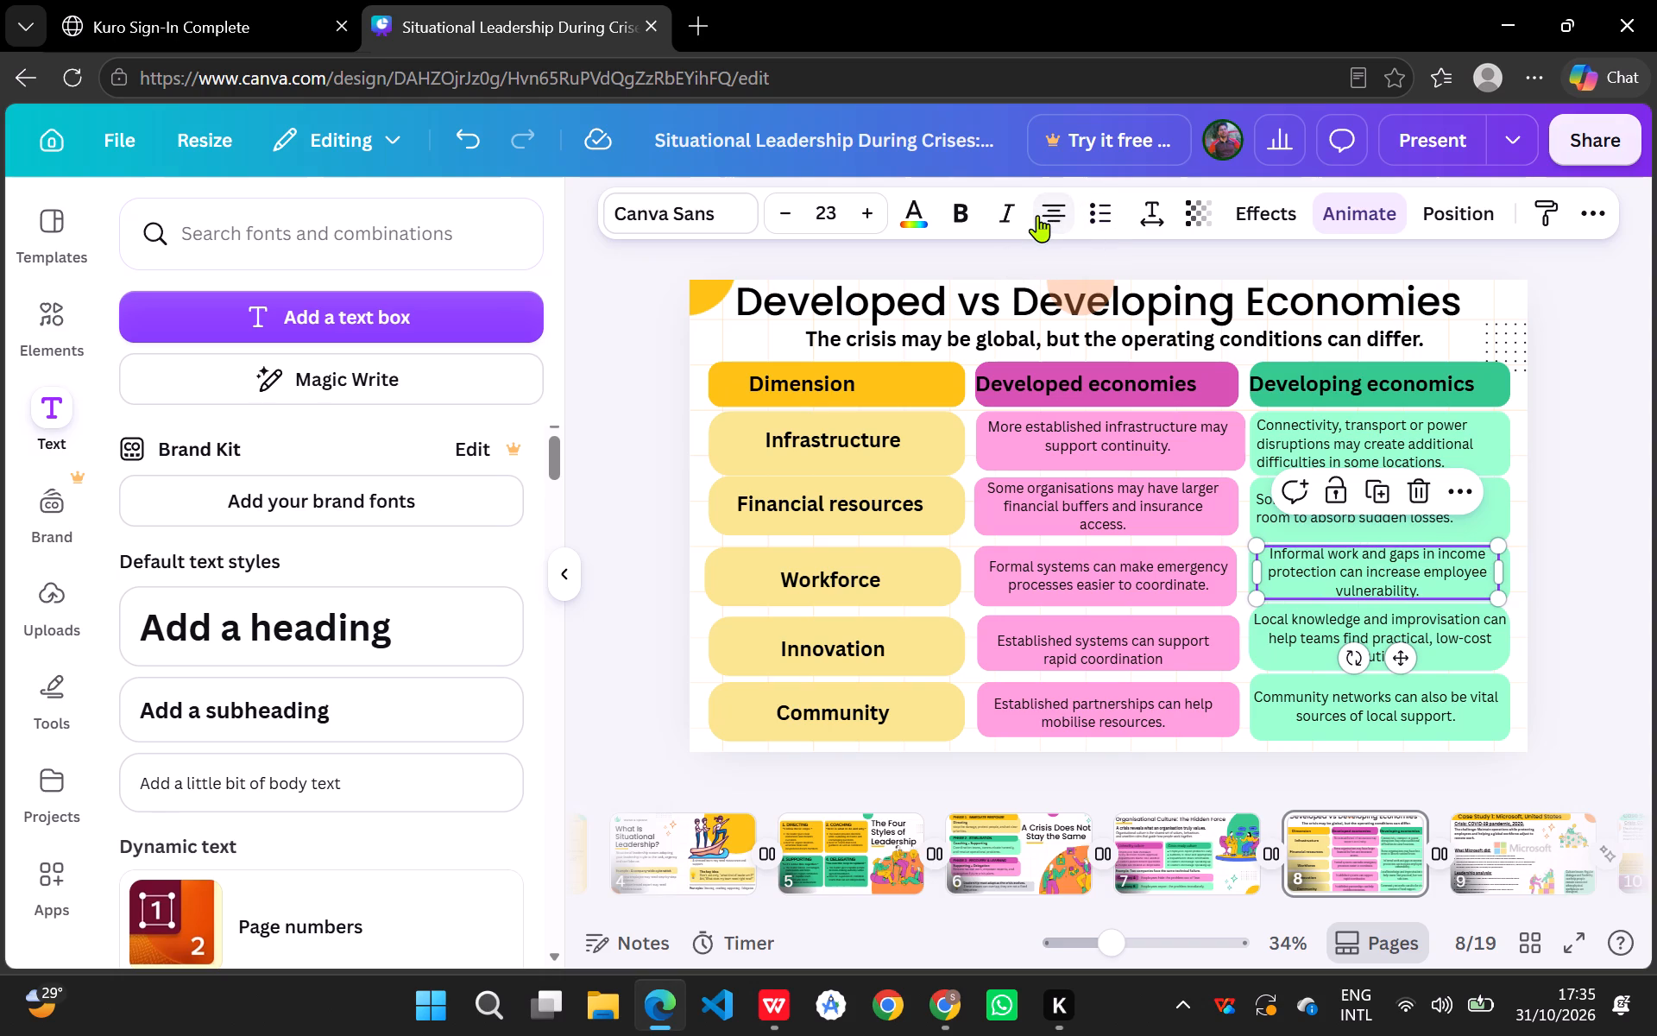
{"action": "left_click", "coordinate": [1037, 215]}
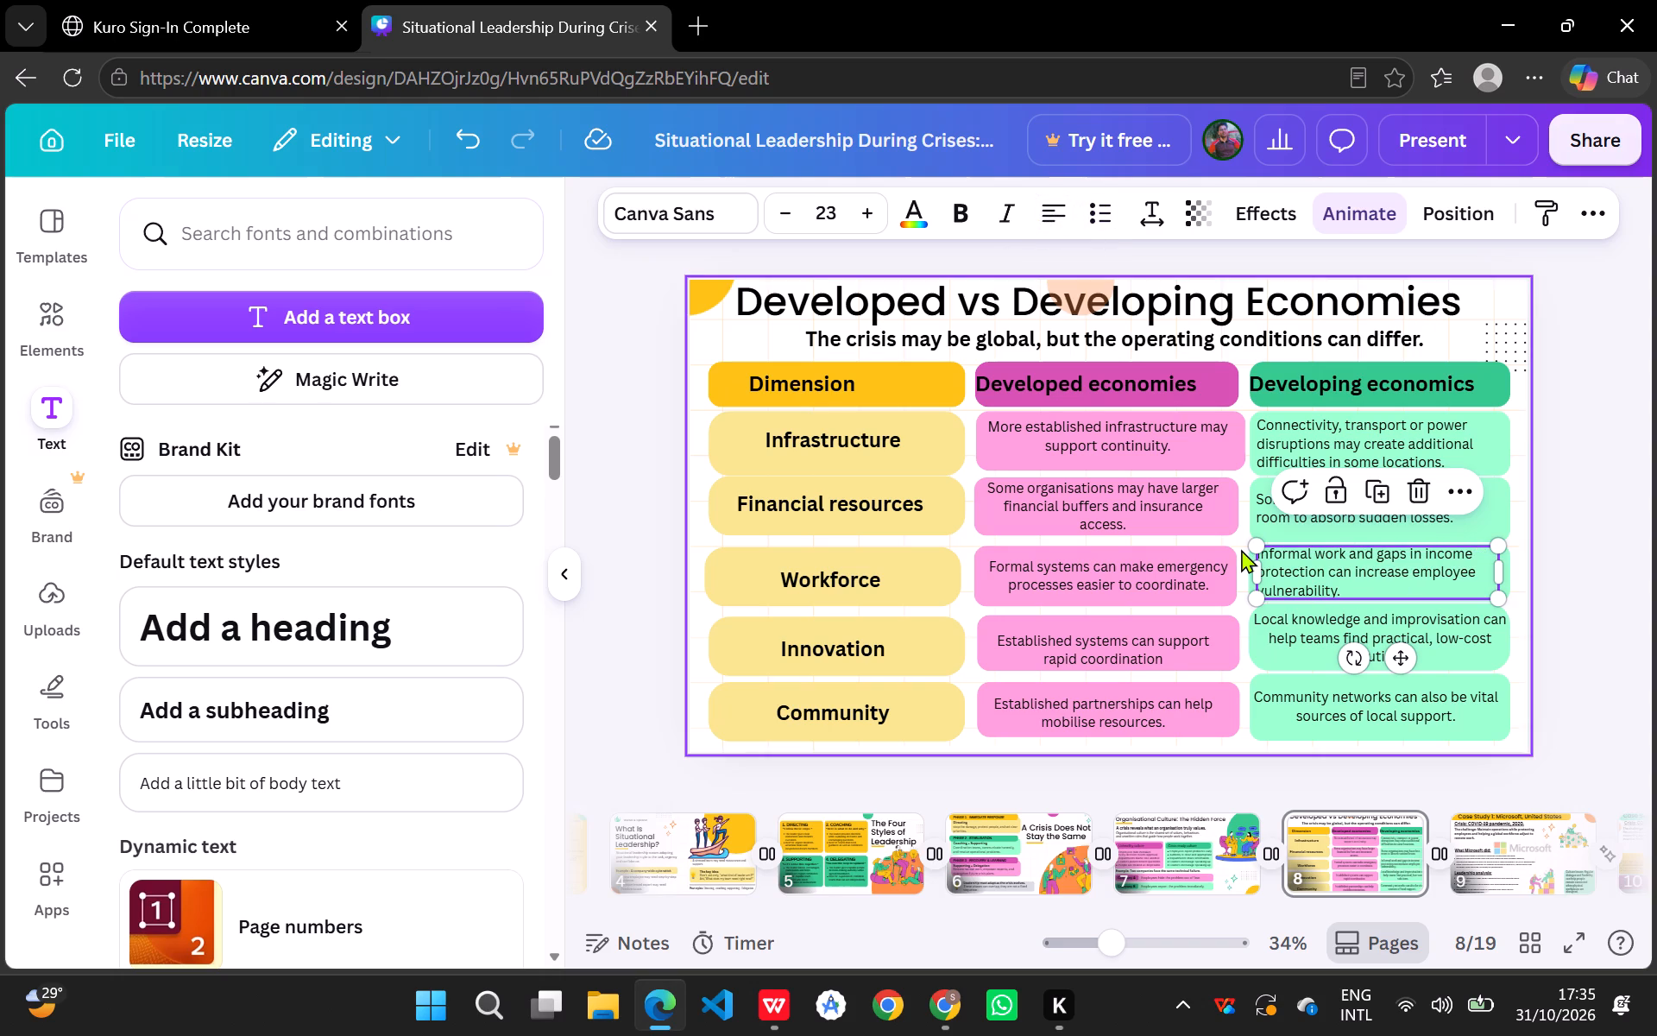
Narrow the "Local knowledge and improvisation" text box so its right edge lines up with the text boxes above.
{"action": "left_click", "coordinate": [1276, 629]}
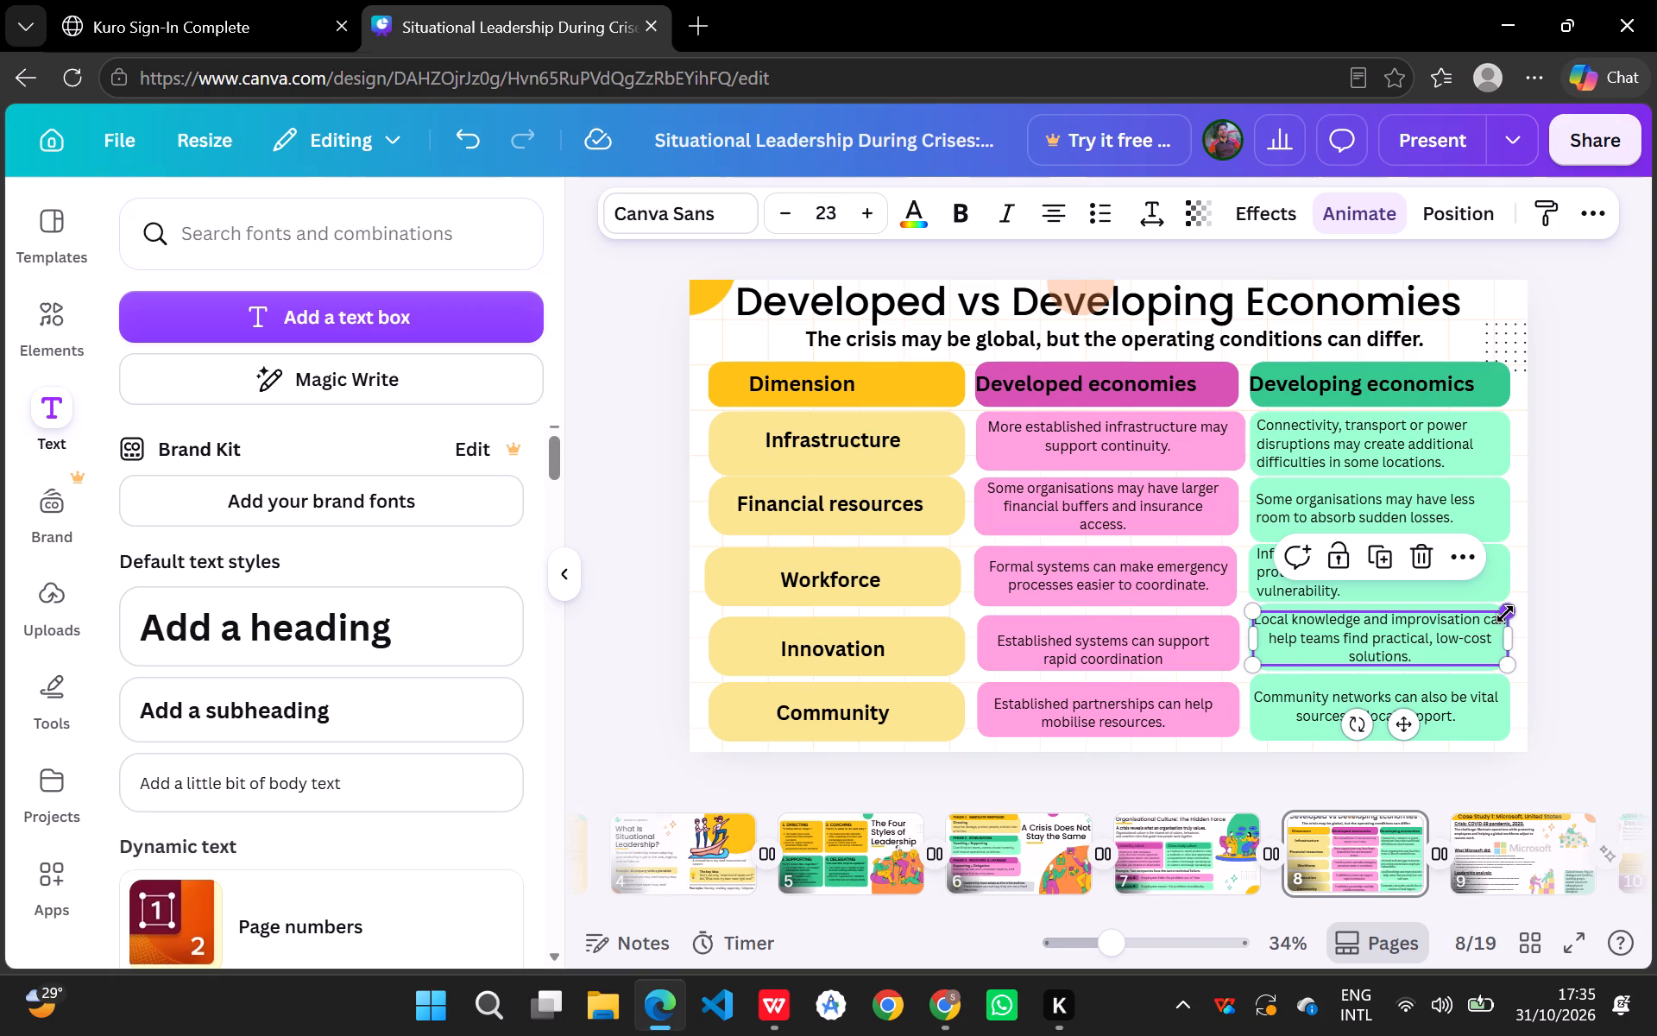
{"action": "left_click", "coordinate": [1510, 641]}
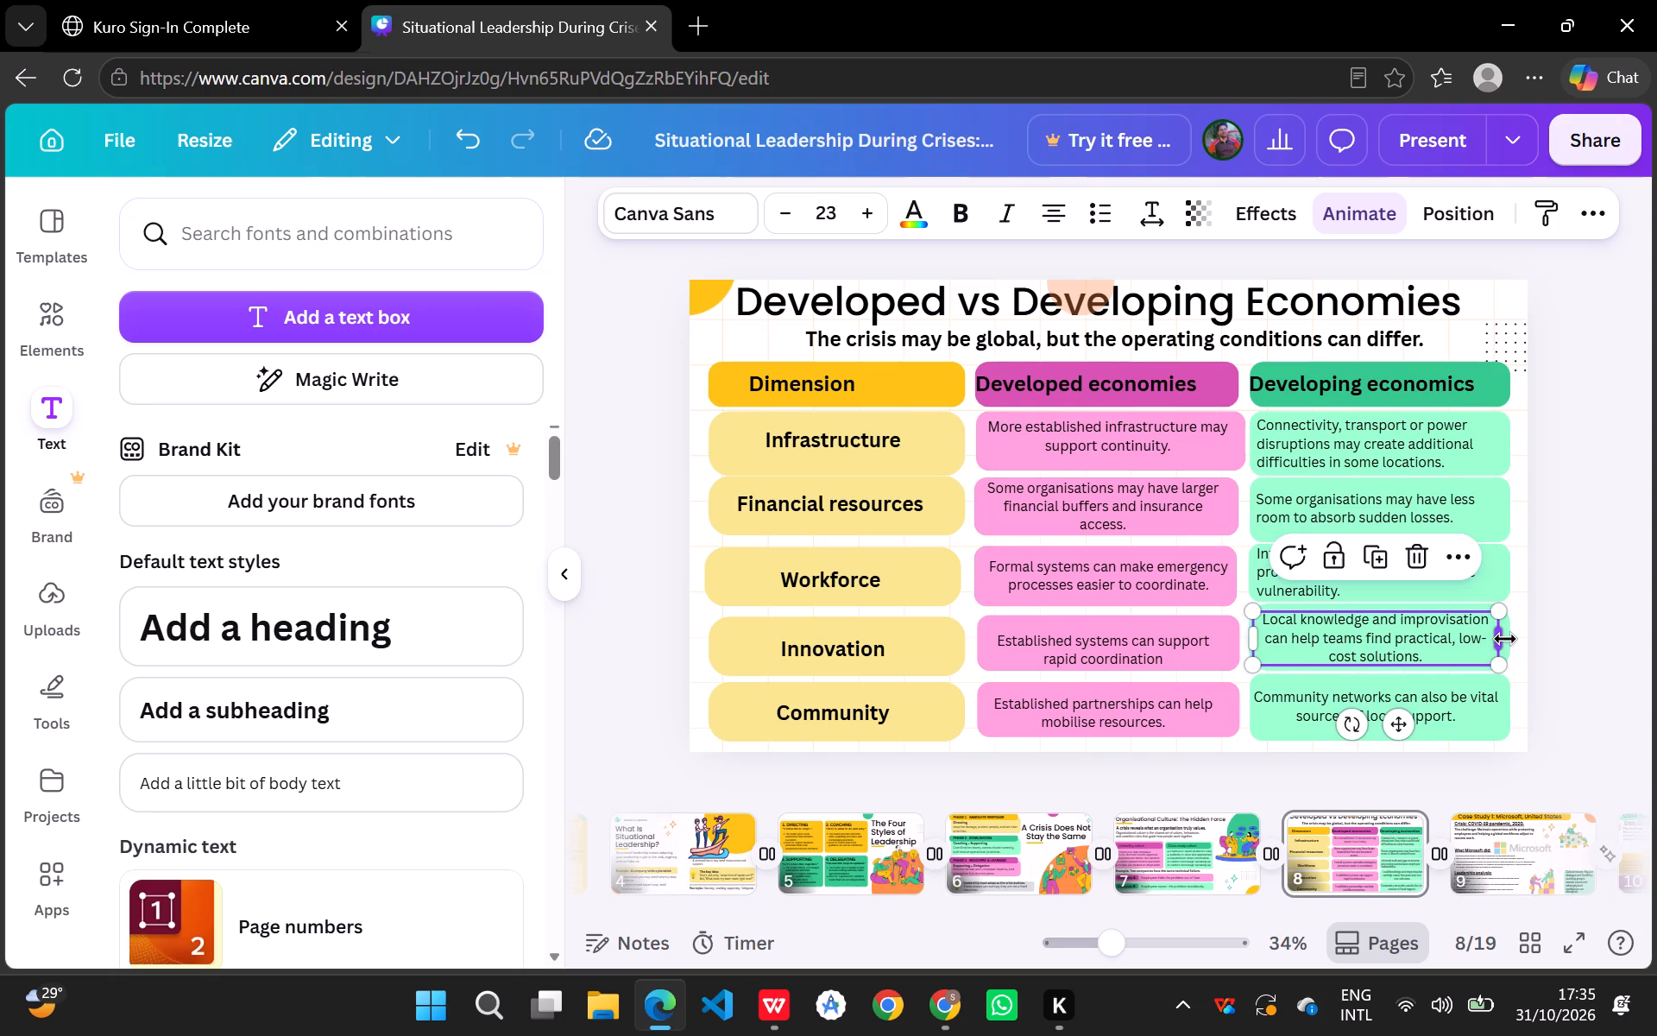
{"action": "left_click", "coordinate": [1295, 638]}
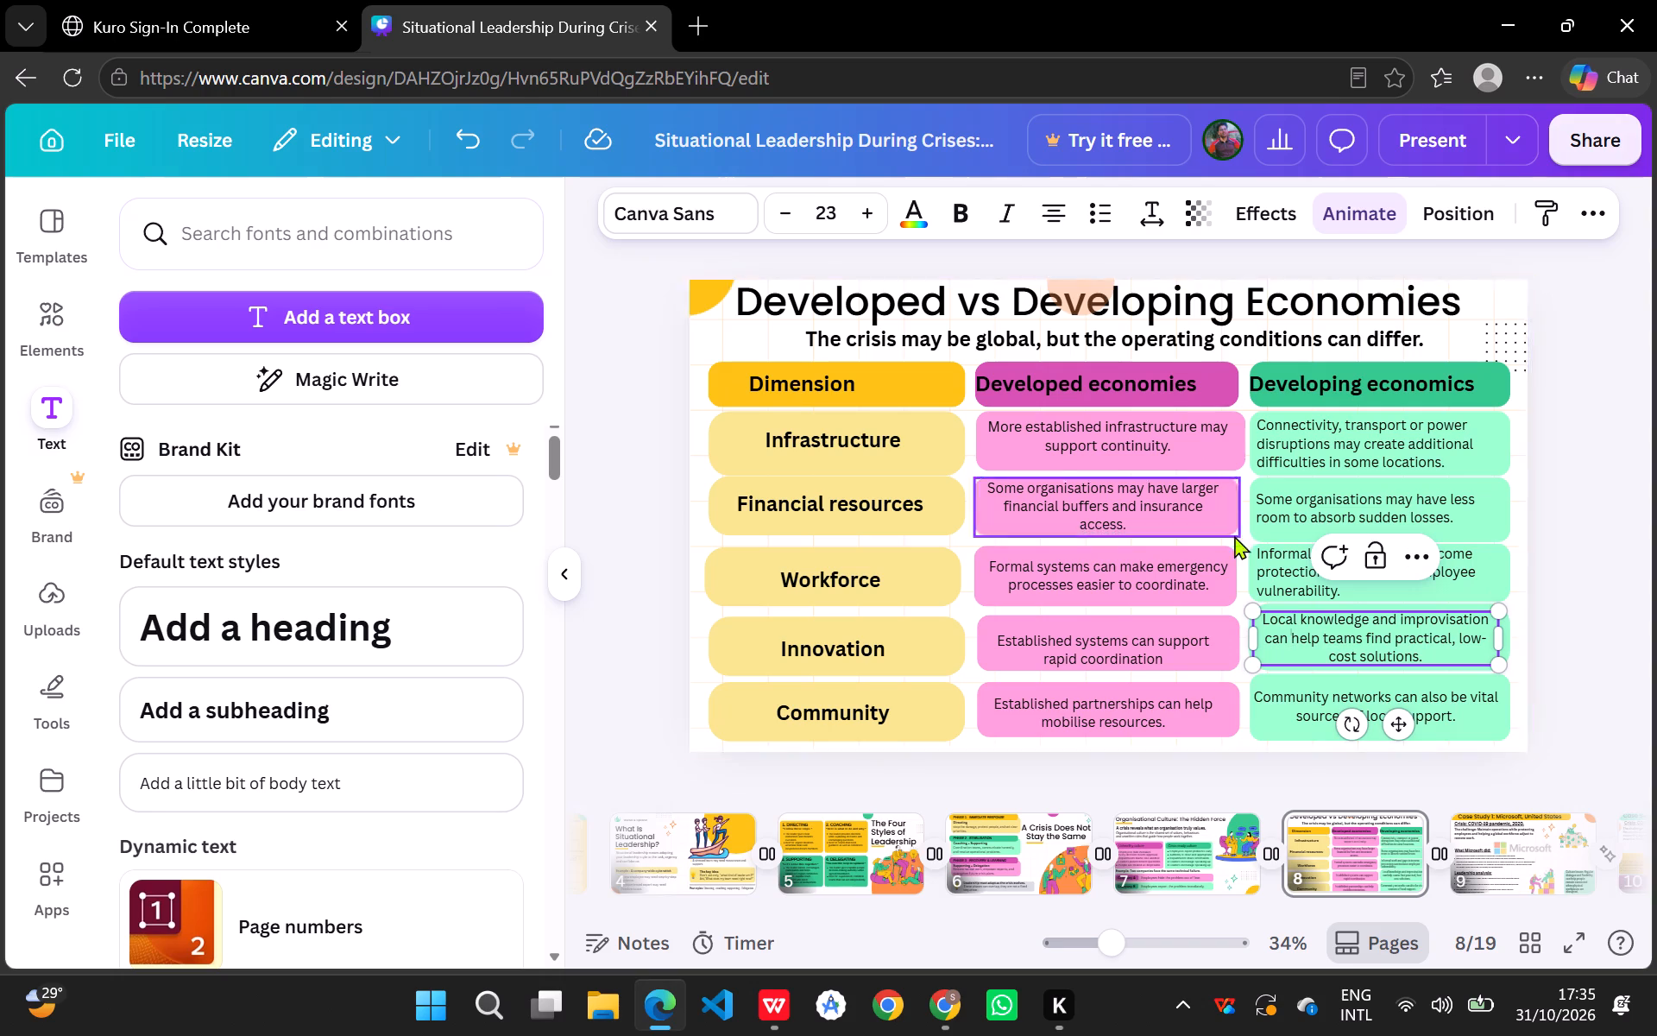
Left-align the "Local knowledge and improvisation" text in the Innovation row's green block.
{"action": "left_click", "coordinate": [1321, 710]}
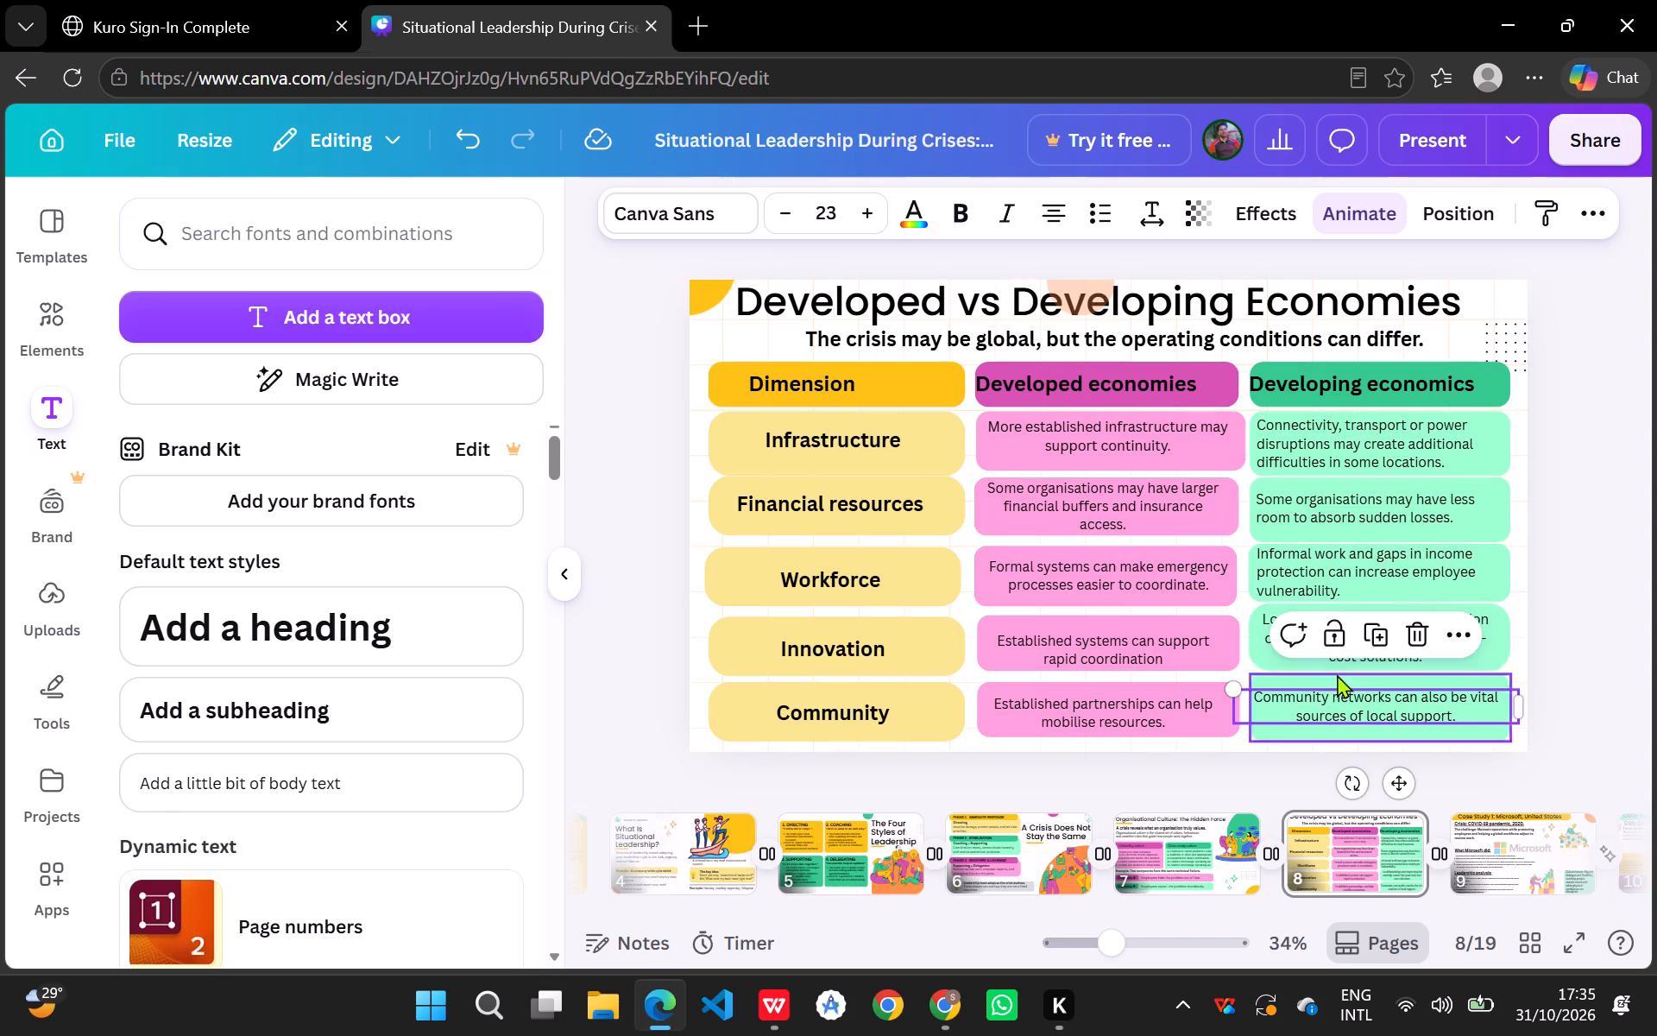
{"action": "left_click", "coordinate": [1274, 658]}
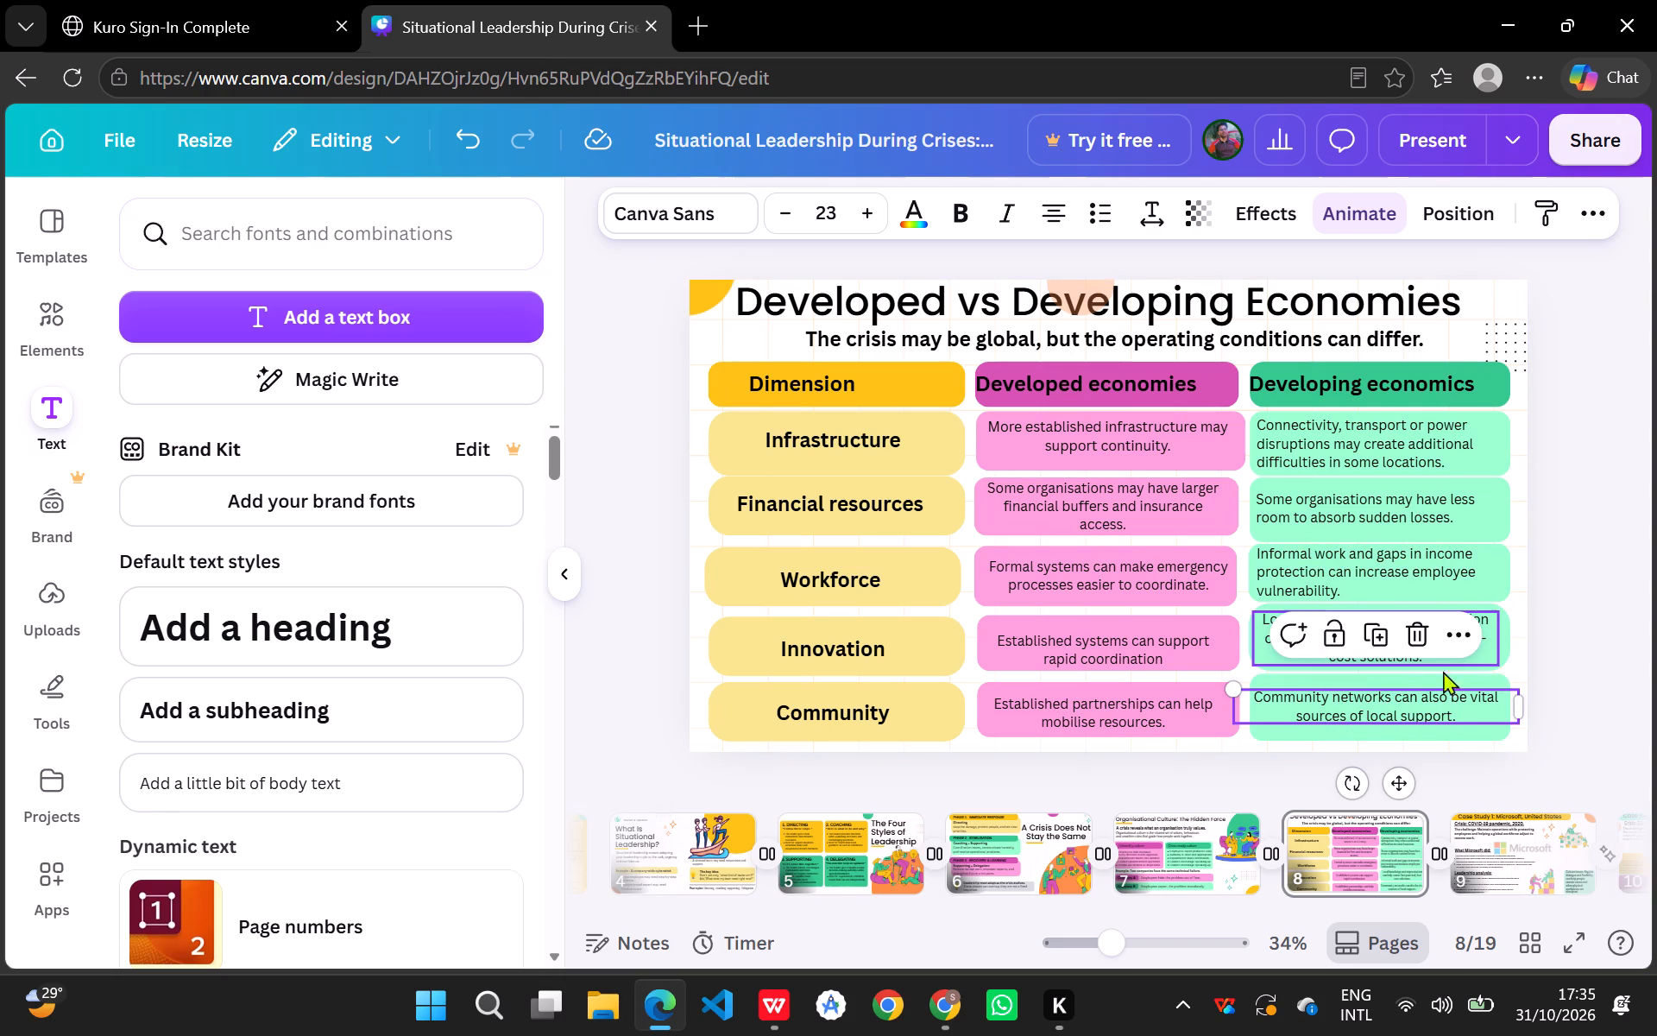
{"action": "left_click", "coordinate": [1495, 654]}
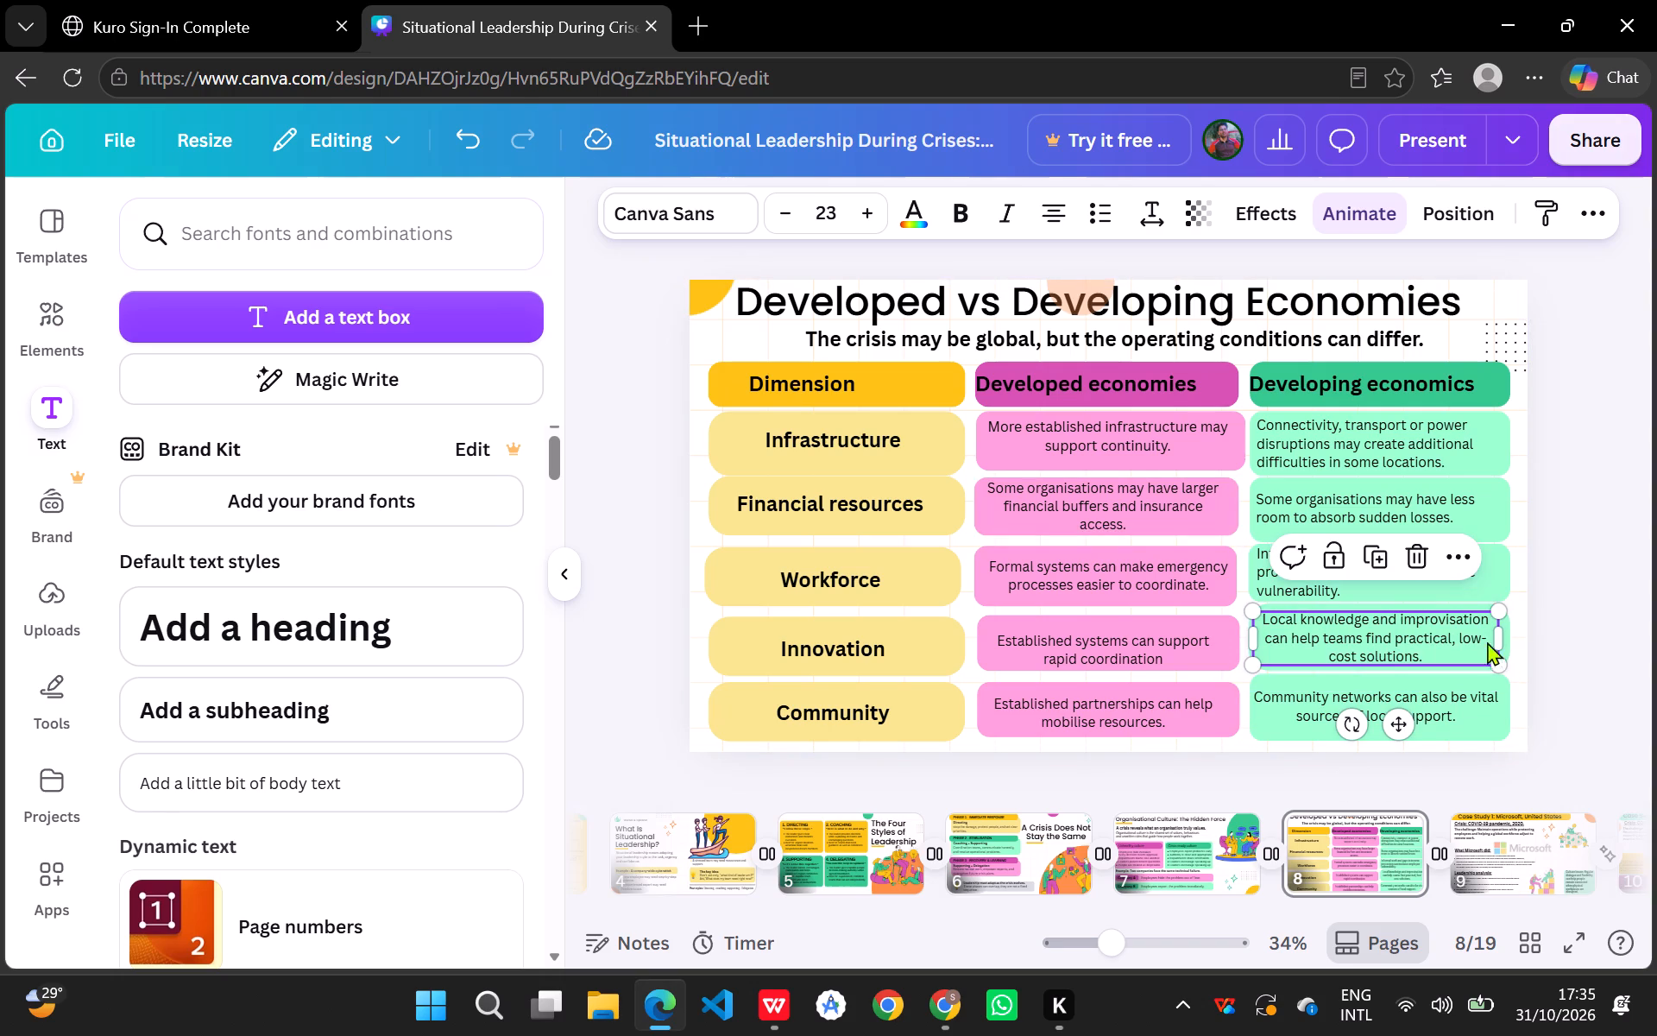
{"action": "left_click", "coordinate": [1043, 210]}
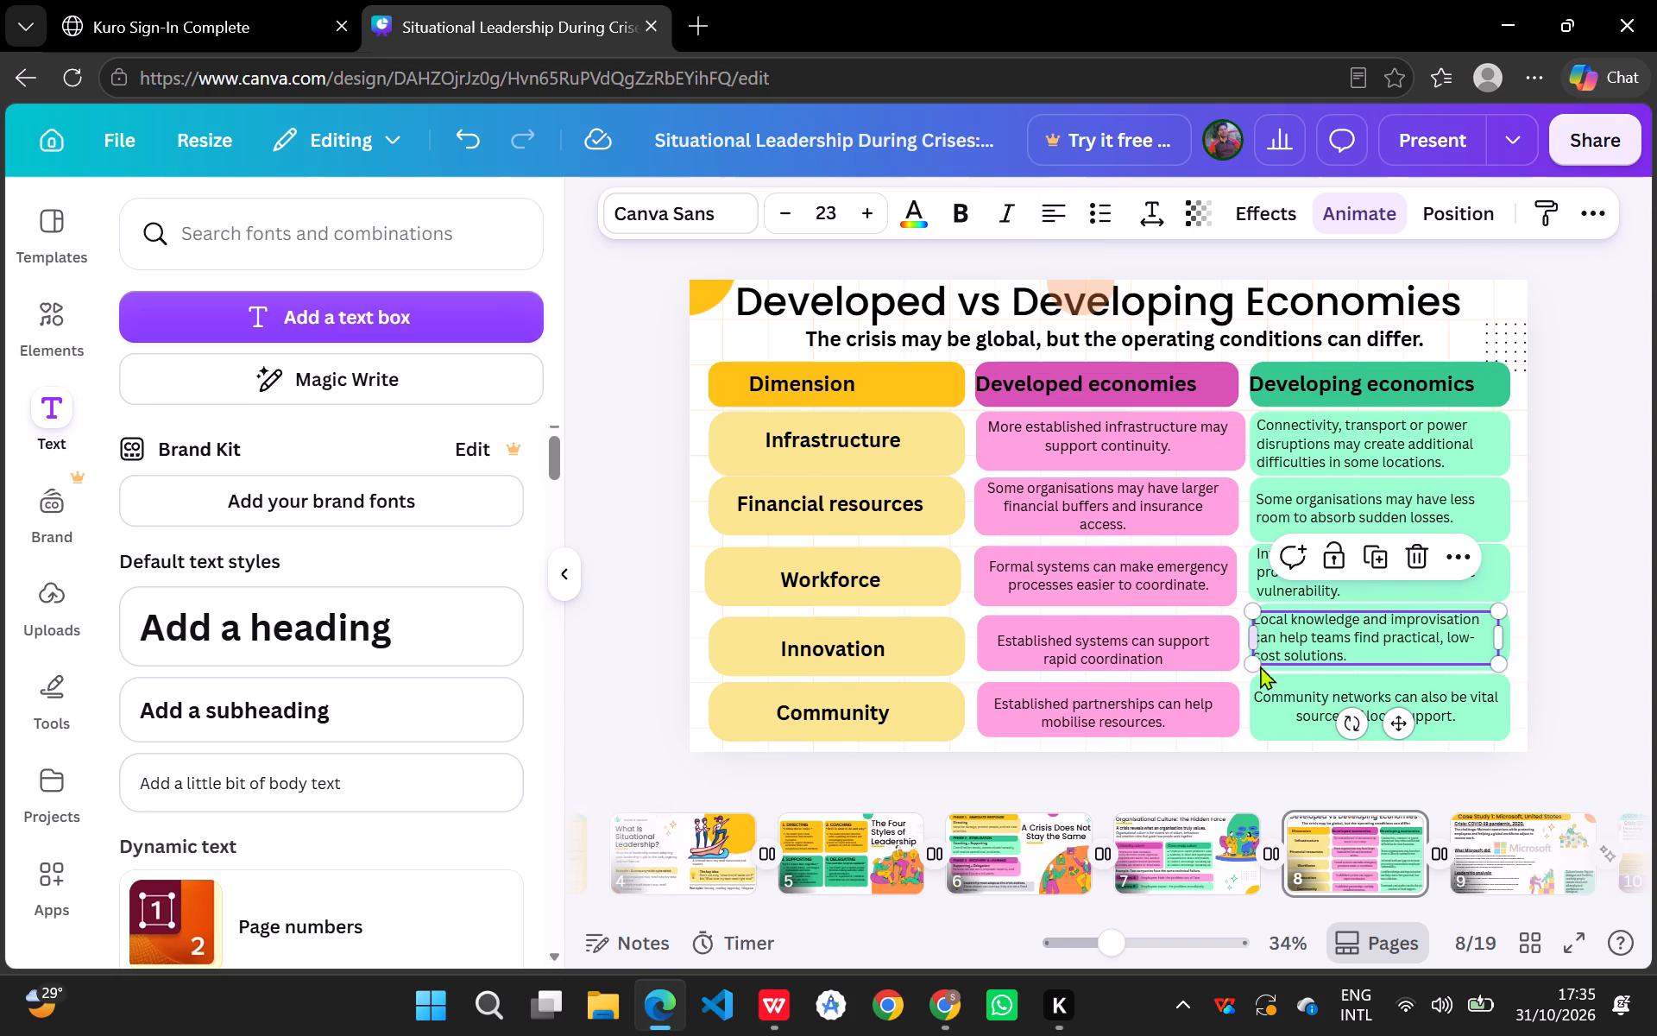
Left-align the "Community networks can also be vital" text in the Community row's green block.
{"action": "left_click", "coordinate": [1284, 694]}
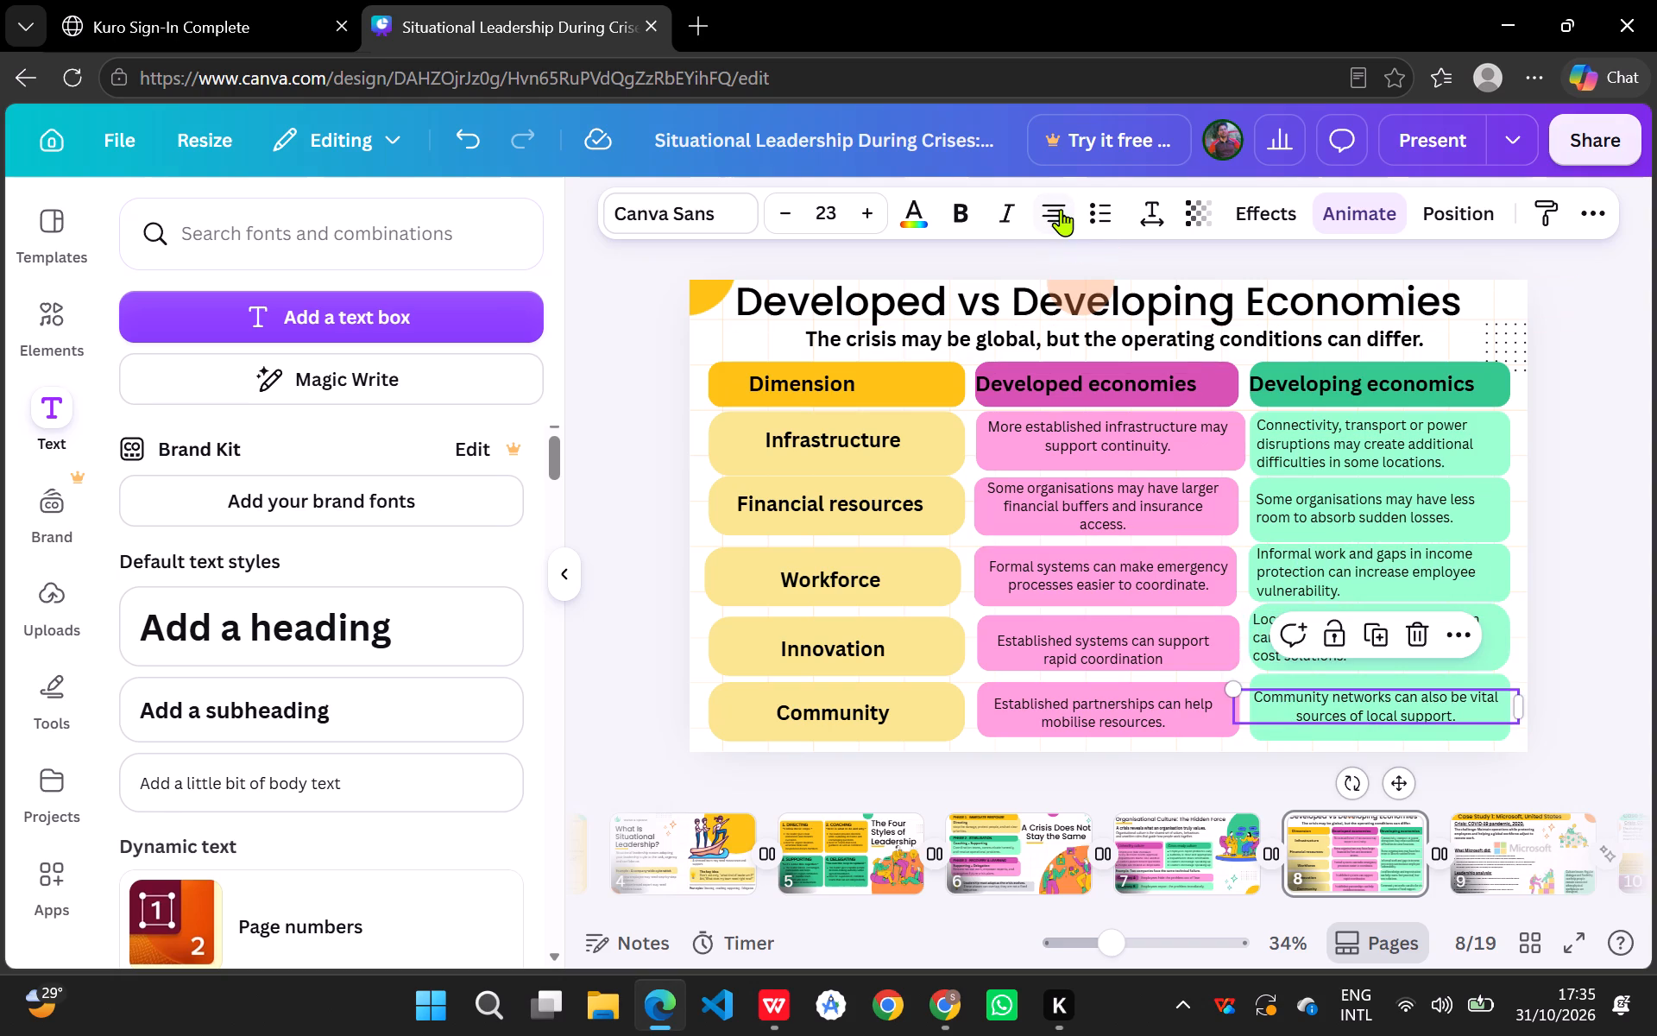
{"action": "left_click", "coordinate": [1061, 209]}
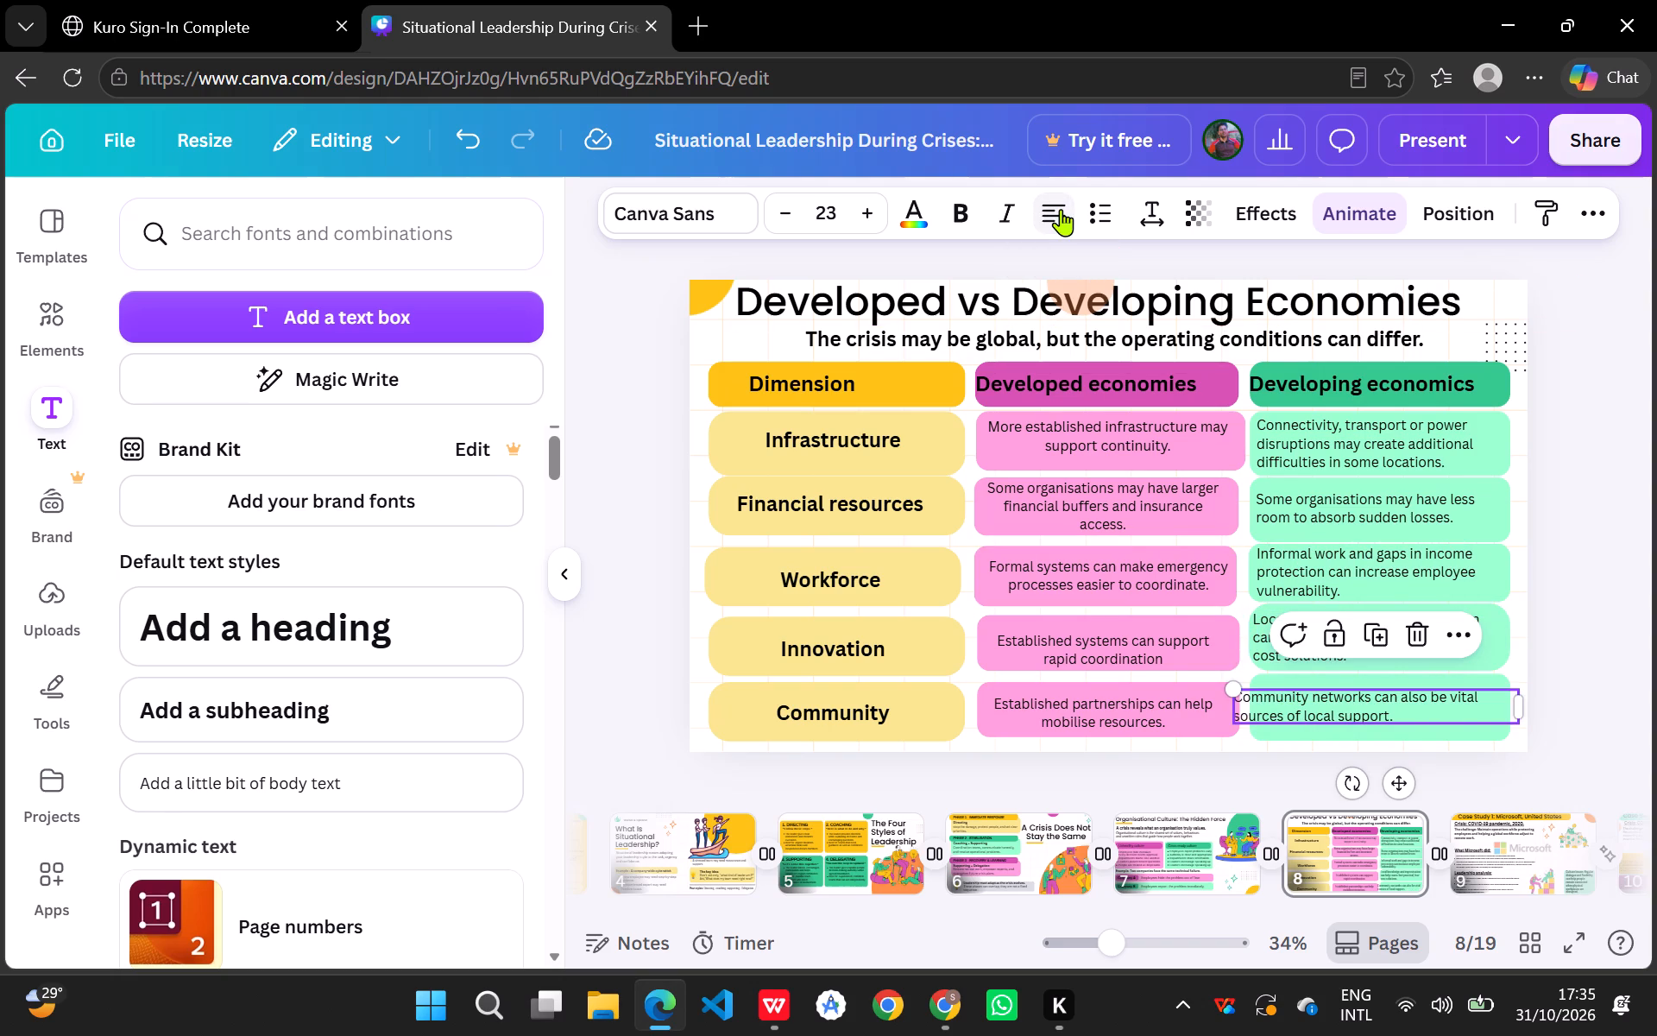
Narrow the "Community networks can also be vital" text box from its left side so the text starts inside the green block.
{"action": "left_click_drag", "start_coordinate": [1232, 702], "coordinate": [1252, 702]}
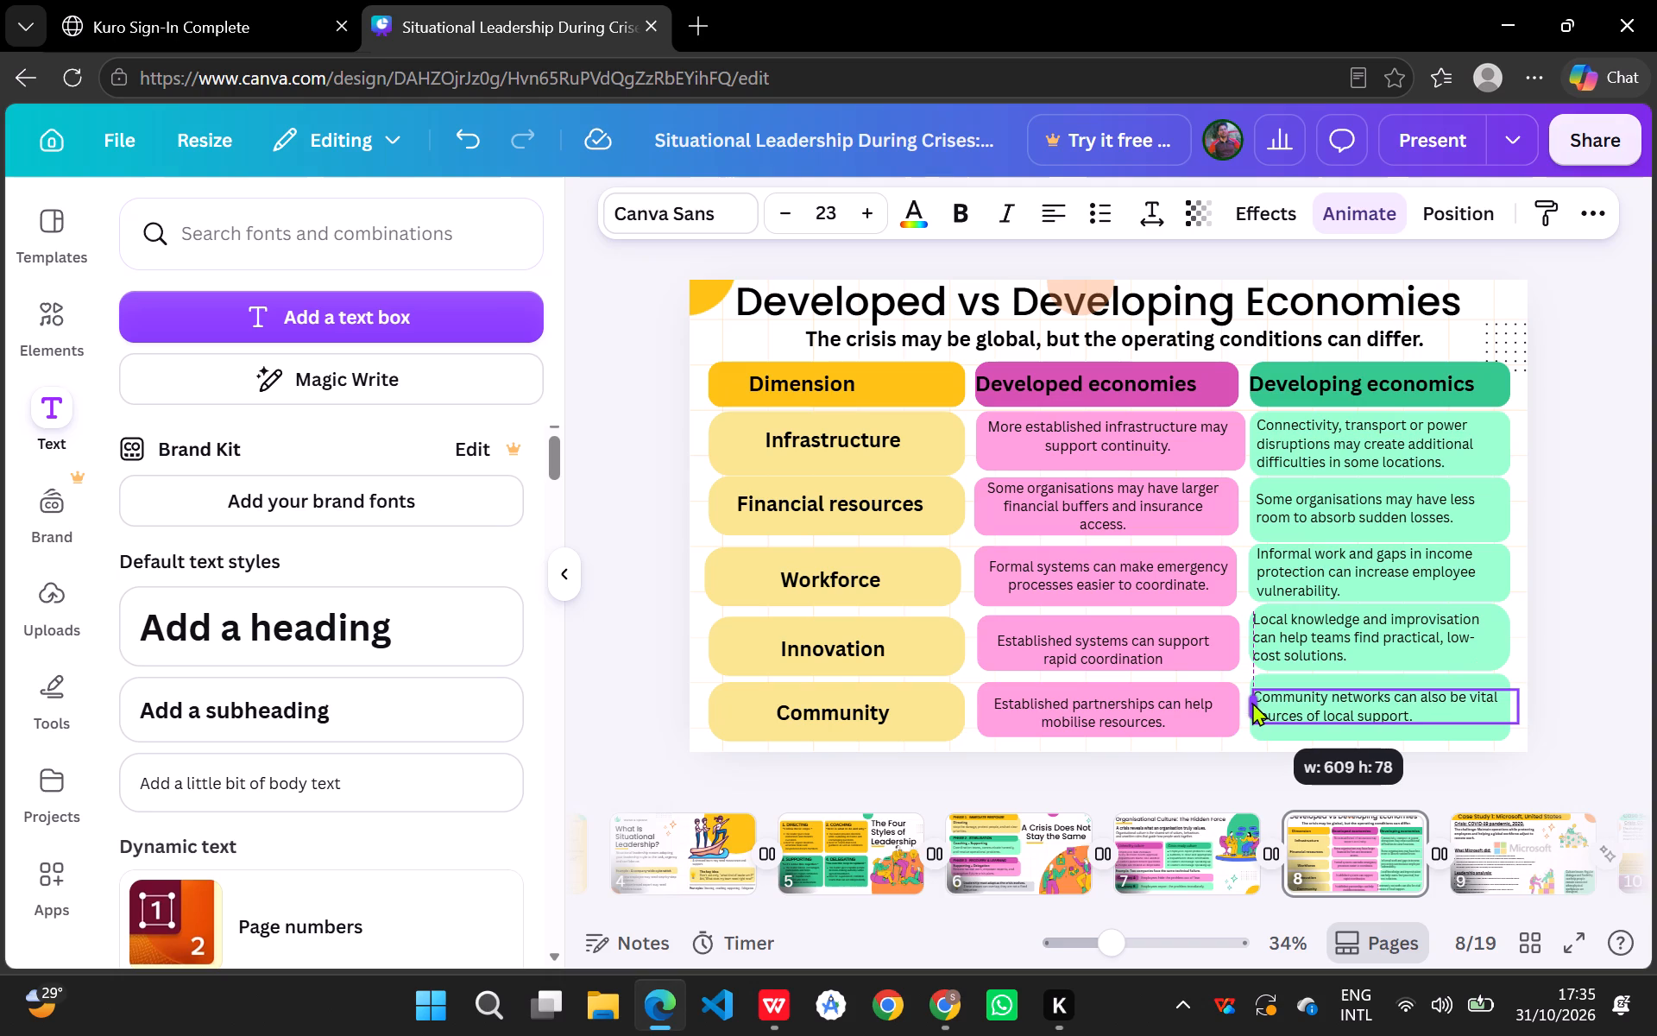
{"action": "left_click_drag", "start_coordinate": [1252, 702], "coordinate": [1251, 702]}
Move the left edge of the "Local knowledge and improvisation" text box slightly inward to line up with the text boxes above.
{"action": "left_click", "coordinate": [1263, 642]}
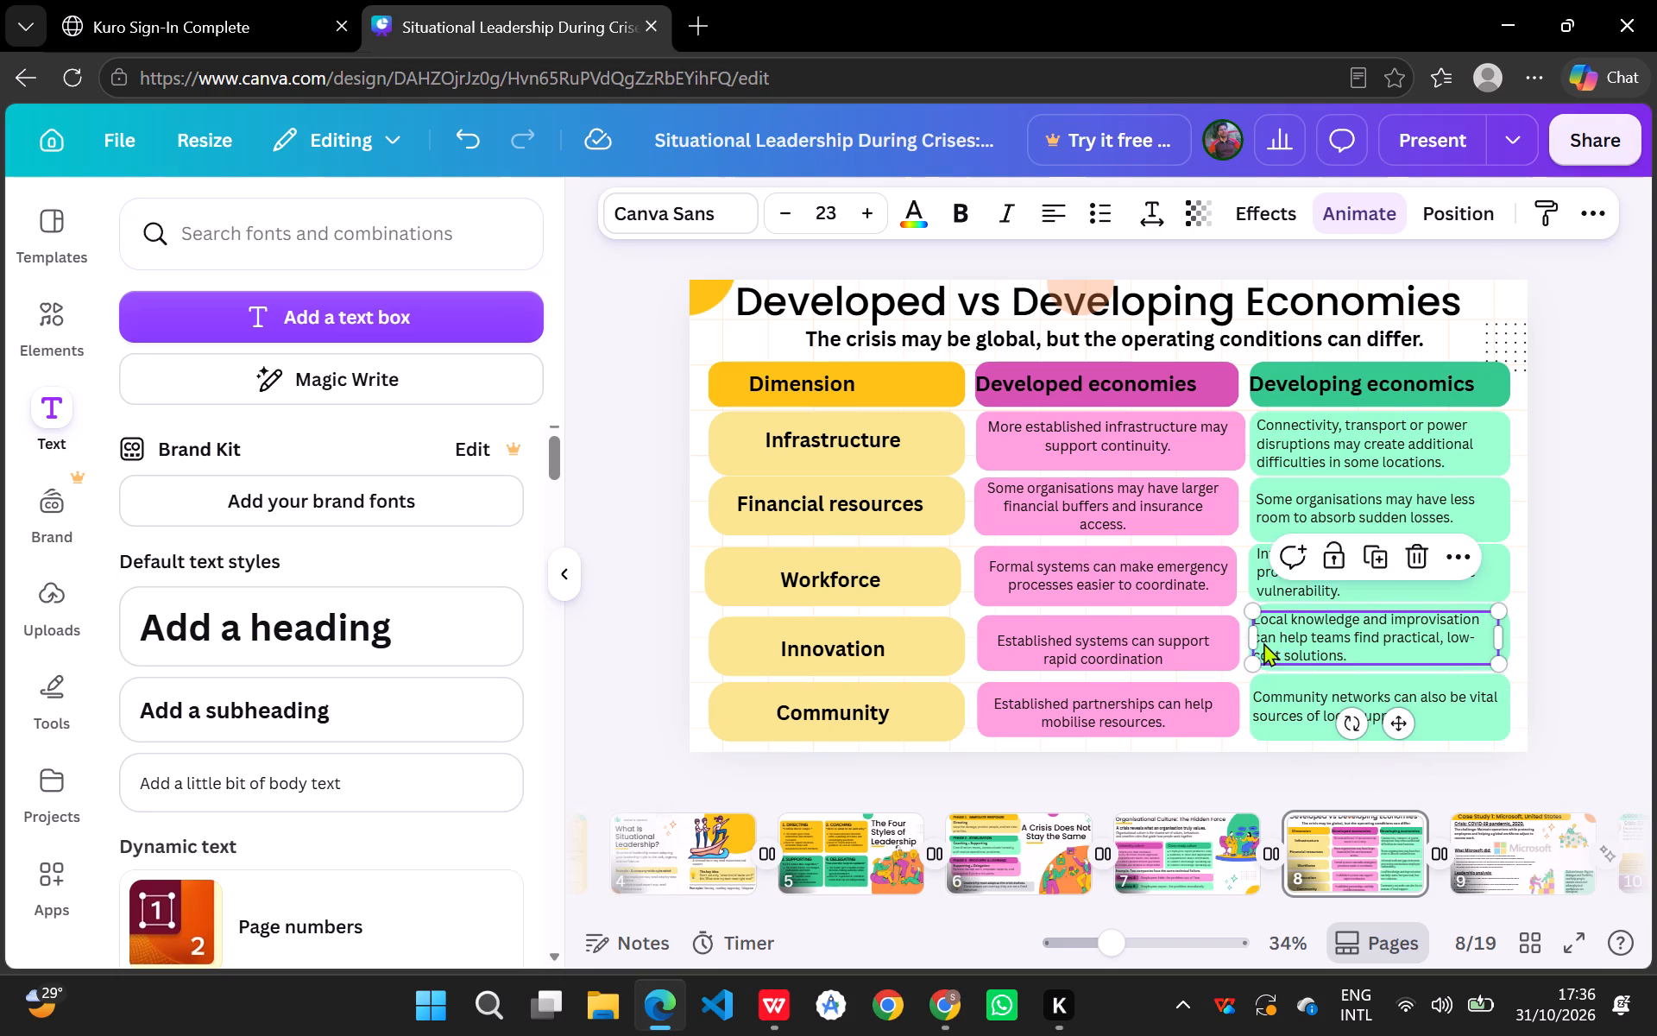
{"action": "left_click", "coordinate": [1249, 635]}
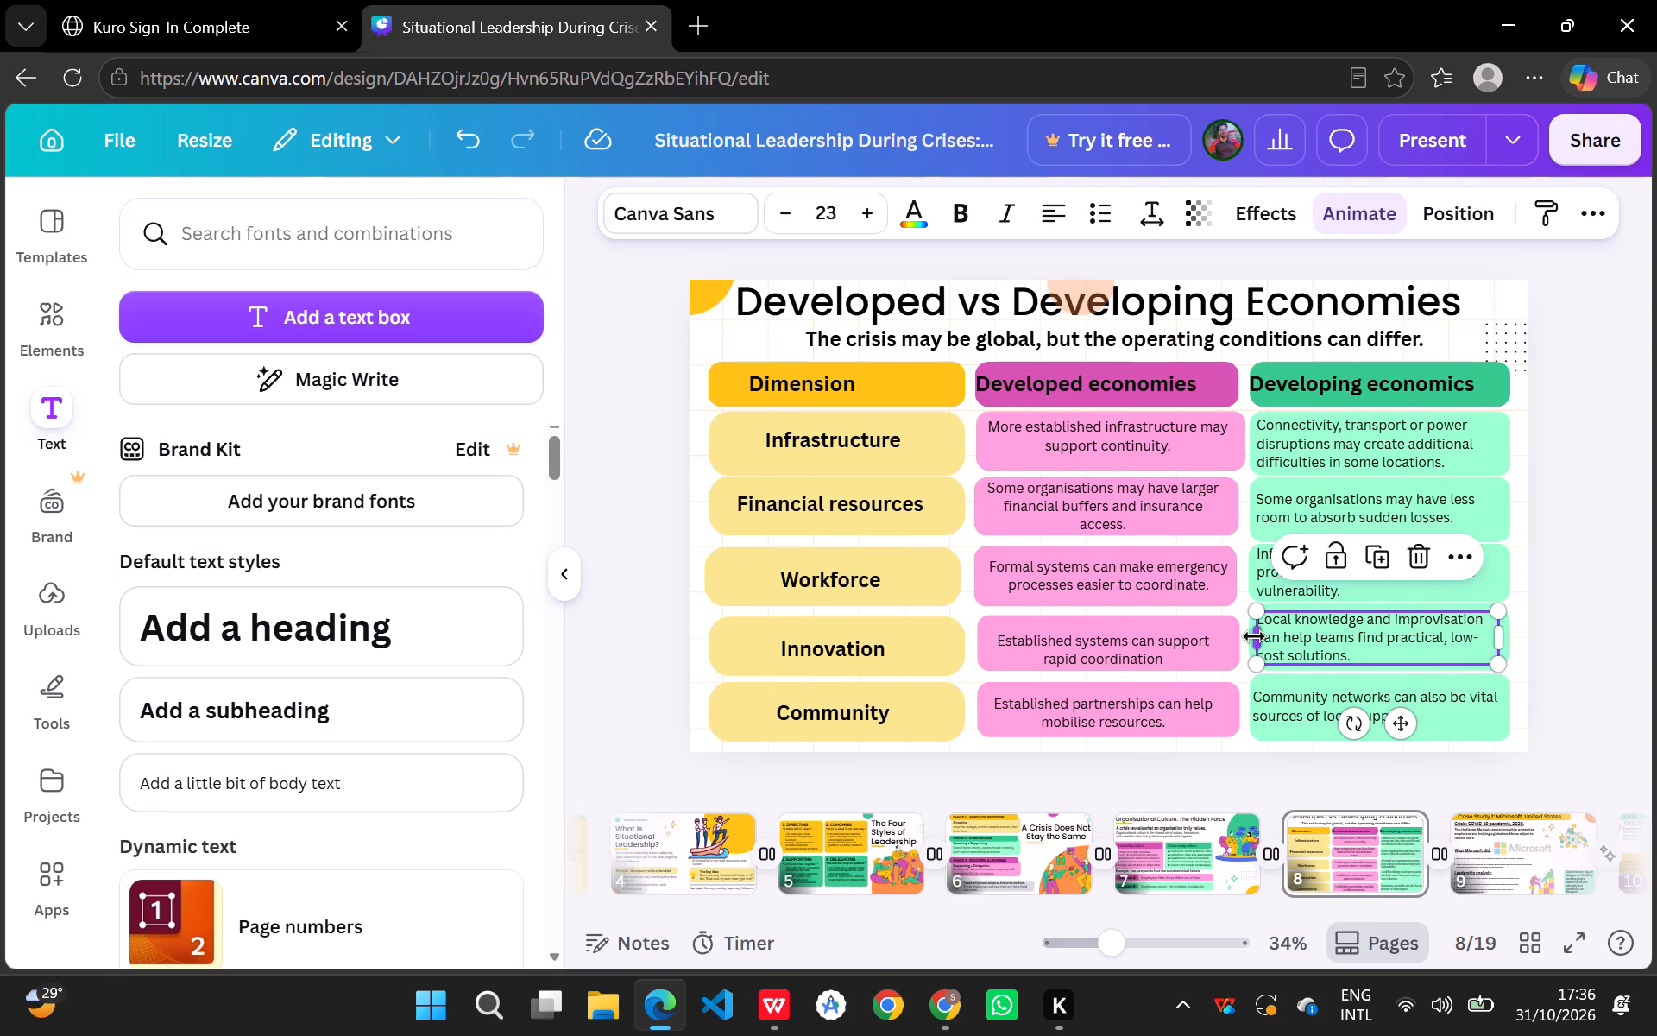
Move the left edge of the "Community networks can also be vital" text box slightly inward to line up with the text above.
{"action": "left_click", "coordinate": [1304, 707]}
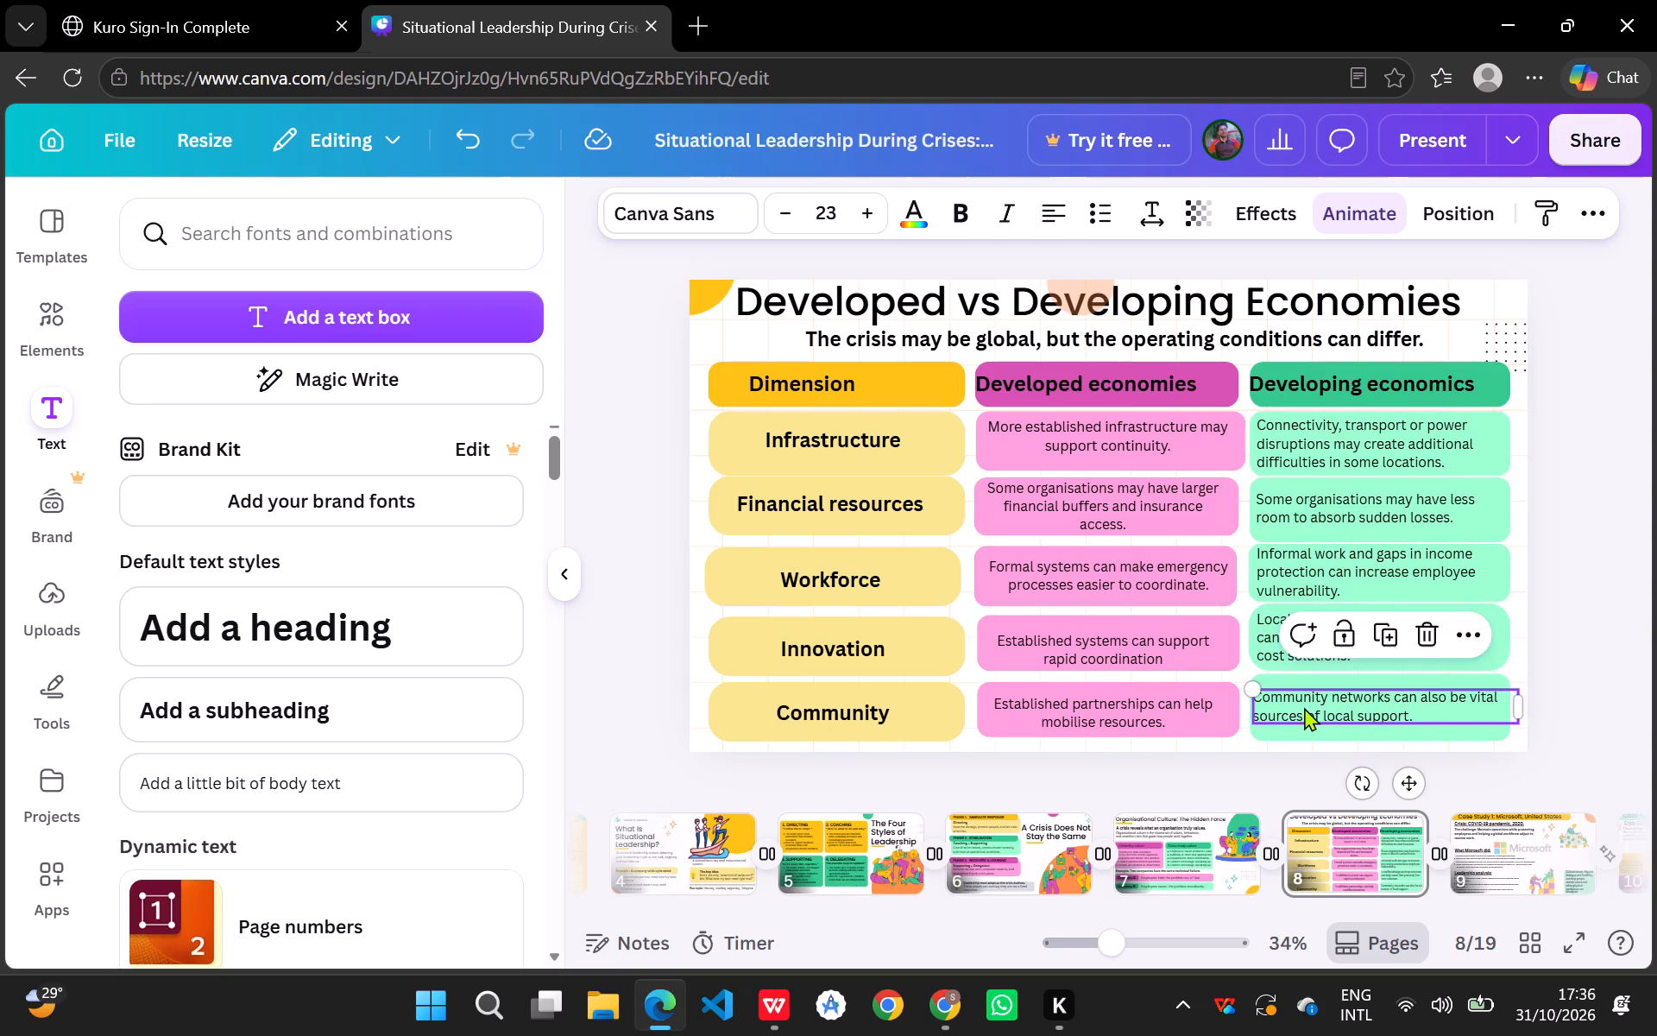
{"action": "left_click", "coordinate": [1251, 704]}
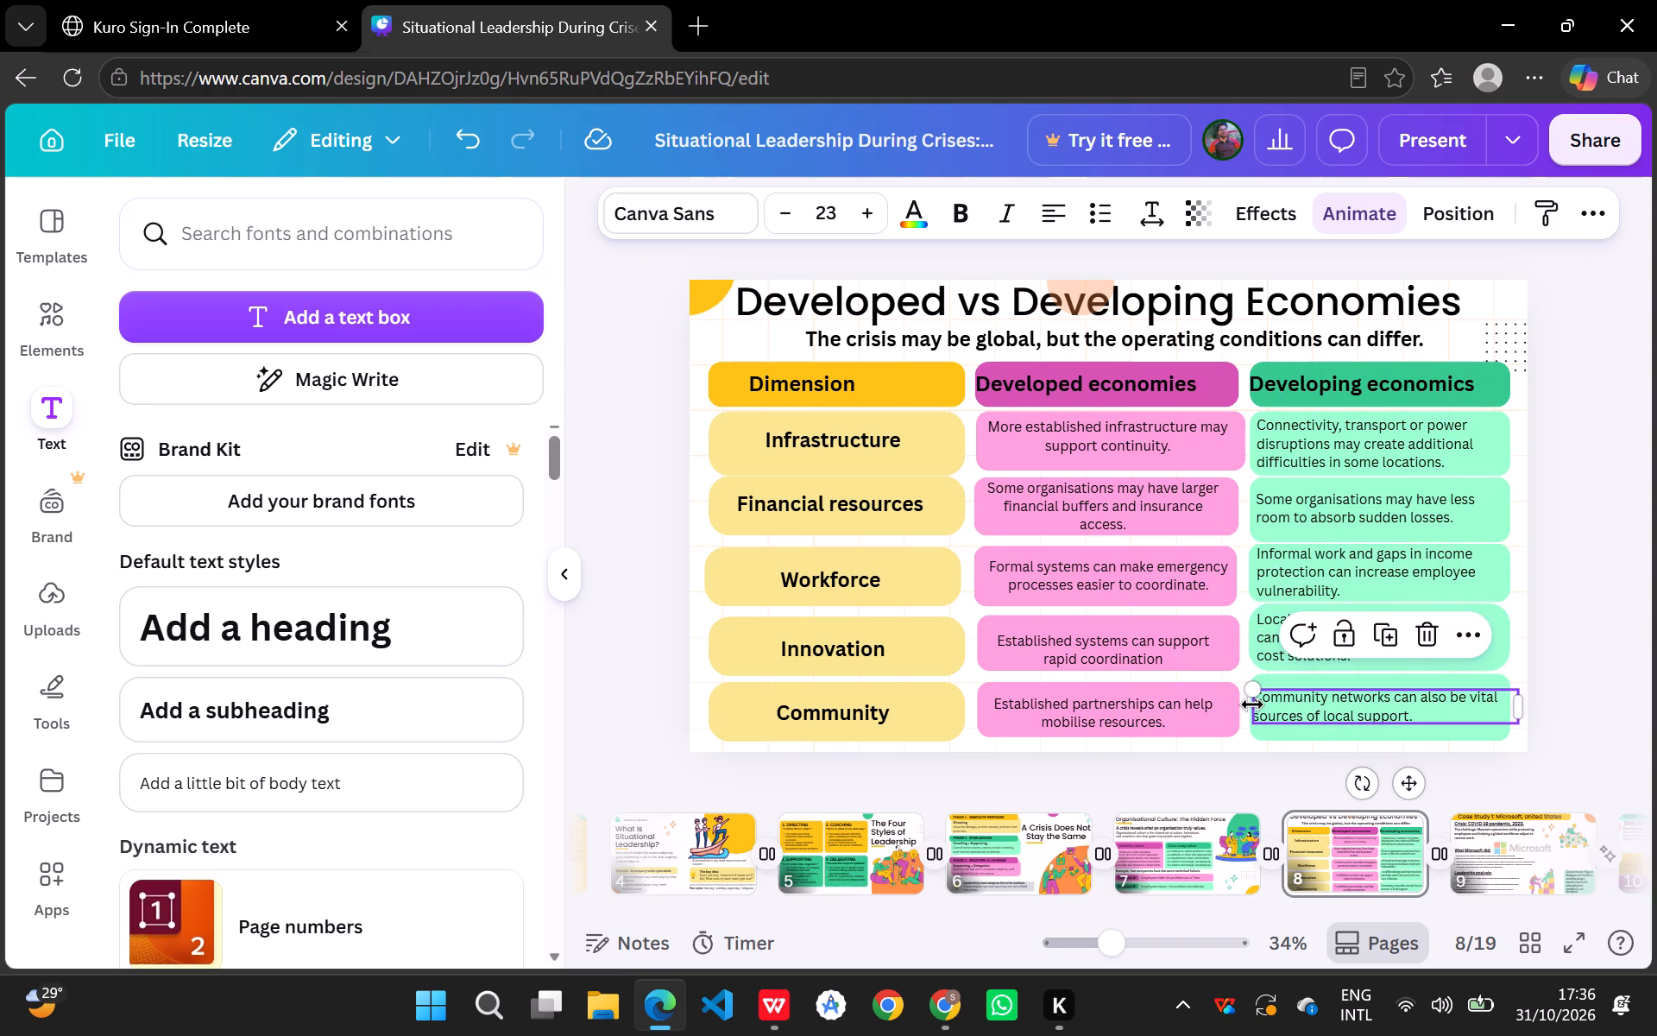
{"action": "left_click", "coordinate": [1250, 705]}
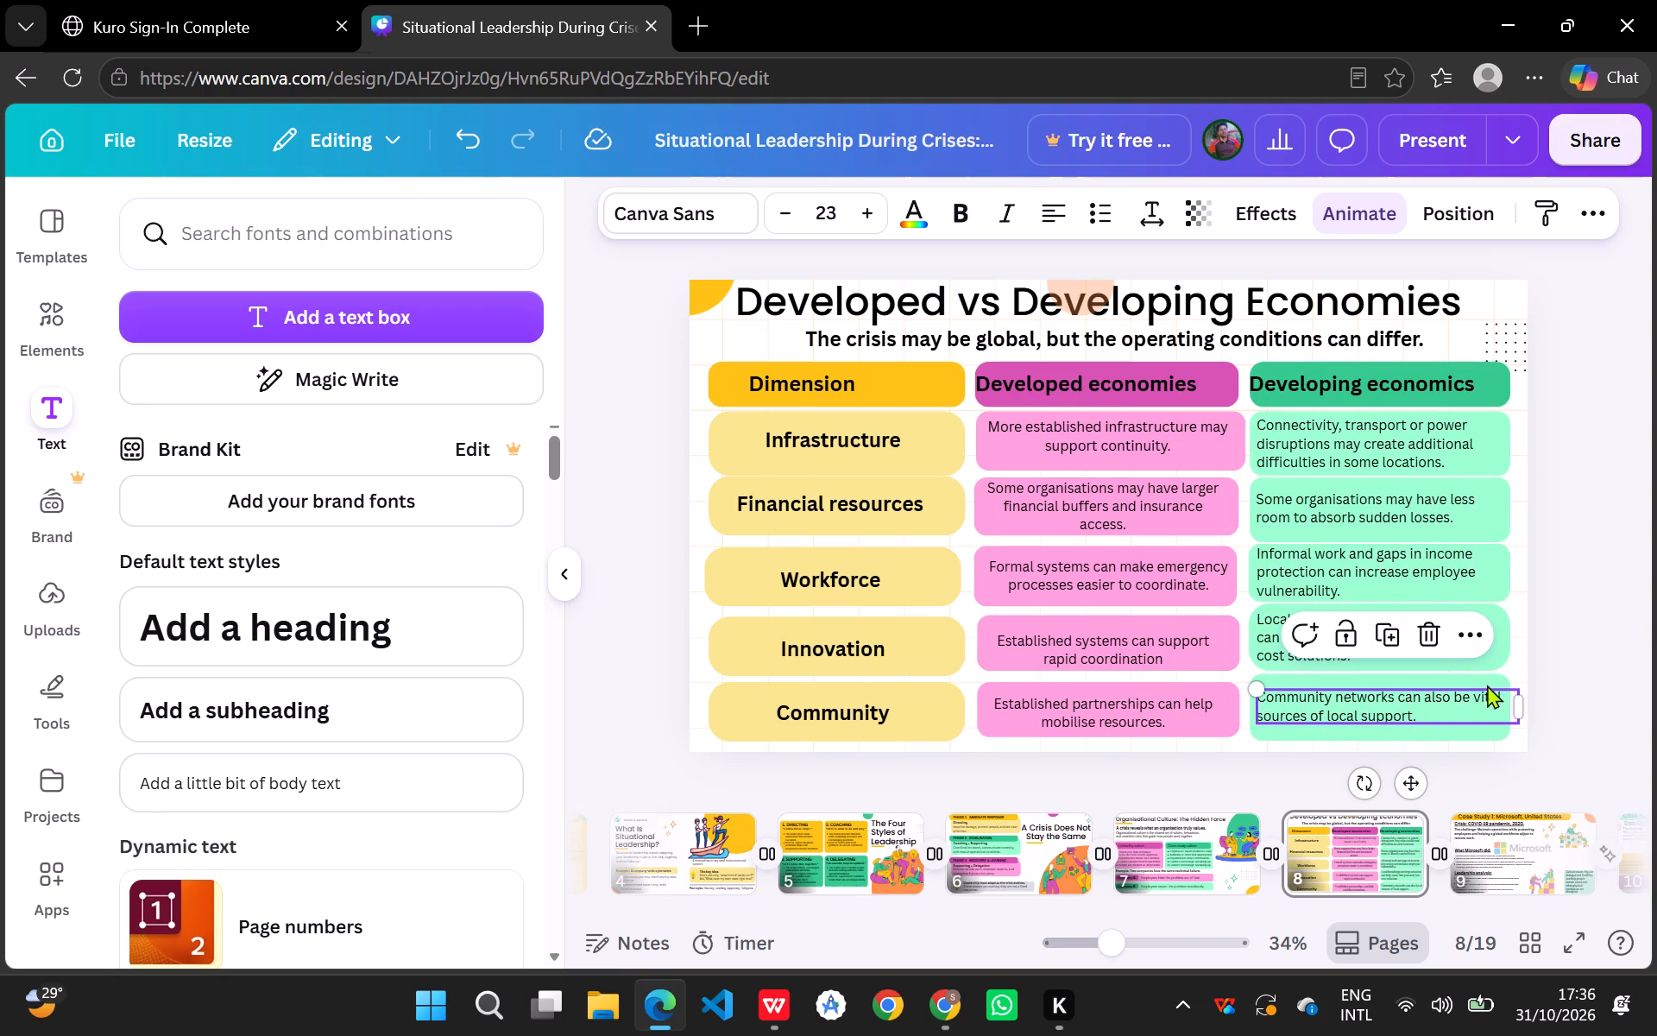
{"action": "left_click", "coordinate": [1560, 626]}
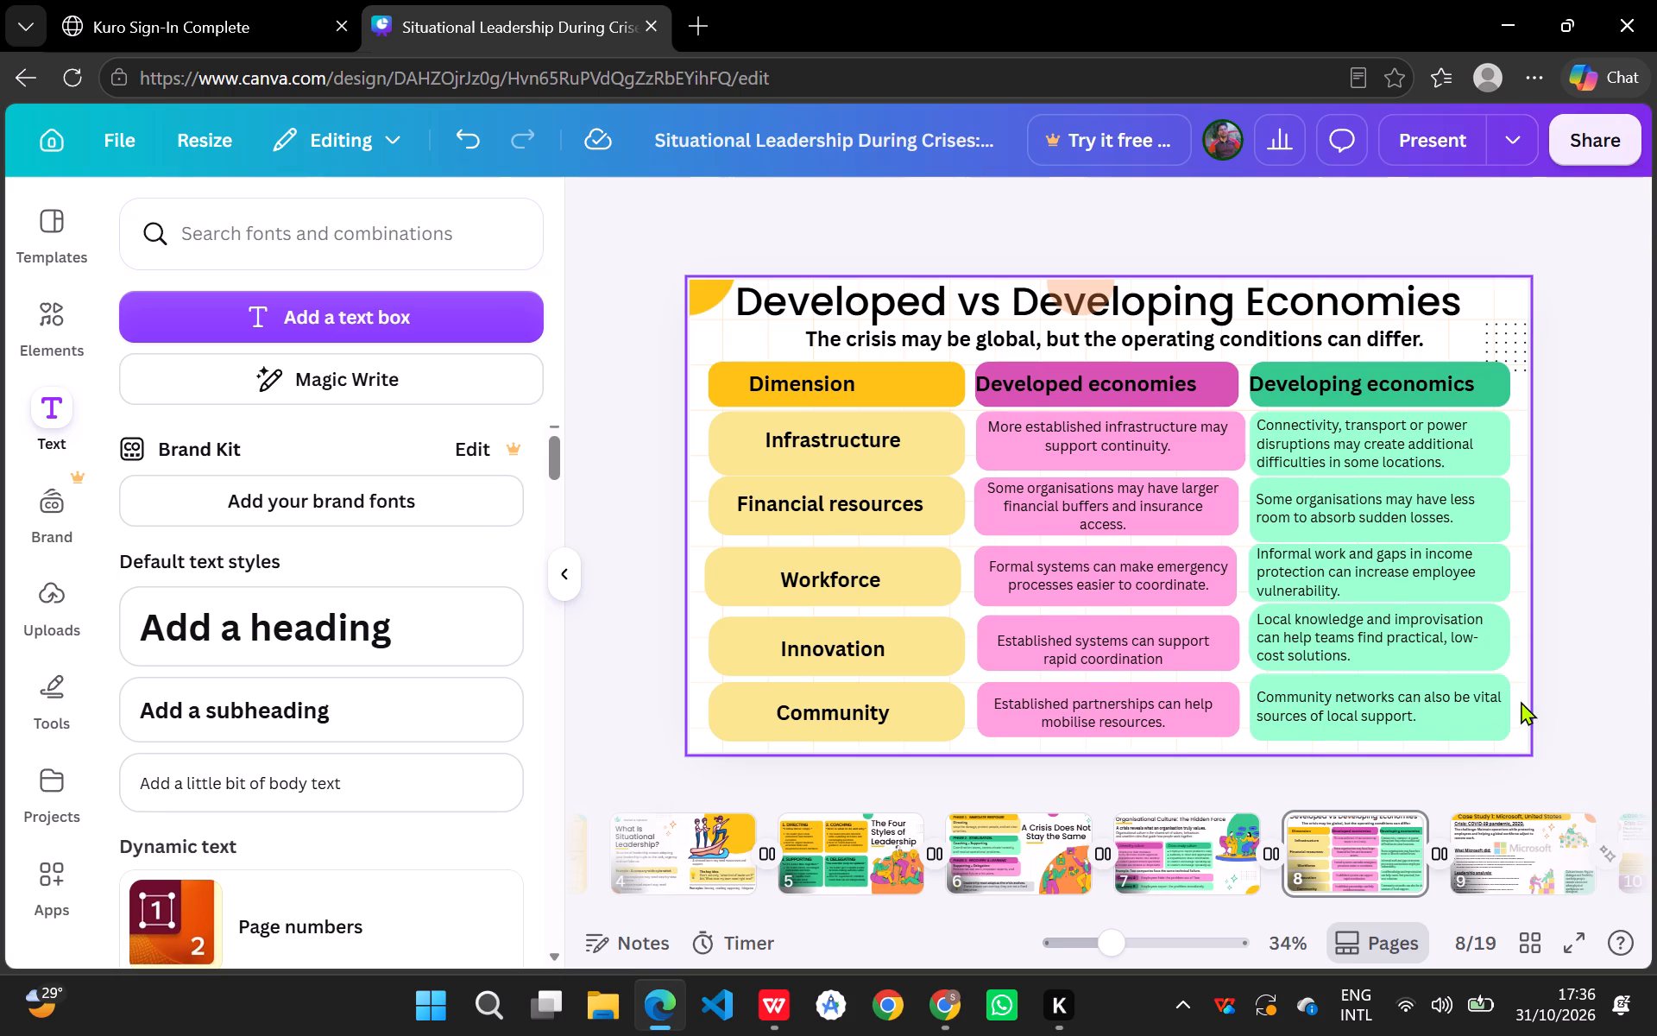
{"action": "left_click", "coordinate": [1596, 685]}
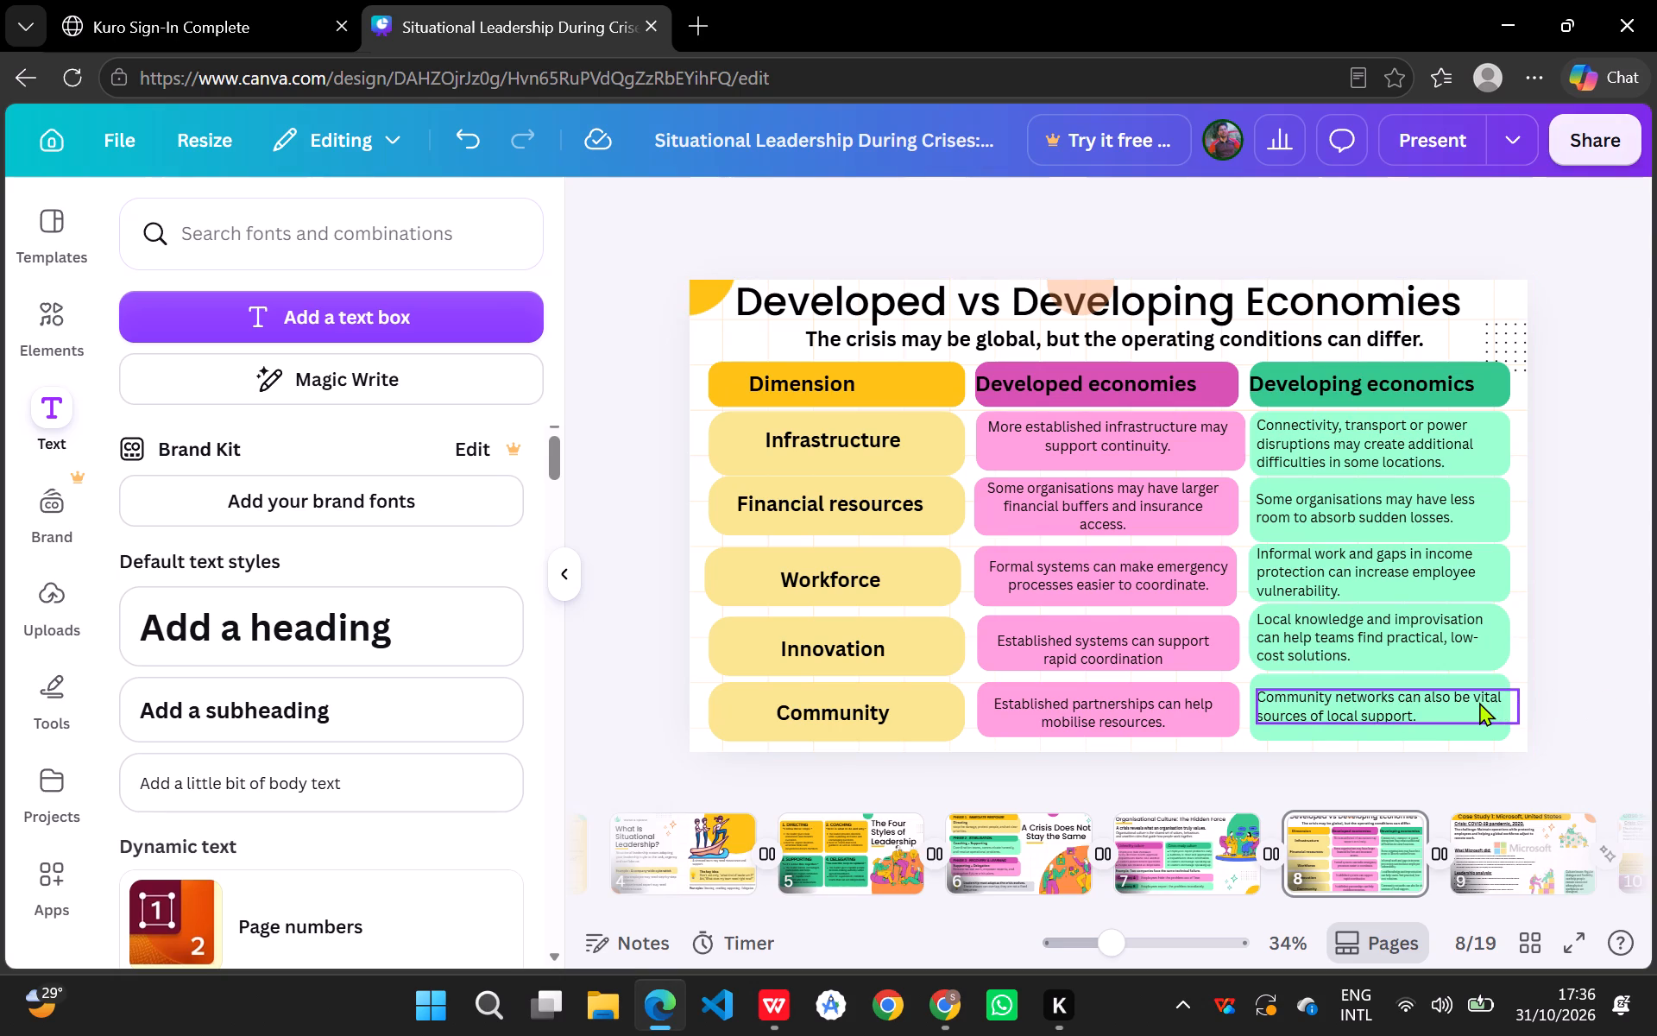
Narrow the "Community networks can also be vital" text box so its right edge fits inside the green block, in line with the box above.
{"action": "left_click", "coordinate": [1479, 702]}
{"action": "left_click_drag", "start_coordinate": [1522, 704], "coordinate": [1509, 704]}
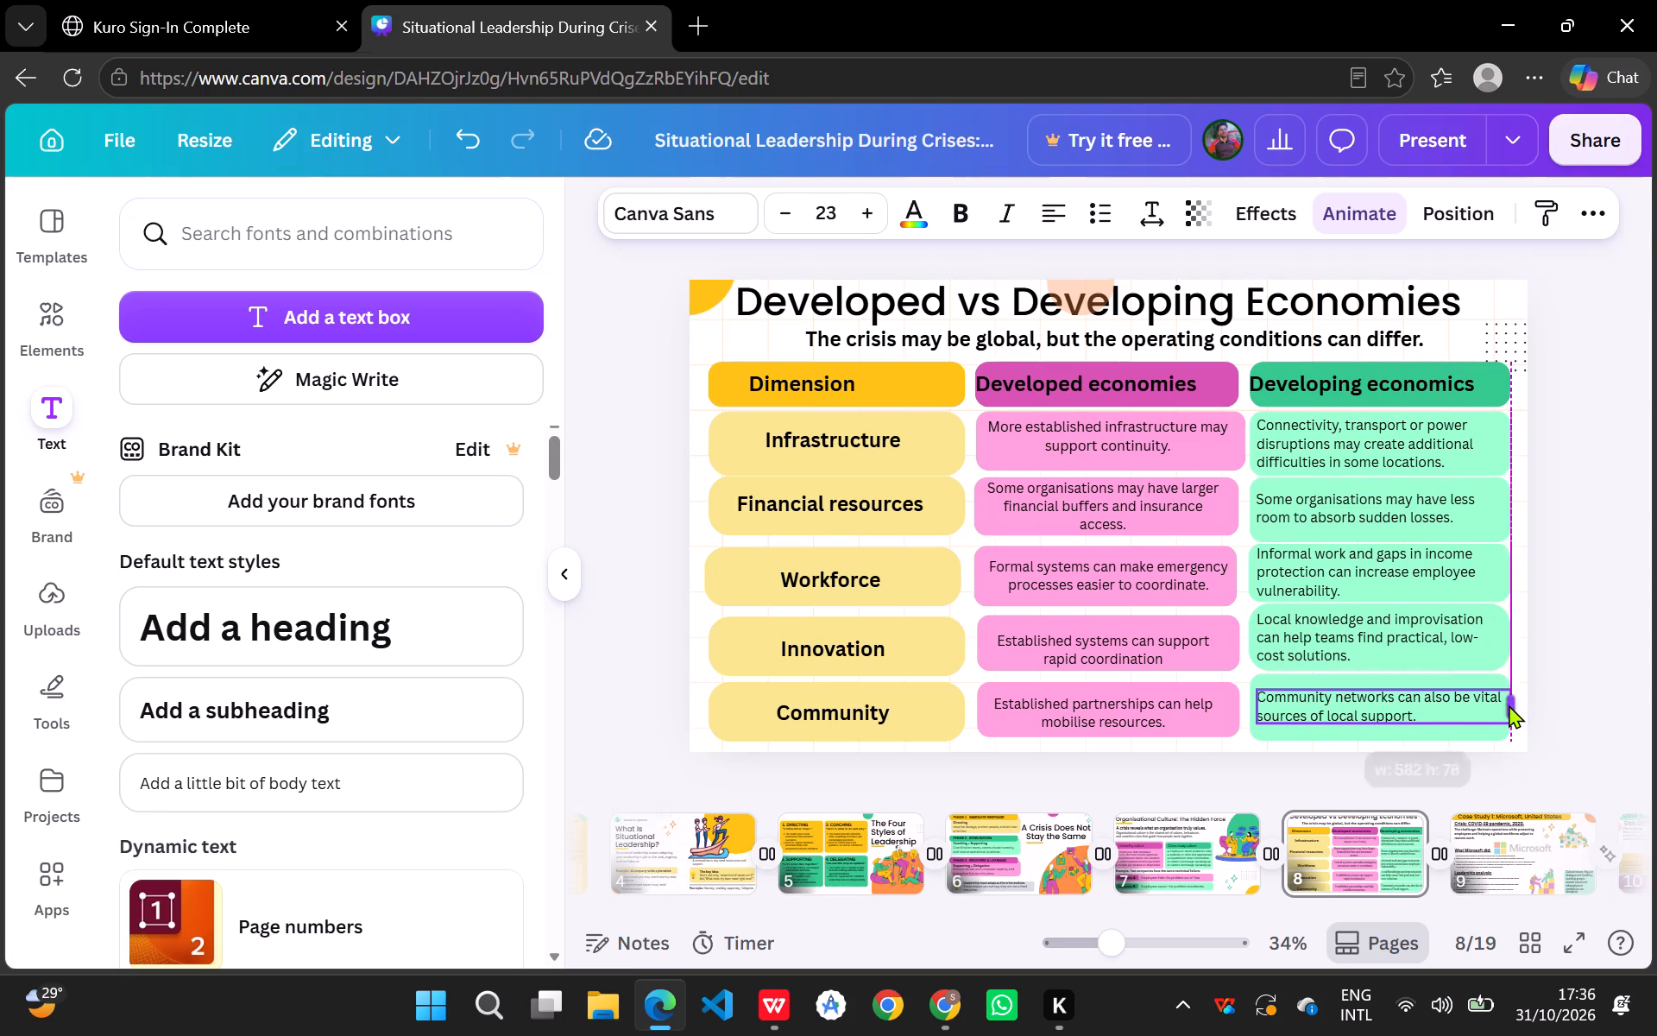
{"action": "left_click_drag", "start_coordinate": [1509, 704], "coordinate": [1508, 704]}
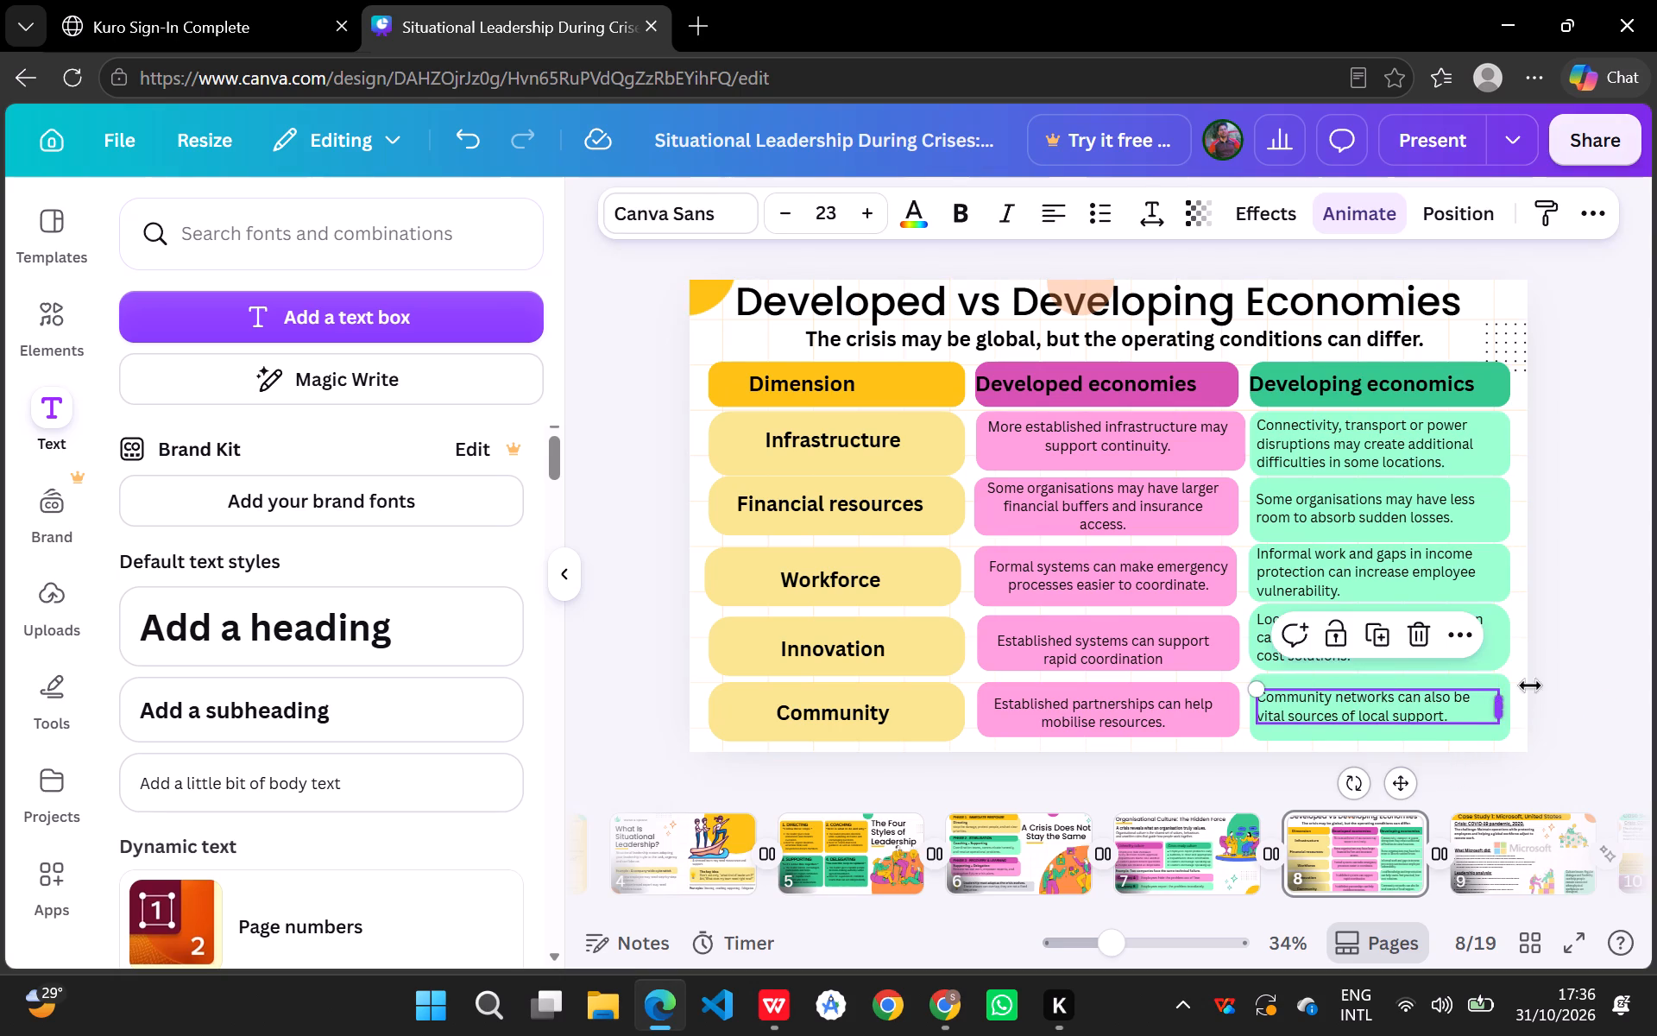
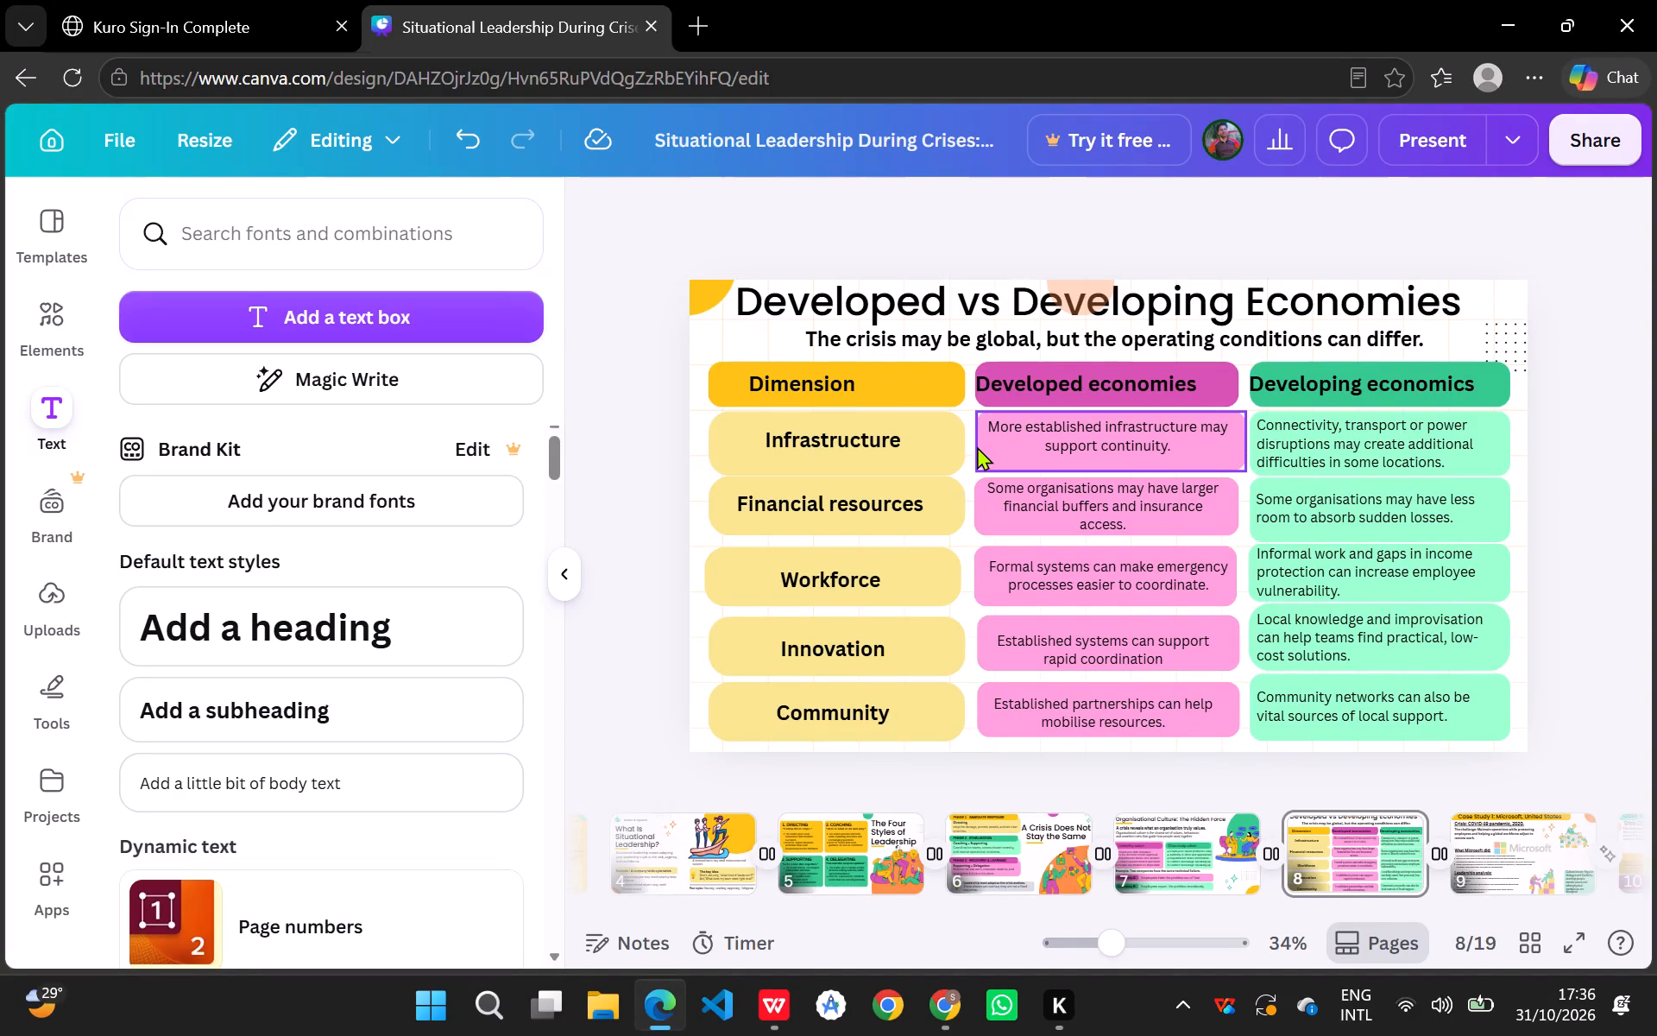
Narrow the pink Infrastructure cell to match the Developed economies column width and extend its bottom edge to just above the Financial resources cell.
{"action": "left_click", "coordinate": [1241, 452]}
{"action": "left_click_drag", "start_coordinate": [1248, 450], "coordinate": [1243, 453]}
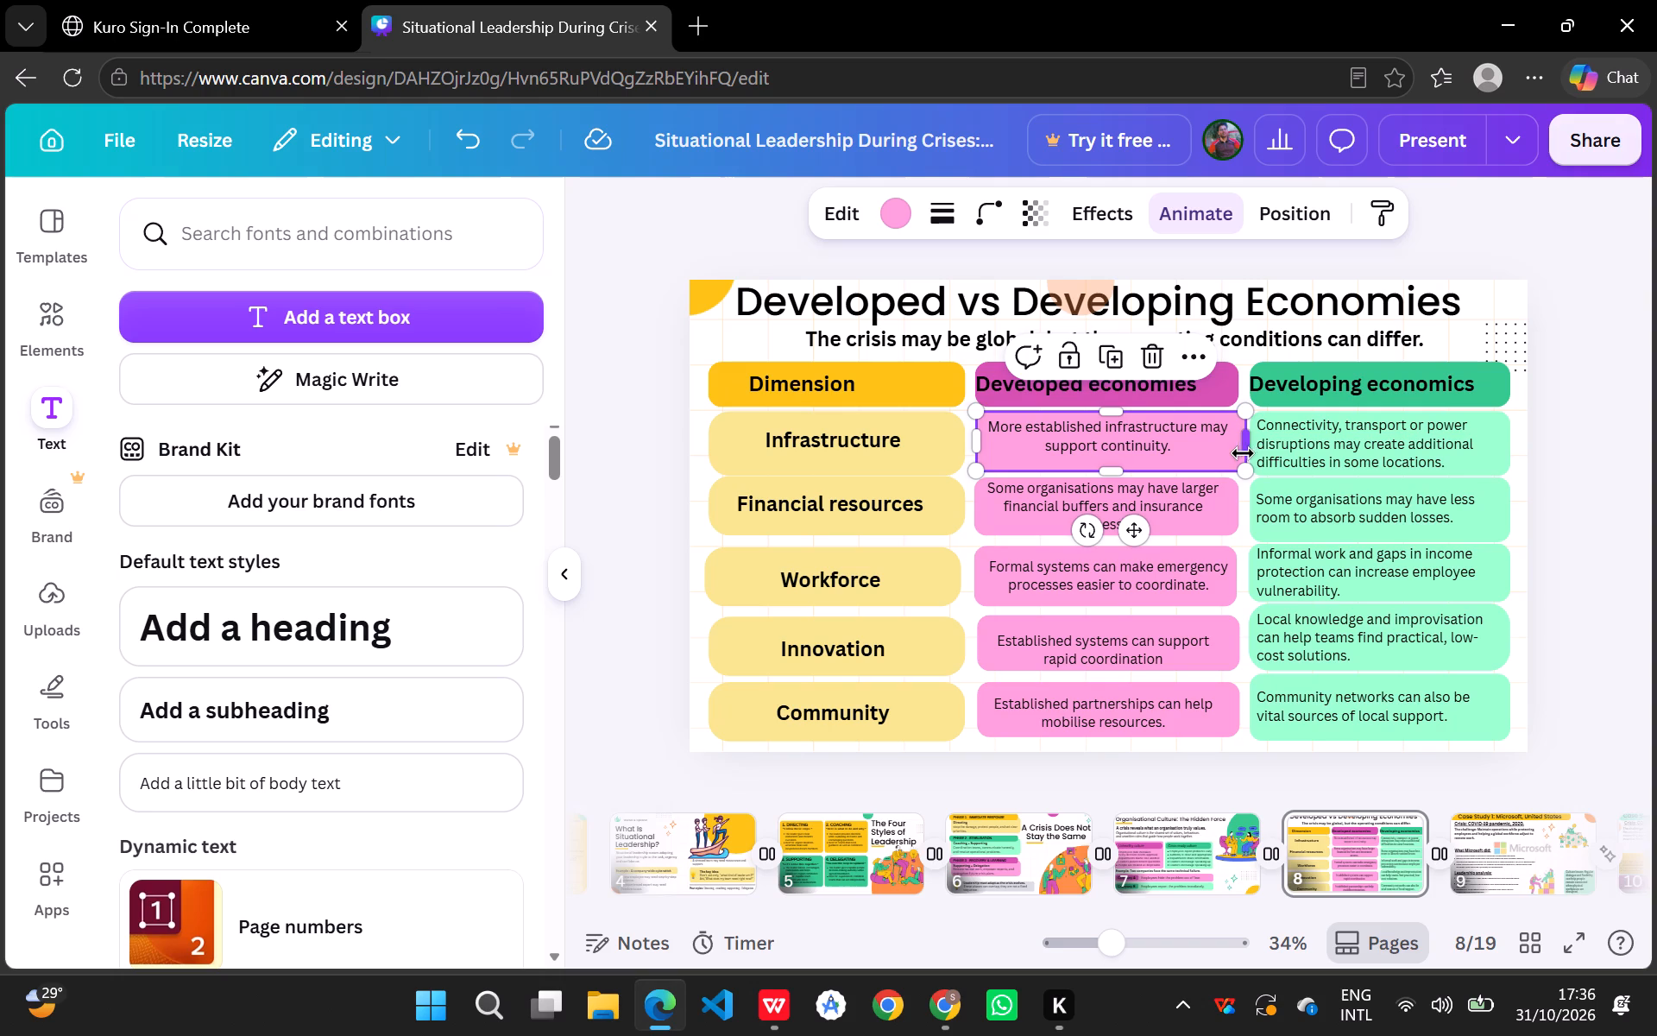
{"action": "left_click_drag", "start_coordinate": [1243, 453], "coordinate": [1239, 455]}
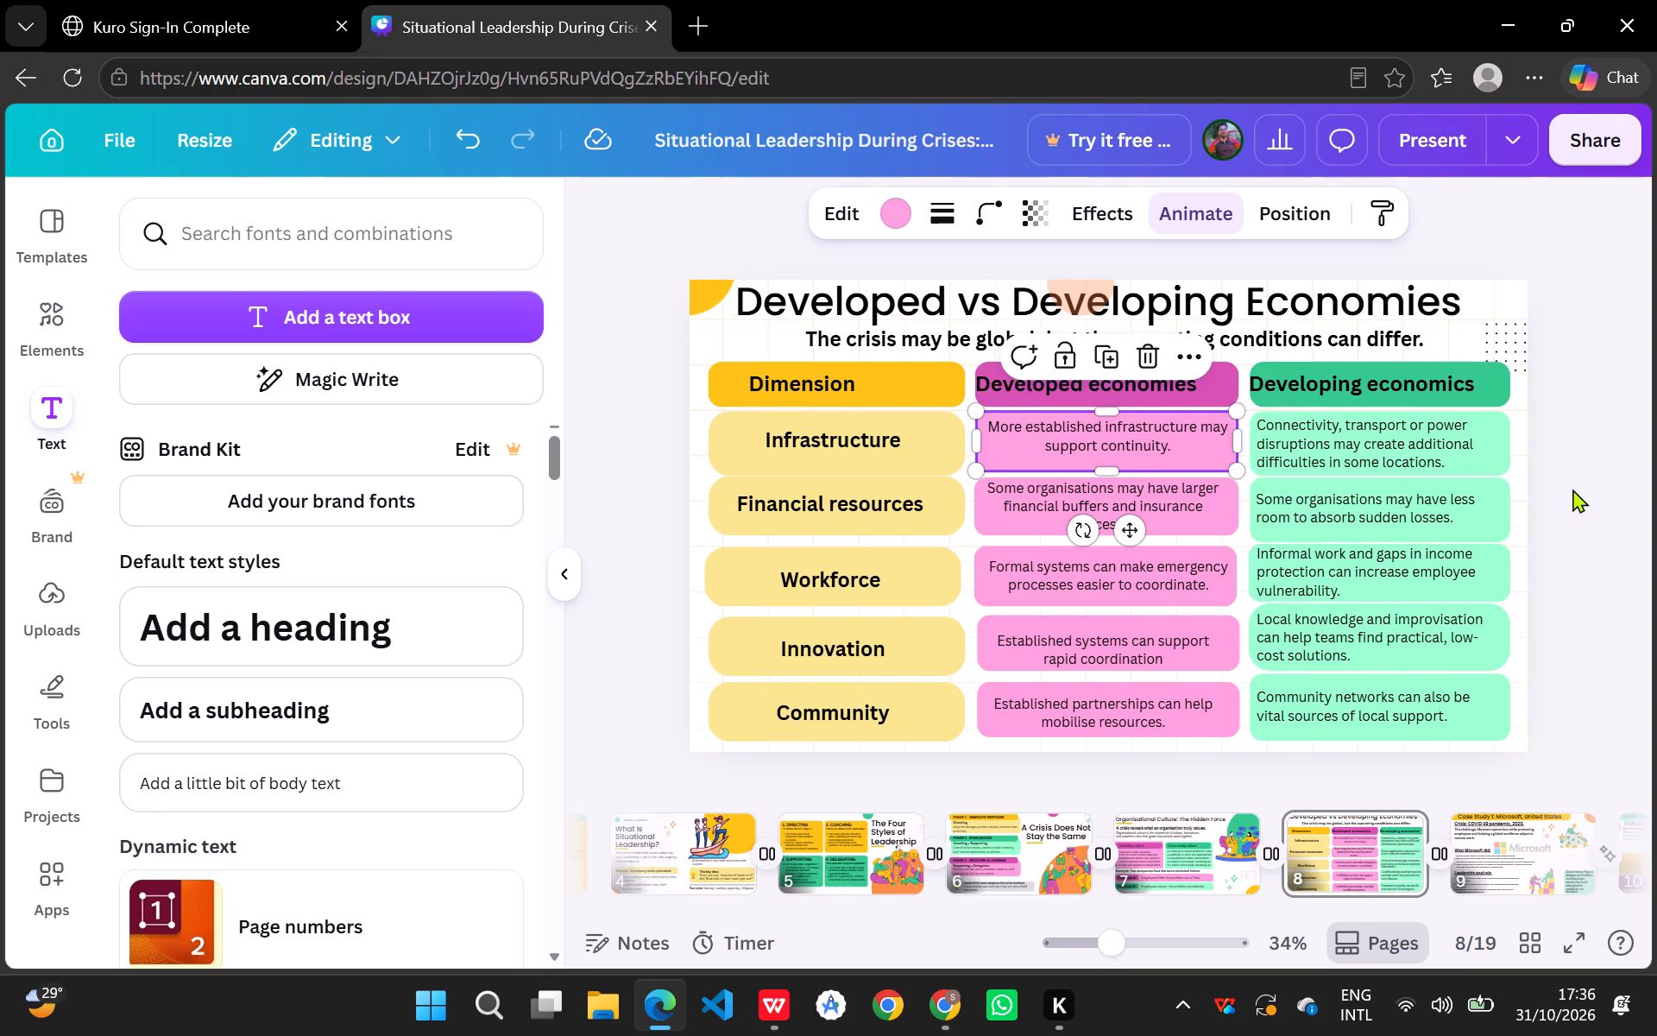
{"action": "left_click", "coordinate": [1578, 490]}
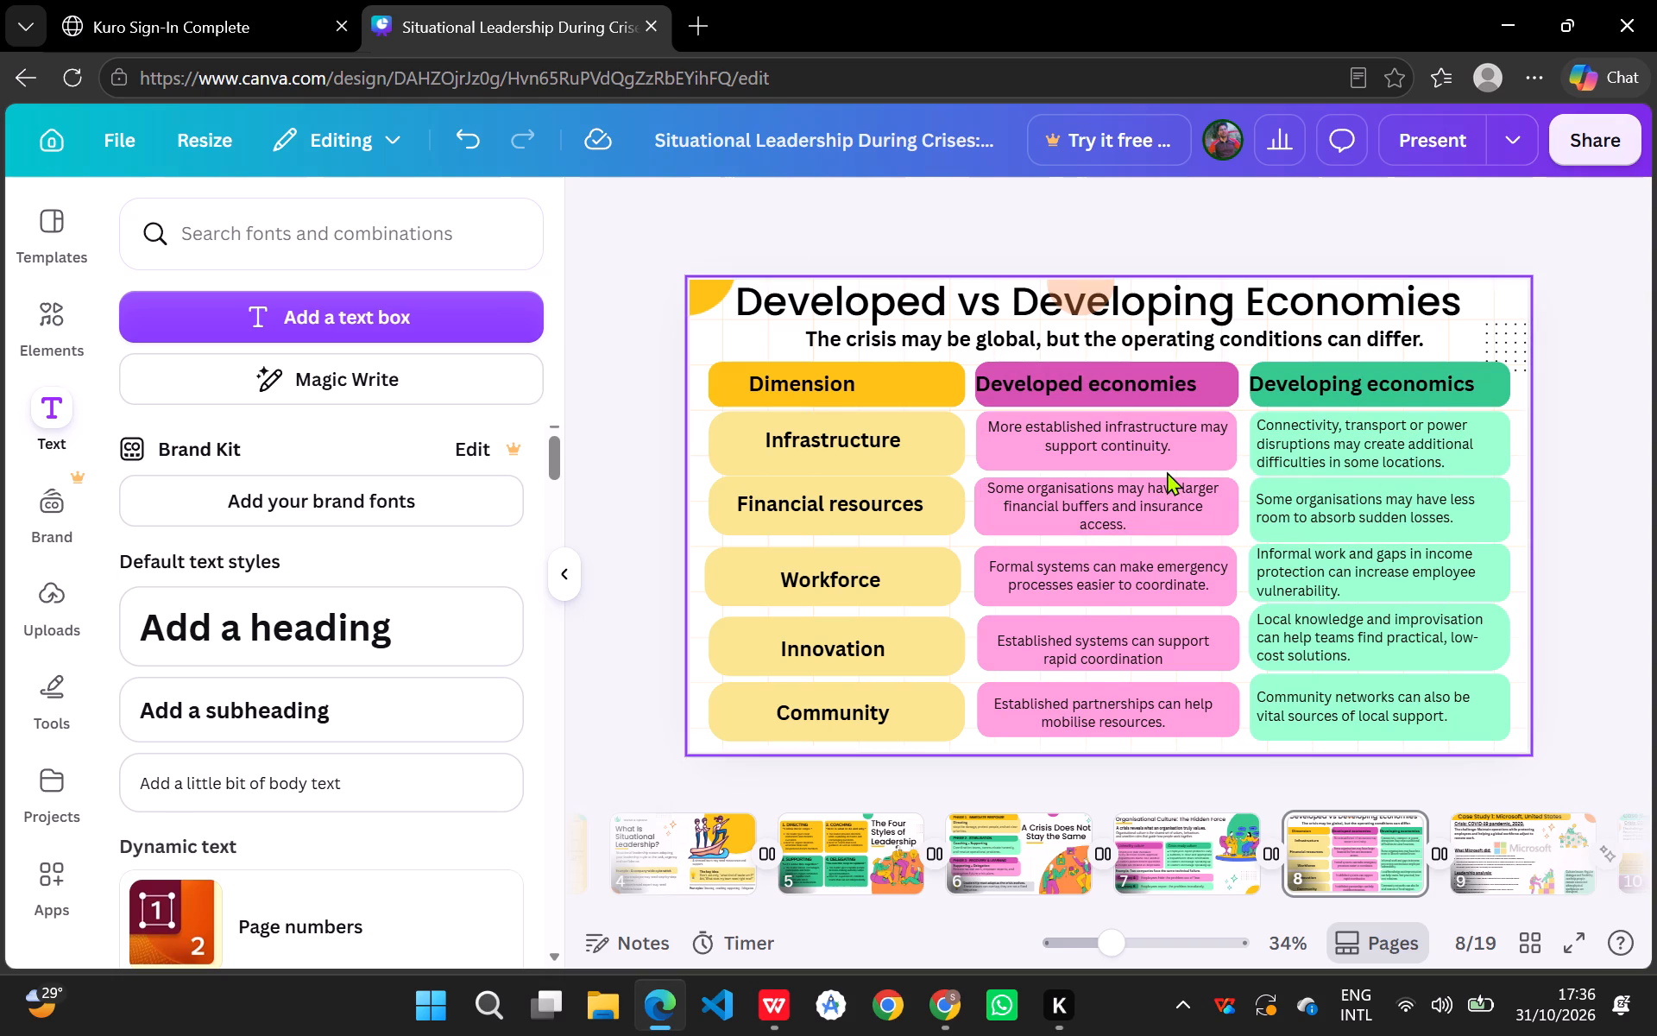
{"action": "left_click", "coordinate": [1161, 463]}
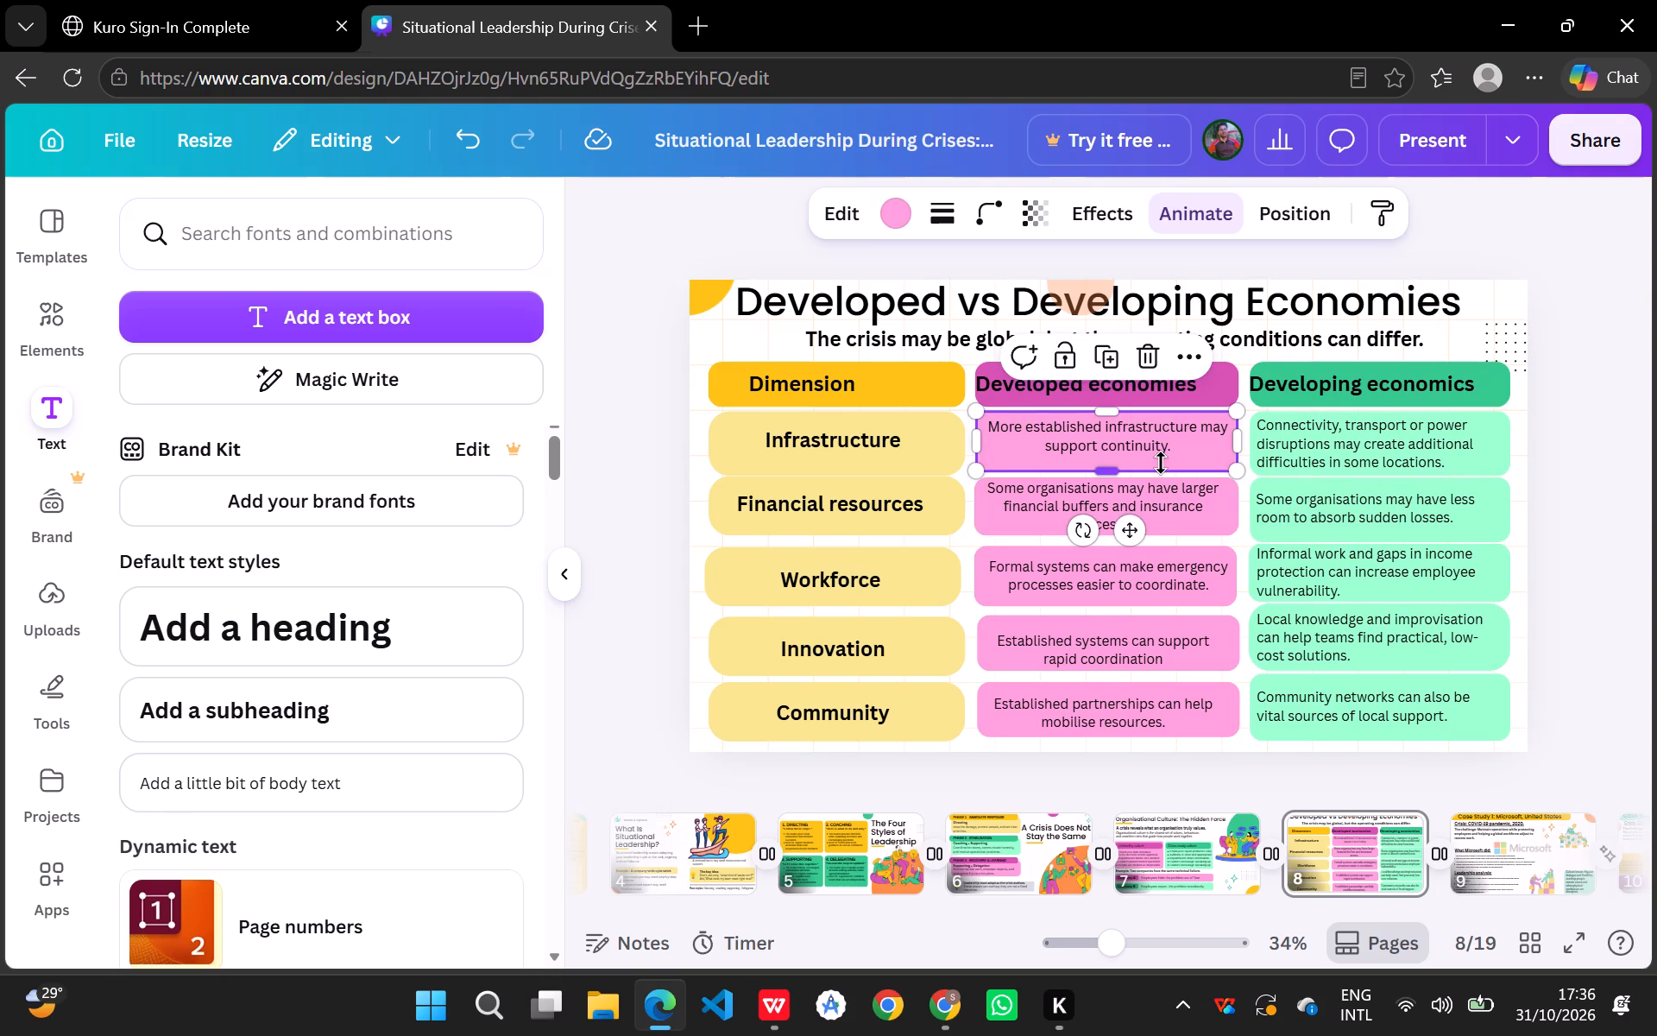
{"action": "left_click", "coordinate": [1109, 473]}
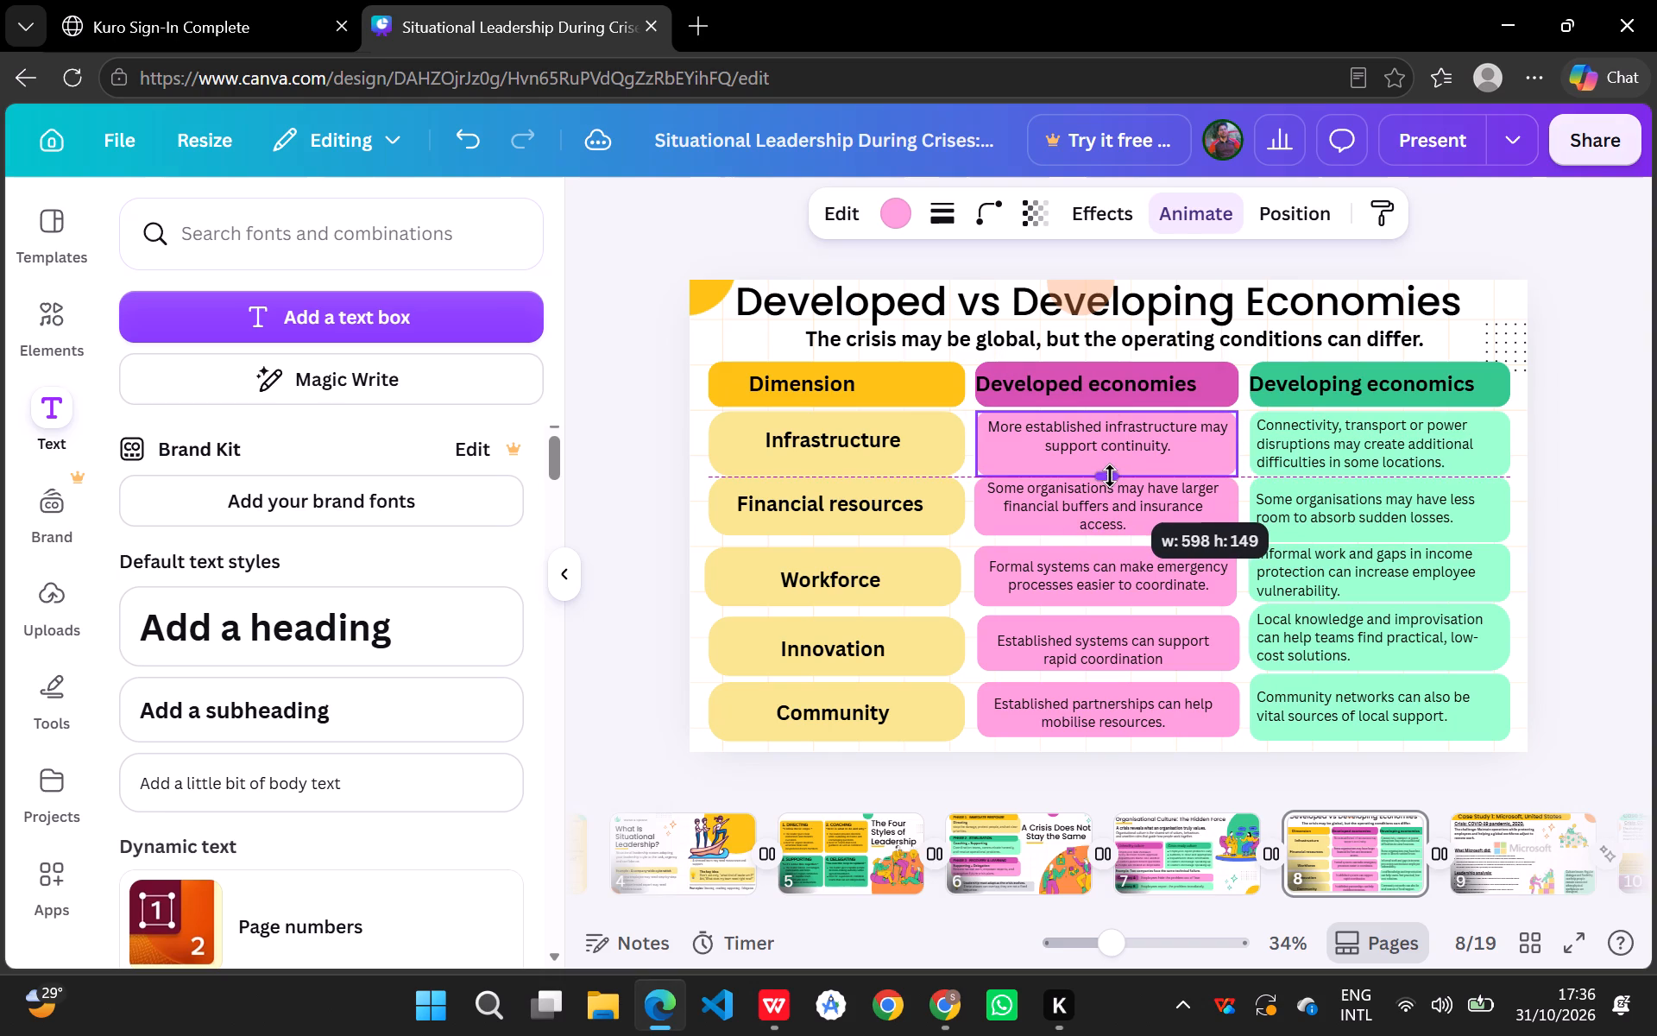
Extend the bottom edge of the pink Financial resources cell to just above the Workforce cell.
{"action": "left_click", "coordinate": [1213, 512]}
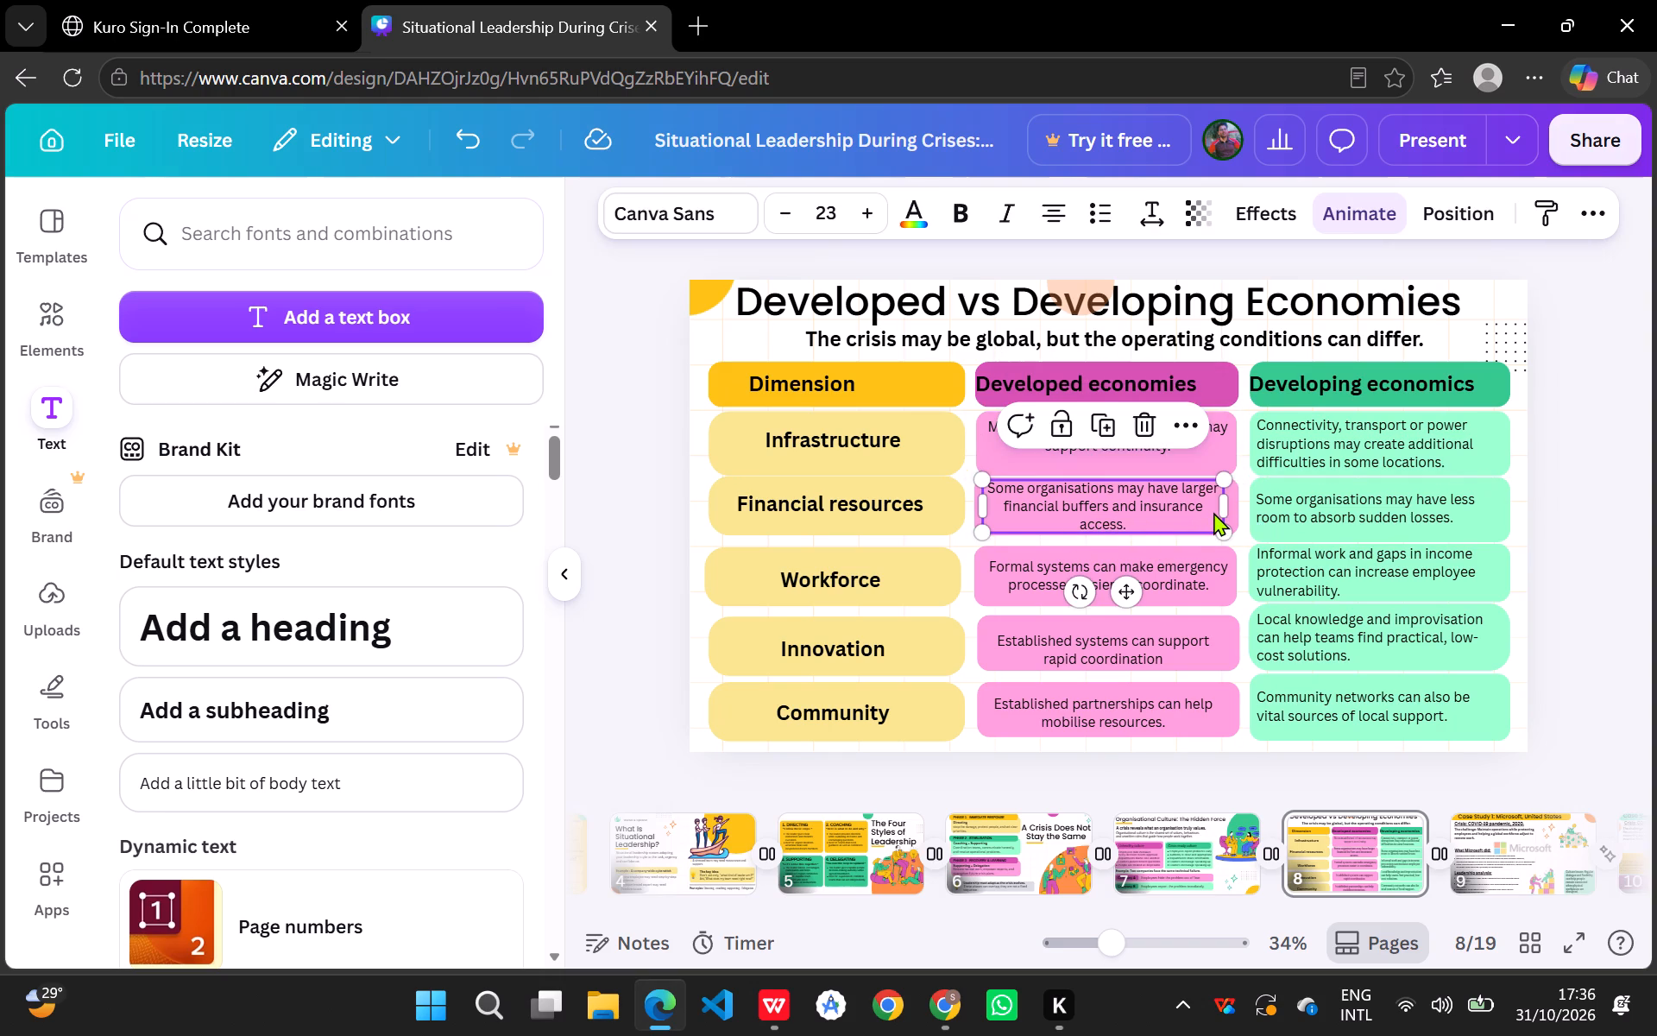
{"action": "left_click", "coordinate": [1154, 513]}
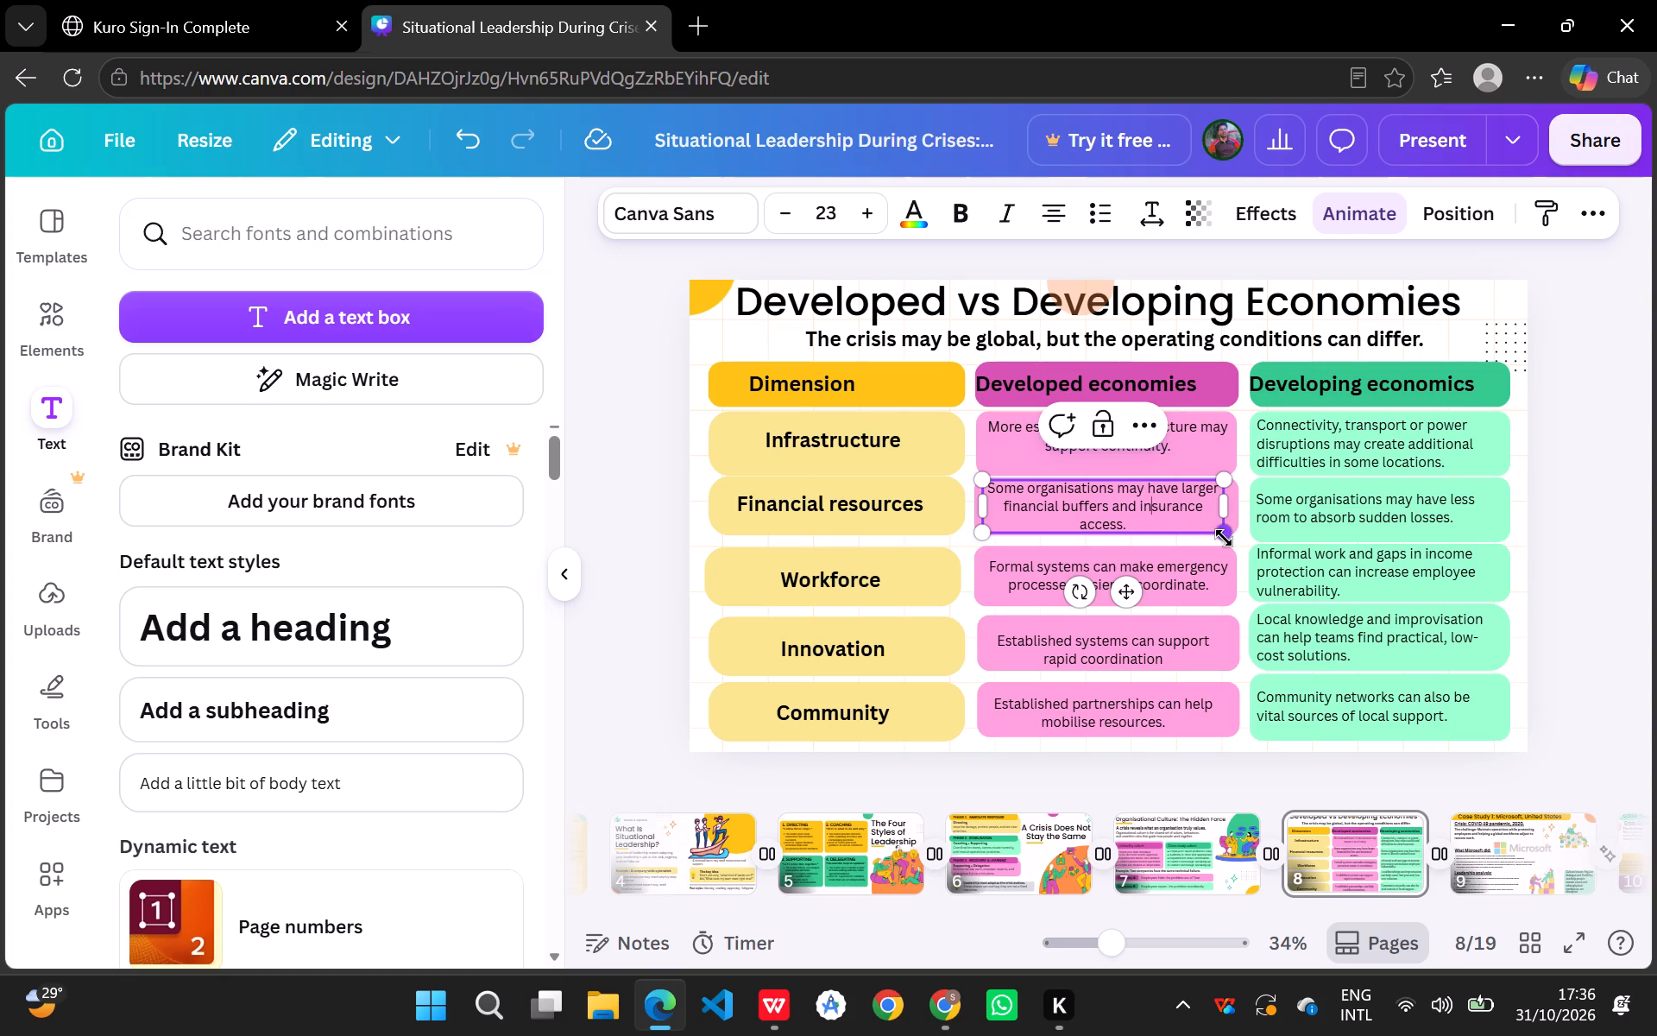
{"action": "left_click", "coordinate": [1224, 538]}
{"action": "left_click", "coordinate": [1350, 522]}
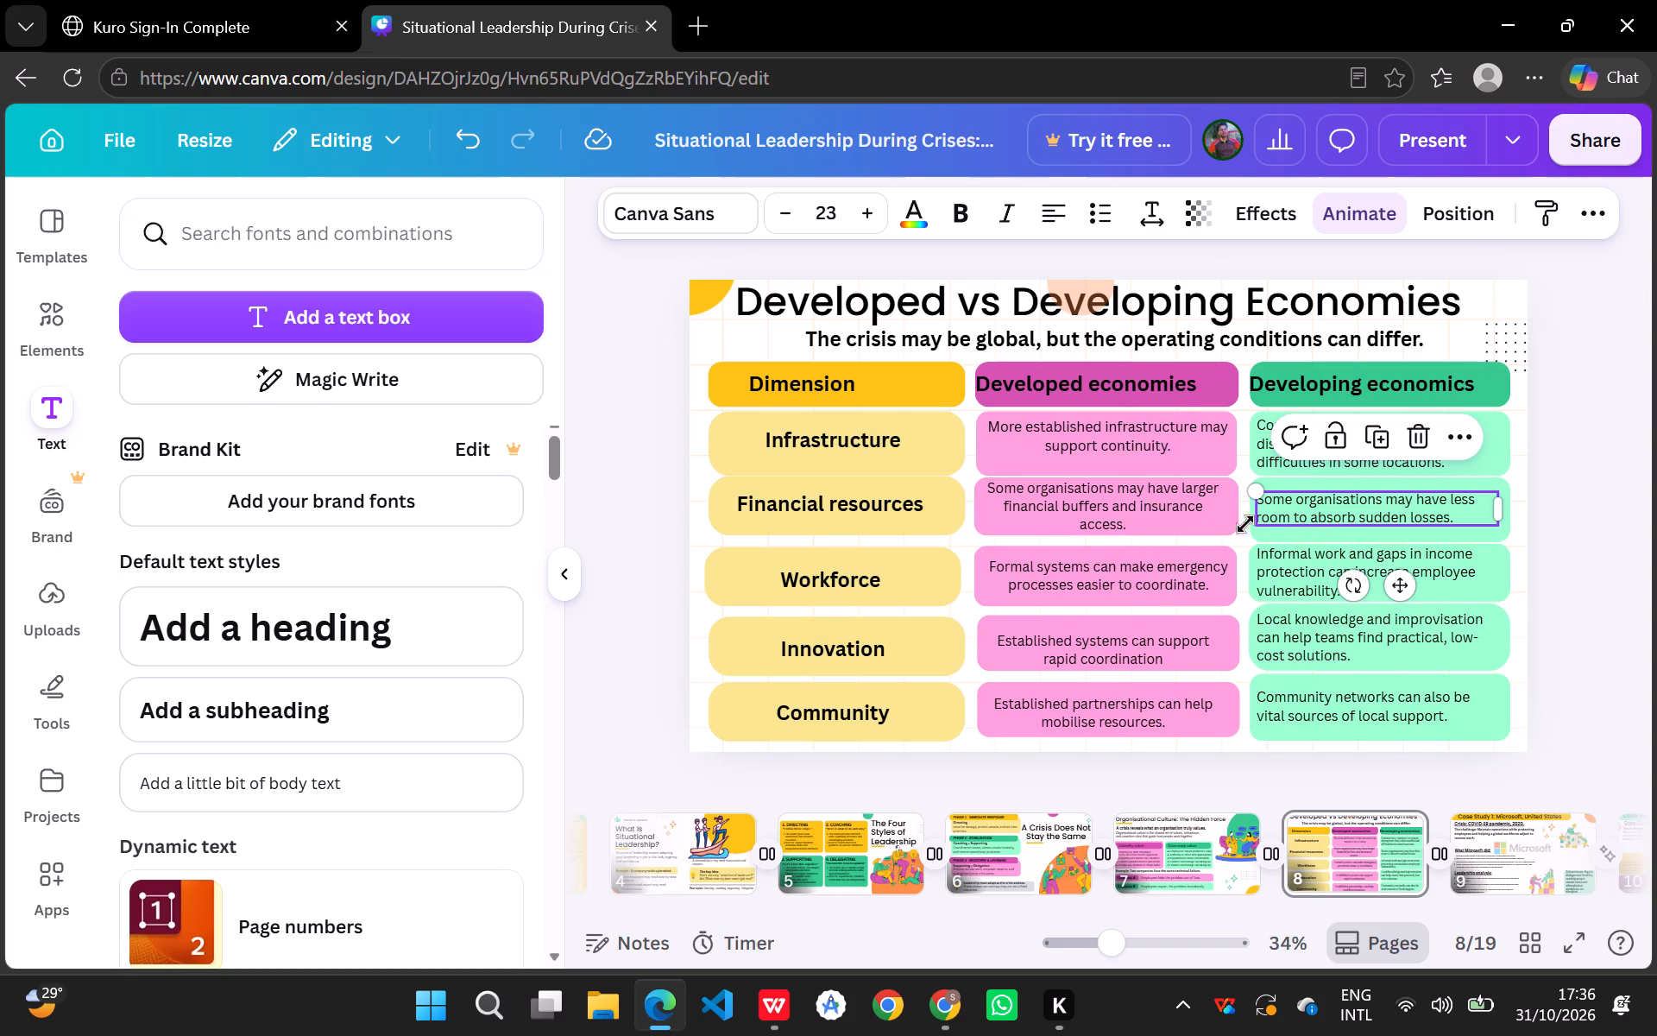
{"action": "left_click", "coordinate": [1231, 505]}
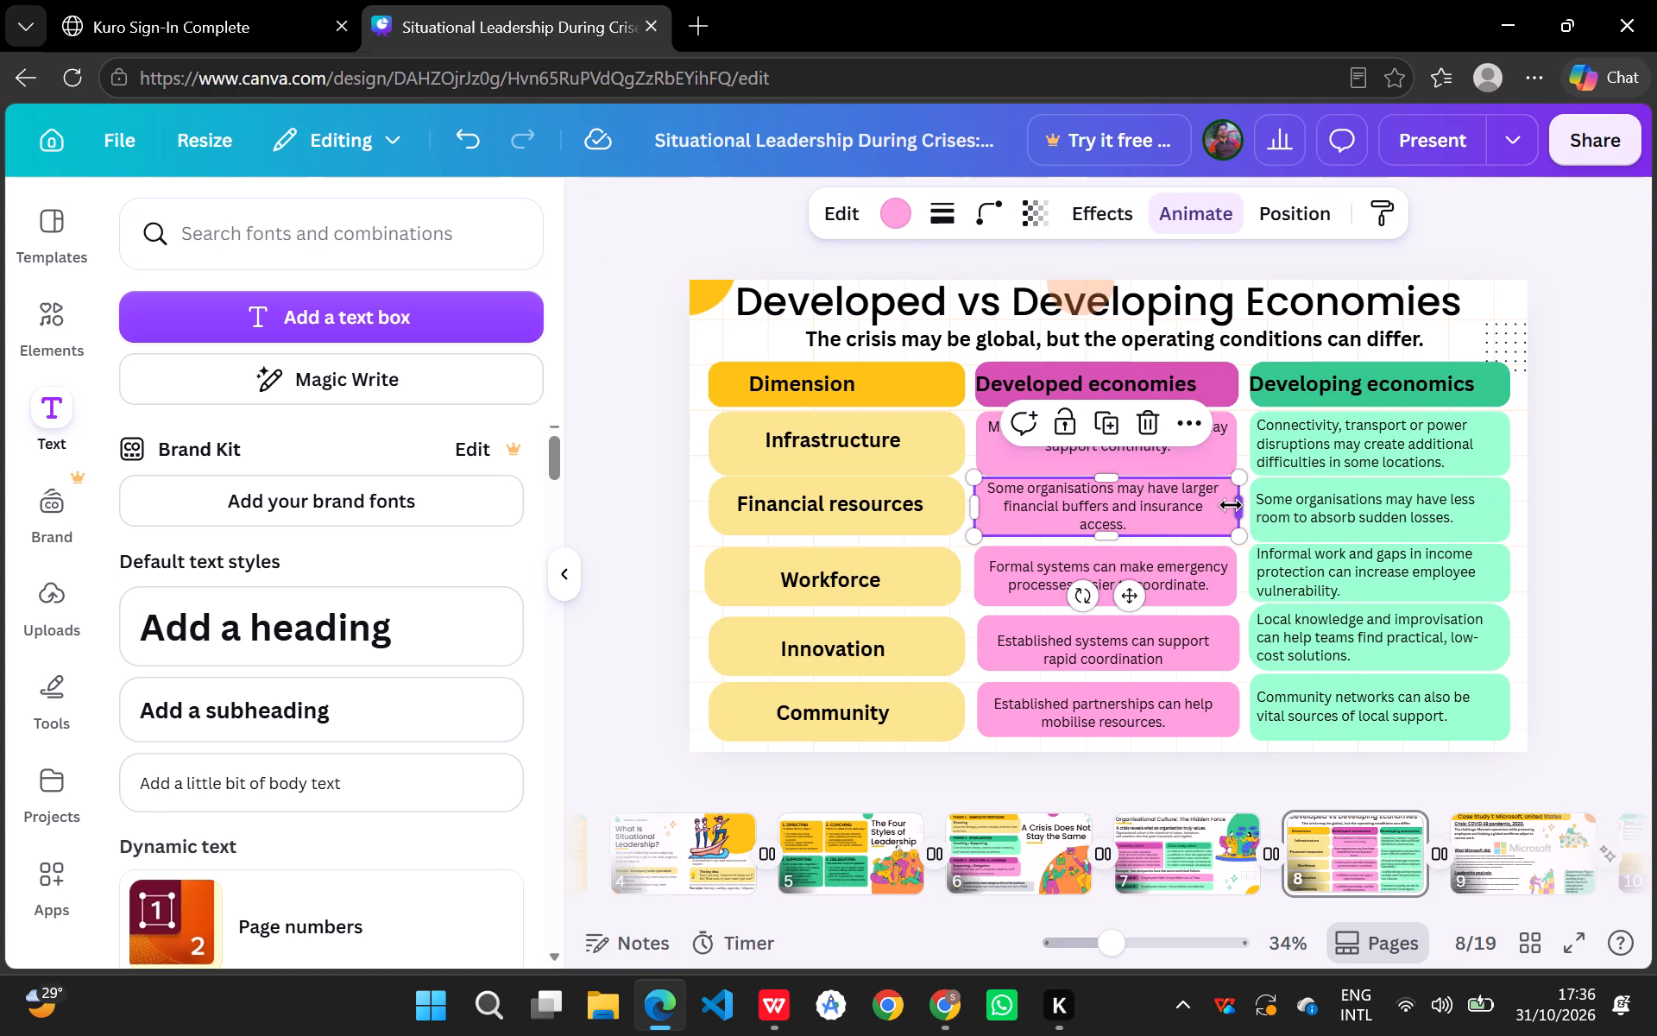
{"action": "left_click", "coordinate": [1105, 539]}
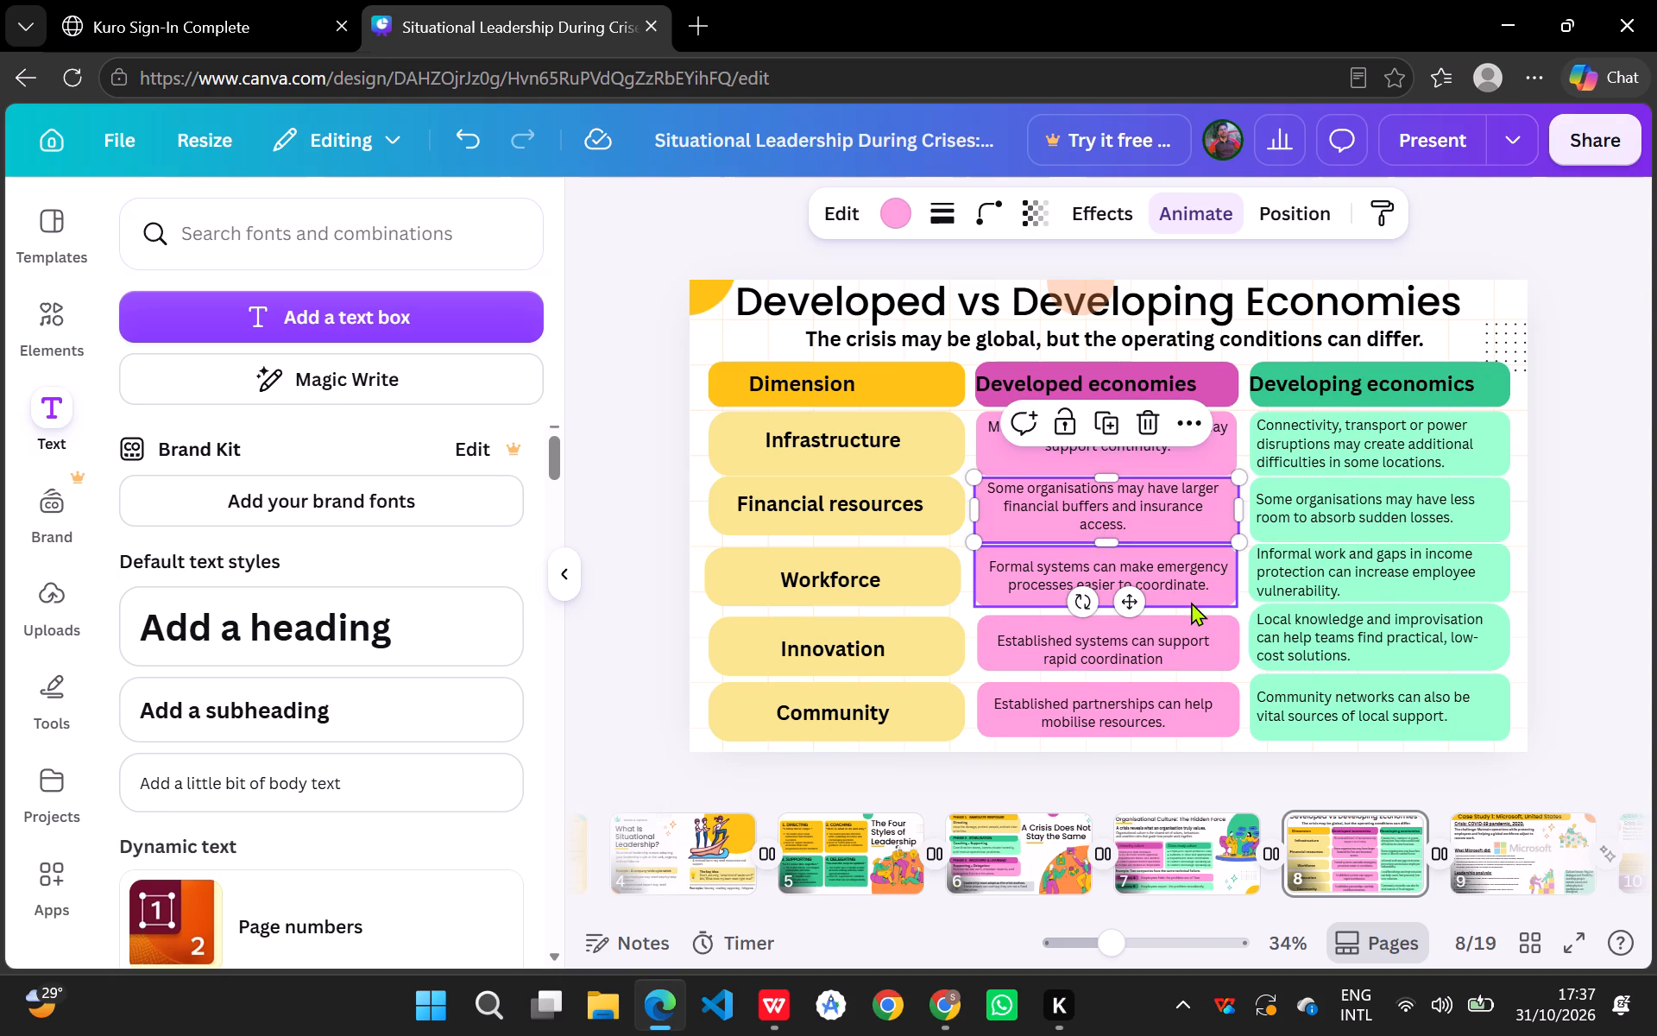
Shorten the pink Workforce cell slightly by raising its bottom edge.
{"action": "left_click", "coordinate": [1191, 602]}
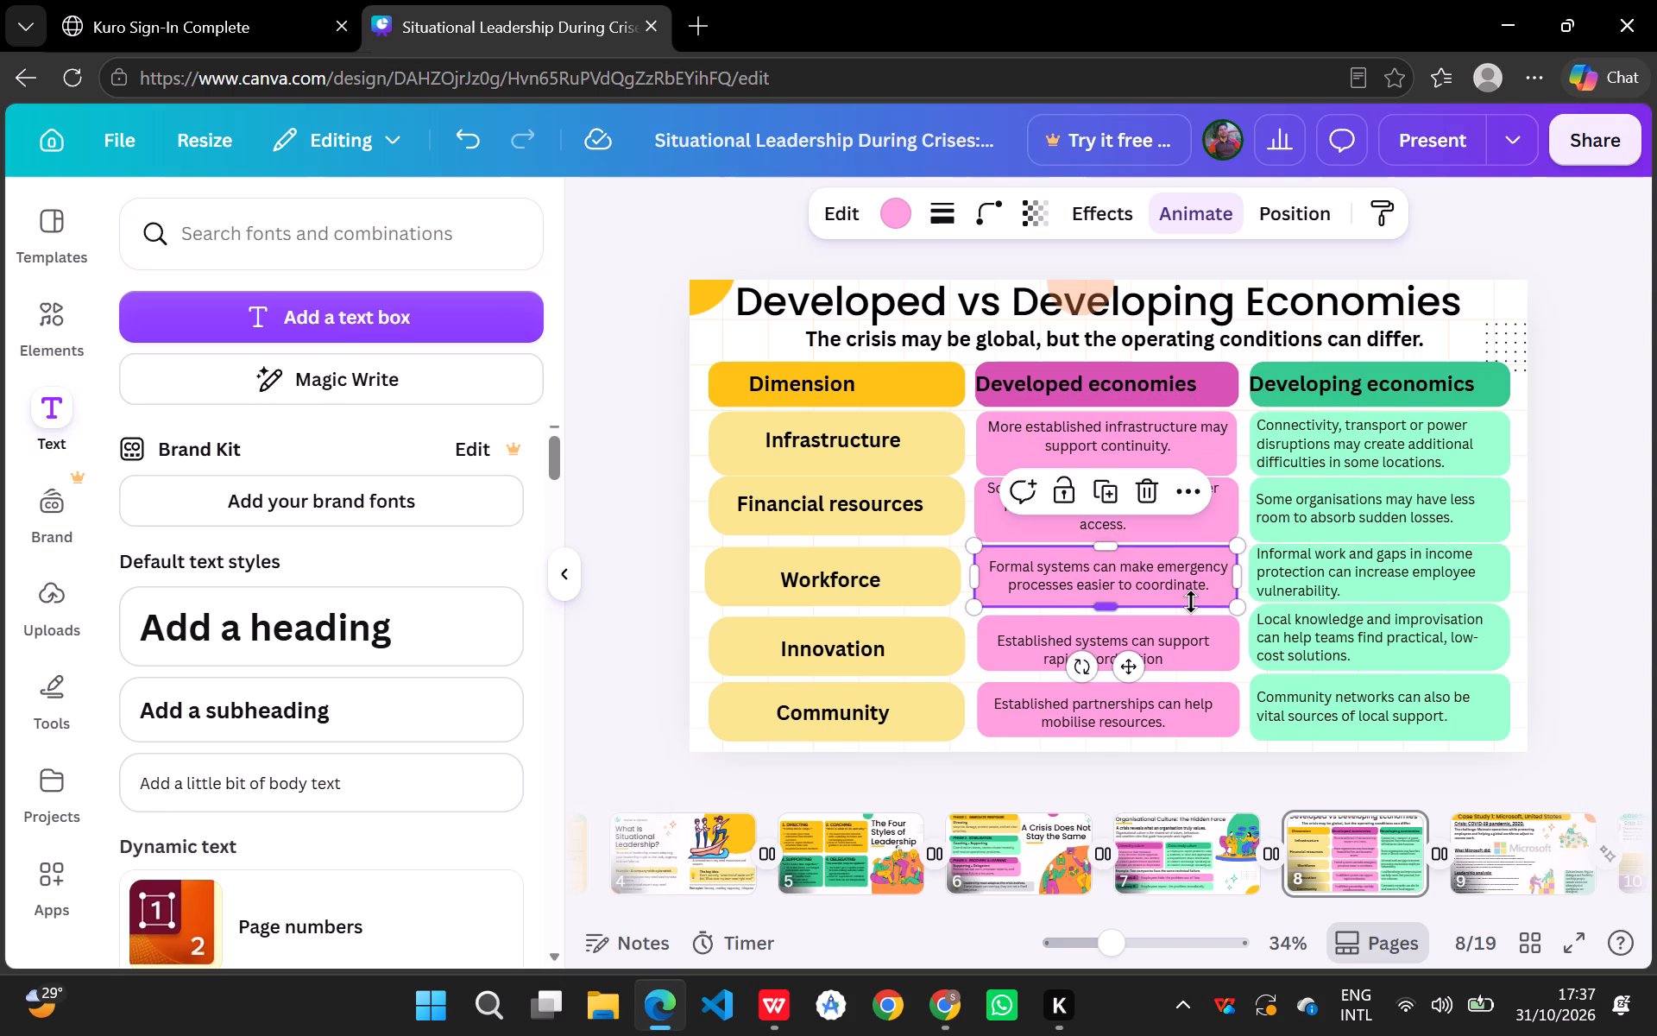
{"action": "left_click", "coordinate": [1099, 606]}
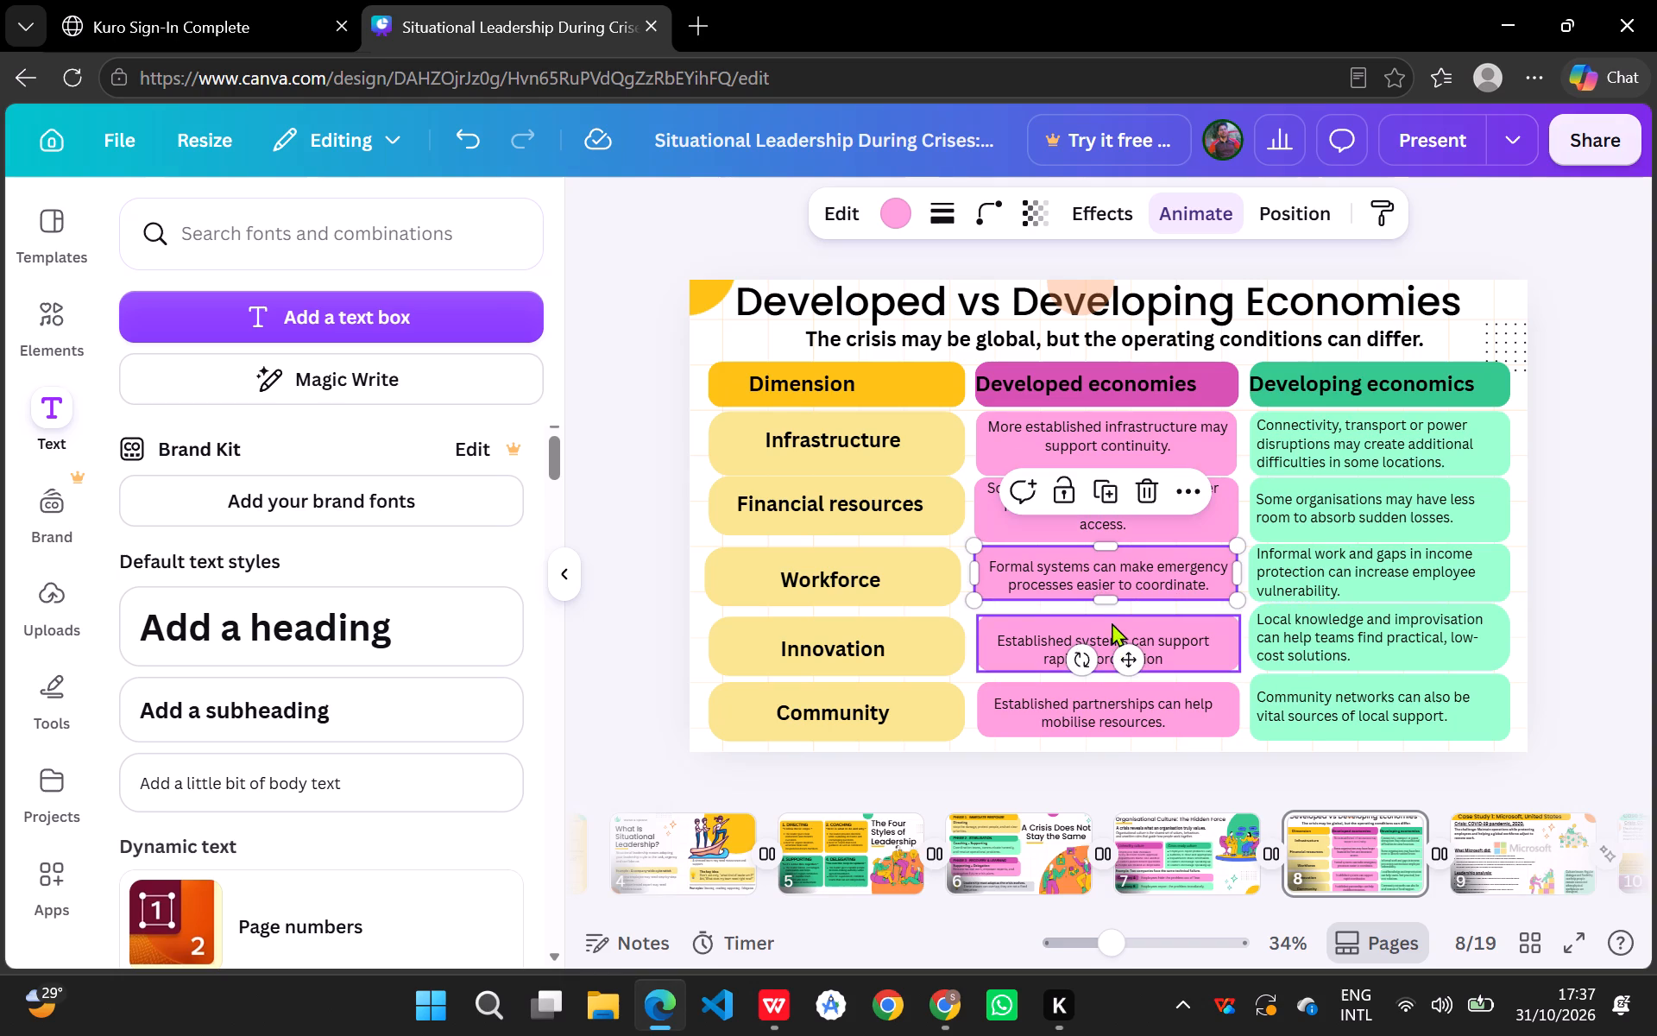
Extend the pink Innovation cell upward so its top edge sits just below the Workforce cell.
{"action": "left_click", "coordinate": [1112, 617]}
{"action": "left_click_drag", "start_coordinate": [1112, 617], "coordinate": [1112, 614]}
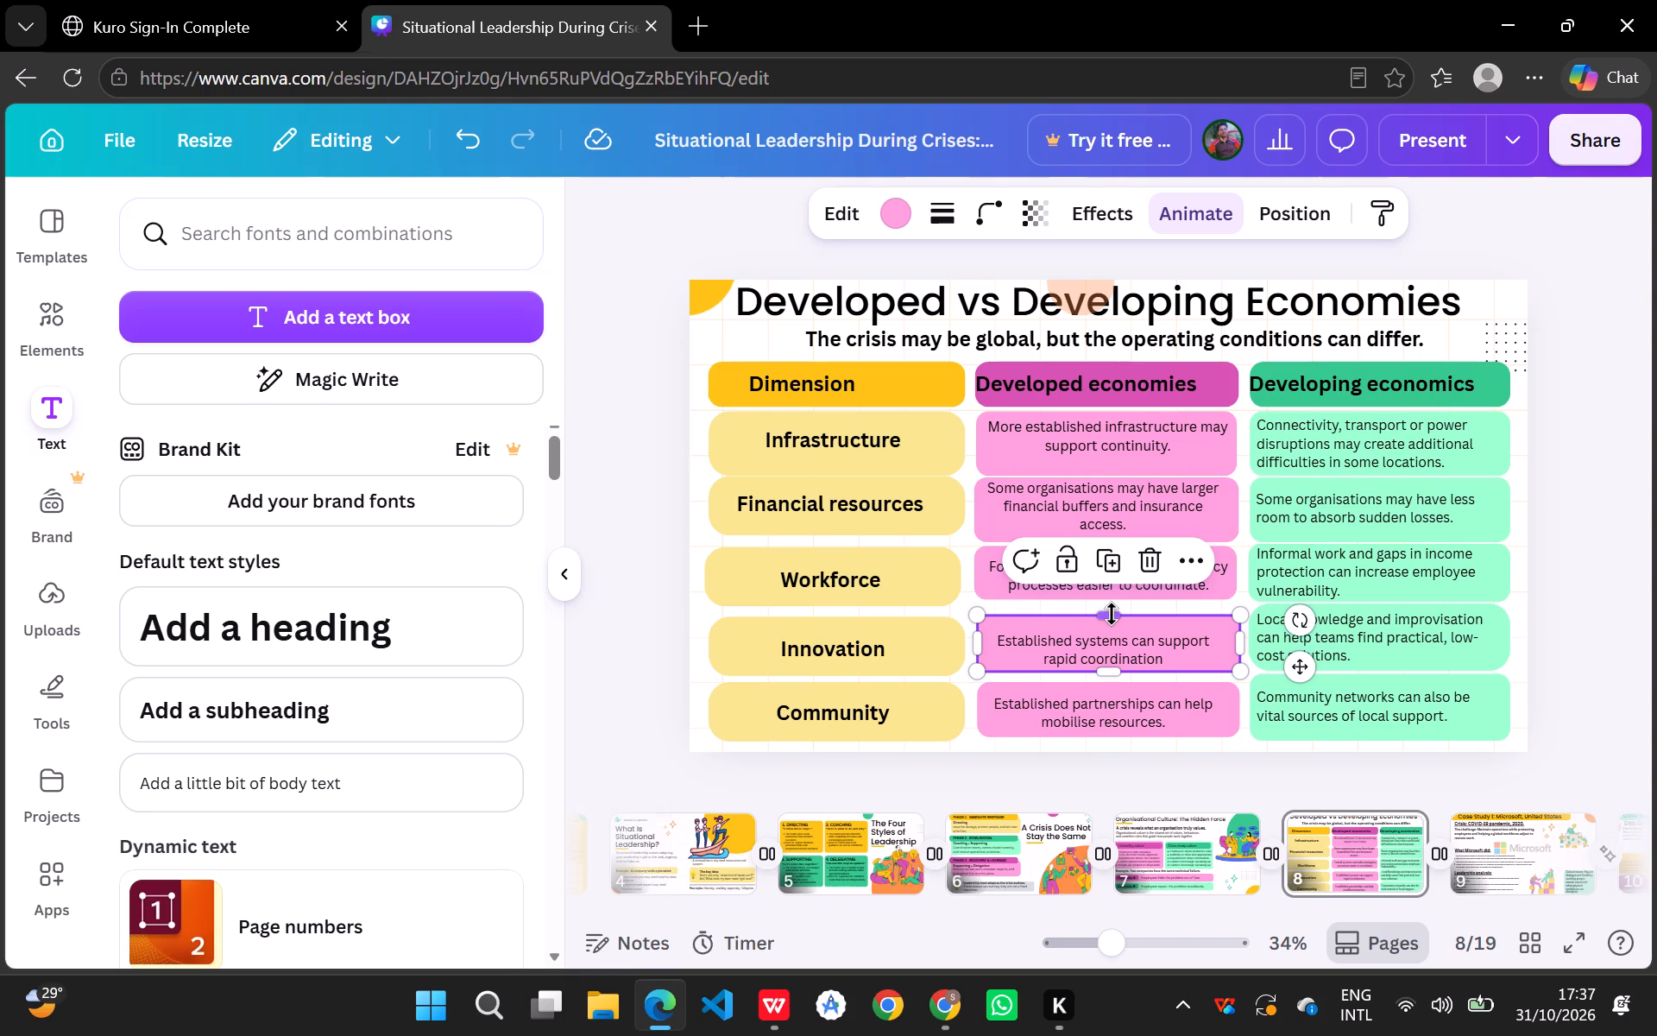
{"action": "left_click_drag", "start_coordinate": [1112, 614], "coordinate": [1113, 607]}
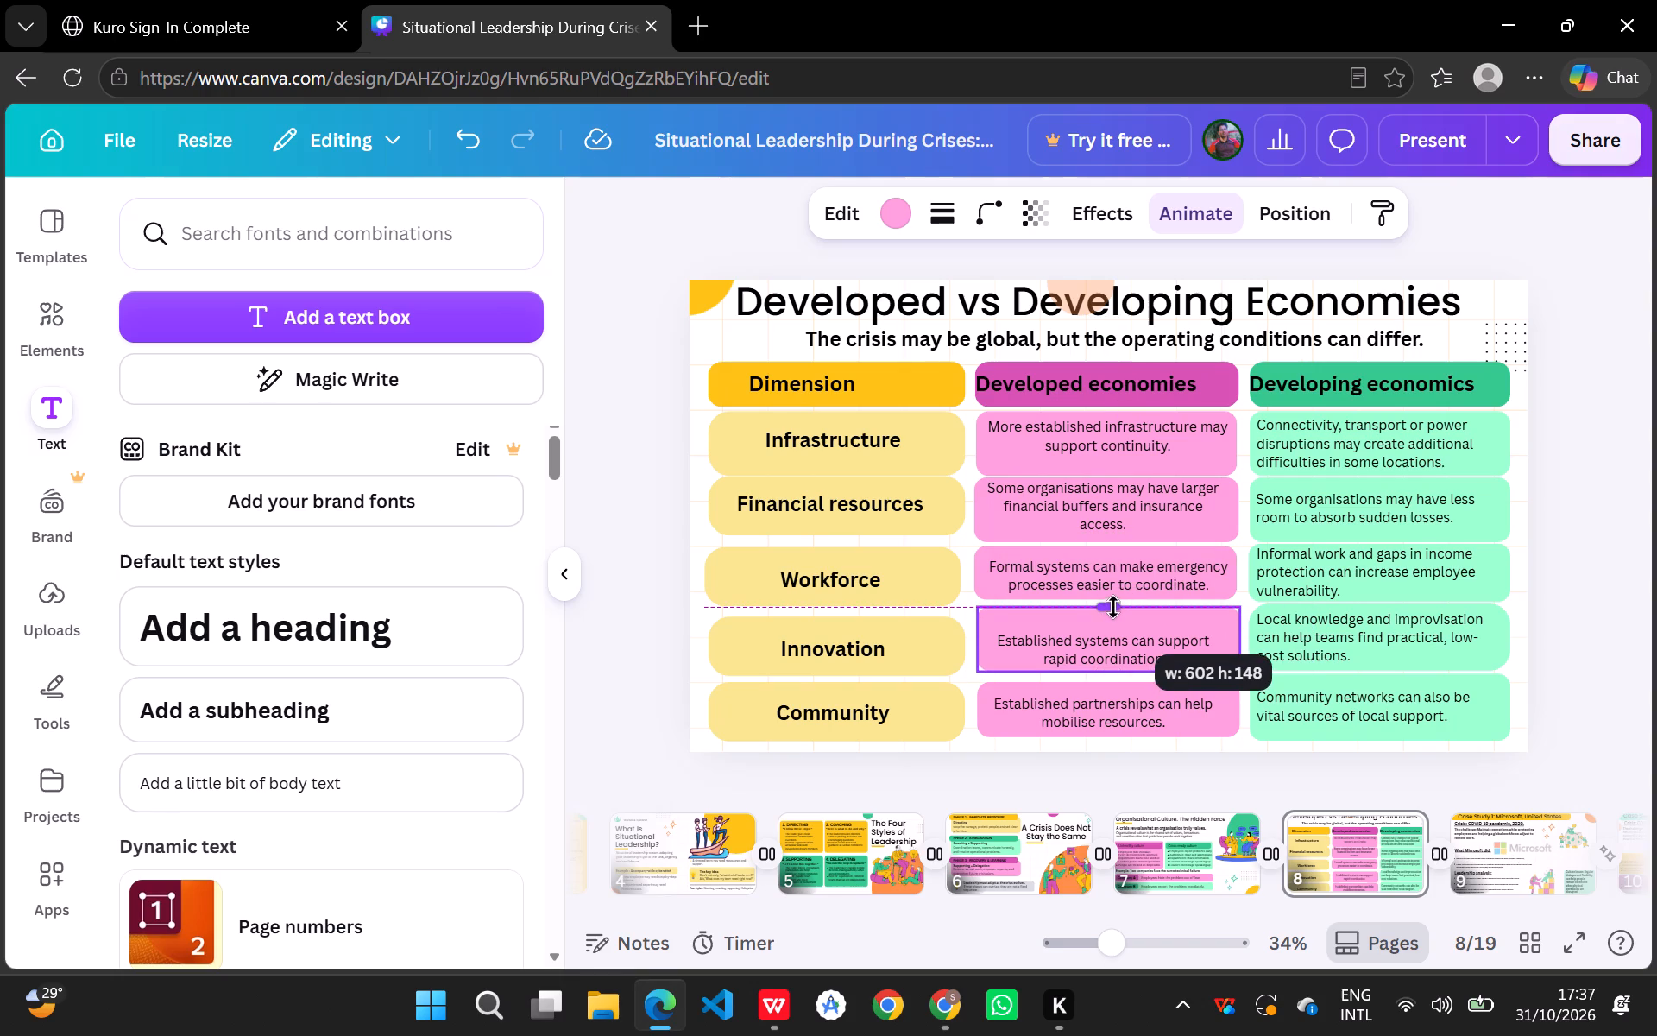
{"action": "left_click_drag", "start_coordinate": [1113, 607], "coordinate": [1115, 605]}
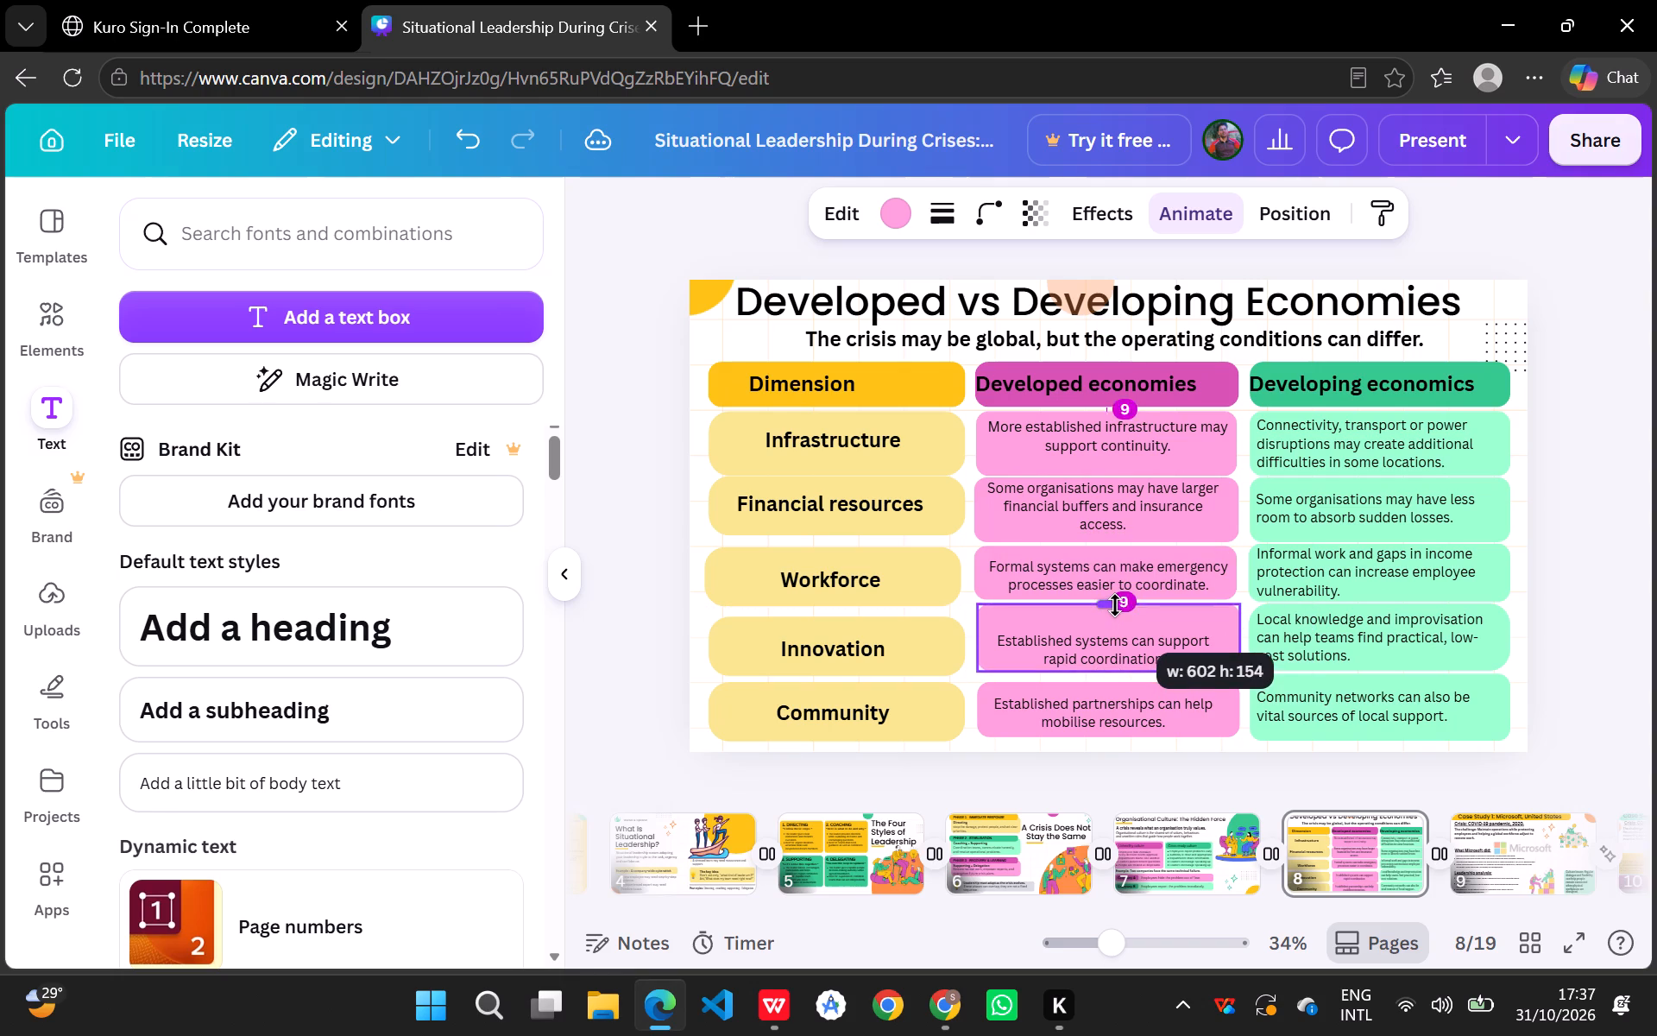
{"action": "left_click_drag", "start_coordinate": [1115, 605], "coordinate": [1116, 604]}
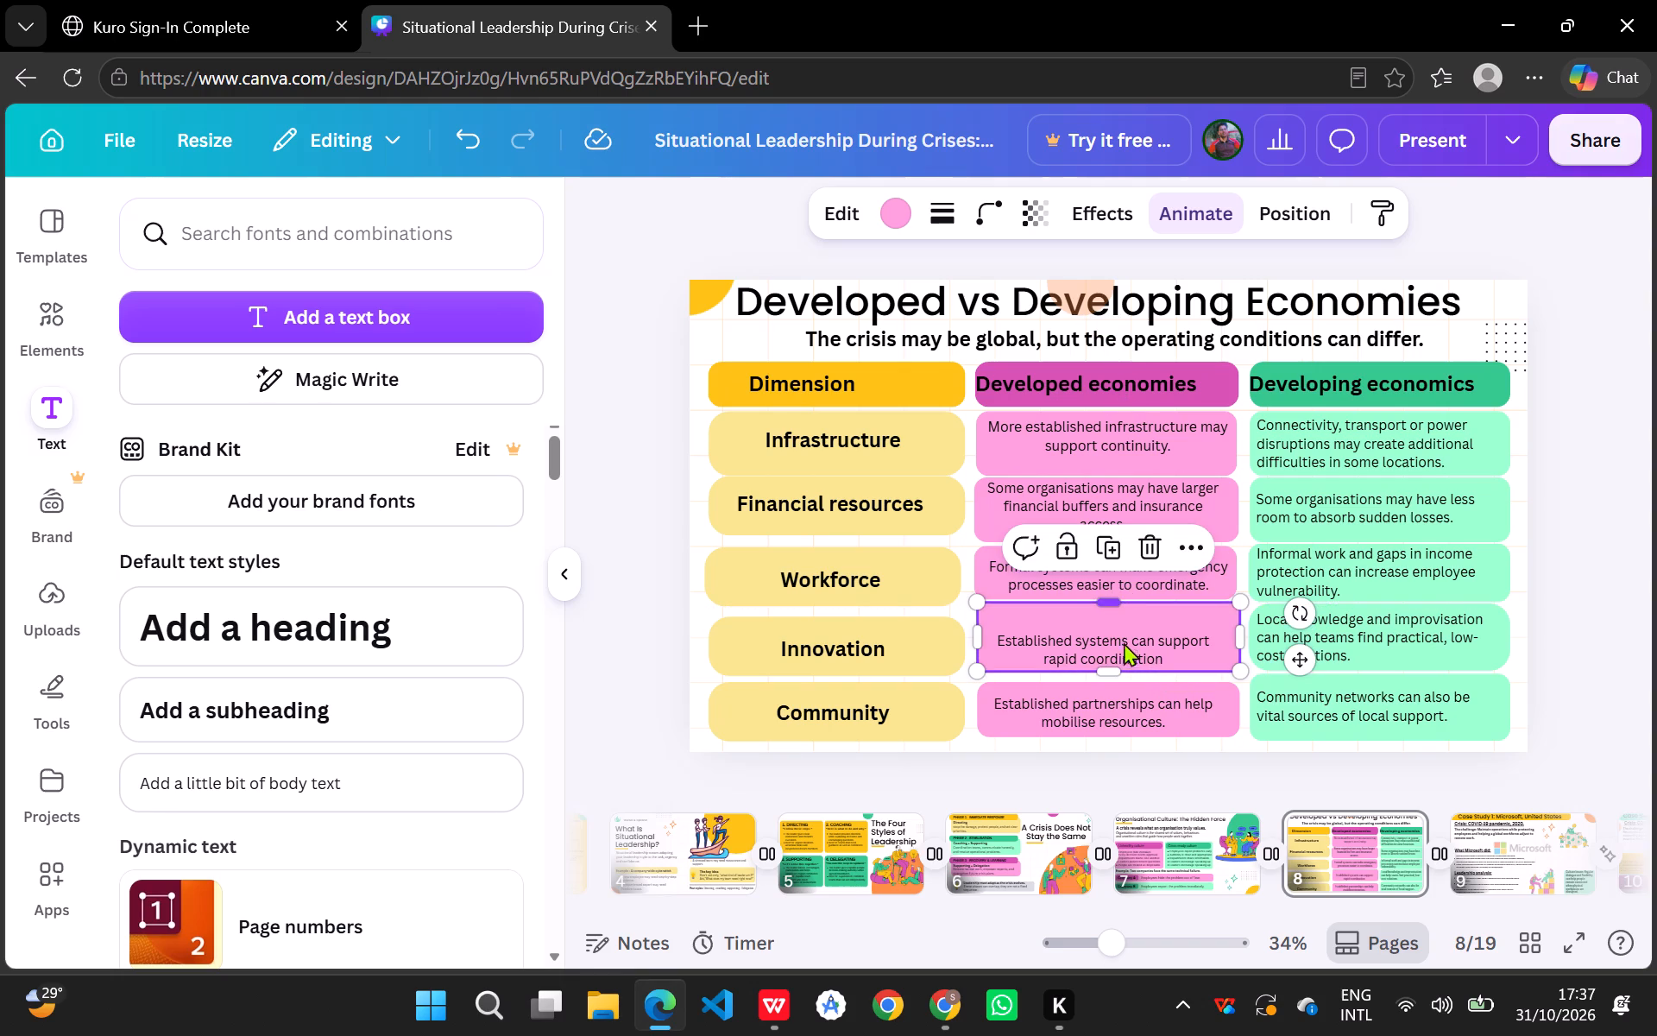
Move the pink Innovation cell's text up within its cell and widen its text box almost to the cell's edge.
{"action": "left_click_drag", "start_coordinate": [1129, 654], "coordinate": [1129, 638]}
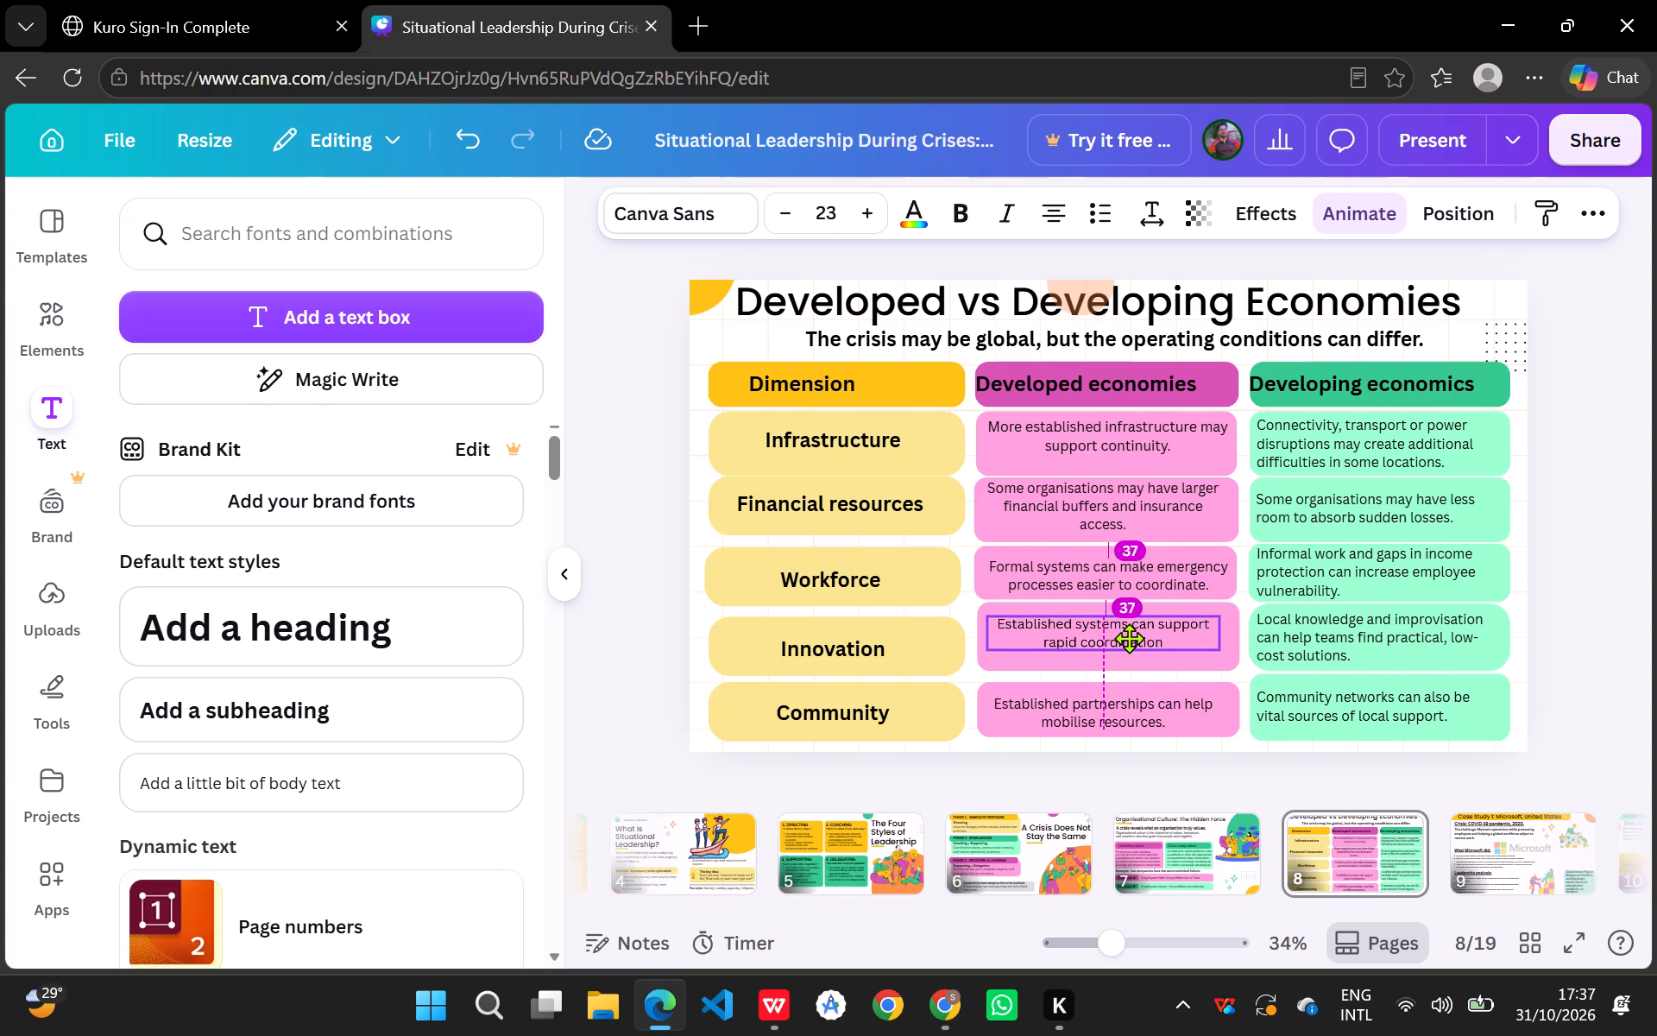
{"action": "left_click_drag", "start_coordinate": [1129, 638], "coordinate": [1130, 638]}
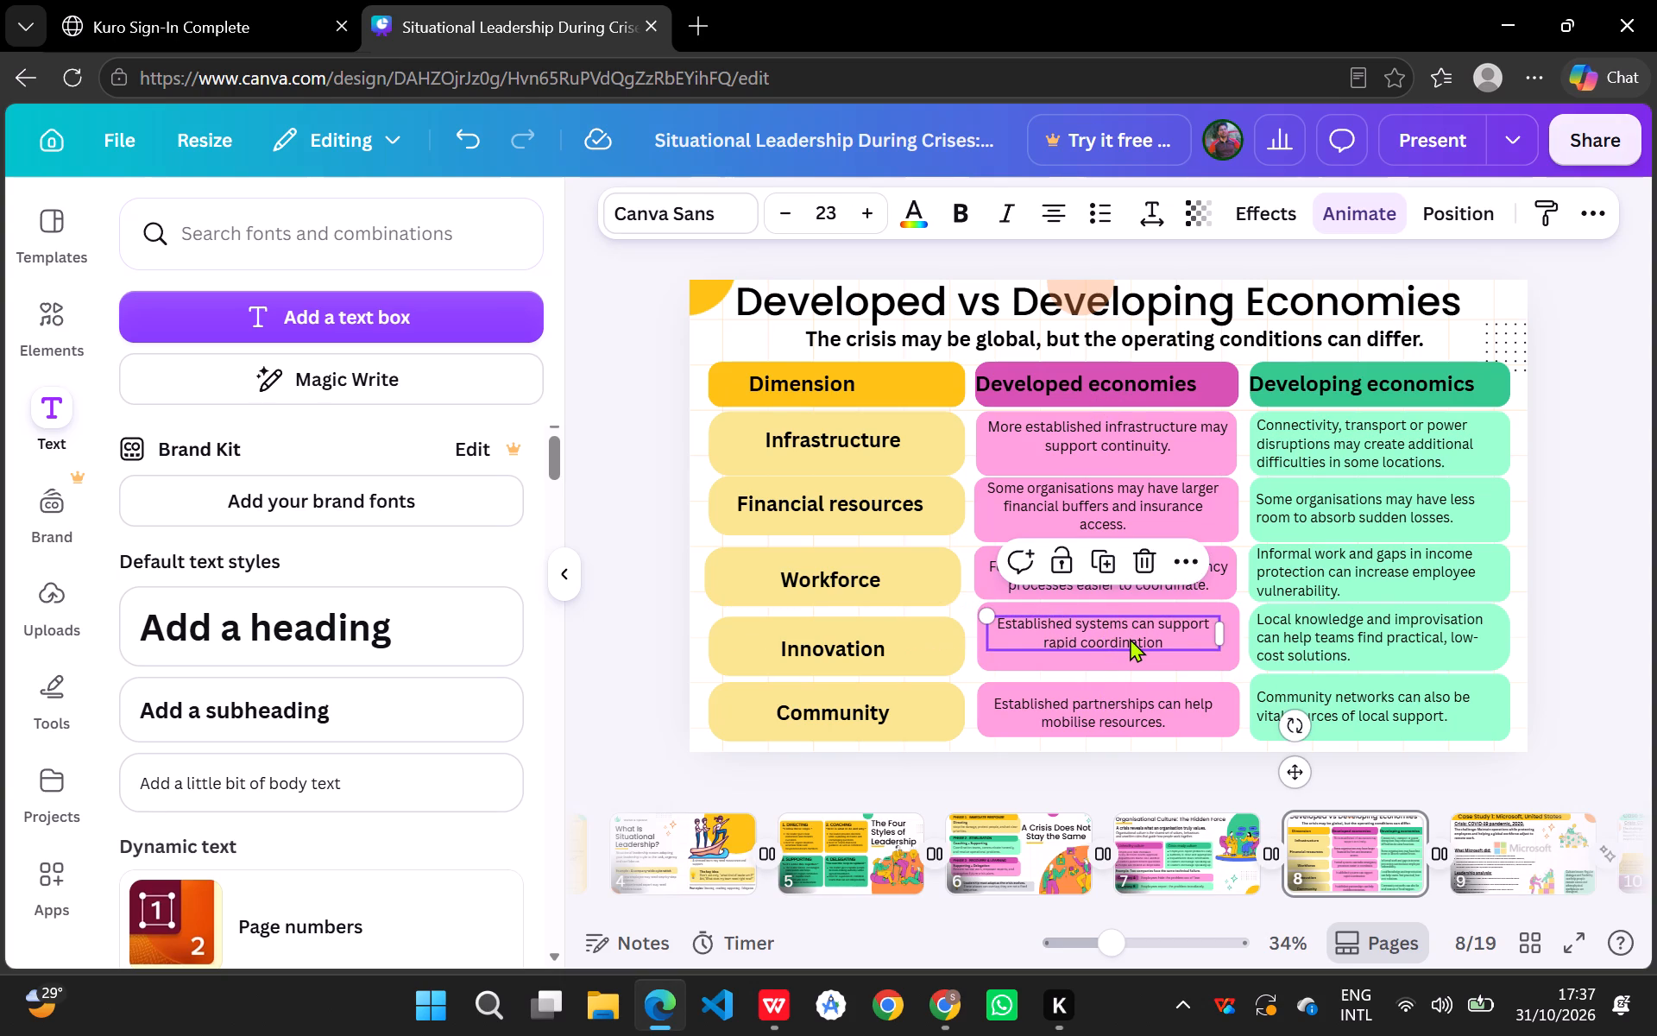
{"action": "left_click_drag", "start_coordinate": [1222, 630], "coordinate": [1227, 630]}
{"action": "left_click_drag", "start_coordinate": [1227, 630], "coordinate": [1233, 630]}
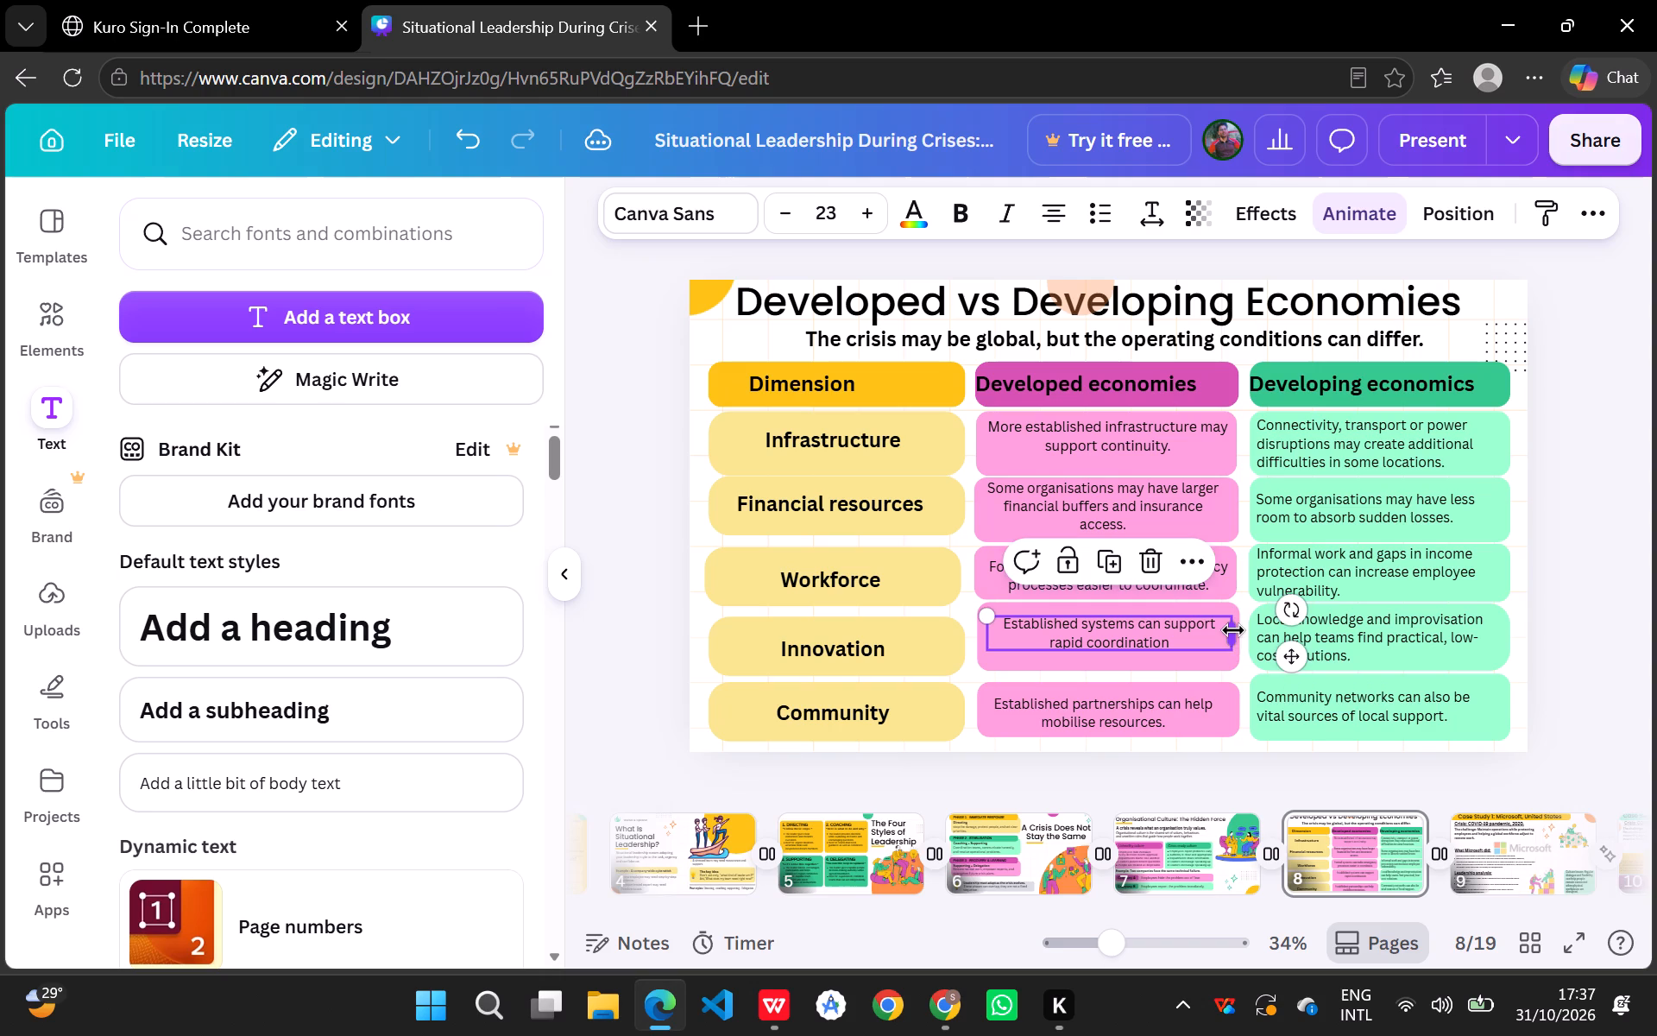
Widen the text box in the pink Financial resources cell slightly towards the cell's edge.
{"action": "left_click", "coordinate": [1209, 490]}
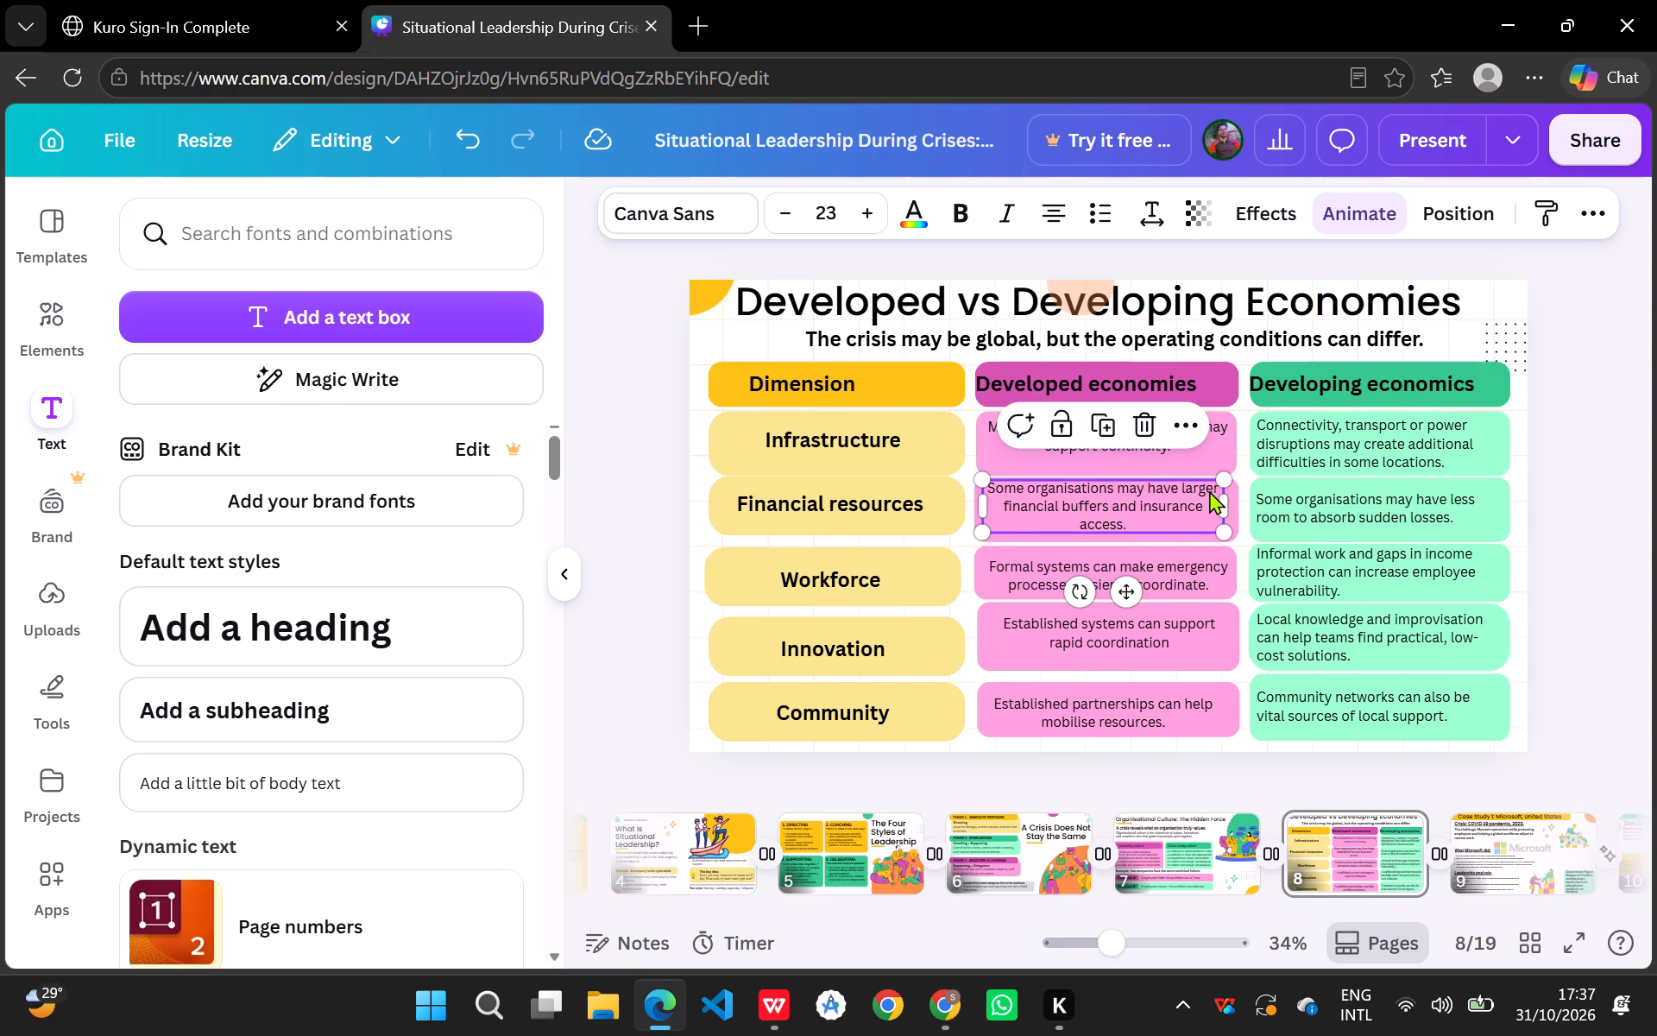
{"action": "left_click", "coordinate": [1225, 502]}
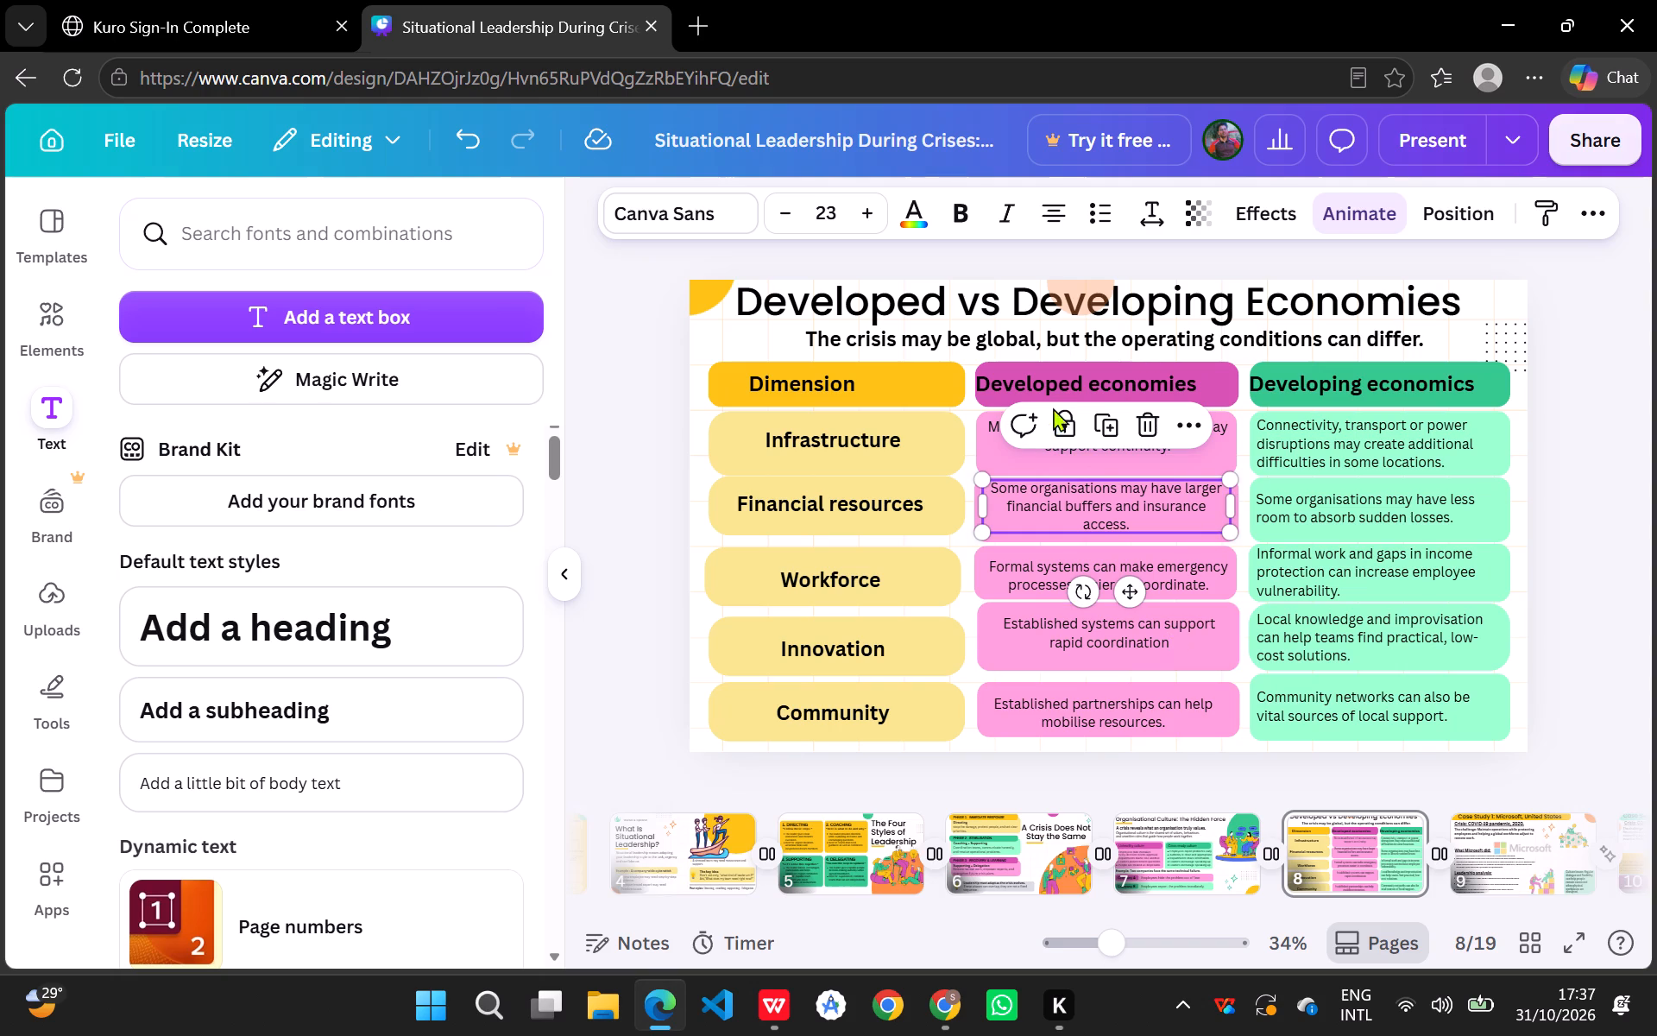
Raise the top edges of the pink Community, Workforce and Innovation cells to even the row gaps at about 3 px.
{"action": "left_click", "coordinate": [1105, 688]}
{"action": "left_click", "coordinate": [1105, 681]}
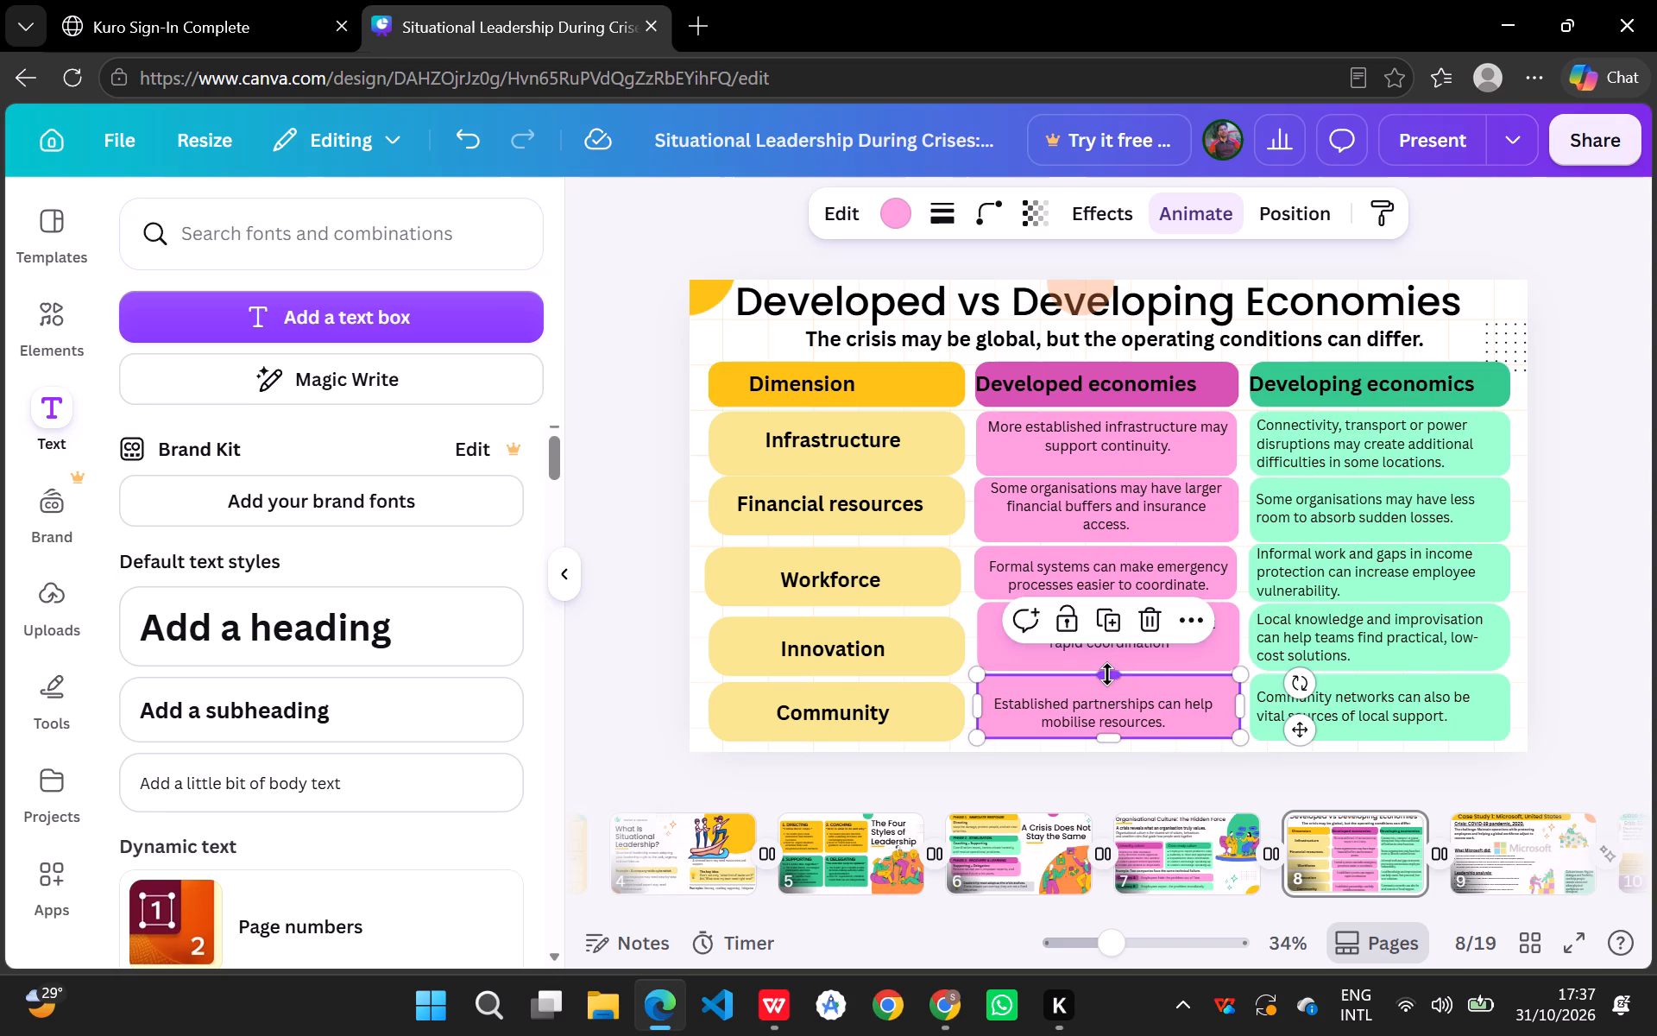
{"action": "left_click", "coordinate": [1101, 553]}
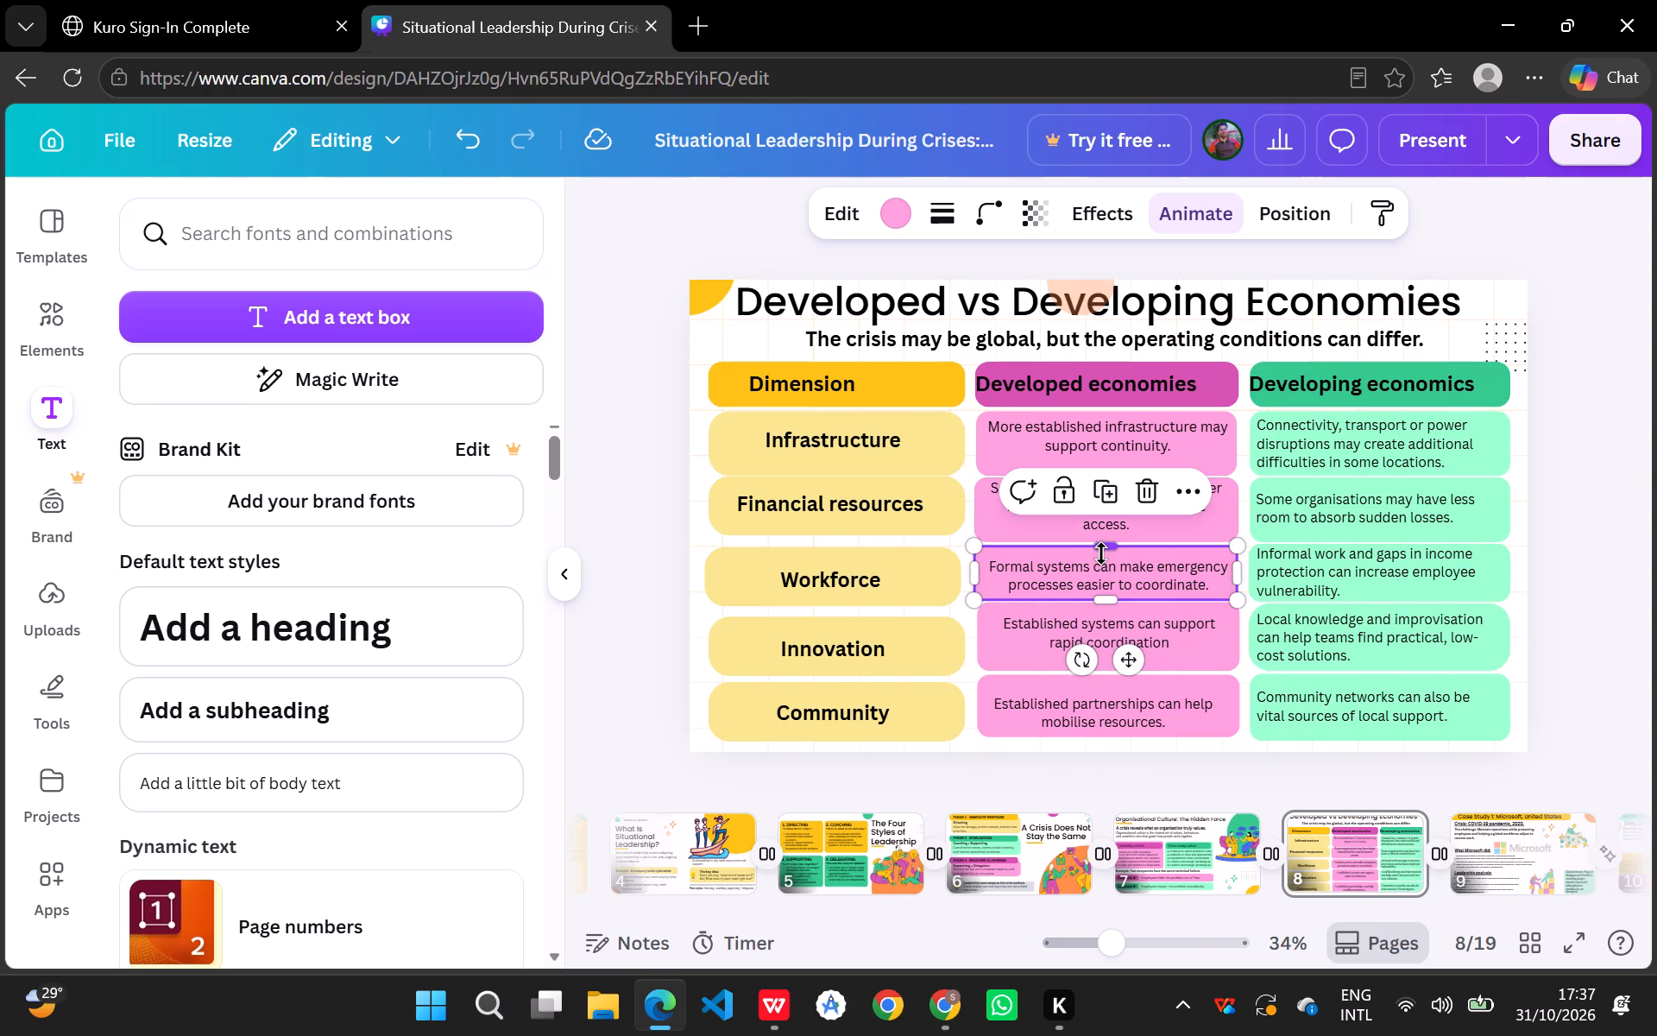
{"action": "left_click", "coordinate": [1102, 546]}
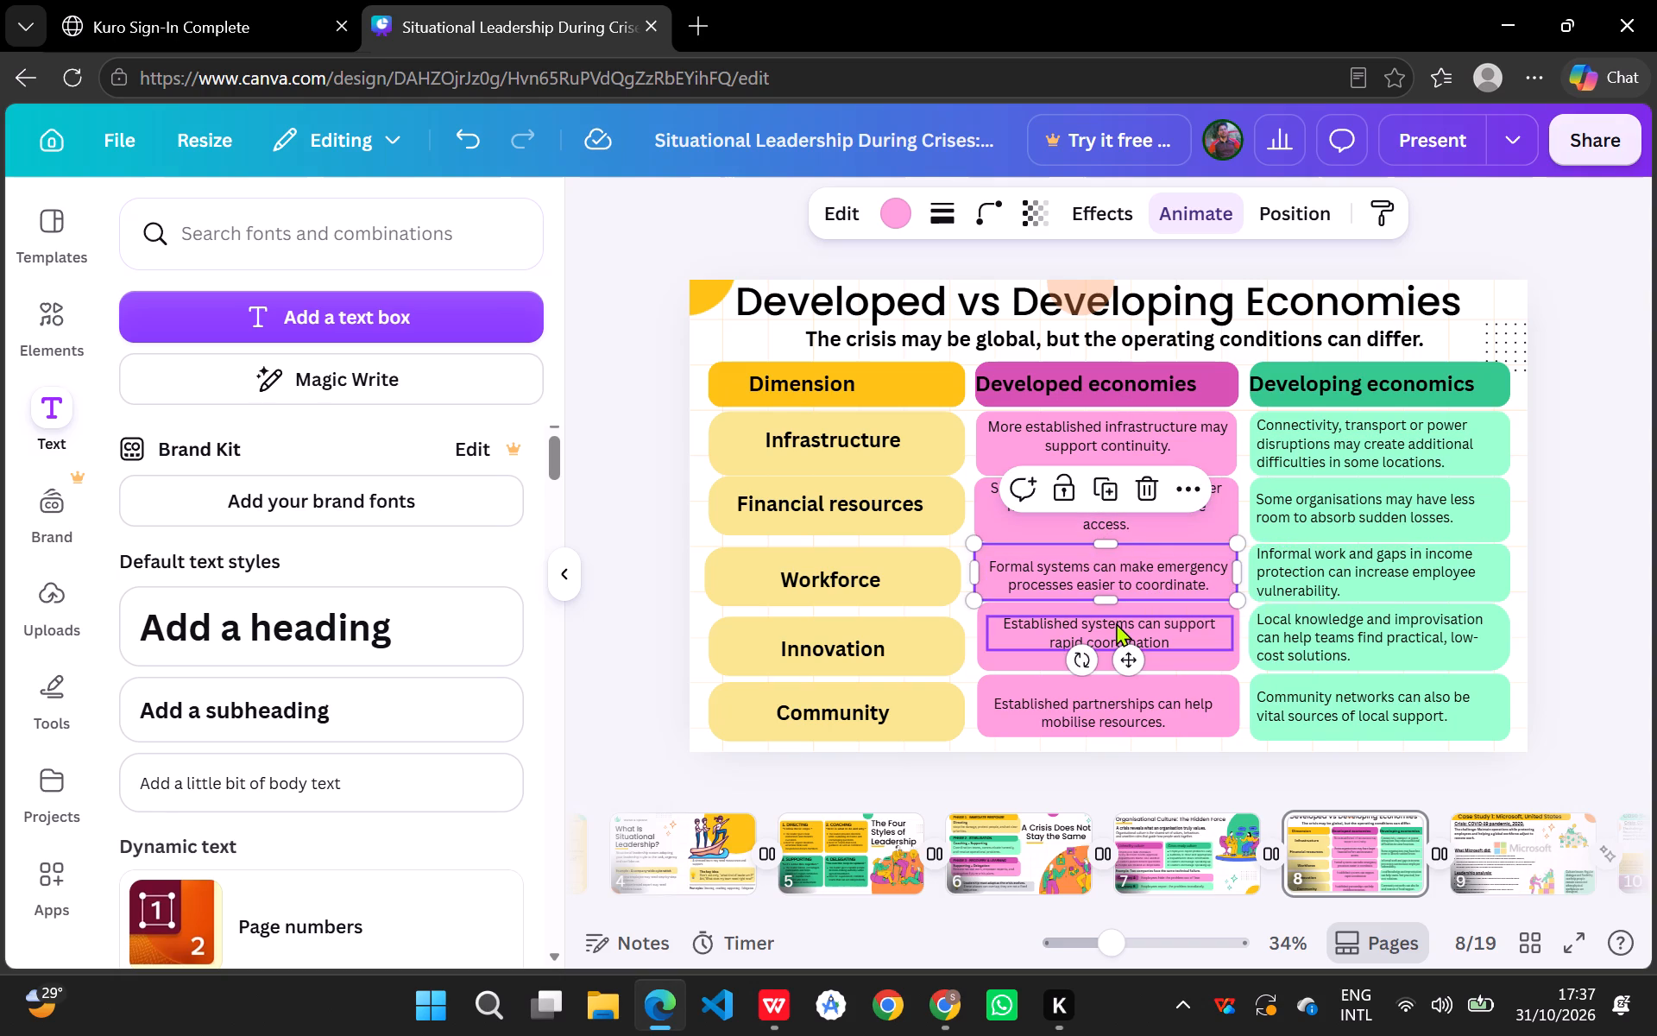
{"action": "left_click", "coordinate": [1213, 660]}
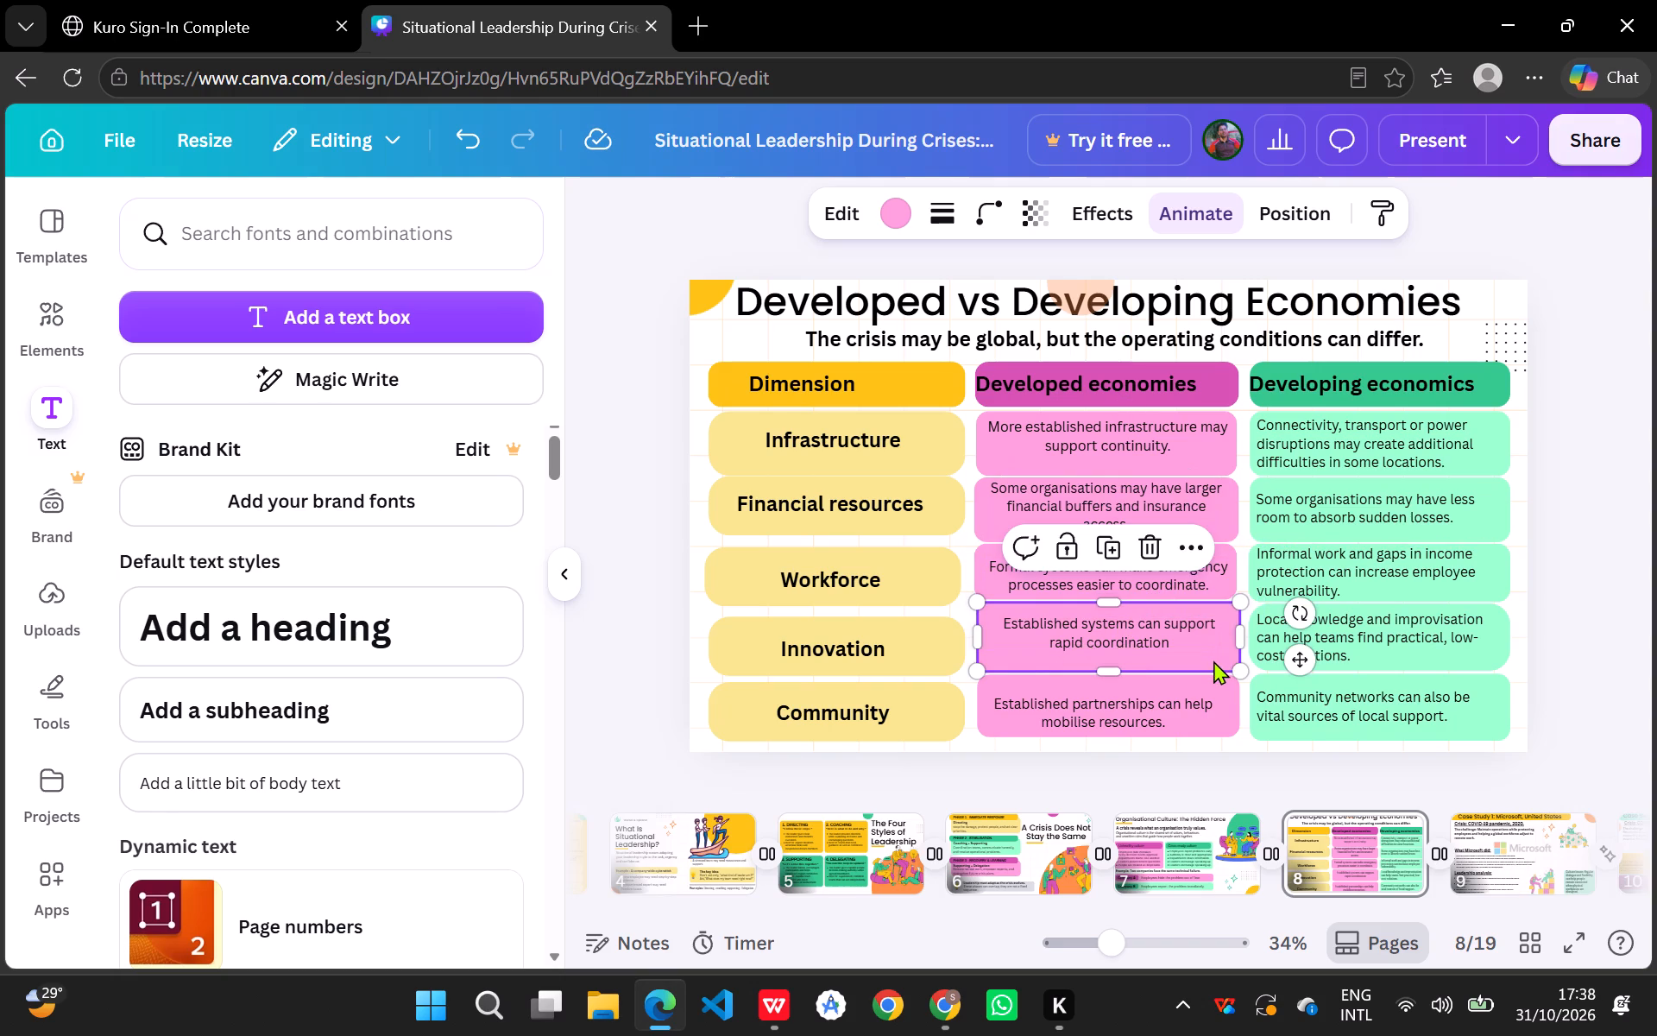
{"action": "left_click", "coordinate": [1106, 598]}
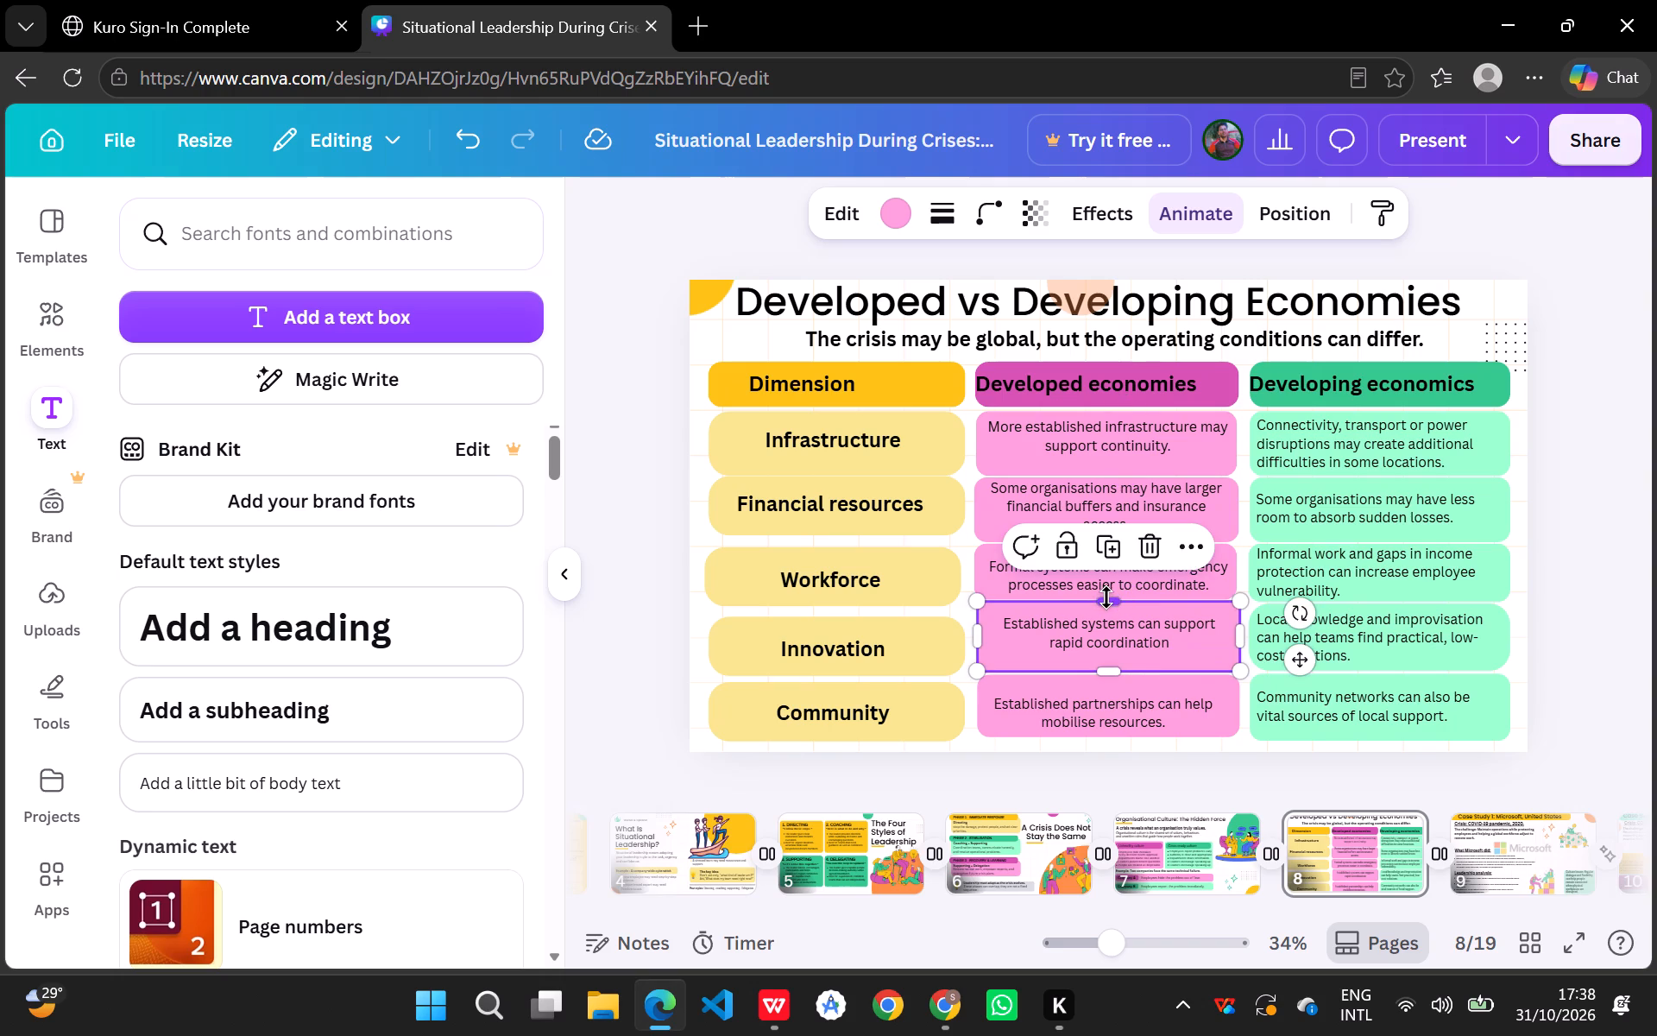
{"action": "left_click", "coordinate": [1230, 705]}
{"action": "left_click", "coordinate": [1101, 673]}
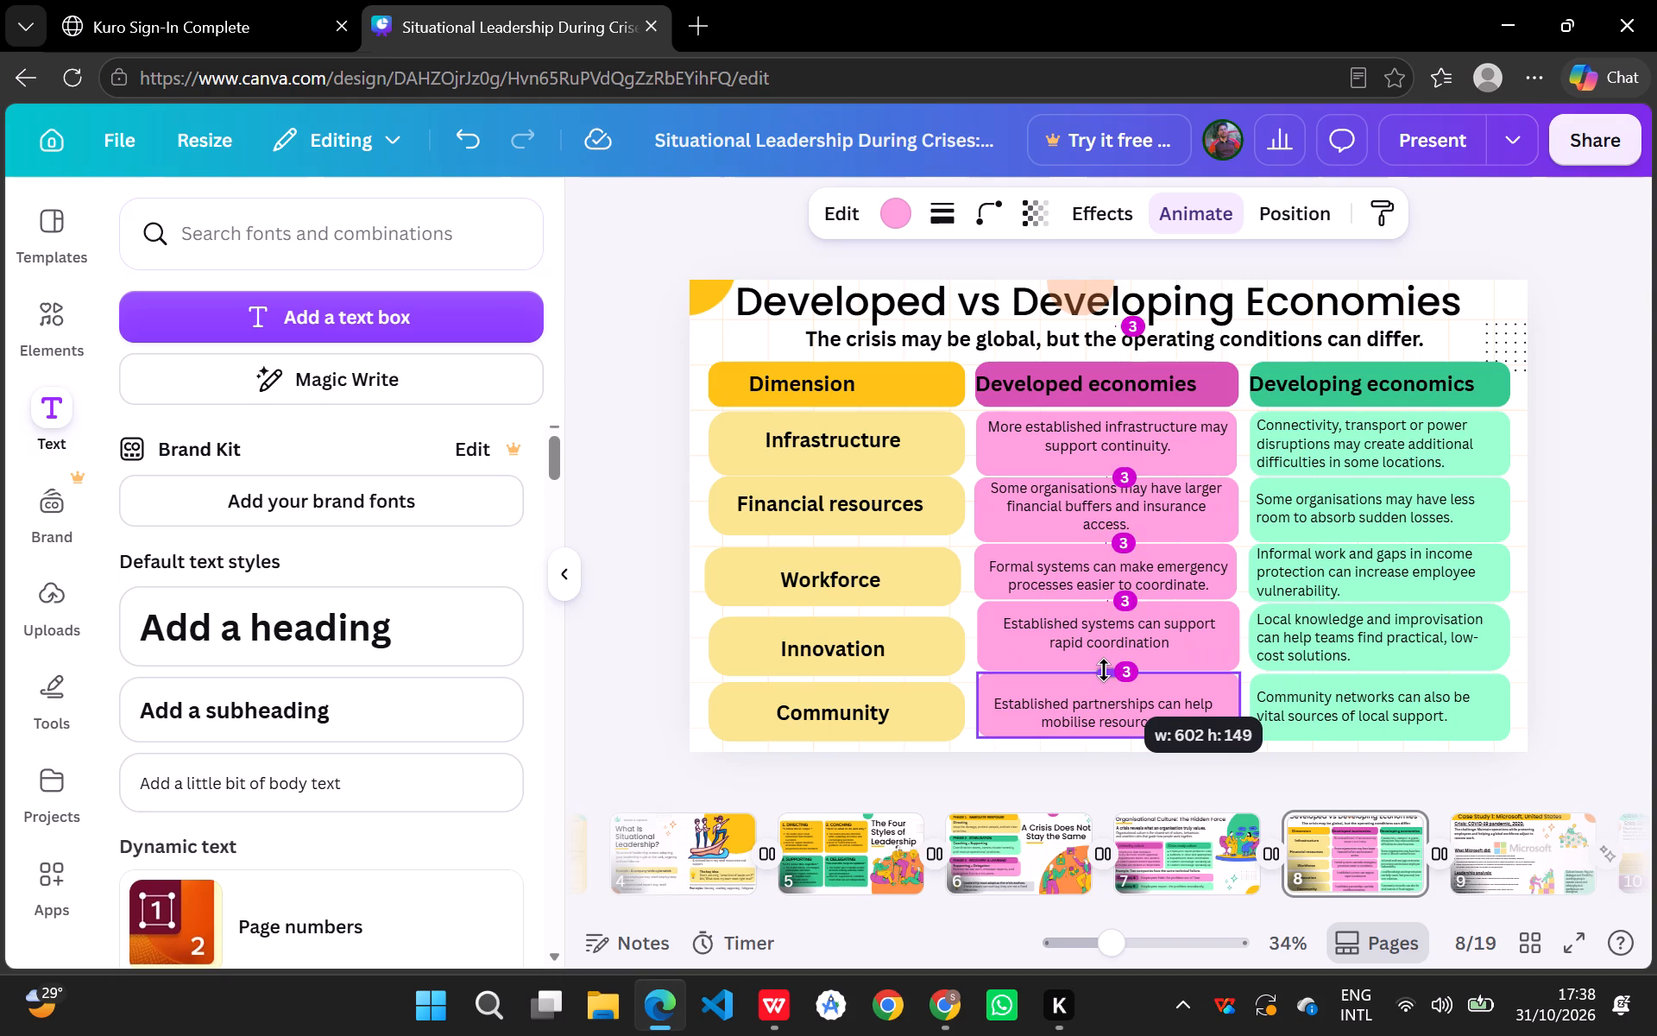
{"action": "left_click", "coordinate": [1529, 666]}
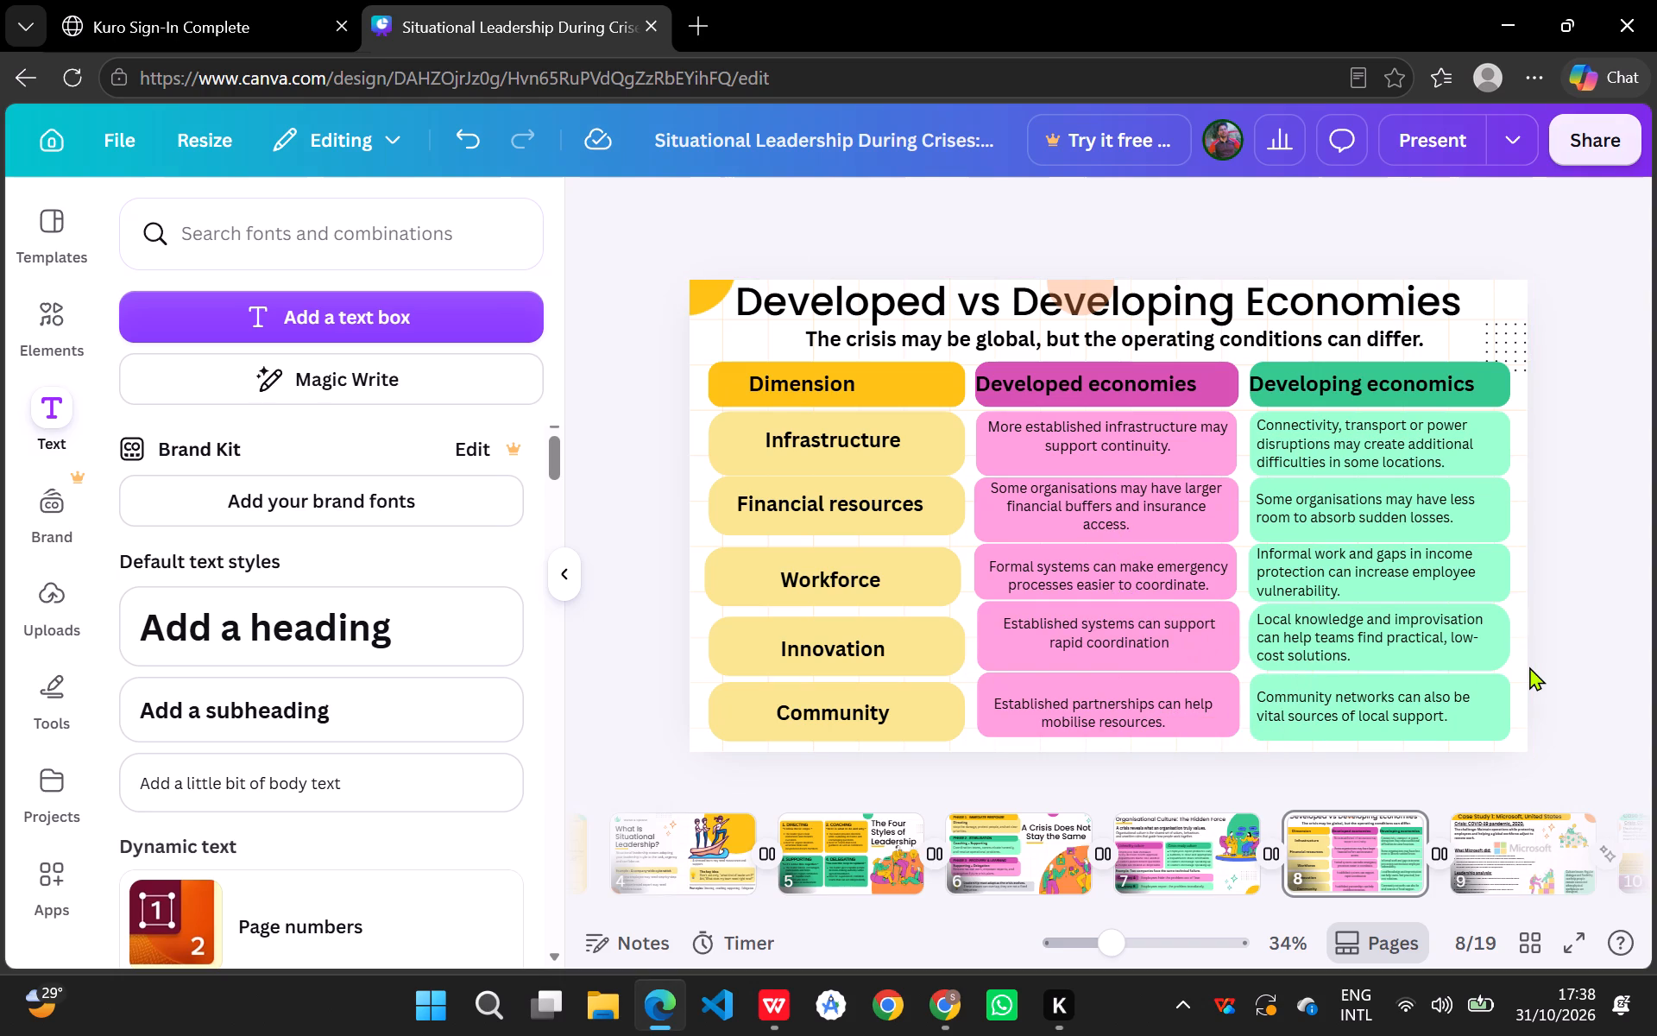
Move the text in the pink Community cell slightly upward.
{"action": "left_click", "coordinate": [1156, 717]}
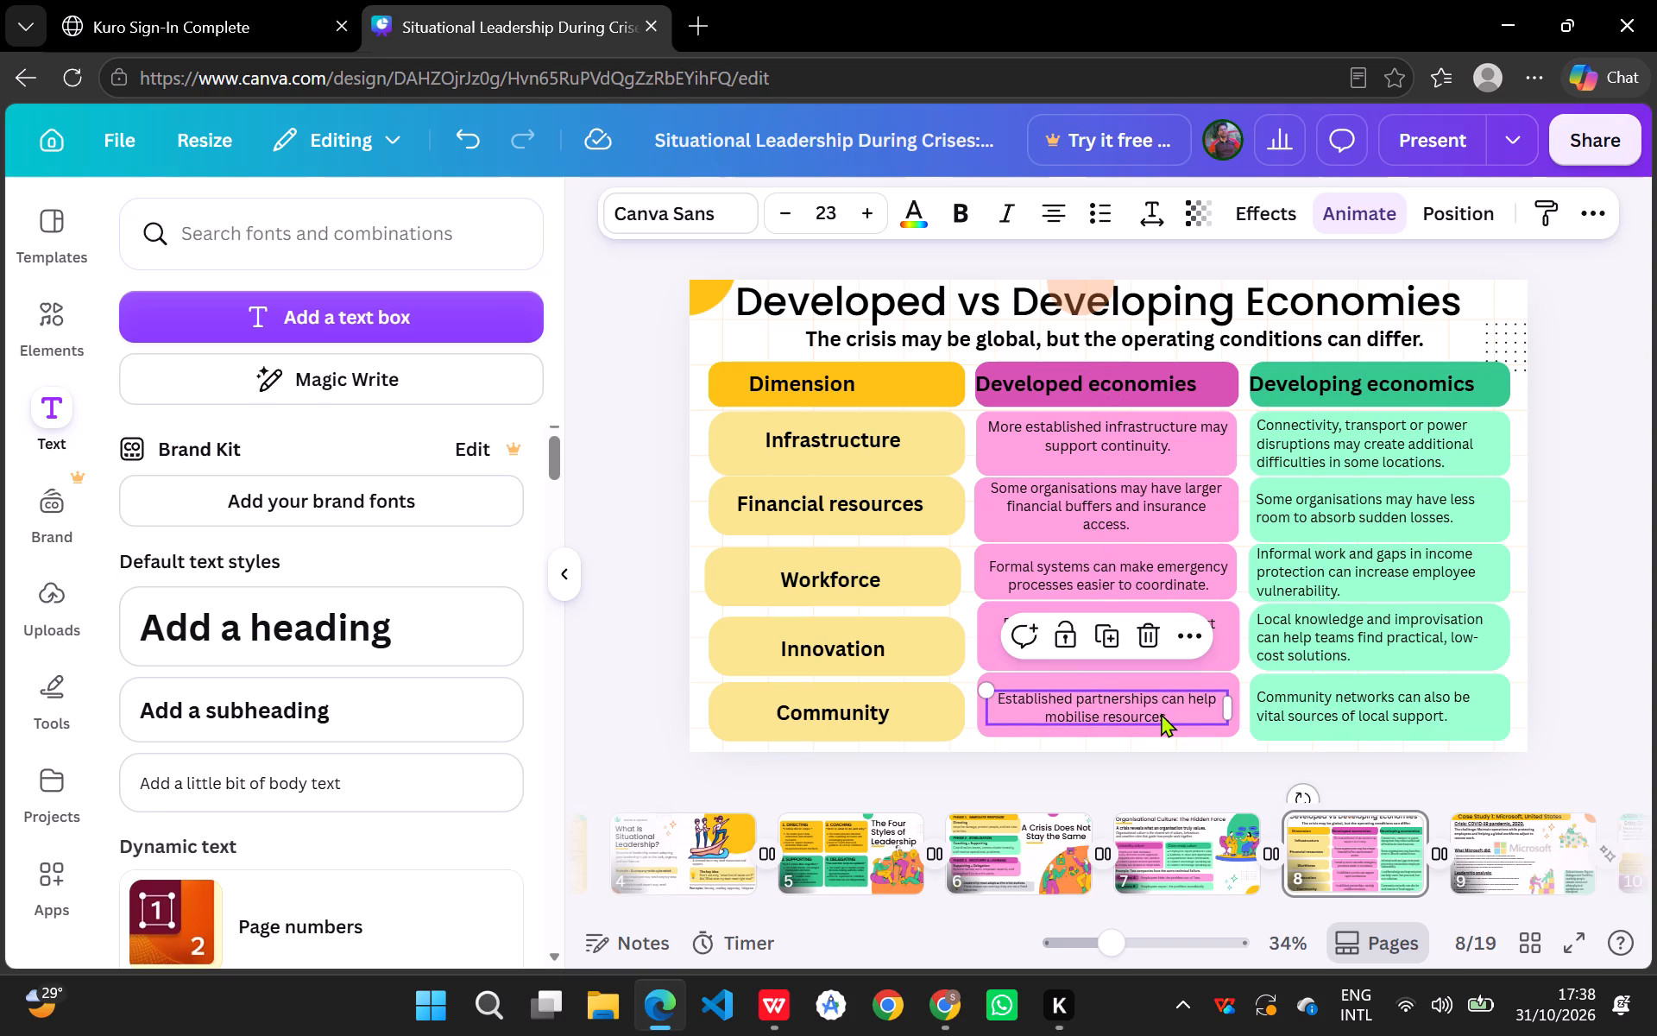
Left-align the text in the pink Innovation cell.
{"action": "left_click", "coordinate": [1217, 640]}
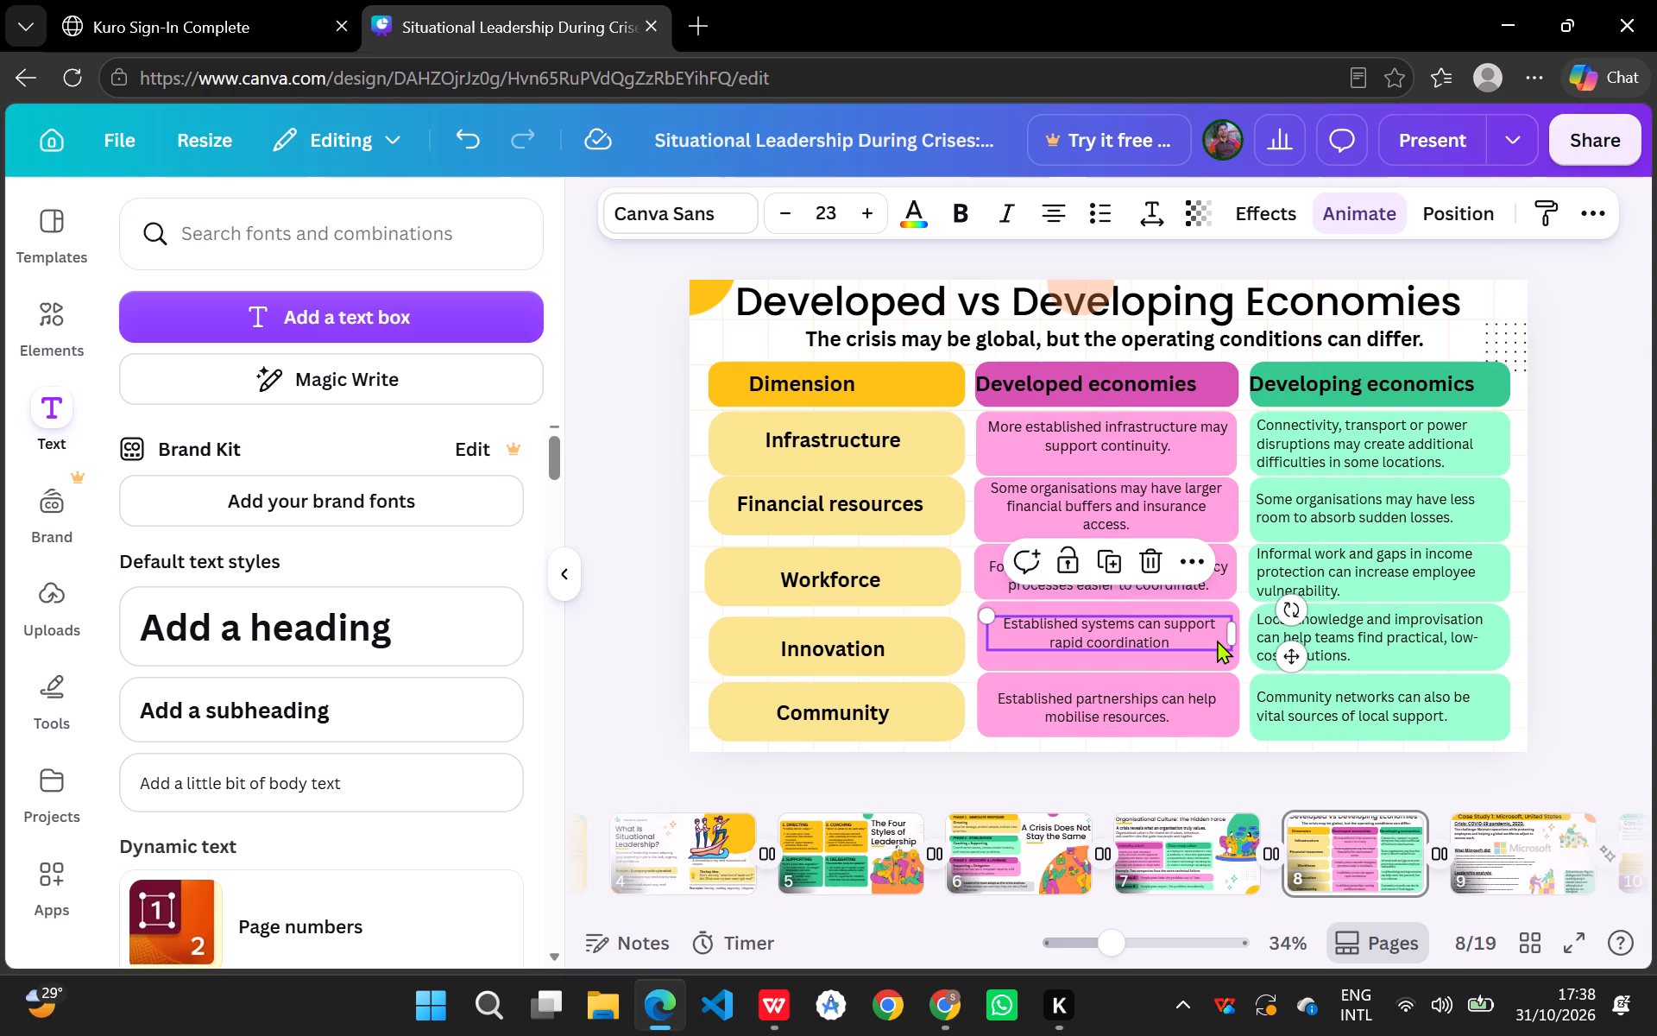
{"action": "left_click", "coordinate": [1064, 218]}
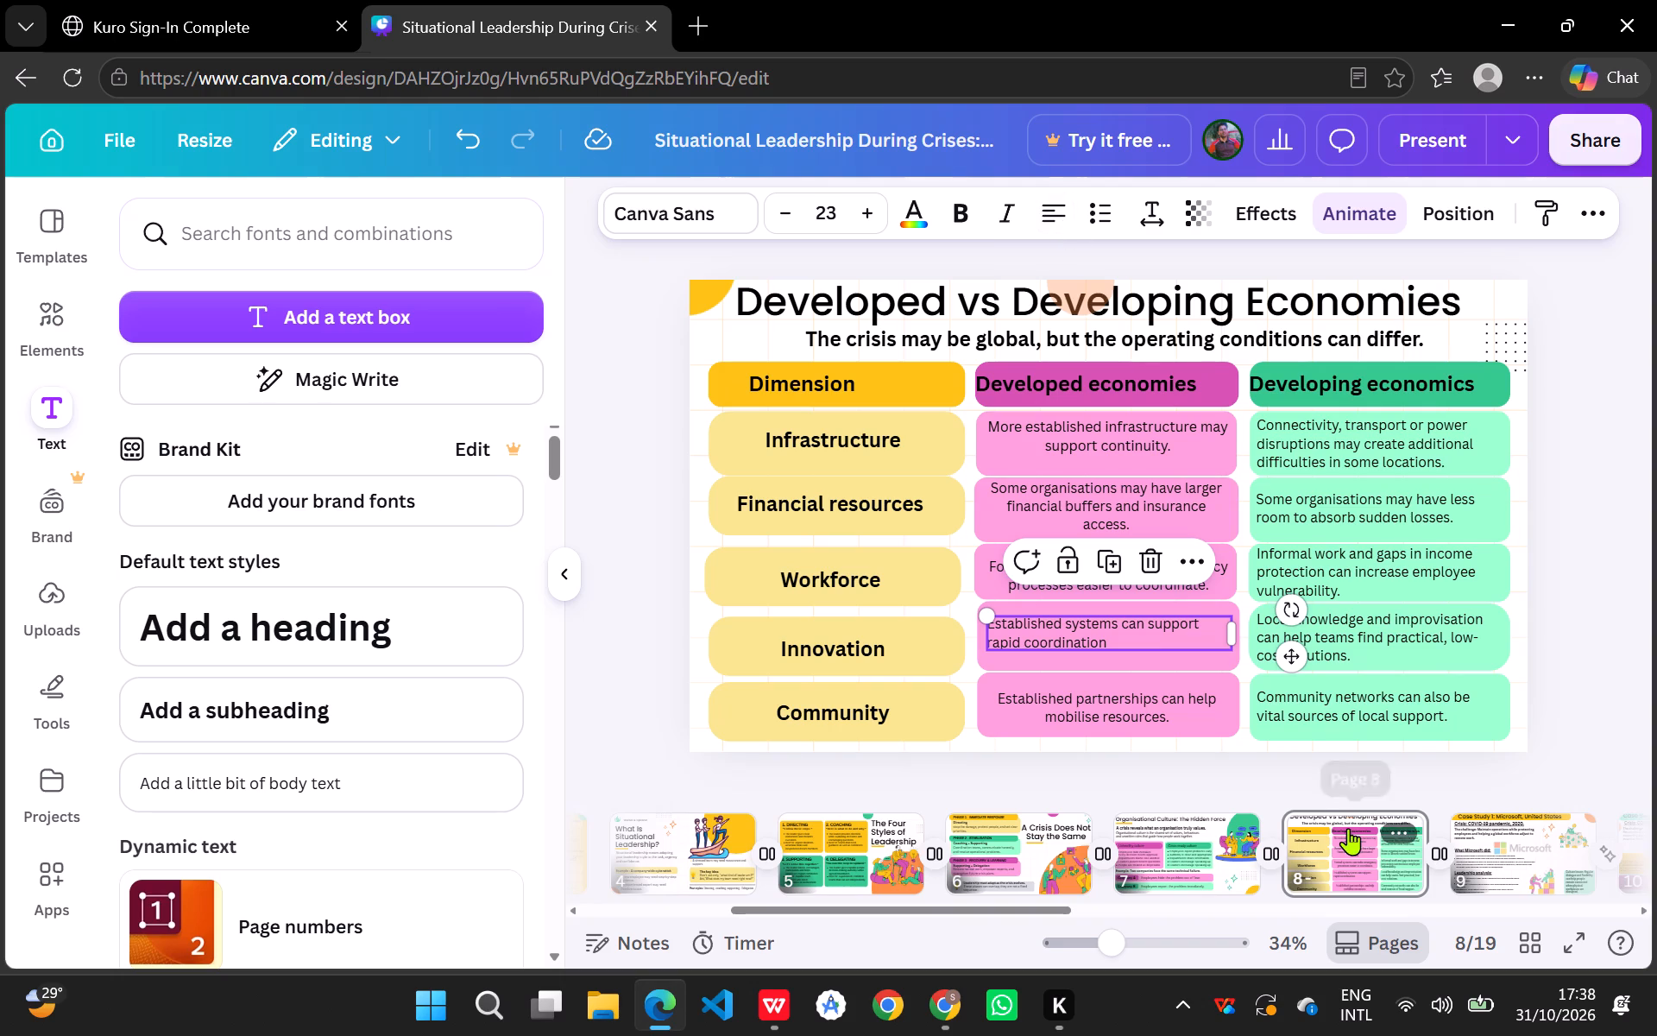
{"action": "left_click", "coordinate": [1543, 778]}
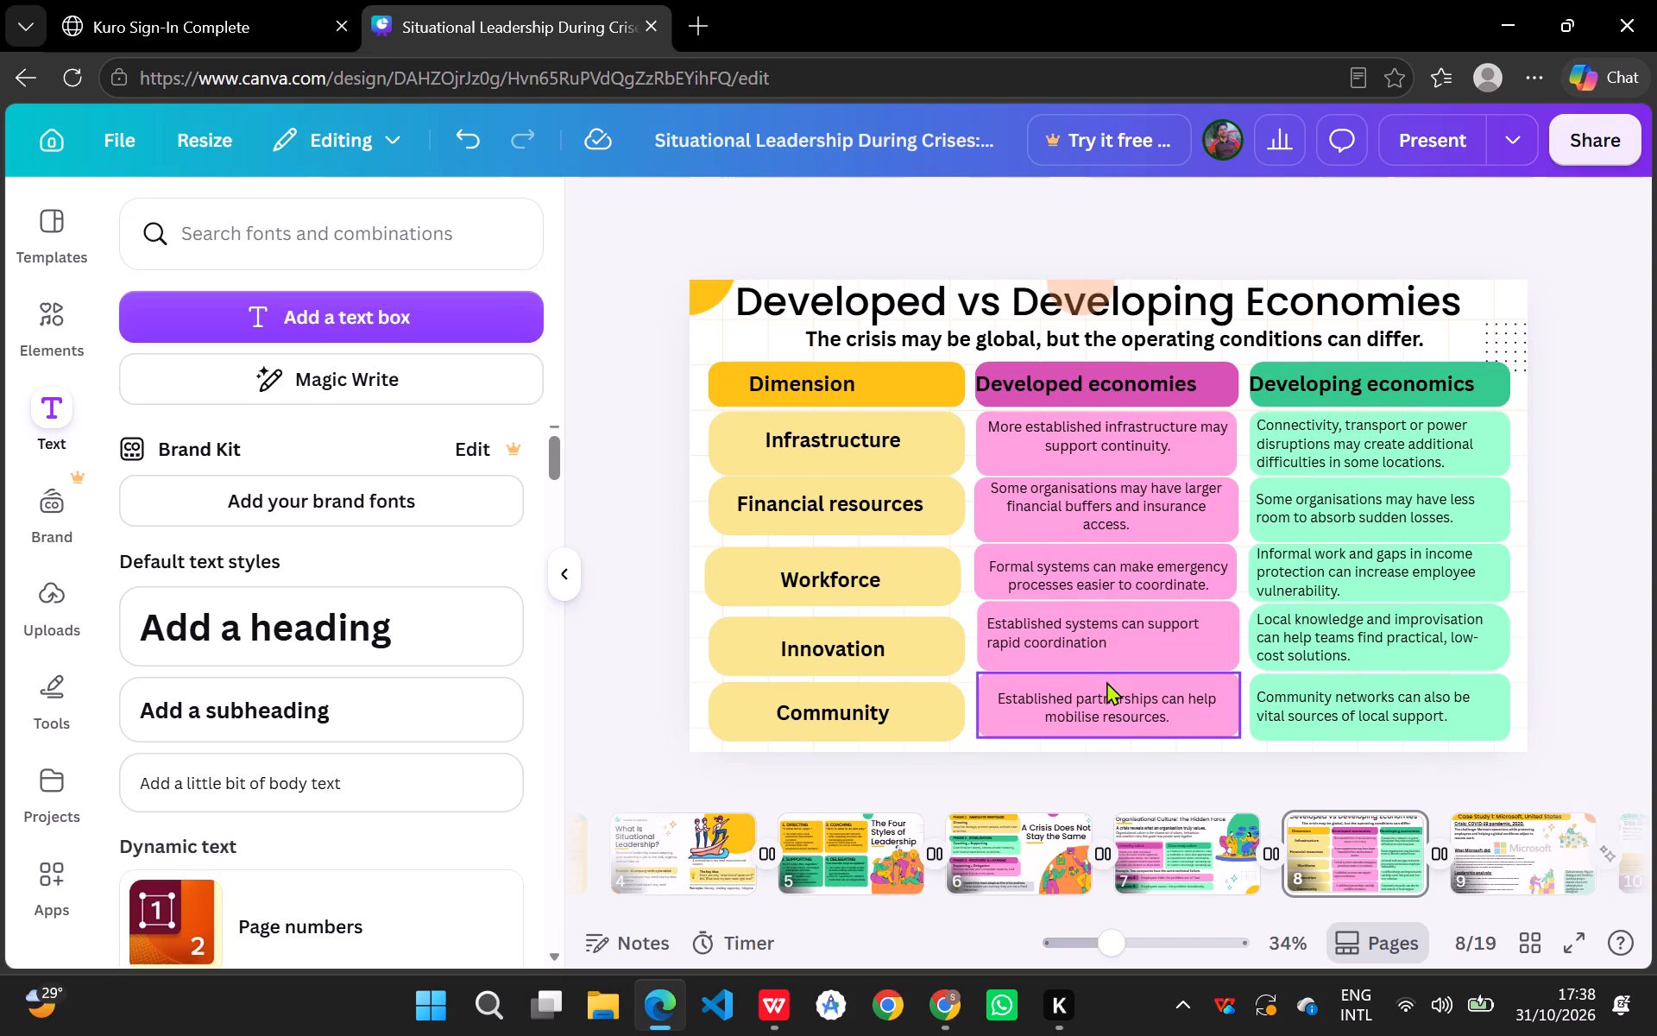
Left-align the text in the pink Community cell.
{"action": "left_click", "coordinate": [1106, 681]}
{"action": "left_click", "coordinate": [1117, 699]}
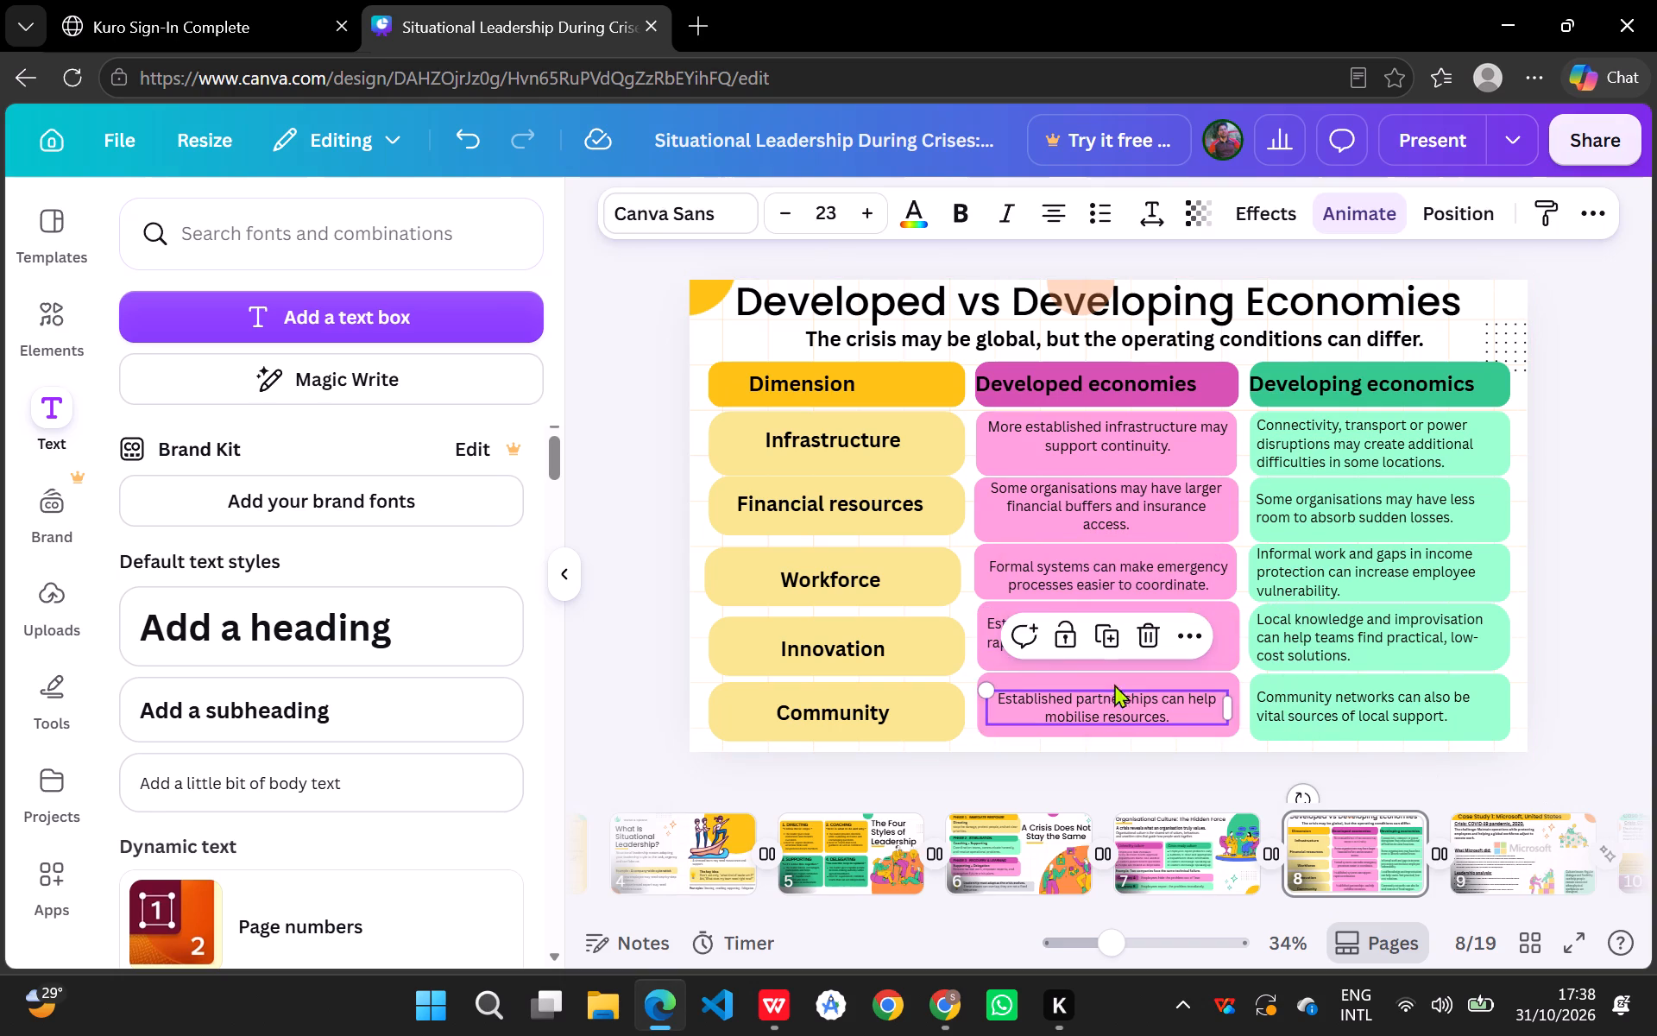
{"action": "left_click", "coordinate": [1065, 221]}
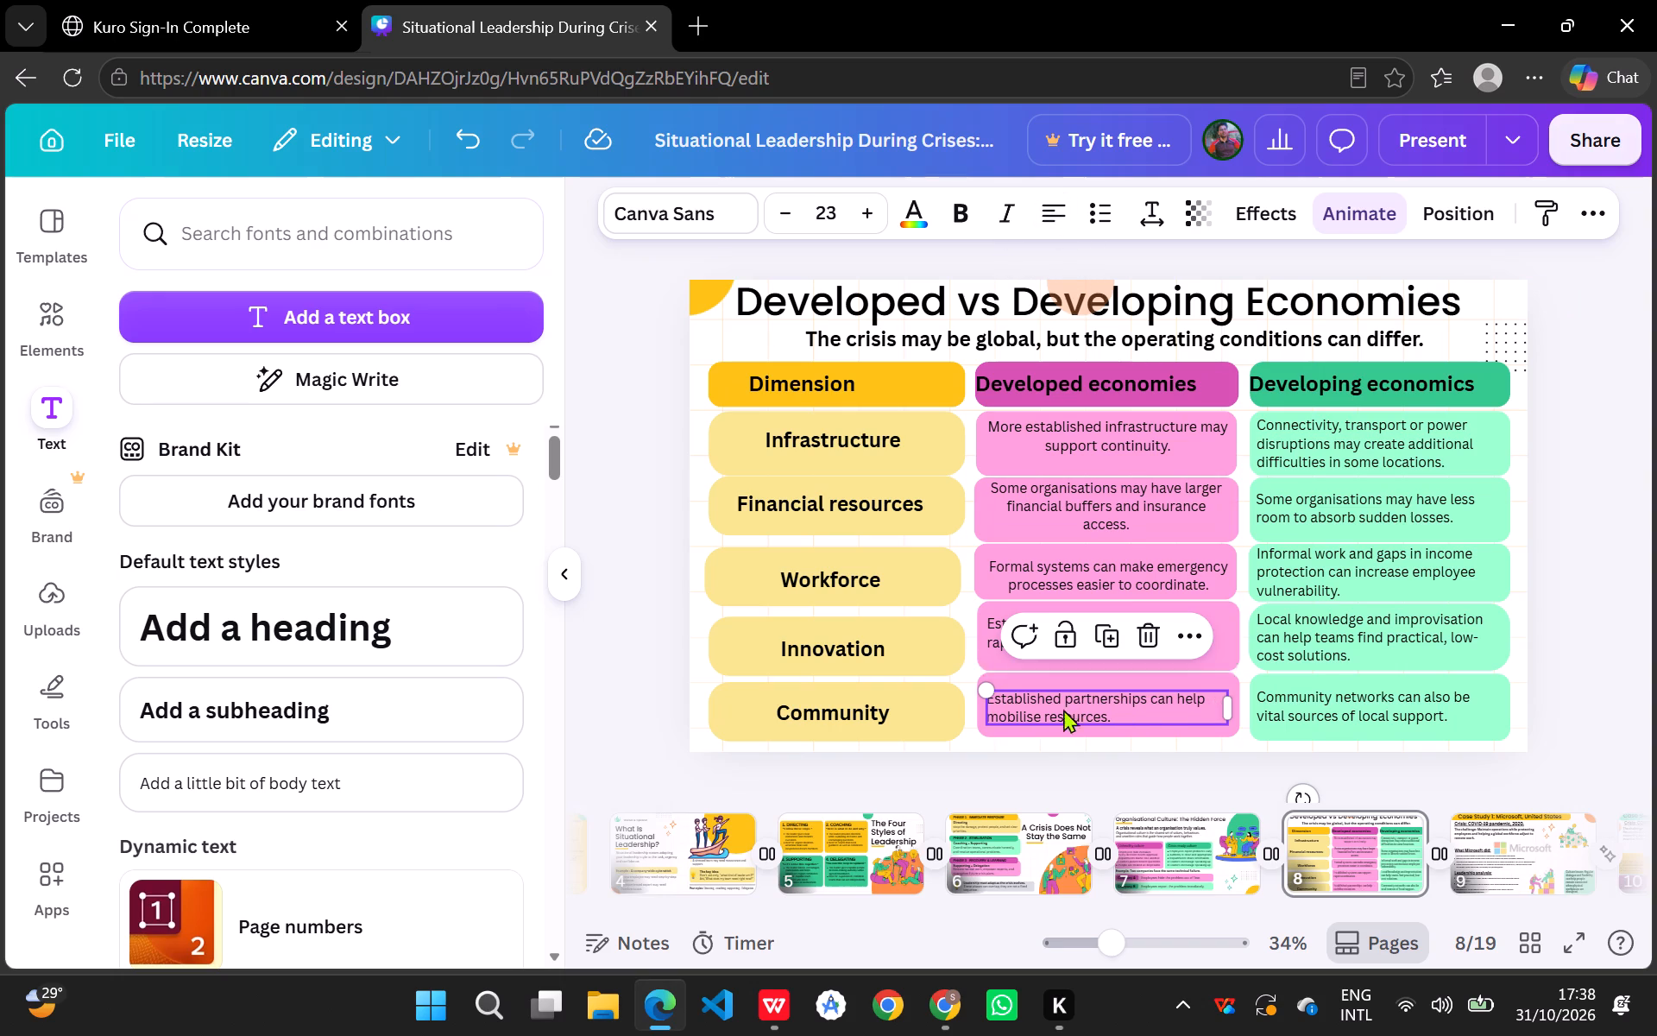
{"action": "left_click", "coordinate": [1046, 774]}
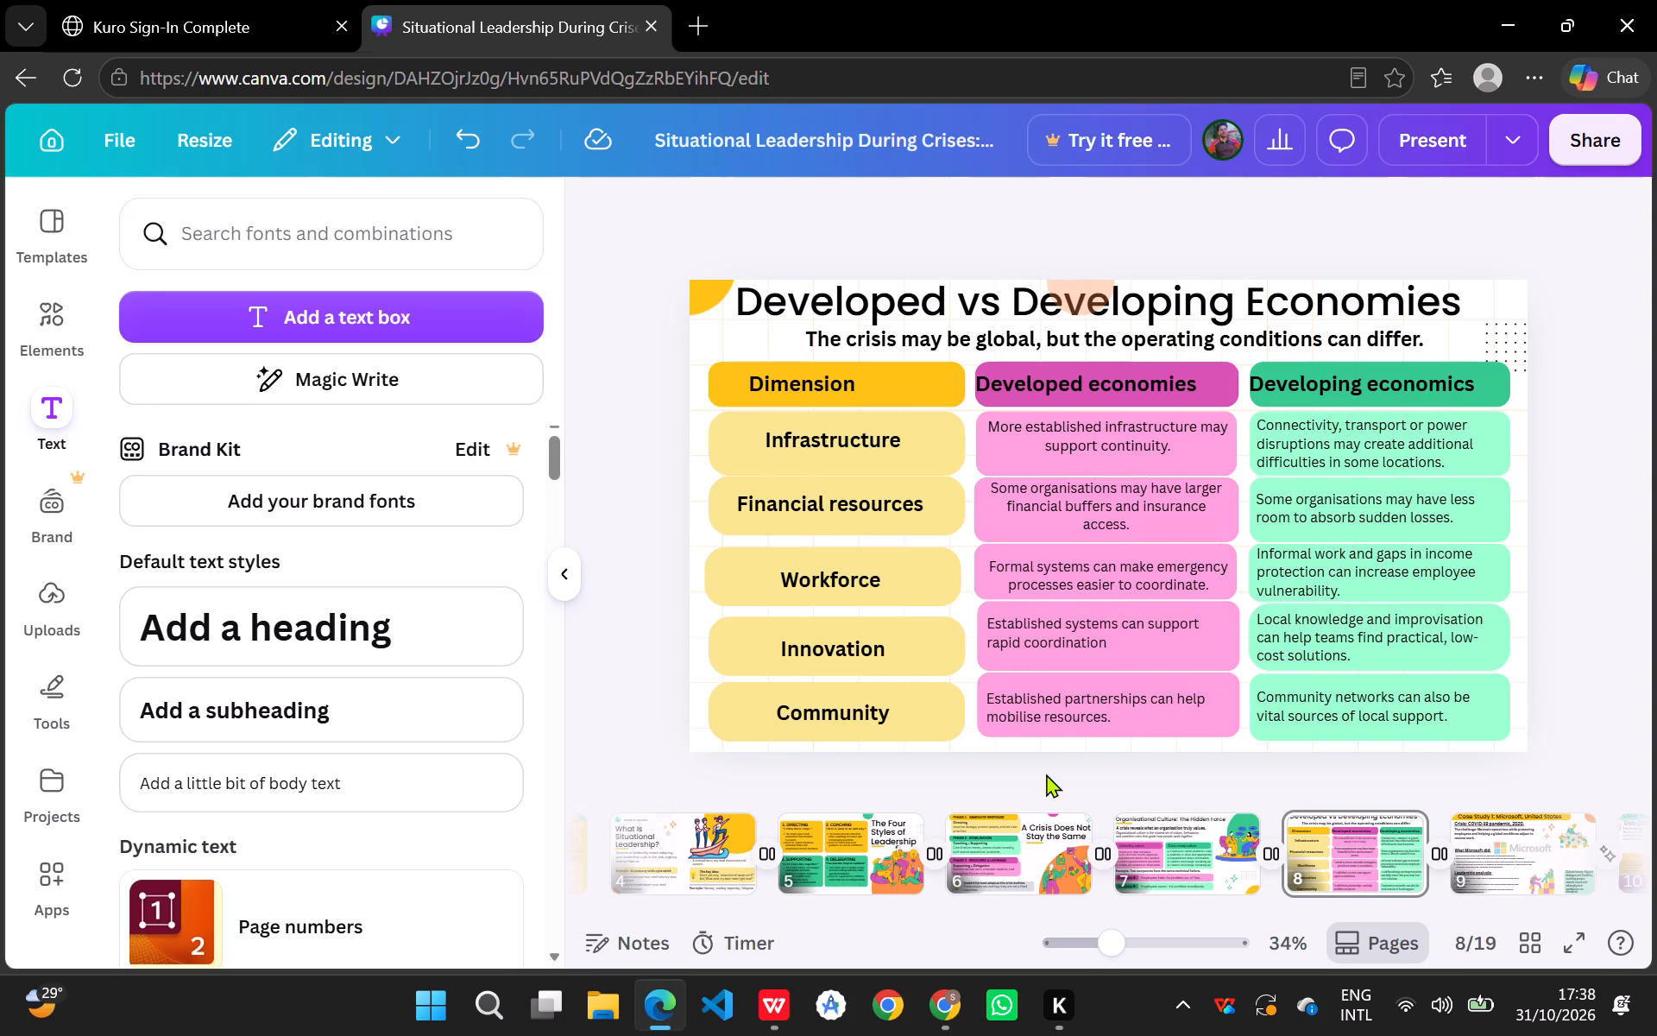
{"action": "left_click", "coordinate": [1179, 718]}
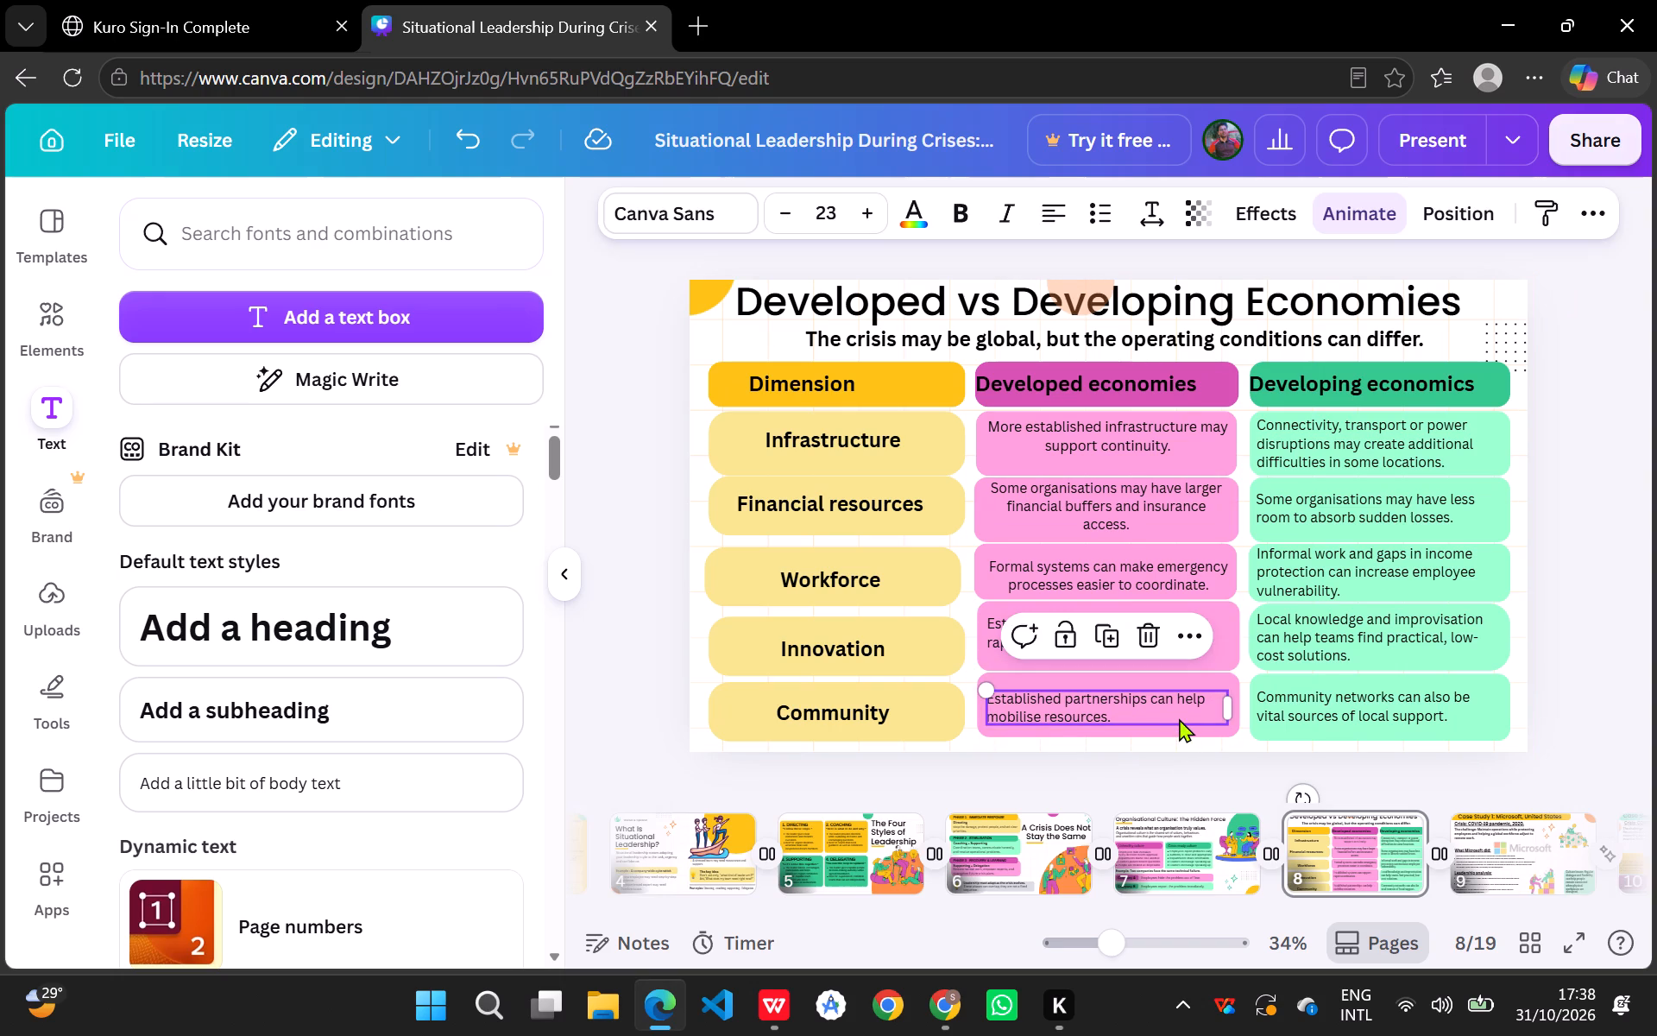
{"action": "left_click", "coordinate": [1551, 634]}
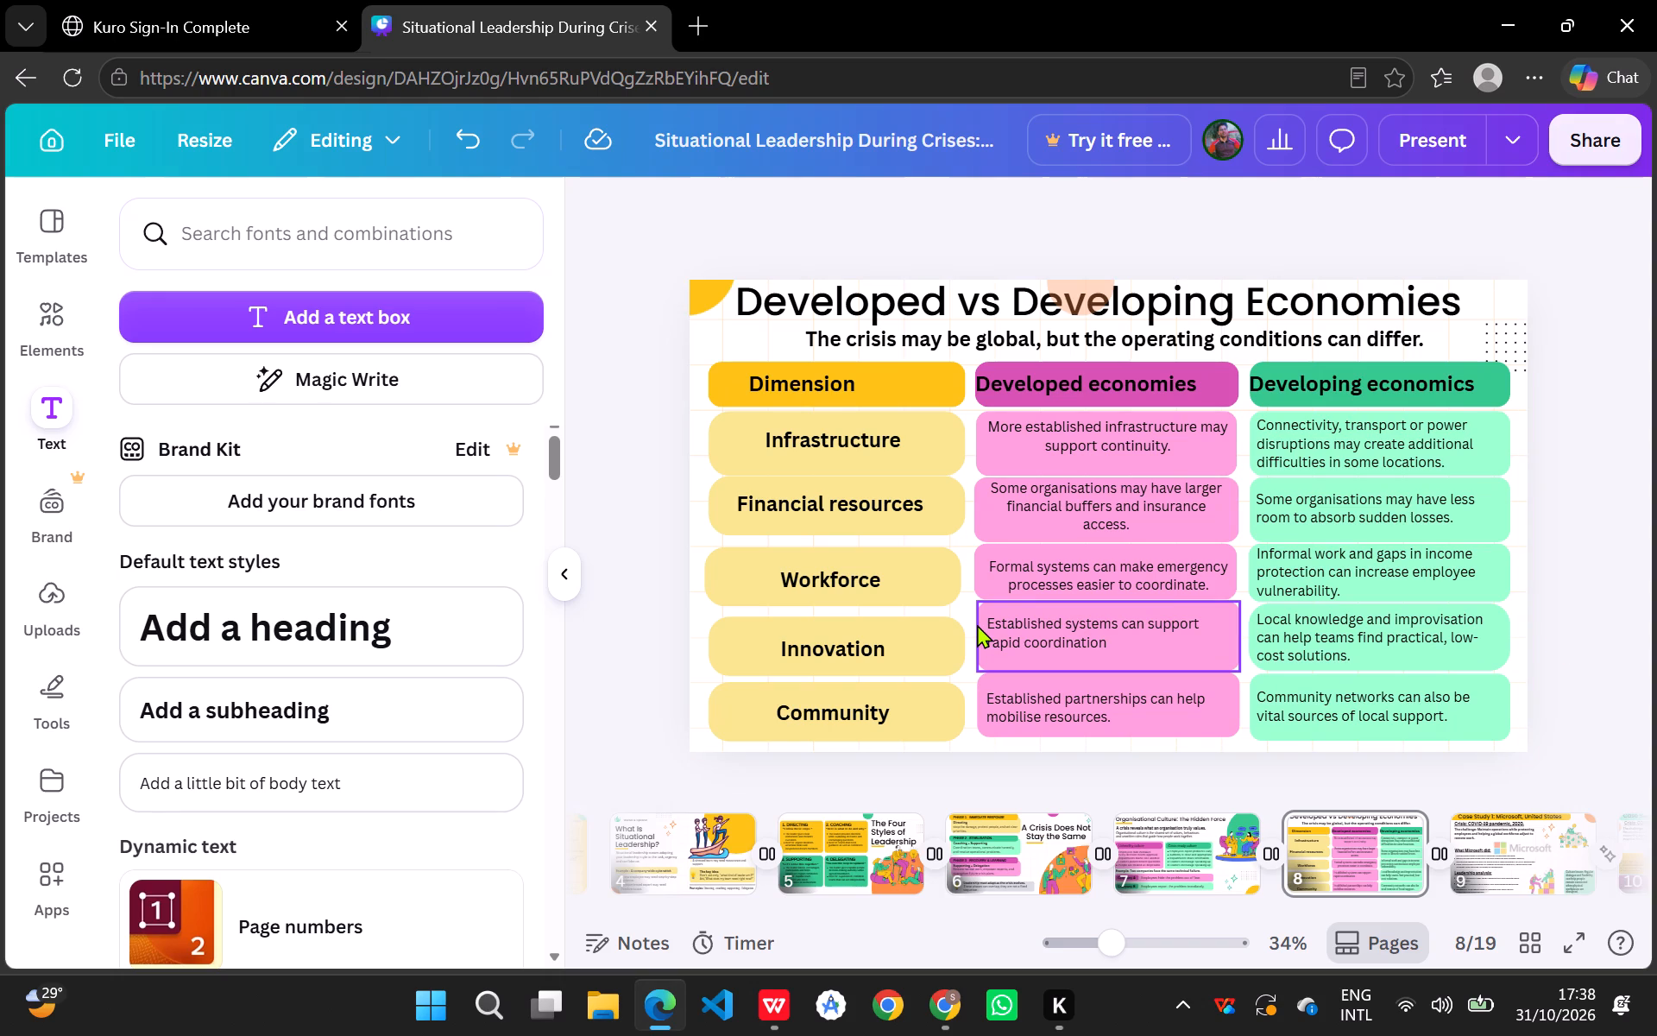
Center the Developed economies, Developing economics and Dimension labels within their header cells.
{"action": "left_click_drag", "start_coordinate": [1047, 395], "coordinate": [1068, 391]}
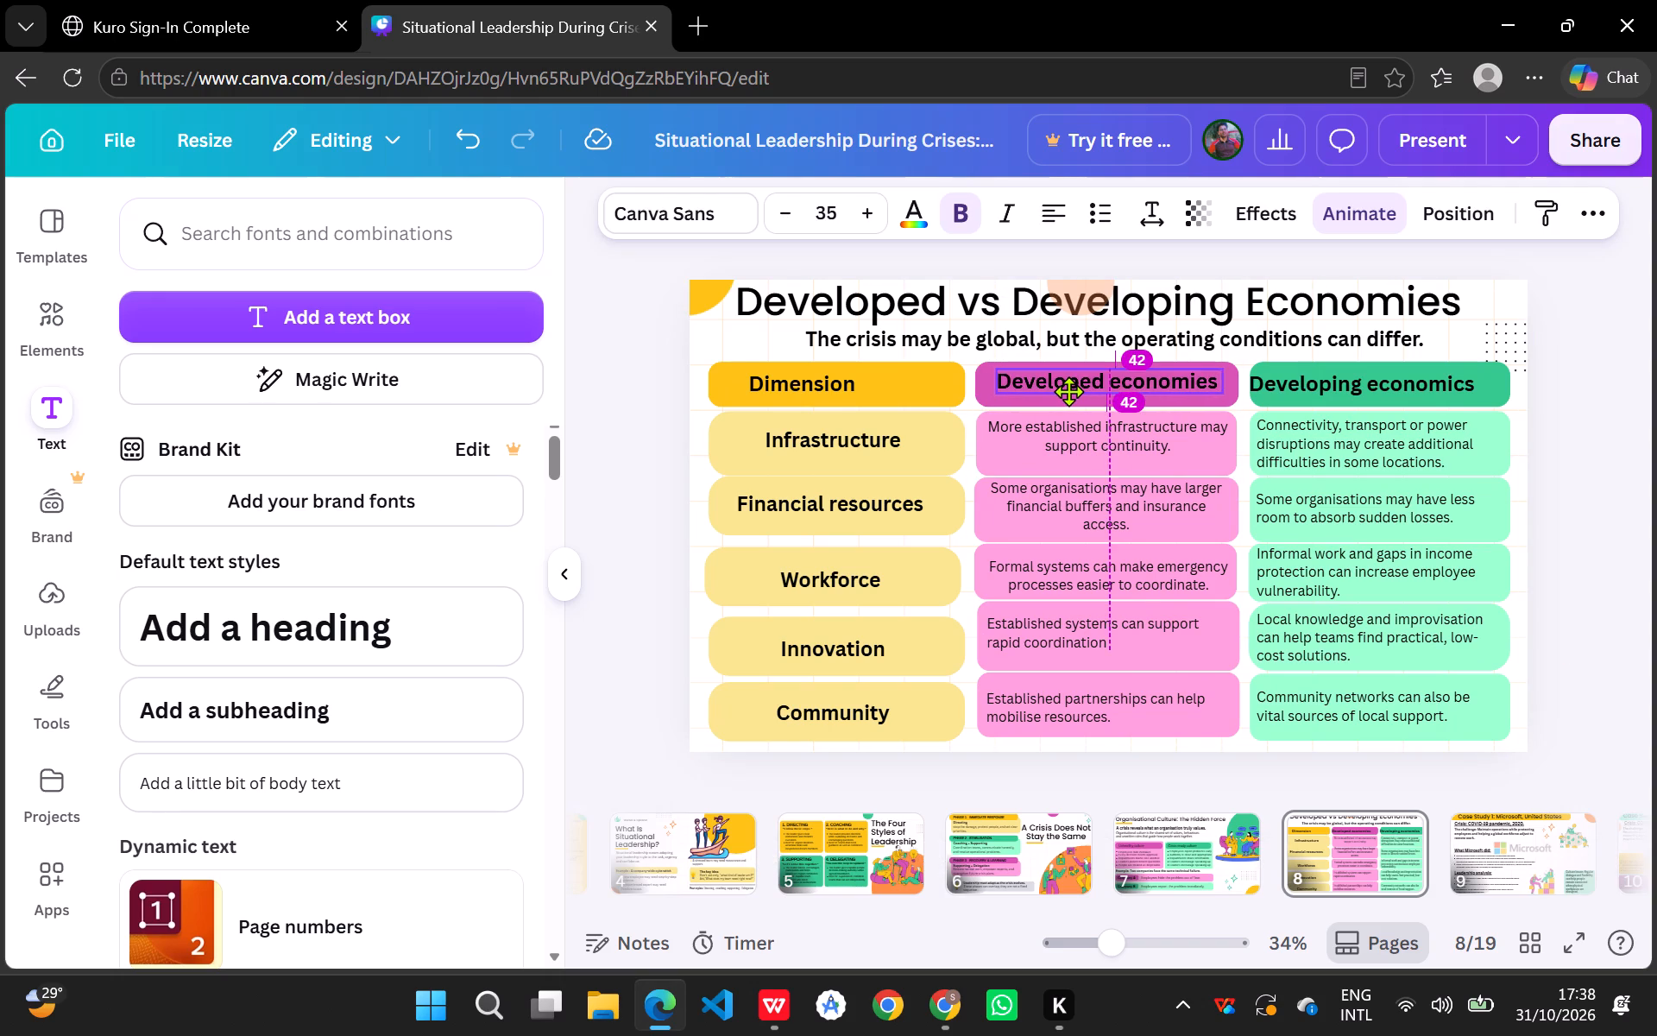
{"action": "left_click_drag", "start_coordinate": [1068, 391], "coordinate": [1061, 395]}
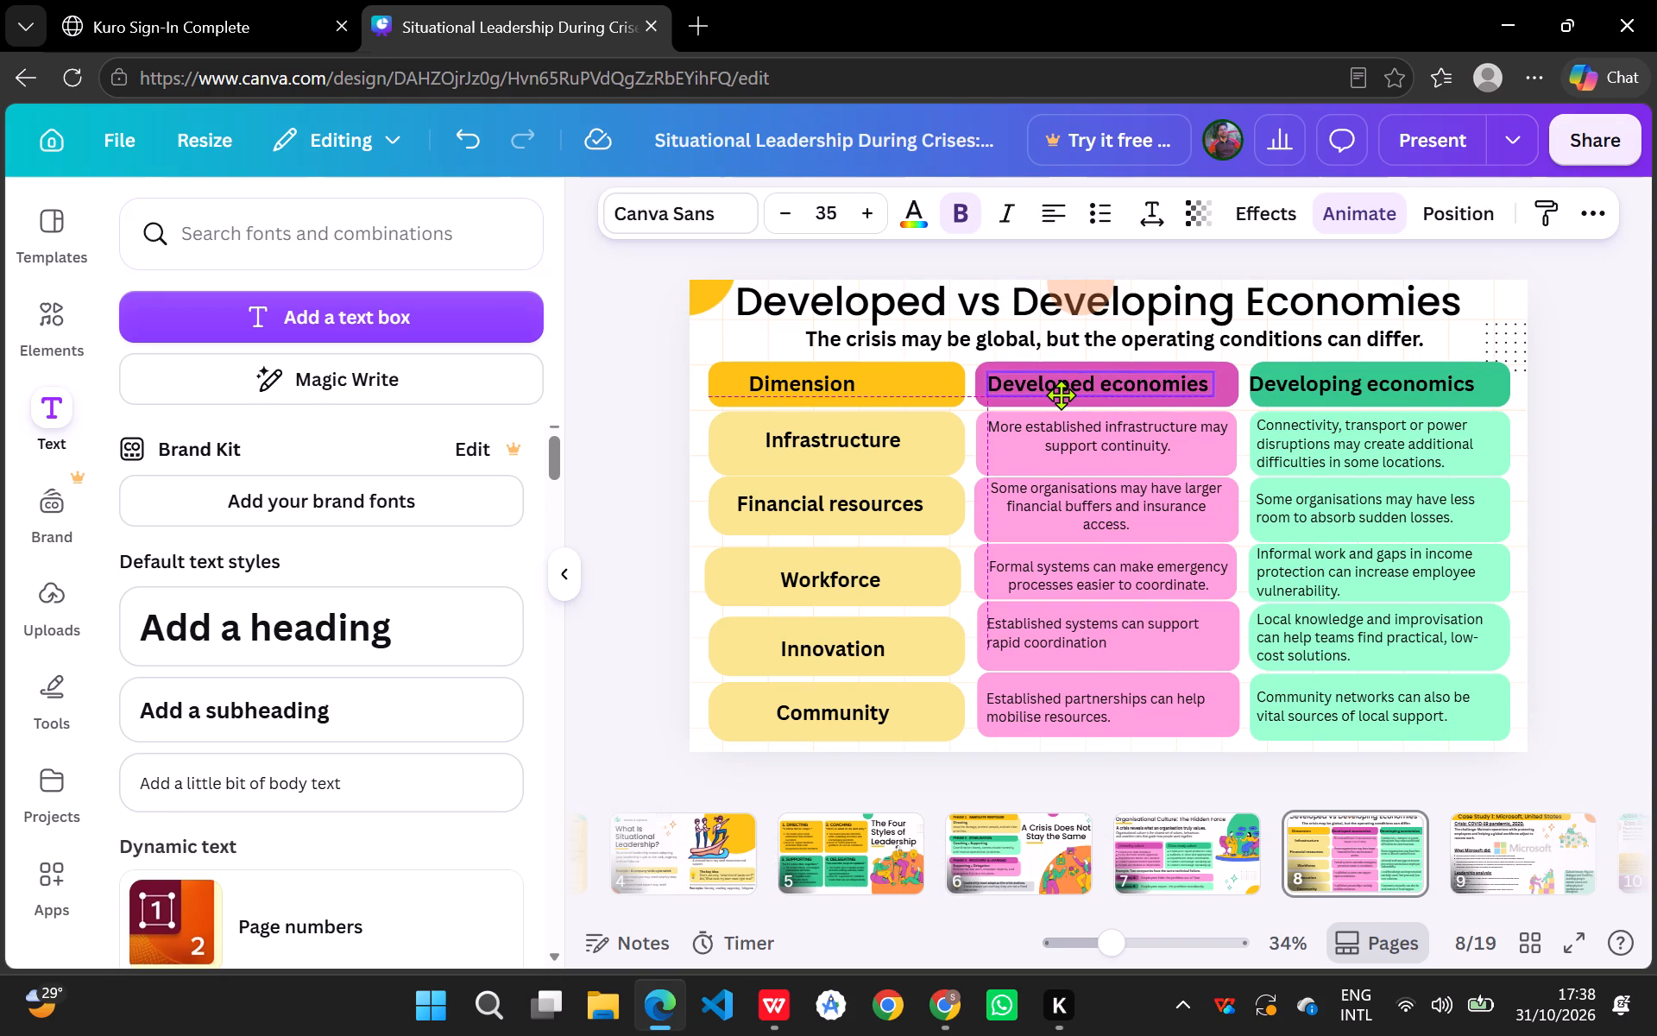
{"action": "left_click_drag", "start_coordinate": [1061, 395], "coordinate": [1062, 394]}
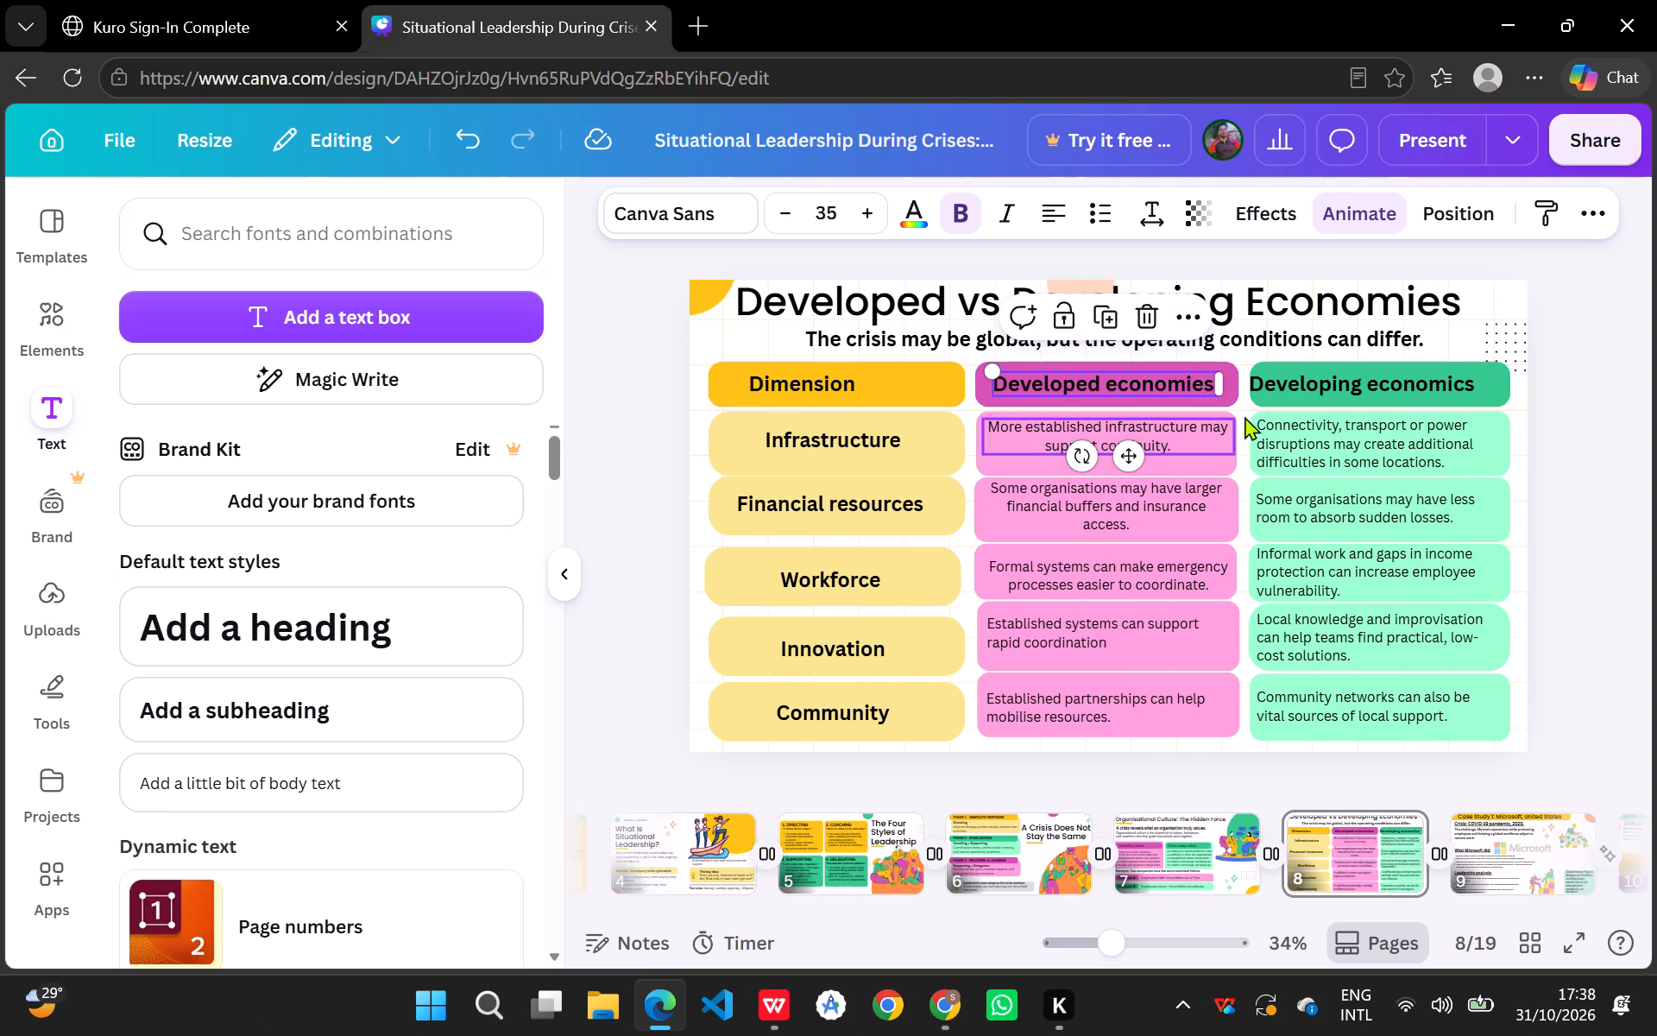
{"action": "left_click_drag", "start_coordinate": [1299, 386], "coordinate": [1313, 386]}
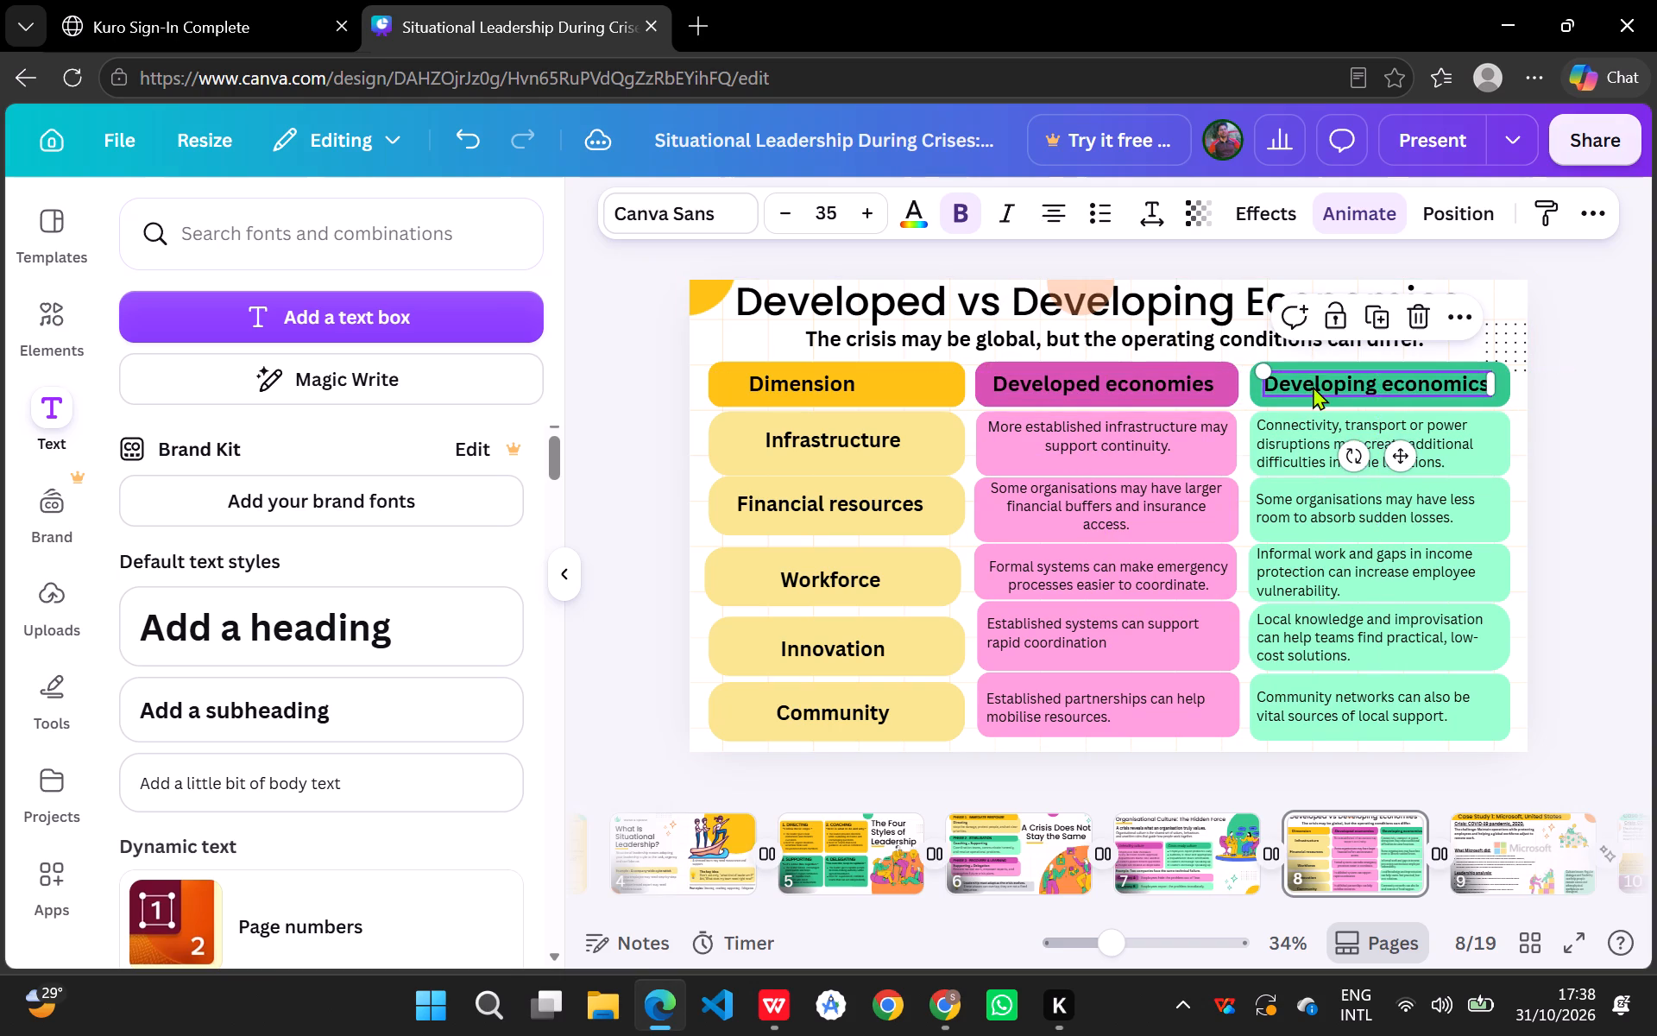
{"action": "left_click_drag", "start_coordinate": [810, 387], "coordinate": [826, 387]}
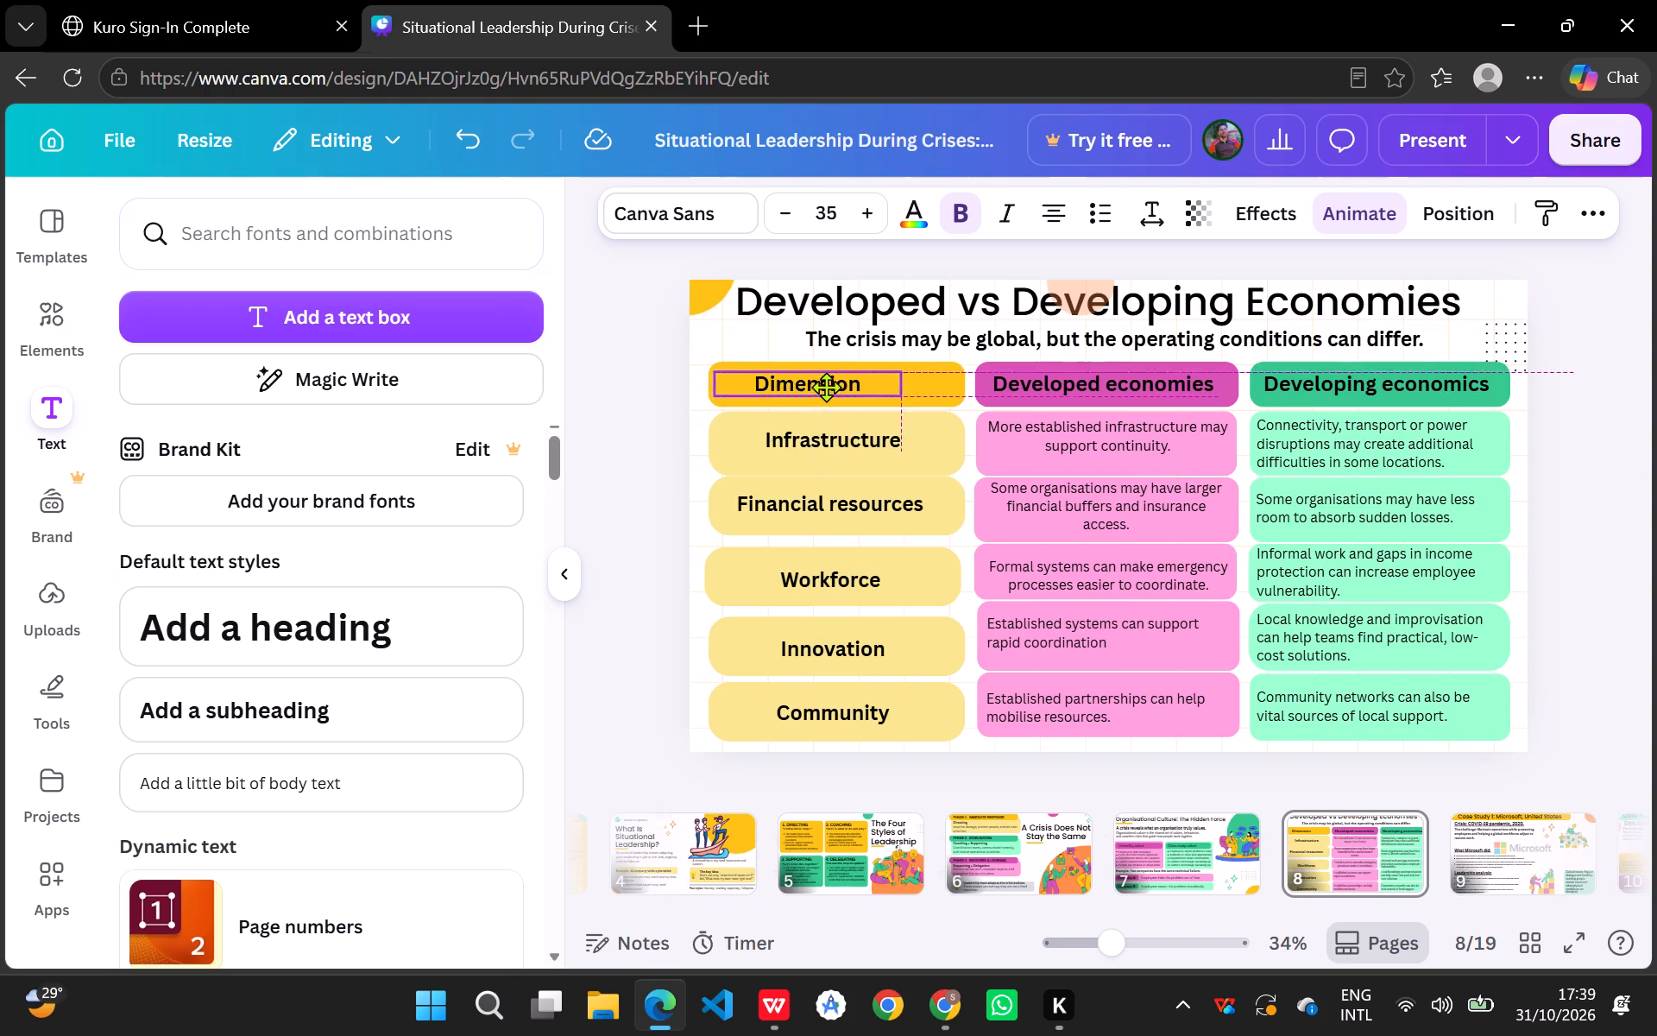
{"action": "left_click_drag", "start_coordinate": [826, 387], "coordinate": [831, 386]}
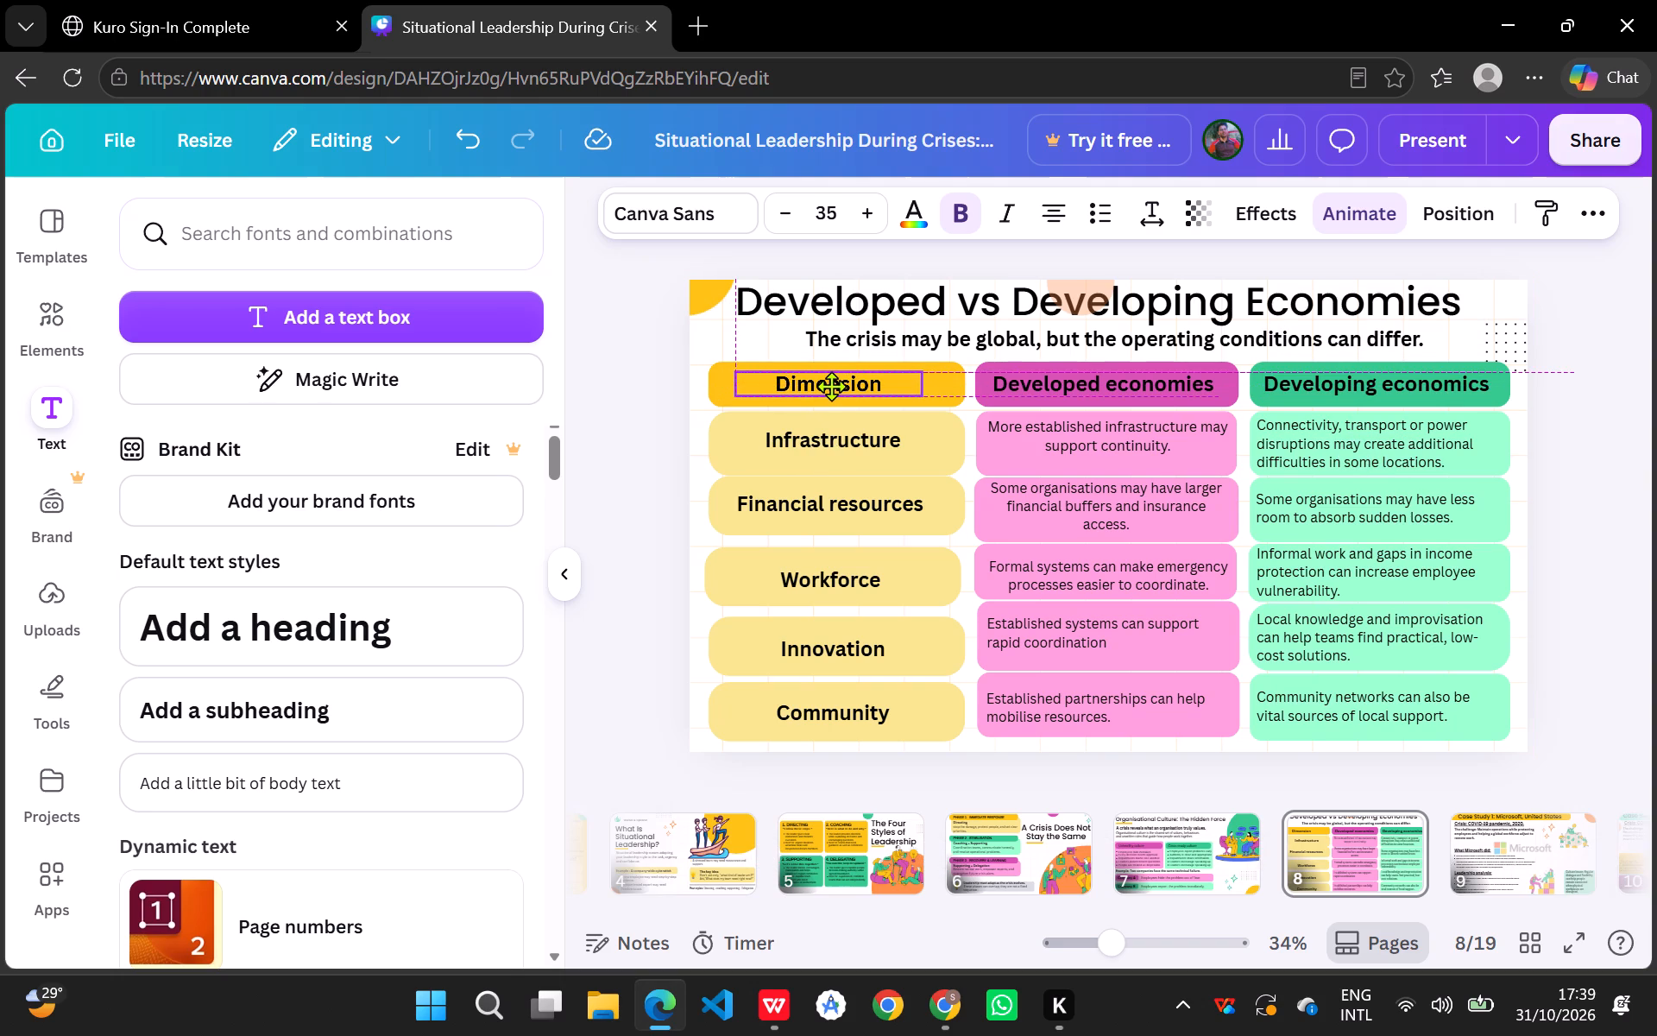
{"action": "left_click_drag", "start_coordinate": [831, 386], "coordinate": [839, 387]}
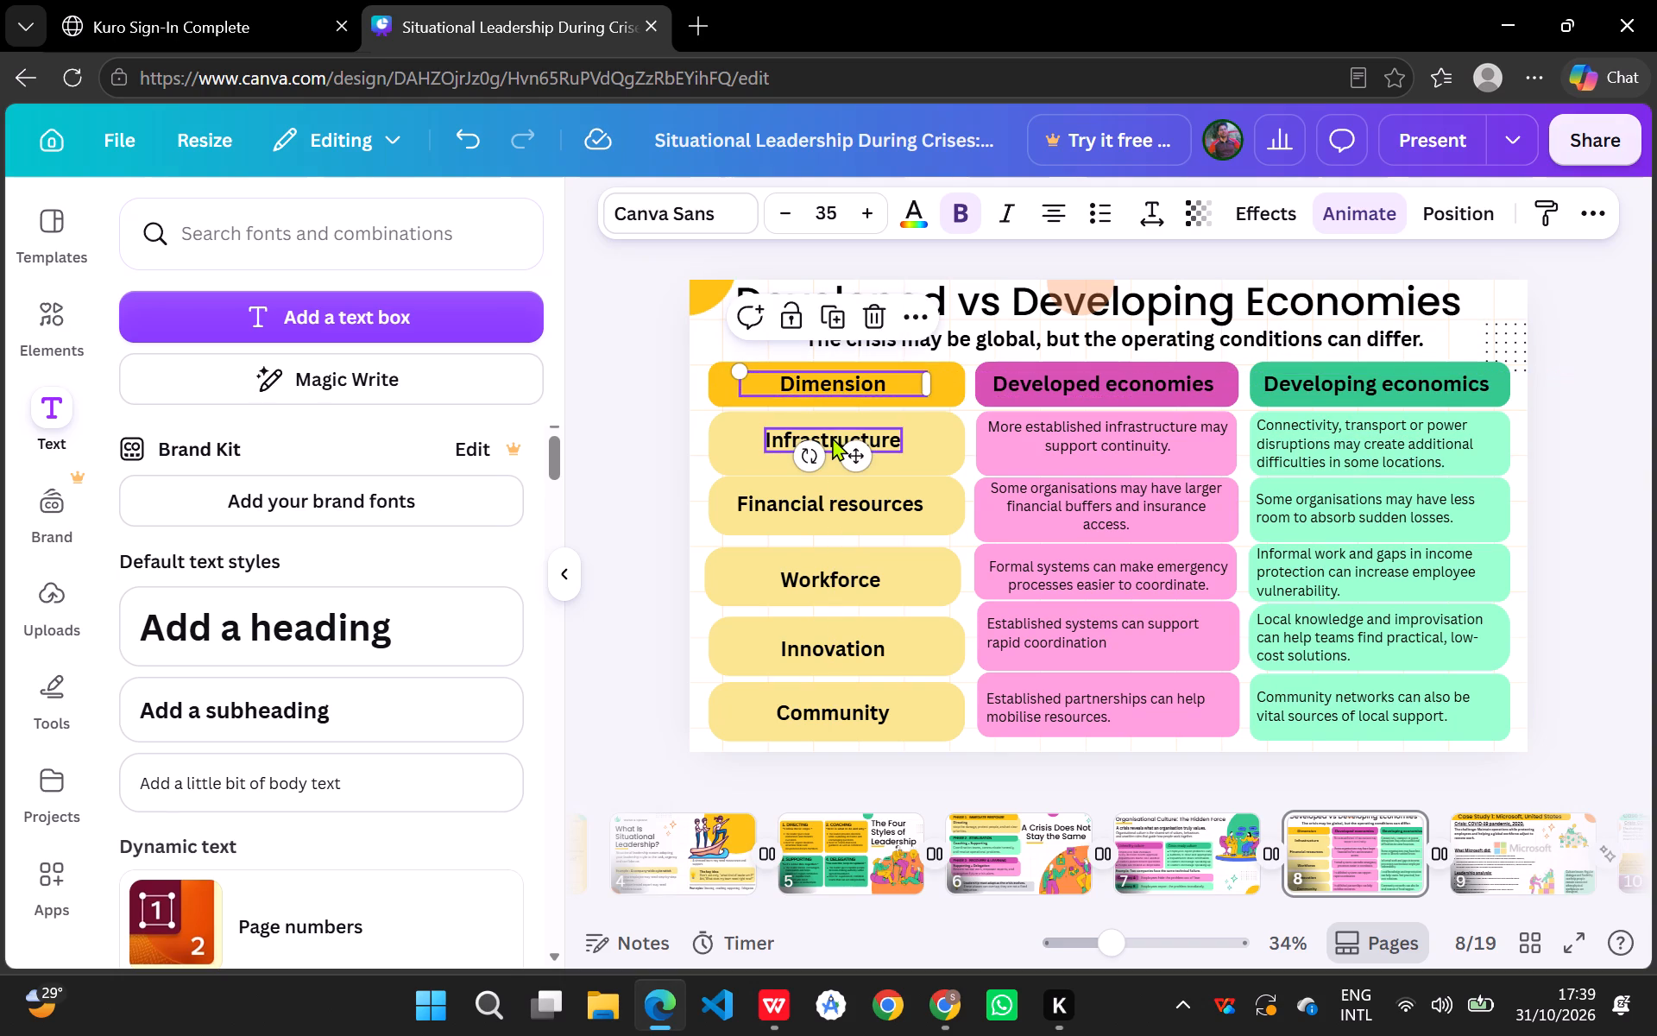
Extend the yellow Financial resources cell downward to about 152 high and raise the Workforce cell's top edge slightly to narrow their gap.
{"action": "left_click", "coordinate": [828, 525]}
{"action": "left_click", "coordinate": [833, 533]}
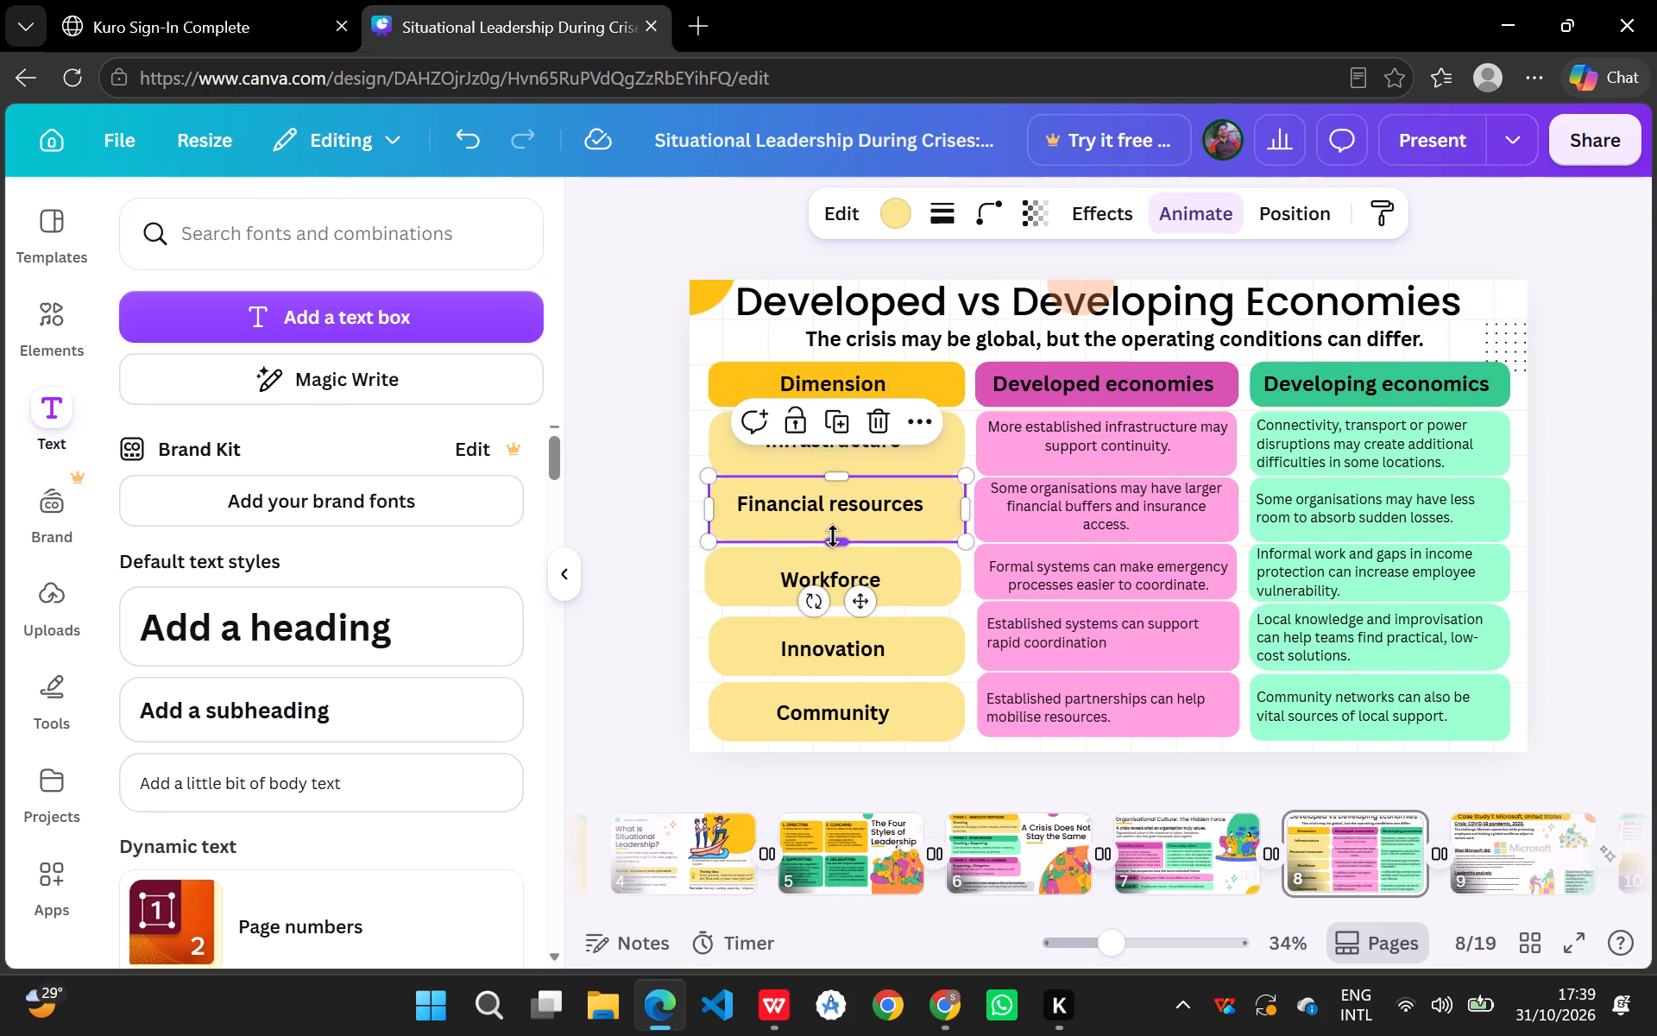
{"action": "left_click", "coordinate": [835, 564]}
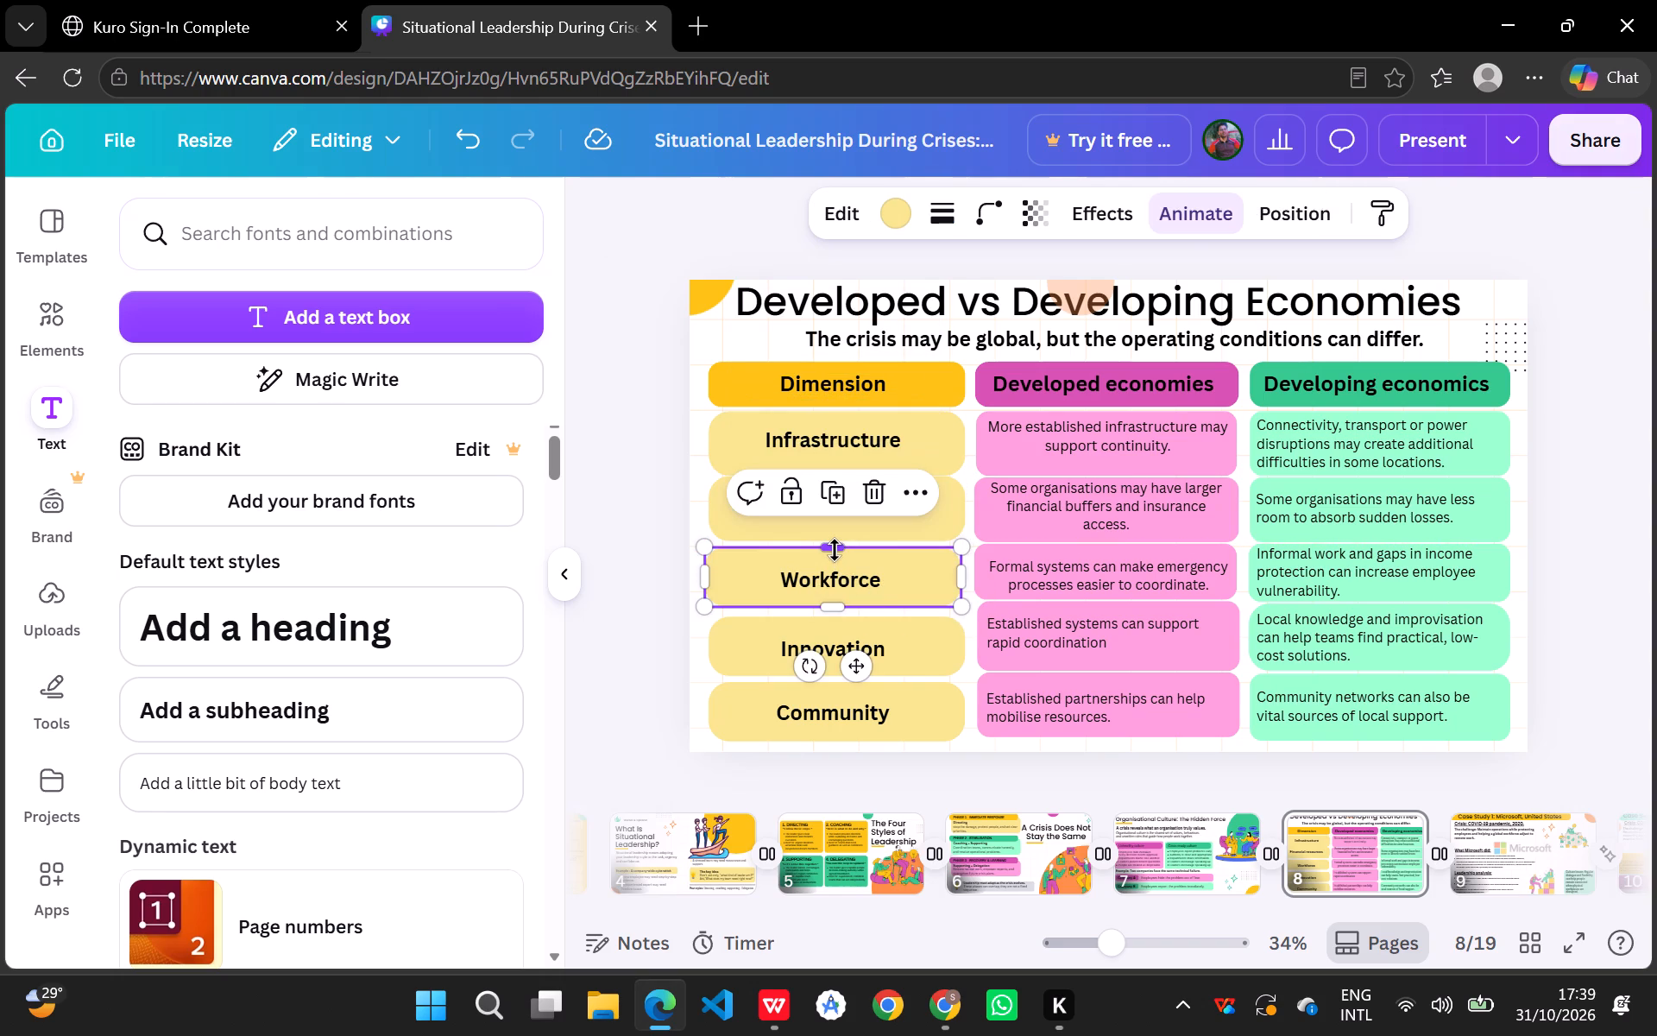
{"action": "left_click", "coordinate": [835, 550]}
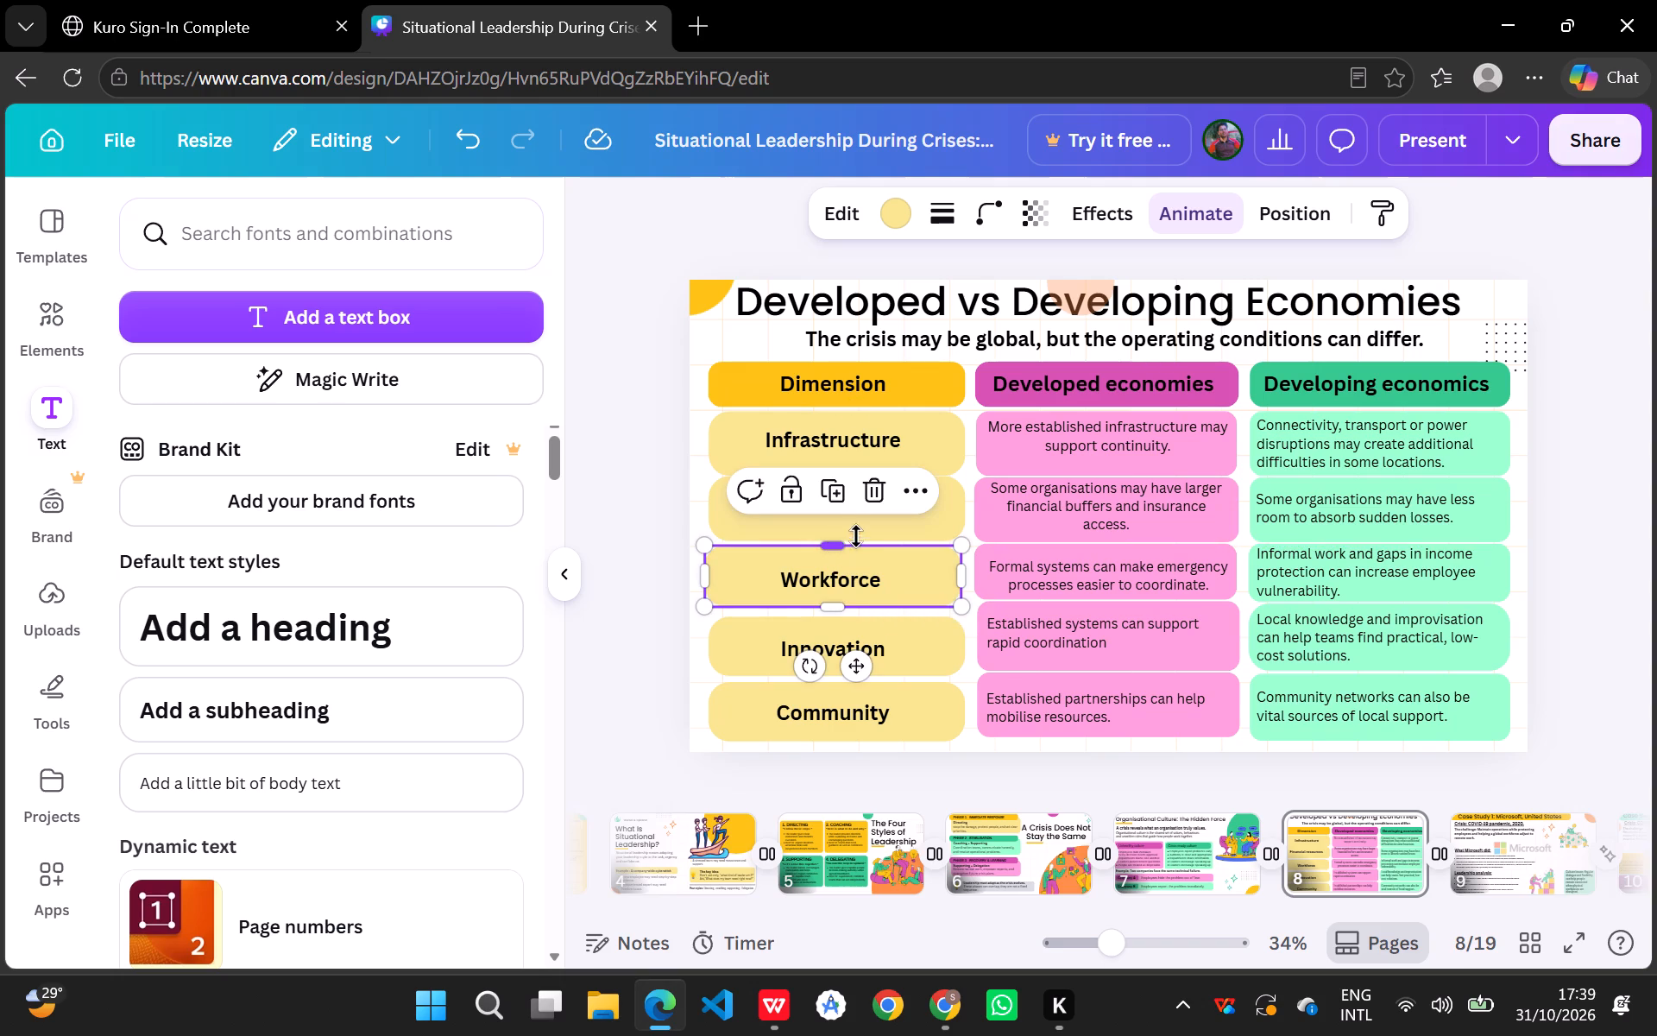
{"action": "left_click", "coordinate": [833, 548]}
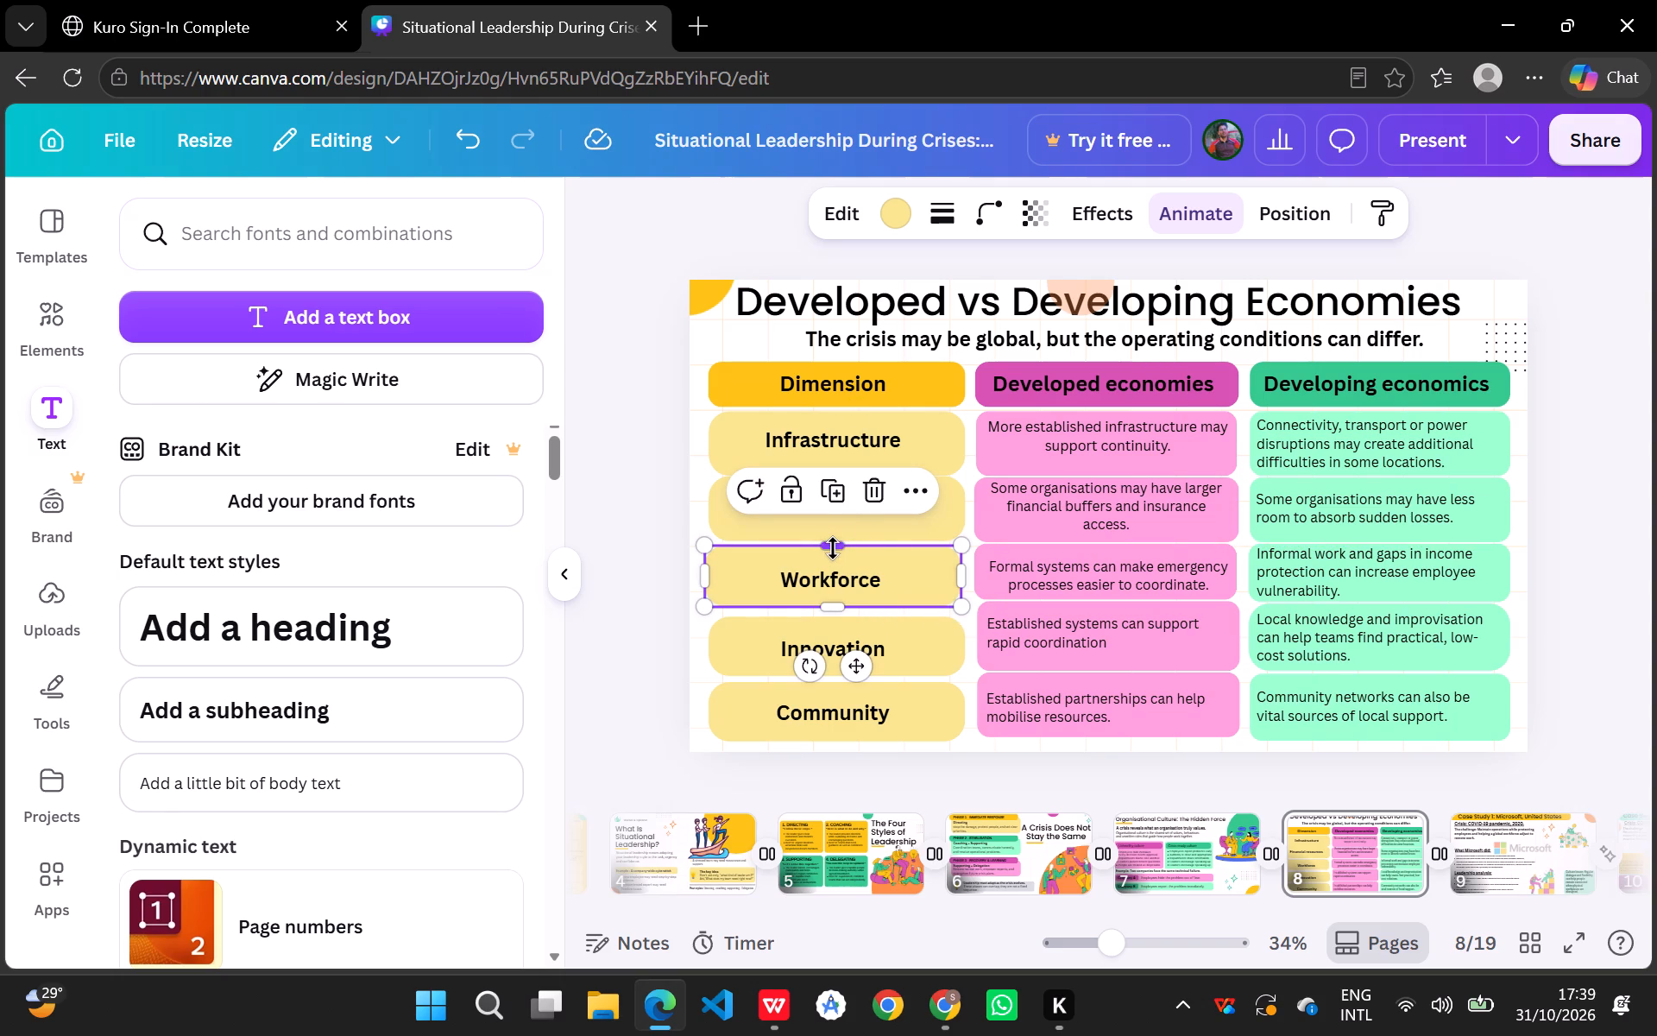
{"action": "left_click", "coordinate": [860, 527]}
{"action": "left_click", "coordinate": [833, 544]}
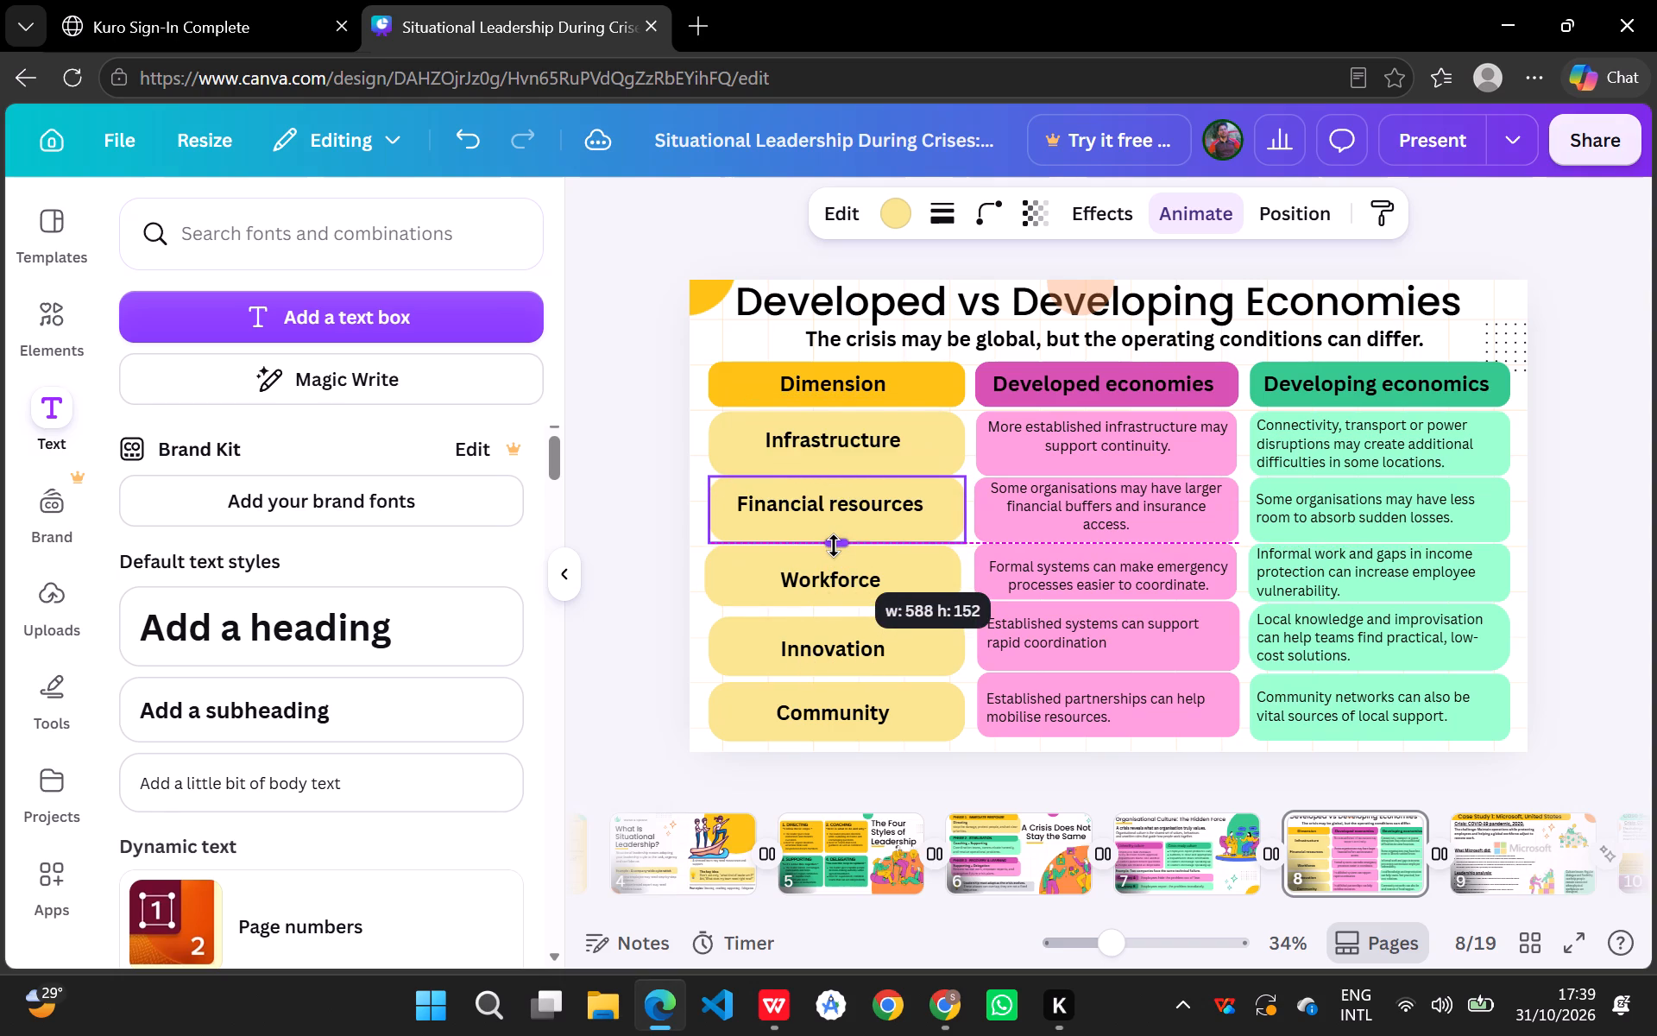
{"action": "left_click", "coordinate": [945, 584]}
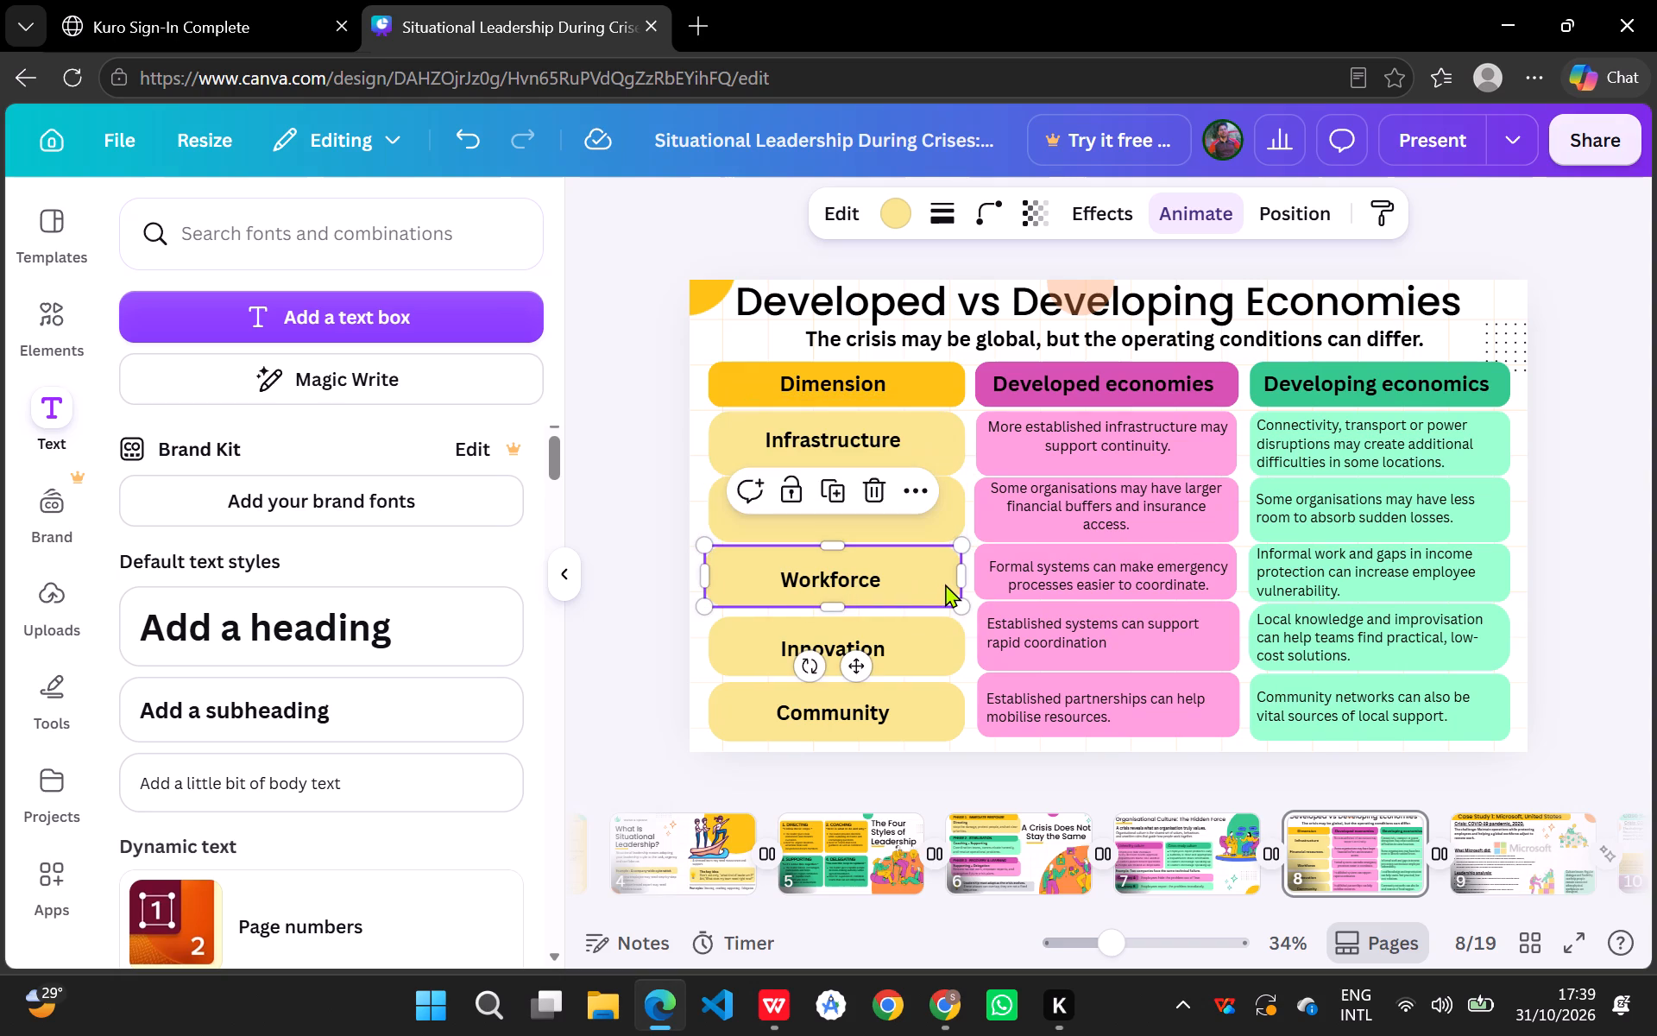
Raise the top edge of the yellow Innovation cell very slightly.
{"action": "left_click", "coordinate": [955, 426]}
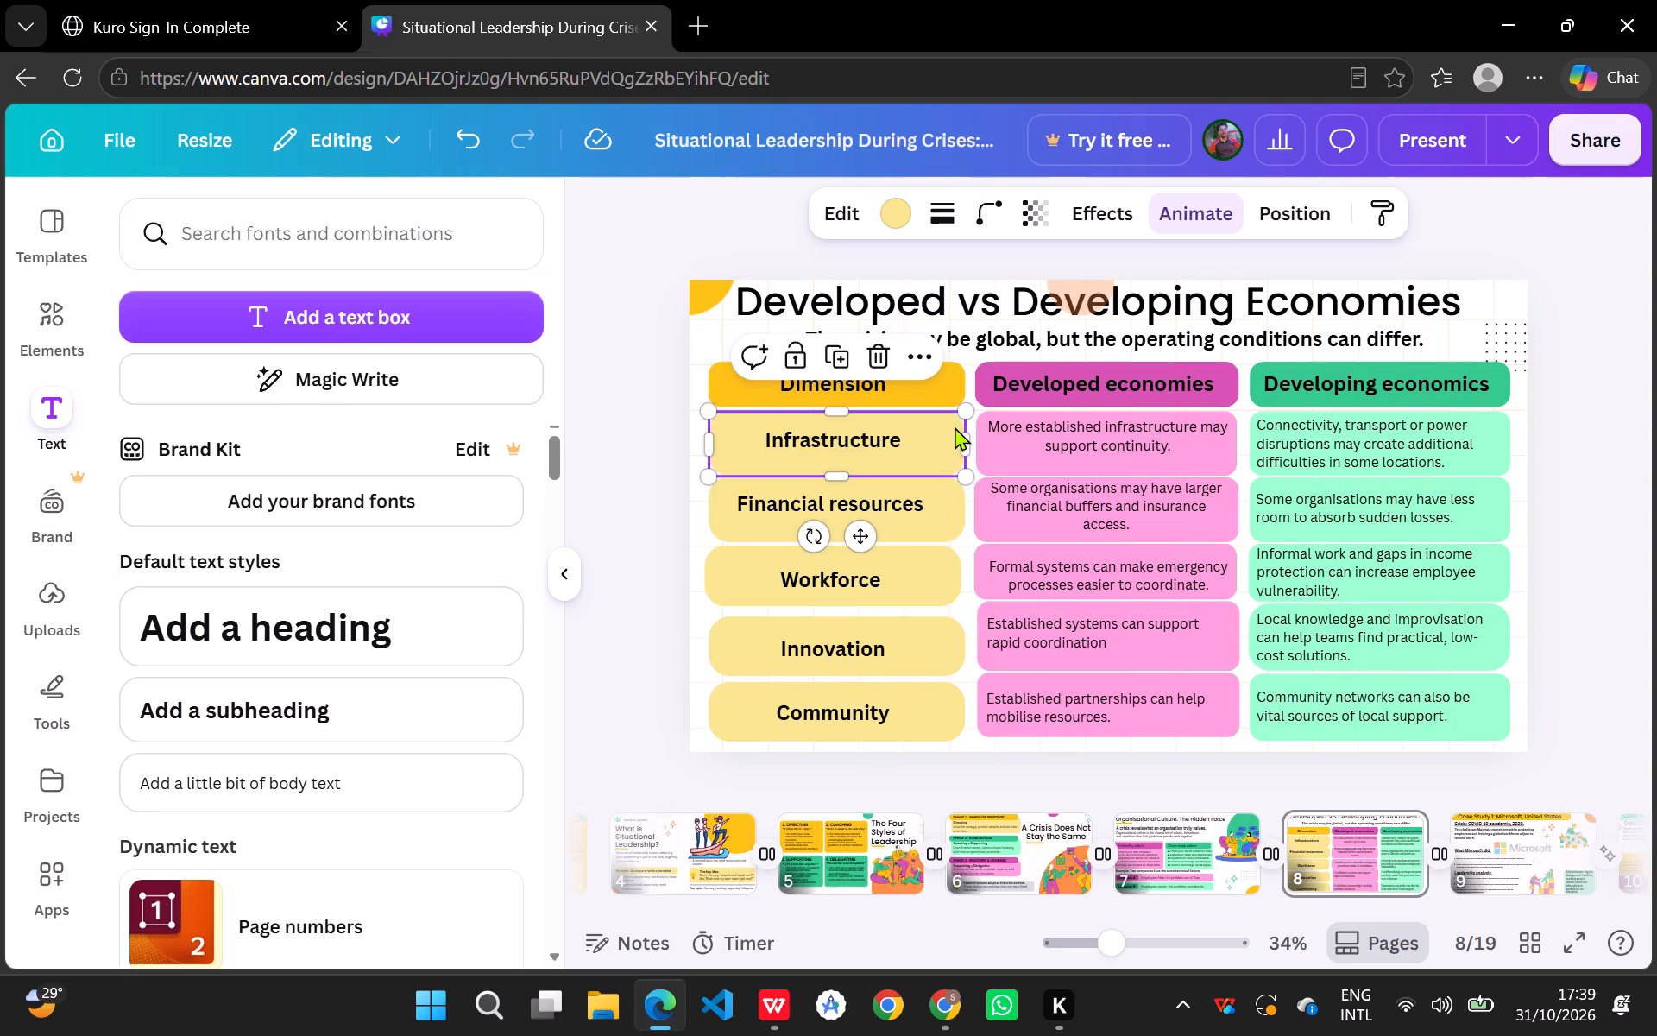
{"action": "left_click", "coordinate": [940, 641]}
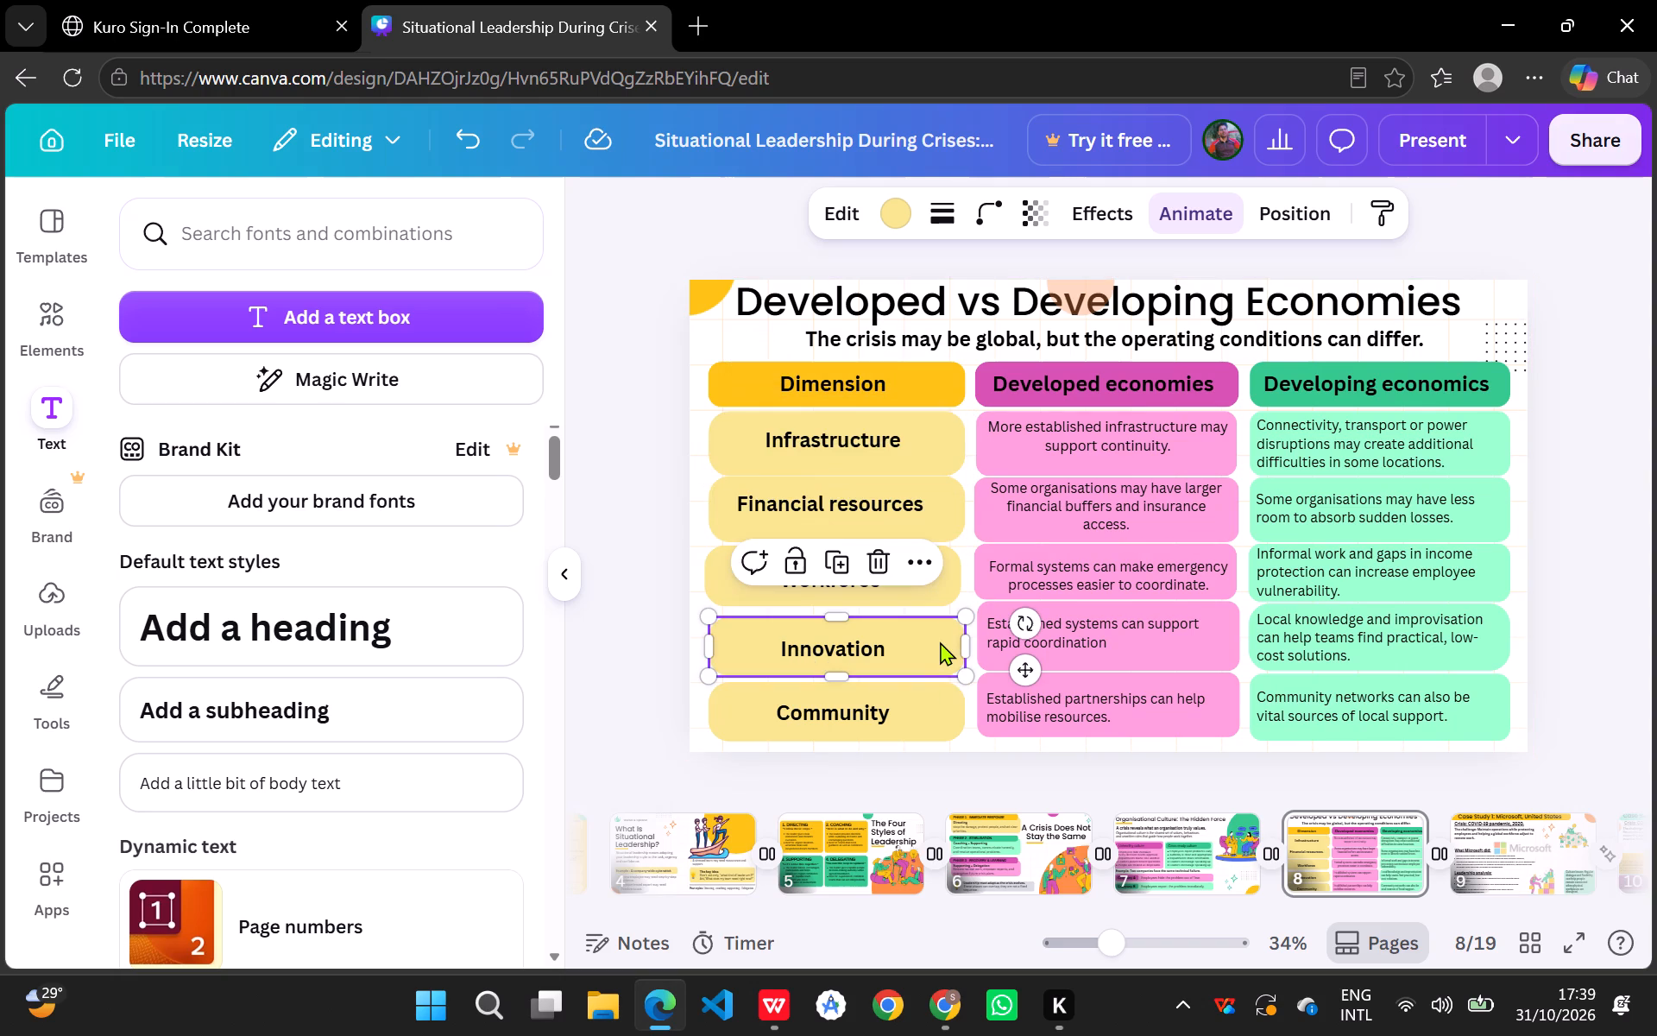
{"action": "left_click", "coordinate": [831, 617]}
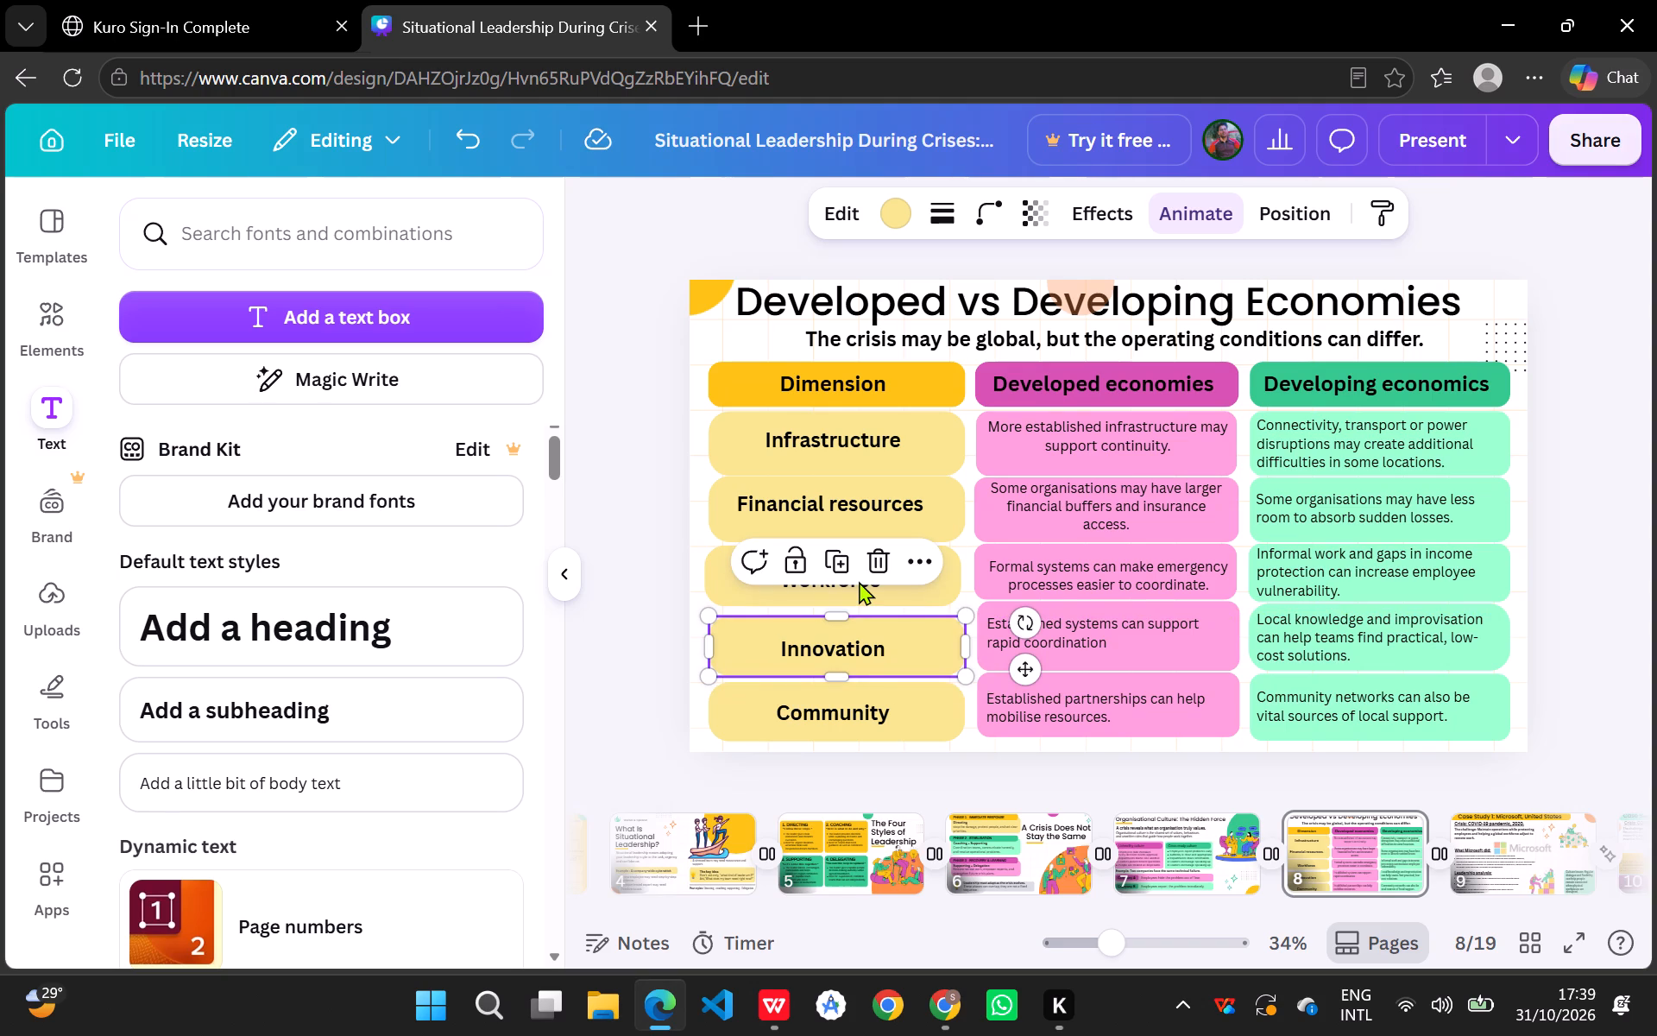
Raise the yellow Workforce cell's bottom edge to a height of about 121 and move its label up to the cell's middle.
{"action": "left_click", "coordinate": [859, 581]}
{"action": "left_click", "coordinate": [919, 590]}
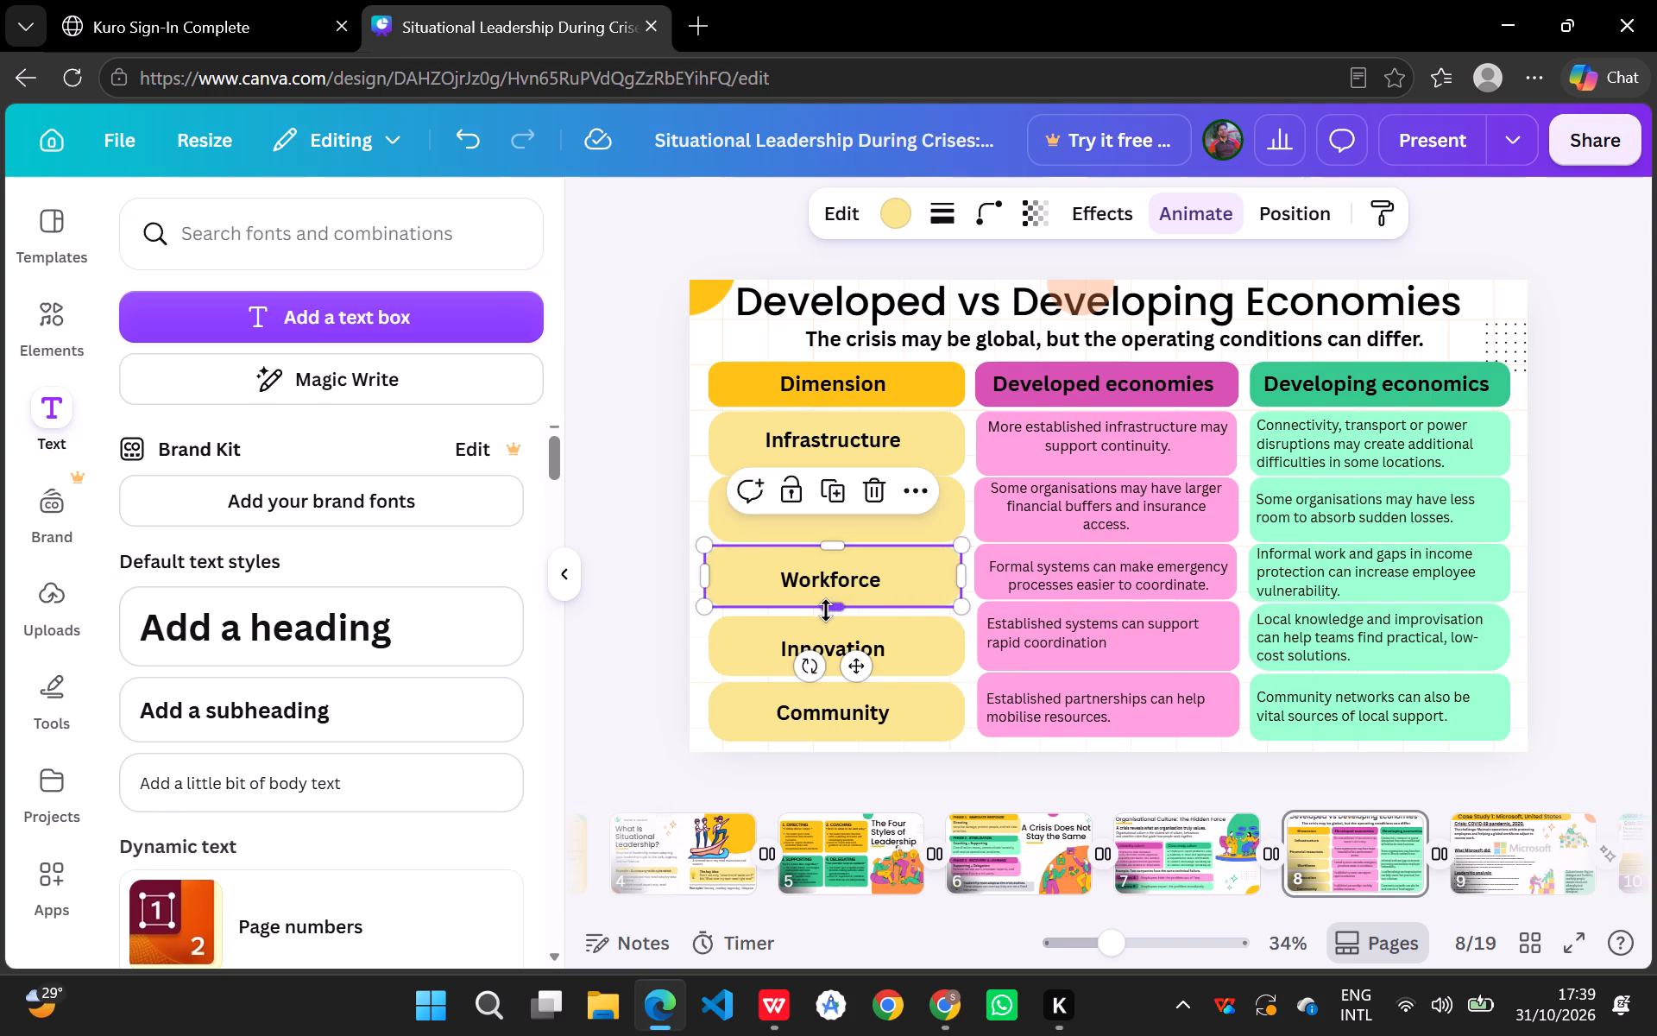
{"action": "left_click_drag", "start_coordinate": [828, 608], "coordinate": [828, 599]}
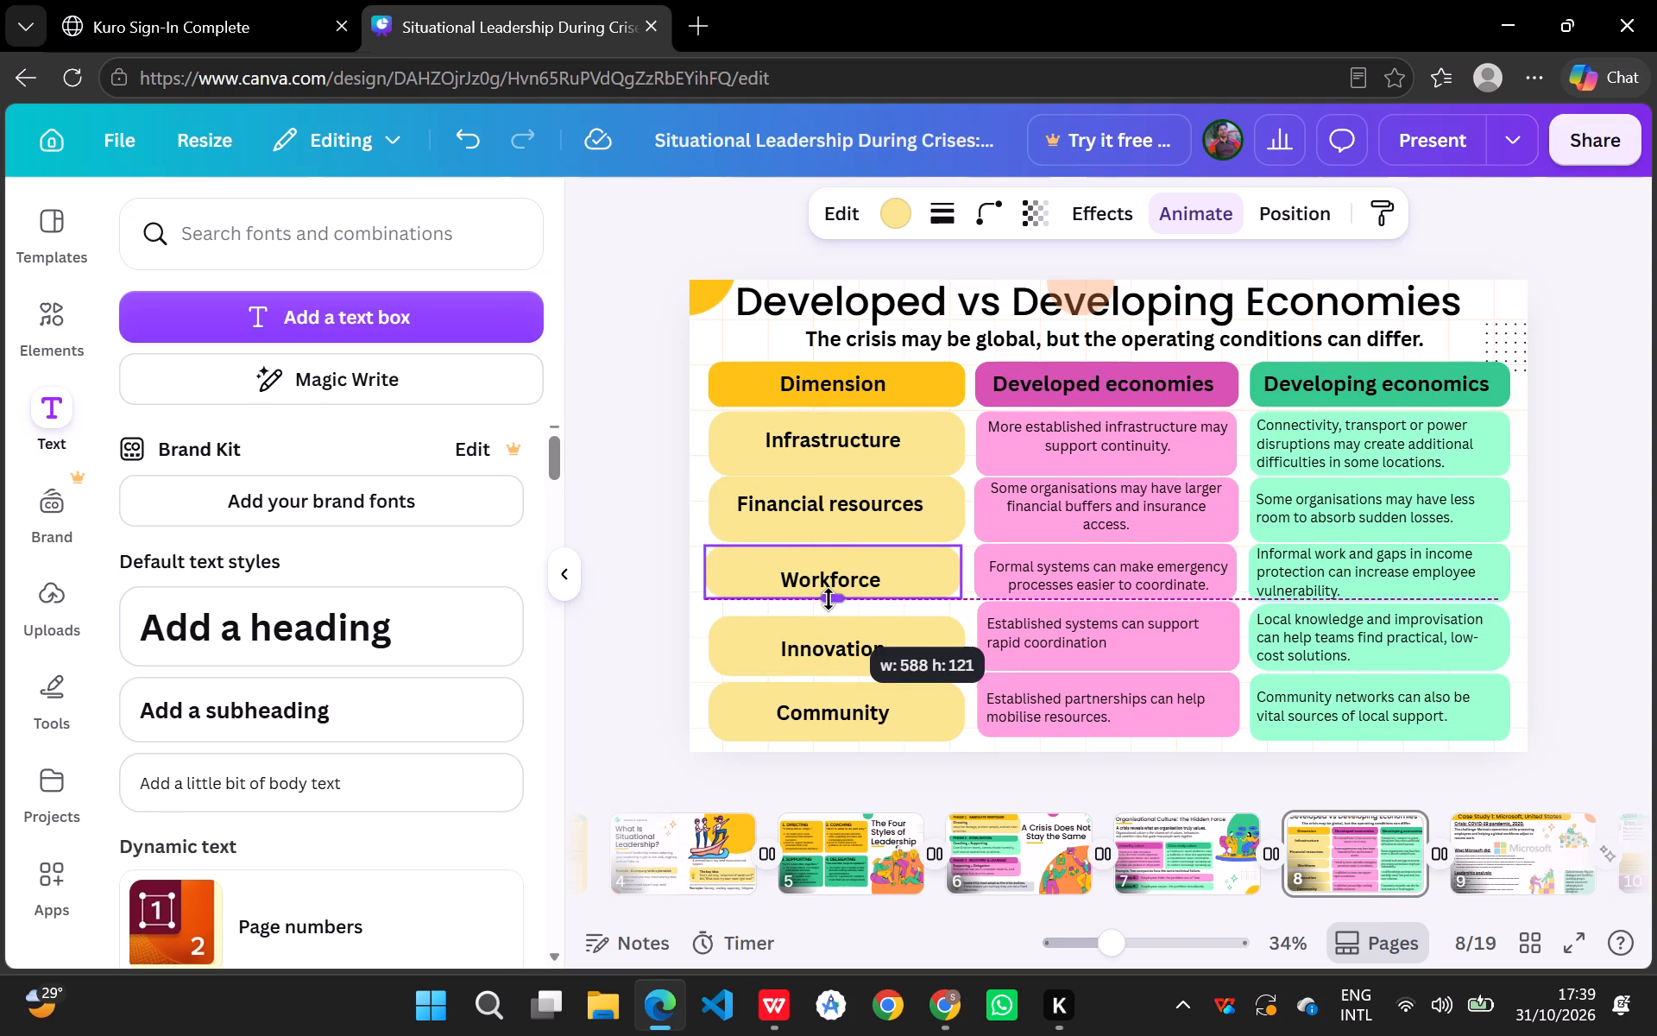
{"action": "left_click_drag", "start_coordinate": [828, 599], "coordinate": [830, 599]}
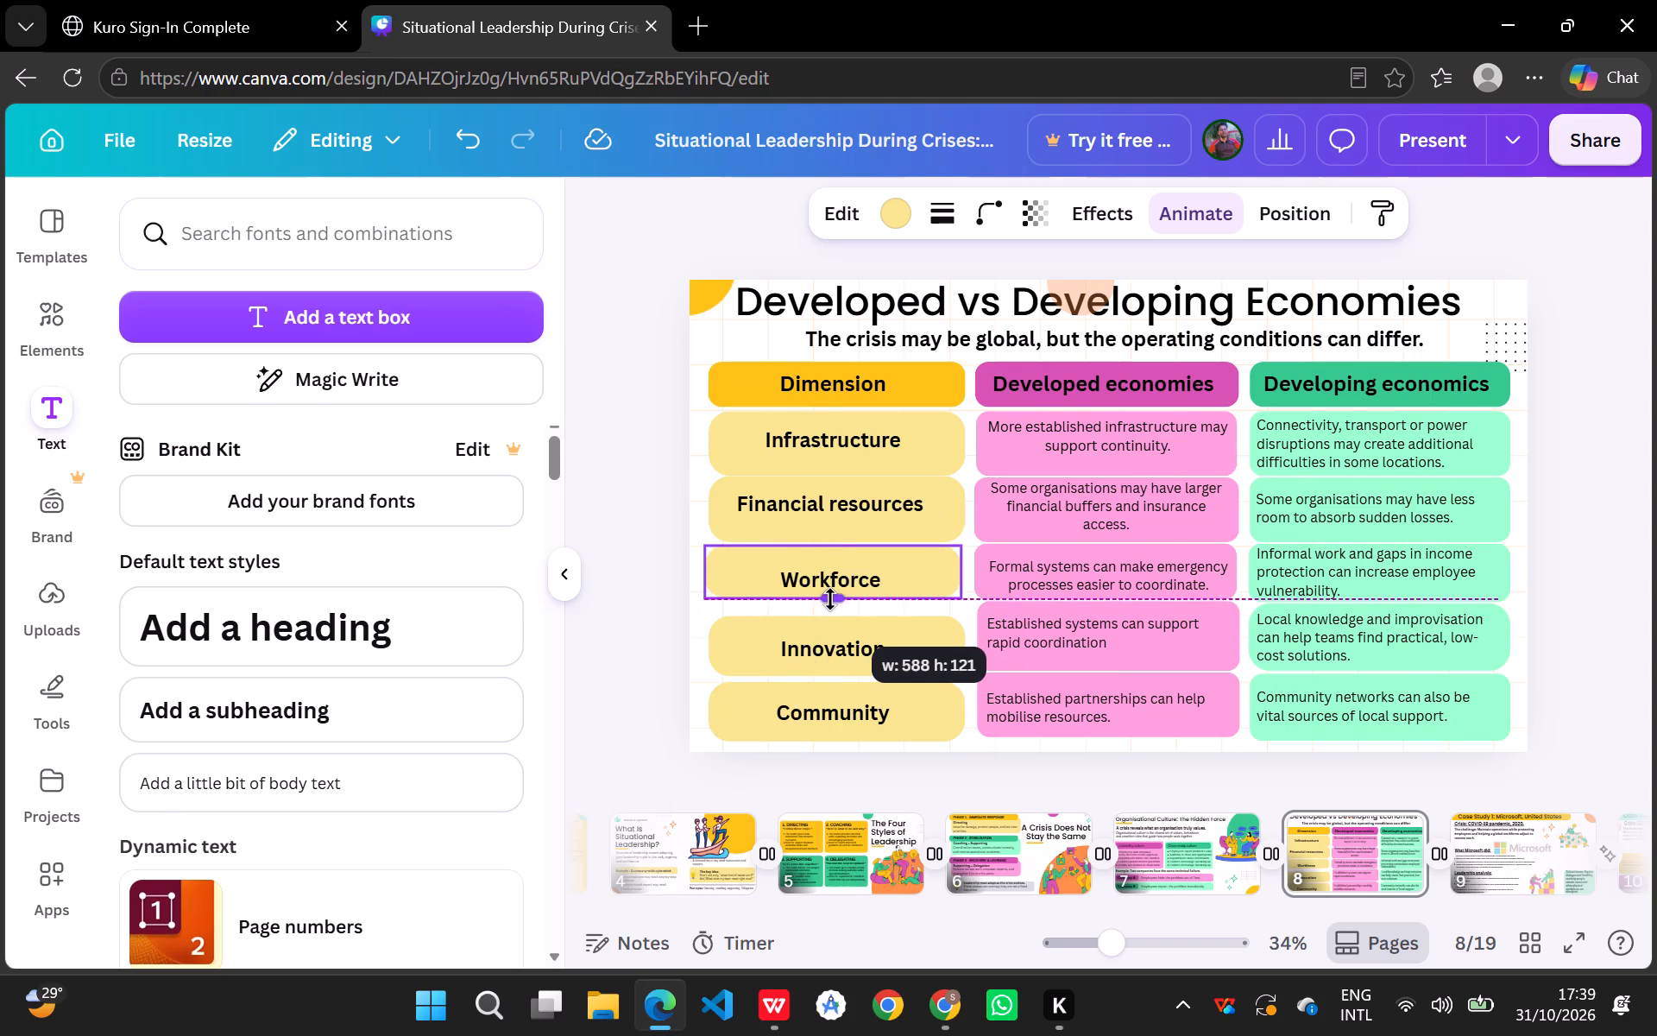
{"action": "left_click_drag", "start_coordinate": [830, 599], "coordinate": [831, 600]}
{"action": "left_click", "coordinate": [841, 579]}
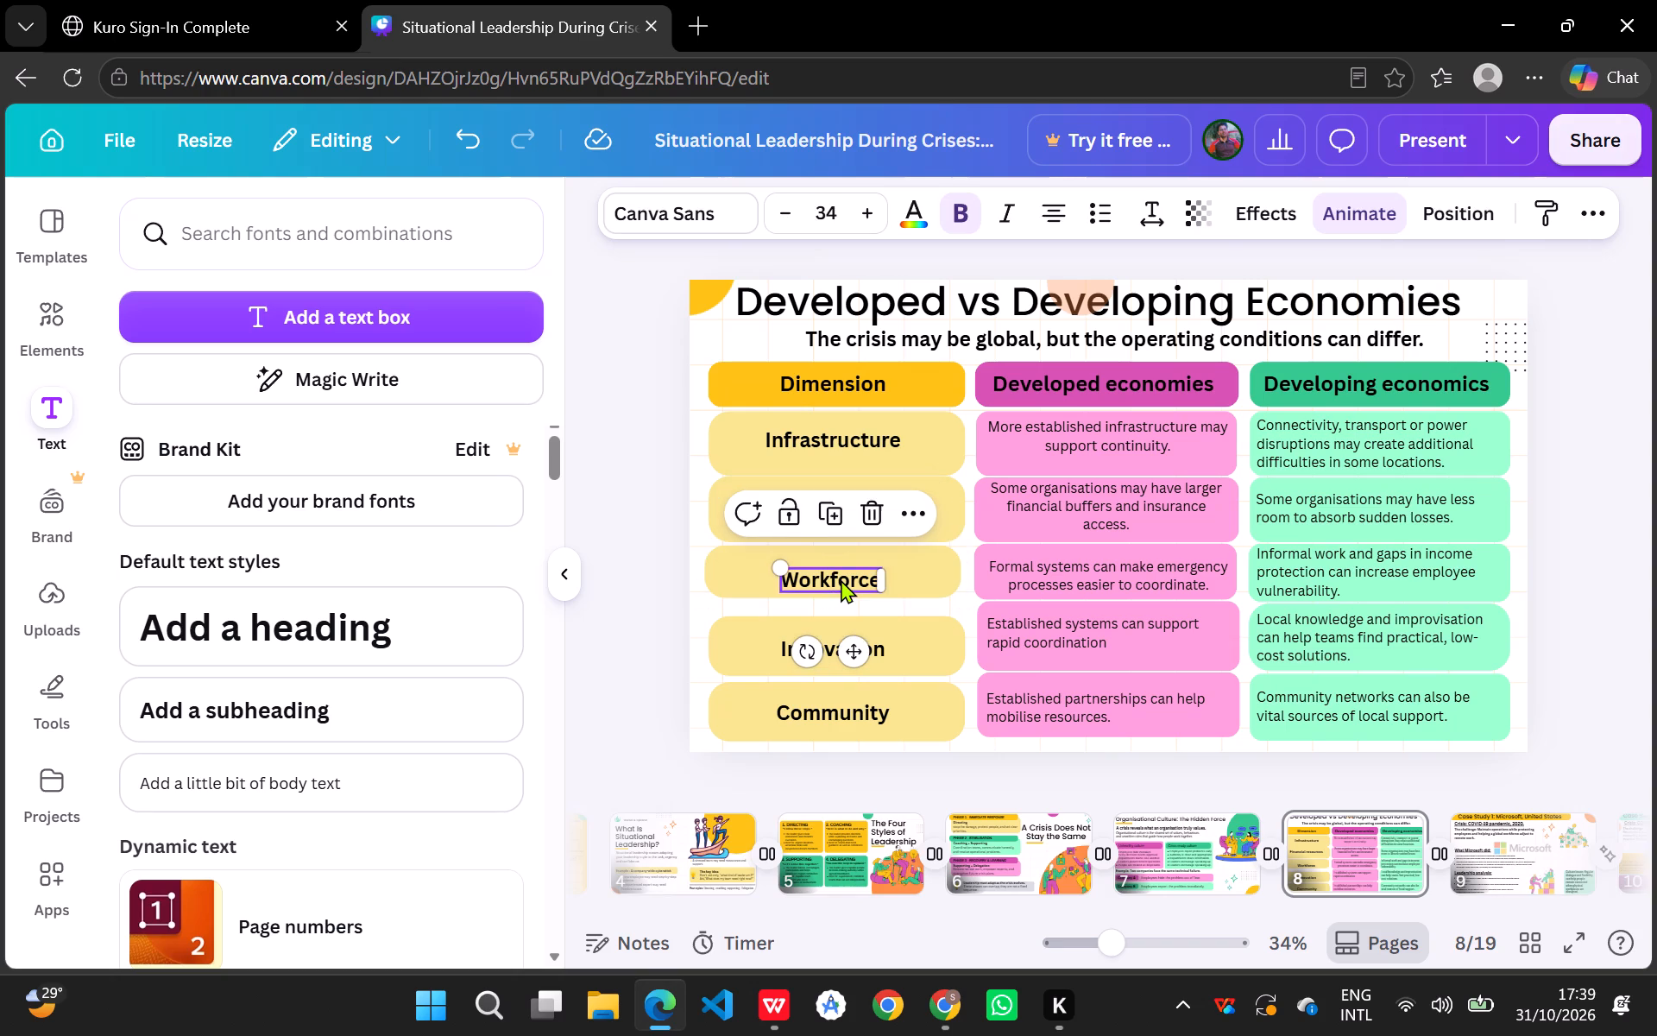
{"action": "left_click_drag", "start_coordinate": [841, 579], "coordinate": [841, 571]}
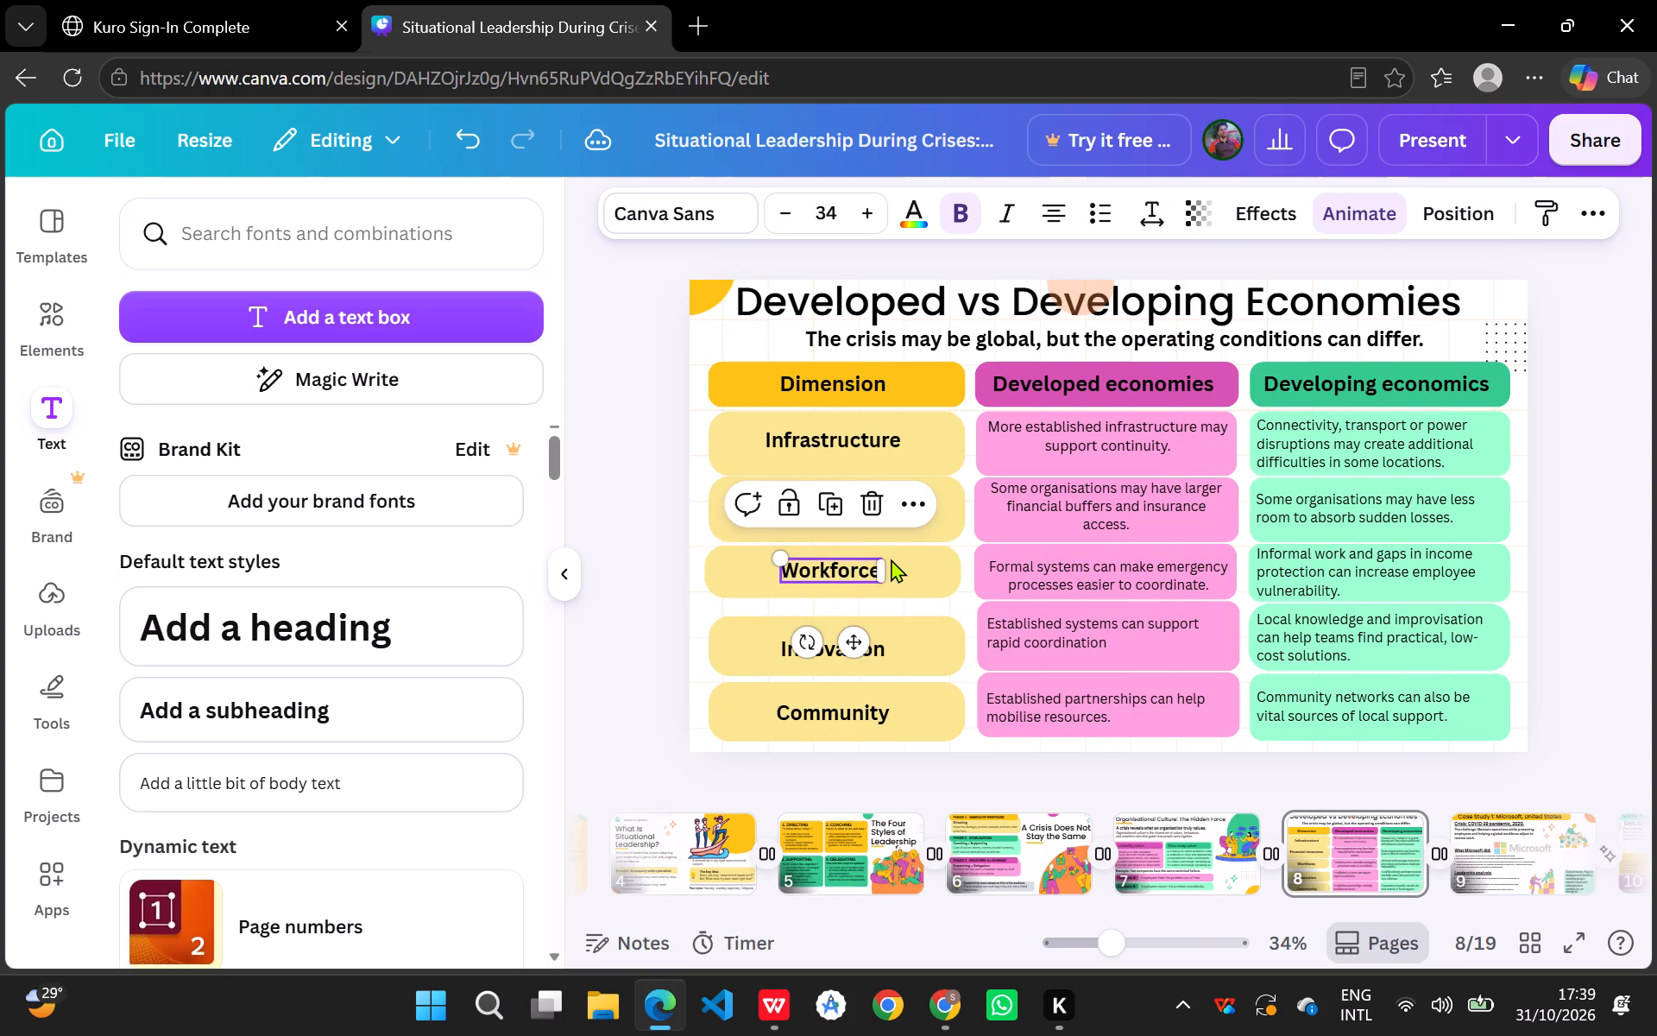
Raise the top edge of the yellow Workforce cell slightly closer to the Financial resources cell.
{"action": "left_click", "coordinate": [900, 545]}
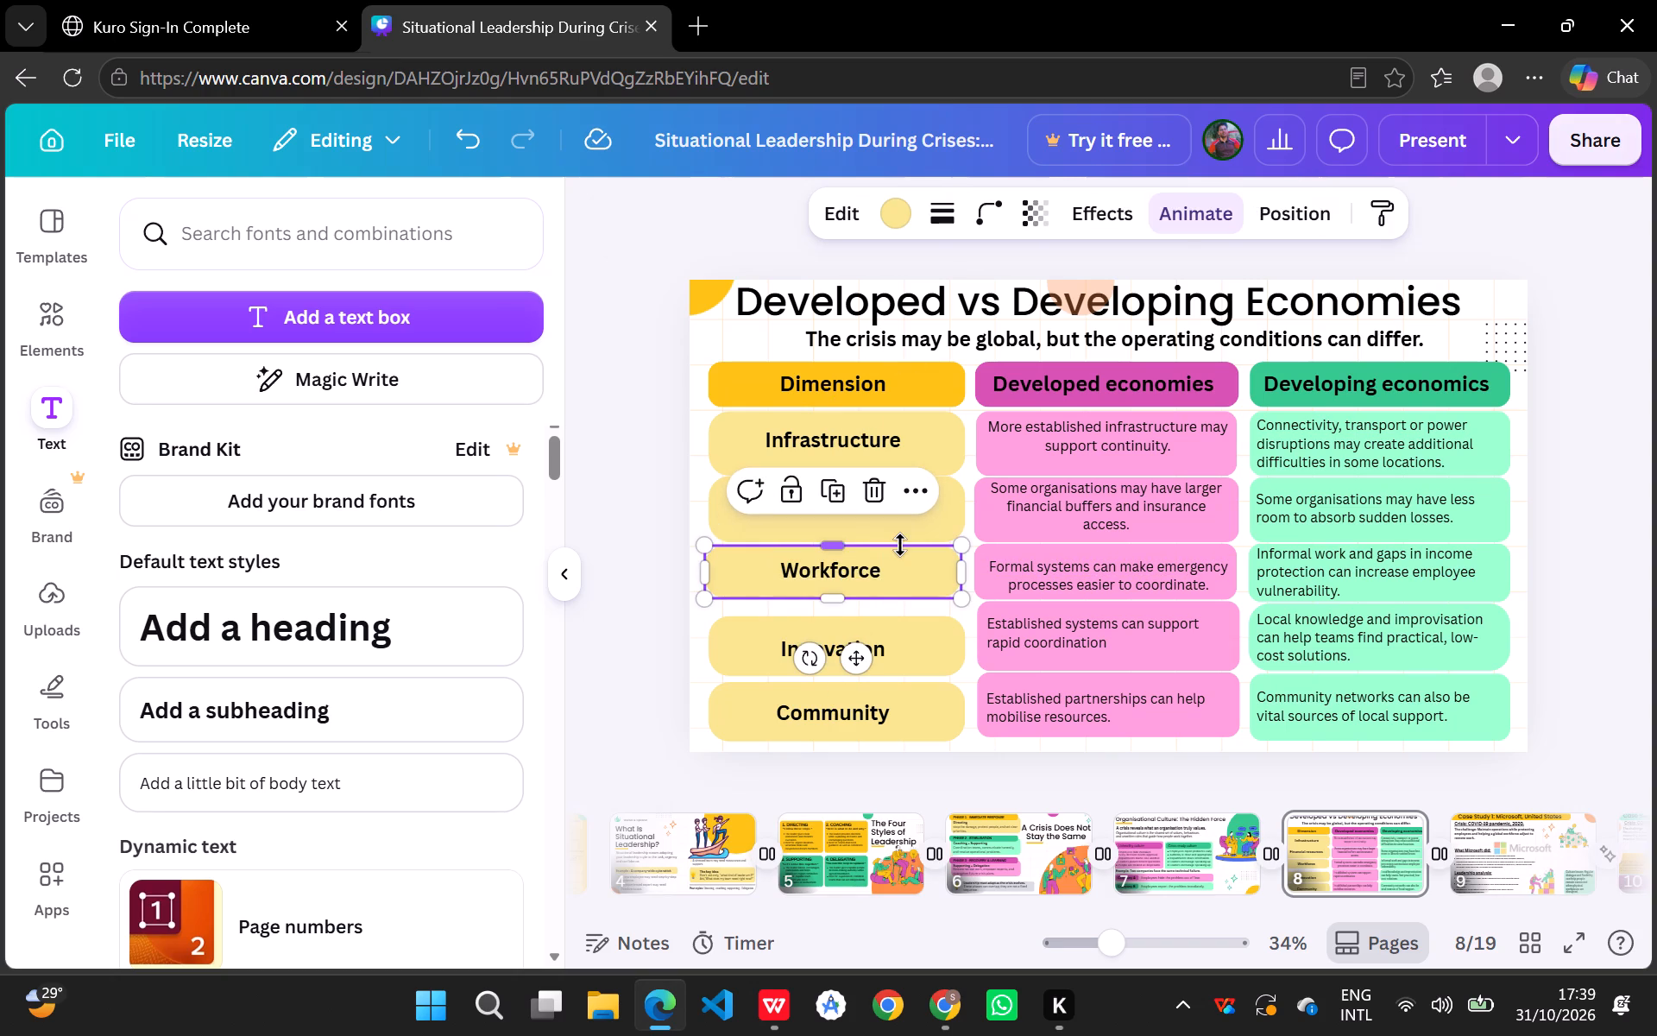
{"action": "left_click", "coordinate": [837, 546]}
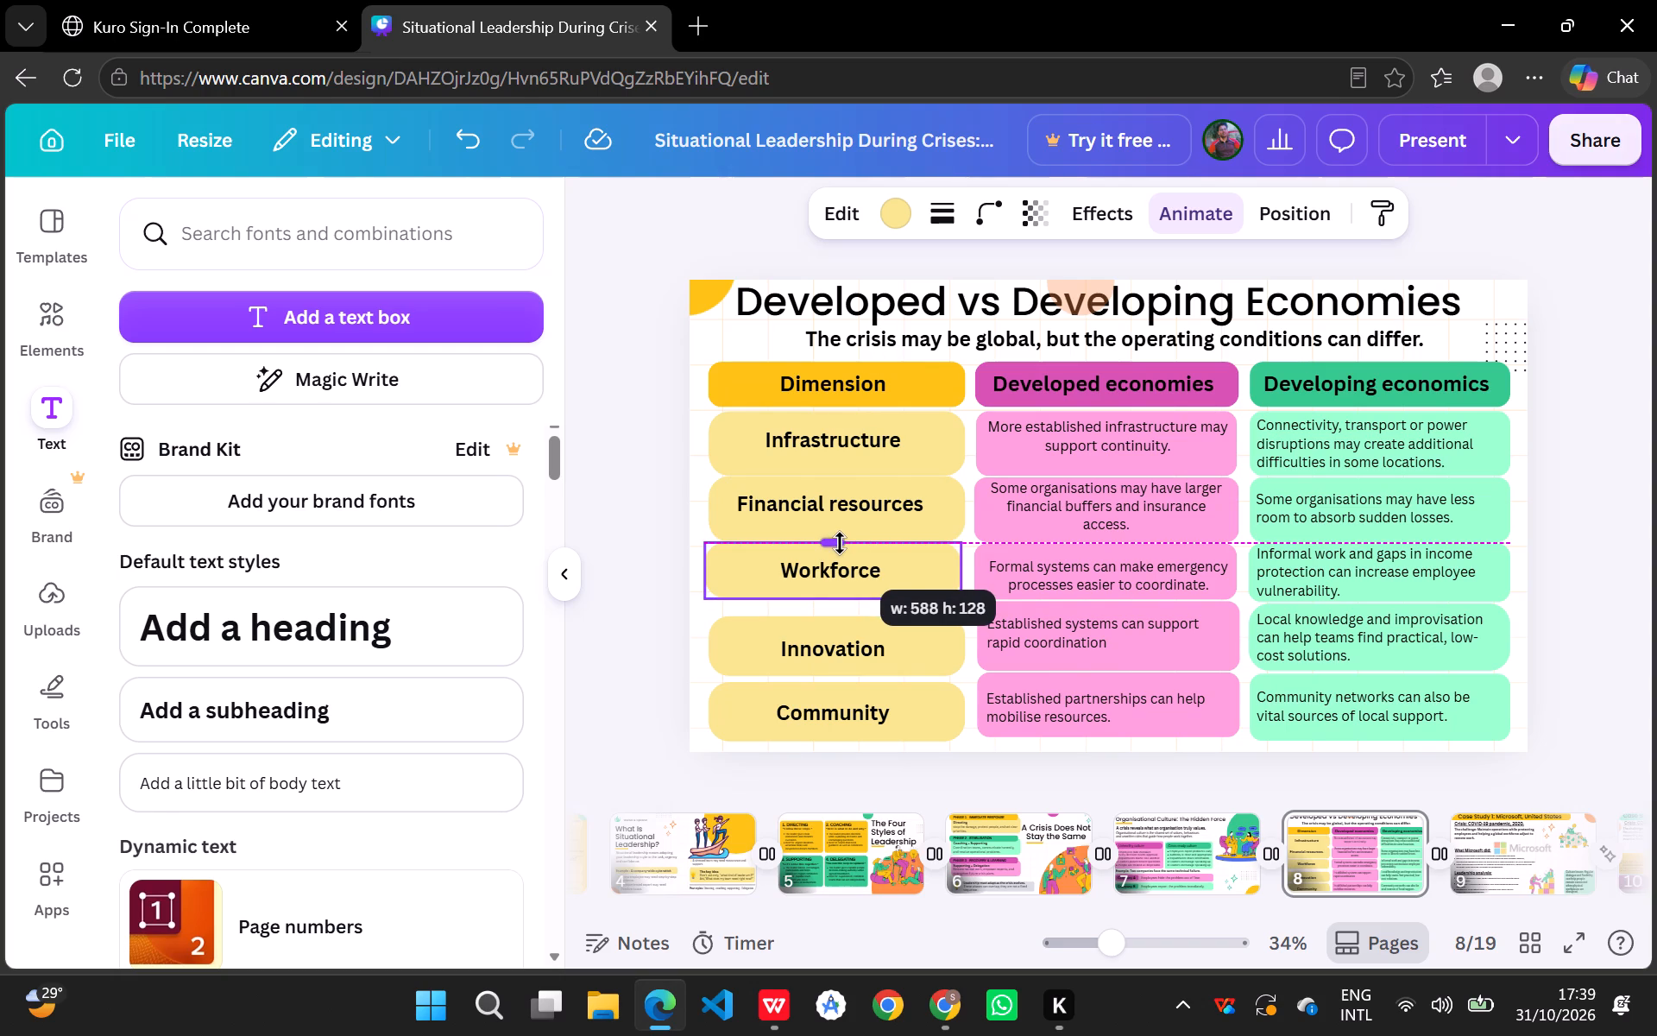
{"action": "left_click", "coordinate": [1070, 446]}
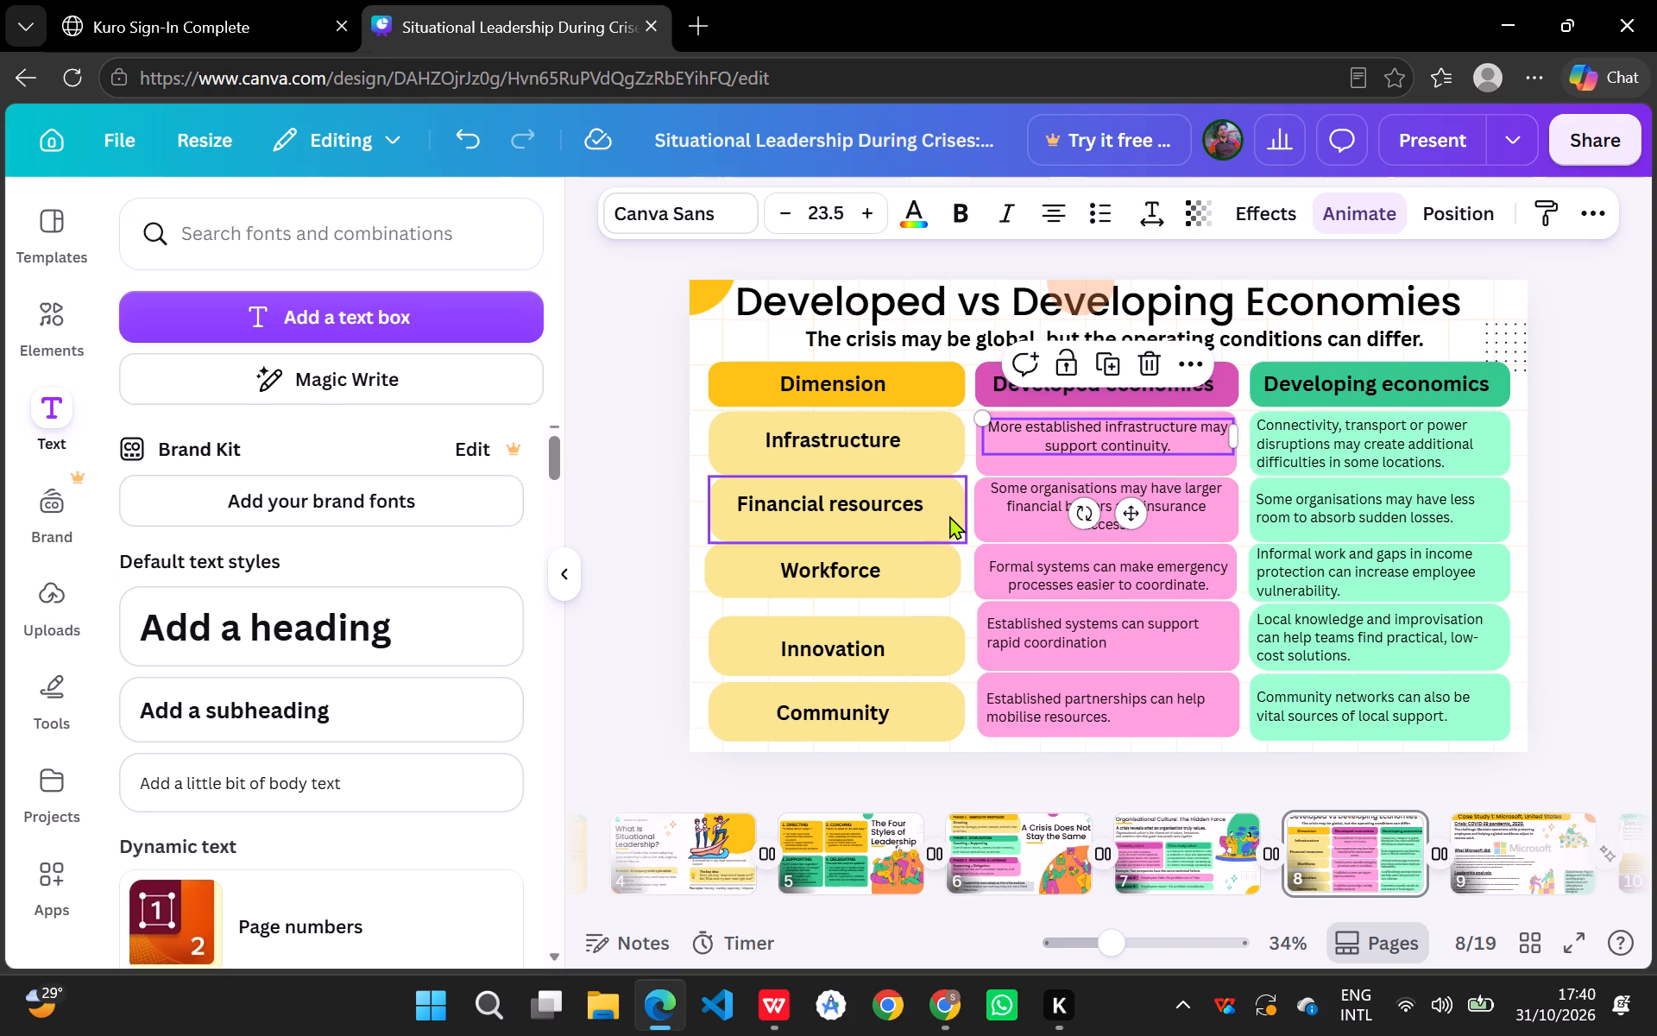
Raise the yellow Innovation cell's top edge to just below the Workforce cell and move its label upward.
{"action": "left_click", "coordinate": [910, 647]}
{"action": "left_click_drag", "start_coordinate": [838, 610], "coordinate": [846, 594]}
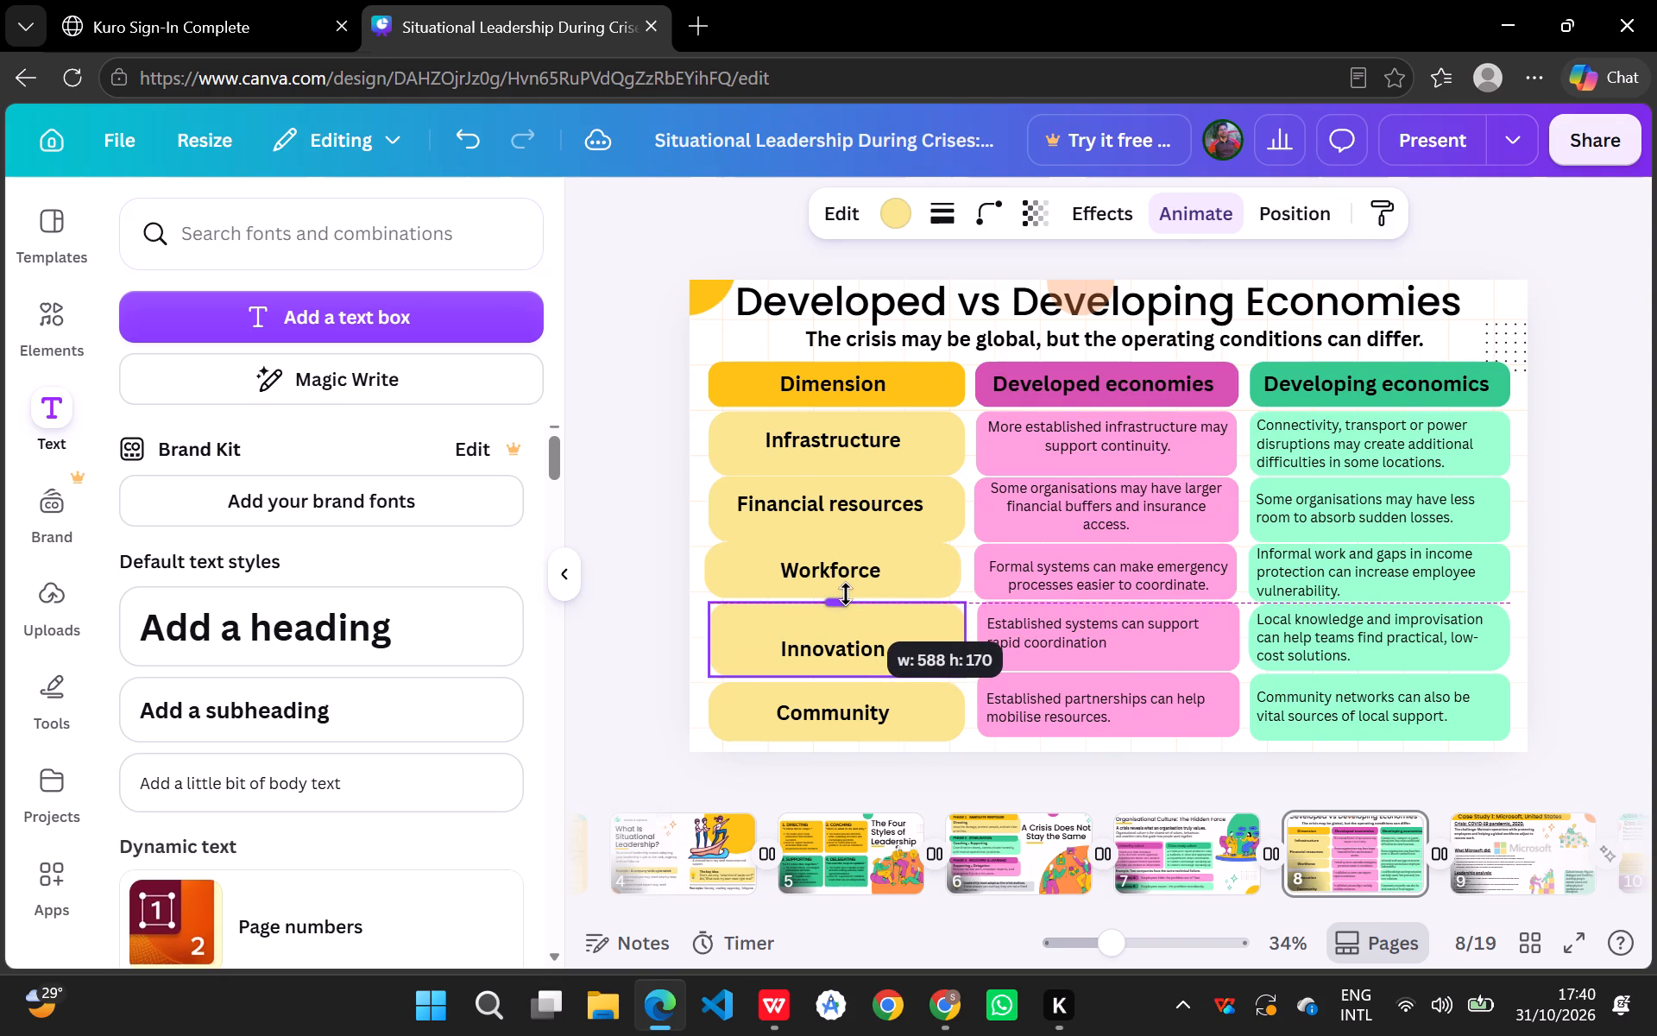
{"action": "left_click_drag", "start_coordinate": [846, 594], "coordinate": [847, 597]}
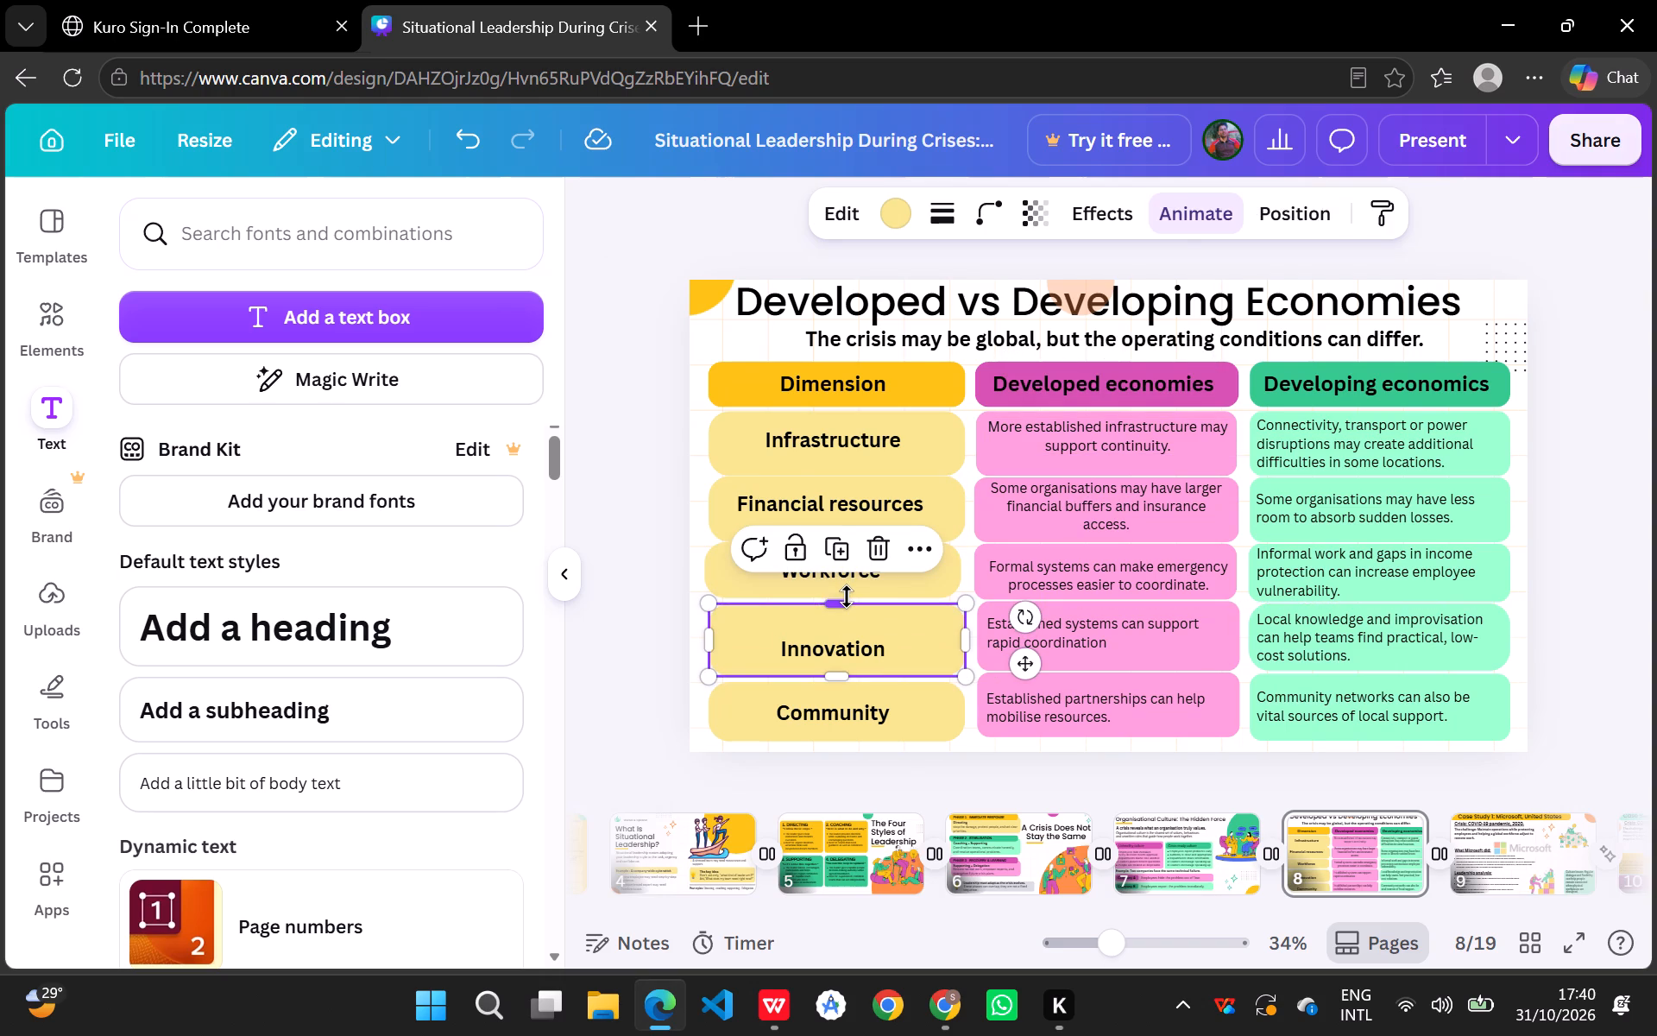
{"action": "left_click_drag", "start_coordinate": [866, 650], "coordinate": [865, 635]}
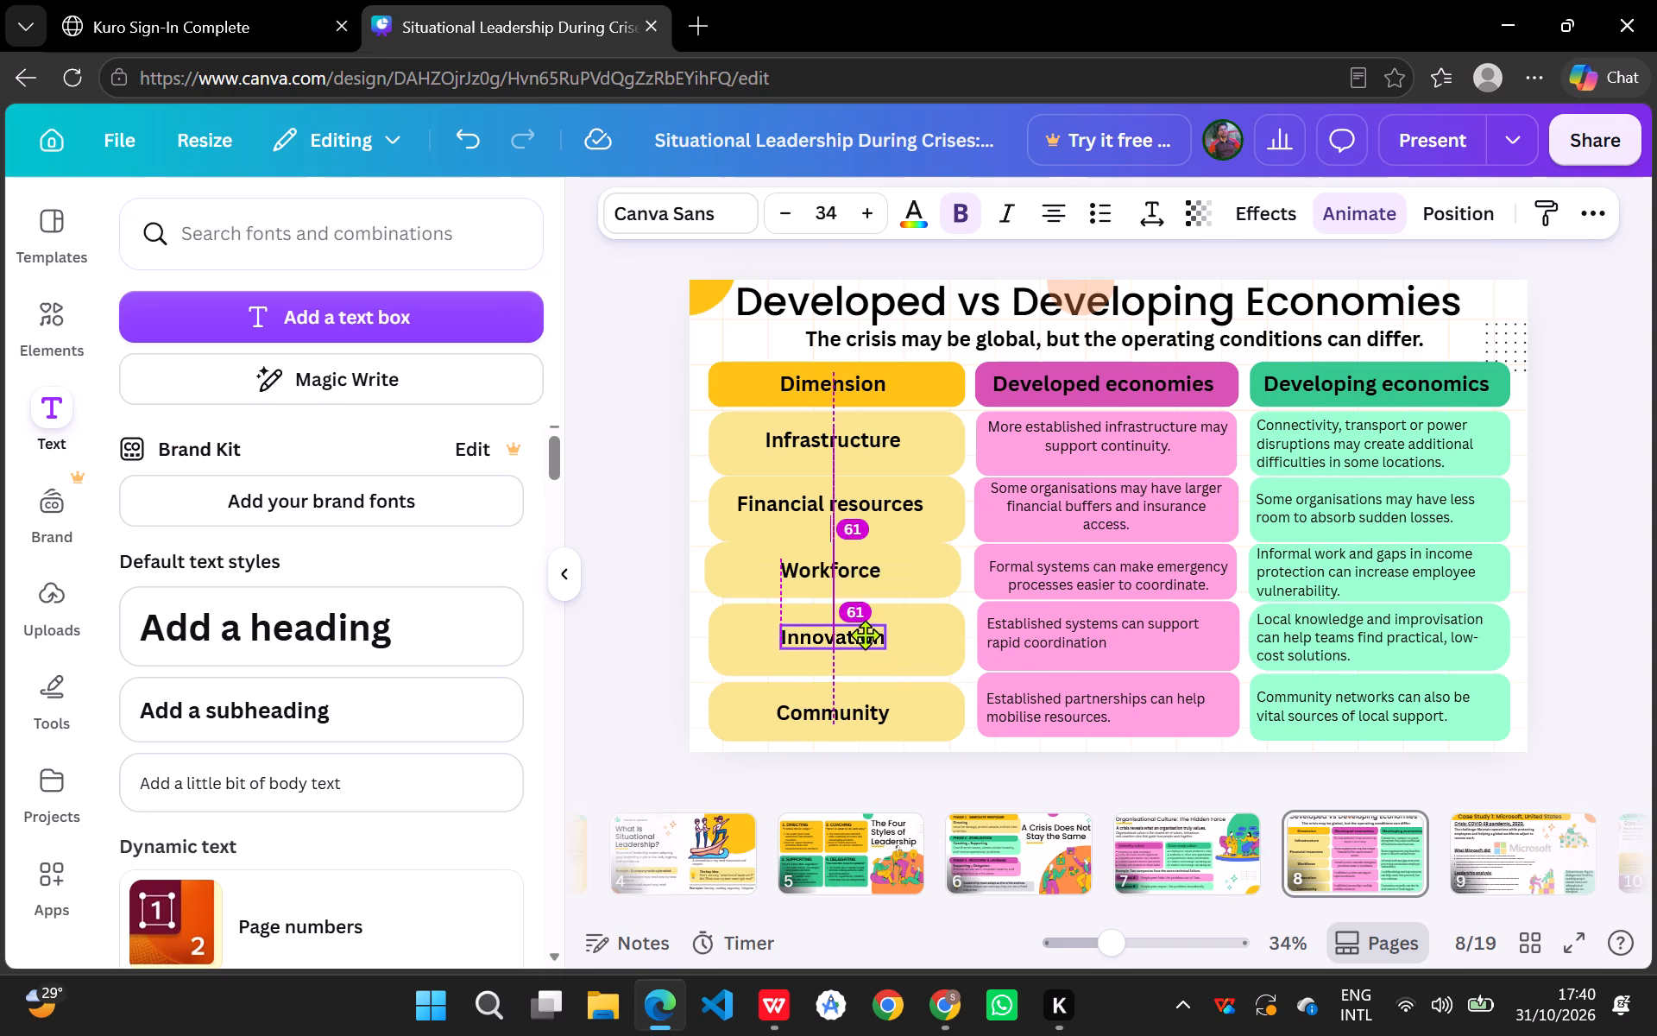
{"action": "left_click_drag", "start_coordinate": [865, 635], "coordinate": [863, 635]}
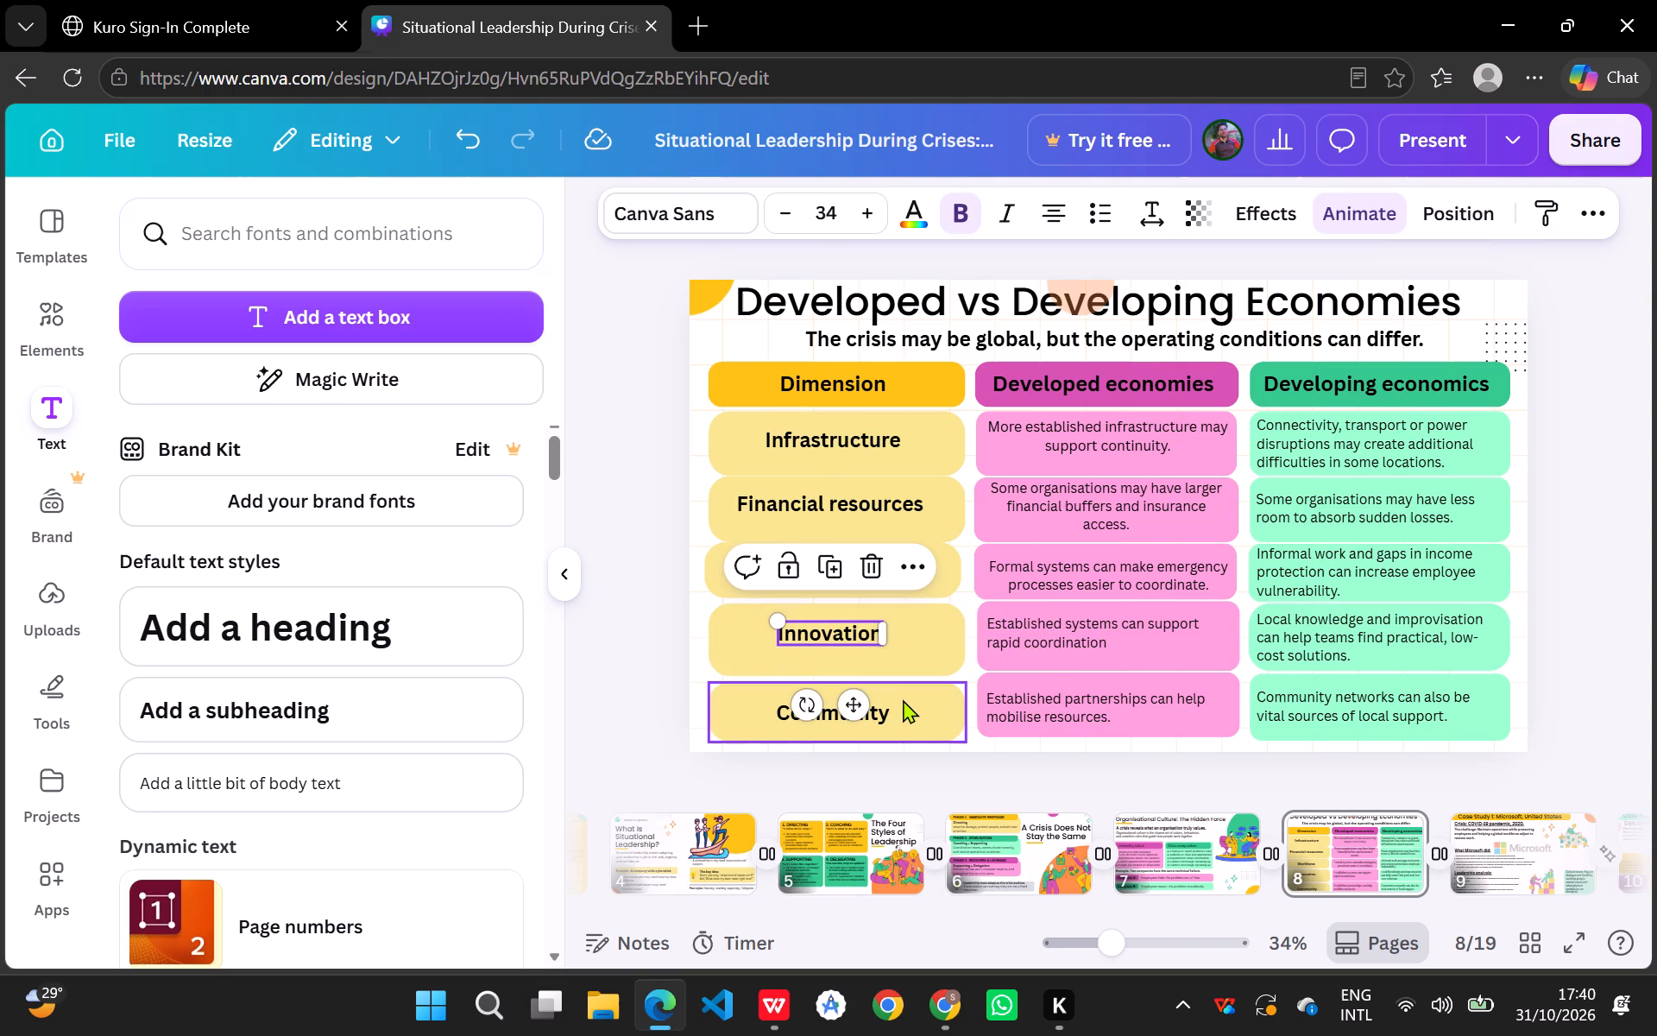
Raise the yellow Innovation cell's bottom edge to line up with the bottom of the neighbouring pink cell.
{"action": "left_click", "coordinate": [906, 670]}
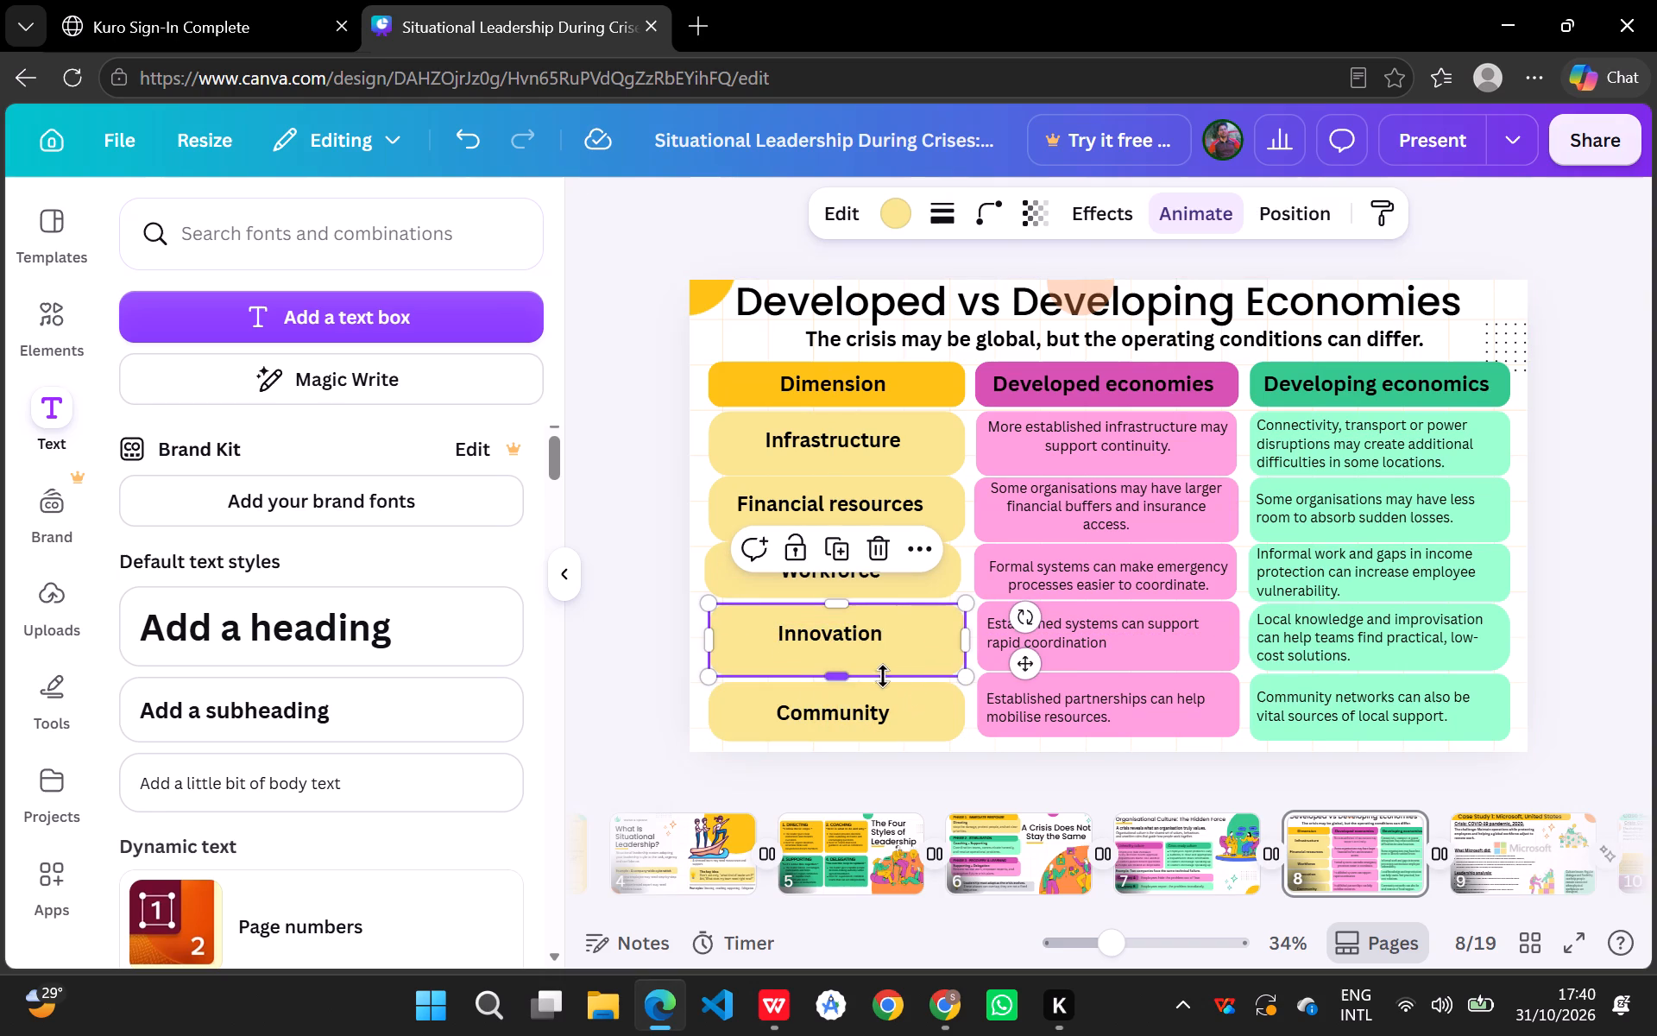
{"action": "left_click_drag", "start_coordinate": [840, 673], "coordinate": [841, 663]}
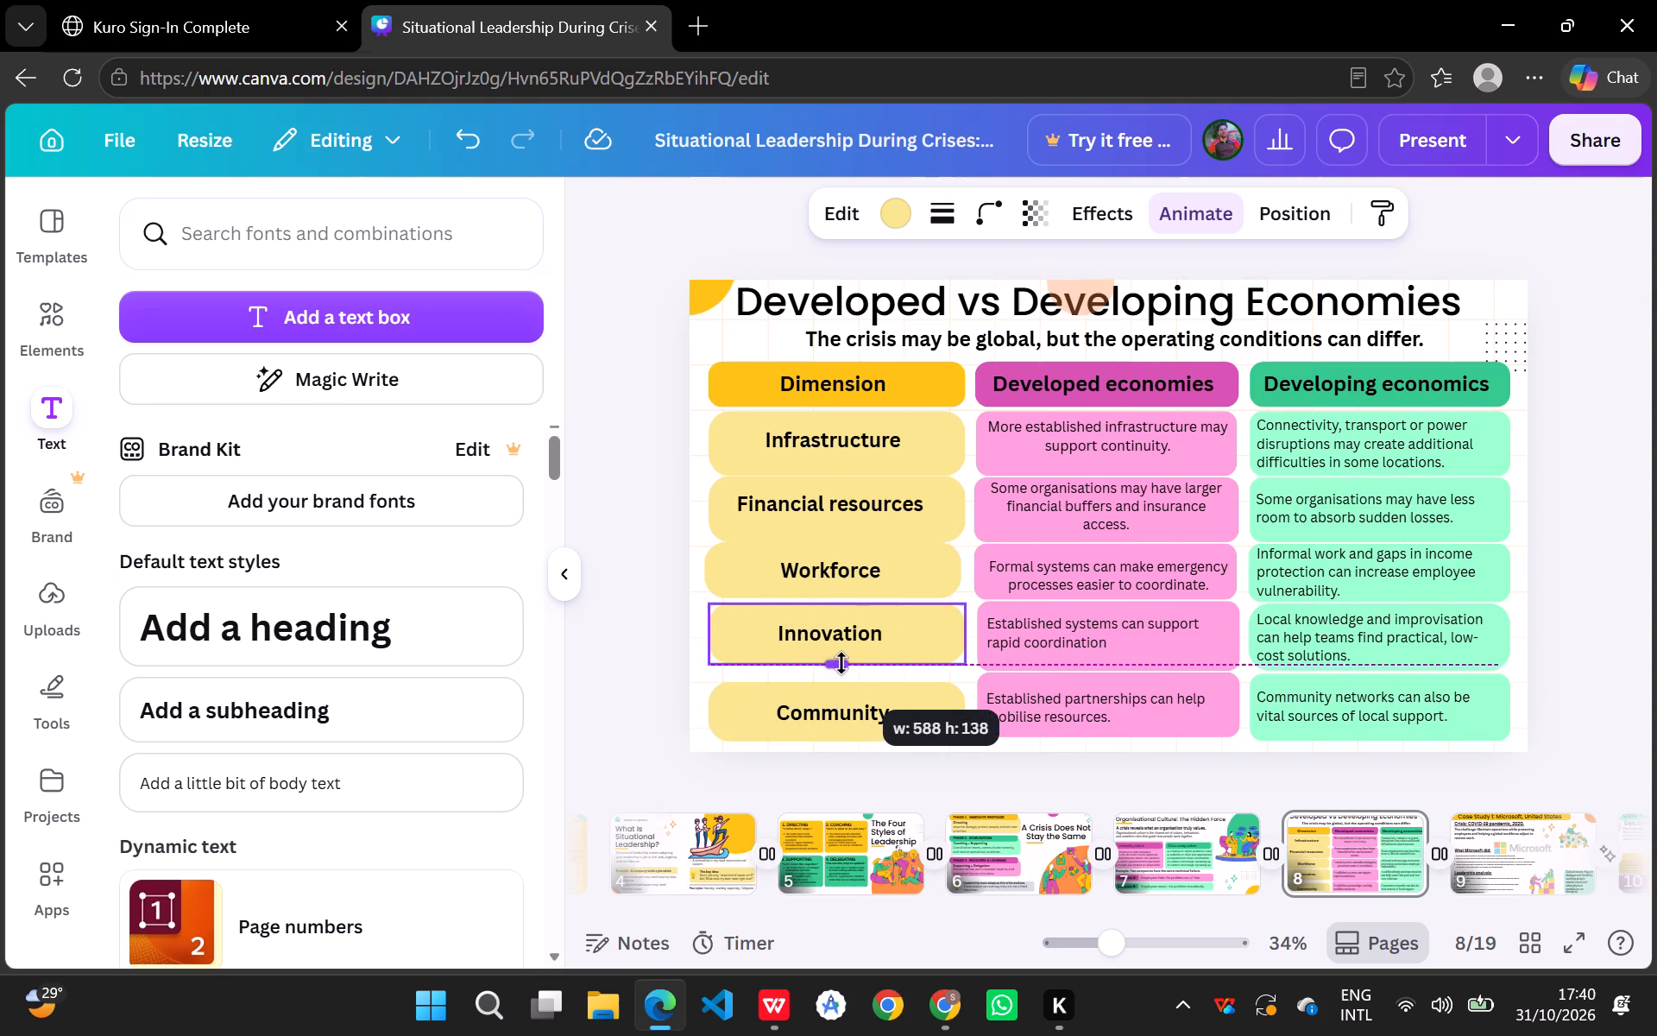
{"action": "left_click_drag", "start_coordinate": [841, 663], "coordinate": [846, 664]}
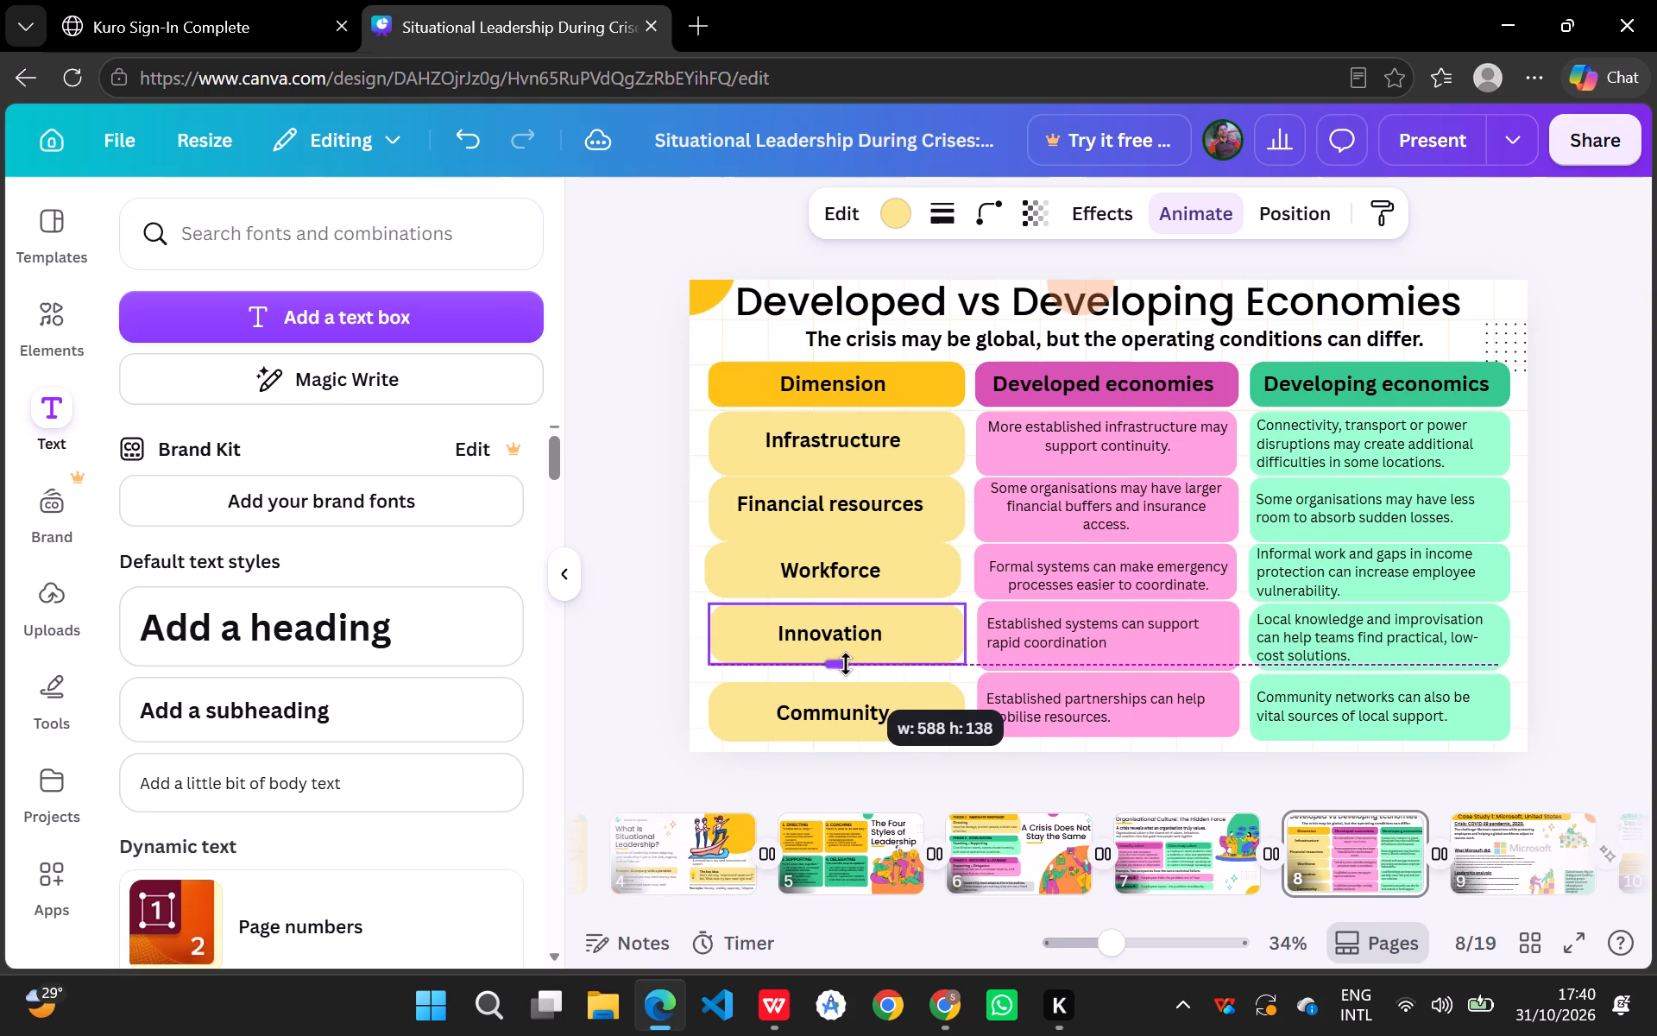
{"action": "left_click_drag", "start_coordinate": [846, 664], "coordinate": [847, 666]}
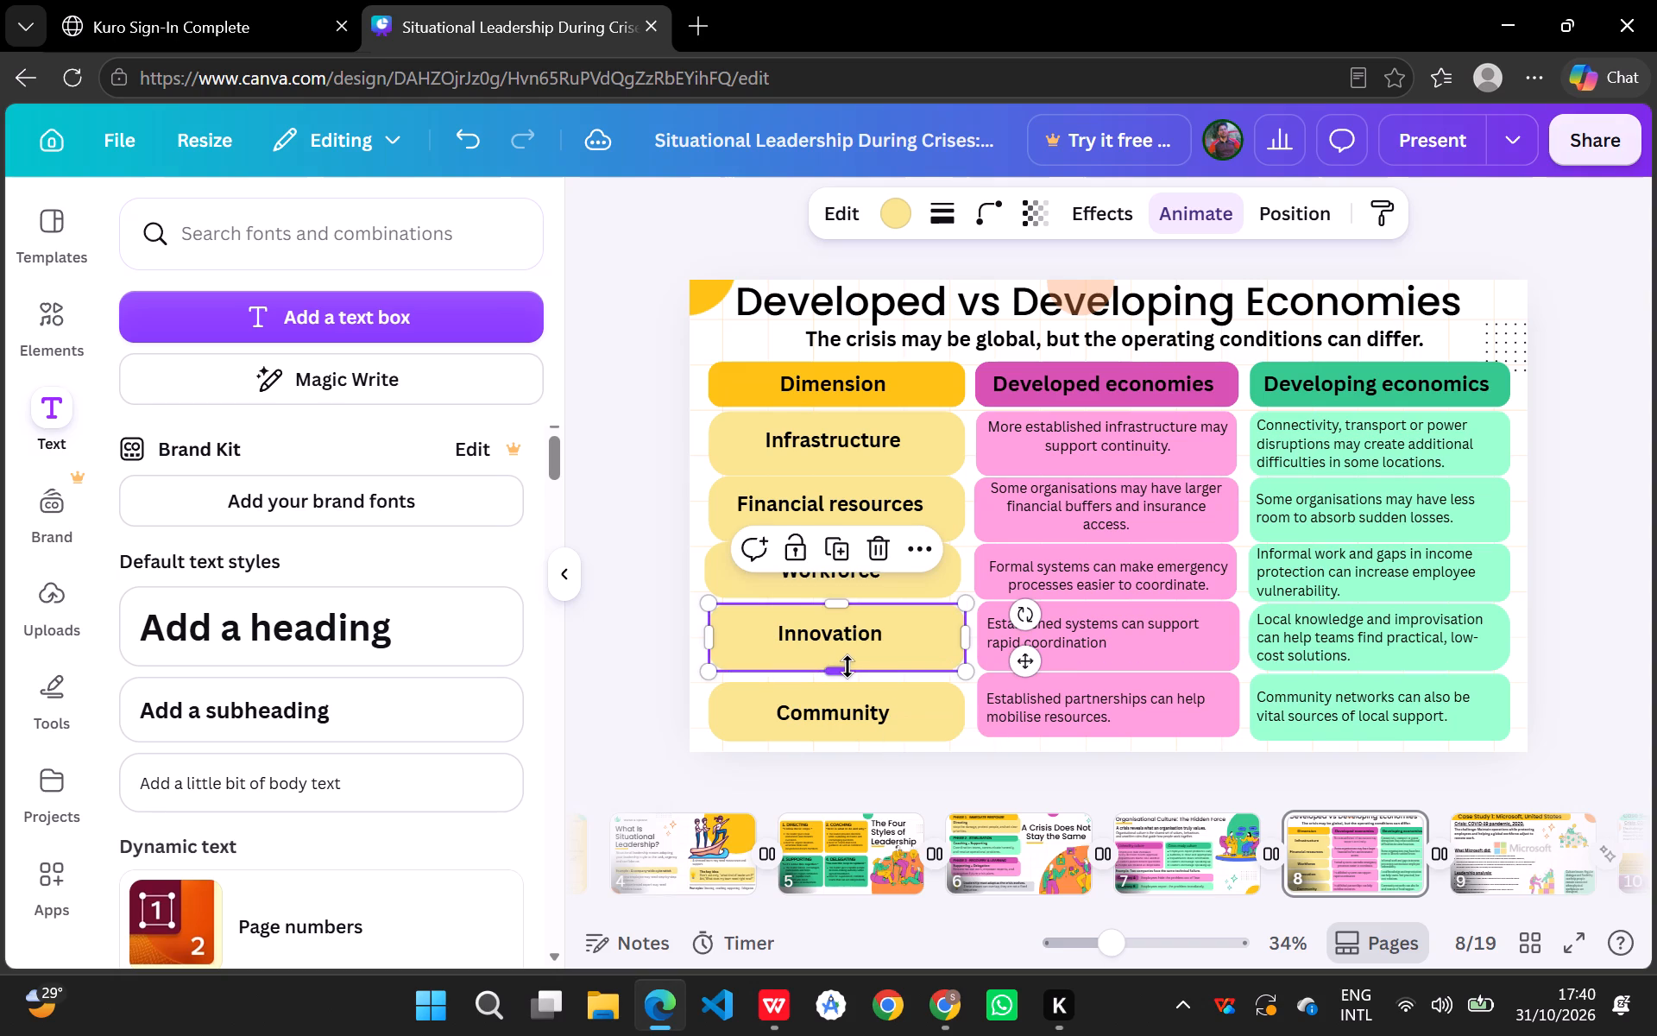
Raise the yellow Community cell's top edge to just below the Innovation cell.
{"action": "left_click", "coordinate": [856, 691]}
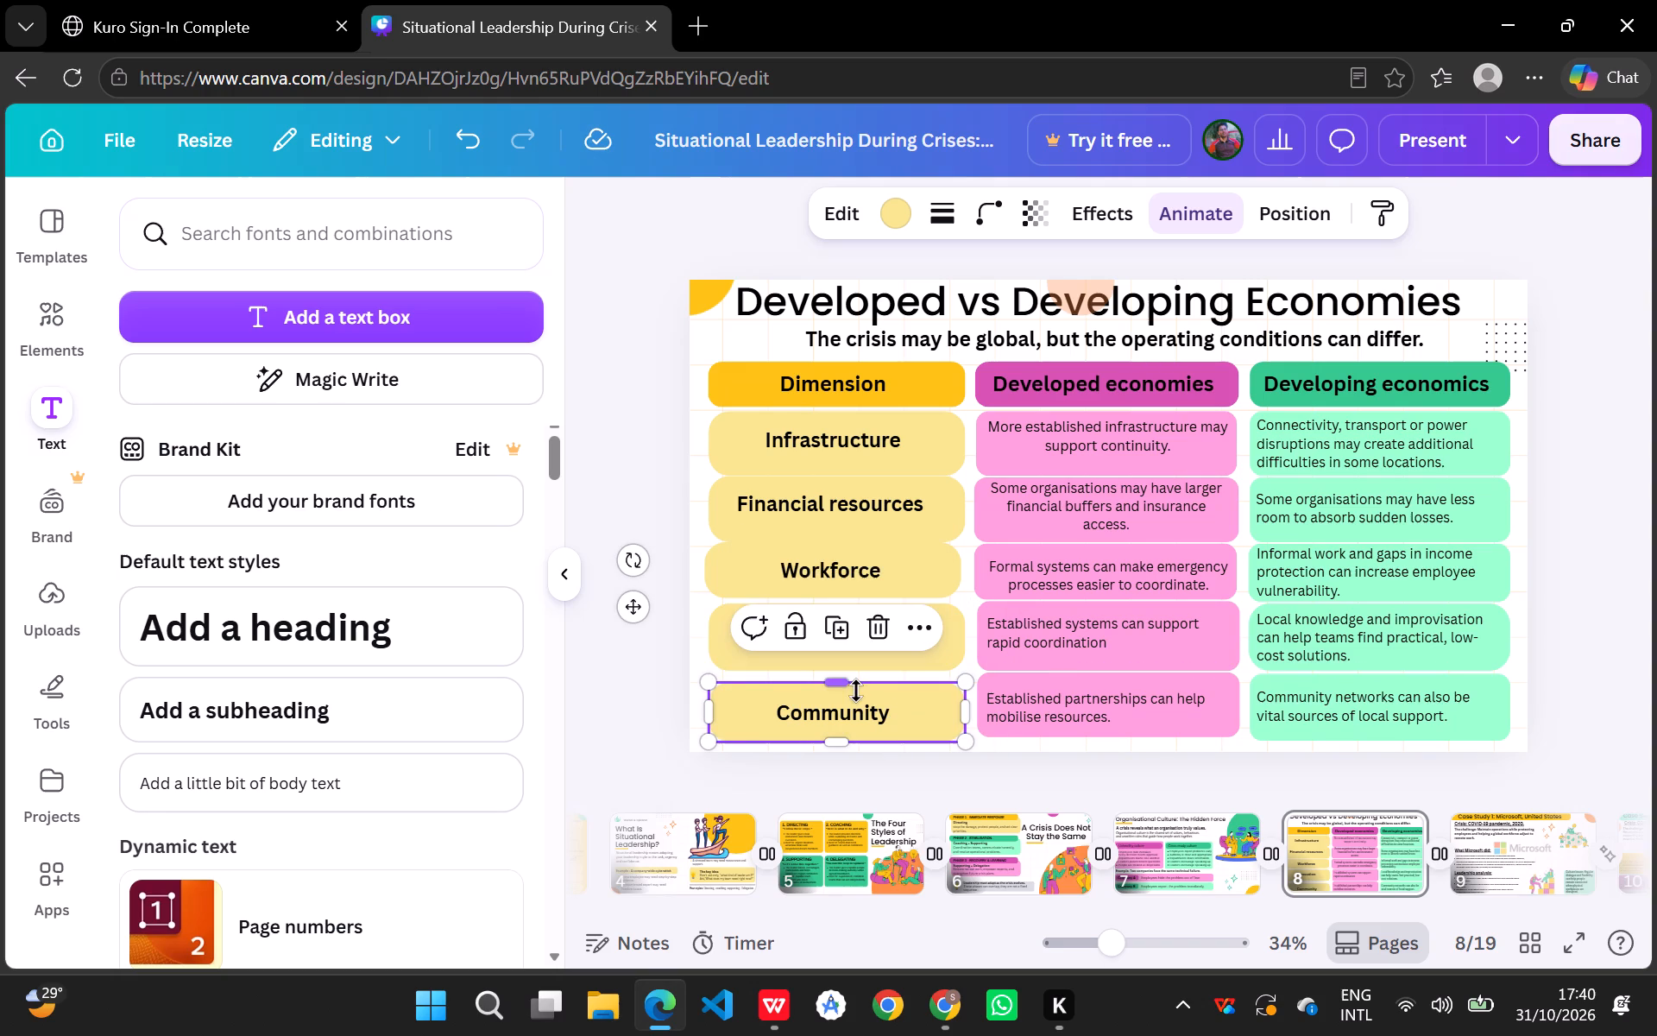
{"action": "left_click", "coordinate": [840, 679]}
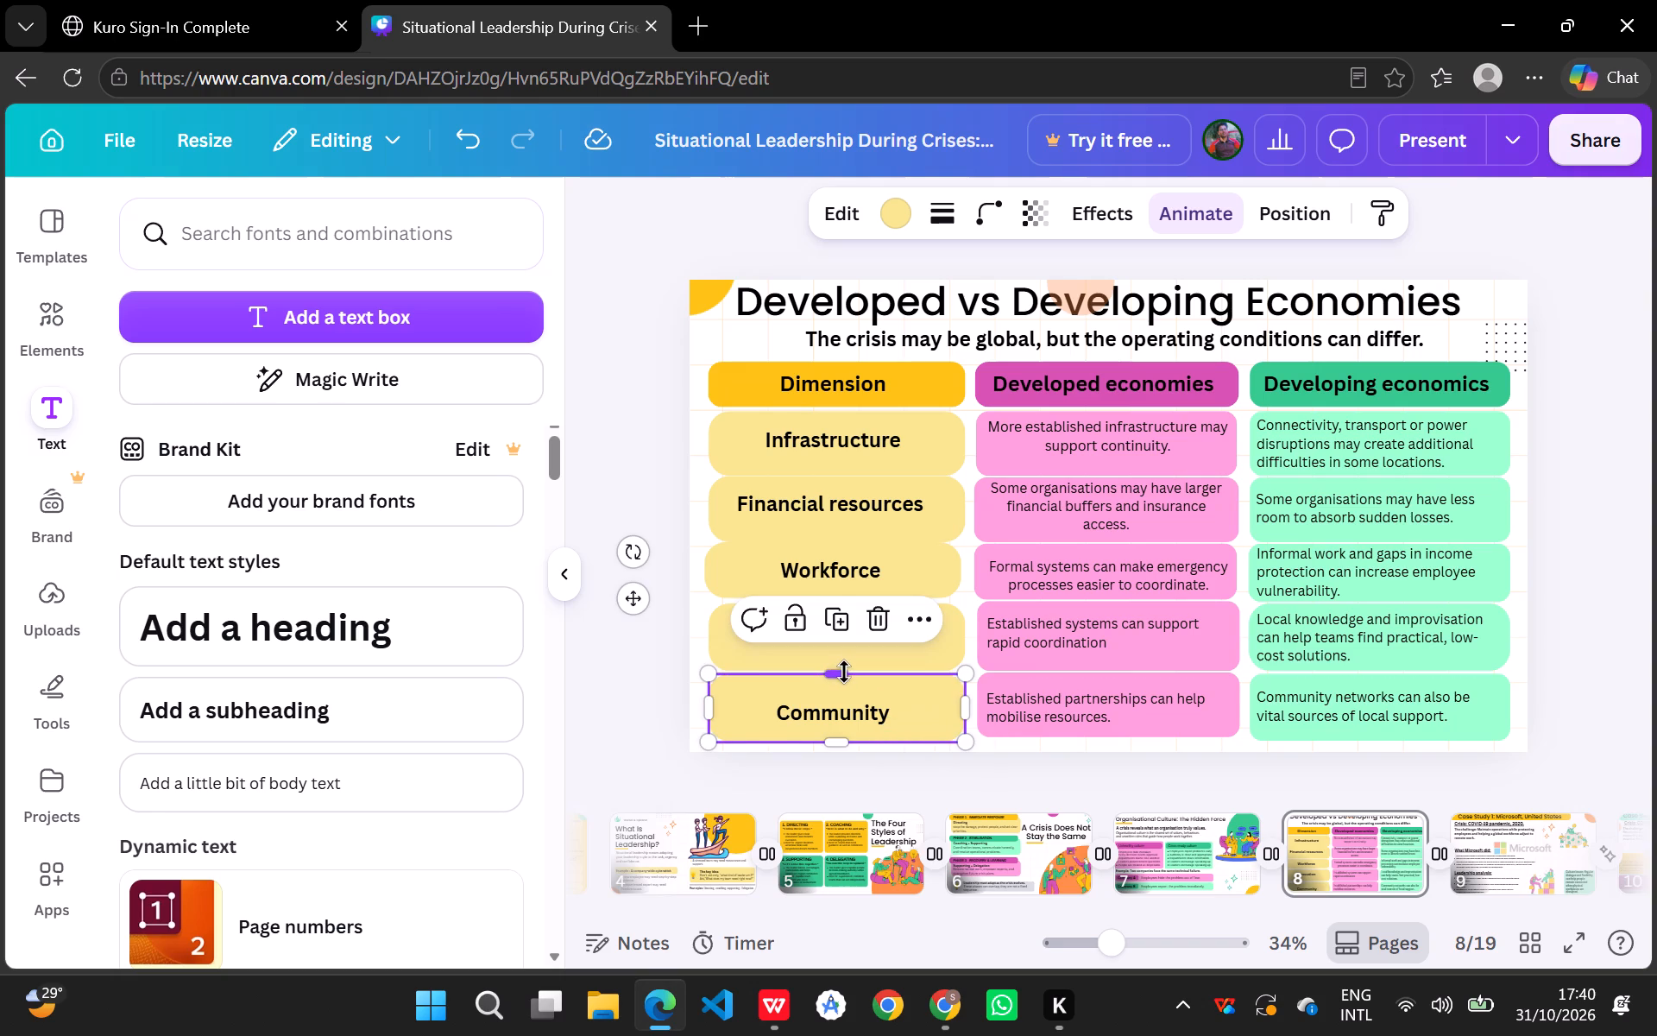
{"action": "left_click", "coordinate": [1093, 712]}
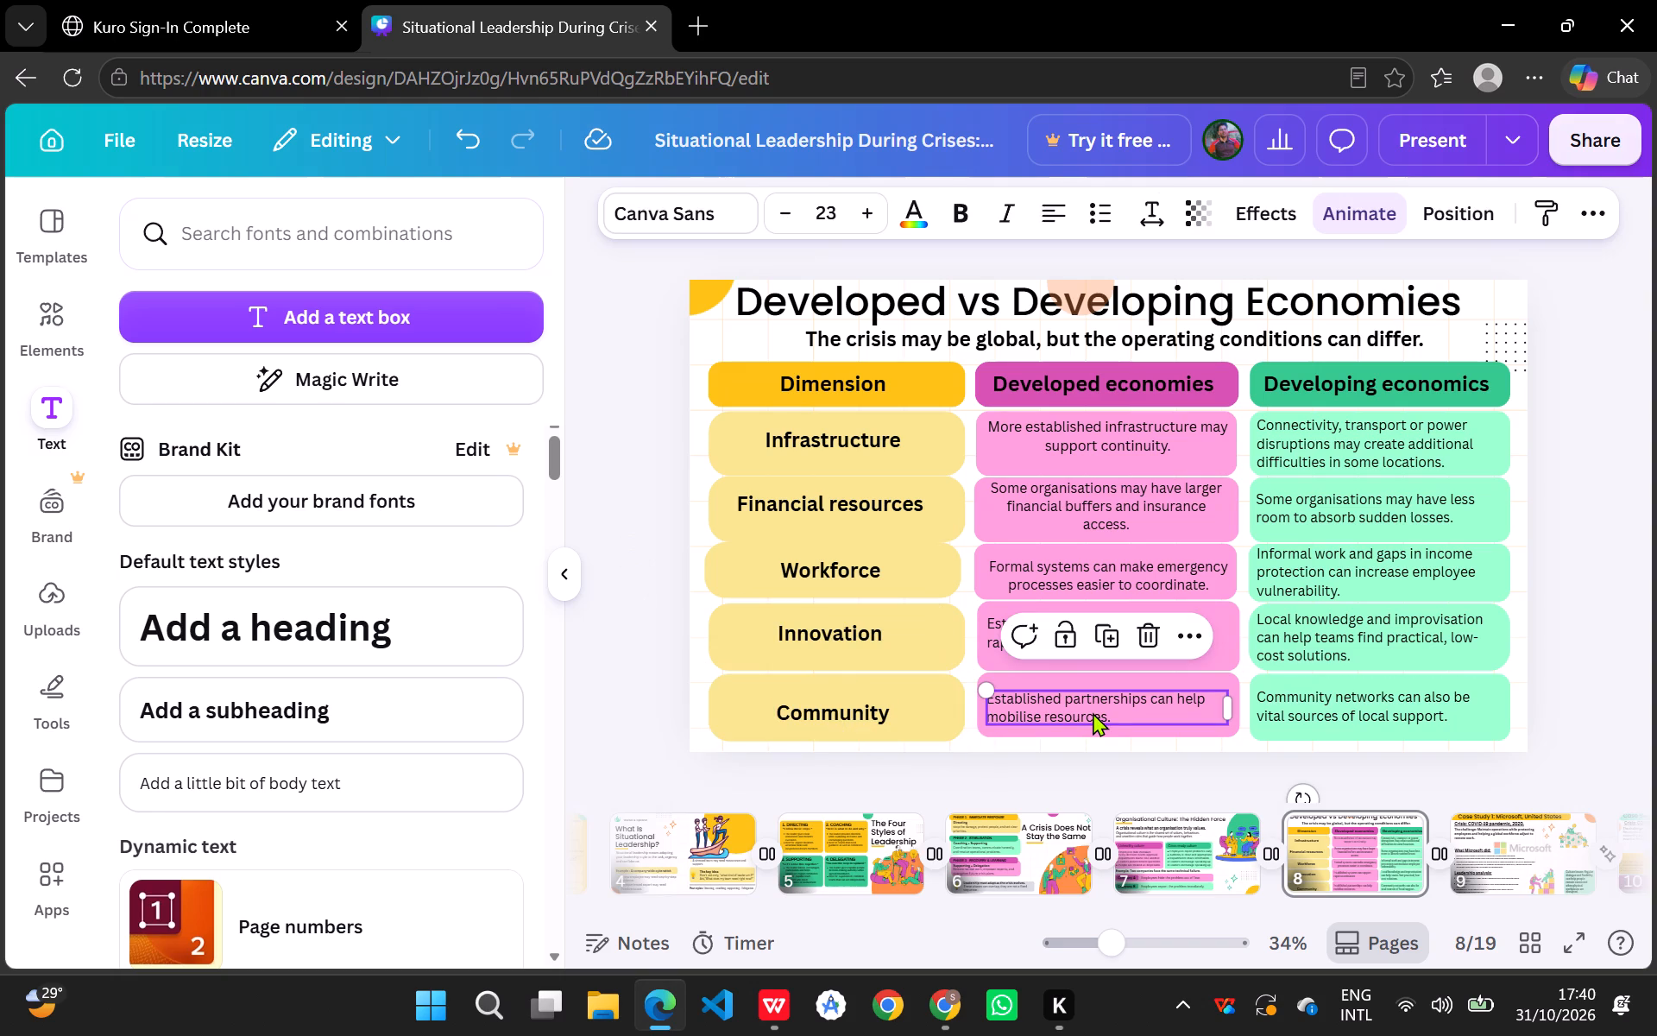
{"action": "left_click", "coordinate": [868, 740]}
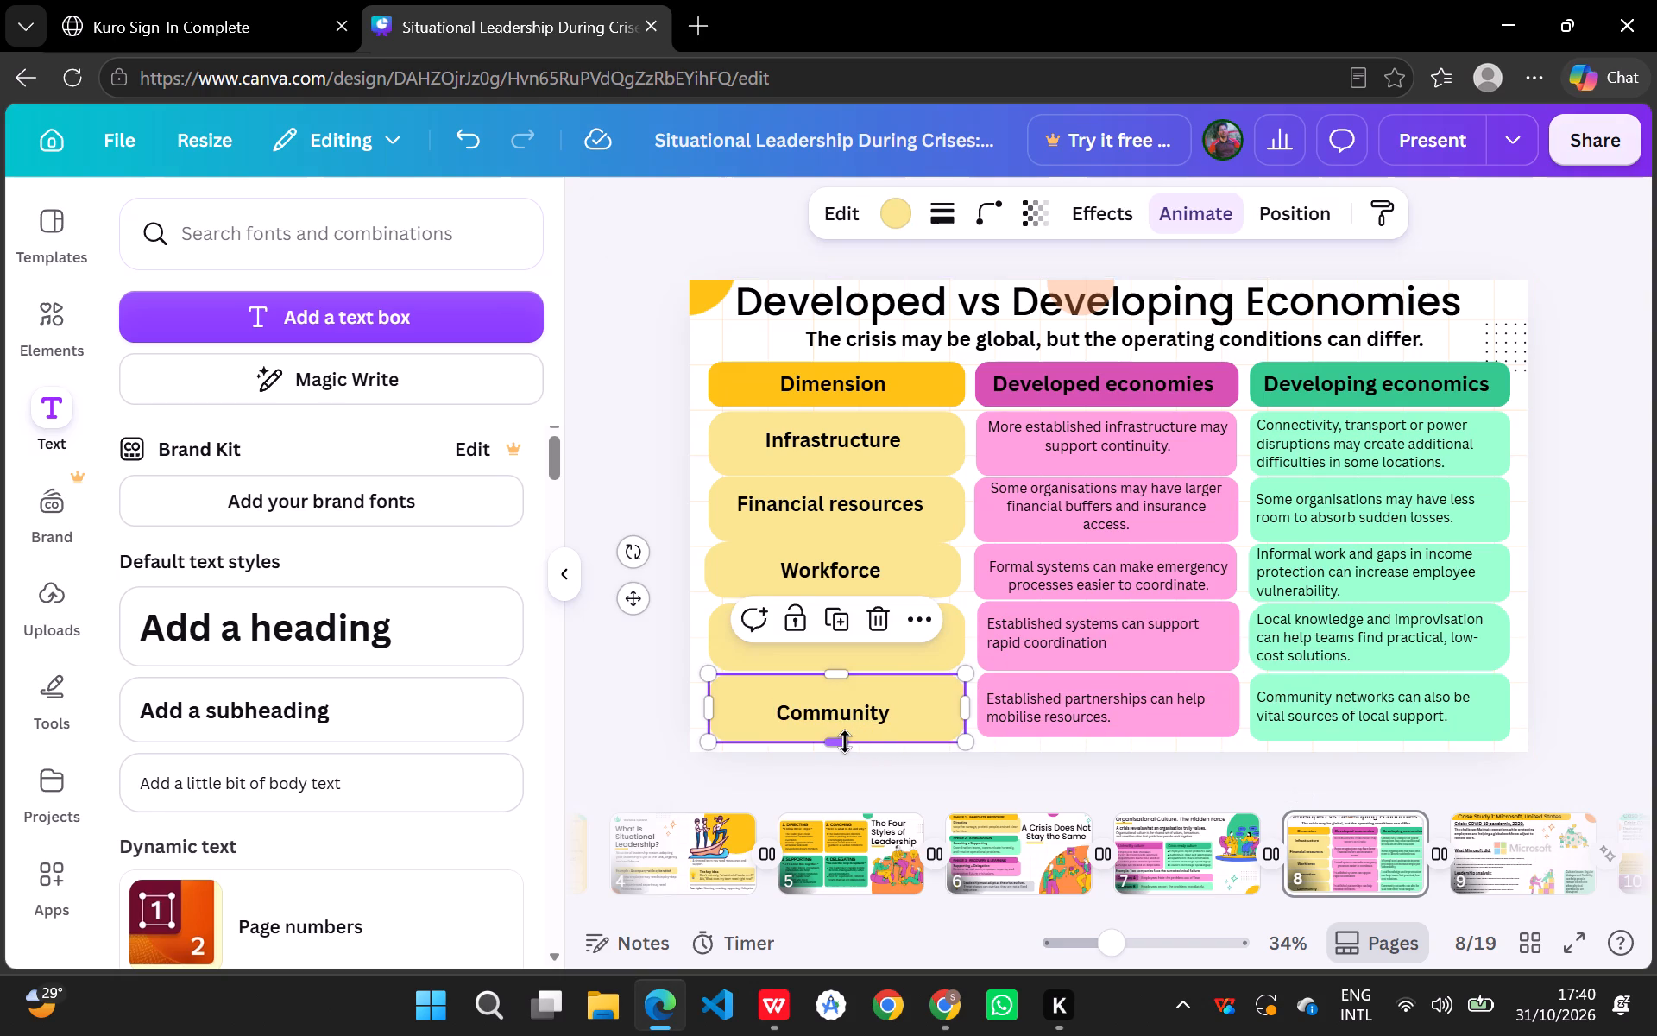
{"action": "left_click", "coordinate": [845, 742]}
Lower the bottom edge of the pink cell in the Community row slightly to match the yellow Community cell.
{"action": "left_click", "coordinate": [1216, 730]}
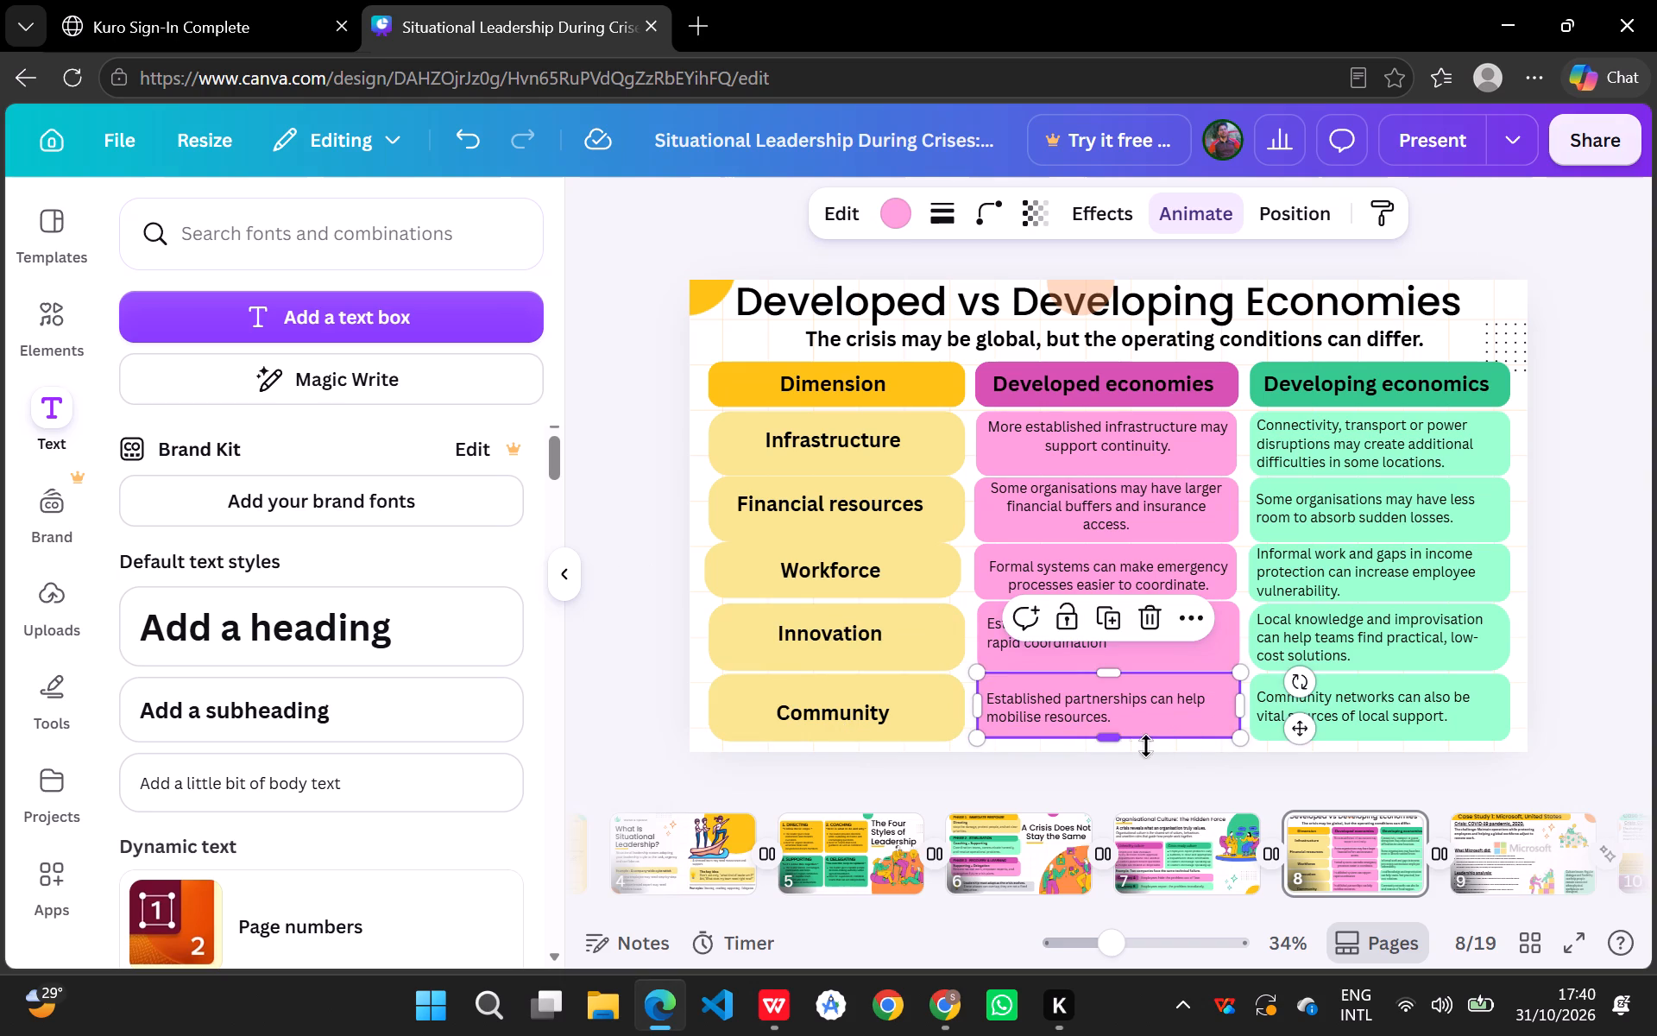
{"action": "left_click", "coordinate": [1107, 735]}
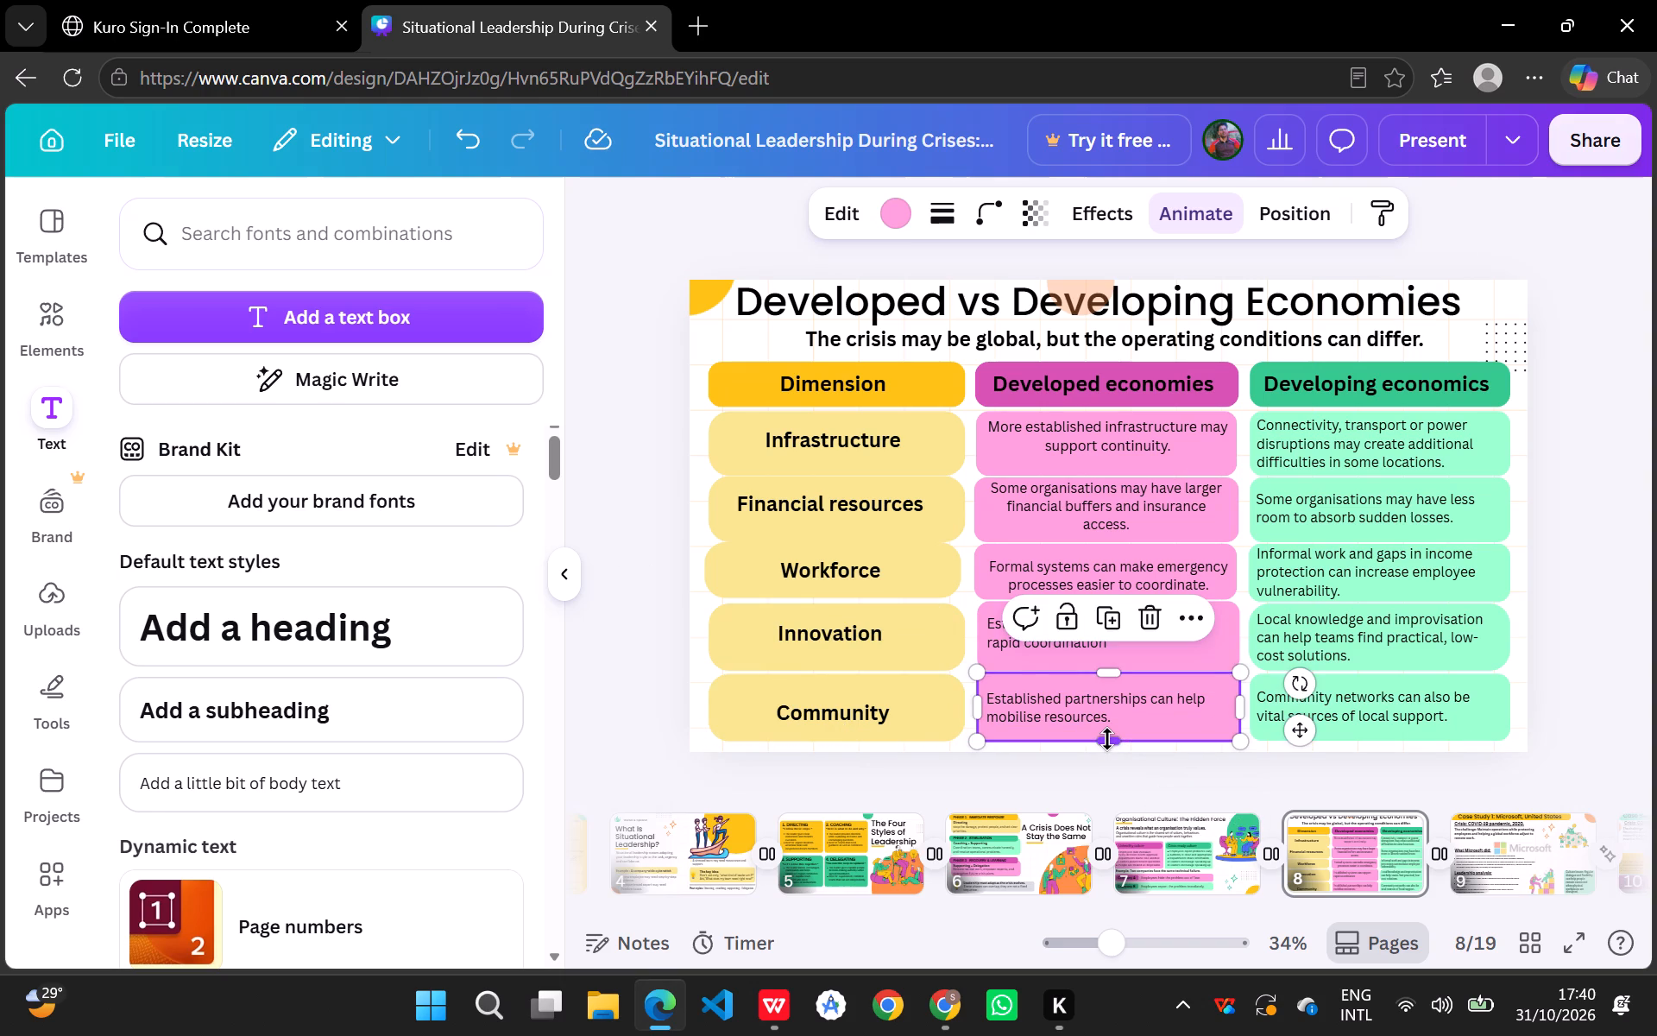
{"action": "left_click", "coordinate": [878, 733]}
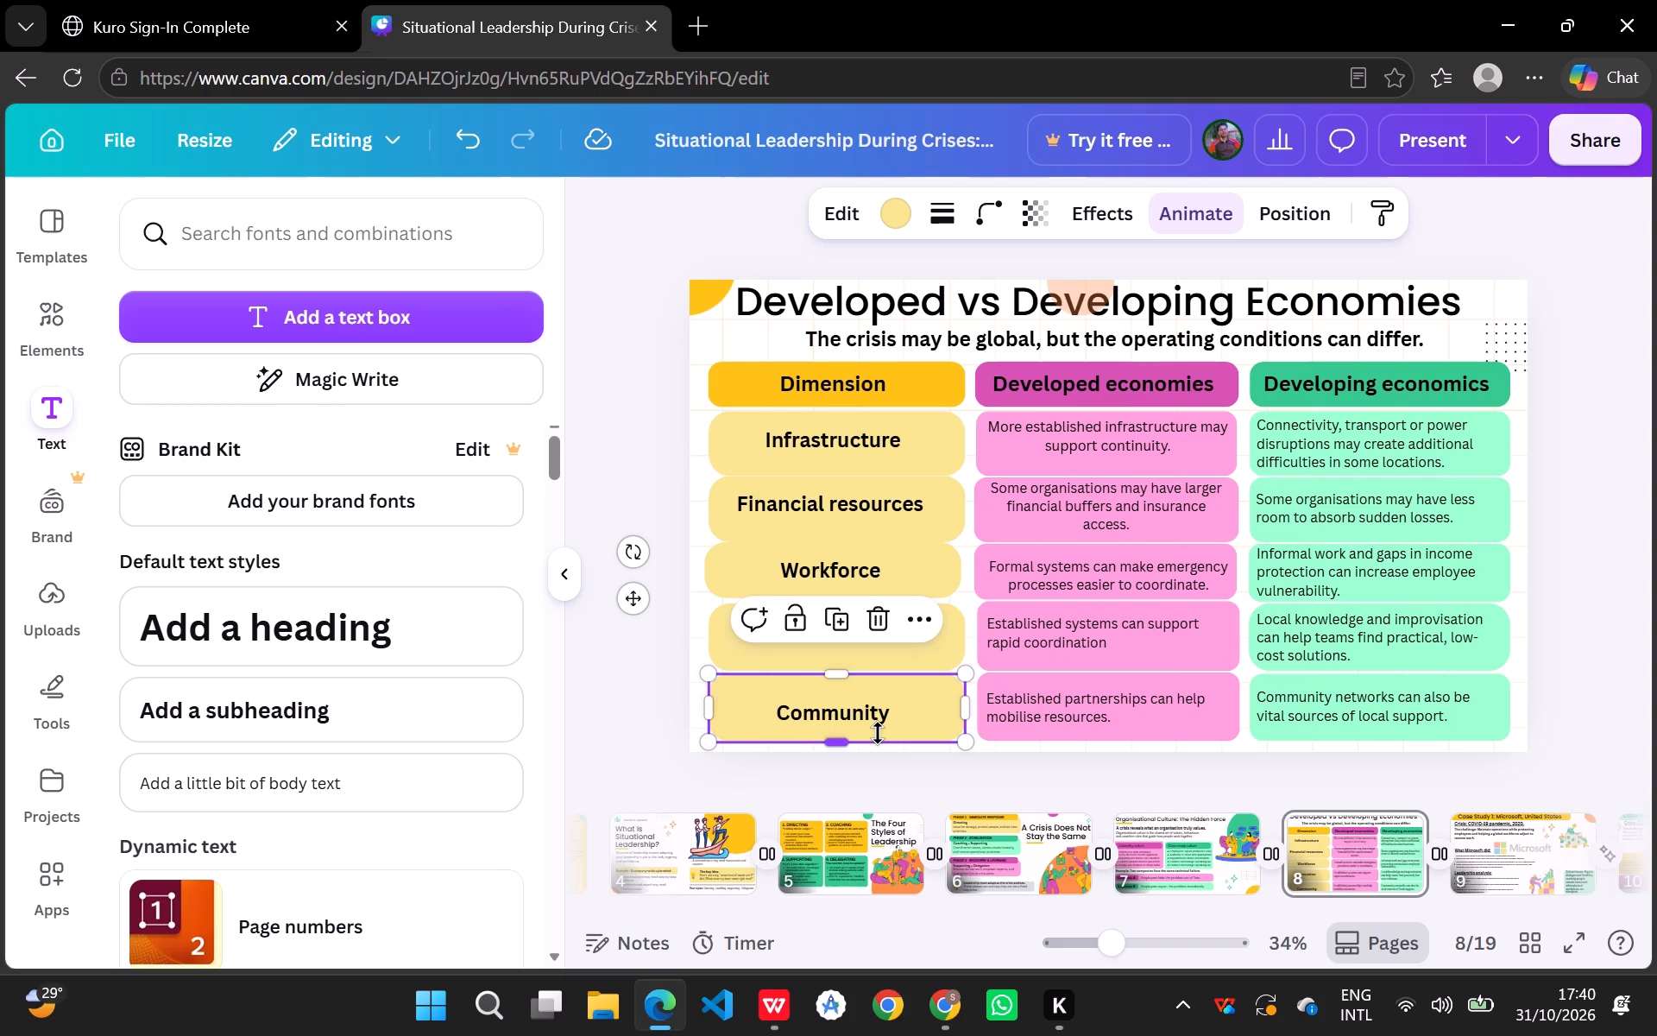
Adjust the yellow Workforce cell's bottom edge to a height of about 128, level with the neighbouring pink cell.
{"action": "left_click", "coordinate": [910, 649]}
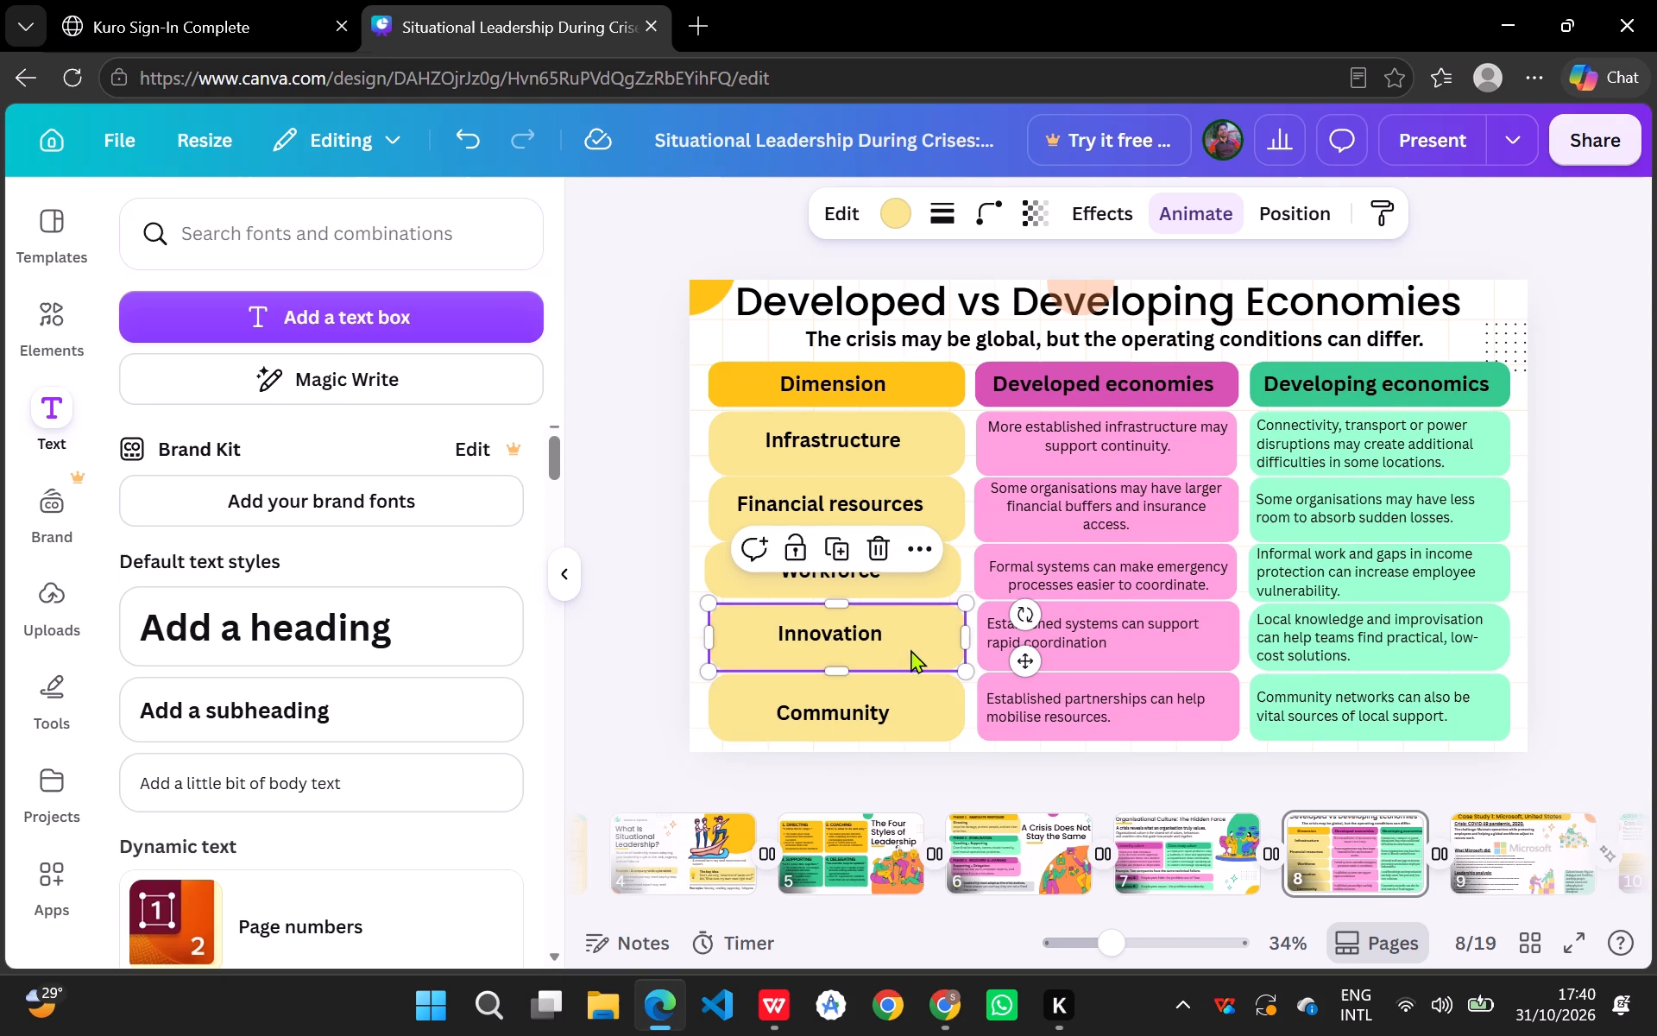
{"action": "left_click", "coordinate": [955, 578]}
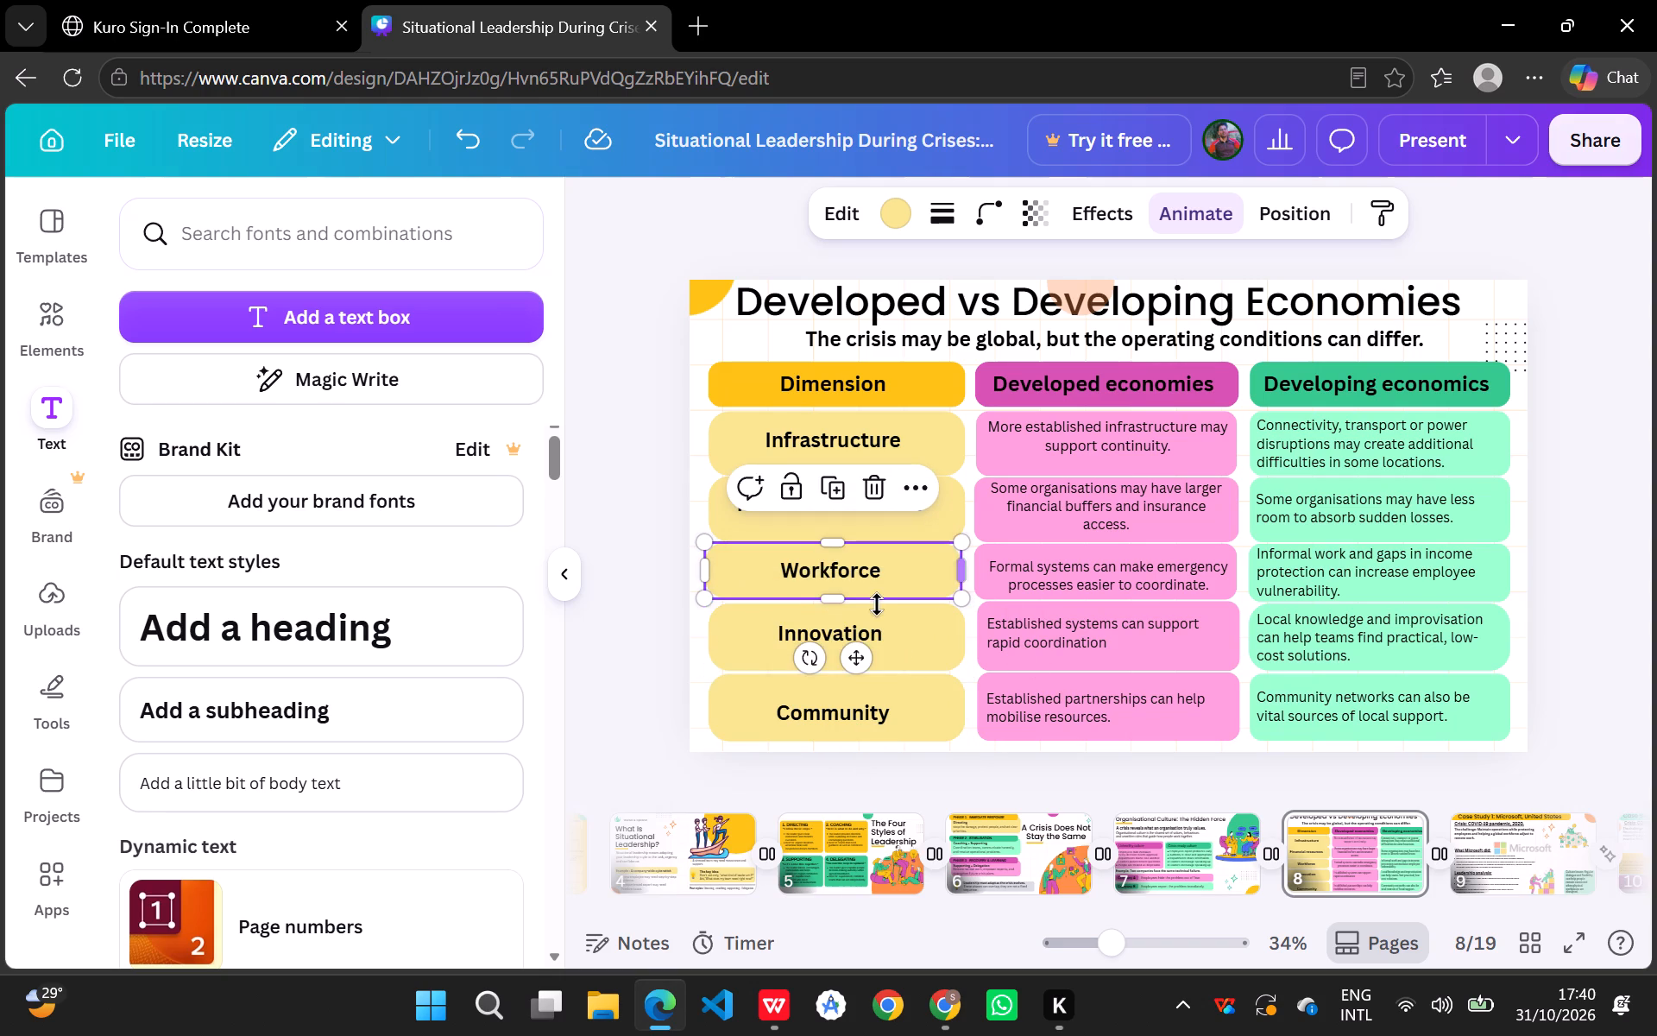
{"action": "left_click", "coordinate": [828, 599]}
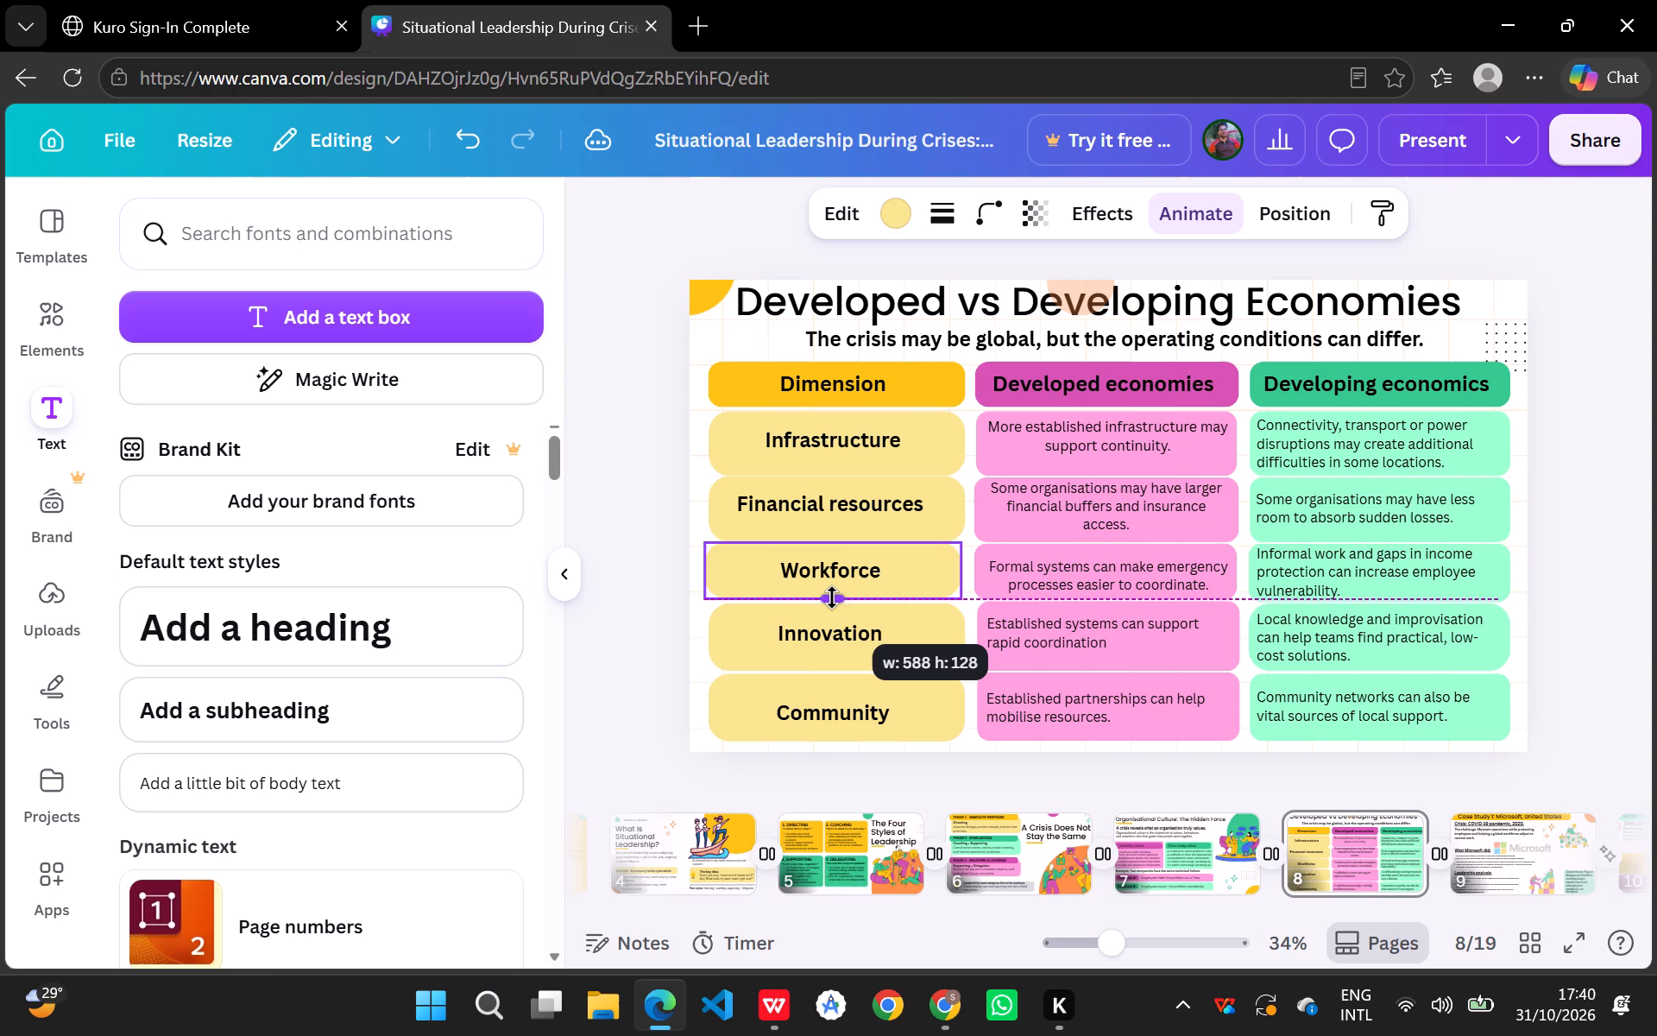
Raise the yellow Innovation cell's top edge slightly closer to the Workforce cell.
{"action": "left_click", "coordinate": [906, 641]}
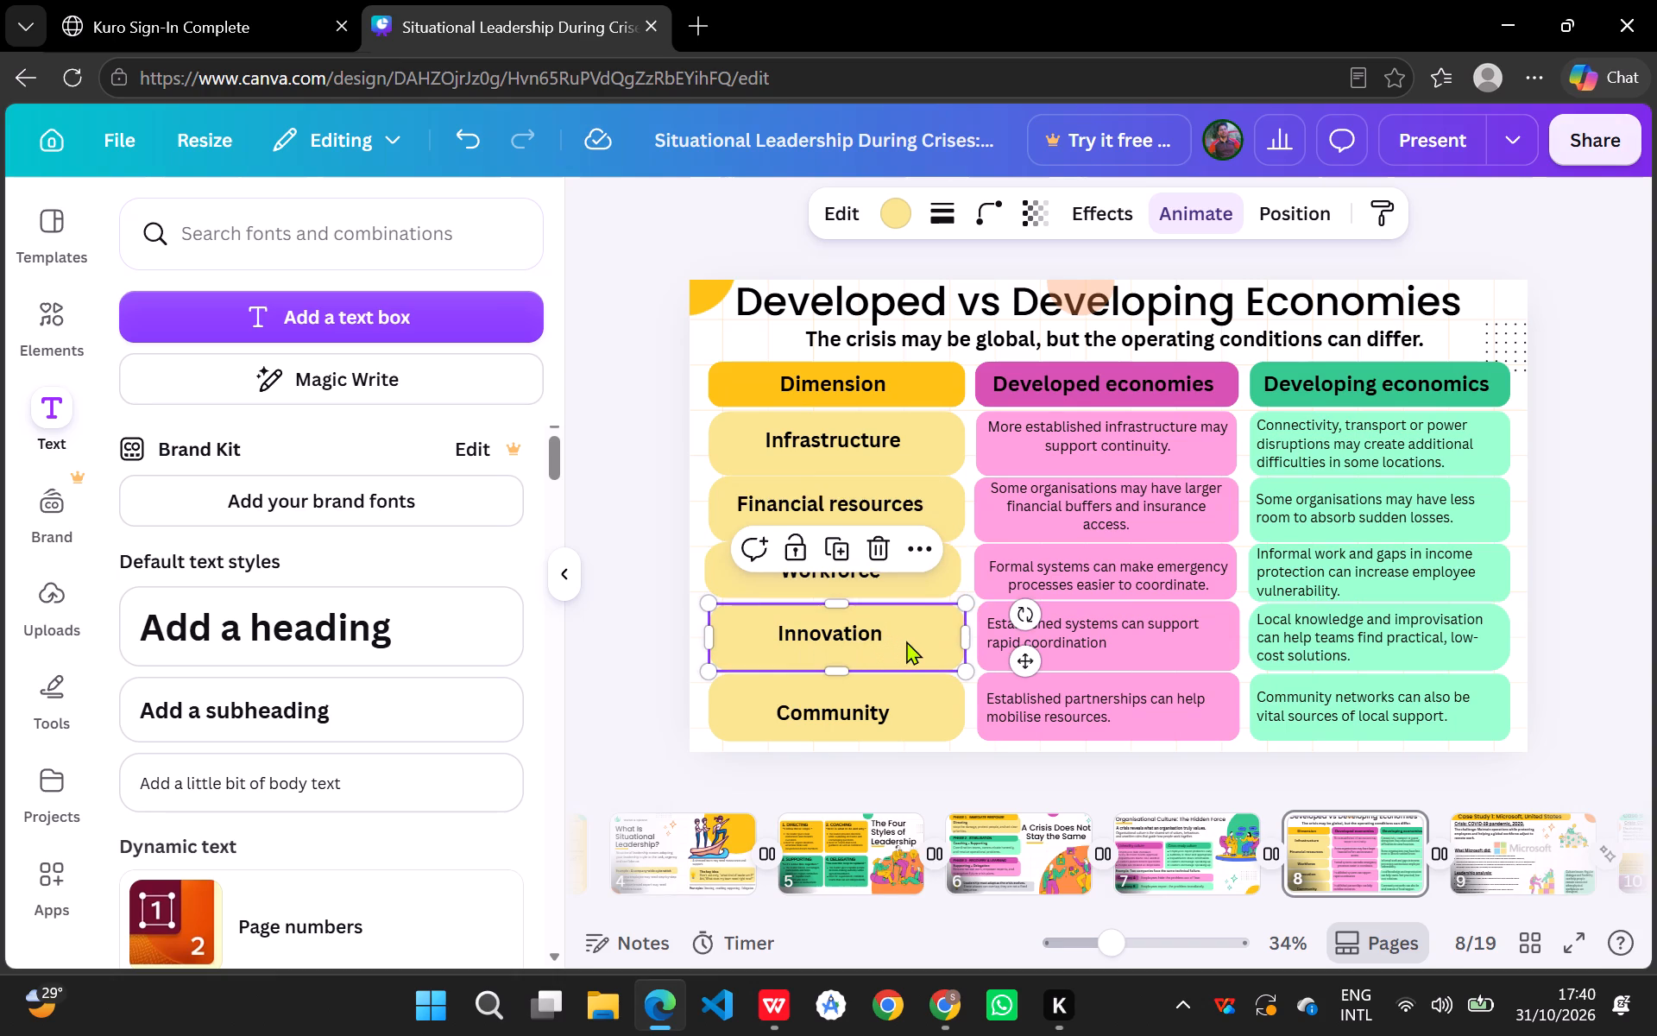
{"action": "left_click", "coordinate": [837, 602]}
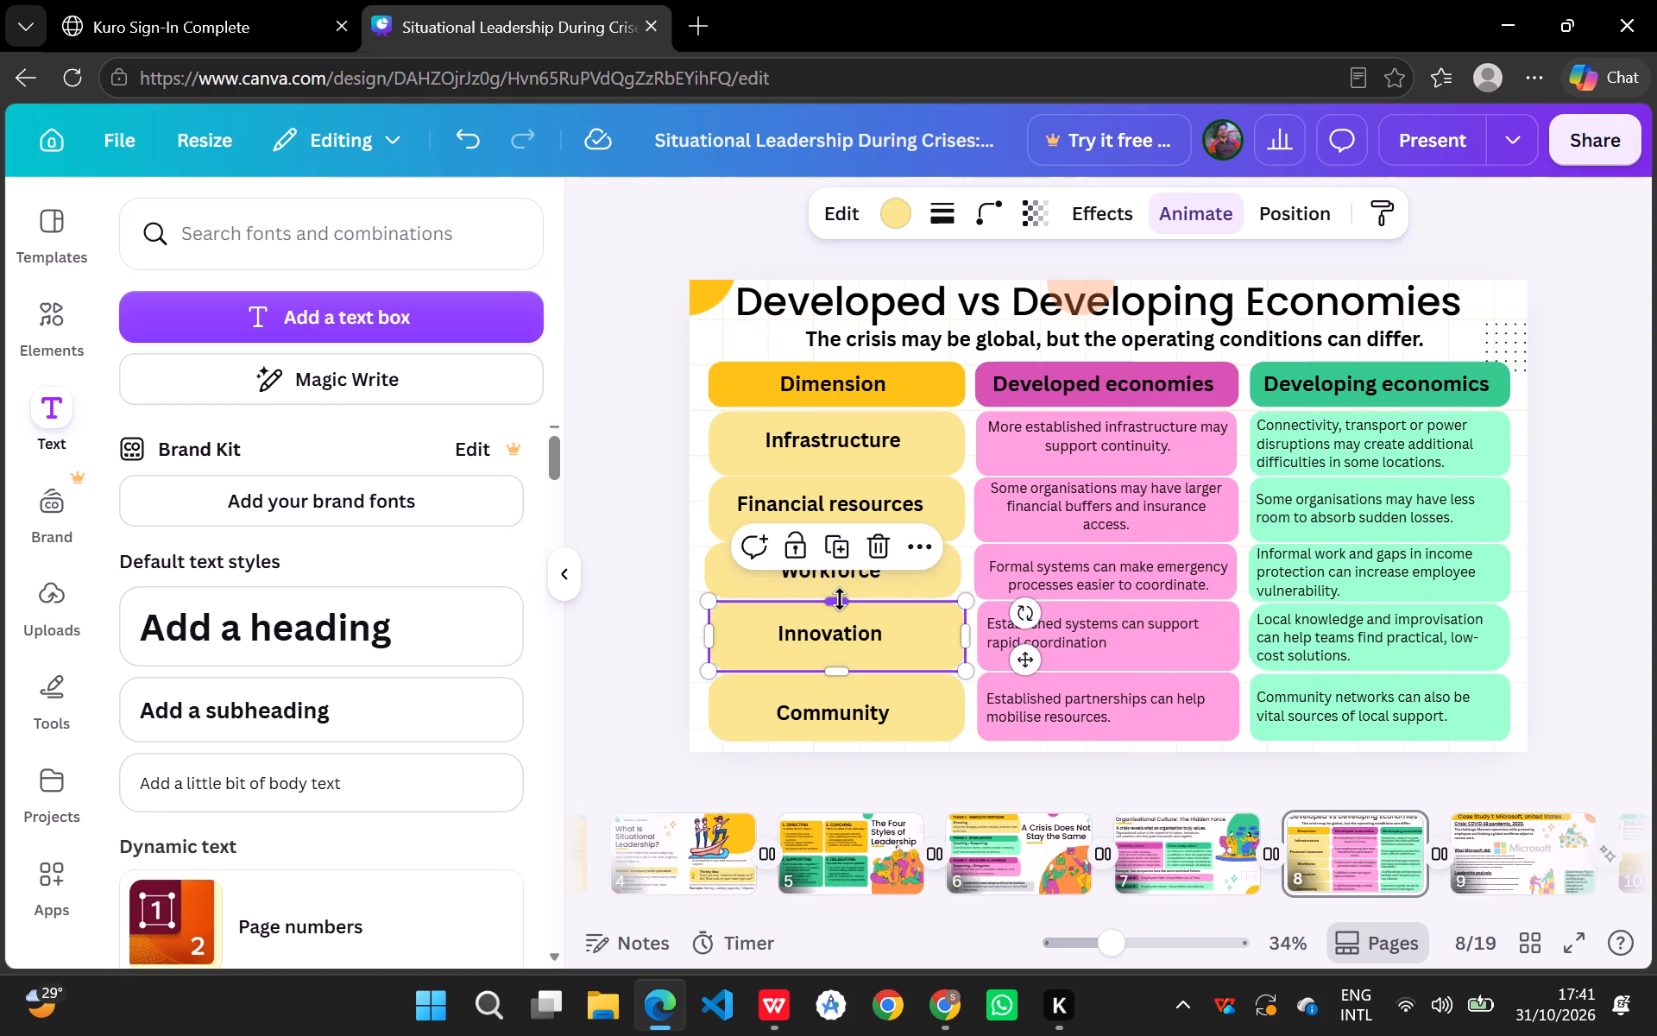
{"action": "left_click", "coordinate": [989, 575]}
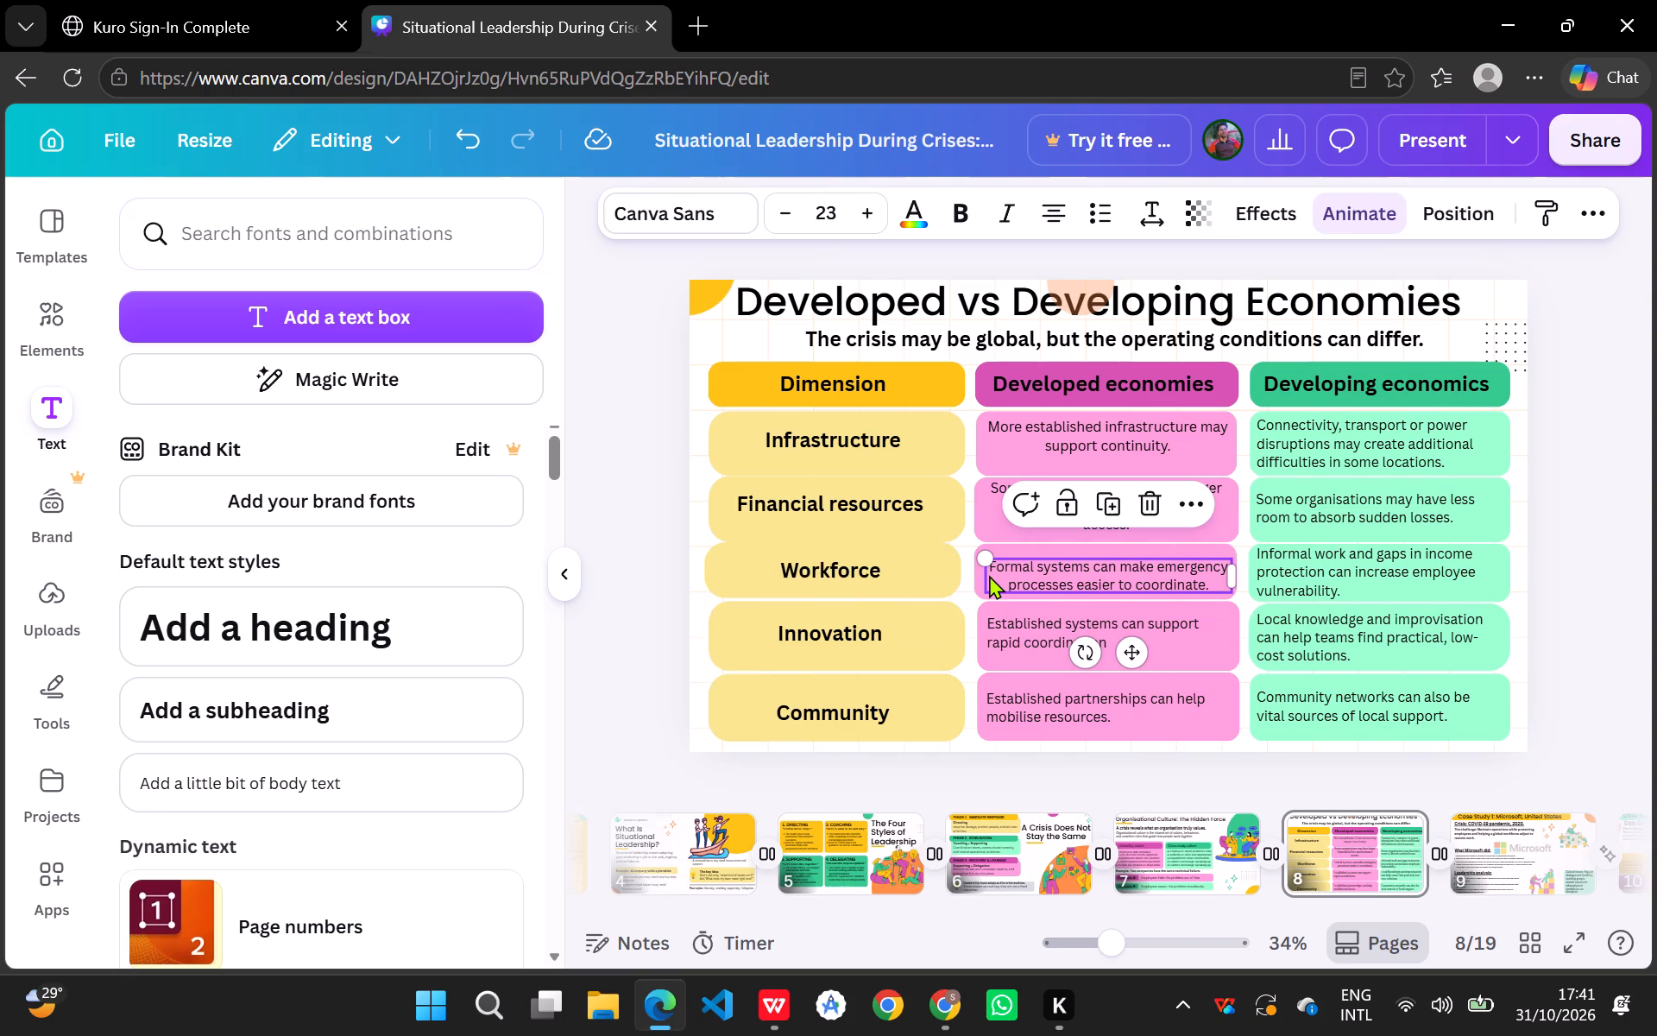
{"action": "left_click", "coordinate": [886, 618]}
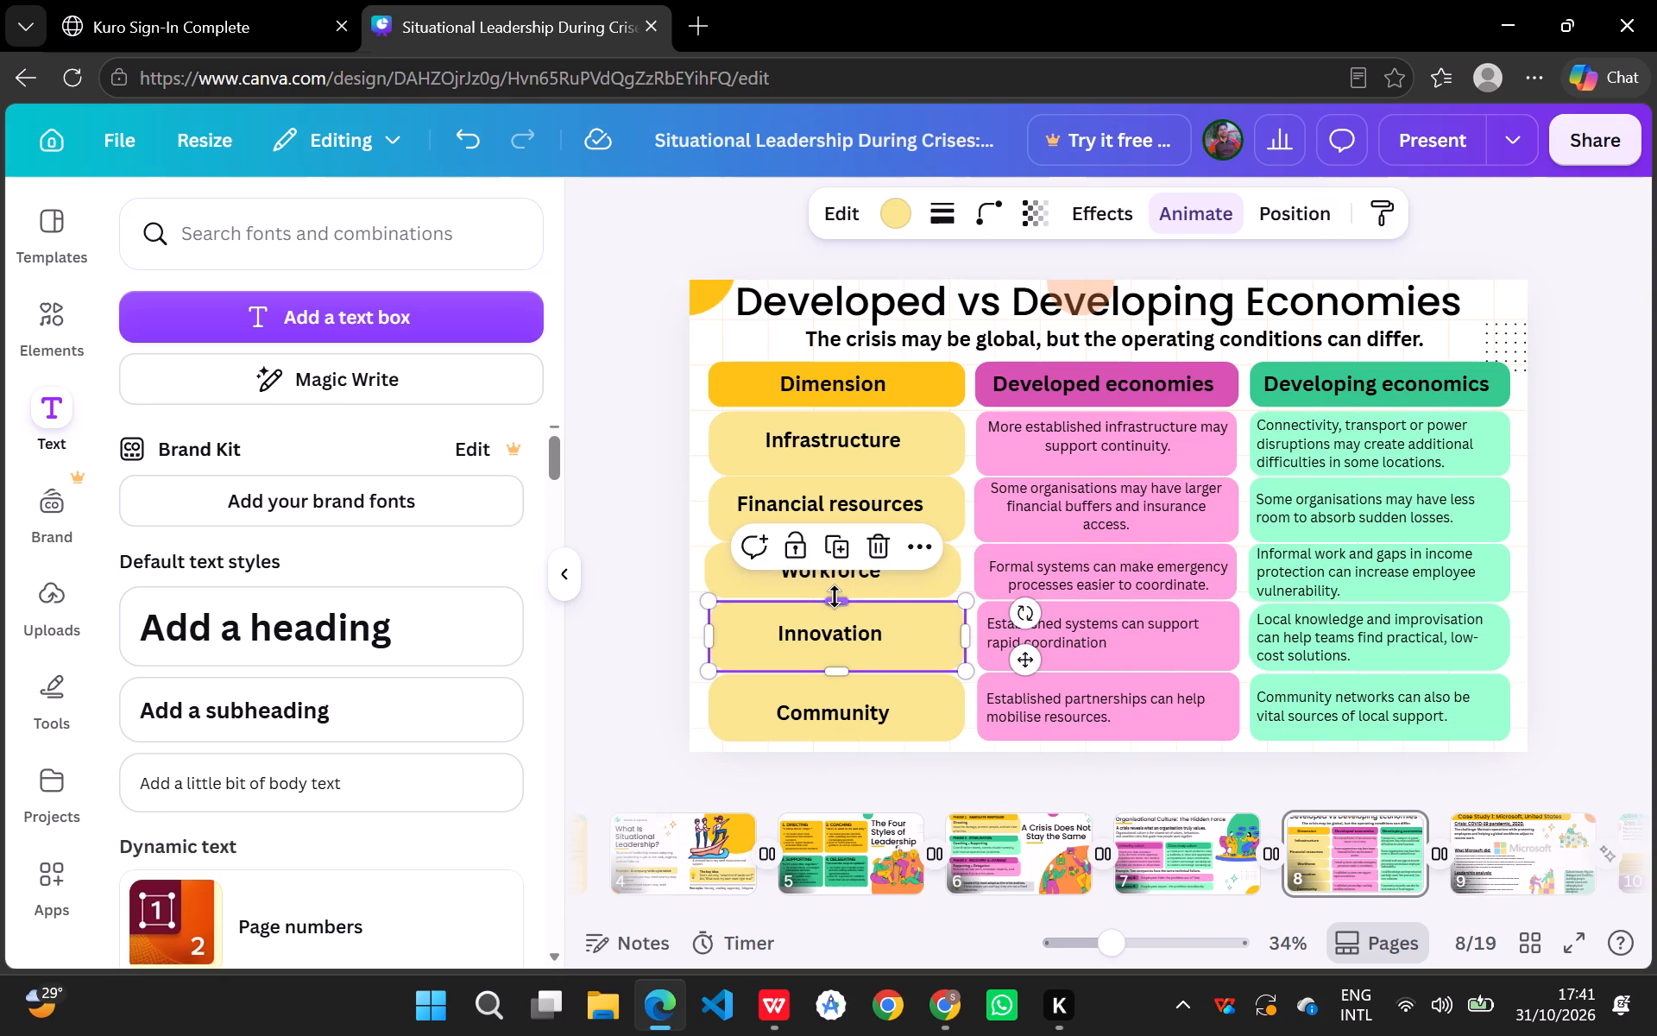
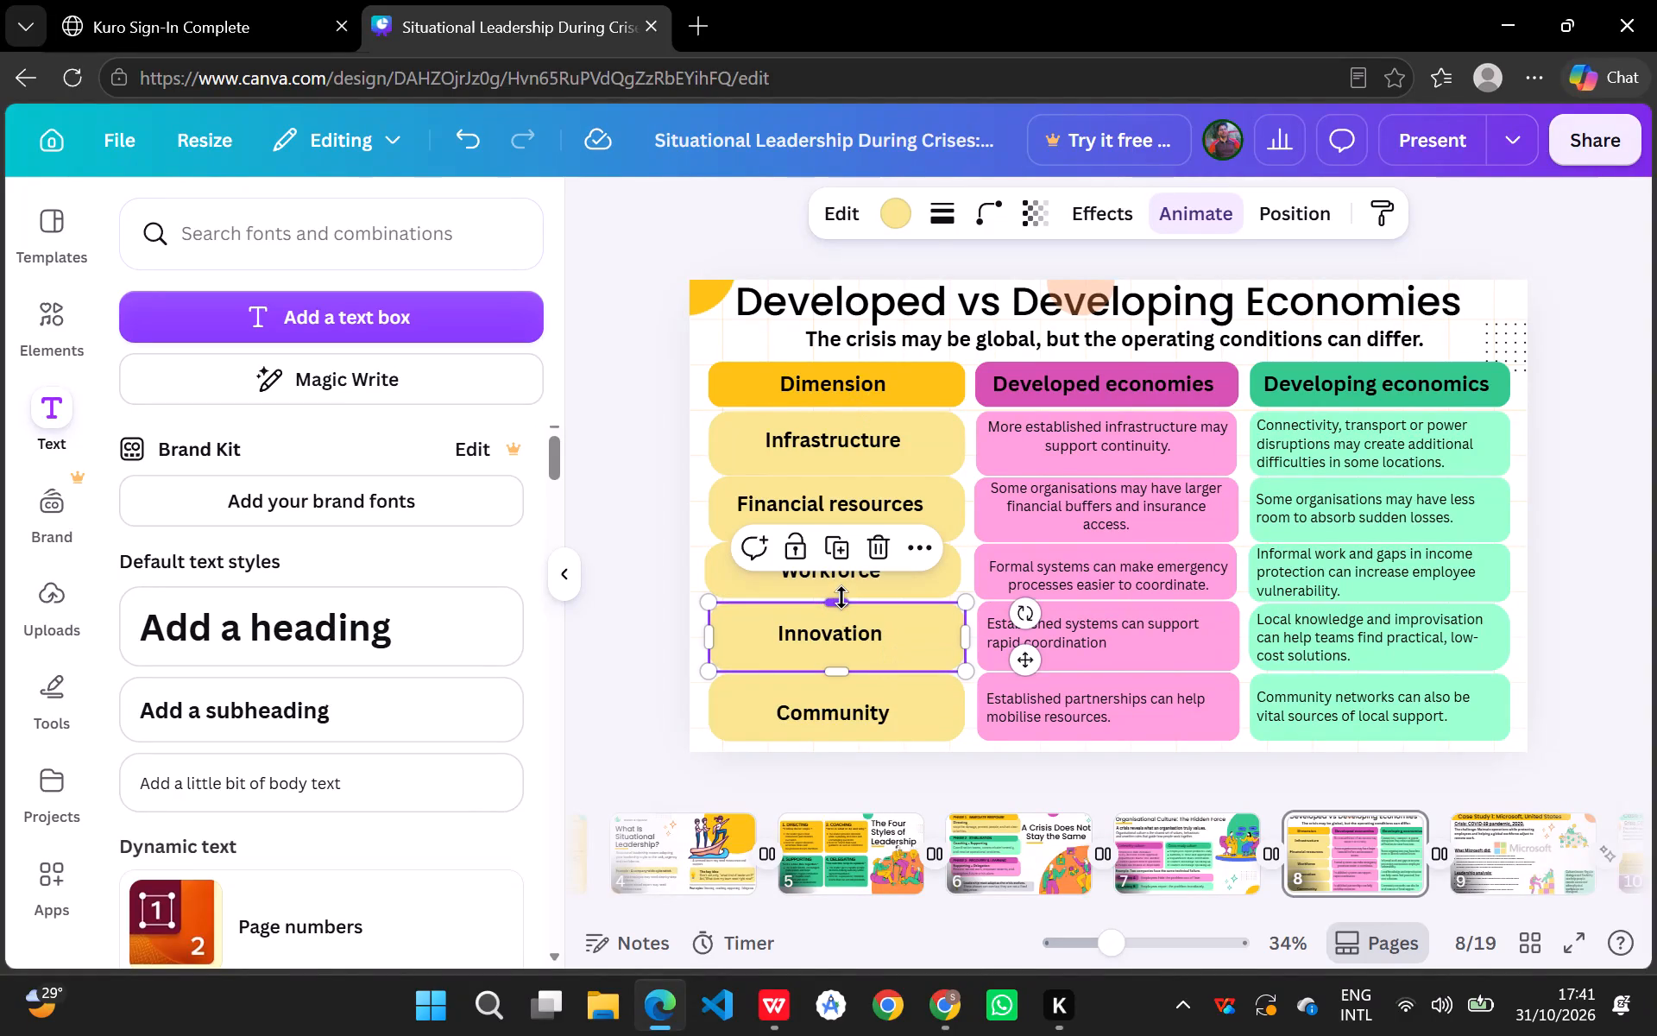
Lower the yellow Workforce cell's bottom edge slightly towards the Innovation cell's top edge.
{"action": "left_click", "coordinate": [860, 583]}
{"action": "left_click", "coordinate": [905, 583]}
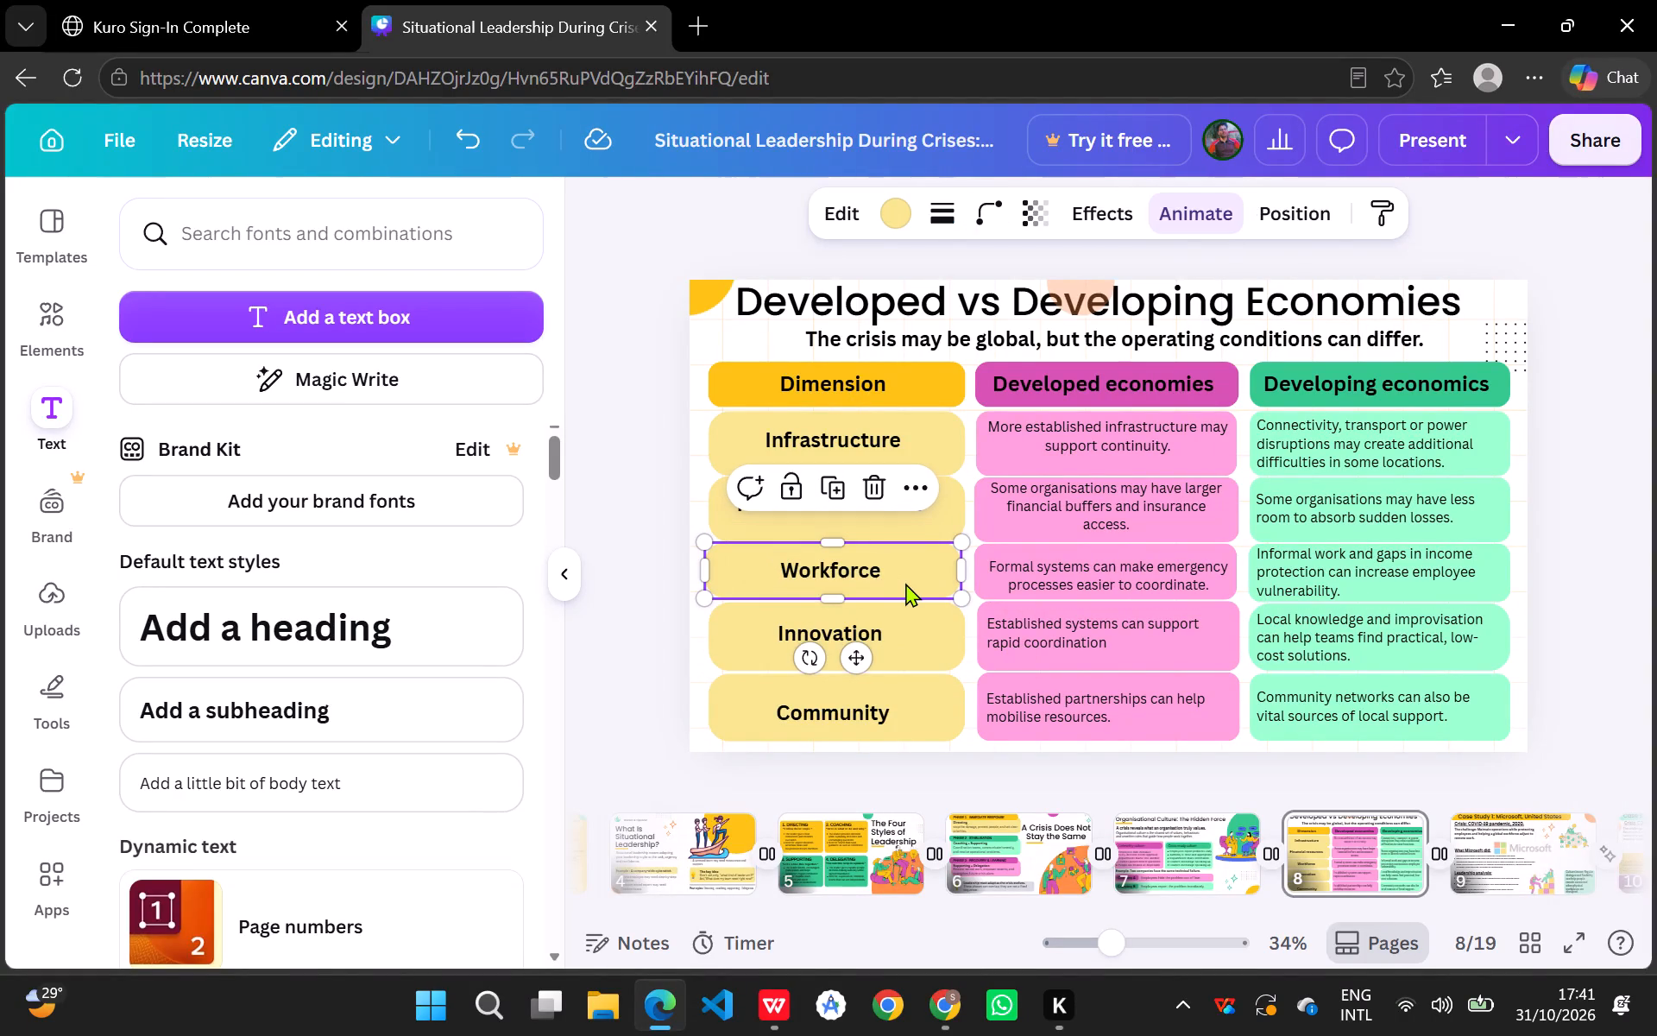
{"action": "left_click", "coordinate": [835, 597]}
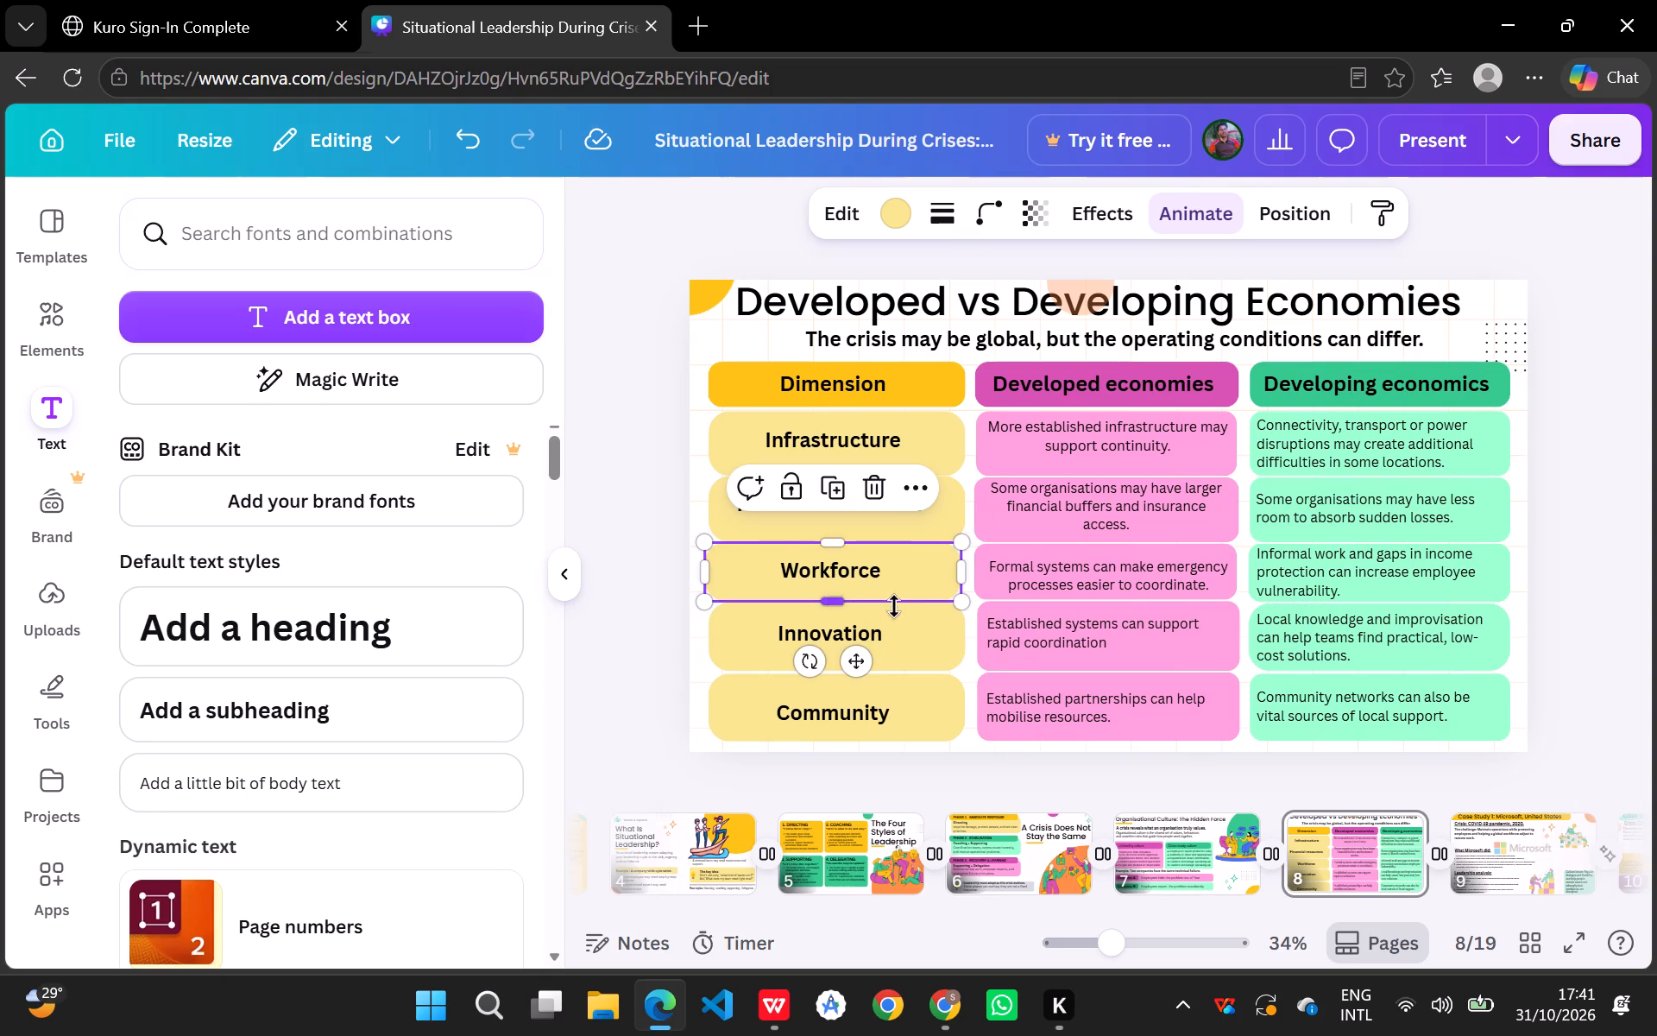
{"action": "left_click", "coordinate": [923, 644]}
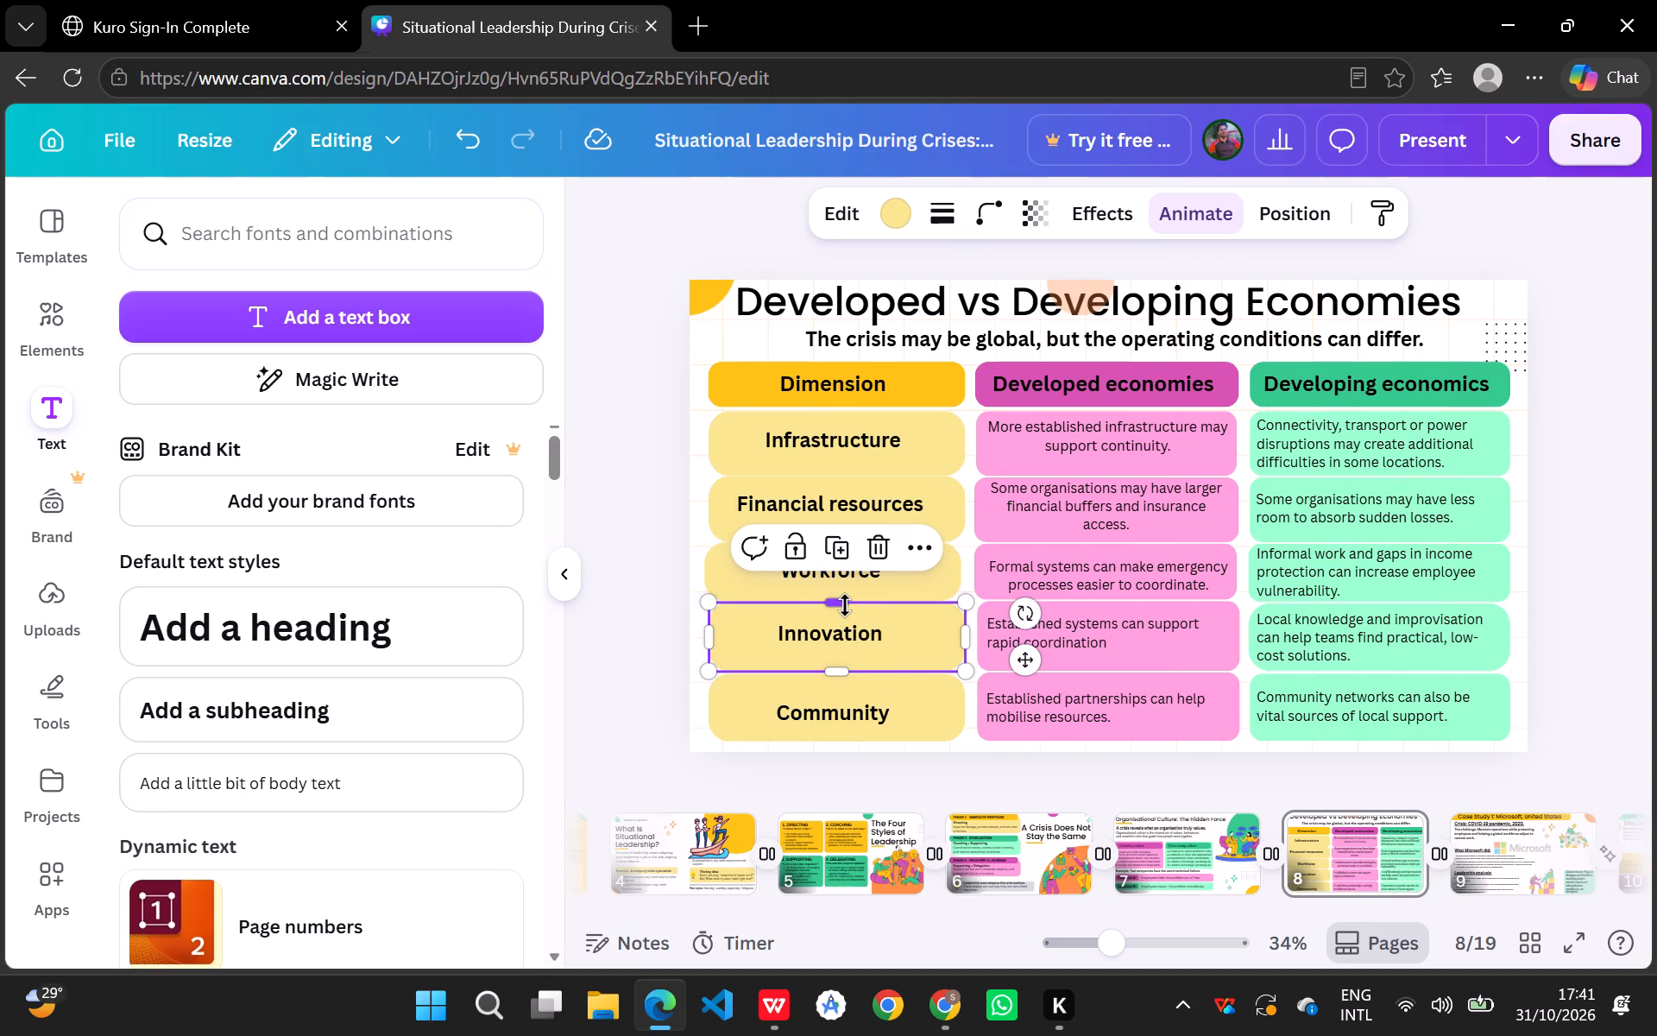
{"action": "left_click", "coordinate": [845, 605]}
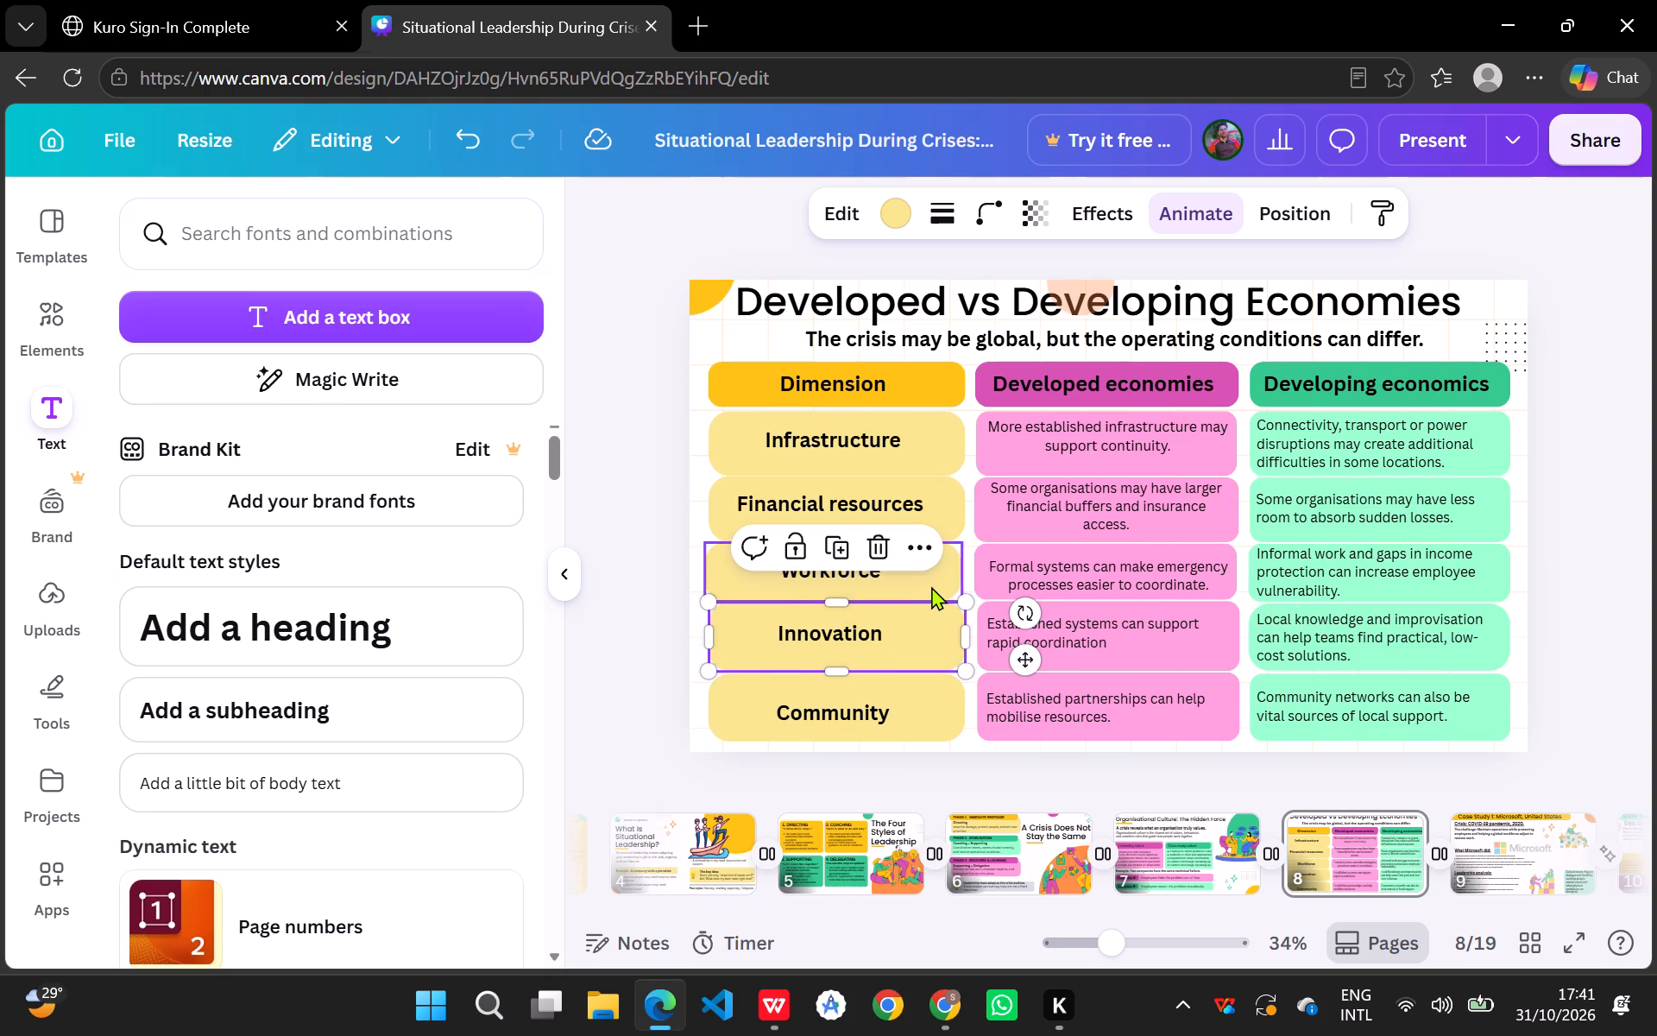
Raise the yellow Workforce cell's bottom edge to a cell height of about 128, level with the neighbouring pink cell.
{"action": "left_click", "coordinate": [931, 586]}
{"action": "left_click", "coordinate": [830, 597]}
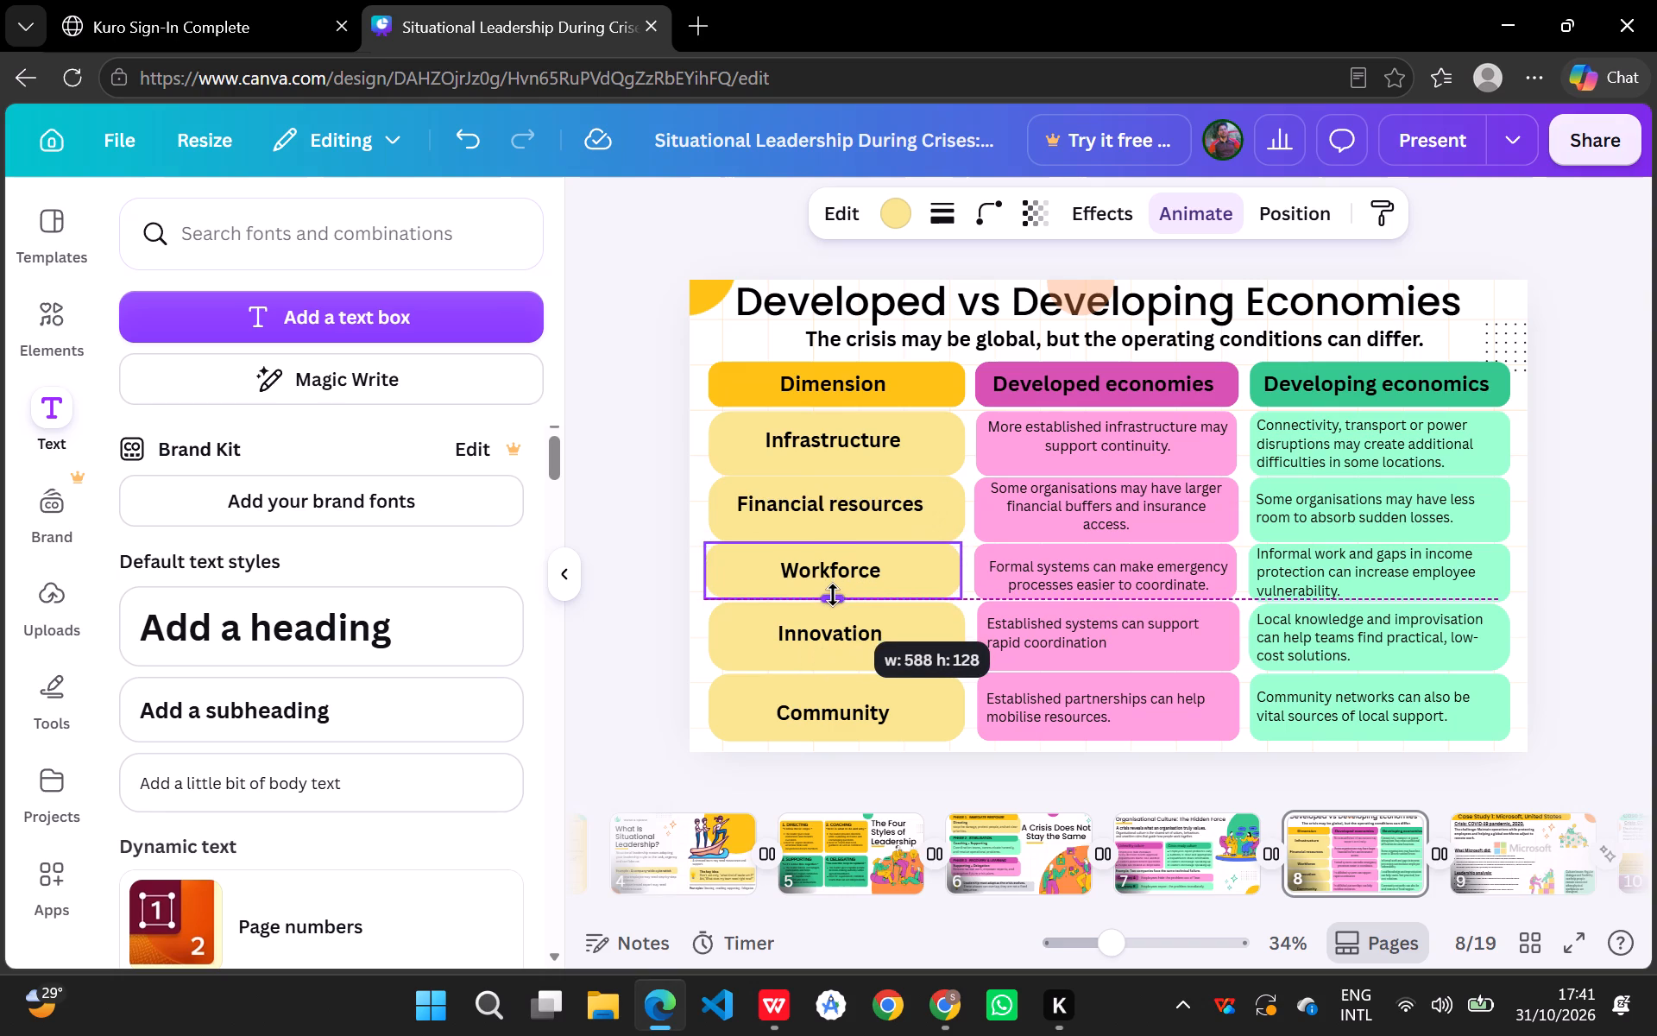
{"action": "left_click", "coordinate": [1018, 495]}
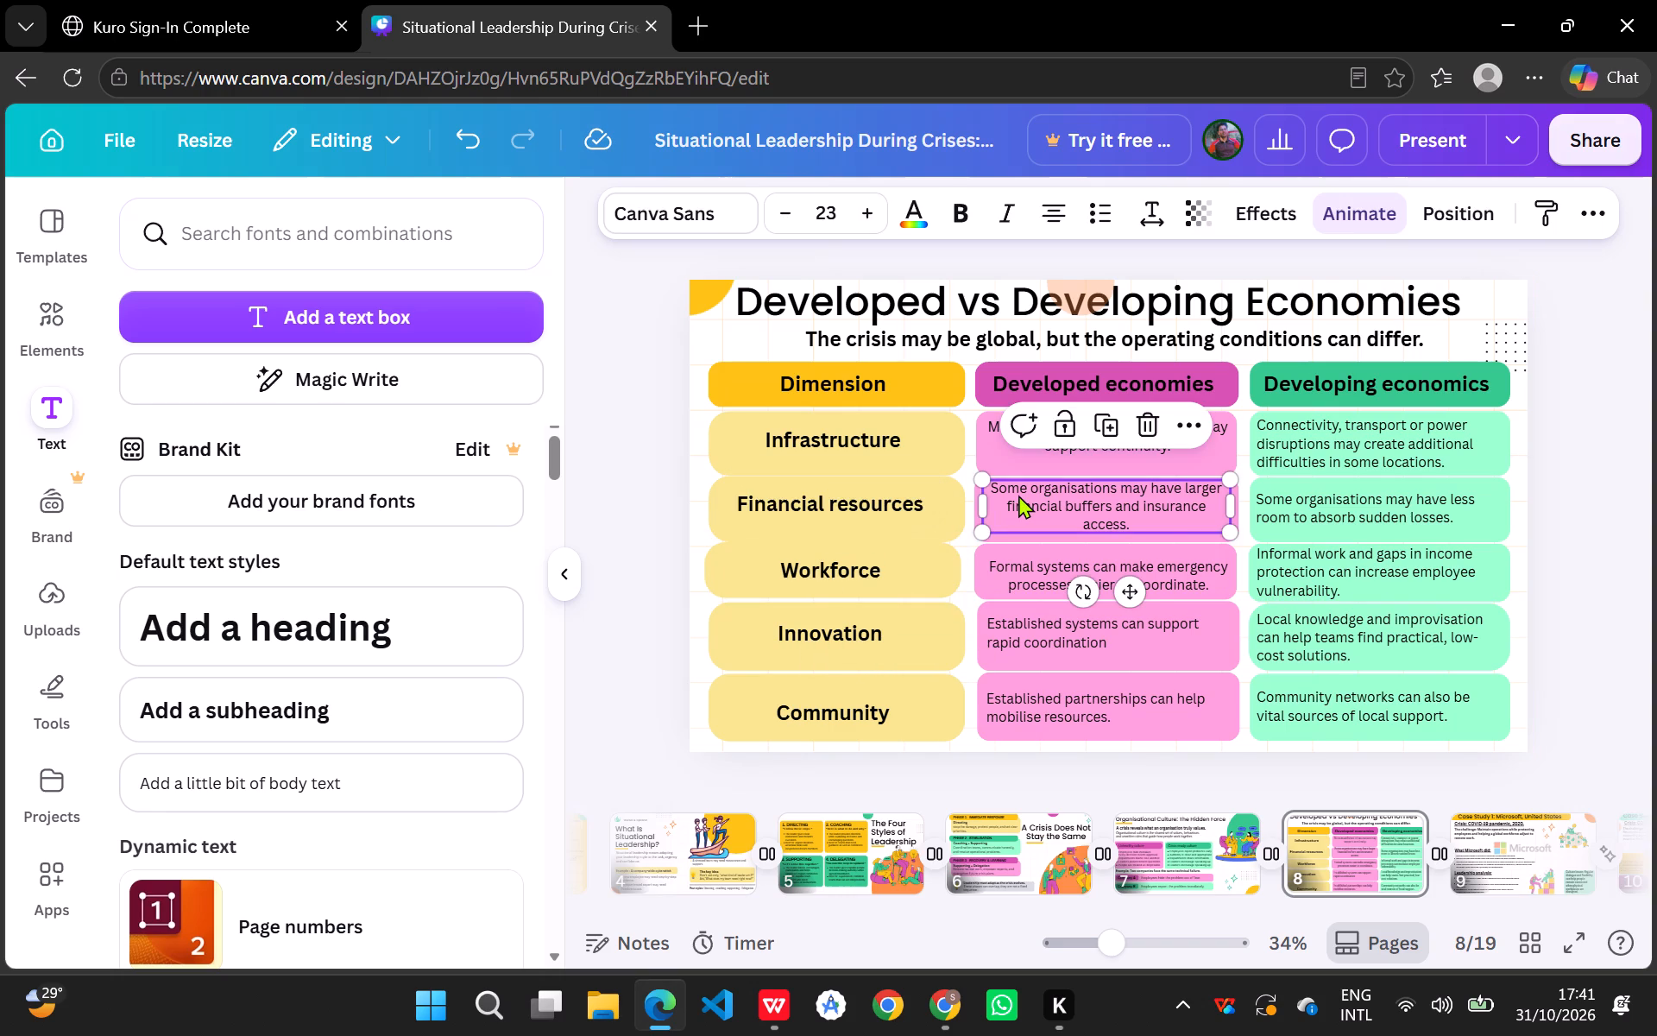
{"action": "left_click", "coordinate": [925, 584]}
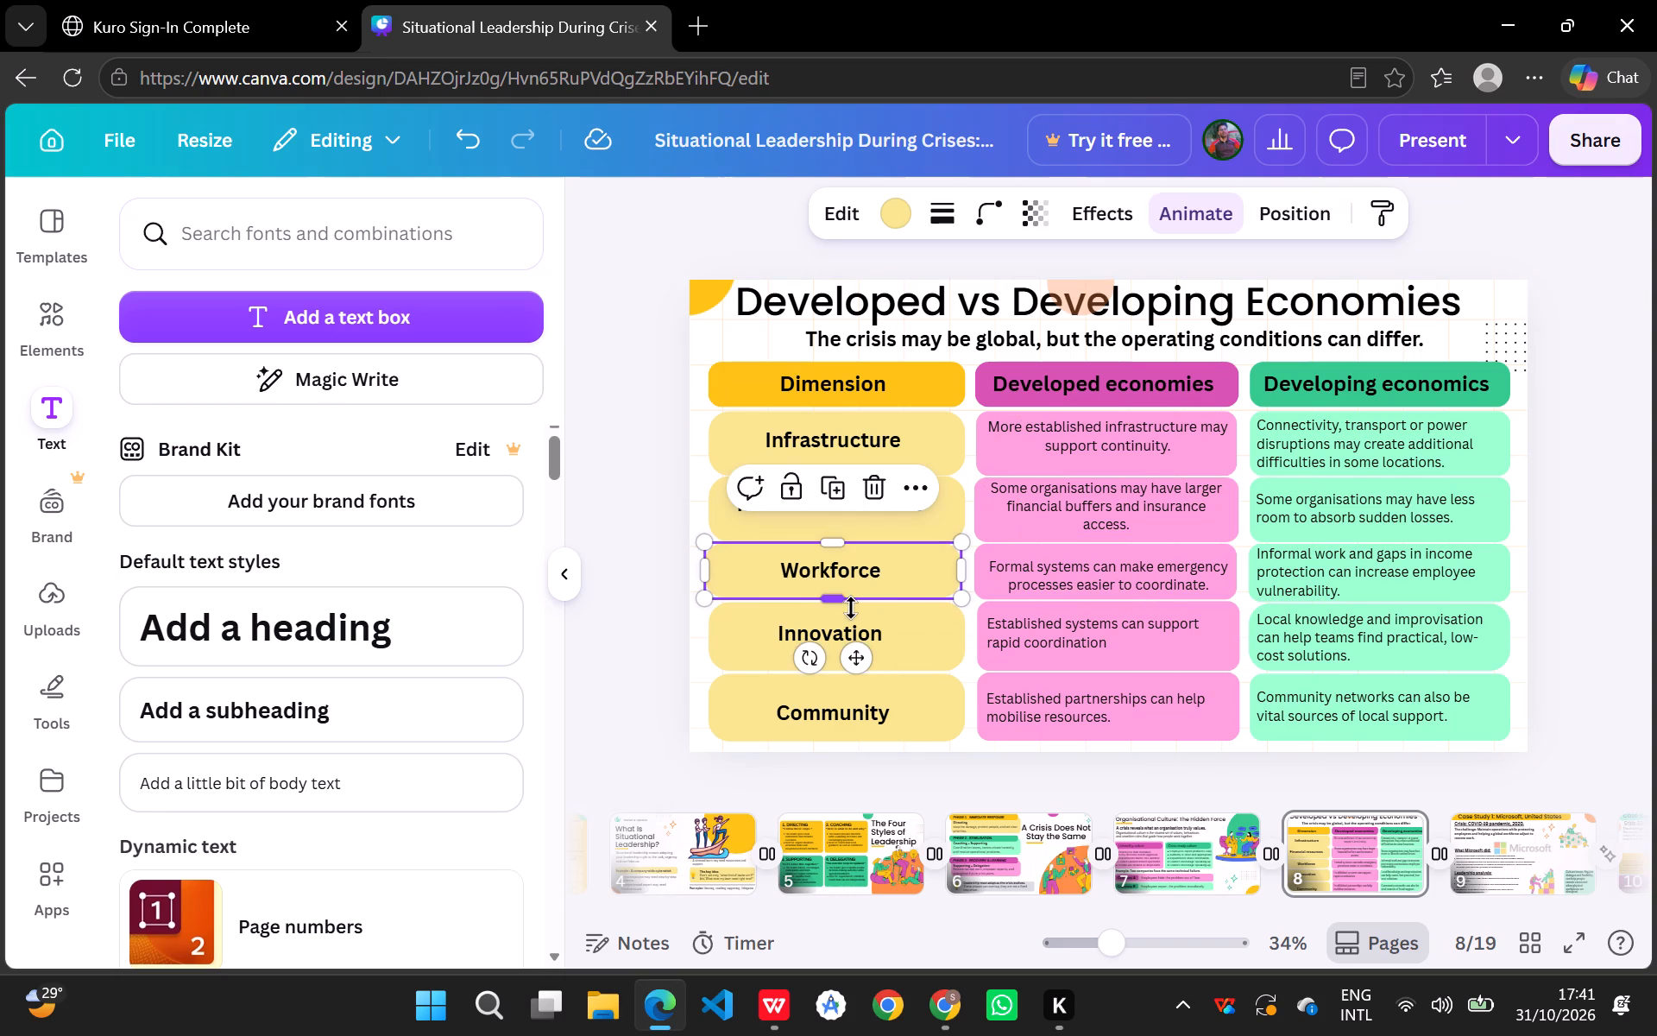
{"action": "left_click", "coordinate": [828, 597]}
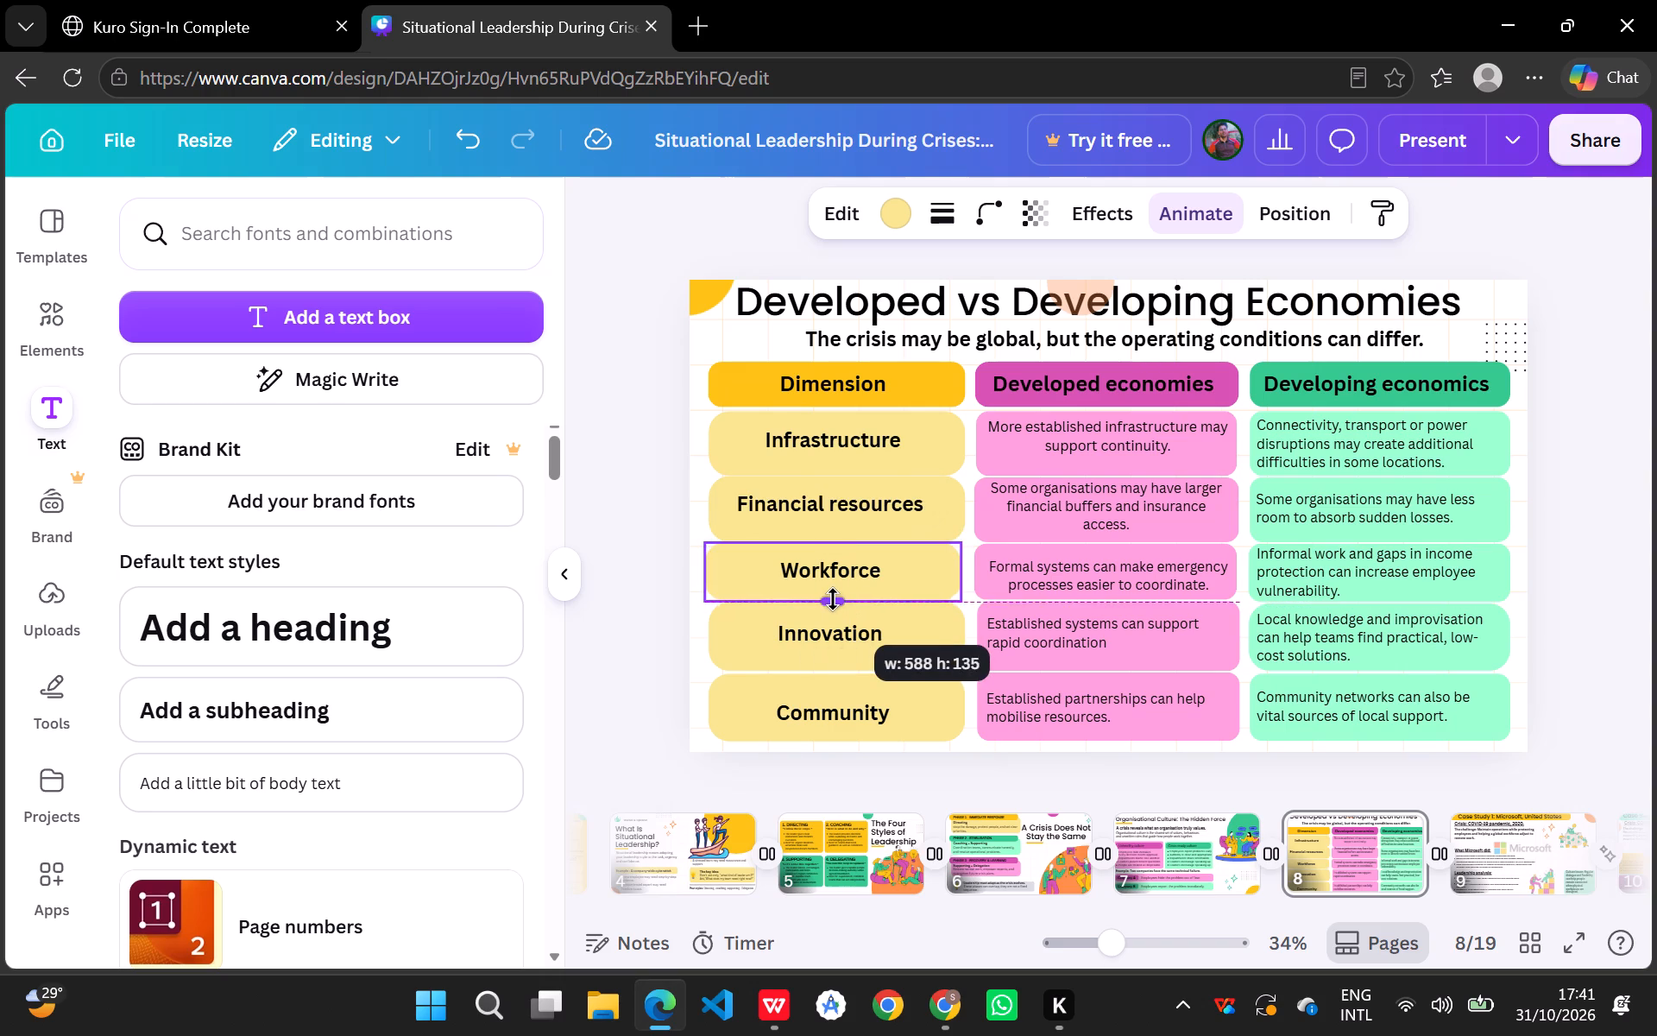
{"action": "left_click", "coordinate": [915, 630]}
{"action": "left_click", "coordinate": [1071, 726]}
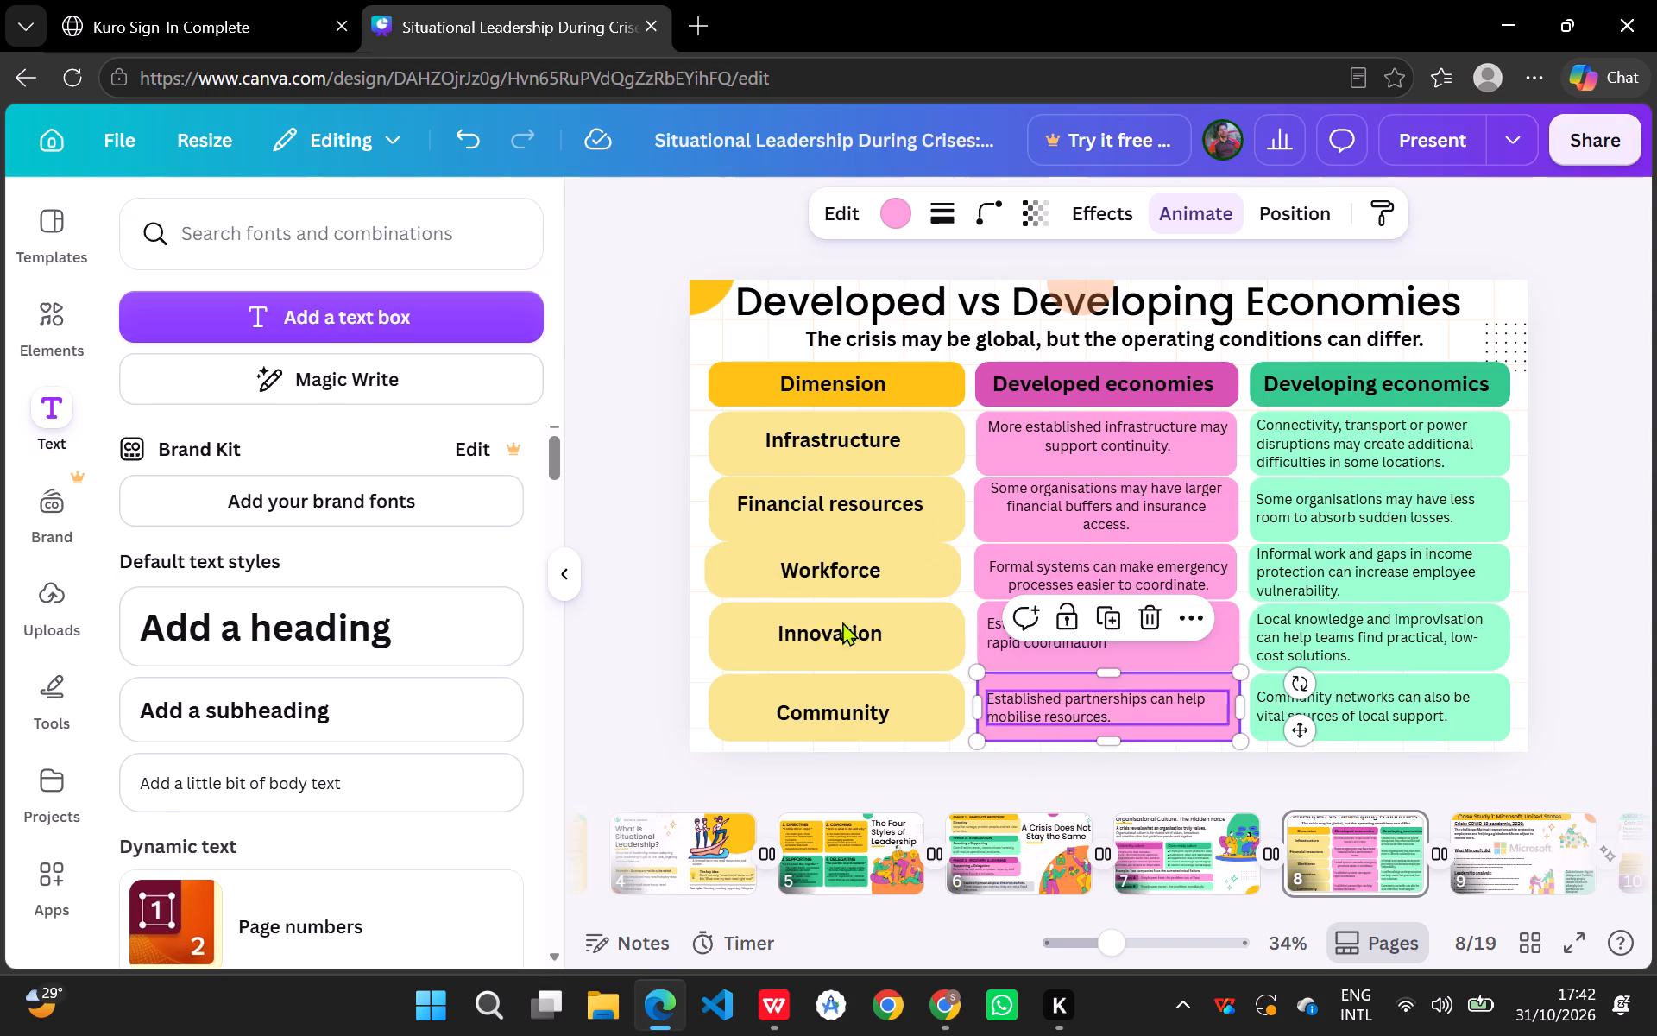
Move the yellow Workforce cell's left edge inward to a width of about 579, in line with the other yellow cells.
{"action": "left_click", "coordinate": [710, 576]}
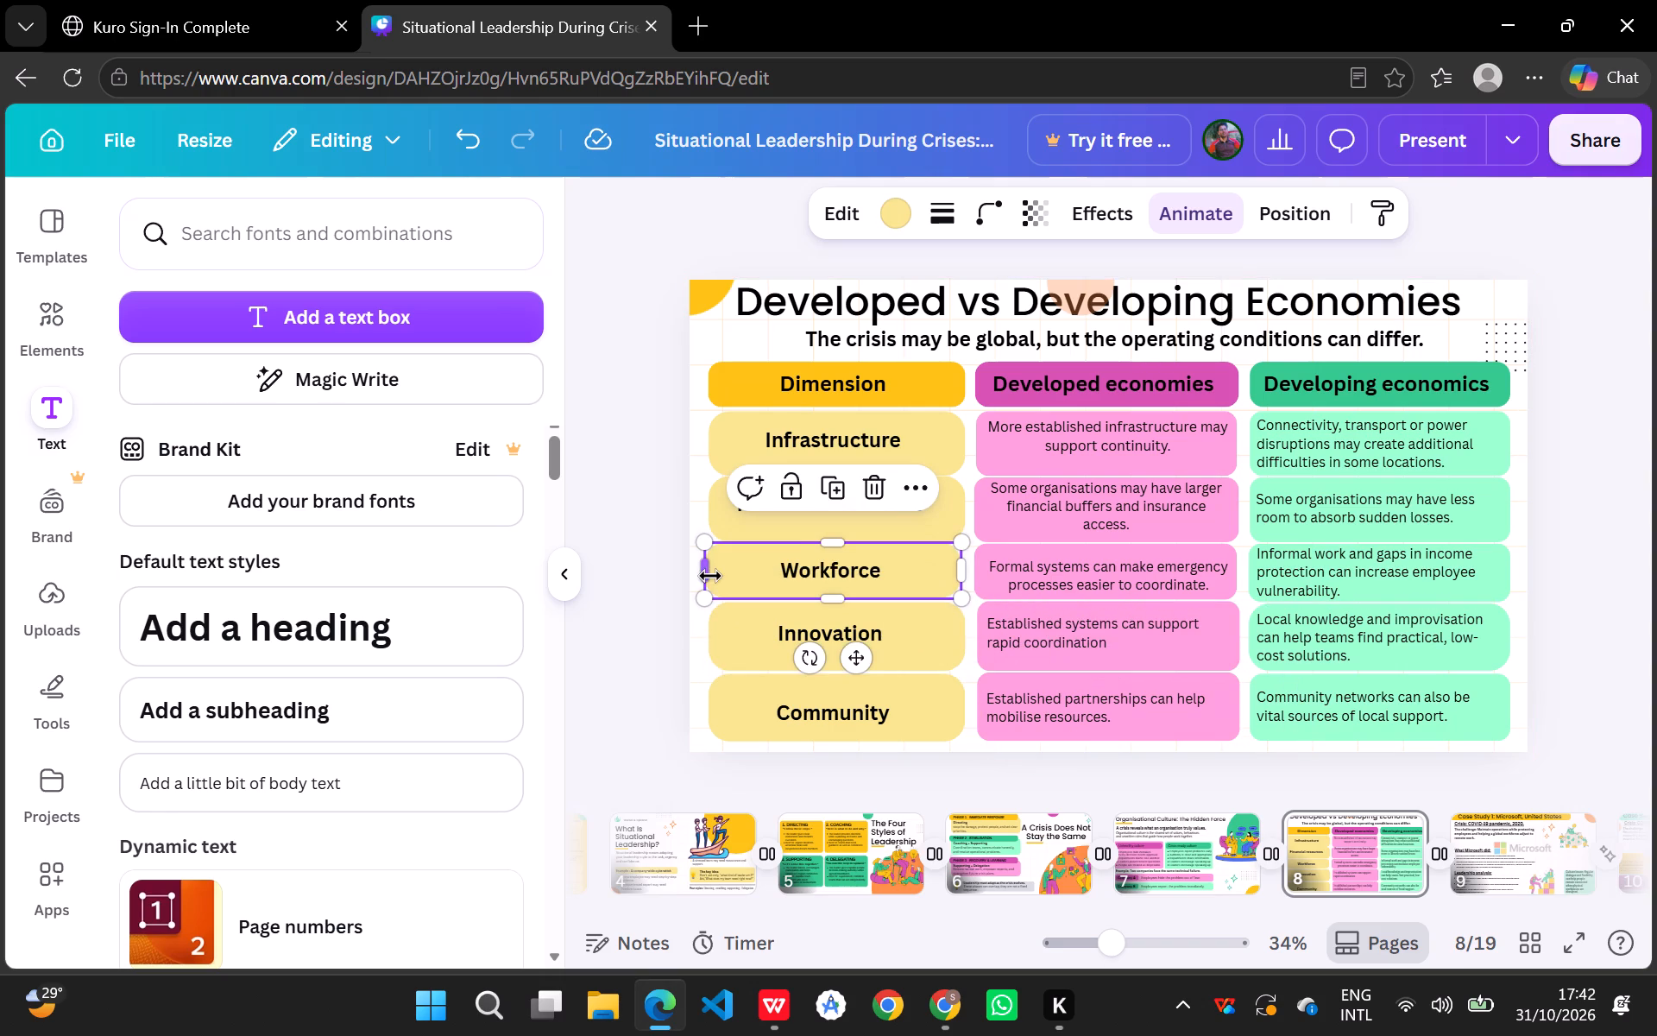
{"action": "left_click_drag", "start_coordinate": [703, 569], "coordinate": [714, 569]}
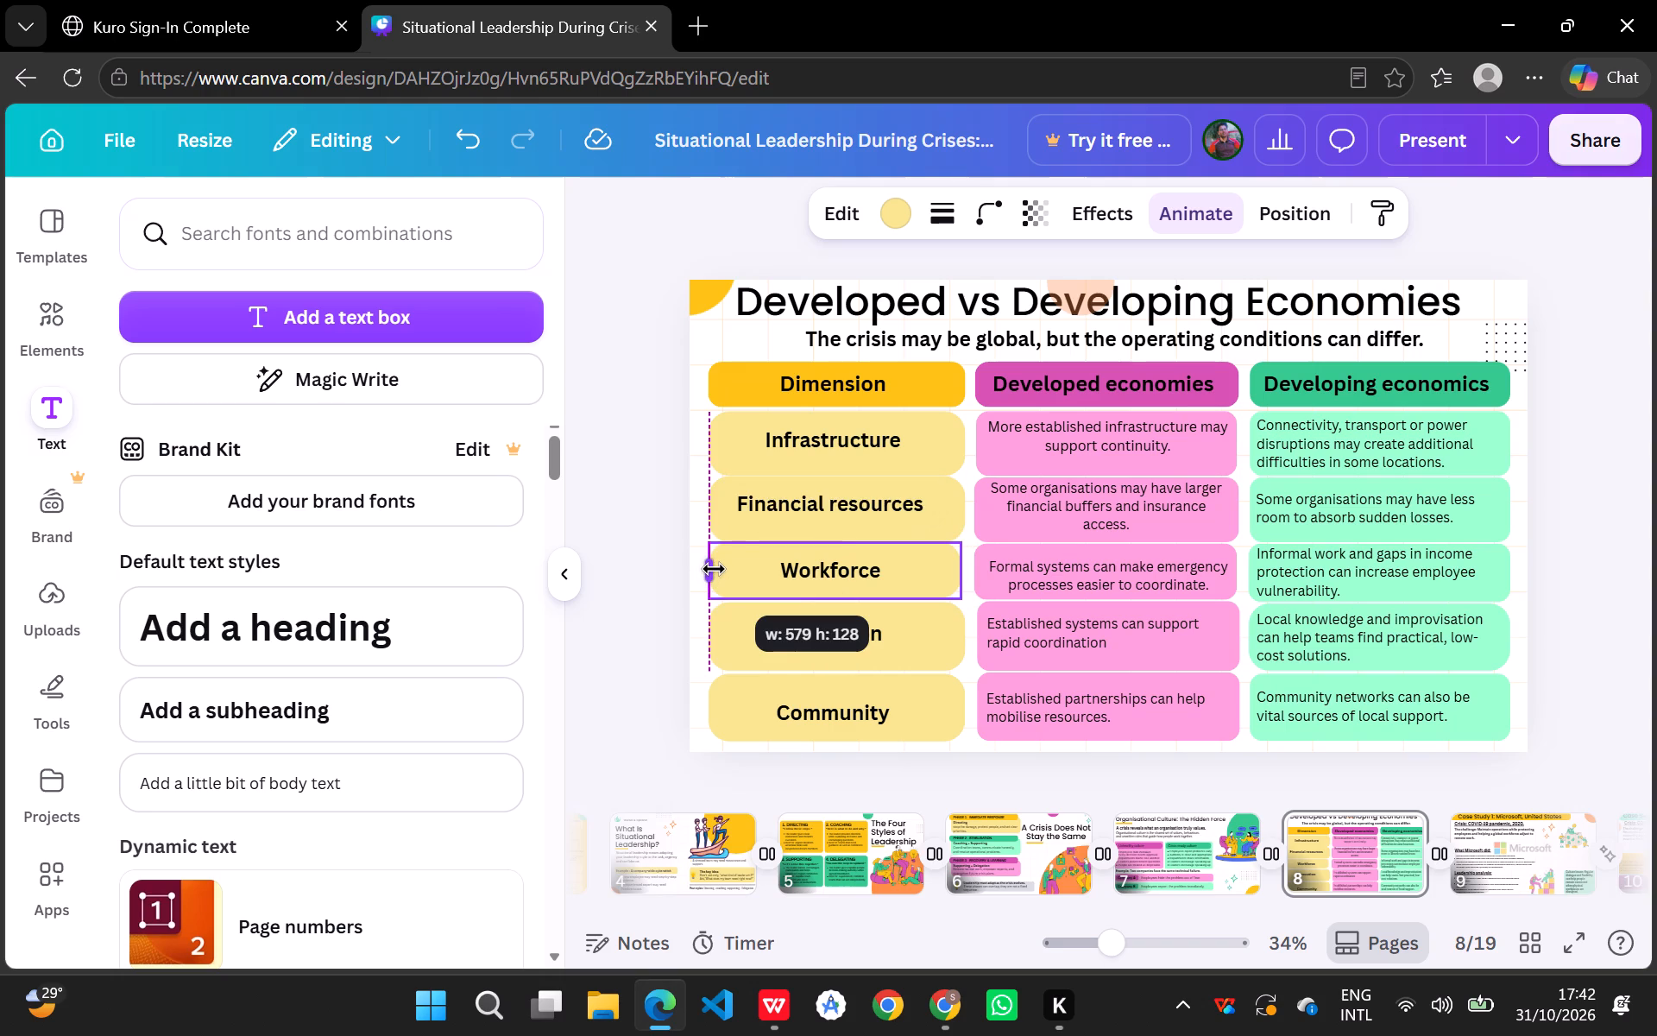
{"action": "left_click_drag", "start_coordinate": [714, 569], "coordinate": [714, 568]}
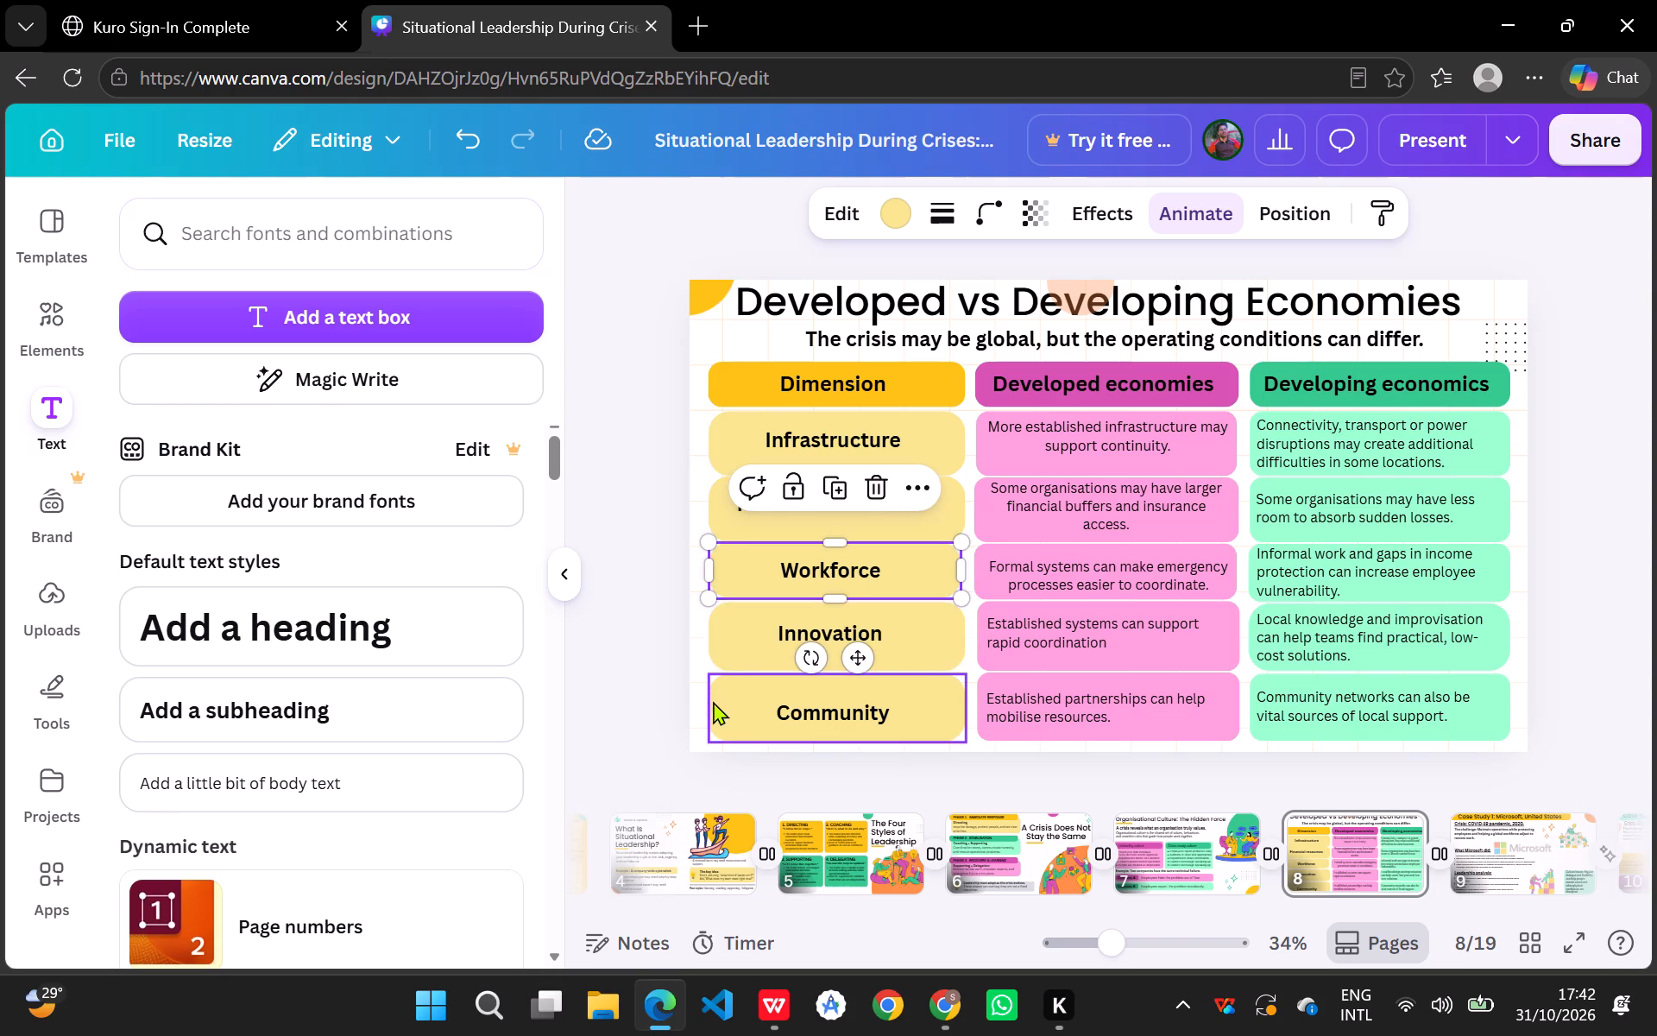
{"action": "left_click", "coordinate": [713, 701]}
{"action": "double_click", "coordinate": [713, 701]}
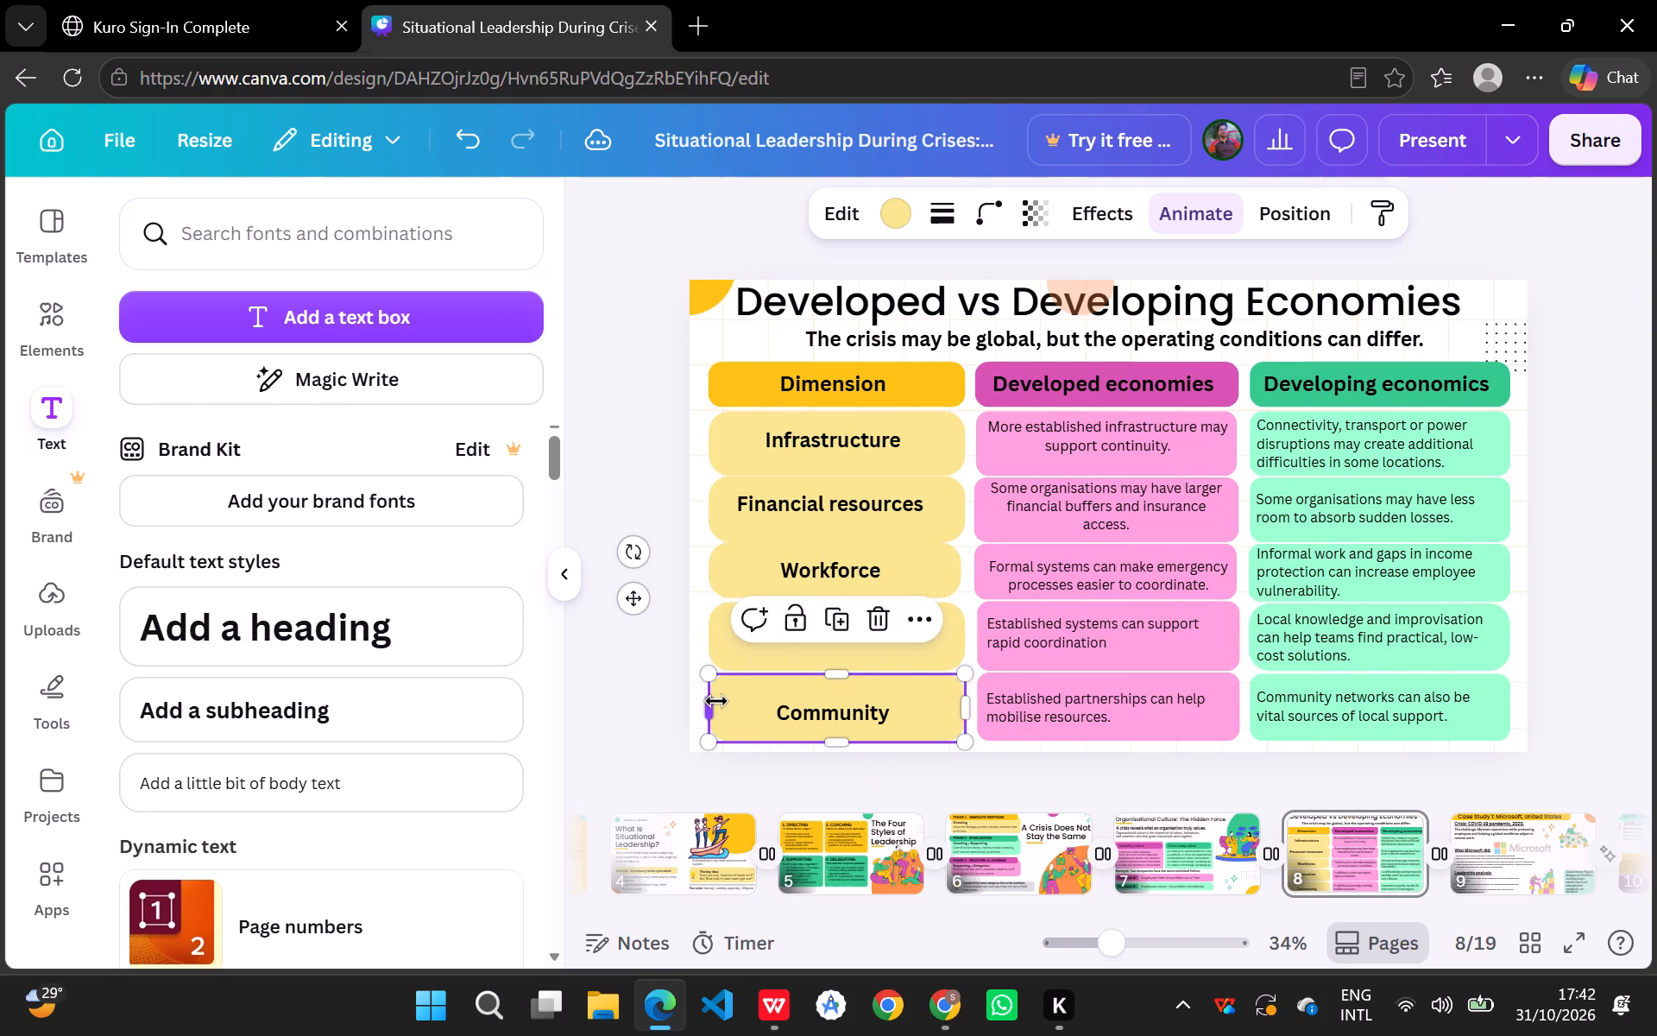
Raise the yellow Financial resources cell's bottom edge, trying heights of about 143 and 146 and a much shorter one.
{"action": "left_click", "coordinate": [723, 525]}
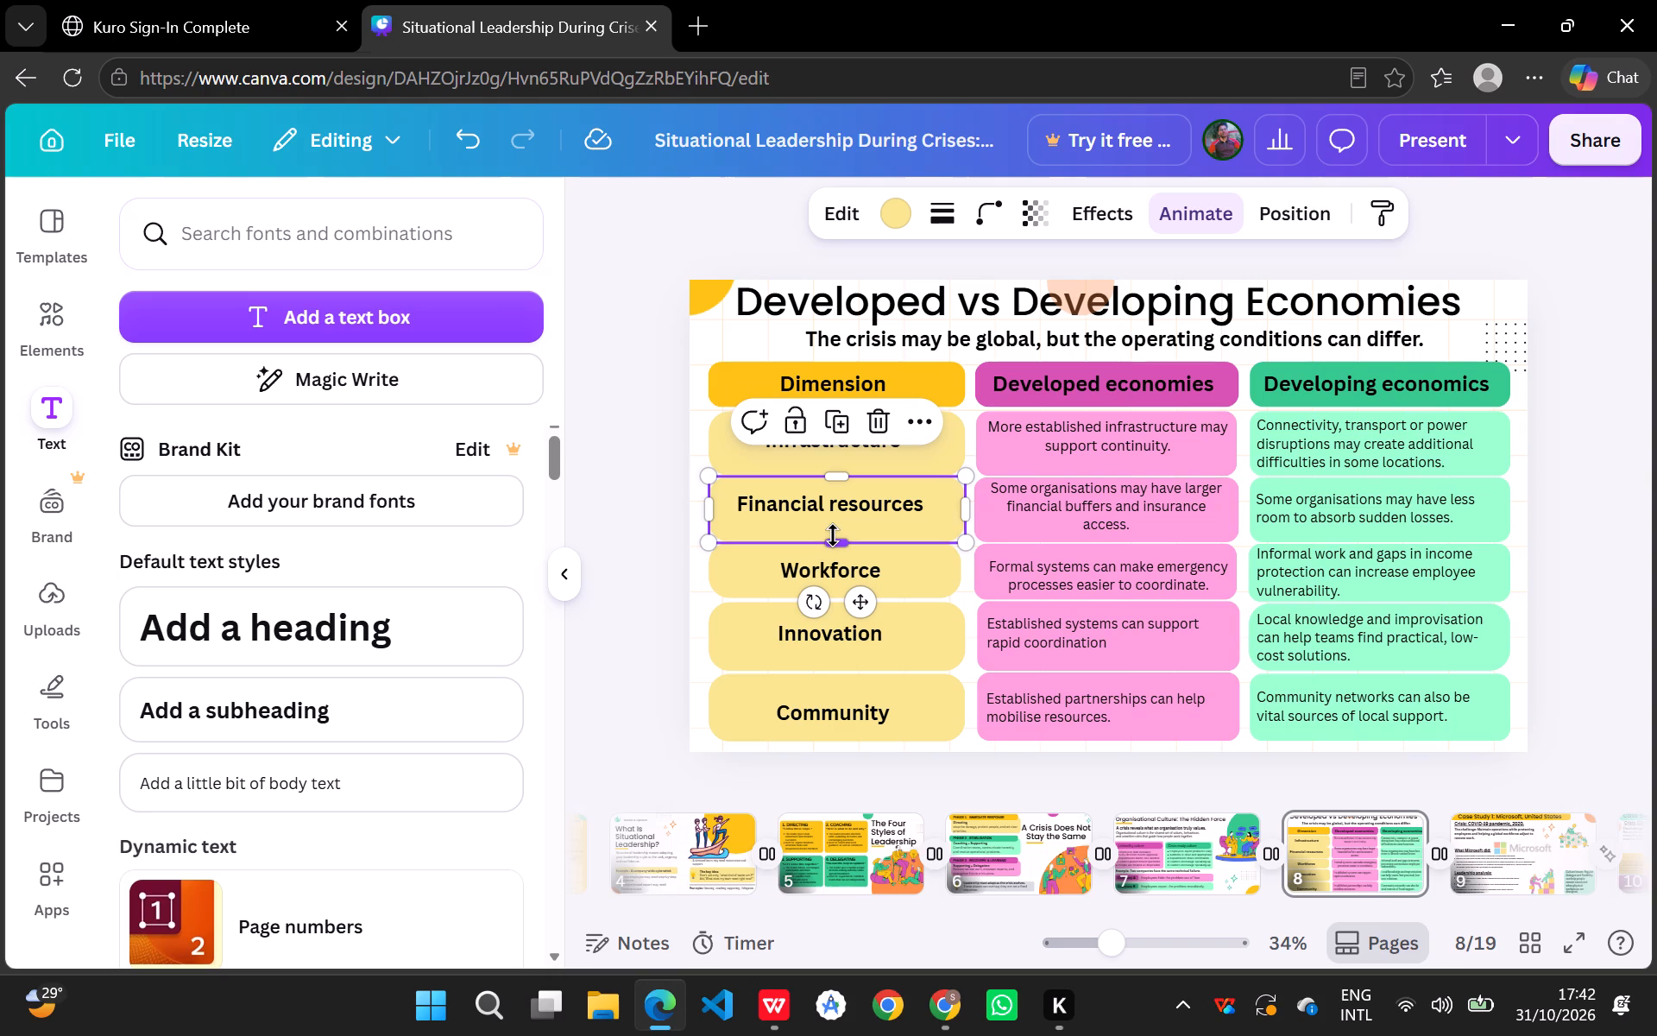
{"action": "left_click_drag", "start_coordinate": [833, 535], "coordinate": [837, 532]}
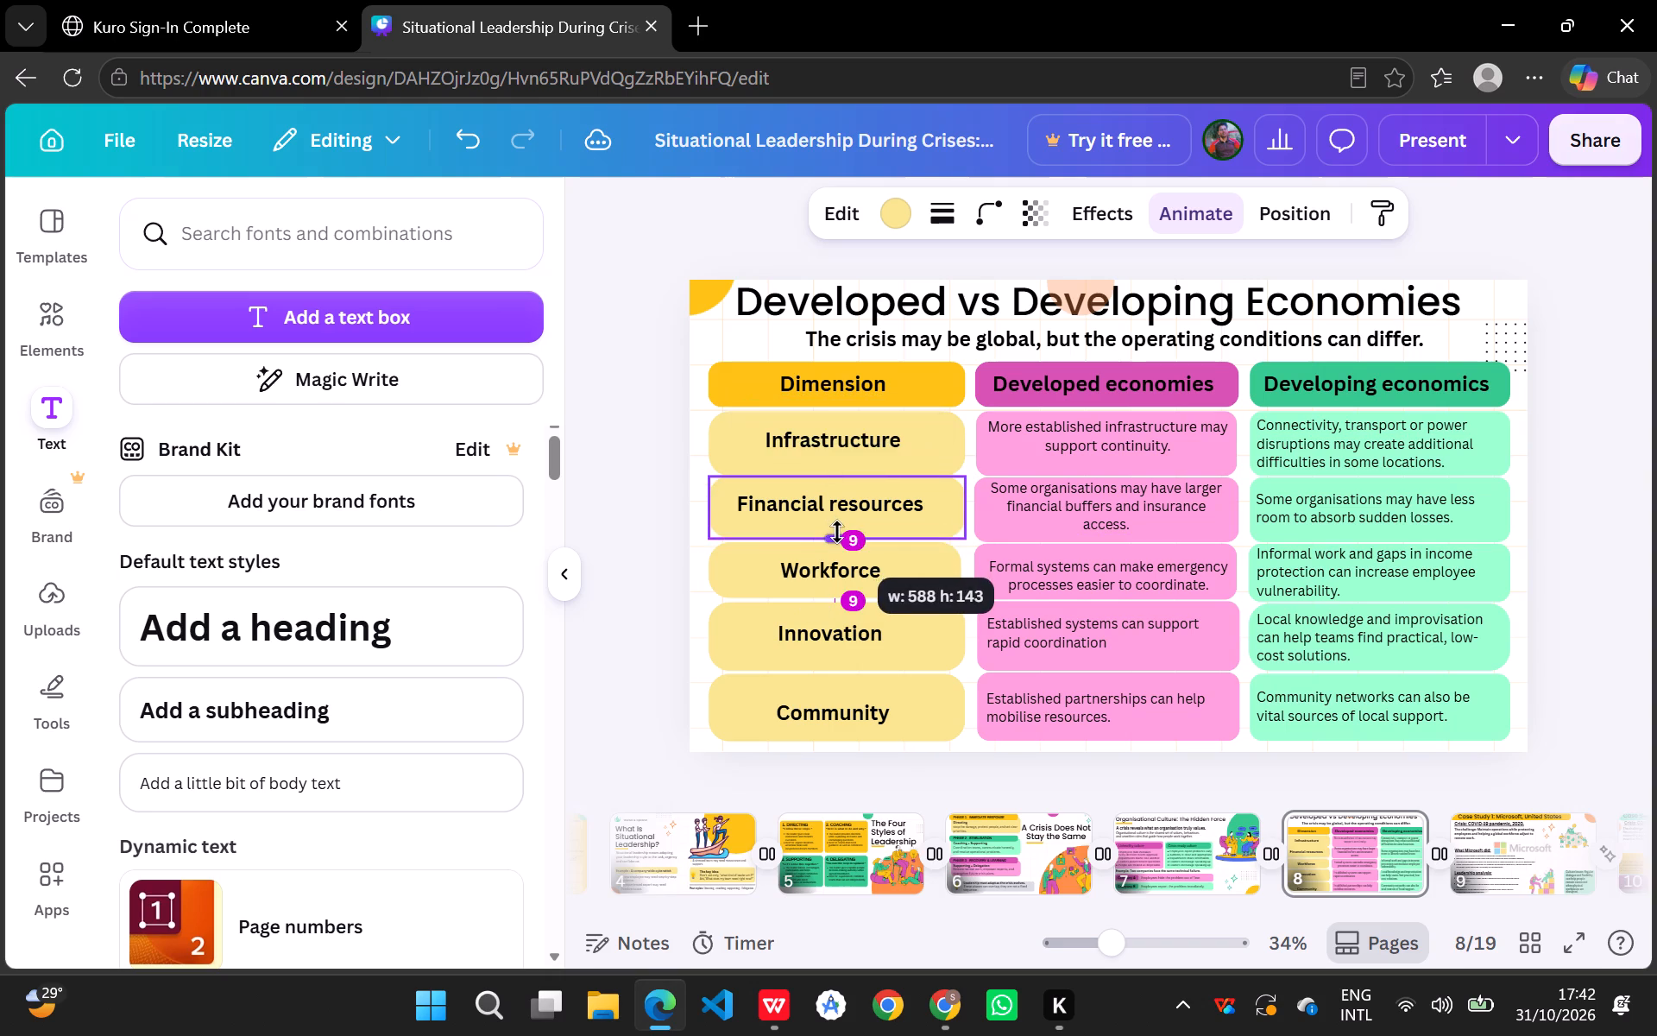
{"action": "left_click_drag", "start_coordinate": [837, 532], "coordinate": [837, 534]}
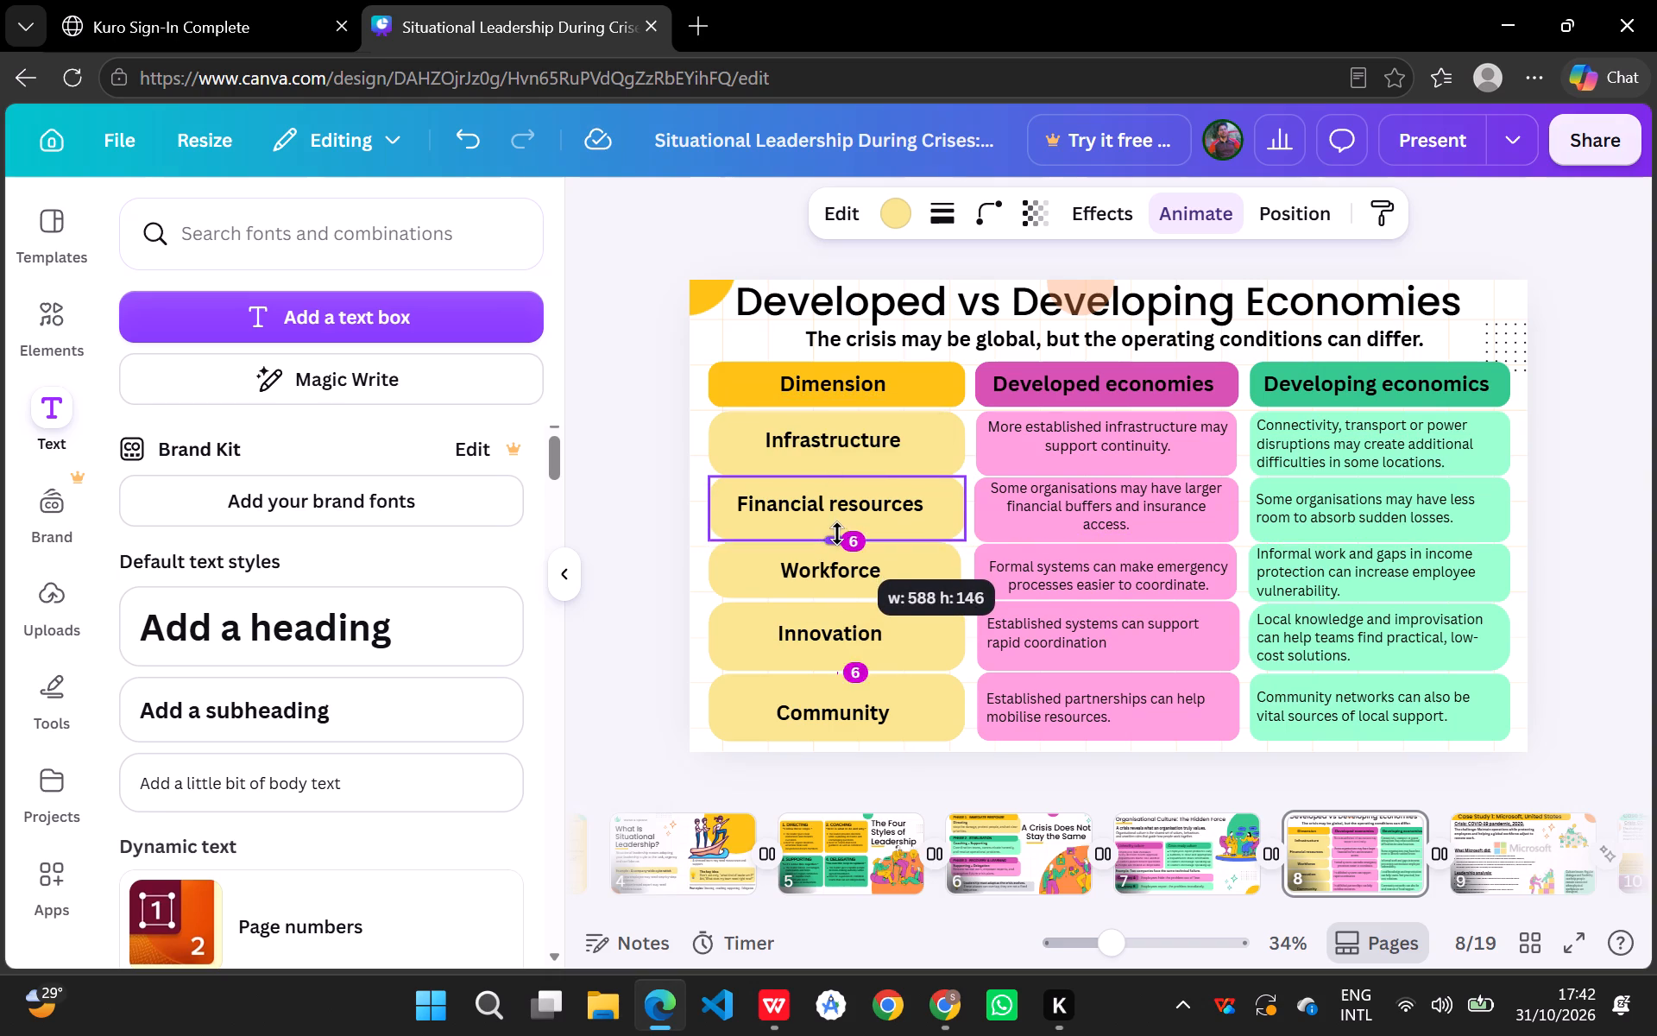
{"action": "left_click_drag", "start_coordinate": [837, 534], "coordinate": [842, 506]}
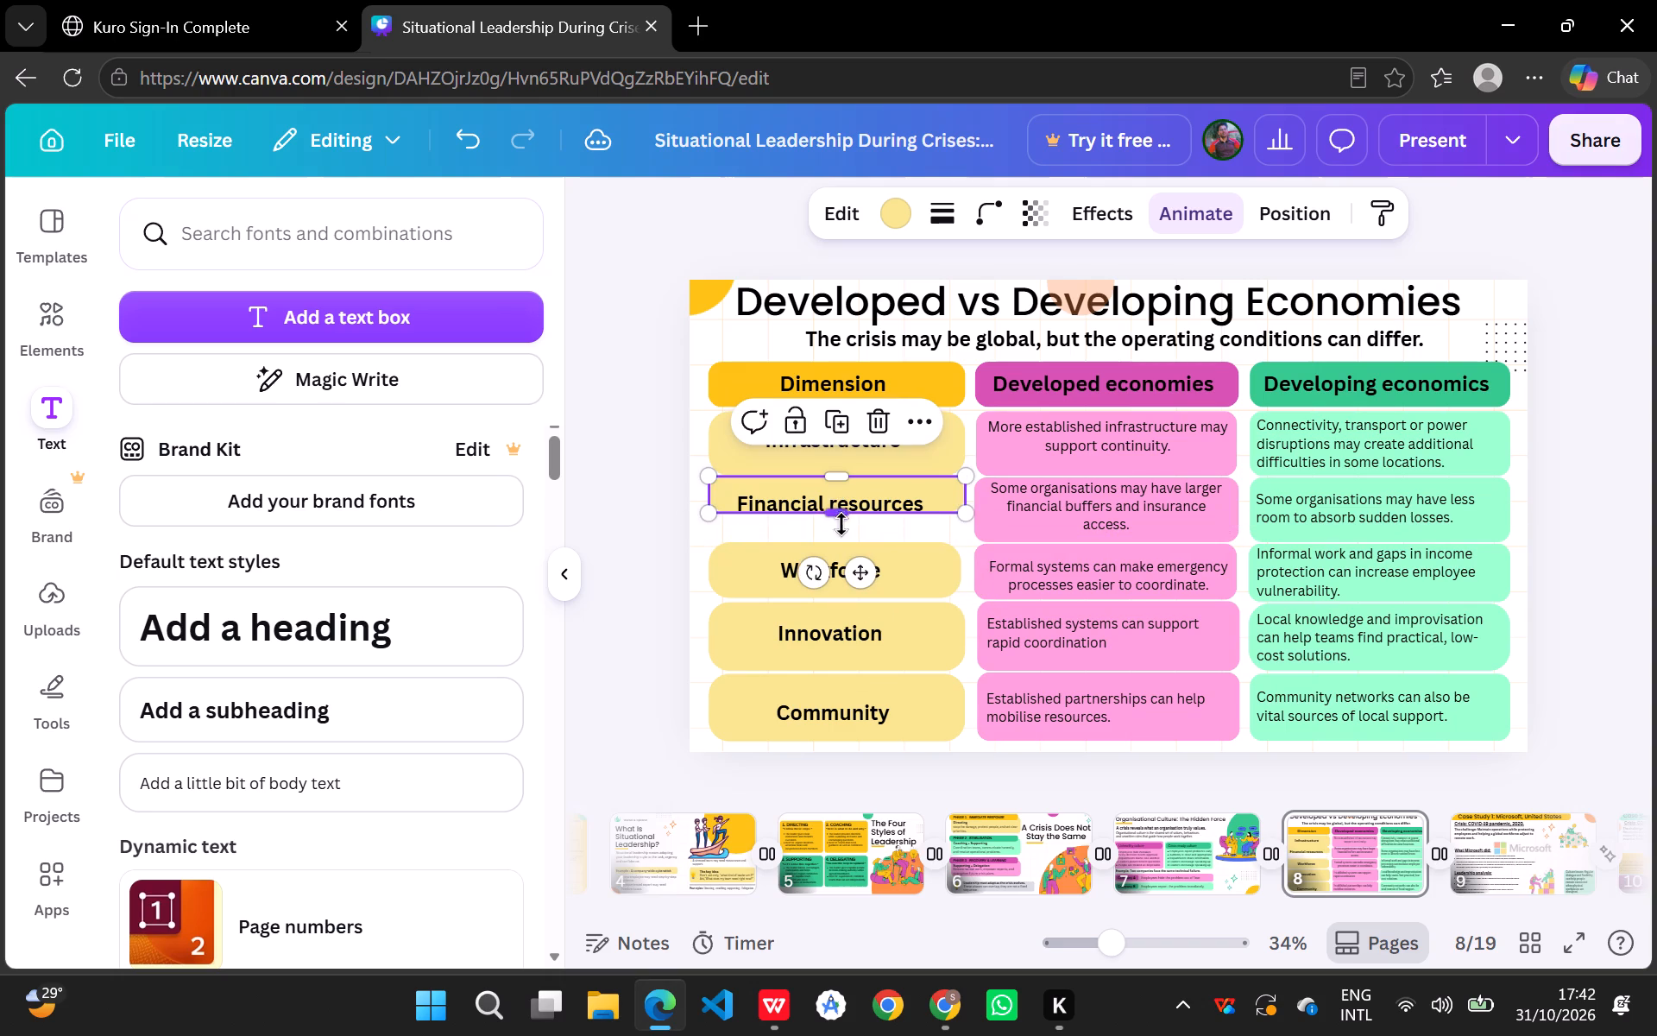
Lower the yellow Workforce cell's top edge to a cell height of about 125, level with the neighbouring pink cell.
{"action": "left_click", "coordinate": [837, 541]}
{"action": "double_click", "coordinate": [837, 541]}
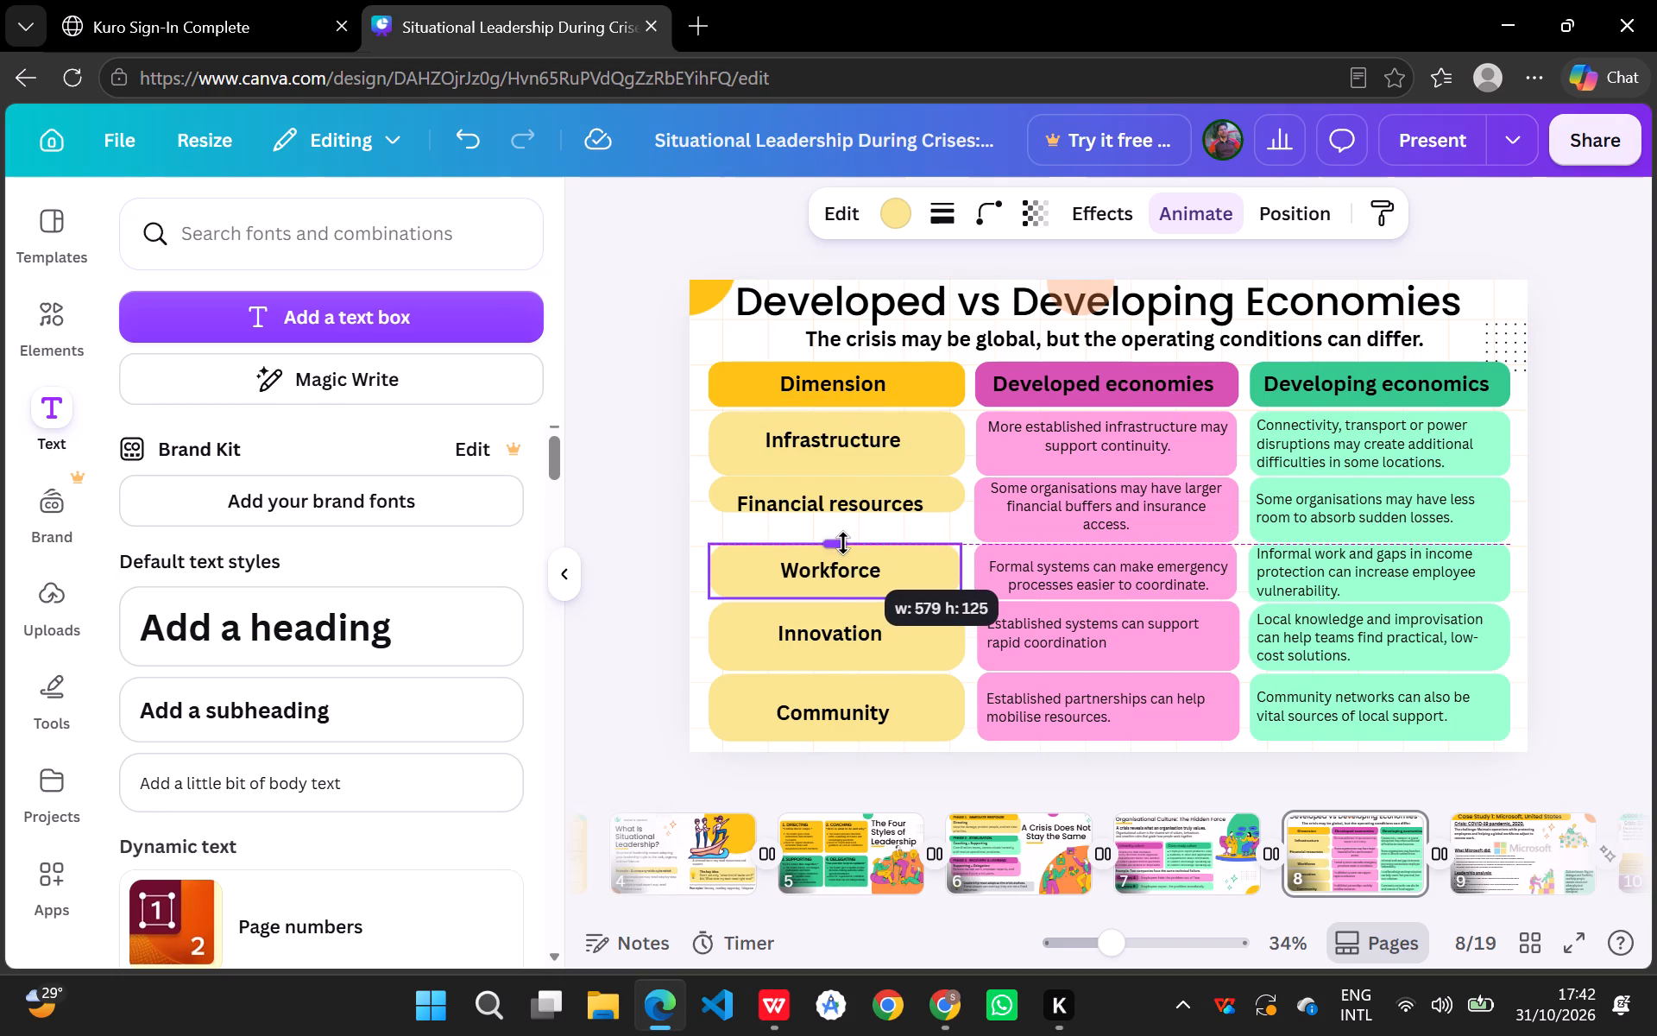
{"action": "left_click", "coordinate": [909, 515]}
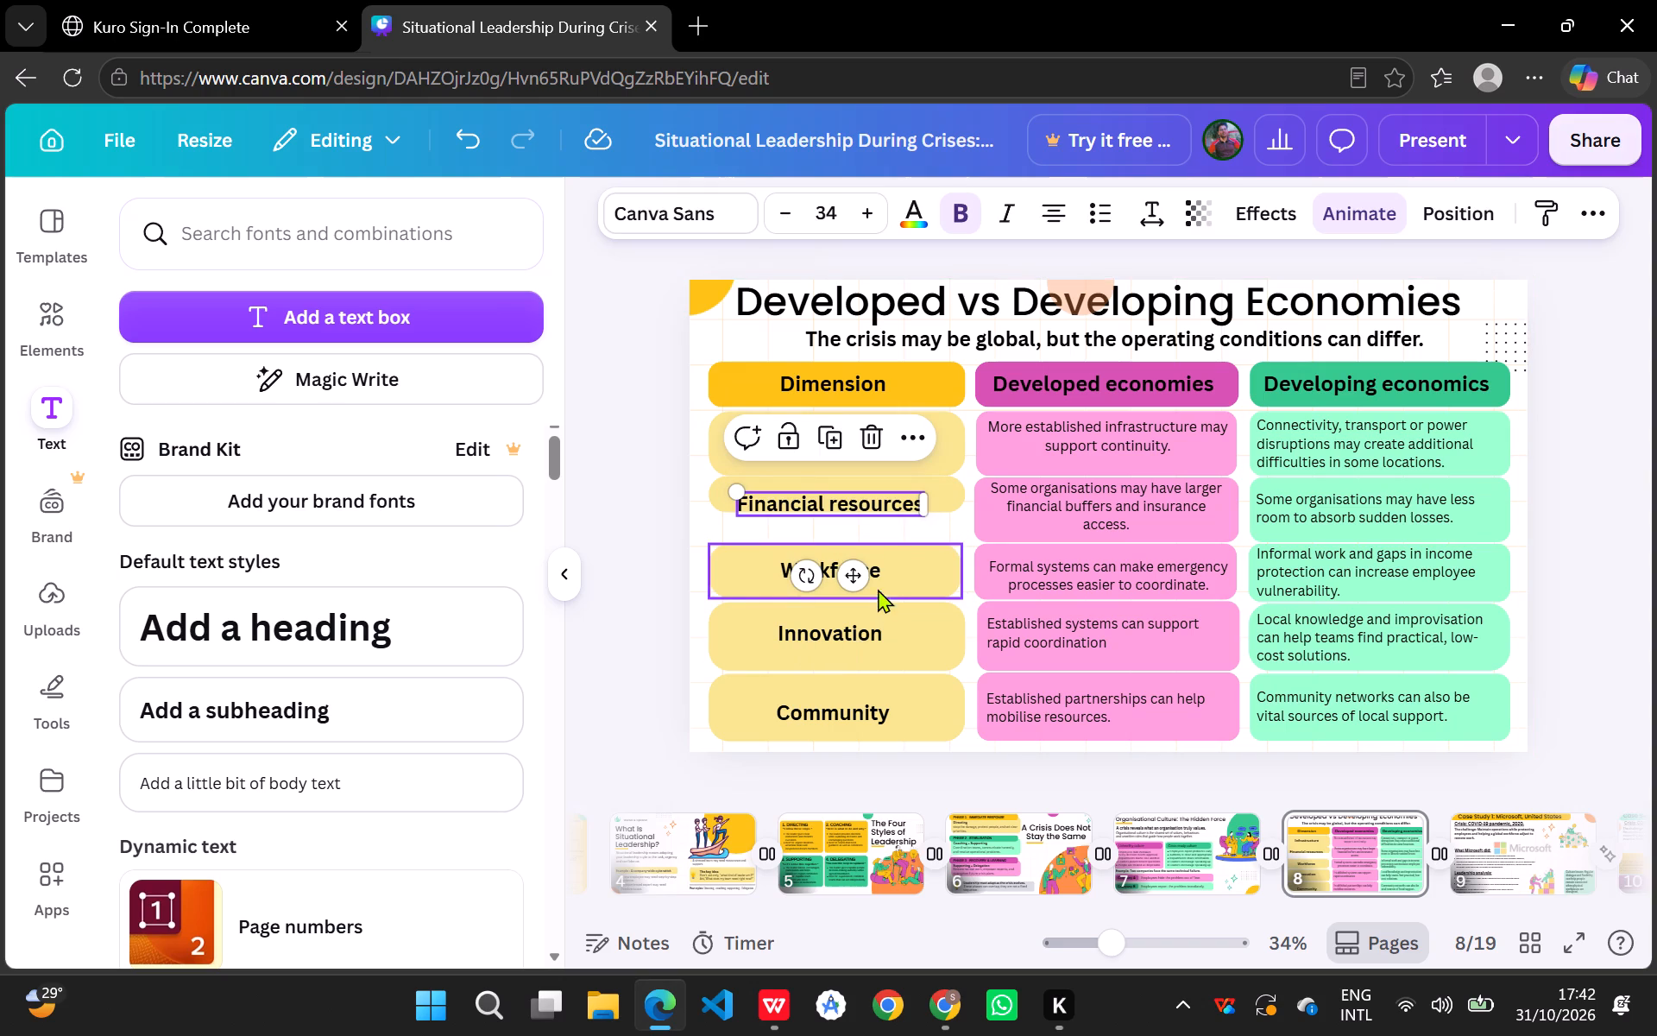
Lower the yellow Workforce cell's bottom edge slightly towards the Innovation cell.
{"action": "left_click", "coordinate": [901, 586]}
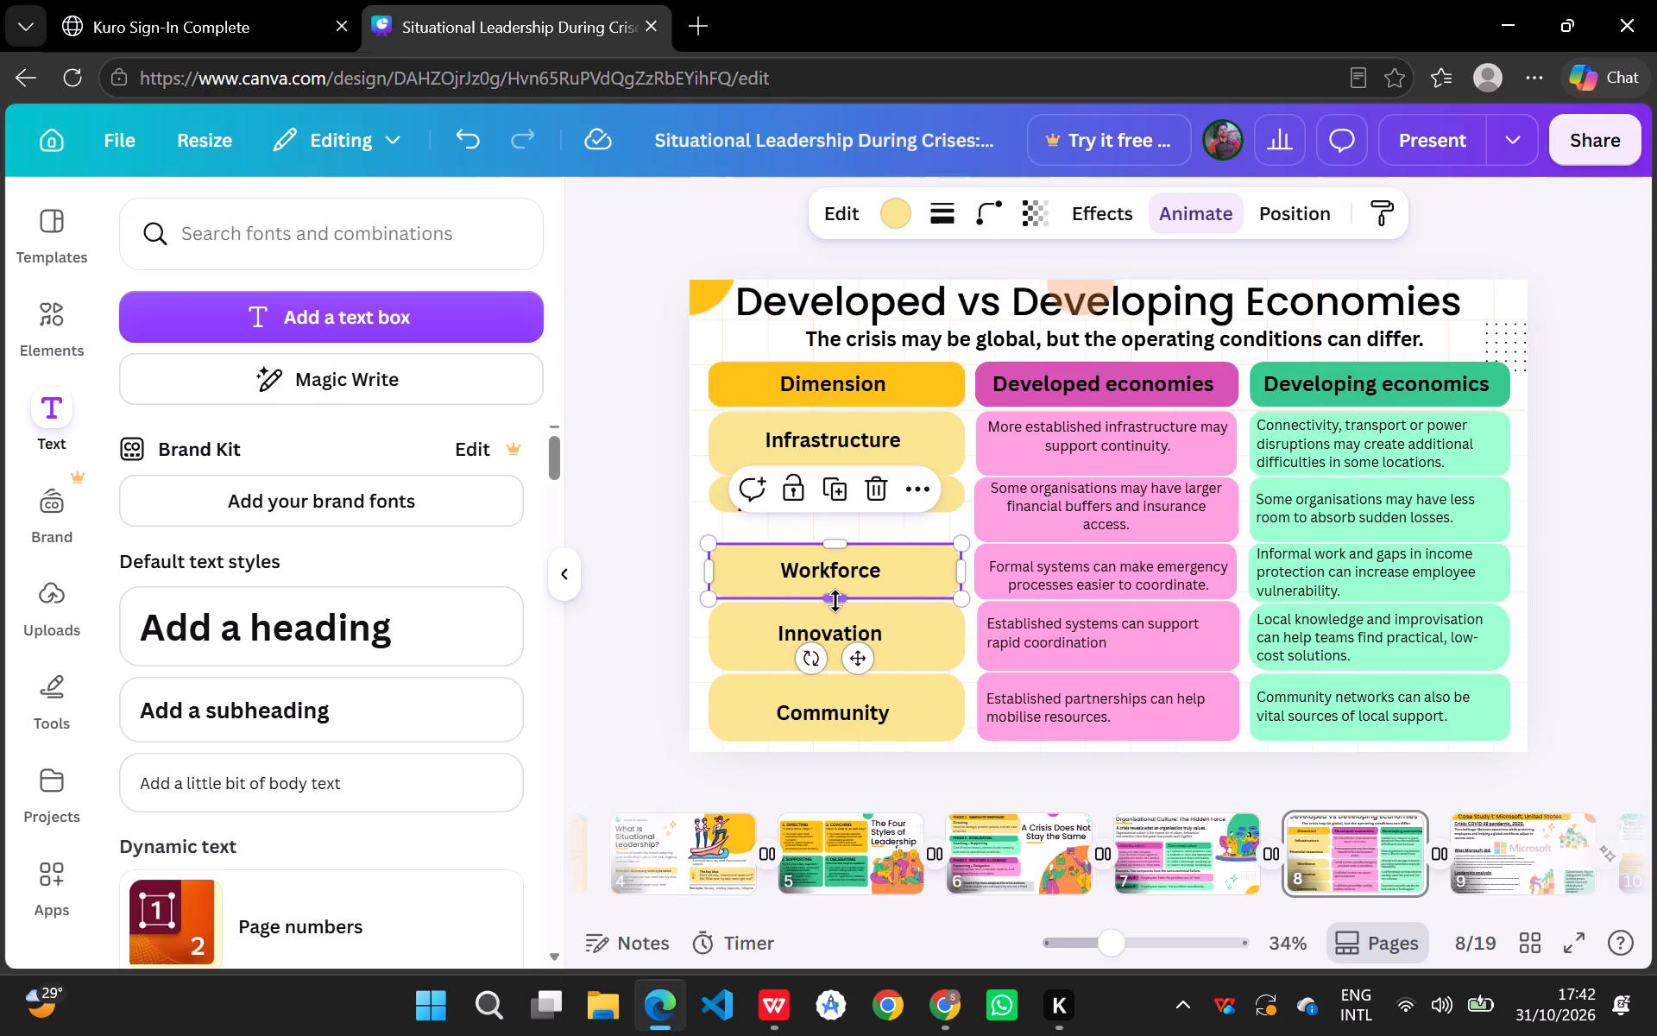
{"action": "left_click", "coordinate": [837, 597]}
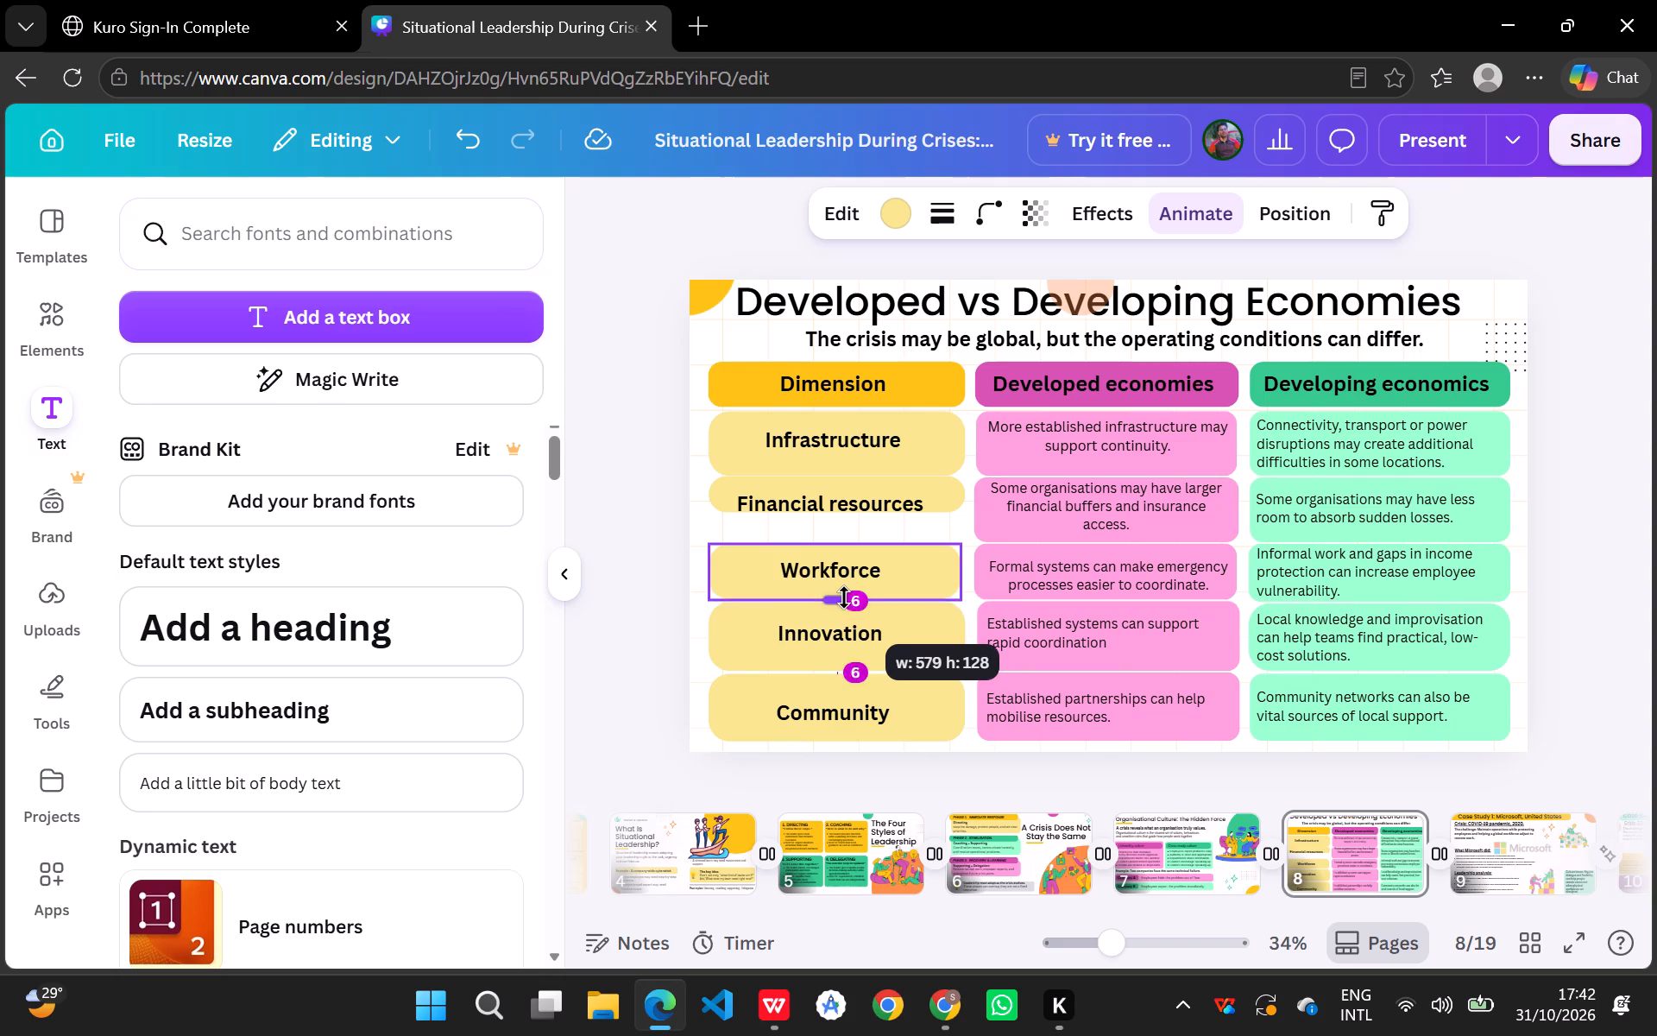
{"action": "left_click", "coordinate": [909, 622]}
{"action": "left_click", "coordinate": [924, 688]}
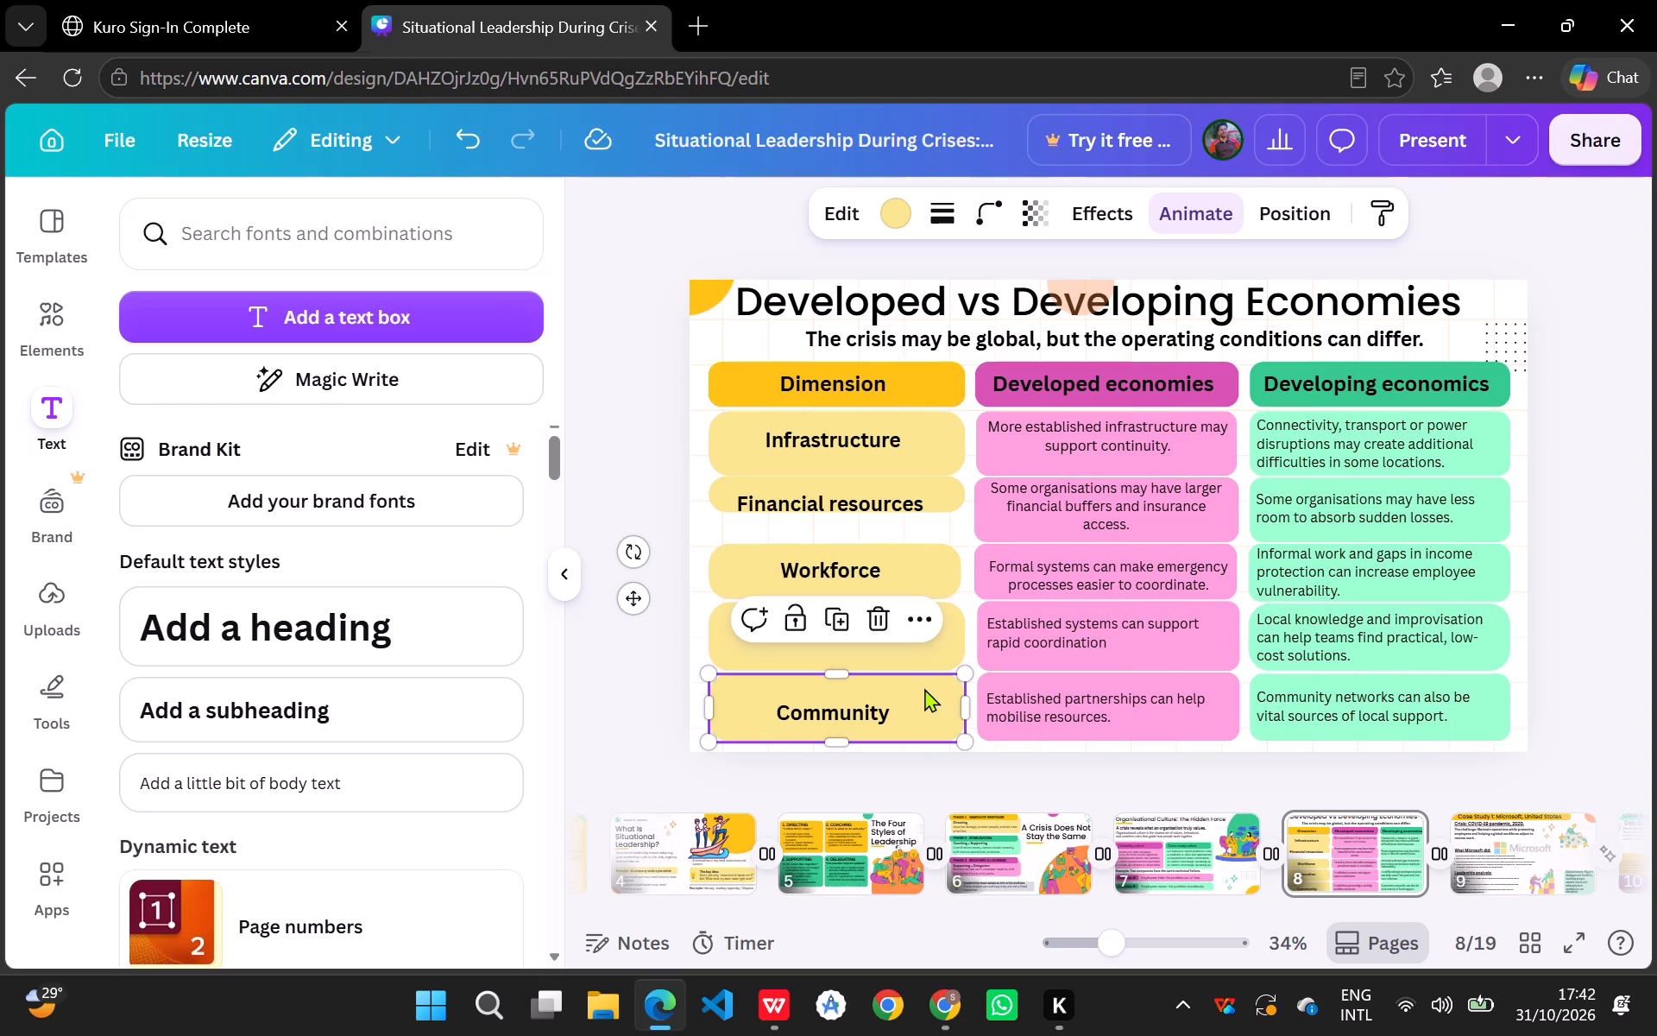
{"action": "left_click", "coordinate": [1063, 534]}
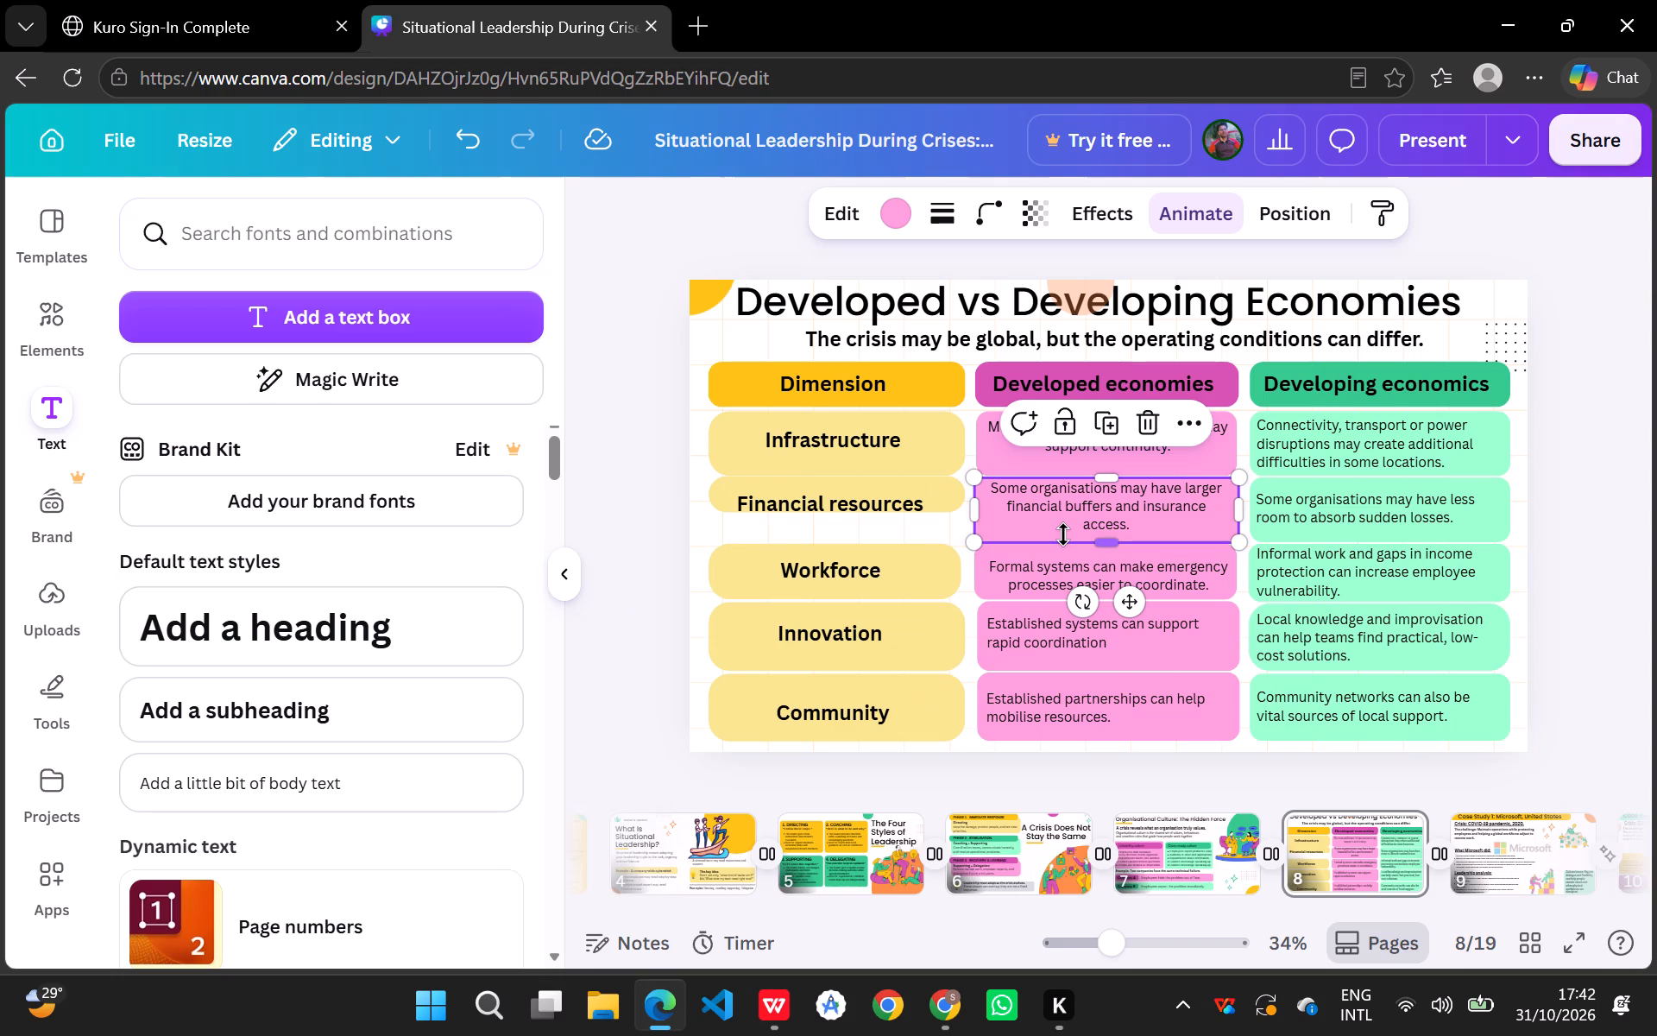
Extend the yellow Financial resources cell's bottom edge to a height of about 149, leaving a gap of 6 above Workforce.
{"action": "left_click", "coordinate": [944, 492]}
{"action": "left_click_drag", "start_coordinate": [839, 510], "coordinate": [849, 537]}
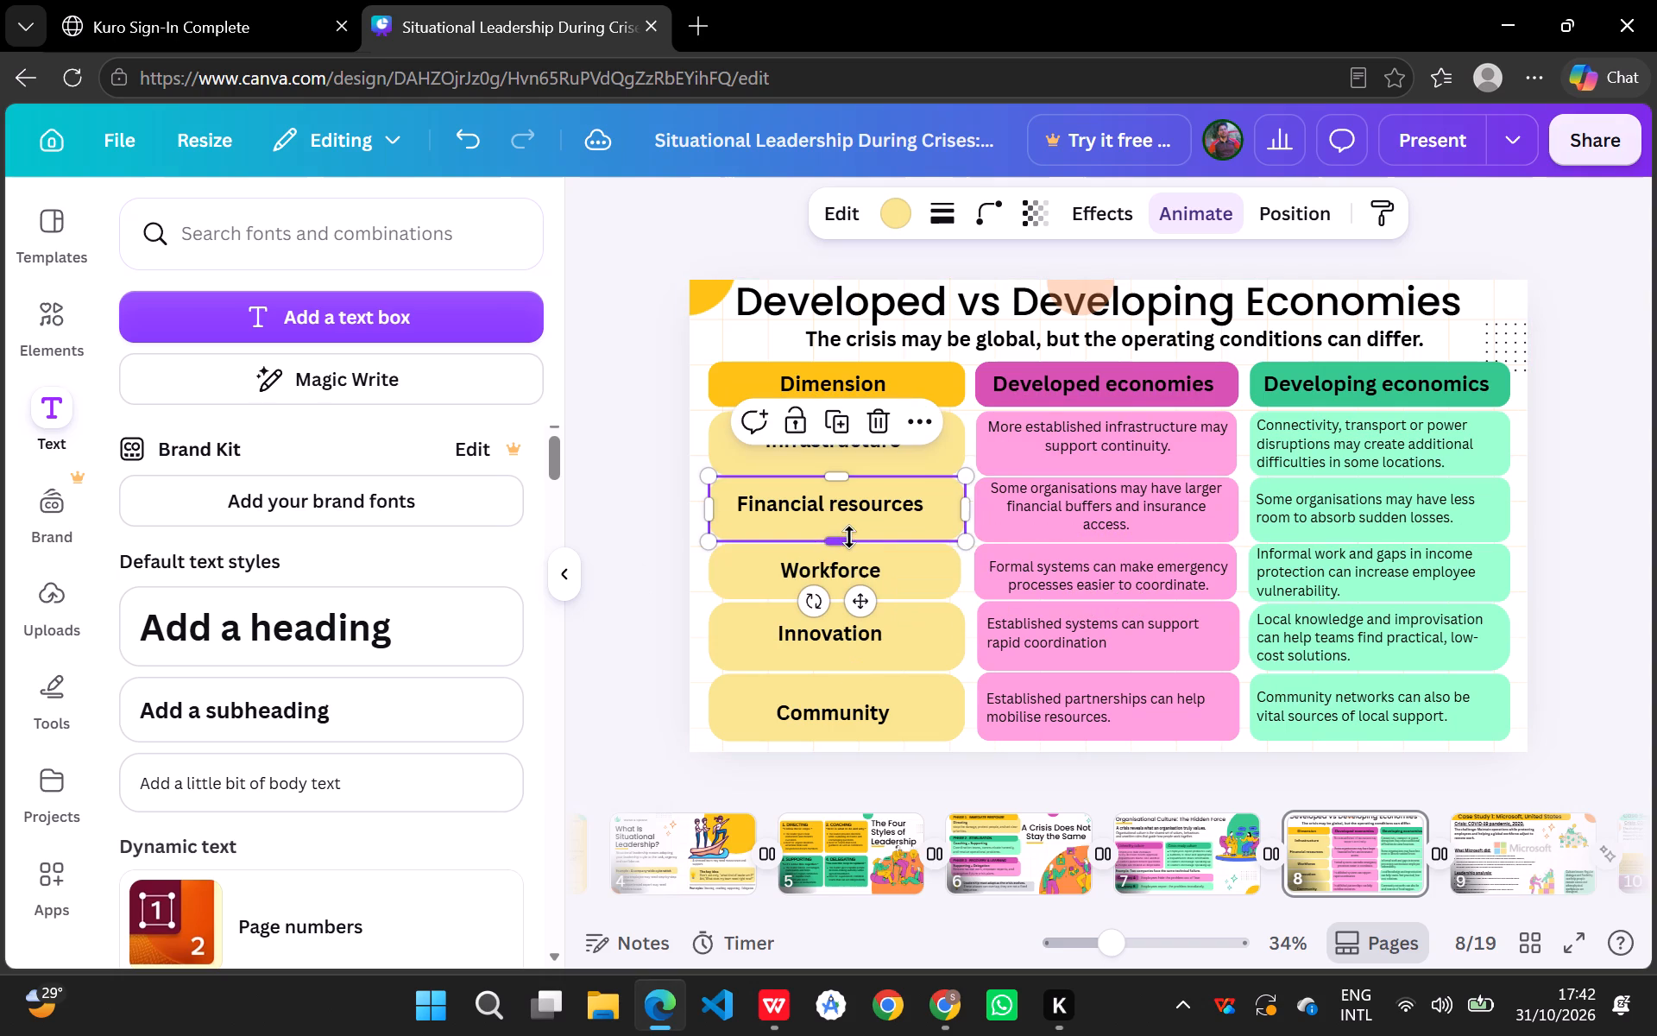
{"action": "left_click", "coordinate": [849, 537]}
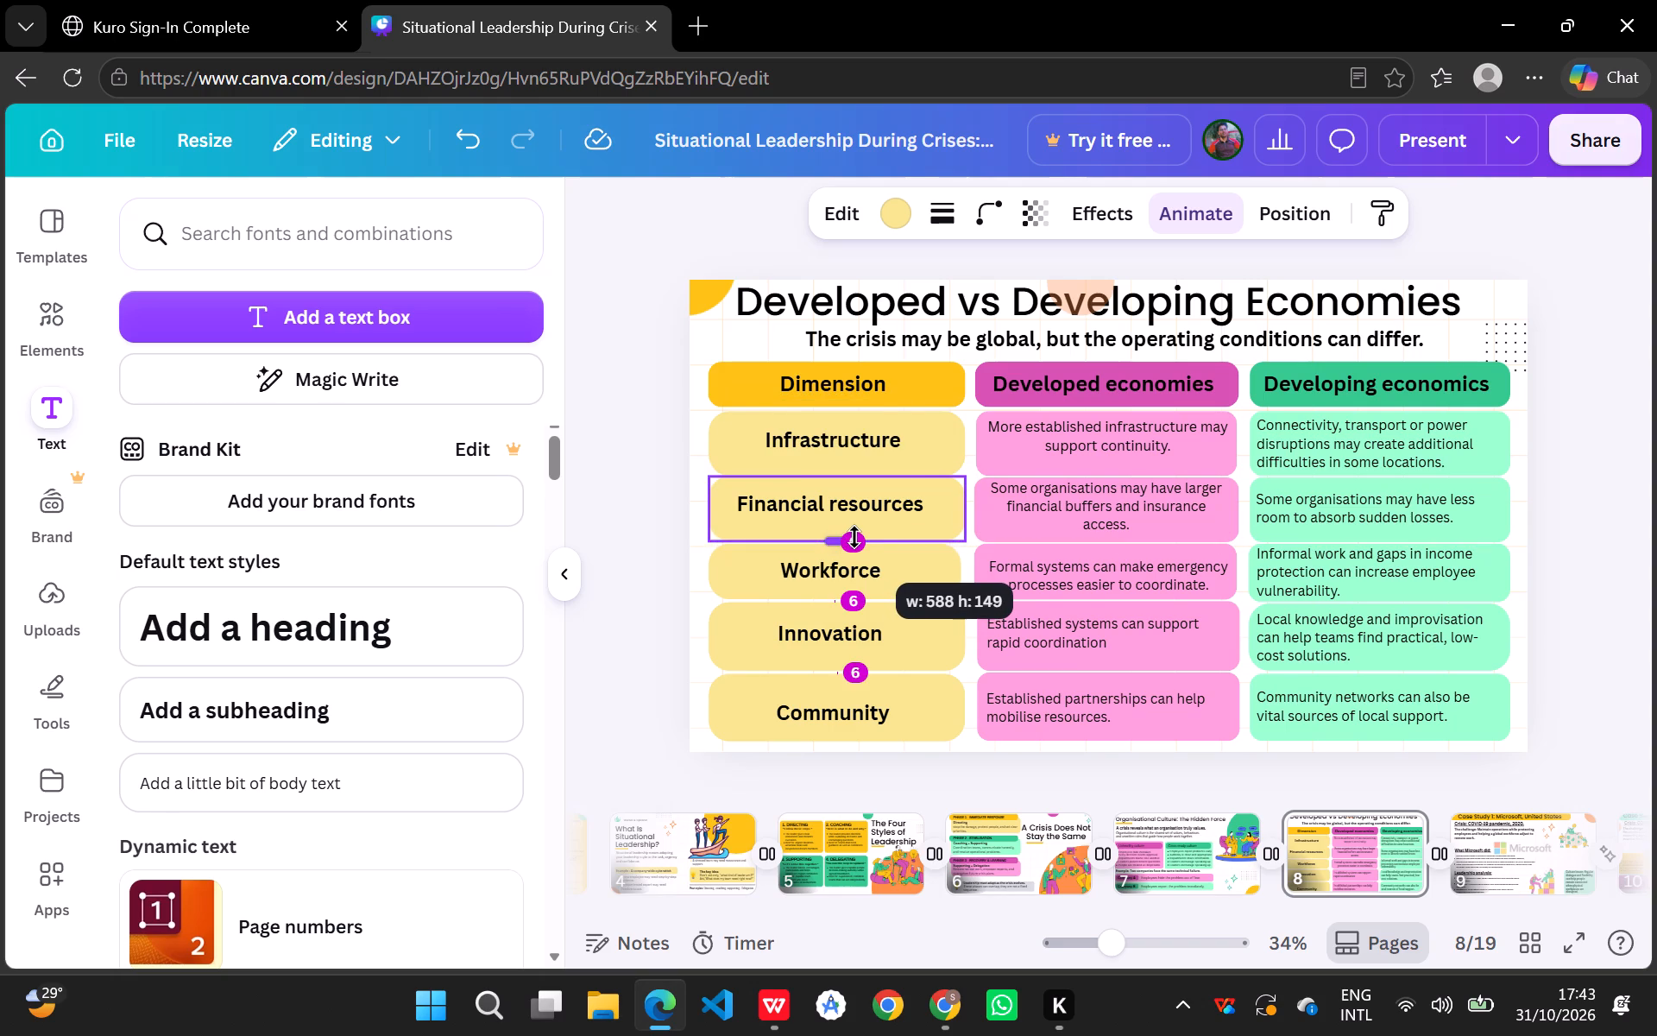
{"action": "left_click", "coordinate": [972, 608]}
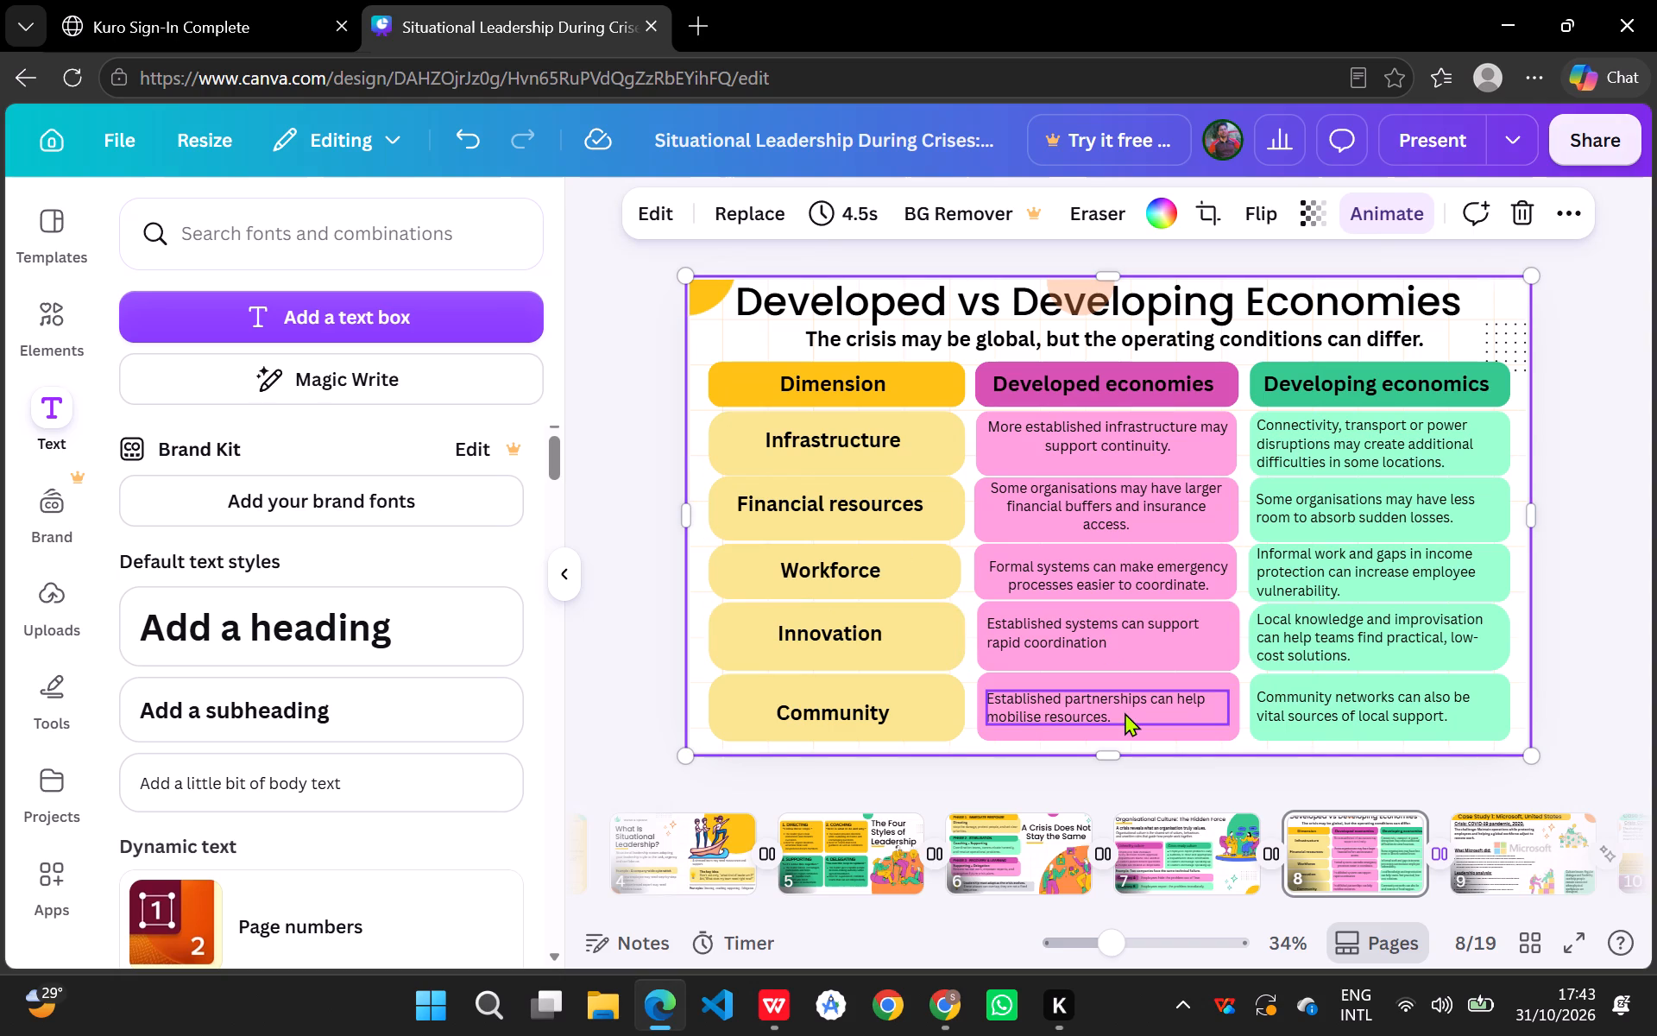
Extend the yellow Workforce cell's right edge to line up with the other yellow cells.
{"action": "left_click", "coordinate": [953, 559]}
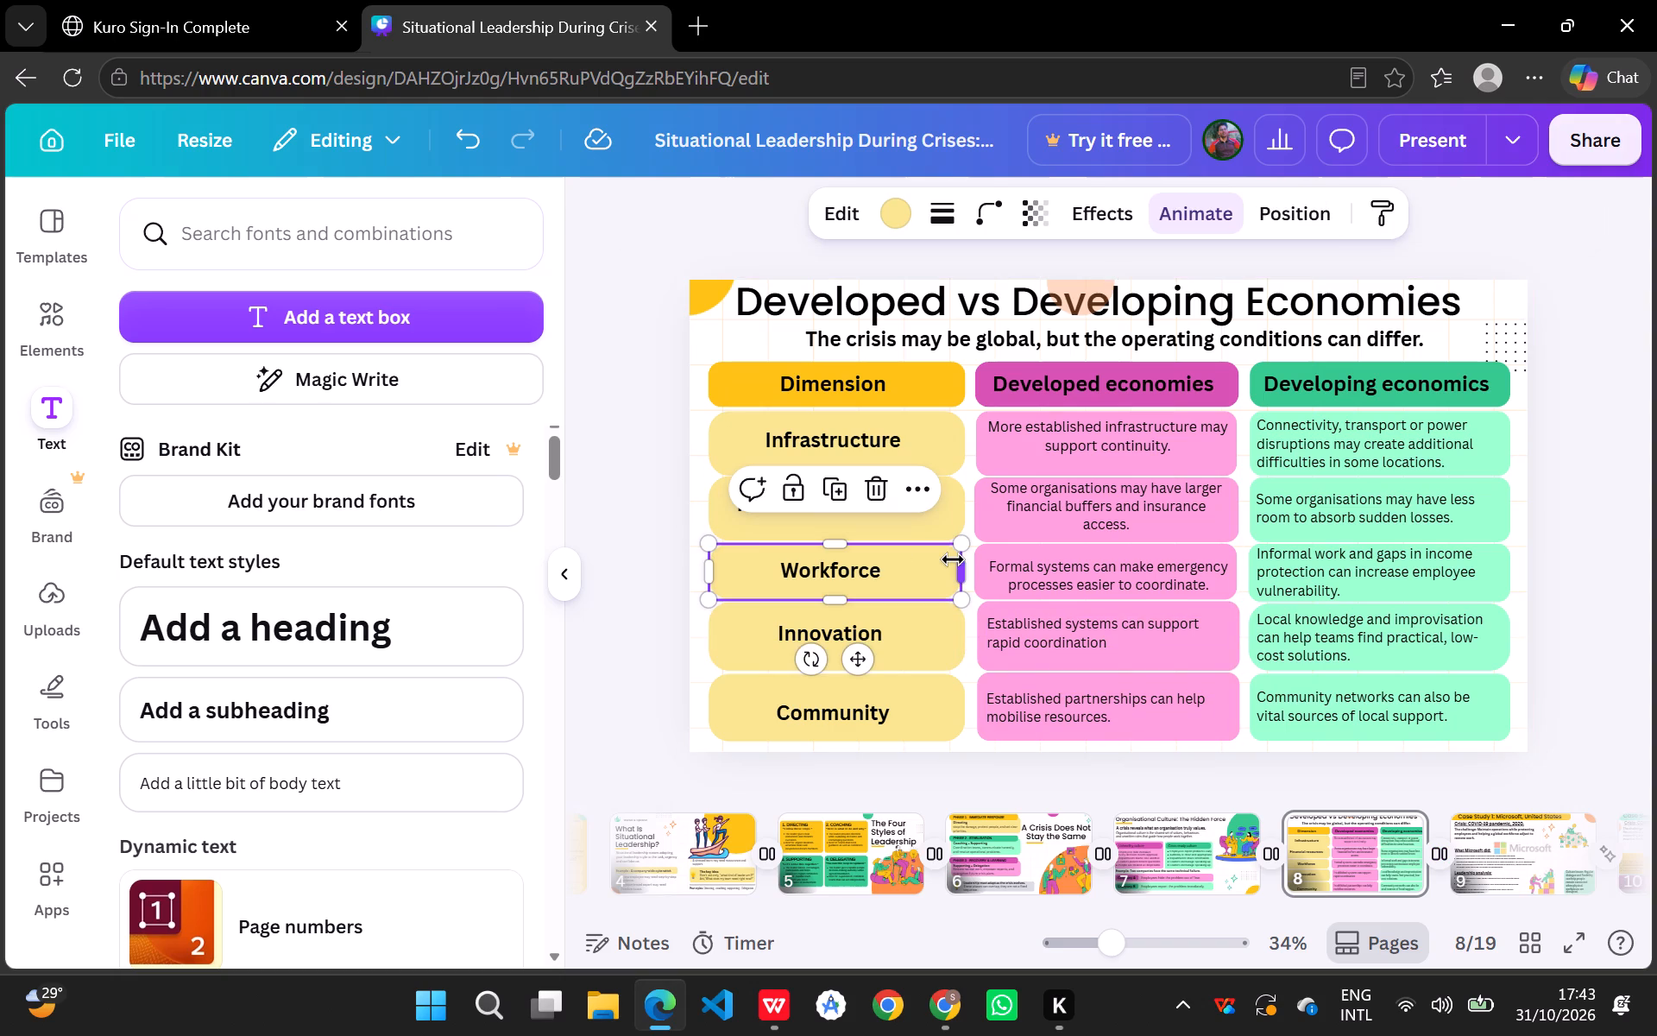
{"action": "left_click", "coordinate": [957, 568]}
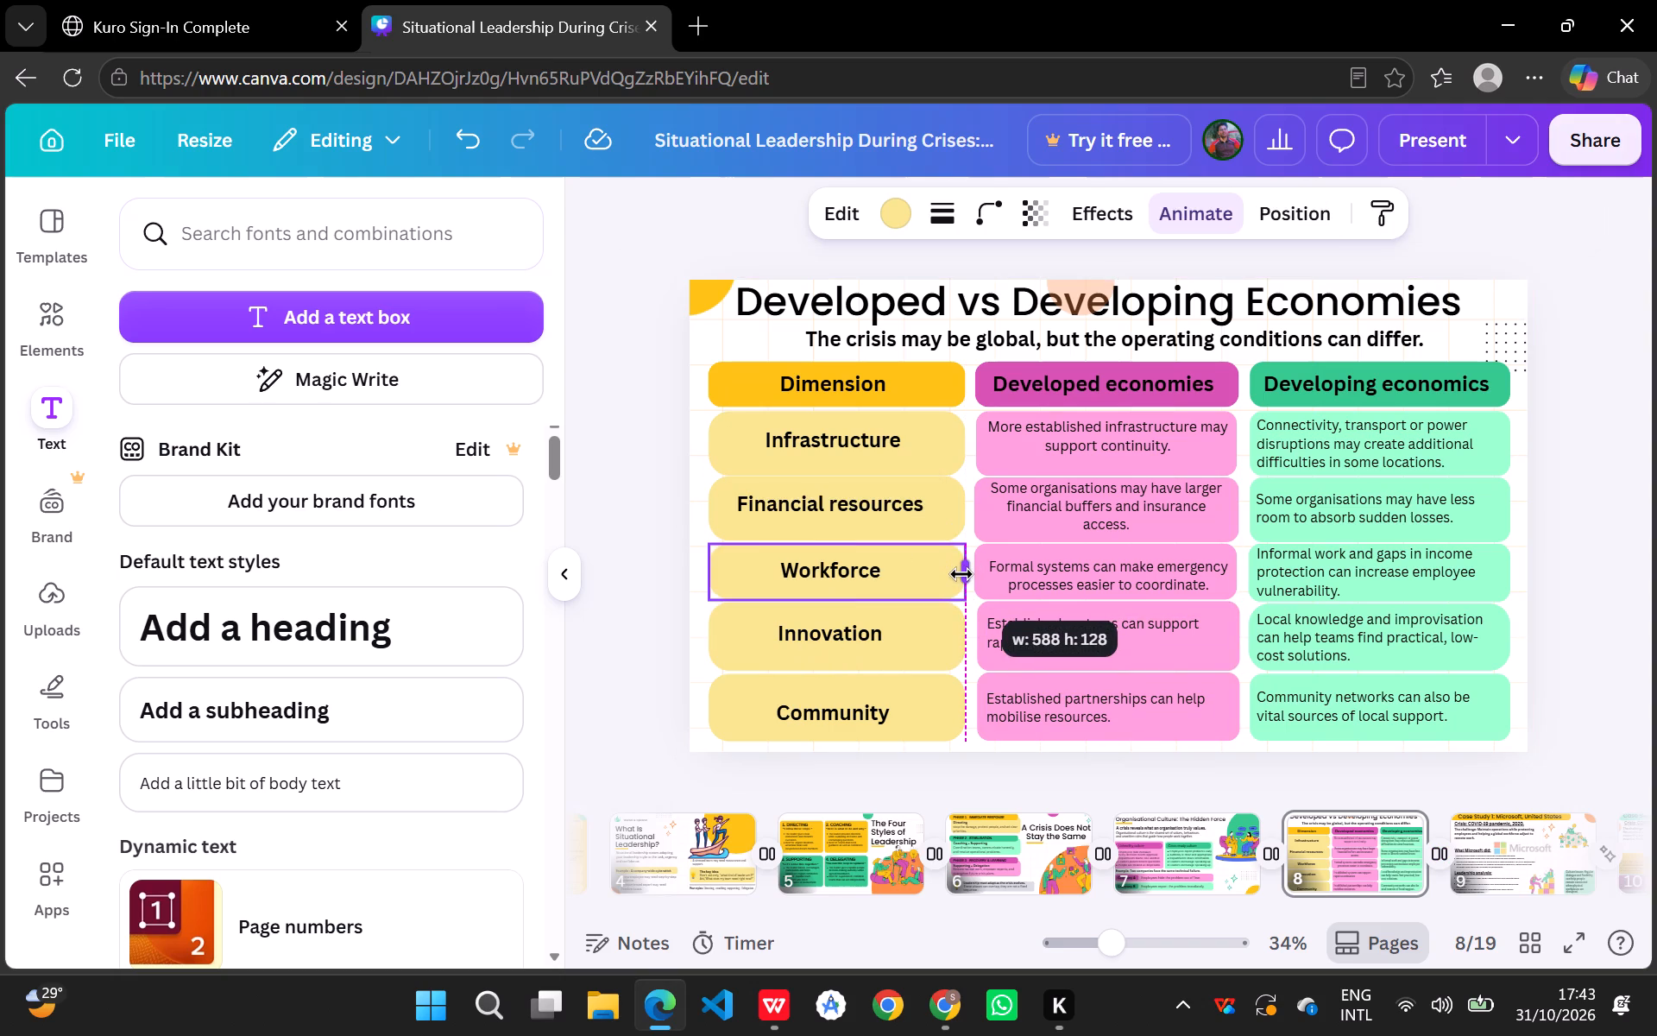
{"action": "left_click", "coordinate": [956, 519]}
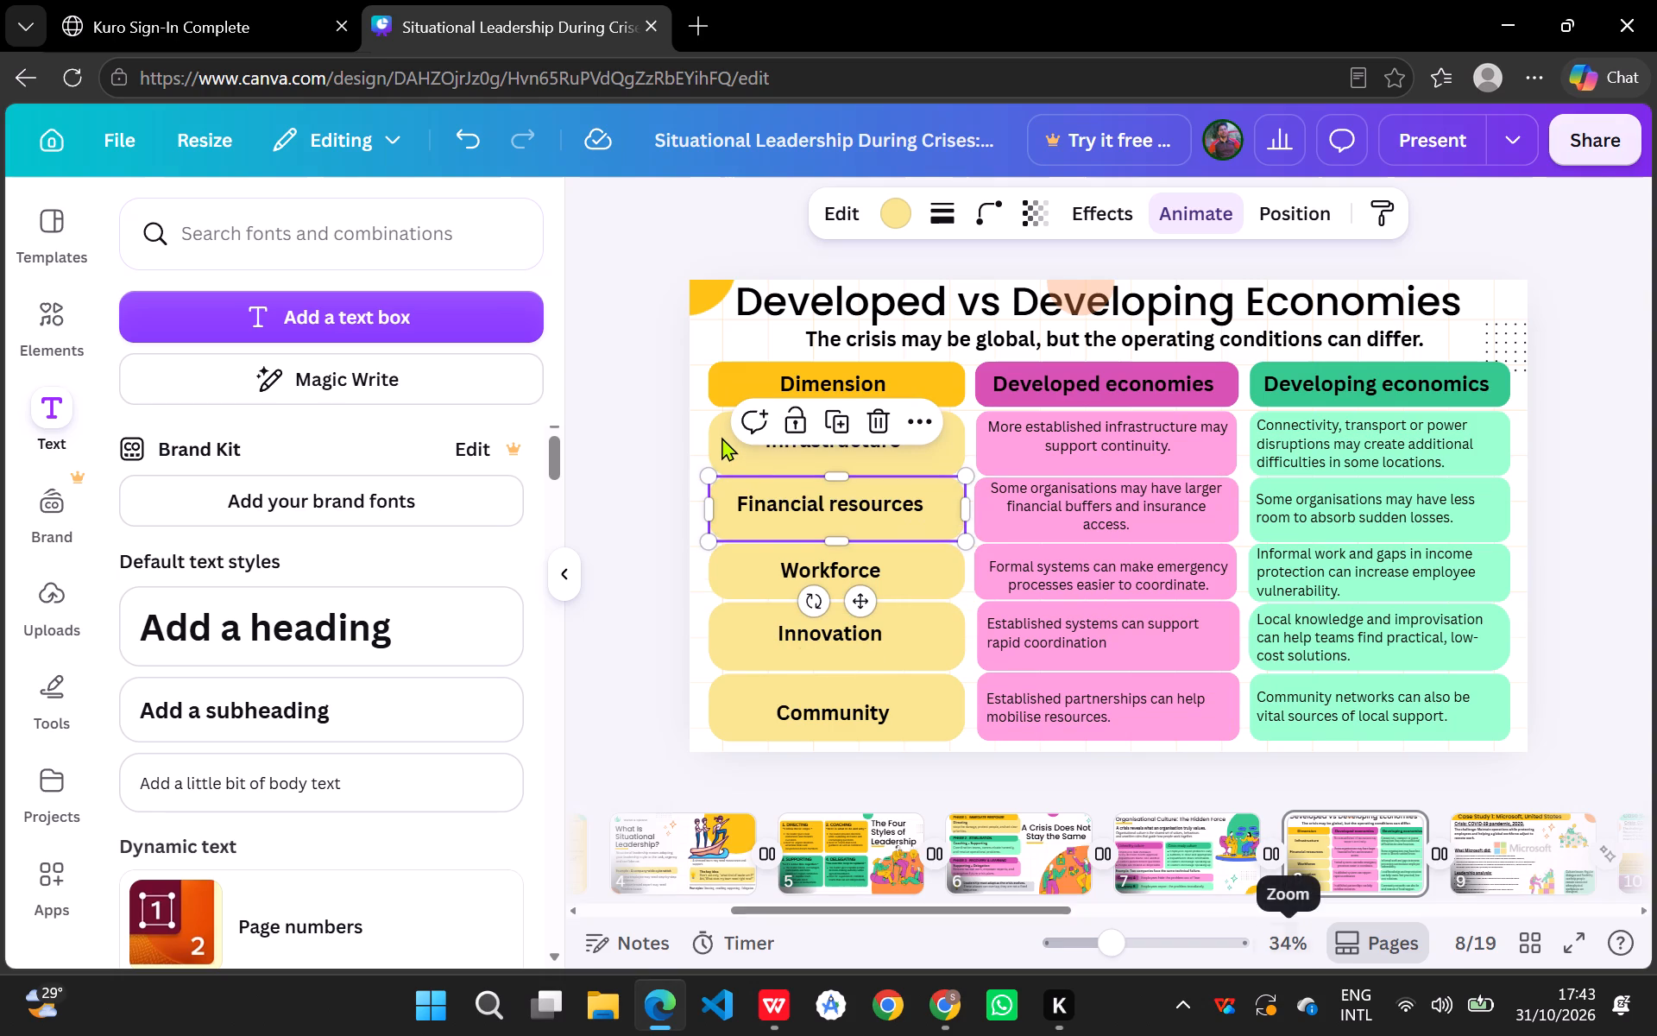
{"action": "left_click", "coordinate": [720, 434]}
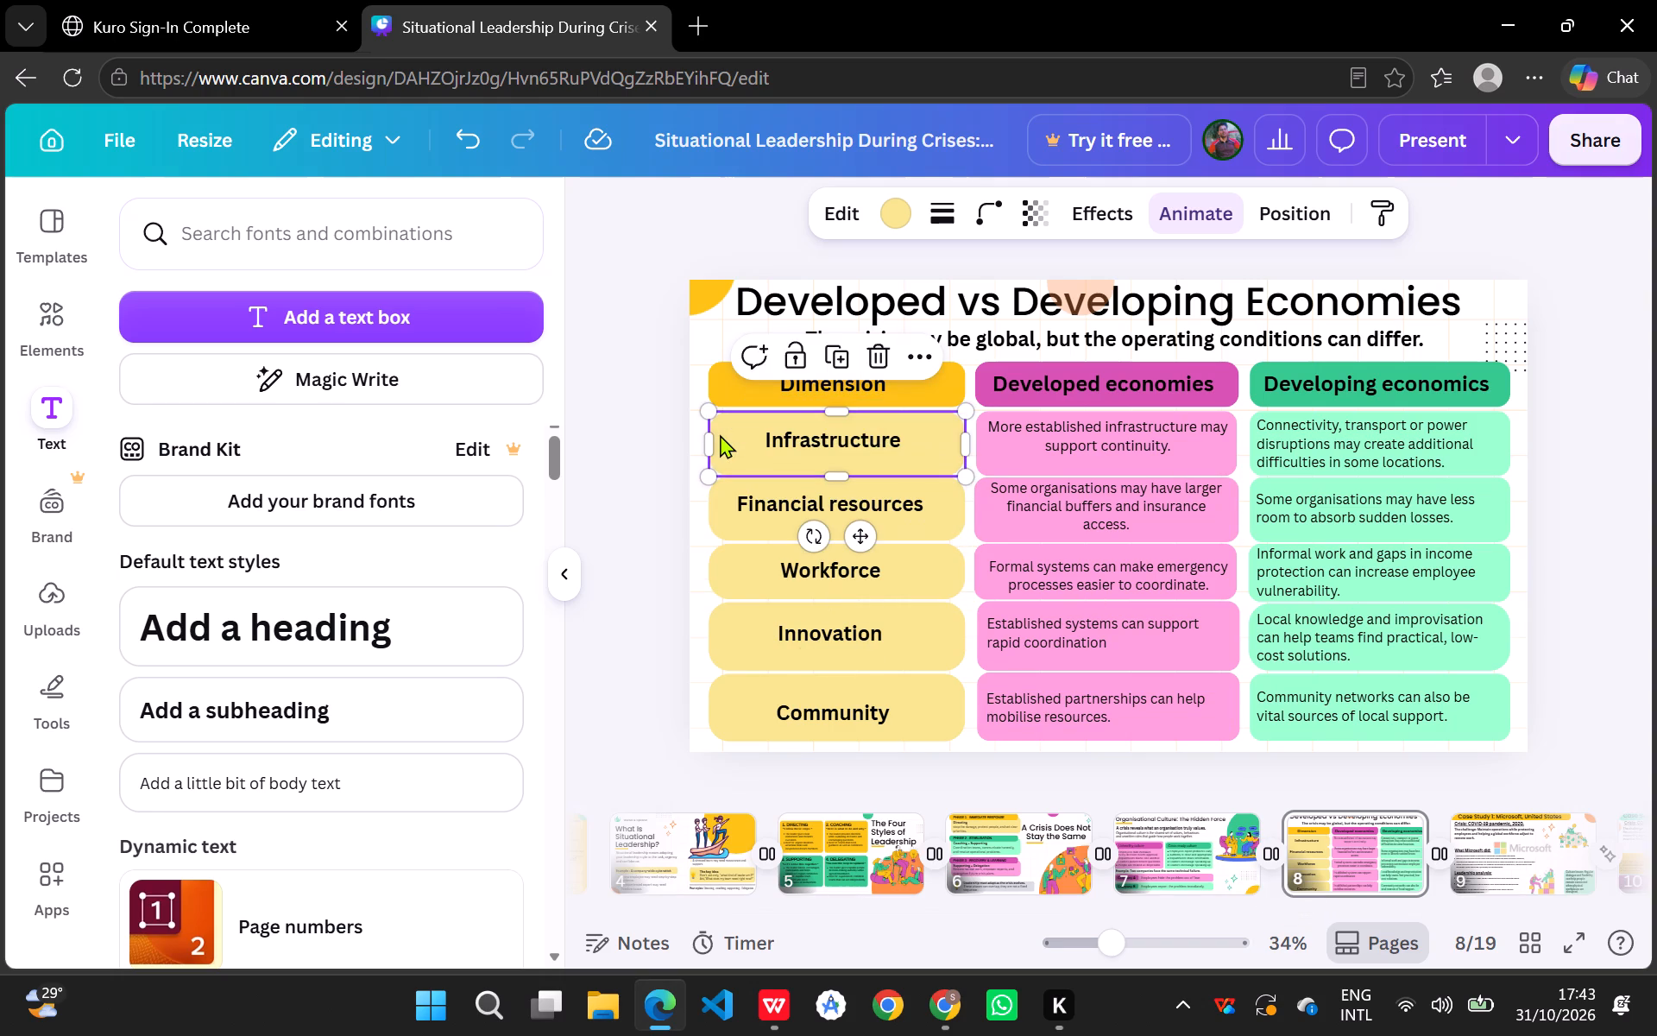
{"action": "left_click", "coordinate": [1162, 603]}
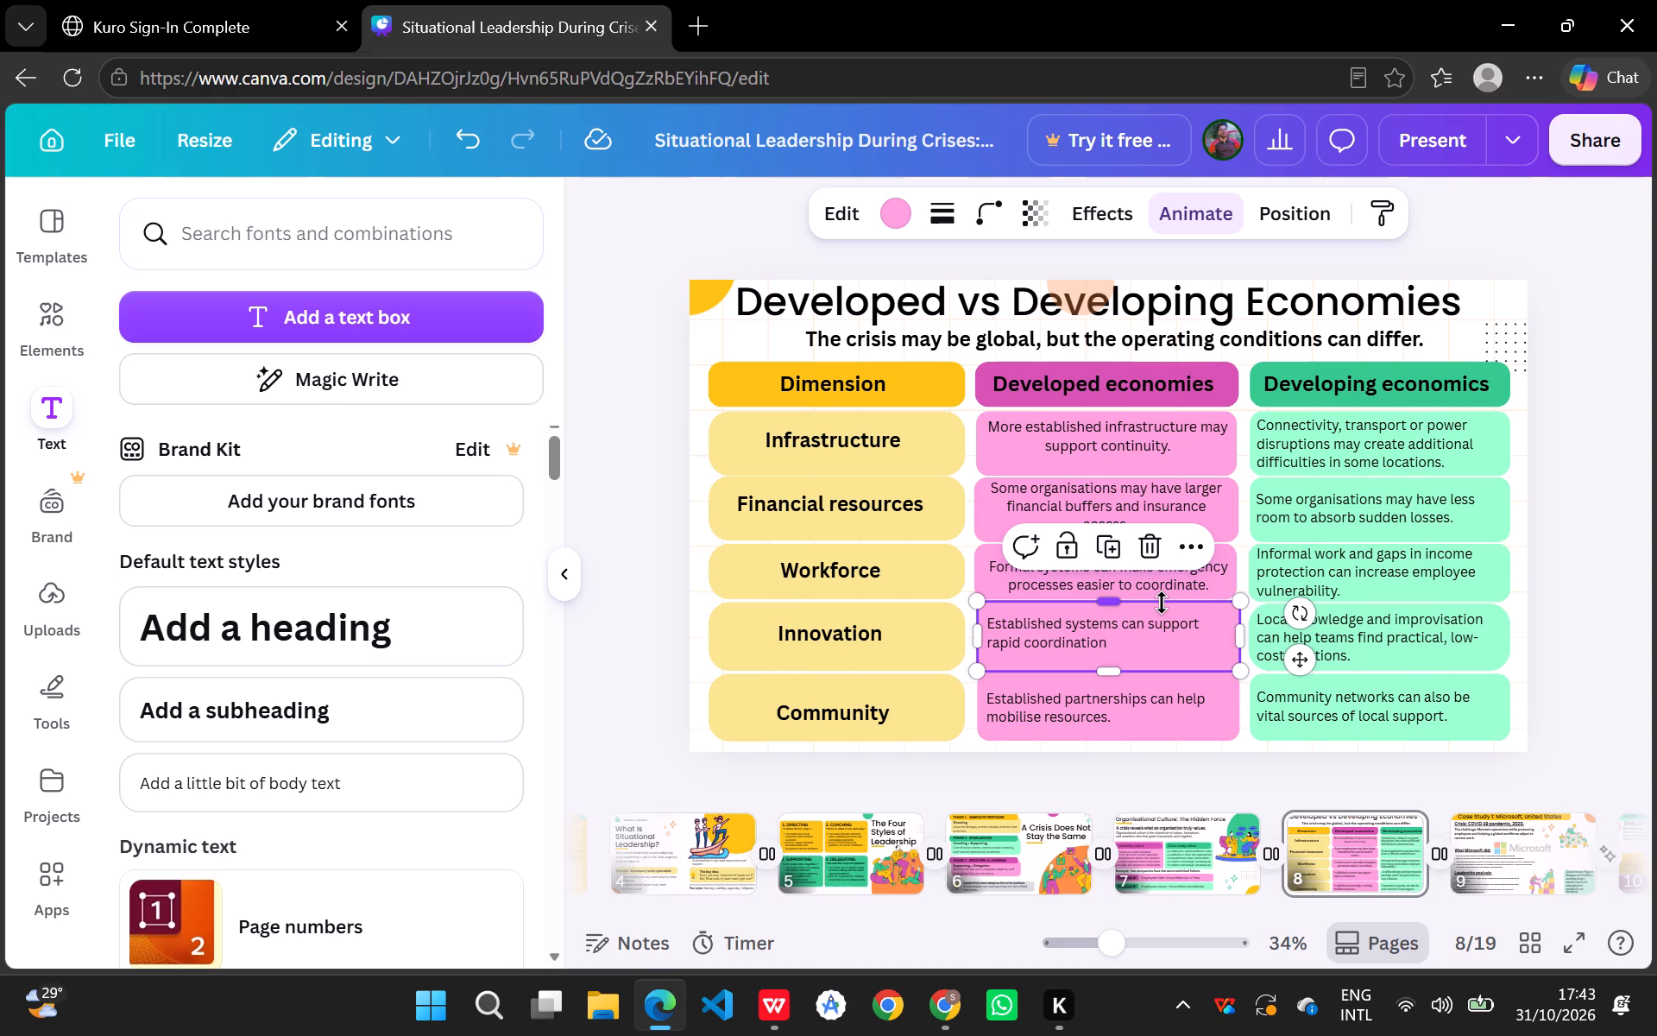
Fine-tune the yellow Financial resources cell's top edge, leaving a thin gap below the Infrastructure cell.
{"action": "left_click", "coordinate": [928, 489]}
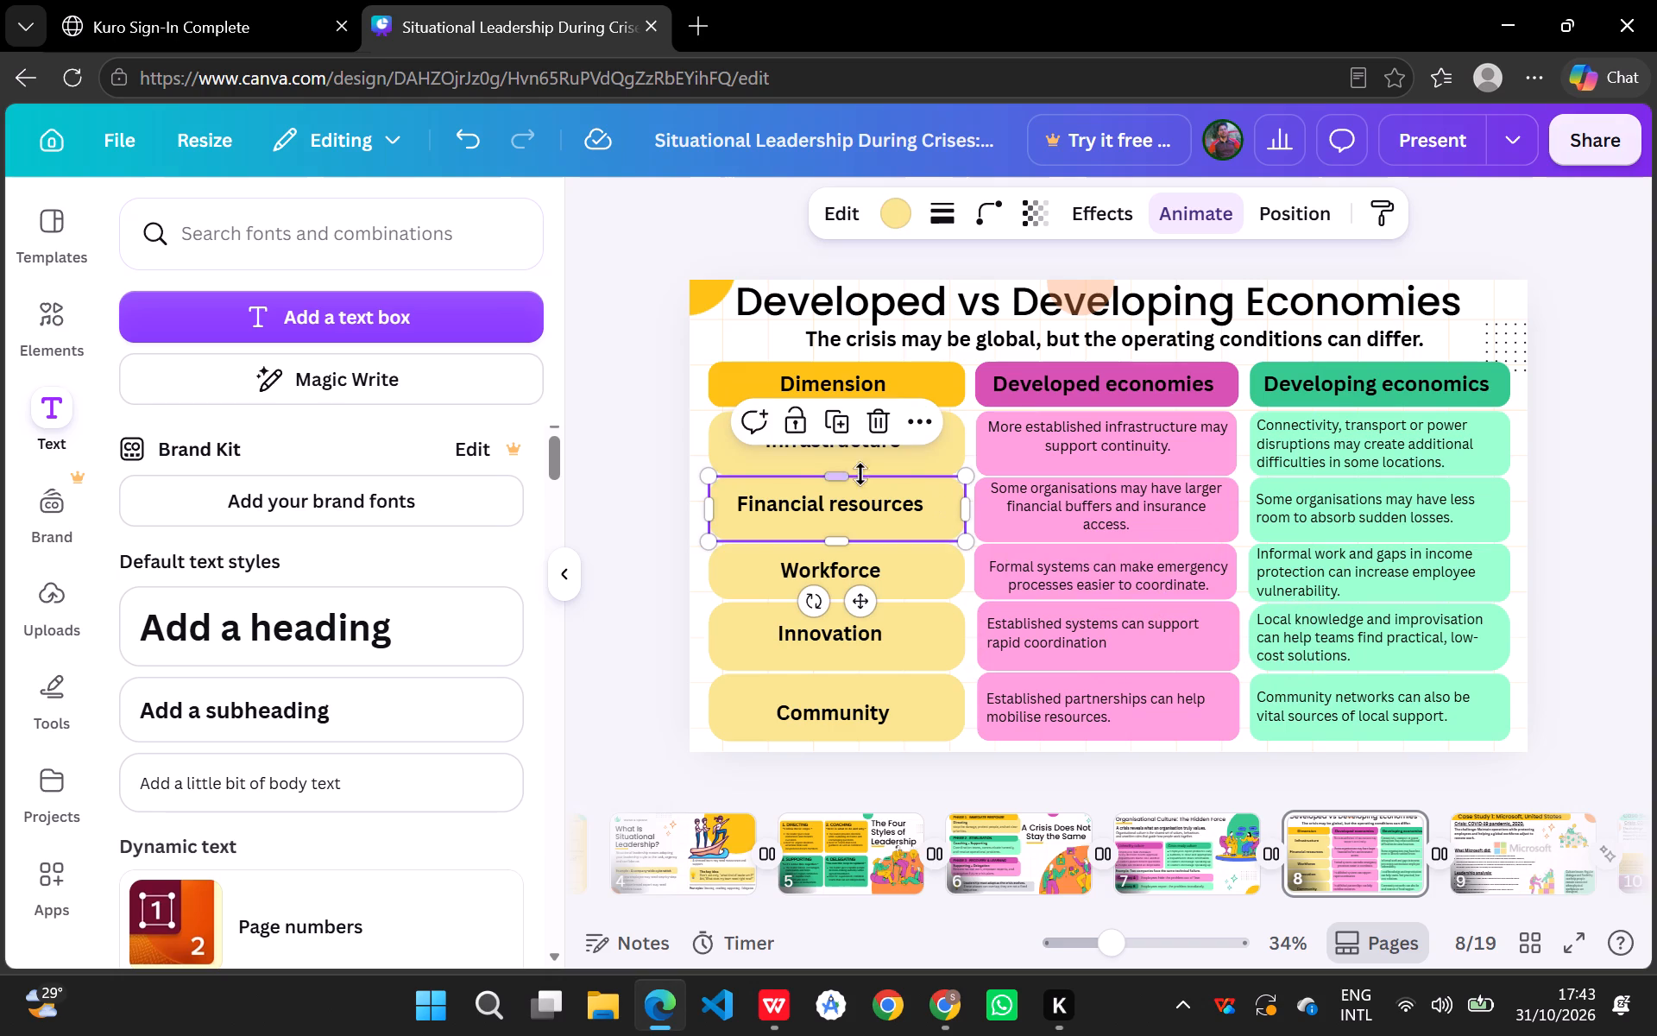
{"action": "left_click", "coordinate": [840, 472]}
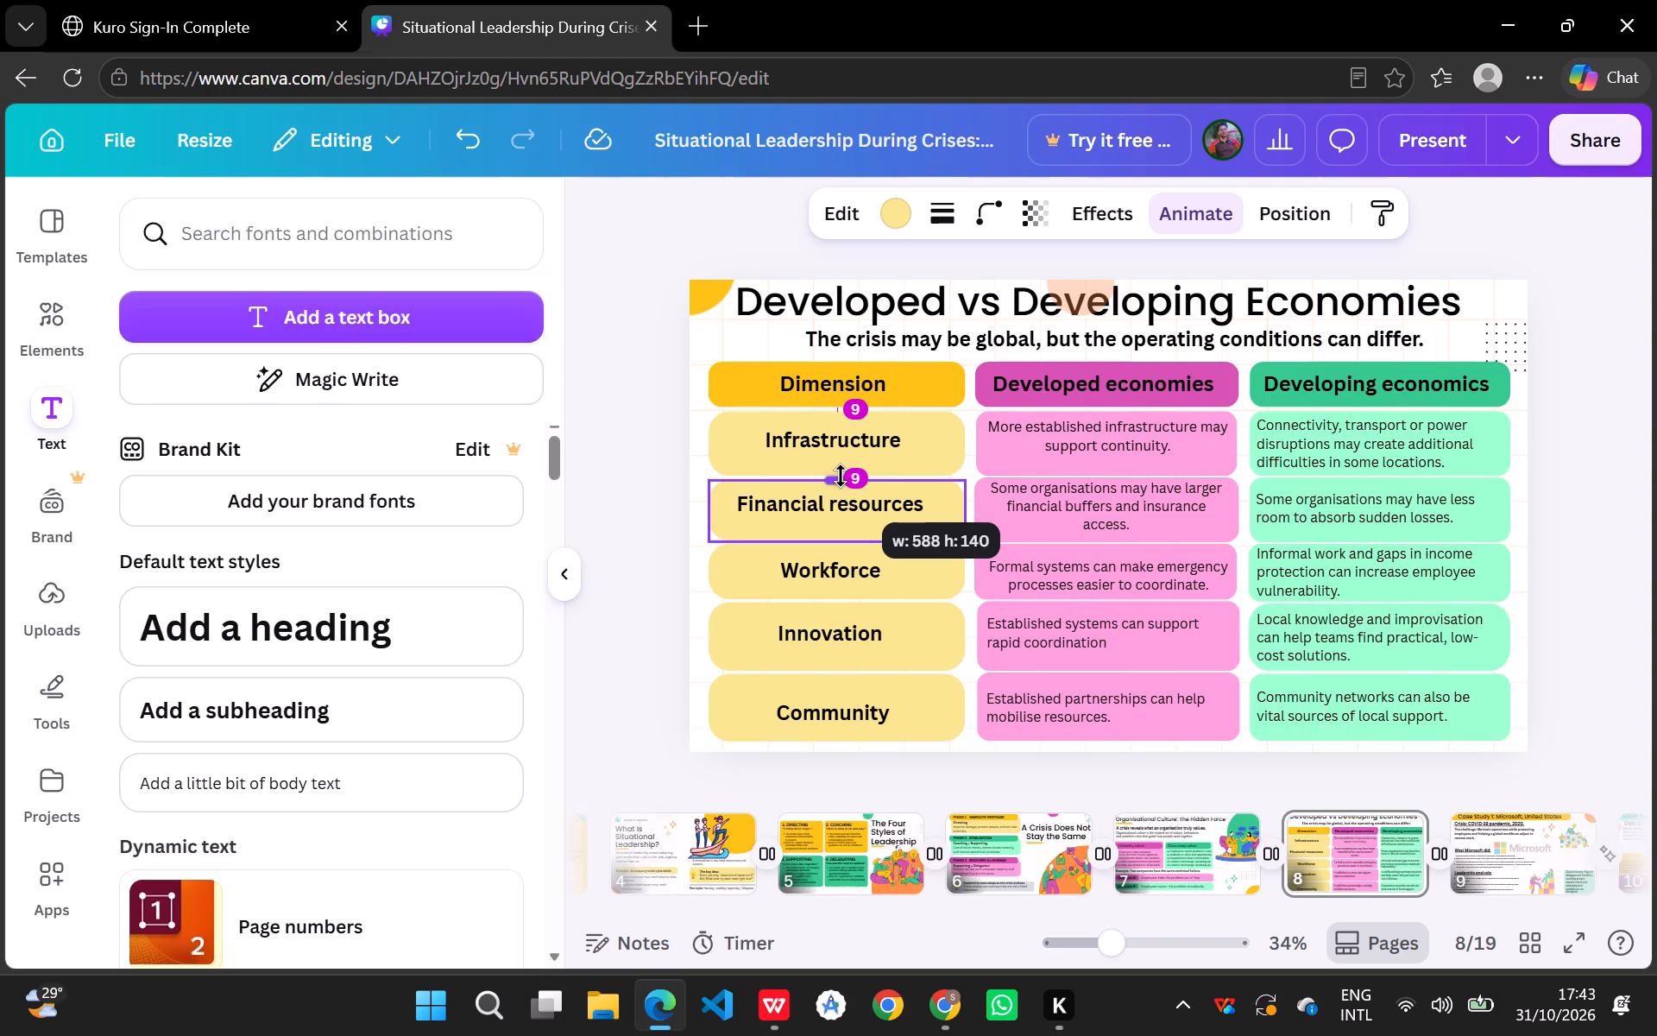
{"action": "left_click", "coordinate": [1019, 554]}
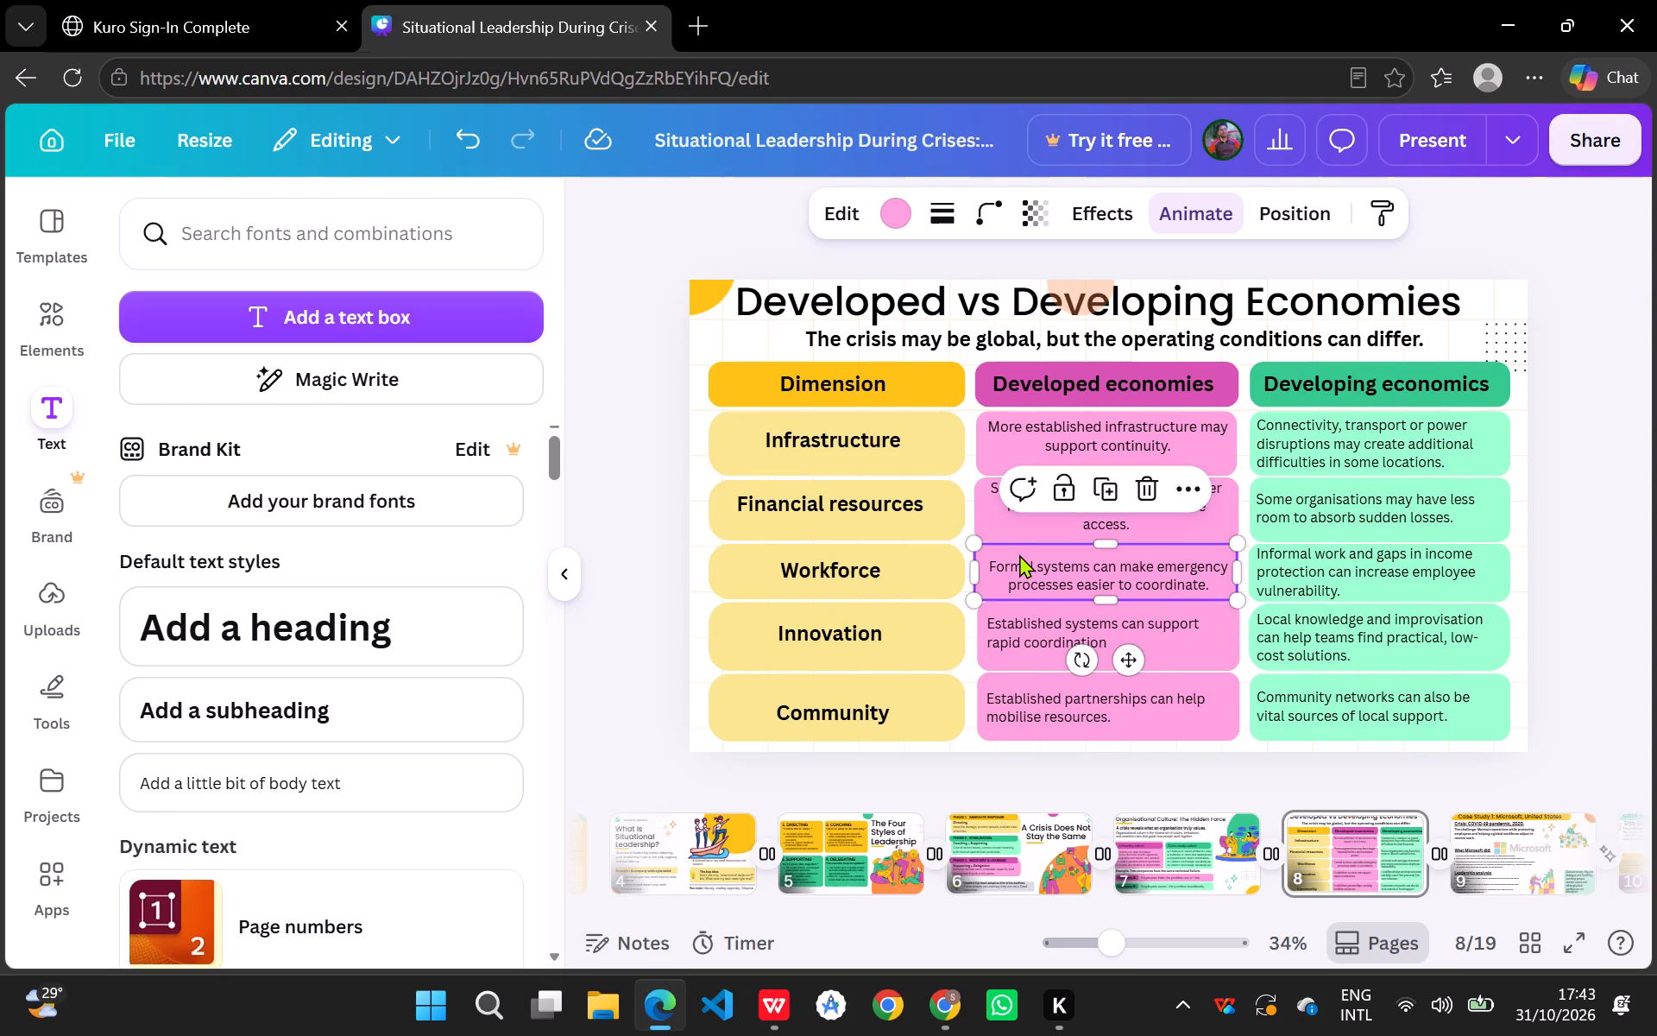
{"action": "left_click", "coordinate": [879, 484]}
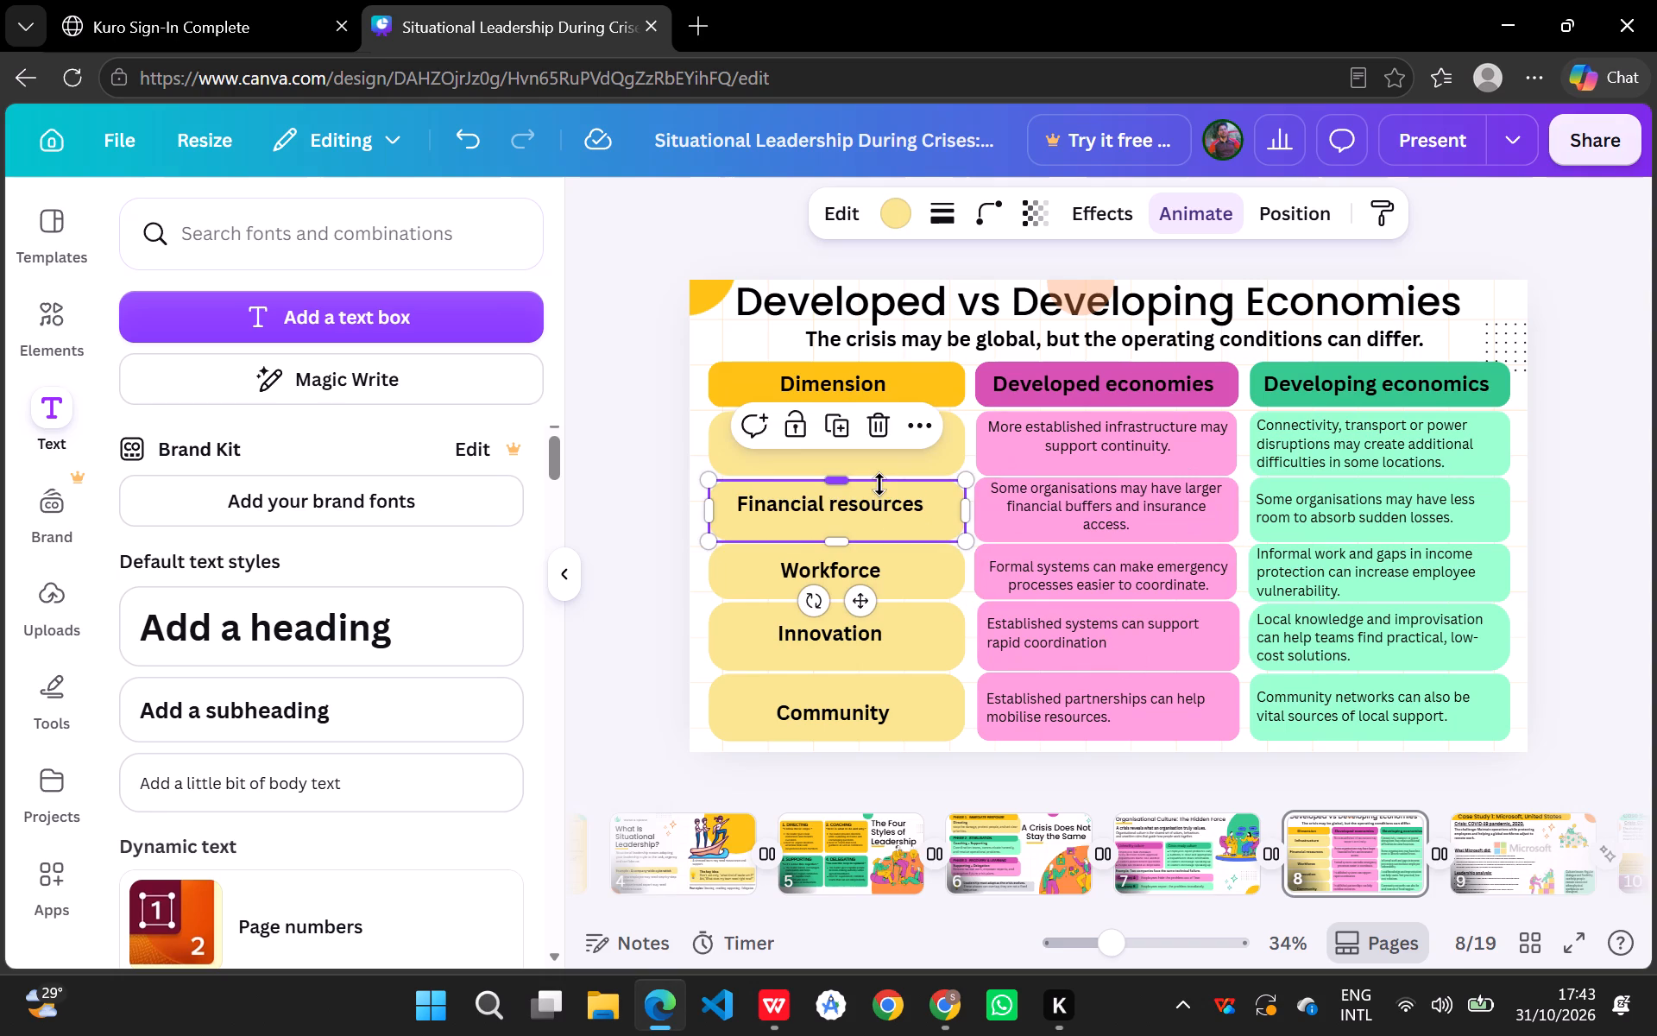
{"action": "left_click_drag", "start_coordinate": [840, 477], "coordinate": [845, 477]}
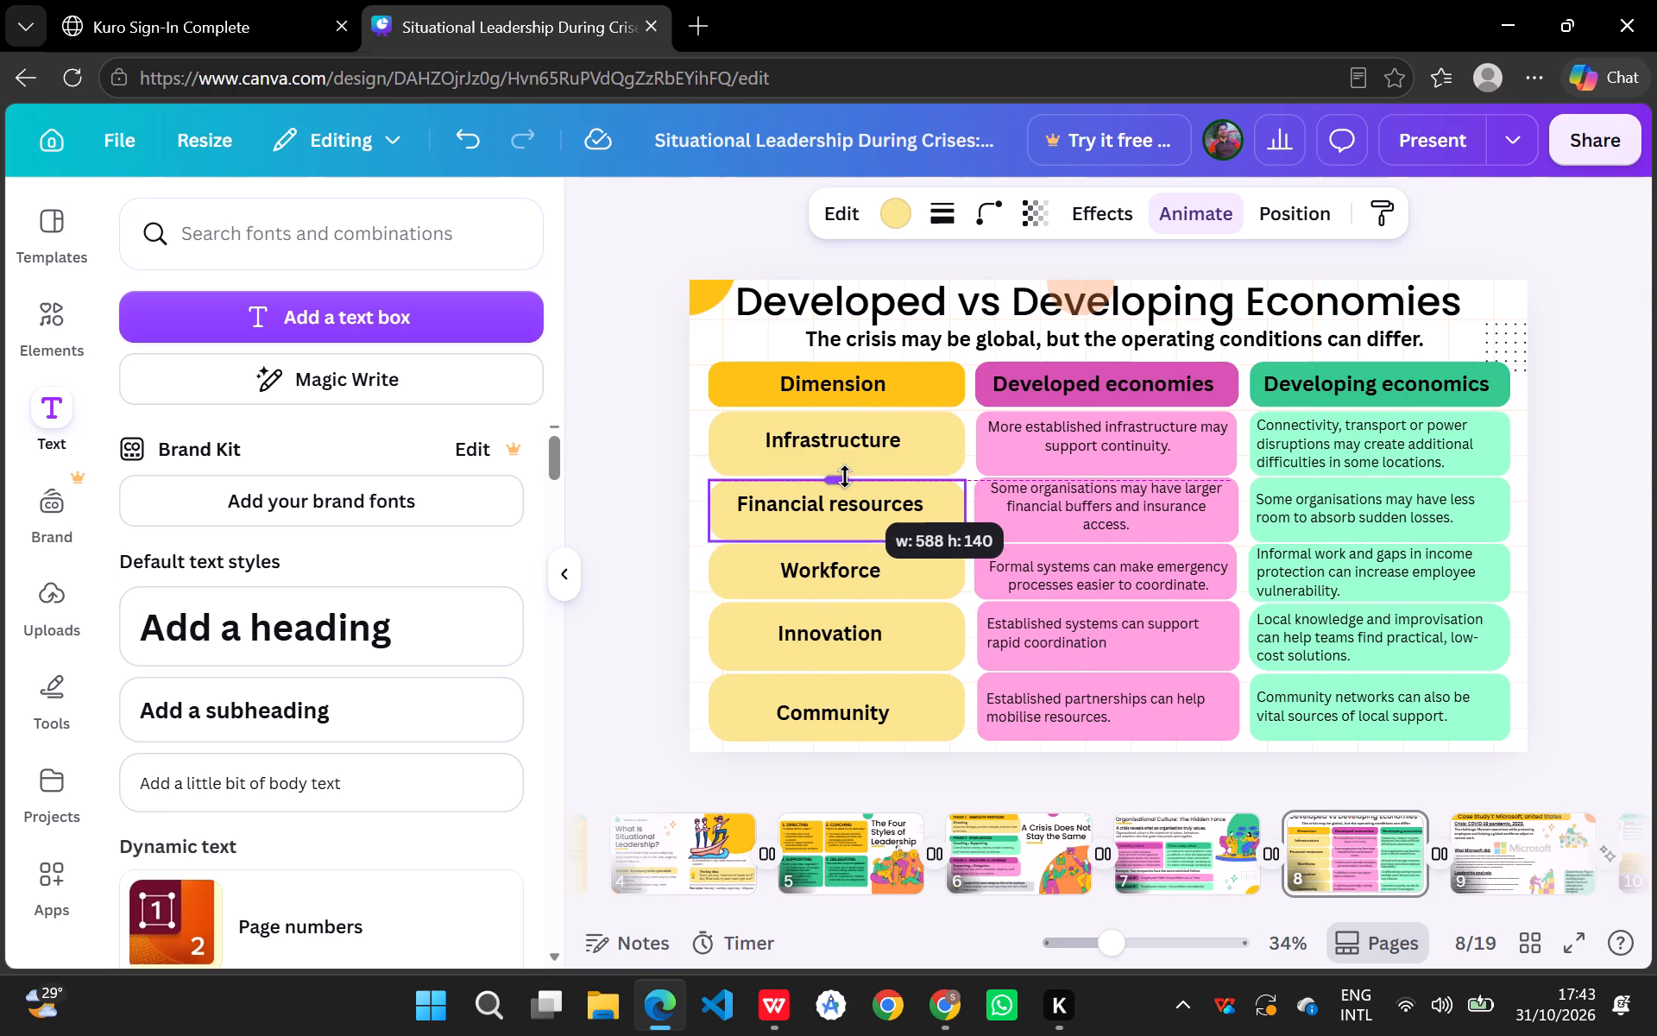
{"action": "left_click_drag", "start_coordinate": [845, 477], "coordinate": [847, 475]}
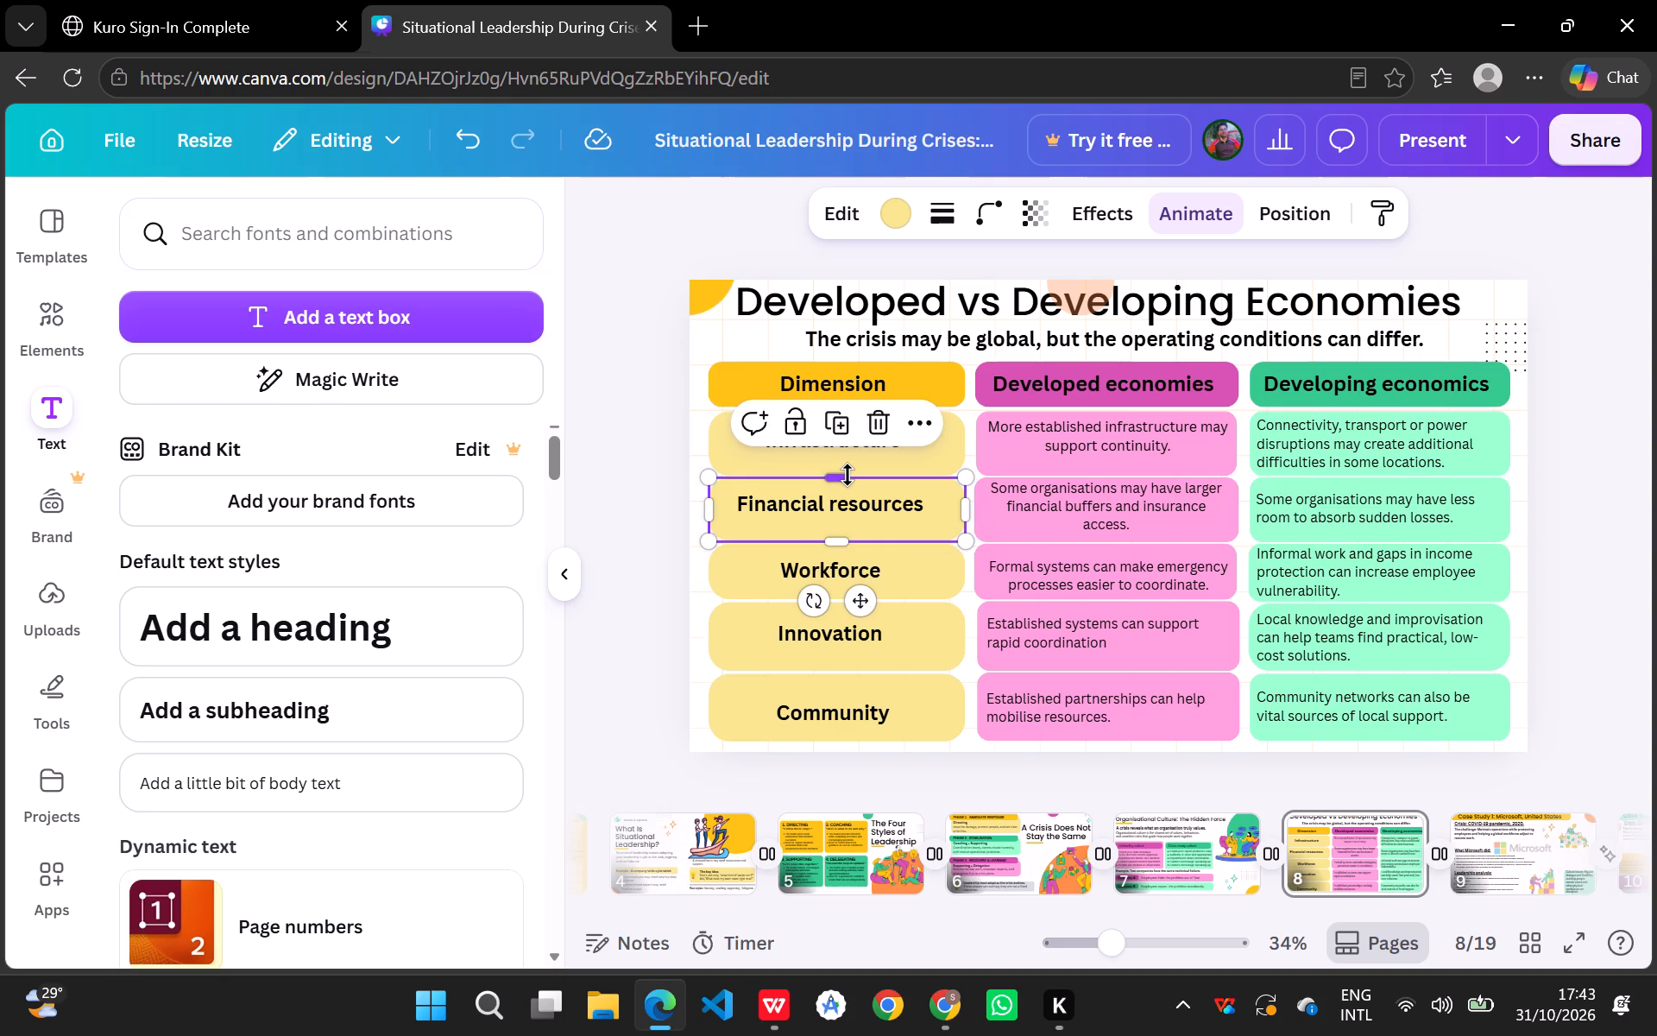
{"action": "left_click", "coordinate": [990, 633]}
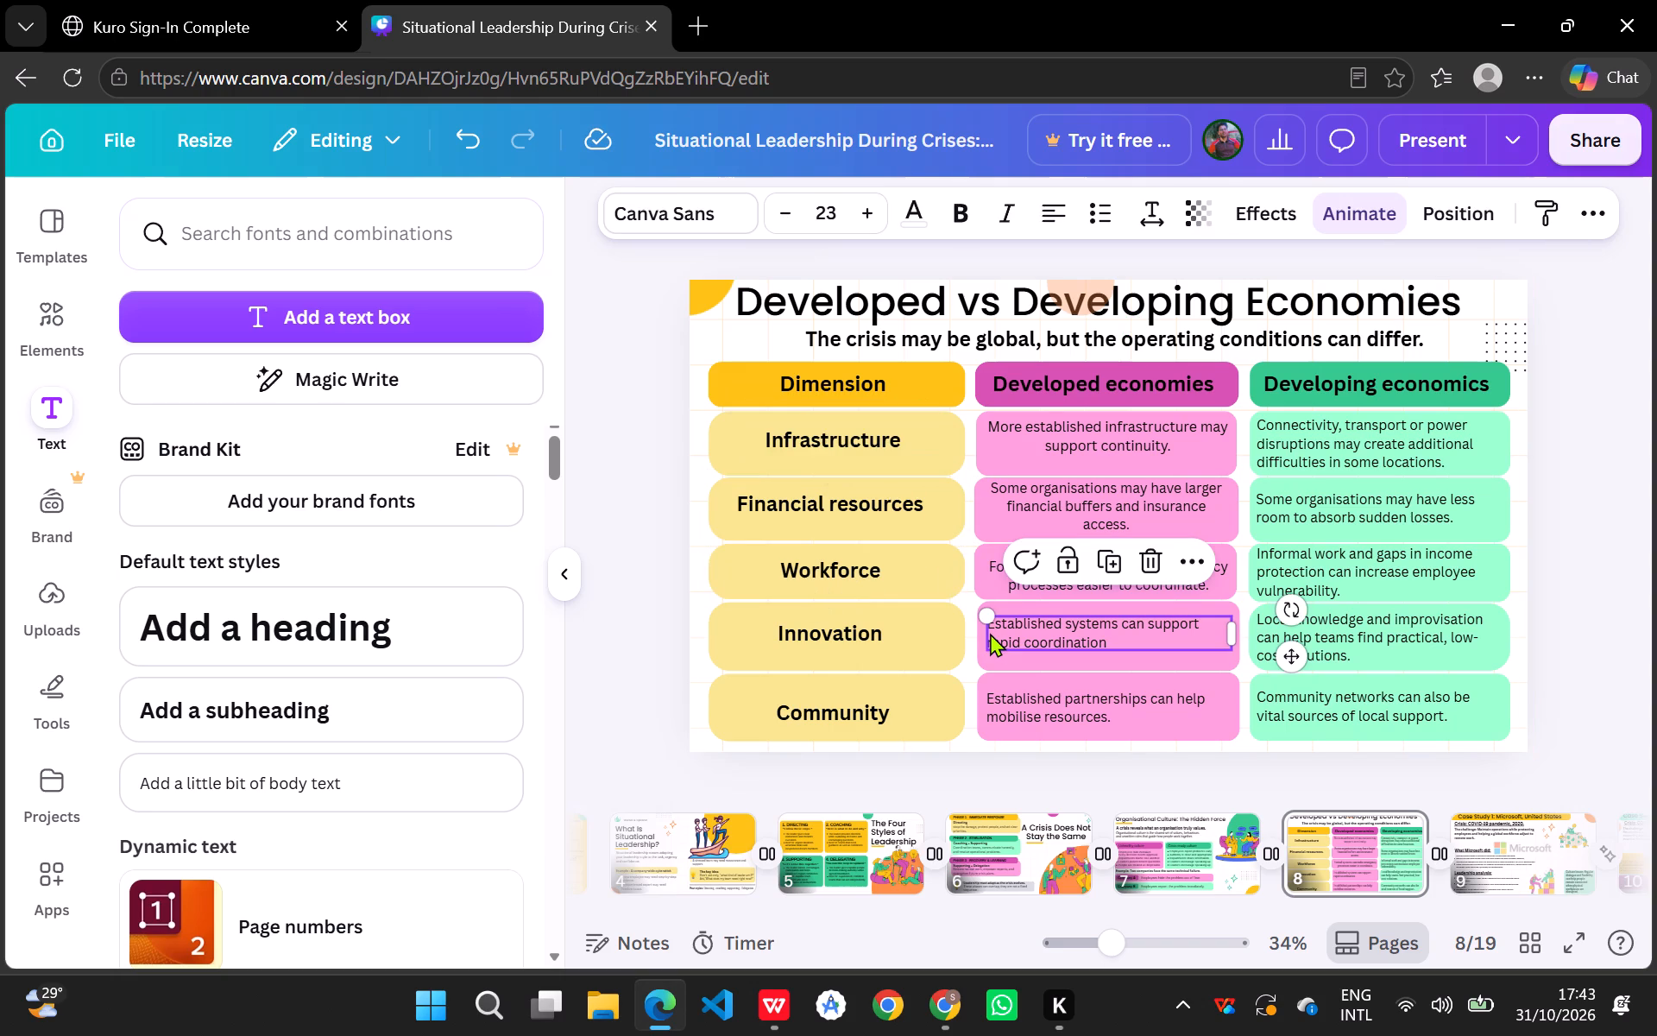
Fine-tune the yellow Workforce cell's top edge to a cell height of about 128, level with the cells beside it.
{"action": "left_click", "coordinate": [913, 563]}
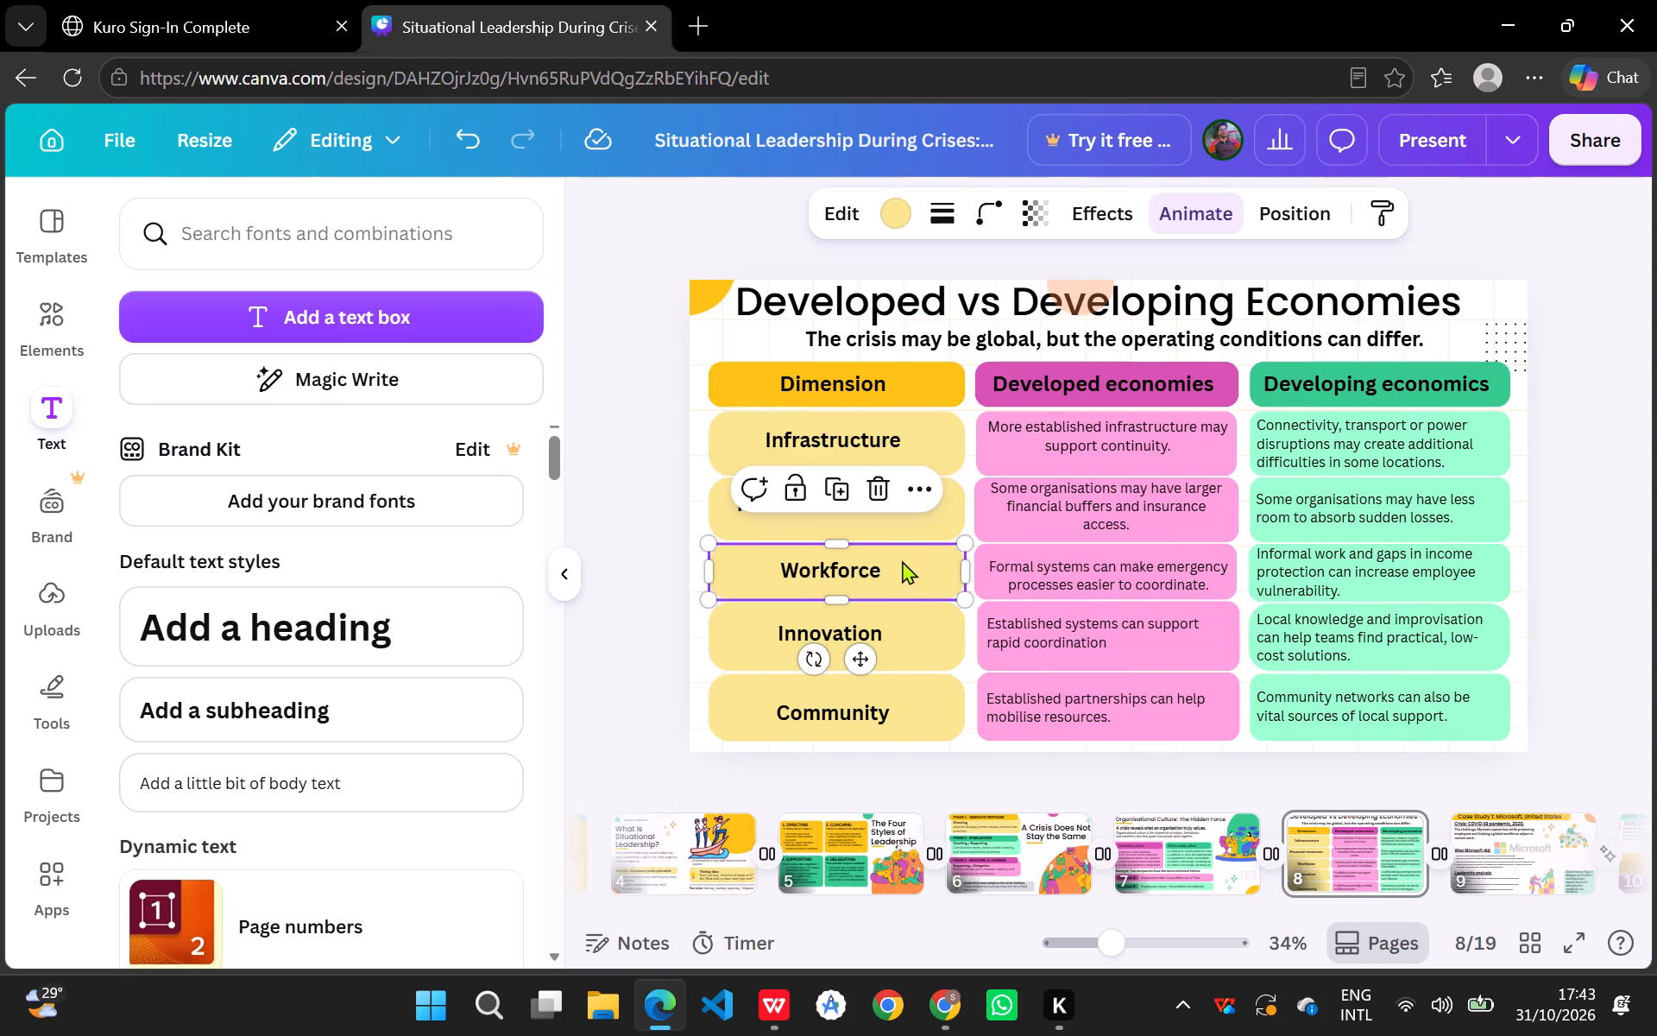
{"action": "left_click", "coordinate": [839, 542]}
{"action": "left_click", "coordinate": [985, 673]}
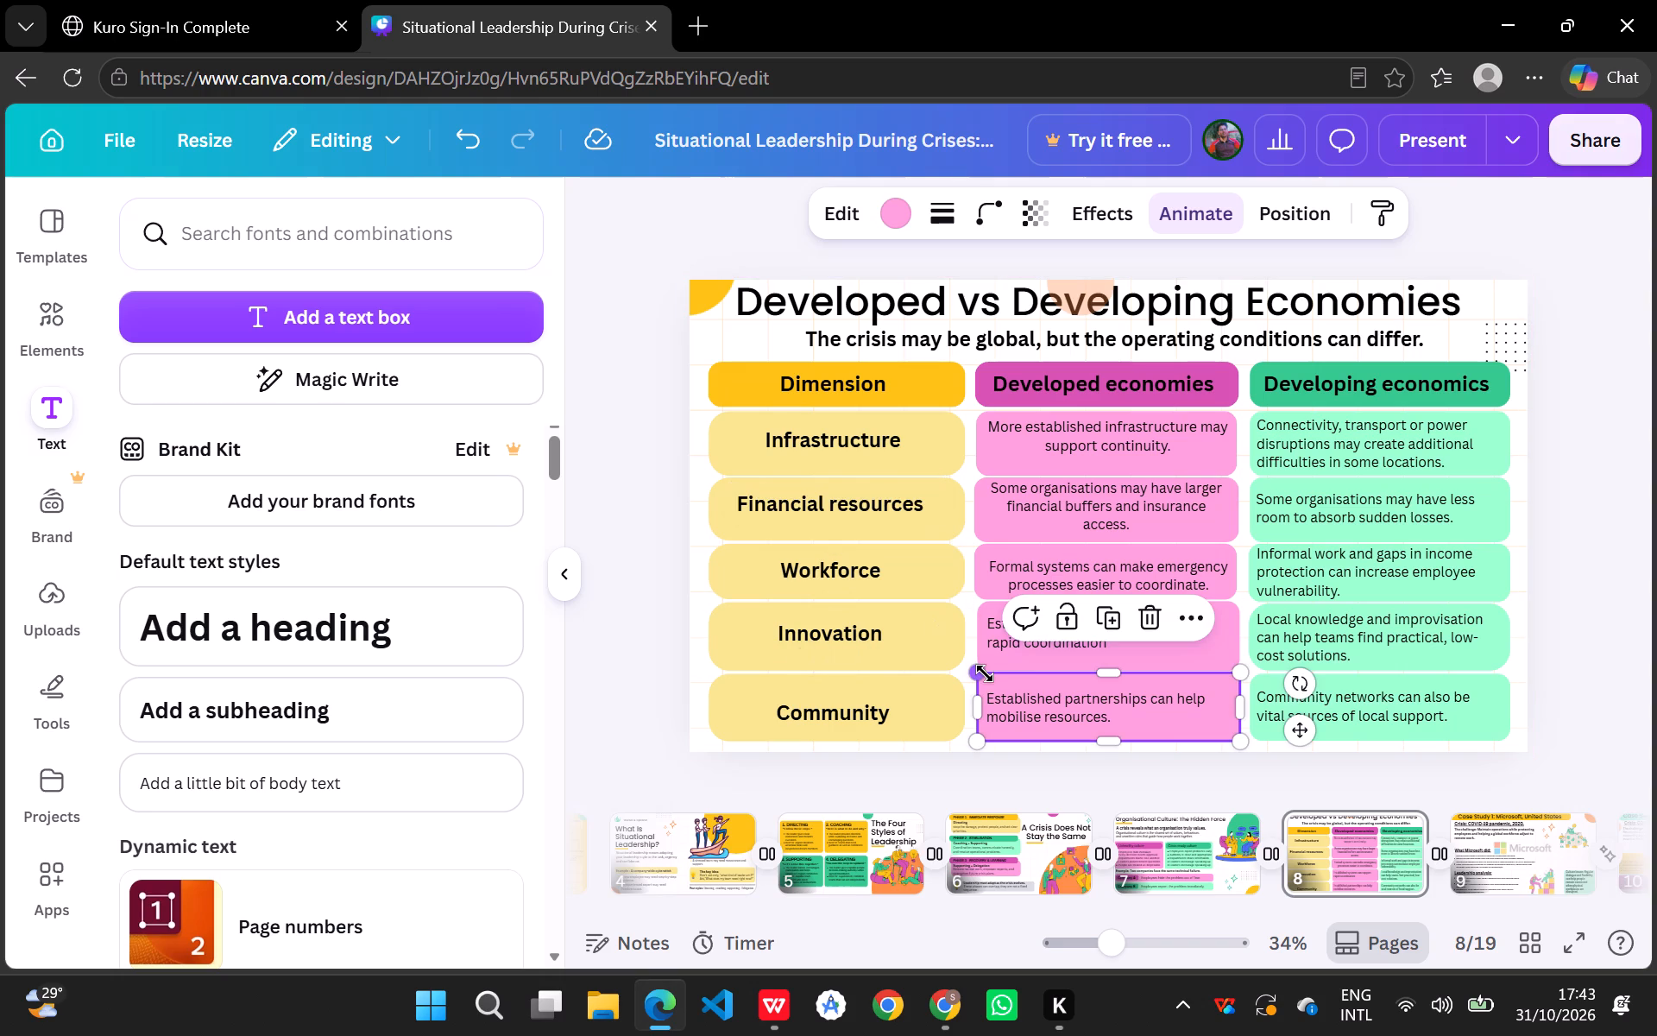
{"action": "left_click", "coordinate": [918, 580]}
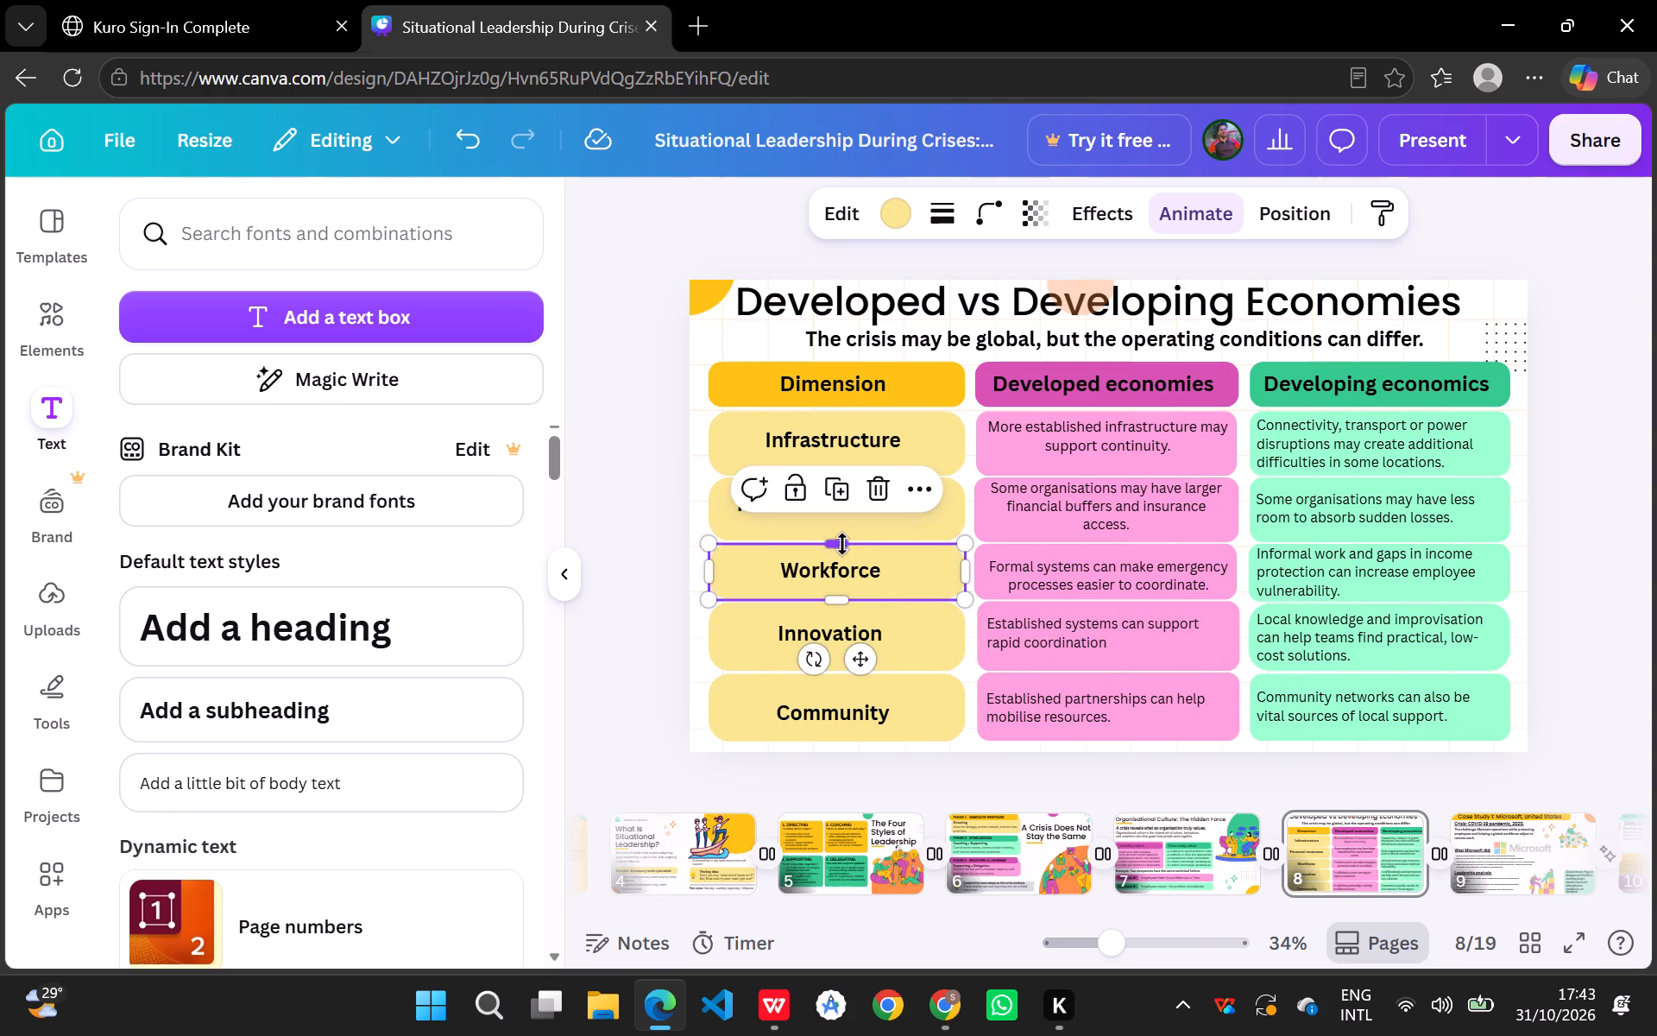
{"action": "left_click", "coordinate": [842, 543]}
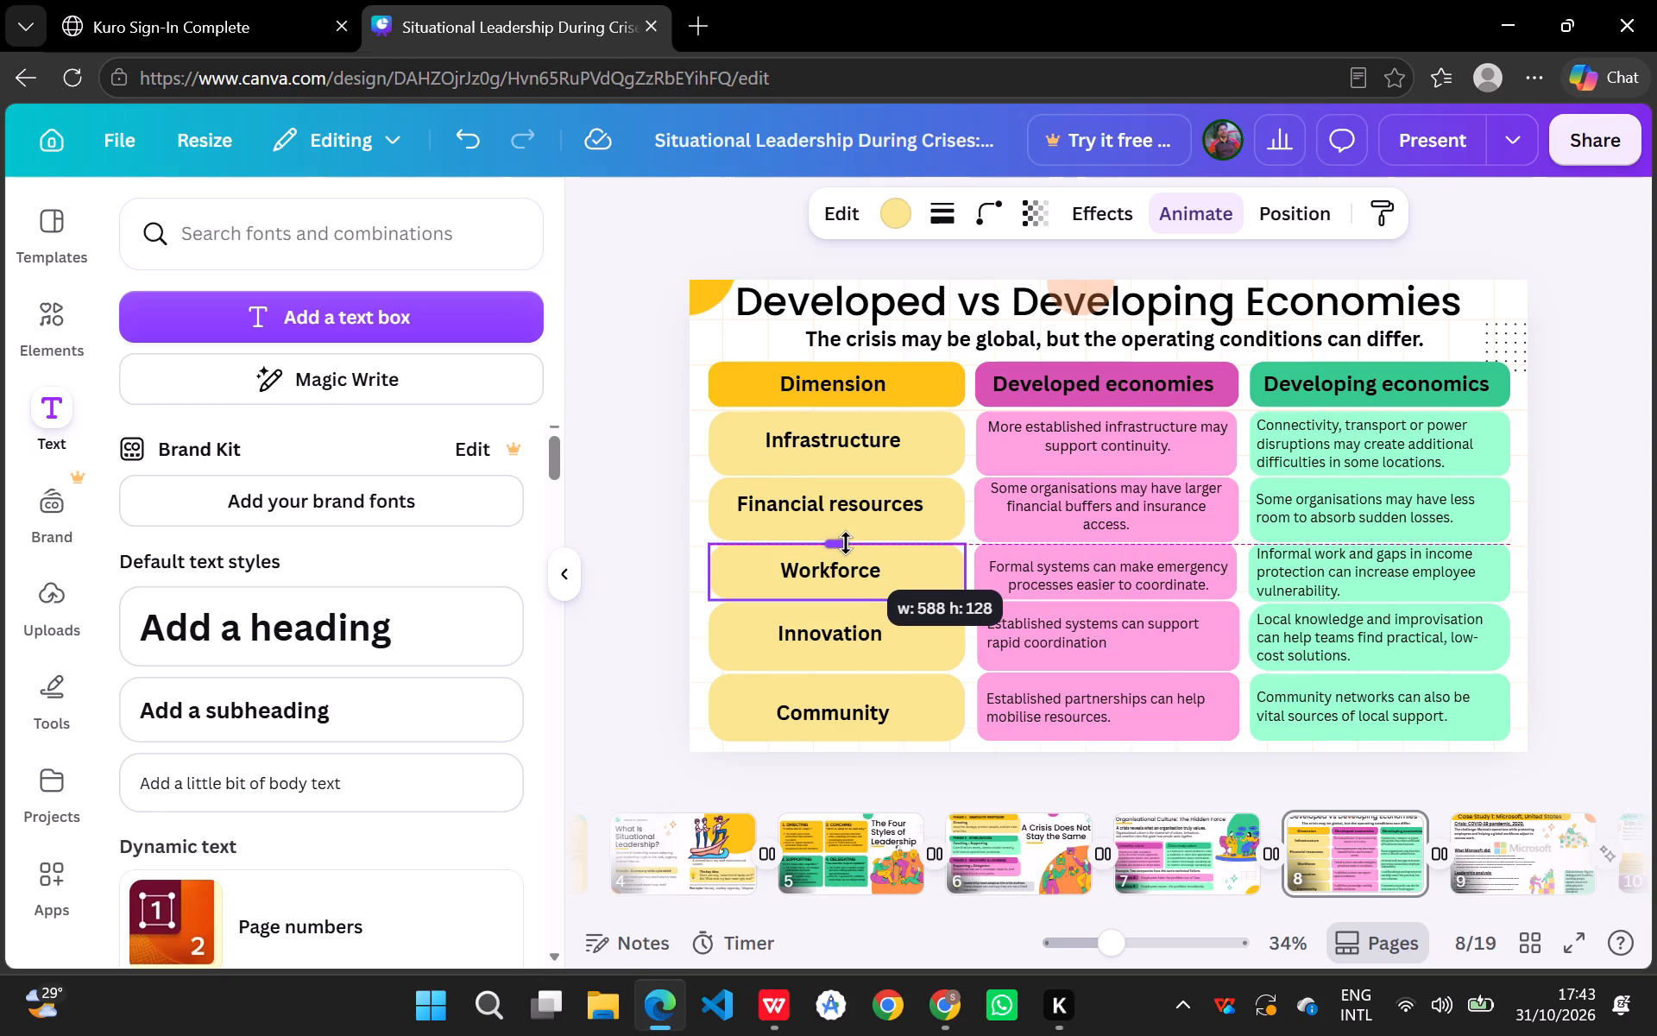
{"action": "left_click", "coordinate": [978, 648]}
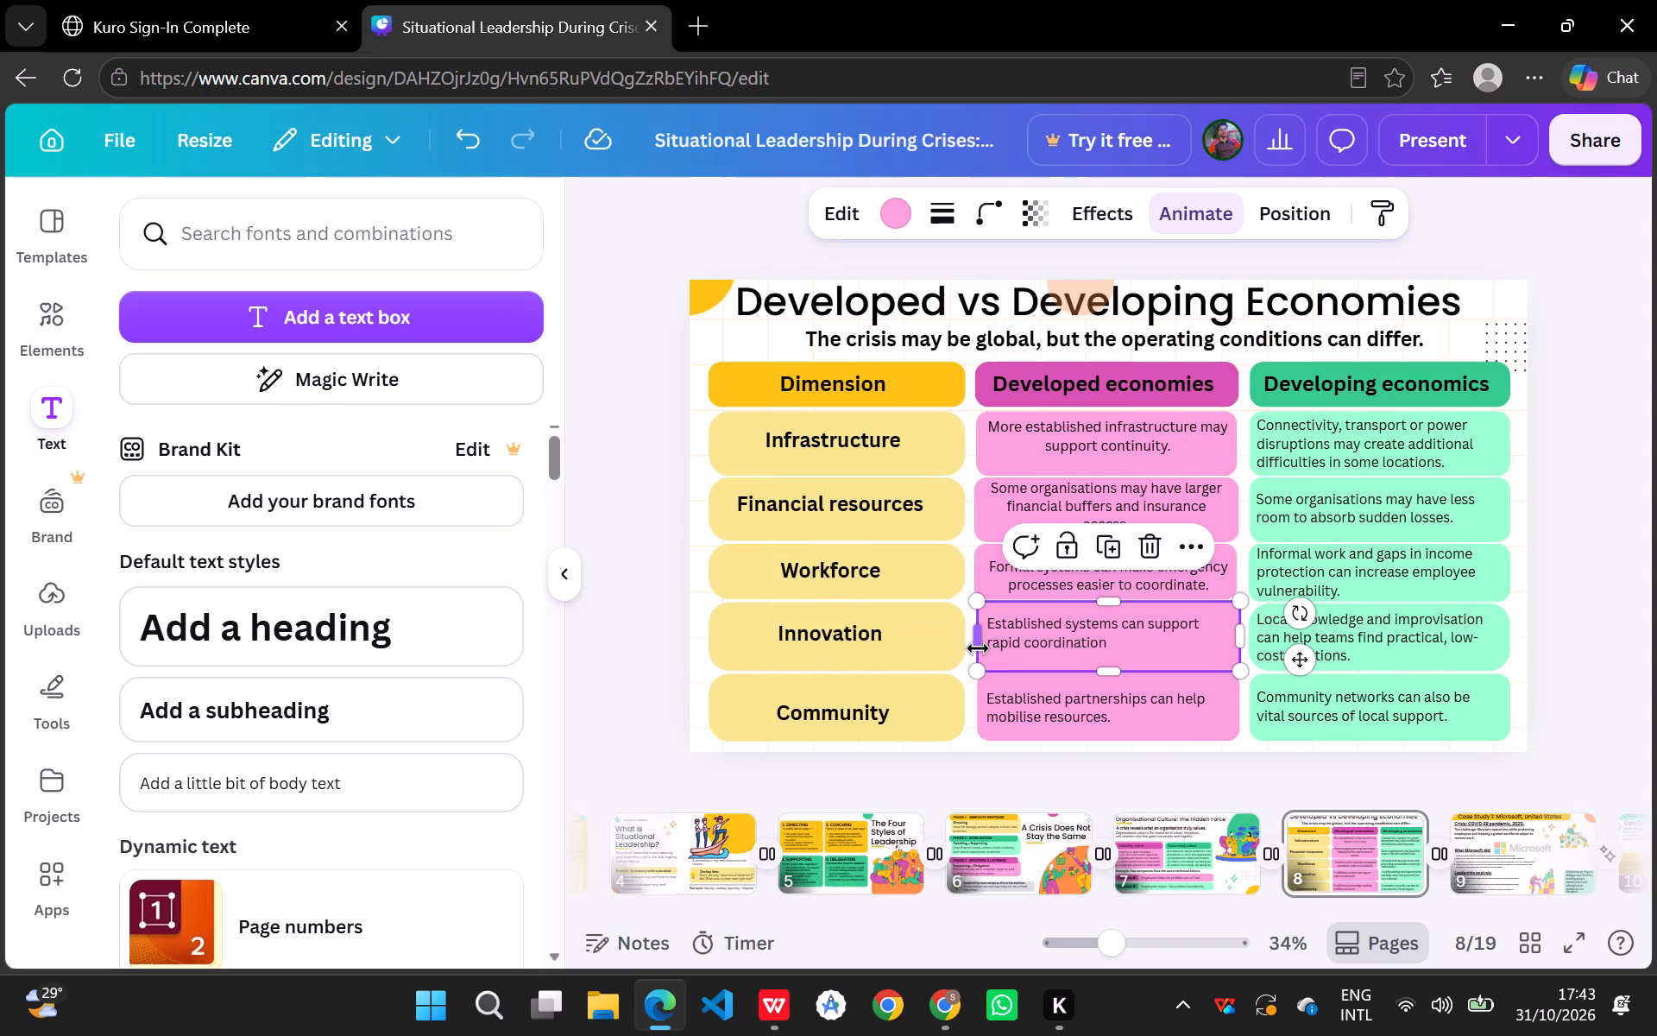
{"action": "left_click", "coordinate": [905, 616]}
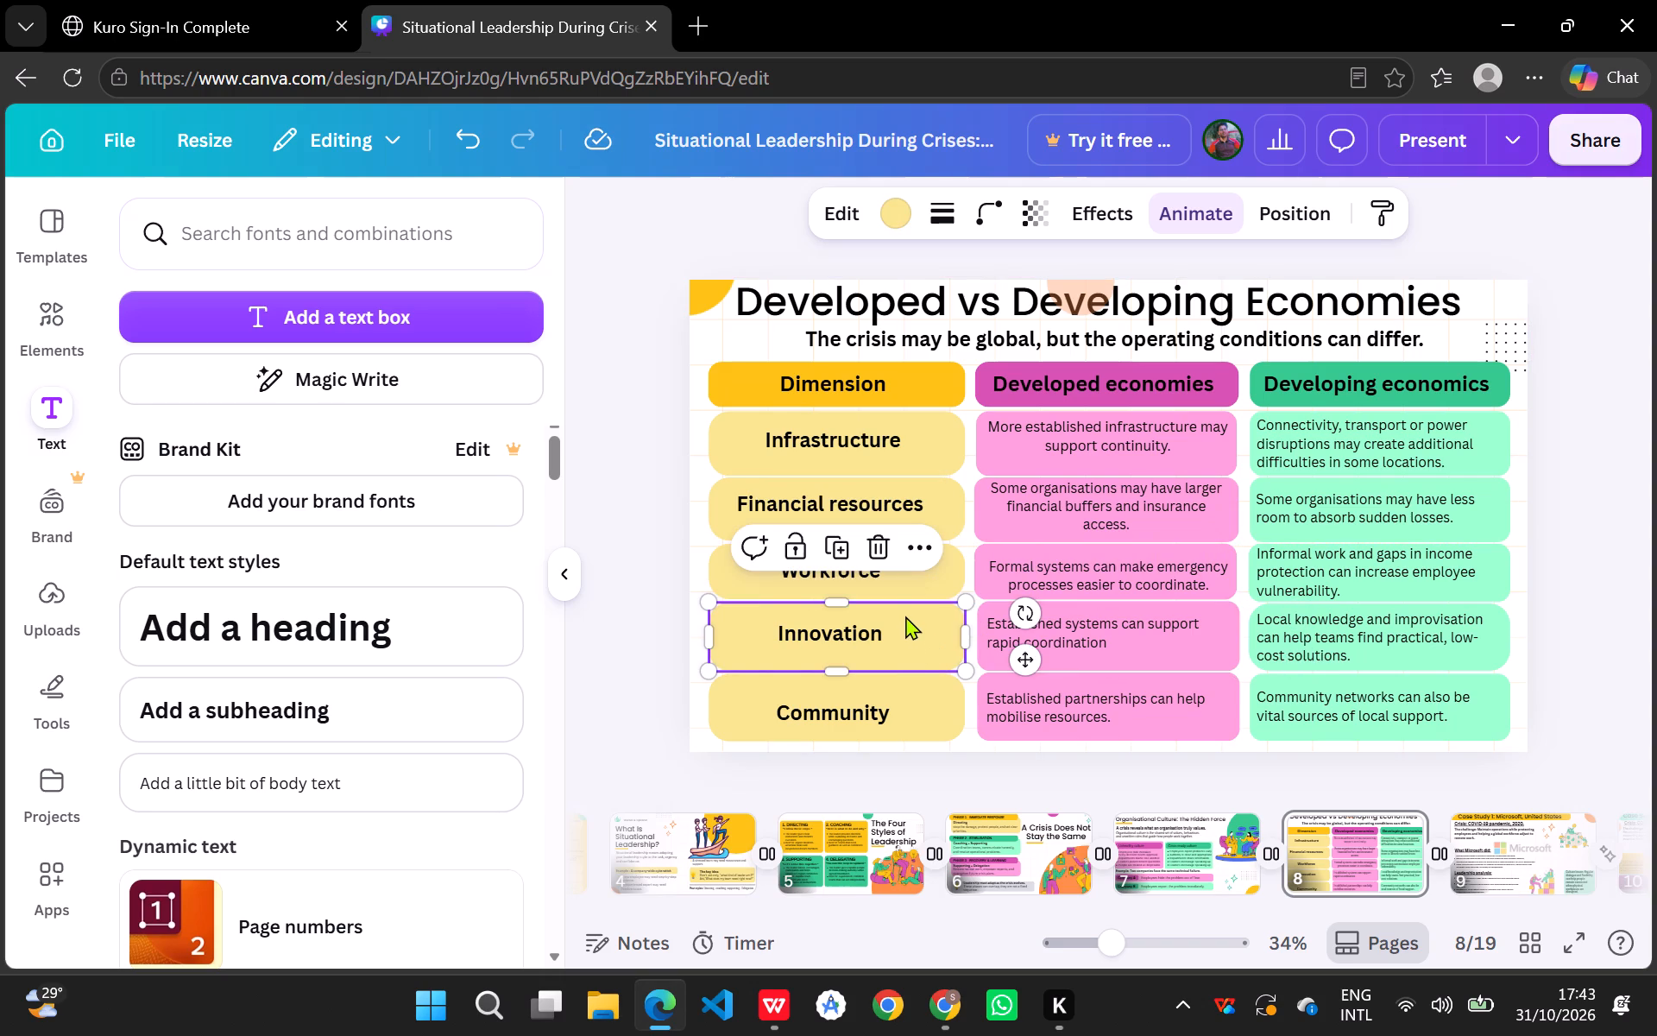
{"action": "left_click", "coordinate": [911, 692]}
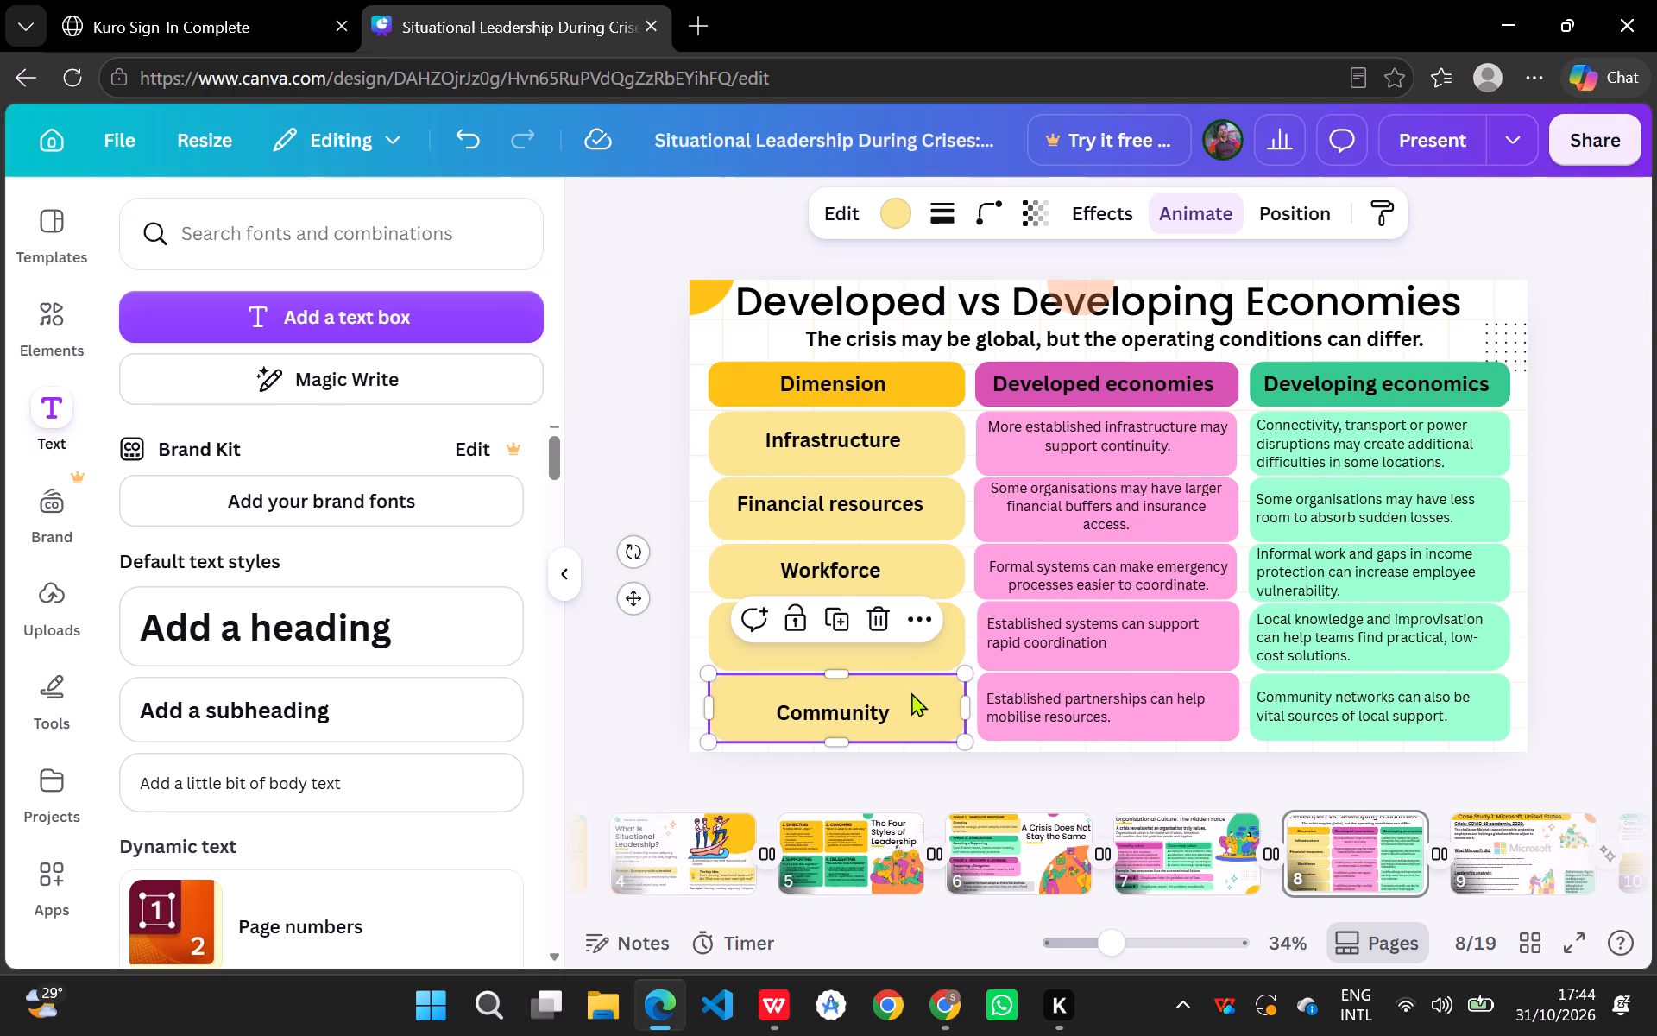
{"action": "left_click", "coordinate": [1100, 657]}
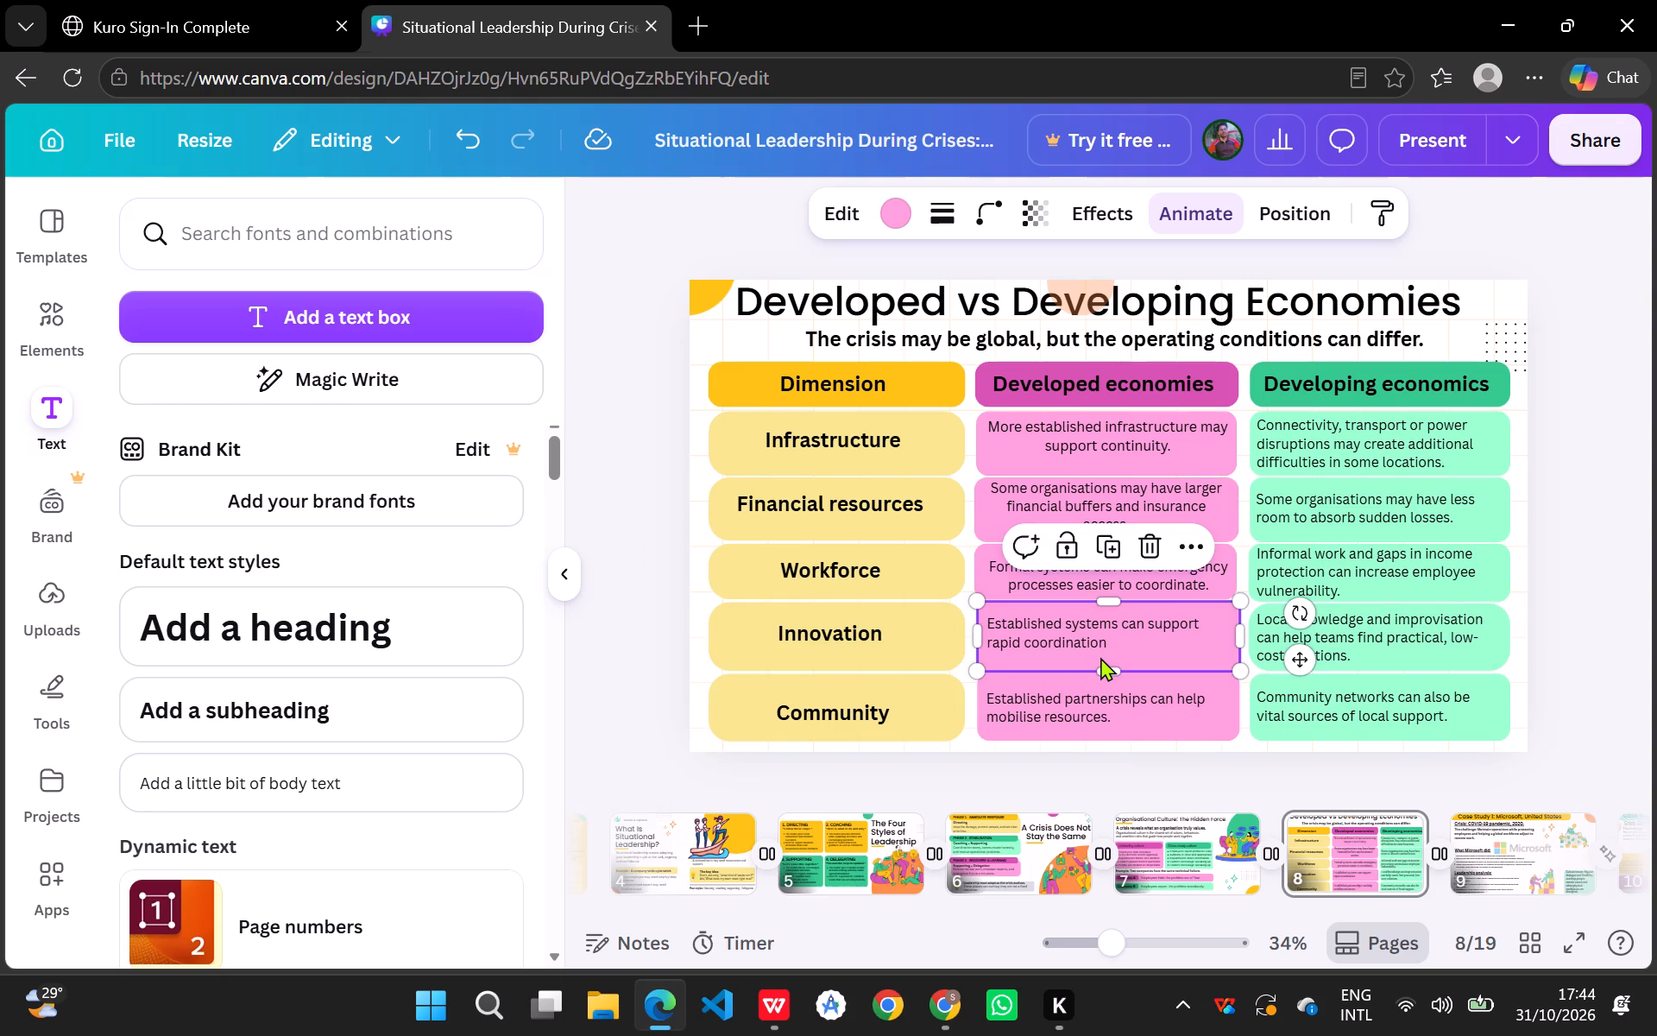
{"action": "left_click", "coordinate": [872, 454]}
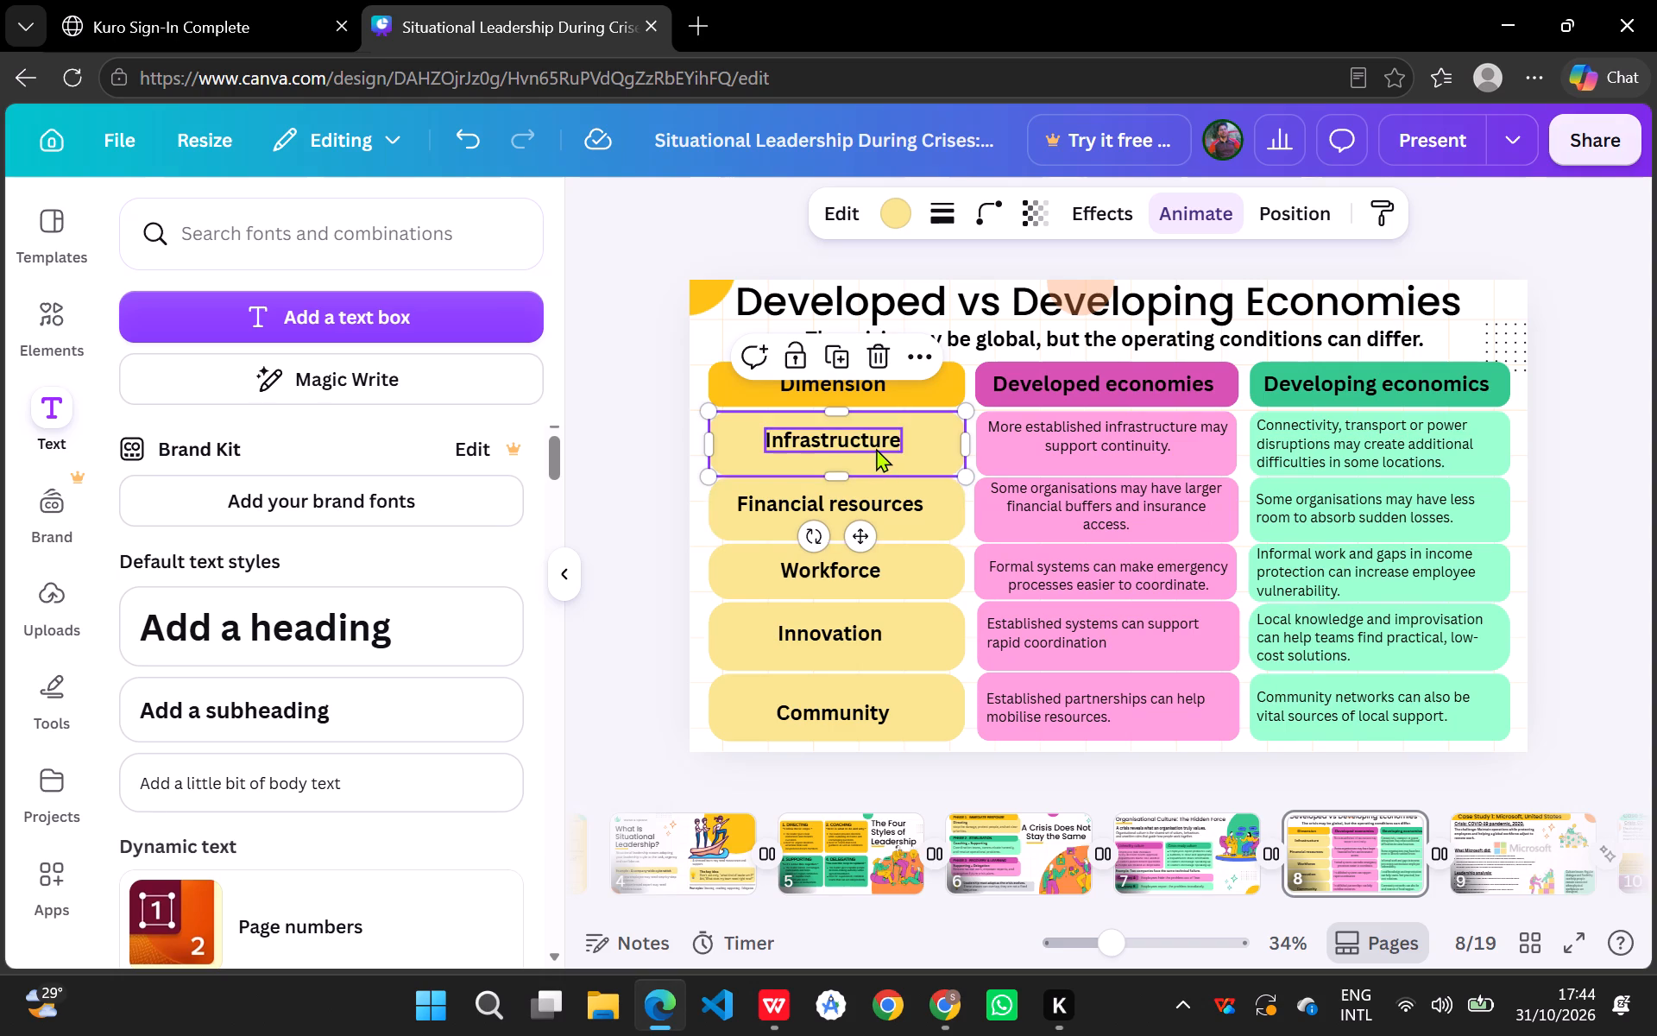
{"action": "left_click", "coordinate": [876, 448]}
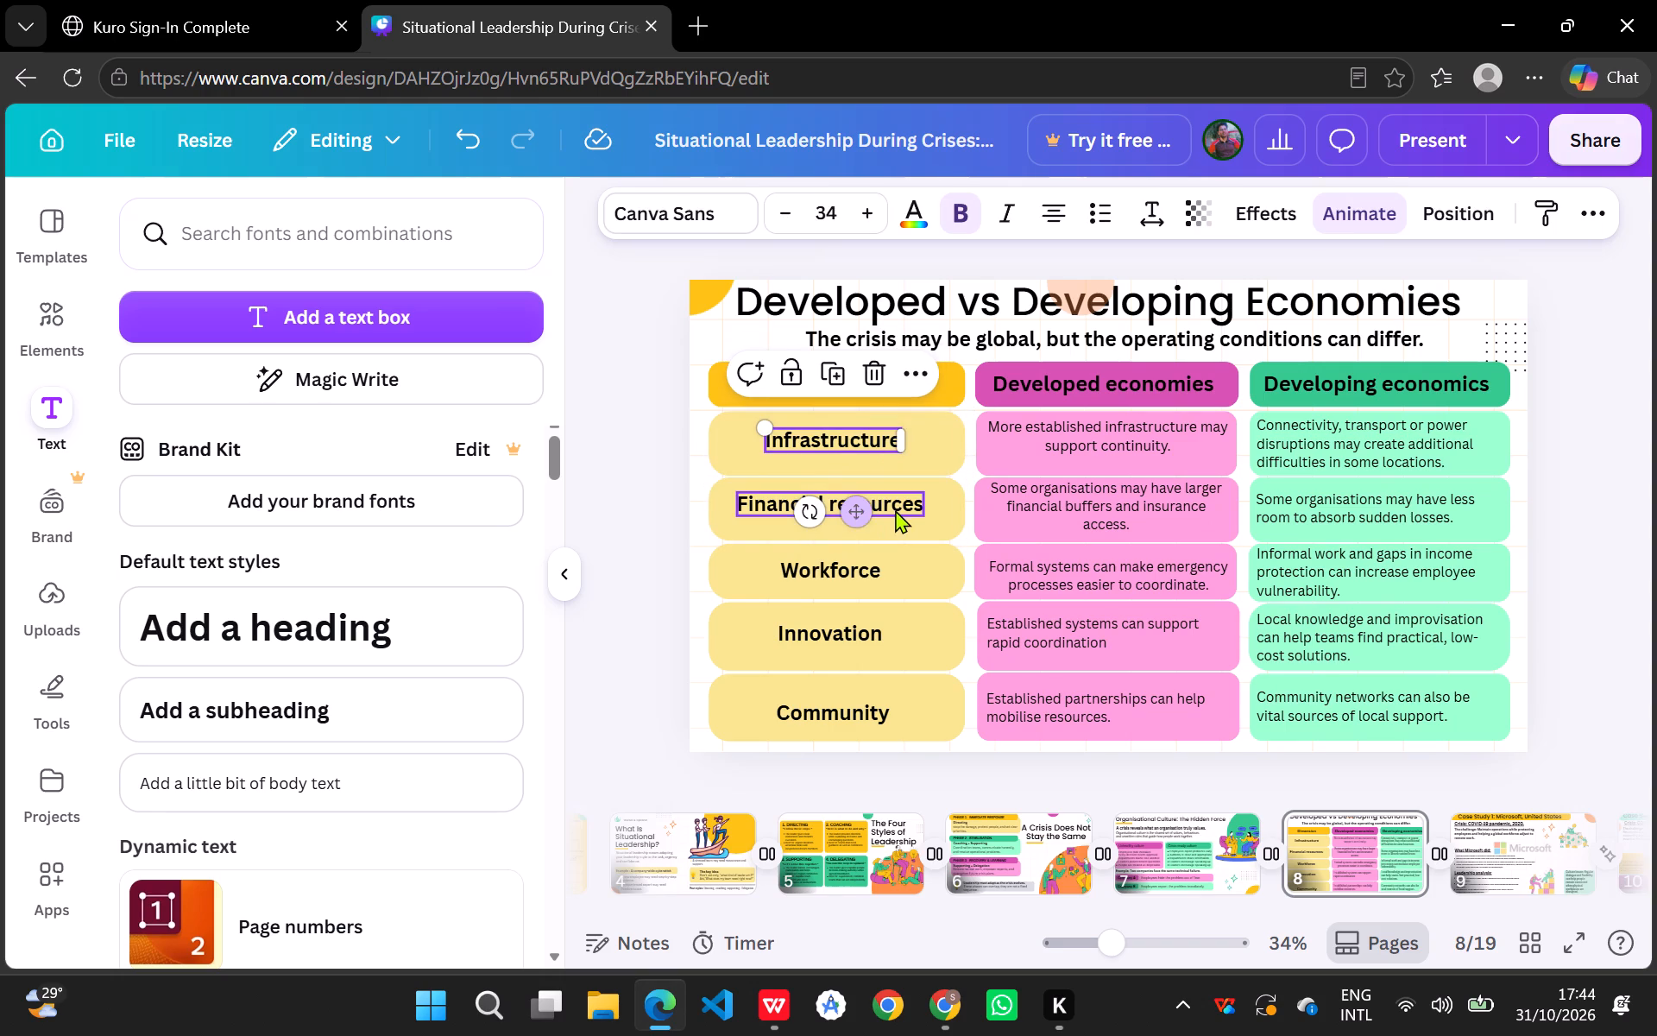
Nudge the Financial resources and Workforce labels slightly to the right to centre them within their yellow cells.
{"action": "left_click", "coordinate": [899, 509]}
{"action": "left_click_drag", "start_coordinate": [899, 509], "coordinate": [912, 506]}
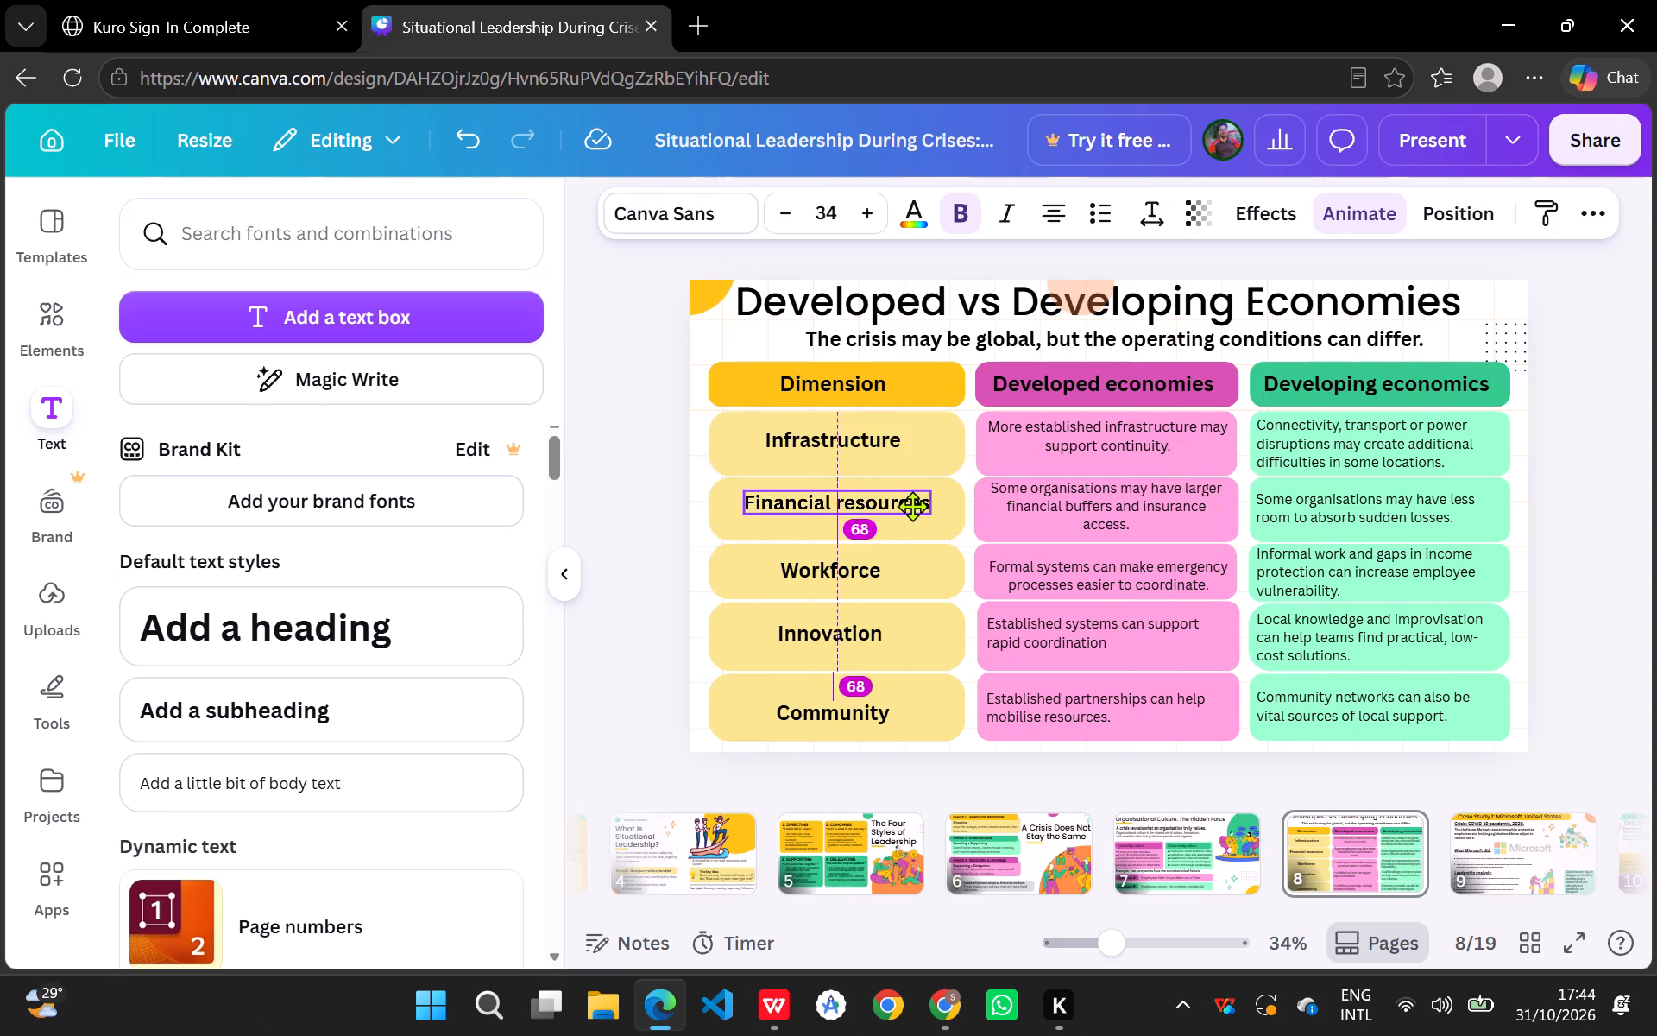
{"action": "left_click_drag", "start_coordinate": [912, 506], "coordinate": [908, 508]}
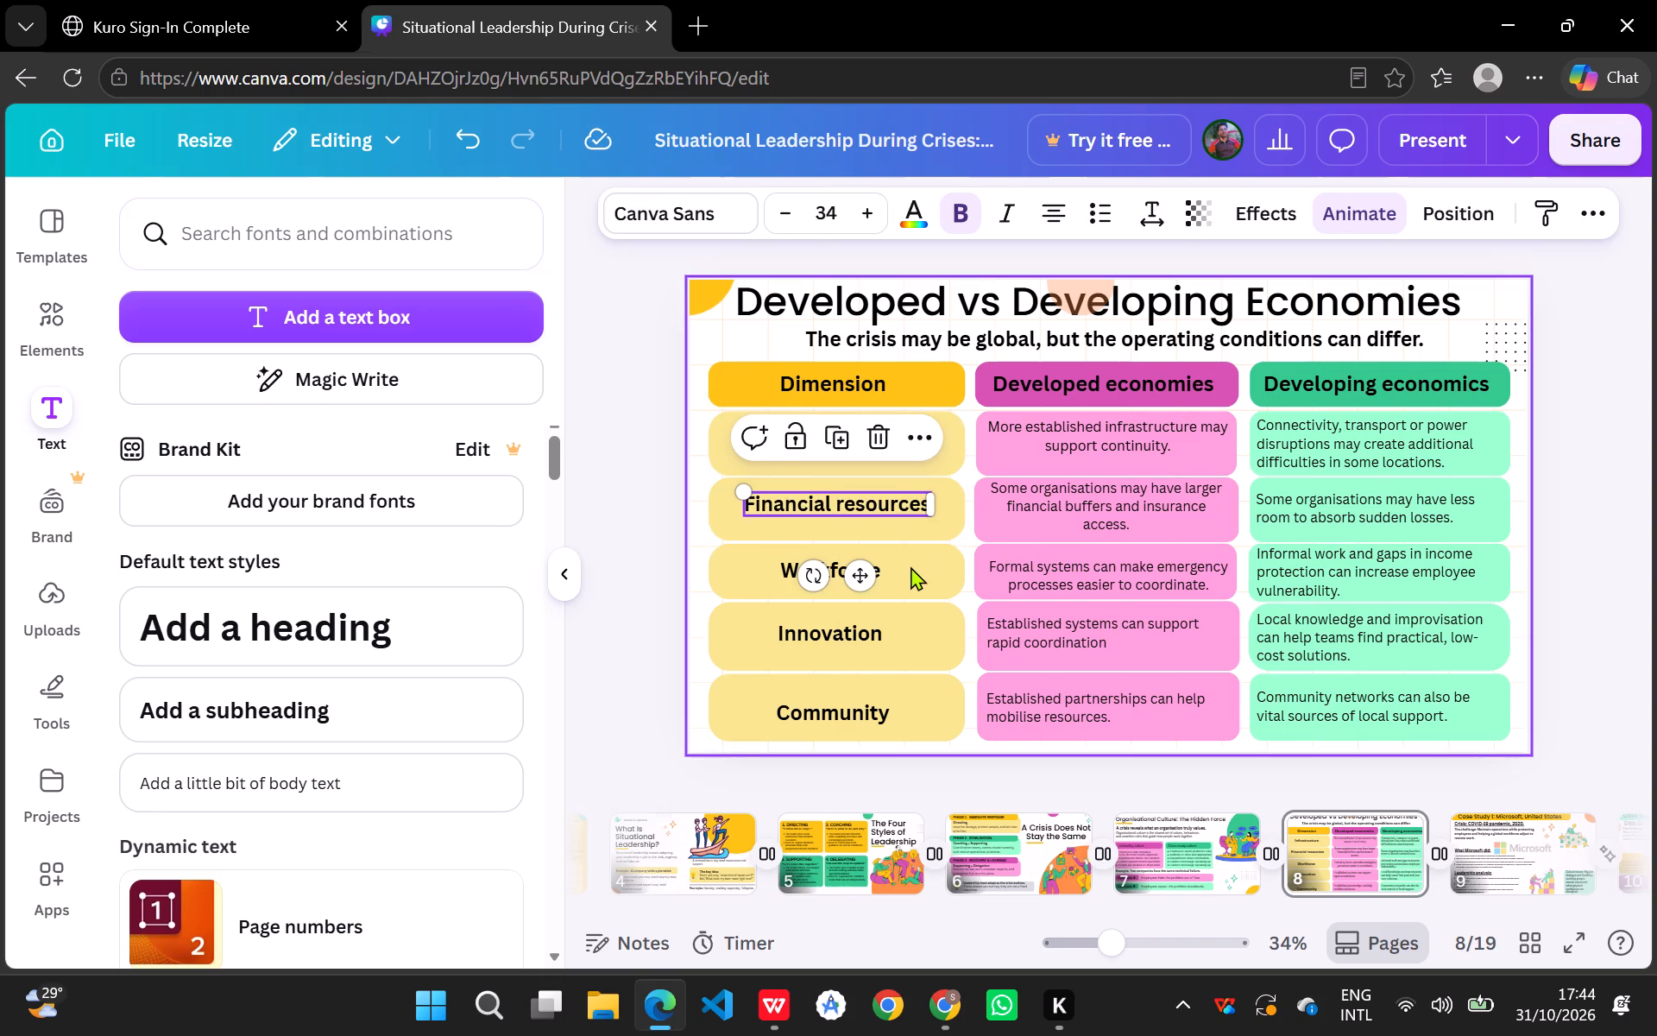
{"action": "left_click", "coordinate": [902, 574]}
{"action": "left_click", "coordinate": [877, 572]}
{"action": "left_click_drag", "start_coordinate": [877, 572], "coordinate": [885, 572]}
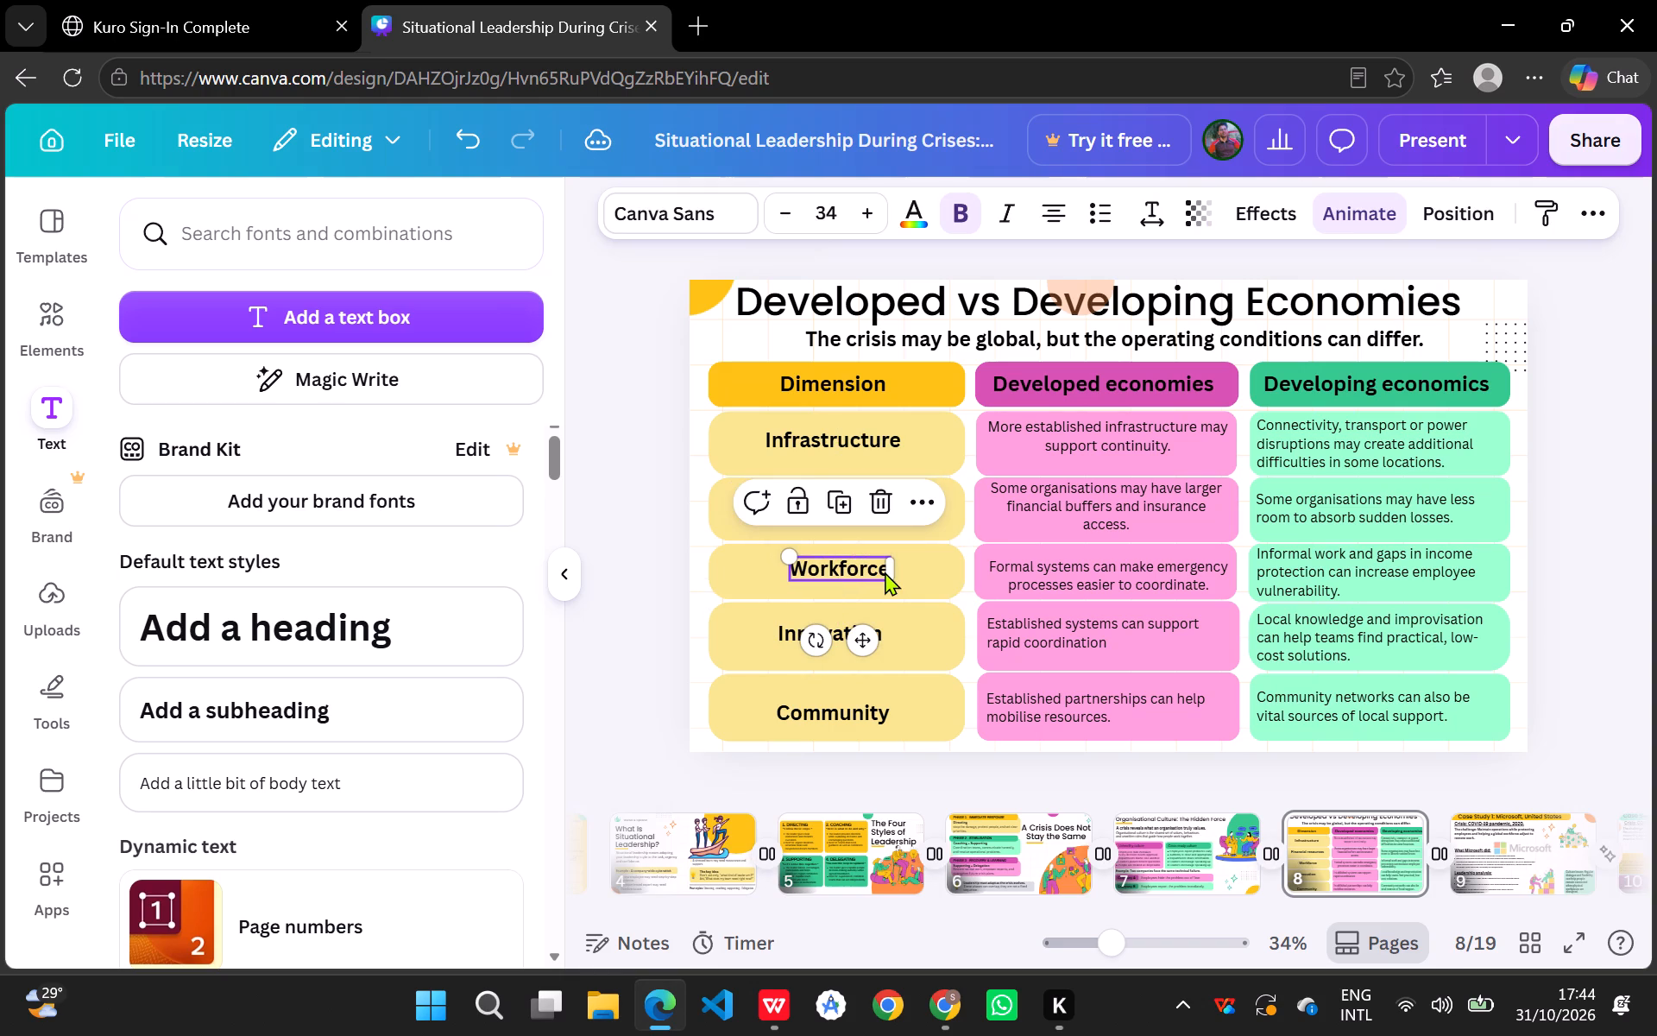
Nudge the Innovation and Community labels slightly to the right within their yellow cells, lining them up with the Workforce label.
{"action": "left_click", "coordinate": [883, 629]}
{"action": "left_click_drag", "start_coordinate": [876, 630], "coordinate": [885, 633]}
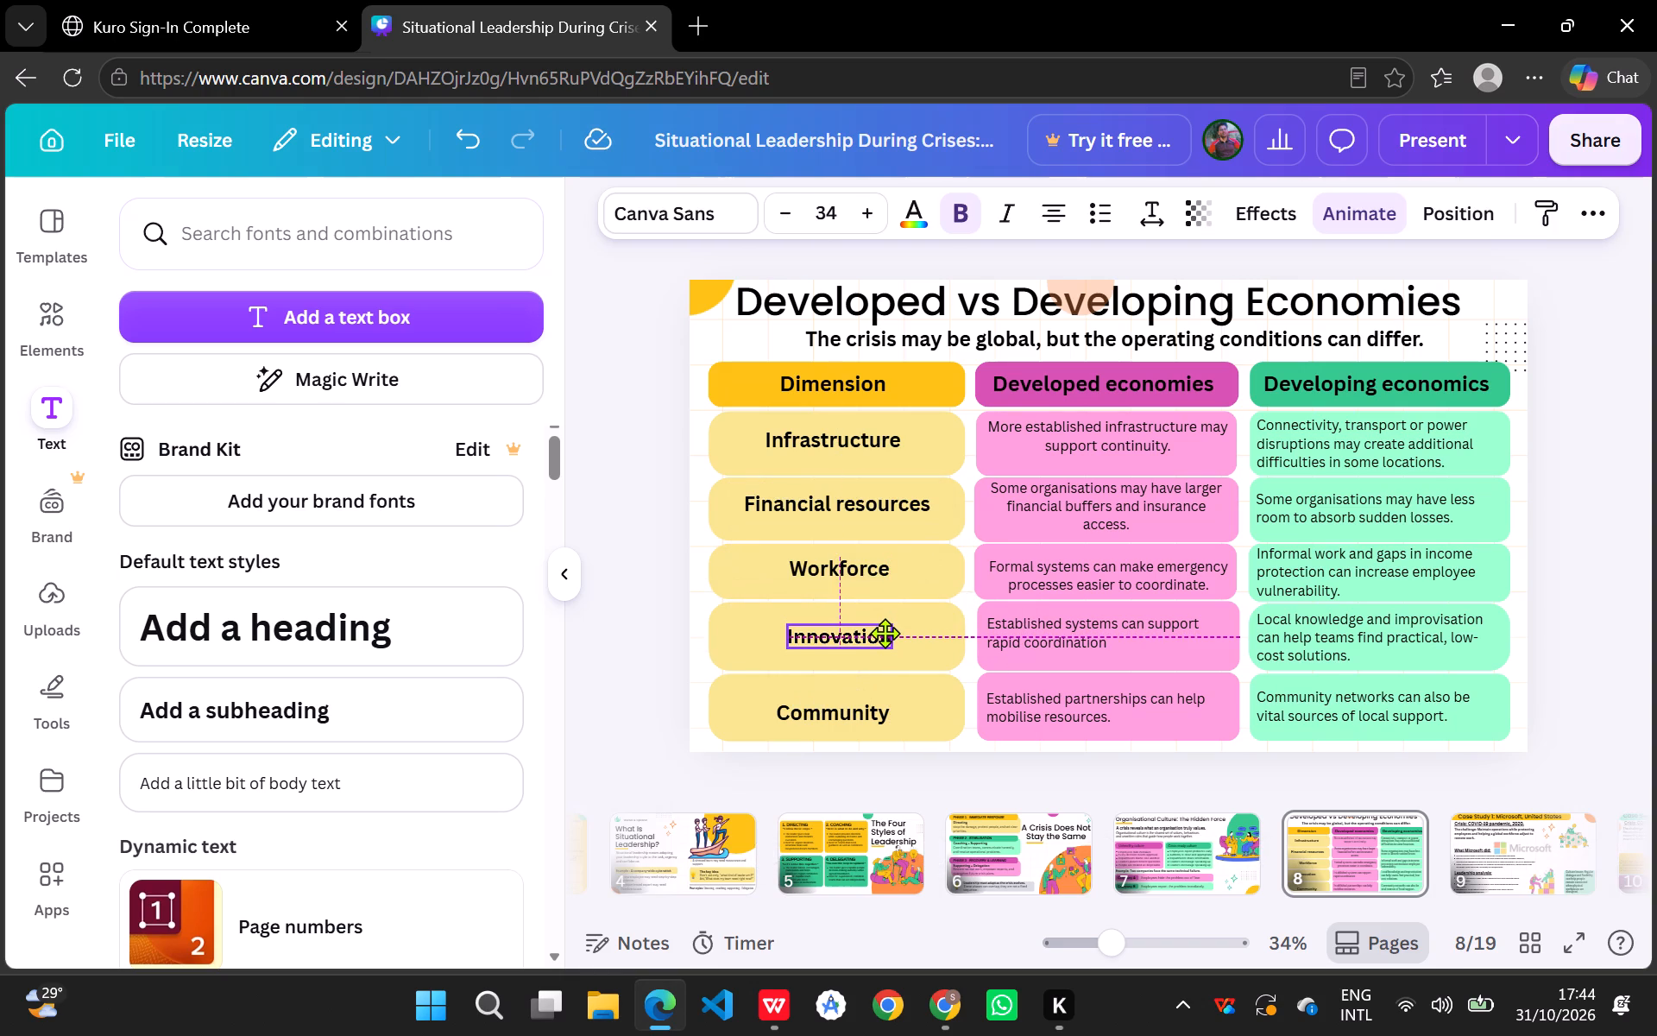
{"action": "left_click_drag", "start_coordinate": [885, 633], "coordinate": [885, 632]}
{"action": "left_click_drag", "start_coordinate": [887, 711], "coordinate": [895, 711]}
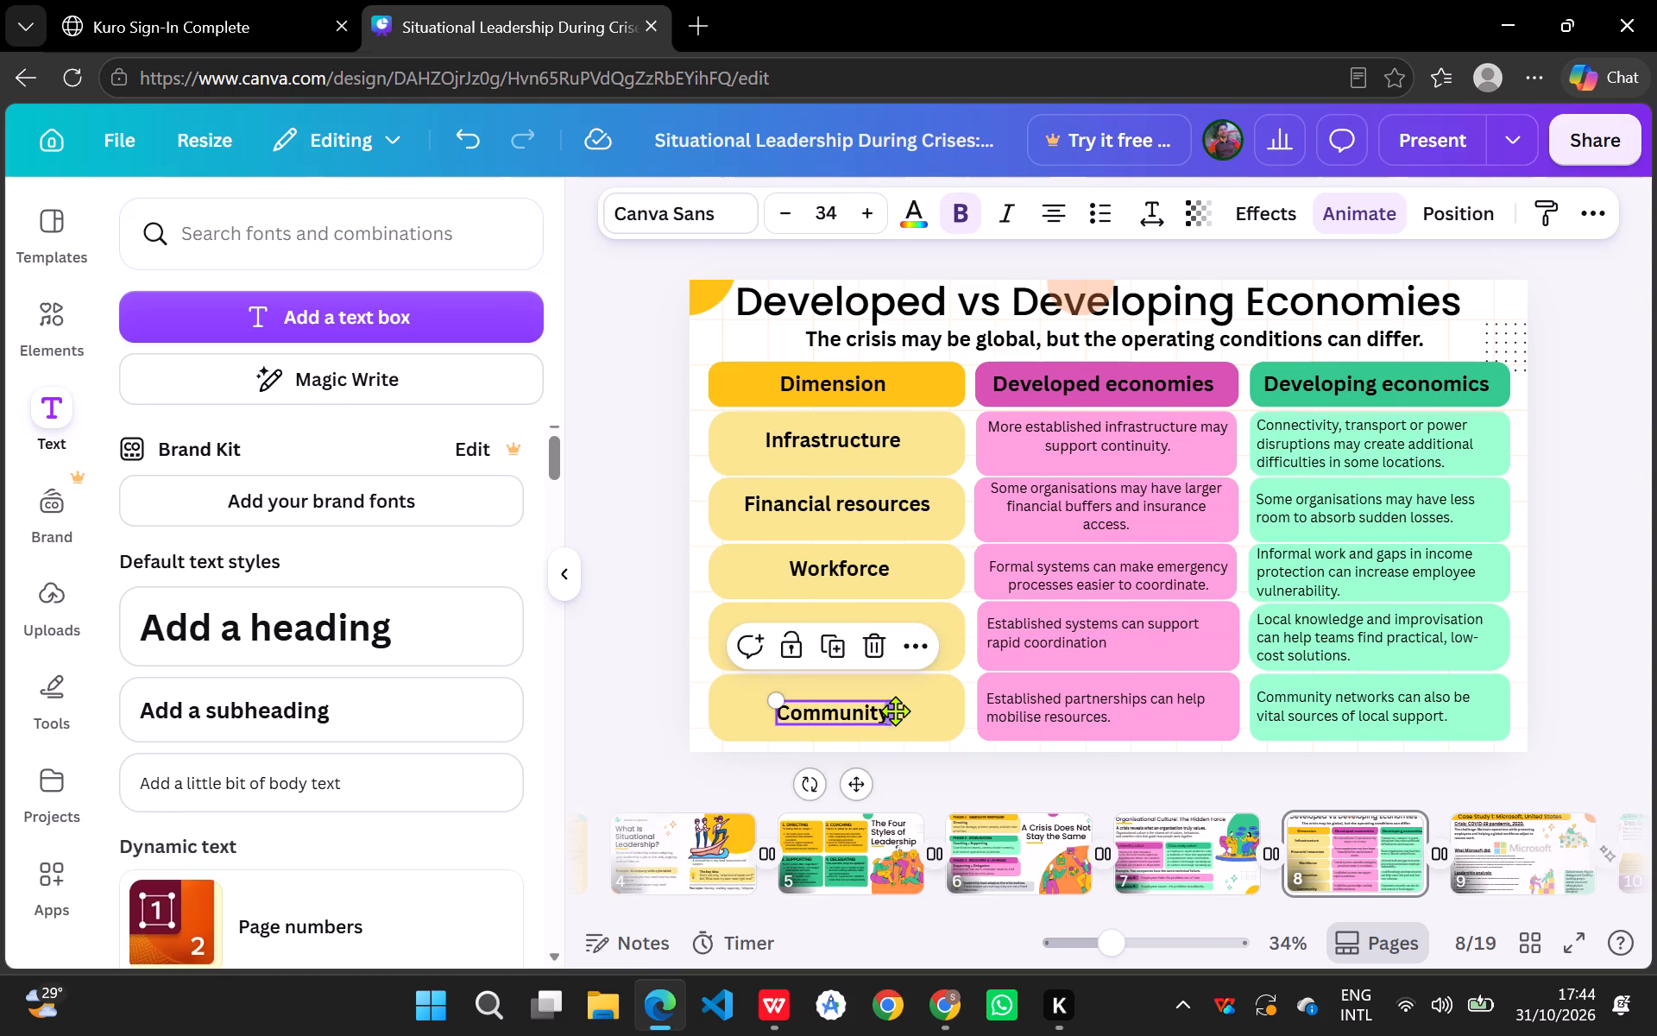
{"action": "left_click_drag", "start_coordinate": [895, 711], "coordinate": [900, 707]}
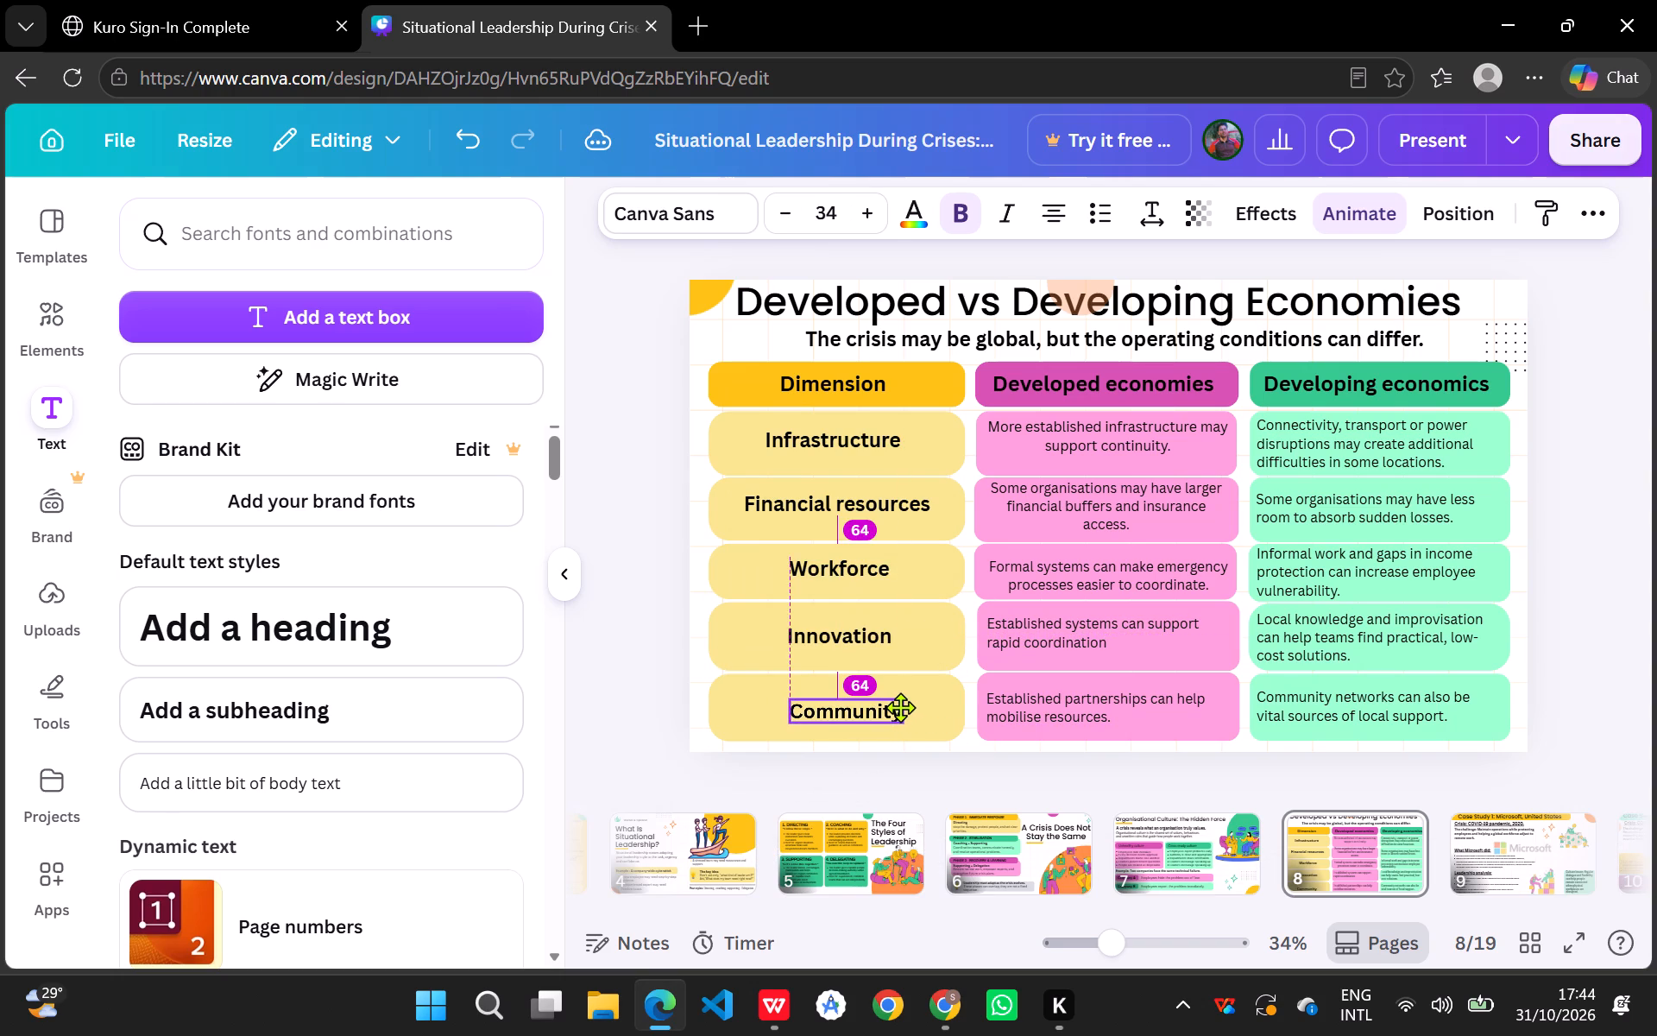
{"action": "left_click_drag", "start_coordinate": [900, 707], "coordinate": [898, 707]}
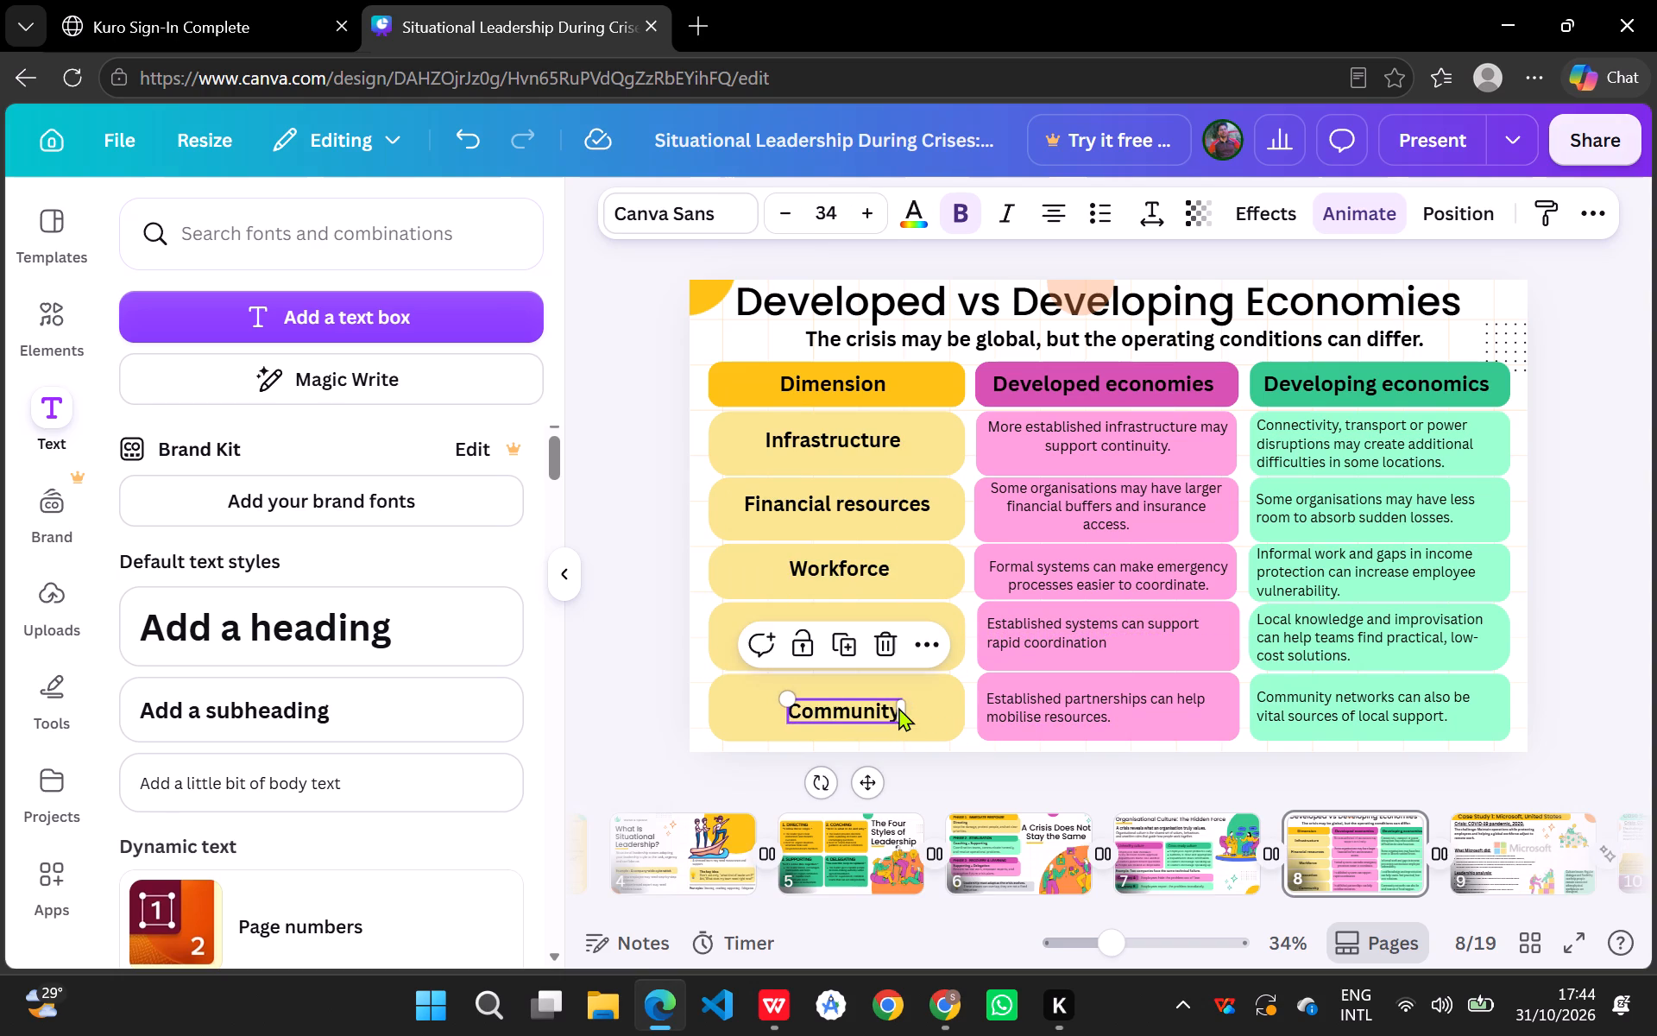
{"action": "left_click", "coordinate": [1113, 654]}
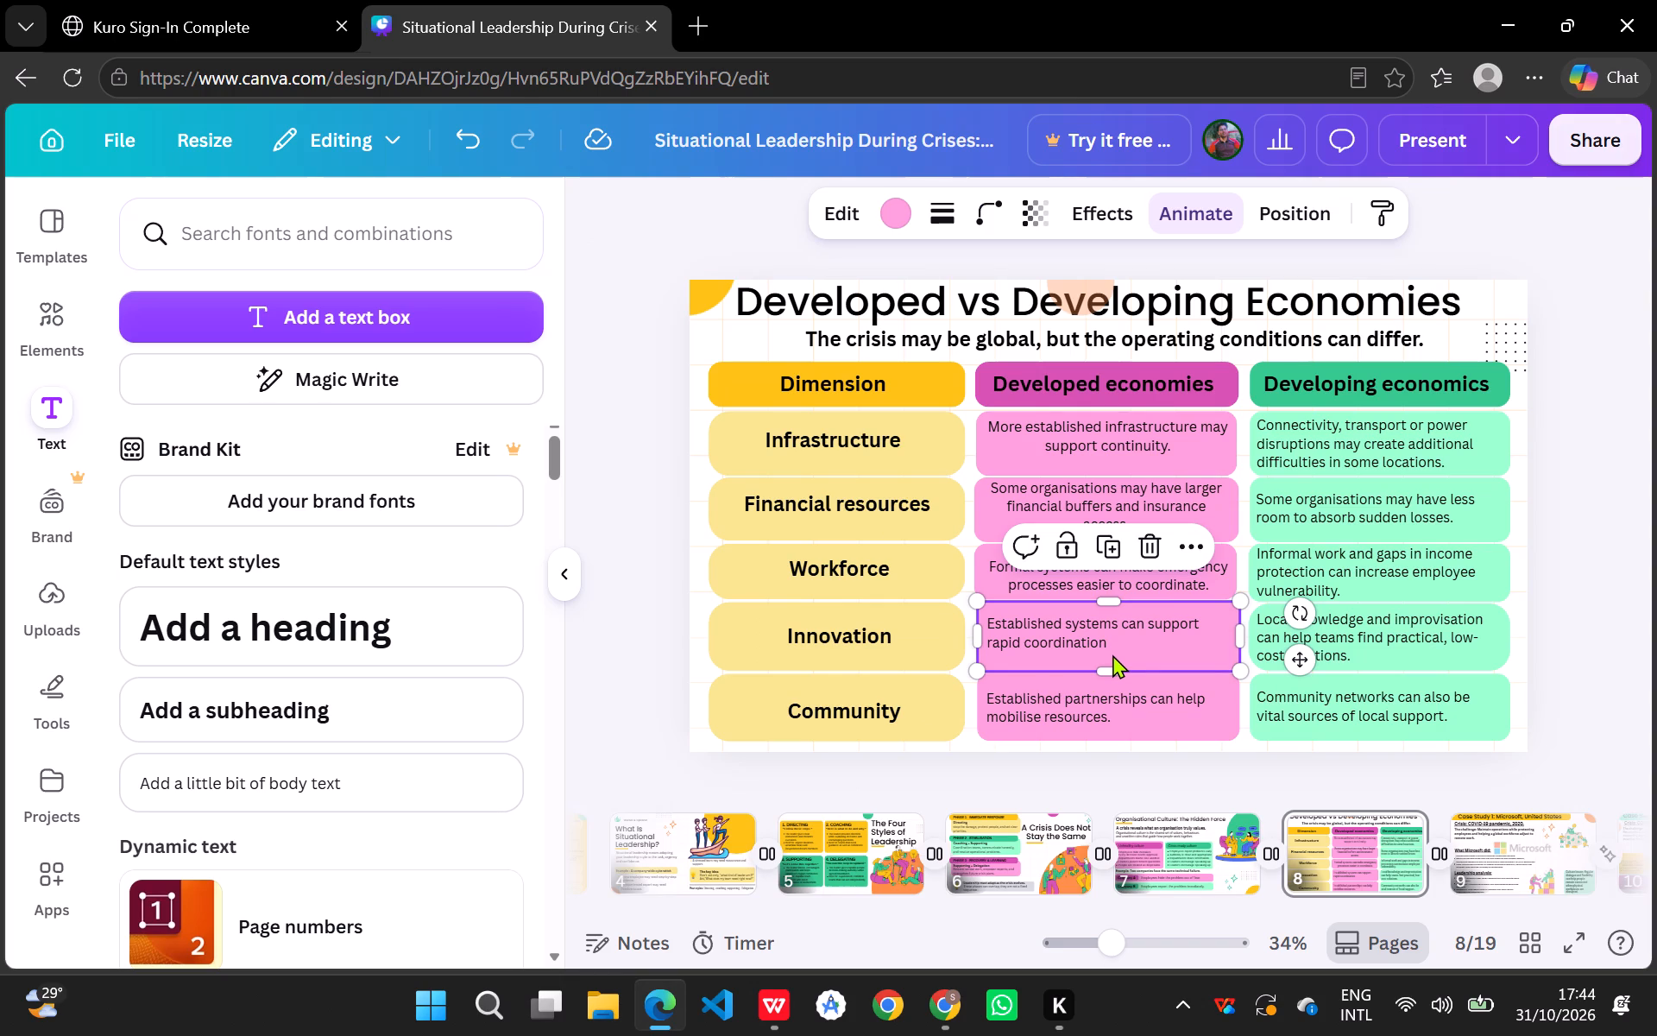
{"action": "left_click", "coordinate": [1023, 765]}
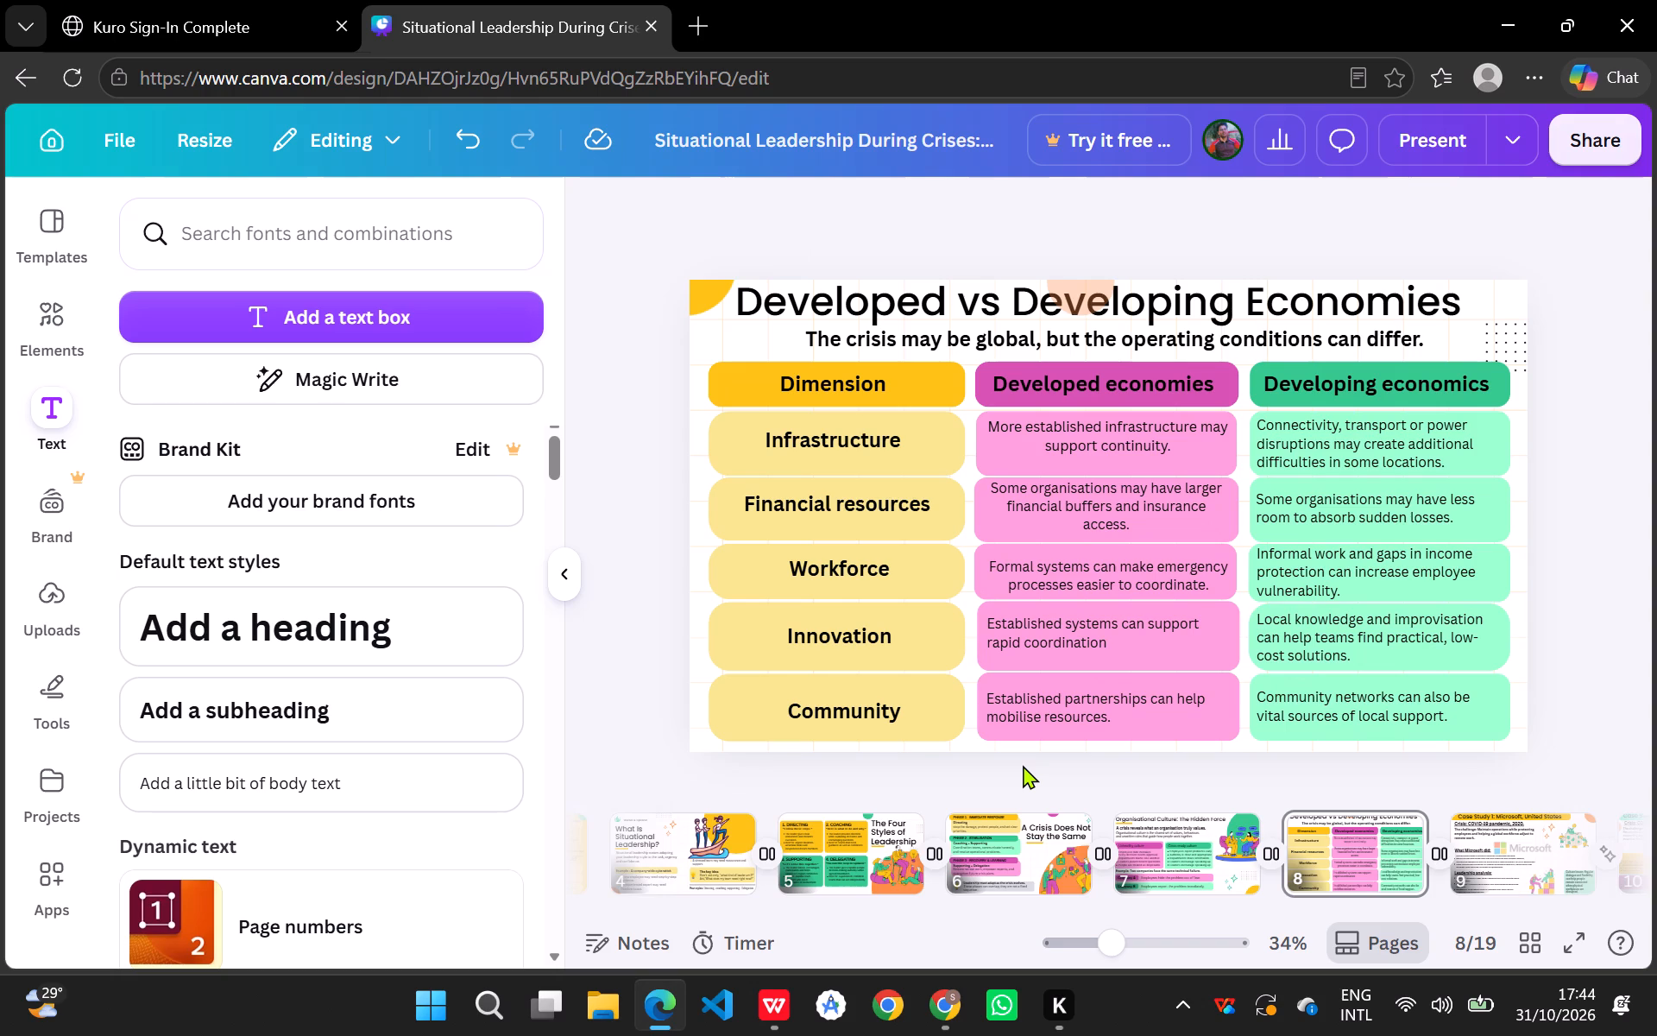
On page 10, the Tata Group case study, enlarge the challenge text box to about 1,222 by 181, reaching the title banner's right edge.
{"action": "scroll", "coordinate": [1412, 831], "scroll_direction": "left", "scroll_amount": 1}
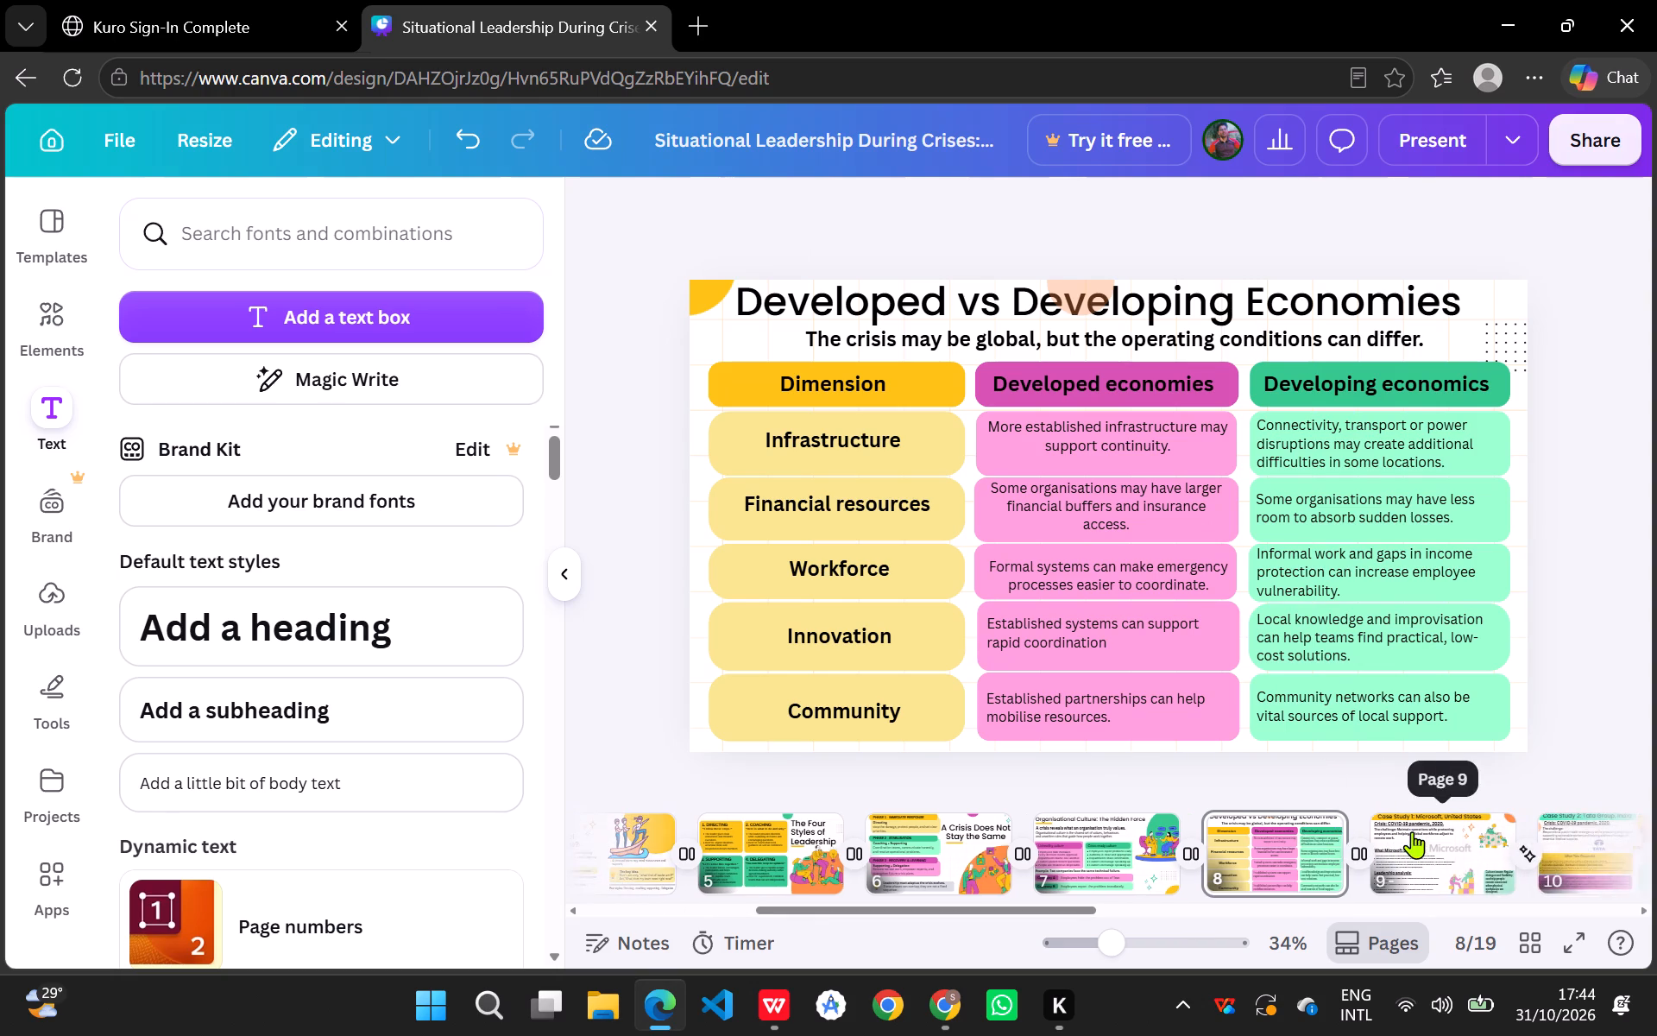
{"action": "scroll", "coordinate": [1412, 831], "scroll_direction": "left", "scroll_amount": 2}
{"action": "left_click", "coordinate": [1333, 854]}
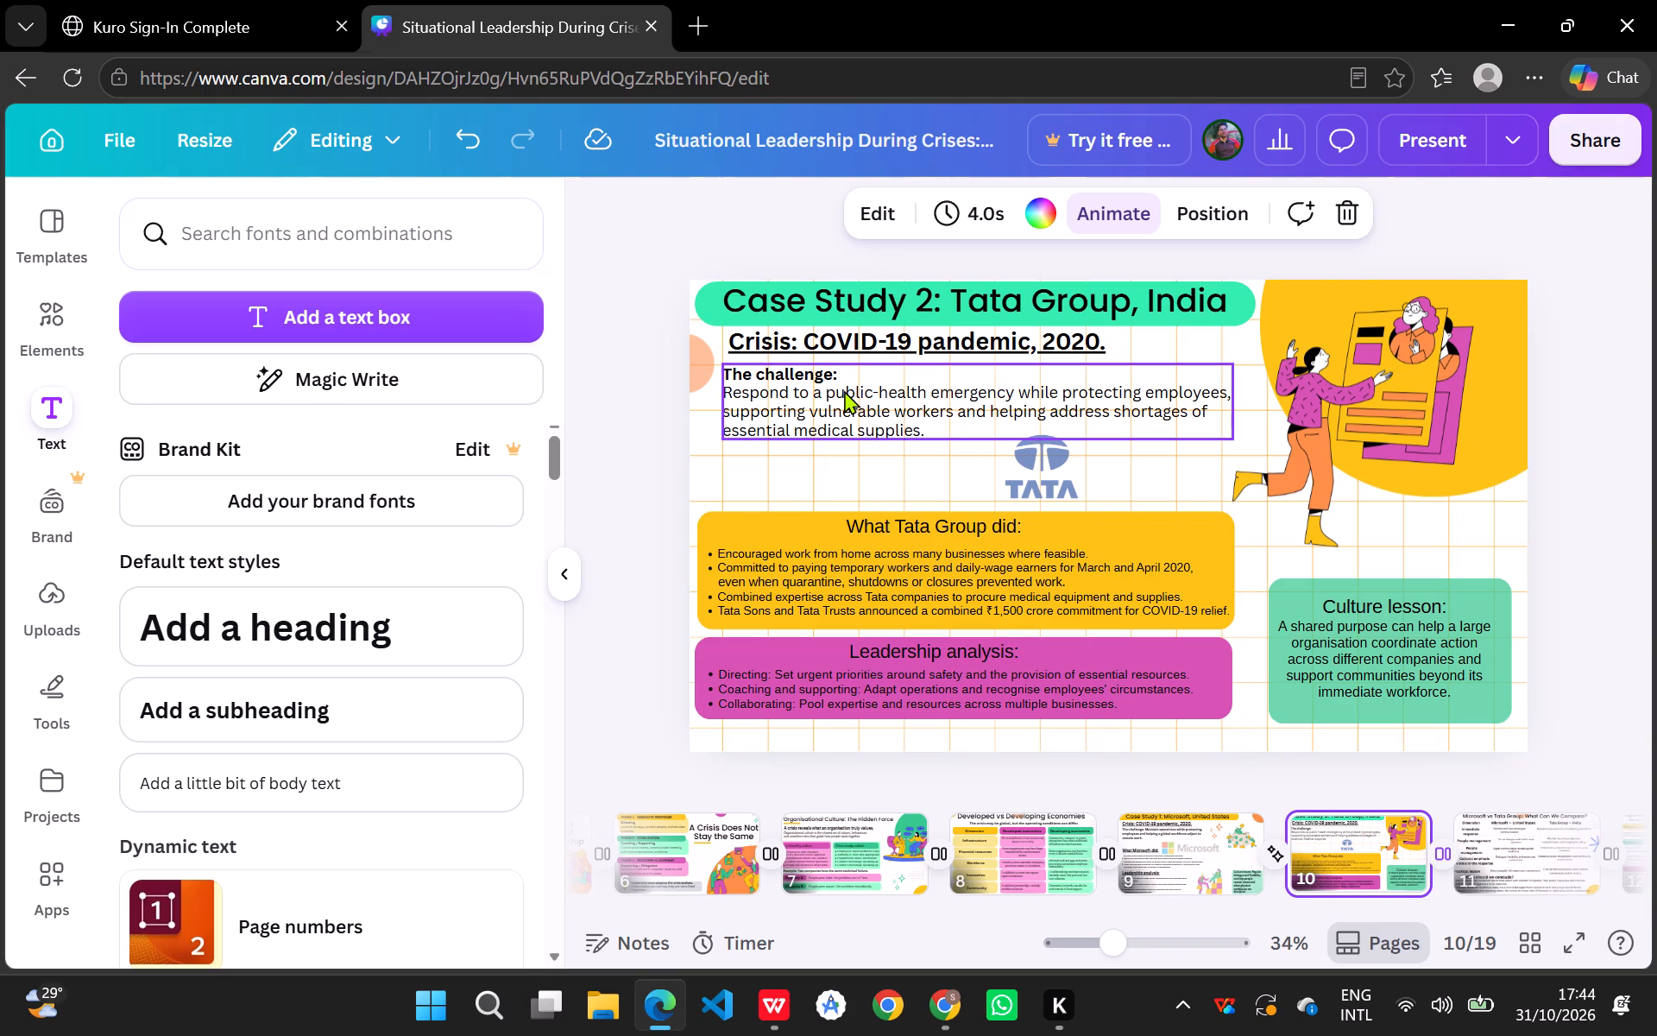
{"action": "left_click", "coordinate": [822, 402]}
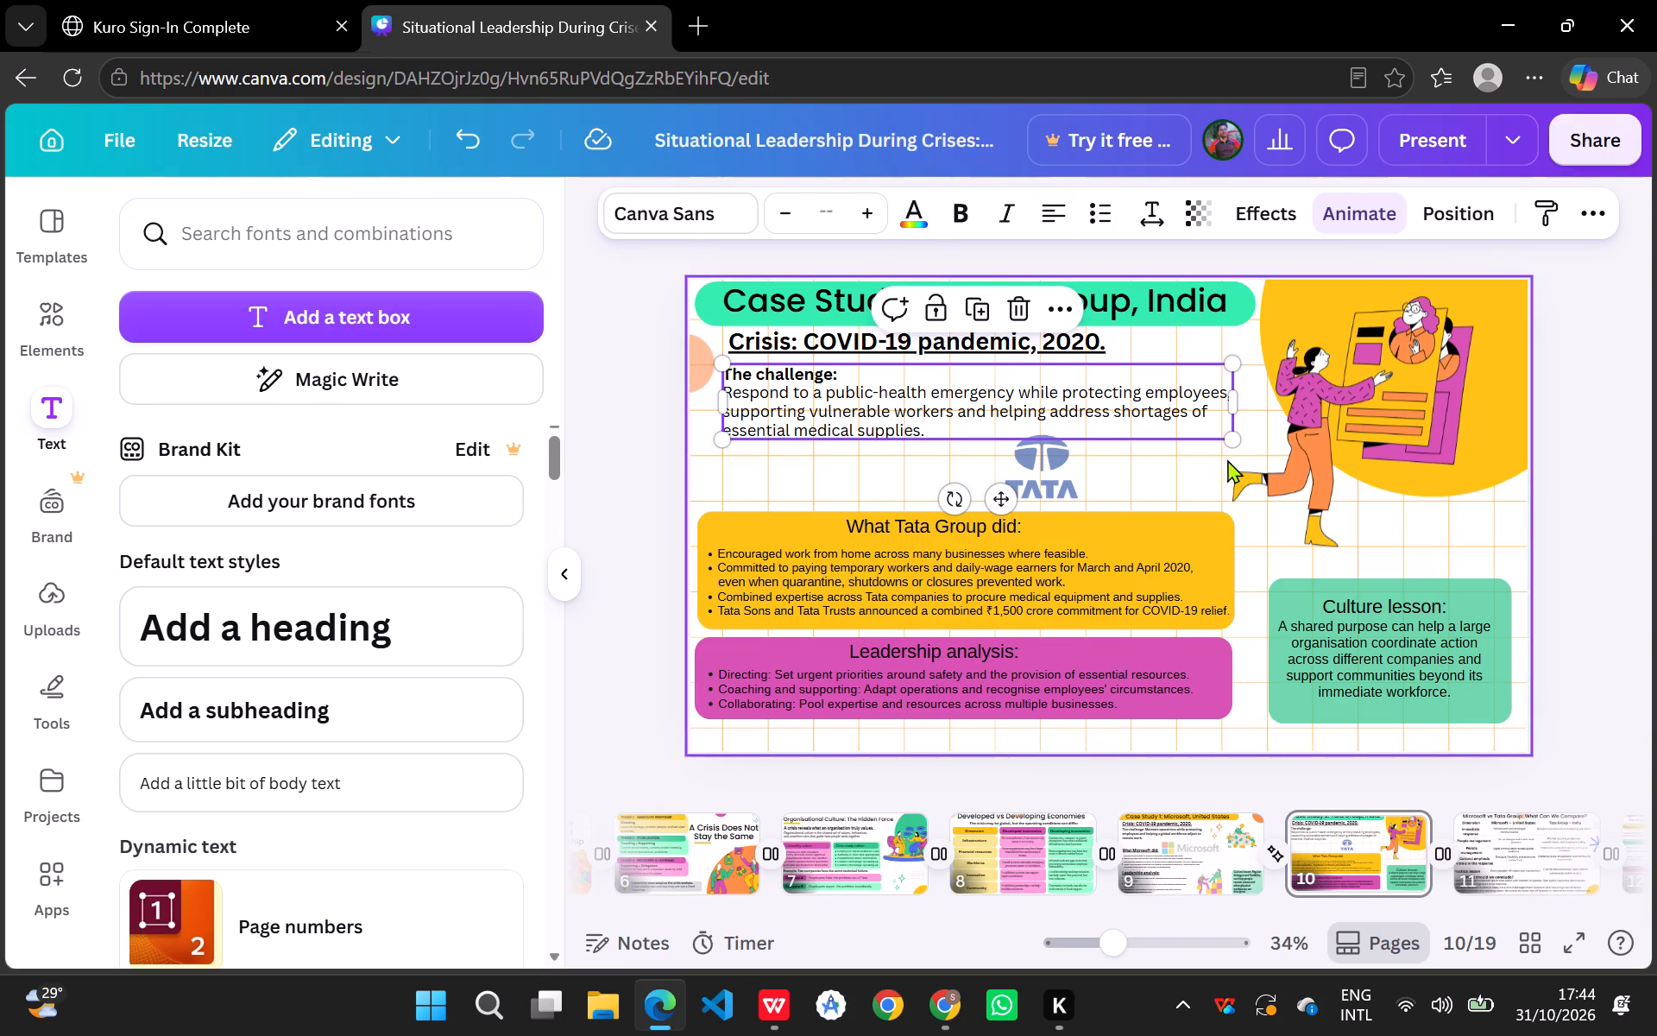
{"action": "left_click_drag", "start_coordinate": [1237, 445], "coordinate": [1237, 469]}
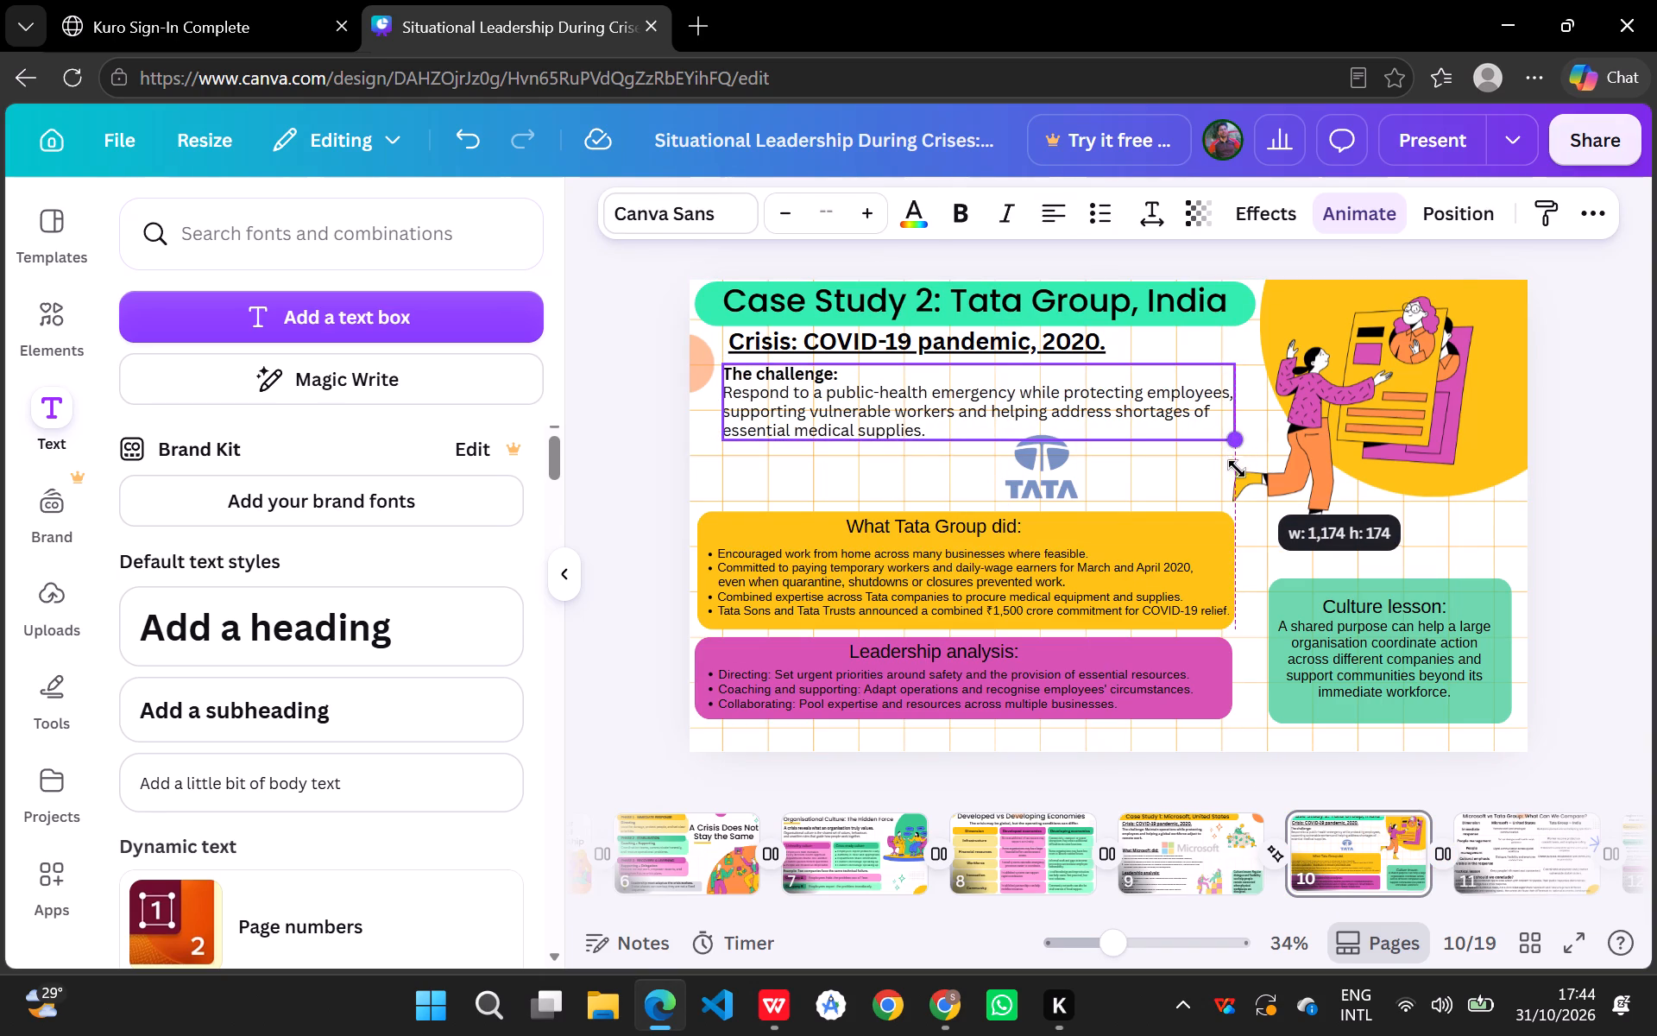
{"action": "left_click_drag", "start_coordinate": [1237, 469], "coordinate": [1247, 487]}
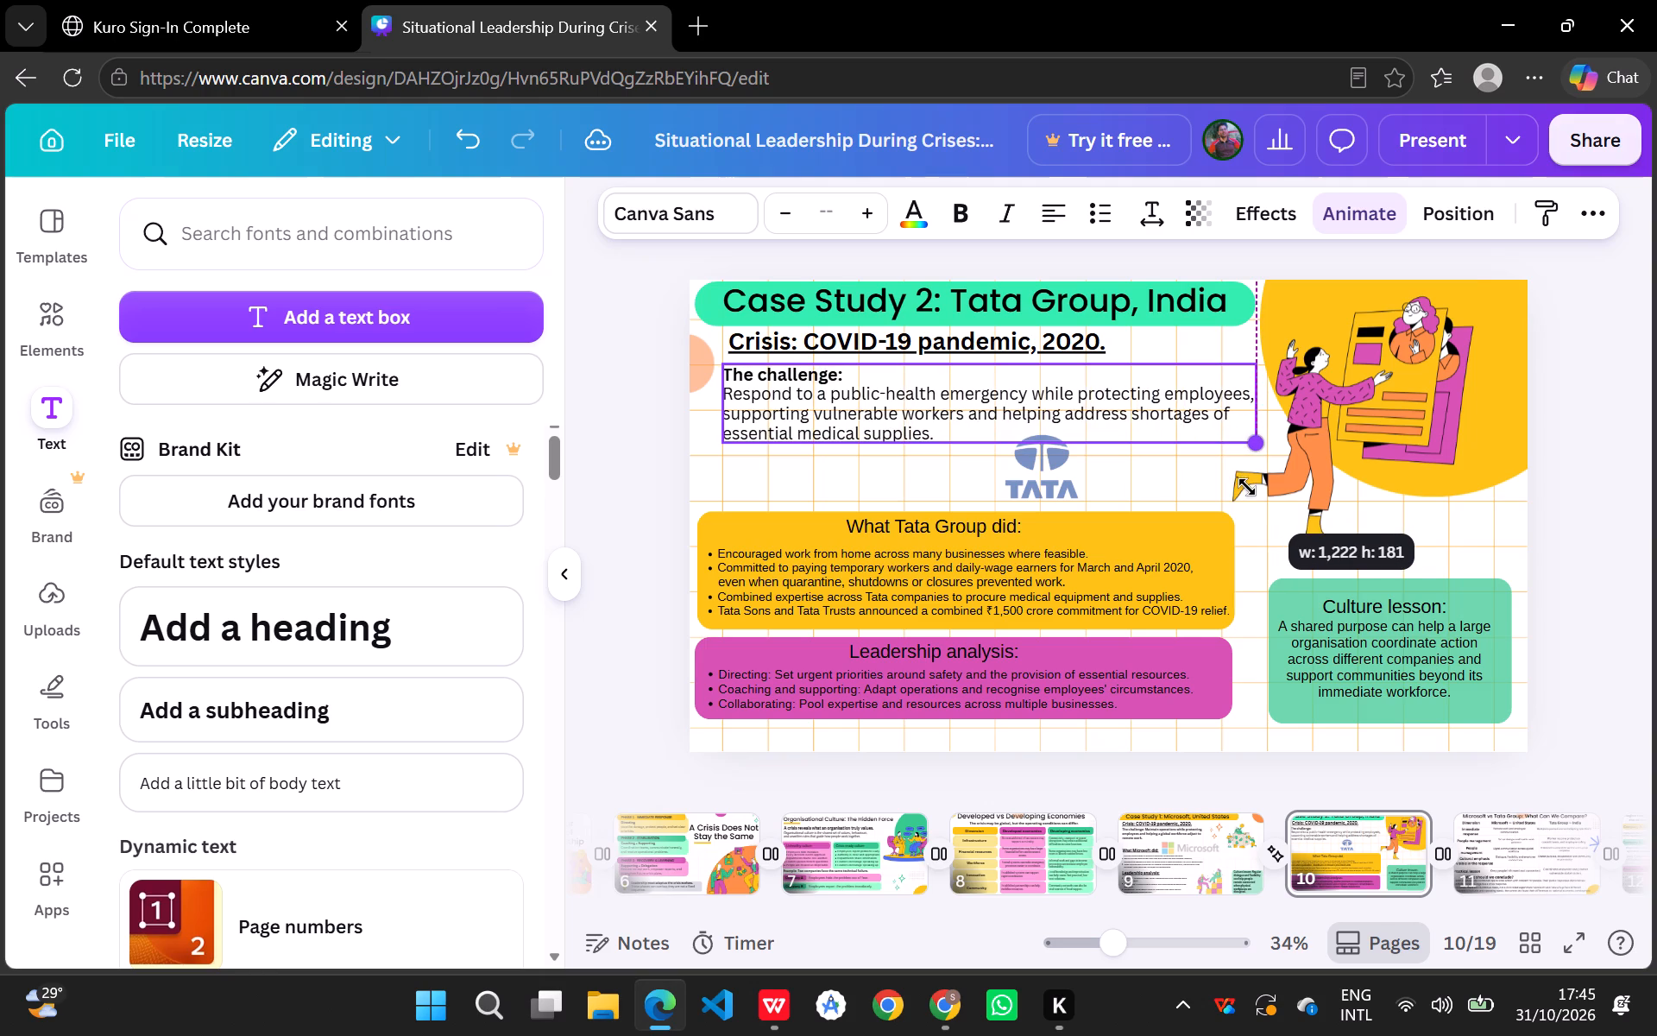
{"action": "left_click_drag", "start_coordinate": [1247, 487], "coordinate": [1254, 502]}
{"action": "left_click", "coordinate": [1186, 483]}
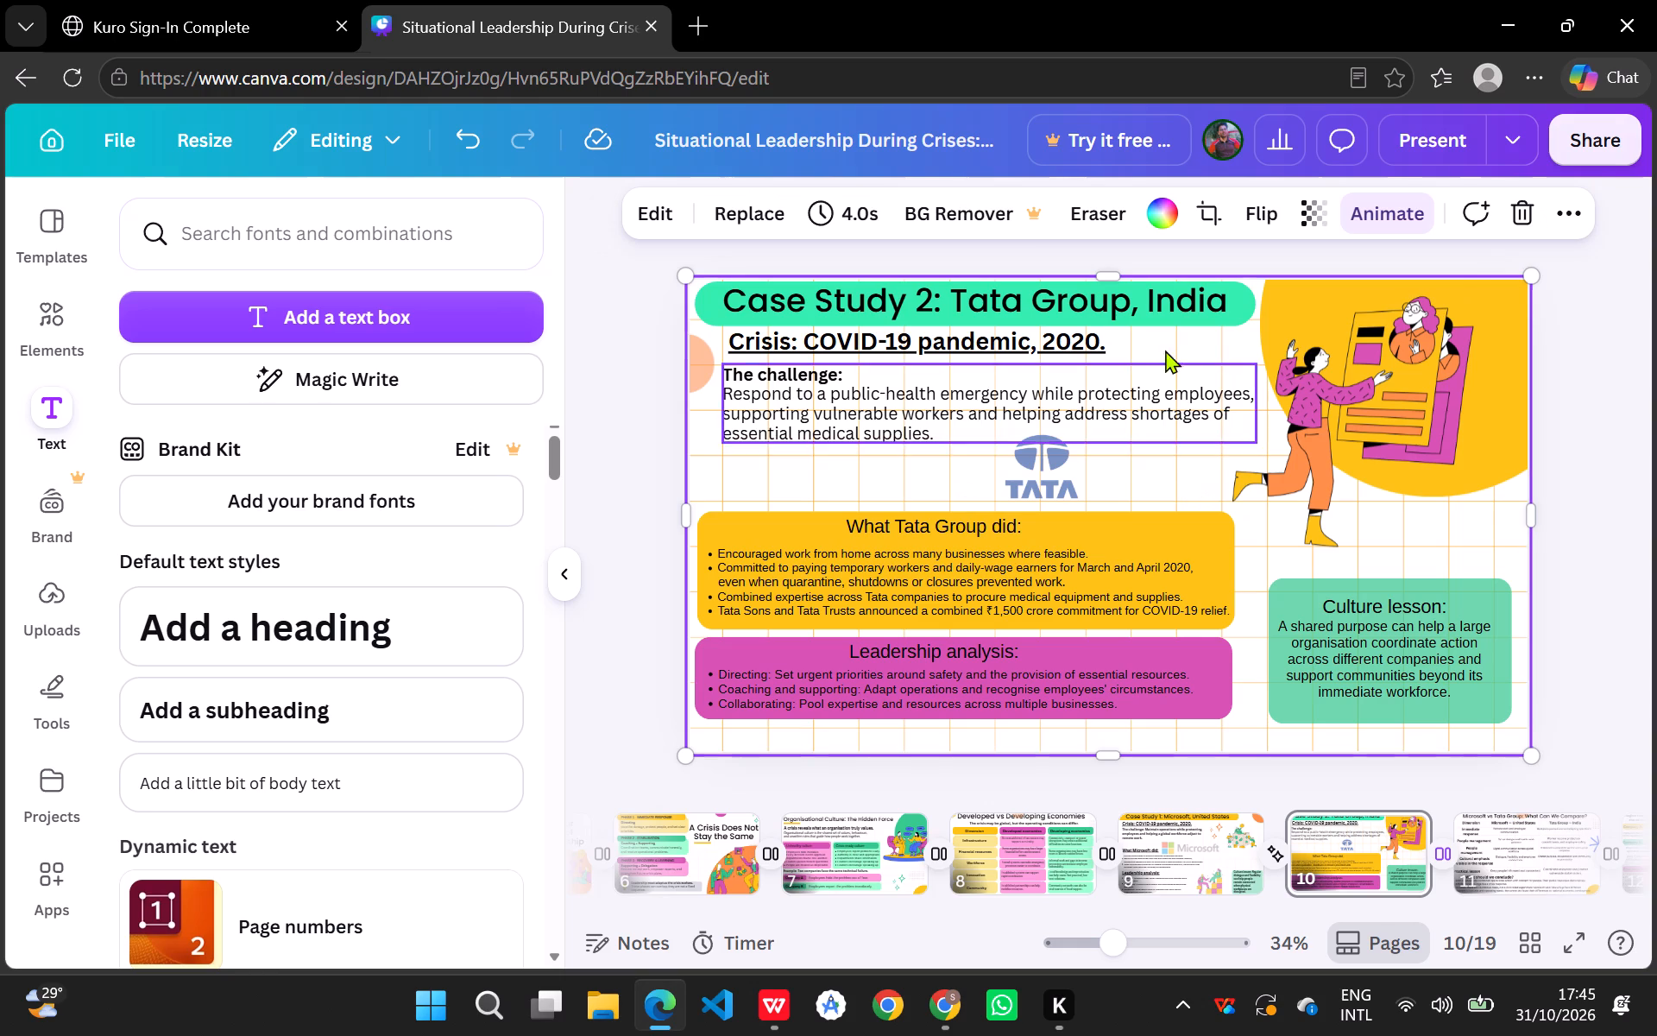
Move the "Crisis: COVID-19 pandemic, 2020." line slightly down and left, aligning its left edge with the challenge text.
{"action": "left_click", "coordinate": [1042, 347]}
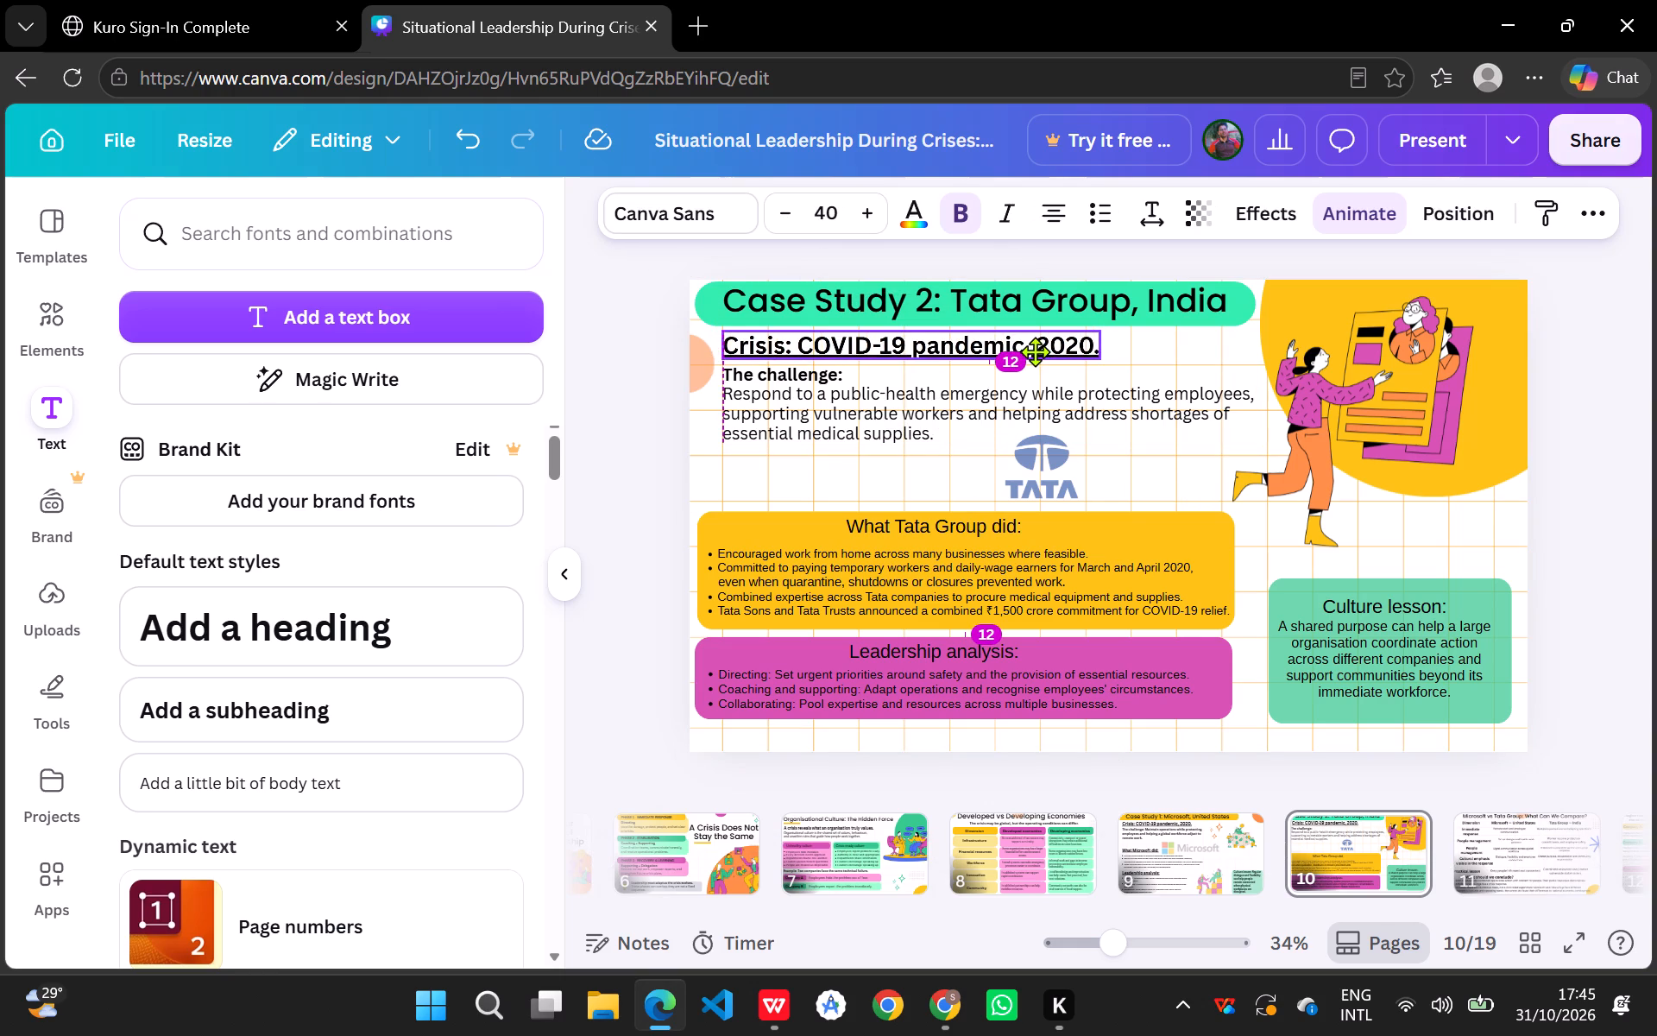
{"action": "left_click", "coordinate": [1032, 379]}
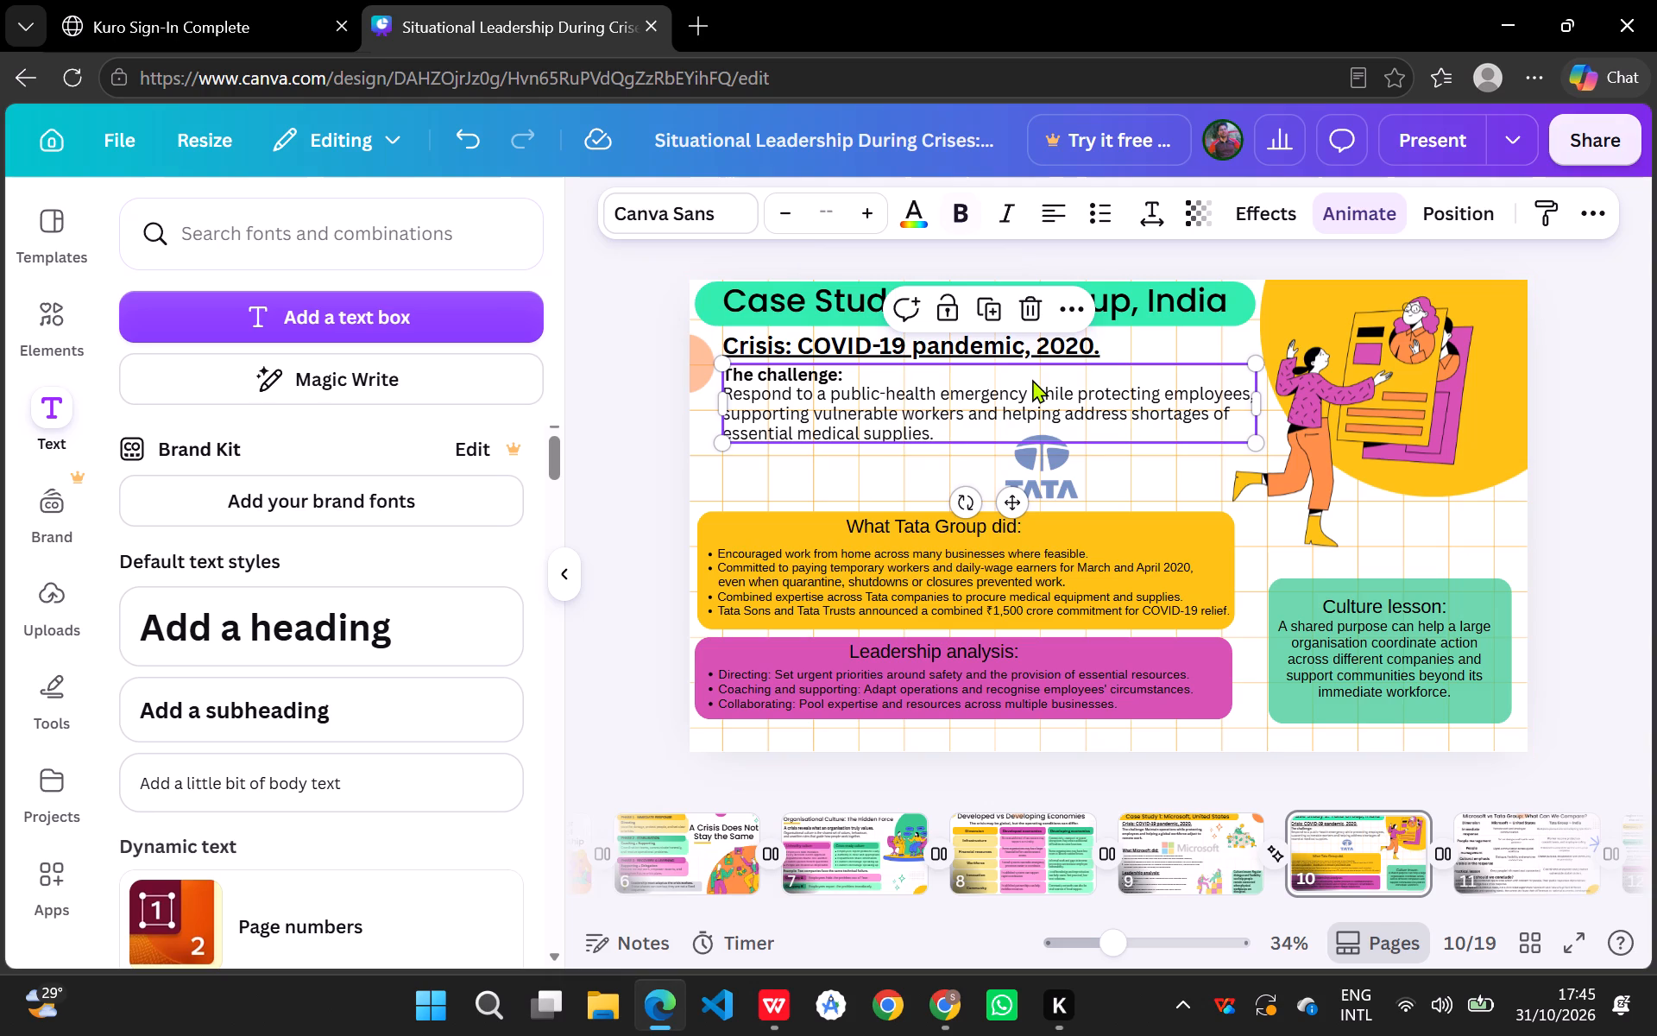
Nudge the "Case Study 2: Tata Group, India" title slightly left and down within its green banner.
{"action": "left_click", "coordinate": [1105, 462]}
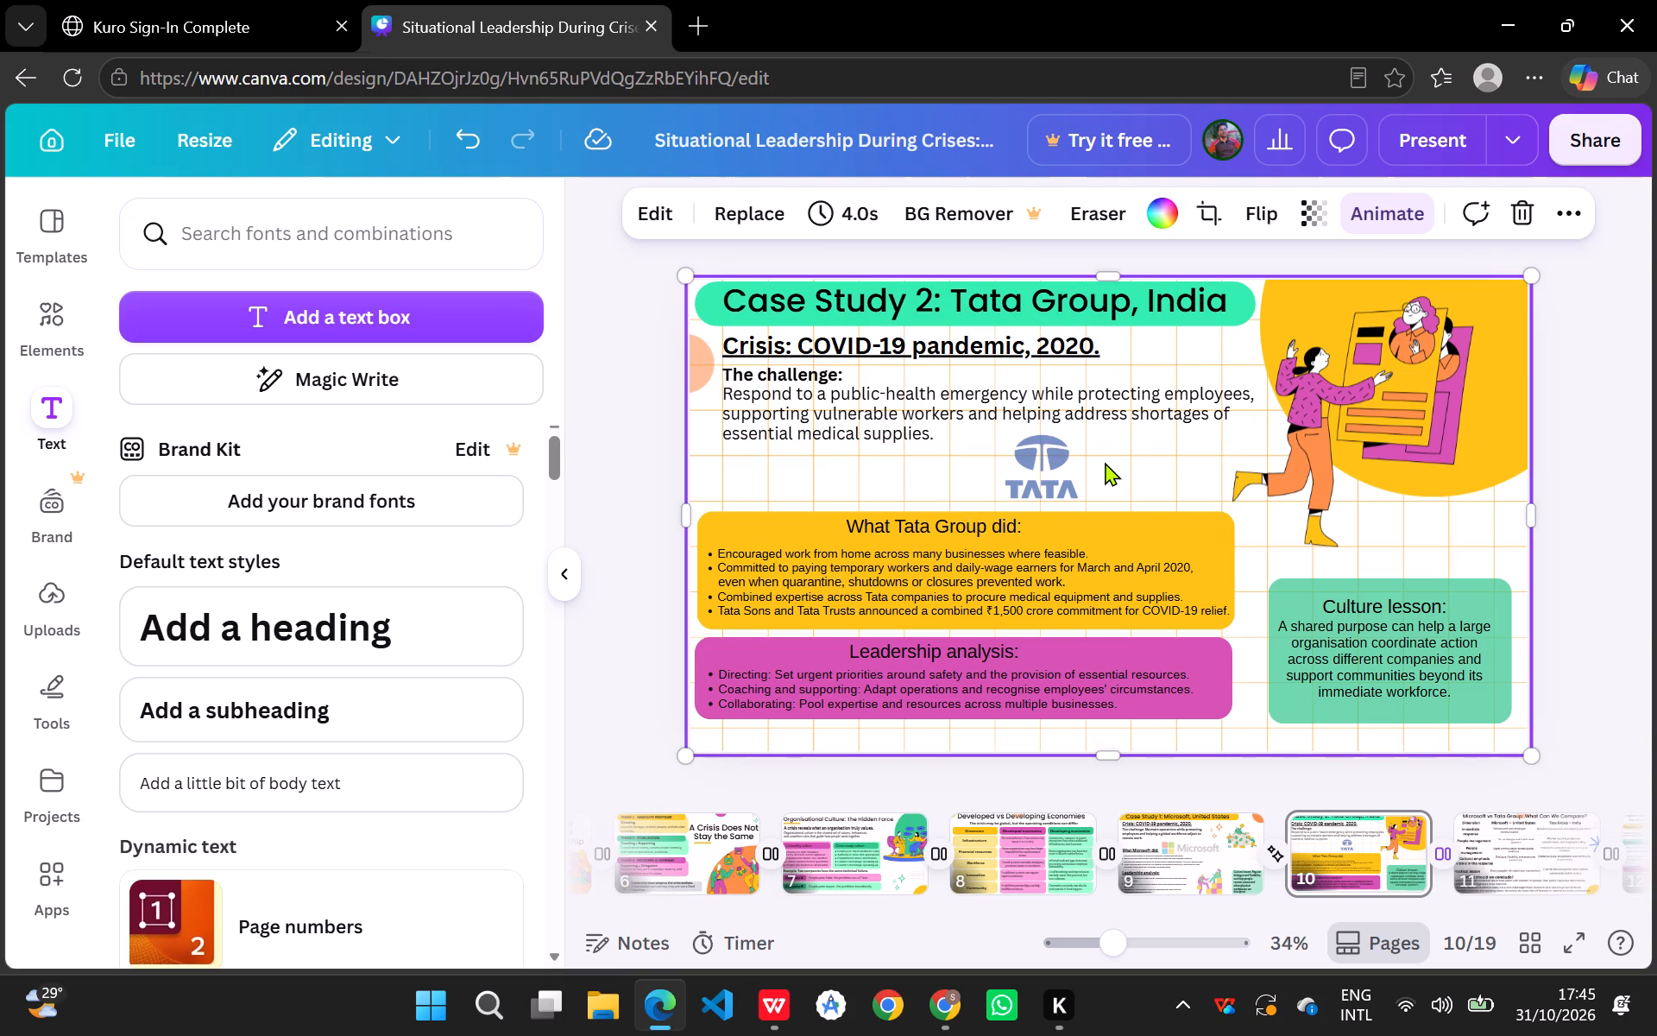
{"action": "left_click", "coordinate": [1299, 654]}
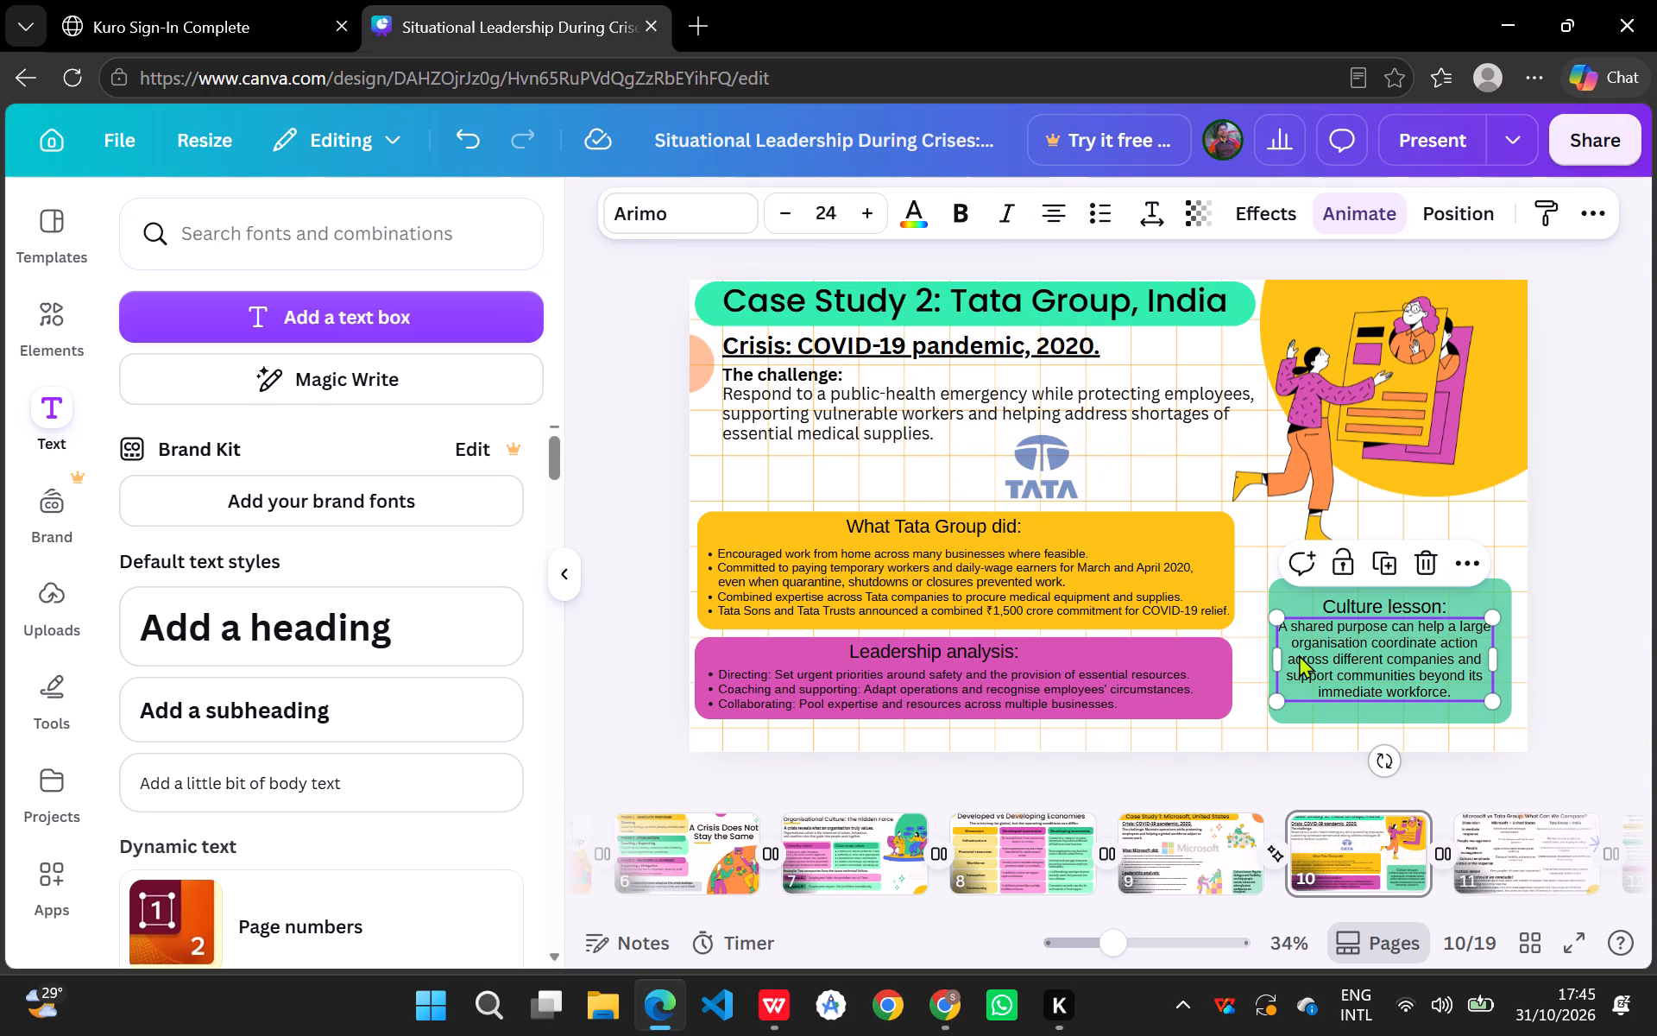
{"action": "left_click", "coordinate": [1193, 325]}
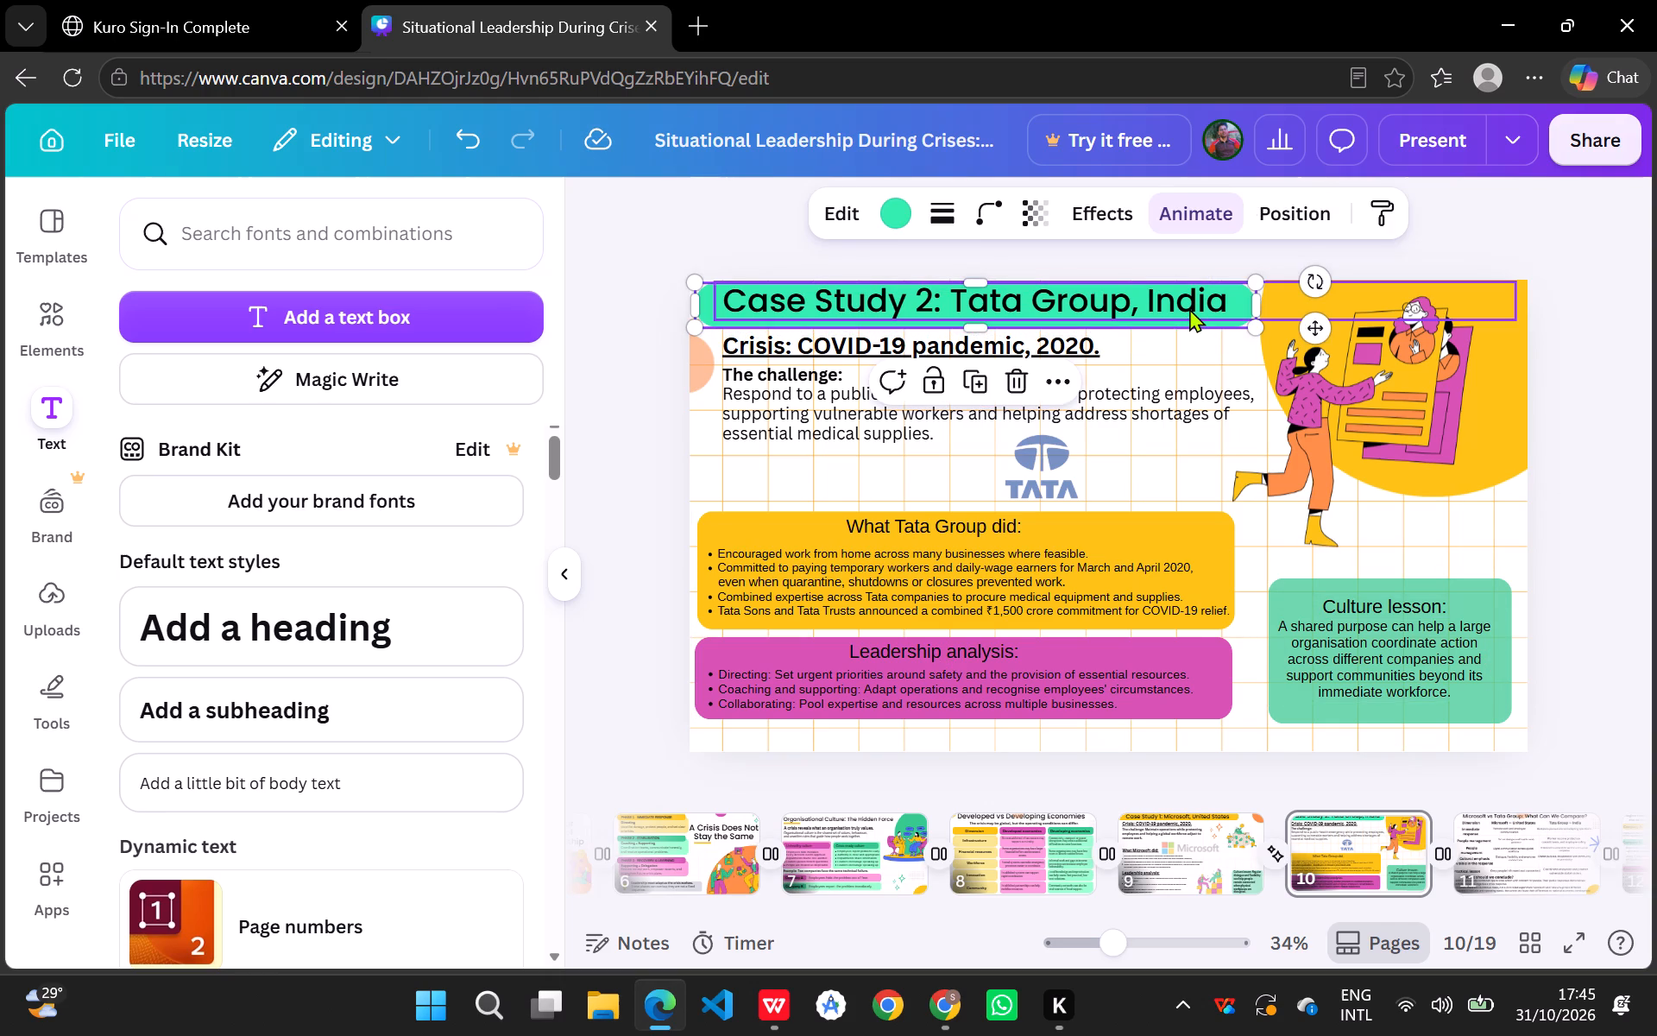
{"action": "left_click", "coordinate": [1189, 308]}
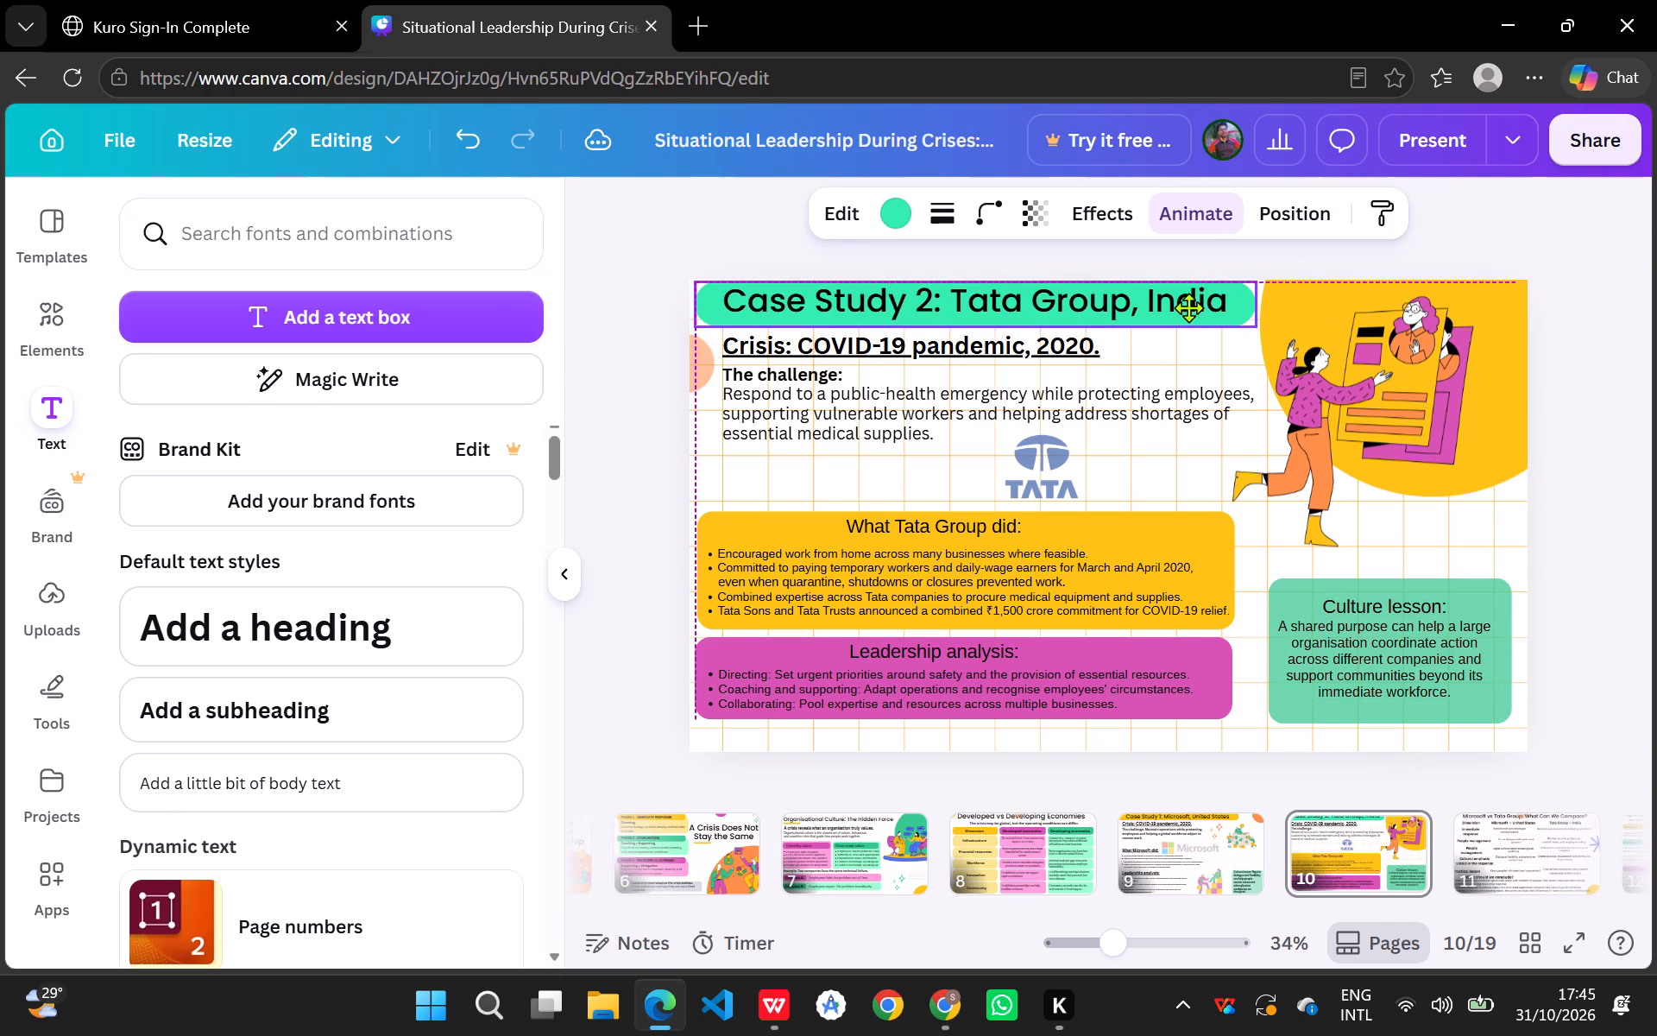
{"action": "left_click", "coordinate": [1183, 306]}
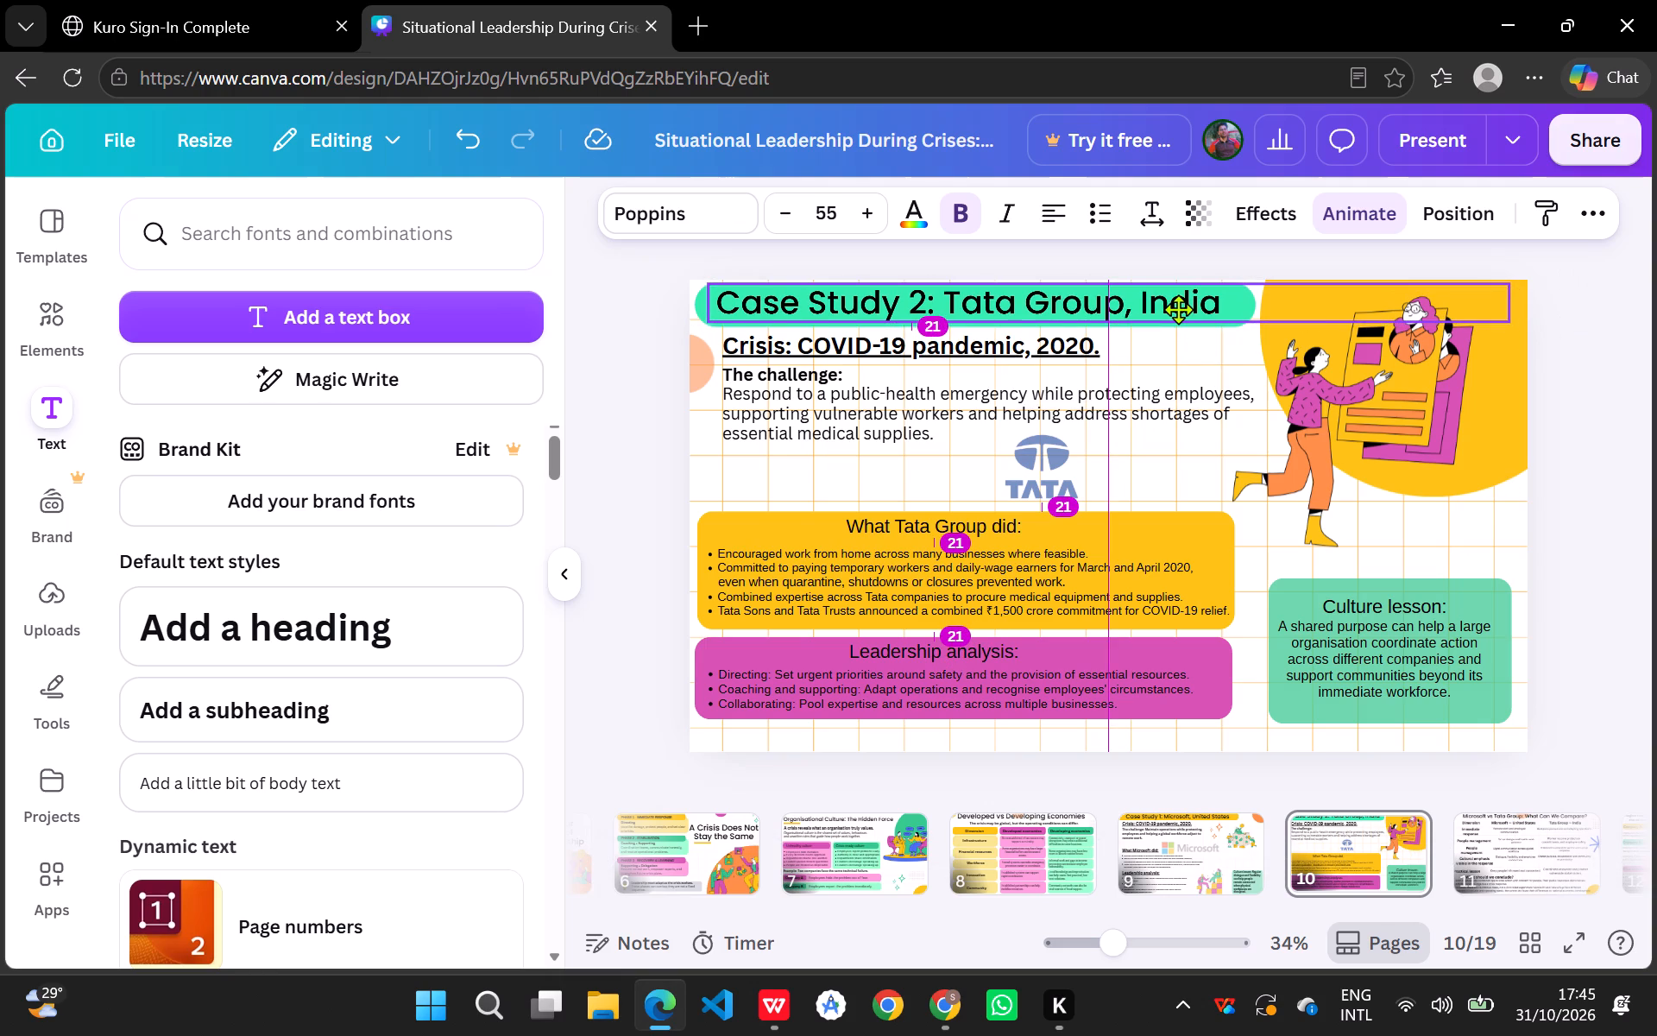
{"action": "left_click", "coordinate": [1229, 344]}
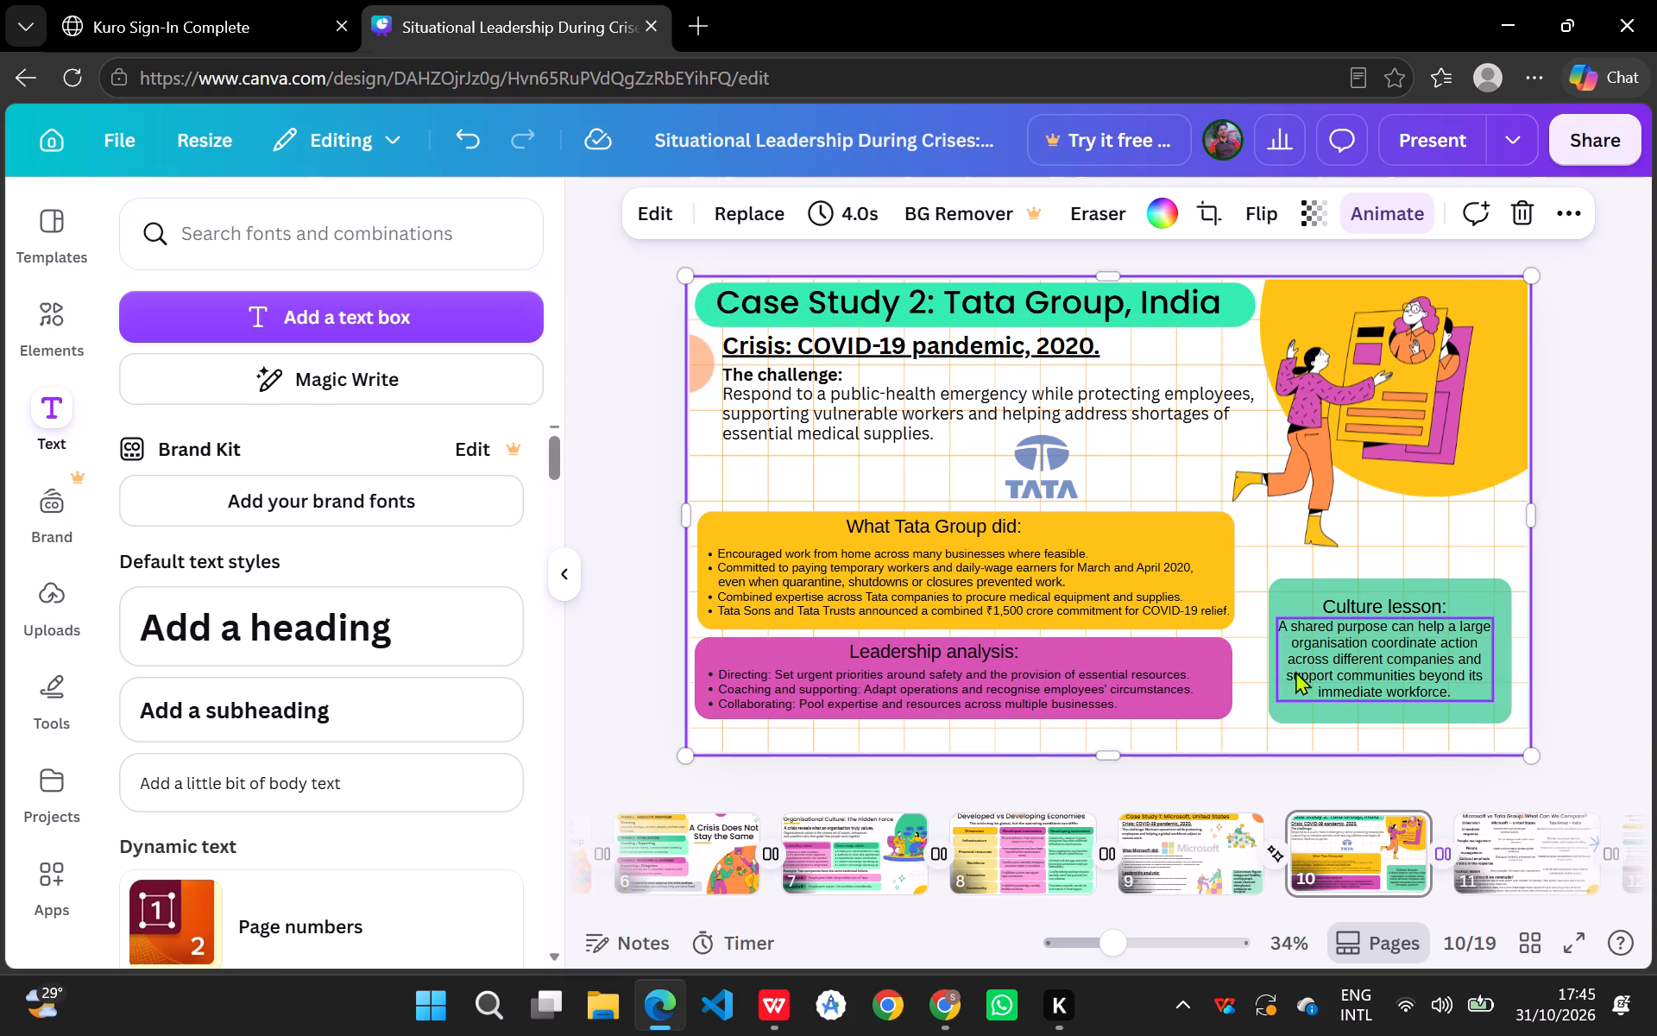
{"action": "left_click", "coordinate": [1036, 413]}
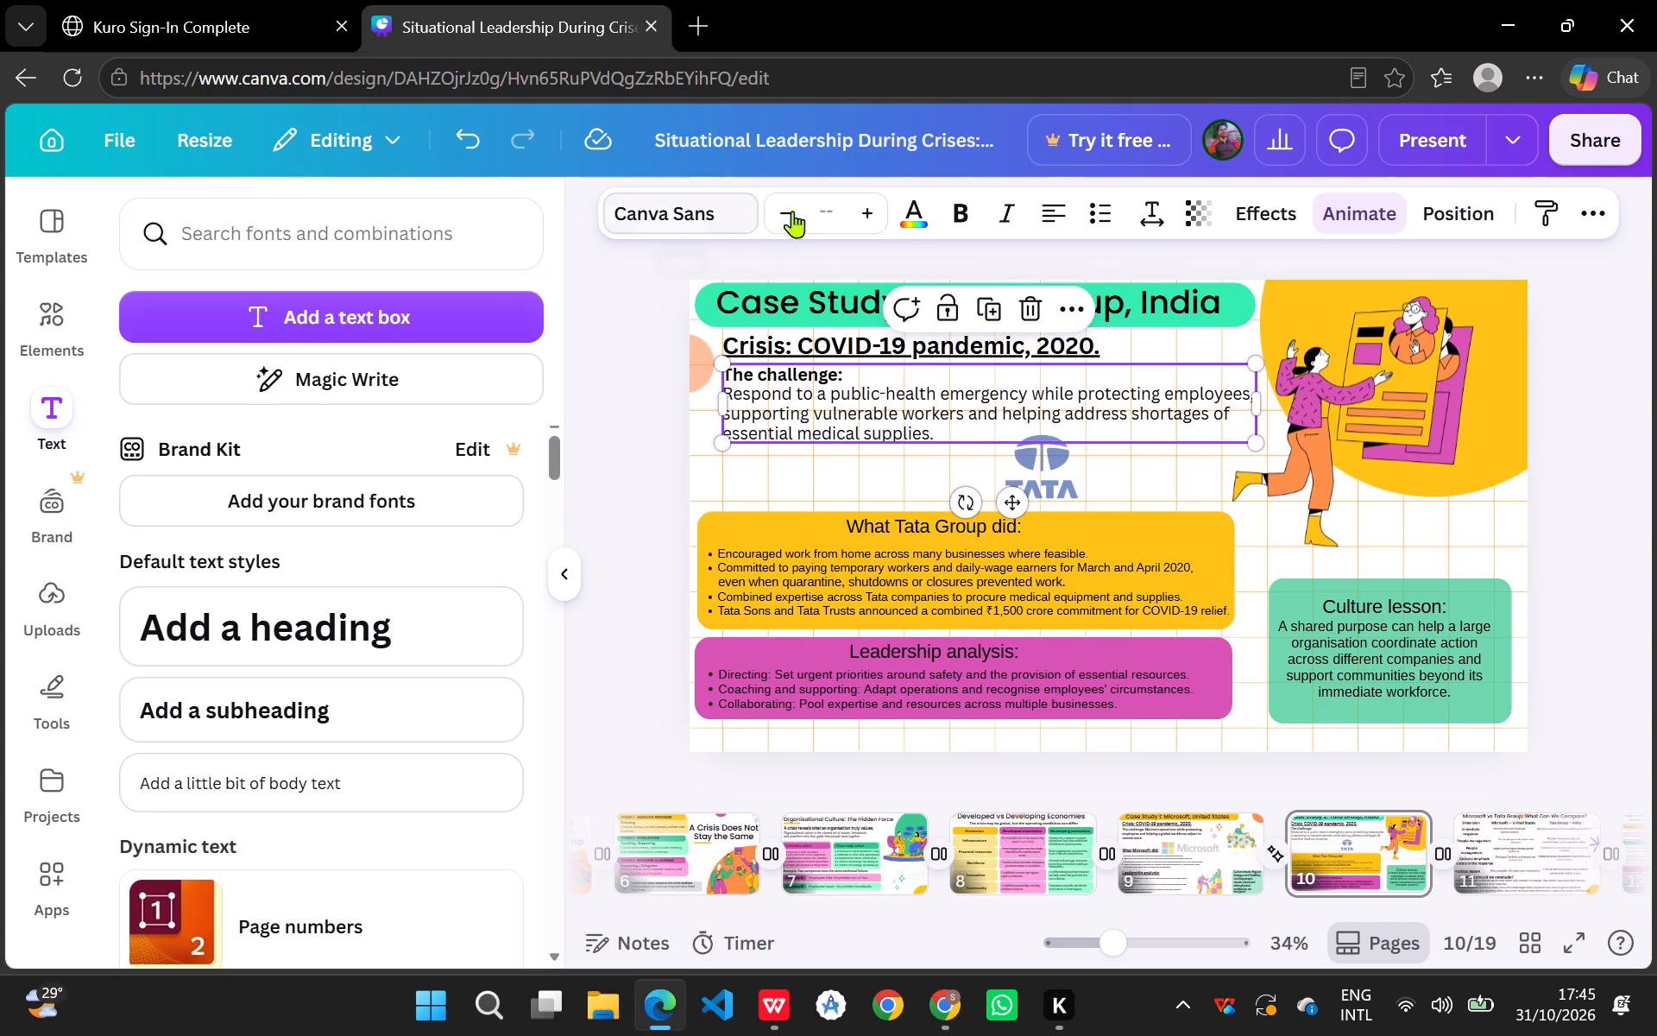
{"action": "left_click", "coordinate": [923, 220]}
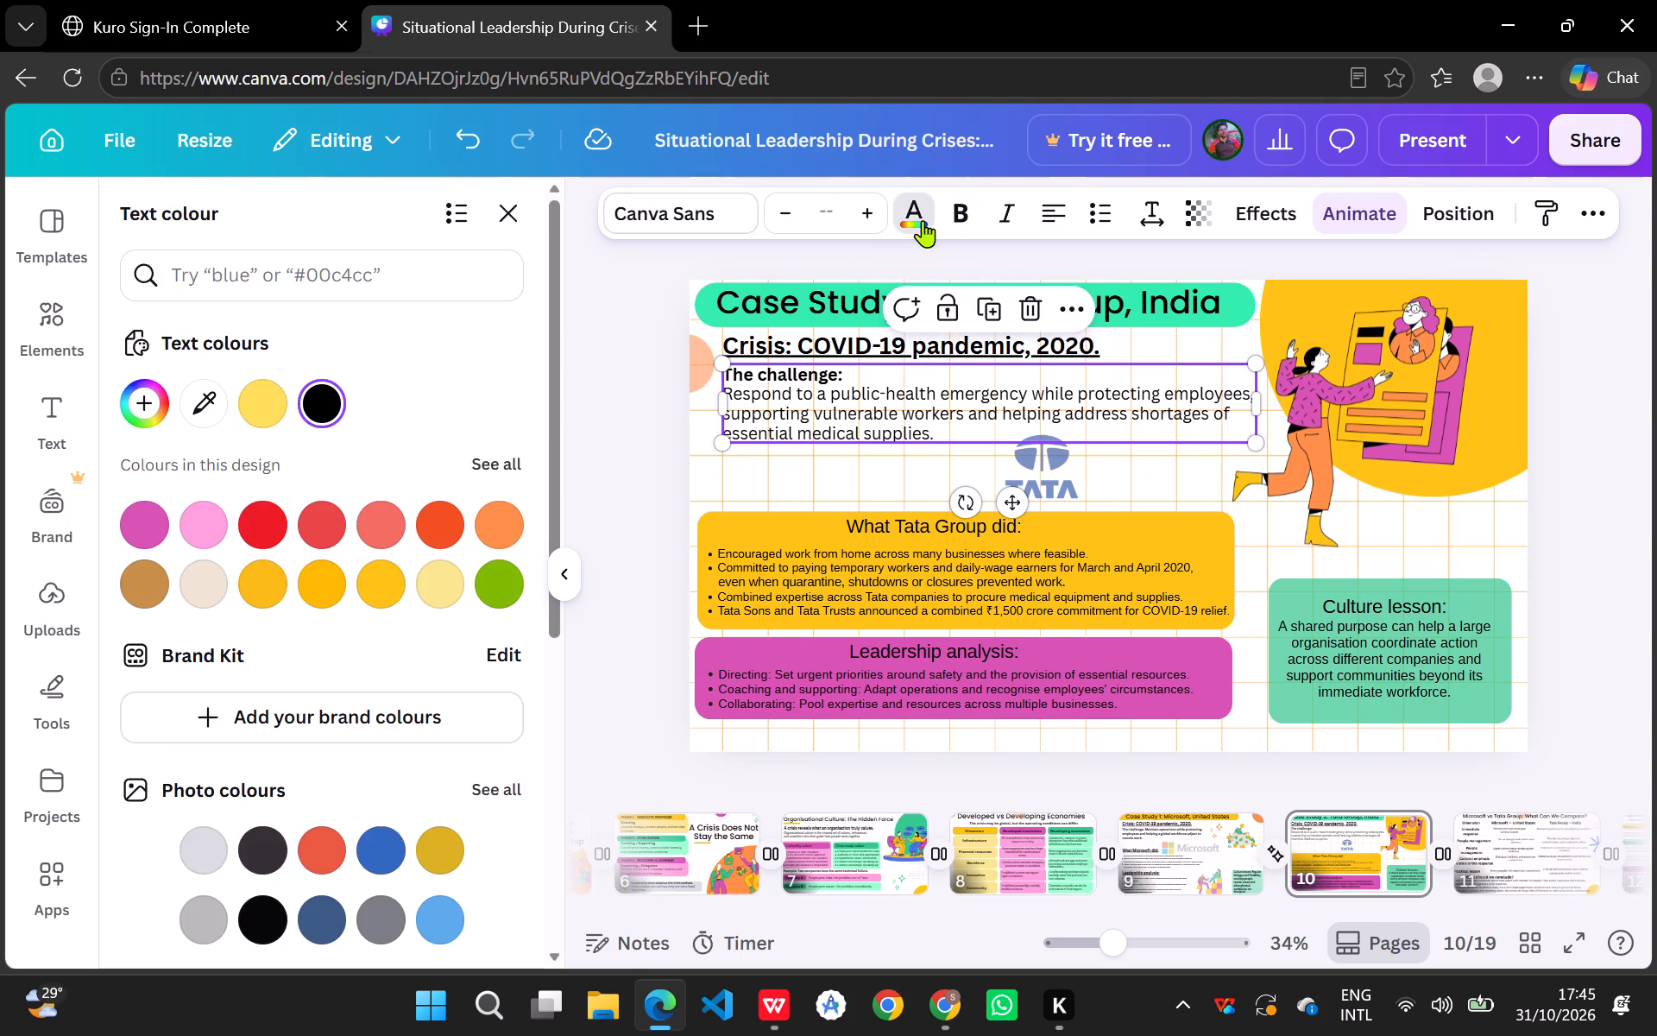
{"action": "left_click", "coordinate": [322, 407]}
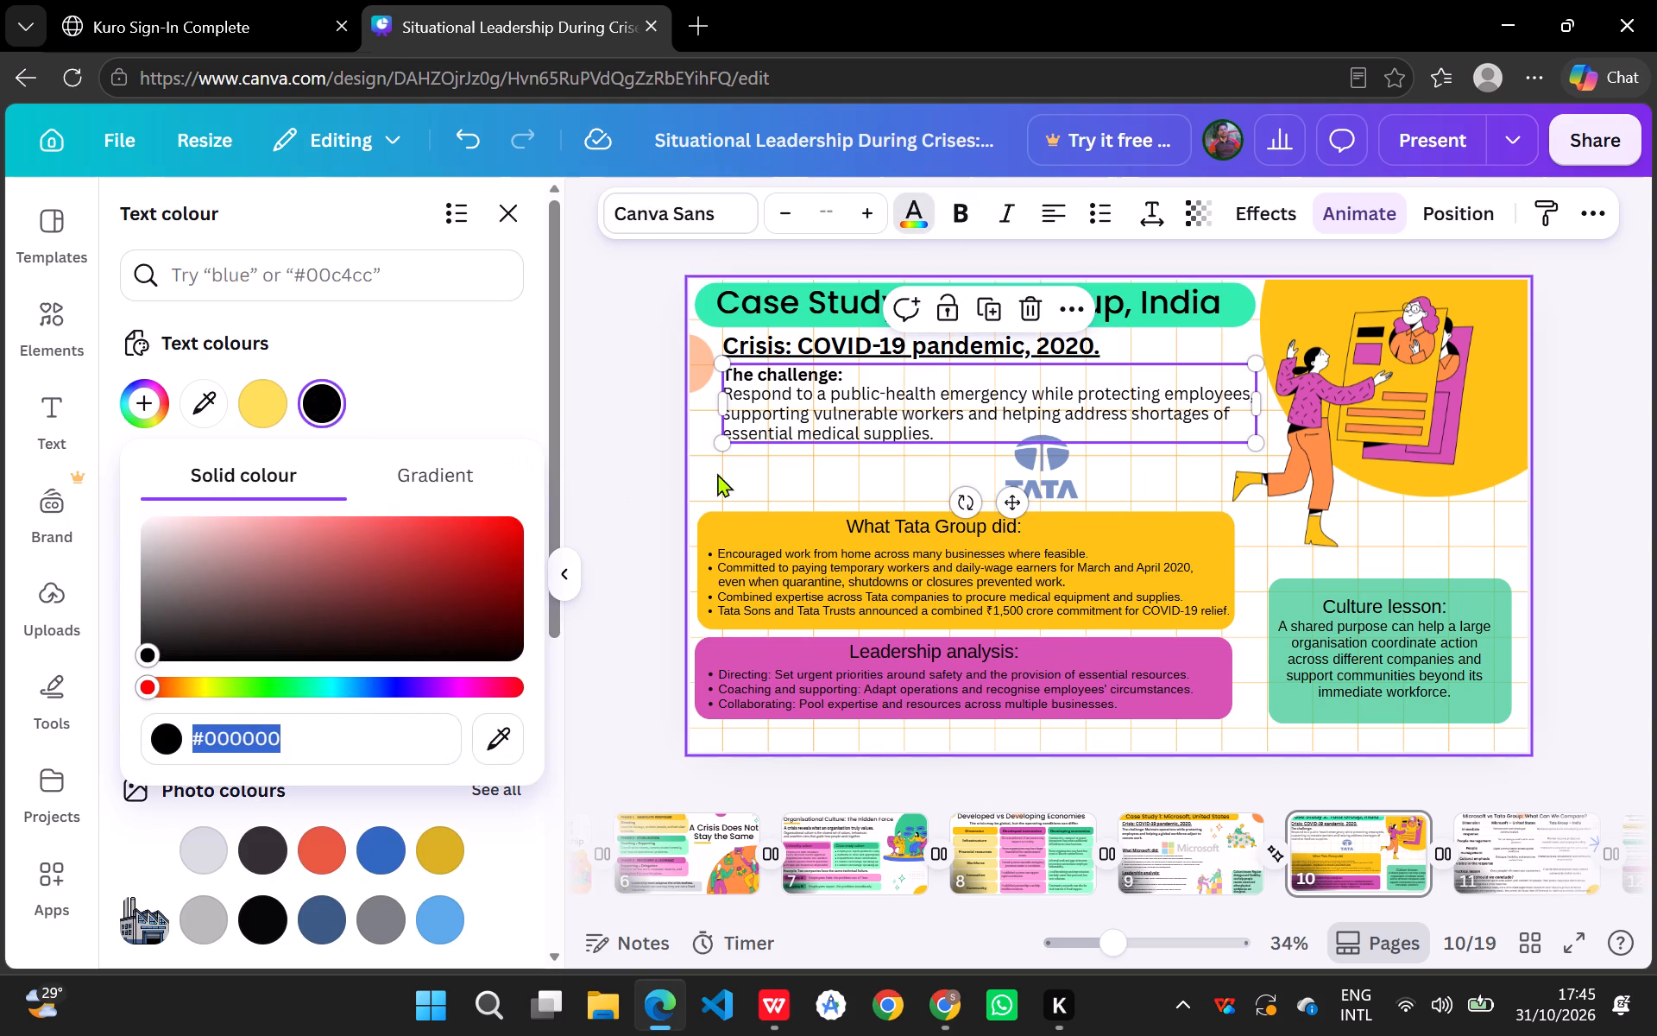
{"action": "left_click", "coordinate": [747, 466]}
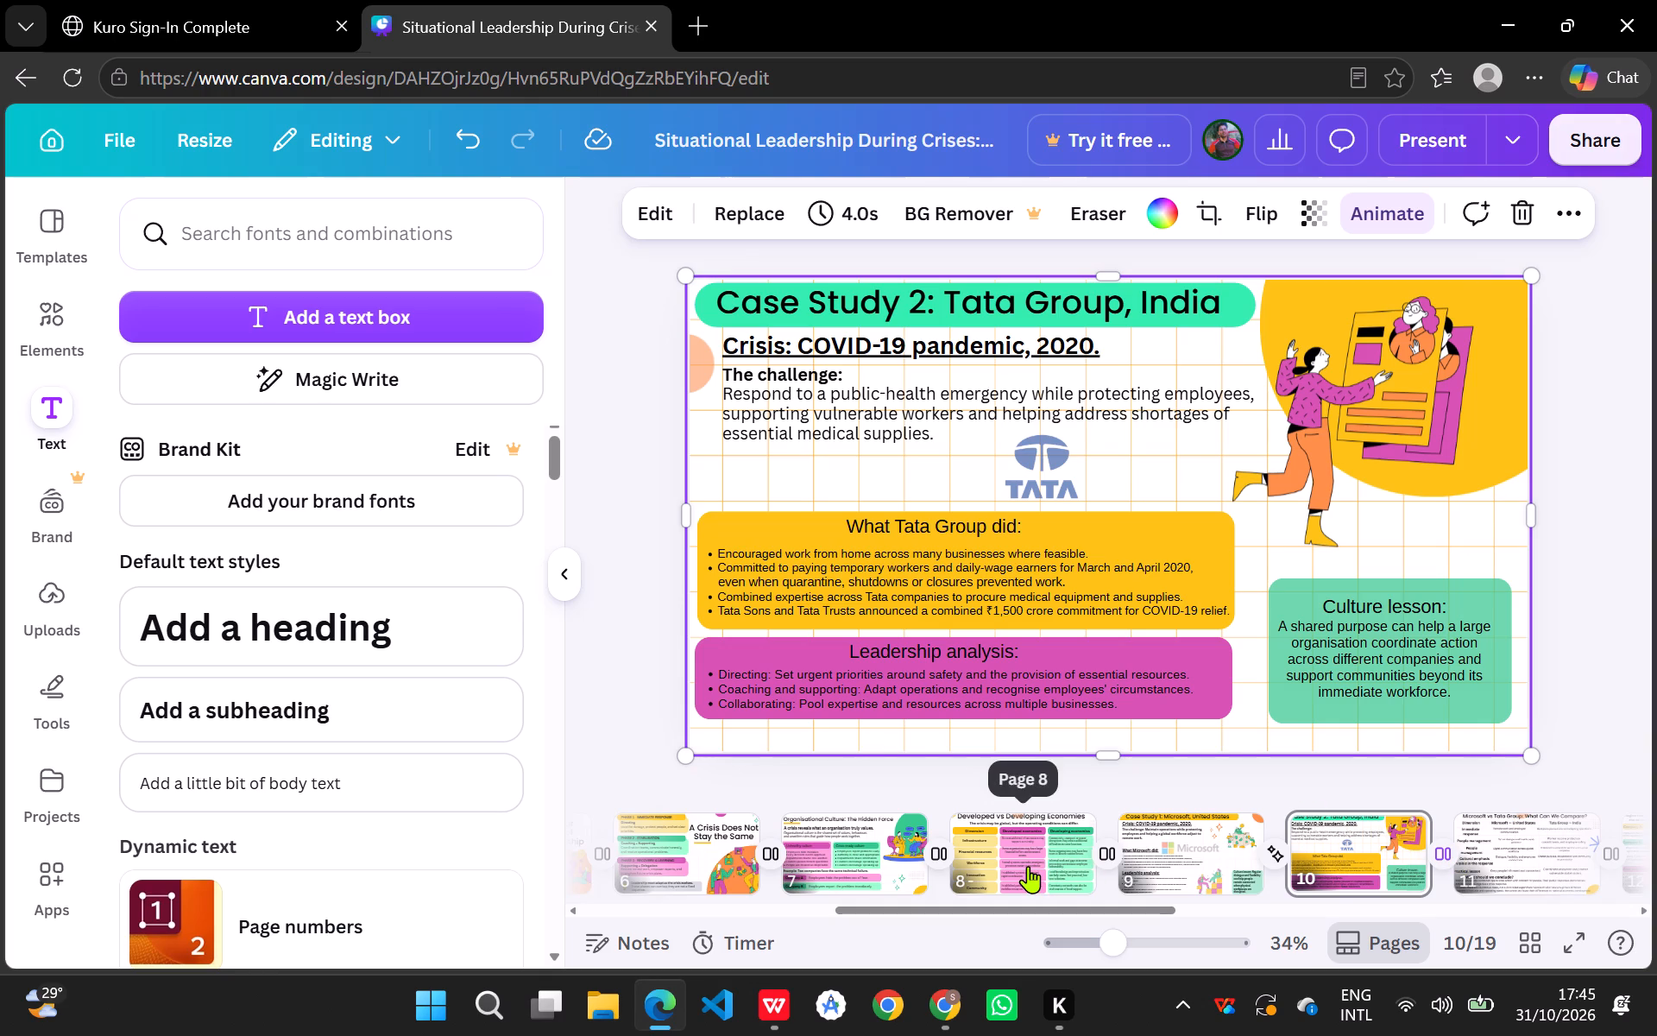
Review the layouts of pages 8 to 12, including the economies table and both case studies, ending on page 11, the Microsoft vs Tata Group comparison.
{"action": "scroll", "coordinate": [1028, 866], "scroll_direction": "left", "scroll_amount": 3}
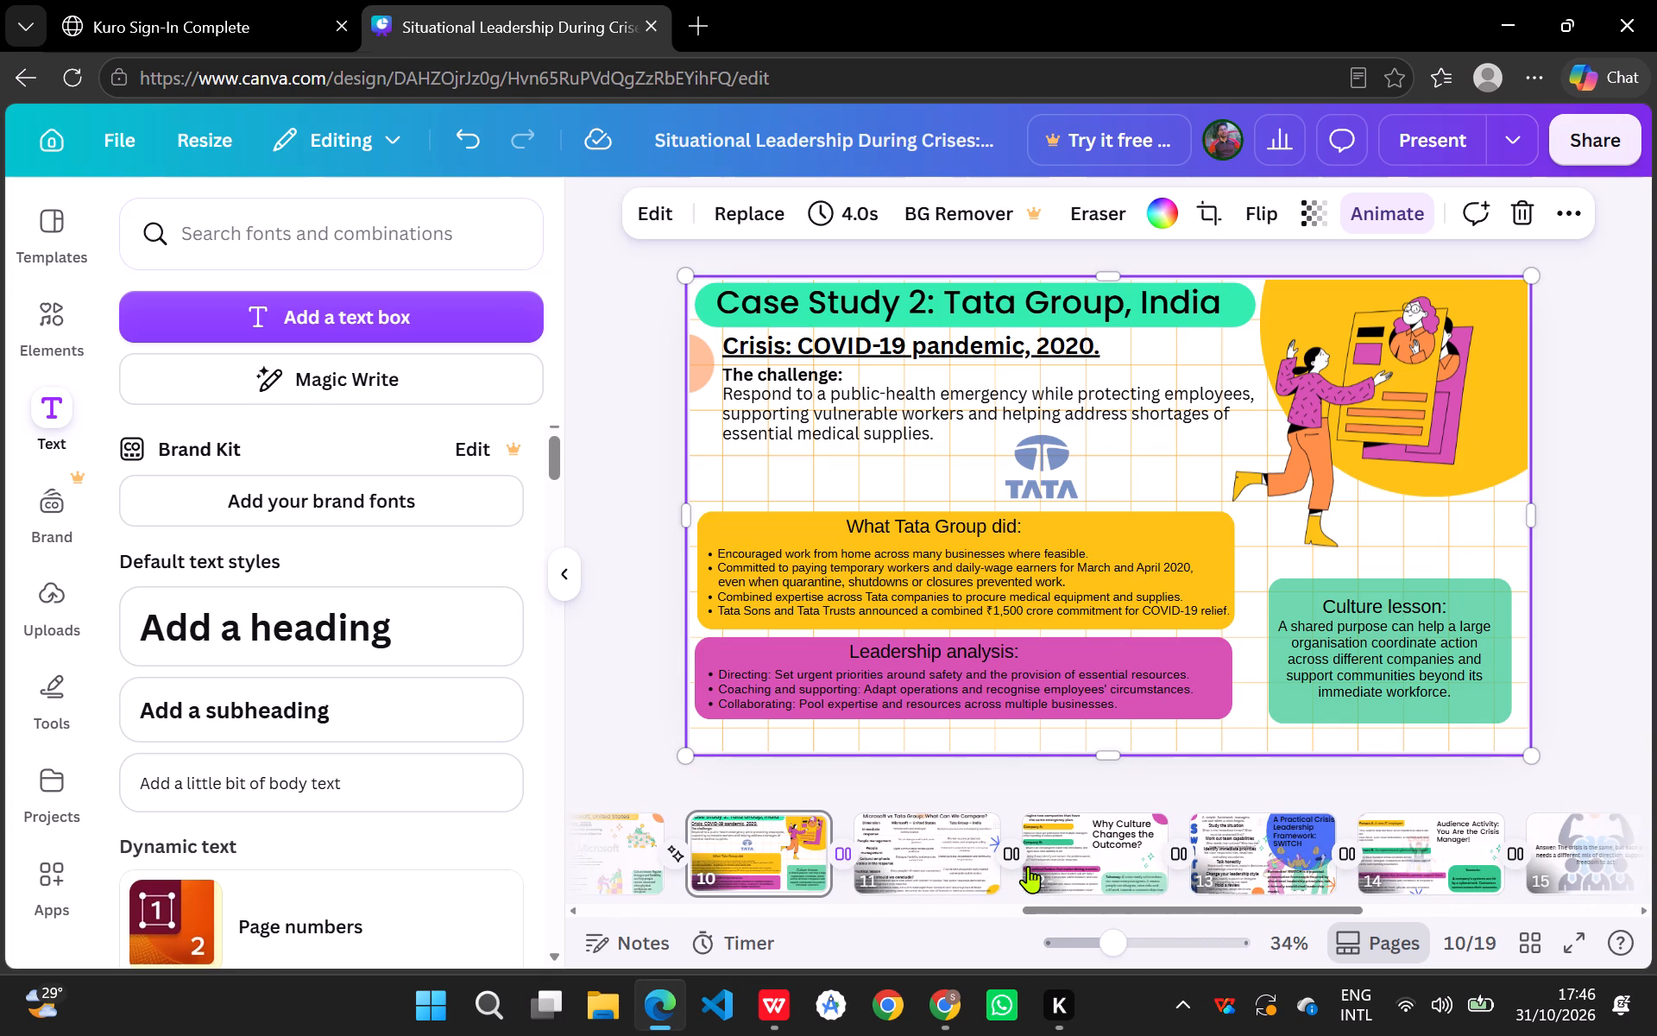
{"action": "left_click", "coordinate": [914, 864]}
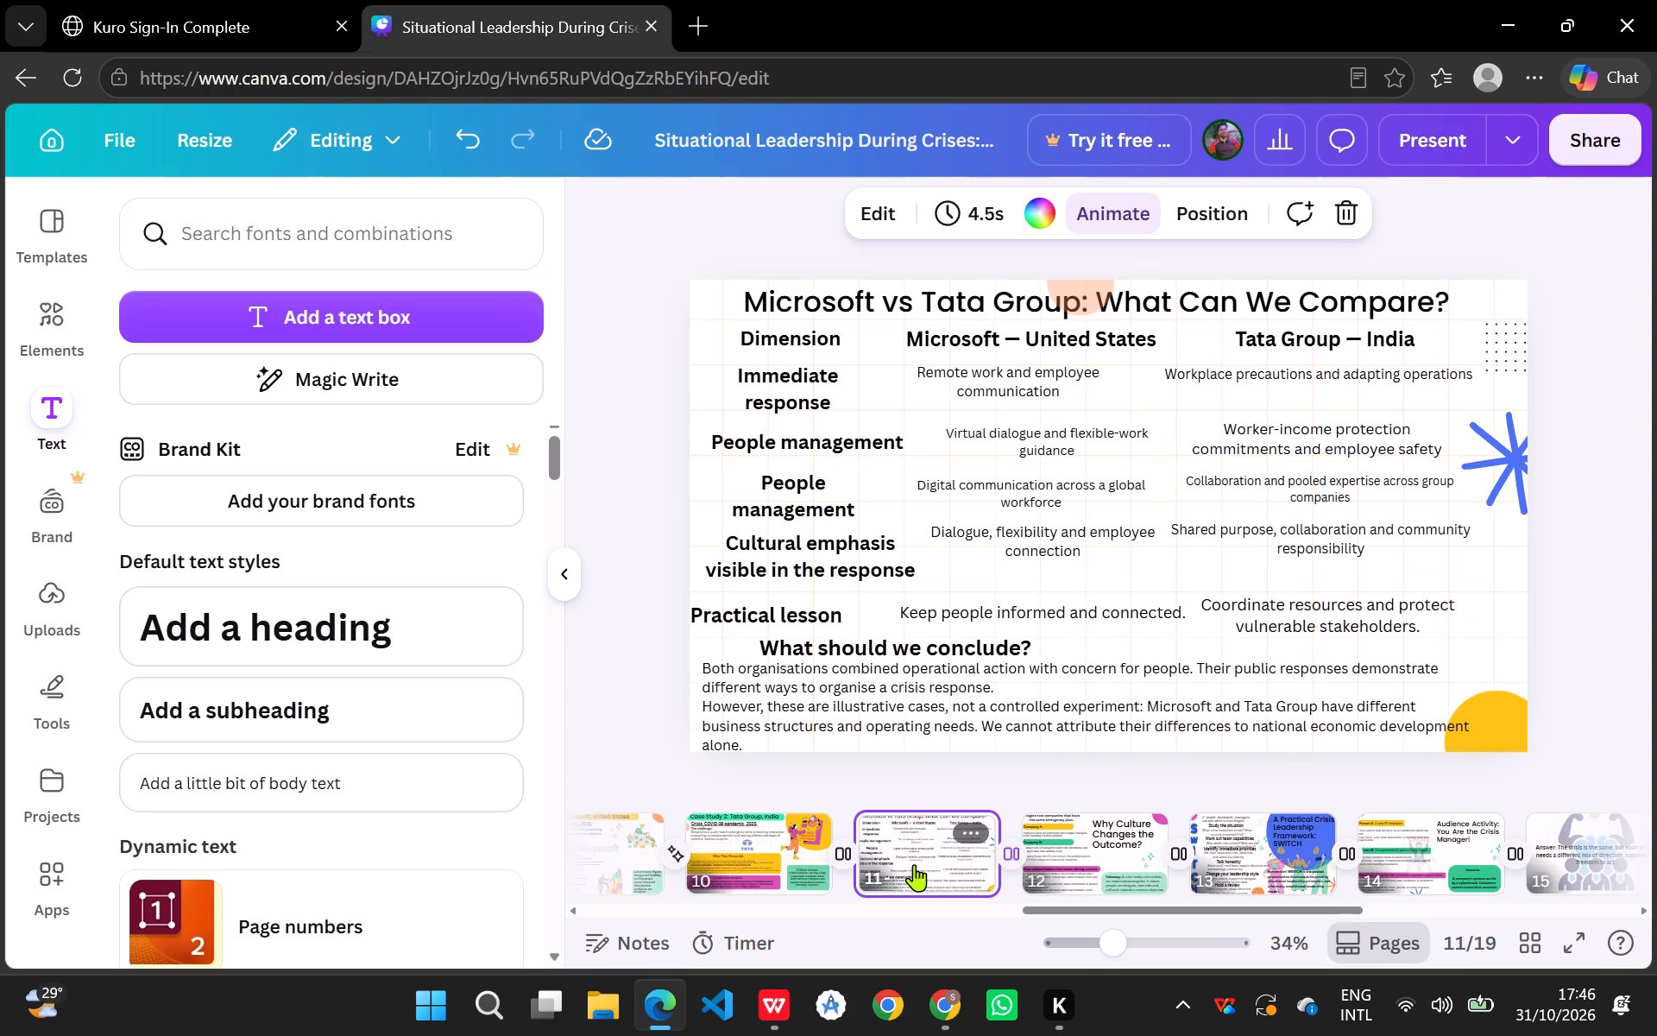
{"action": "left_click", "coordinate": [757, 871]}
{"action": "left_click", "coordinate": [614, 865]}
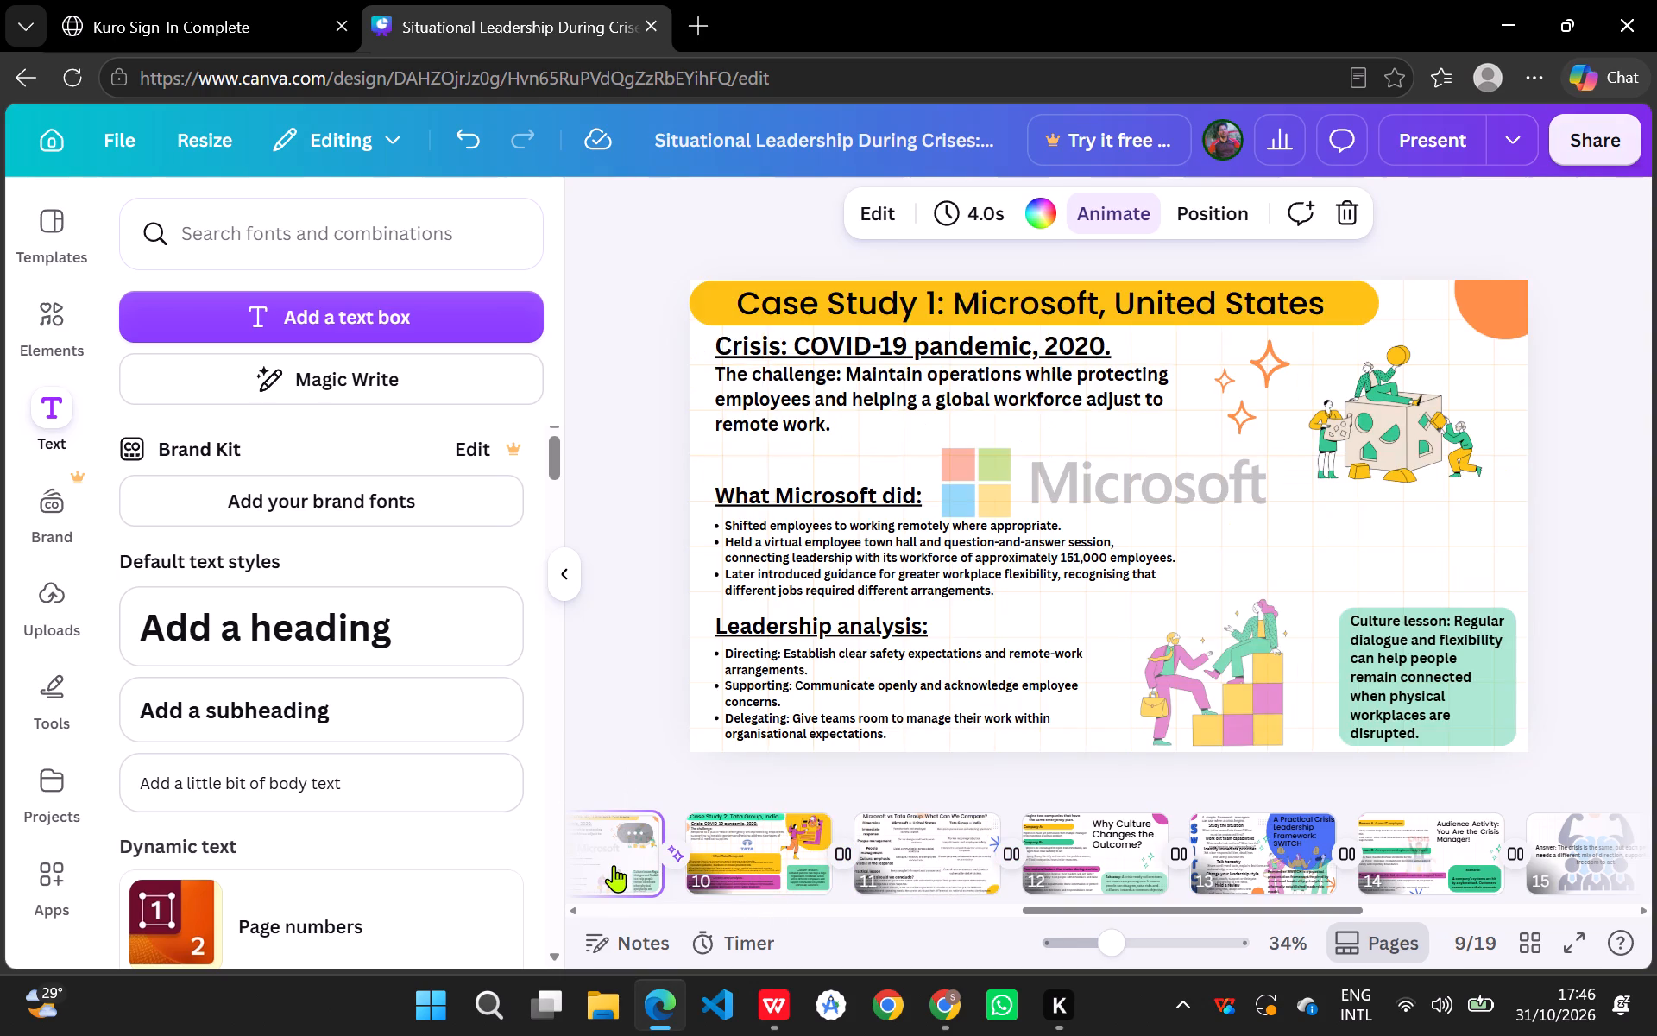
{"action": "scroll", "coordinate": [974, 857], "scroll_direction": "right", "scroll_amount": 2}
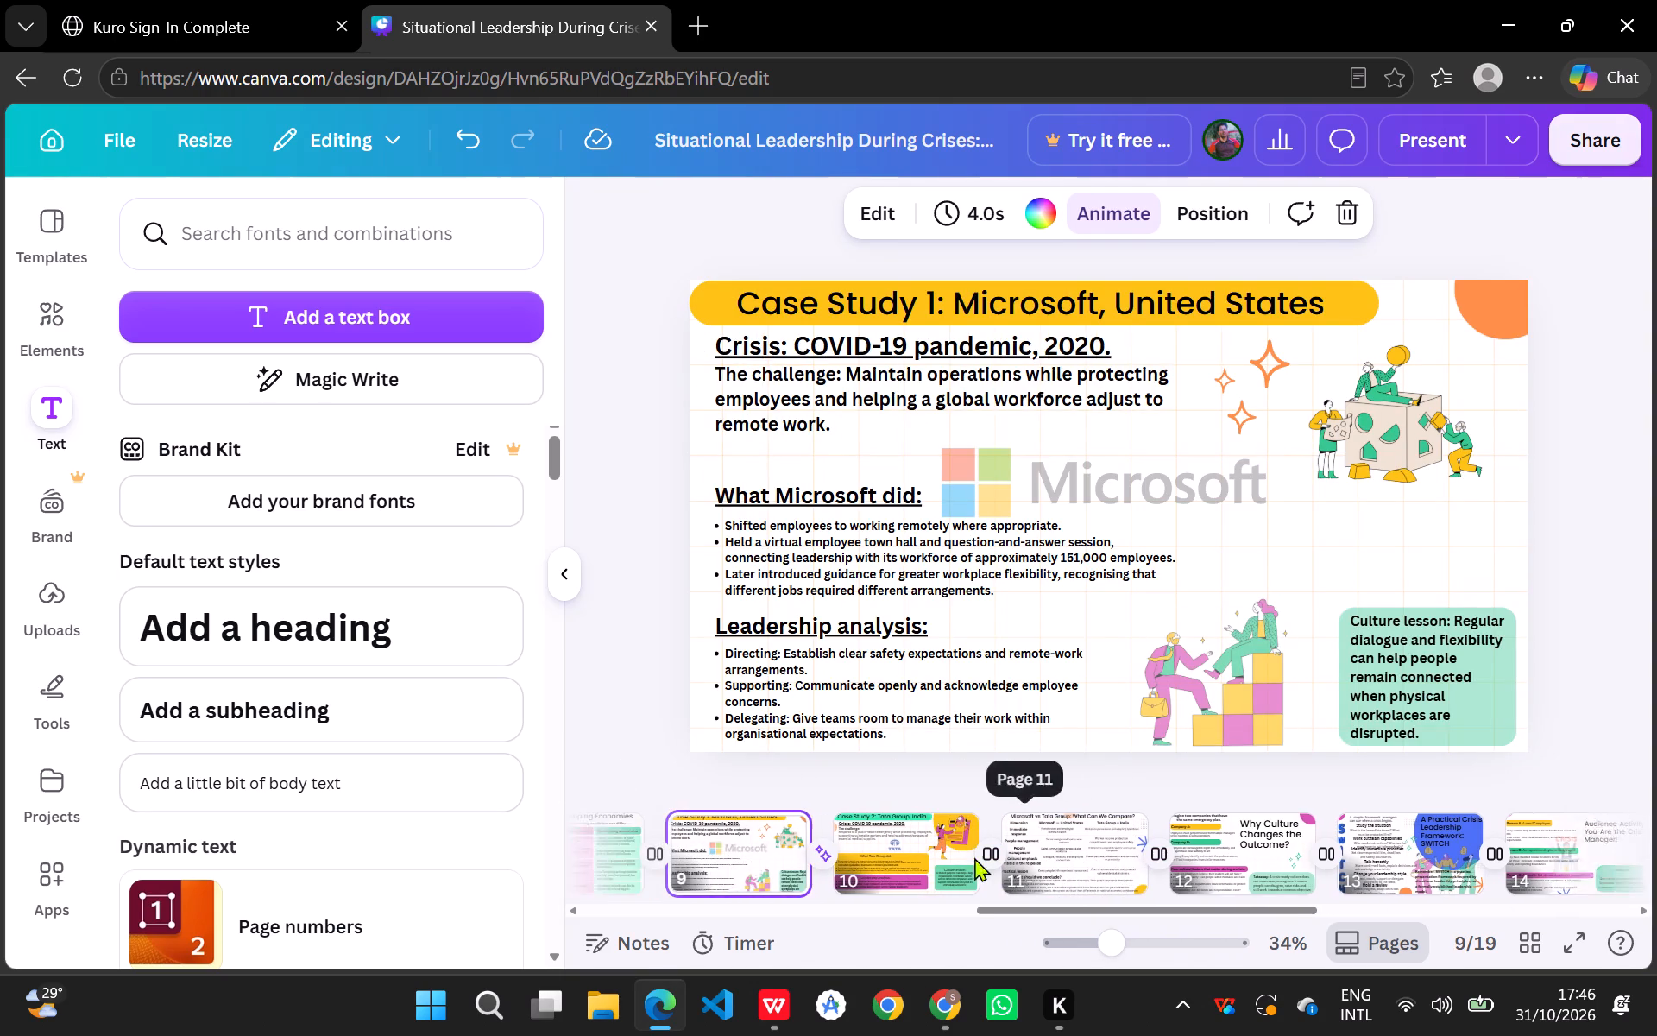
{"action": "scroll", "coordinate": [974, 857], "scroll_direction": "right", "scroll_amount": 1}
{"action": "left_click", "coordinate": [949, 862]}
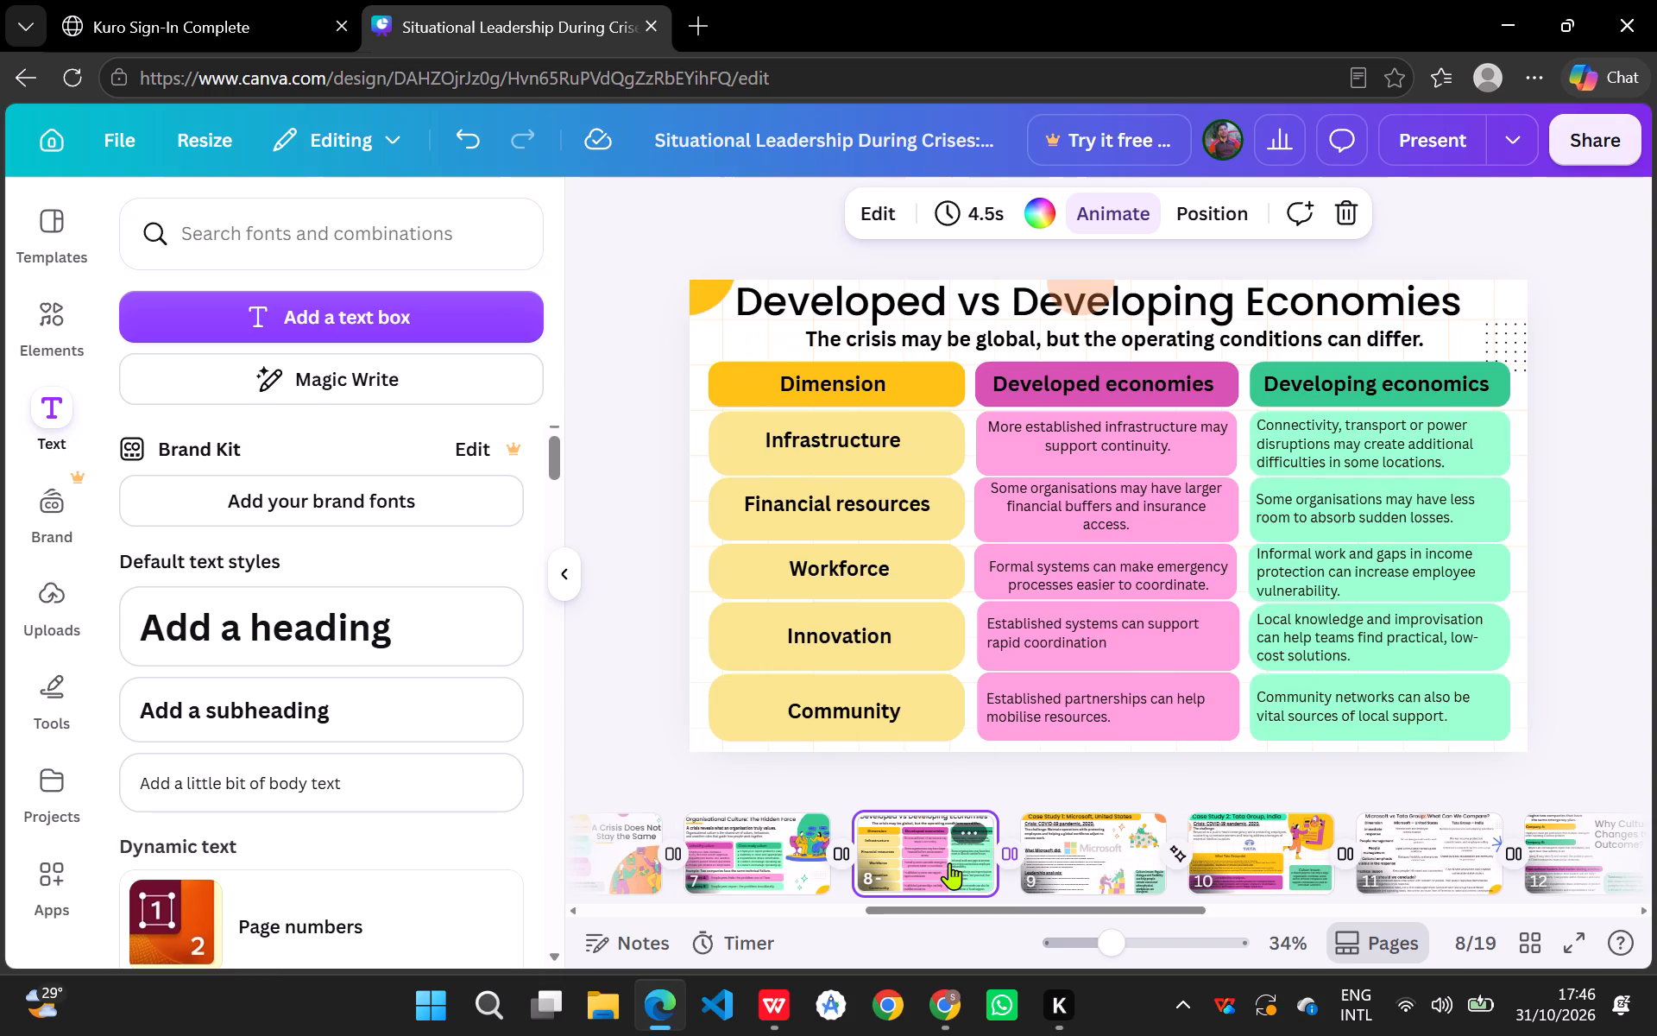
{"action": "scroll", "coordinate": [1382, 857], "scroll_direction": "left", "scroll_amount": 3}
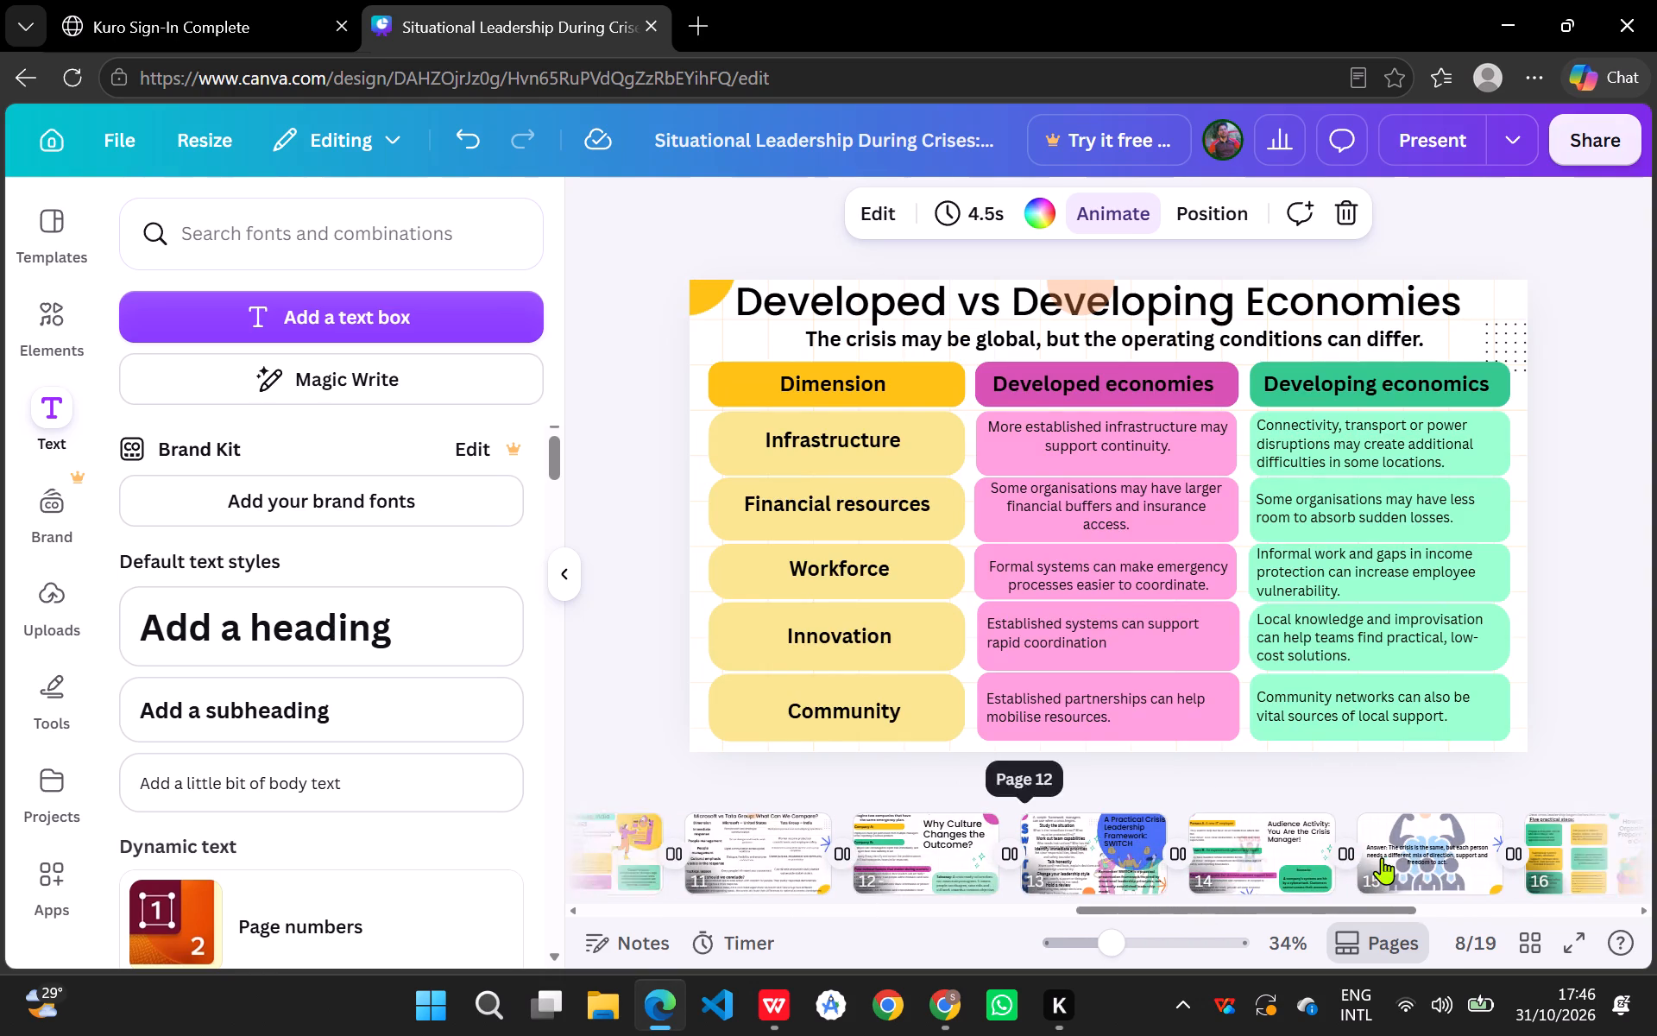
{"action": "left_click", "coordinate": [895, 836]}
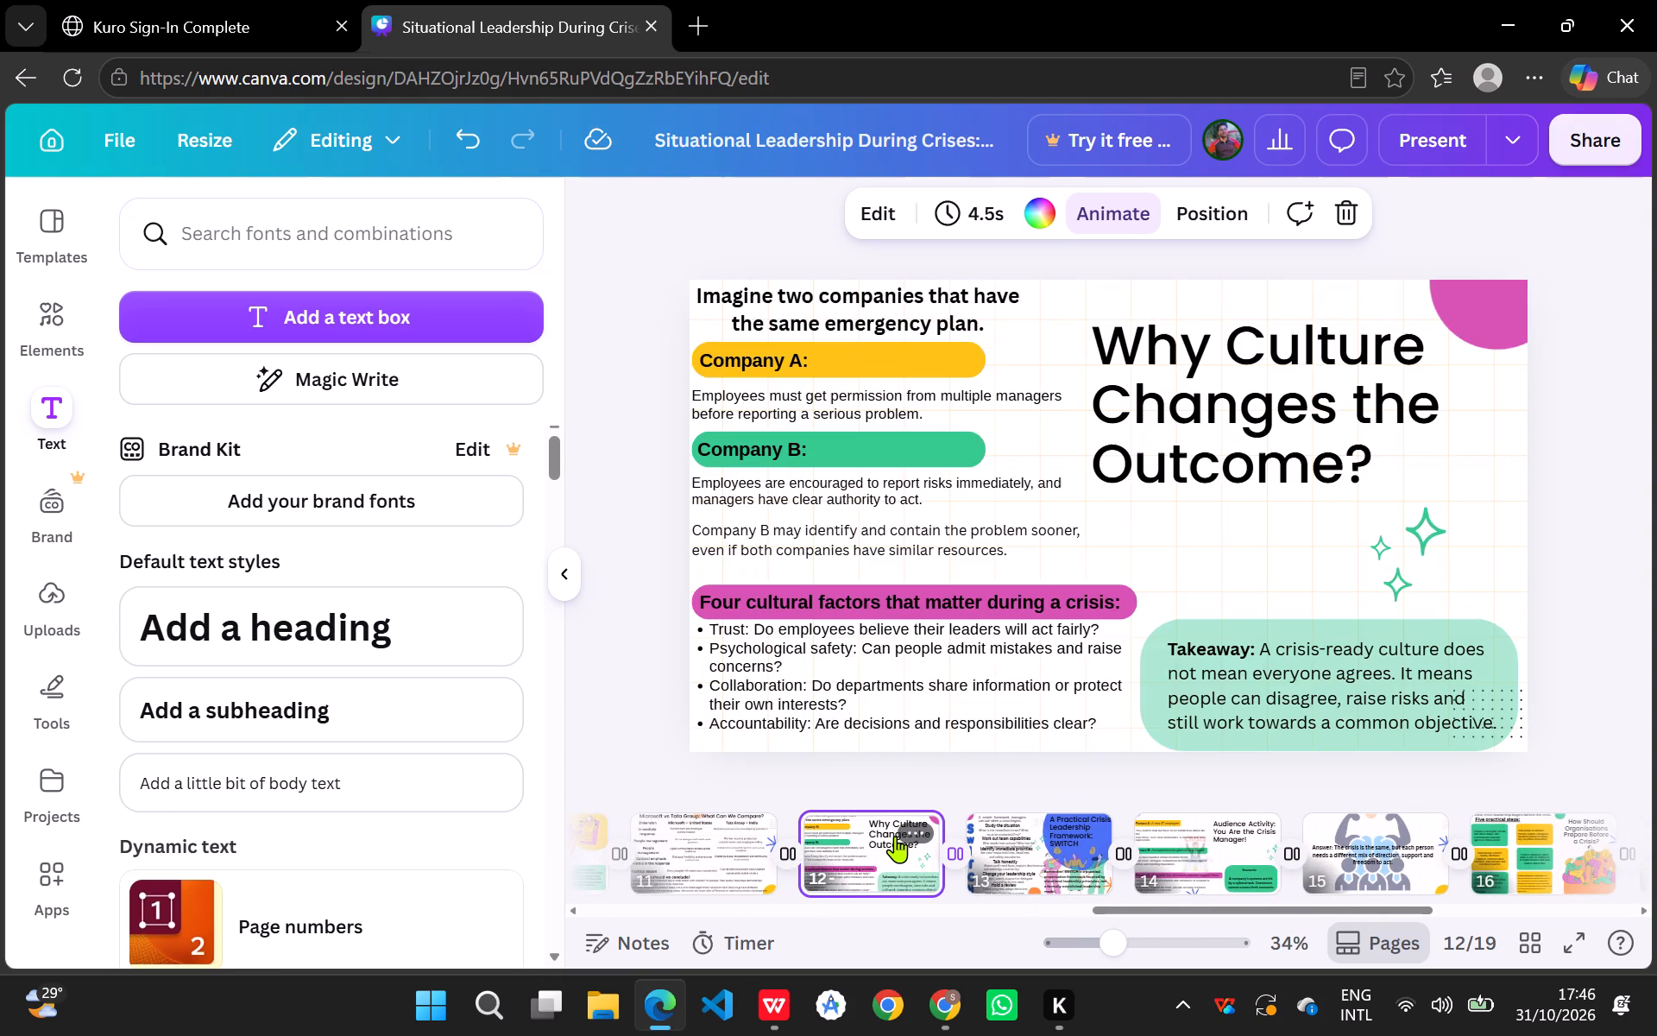
{"action": "left_click", "coordinate": [719, 865]}
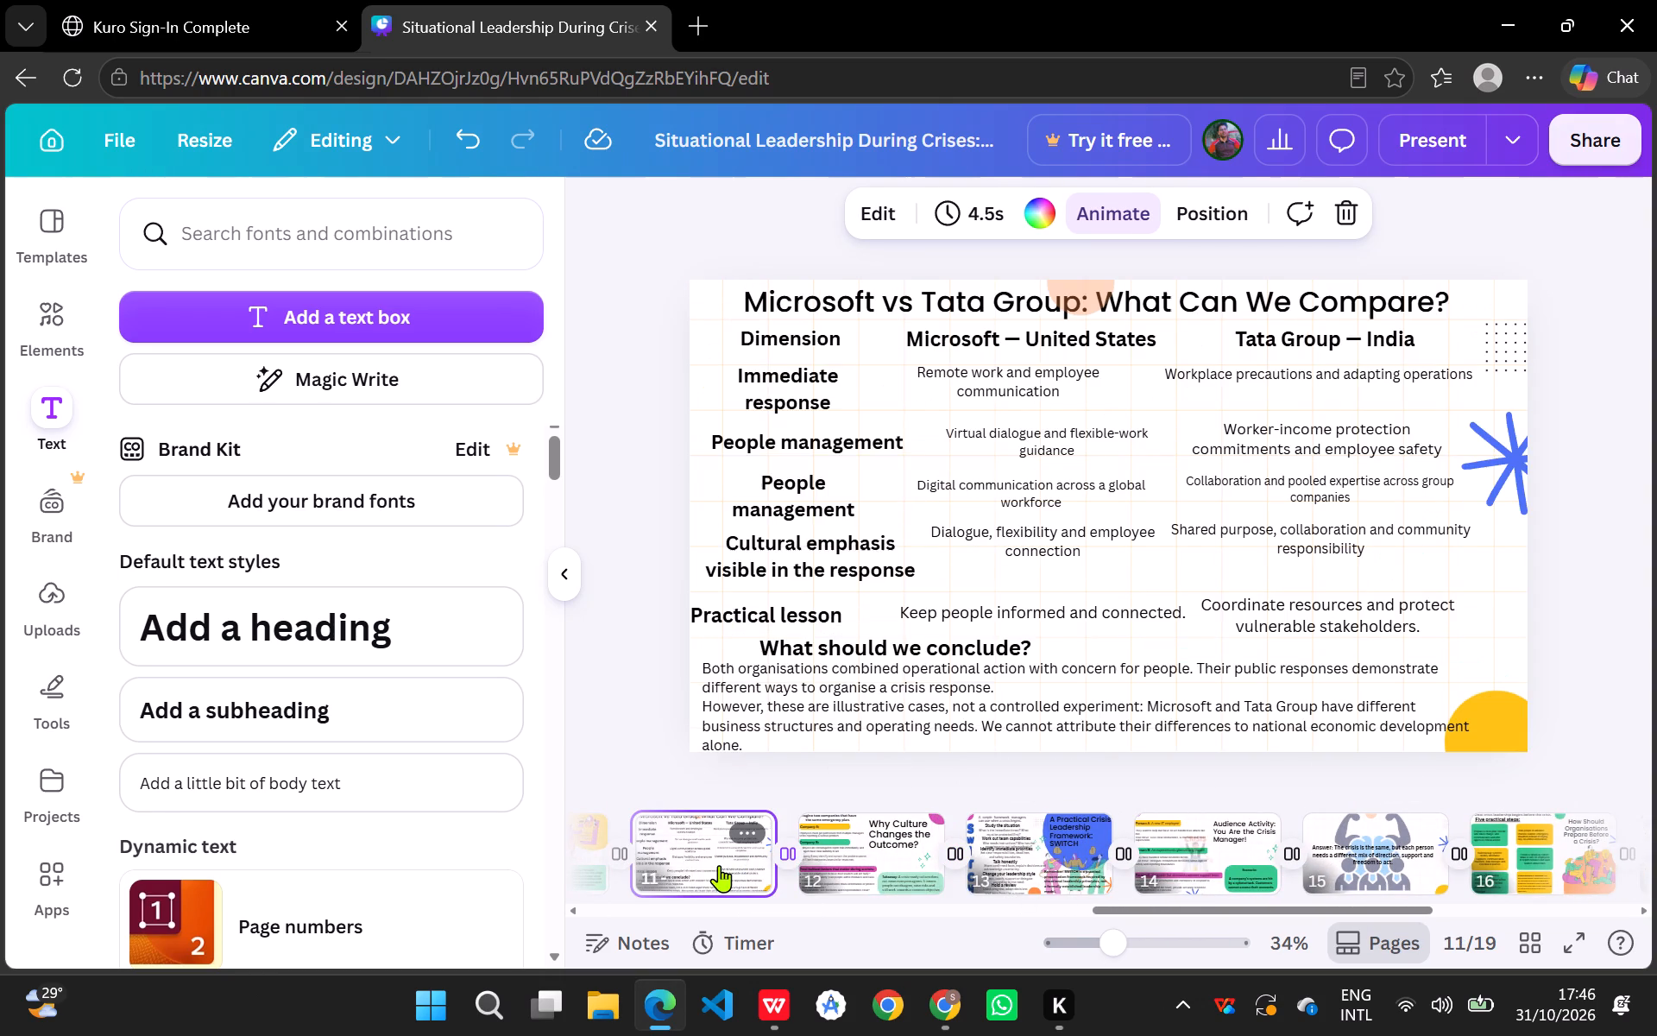
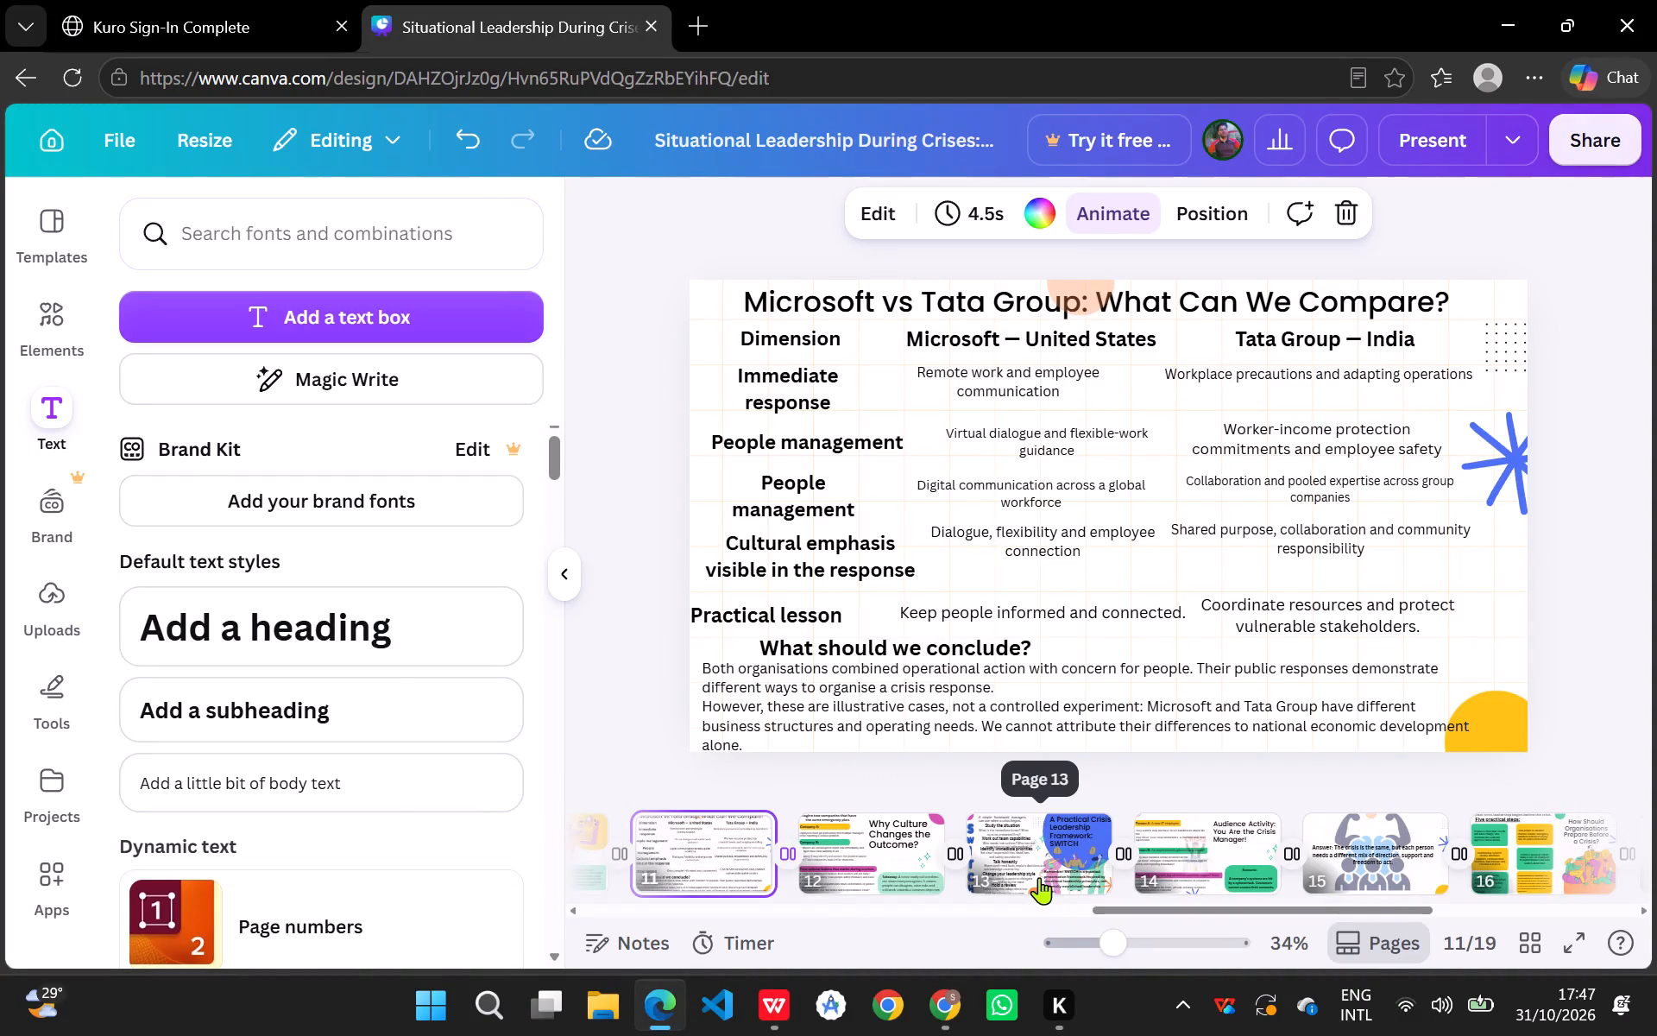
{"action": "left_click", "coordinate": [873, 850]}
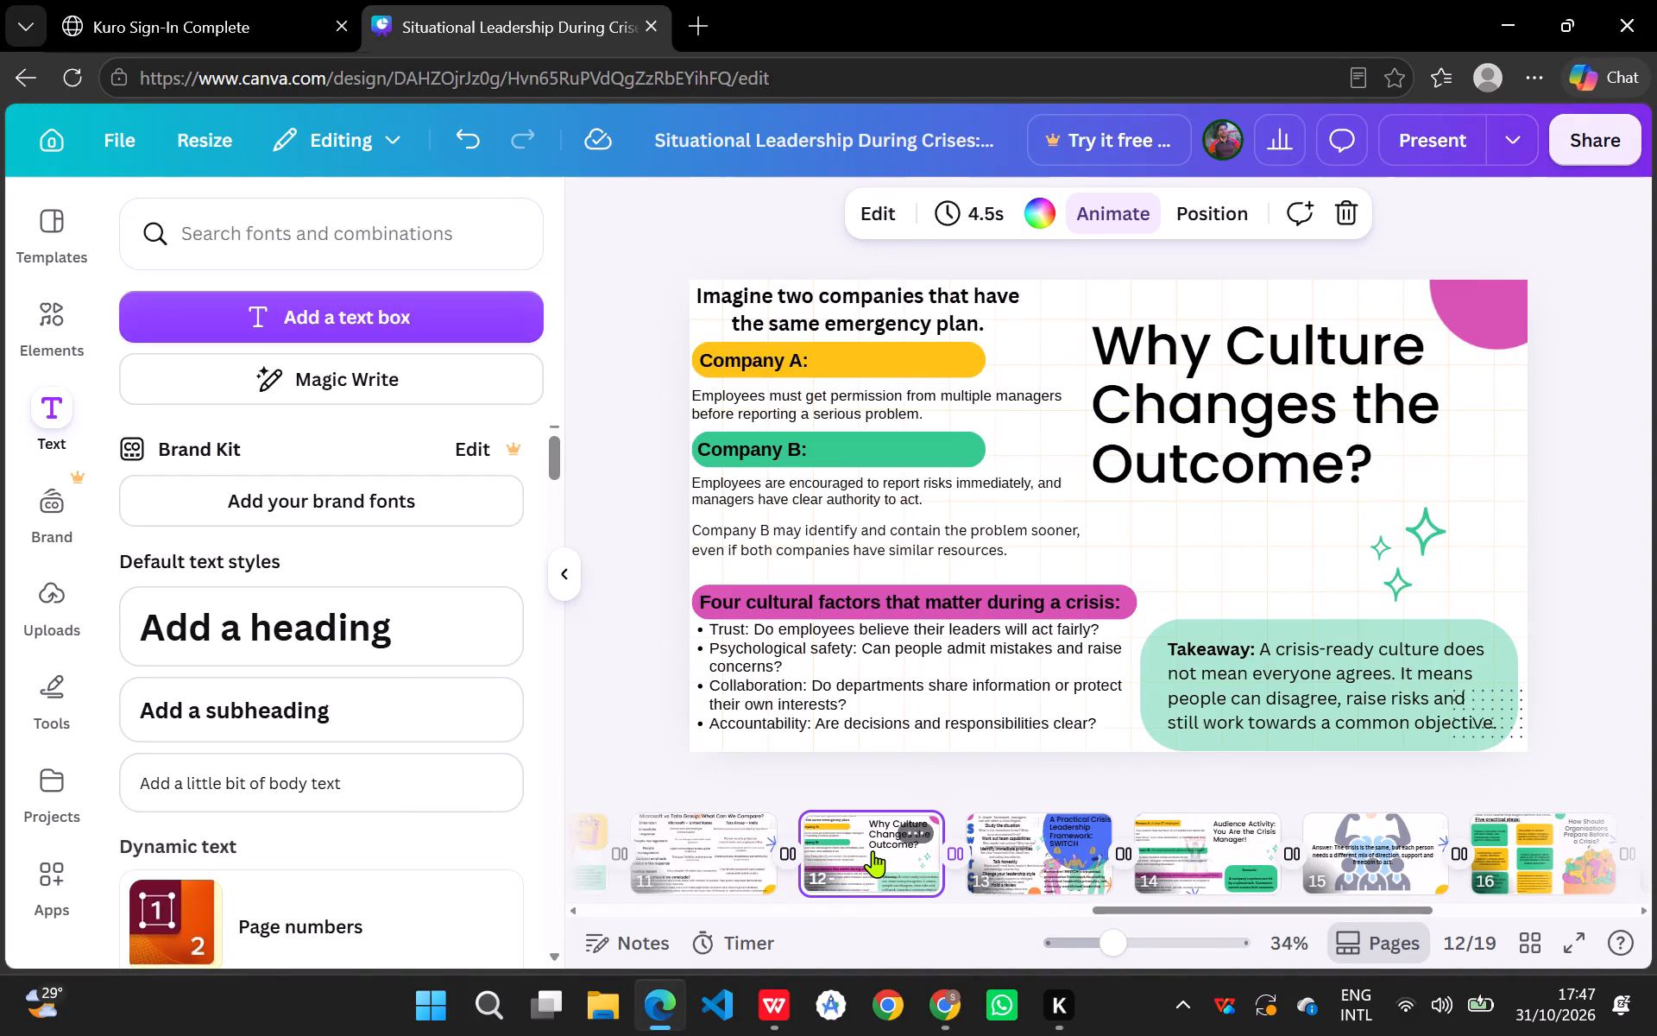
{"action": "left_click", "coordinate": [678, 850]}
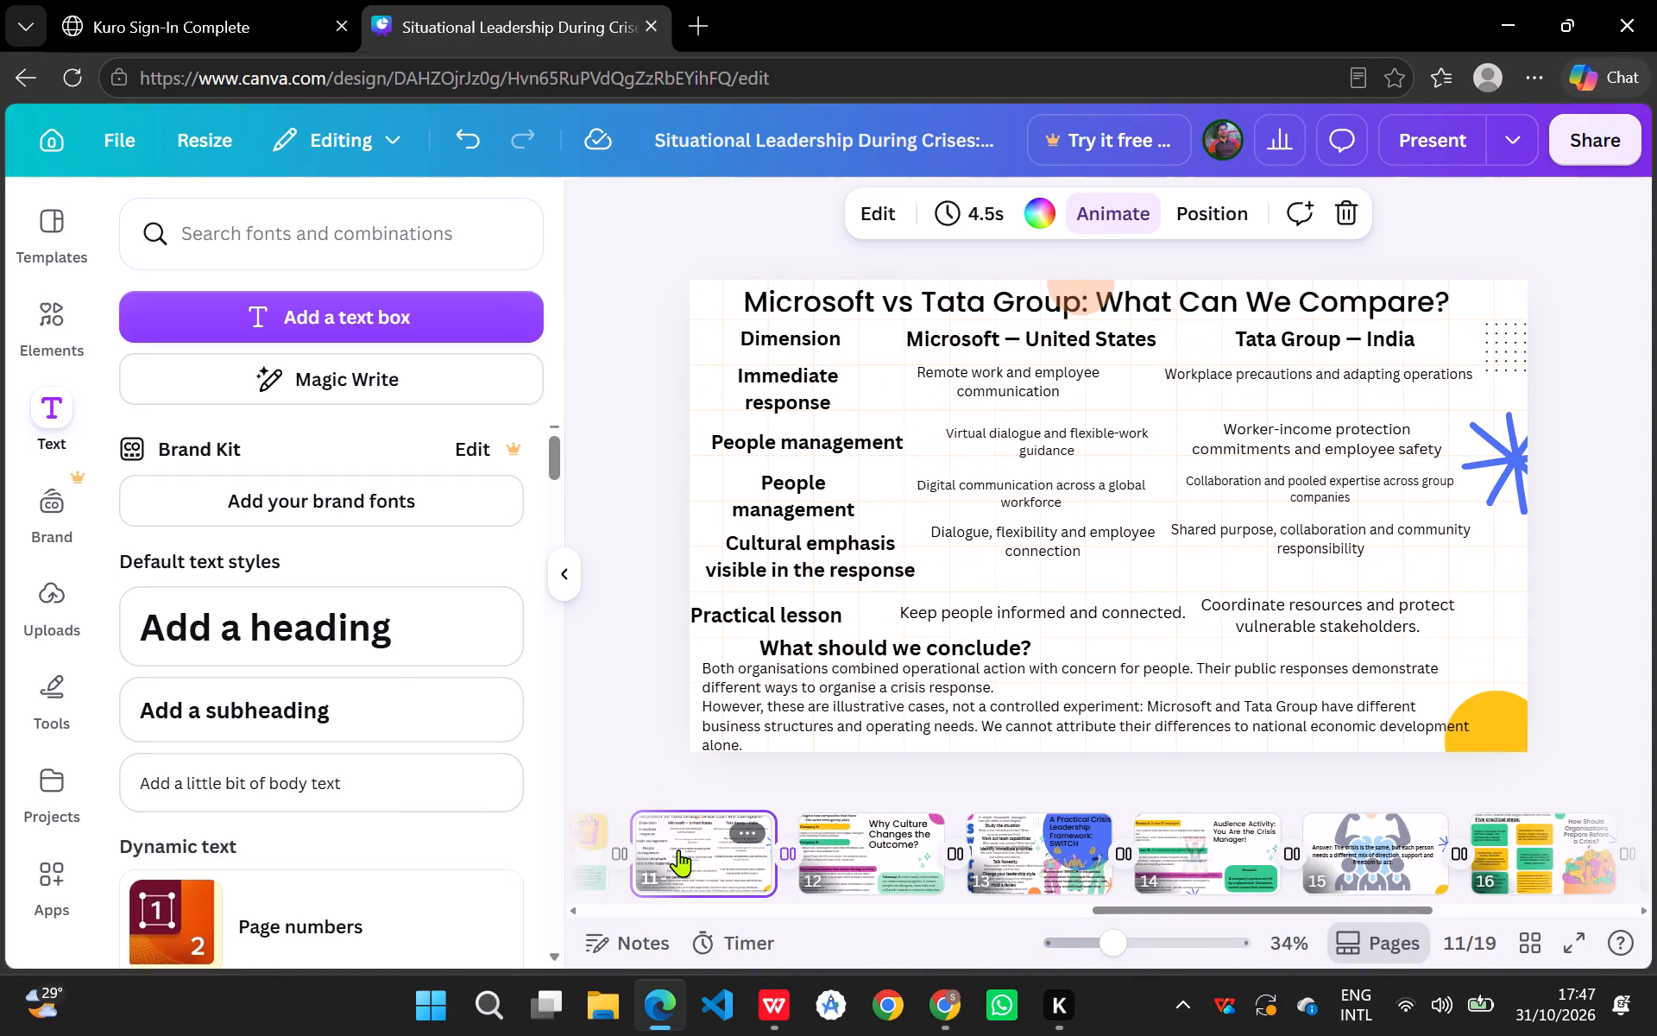
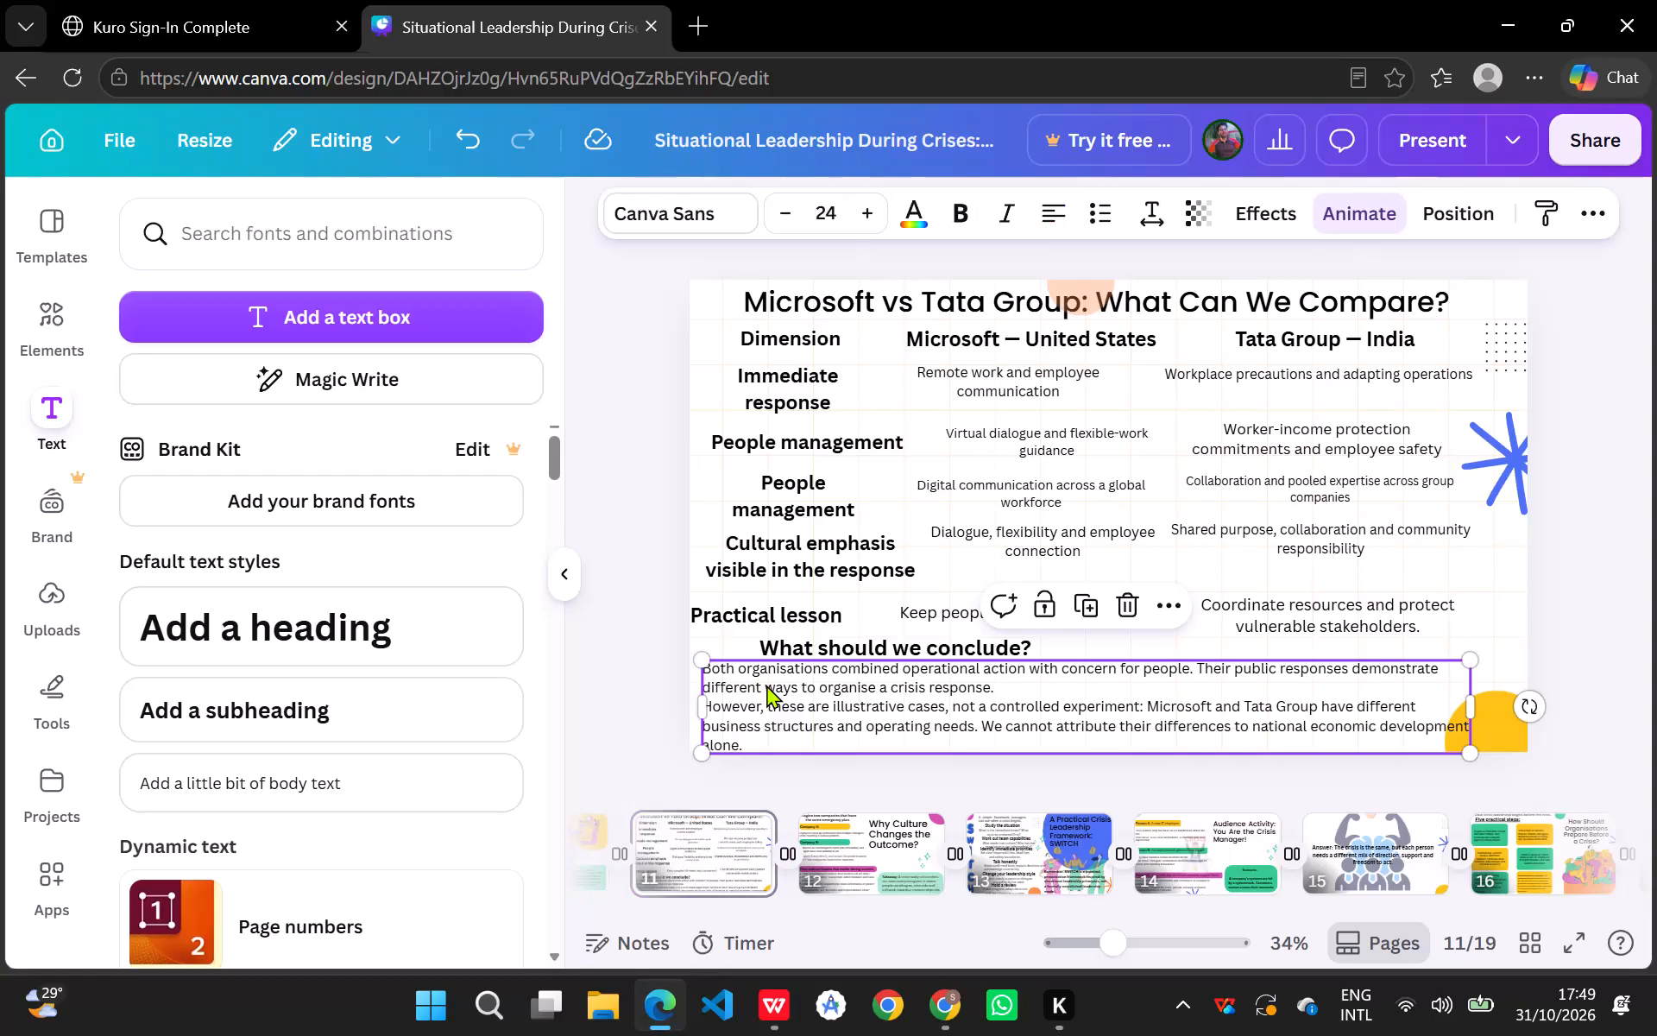
Shift the "Practical lesson" label and its Tata Group text slightly to the right to line up with their columns.
{"action": "left_click_drag", "start_coordinate": [793, 611], "coordinate": [803, 611]}
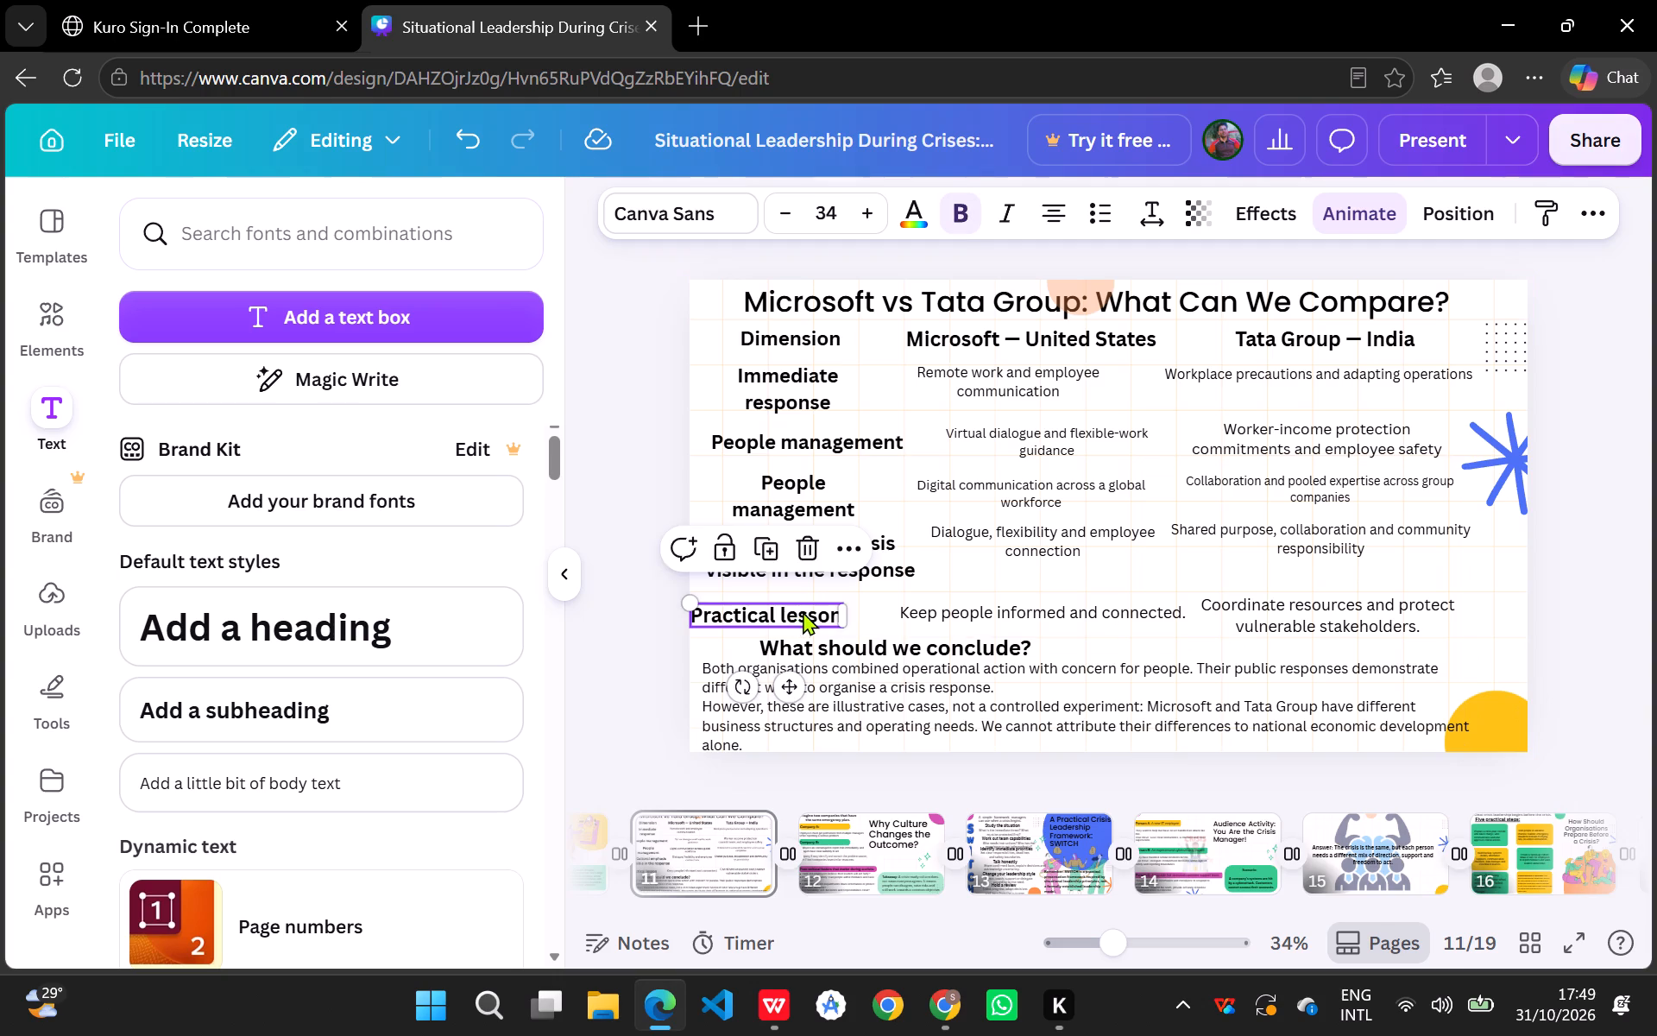
{"action": "left_click_drag", "start_coordinate": [803, 611], "coordinate": [828, 610]}
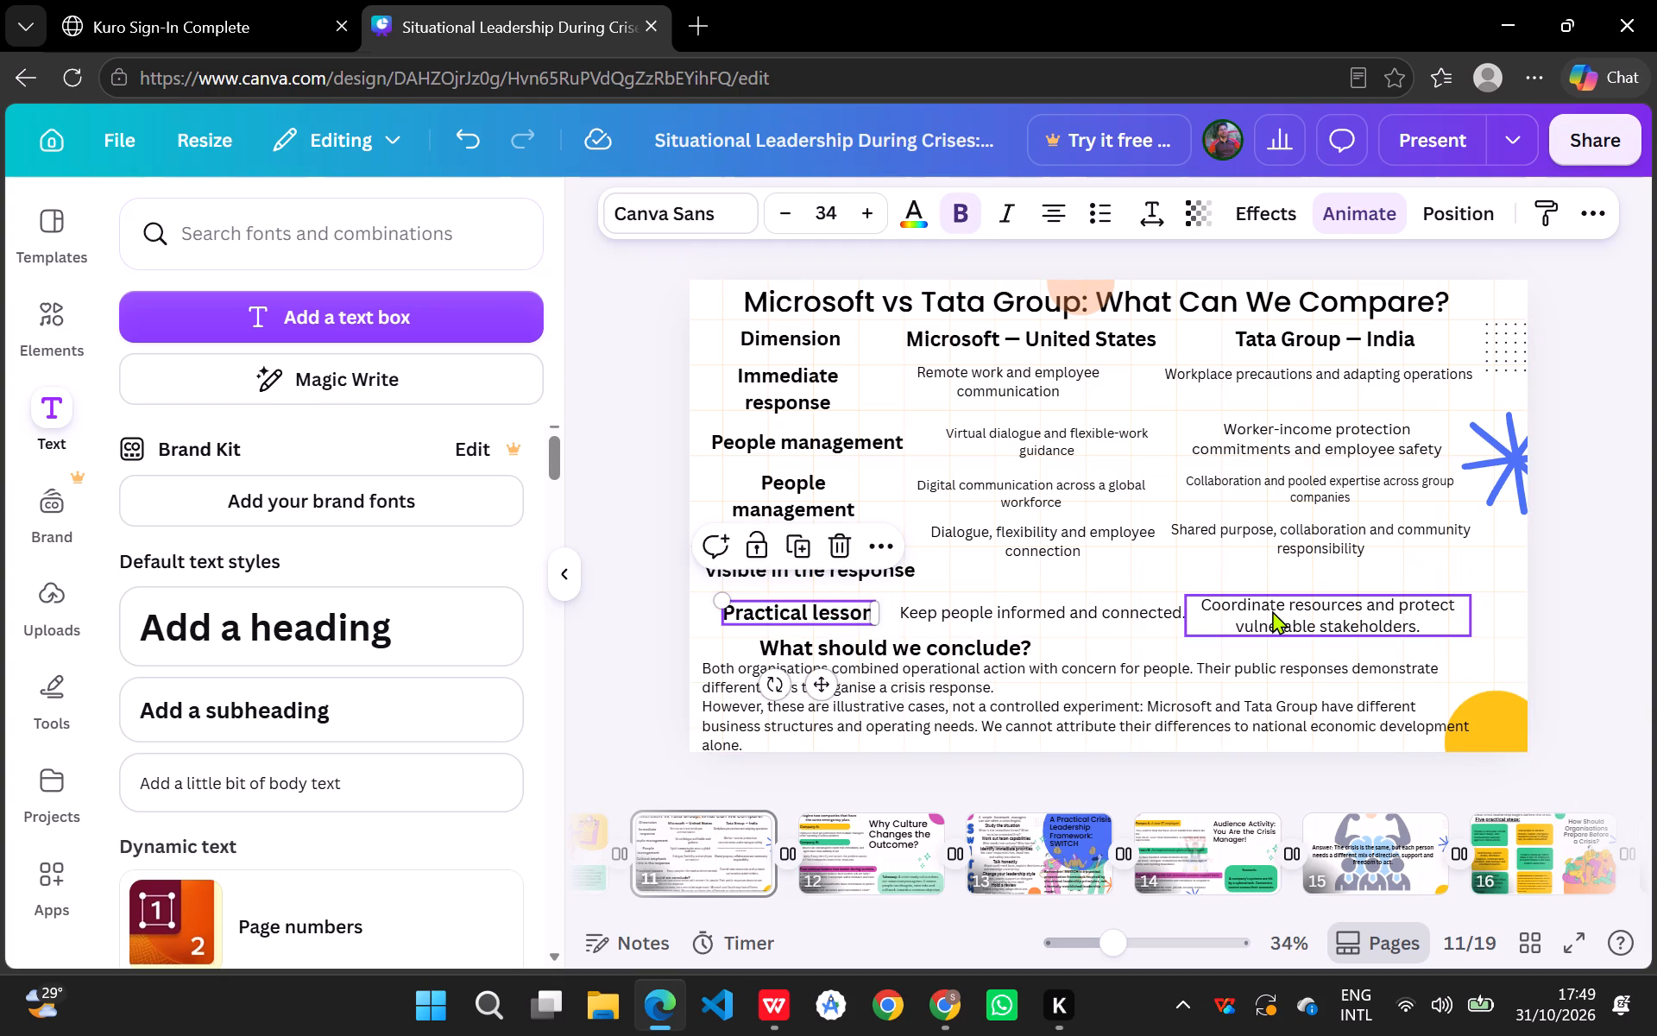
{"action": "left_click_drag", "start_coordinate": [1272, 610], "coordinate": [1309, 608]}
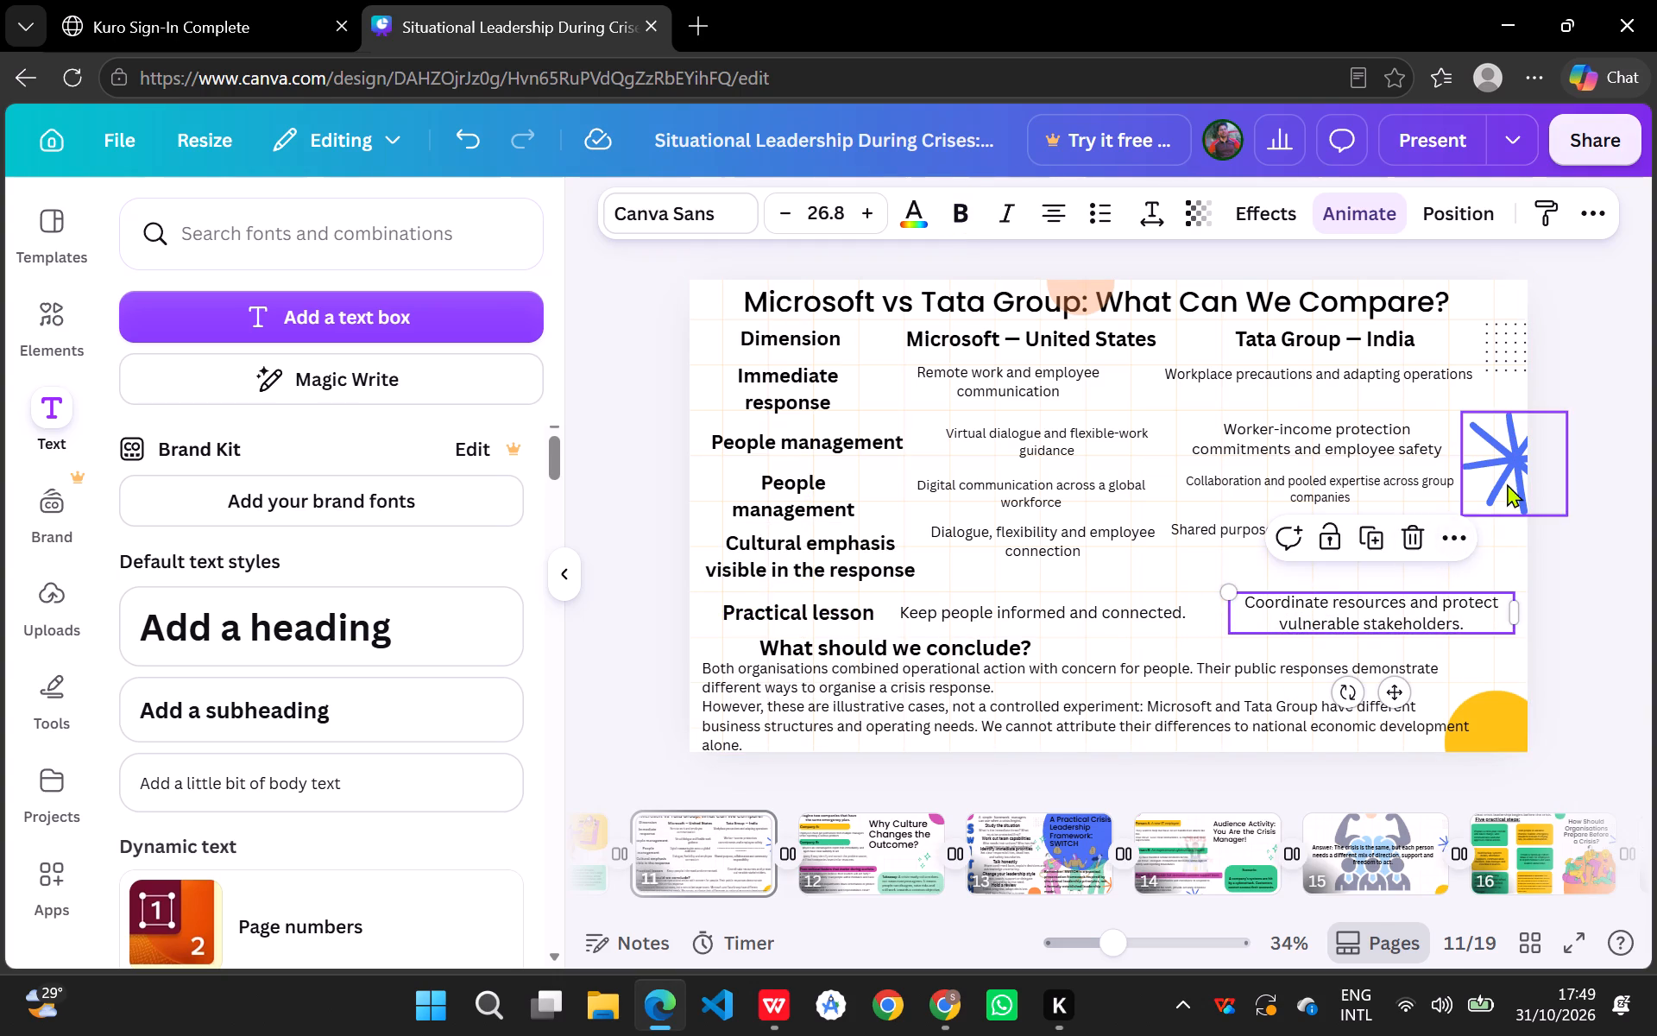
Delete the blue starburst graphic at the slide's right edge.
{"action": "left_click", "coordinate": [1512, 477]}
{"action": "left_click", "coordinate": [1559, 369]}
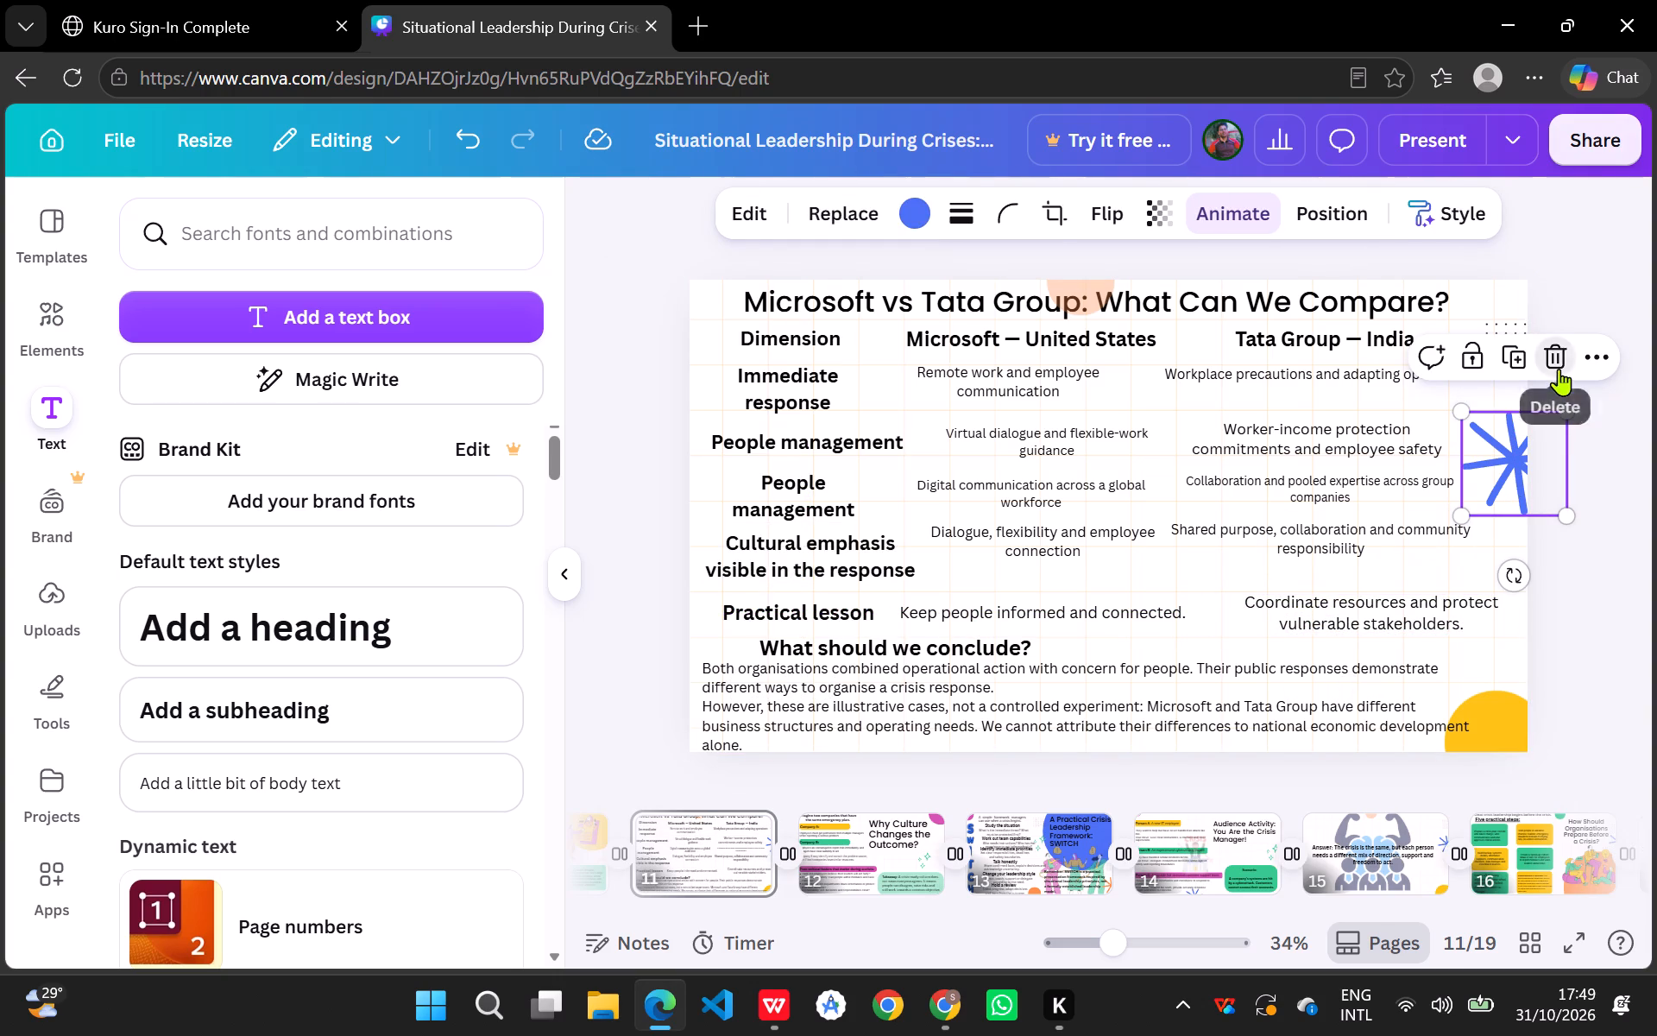
Nudge the "Shared purpose", "Collaboration and pooled expertise" and "Worker-income protection" texts right to align them in the Tata Group column.
{"action": "left_click_drag", "start_coordinate": [1375, 531], "coordinate": [1402, 539]}
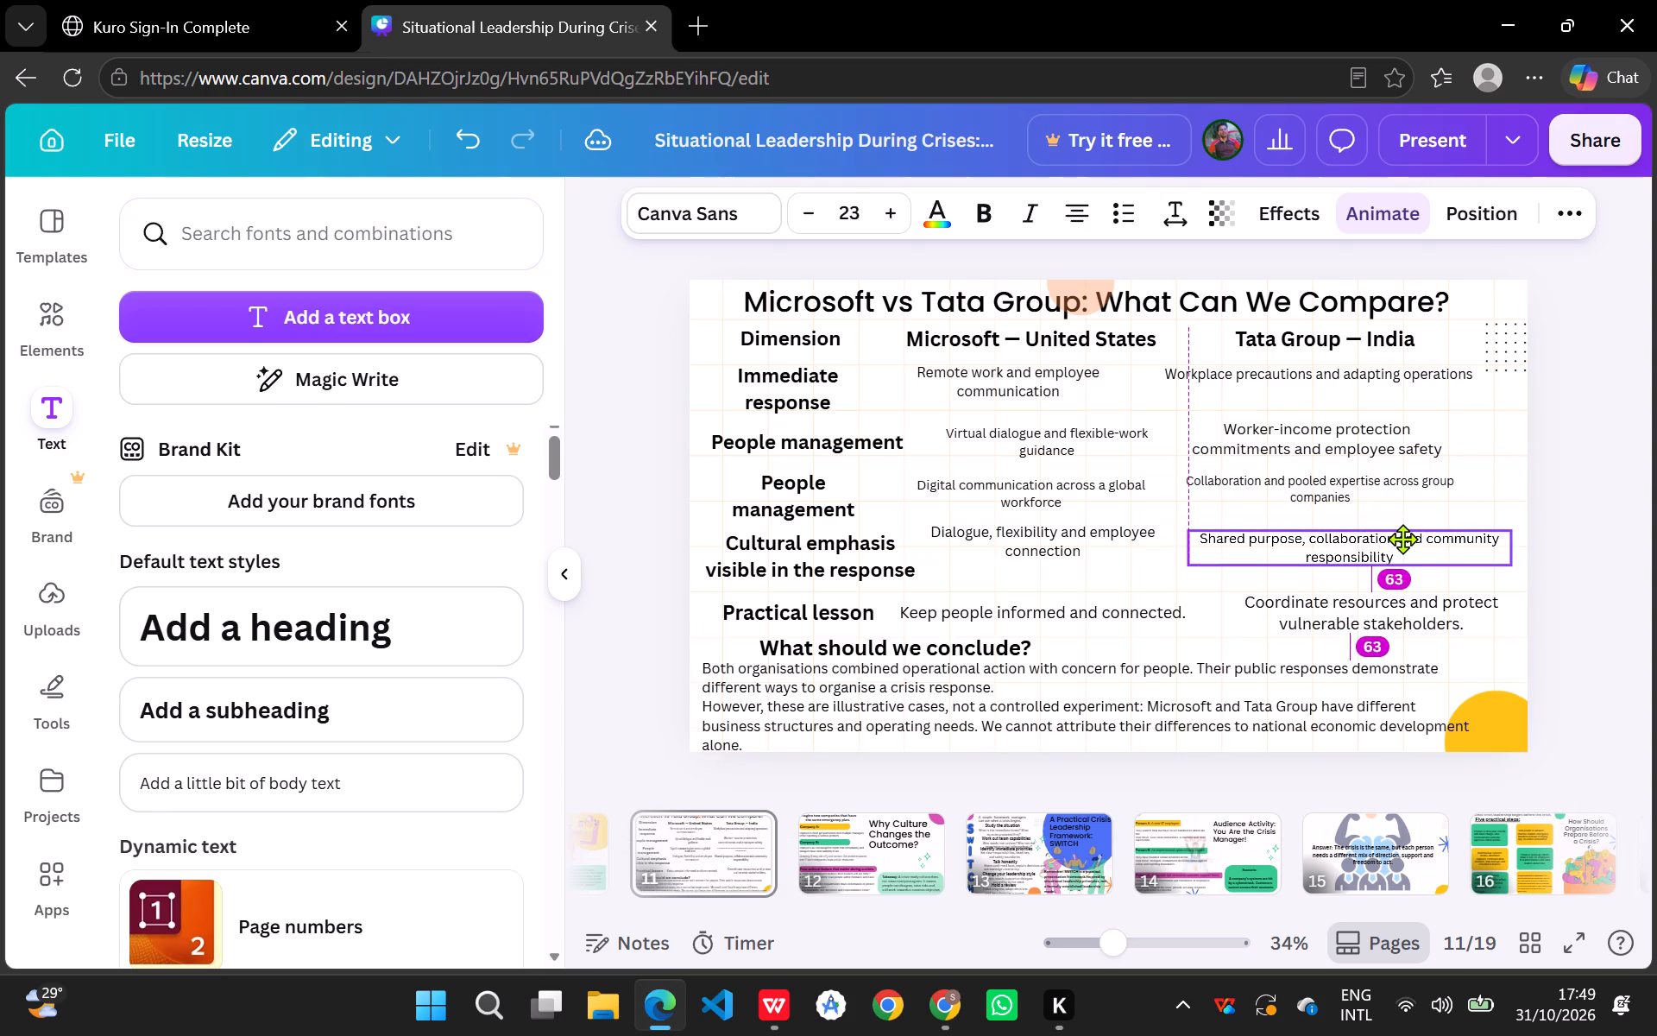
{"action": "left_click_drag", "start_coordinate": [1402, 539], "coordinate": [1406, 538]}
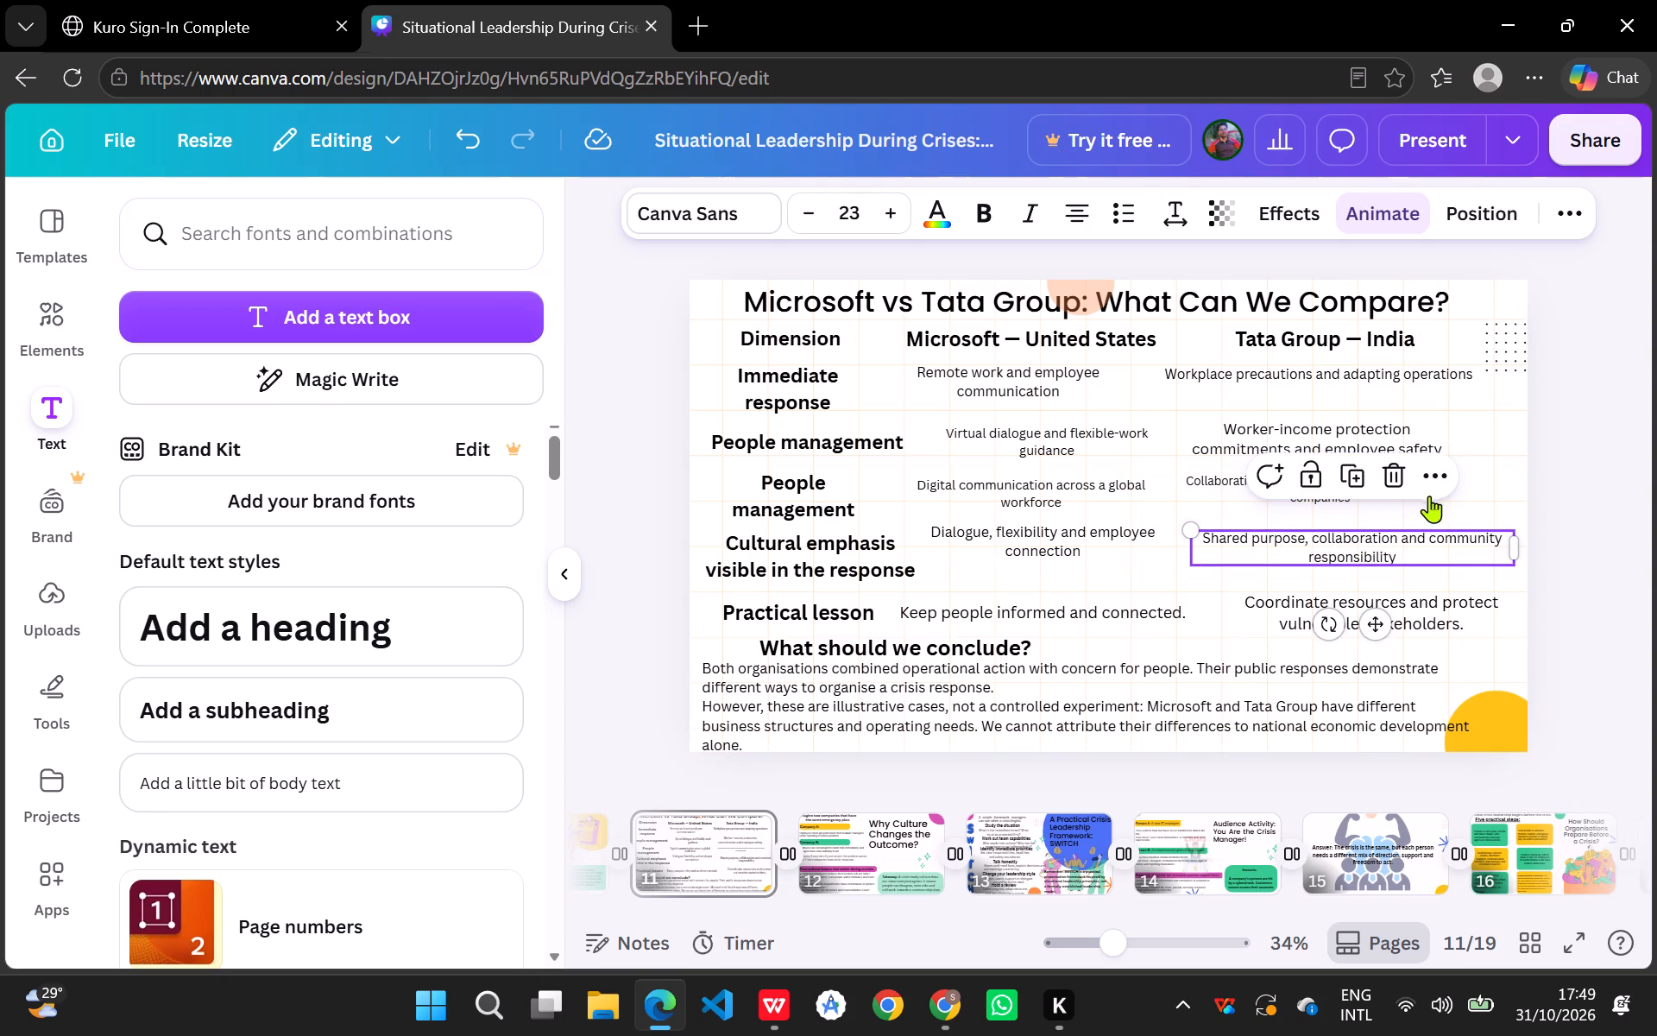
{"action": "left_click", "coordinate": [1471, 493]}
{"action": "left_click_drag", "start_coordinate": [1400, 493], "coordinate": [1421, 501]}
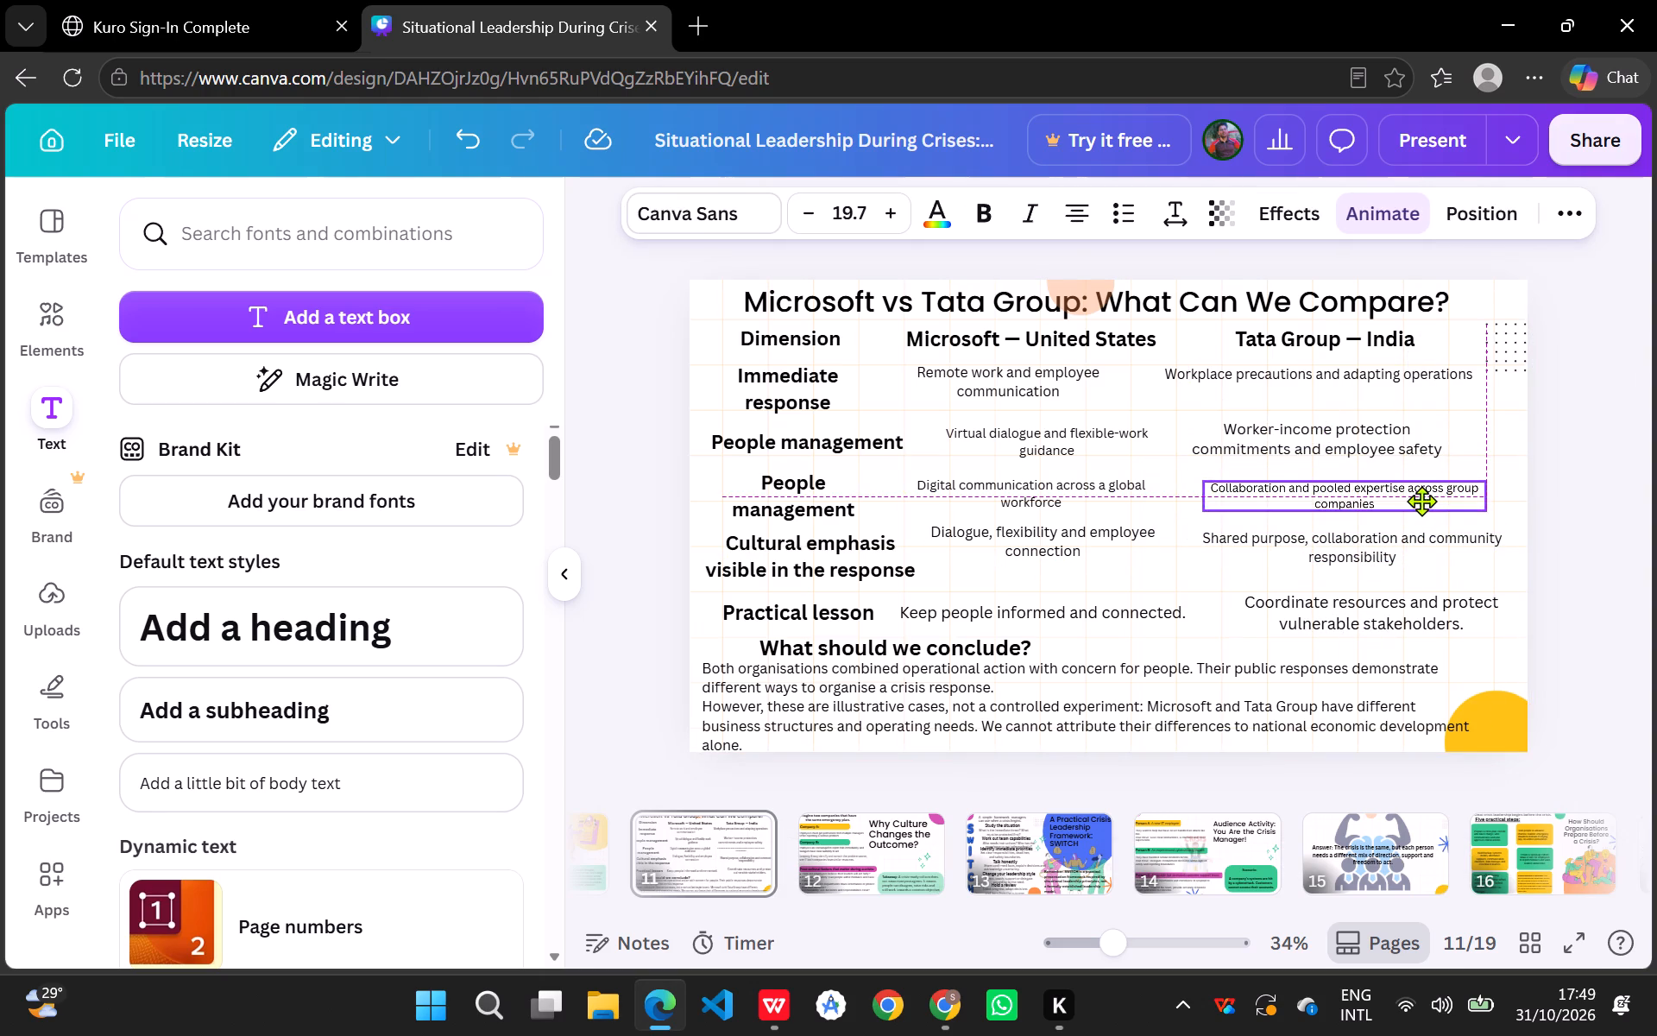
{"action": "left_click_drag", "start_coordinate": [1421, 501], "coordinate": [1421, 503]}
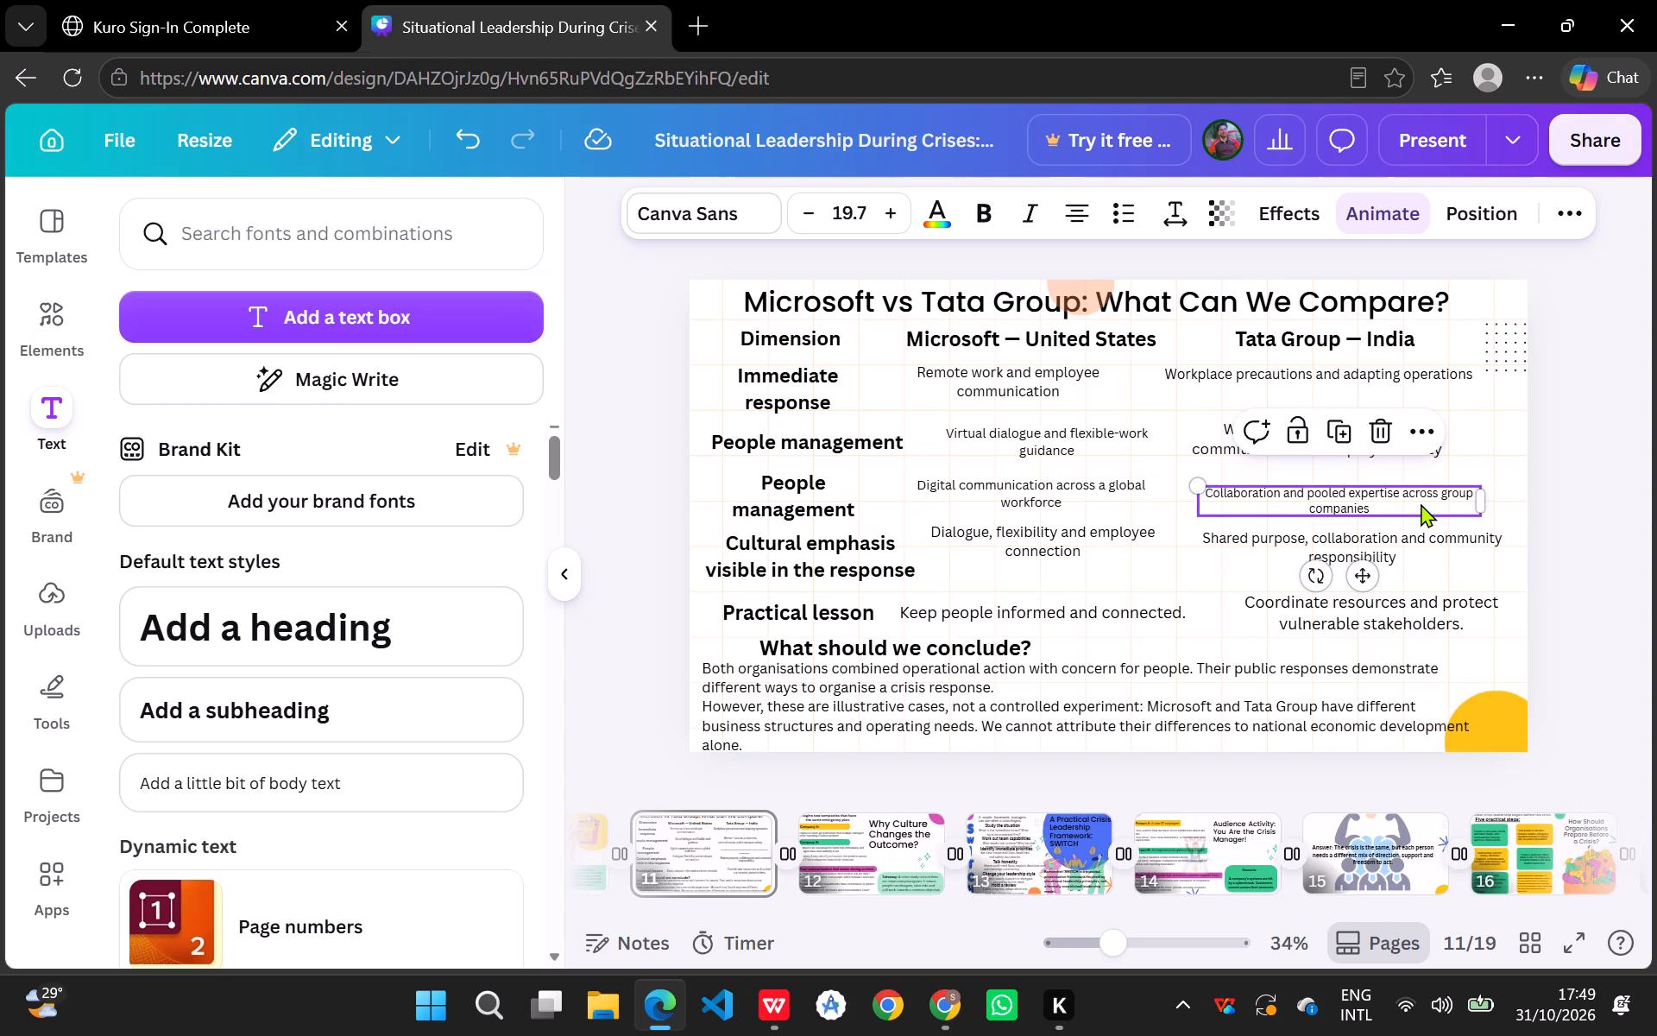
{"action": "left_click", "coordinate": [1469, 454]}
{"action": "left_click", "coordinate": [1403, 445]}
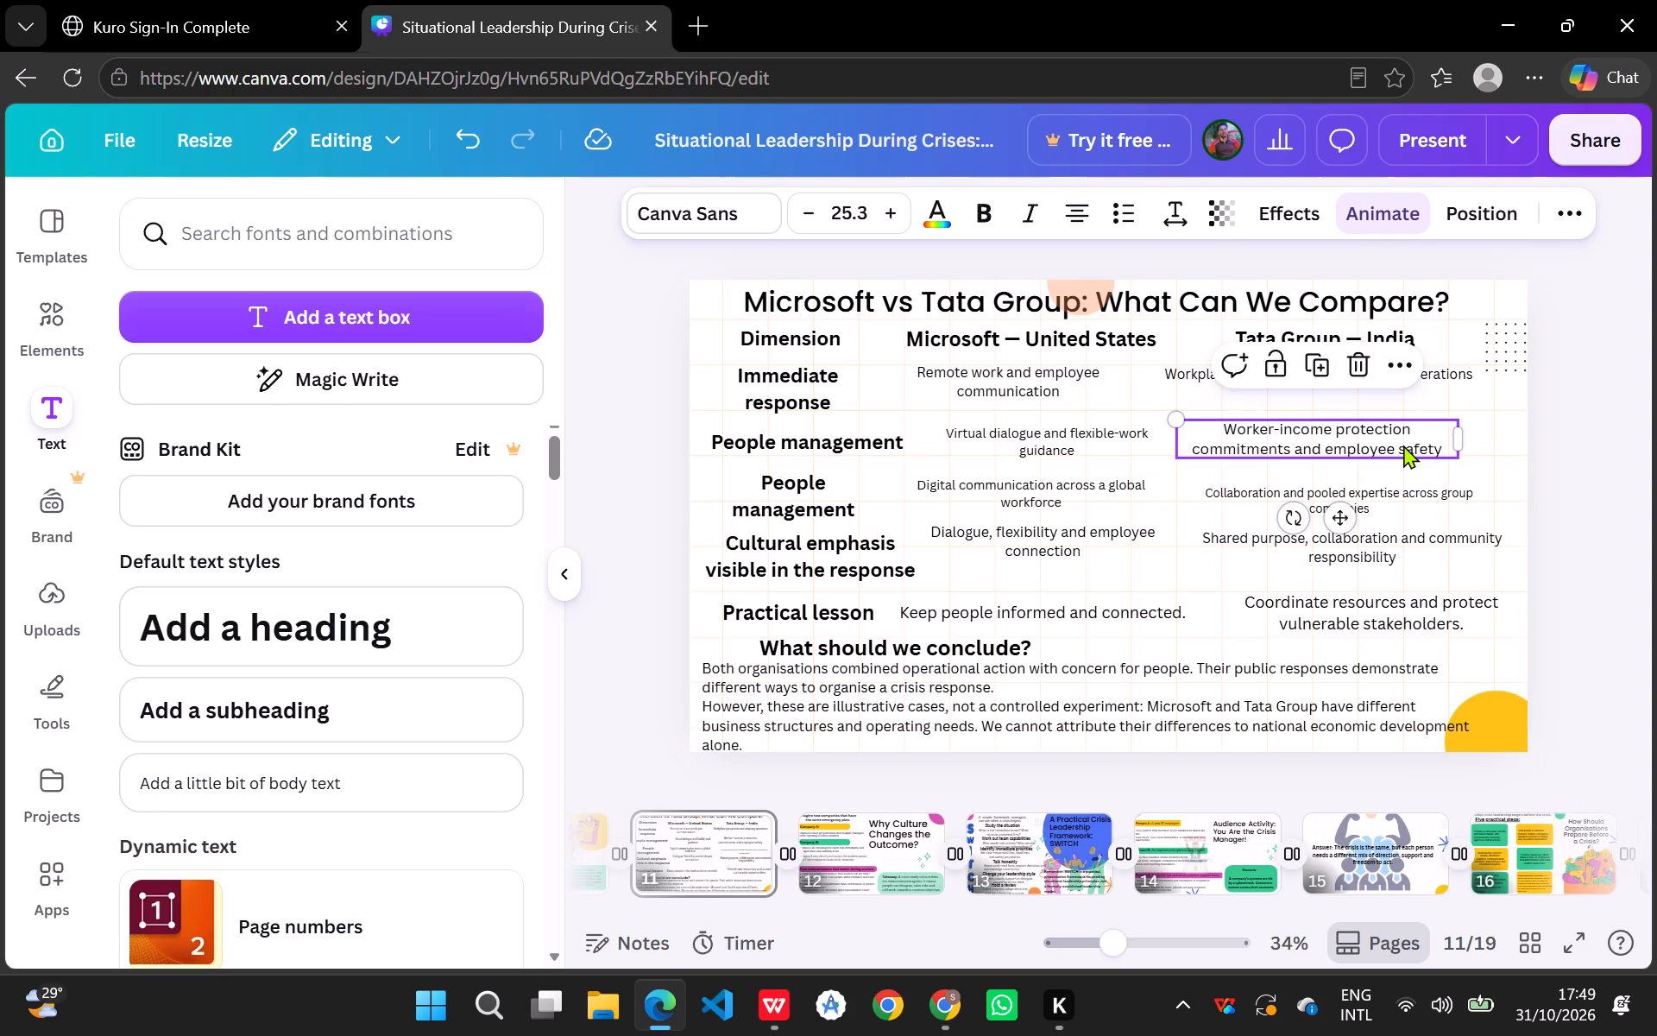
{"action": "left_click_drag", "start_coordinate": [1403, 445], "coordinate": [1421, 452]}
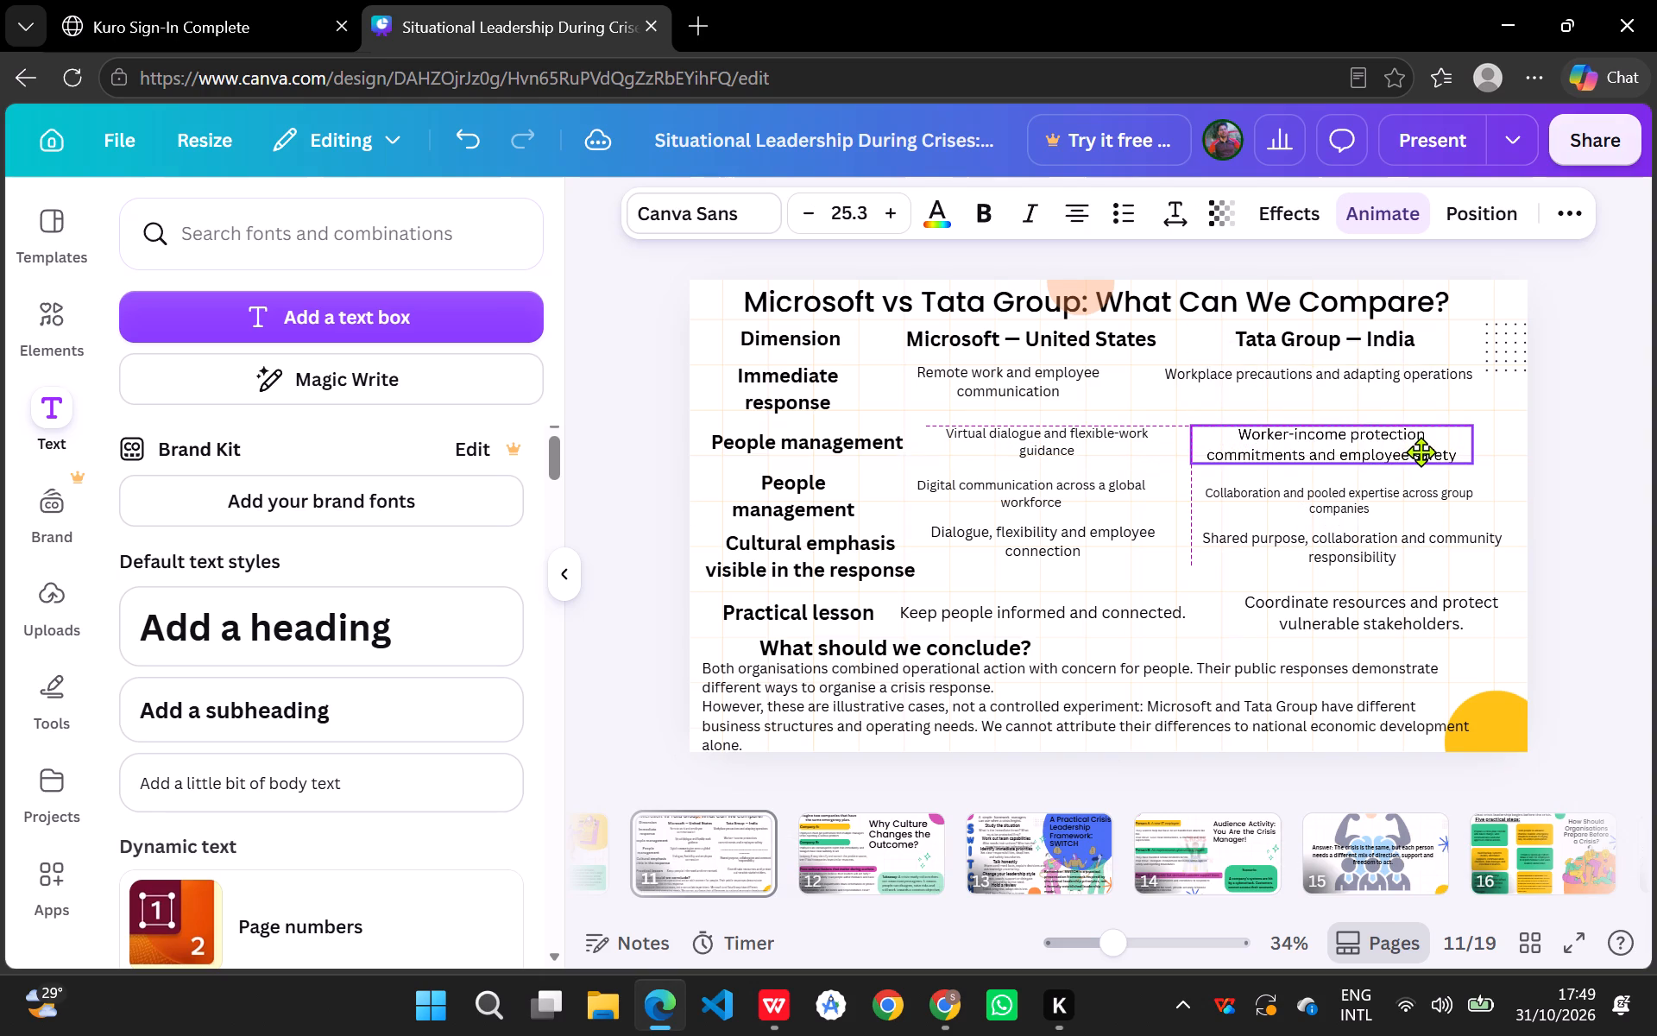
{"action": "left_click_drag", "start_coordinate": [1421, 452], "coordinate": [1427, 452]}
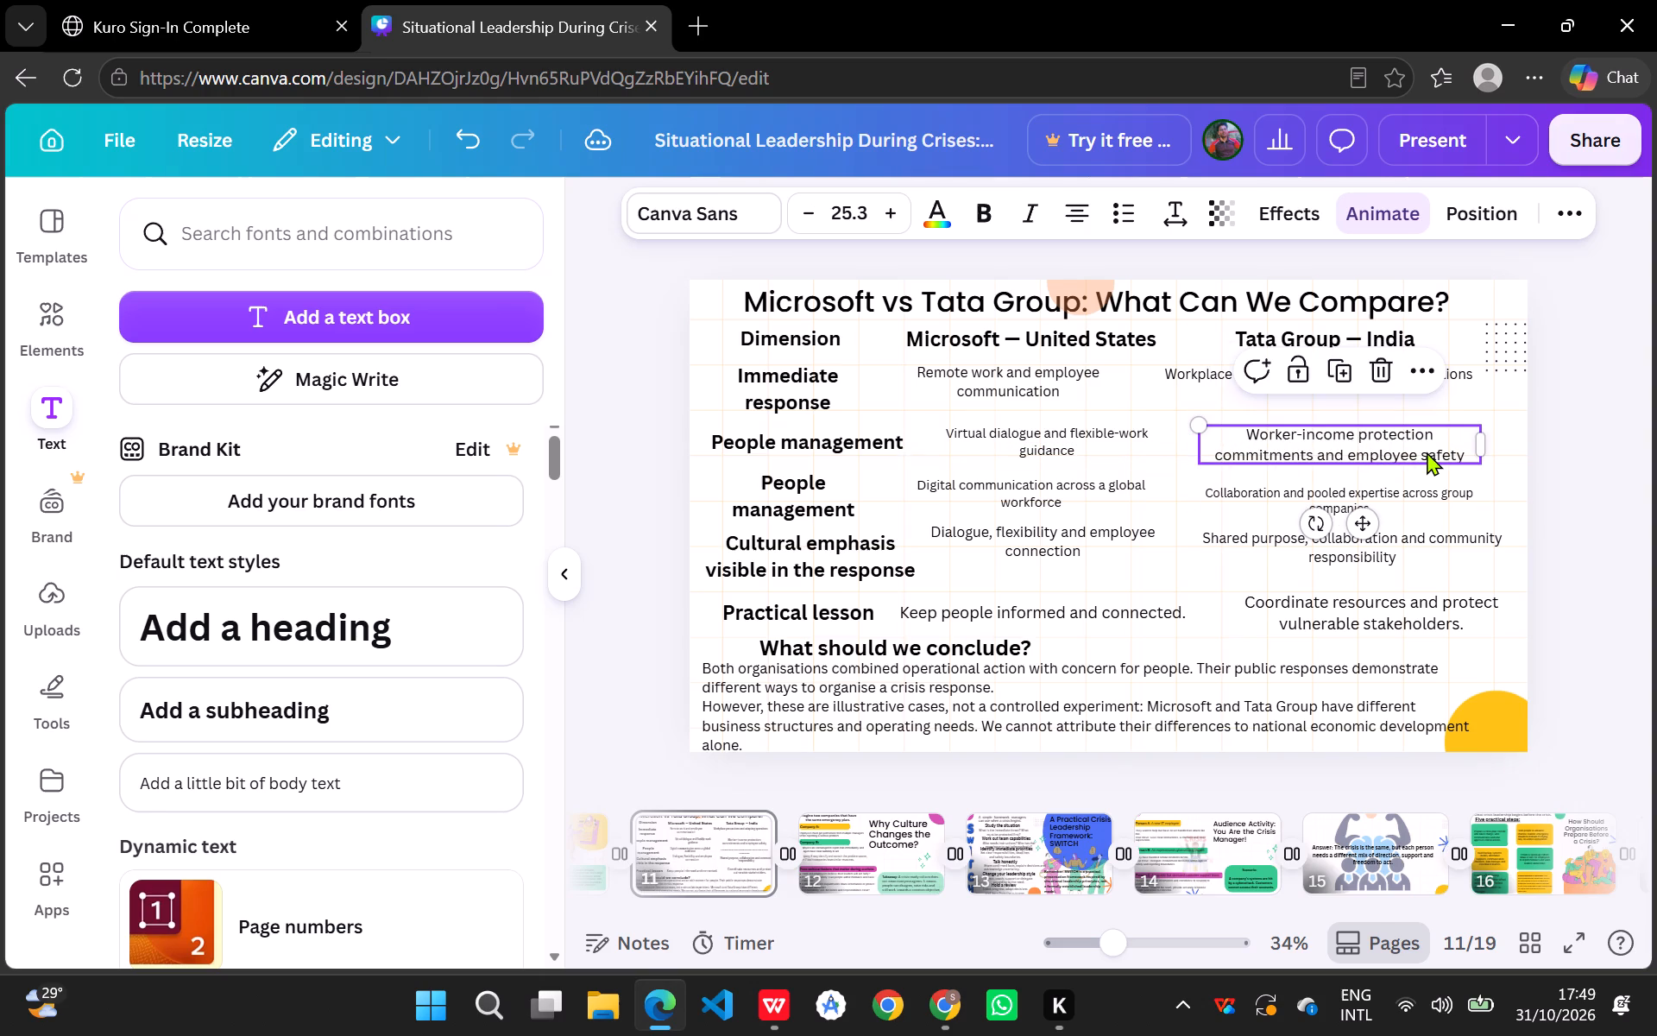
Narrow the "Workplace precautions and adapting operations" text box so it wraps onto two lines, and position it under the Tata Group heading.
{"action": "left_click", "coordinate": [1468, 382]}
{"action": "left_click_drag", "start_coordinate": [1468, 382], "coordinate": [1486, 401]}
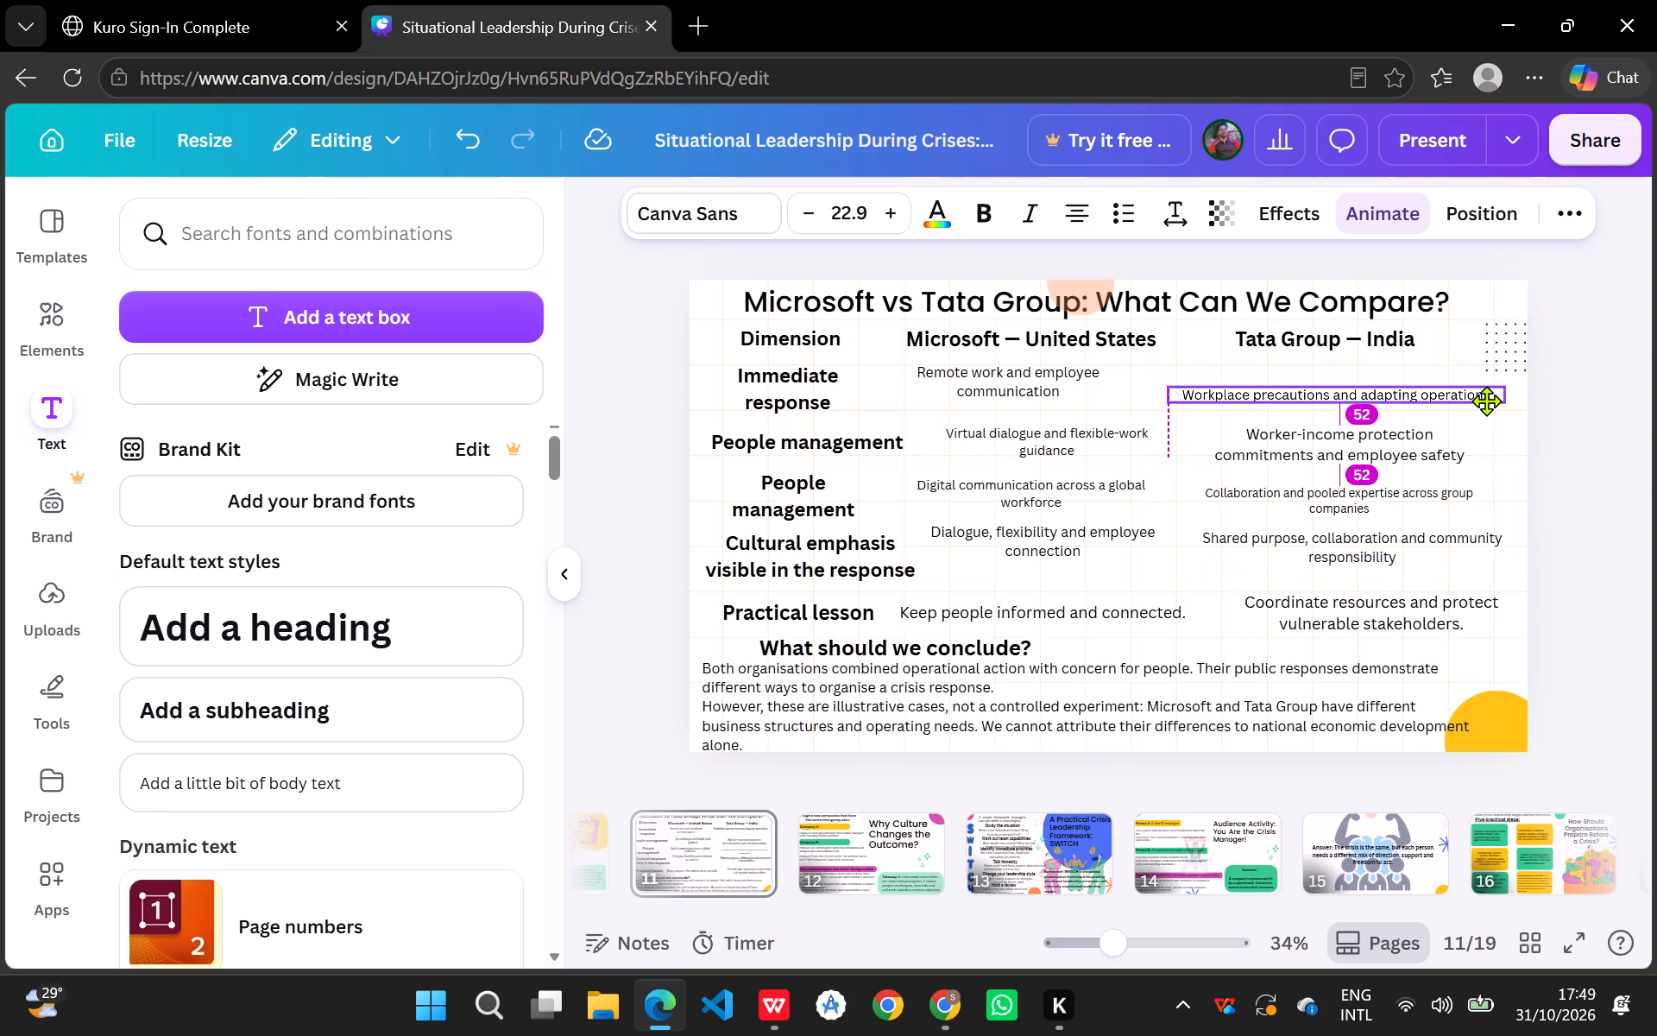
{"action": "left_click_drag", "start_coordinate": [1486, 401], "coordinate": [1485, 398]}
{"action": "left_click_drag", "start_coordinate": [1508, 395], "coordinate": [1496, 400]}
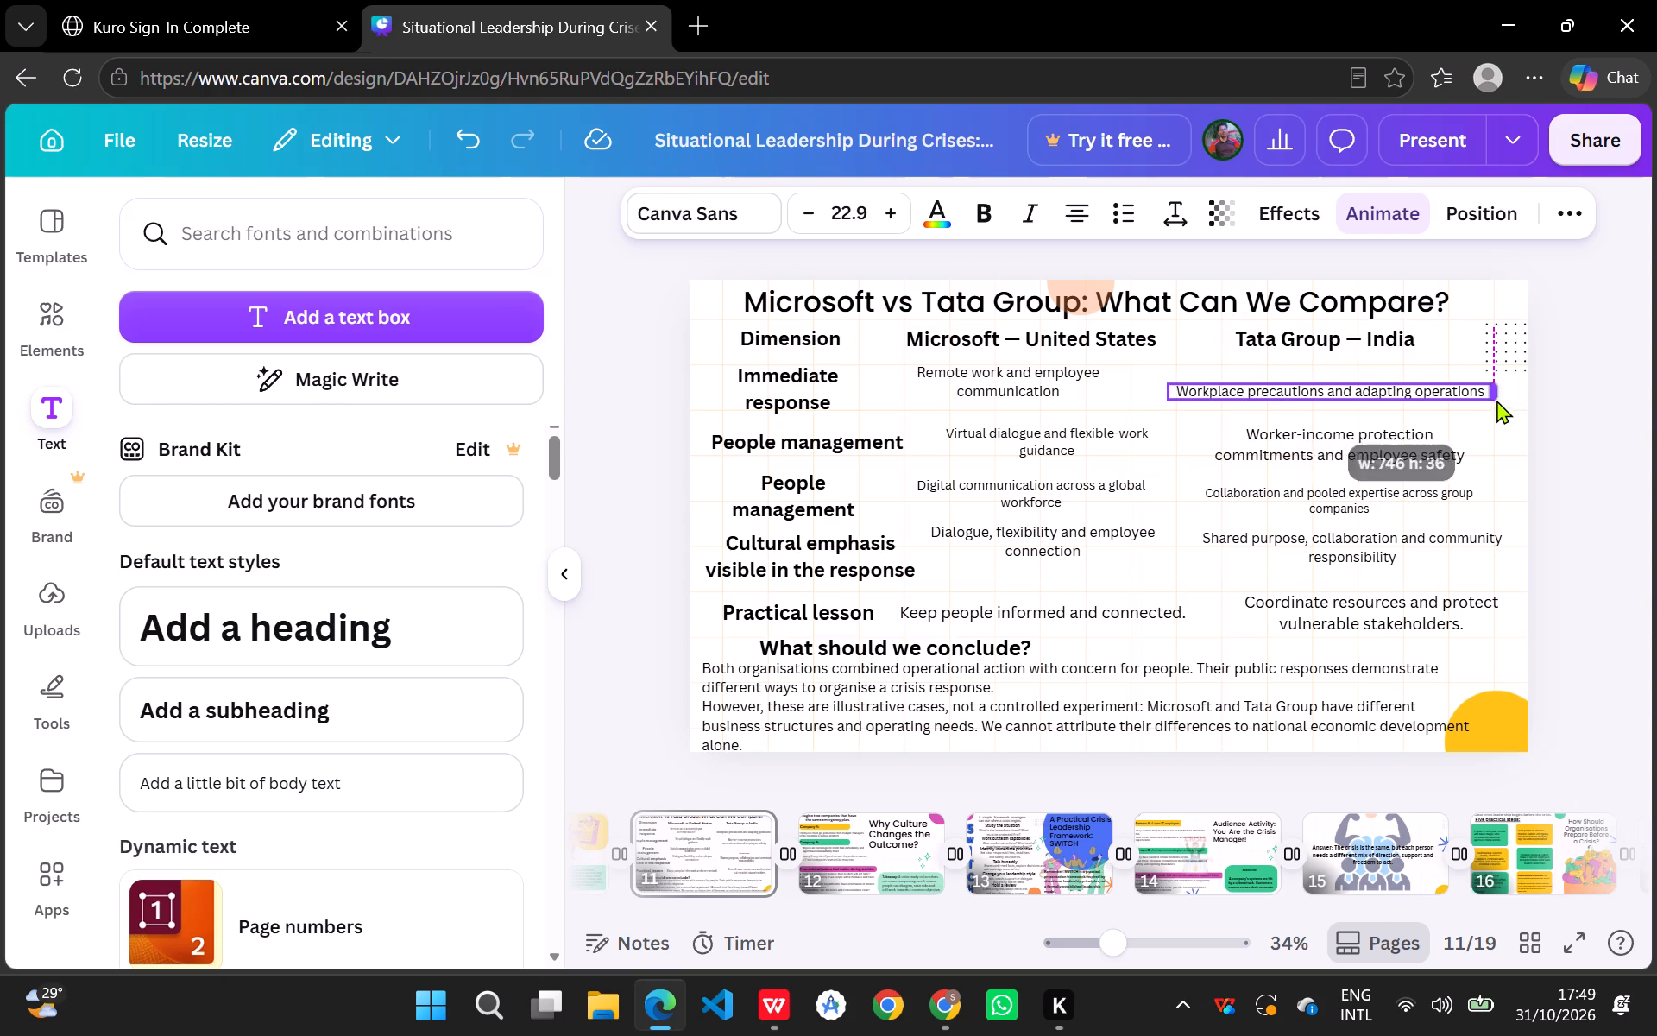
{"action": "left_click_drag", "start_coordinate": [1496, 400], "coordinate": [1465, 407]}
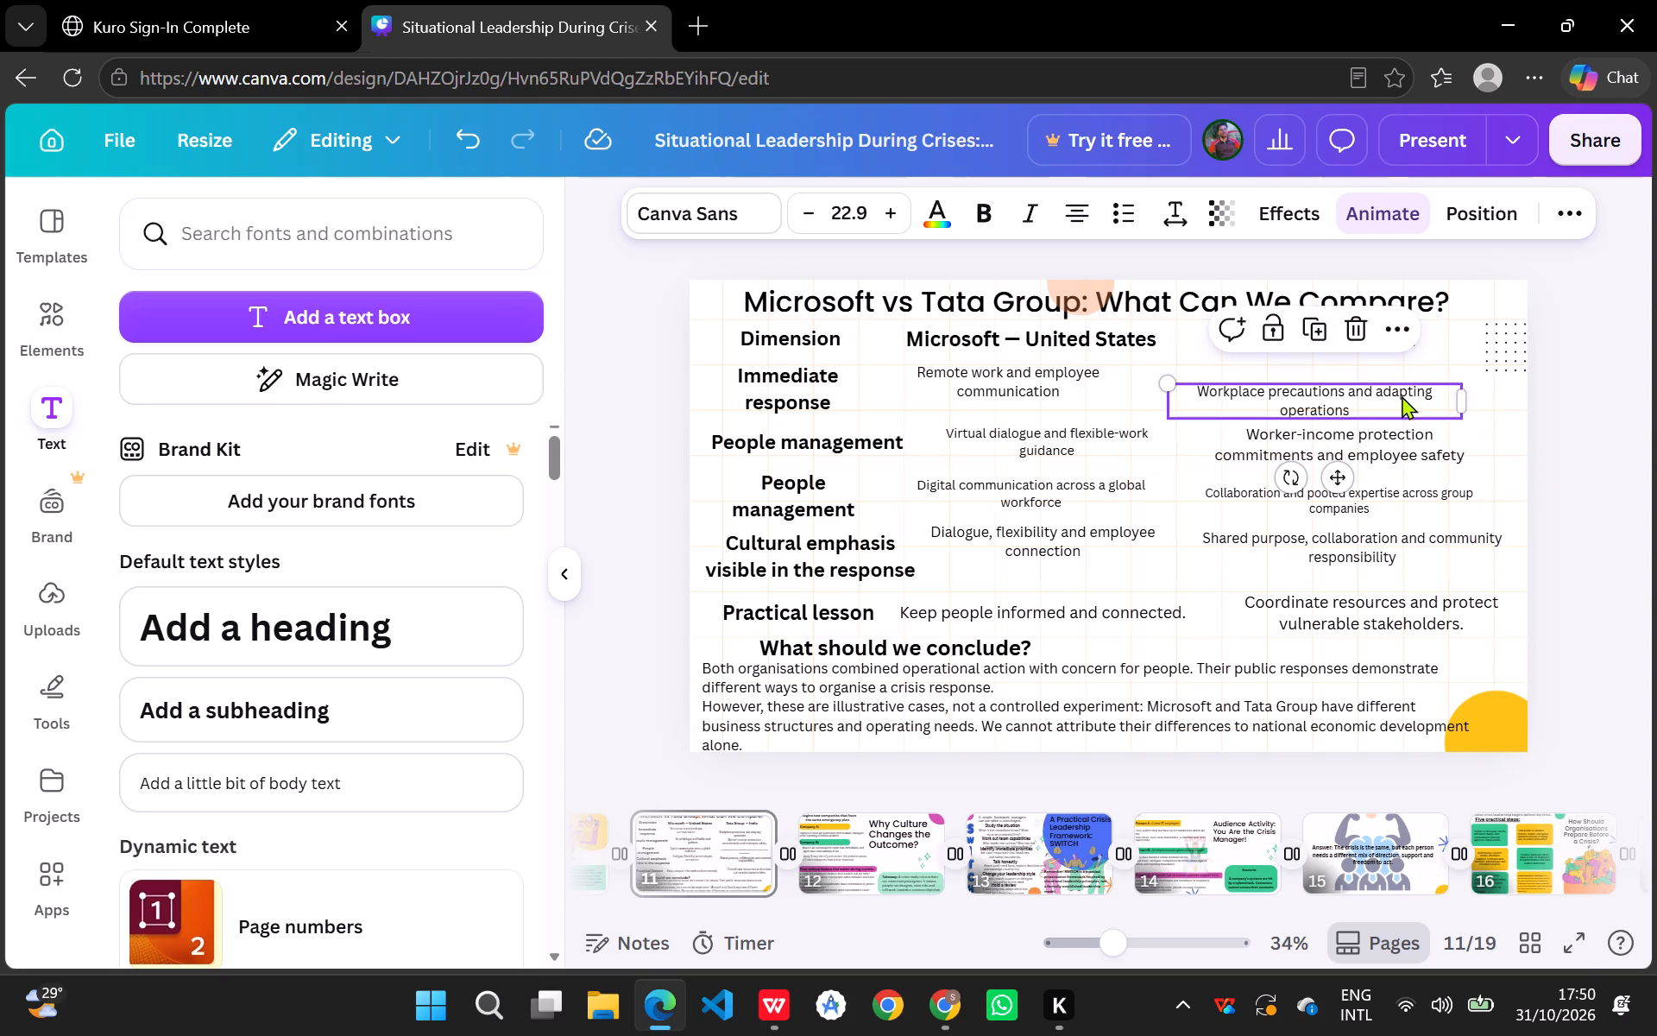
{"action": "left_click_drag", "start_coordinate": [1388, 392], "coordinate": [1424, 376]}
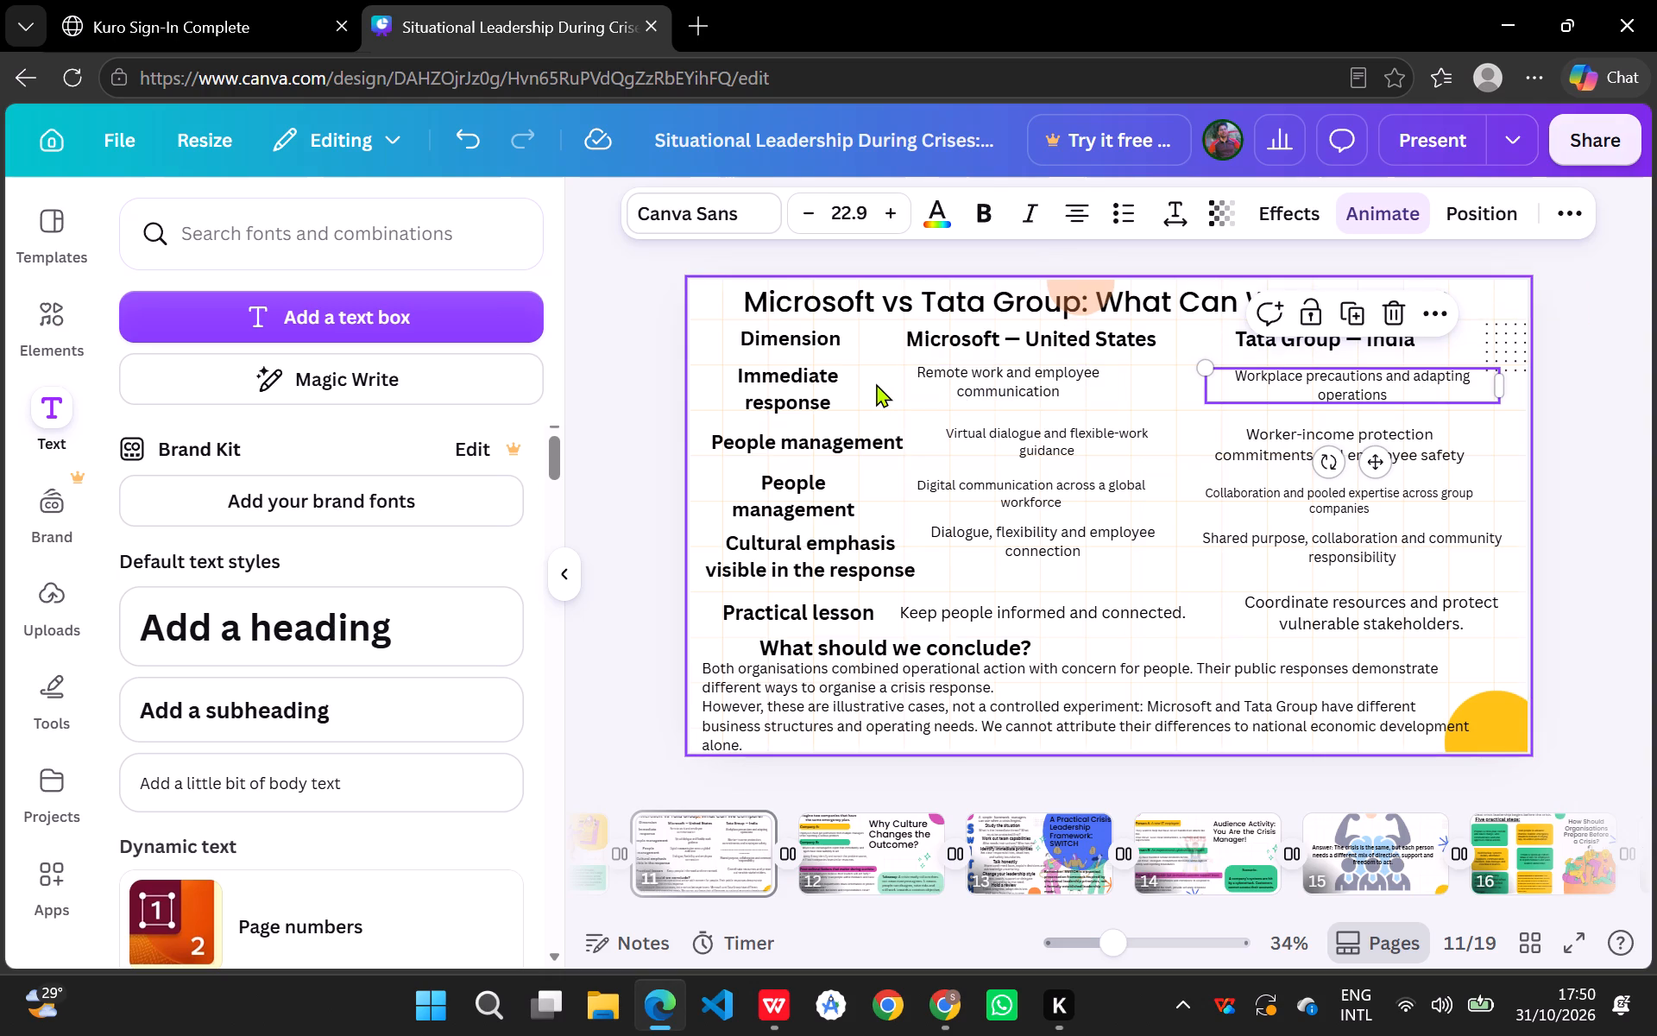
Move the "What should we conclude?" heading left to line up with the start of the conclusion paragraph.
{"action": "left_click", "coordinate": [828, 377]}
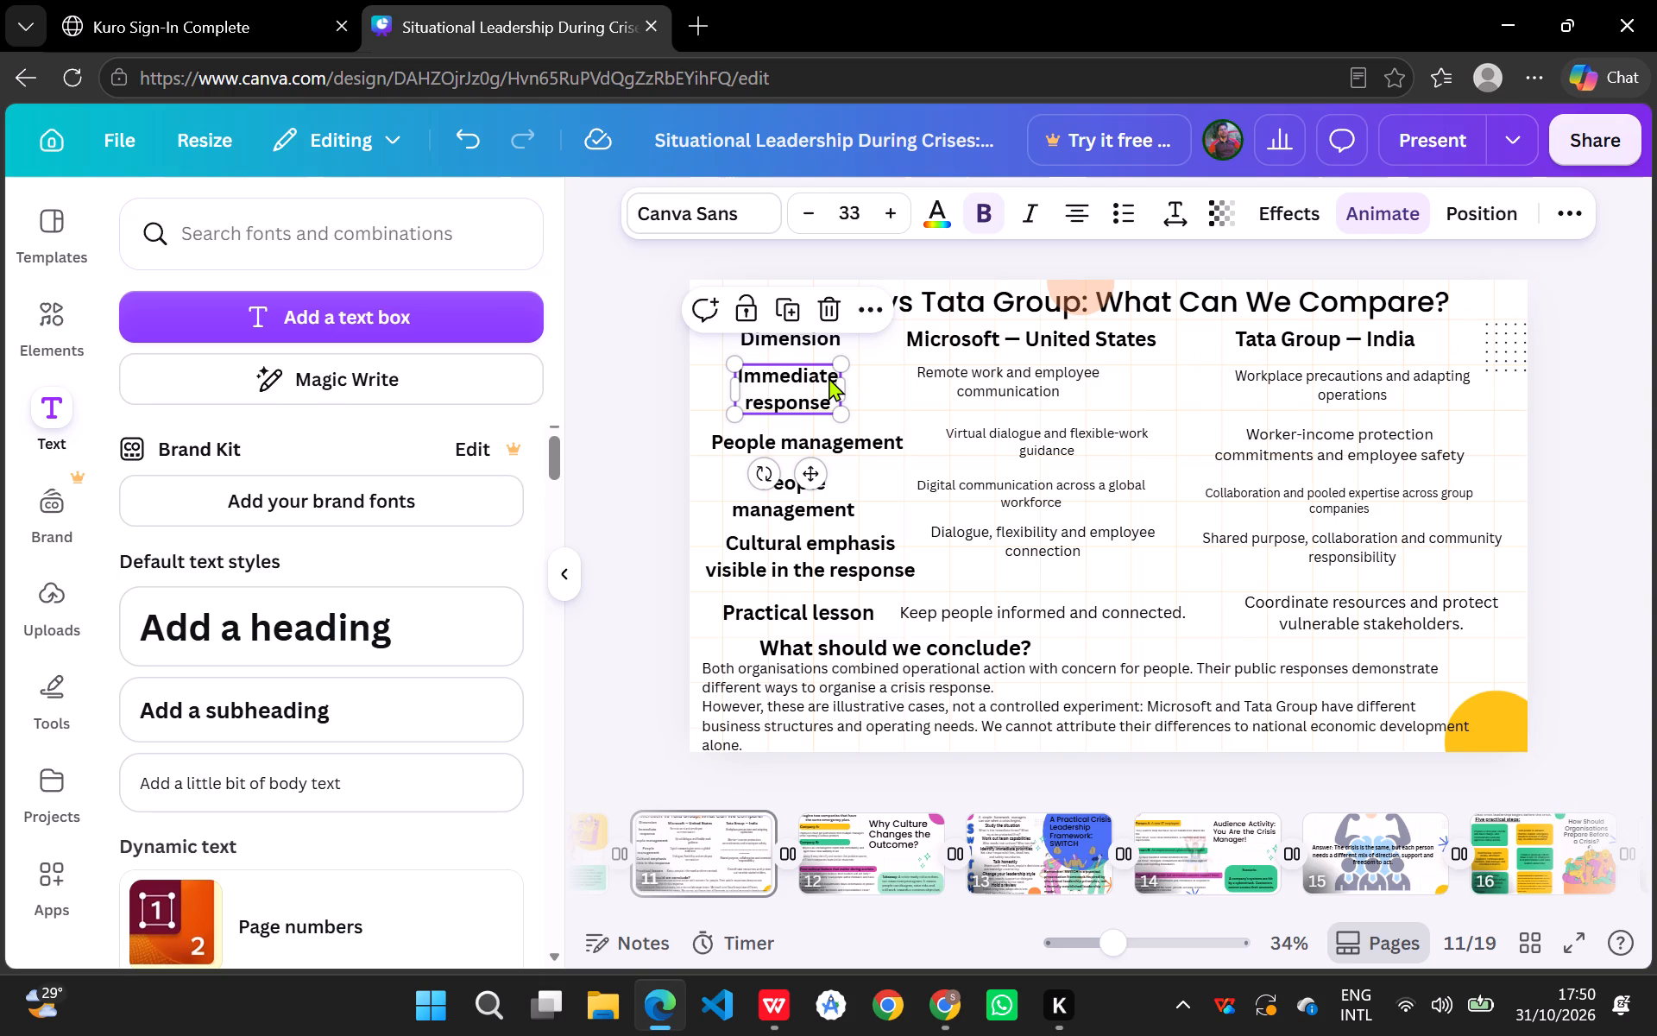
{"action": "left_click", "coordinate": [929, 647]}
{"action": "left_click_drag", "start_coordinate": [929, 647], "coordinate": [875, 646]}
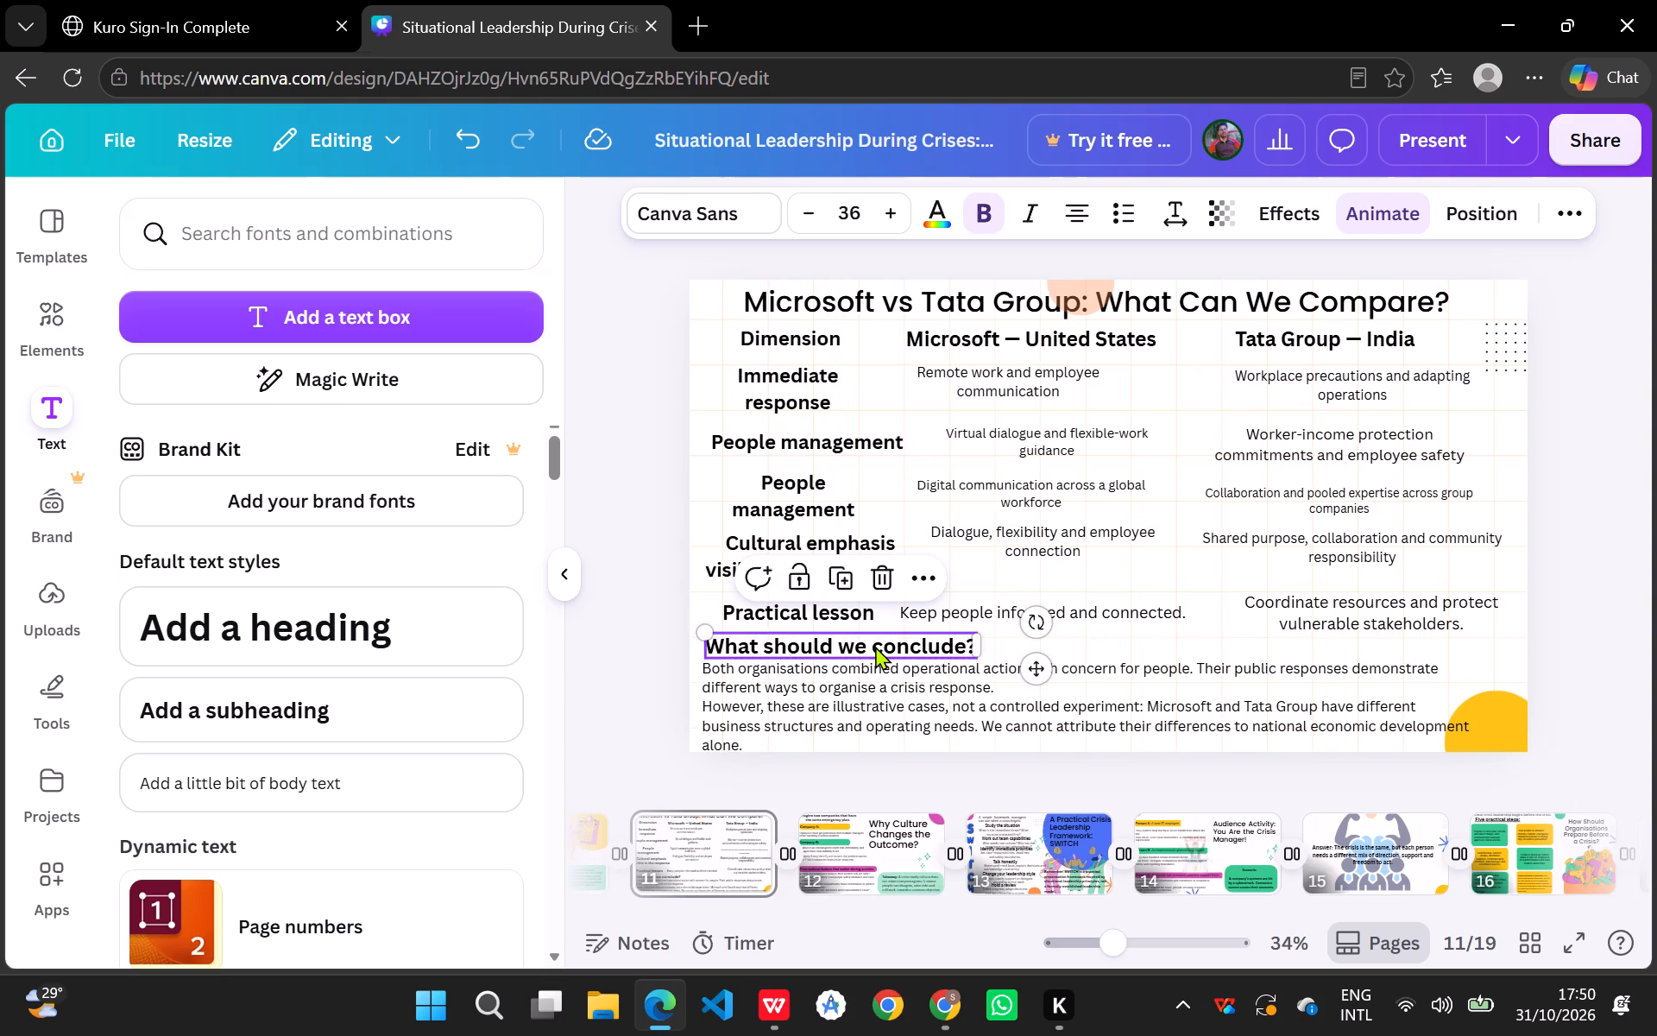
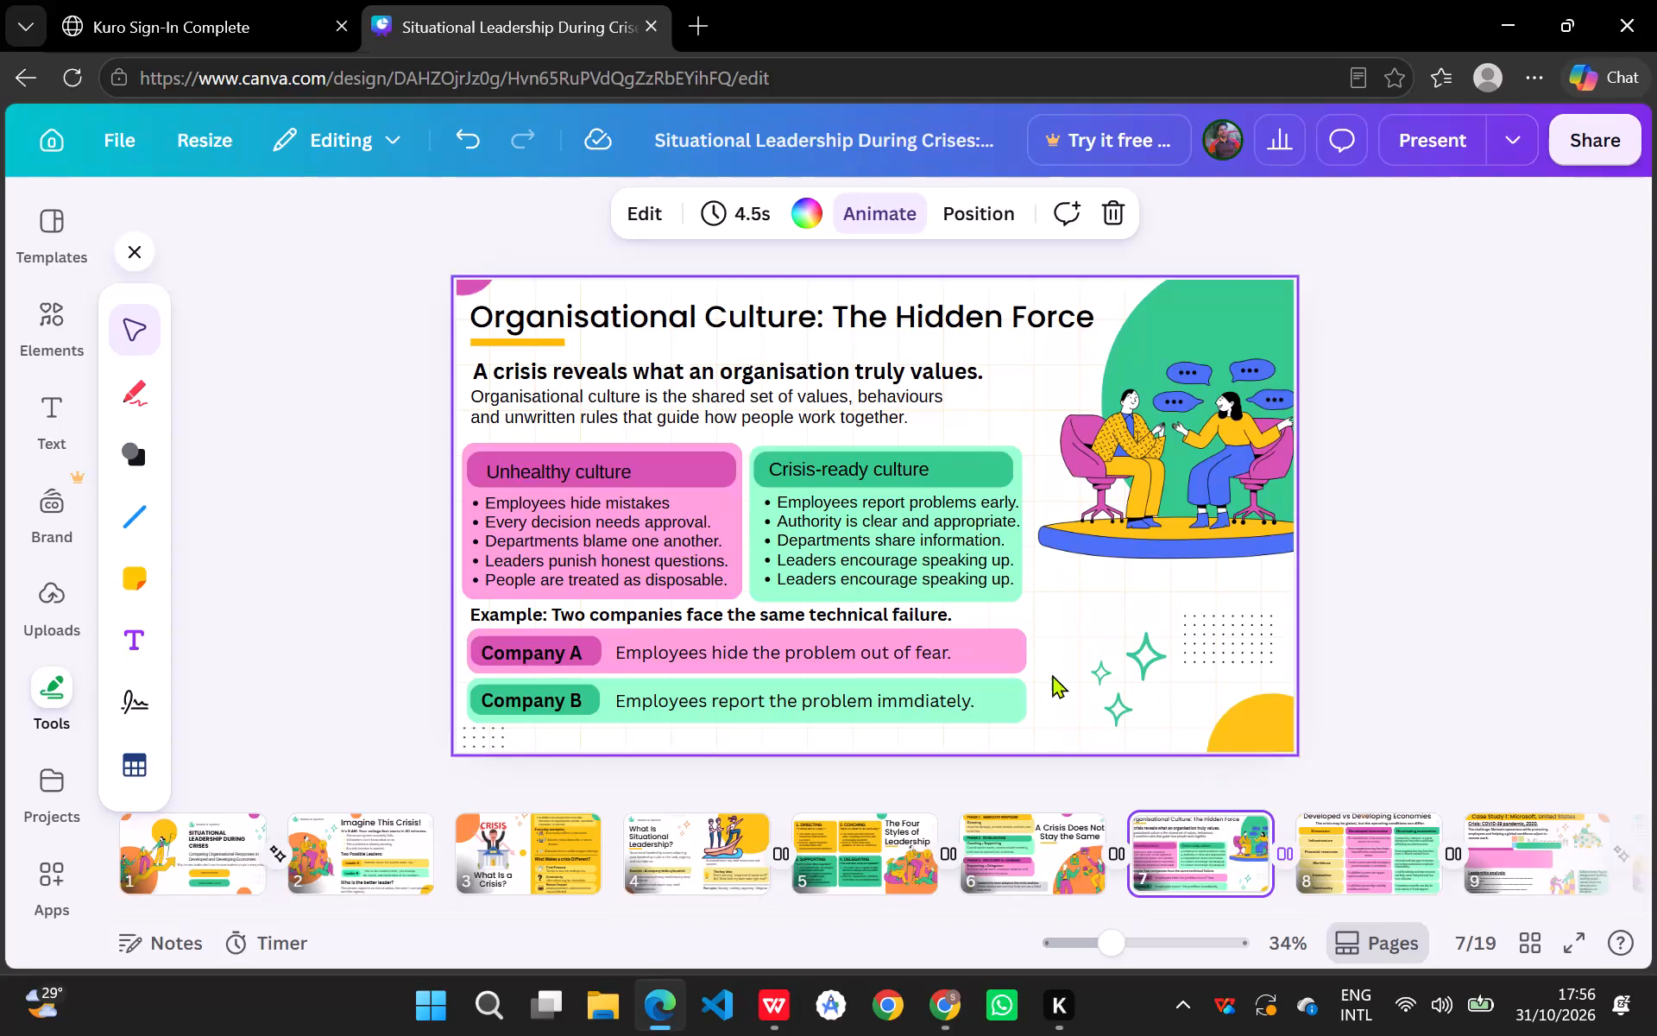
Copy the light-green panel behind the "Crisis-ready culture" list on page 7 onto page 9, the Microsoft case study.
{"action": "left_click", "coordinate": [1015, 594]}
{"action": "key", "text": "ctrl+c"}
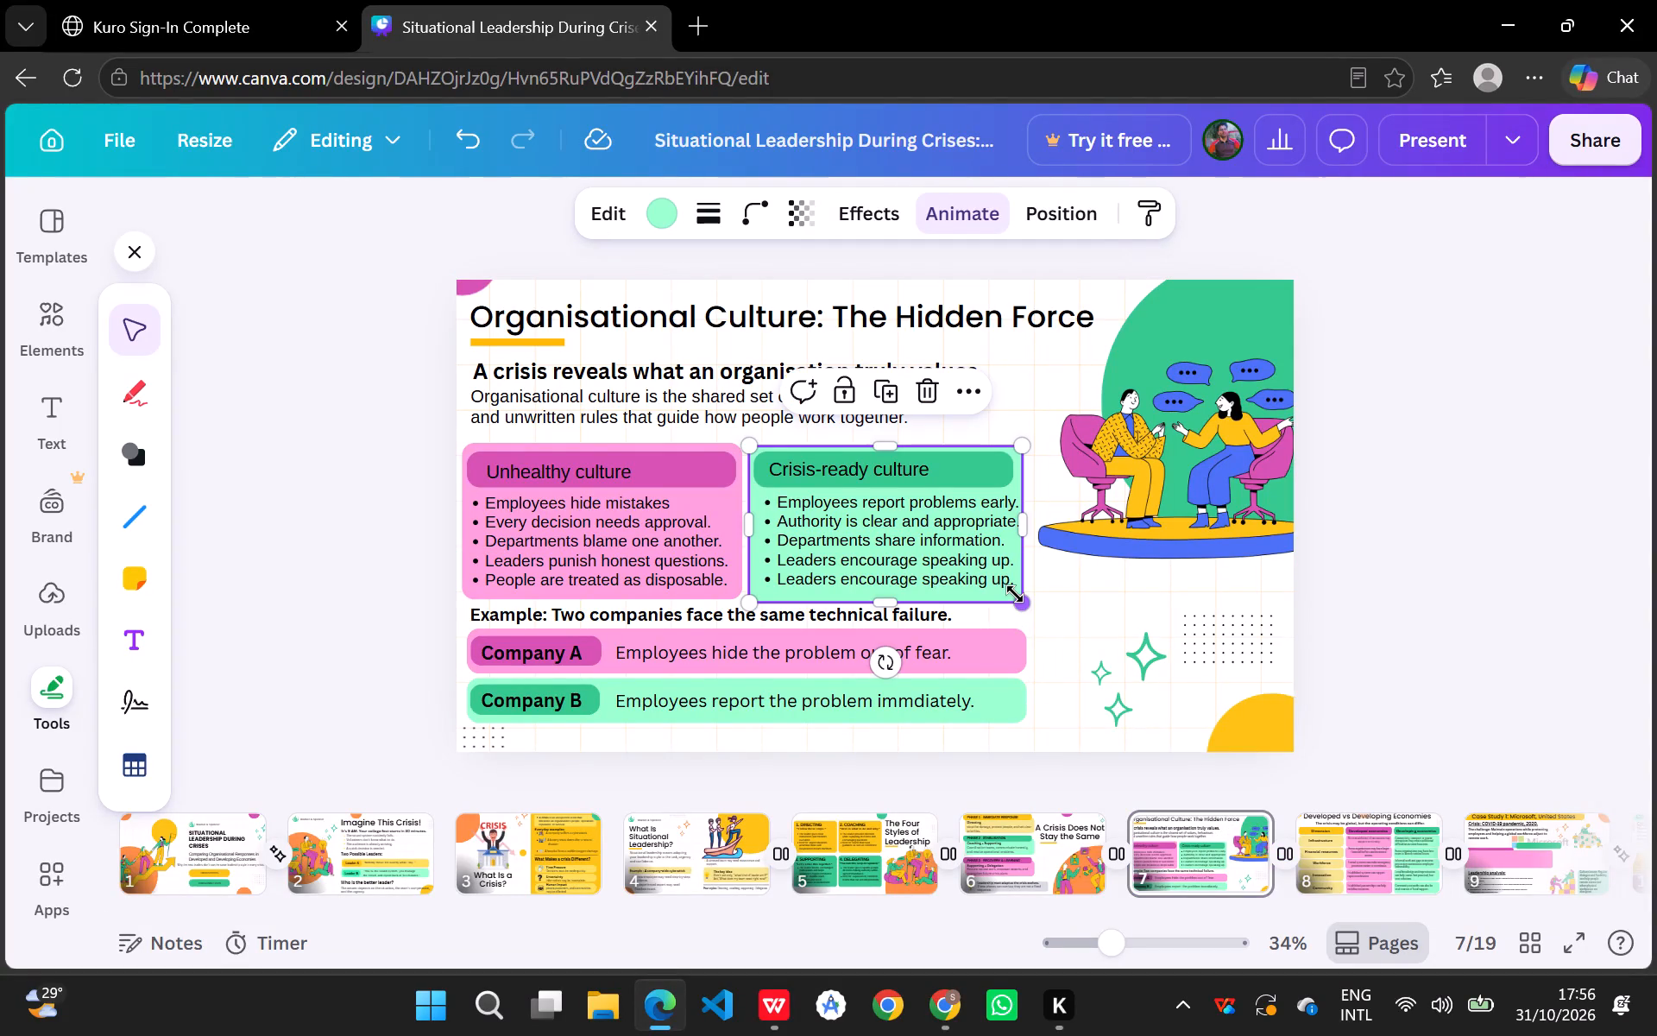
{"action": "left_click", "coordinate": [1554, 866]}
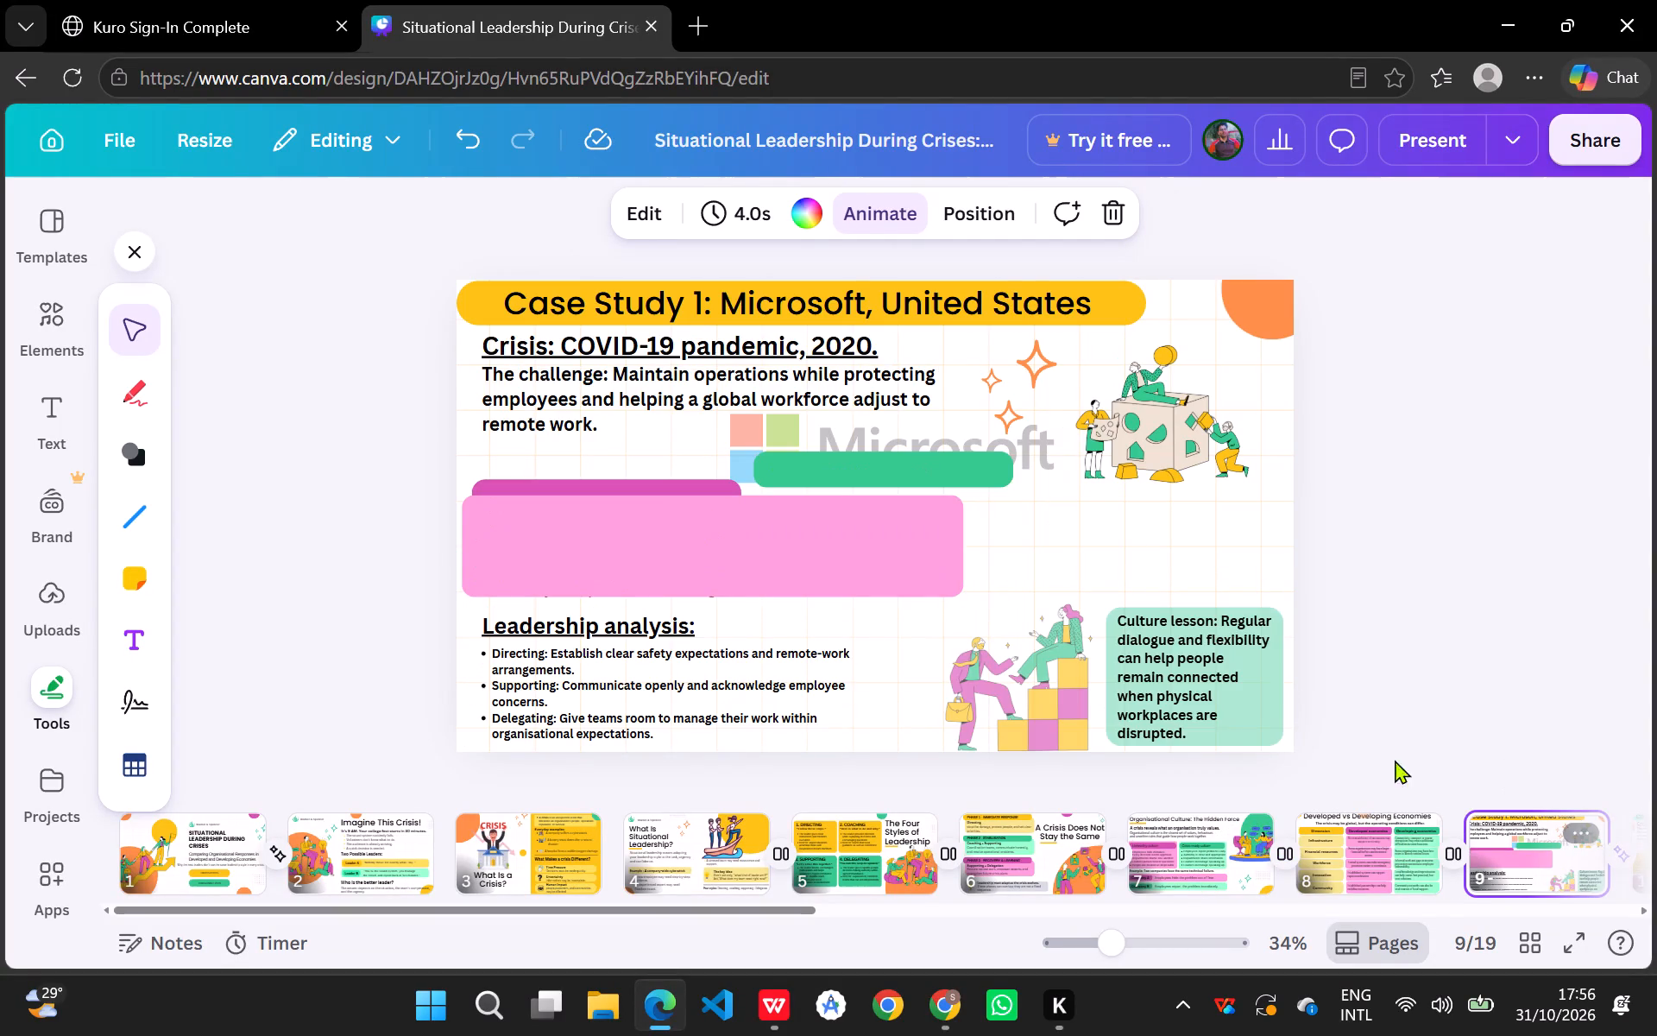
{"action": "key", "text": "ctrl+v"}
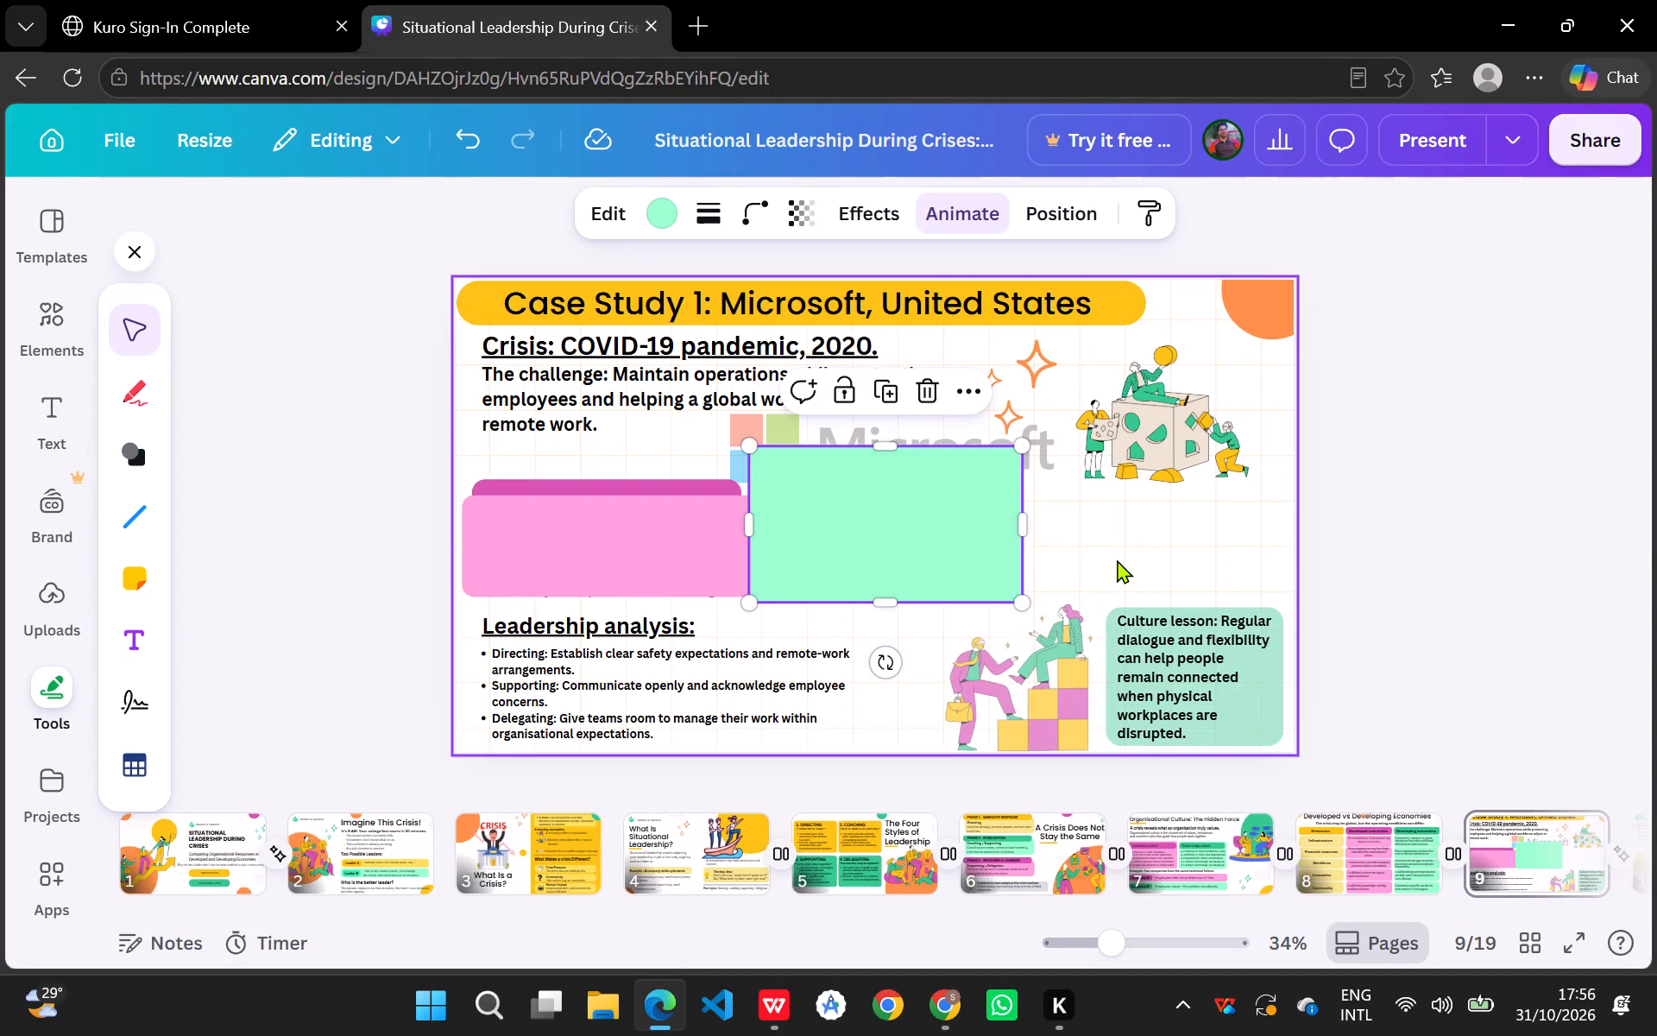
Place the pasted light-green panel over the "Leadership analysis:" section and resize it to about 925 by 309.
{"action": "left_click_drag", "start_coordinate": [859, 569], "coordinate": [584, 728]}
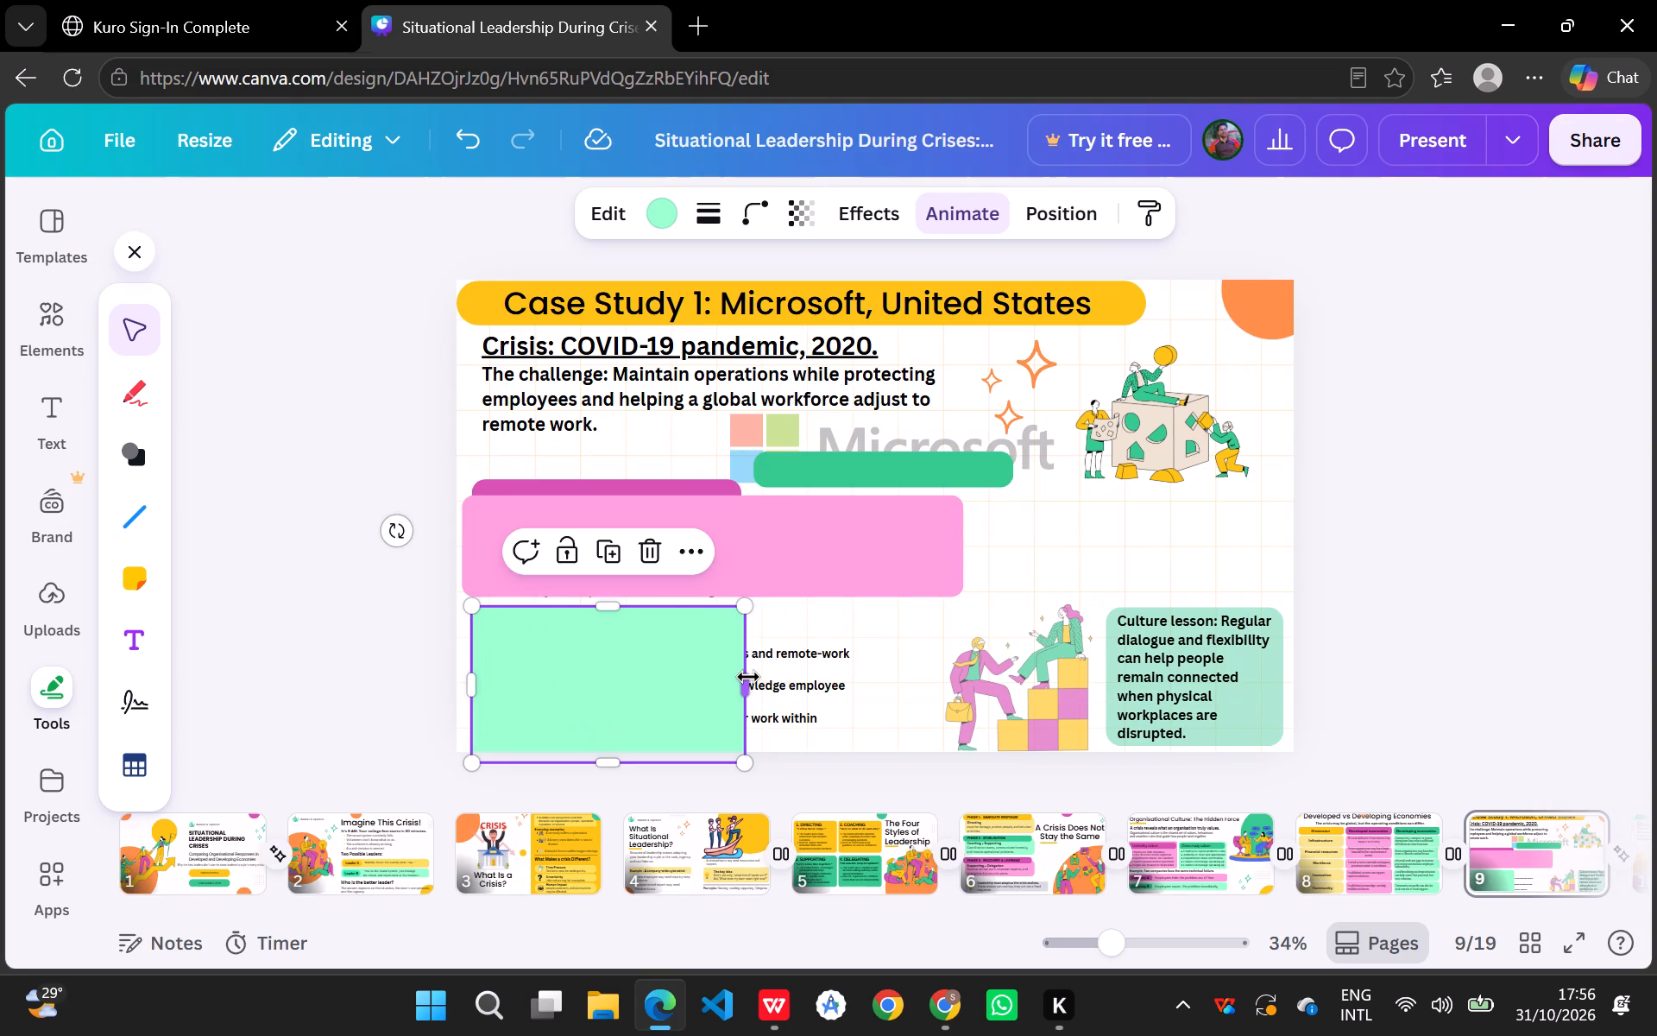
{"action": "left_click_drag", "start_coordinate": [746, 683], "coordinate": [834, 681]}
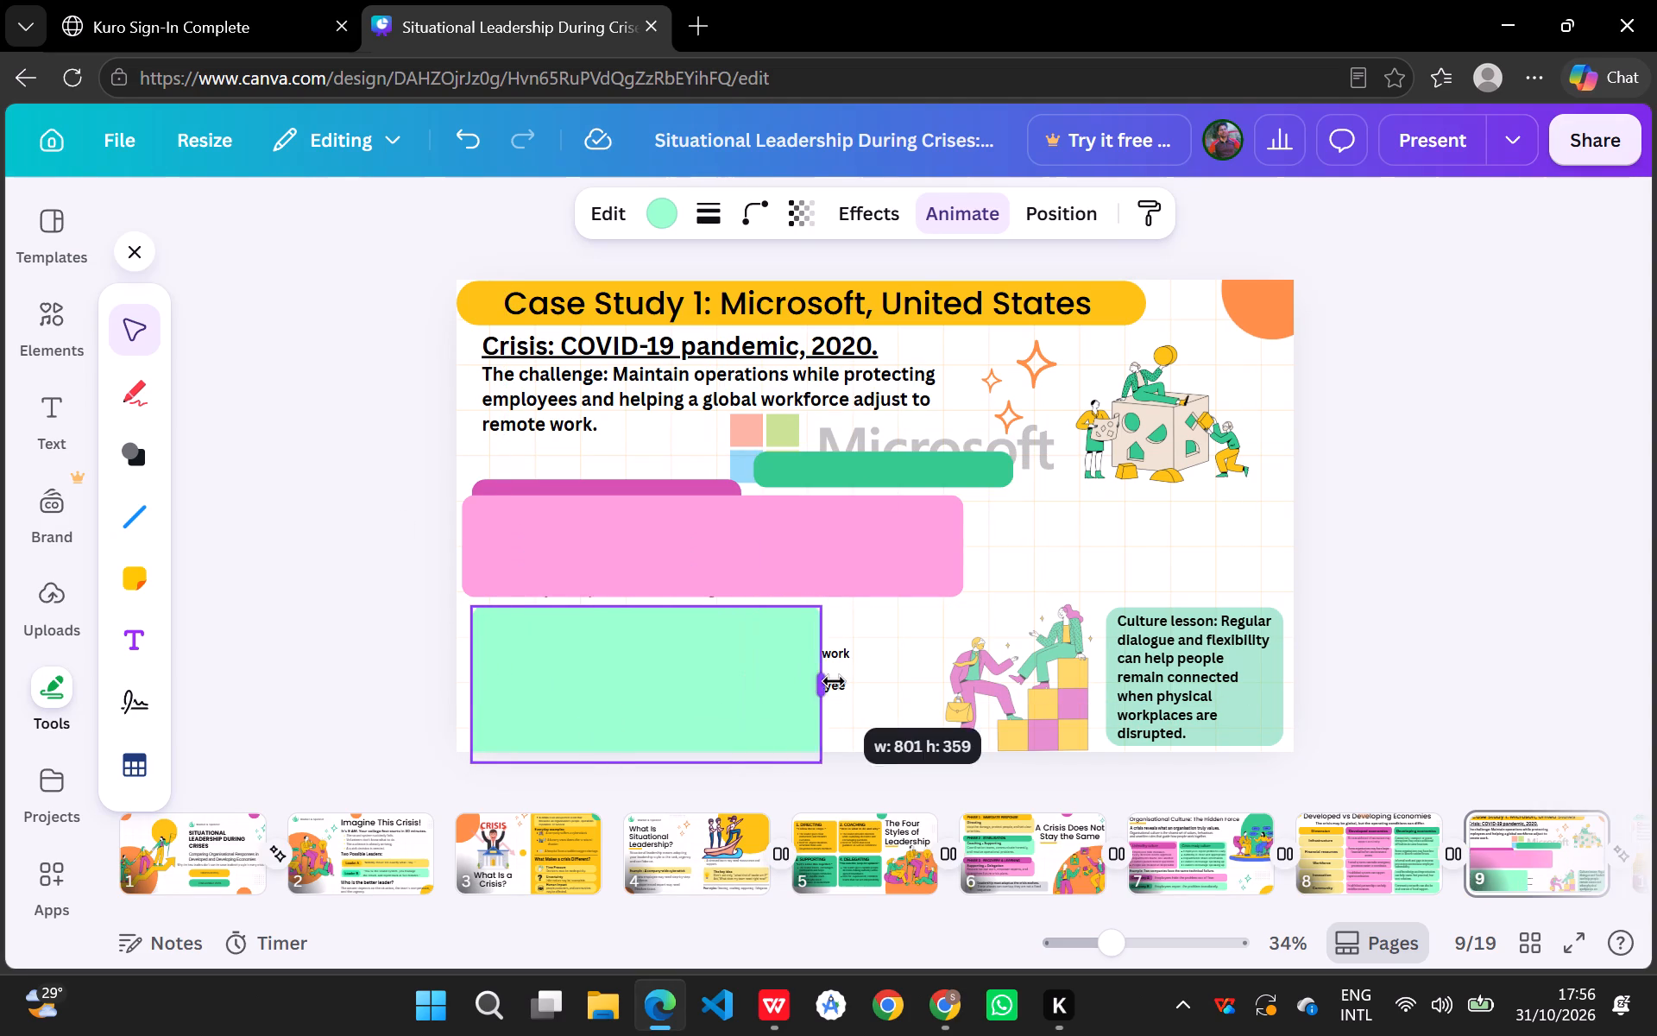
{"action": "left_click_drag", "start_coordinate": [834, 681], "coordinate": [874, 681]}
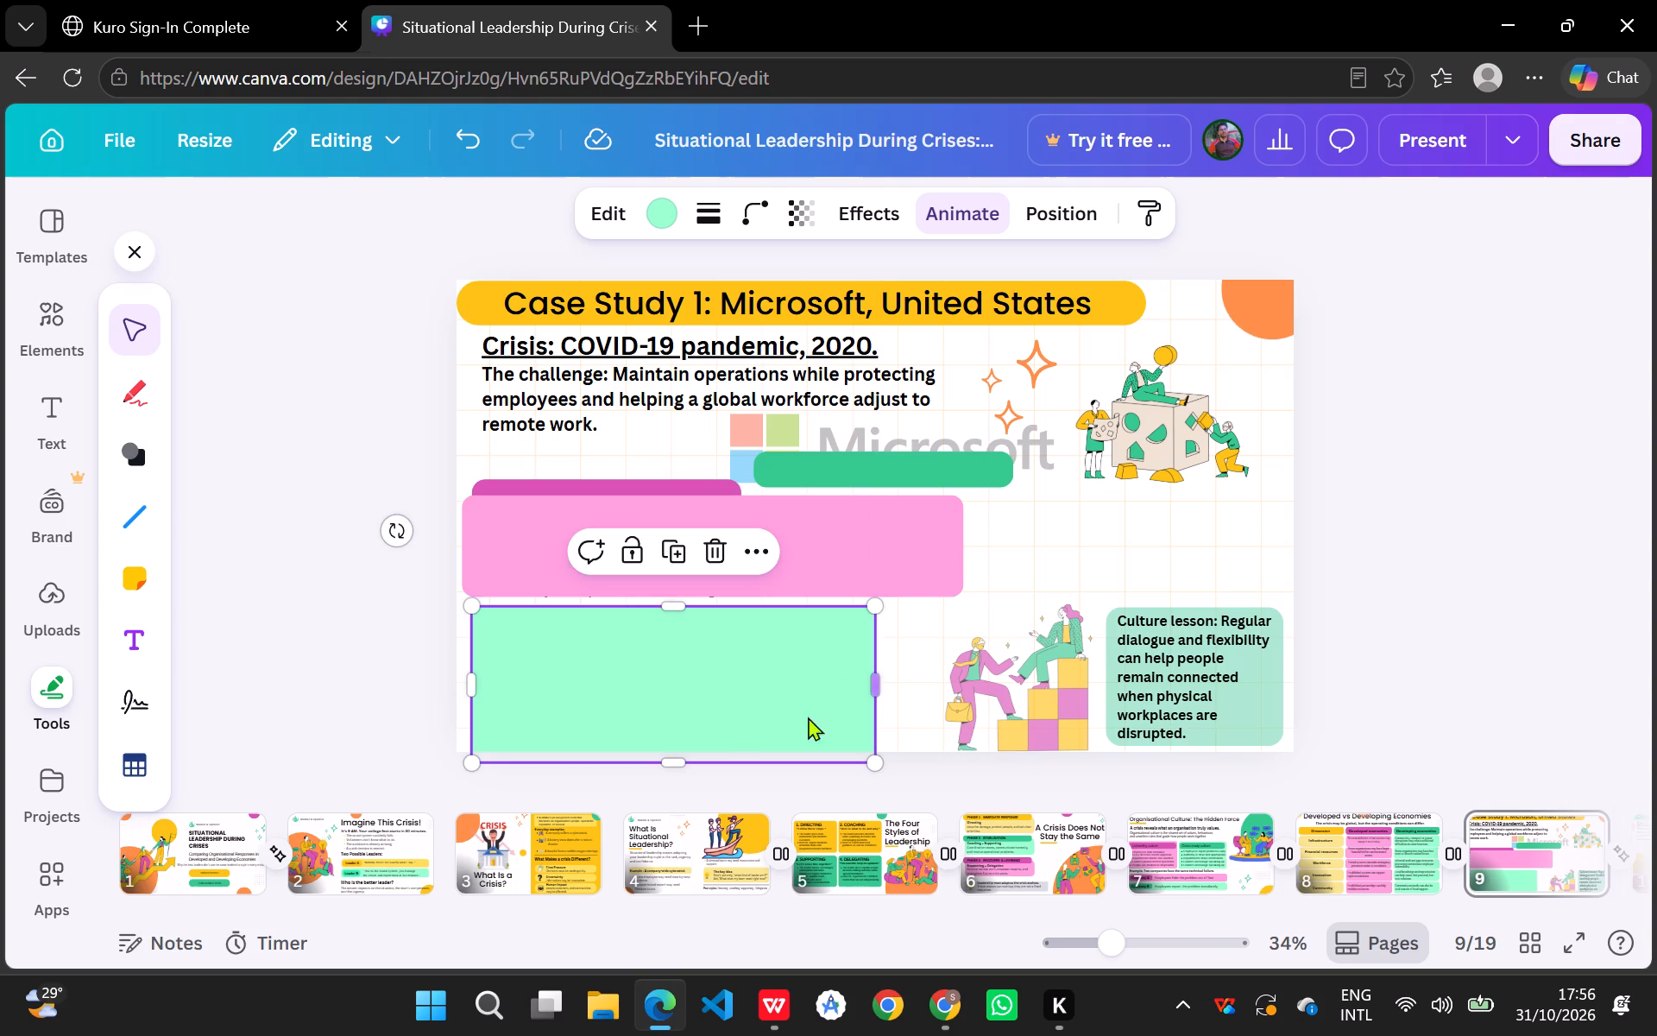
{"action": "left_click_drag", "start_coordinate": [672, 761], "coordinate": [674, 736]}
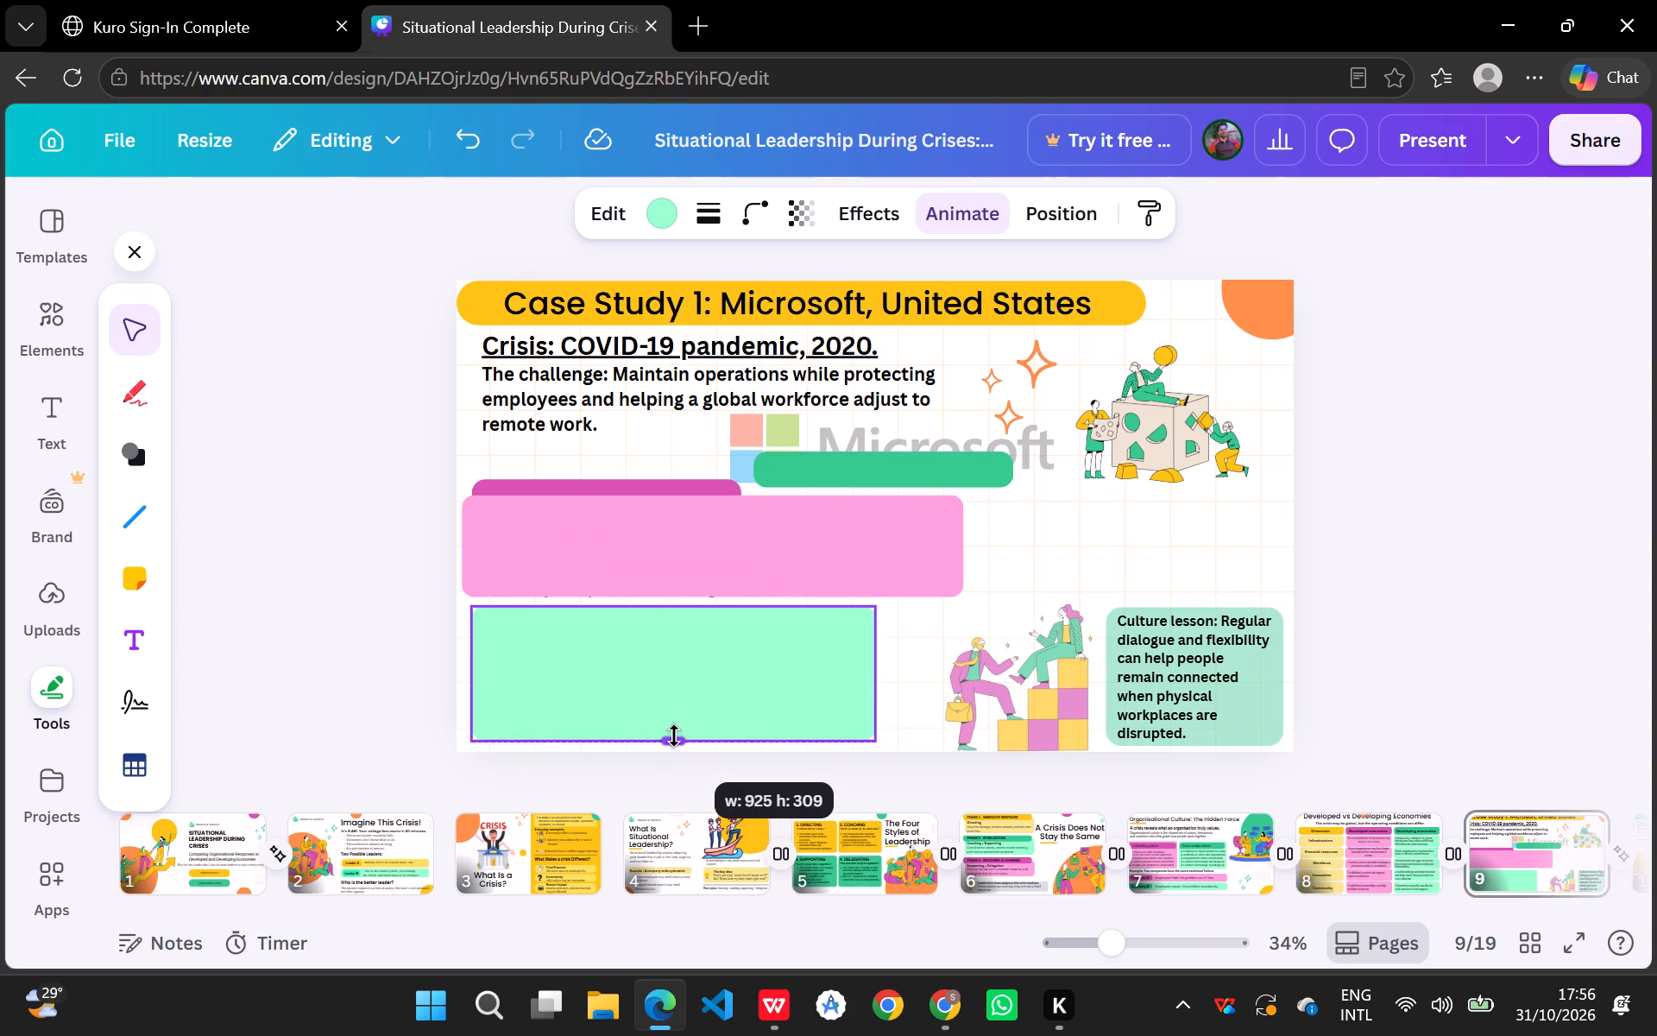
{"action": "left_click_drag", "start_coordinate": [674, 736], "coordinate": [677, 735]}
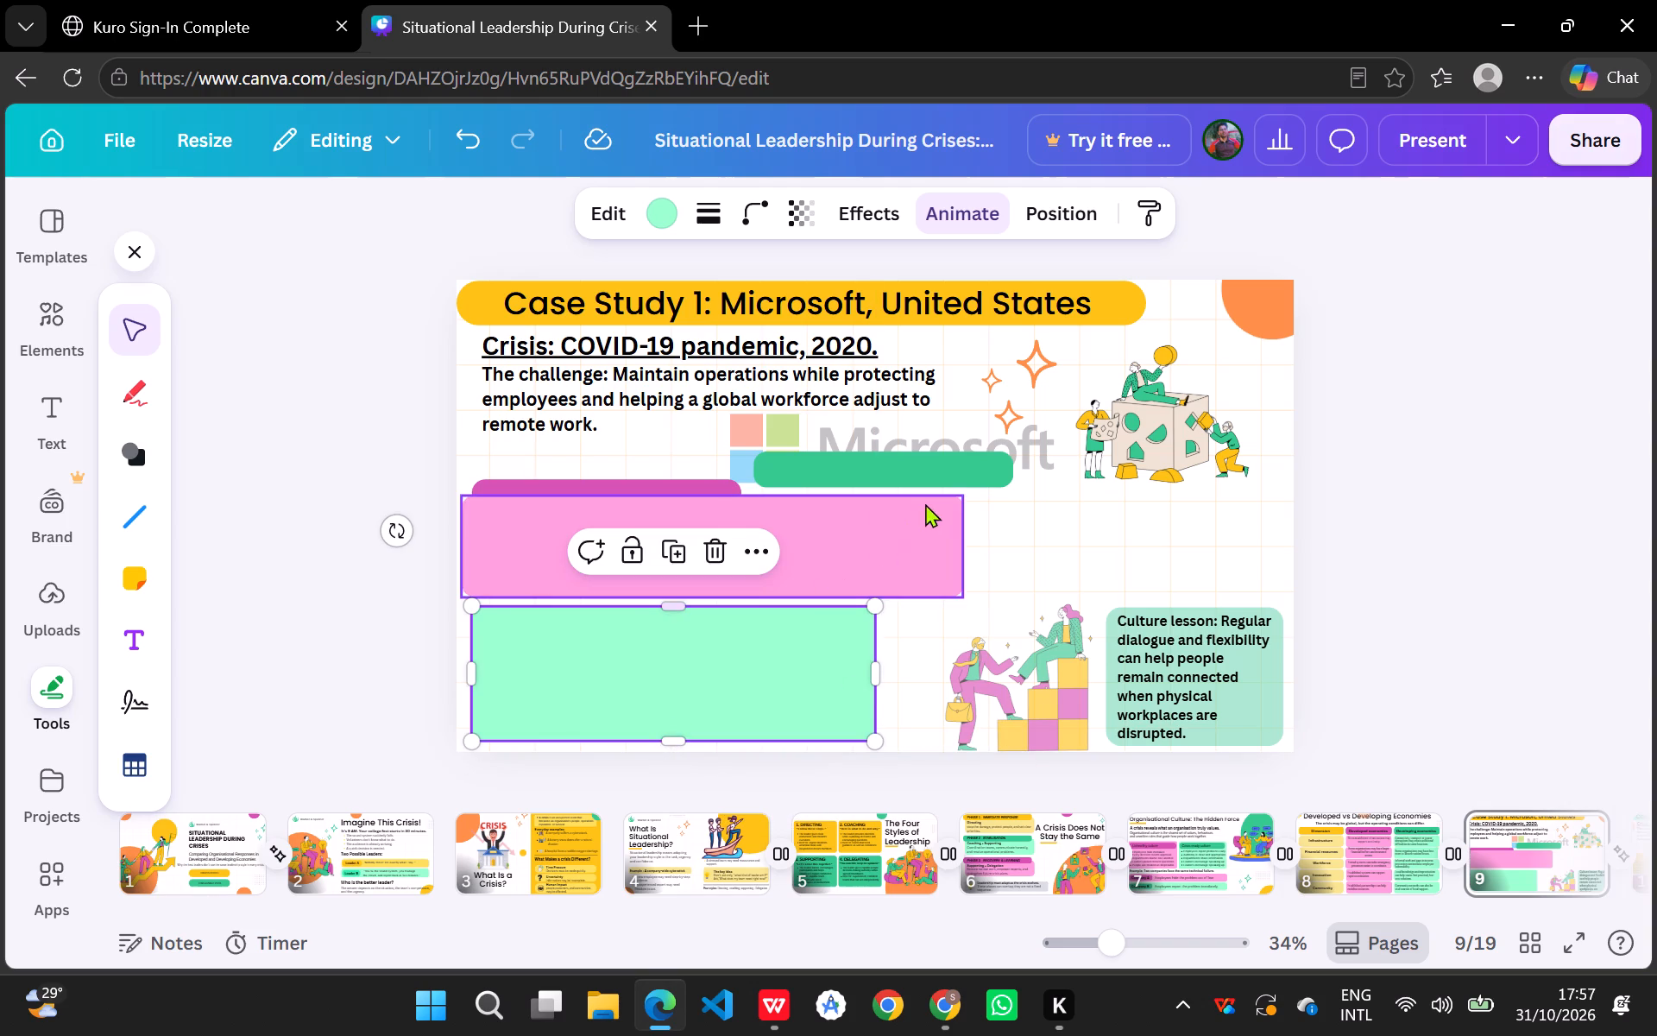
Move the dark-green bar down from the Microsoft logo to the upper part of the light-green panel.
{"action": "left_click_drag", "start_coordinate": [952, 464], "coordinate": [684, 627]}
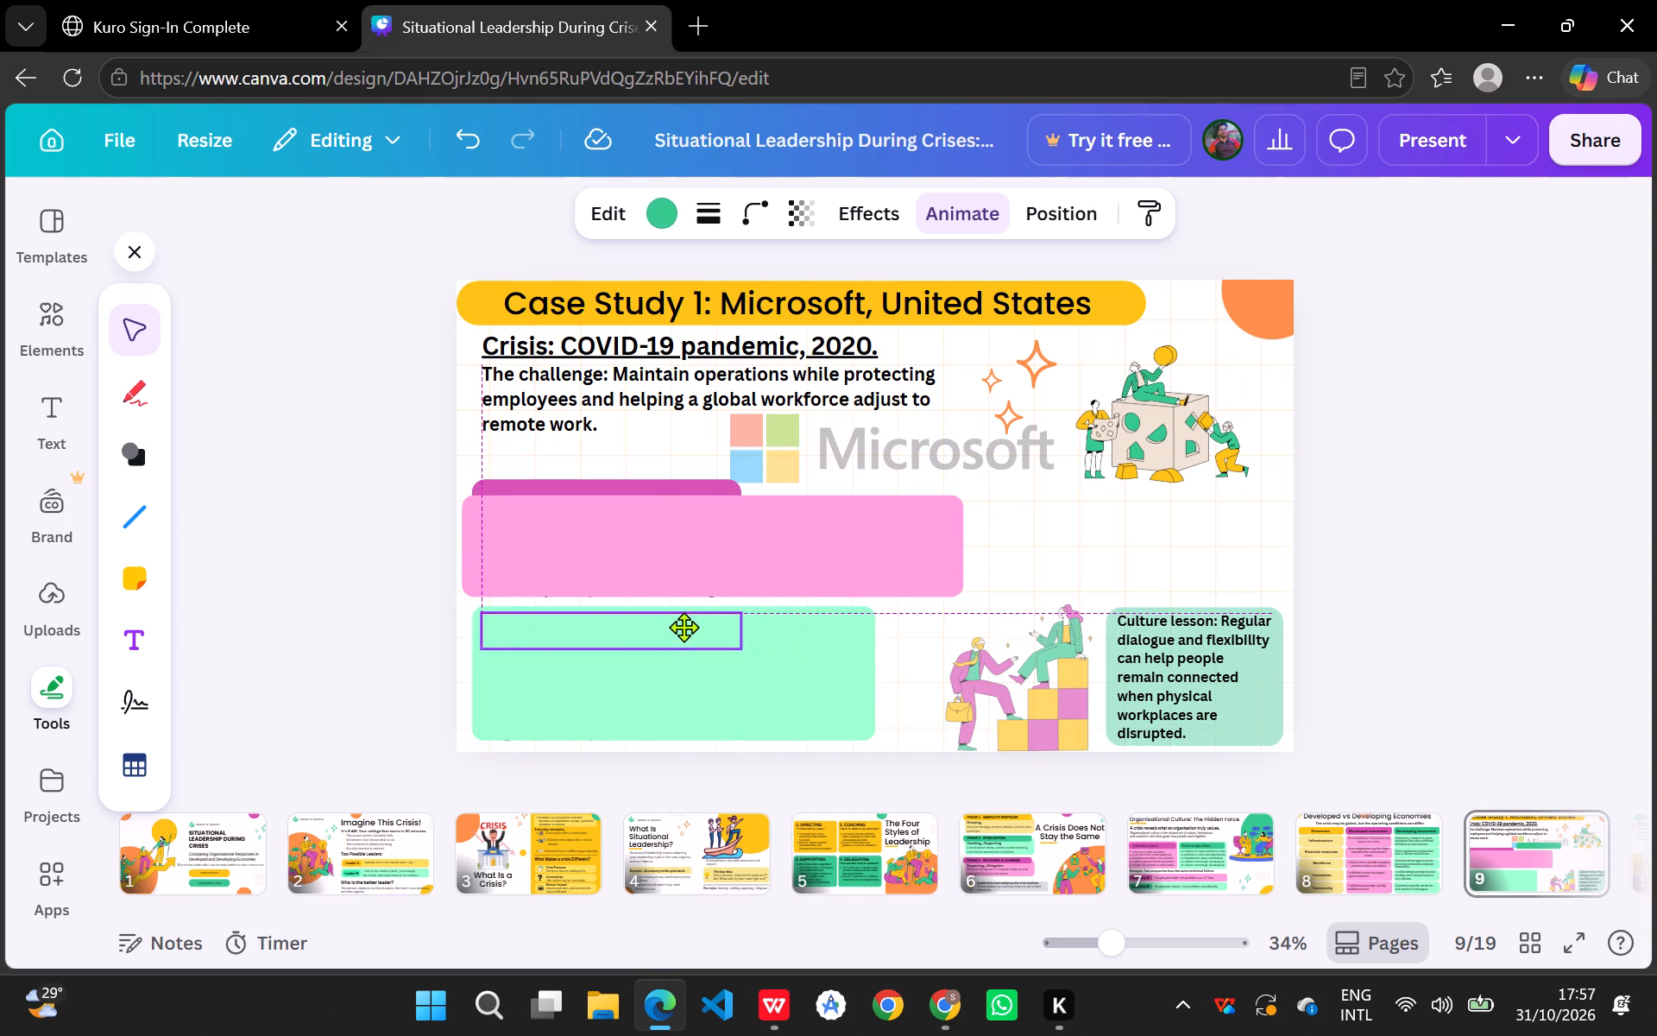
{"action": "left_click_drag", "start_coordinate": [684, 627], "coordinate": [685, 629]}
{"action": "left_click_drag", "start_coordinate": [685, 629], "coordinate": [676, 633]}
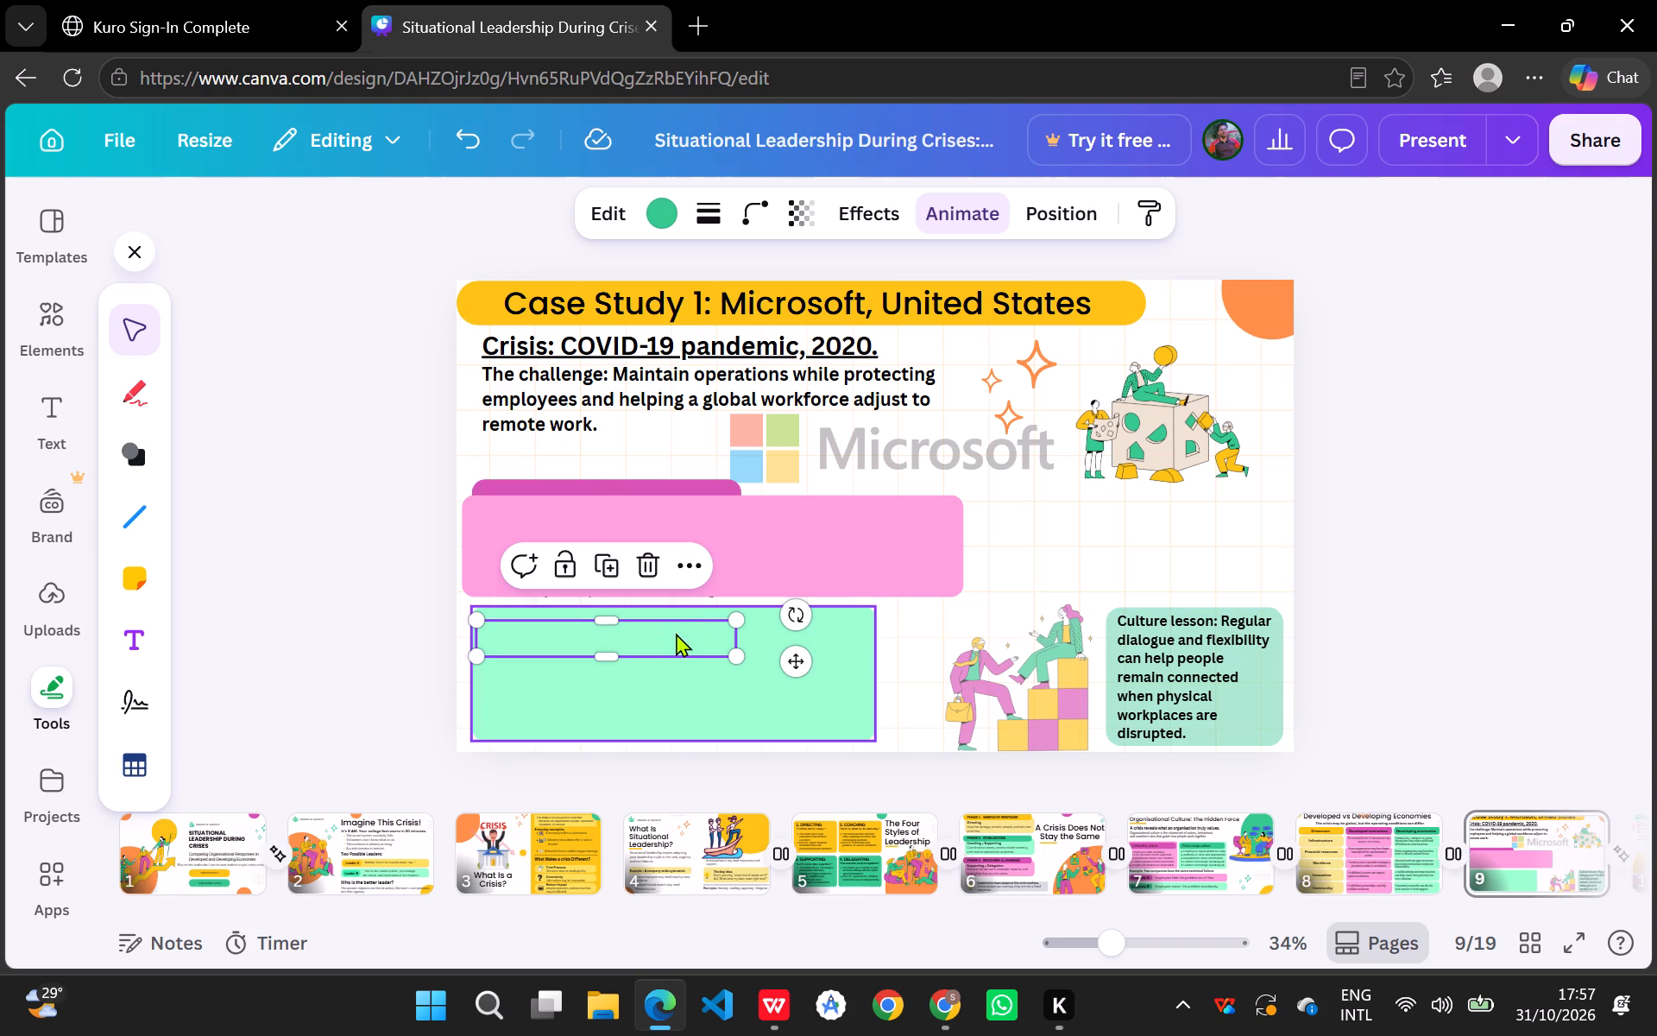
Shift the light-green panel left to line up with the pink box's left edge.
{"action": "left_click", "coordinate": [471, 688]}
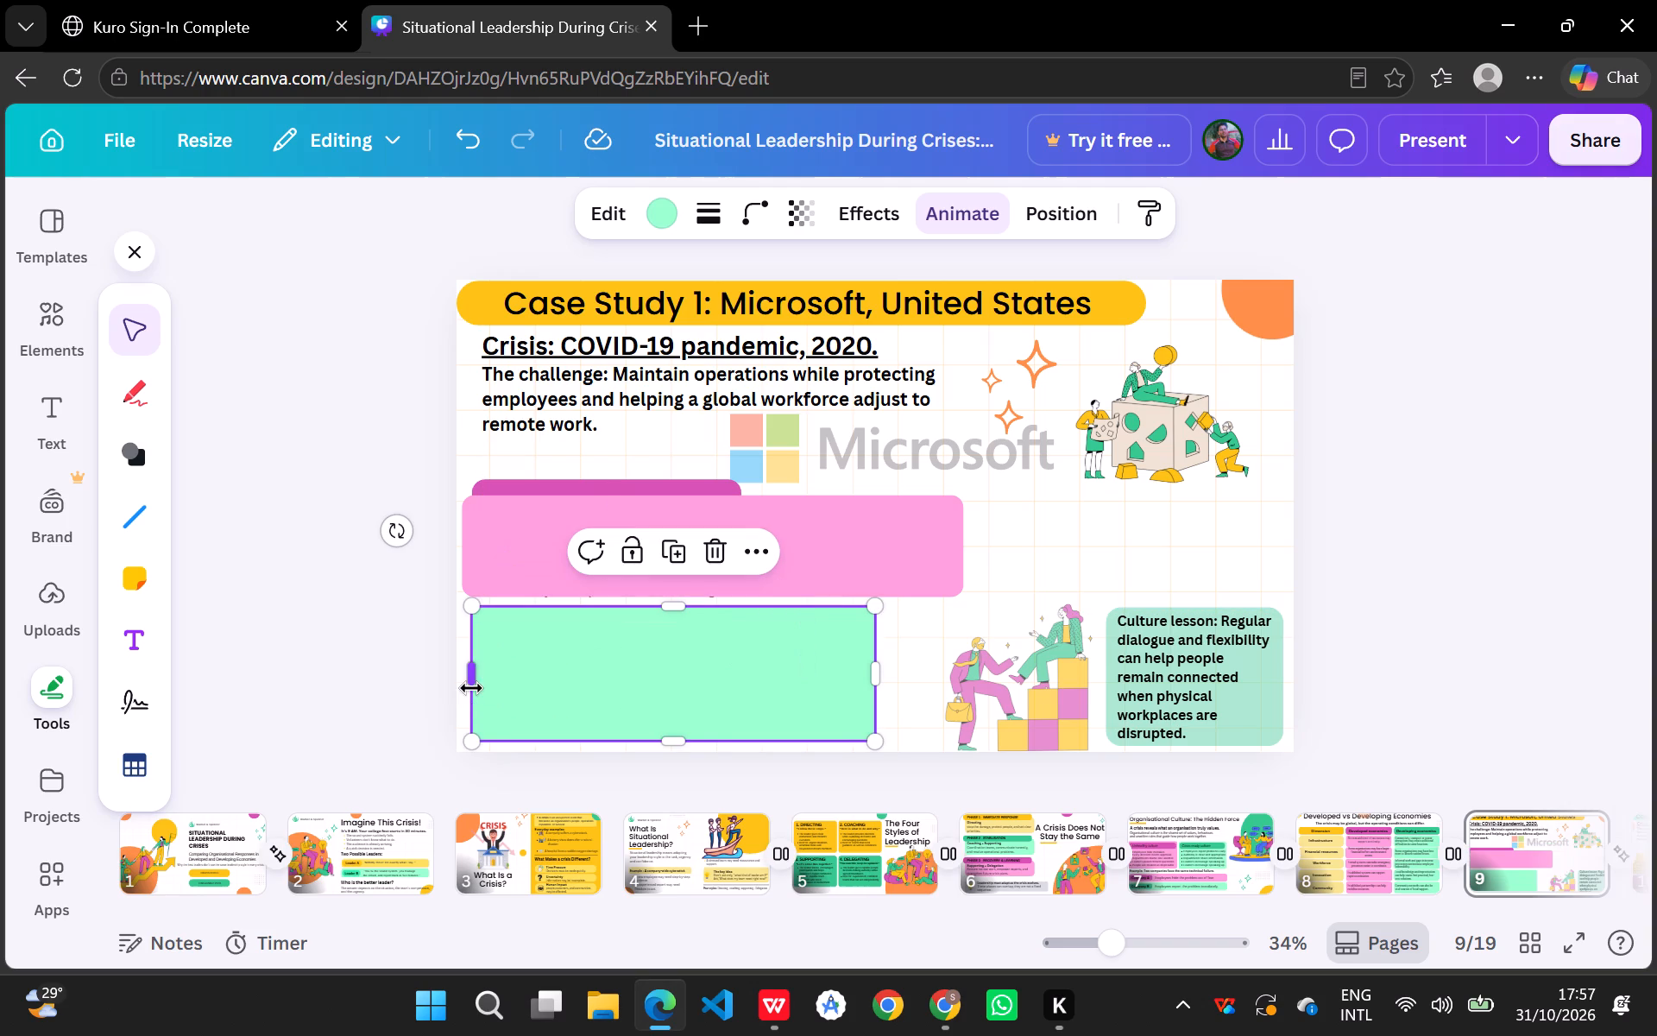
{"action": "left_click", "coordinate": [541, 694]}
{"action": "left_click", "coordinate": [541, 694]}
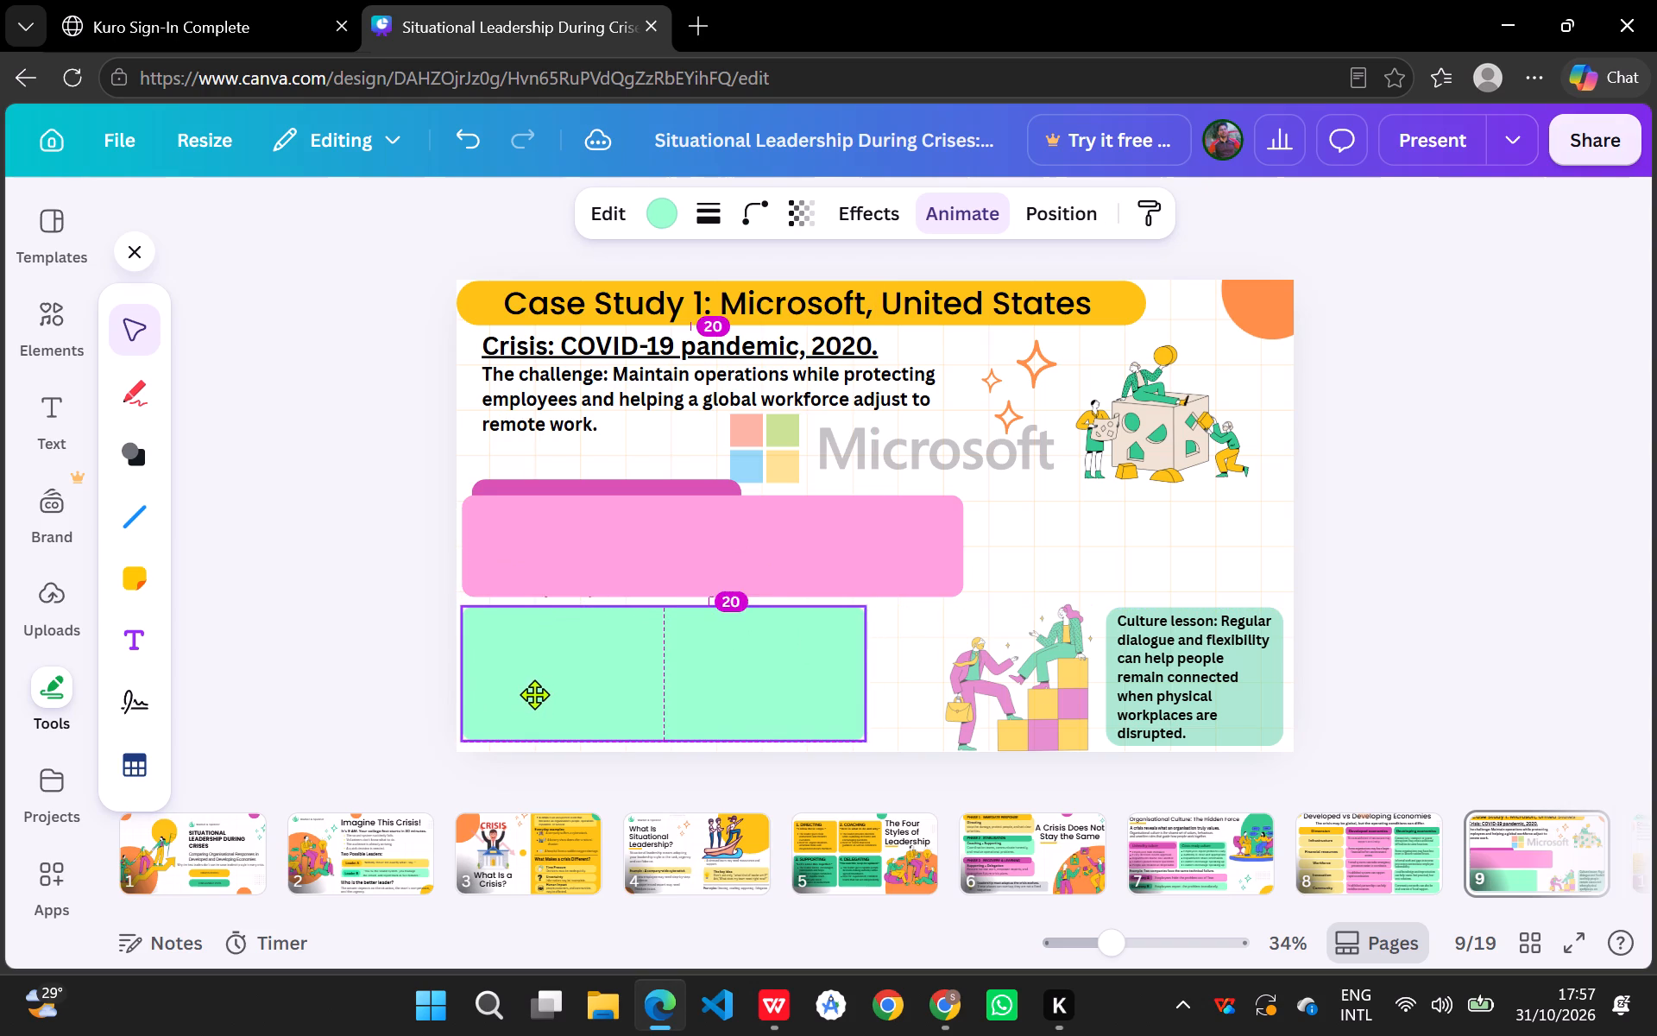
Bring the dark-green bar above the light-green panel in the layer order, with the "Leadership analysis:" heading on top.
{"action": "left_click", "coordinate": [1064, 209]}
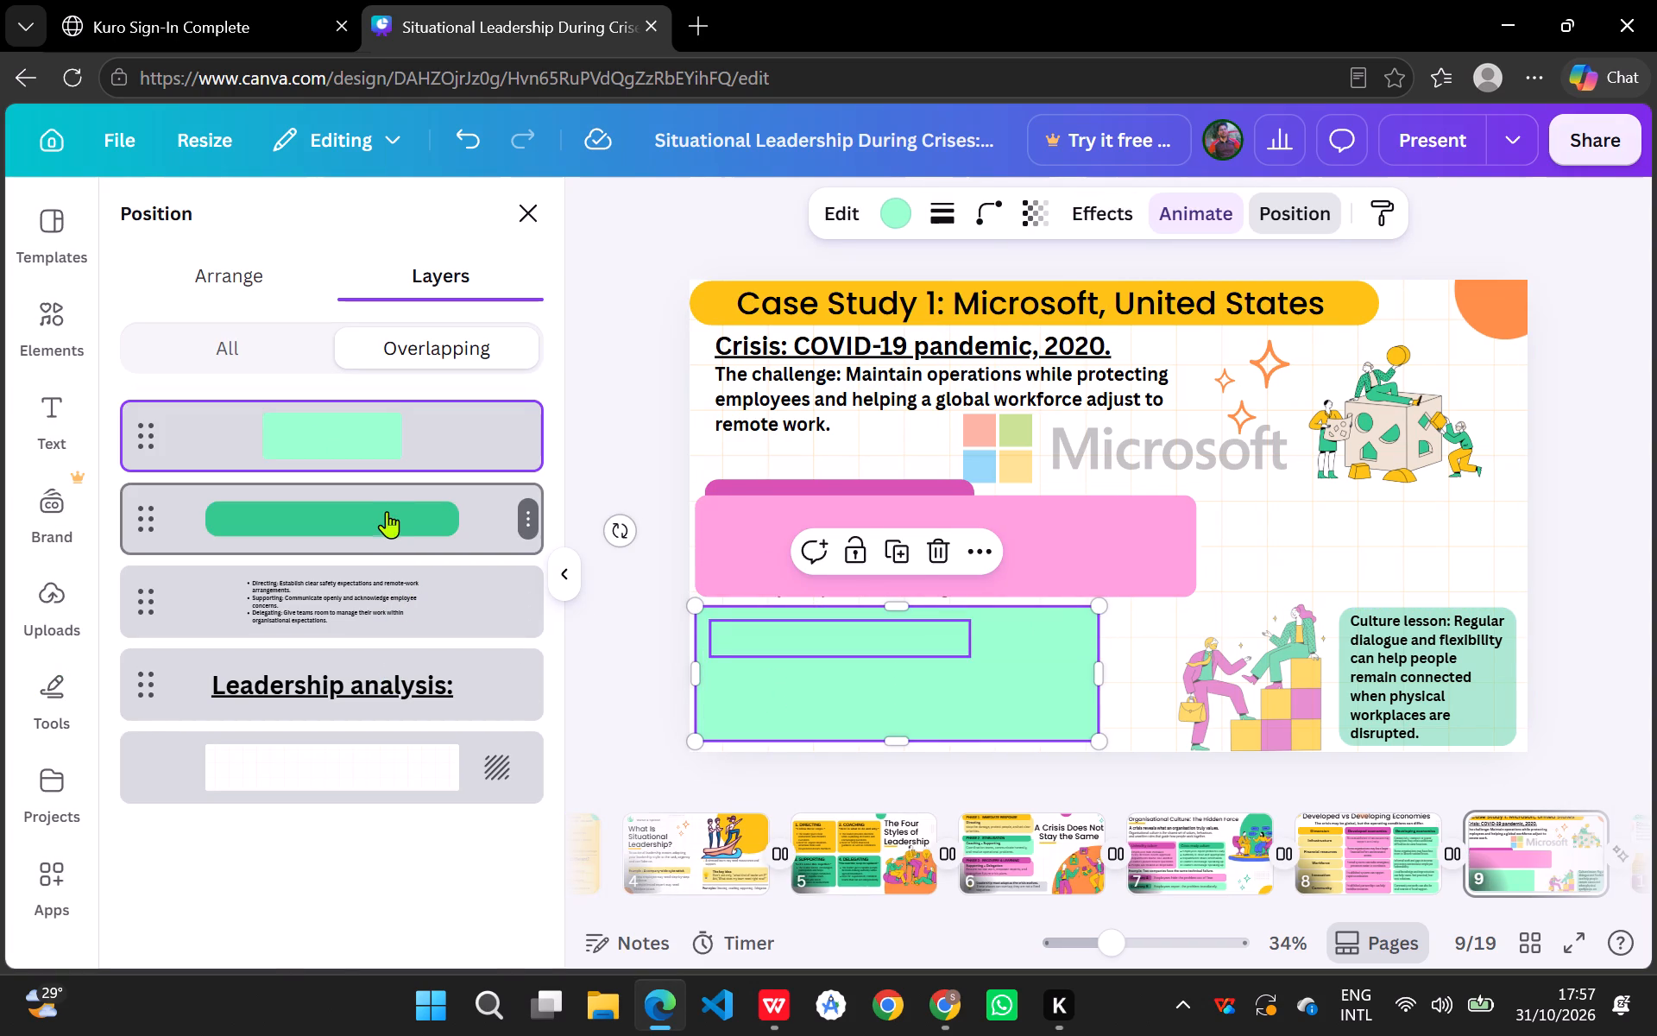
{"action": "left_click_drag", "start_coordinate": [387, 510], "coordinate": [400, 399]}
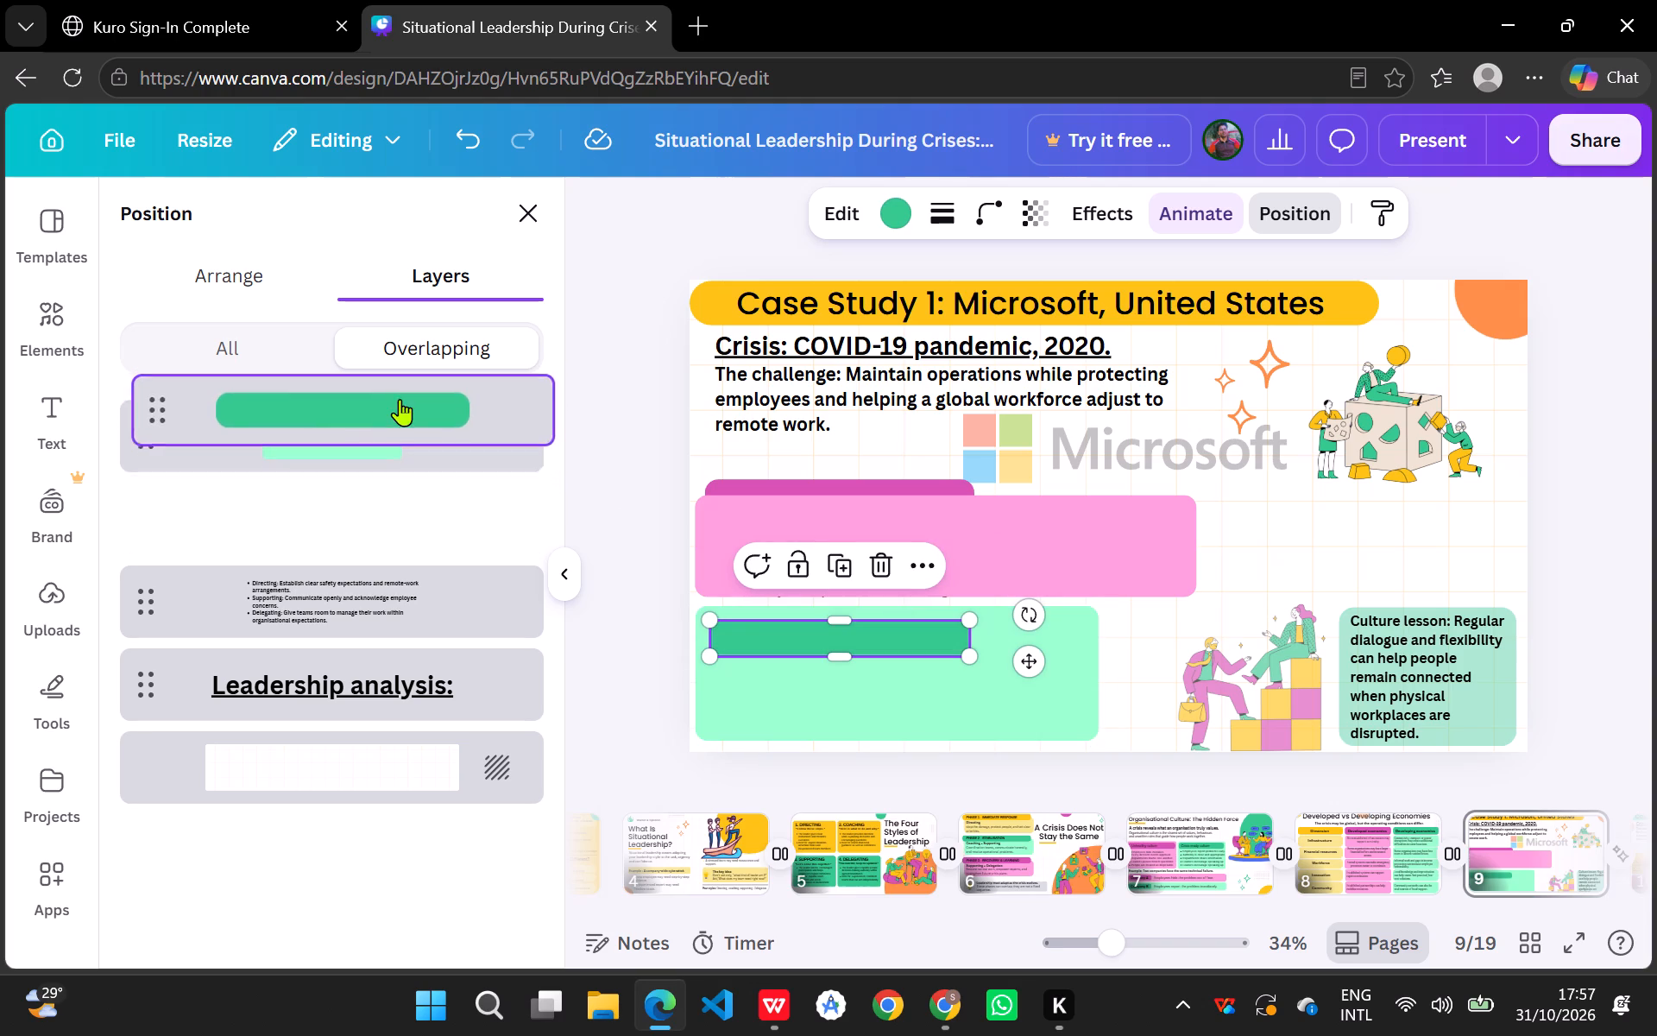
{"action": "left_click_drag", "start_coordinate": [359, 685], "coordinate": [378, 396]}
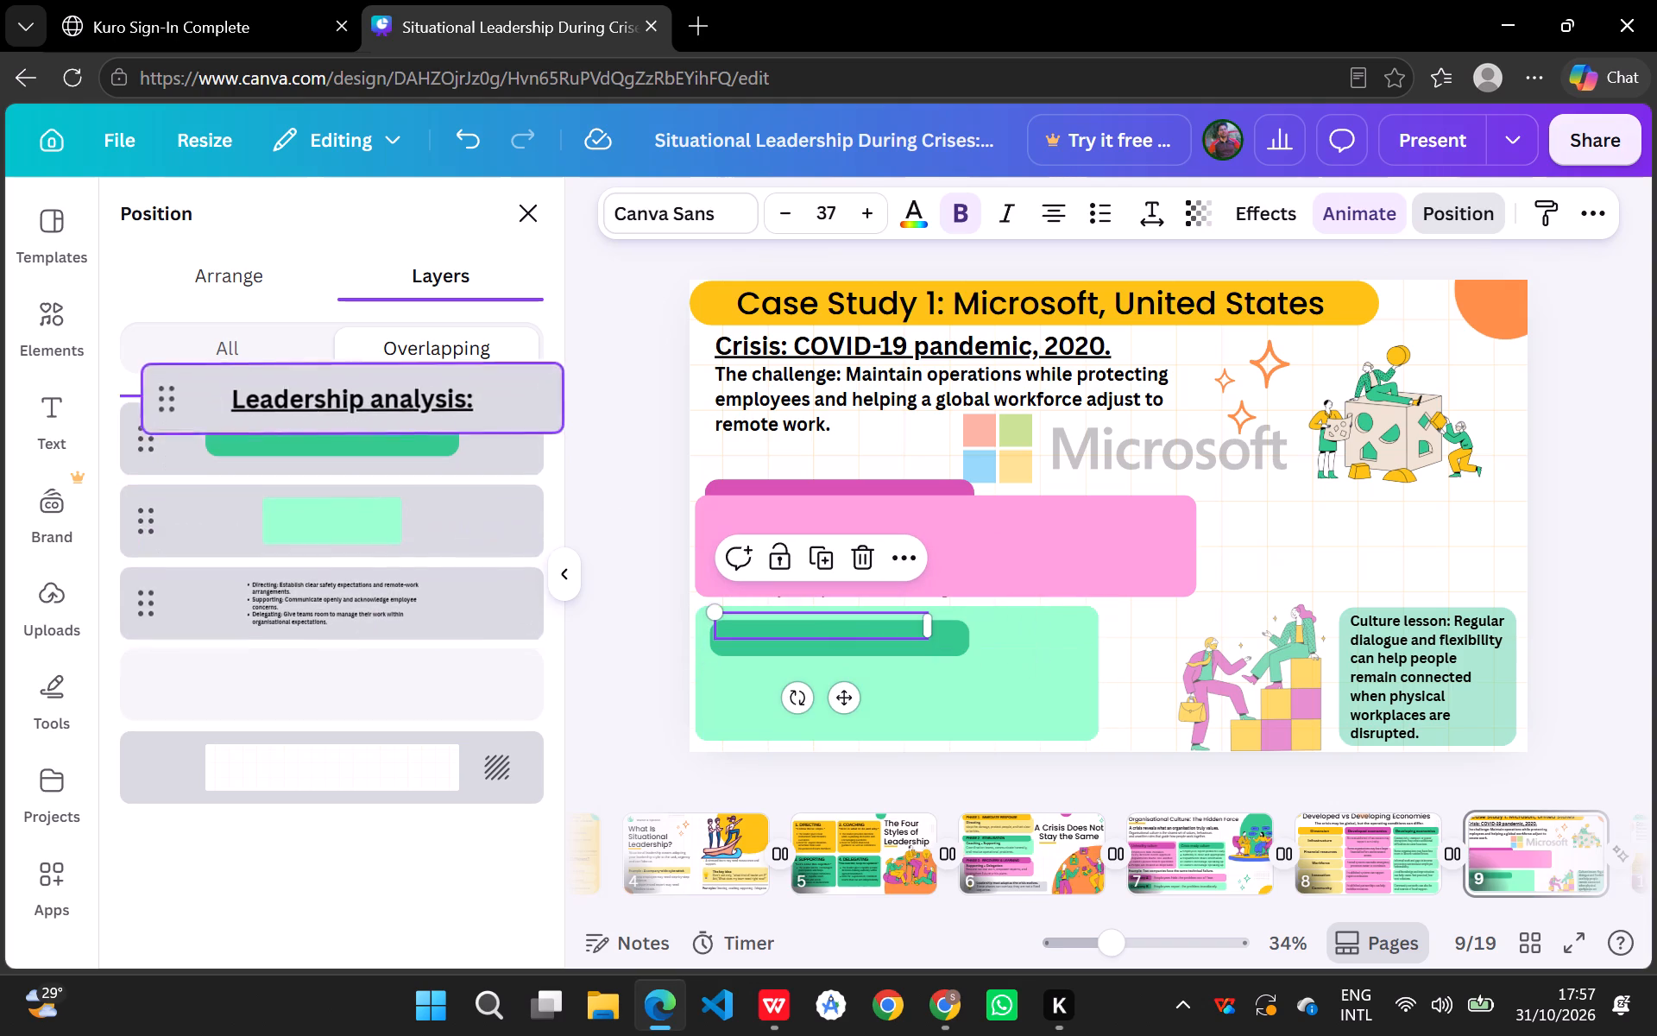
{"action": "left_click_drag", "start_coordinate": [378, 396], "coordinate": [375, 404]}
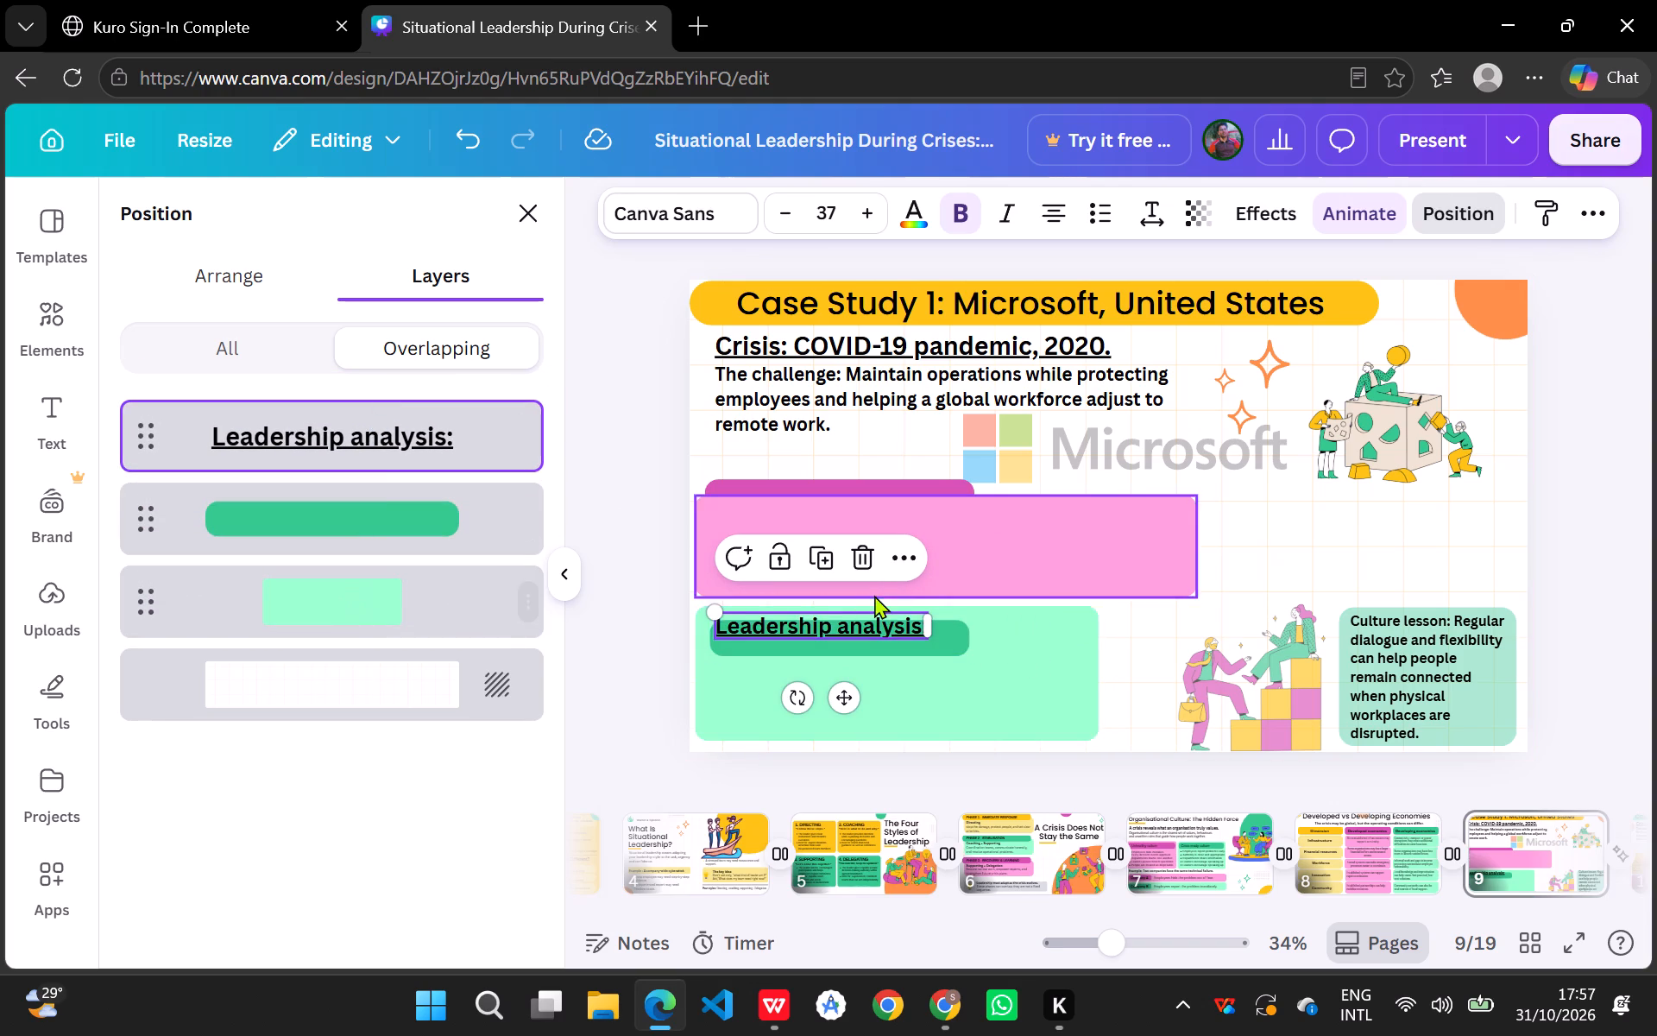
Move the Directing, Supporting and Delegating bullet text above the light-green panel in the layer order.
{"action": "left_click", "coordinate": [956, 661]}
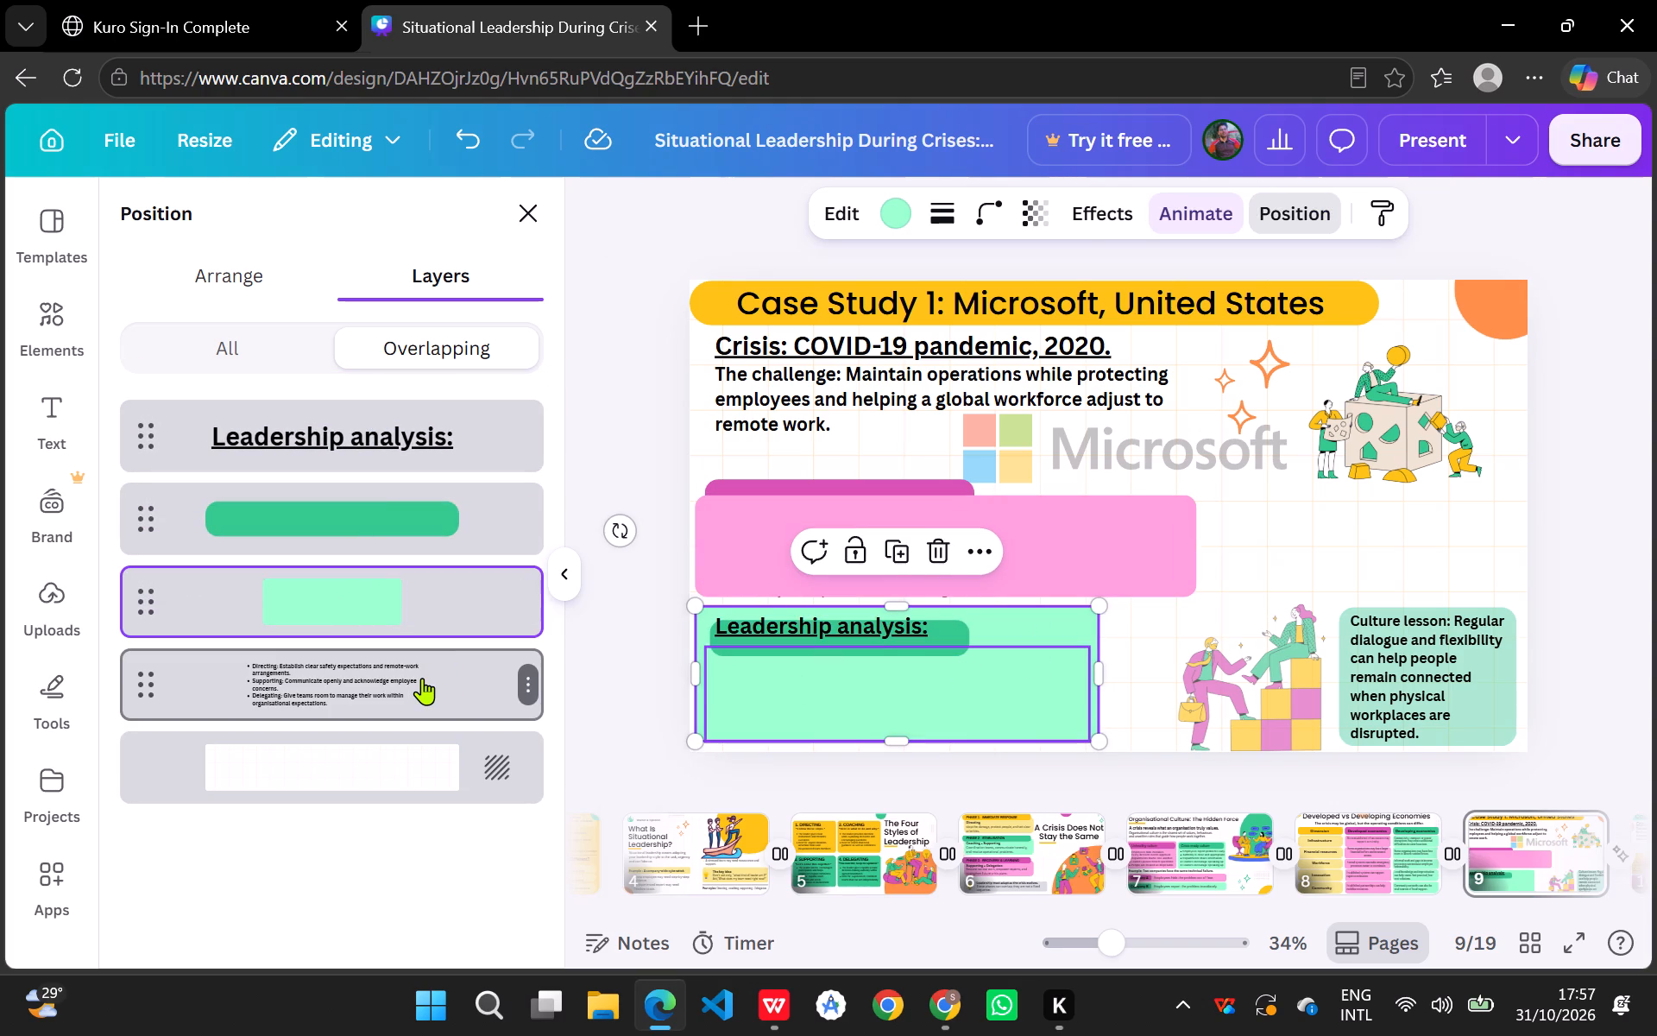
{"action": "left_click", "coordinate": [422, 678]}
{"action": "left_click", "coordinate": [422, 678]}
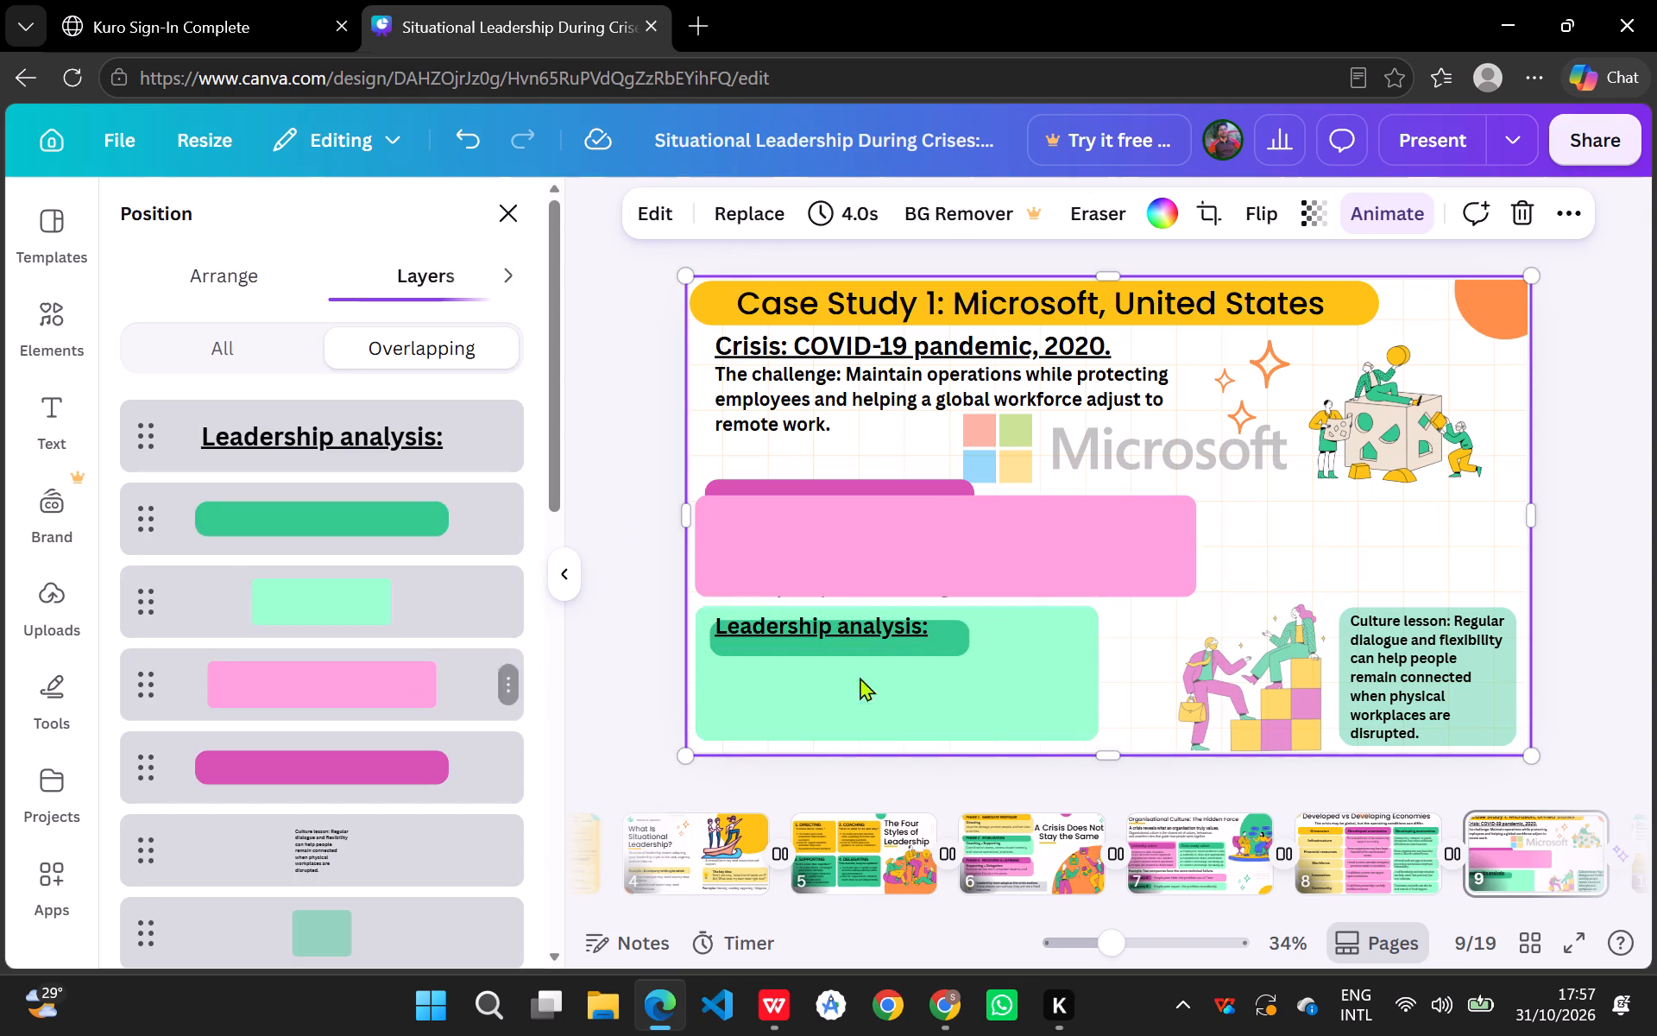
{"action": "left_click", "coordinate": [1030, 649]}
{"action": "left_click_drag", "start_coordinate": [413, 701], "coordinate": [418, 688]}
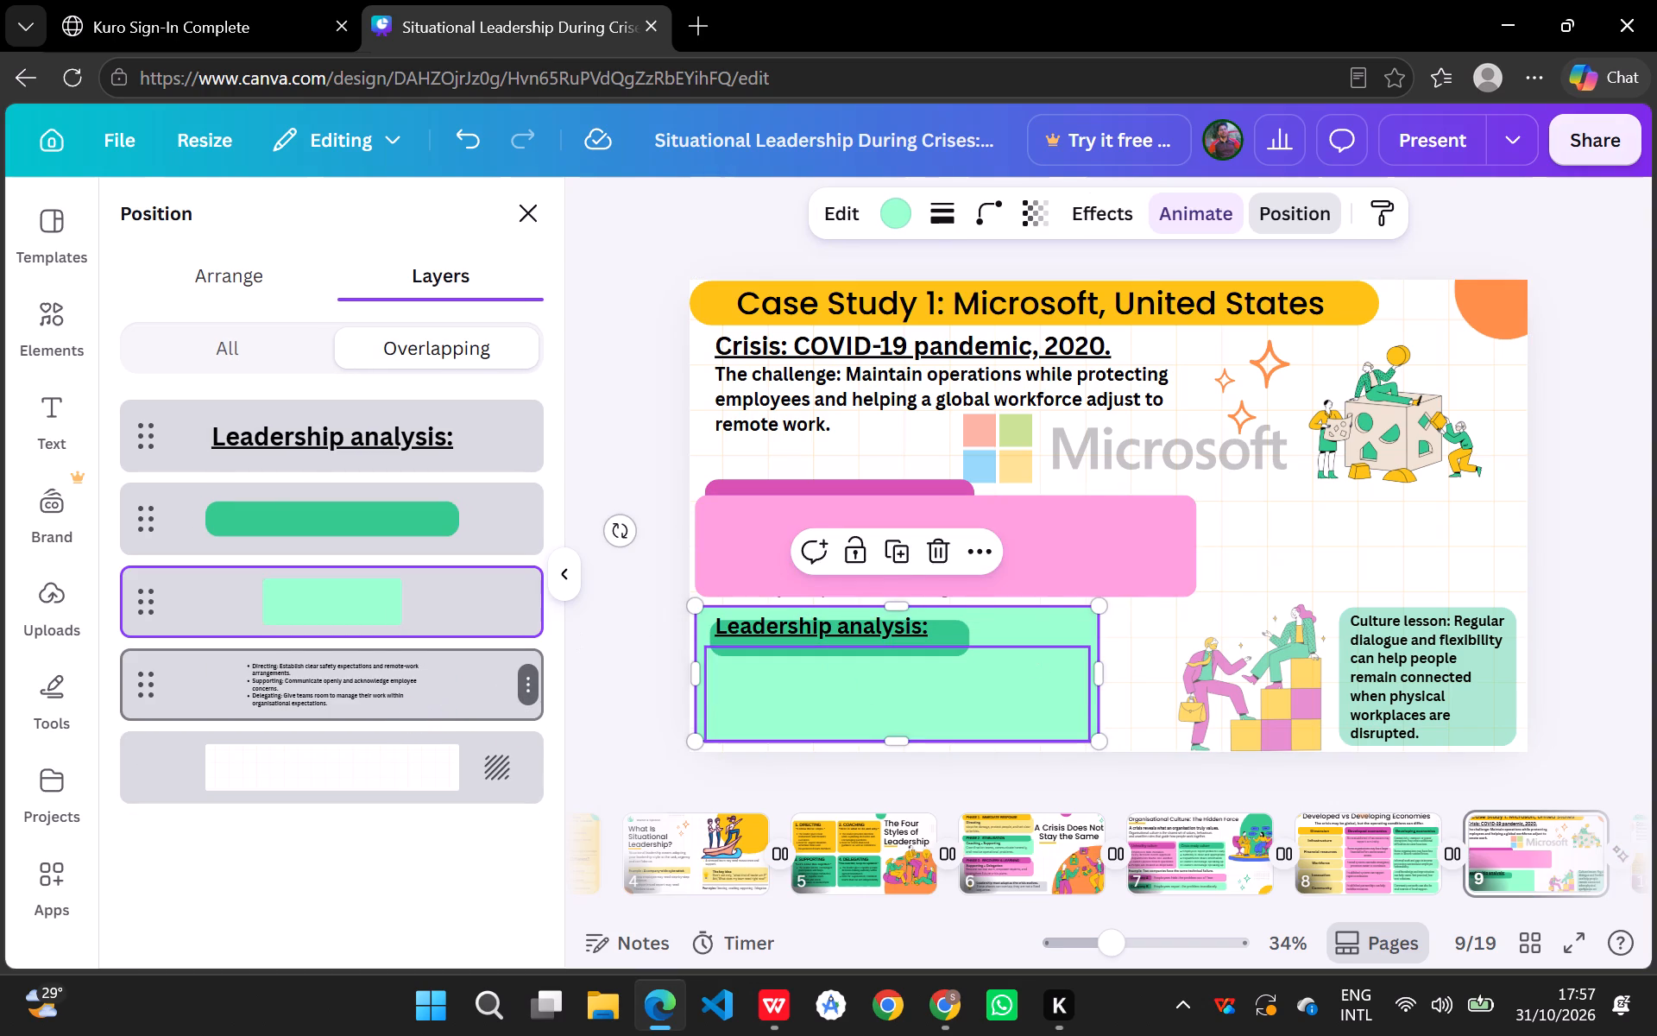
{"action": "left_click_drag", "start_coordinate": [418, 688], "coordinate": [426, 592]}
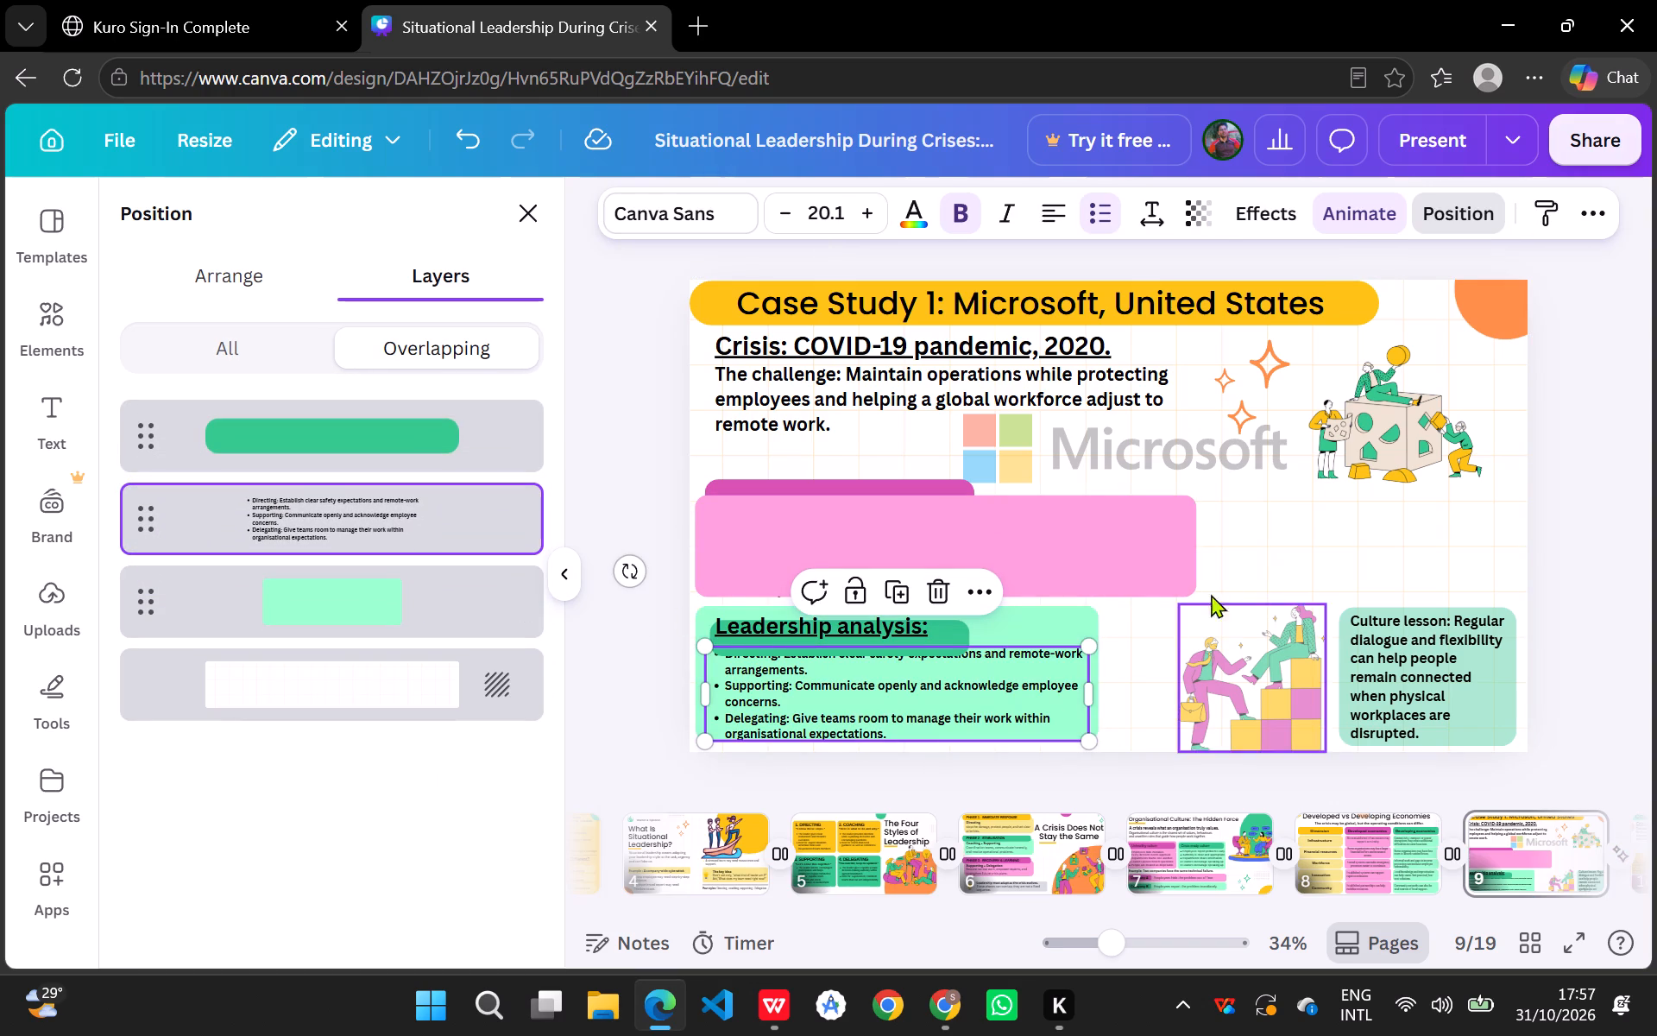
Bring the dark-pink bar above the pink box in the layer order, with the "What Microsoft did:" heading on top.
{"action": "left_click", "coordinate": [1083, 542]}
{"action": "left_click_drag", "start_coordinate": [412, 519], "coordinate": [429, 404]}
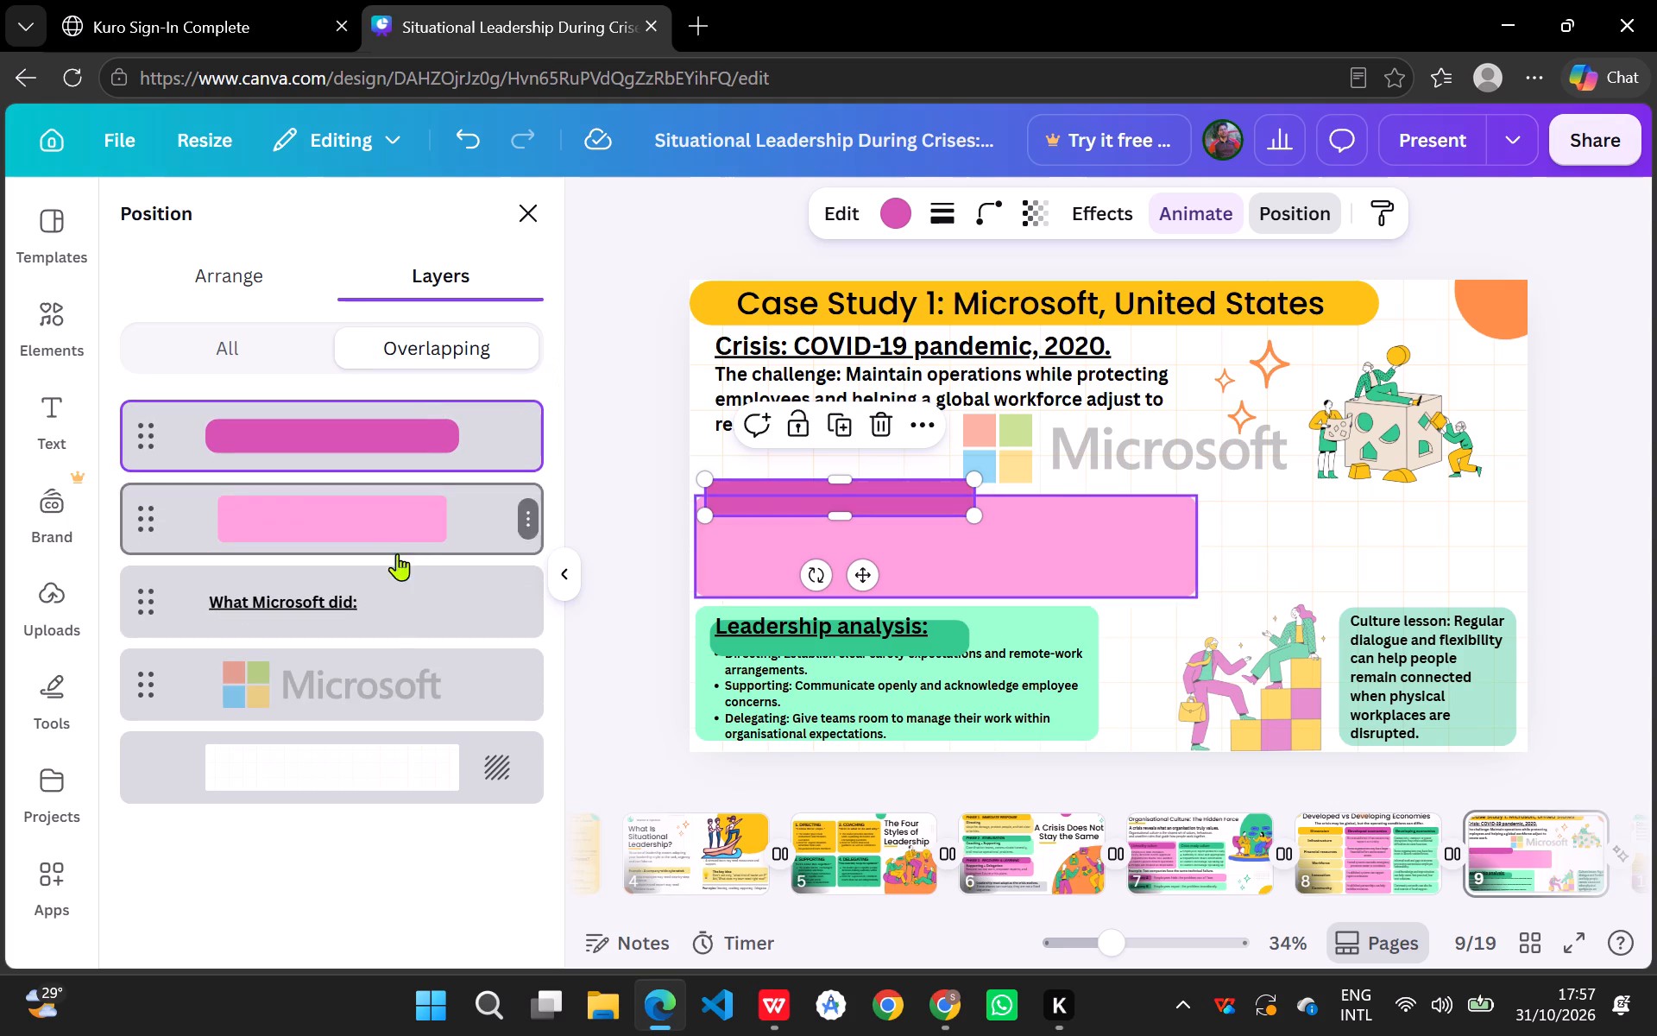
{"action": "left_click_drag", "start_coordinate": [323, 607], "coordinate": [361, 414]}
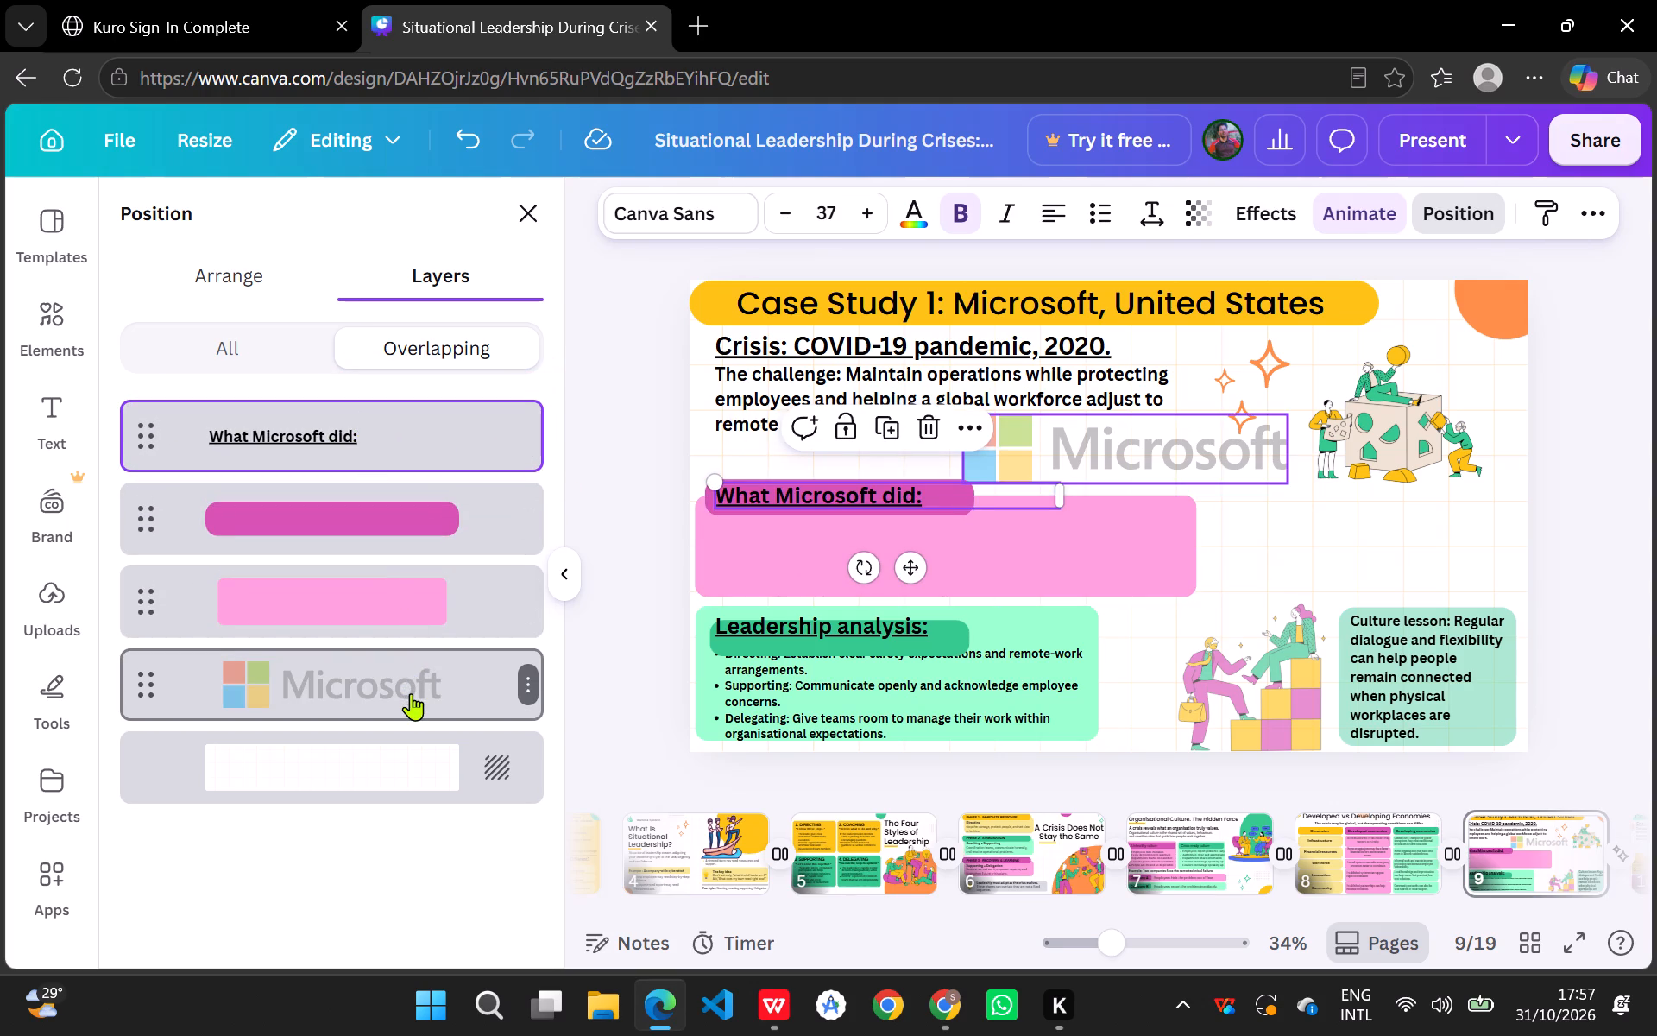
Bring the Microsoft logo in front of its overlapping layers and raise the challenge paragraph in the layer order, beneath the logo.
{"action": "left_click_drag", "start_coordinate": [411, 693], "coordinate": [490, 441]}
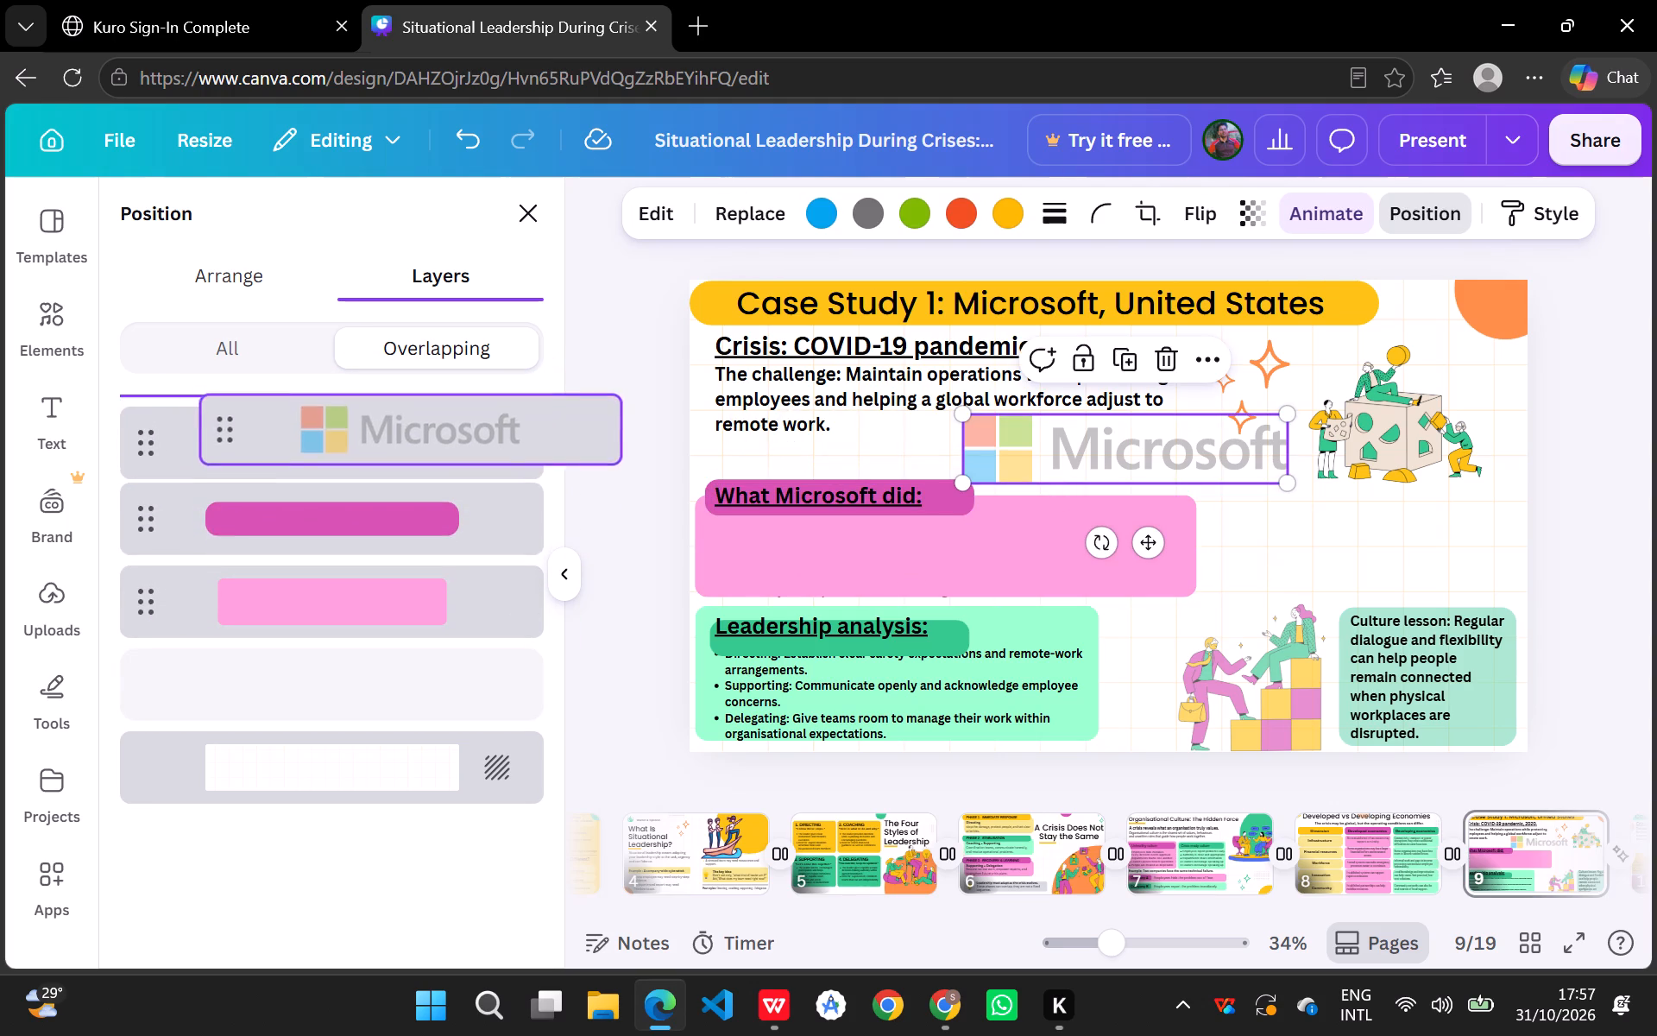
{"action": "left_click_drag", "start_coordinate": [490, 441], "coordinate": [492, 409]}
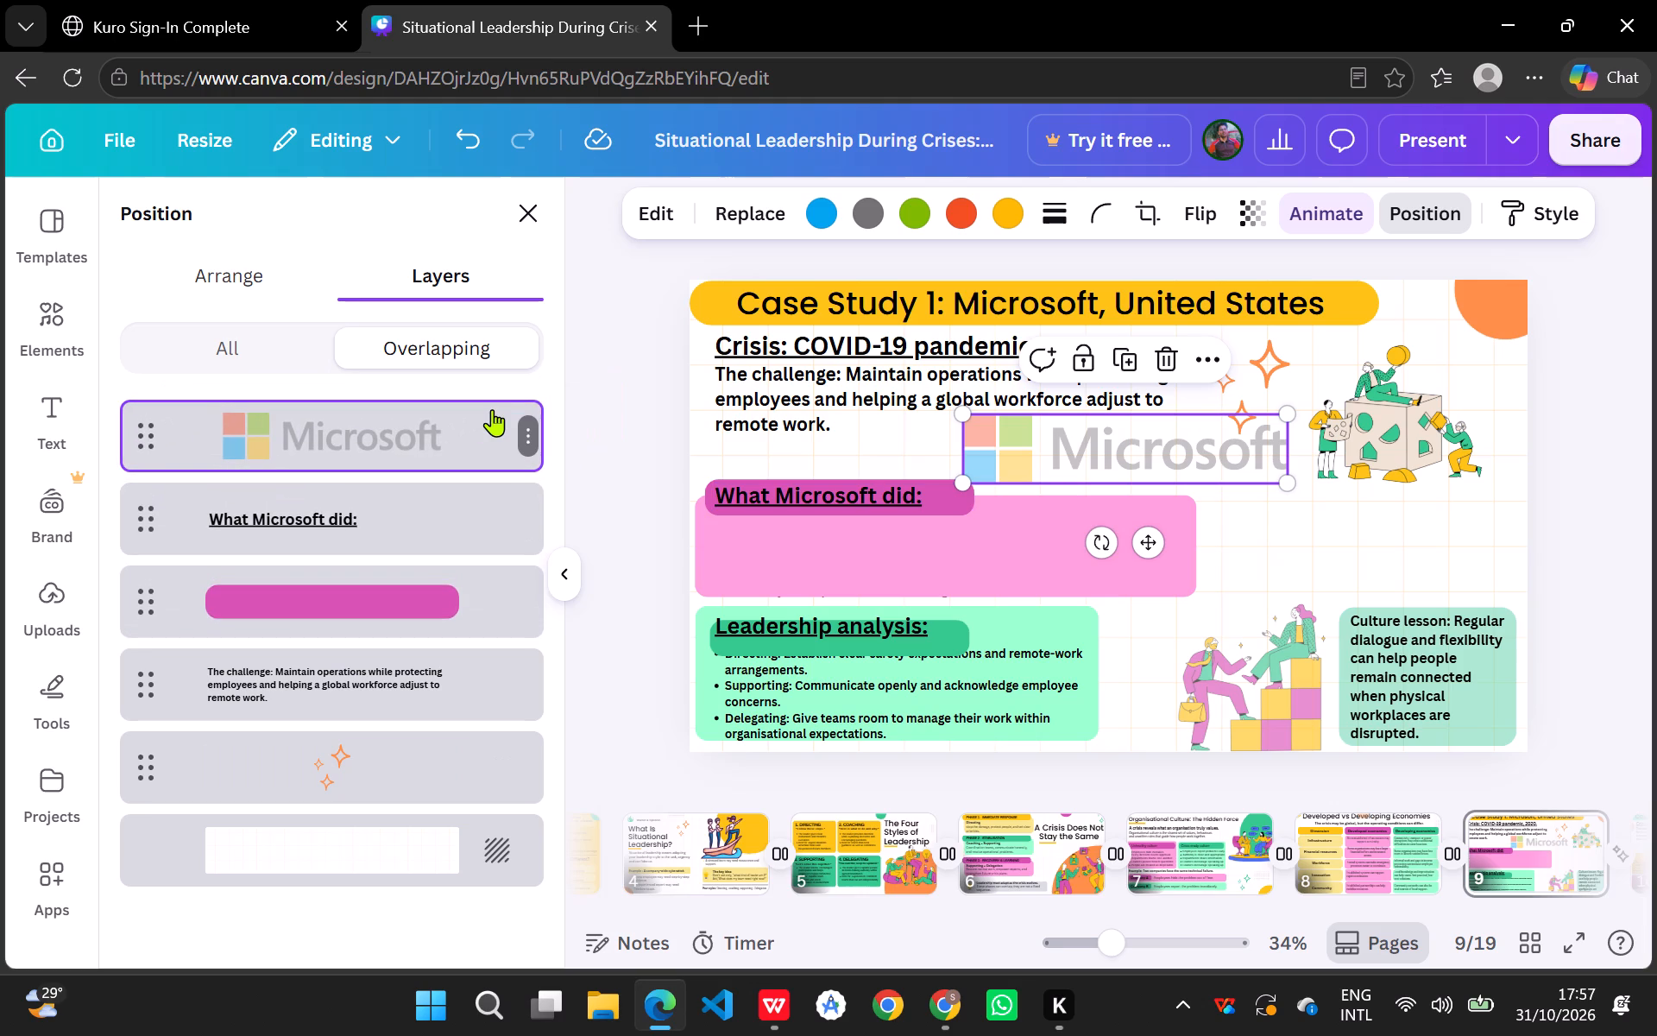
{"action": "left_click_drag", "start_coordinate": [454, 683], "coordinate": [457, 672]}
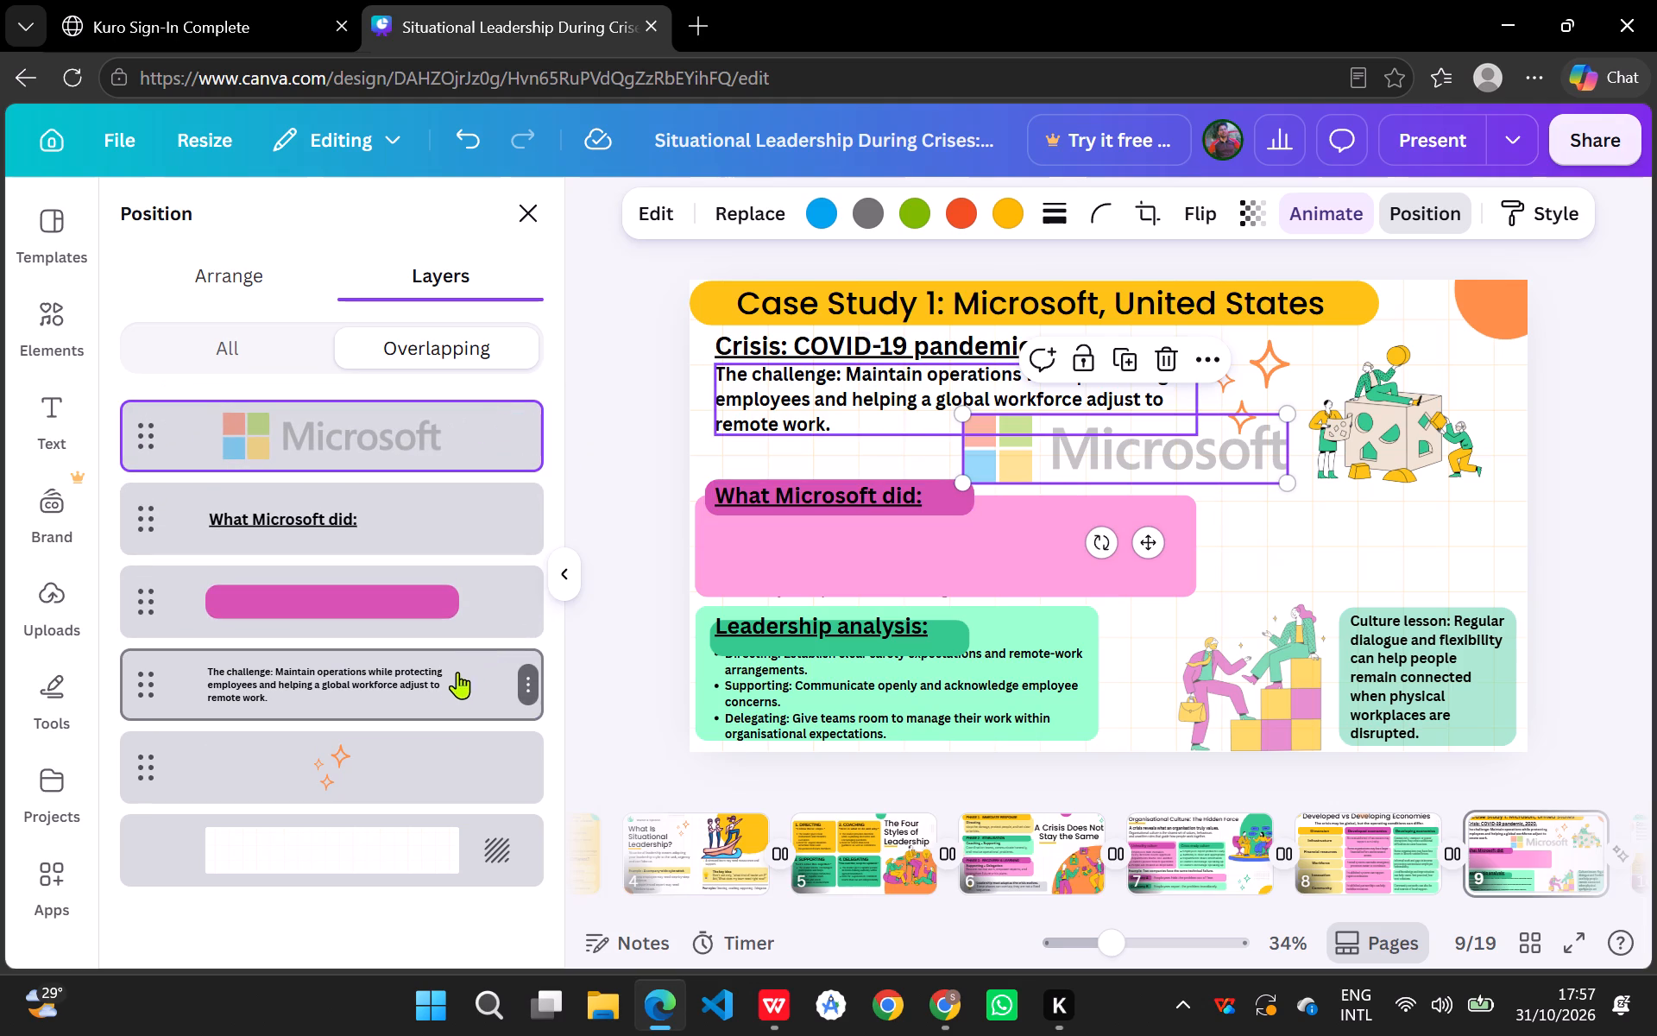
{"action": "left_click_drag", "start_coordinate": [457, 672], "coordinate": [544, 608]}
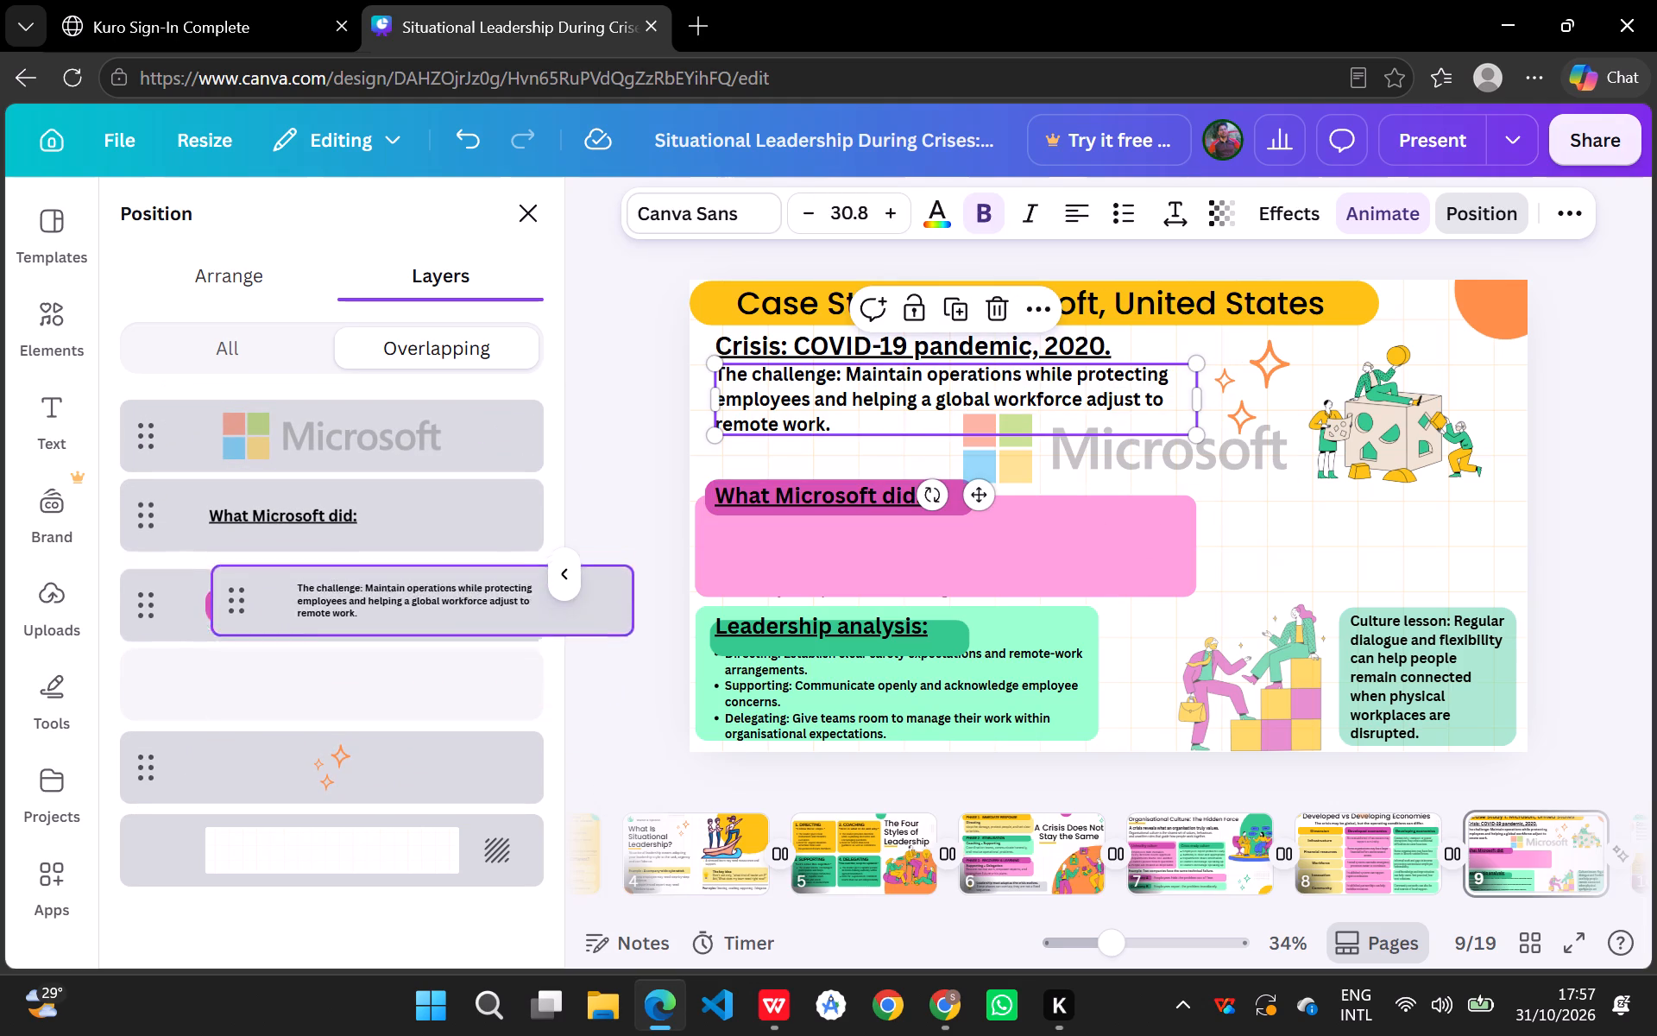
{"action": "left_click_drag", "start_coordinate": [544, 608], "coordinate": [523, 654]}
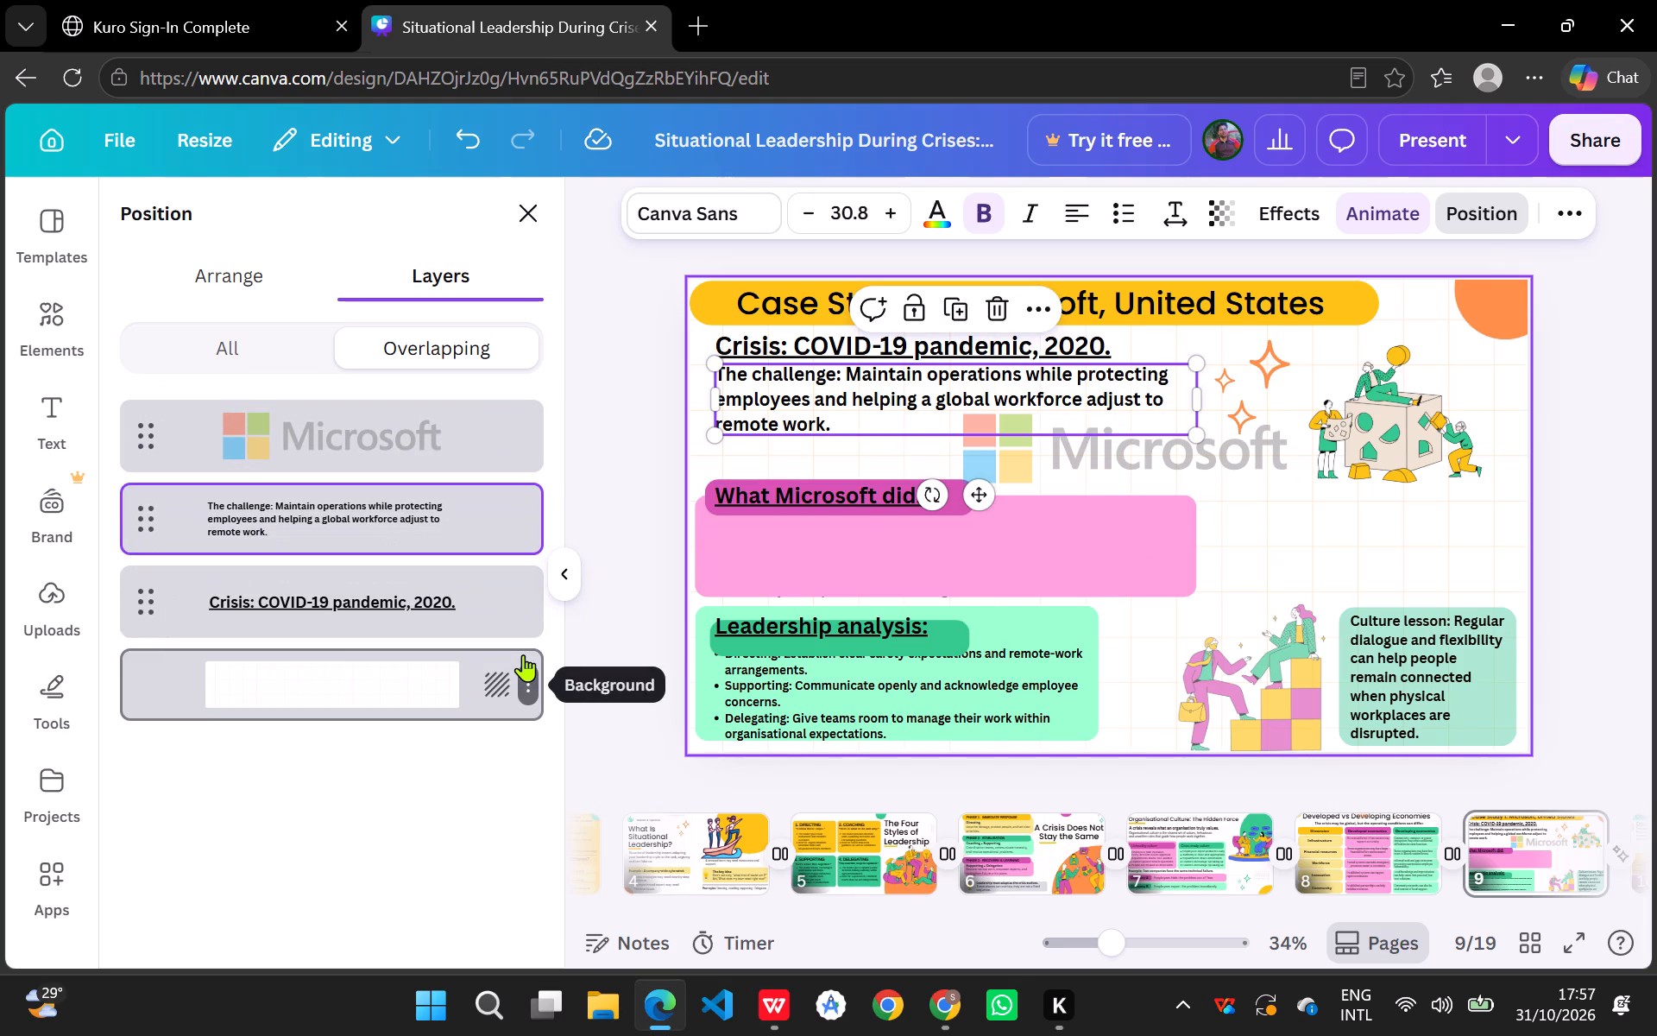
{"action": "left_click", "coordinate": [495, 540]}
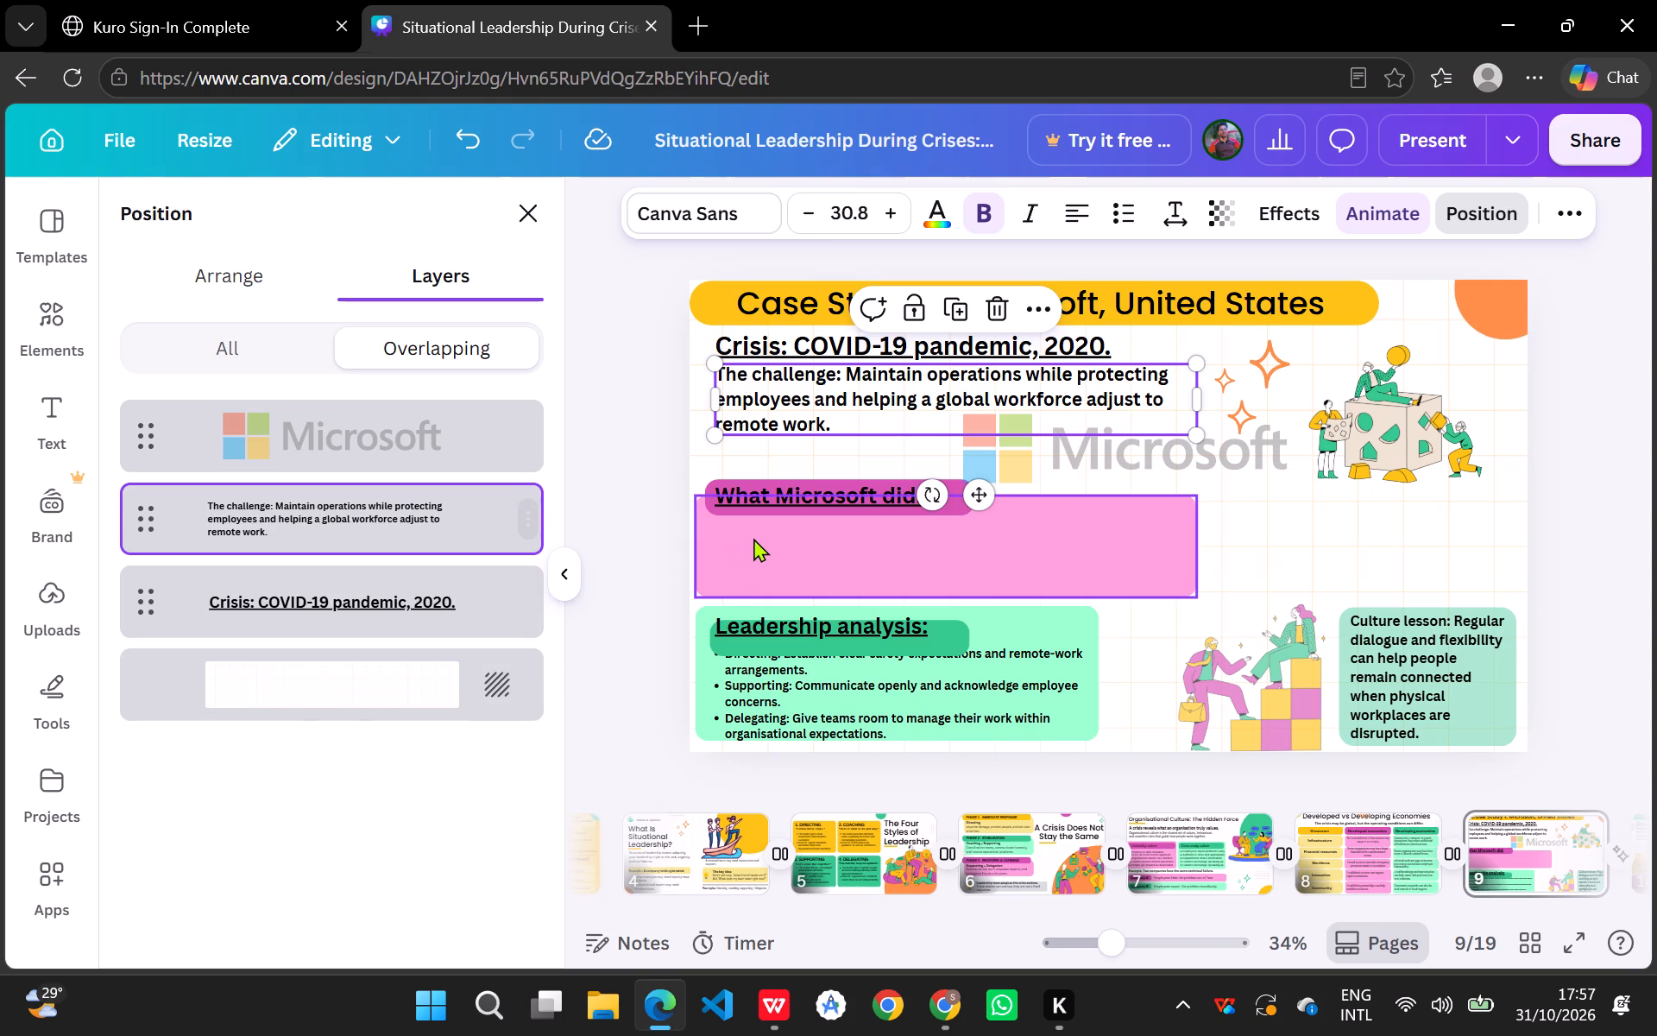
Move the "What Microsoft did:" bullet text above the pink box in the layer order and clear the selection.
{"action": "left_click", "coordinate": [753, 538]}
{"action": "left_click_drag", "start_coordinate": [366, 689], "coordinate": [398, 597]}
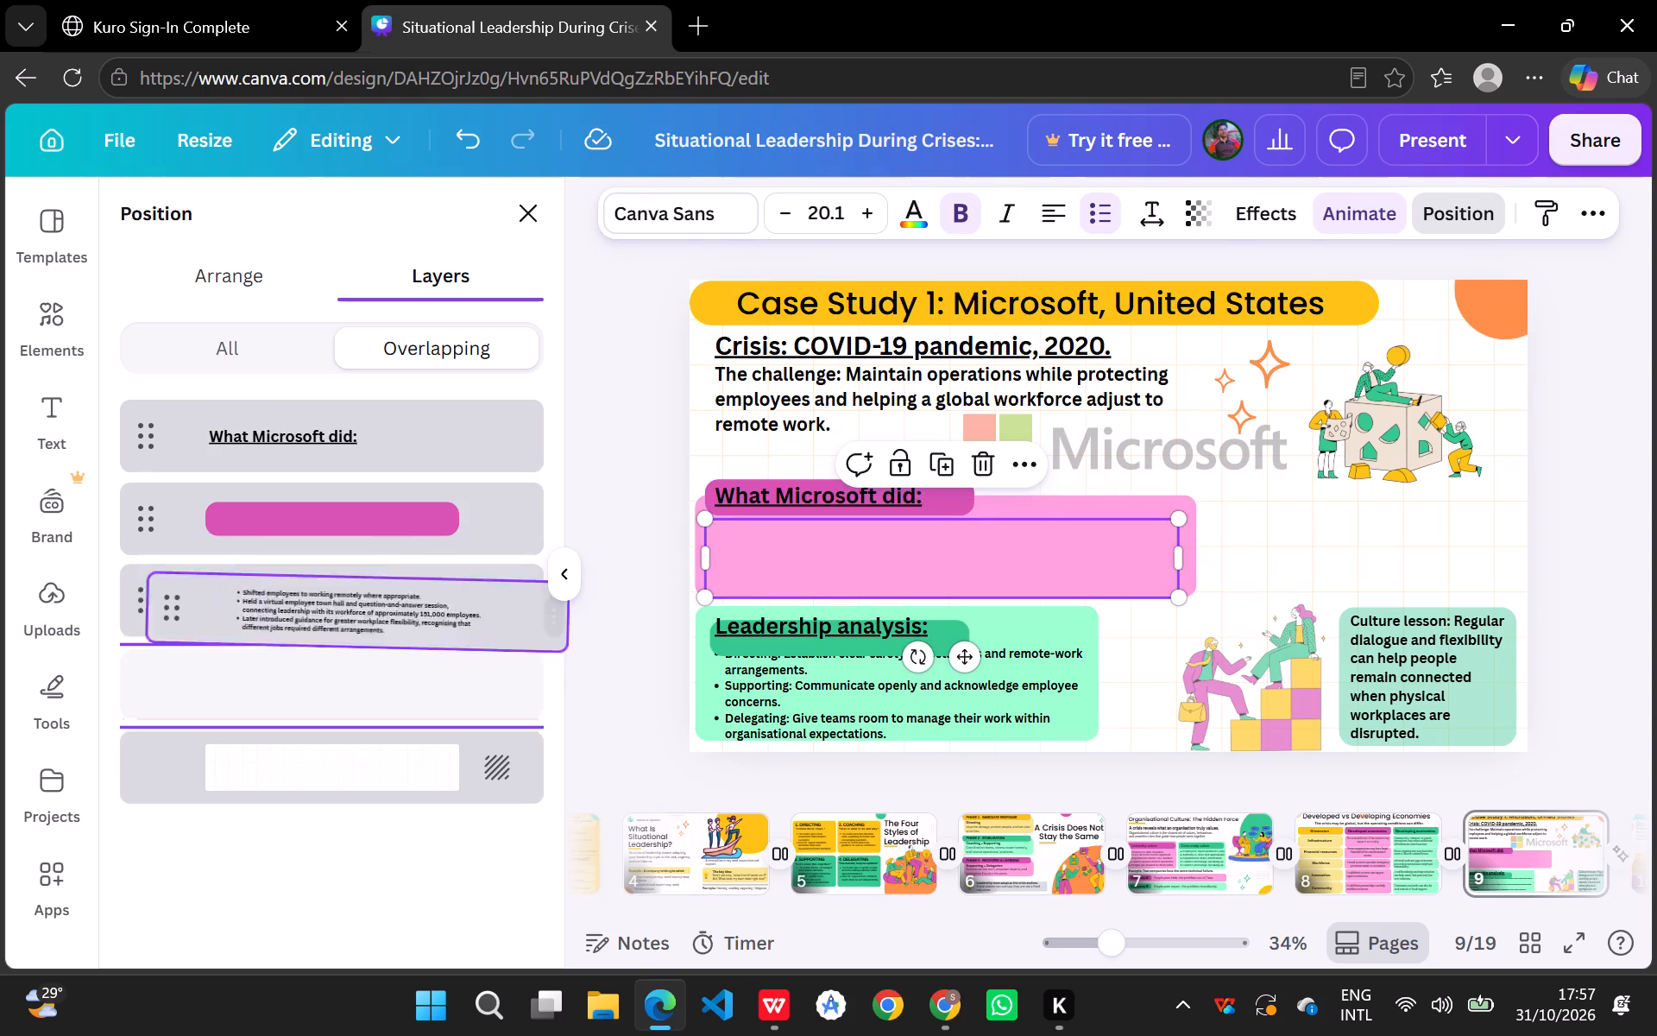
{"action": "left_click_drag", "start_coordinate": [398, 597], "coordinate": [405, 565]}
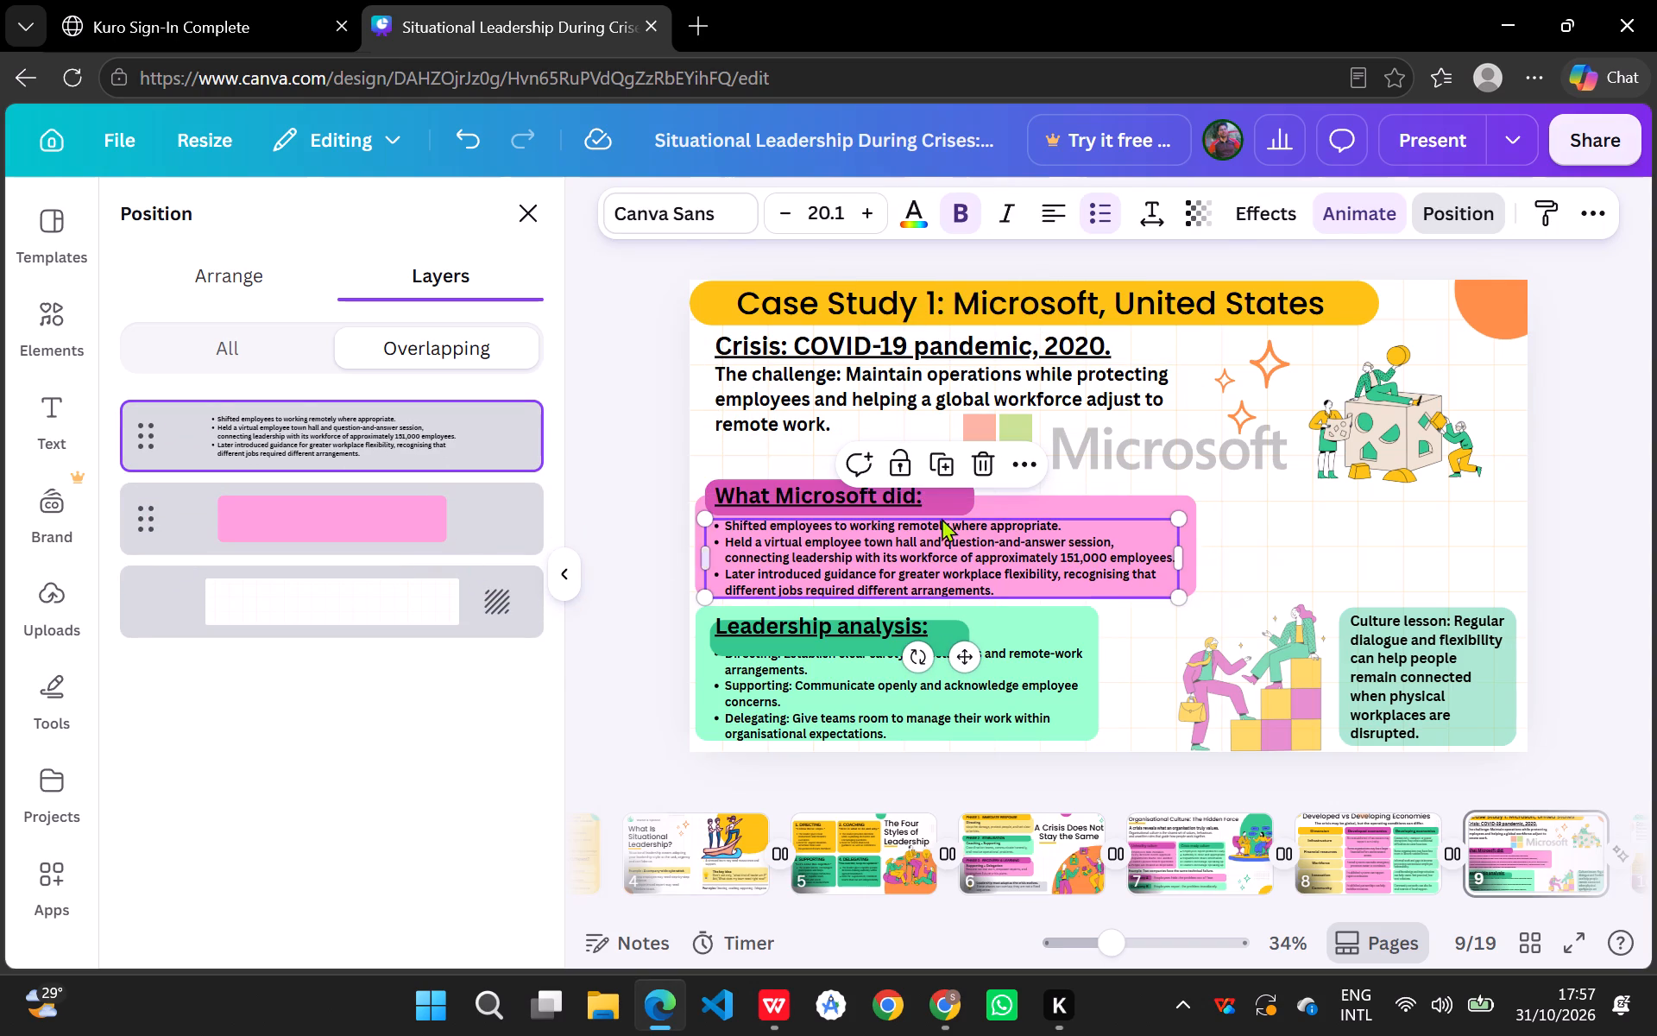
{"action": "left_click", "coordinate": [1307, 512]}
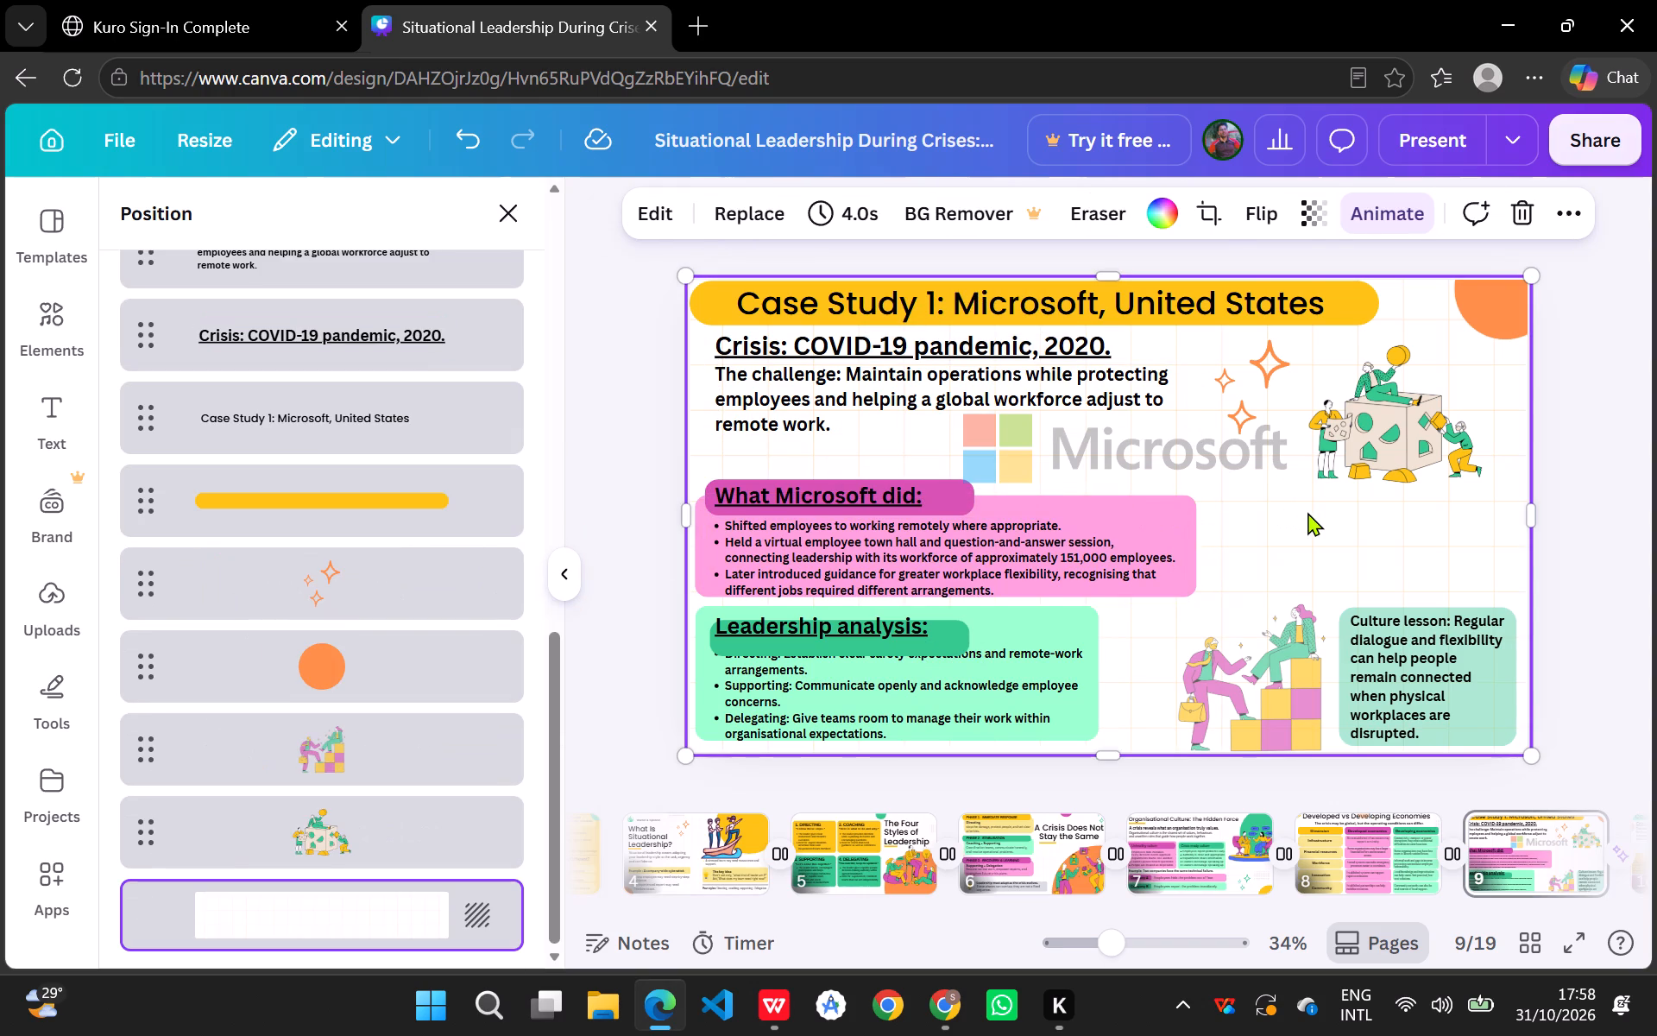
{"action": "left_click", "coordinate": [1433, 536]}
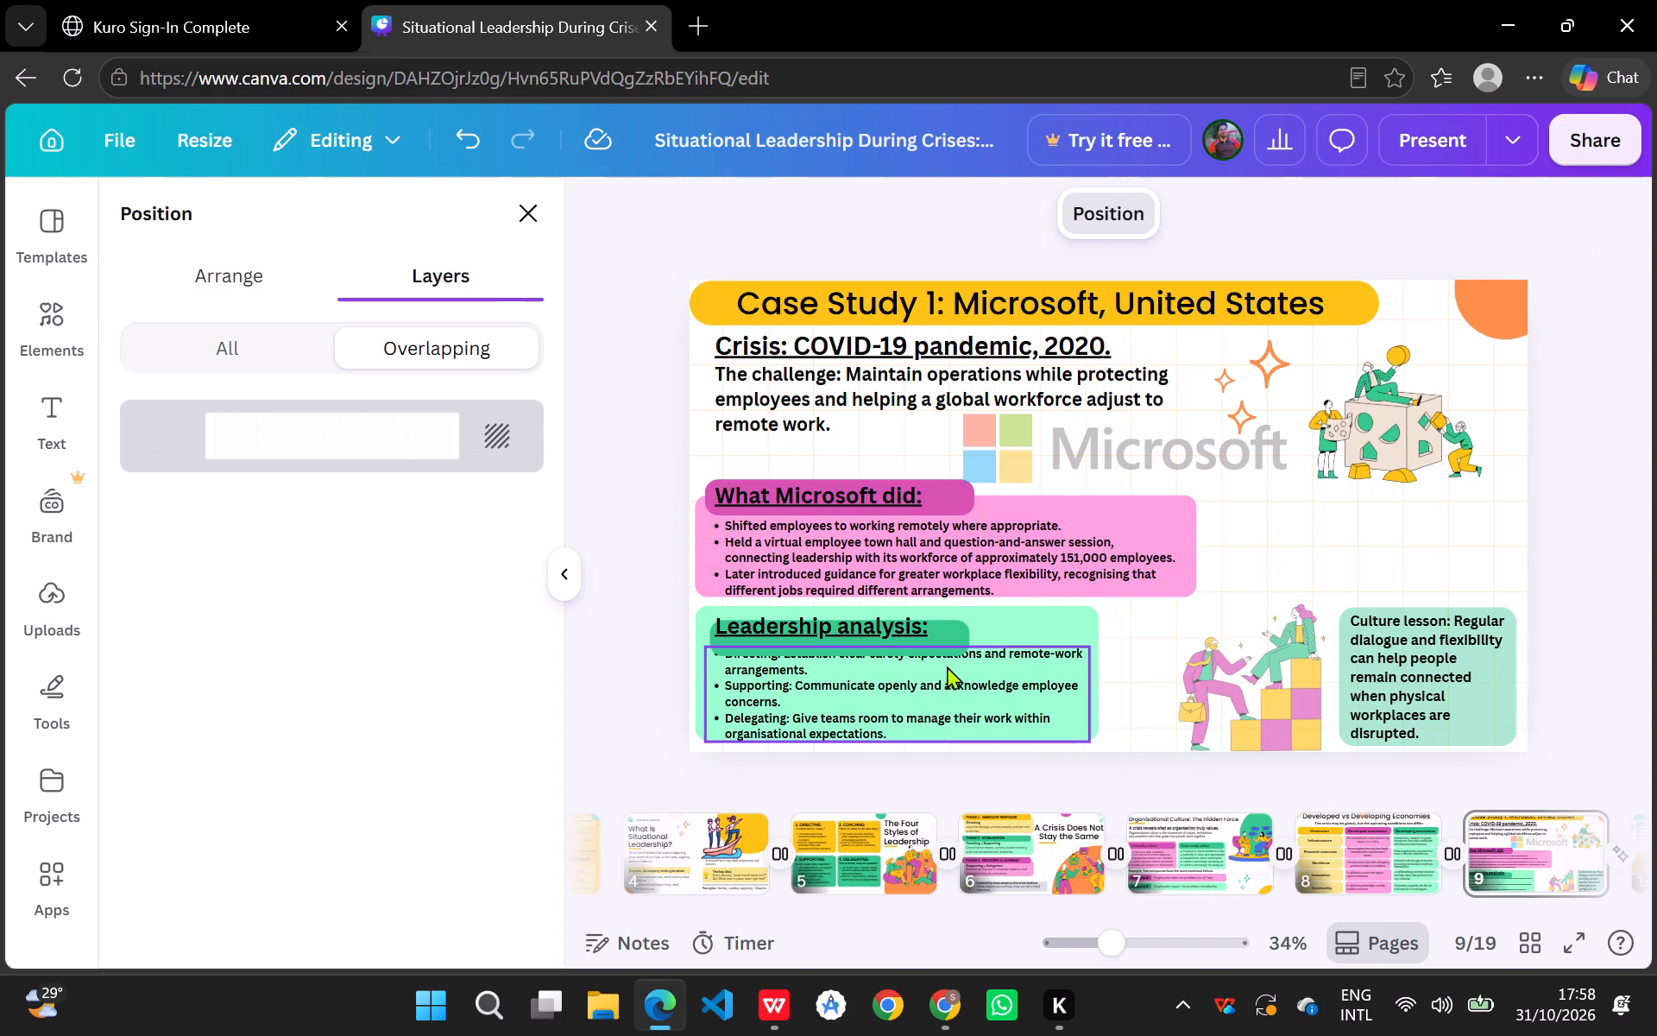
{"action": "left_click", "coordinate": [1156, 717]}
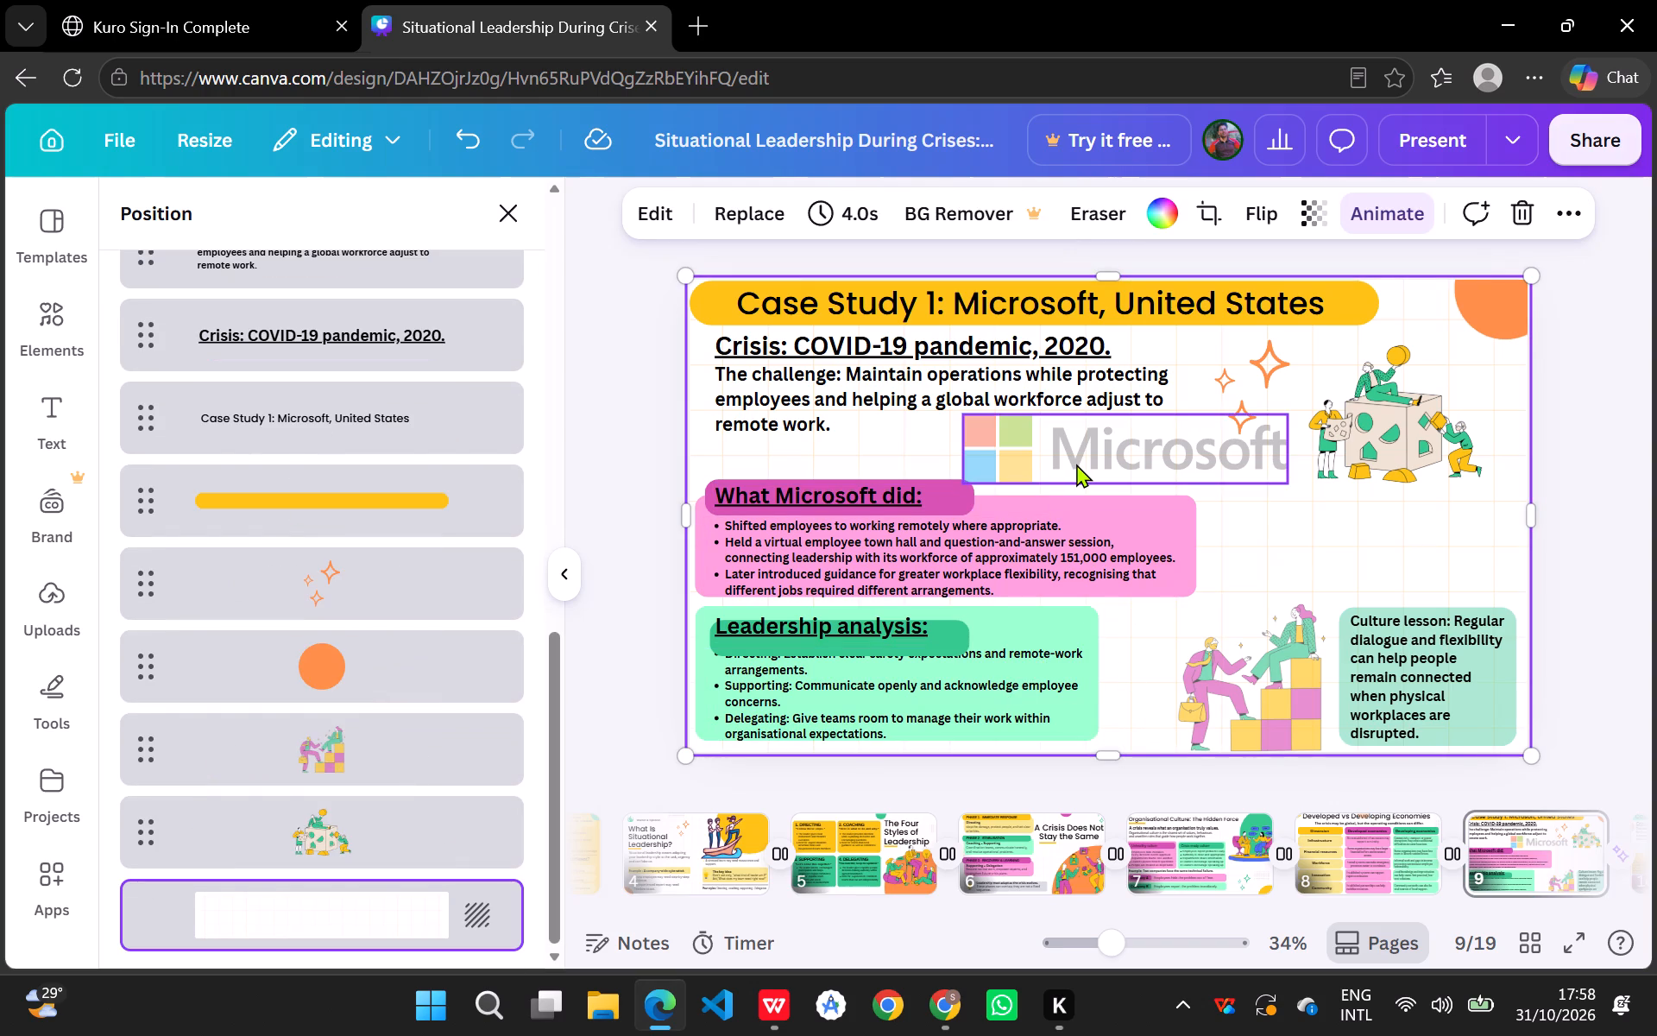
Shrink the Microsoft logo and place it just below the challenge paragraph, clear of the "What Microsoft did:" bar.
{"action": "left_click", "coordinate": [1076, 464]}
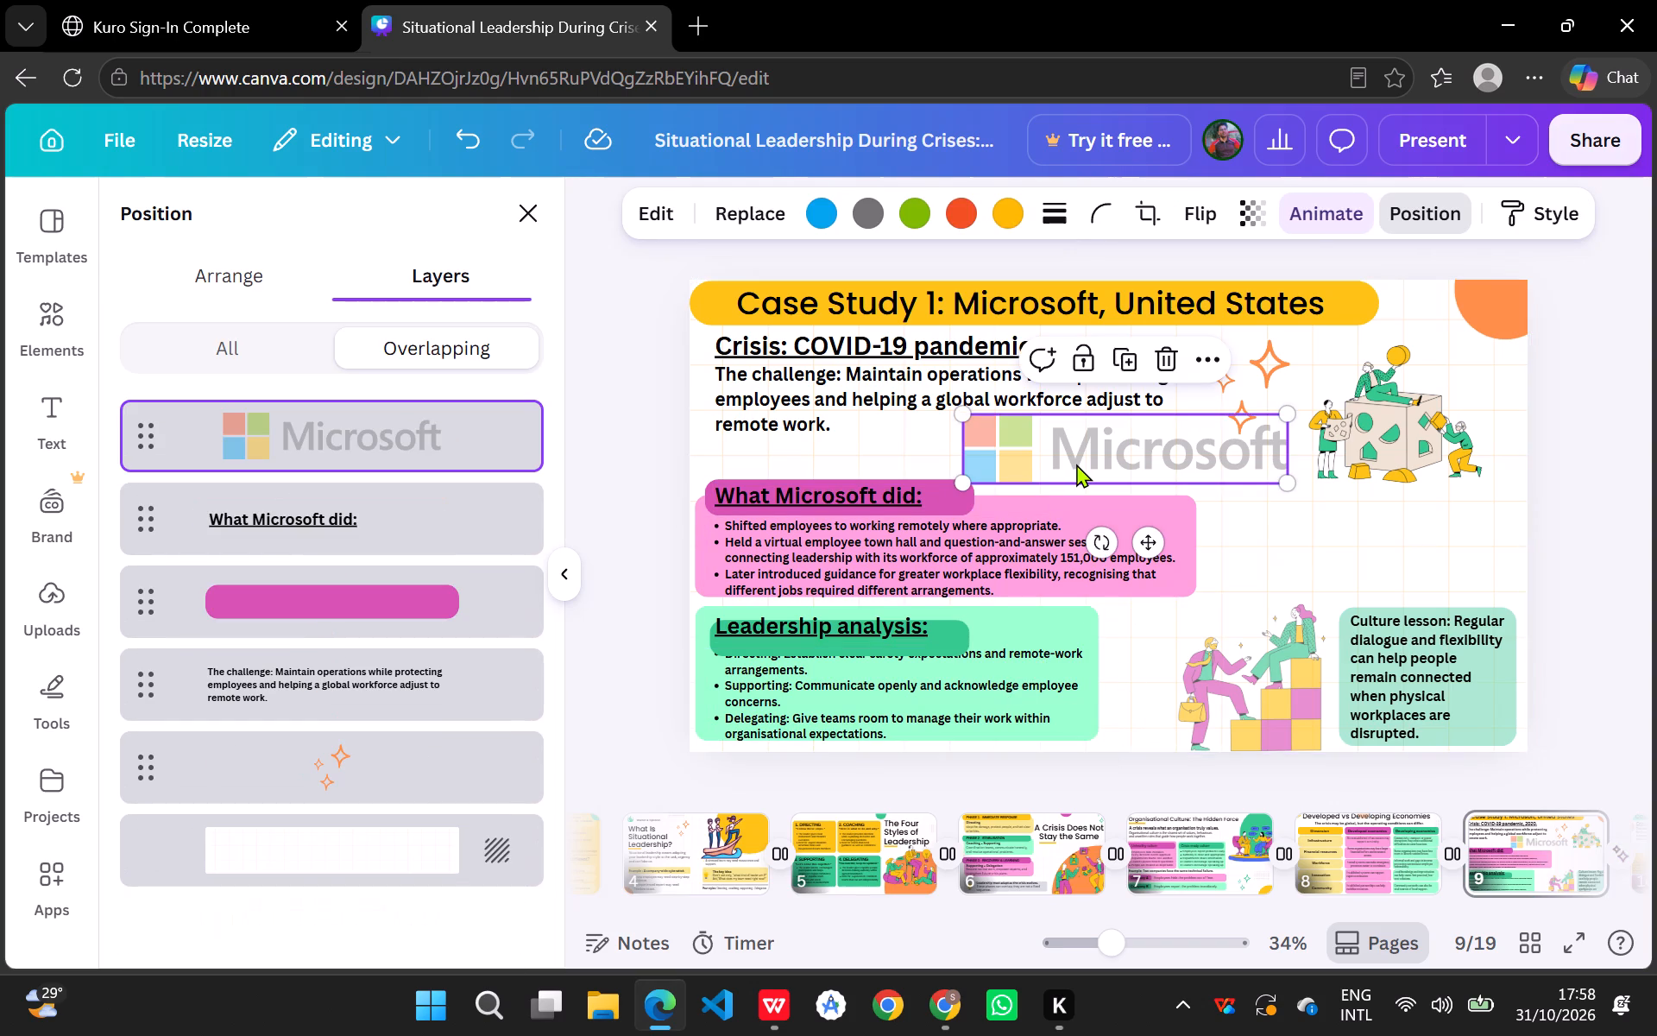
{"action": "left_click_drag", "start_coordinate": [1288, 483], "coordinate": [1152, 488]}
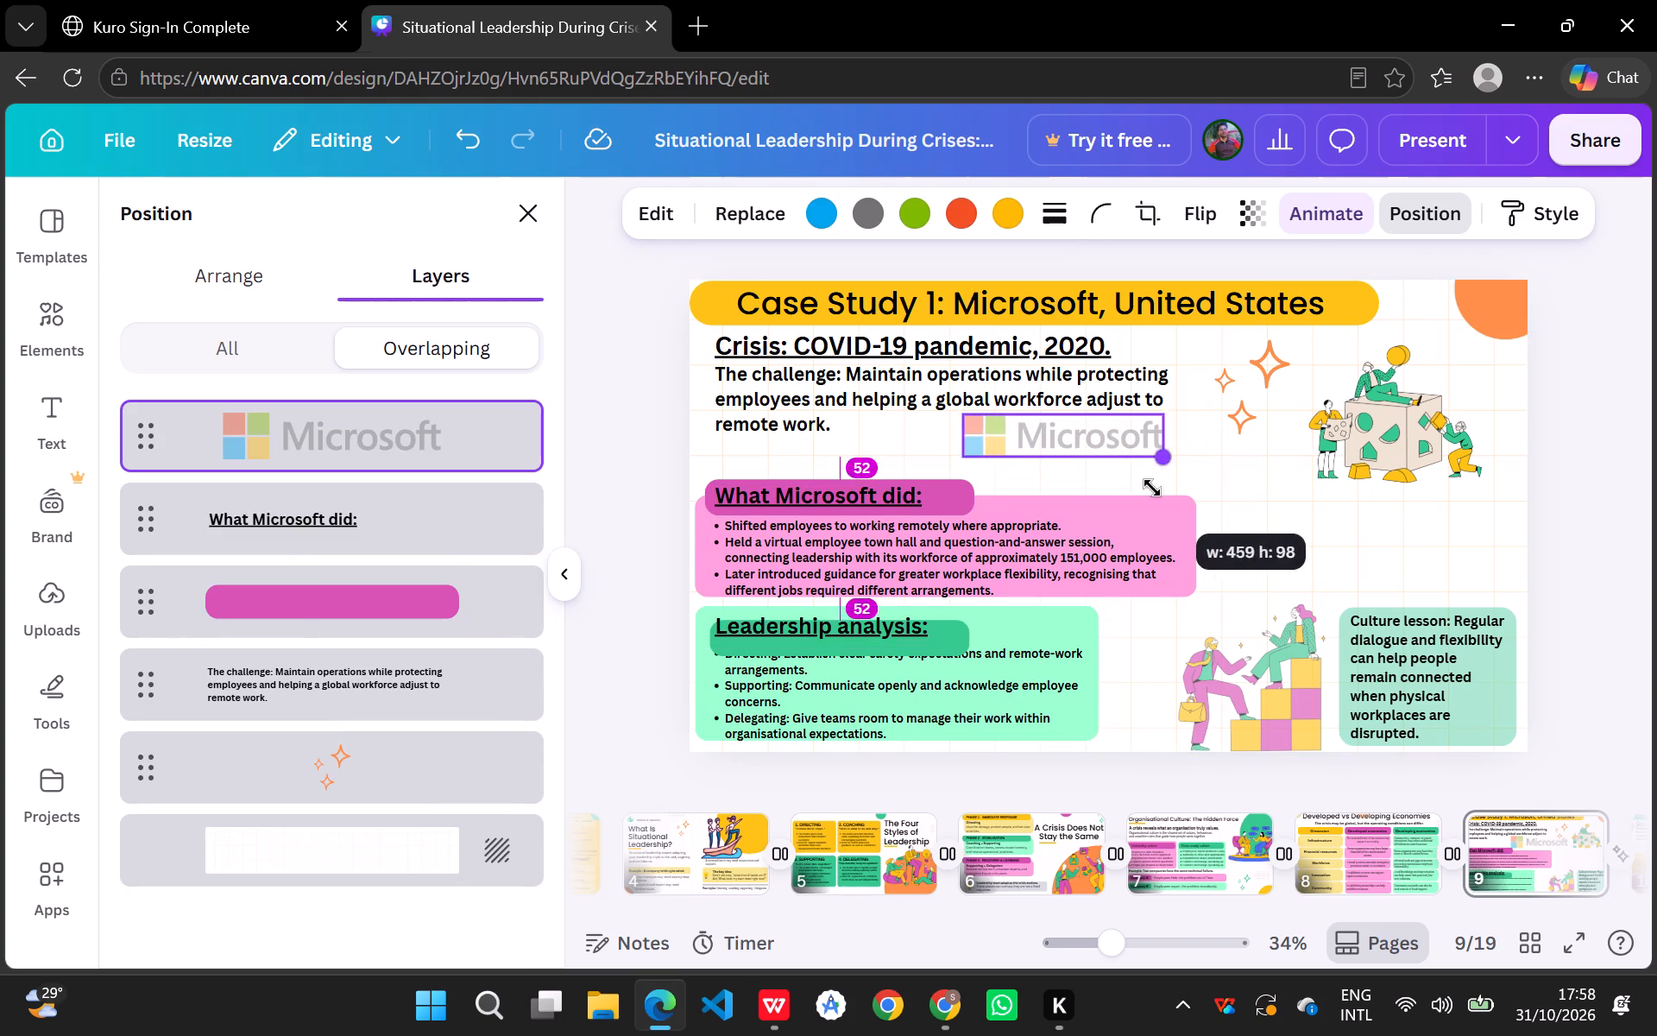
{"action": "left_click_drag", "start_coordinate": [1152, 488], "coordinate": [1144, 491]}
{"action": "left_click_drag", "start_coordinate": [1088, 434], "coordinate": [1099, 446]}
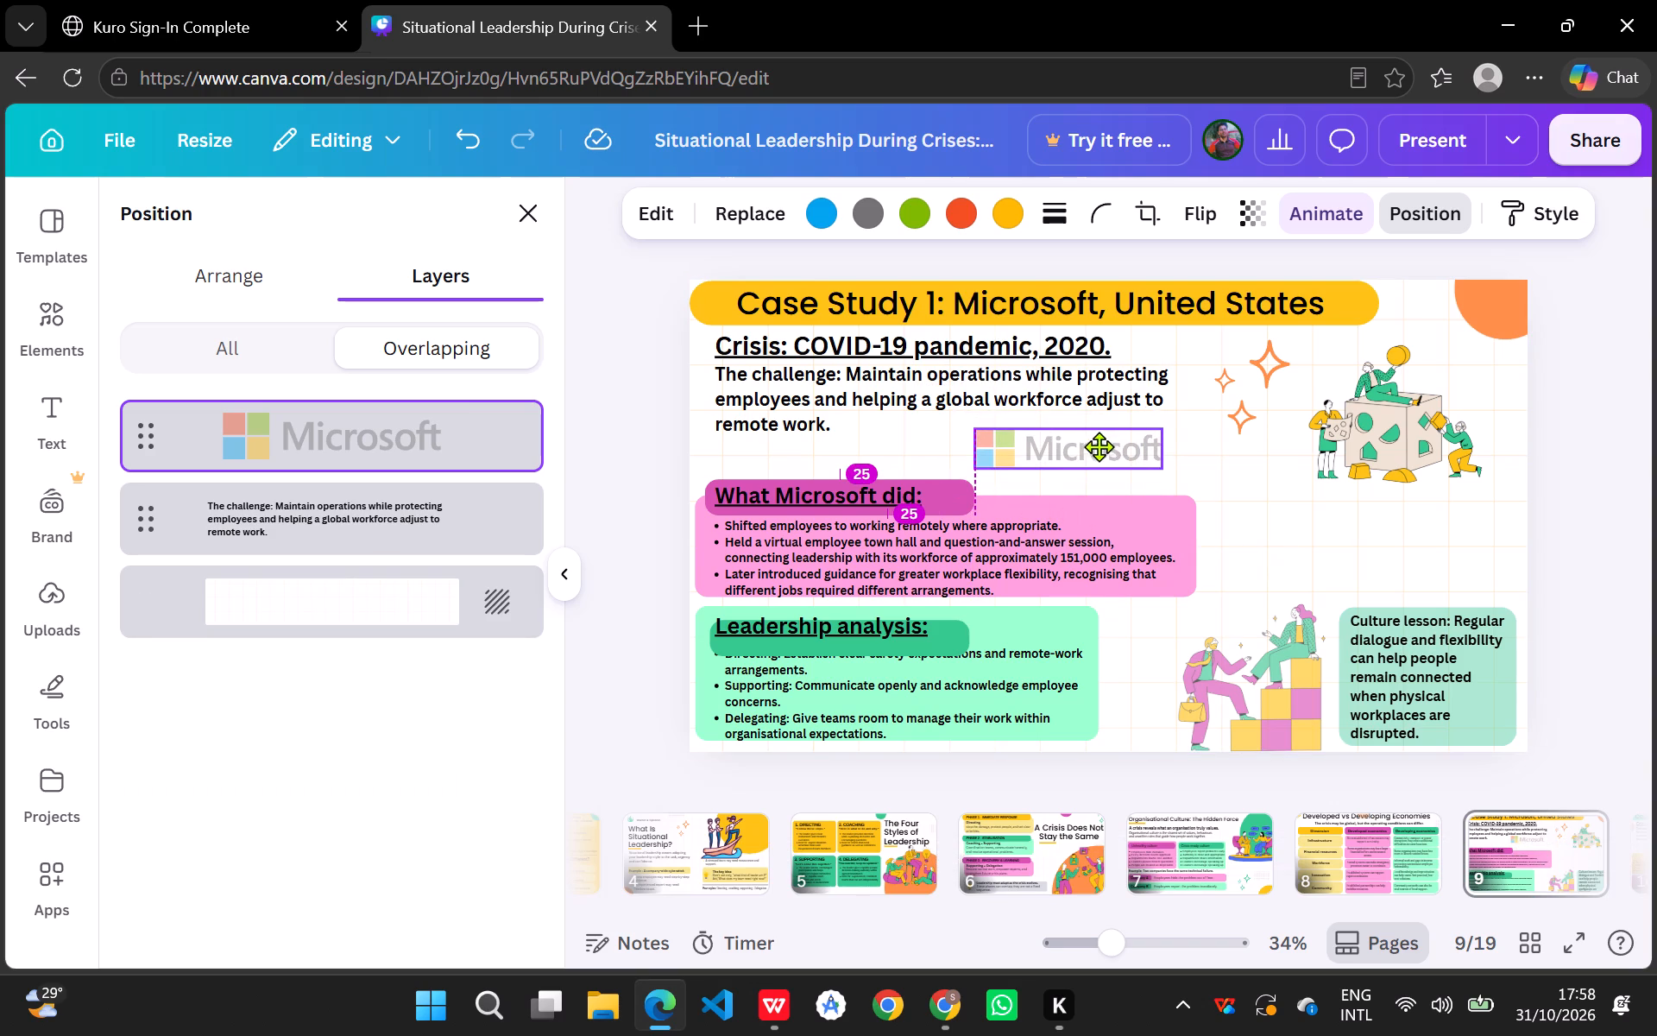
{"action": "left_click_drag", "start_coordinate": [1099, 446], "coordinate": [1098, 445]}
{"action": "left_click_drag", "start_coordinate": [1098, 445], "coordinate": [1099, 444]}
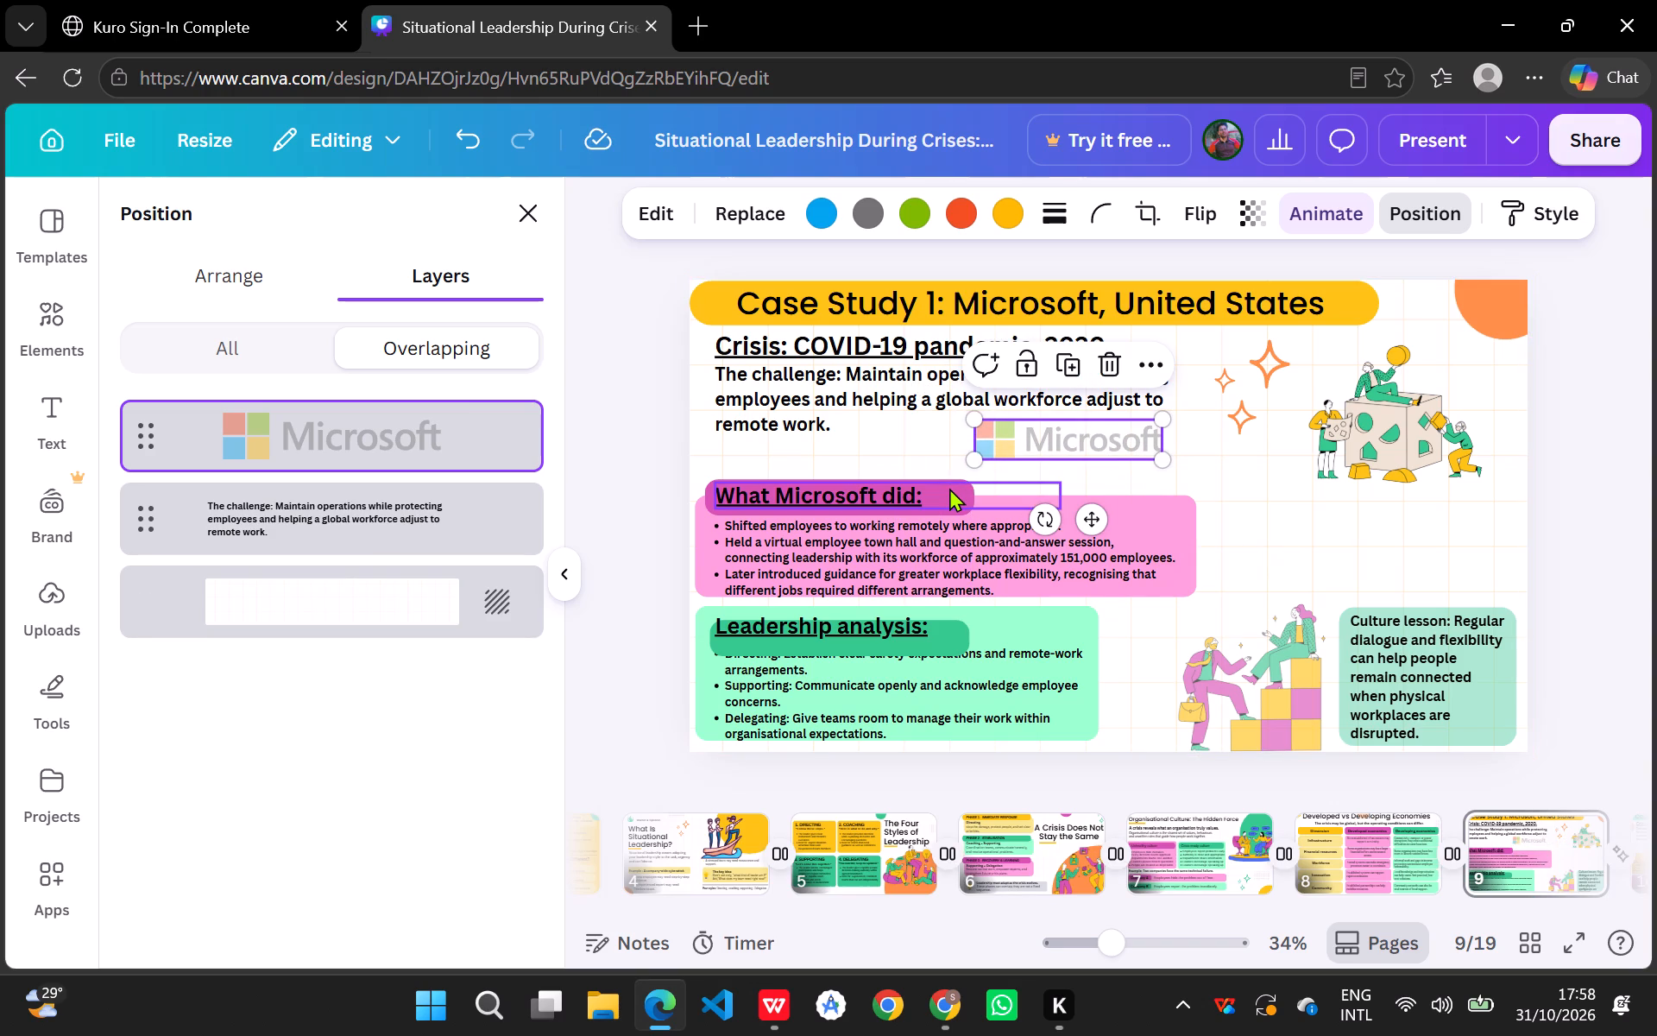
Move the "What Microsoft did:" heading and its dark-pink bar slightly up, keeping the heading on the bar.
{"action": "left_click_drag", "start_coordinate": [949, 488], "coordinate": [948, 470]}
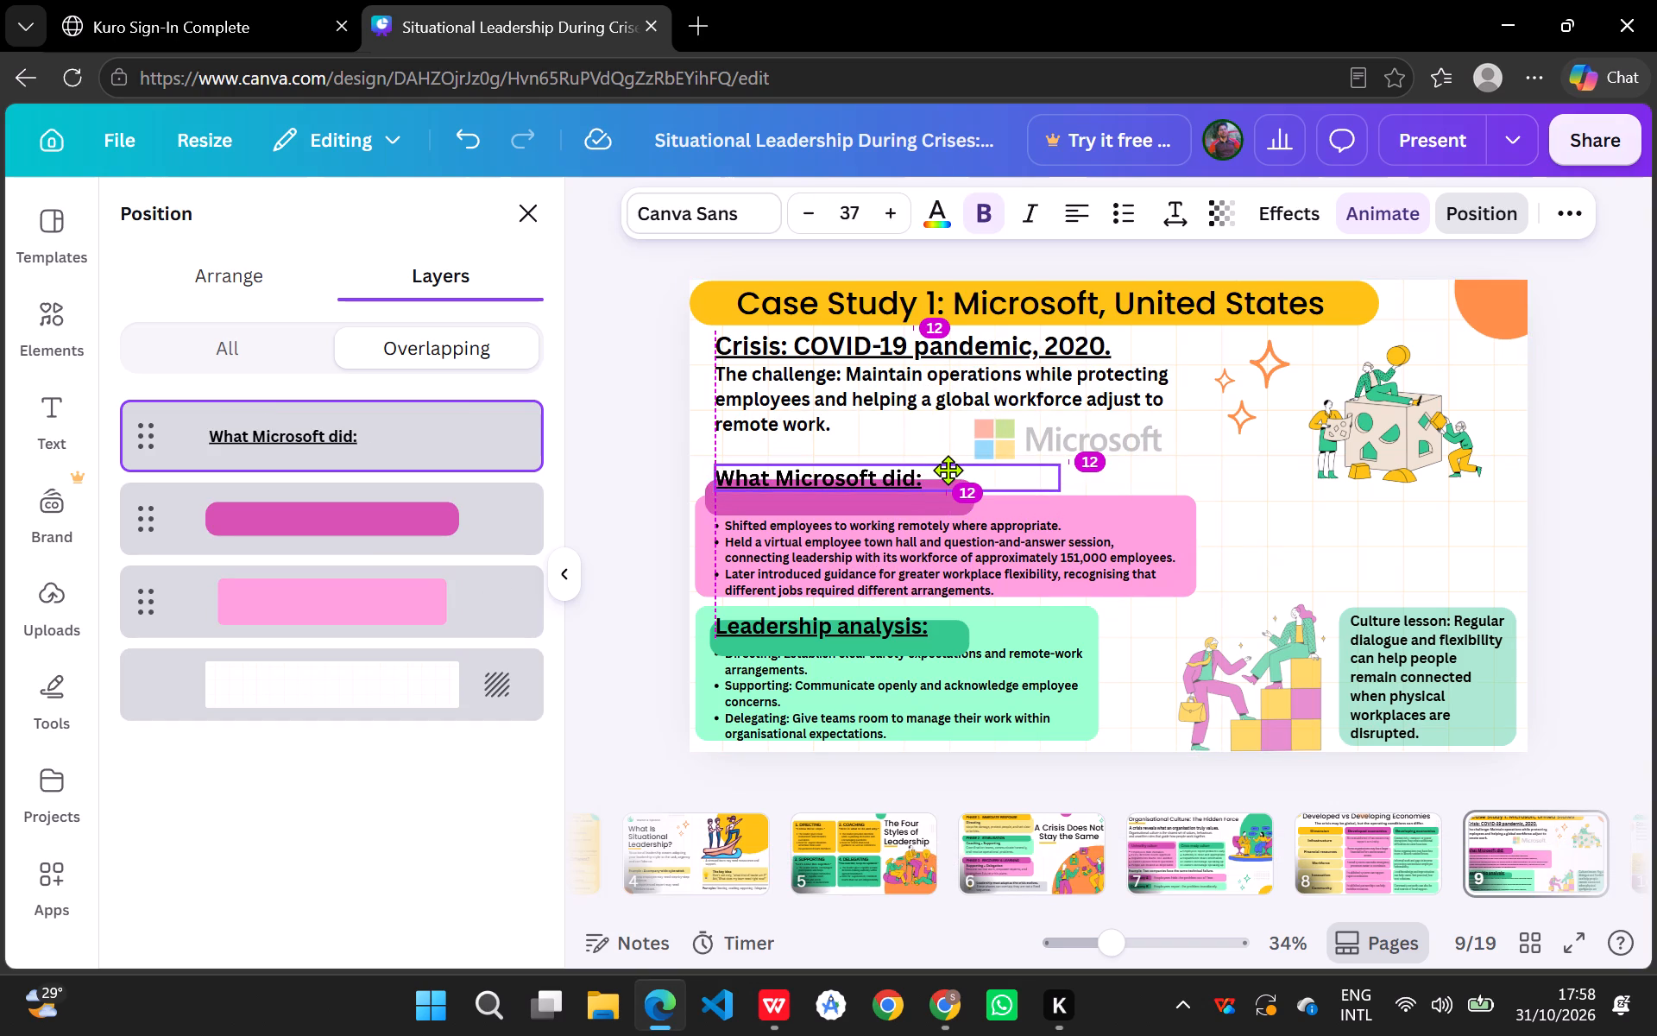
{"action": "left_click_drag", "start_coordinate": [948, 470], "coordinate": [948, 467]}
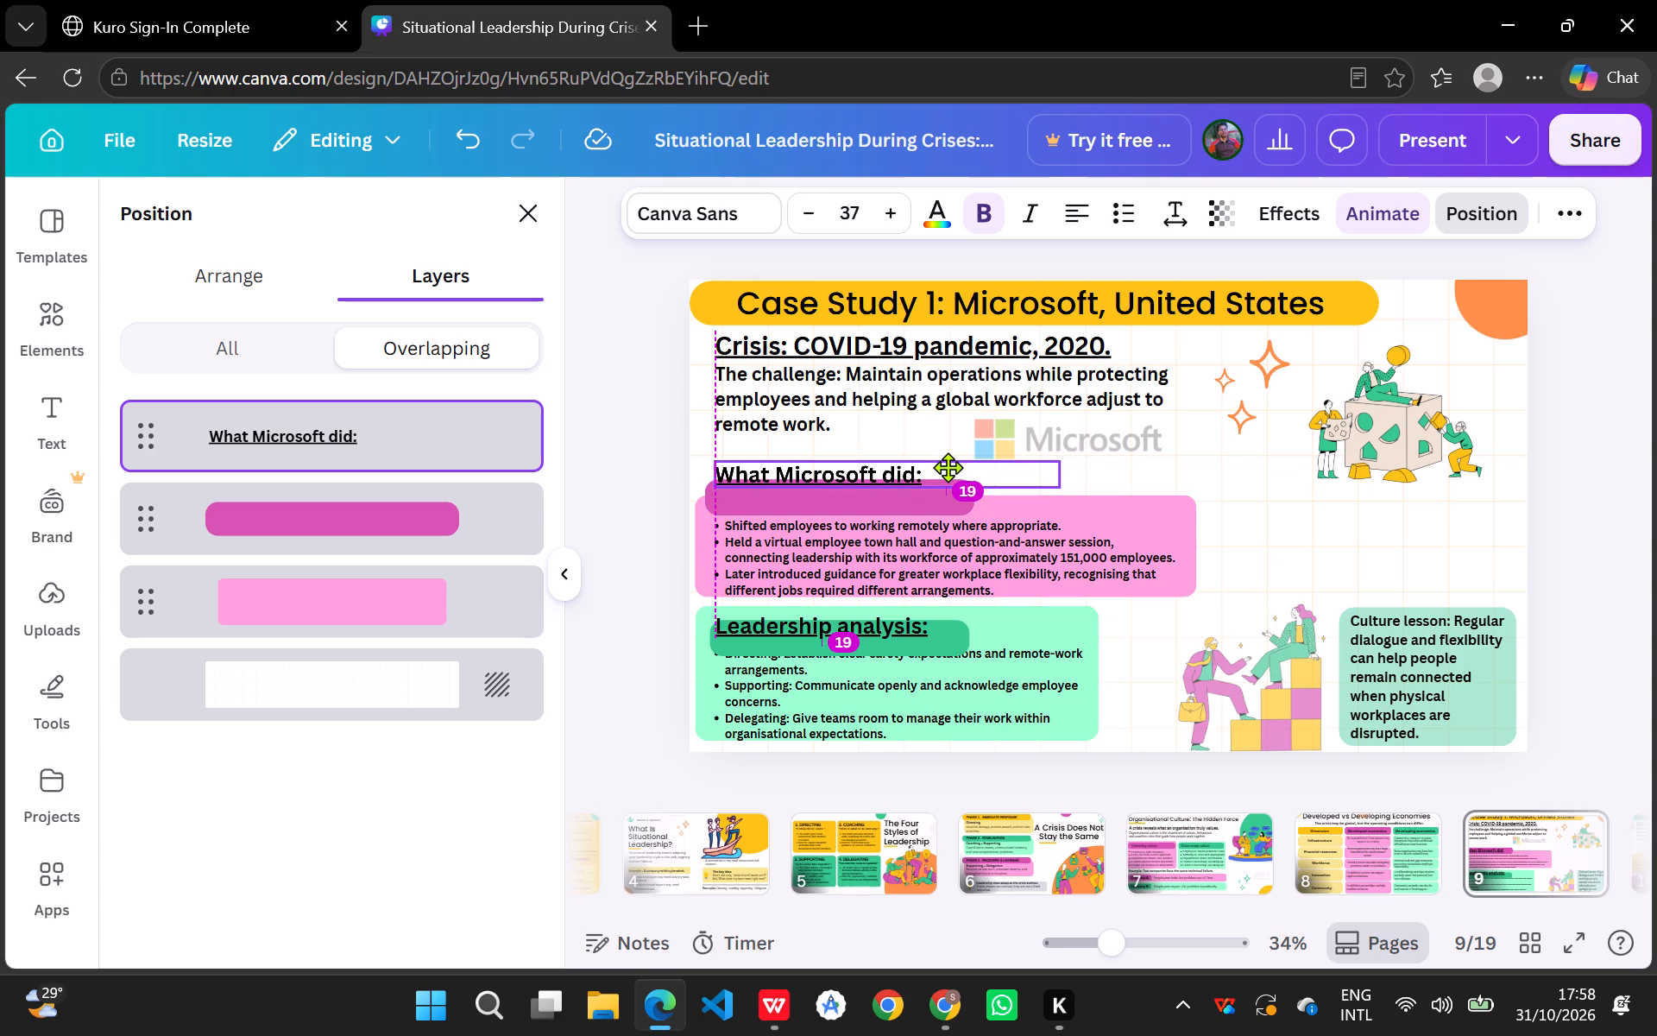
{"action": "left_click_drag", "start_coordinate": [948, 467], "coordinate": [948, 468]}
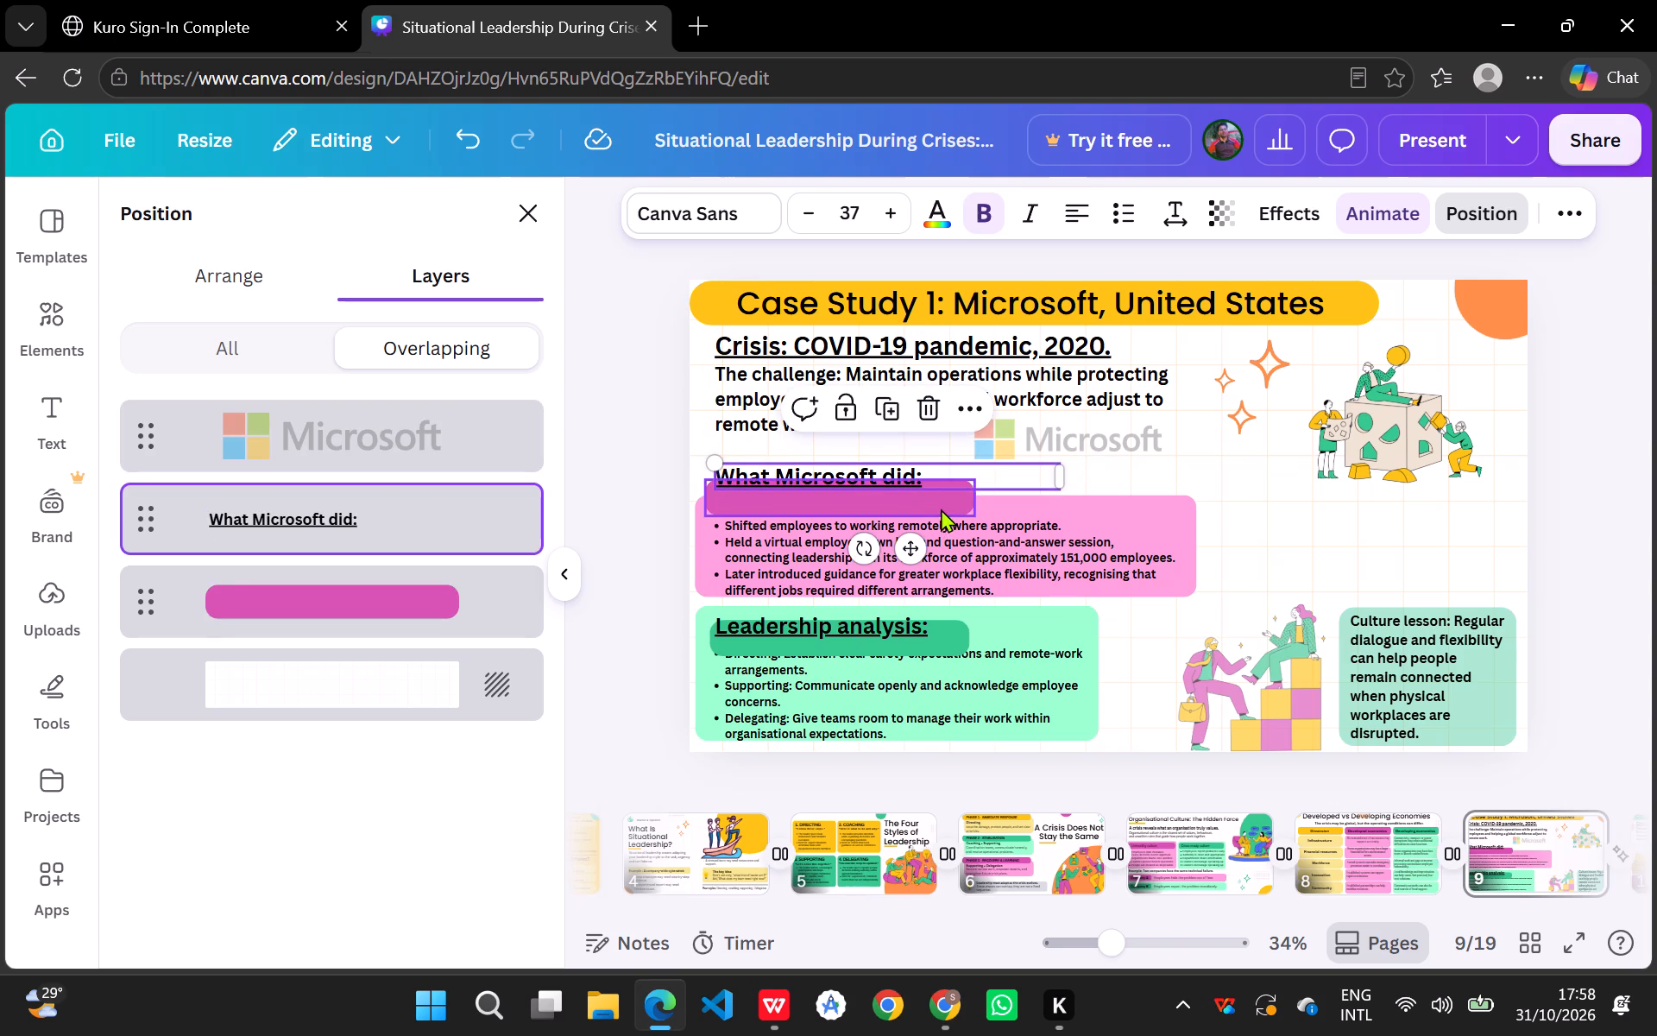
{"action": "left_click_drag", "start_coordinate": [941, 509], "coordinate": [941, 490]}
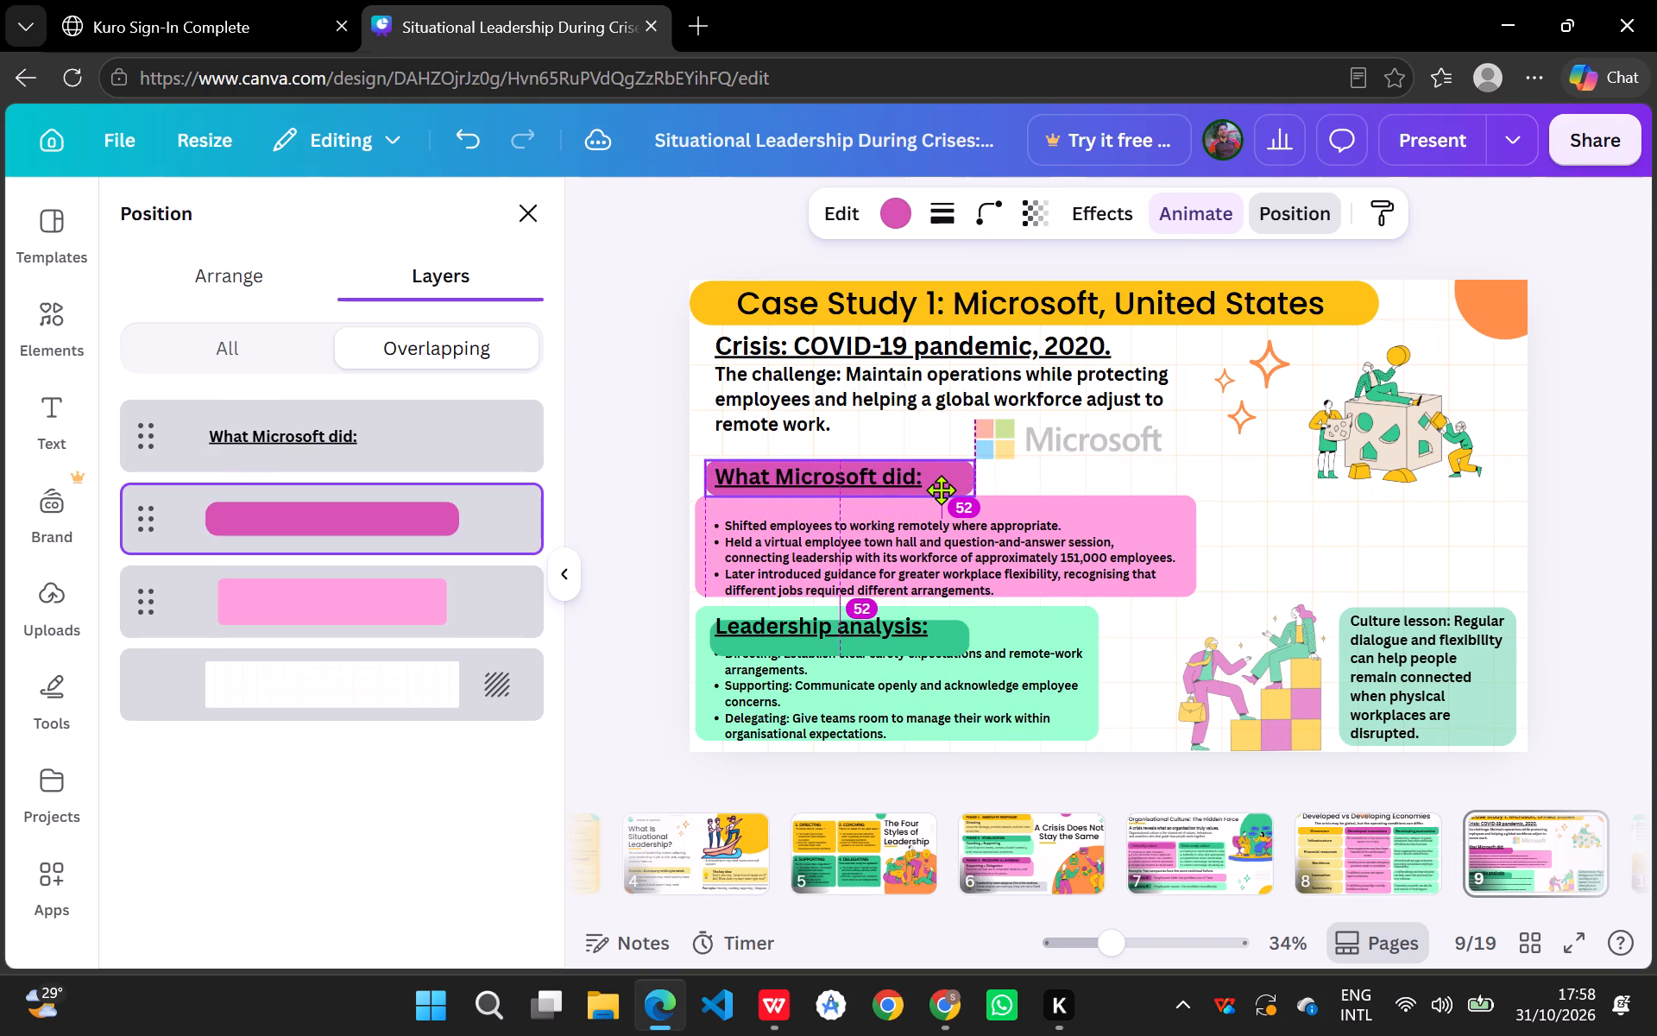
{"action": "left_click_drag", "start_coordinate": [941, 490], "coordinate": [941, 489]}
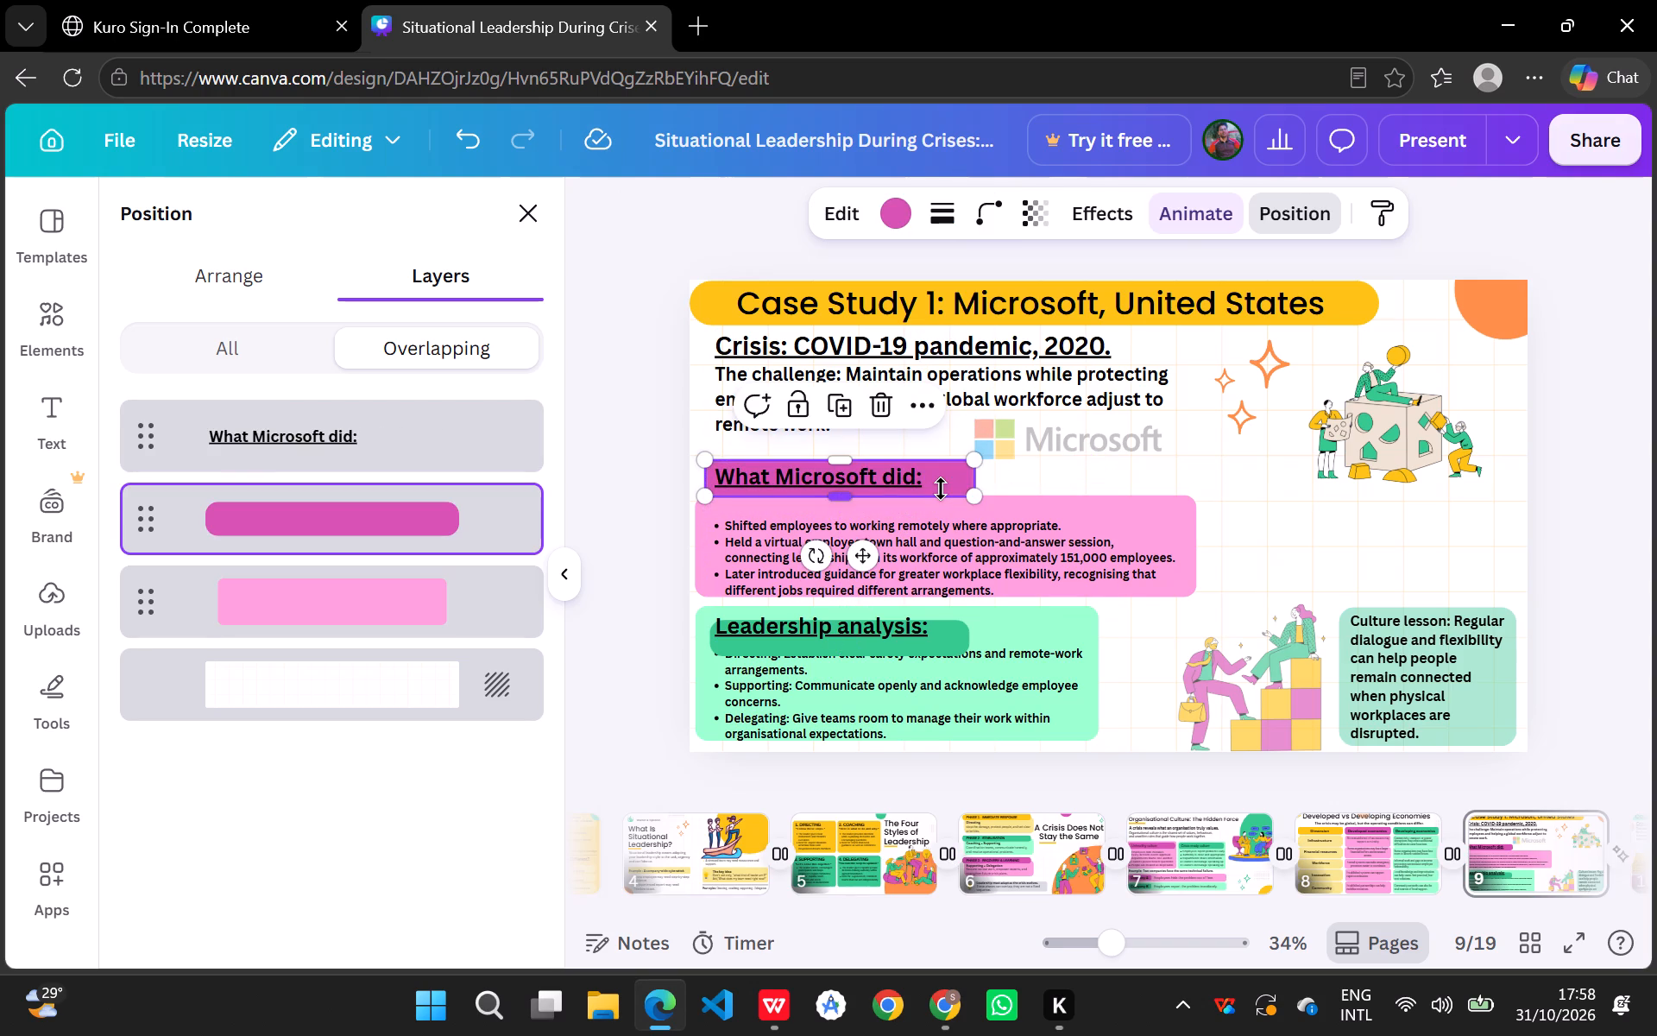
Move the pink box and its bullet text up beneath the "What Microsoft did:" bar, keeping all bullets inside the box.
{"action": "left_click_drag", "start_coordinate": [1025, 503], "coordinate": [1028, 490]}
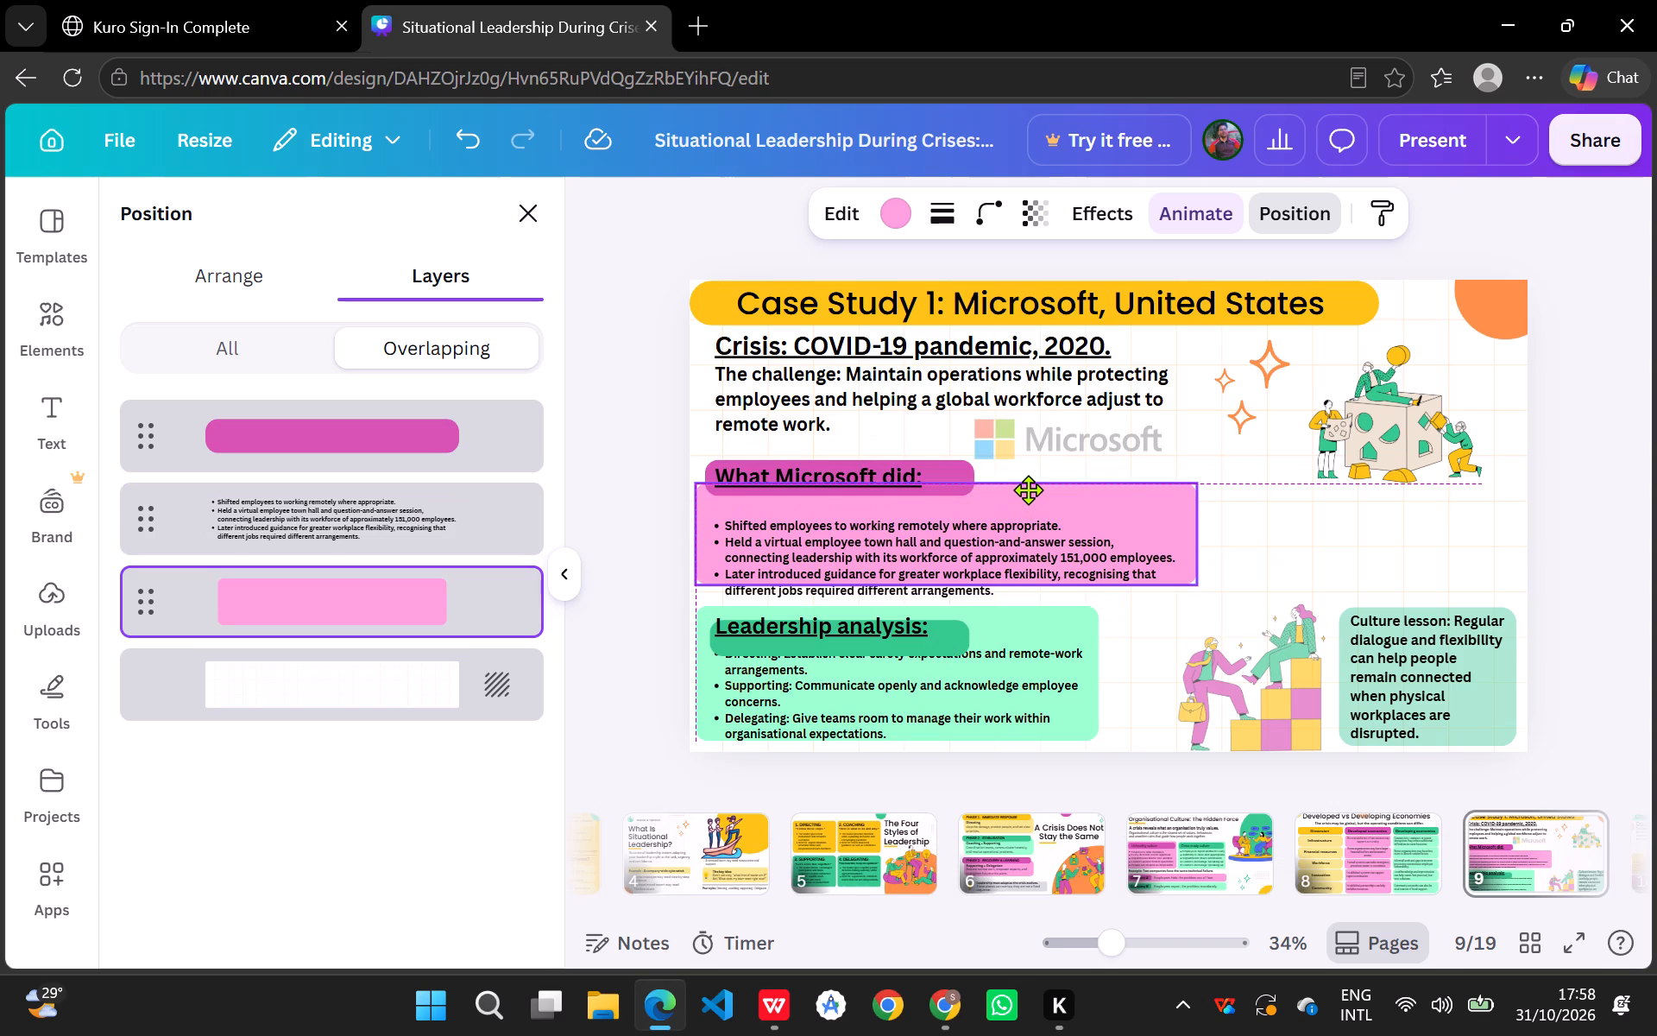
{"action": "left_click_drag", "start_coordinate": [1028, 490], "coordinate": [1027, 484]}
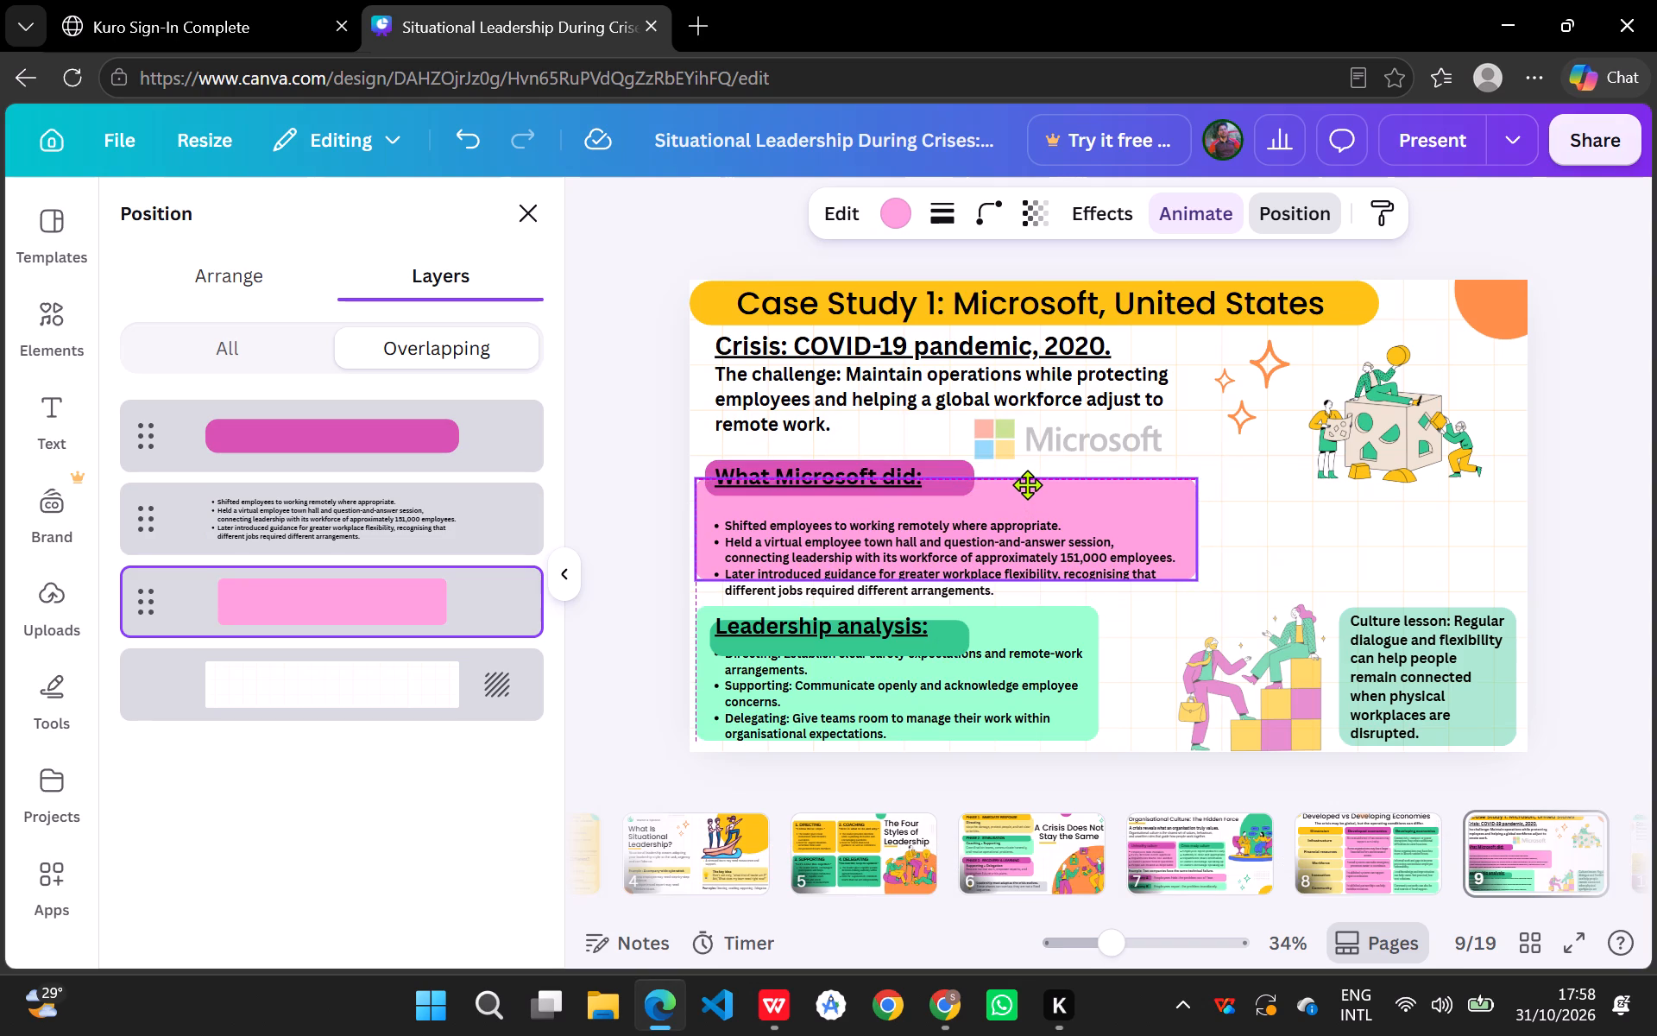
{"action": "left_click_drag", "start_coordinate": [1027, 484], "coordinate": [1027, 483]}
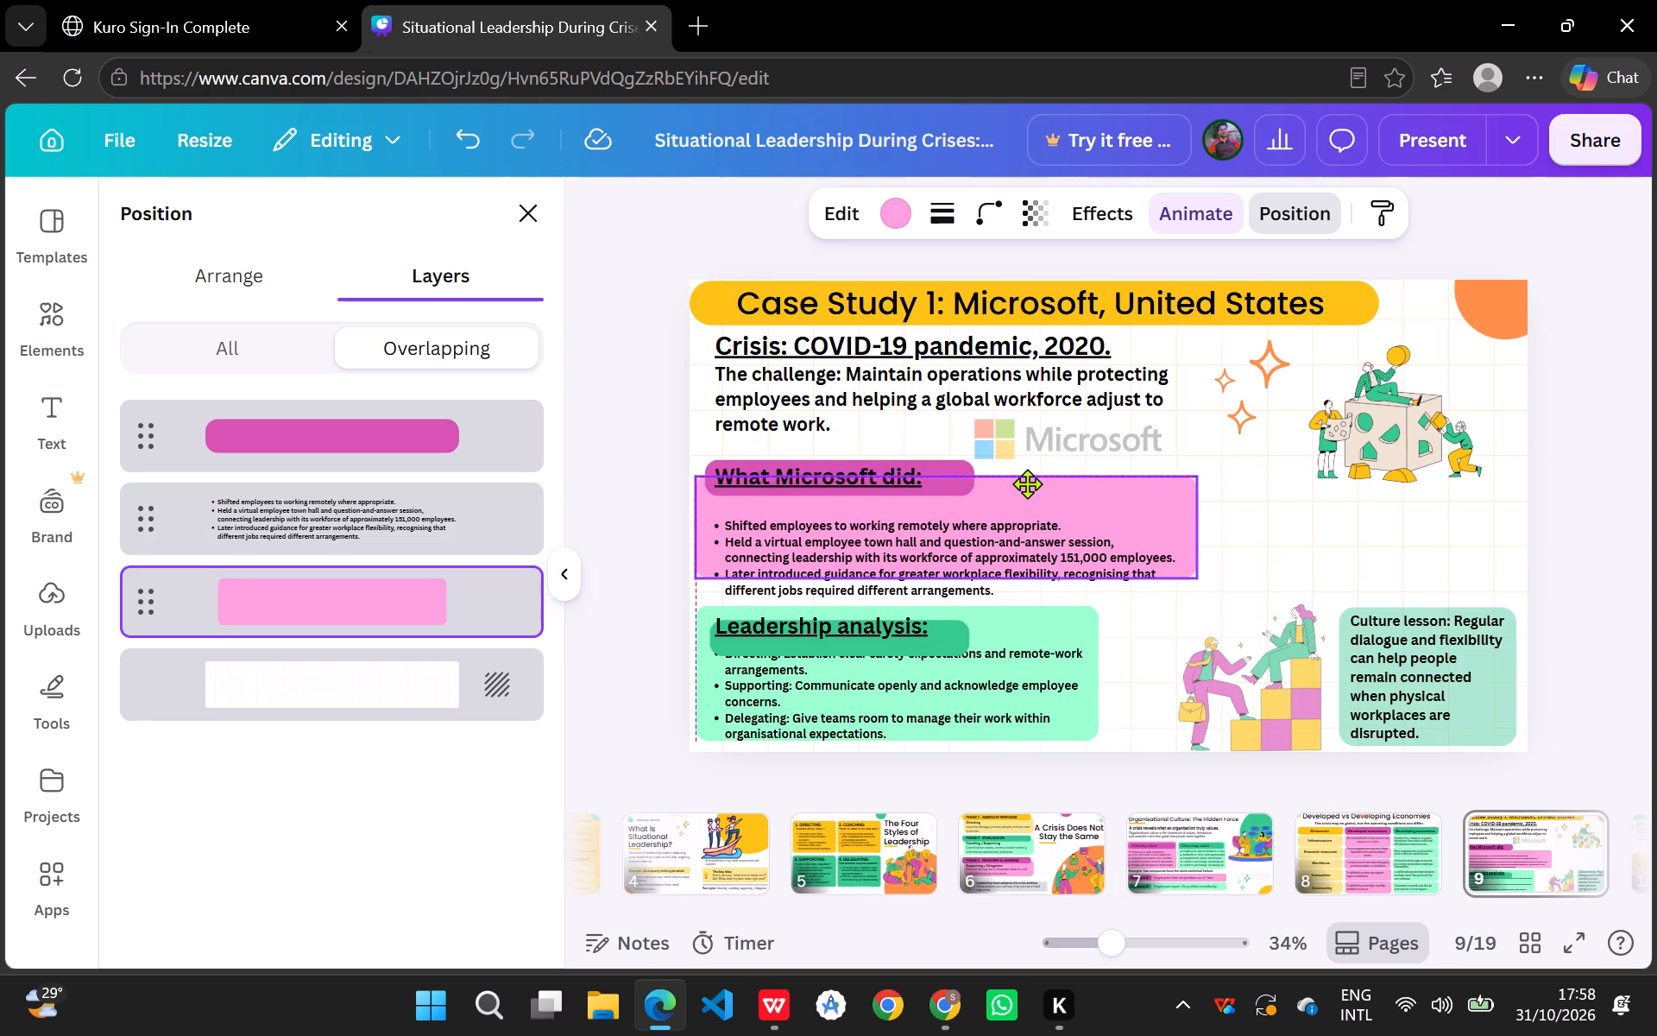
{"action": "left_click_drag", "start_coordinate": [1027, 483], "coordinate": [1027, 485]}
{"action": "left_click", "coordinate": [1105, 543]}
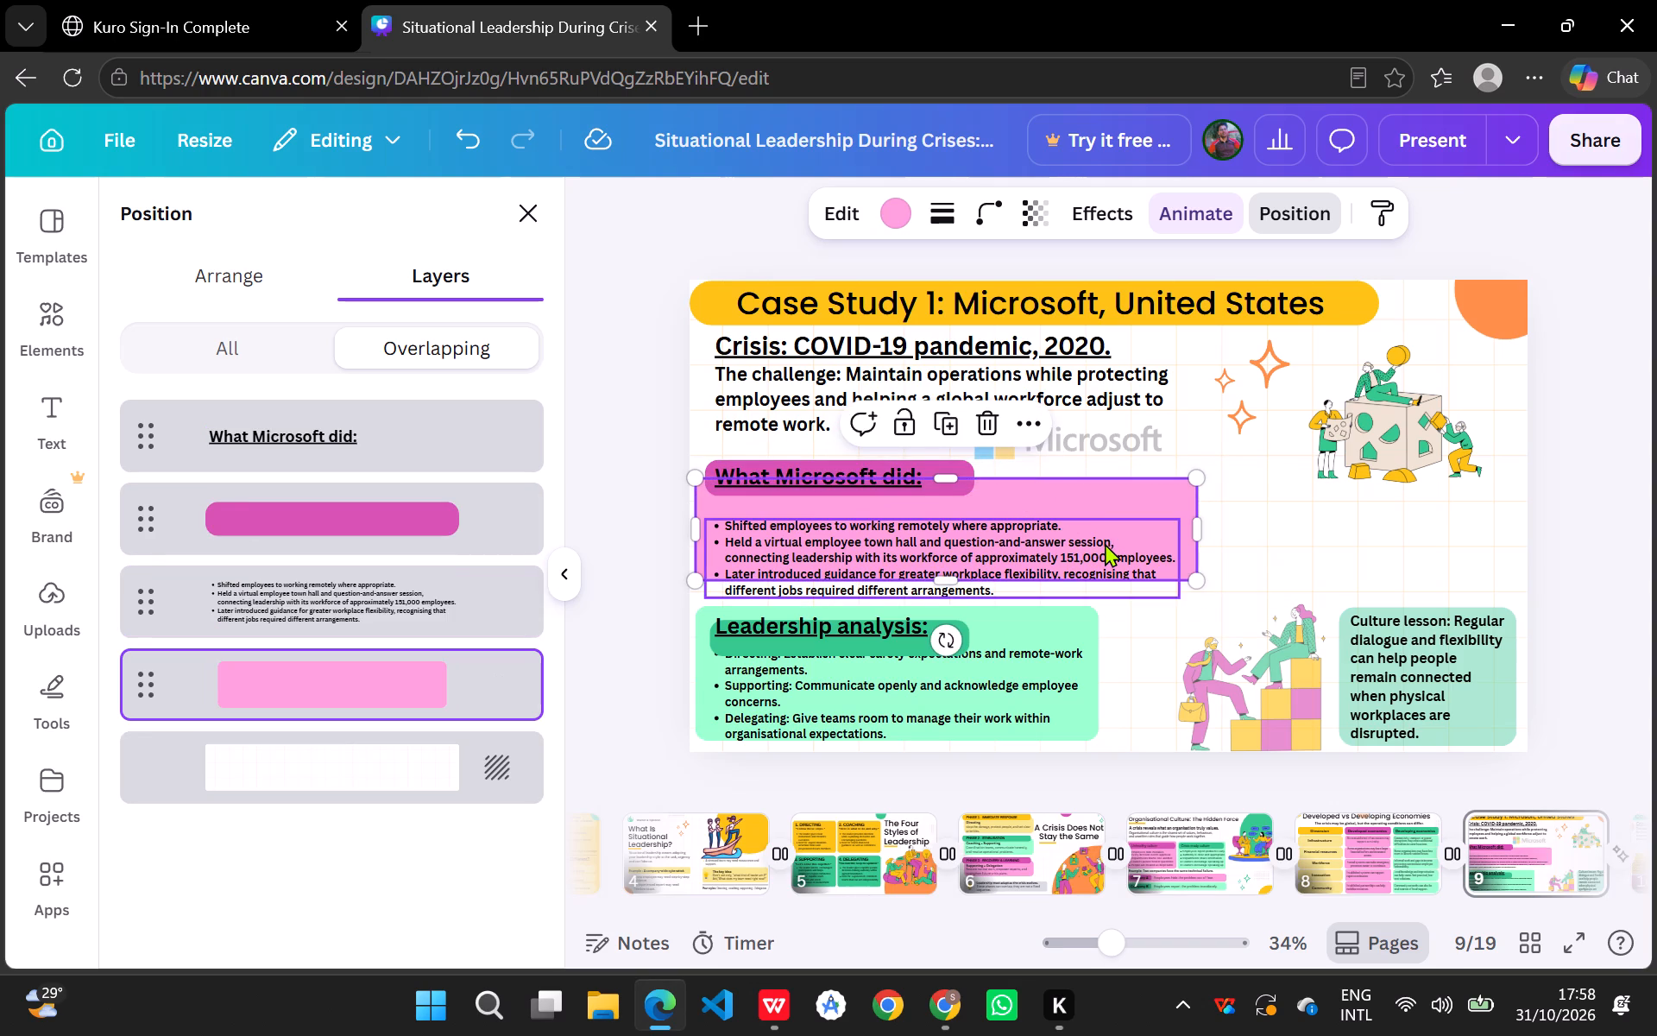
{"action": "left_click_drag", "start_coordinate": [1105, 543], "coordinate": [1106, 517]}
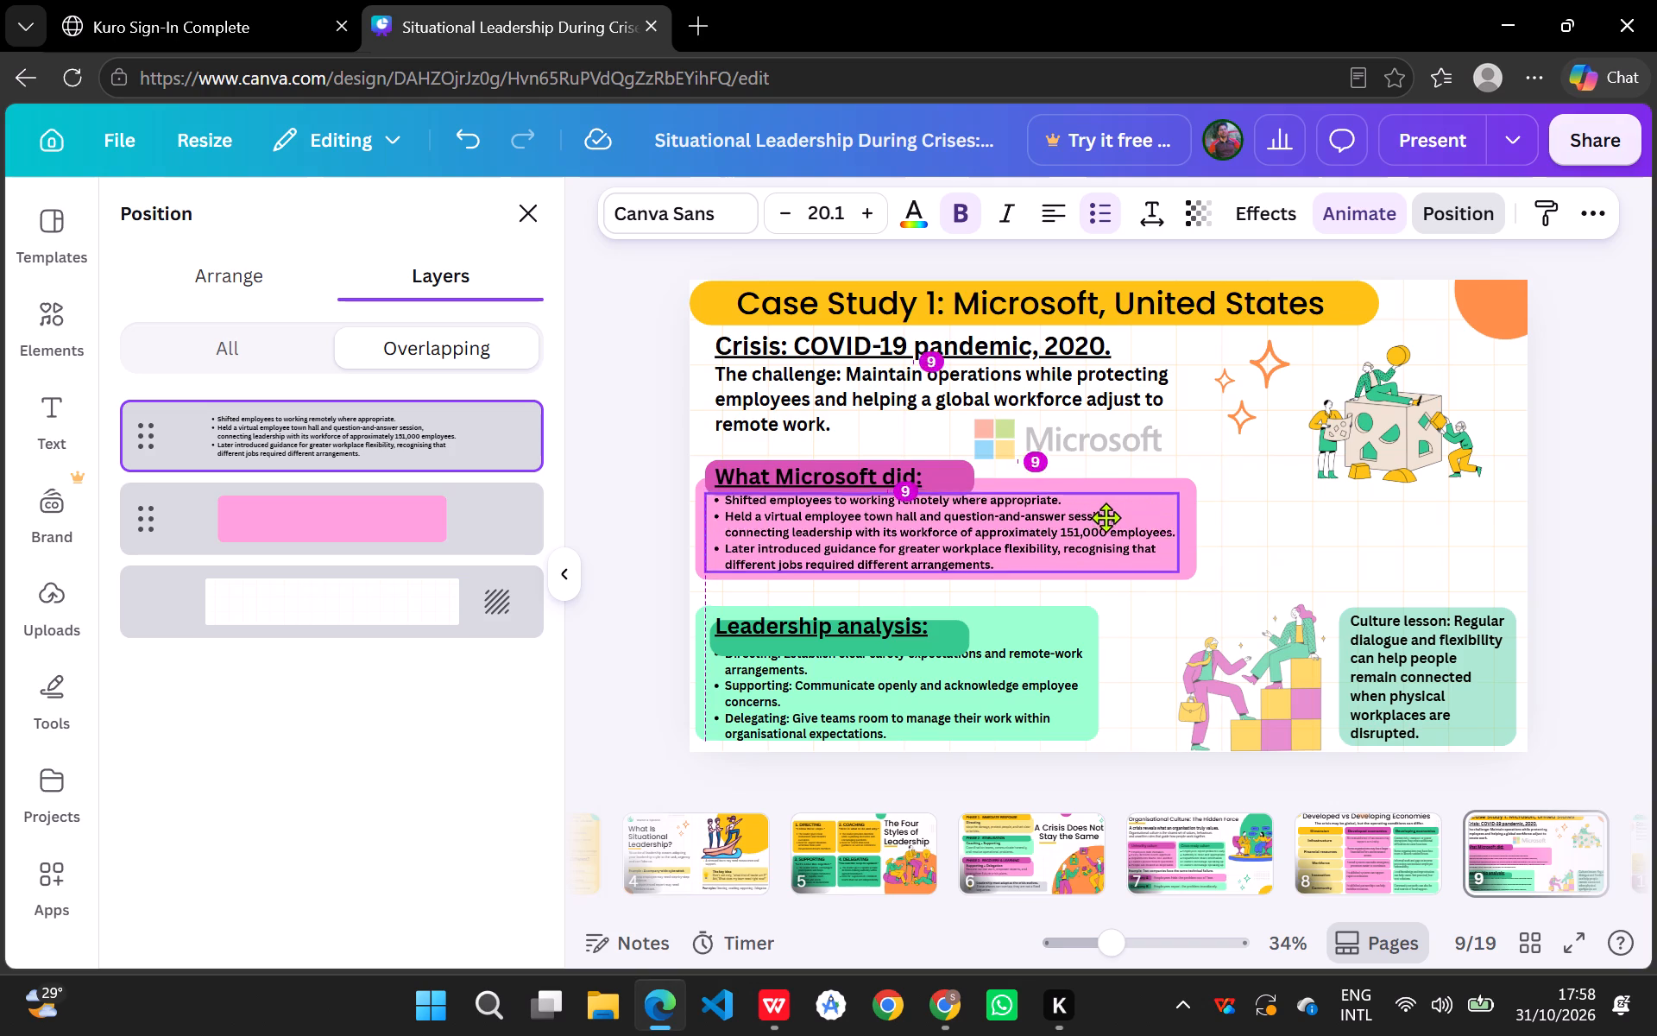
{"action": "left_click_drag", "start_coordinate": [1106, 517], "coordinate": [1107, 521]}
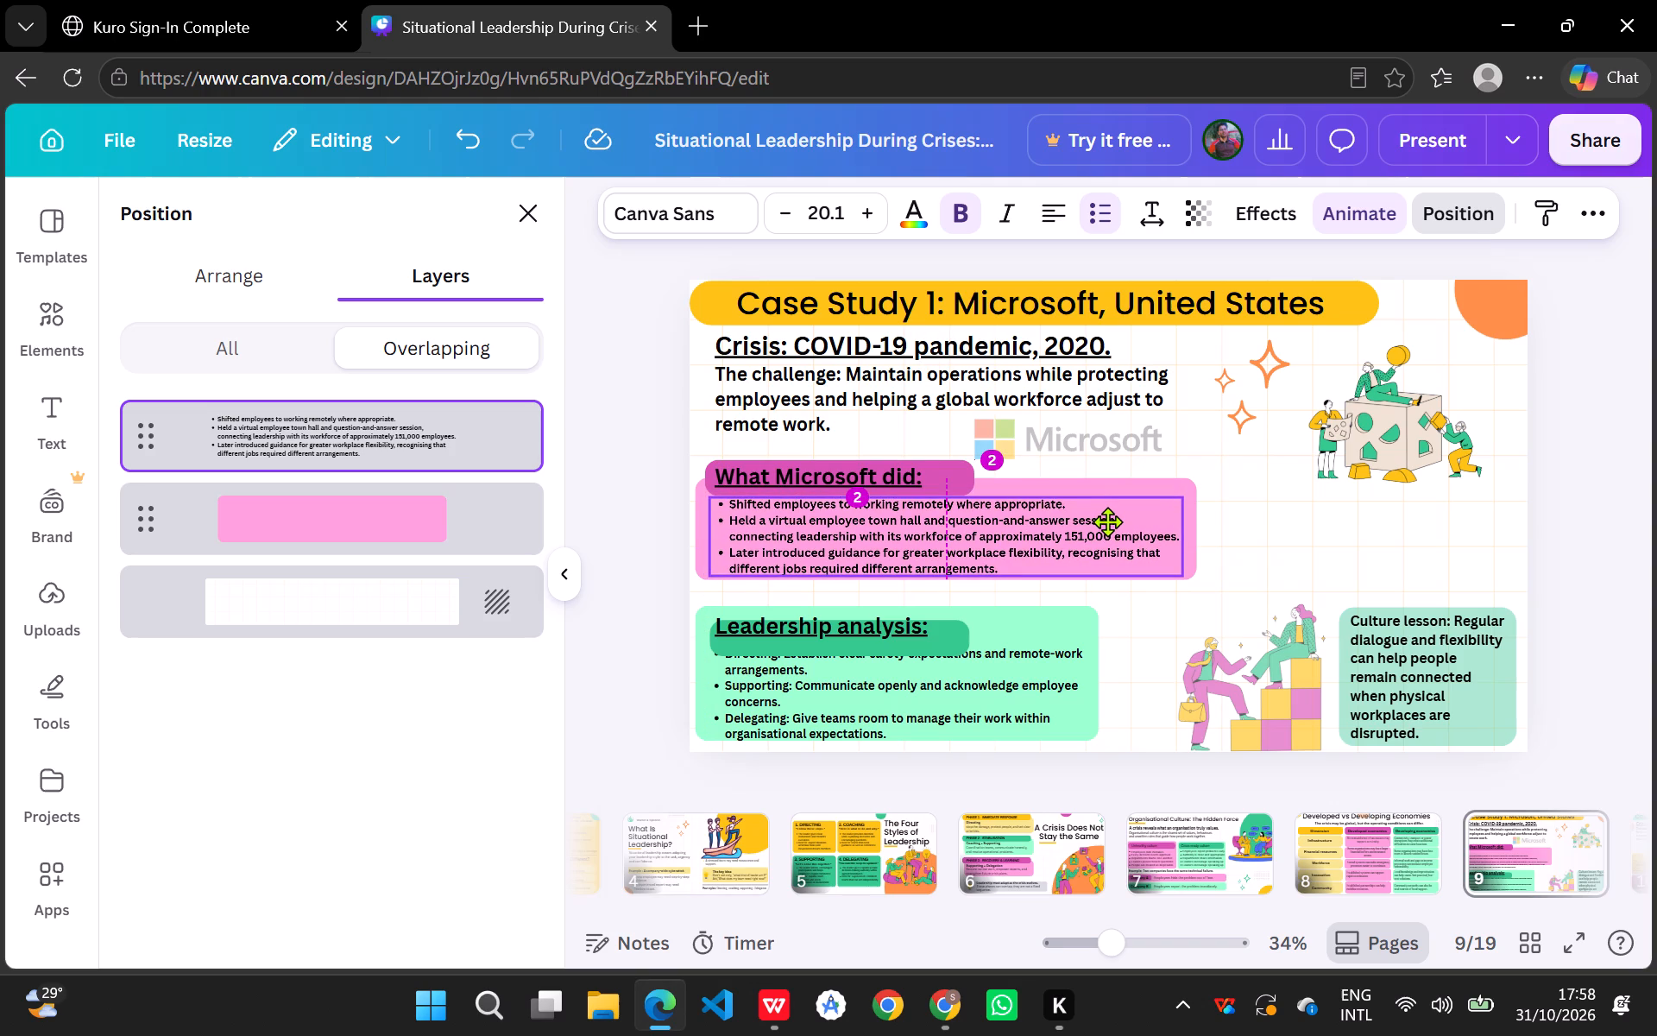
{"action": "left_click_drag", "start_coordinate": [1107, 521], "coordinate": [1105, 521]}
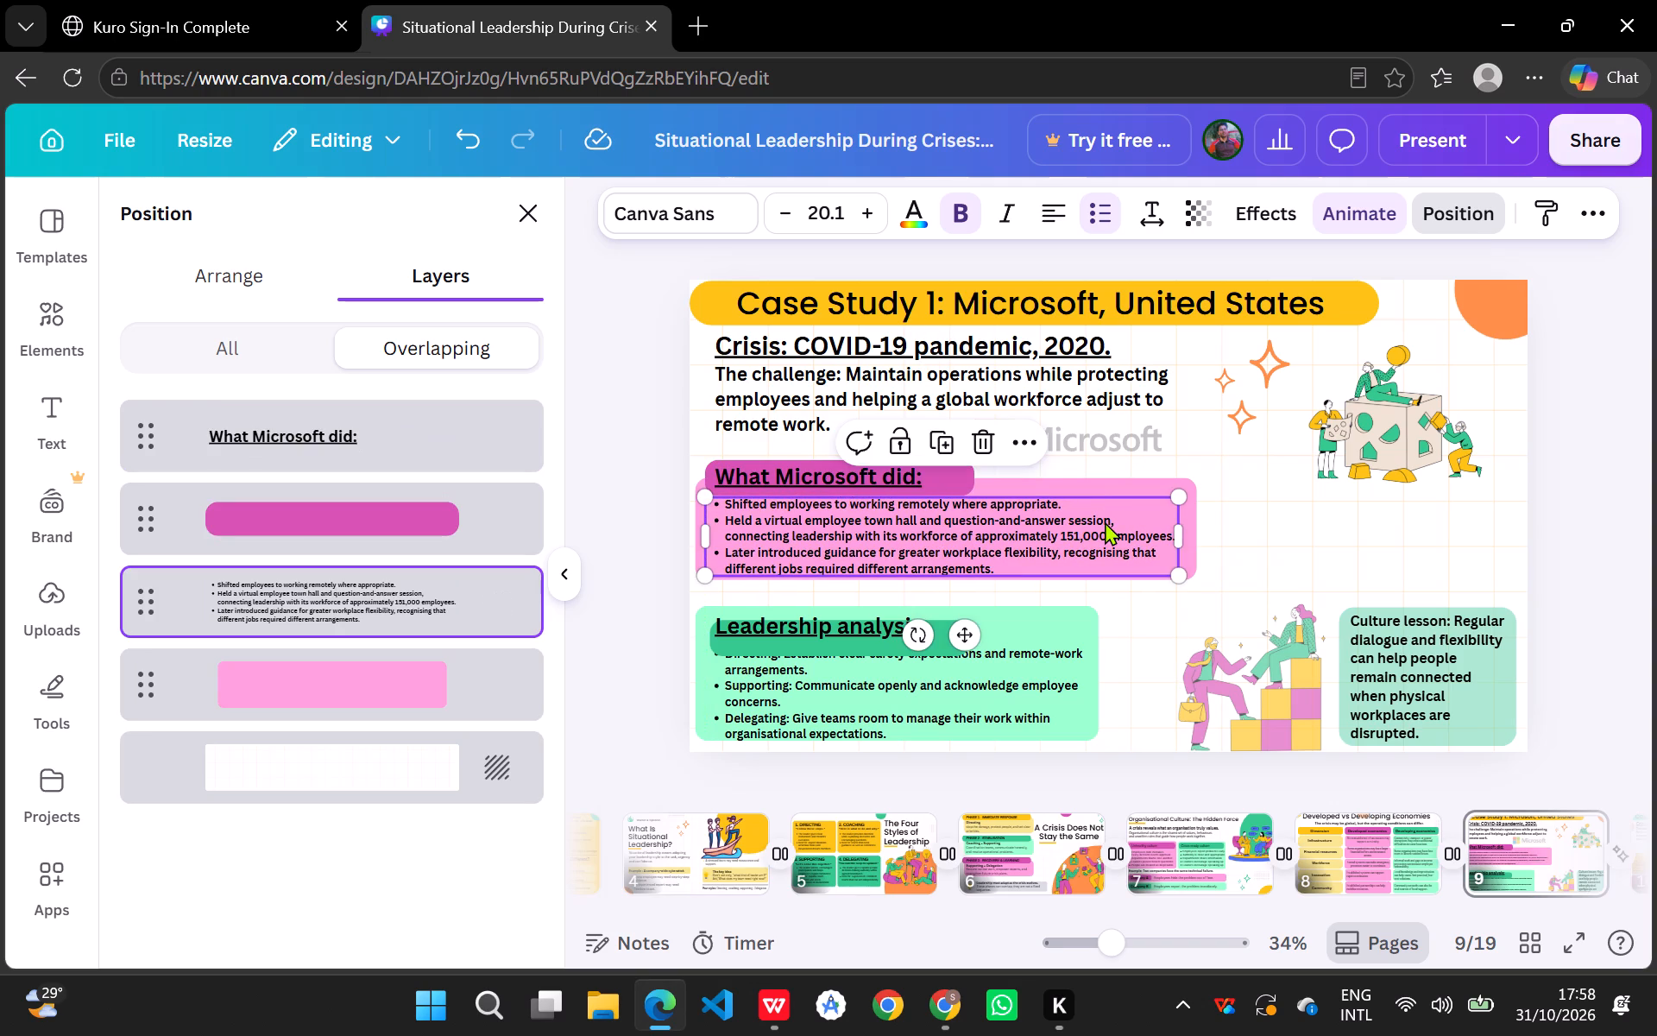
{"action": "left_click", "coordinate": [1255, 517]}
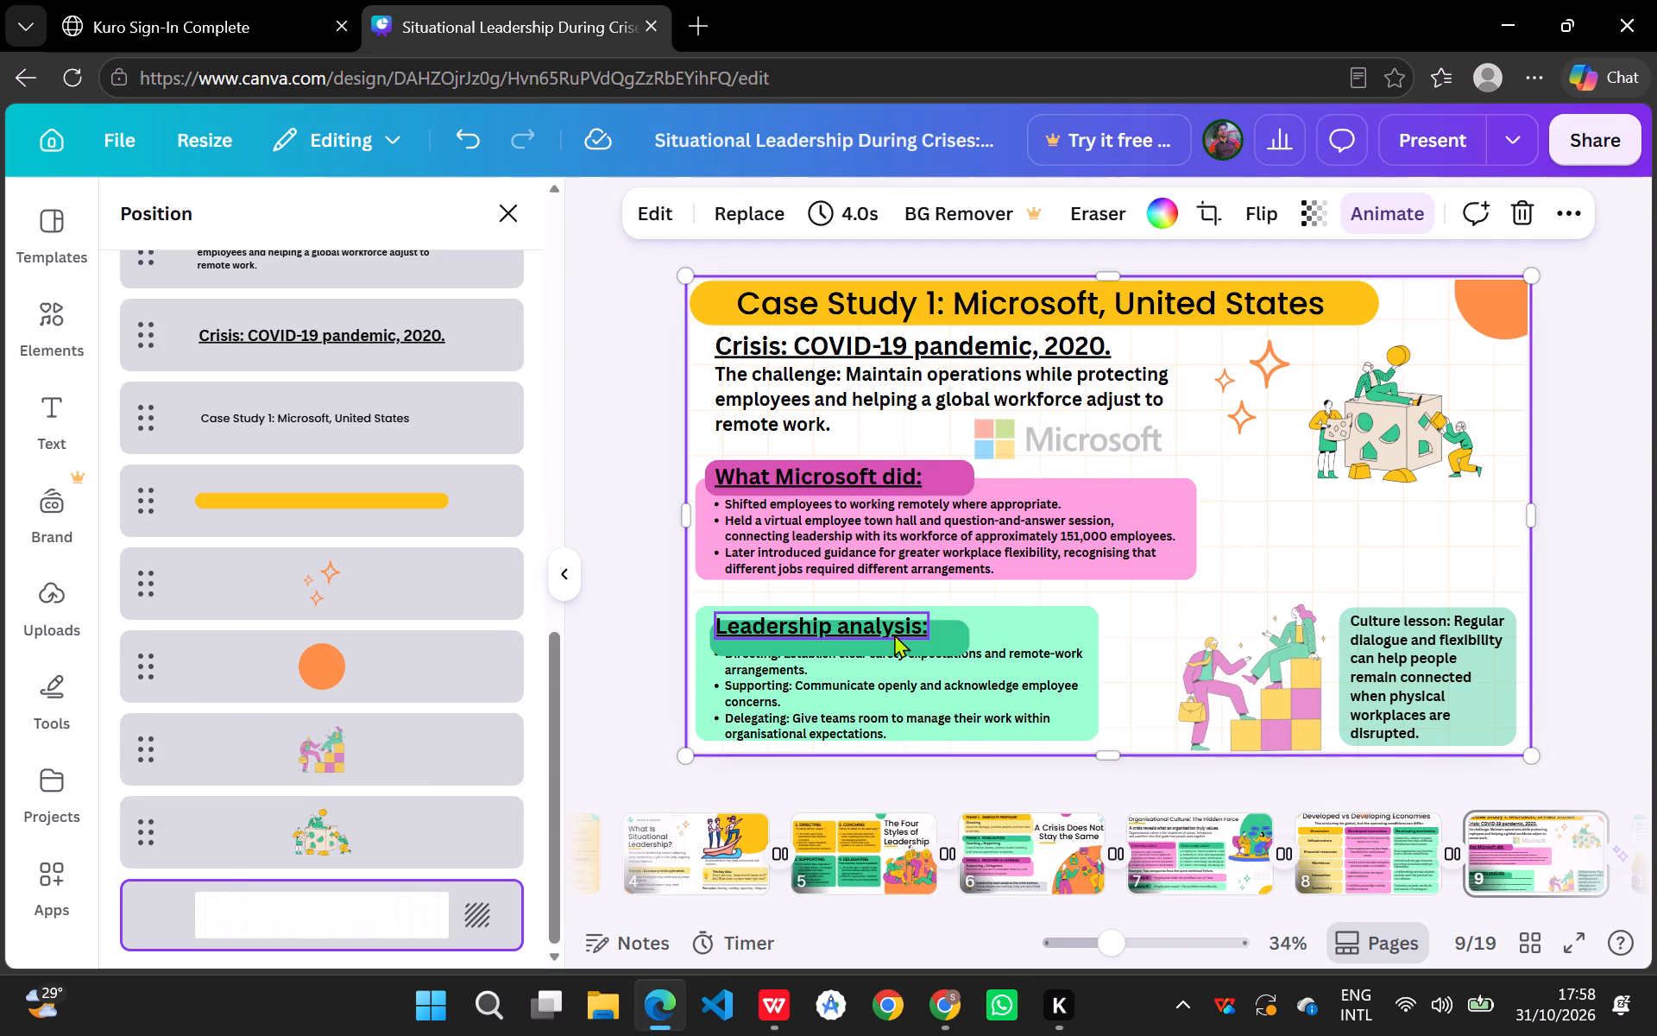
Move the dark-green bar up to overlap the light-green panel's top edge and set the "Leadership analysis:" heading on it.
{"action": "left_click_drag", "start_coordinate": [957, 640], "coordinate": [955, 614]}
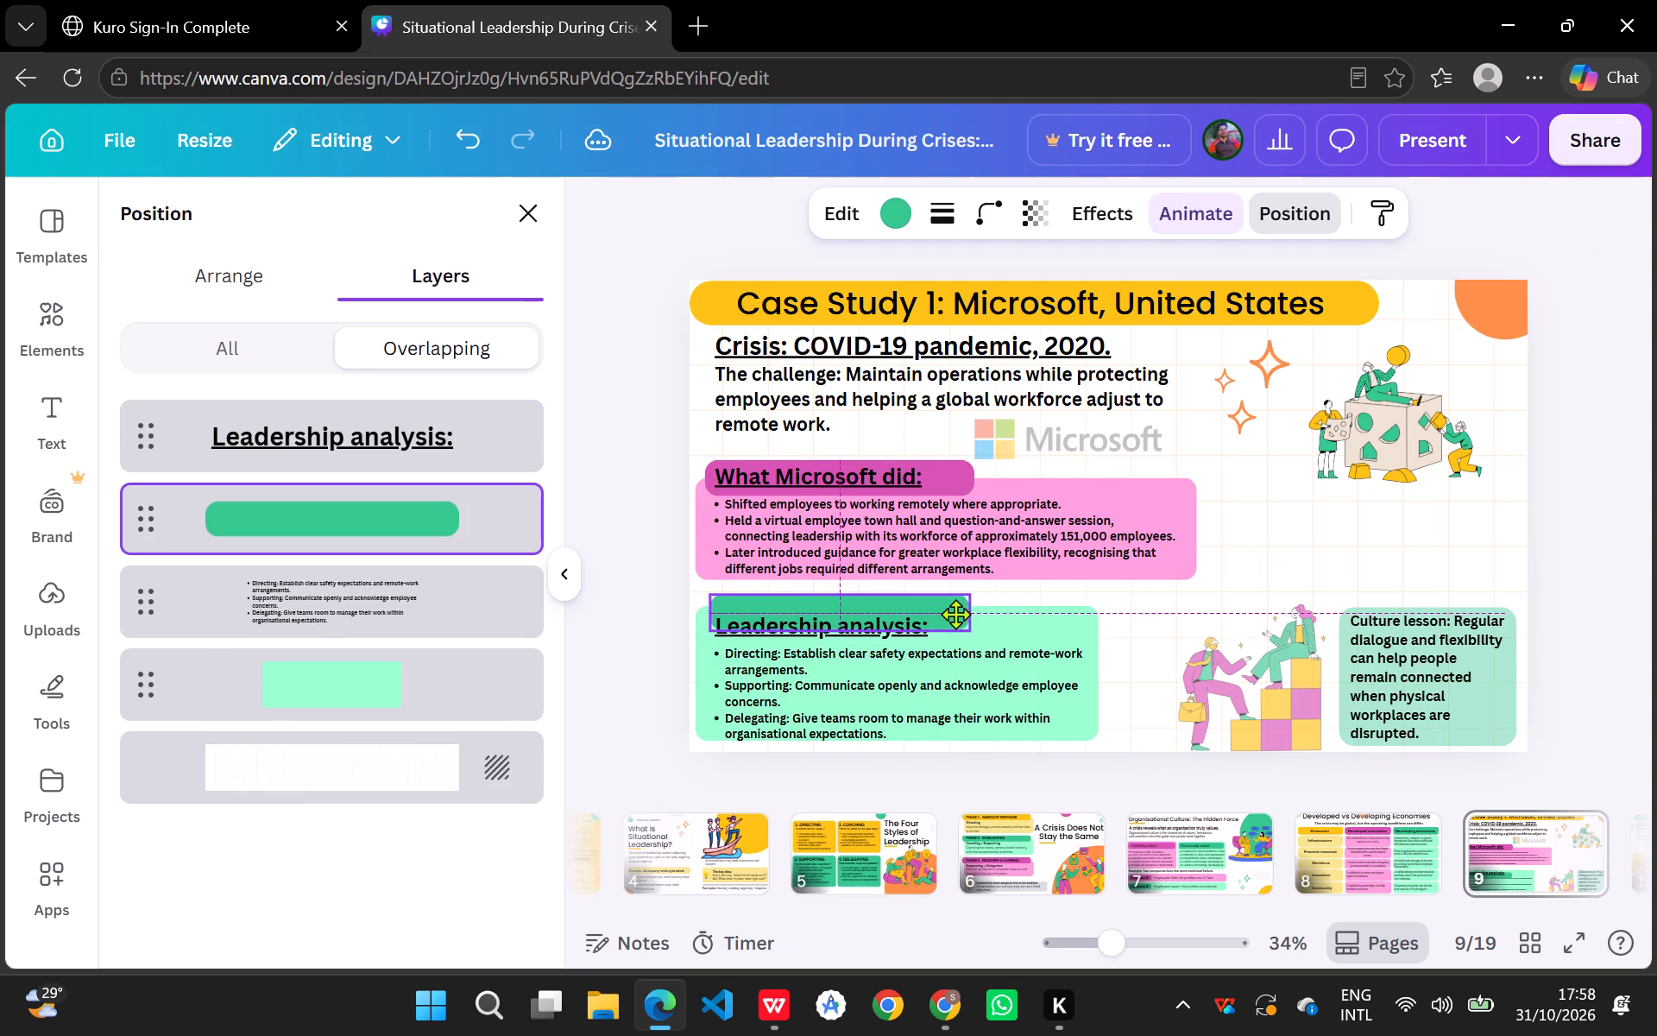
{"action": "left_click_drag", "start_coordinate": [955, 614], "coordinate": [954, 612]}
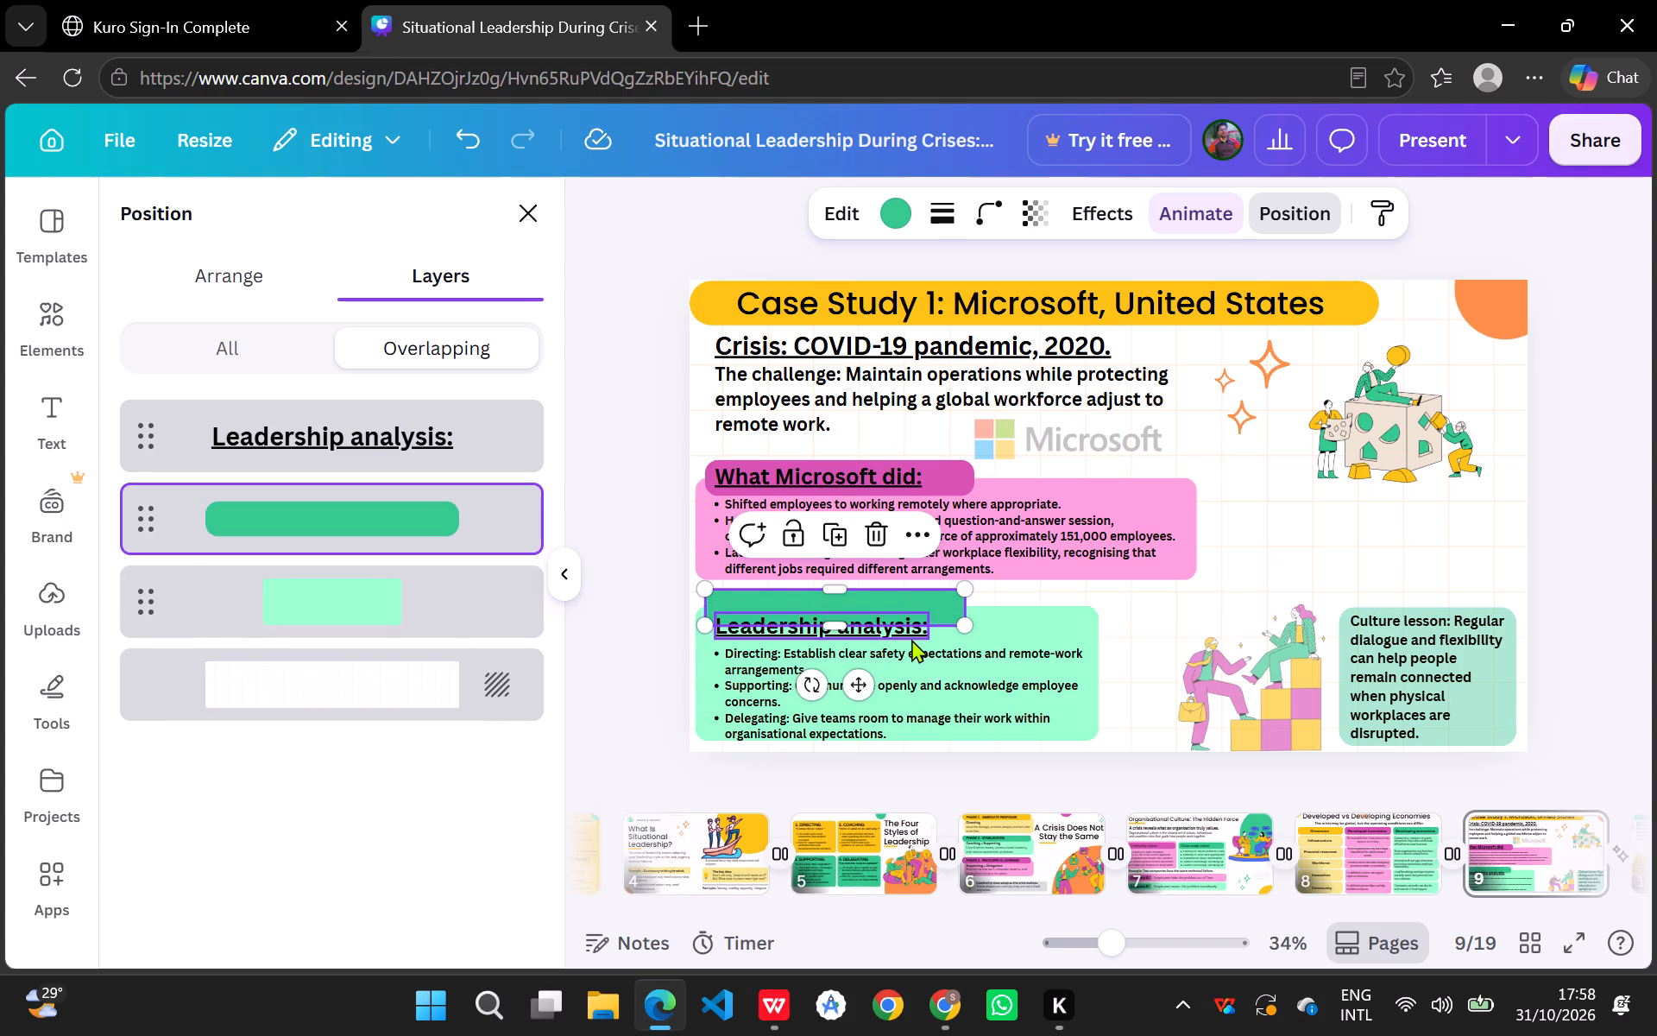
{"action": "left_click_drag", "start_coordinate": [911, 639], "coordinate": [915, 624]}
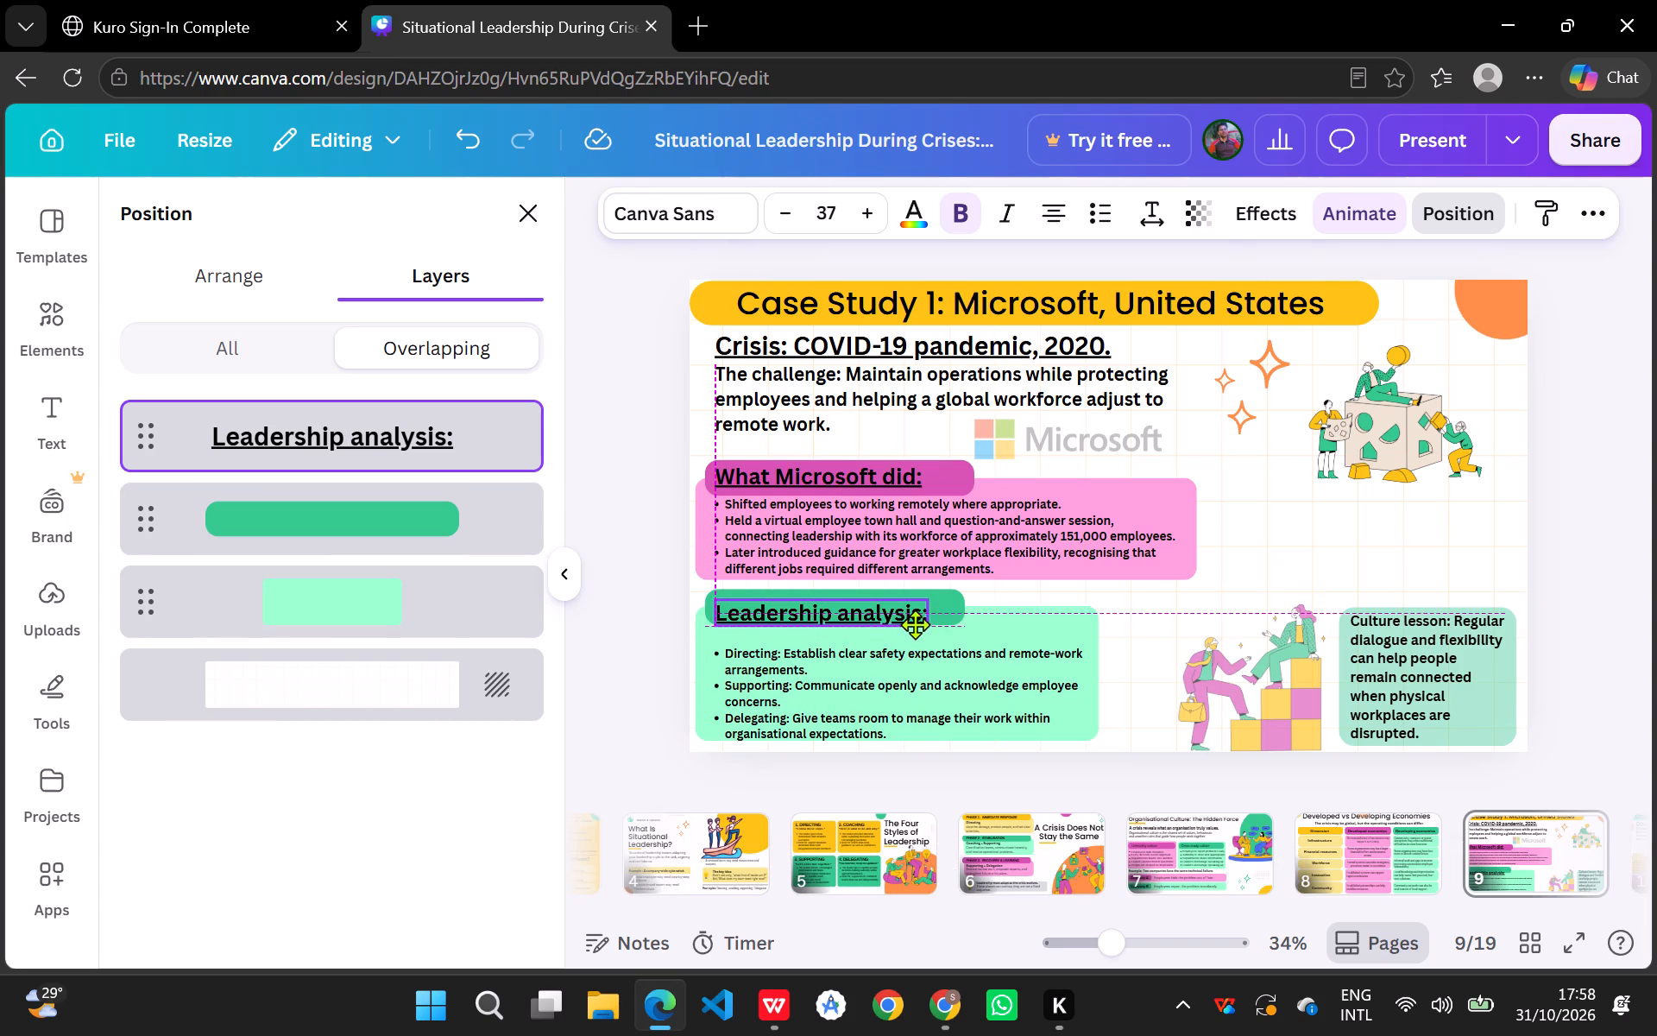
{"action": "left_click_drag", "start_coordinate": [915, 624], "coordinate": [916, 621]}
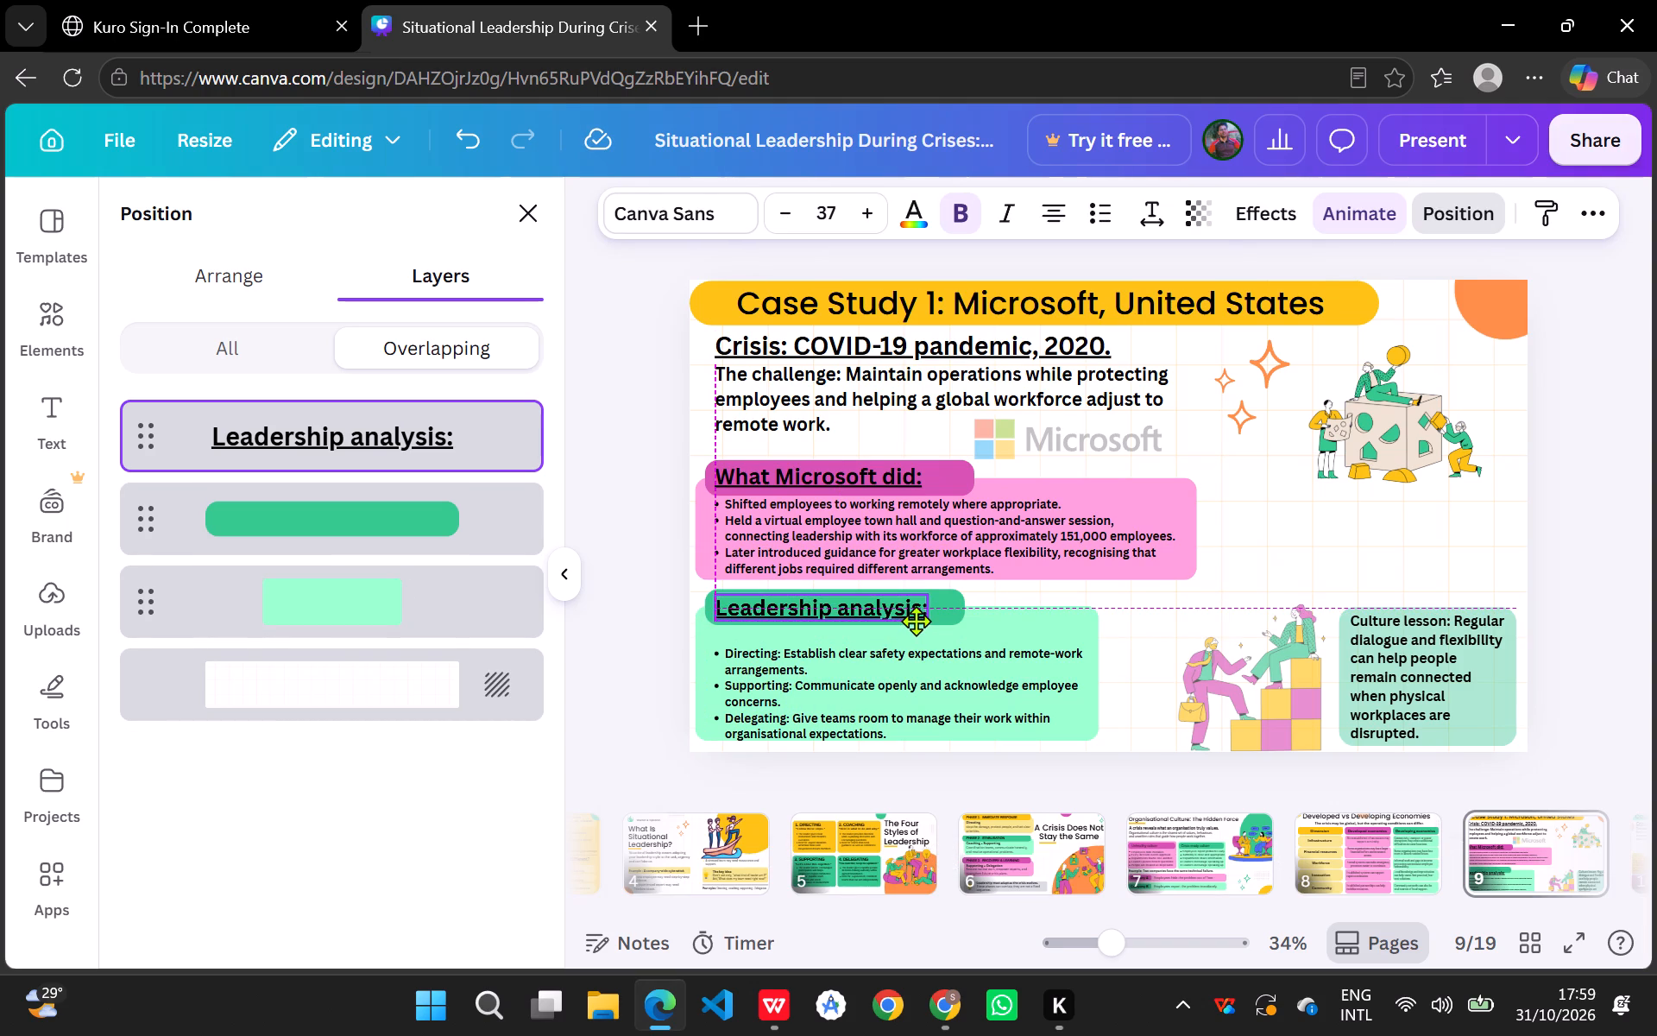
{"action": "left_click_drag", "start_coordinate": [916, 621], "coordinate": [916, 620]}
{"action": "left_click", "coordinate": [916, 620]}
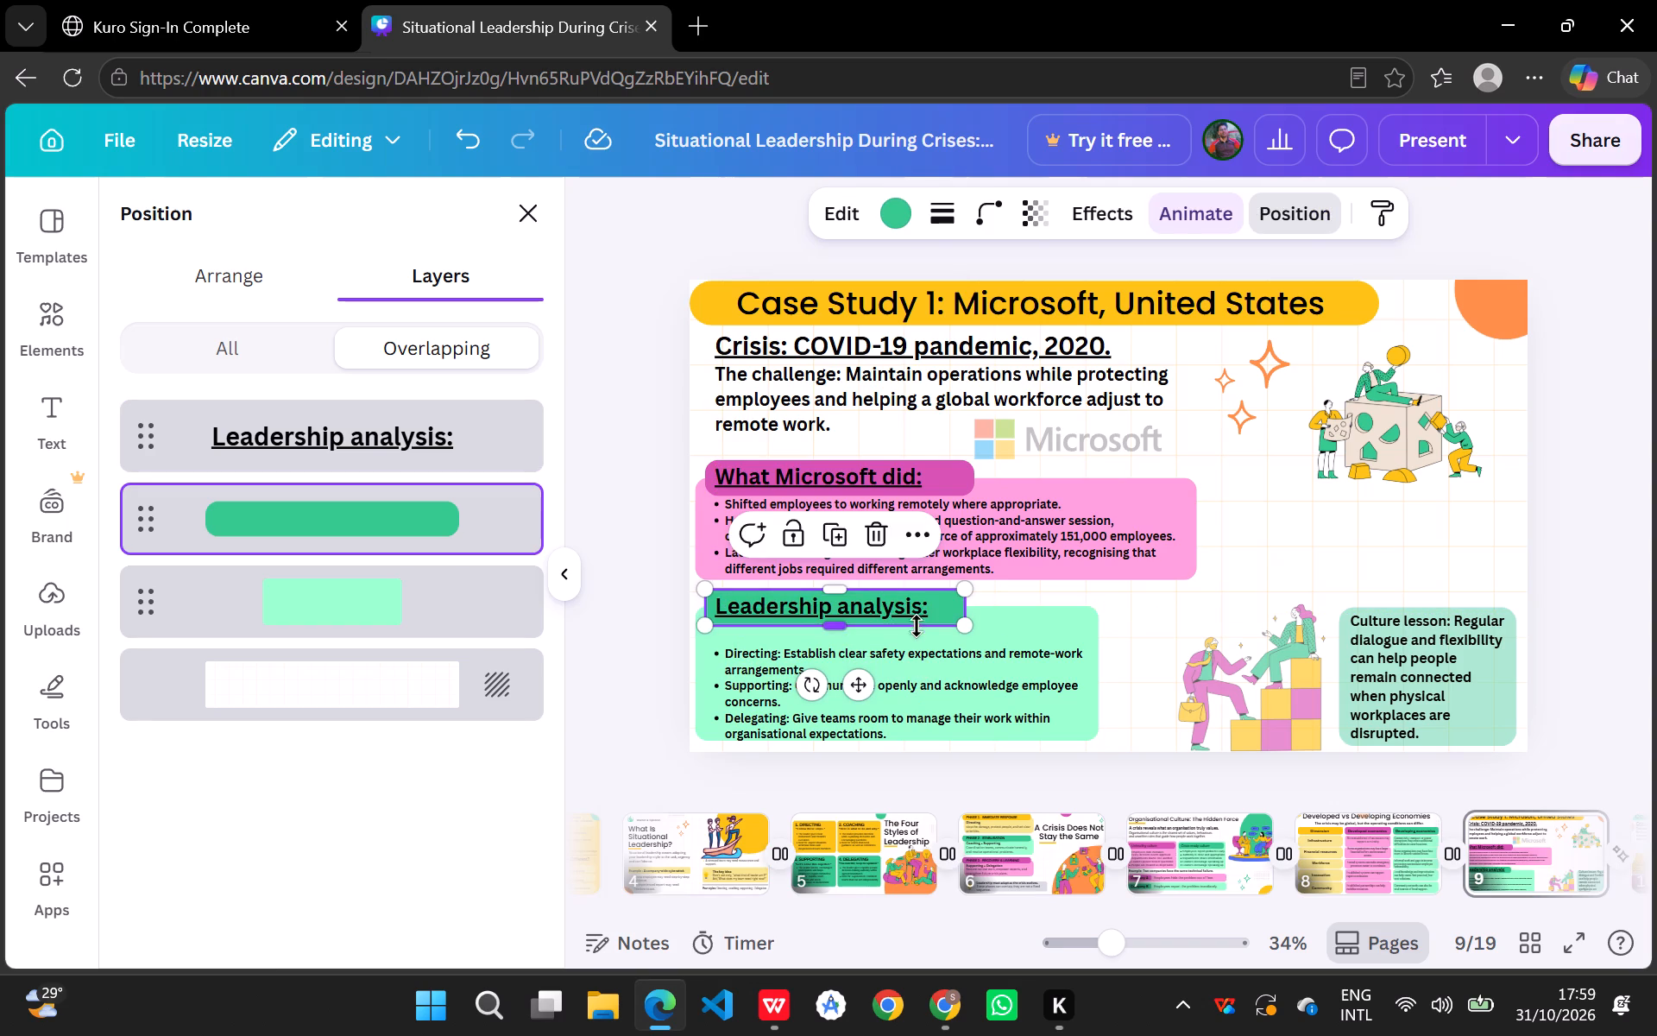
Nudge the Directing, Supporting and Delegating bullet text slightly up within the light-green panel and clear the selection.
{"action": "left_click", "coordinate": [936, 686]}
{"action": "left_click_drag", "start_coordinate": [936, 686], "coordinate": [936, 677]}
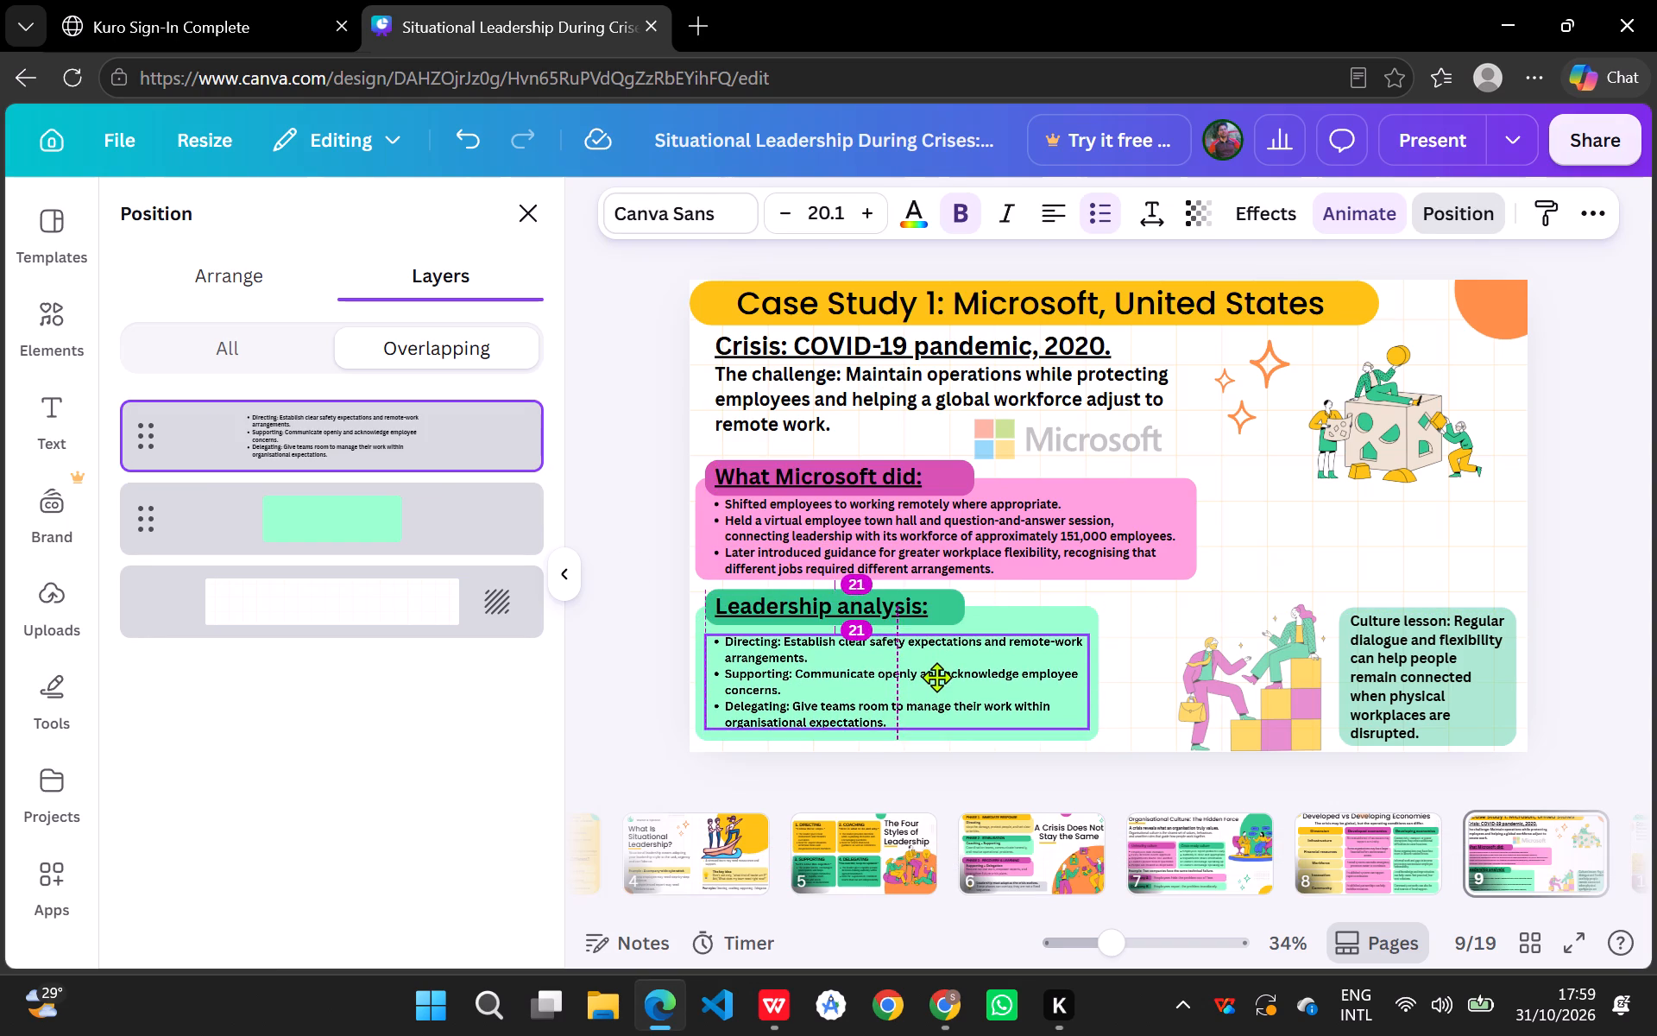
{"action": "left_click_drag", "start_coordinate": [936, 677], "coordinate": [936, 679]}
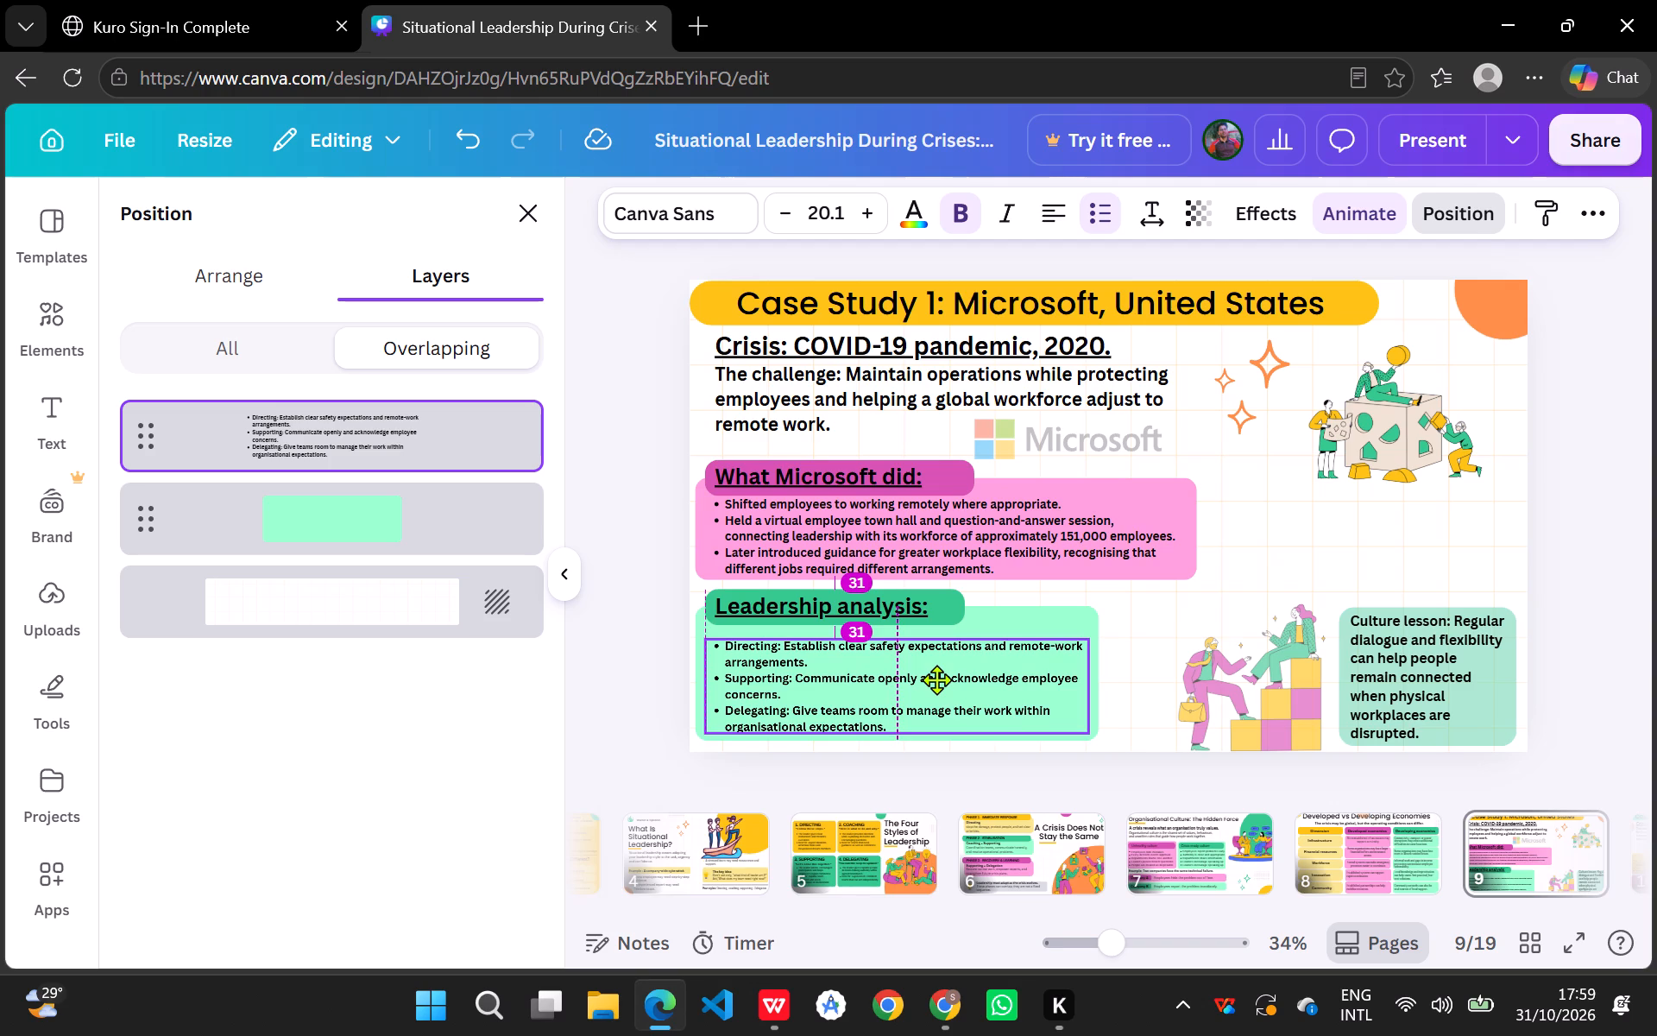
{"action": "left_click_drag", "start_coordinate": [936, 679], "coordinate": [936, 678]}
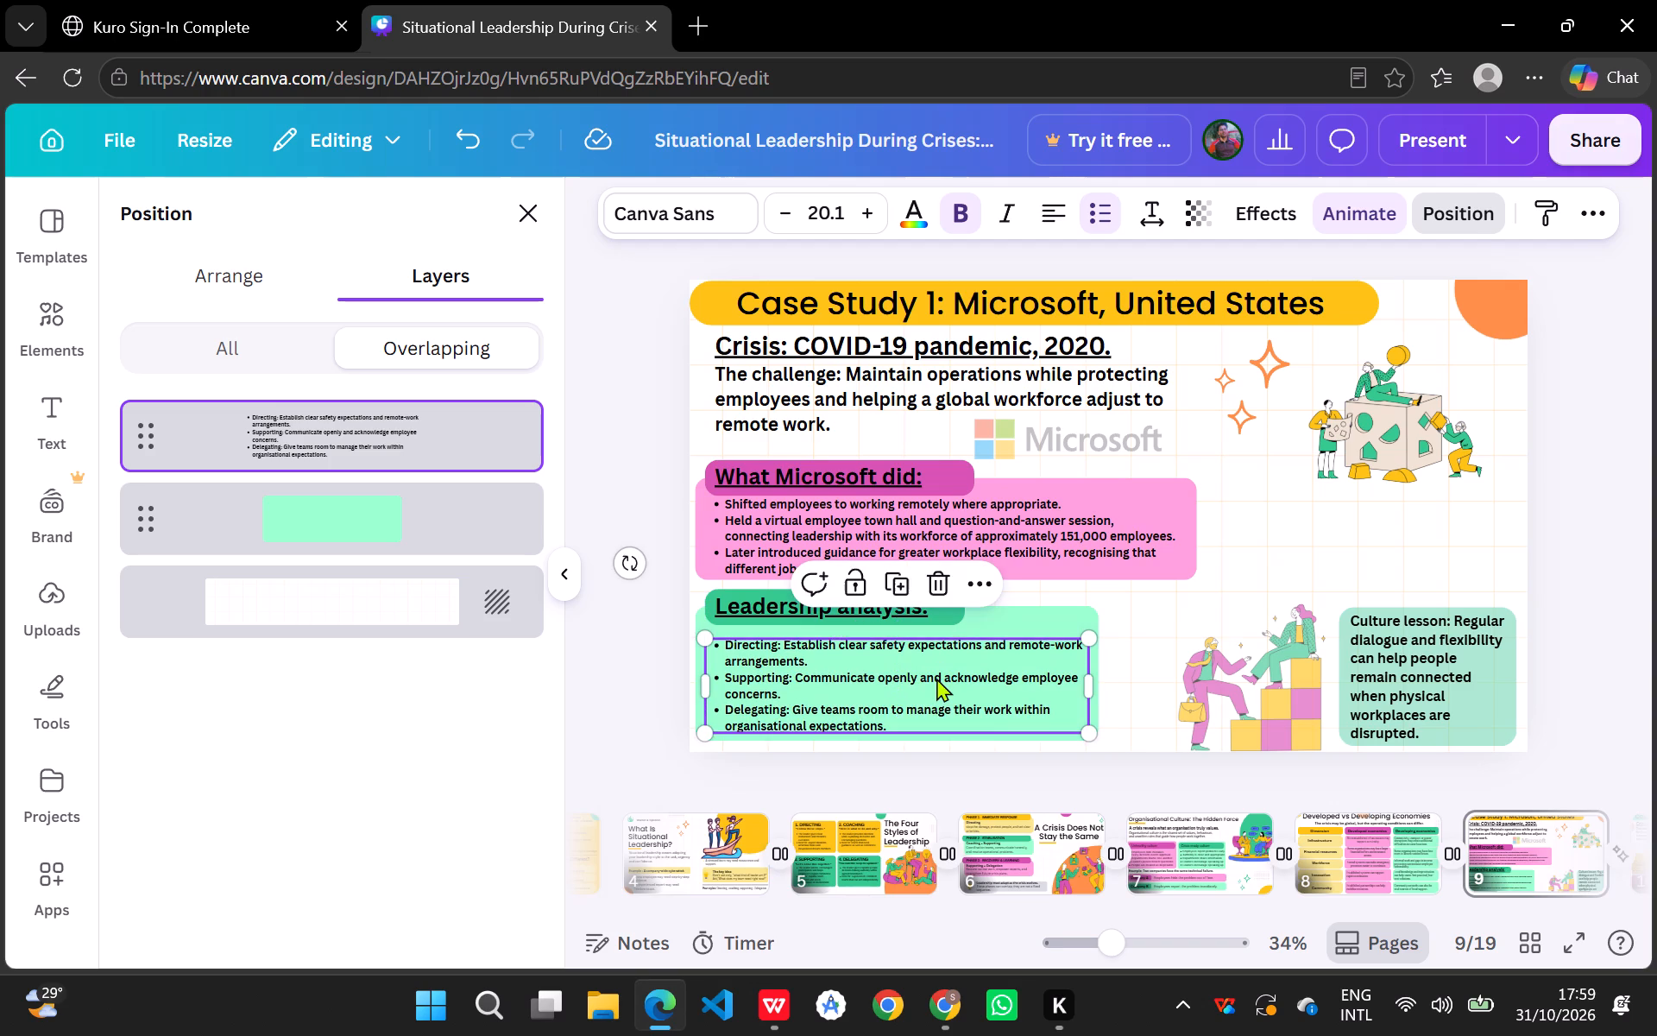
{"action": "left_click", "coordinate": [1257, 577]}
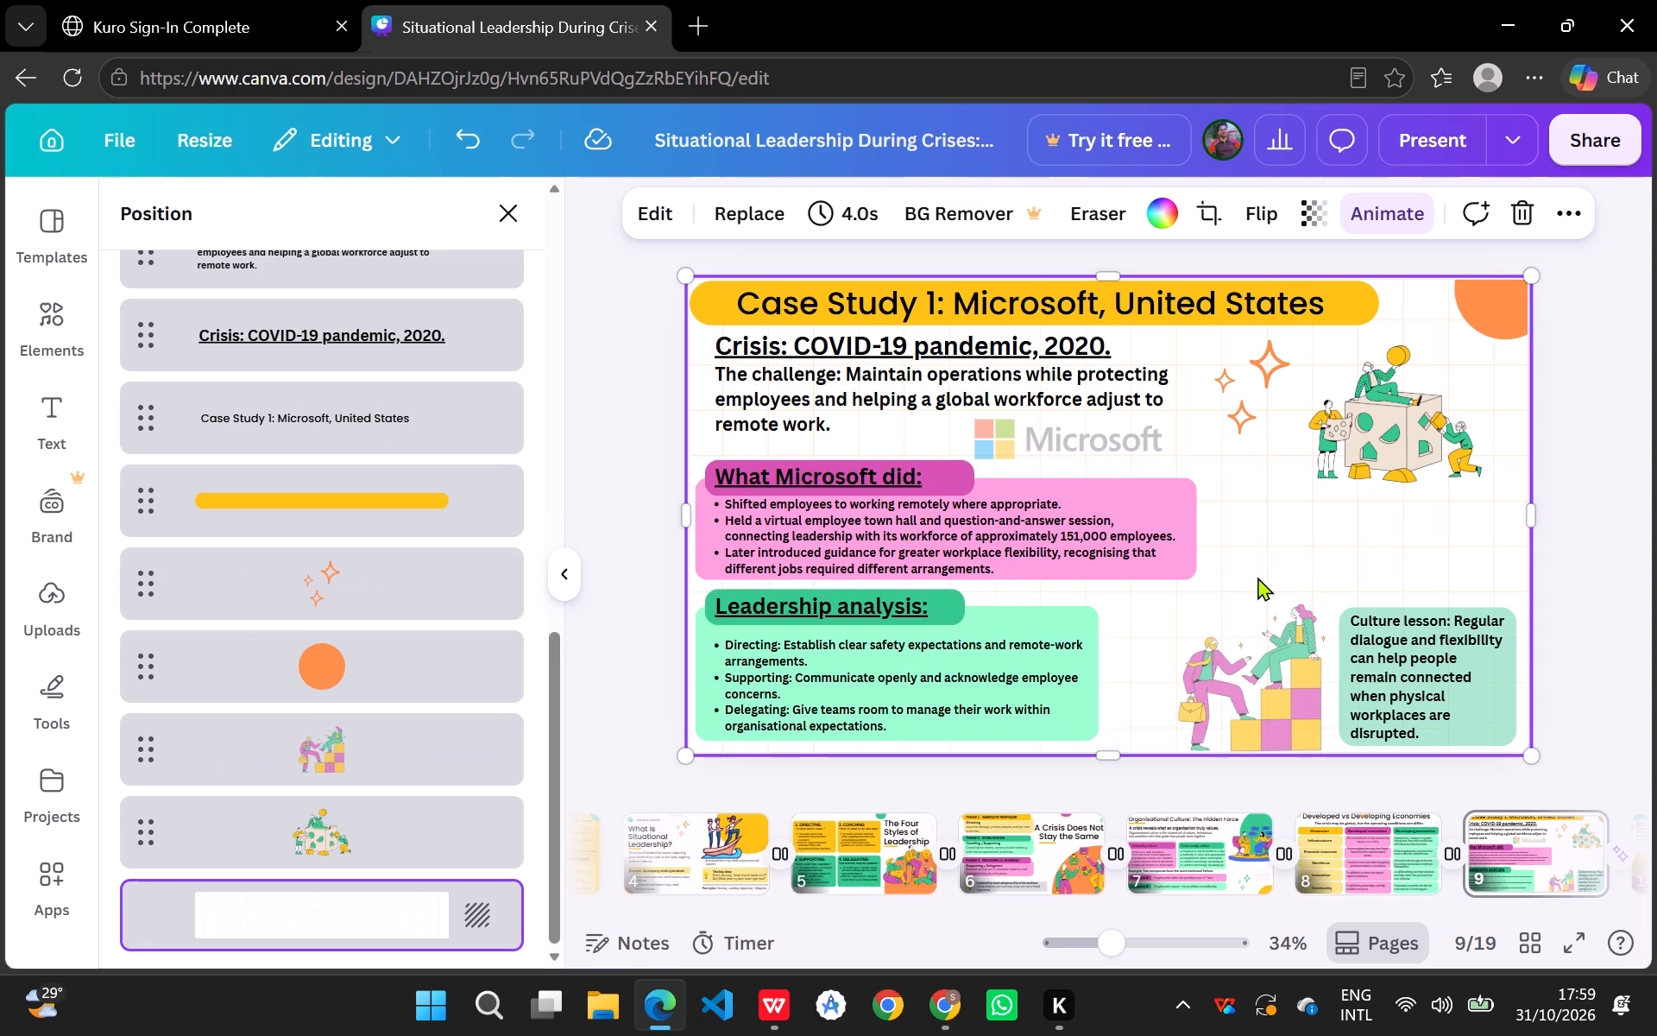
On page 10, the Tata Group case study, make the whole challenge paragraph bold and deselect it.
{"action": "left_click", "coordinate": [1374, 856]}
{"action": "left_click", "coordinate": [1515, 875]}
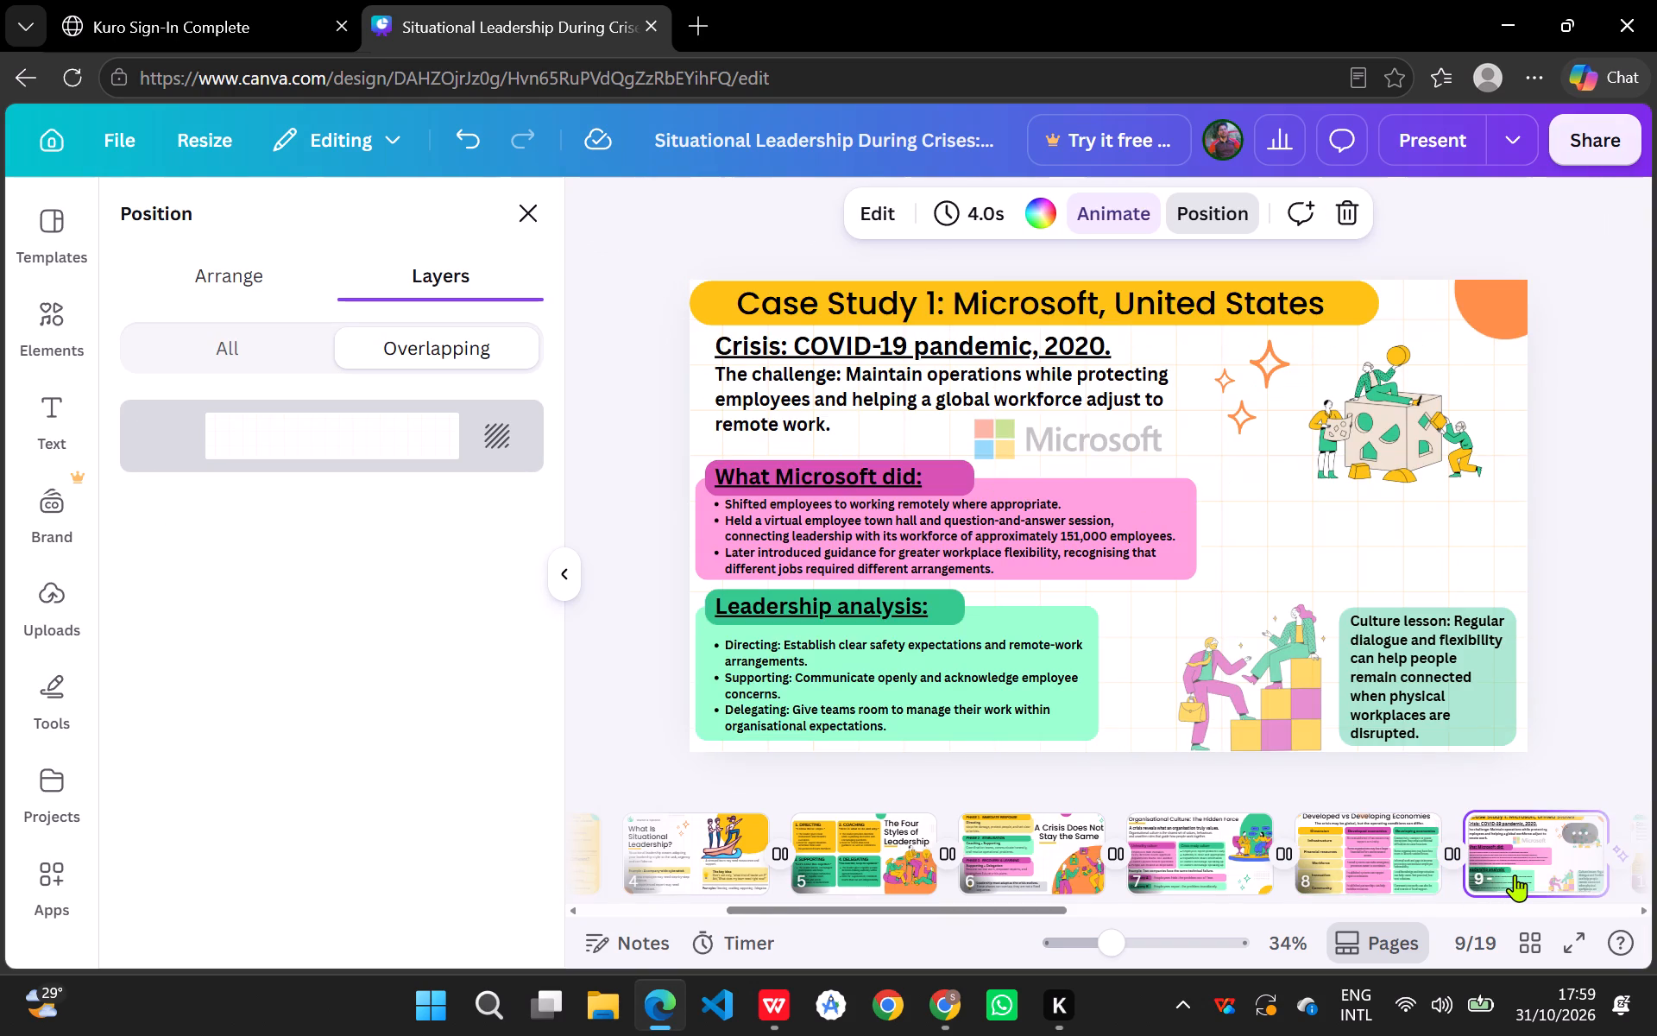
{"action": "scroll", "coordinate": [1515, 875], "scroll_direction": "left", "scroll_amount": 2}
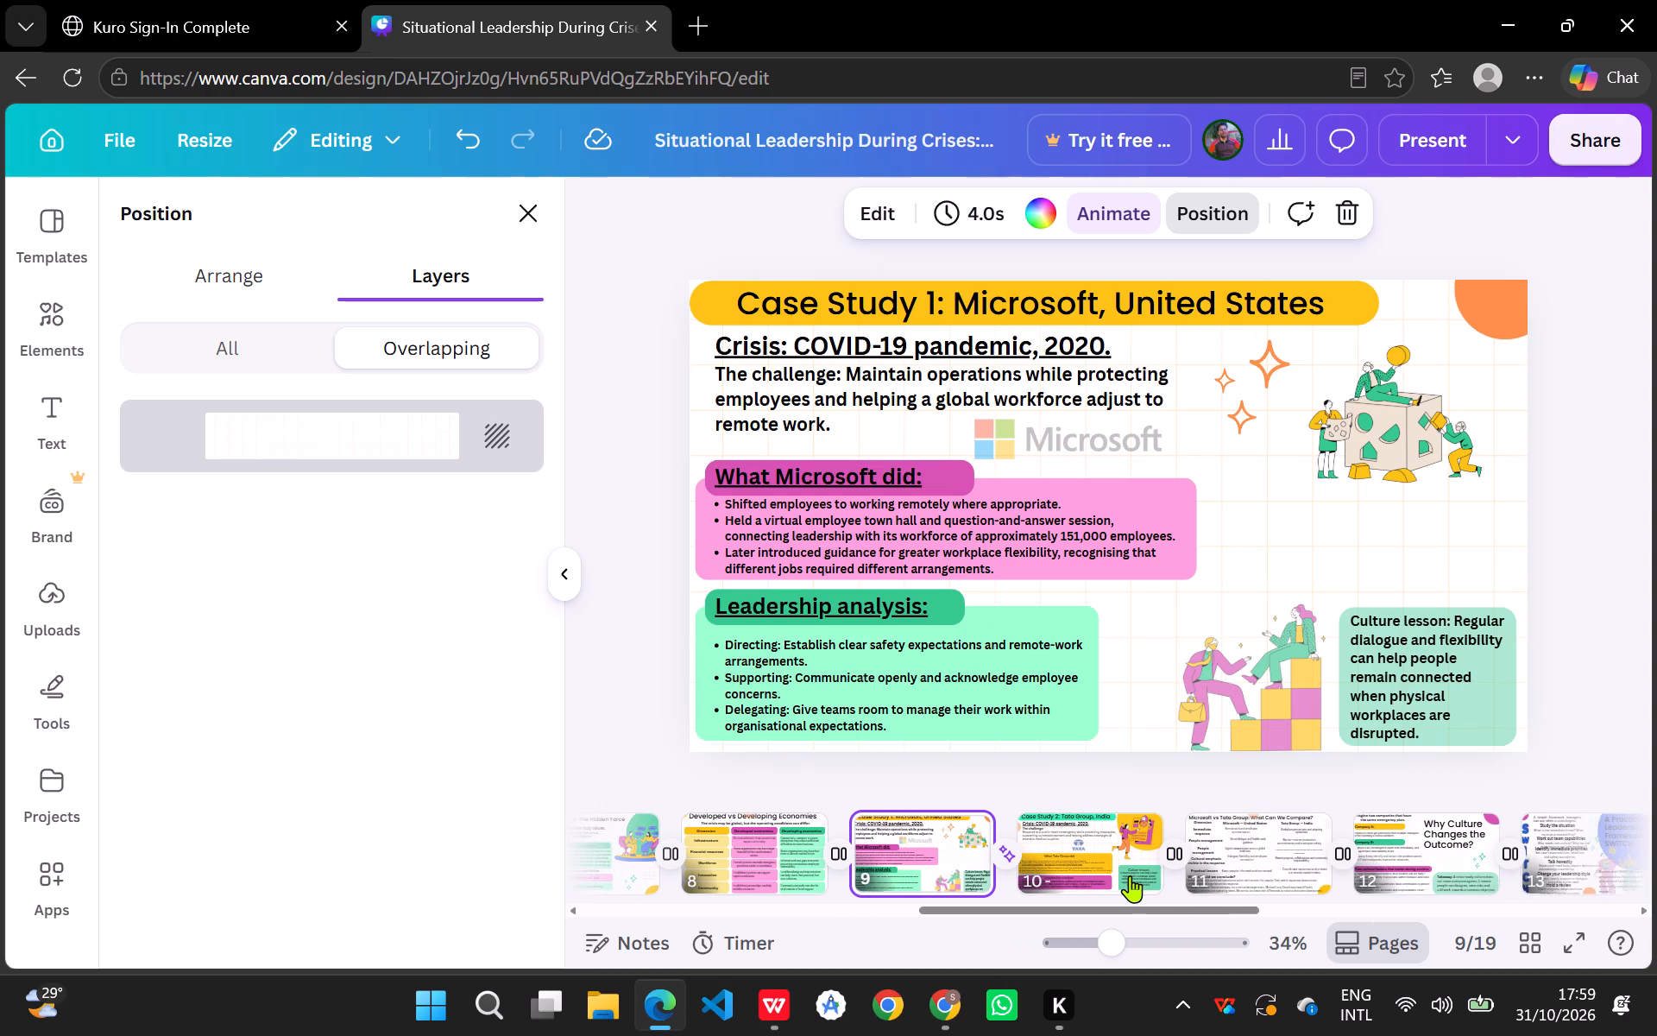
{"action": "left_click", "coordinate": [1130, 875]}
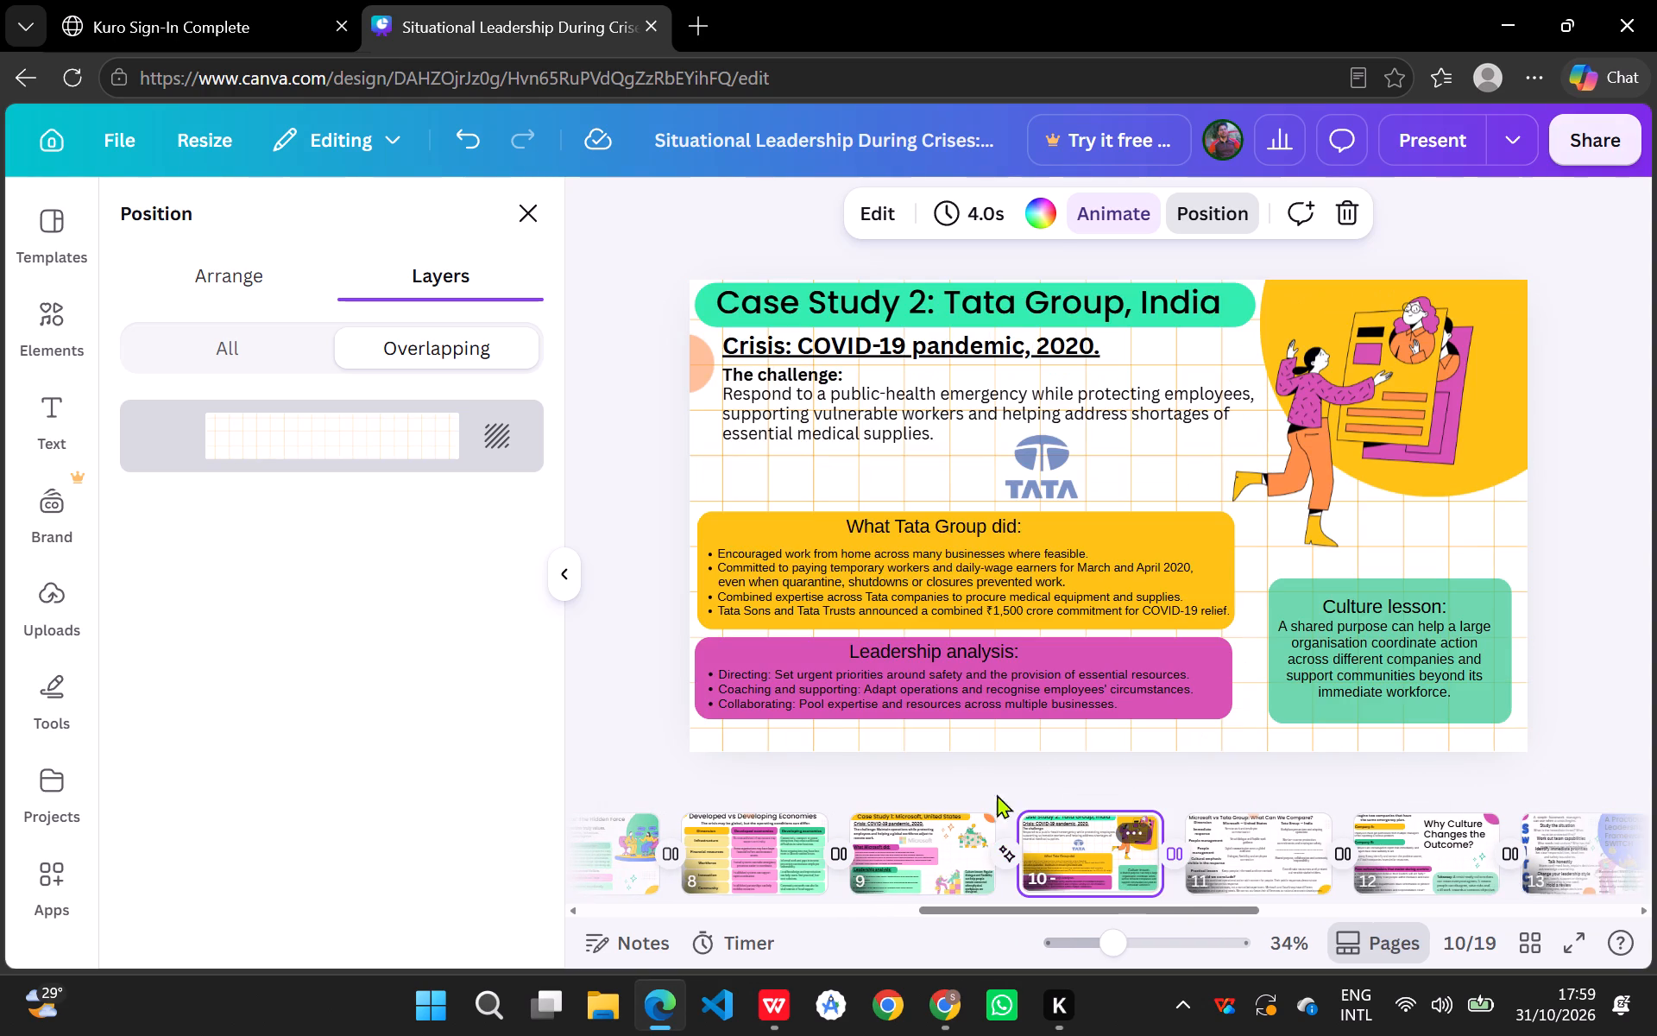
{"action": "left_click", "coordinate": [916, 867]}
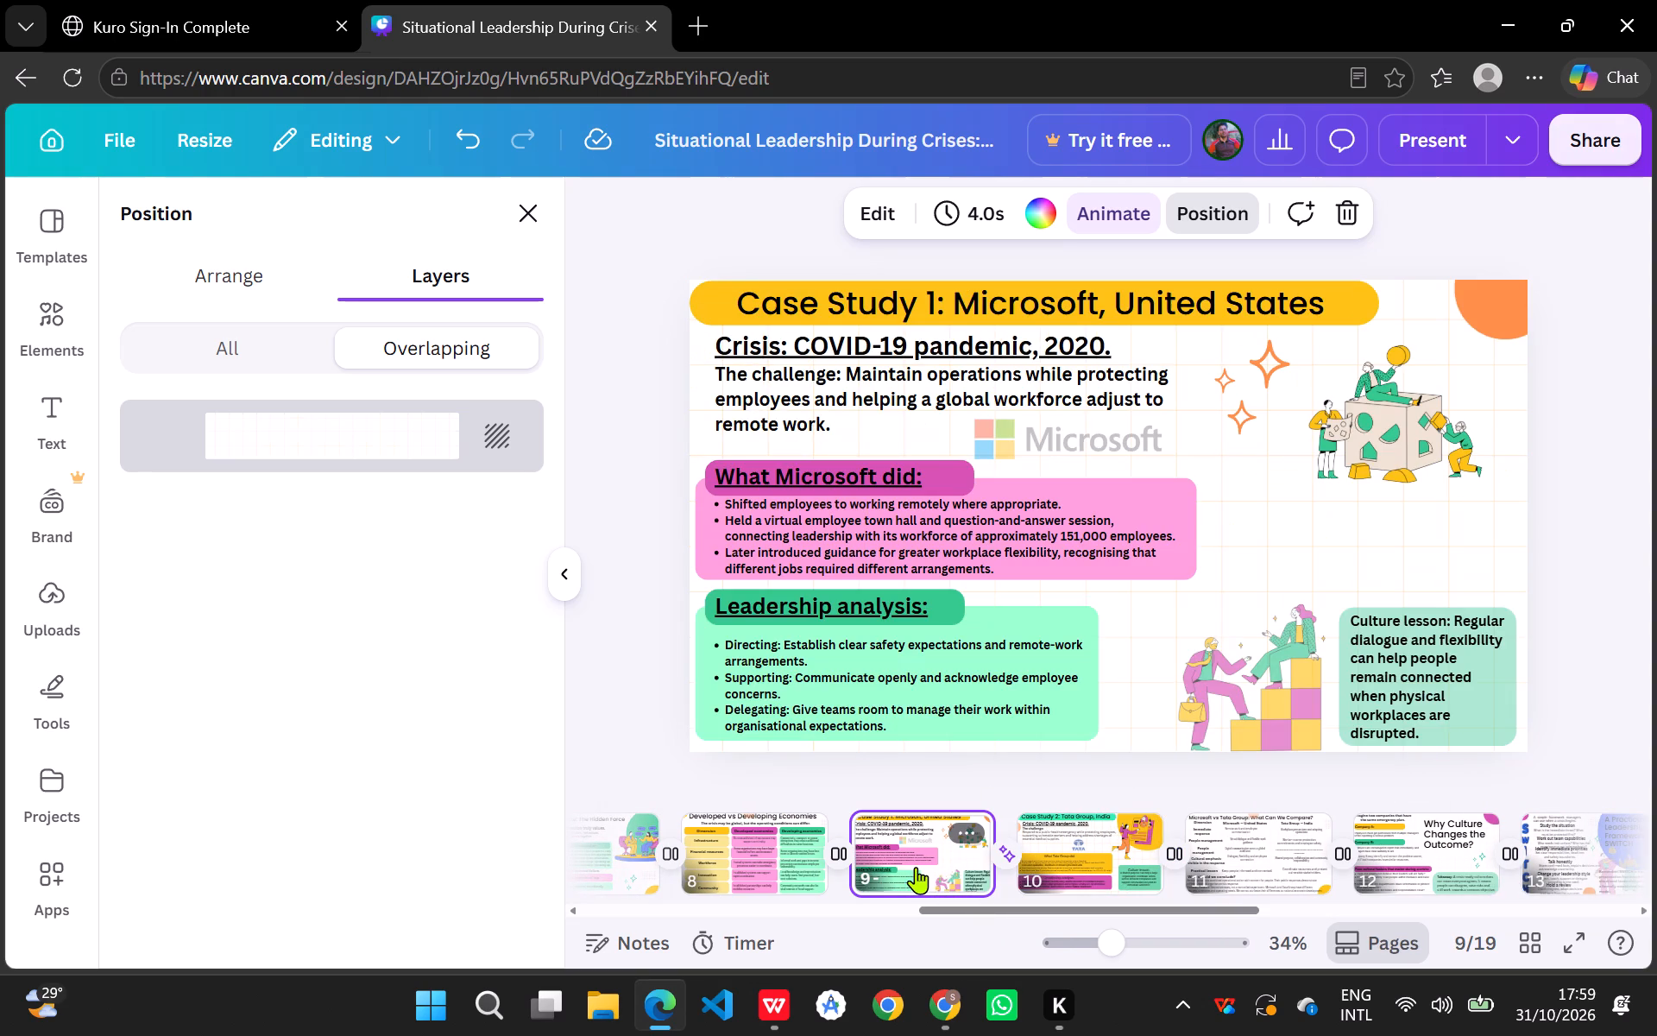
{"action": "left_click", "coordinate": [1093, 862]}
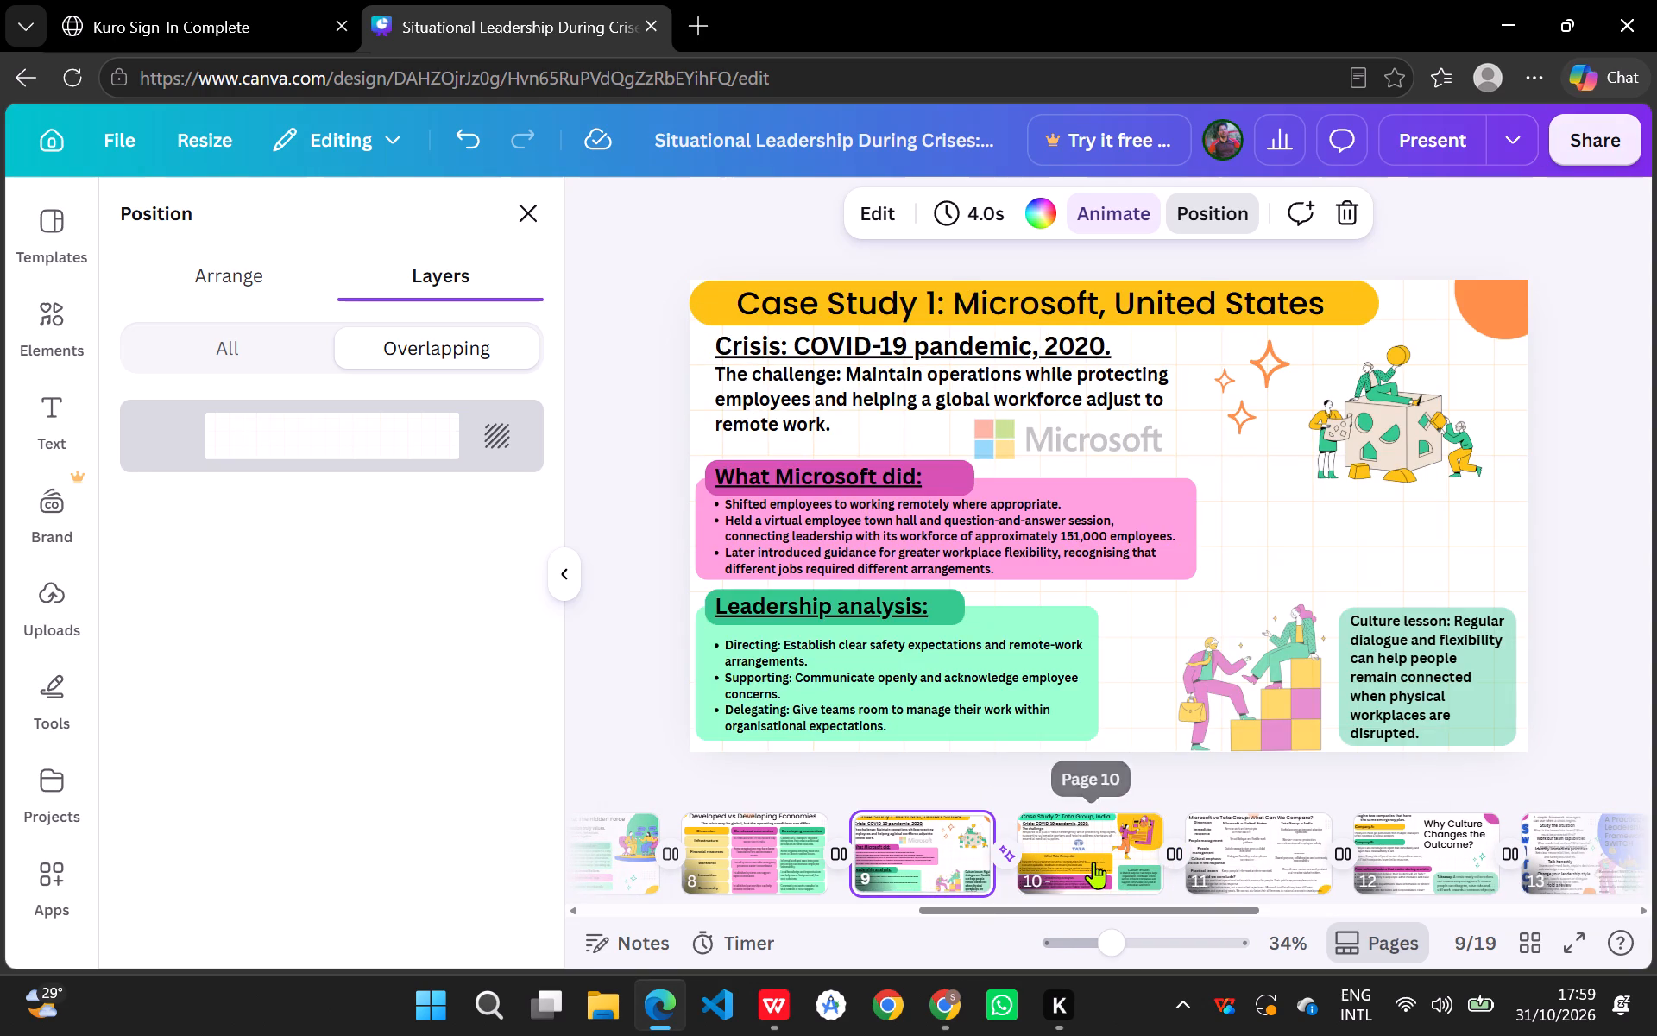
{"action": "left_click", "coordinate": [763, 380]}
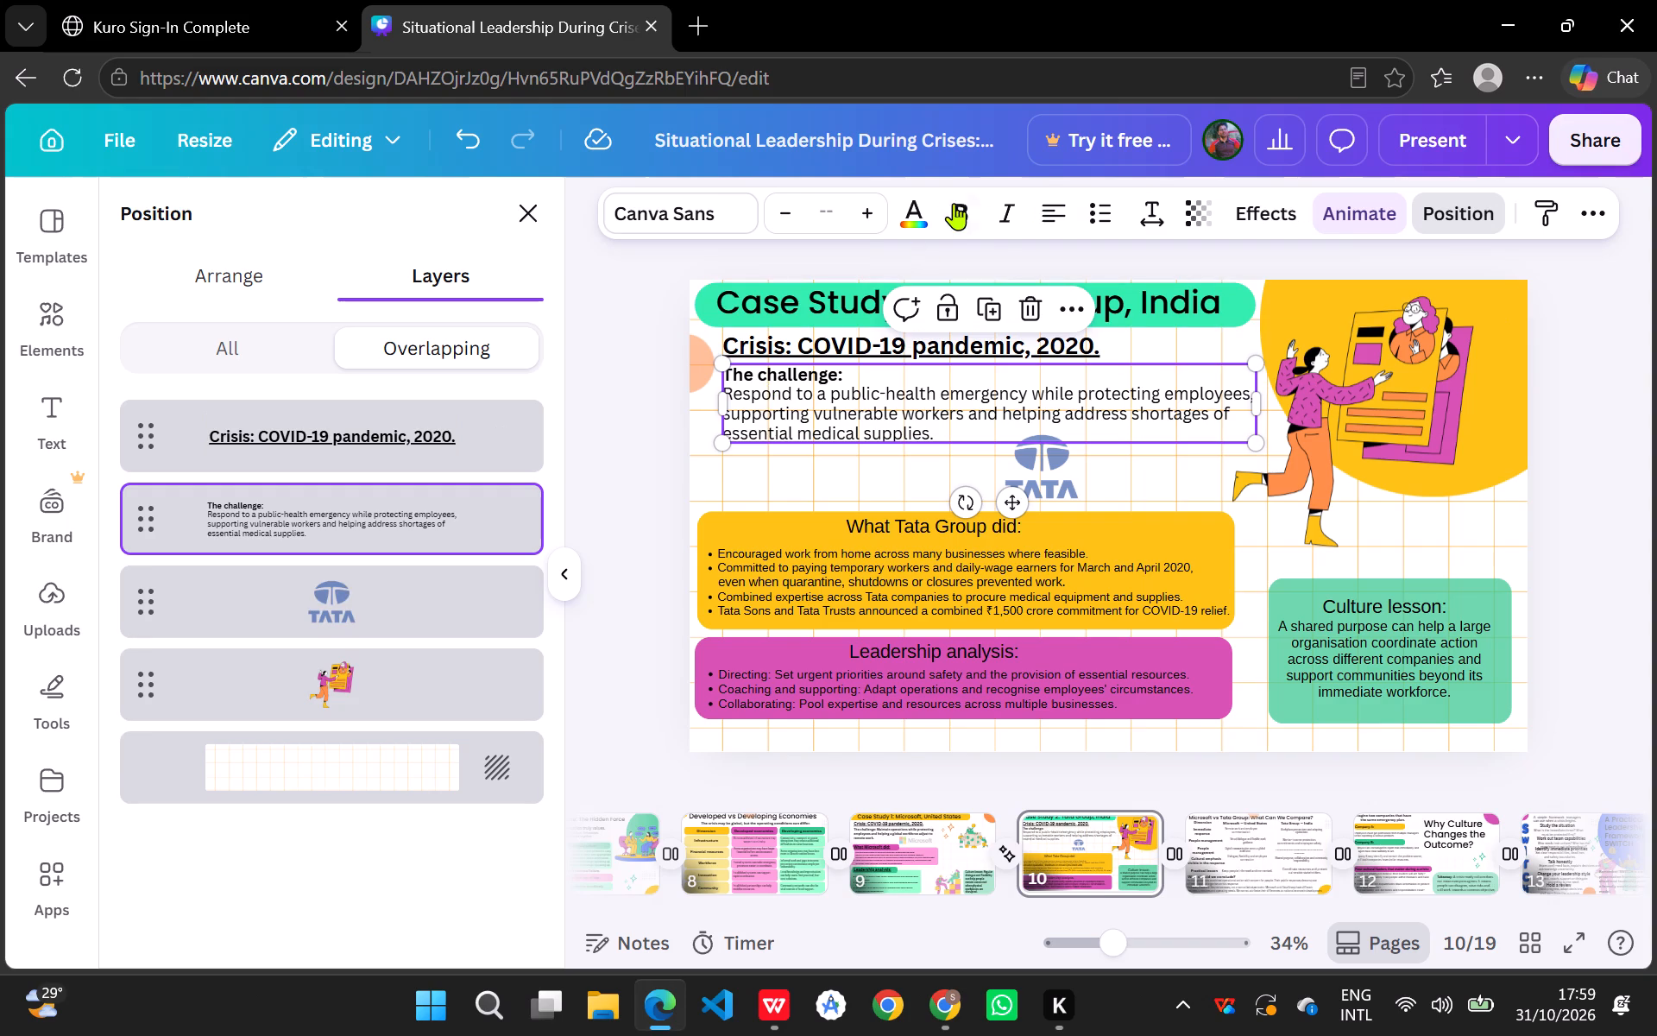
{"action": "left_click", "coordinate": [966, 211]}
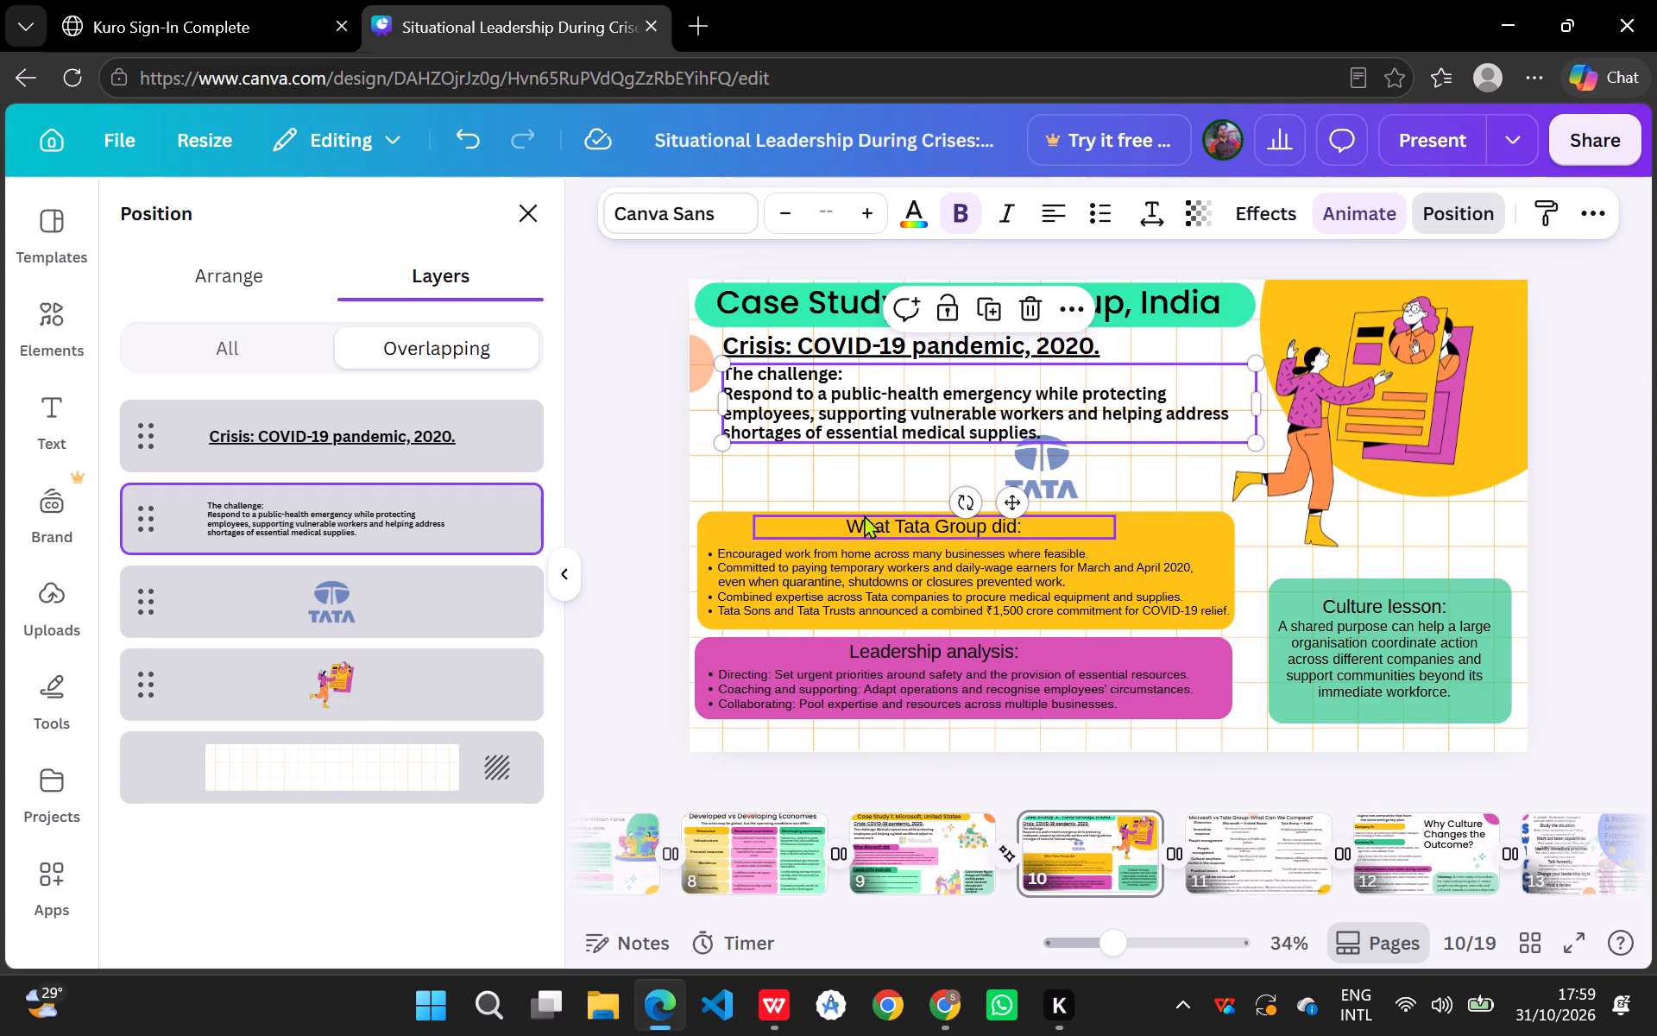
{"action": "left_click", "coordinate": [848, 487]}
Shrink the Tata logo to about 149 by 137 and place it clear of the challenge paragraph, just above the yellow box.
{"action": "left_click", "coordinate": [1035, 465]}
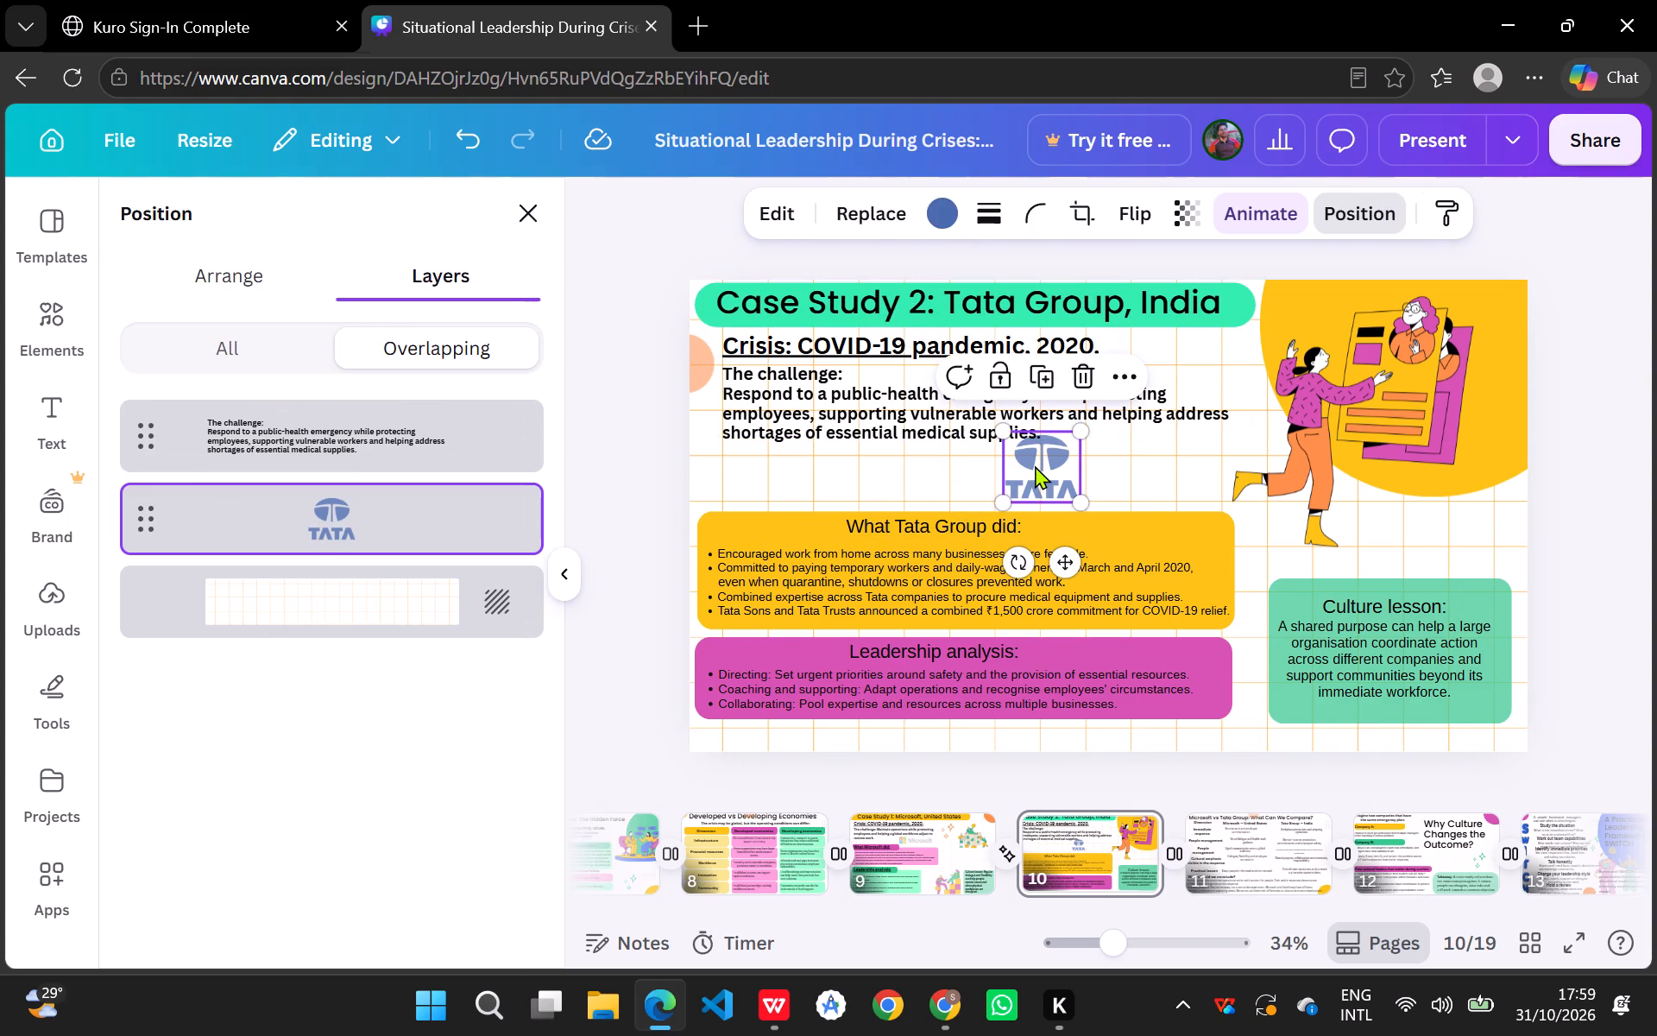
{"action": "left_click_drag", "start_coordinate": [1085, 428], "coordinate": [1085, 442]}
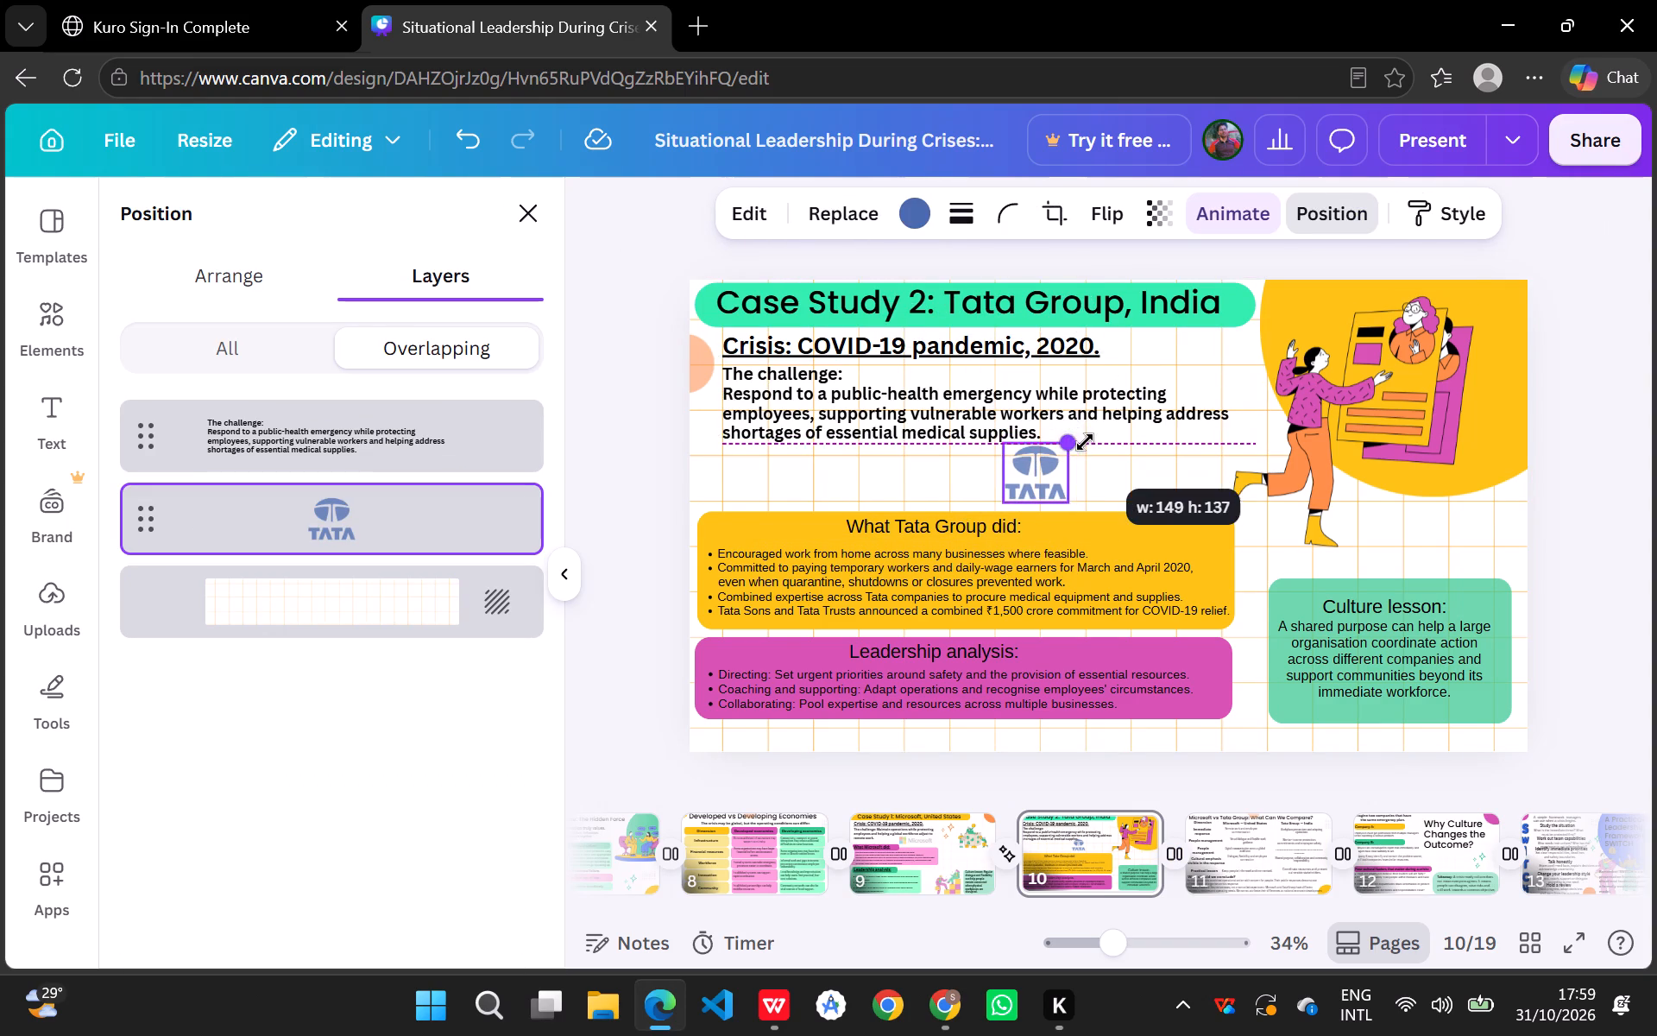
{"action": "left_click_drag", "start_coordinate": [1085, 442], "coordinate": [1084, 442]}
{"action": "left_click", "coordinate": [1049, 467]}
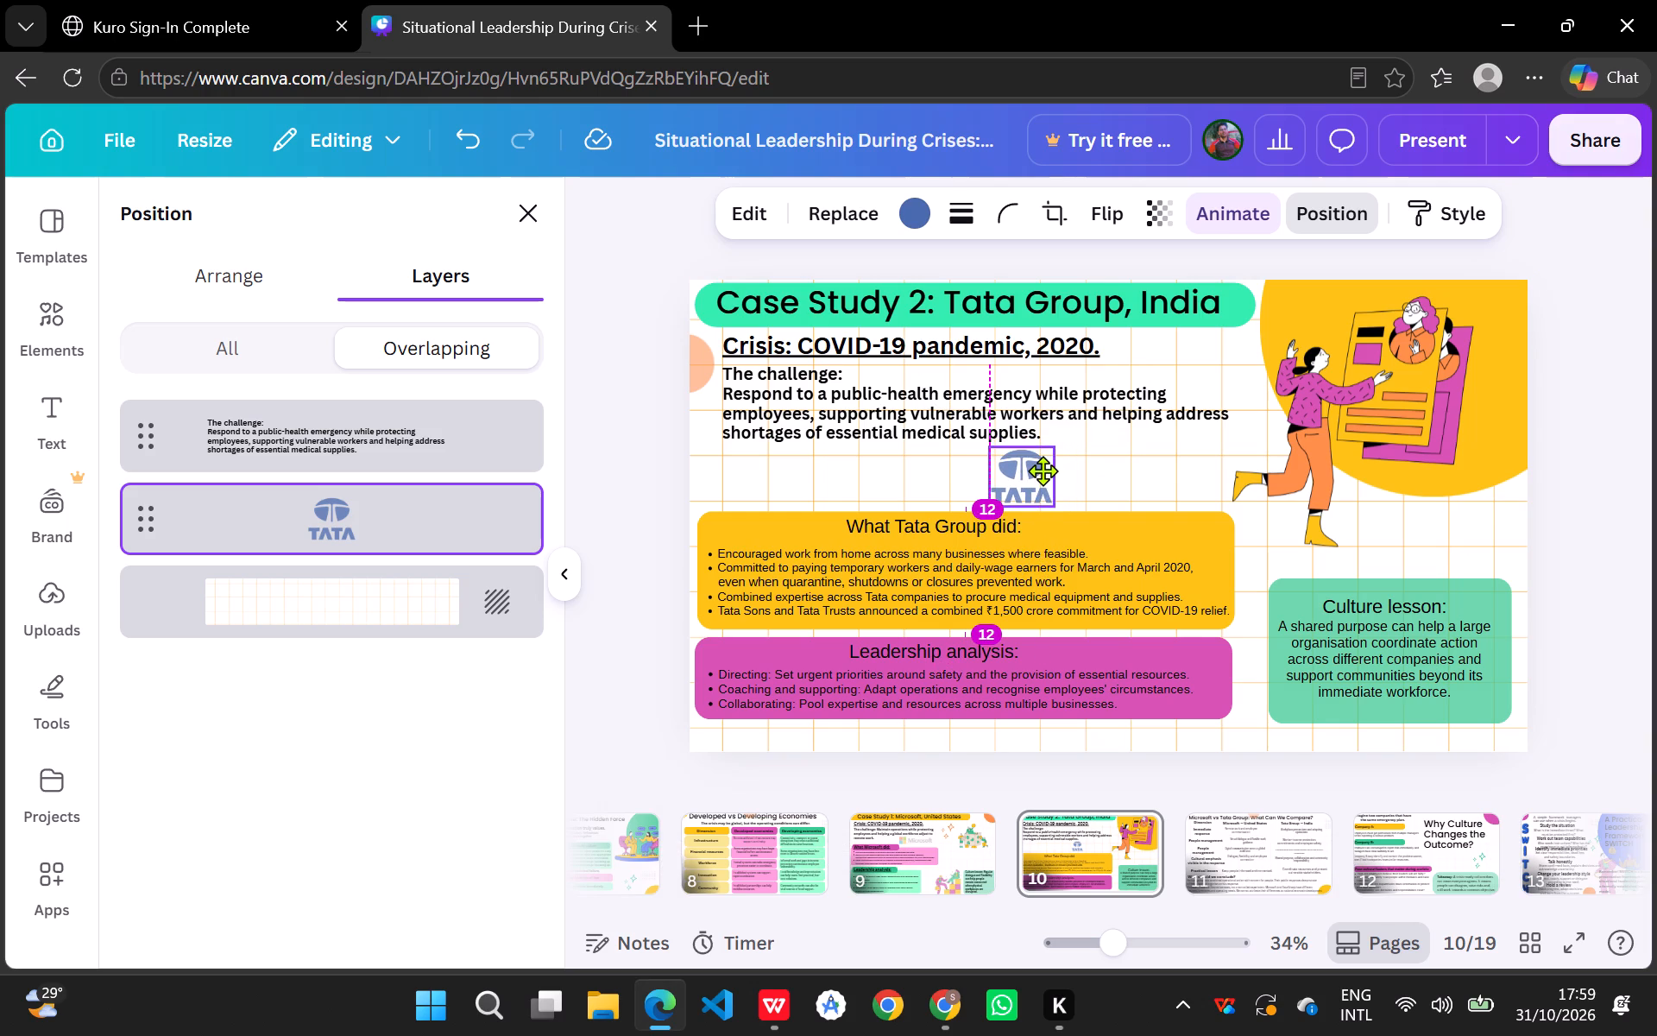
{"action": "left_click", "coordinate": [1165, 456]}
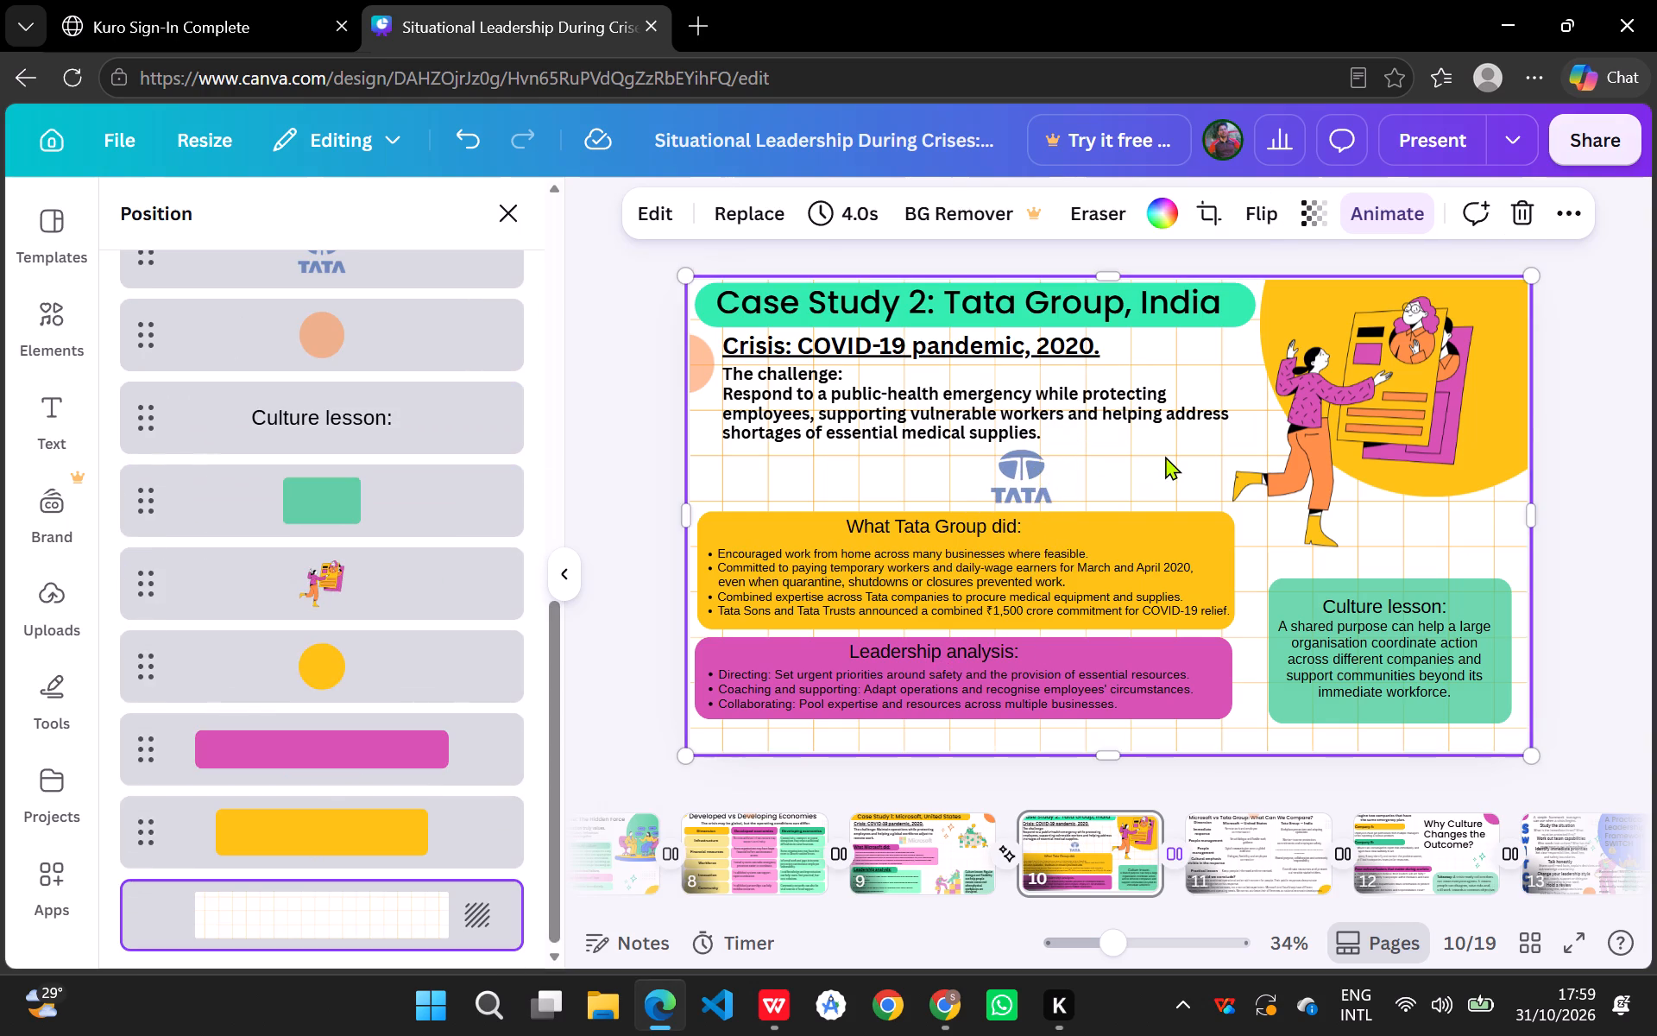
{"action": "left_click", "coordinate": [1238, 733]}
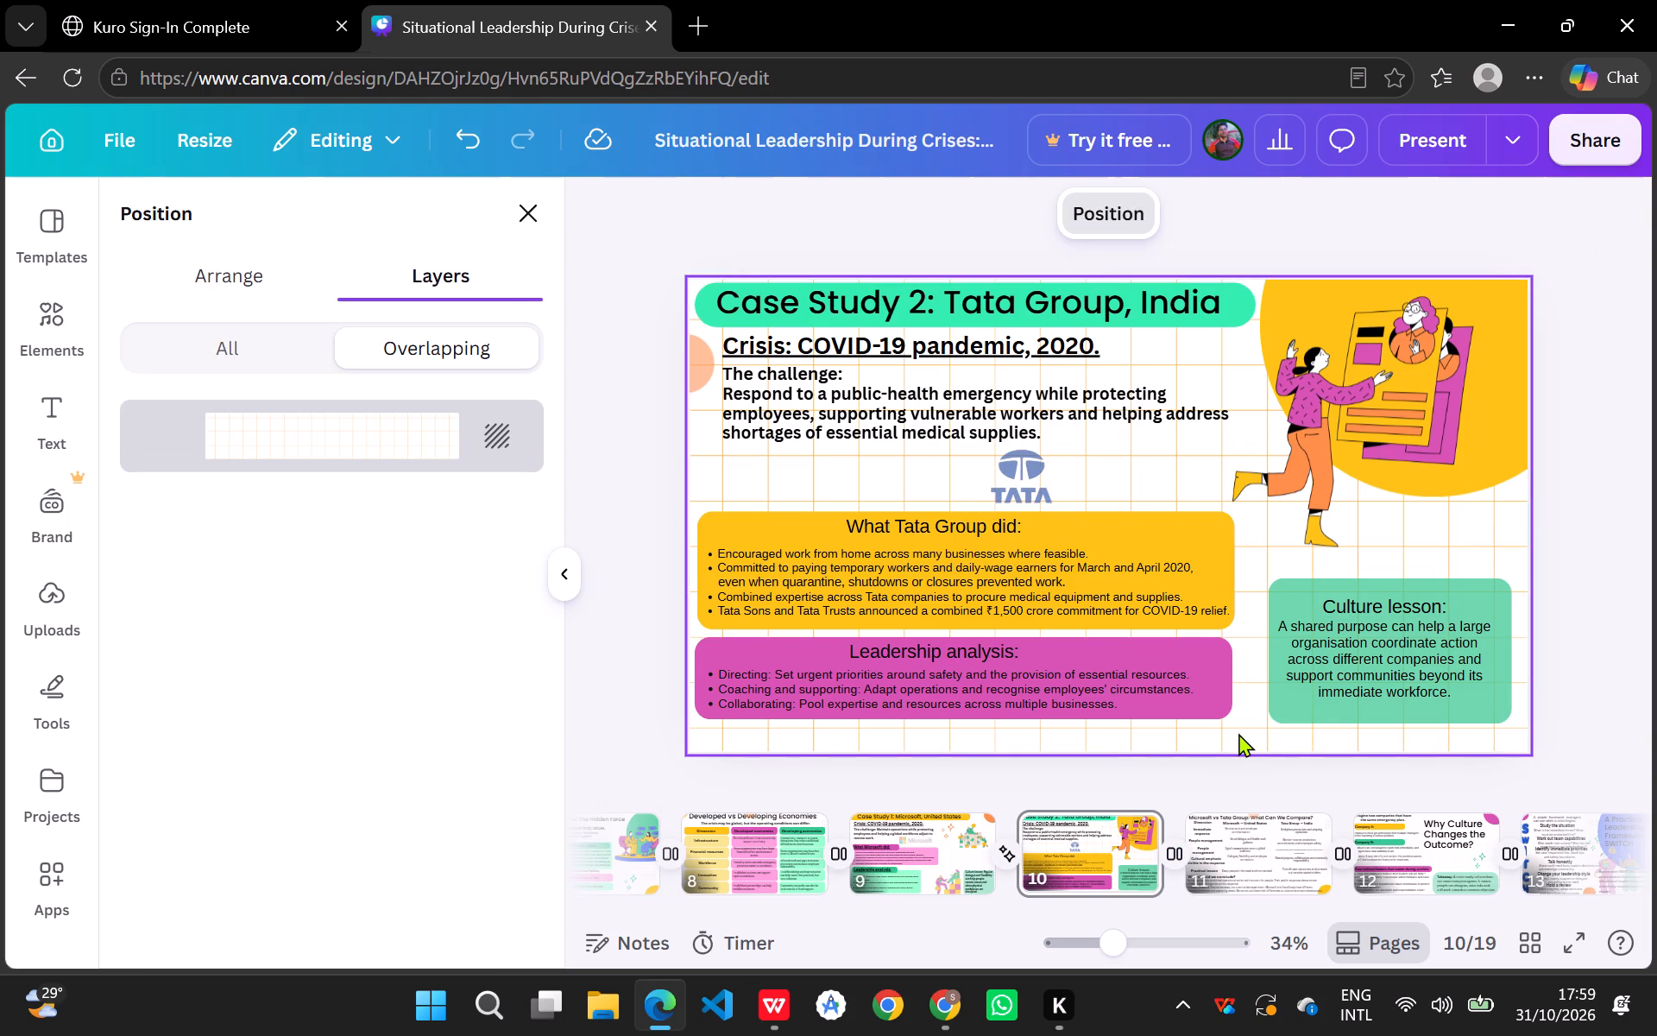
Compare the challenge paragraph's font size on page 10 with the one on the page 9 Microsoft slide.
{"action": "left_click", "coordinate": [957, 311]}
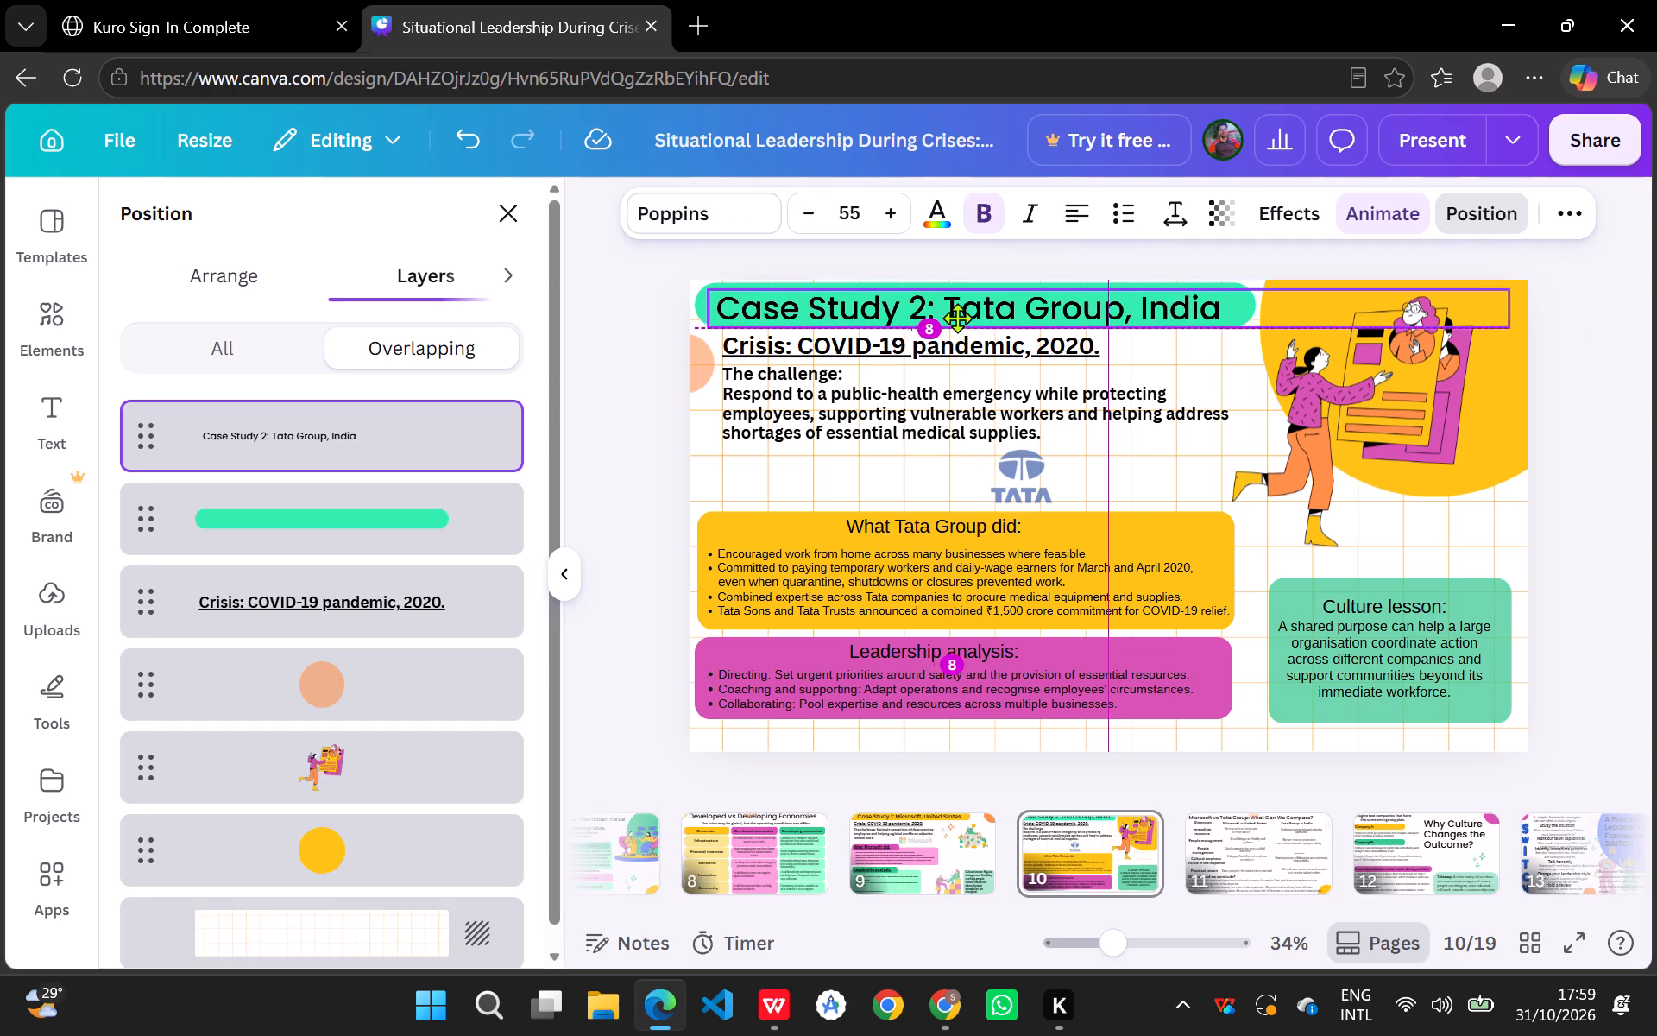
{"action": "left_click", "coordinate": [1151, 452]}
{"action": "left_click", "coordinate": [895, 428]}
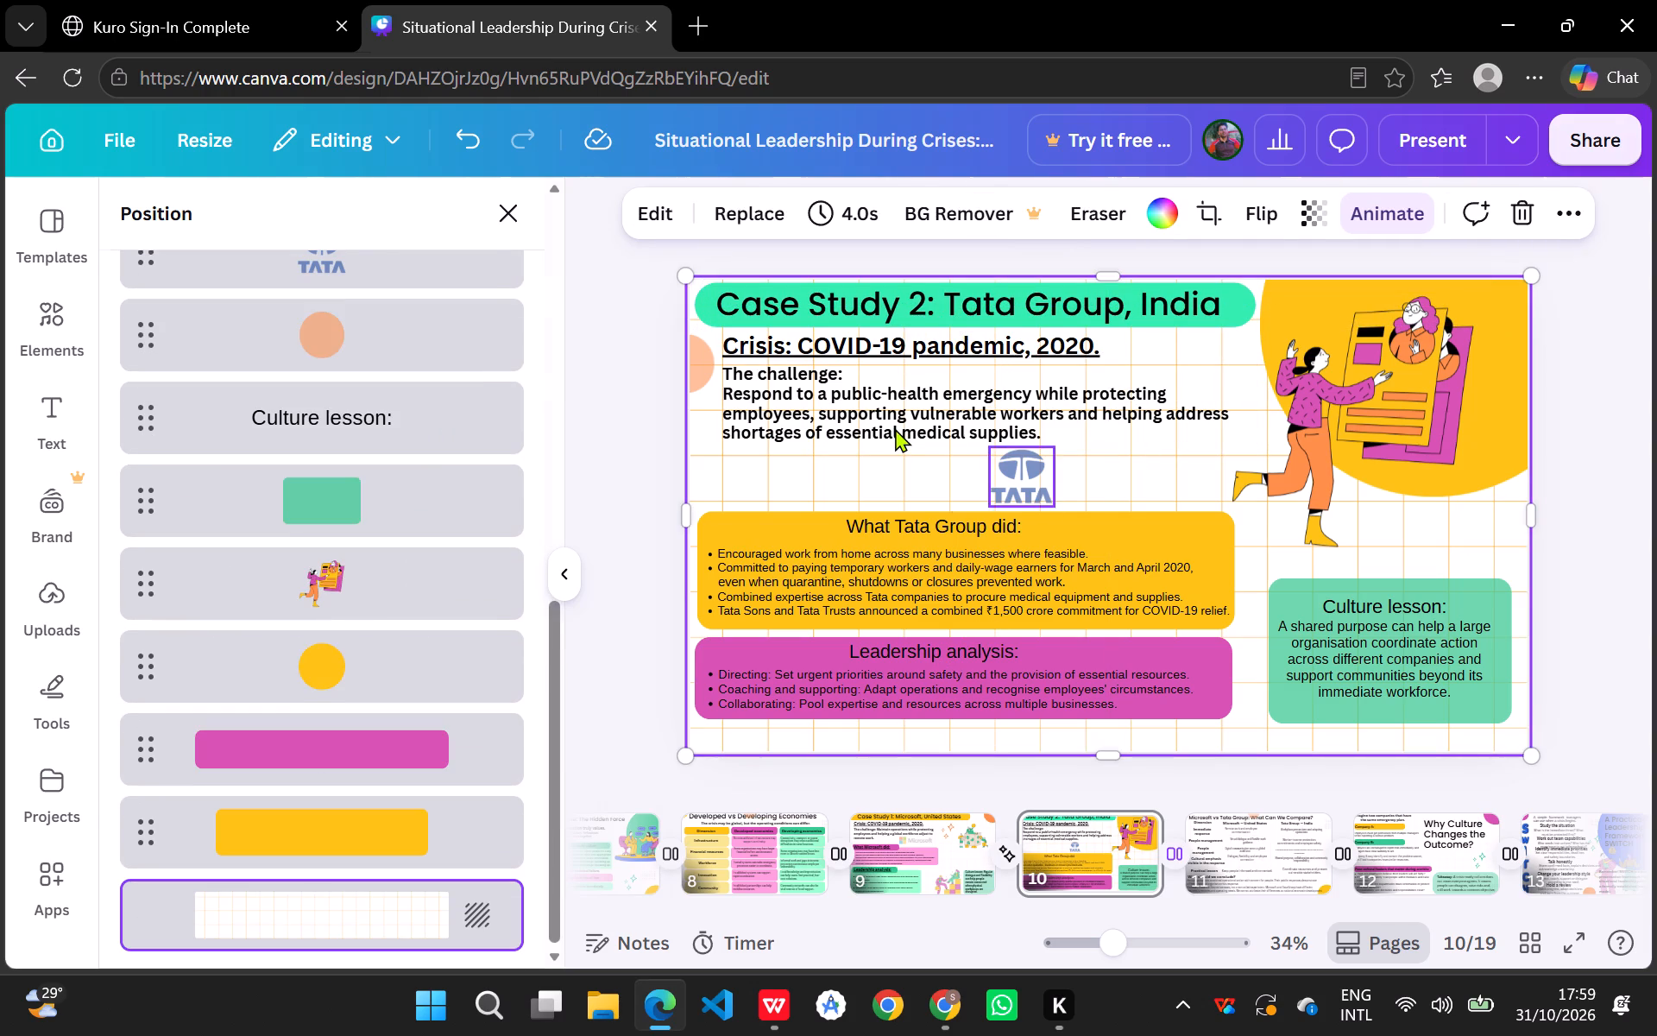
{"action": "double_click", "coordinate": [888, 405]}
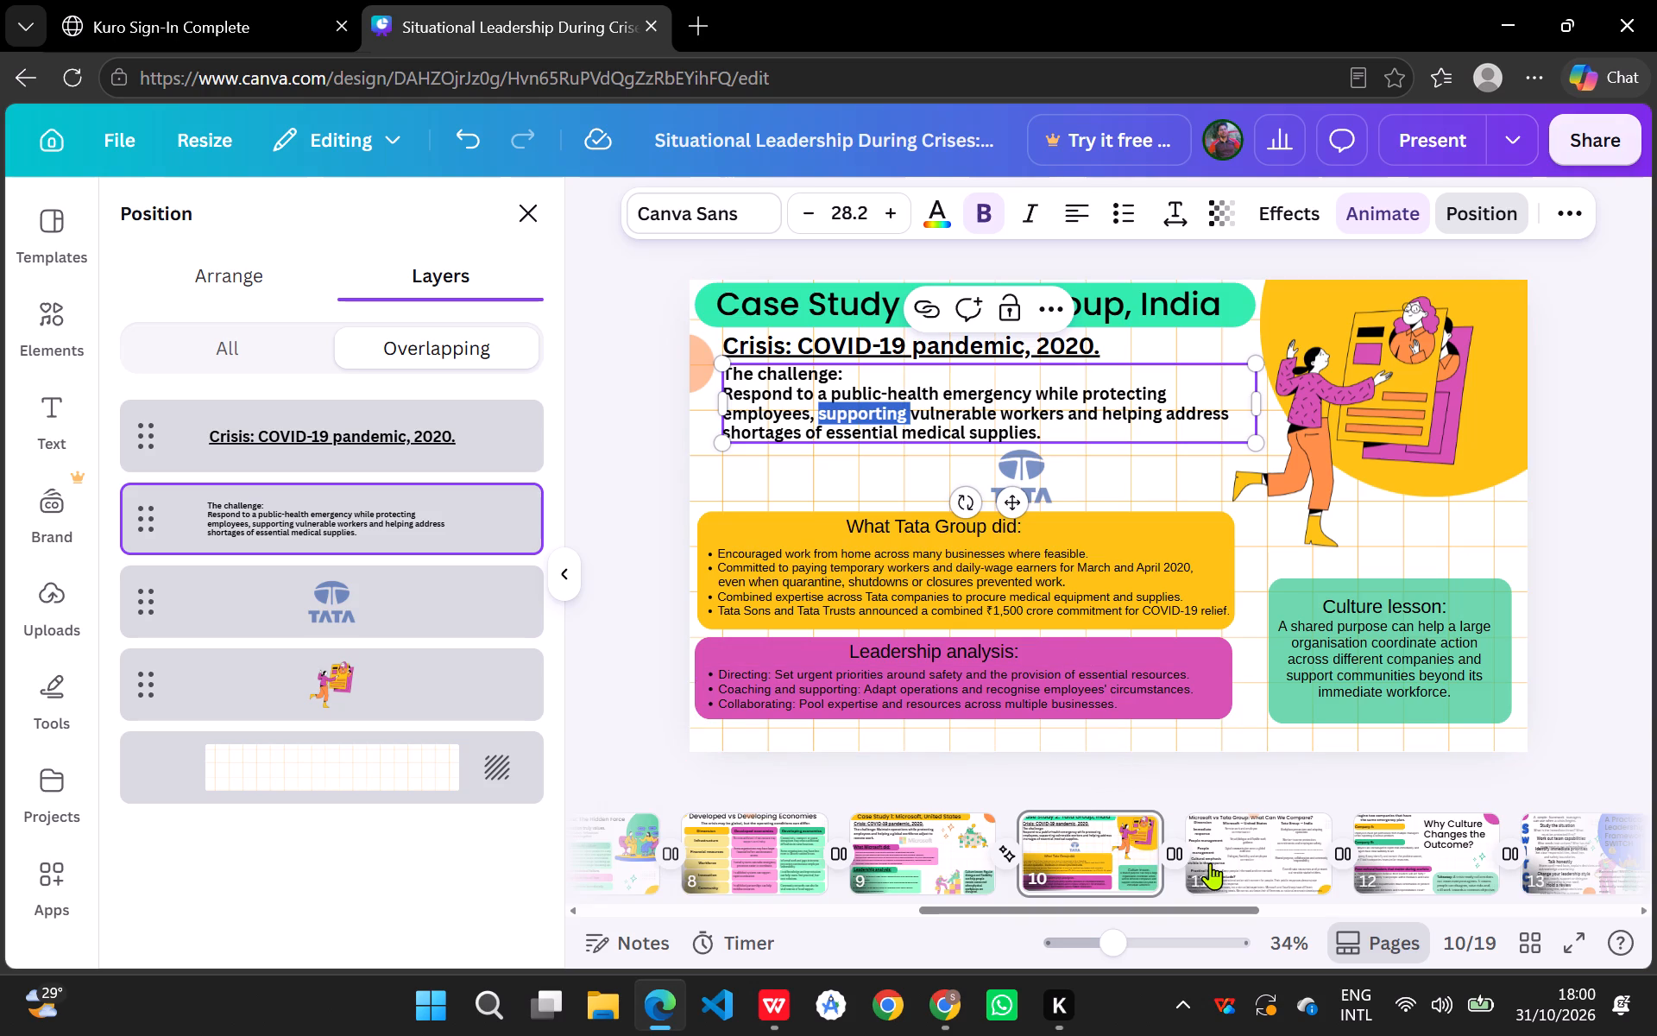
{"action": "left_click", "coordinate": [945, 856]}
{"action": "double_click", "coordinate": [973, 410]}
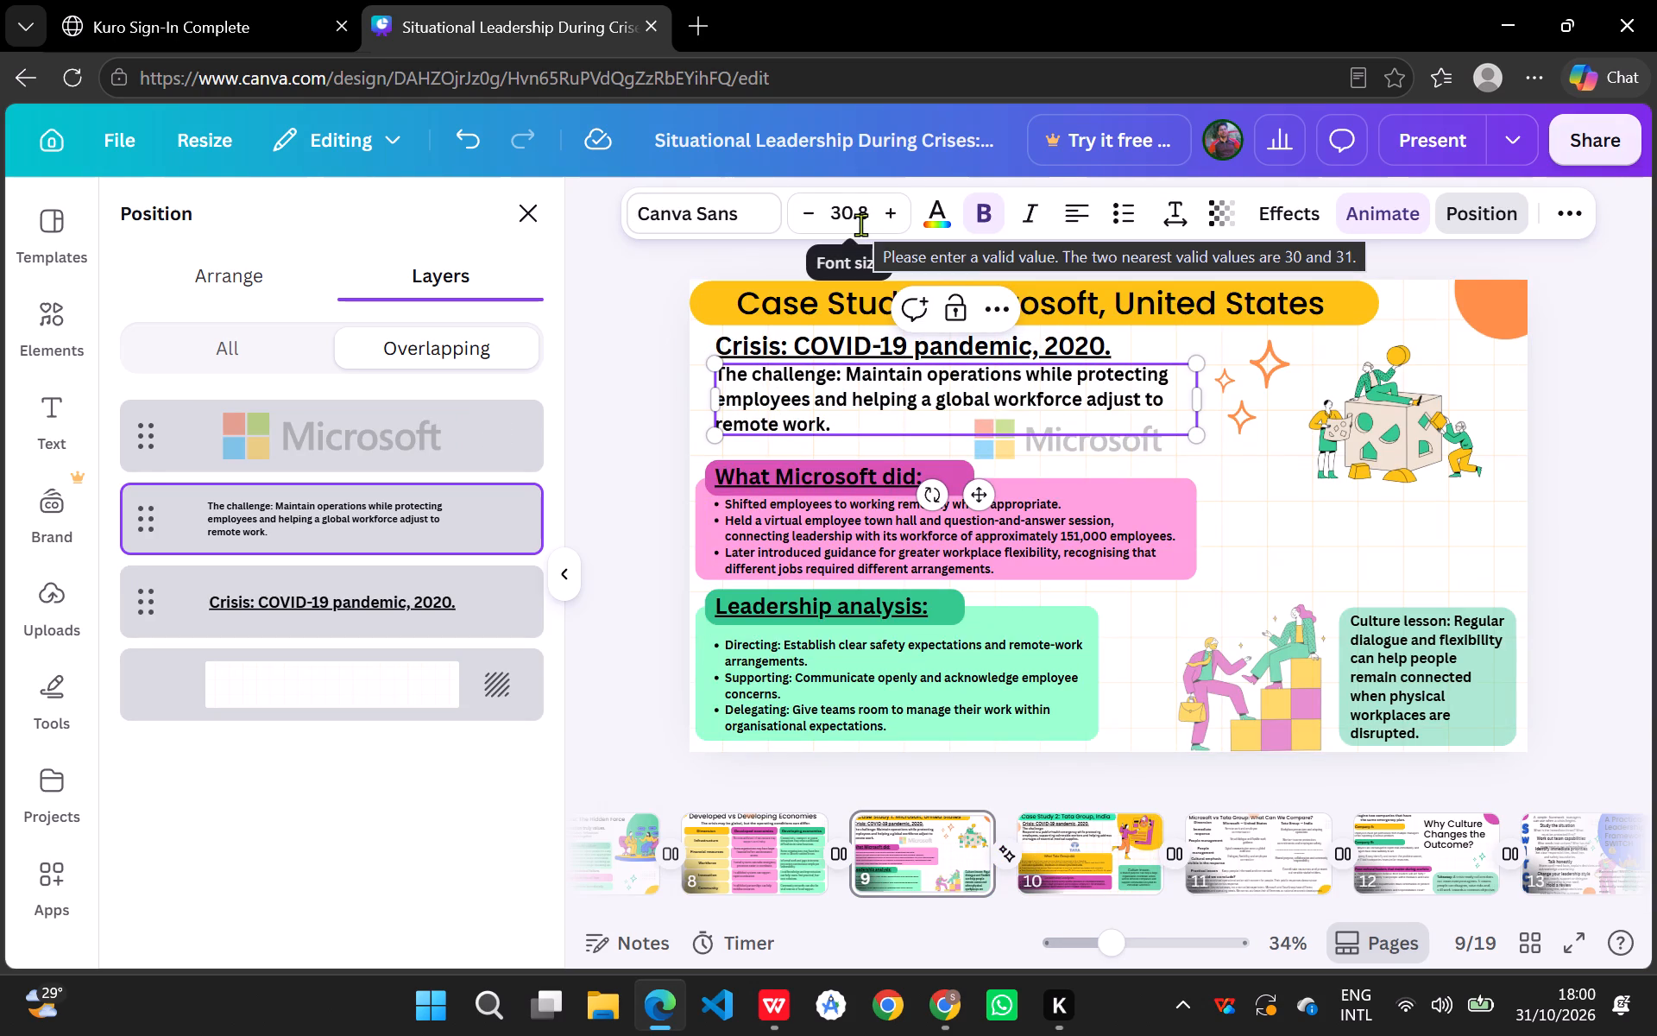
{"action": "left_click", "coordinate": [1219, 612]}
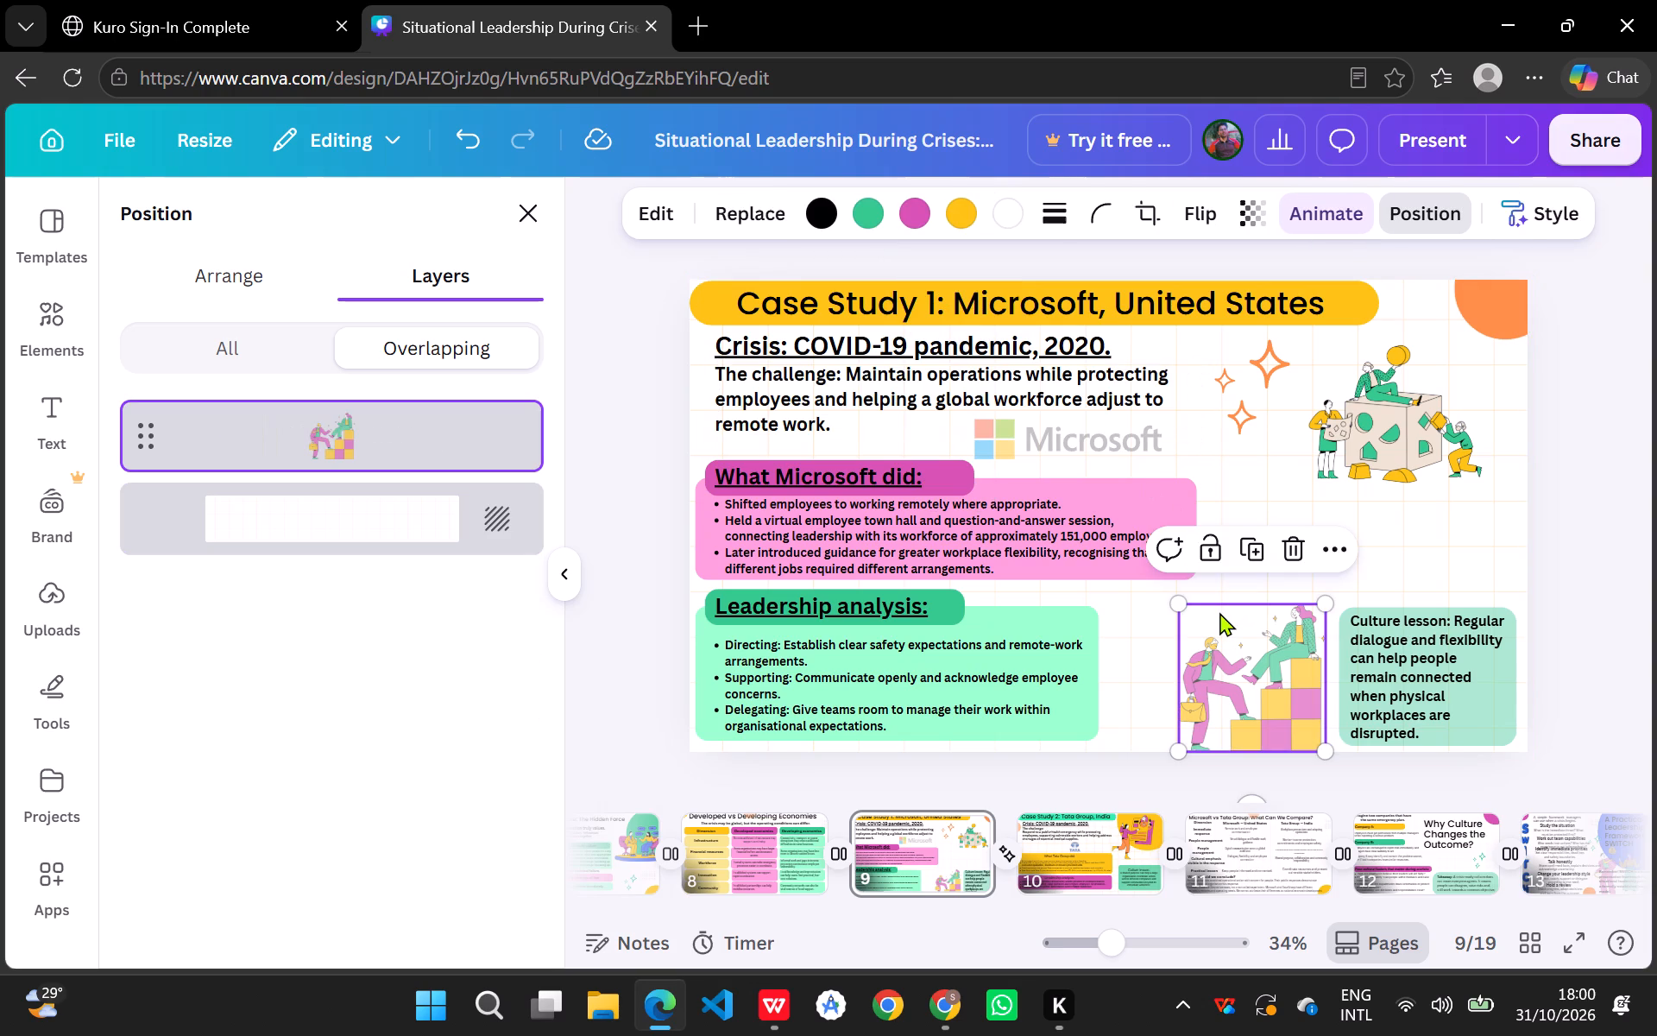
{"action": "left_click", "coordinate": [1432, 516]}
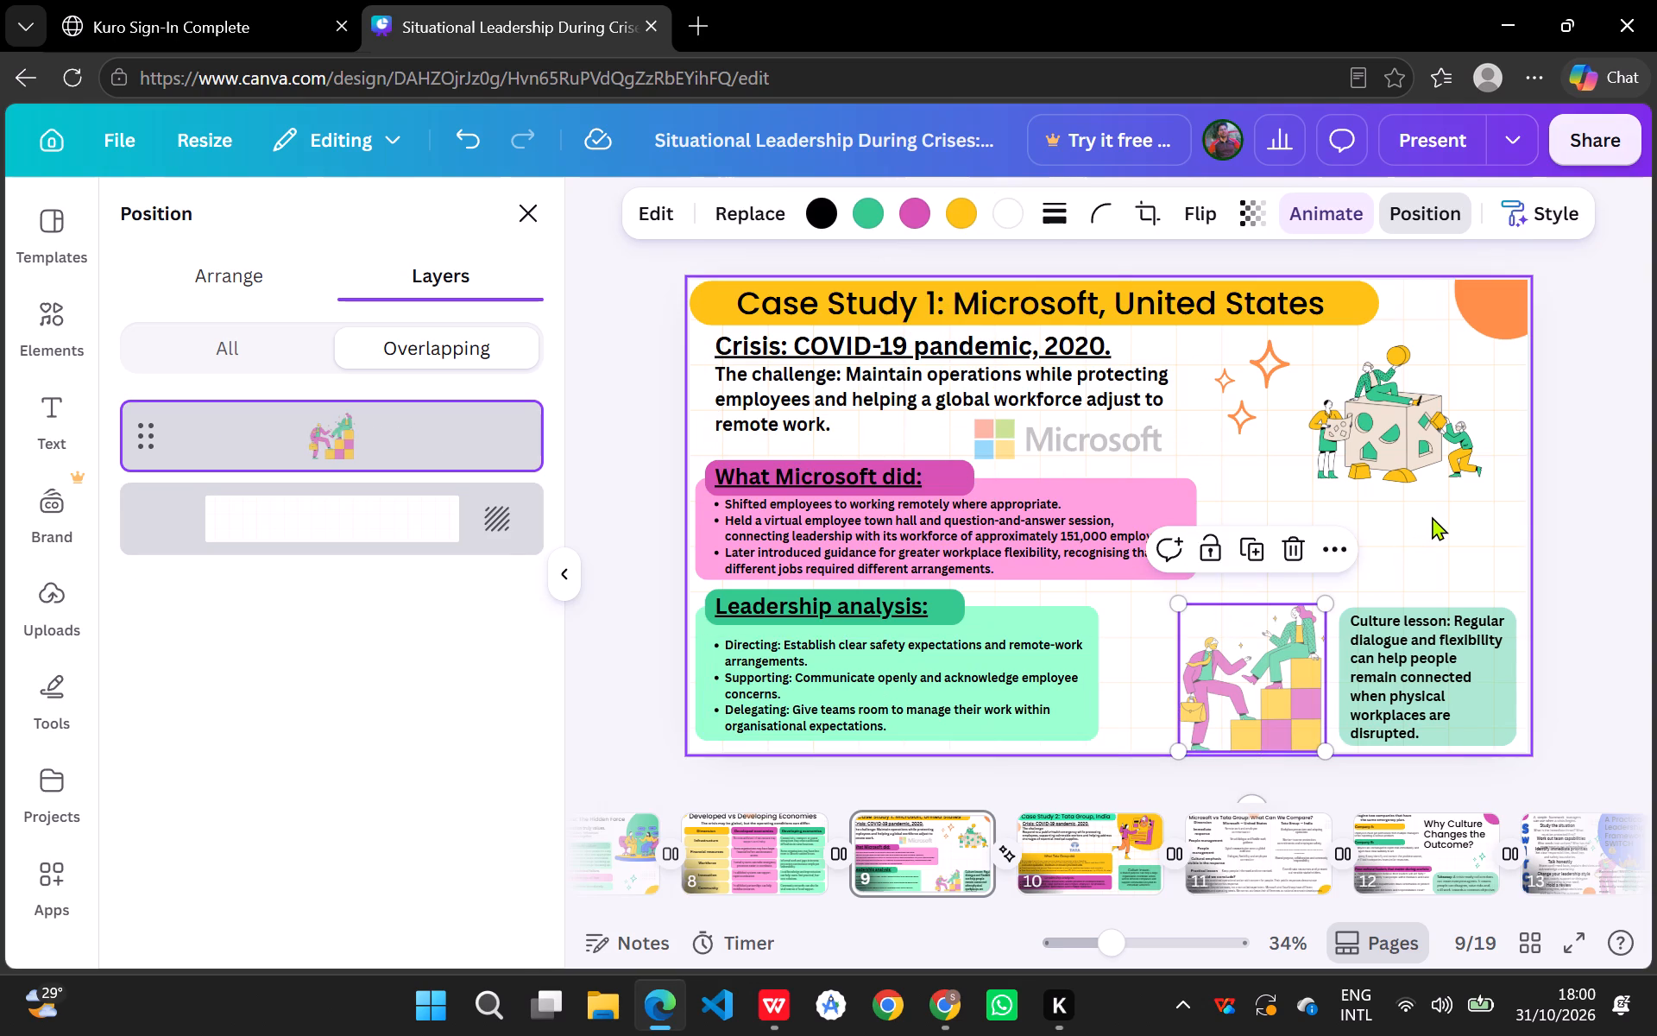
{"action": "left_click", "coordinate": [1063, 881]}
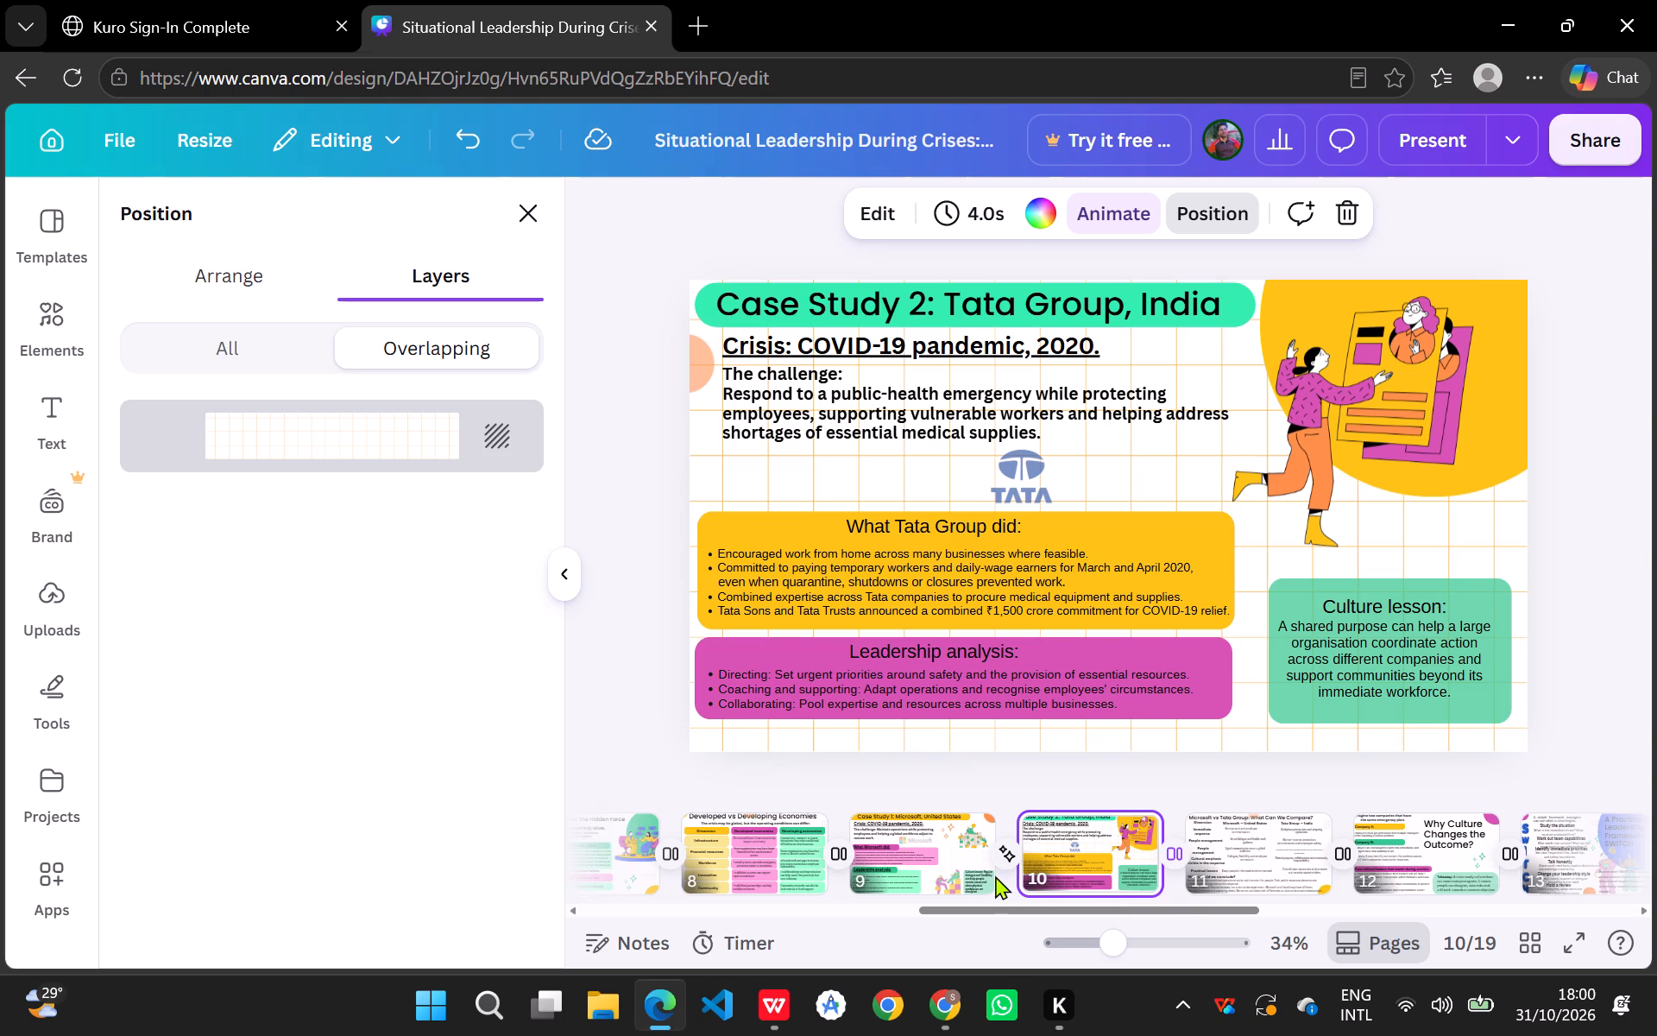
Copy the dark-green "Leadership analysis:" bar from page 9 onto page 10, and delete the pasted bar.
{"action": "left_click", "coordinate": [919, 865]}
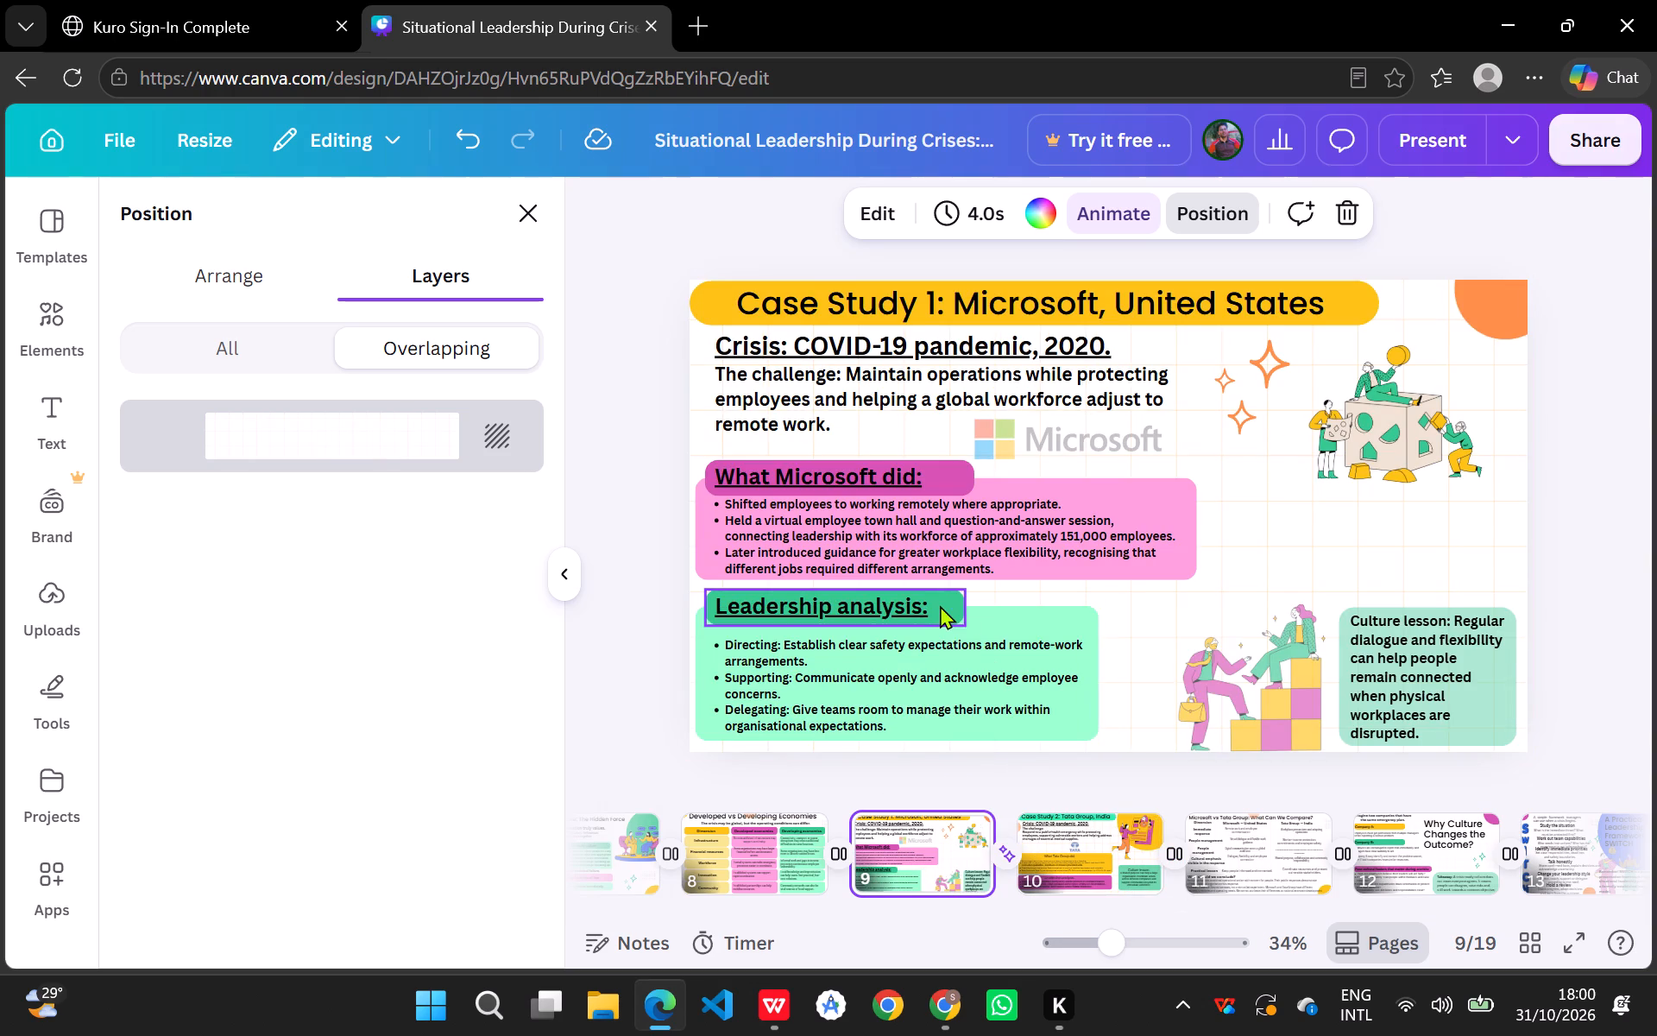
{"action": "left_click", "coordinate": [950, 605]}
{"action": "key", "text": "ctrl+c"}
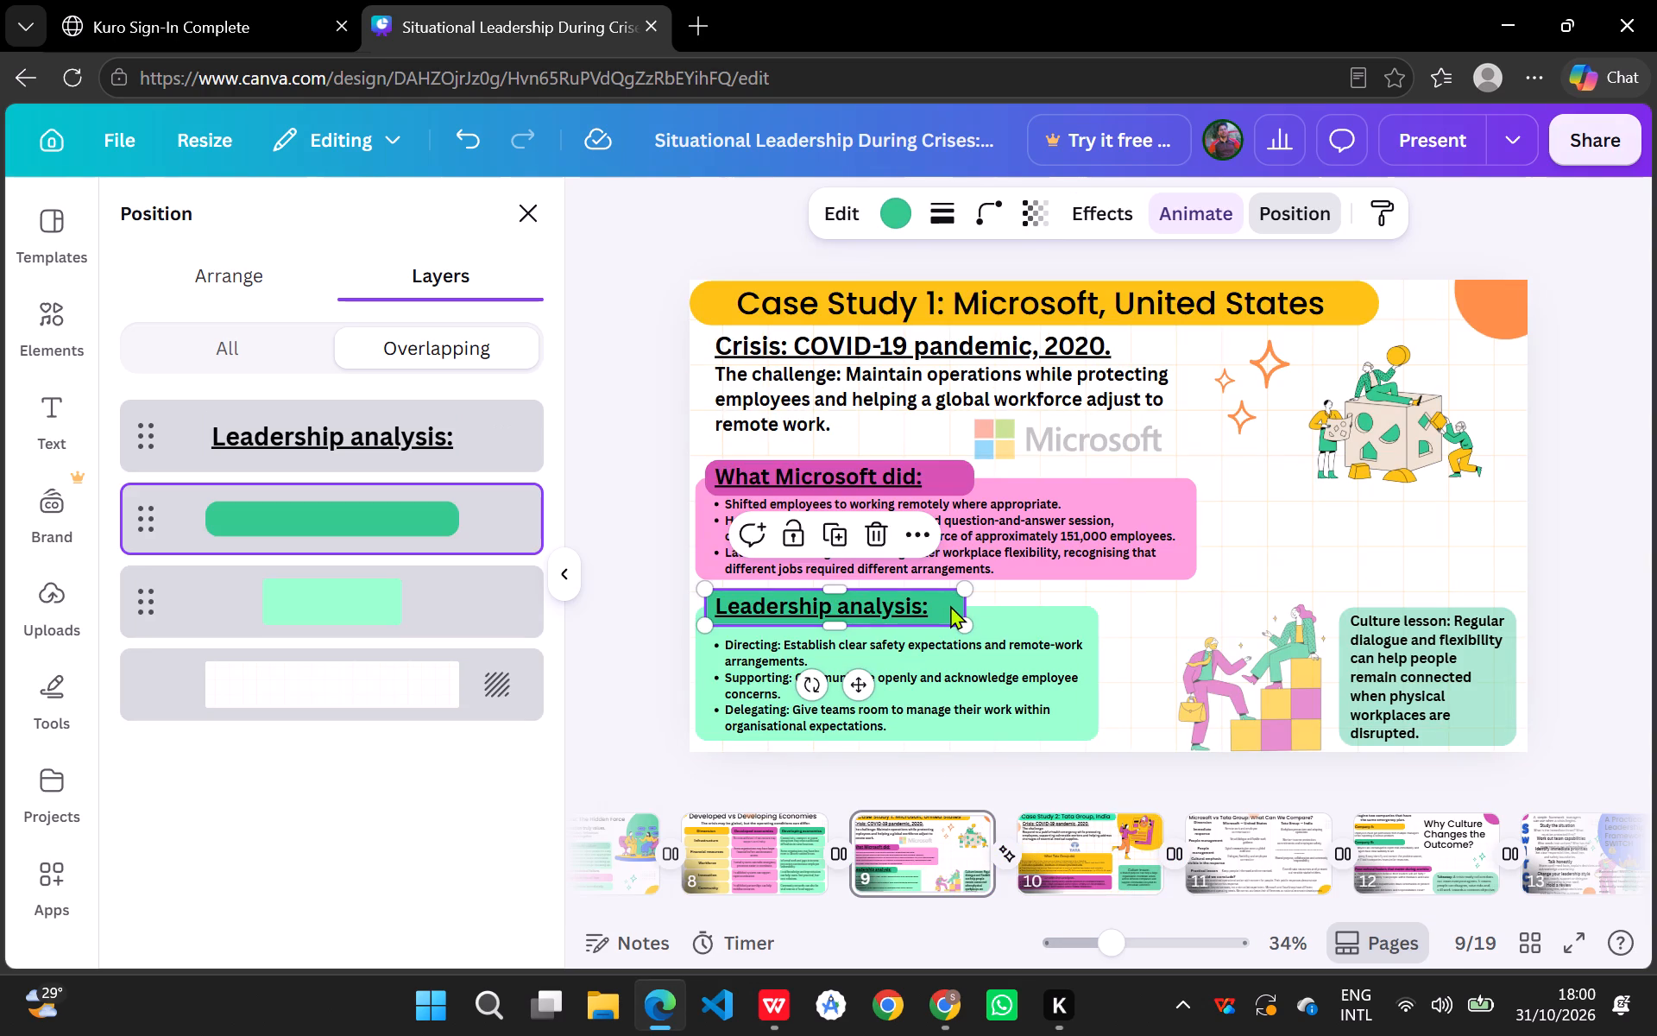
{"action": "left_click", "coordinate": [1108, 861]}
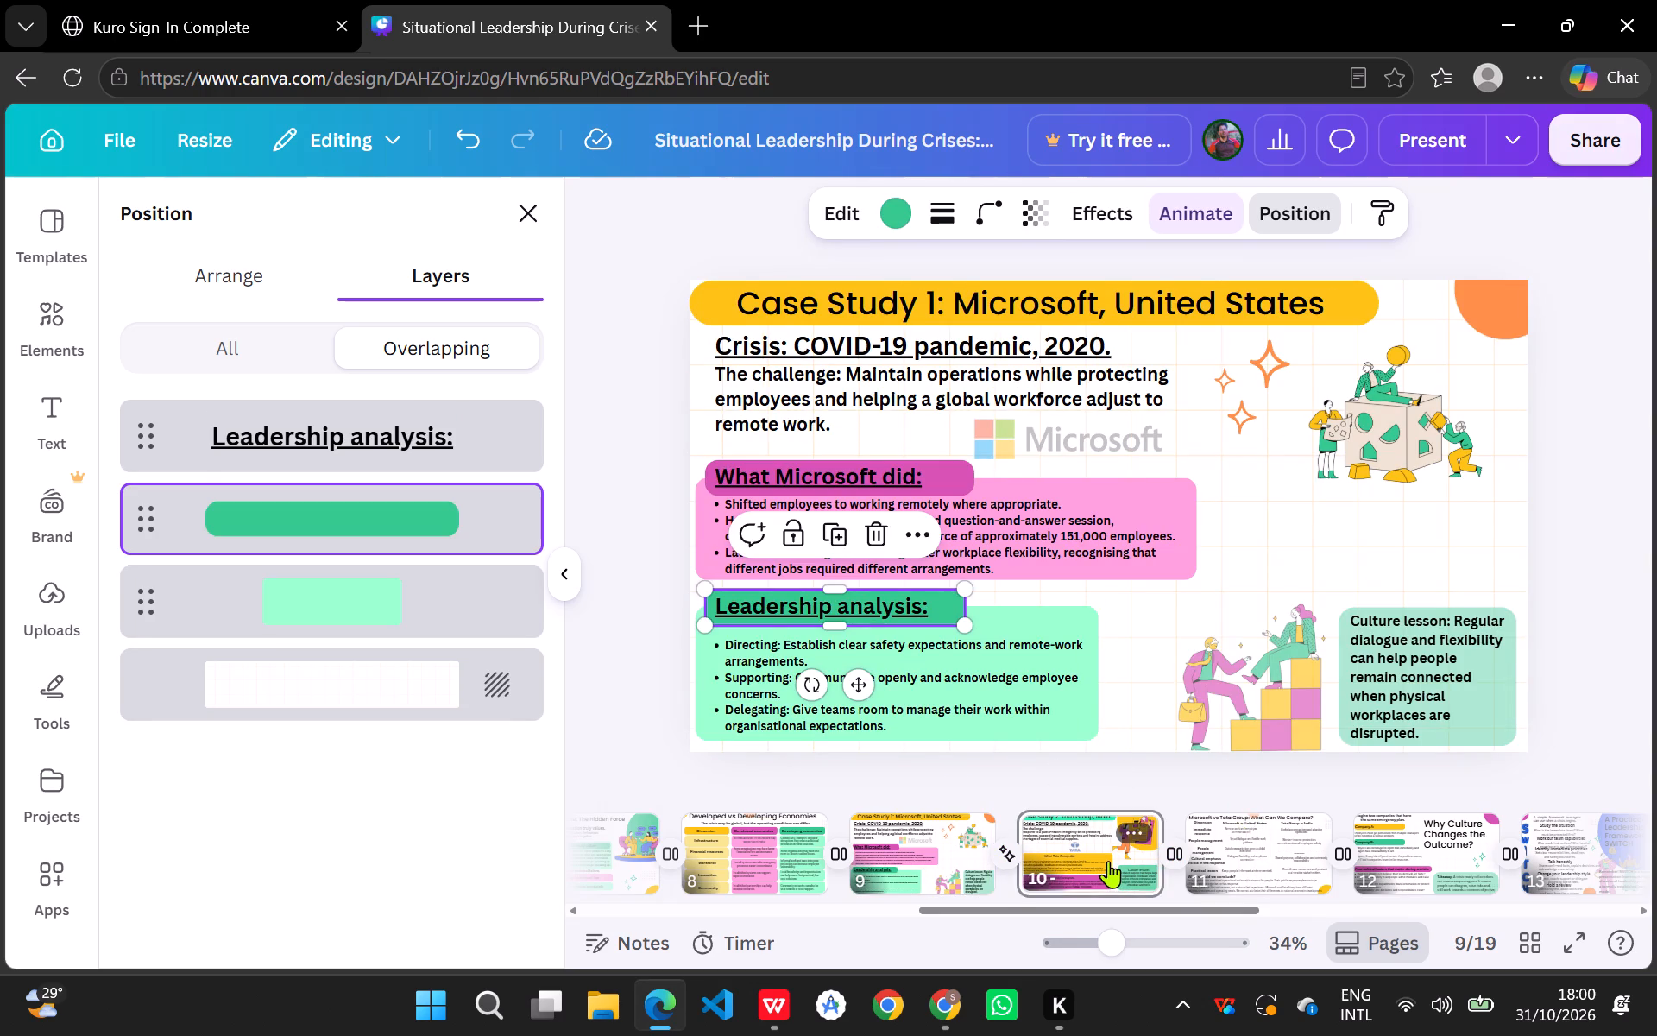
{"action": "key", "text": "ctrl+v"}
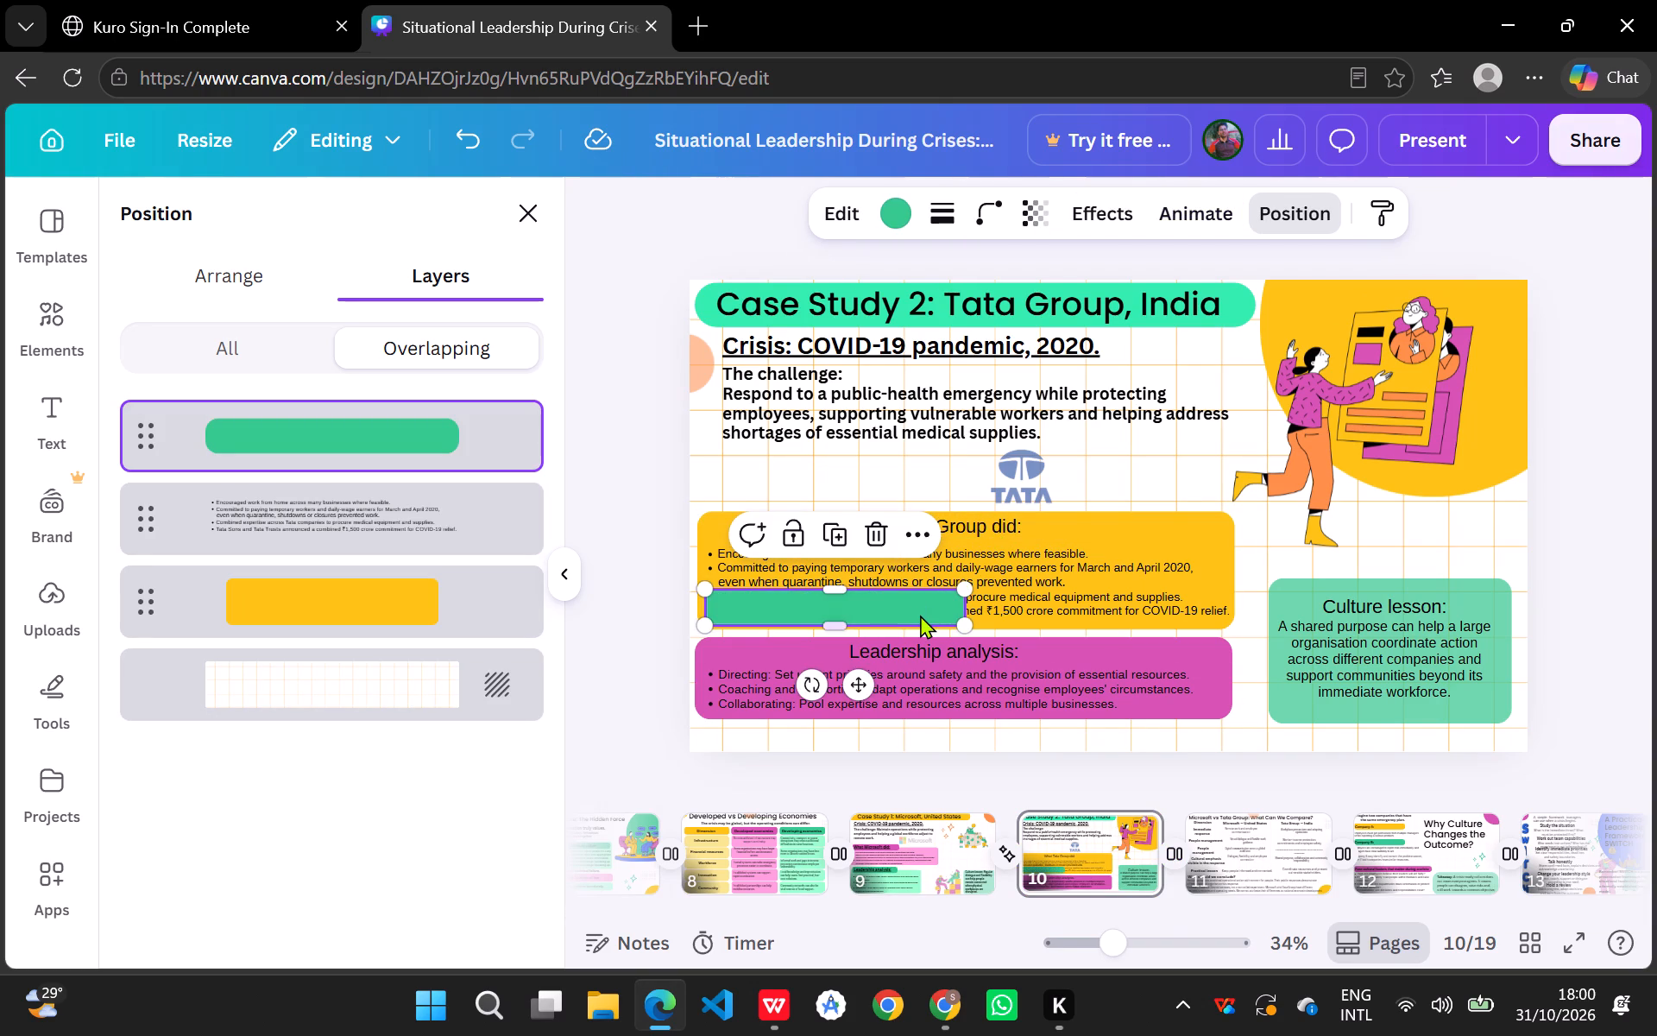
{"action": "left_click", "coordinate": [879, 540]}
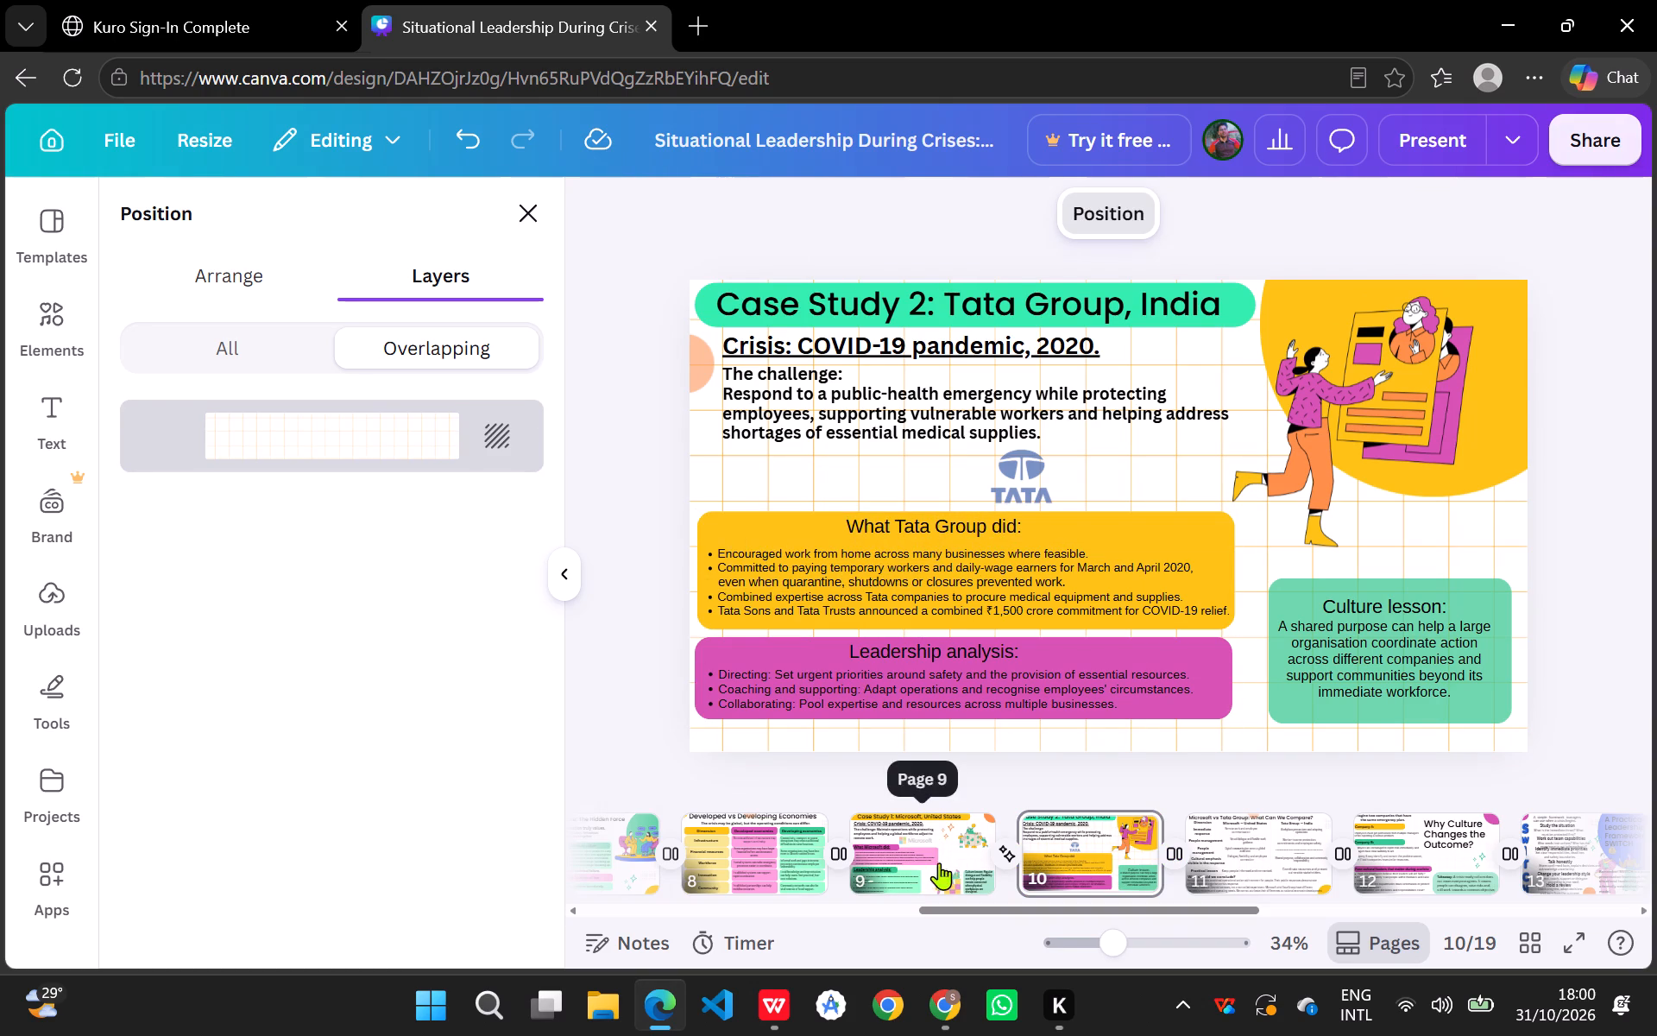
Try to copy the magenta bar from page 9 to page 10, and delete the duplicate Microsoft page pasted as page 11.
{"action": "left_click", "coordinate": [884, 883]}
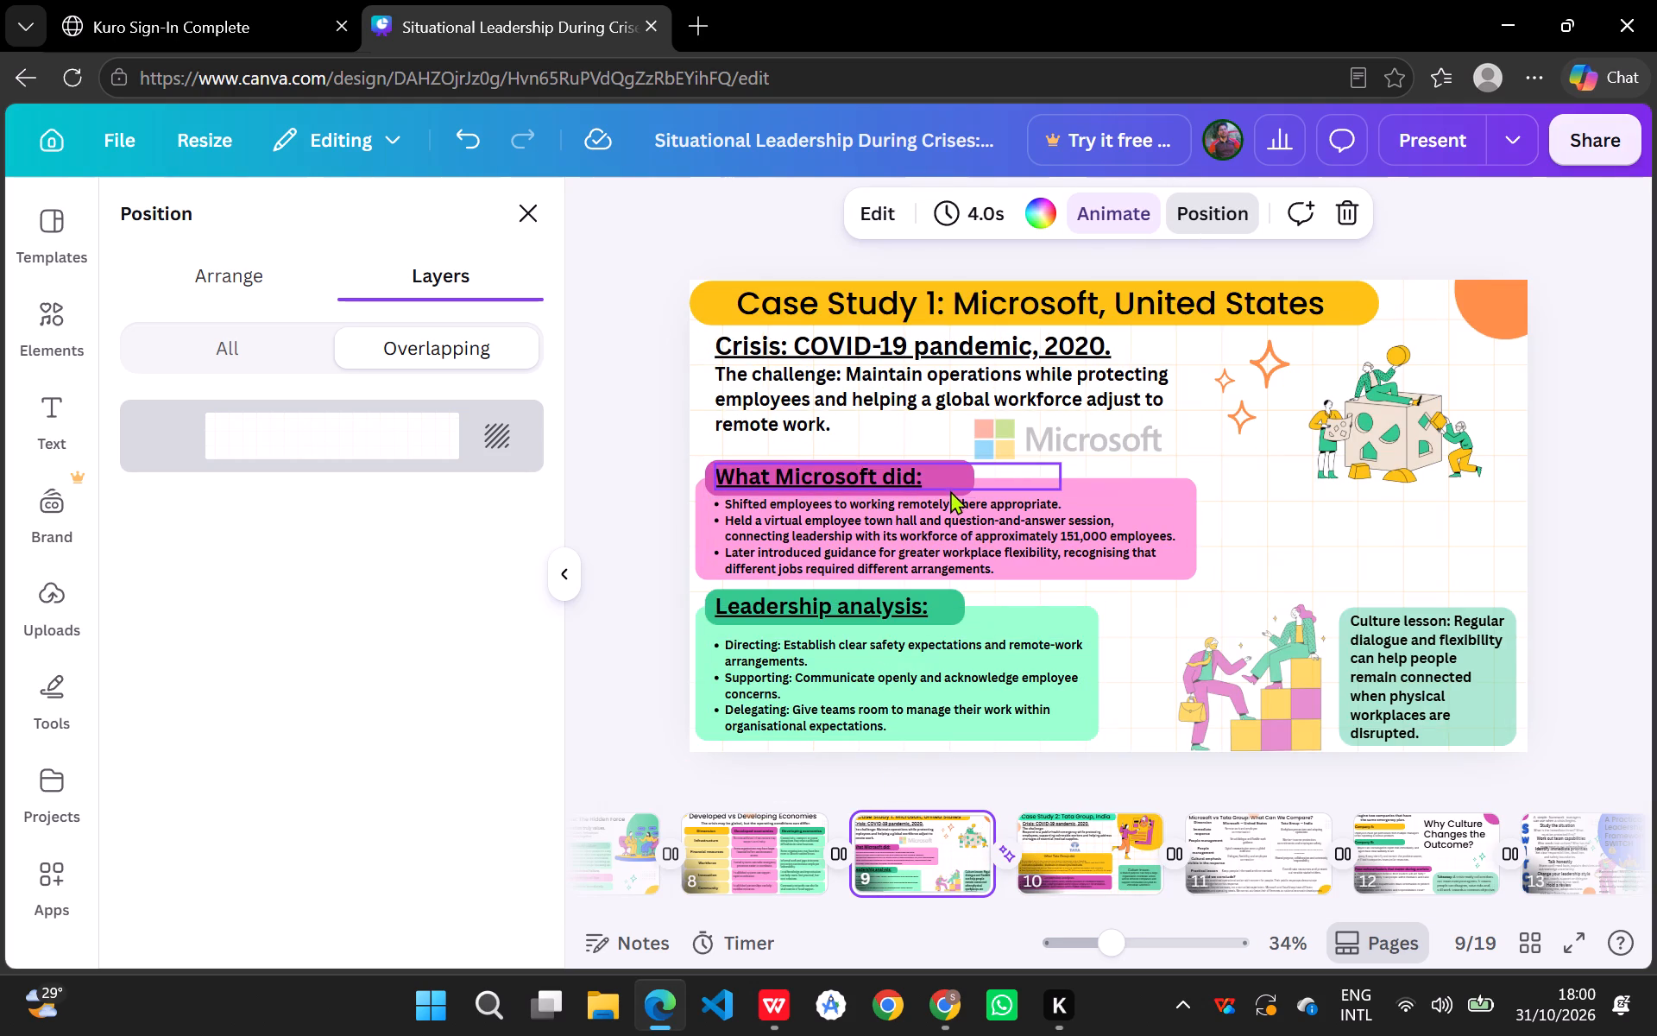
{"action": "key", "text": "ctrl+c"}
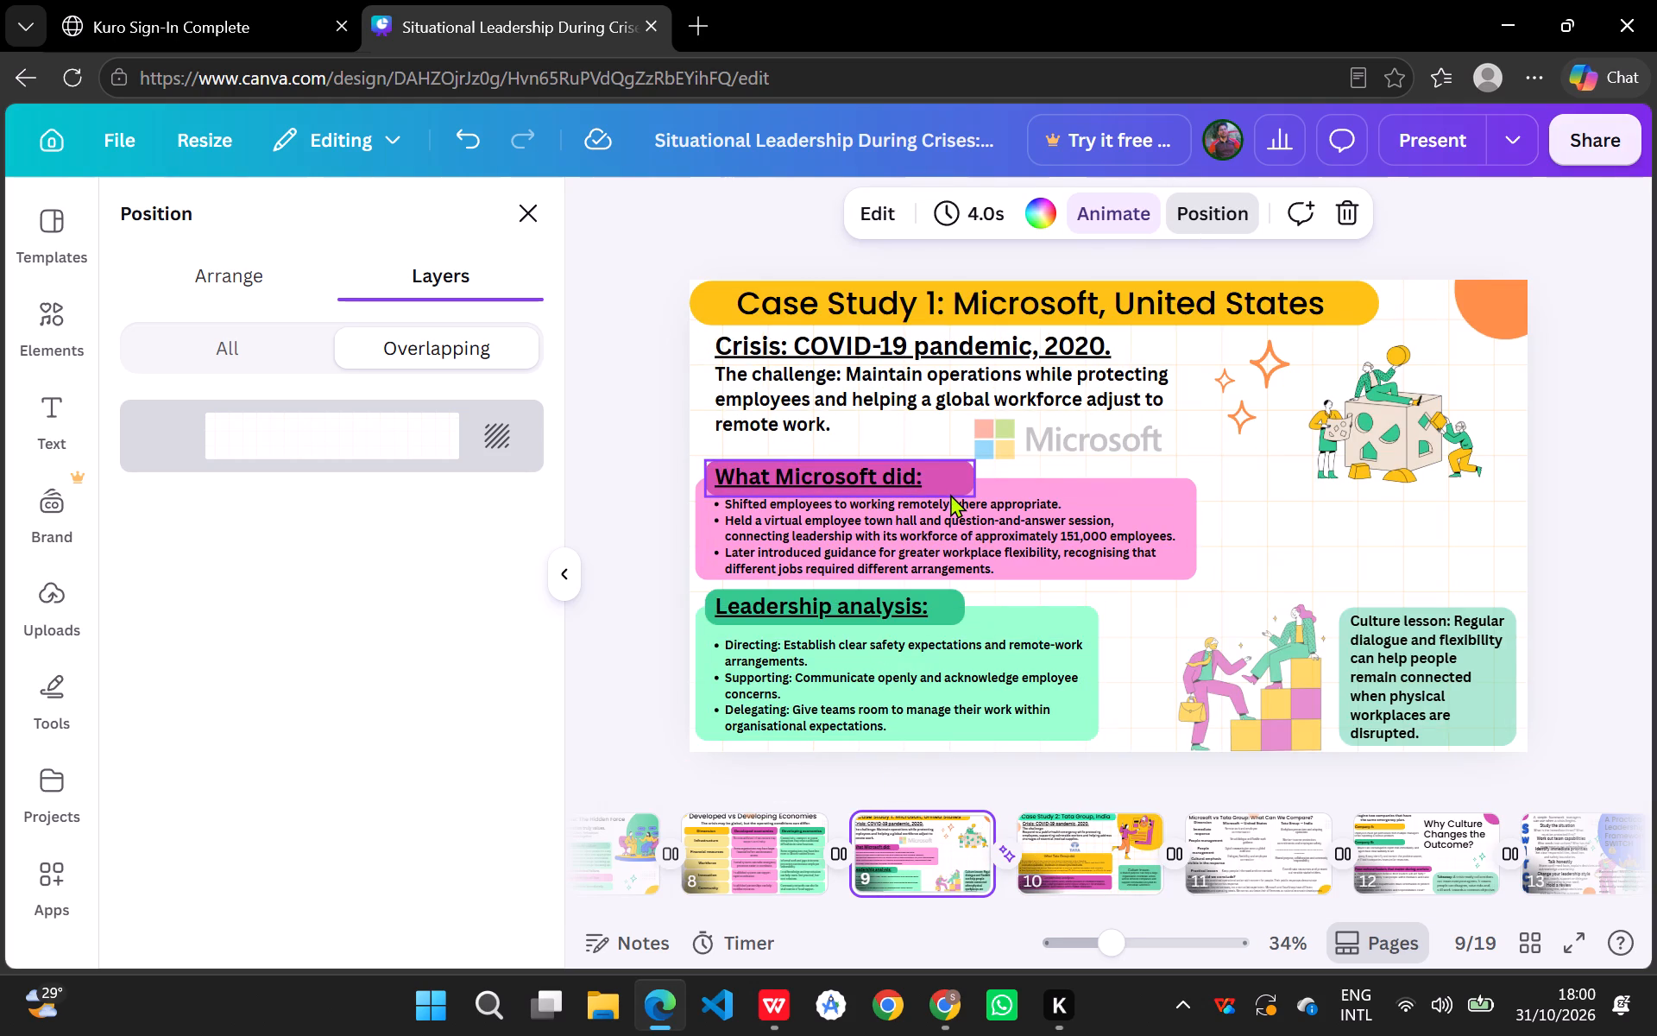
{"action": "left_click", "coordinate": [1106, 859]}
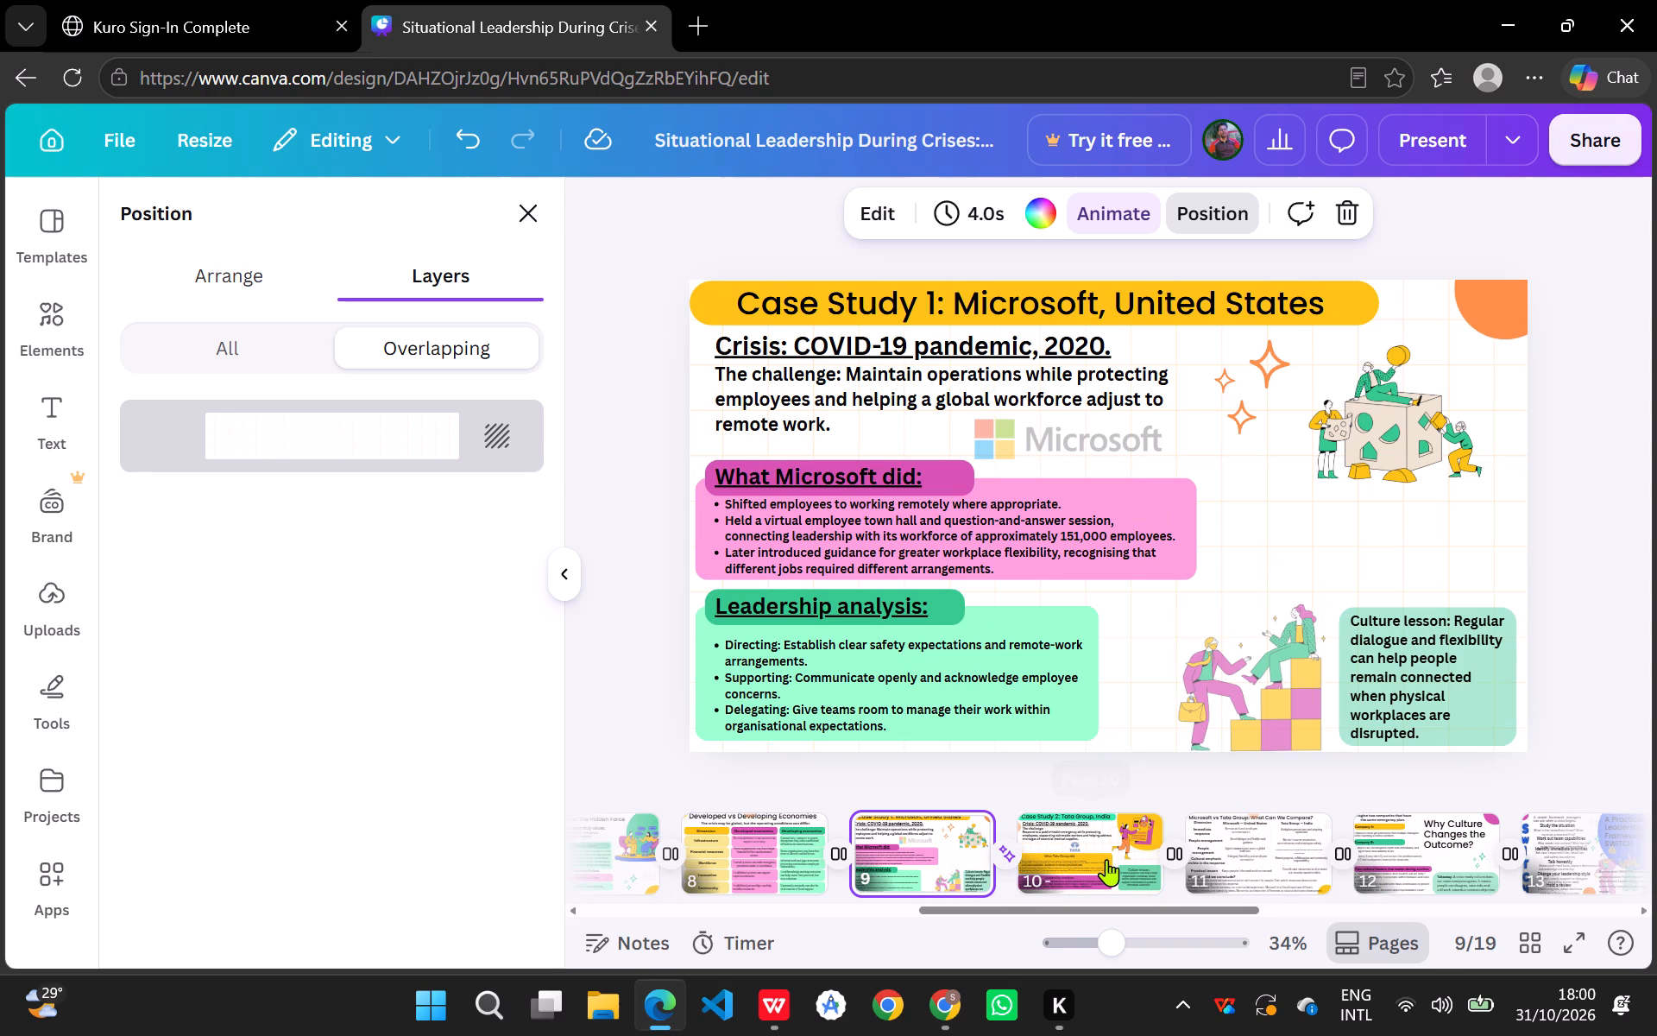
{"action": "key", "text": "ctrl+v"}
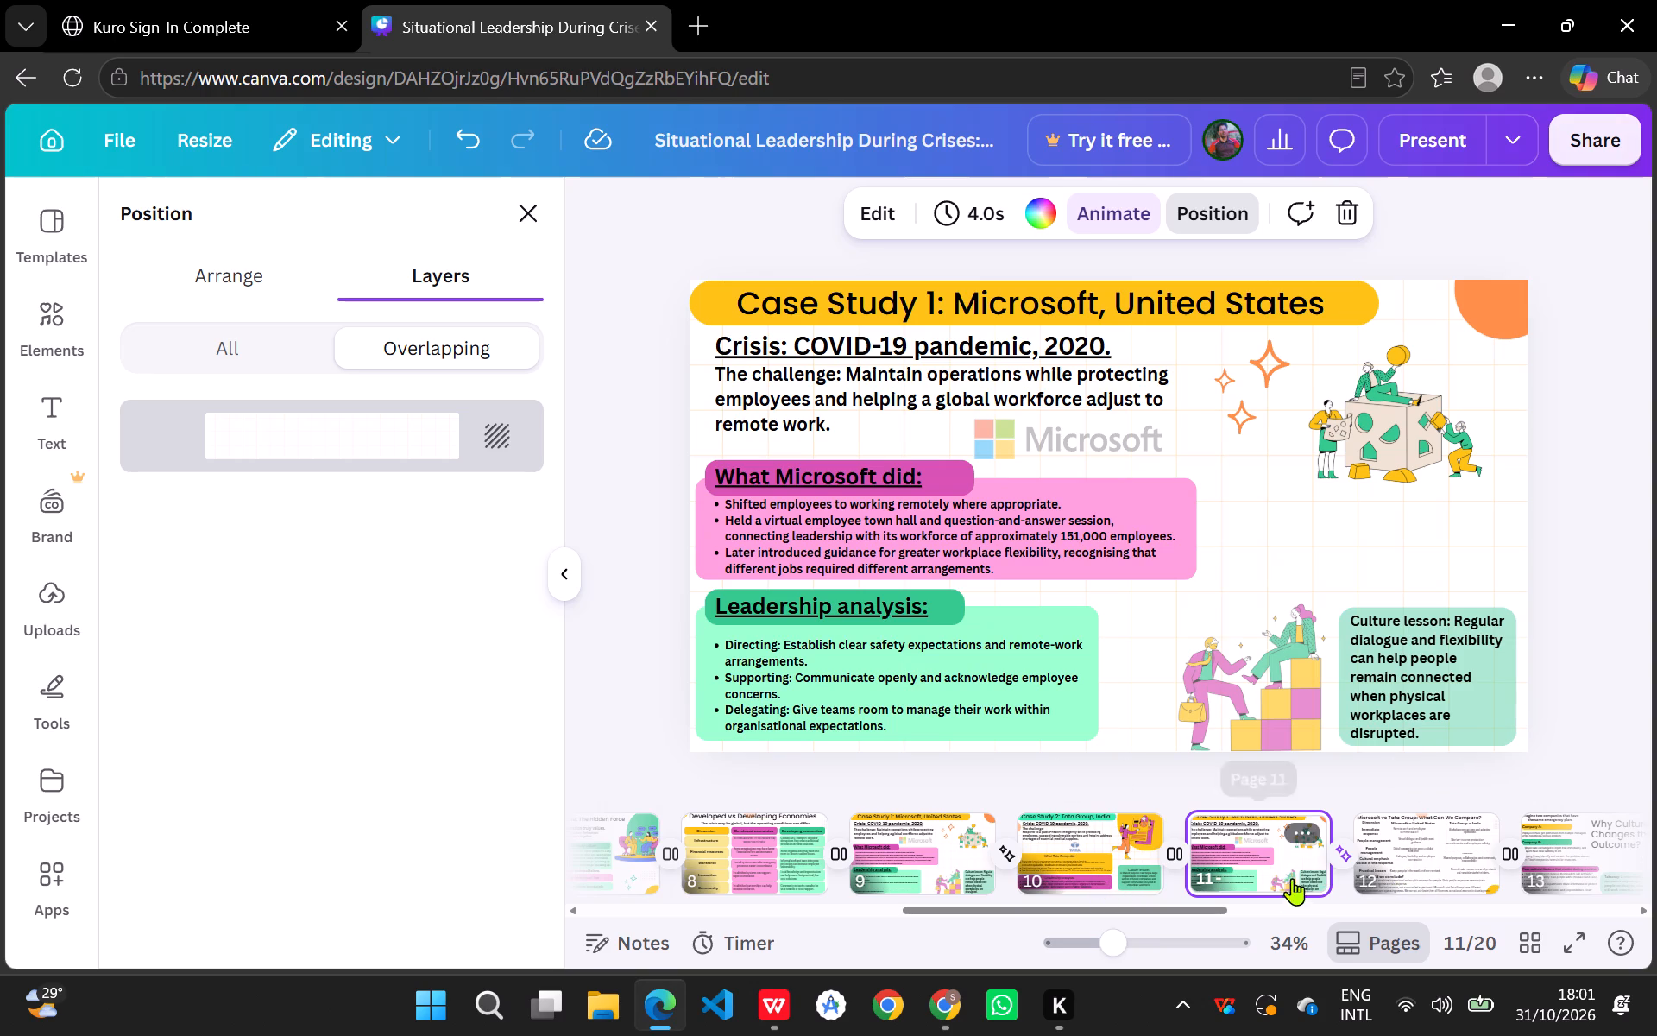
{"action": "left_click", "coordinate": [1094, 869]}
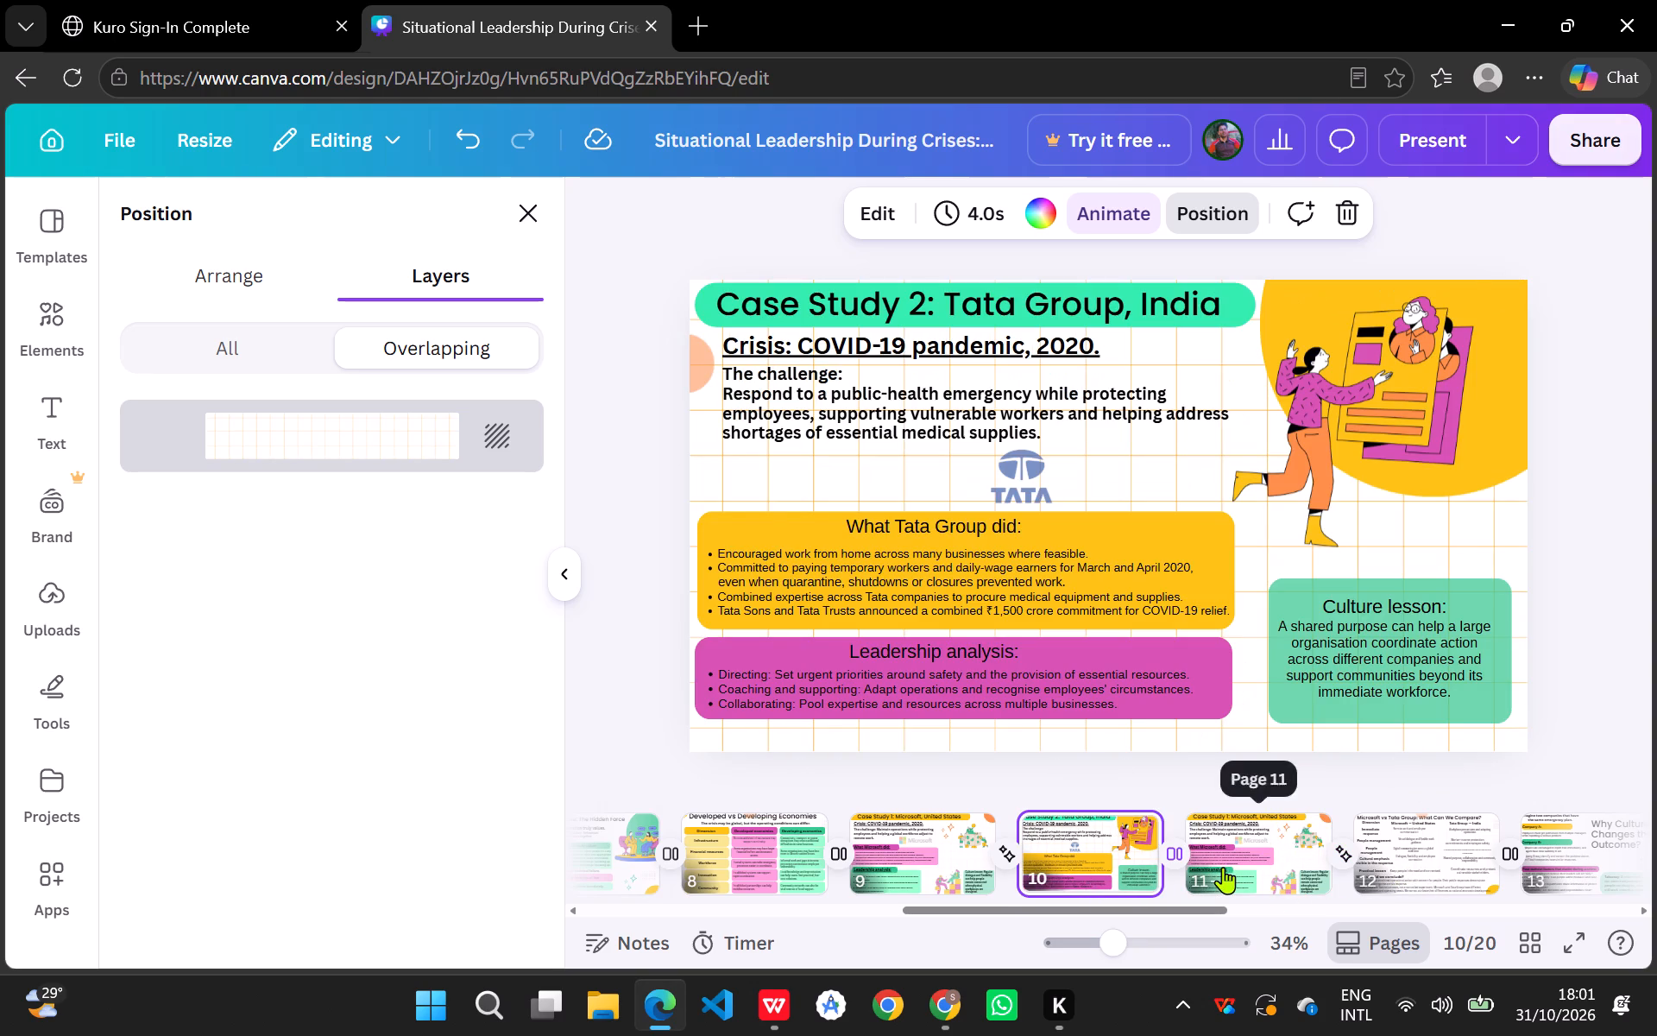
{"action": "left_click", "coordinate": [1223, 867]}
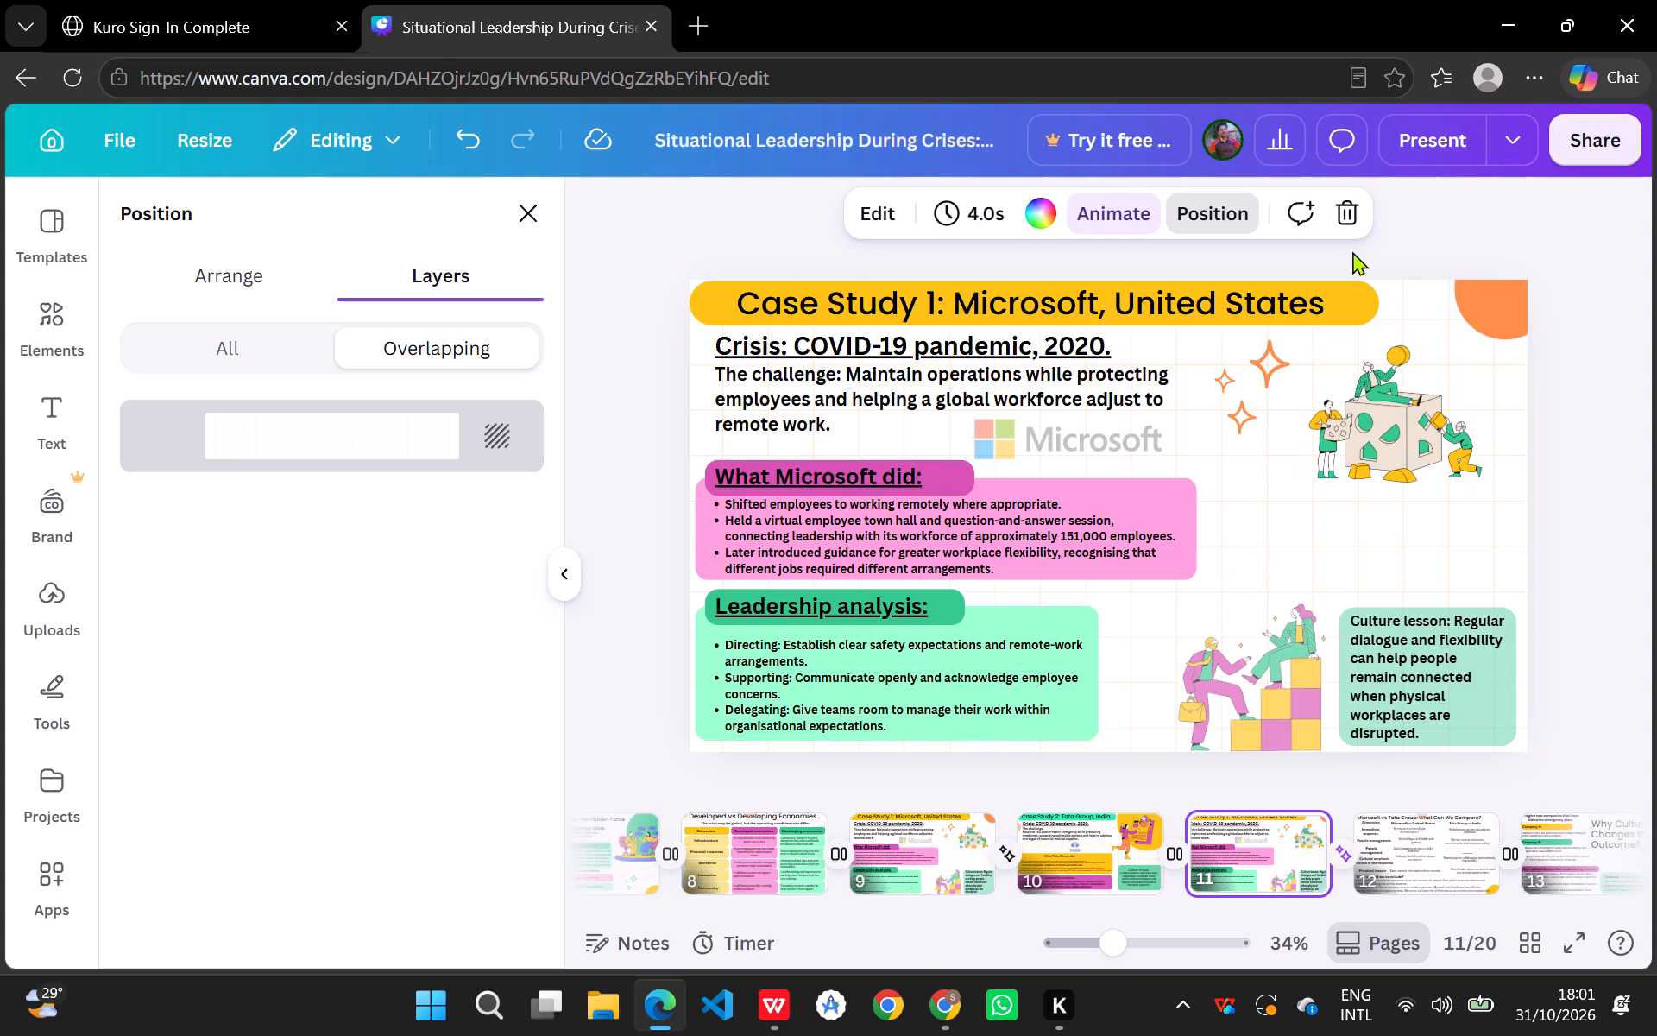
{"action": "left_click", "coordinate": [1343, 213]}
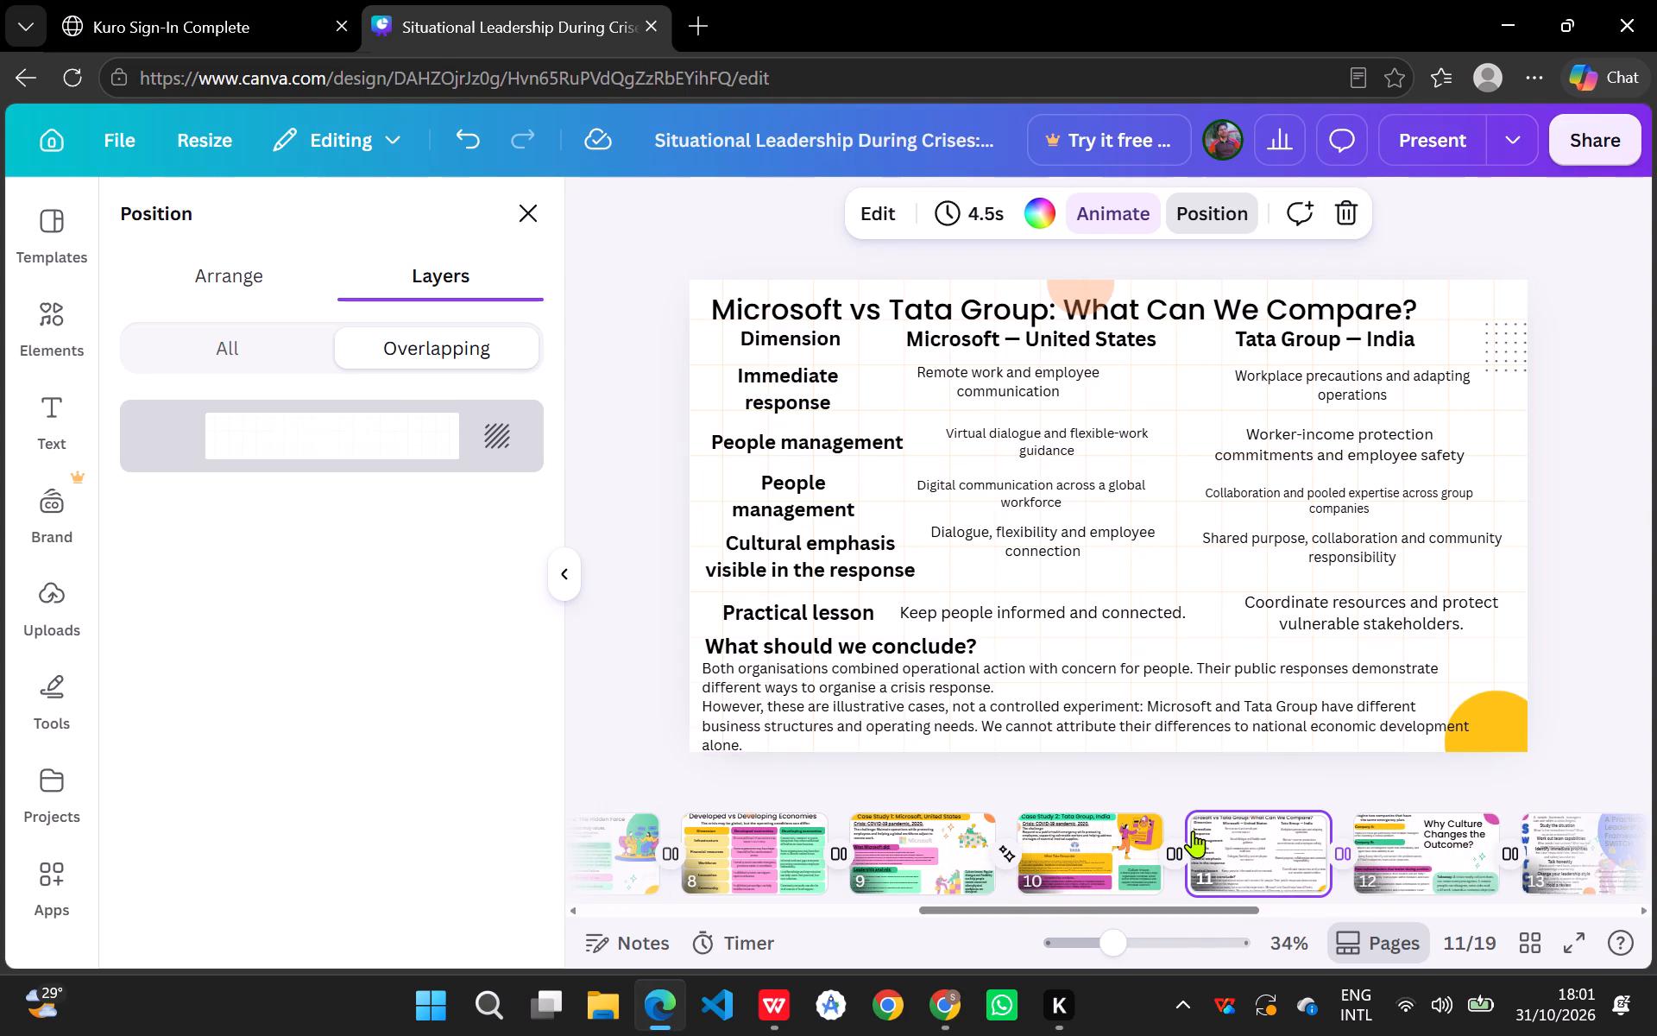
Copy the magenta "What Microsoft did:" bar from page 9 to page 10 and place it over the Leadership analysis panel's top edge.
{"action": "left_click", "coordinate": [886, 857]}
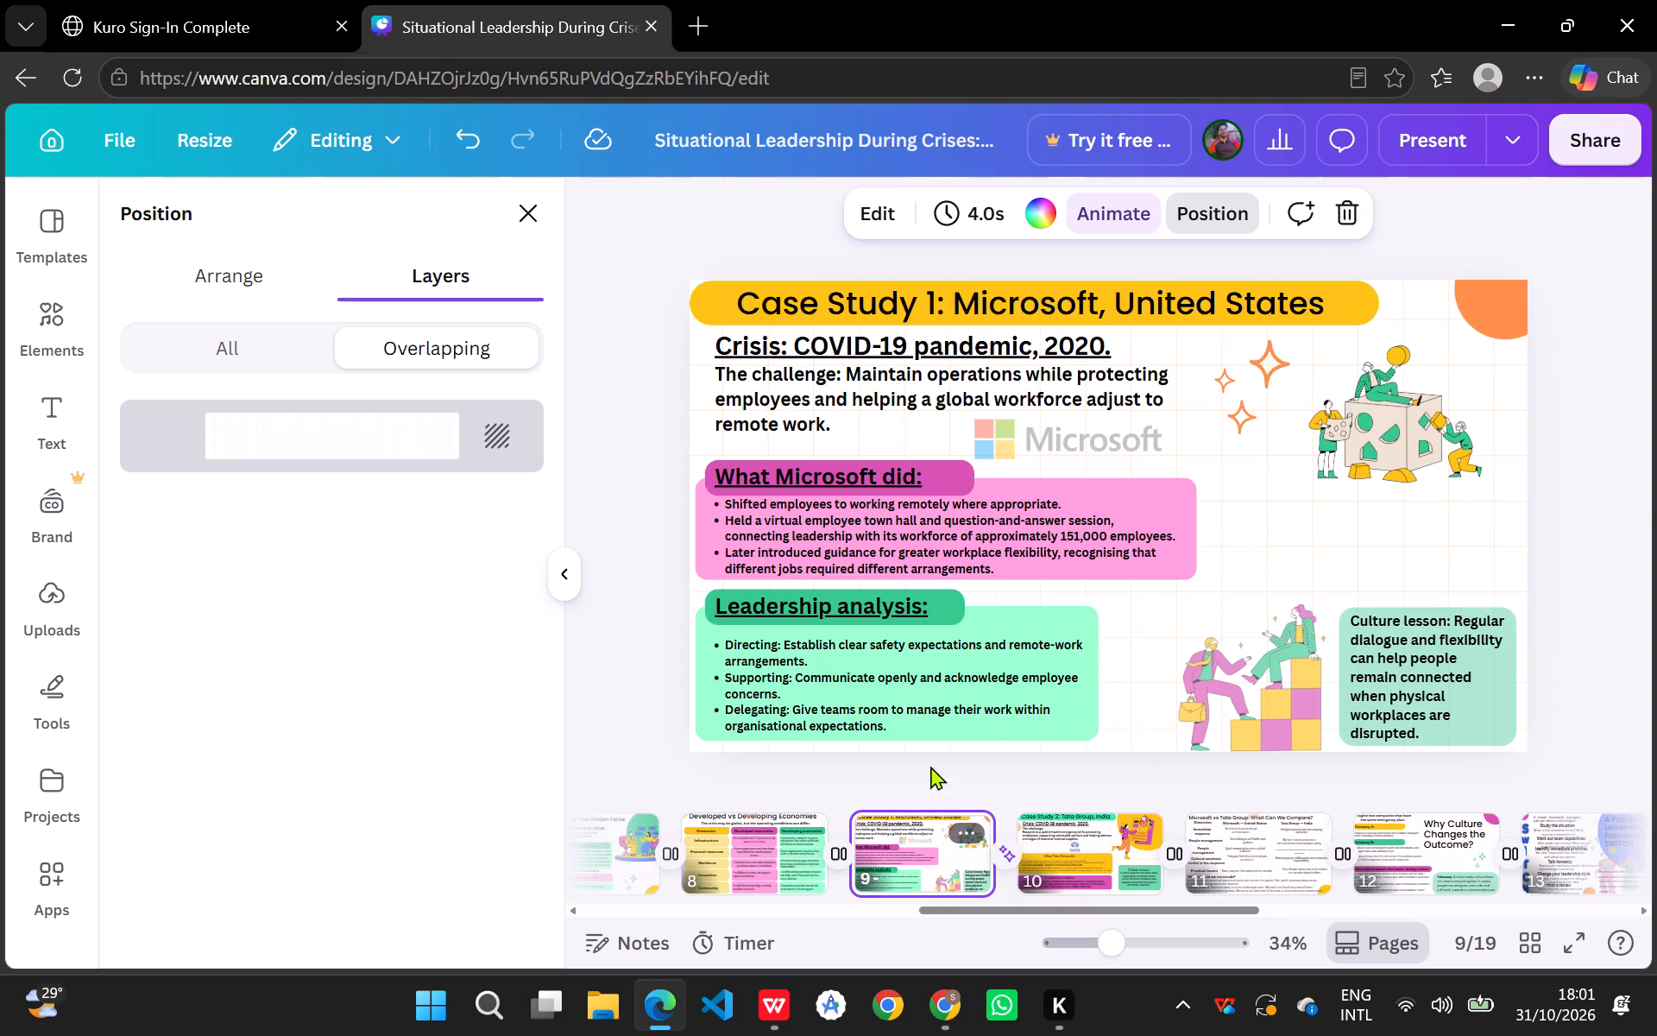
{"action": "left_click", "coordinate": [949, 495]}
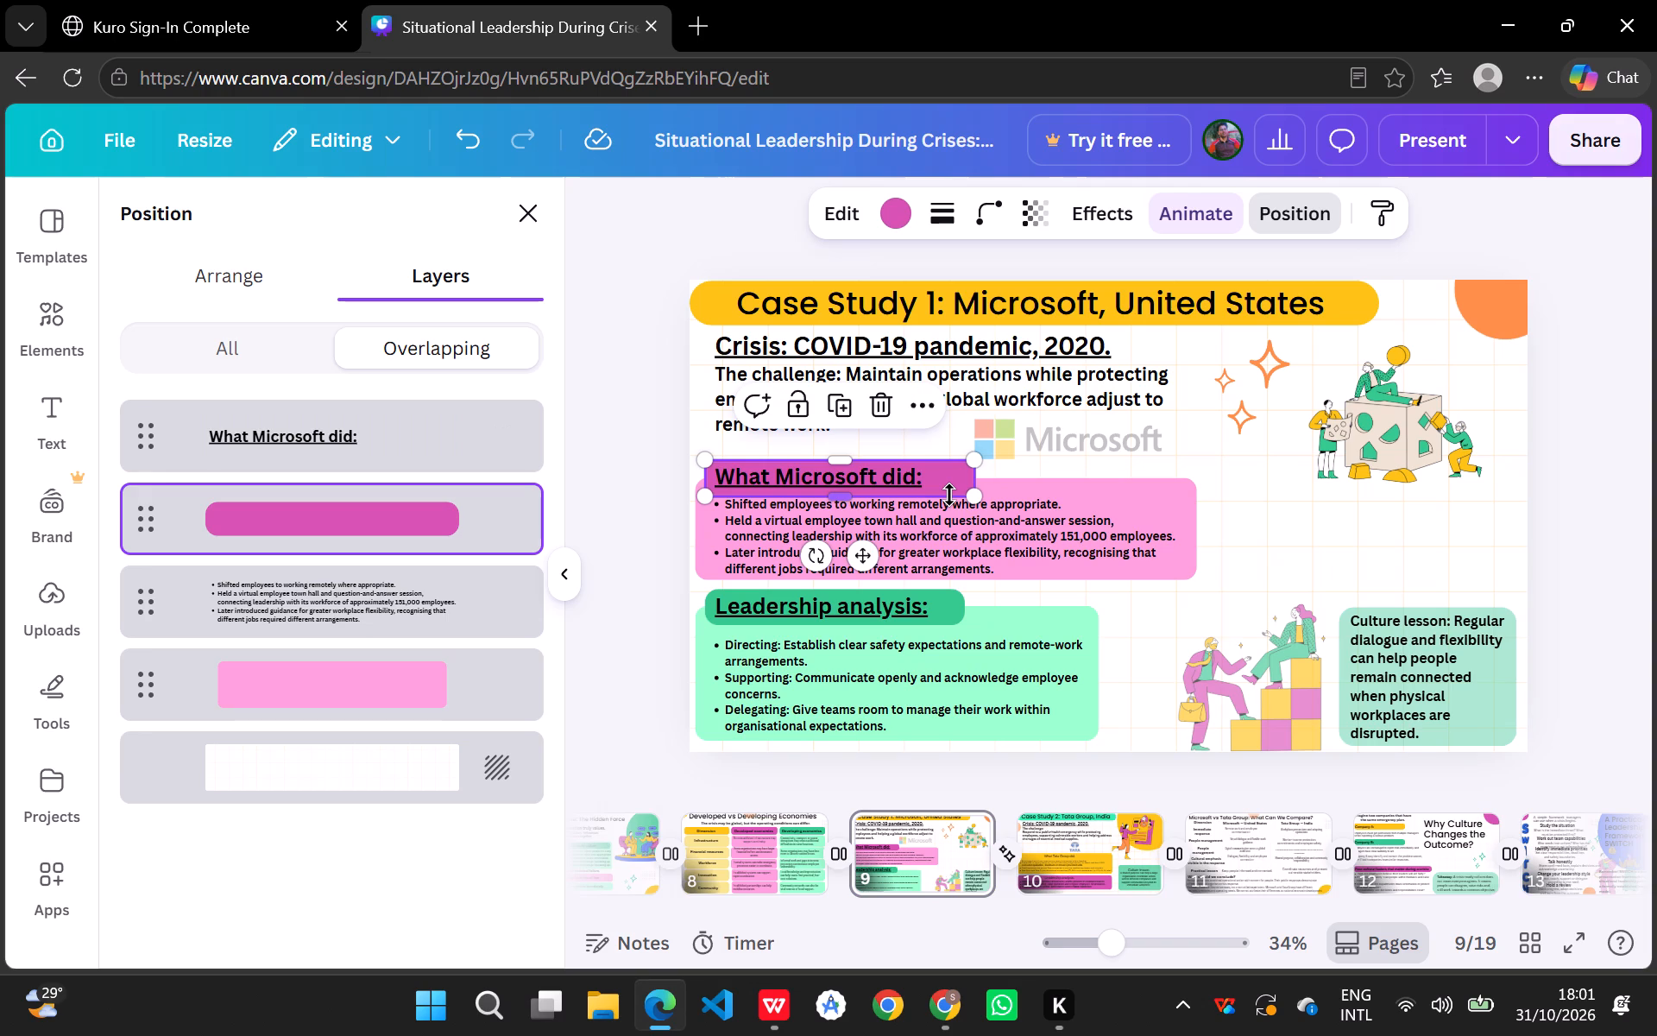
{"action": "key", "text": "ctrl+c"}
{"action": "left_click", "coordinate": [1118, 827]}
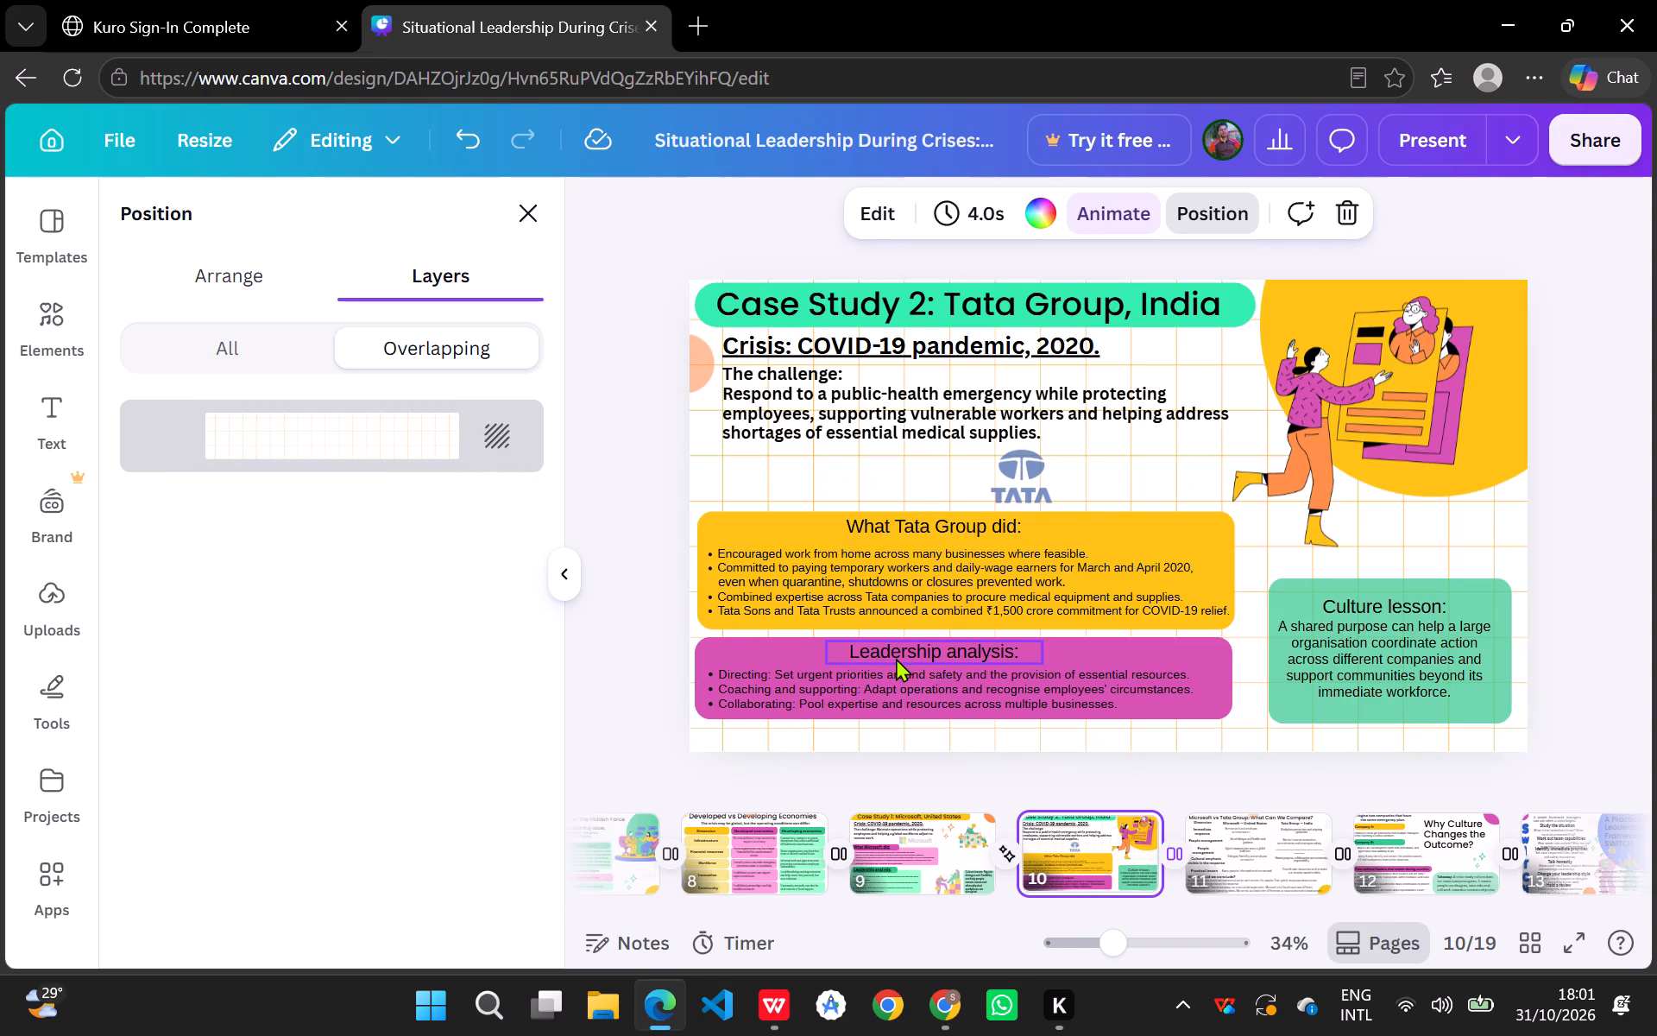
{"action": "key", "text": "ctrl+v"}
{"action": "left_click_drag", "start_coordinate": [925, 472], "coordinate": [923, 630]}
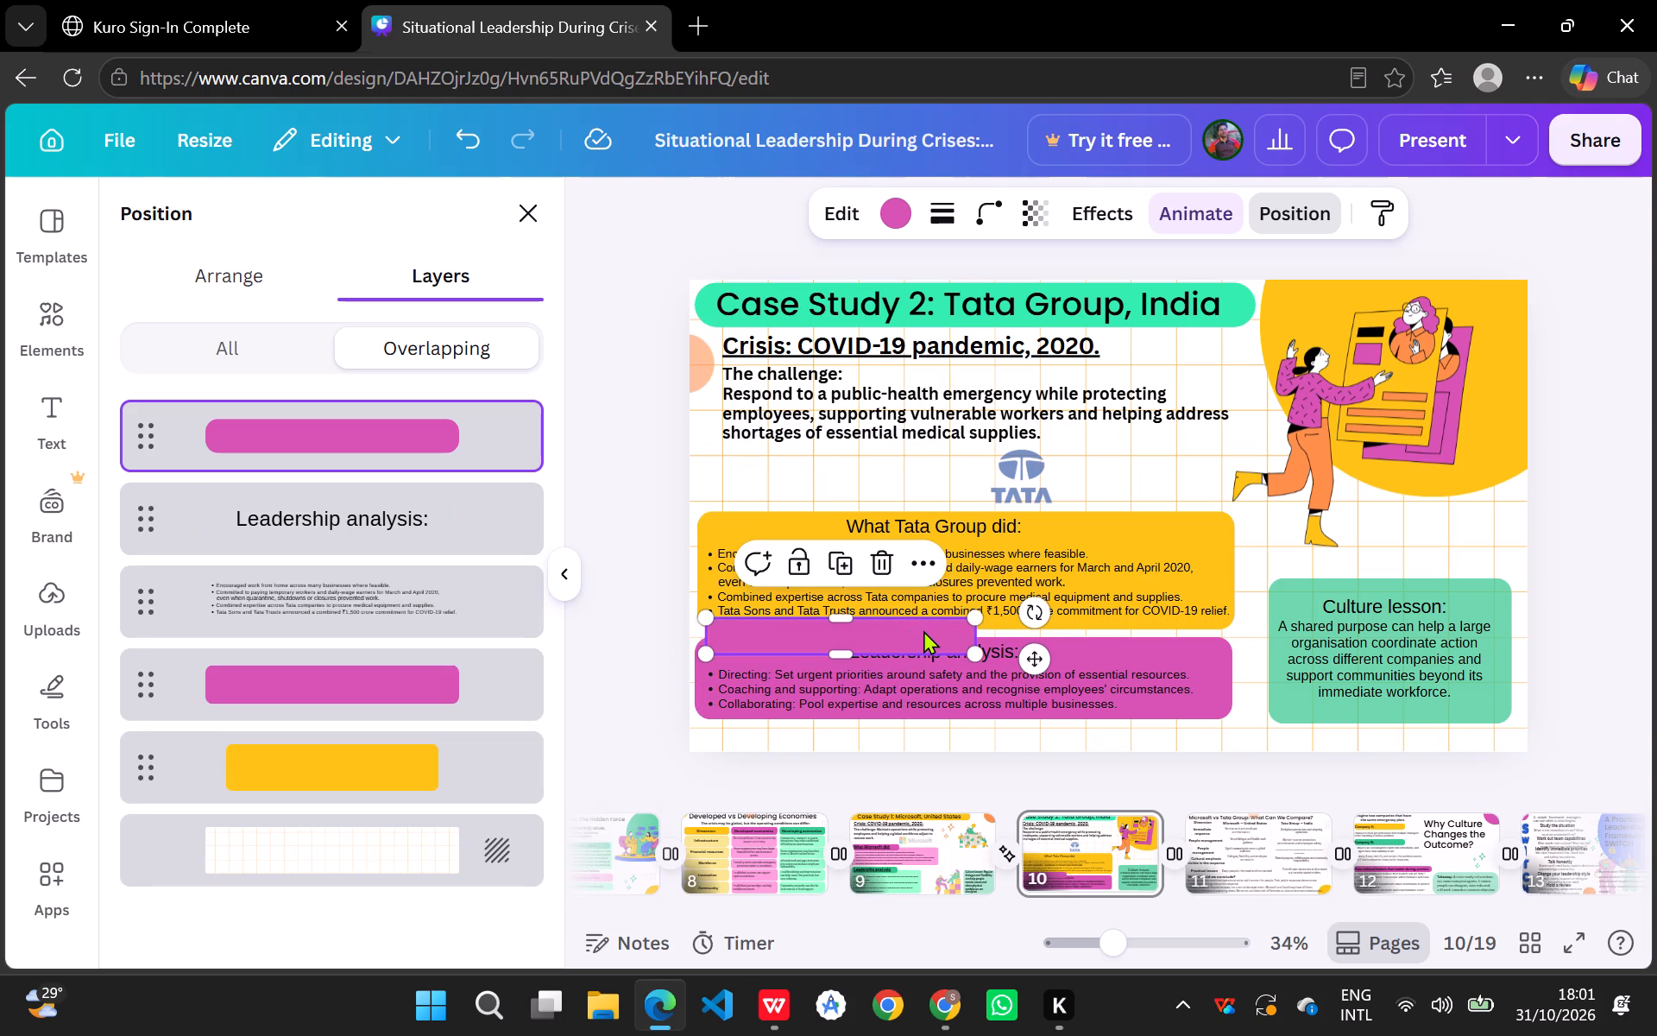
Recolour page 10's Leadership analysis panel light magenta (#ffa0dc) and the "What Tata Group did:" panel pale yellow.
{"action": "left_click", "coordinate": [1217, 651]}
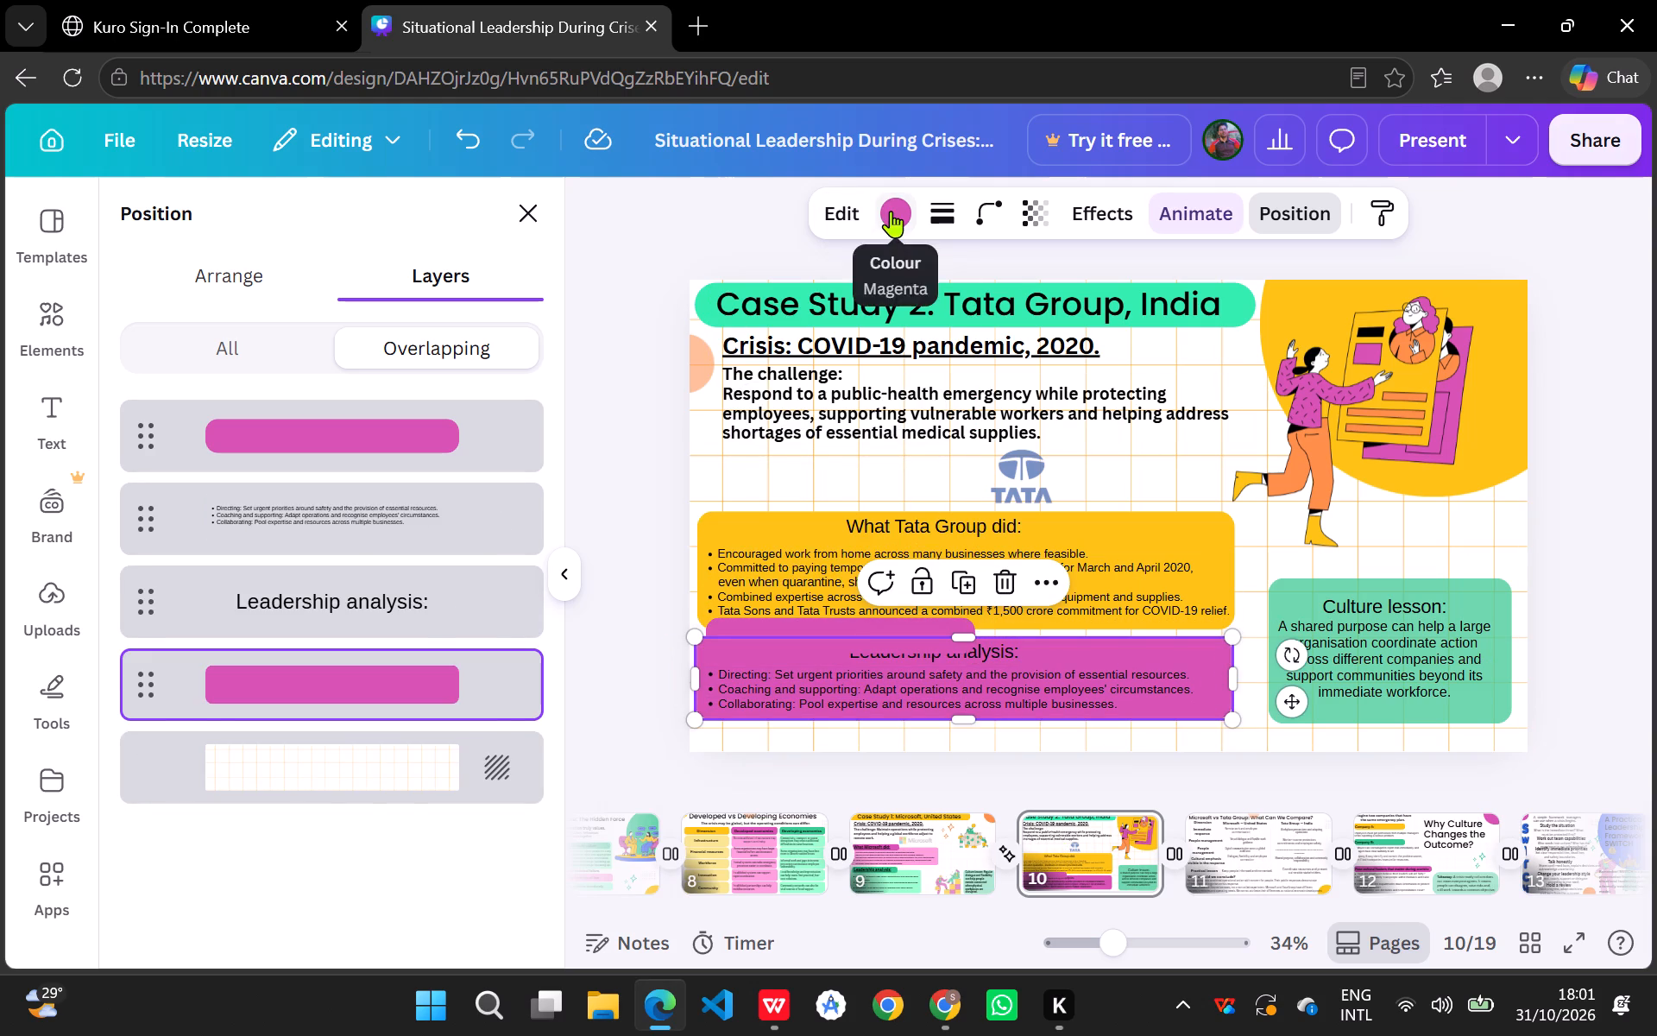
{"action": "left_click", "coordinate": [891, 211]}
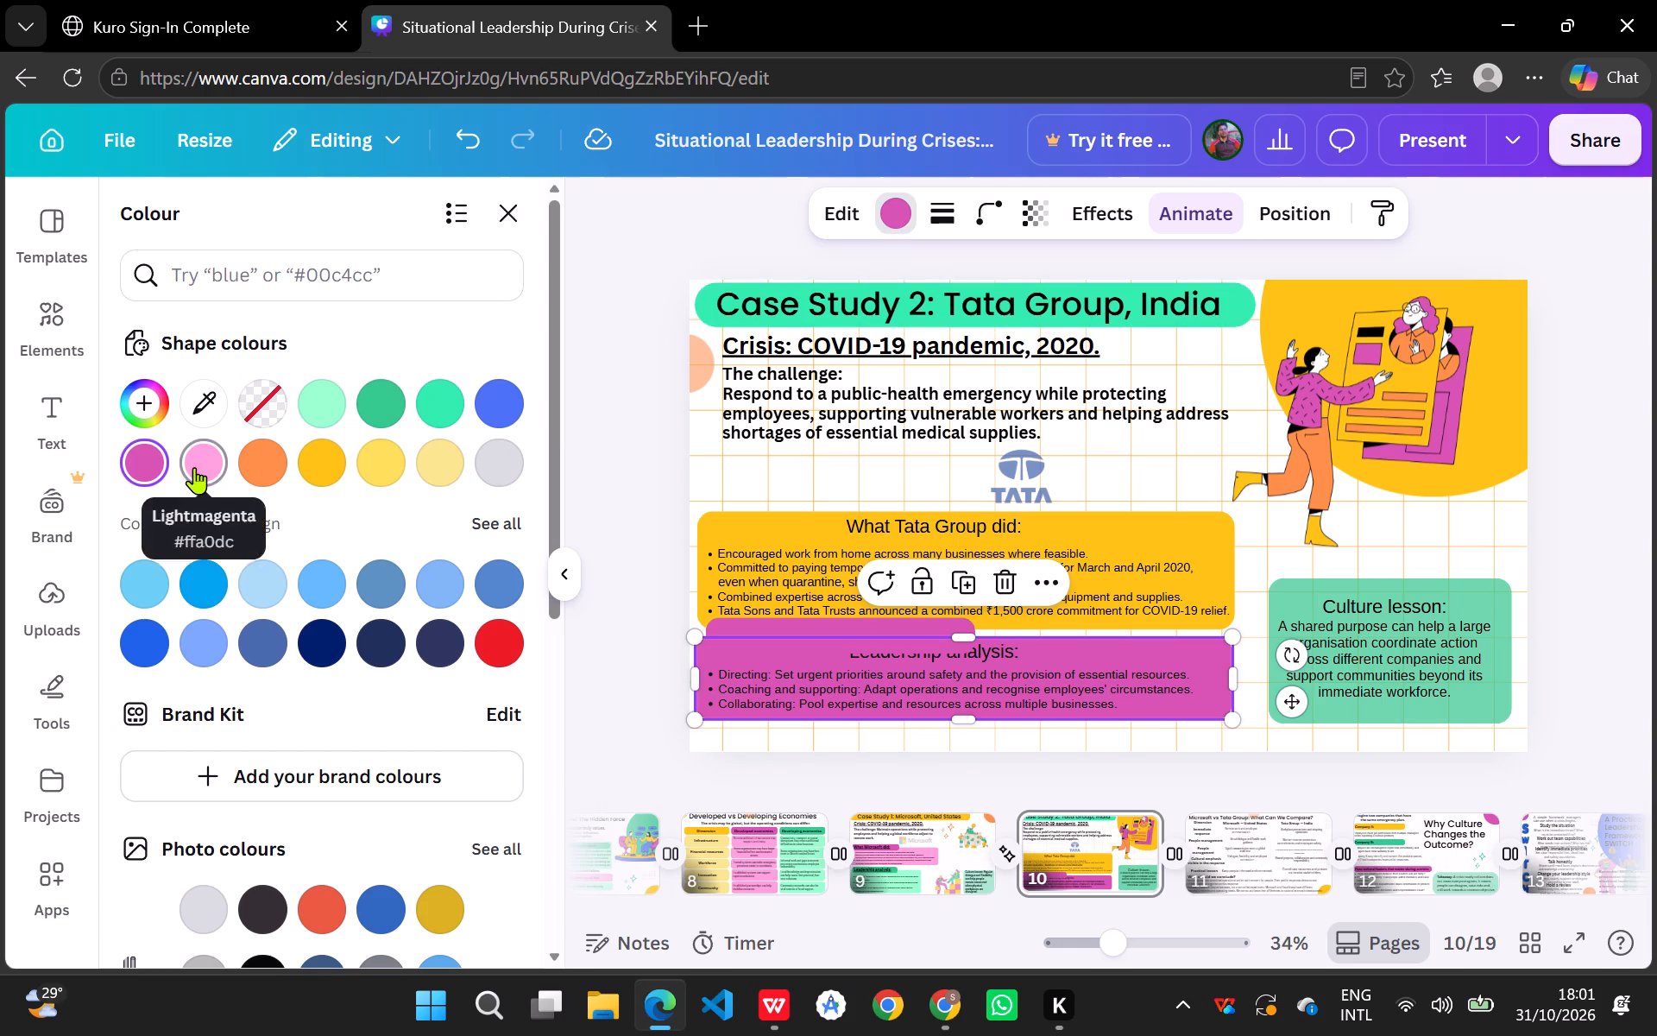
{"action": "left_click", "coordinate": [194, 467]}
{"action": "left_click", "coordinate": [1195, 530]}
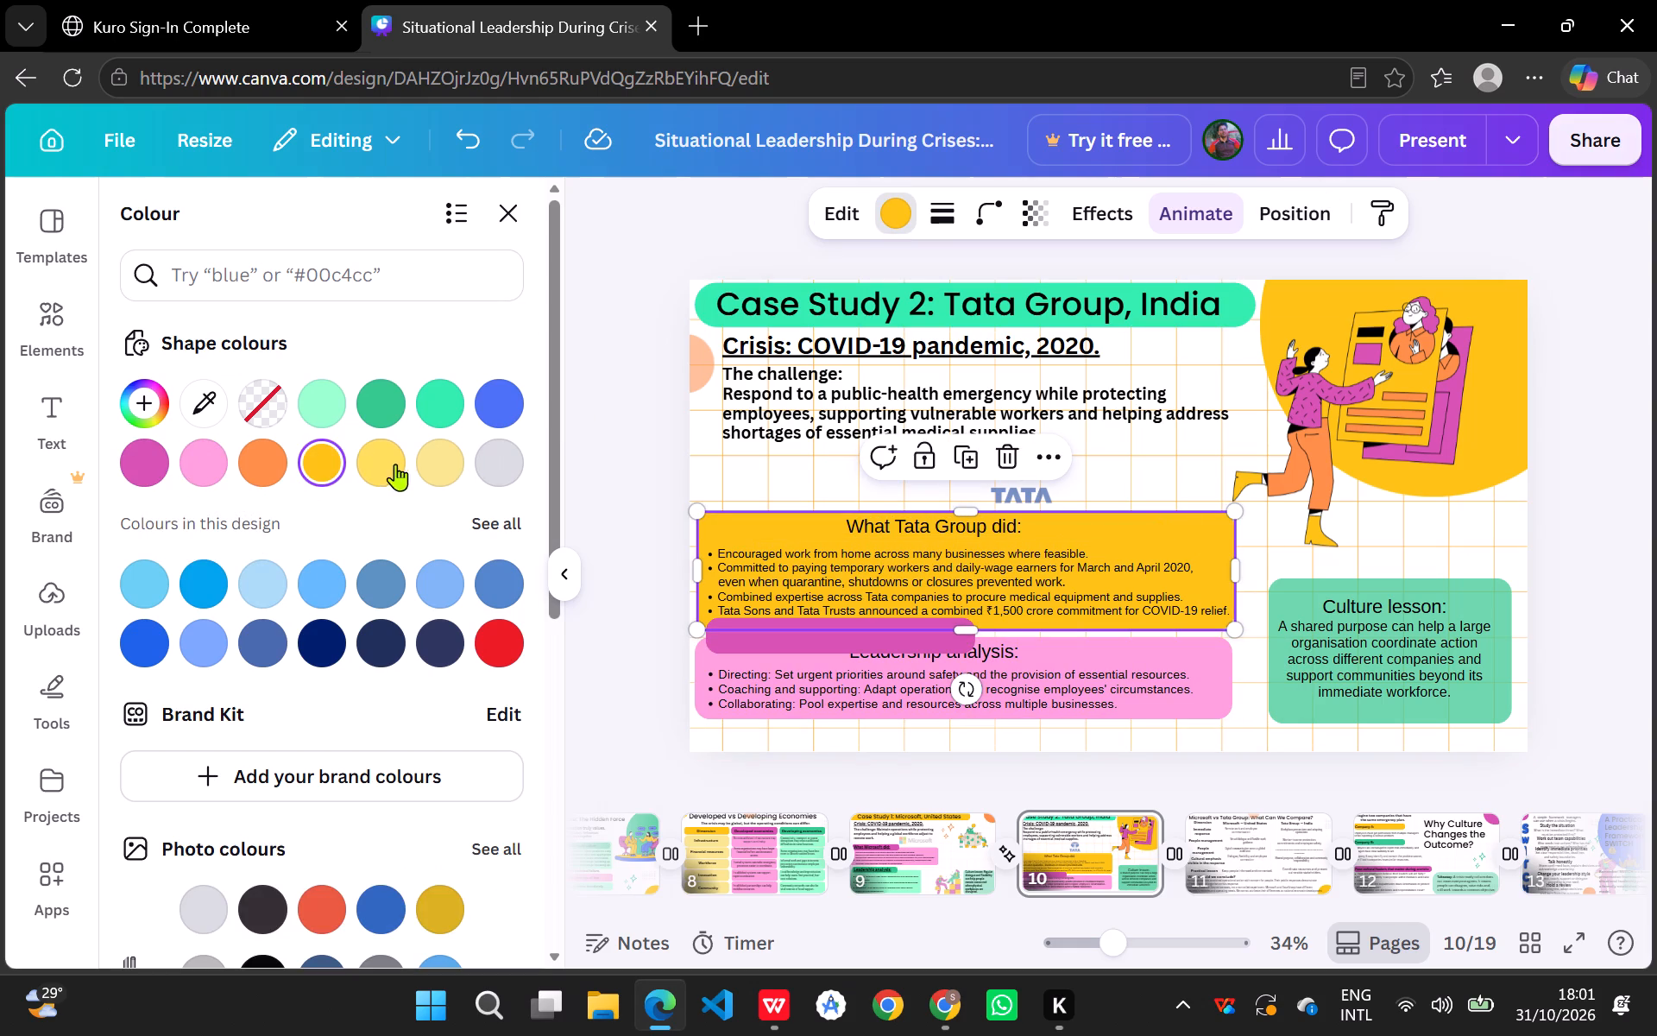
{"action": "left_click", "coordinate": [438, 463]}
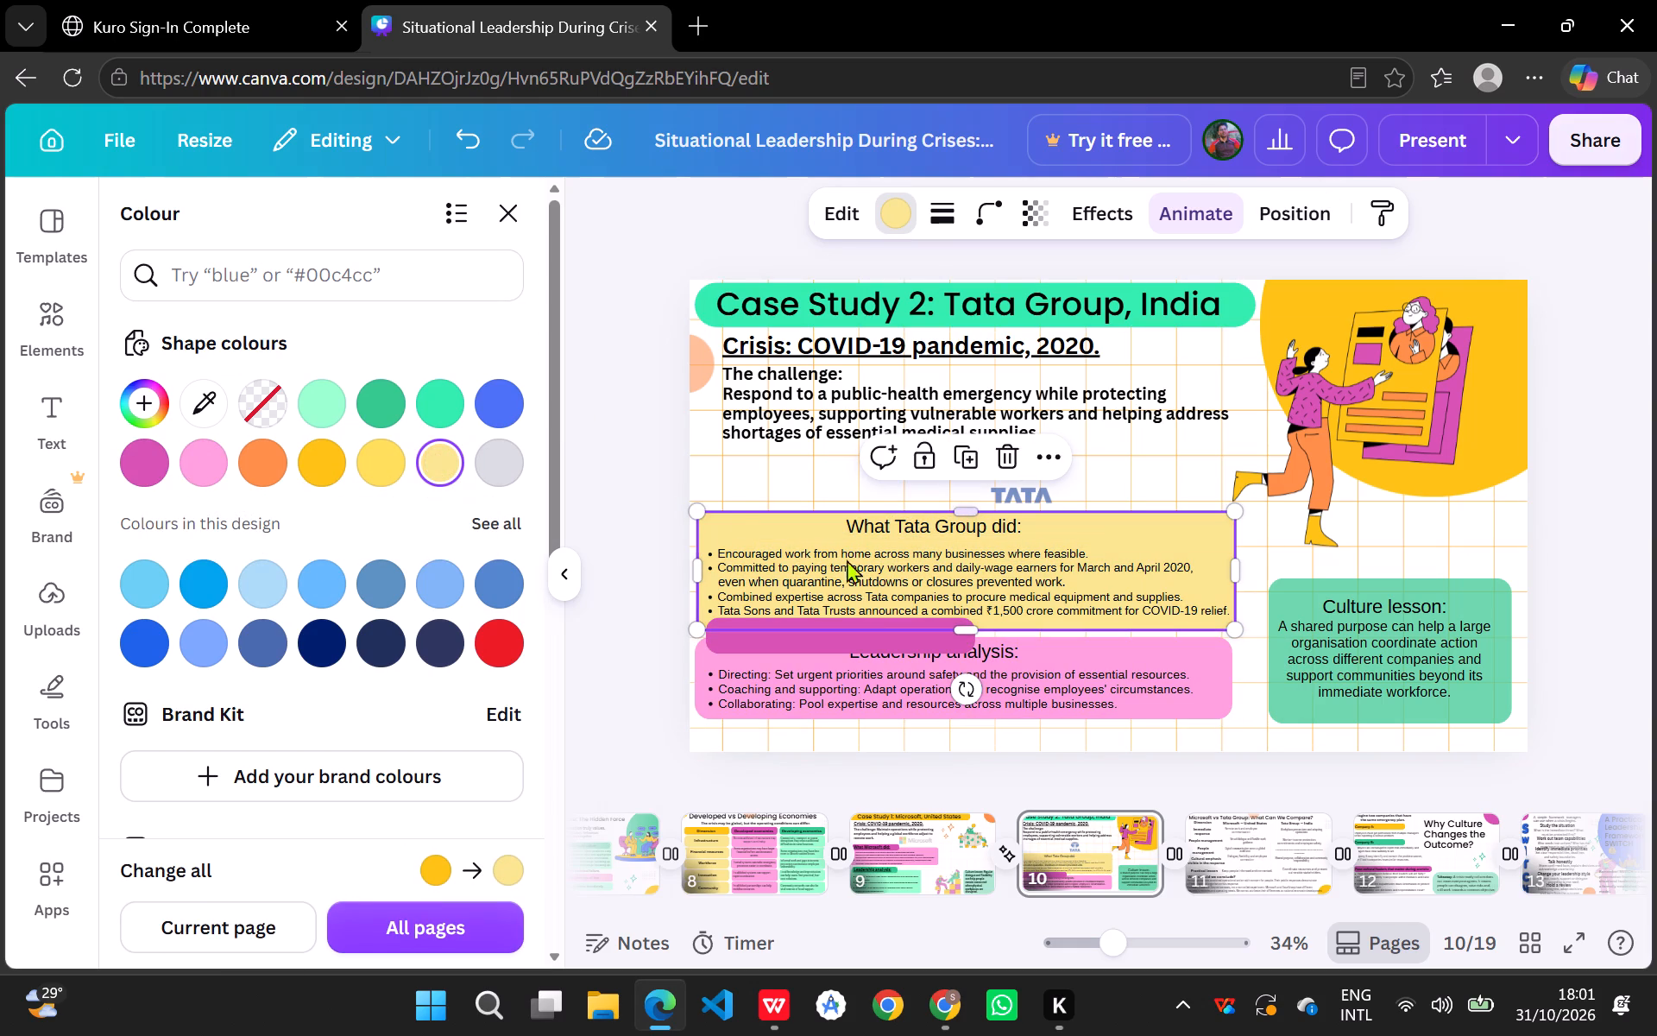
Copy the yellow "Dimension" bar from page 8 to page 10 and place it over the "What Tata Group did:" heading.
{"action": "left_click", "coordinate": [1005, 639]}
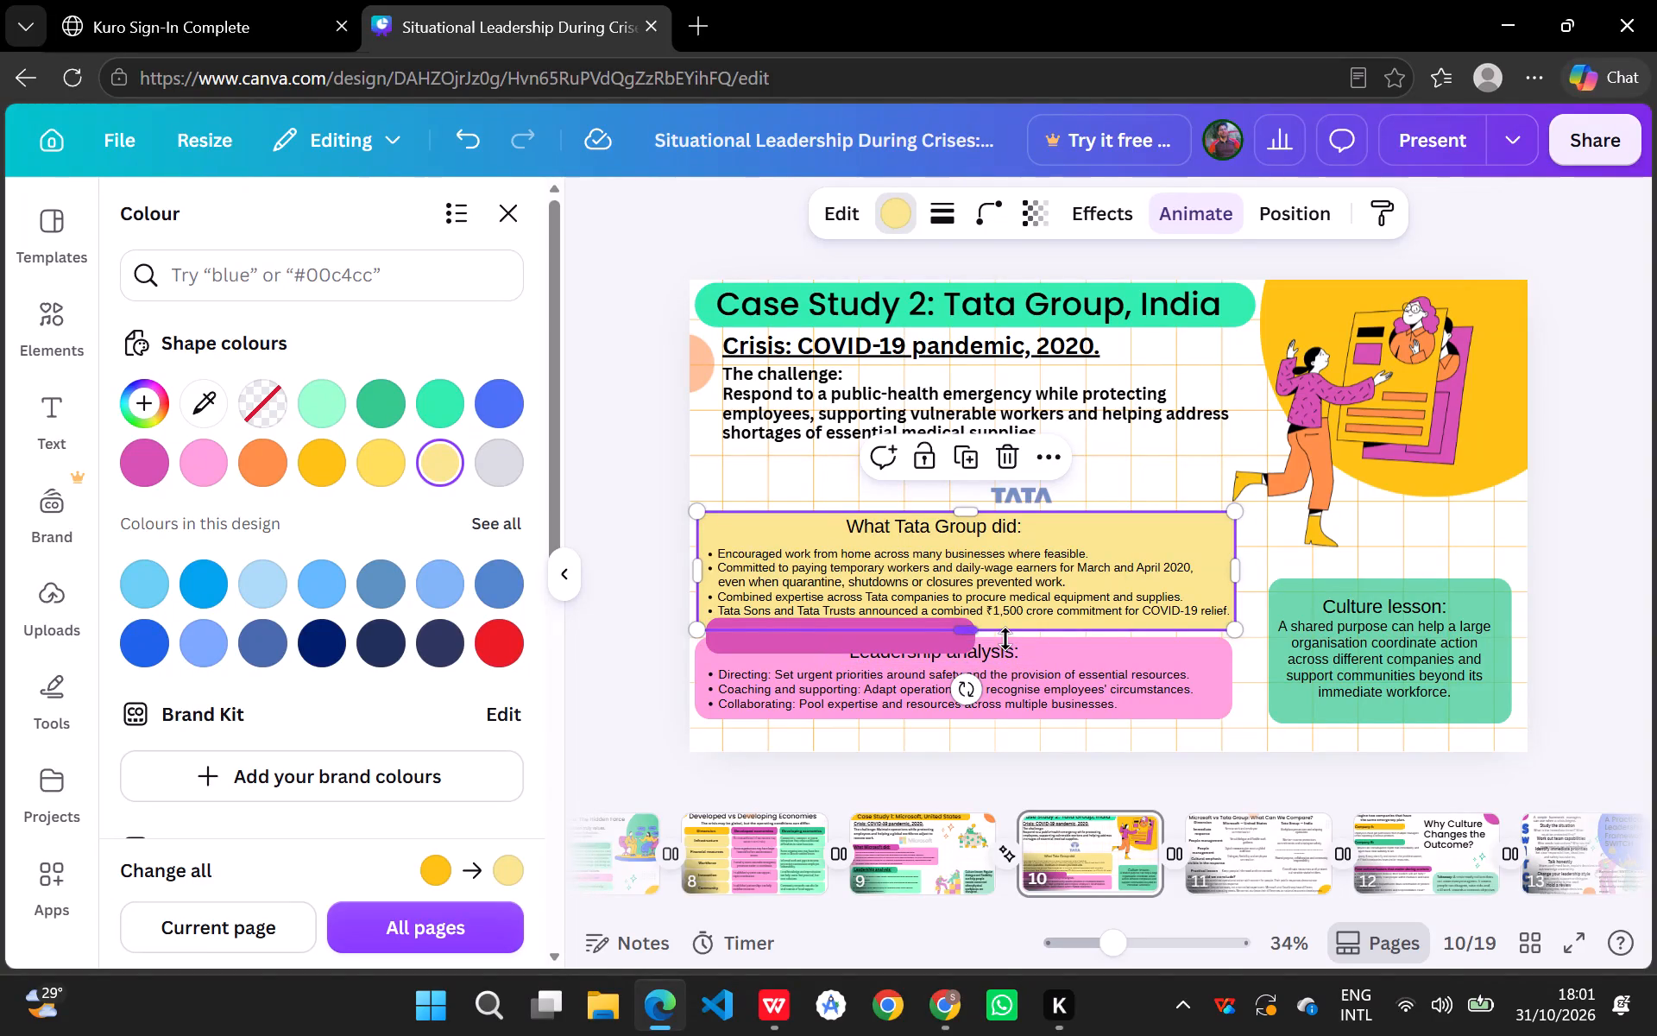
{"action": "left_click_drag", "start_coordinate": [1007, 660], "coordinate": [971, 647]}
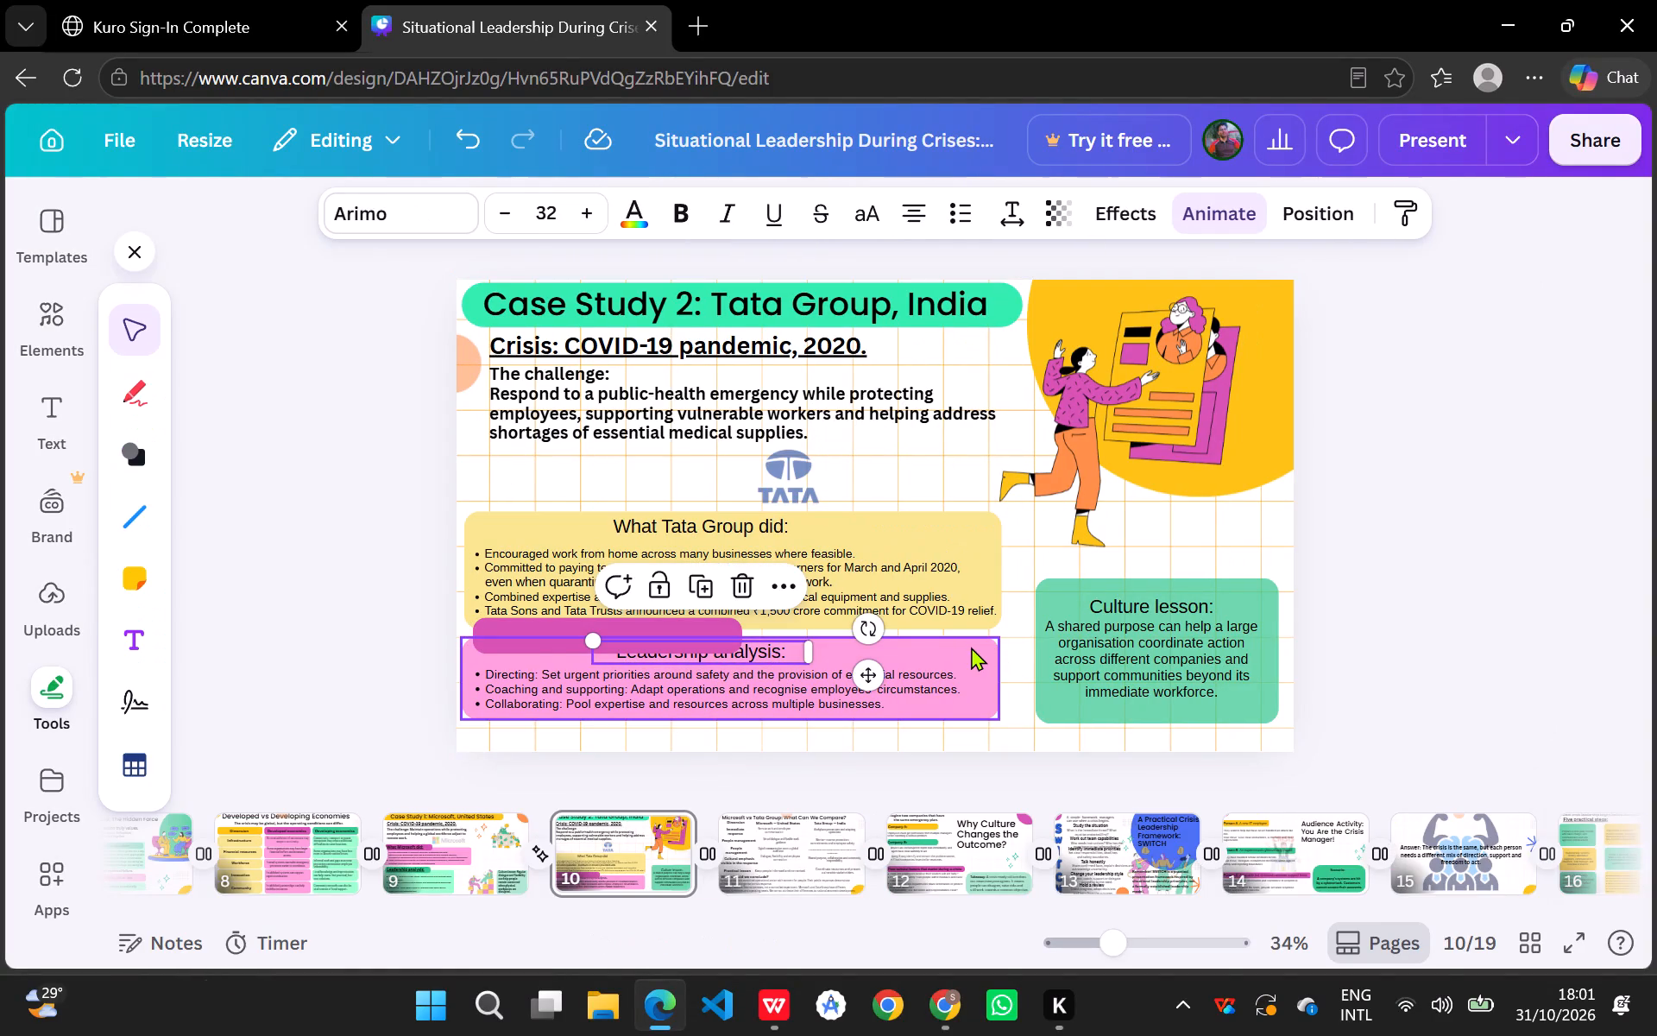
{"action": "left_click", "coordinate": [315, 857]}
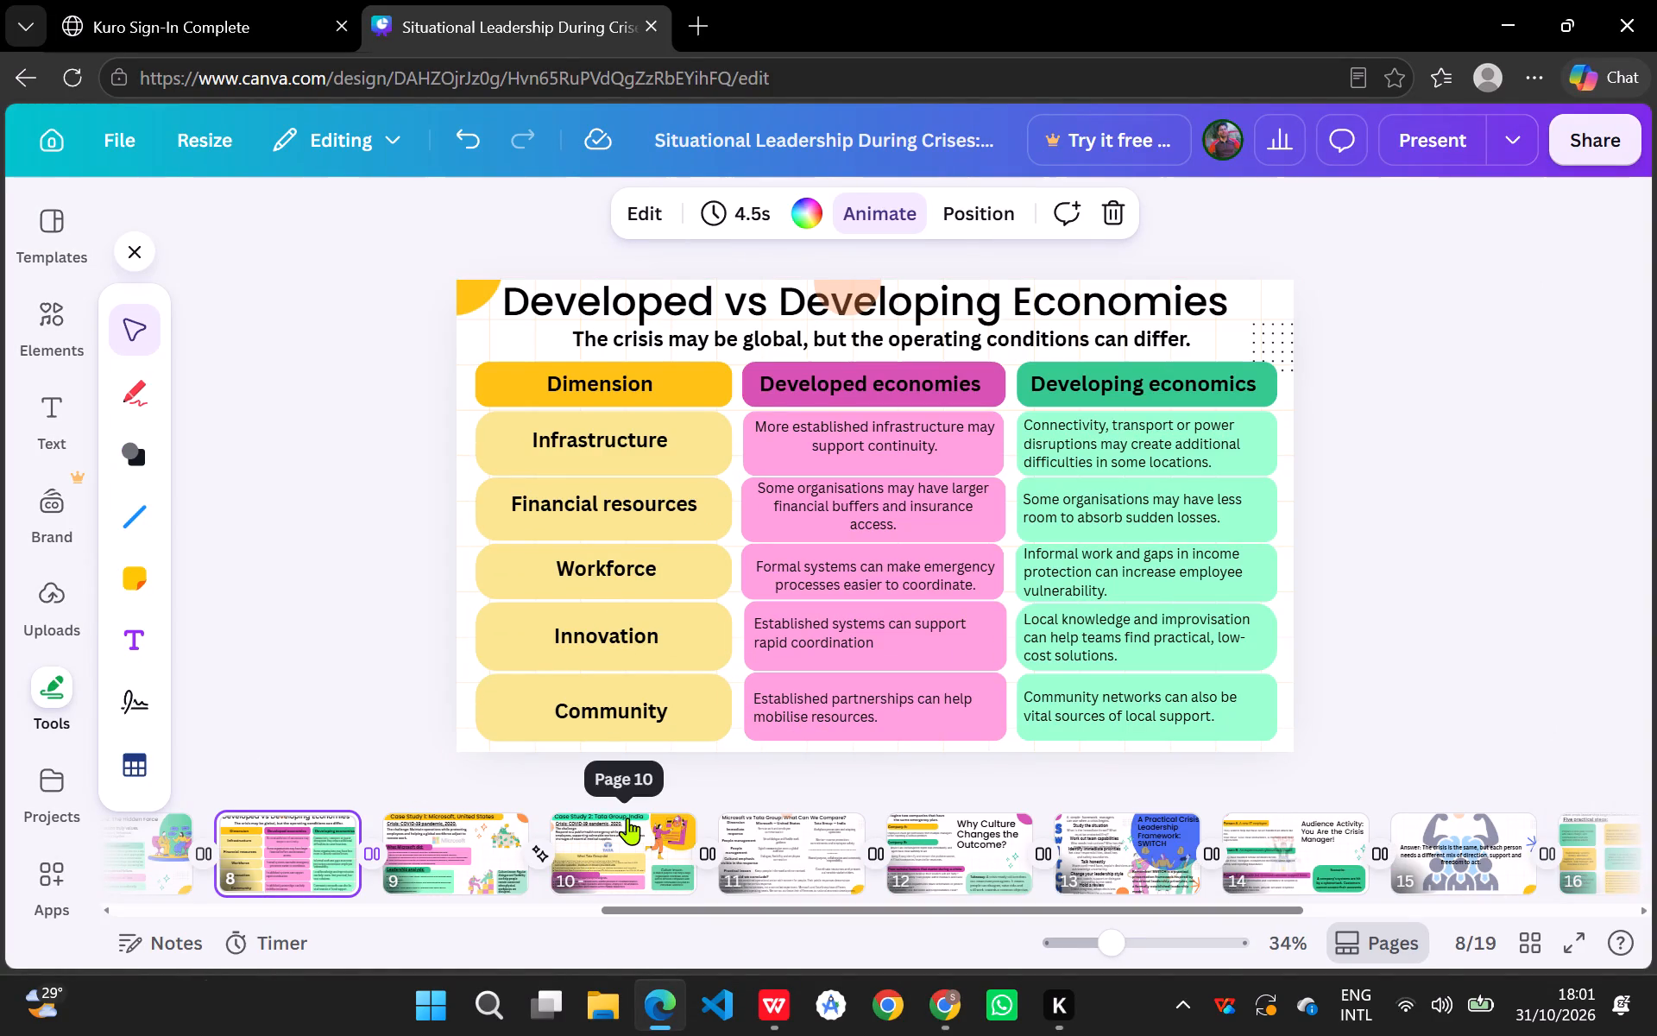
{"action": "scroll", "coordinate": [639, 856], "scroll_direction": "right", "scroll_amount": 3}
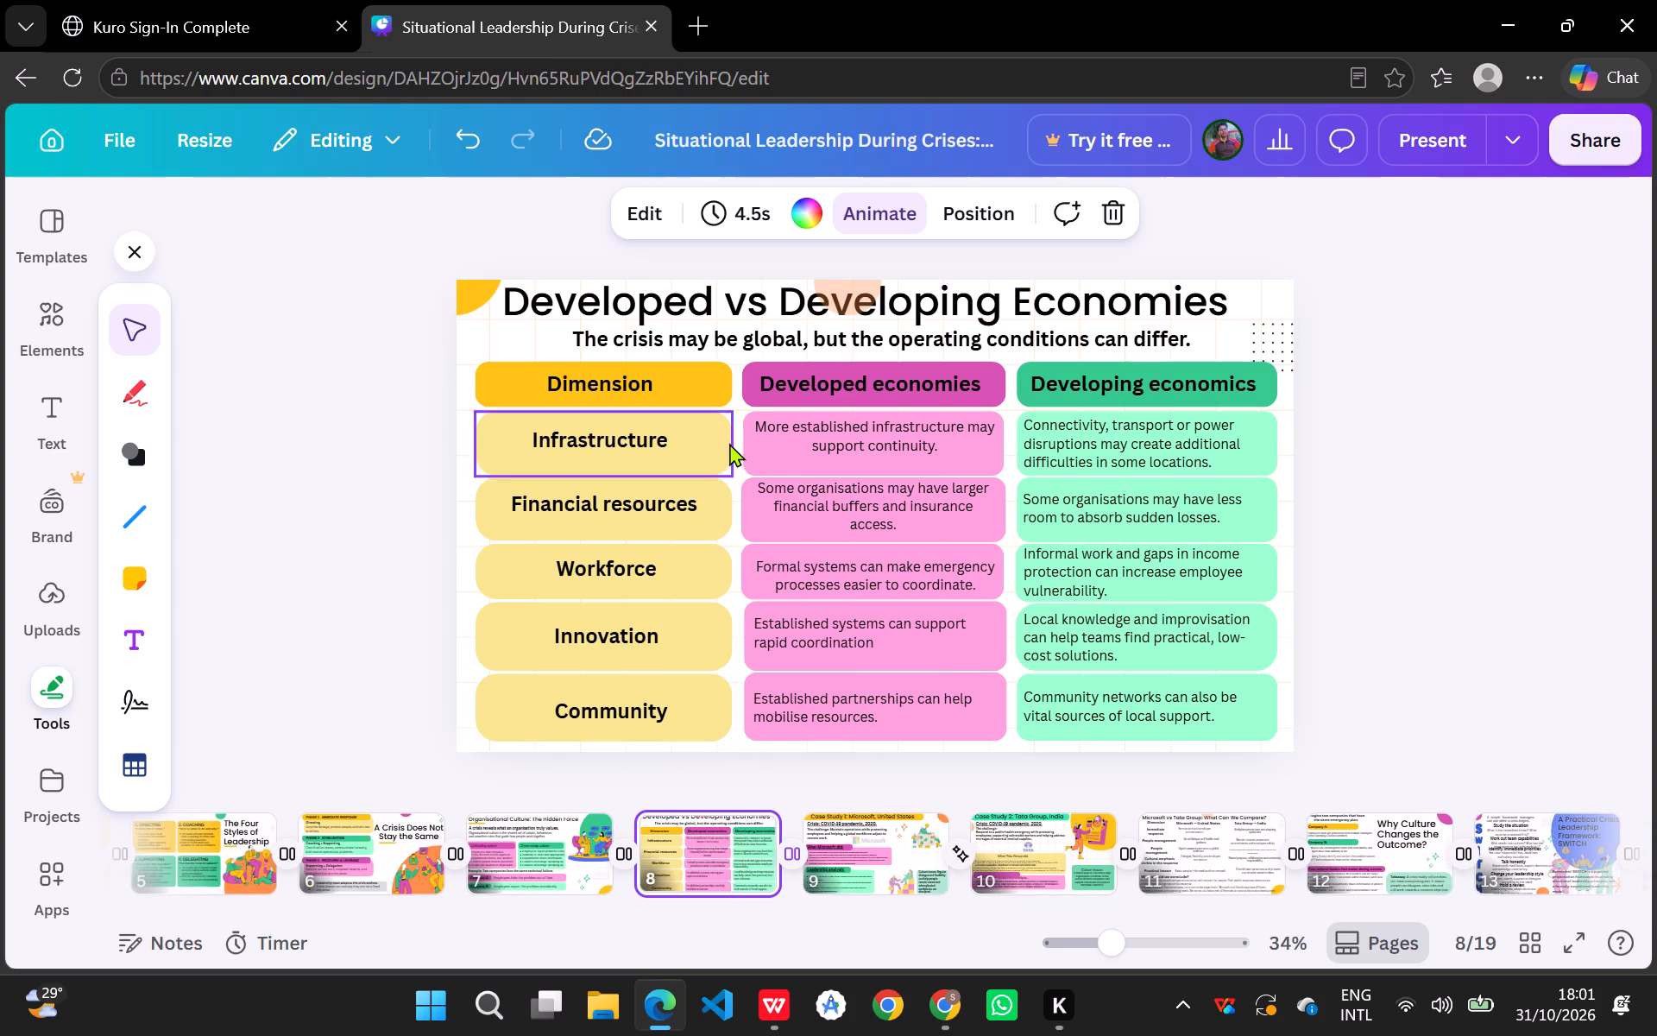
{"action": "left_click", "coordinate": [721, 395]}
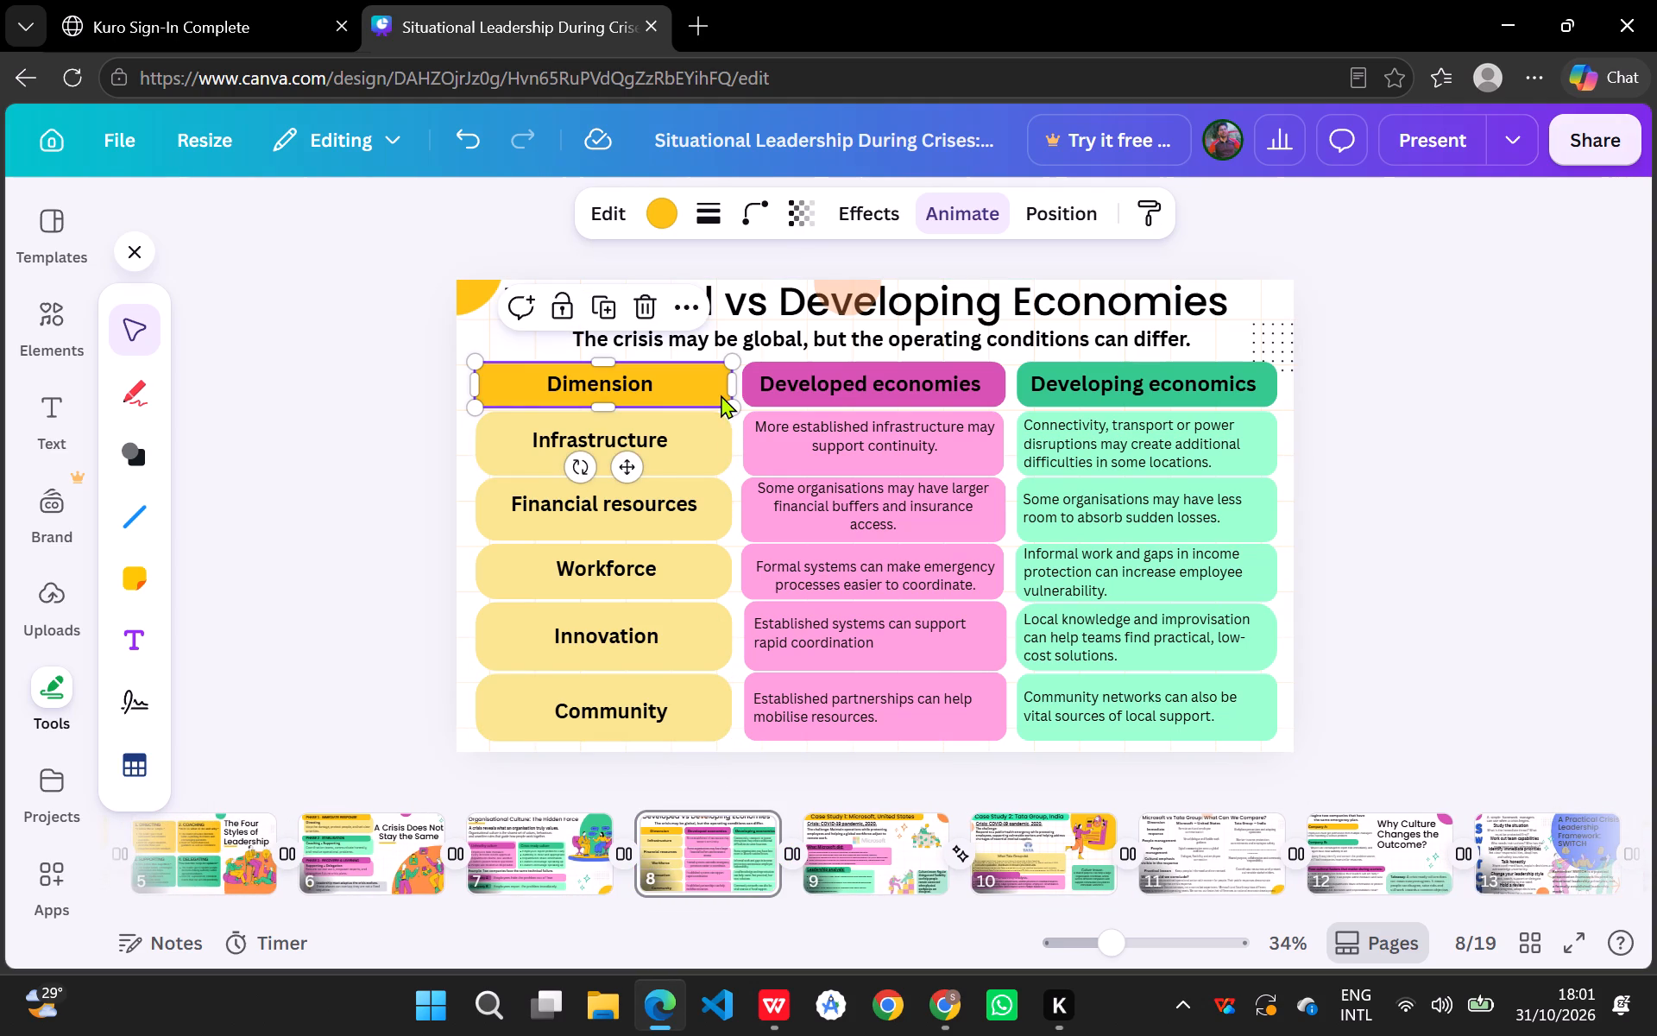
{"action": "key", "text": "ctrl+c"}
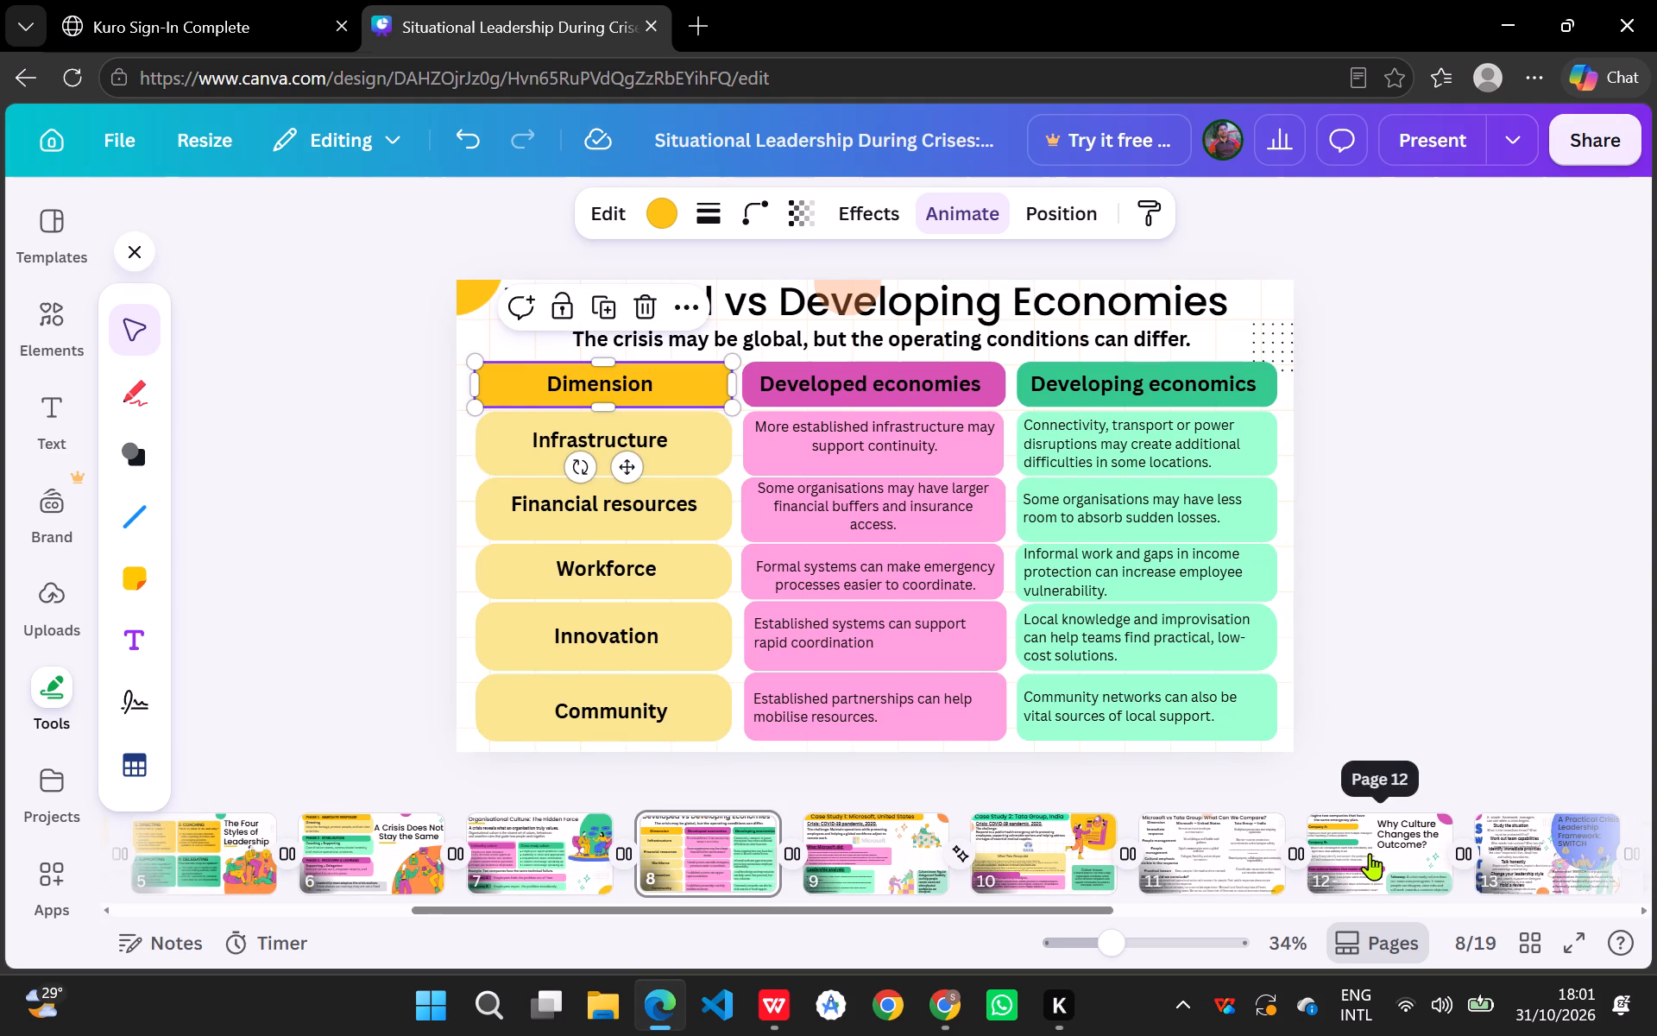
{"action": "left_click", "coordinate": [1039, 850]}
{"action": "left_click", "coordinate": [698, 482]}
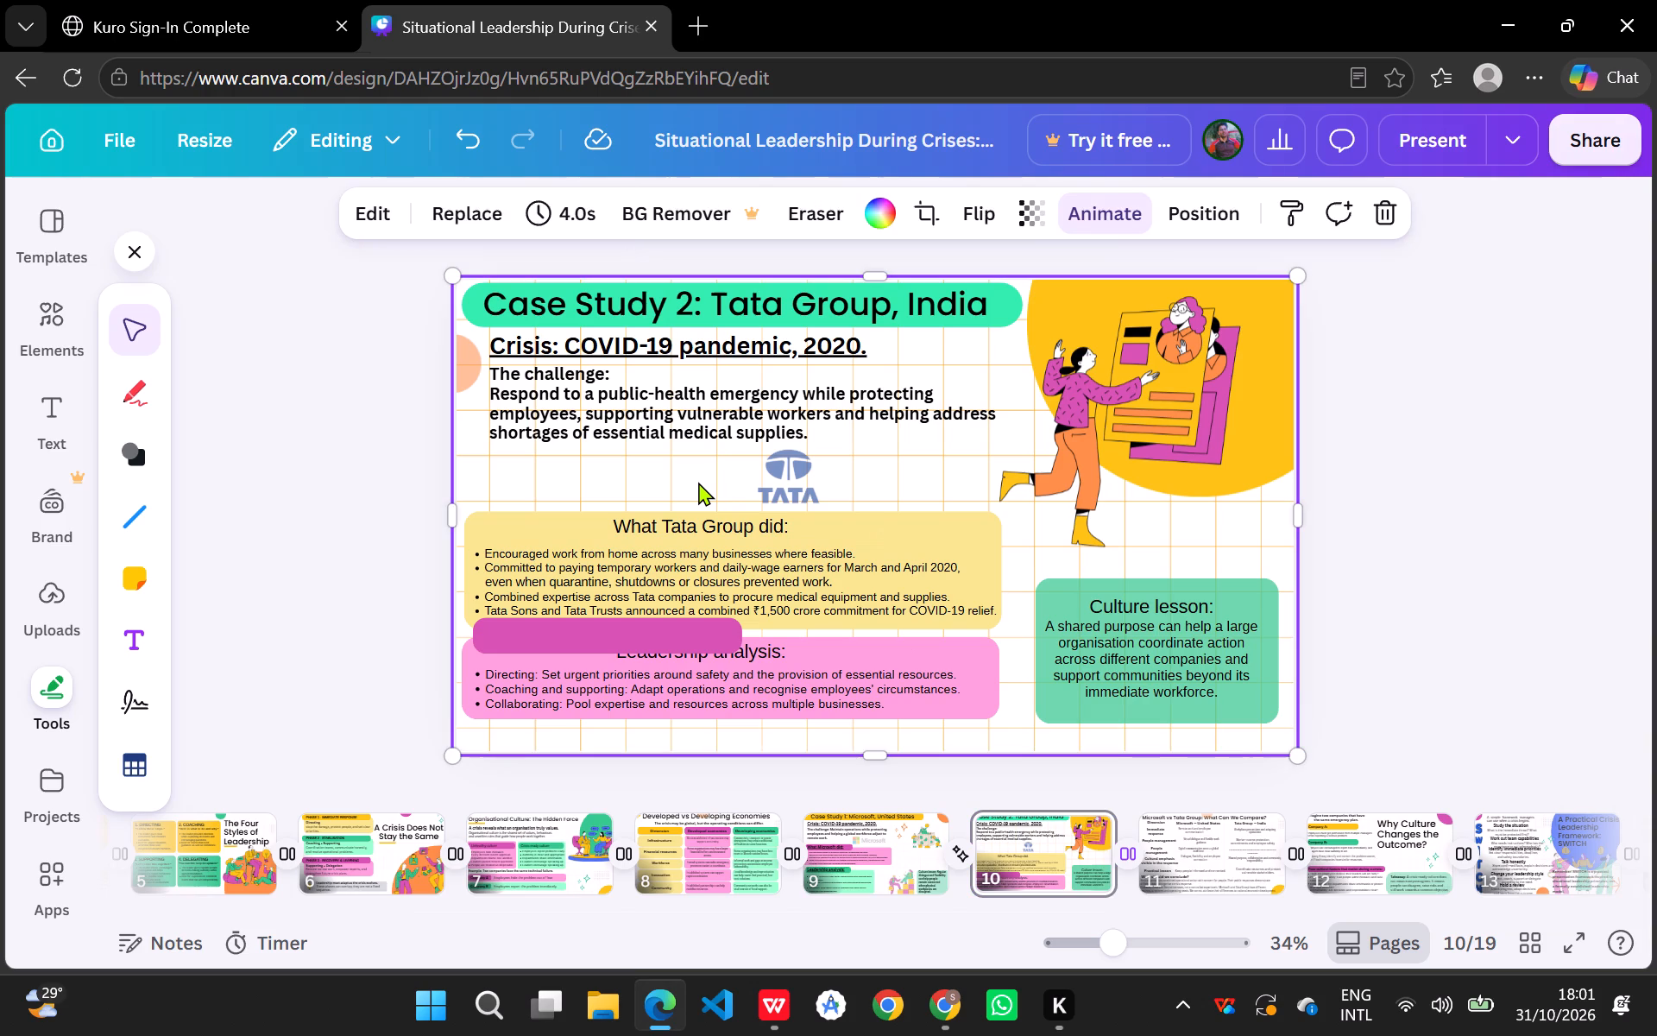
{"action": "key", "text": "ctrl+v"}
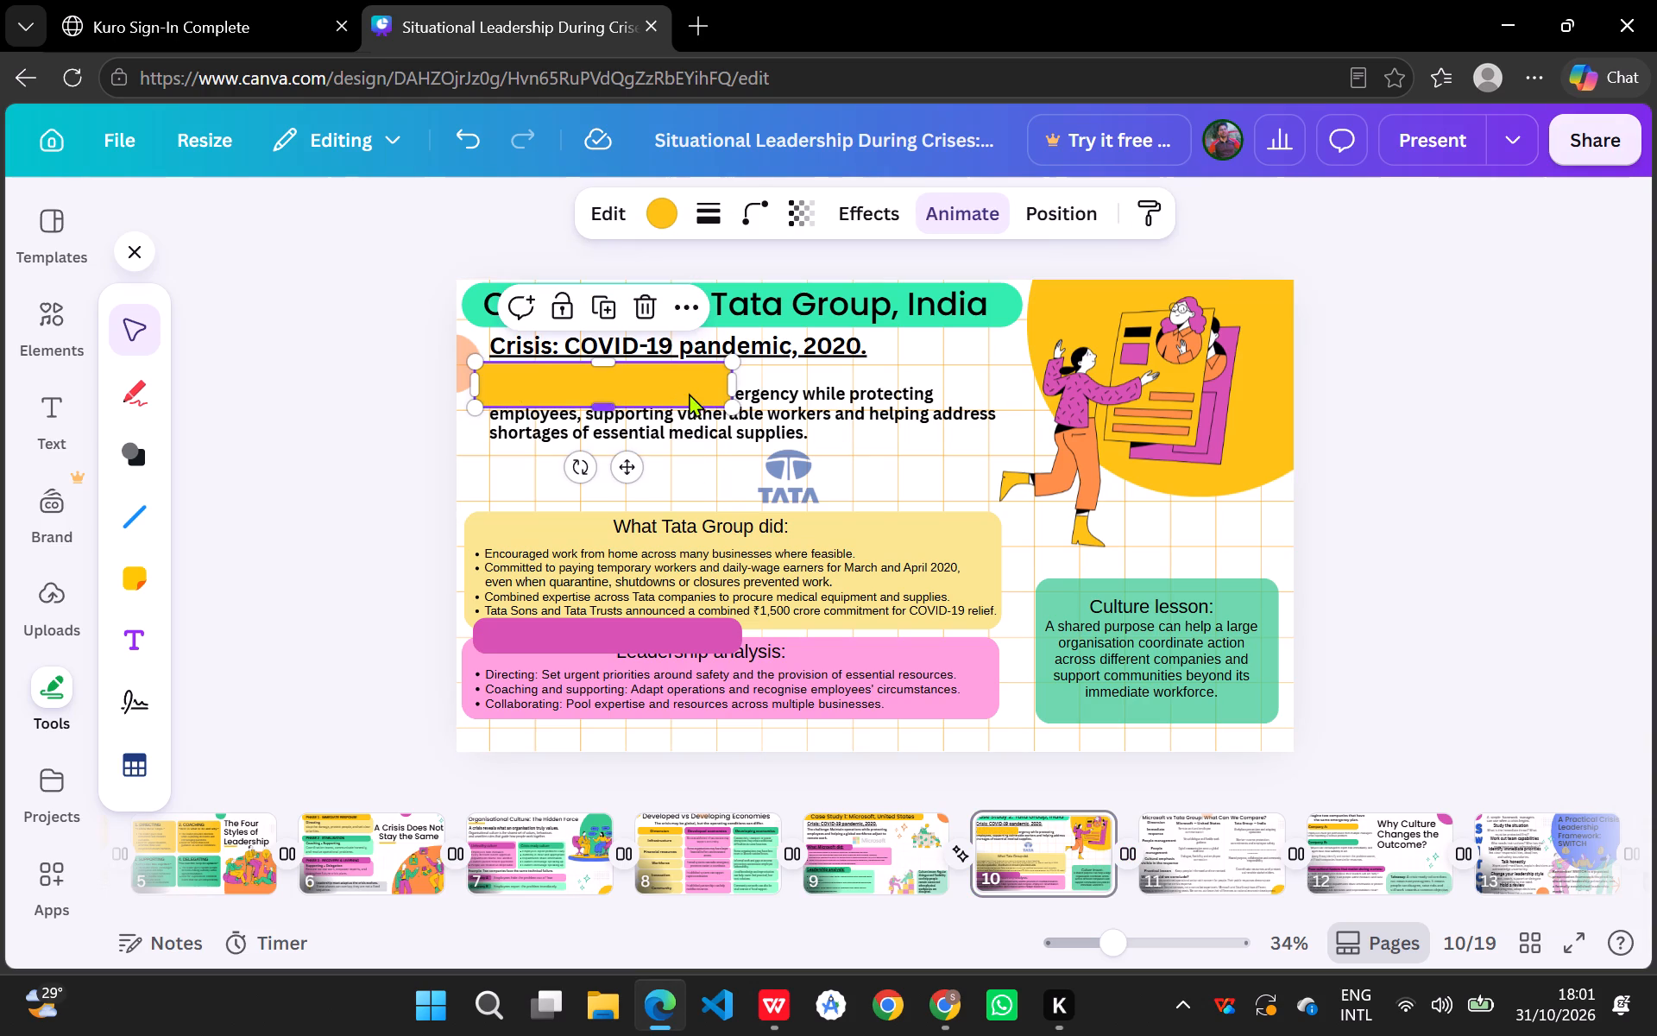
{"action": "left_click_drag", "start_coordinate": [689, 388], "coordinate": [791, 520]}
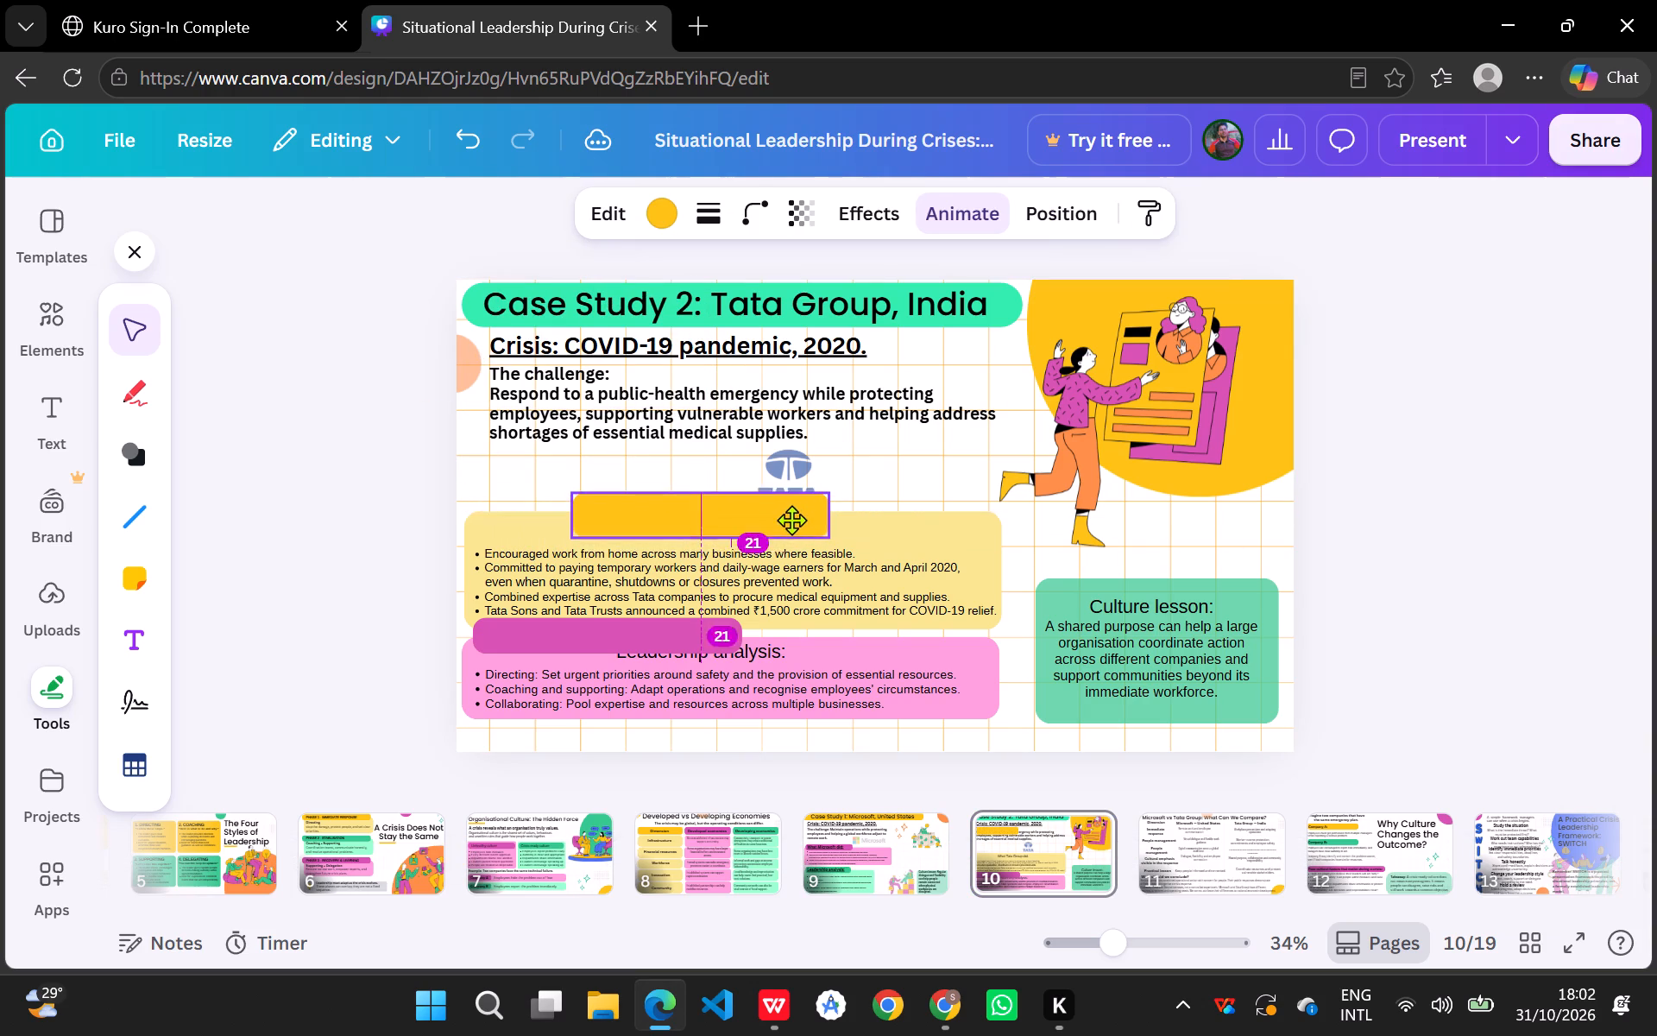
{"action": "left_click_drag", "start_coordinate": [791, 520], "coordinate": [796, 521]}
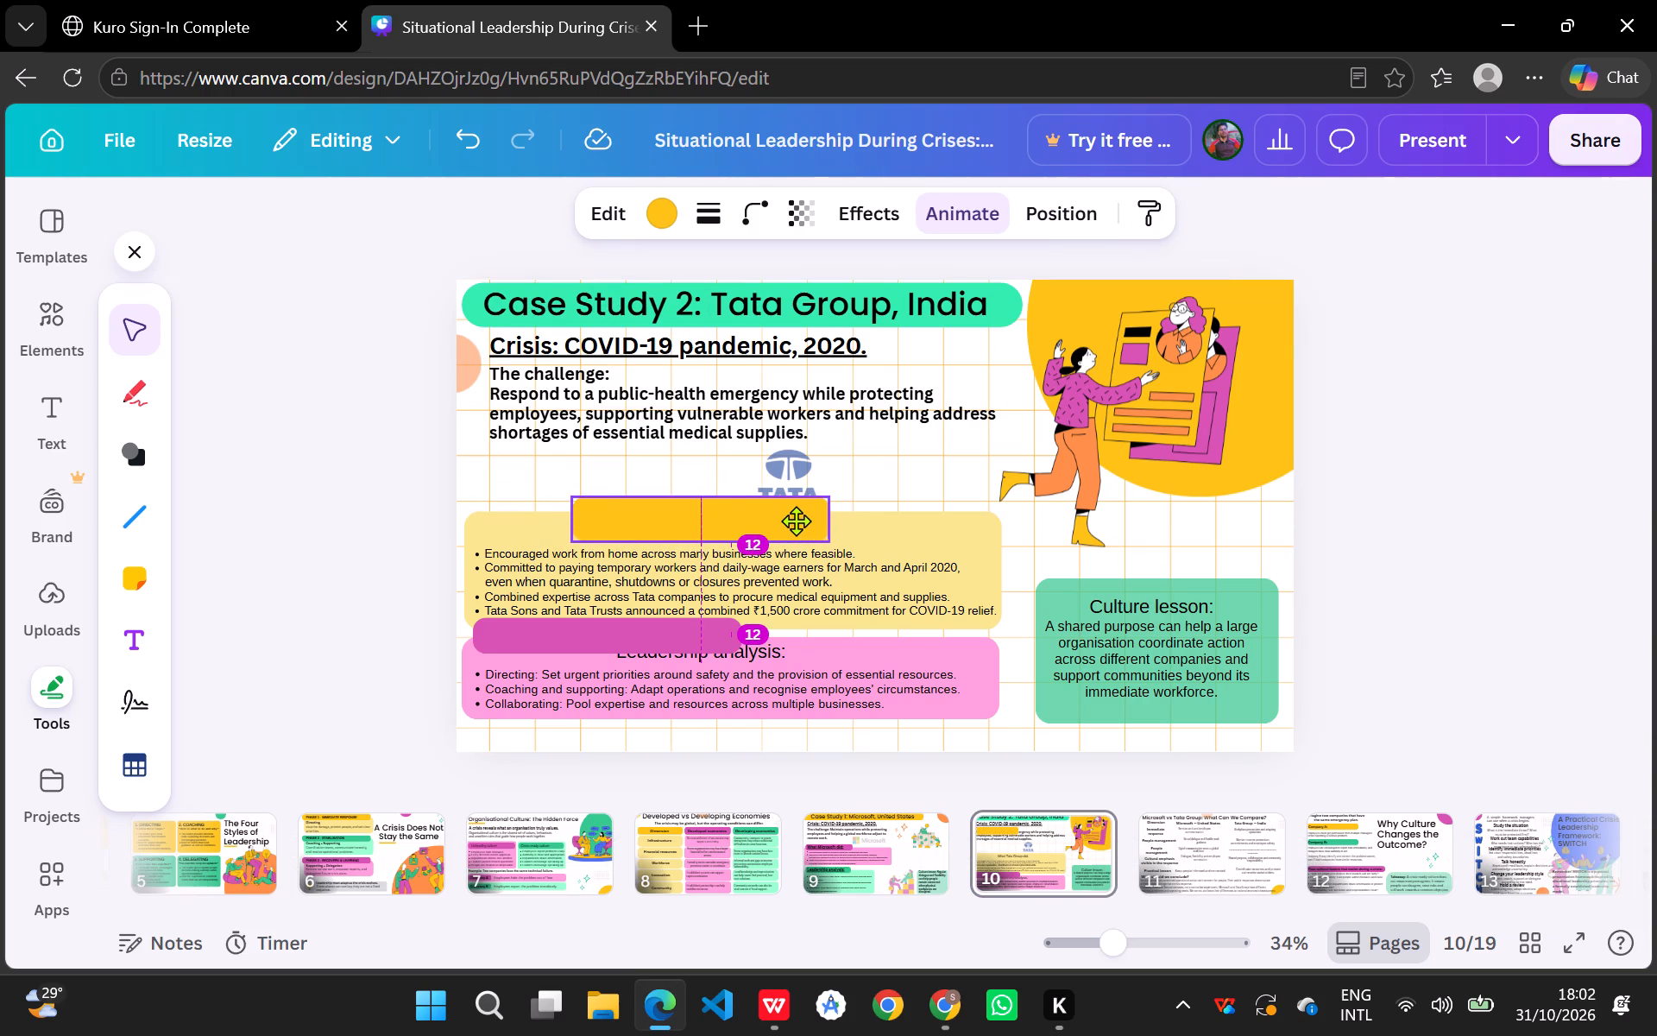
{"action": "left_click_drag", "start_coordinate": [796, 521], "coordinate": [813, 521]}
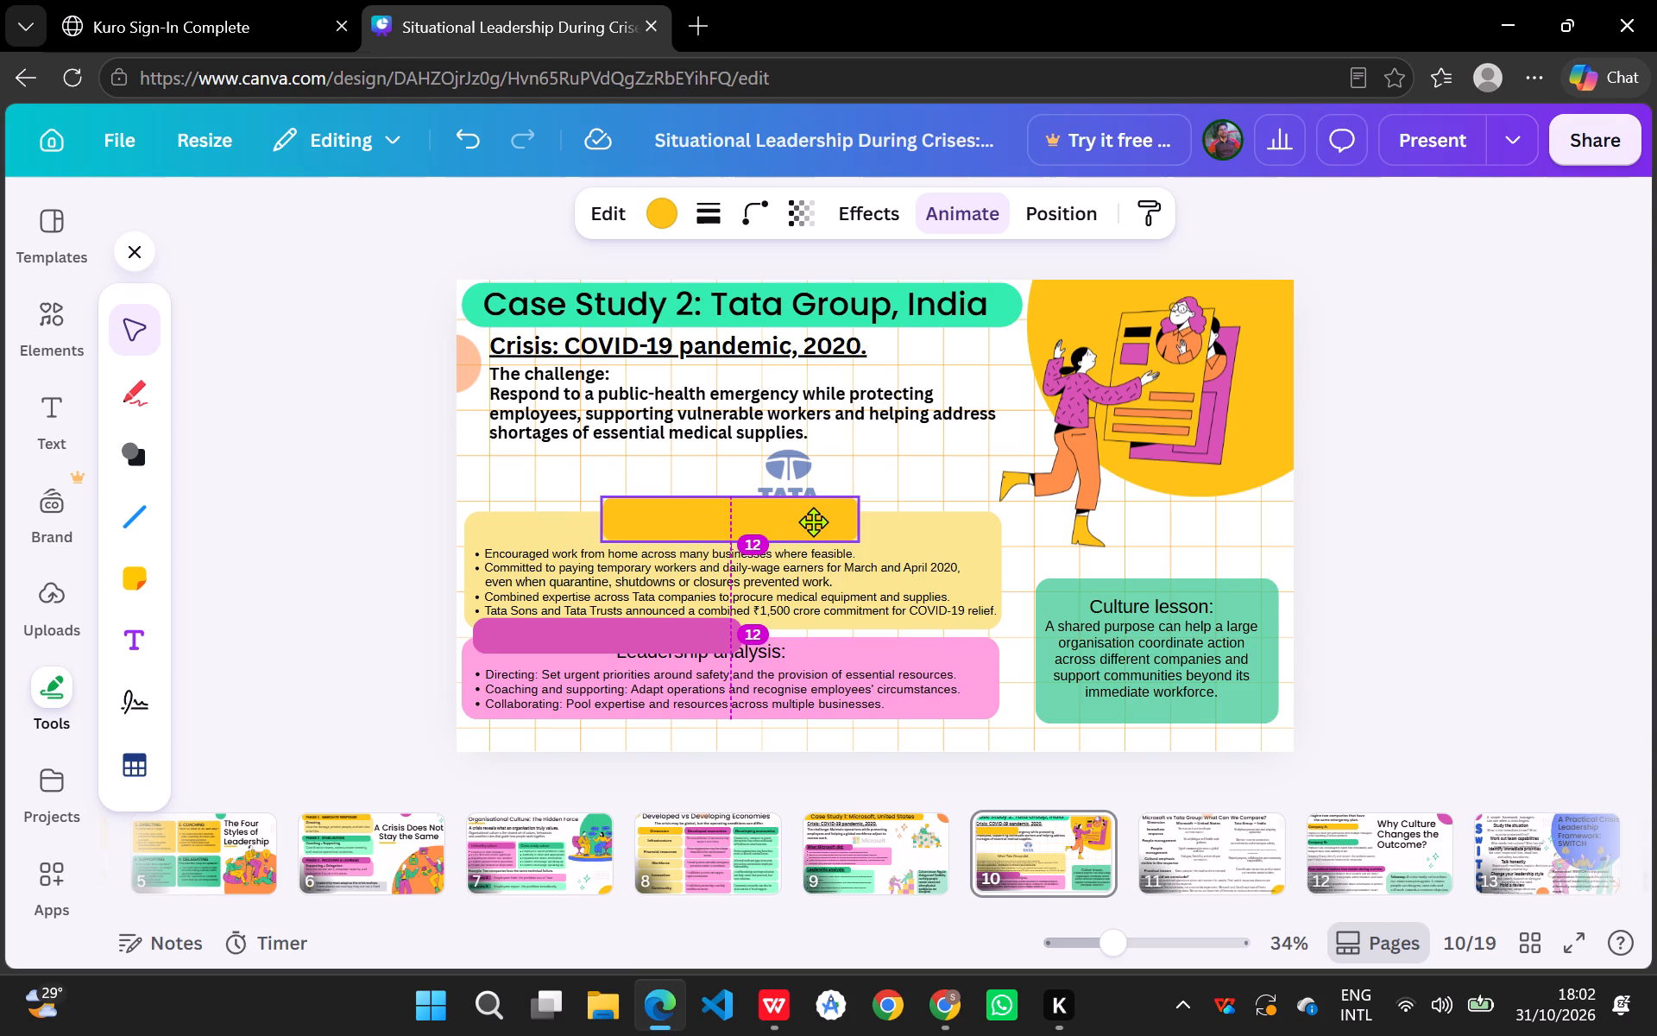
{"action": "left_click_drag", "start_coordinate": [813, 521], "coordinate": [813, 522]}
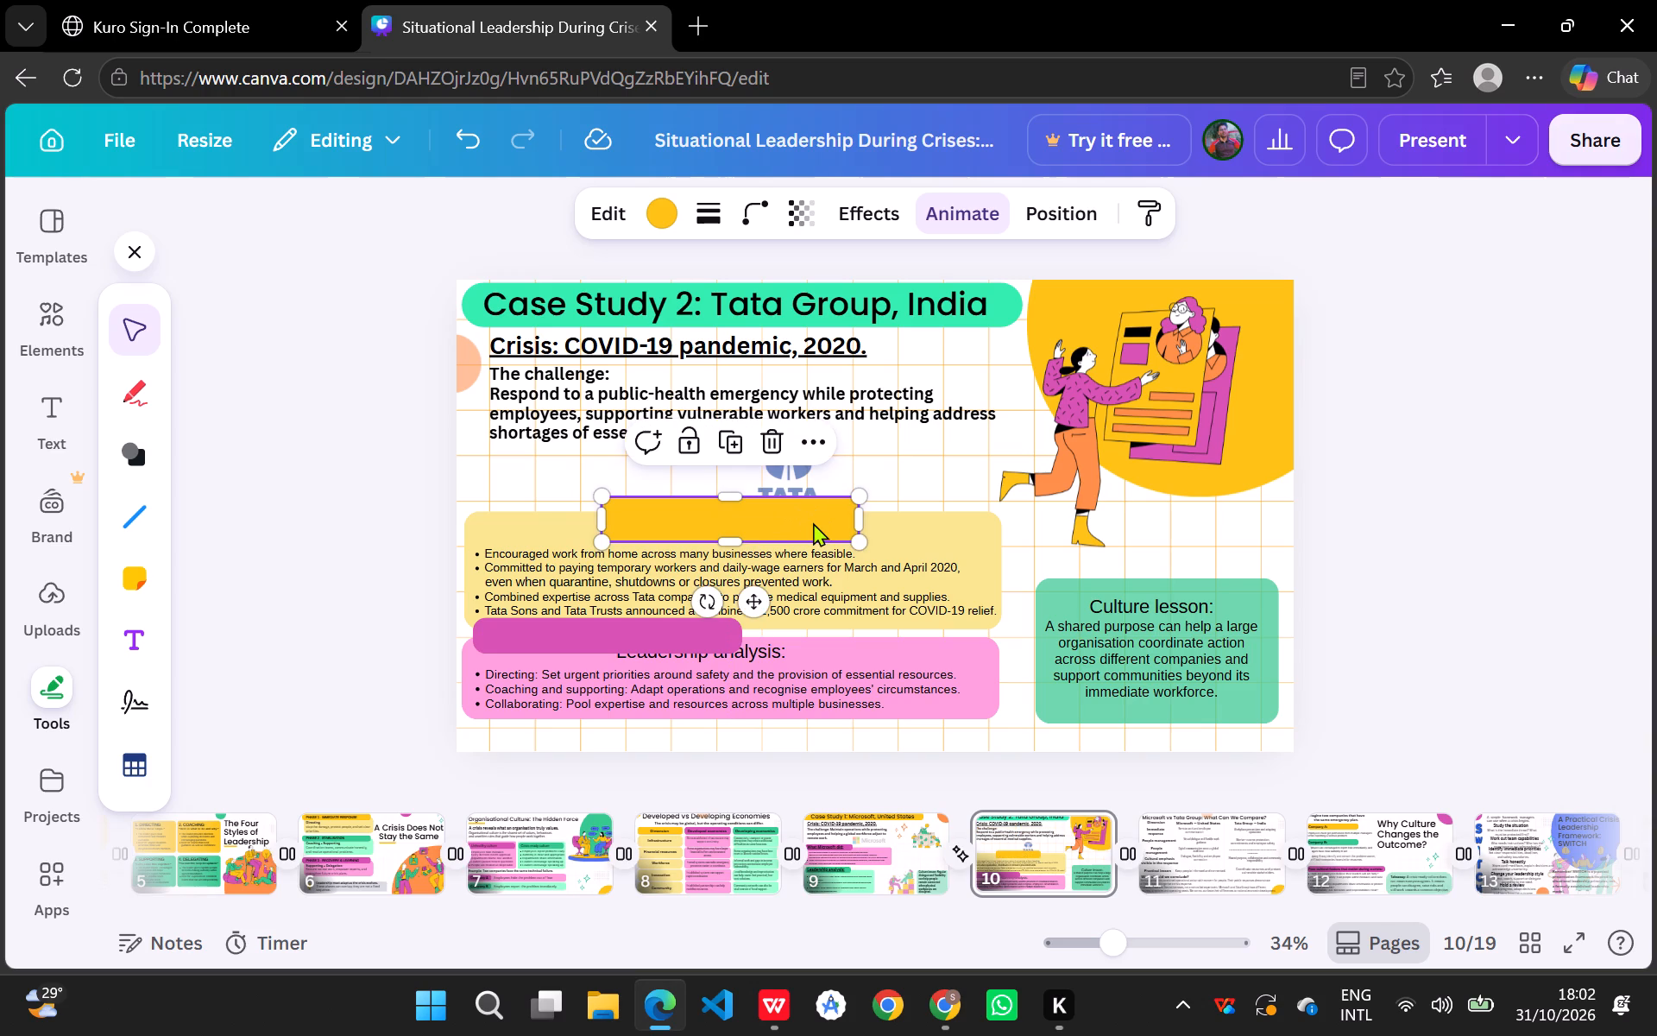
Move page 10's magenta bar over the "Leadership analysis:" heading, roughly centred on the pink panel's top edge.
{"action": "left_click_drag", "start_coordinate": [683, 635], "coordinate": [809, 645]}
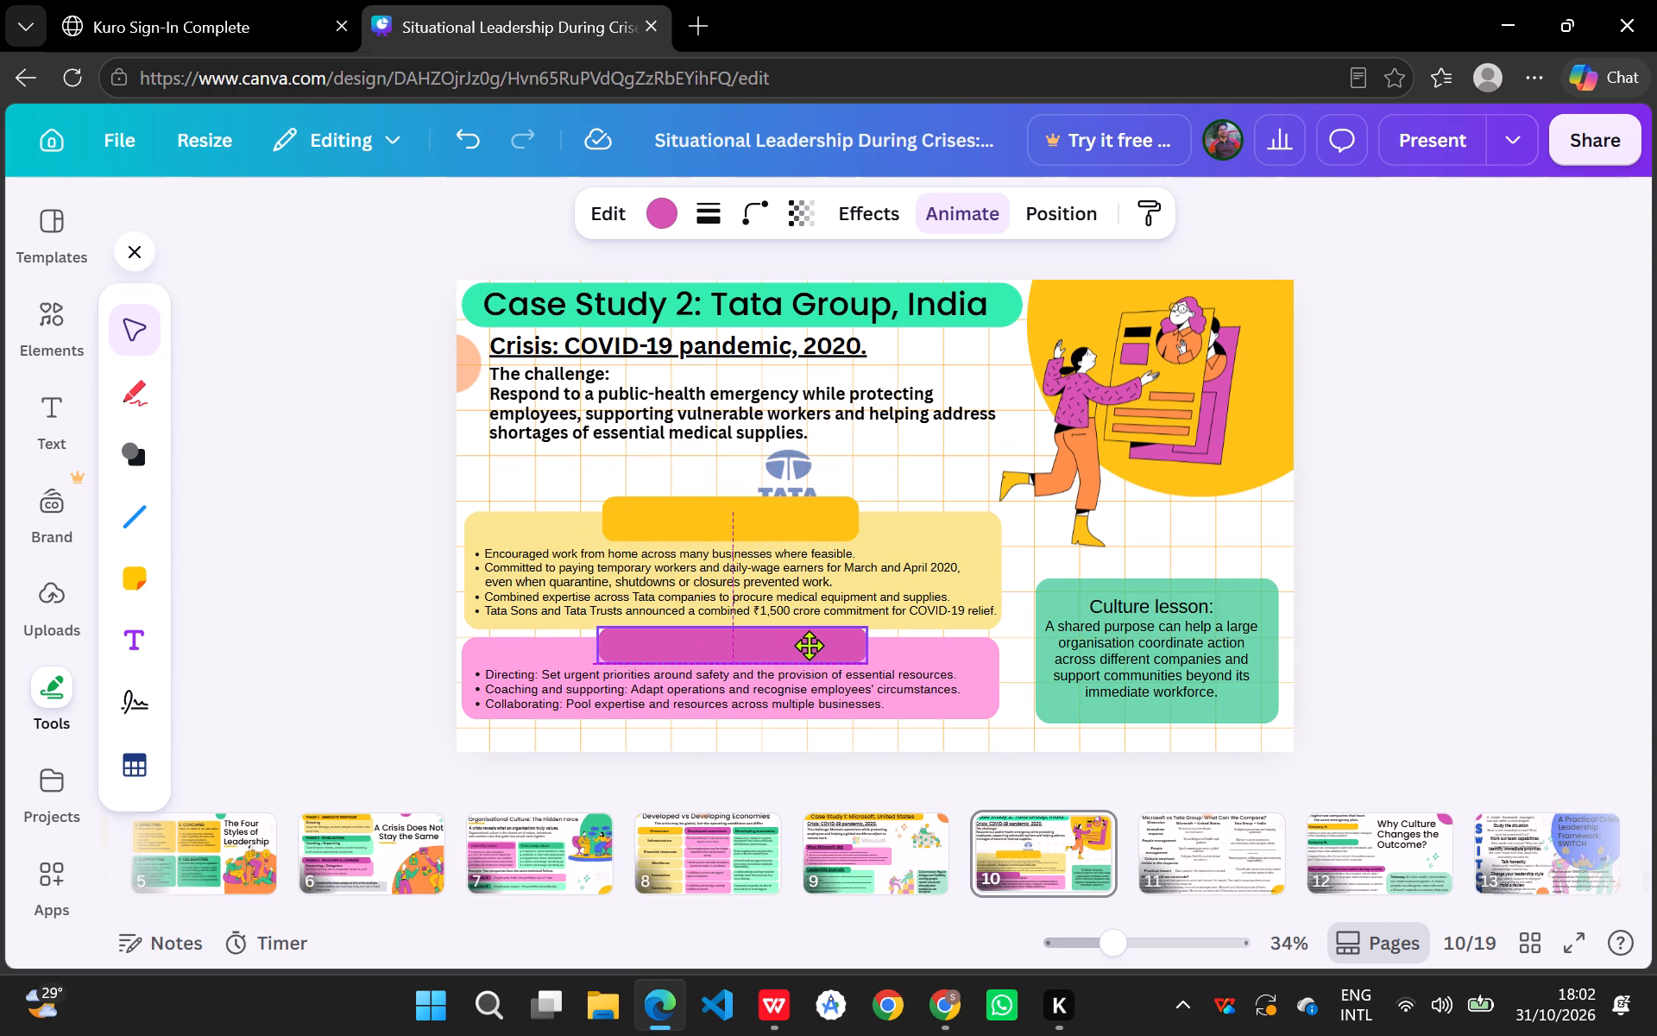
{"action": "left_click_drag", "start_coordinate": [809, 645], "coordinate": [809, 641]}
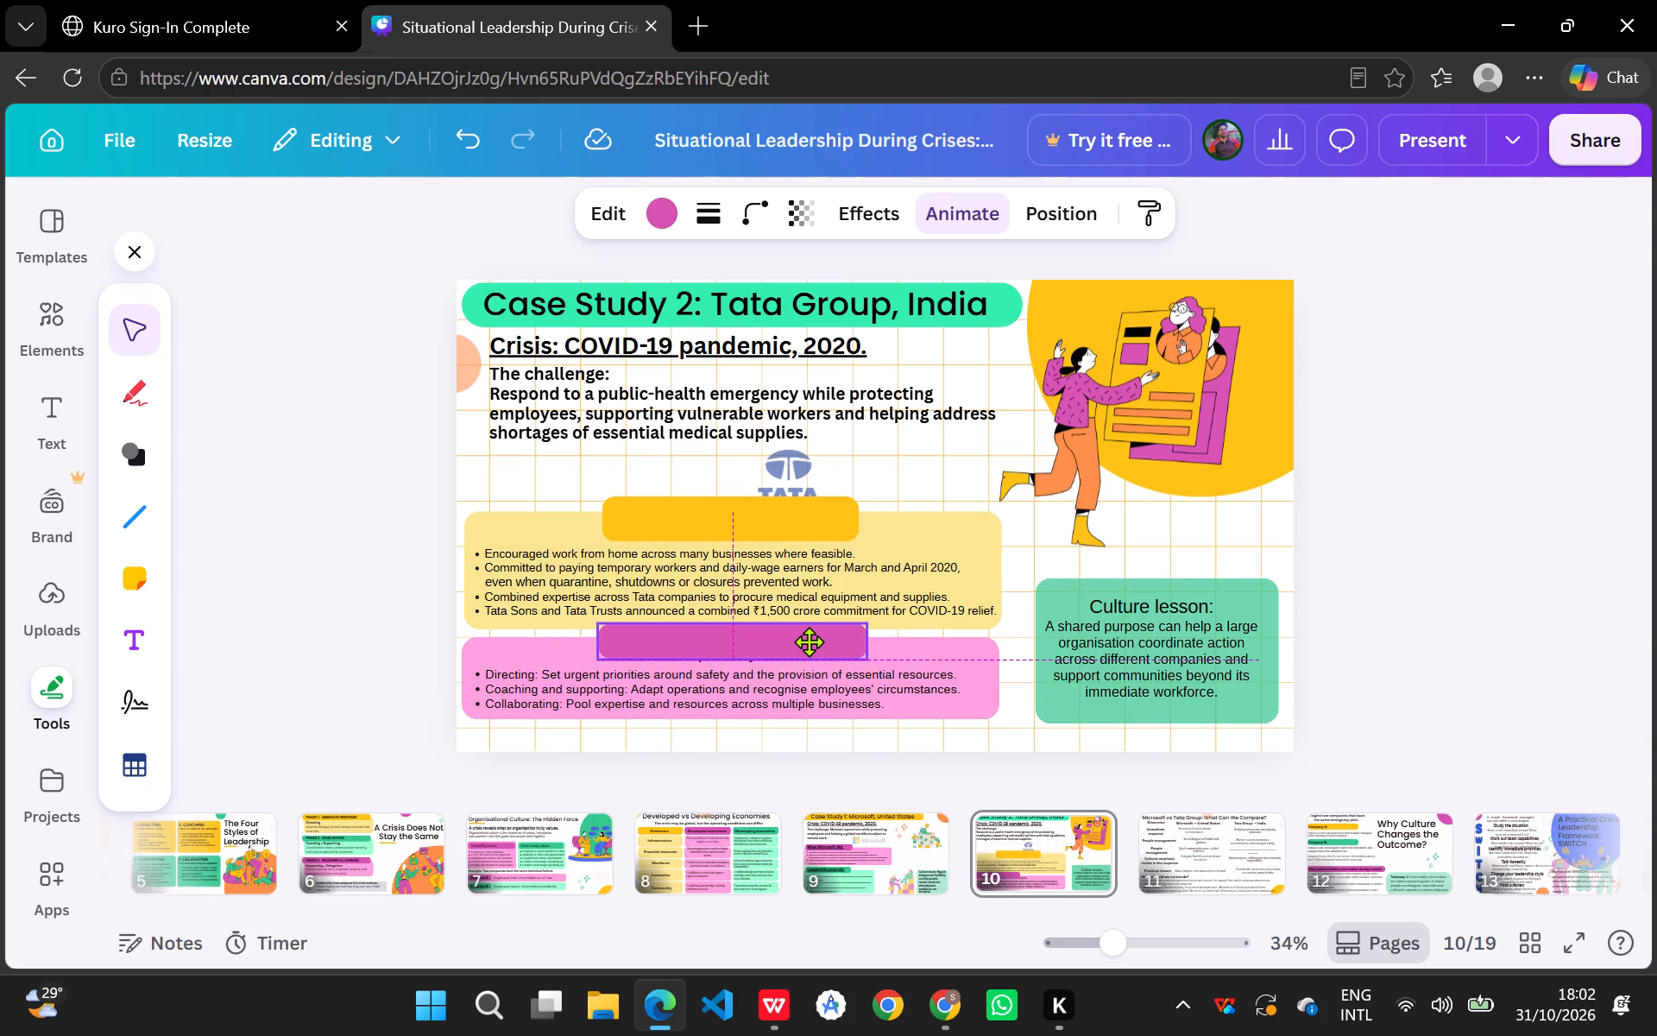
{"action": "left_click_drag", "start_coordinate": [809, 641], "coordinate": [810, 644]}
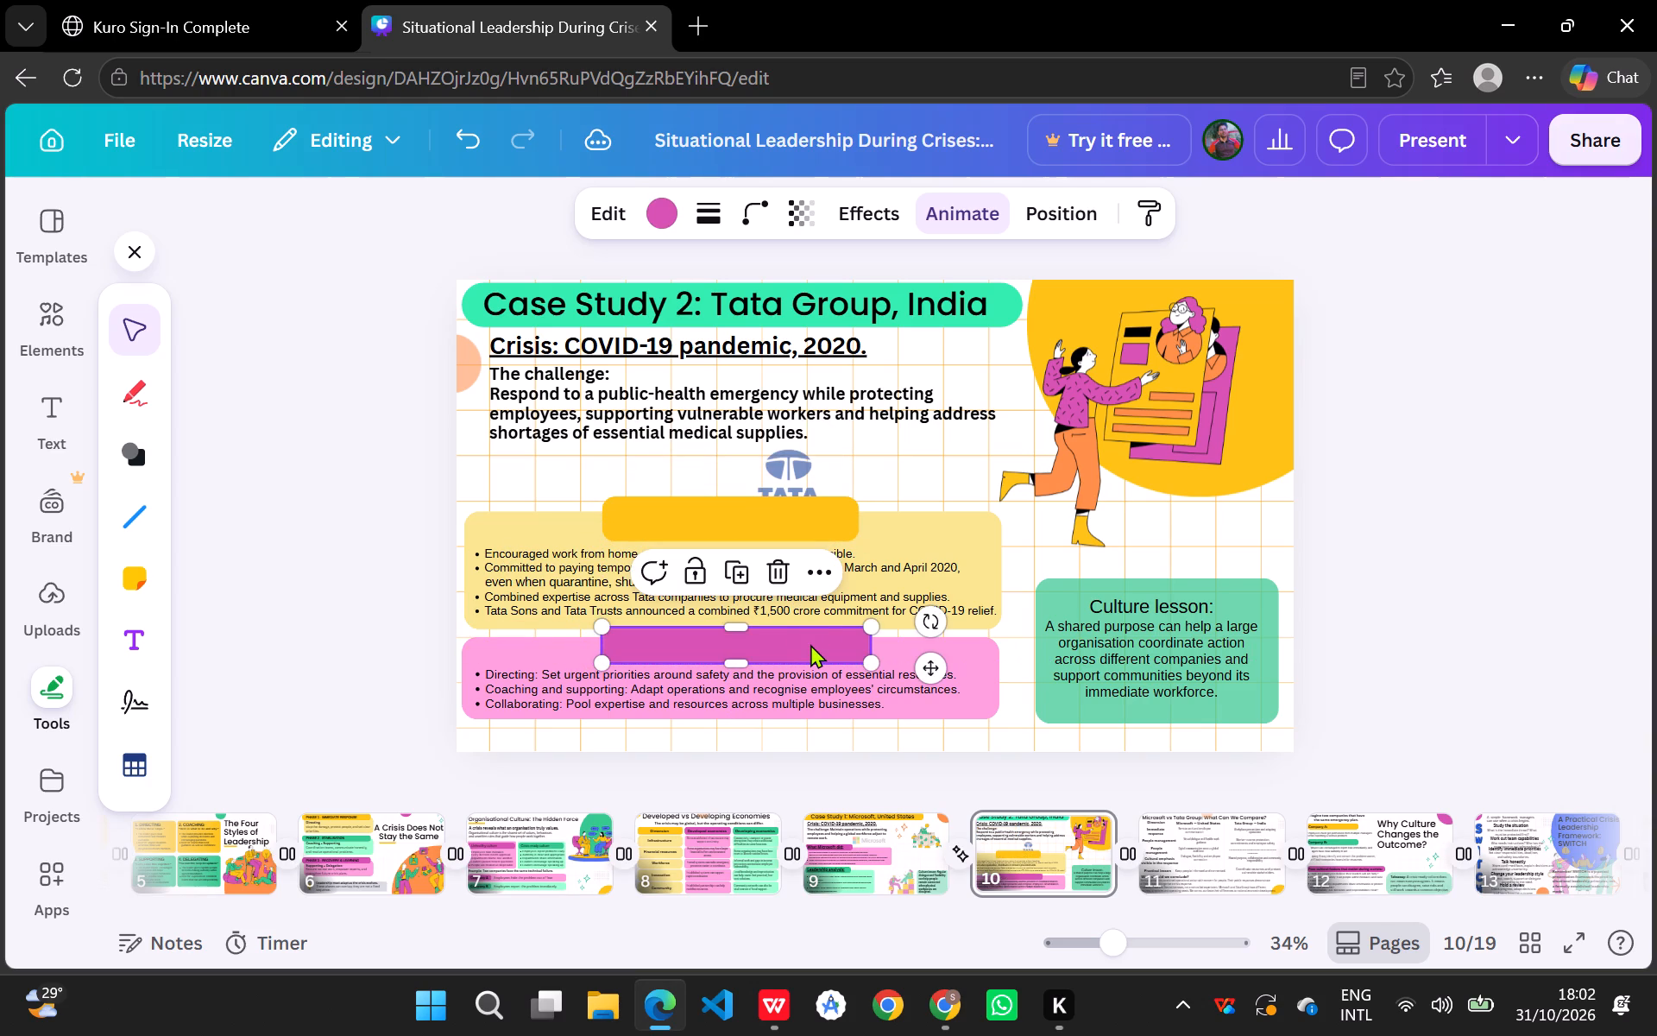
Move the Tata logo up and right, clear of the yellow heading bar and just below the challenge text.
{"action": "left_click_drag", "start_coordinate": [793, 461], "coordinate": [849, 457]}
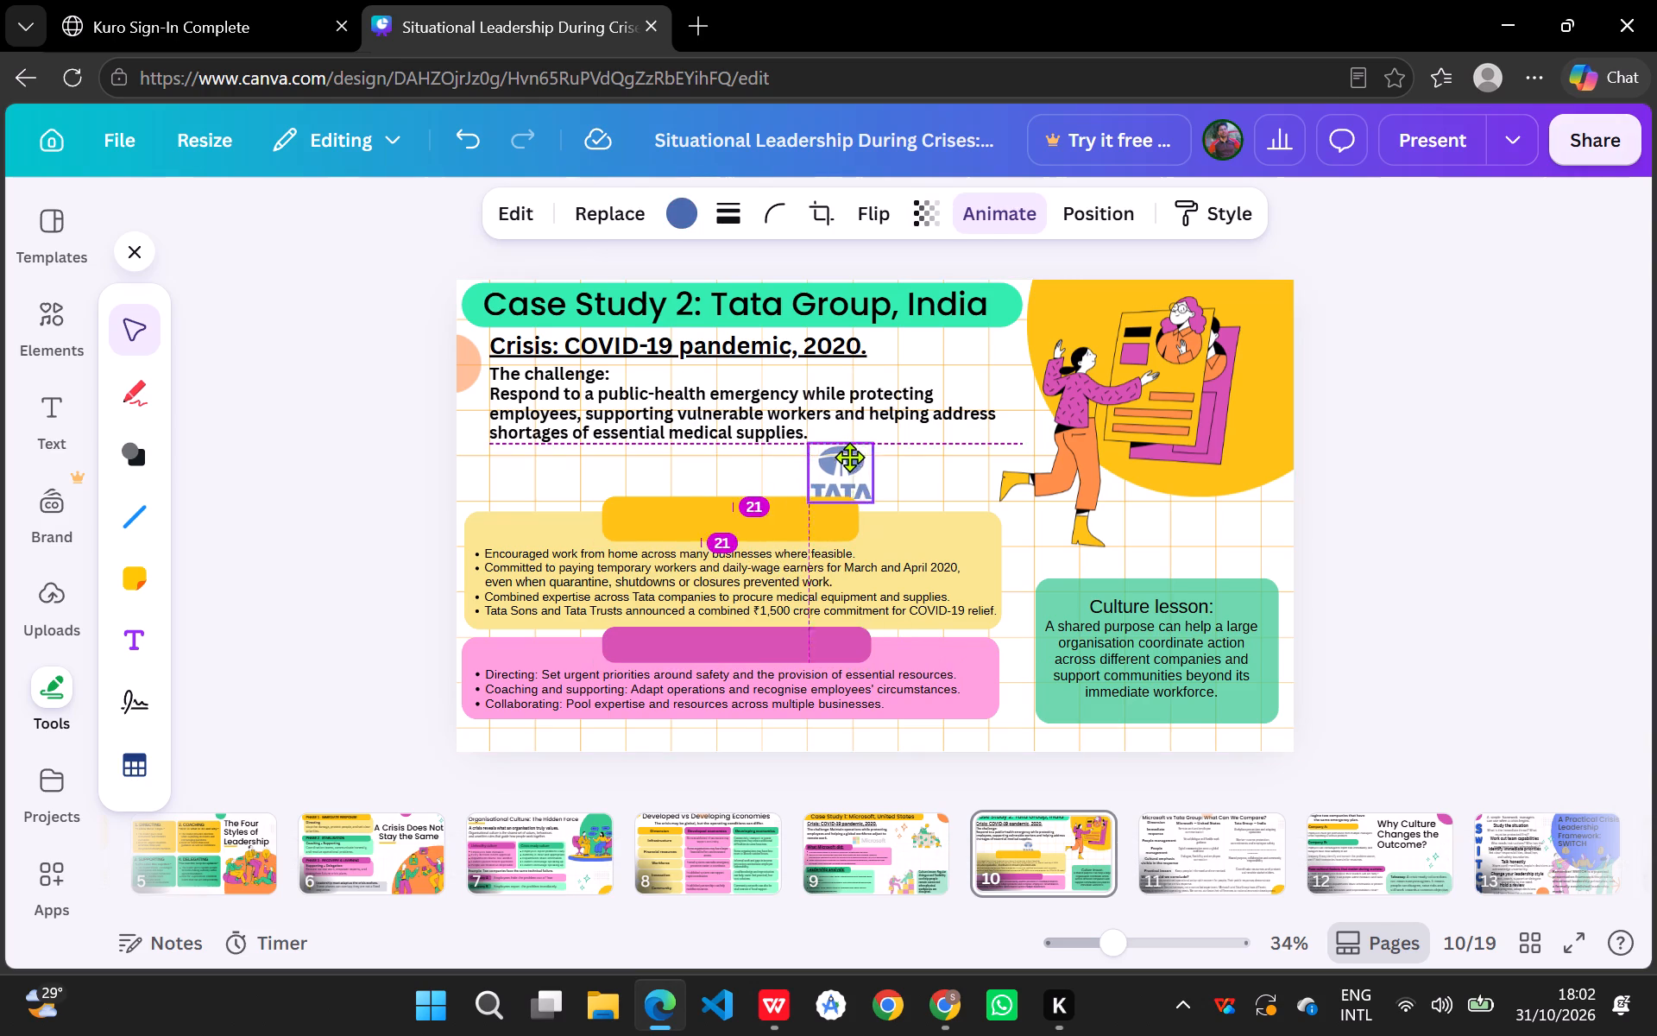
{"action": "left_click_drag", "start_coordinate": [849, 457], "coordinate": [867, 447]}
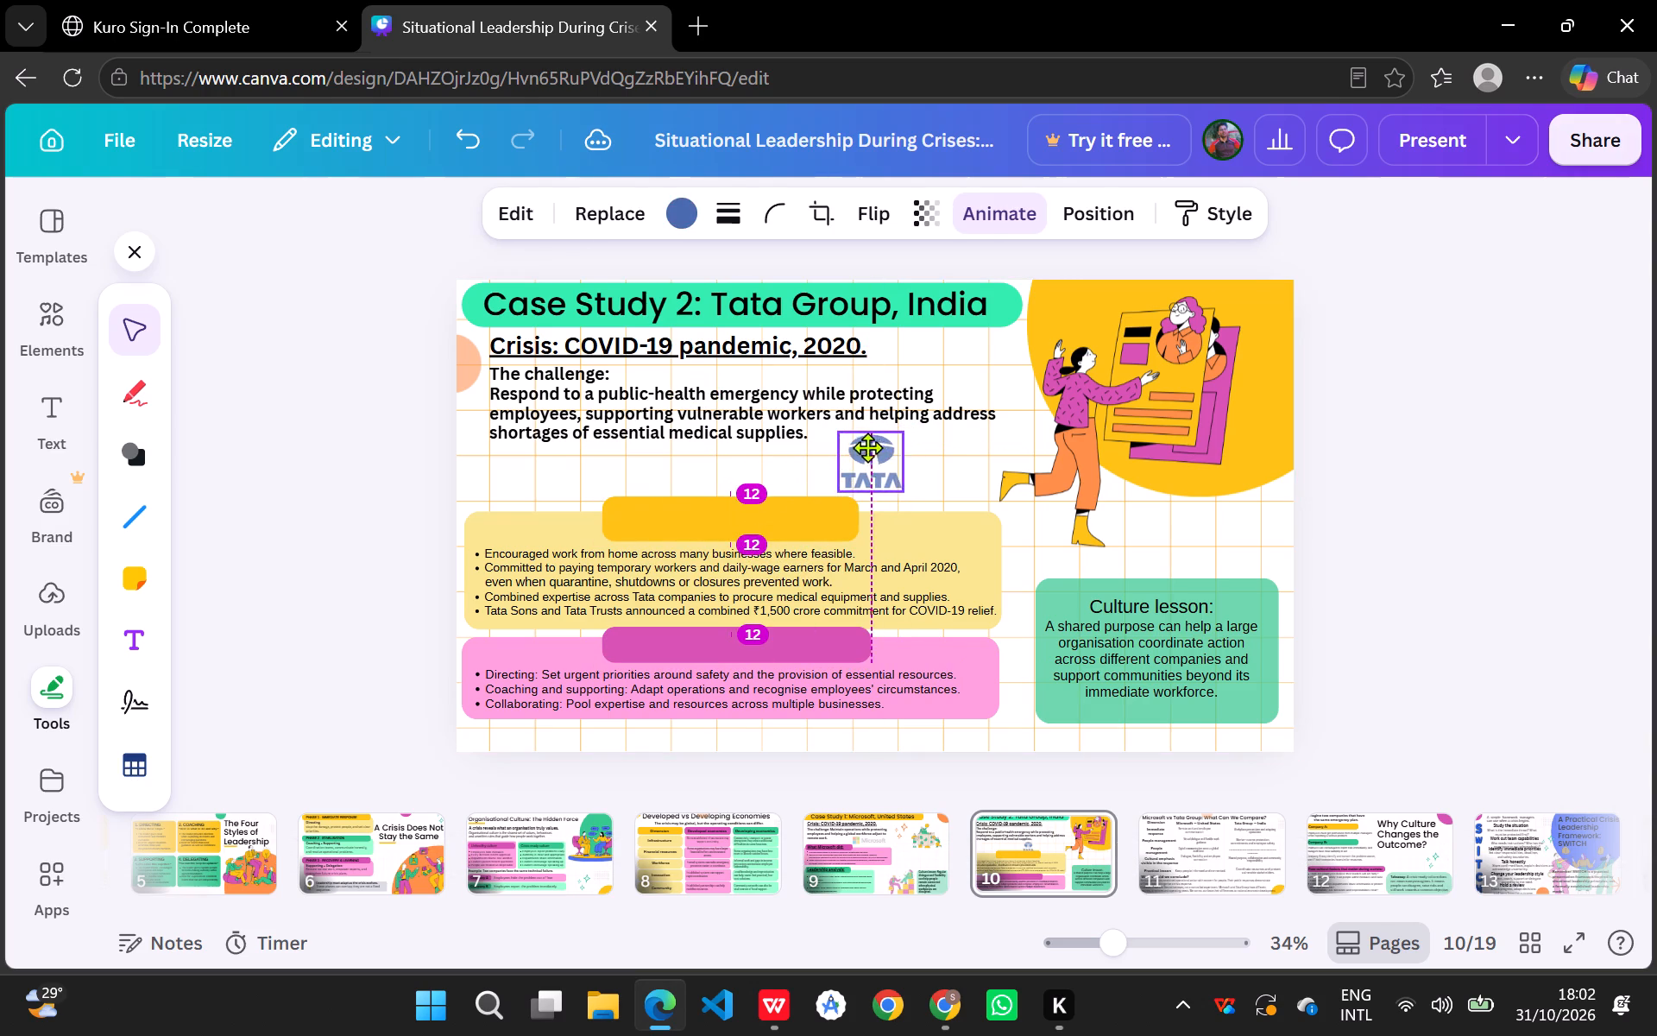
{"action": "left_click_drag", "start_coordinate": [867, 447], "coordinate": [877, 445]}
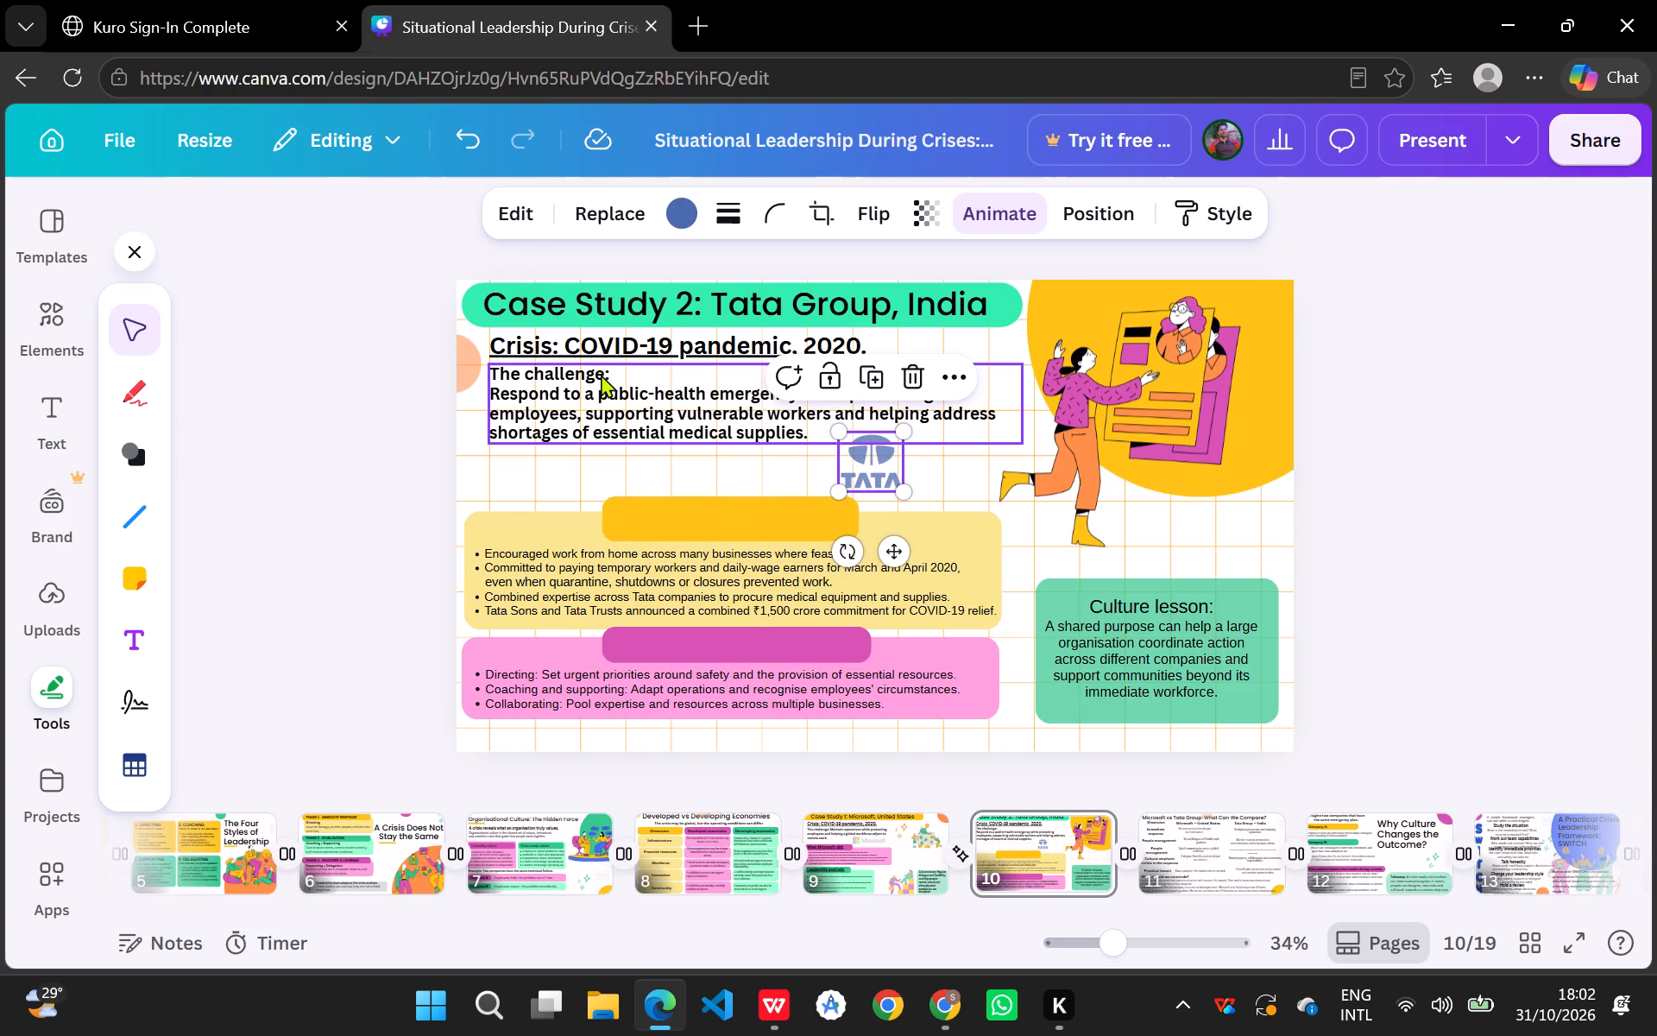
Replace the "The challenge:" line on page 10 with "THE CHALLENGE:" in capitals.
{"action": "left_click", "coordinate": [577, 370]}
{"action": "left_click", "coordinate": [555, 369]}
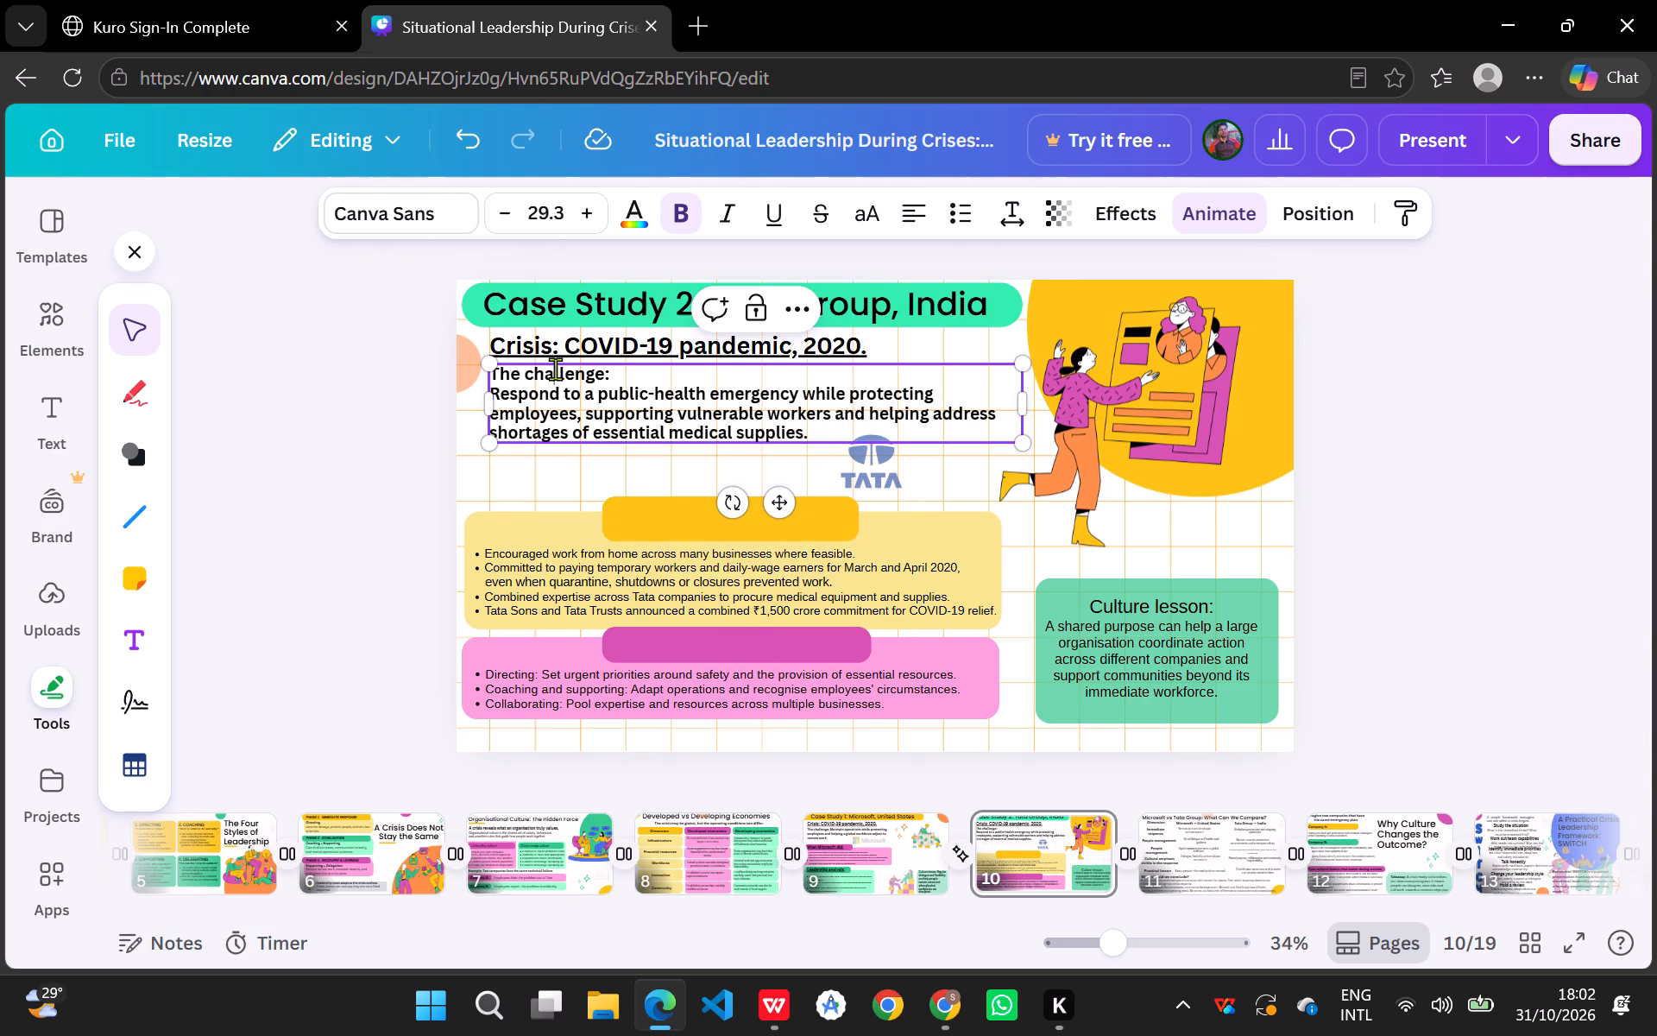
{"action": "left_click_drag", "start_coordinate": [616, 372], "coordinate": [491, 376]}
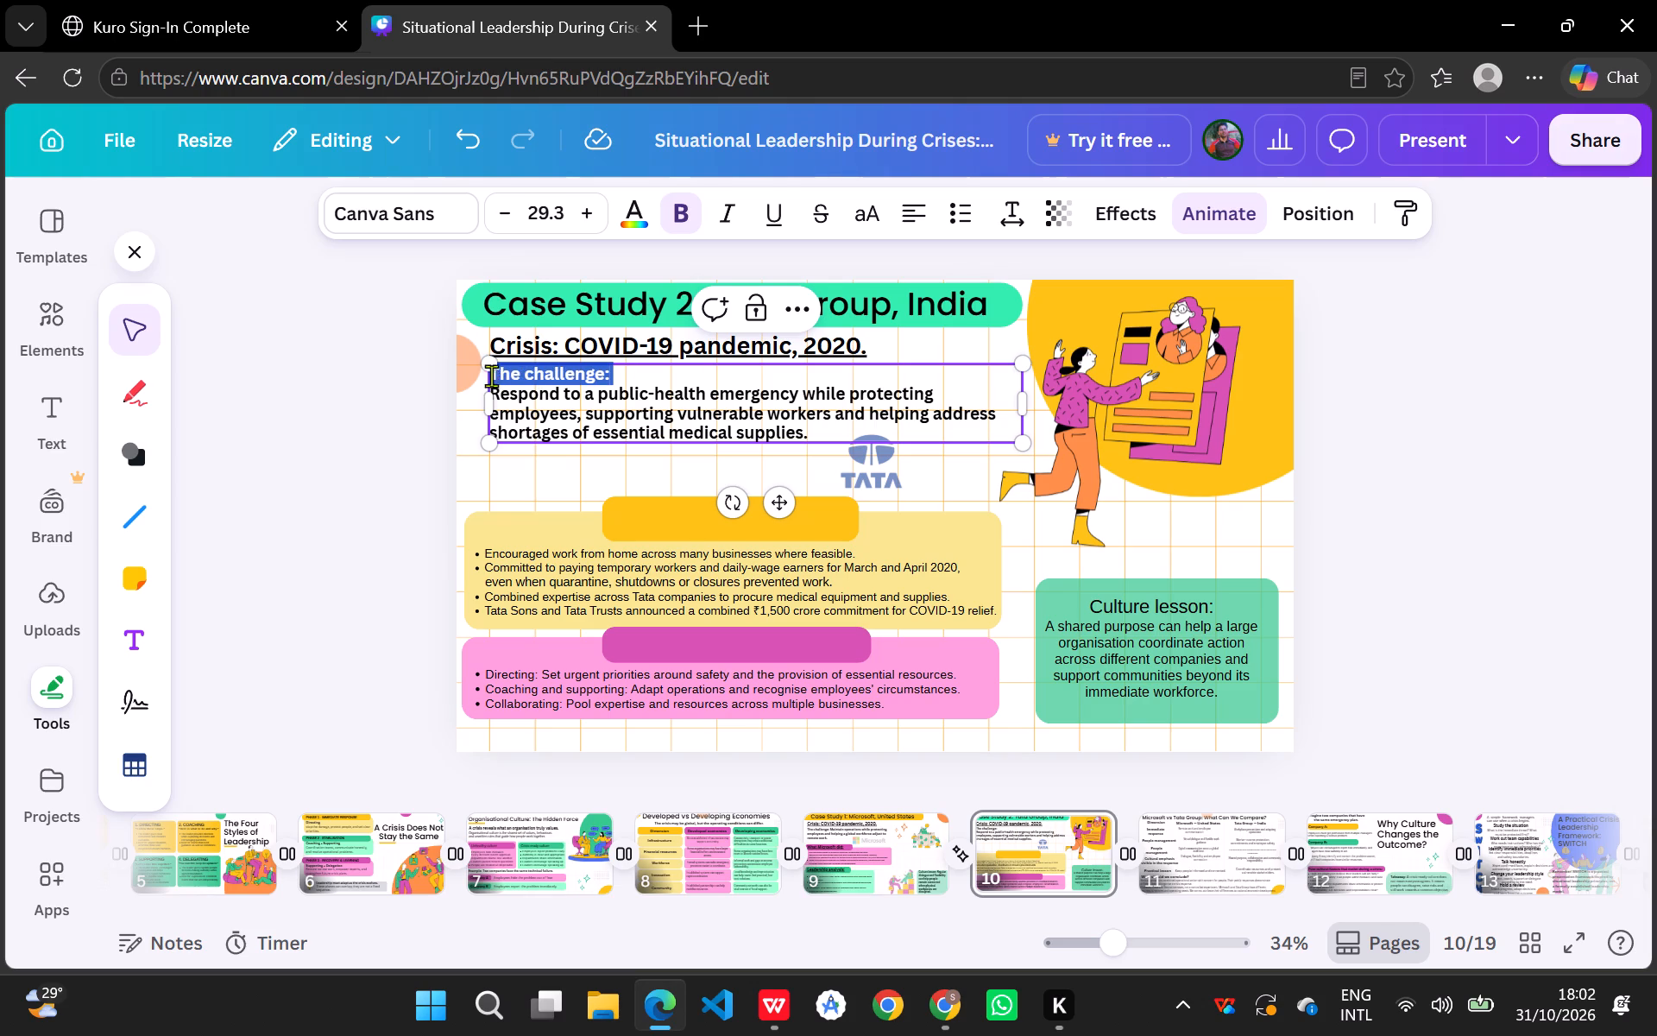
{"action": "left_click_drag", "start_coordinate": [491, 376], "coordinate": [492, 374]}
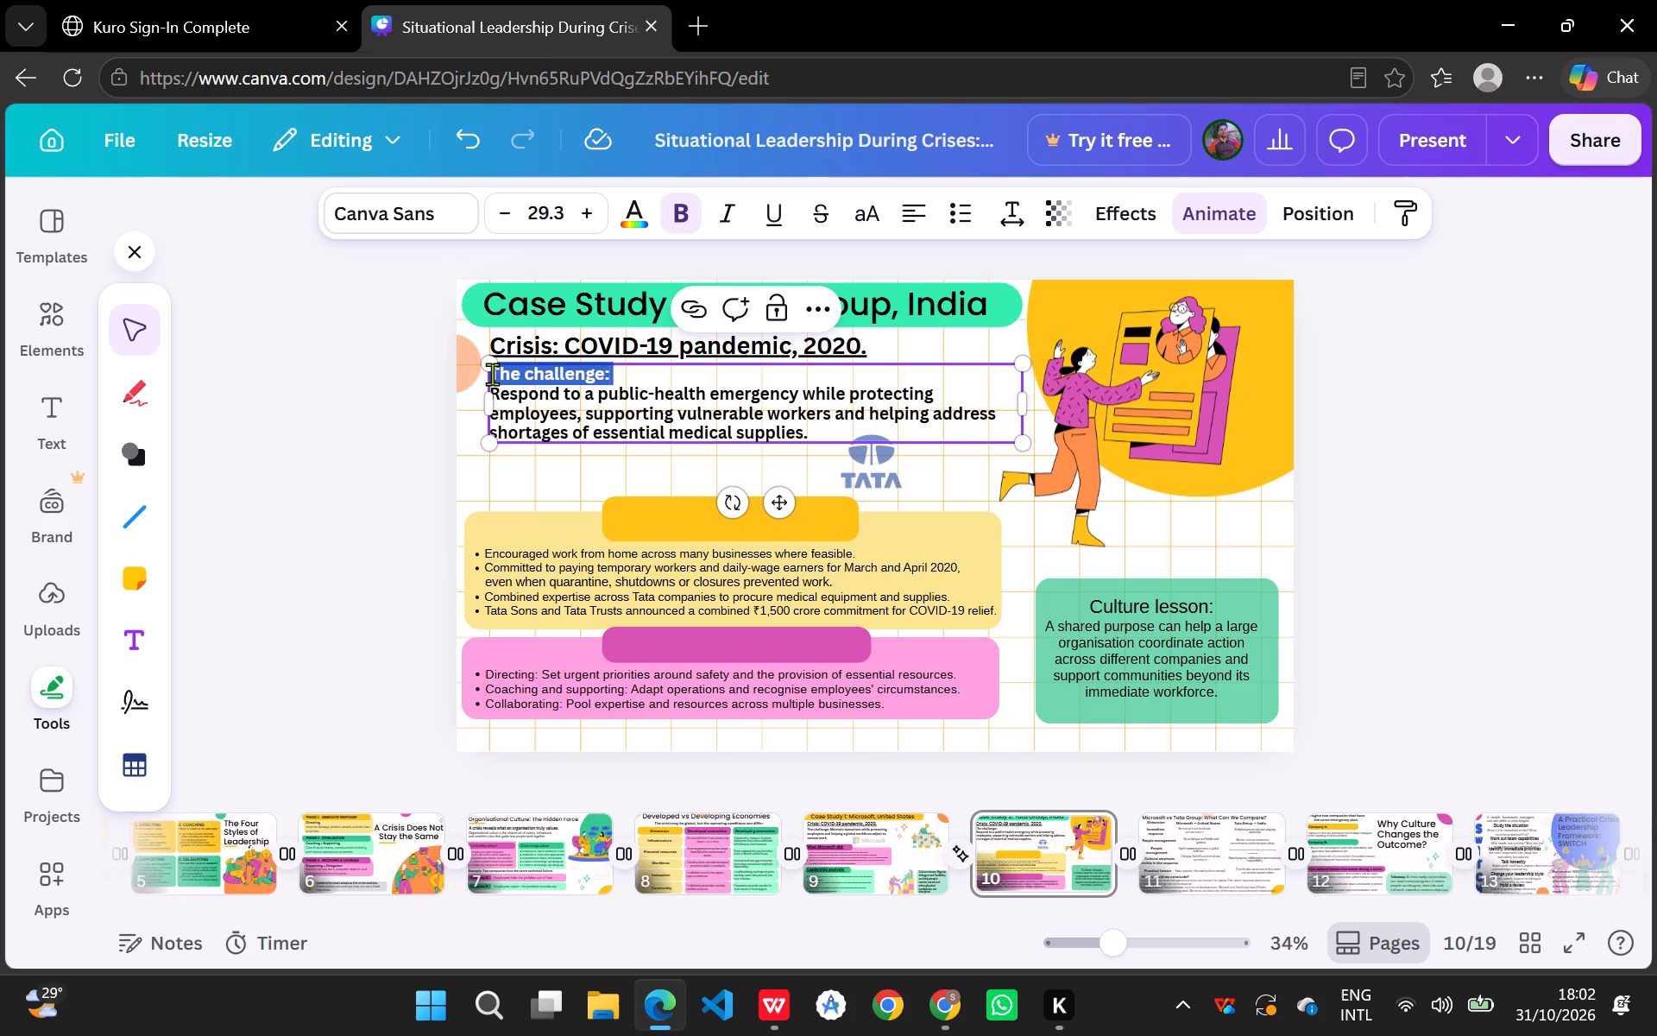
{"action": "left_click", "coordinate": [527, 414]}
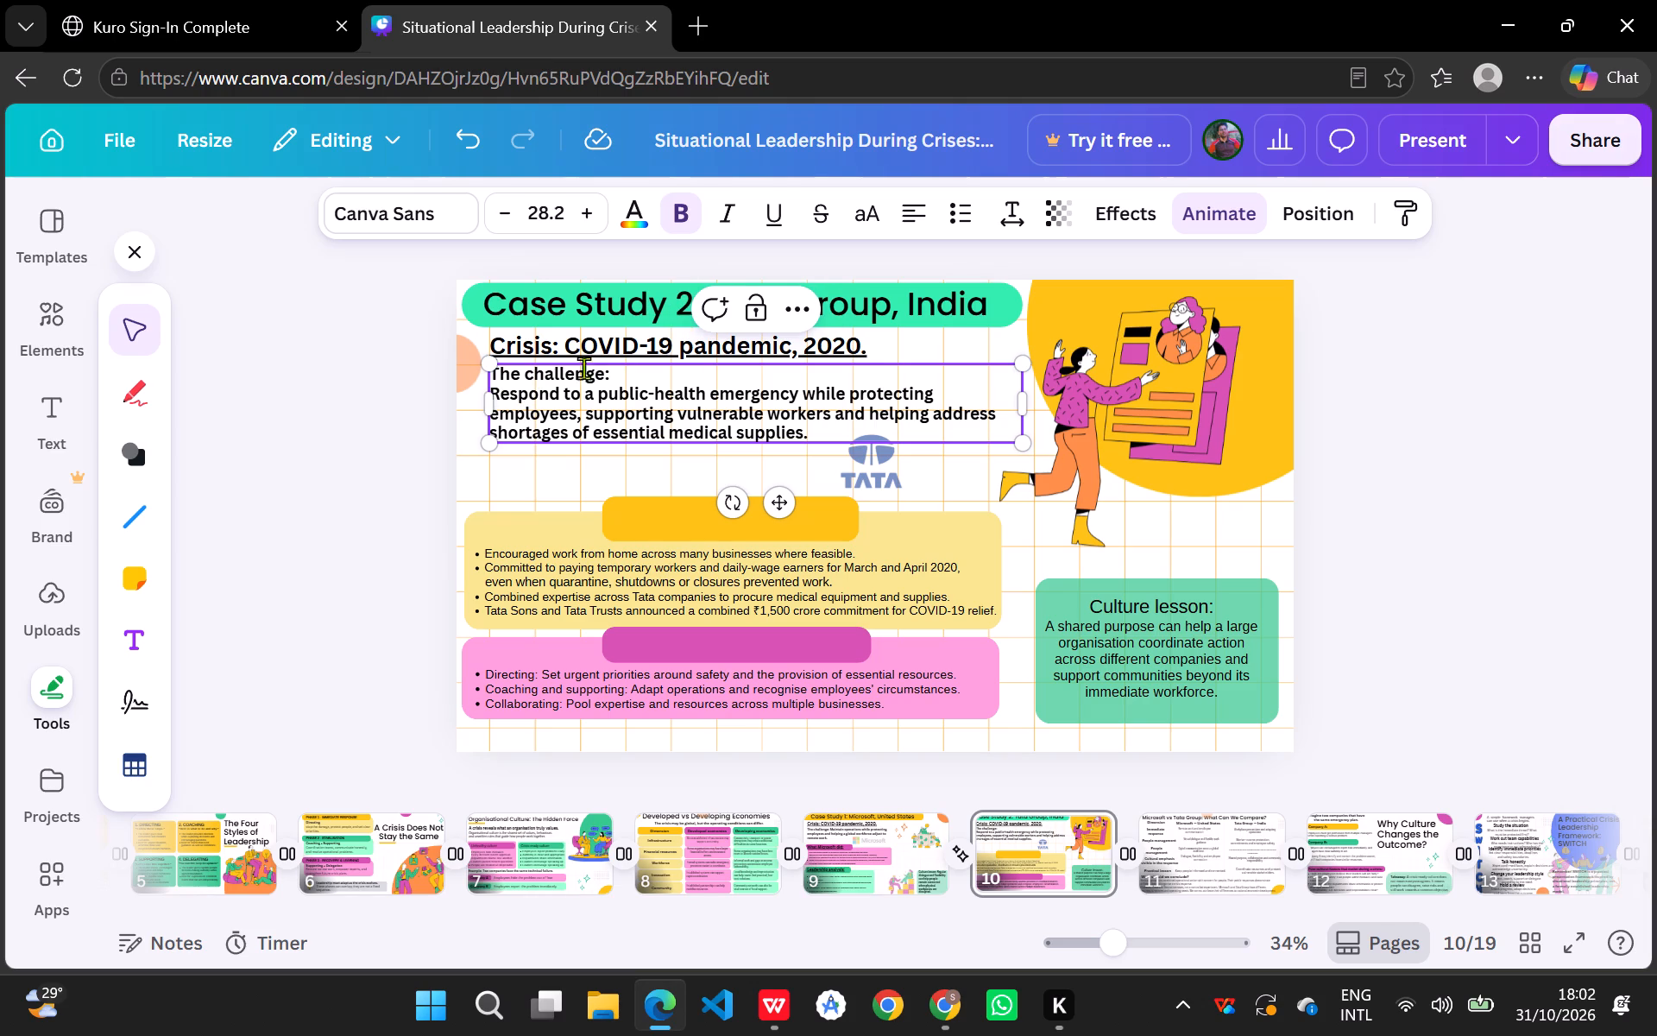
{"action": "left_click_drag", "start_coordinate": [609, 369], "coordinate": [493, 377]}
{"action": "key", "text": "BackSpace"}
{"action": "type", "text": "THE CHALLENGE"}
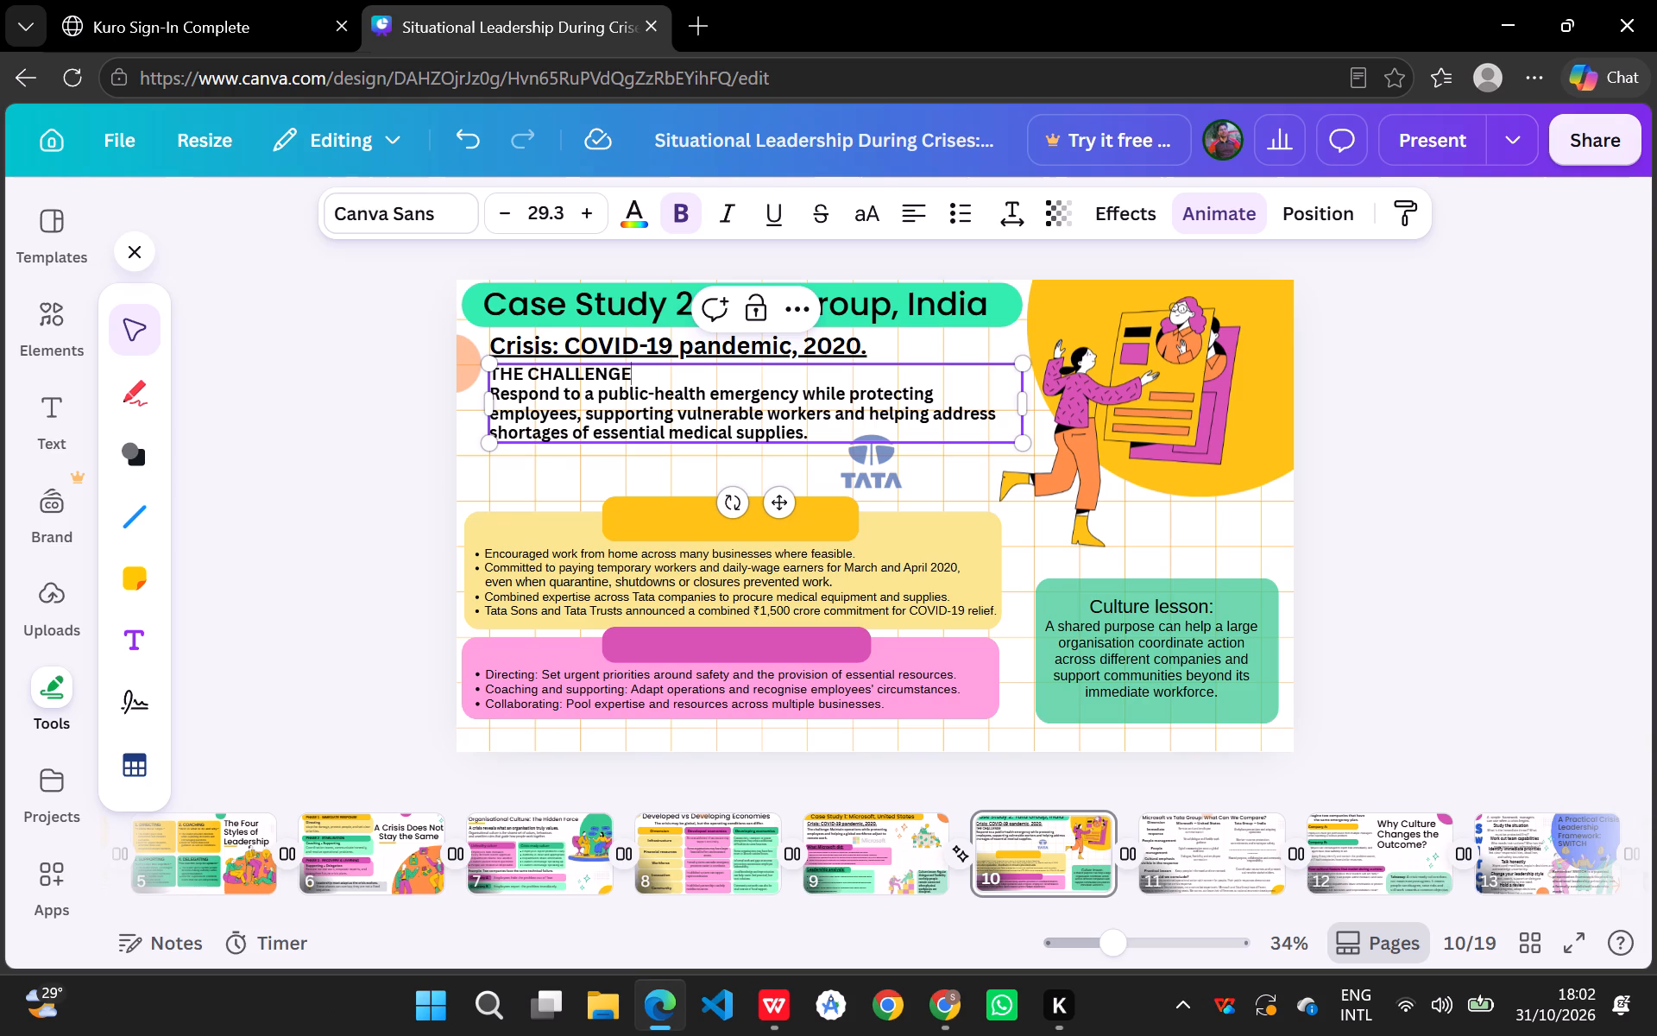
{"action": "key", "text": "shift+colon"}
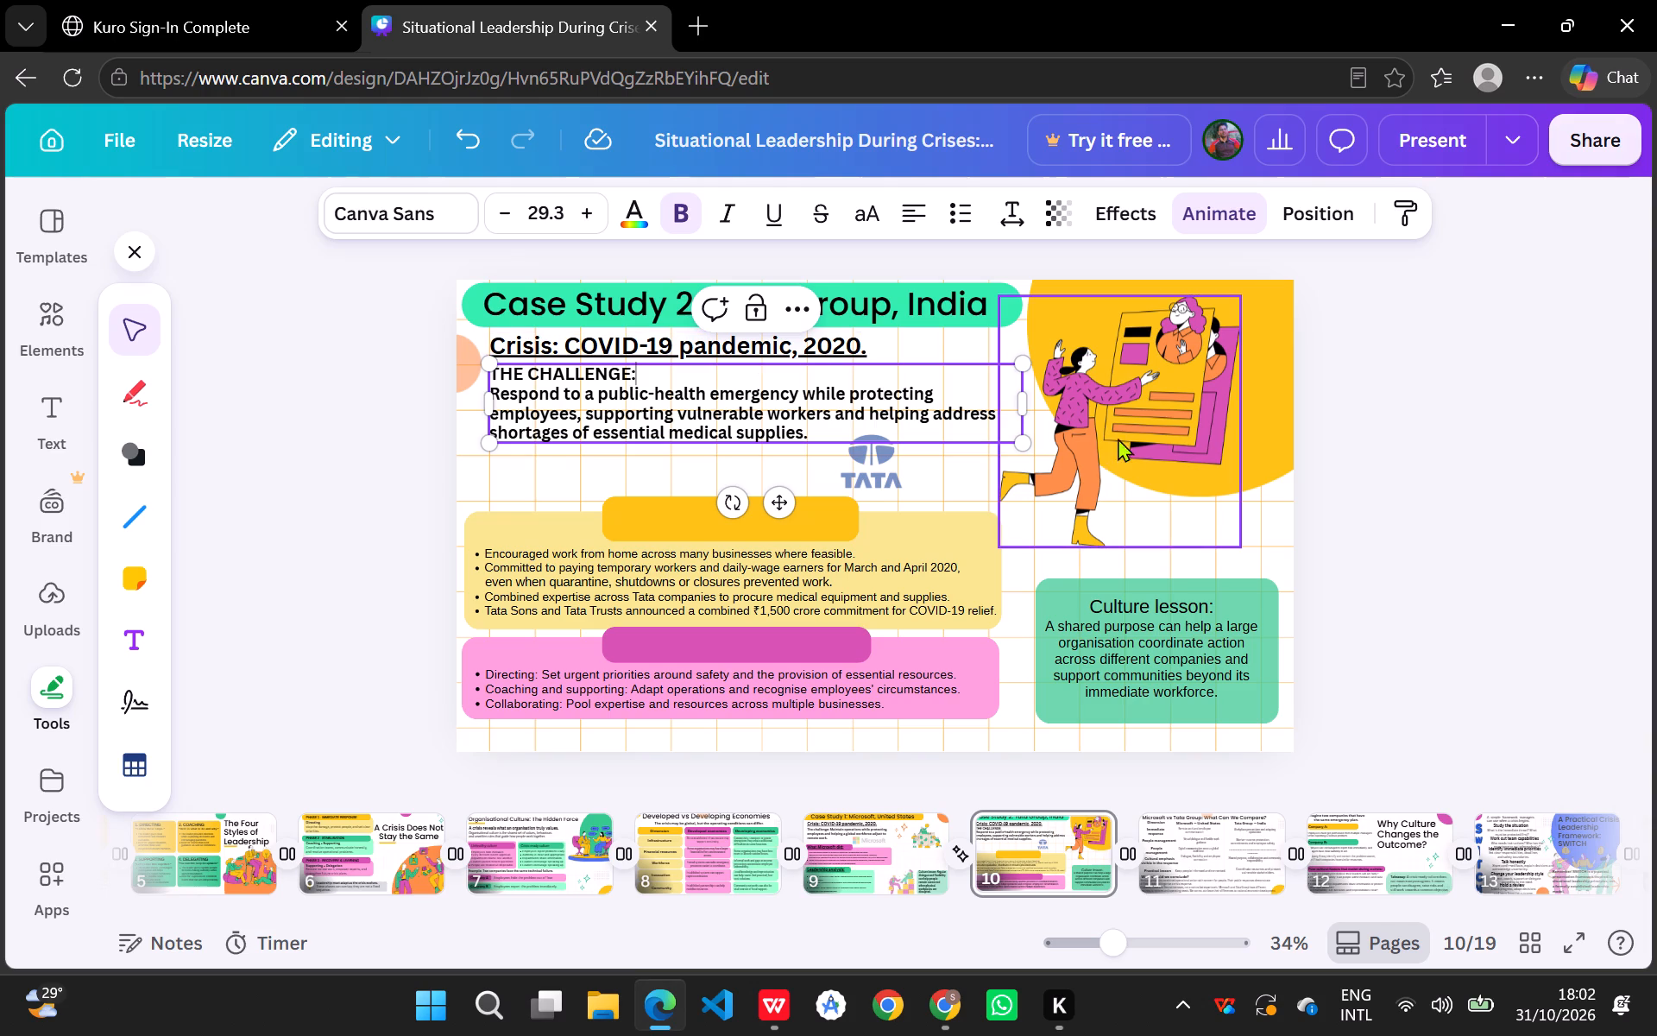
{"action": "left_click", "coordinate": [976, 486]}
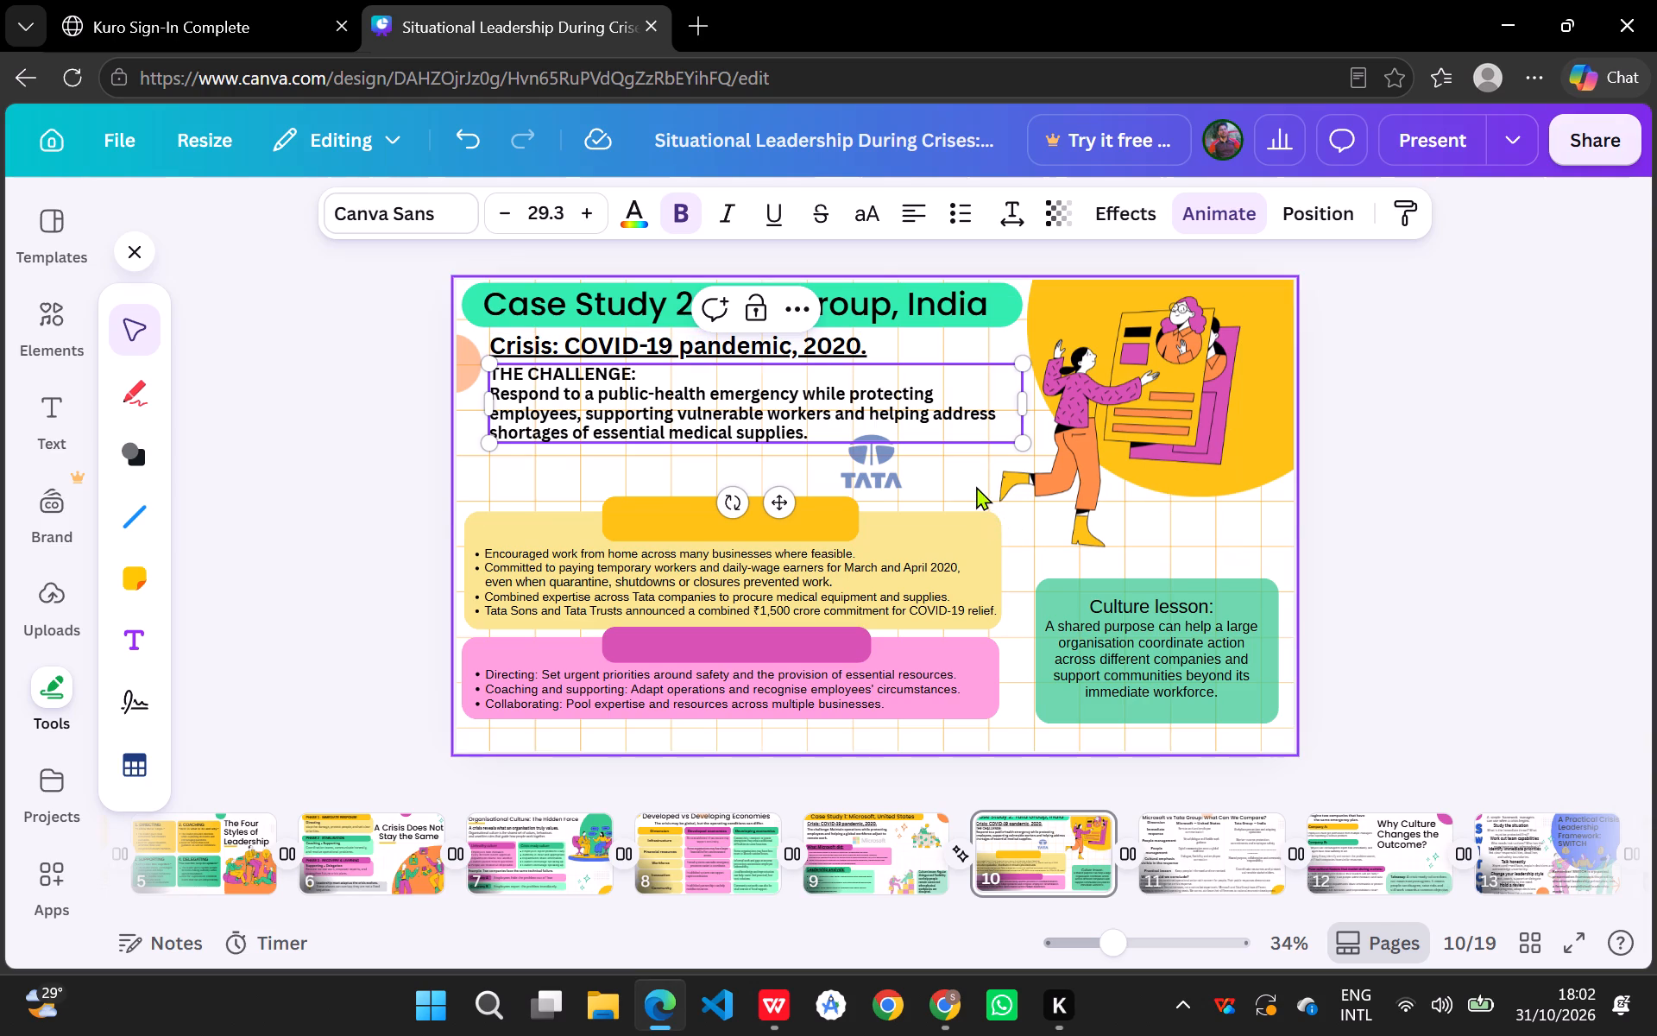
Reposition the Tata logo below the right part of the challenge text, just above the pale yellow panel.
{"action": "left_click_drag", "start_coordinate": [880, 453], "coordinate": [872, 450]}
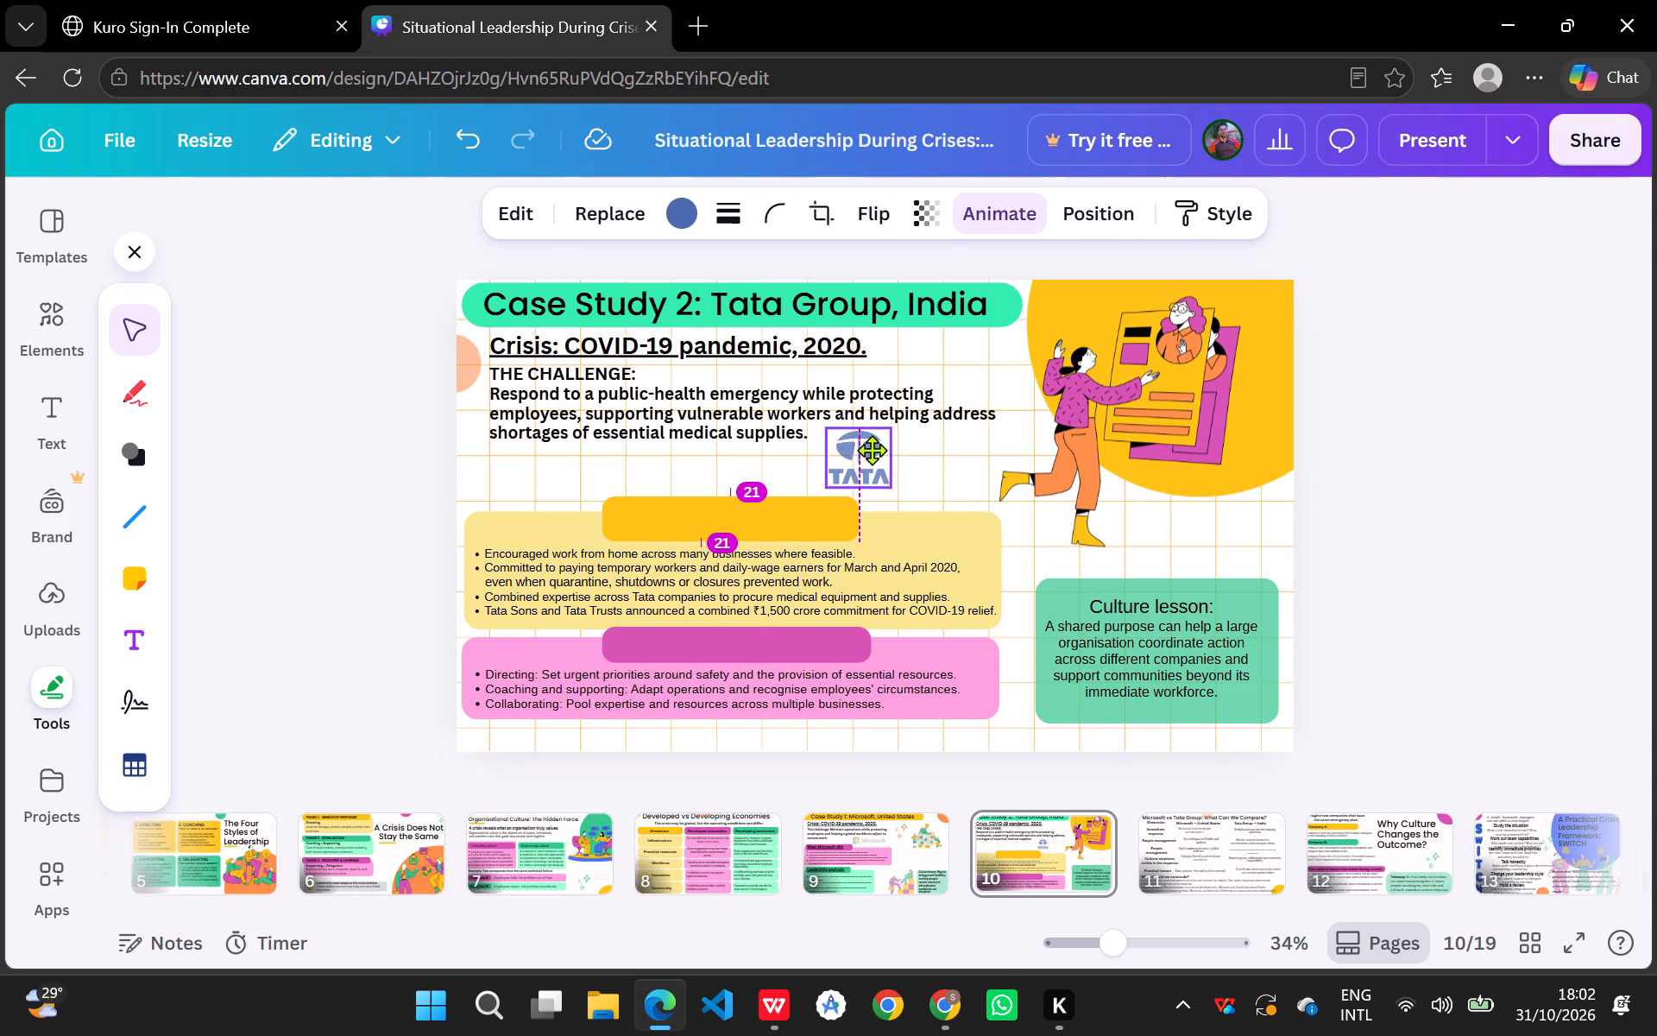
{"action": "left_click_drag", "start_coordinate": [872, 450], "coordinate": [849, 455]}
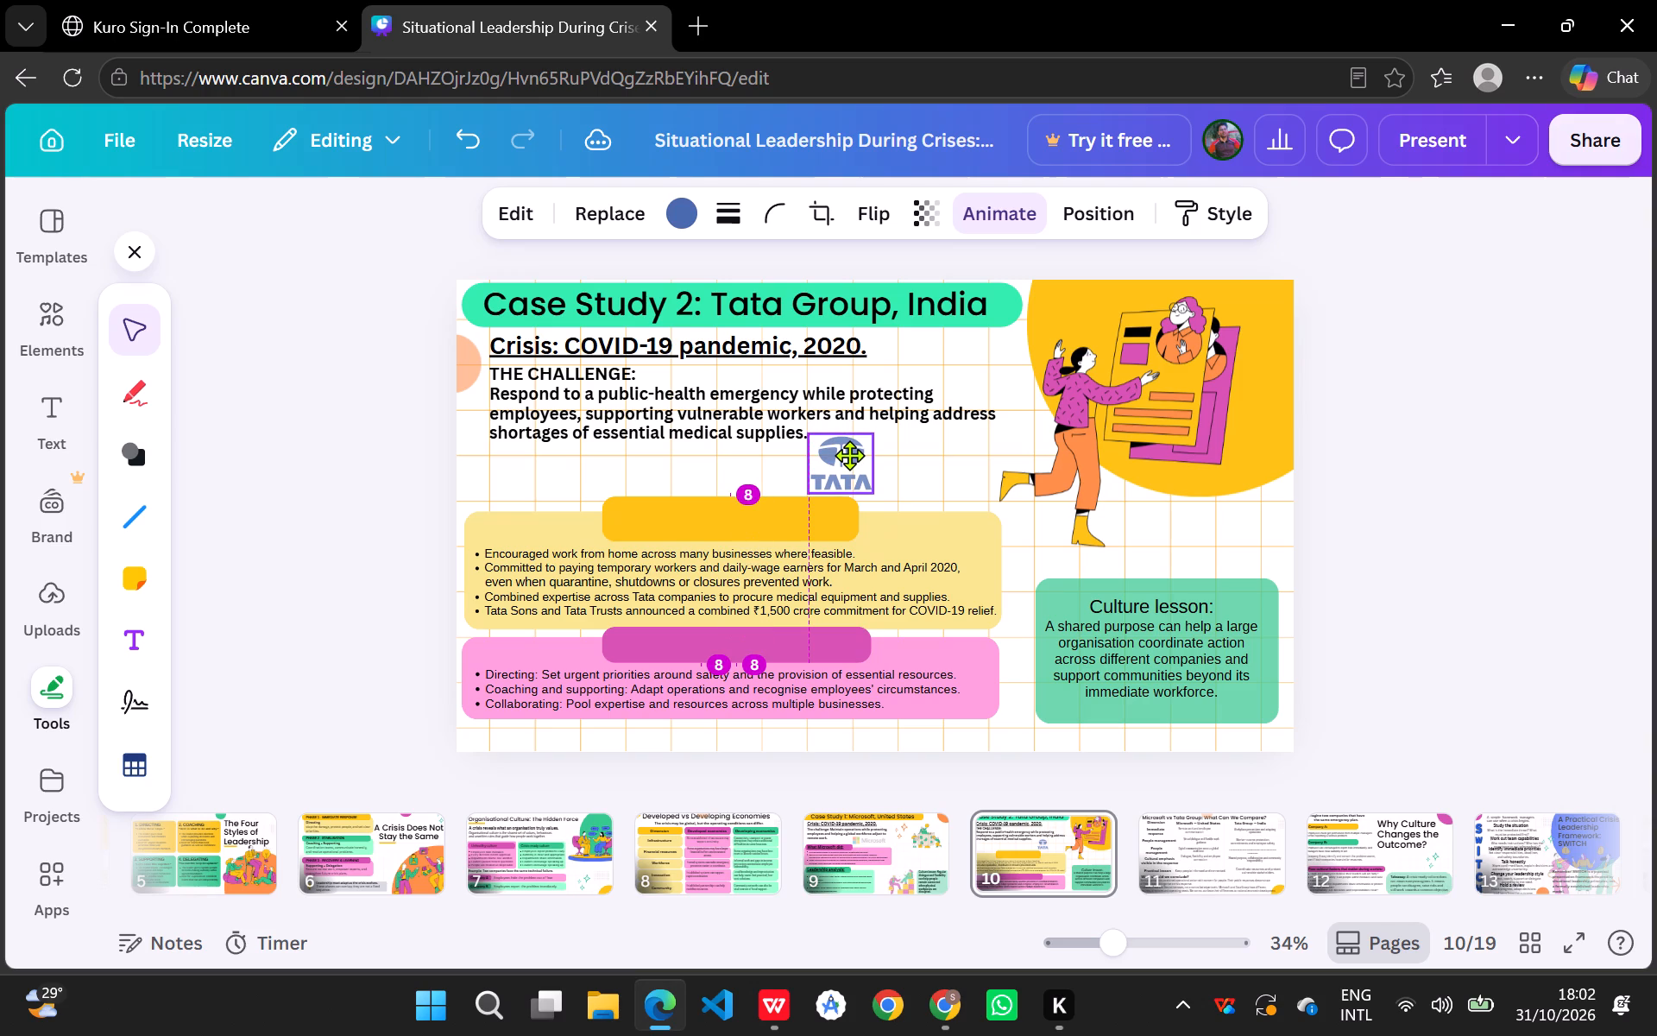
{"action": "left_click_drag", "start_coordinate": [849, 455], "coordinate": [823, 463]}
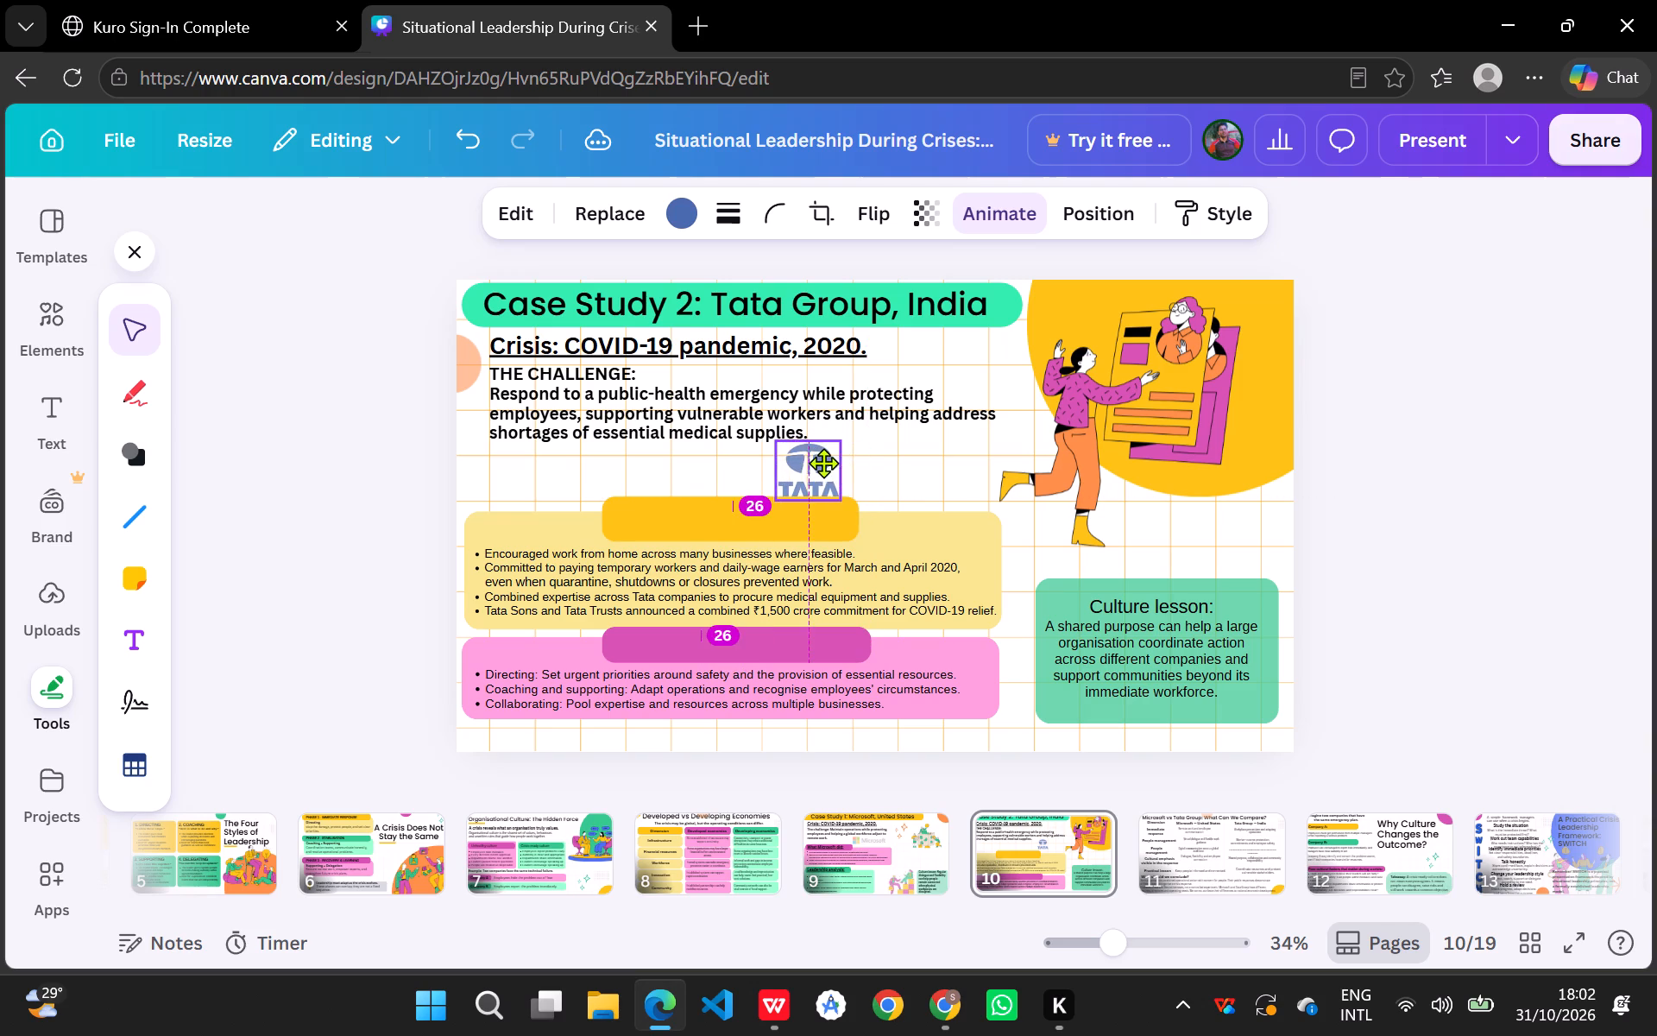
{"action": "left_click_drag", "start_coordinate": [823, 463], "coordinate": [918, 443]}
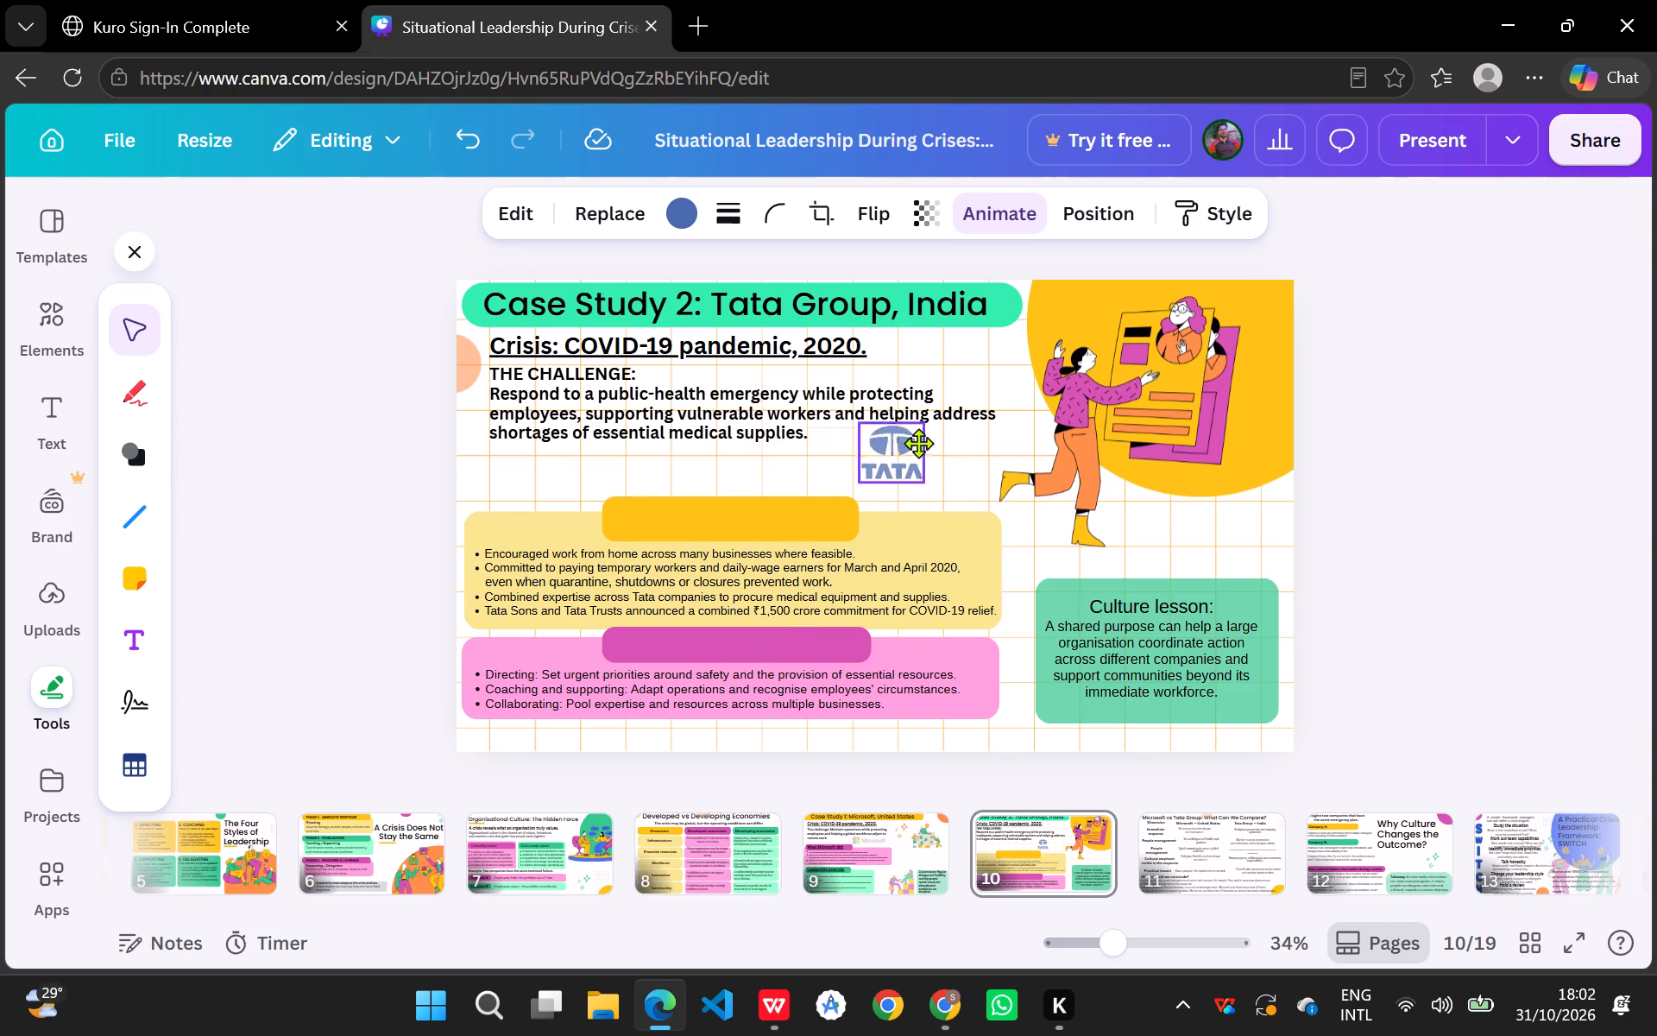
{"action": "left_click_drag", "start_coordinate": [918, 443], "coordinate": [926, 452]}
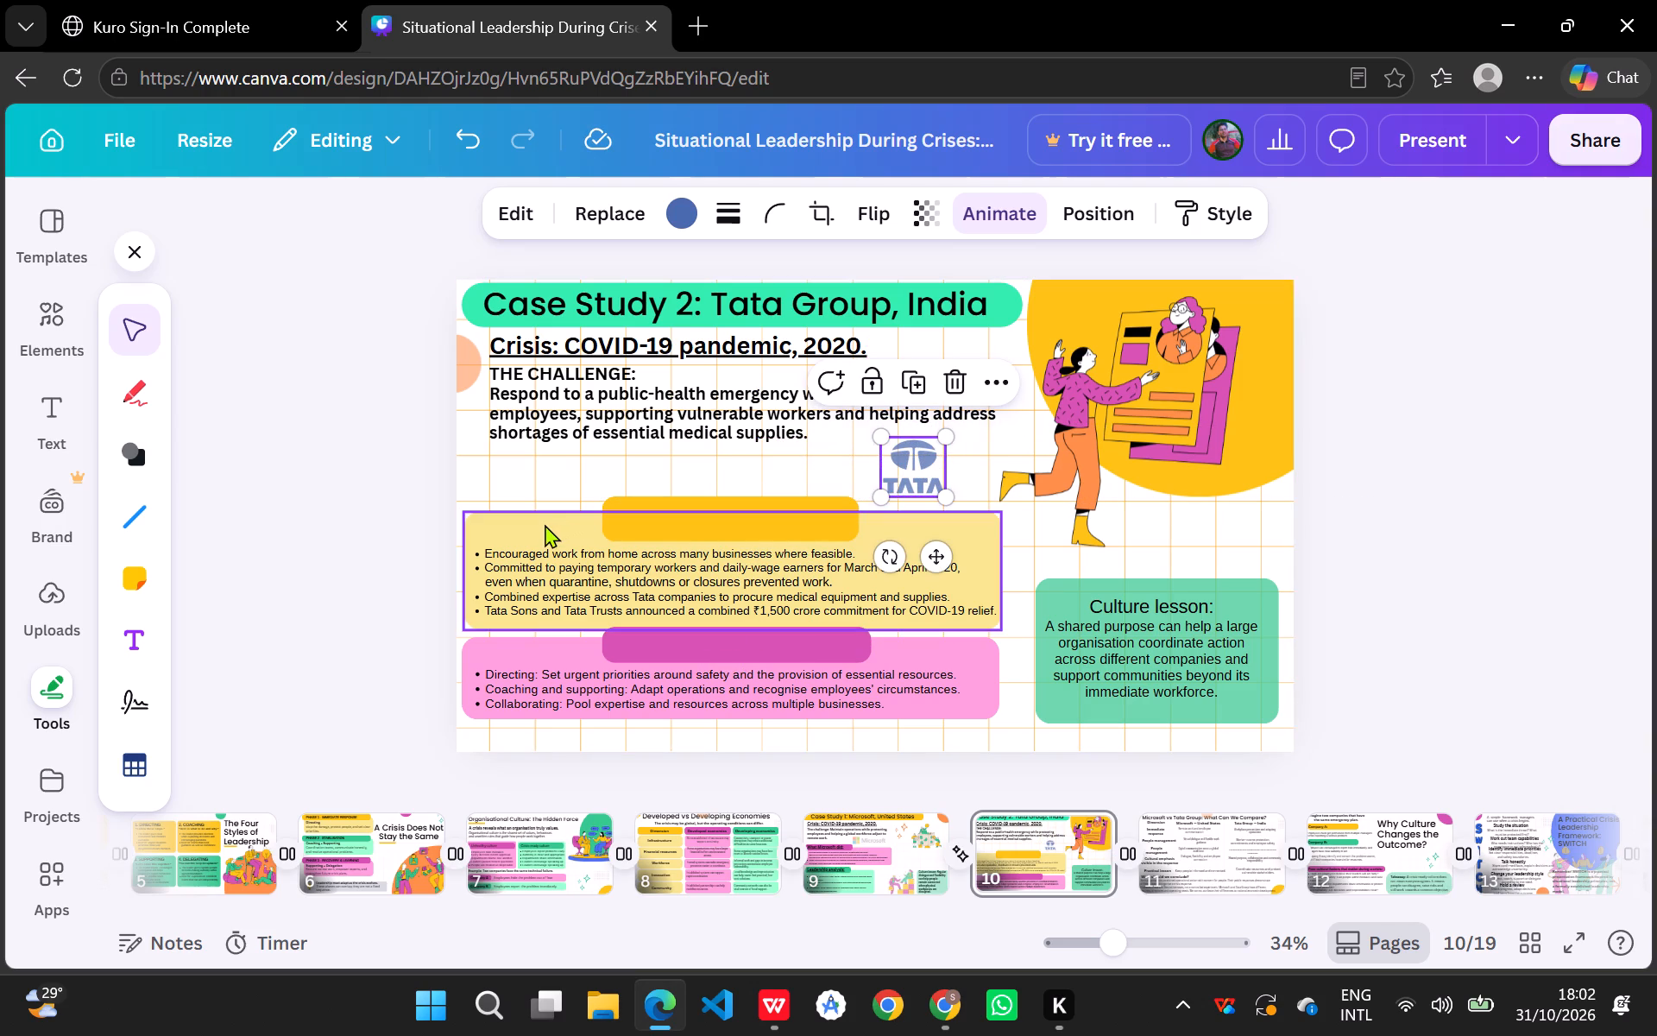
Move the yellow bar to the left end of the pale yellow panel's top edge, above the "What Tata Group did:" heading.
{"action": "left_click_drag", "start_coordinate": [678, 502], "coordinate": [586, 482]}
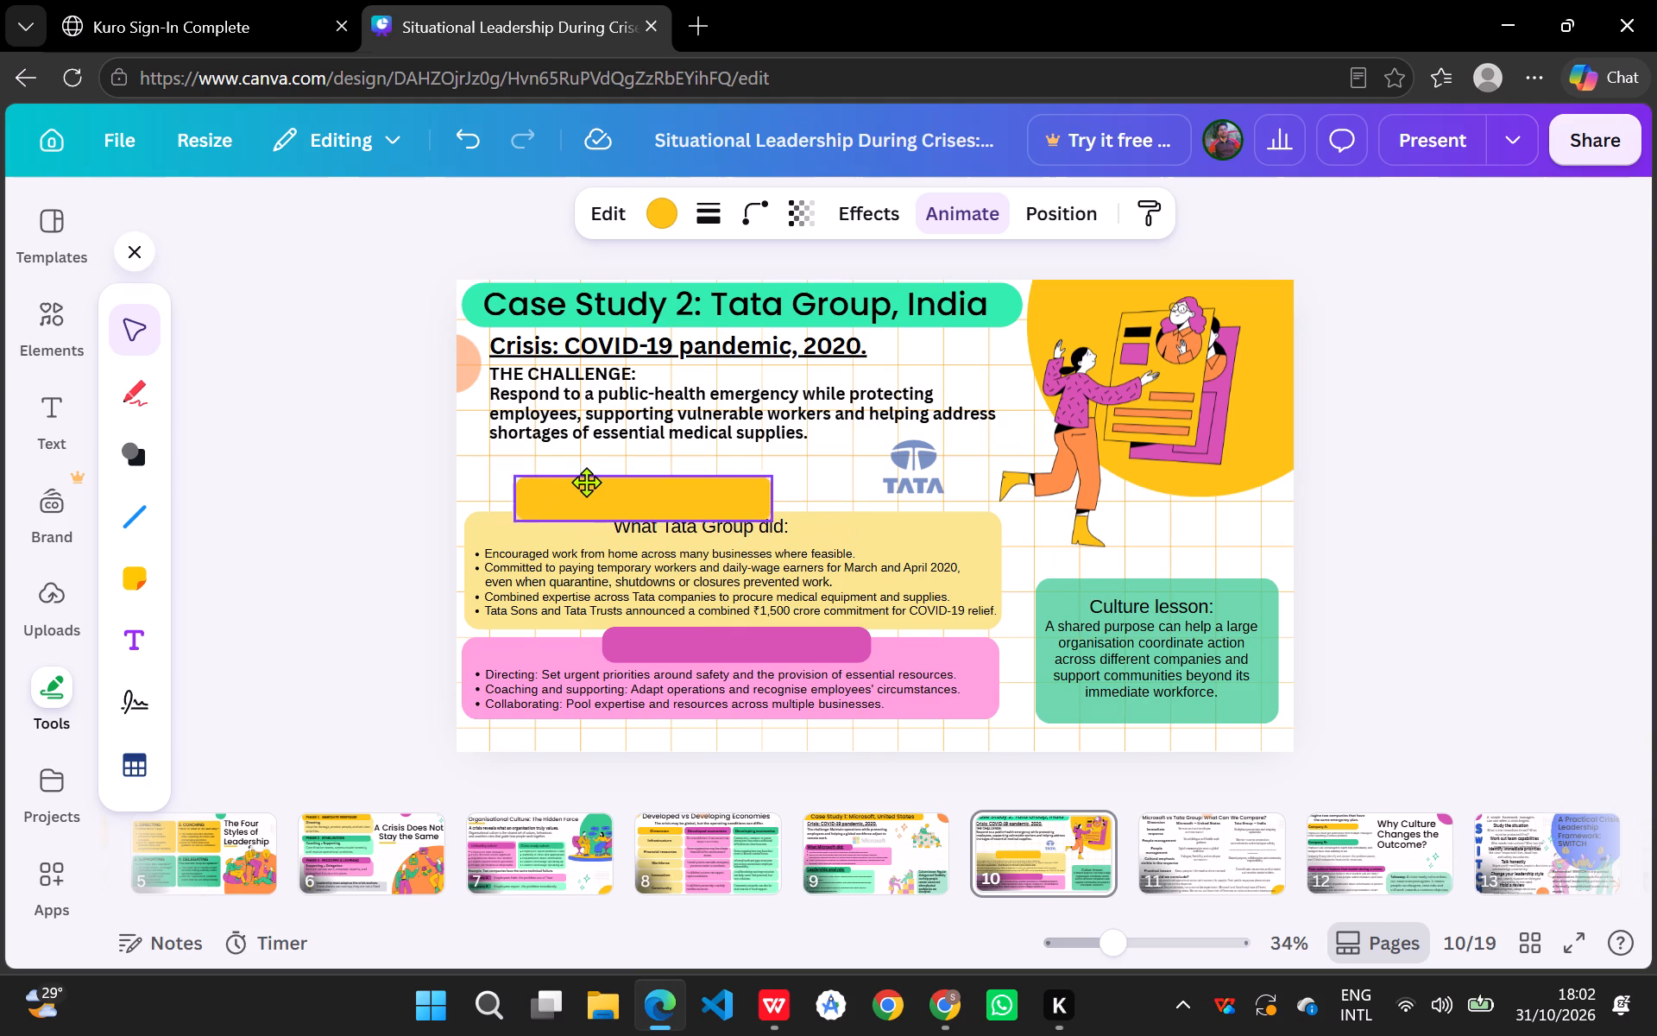
{"action": "left_click_drag", "start_coordinate": [586, 482], "coordinate": [551, 484]}
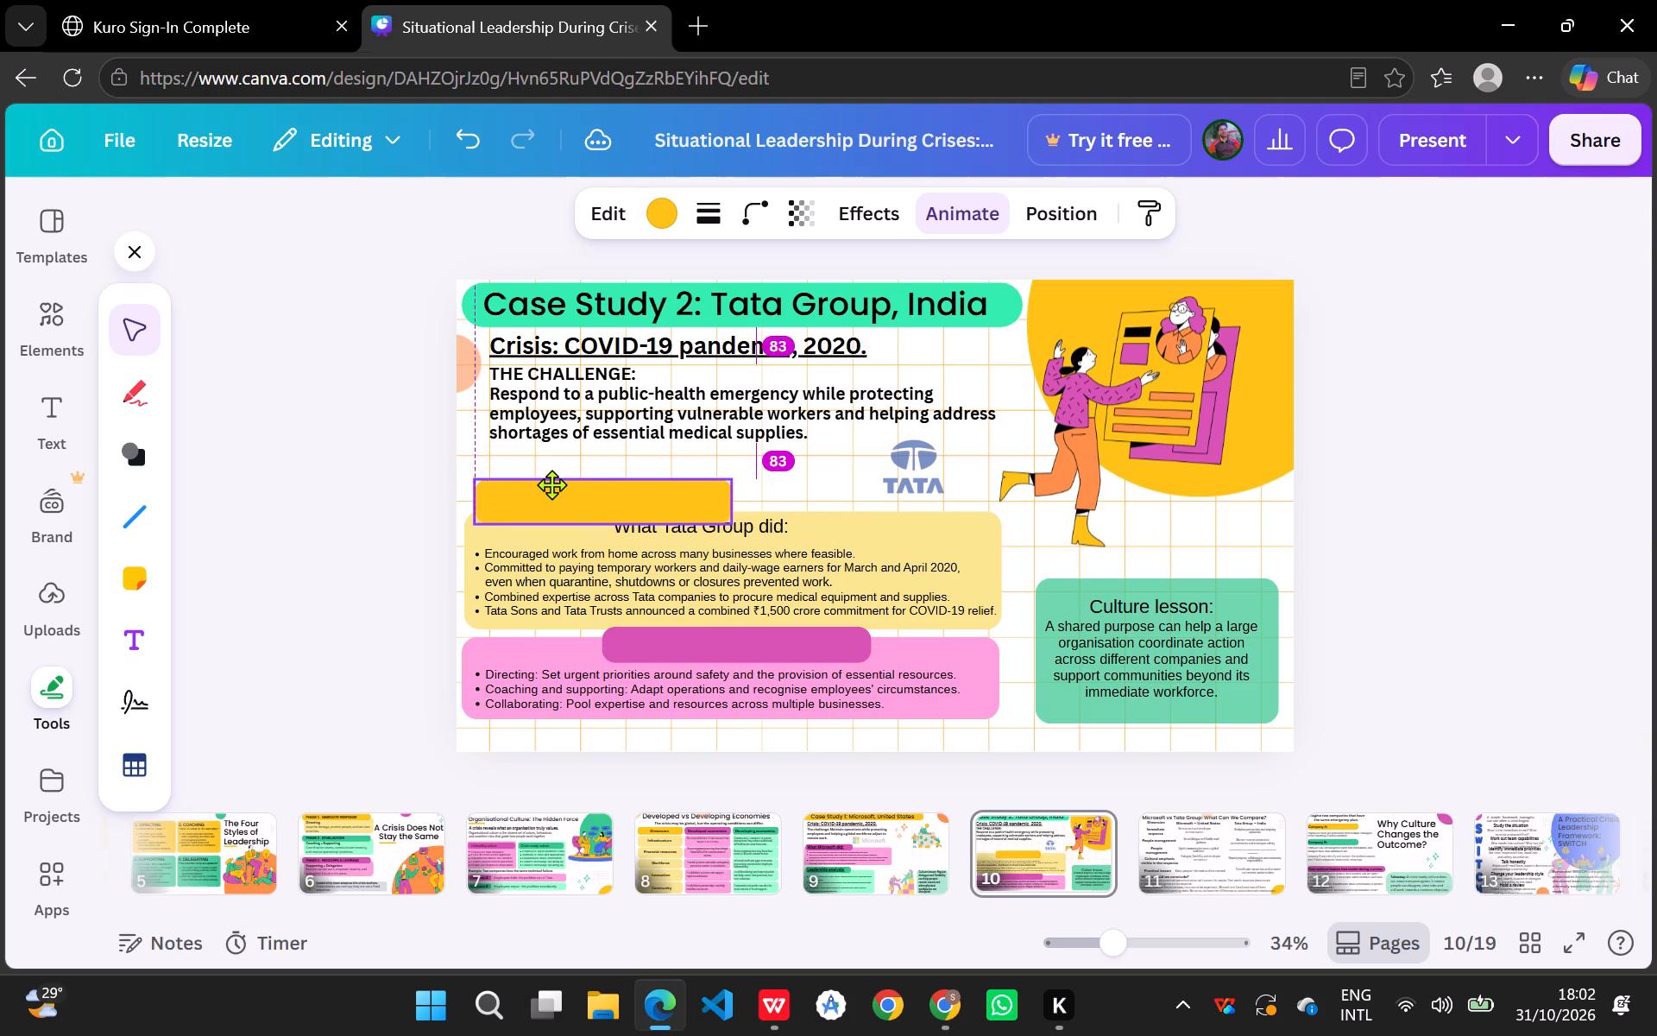
{"action": "left_click_drag", "start_coordinate": [551, 484], "coordinate": [556, 487]}
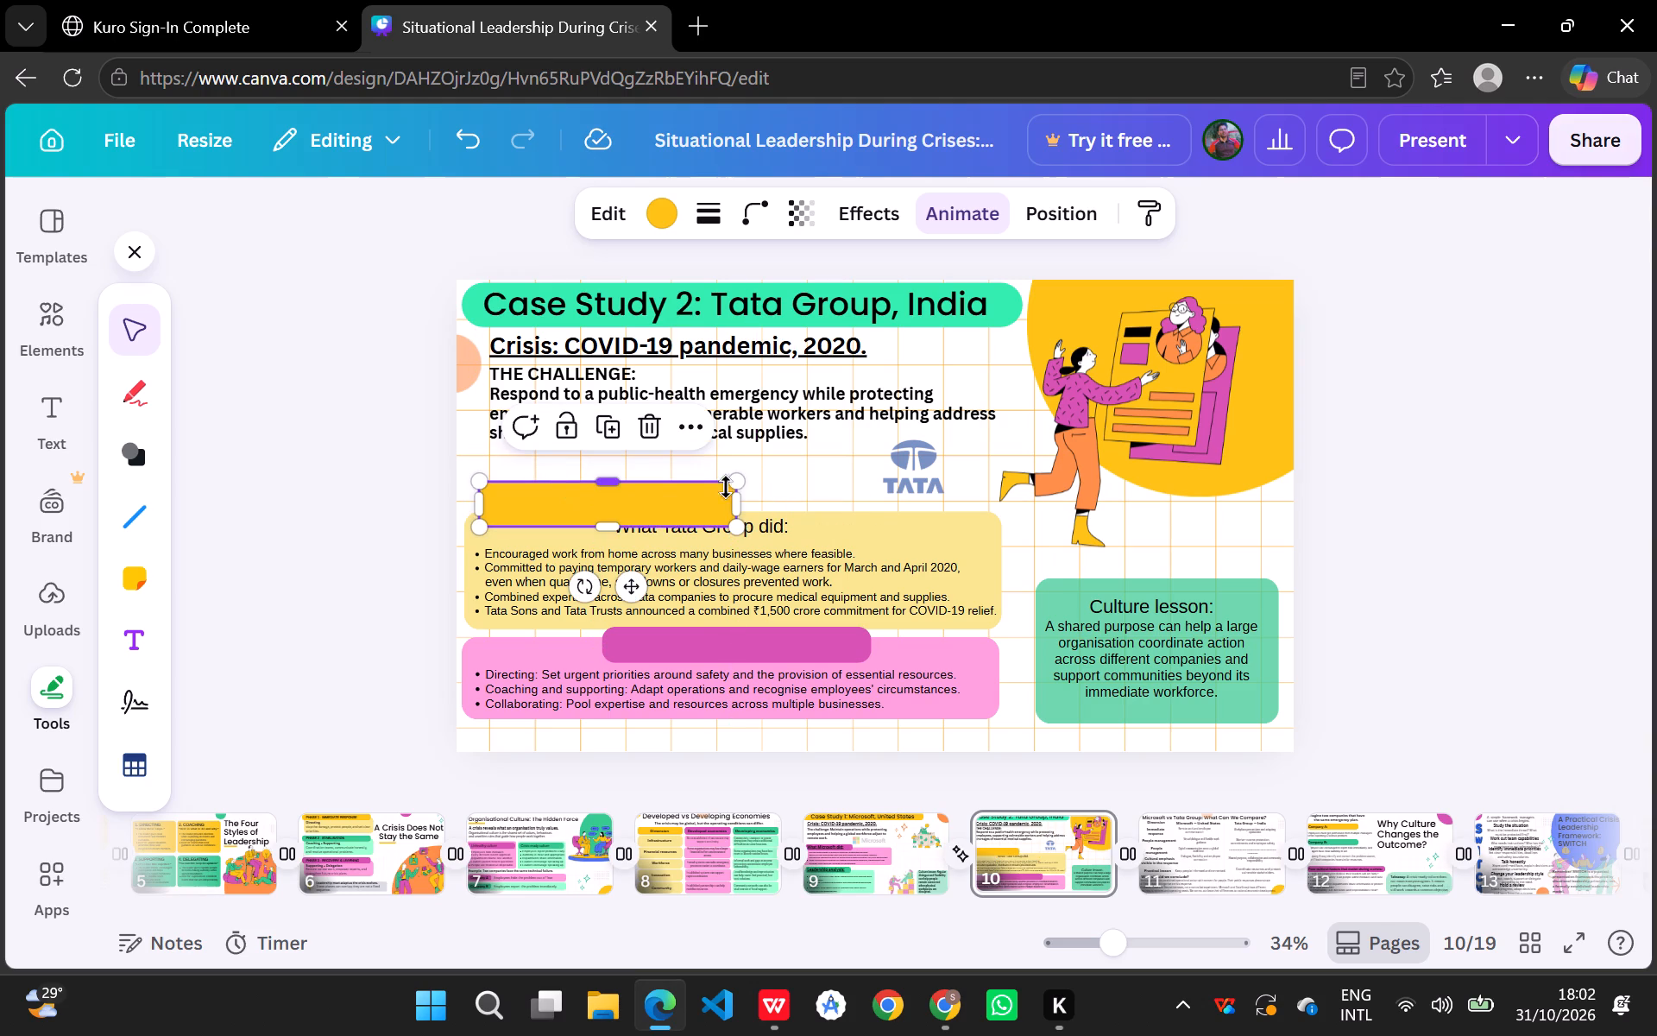
{"action": "left_click_drag", "start_coordinate": [646, 499], "coordinate": [647, 490]}
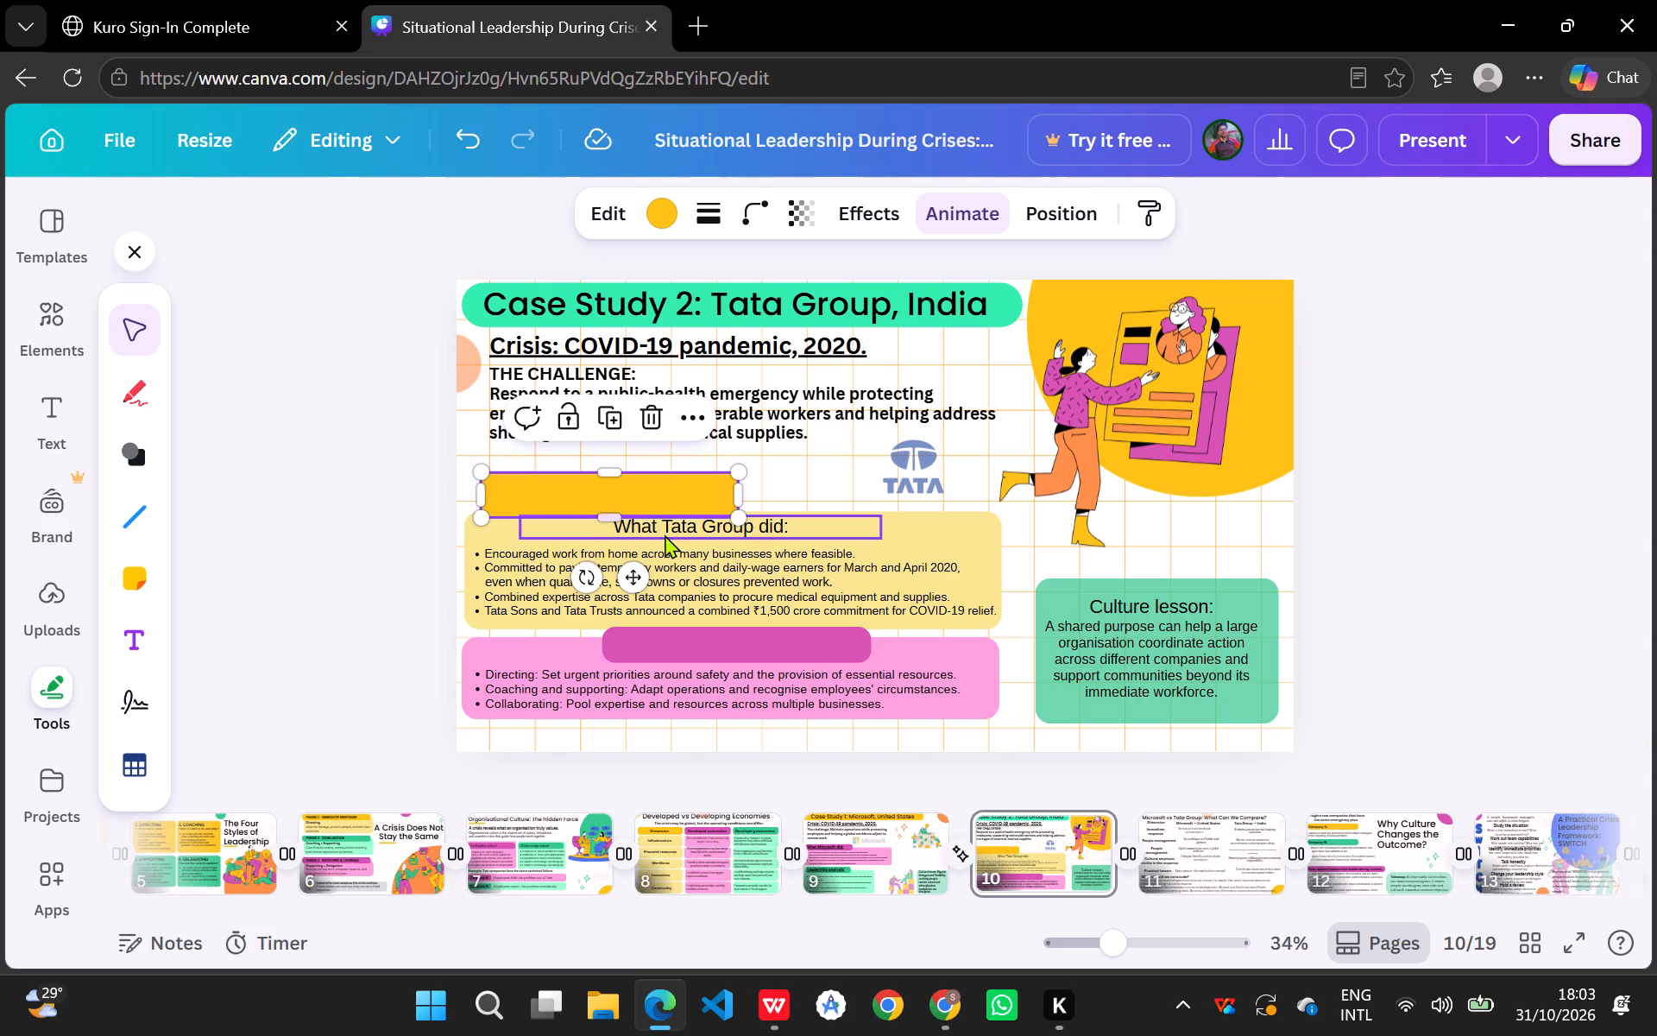
Move the "What Tata Group did:" heading up onto the yellow bar.
{"action": "left_click_drag", "start_coordinate": [665, 534], "coordinate": [608, 502]}
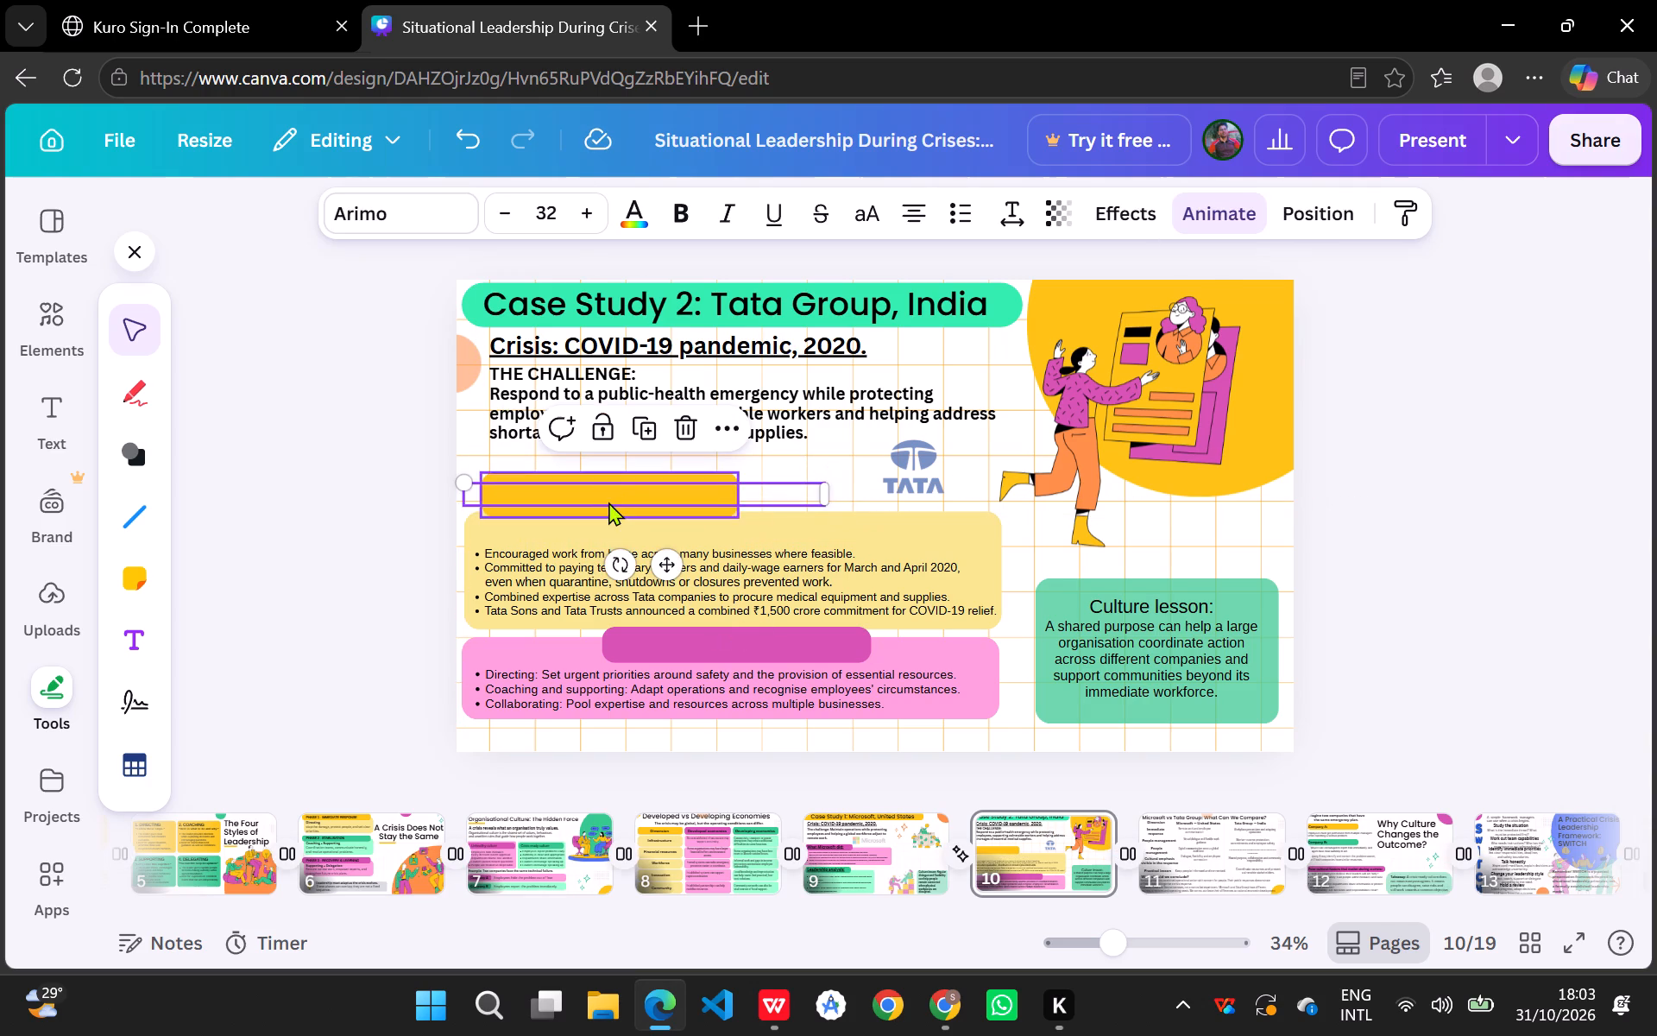
Move the pale yellow panel up so its top edge sits behind the lower part of the yellow bar.
{"action": "left_click_drag", "start_coordinate": [595, 532], "coordinate": [595, 517]}
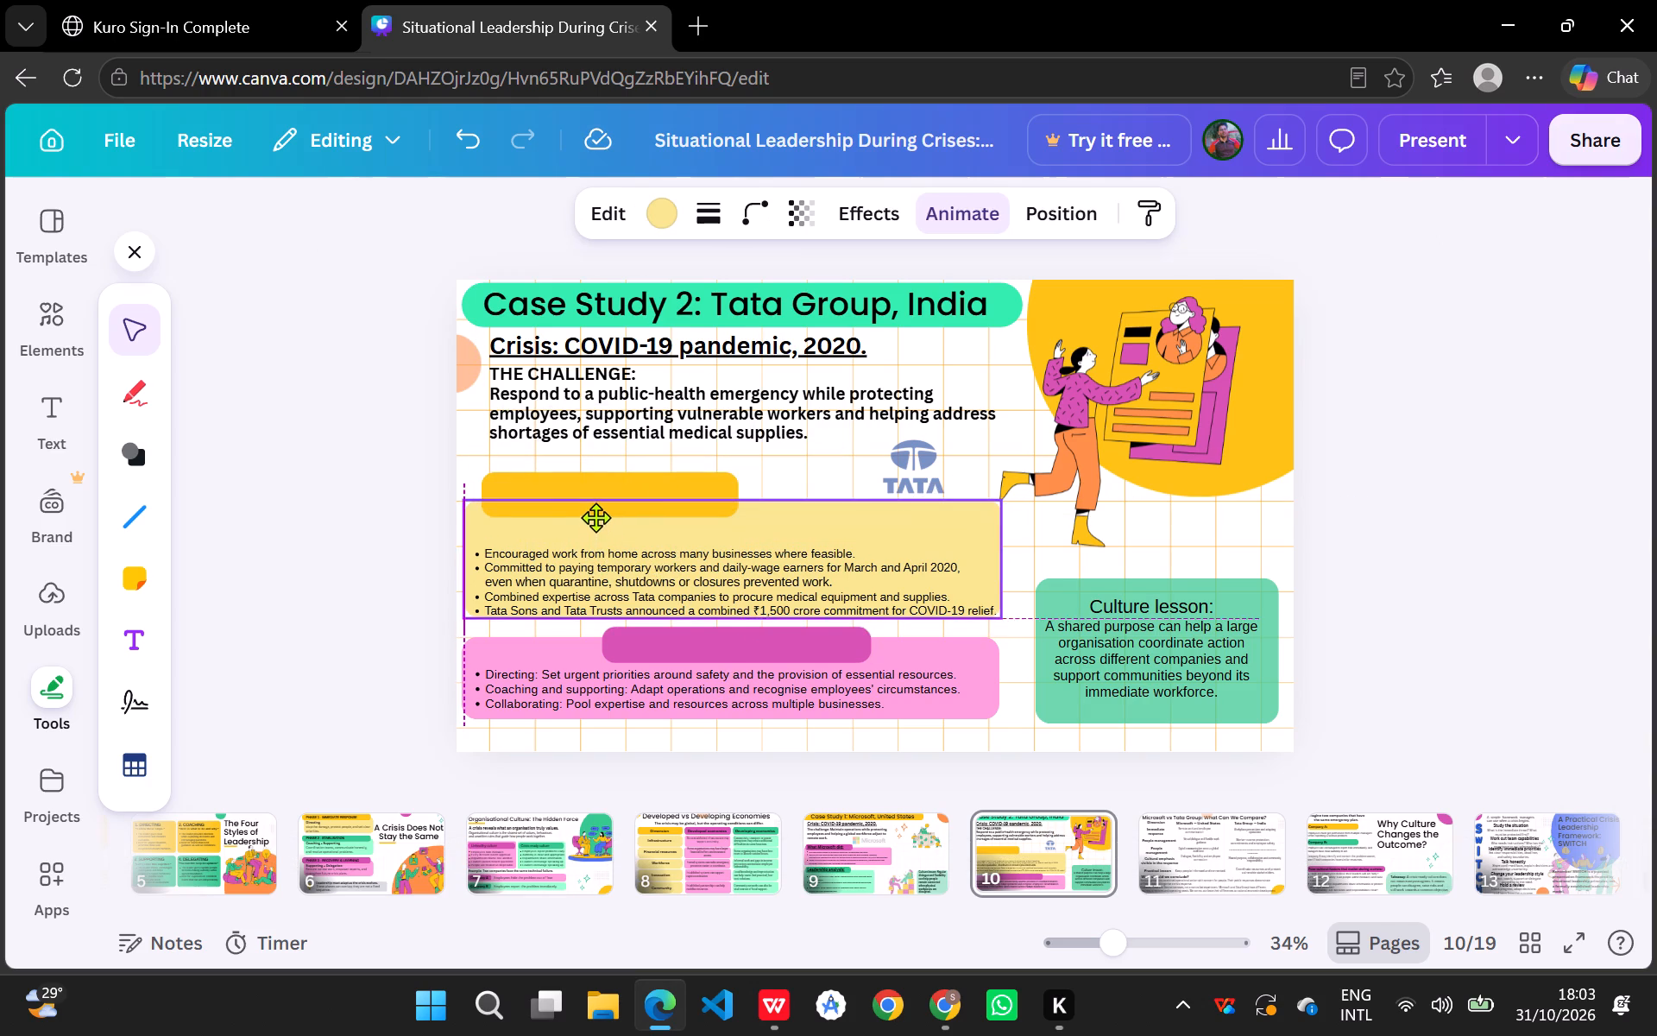
{"action": "left_click_drag", "start_coordinate": [595, 517], "coordinate": [594, 515]}
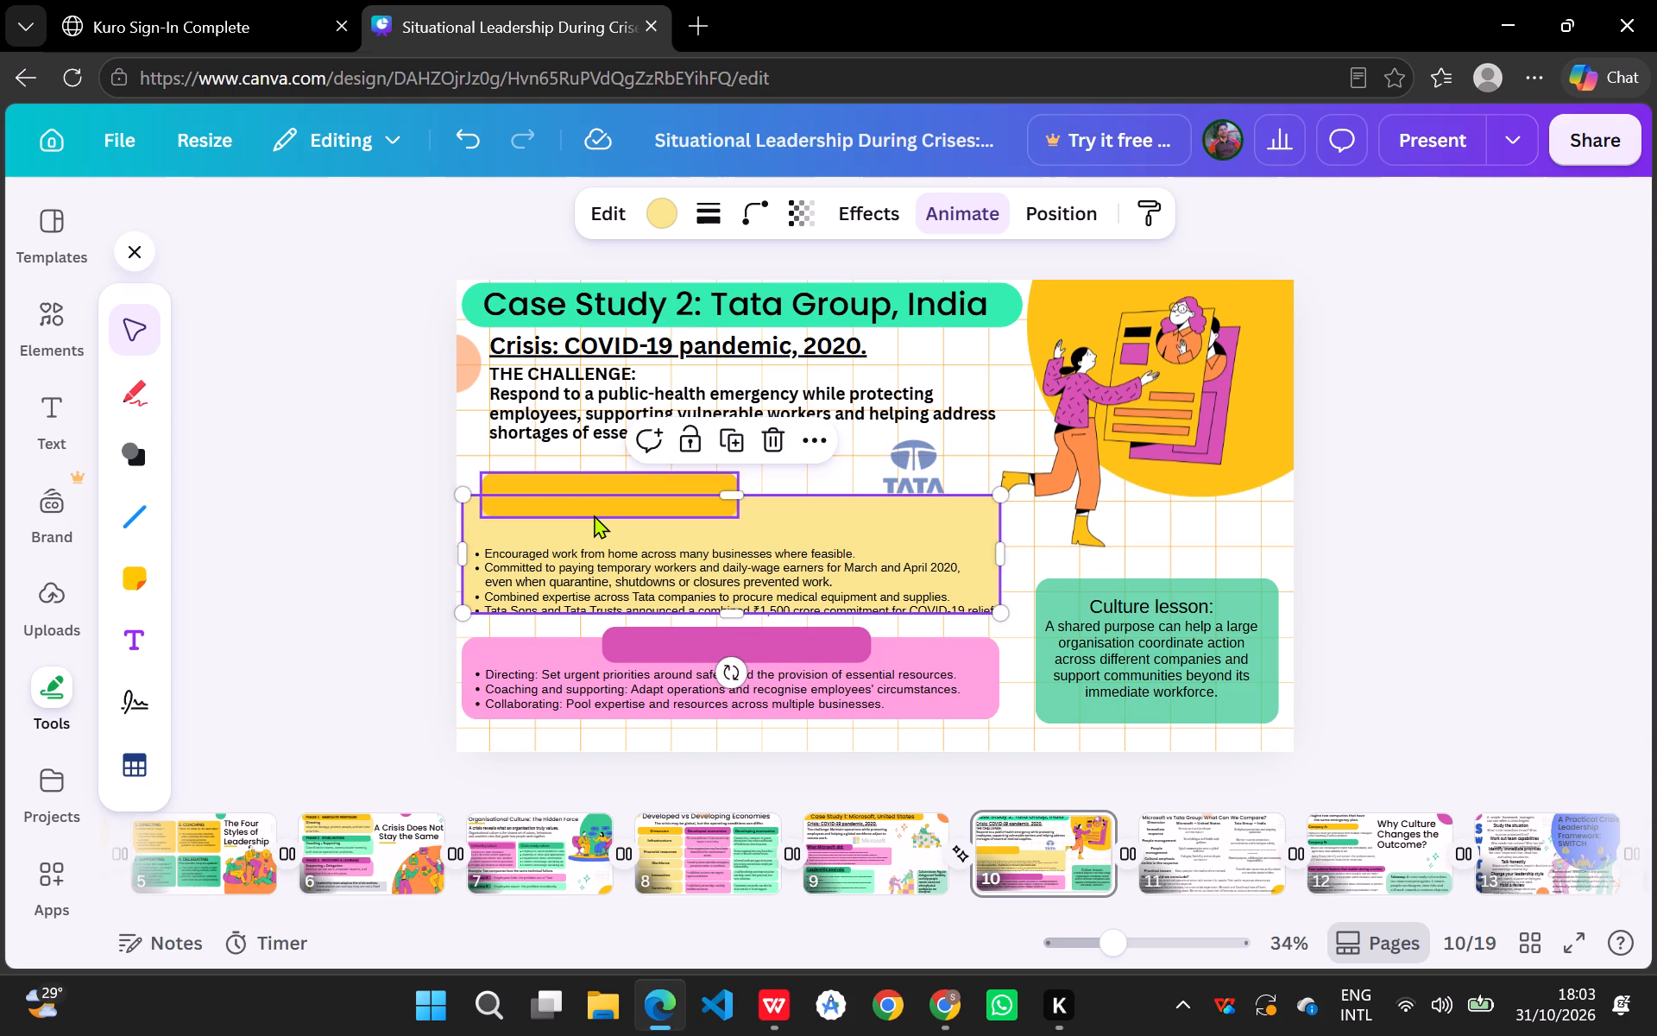
{"action": "left_click", "coordinate": [608, 577]}
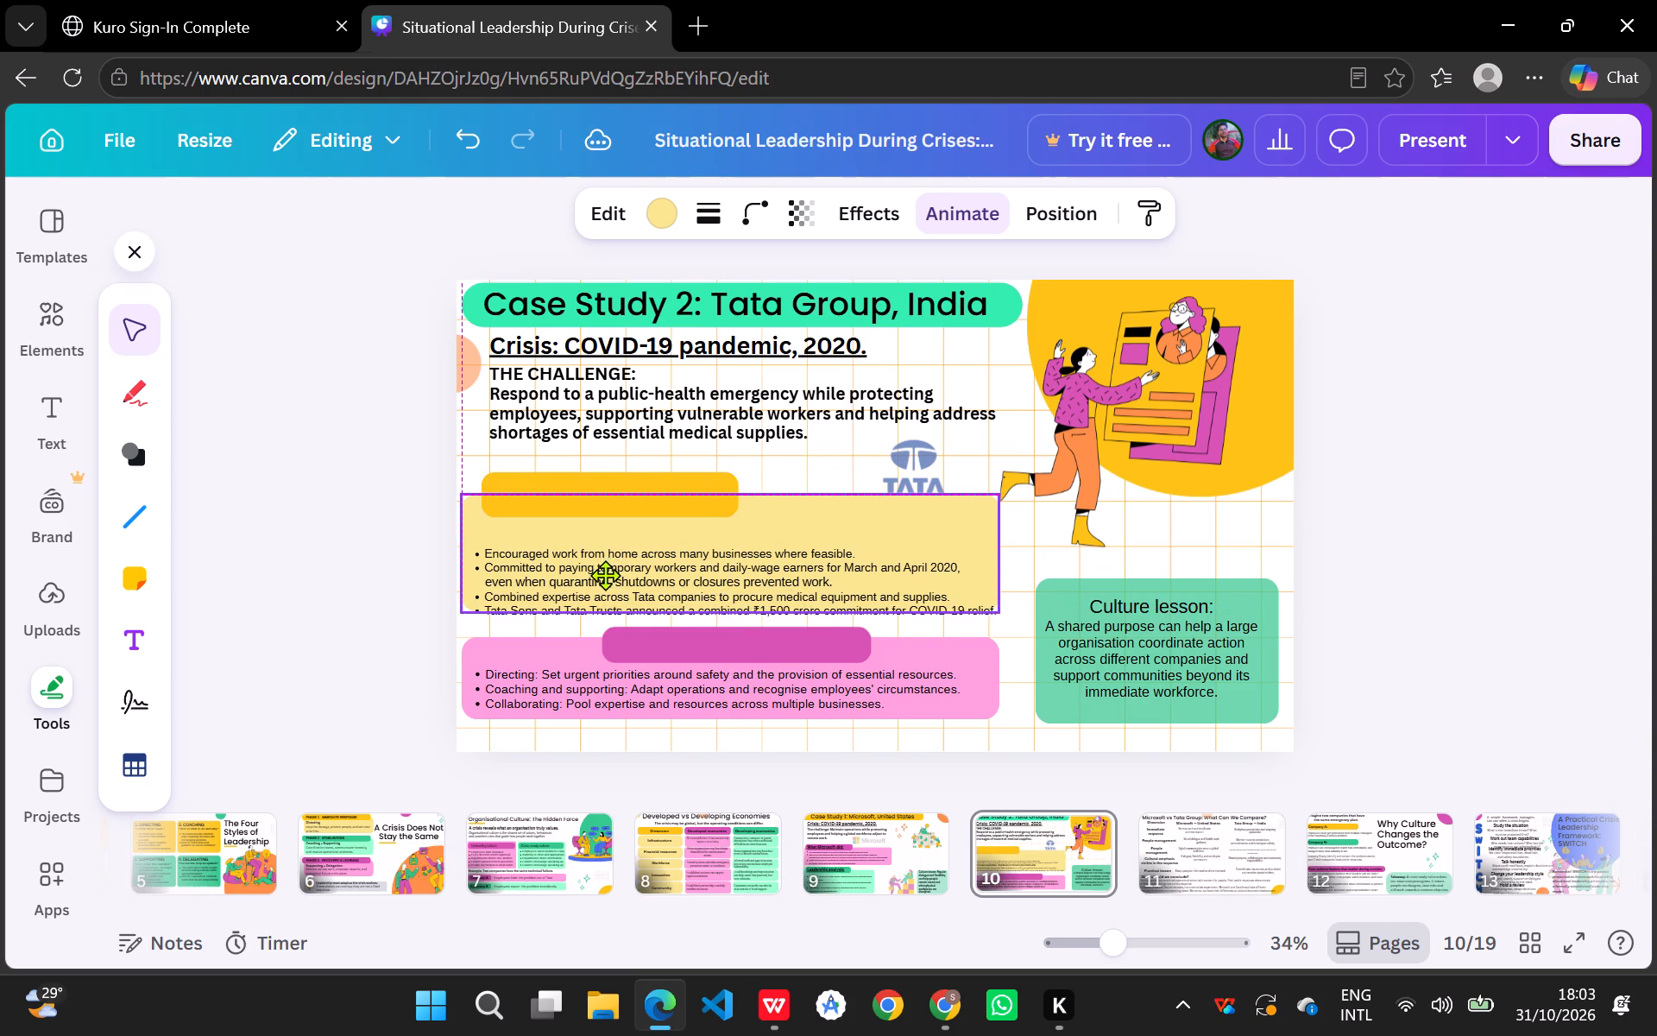
Move the Tata actions bullet list up to fit inside the pale yellow panel, just below the yellow bar.
{"action": "left_click", "coordinate": [642, 581]}
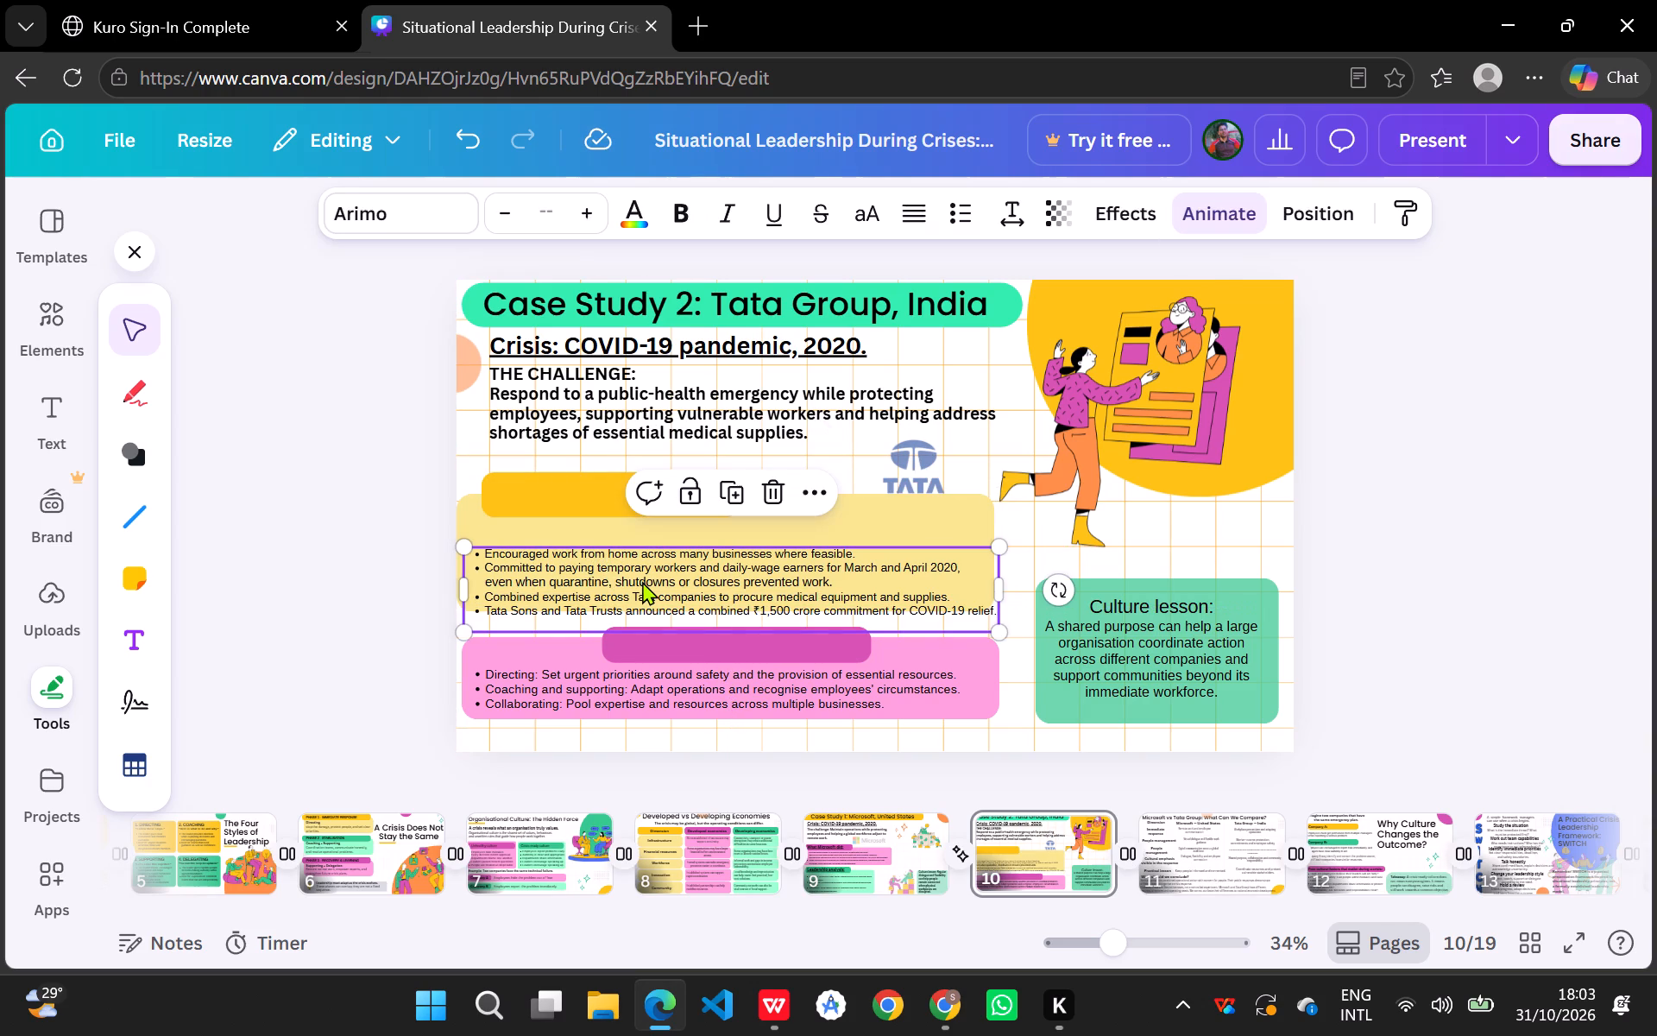
{"action": "left_click_drag", "start_coordinate": [642, 581], "coordinate": [640, 555]}
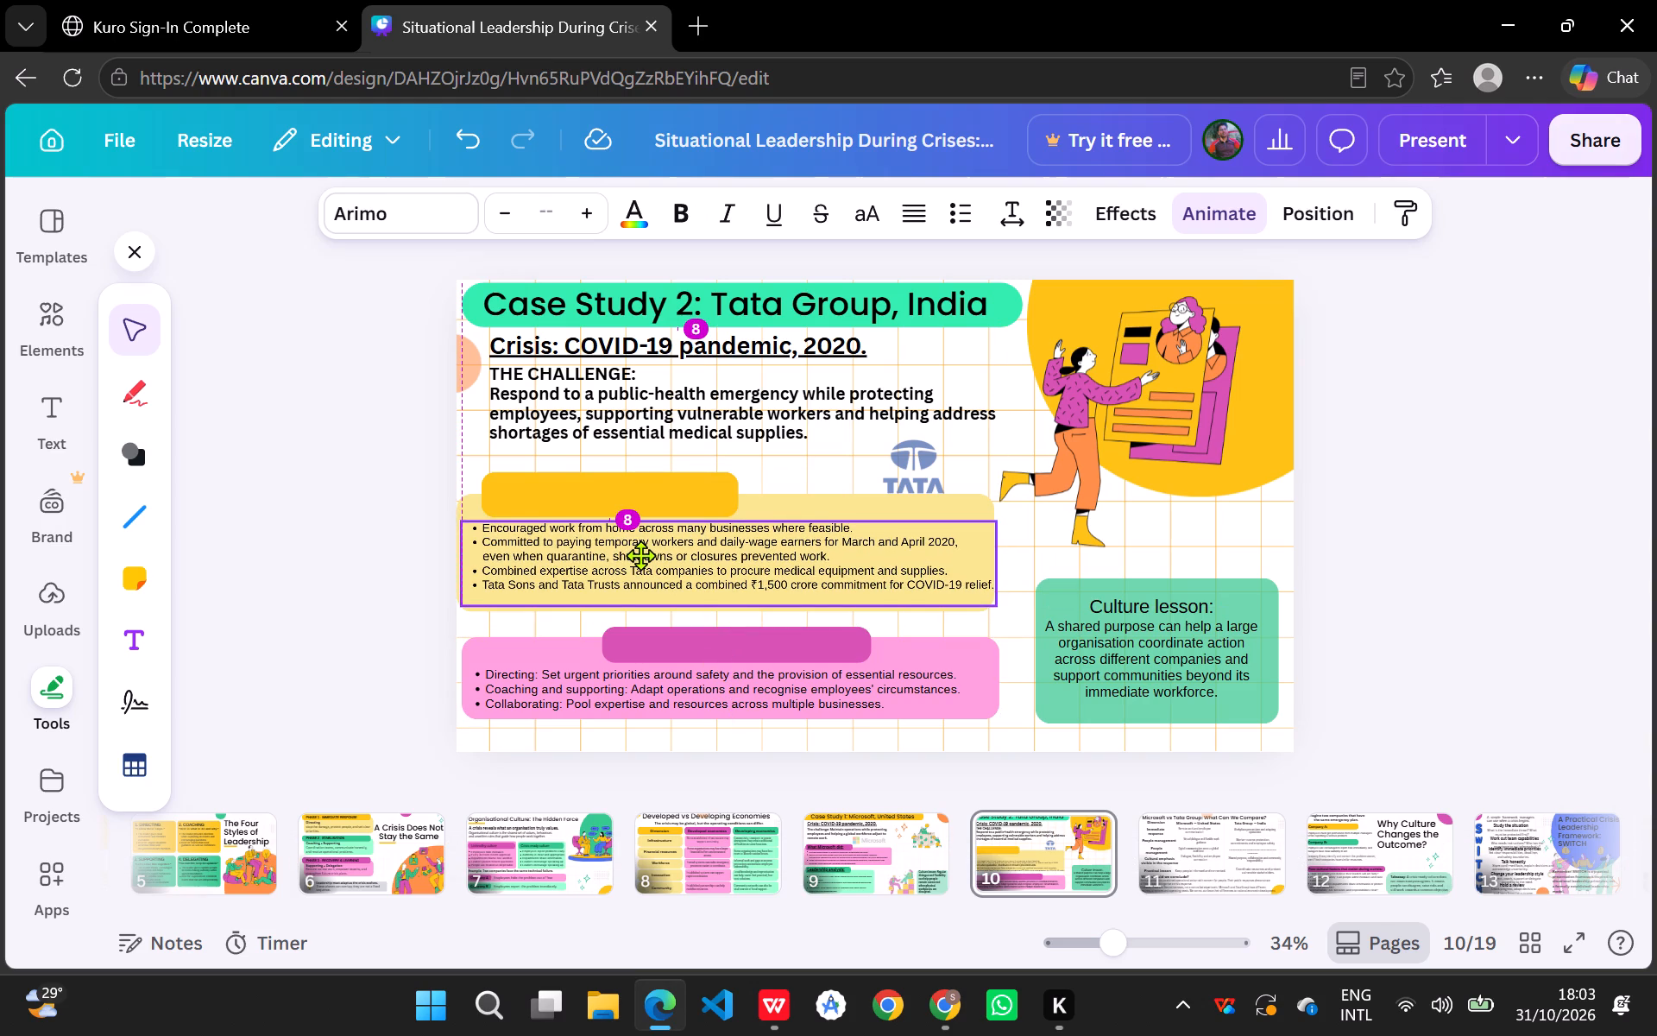
{"action": "left_click_drag", "start_coordinate": [640, 555], "coordinate": [640, 558]}
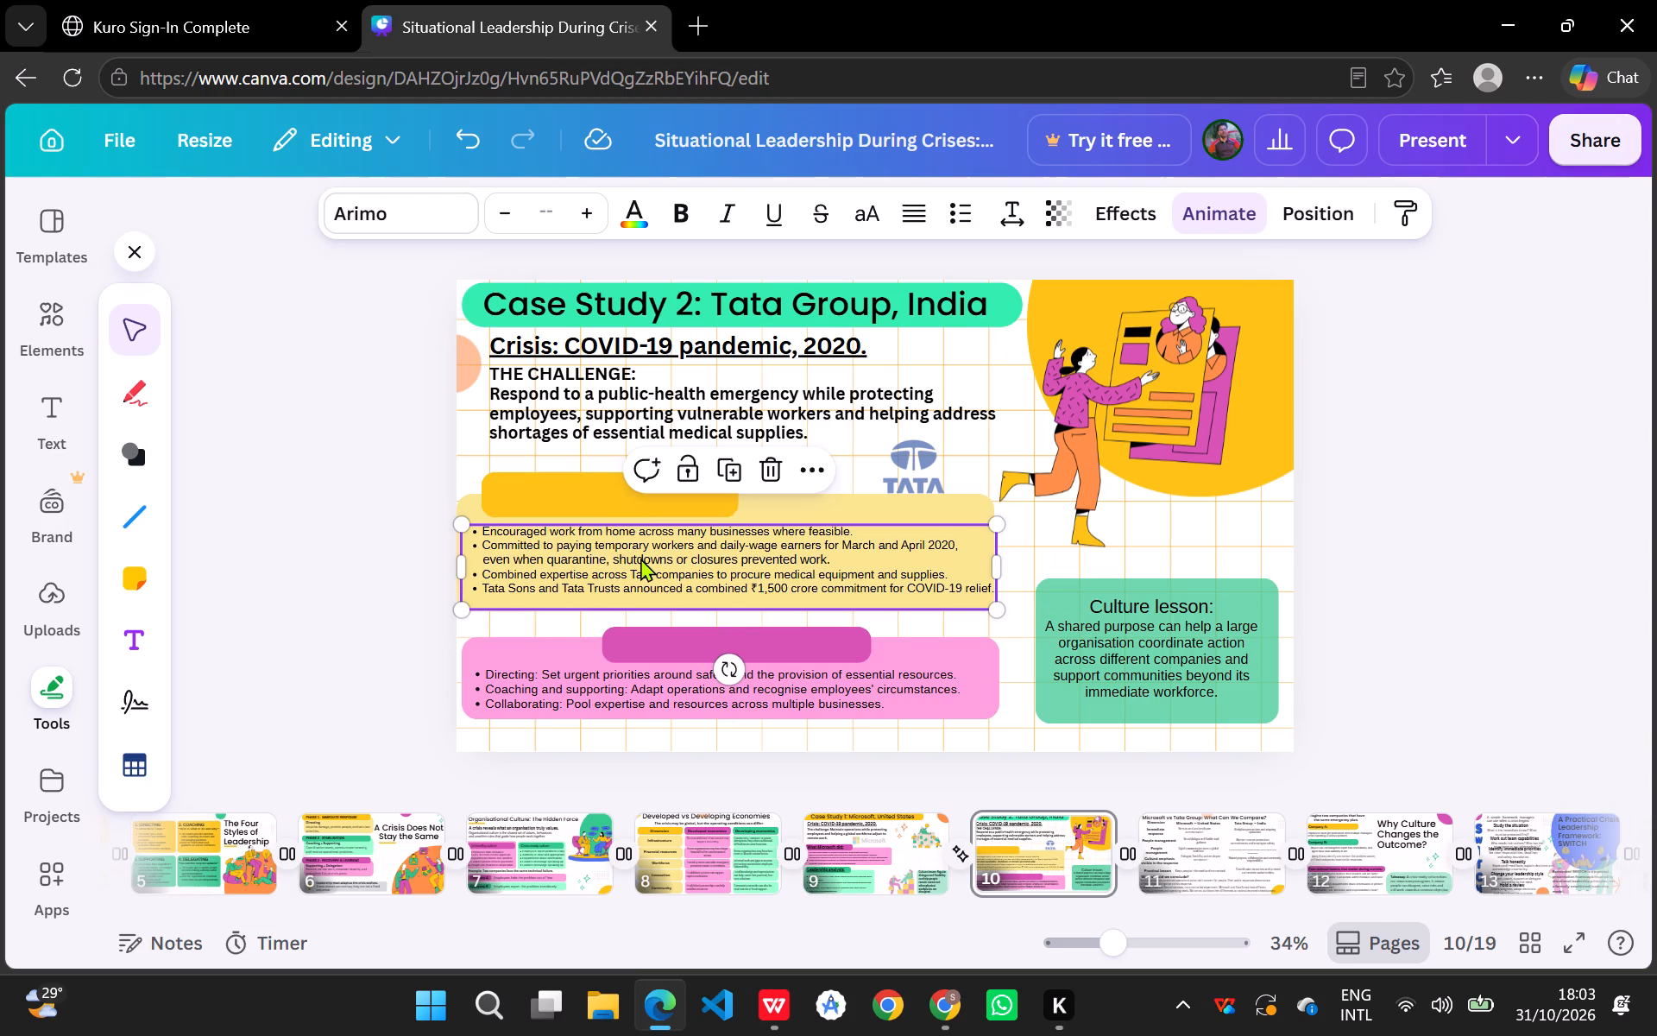
{"action": "left_click", "coordinate": [640, 558]}
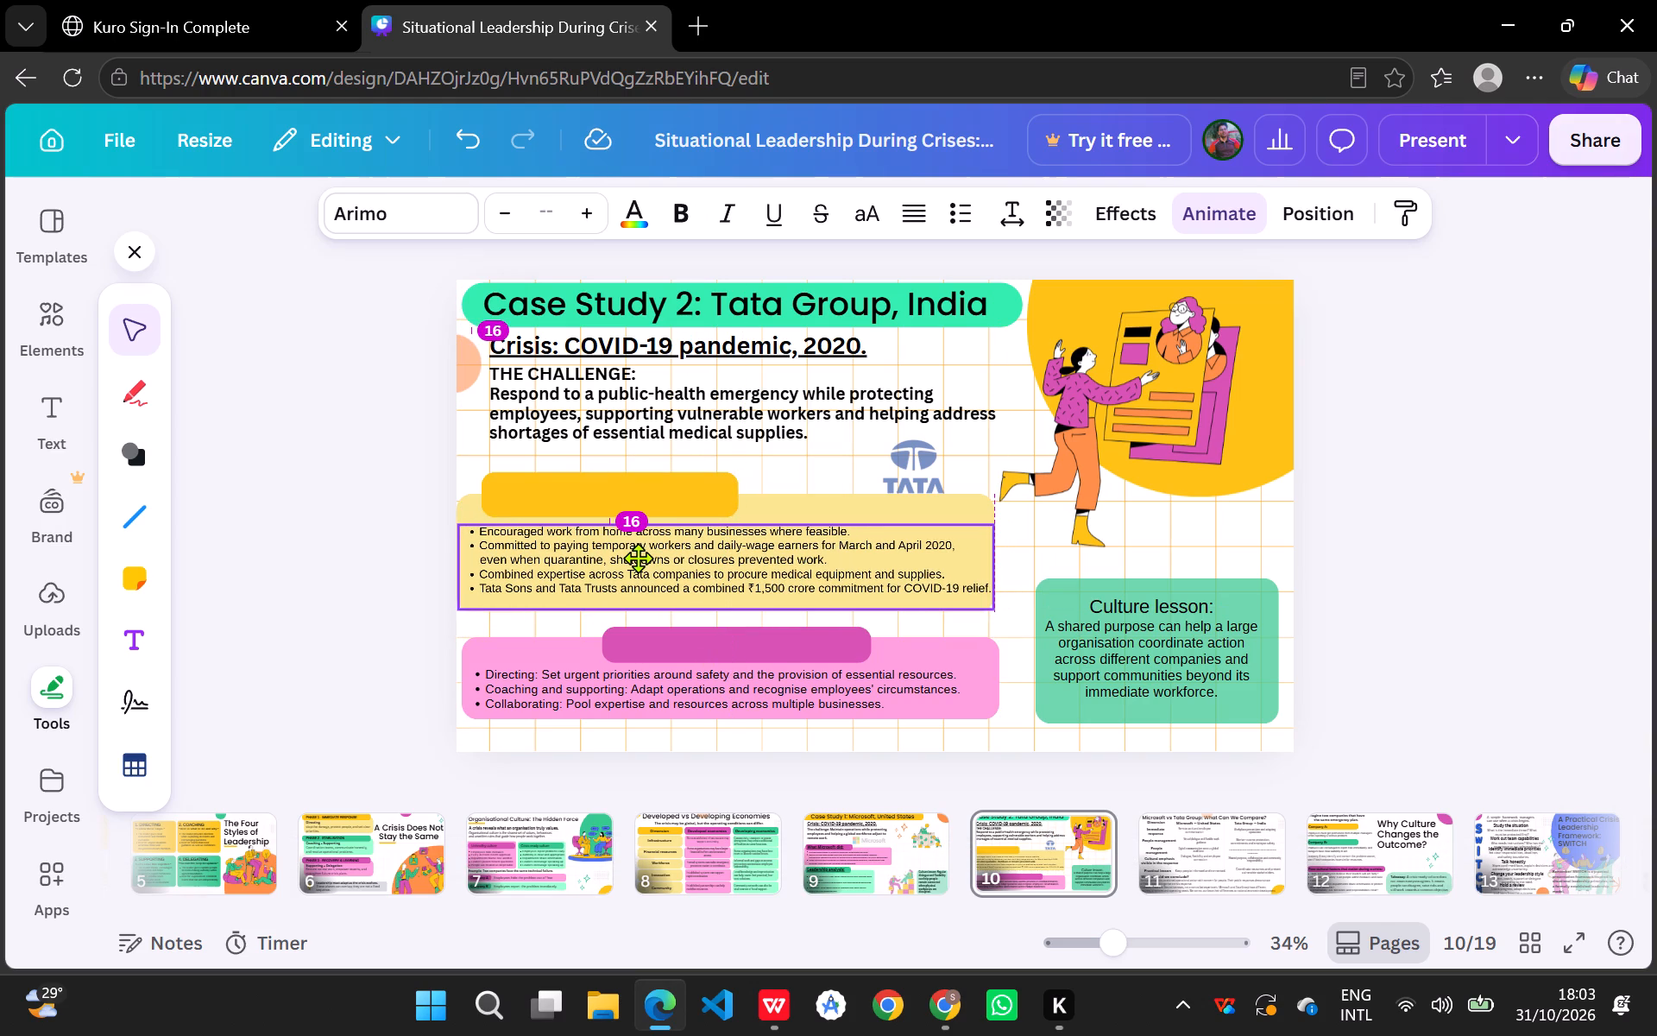
{"action": "left_click", "coordinate": [640, 557]}
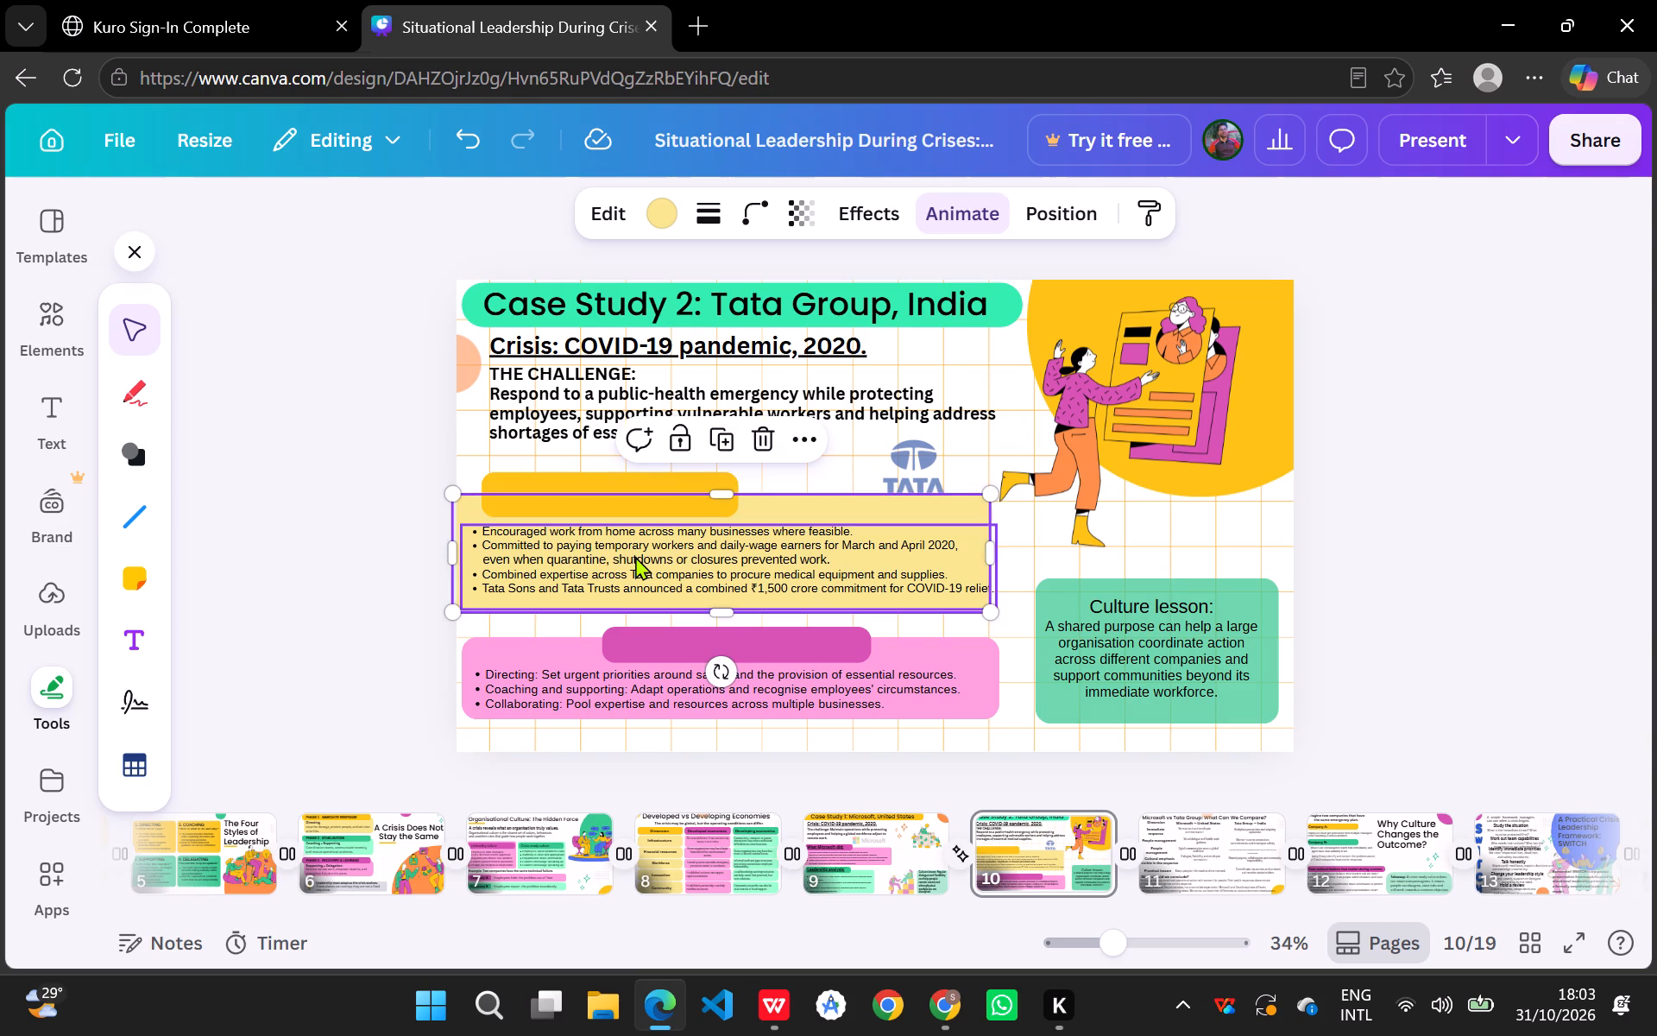
{"action": "left_click", "coordinate": [638, 559]}
{"action": "double_click", "coordinate": [638, 559]}
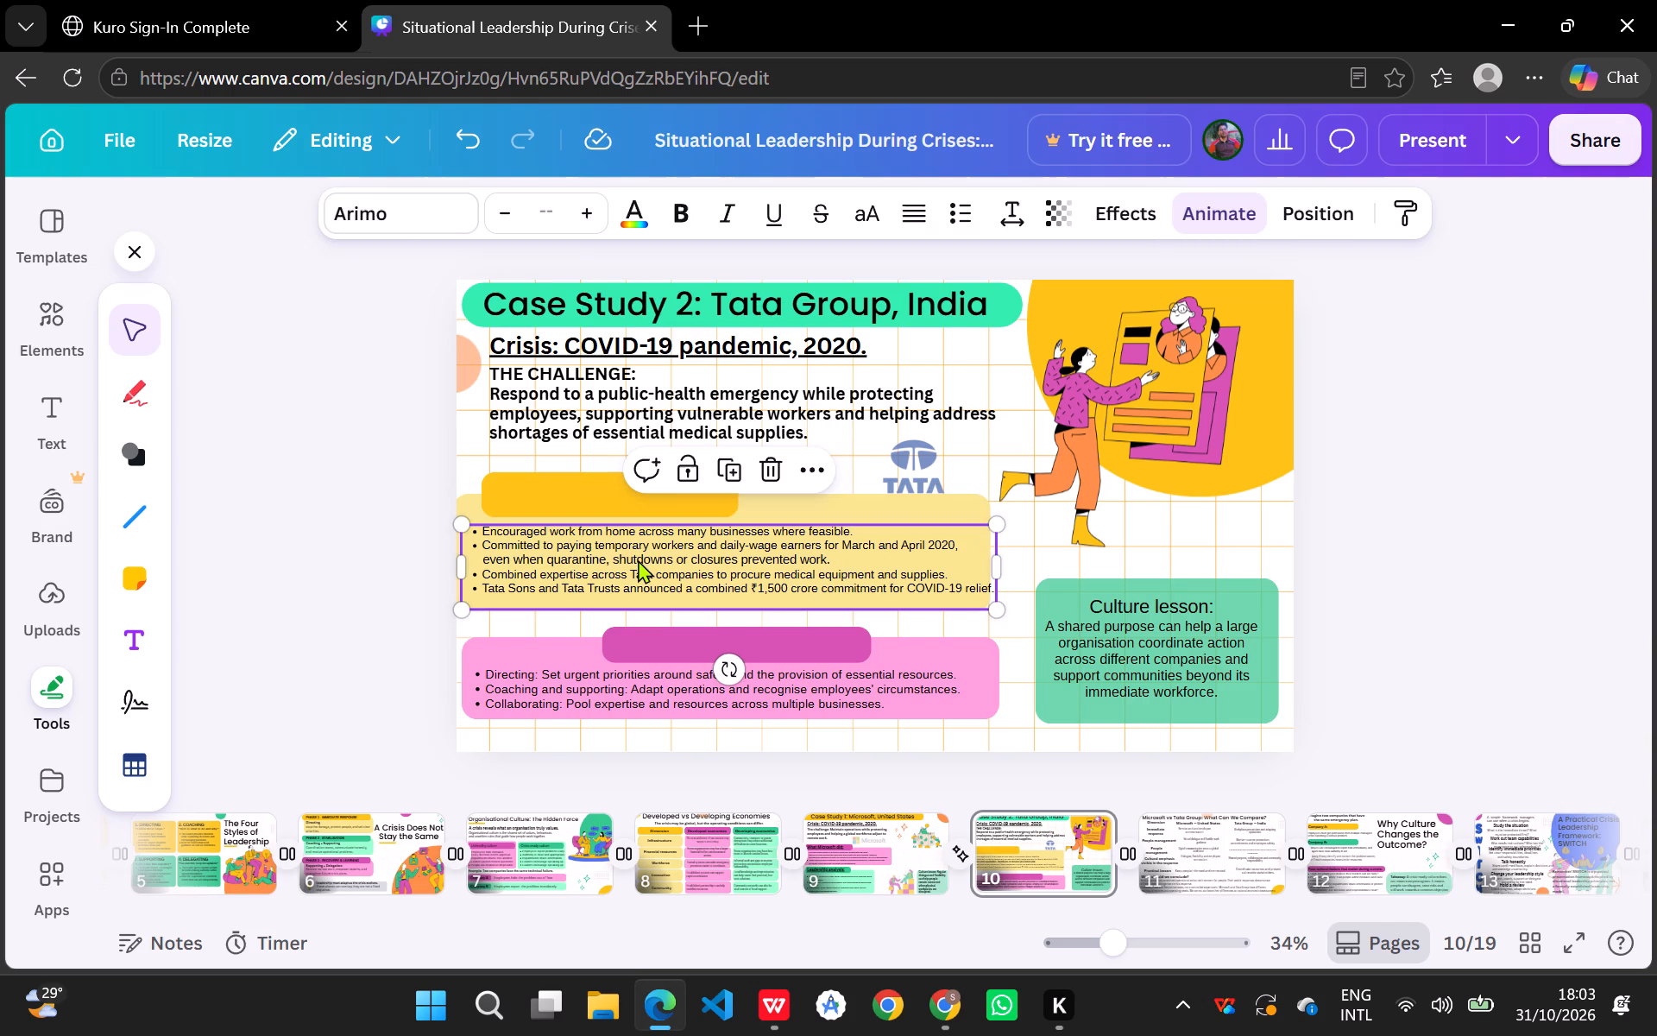
{"action": "left_click", "coordinate": [652, 573]}
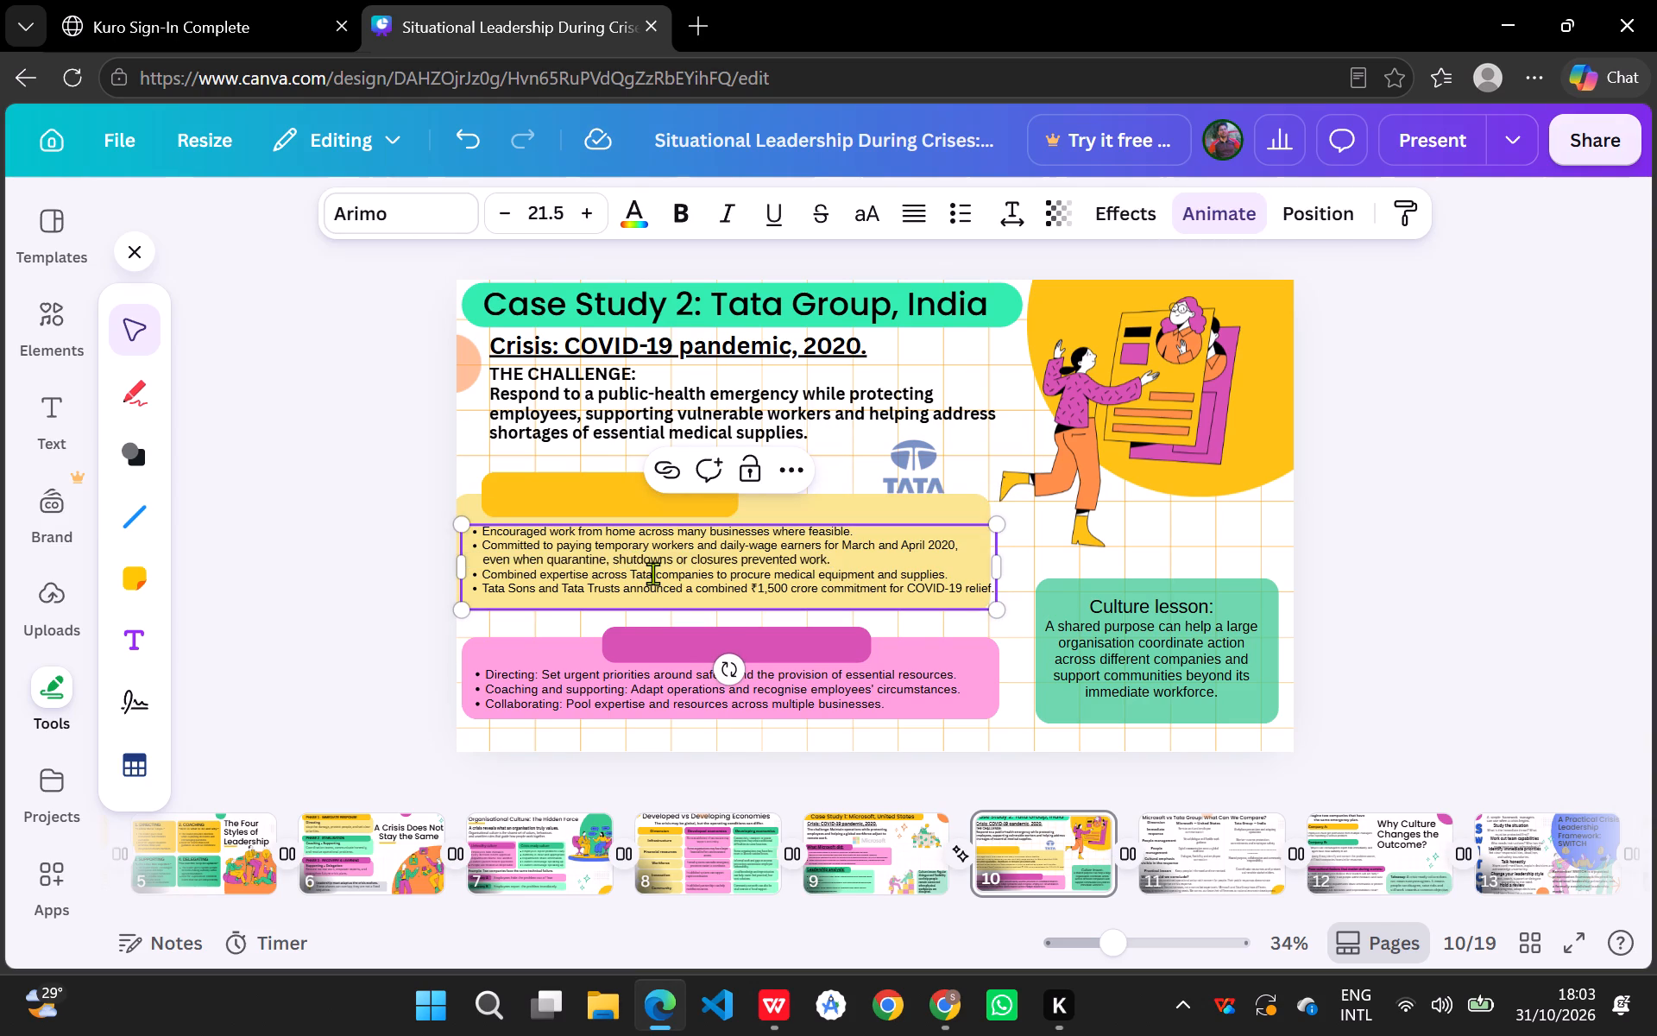
Move the magenta bar to the left end of the pink panel's top edge, left-aligned with the yellow bar.
{"action": "left_click", "coordinate": [567, 670]}
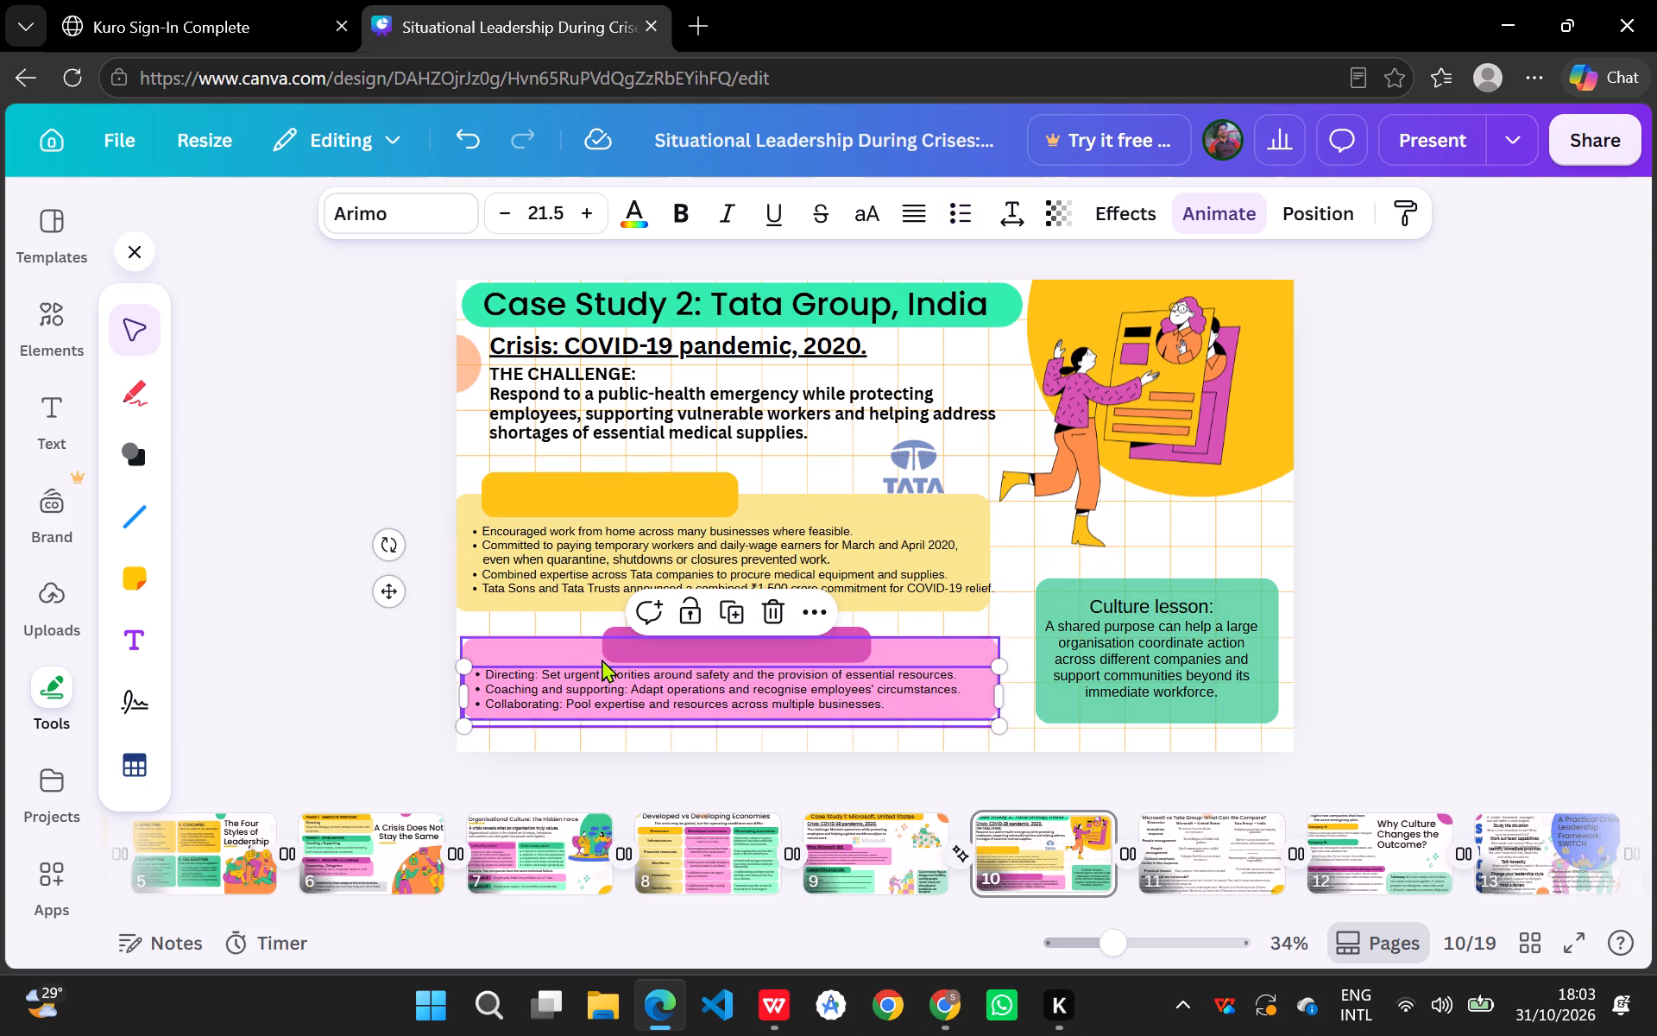
{"action": "left_click_drag", "start_coordinate": [640, 644], "coordinate": [512, 635]}
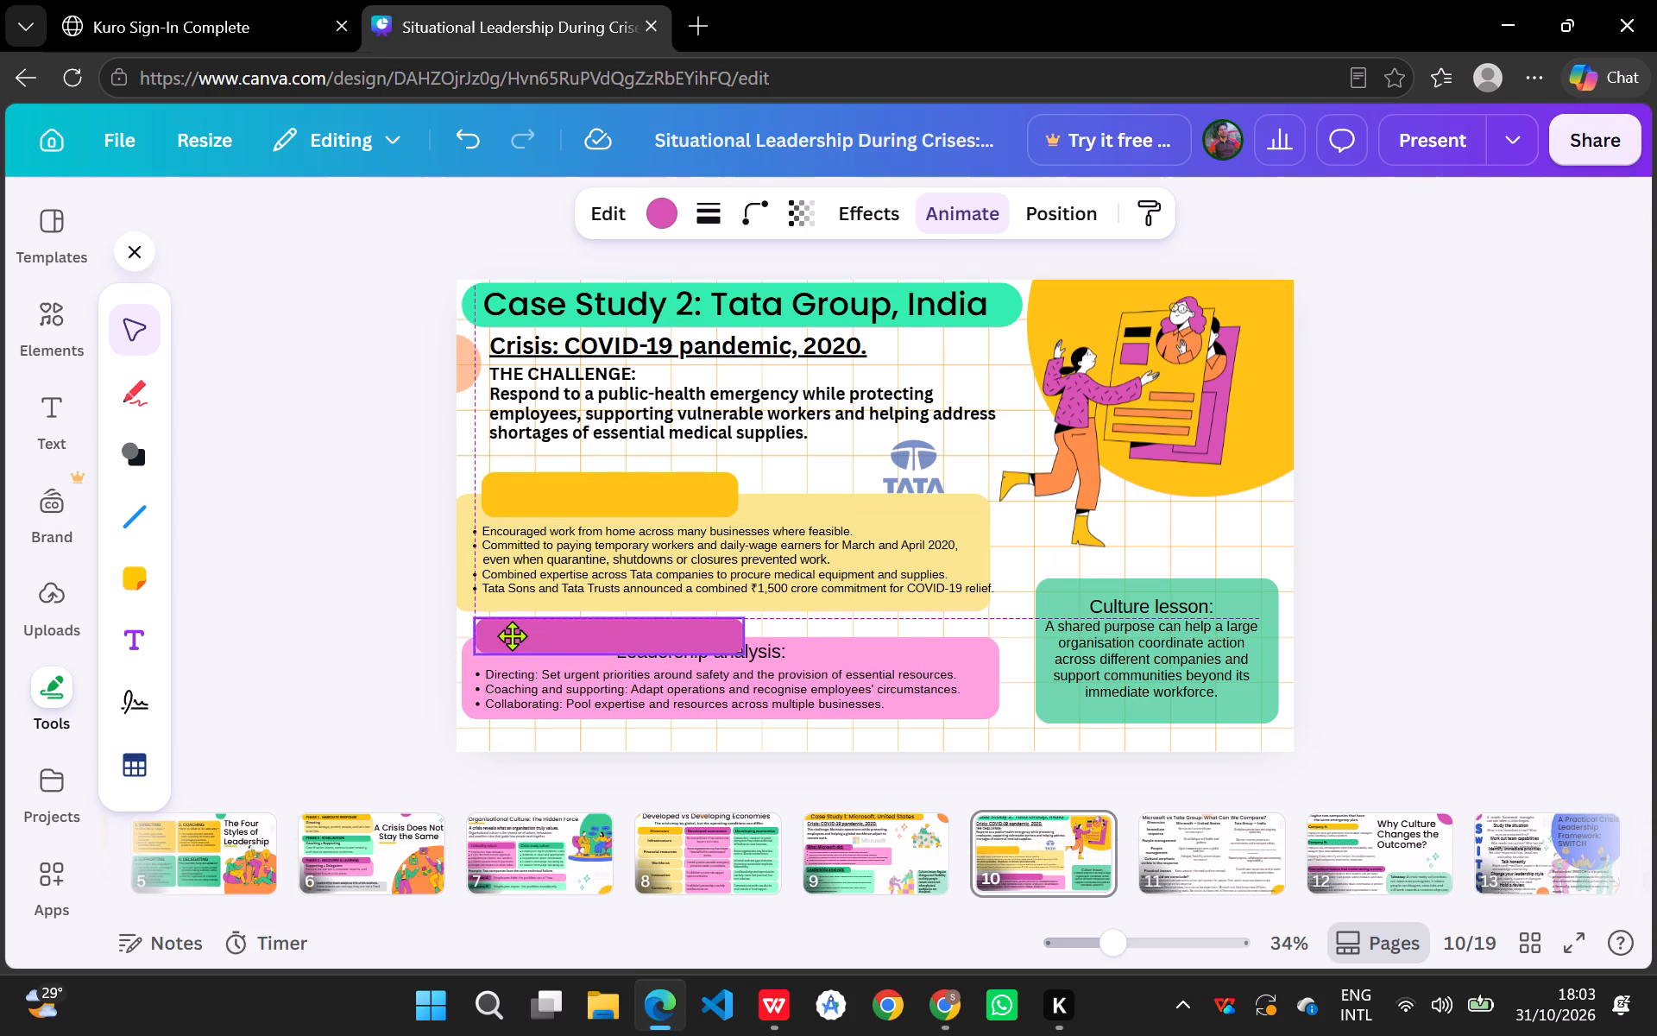
{"action": "left_click_drag", "start_coordinate": [512, 635], "coordinate": [521, 632]}
Reduce the yellow bar's height slightly from its bottom edge so it is about as tall as the magenta bar.
{"action": "left_click", "coordinate": [638, 495]}
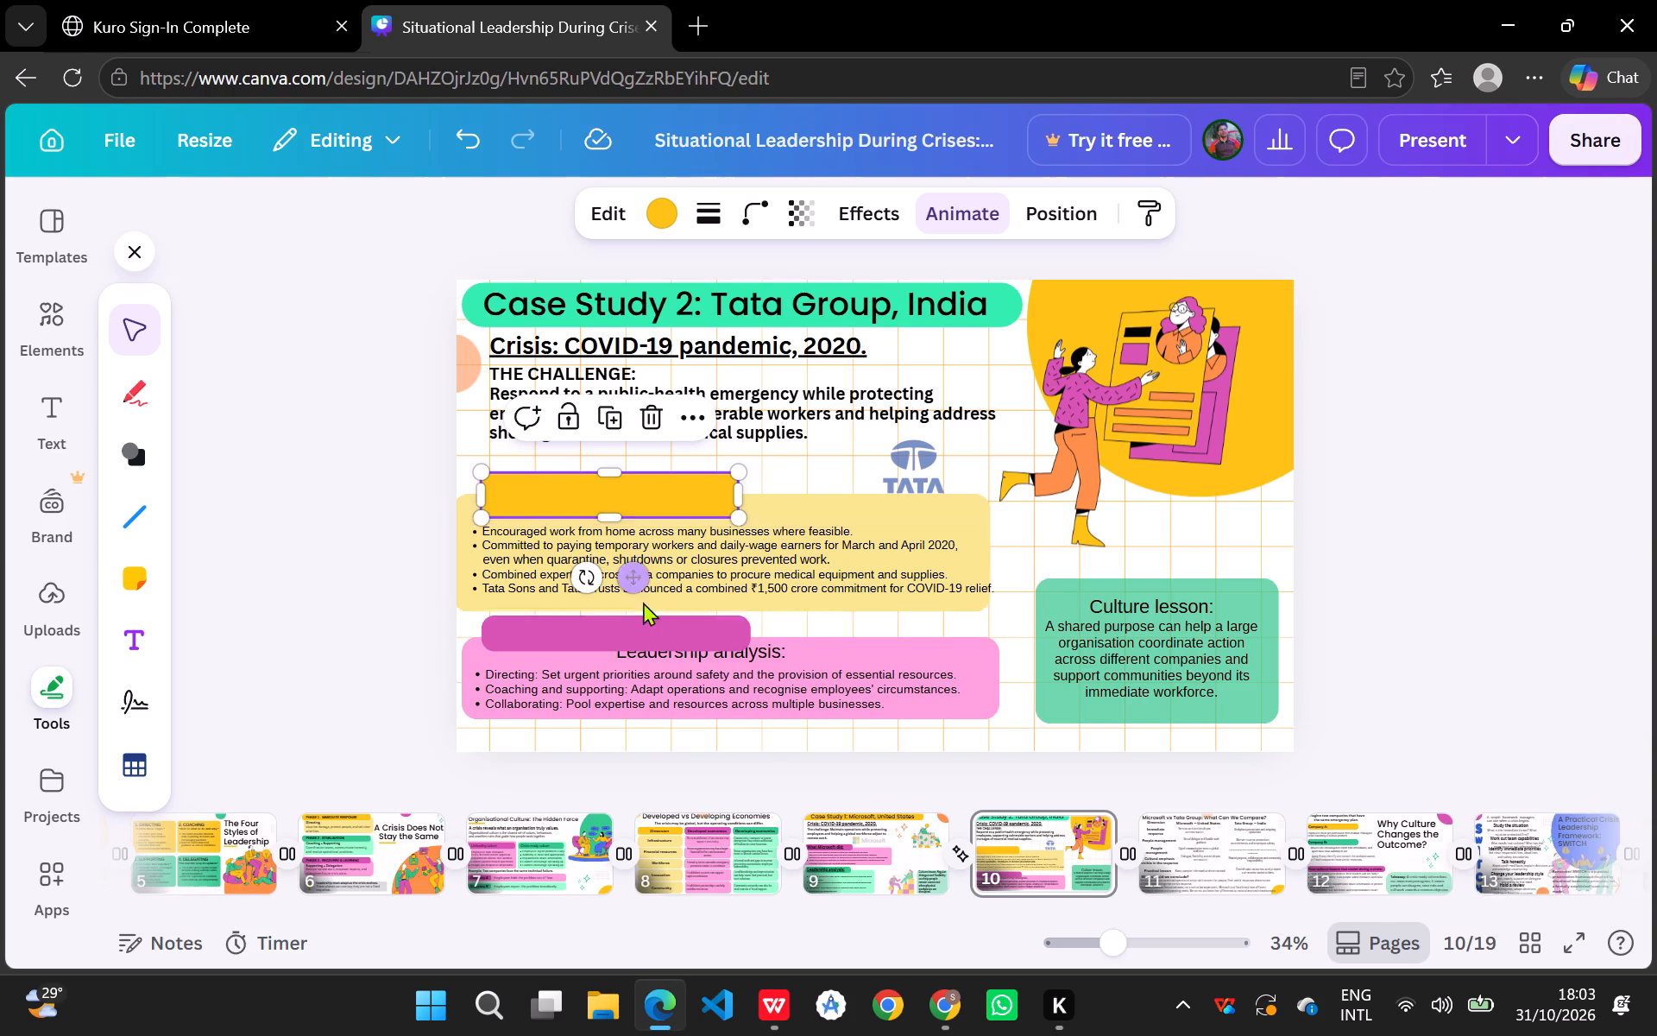
{"action": "left_click", "coordinate": [613, 517]}
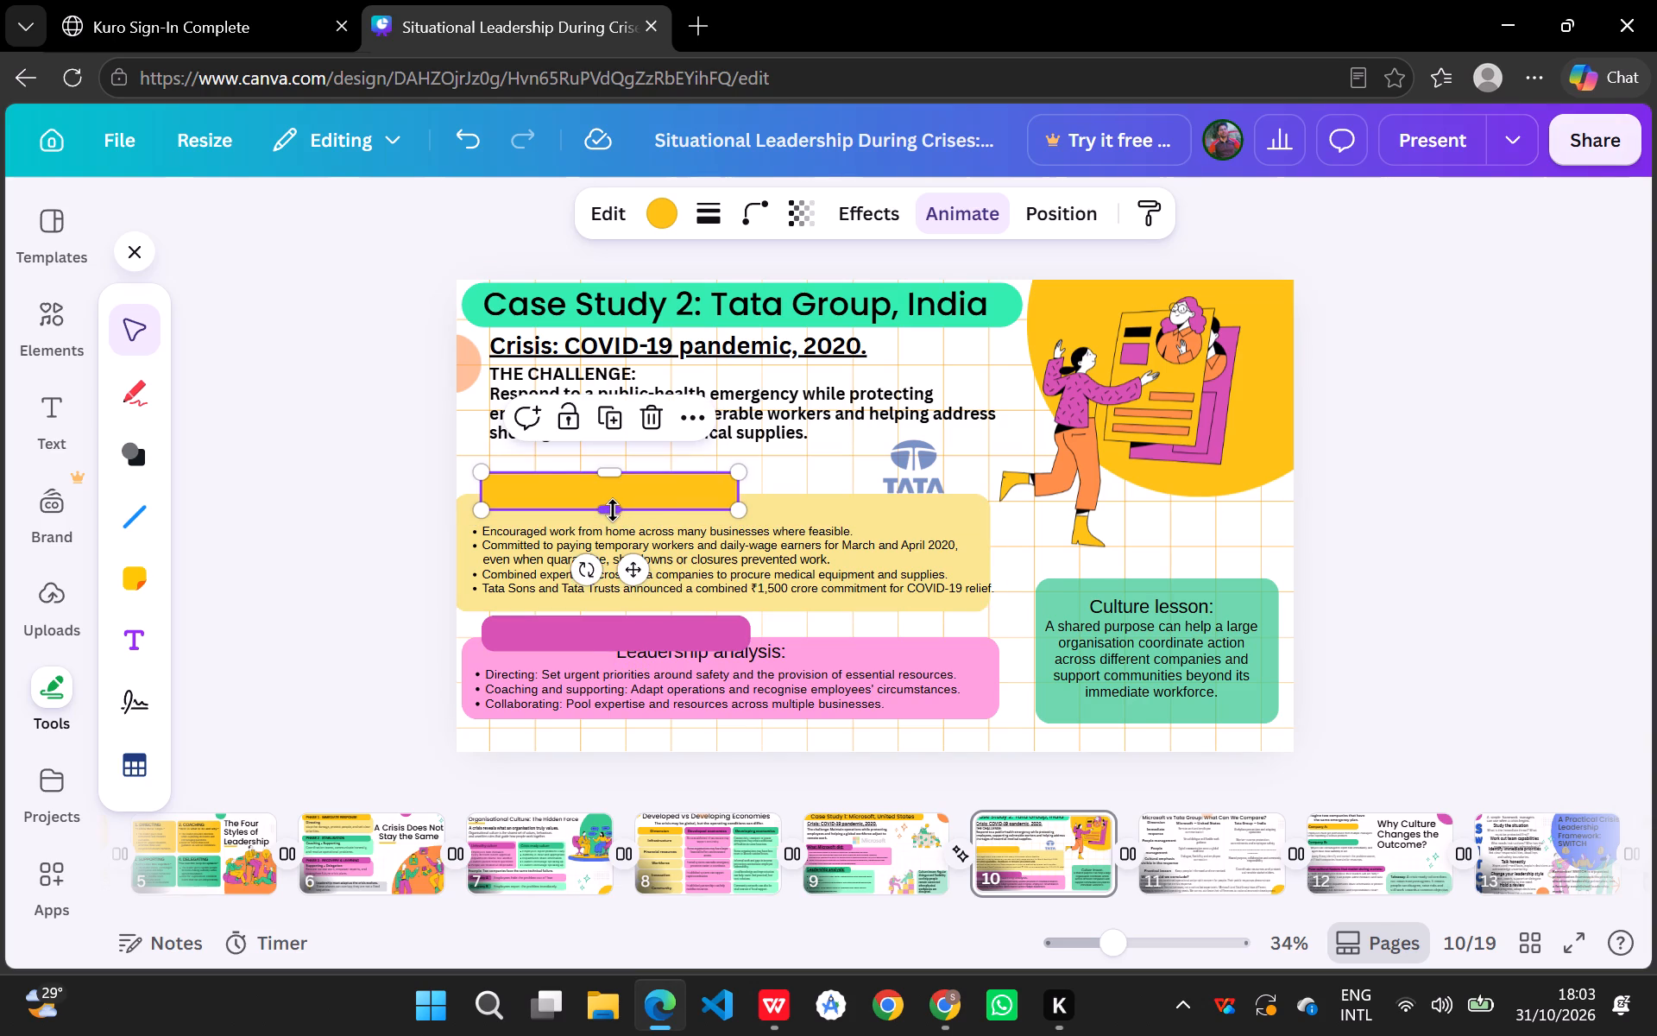
Compare the corner rounding settings of the magenta and yellow heading bars.
{"action": "left_click", "coordinate": [614, 633]}
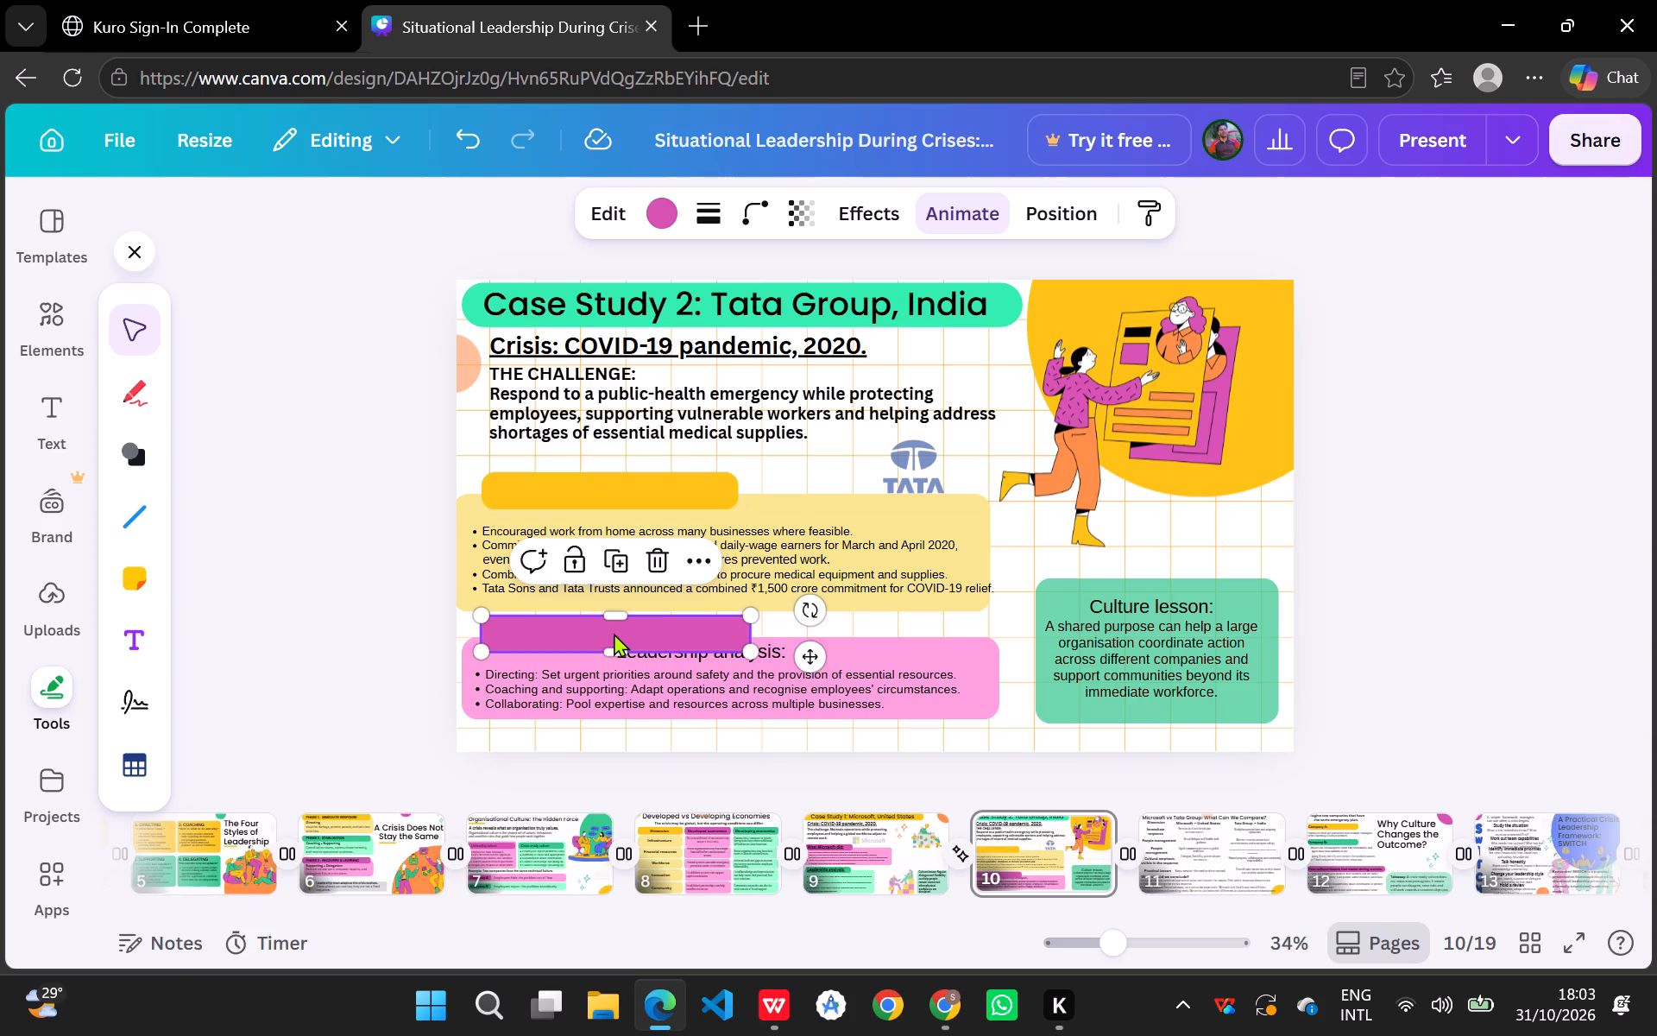
{"action": "left_click", "coordinate": [743, 215]}
{"action": "left_click", "coordinate": [884, 641]}
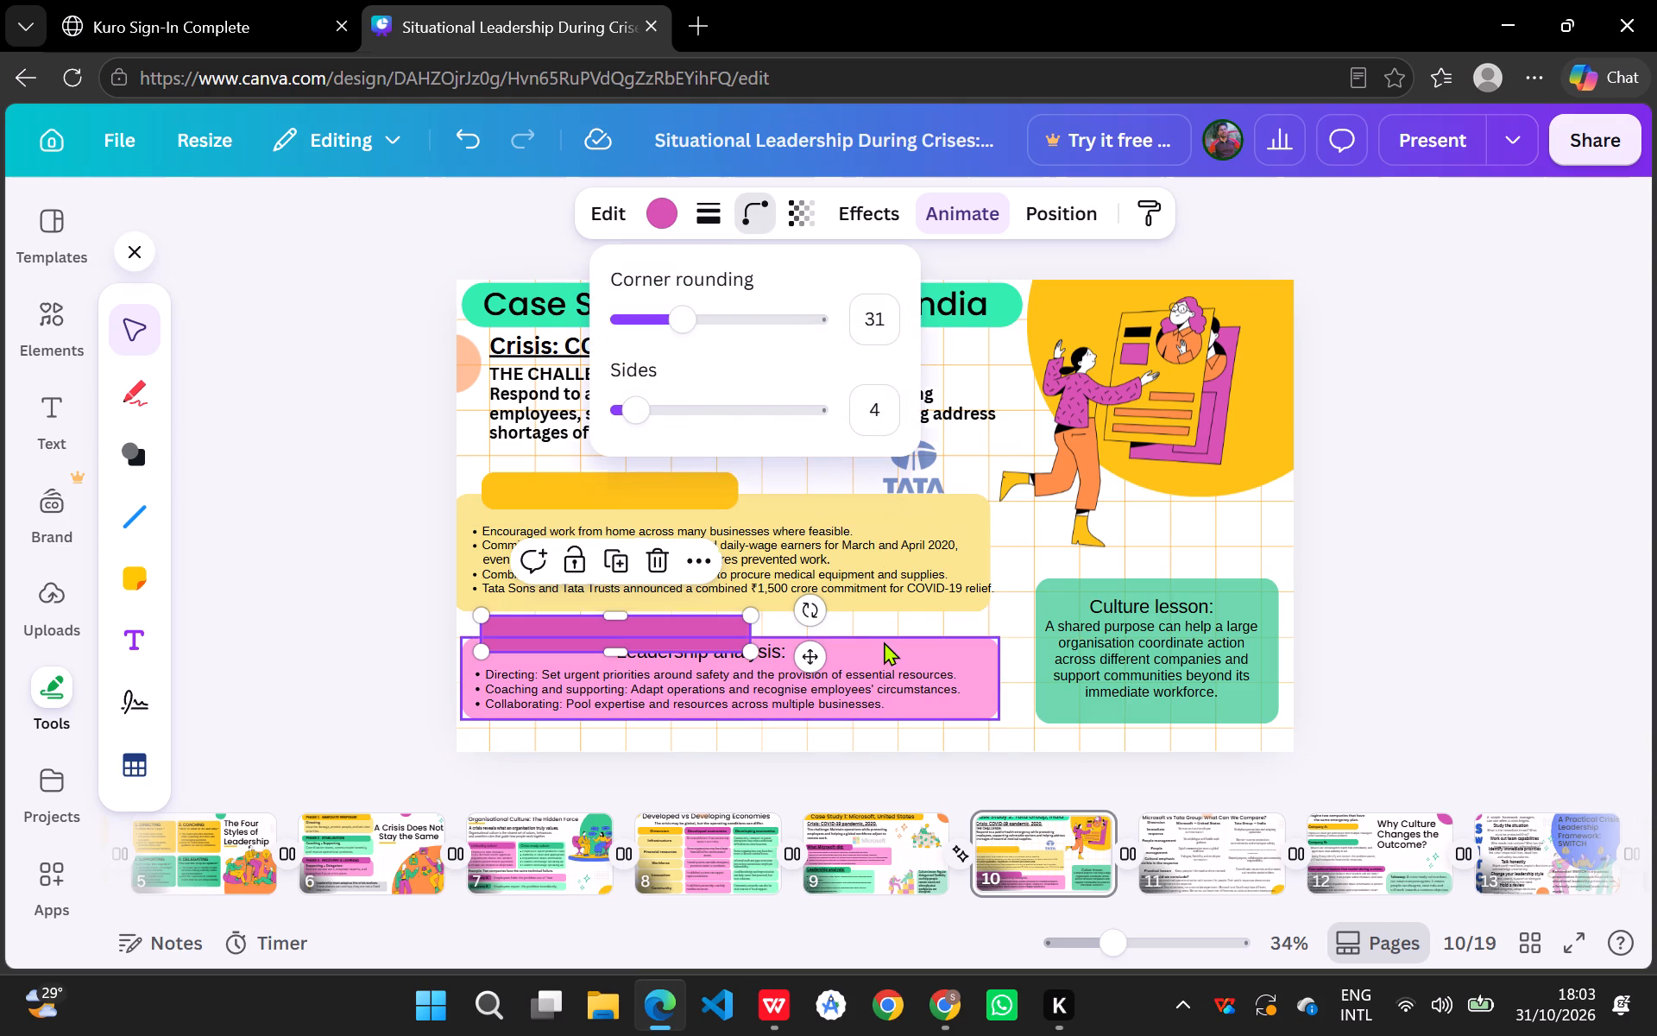
{"action": "left_click", "coordinate": [676, 477]}
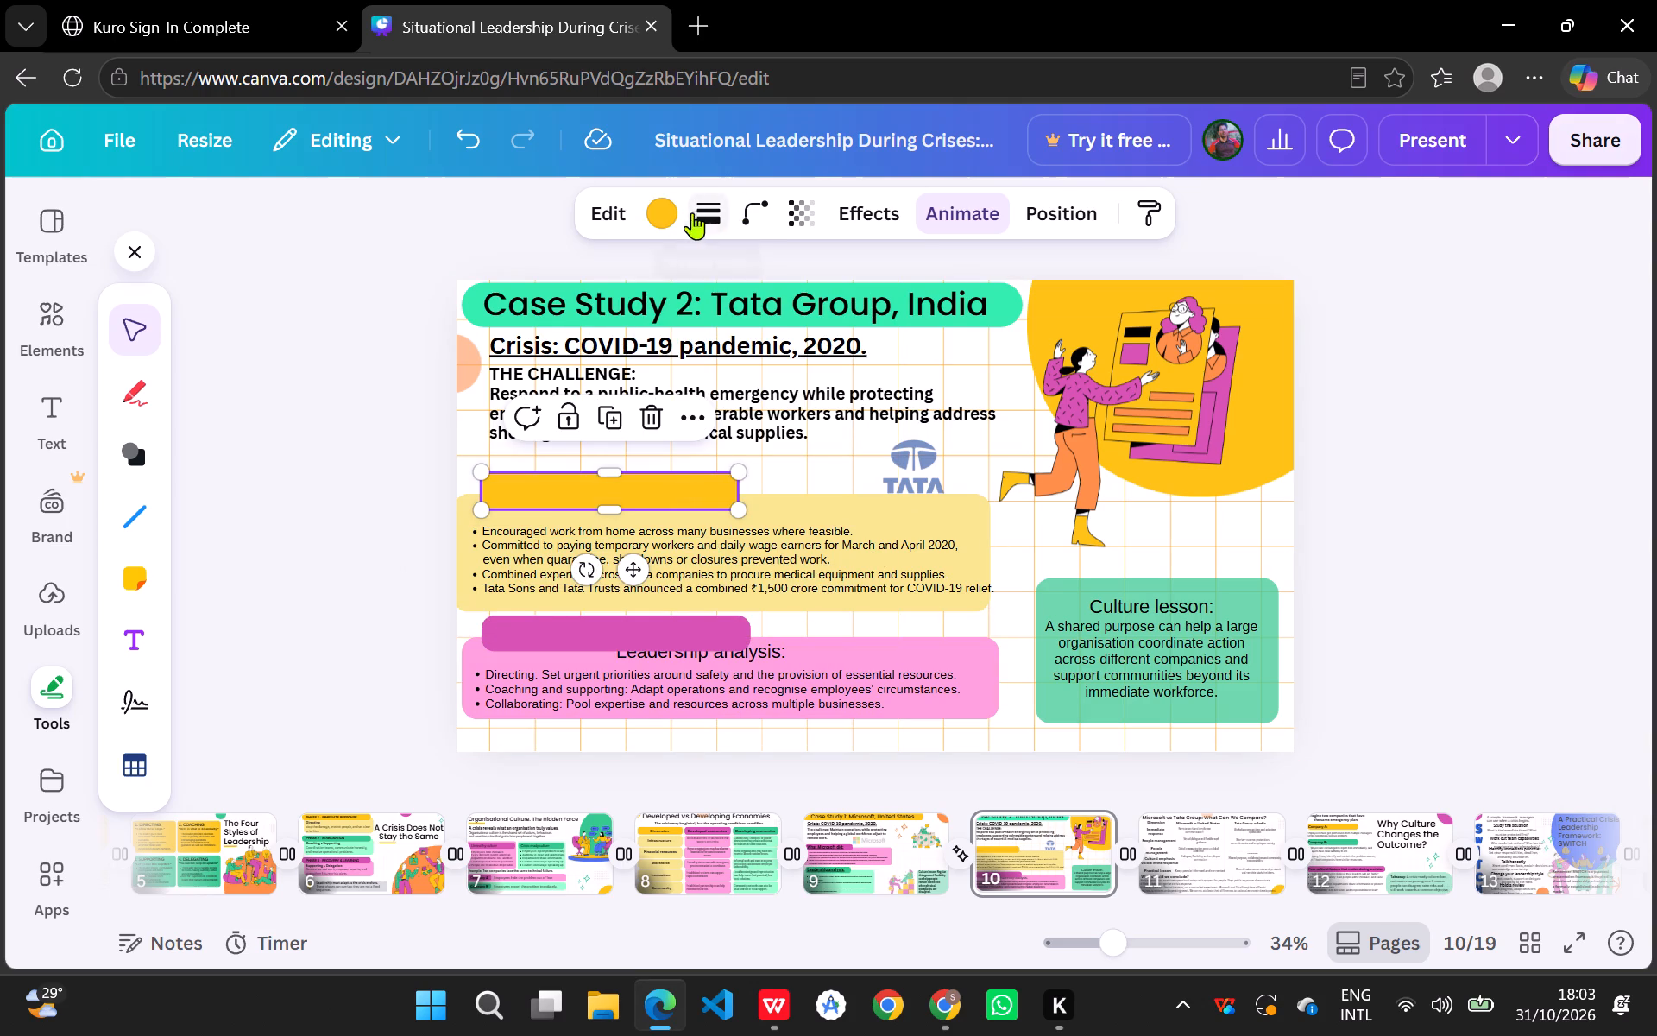
{"action": "left_click", "coordinate": [665, 213]}
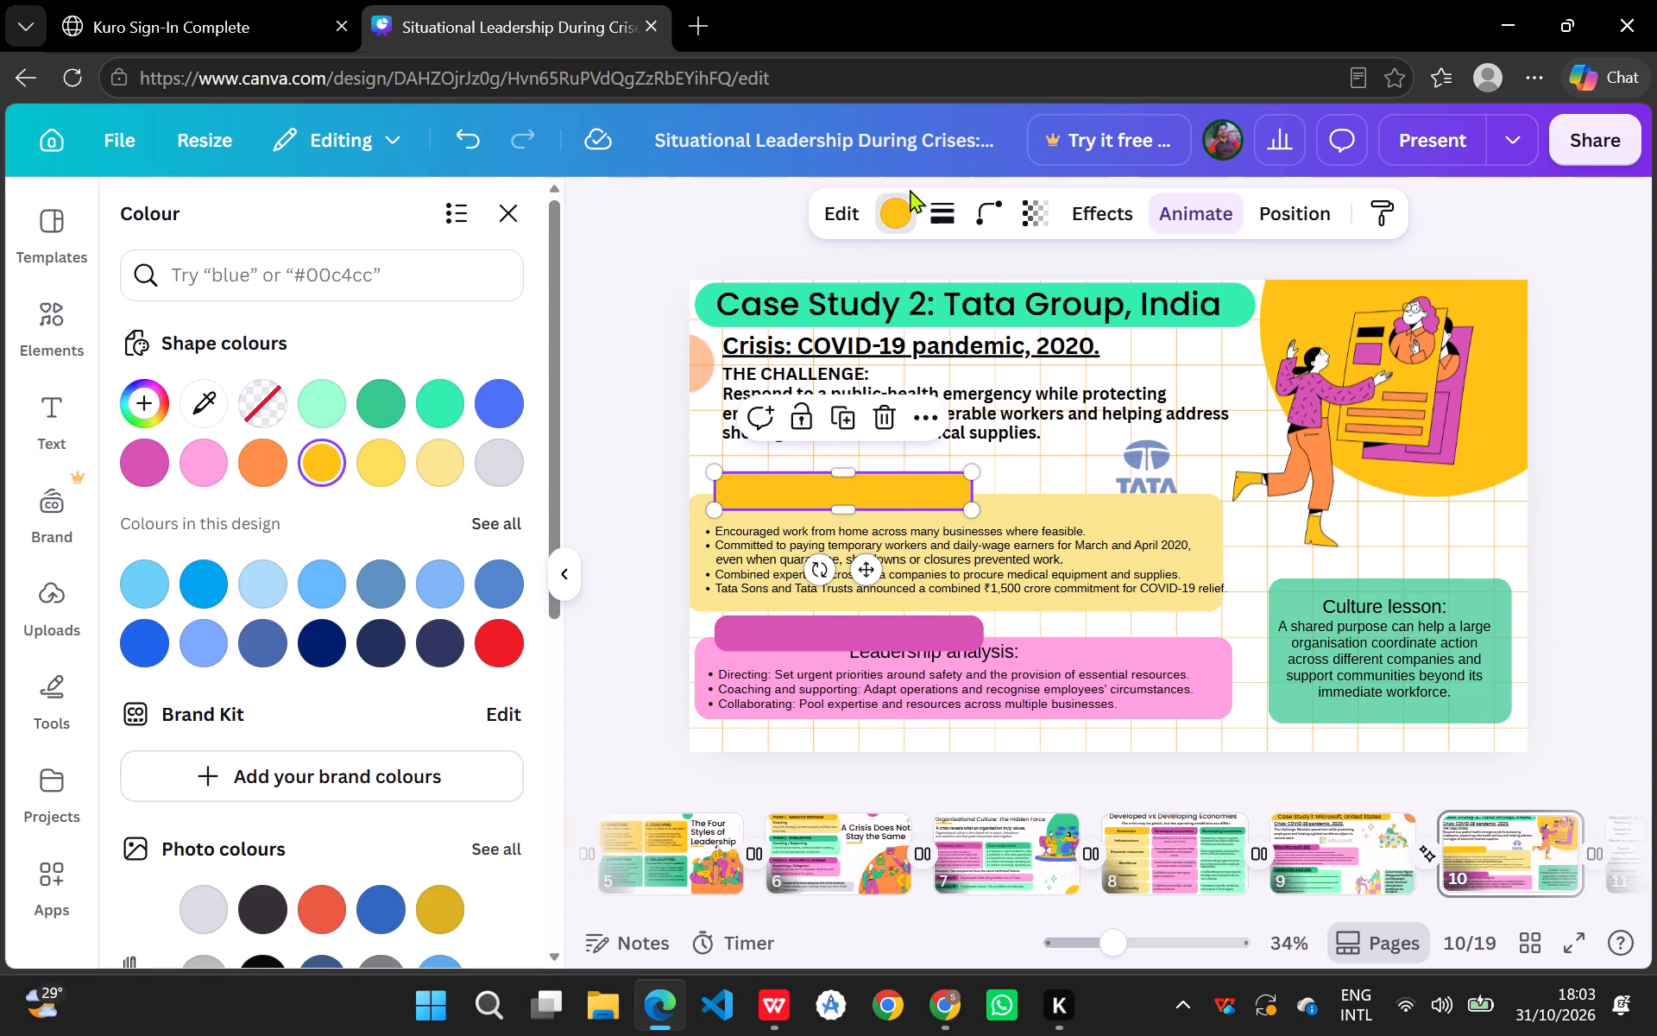
{"action": "left_click", "coordinate": [988, 213]}
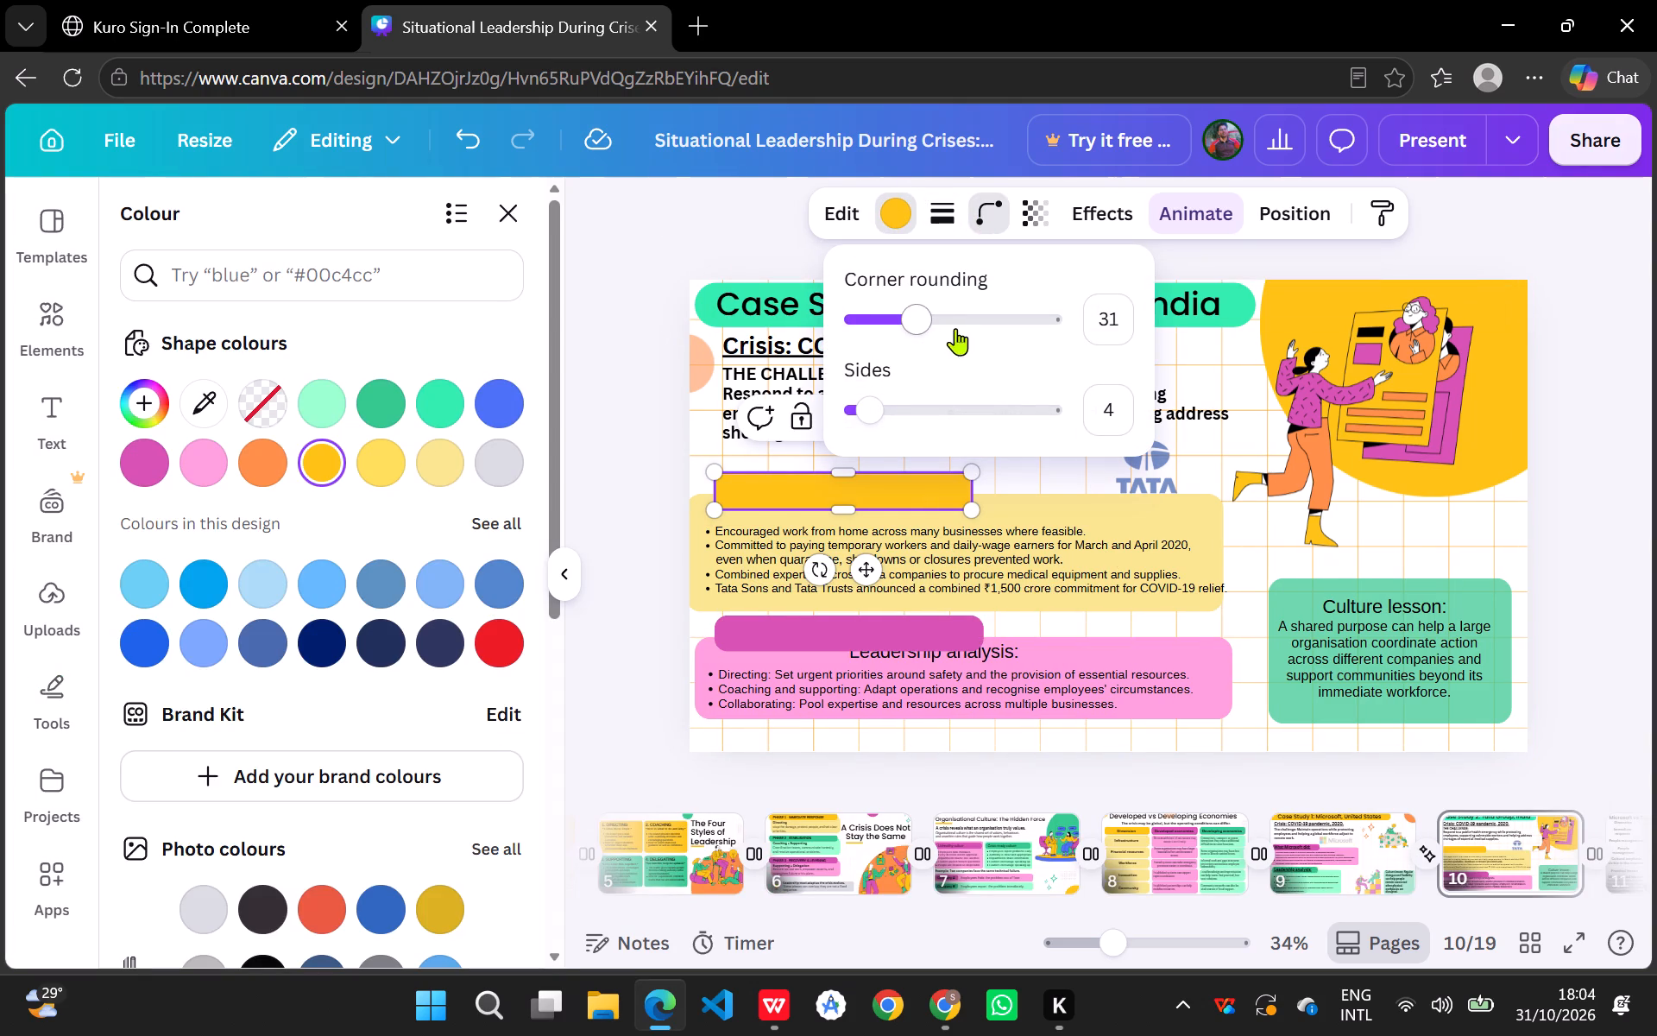
{"action": "left_click", "coordinate": [644, 556]}
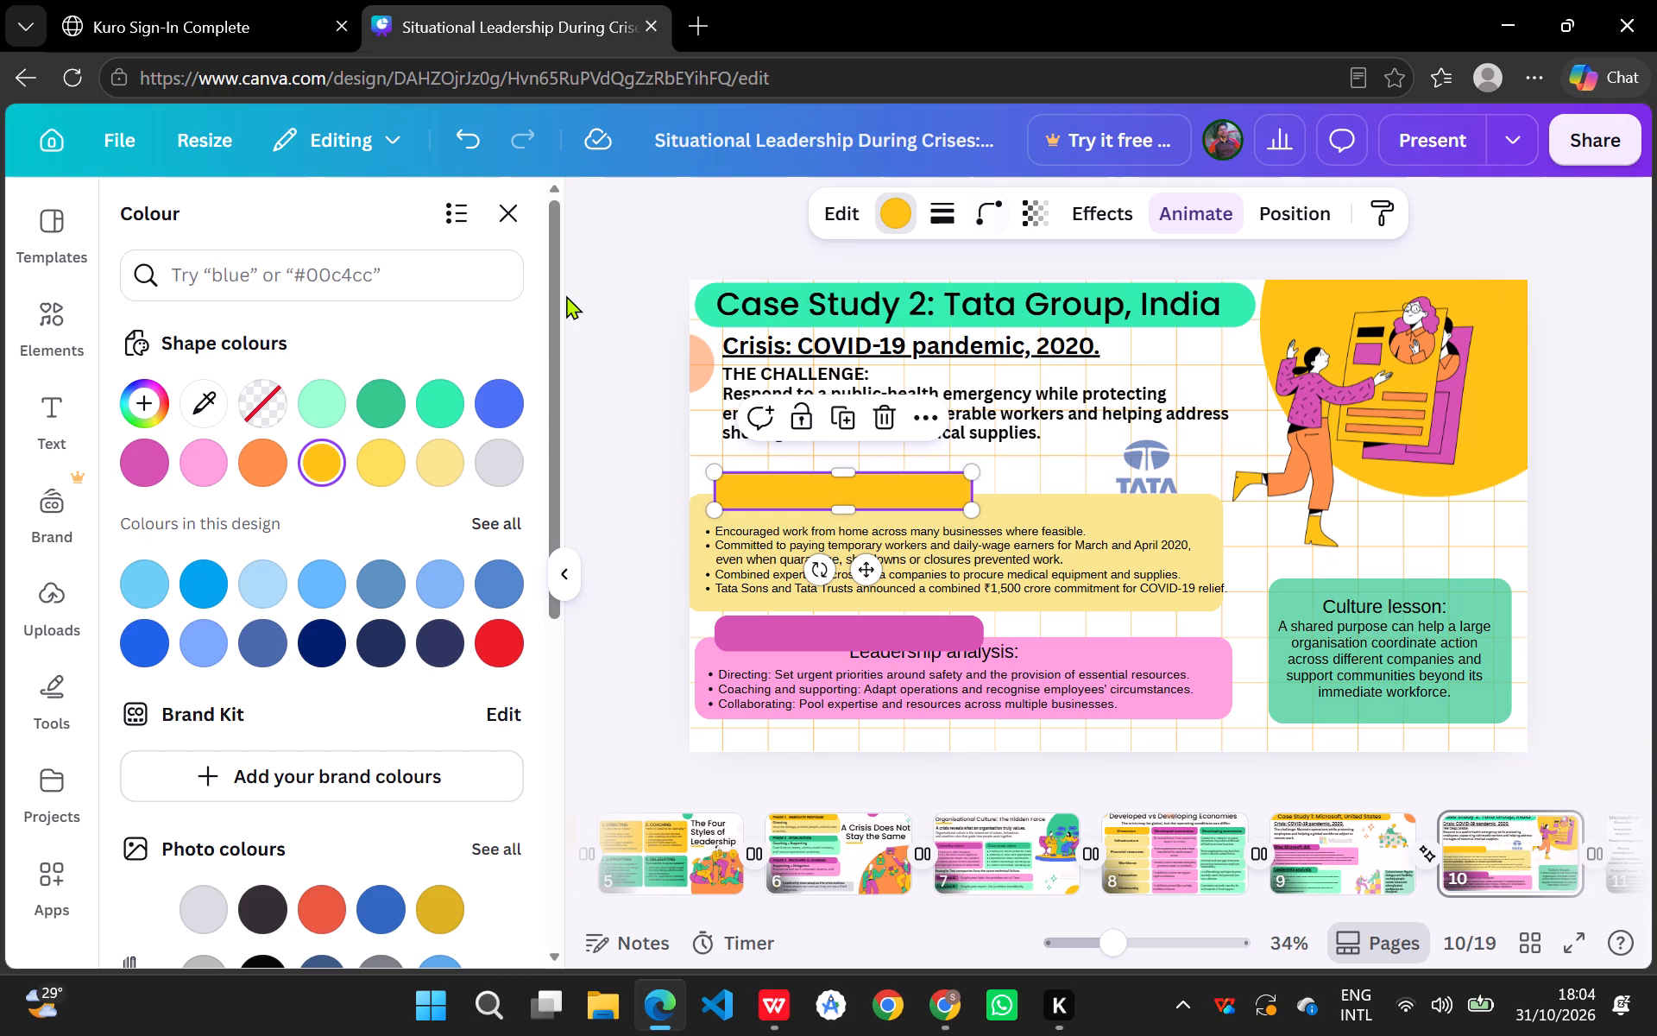
{"action": "left_click", "coordinate": [501, 199]}
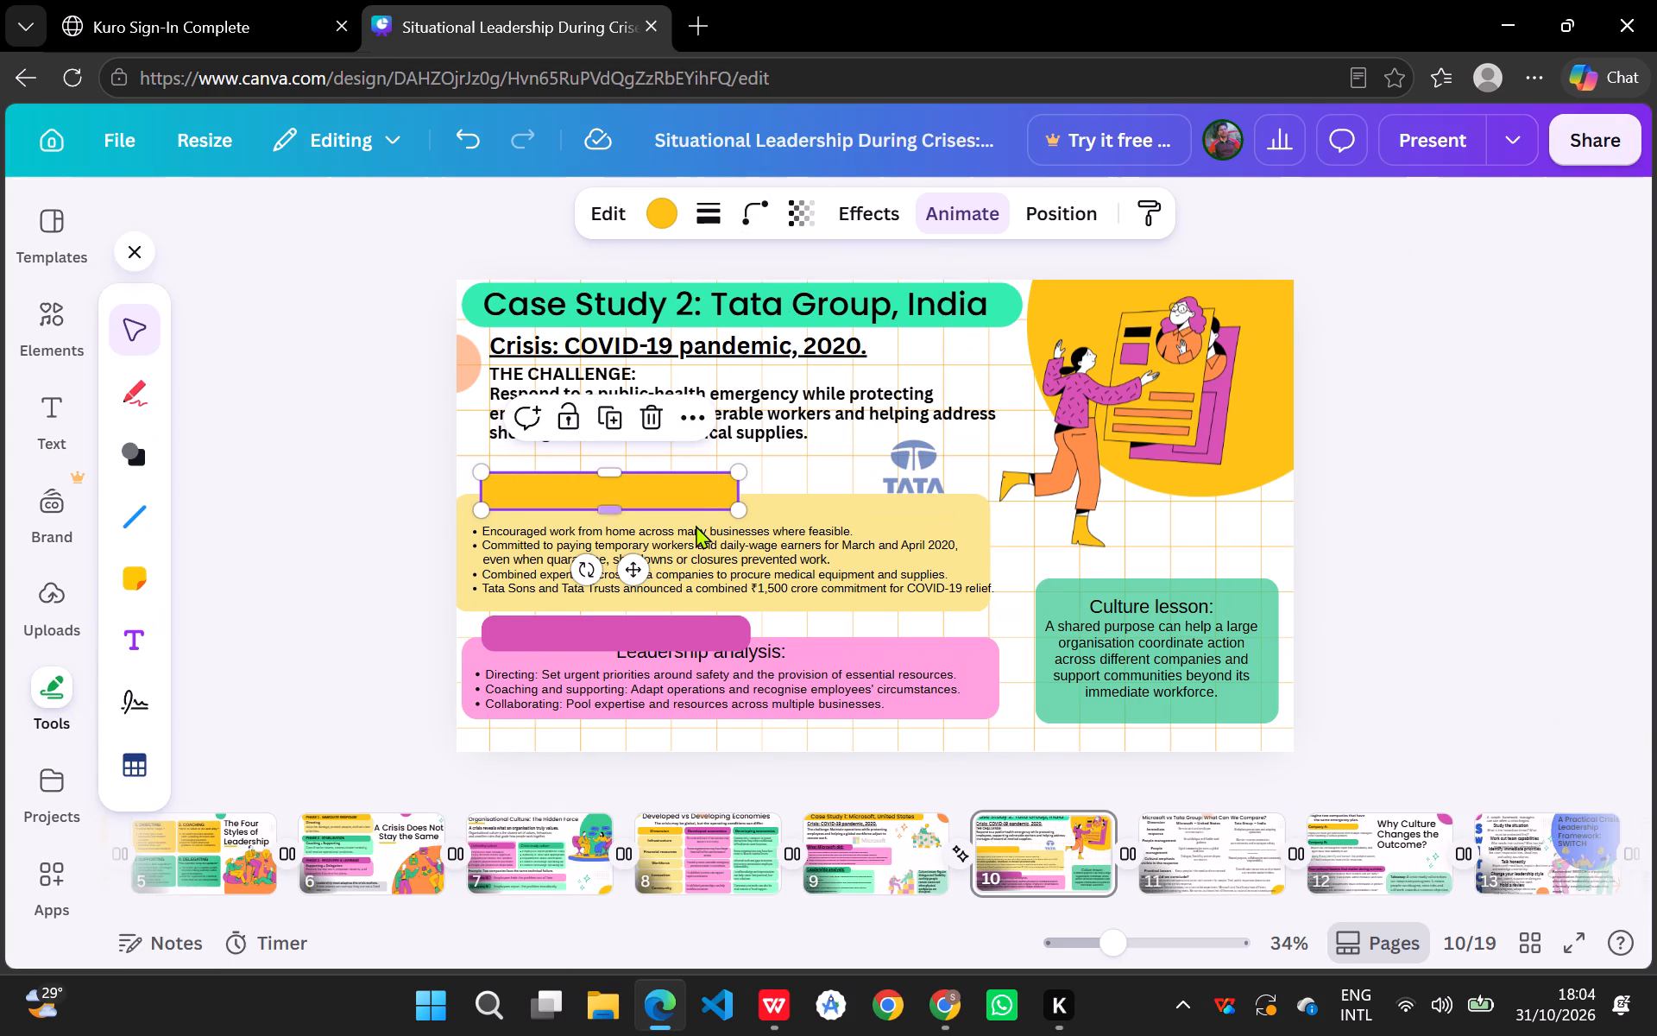
Widen the yellow bar to the right so its width matches the magenta bar.
{"action": "left_click", "coordinate": [1032, 534]}
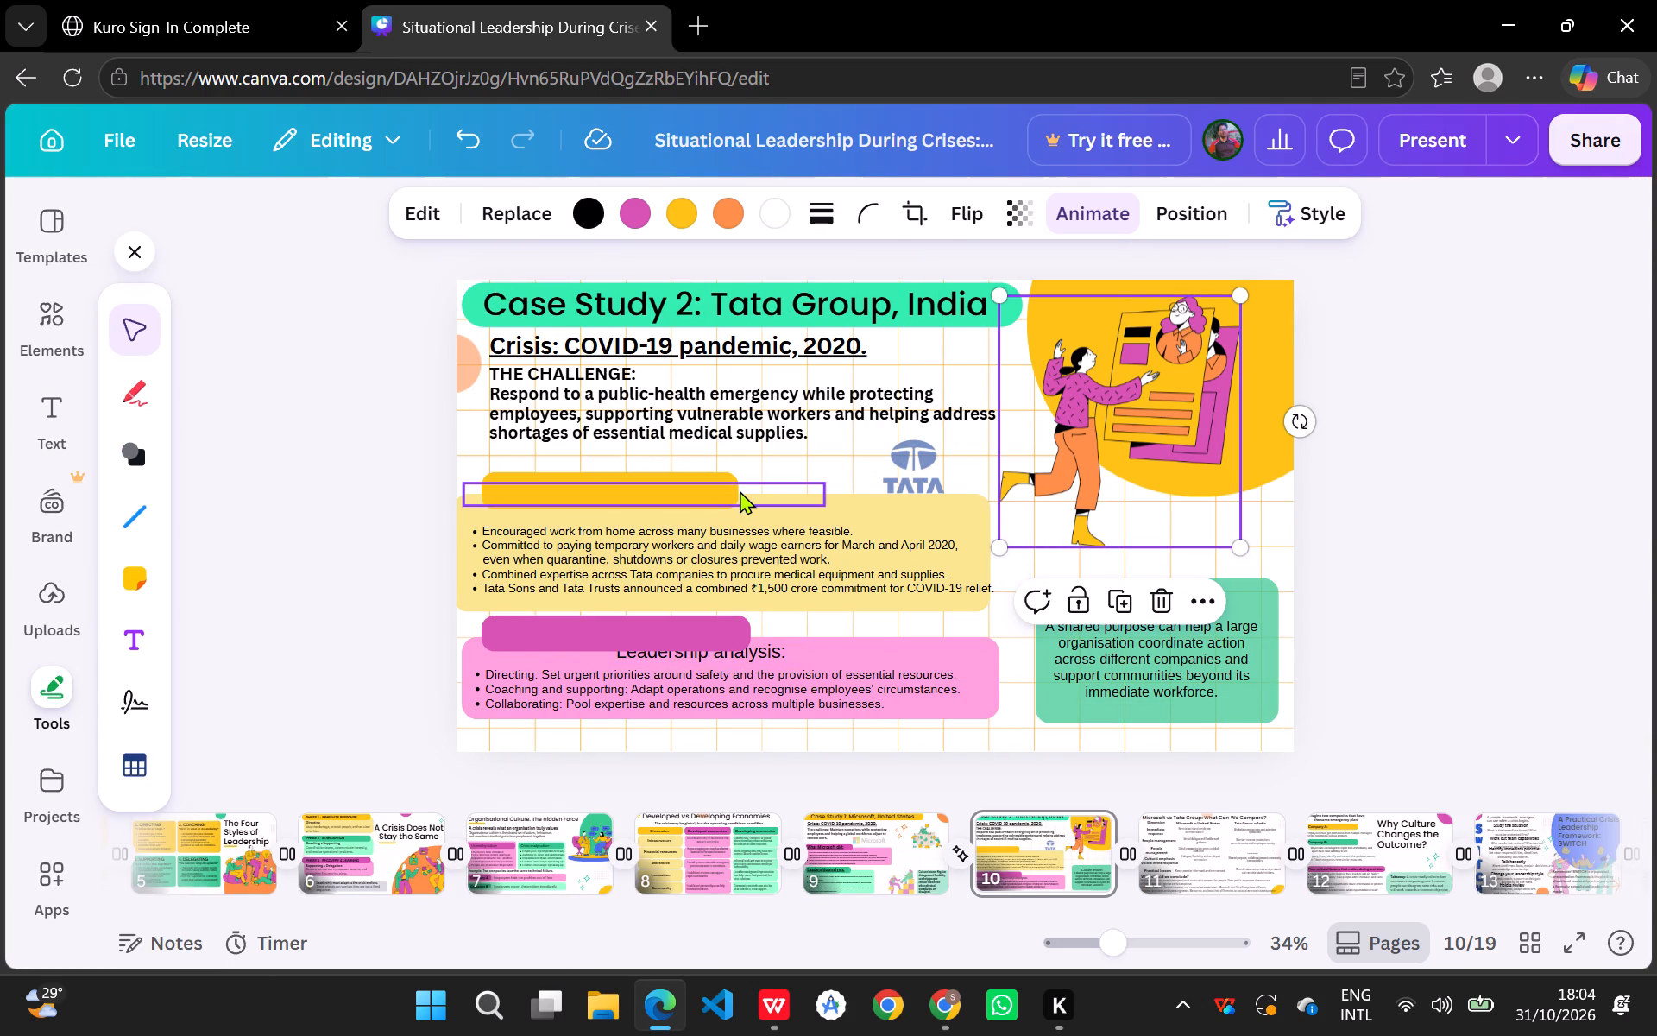
{"action": "left_click", "coordinate": [737, 485]}
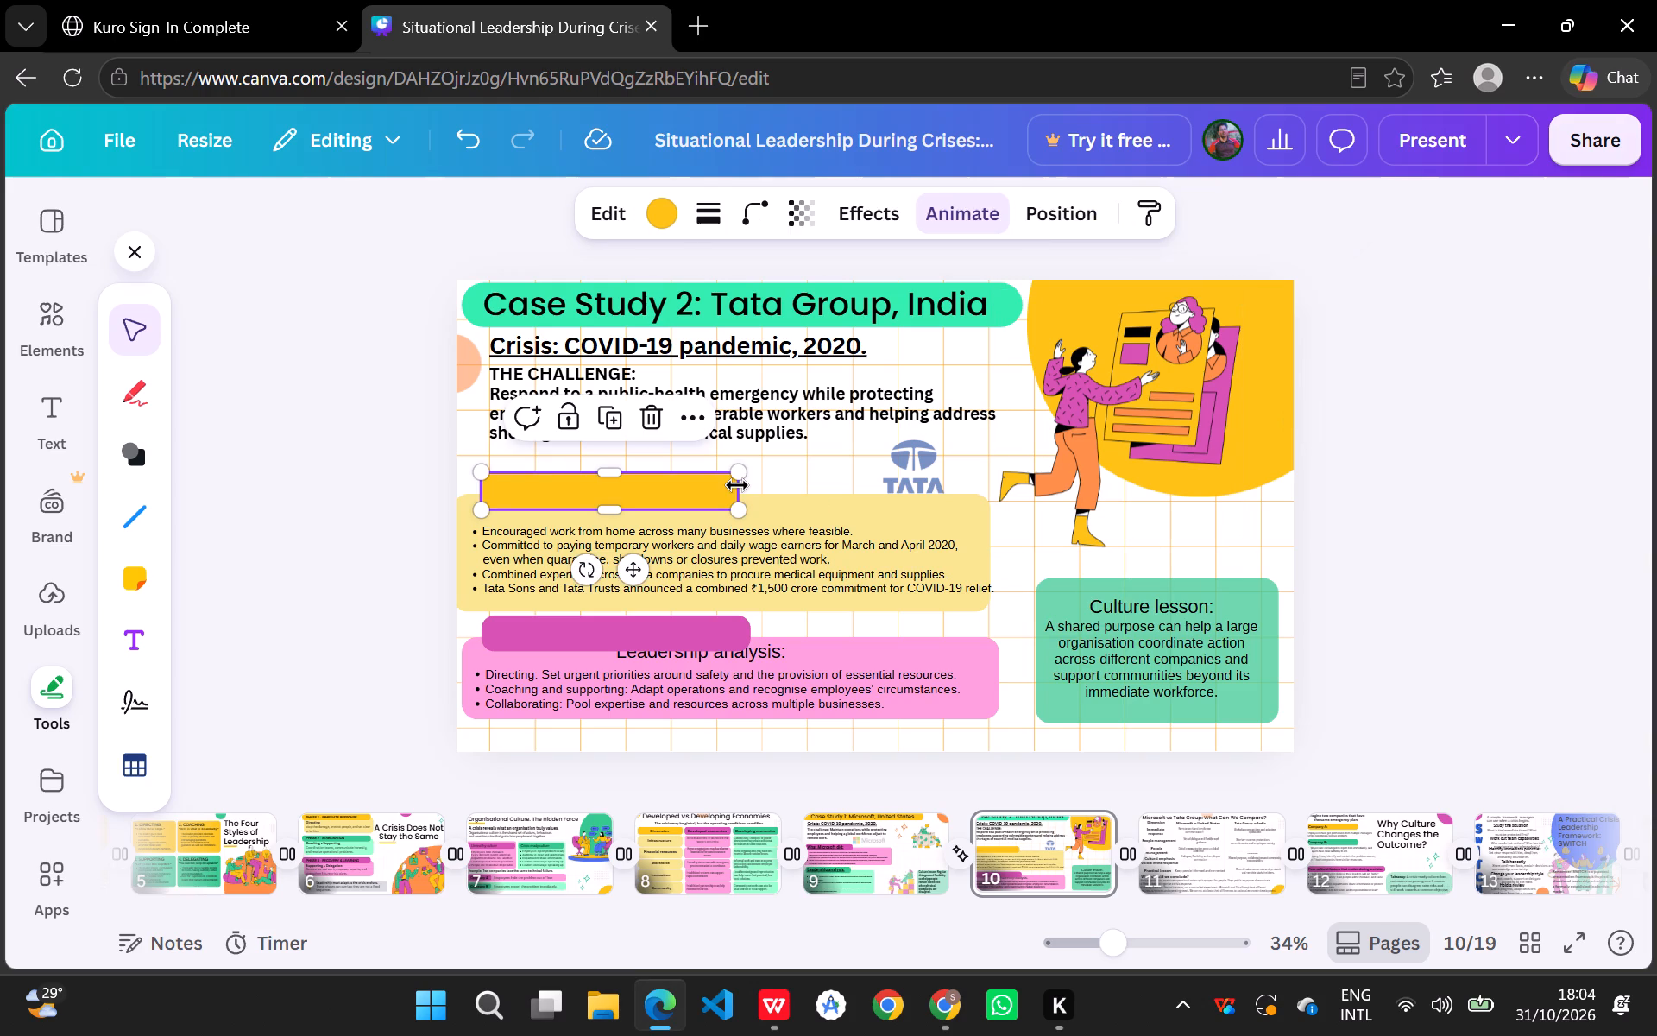
{"action": "left_click_drag", "start_coordinate": [737, 485], "coordinate": [748, 485]}
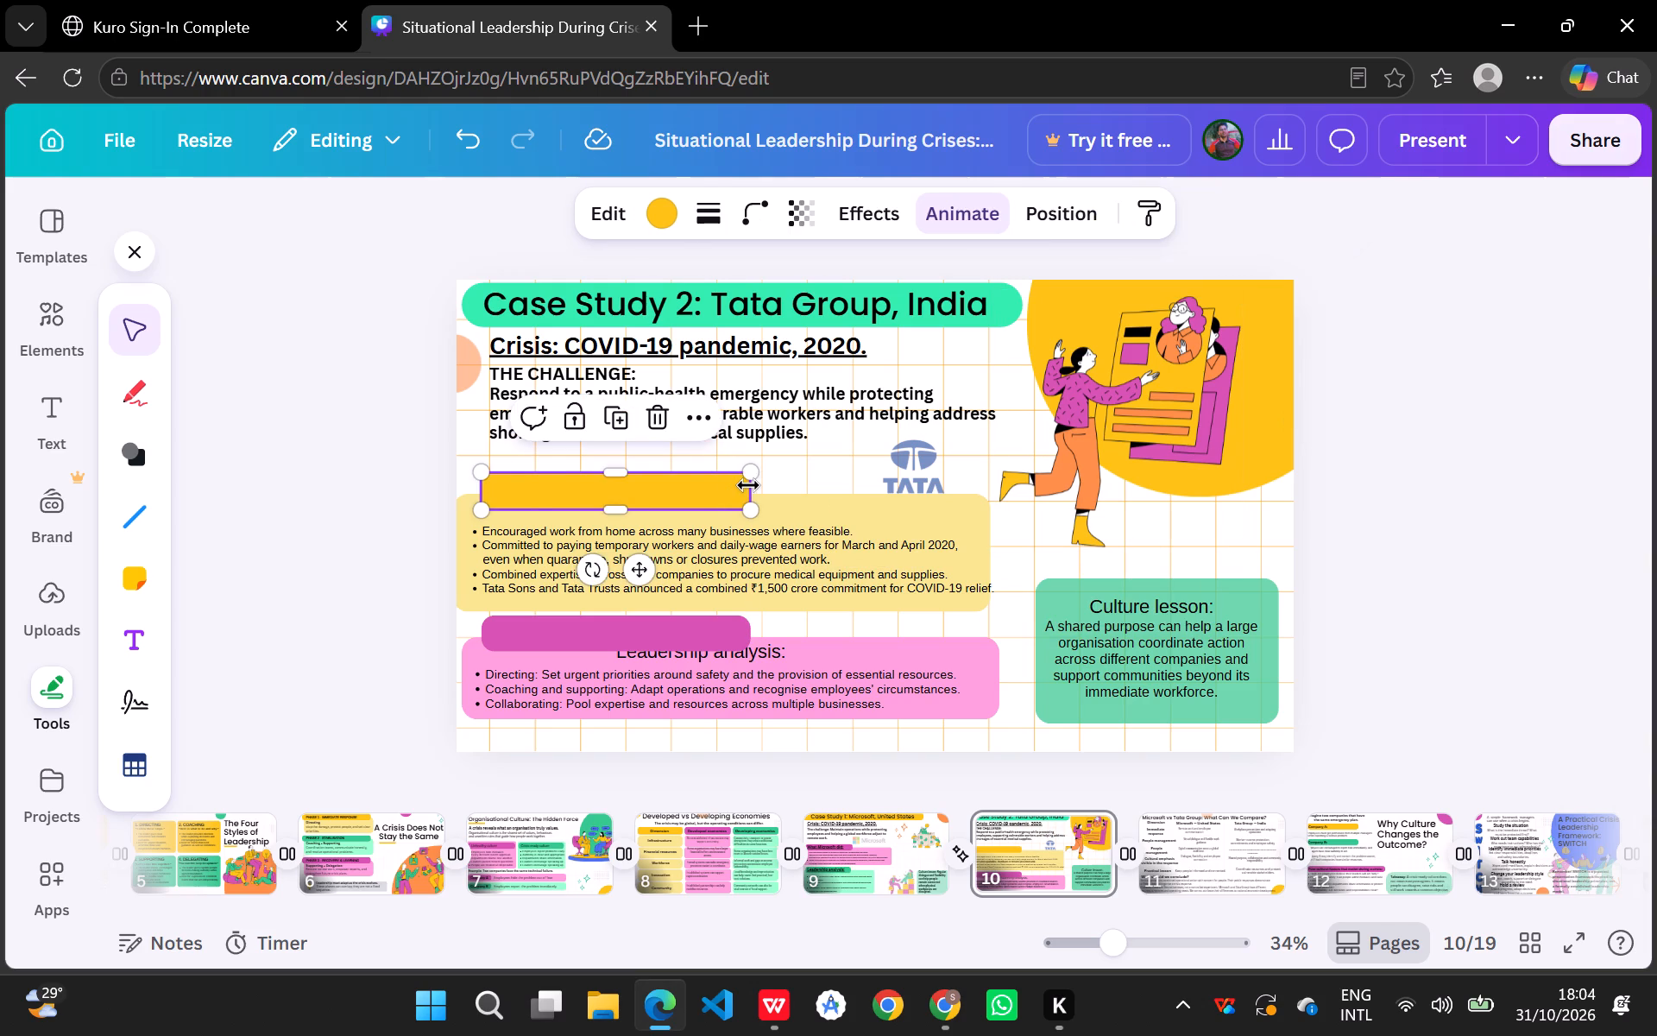
{"action": "left_click", "coordinate": [1036, 562]}
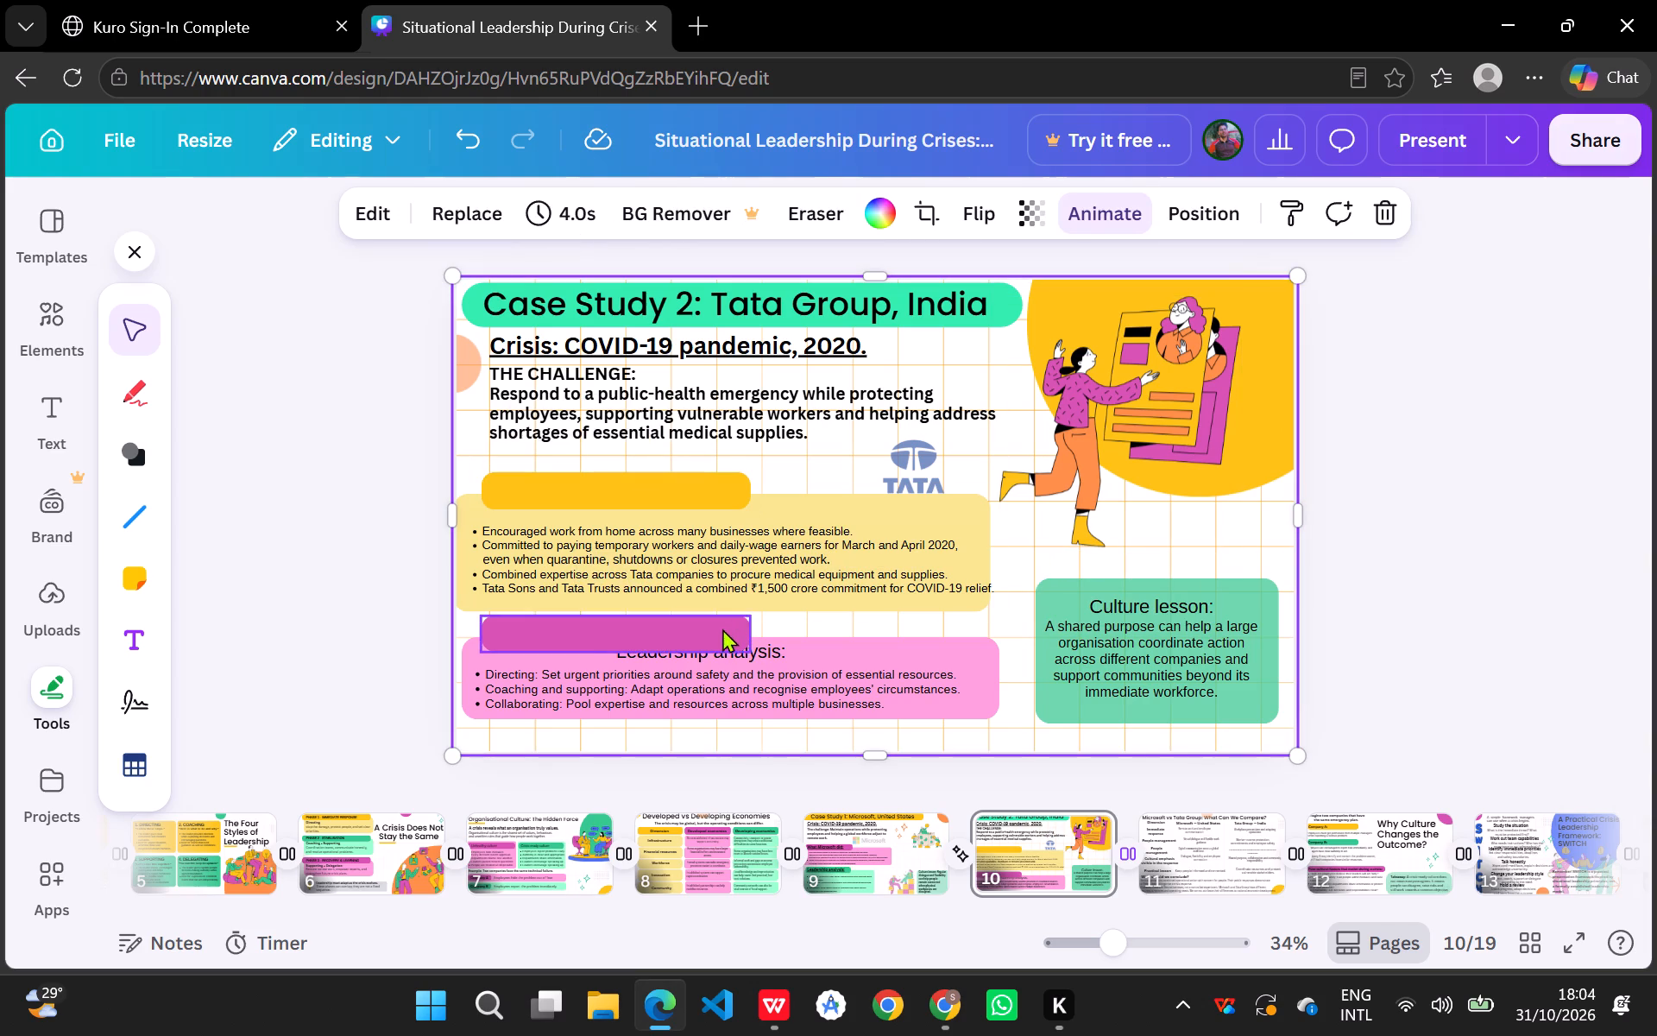
Place the "Leadership analysis:" heading on the magenta bar and bring it in front of the bar.
{"action": "left_click_drag", "start_coordinate": [757, 656], "coordinate": [632, 635]}
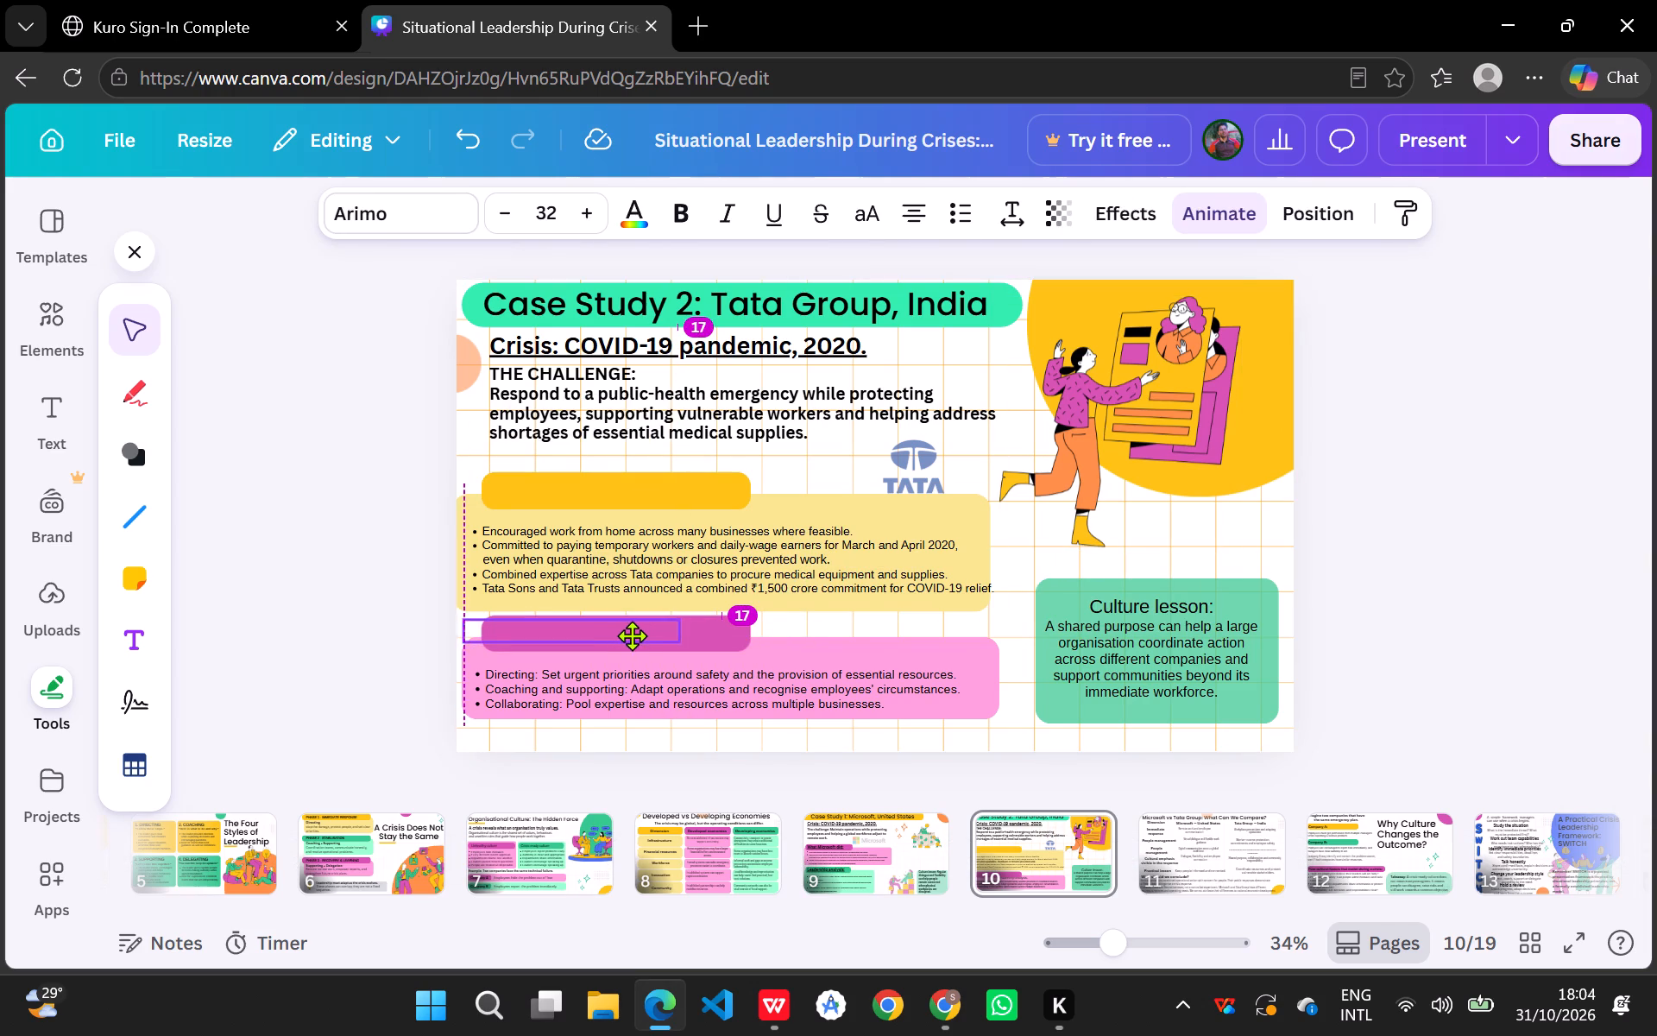
{"action": "left_click_drag", "start_coordinate": [632, 635], "coordinate": [652, 635]}
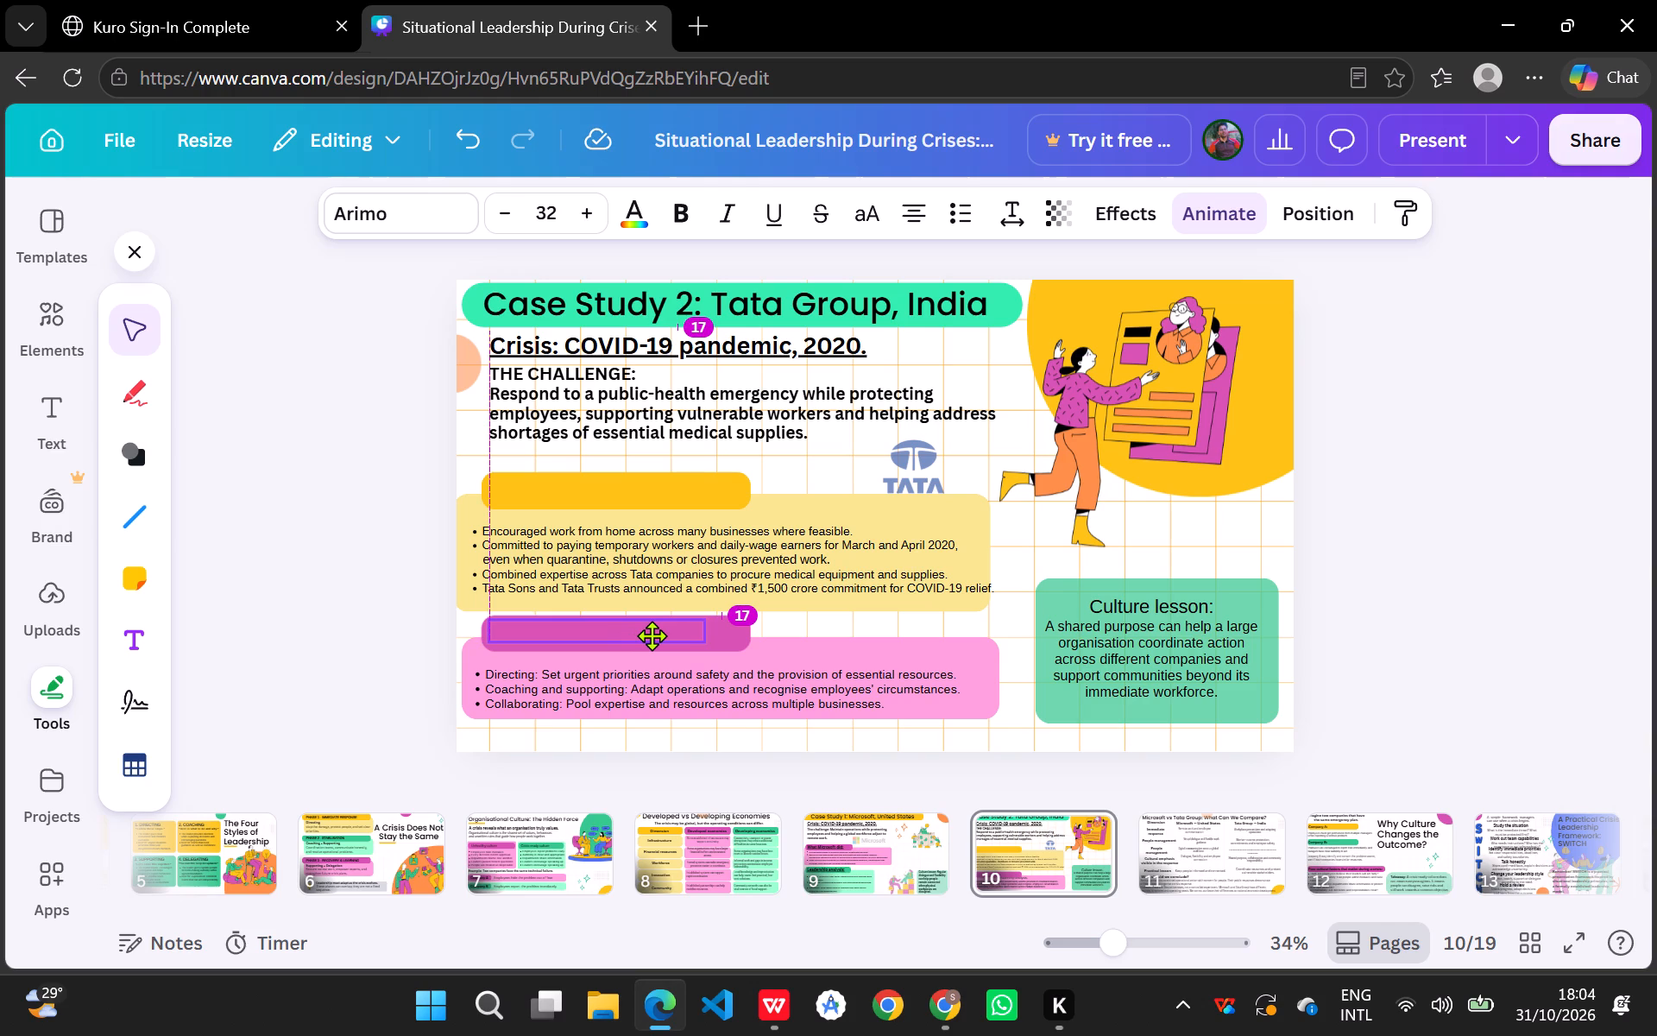
{"action": "left_click_drag", "start_coordinate": [652, 635], "coordinate": [657, 637]}
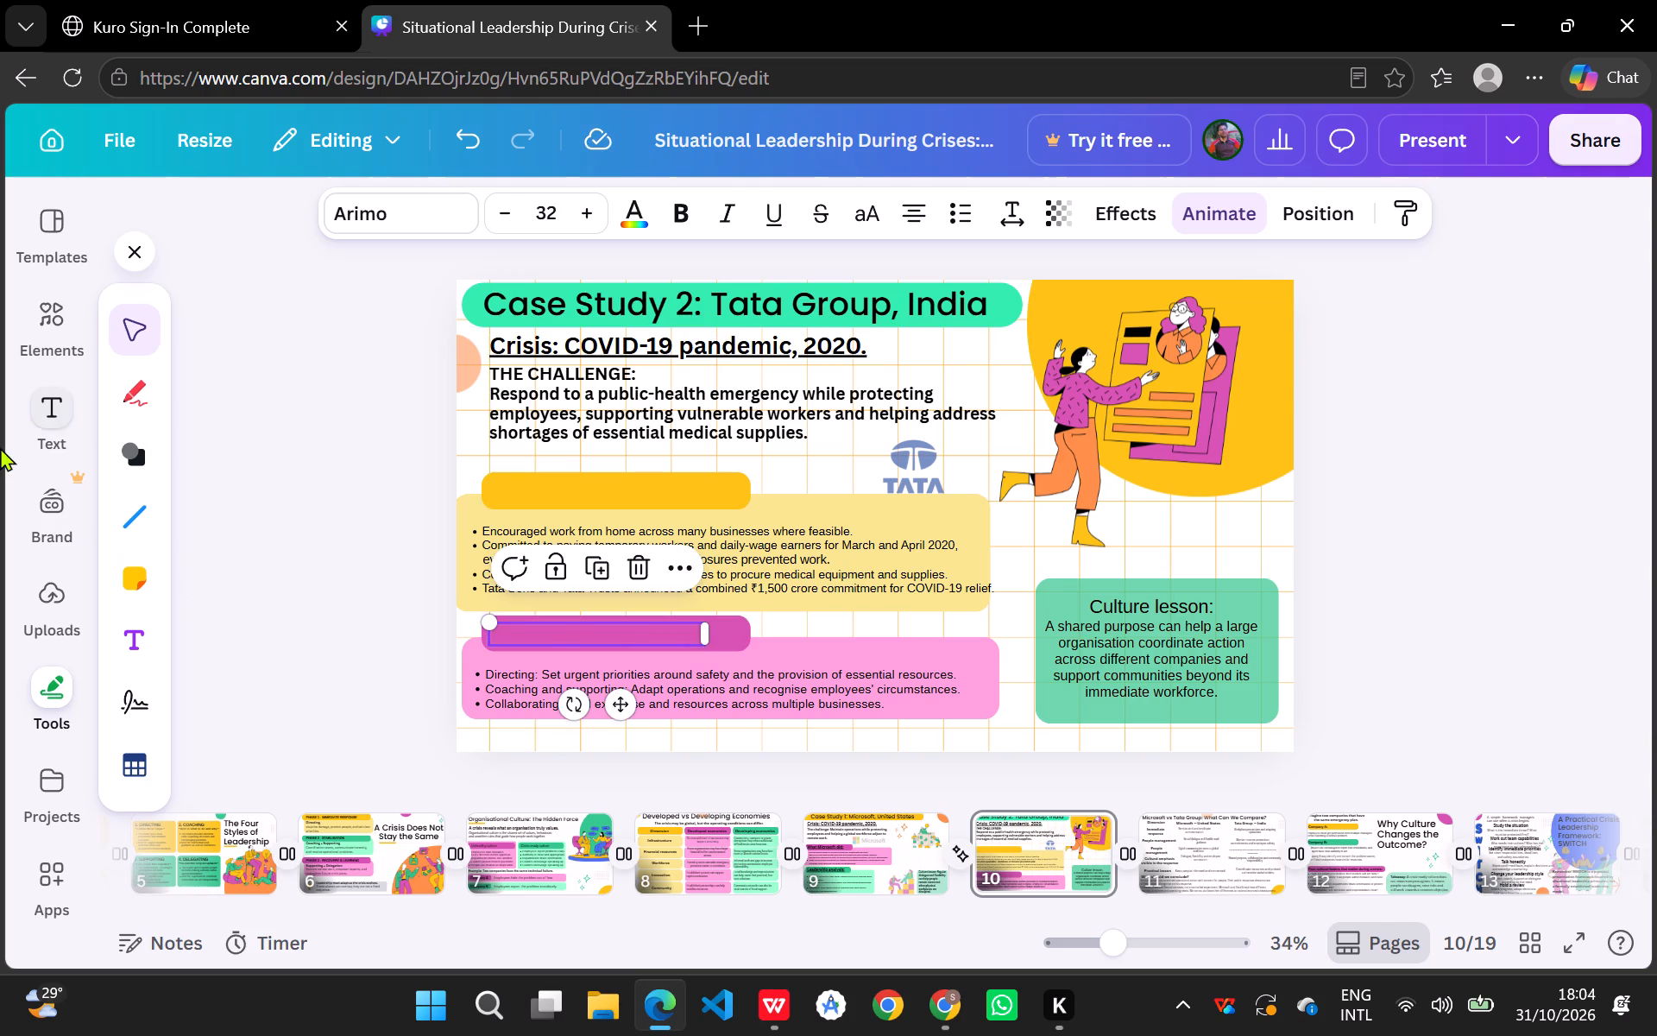
{"action": "left_click", "coordinate": [1309, 216]}
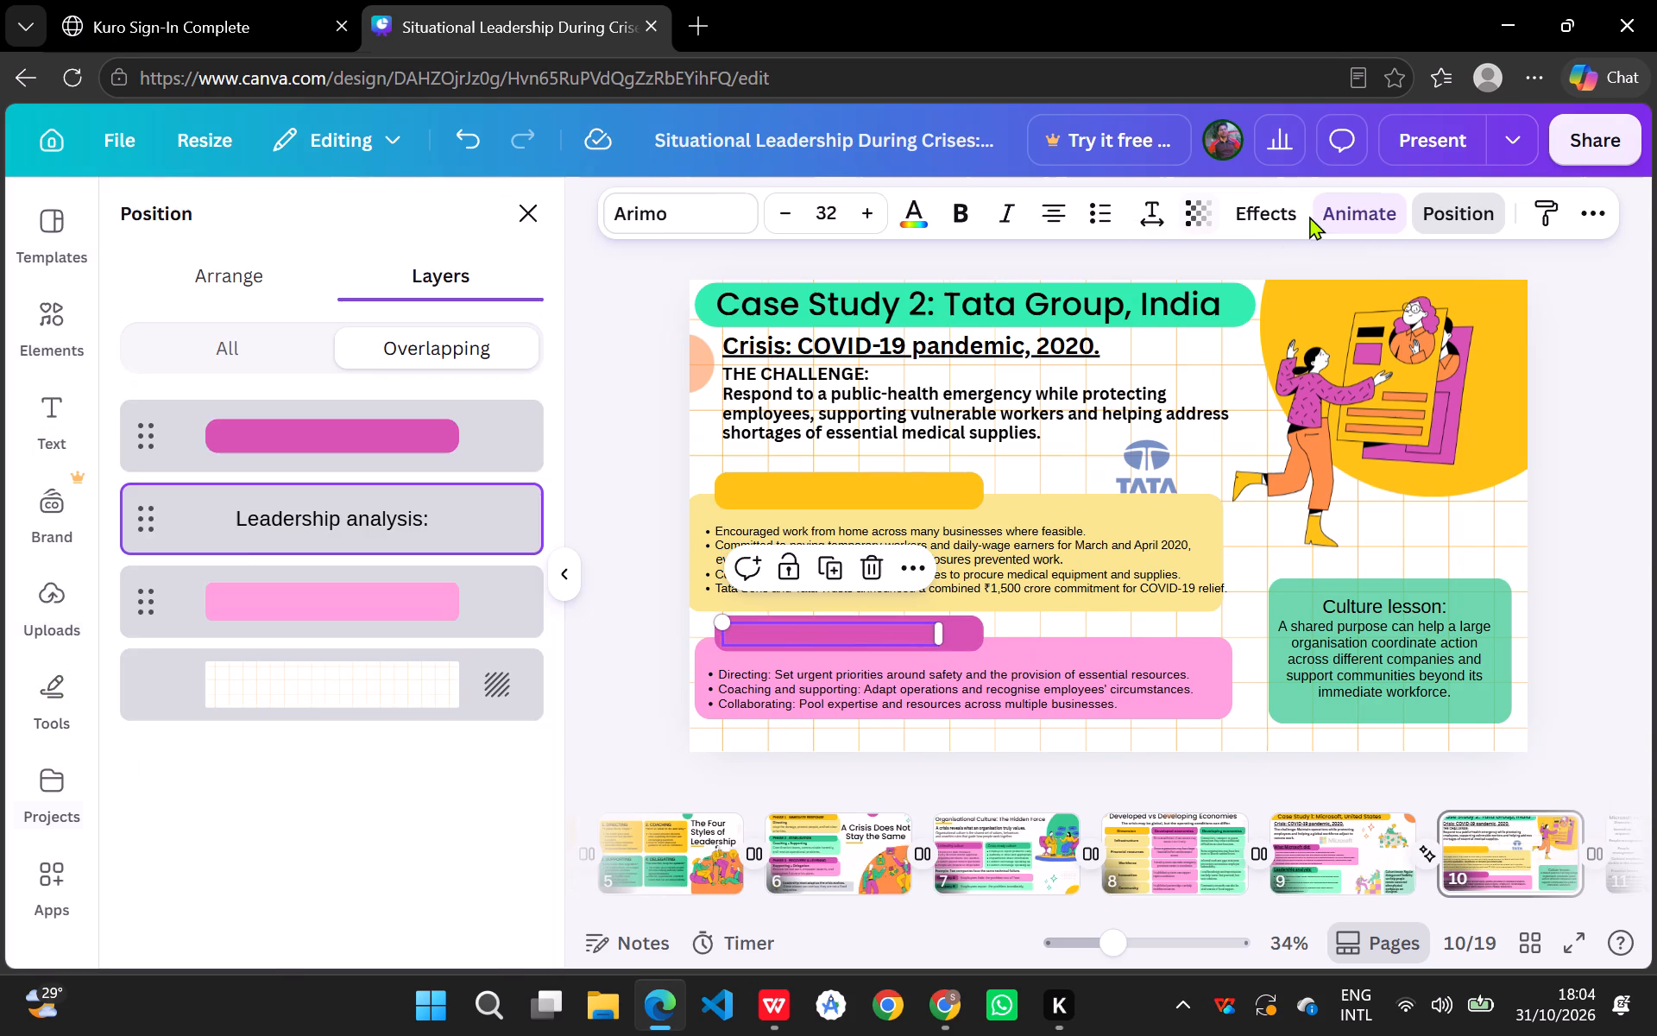
{"action": "left_click_drag", "start_coordinate": [381, 516], "coordinate": [394, 434]}
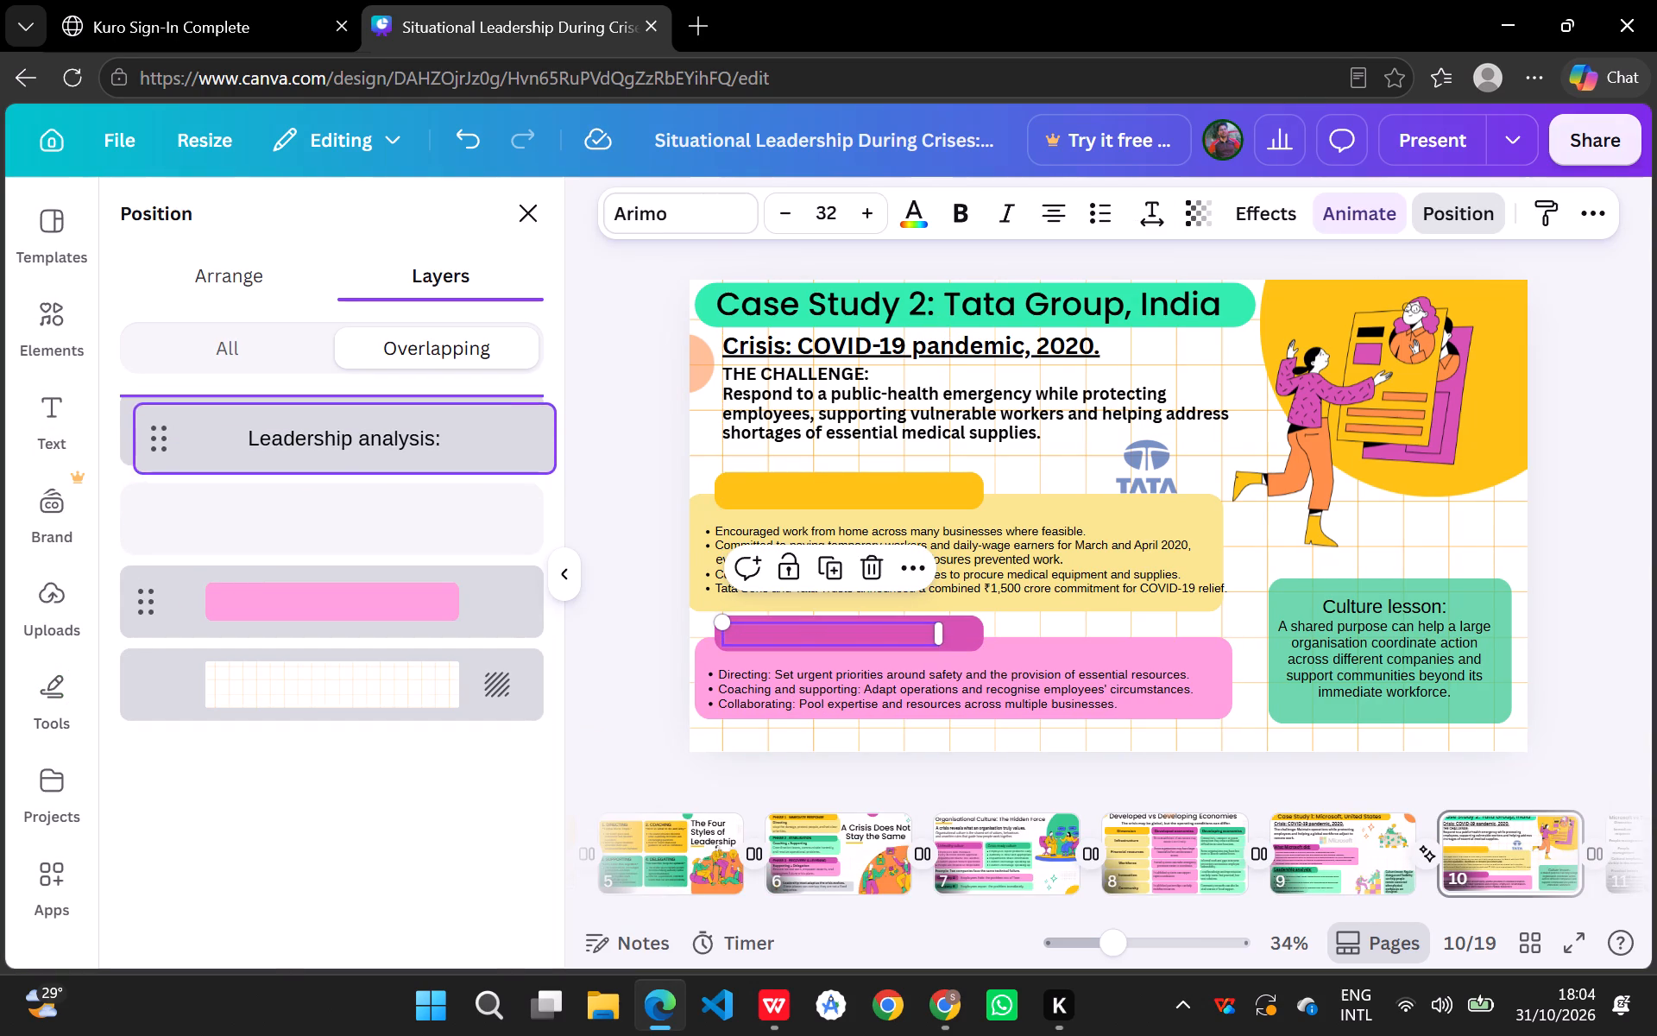
{"action": "left_click_drag", "start_coordinate": [394, 434], "coordinate": [394, 398]}
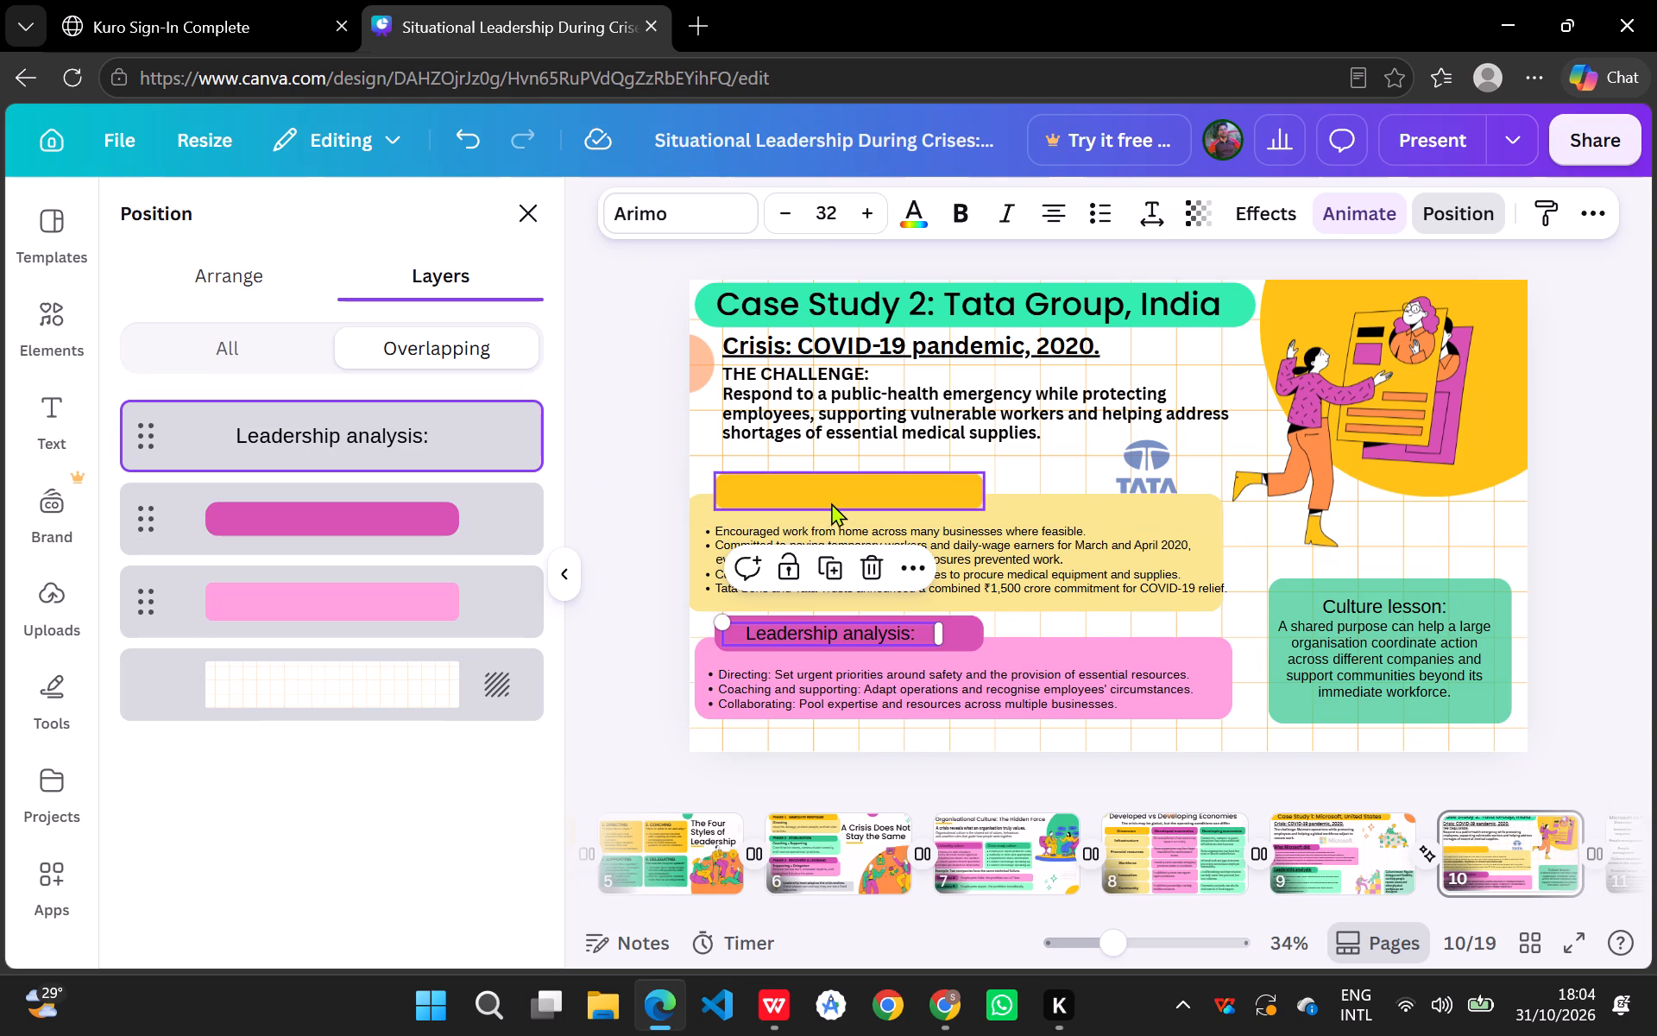
Bring the "What Tata Group did:" heading in front of the yellow bar.
{"action": "left_click", "coordinate": [832, 501]}
{"action": "left_click_drag", "start_coordinate": [371, 527], "coordinate": [371, 524]}
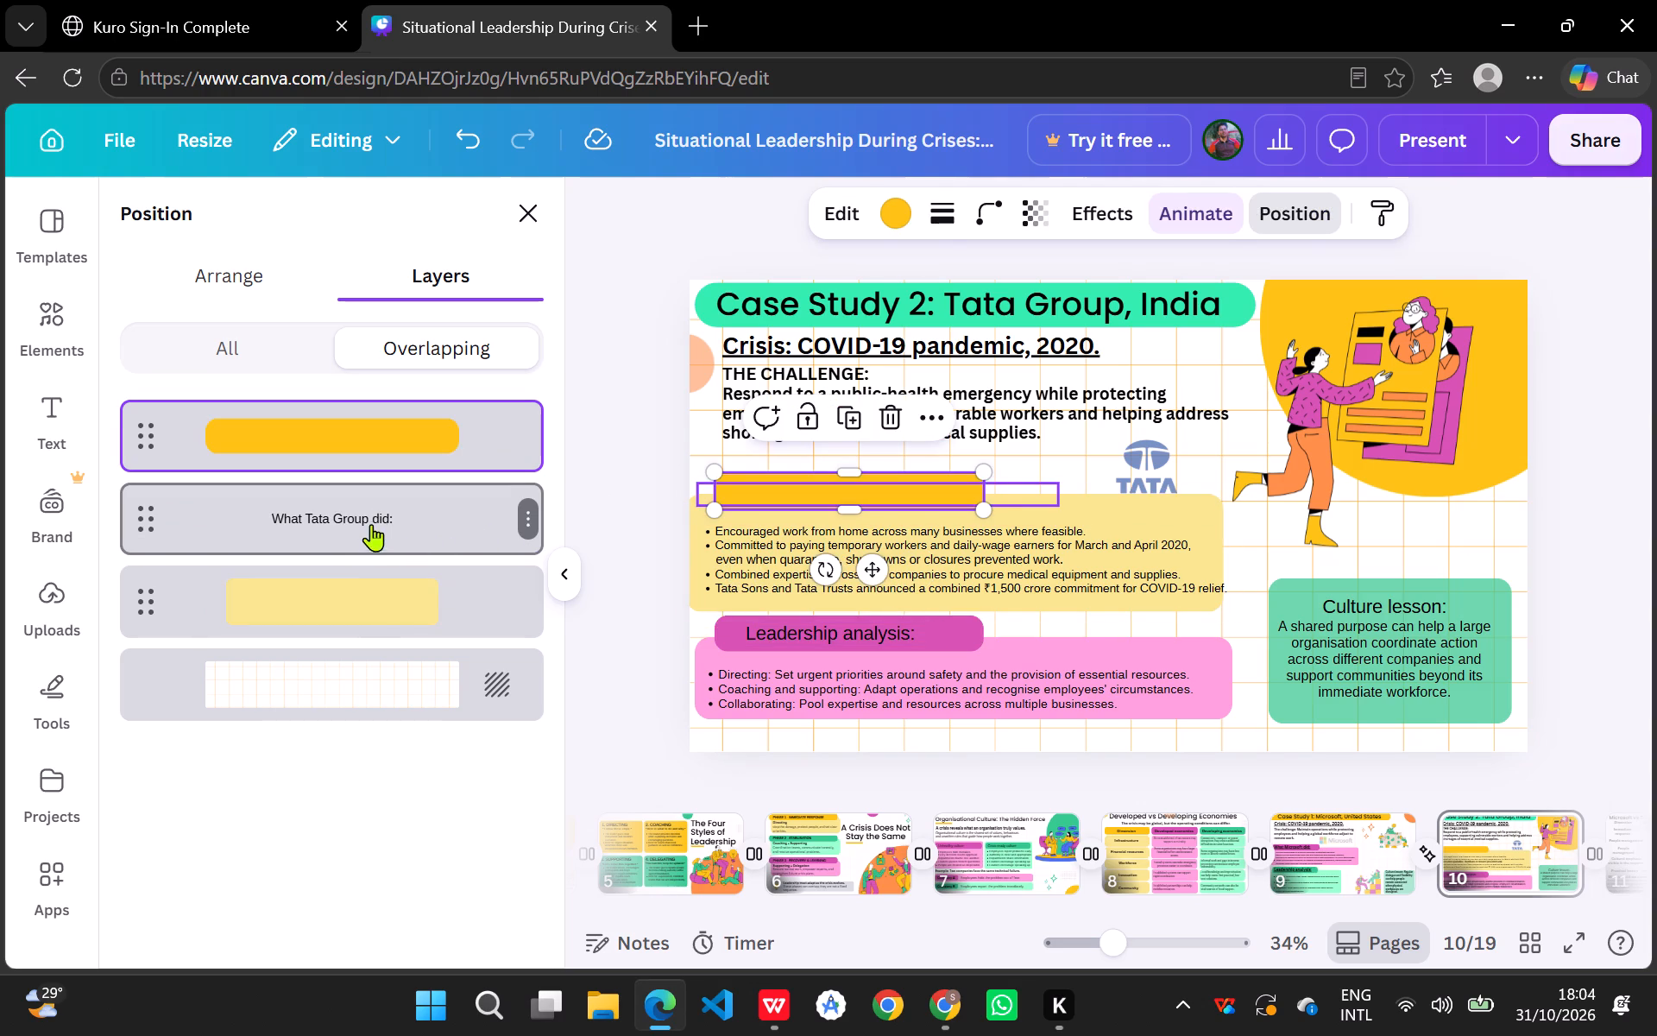
{"action": "left_click_drag", "start_coordinate": [371, 524], "coordinate": [378, 421]}
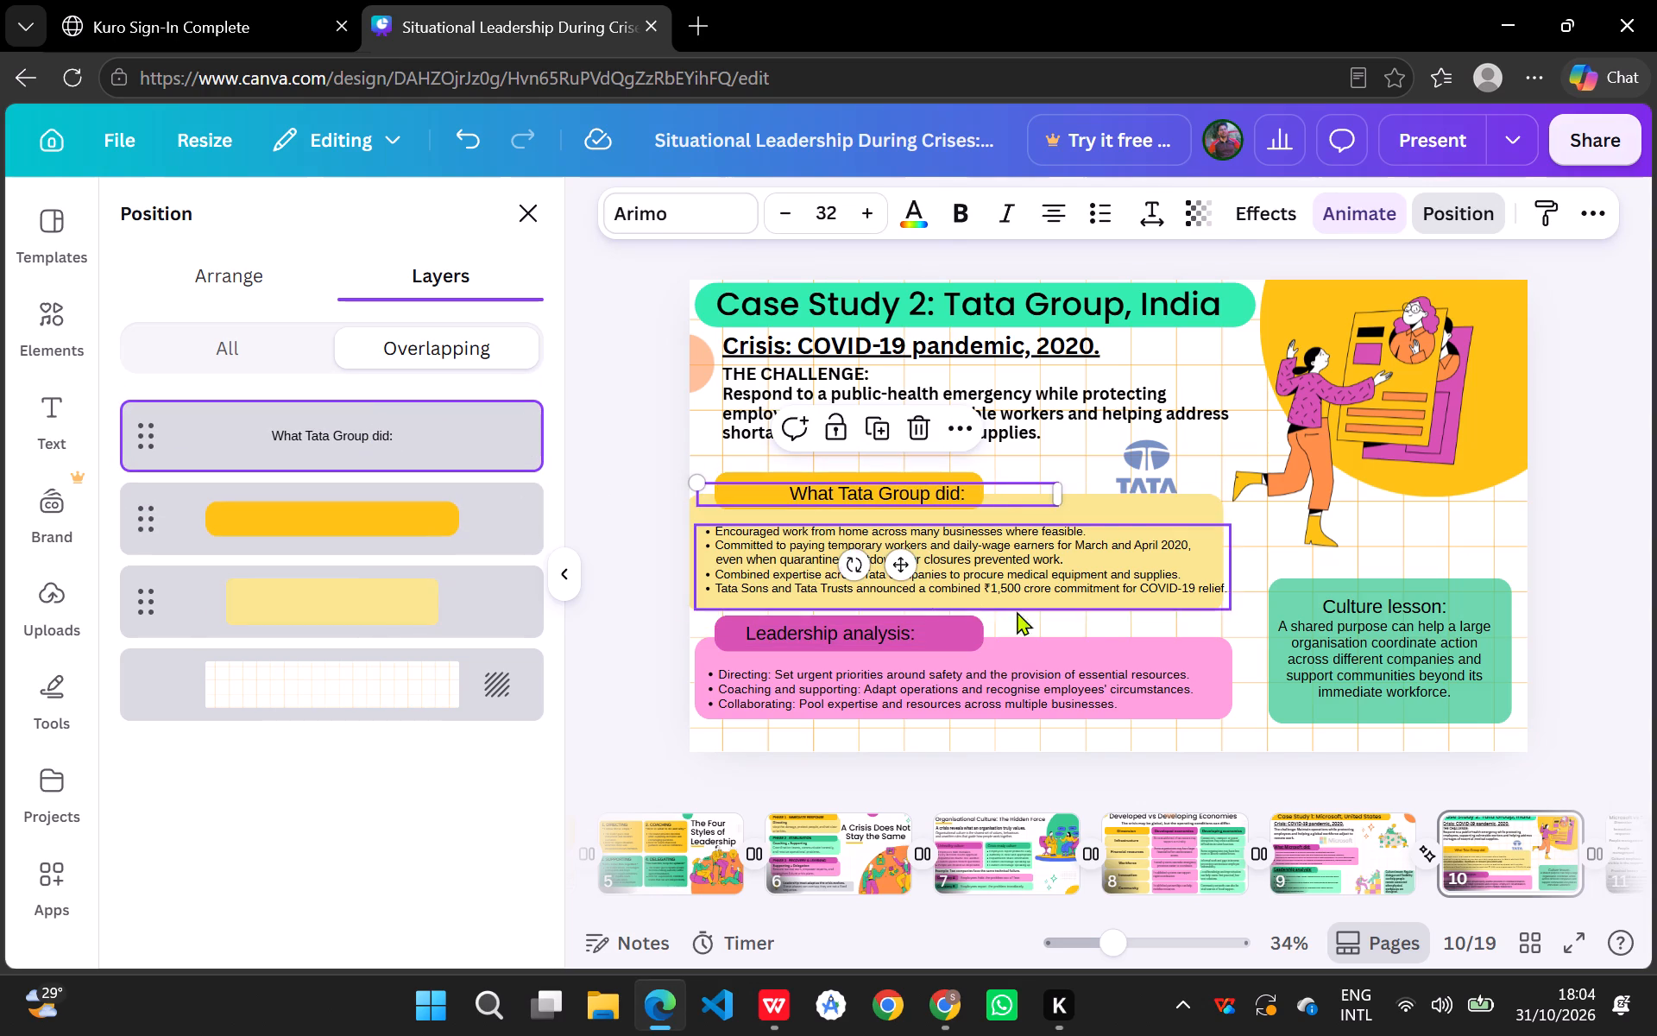
{"action": "left_click", "coordinate": [1156, 618]}
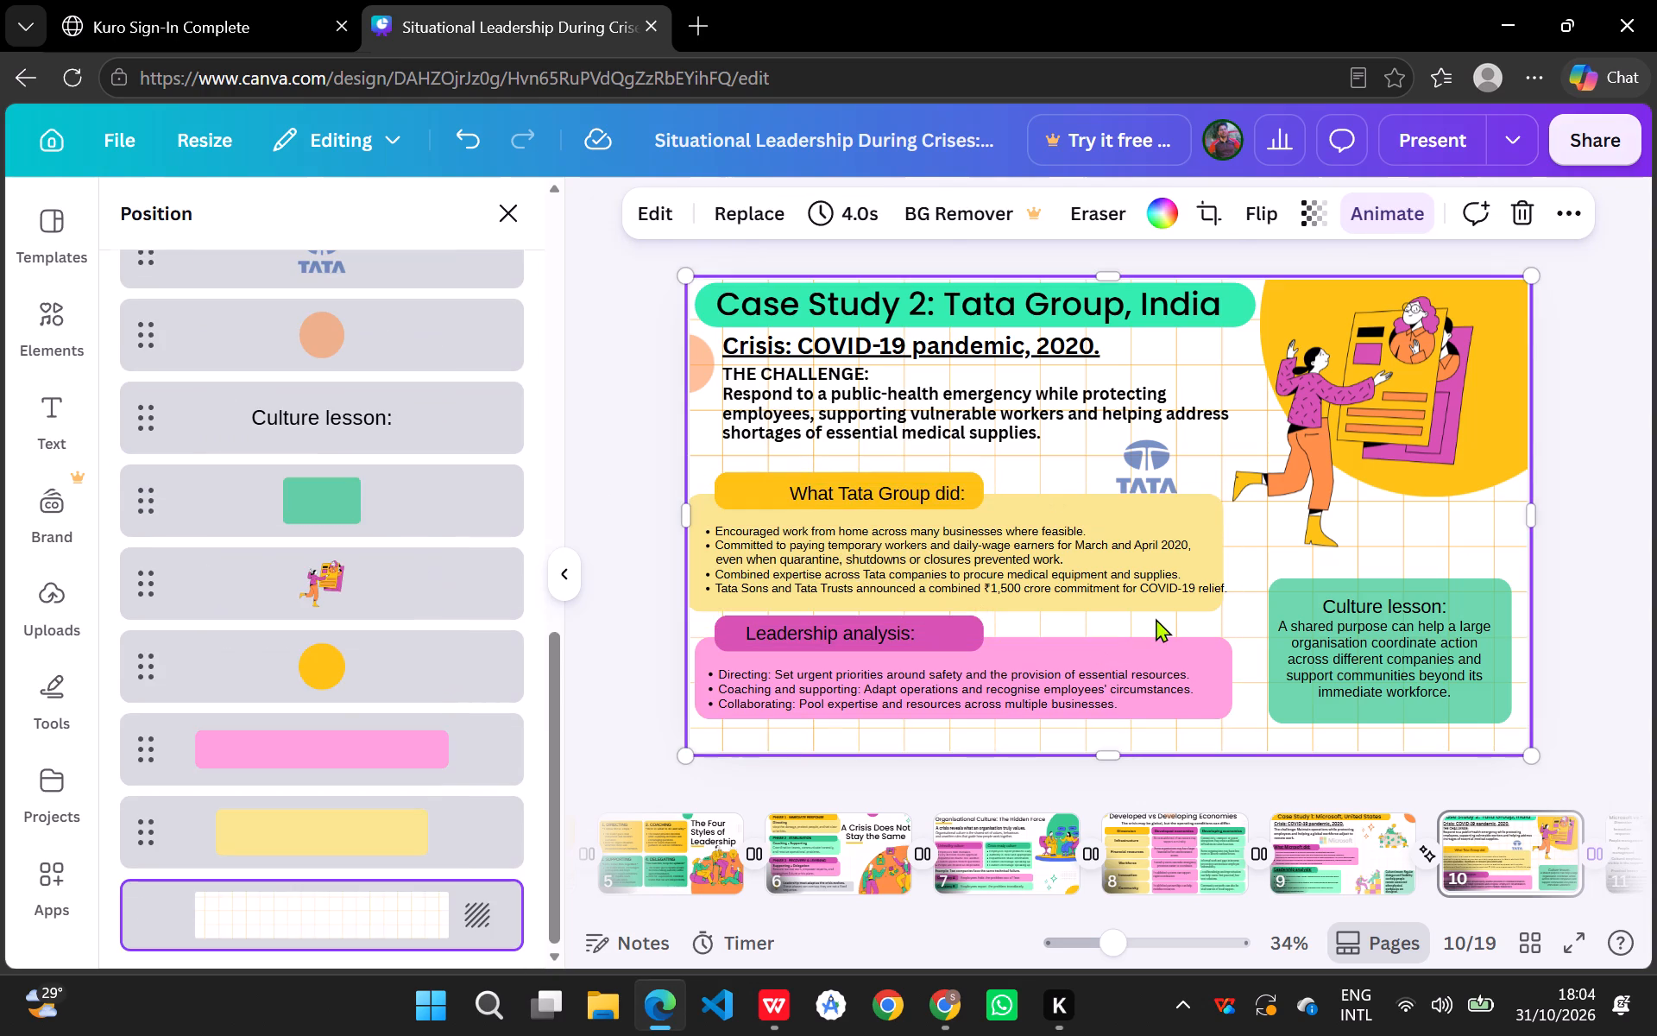
Shift the "What Tata Group did:" heading left so it sits centred on the yellow bar.
{"action": "left_click_drag", "start_coordinate": [837, 495], "coordinate": [809, 492]}
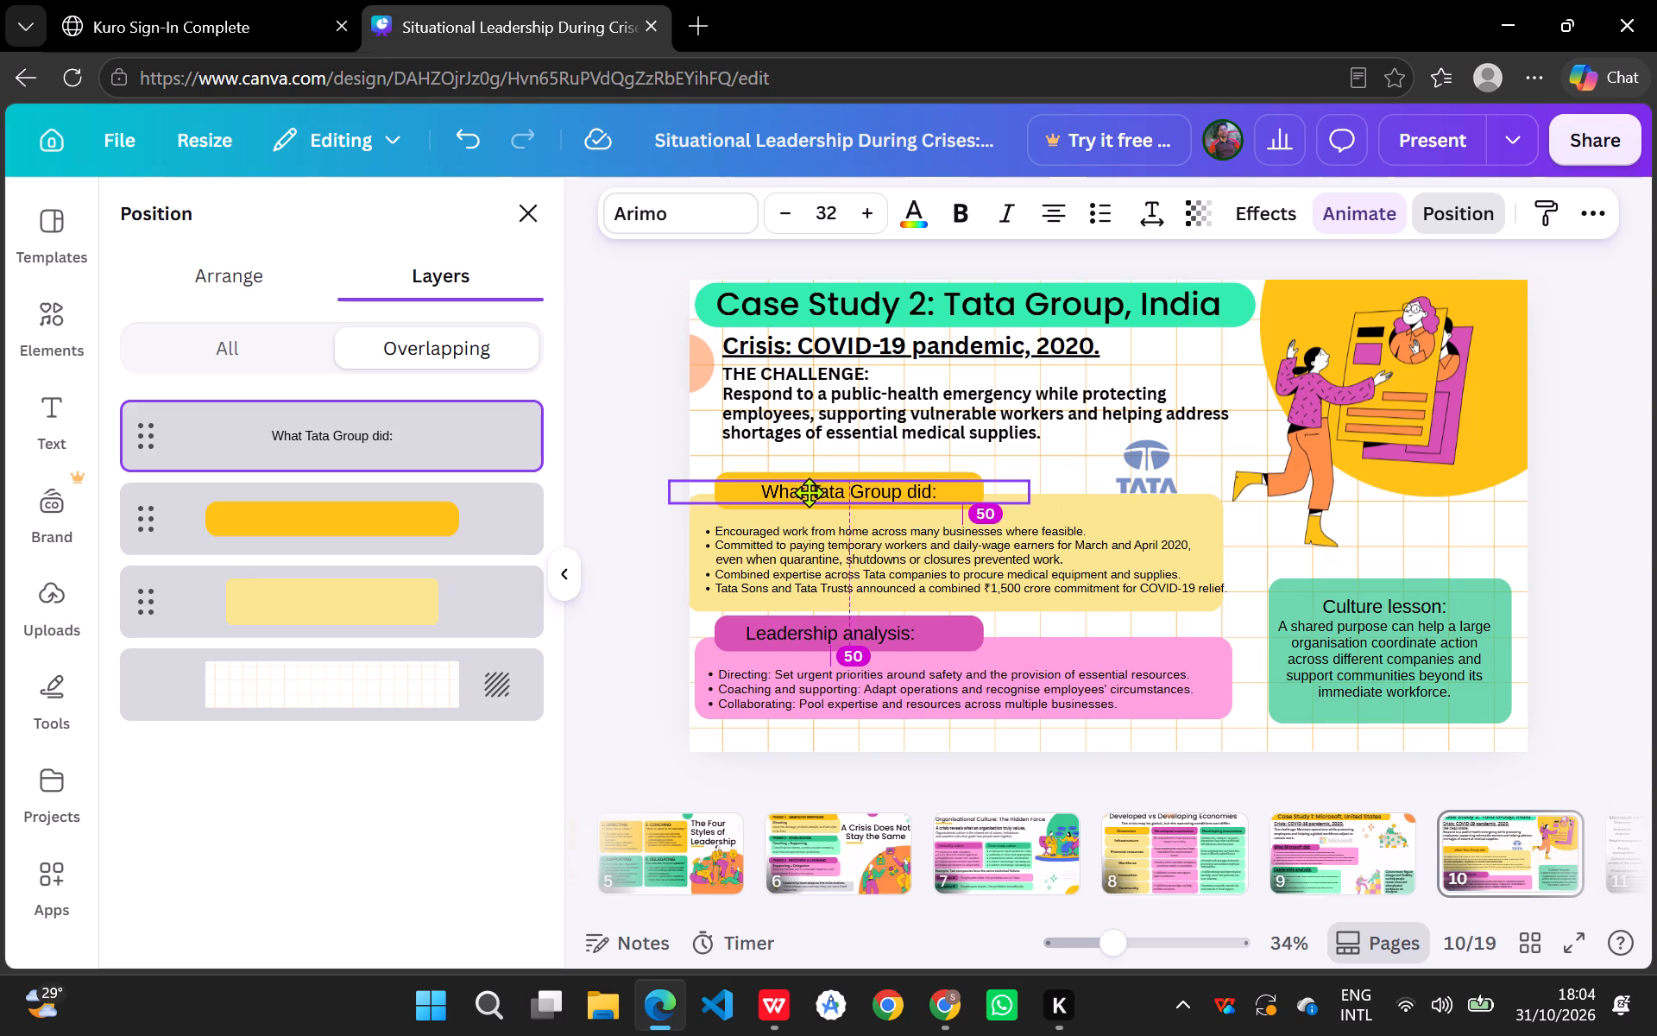
{"action": "left_click_drag", "start_coordinate": [809, 492], "coordinate": [798, 492]}
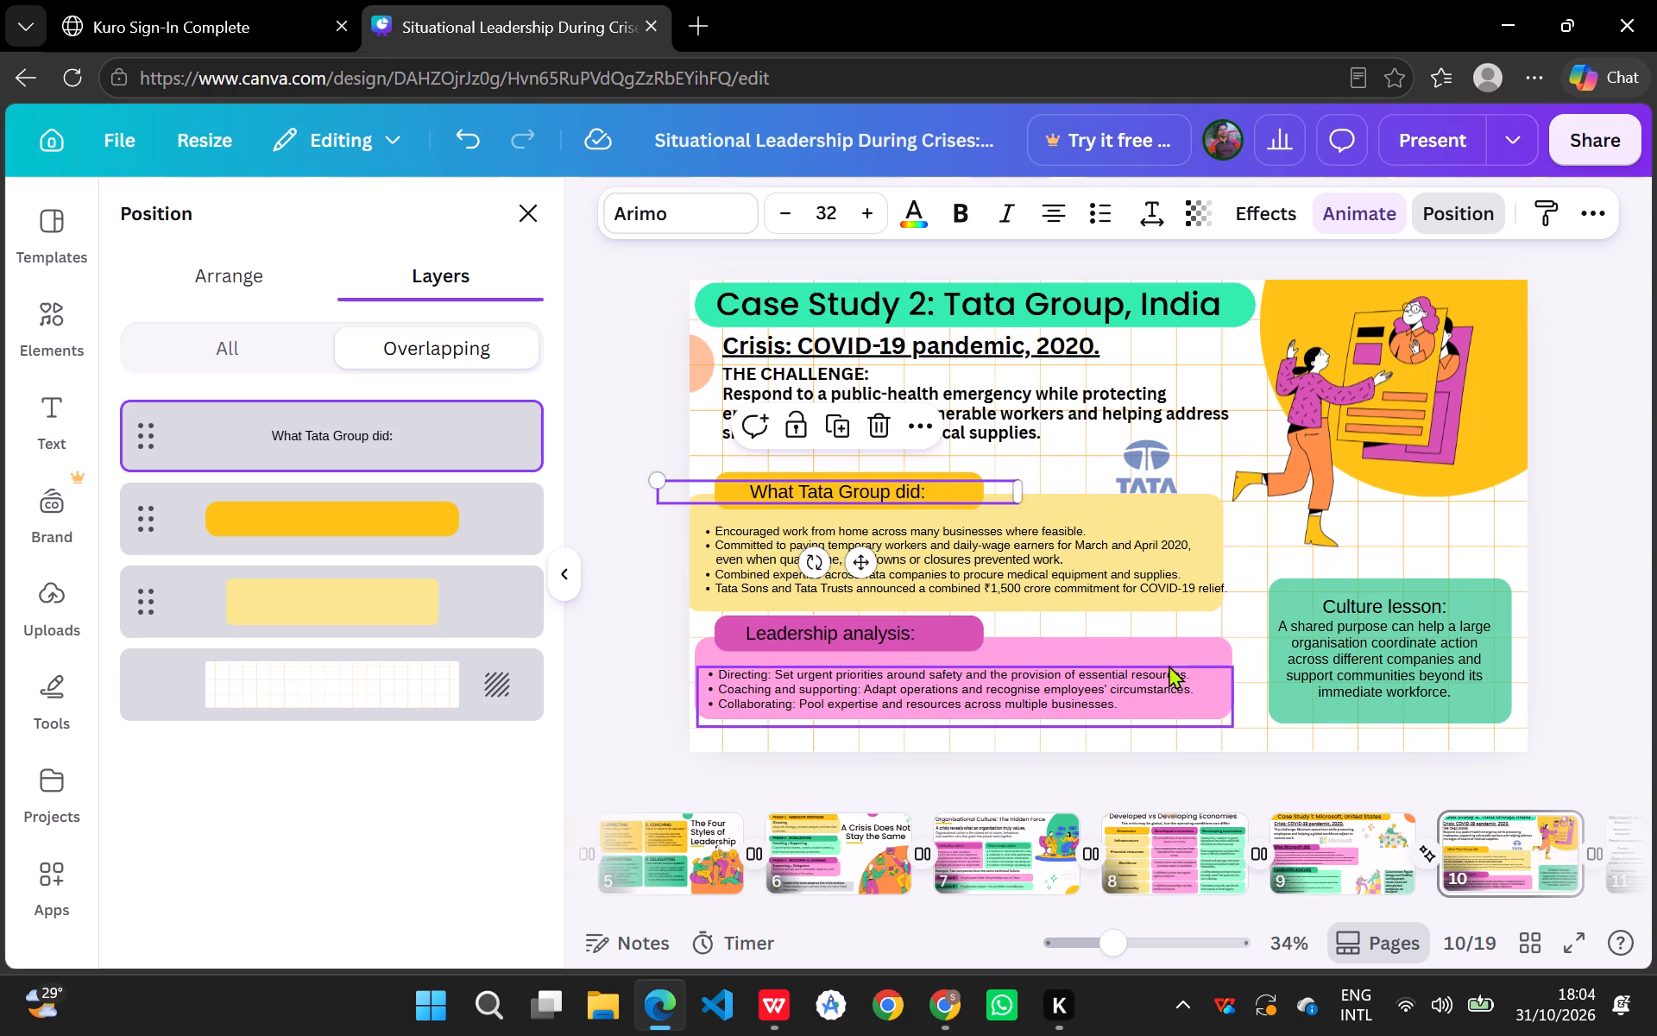
{"action": "left_click", "coordinate": [1406, 547]}
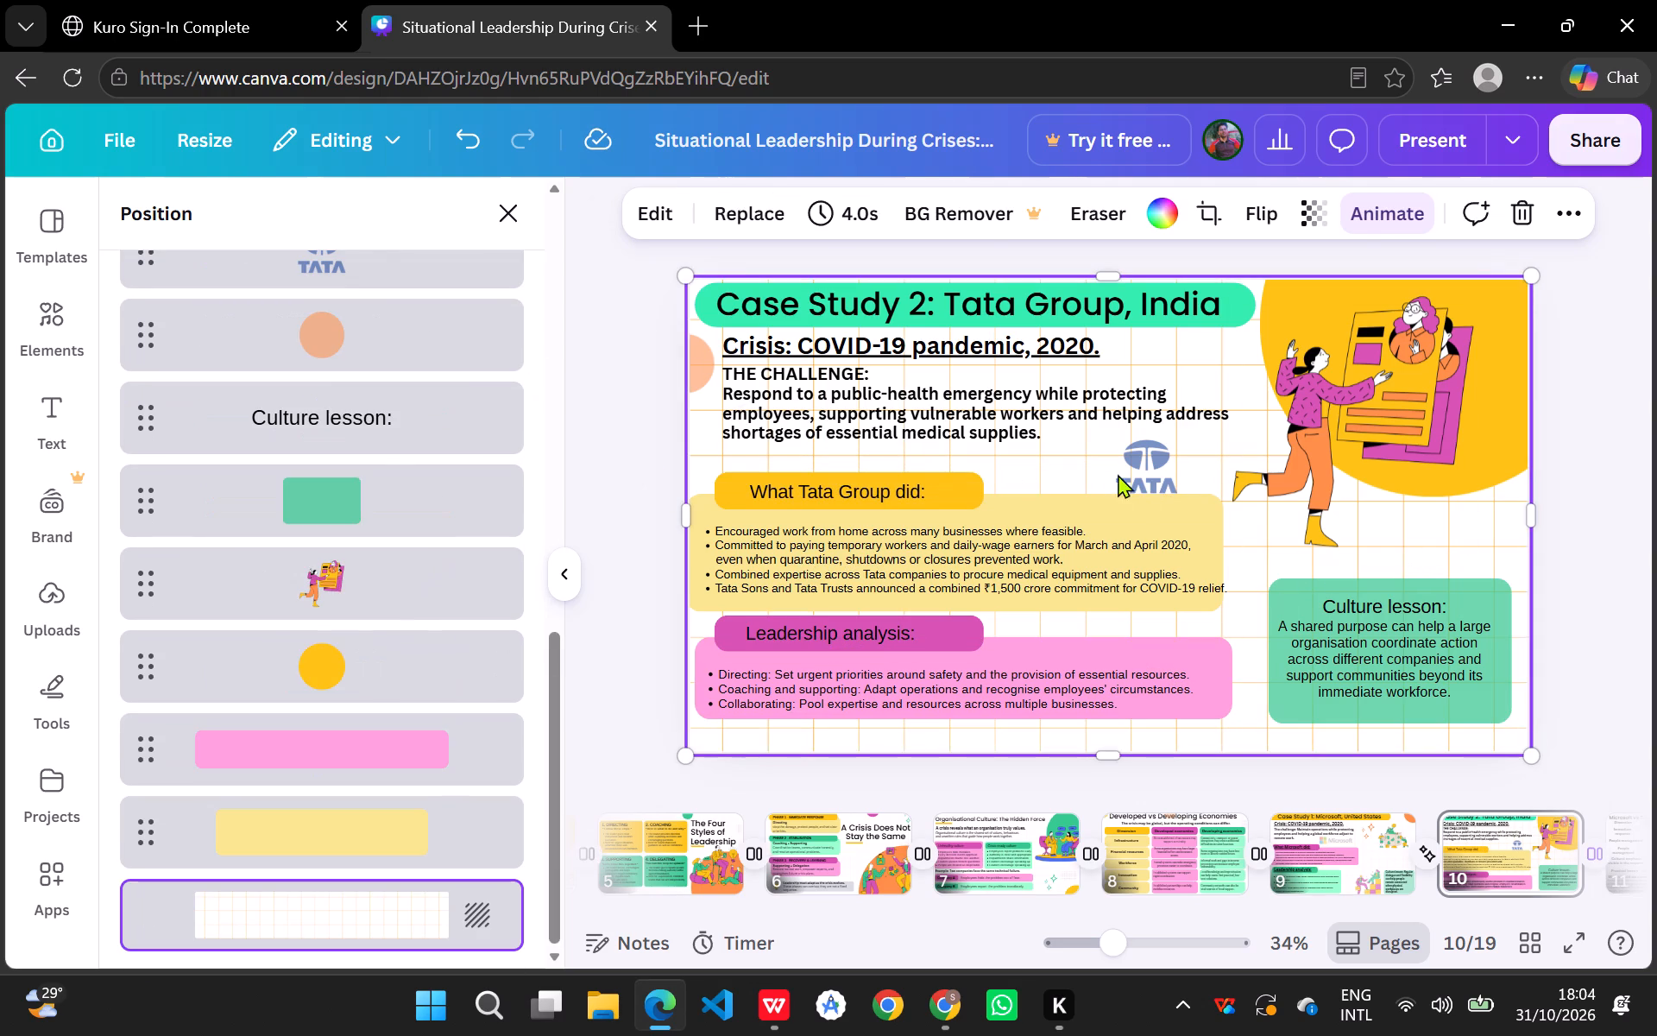
Widen the "THE CHALLENGE:" text box slightly to the right and shift the Tata logo left, just beneath the paragraph.
{"action": "left_click_drag", "start_coordinate": [1157, 467], "coordinate": [1094, 461]}
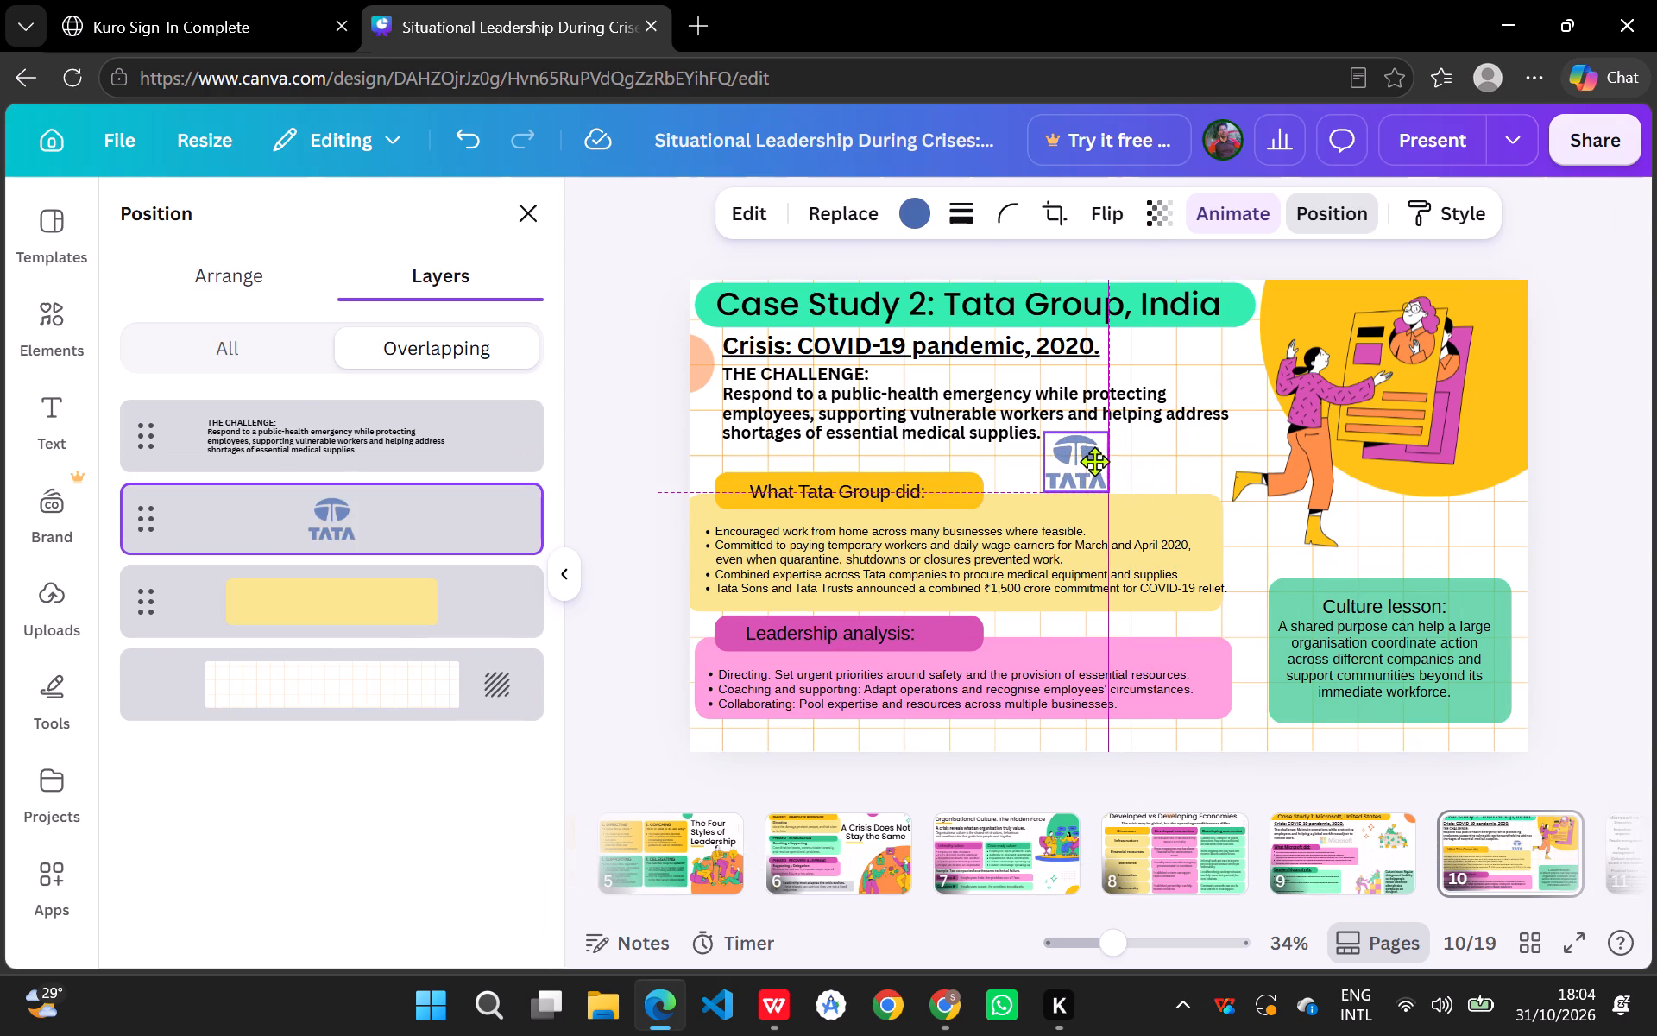
{"action": "left_click_drag", "start_coordinate": [1094, 461], "coordinate": [1093, 459]}
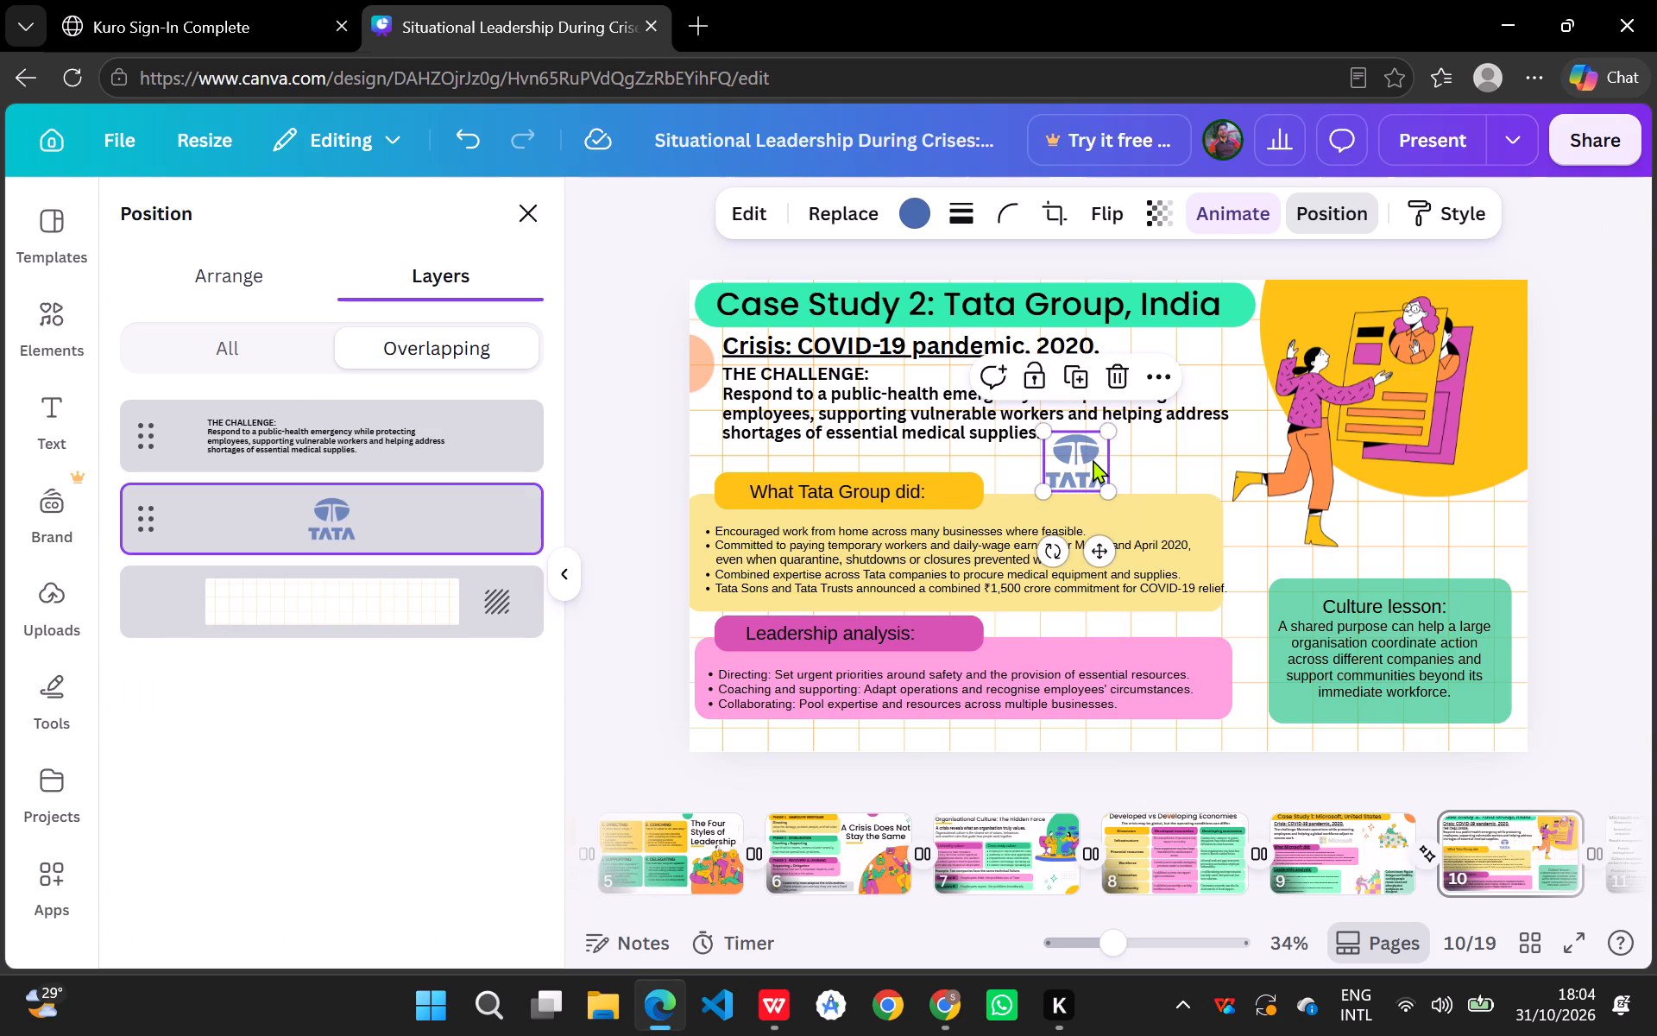
{"action": "left_click", "coordinate": [1204, 400]}
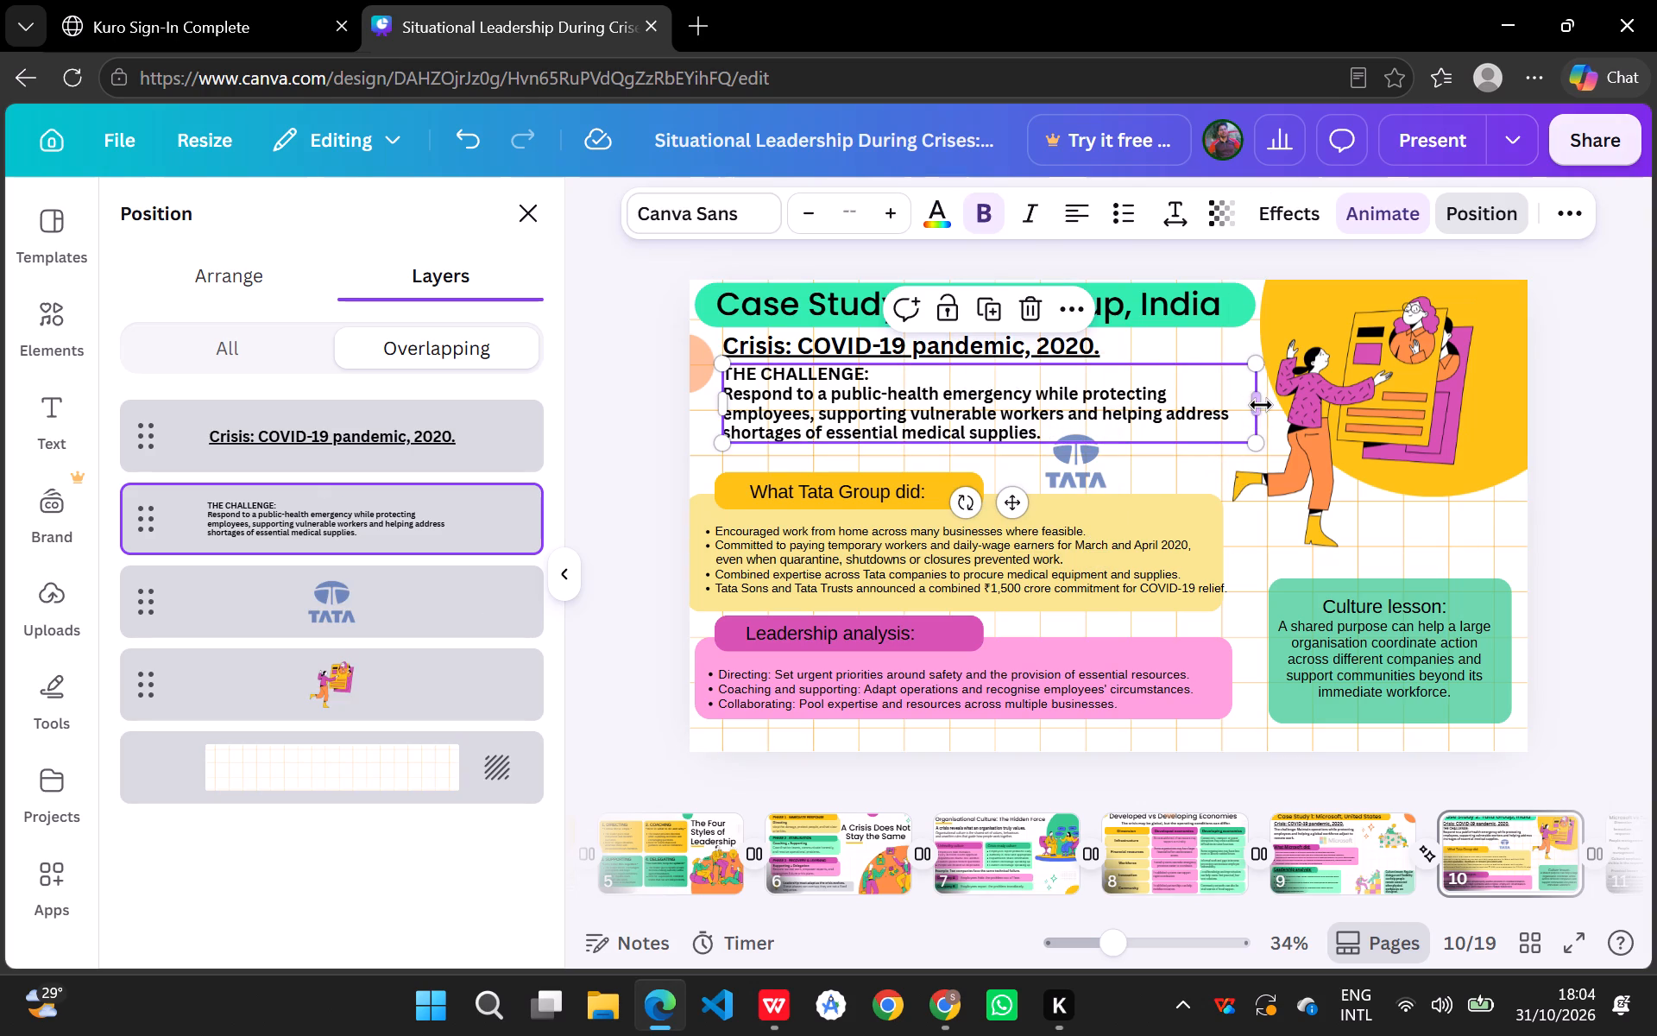
{"action": "left_click_drag", "start_coordinate": [1263, 404], "coordinate": [1279, 402]}
{"action": "left_click", "coordinate": [1078, 479]}
{"action": "left_click_drag", "start_coordinate": [1078, 479], "coordinate": [1042, 477]}
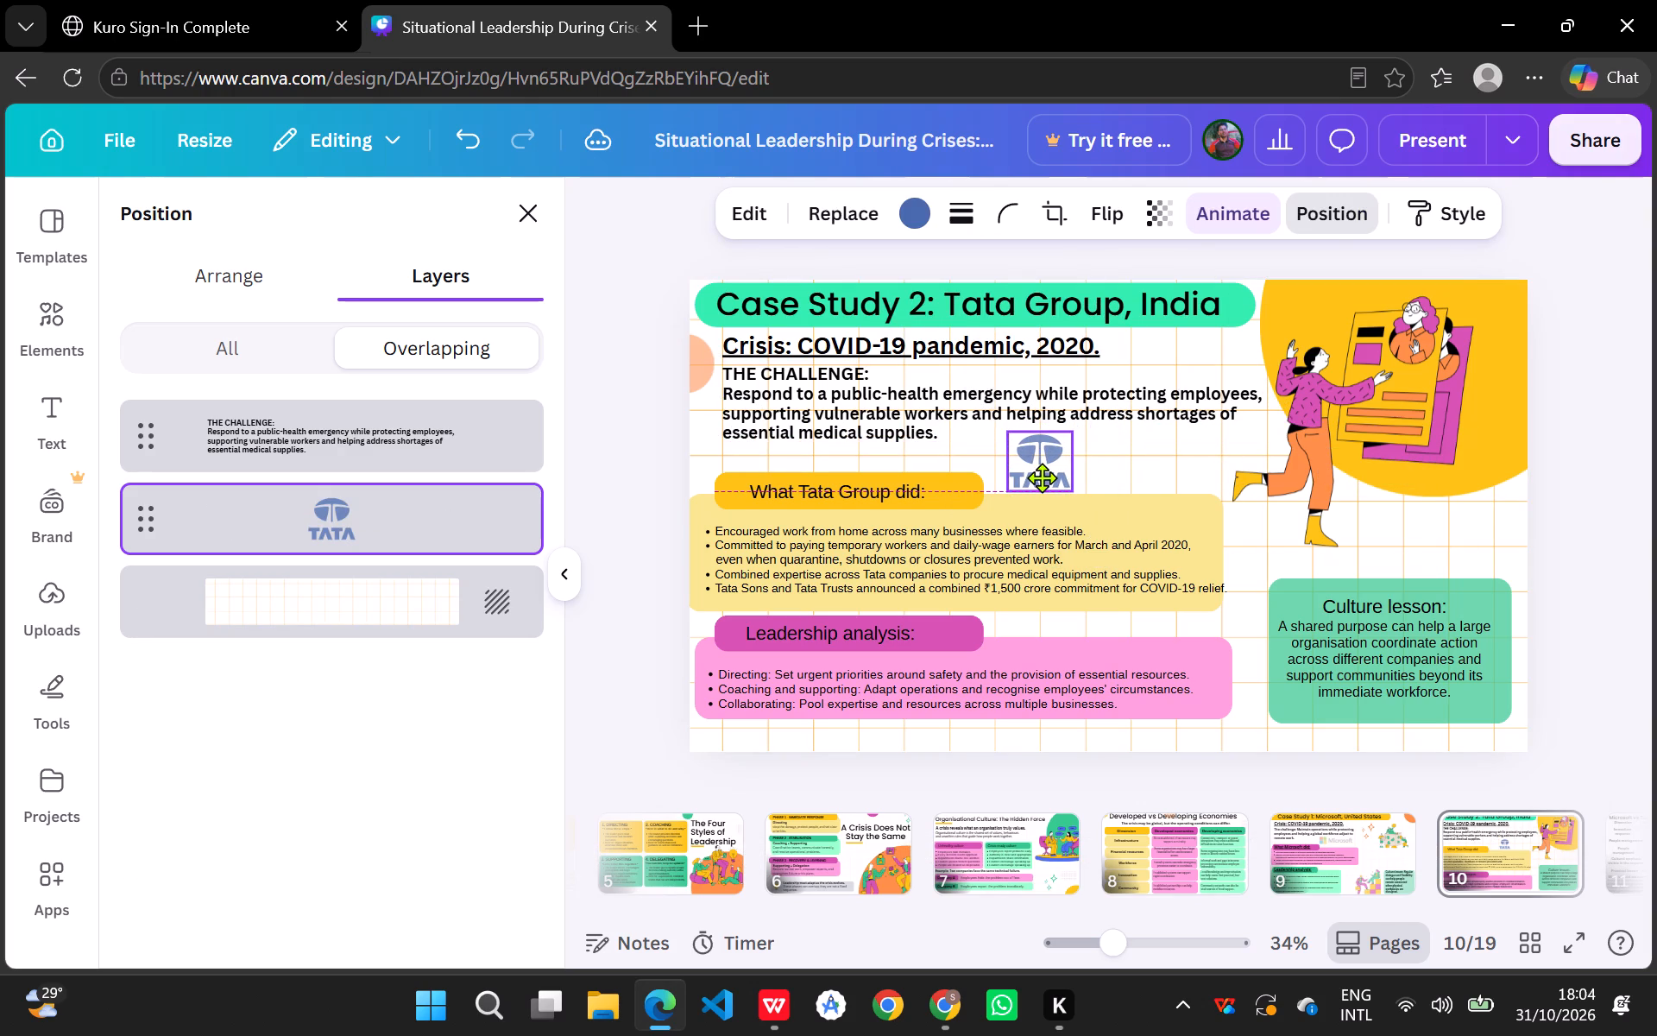
{"action": "left_click_drag", "start_coordinate": [1042, 477], "coordinate": [1041, 477]}
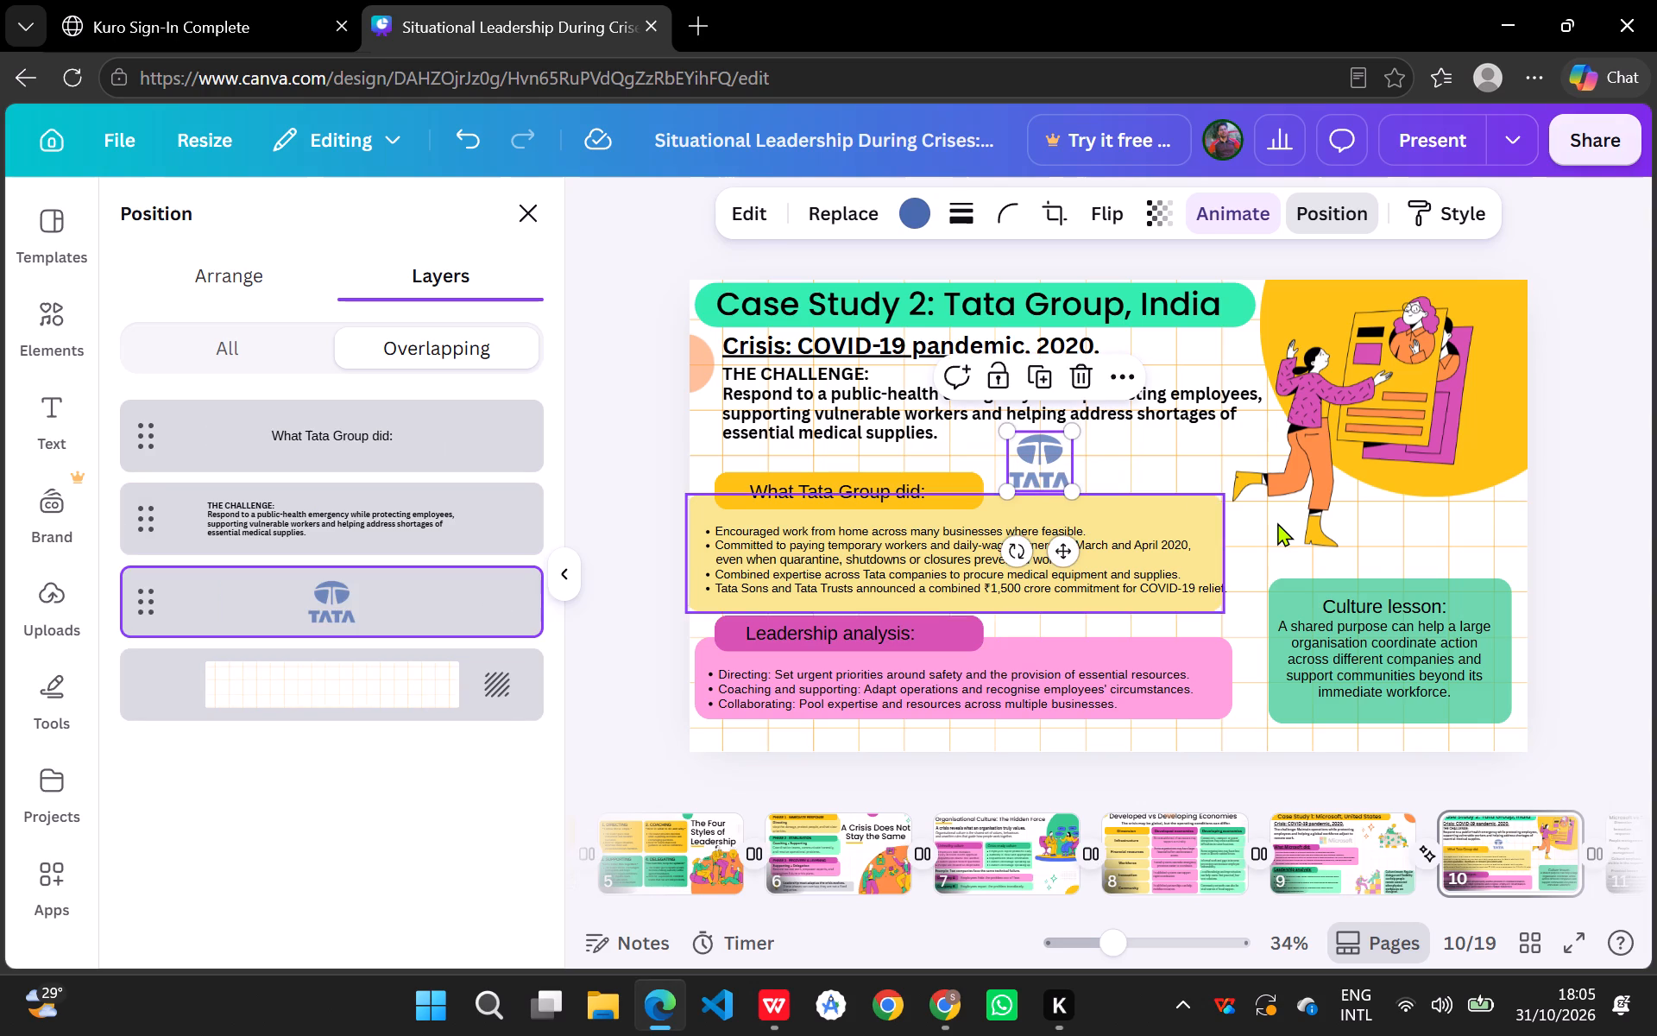
{"action": "left_click", "coordinate": [1282, 526]}
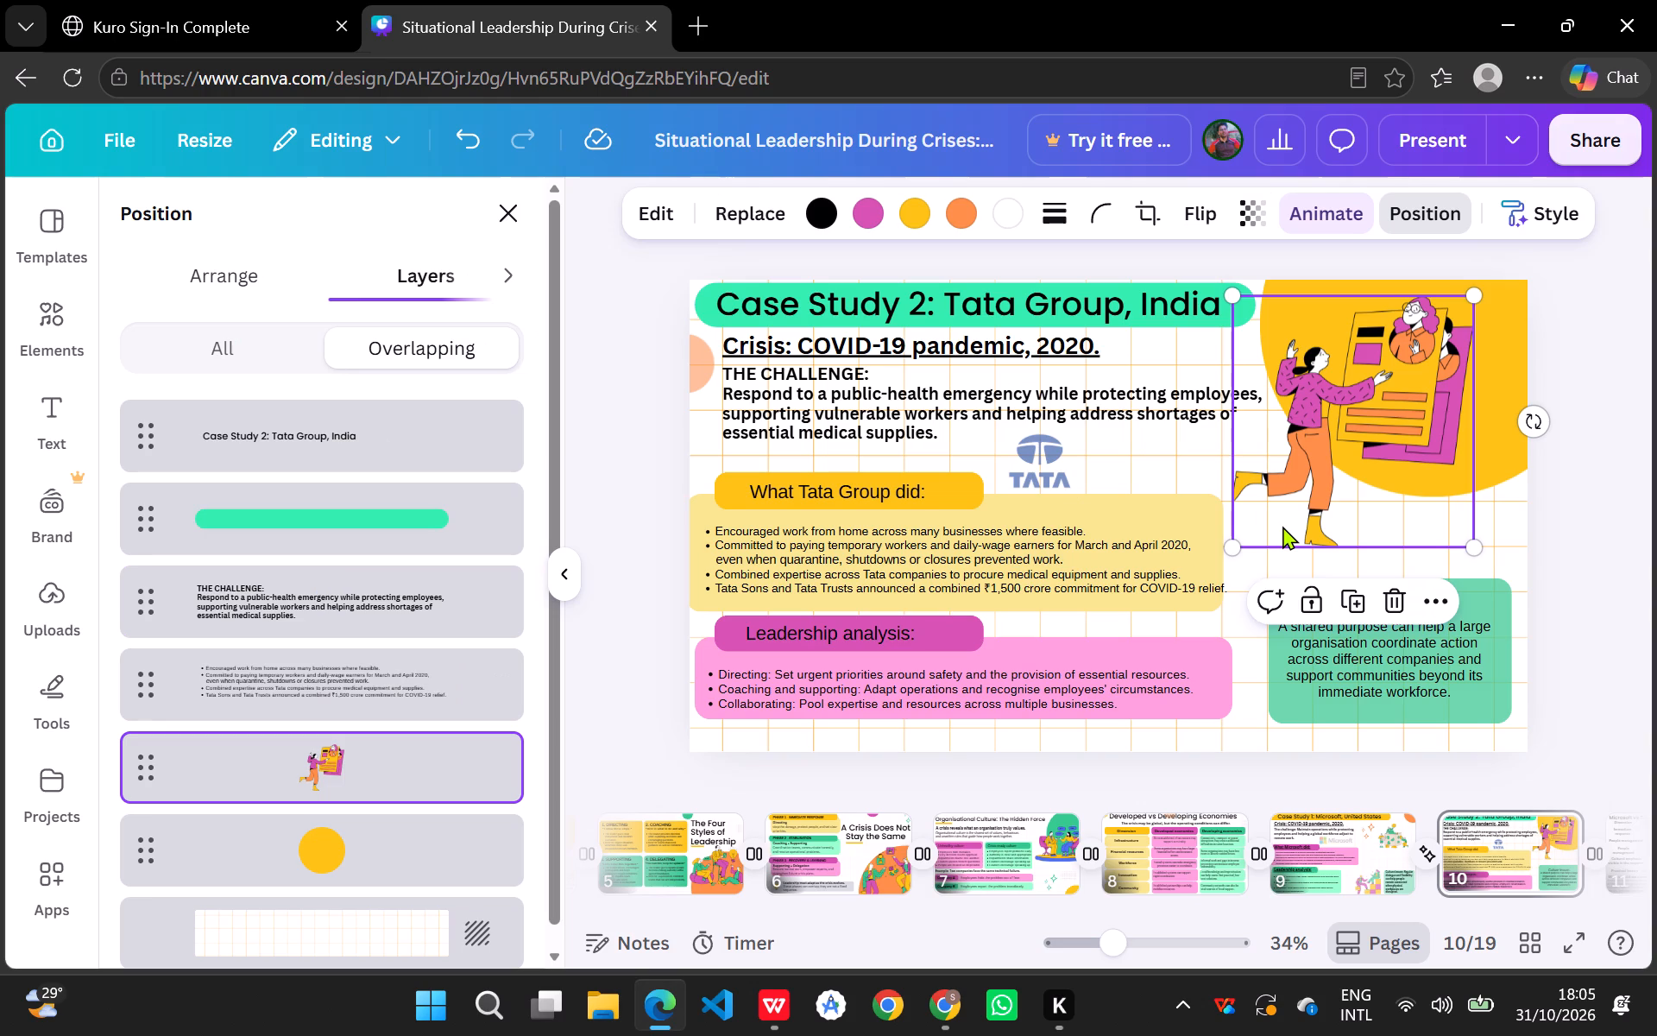
Move the light pink panel slightly down and left so its side edges align with the light yellow panel.
{"action": "left_click", "coordinate": [1210, 643]}
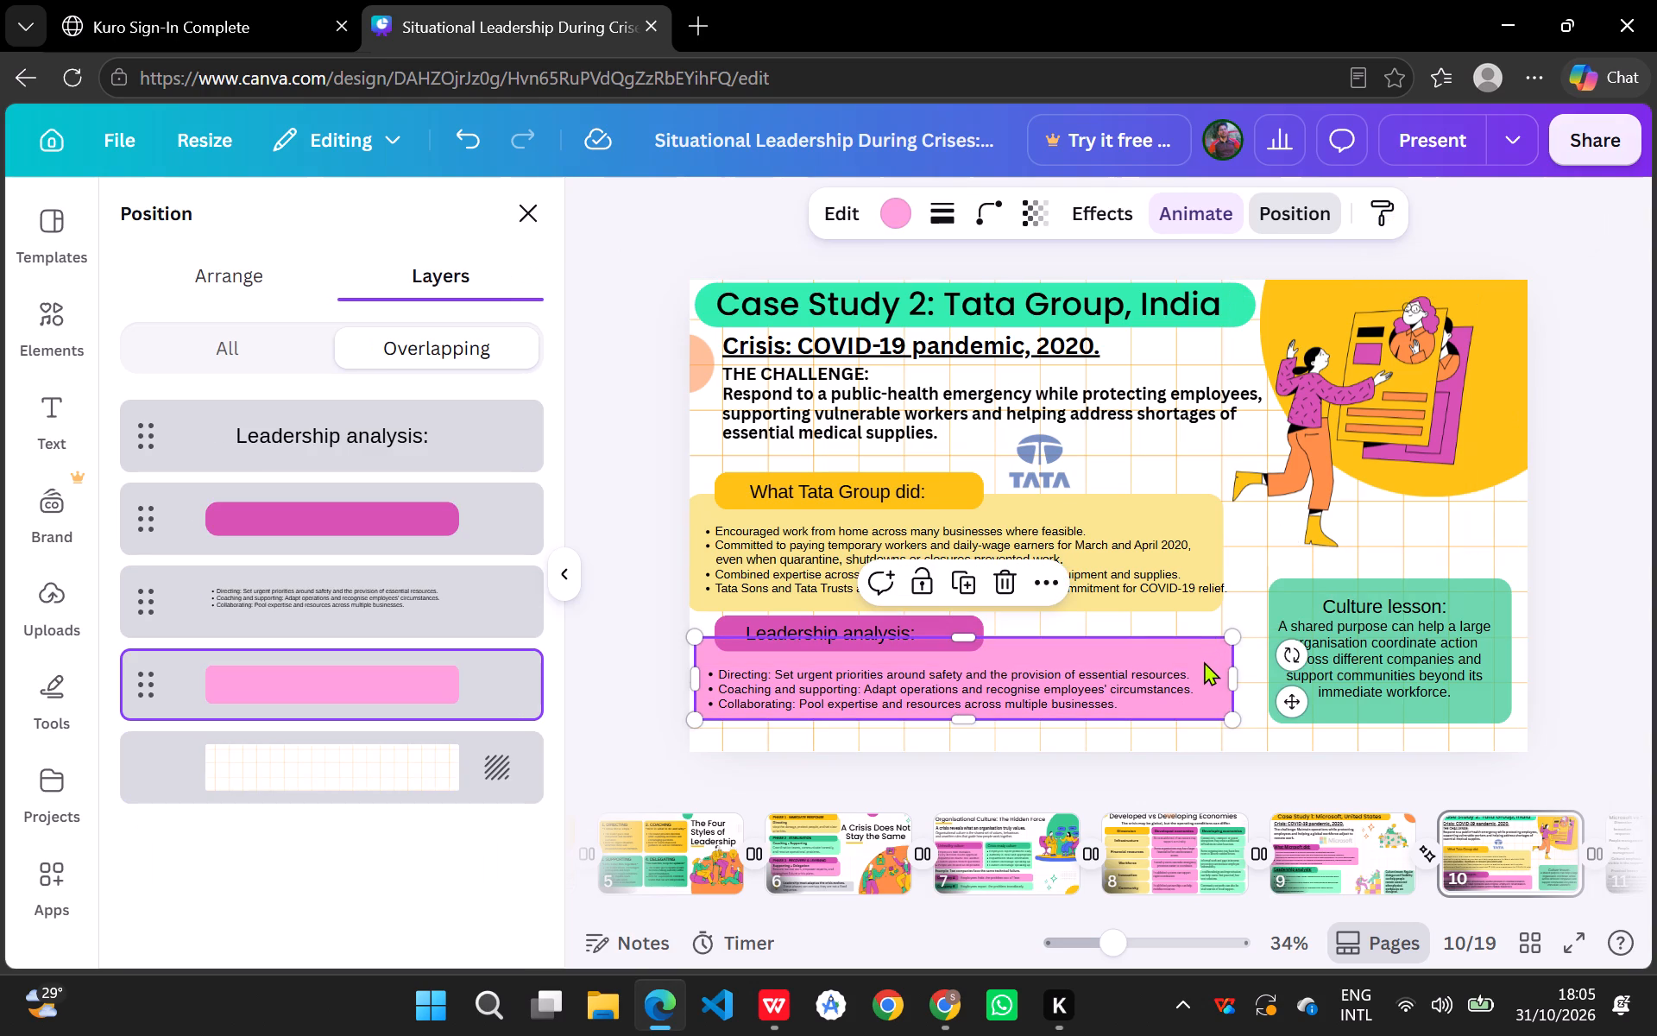
{"action": "left_click_drag", "start_coordinate": [1204, 660], "coordinate": [1202, 671]}
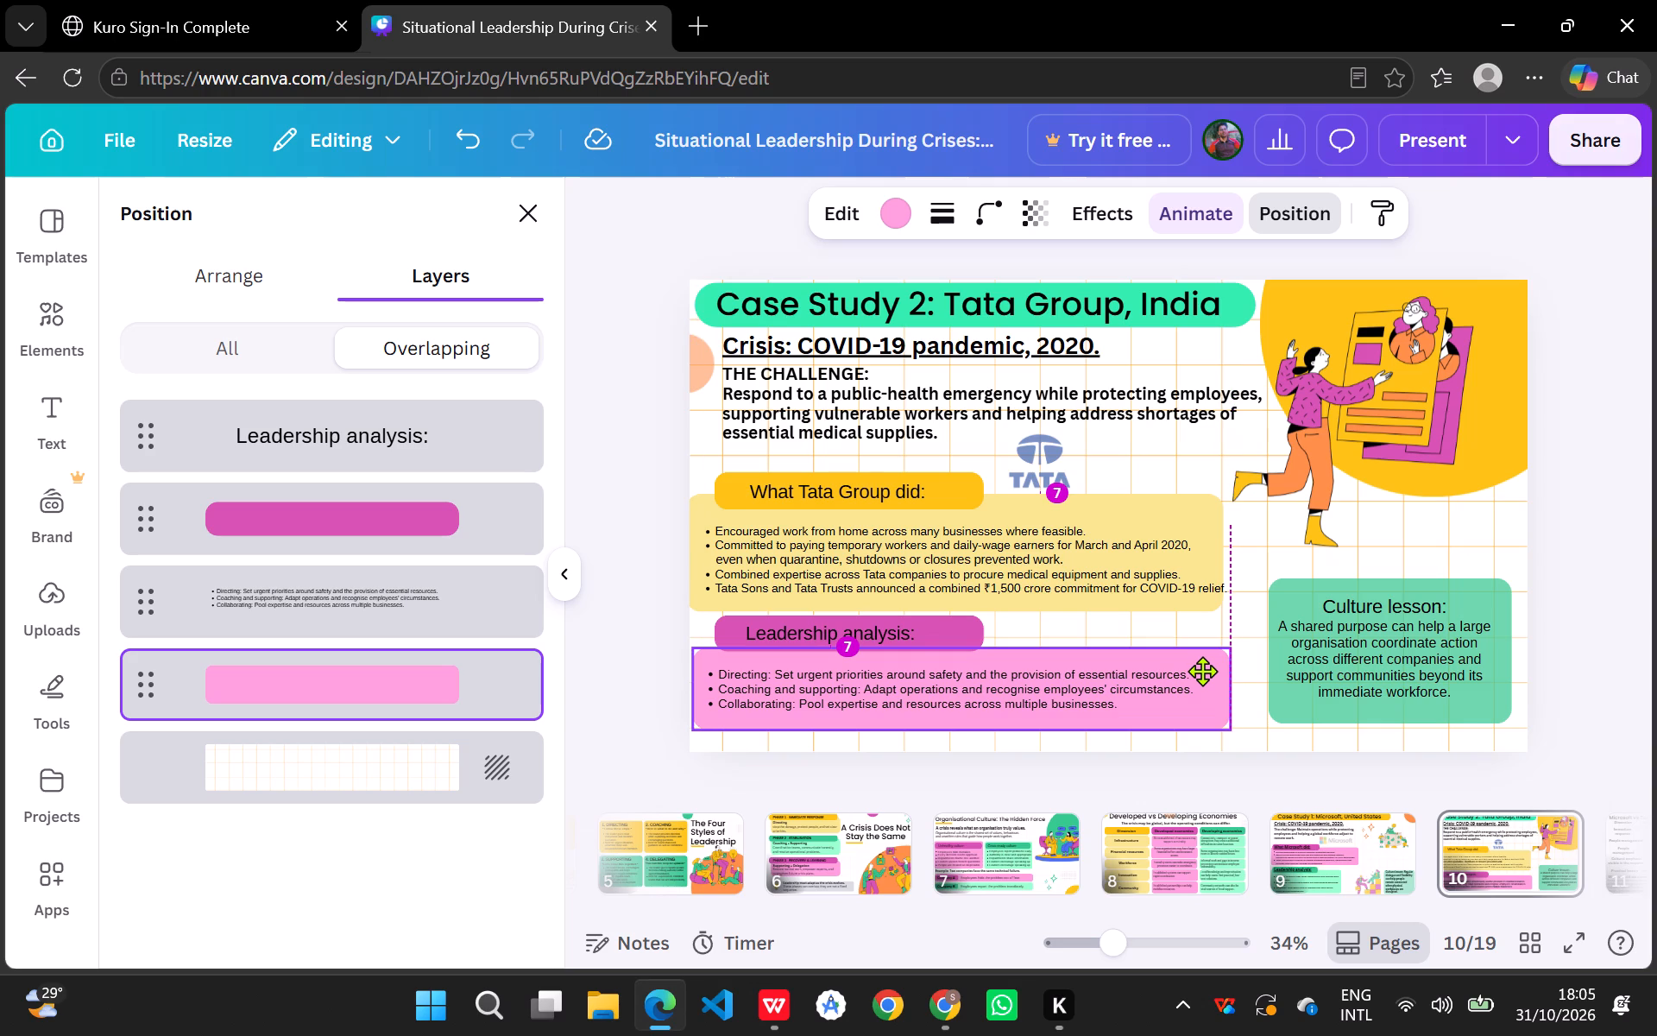
{"action": "left_click_drag", "start_coordinate": [1202, 671], "coordinate": [1201, 674]}
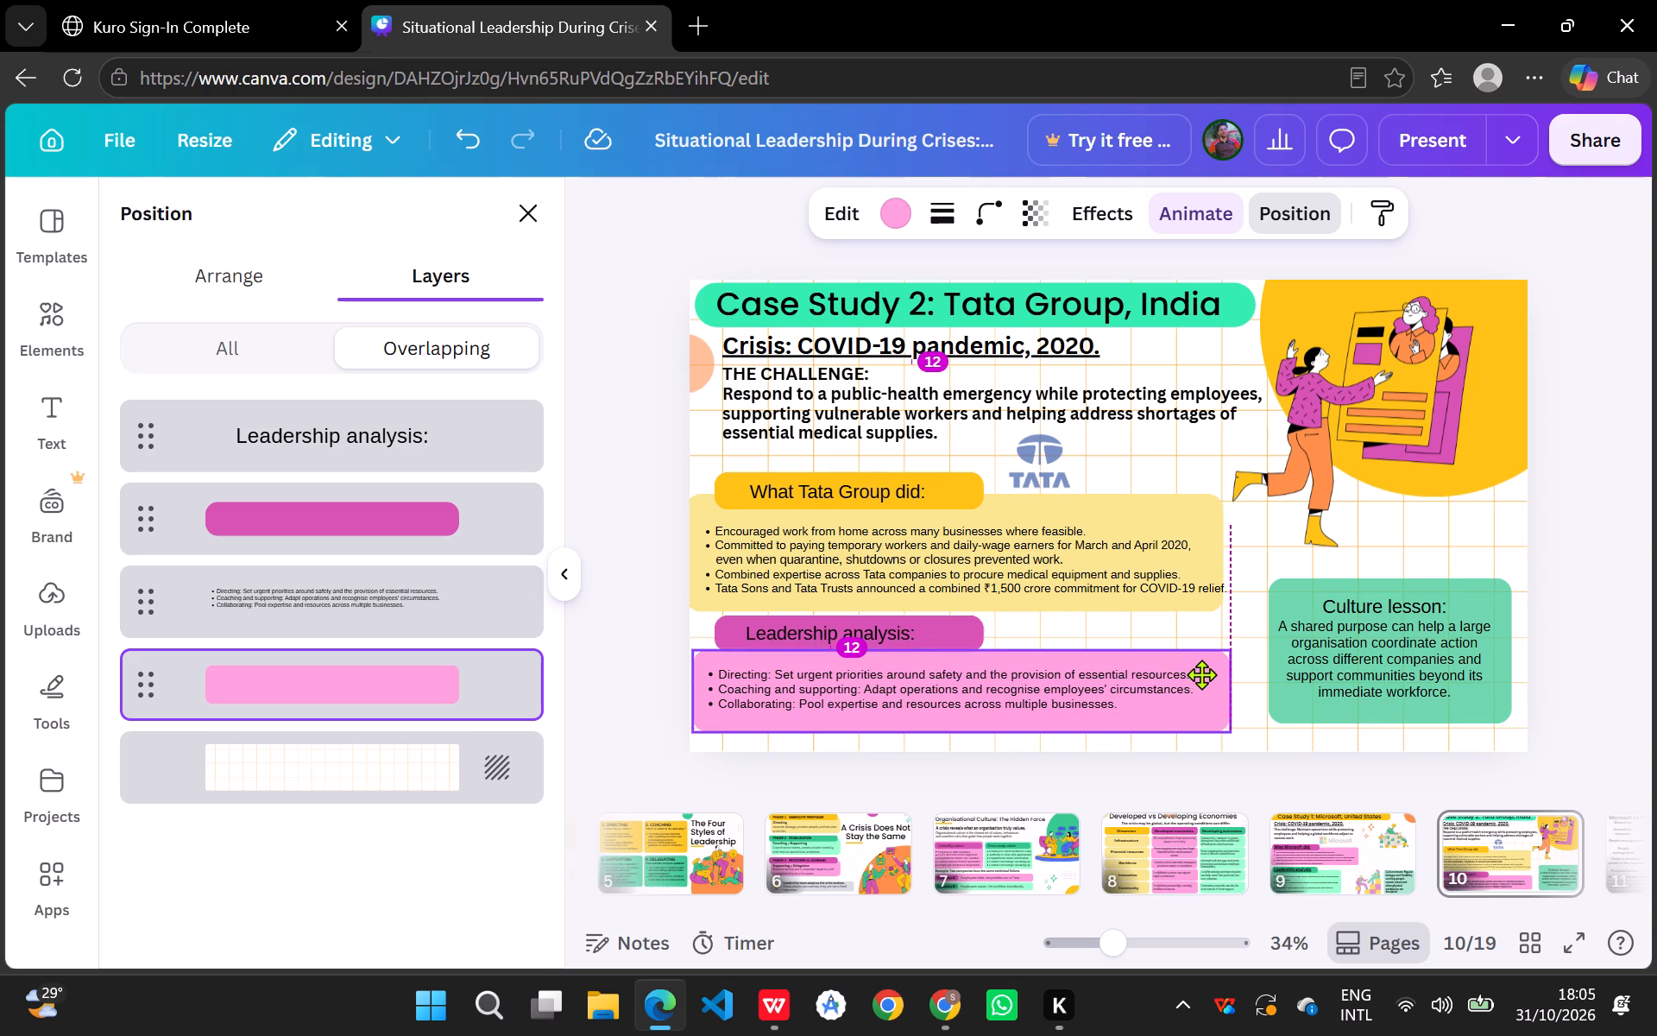
{"action": "left_click_drag", "start_coordinate": [1201, 674], "coordinate": [1195, 675]}
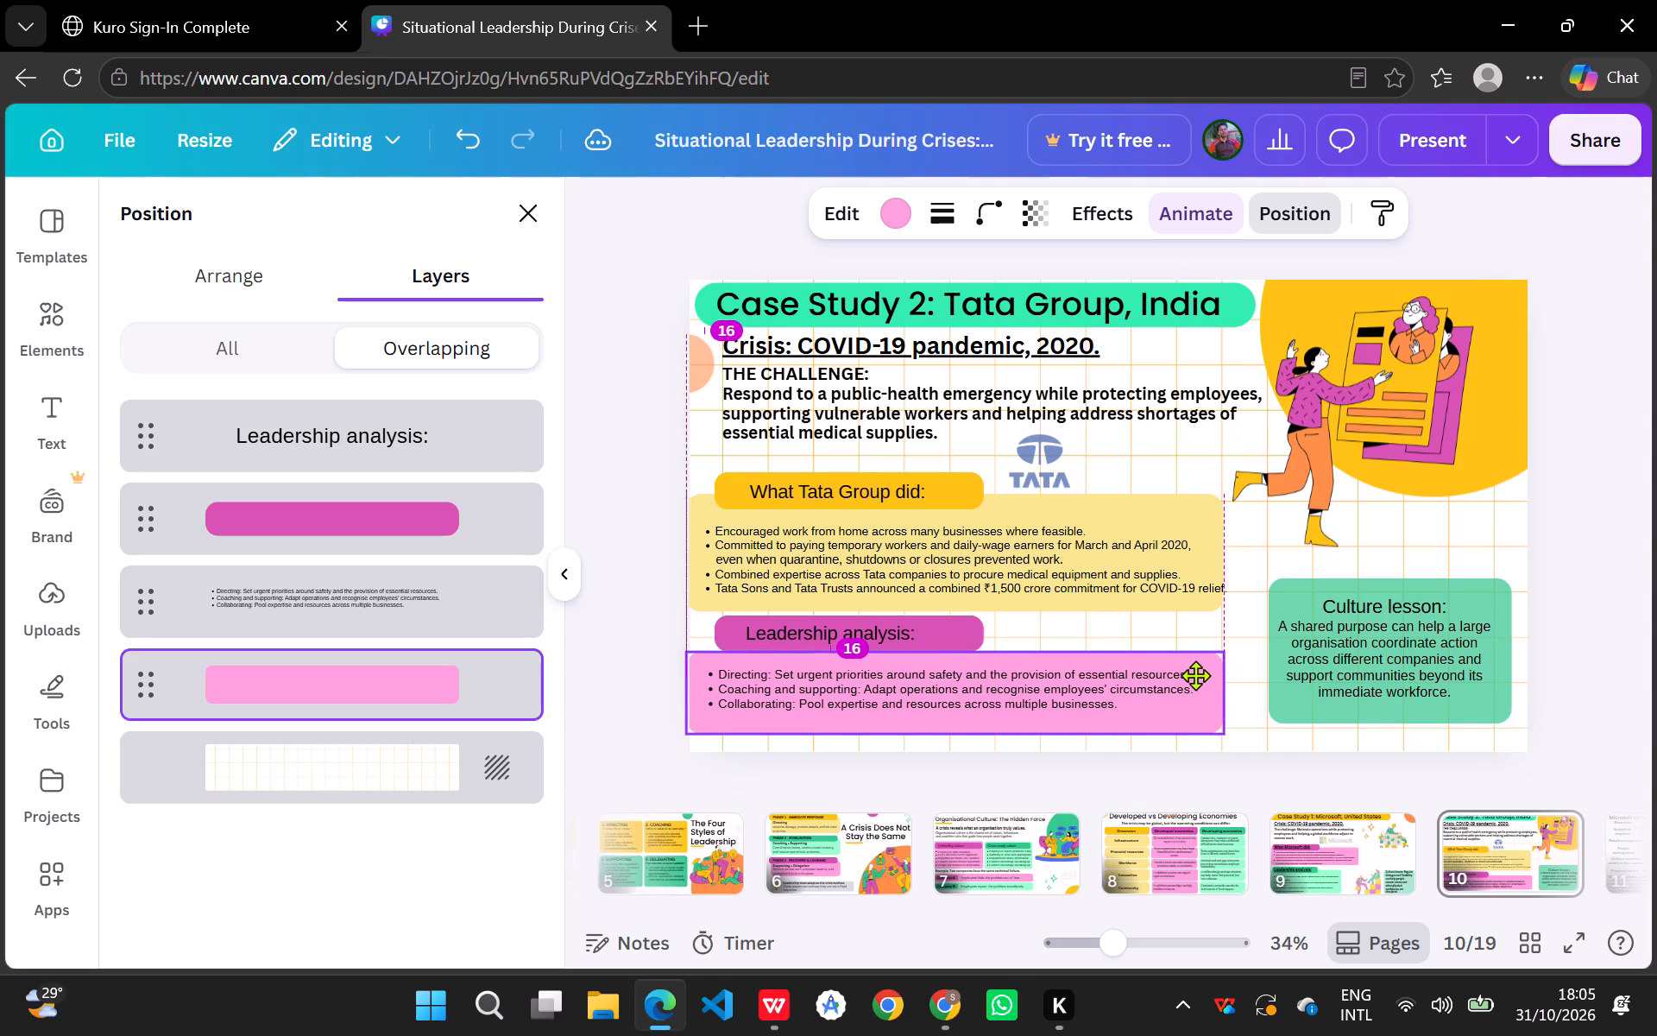
{"action": "left_click_drag", "start_coordinate": [1195, 675], "coordinate": [1195, 674]}
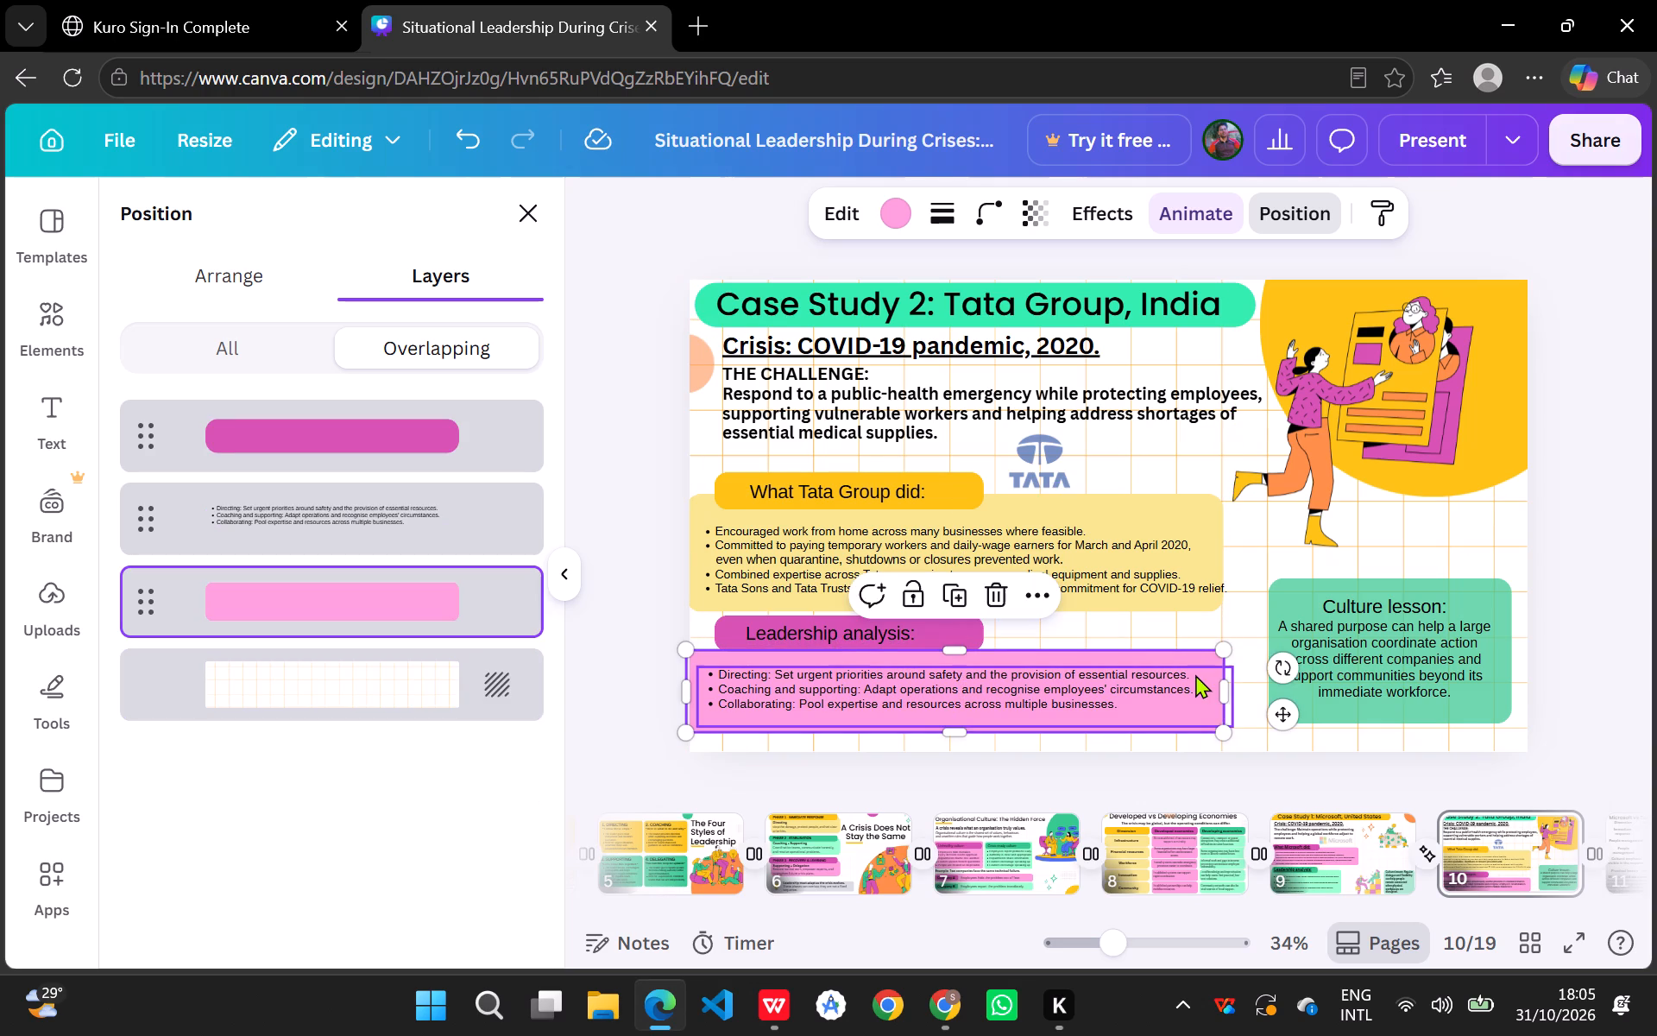
{"action": "left_click", "coordinate": [1255, 541]}
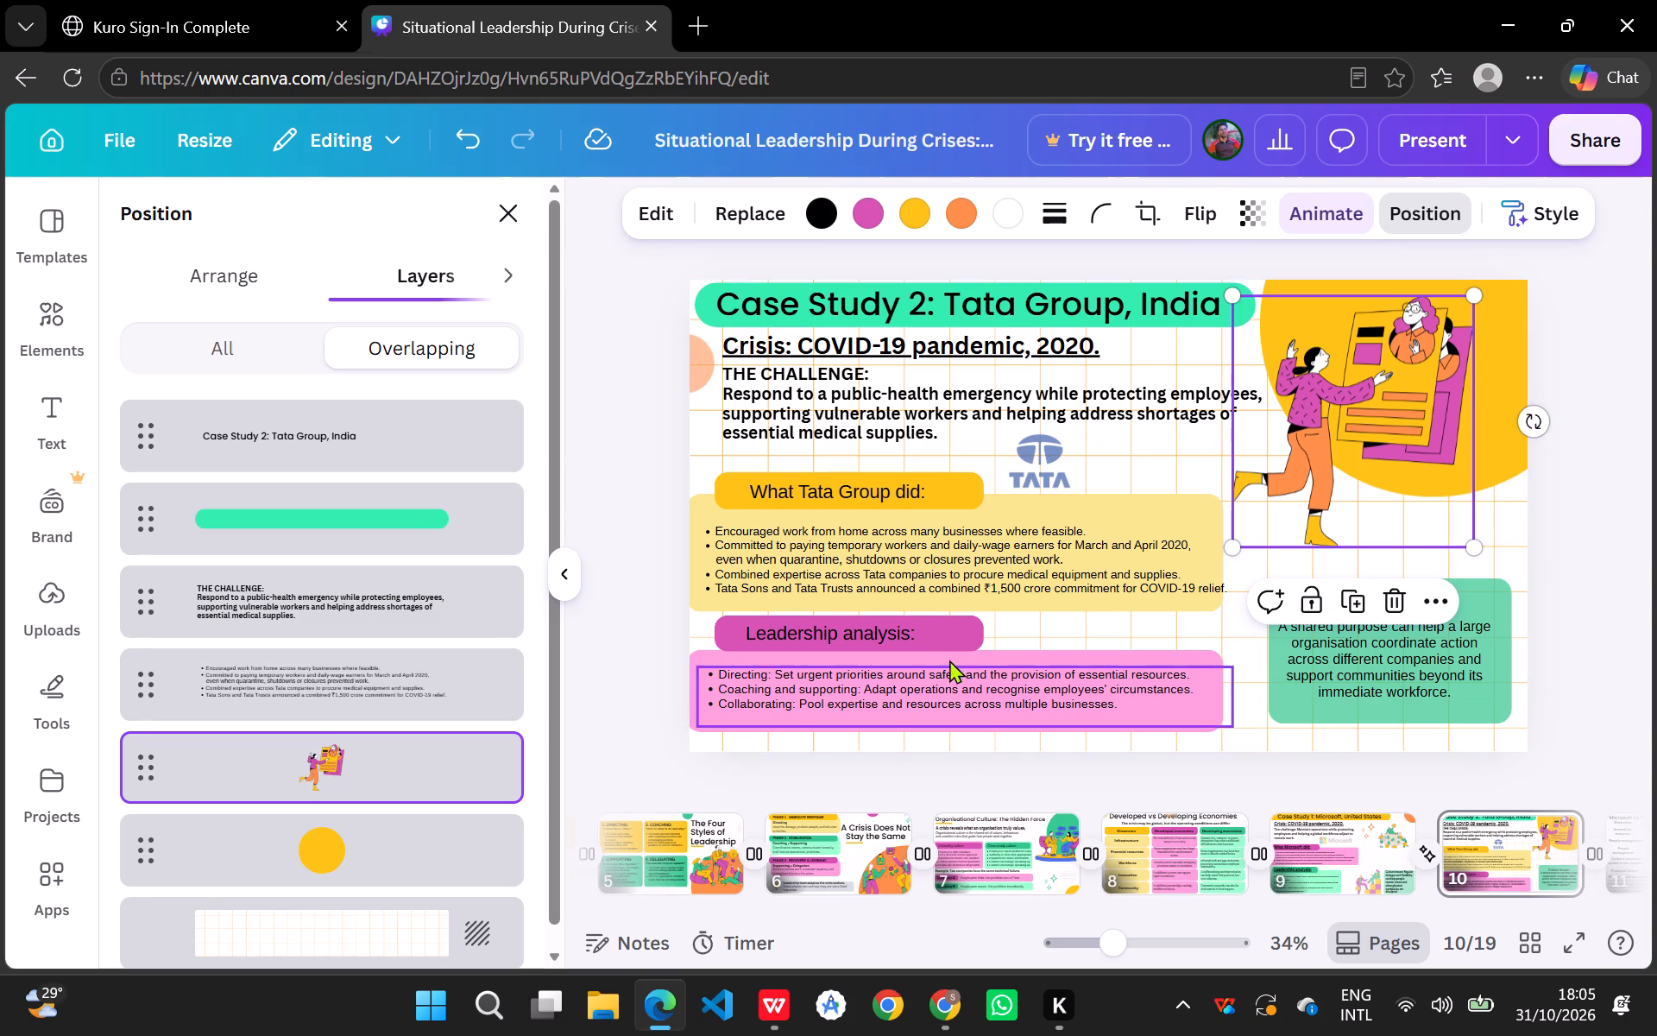
Lower the magenta heading bar onto the pink panel's top edge, keeping it aligned with the yellow bar above.
{"action": "left_click_drag", "start_coordinate": [961, 635], "coordinate": [952, 648]}
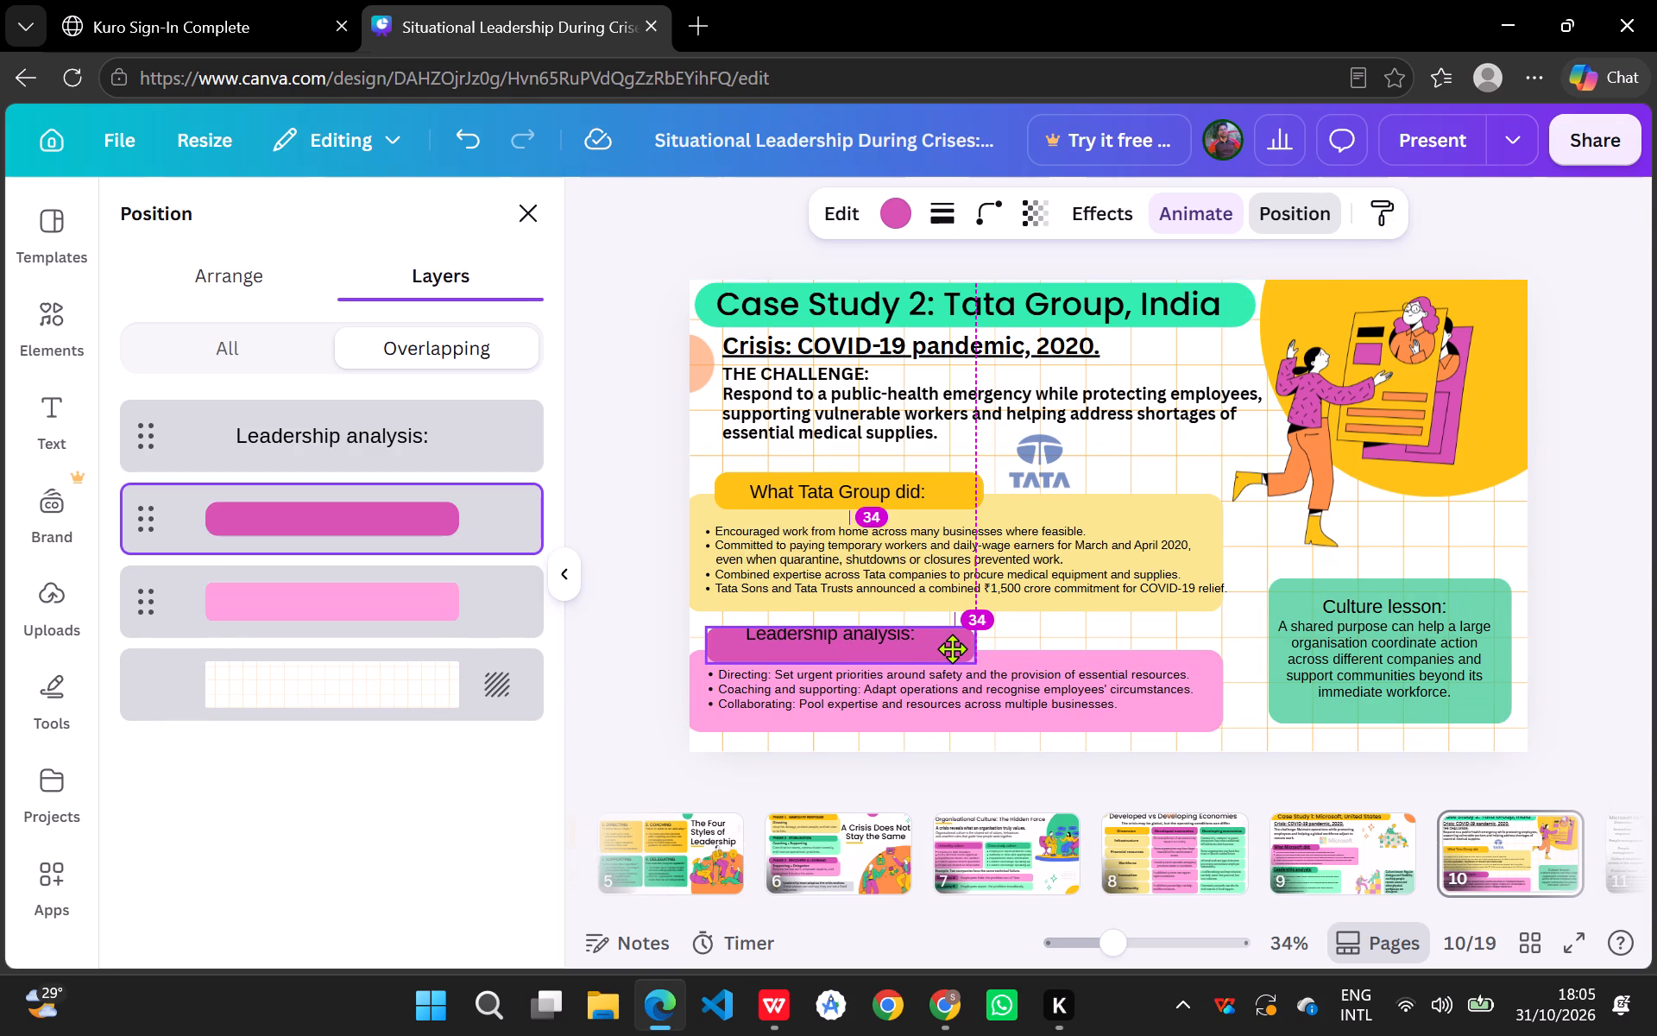
{"action": "left_click_drag", "start_coordinate": [952, 648], "coordinate": [958, 648]}
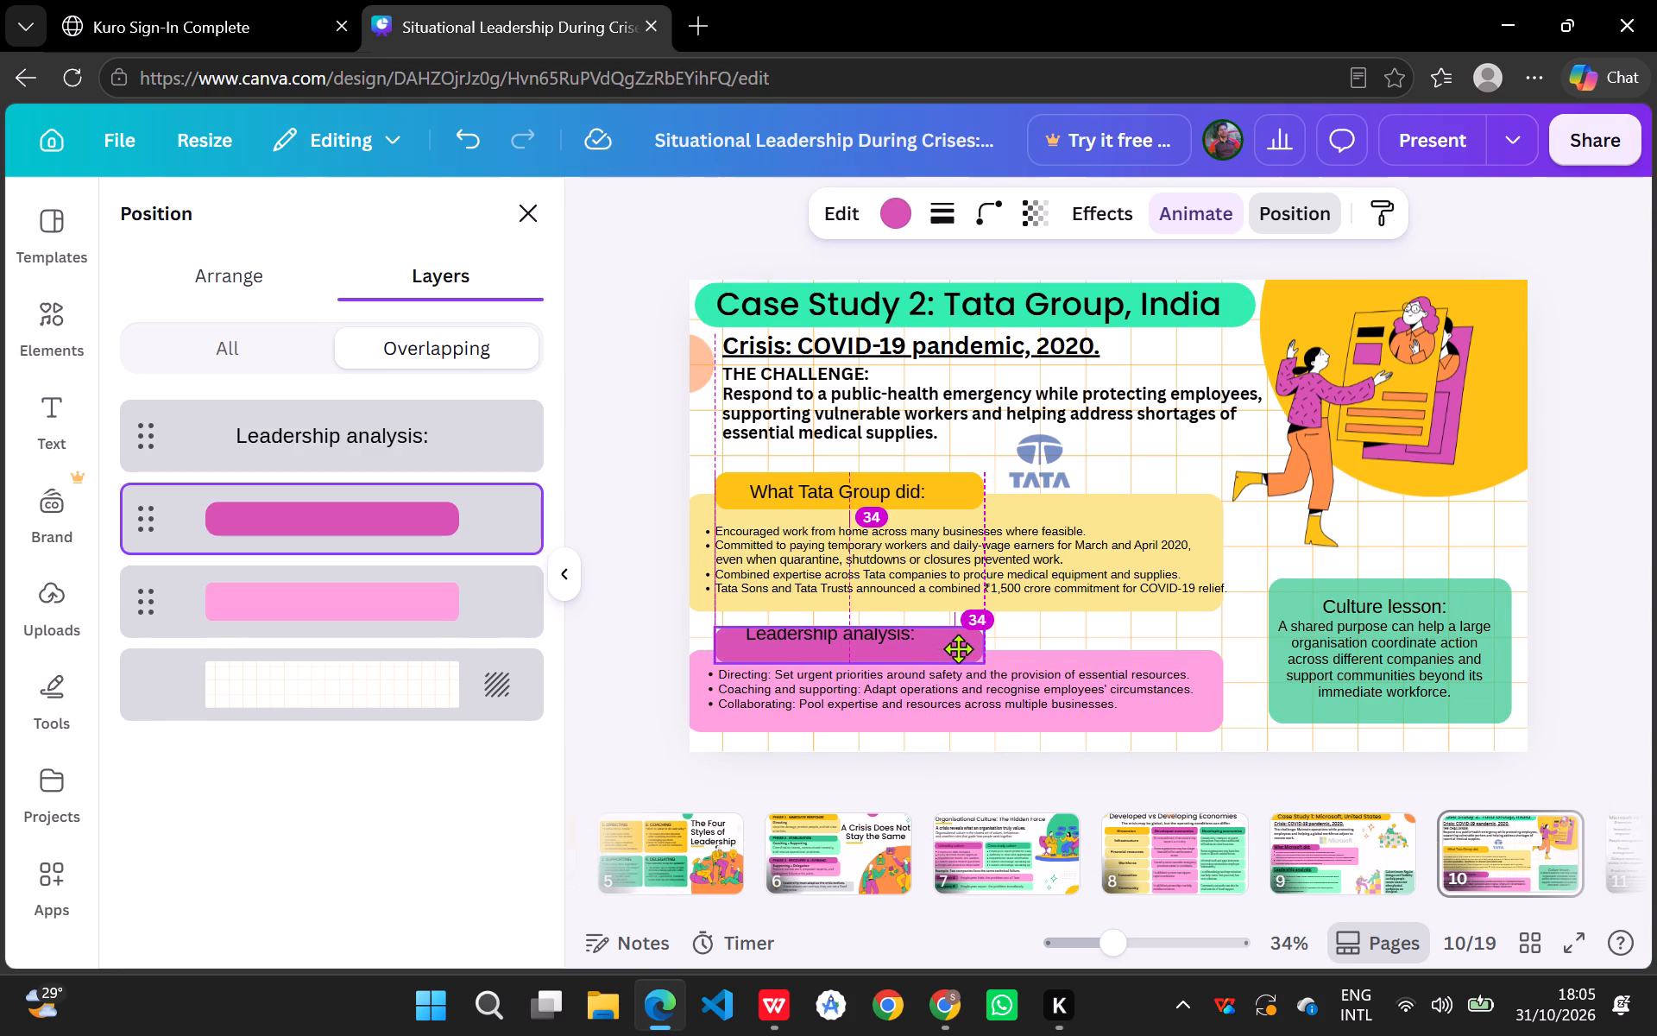
{"action": "left_click_drag", "start_coordinate": [958, 648], "coordinate": [960, 649]}
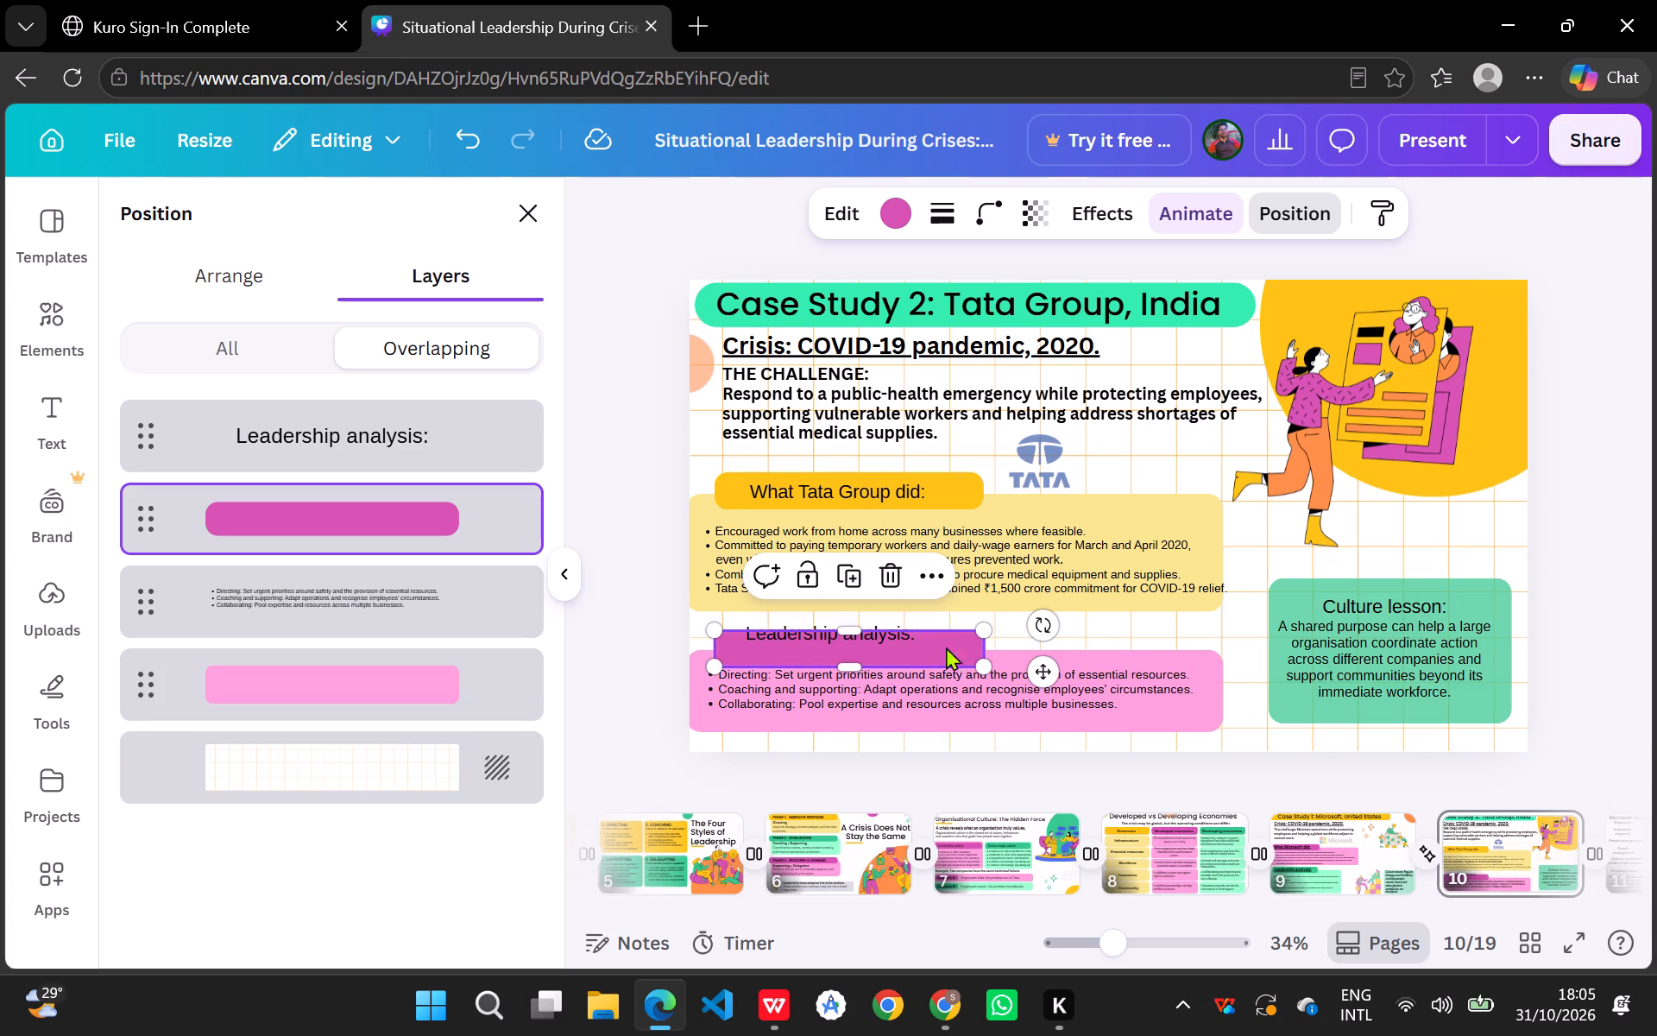
{"action": "left_click", "coordinate": [1138, 620]}
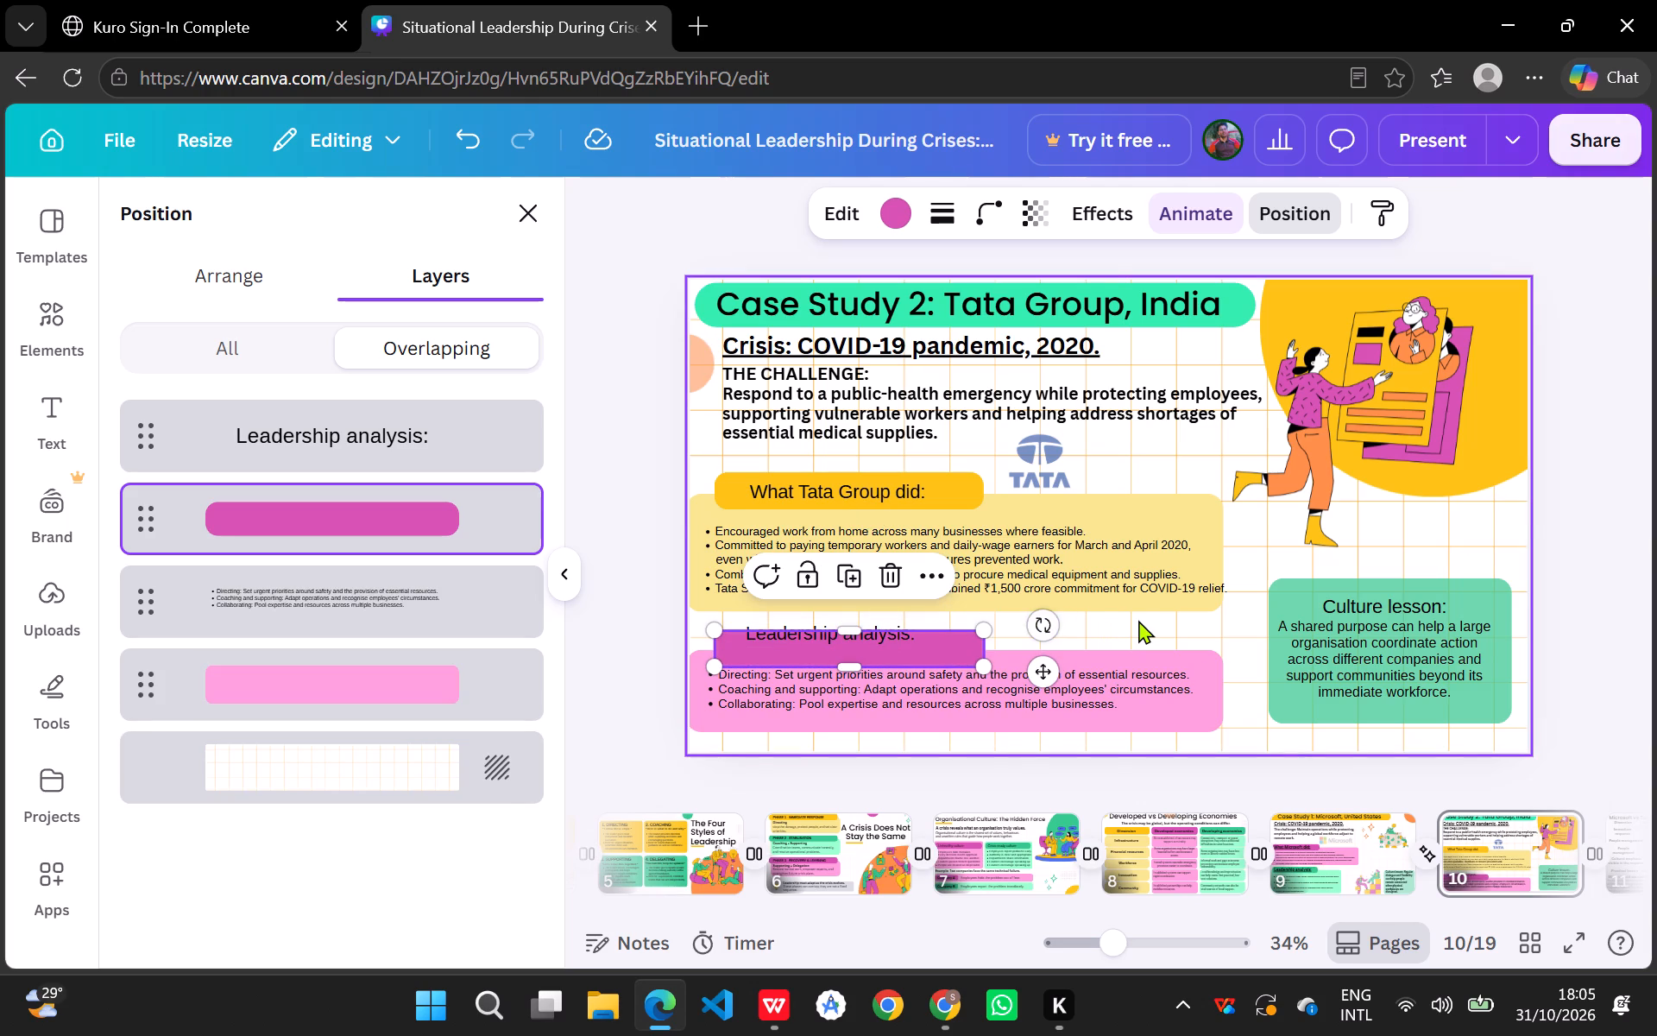
Move the "Leadership analysis:" heading down so it is vertically centred on the lowered magenta bar.
{"action": "left_click_drag", "start_coordinate": [868, 636], "coordinate": [868, 649]}
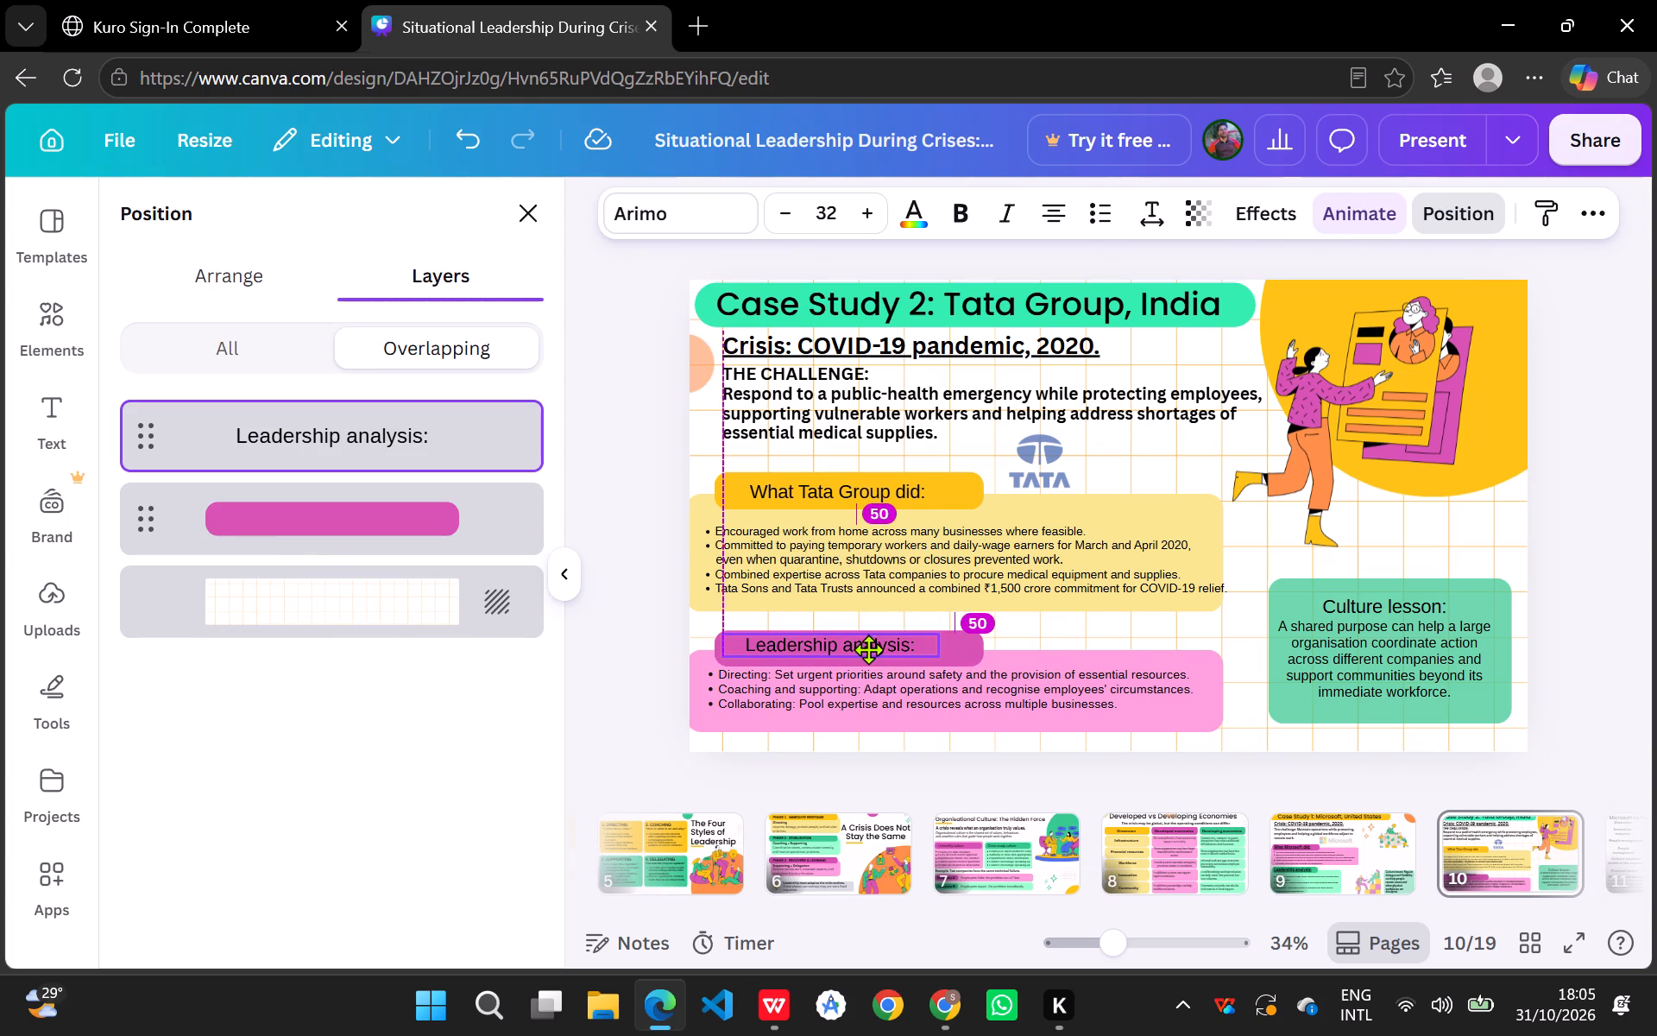
{"action": "left_click_drag", "start_coordinate": [868, 649], "coordinate": [868, 650]}
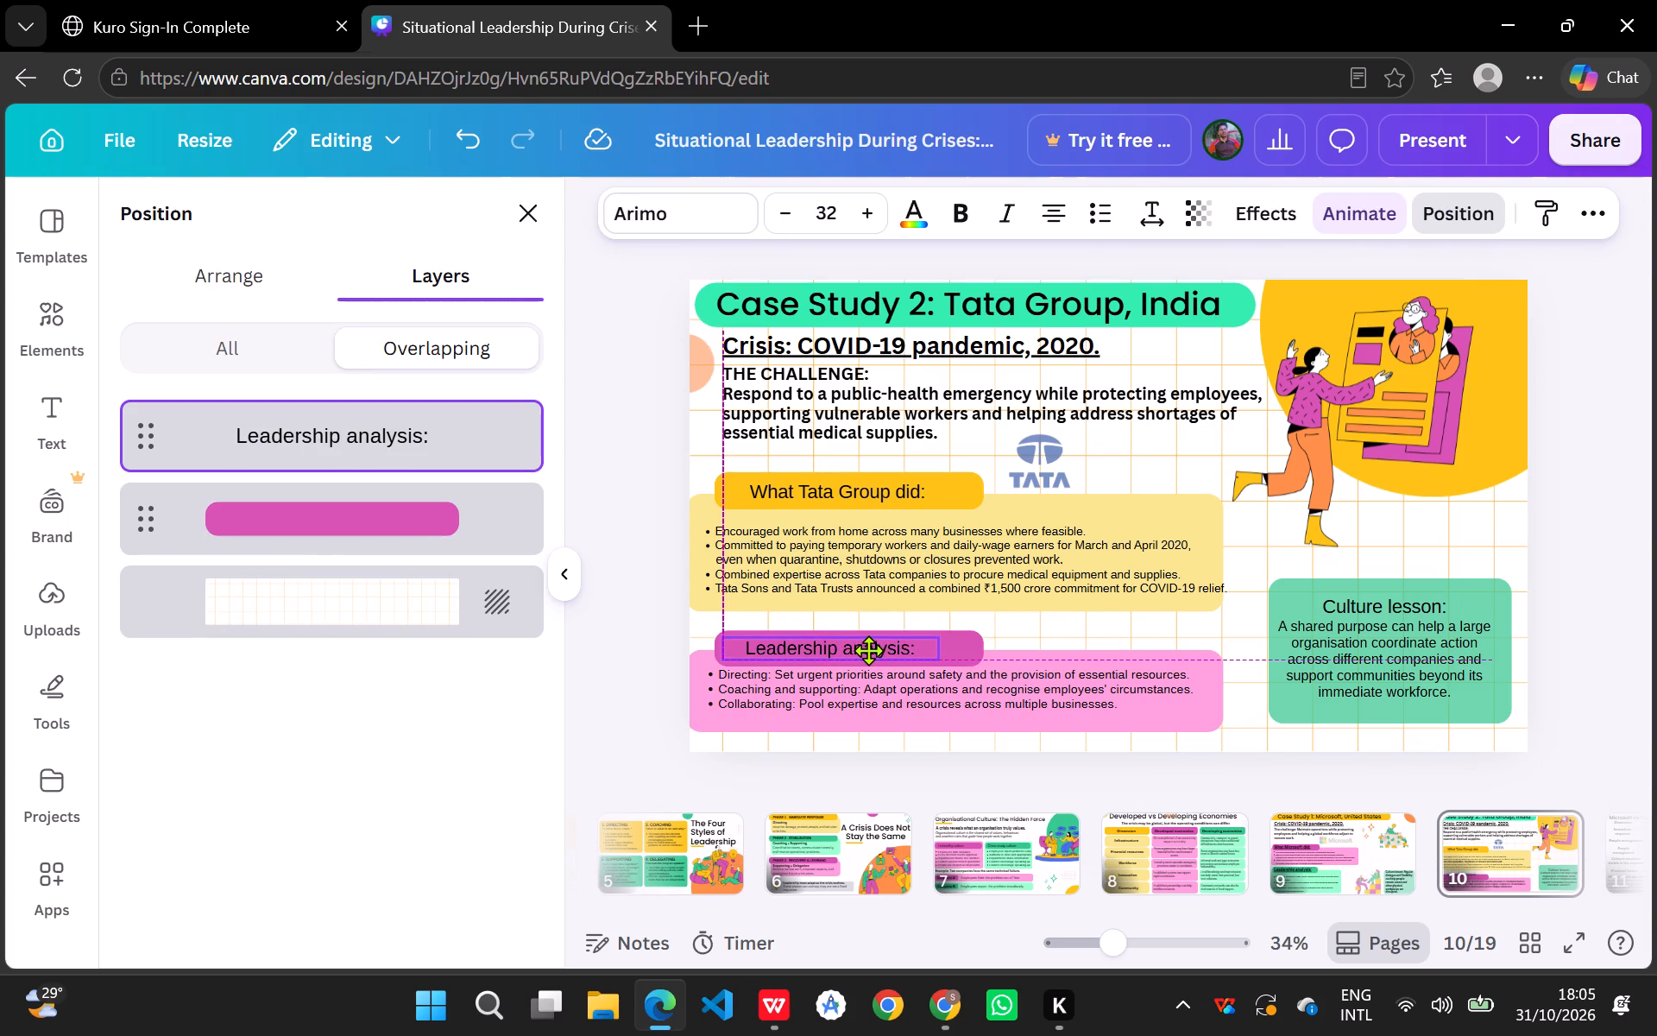
{"action": "left_click_drag", "start_coordinate": [868, 650], "coordinate": [872, 649]}
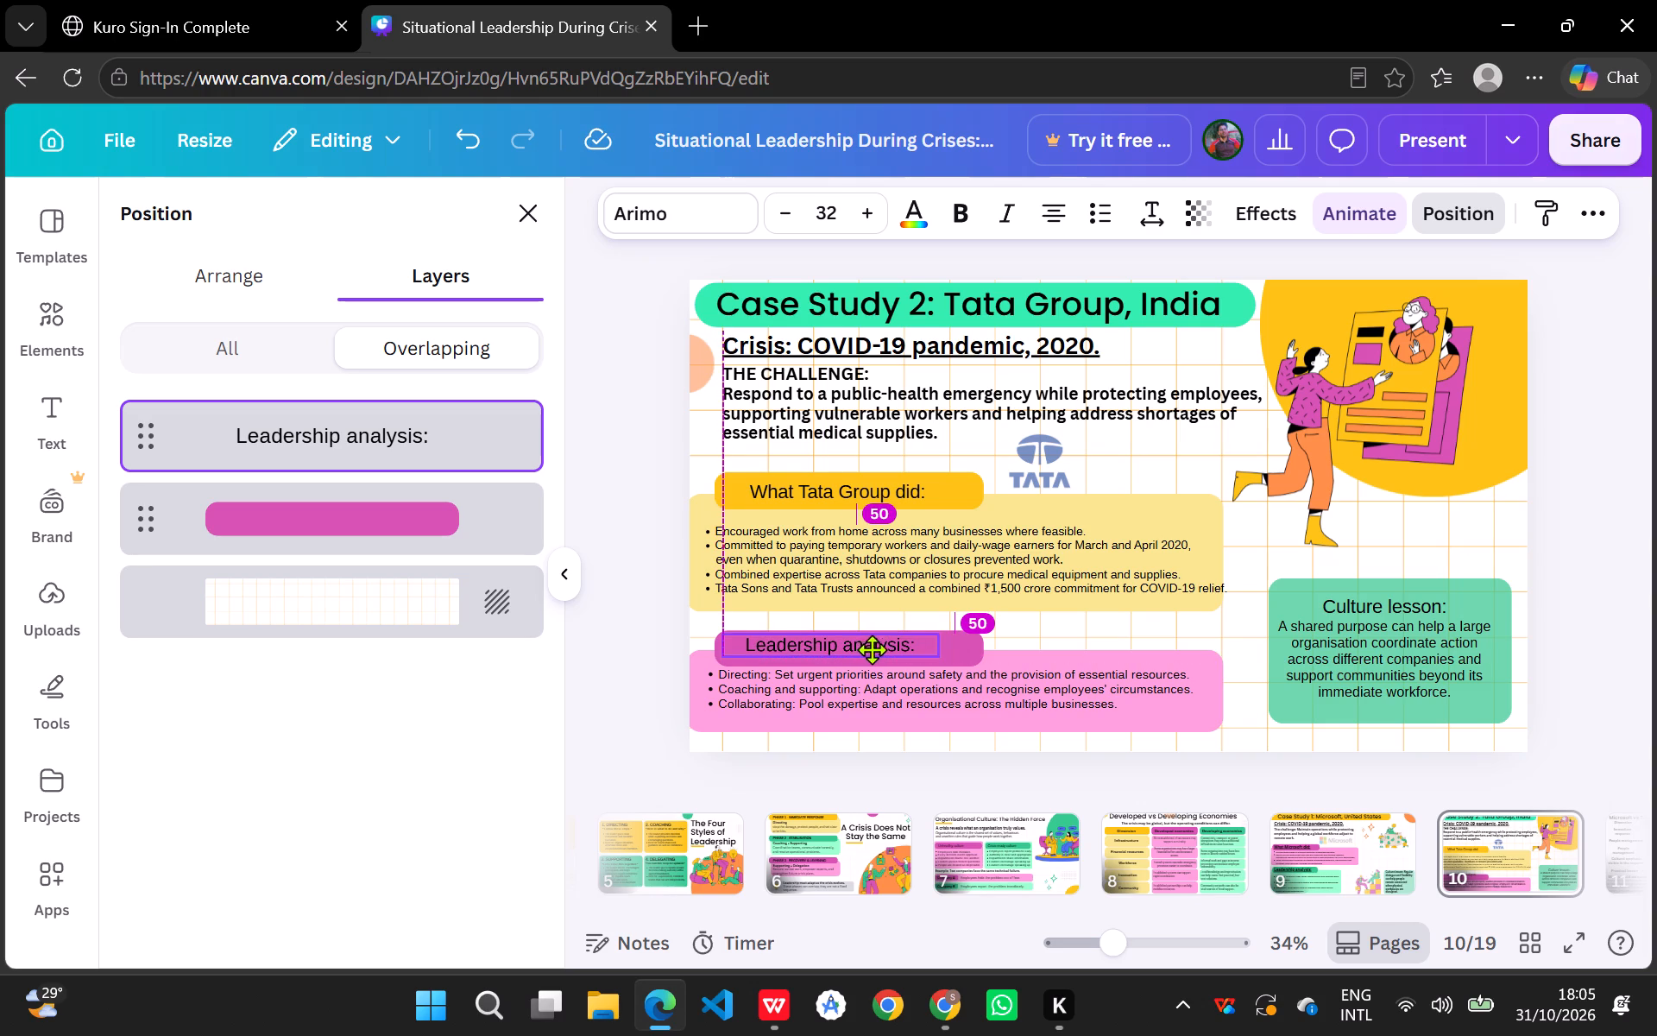
{"action": "left_click_drag", "start_coordinate": [872, 649], "coordinate": [866, 651]}
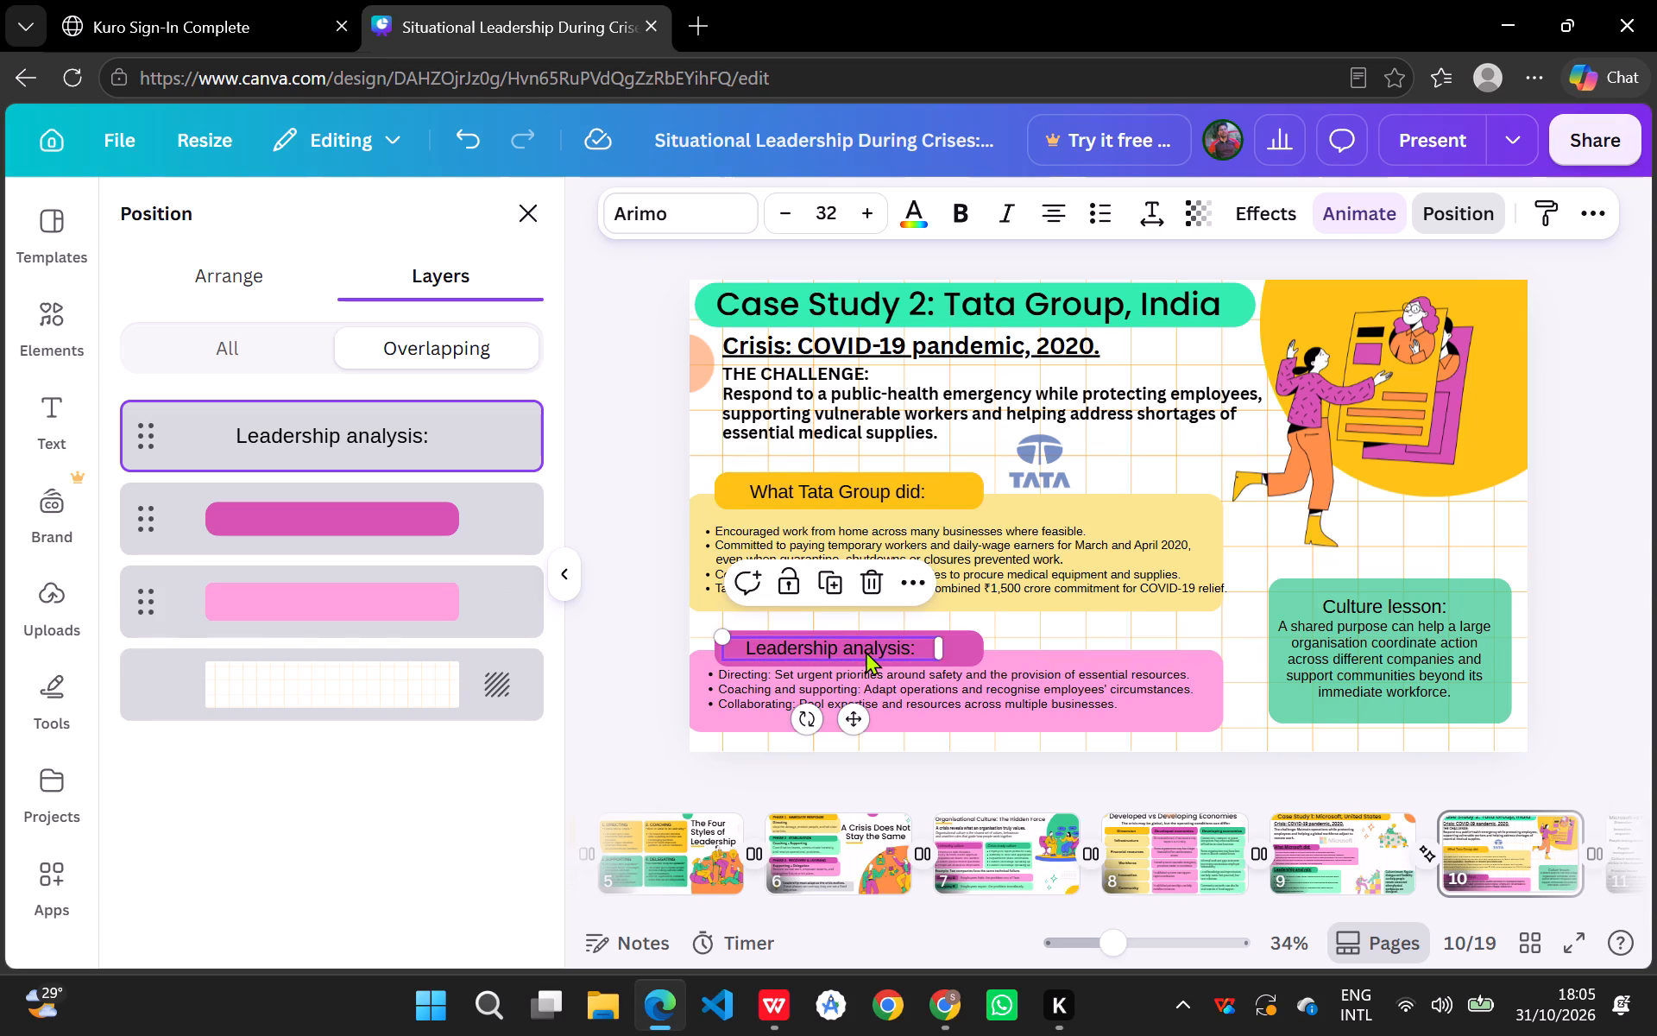
{"action": "left_click", "coordinate": [1087, 618]}
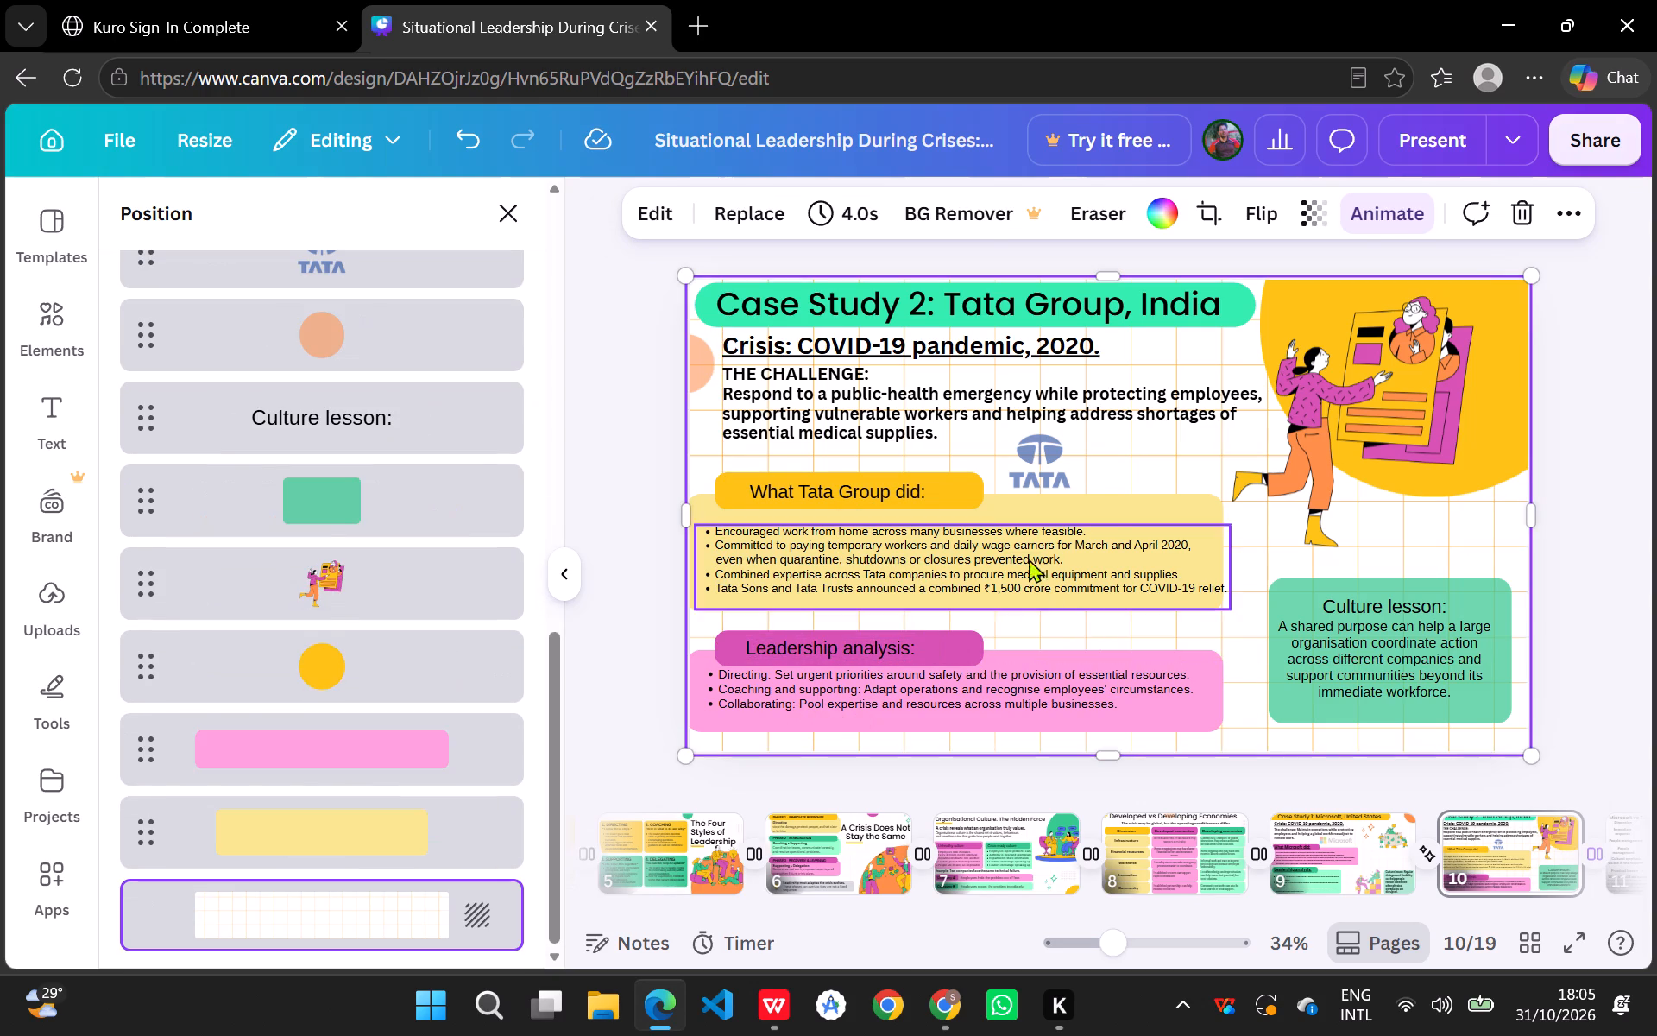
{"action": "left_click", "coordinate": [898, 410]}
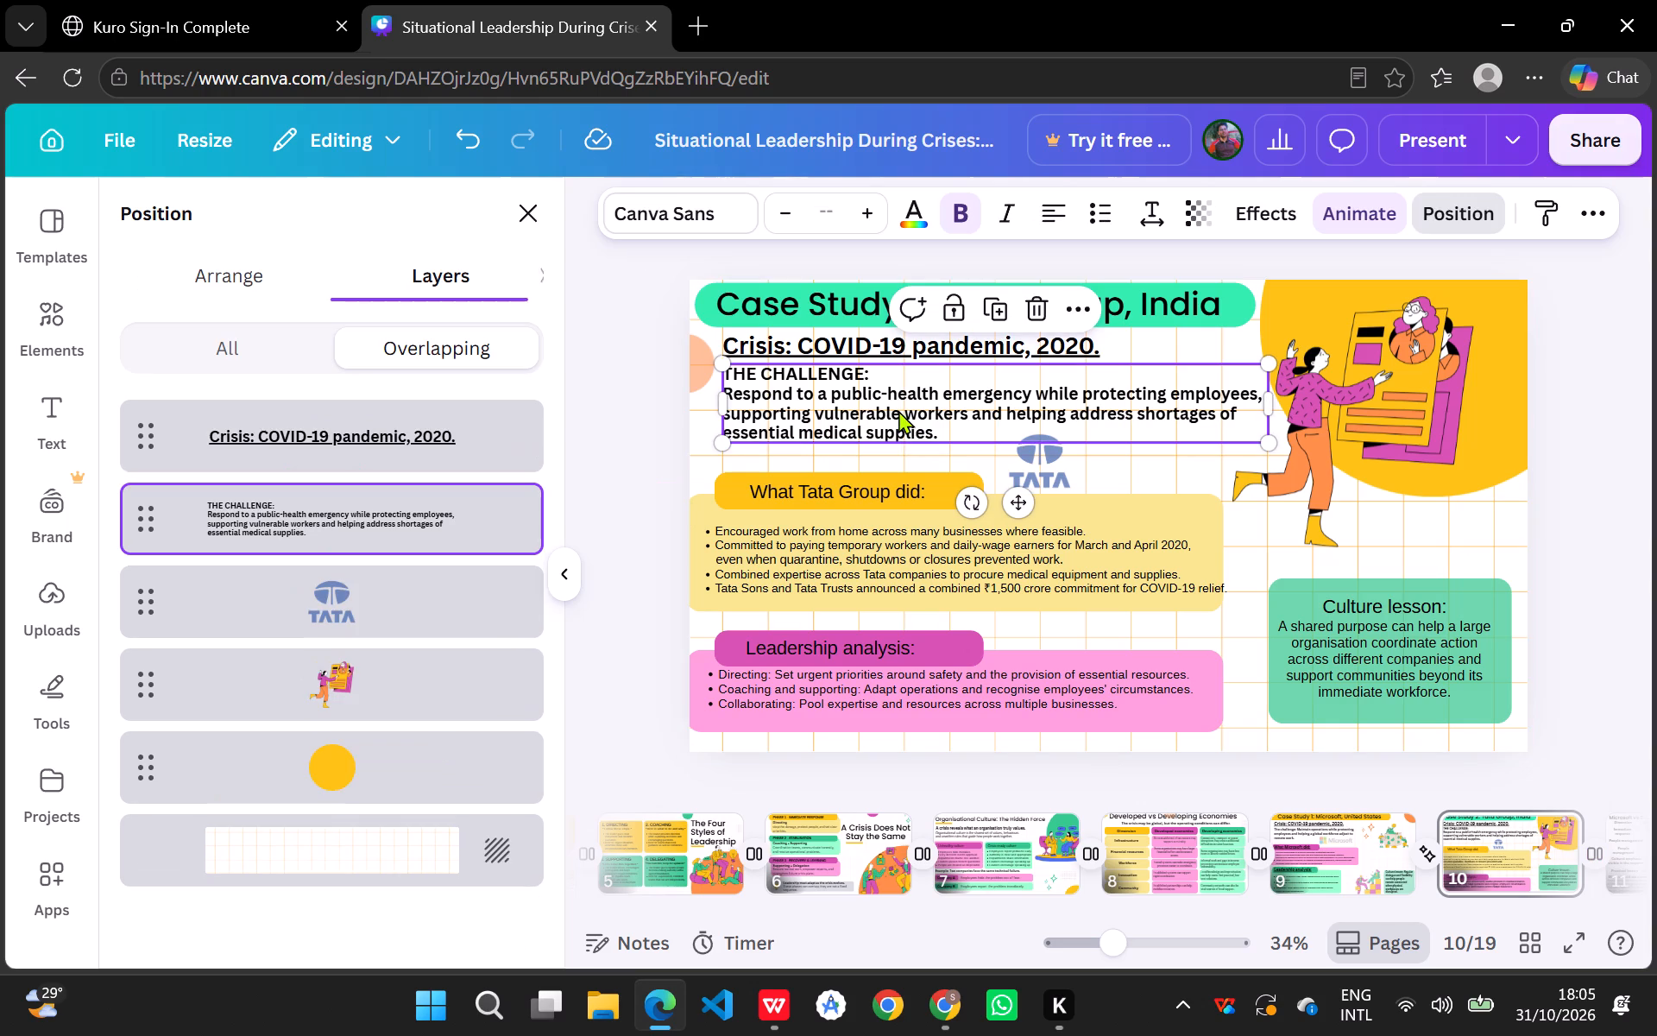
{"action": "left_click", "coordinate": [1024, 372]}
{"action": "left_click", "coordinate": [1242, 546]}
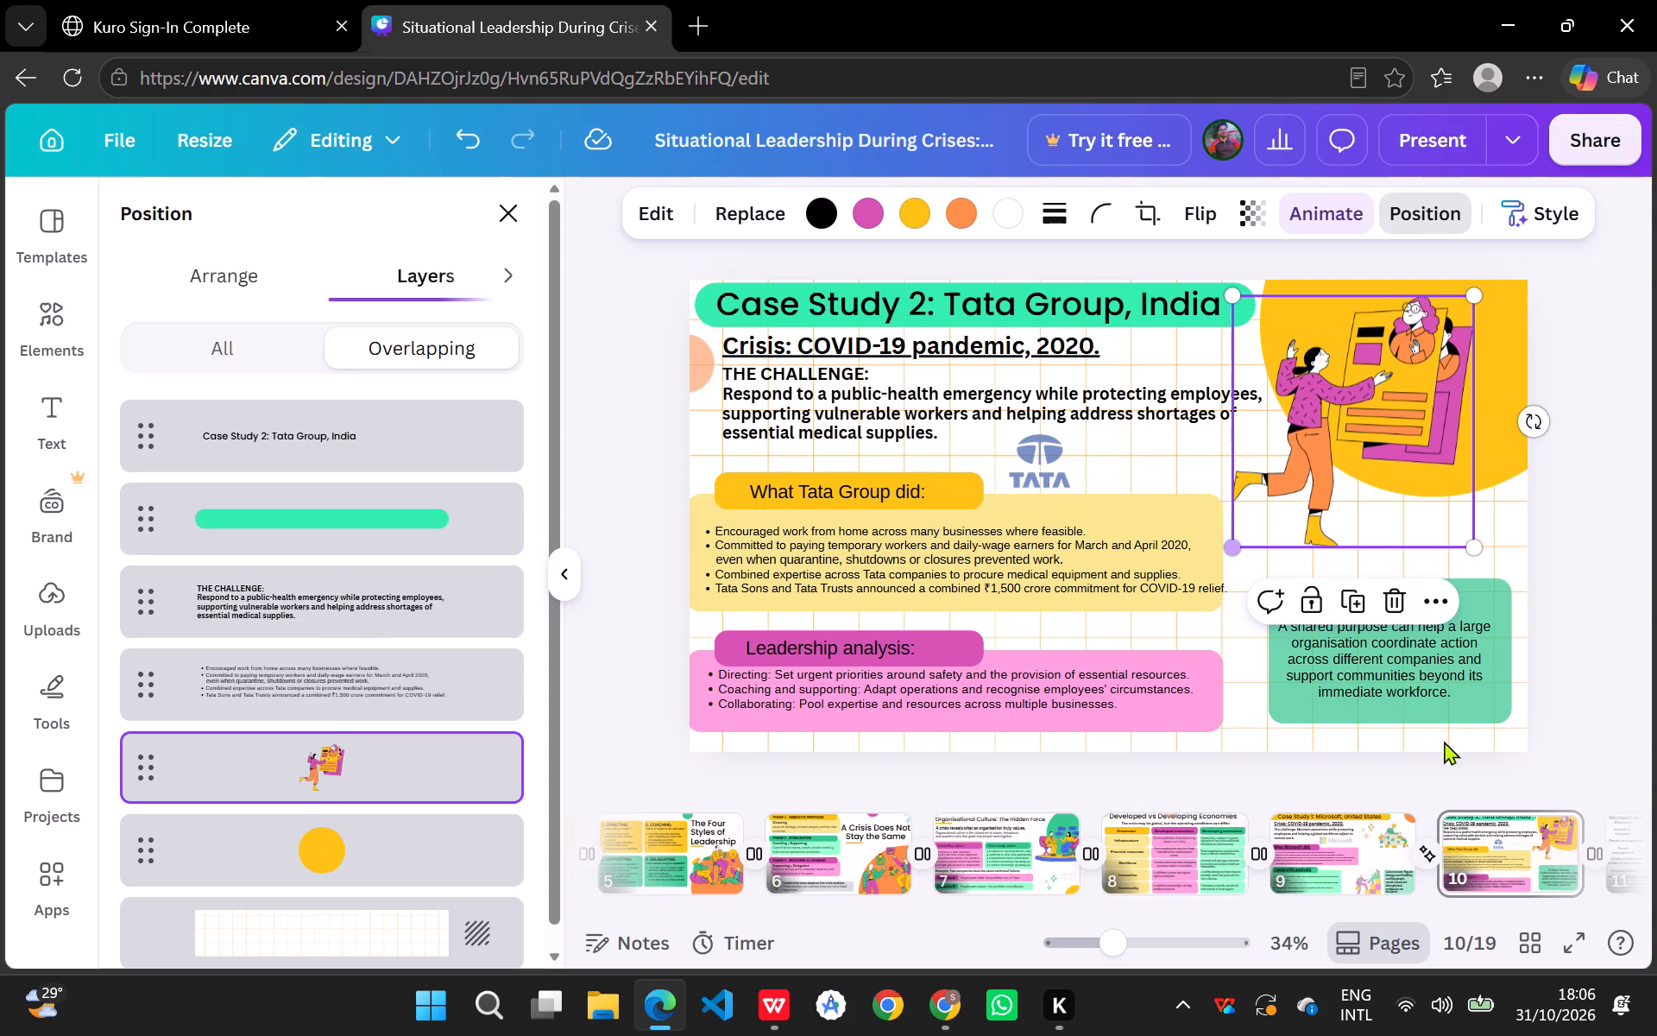
Review the layouts of the neighbouring pages, including the Microsoft and Tata case studies and the "Developed vs Developing Economies" table on page 8.
{"action": "left_click", "coordinate": [1371, 859]}
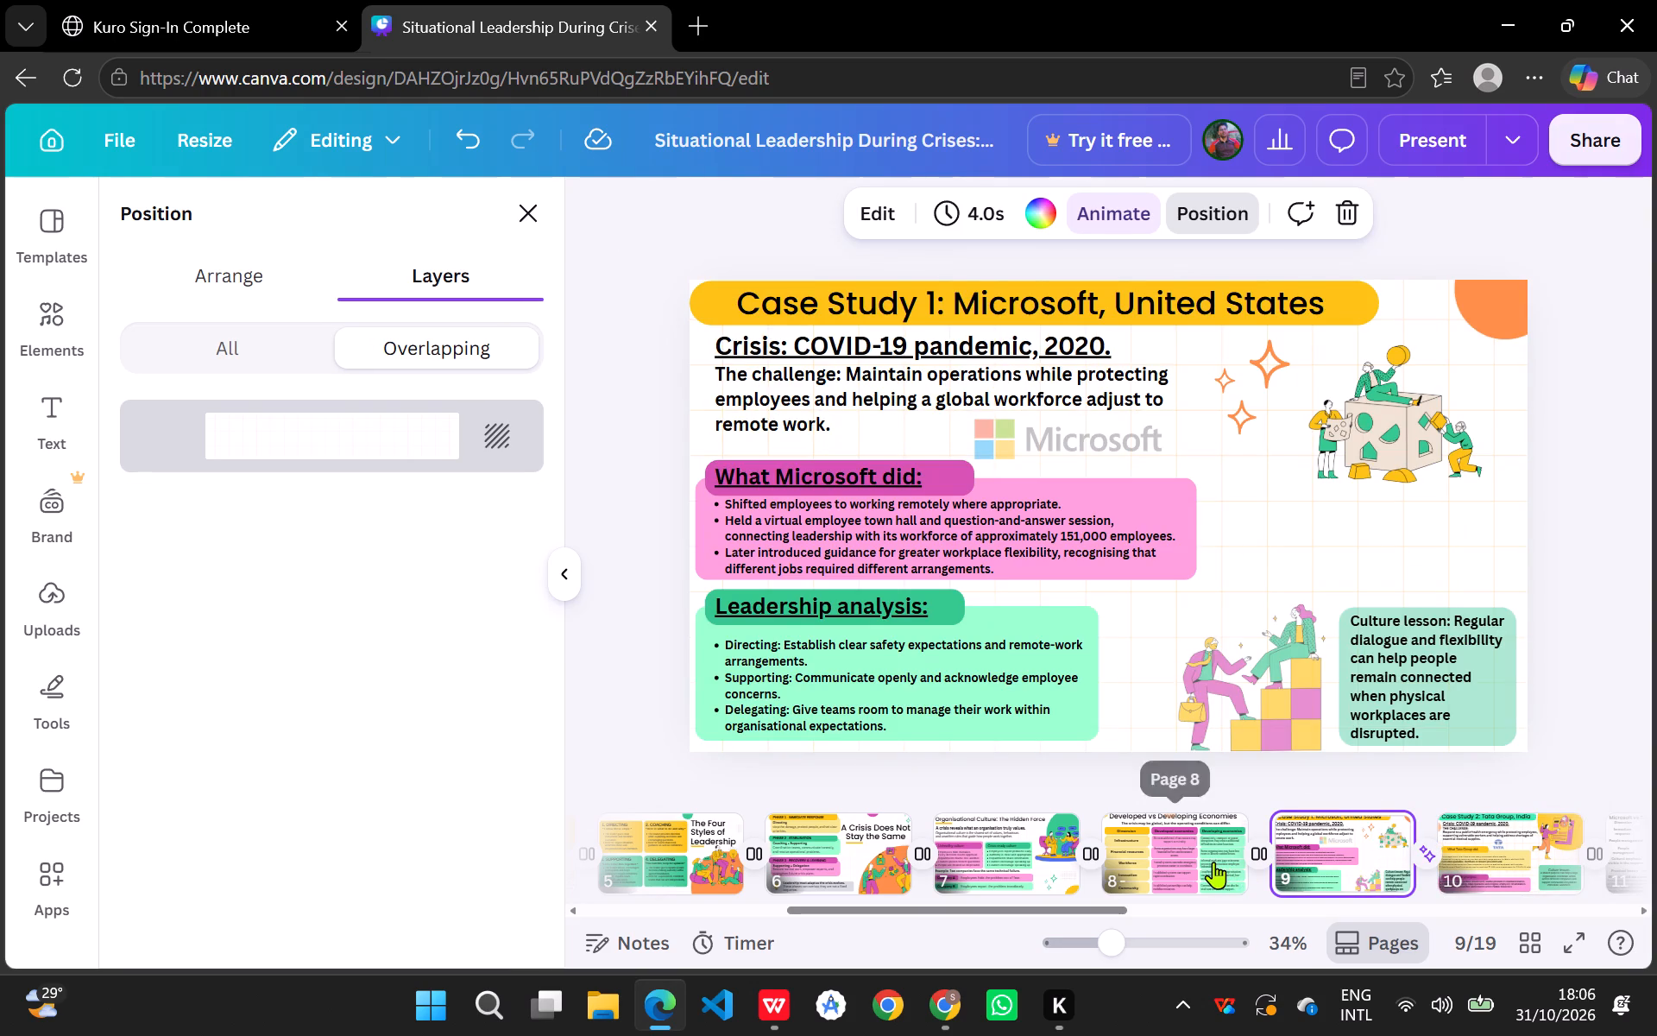
{"action": "left_click", "coordinate": [1213, 862]}
{"action": "left_click", "coordinate": [1011, 870]}
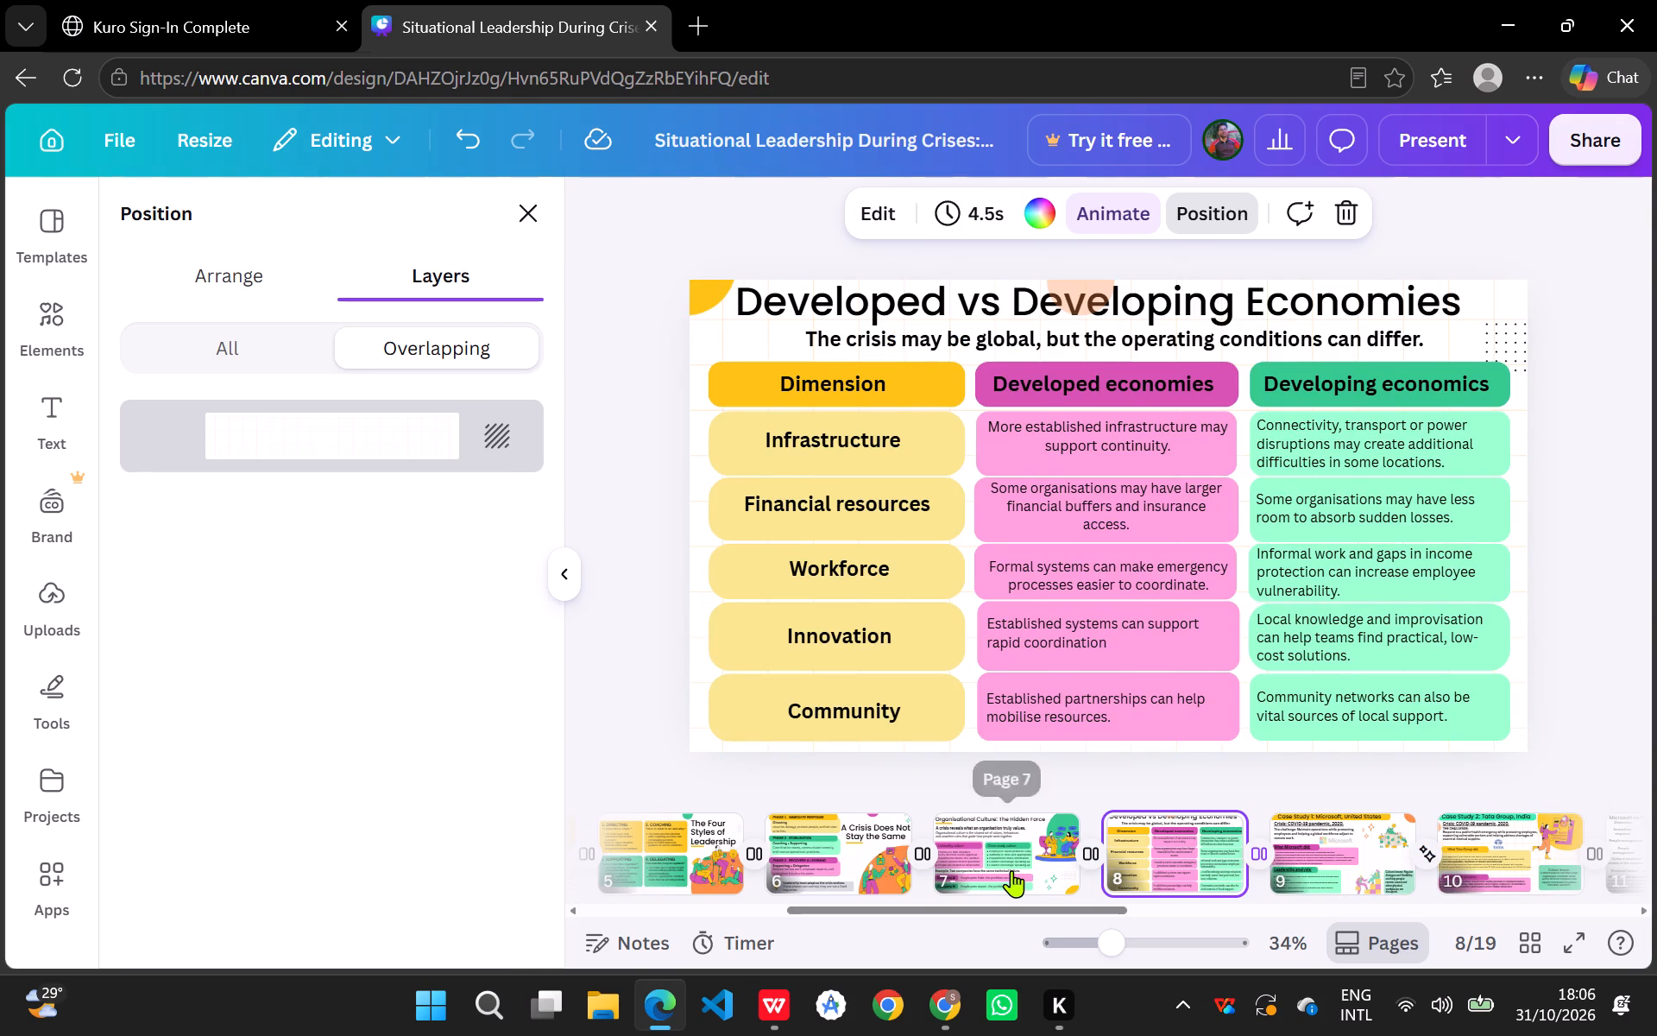
{"action": "left_click", "coordinate": [874, 878]}
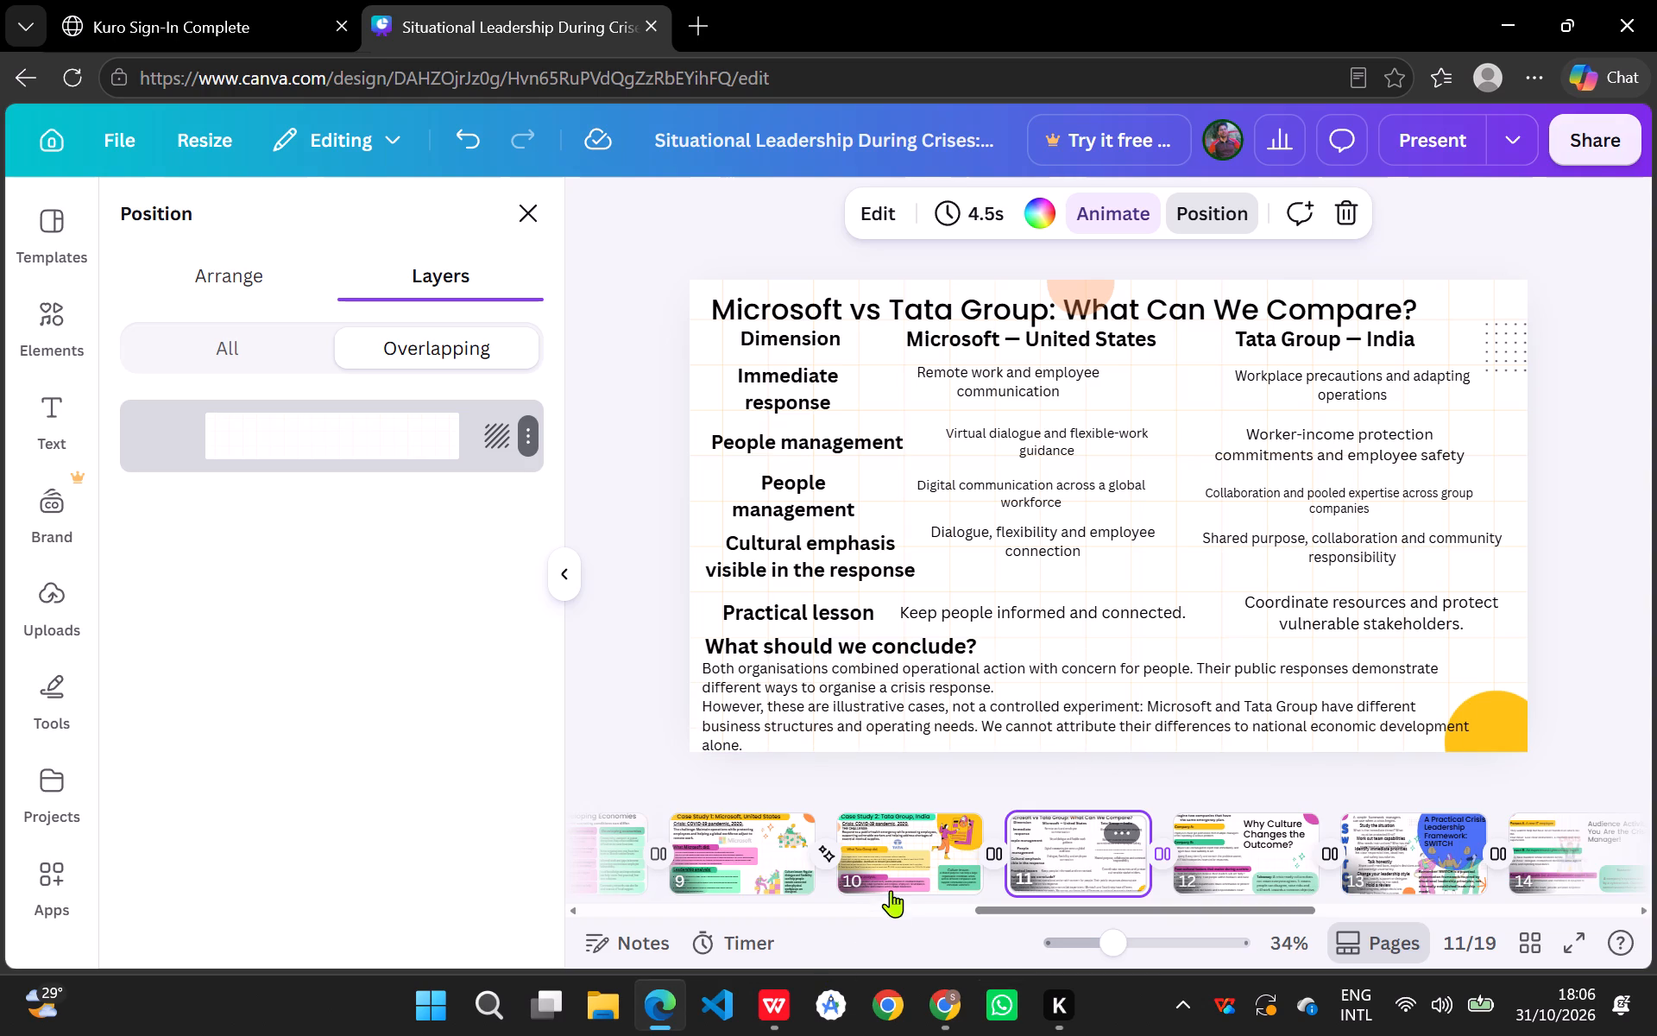
{"action": "left_click", "coordinate": [884, 869]}
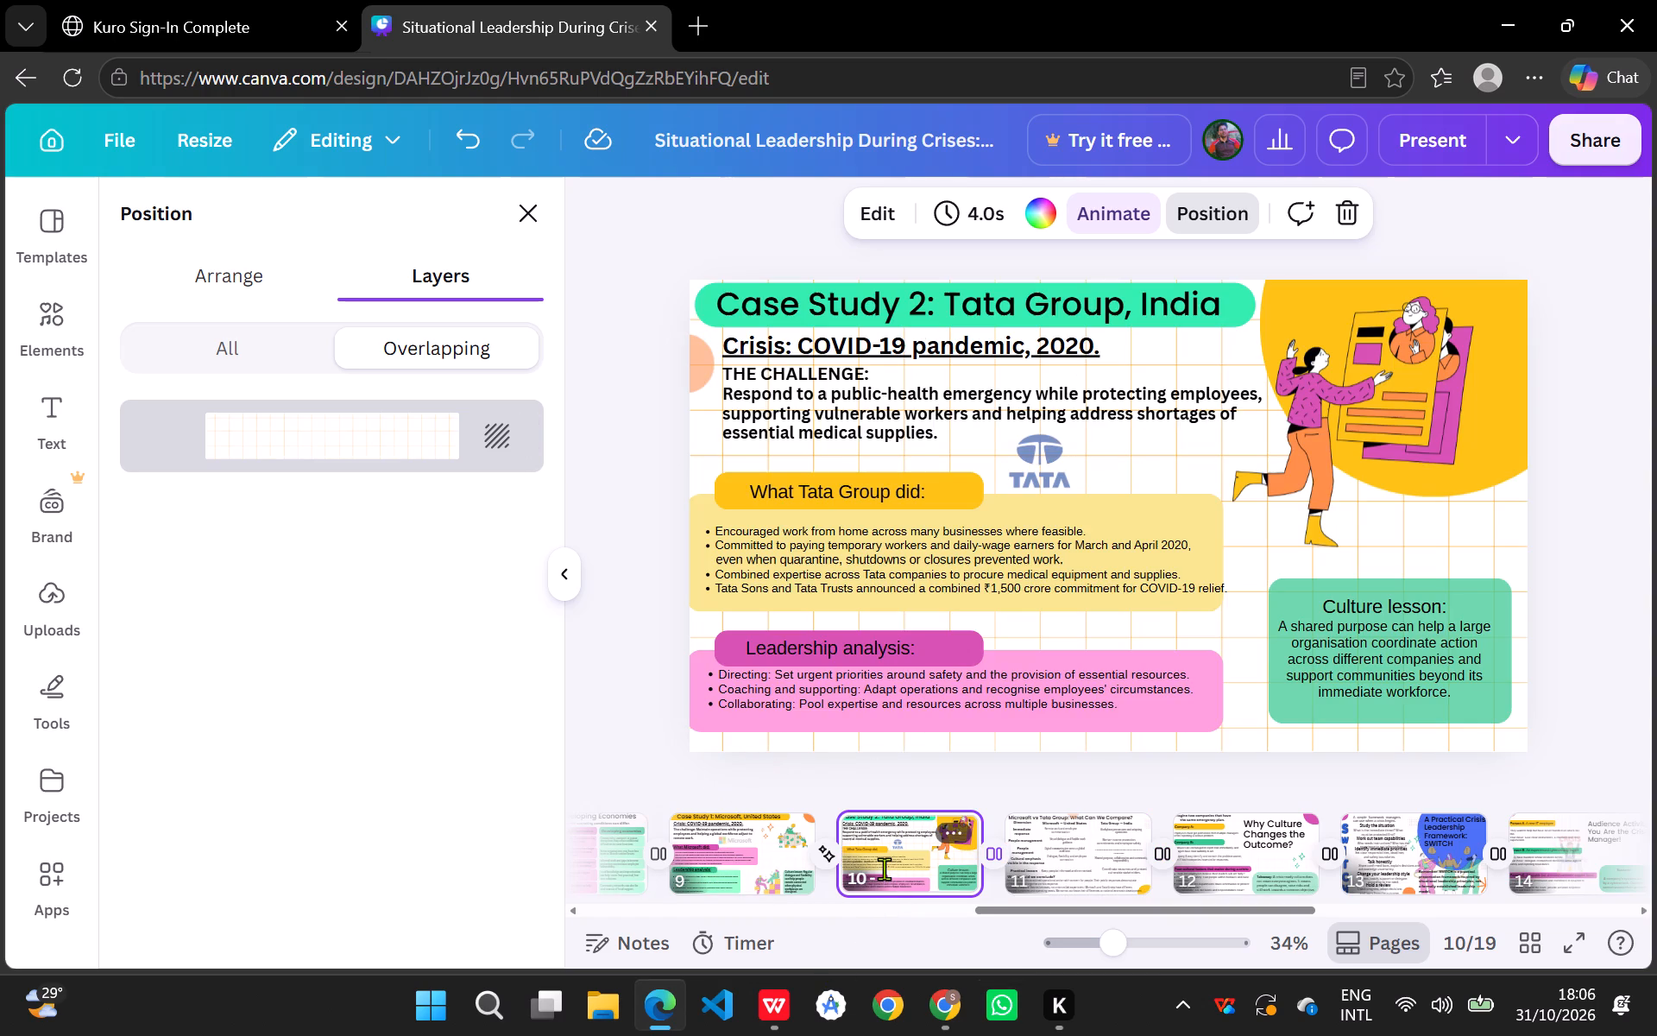
{"action": "scroll", "coordinate": [884, 869], "scroll_direction": "right", "scroll_amount": 5}
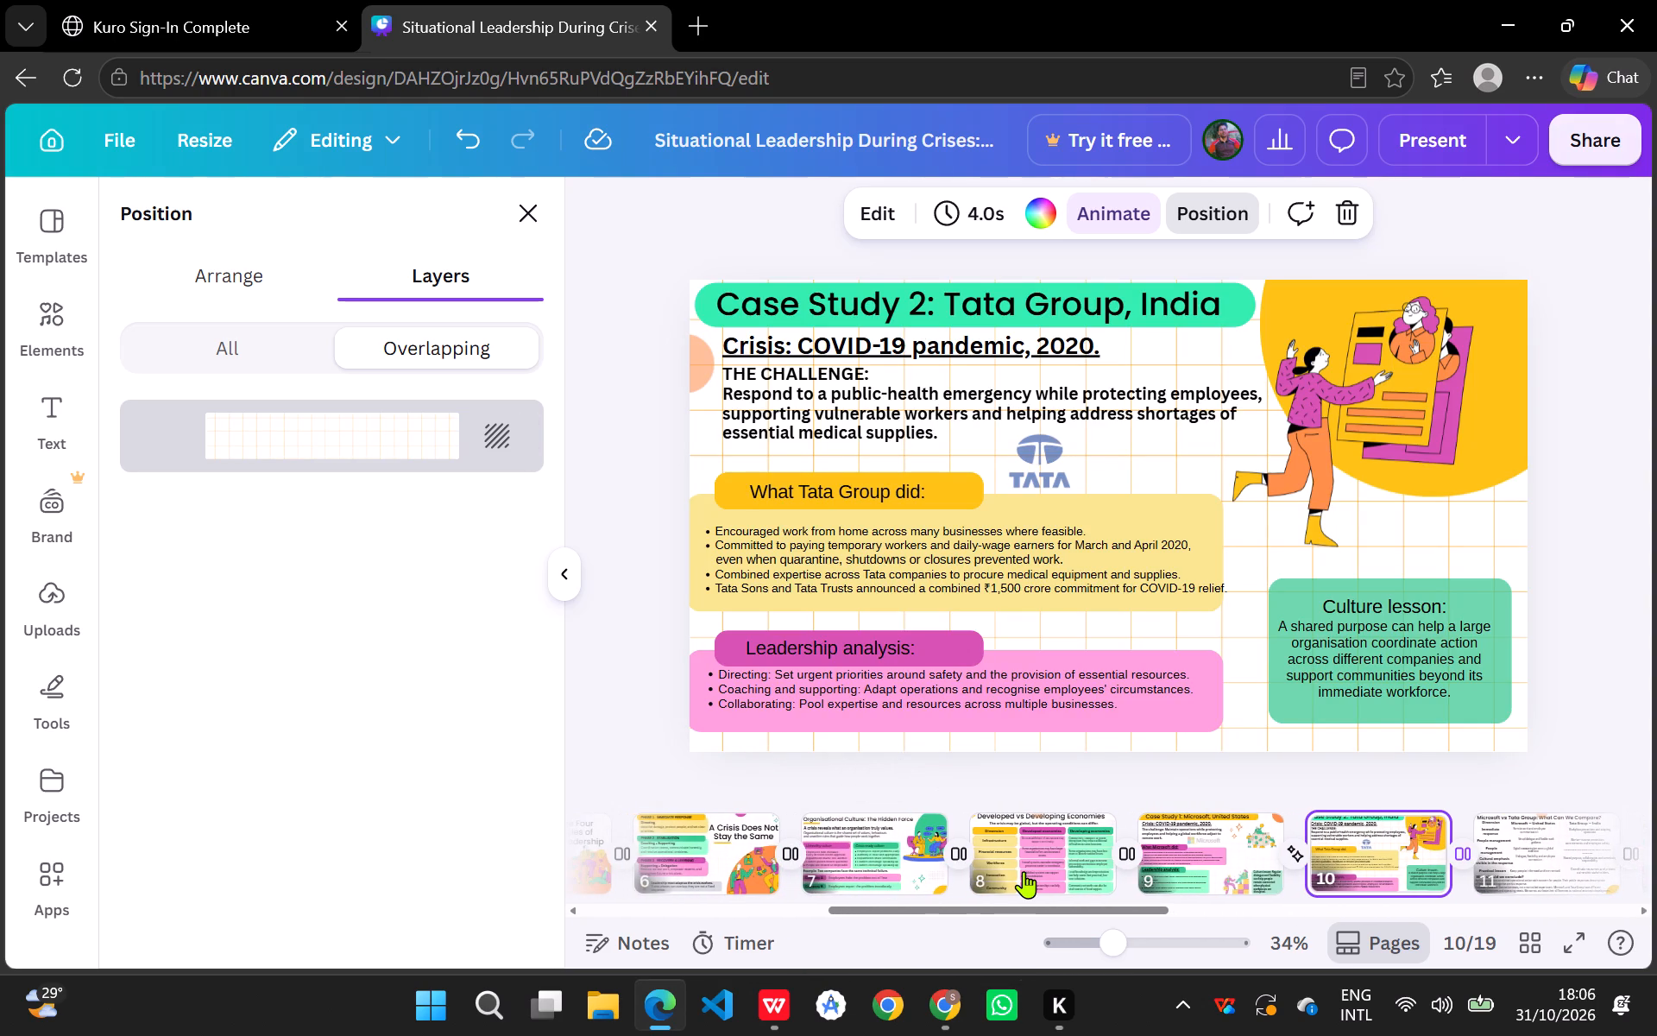
{"action": "left_click", "coordinate": [1024, 871]}
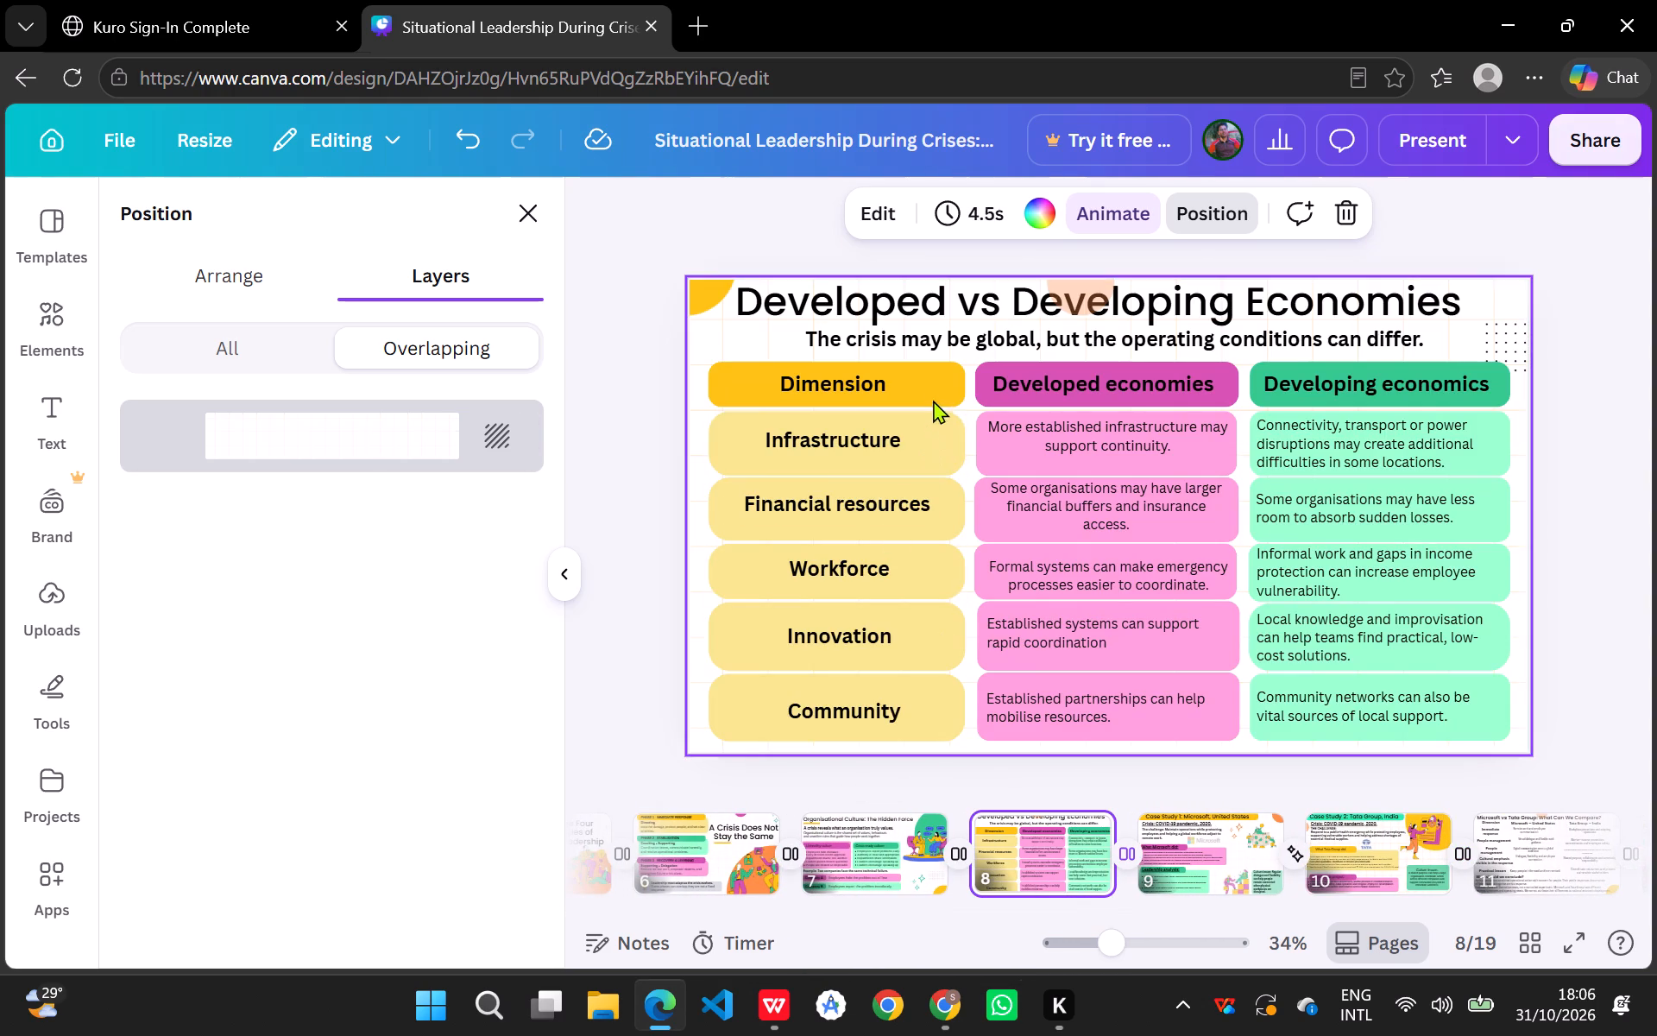
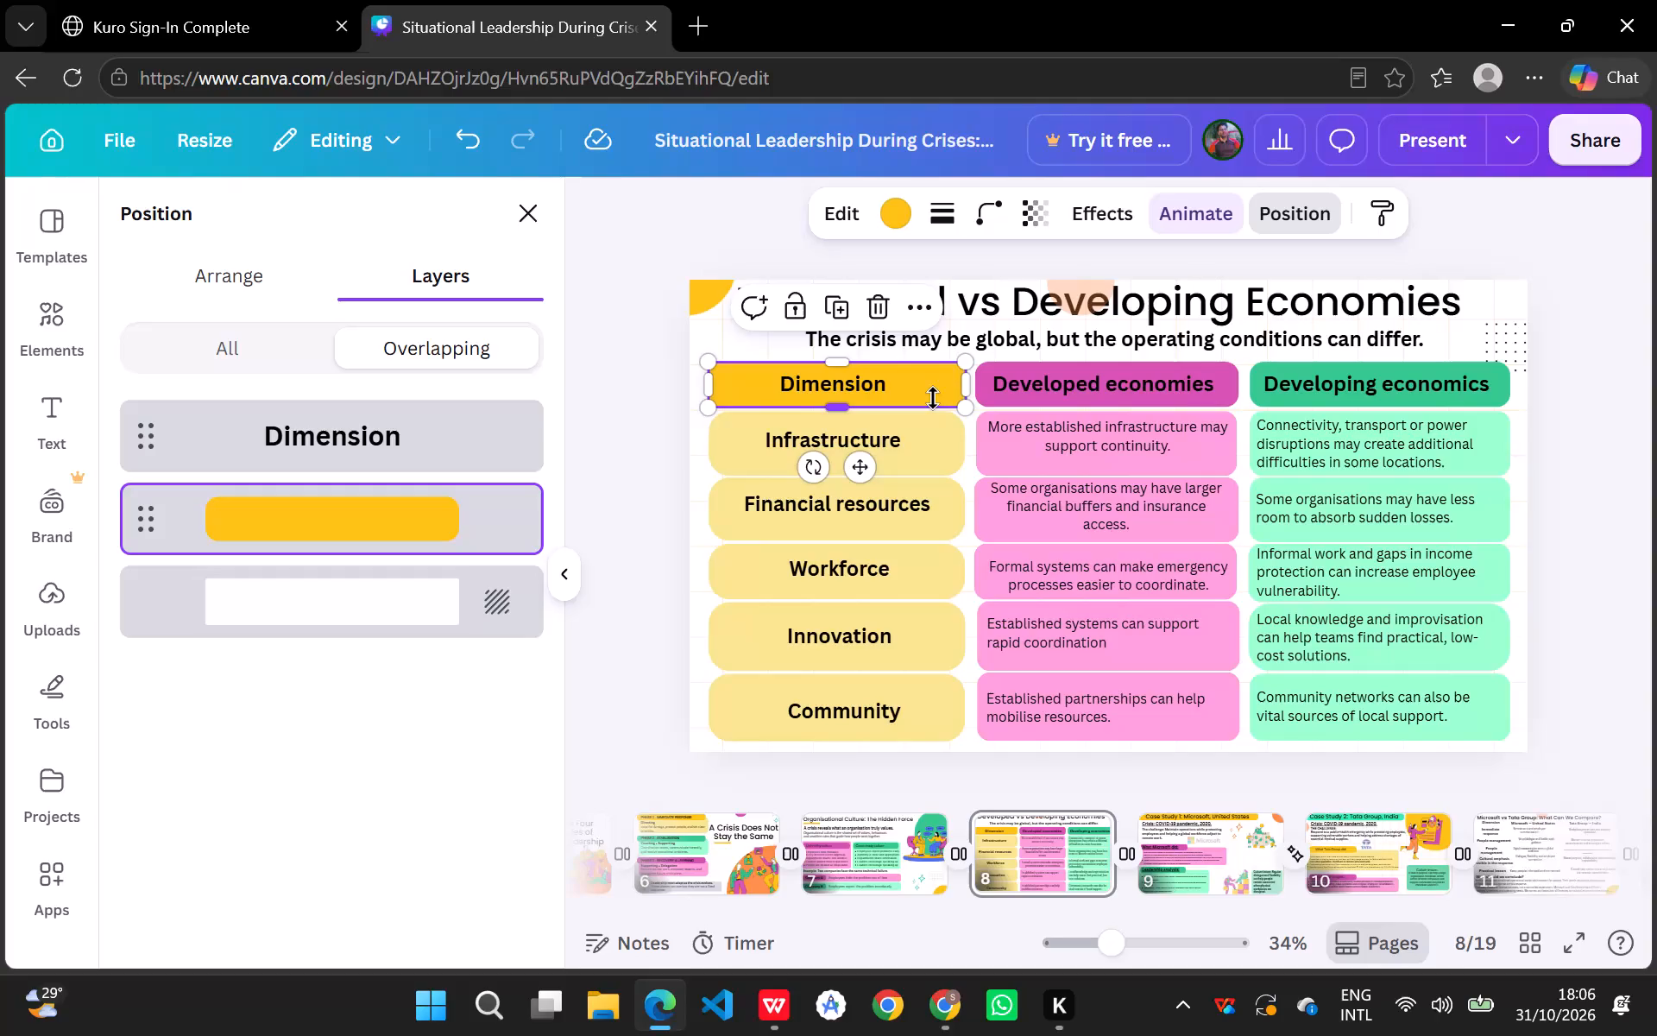
Copy the yellow "Dimension" heading bar from page 8 to page 11 and place it over the "Dimension" heading, just below the title.
{"action": "key", "text": "ctrl+c"}
{"action": "left_click", "coordinate": [1500, 824]}
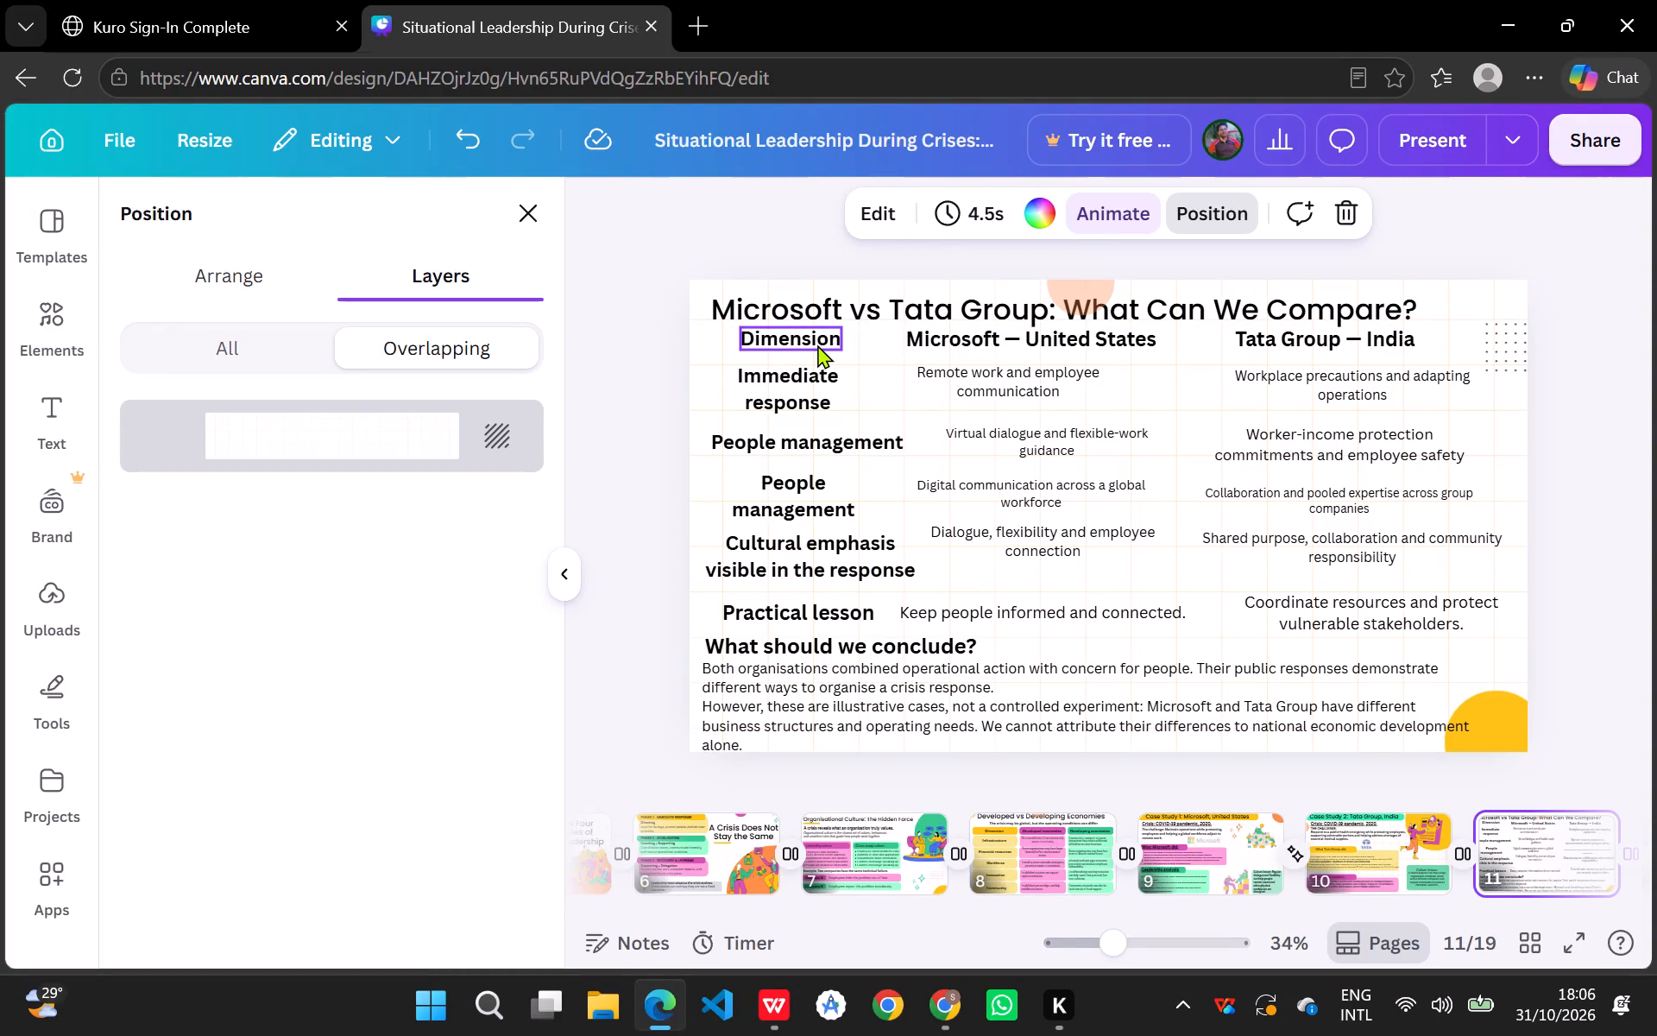
{"action": "key", "text": "ctrl+v"}
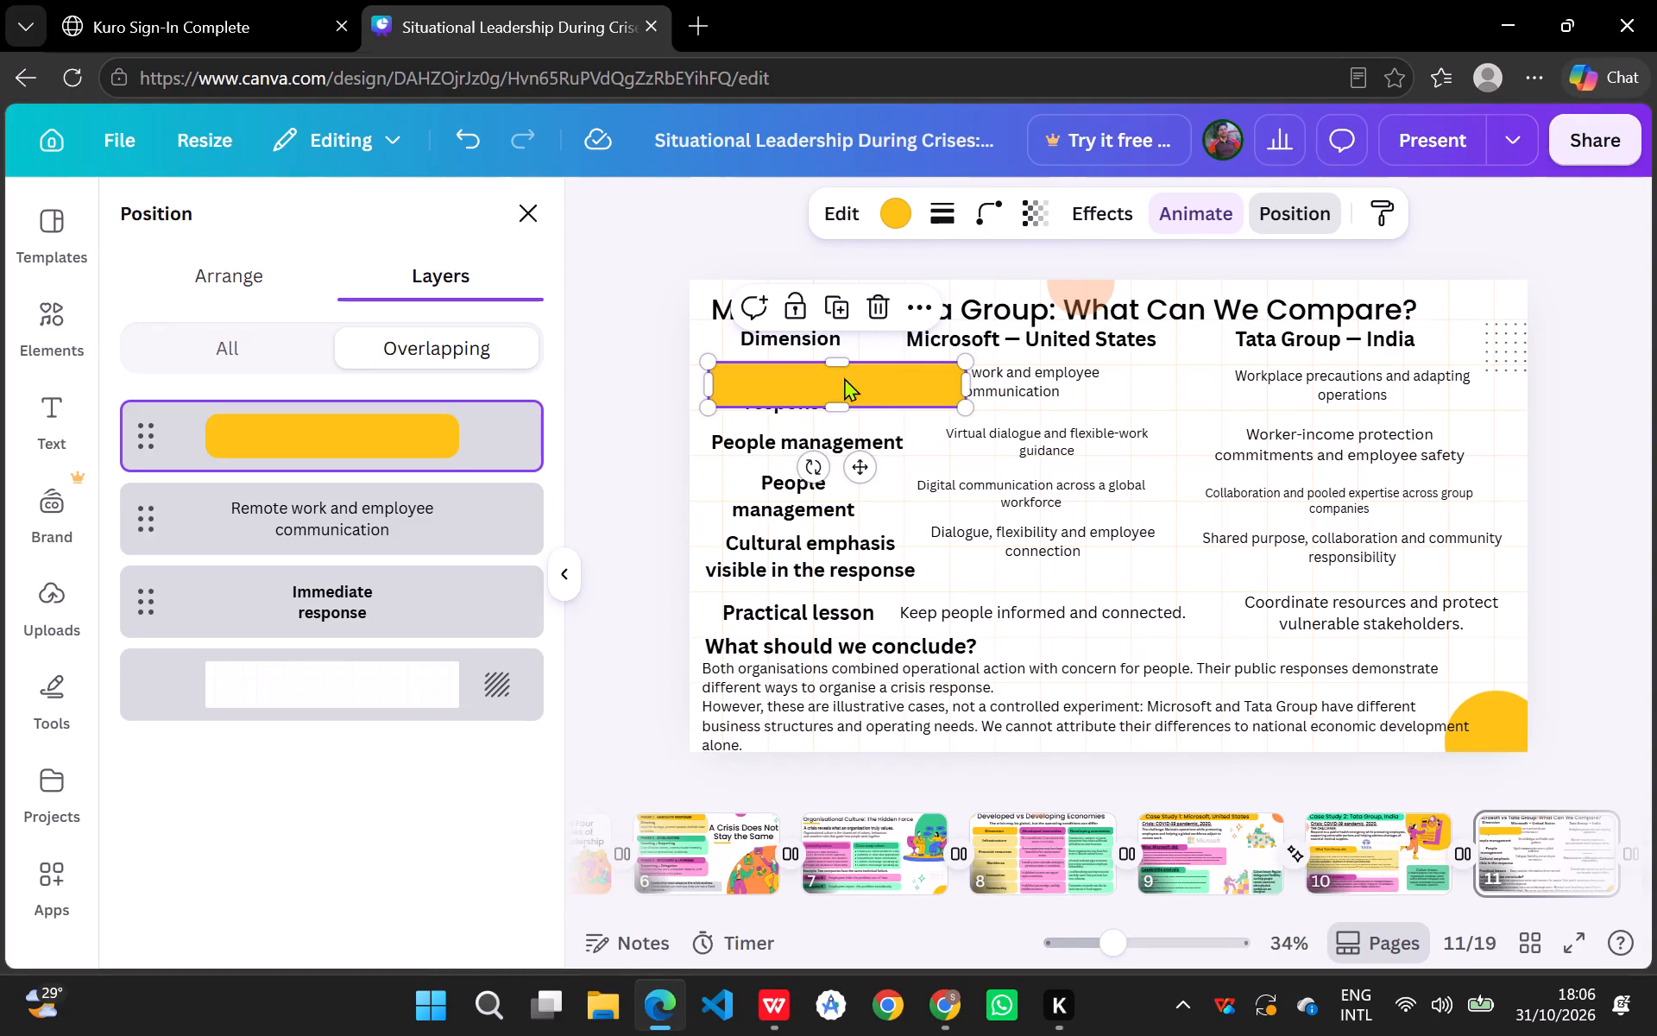
{"action": "left_click", "coordinate": [887, 401]}
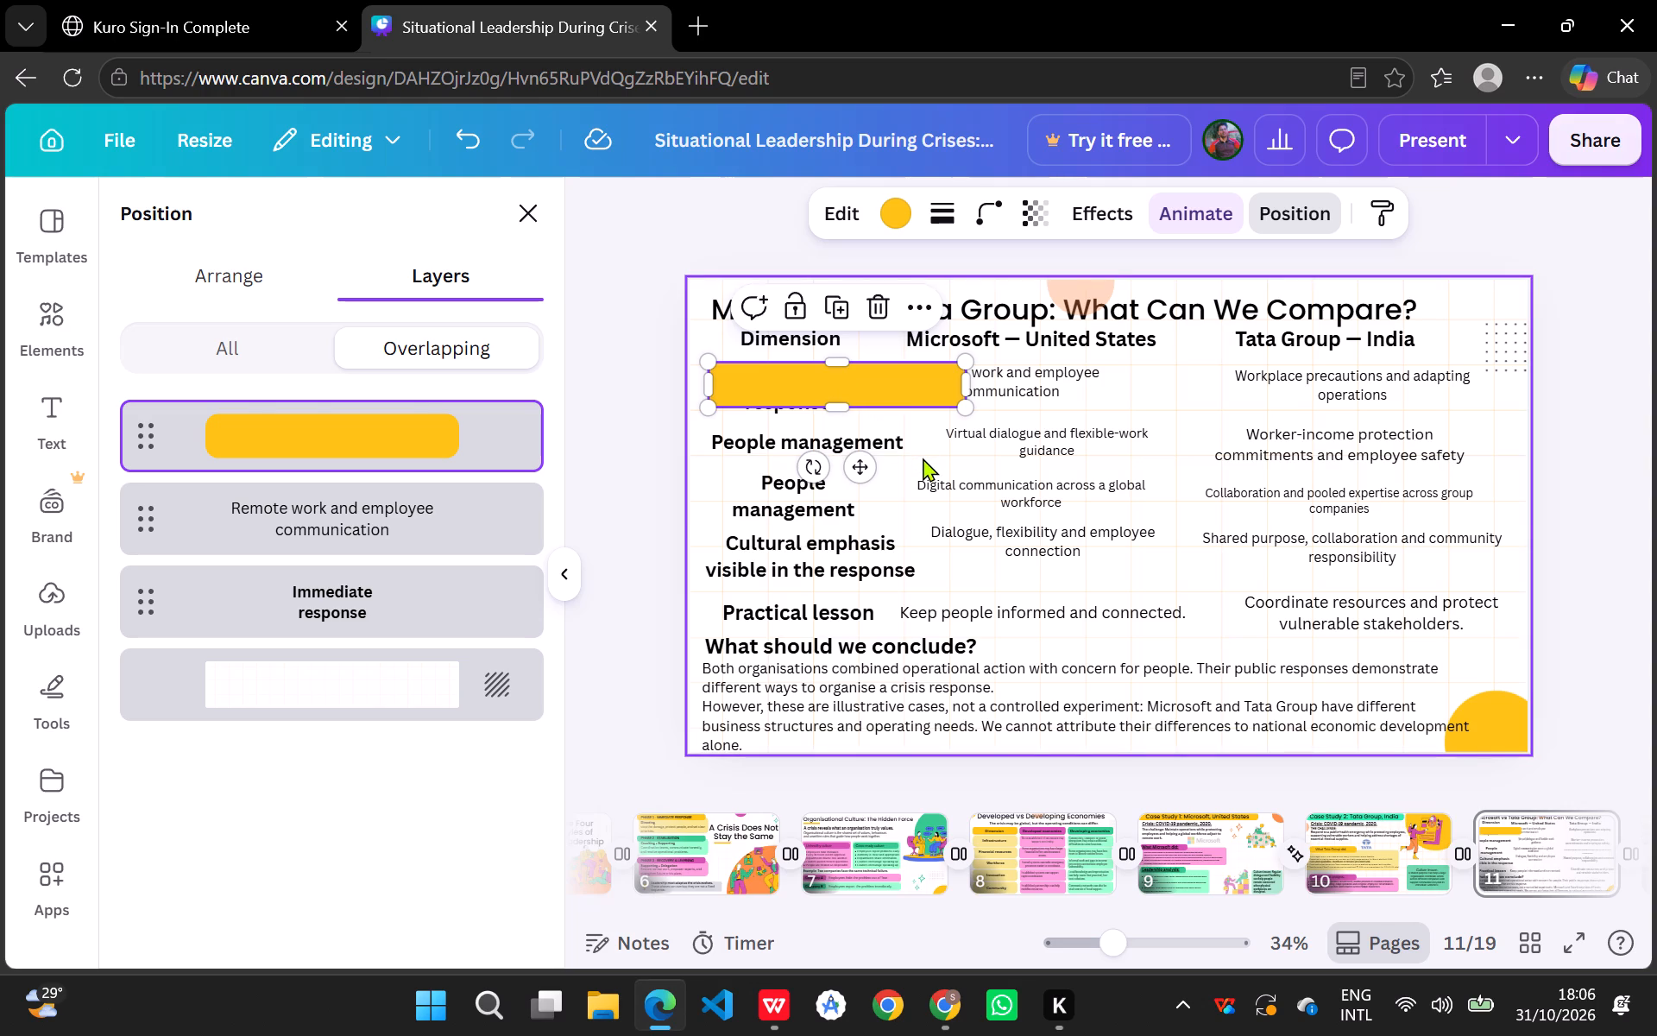
{"action": "left_click", "coordinate": [923, 458]}
{"action": "left_click_drag", "start_coordinate": [903, 385], "coordinate": [886, 362]}
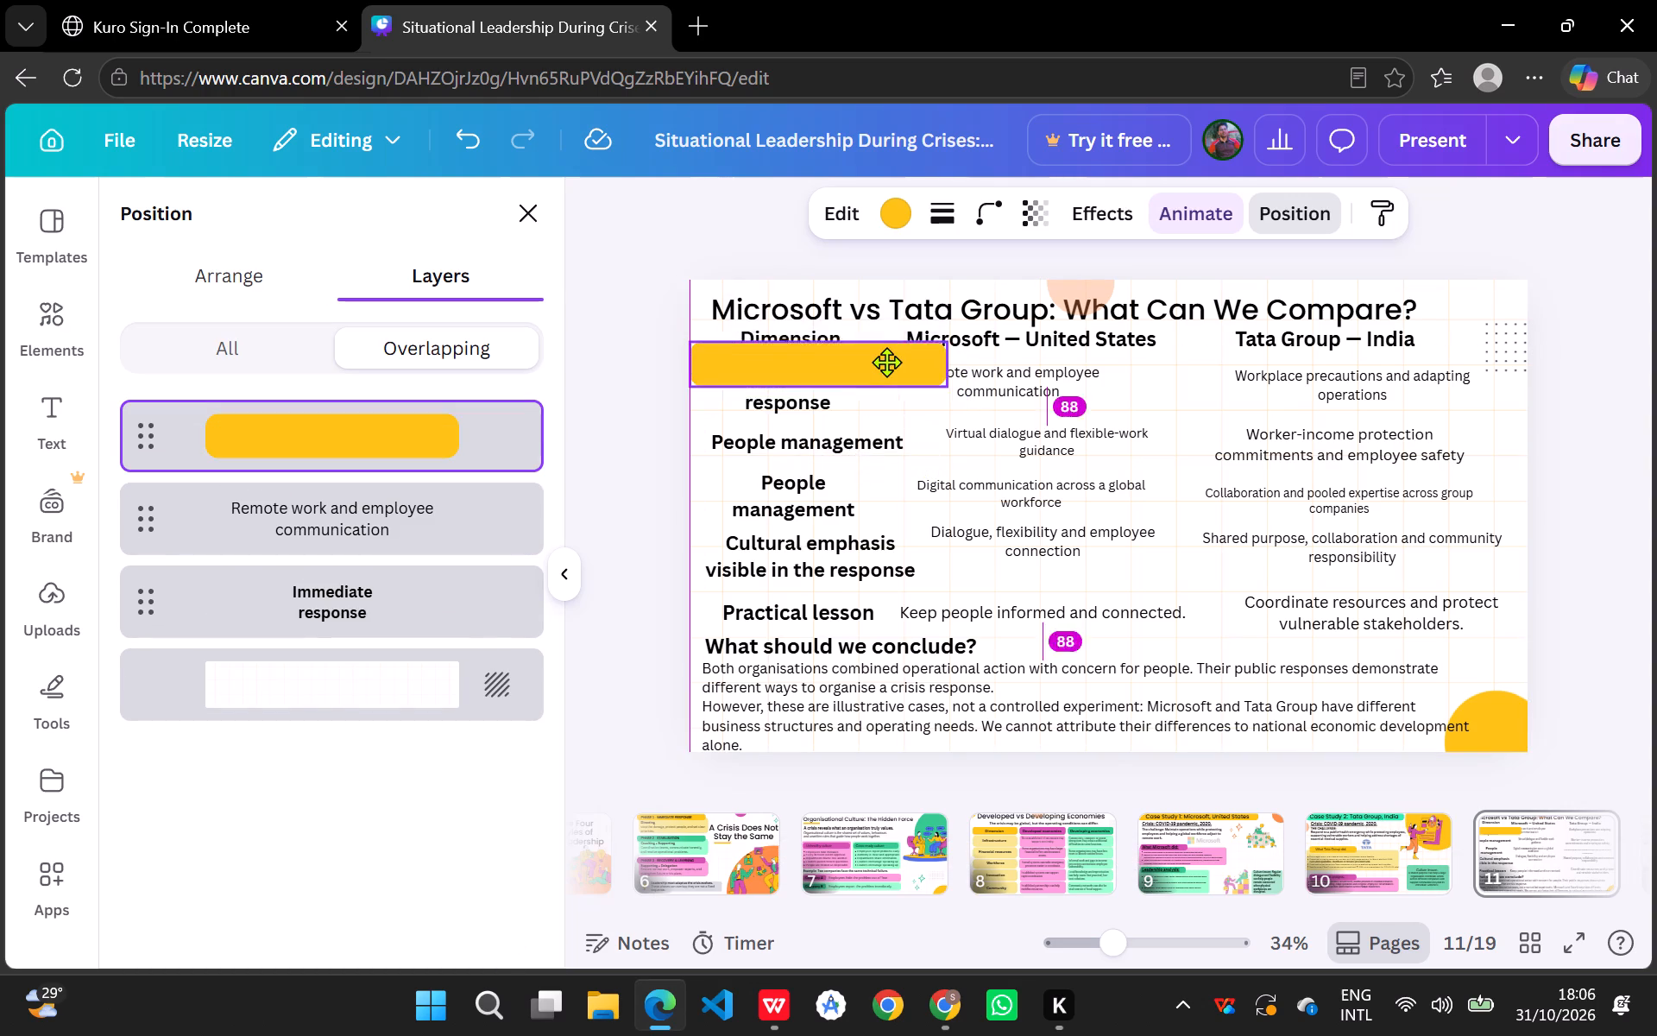
{"action": "left_click_drag", "start_coordinate": [886, 362], "coordinate": [892, 344]}
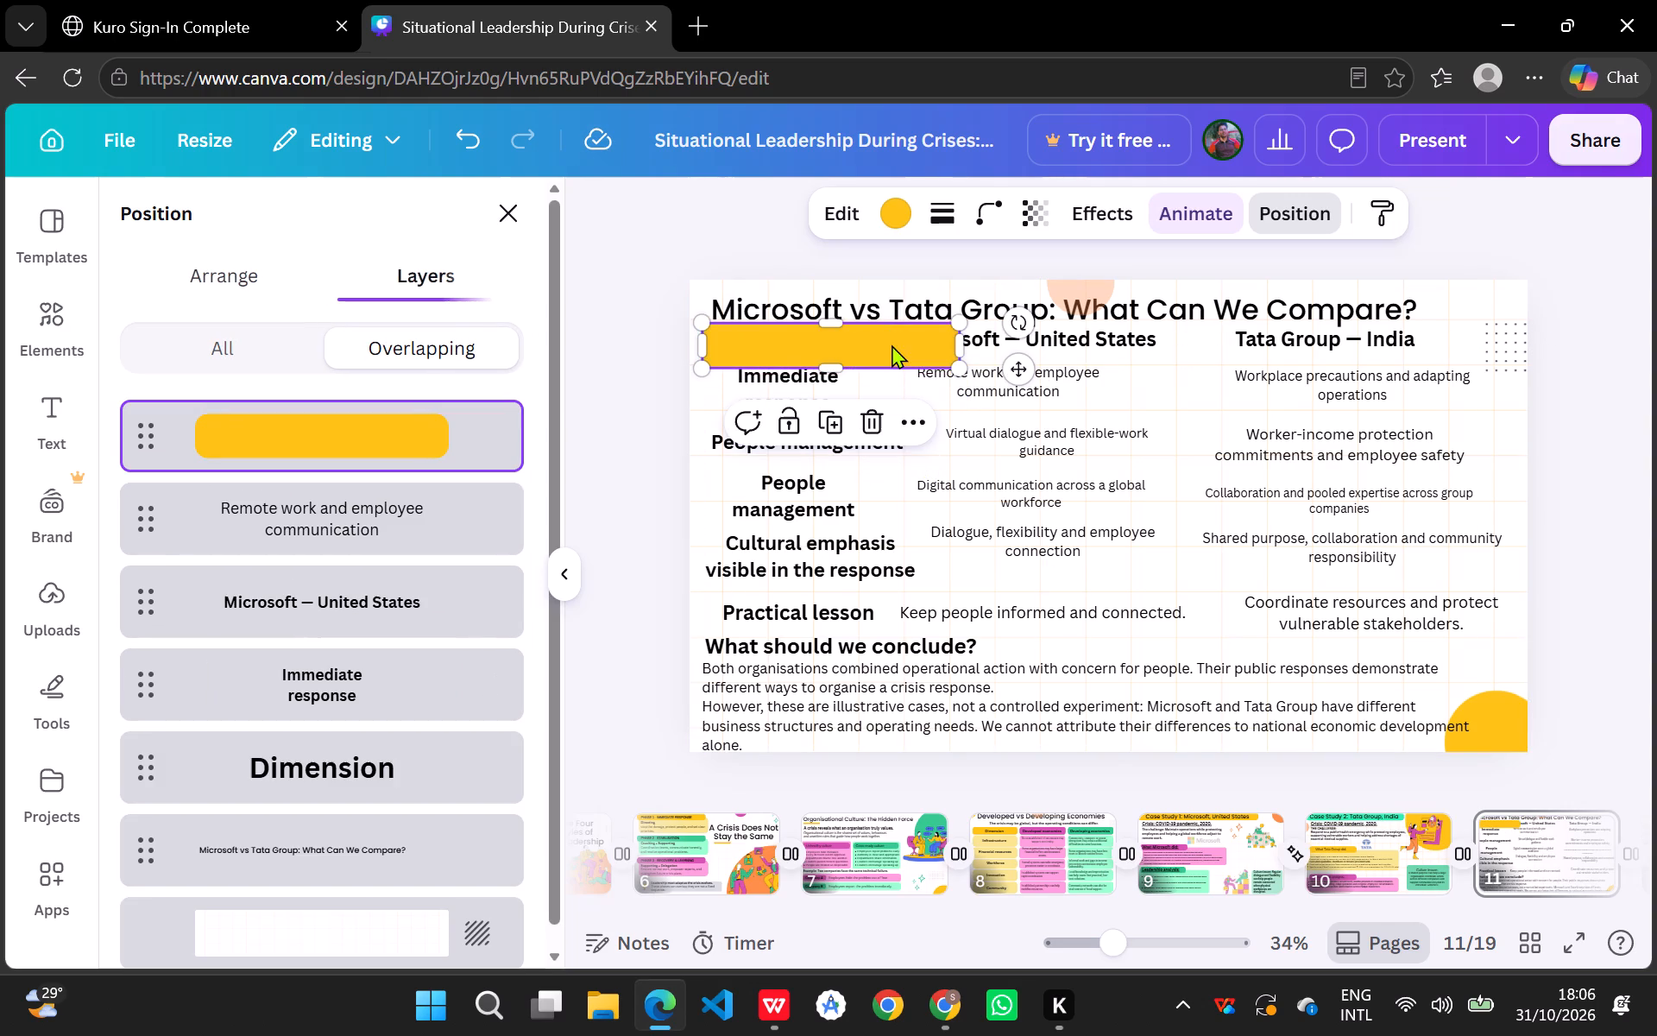
Copy the magenta "Developed economies" bar from page 8 to page 11 and place it level with the yellow bar in the middle column.
{"action": "left_click", "coordinate": [1002, 846]}
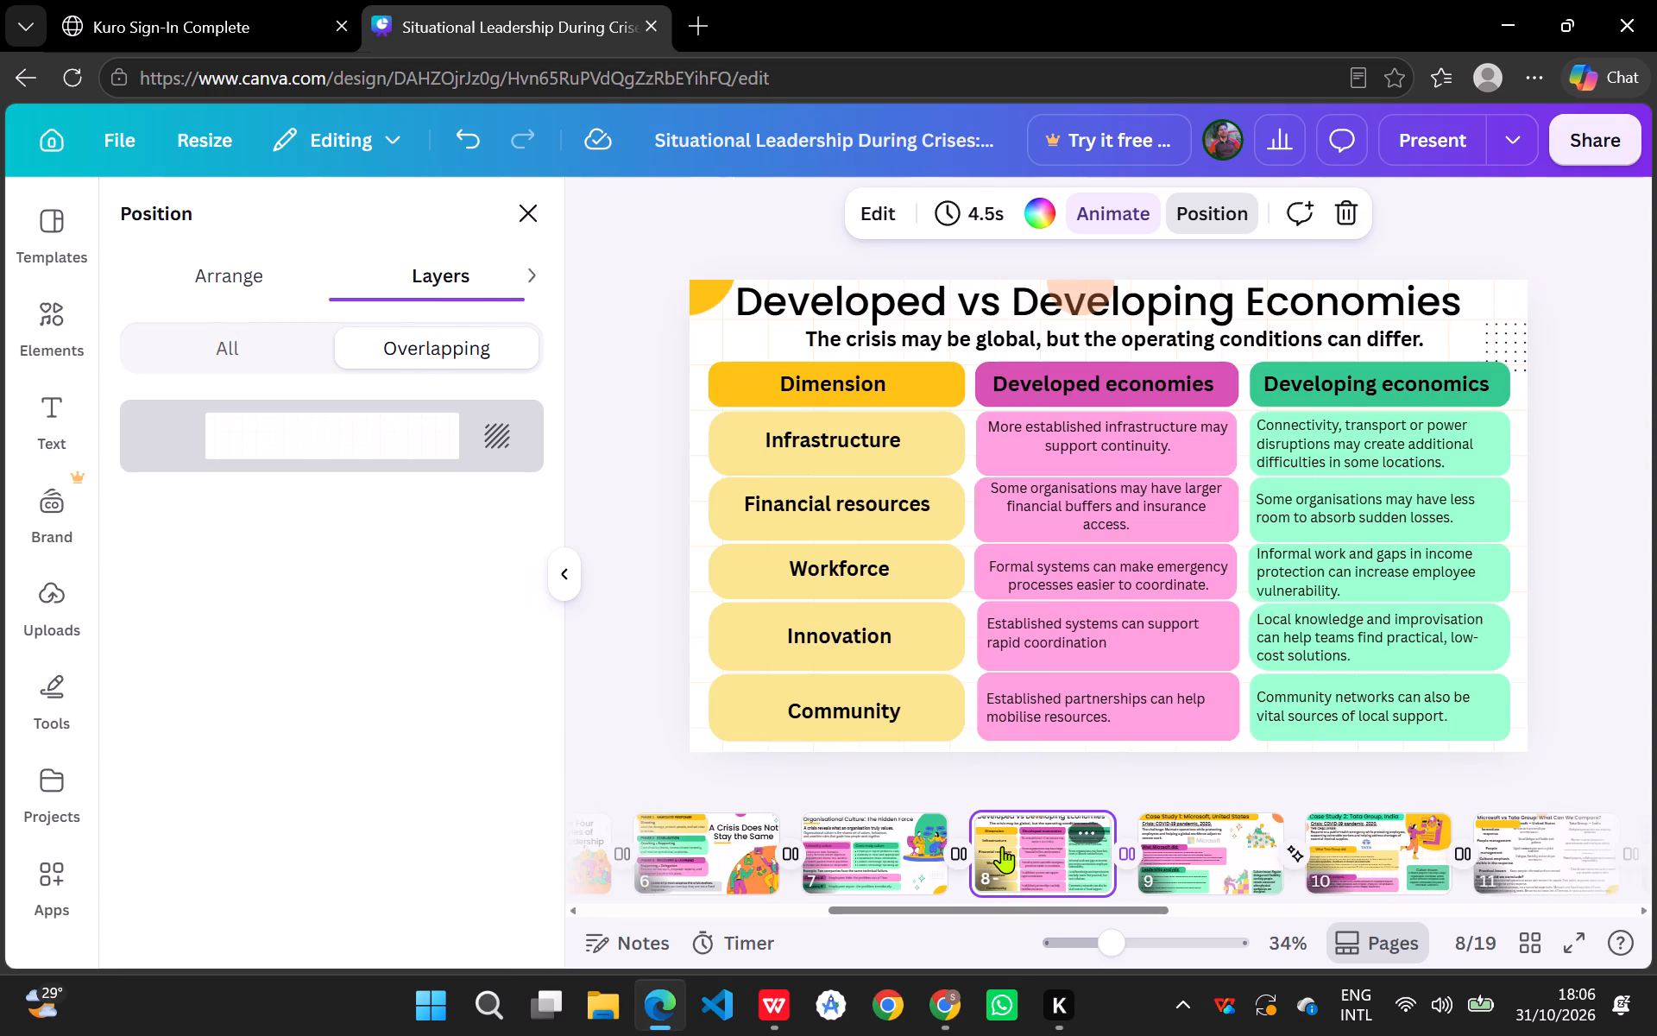
{"action": "left_click", "coordinate": [1059, 401]}
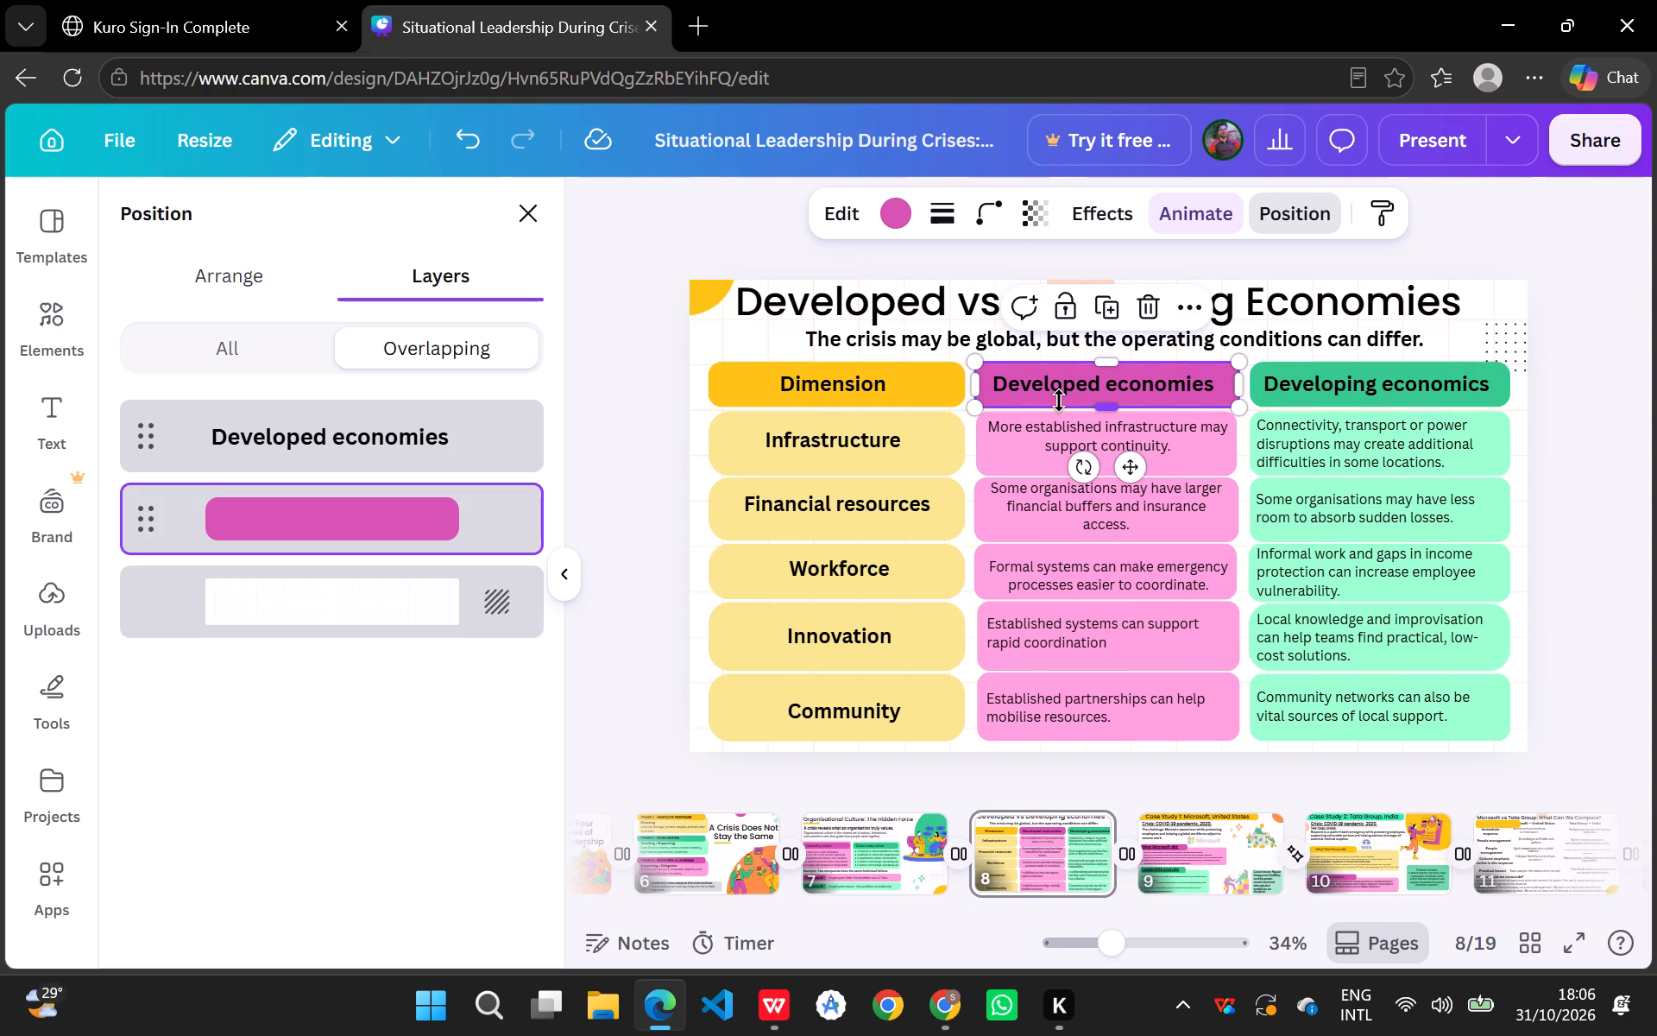
{"action": "key", "text": "ctrl+c"}
{"action": "left_click", "coordinate": [1492, 844]}
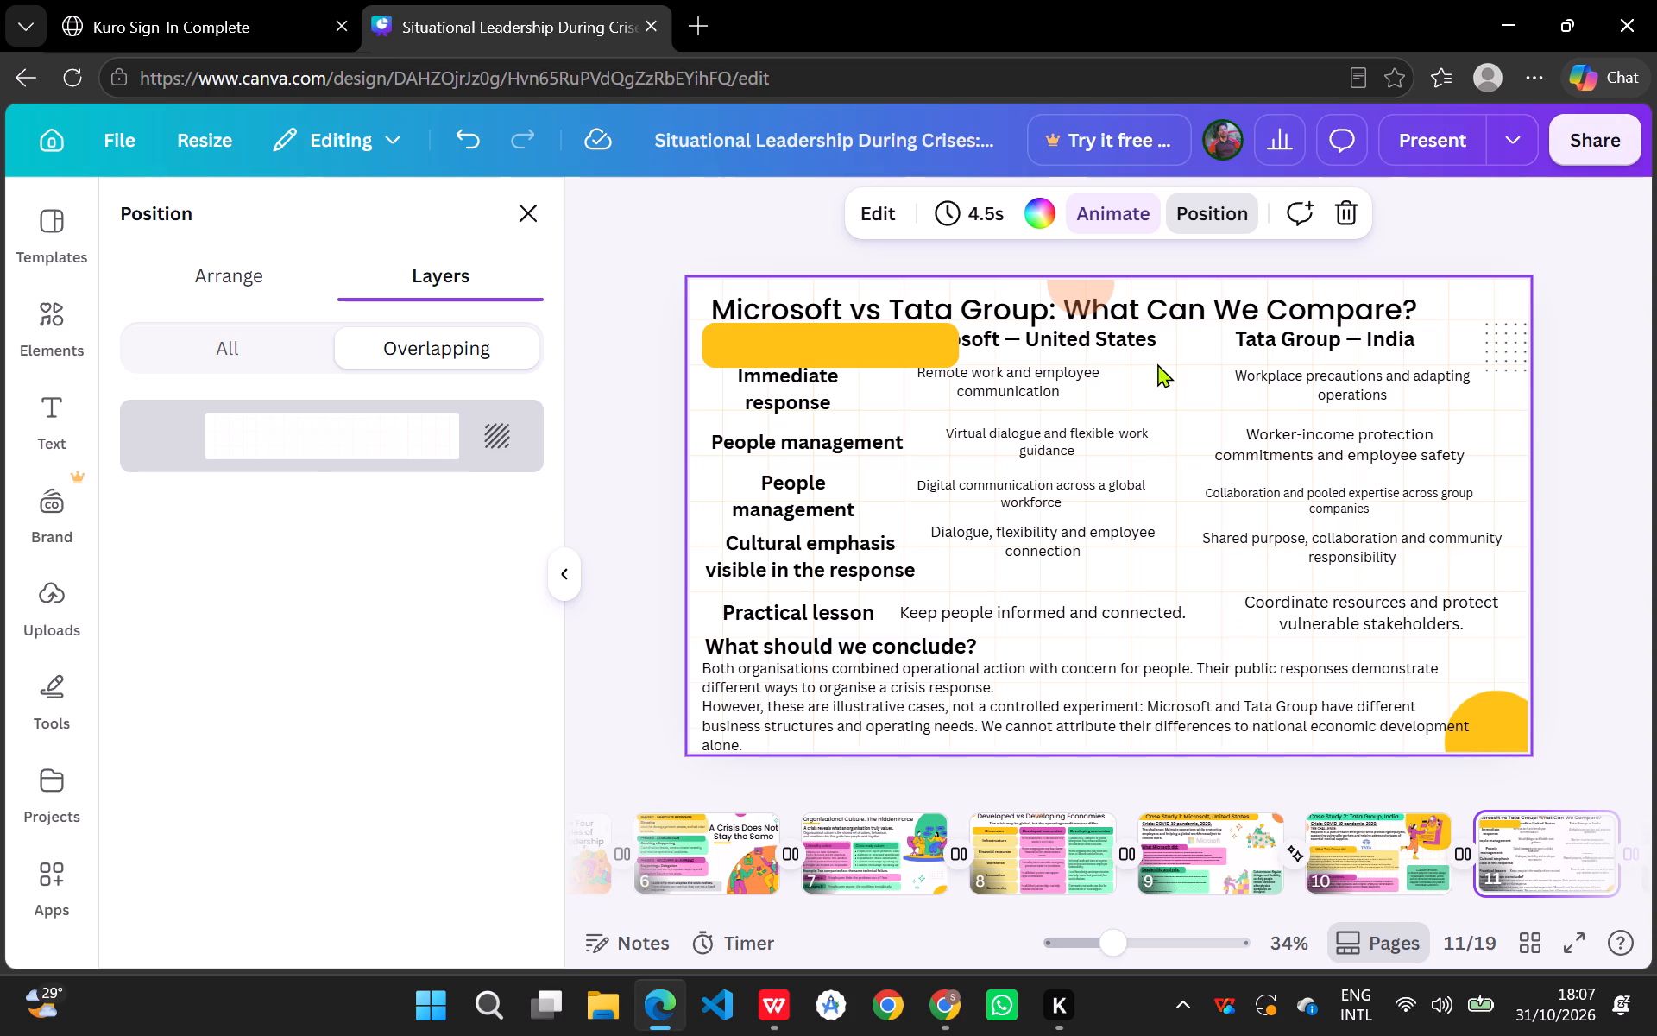
{"action": "key", "text": "ctrl+v"}
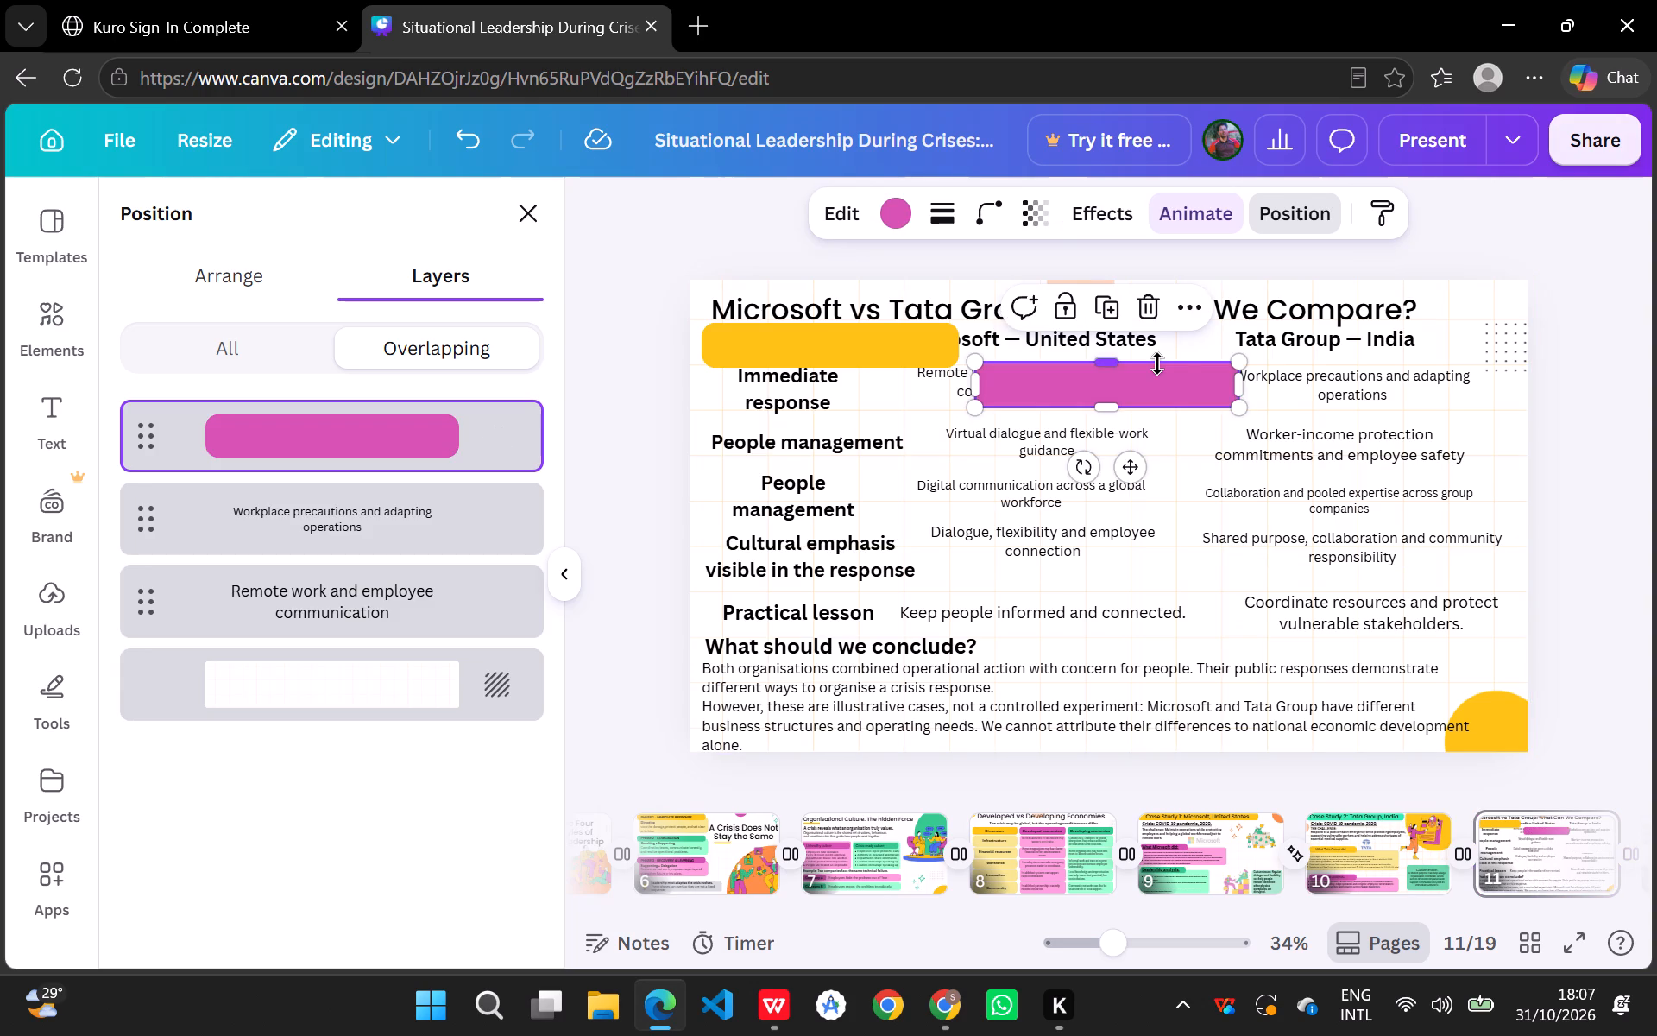
{"action": "left_click_drag", "start_coordinate": [1160, 382], "coordinate": [1160, 343]}
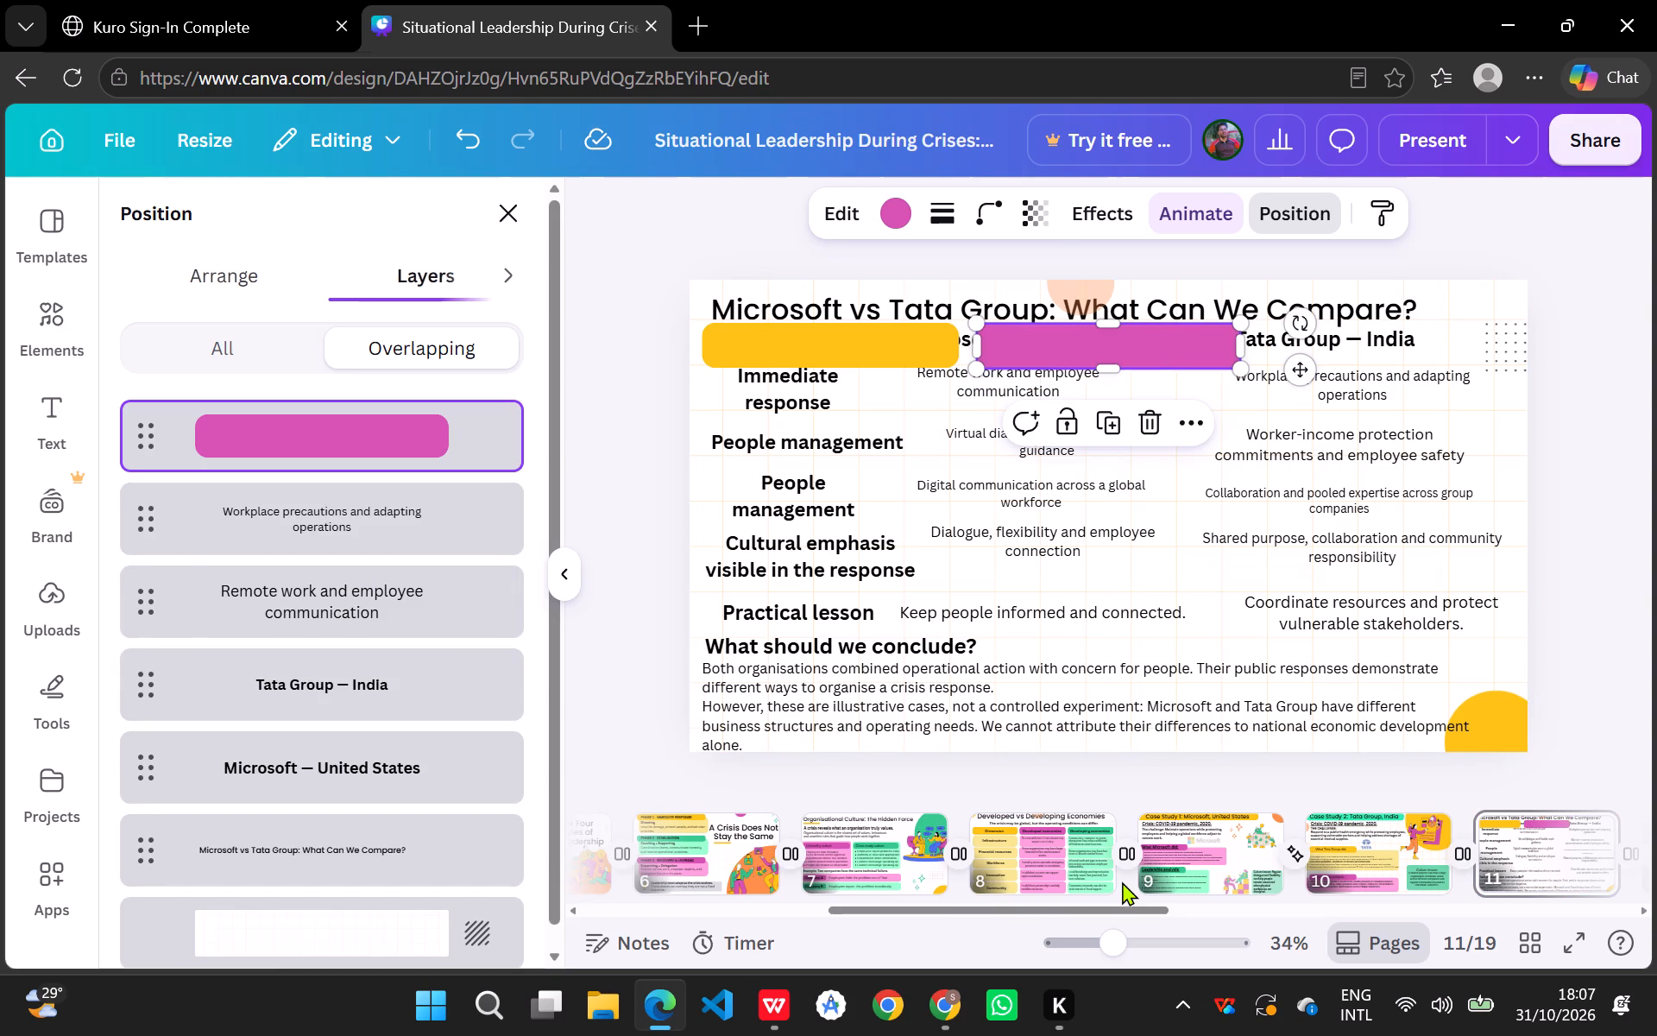
Copy the green "Developing economics" bar from page 8 to page 11 and align it with the magenta bar over the "Tata Group — India" heading.
{"action": "left_click", "coordinate": [1065, 855]}
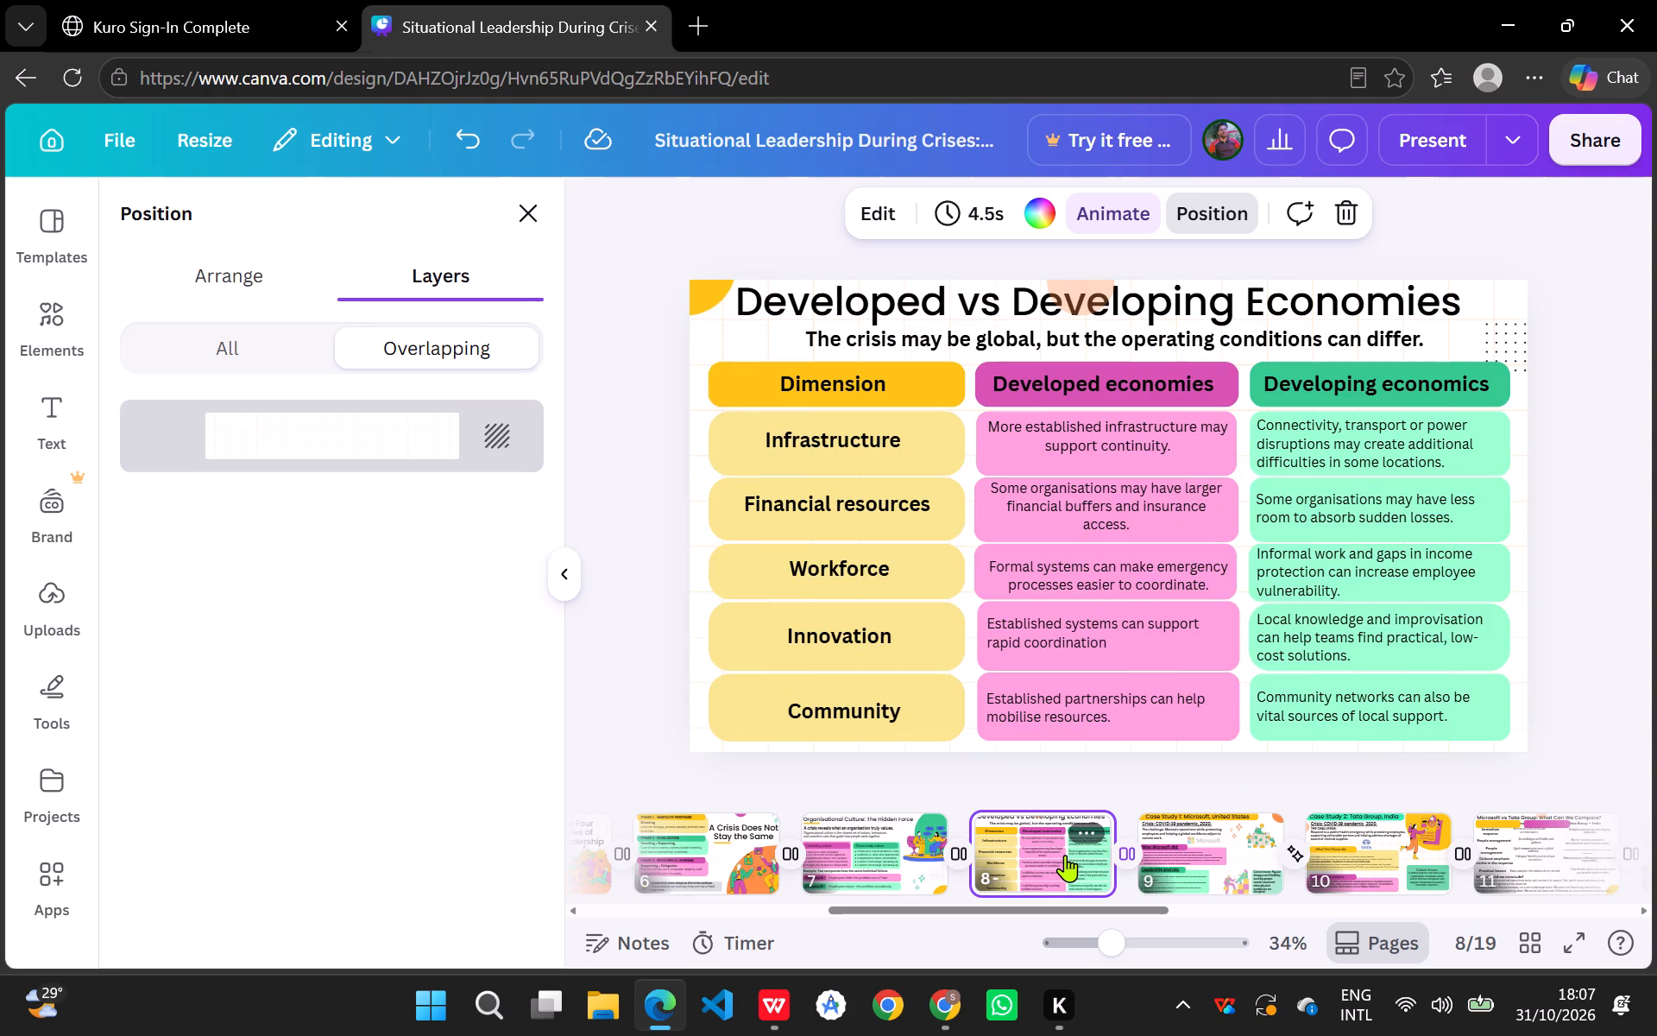
{"action": "left_click", "coordinate": [1390, 396]}
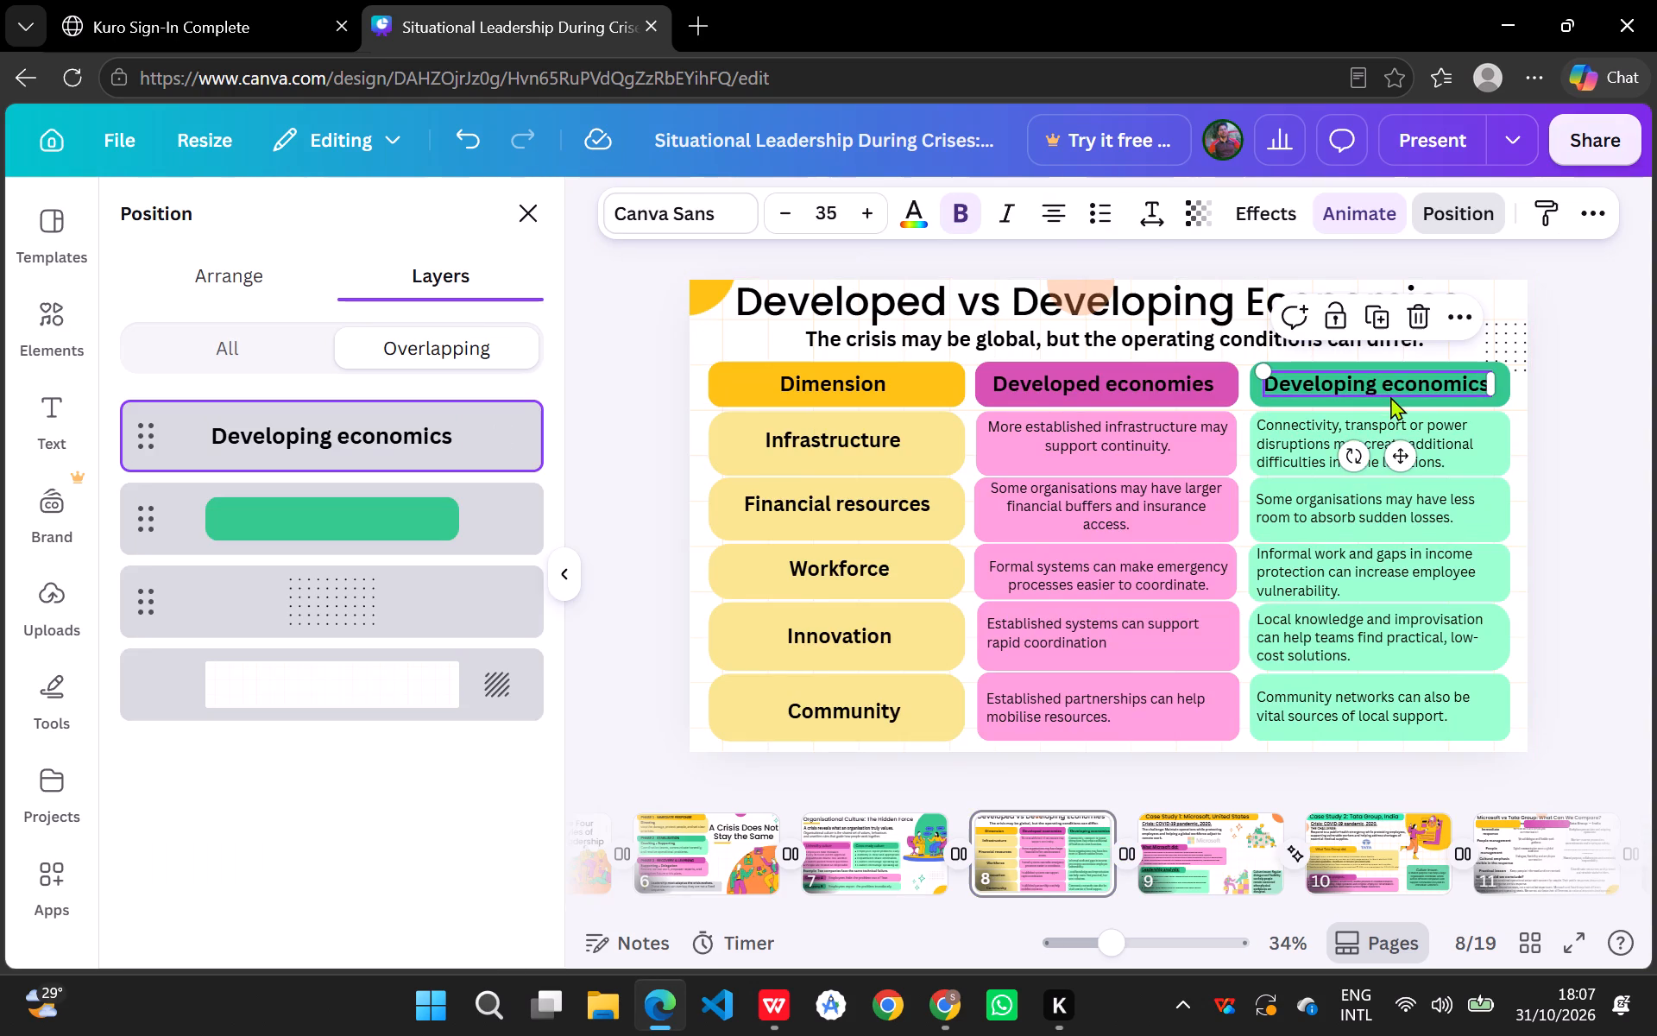
{"action": "left_click", "coordinate": [1389, 407]}
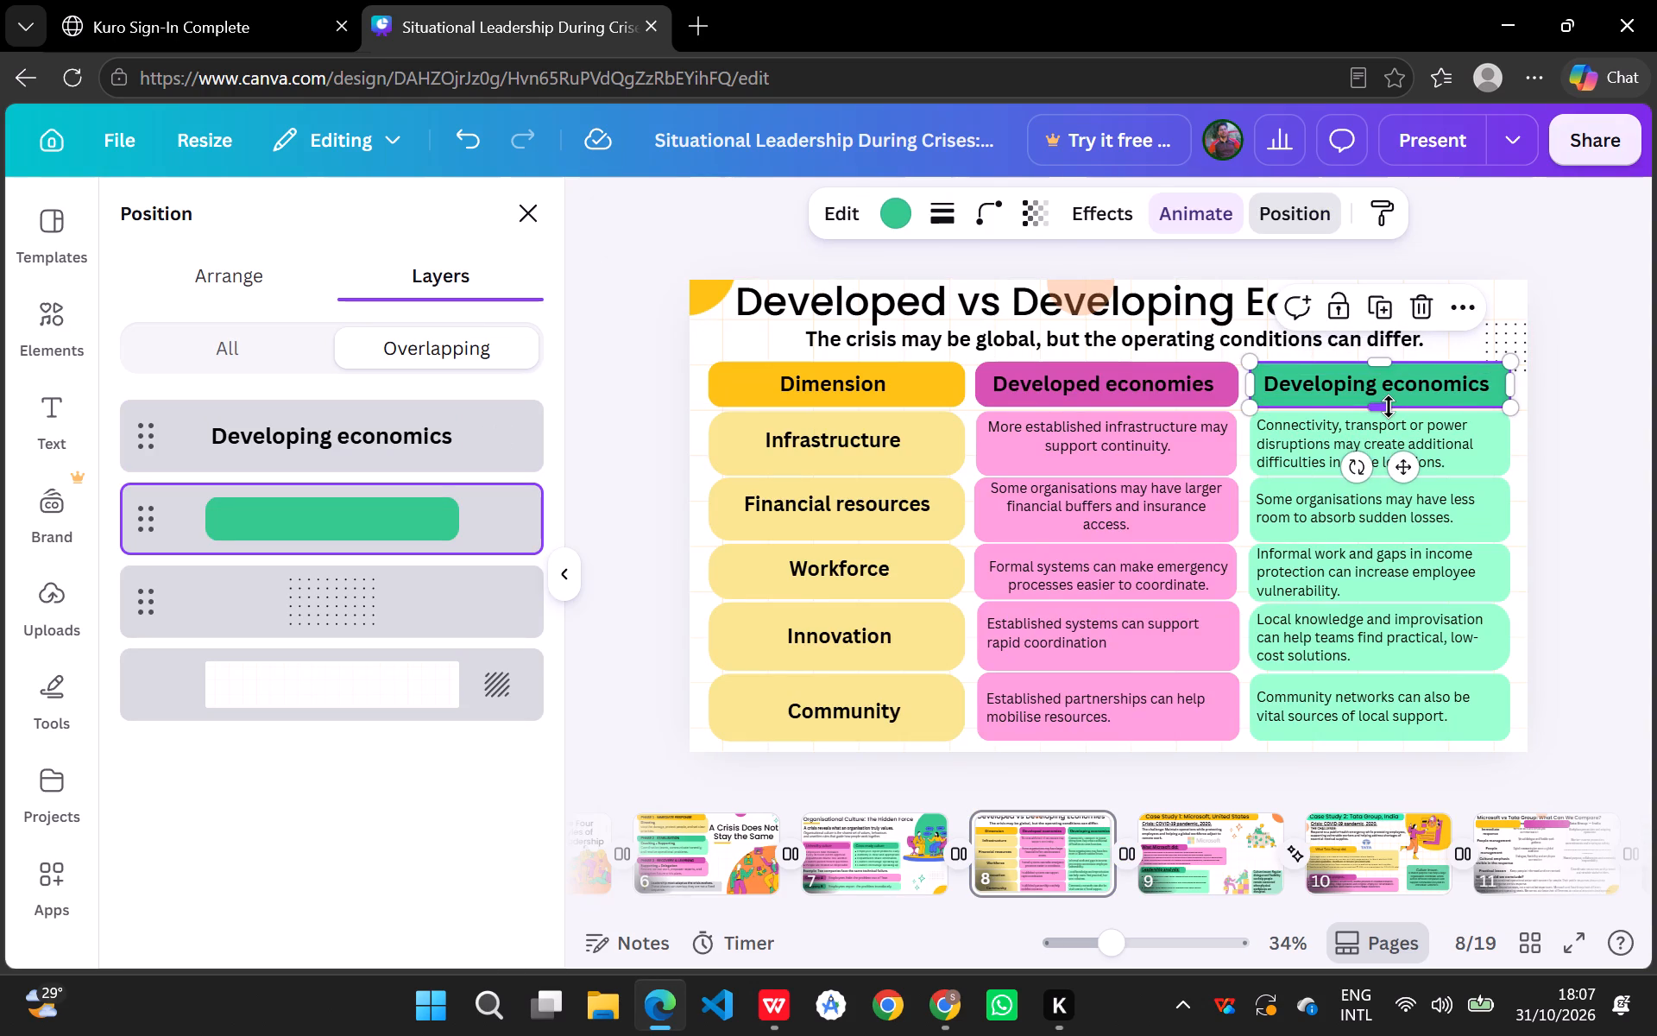
{"action": "key", "text": "ctrl+c"}
{"action": "left_click", "coordinate": [1502, 852]}
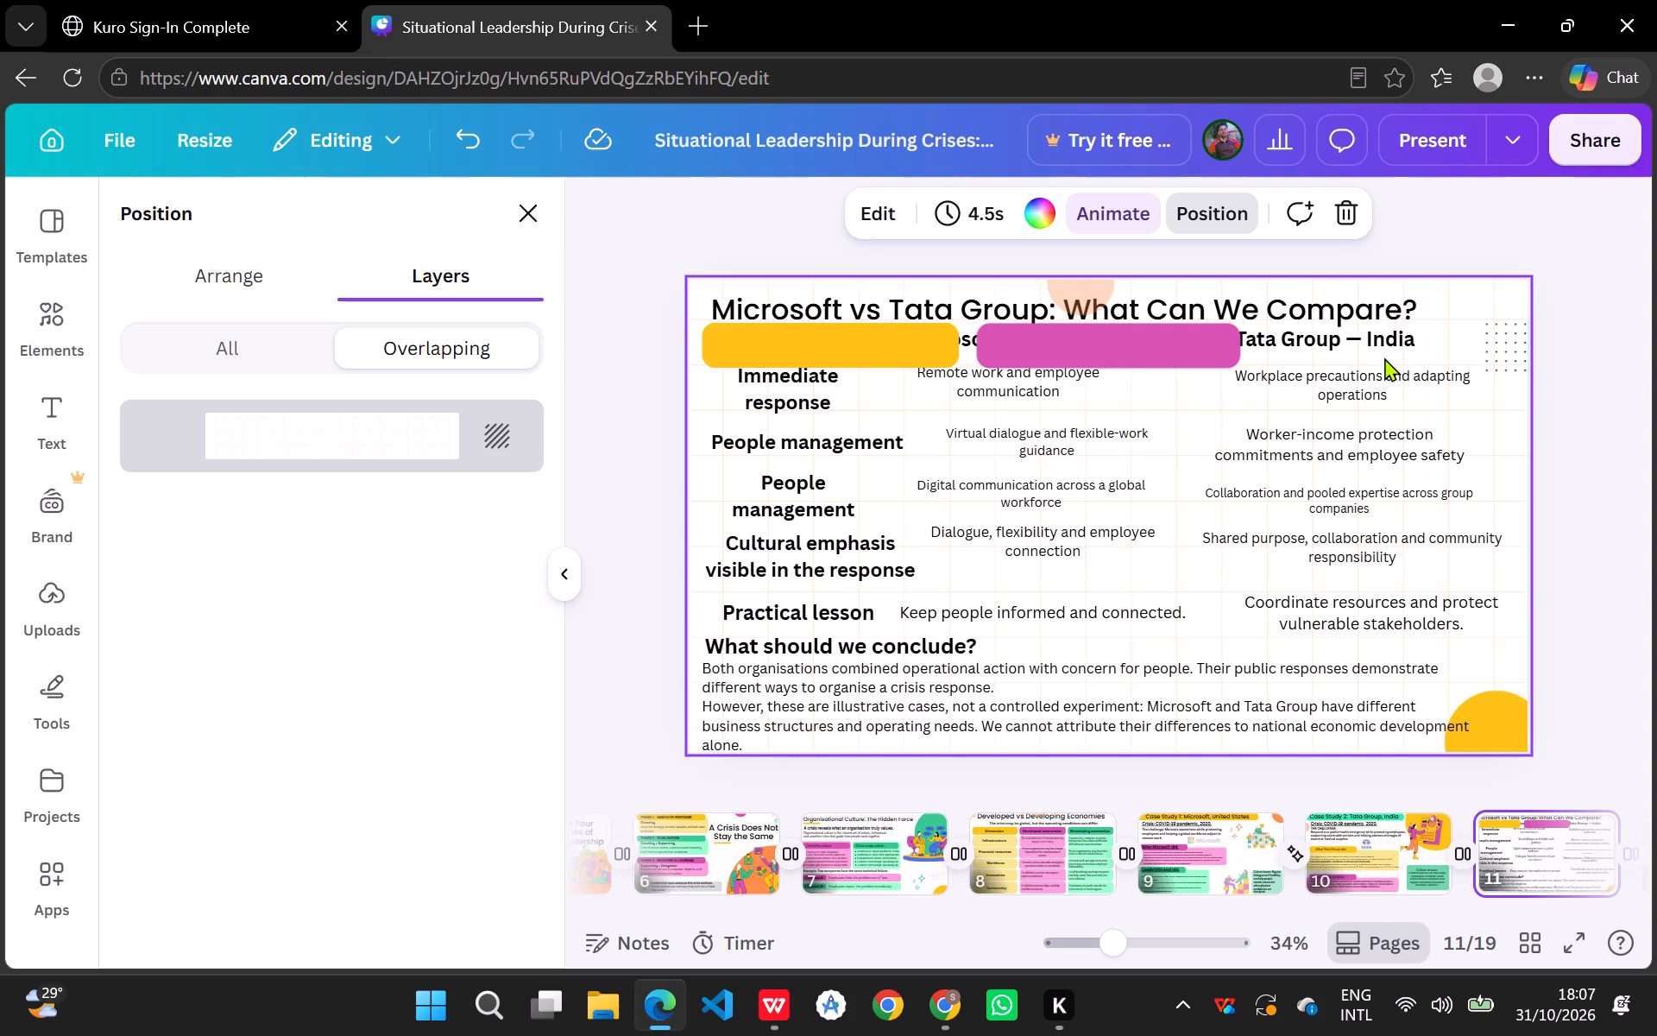
{"action": "key", "text": "ctrl+v"}
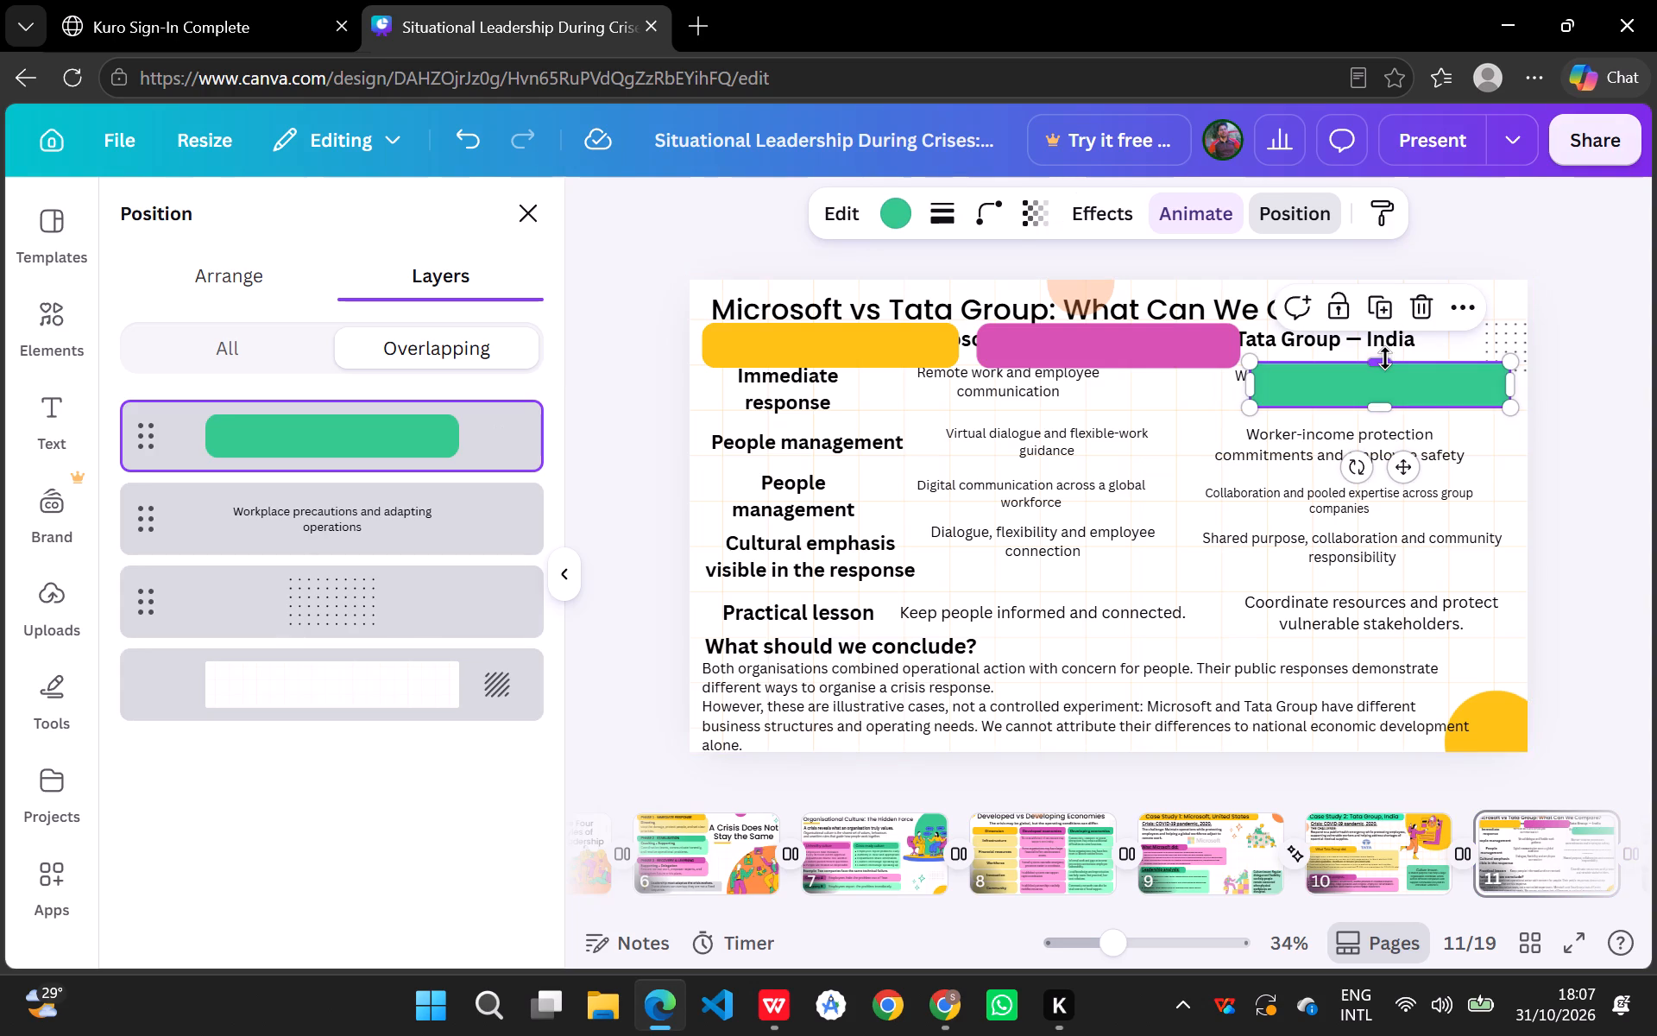
{"action": "left_click_drag", "start_coordinate": [1436, 384], "coordinate": [1437, 351]}
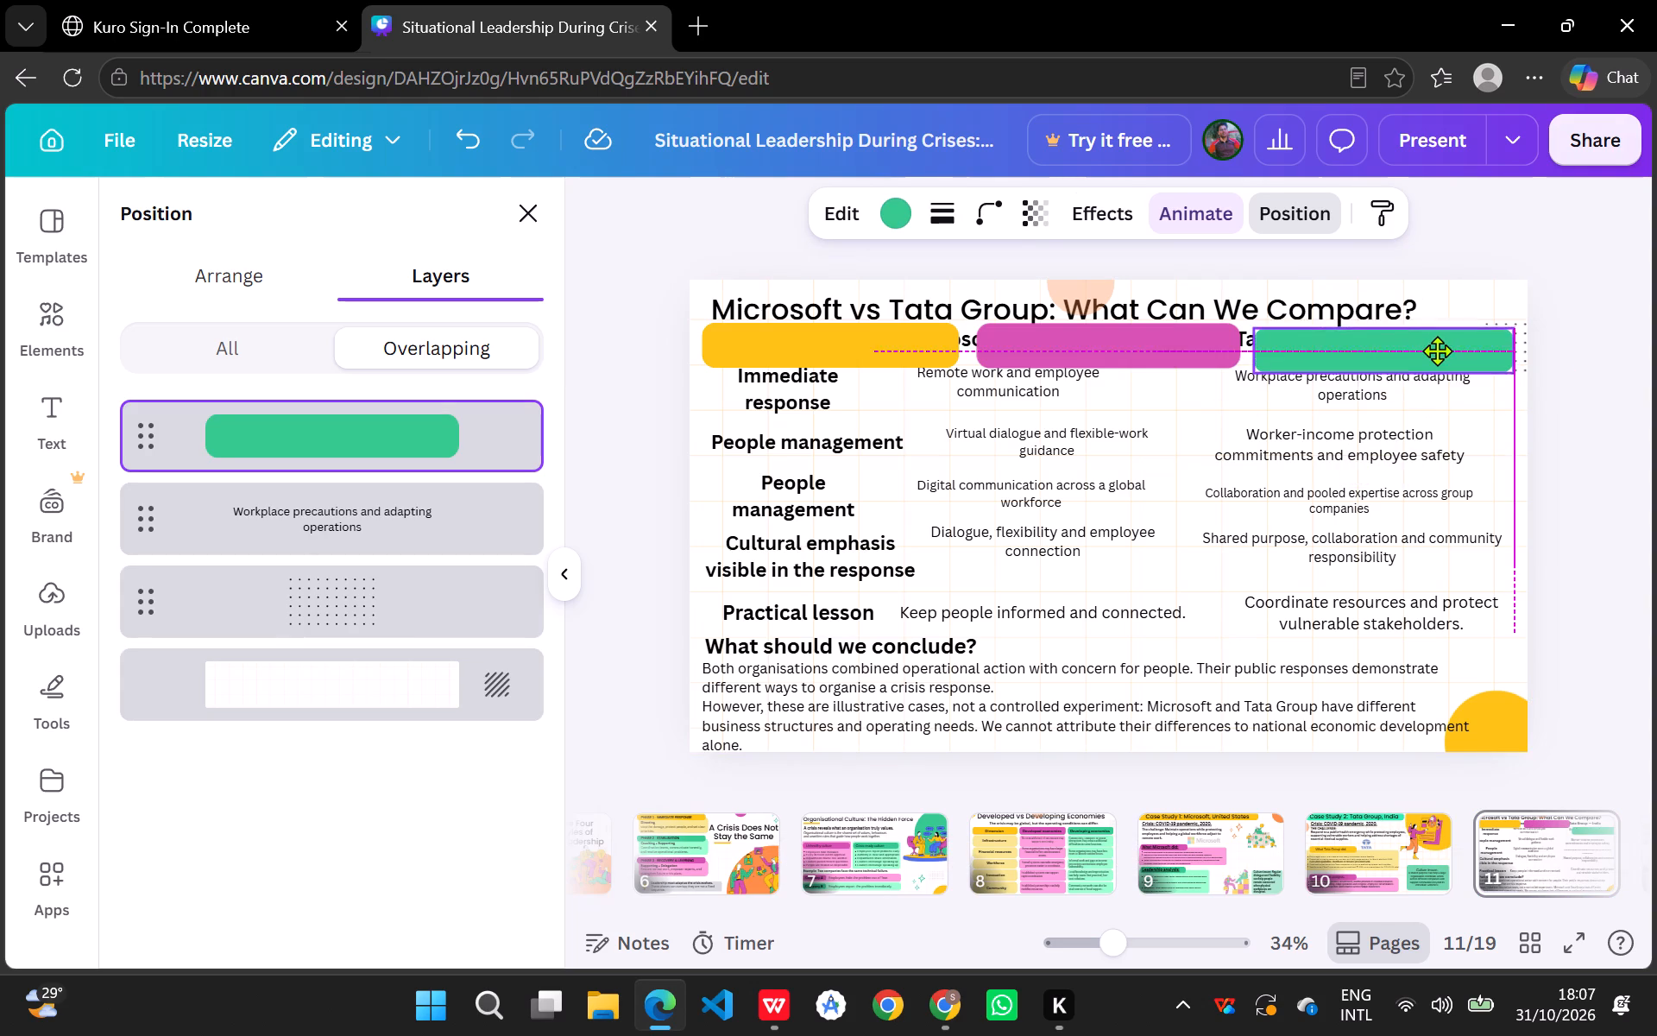
{"action": "left_click_drag", "start_coordinate": [1437, 351], "coordinate": [1440, 345]}
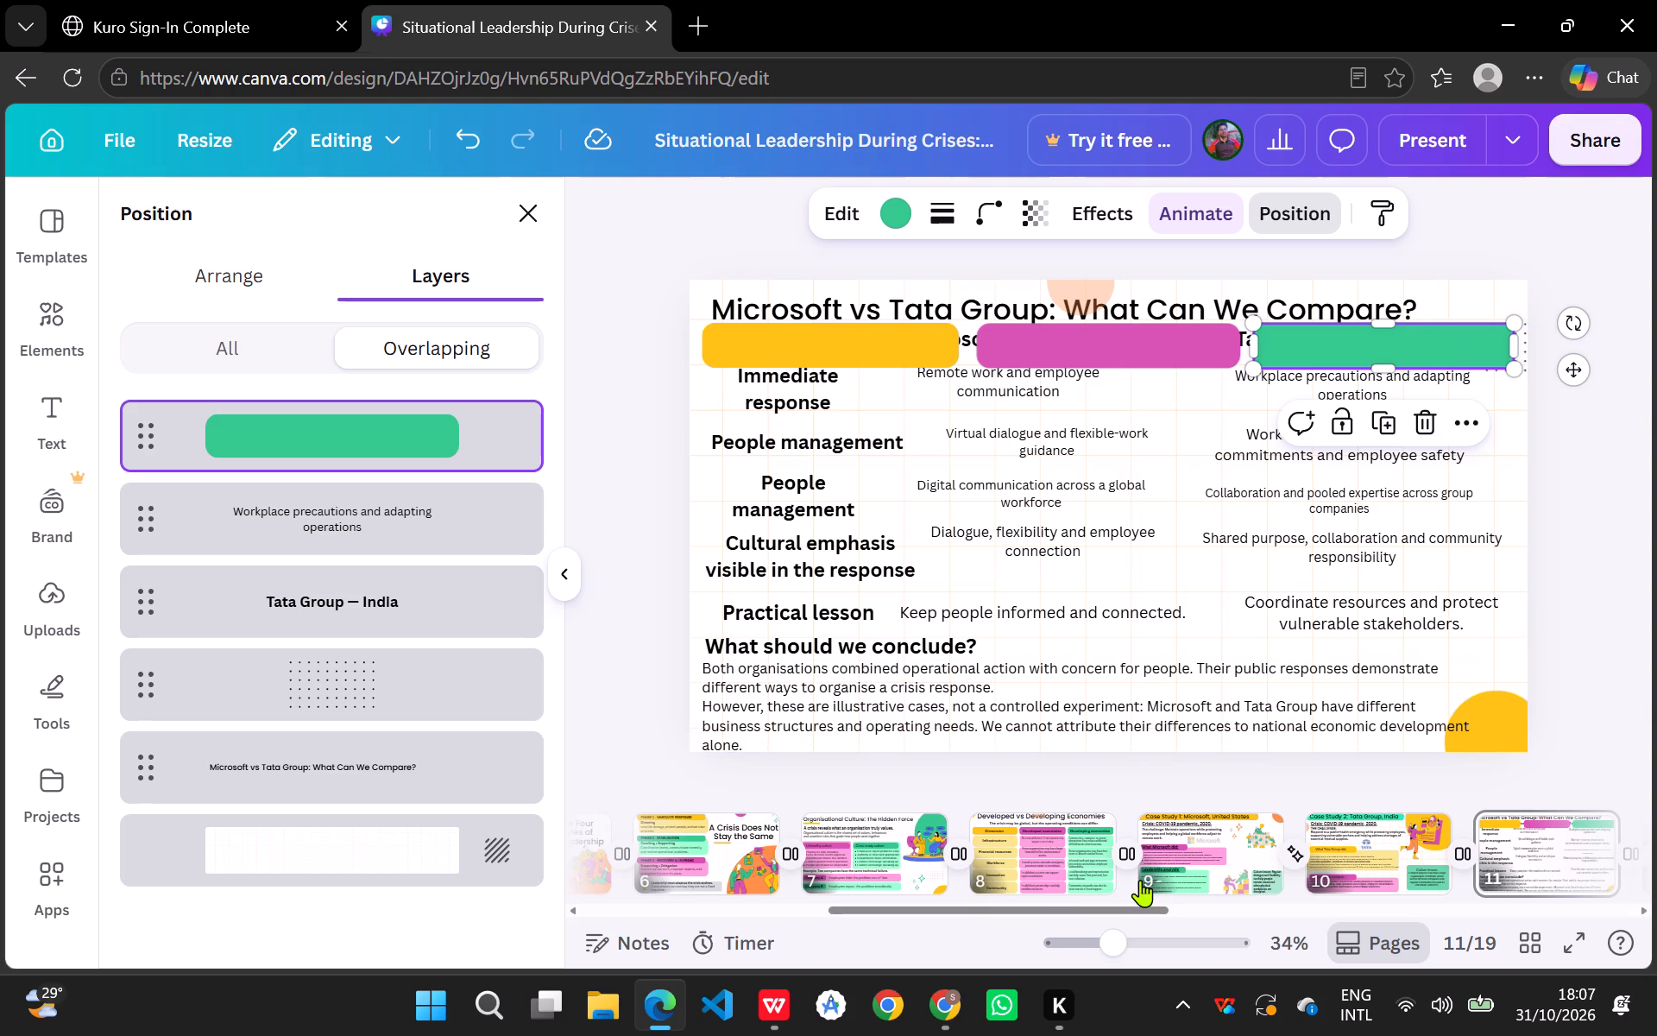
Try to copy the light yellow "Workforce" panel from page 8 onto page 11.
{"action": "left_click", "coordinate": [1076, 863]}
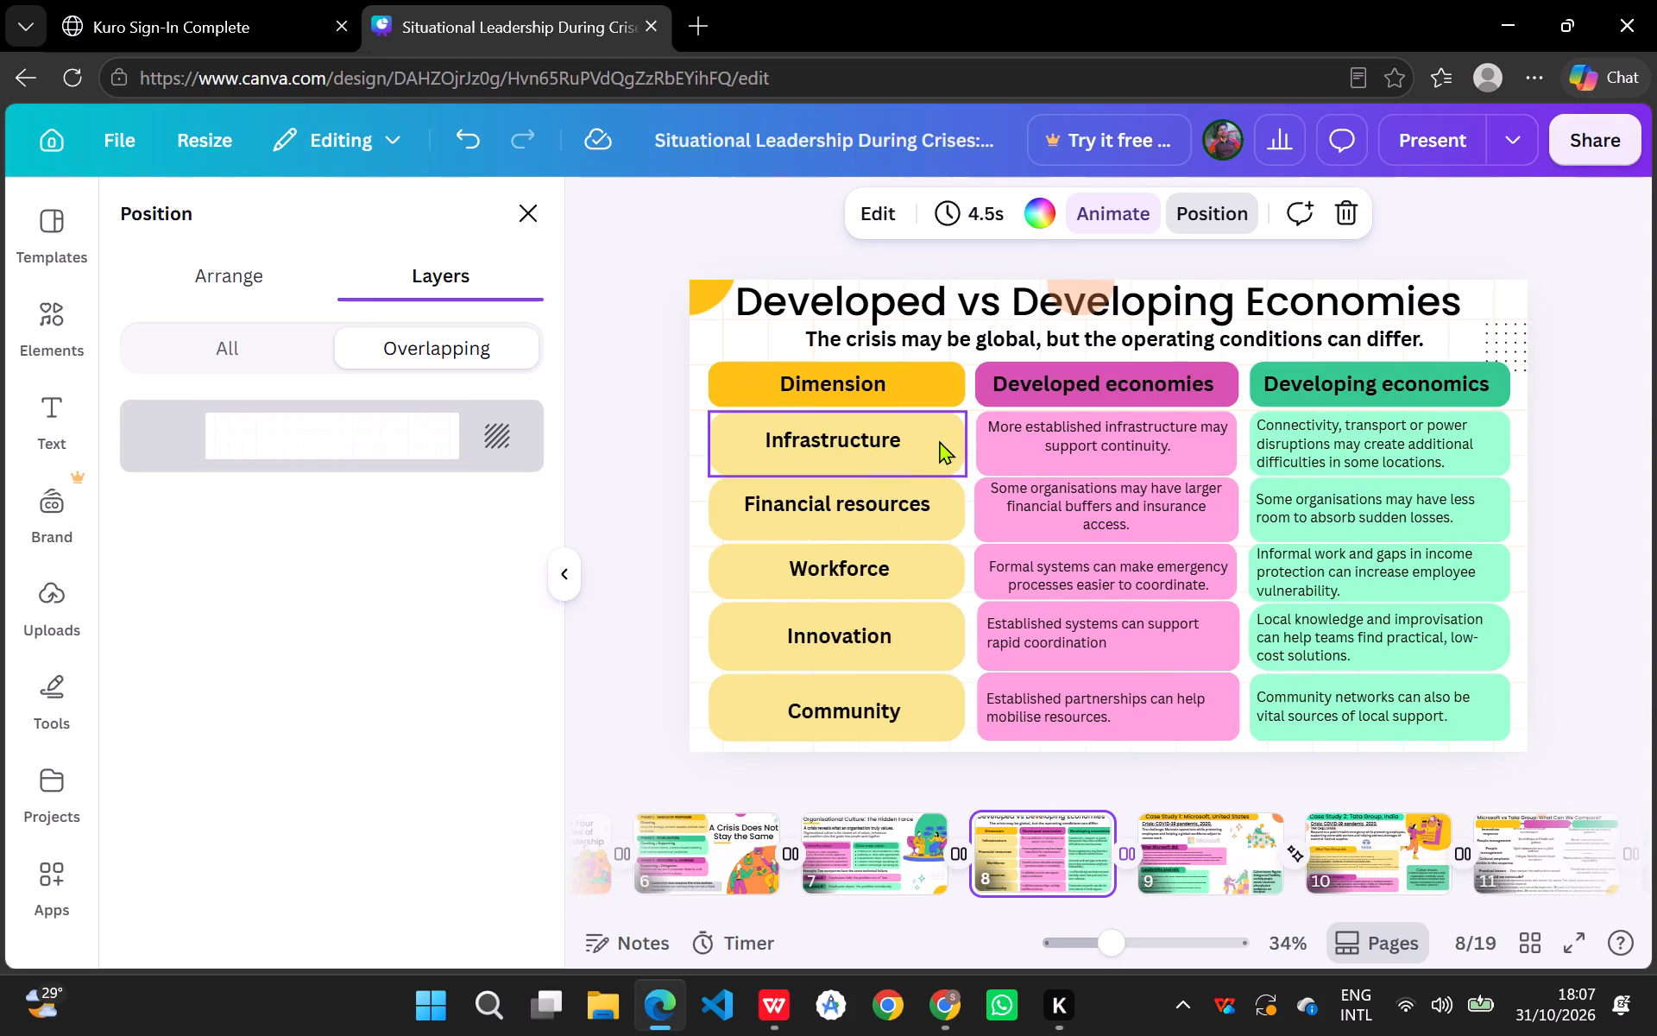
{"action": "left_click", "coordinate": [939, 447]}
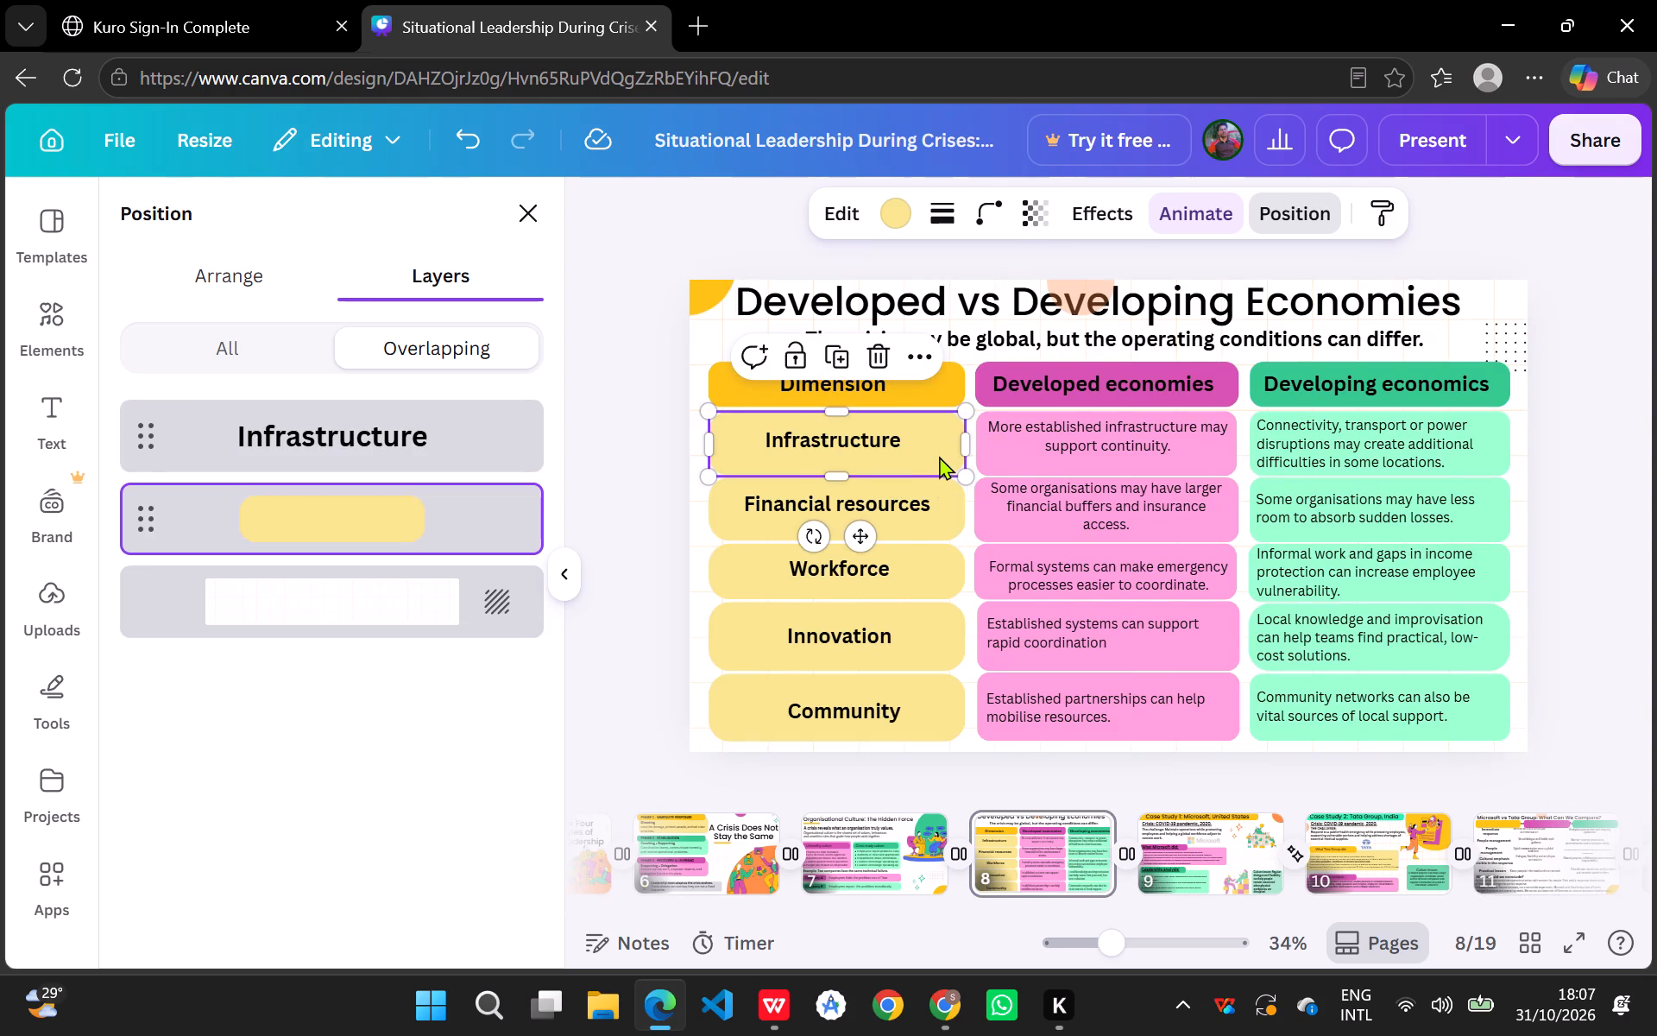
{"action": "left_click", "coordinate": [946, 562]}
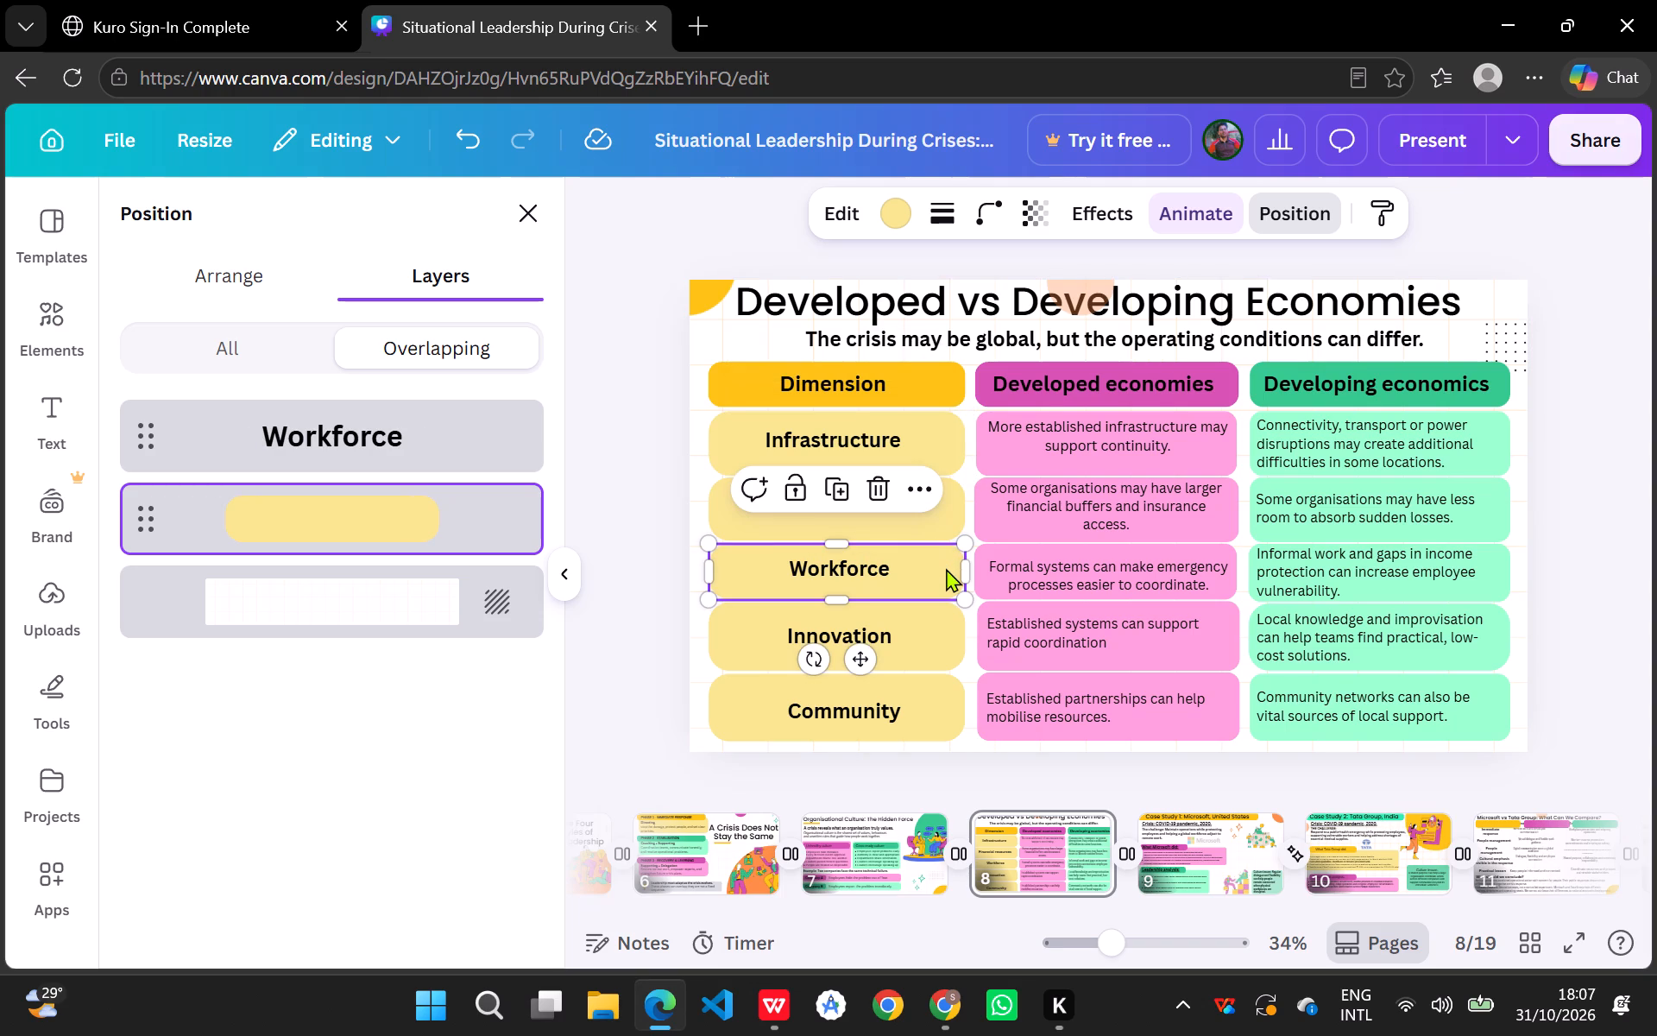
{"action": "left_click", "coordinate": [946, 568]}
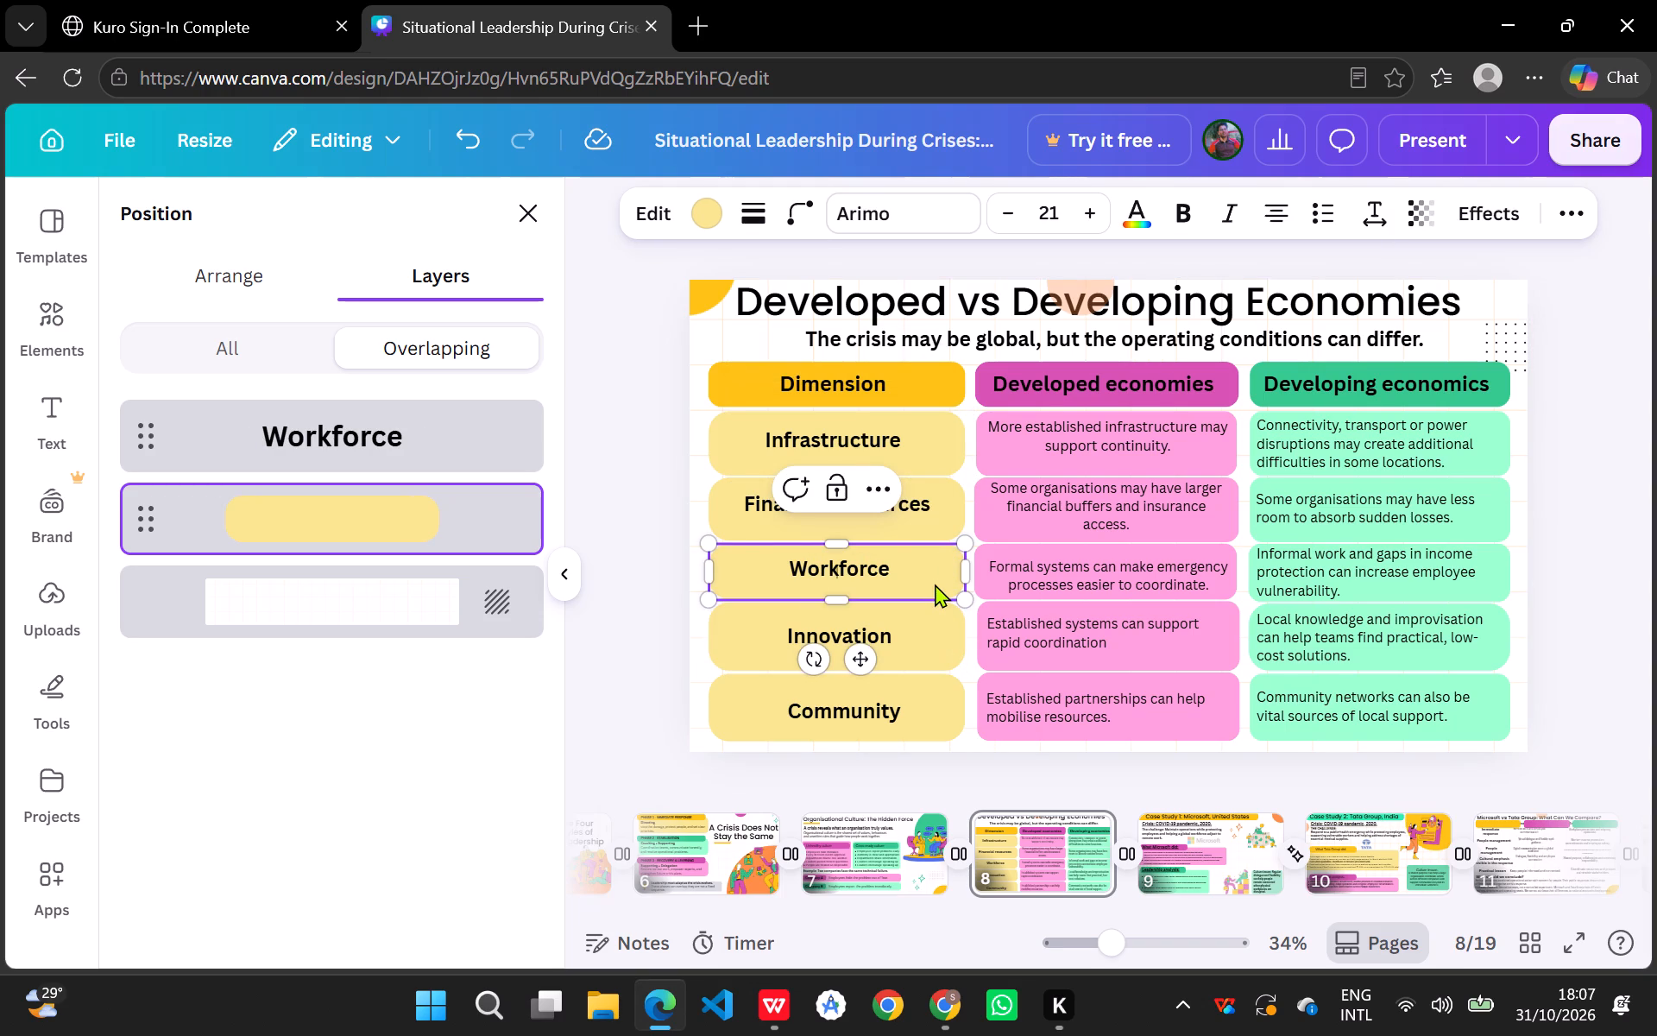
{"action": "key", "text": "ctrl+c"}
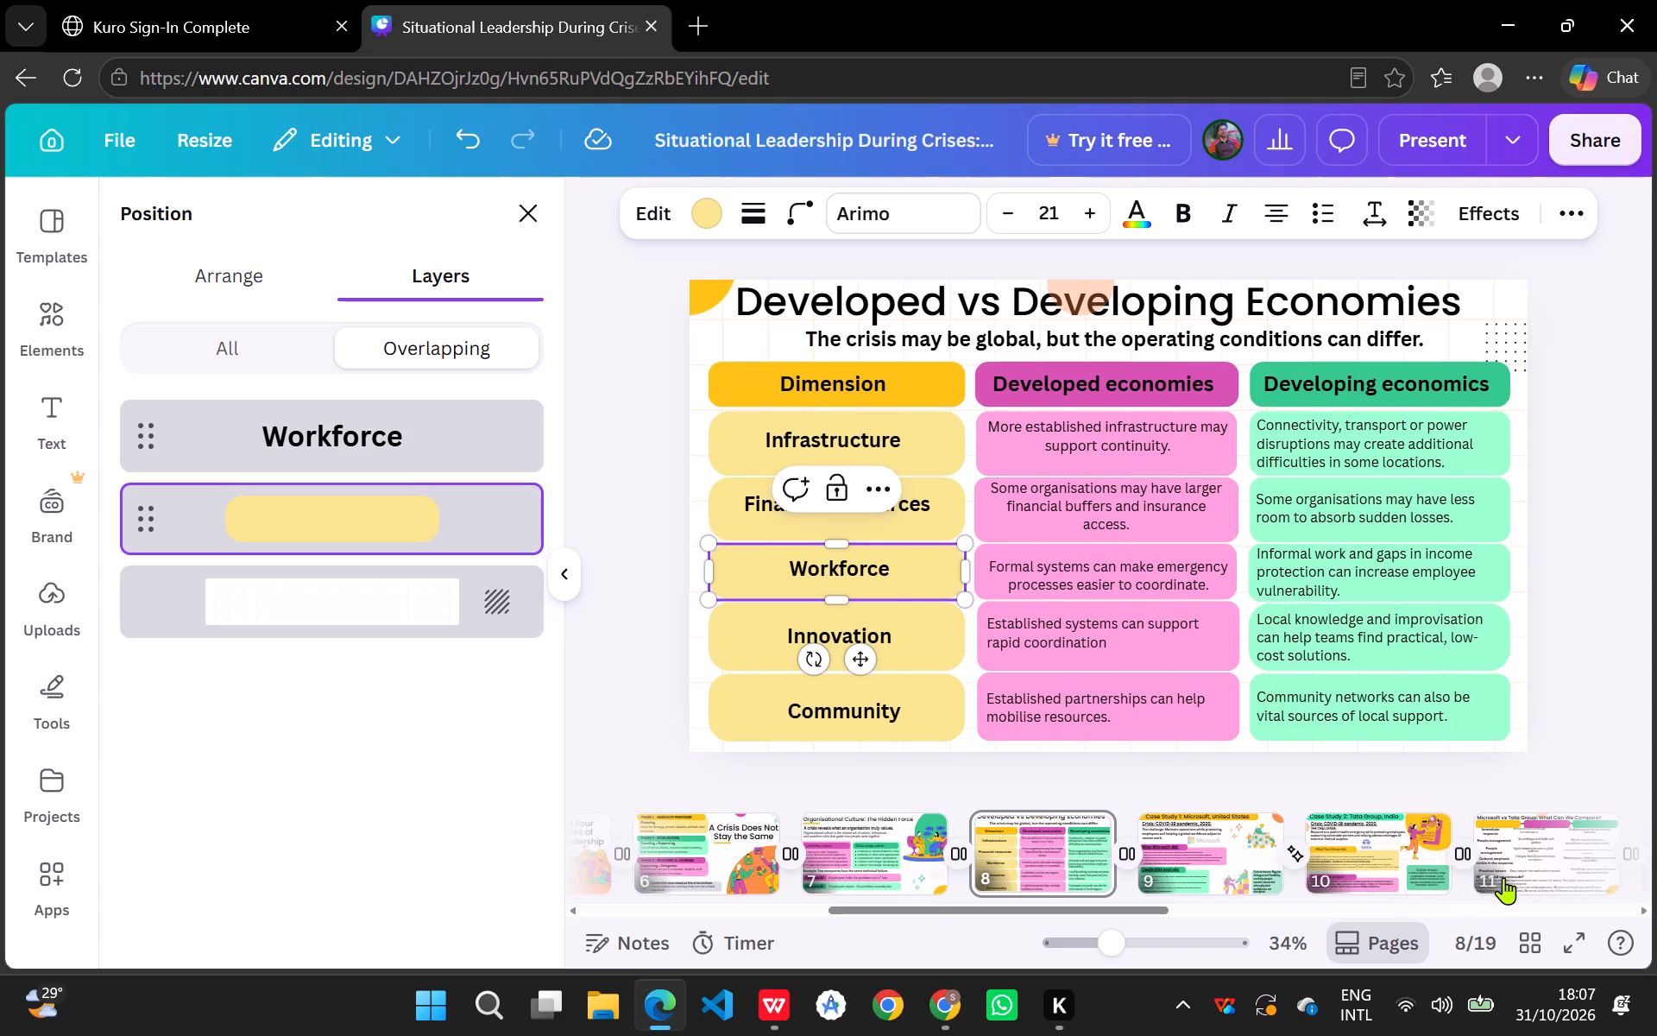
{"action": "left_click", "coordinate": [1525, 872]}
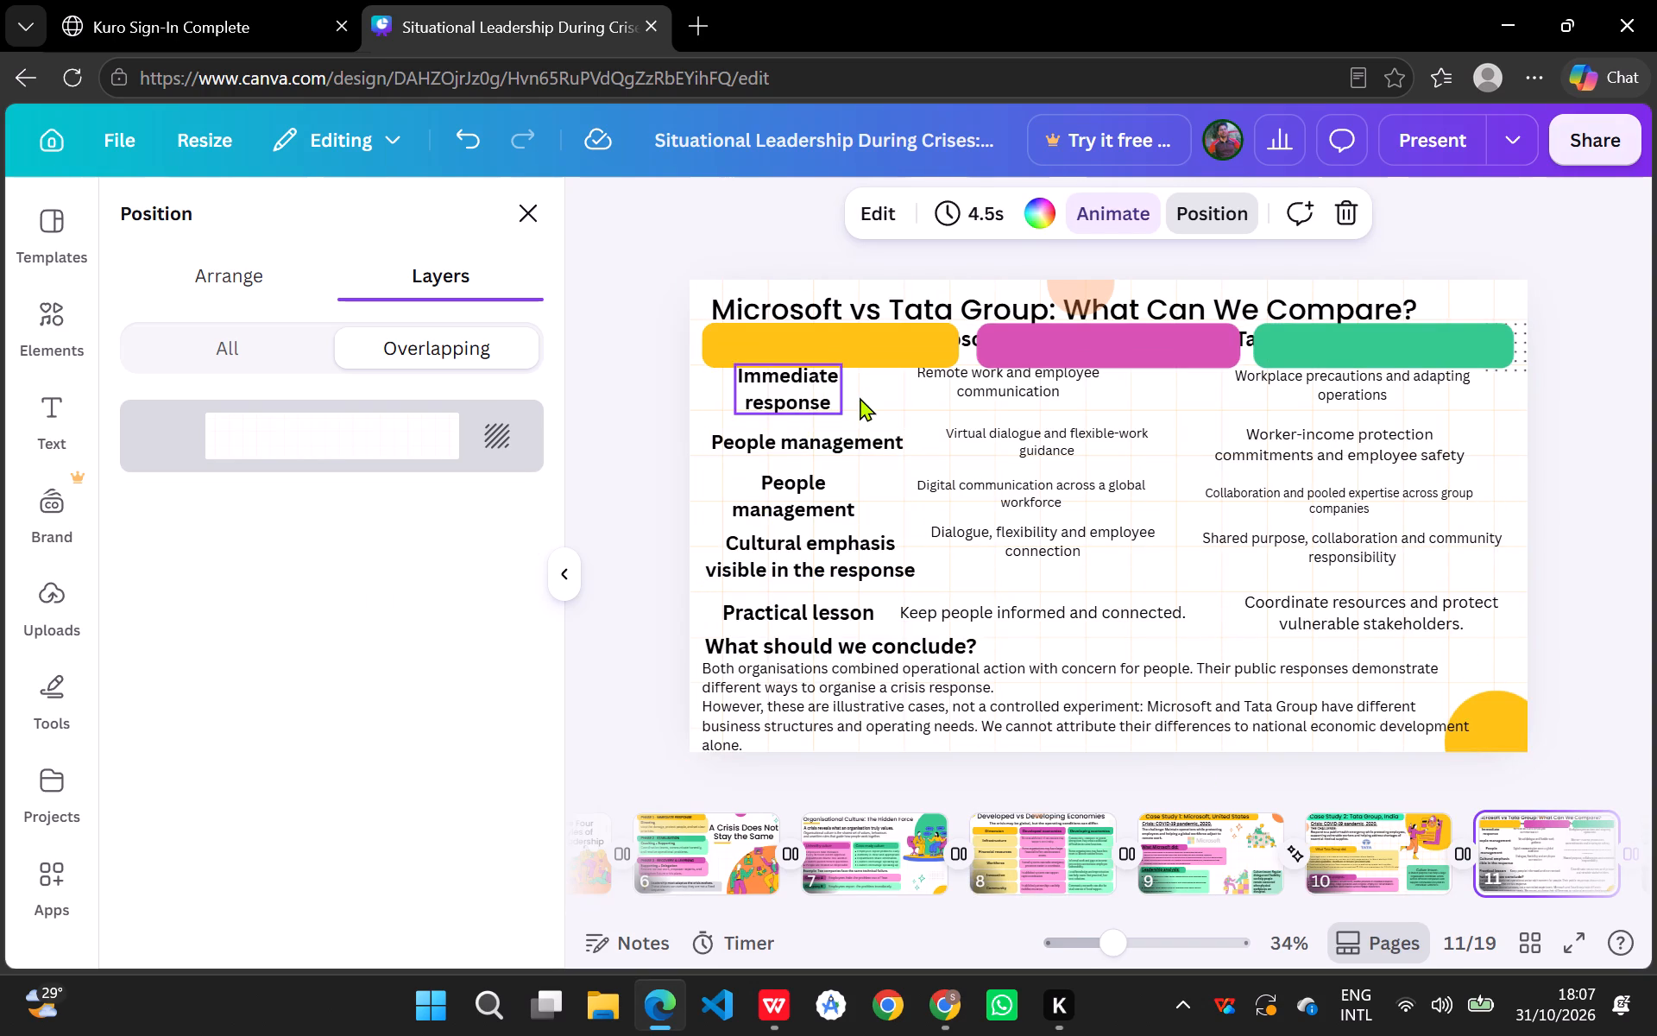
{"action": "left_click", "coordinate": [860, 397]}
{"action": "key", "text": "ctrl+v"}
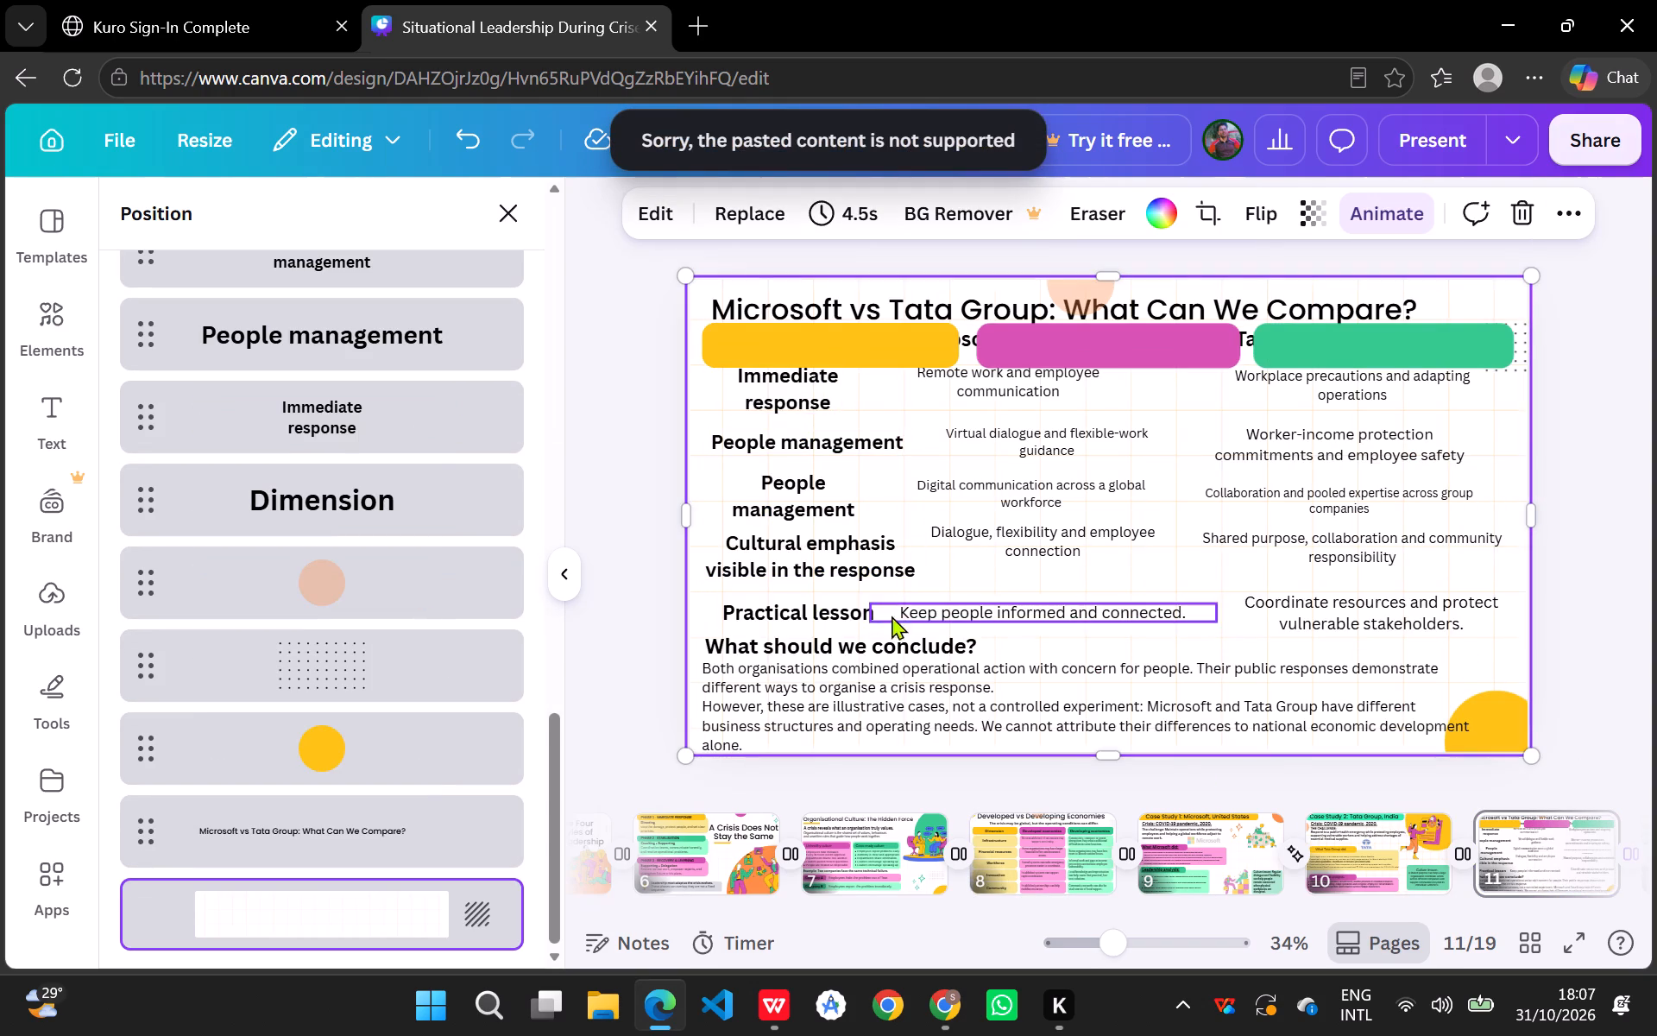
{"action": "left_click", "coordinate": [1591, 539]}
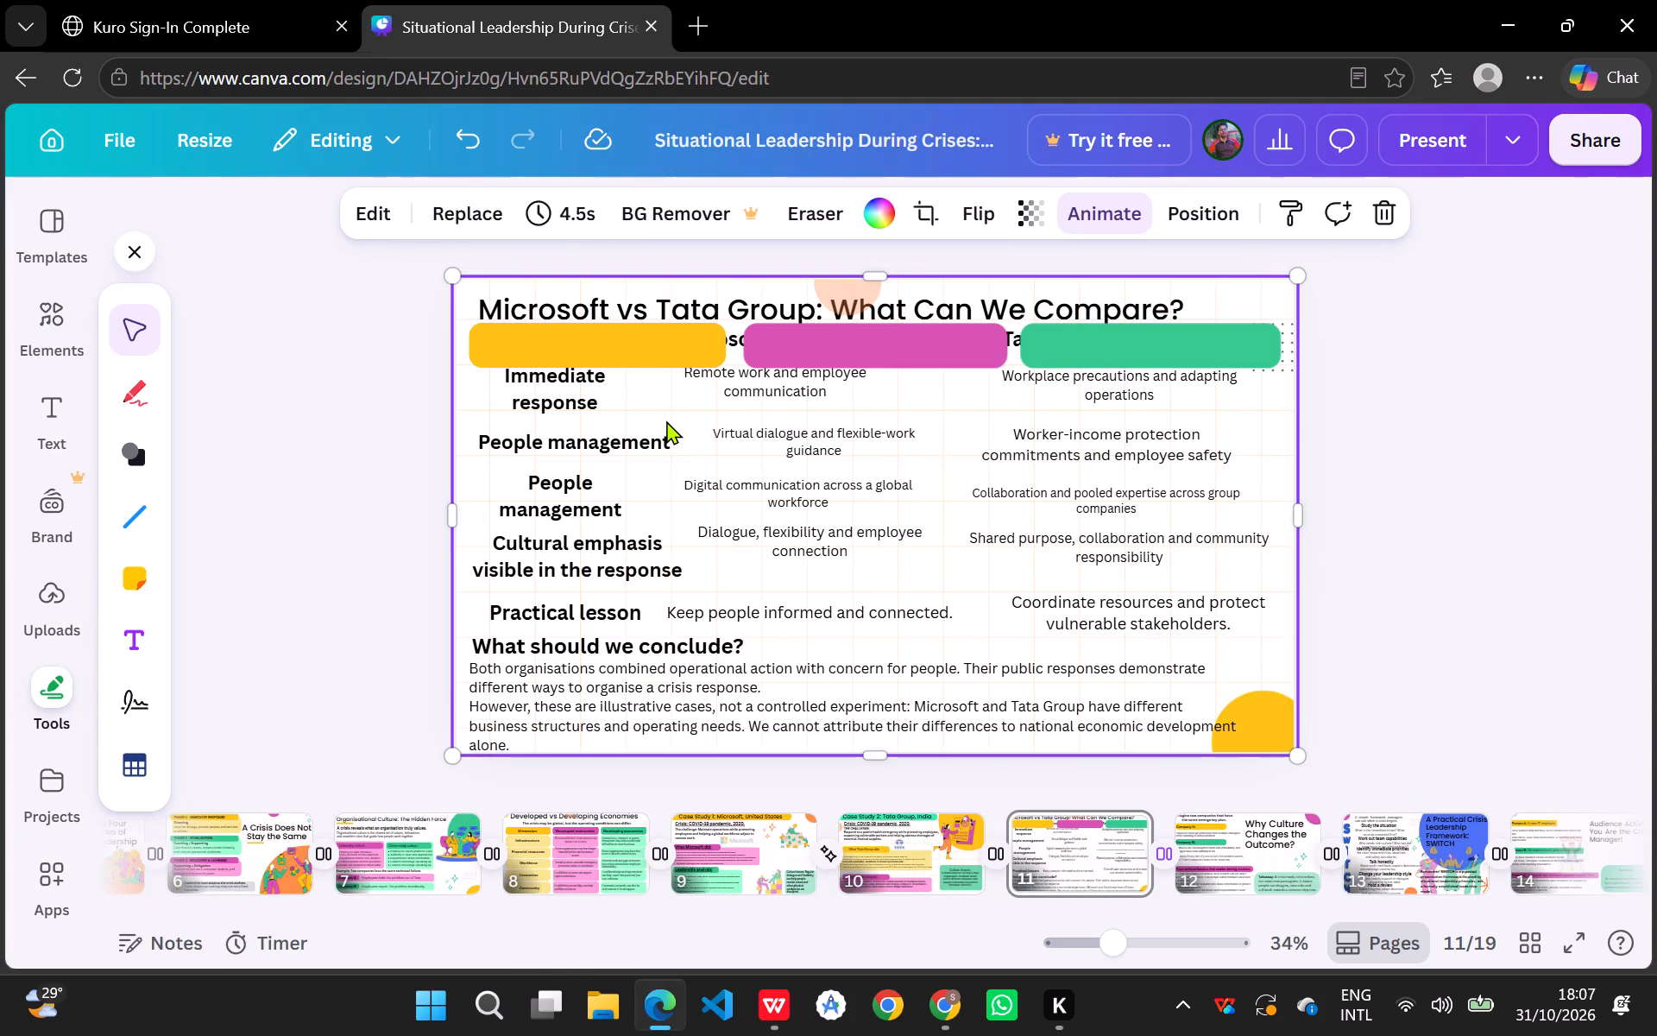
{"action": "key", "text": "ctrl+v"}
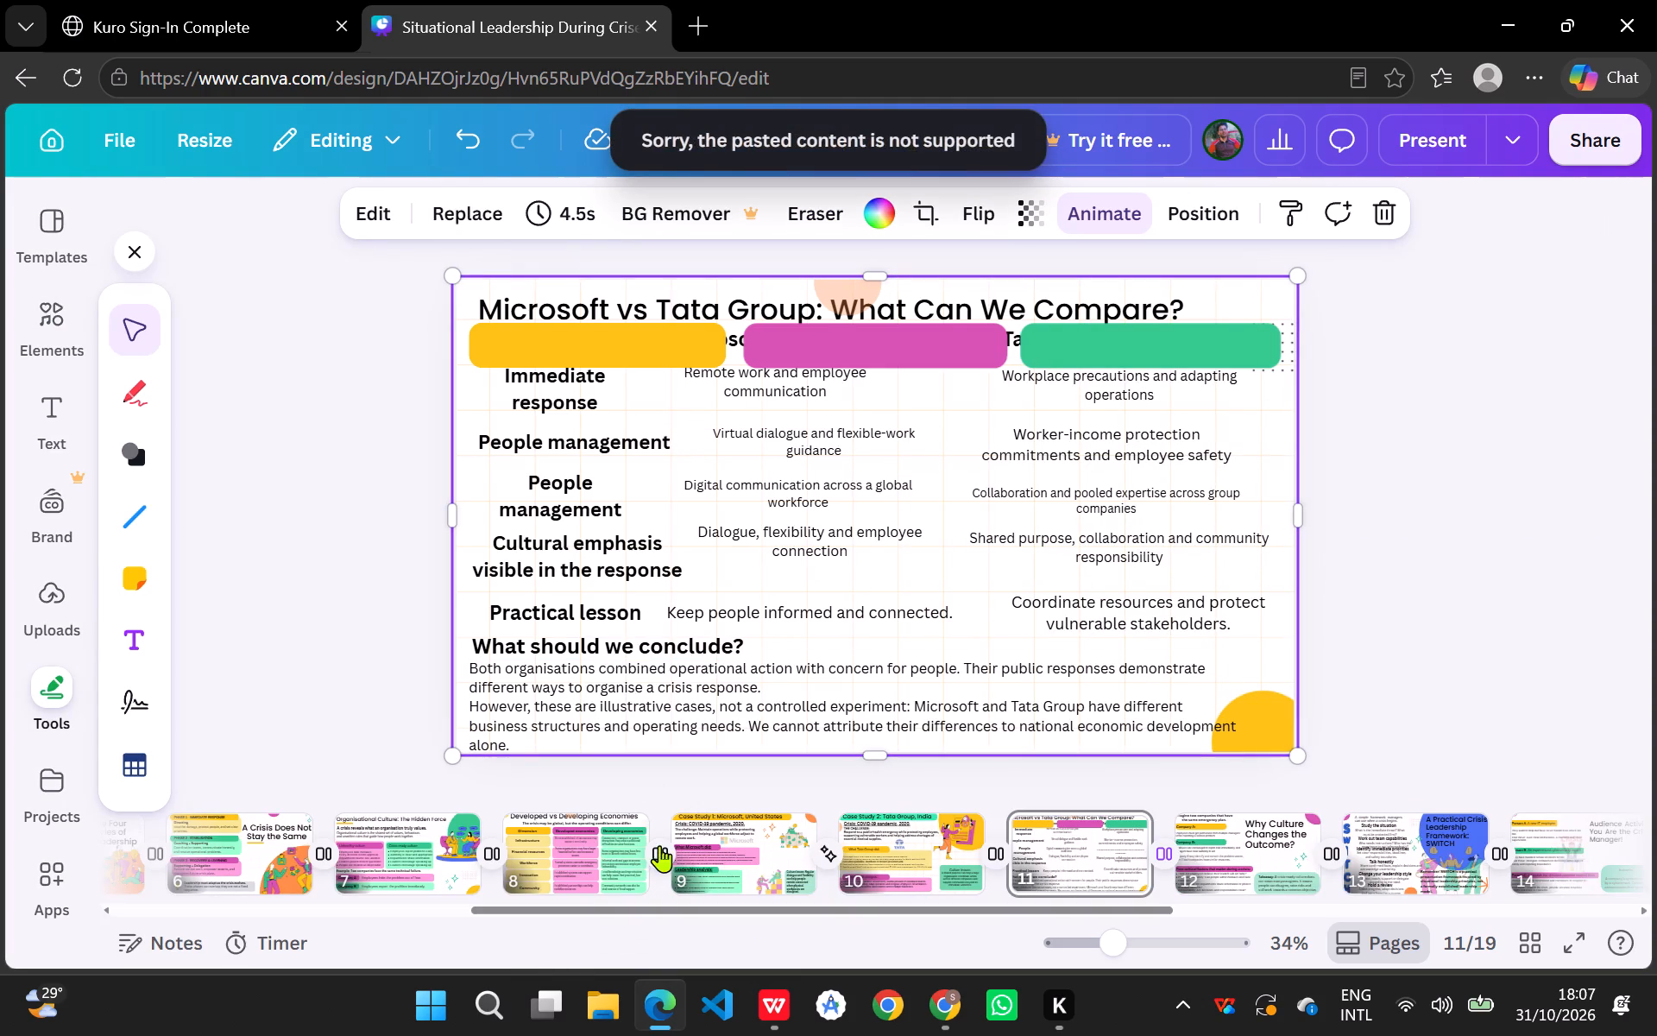
Copy the light yellow "Workforce" panel from page 8 to page 11 and place it directly beneath the yellow heading bar.
{"action": "left_click", "coordinate": [606, 844]}
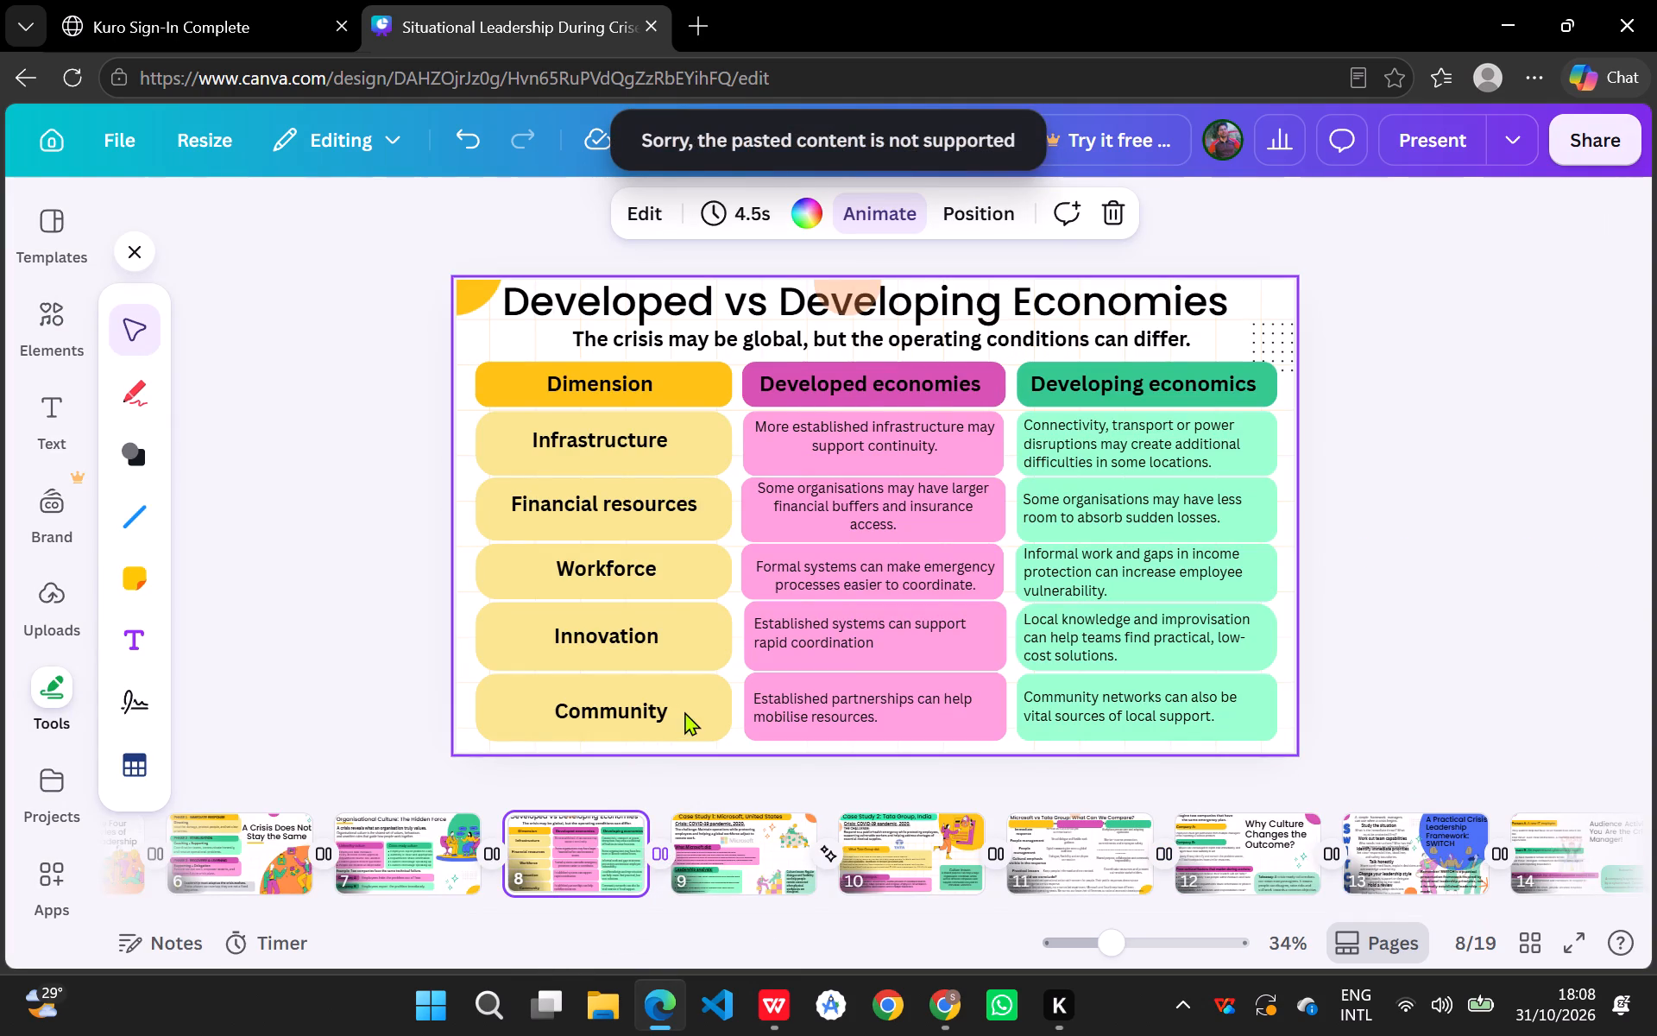
{"action": "left_click", "coordinate": [710, 581]}
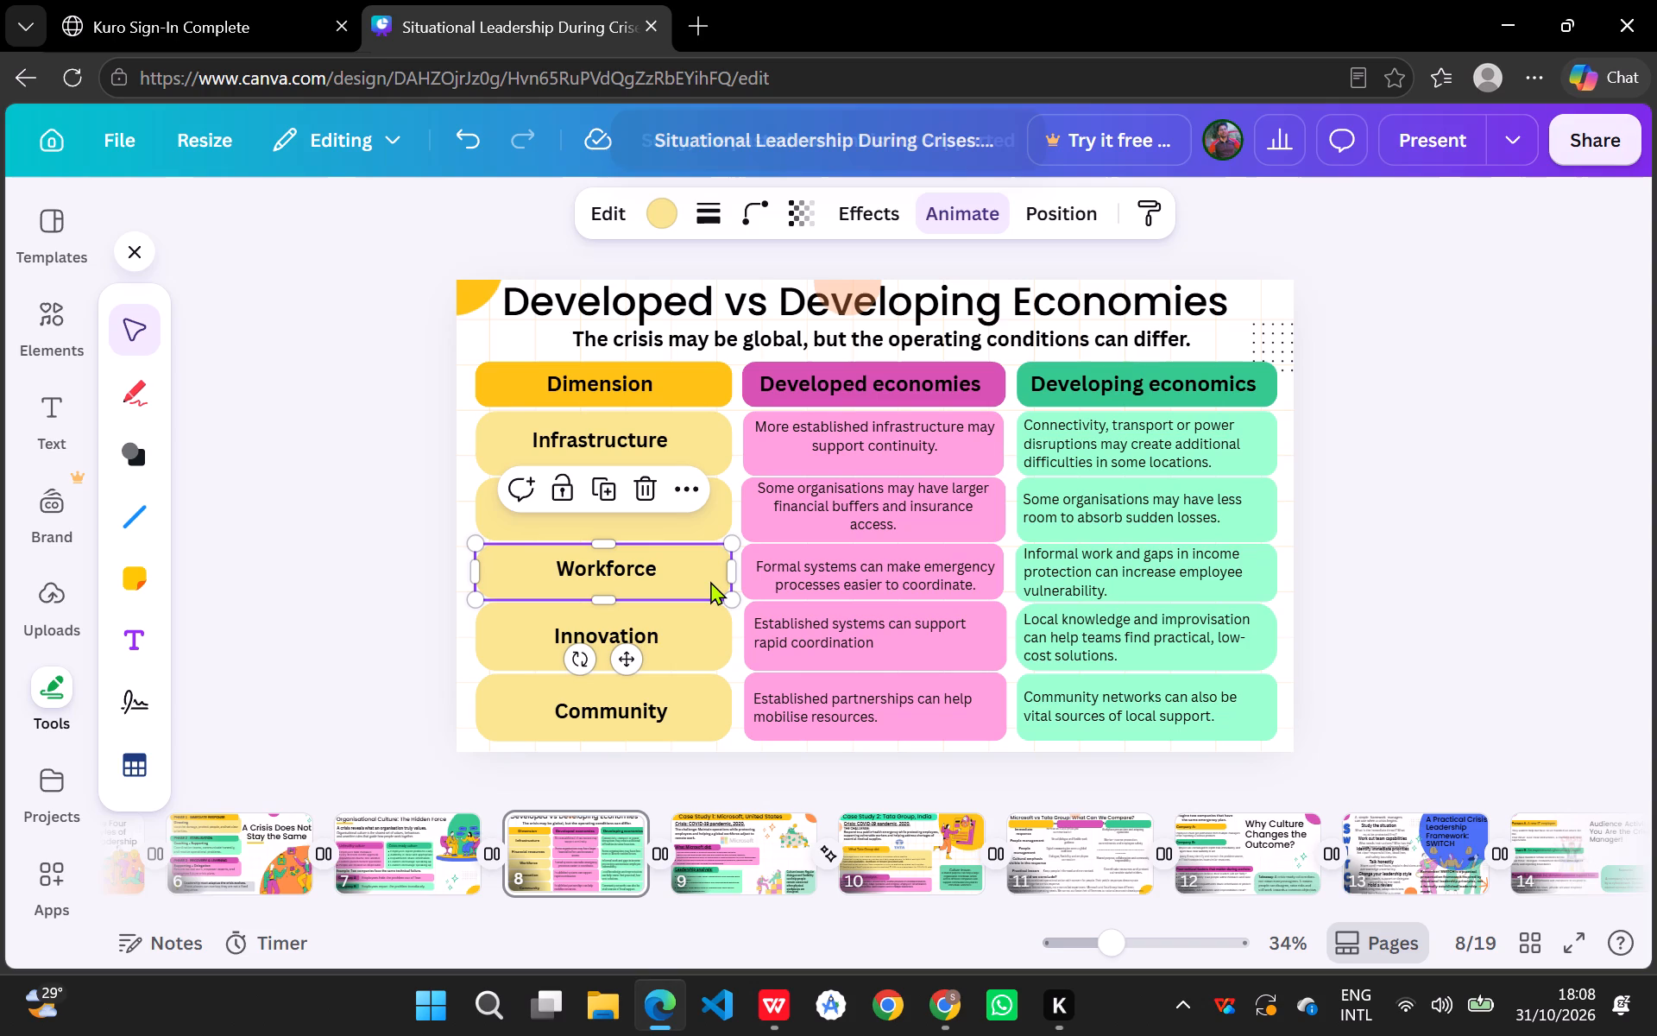
{"action": "key", "text": "ctrl+c"}
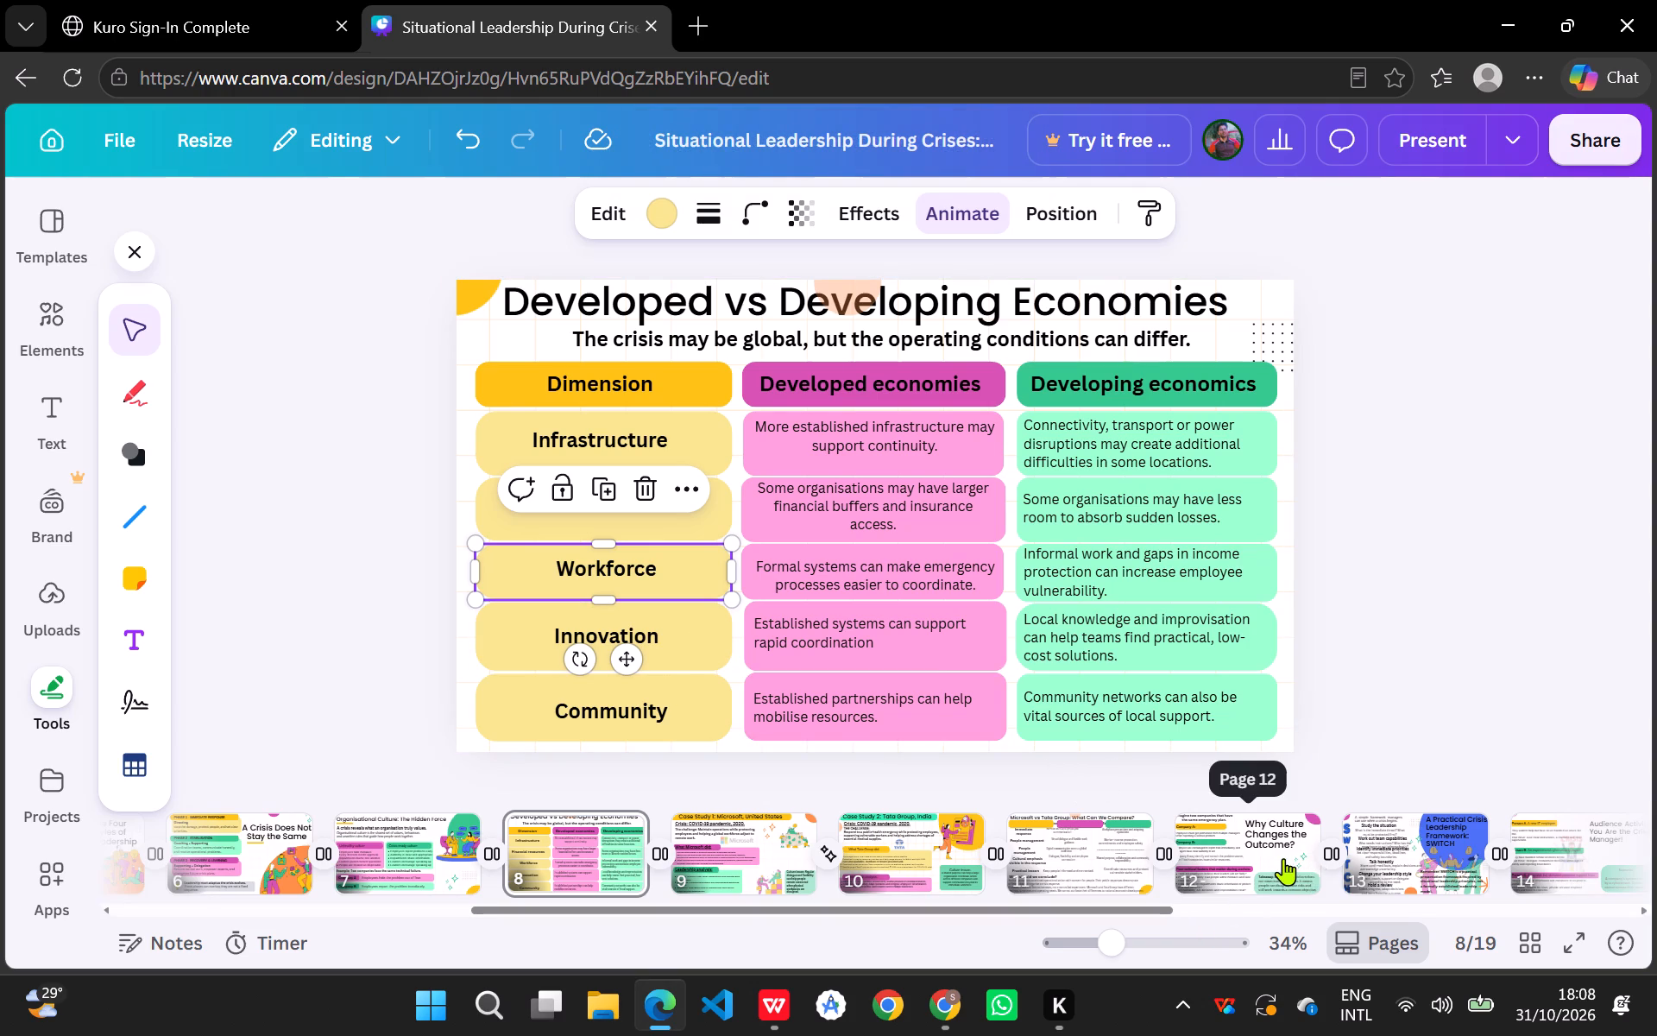
{"action": "left_click", "coordinate": [1119, 861]}
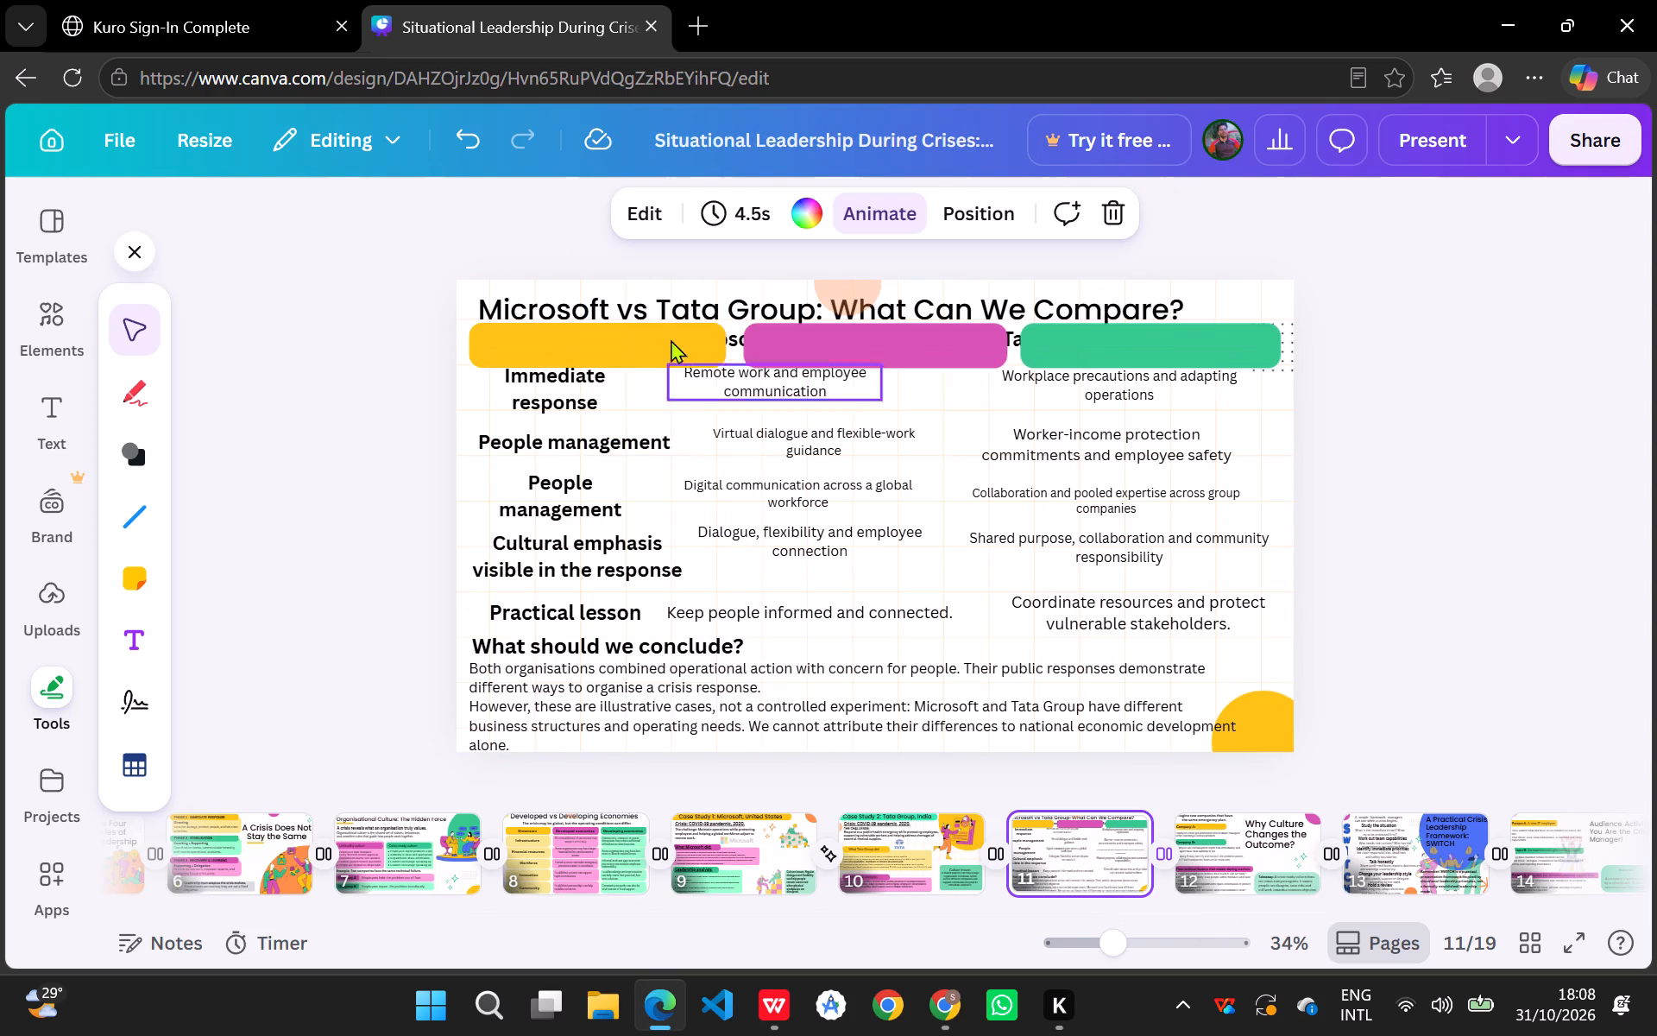
{"action": "key", "text": "ctrl+v"}
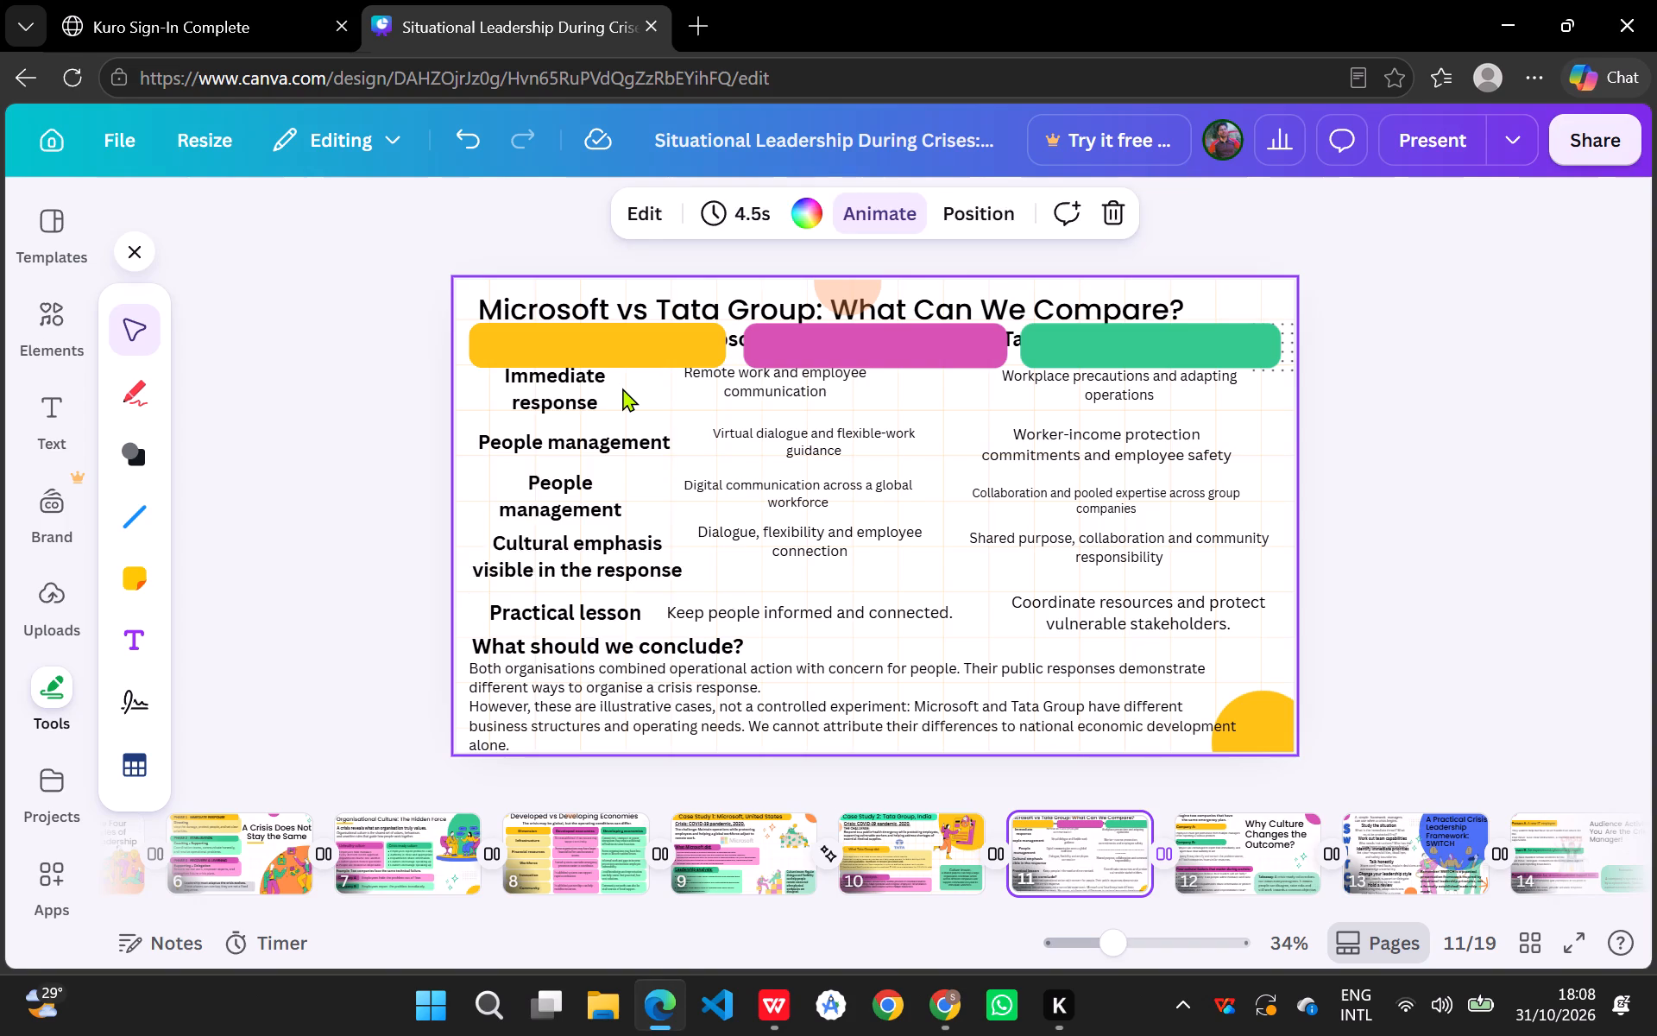
{"action": "left_click_drag", "start_coordinate": [628, 566], "coordinate": [626, 502]}
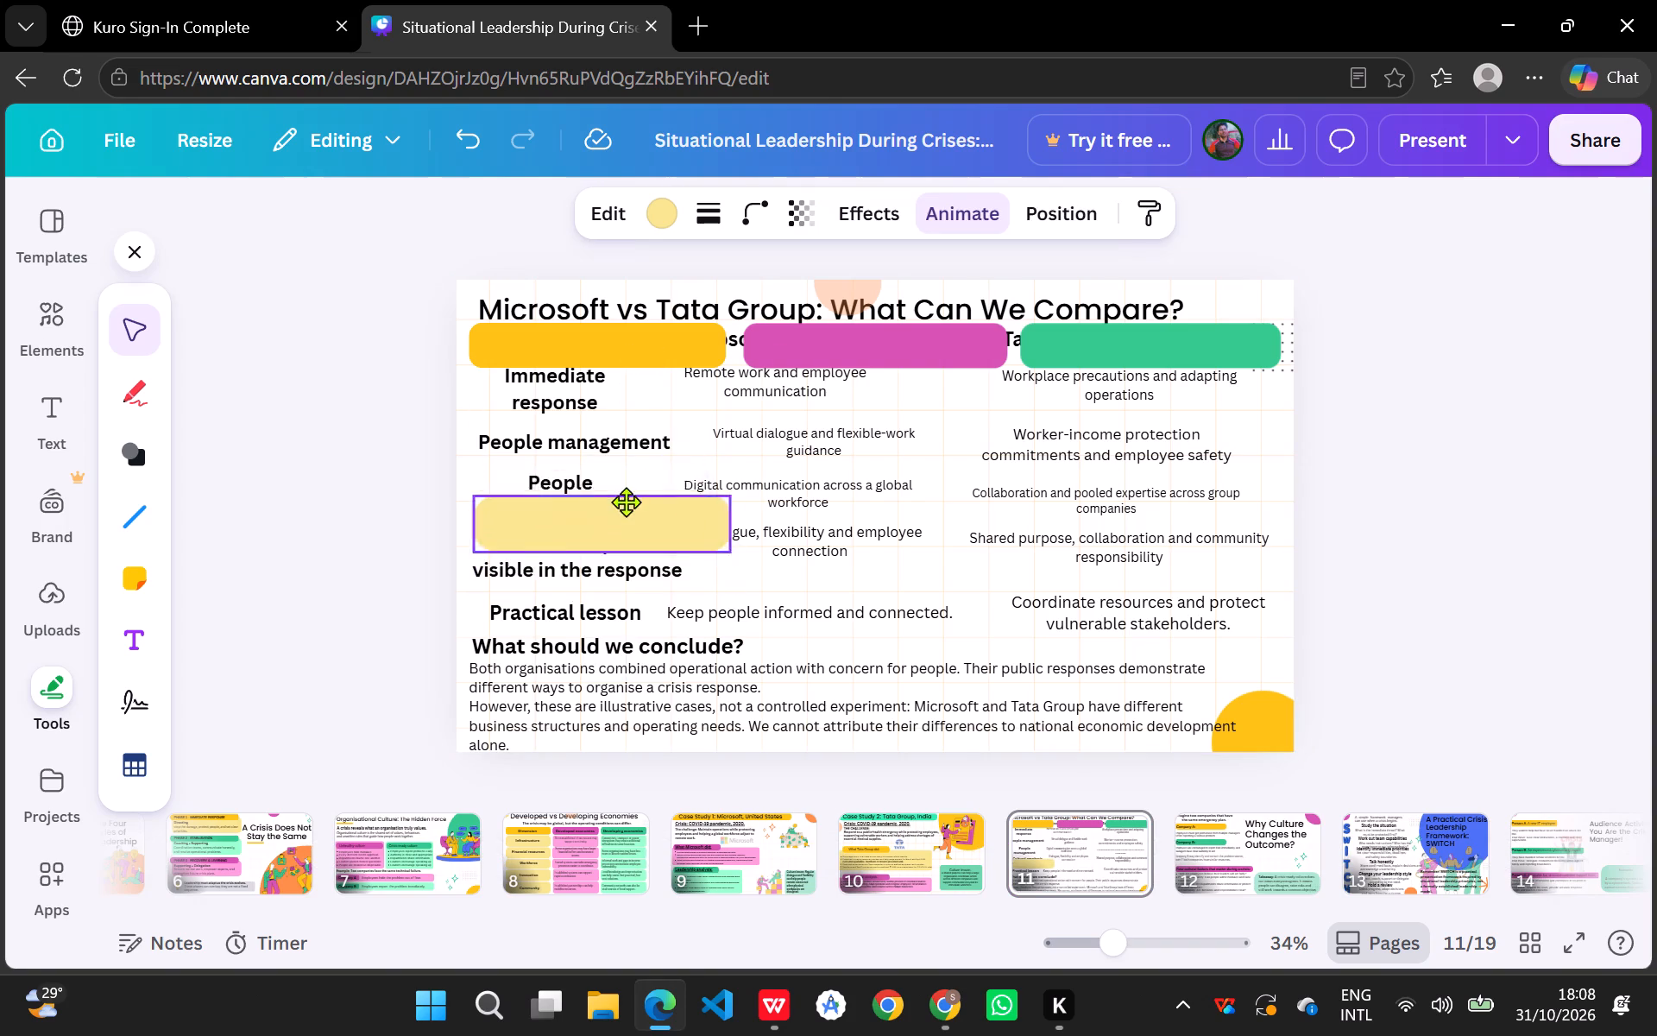
{"action": "left_click_drag", "start_coordinate": [626, 502], "coordinate": [623, 388]}
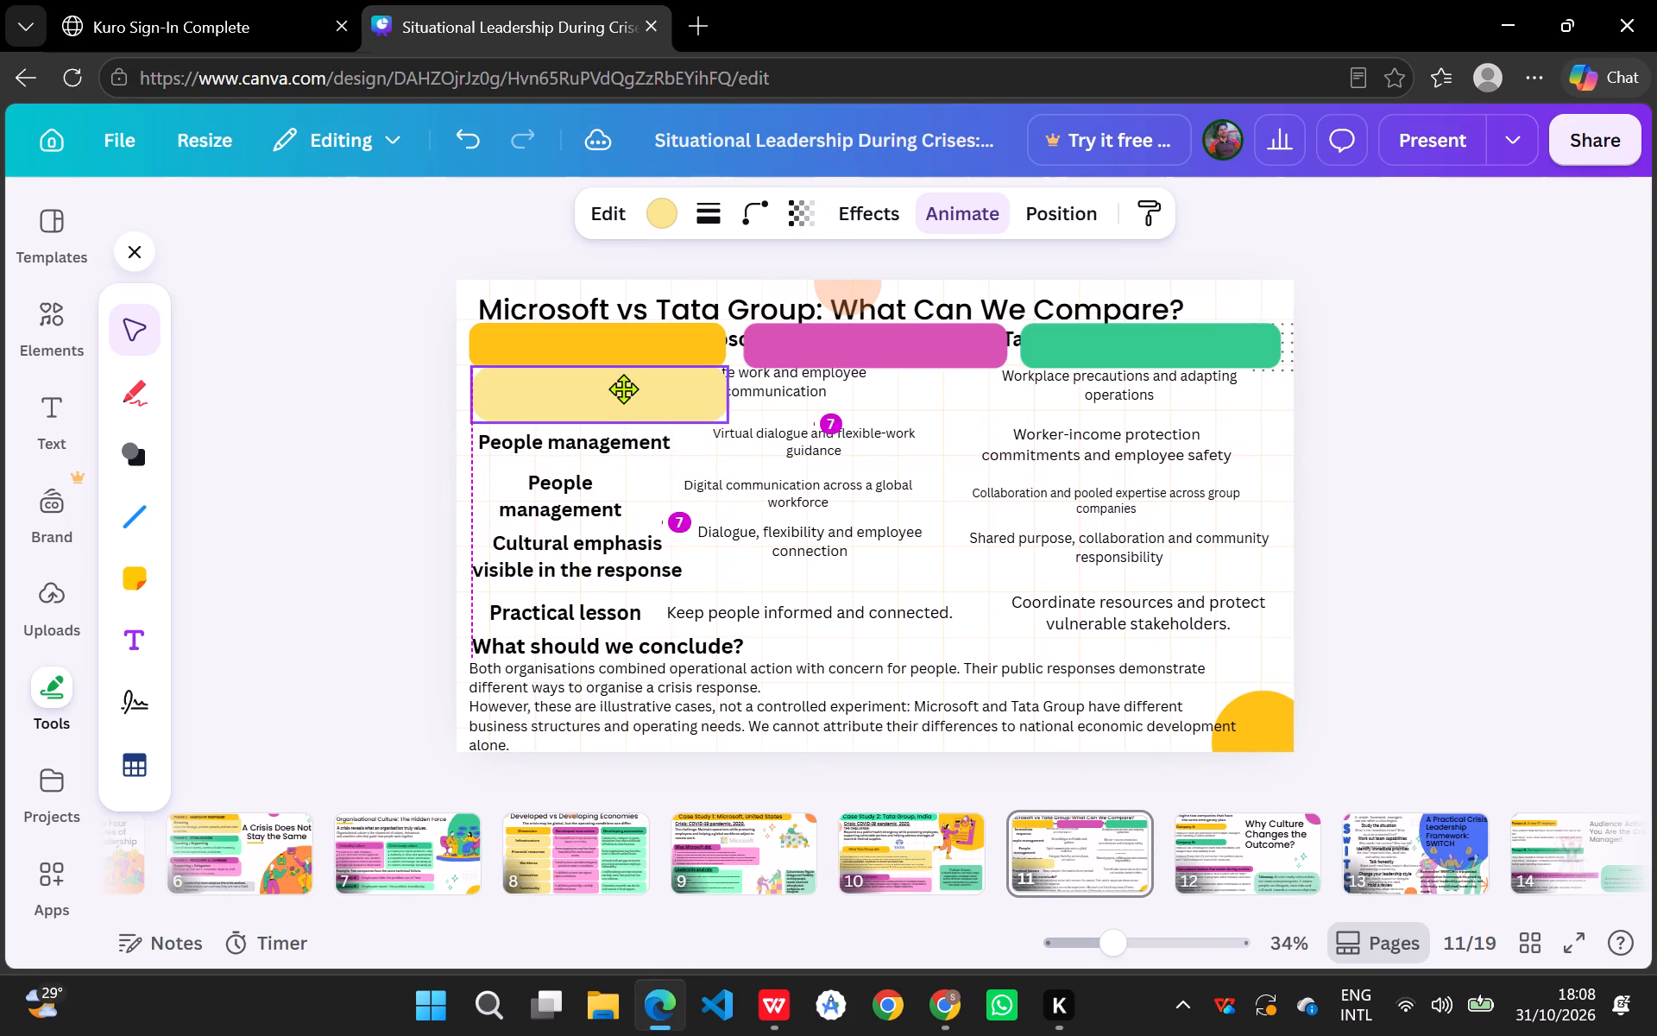
{"action": "left_click_drag", "start_coordinate": [623, 388], "coordinate": [622, 393]}
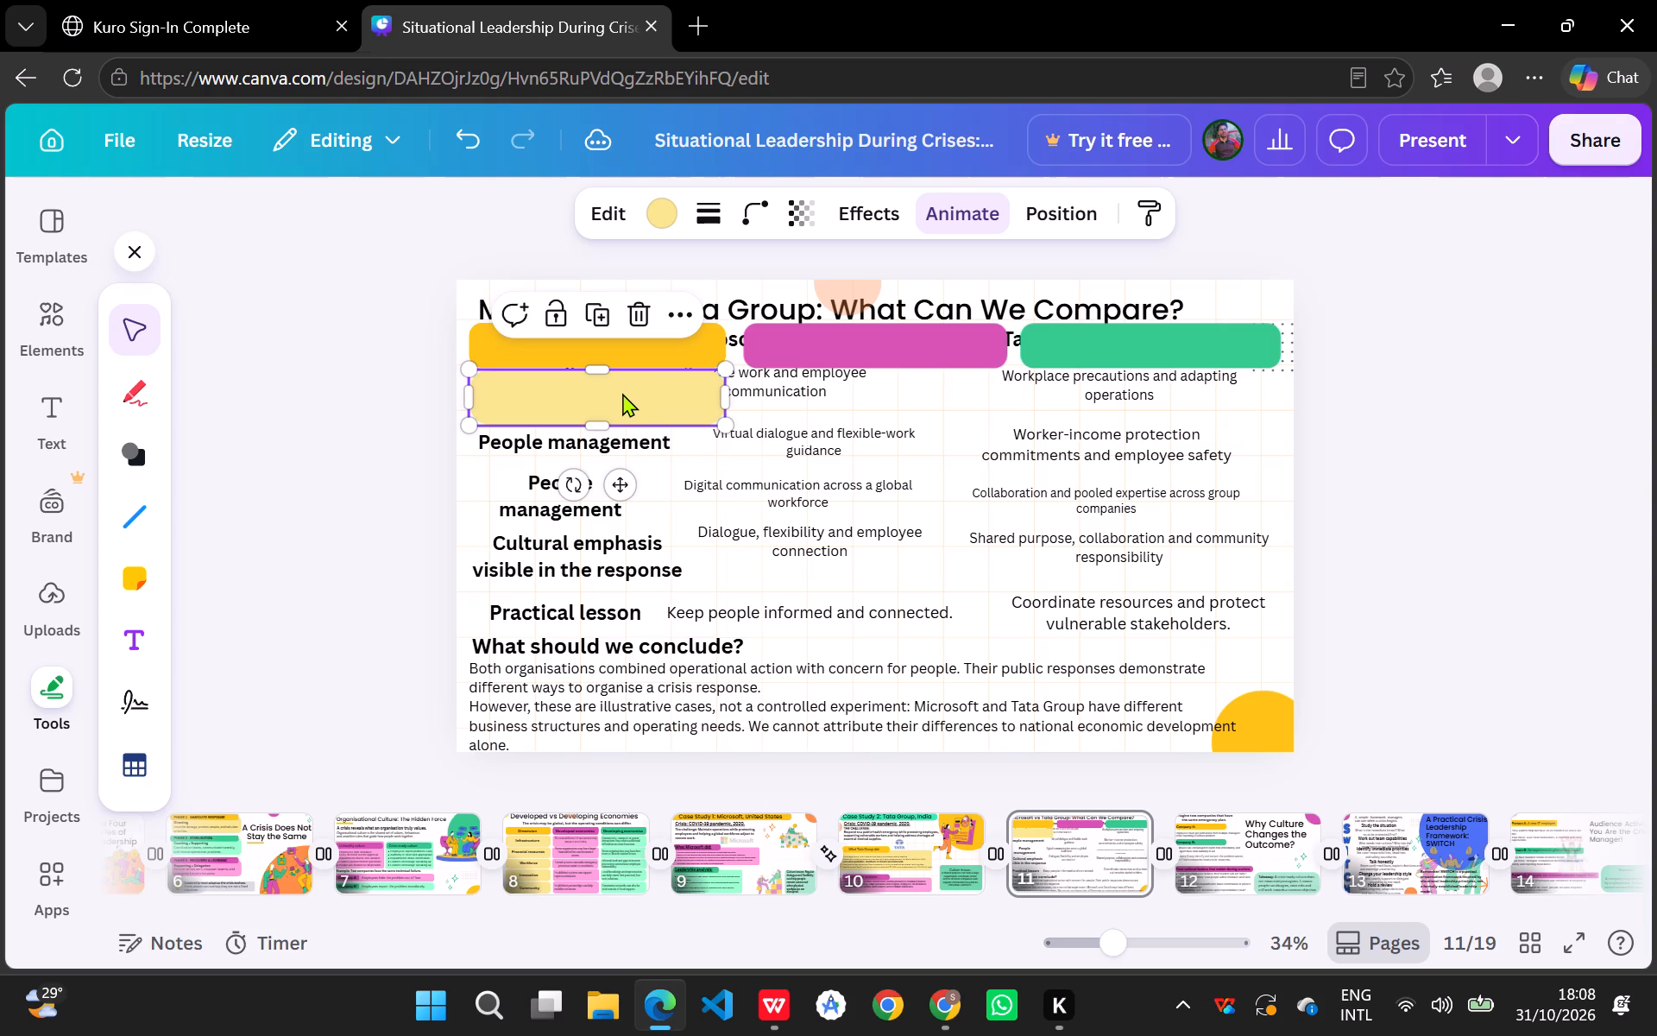
Paste four more light yellow panels on page 11 and stack them down the first column, ending over the "Practical lesson" row.
{"action": "key", "text": "ctrl+v"}
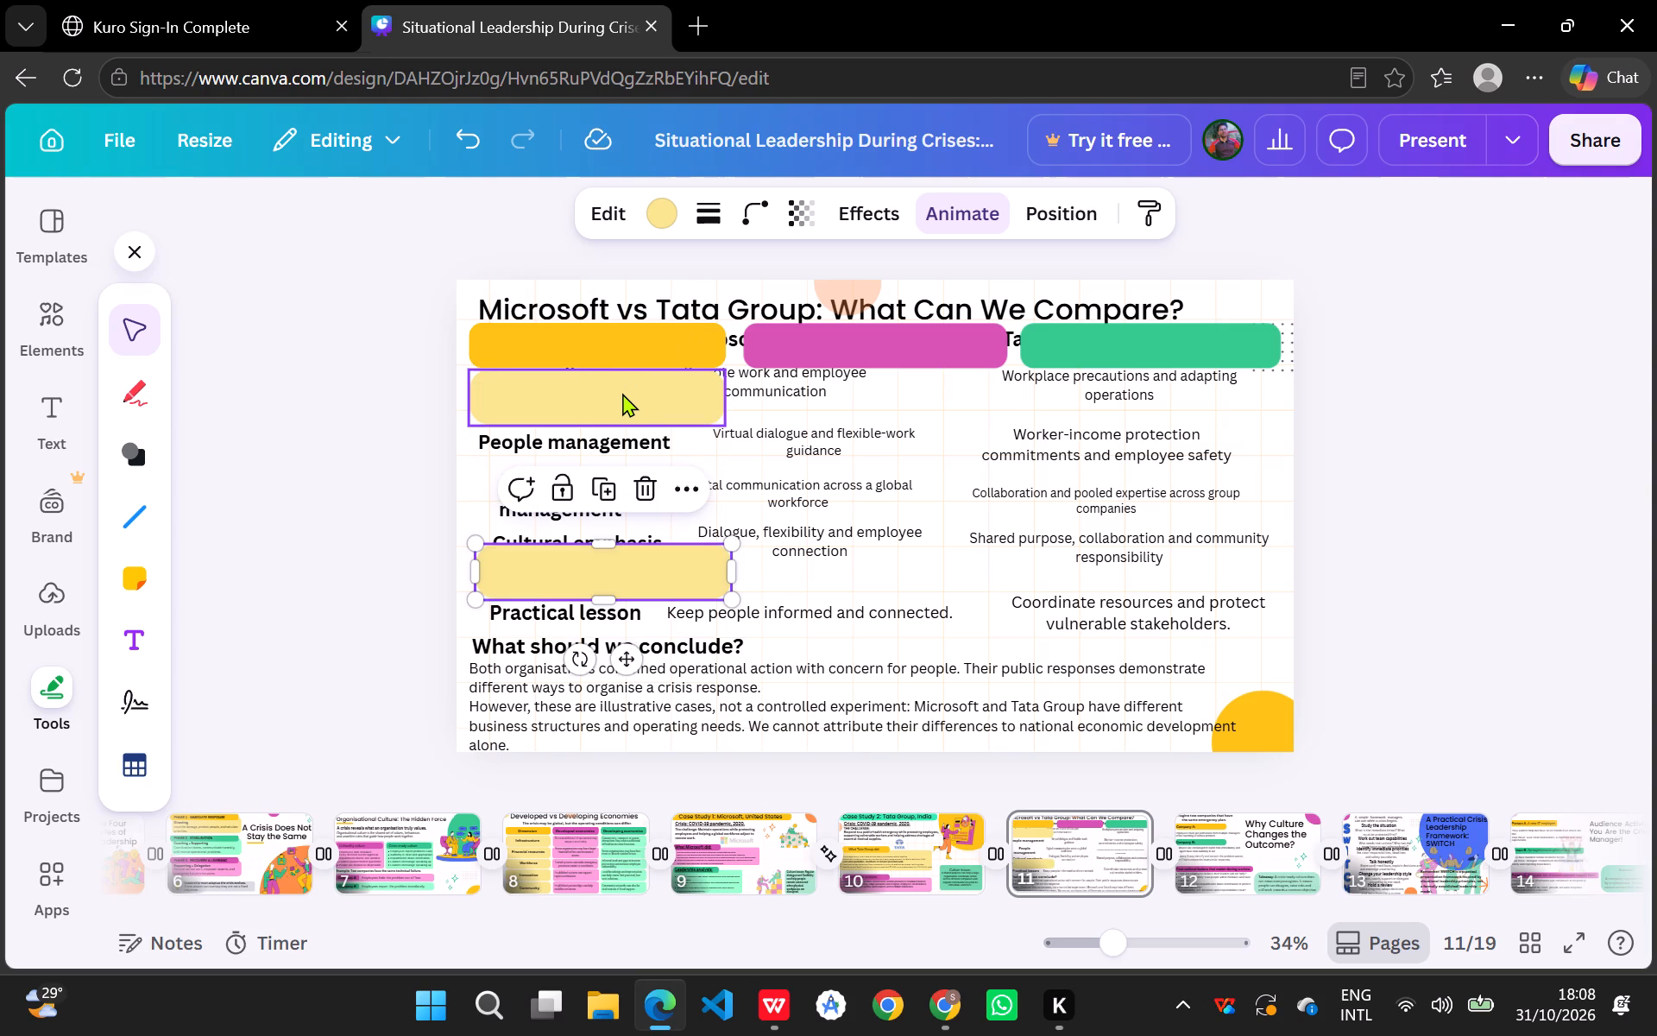
{"action": "key", "text": "ctrl+v"}
{"action": "key", "text": "ctrl+v"}
{"action": "key", "text": "ctrl+v"}
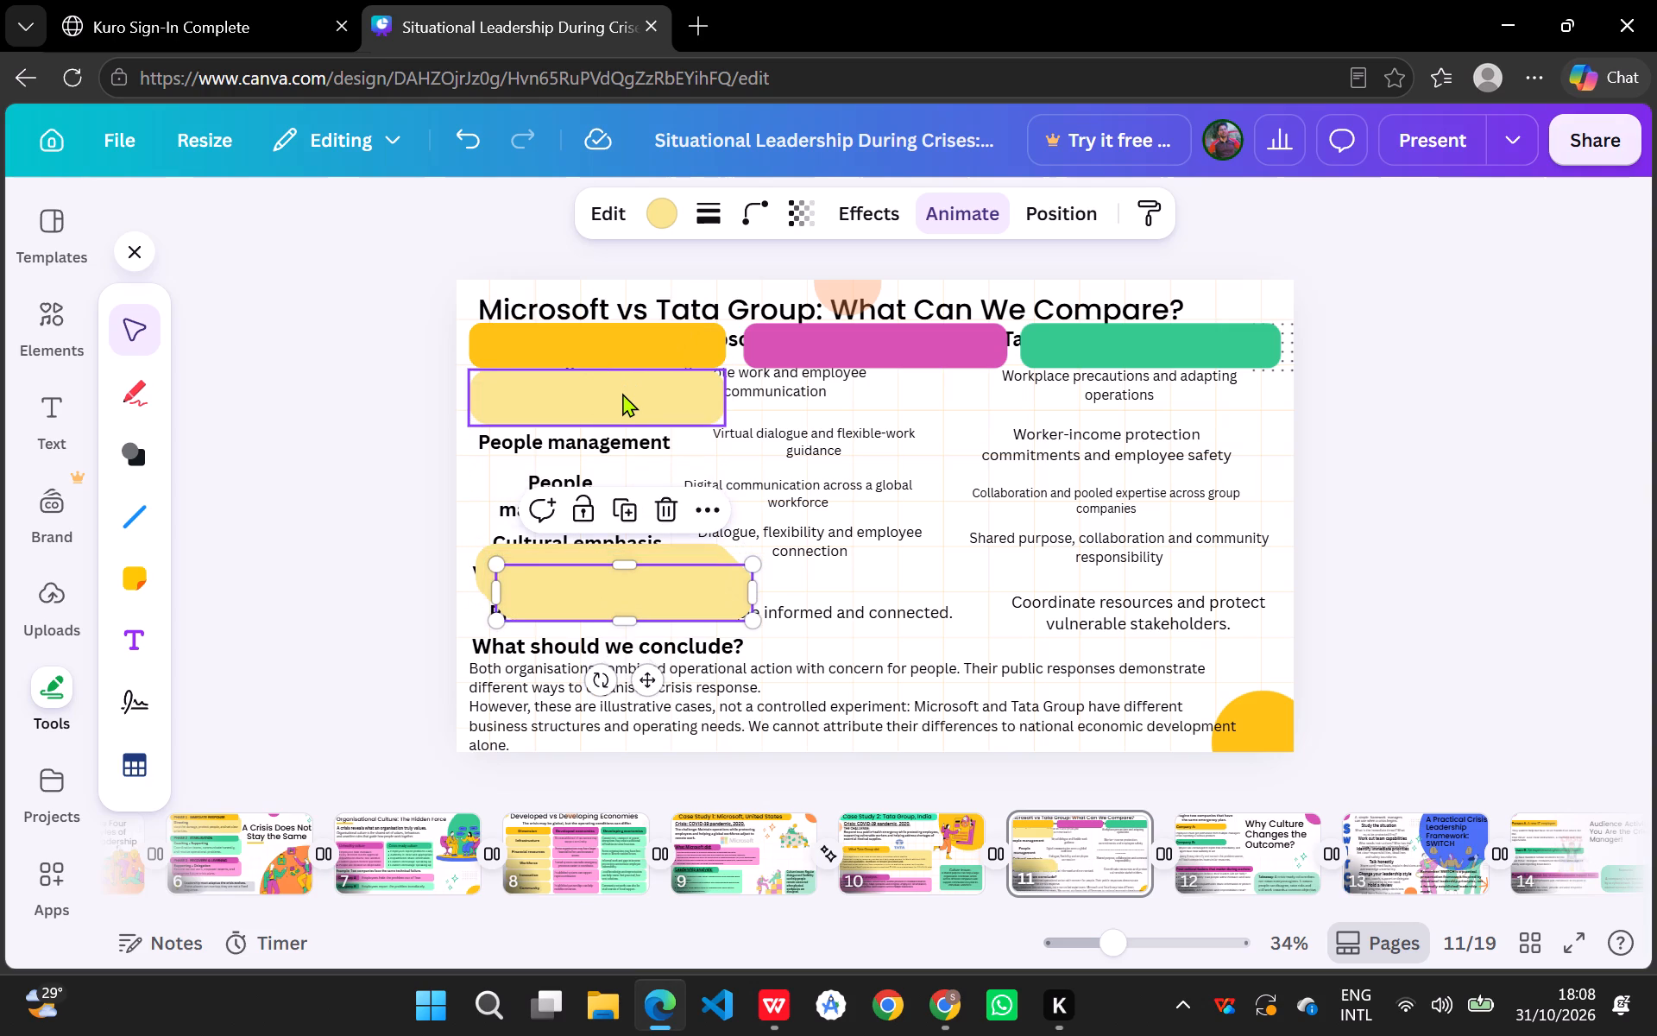
{"action": "left_click_drag", "start_coordinate": [602, 592], "coordinate": [573, 451]}
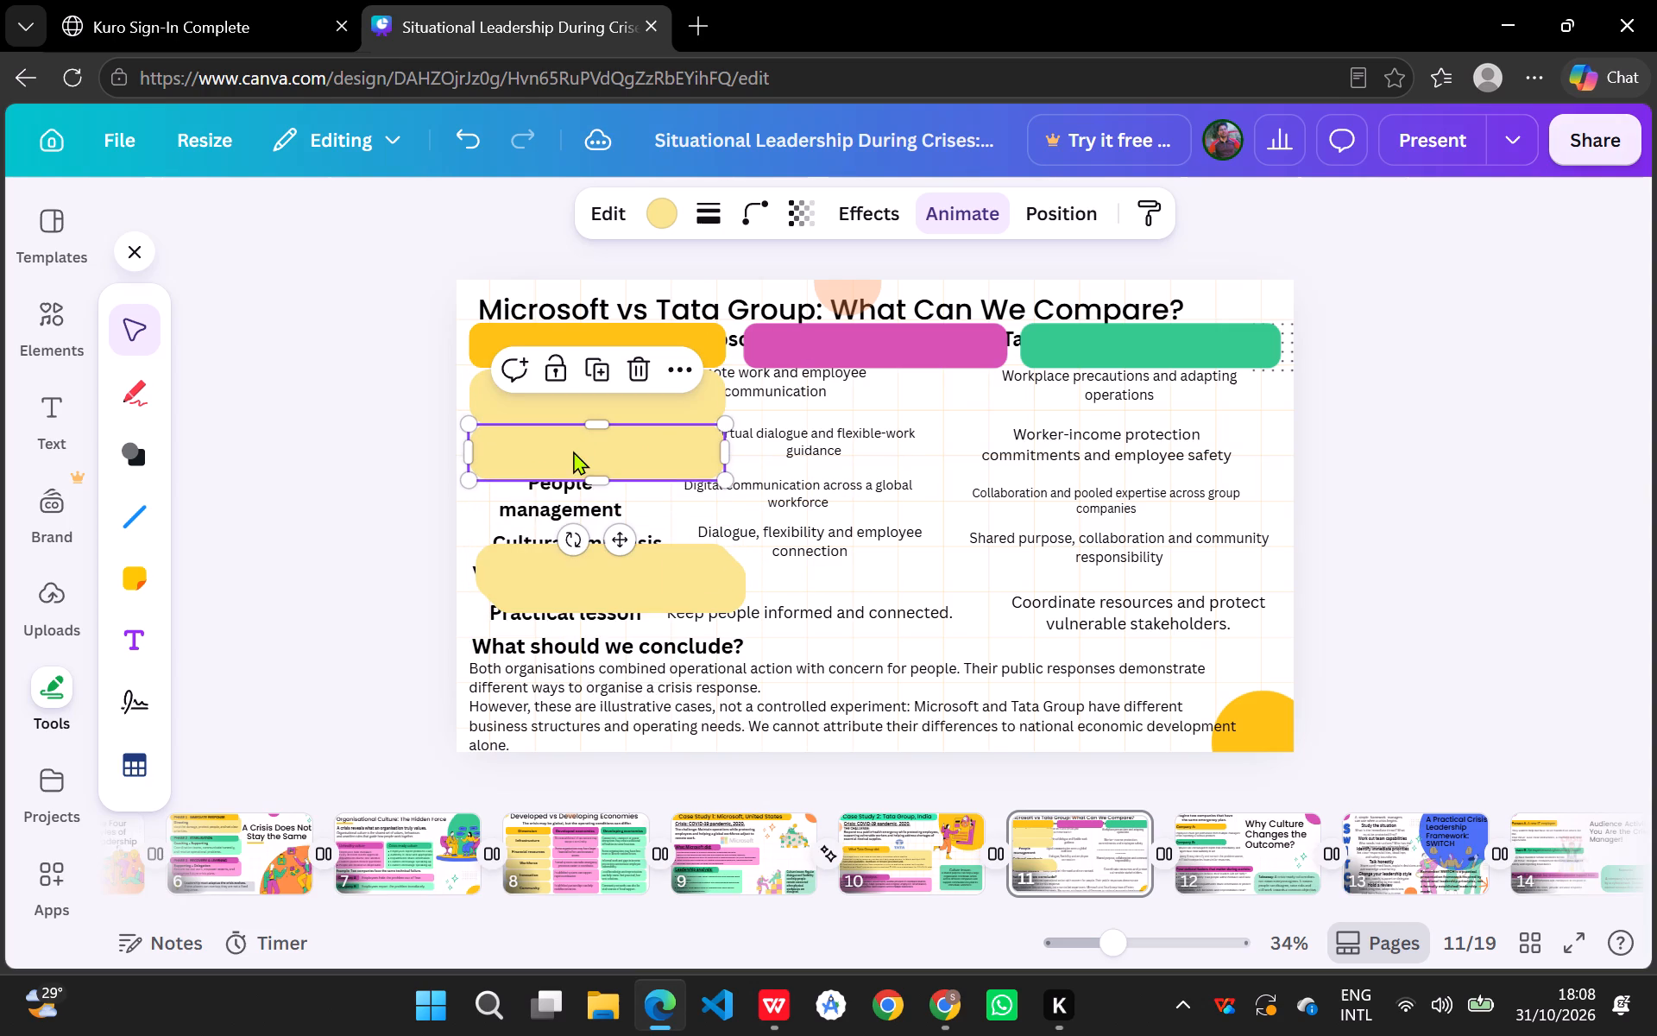
{"action": "left_click_drag", "start_coordinate": [574, 598], "coordinate": [567, 540]}
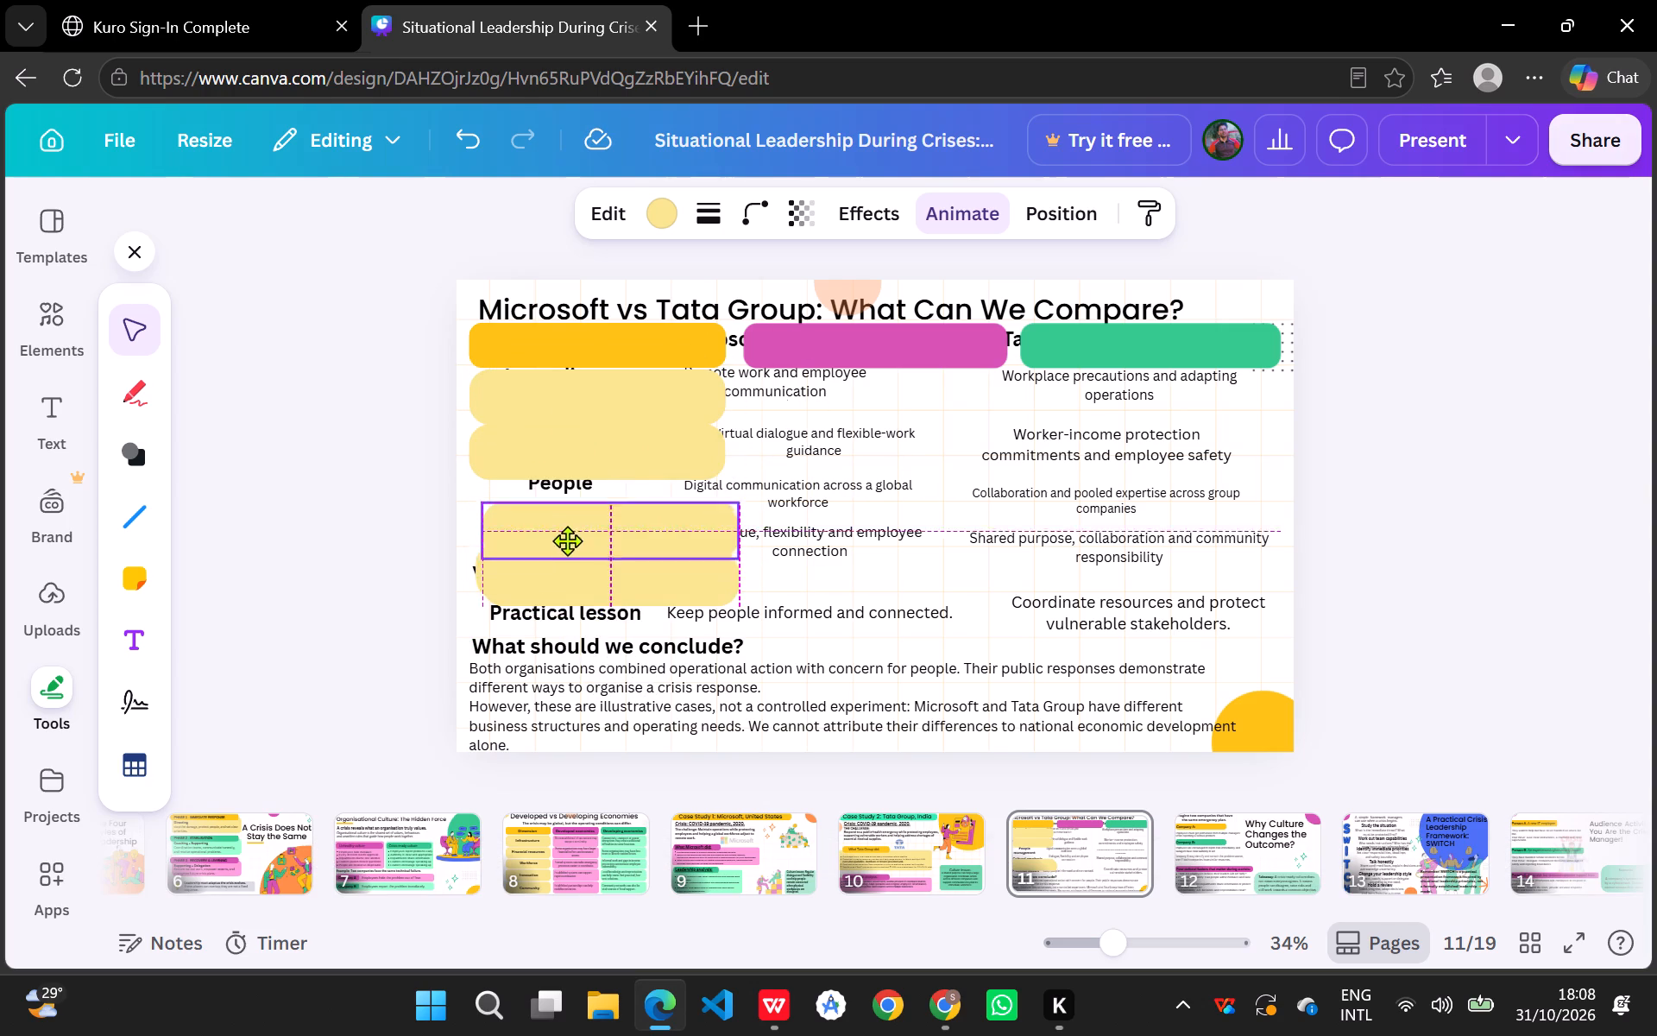
{"action": "left_click_drag", "start_coordinate": [567, 540], "coordinate": [557, 521]}
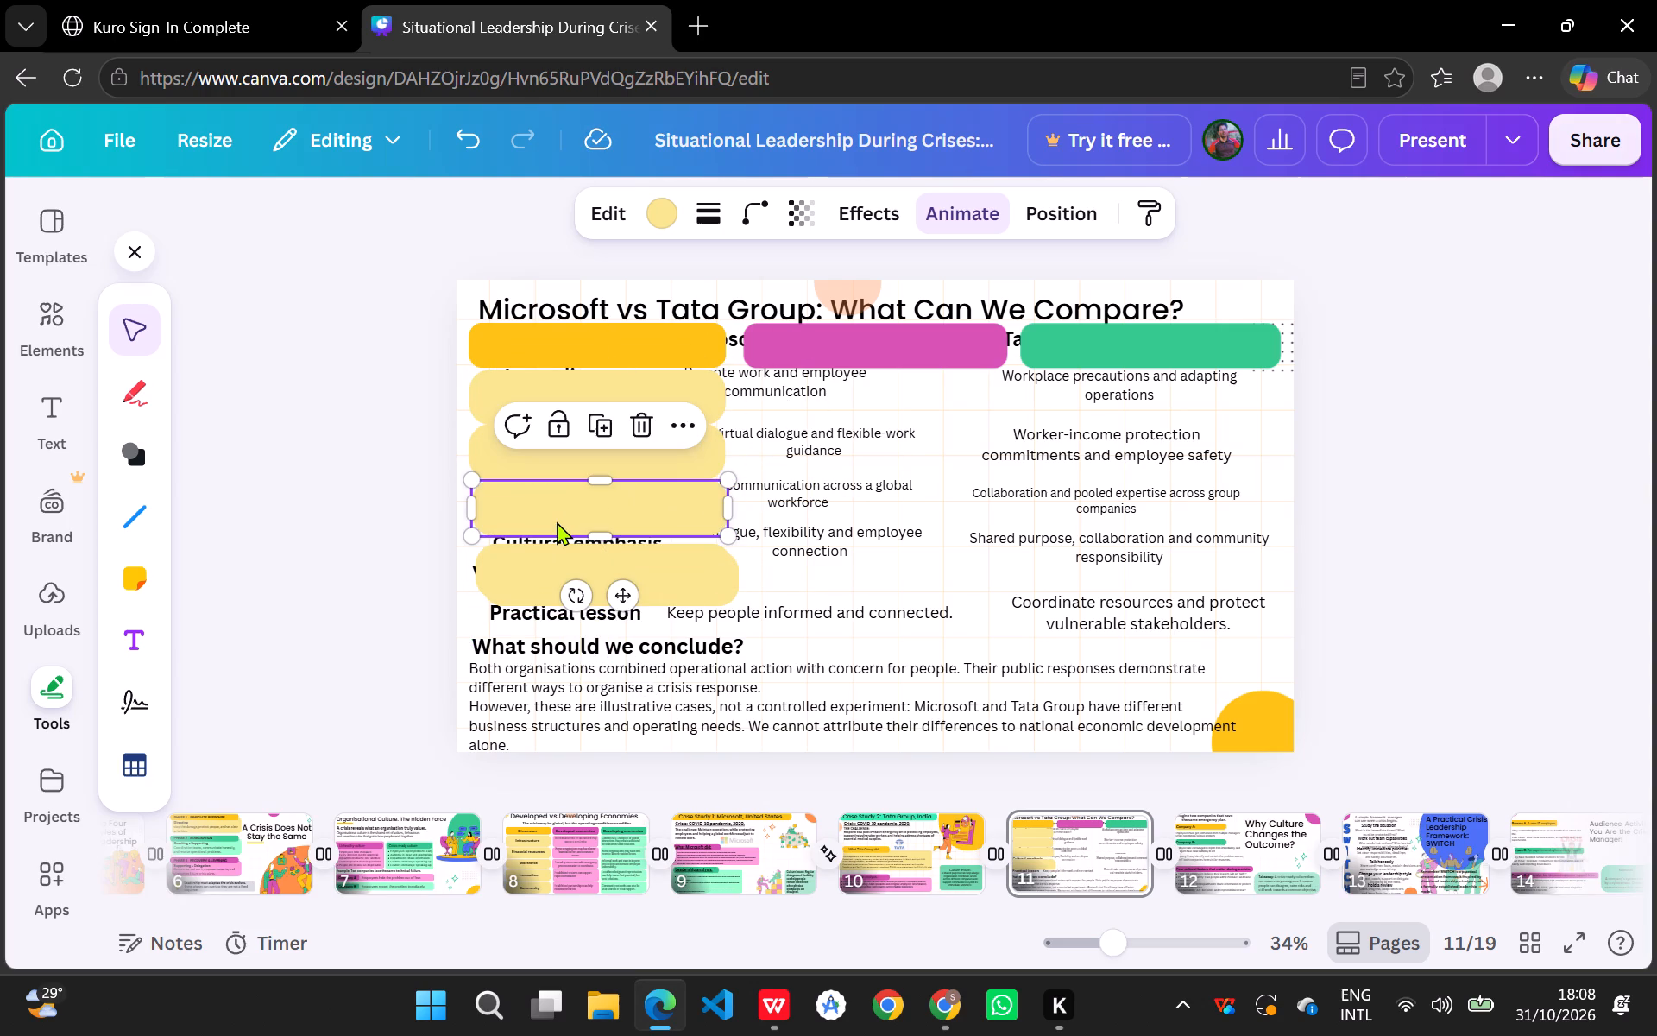
{"action": "left_click_drag", "start_coordinate": [684, 591], "coordinate": [663, 622]}
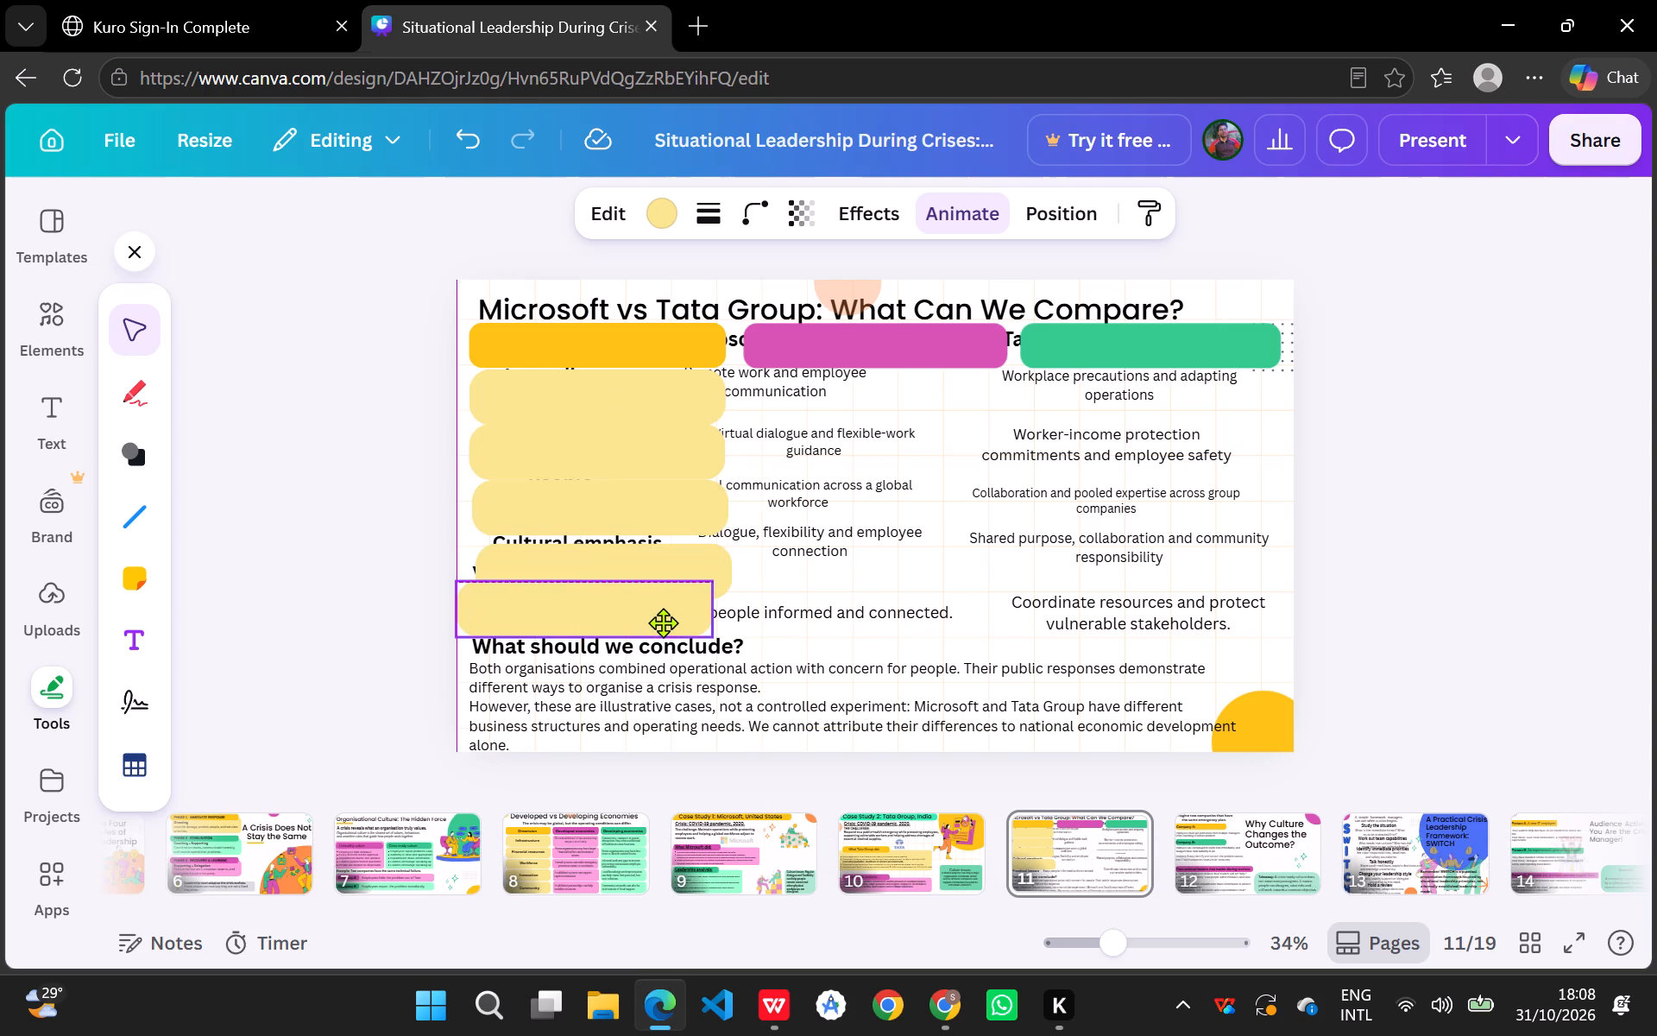
{"action": "left_click_drag", "start_coordinate": [663, 622], "coordinate": [672, 627]}
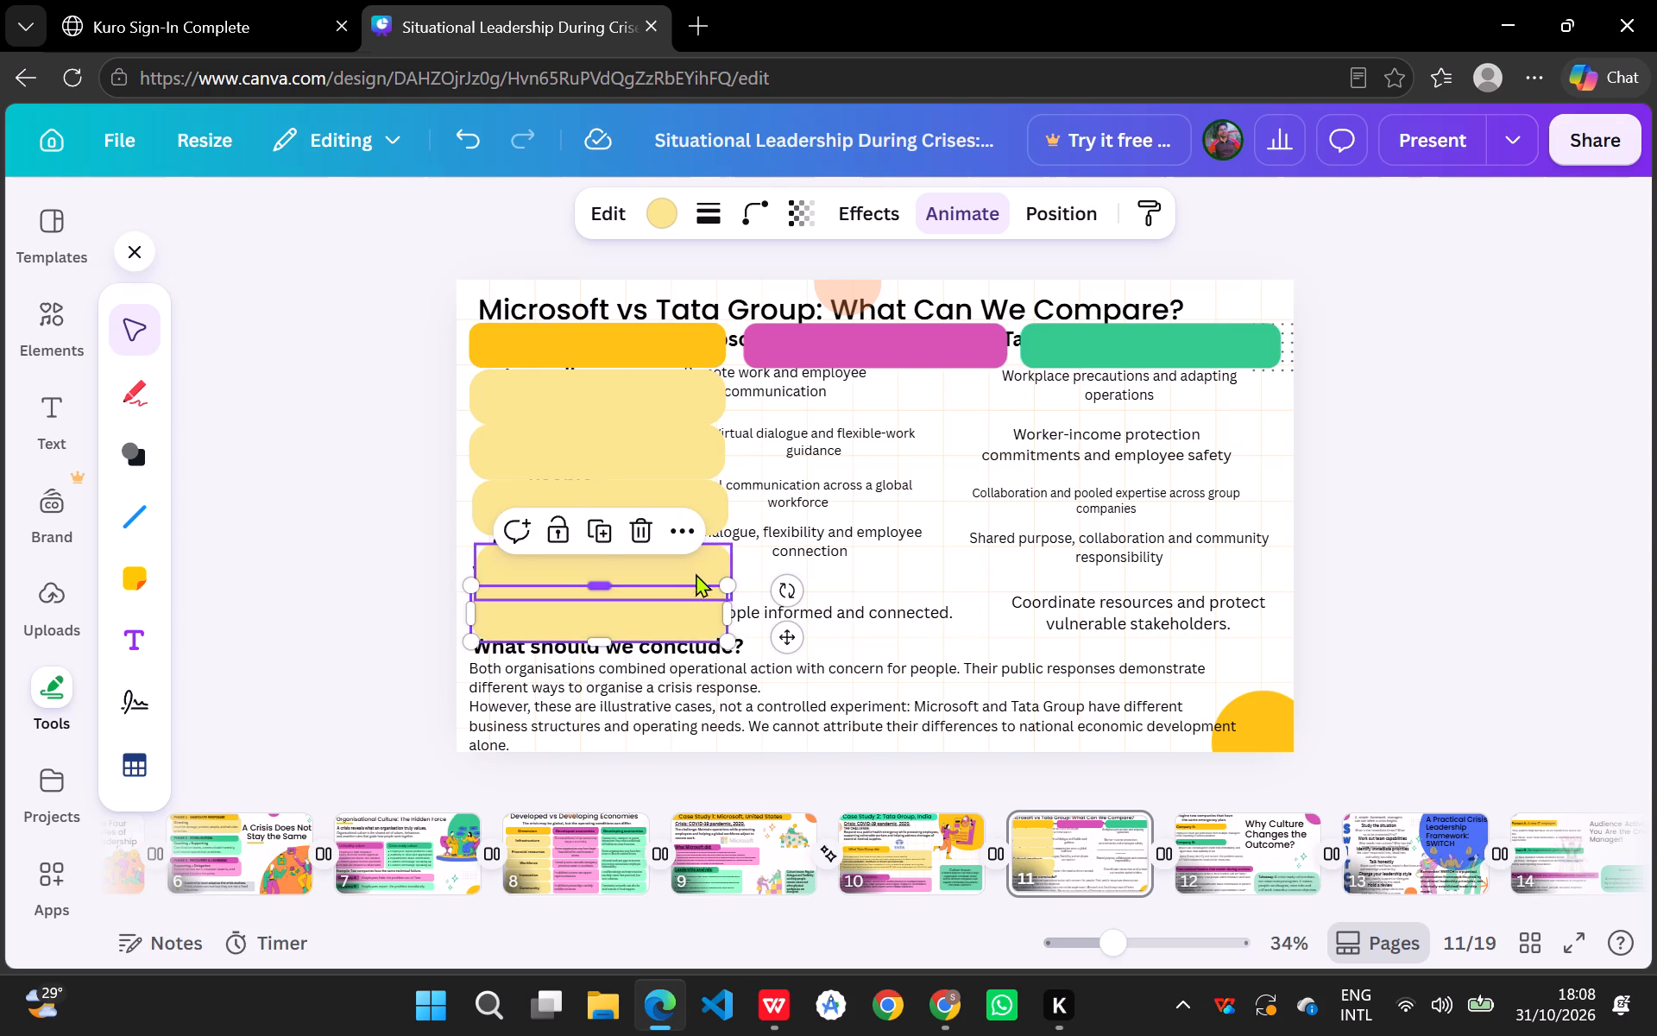
{"action": "left_click_drag", "start_coordinate": [698, 567], "coordinate": [694, 557]}
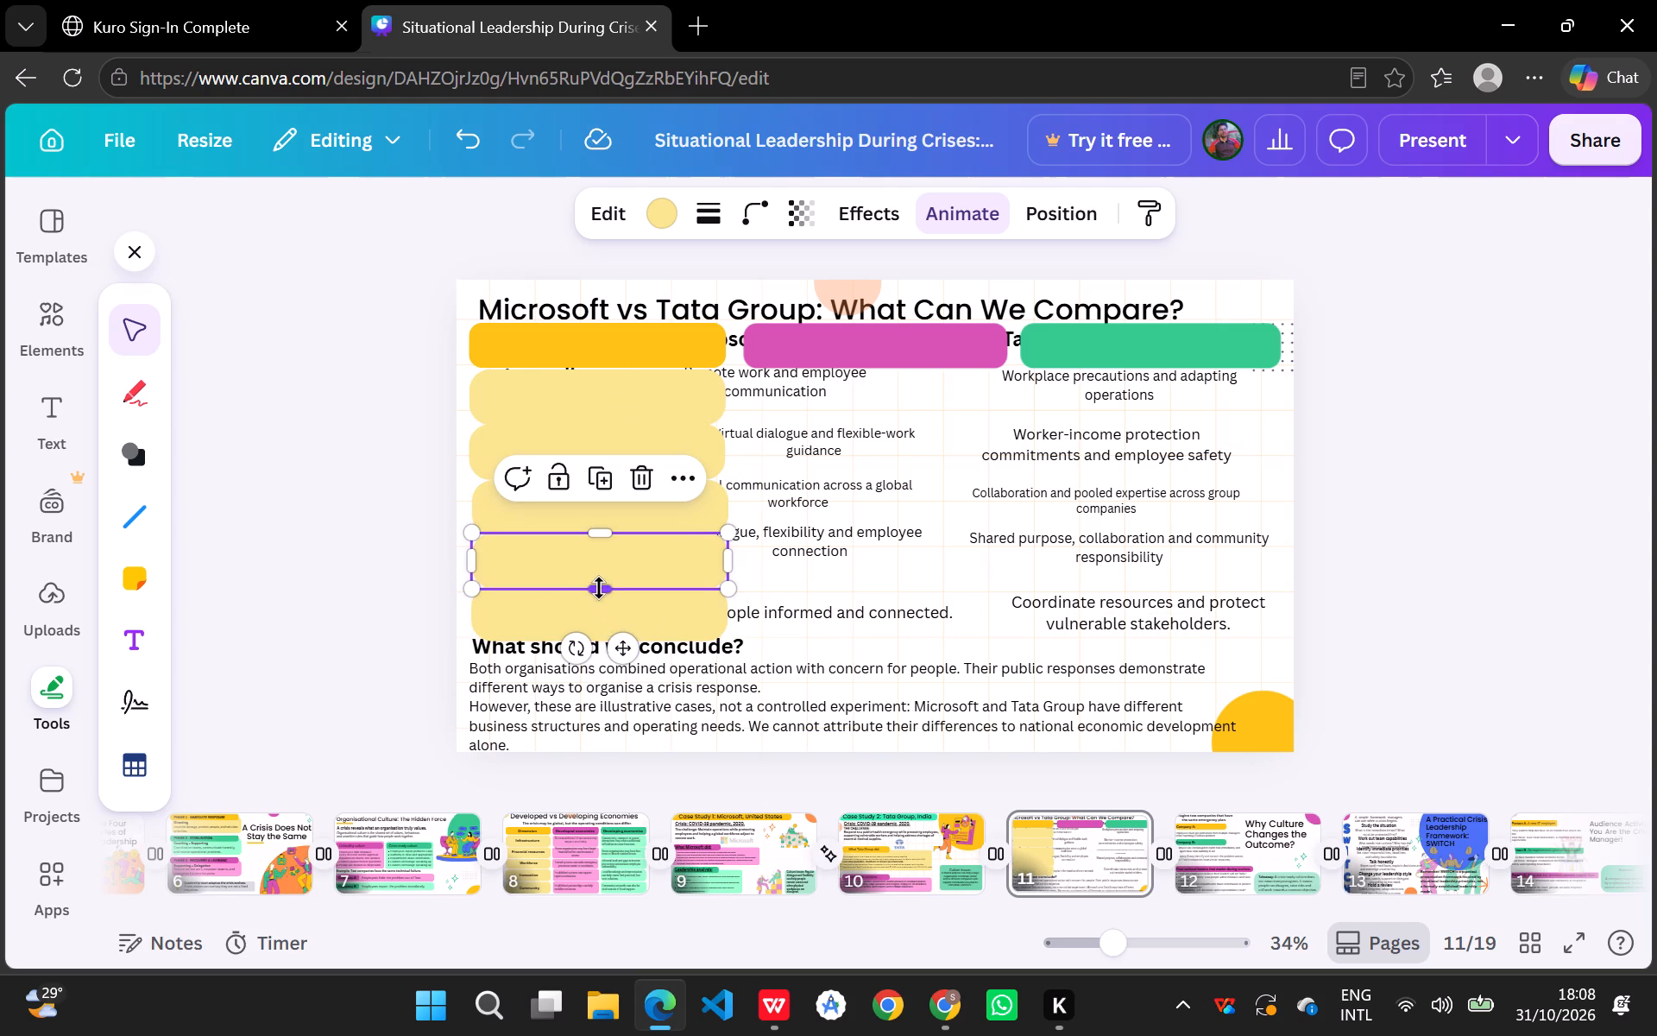
Shorten the fourth and fifth light yellow panels to slim bars and space them over the "visible in the response" and "Practical lesson" lines.
{"action": "left_click_drag", "start_coordinate": [599, 589], "coordinate": [601, 594]}
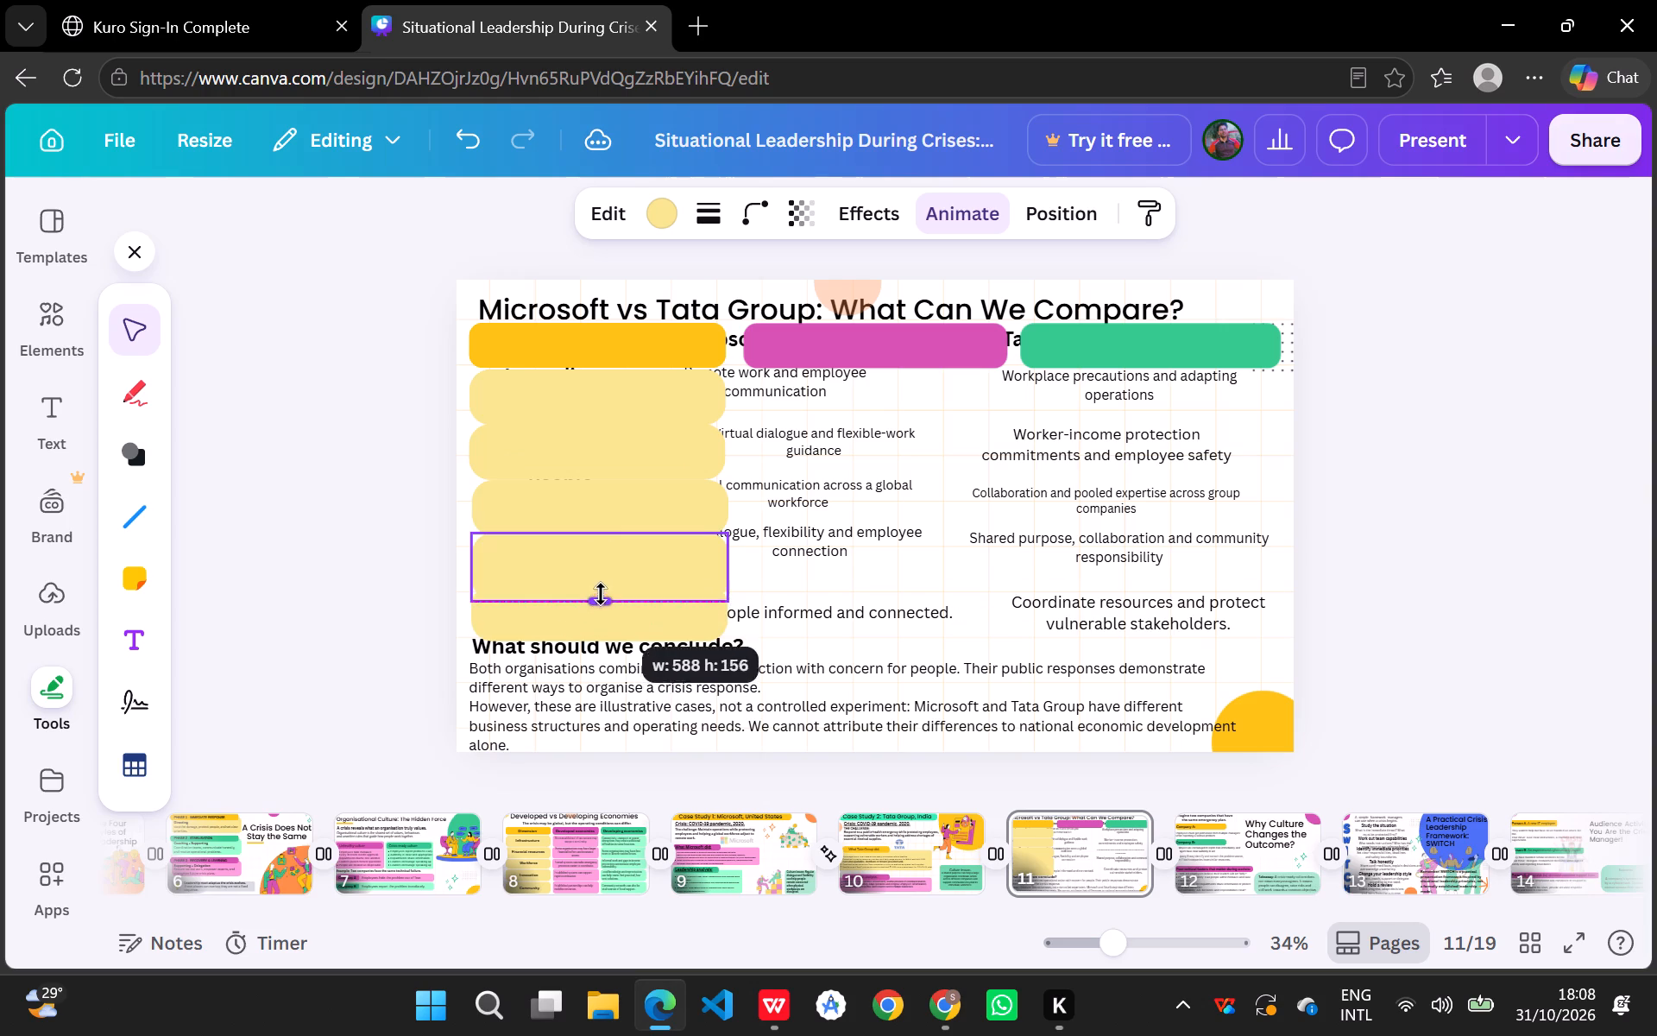
{"action": "left_click_drag", "start_coordinate": [601, 594], "coordinate": [604, 569]}
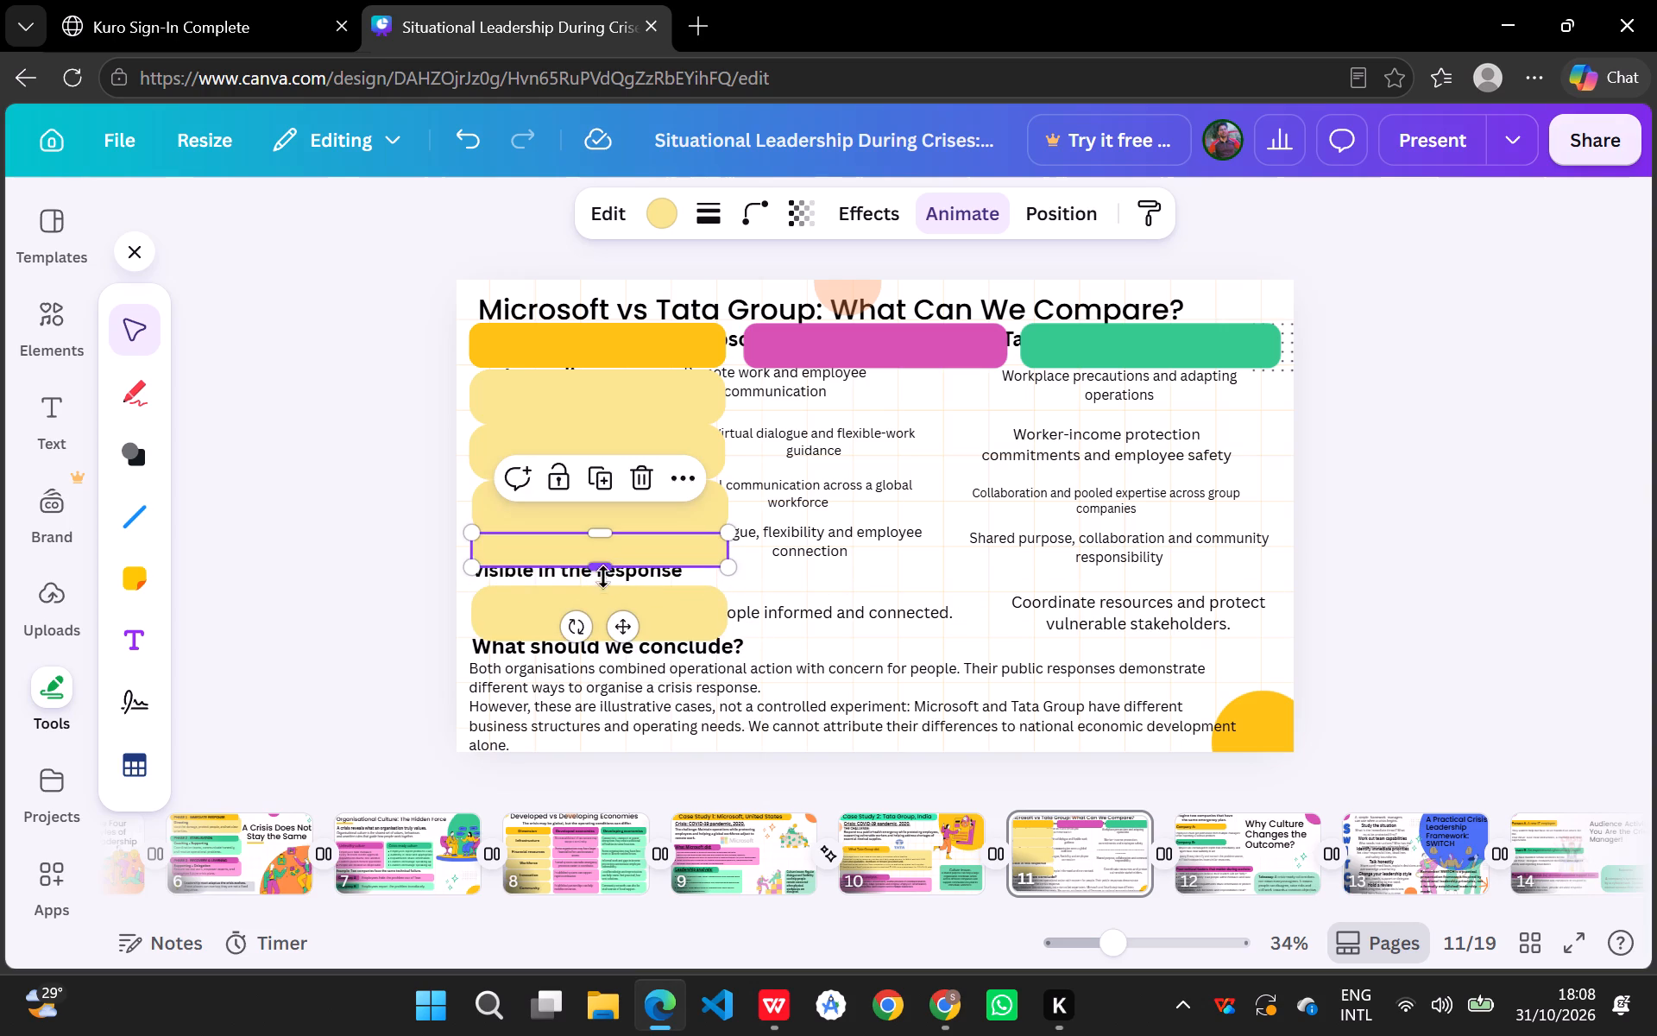
{"action": "left_click", "coordinate": [602, 601]}
{"action": "left_click_drag", "start_coordinate": [599, 586], "coordinate": [598, 609]}
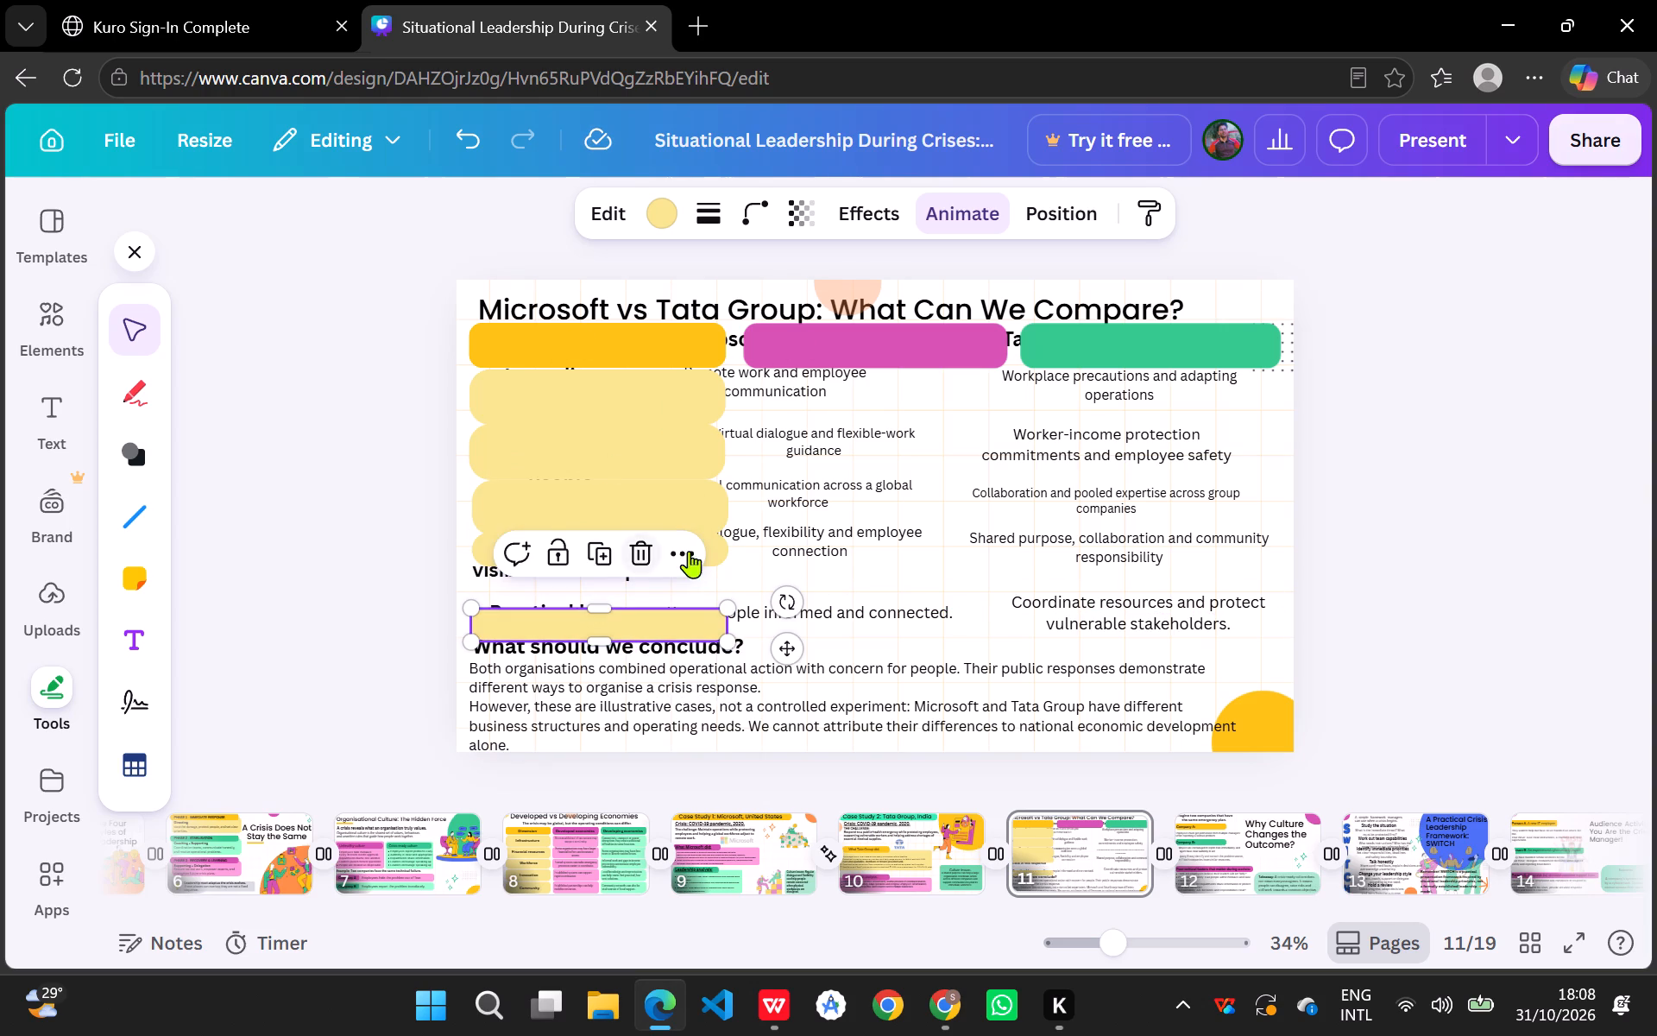
{"action": "left_click_drag", "start_coordinate": [710, 555], "coordinate": [706, 575]}
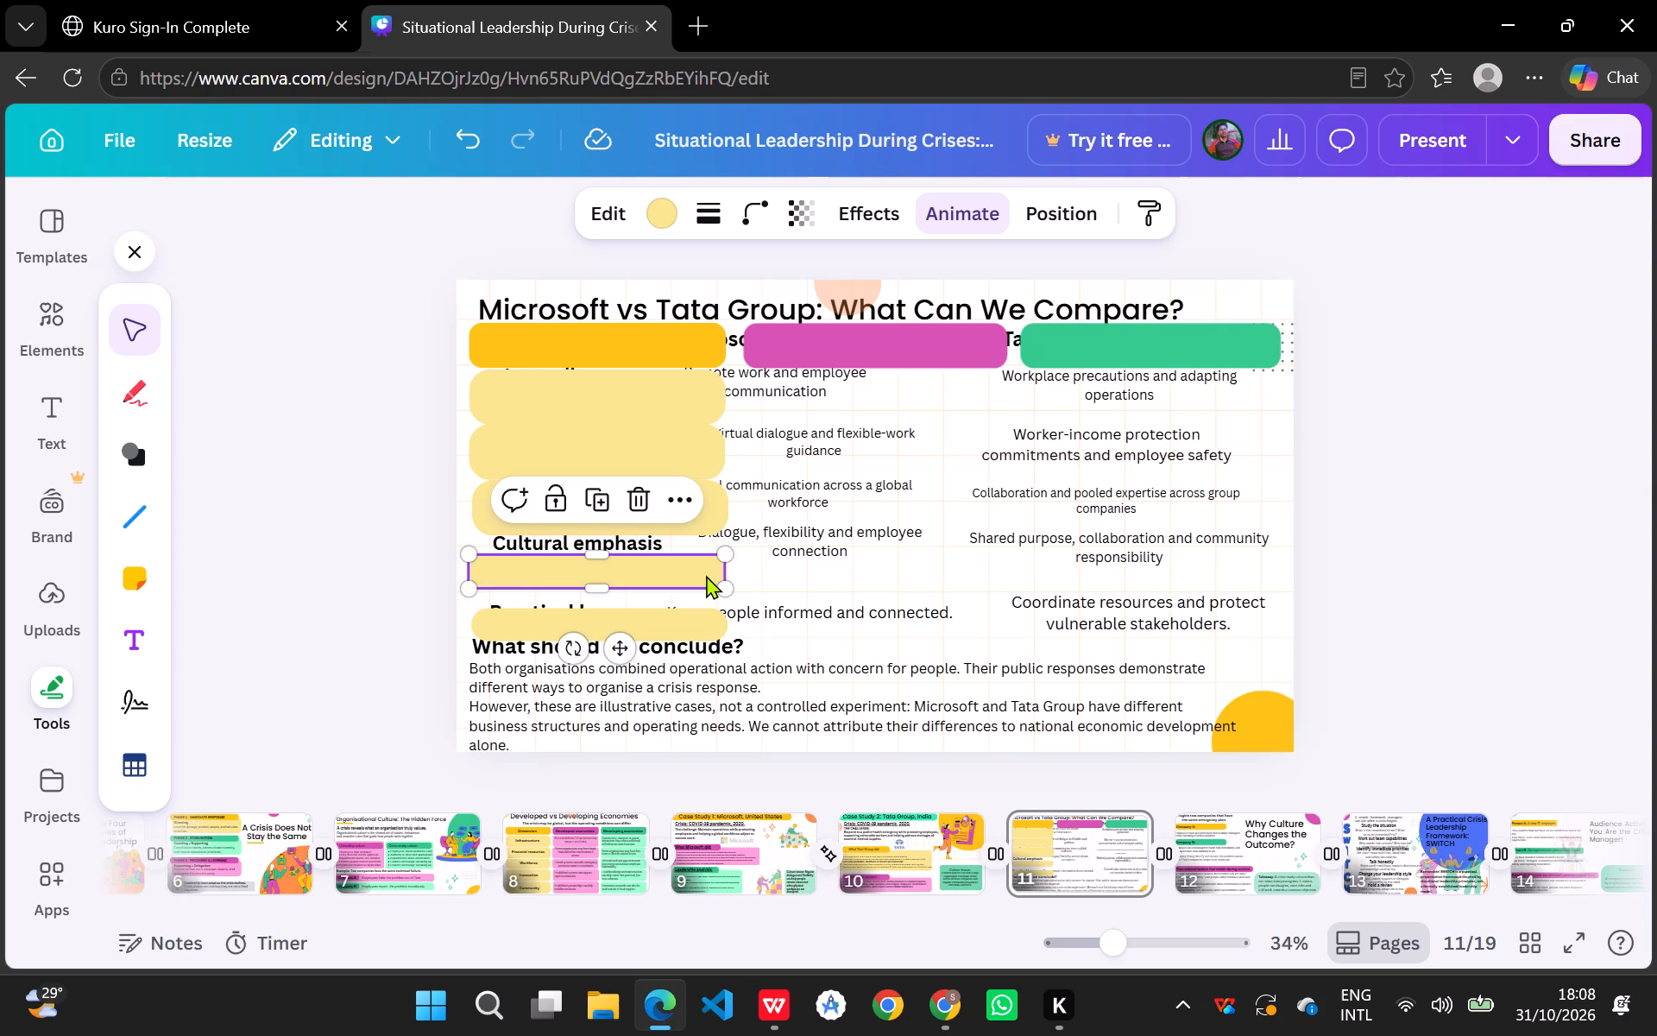
{"action": "left_click_drag", "start_coordinate": [678, 617], "coordinate": [680, 603]}
Shorten the third light yellow panel to a similar slim bar and space it between the second "People management" label and "Cultural emphasis".
{"action": "left_click", "coordinate": [711, 494]}
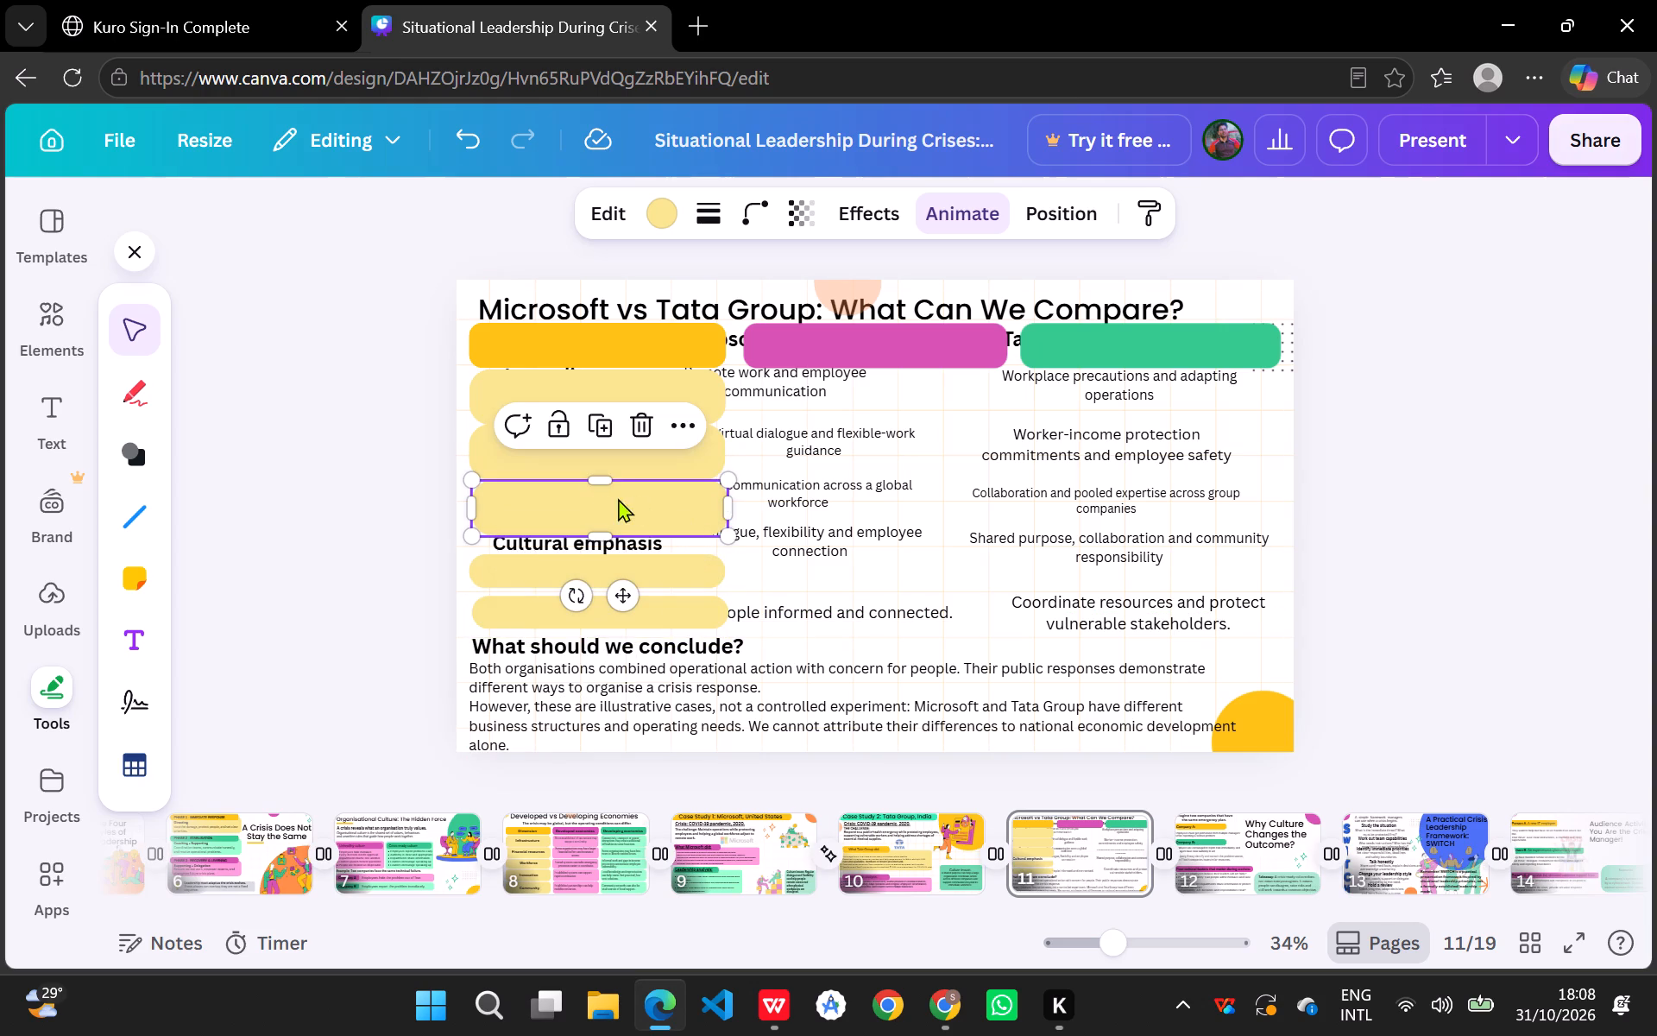
{"action": "left_click_drag", "start_coordinate": [597, 482], "coordinate": [600, 508]}
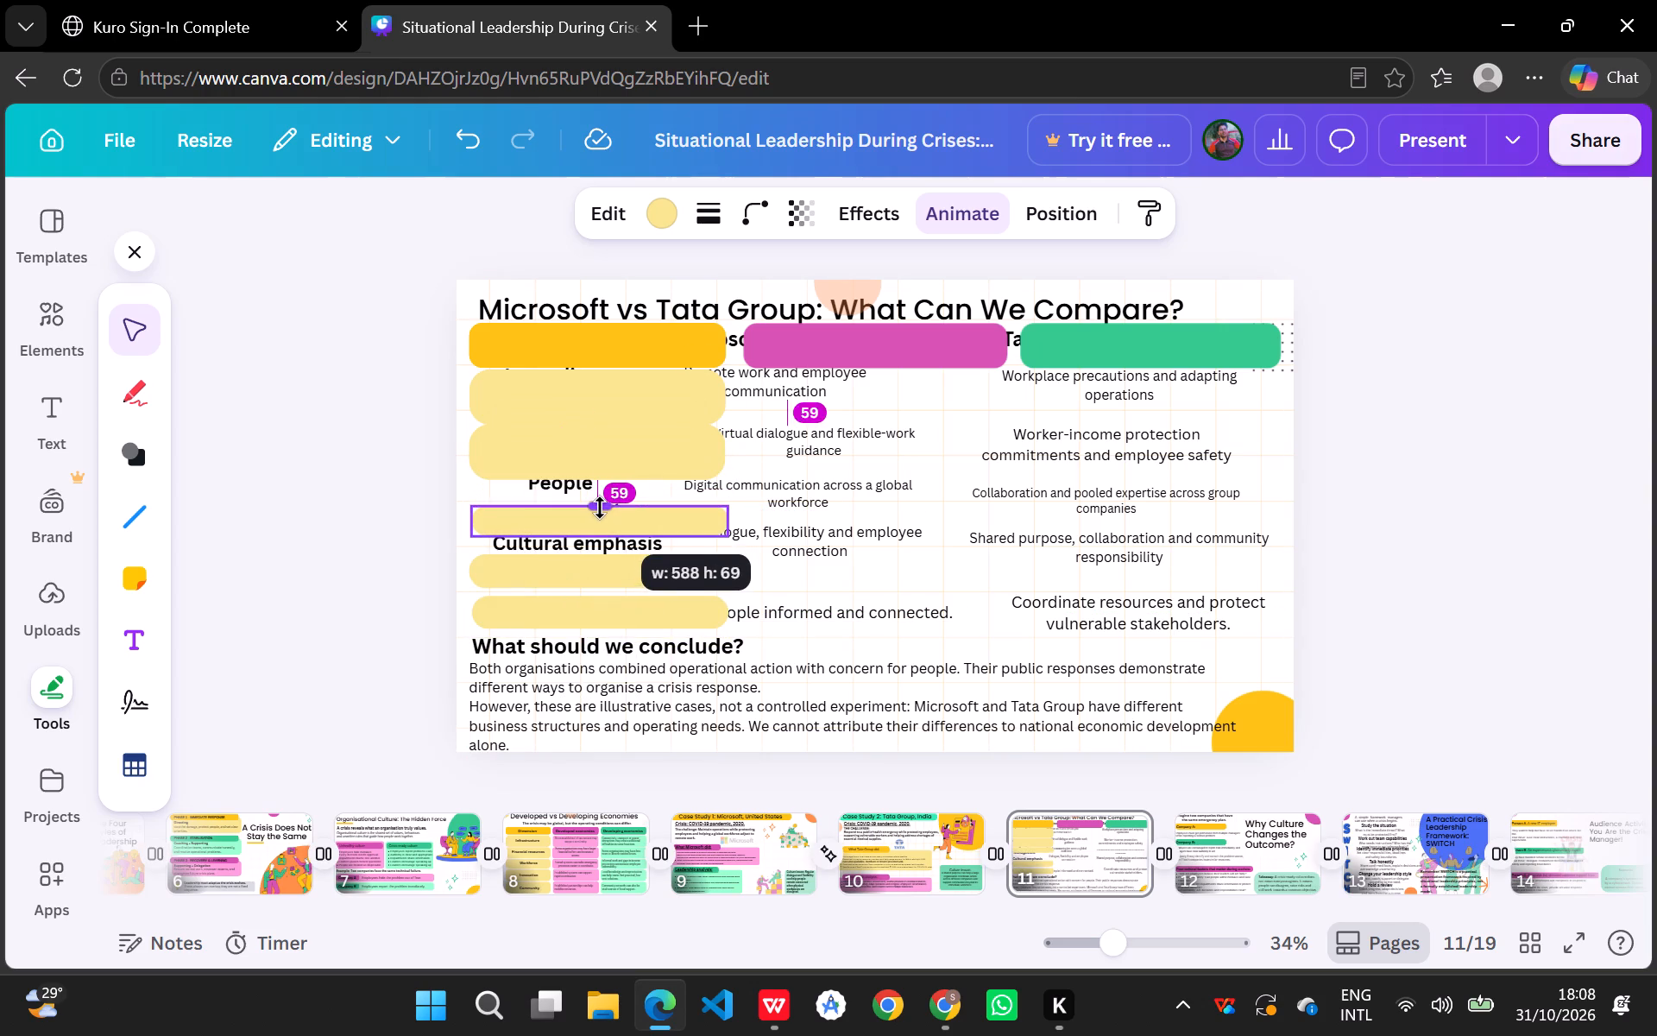
{"action": "left_click_drag", "start_coordinate": [600, 508], "coordinate": [600, 506]}
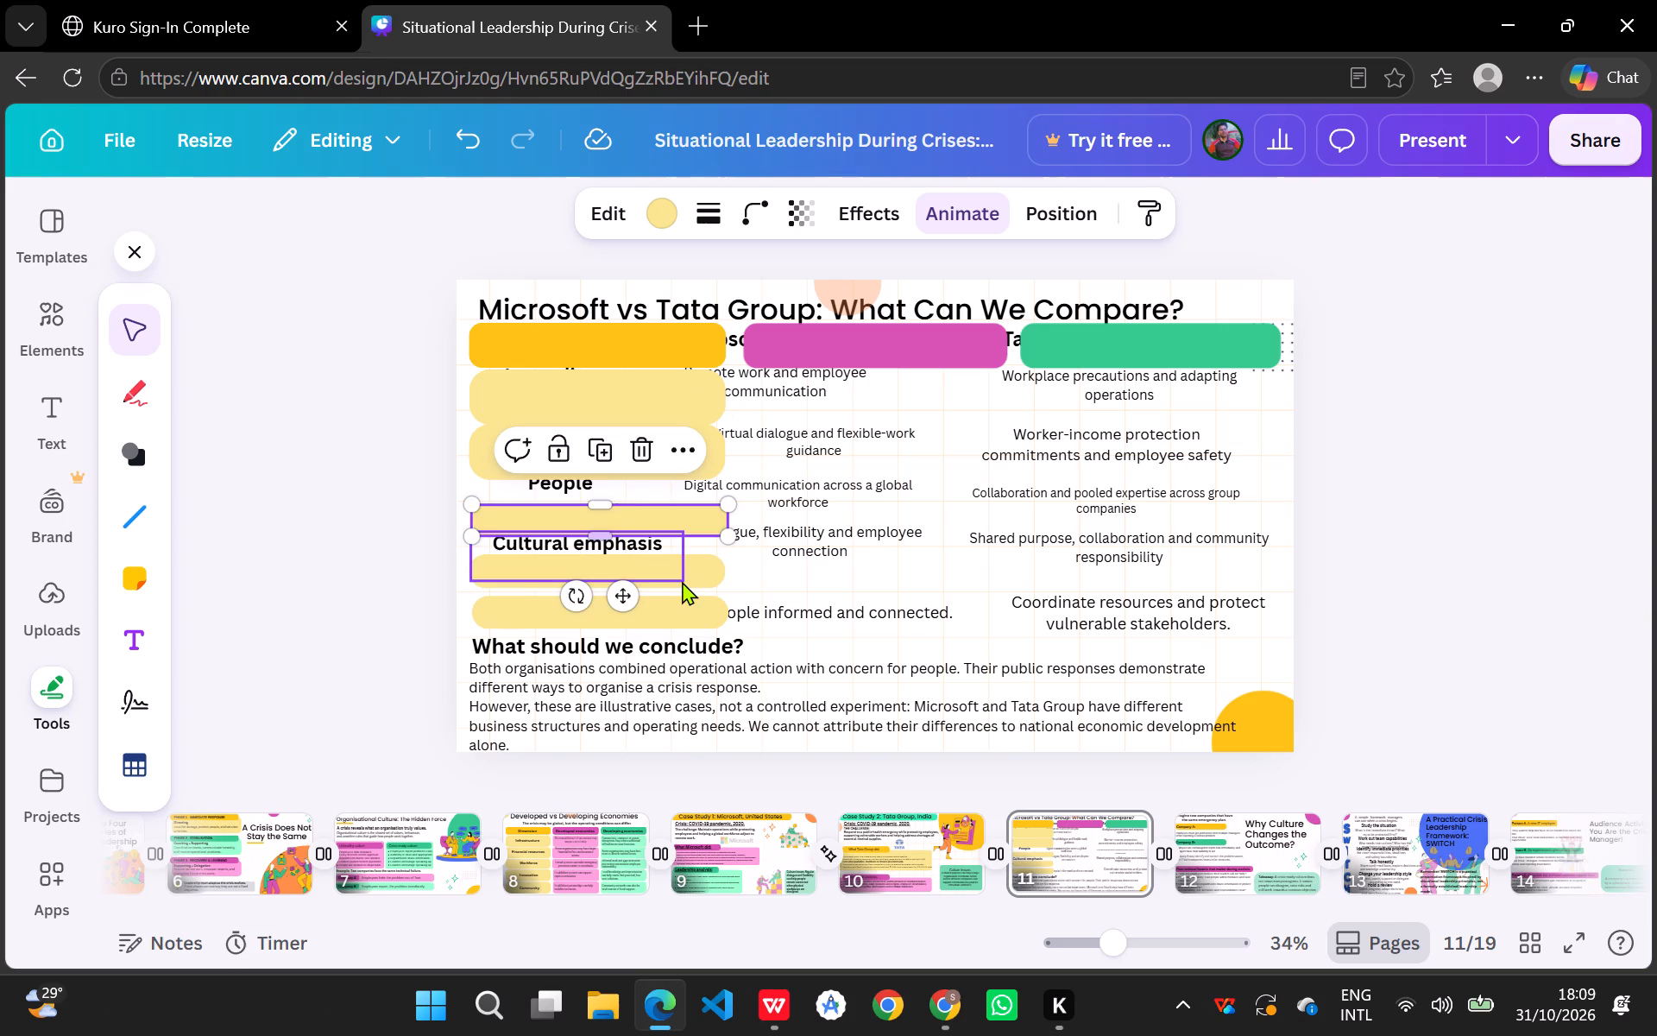
{"action": "left_click", "coordinate": [682, 581]}
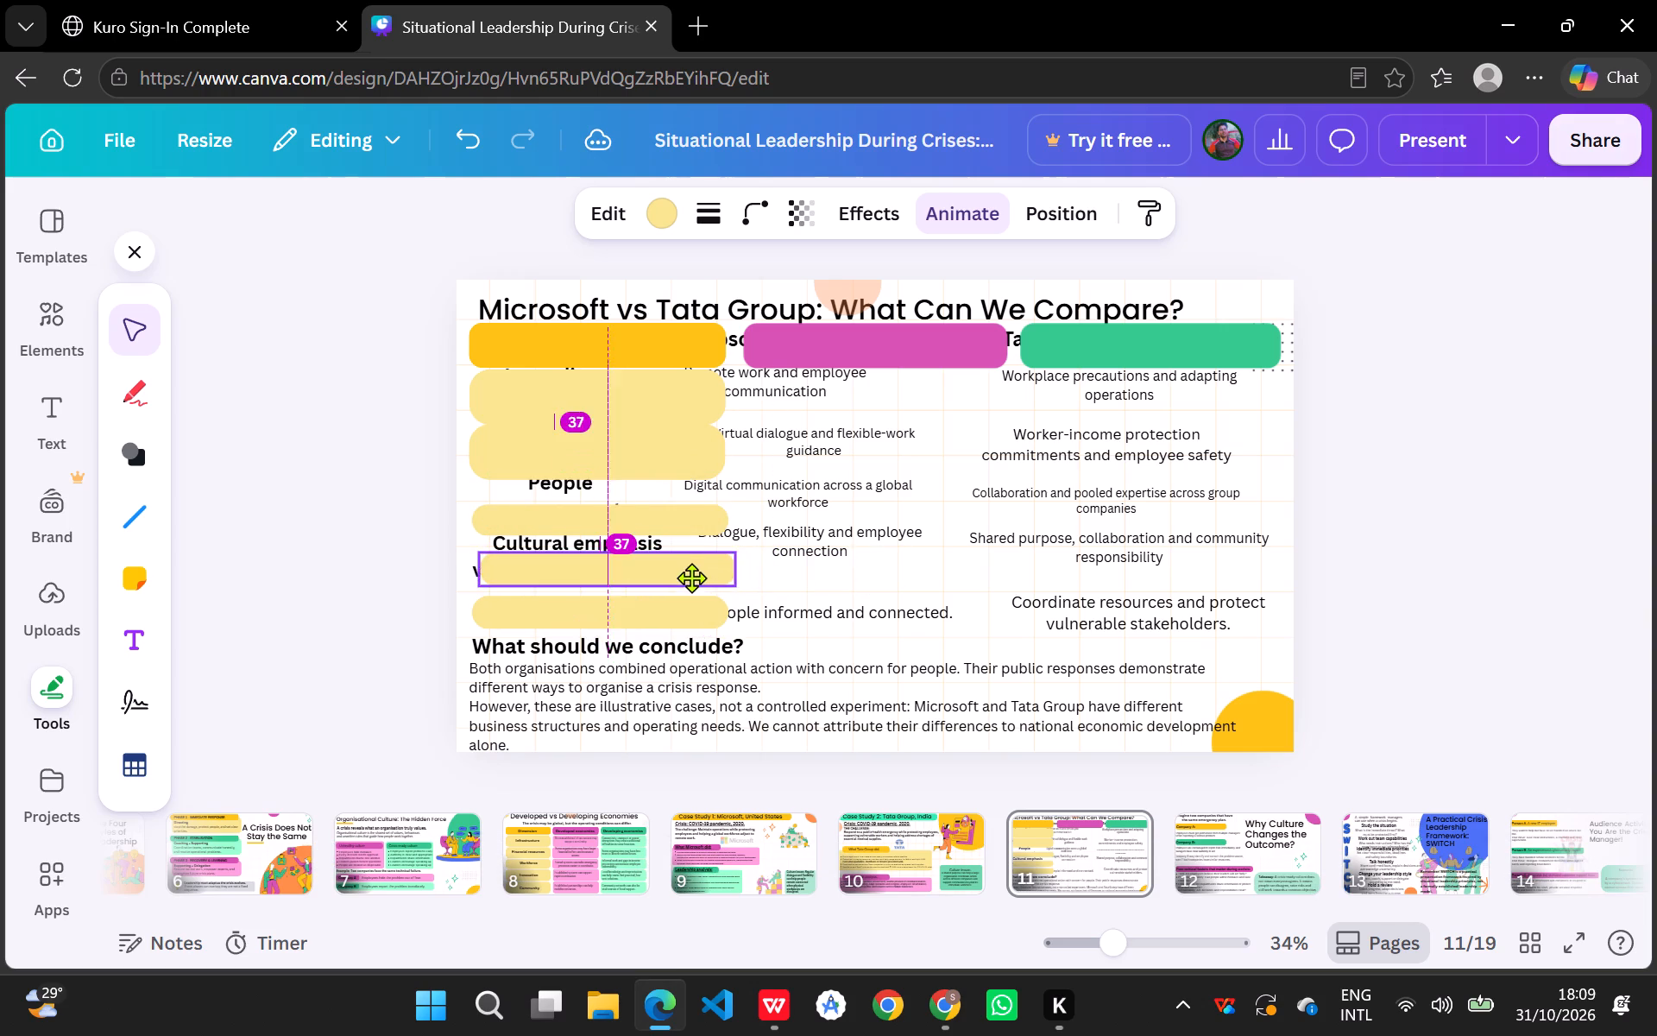
{"action": "left_click_drag", "start_coordinate": [704, 526], "coordinate": [704, 519]}
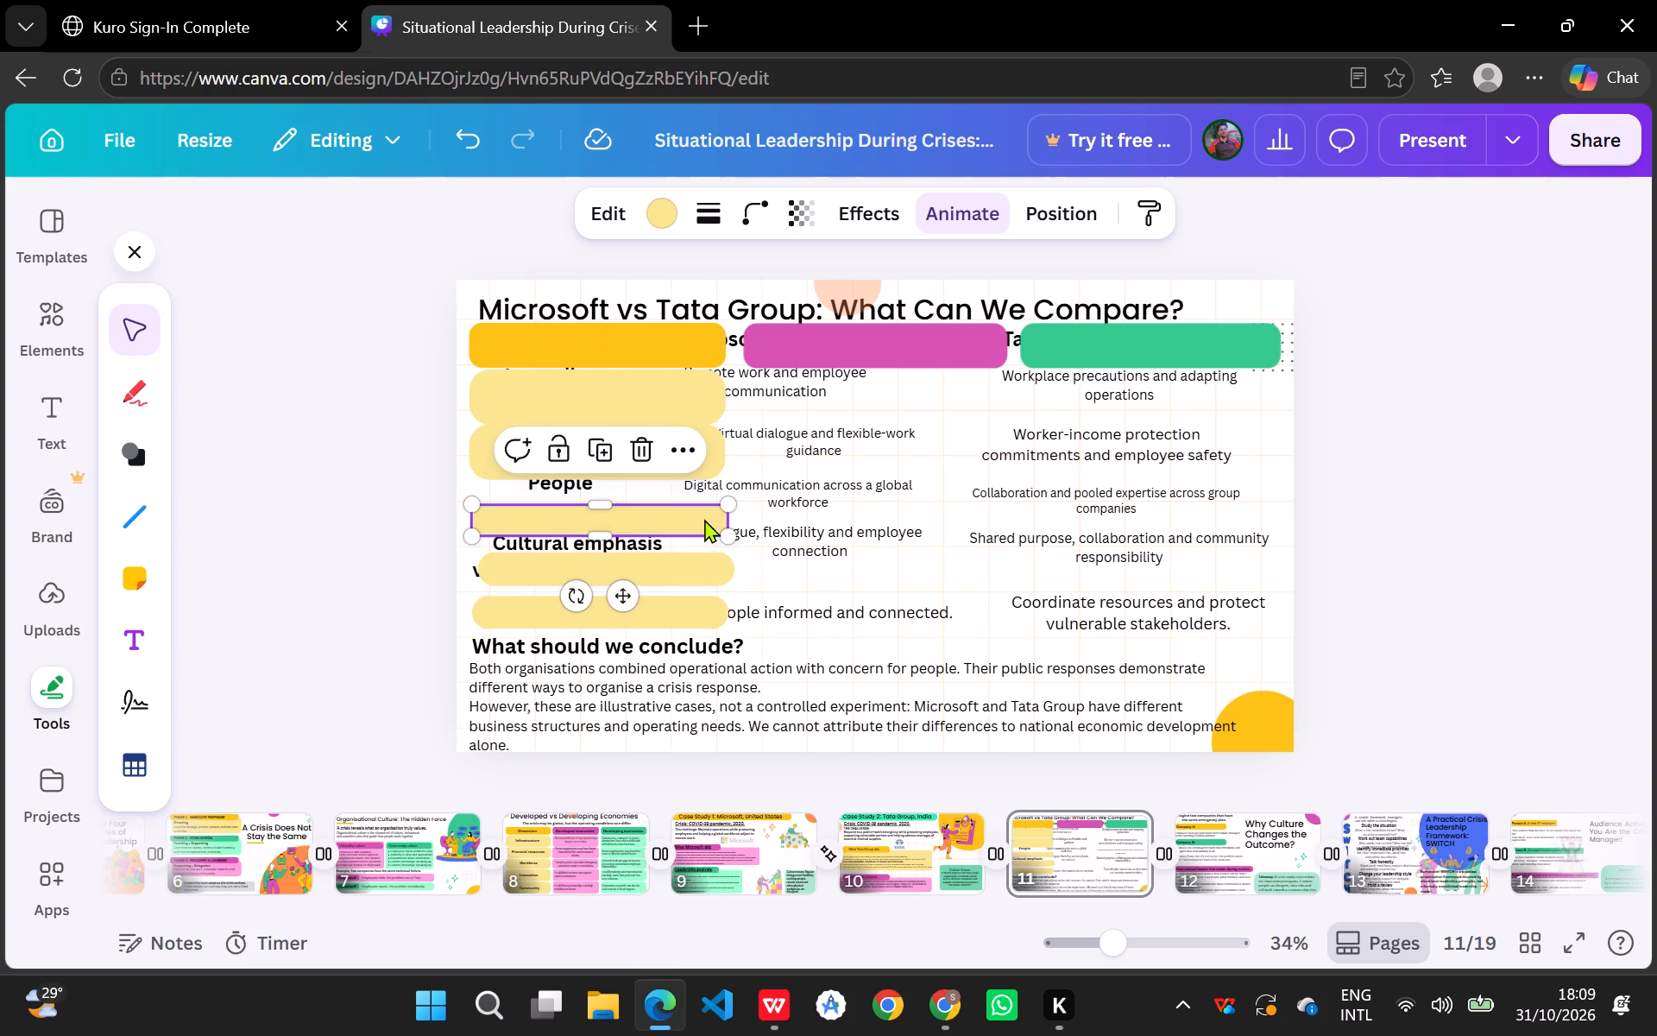
{"action": "left_click_drag", "start_coordinate": [704, 519], "coordinate": [704, 517]}
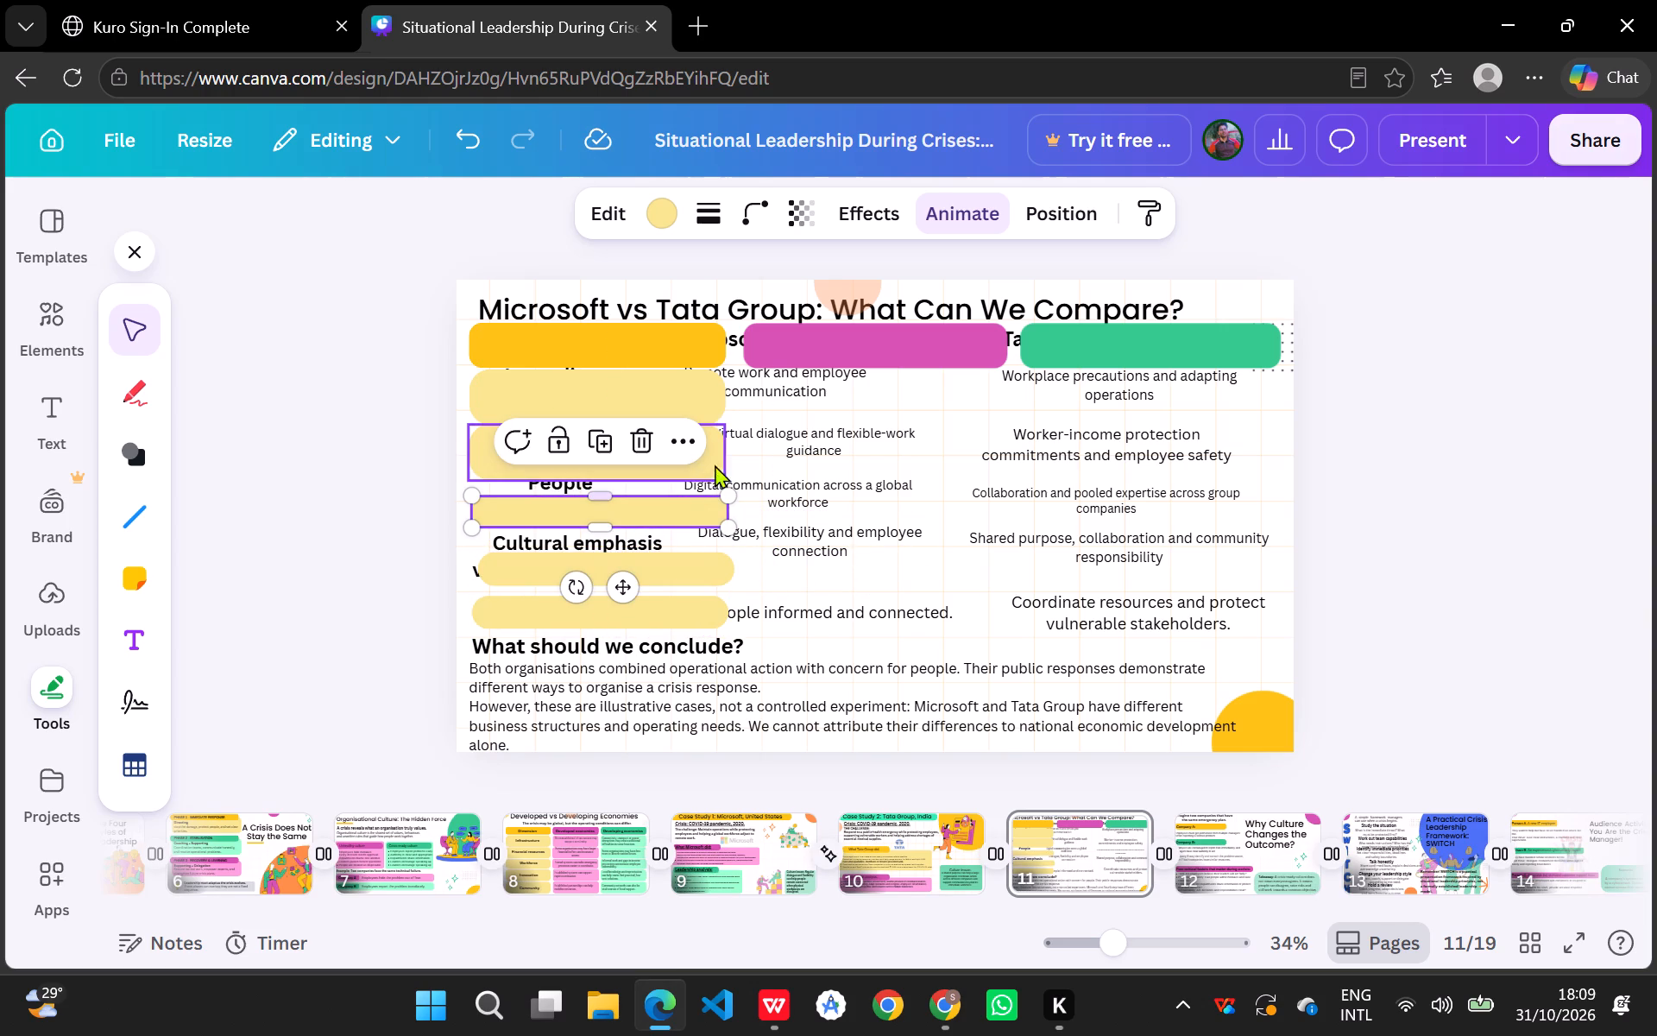
Shorten the second light yellow panel to a thin strip just below the first "People management" label.
{"action": "left_click", "coordinate": [712, 425]}
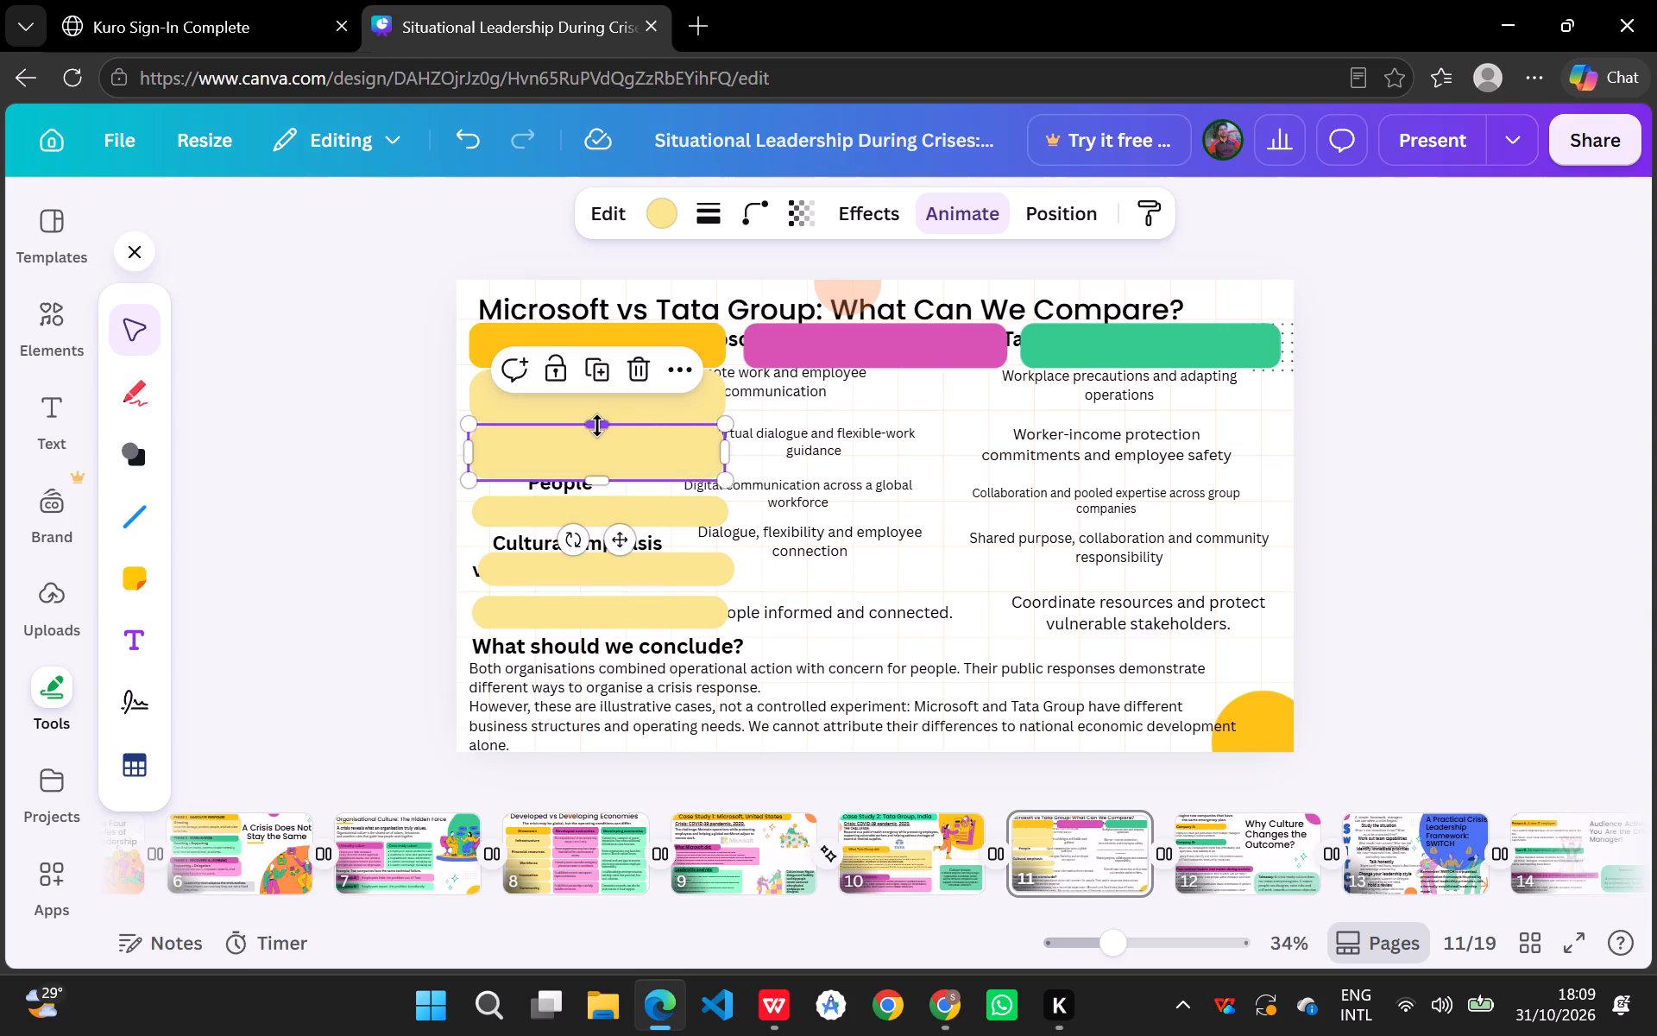
{"action": "left_click_drag", "start_coordinate": [595, 426], "coordinate": [595, 470]}
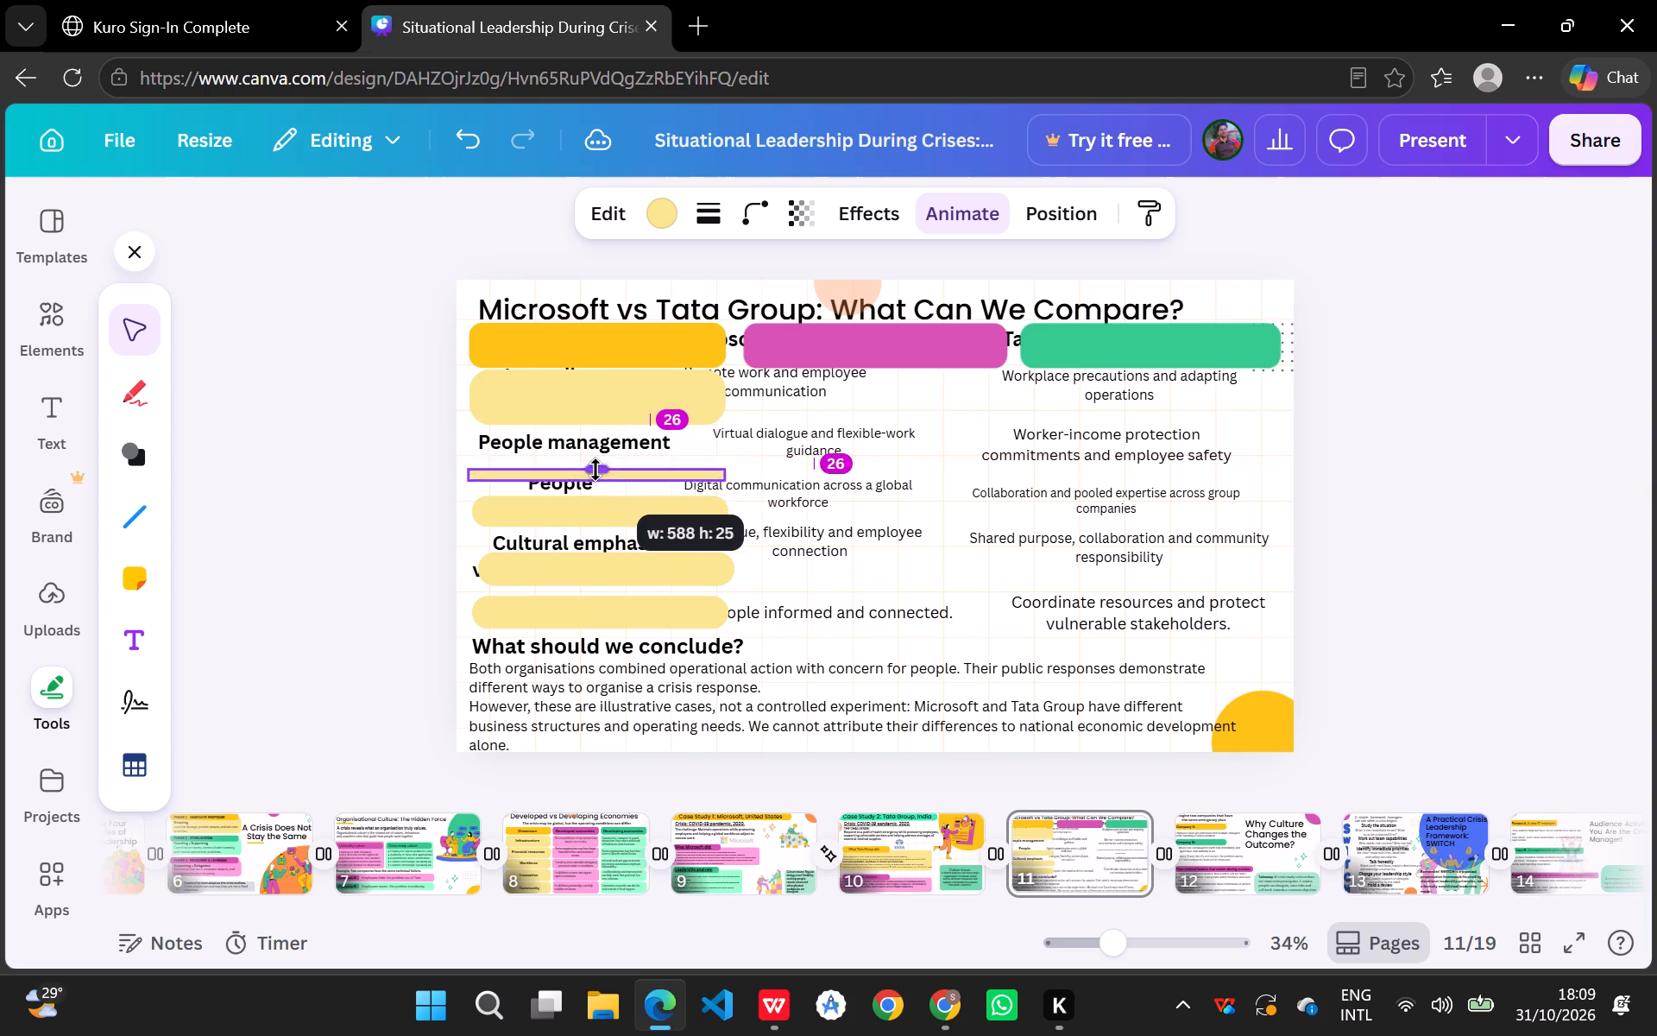
{"action": "left_click_drag", "start_coordinate": [595, 470], "coordinate": [602, 467]}
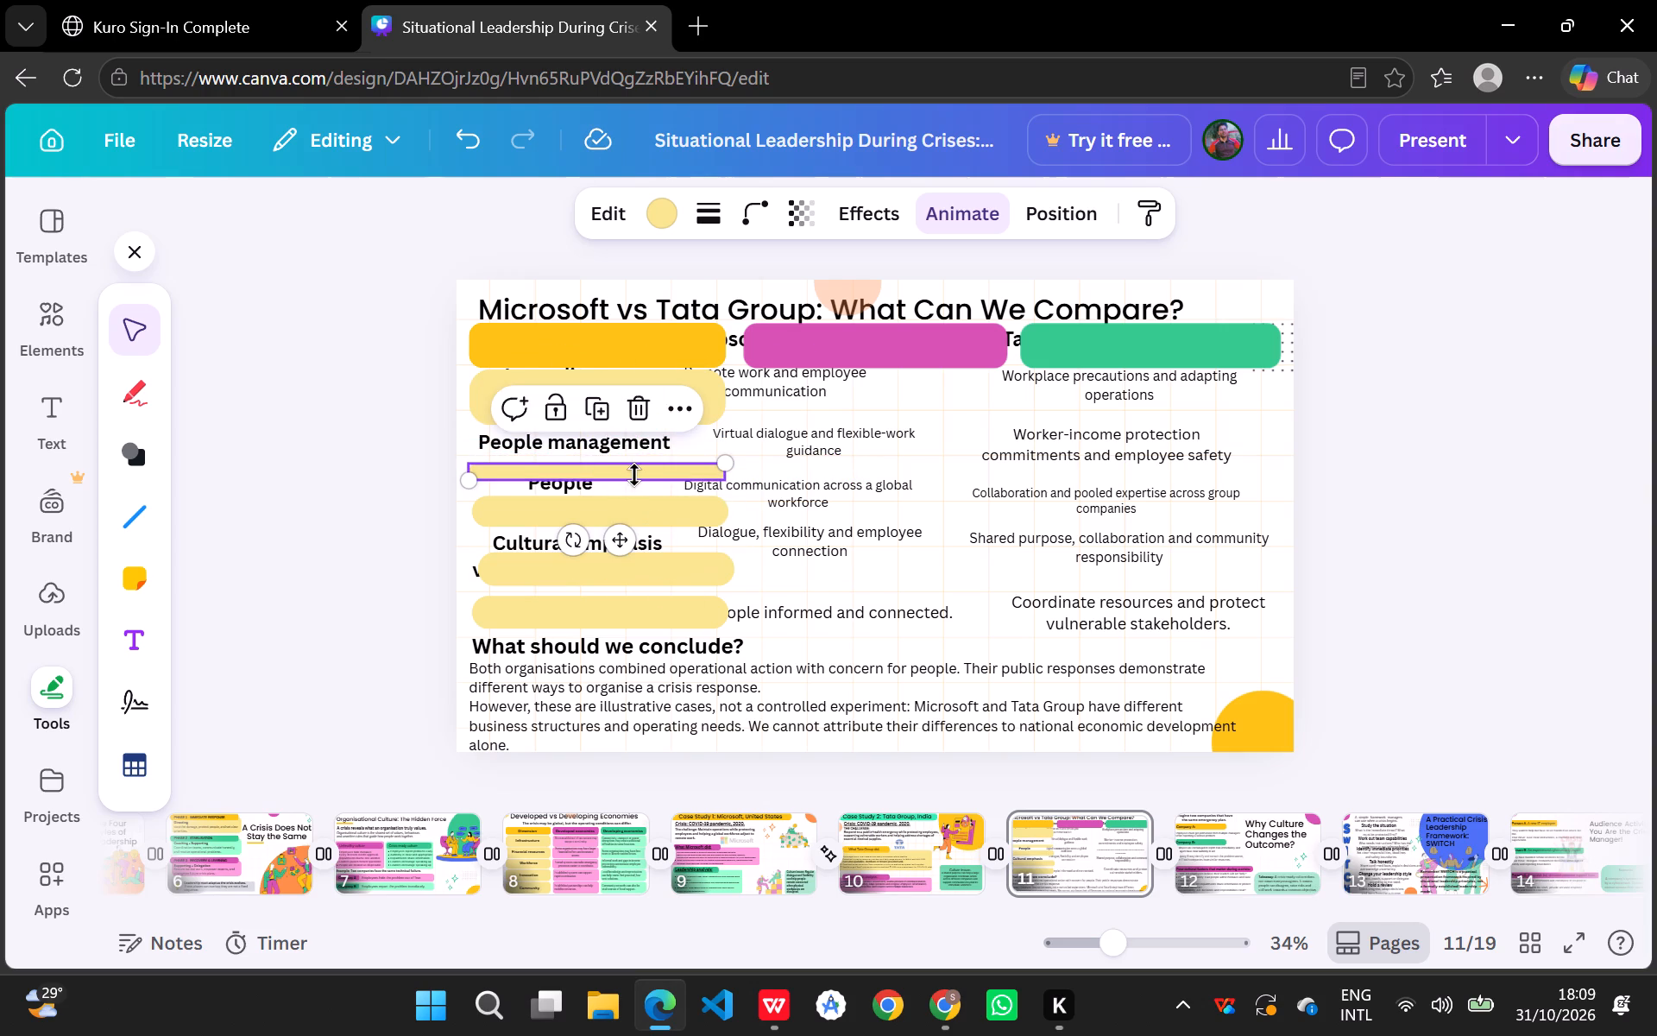
{"action": "left_click", "coordinate": [634, 476]}
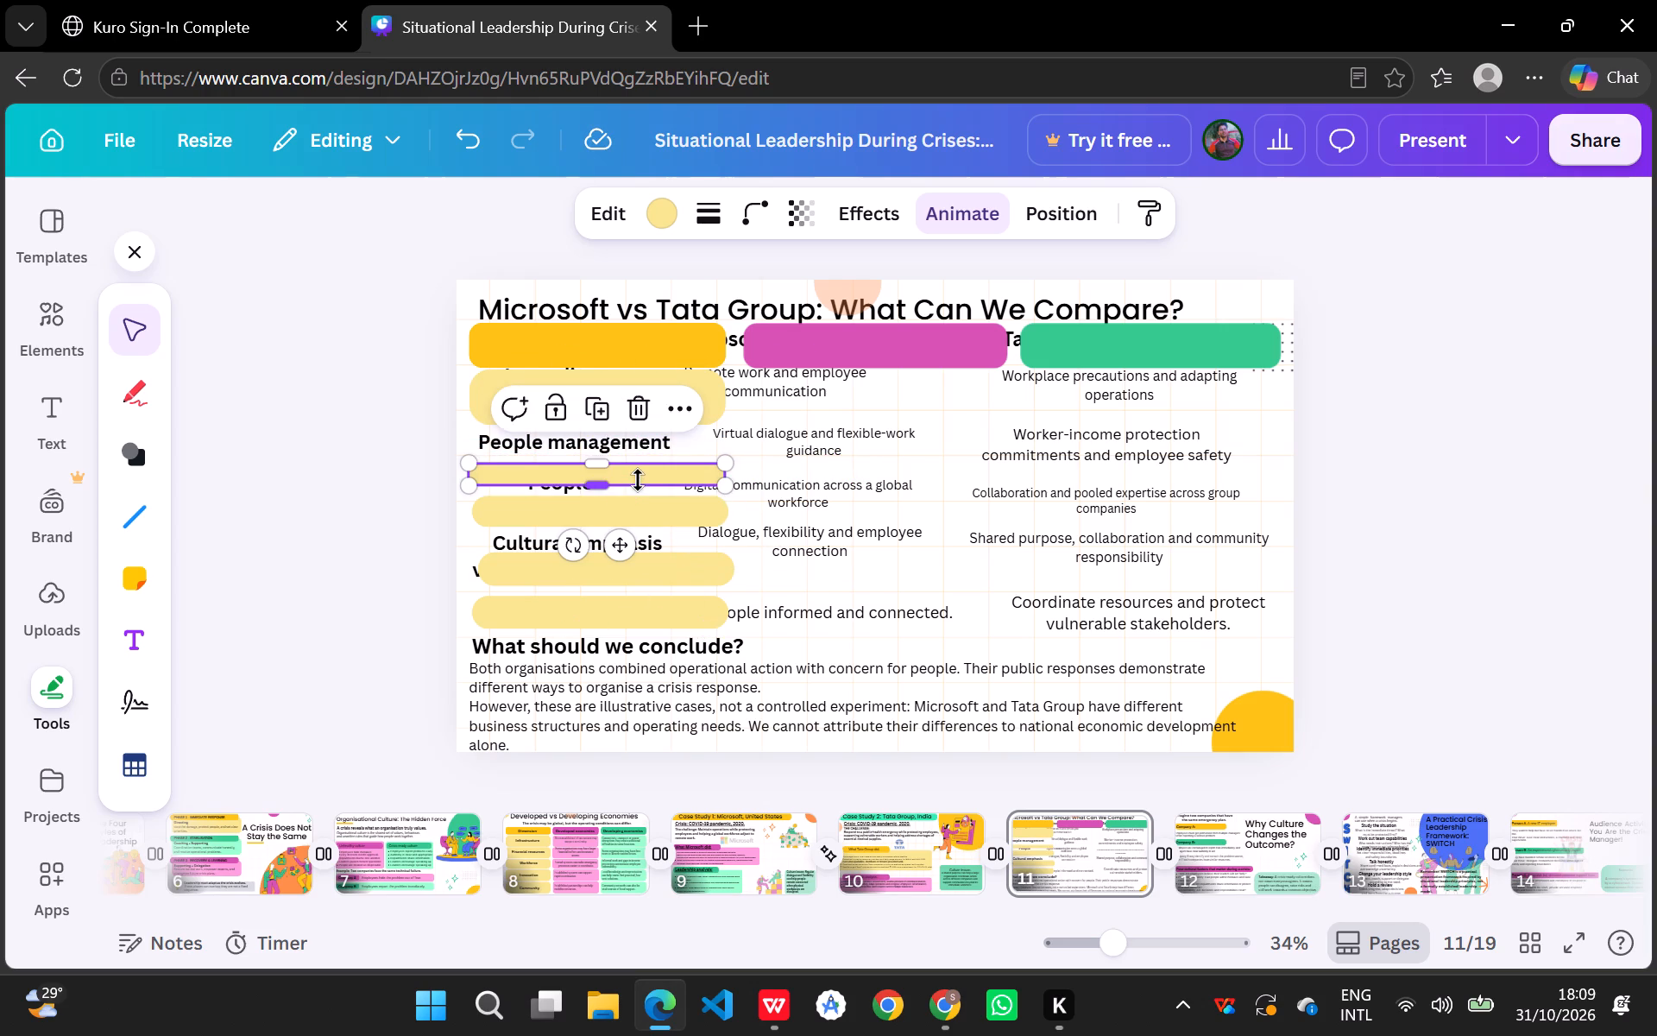
{"action": "left_click", "coordinate": [799, 462]}
{"action": "left_click", "coordinate": [600, 475]}
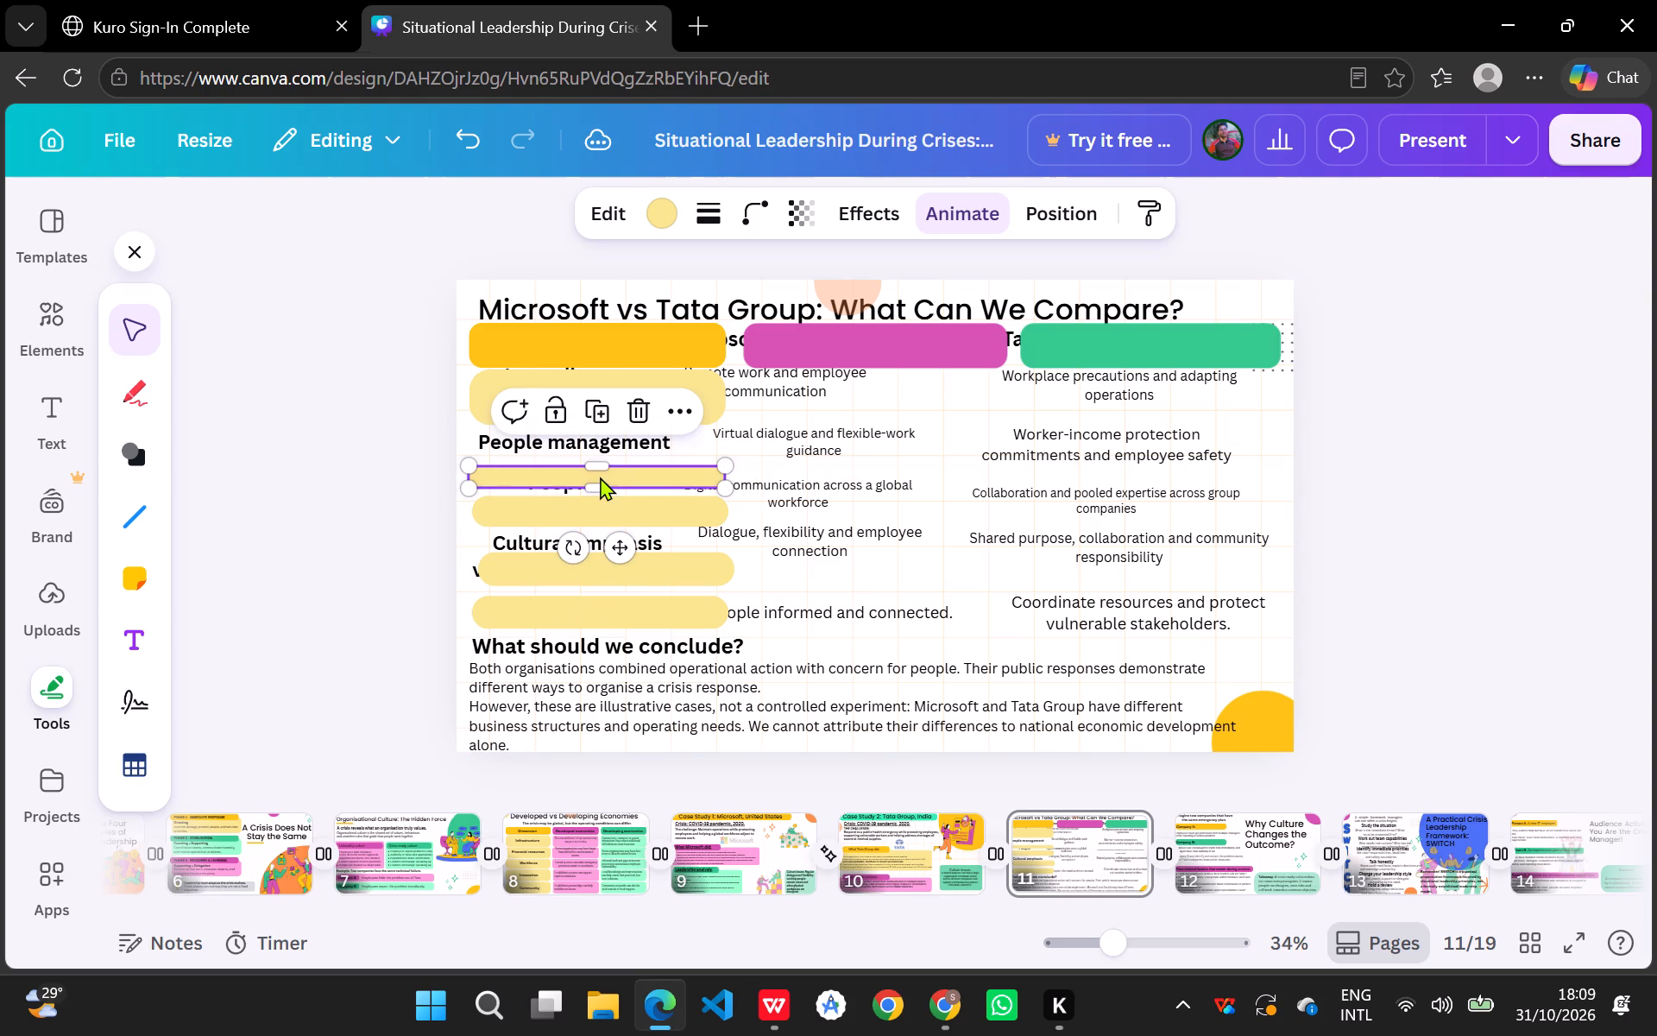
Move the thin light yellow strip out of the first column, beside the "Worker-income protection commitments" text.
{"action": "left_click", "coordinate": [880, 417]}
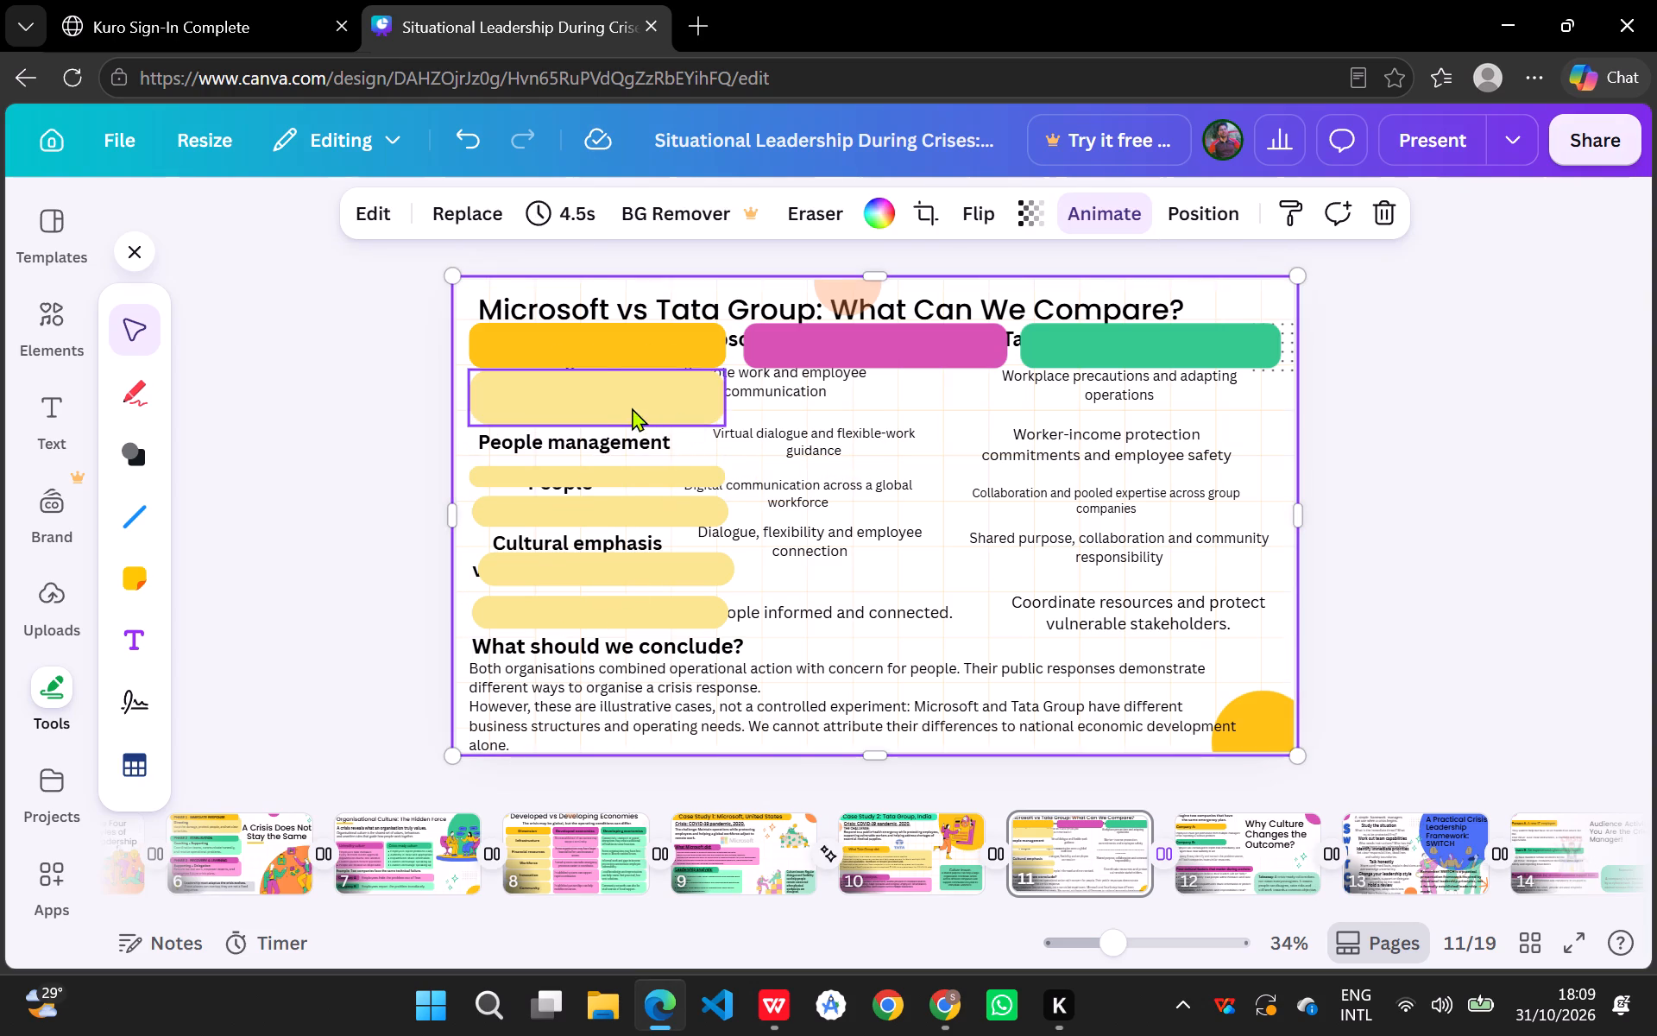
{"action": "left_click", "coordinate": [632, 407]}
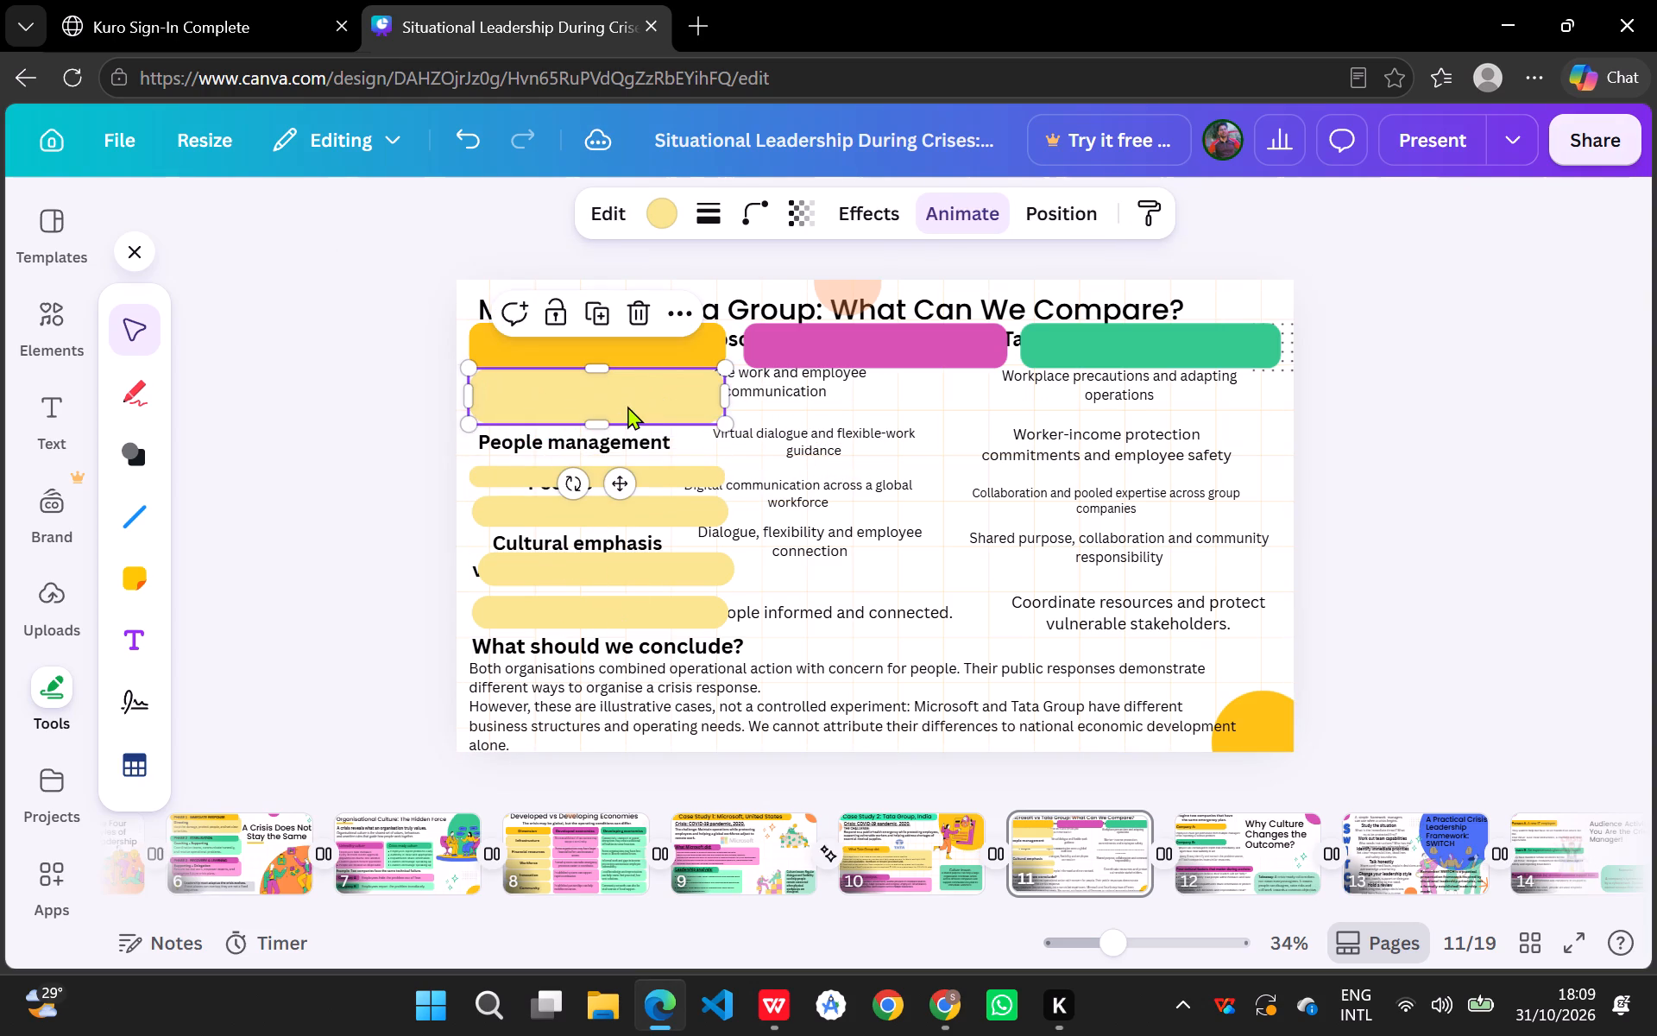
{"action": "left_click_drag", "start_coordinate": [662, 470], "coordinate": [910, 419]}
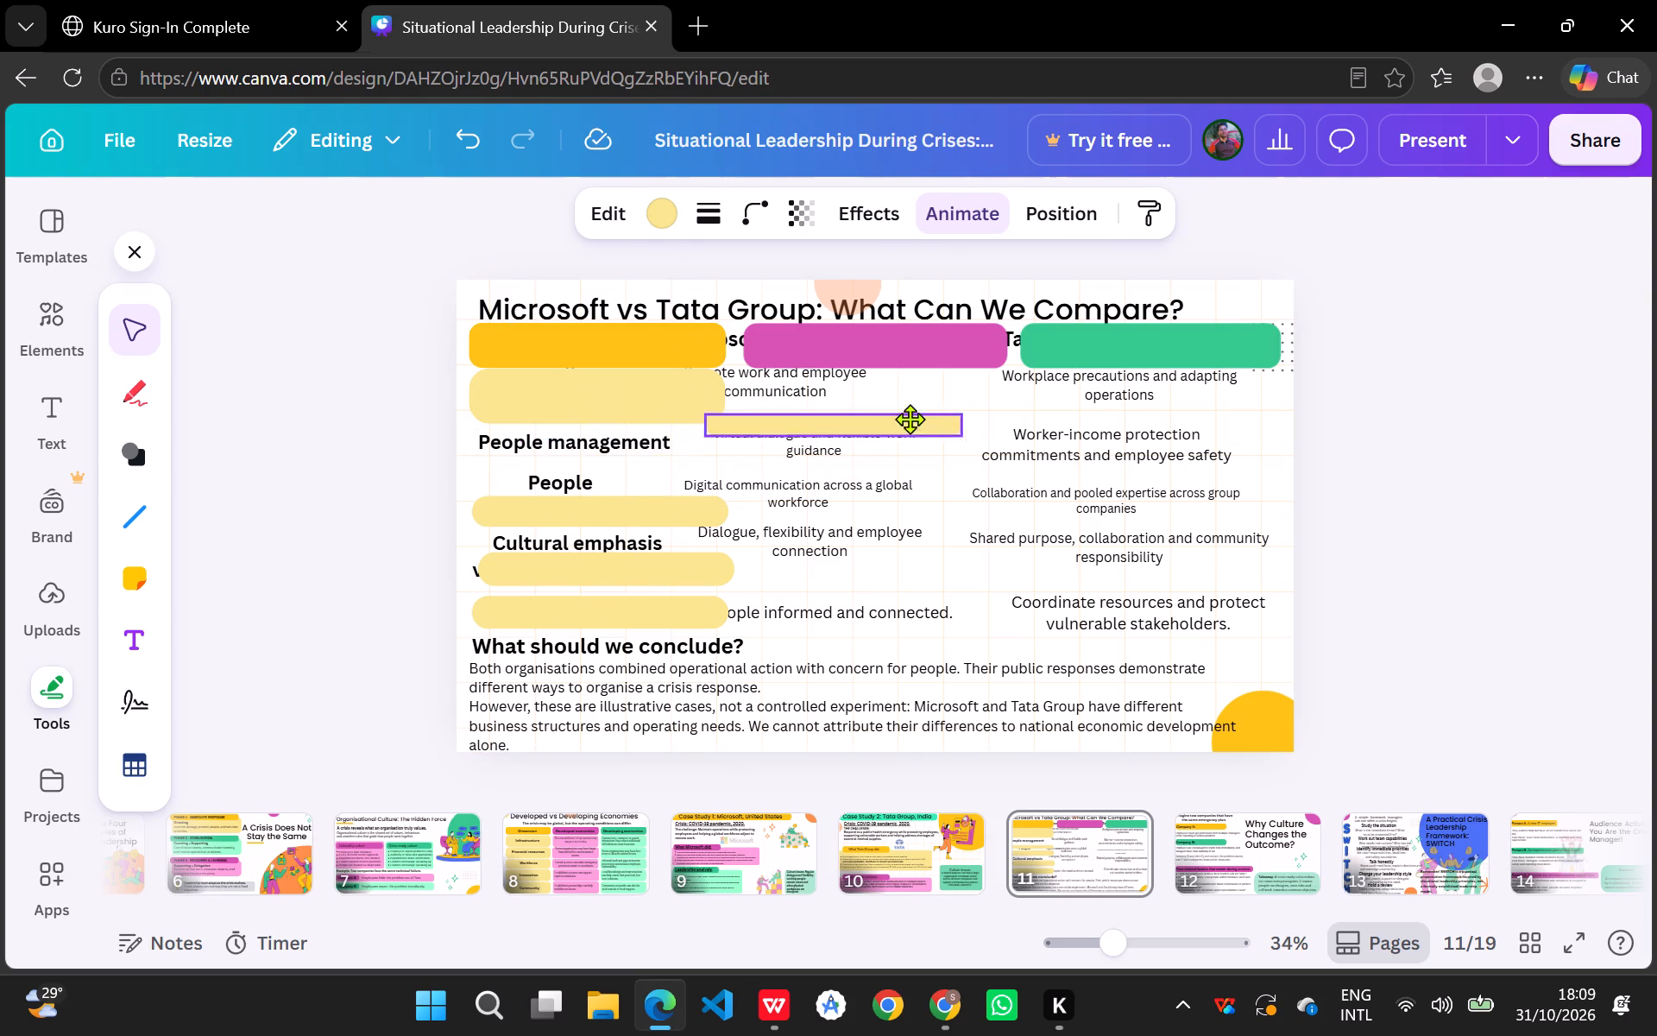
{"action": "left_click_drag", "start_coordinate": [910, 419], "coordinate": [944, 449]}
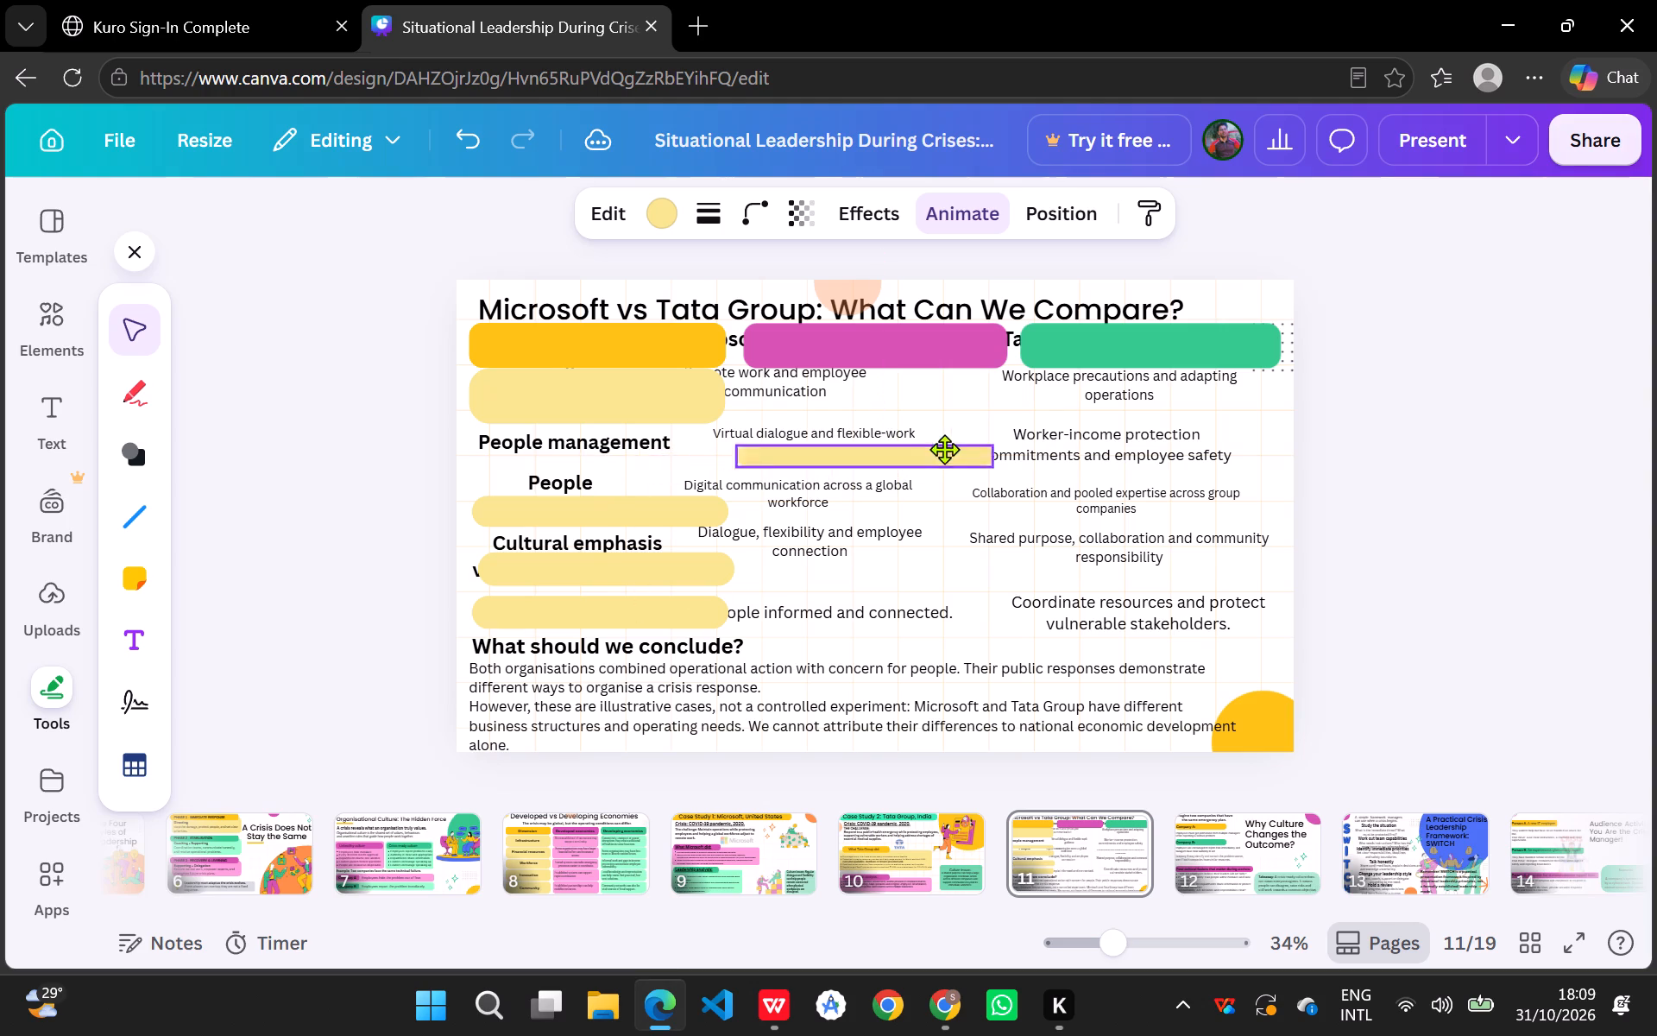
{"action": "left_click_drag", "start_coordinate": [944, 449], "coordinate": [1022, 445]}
Align the third light yellow panel with the first column and make it taller to cover the second, two-line "People management" label.
{"action": "left_click_drag", "start_coordinate": [689, 509], "coordinate": [929, 512]}
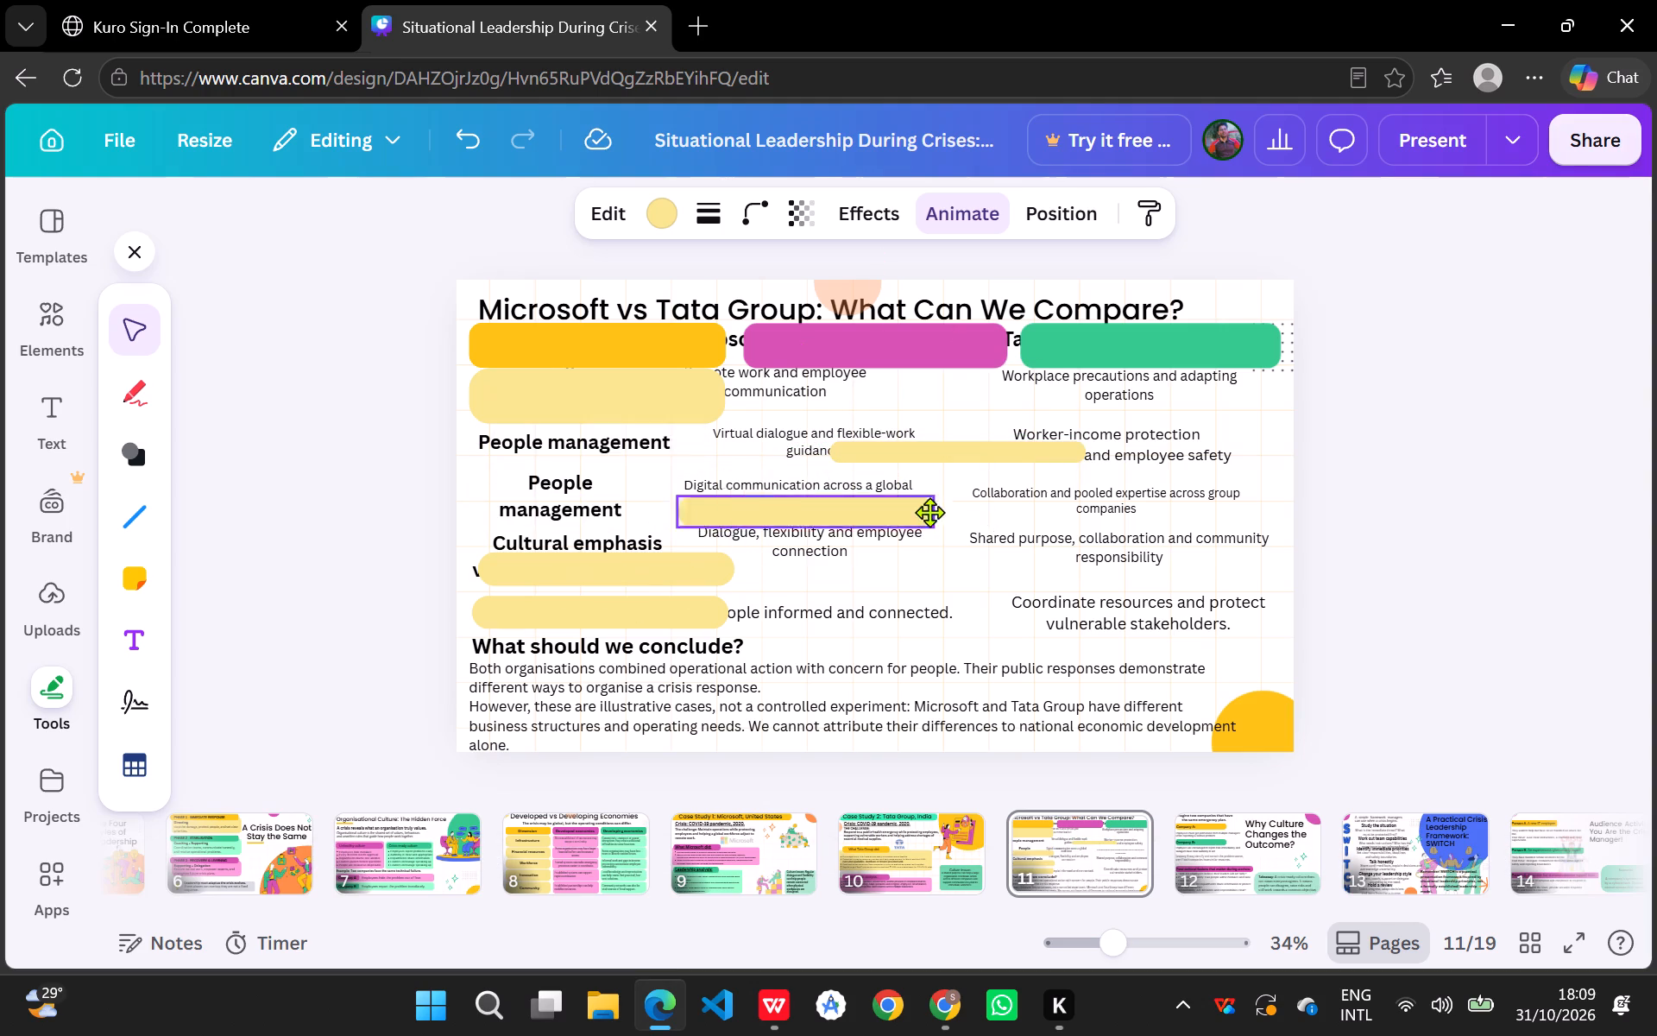
{"action": "left_click_drag", "start_coordinate": [929, 512], "coordinate": [707, 496]}
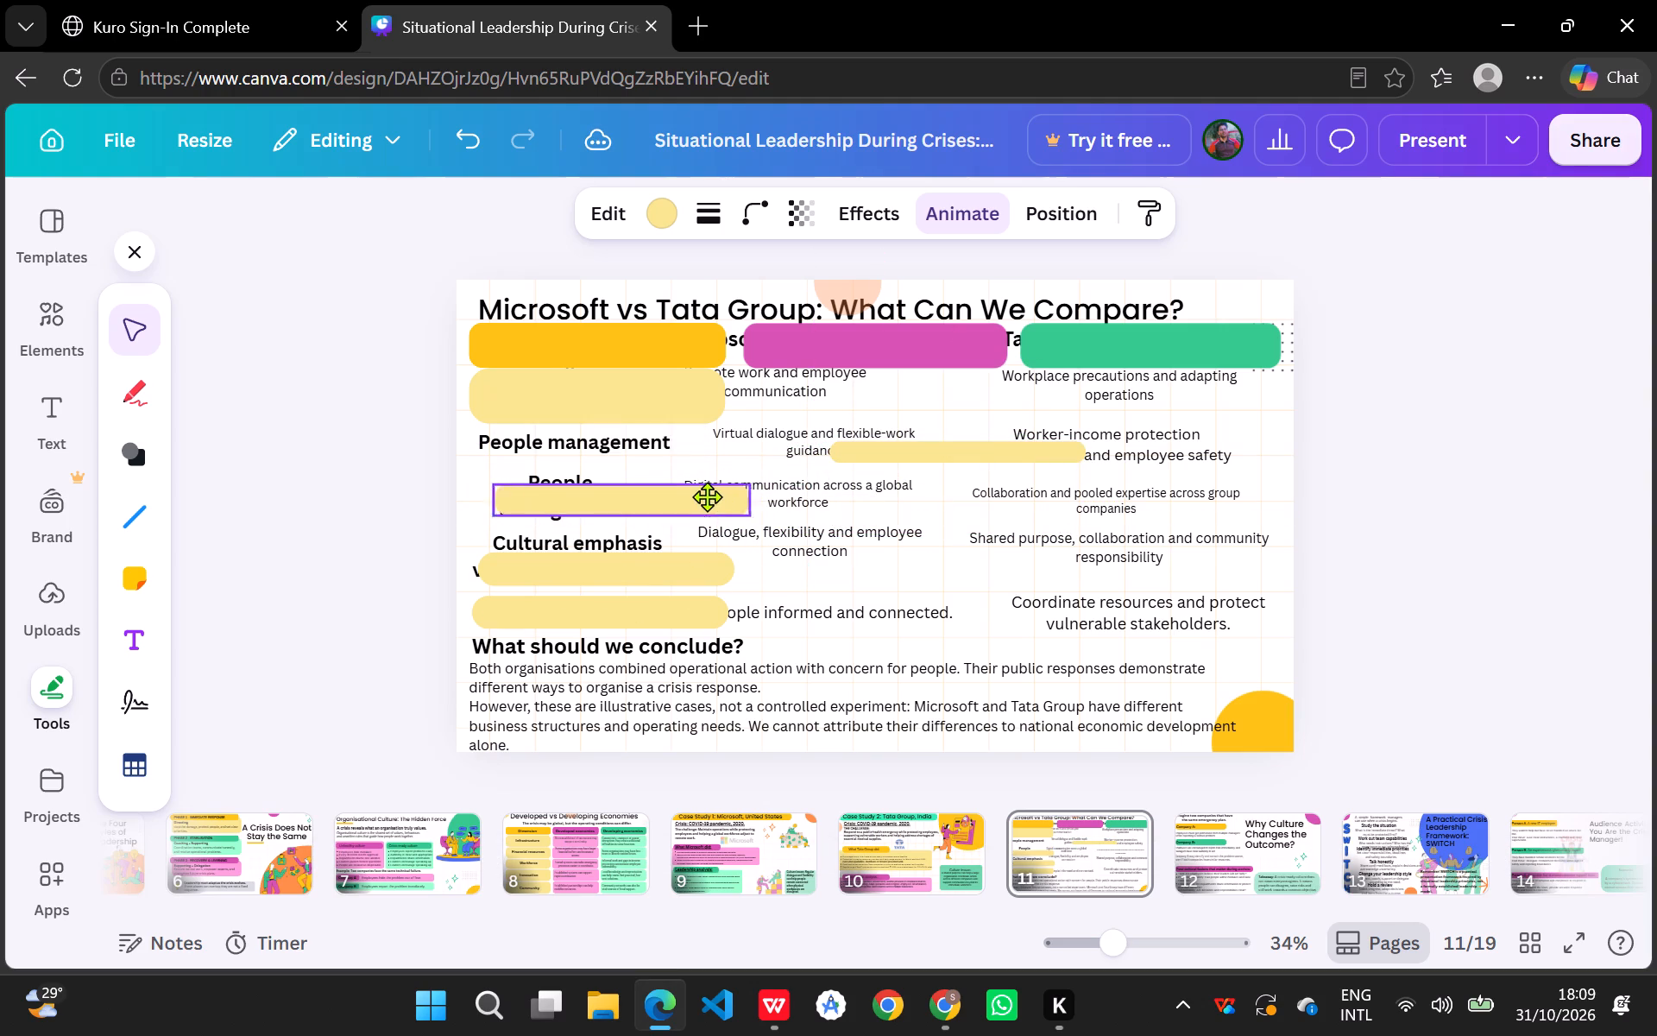
{"action": "left_click_drag", "start_coordinate": [707, 496], "coordinate": [682, 497]}
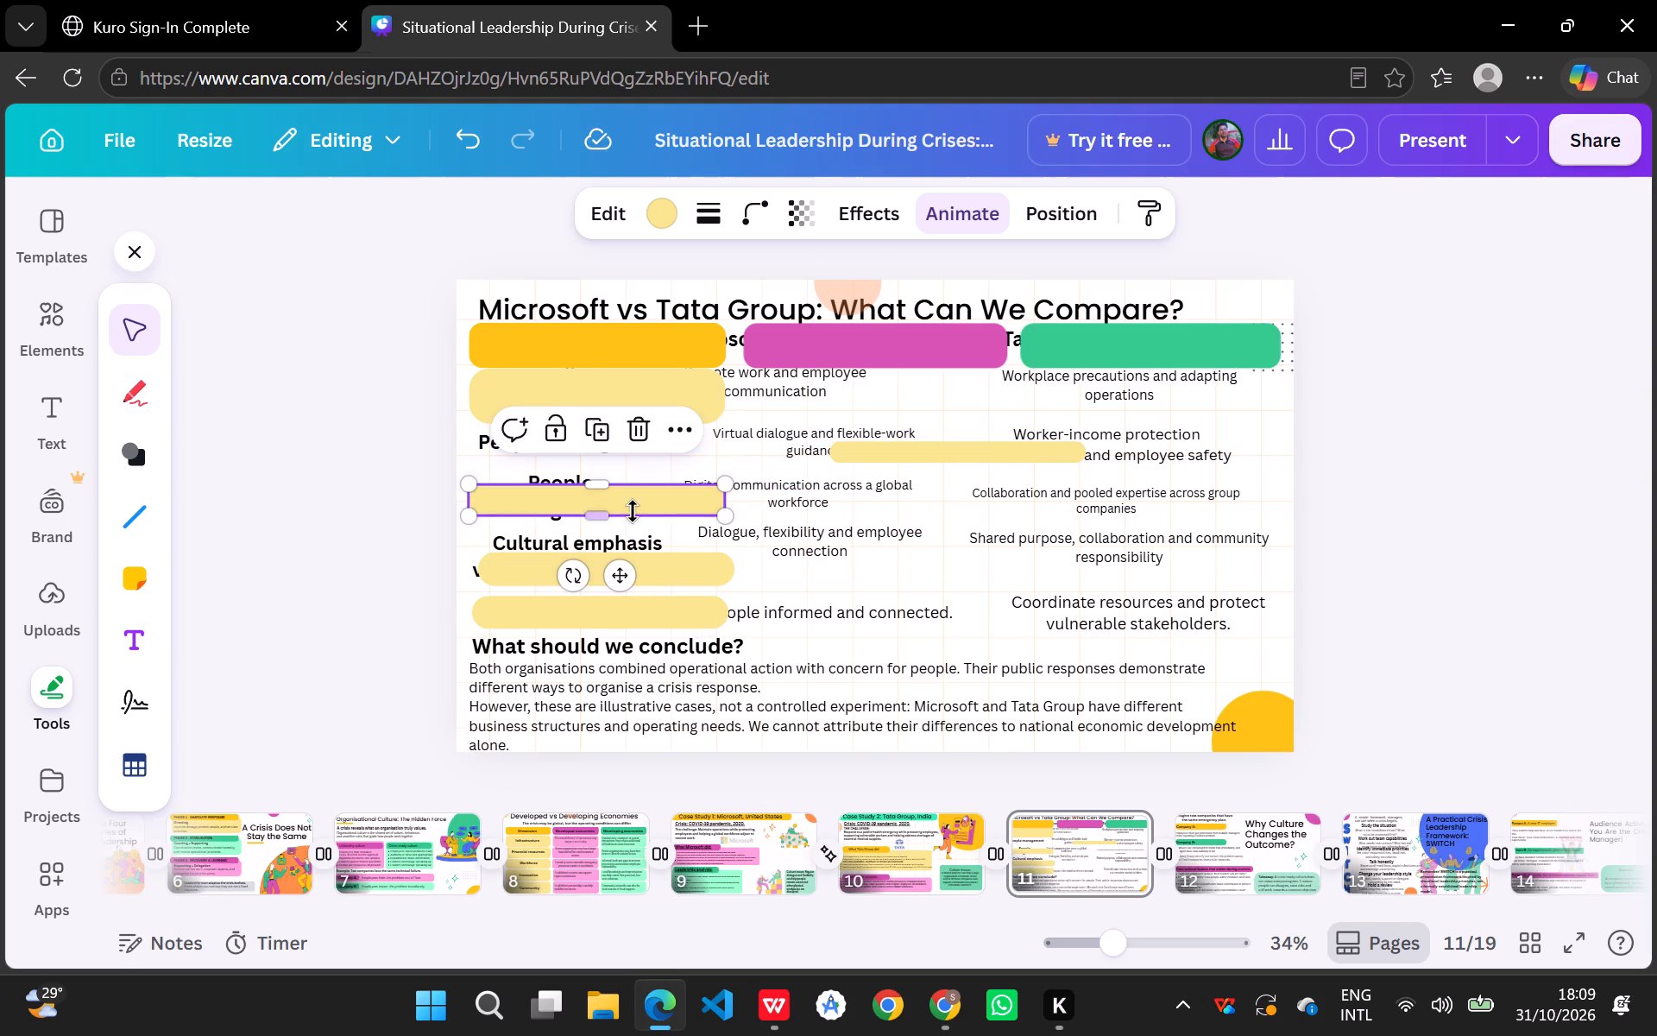
{"action": "left_click_drag", "start_coordinate": [595, 516], "coordinate": [597, 527]}
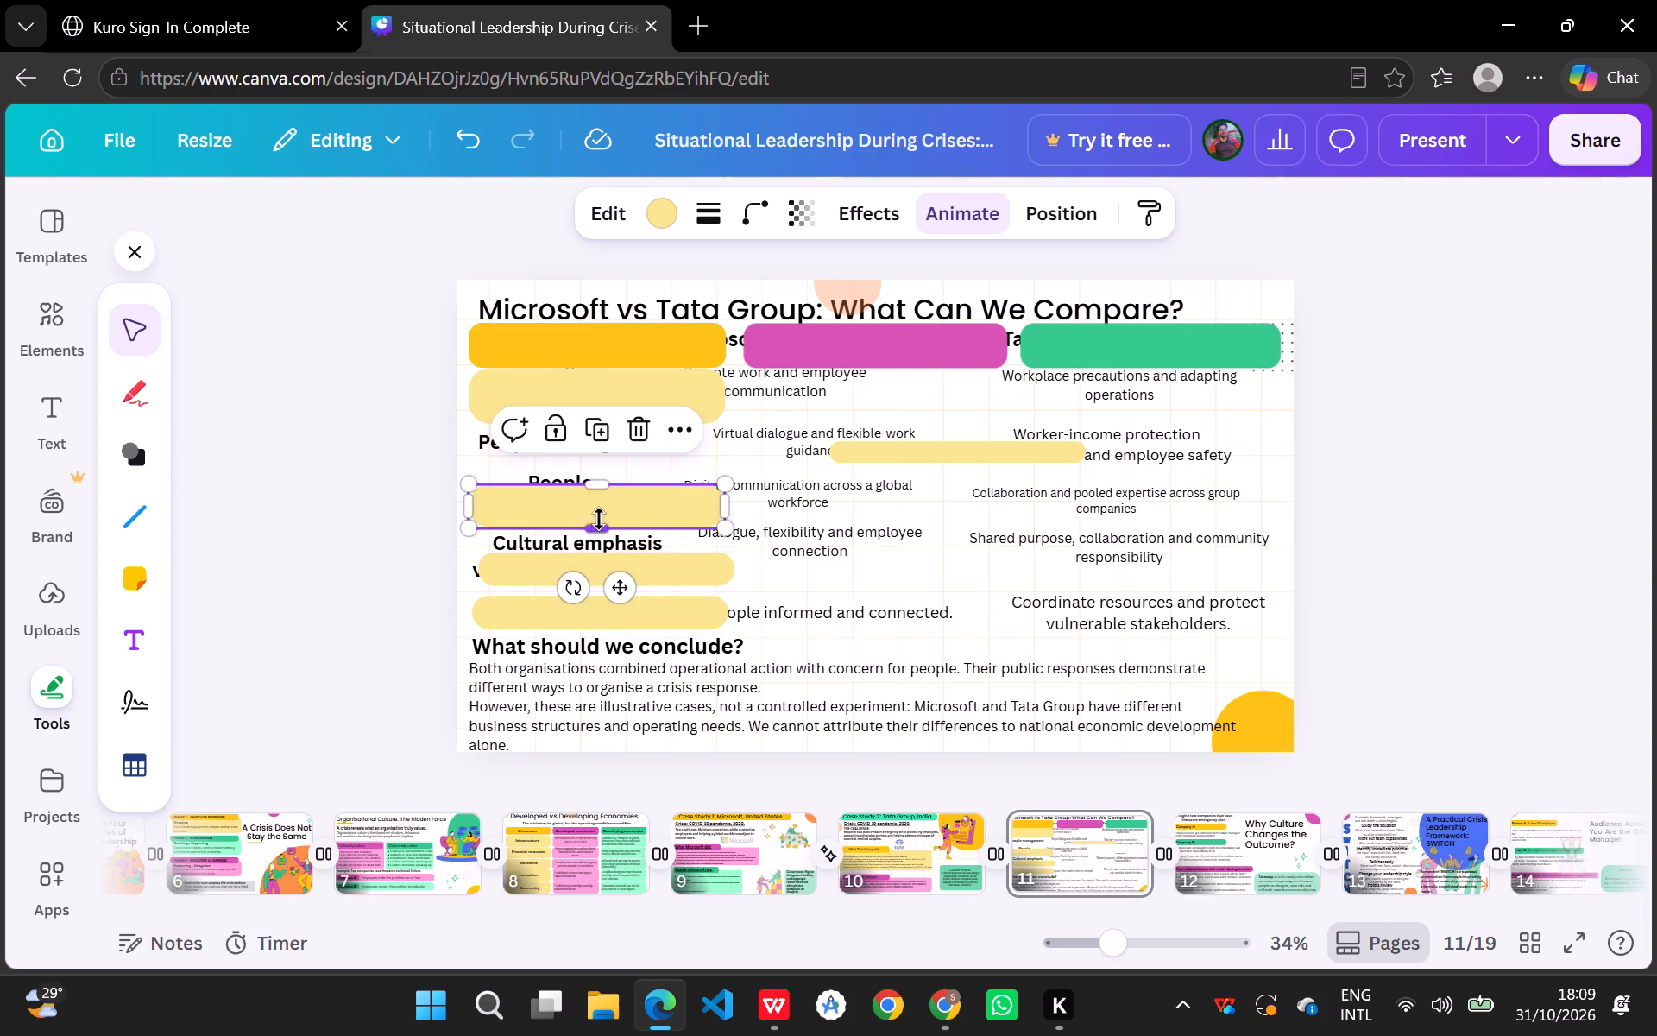
{"action": "left_click_drag", "start_coordinate": [602, 502], "coordinate": [601, 492]}
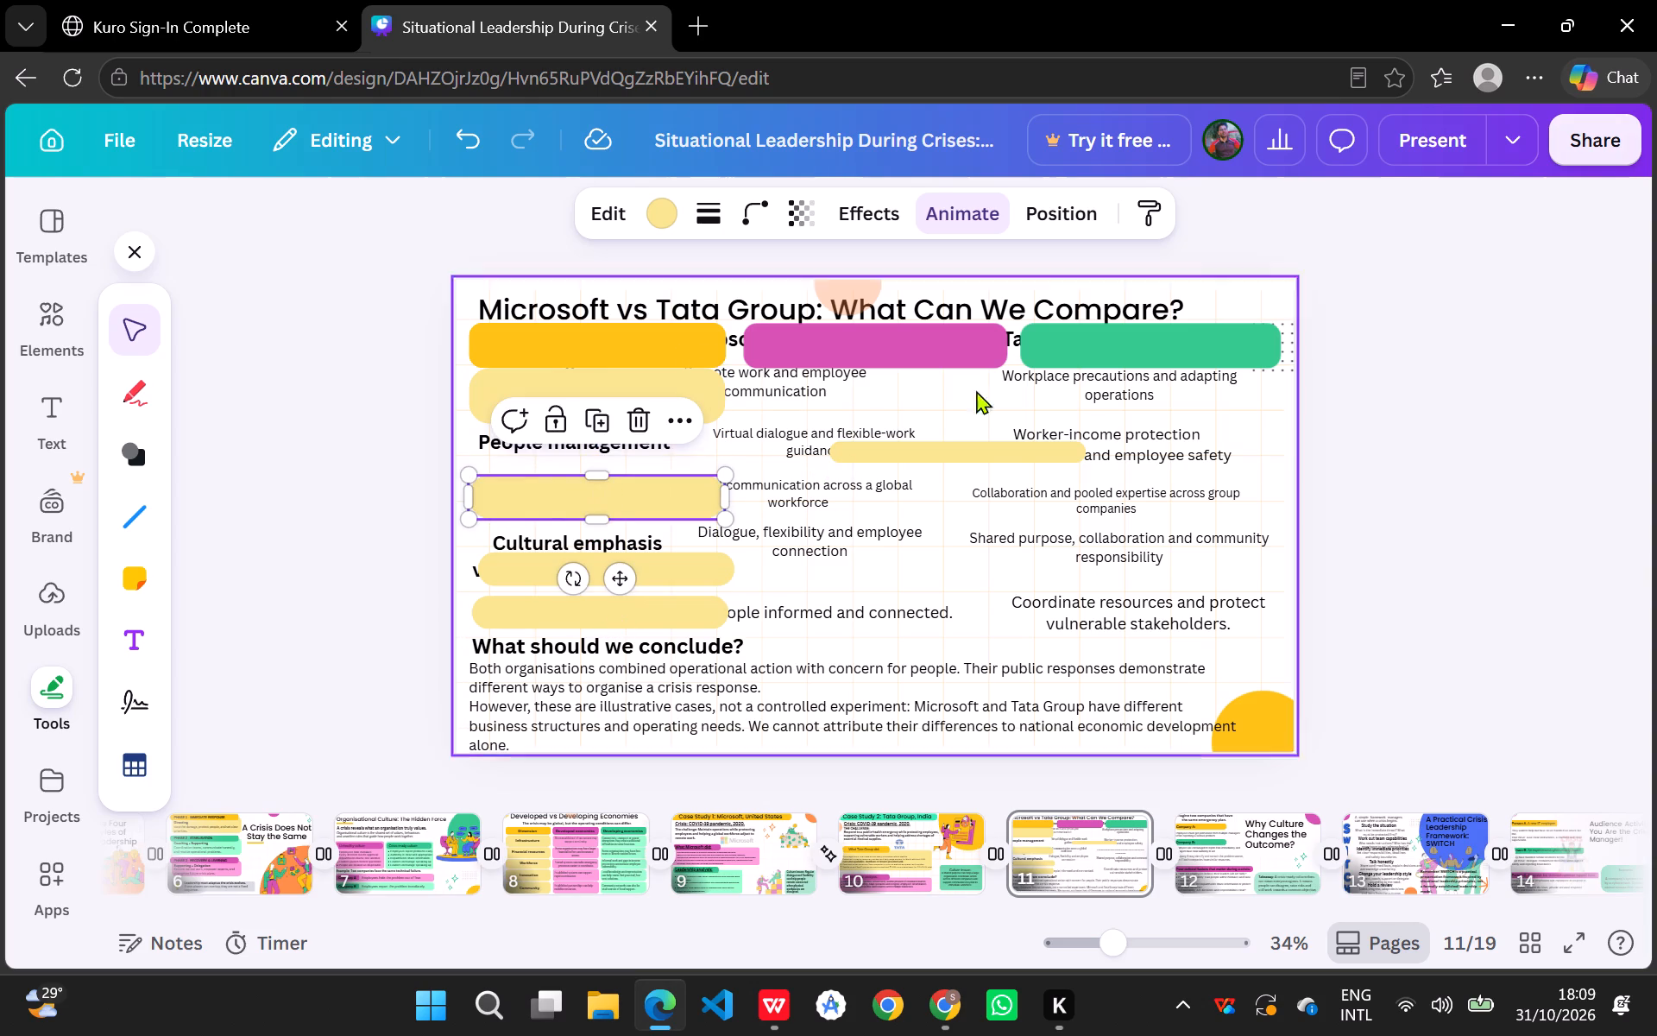
Place the thin yellow strip over the first "People management" label and the fourth panel over "Cultural emphasis visible in the response".
{"action": "left_click_drag", "start_coordinate": [954, 447], "coordinate": [599, 438]}
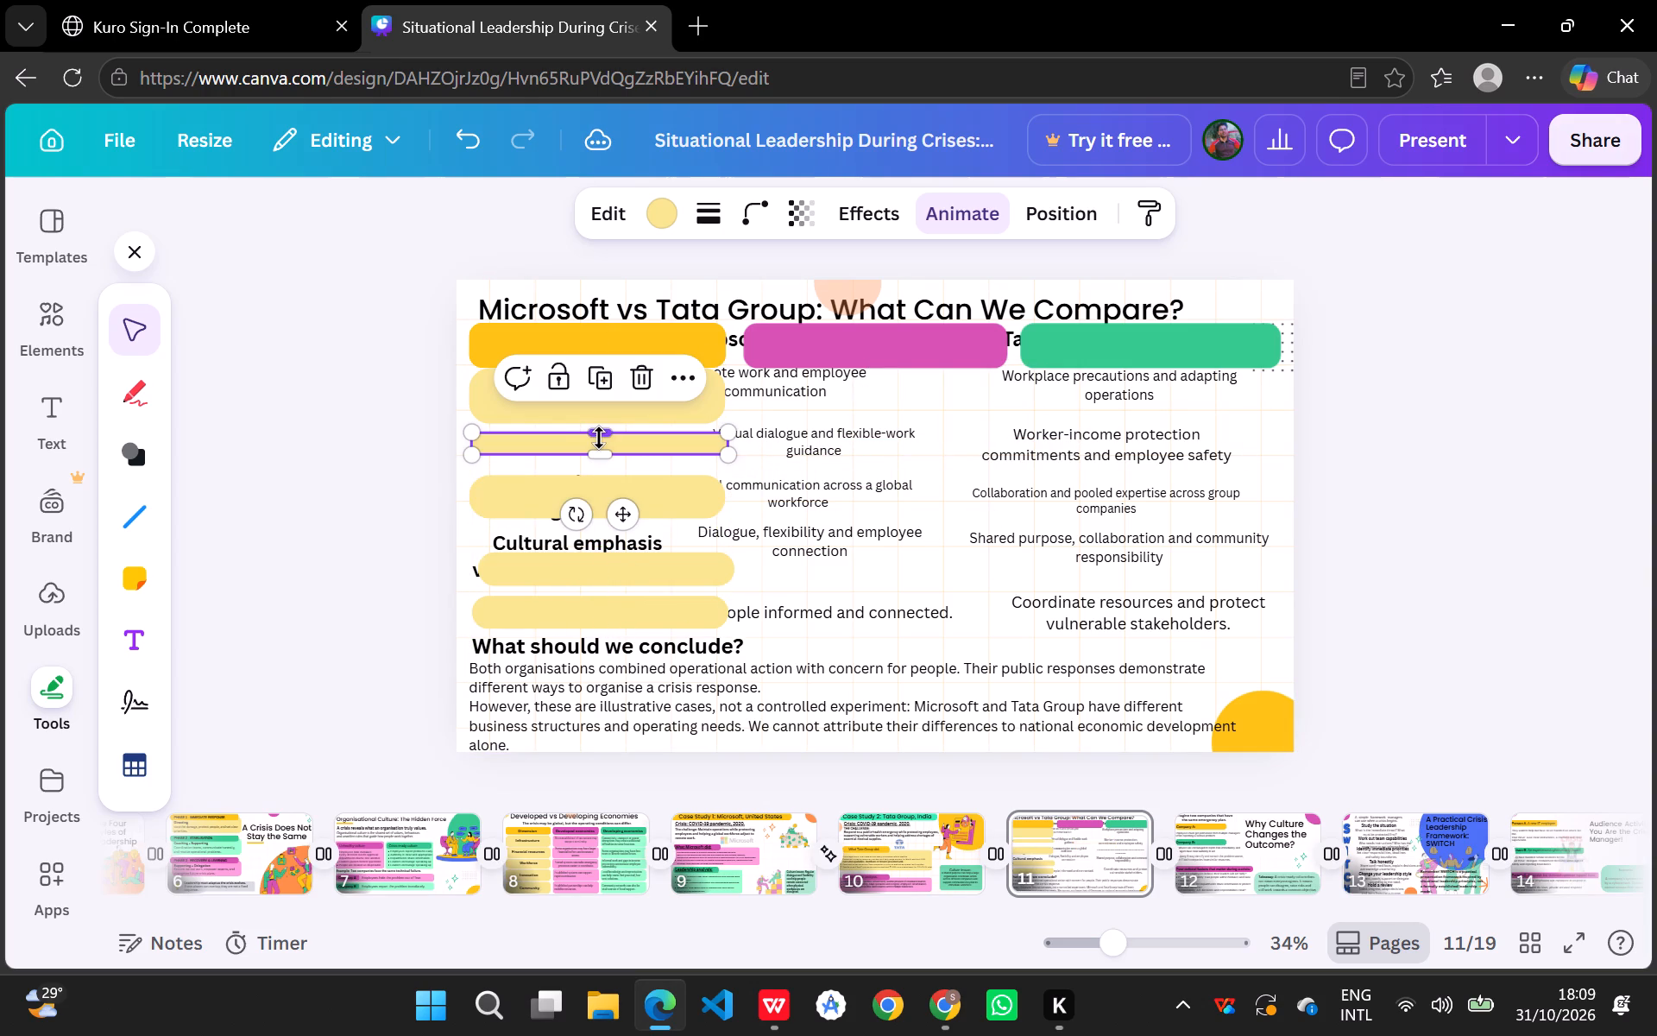
{"action": "left_click_drag", "start_coordinate": [621, 576], "coordinate": [647, 565]}
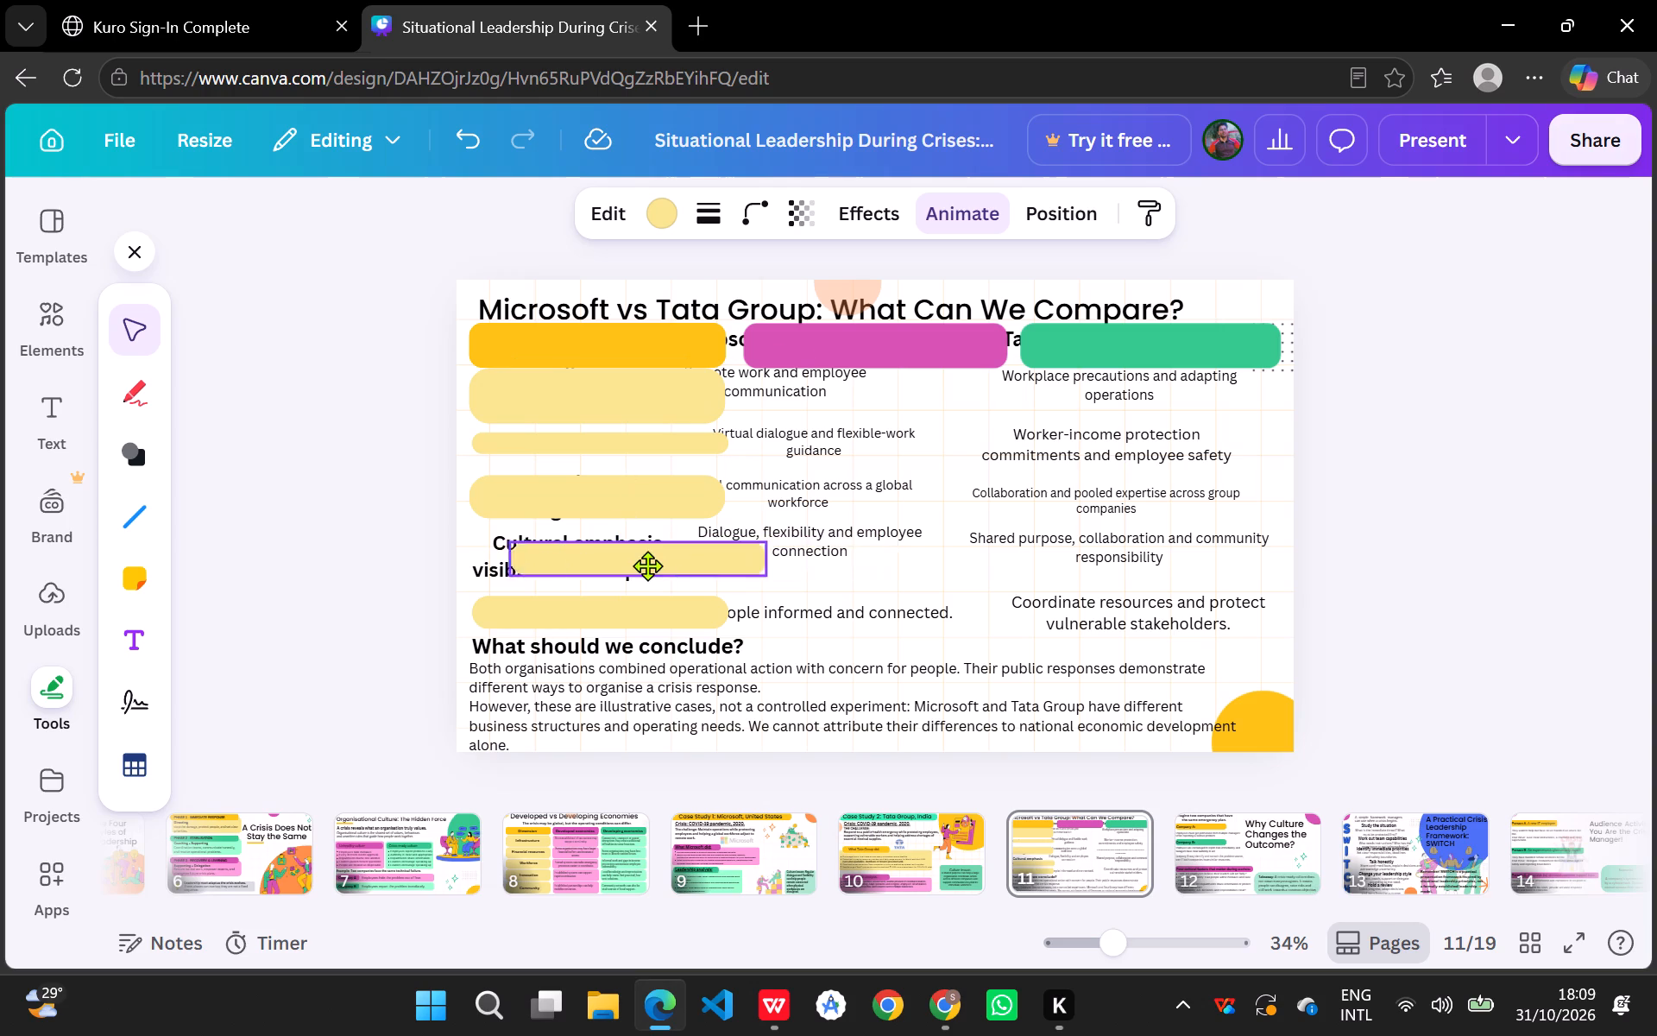
{"action": "left_click_drag", "start_coordinate": [647, 565], "coordinate": [611, 565]}
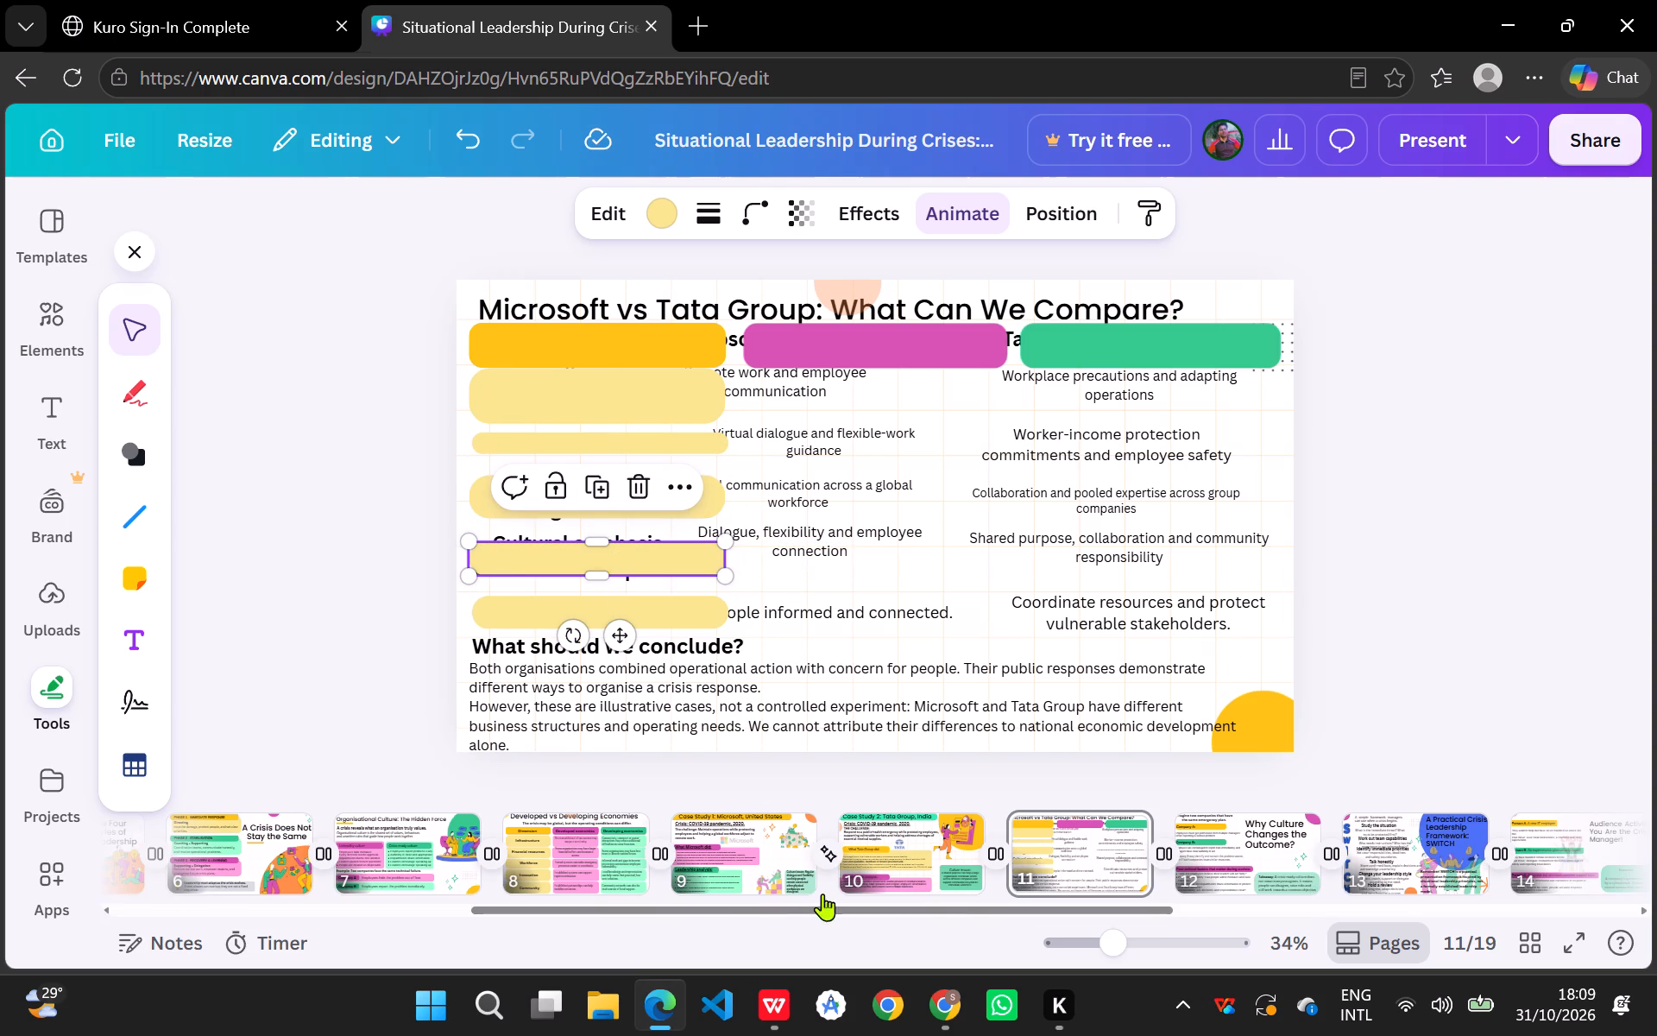
Copy the light pink Workforce panel from page 8 onto page 11 and shorten it to a slim bar.
{"action": "left_click", "coordinate": [592, 863]}
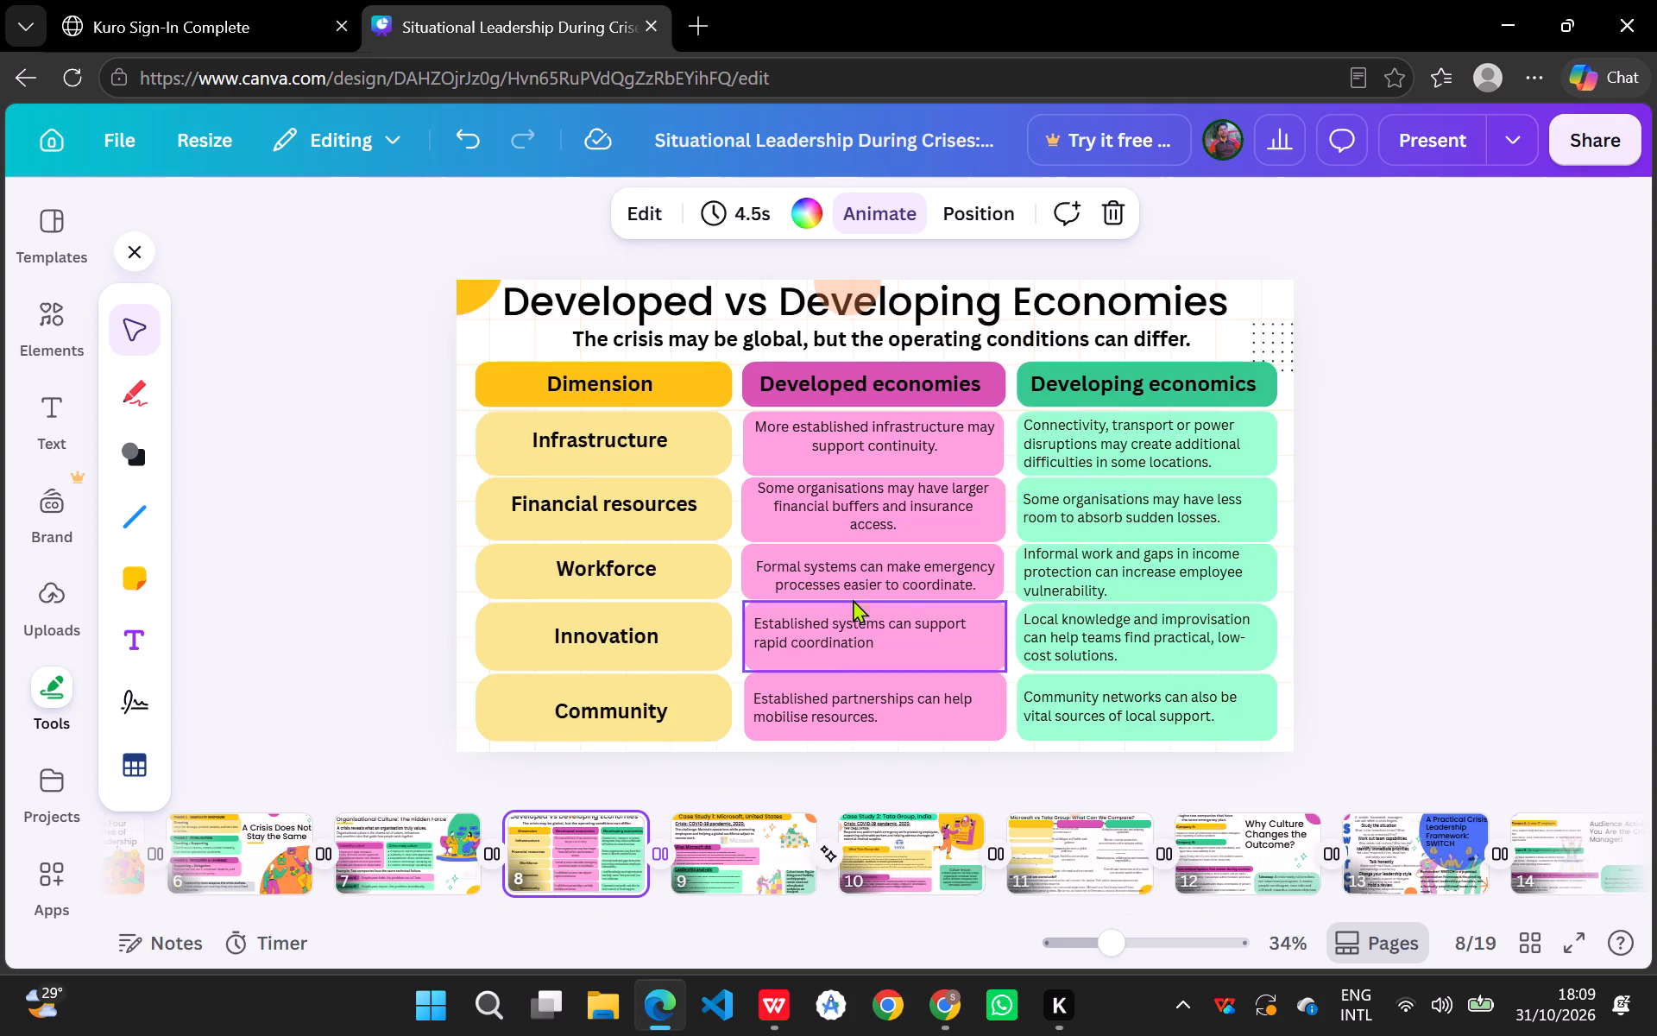
{"action": "left_click", "coordinate": [907, 552]}
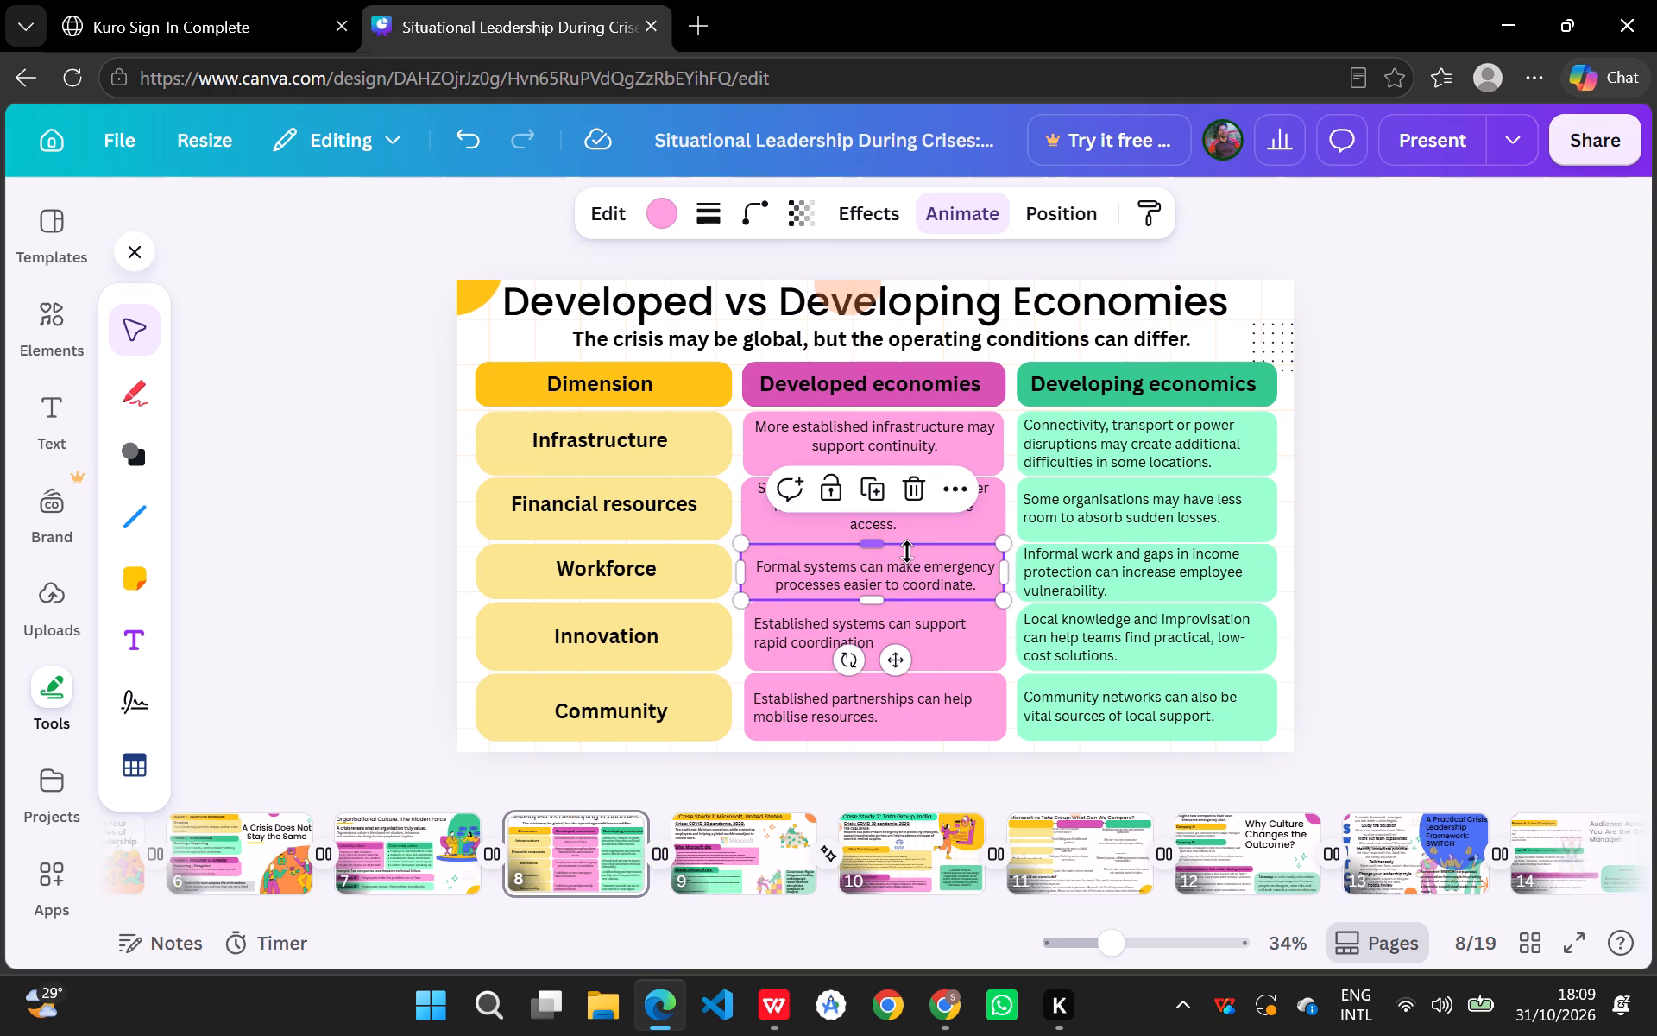
{"action": "key", "text": "ctrl+c"}
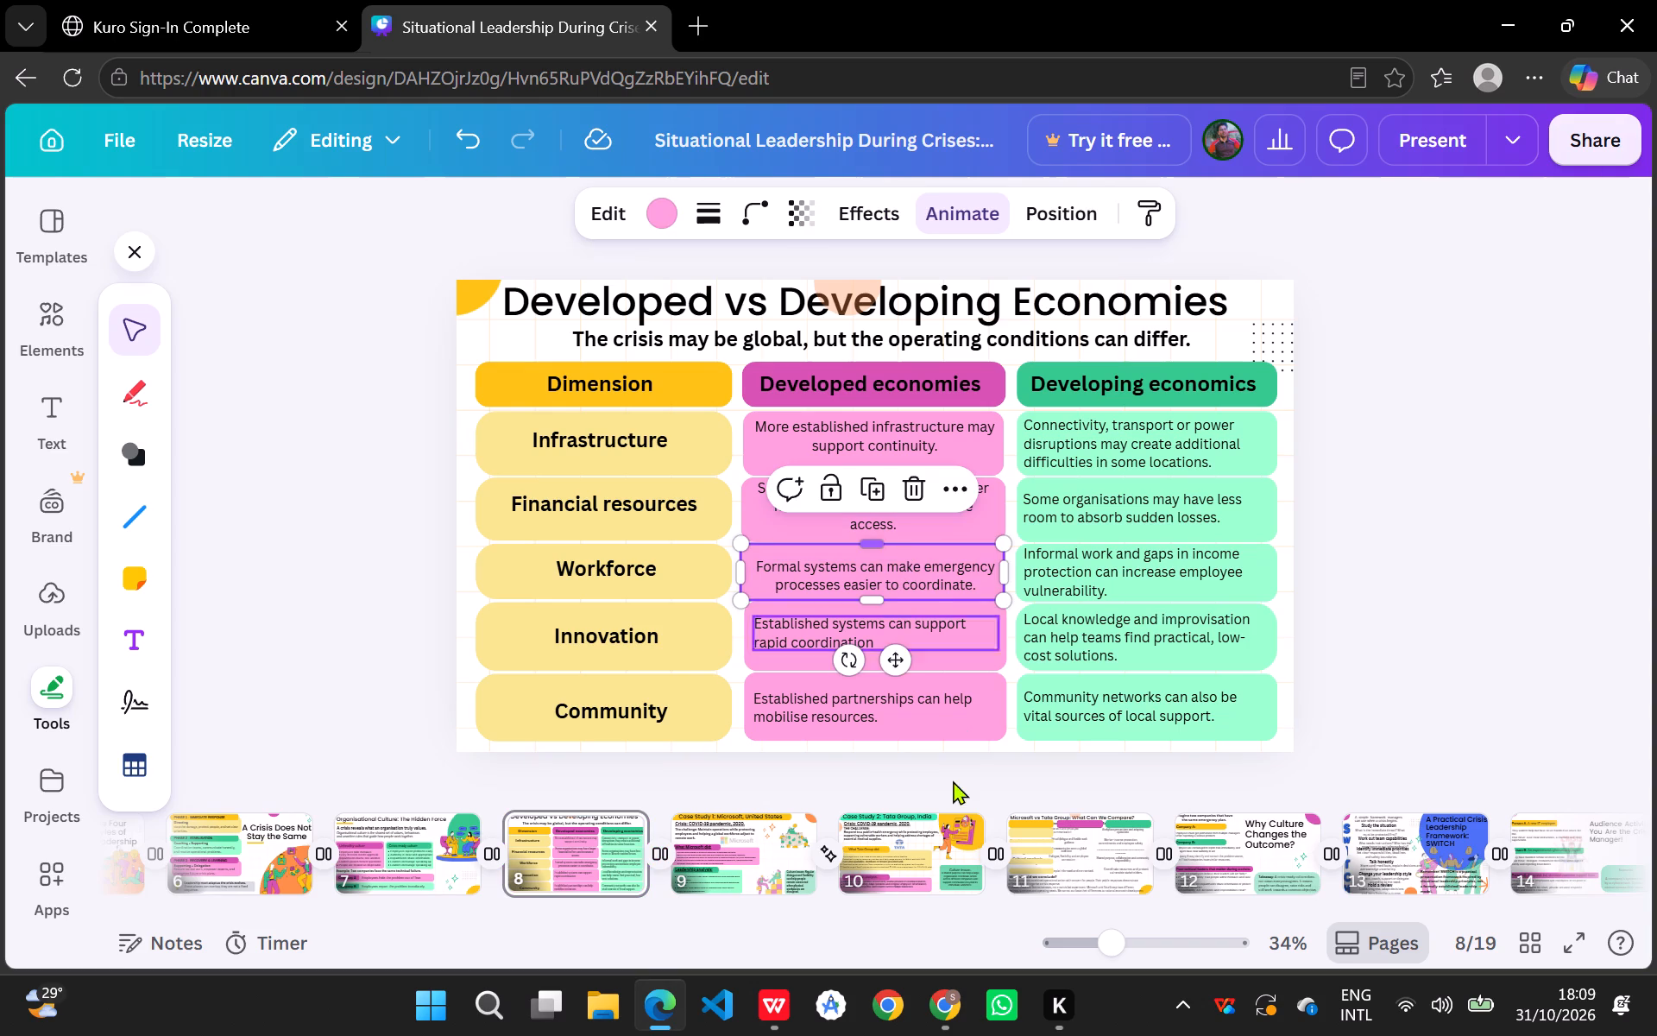
{"action": "left_click", "coordinate": [1084, 868]}
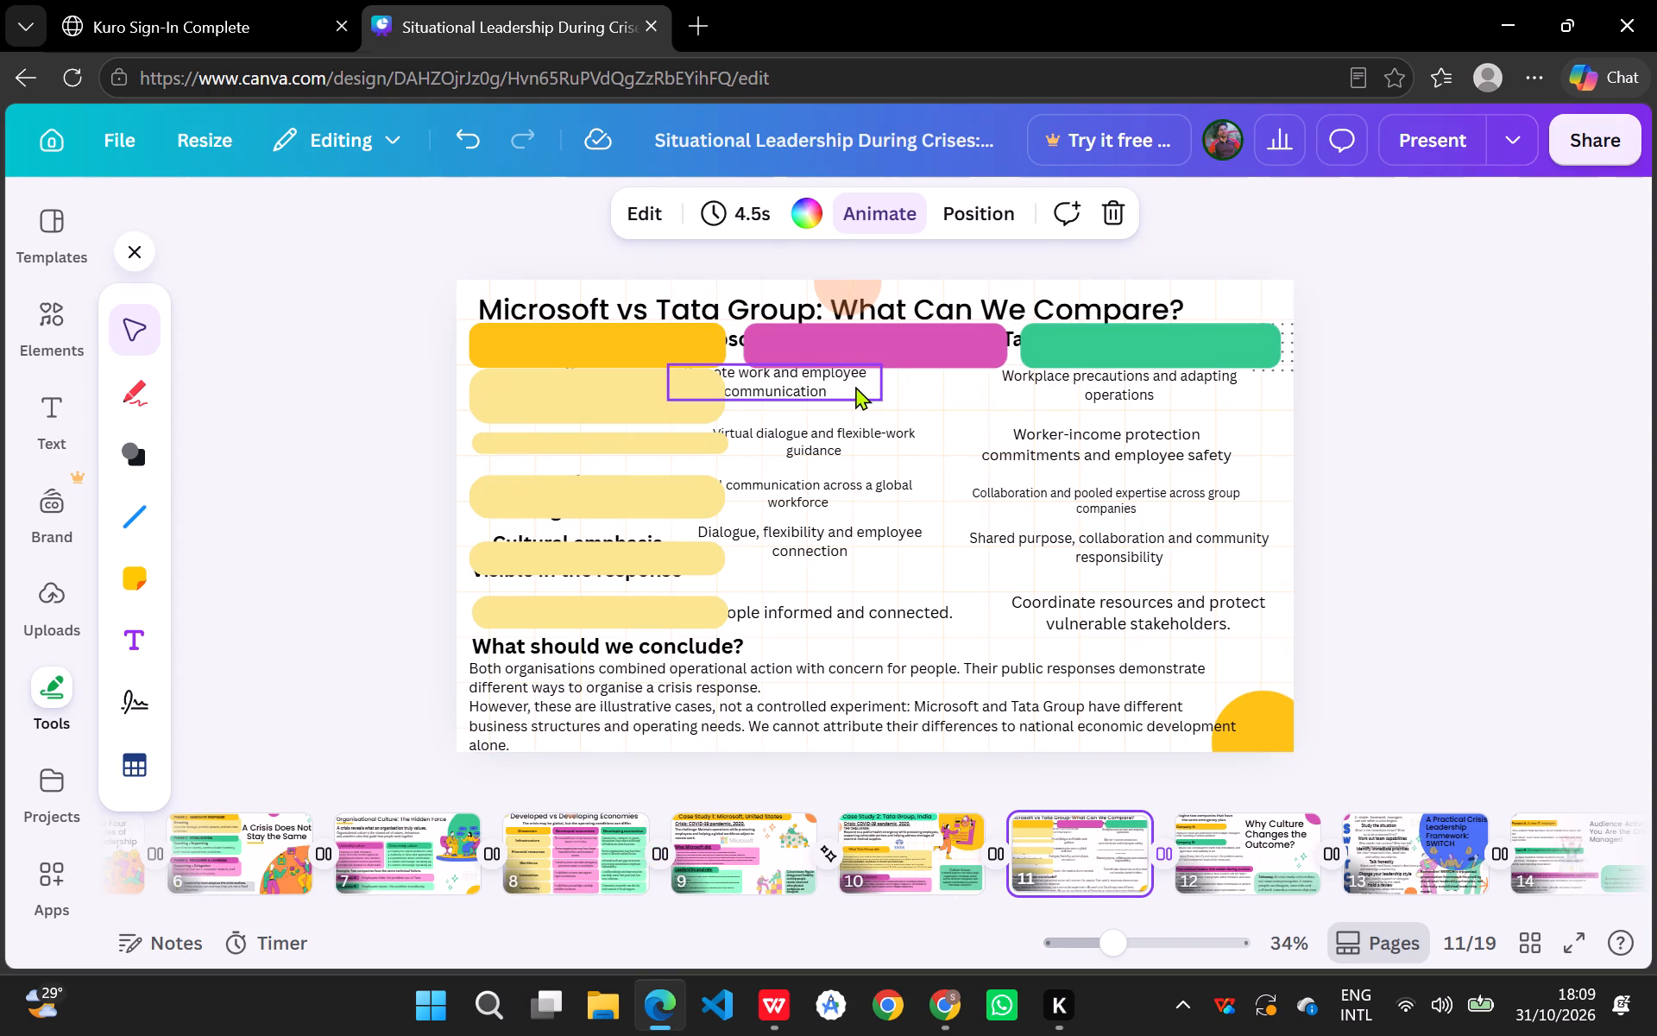
{"action": "left_click", "coordinate": [856, 386]}
{"action": "key", "text": "ctrl+v"}
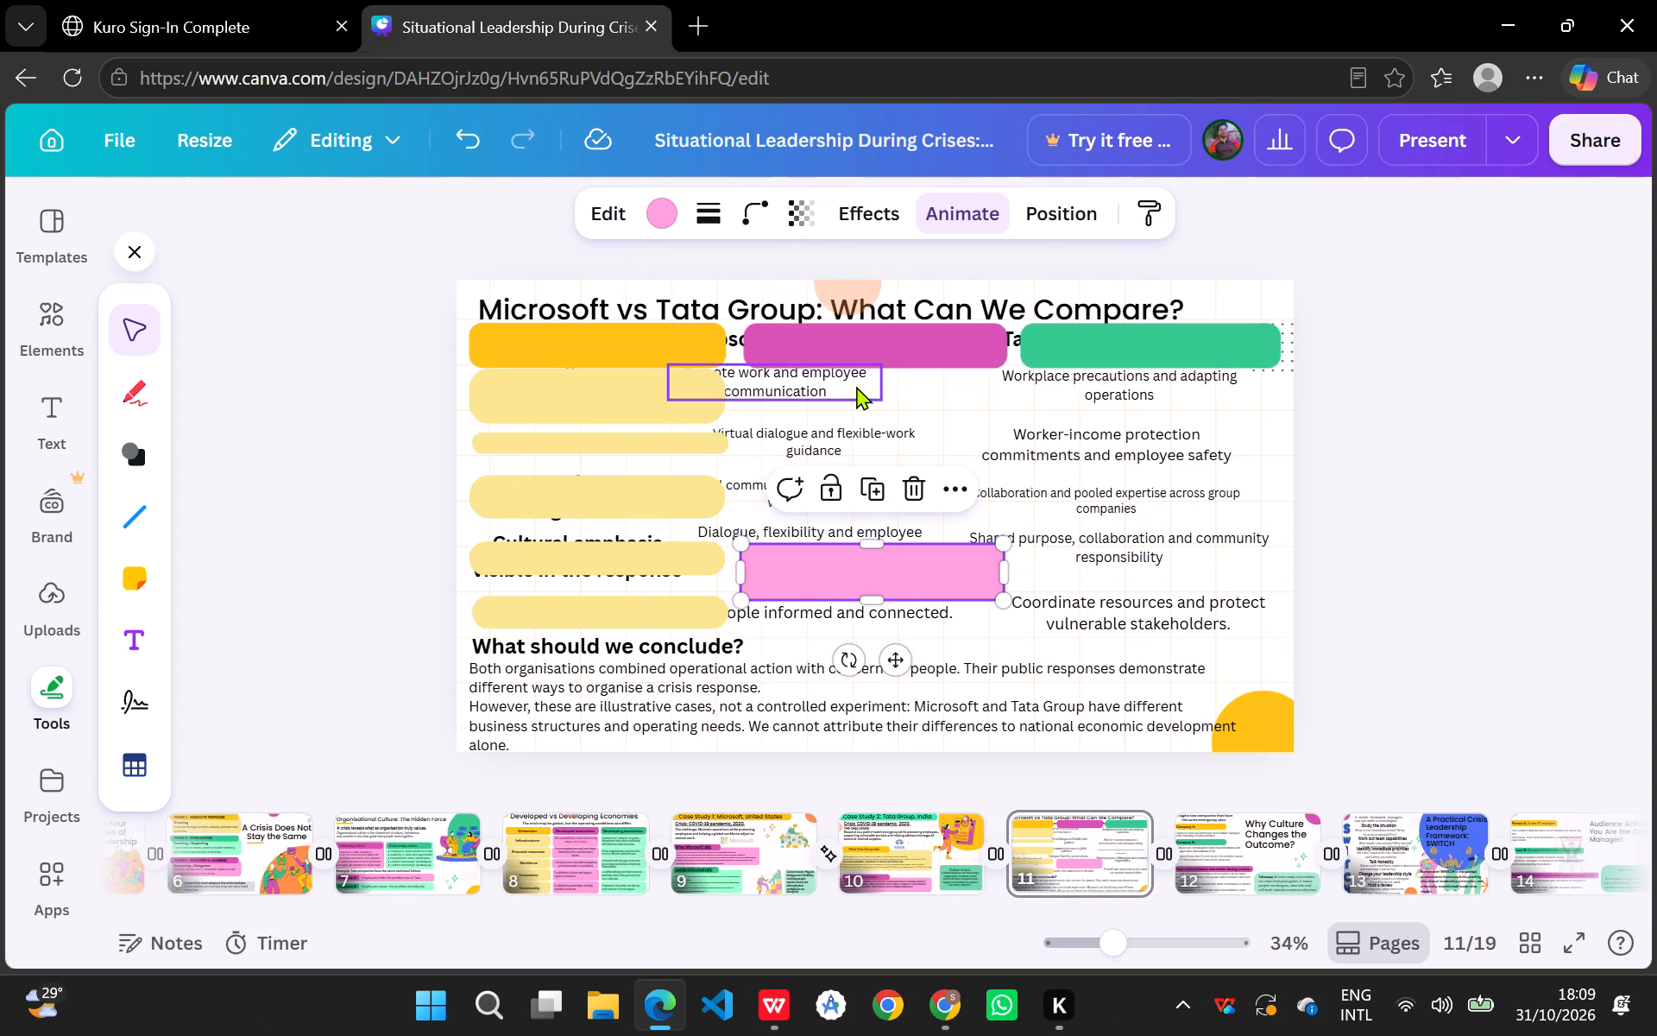
{"action": "left_click_drag", "start_coordinate": [873, 547], "coordinate": [873, 553]}
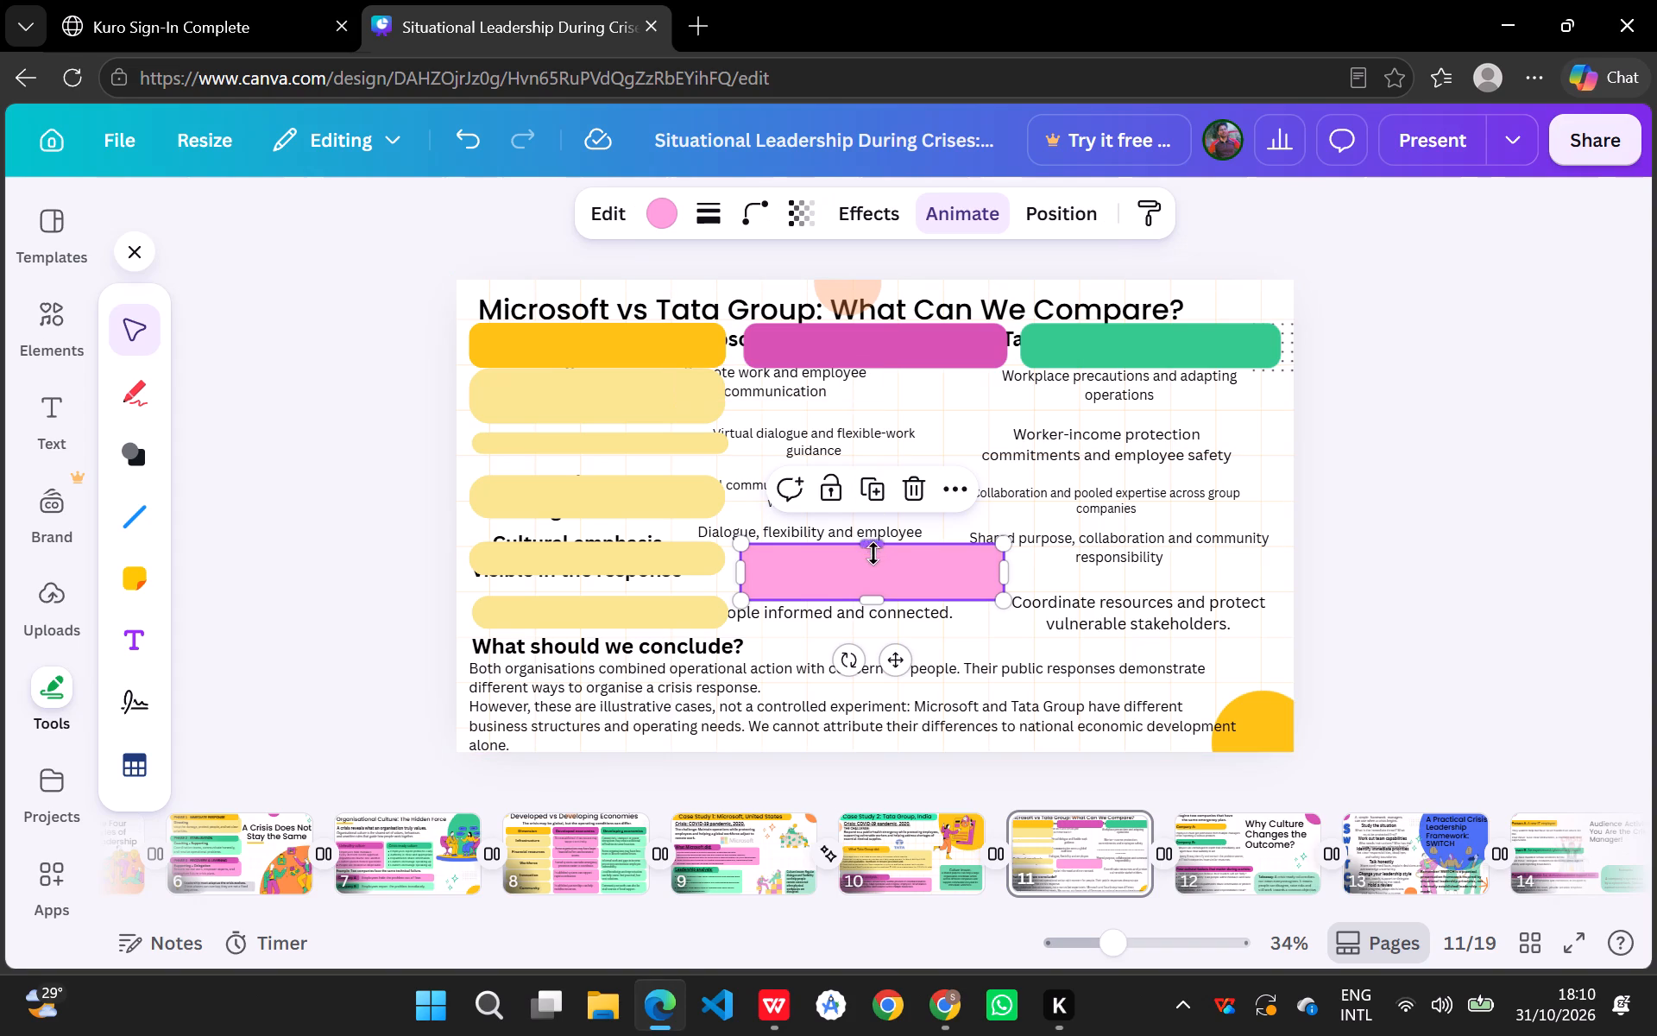
{"action": "left_click_drag", "start_coordinate": [873, 553], "coordinate": [877, 574]}
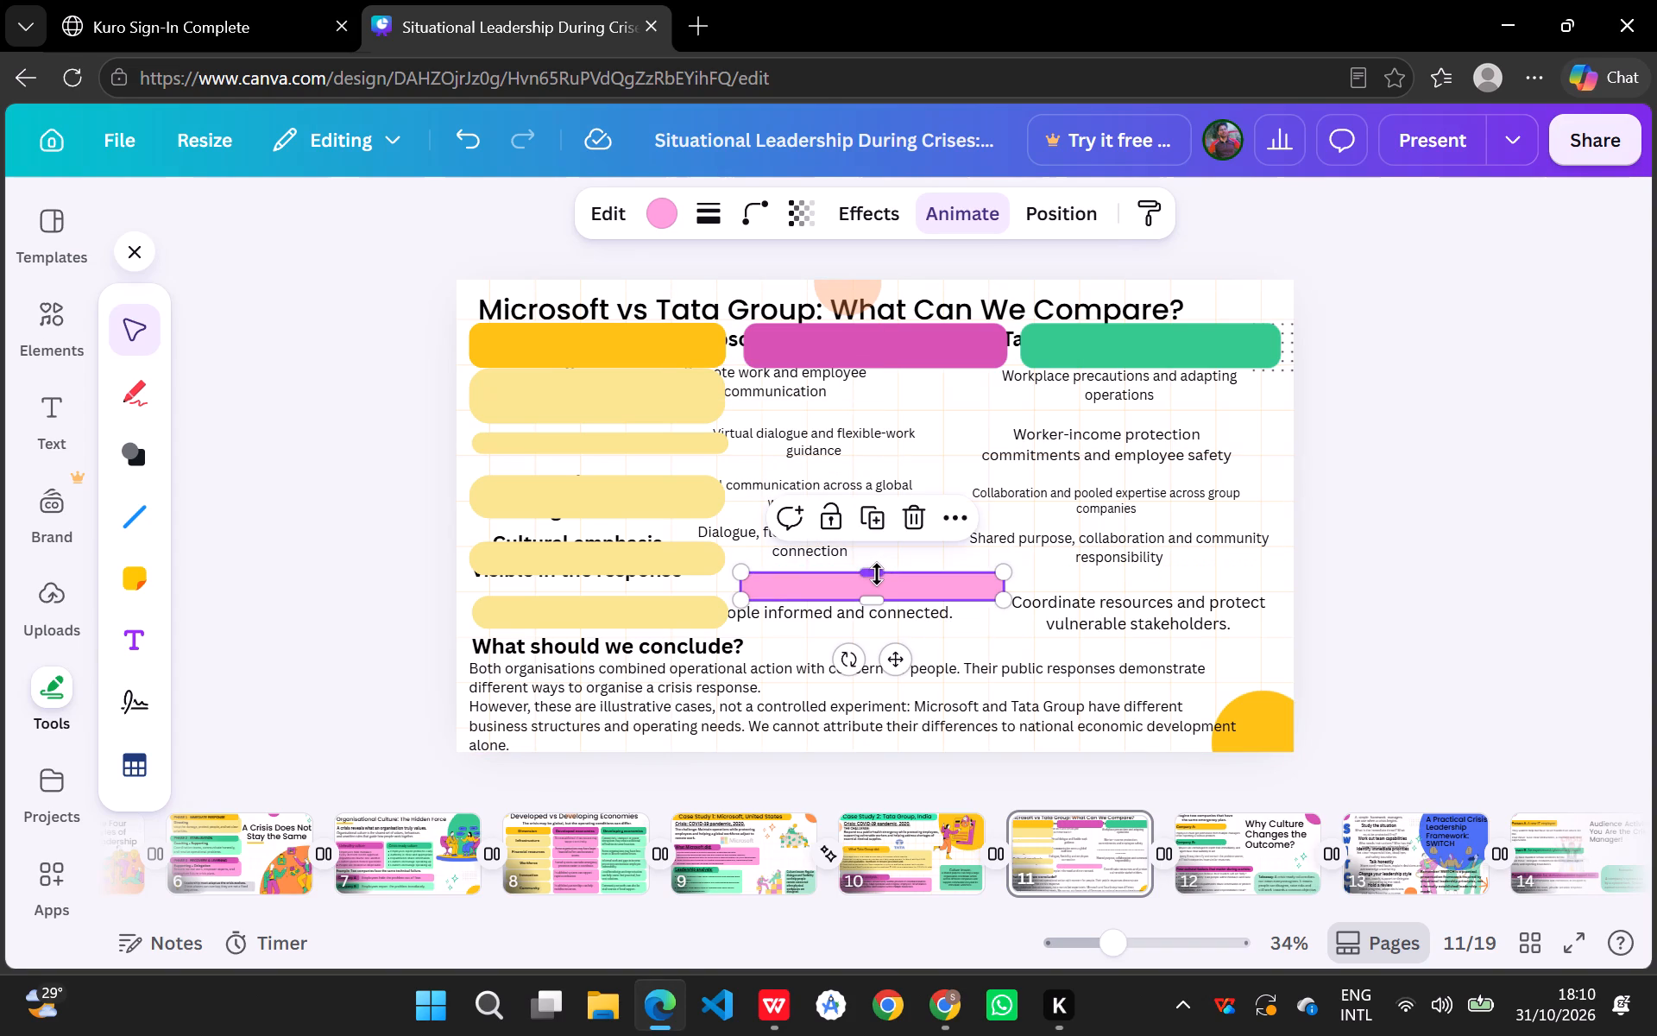
Copy the slim light pink bar on page 11 and paste three more copies of it.
{"action": "left_click", "coordinate": [1088, 629]}
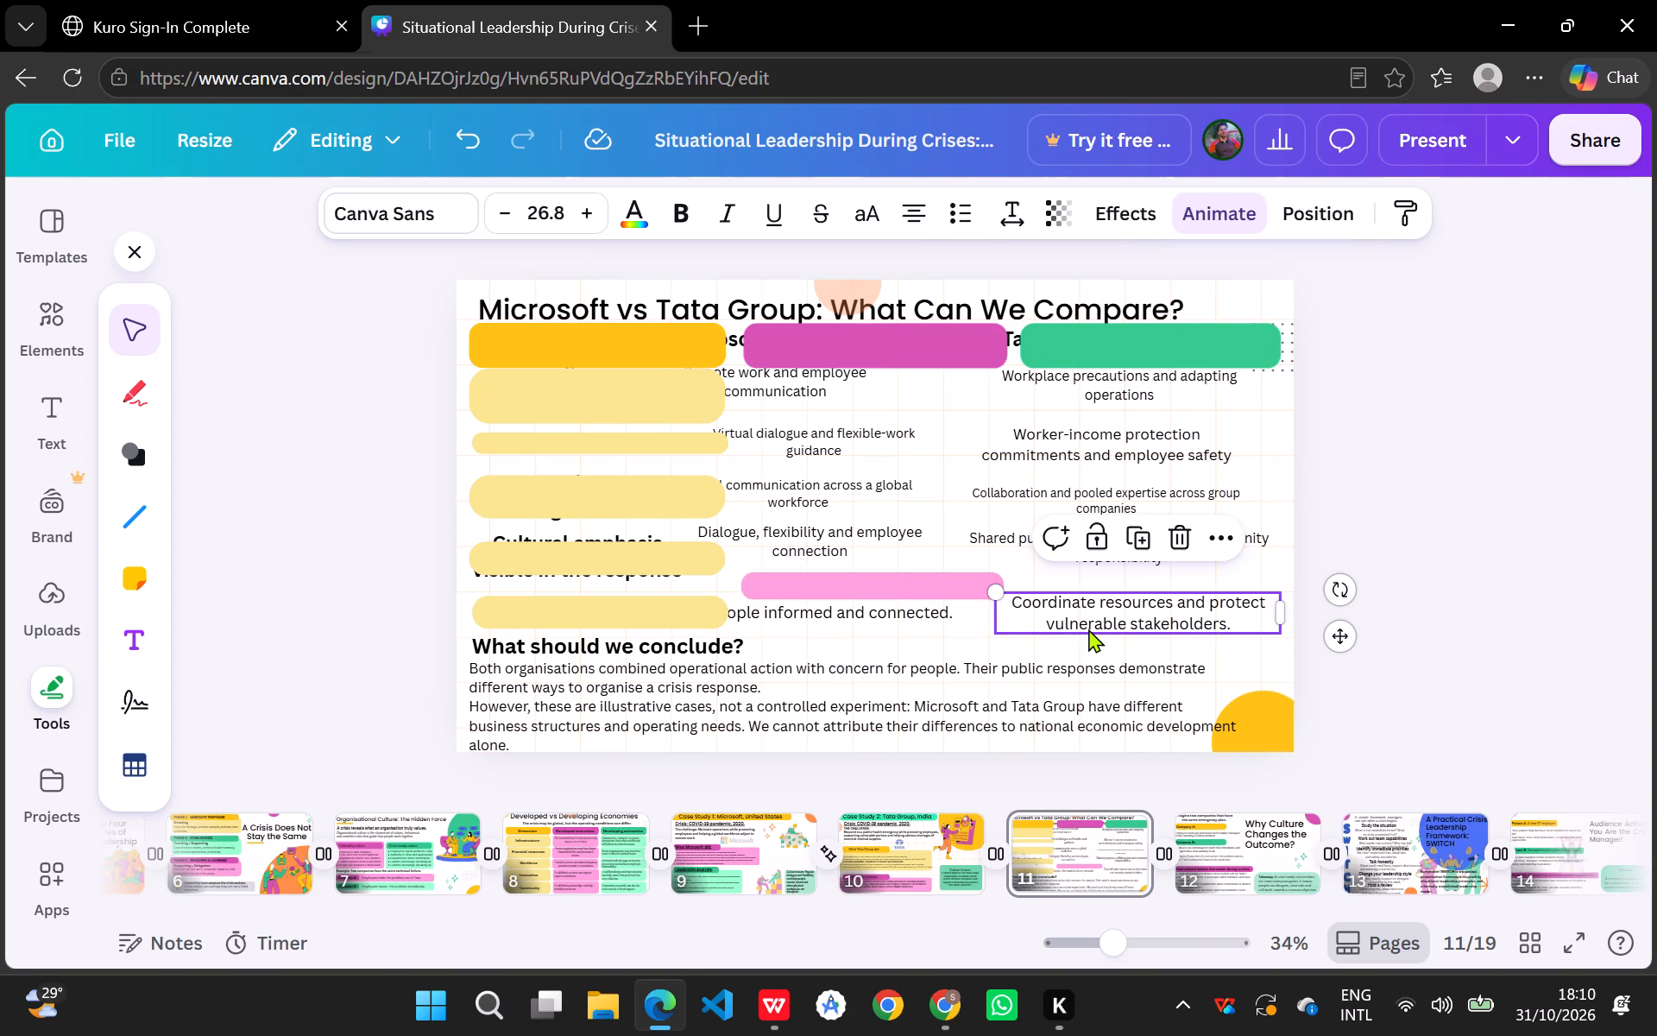
{"action": "left_click", "coordinate": [967, 584]}
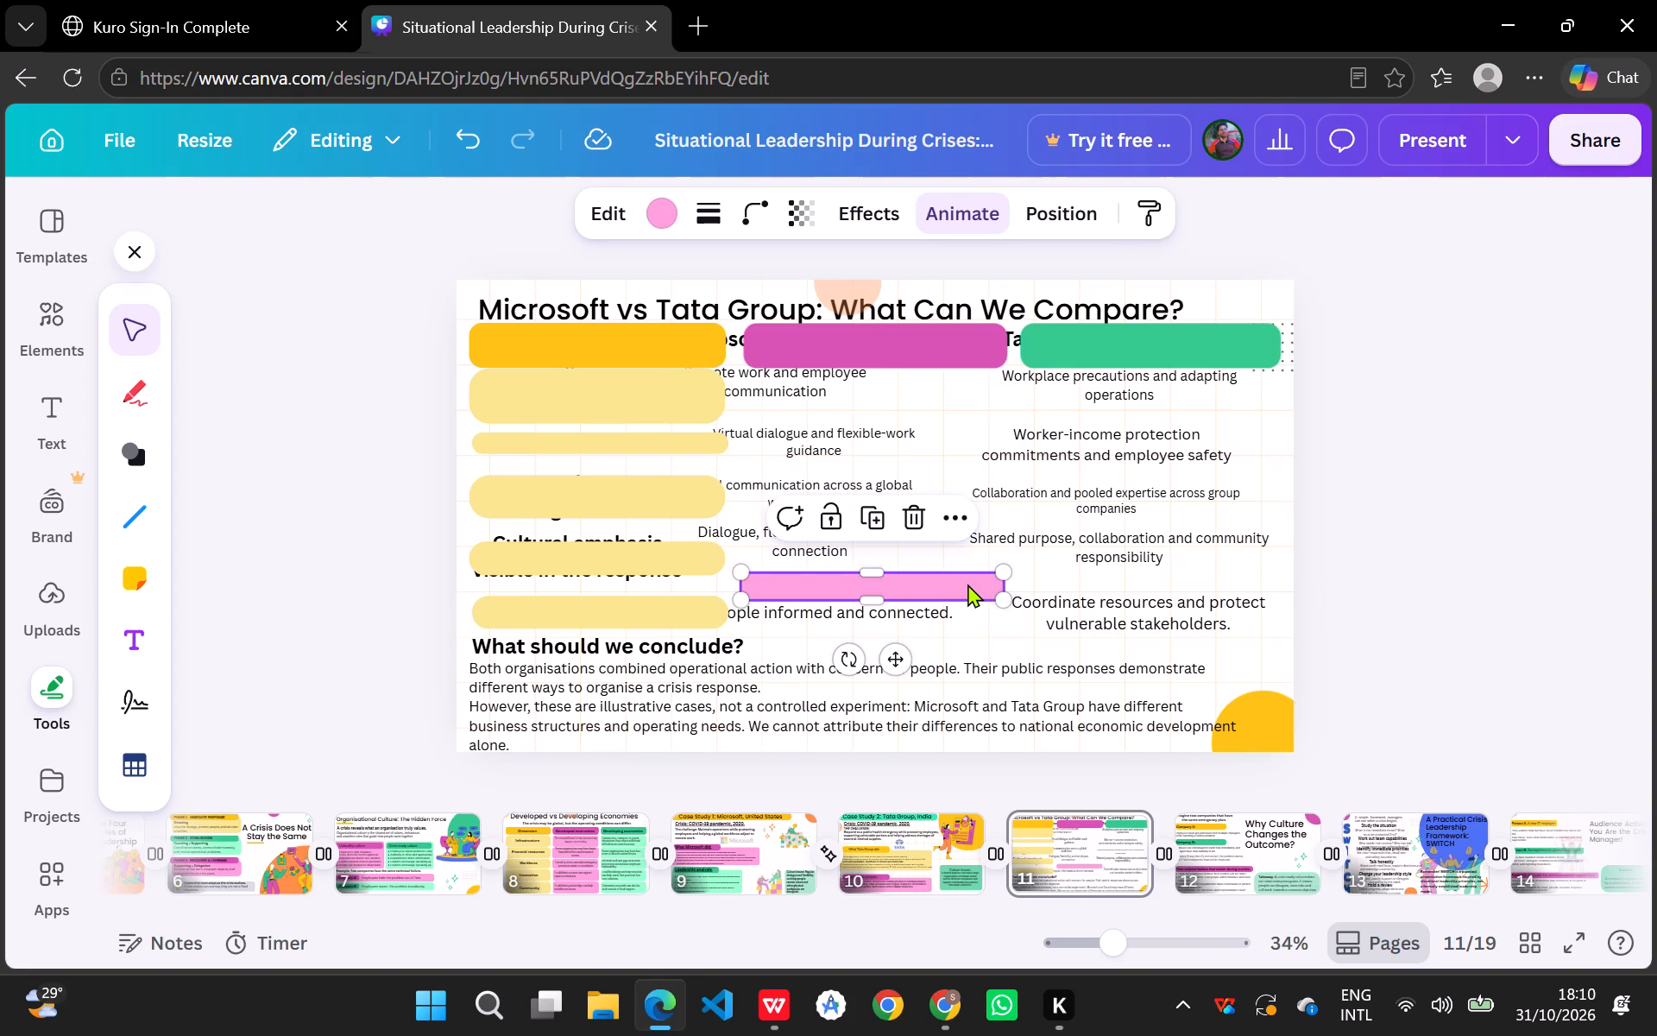
{"action": "key", "text": "ctrl+c"}
{"action": "key", "text": "ctrl+v"}
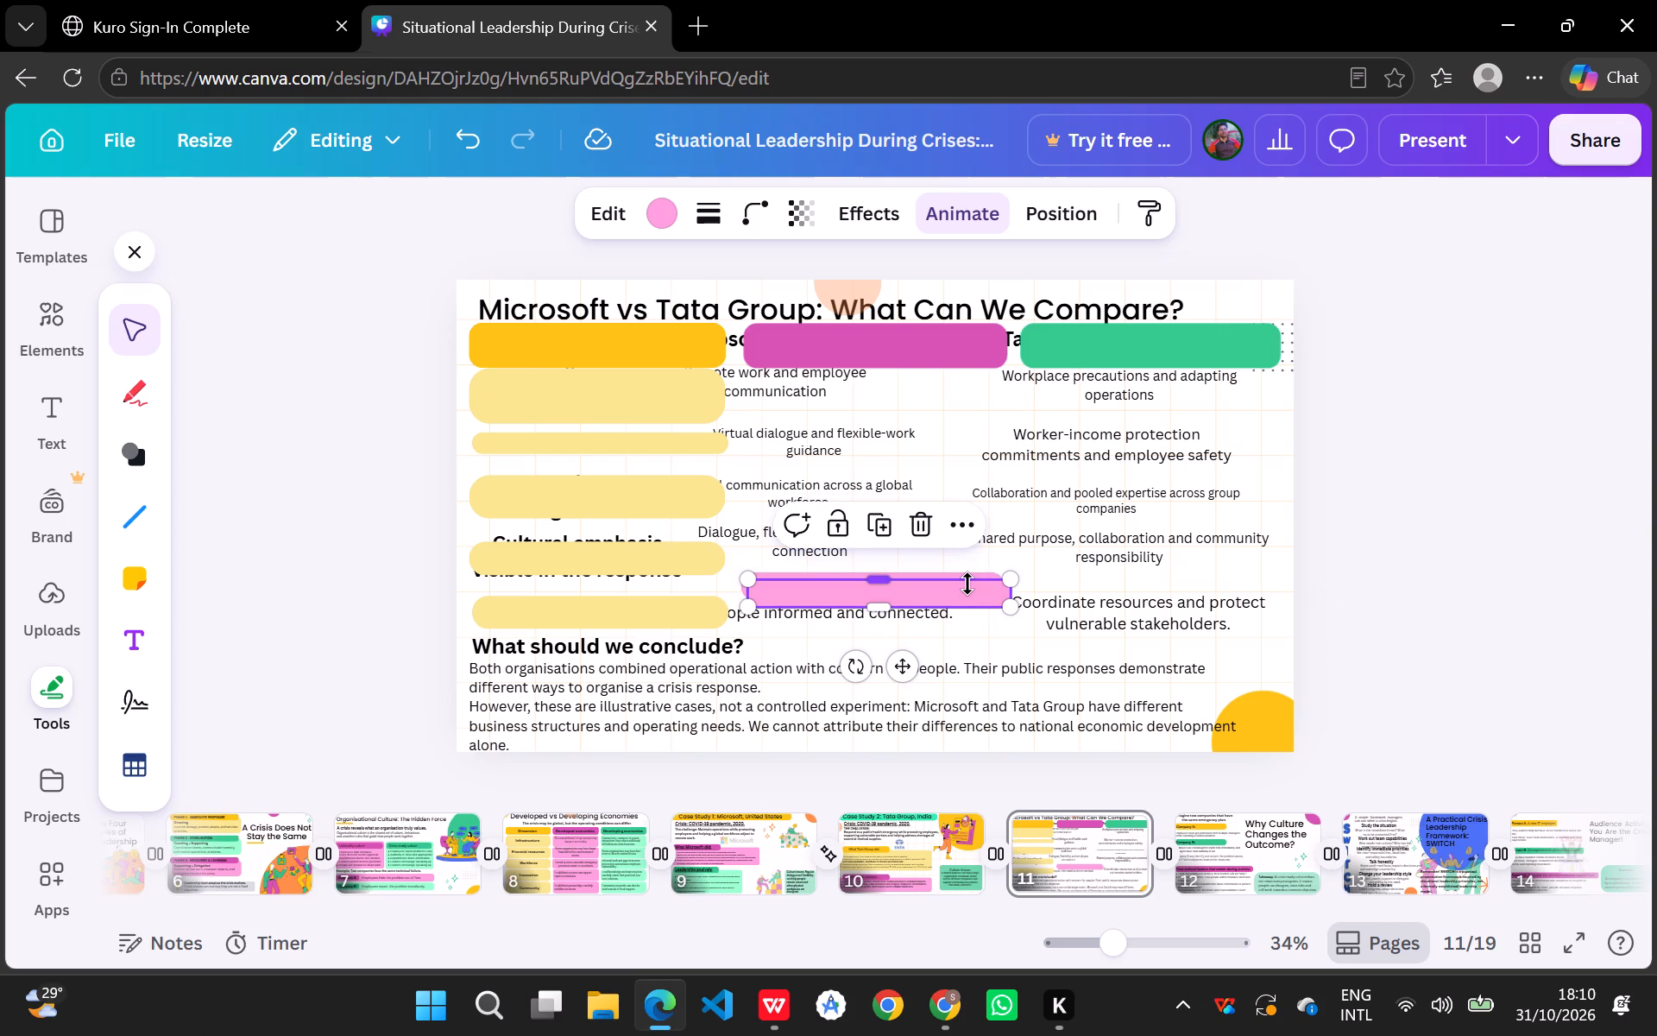
{"action": "key", "text": "ctrl+v"}
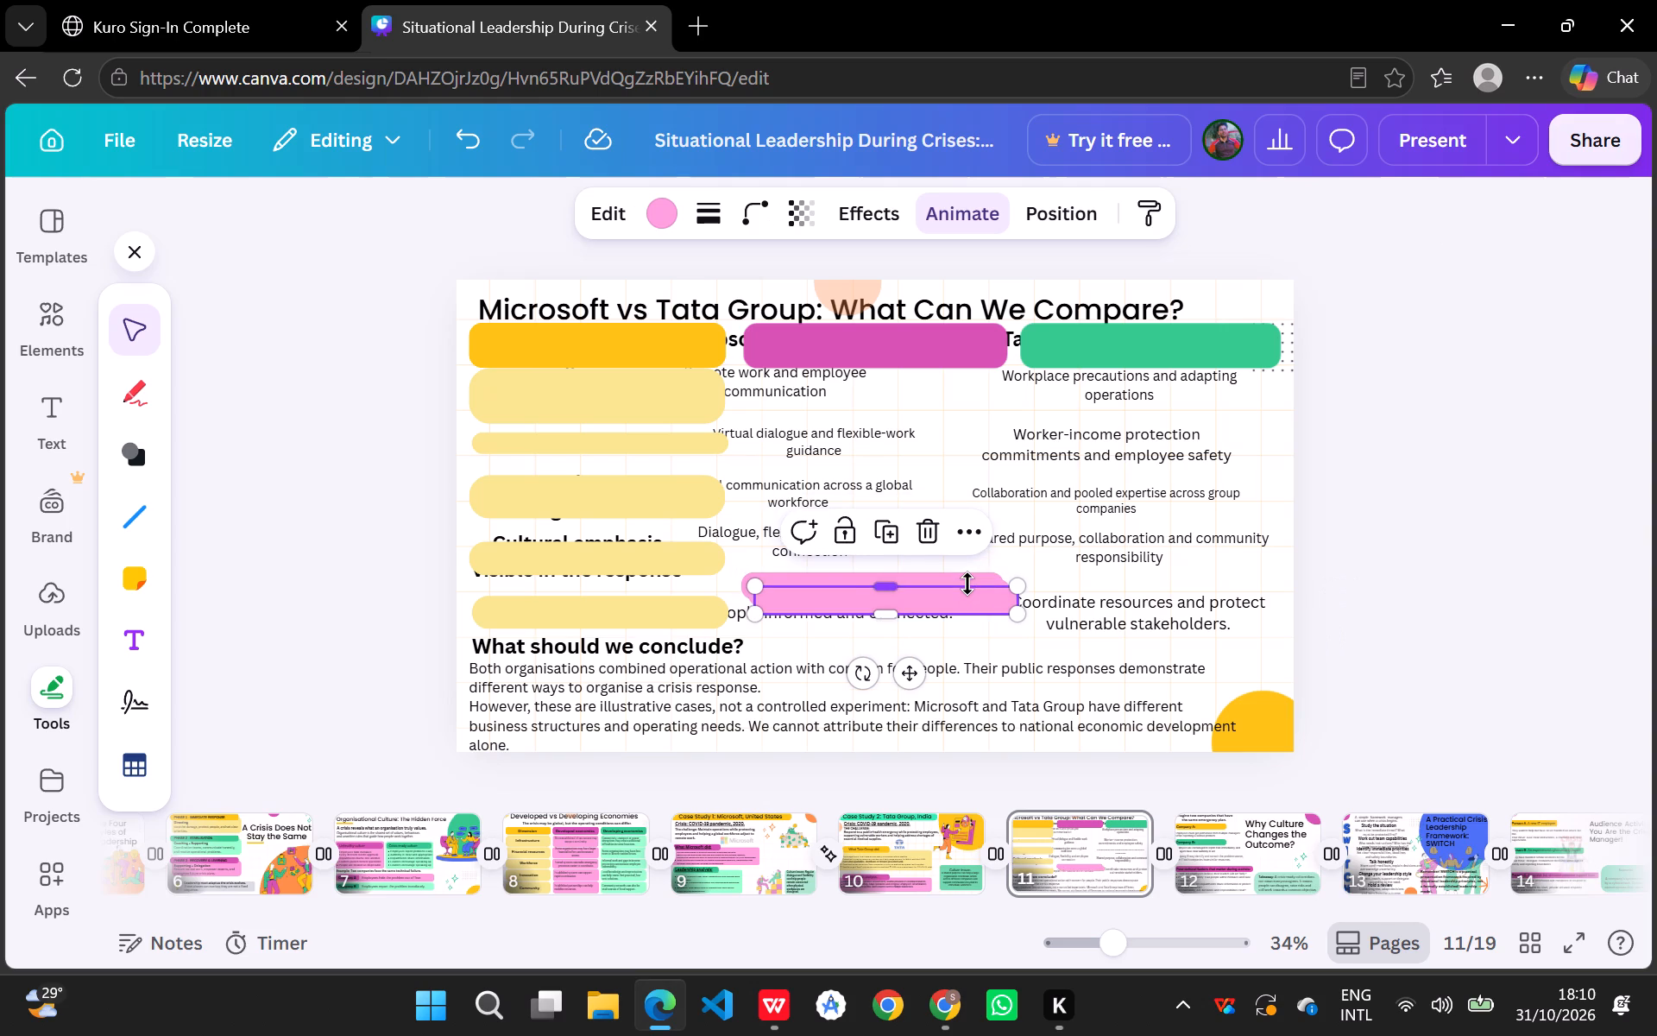
{"action": "key", "text": "ctrl+v"}
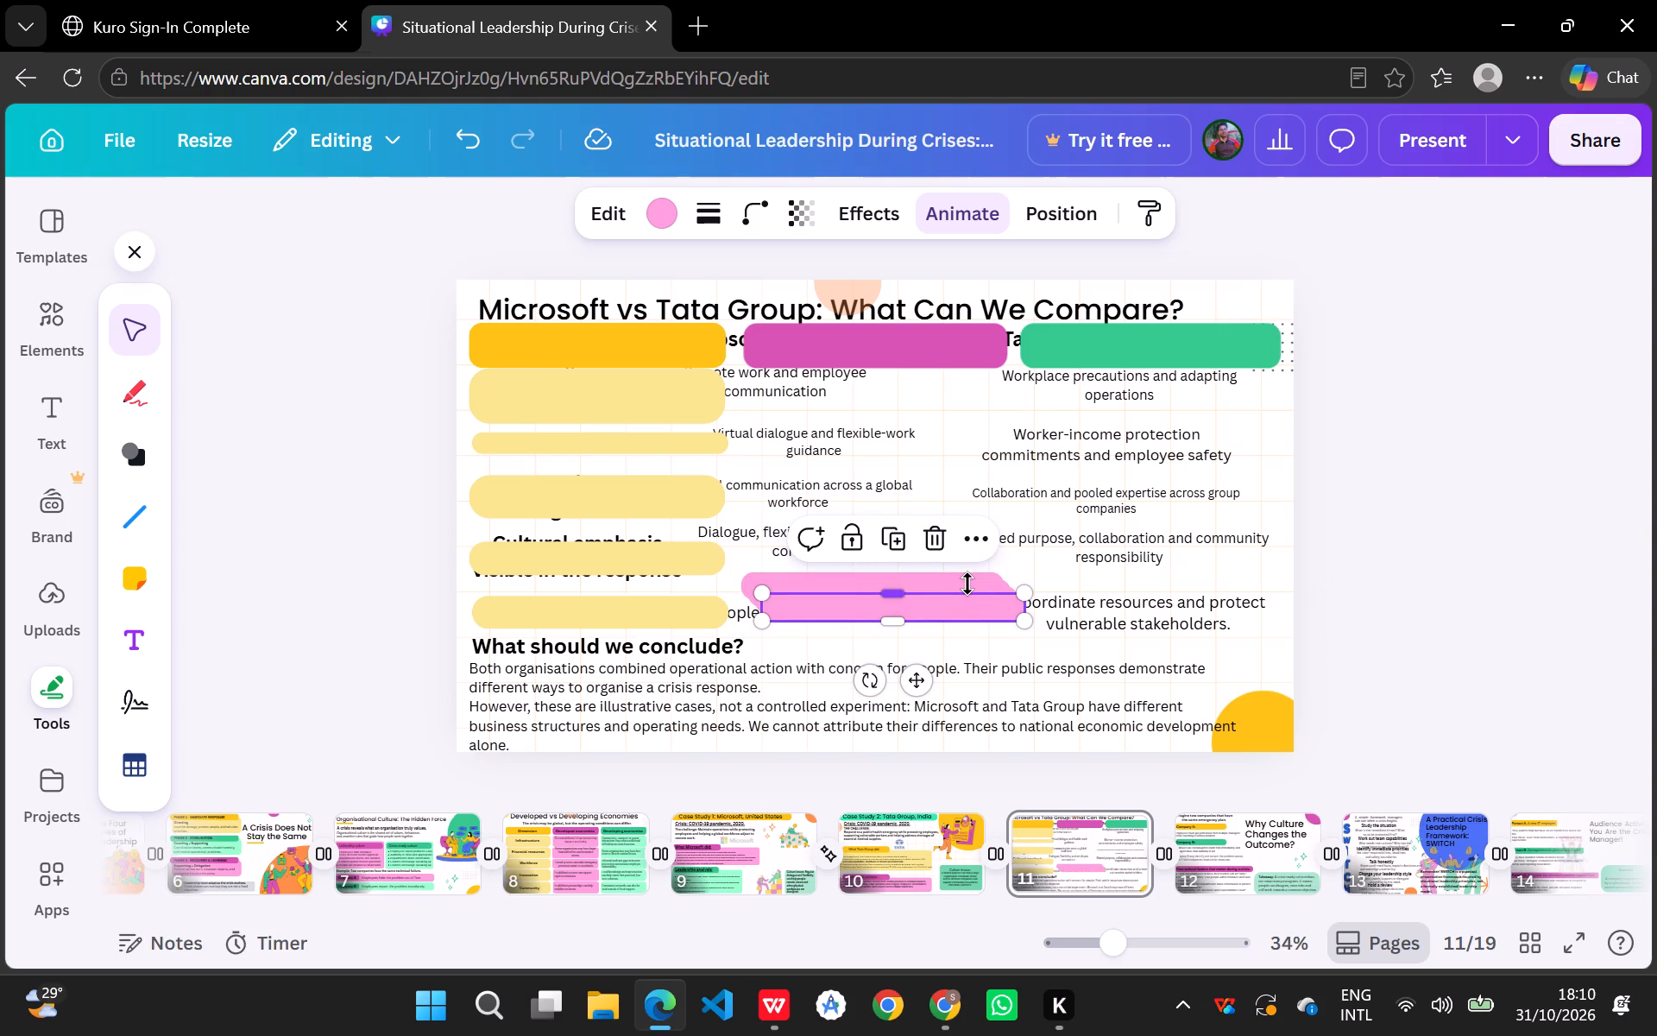
{"action": "left_click", "coordinate": [954, 617]}
{"action": "left_click", "coordinate": [1140, 535]}
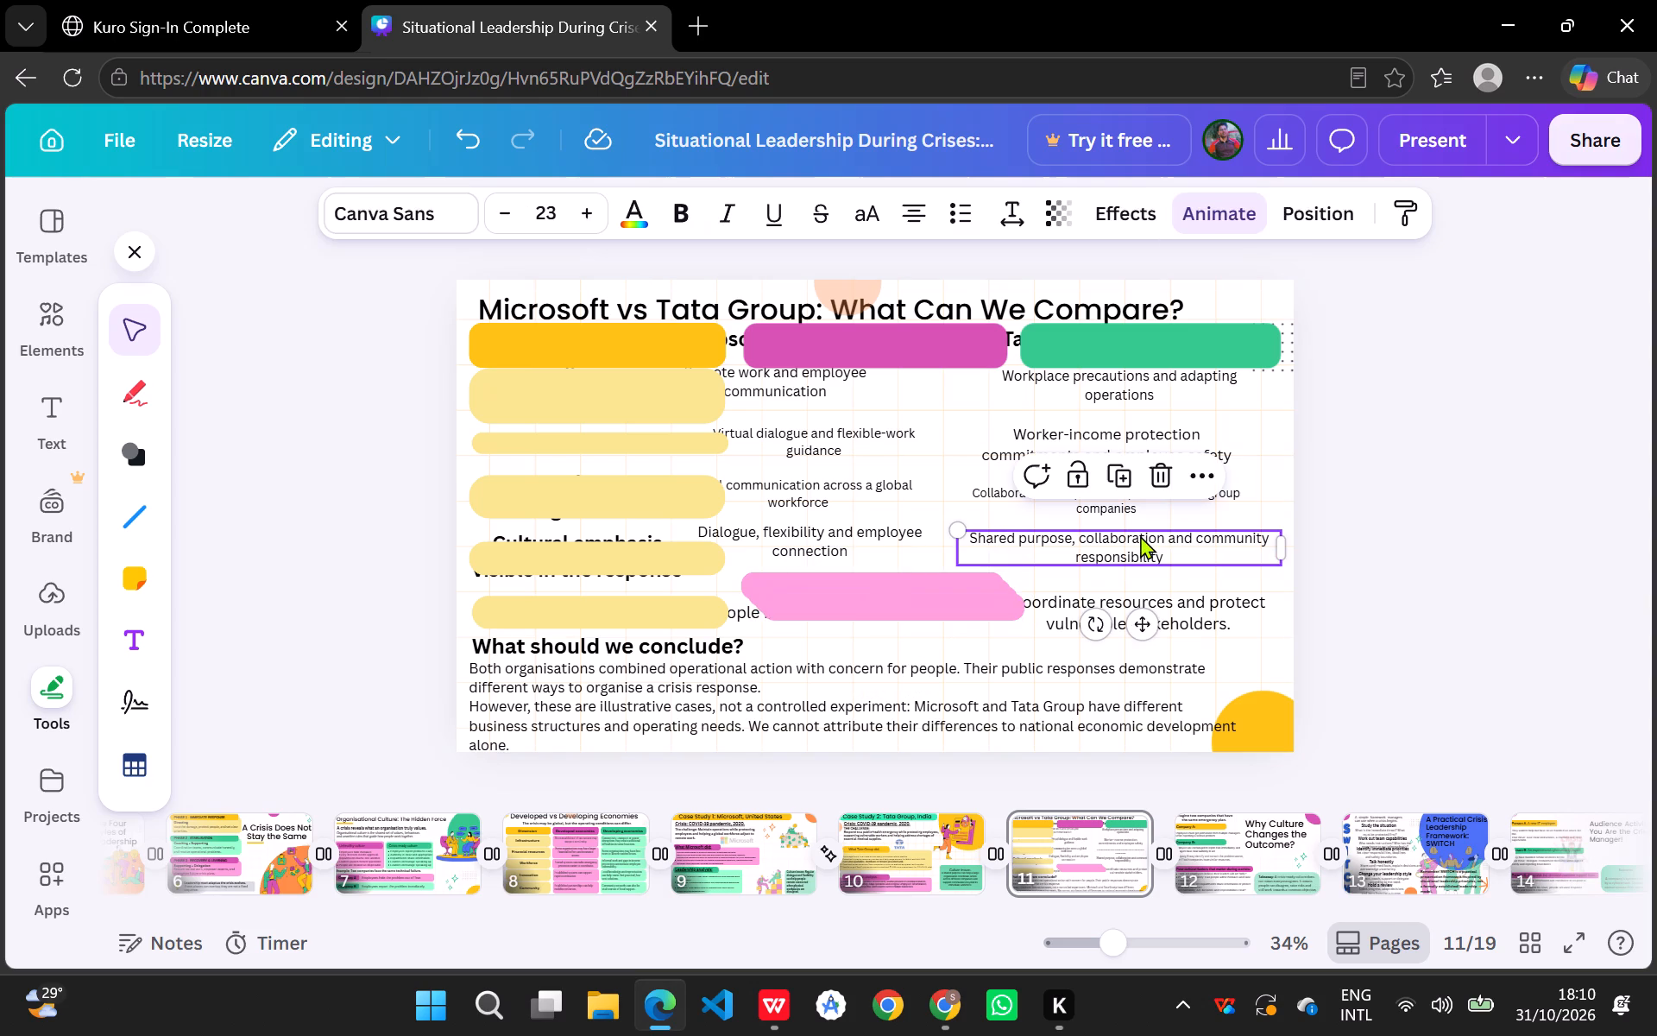
Place one light pink bar directly beneath the magenta heading bar, over the first Microsoft row.
{"action": "left_click_drag", "start_coordinate": [956, 603], "coordinate": [940, 377]}
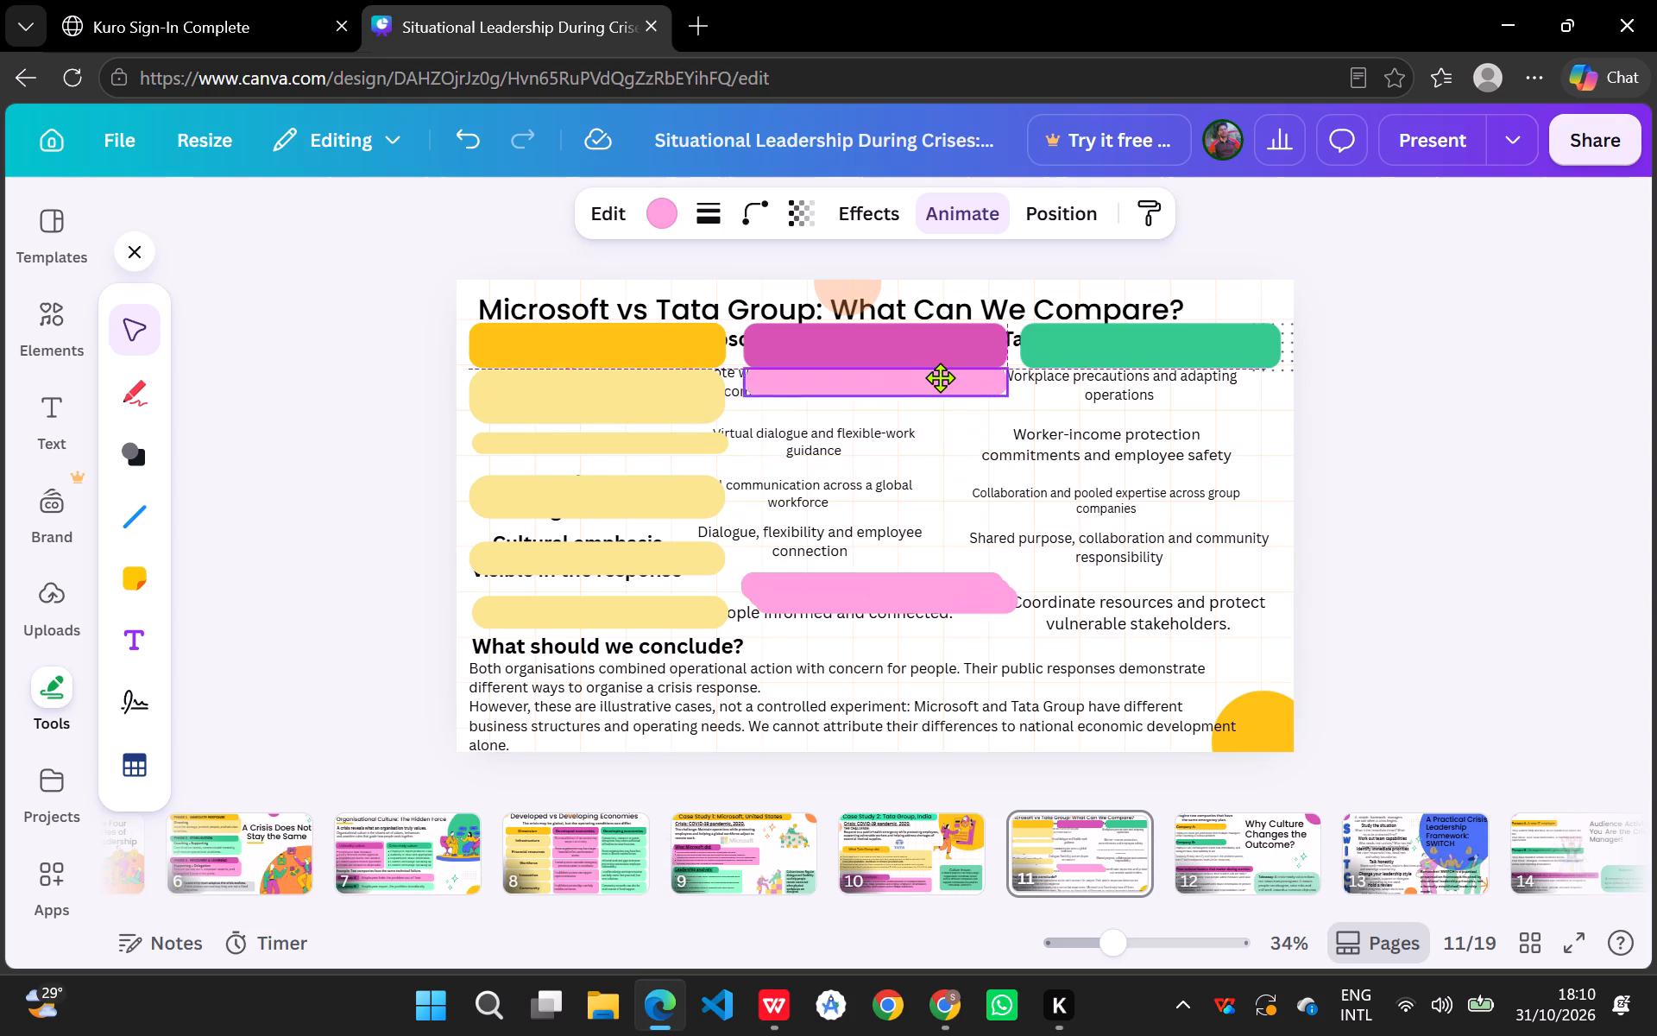
{"action": "left_click_drag", "start_coordinate": [940, 377], "coordinate": [941, 377]}
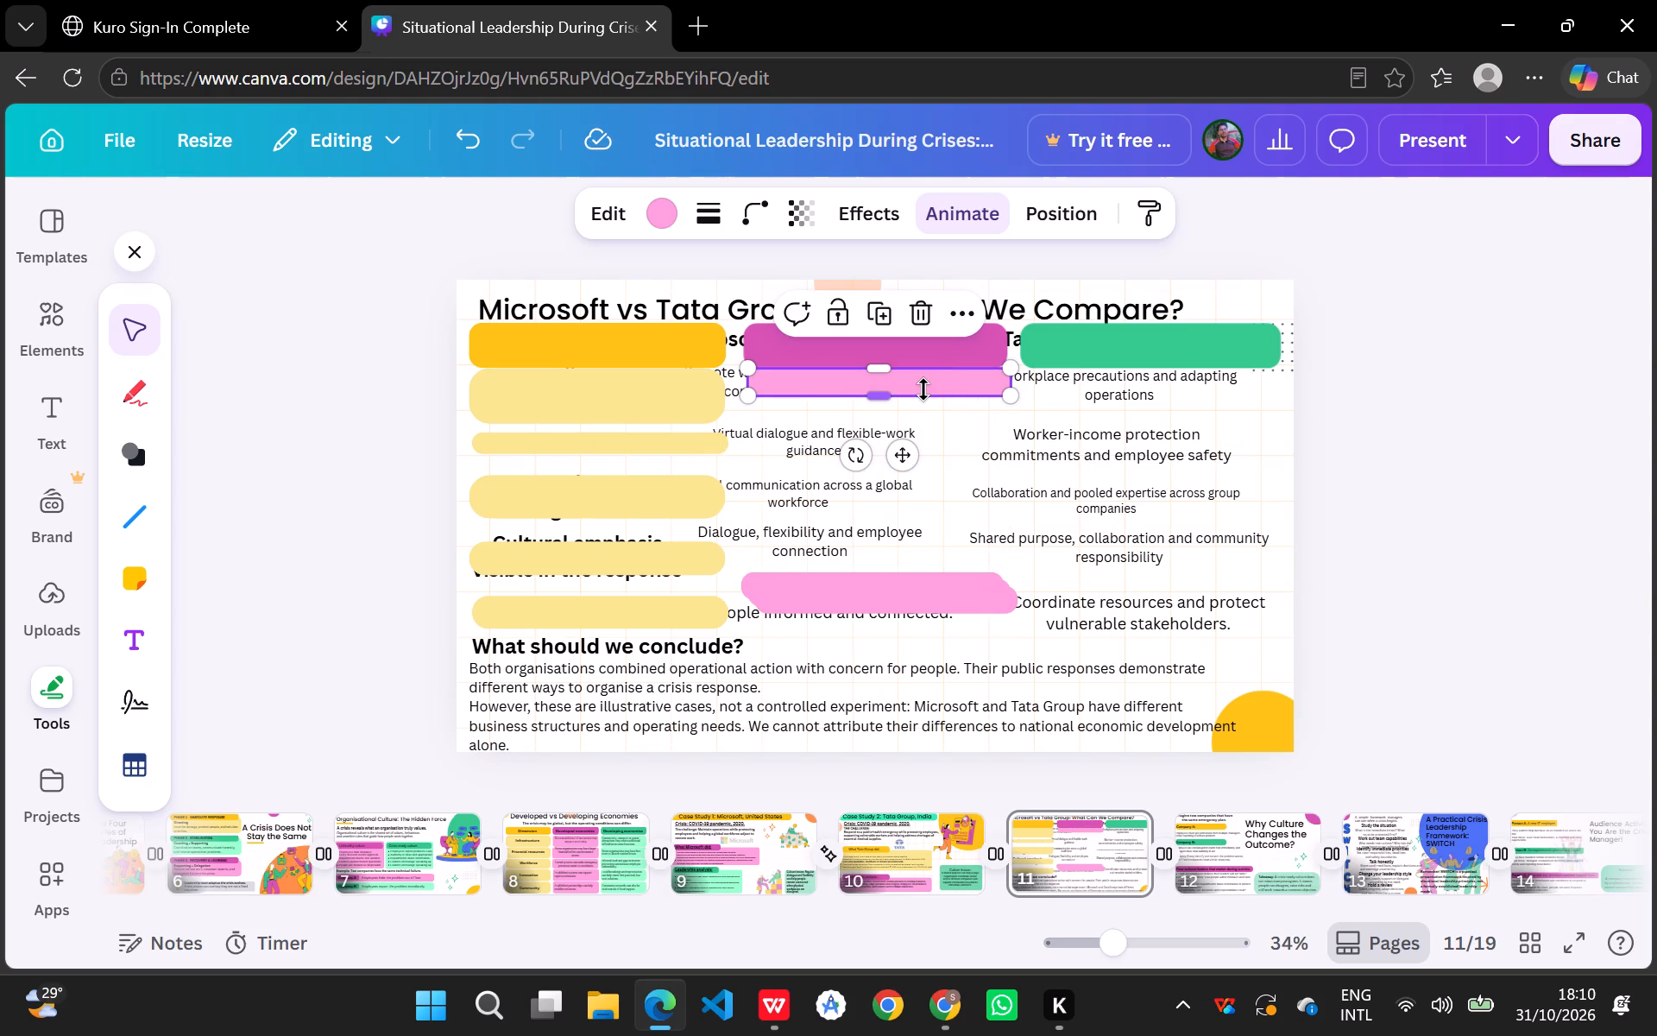
Shift the first four Microsoft text blocks, from remote work to "Dialogue, flexibility and employee connection", rightward under the magenta heading bar.
{"action": "left_click_drag", "start_coordinate": [729, 384], "coordinate": [806, 390]}
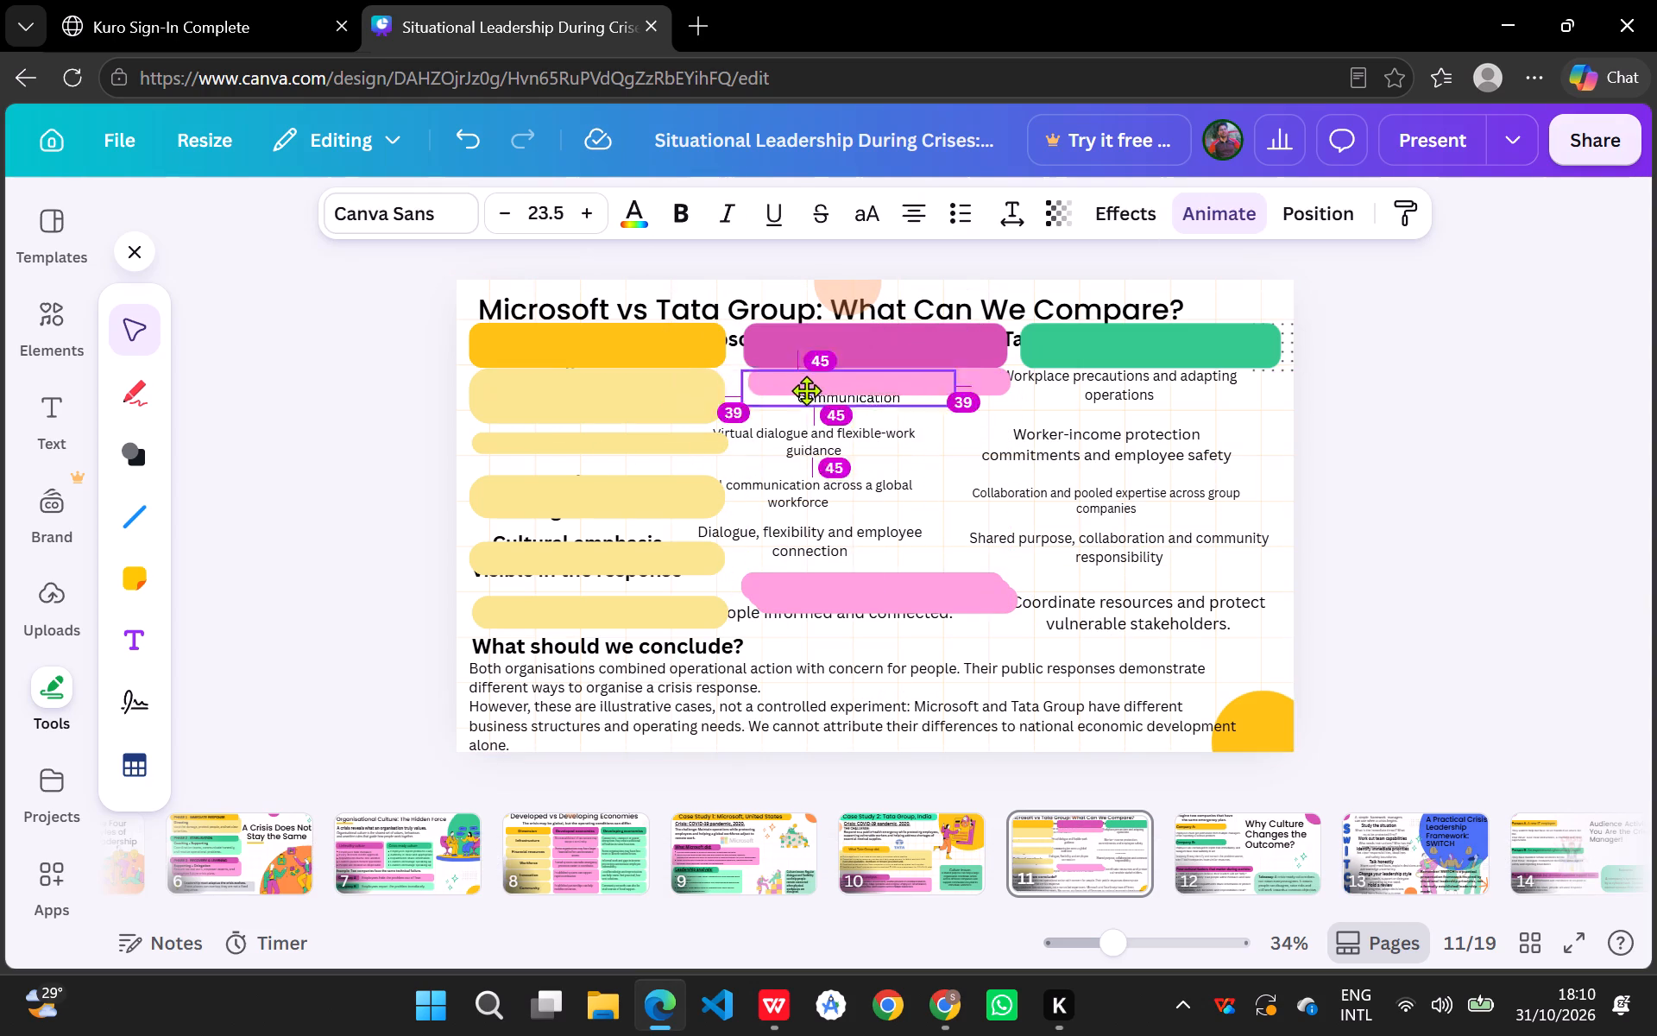
{"action": "left_click_drag", "start_coordinate": [806, 390], "coordinate": [821, 387]}
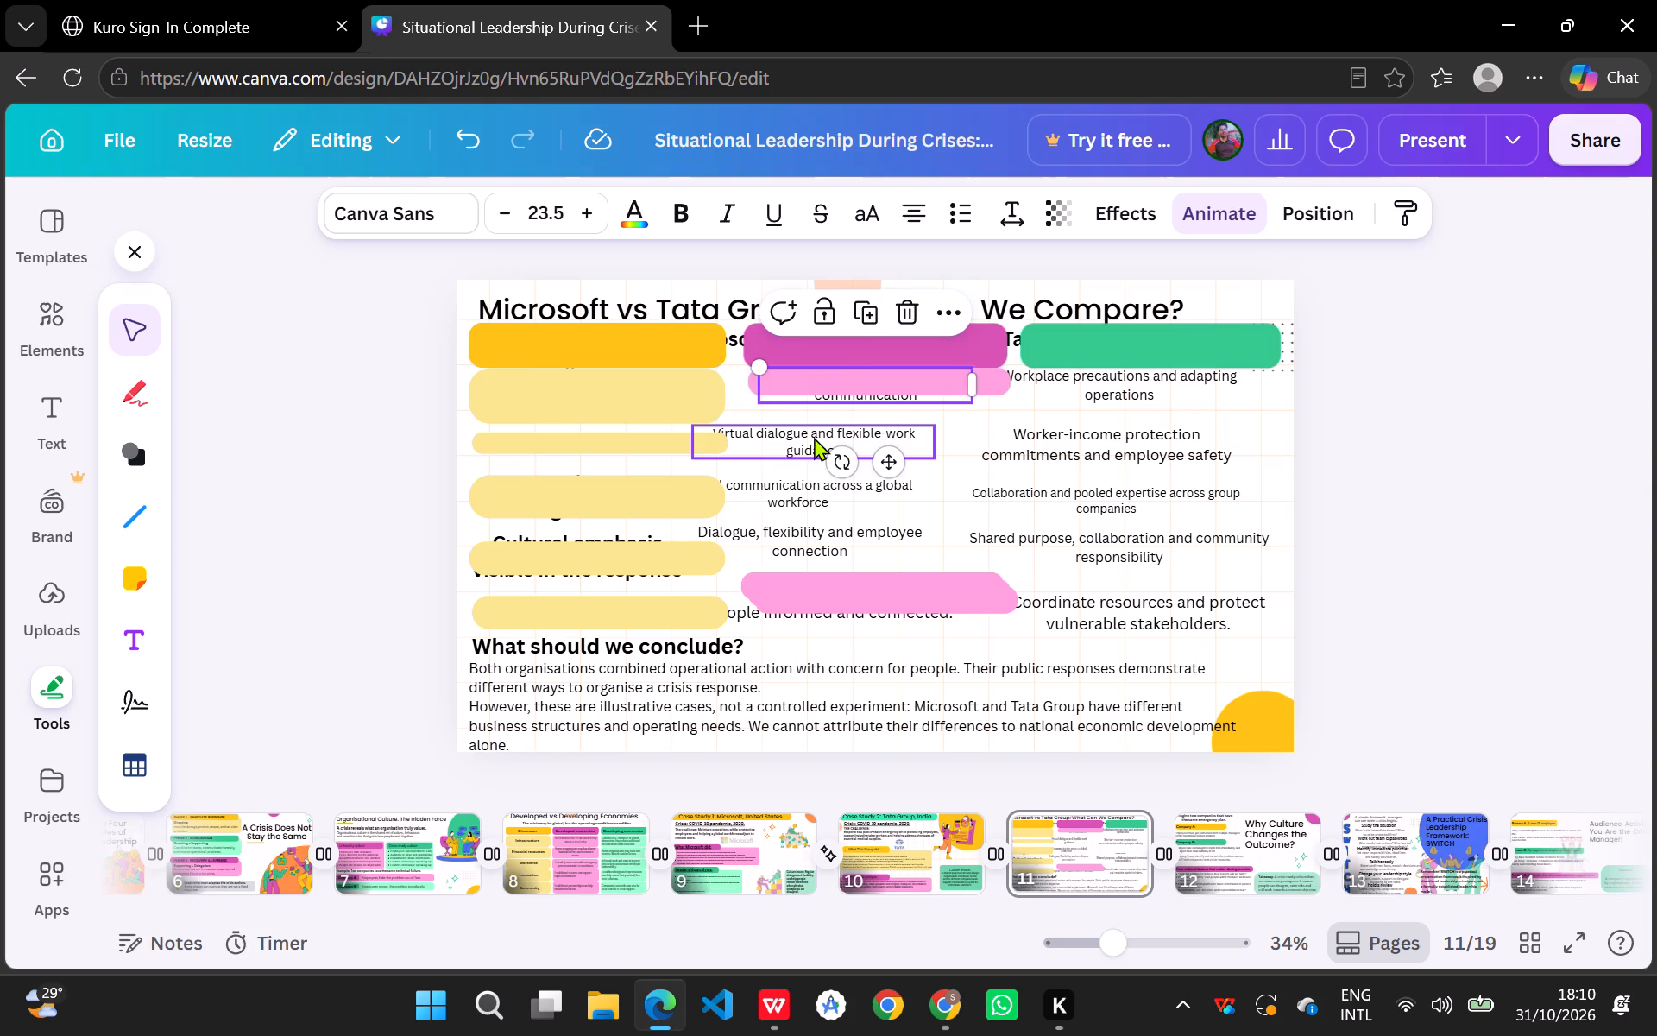
{"action": "left_click_drag", "start_coordinate": [814, 437], "coordinate": [862, 437]}
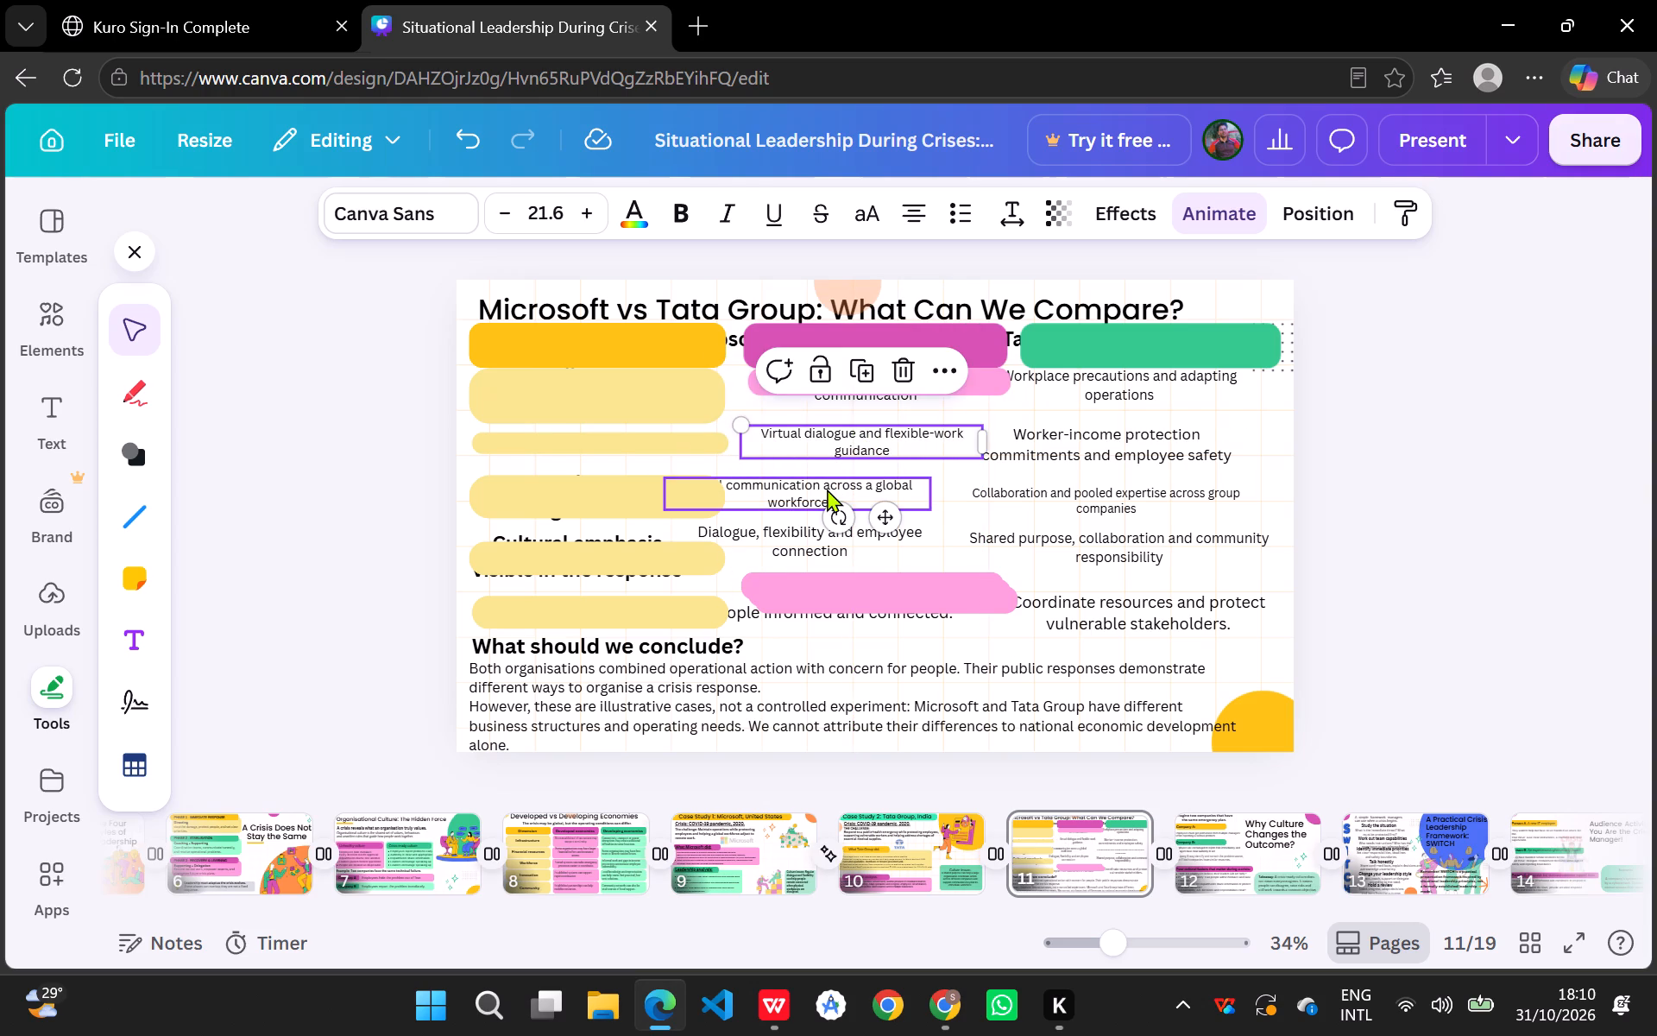
{"action": "left_click_drag", "start_coordinate": [827, 489], "coordinate": [879, 490]}
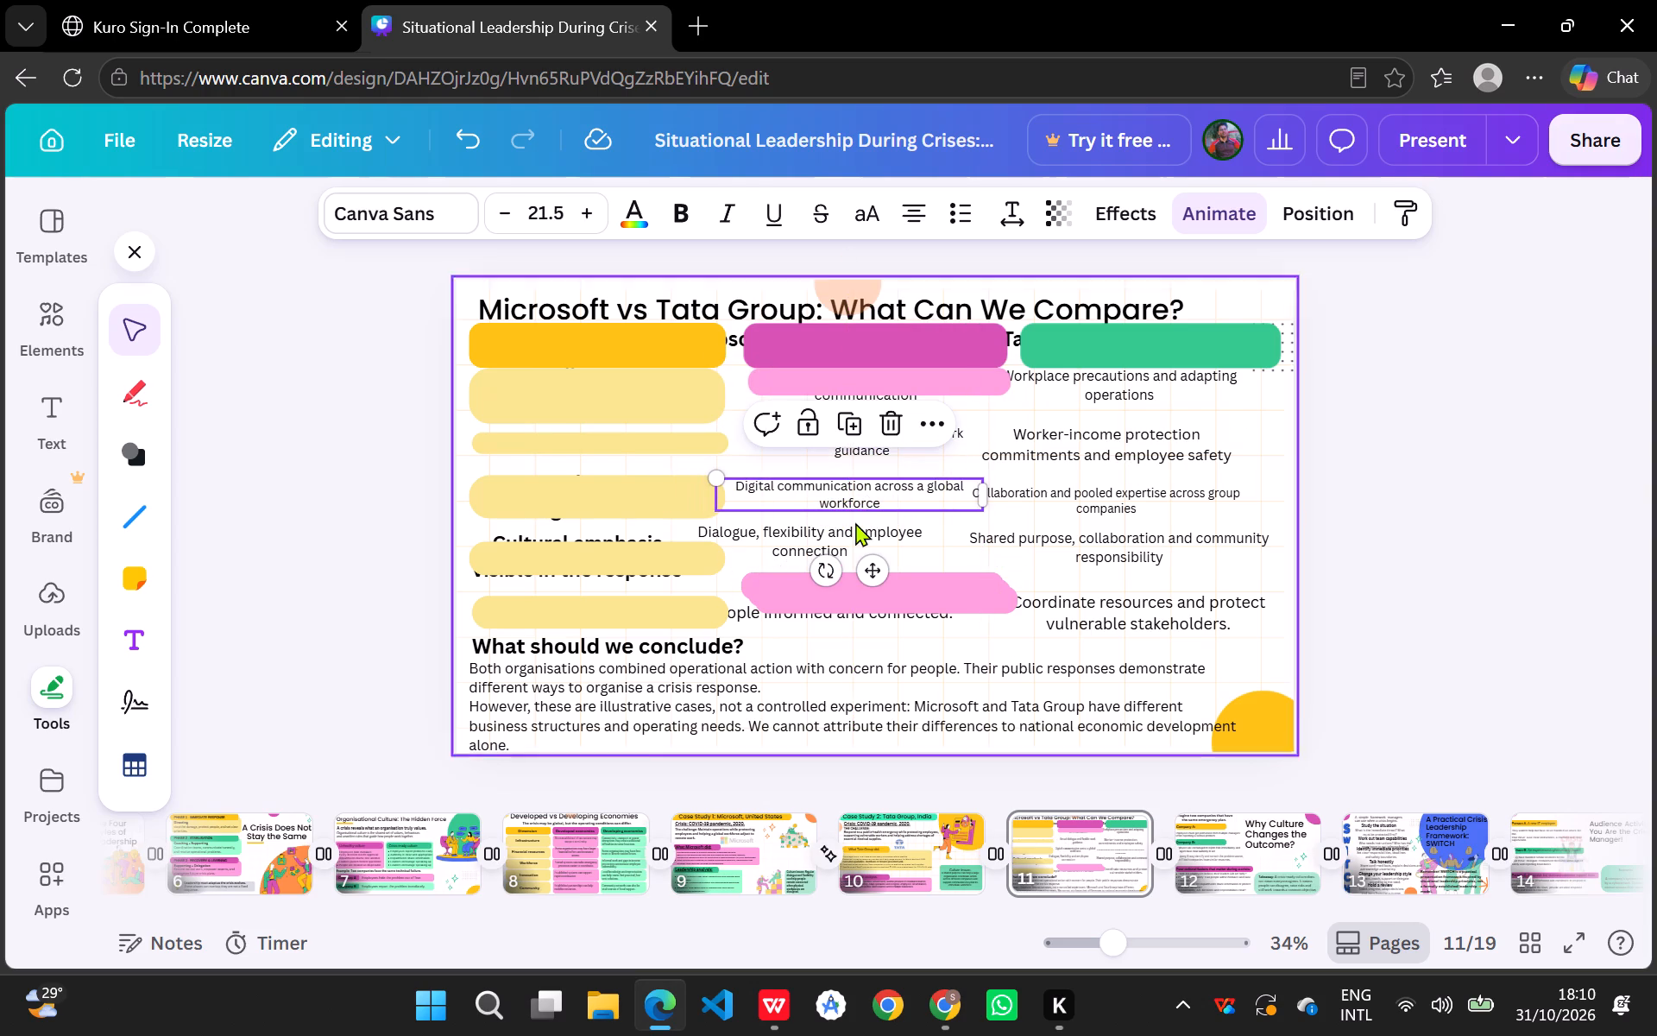
{"action": "left_click_drag", "start_coordinate": [842, 535], "coordinate": [896, 539]}
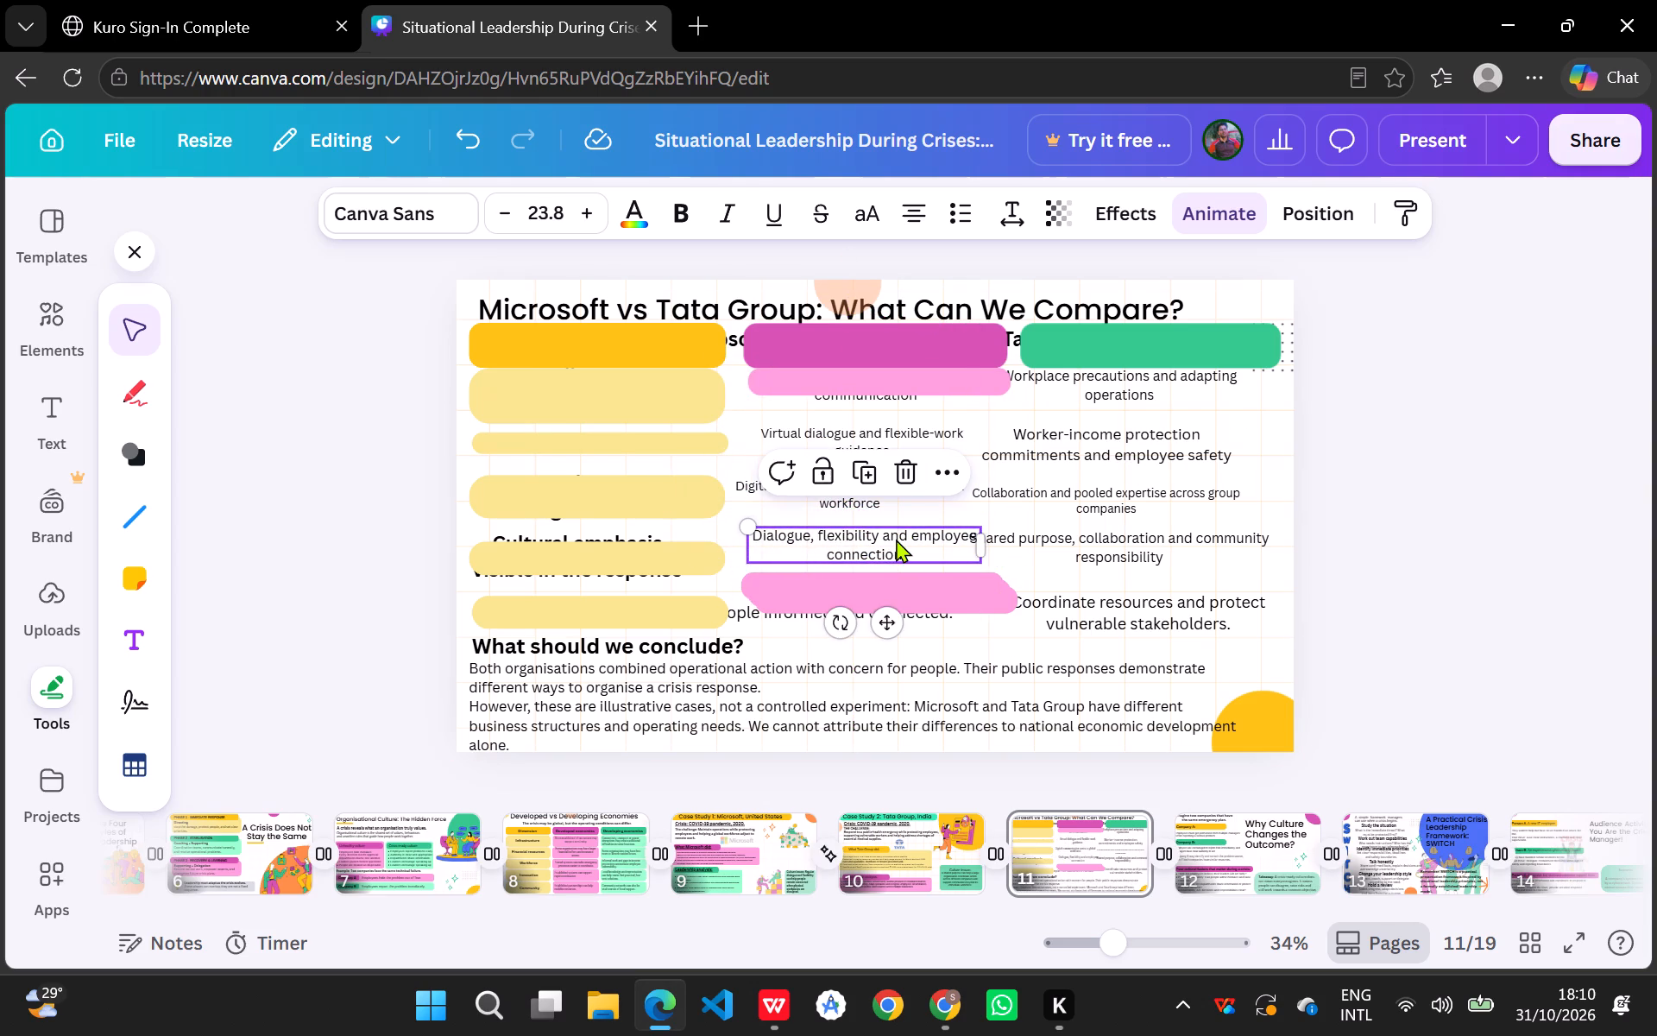
Place a second light pink bar over the "Virtual dialogue and flexible-work guidance" text.
{"action": "left_click_drag", "start_coordinate": [868, 584], "coordinate": [873, 552]}
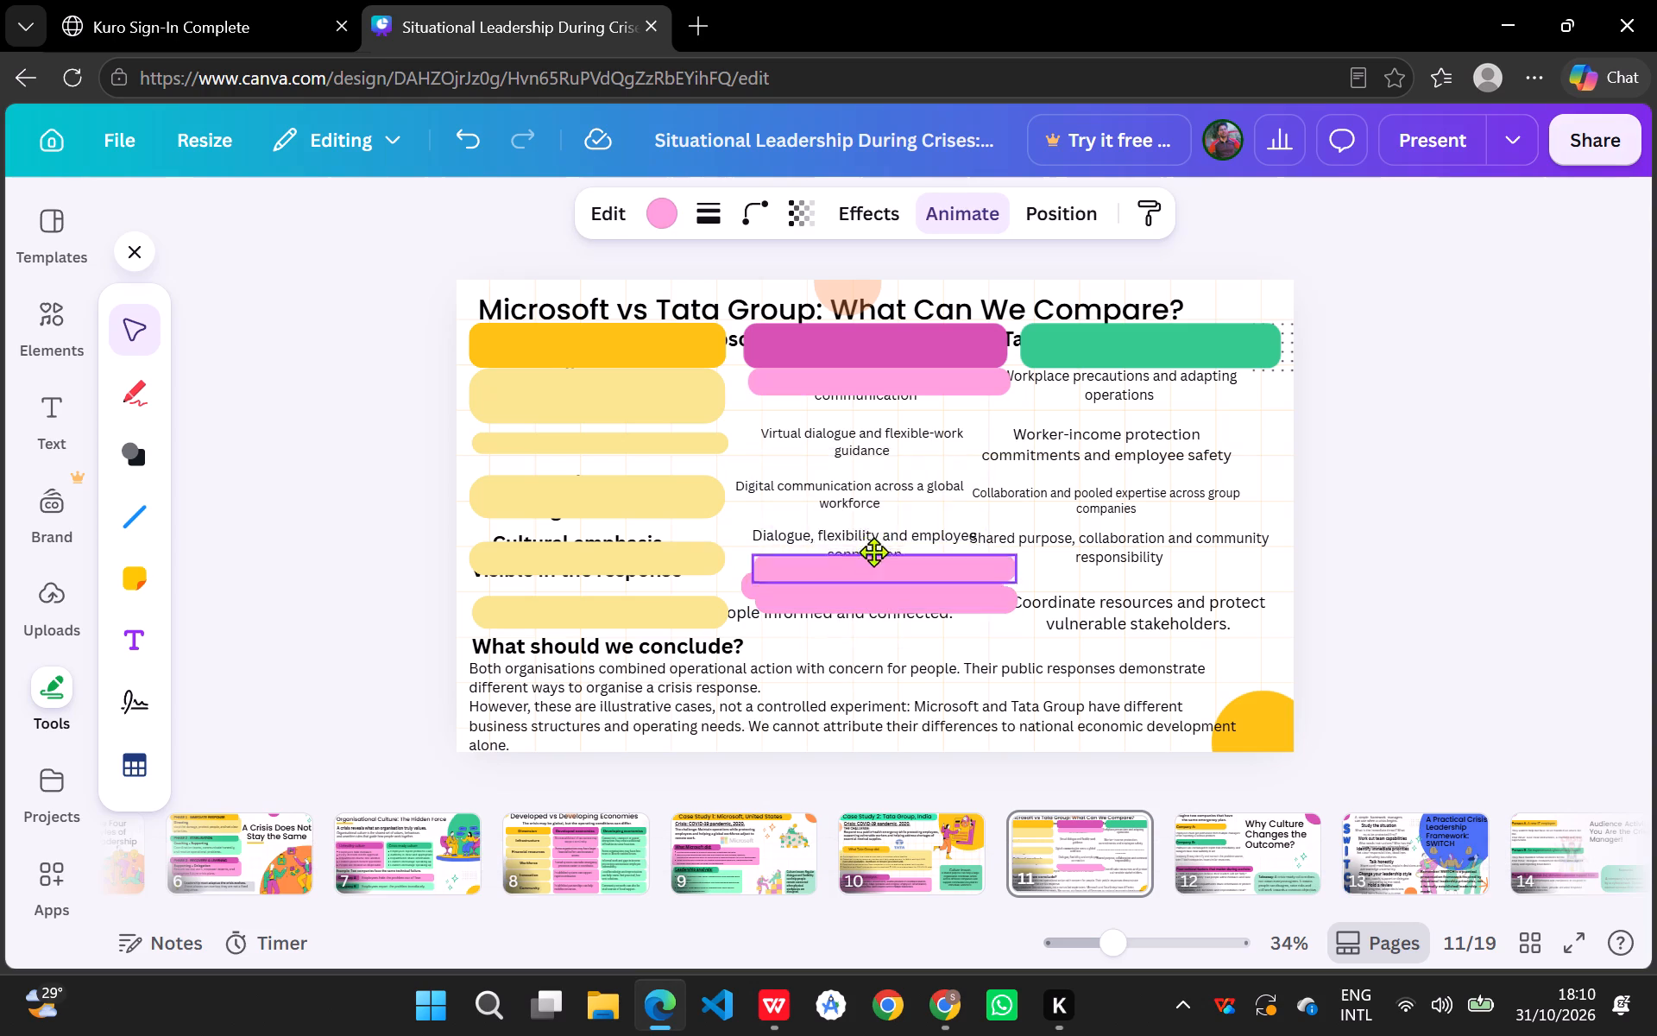
{"action": "left_click_drag", "start_coordinate": [873, 552], "coordinate": [870, 430]}
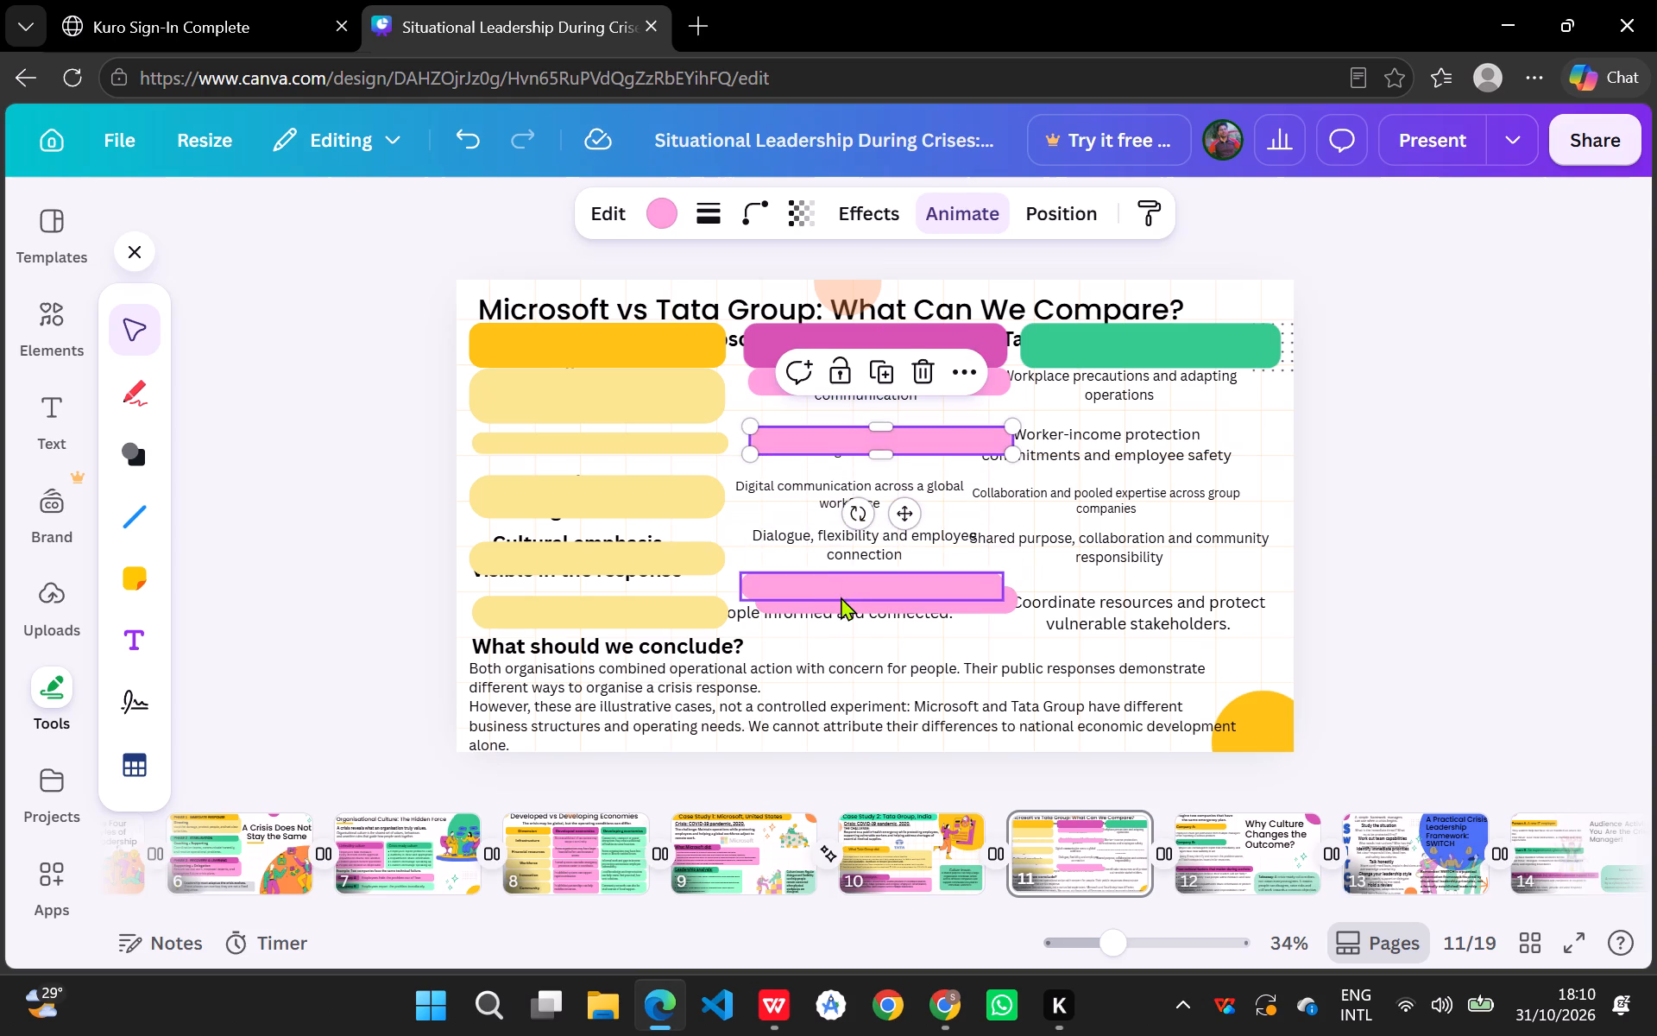
Place light pink bars over the "Digital communication across a global workforce" and "Dialogue, flexibility and employee connection" texts on page 11.
{"action": "left_click_drag", "start_coordinate": [841, 597], "coordinate": [836, 487]}
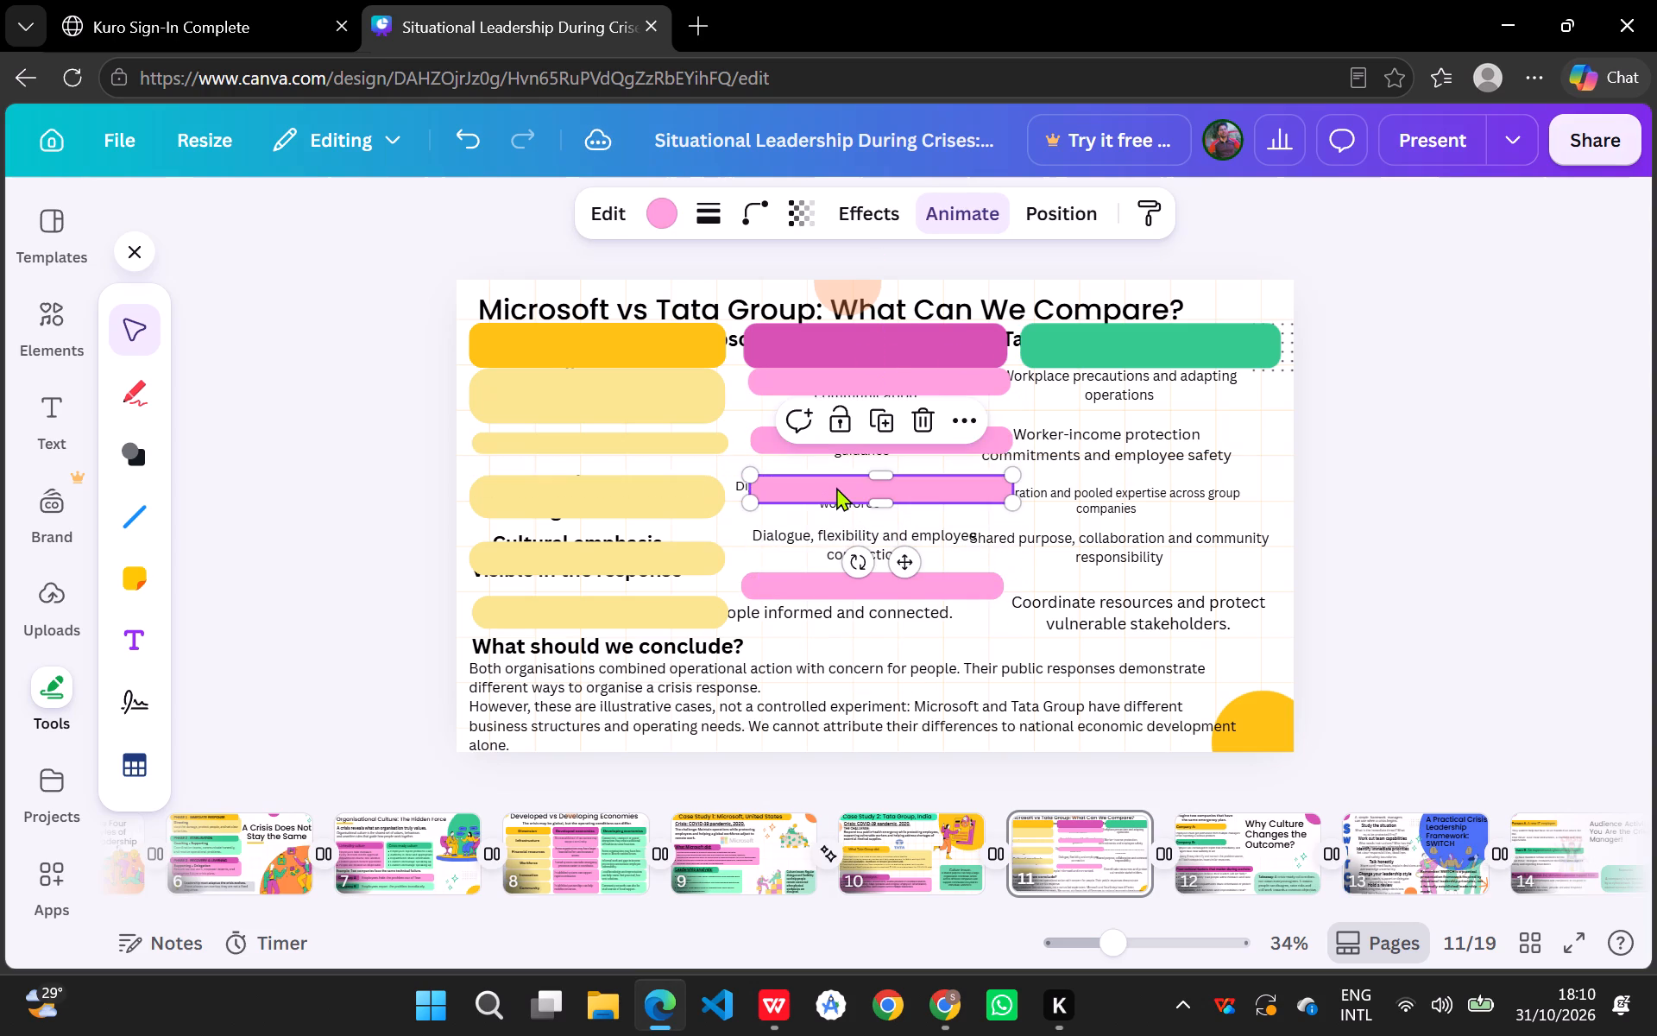
{"action": "double_click", "coordinate": [820, 598]}
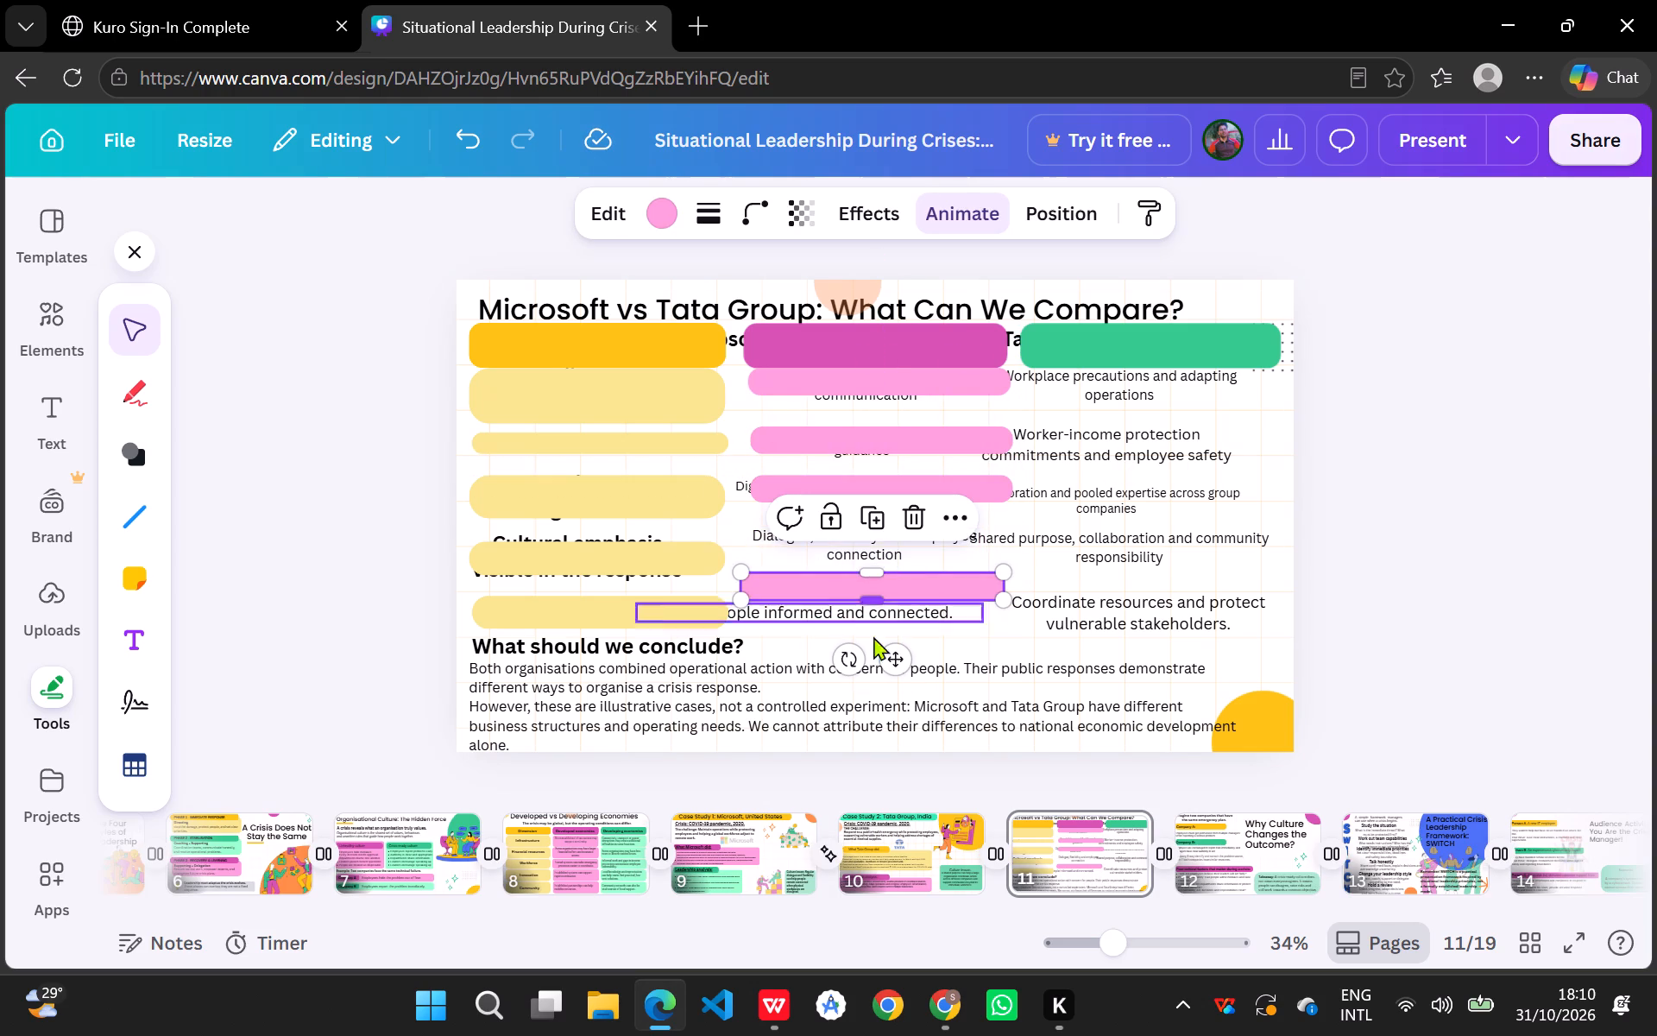
{"action": "left_click", "coordinate": [888, 647]}
{"action": "left_click", "coordinate": [1036, 647]}
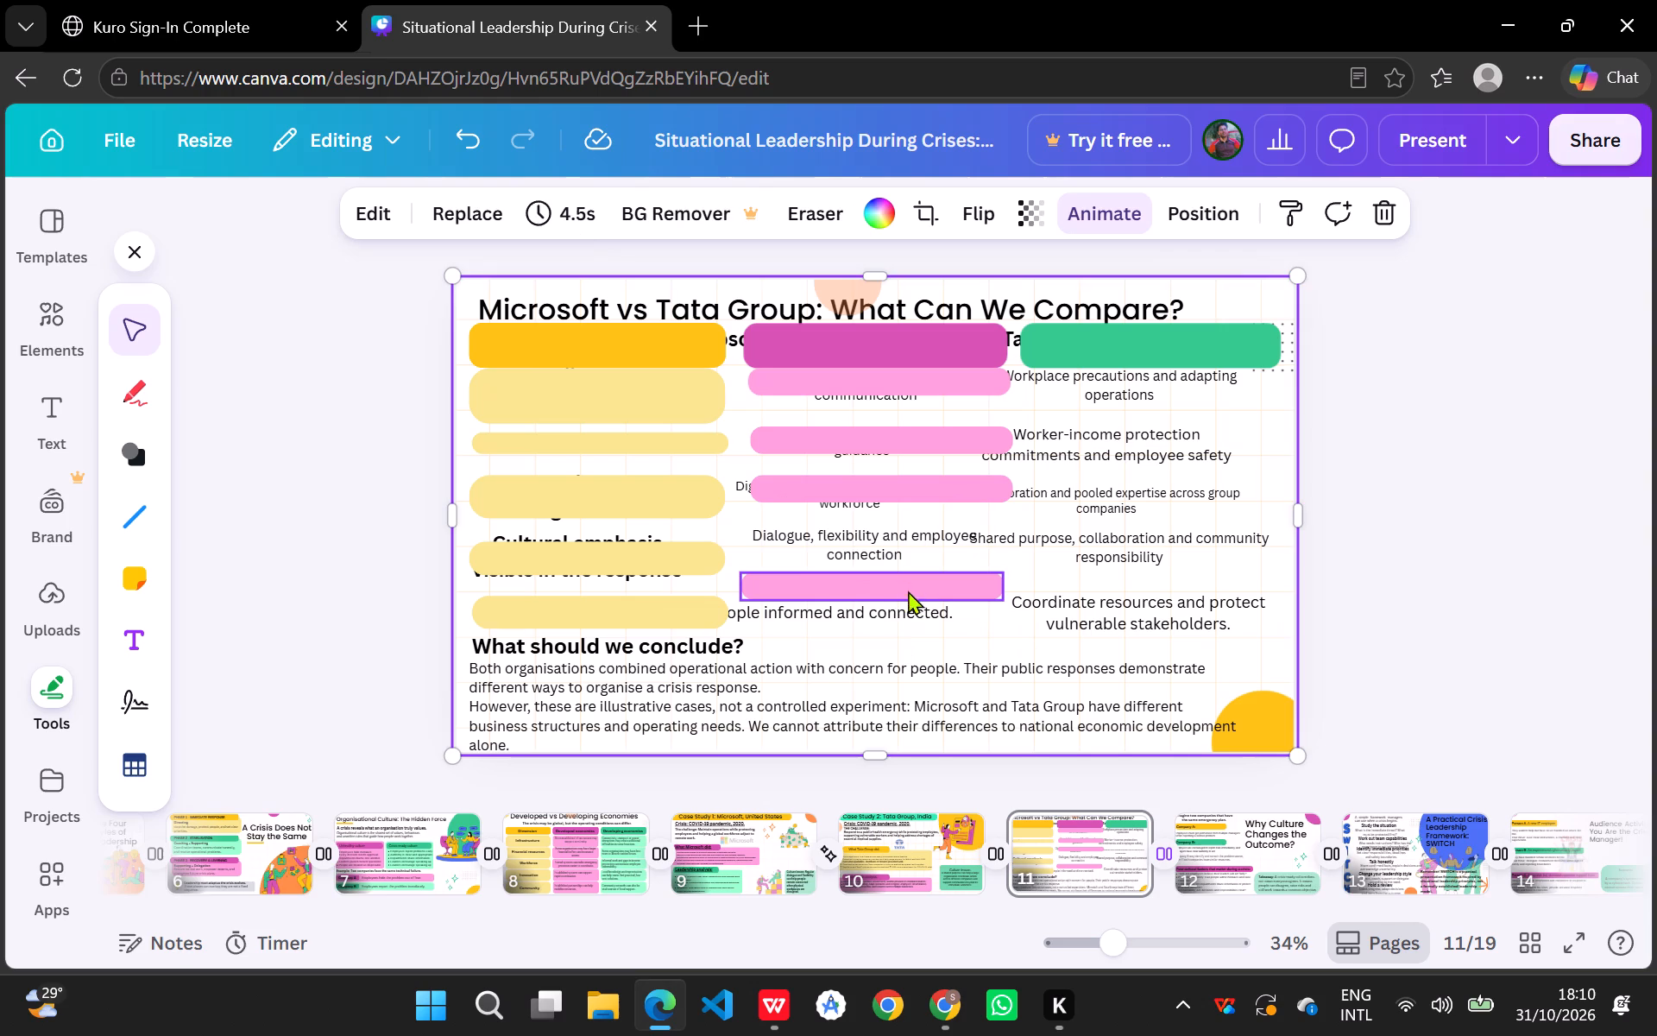
{"action": "left_click_drag", "start_coordinate": [898, 580], "coordinate": [901, 533]}
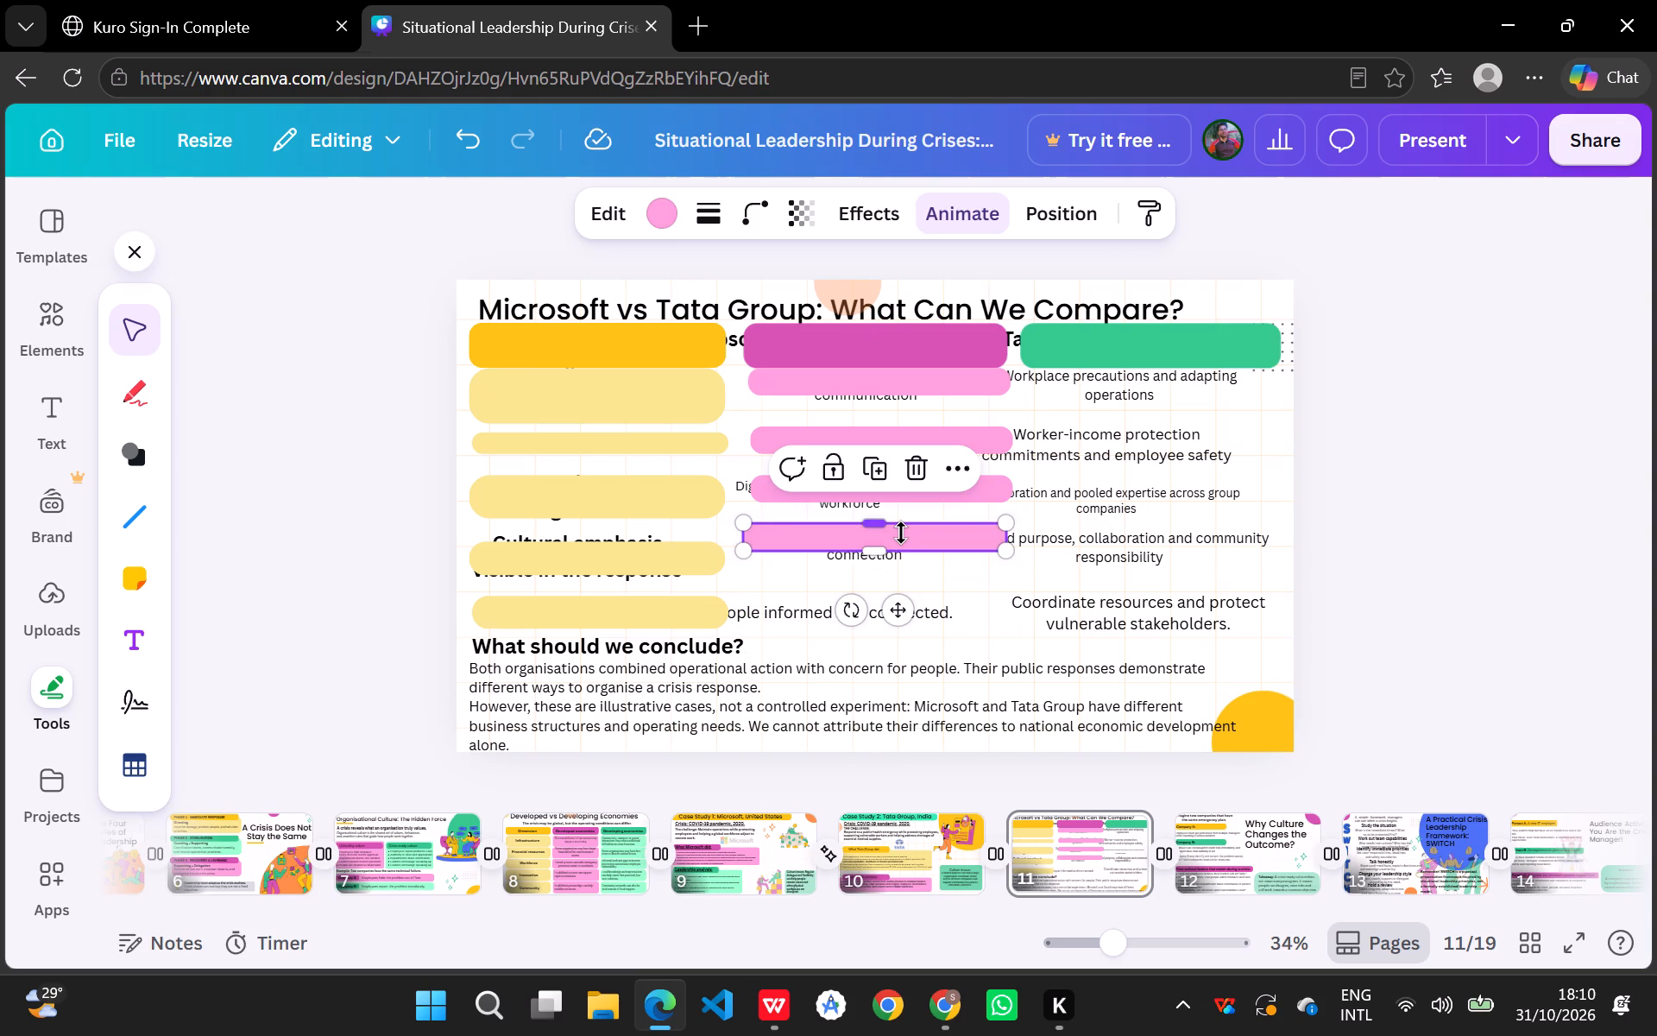
Shift "Keep people informed and connected." into the Microsoft column and narrow its text box to the column's width, wrapping onto two lines.
{"action": "left_click_drag", "start_coordinate": [947, 616], "coordinate": [961, 616]}
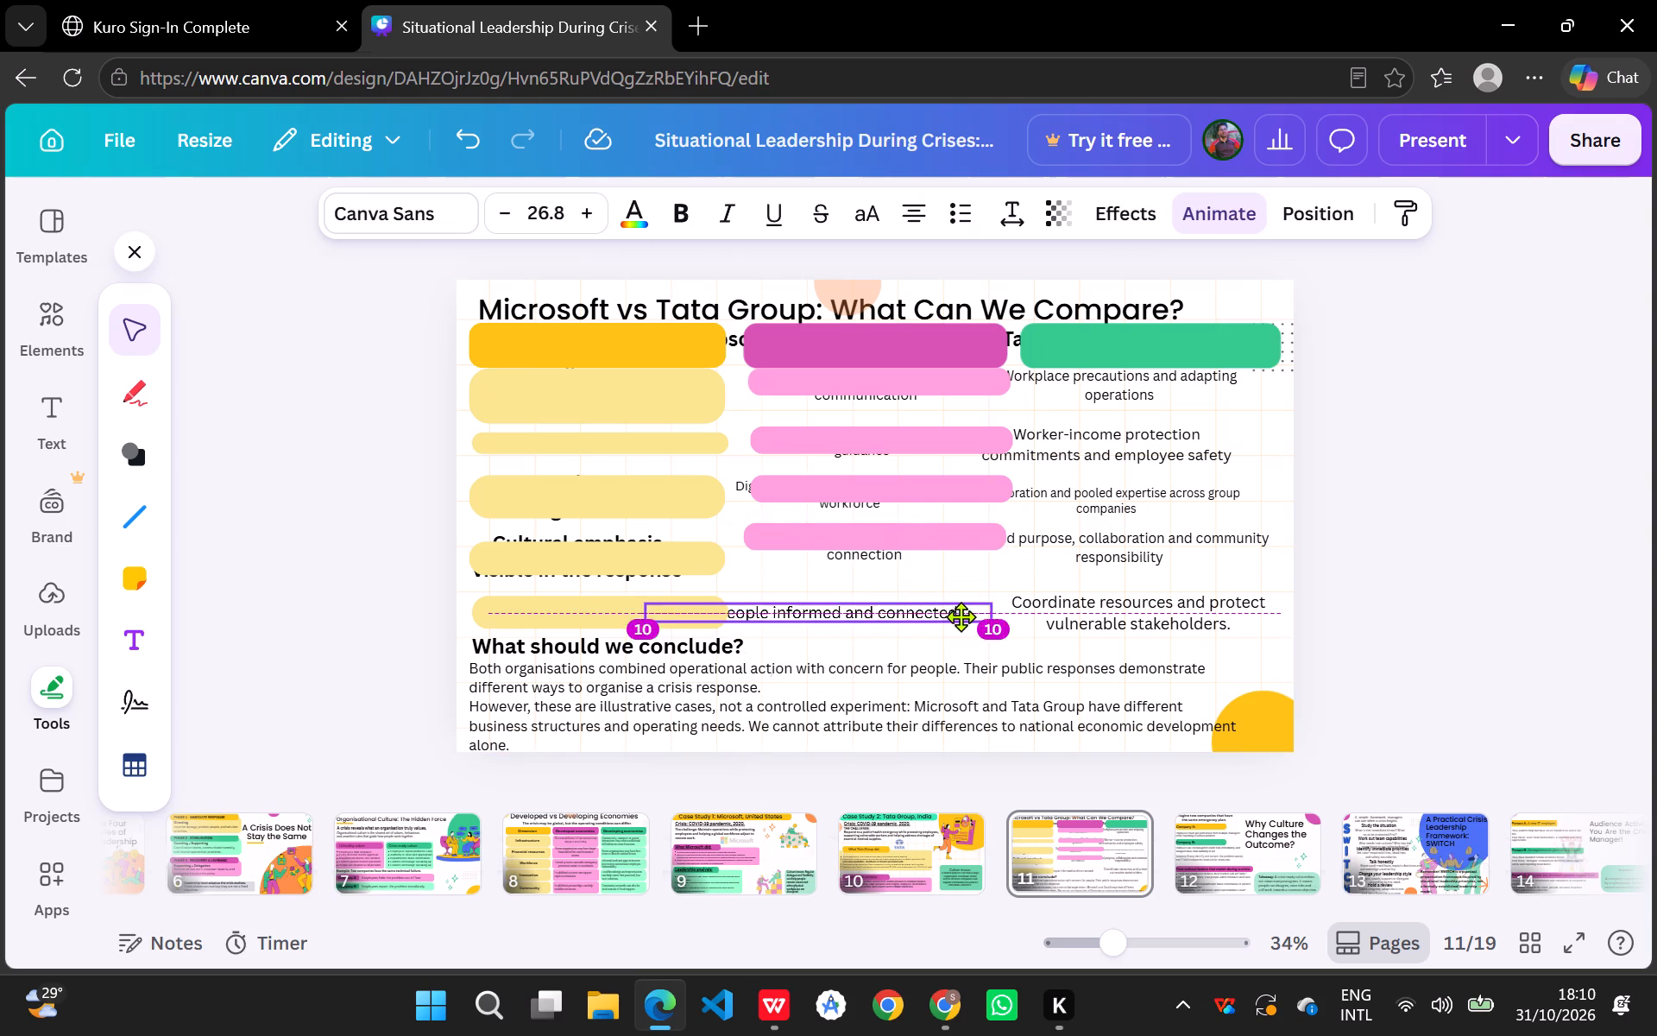
{"action": "left_click_drag", "start_coordinate": [961, 616], "coordinate": [1055, 623]}
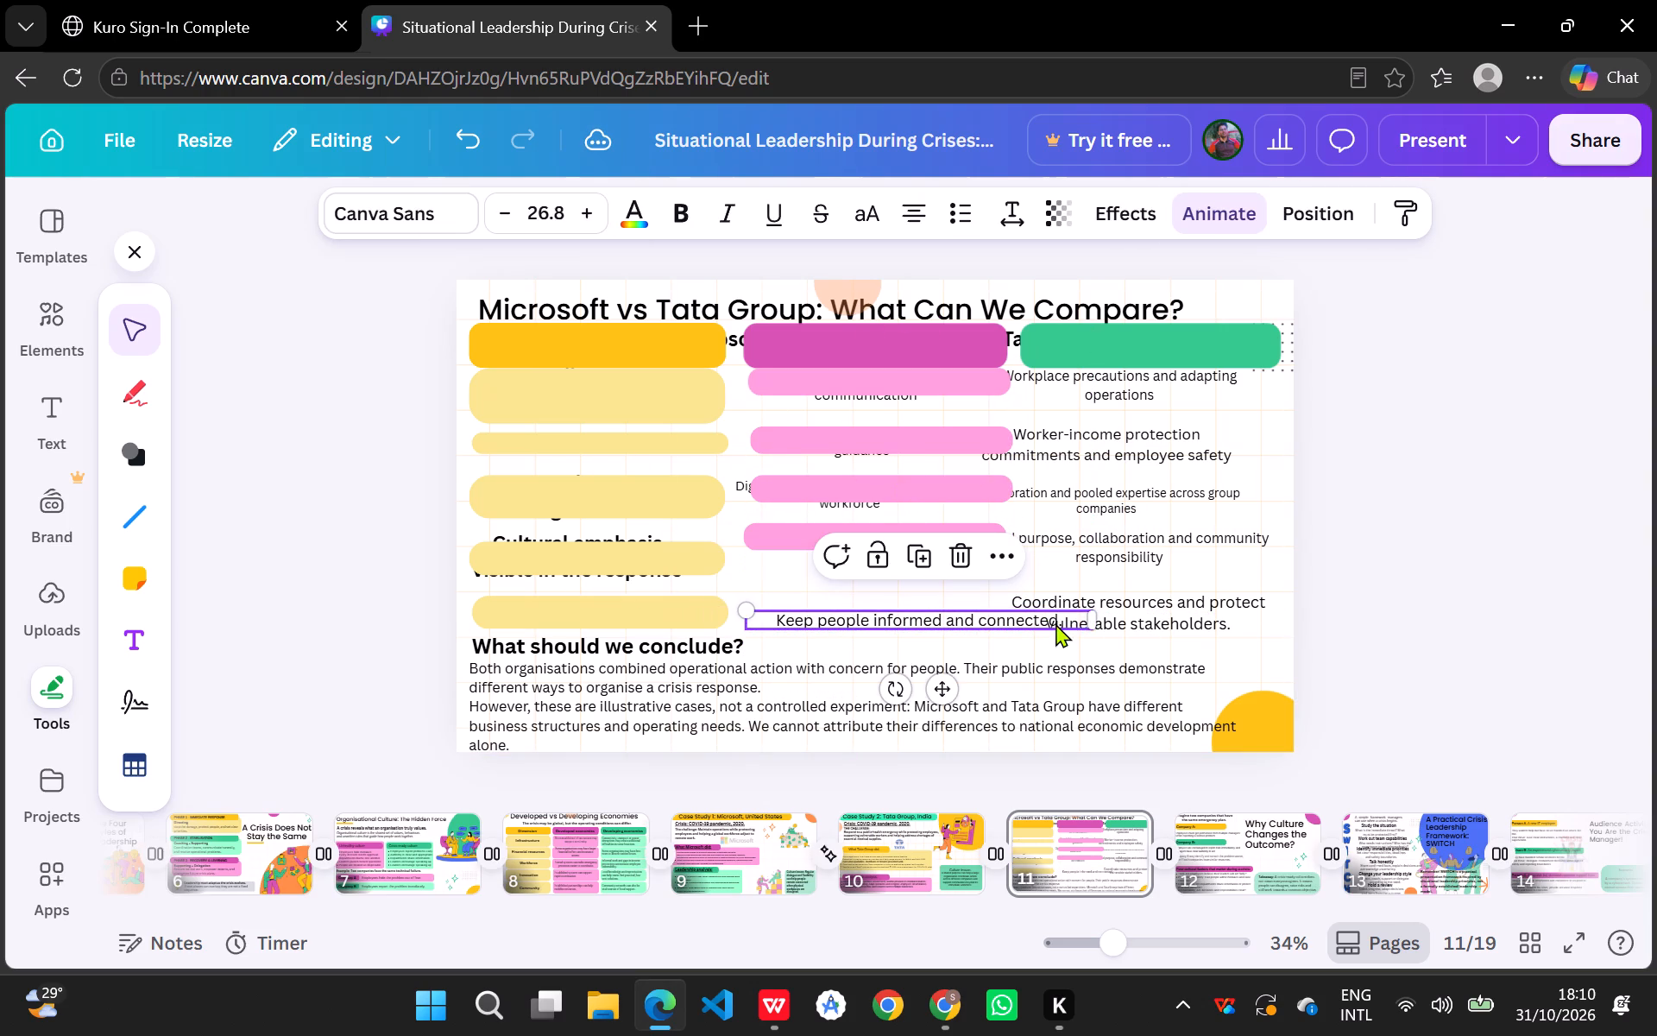
{"action": "left_click_drag", "start_coordinate": [1094, 621], "coordinate": [1017, 619]}
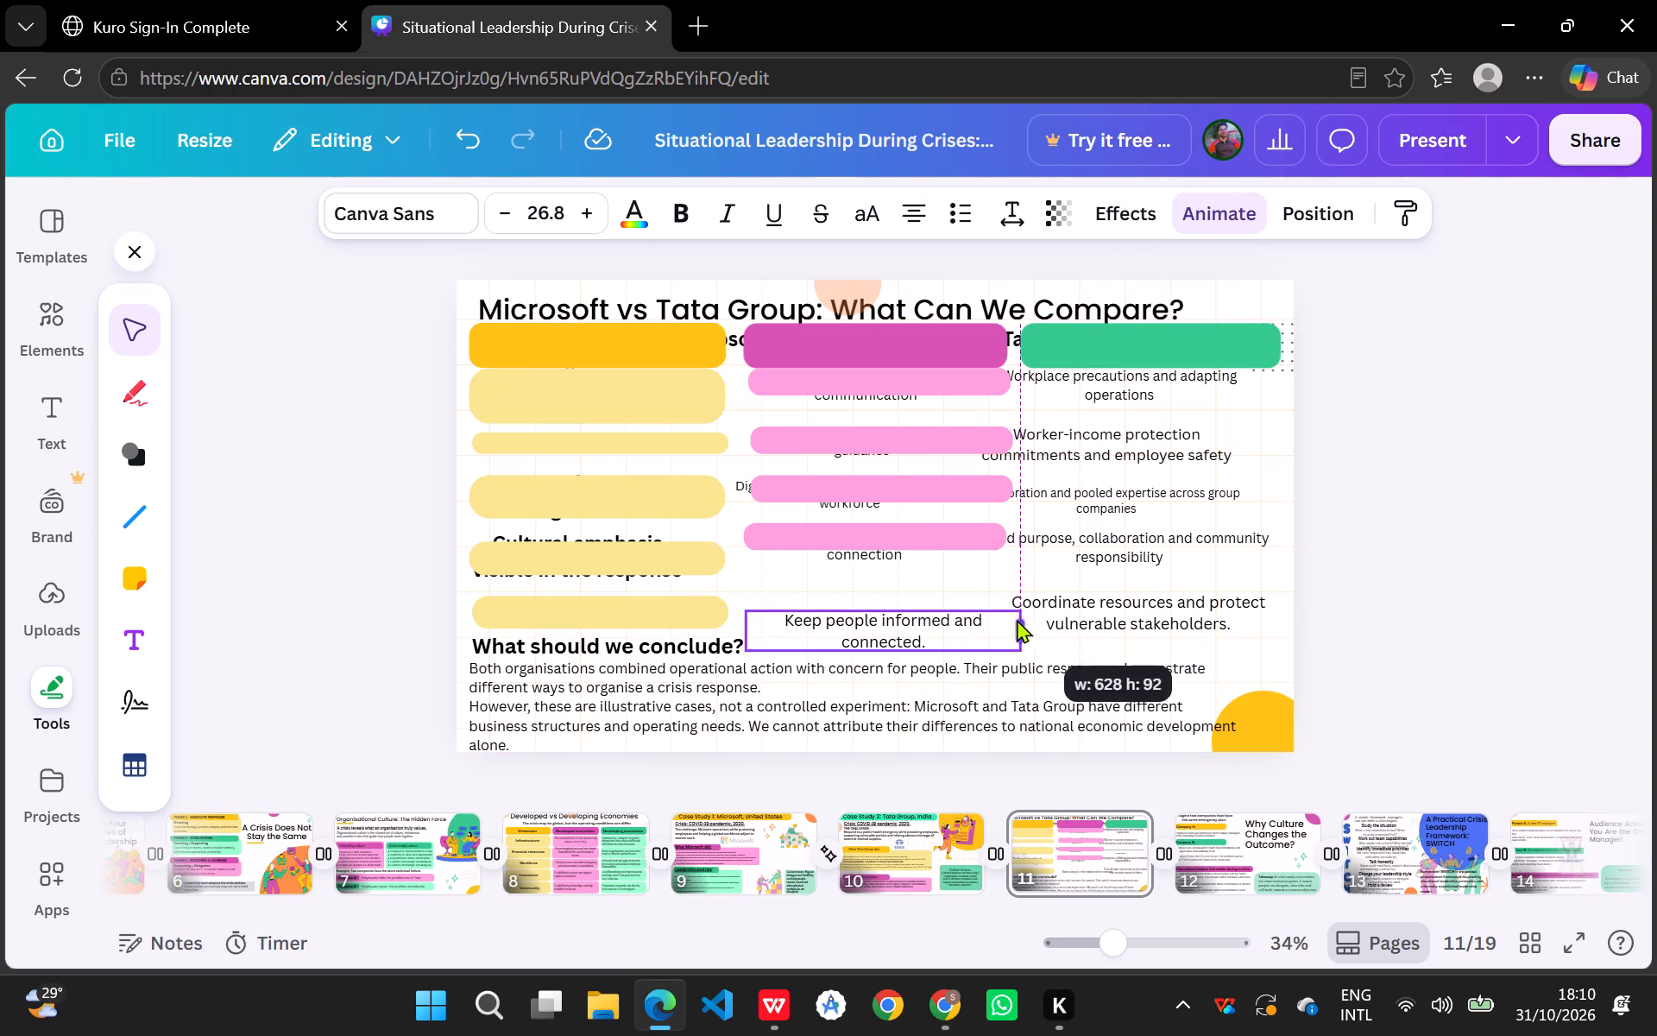
{"action": "left_click_drag", "start_coordinate": [1017, 619], "coordinate": [1001, 622]}
{"action": "left_click_drag", "start_coordinate": [879, 628], "coordinate": [884, 608]}
Paste another light pink bar over "Keep people informed and connected." and lower the bar above it slightly.
{"action": "left_click", "coordinate": [1135, 532]}
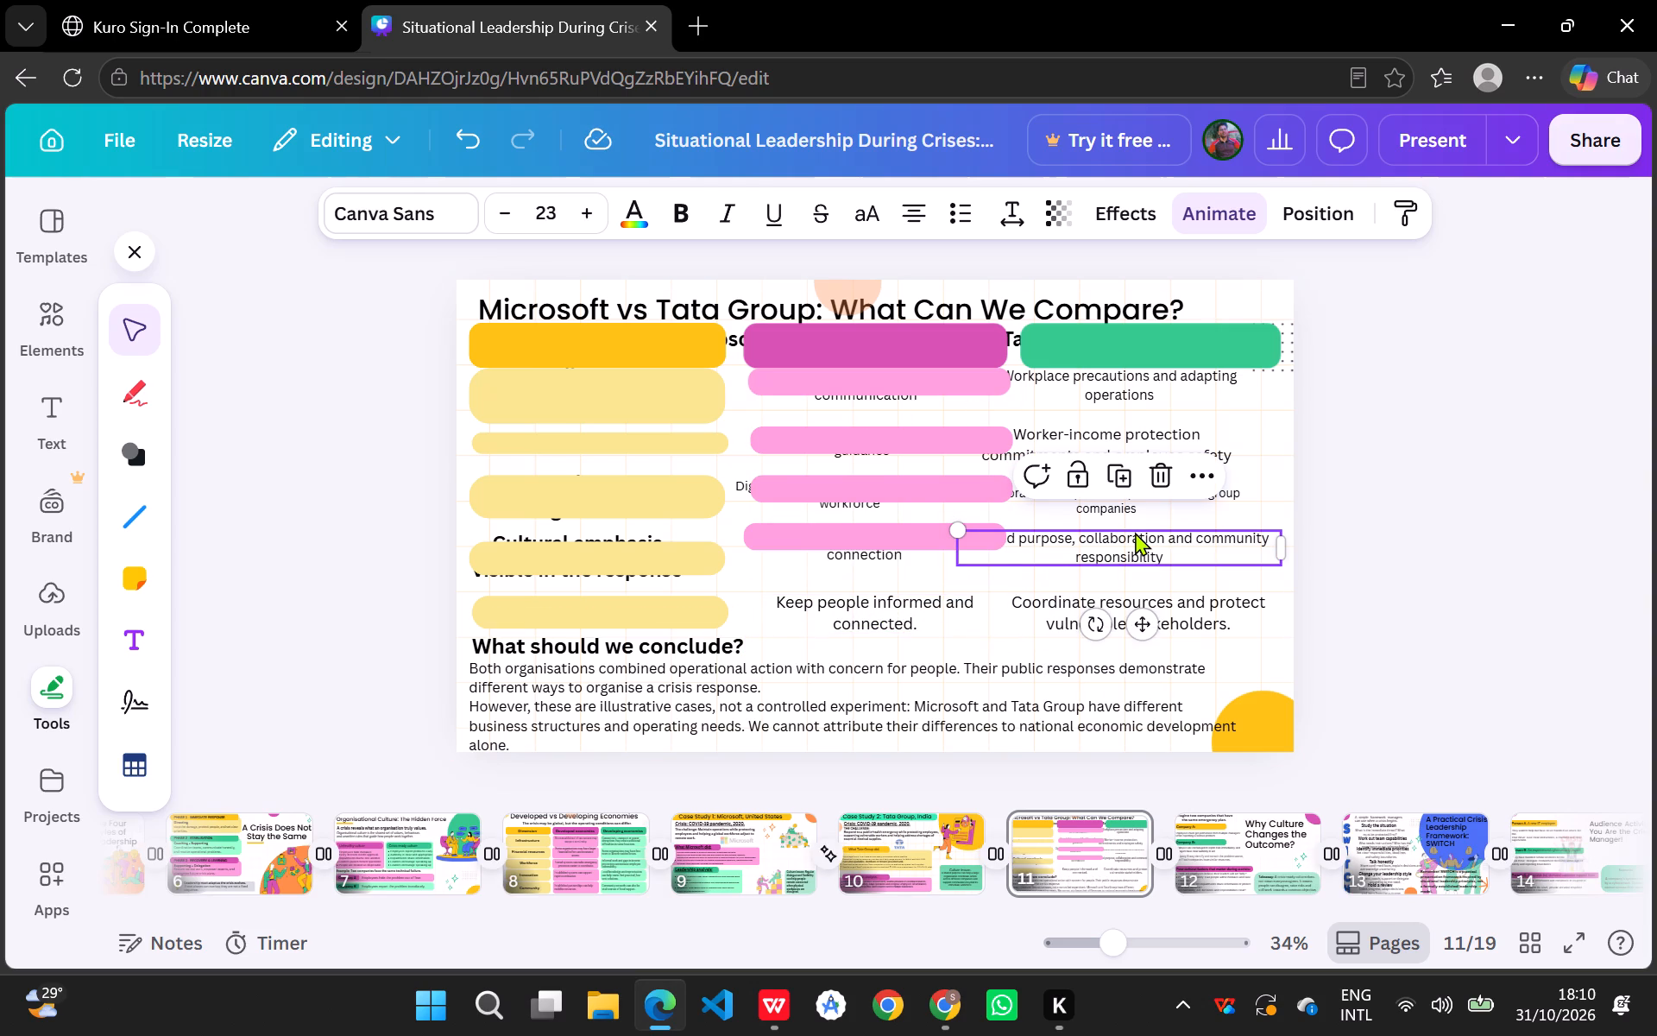
{"action": "key", "text": "ctrl+v"}
{"action": "left_click_drag", "start_coordinate": [924, 589], "coordinate": [925, 611]}
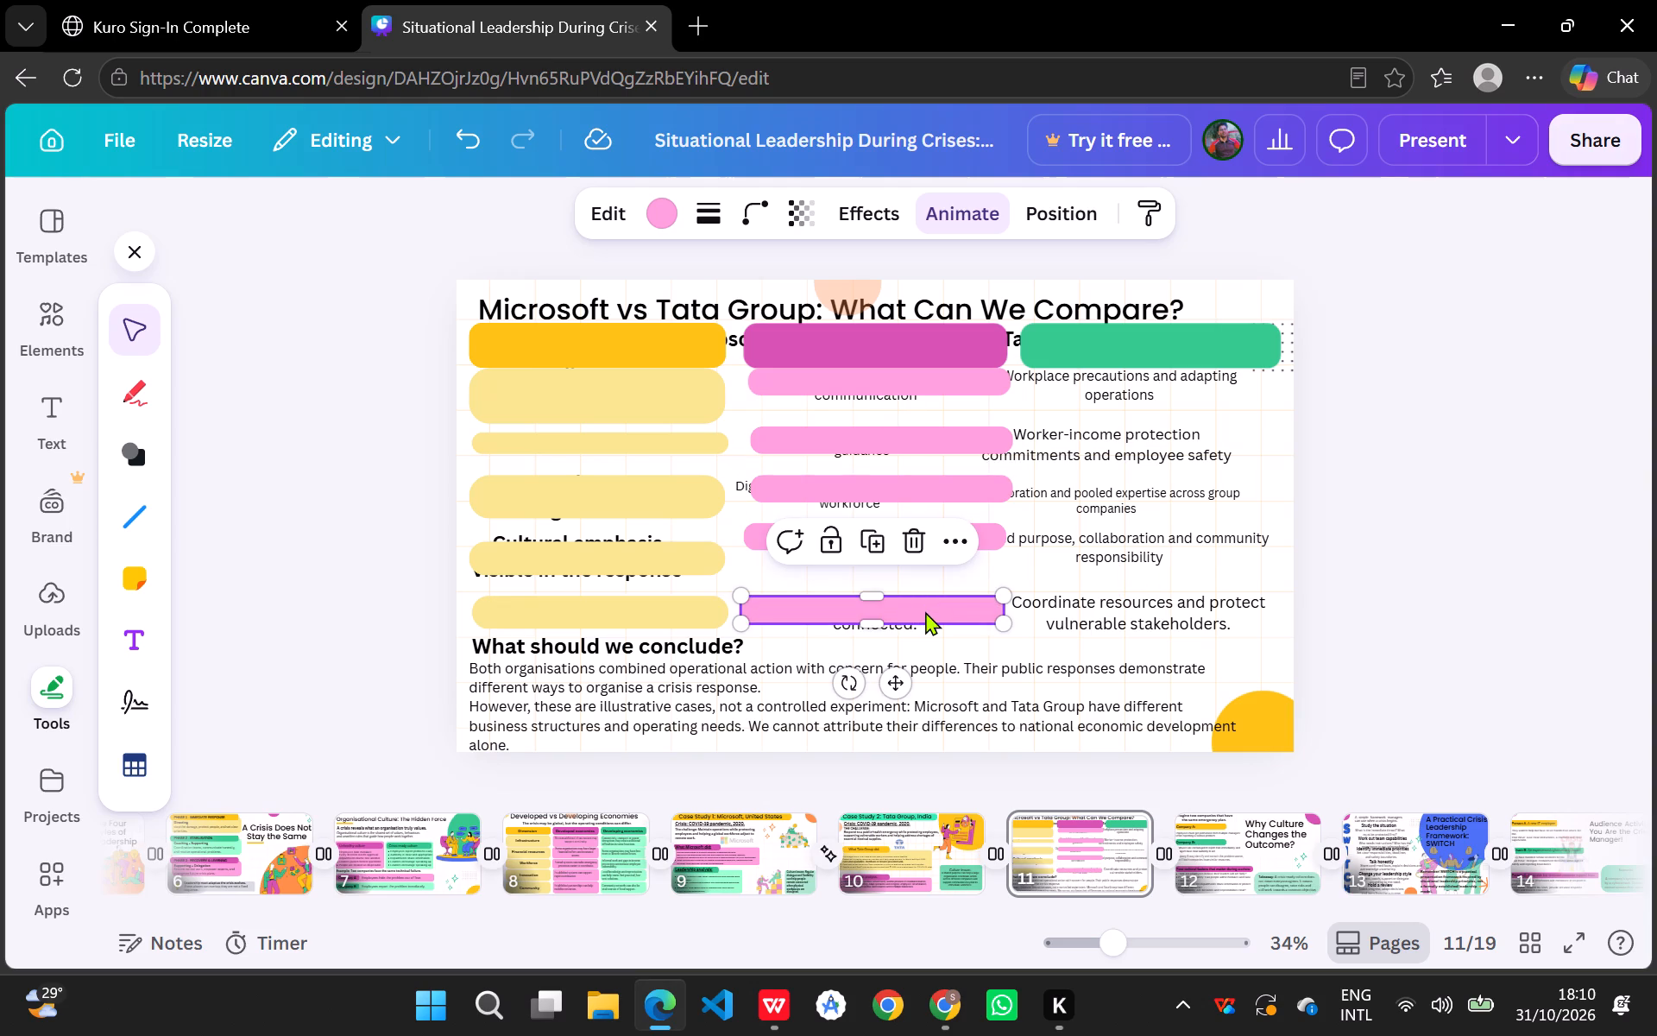
{"action": "left_click", "coordinate": [1065, 559]}
{"action": "left_click_drag", "start_coordinate": [851, 531], "coordinate": [849, 543]}
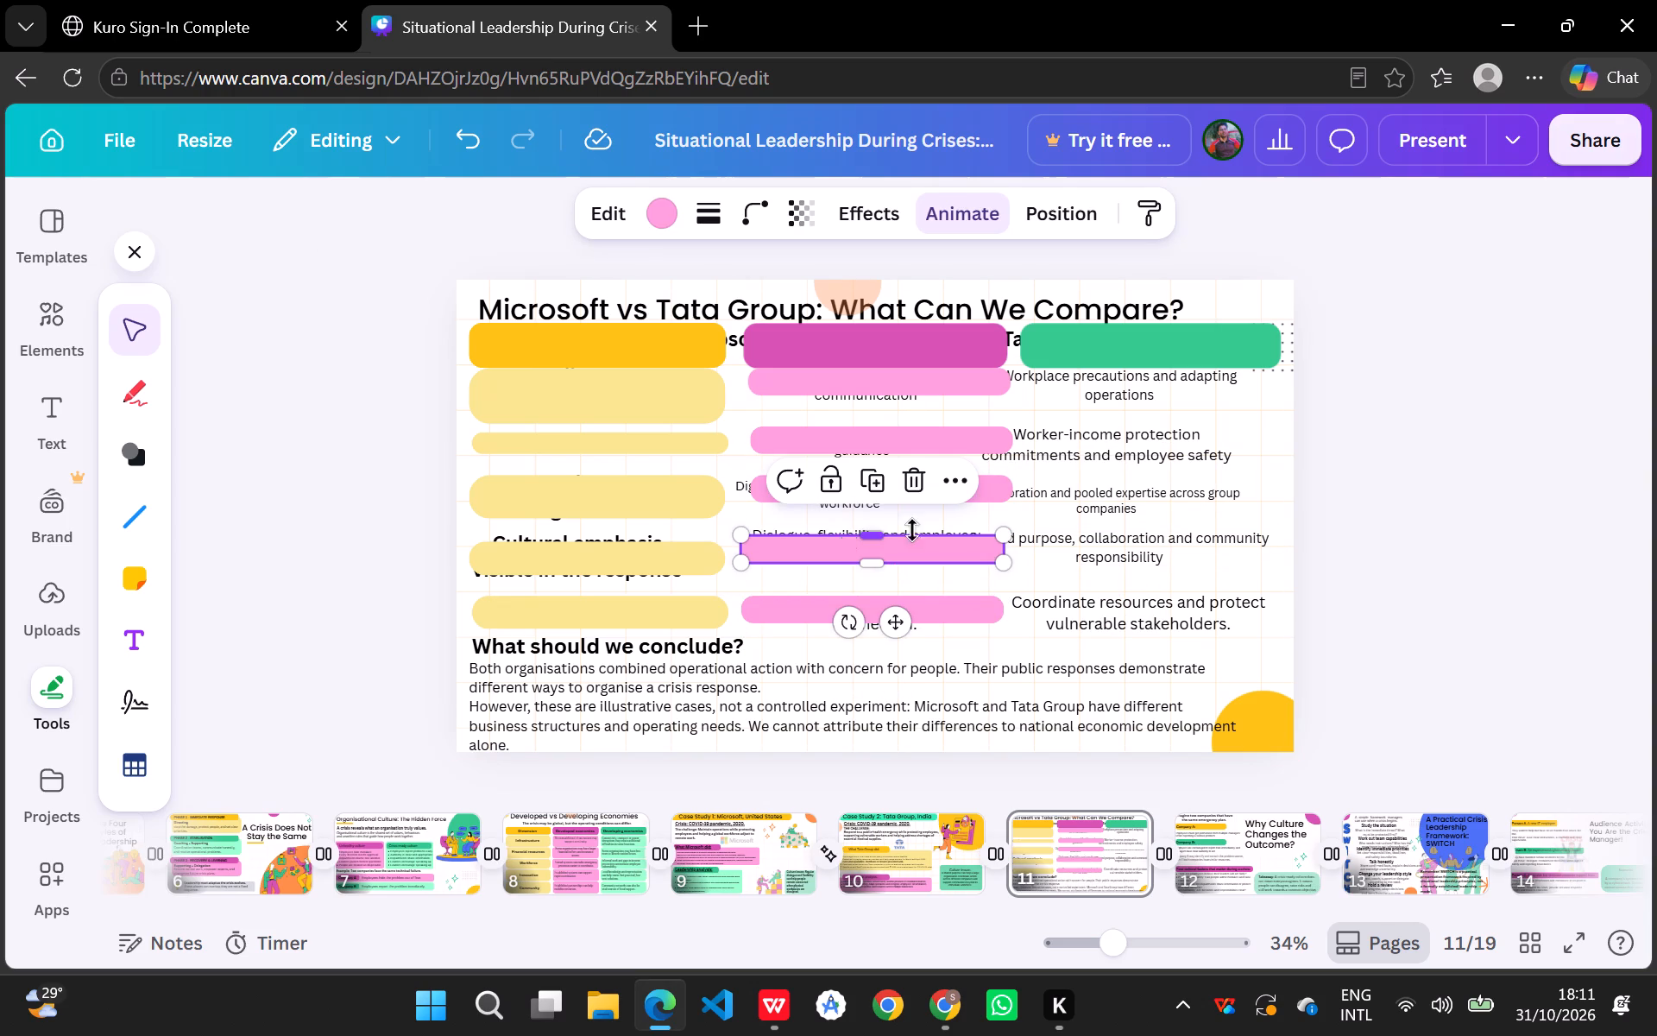
Narrow the "Shared purpose, collaboration and community responsibility" text box and move it rightward into the column under the green heading bar.
{"action": "left_click", "coordinate": [1137, 537]}
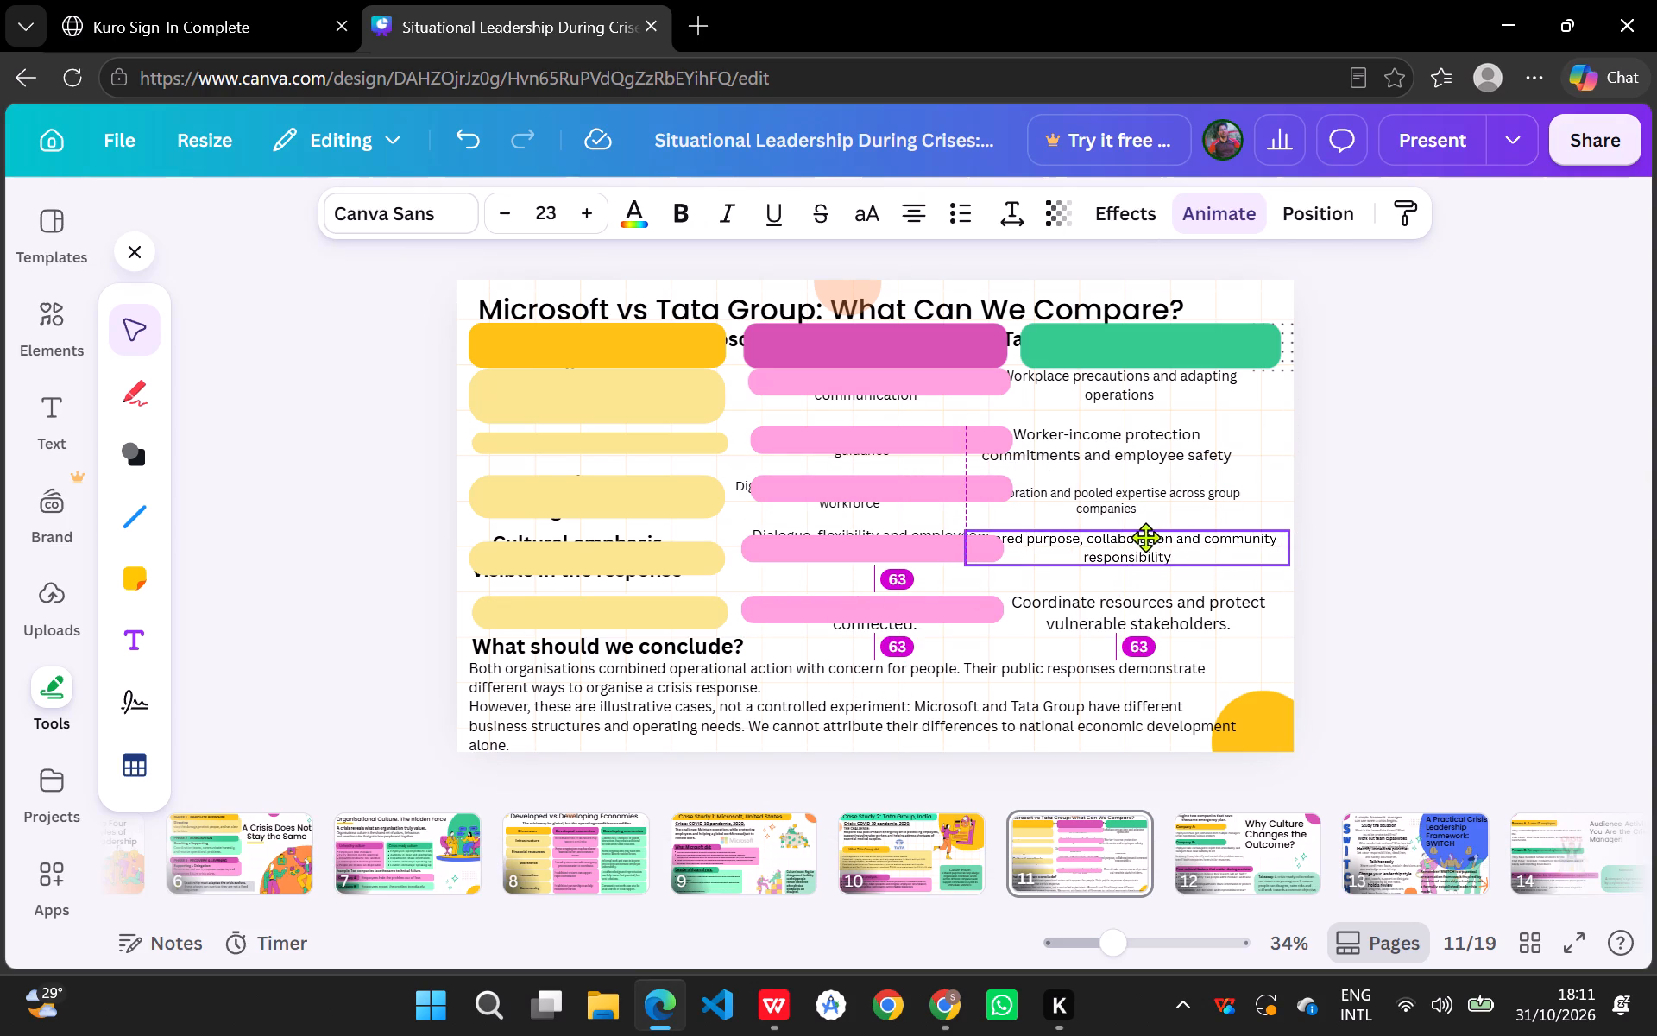
{"action": "left_click", "coordinate": [1288, 546]}
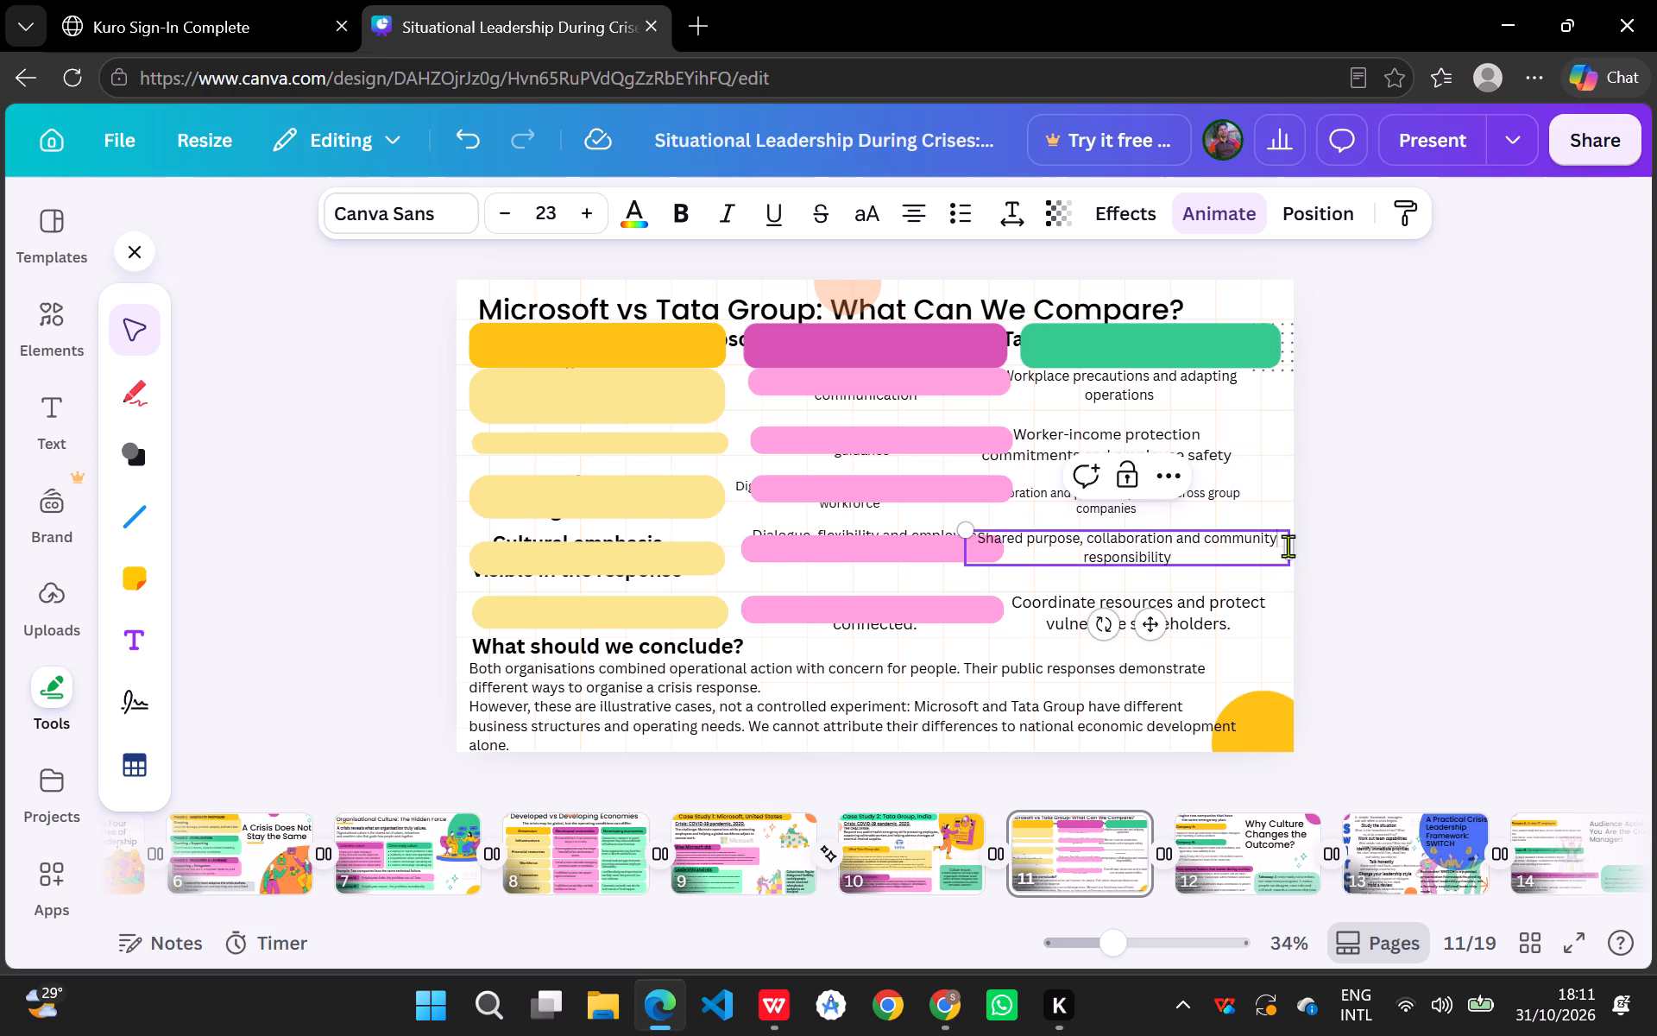
{"action": "left_click", "coordinate": [1353, 539]}
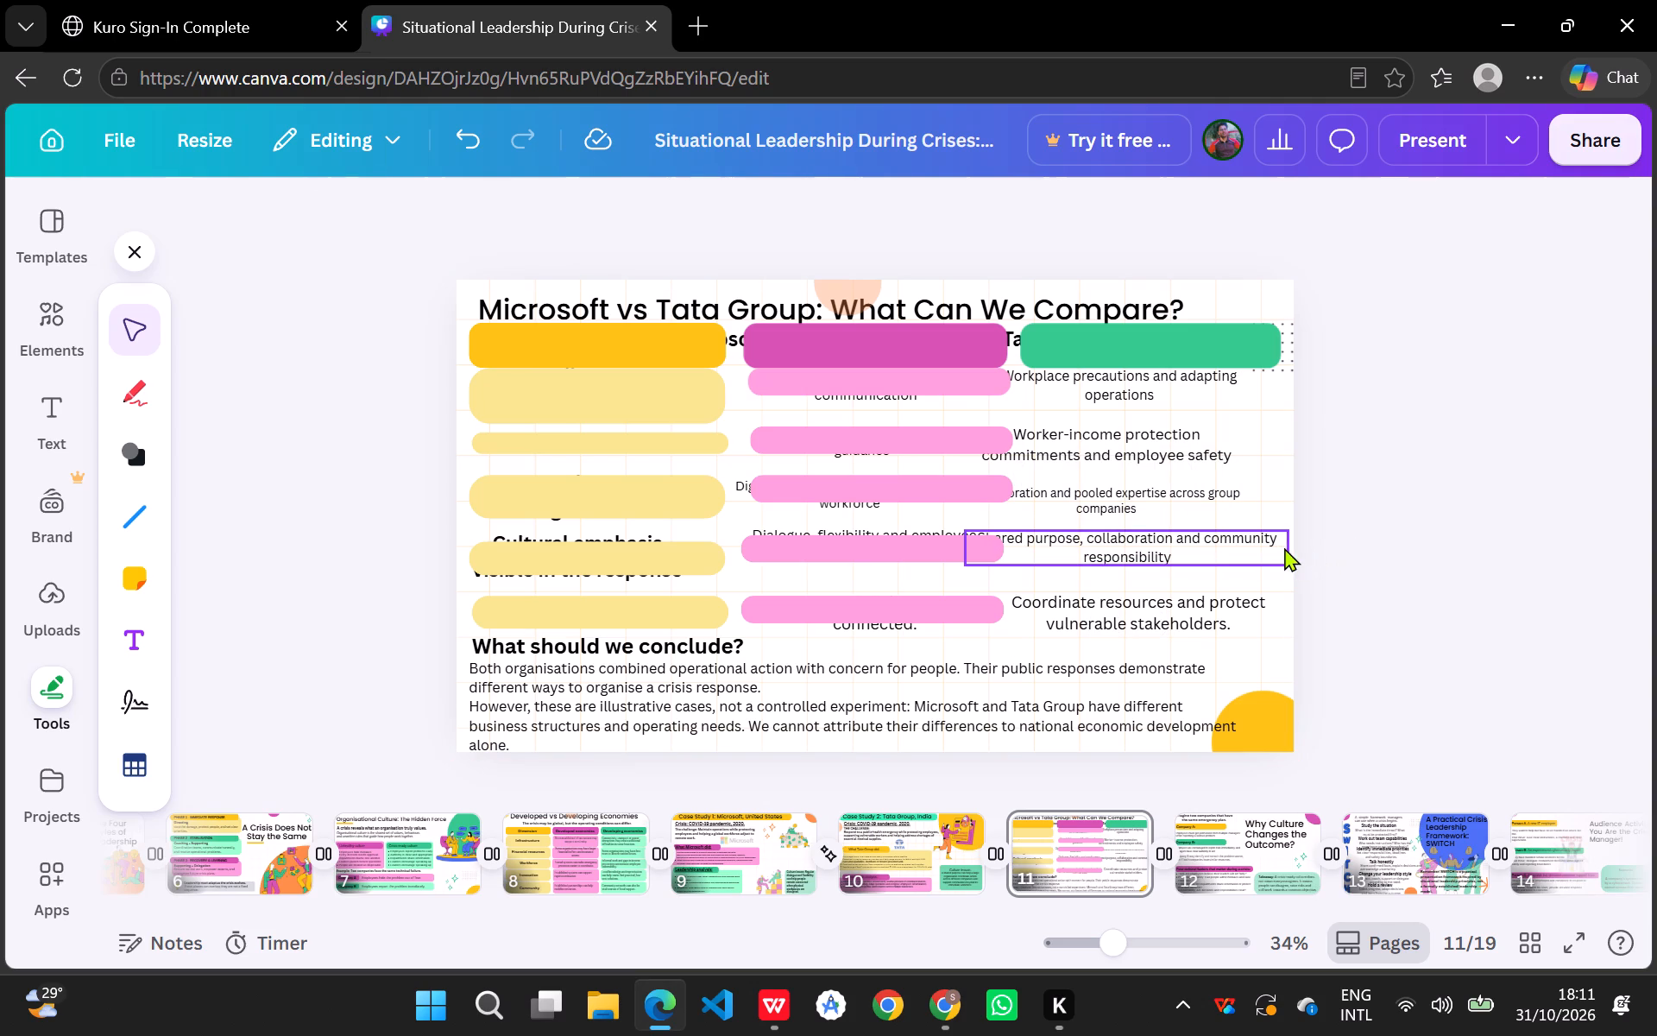
{"action": "left_click", "coordinate": [1280, 547]}
{"action": "left_click_drag", "start_coordinate": [1290, 547], "coordinate": [1238, 551]}
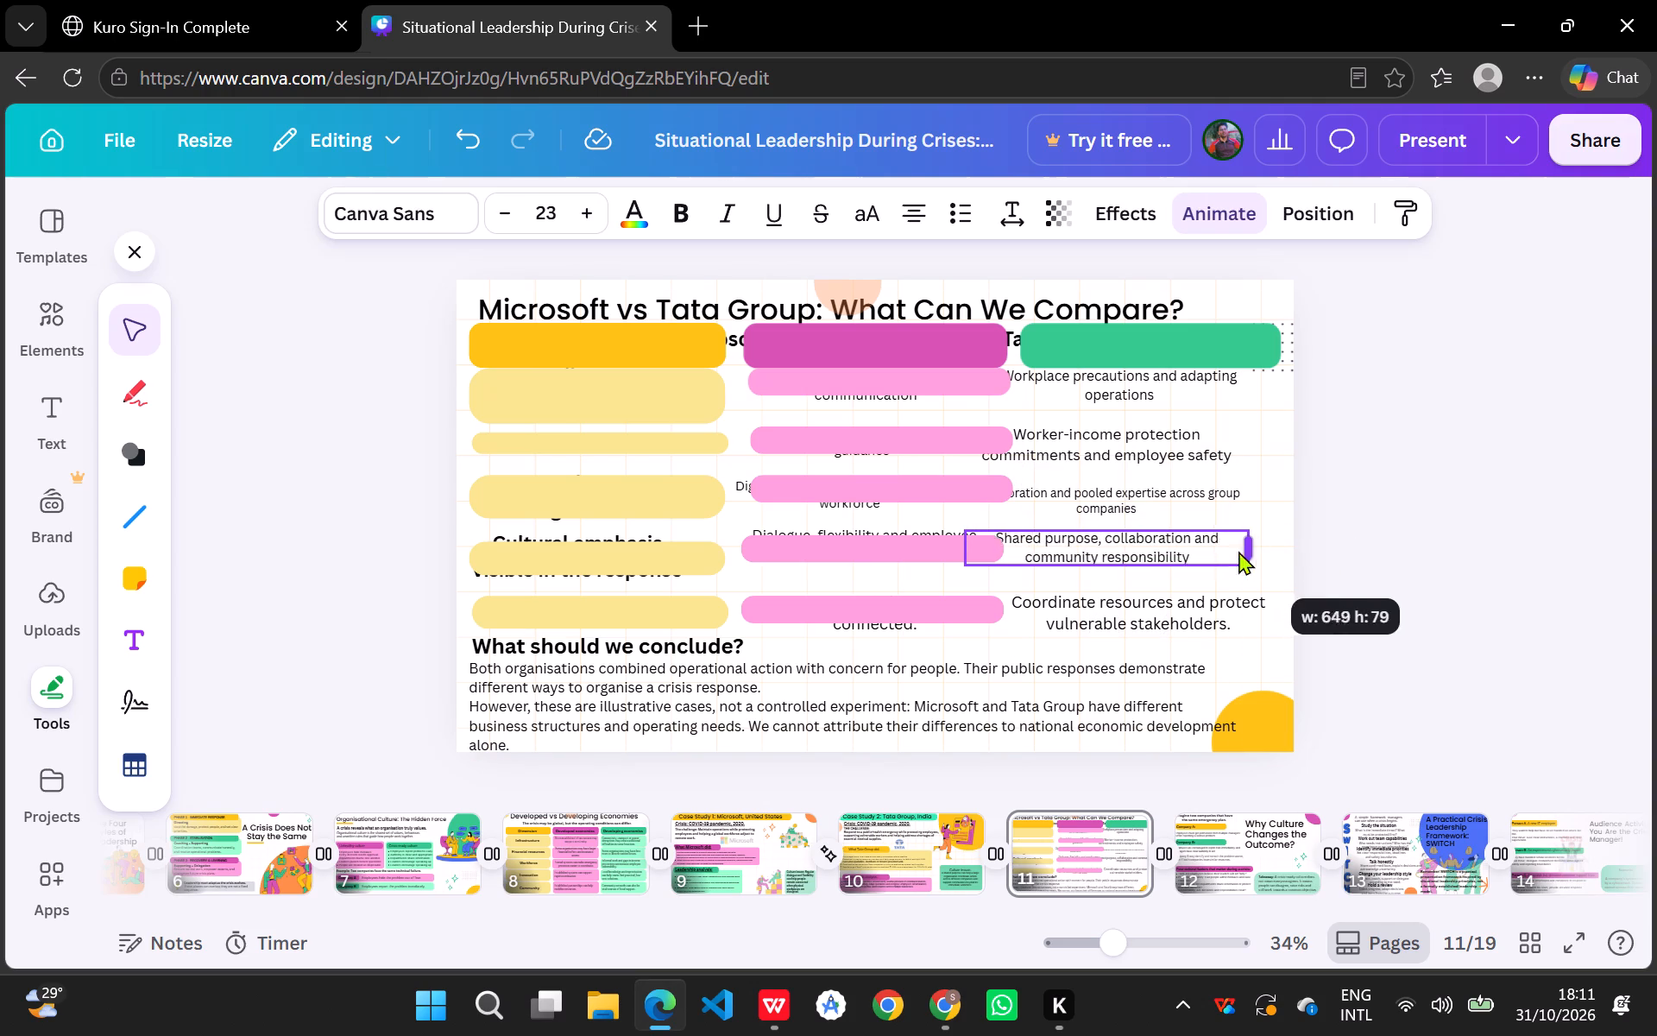
{"action": "left_click_drag", "start_coordinate": [1238, 551], "coordinate": [1215, 548]}
{"action": "left_click_drag", "start_coordinate": [1142, 546], "coordinate": [1194, 546]}
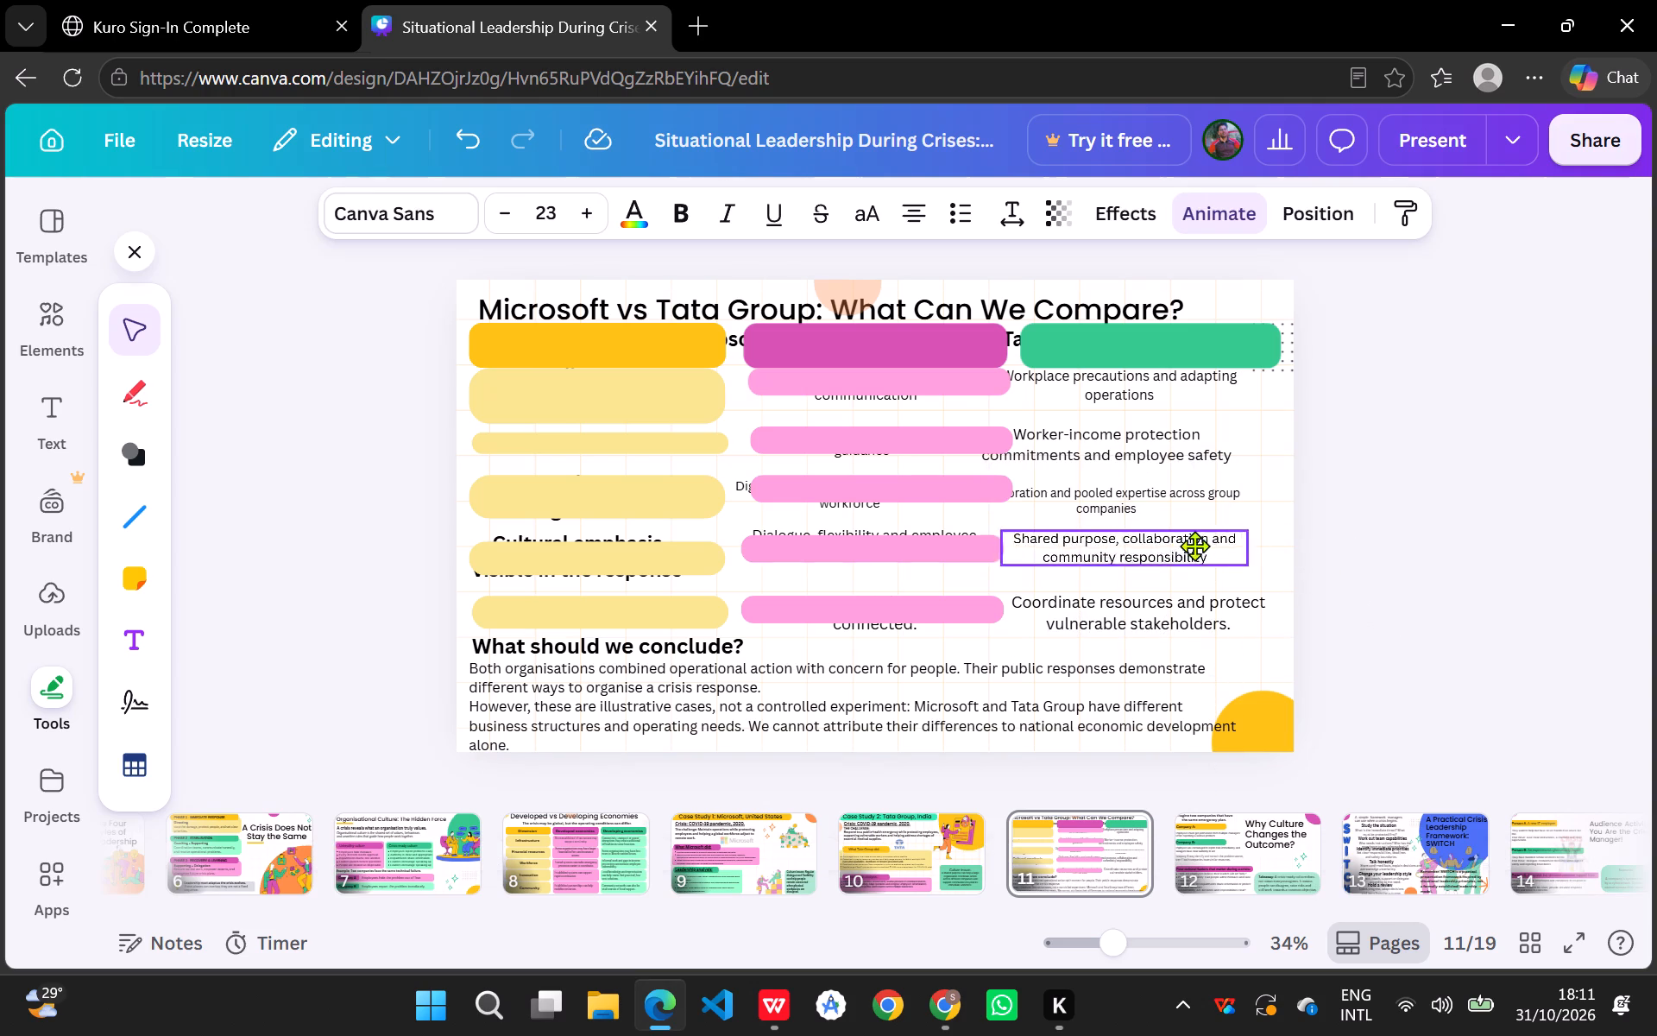
{"action": "left_click_drag", "start_coordinate": [1194, 546], "coordinate": [1200, 549]}
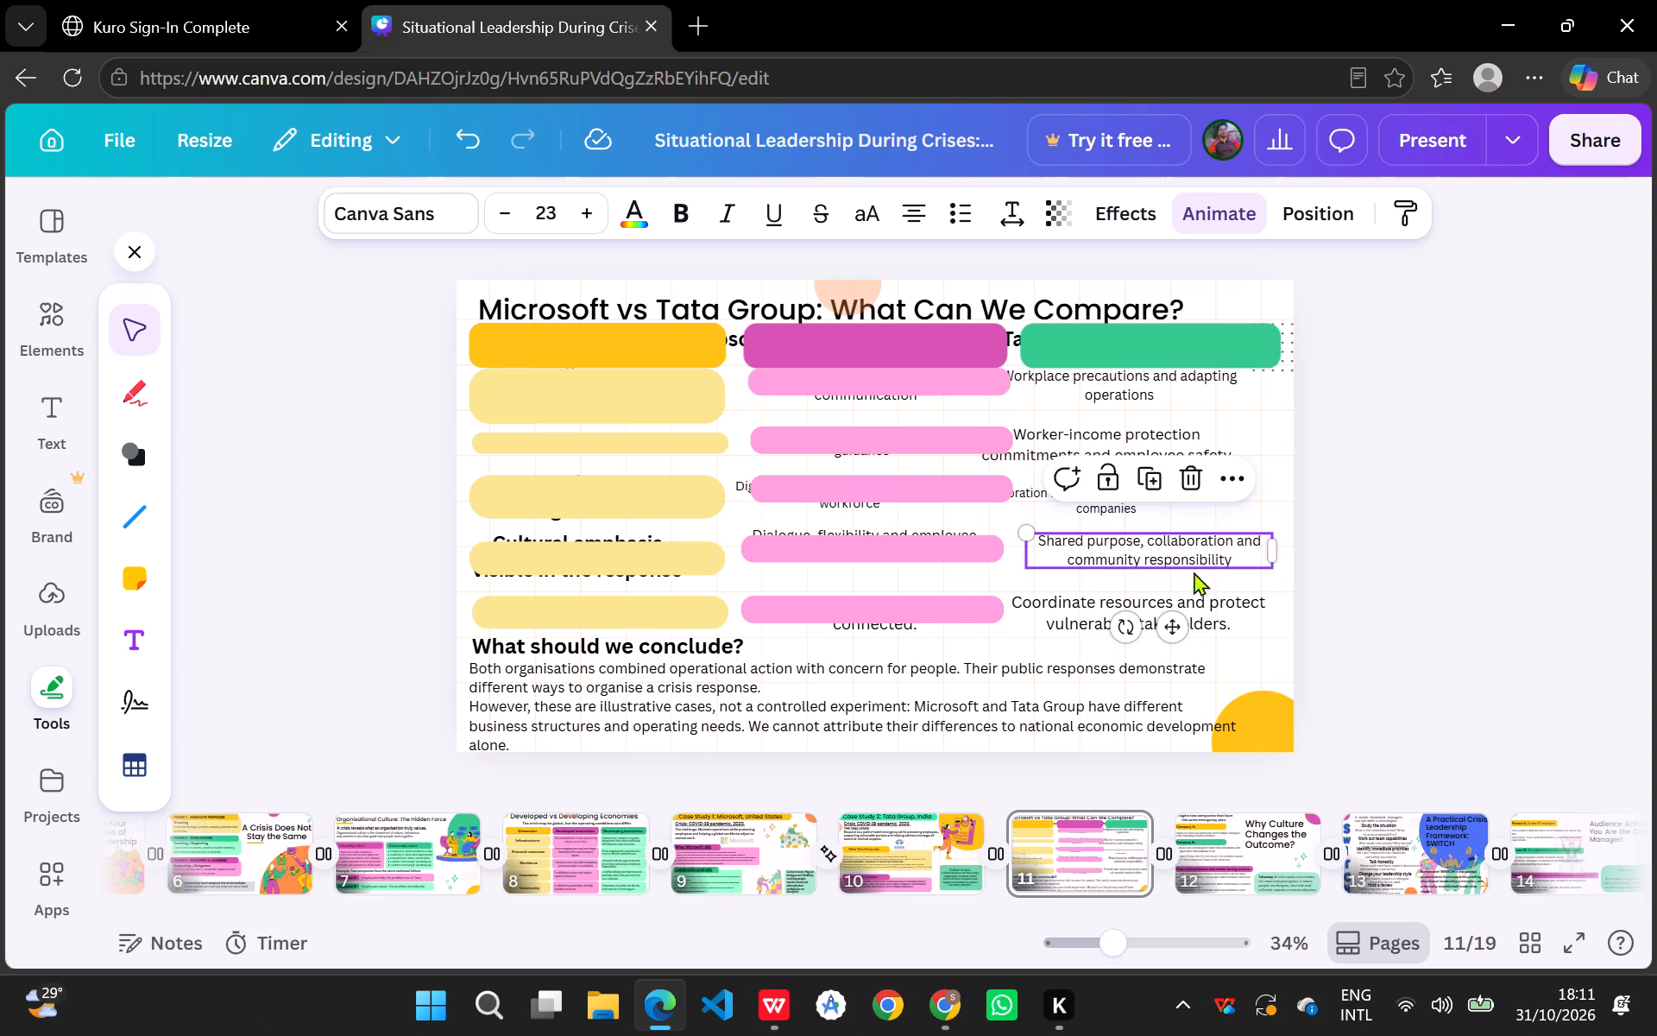
Narrow the "Coordinate resources and protect vulnerable stakeholders." text box, move it under the green heading bar's column, and set its font size to 23.
{"action": "left_click", "coordinate": [1184, 600]}
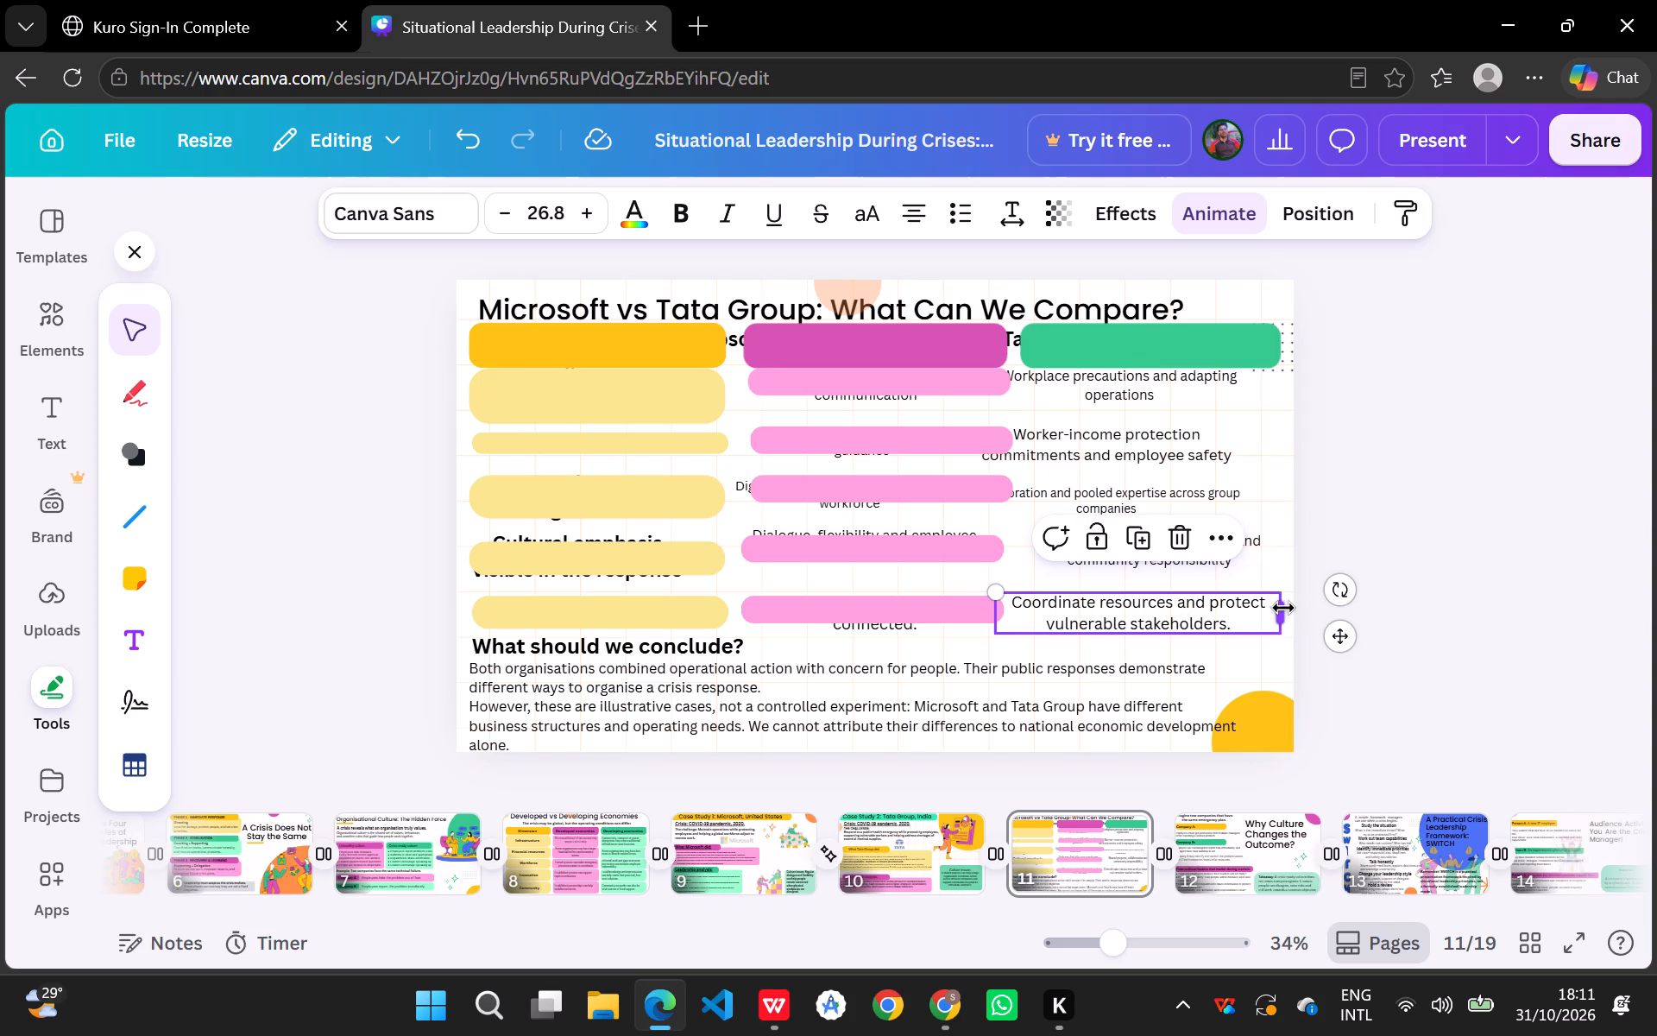
{"action": "left_click_drag", "start_coordinate": [1283, 608], "coordinate": [1239, 609]}
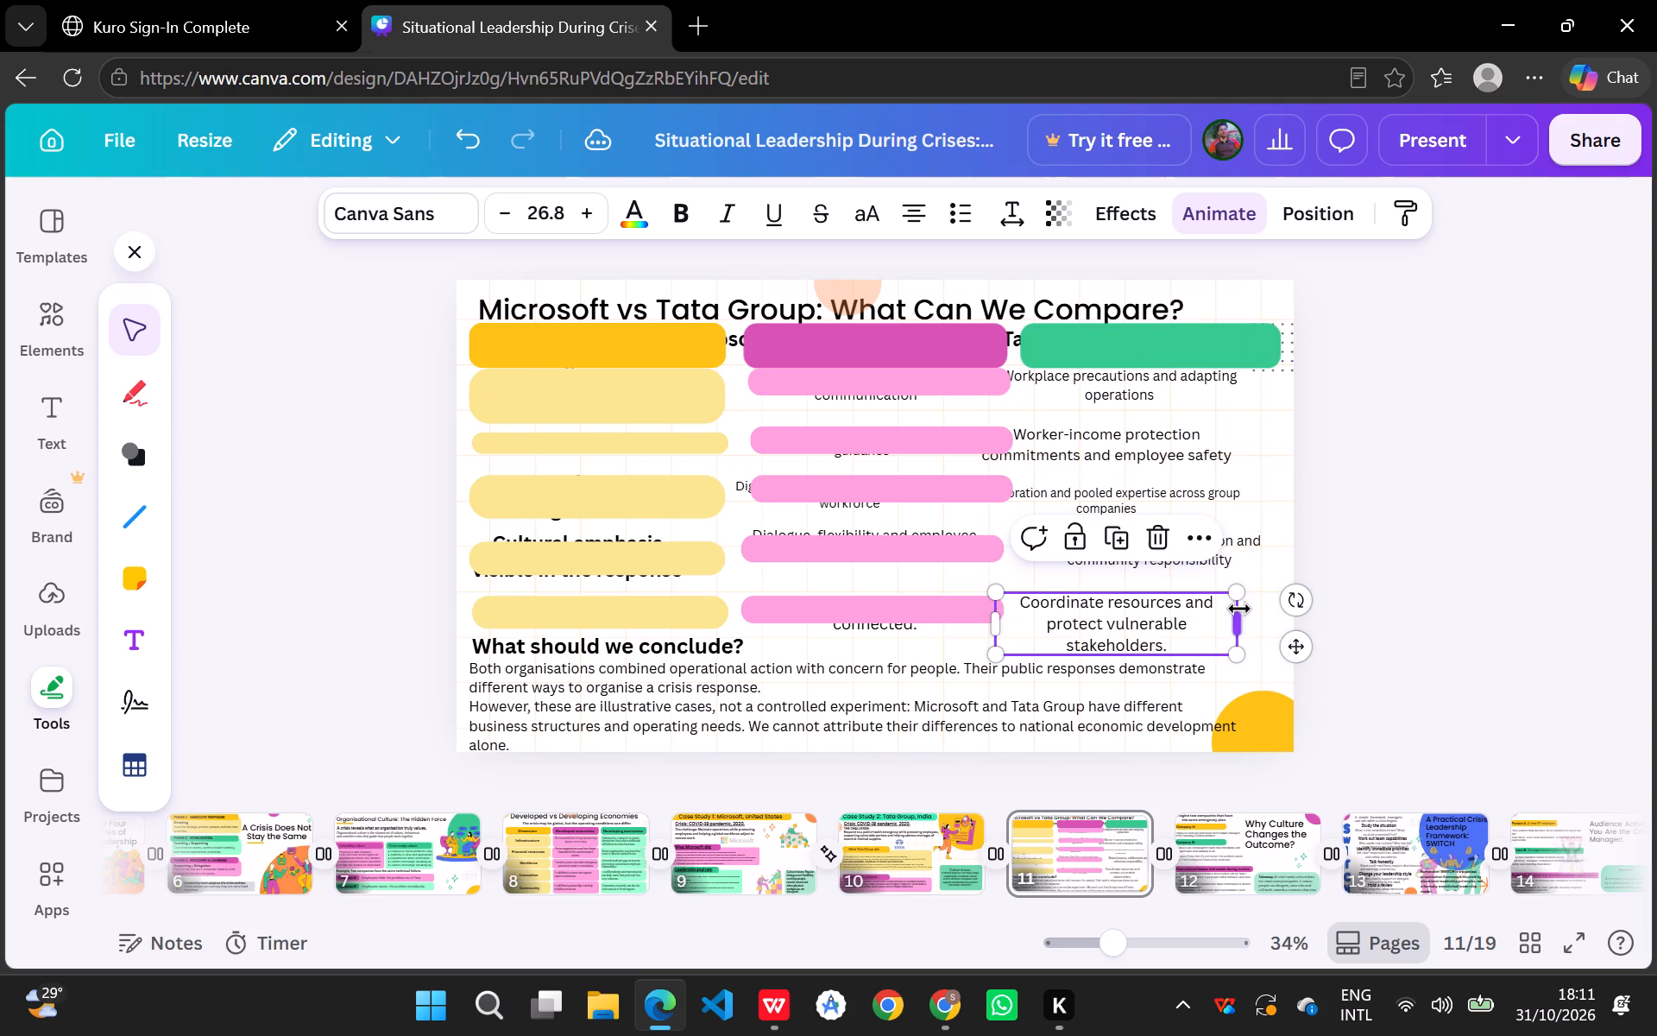
{"action": "left_click_drag", "start_coordinate": [1121, 637], "coordinate": [1164, 627]}
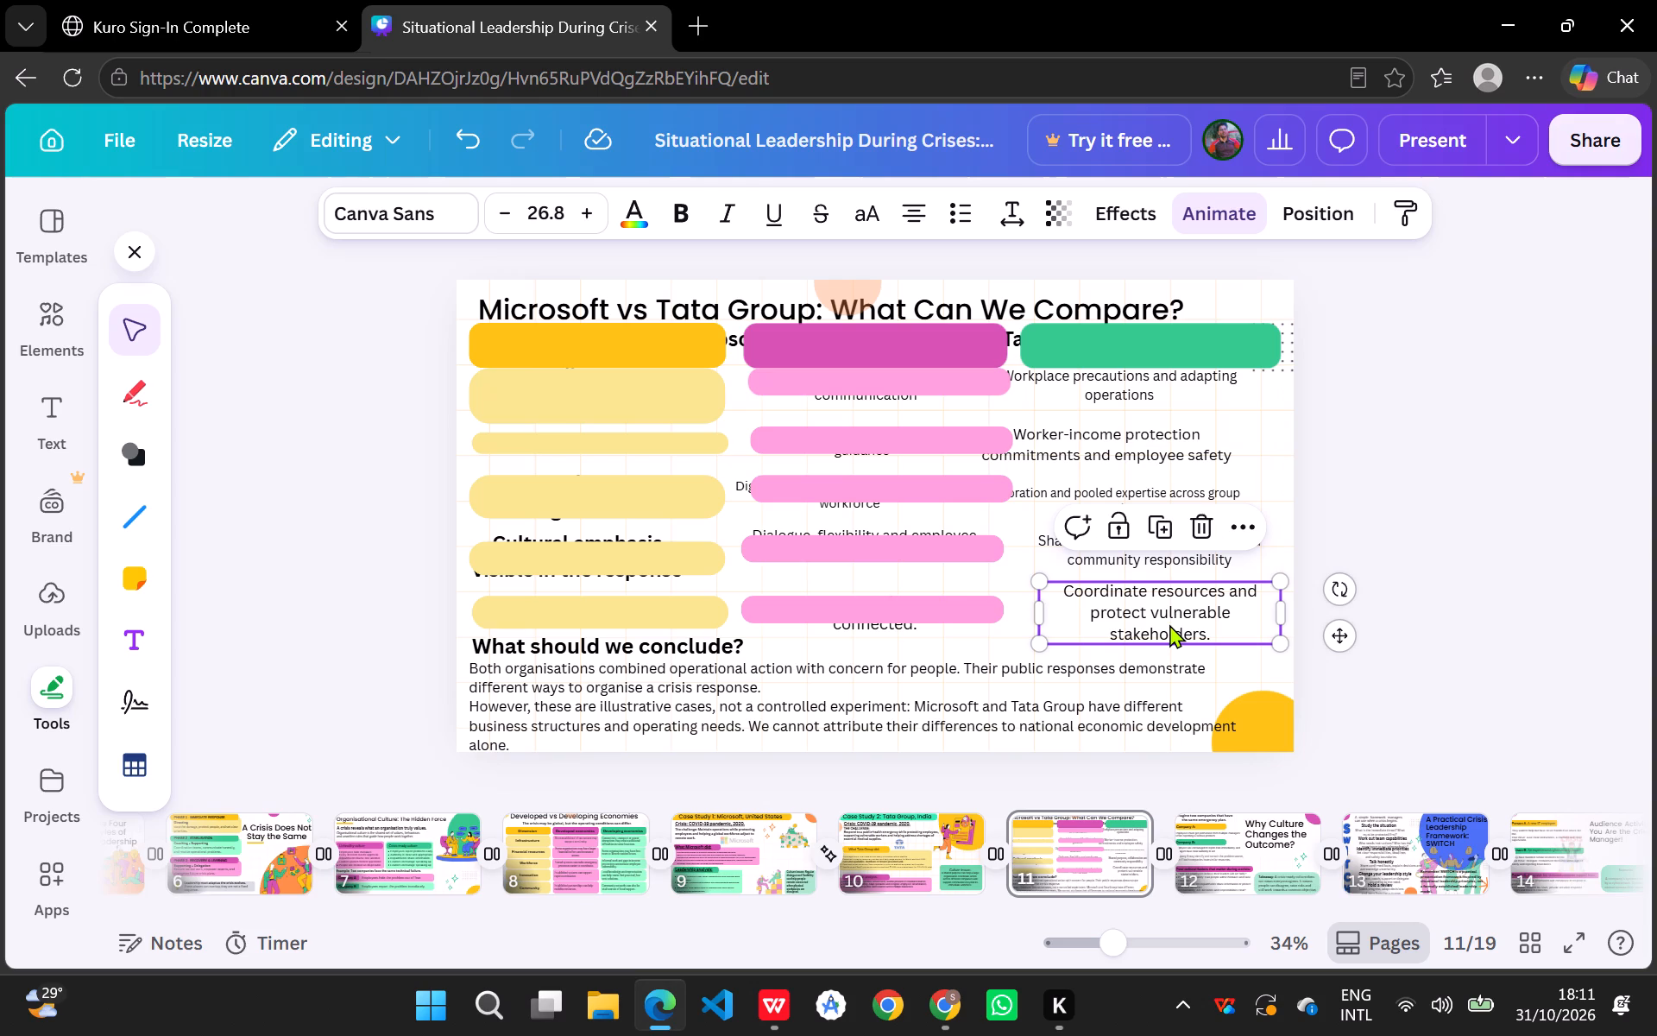
{"action": "left_click", "coordinate": [569, 207]}
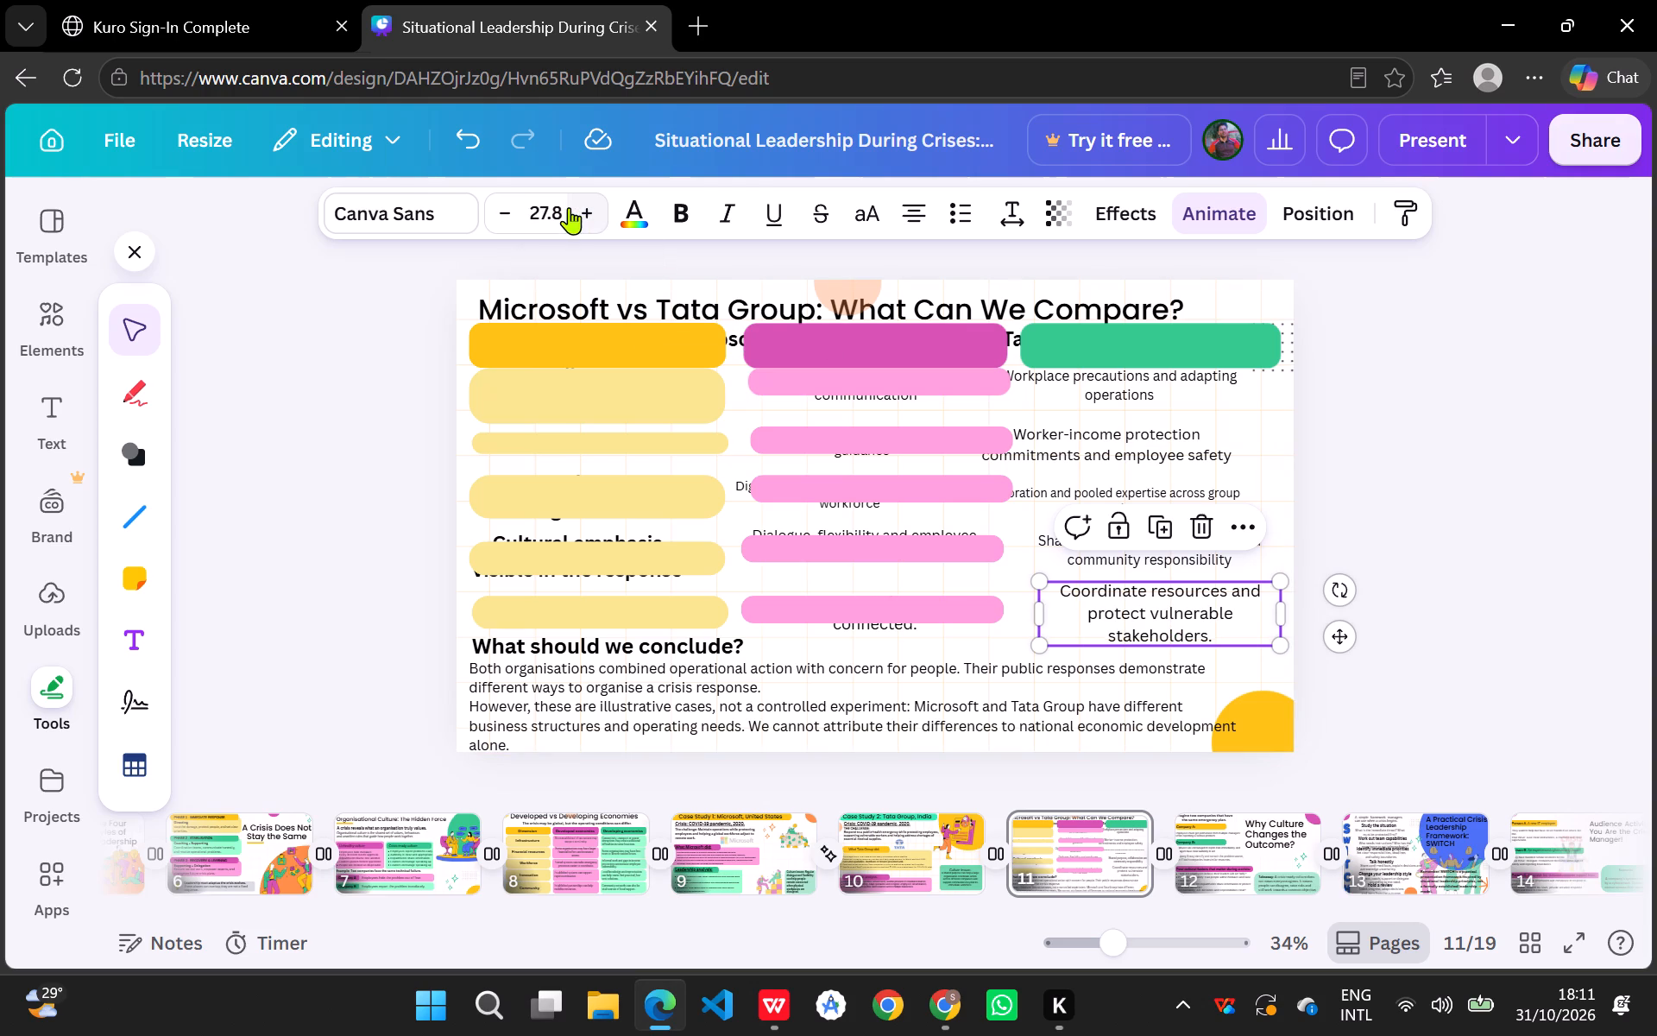
{"action": "double_click", "coordinate": [510, 212]}
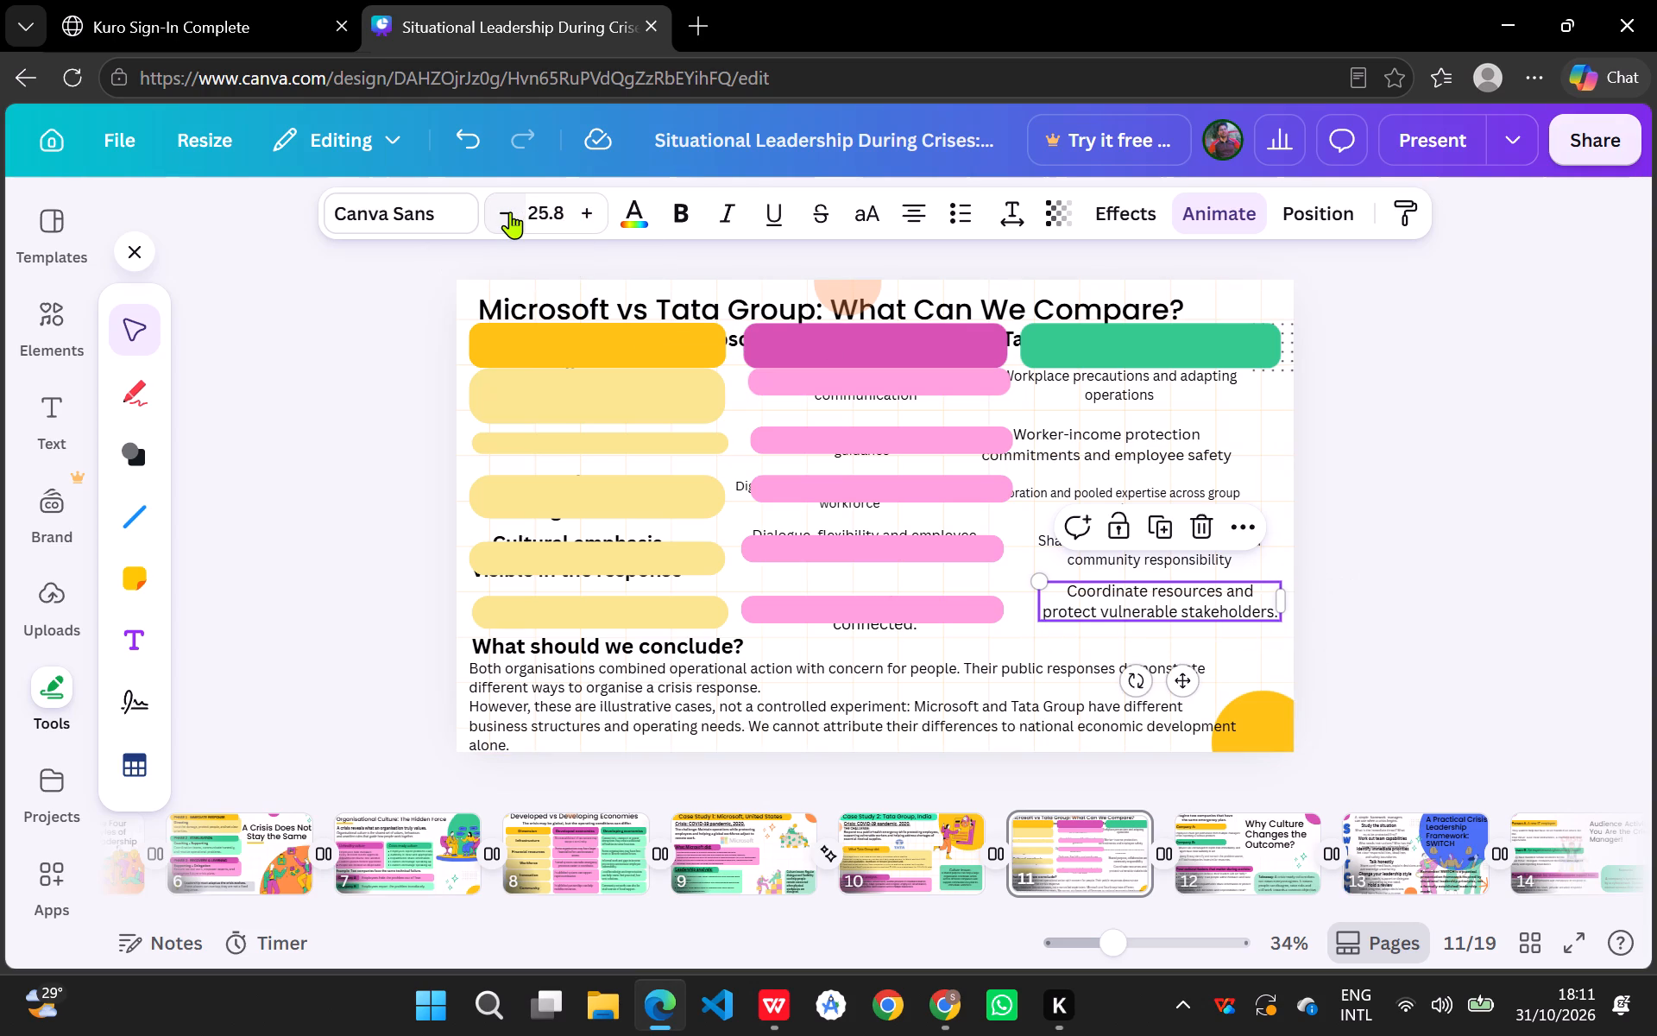
{"action": "left_click", "coordinate": [510, 212]}
{"action": "left_click", "coordinate": [551, 212]}
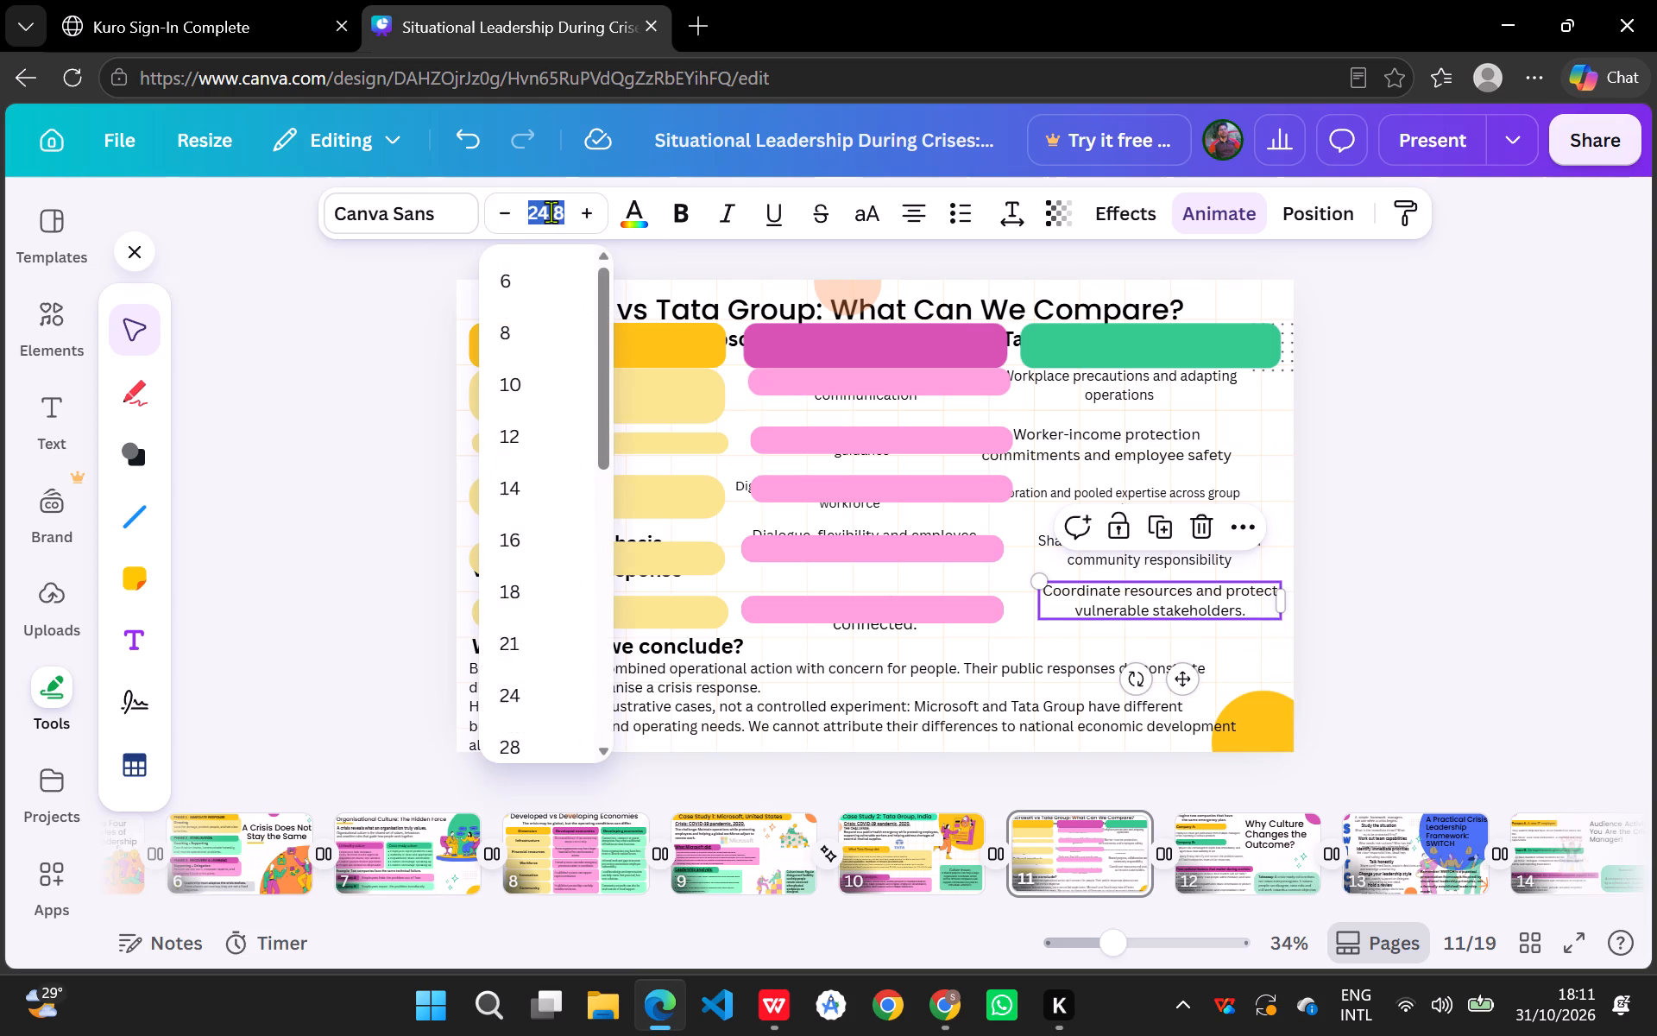
{"action": "type", "text": "24"}
{"action": "key", "text": "BackSpace"}
{"action": "key", "text": "3"}
{"action": "key", "text": "Return"}
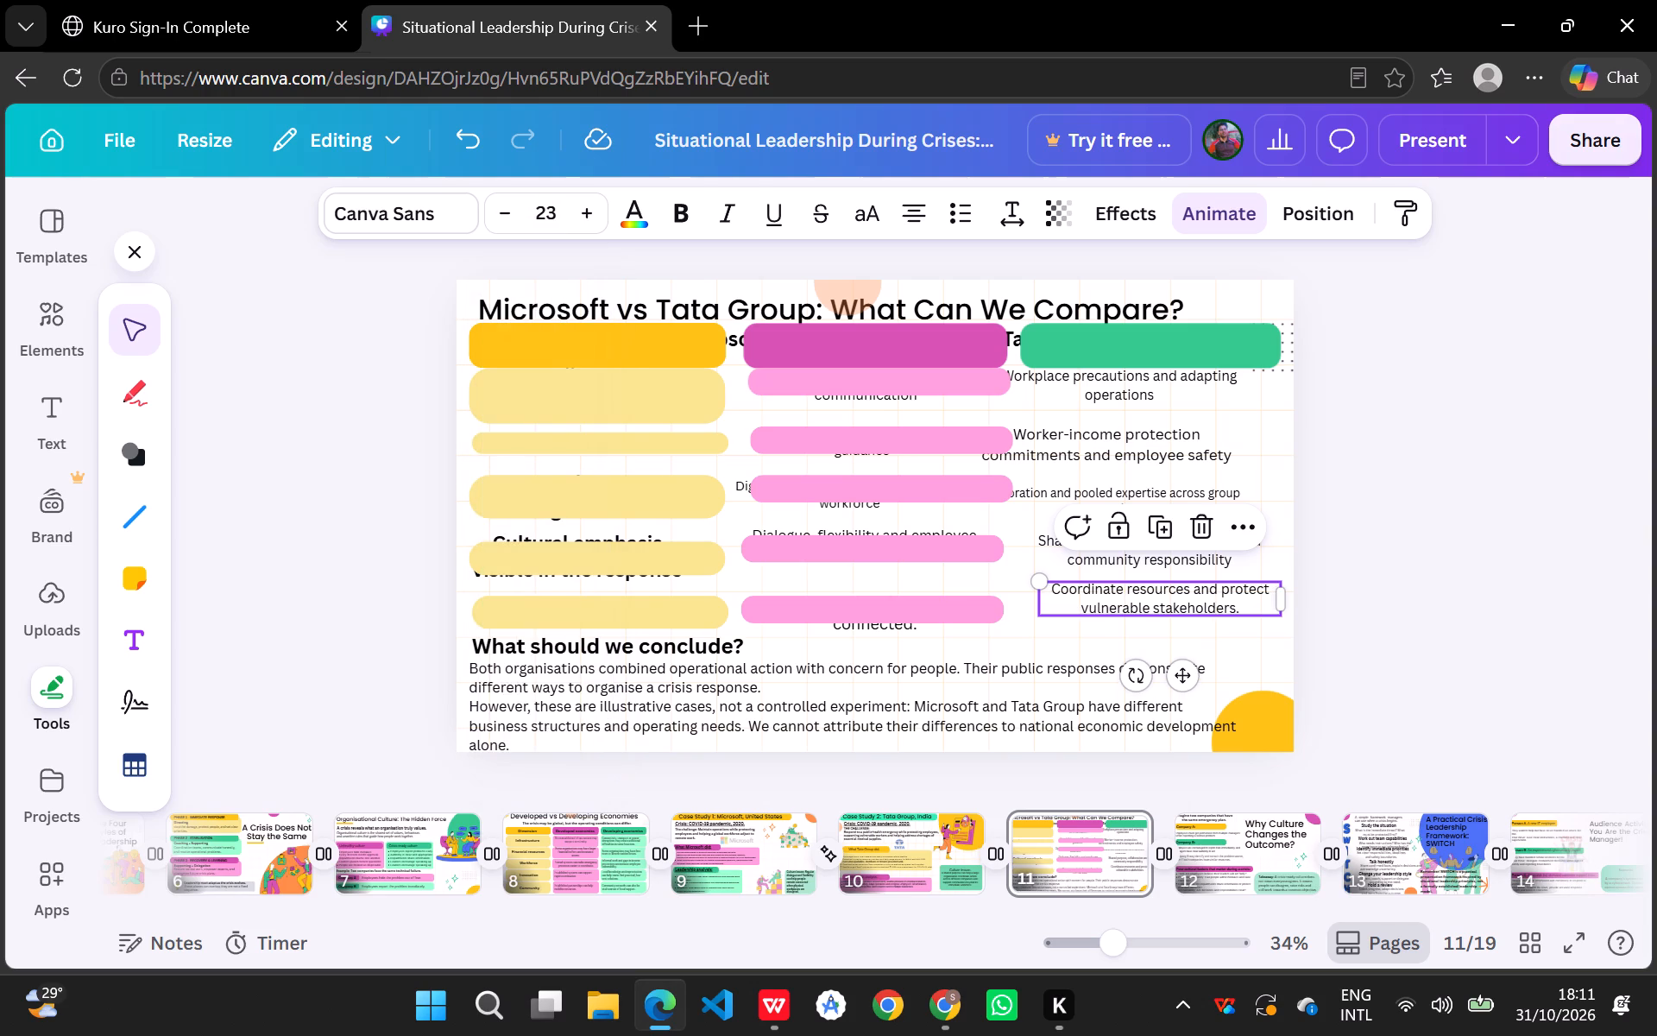
Set "Collaboration and pooled expertise across group companies" to font size 23, then narrow and shift its box into the green heading bar's column.
{"action": "left_click", "coordinate": [1048, 557]}
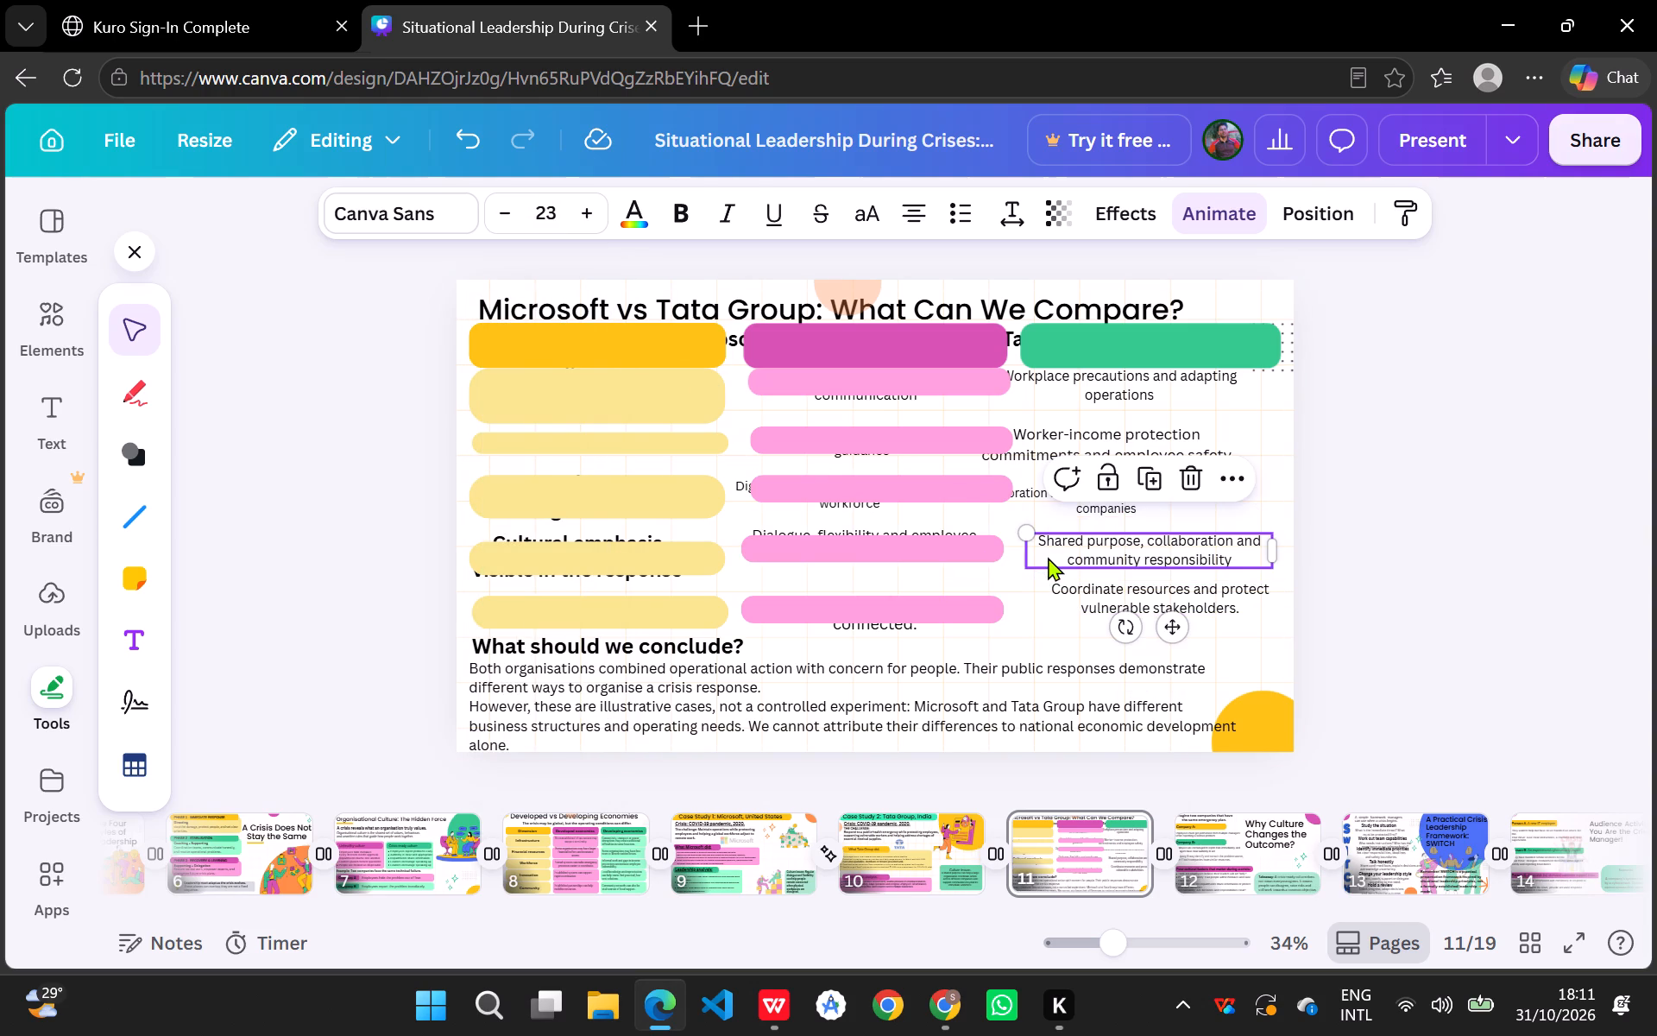
{"action": "left_click", "coordinate": [1039, 500]}
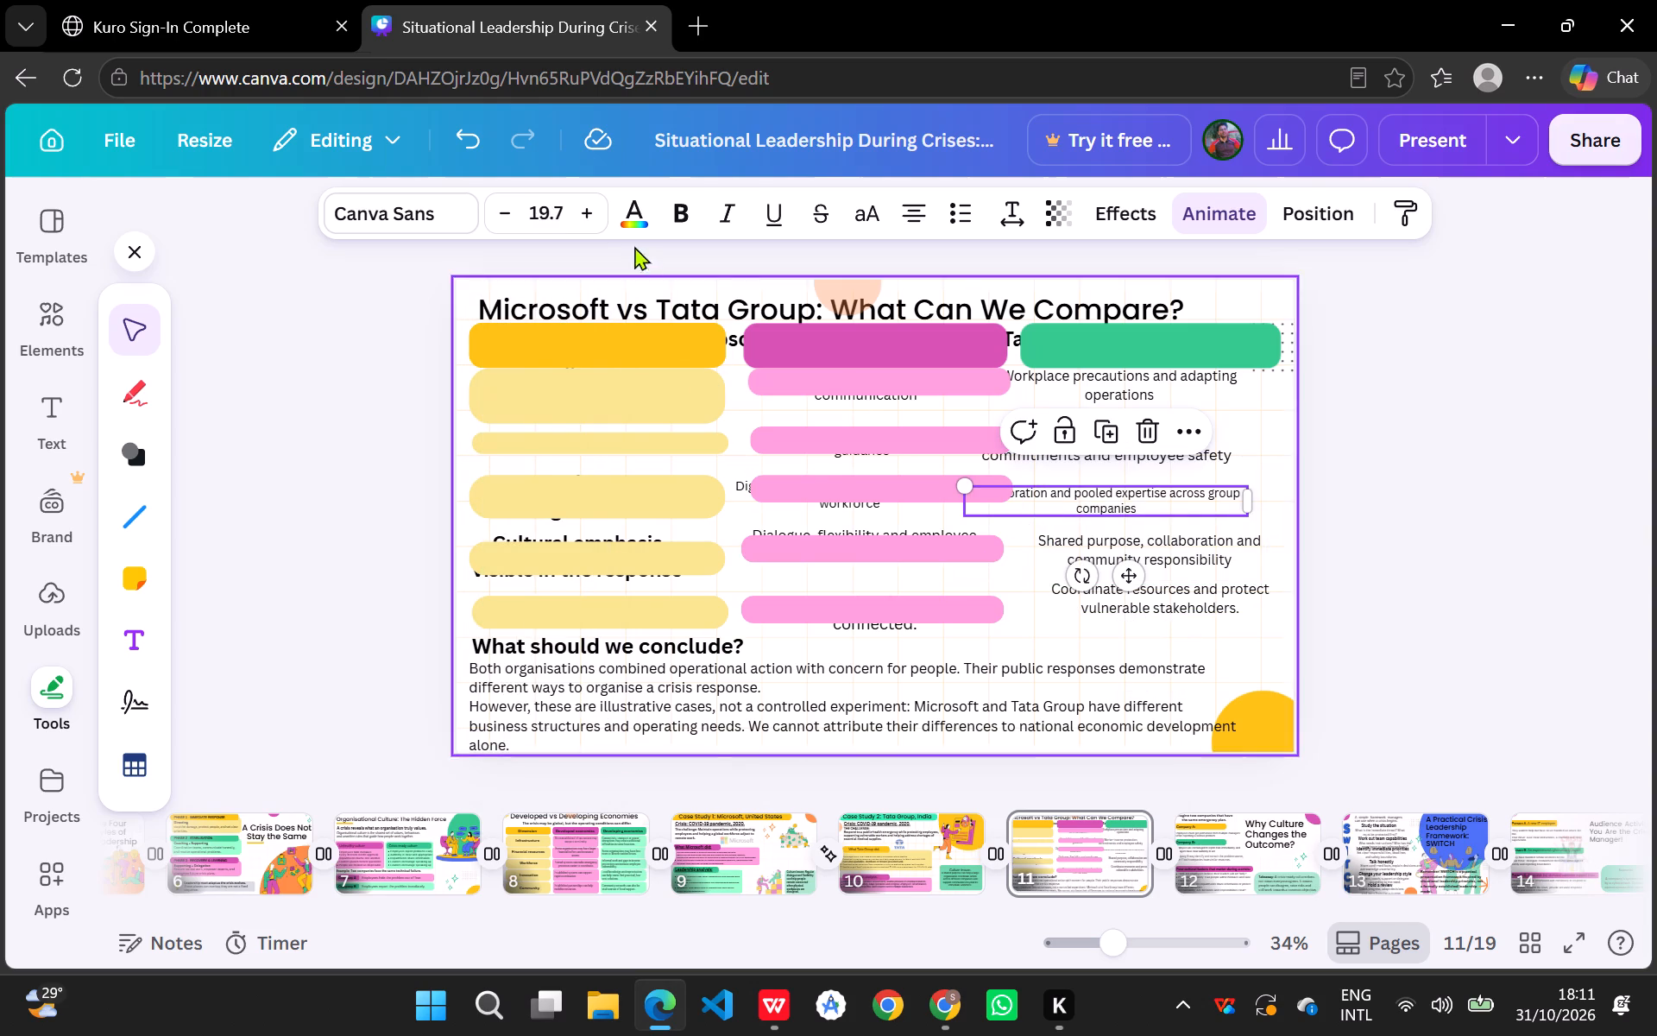
{"action": "left_click", "coordinate": [561, 218]}
{"action": "type", "text": "23"}
{"action": "key", "text": "Return"}
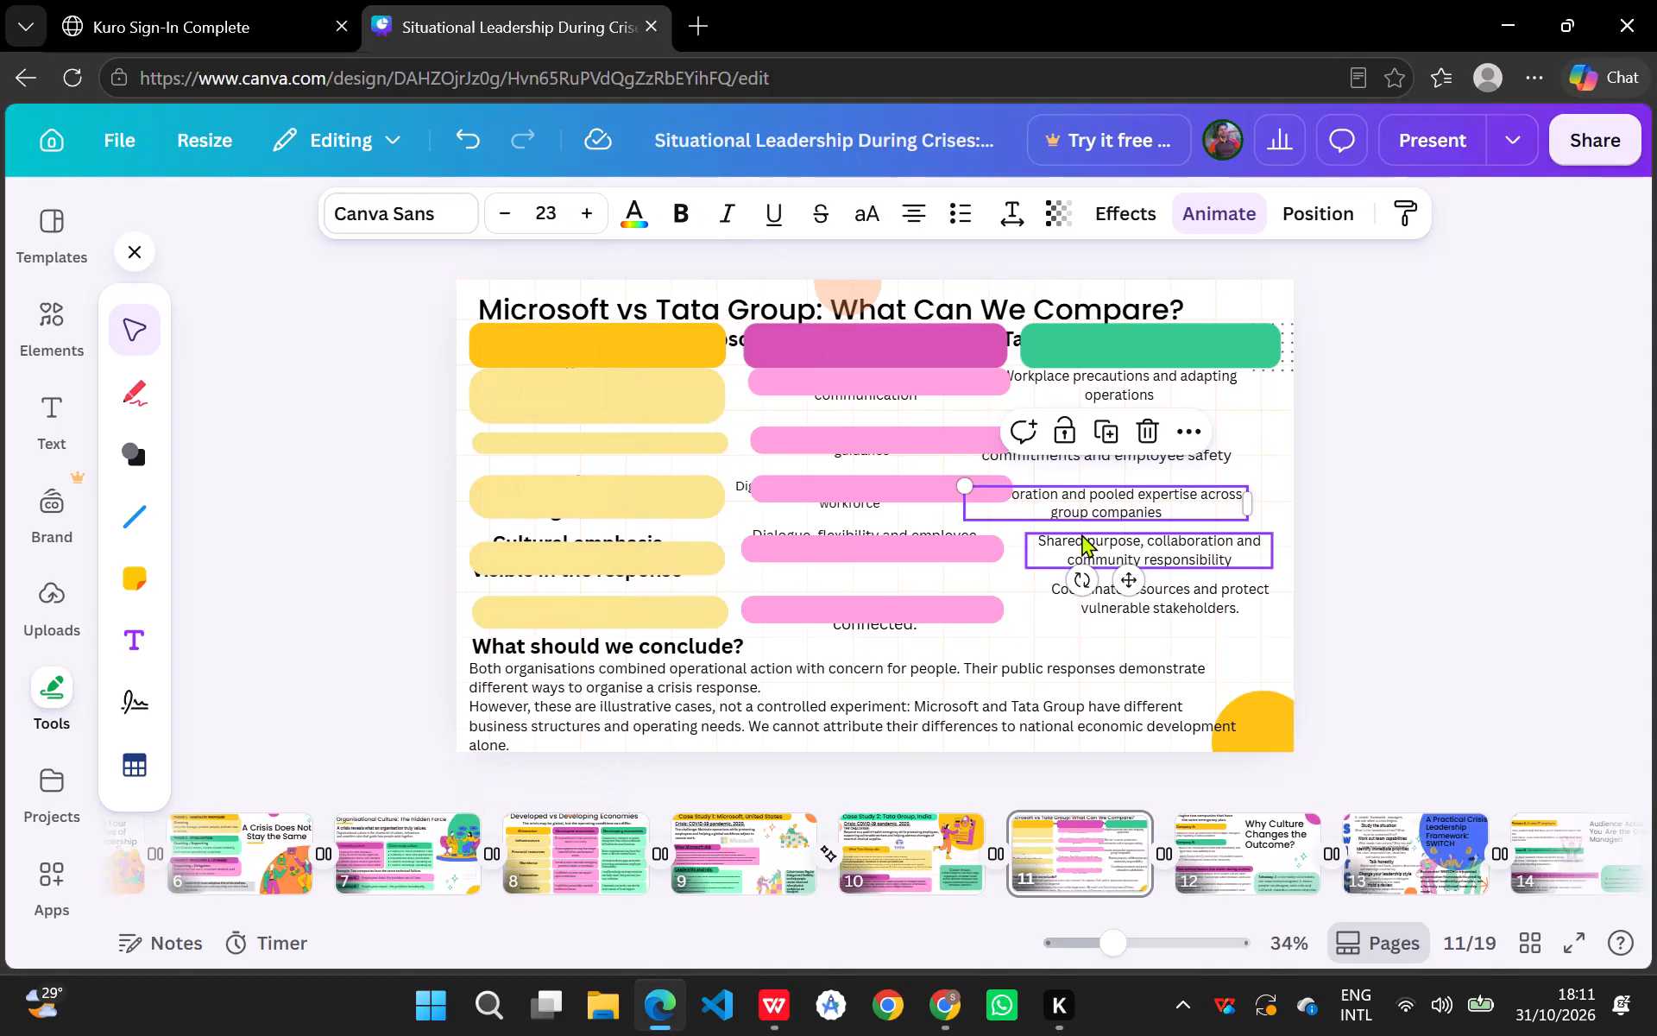
{"action": "left_click_drag", "start_coordinate": [1131, 498], "coordinate": [1184, 501]}
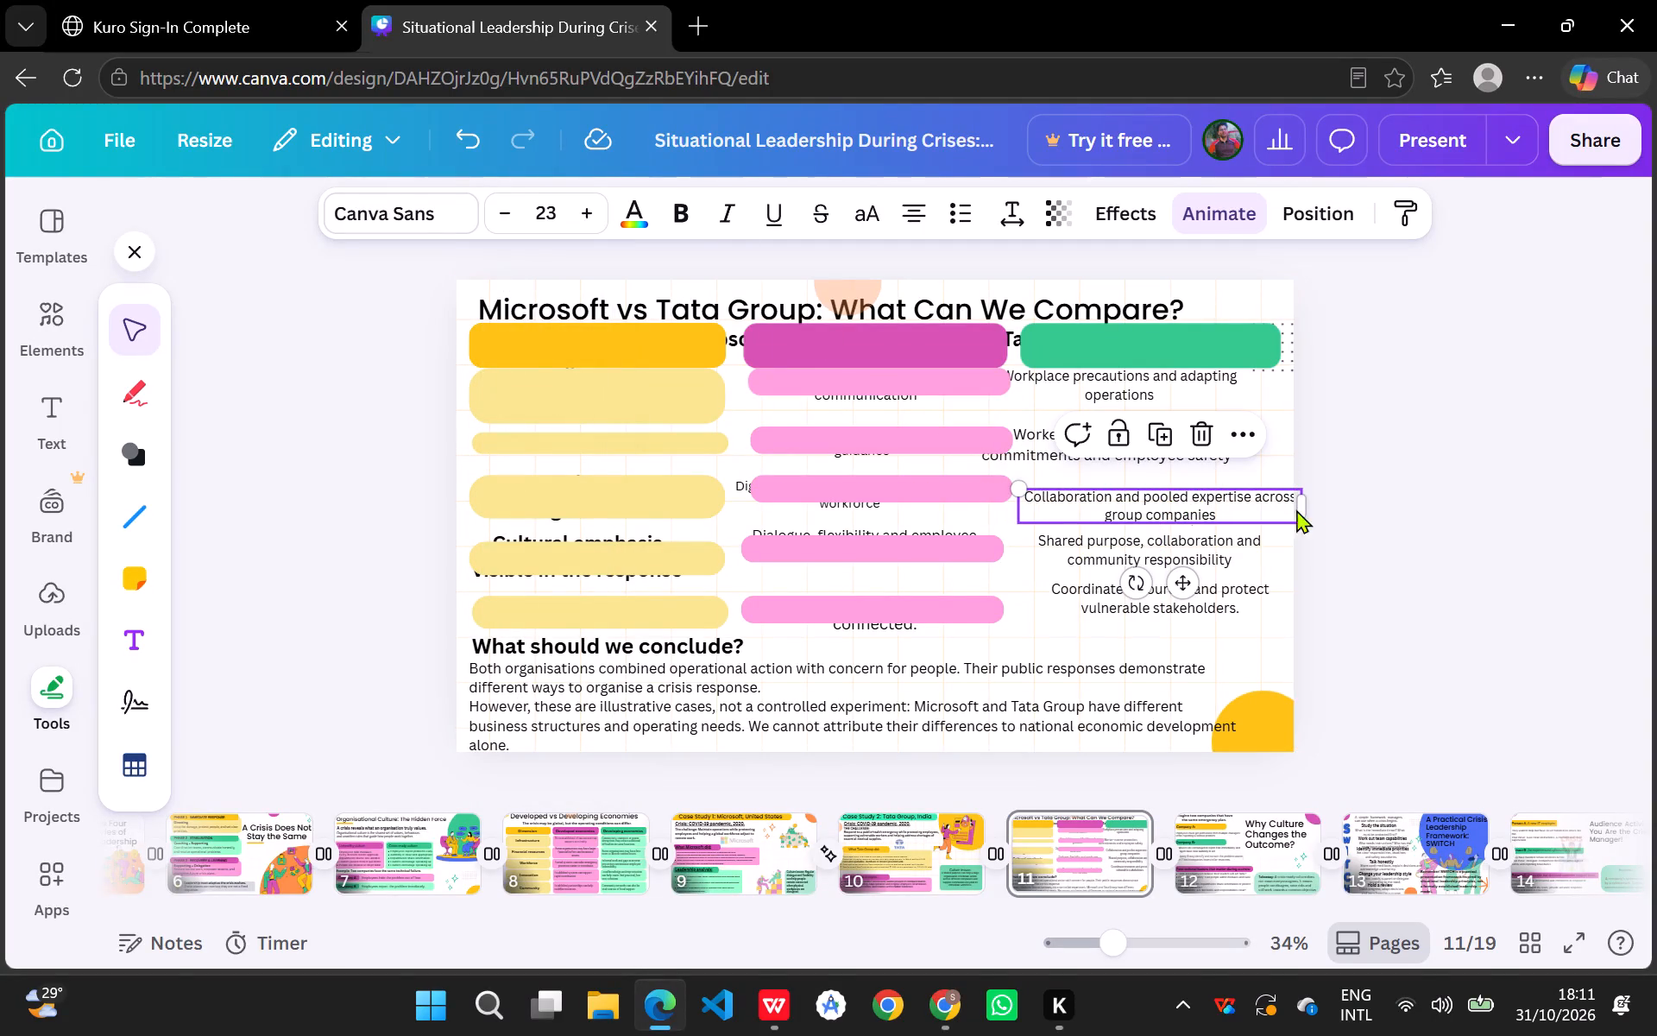
{"action": "left_click_drag", "start_coordinate": [1306, 508], "coordinate": [1263, 508]}
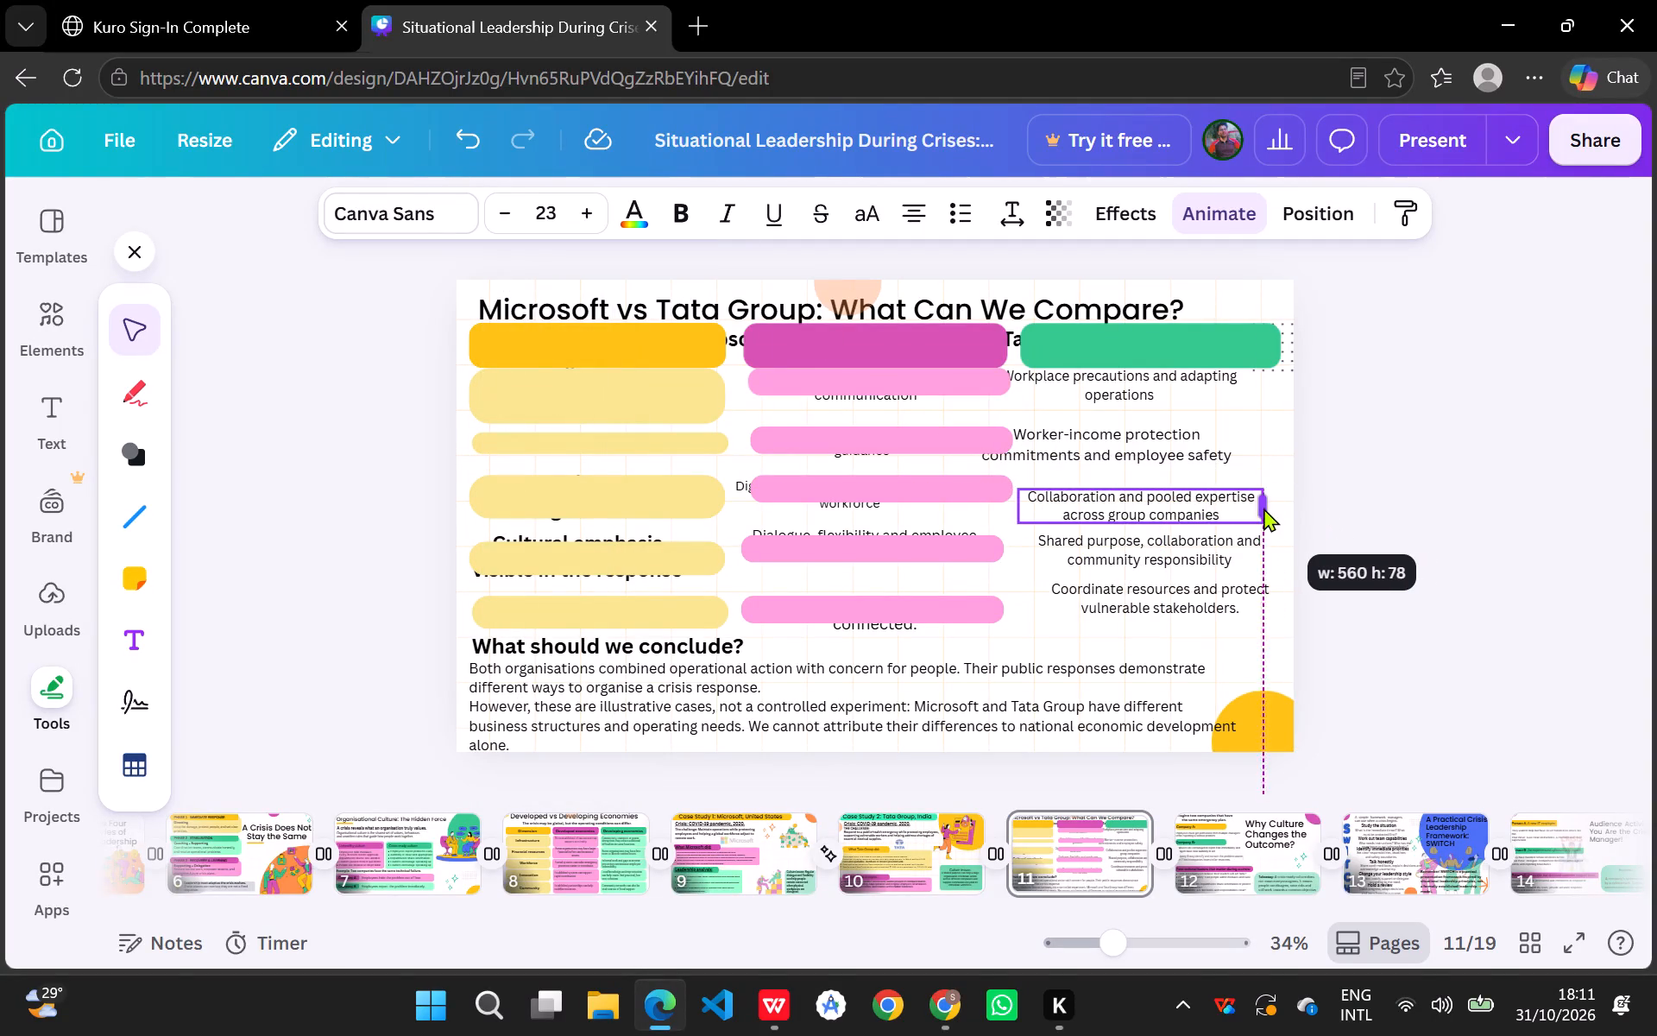
{"action": "left_click_drag", "start_coordinate": [1263, 508], "coordinate": [1257, 508]}
{"action": "left_click_drag", "start_coordinate": [1156, 512], "coordinate": [1169, 514]}
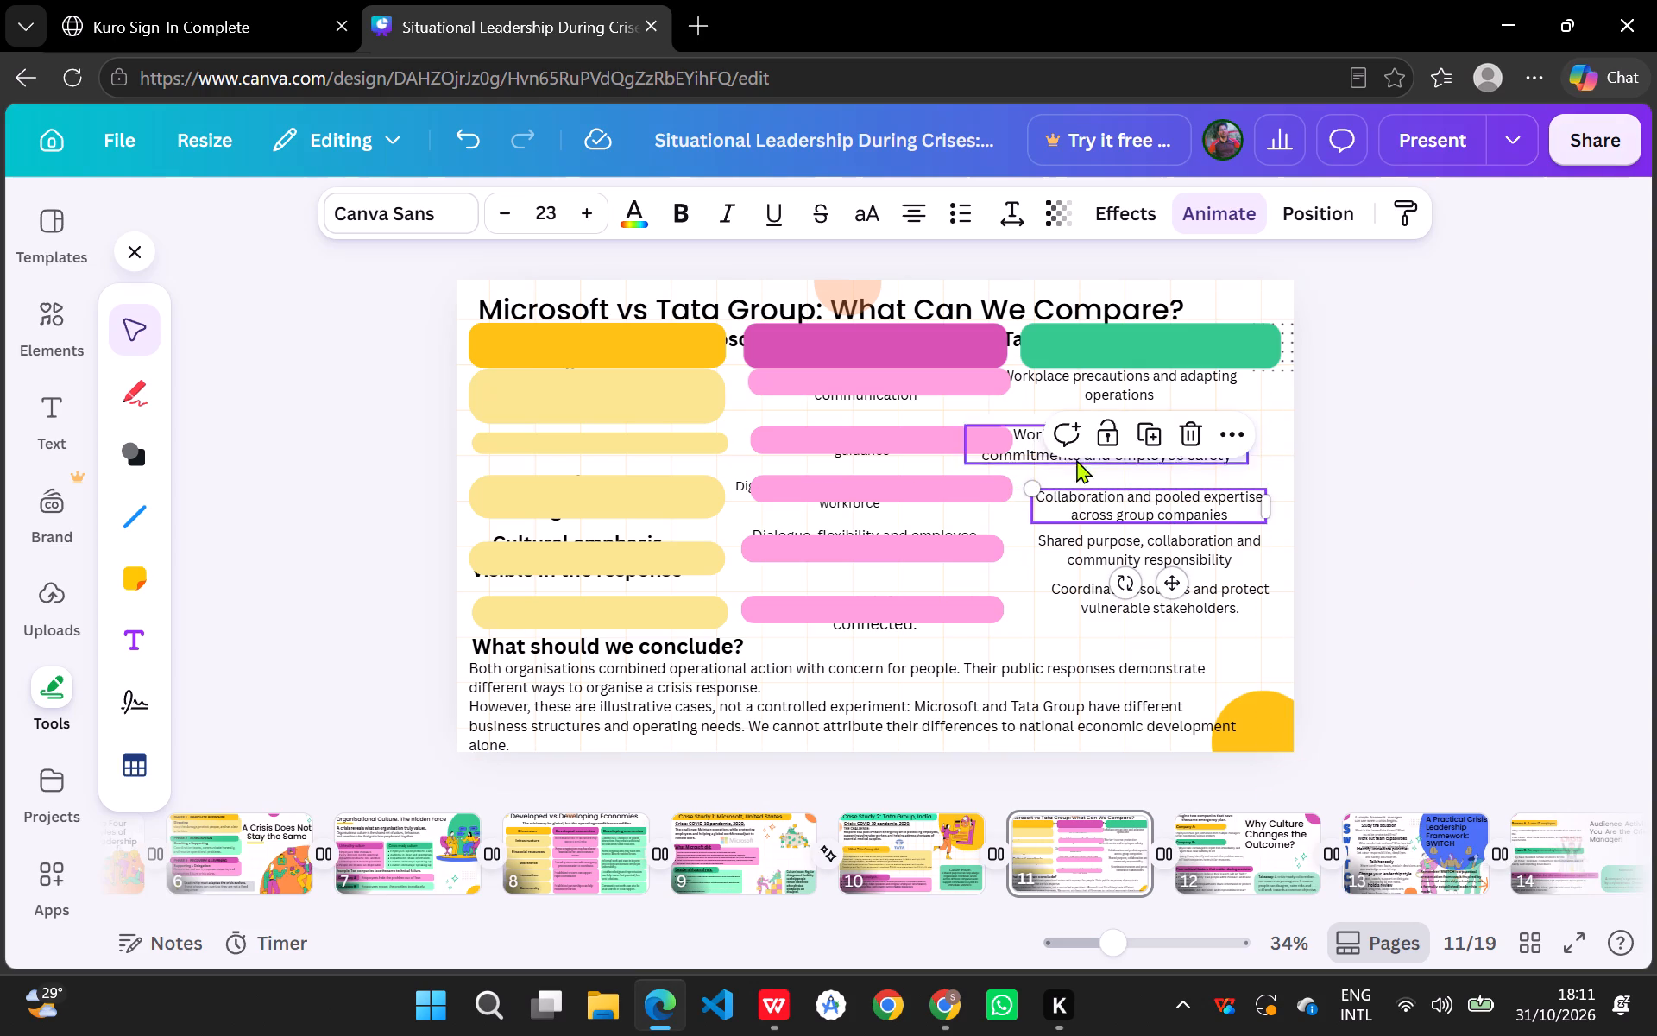
Narrow the "Worker-income protection commitments and employee safety" text box, move it into the green heading bar's column, and set its font size to 23.
{"action": "left_click", "coordinate": [1041, 452]}
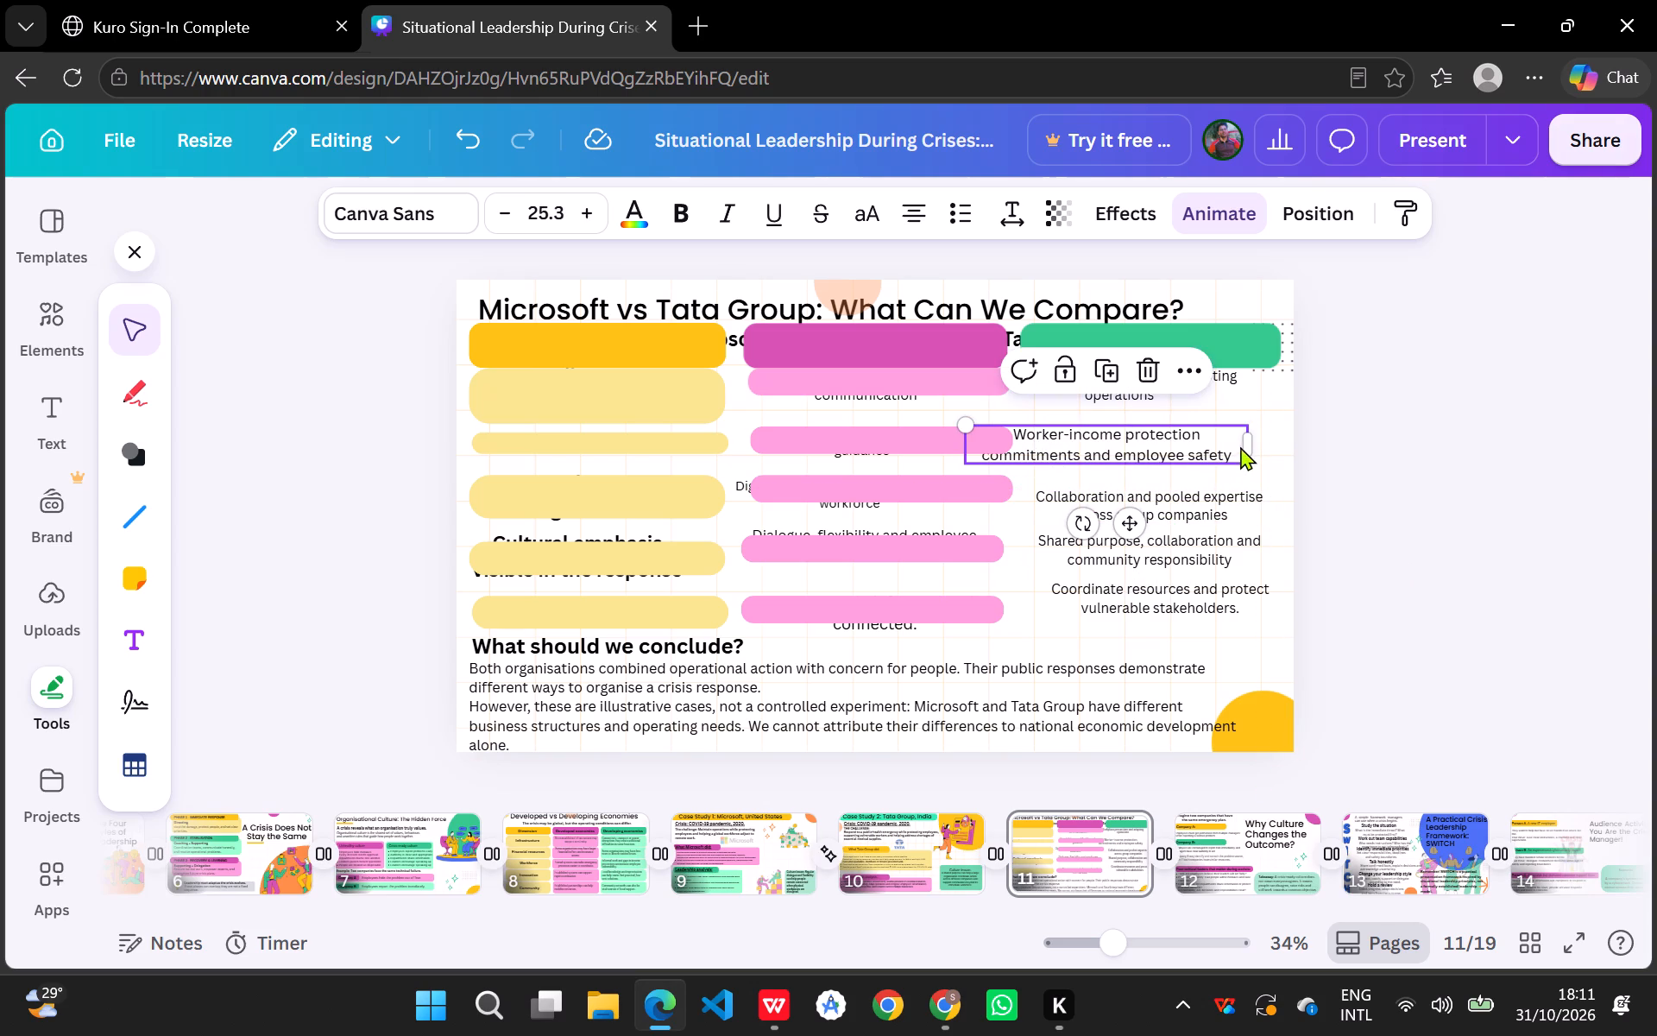
{"action": "left_click_drag", "start_coordinate": [1249, 439], "coordinate": [1201, 442]}
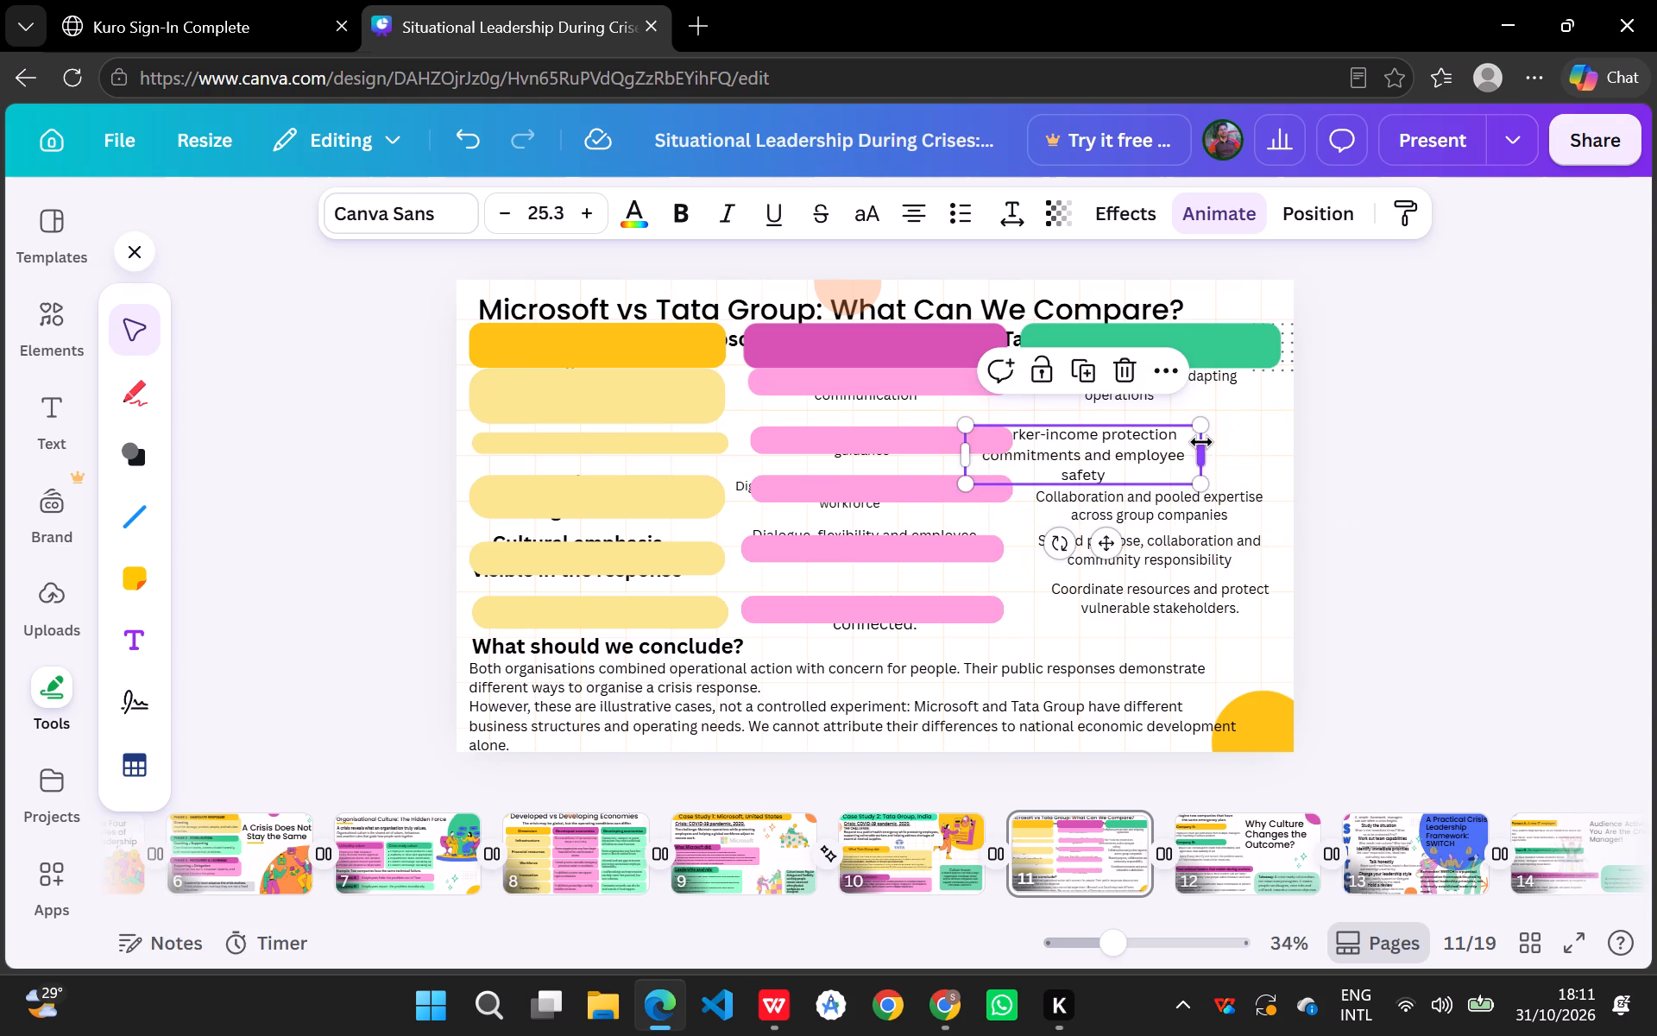
{"action": "left_click_drag", "start_coordinate": [1101, 433], "coordinate": [1160, 431]}
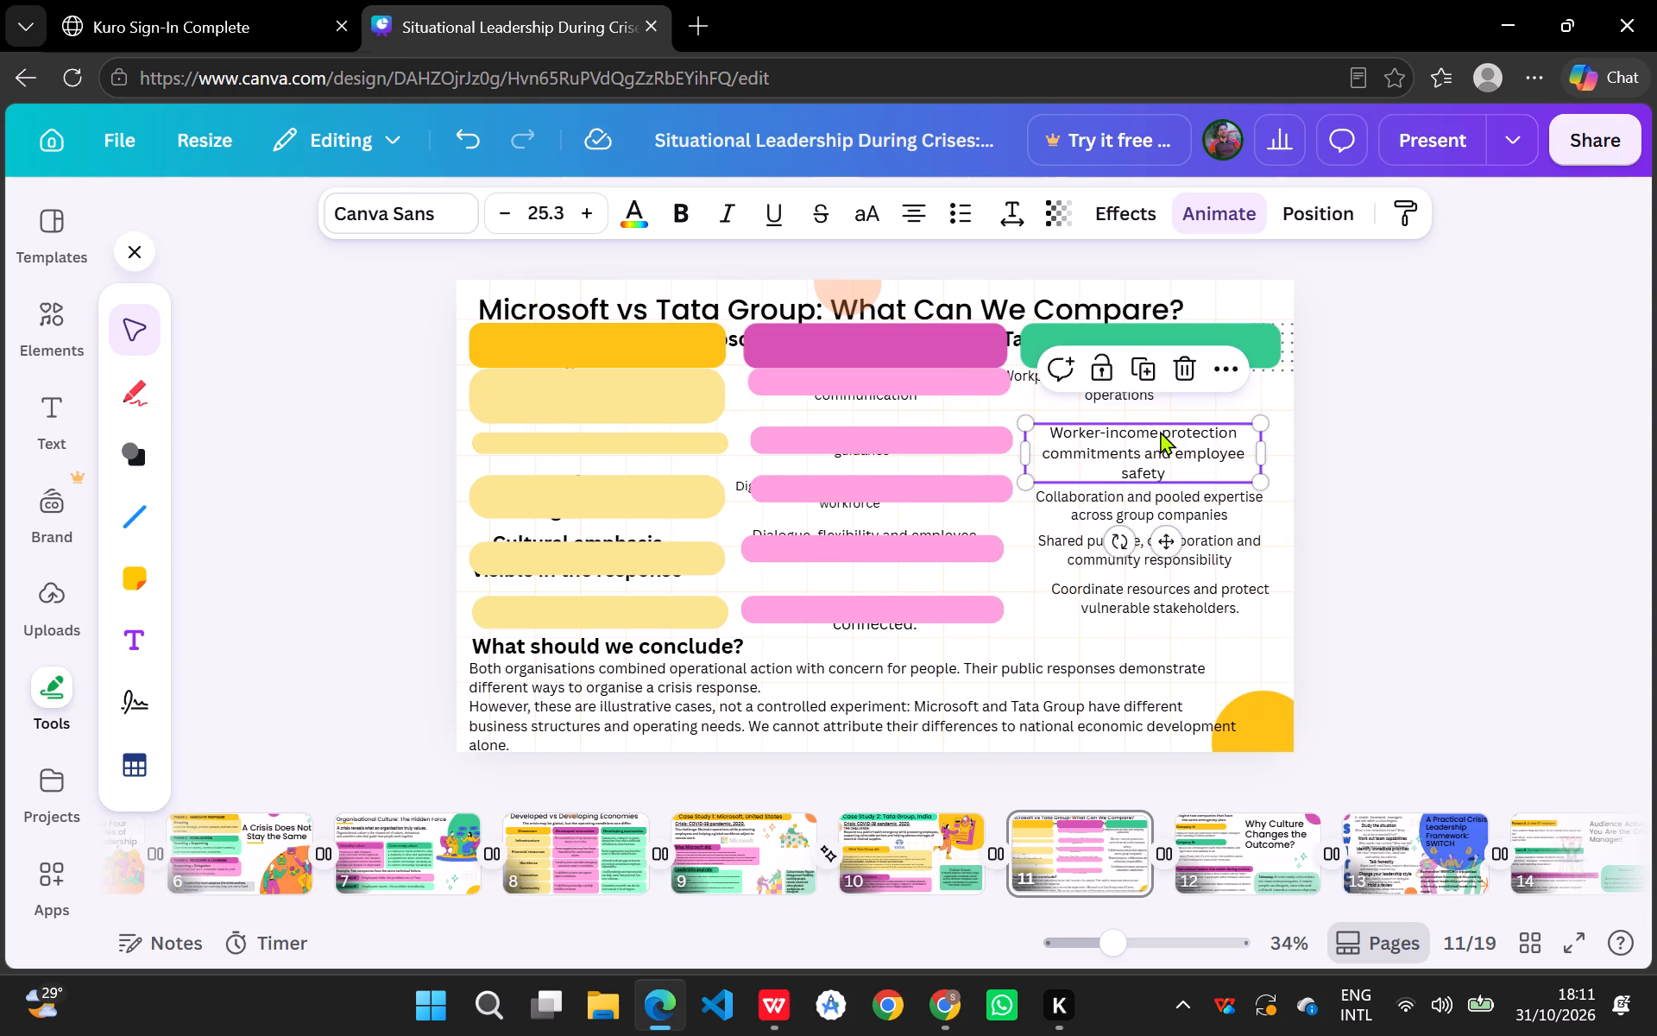
{"action": "left_click", "coordinate": [1148, 491]}
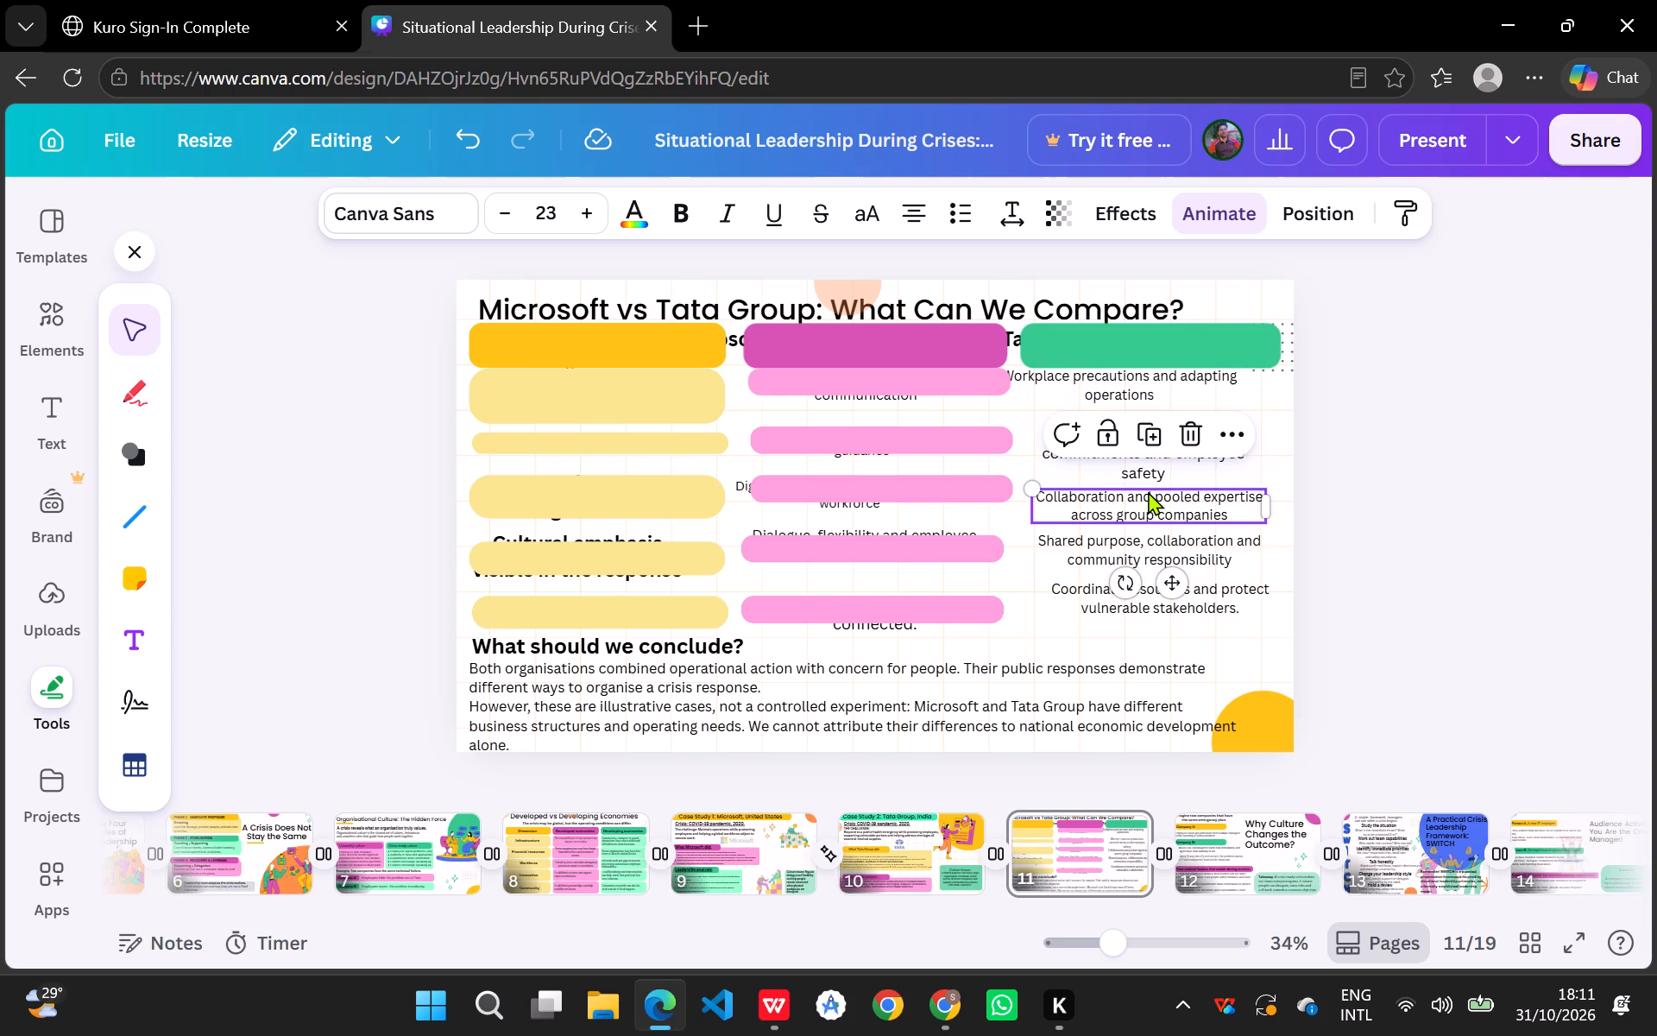
{"action": "left_click", "coordinate": [1153, 456]}
{"action": "left_click", "coordinate": [1150, 471]}
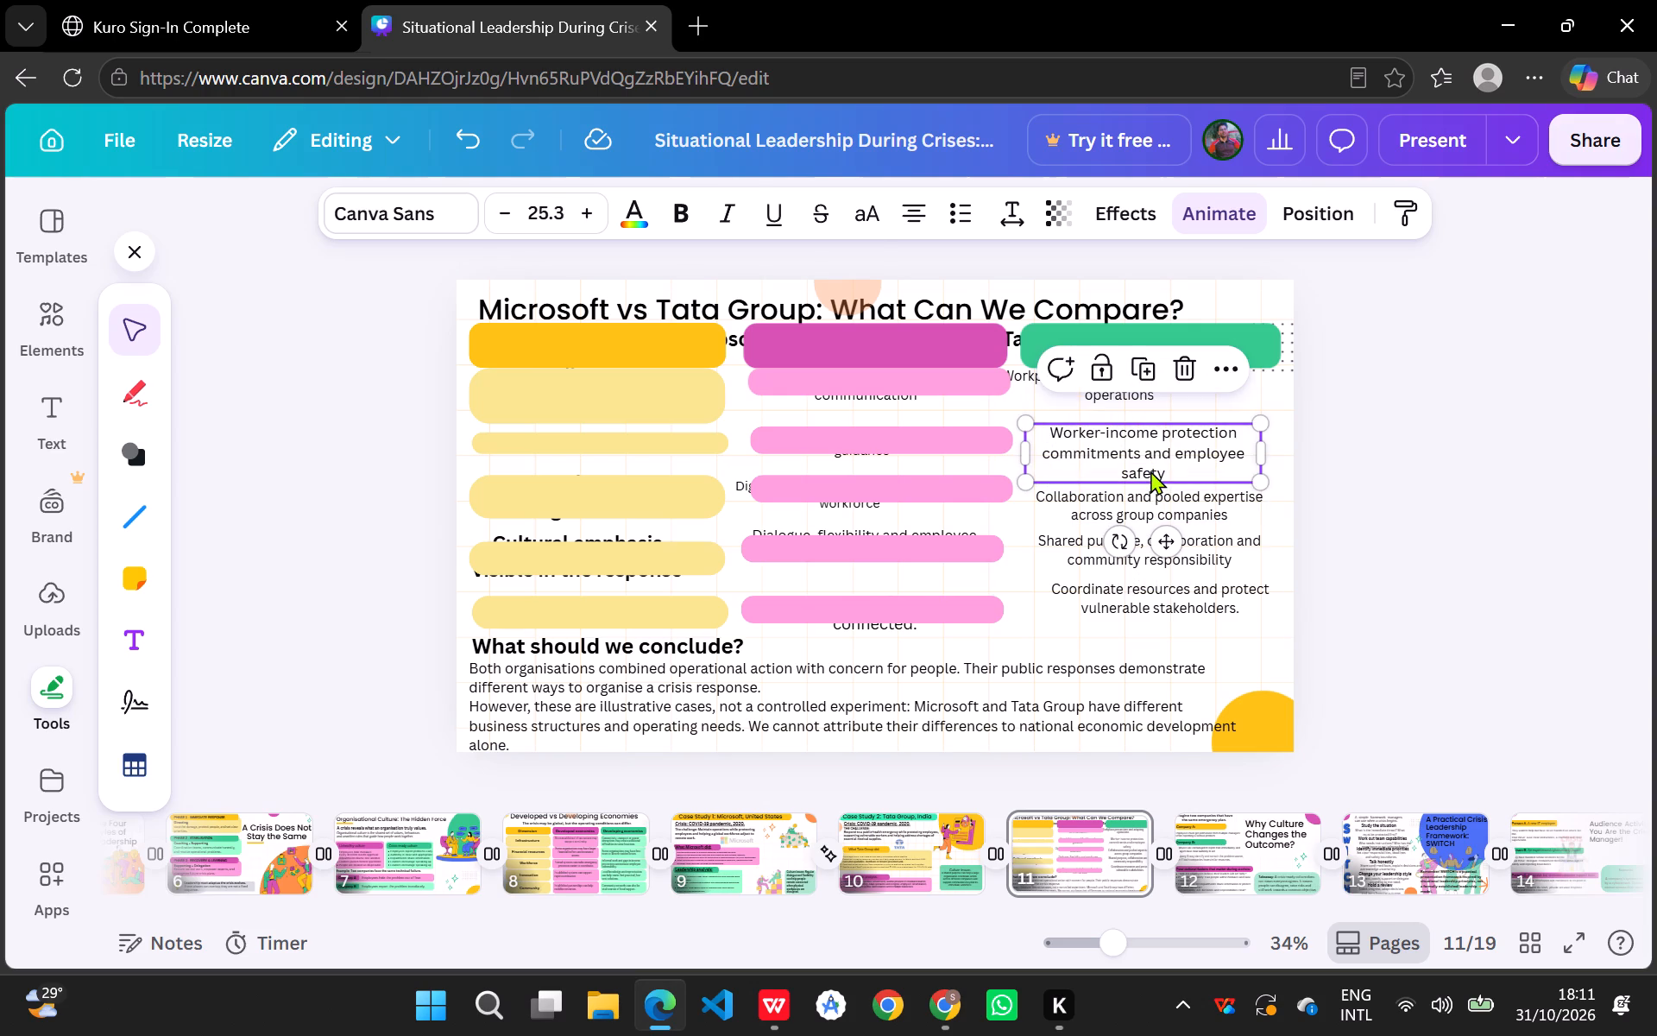
{"action": "left_click", "coordinate": [557, 216]}
{"action": "type", "text": "23"}
{"action": "key", "text": "Return"}
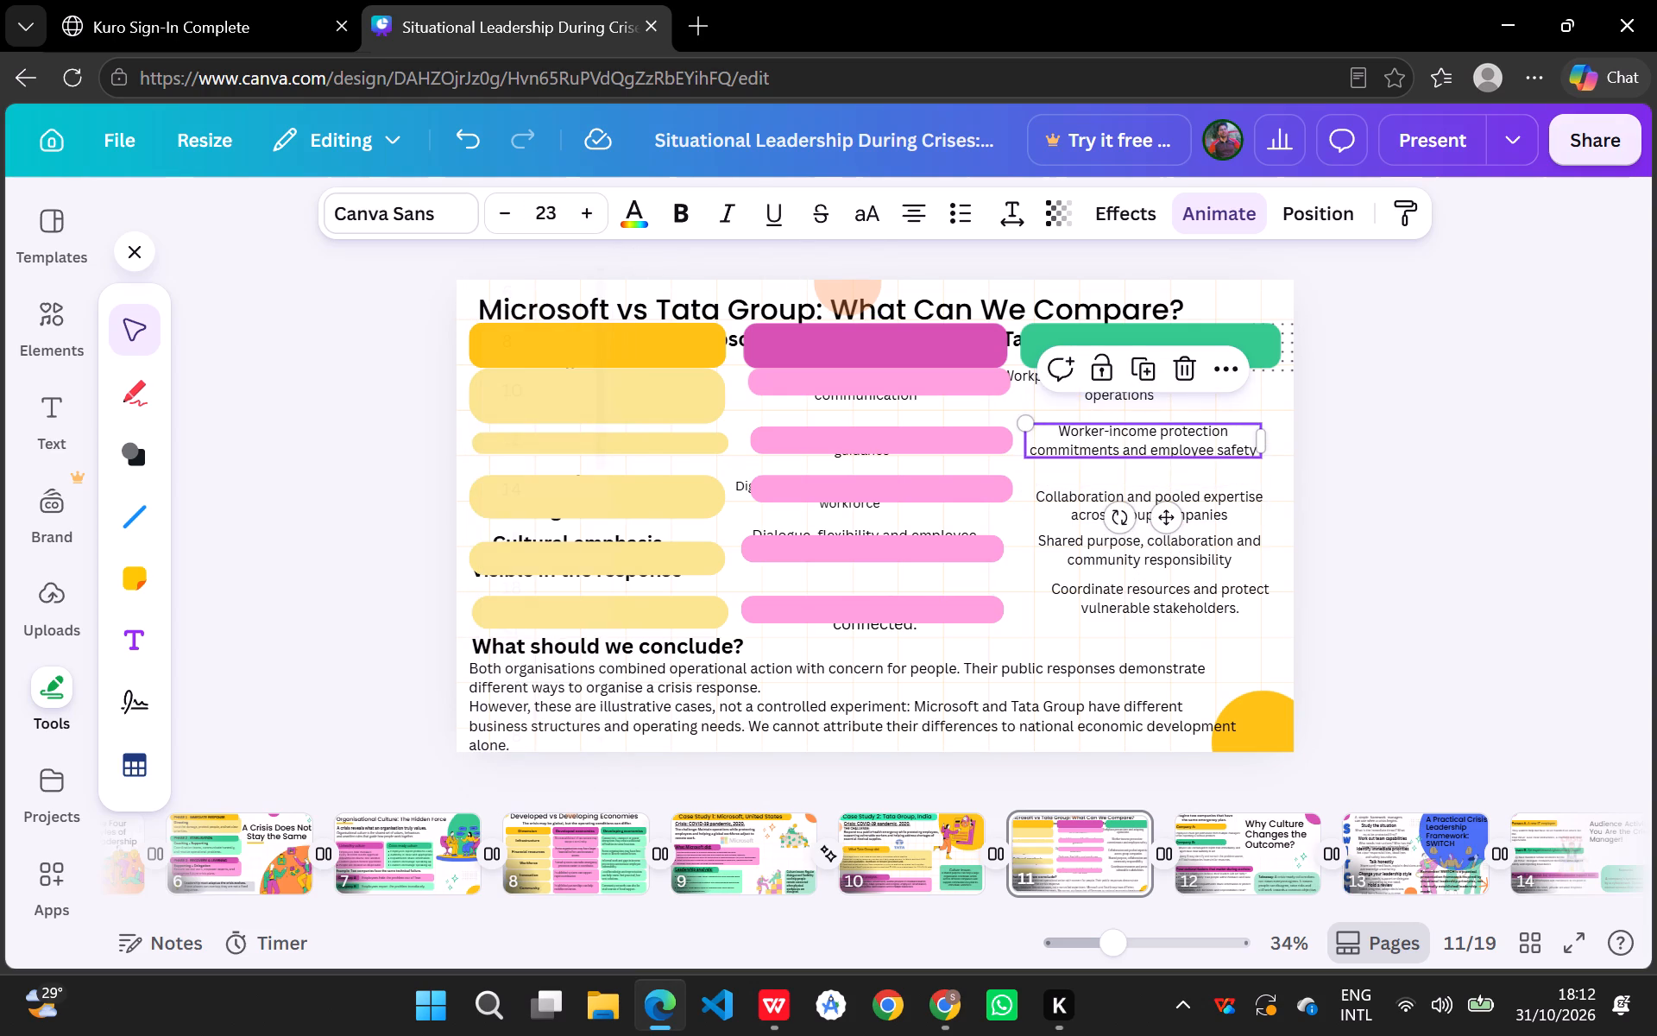
{"action": "left_click", "coordinate": [1367, 445]}
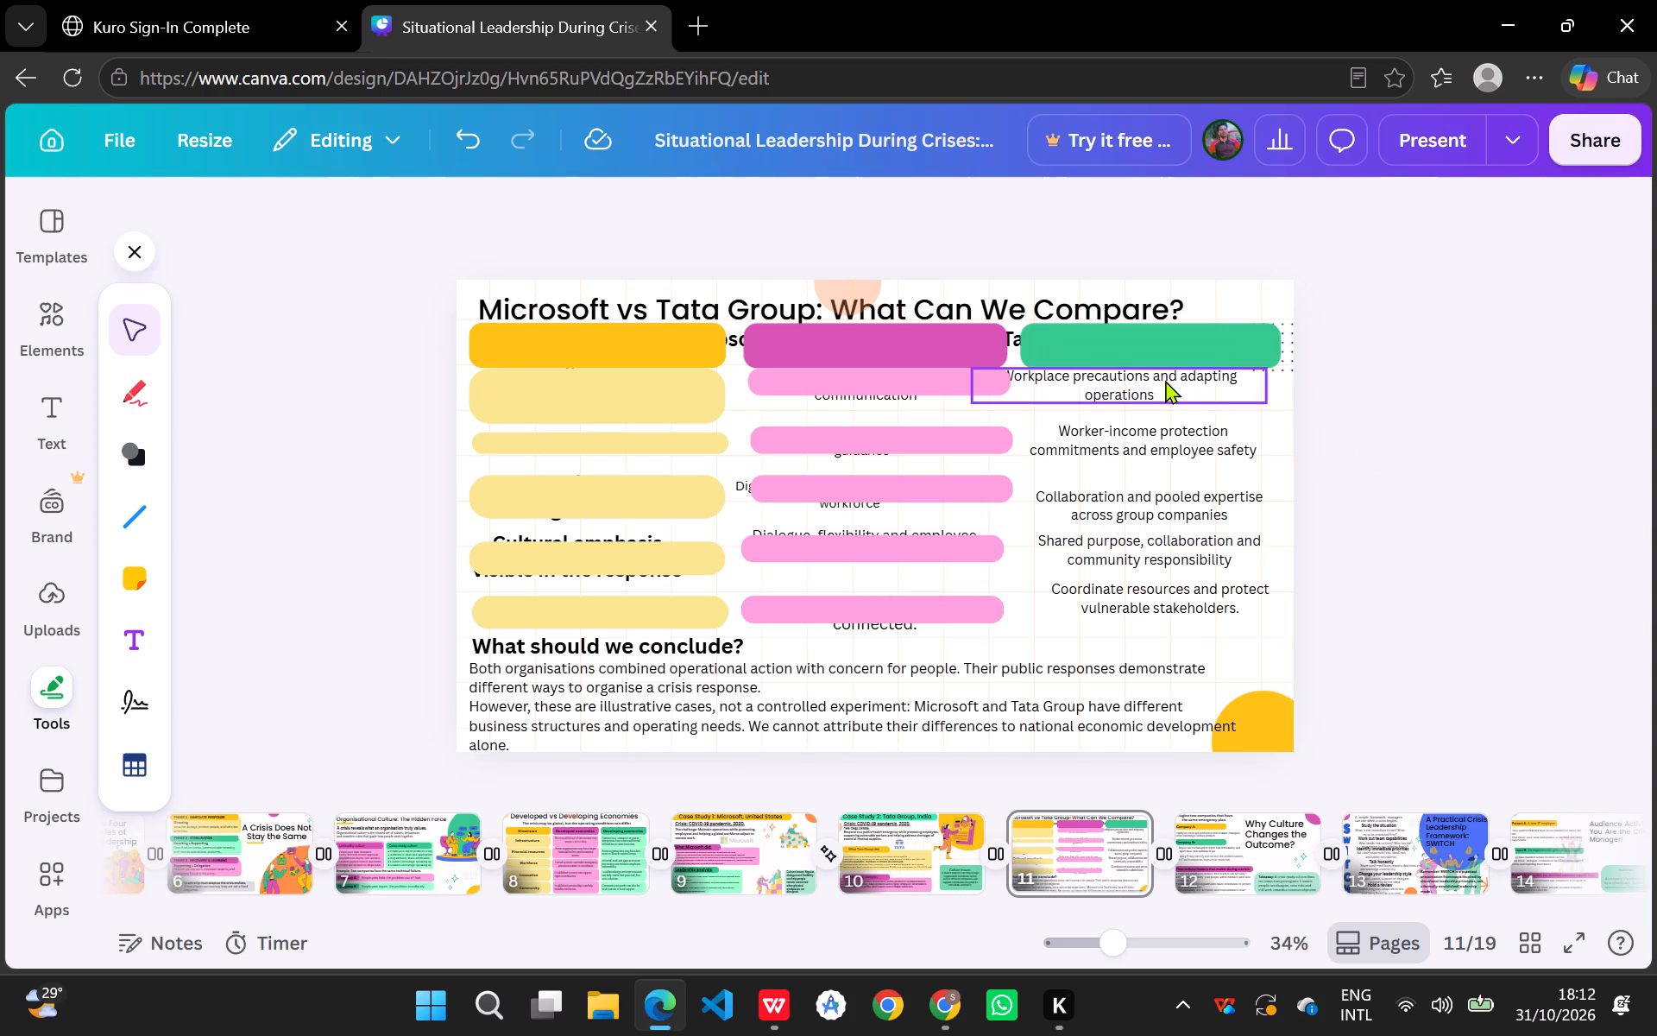
Narrow the "Workplace precautions and adapting operations" text box, shift it under the green heading bar, and set its font size to 23.
{"action": "left_click", "coordinate": [1165, 380]}
{"action": "left_click", "coordinate": [1265, 388]}
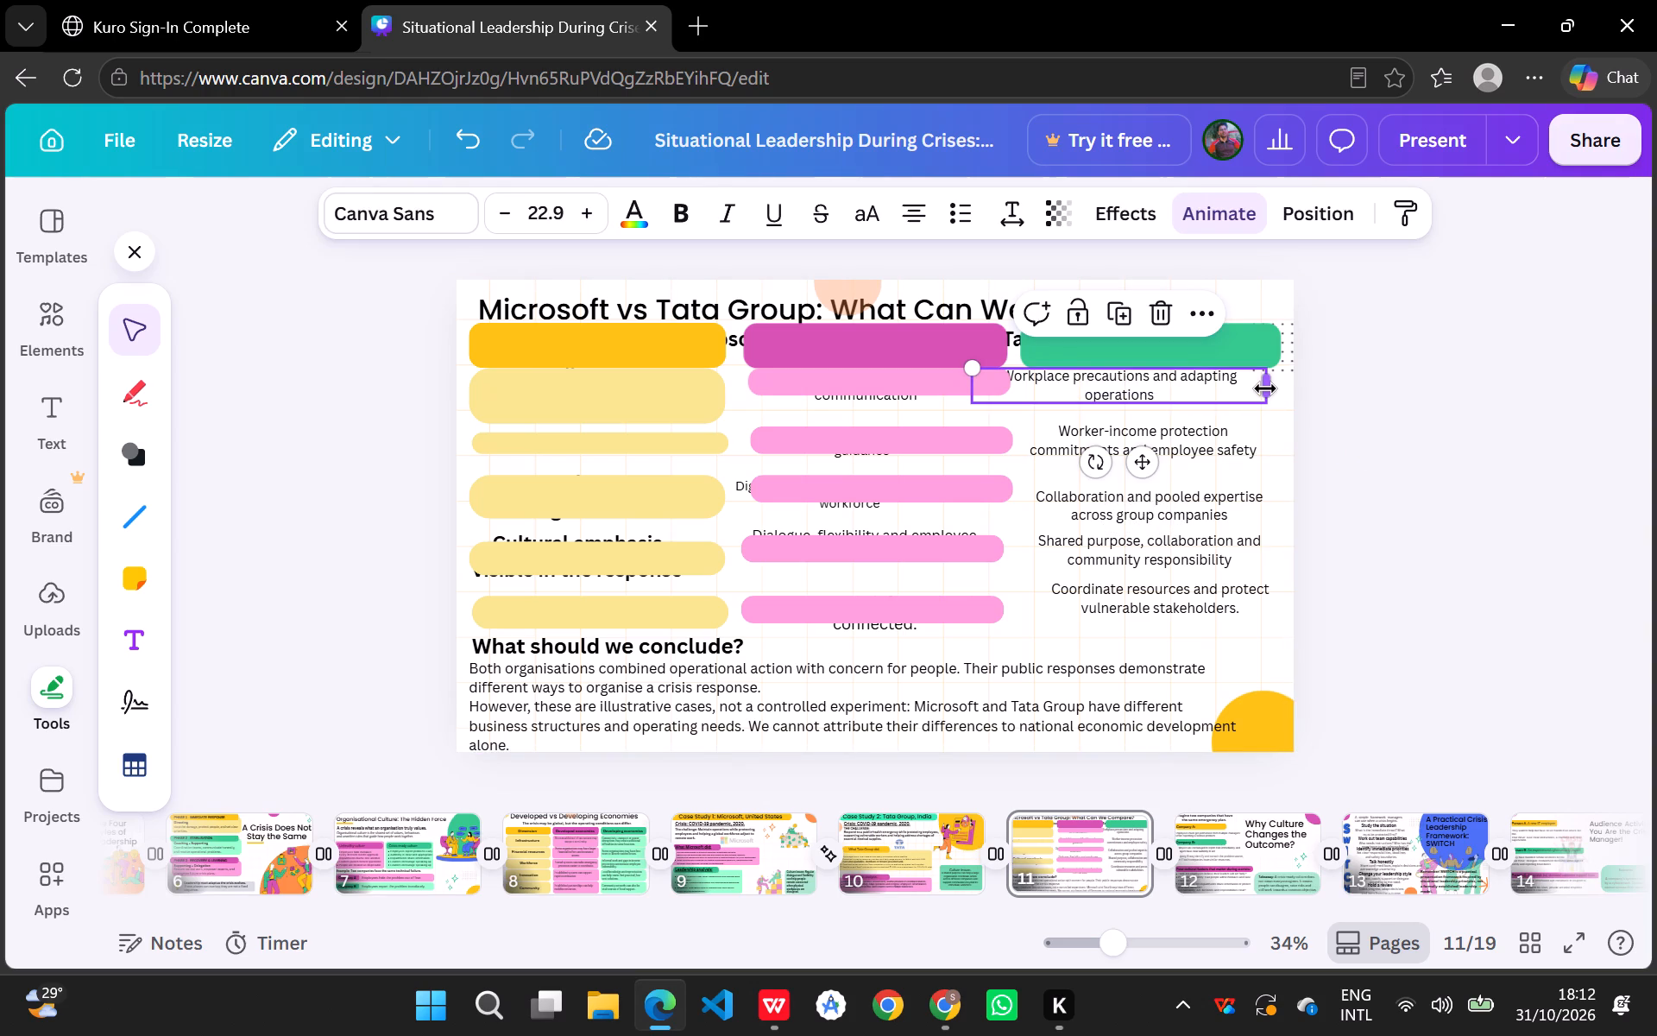
{"action": "left_click_drag", "start_coordinate": [1269, 388], "coordinate": [1208, 391]}
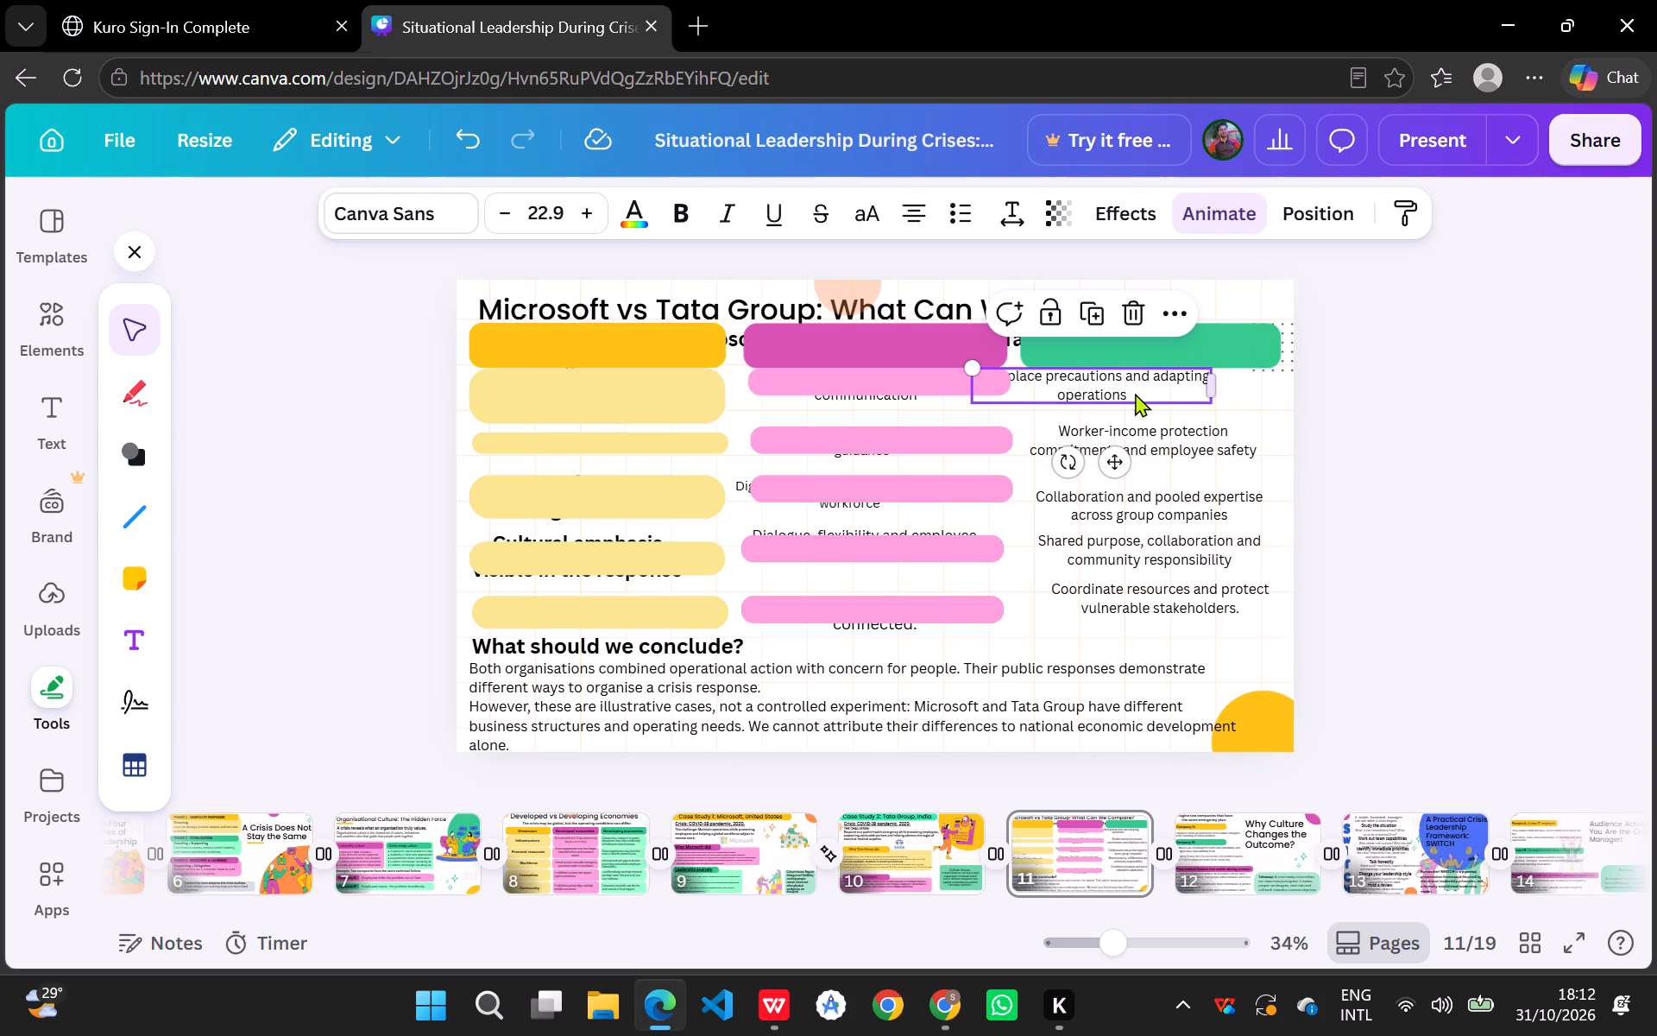
{"action": "left_click_drag", "start_coordinate": [1120, 393], "coordinate": [1179, 401]}
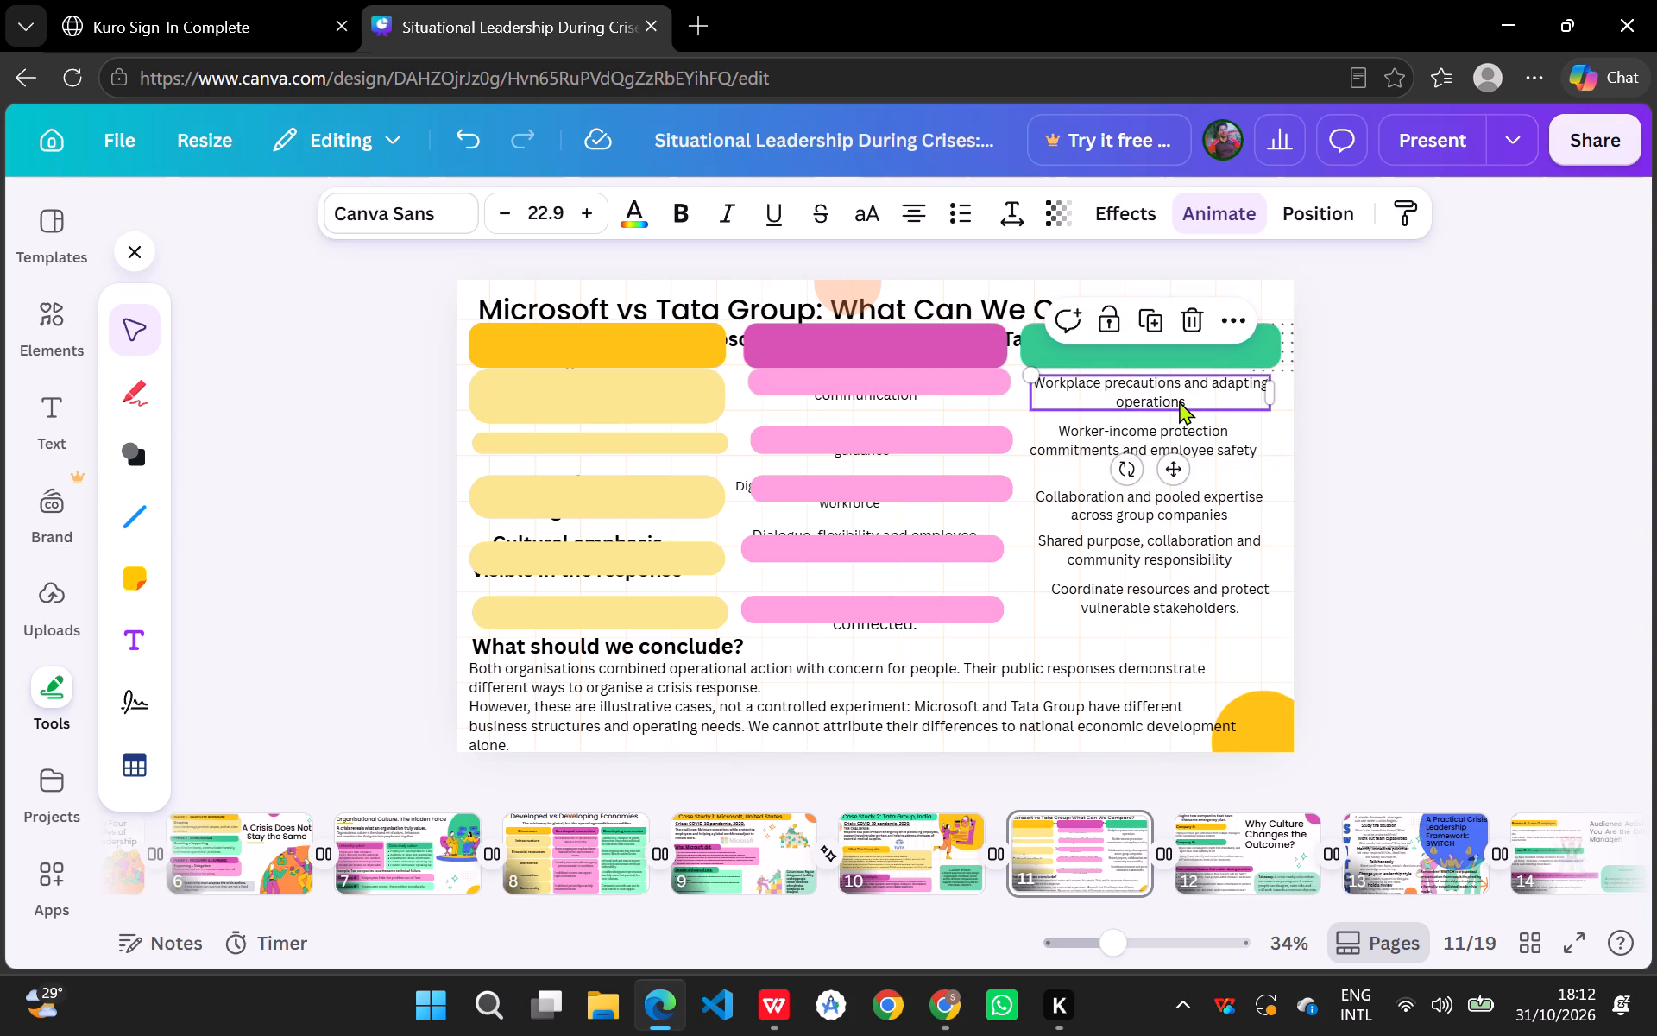
{"action": "left_click", "coordinate": [566, 210]}
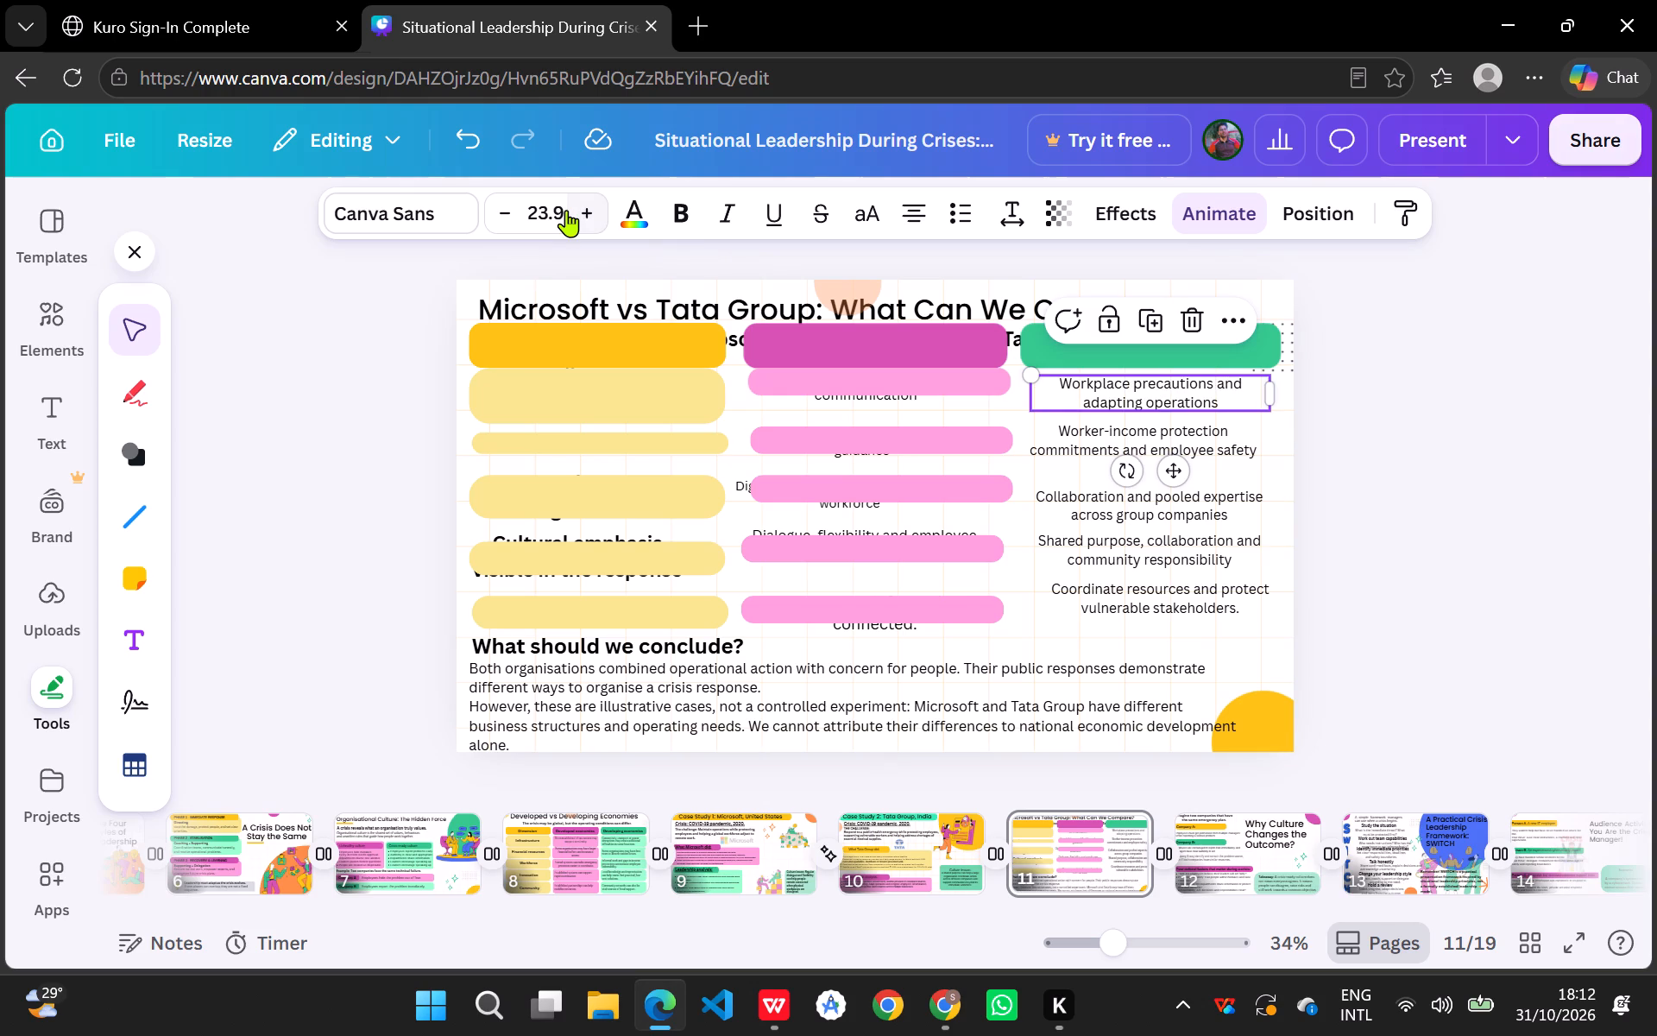
{"action": "left_click", "coordinate": [551, 212]}
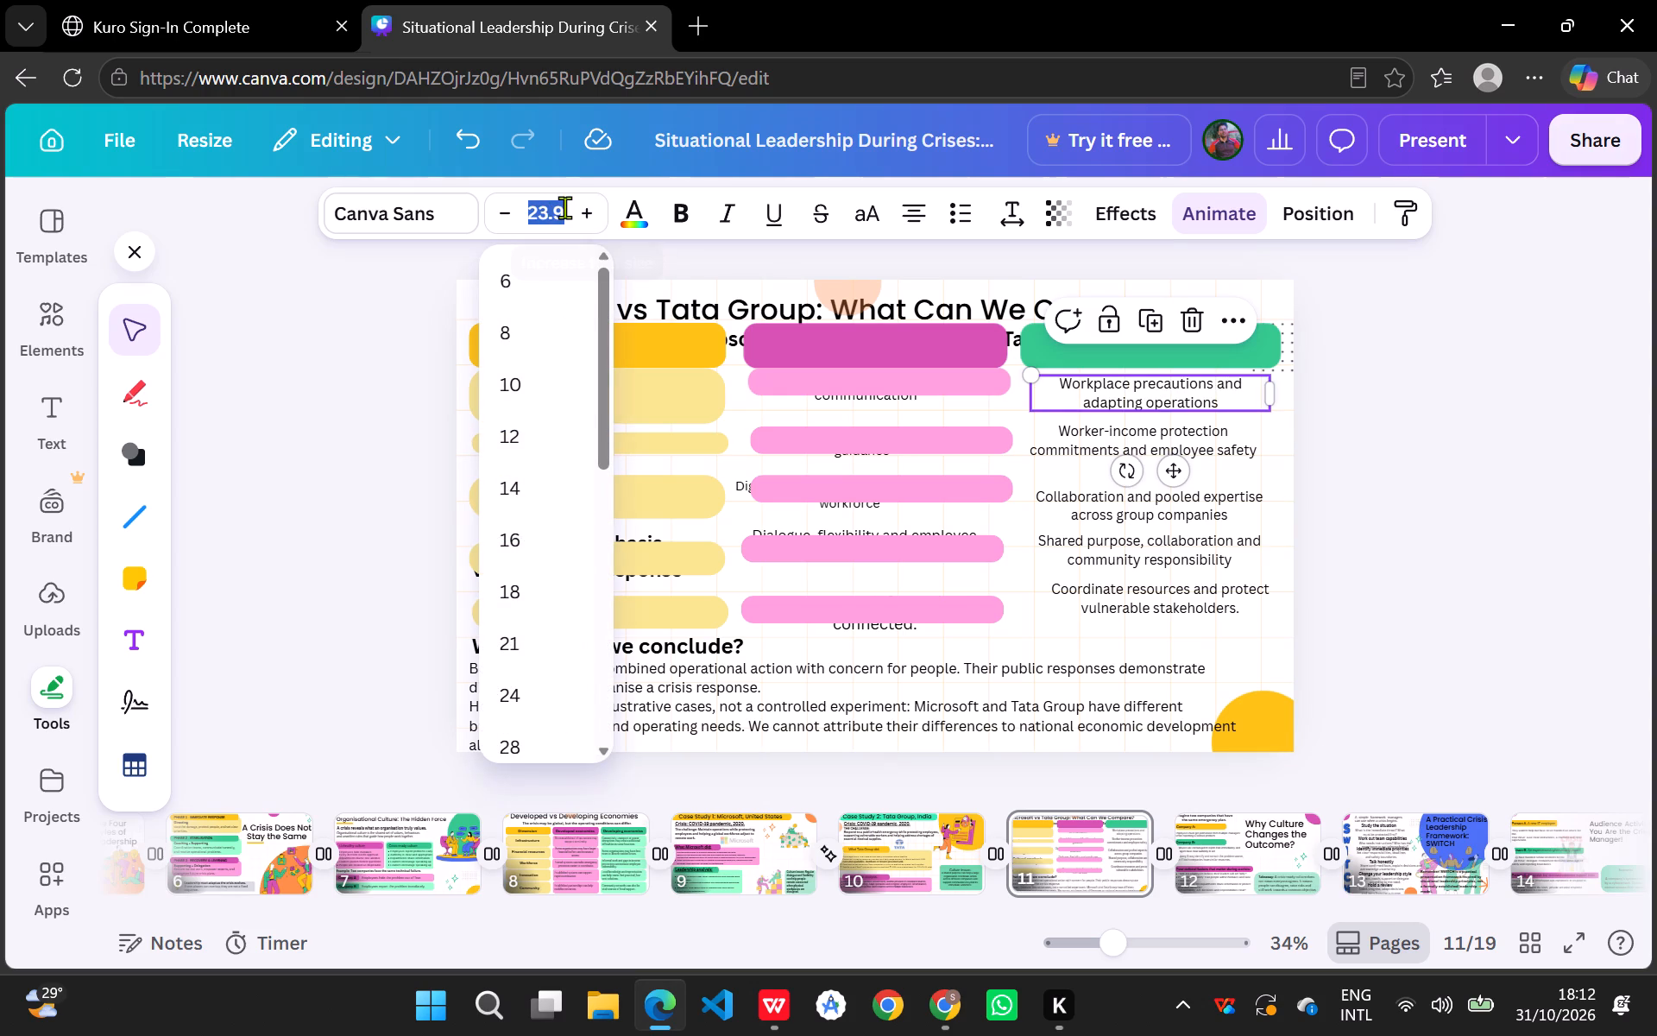
{"action": "left_click", "coordinate": [564, 207]}
{"action": "key", "text": "BackSpace"}
{"action": "type", "text": "23"}
{"action": "key", "text": "Return"}
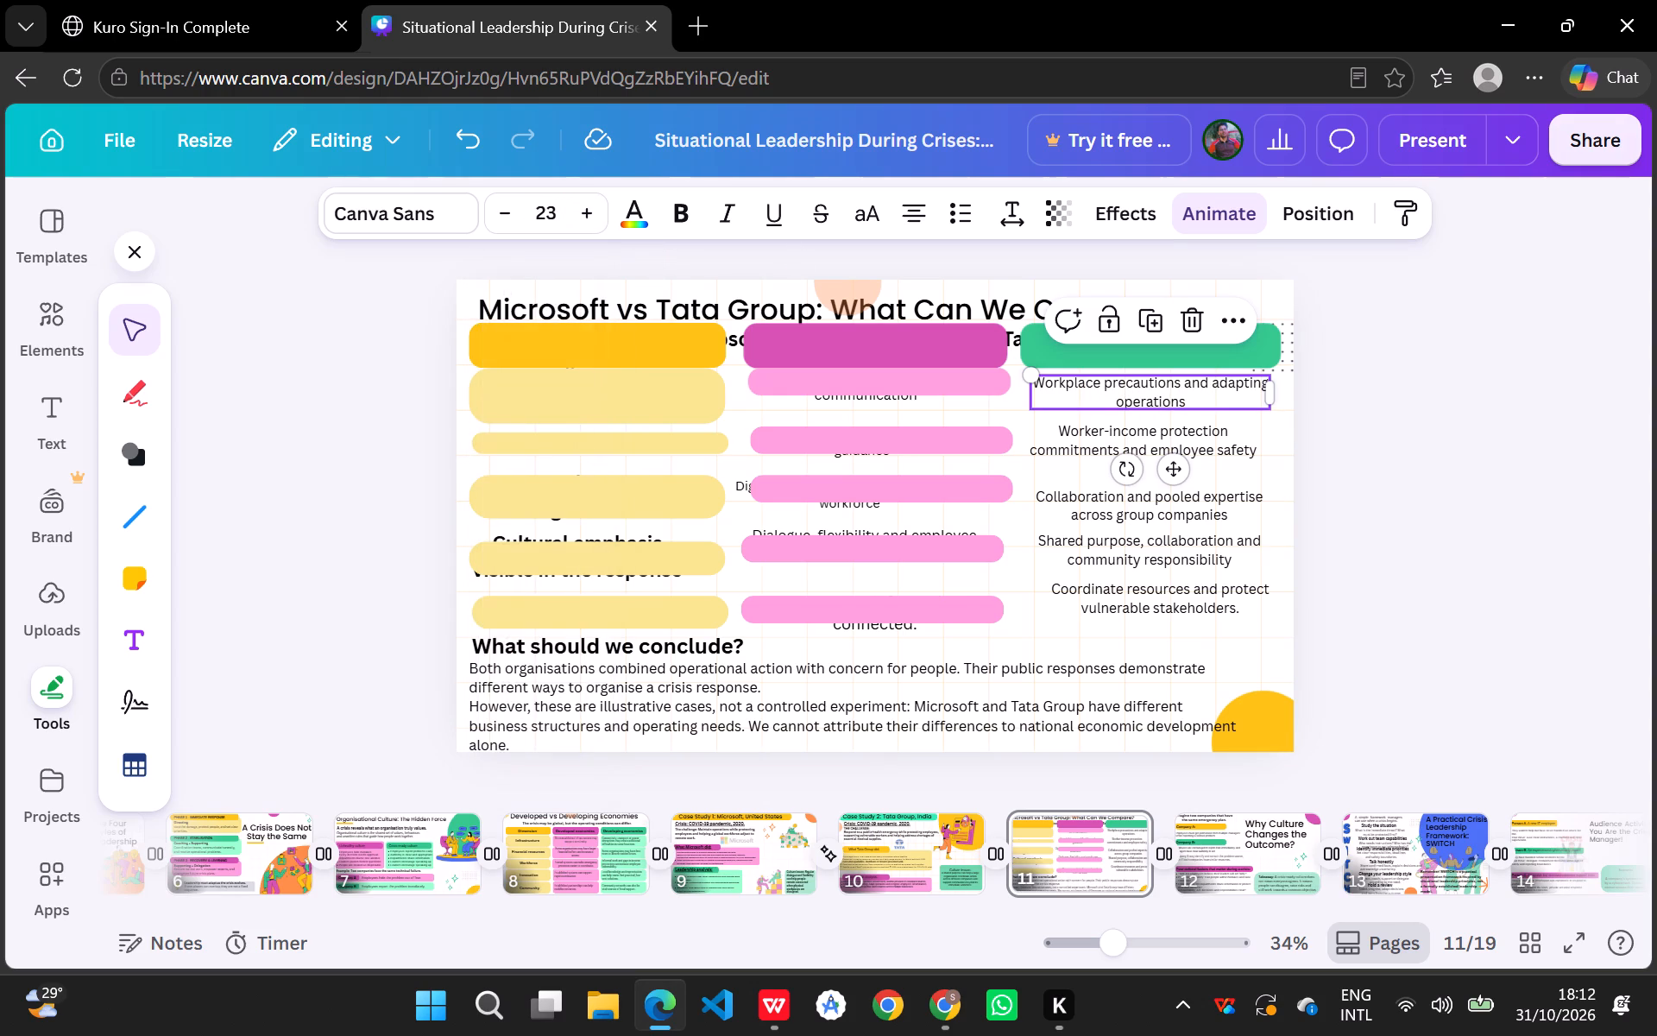
{"action": "left_click", "coordinate": [1362, 450]}
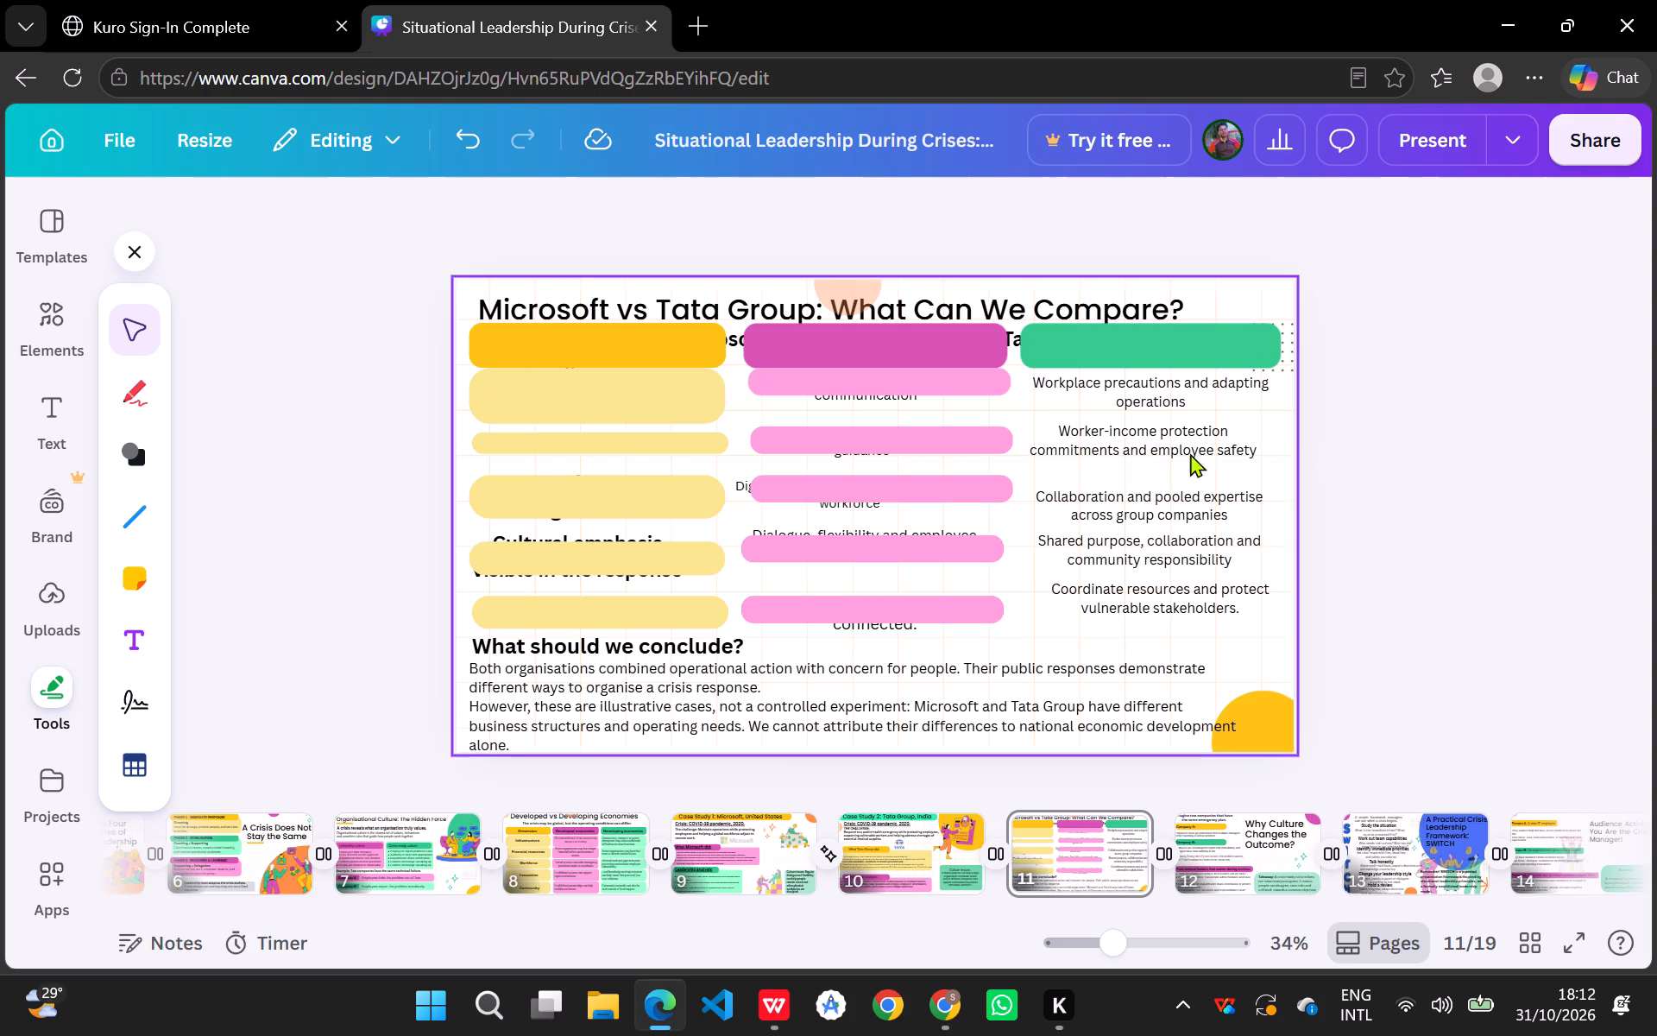
Lower the top light pink bar beneath the magenta heading bar slightly.
{"action": "left_click", "coordinate": [972, 381]}
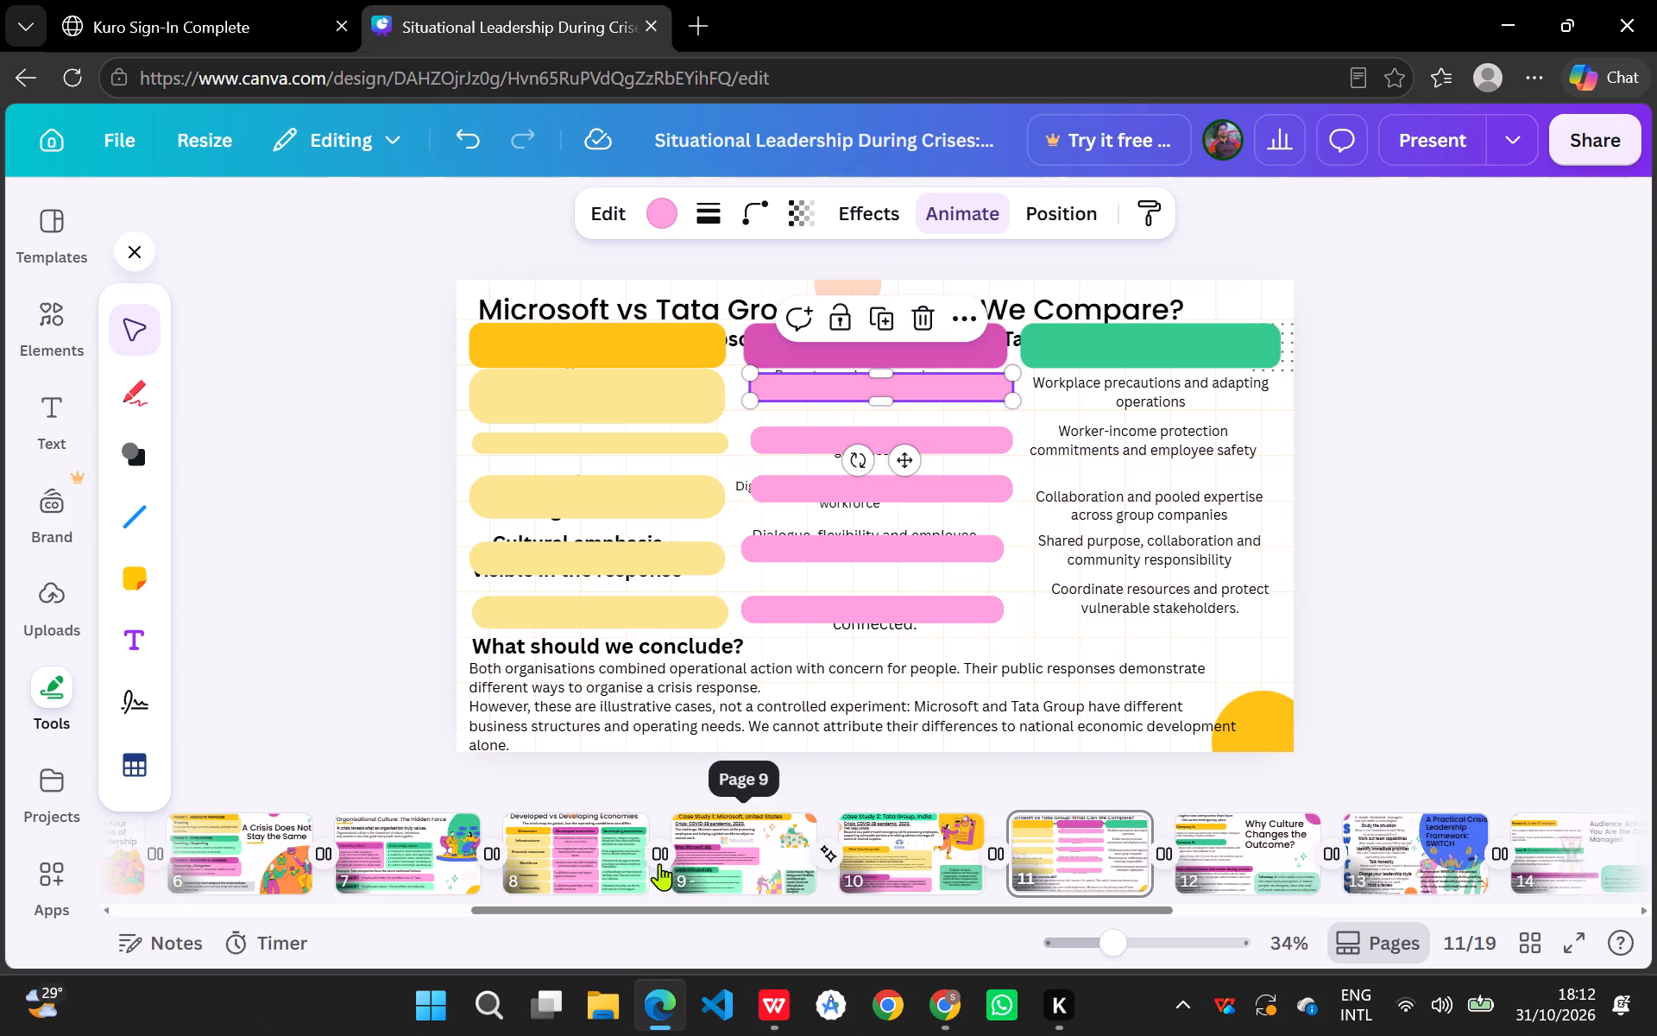
Copy the light green panel behind page 8's Workforce text, paste it onto page 11, and reduce its height to a thin bar.
{"action": "left_click", "coordinate": [604, 854]}
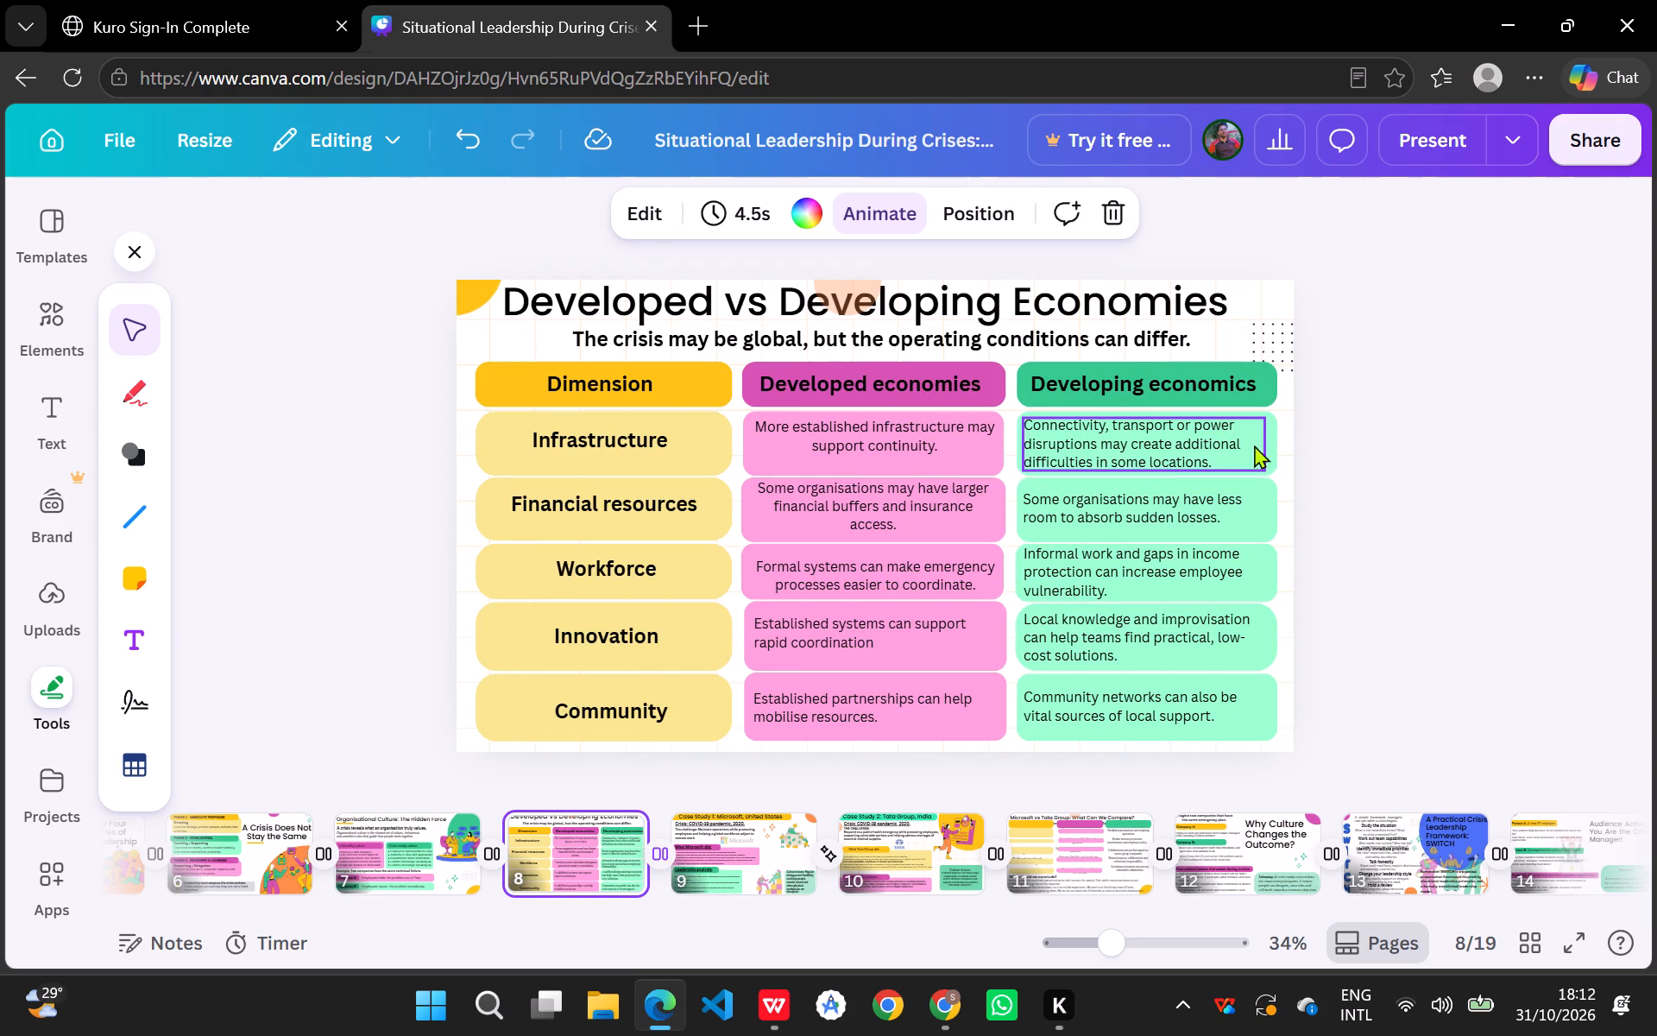
{"action": "left_click", "coordinate": [1257, 570]}
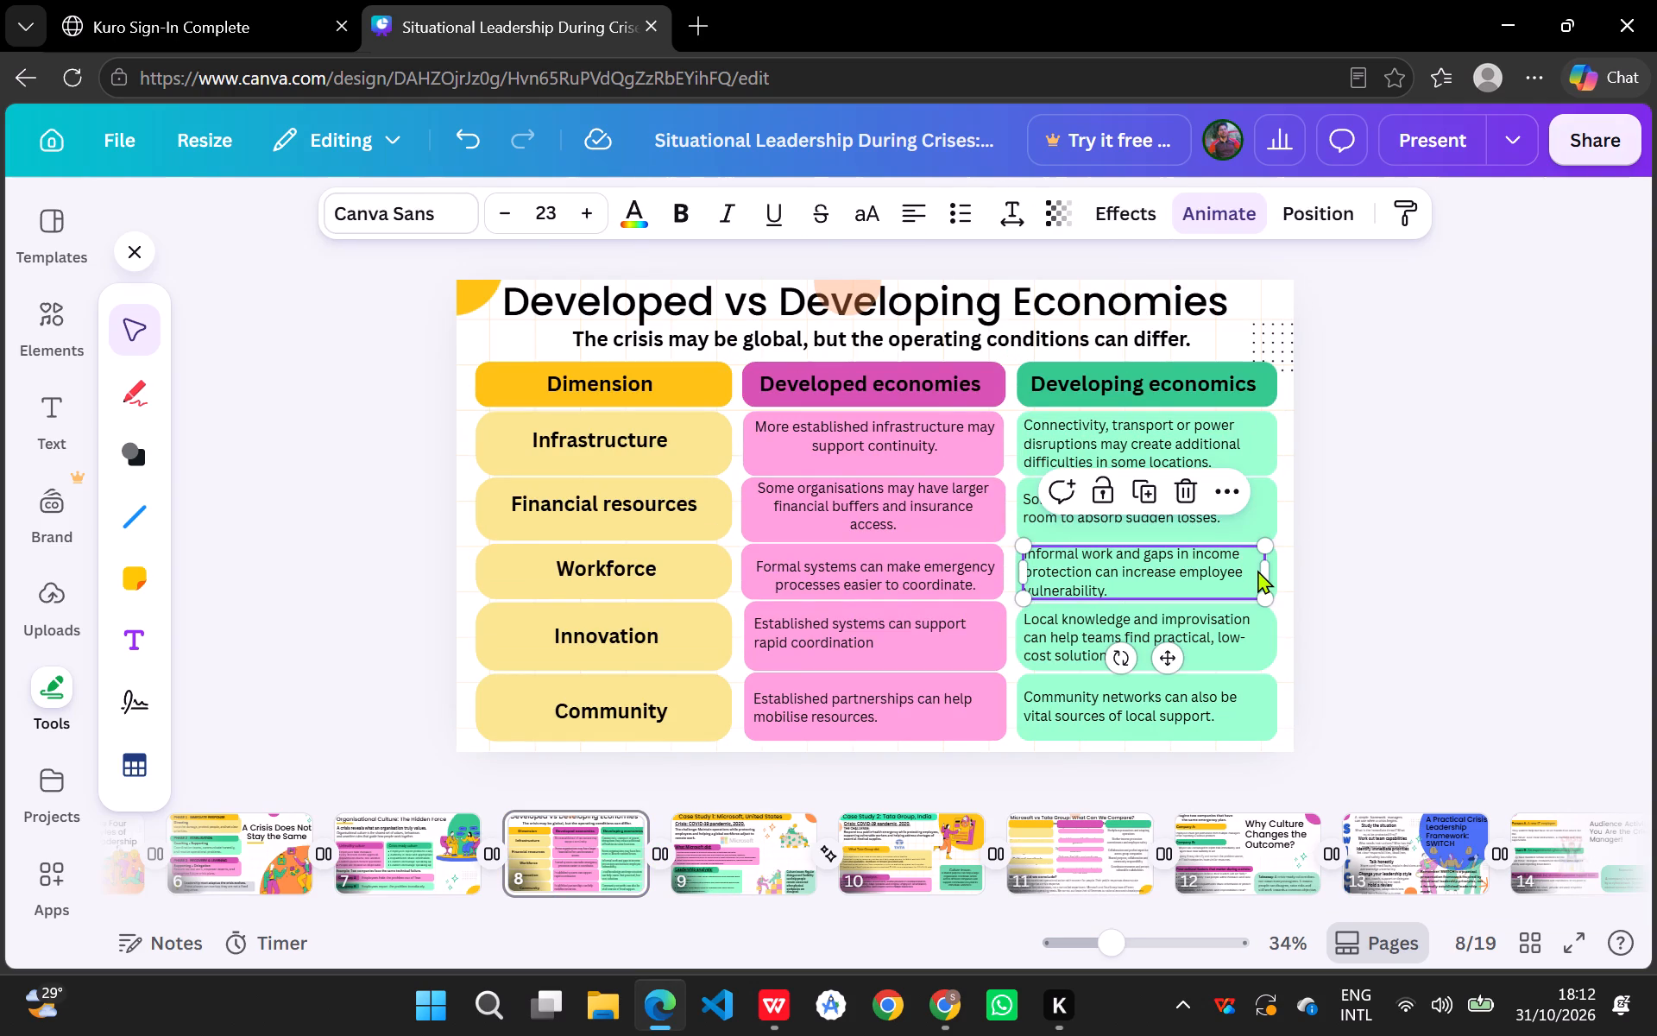
{"action": "left_click", "coordinate": [1272, 577]}
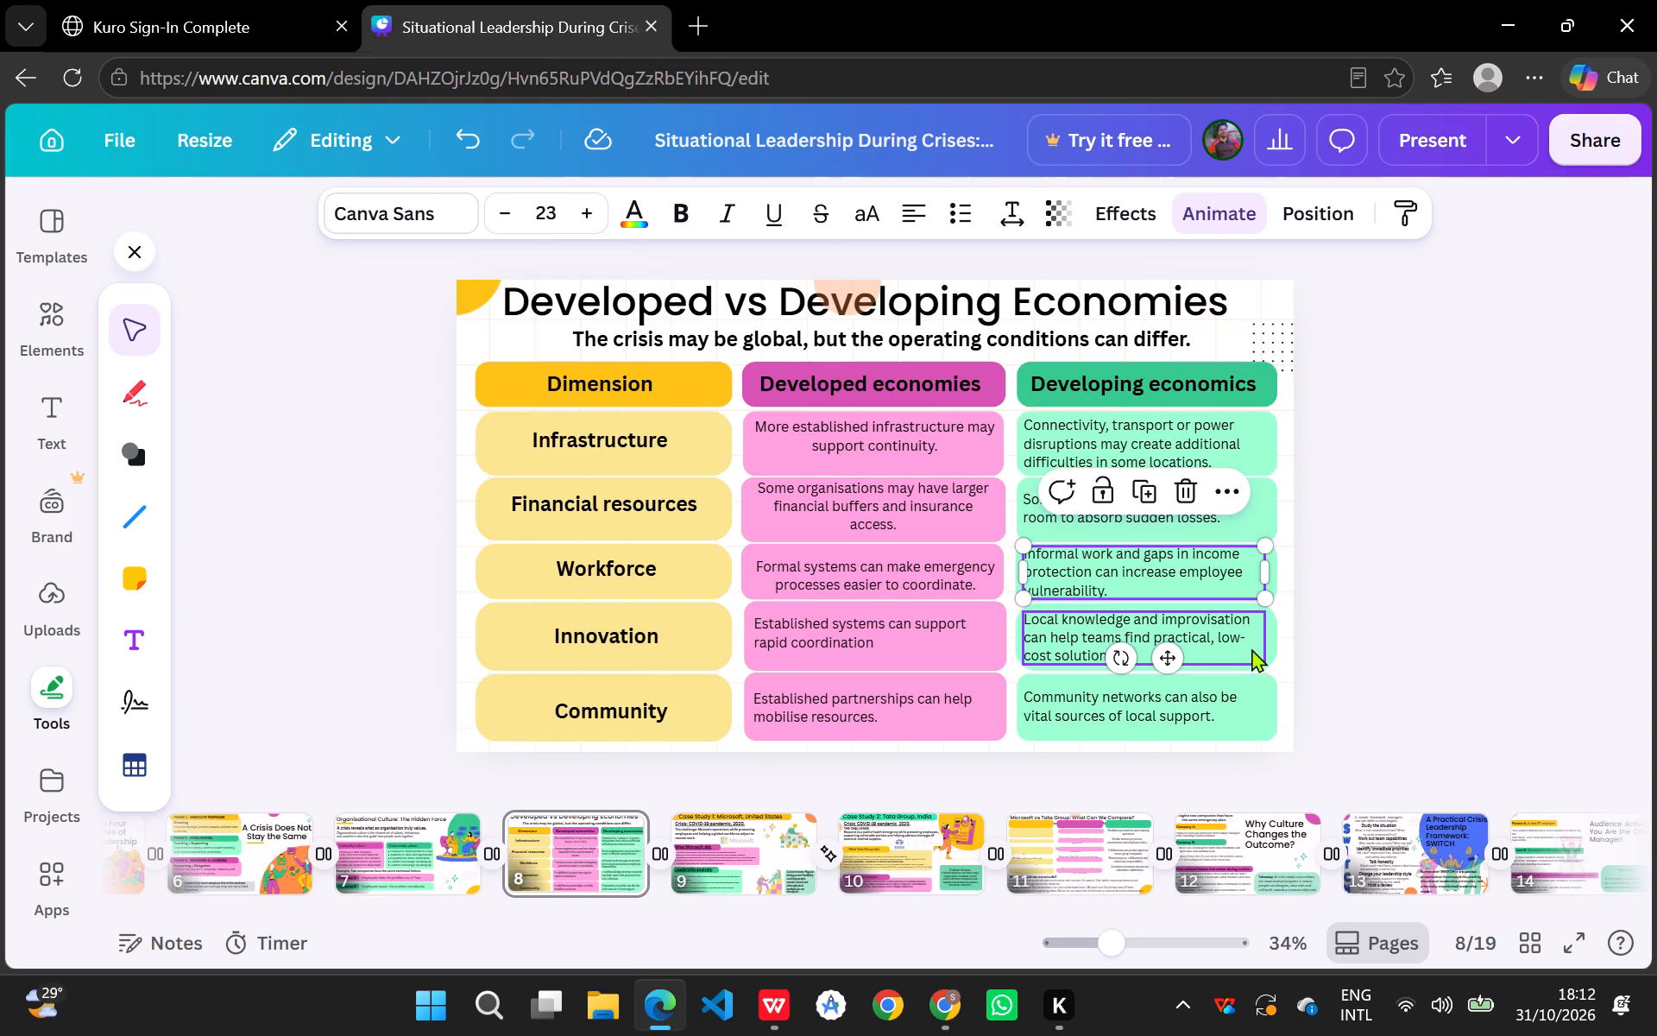
{"action": "left_click", "coordinate": [1280, 647]}
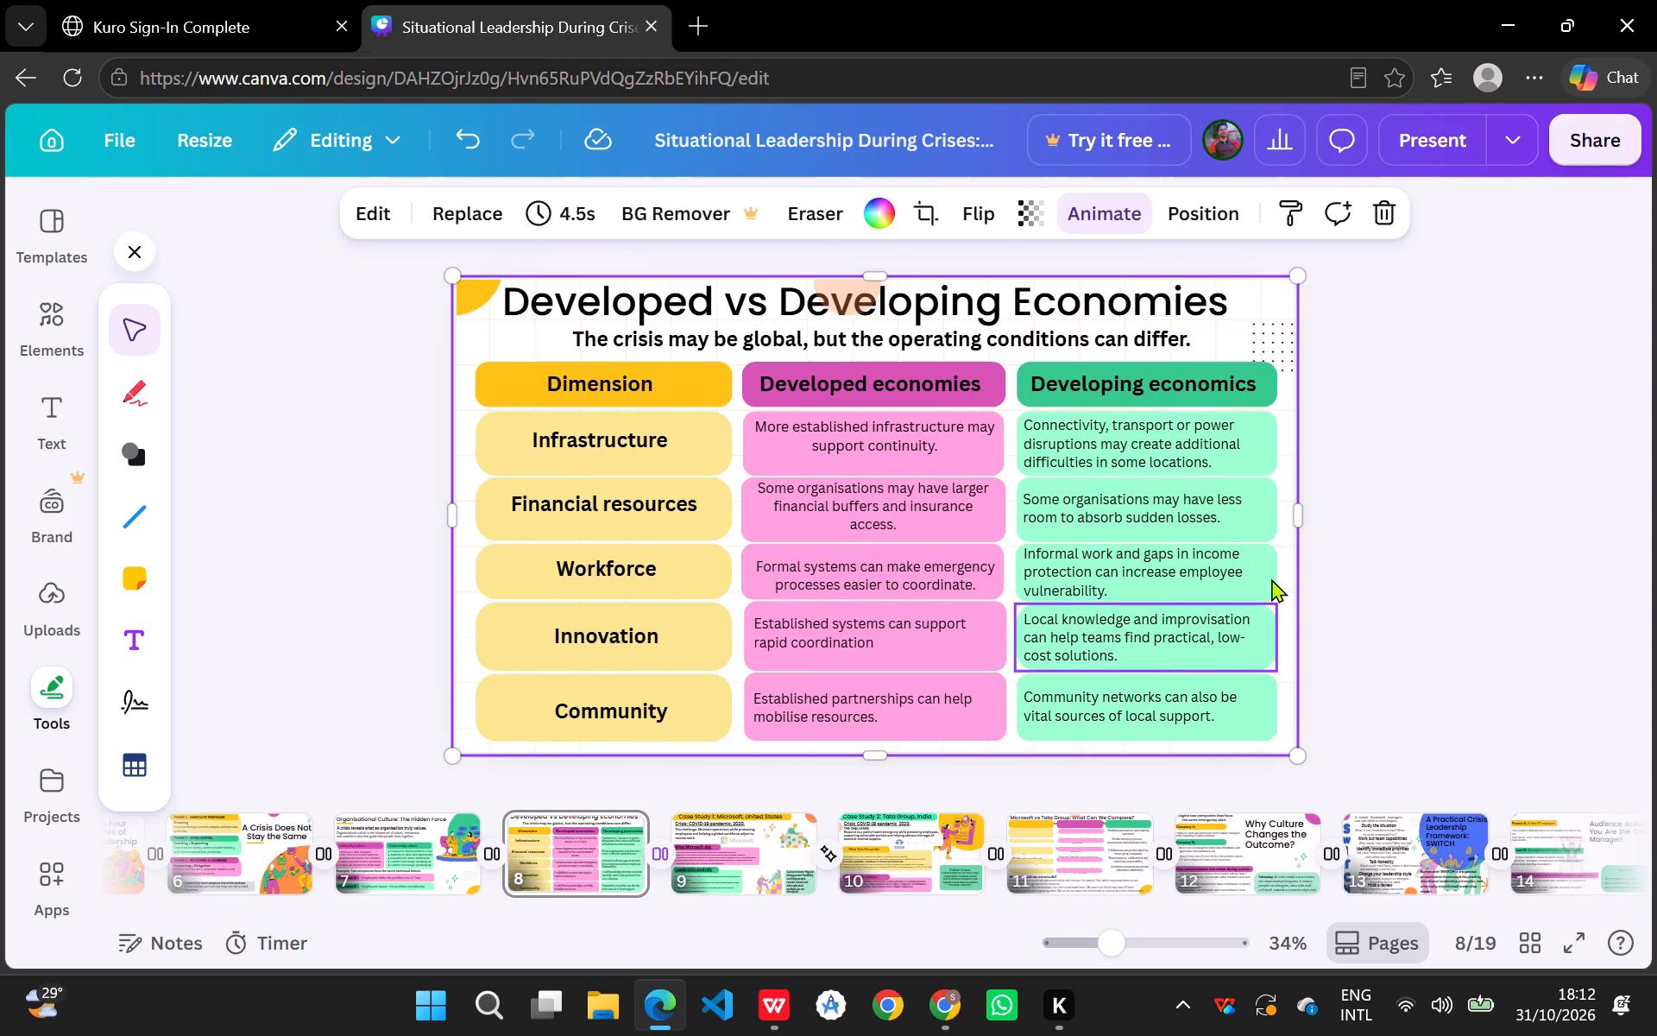
{"action": "left_click", "coordinate": [1271, 578]}
{"action": "key", "text": "ctrl+c"}
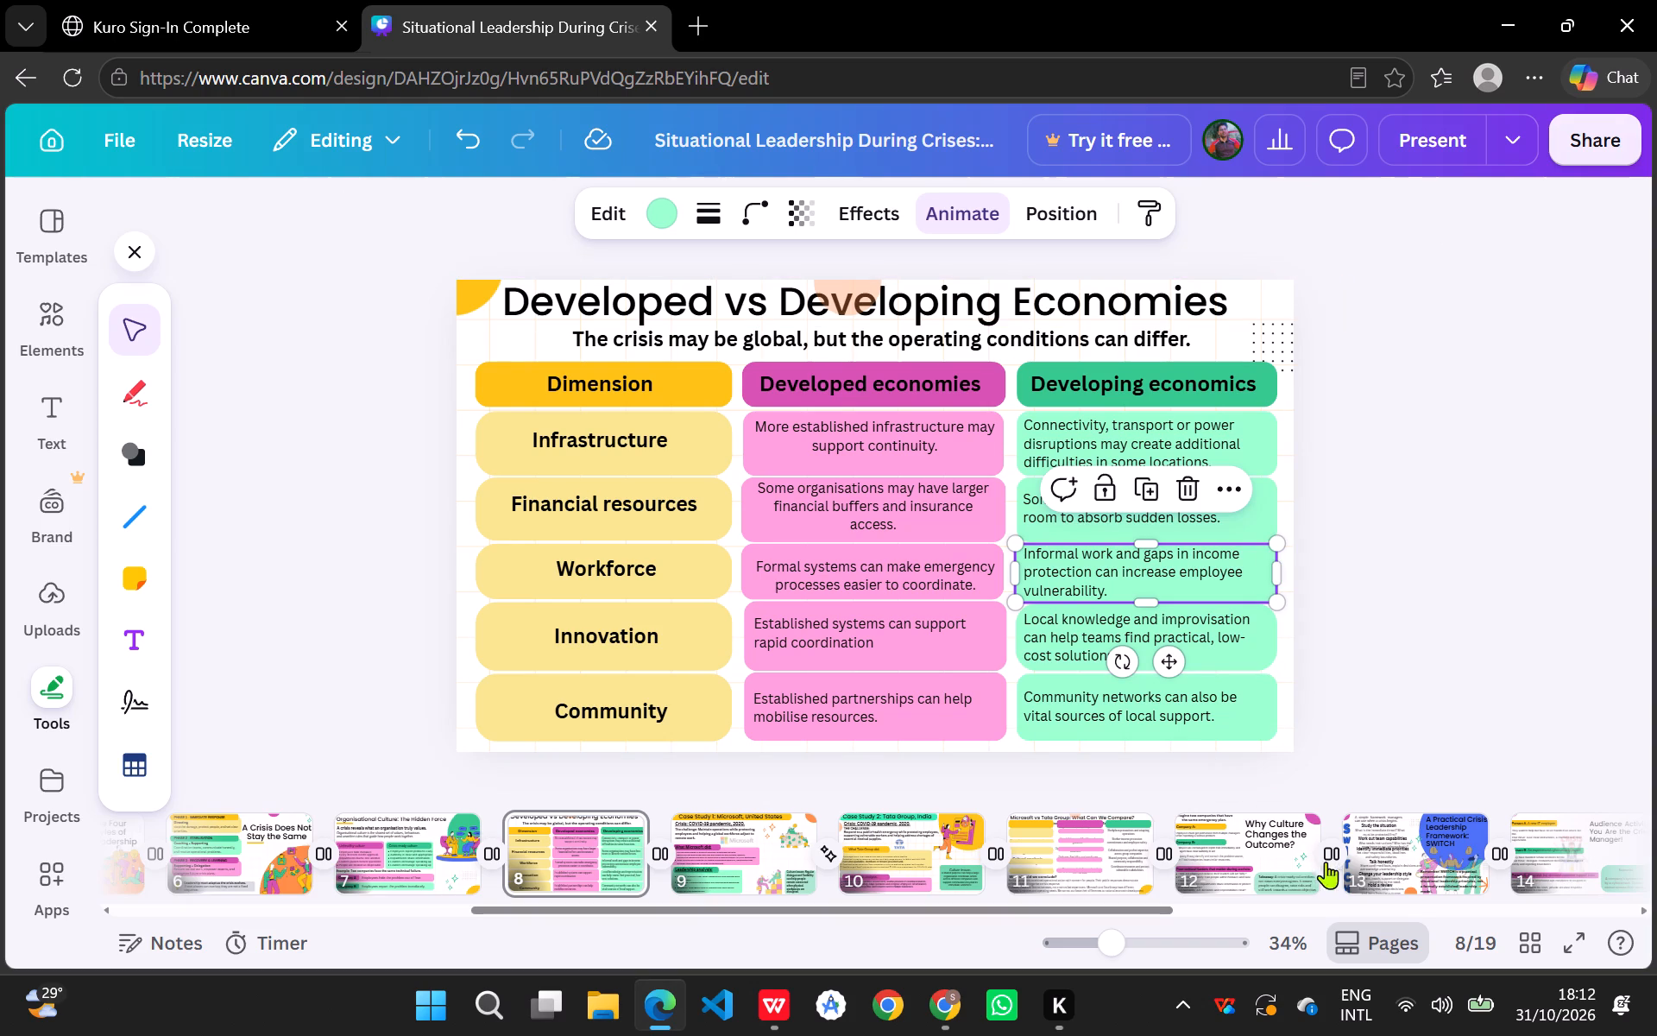
{"action": "left_click", "coordinate": [1109, 874]}
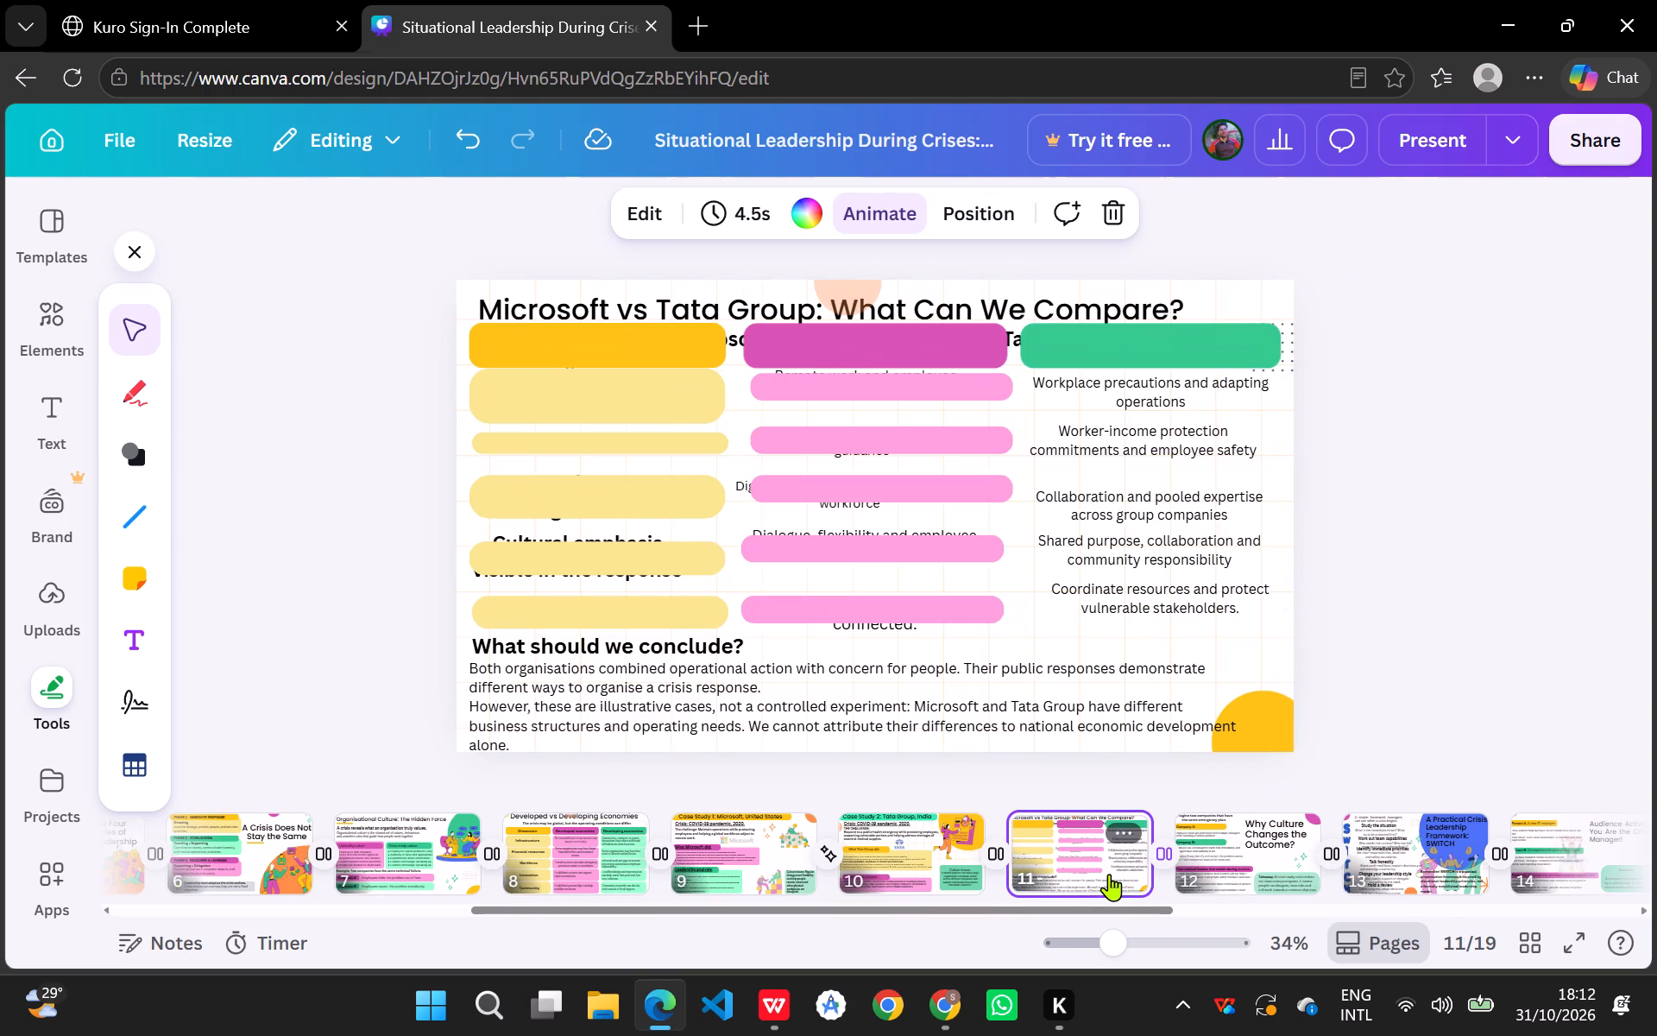
{"action": "left_click", "coordinate": [1161, 390]}
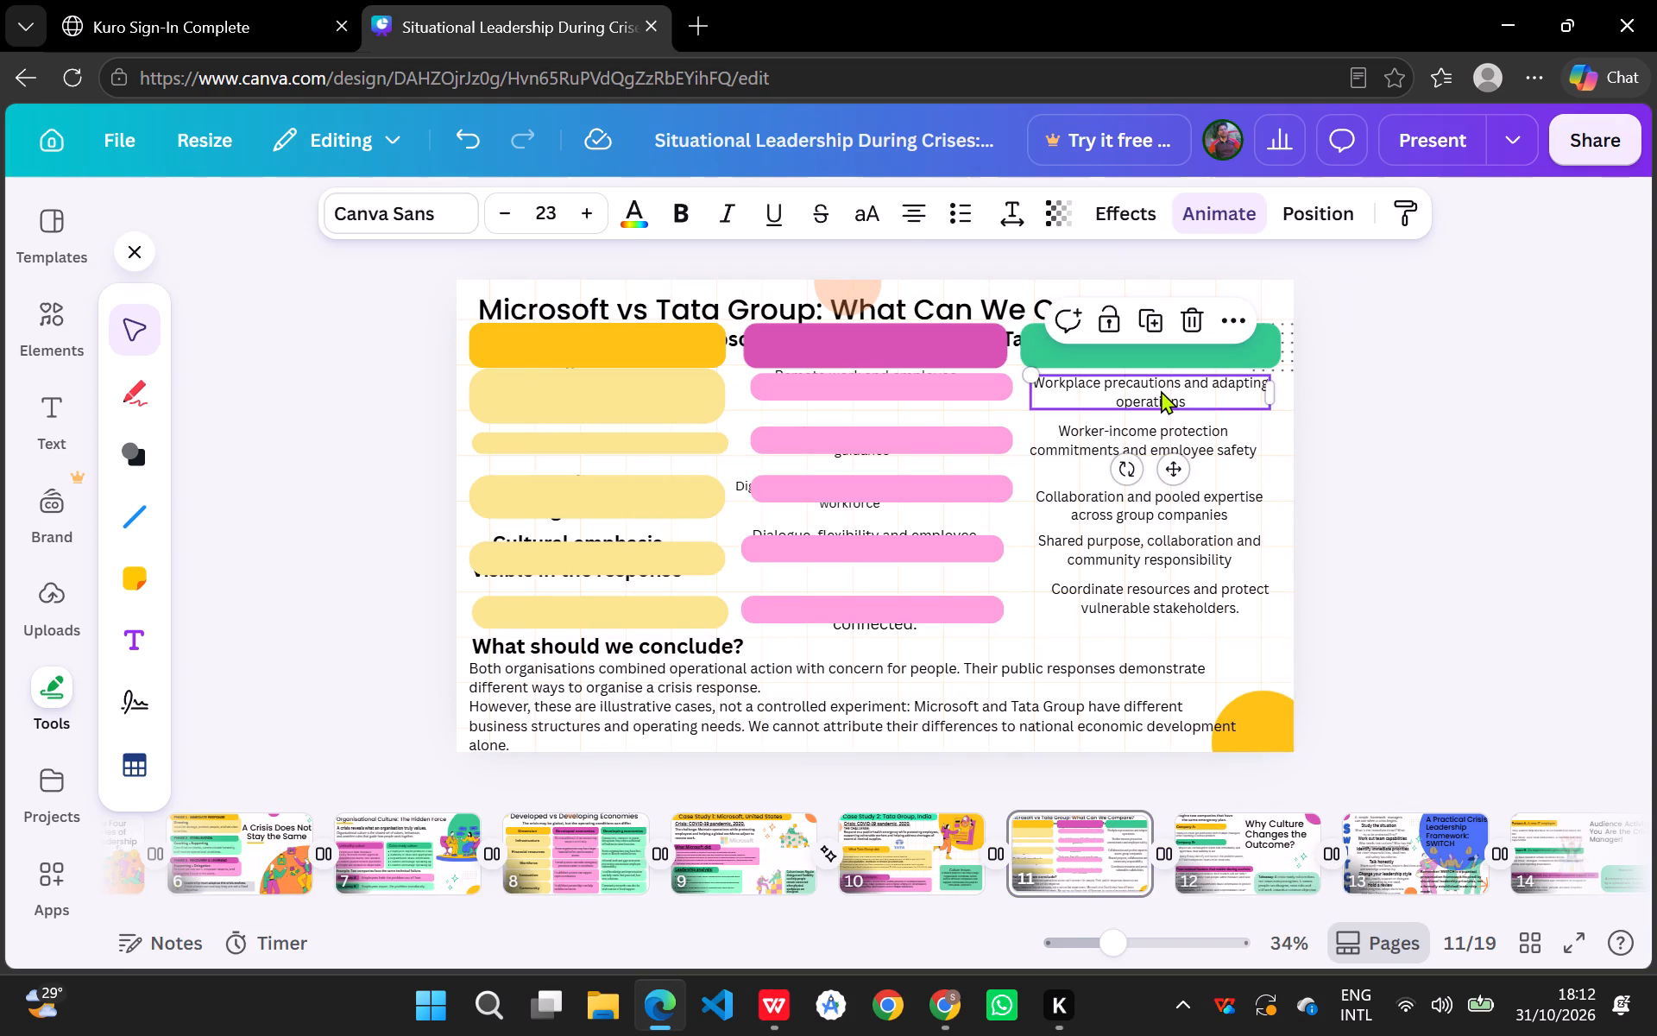
{"action": "key", "text": "ctrl+v"}
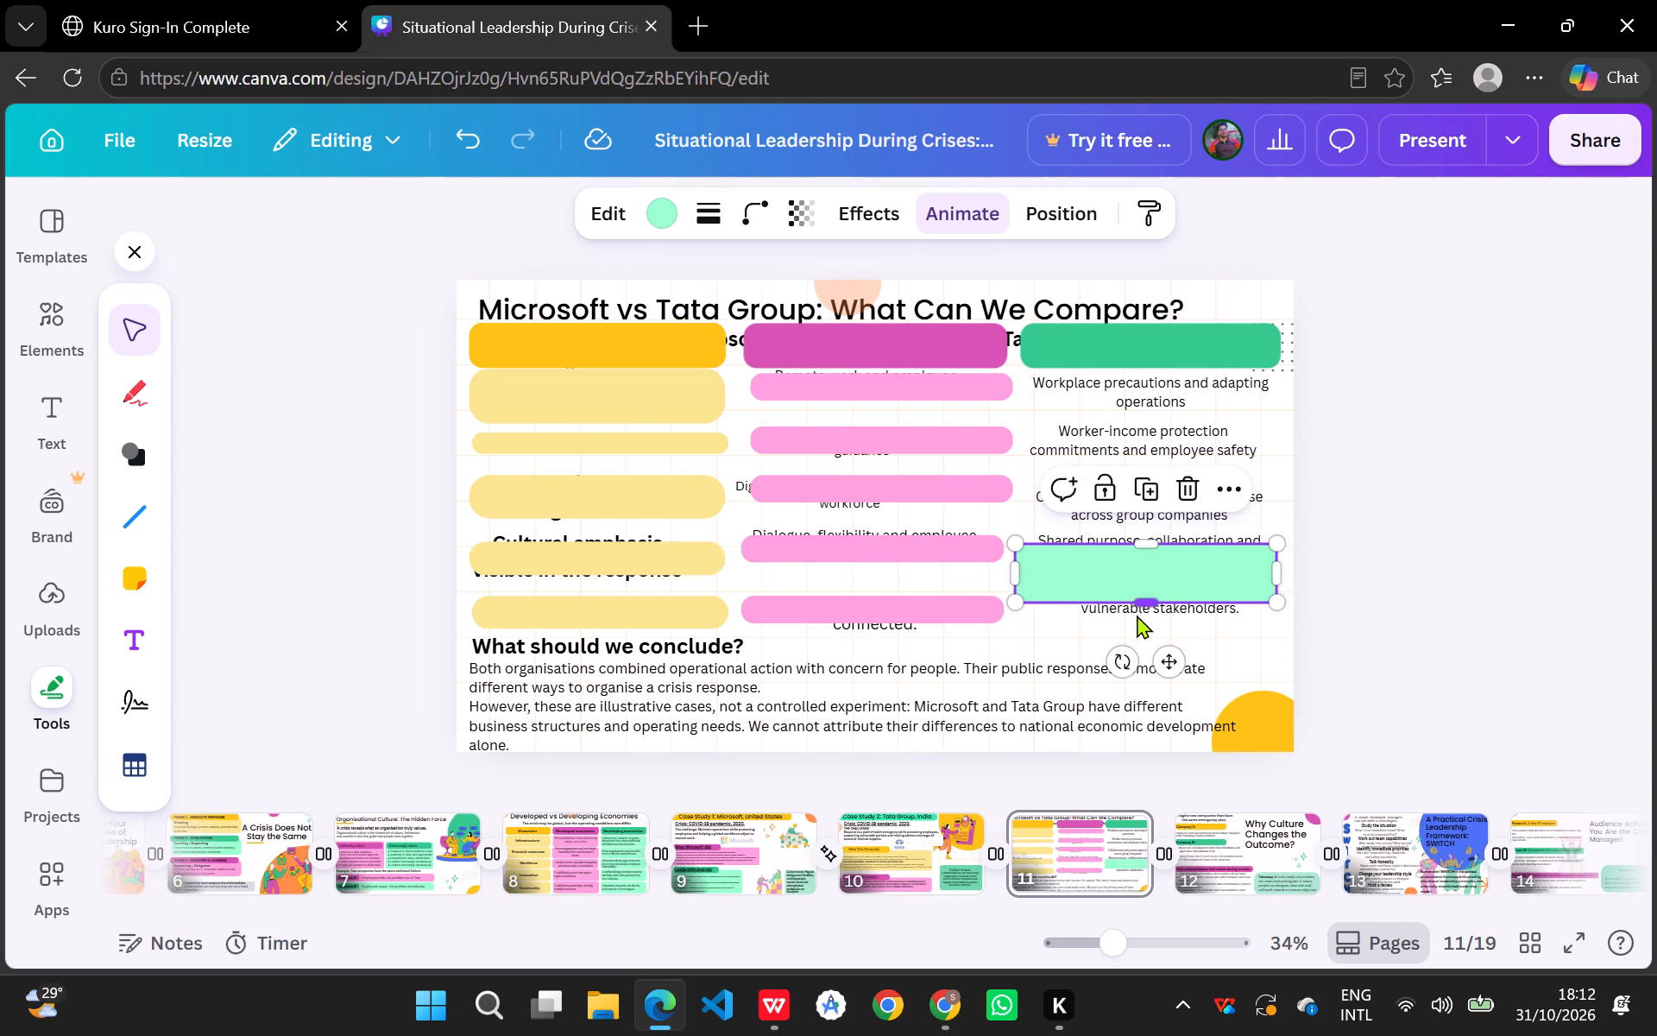
{"action": "left_click_drag", "start_coordinate": [1144, 601], "coordinate": [1144, 574]}
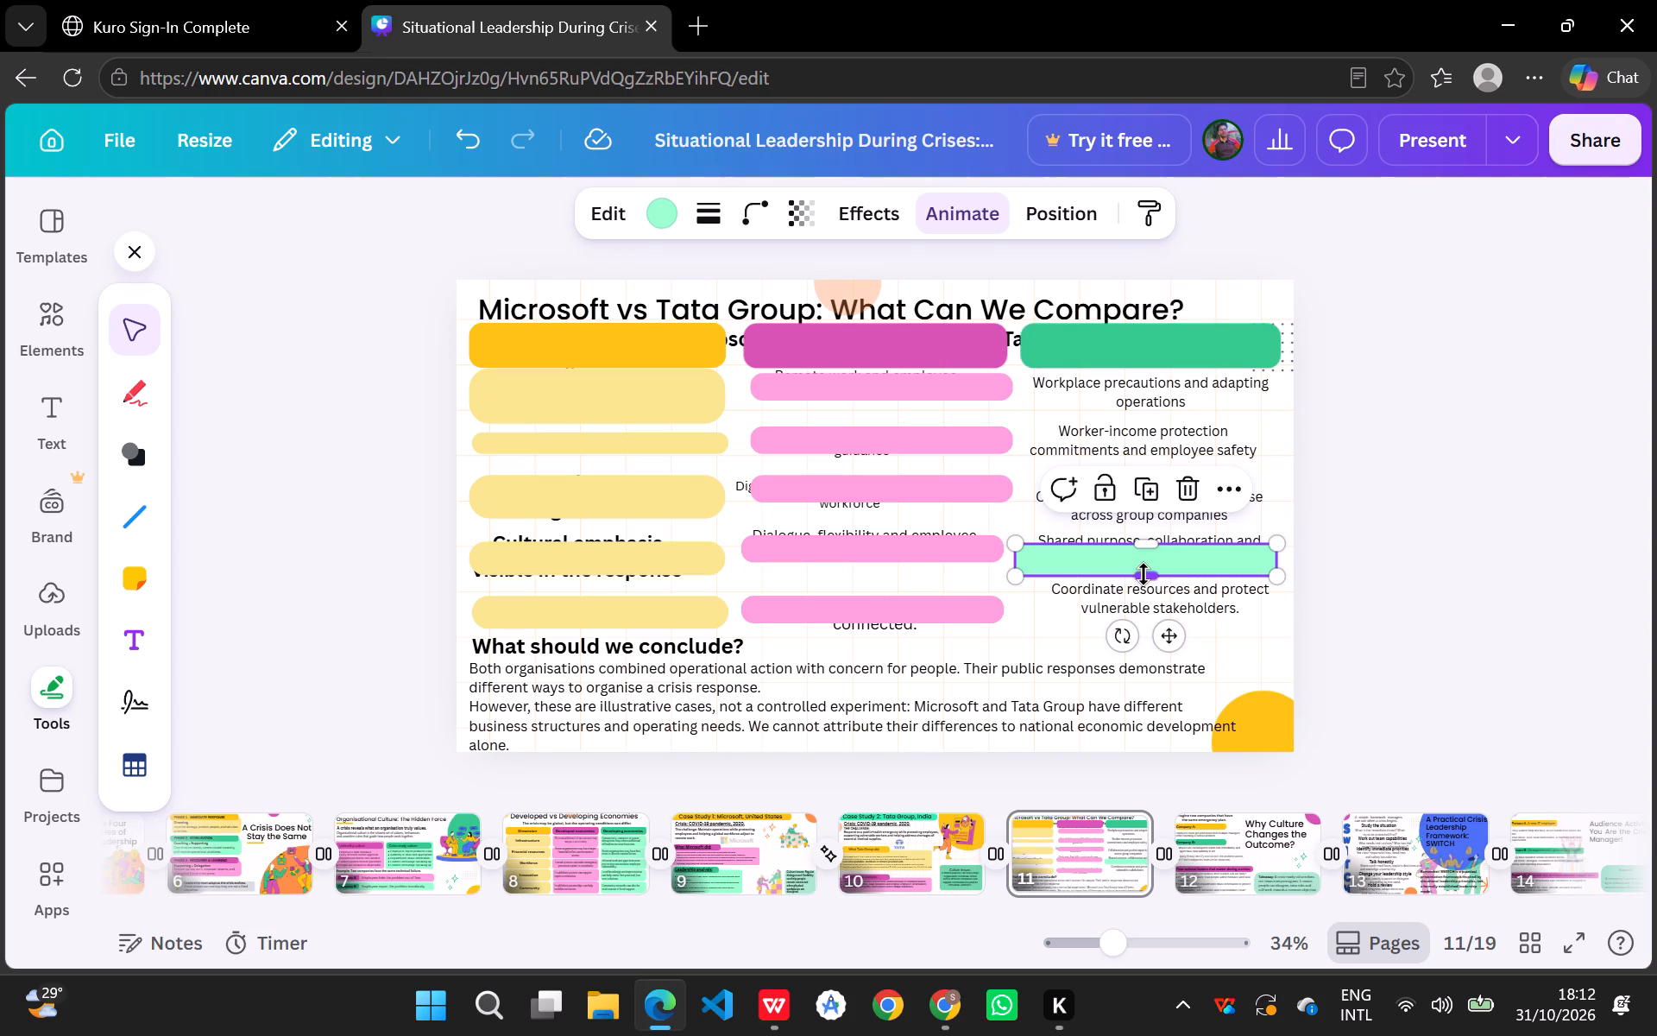
Copy the thin light green bar, then move the original over "Workplace precautions and adapting operations" beneath the green heading bar.
{"action": "left_click", "coordinate": [1131, 560]}
{"action": "left_click", "coordinate": [1146, 408]}
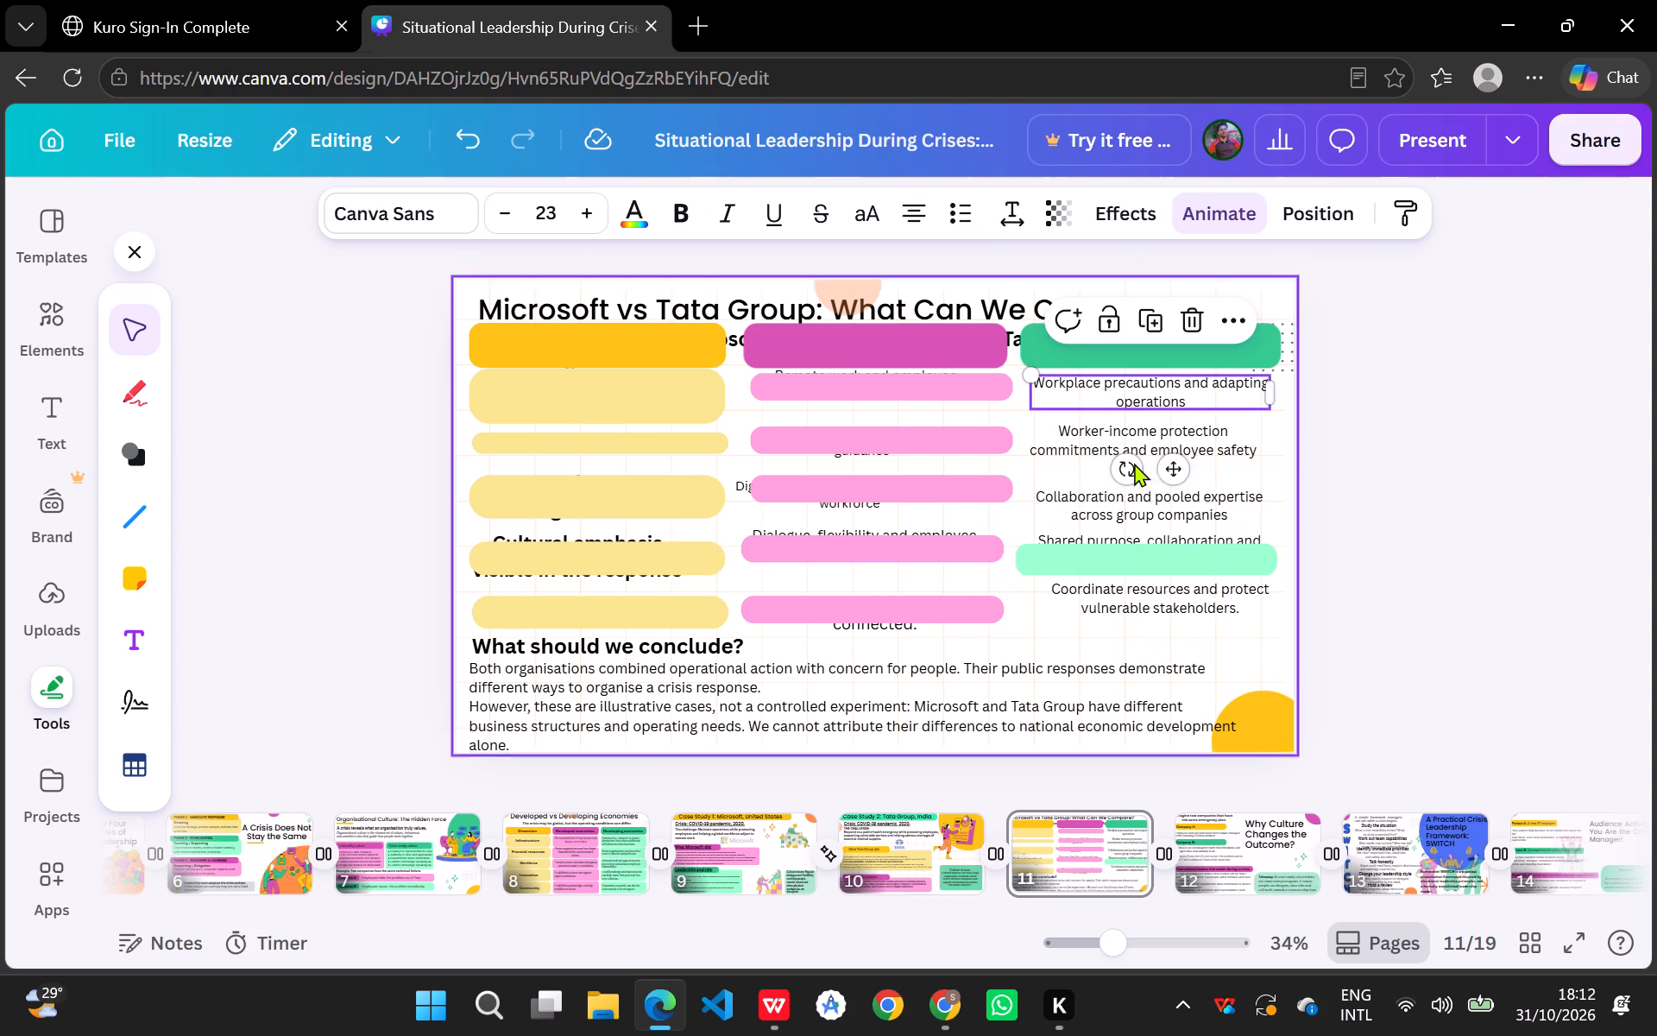
{"action": "left_click", "coordinate": [1135, 558]}
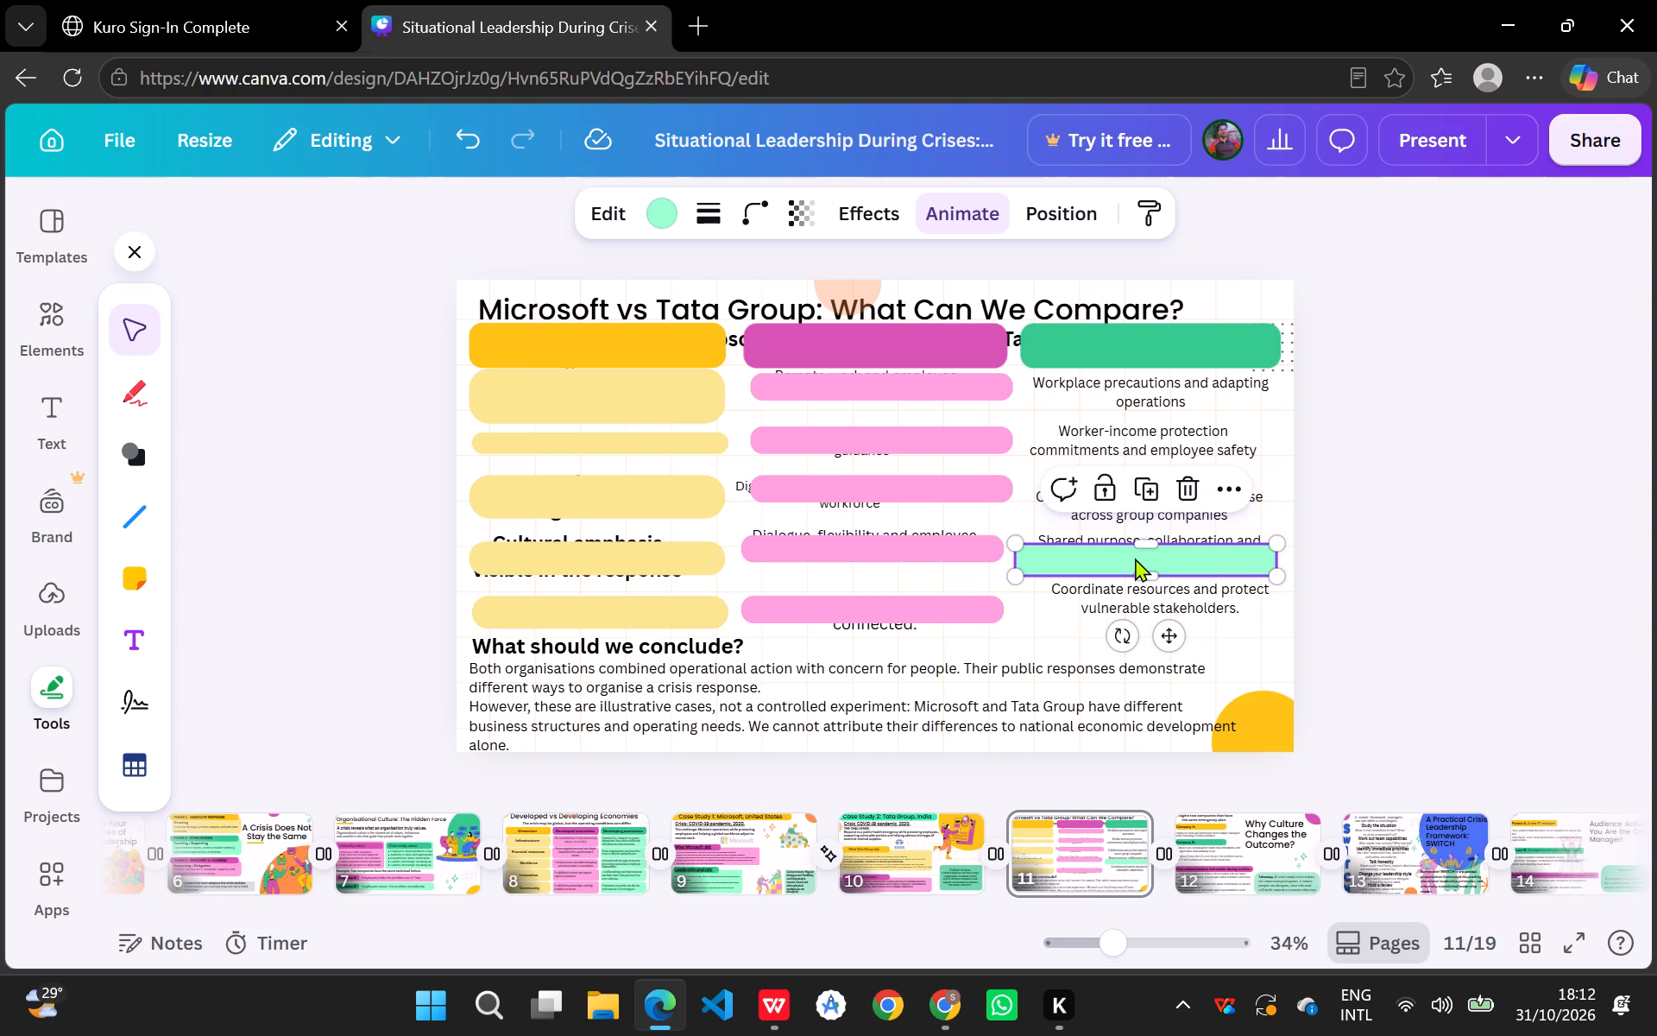
{"action": "key", "text": "ctrl+c"}
{"action": "left_click_drag", "start_coordinate": [1131, 561], "coordinate": [1143, 396]}
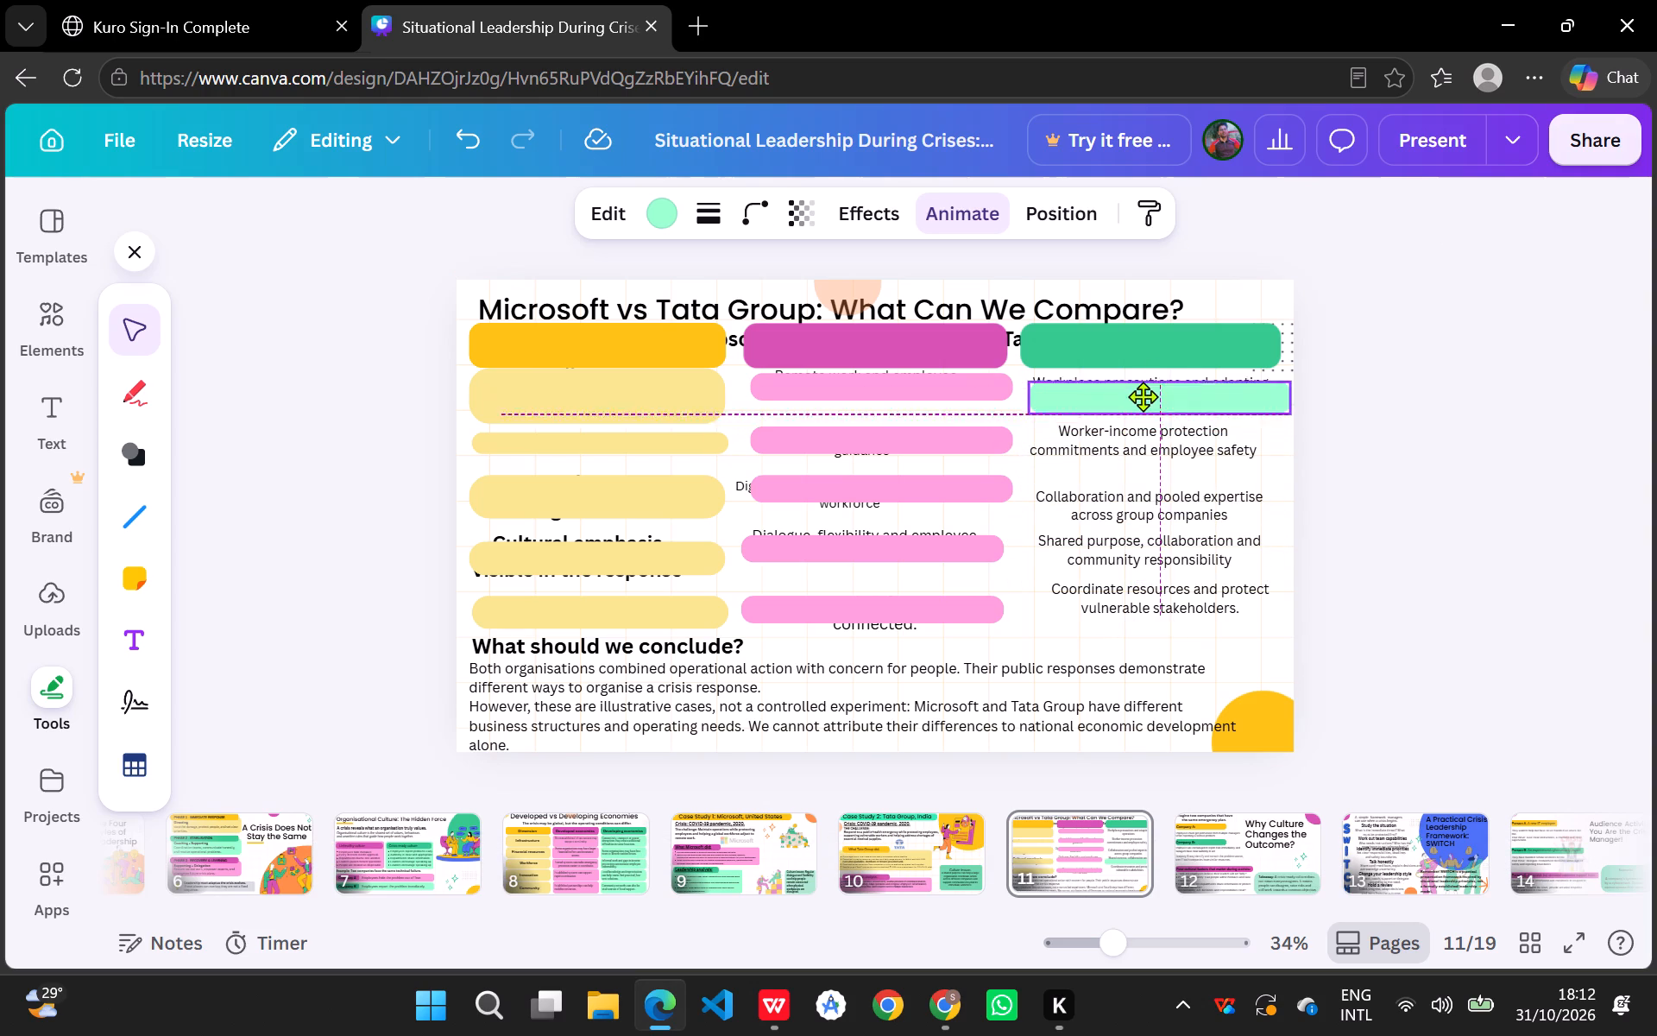
{"action": "left_click_drag", "start_coordinate": [1143, 396], "coordinate": [1142, 389]}
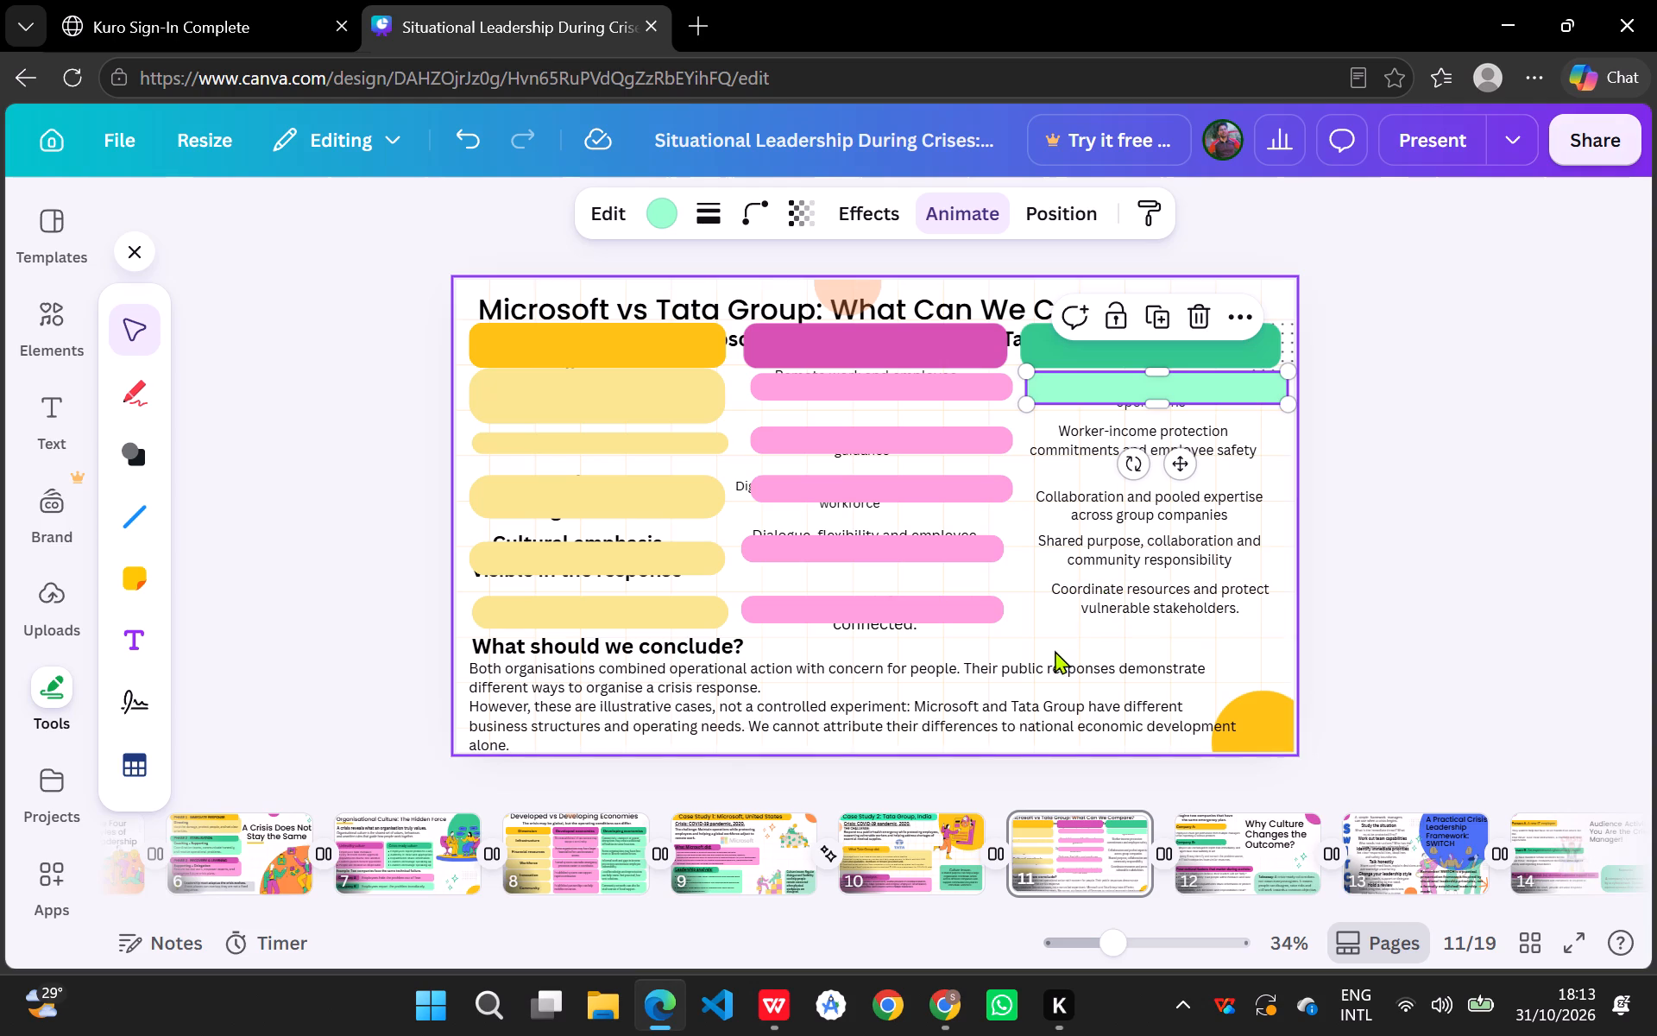
Paste four copies of the light green bar and move one over "Worker-income protection commitments and employee safety".
{"action": "key", "text": "ctrl+v"}
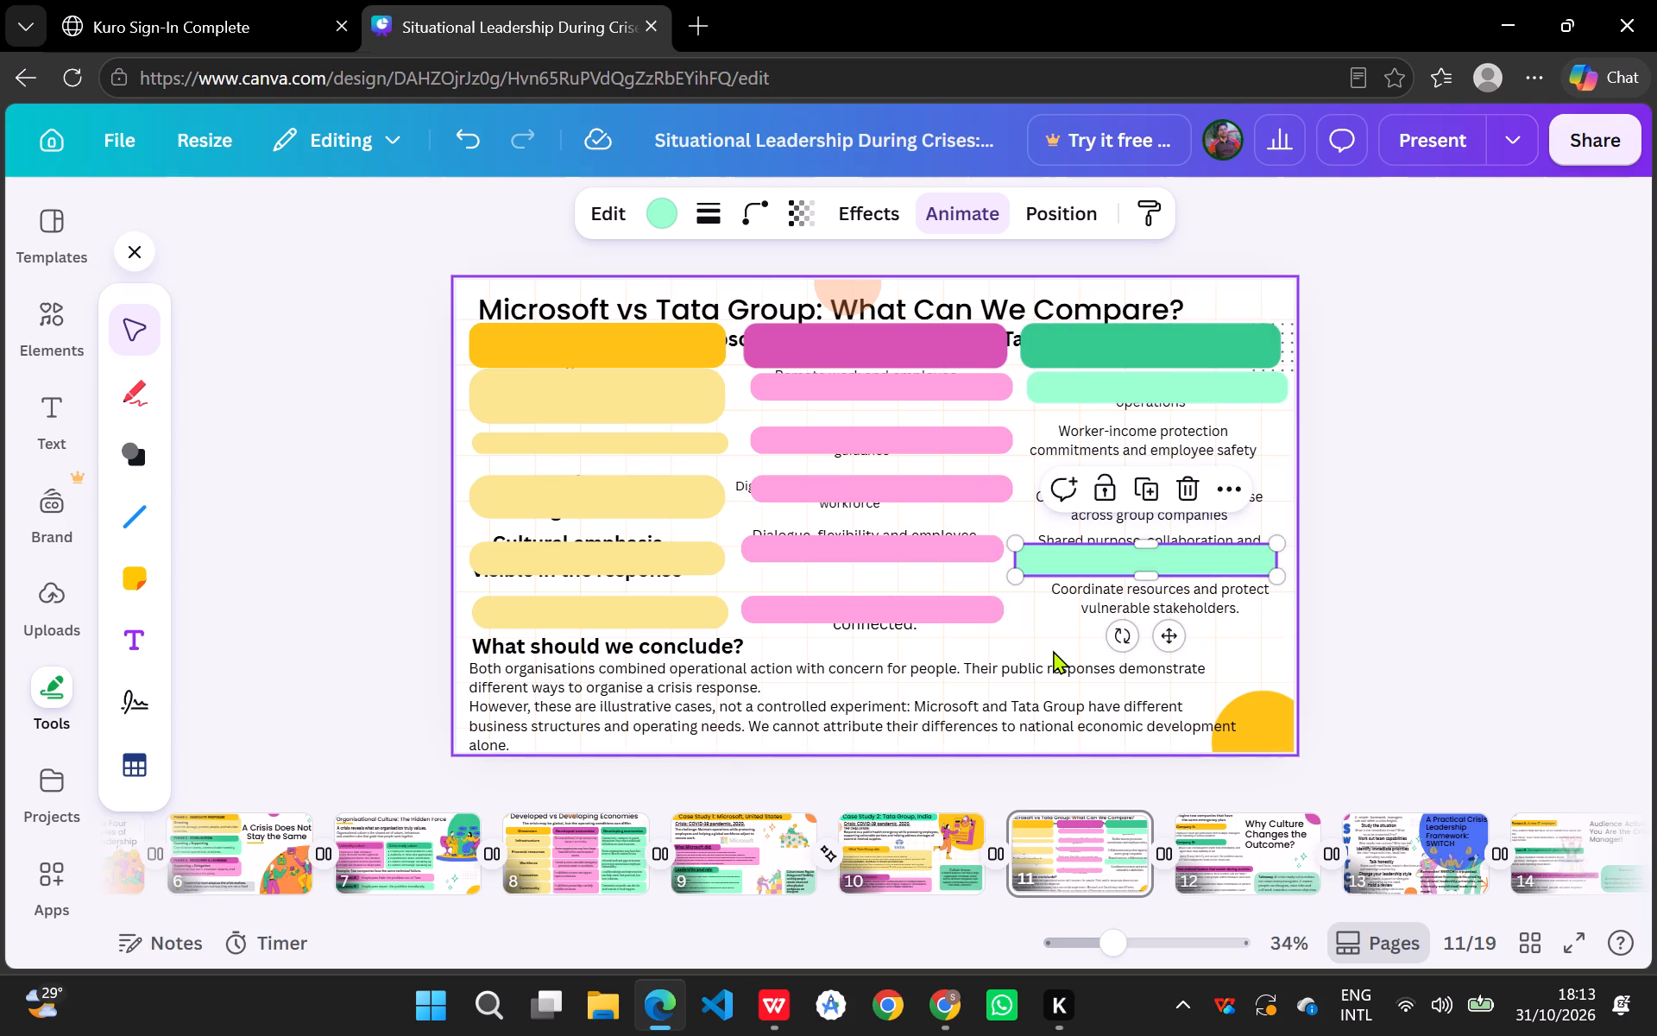
{"action": "key", "text": "ctrl+v"}
{"action": "key", "text": "ctrl+v"}
{"action": "key", "text": "ctrl+v"}
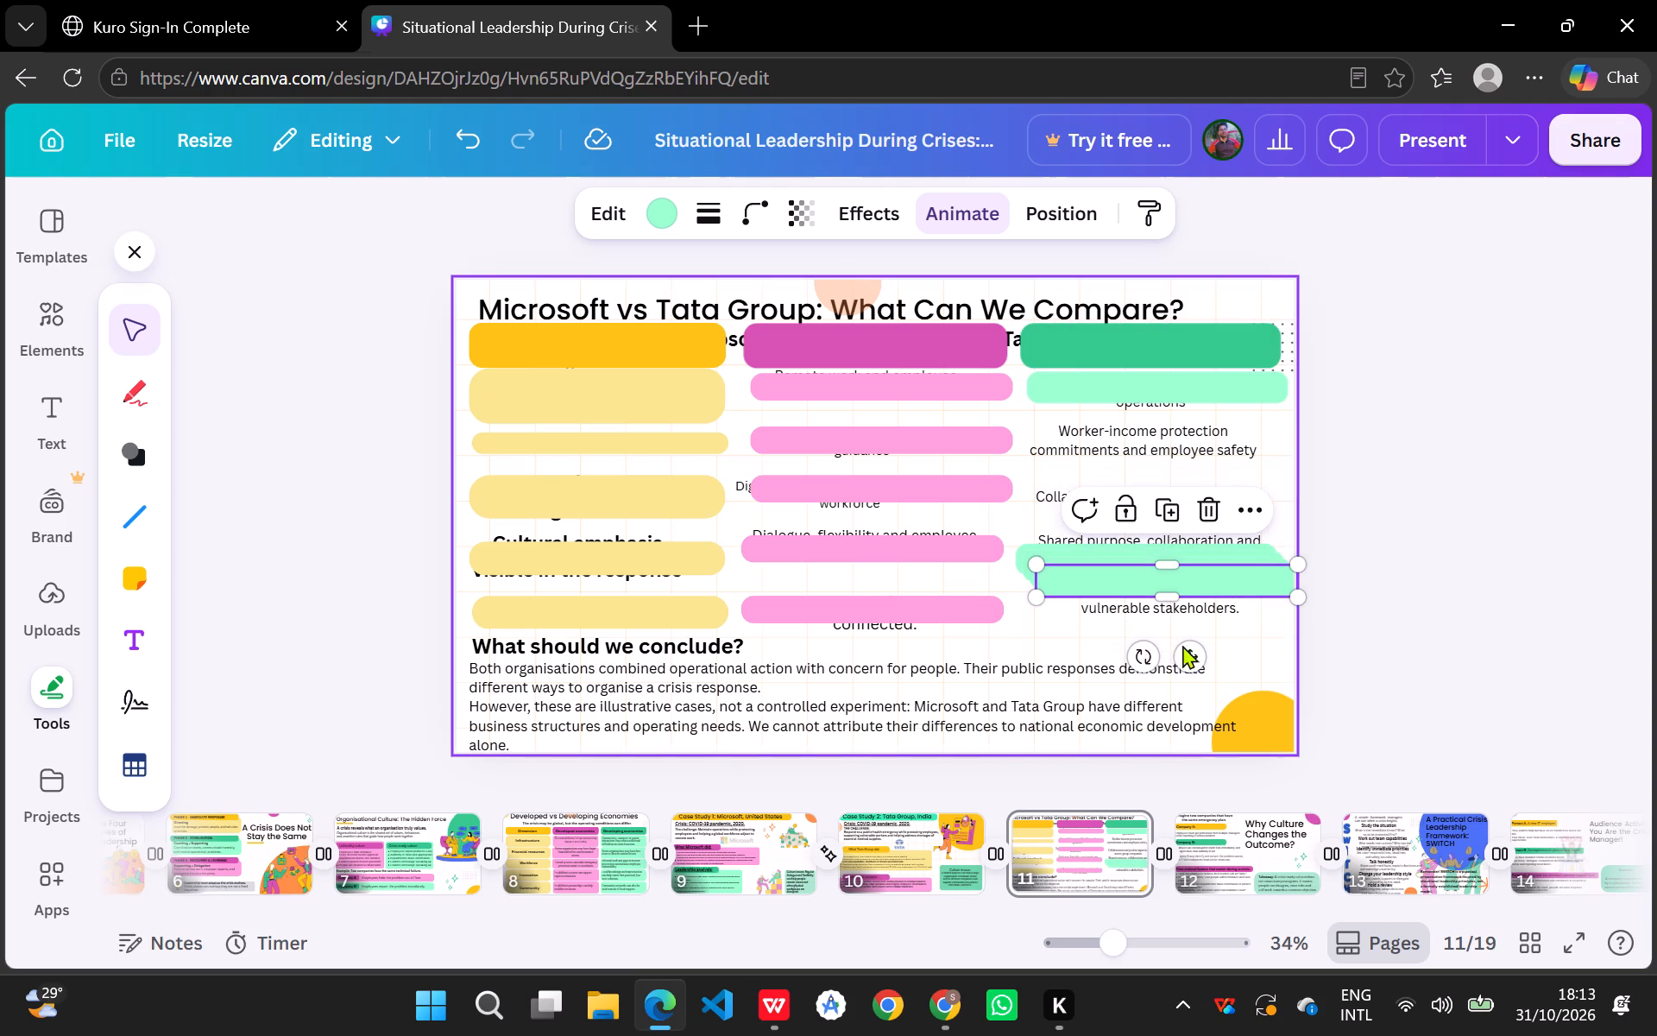
{"action": "left_click_drag", "start_coordinate": [1136, 578], "coordinate": [1136, 576]}
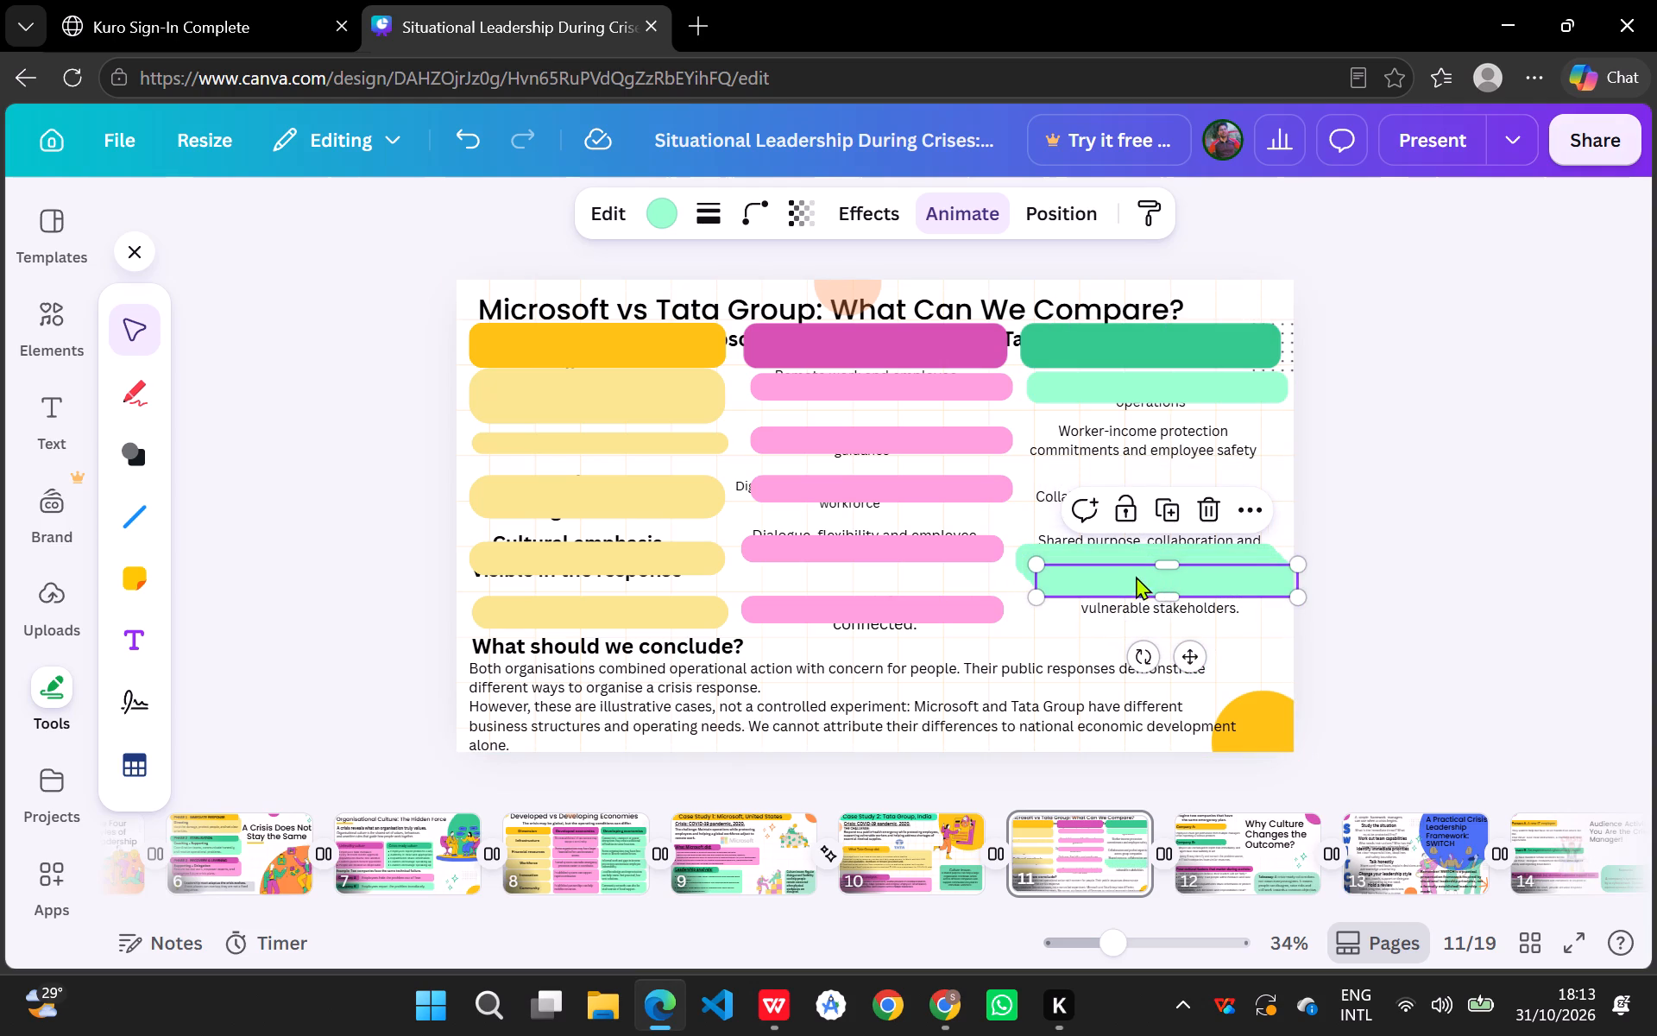
{"action": "left_click_drag", "start_coordinate": [1136, 576], "coordinate": [1129, 437]}
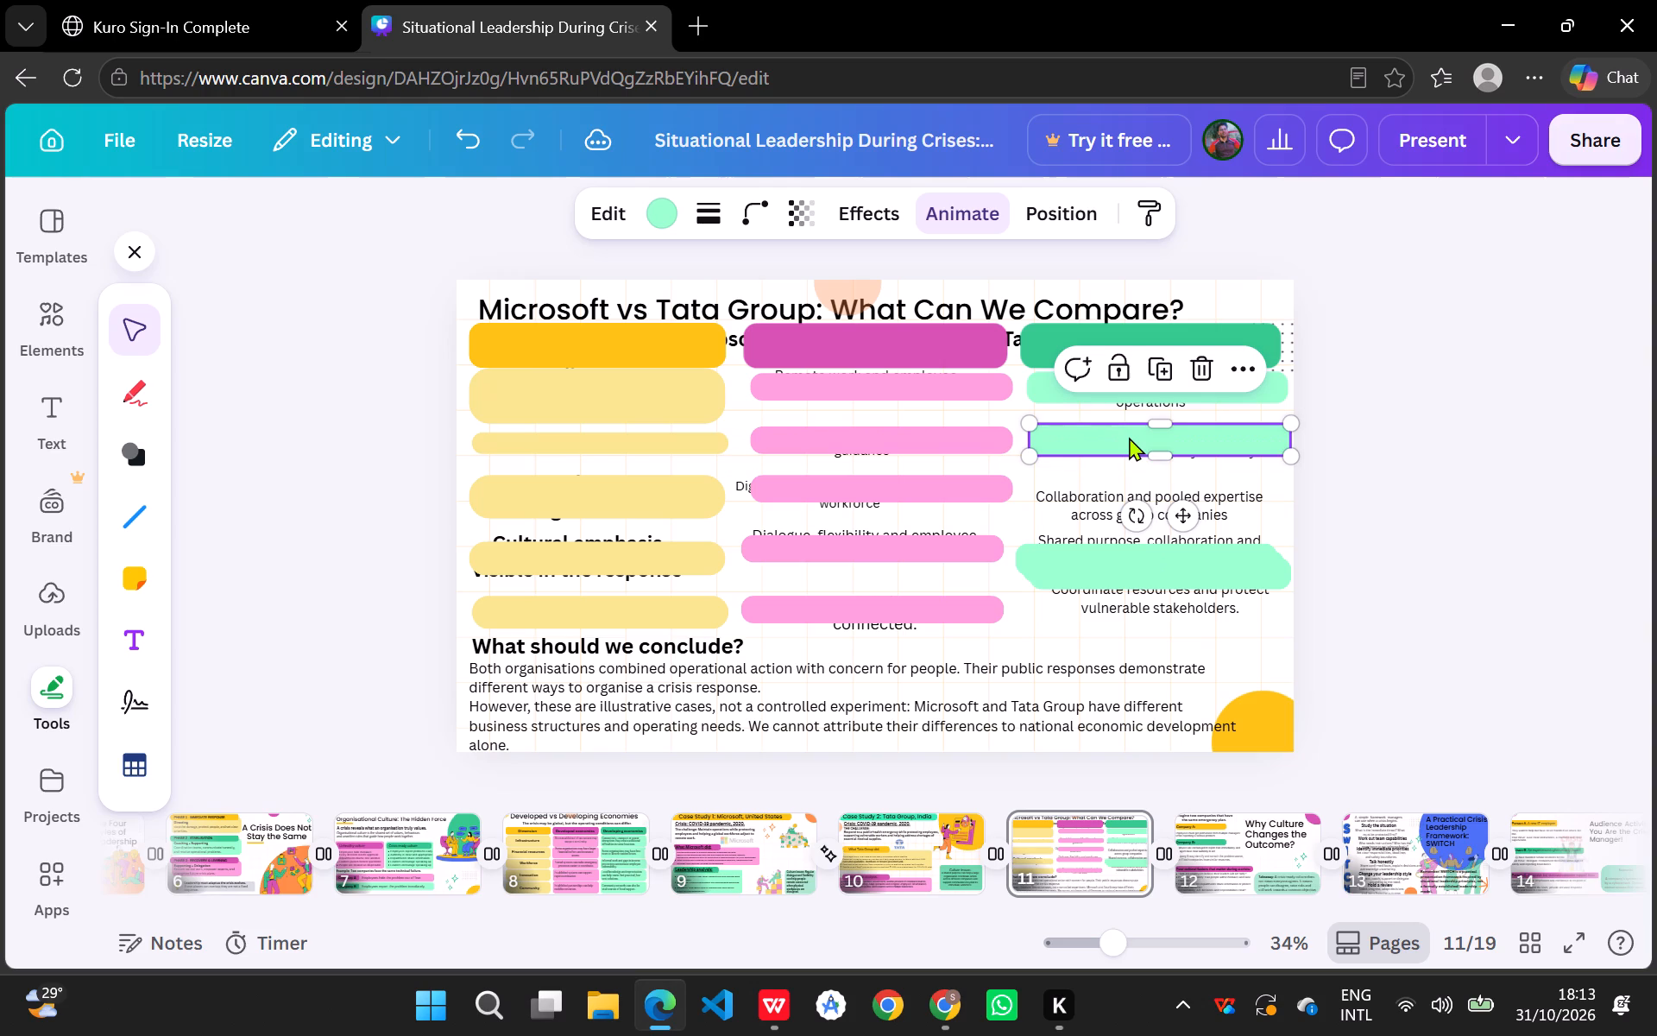
Move one light green bar over "Collaboration and pooled expertise" and another just beneath "Coordinate resources and protect" in the Tata column.
{"action": "left_click_drag", "start_coordinate": [1112, 553], "coordinate": [1118, 492]}
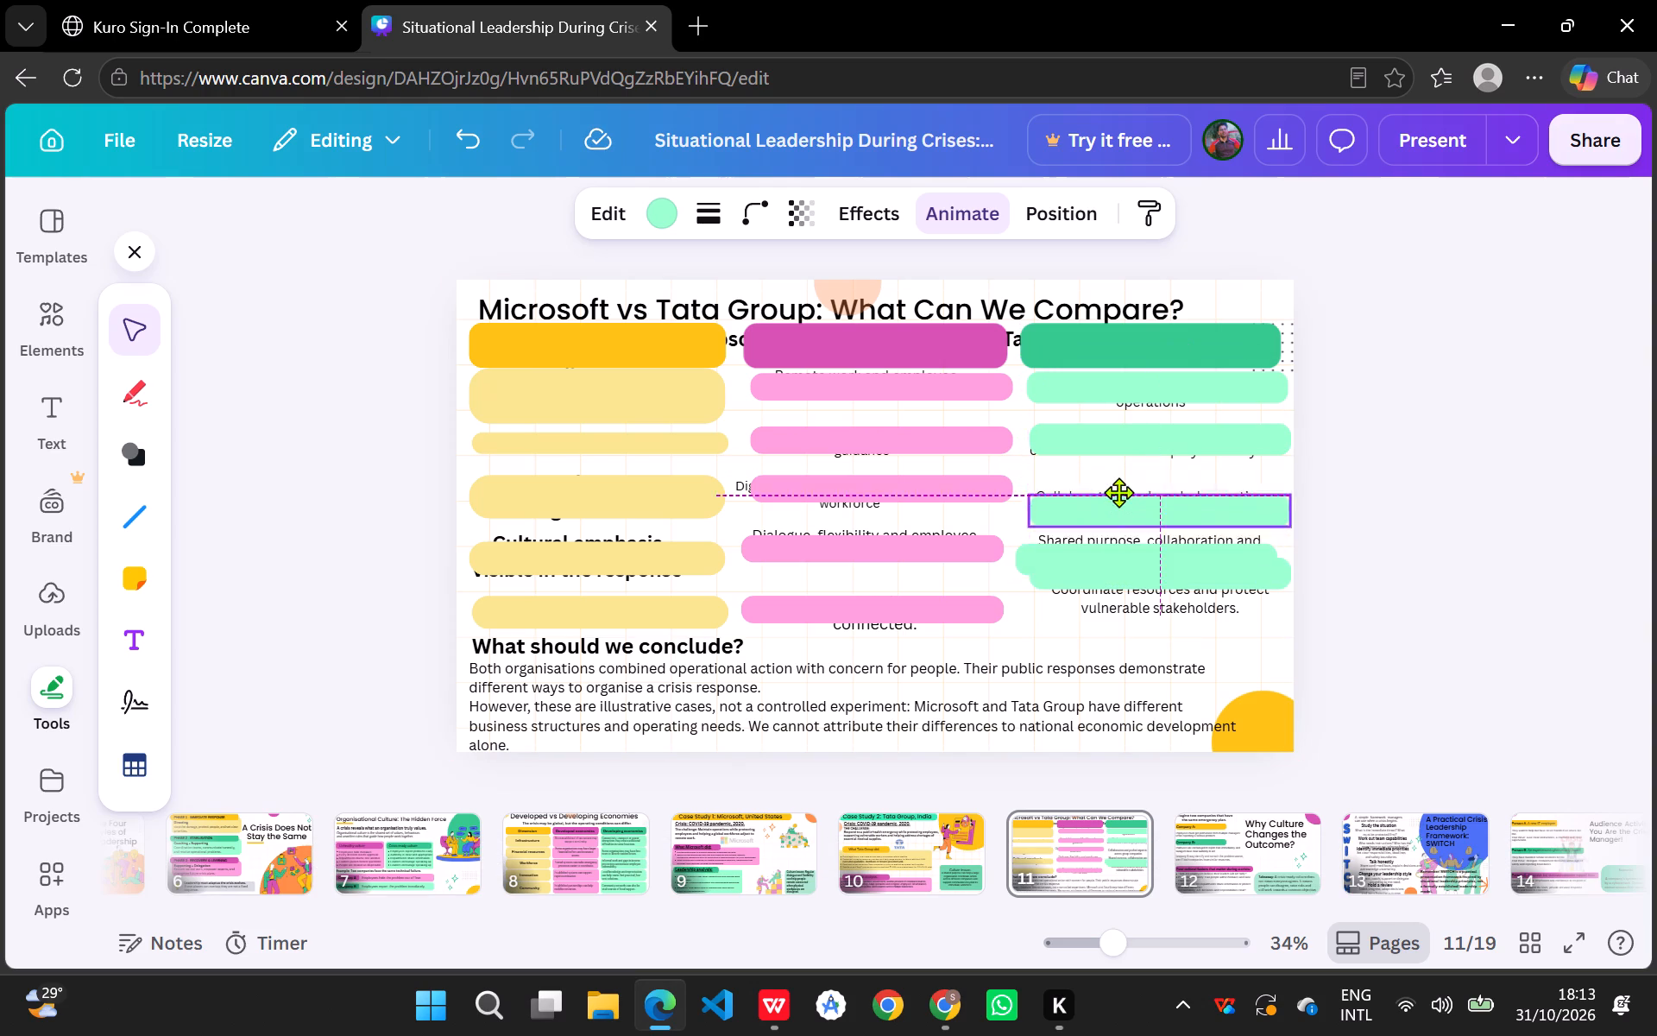
{"action": "left_click_drag", "start_coordinate": [1118, 492], "coordinate": [1120, 481]}
{"action": "left_click_drag", "start_coordinate": [1099, 557], "coordinate": [1109, 653]}
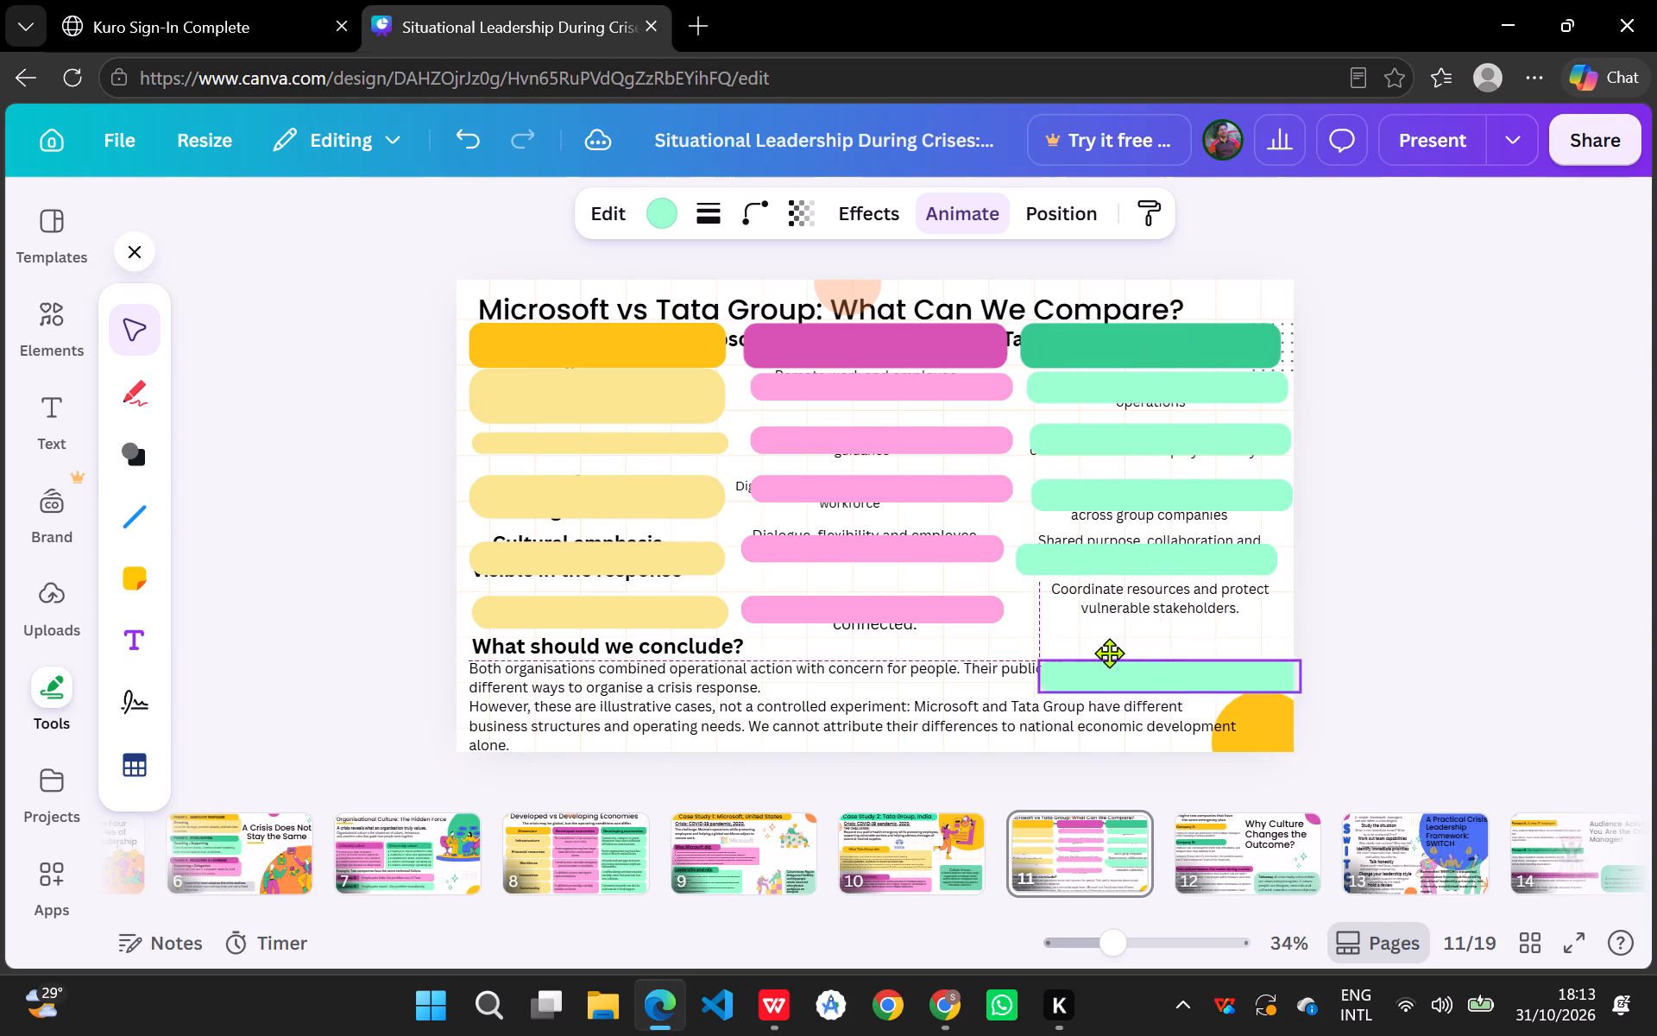
{"action": "left_click_drag", "start_coordinate": [1109, 653], "coordinate": [1101, 597]}
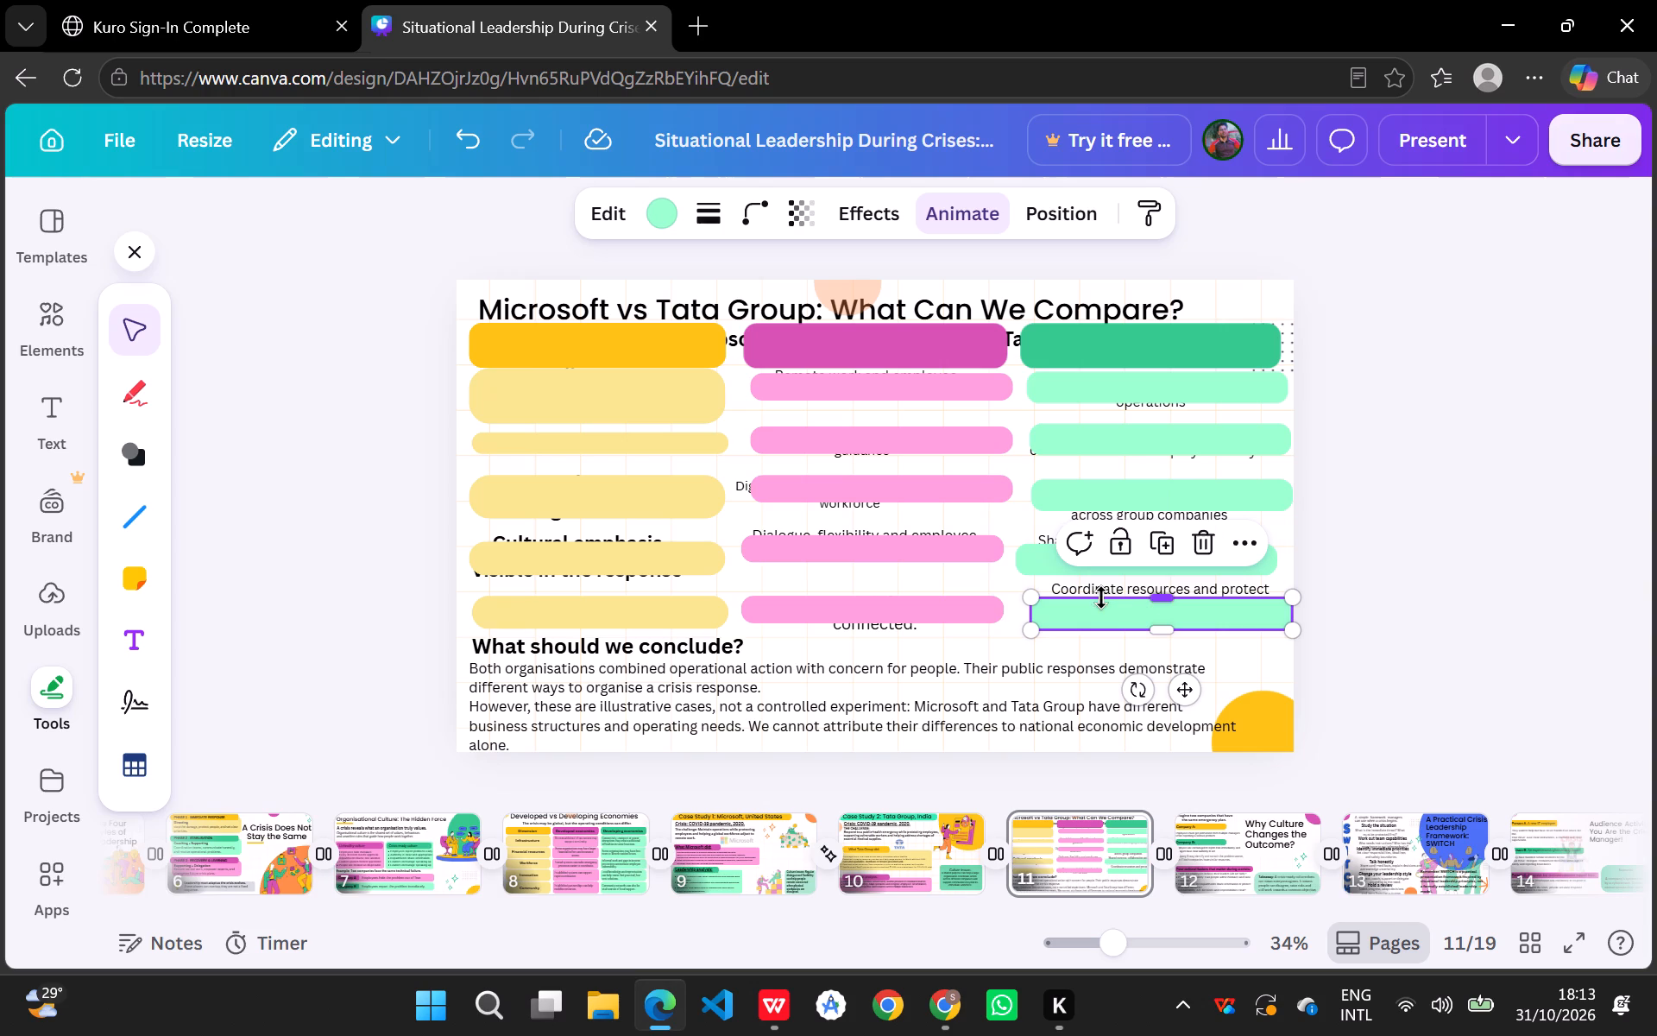
{"action": "left_click", "coordinate": [1465, 527]}
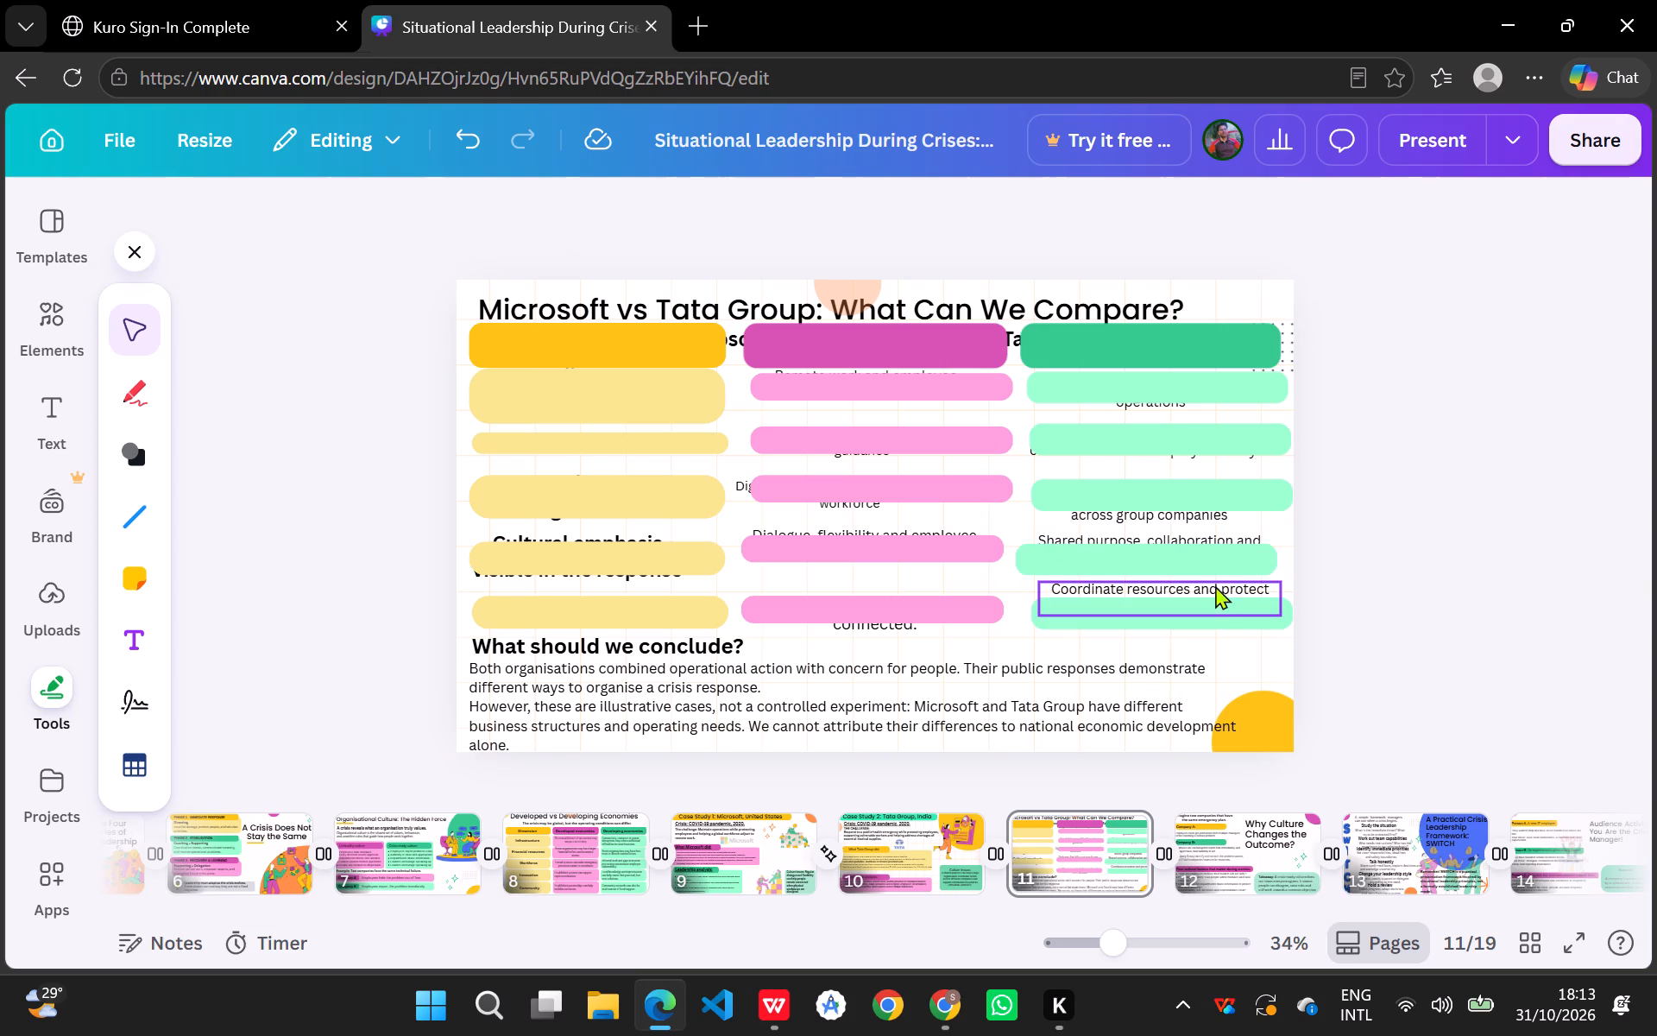
Lower the "Coordinate resources and protect vulnerable stakeholders" text onto the bottom light green bar.
{"action": "left_click_drag", "start_coordinate": [1209, 589], "coordinate": [1206, 600]}
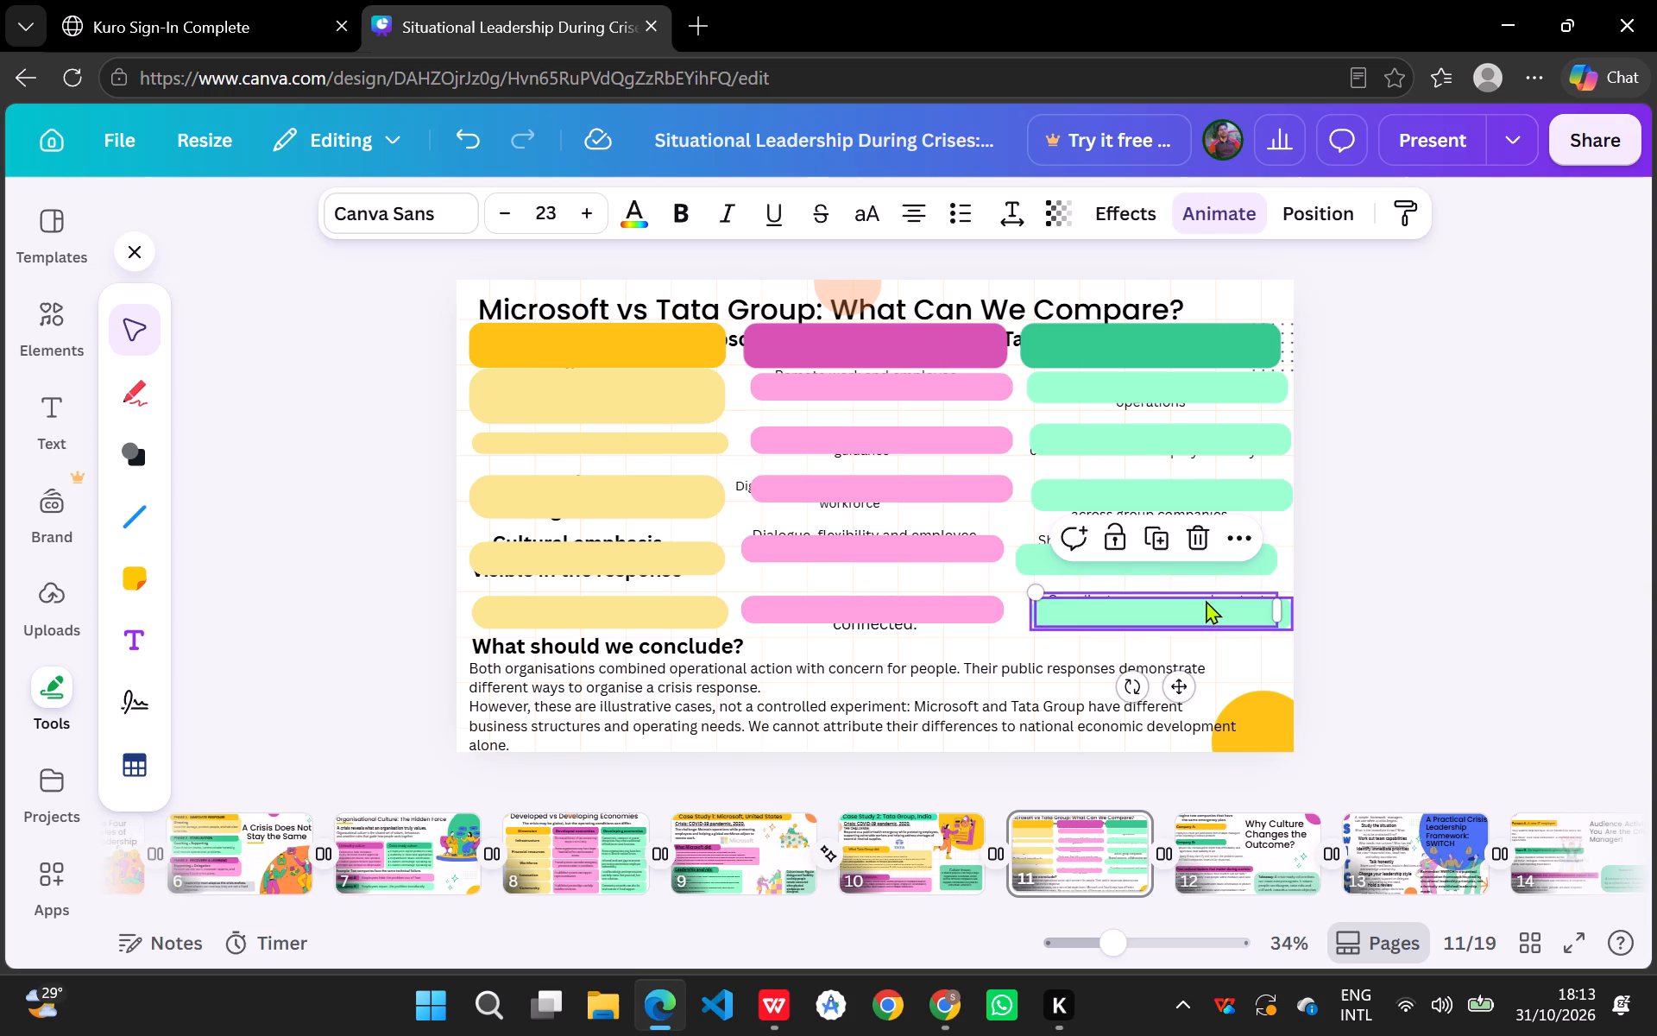
{"action": "left_click", "coordinate": [1476, 428]}
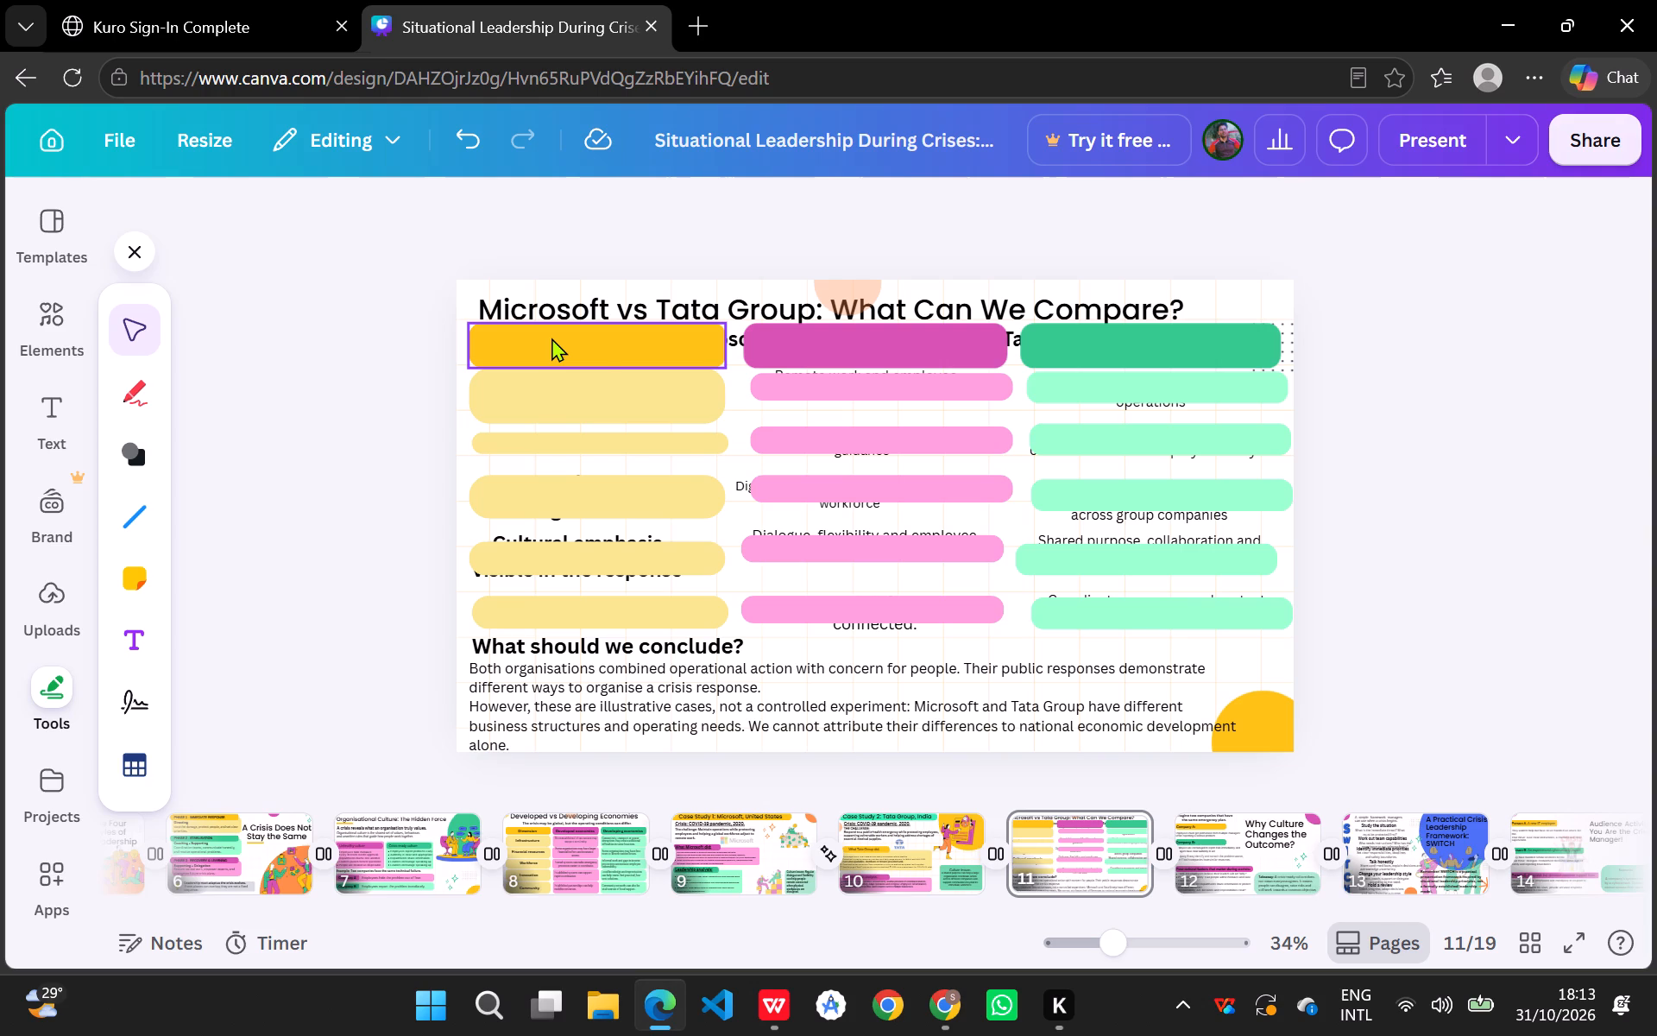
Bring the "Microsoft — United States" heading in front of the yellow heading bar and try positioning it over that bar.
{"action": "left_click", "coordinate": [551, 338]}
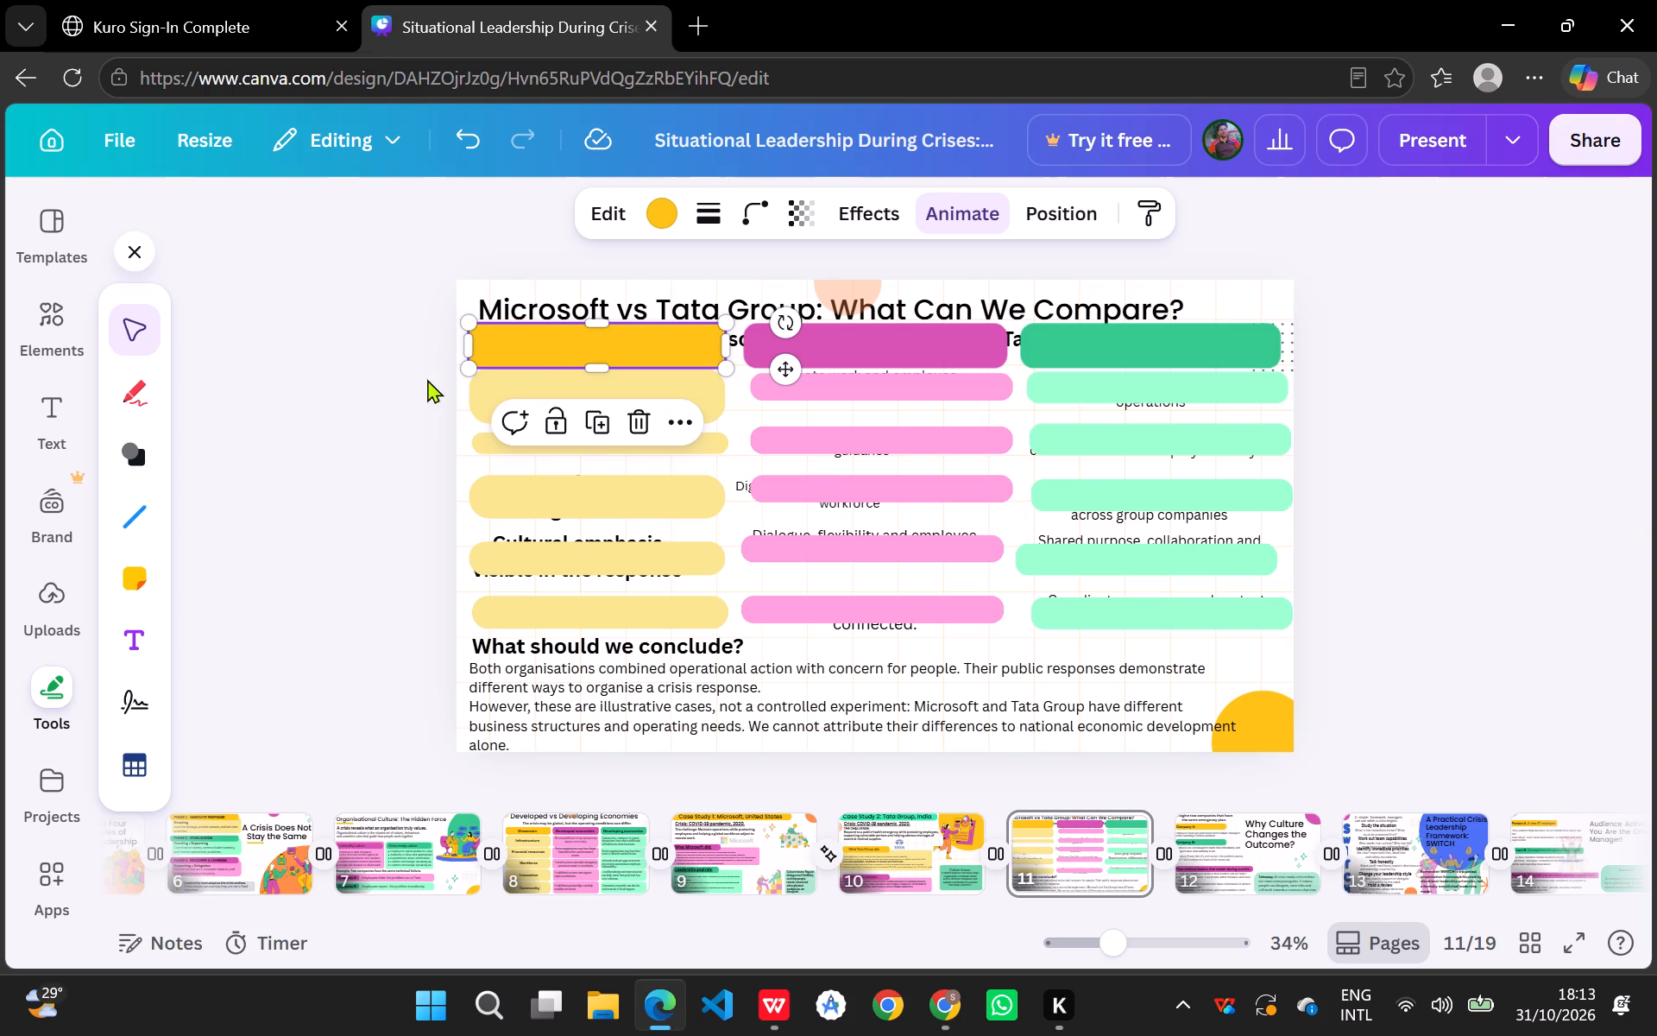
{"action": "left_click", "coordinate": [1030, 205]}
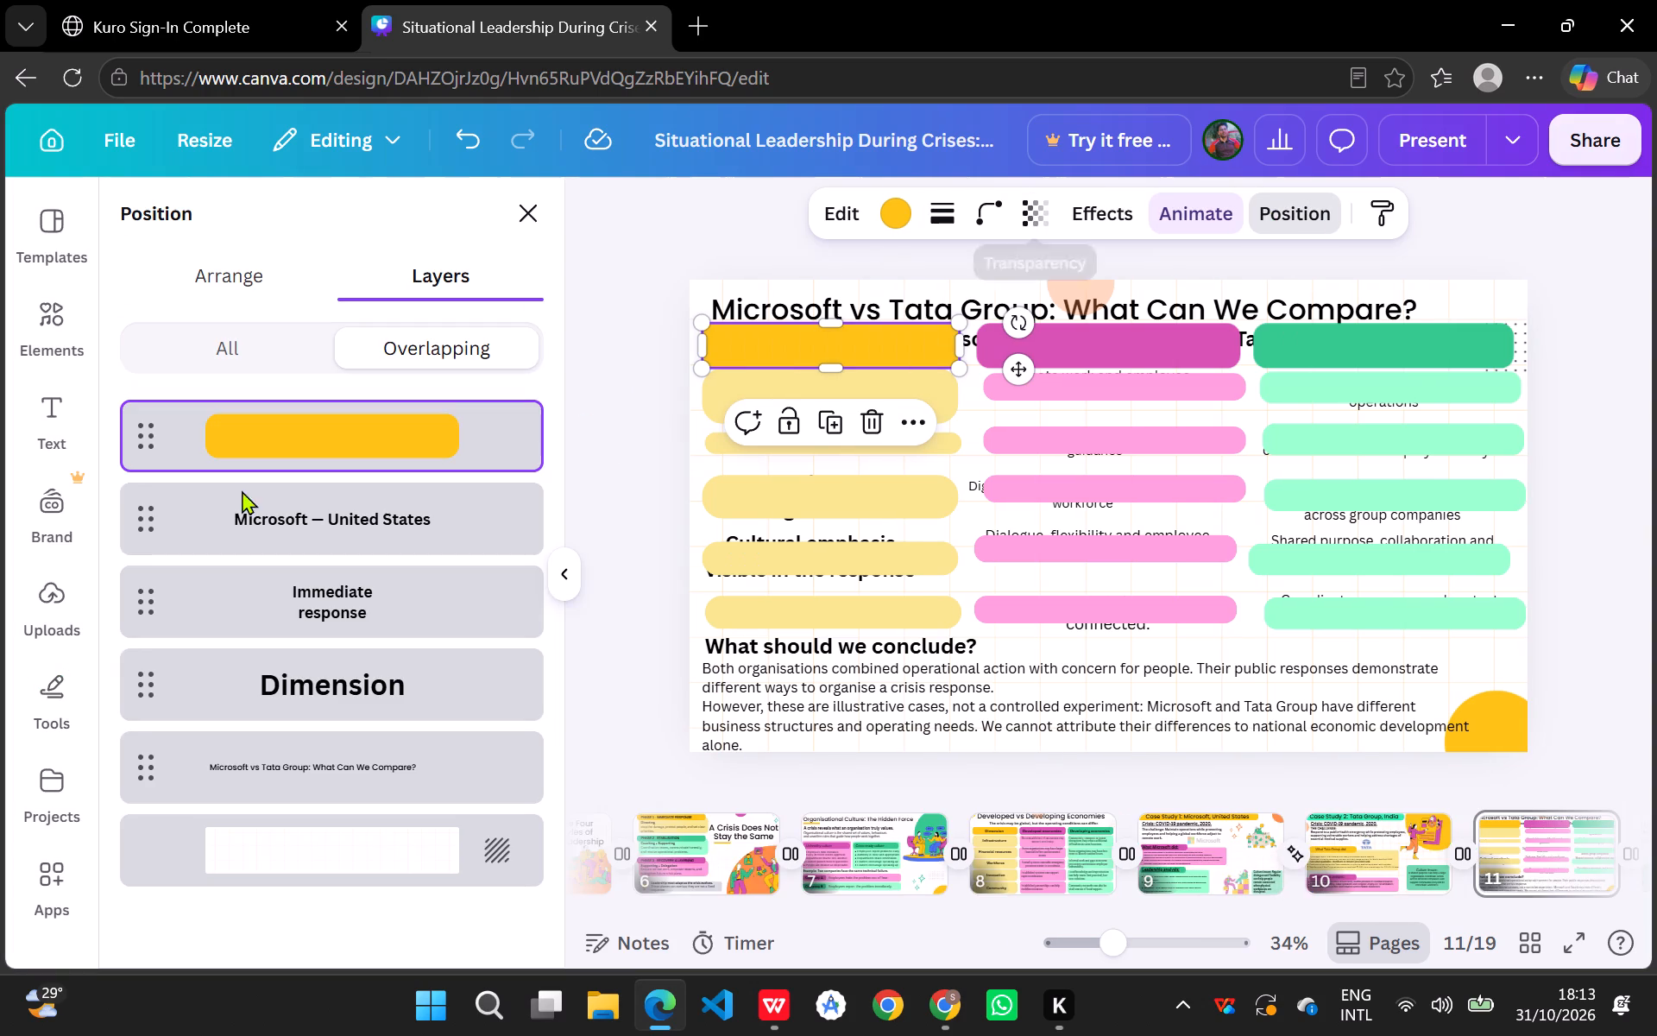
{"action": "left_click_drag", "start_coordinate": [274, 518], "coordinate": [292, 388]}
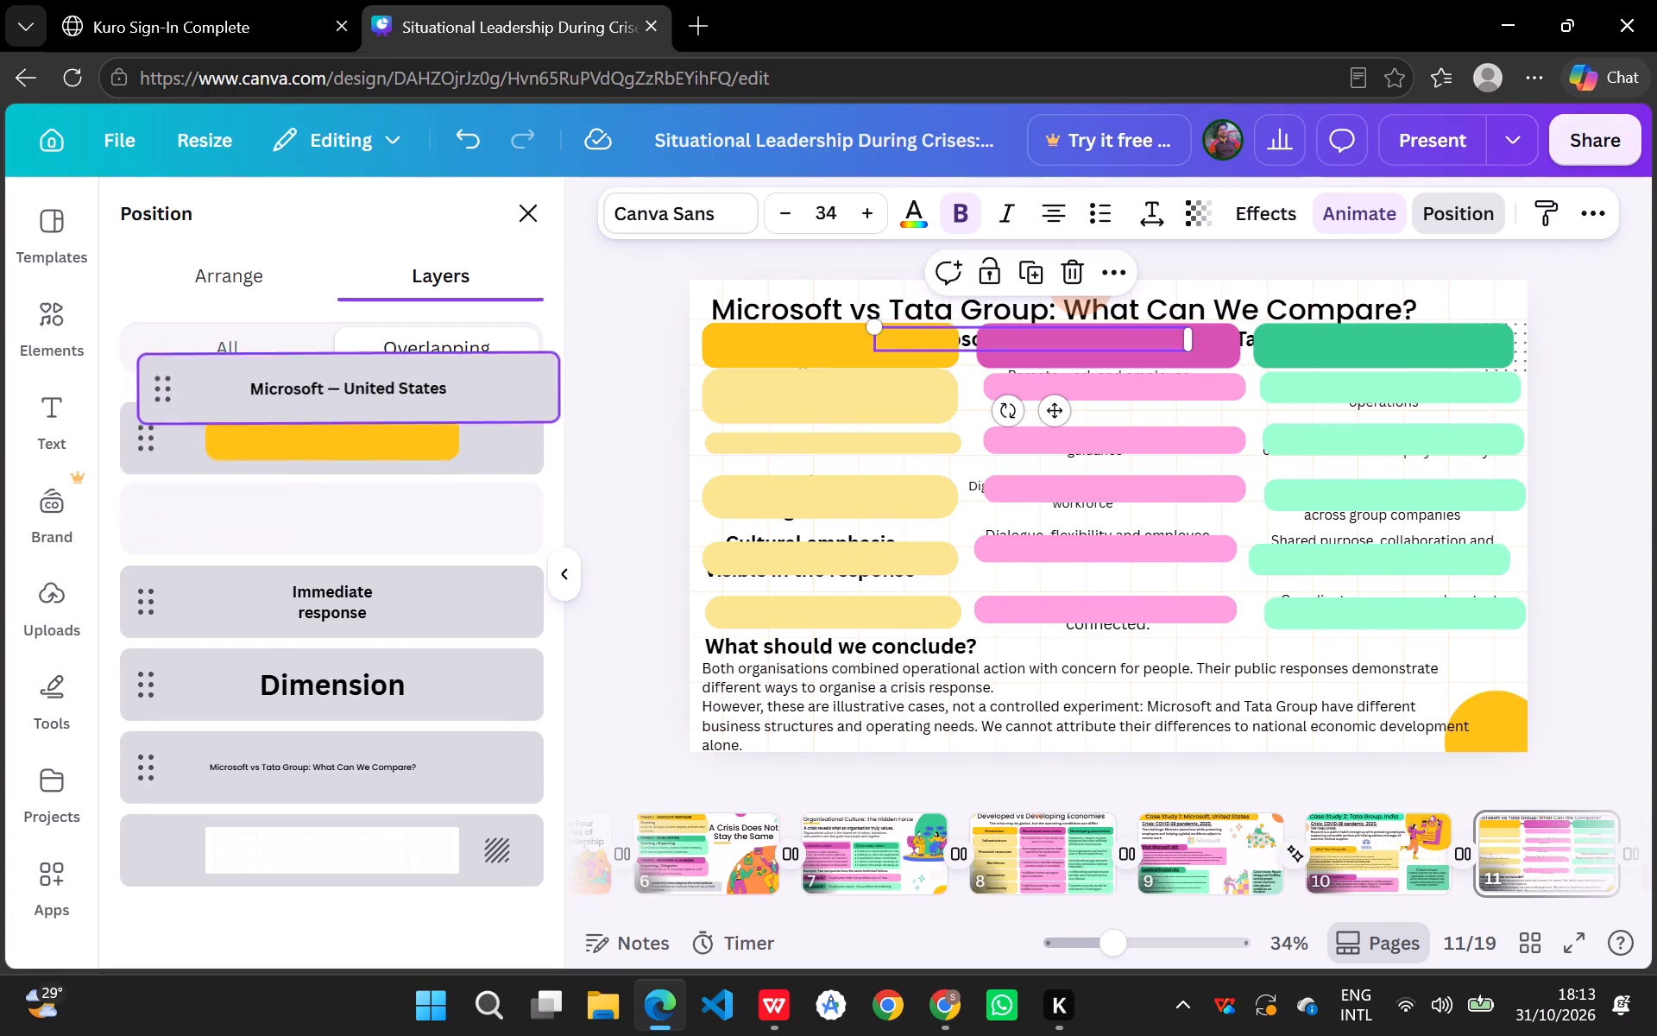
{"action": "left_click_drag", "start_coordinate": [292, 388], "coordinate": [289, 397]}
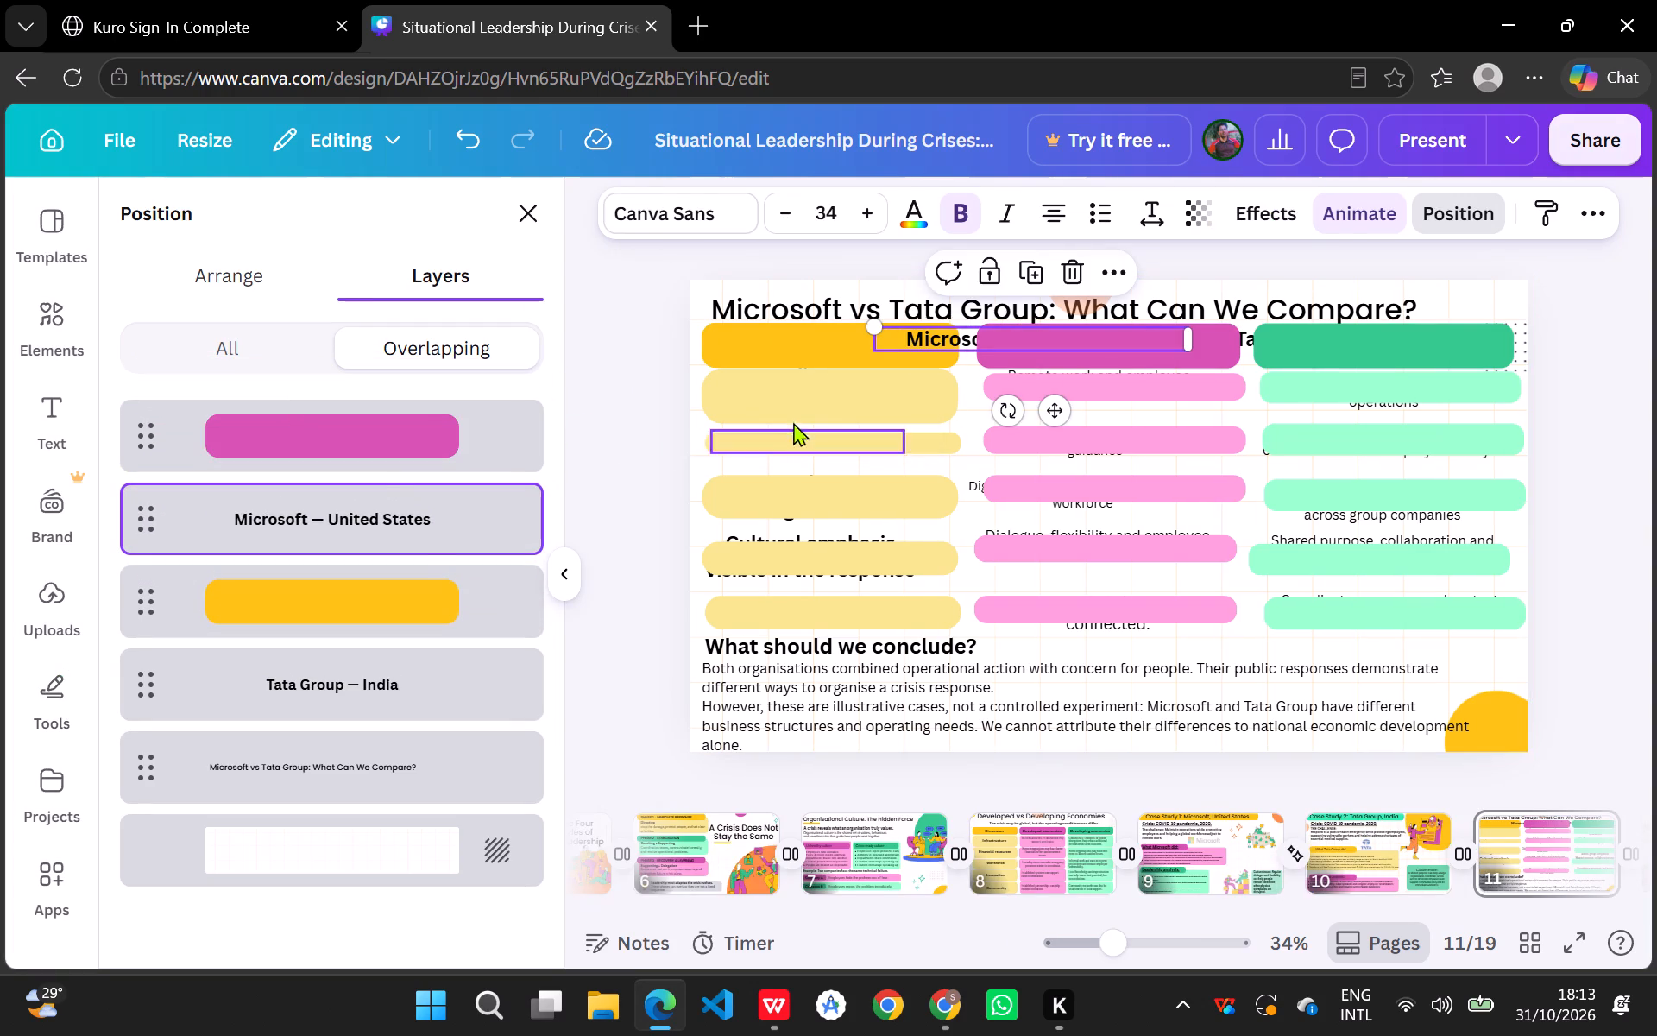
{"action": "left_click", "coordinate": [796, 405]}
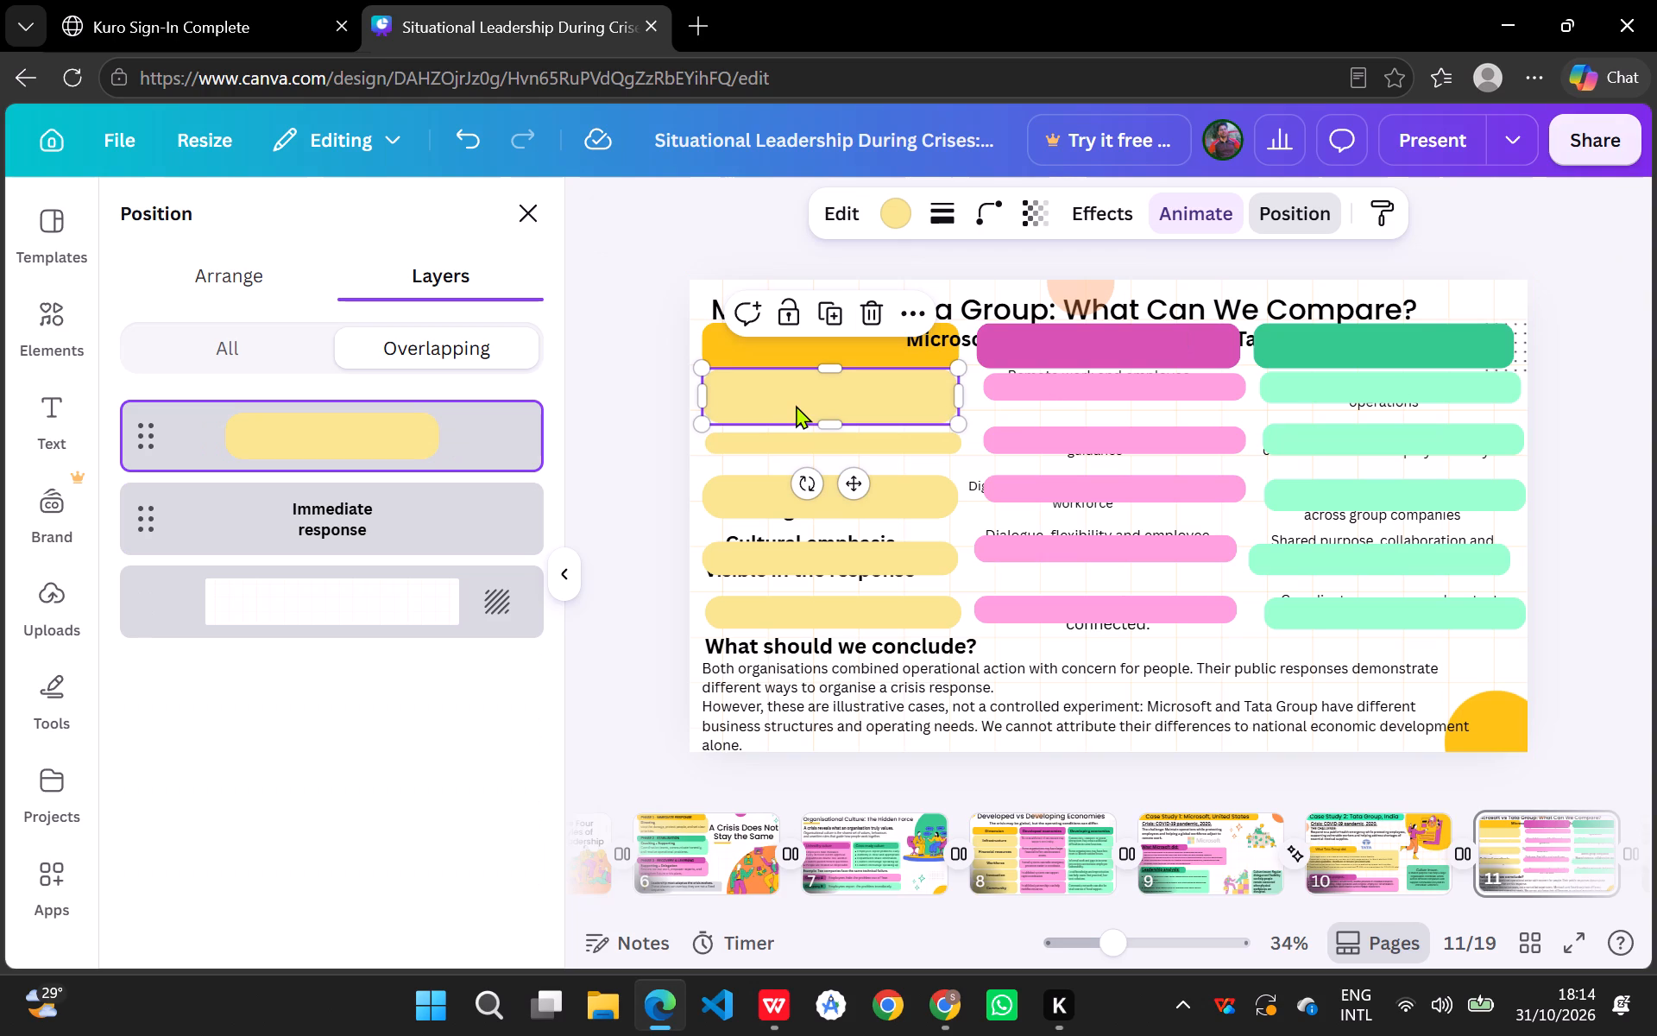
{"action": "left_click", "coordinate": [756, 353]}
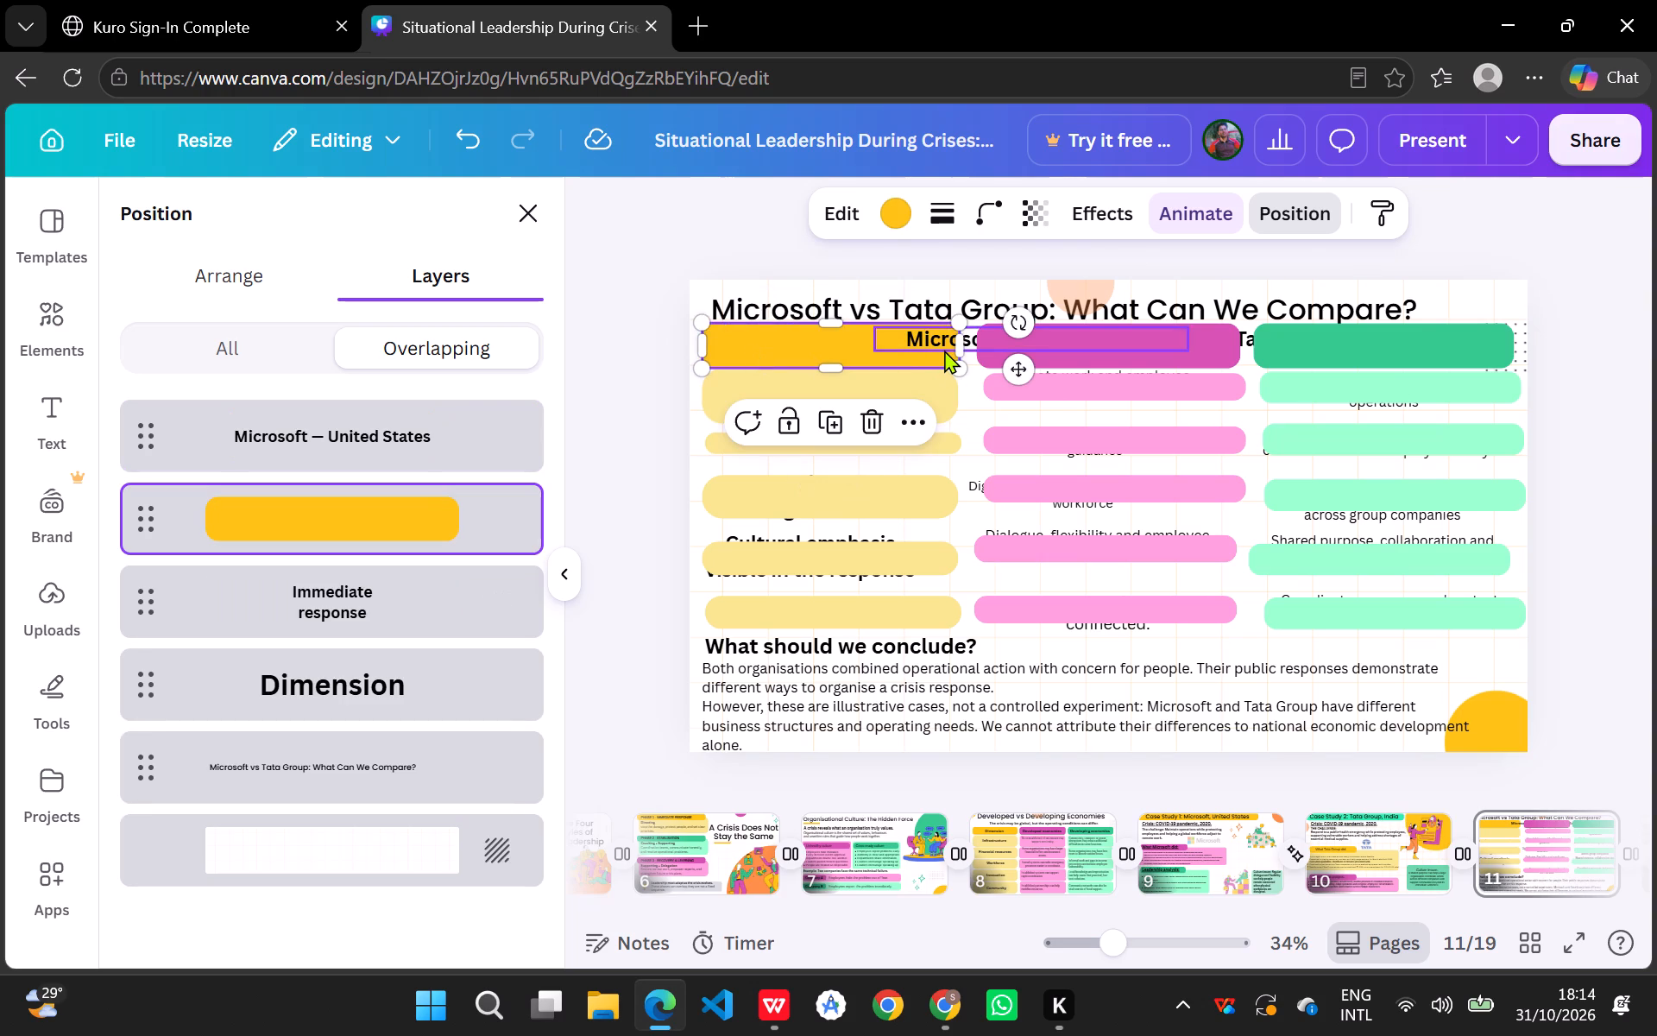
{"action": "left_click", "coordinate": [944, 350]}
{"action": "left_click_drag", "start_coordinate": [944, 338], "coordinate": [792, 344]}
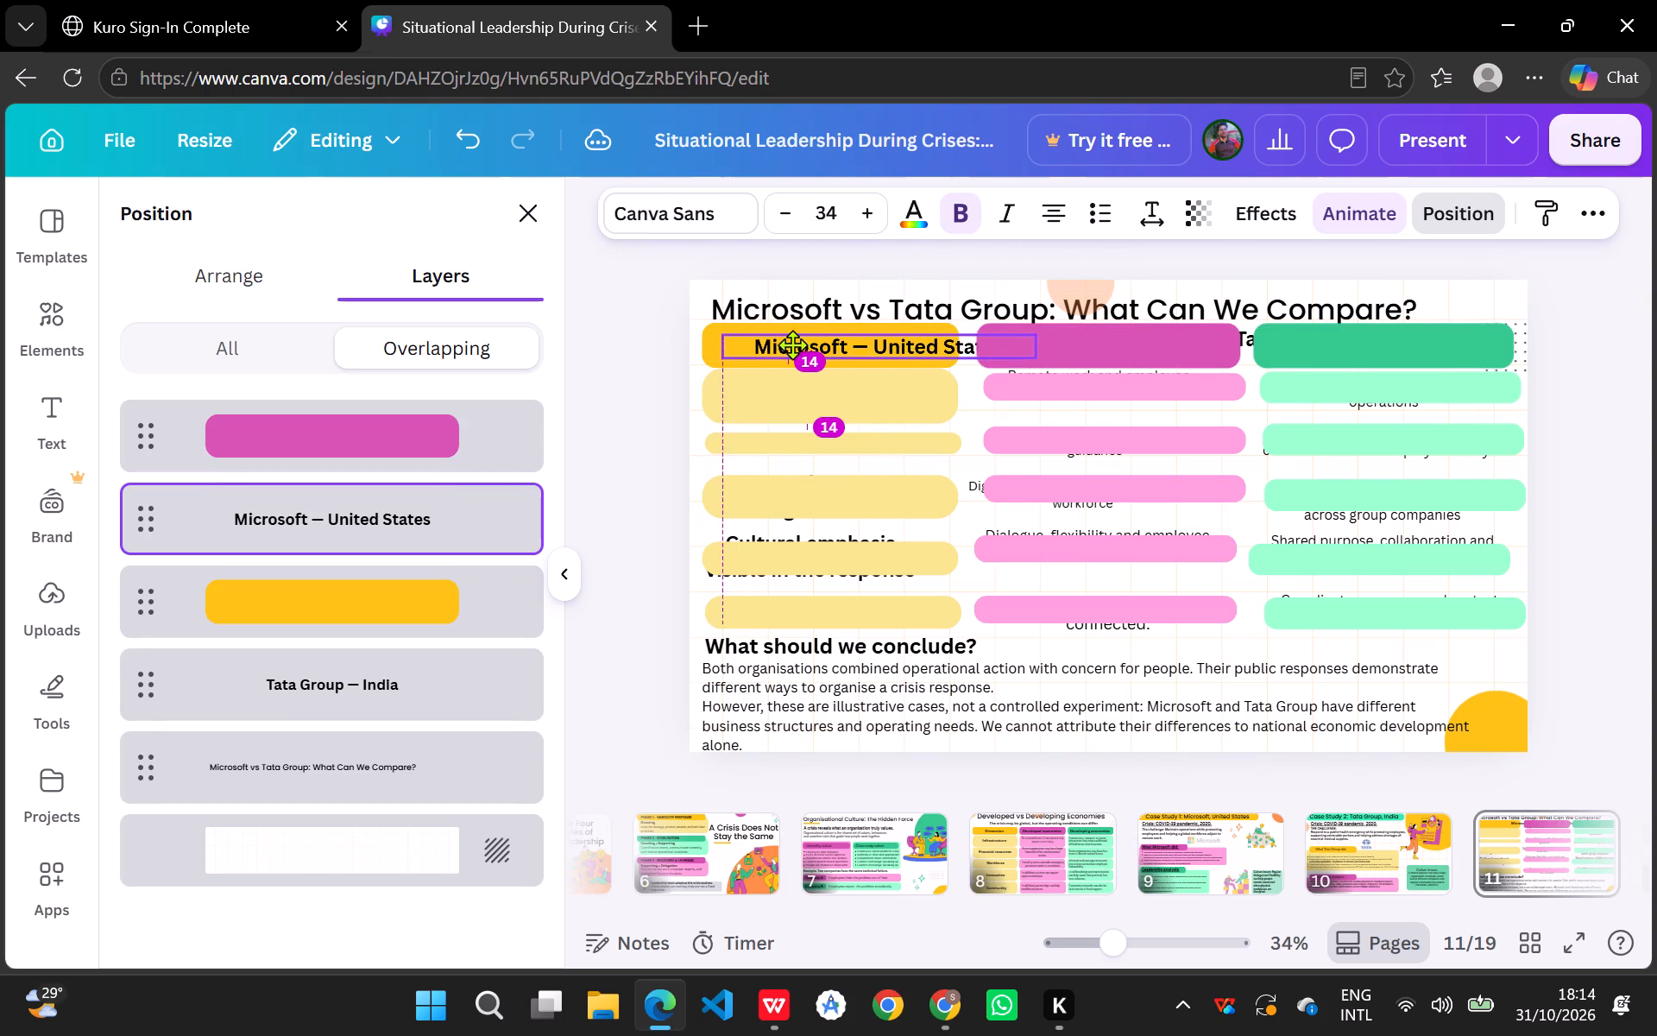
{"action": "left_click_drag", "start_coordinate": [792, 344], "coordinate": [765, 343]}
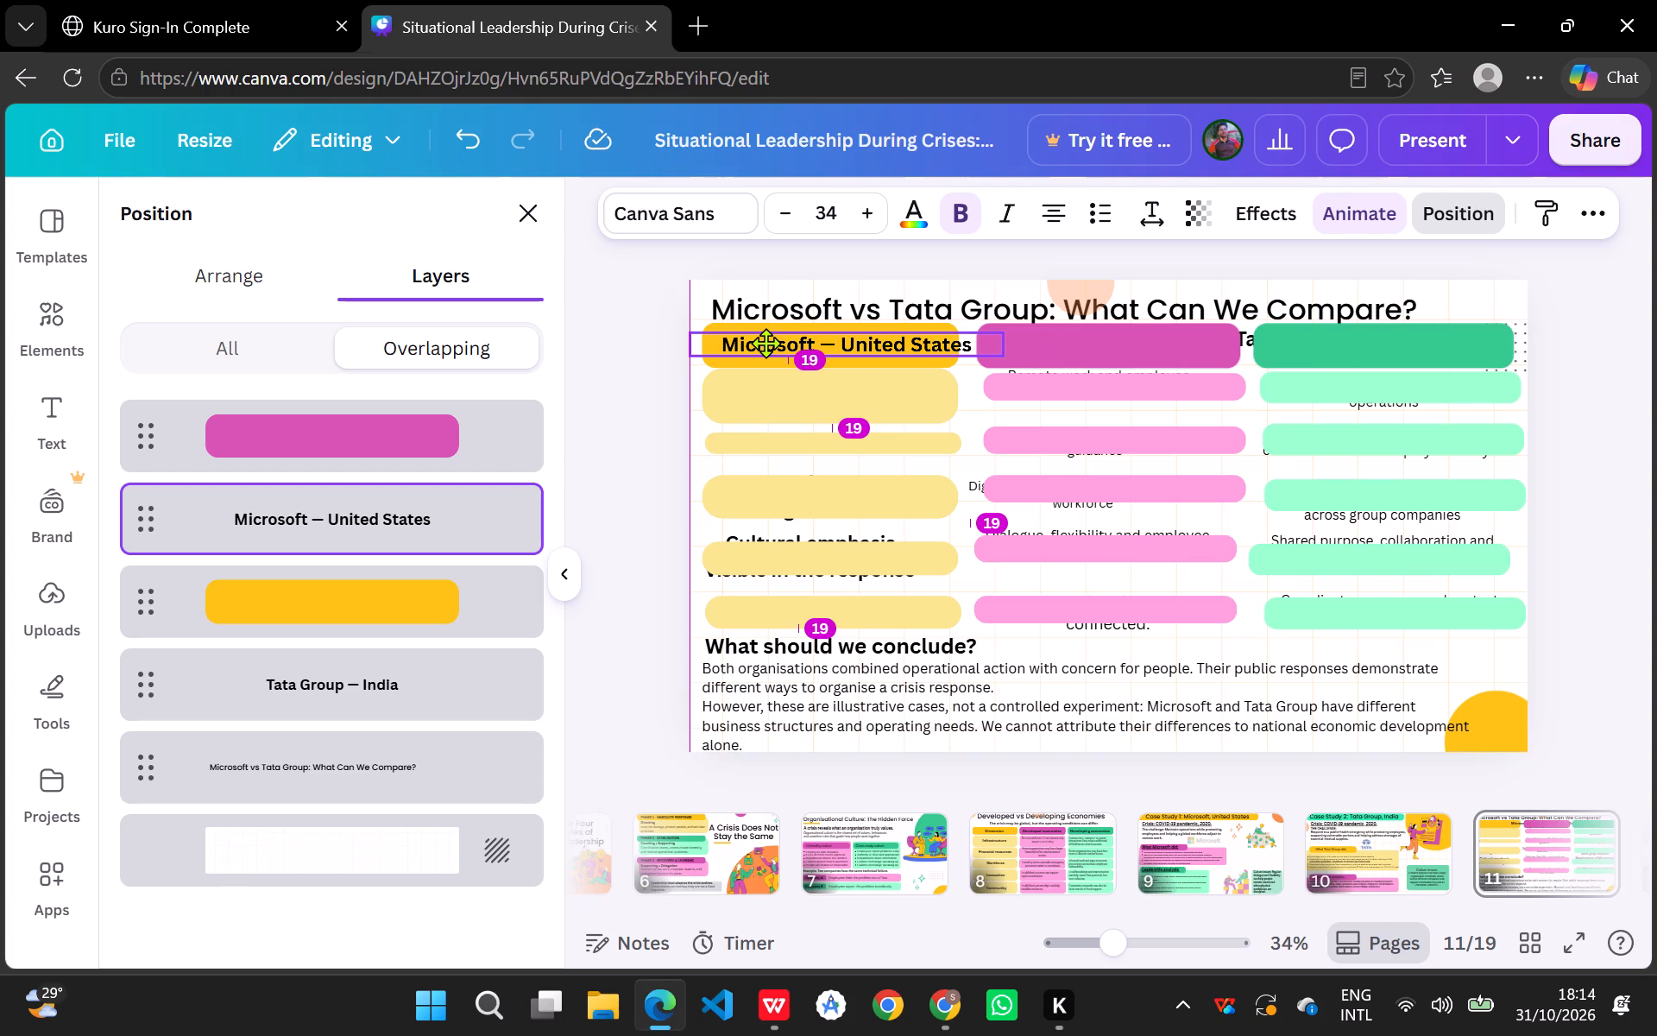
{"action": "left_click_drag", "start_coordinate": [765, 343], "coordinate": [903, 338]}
Move the yellow heading bar off the "Dimension" heading to check beneath it, then replace it slightly further right.
{"action": "left_click_drag", "start_coordinate": [740, 346], "coordinate": [766, 441]}
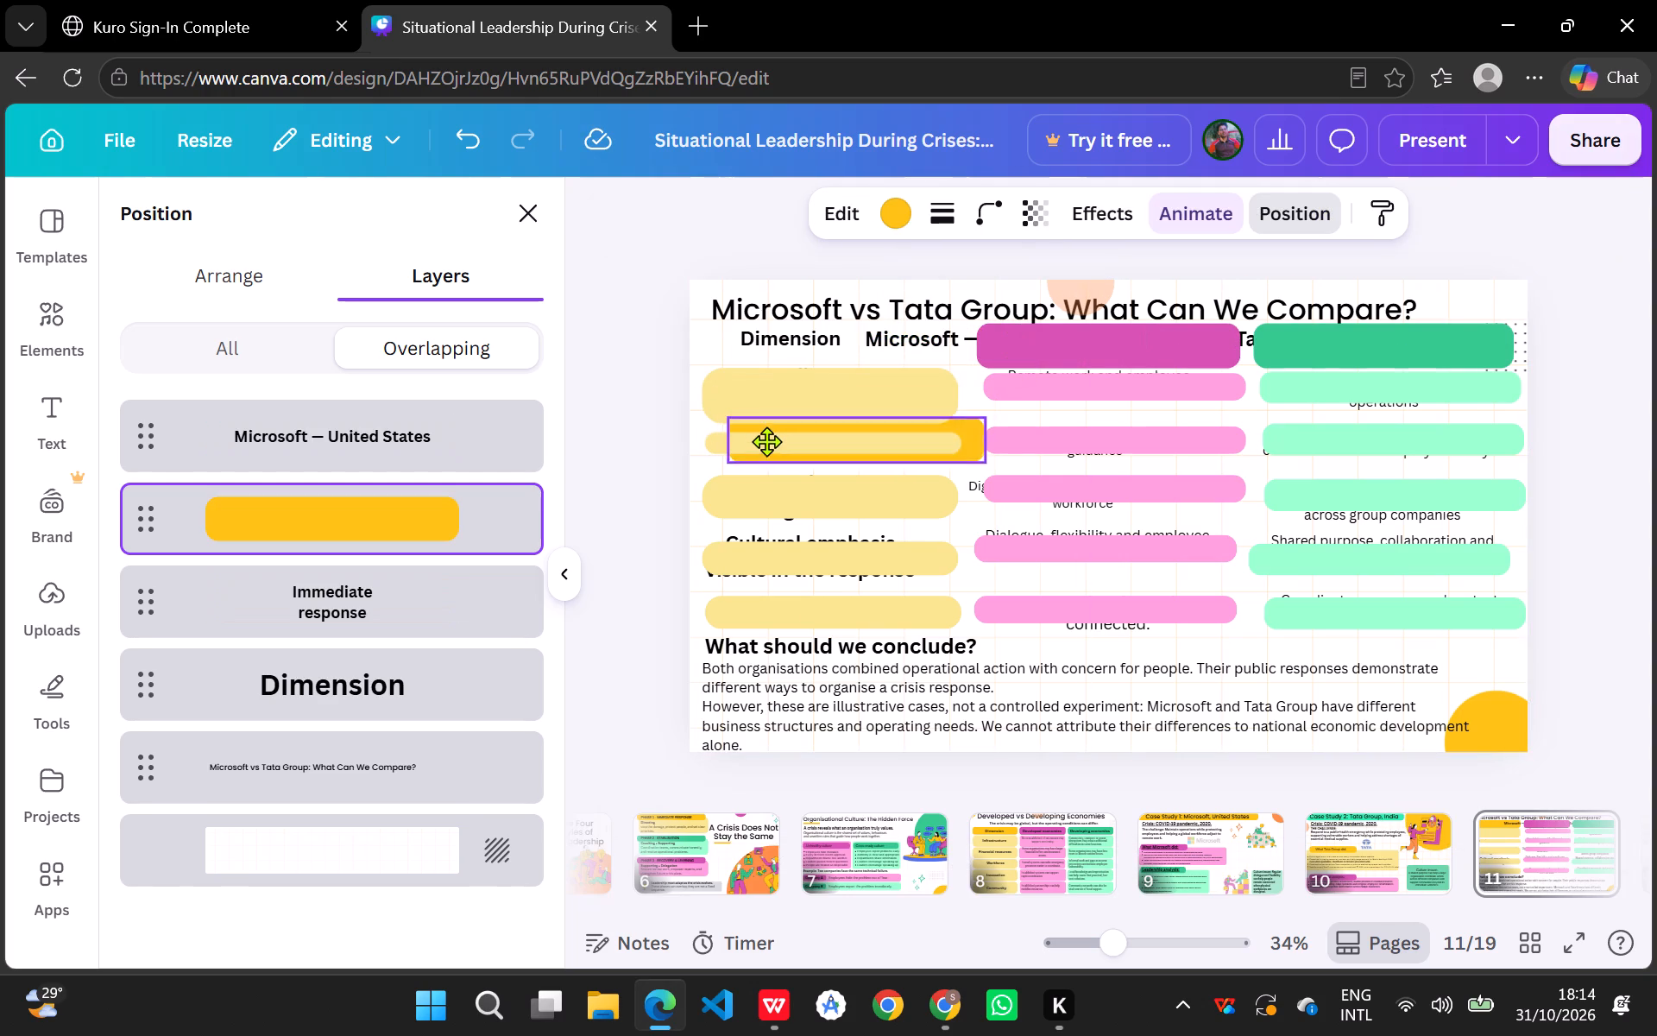
{"action": "left_click_drag", "start_coordinate": [766, 441], "coordinate": [753, 363]}
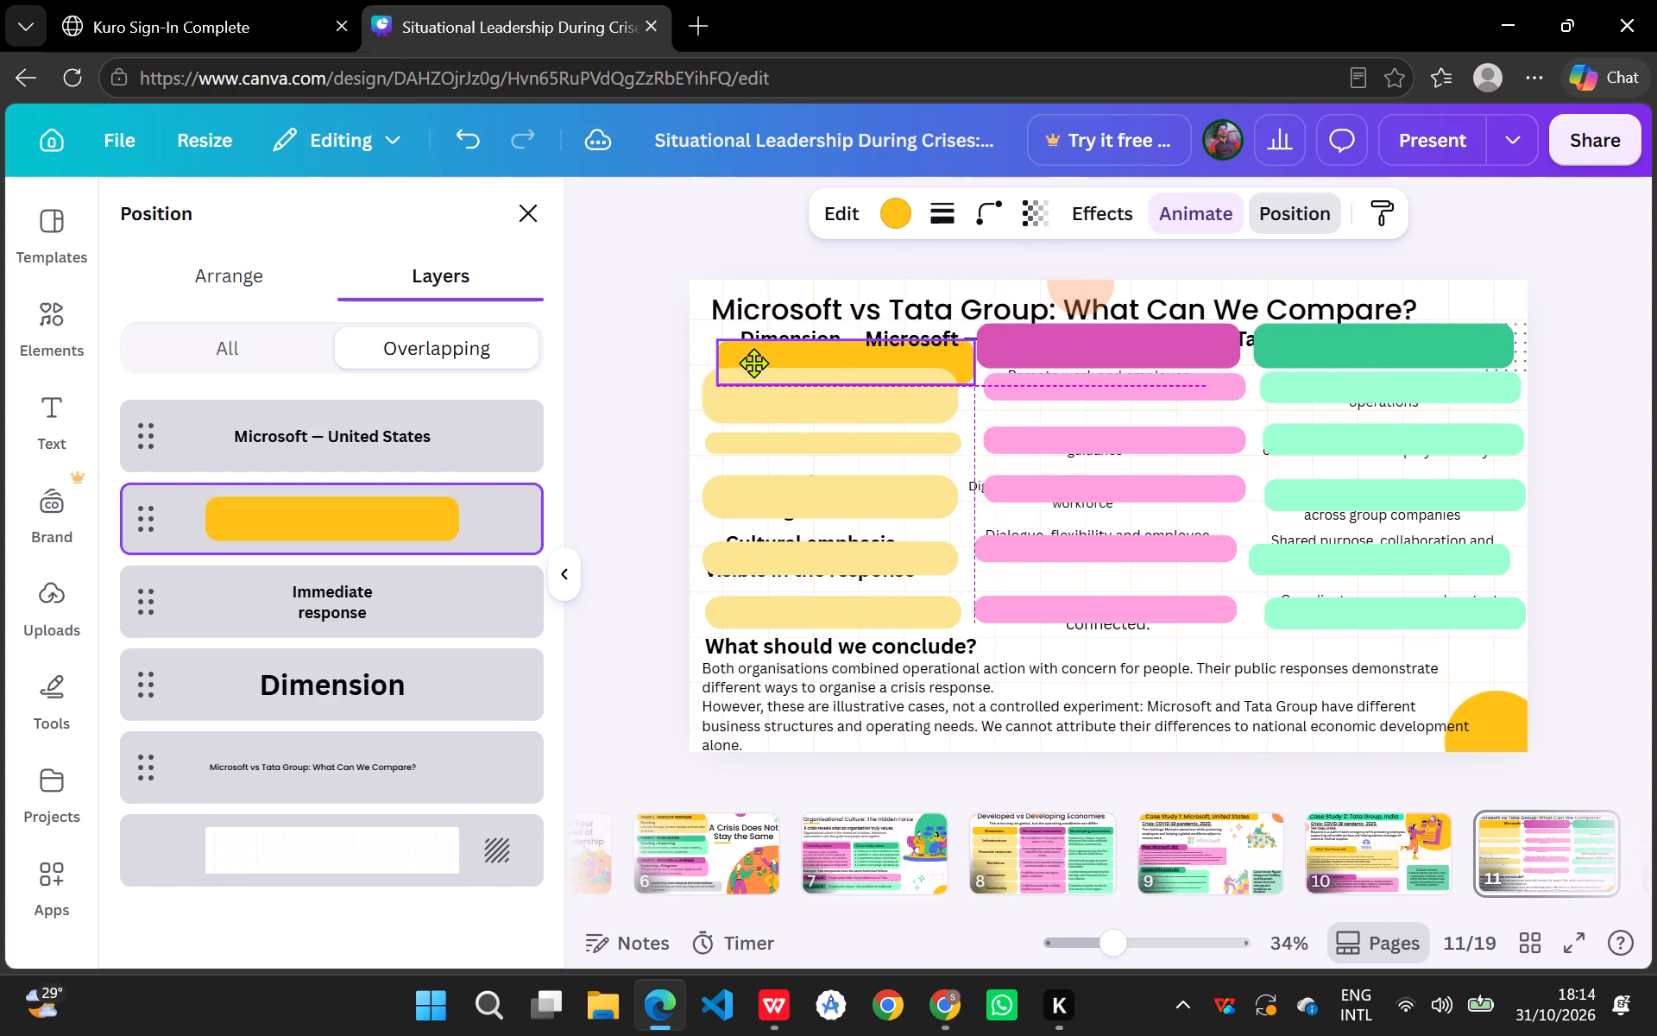
{"action": "left_click_drag", "start_coordinate": [753, 363], "coordinate": [752, 344]}
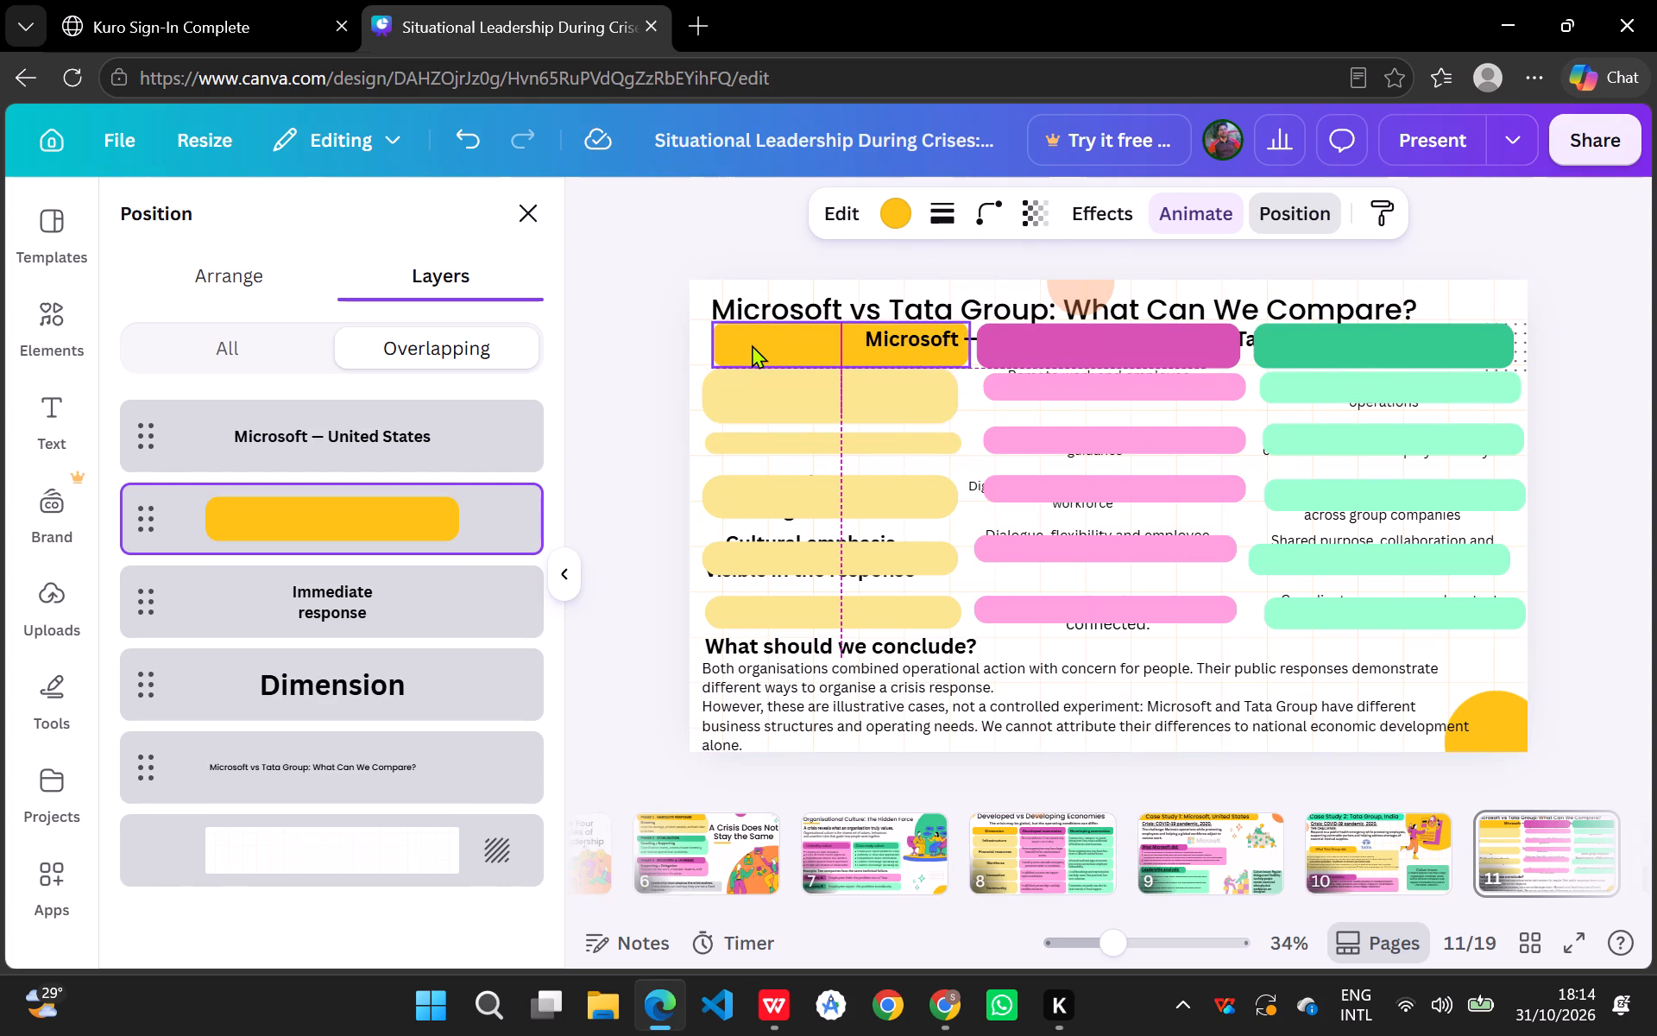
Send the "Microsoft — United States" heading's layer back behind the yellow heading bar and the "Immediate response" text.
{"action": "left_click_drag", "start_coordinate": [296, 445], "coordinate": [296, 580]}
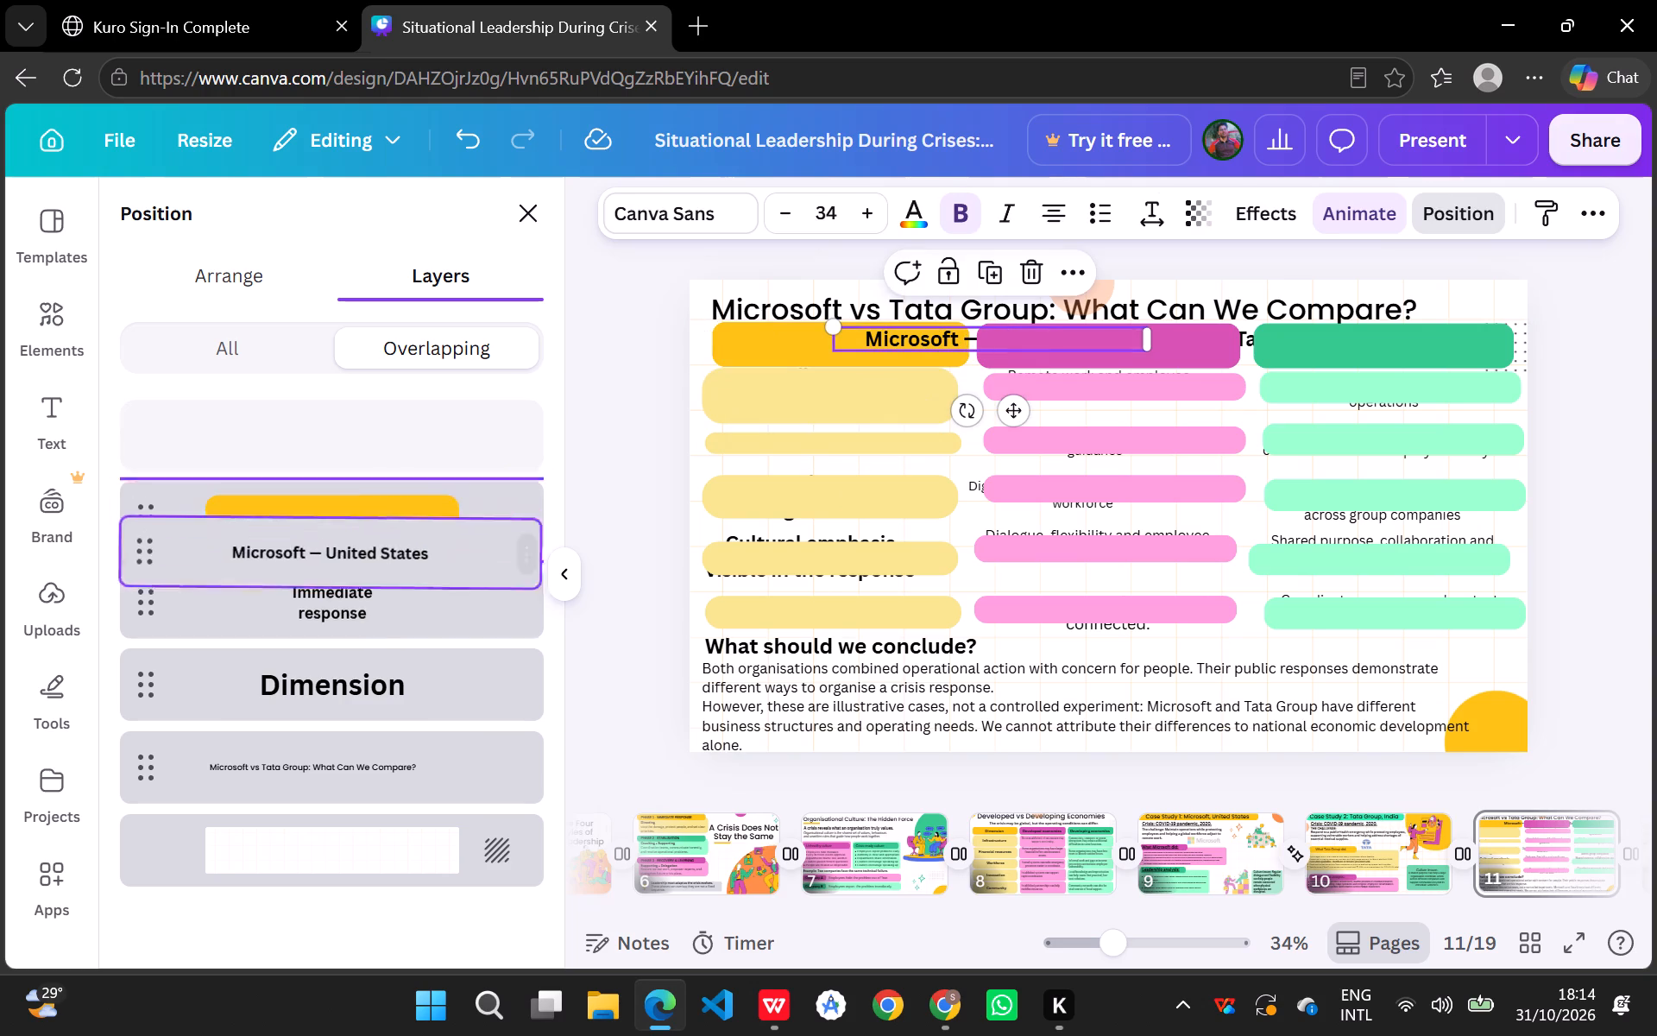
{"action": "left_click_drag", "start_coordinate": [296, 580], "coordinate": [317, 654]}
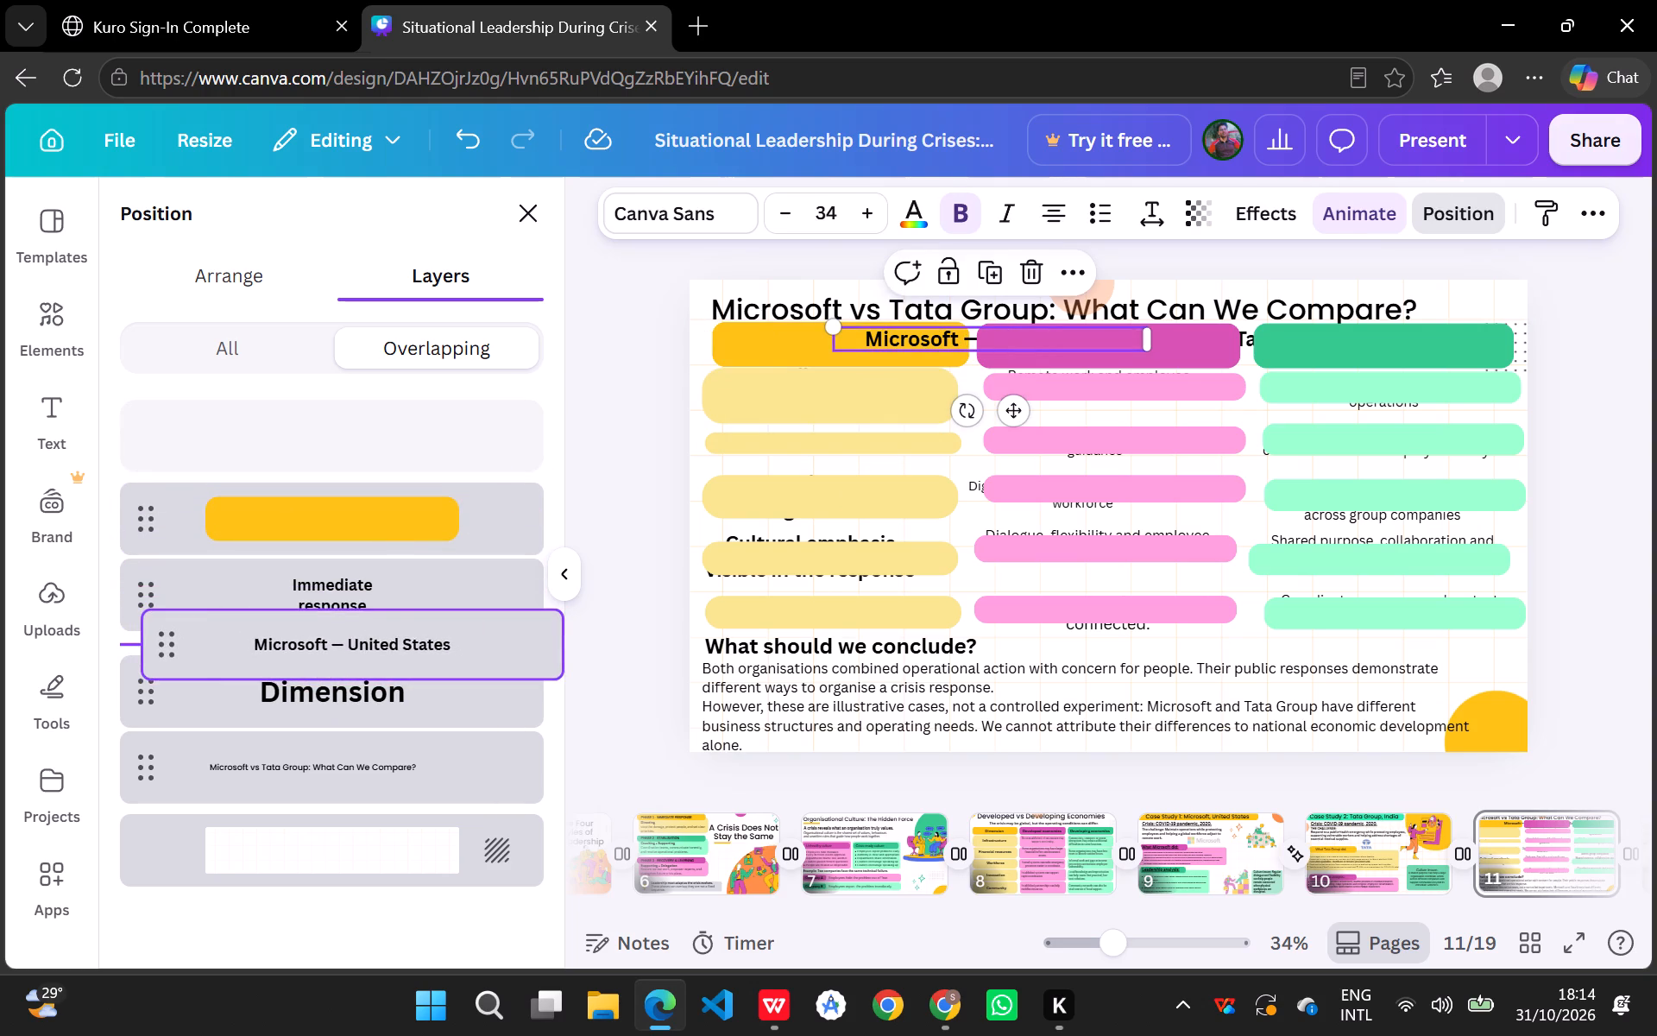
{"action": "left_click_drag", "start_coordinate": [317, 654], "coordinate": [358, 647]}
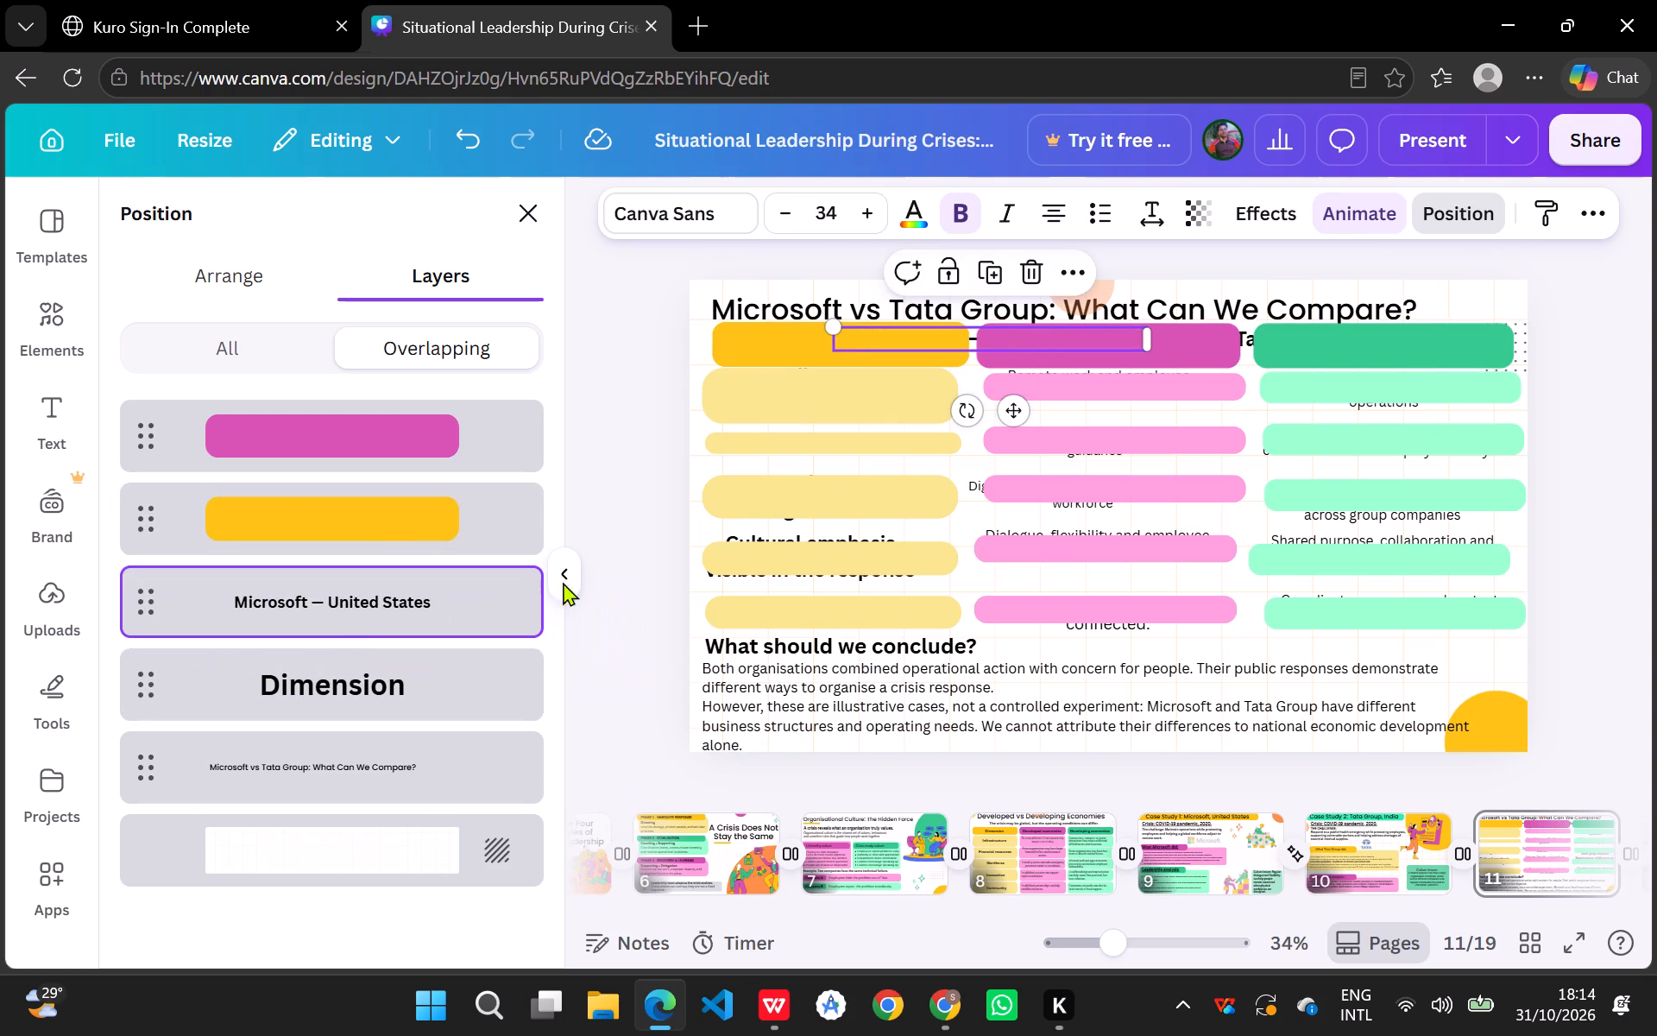
Move the "Microsoft — United States" heading right so it is centred on the magenta heading bar.
{"action": "left_click", "coordinate": [971, 342]}
{"action": "left_click", "coordinate": [984, 340]}
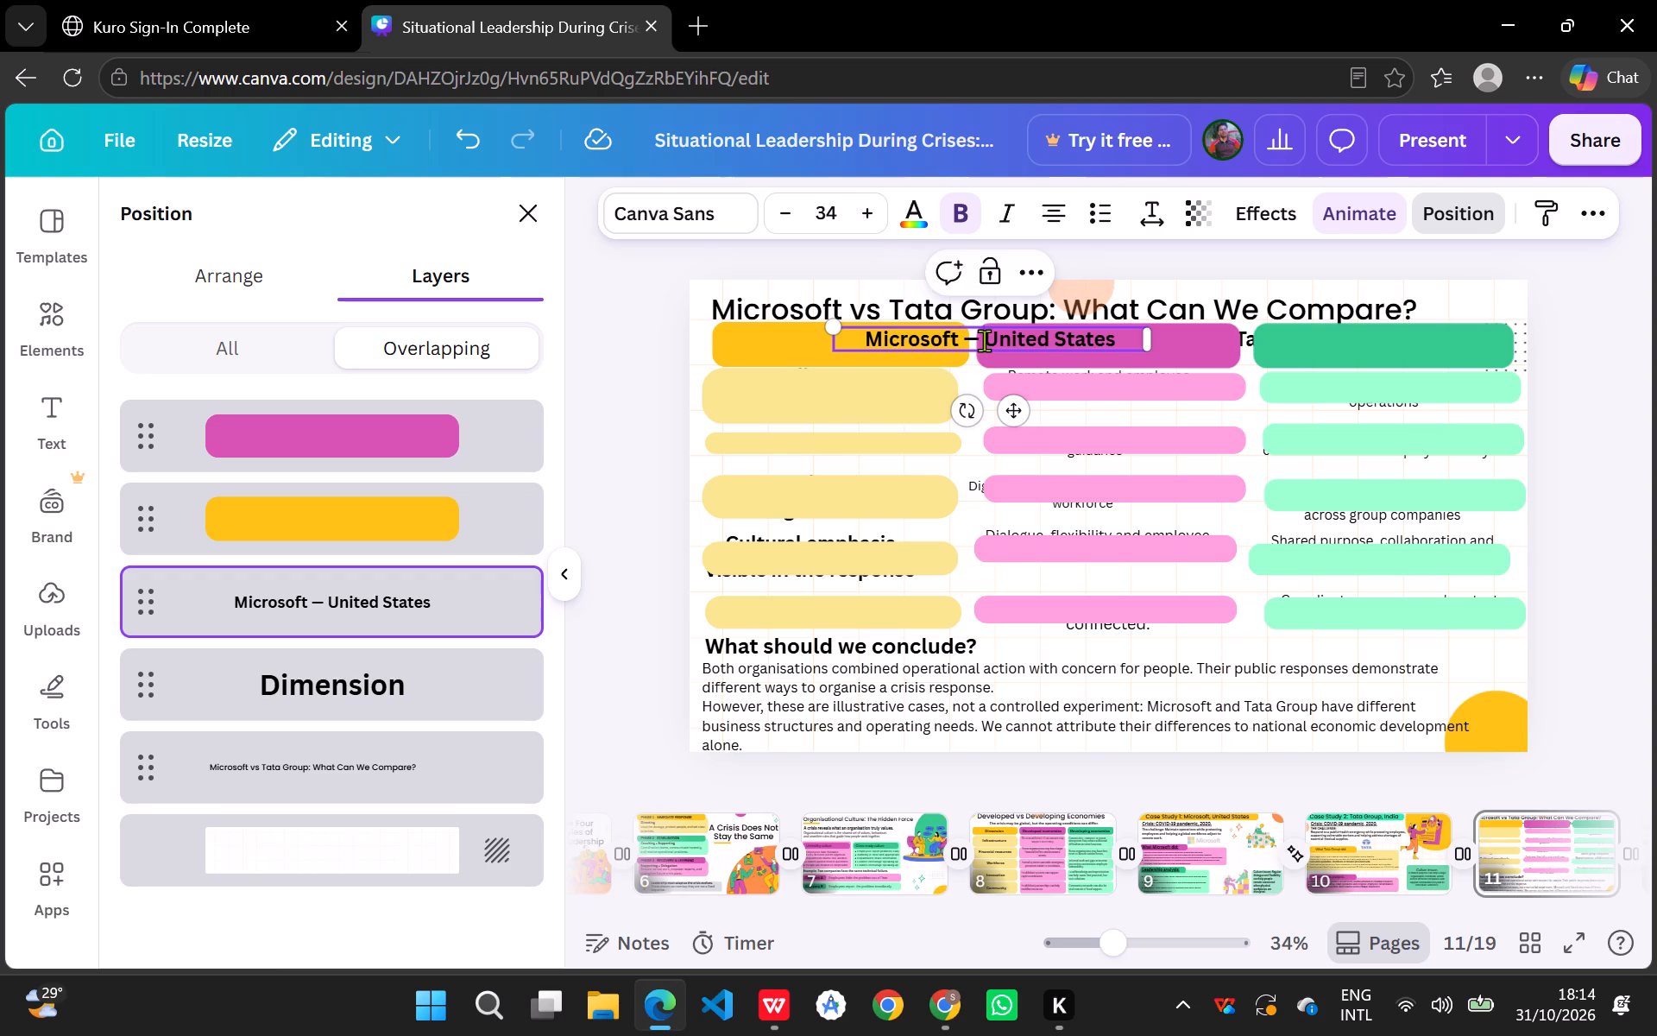
{"action": "left_click", "coordinate": [984, 340]}
{"action": "left_click", "coordinate": [972, 377]}
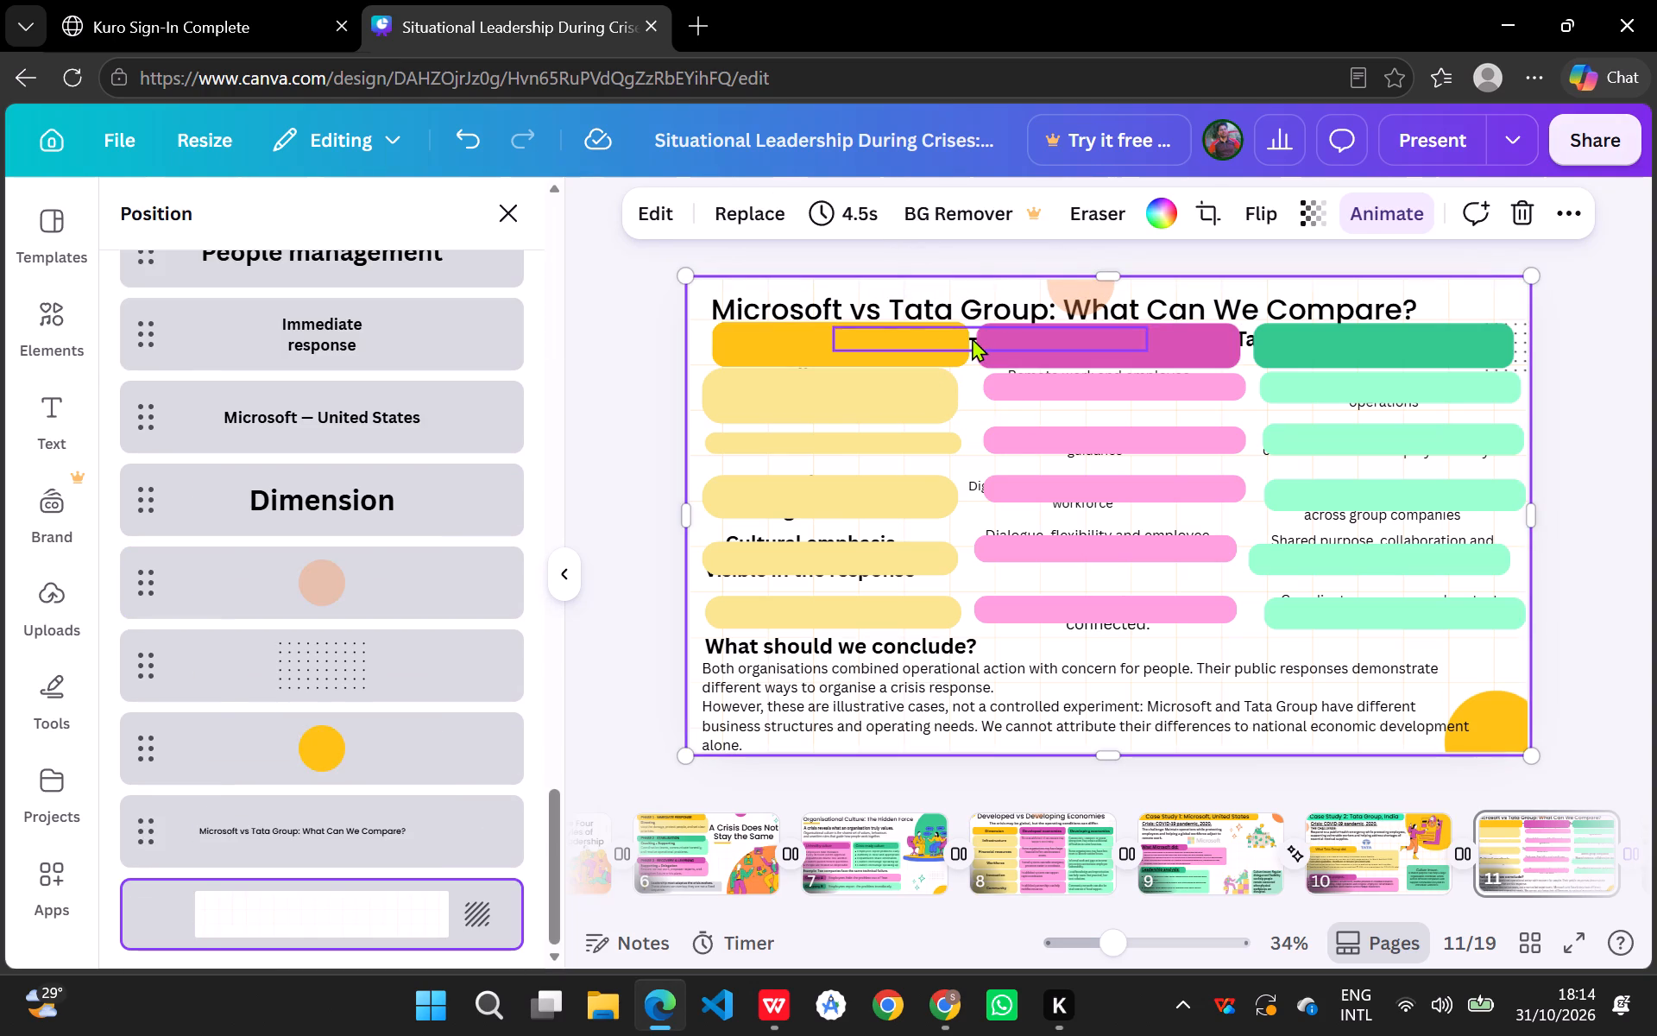
{"action": "left_click", "coordinate": [971, 339]}
{"action": "left_click_drag", "start_coordinate": [971, 339], "coordinate": [1087, 347]}
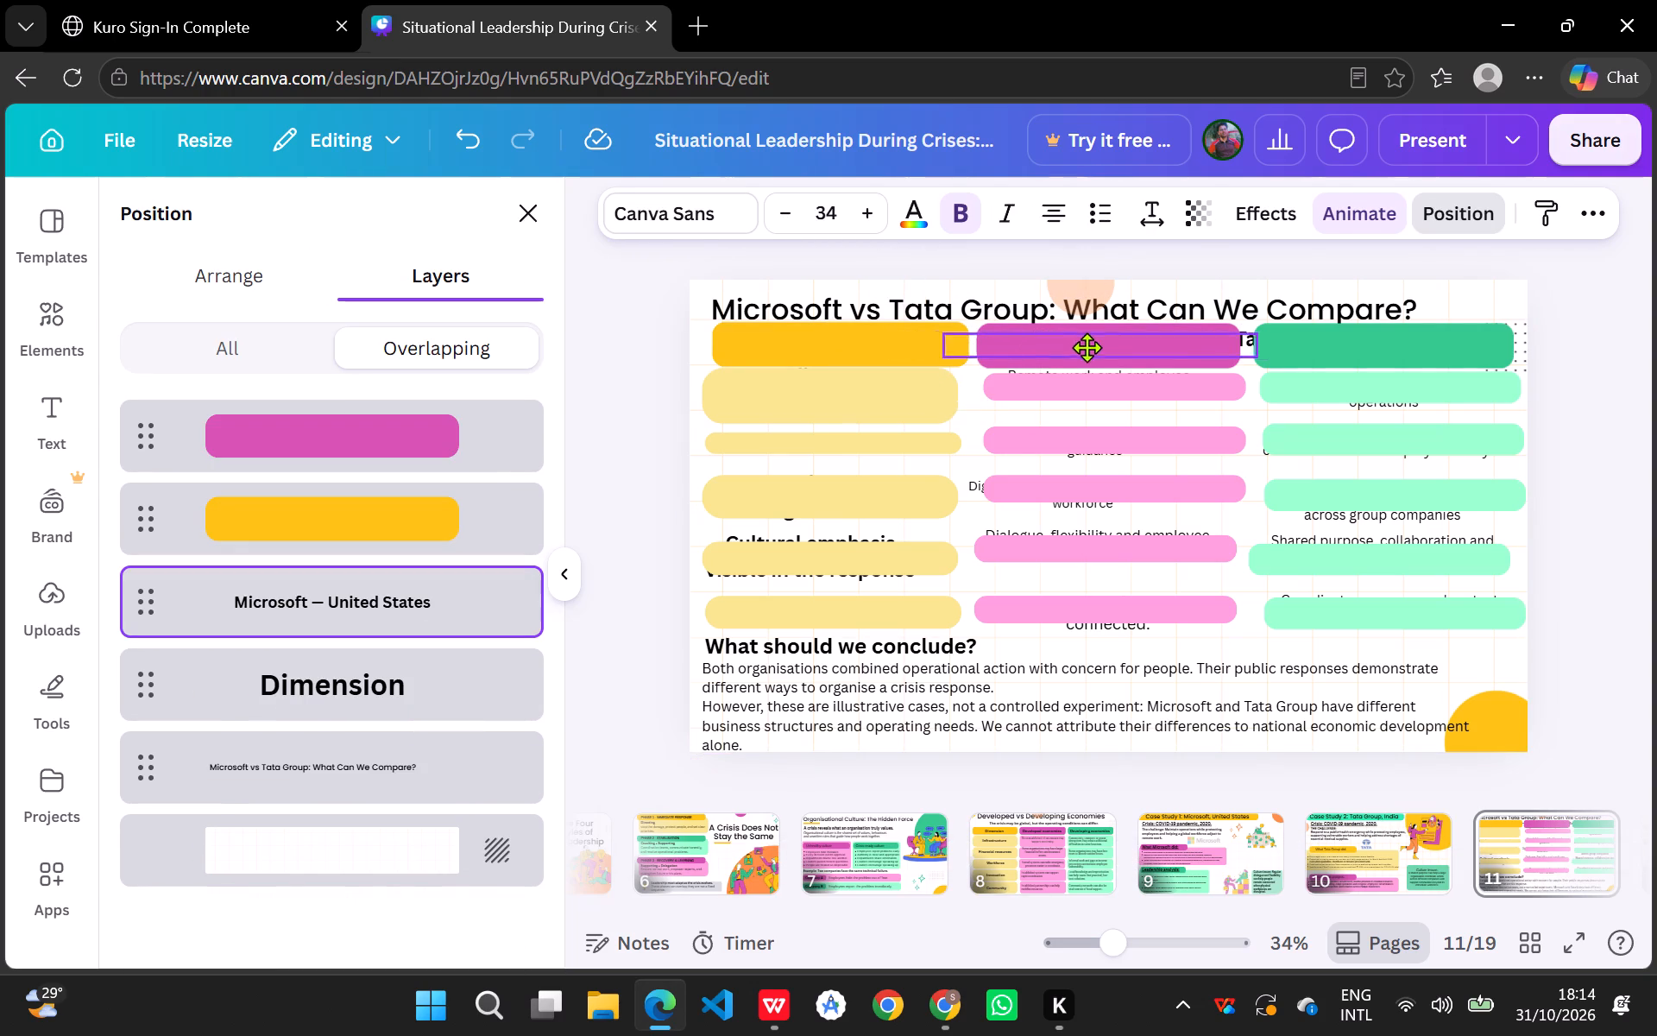
{"action": "left_click_drag", "start_coordinate": [1087, 347], "coordinate": [1102, 347]}
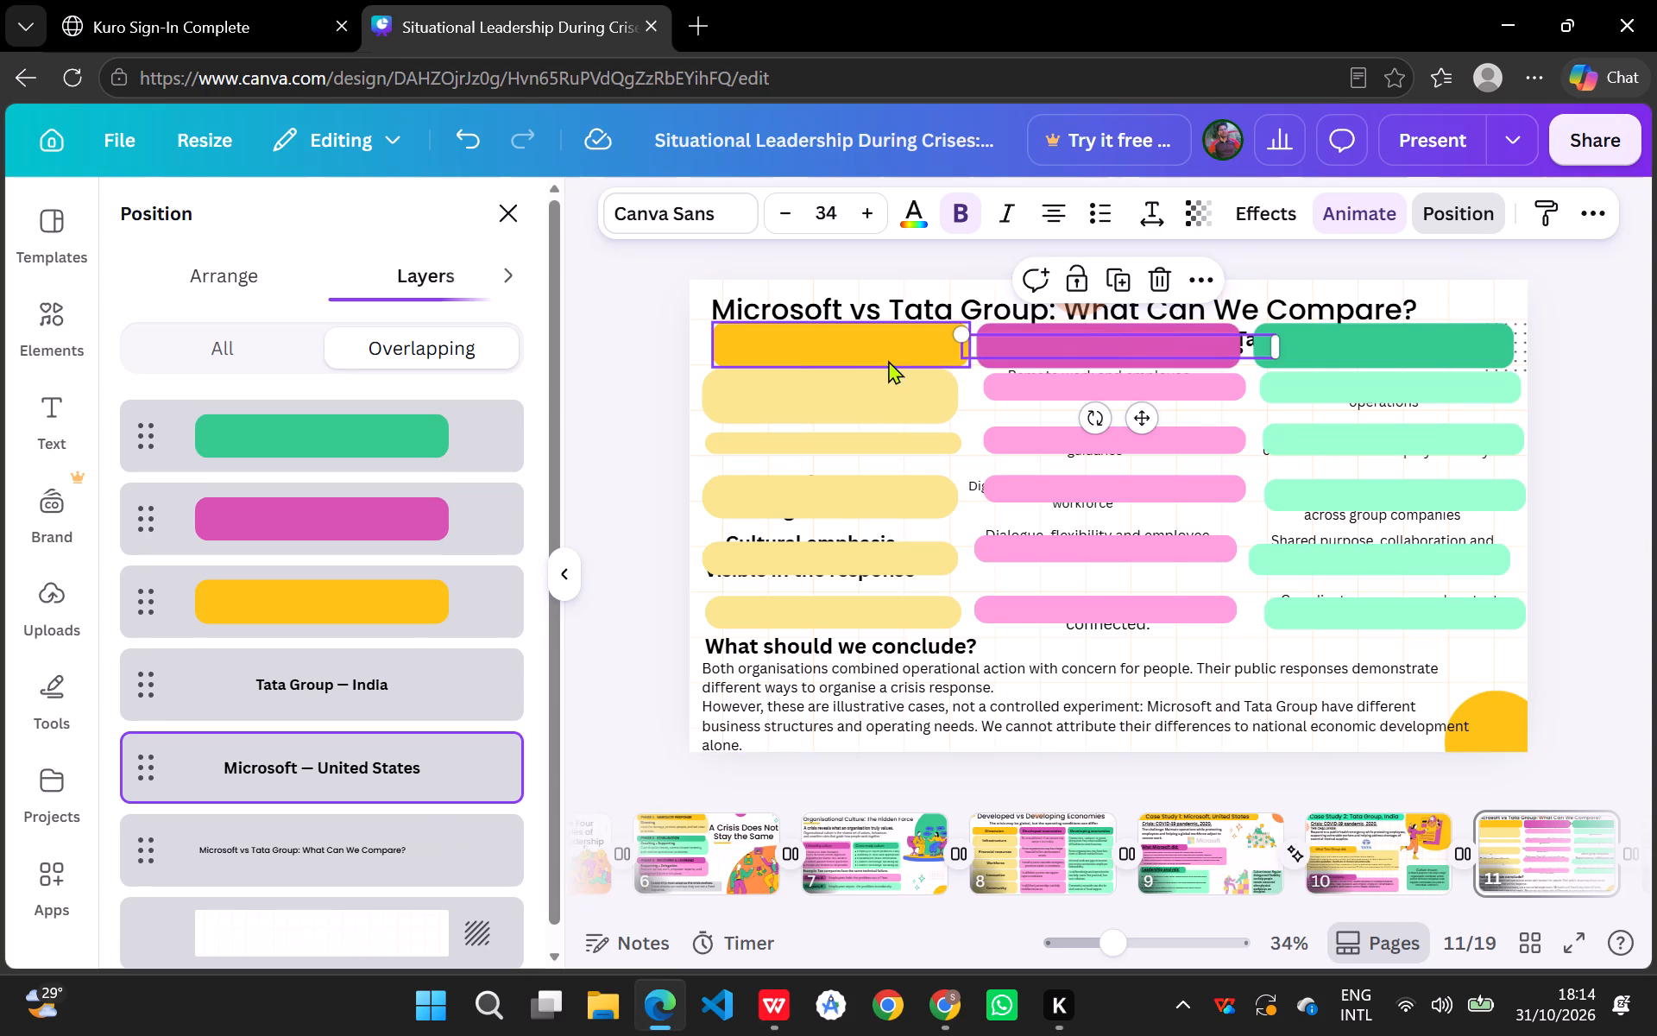
Bring the "Dimension" heading's layer in front of the yellow heading bar.
{"action": "left_click", "coordinate": [885, 350]}
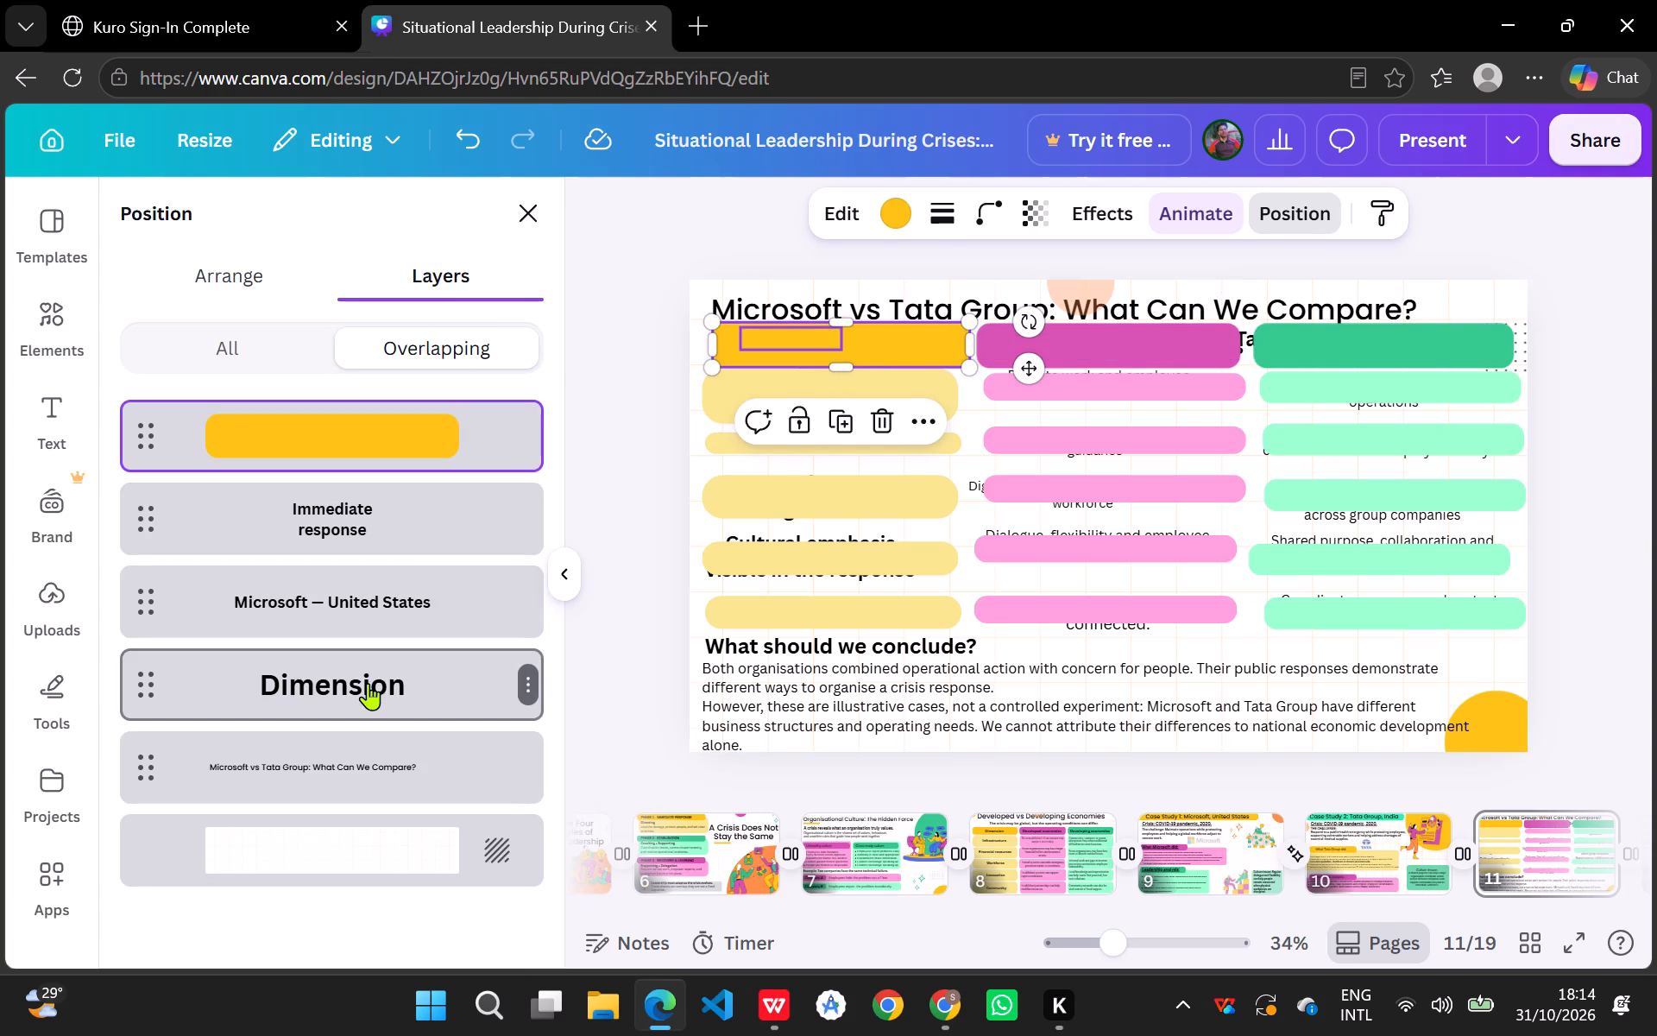
{"action": "left_click_drag", "start_coordinate": [368, 683], "coordinate": [371, 400]}
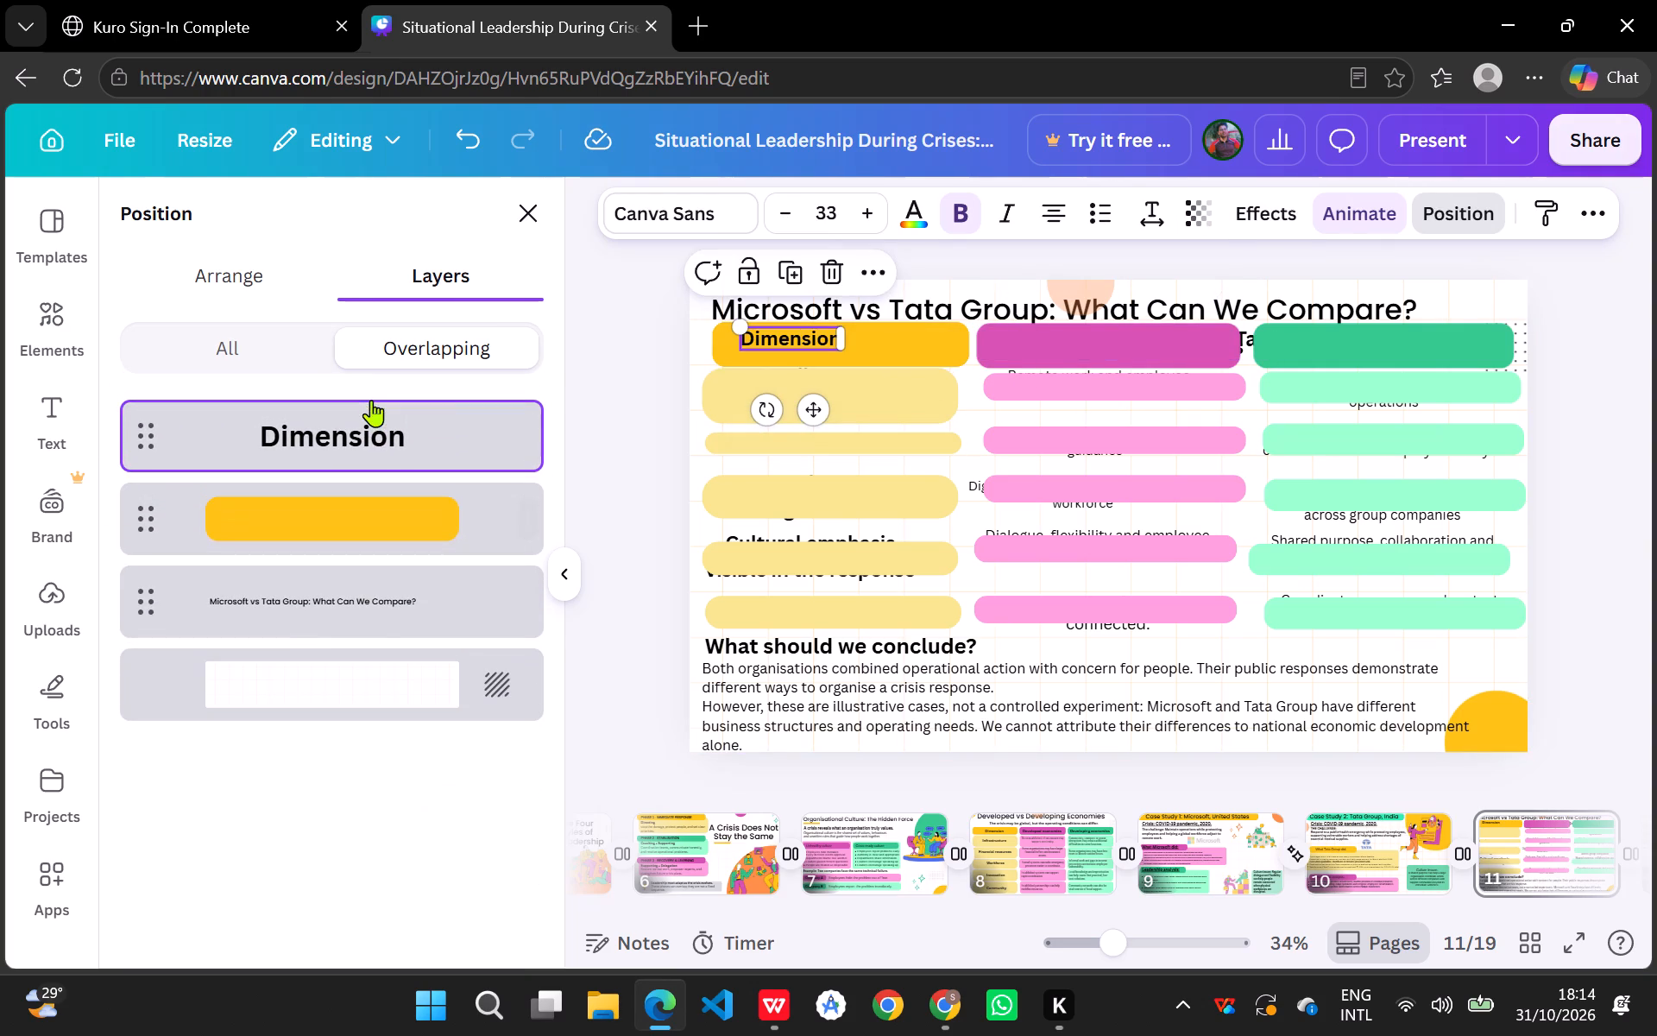
Nudge the top light yellow panel slightly right and bring the "Immediate response" text's layer in front of it.
{"action": "left_click", "coordinate": [889, 387]}
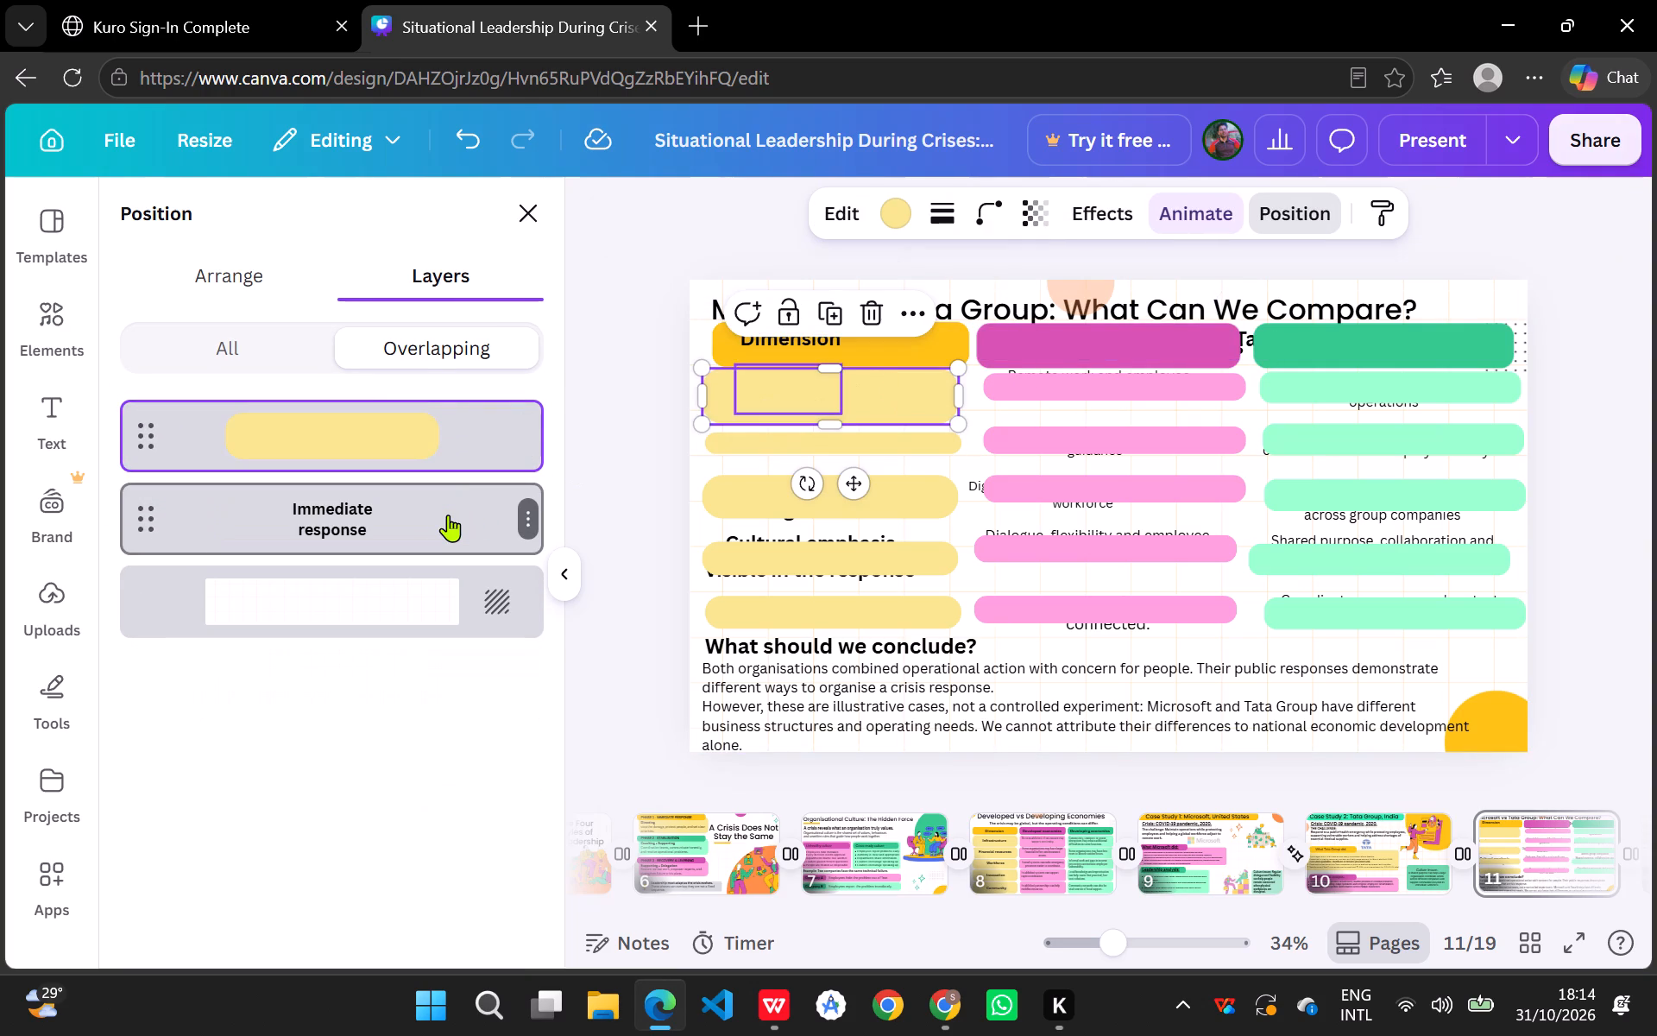
{"action": "left_click", "coordinate": [432, 517]}
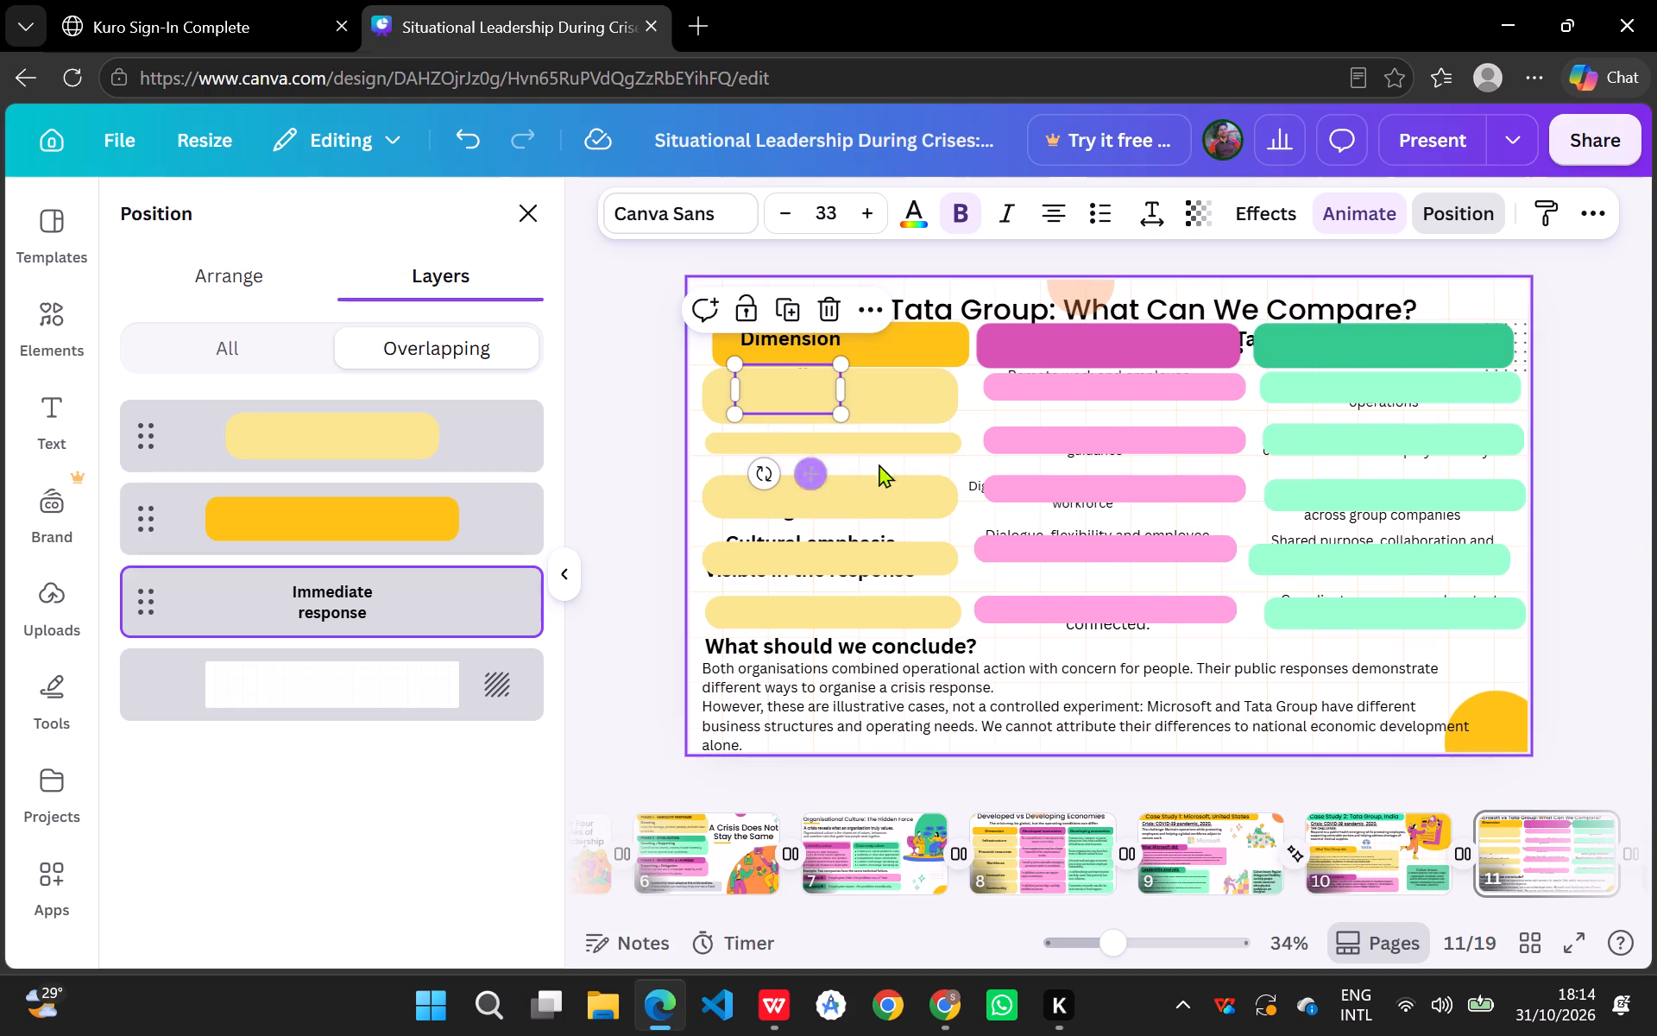
{"action": "left_click", "coordinate": [915, 401]}
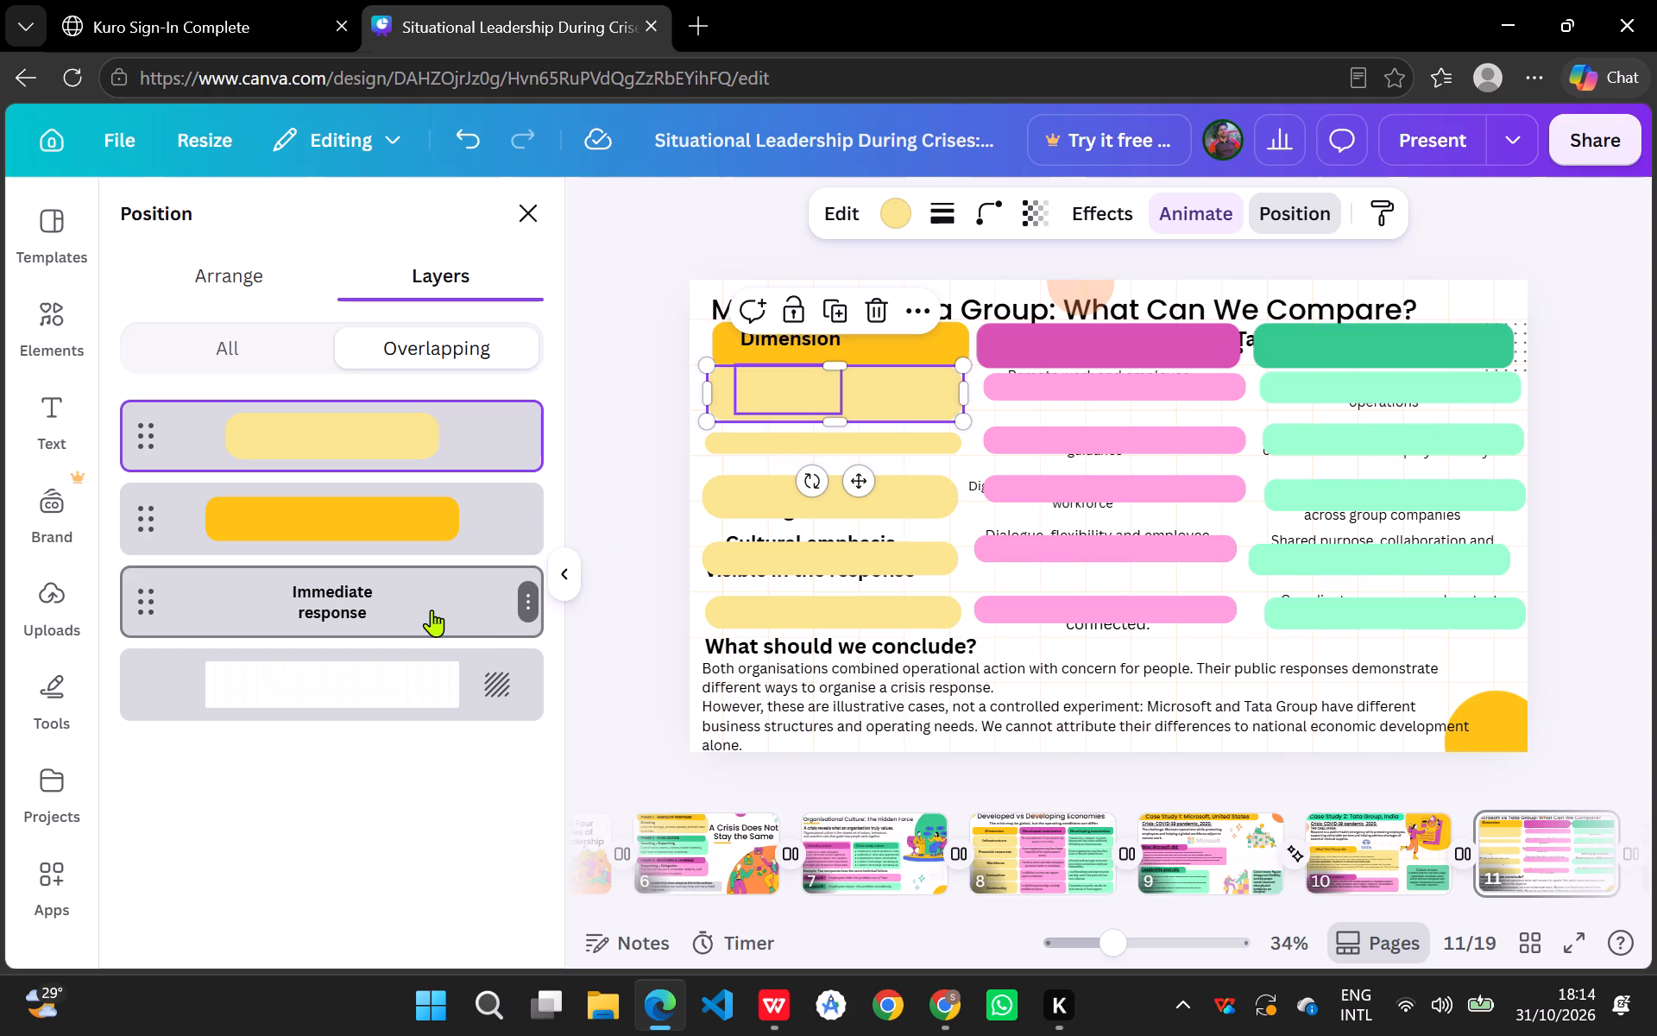
{"action": "left_click_drag", "start_coordinate": [432, 610], "coordinate": [449, 420]}
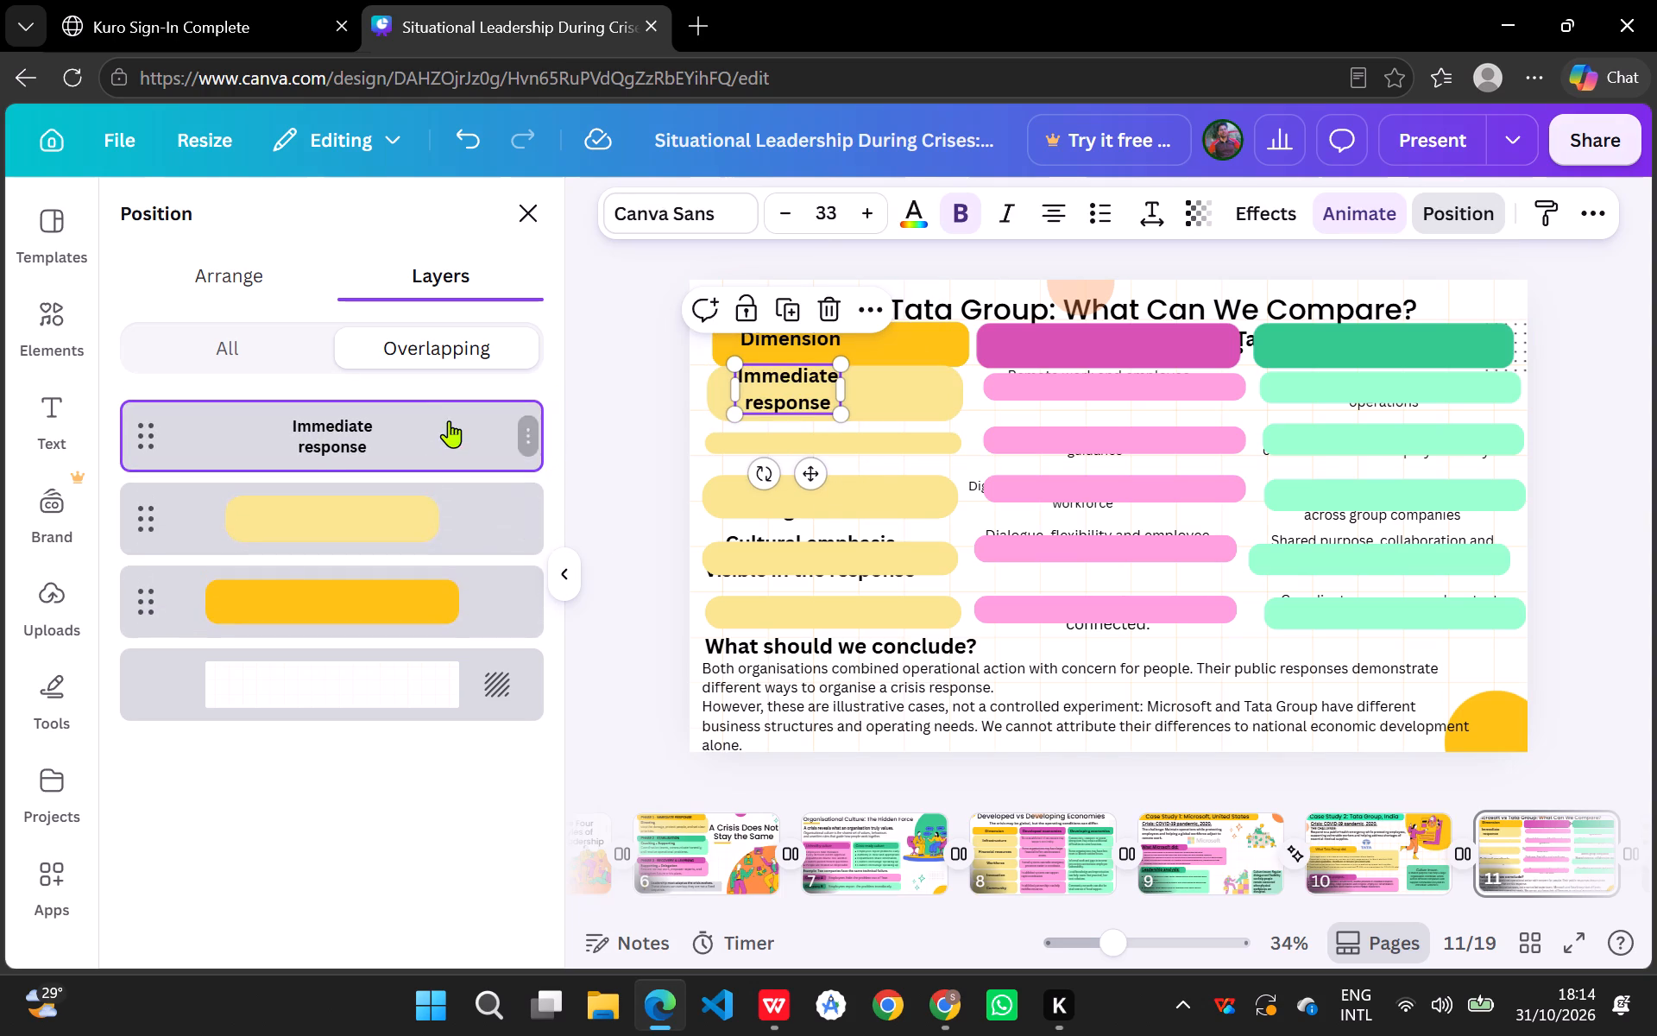
Bring the first "People management" text's layer in front of the thin light yellow bar behind it.
{"action": "left_click", "coordinate": [919, 446]}
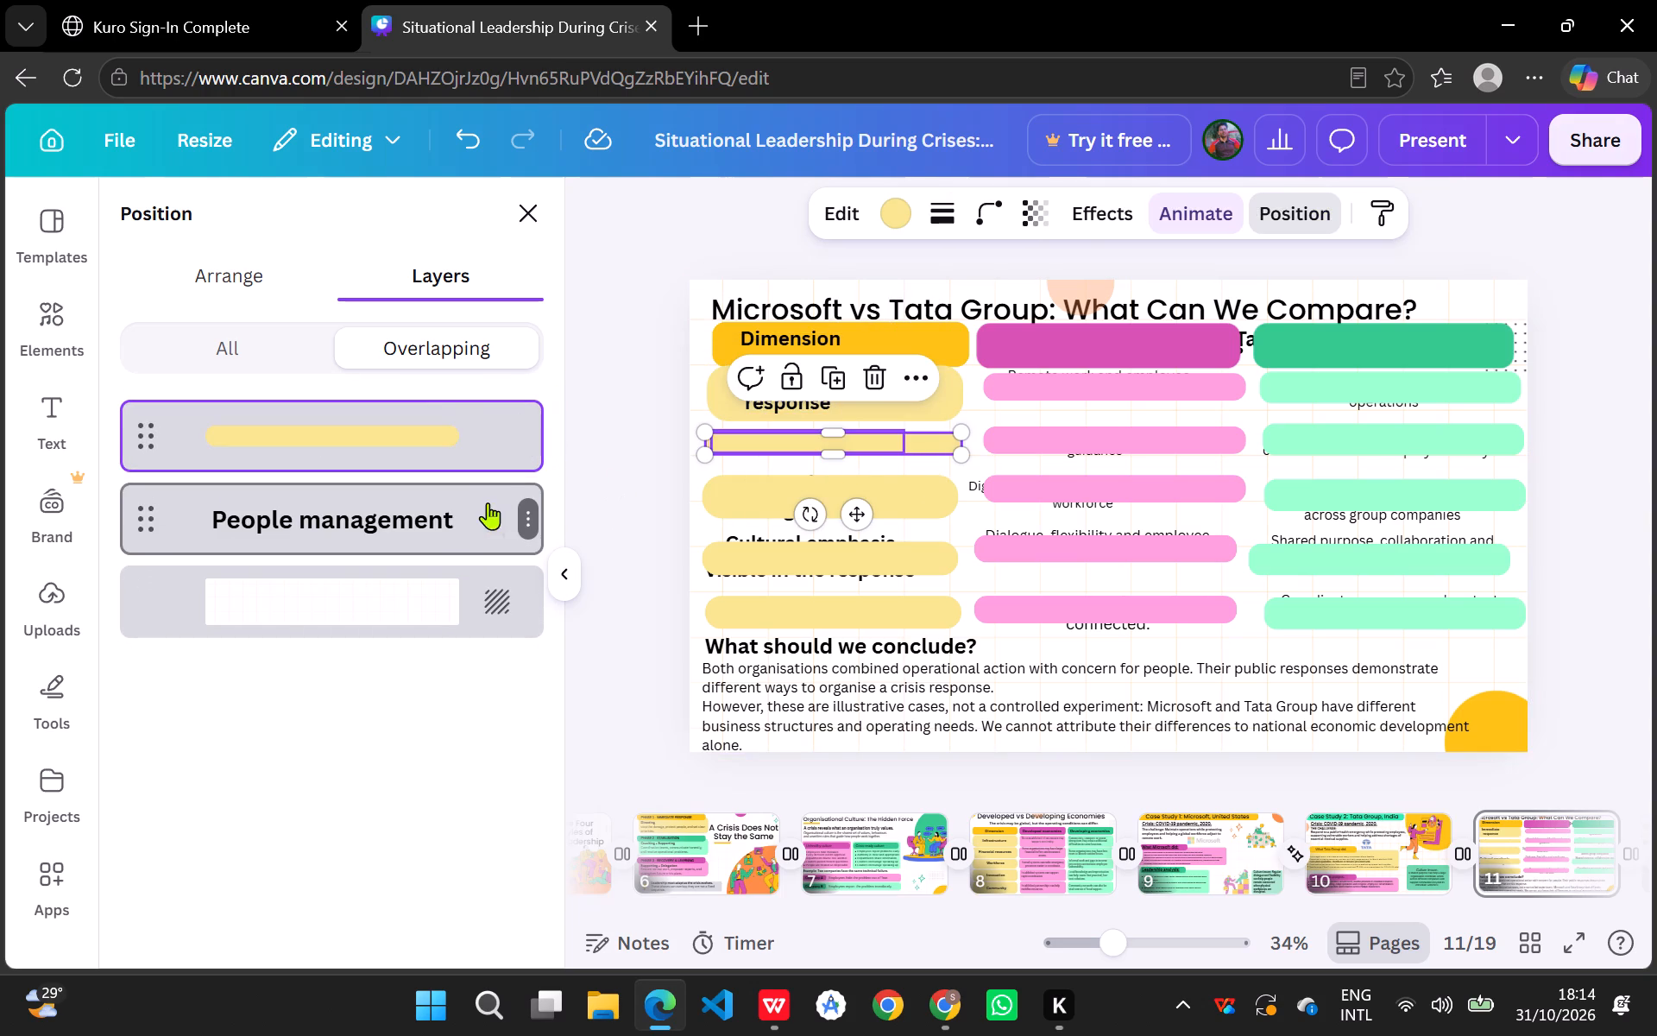
{"action": "left_click_drag", "start_coordinate": [482, 503], "coordinate": [472, 400]}
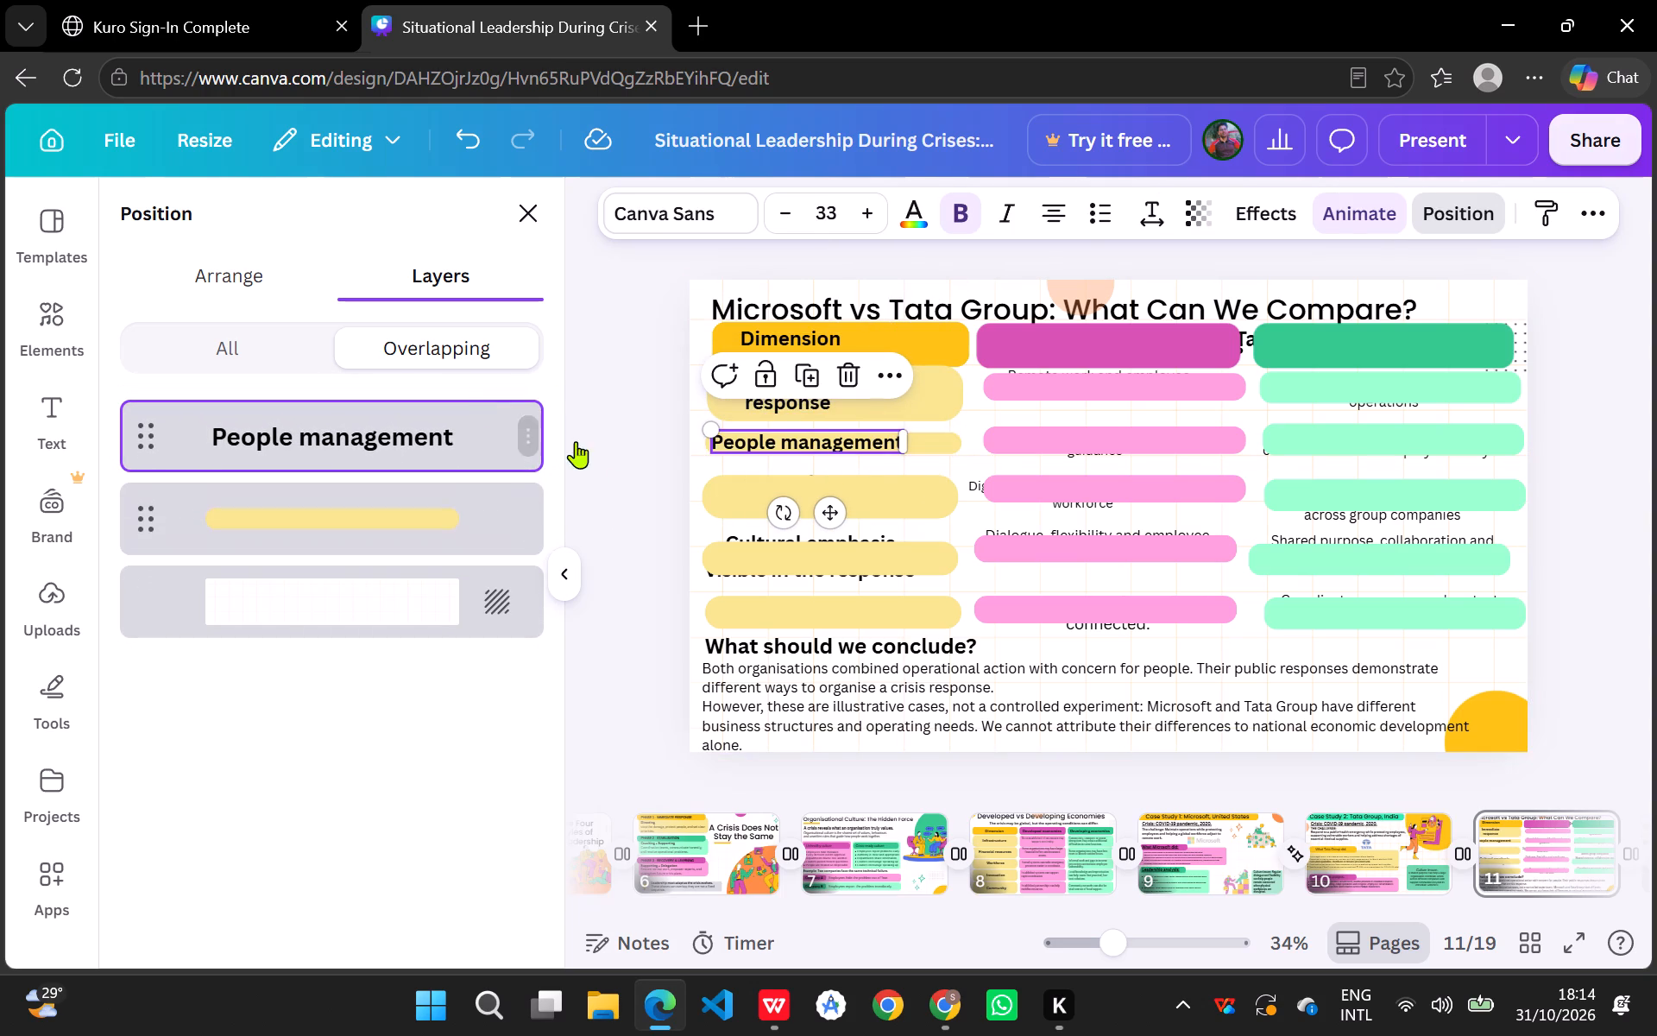
Bring the "Digital communication across a global workforce" text's layer in front of the third light yellow panel.
{"action": "left_click", "coordinate": [900, 502]}
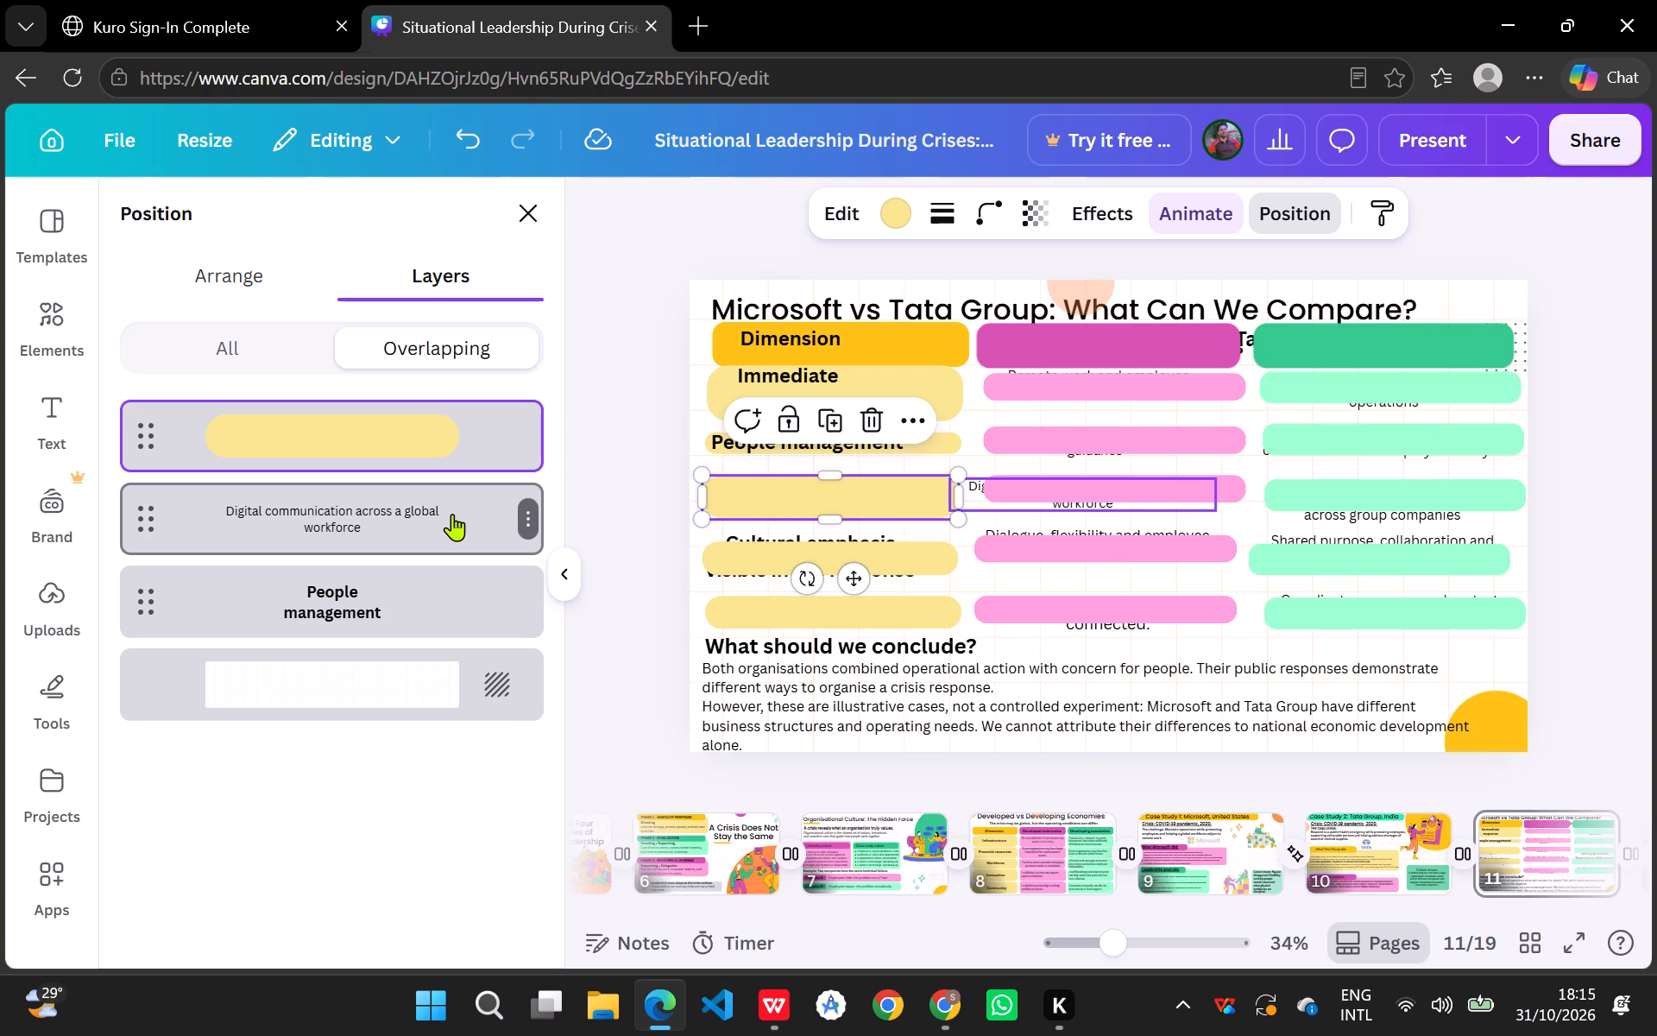
{"action": "left_click_drag", "start_coordinate": [452, 514], "coordinate": [458, 396]}
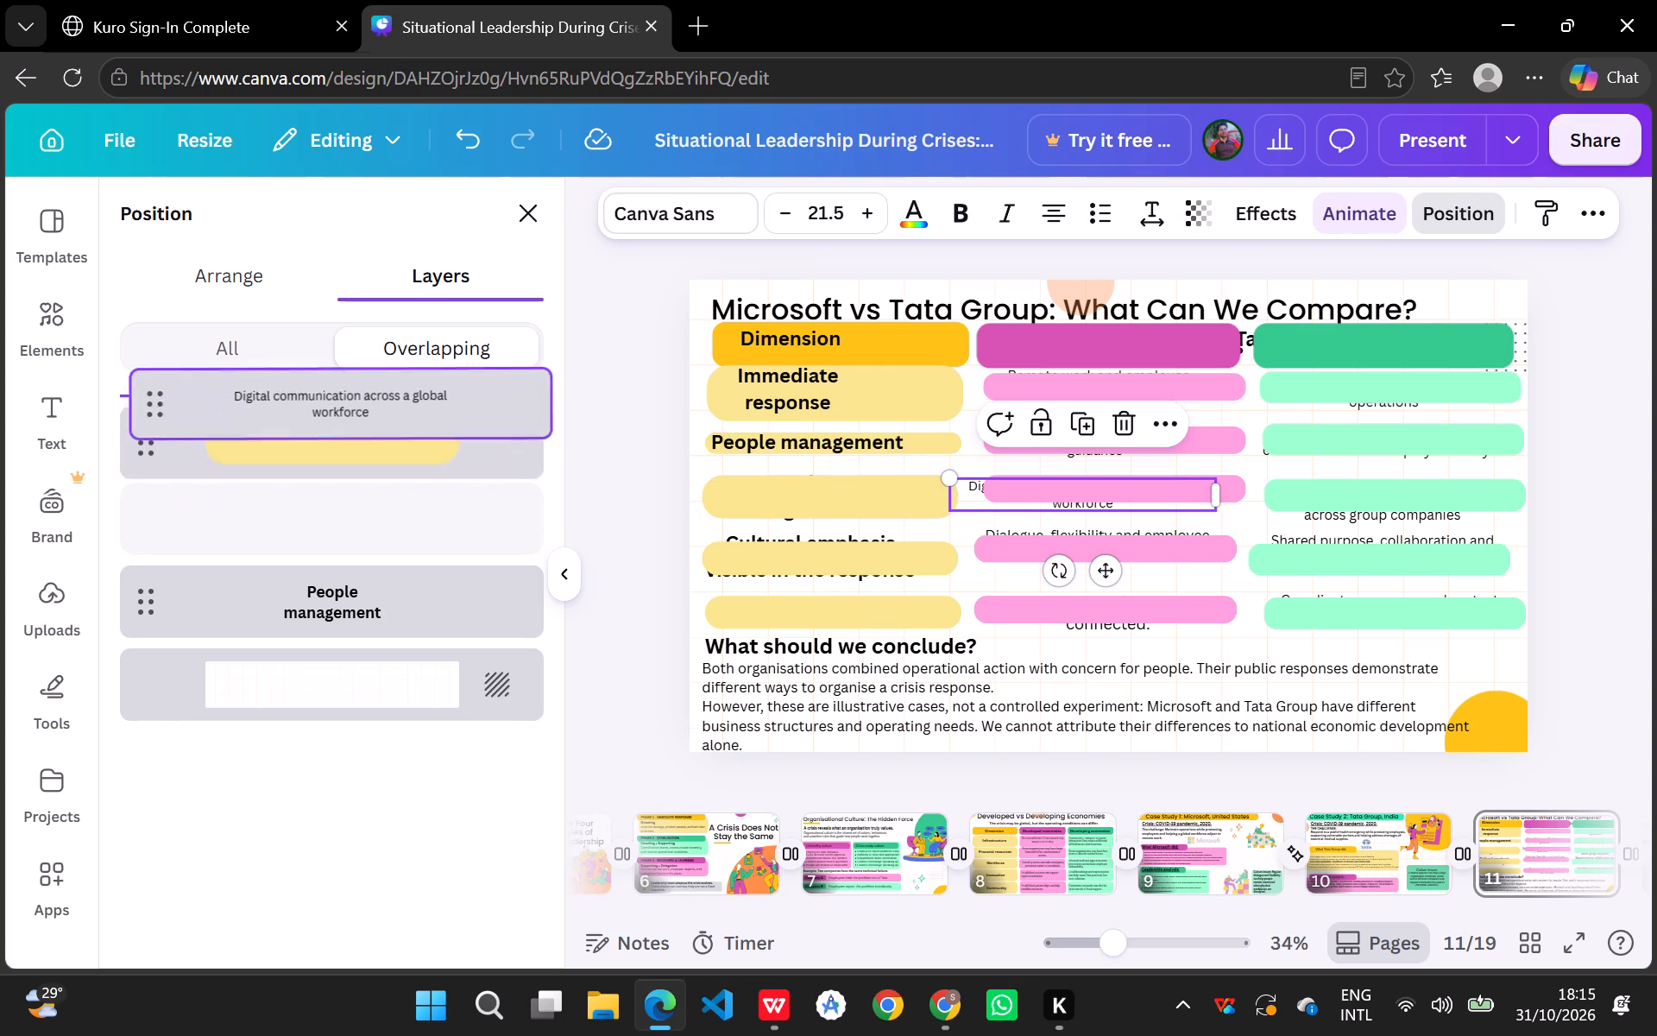
{"action": "left_click_drag", "start_coordinate": [458, 396], "coordinate": [457, 396]}
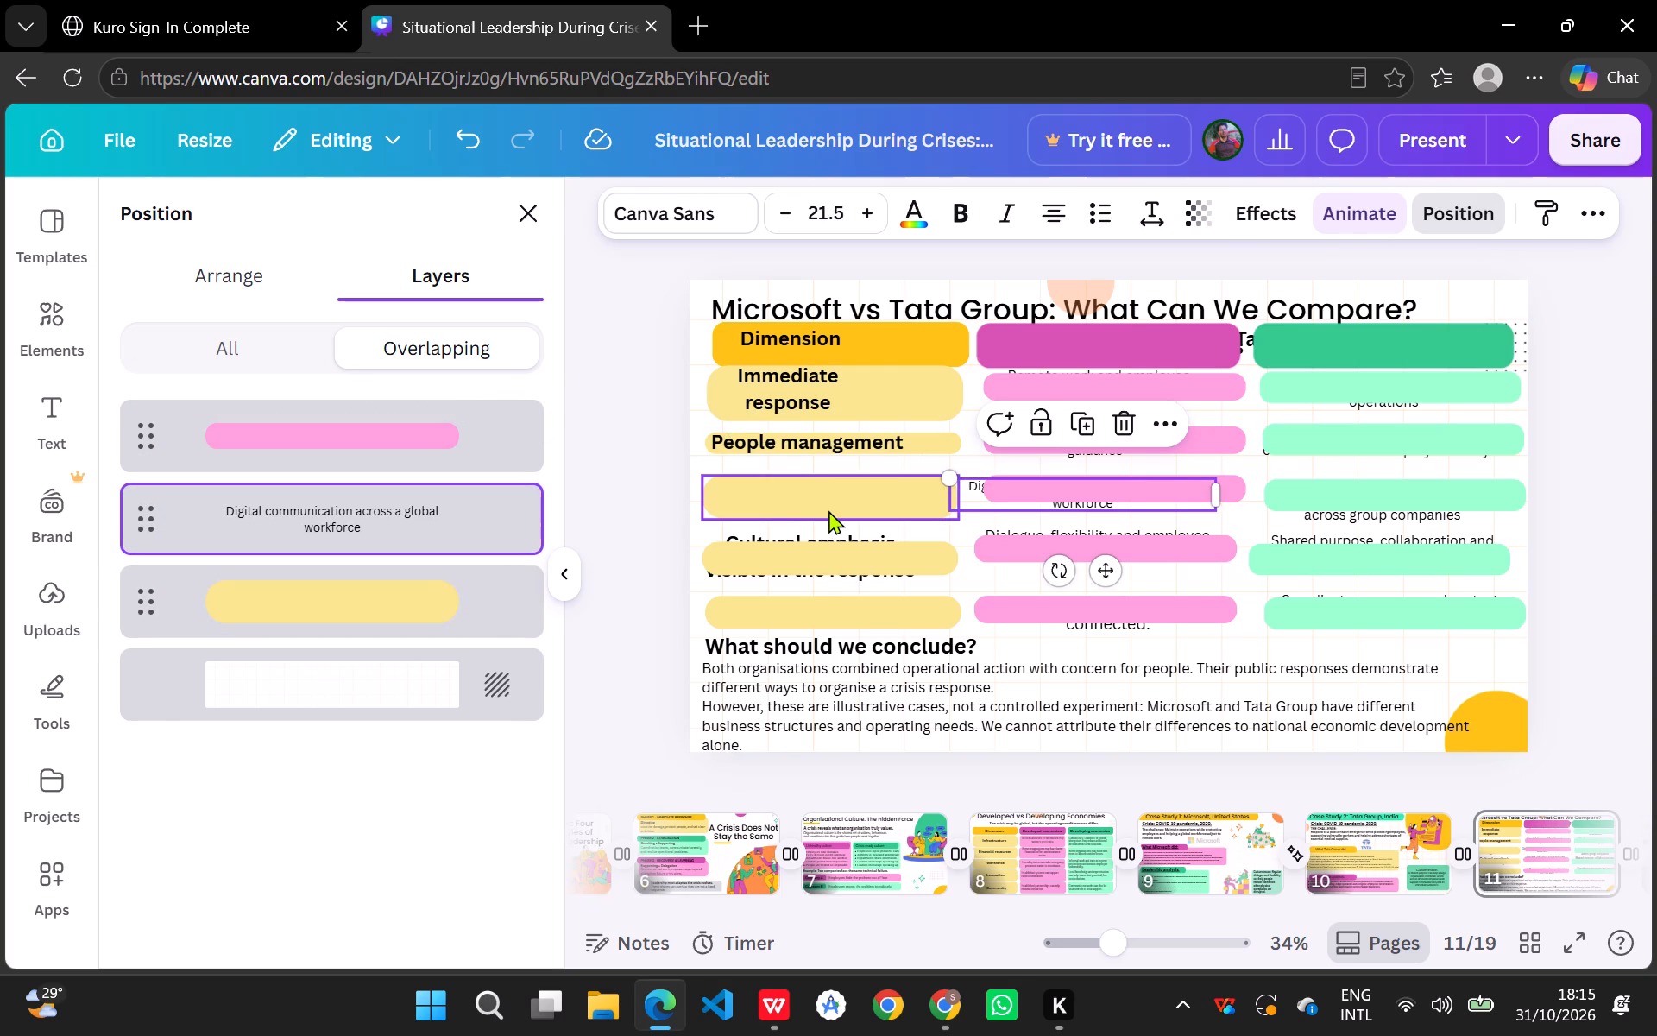
Move the third light yellow panel off the second "People management" text, down beside the "What should we conclude?" heading.
{"action": "left_click", "coordinate": [784, 490]}
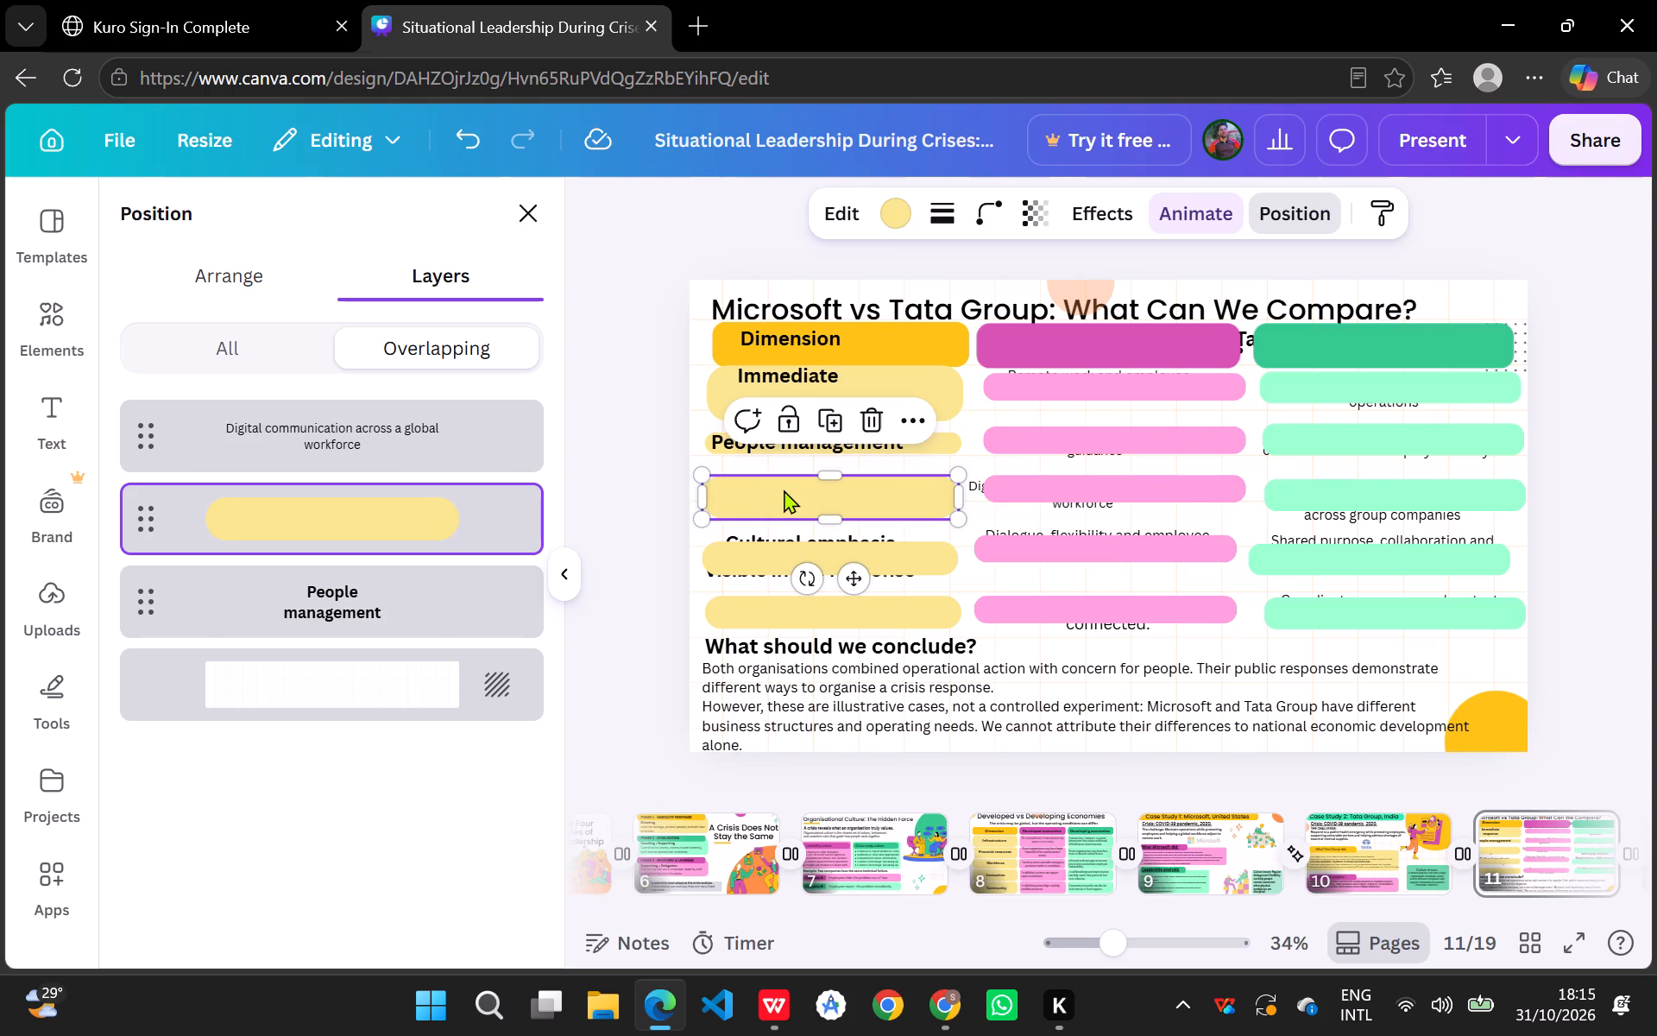
{"action": "left_click", "coordinate": [425, 452]}
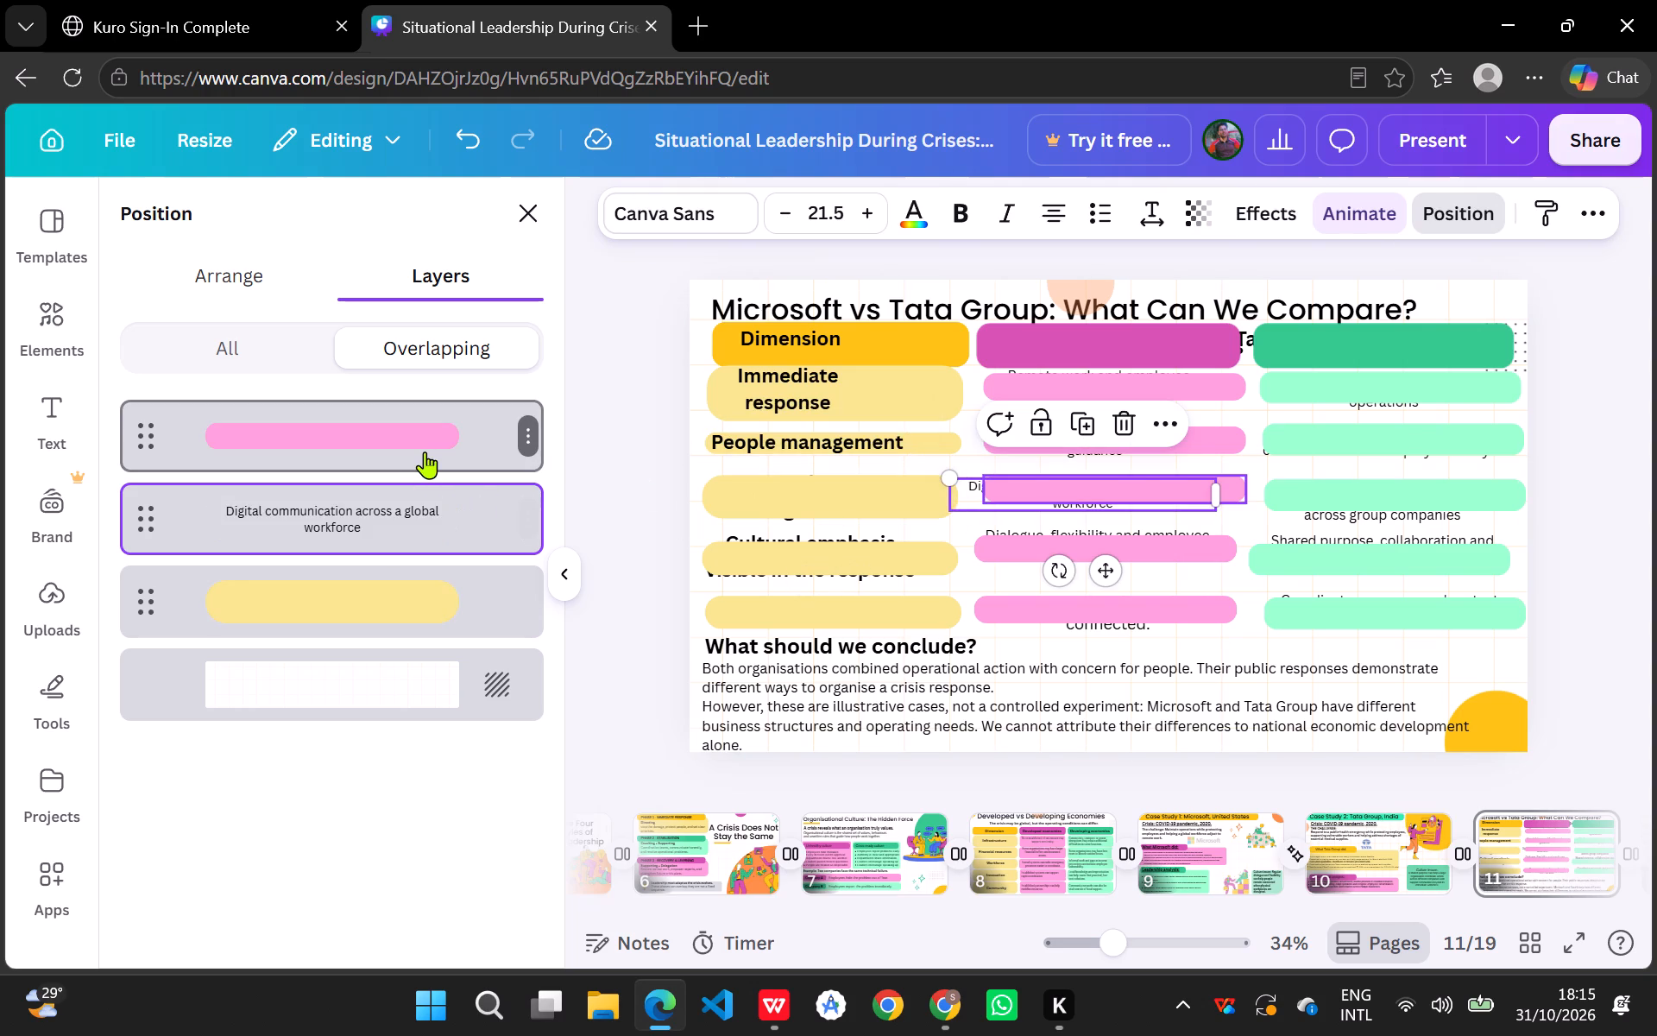
{"action": "left_click_drag", "start_coordinate": [787, 497], "coordinate": [816, 567]}
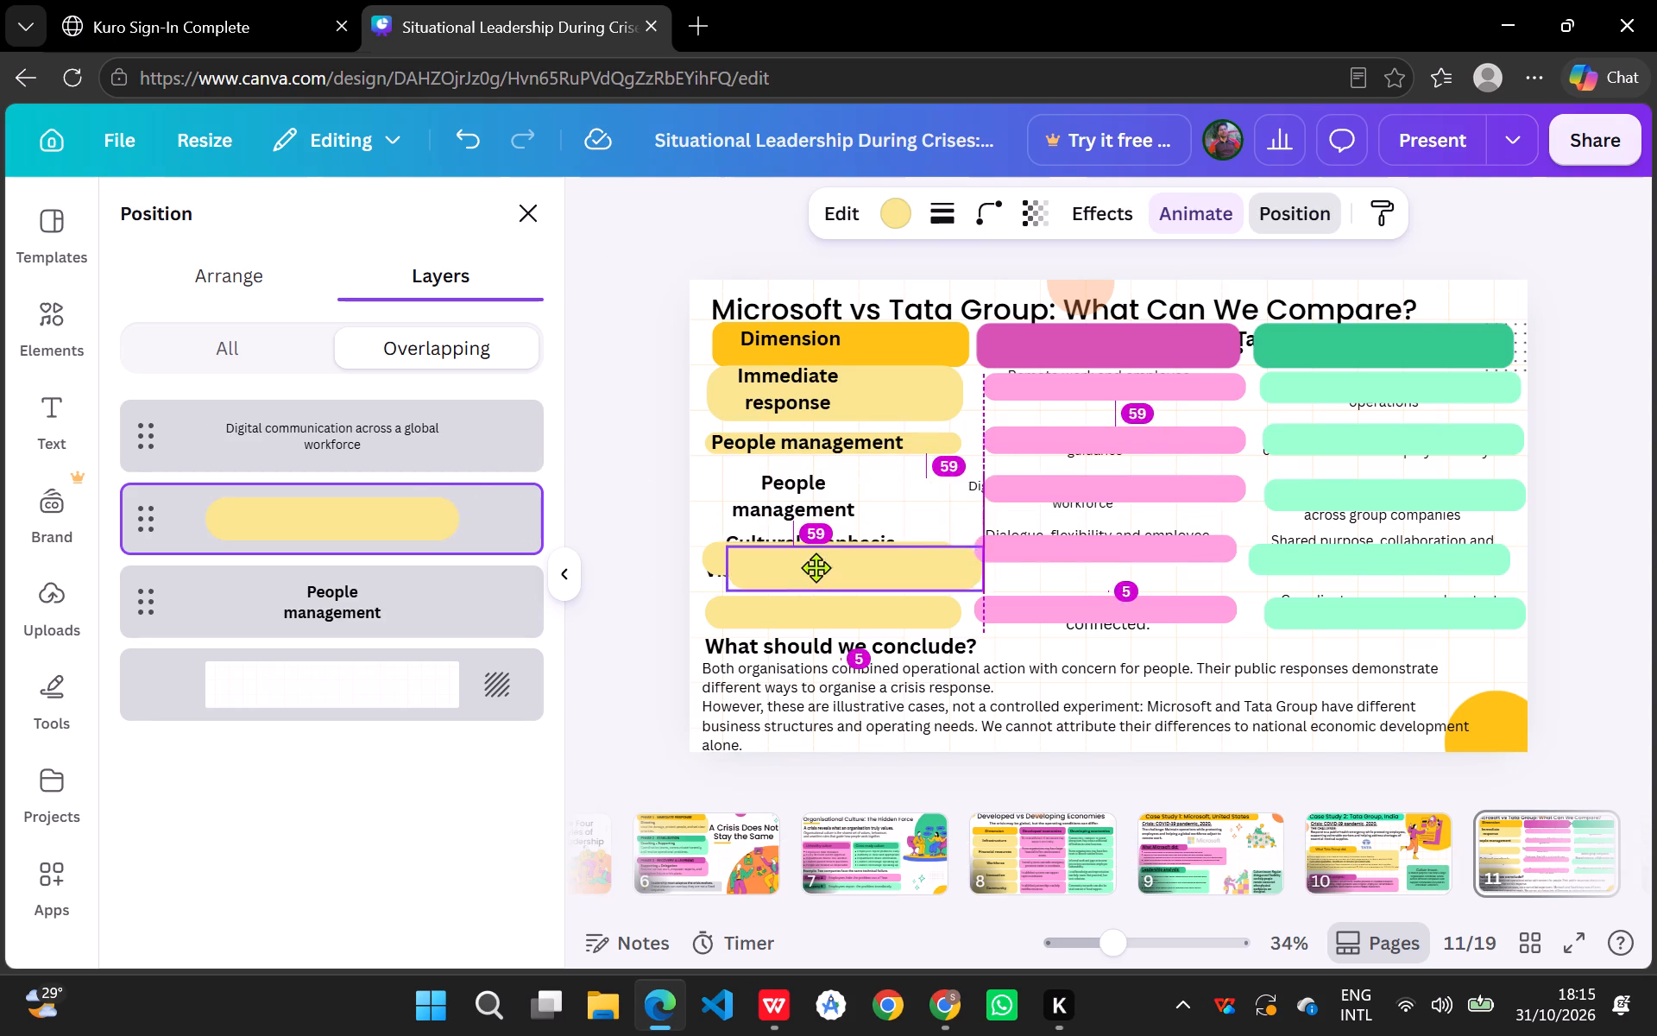
{"action": "left_click_drag", "start_coordinate": [816, 567], "coordinate": [806, 523]}
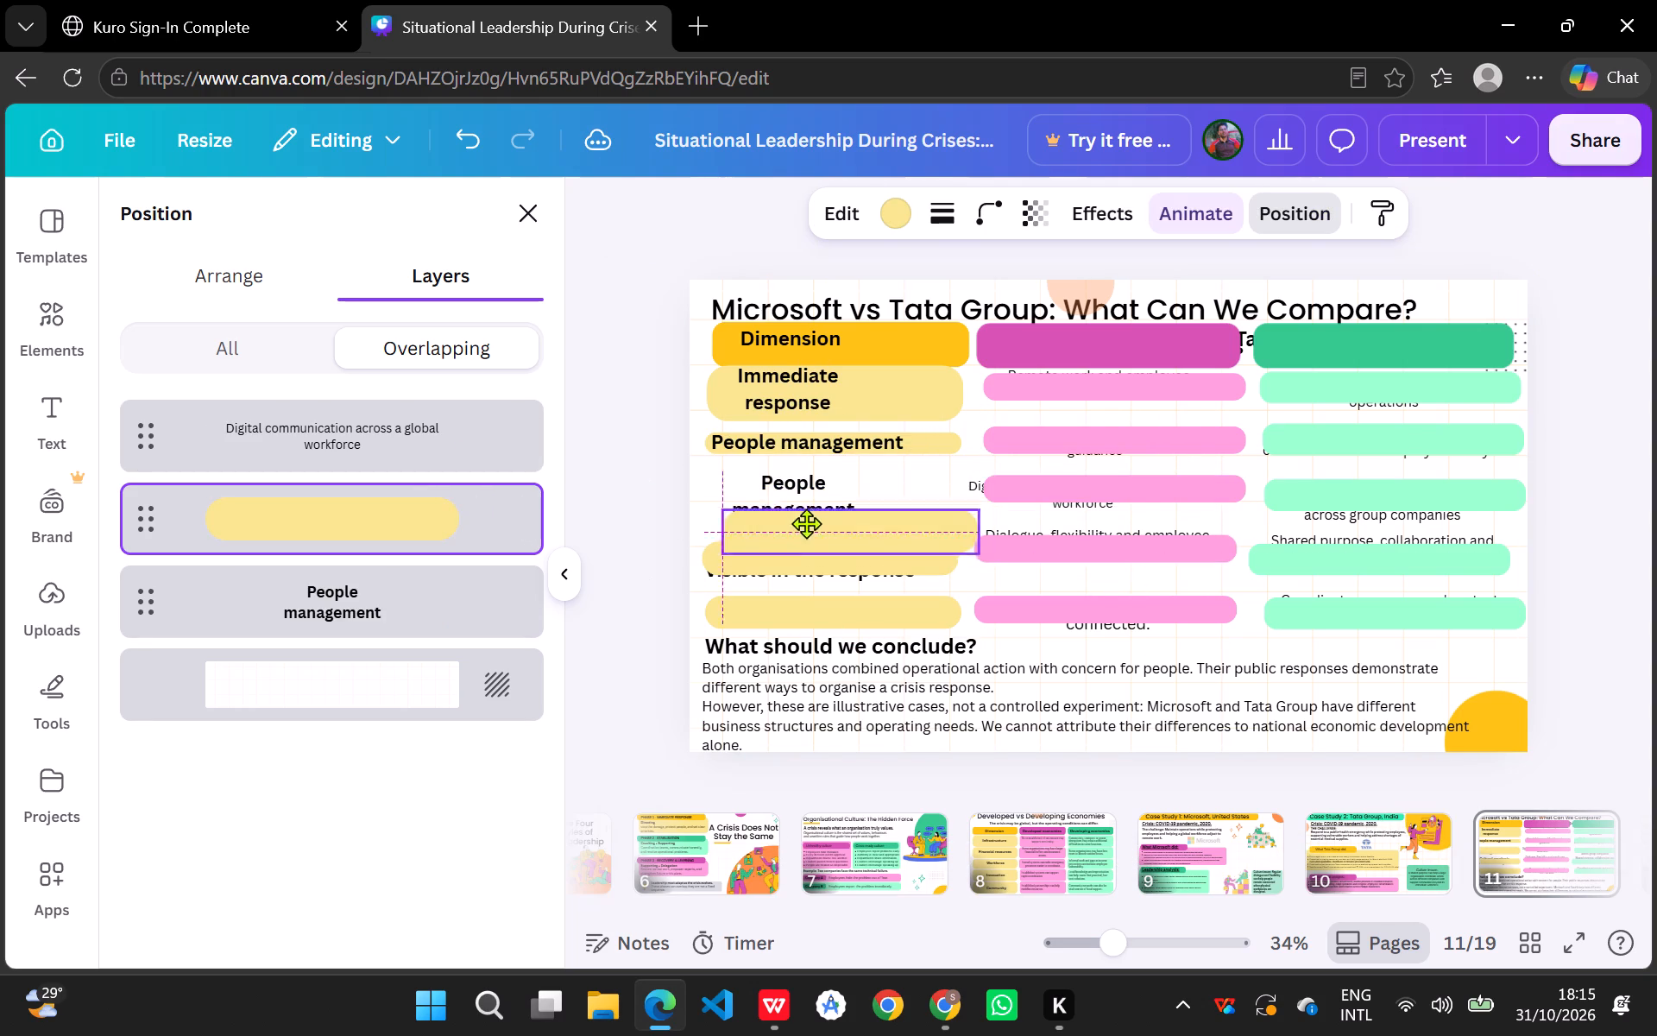
{"action": "left_click_drag", "start_coordinate": [806, 523], "coordinate": [795, 496]}
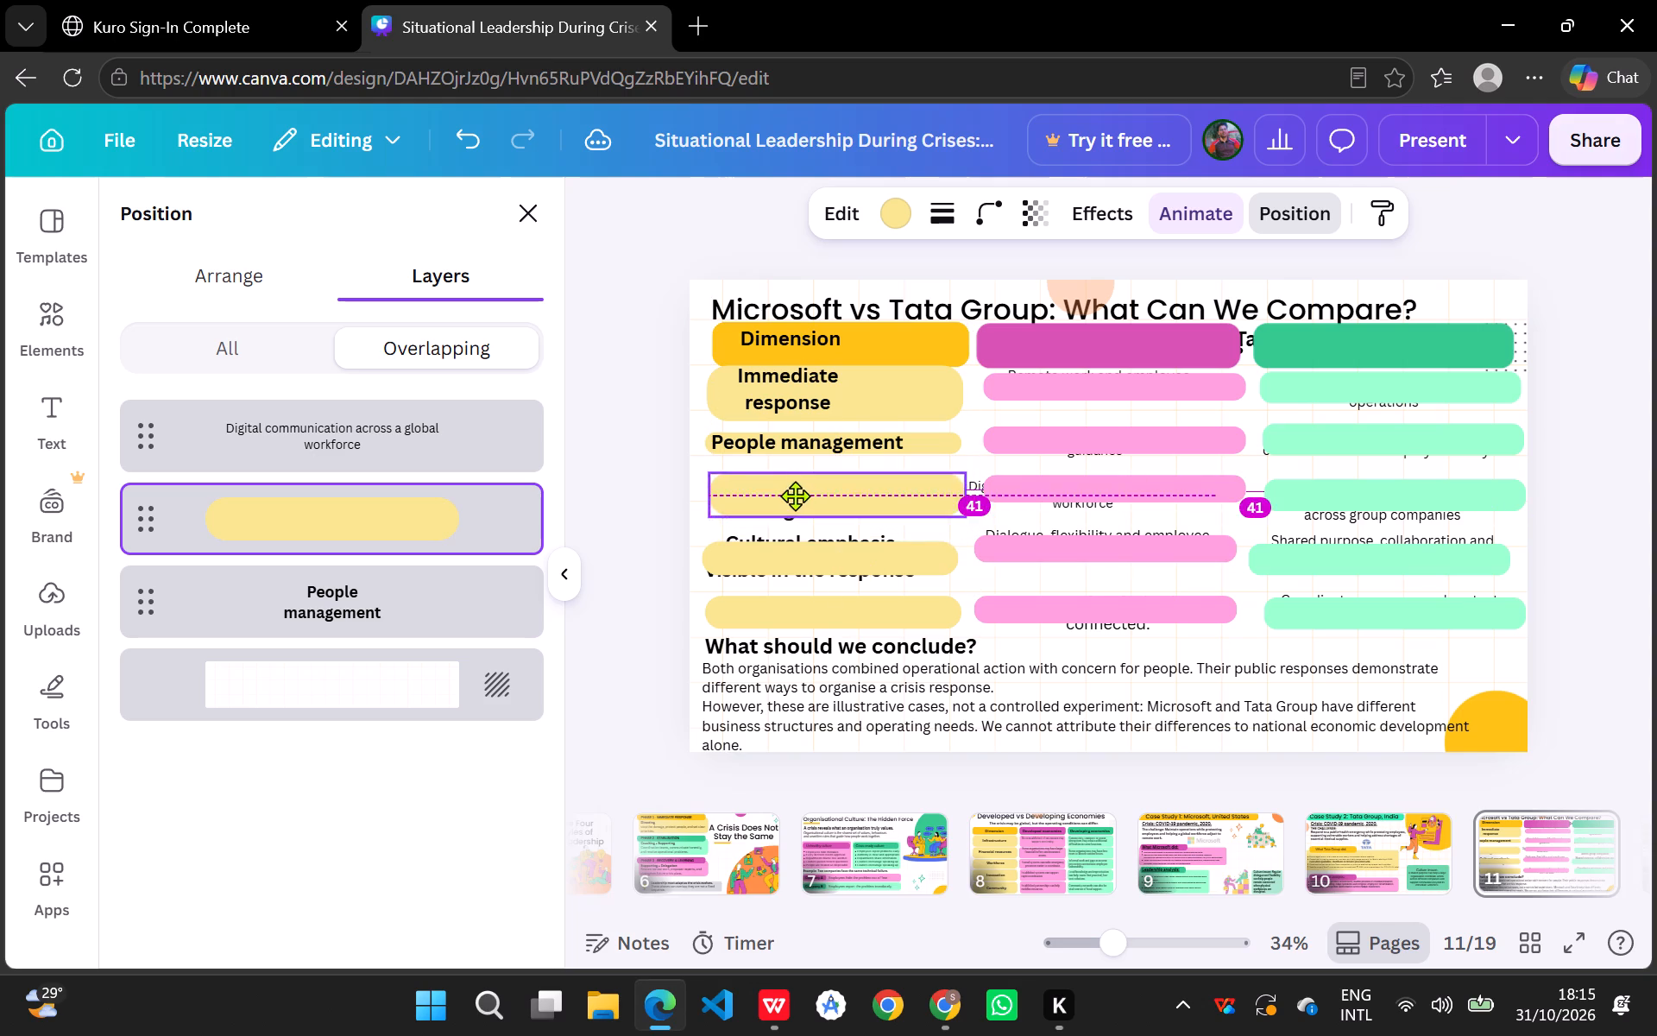
{"action": "left_click_drag", "start_coordinate": [795, 496], "coordinate": [954, 627]}
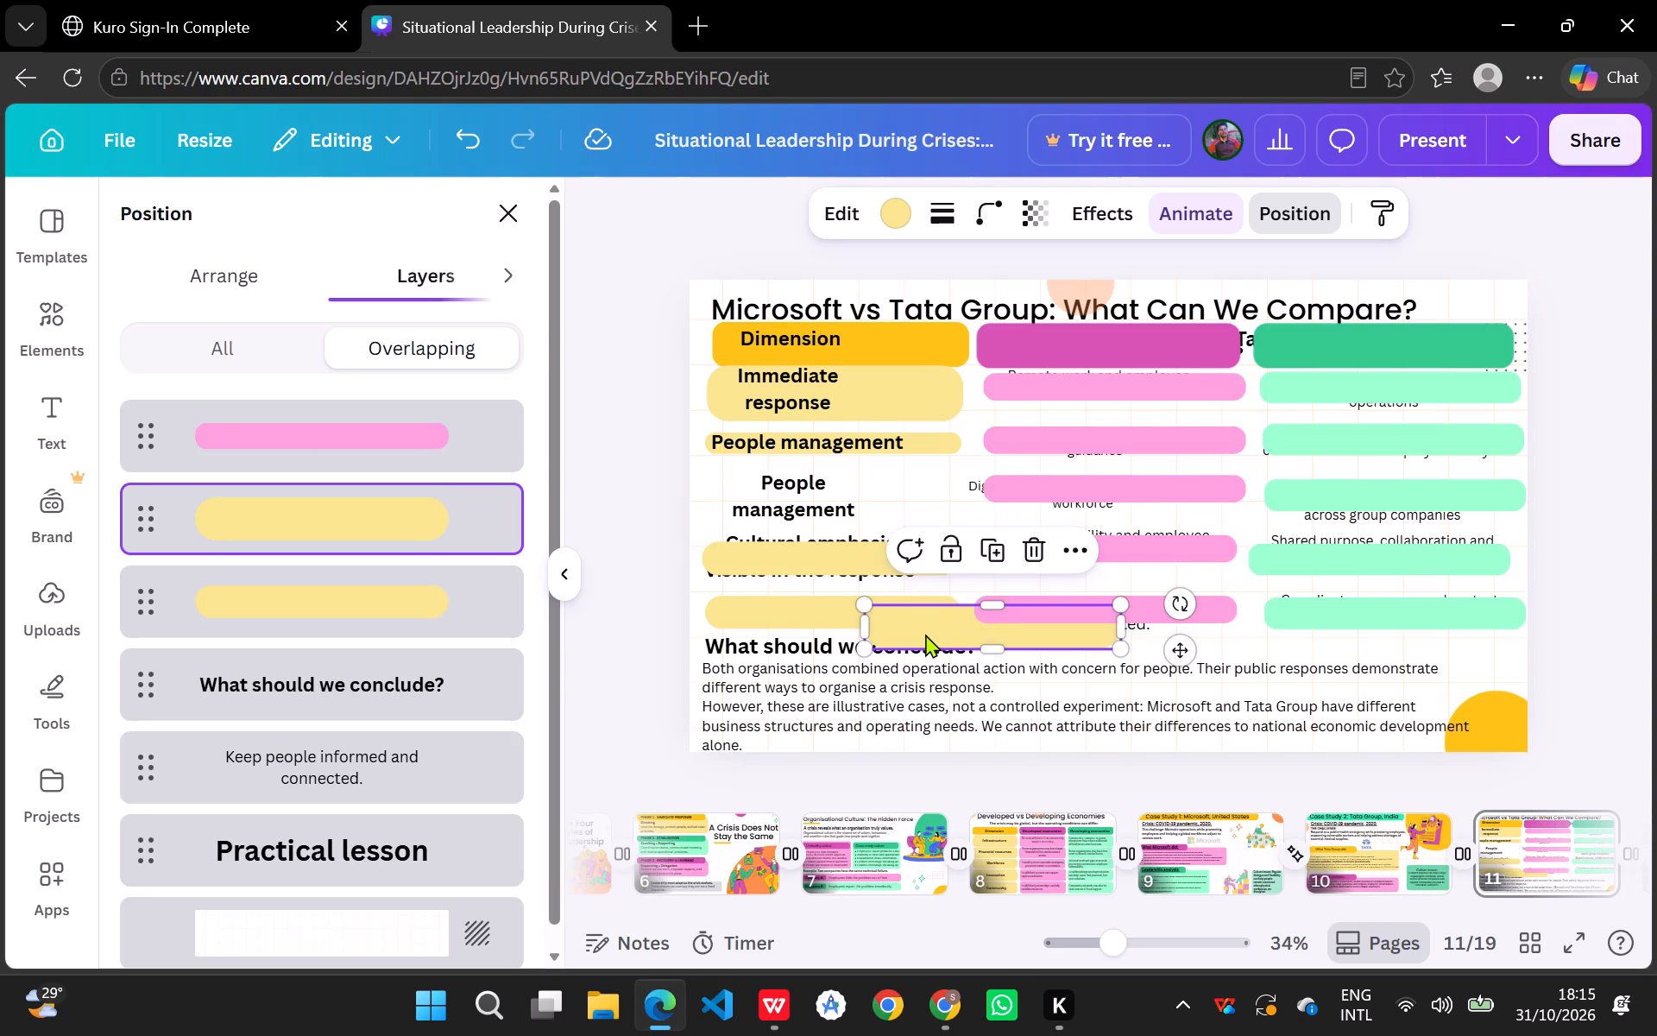
Shift the third light pink bar down off the "Digital communication" text and nudge the thin light yellow bar slightly left.
{"action": "left_click_drag", "start_coordinate": [1065, 490], "coordinate": [1094, 500]}
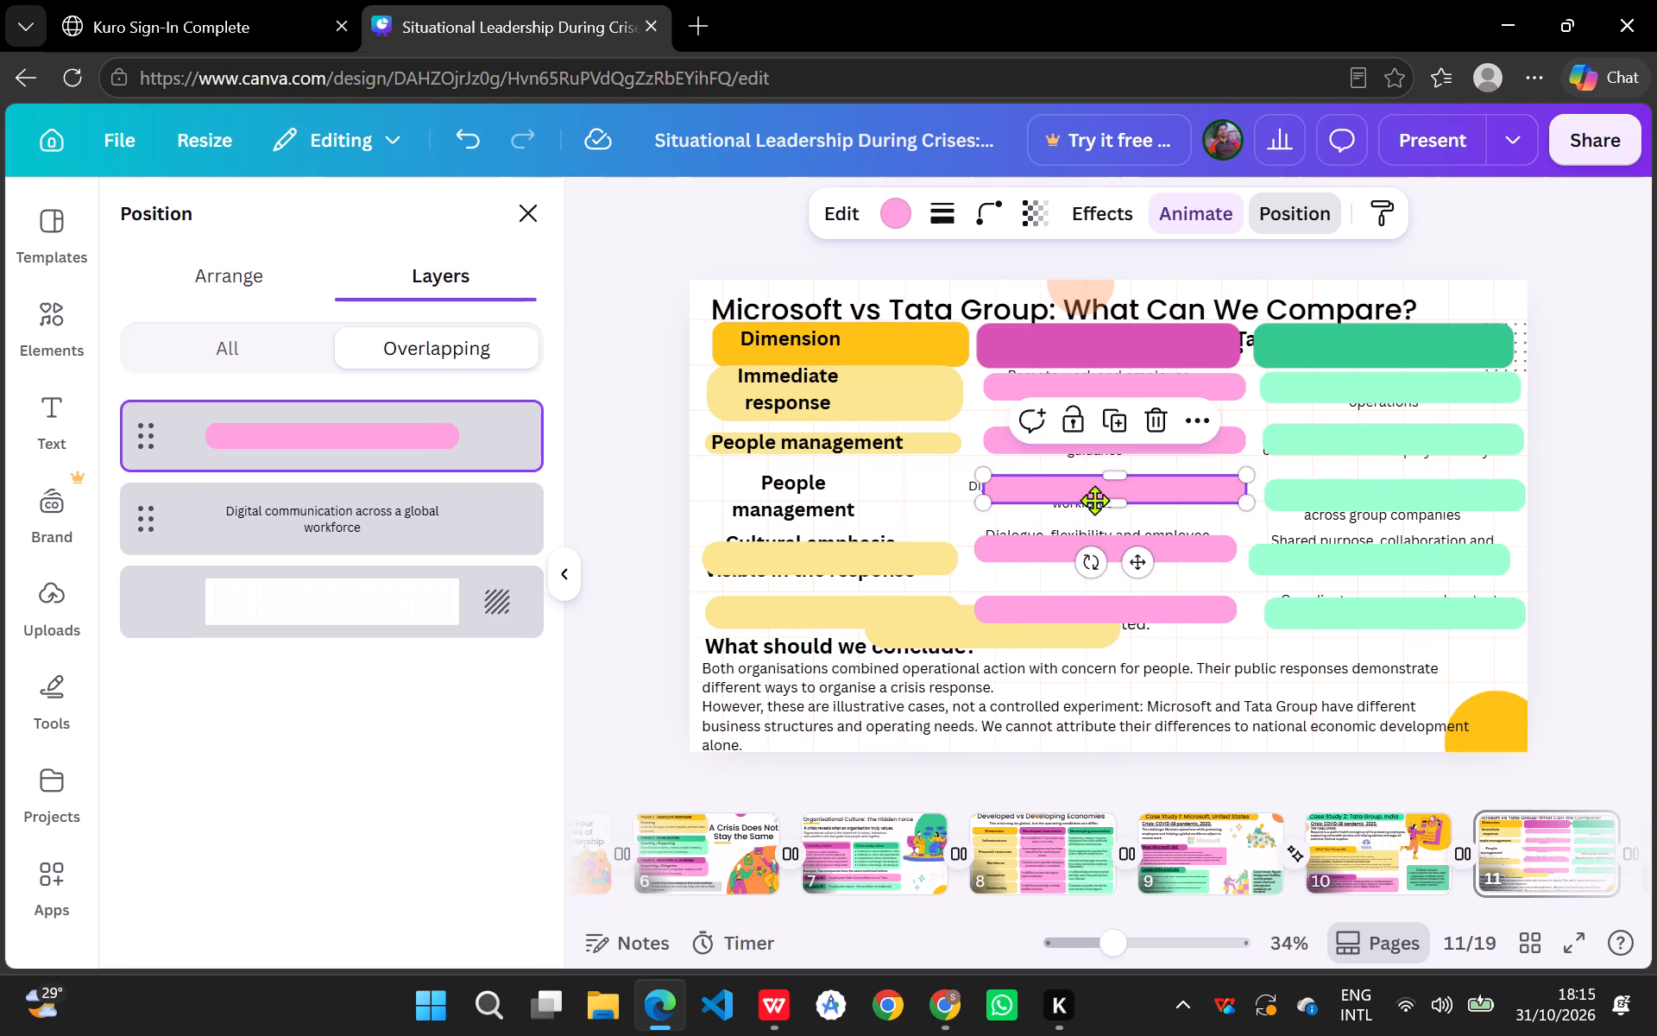
{"action": "left_click_drag", "start_coordinate": [1094, 500], "coordinate": [1128, 533]}
{"action": "left_click_drag", "start_coordinate": [945, 438], "coordinate": [933, 434]}
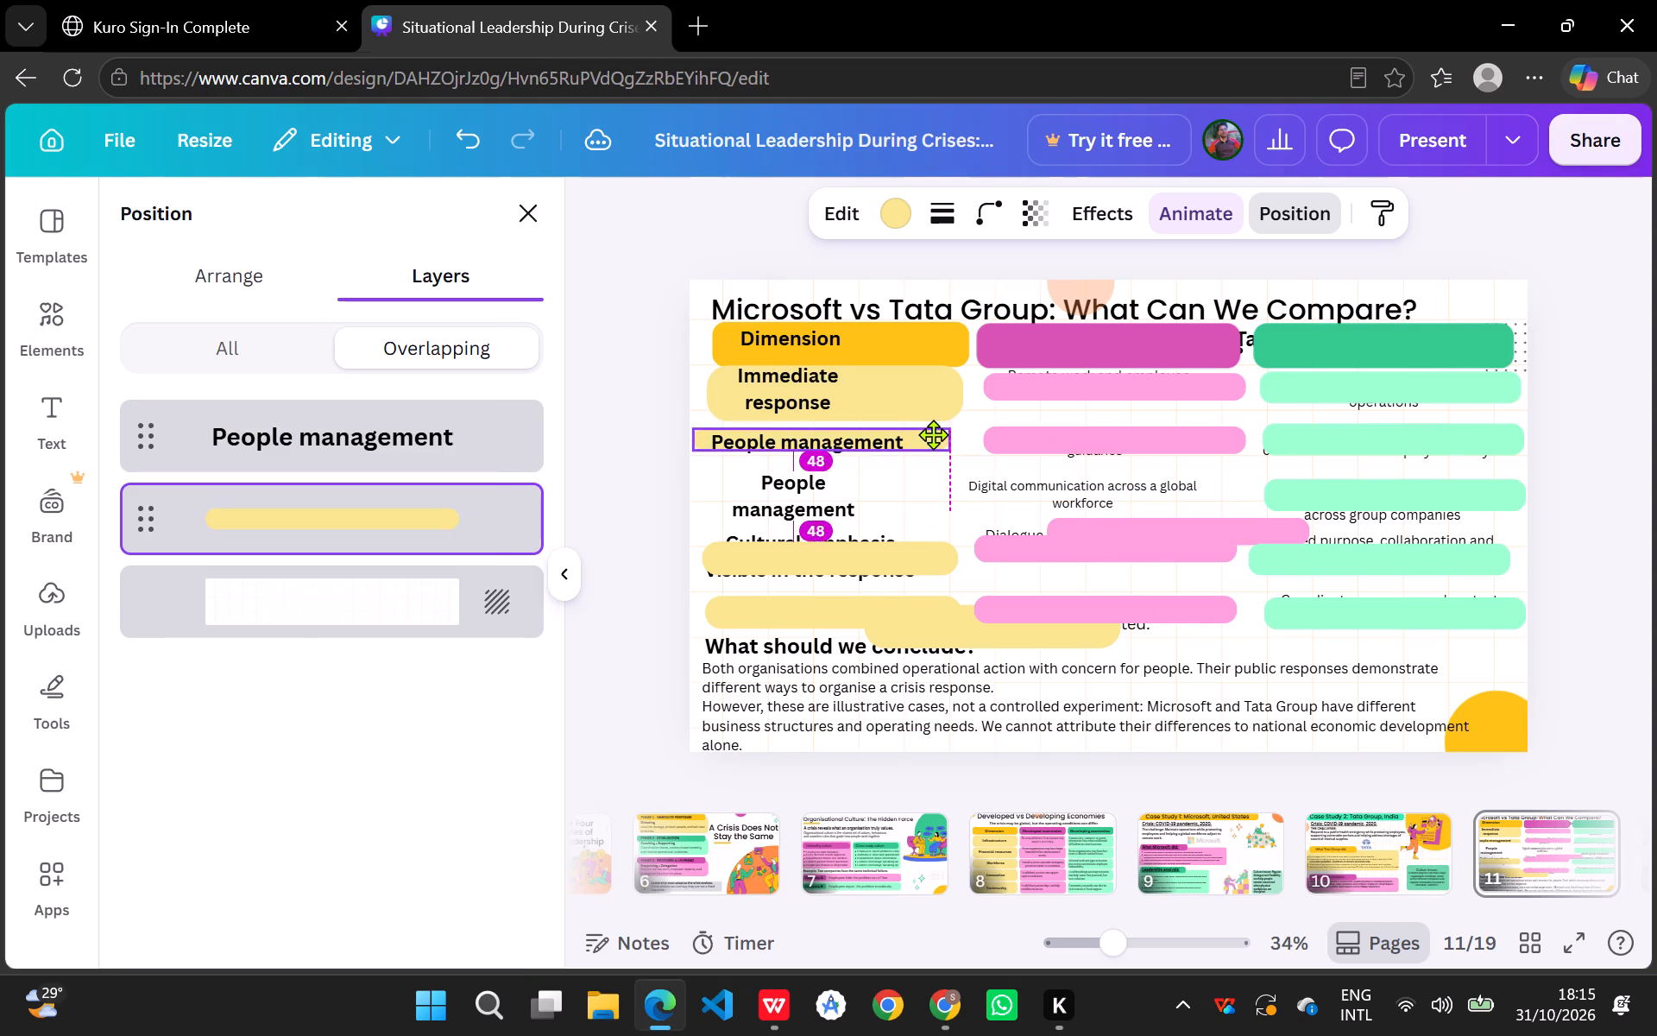
{"action": "left_click_drag", "start_coordinate": [933, 434], "coordinate": [930, 436]}
{"action": "left_click", "coordinate": [1074, 426]}
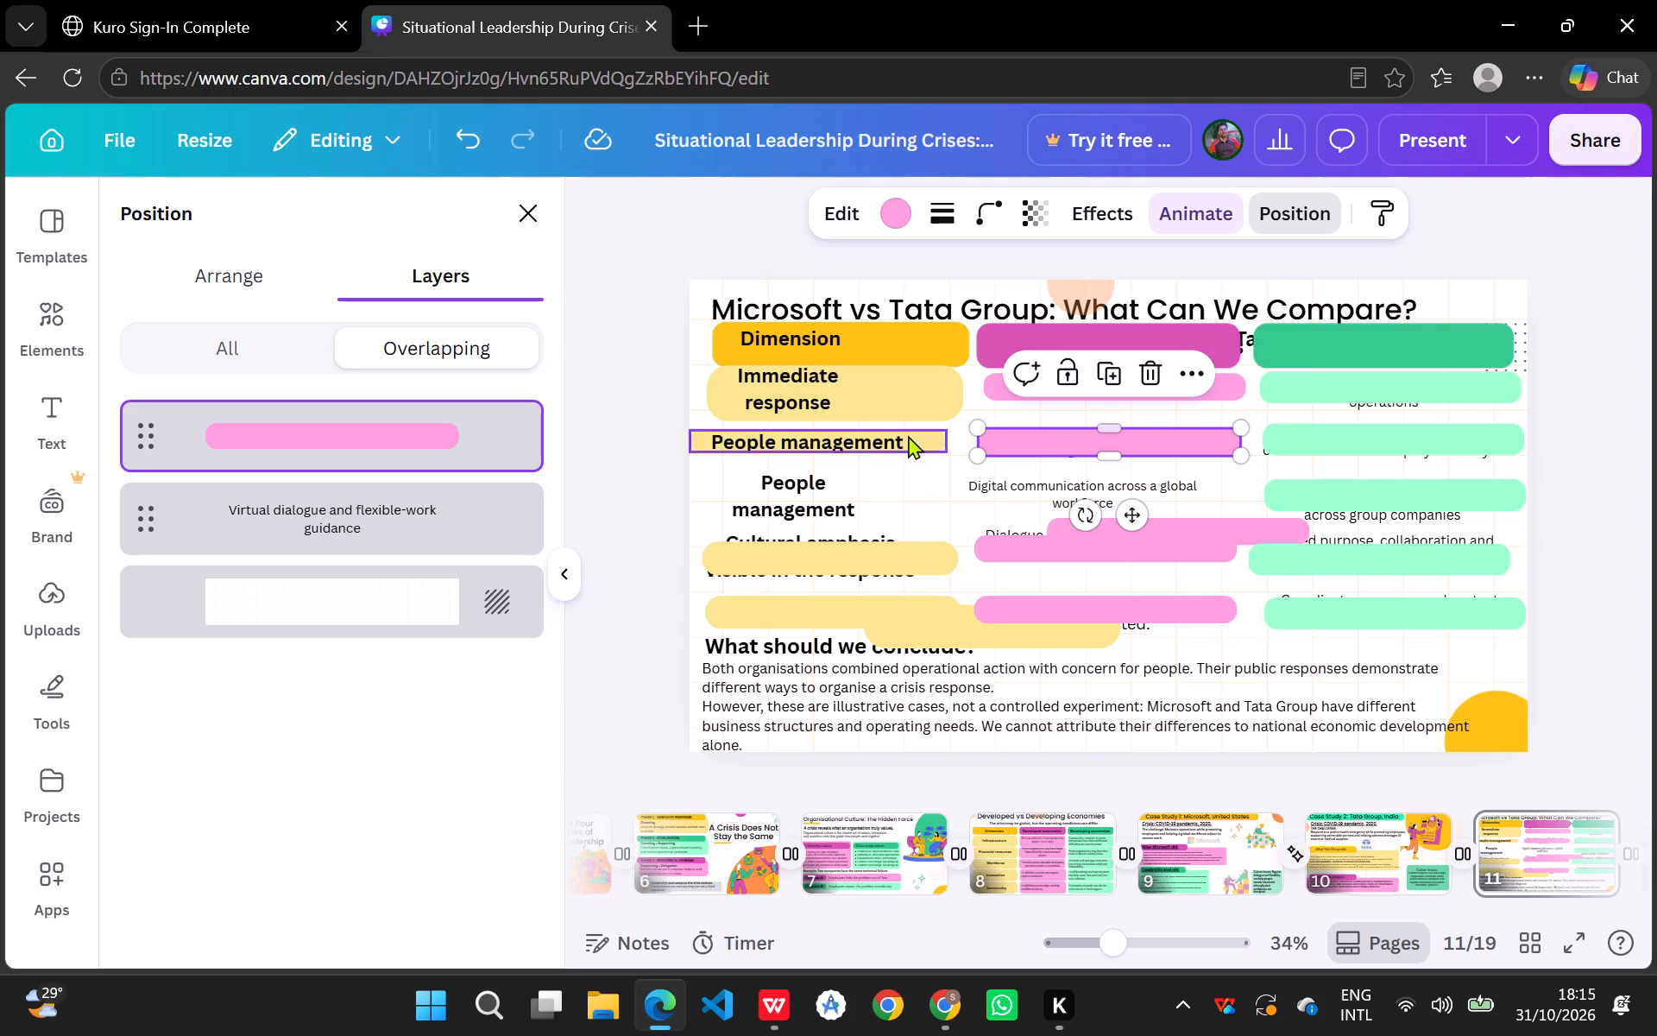
Move the light yellow bar from the "Cultural emphasis visible in the response" row onto the second "People management" text.
{"action": "left_click_drag", "start_coordinate": [785, 566], "coordinate": [1005, 605]}
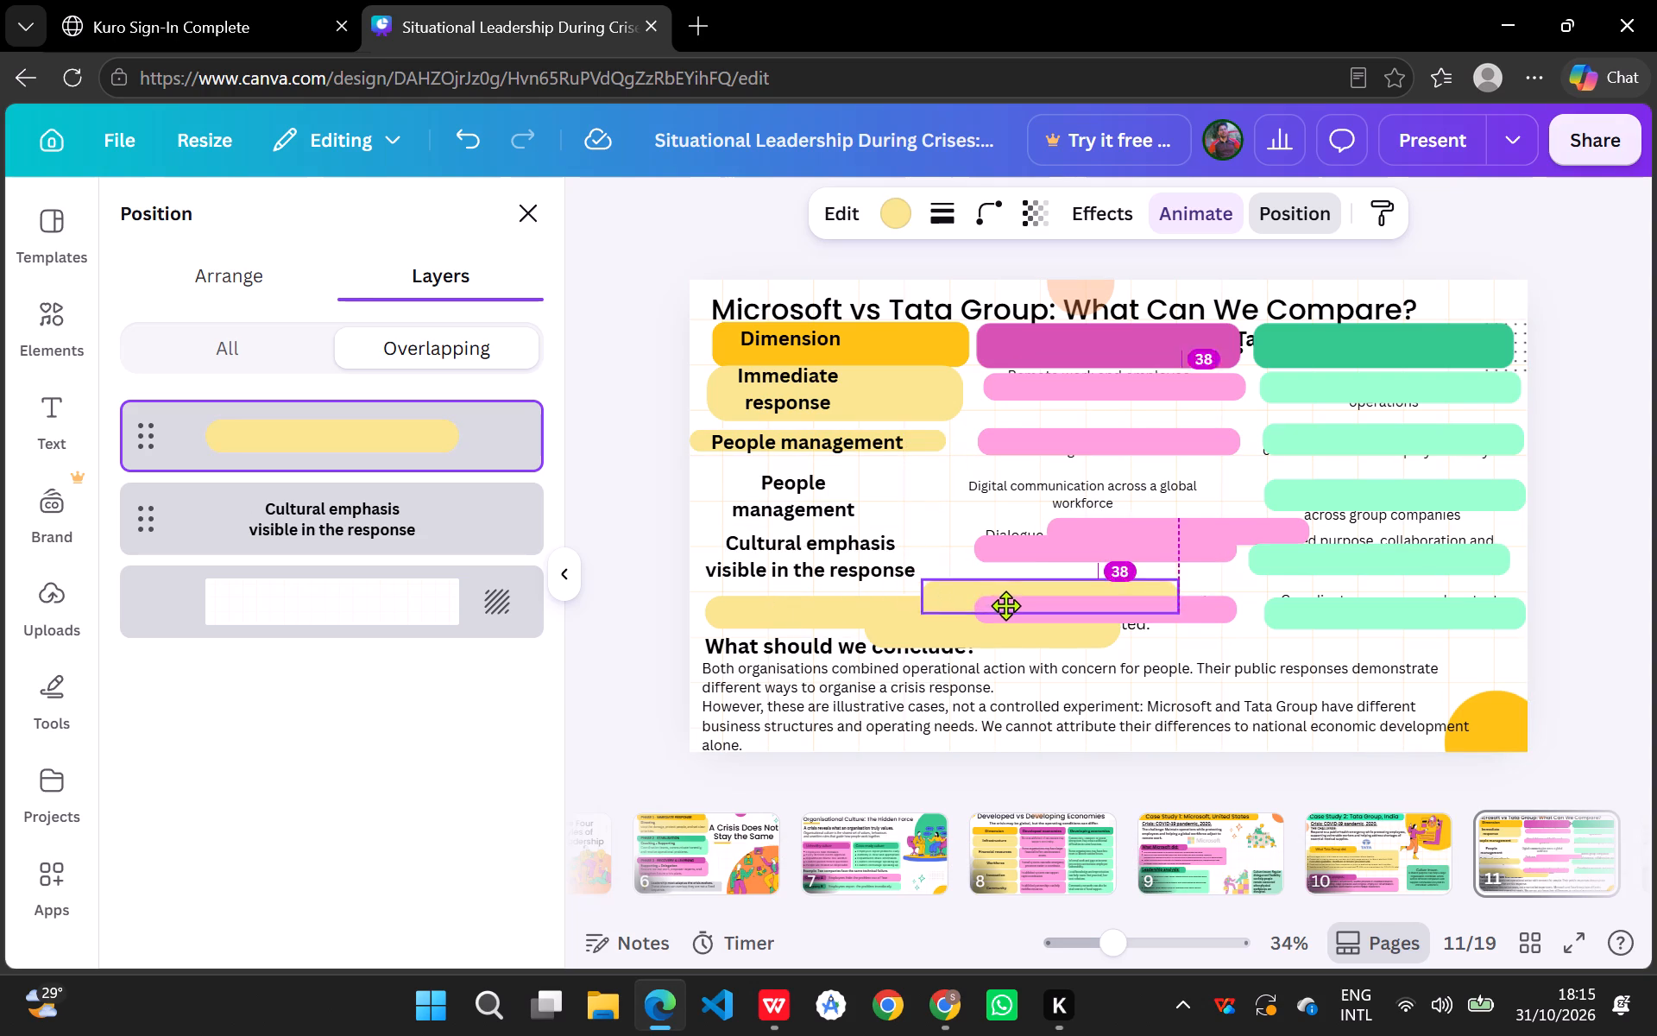
{"action": "left_click_drag", "start_coordinate": [1005, 605], "coordinate": [1010, 603]}
{"action": "left_click_drag", "start_coordinate": [1010, 603], "coordinate": [771, 505]}
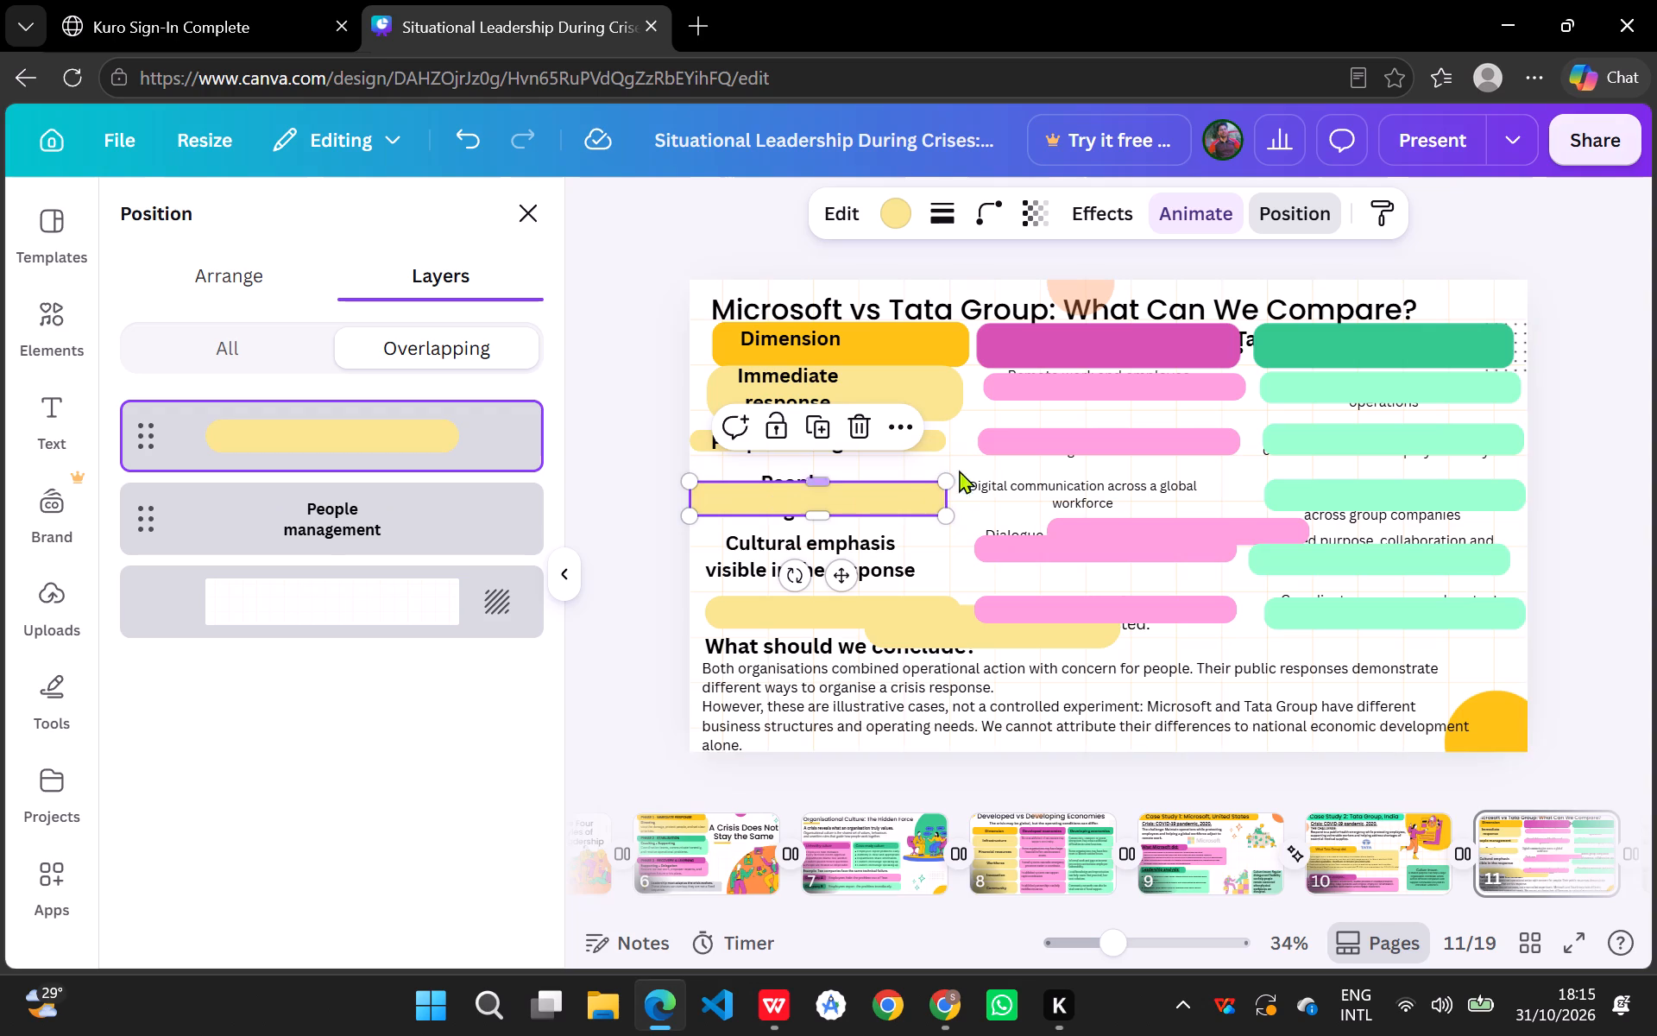
Realign the second, third and fourth light pink bars over their matching texts in the Microsoft column.
{"action": "left_click_drag", "start_coordinate": [1049, 441], "coordinate": [1060, 434]}
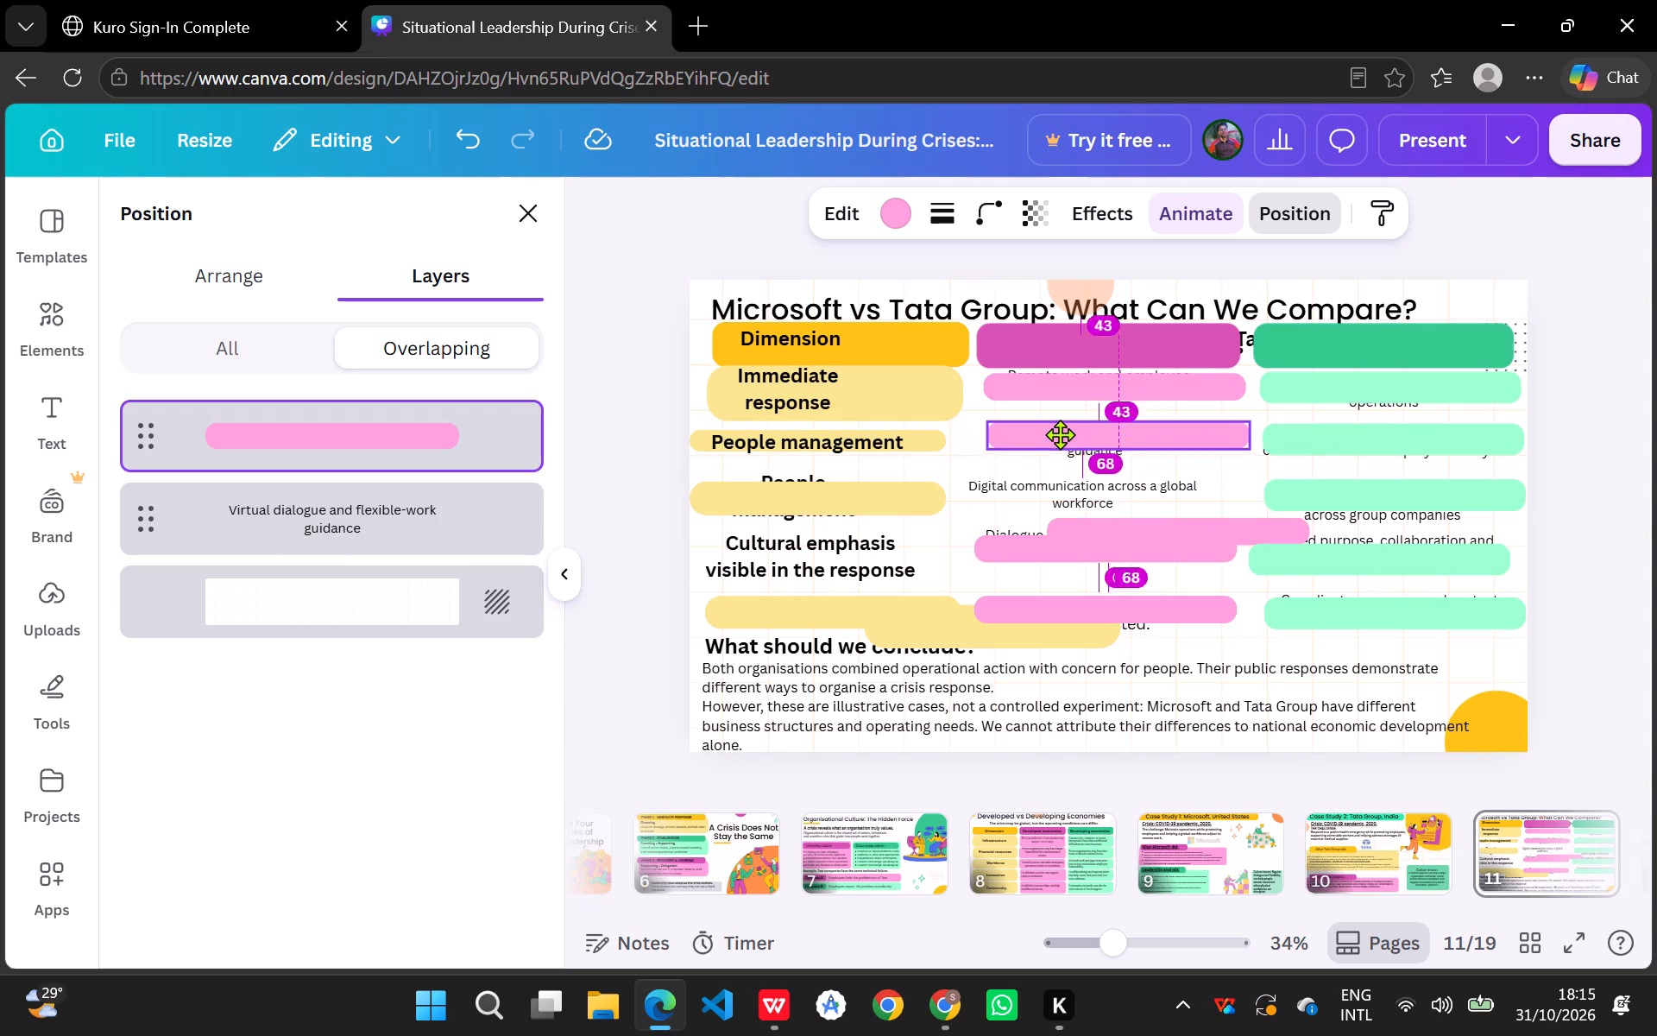
{"action": "left_click_drag", "start_coordinate": [1060, 434], "coordinate": [1060, 437]}
{"action": "left_click_drag", "start_coordinate": [1090, 531], "coordinate": [1030, 487]}
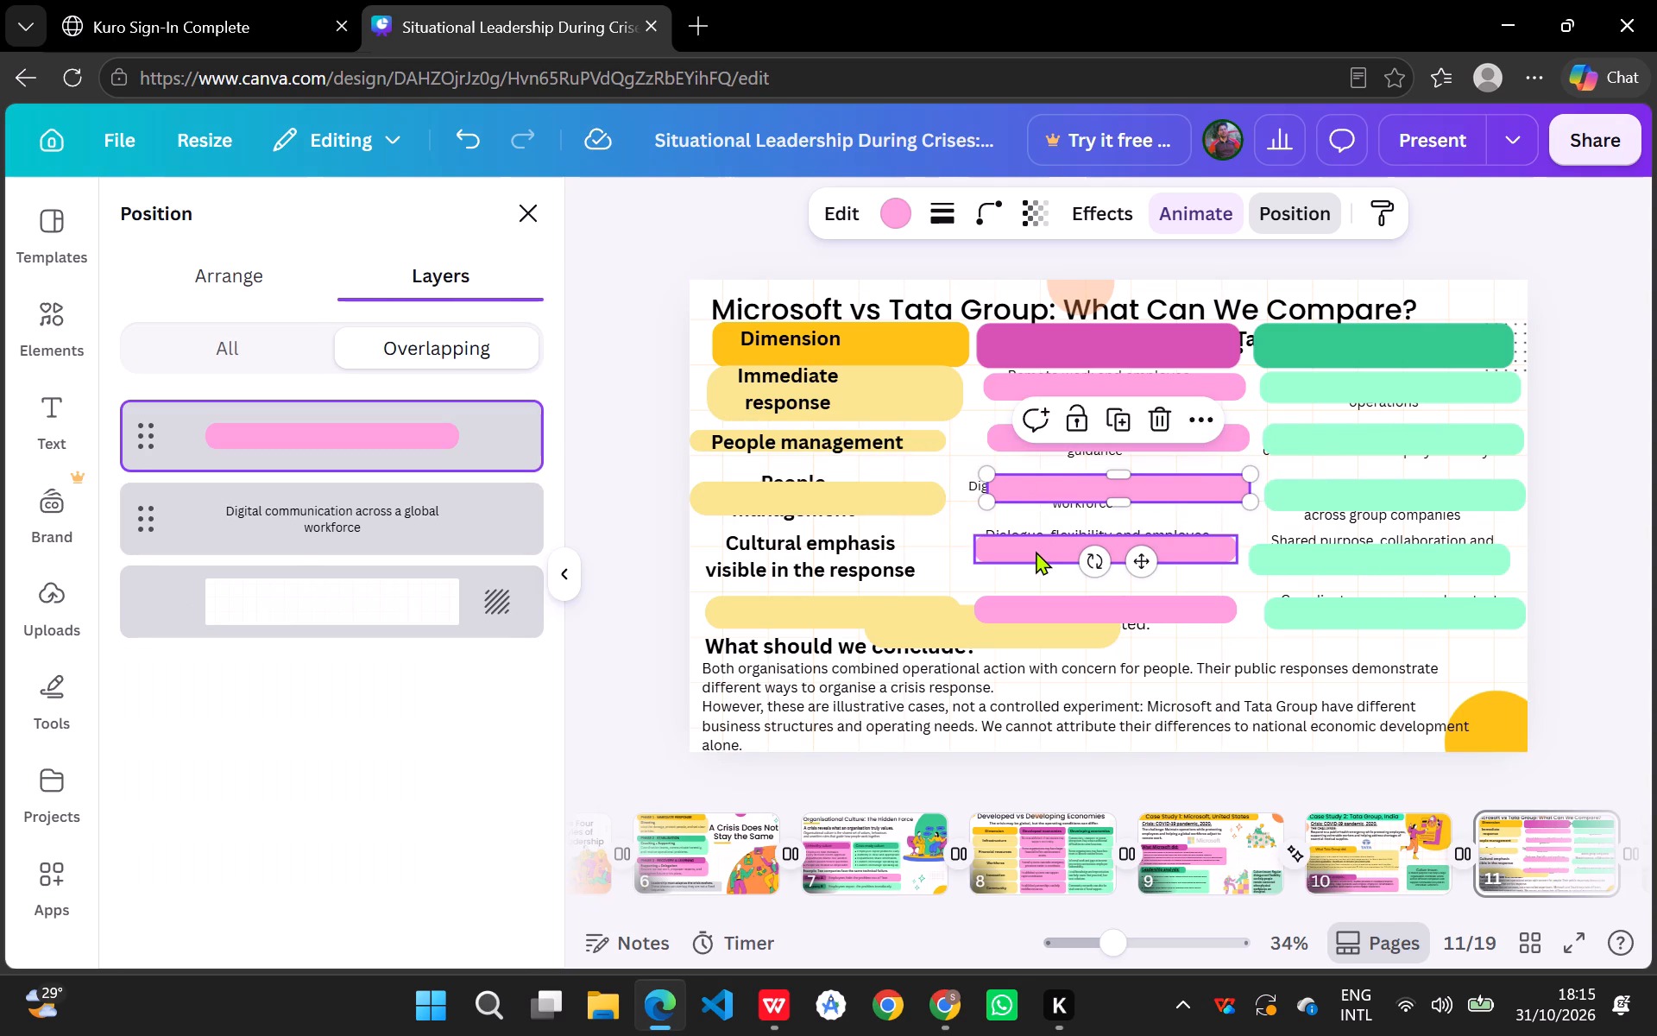
{"action": "left_click_drag", "start_coordinate": [1036, 551], "coordinate": [1039, 539]}
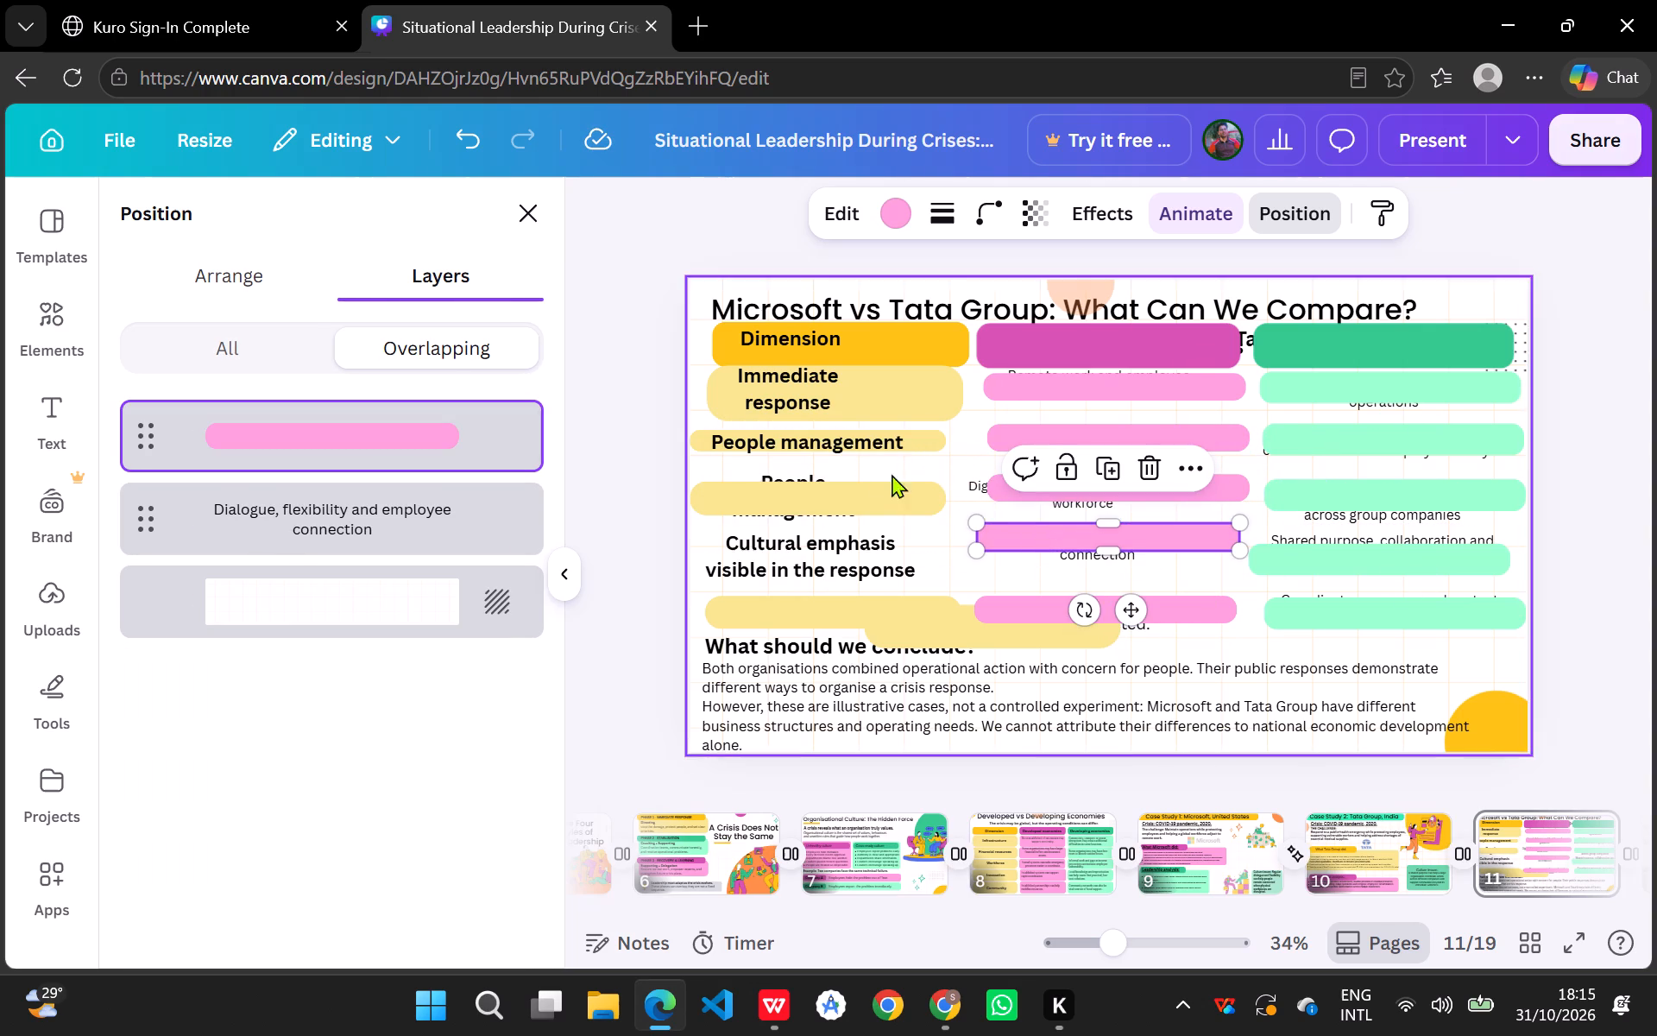
Bring the second "People management" text's layer in front of the light yellow bar covering it.
{"action": "left_click", "coordinate": [837, 496]}
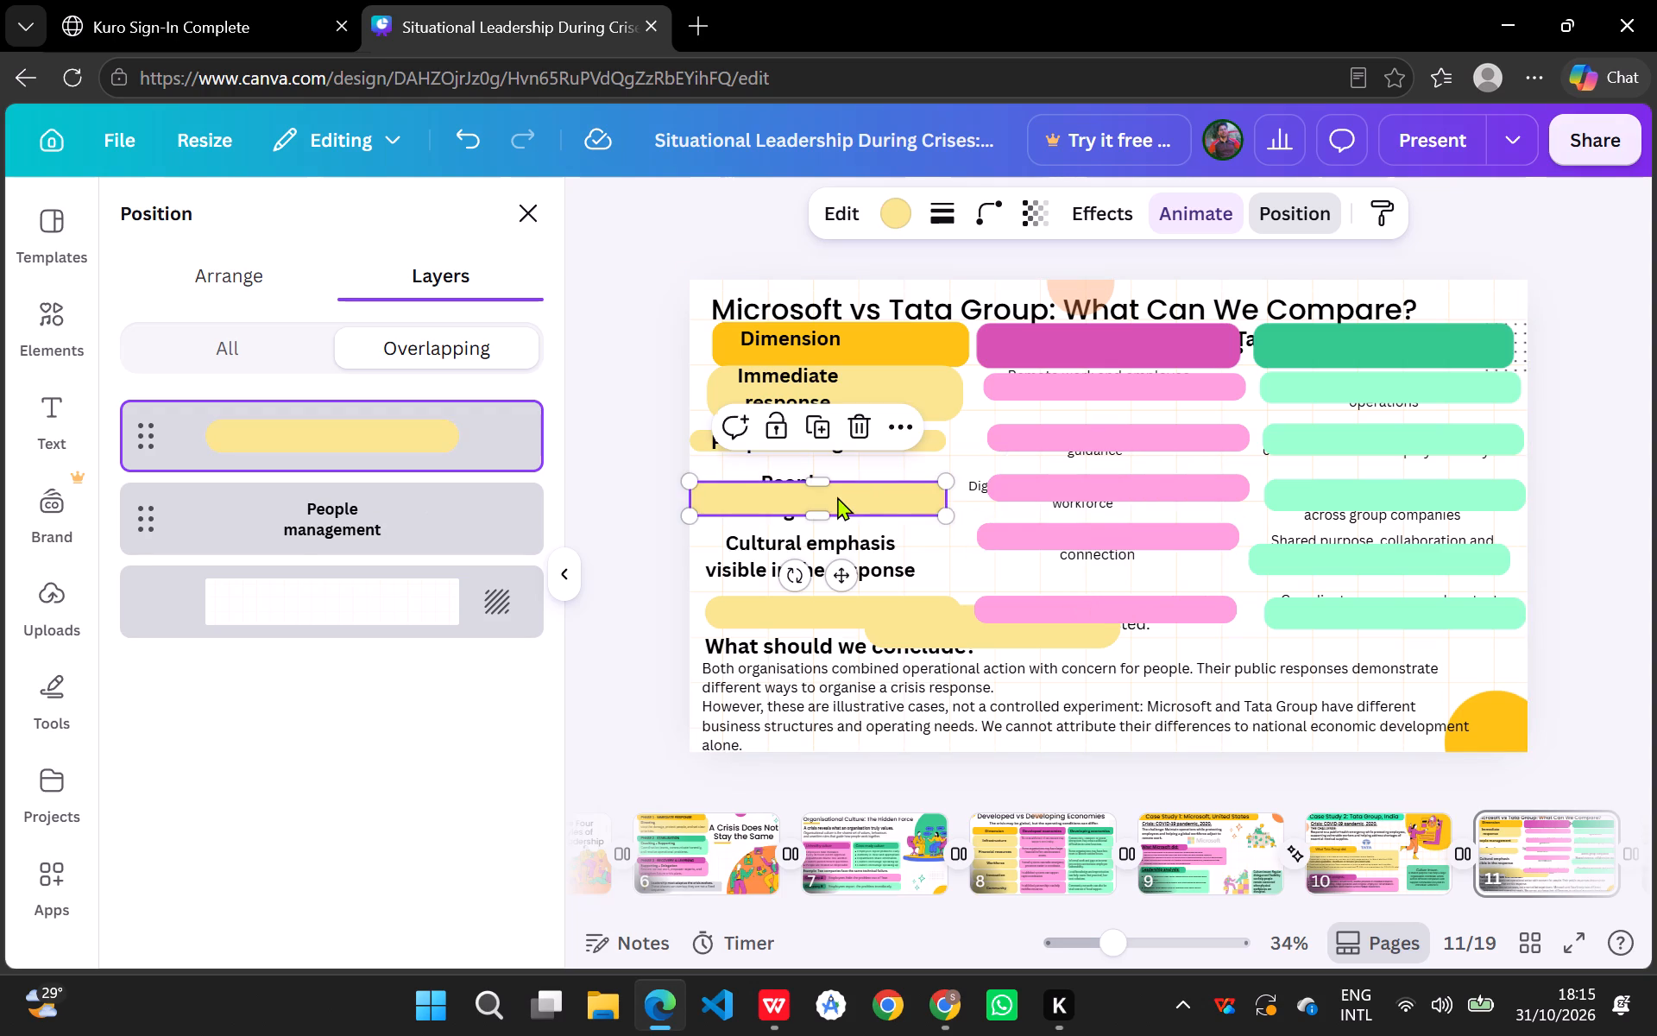
{"action": "left_click_drag", "start_coordinate": [339, 499], "coordinate": [347, 381]}
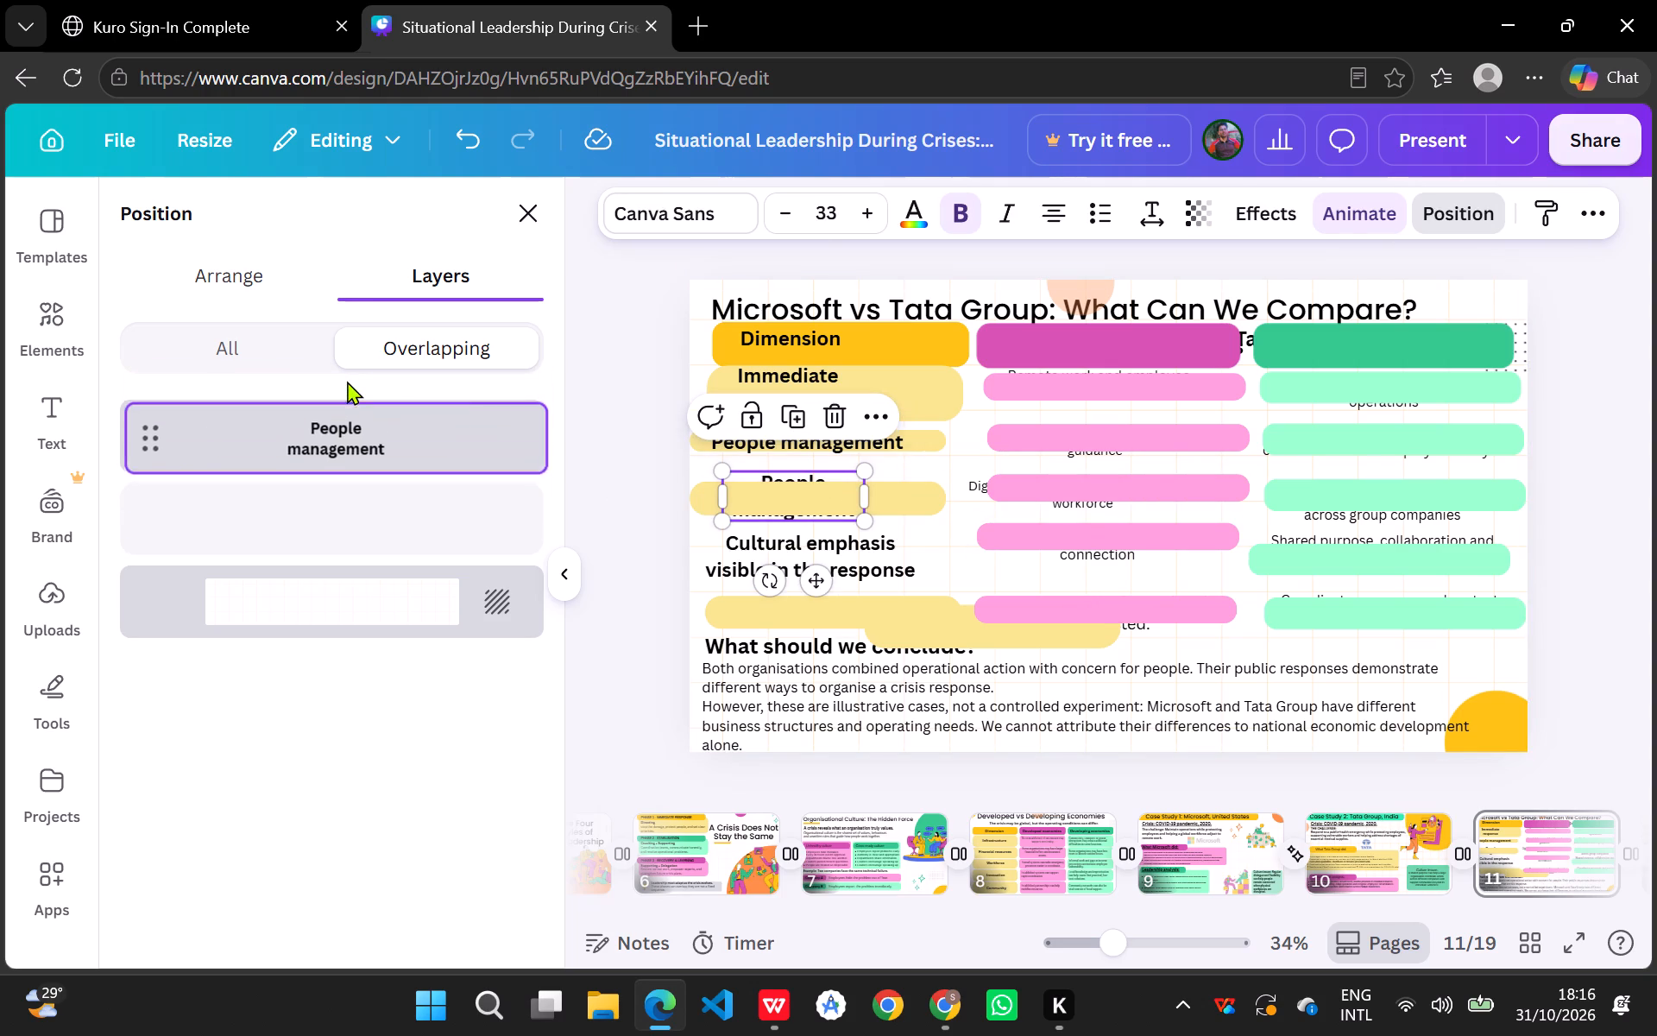
{"action": "left_click_drag", "start_coordinate": [345, 509], "coordinate": [366, 379]}
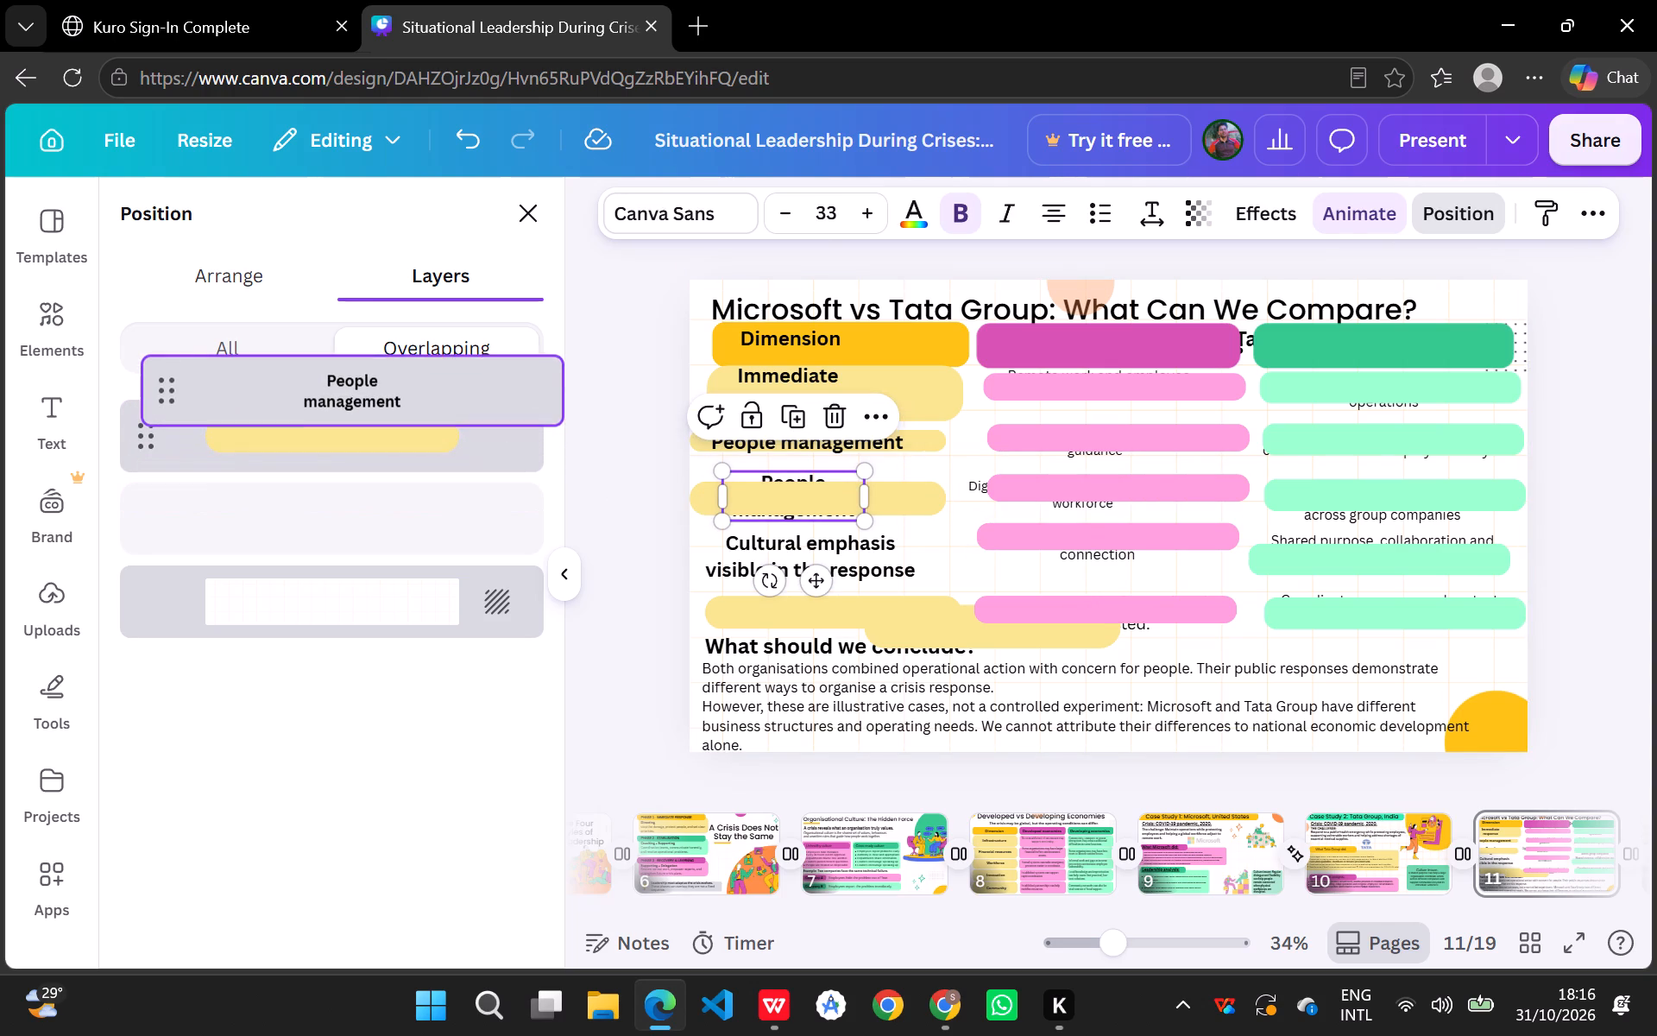
{"action": "left_click_drag", "start_coordinate": [366, 379], "coordinate": [355, 398]}
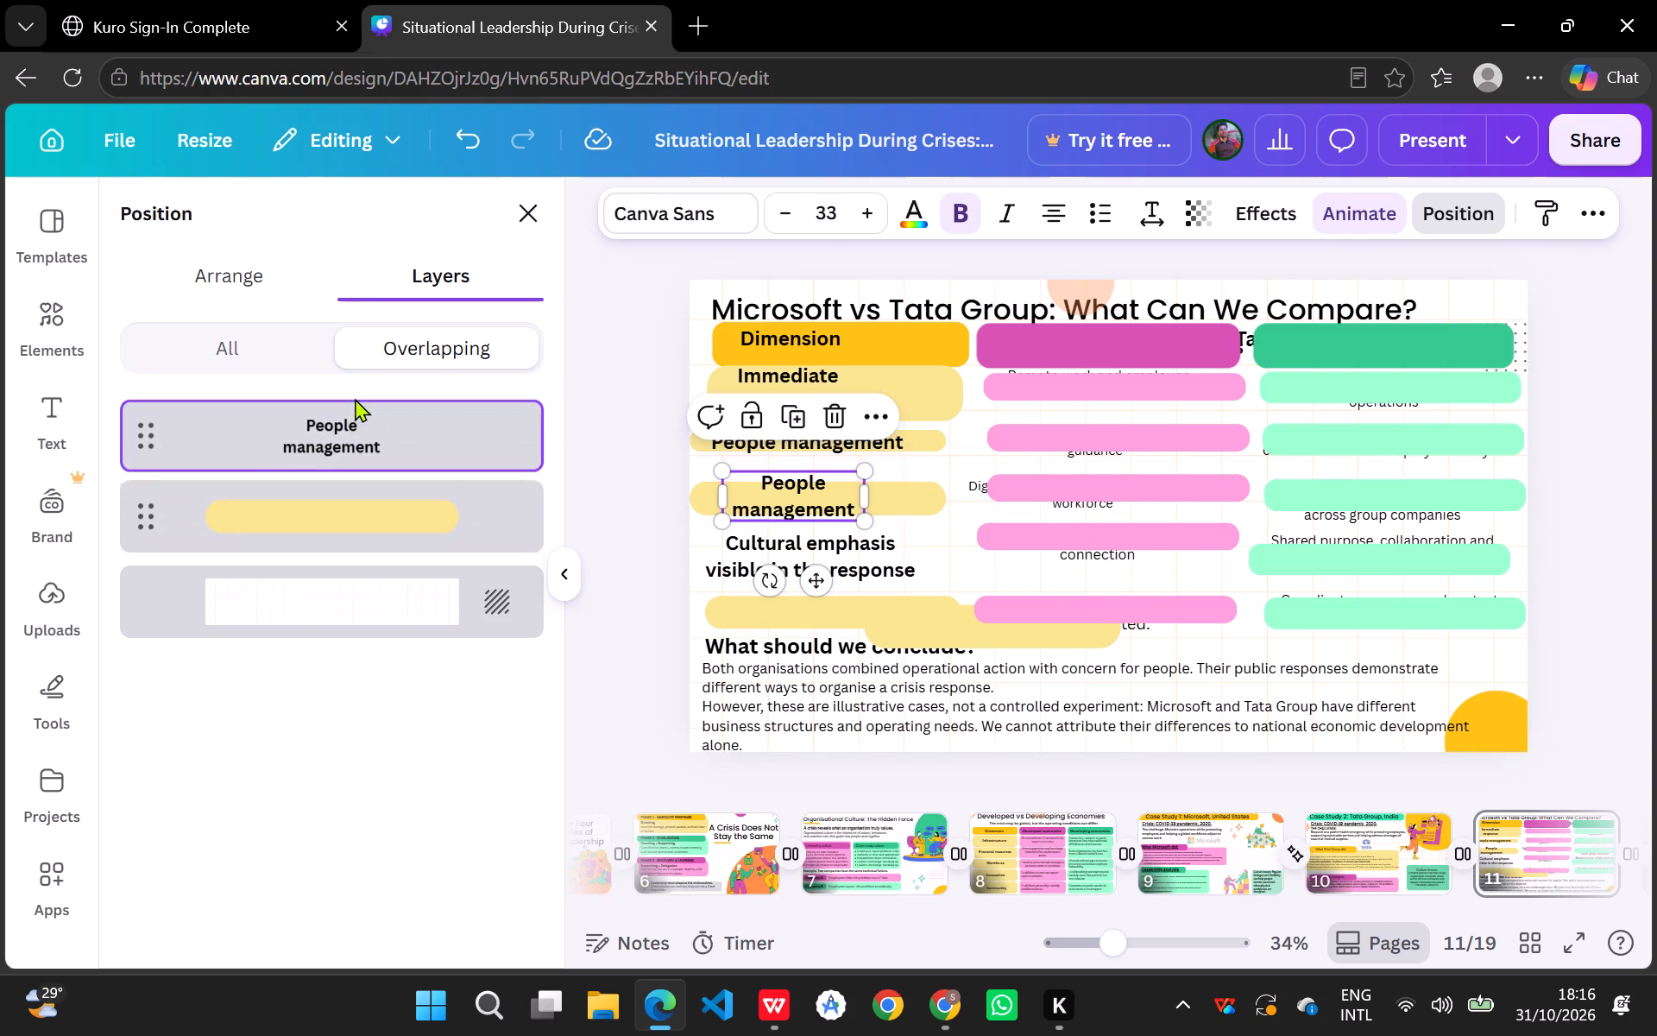
Move the "Practical lesson" row's yellow bar up onto the "Cultural emphasis" text and put the larger yellow panel in its place.
{"action": "left_click_drag", "start_coordinate": [824, 623], "coordinate": [826, 591]}
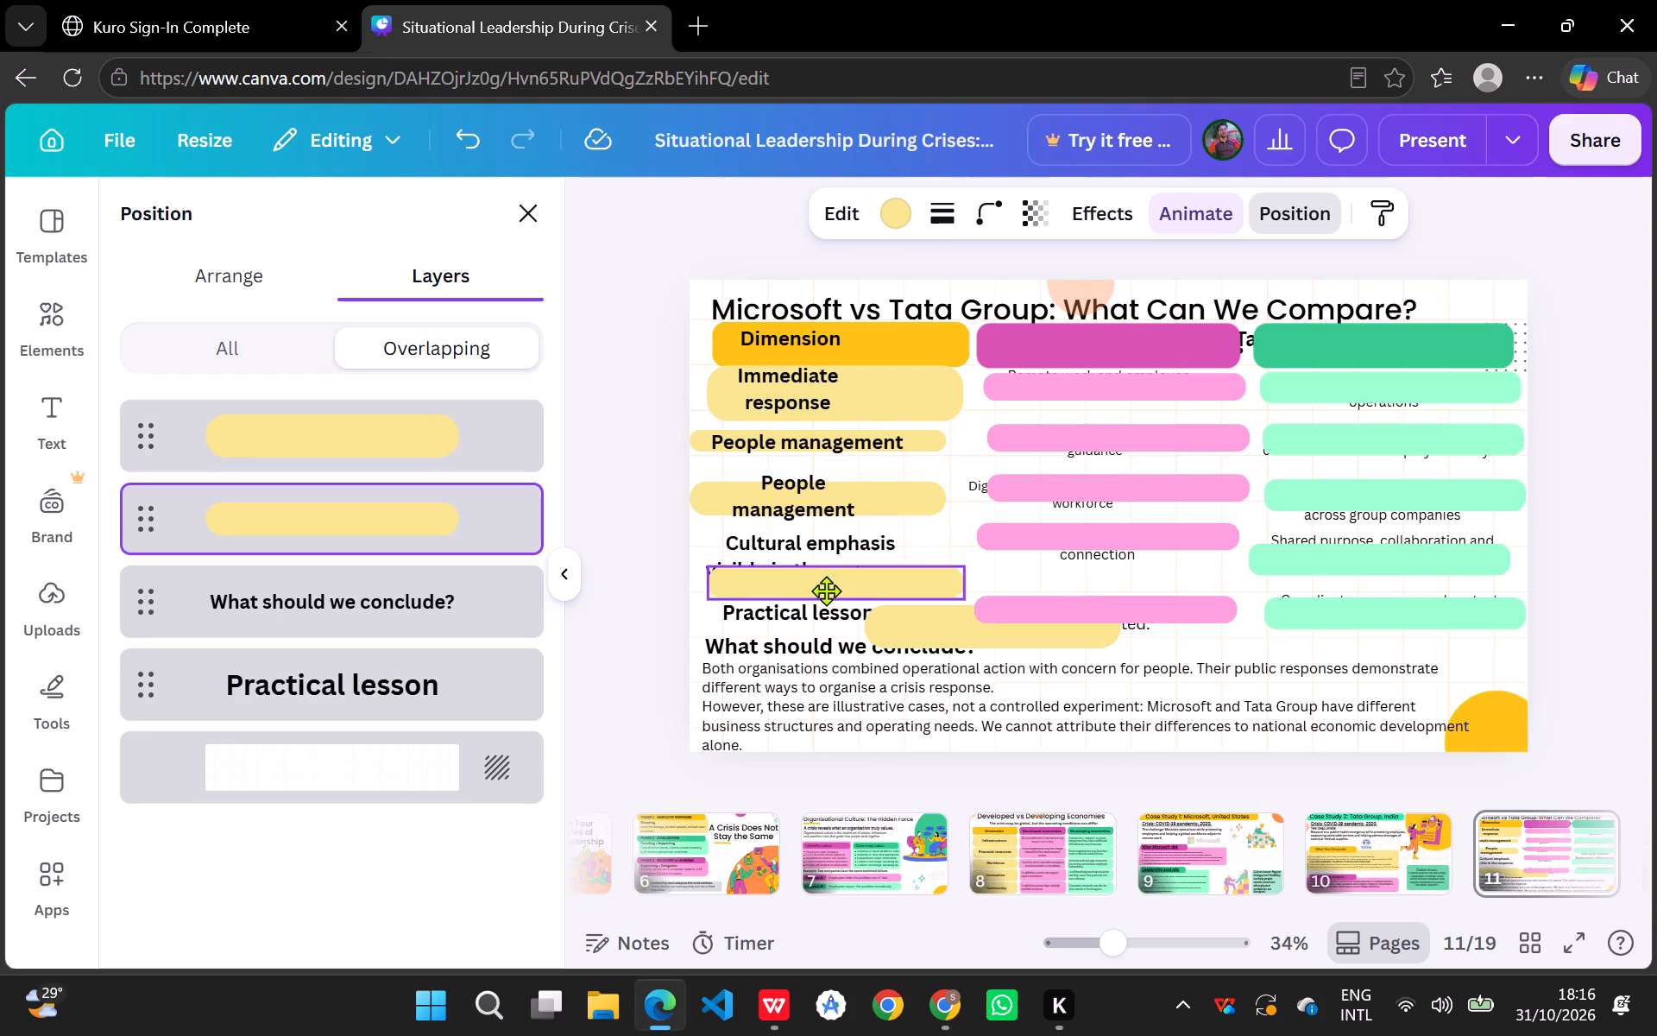
{"action": "left_click_drag", "start_coordinate": [826, 591], "coordinate": [822, 572]}
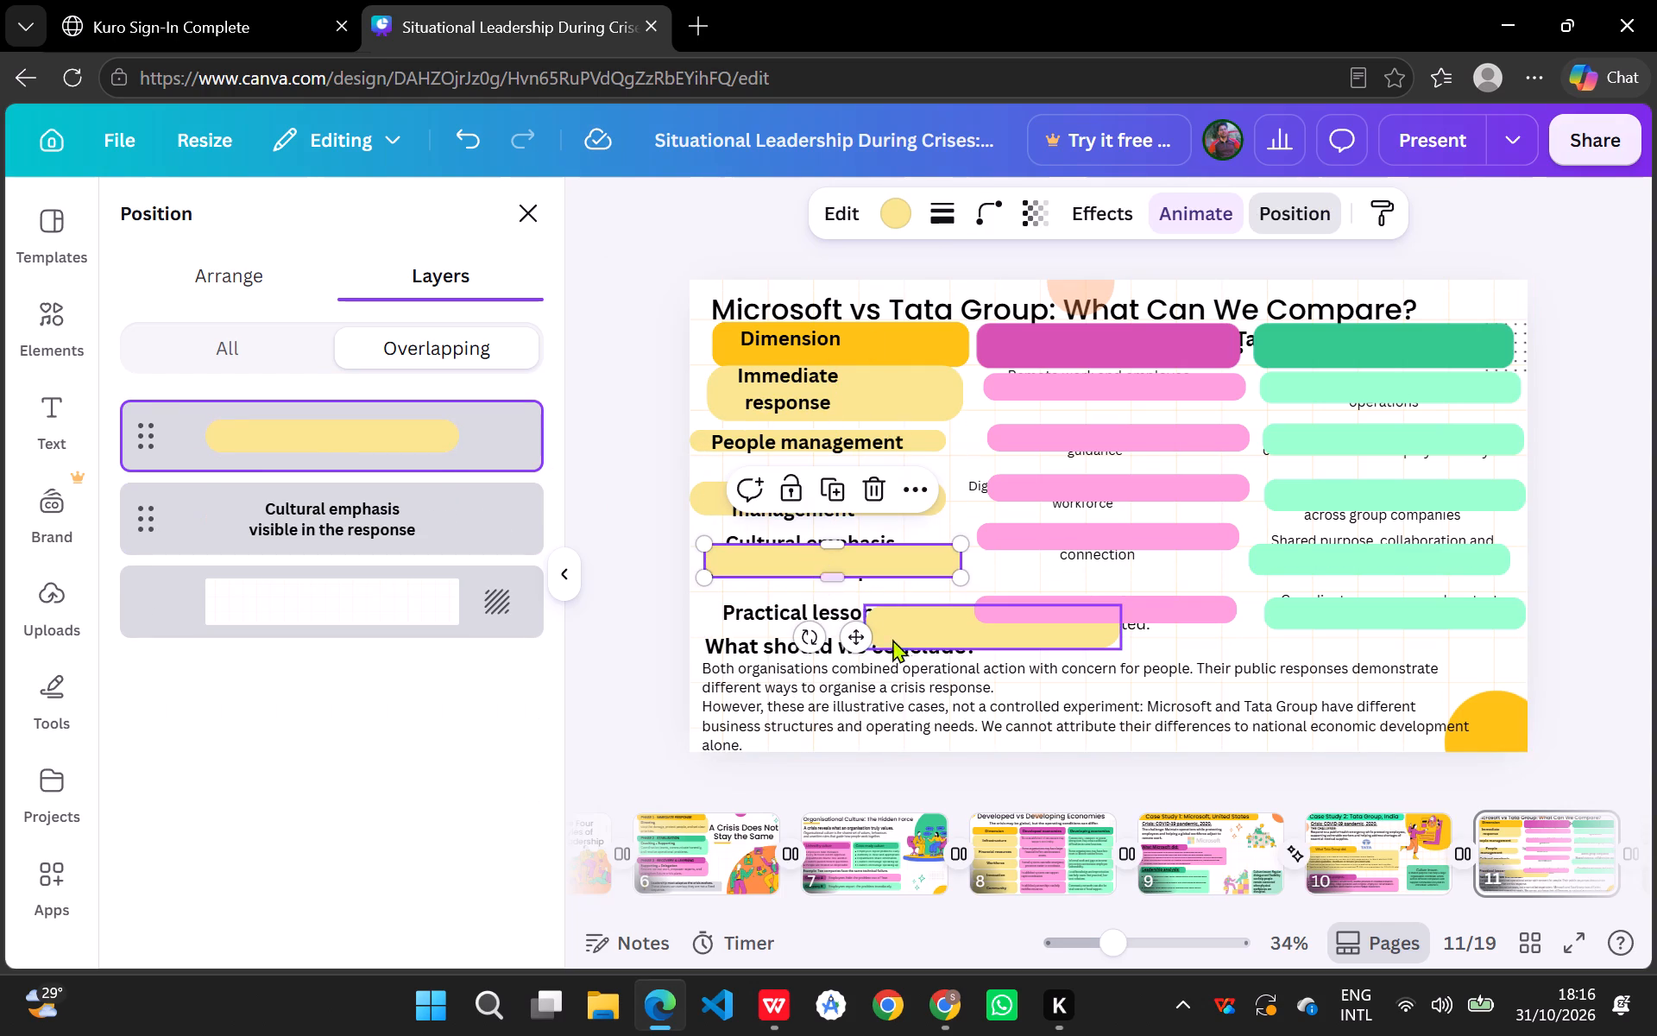
{"action": "left_click_drag", "start_coordinate": [929, 637], "coordinate": [782, 629]}
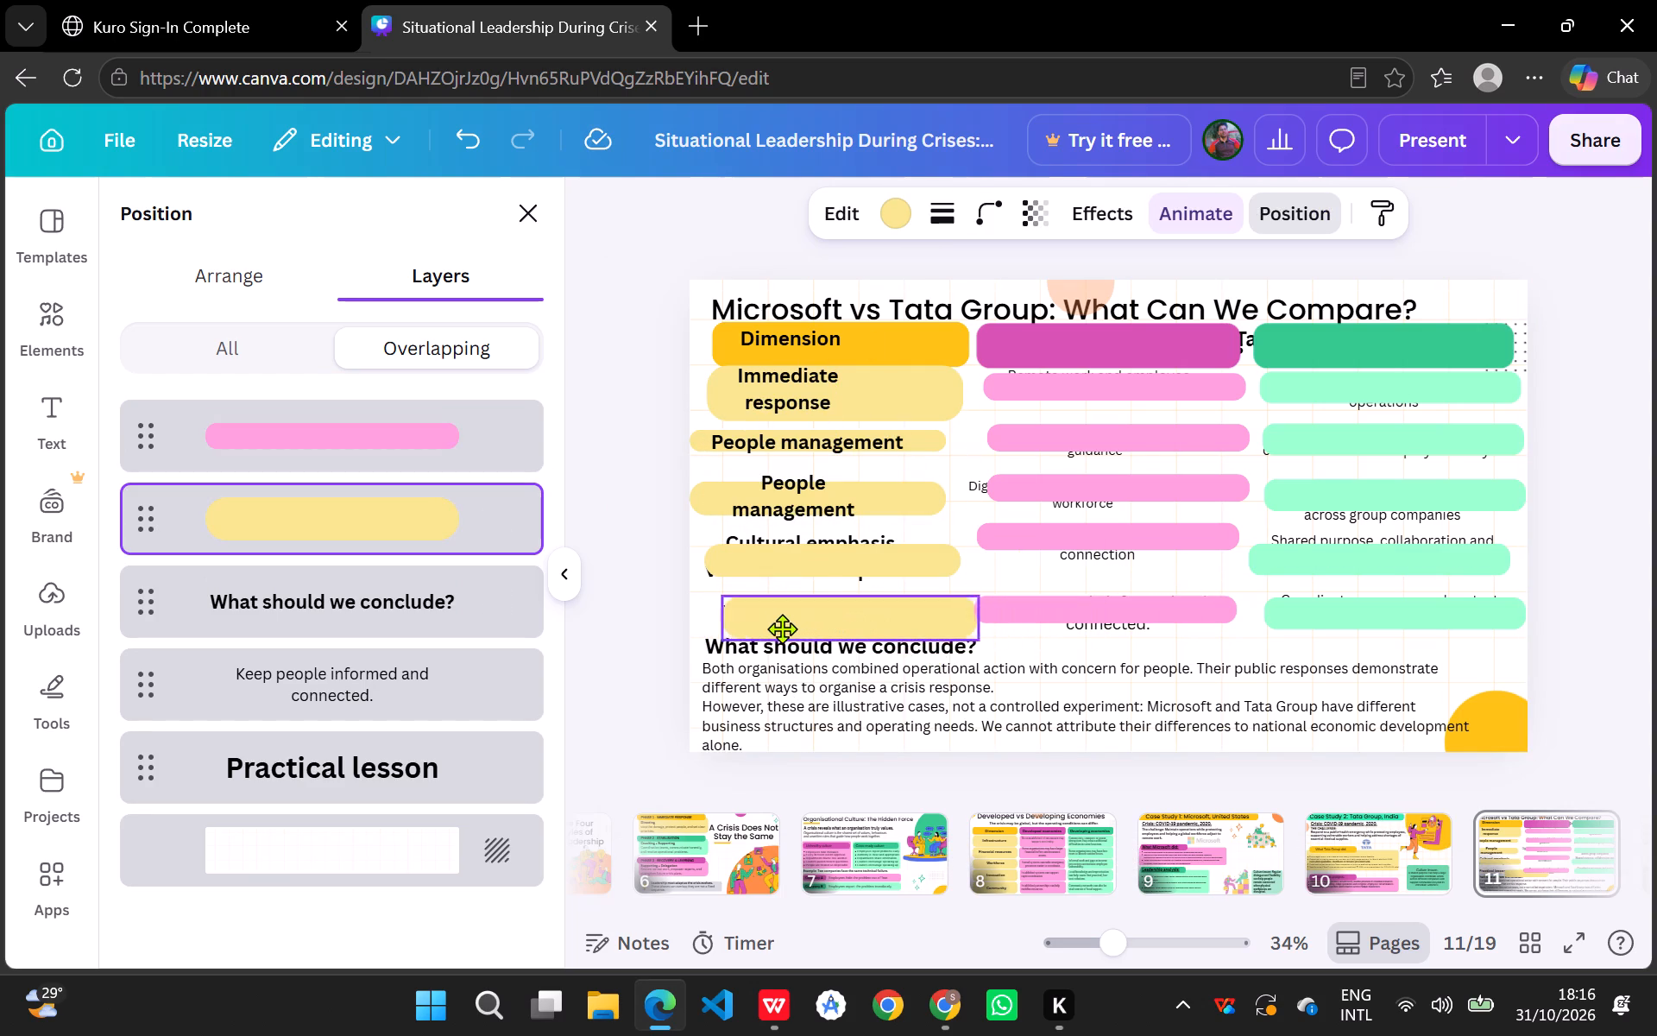
{"action": "left_click_drag", "start_coordinate": [782, 629], "coordinate": [768, 625]}
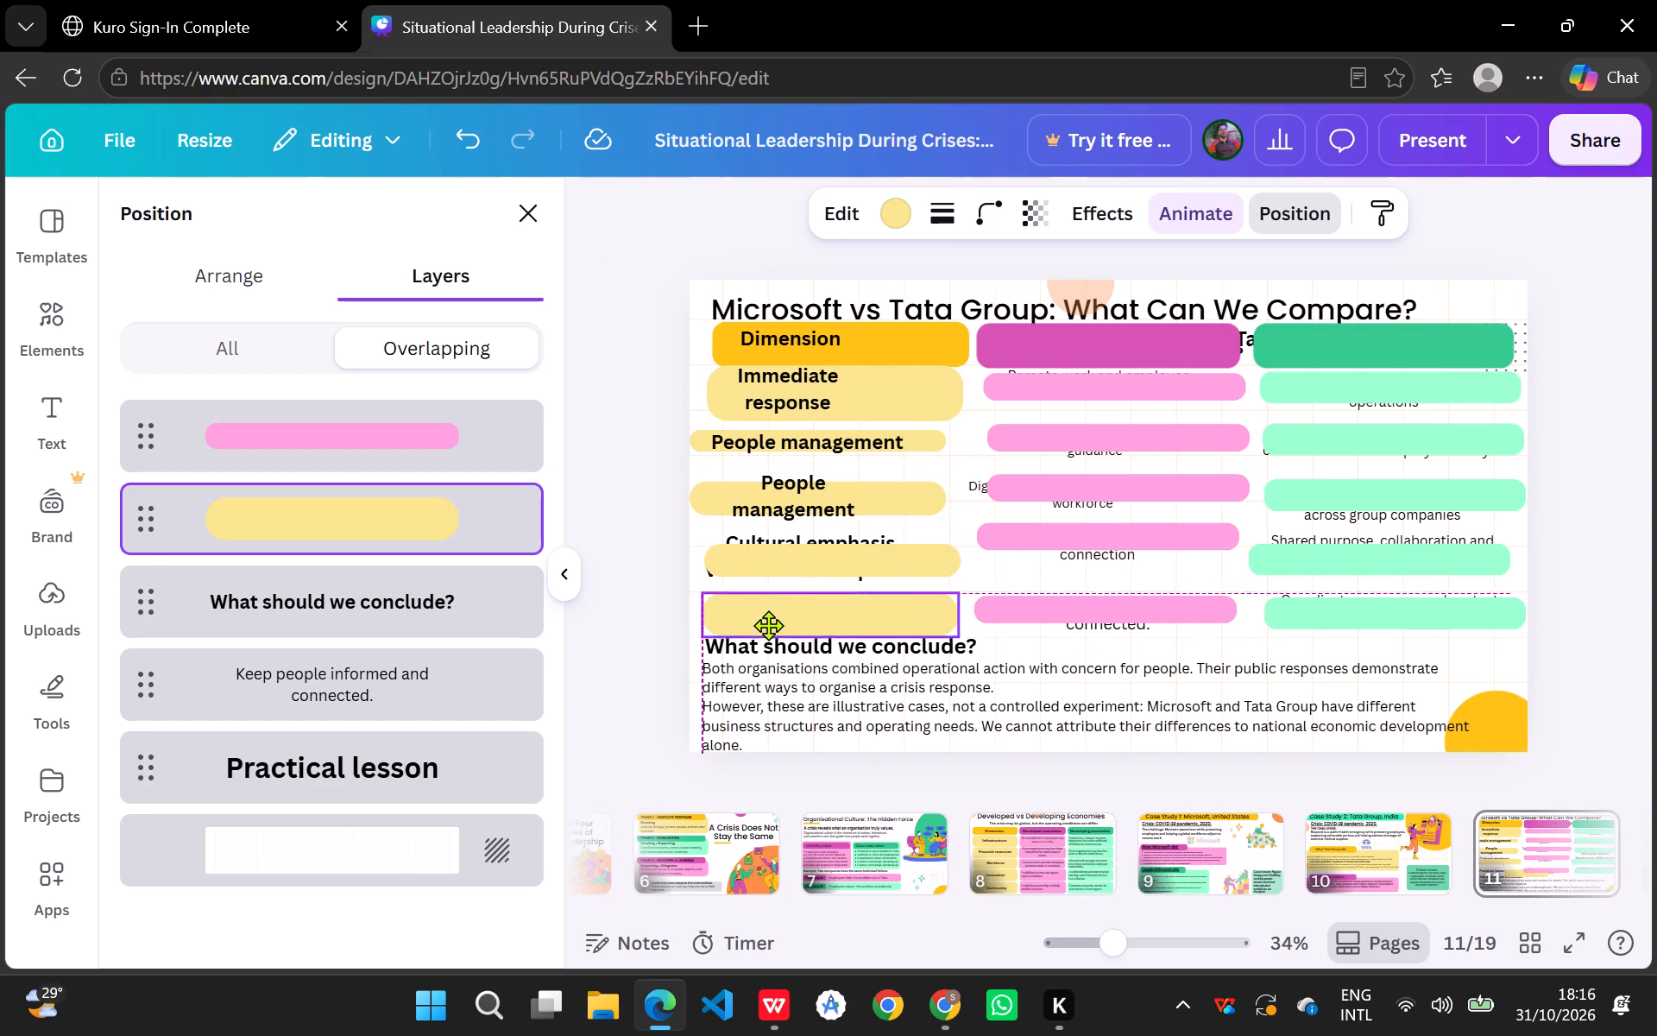
{"action": "left_click_drag", "start_coordinate": [768, 625], "coordinate": [769, 621]}
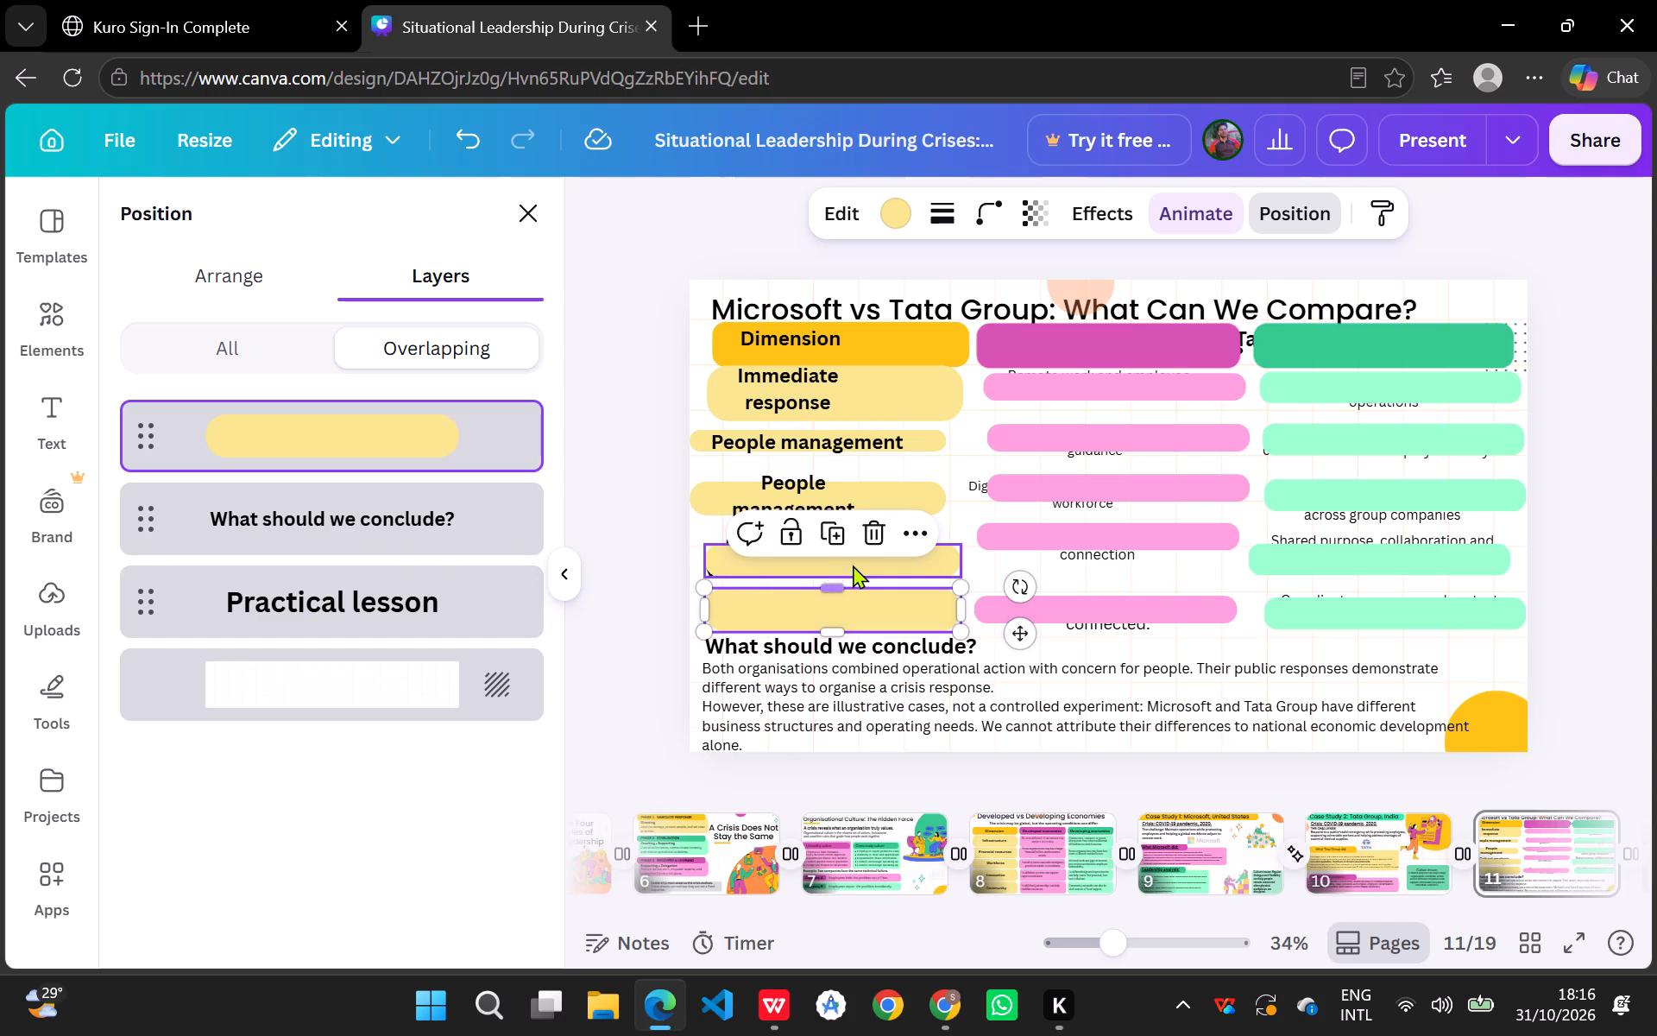
Bring the "Cultural emphasis visible in the response" and "Practical lesson" texts' layers in front of their light yellow bars.
{"action": "left_click", "coordinate": [854, 567]}
{"action": "left_click_drag", "start_coordinate": [432, 531], "coordinate": [440, 420]}
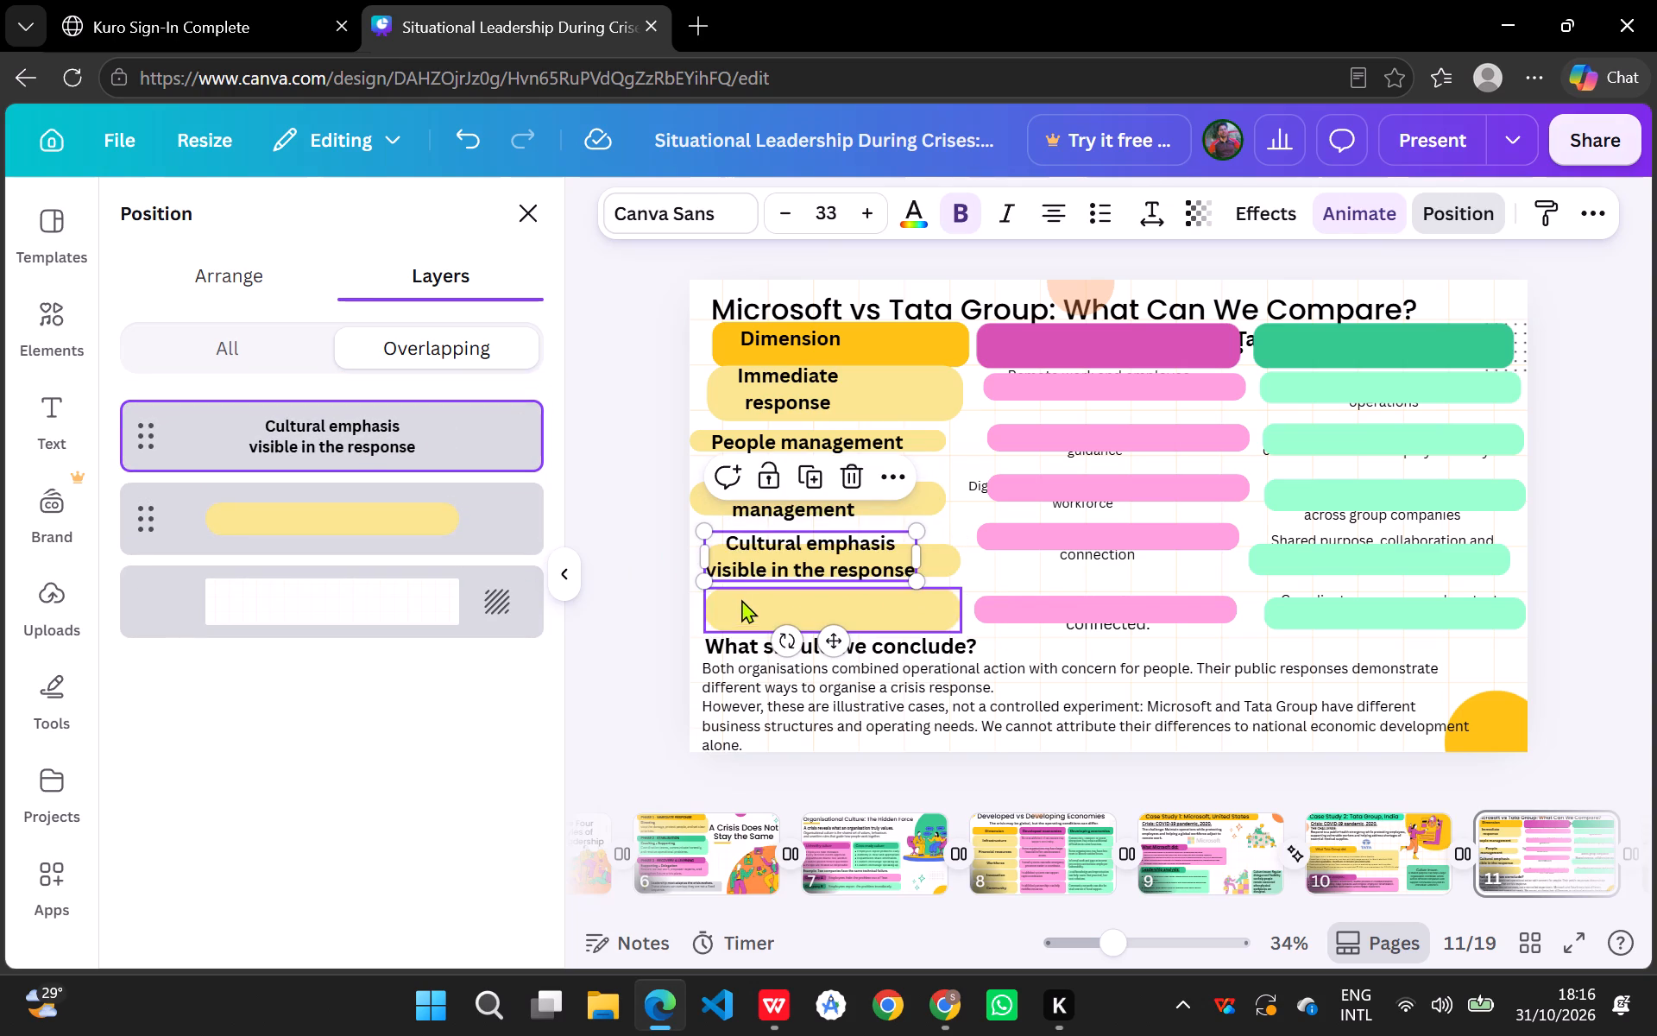
{"action": "left_click", "coordinate": [743, 603]}
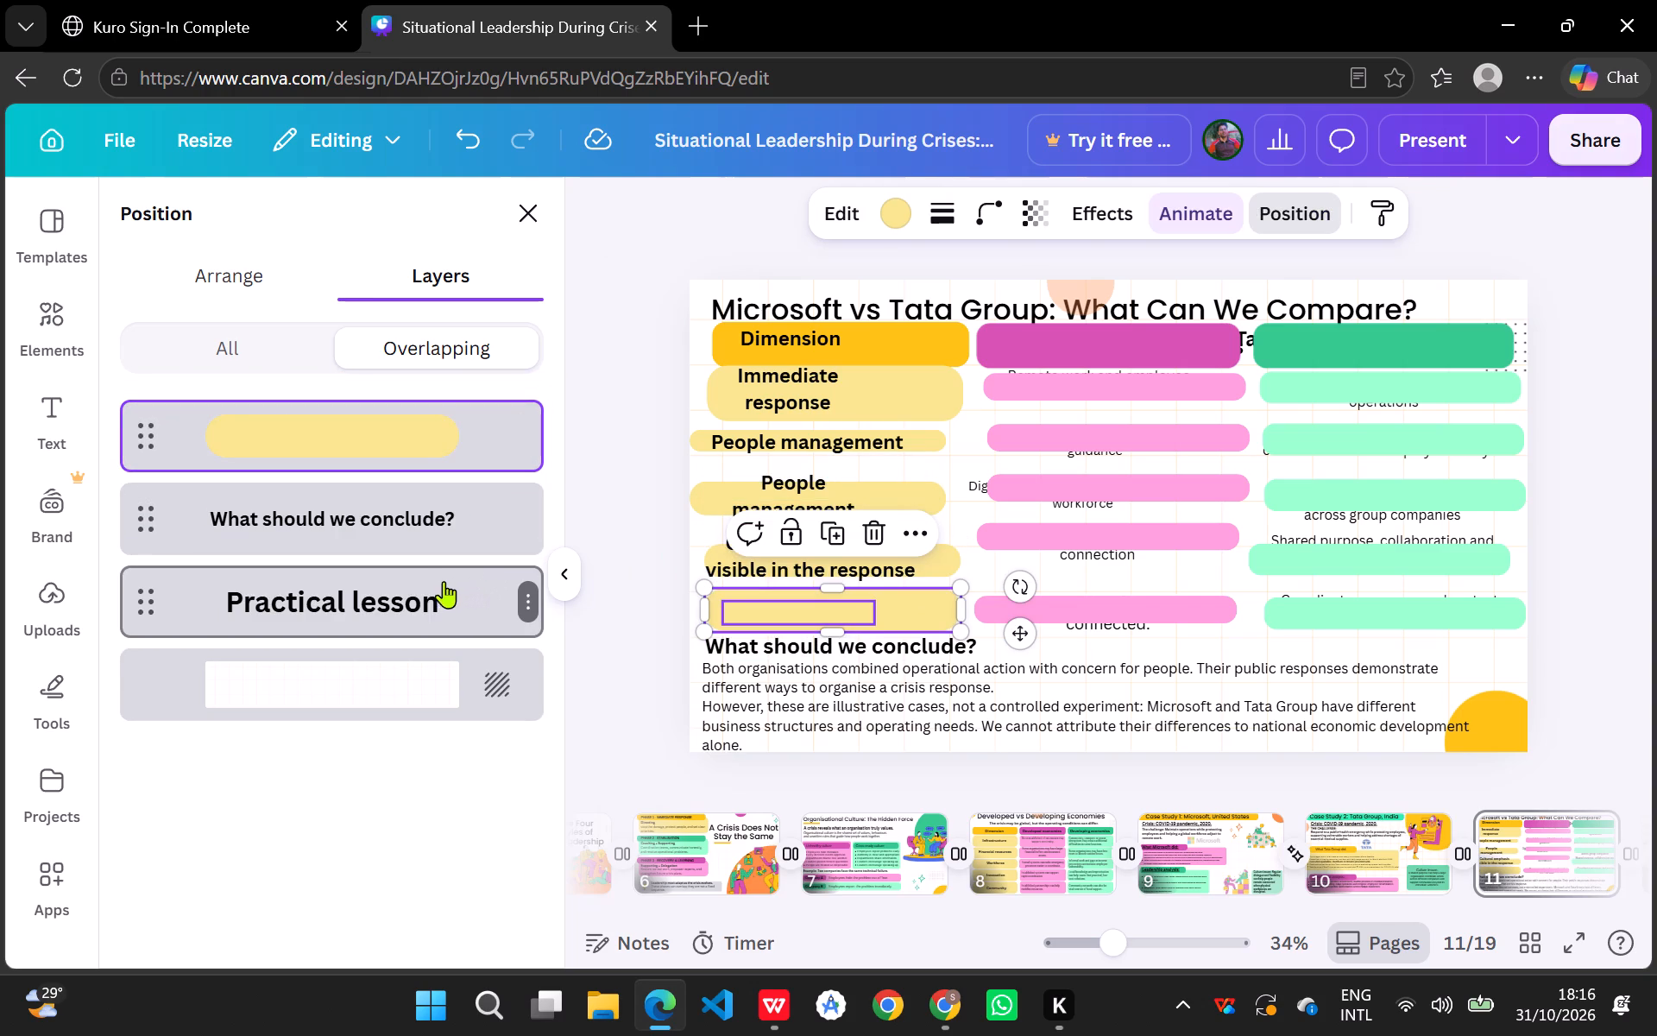
{"action": "left_click_drag", "start_coordinate": [438, 583], "coordinate": [439, 374]}
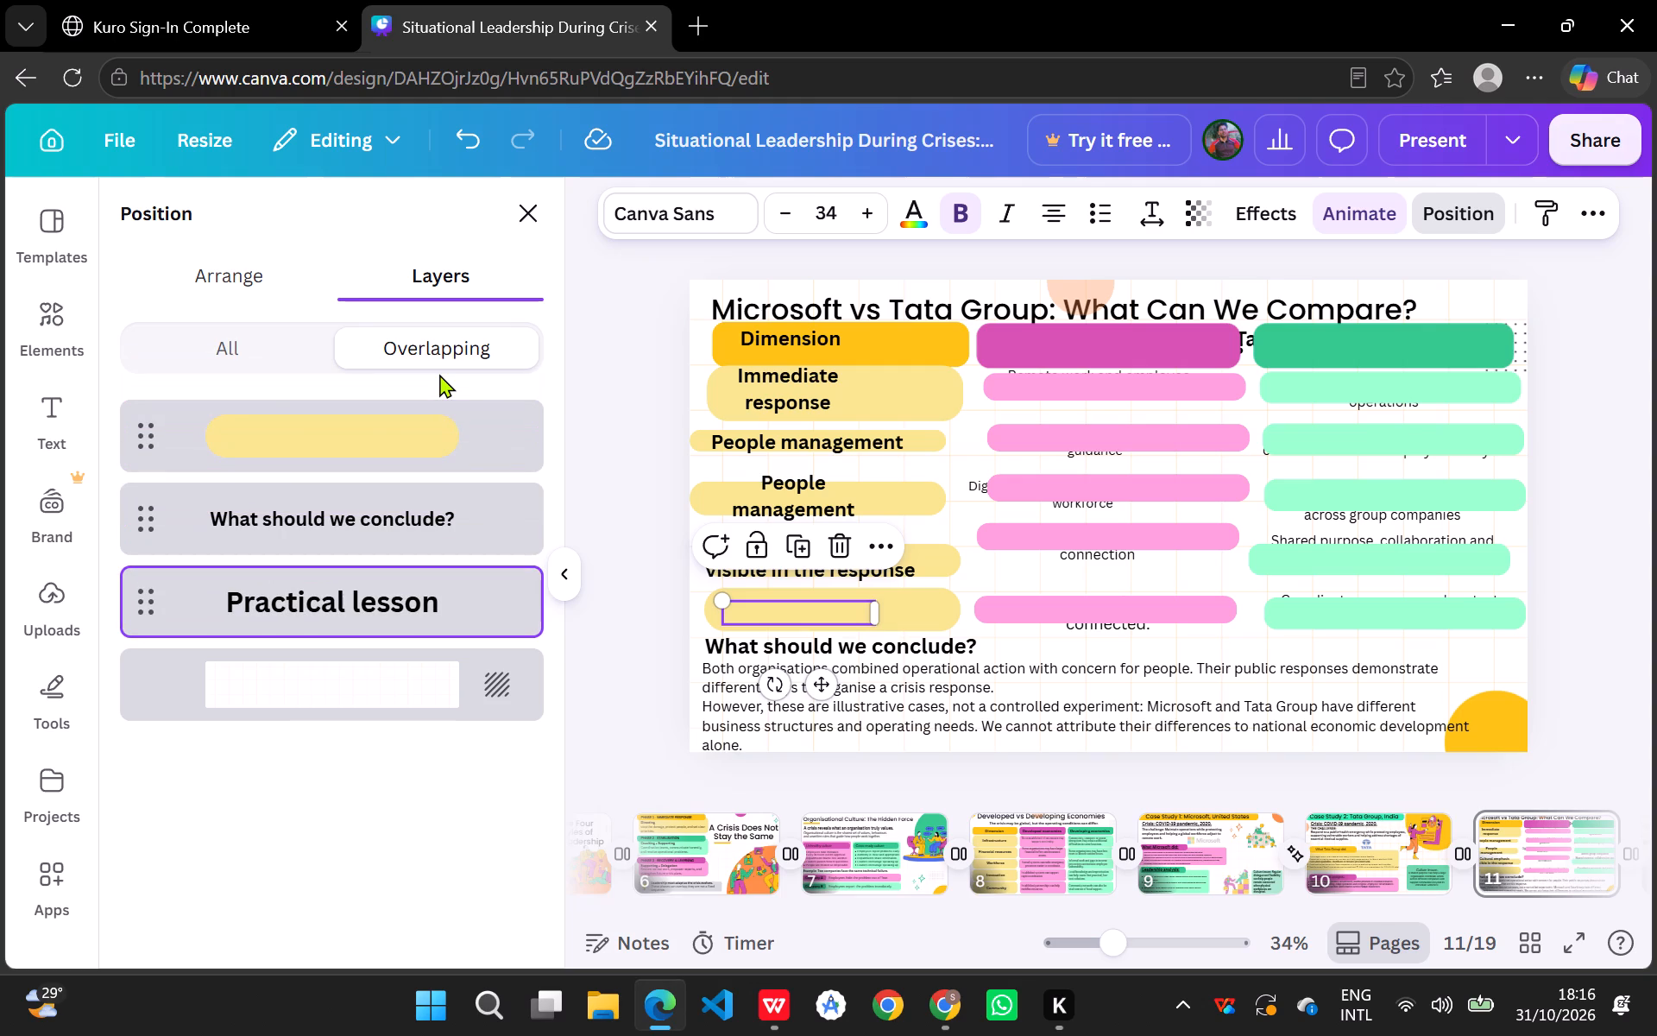
{"action": "left_click_drag", "start_coordinate": [413, 603], "coordinate": [440, 410]}
Bring the "Remote work and employee communication" and "Virtual dialogue and flexible-work guidance" texts' layers in front of their light pink bars.
{"action": "left_click", "coordinate": [1104, 569]}
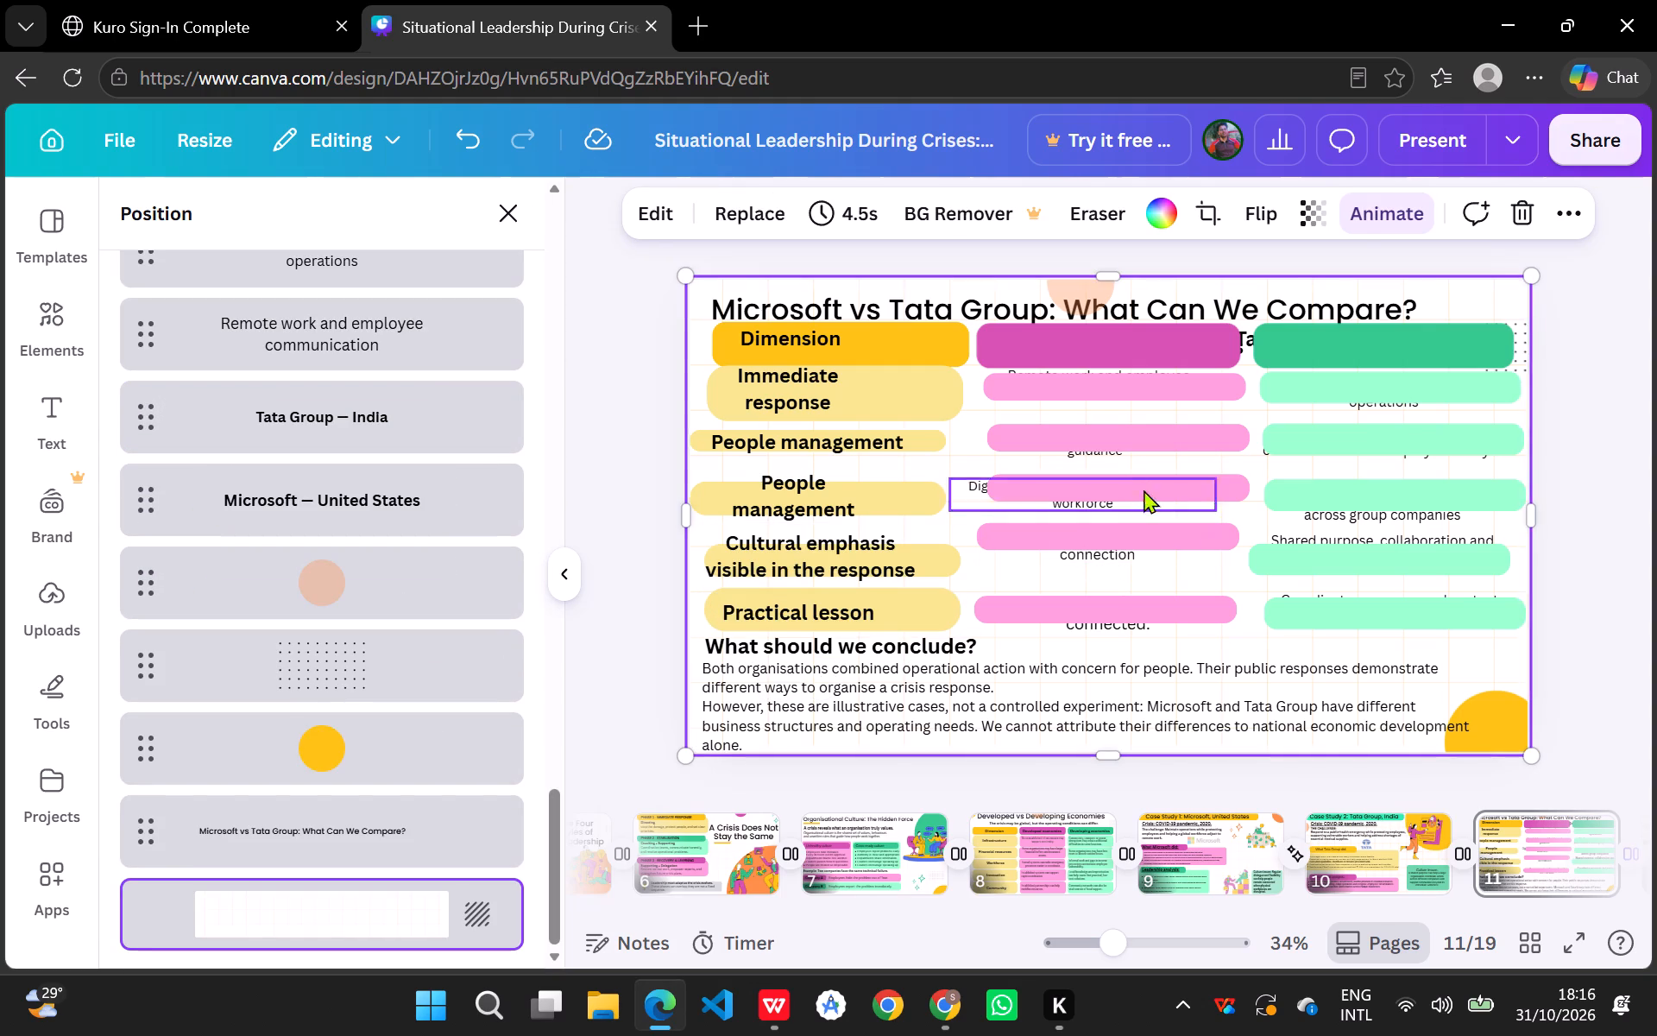
{"action": "left_click", "coordinate": [1107, 394]}
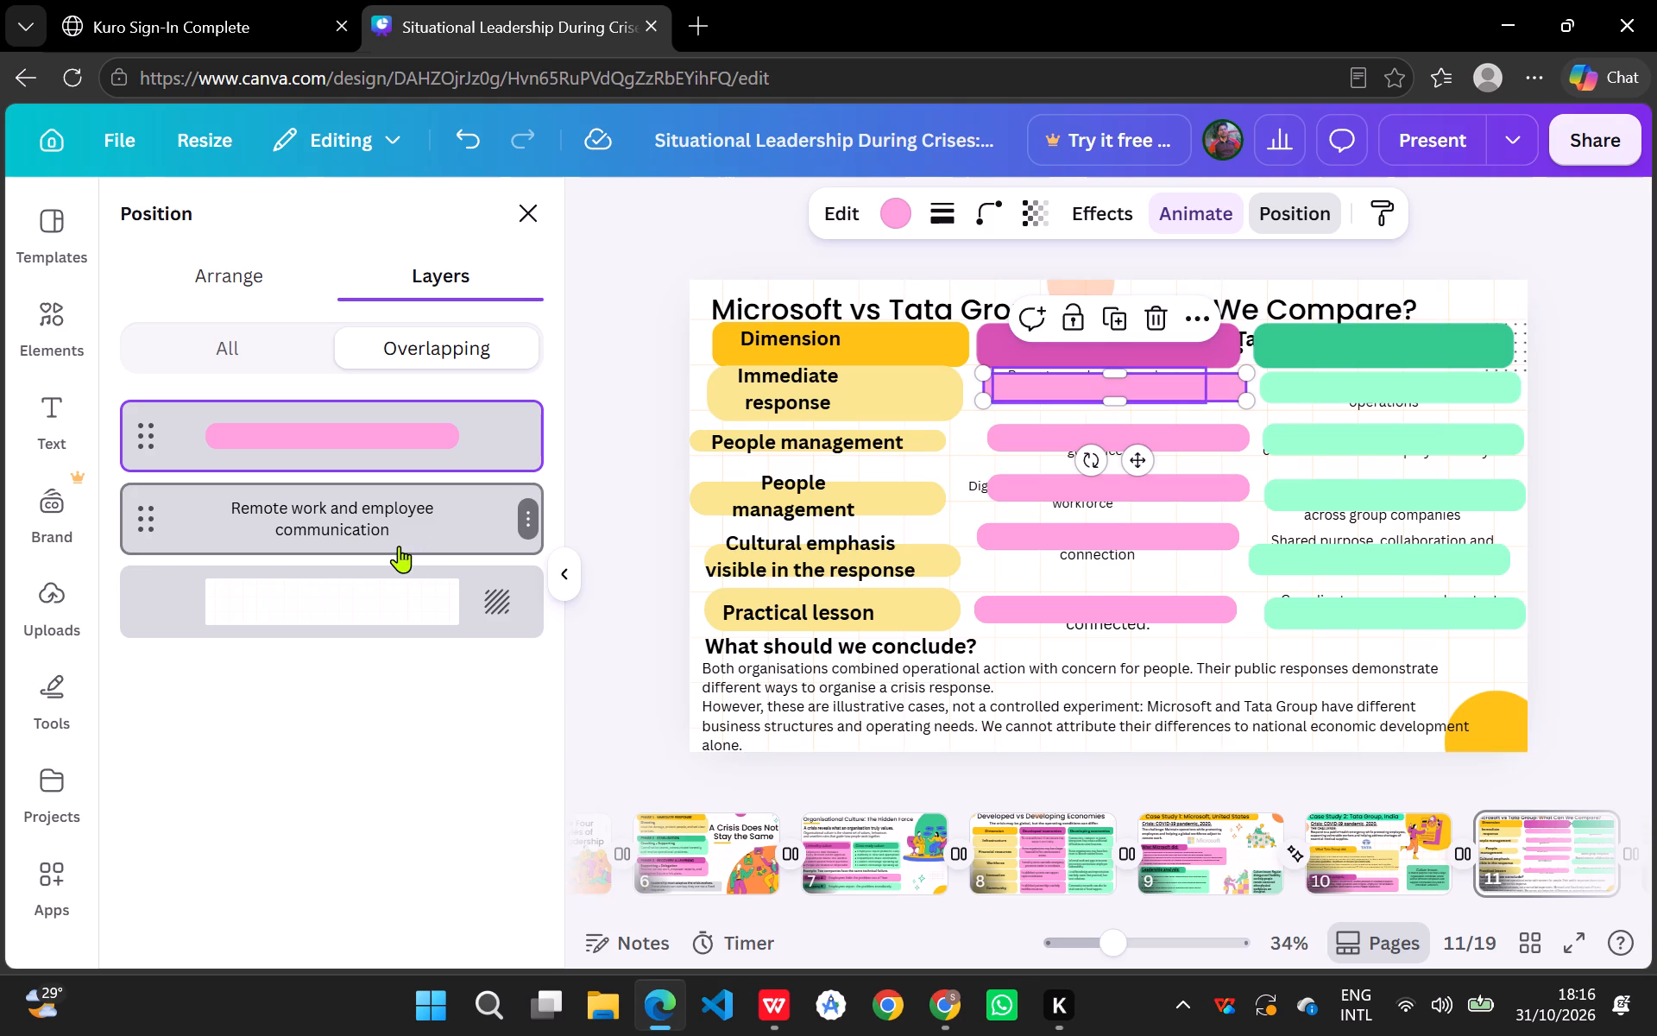
{"action": "left_click_drag", "start_coordinate": [399, 546], "coordinate": [411, 439]}
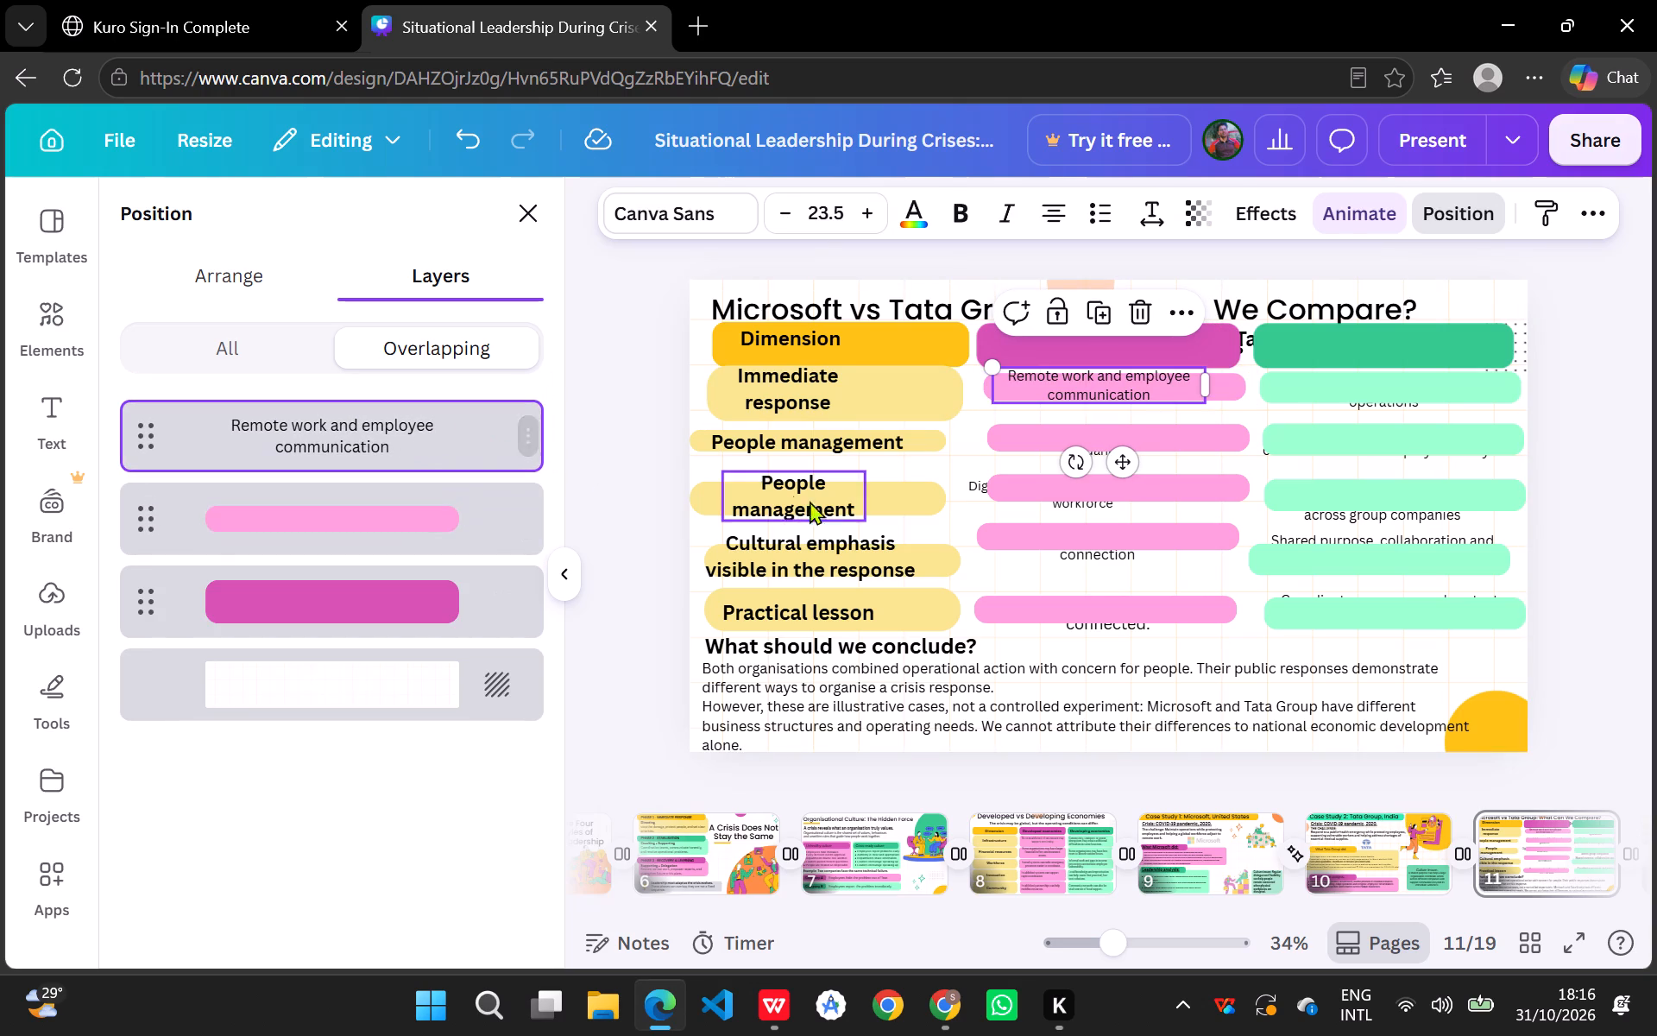
{"action": "left_click", "coordinate": [1007, 434]}
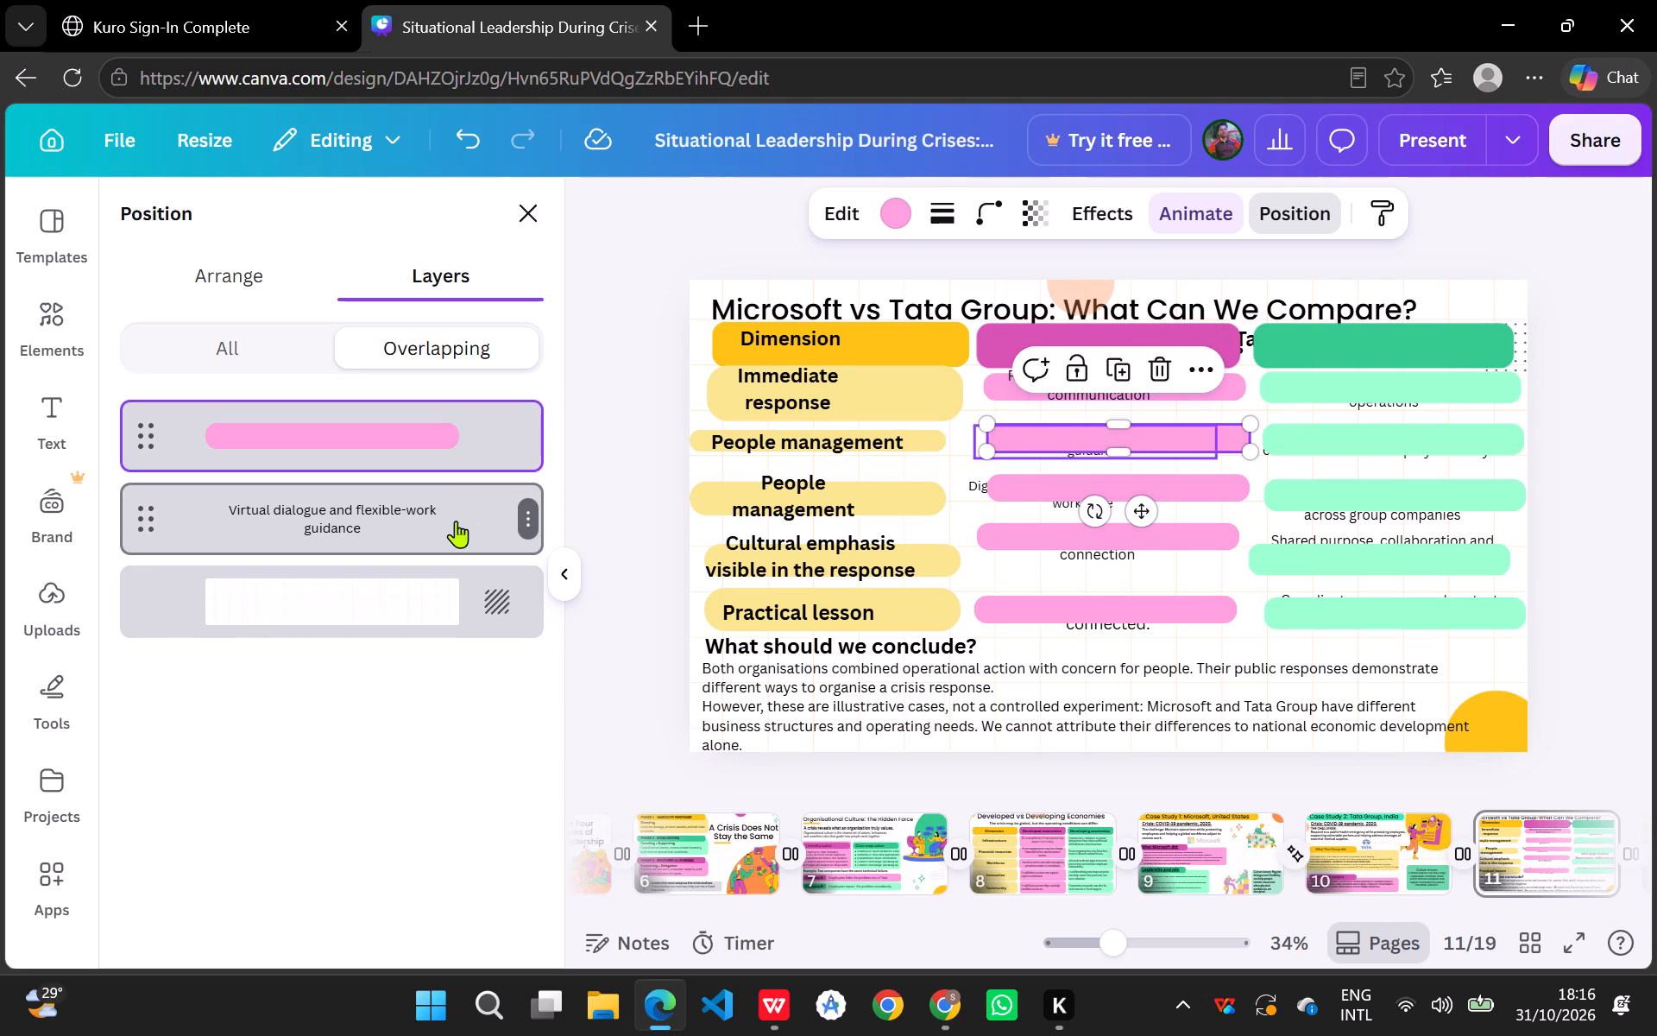
{"action": "left_click_drag", "start_coordinate": [456, 521], "coordinate": [461, 414]}
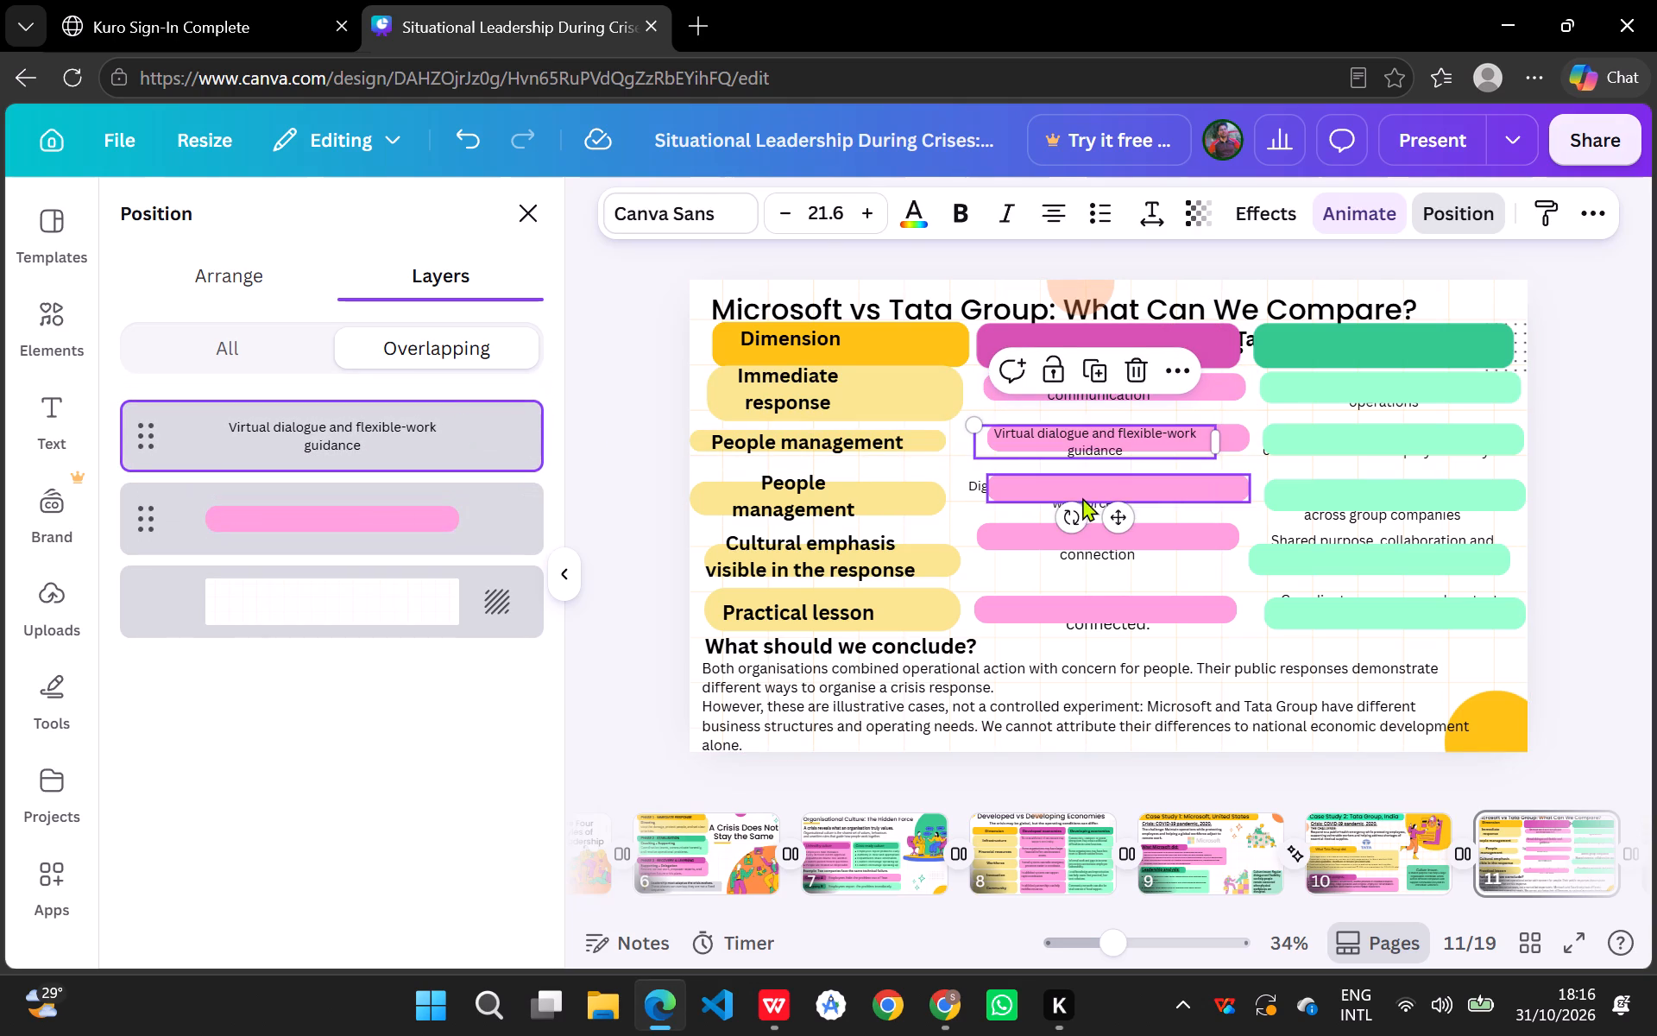
Bring the "Digital communication across a global workforce" text's layer in front of the third light pink bar.
{"action": "left_click", "coordinate": [1074, 496]}
{"action": "left_click_drag", "start_coordinate": [443, 539], "coordinate": [447, 459]}
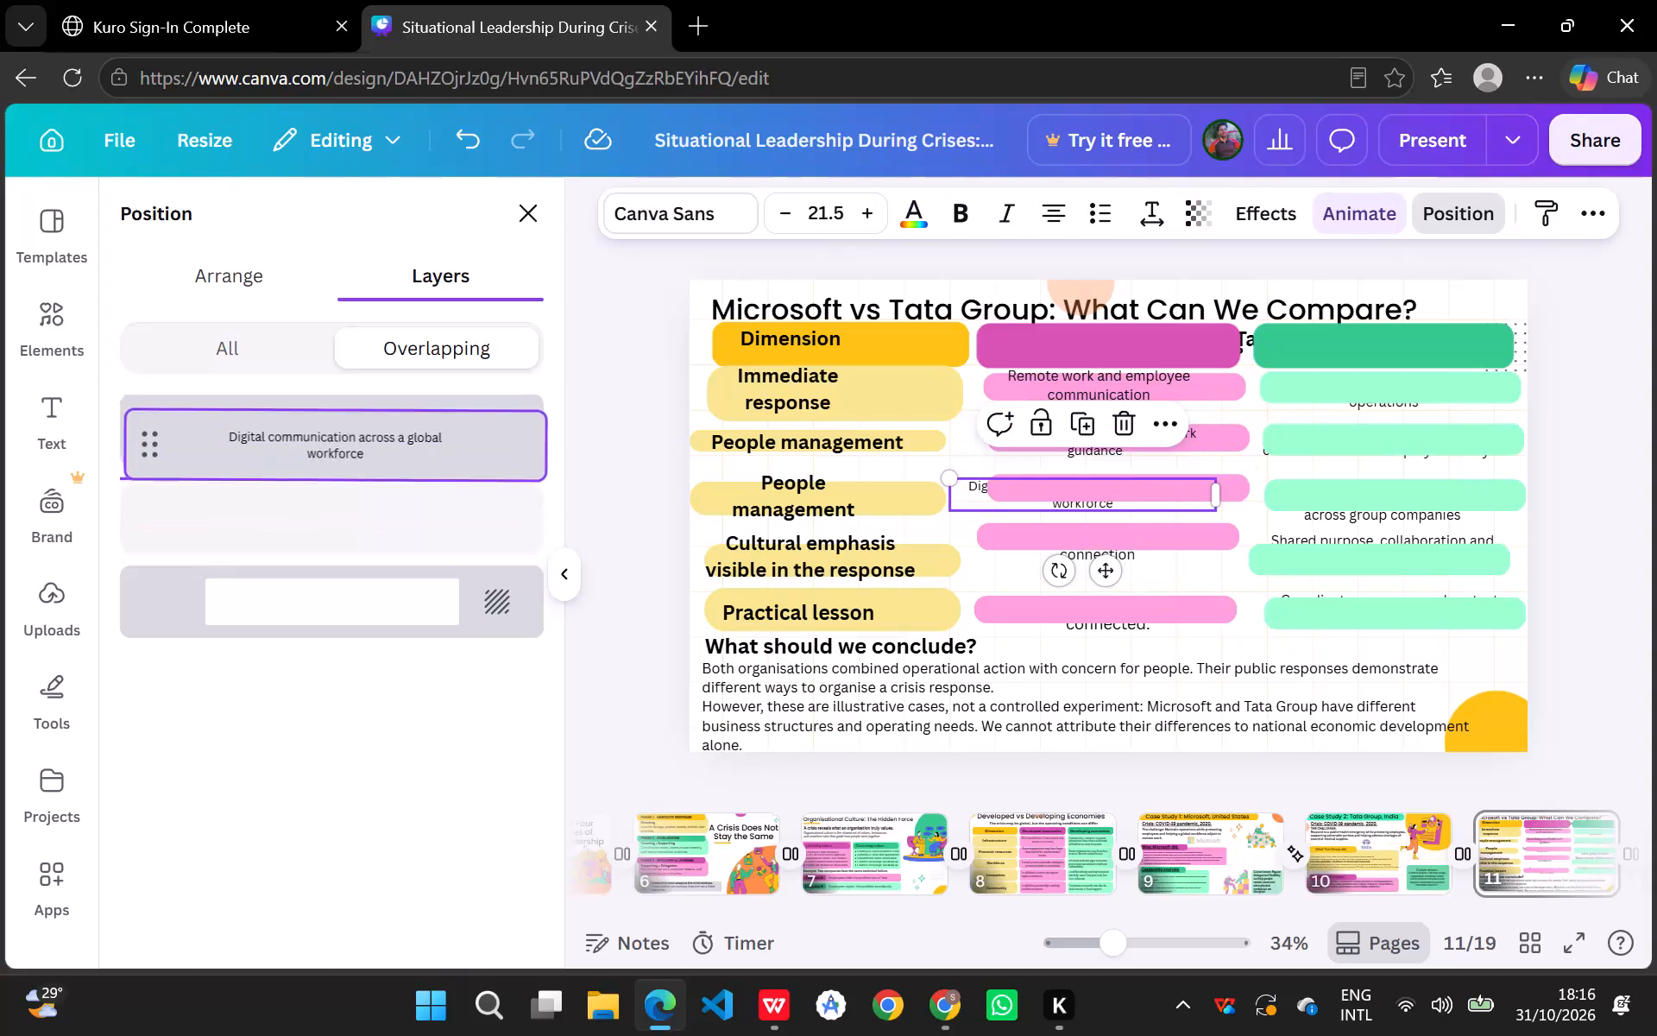
{"action": "left_click_drag", "start_coordinate": [447, 459], "coordinate": [449, 432]}
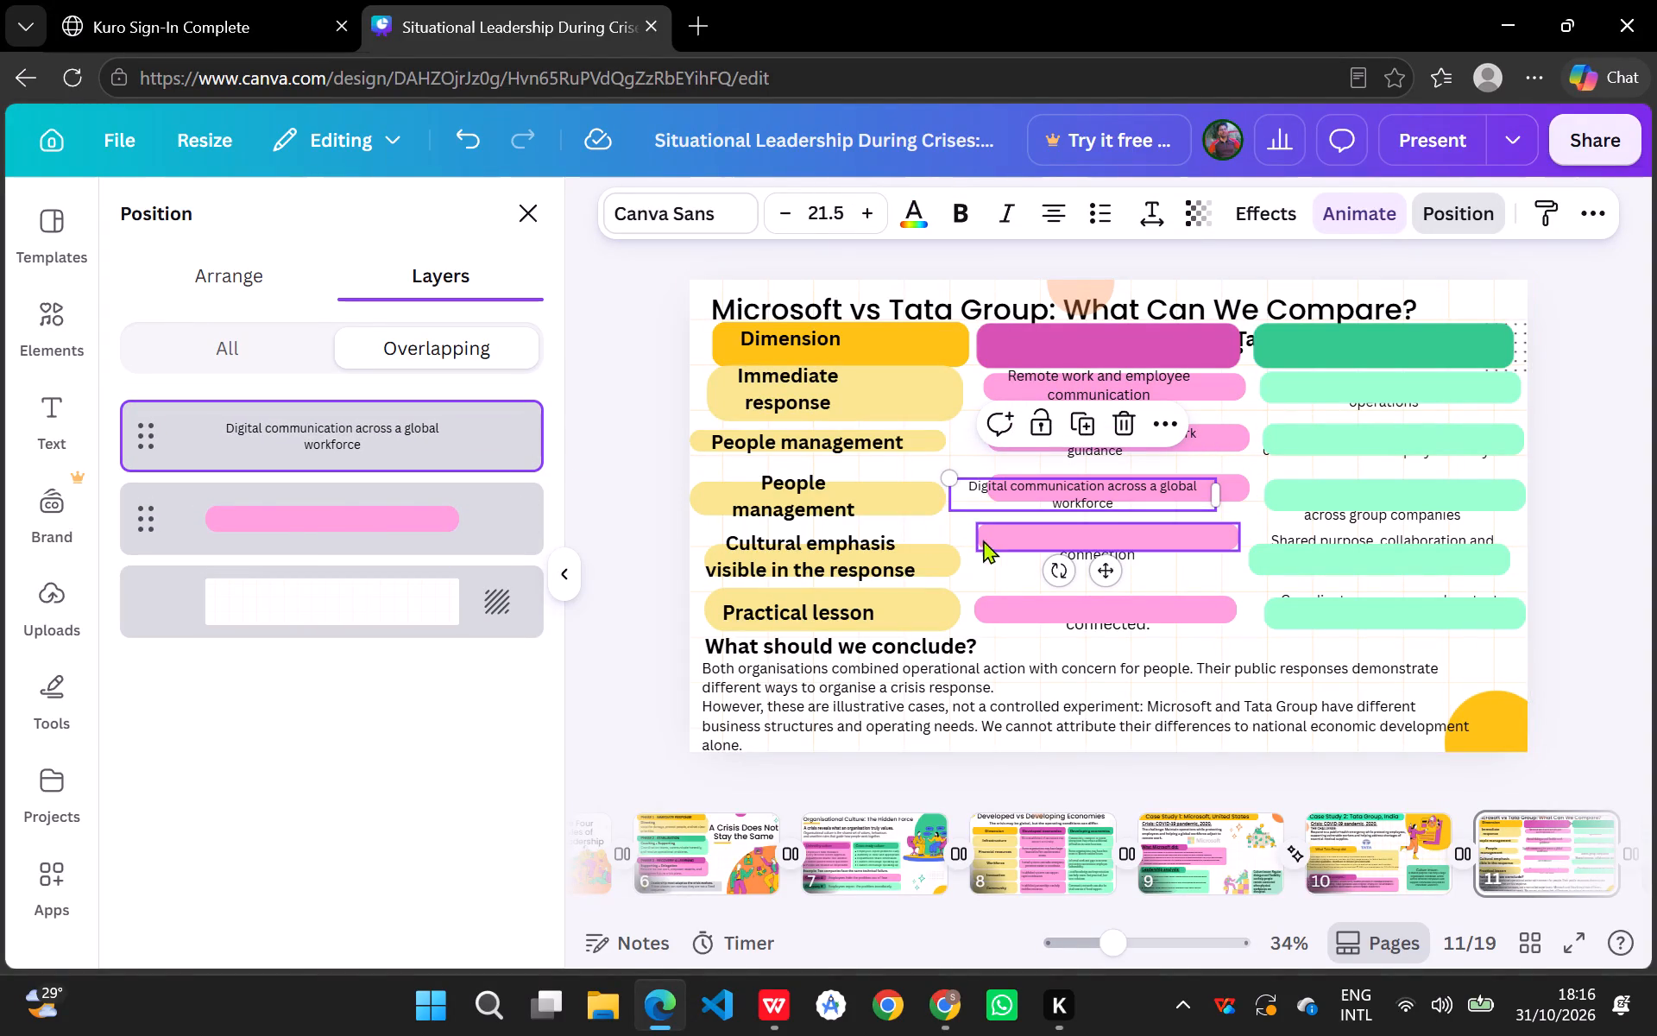
Bring the "Dialogue, flexibility and employee connection" and "Keep people informed and connected." texts' layers in front of their light pink bars.
{"action": "left_click", "coordinate": [992, 538]}
{"action": "left_click_drag", "start_coordinate": [436, 523], "coordinate": [466, 407]}
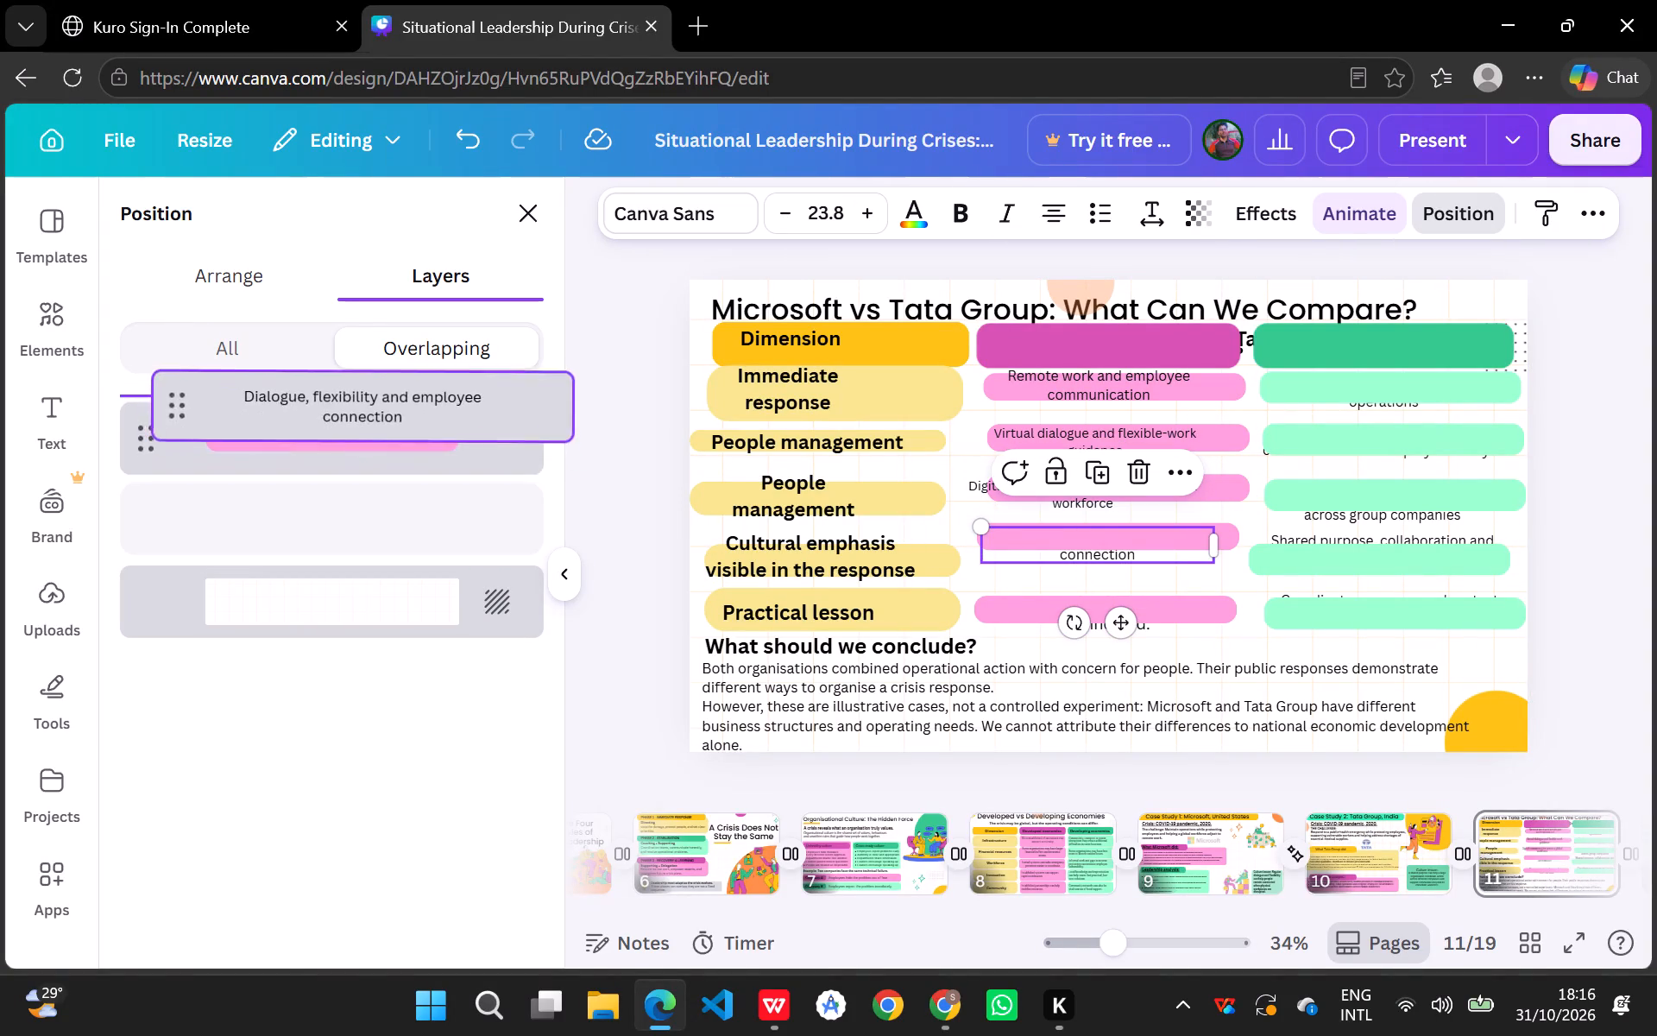
{"action": "left_click_drag", "start_coordinate": [466, 407], "coordinate": [462, 407]}
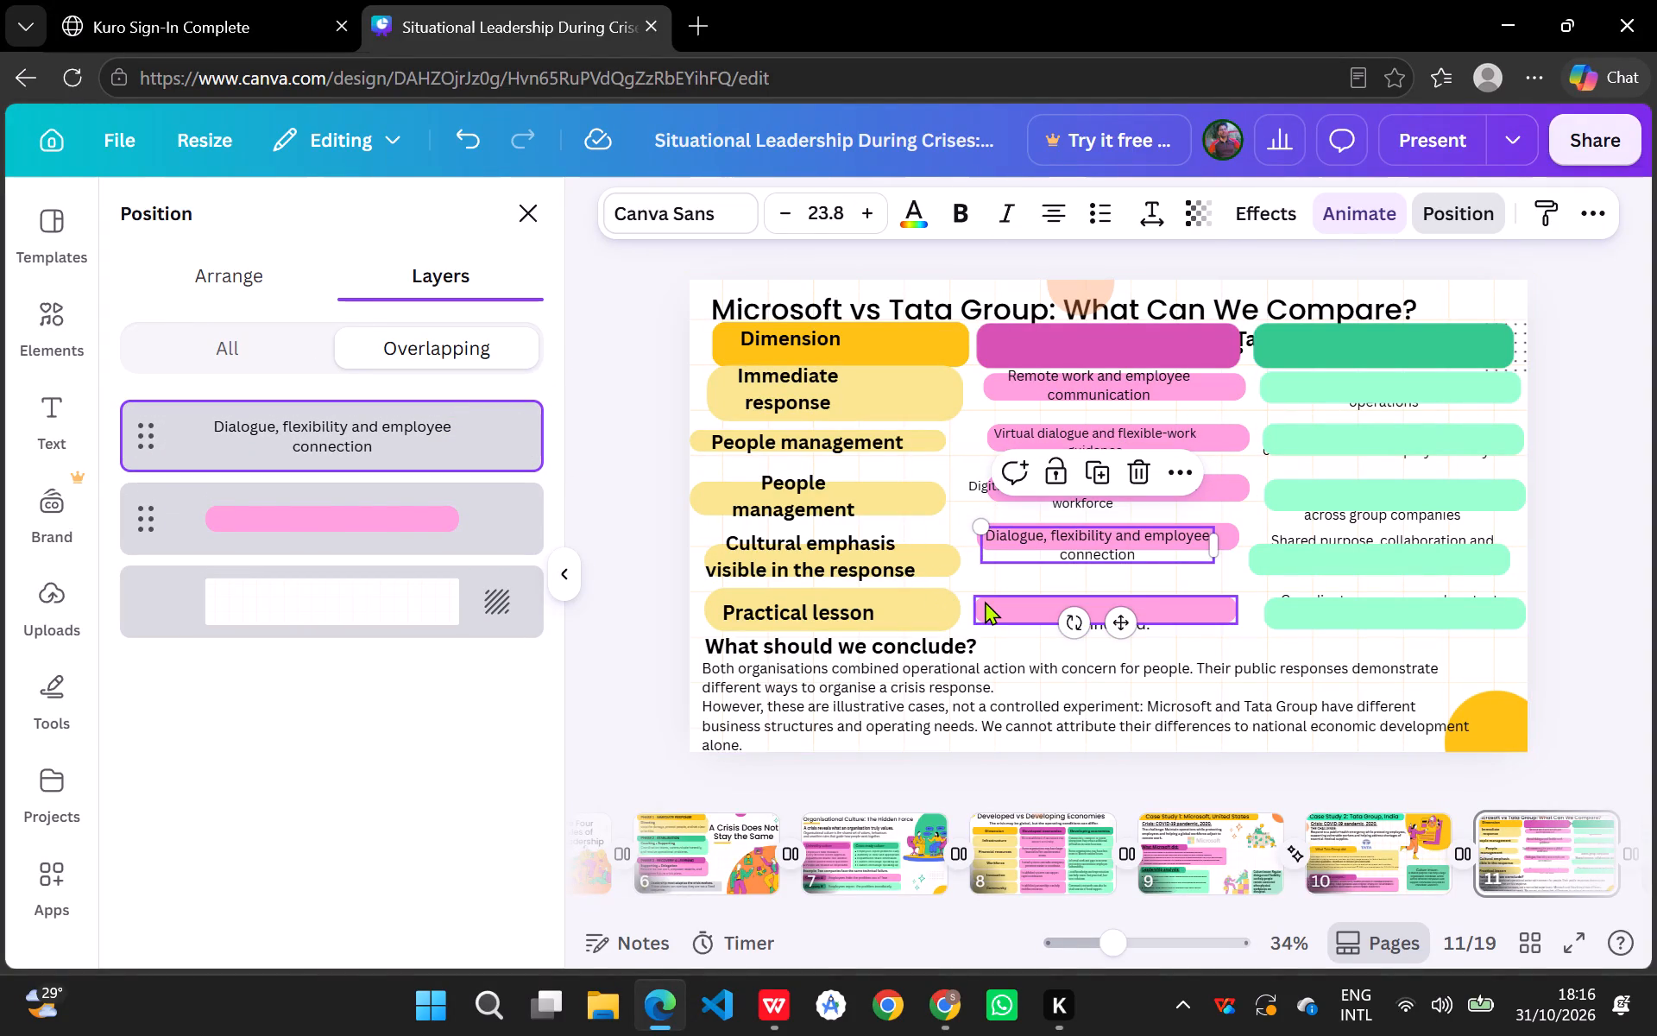
{"action": "left_click", "coordinate": [985, 601]}
{"action": "left_click_drag", "start_coordinate": [443, 541], "coordinate": [458, 437]}
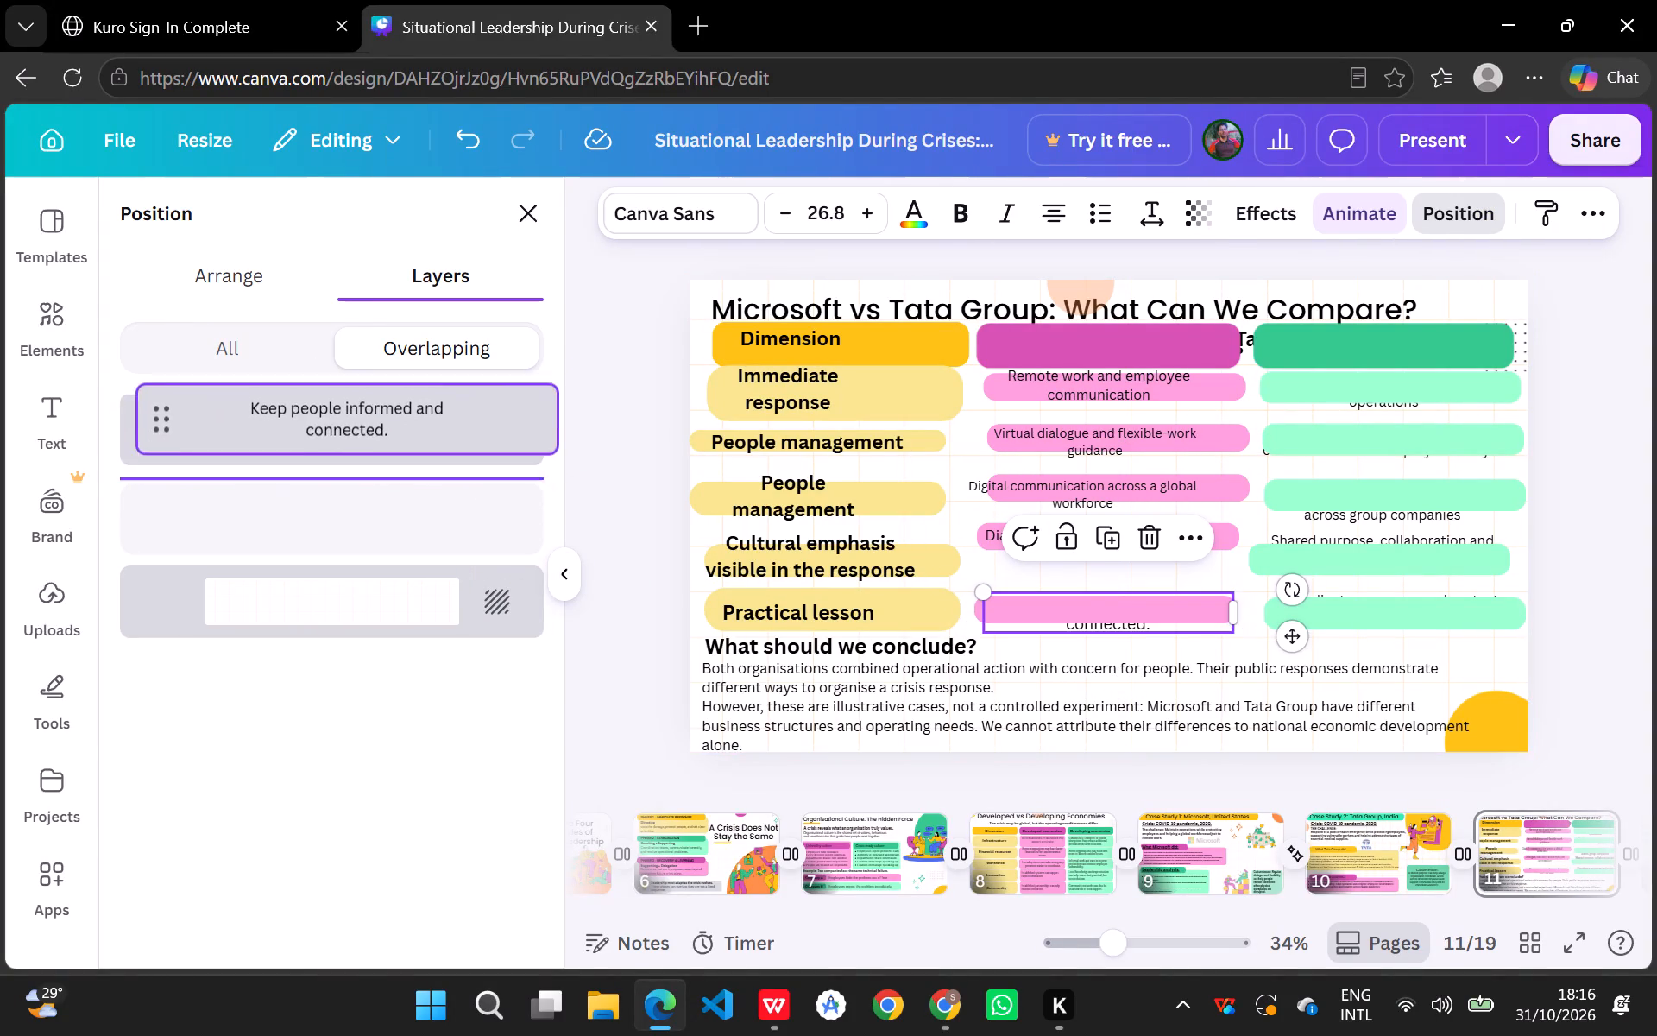
{"action": "left_click_drag", "start_coordinate": [458, 437], "coordinate": [455, 429]}
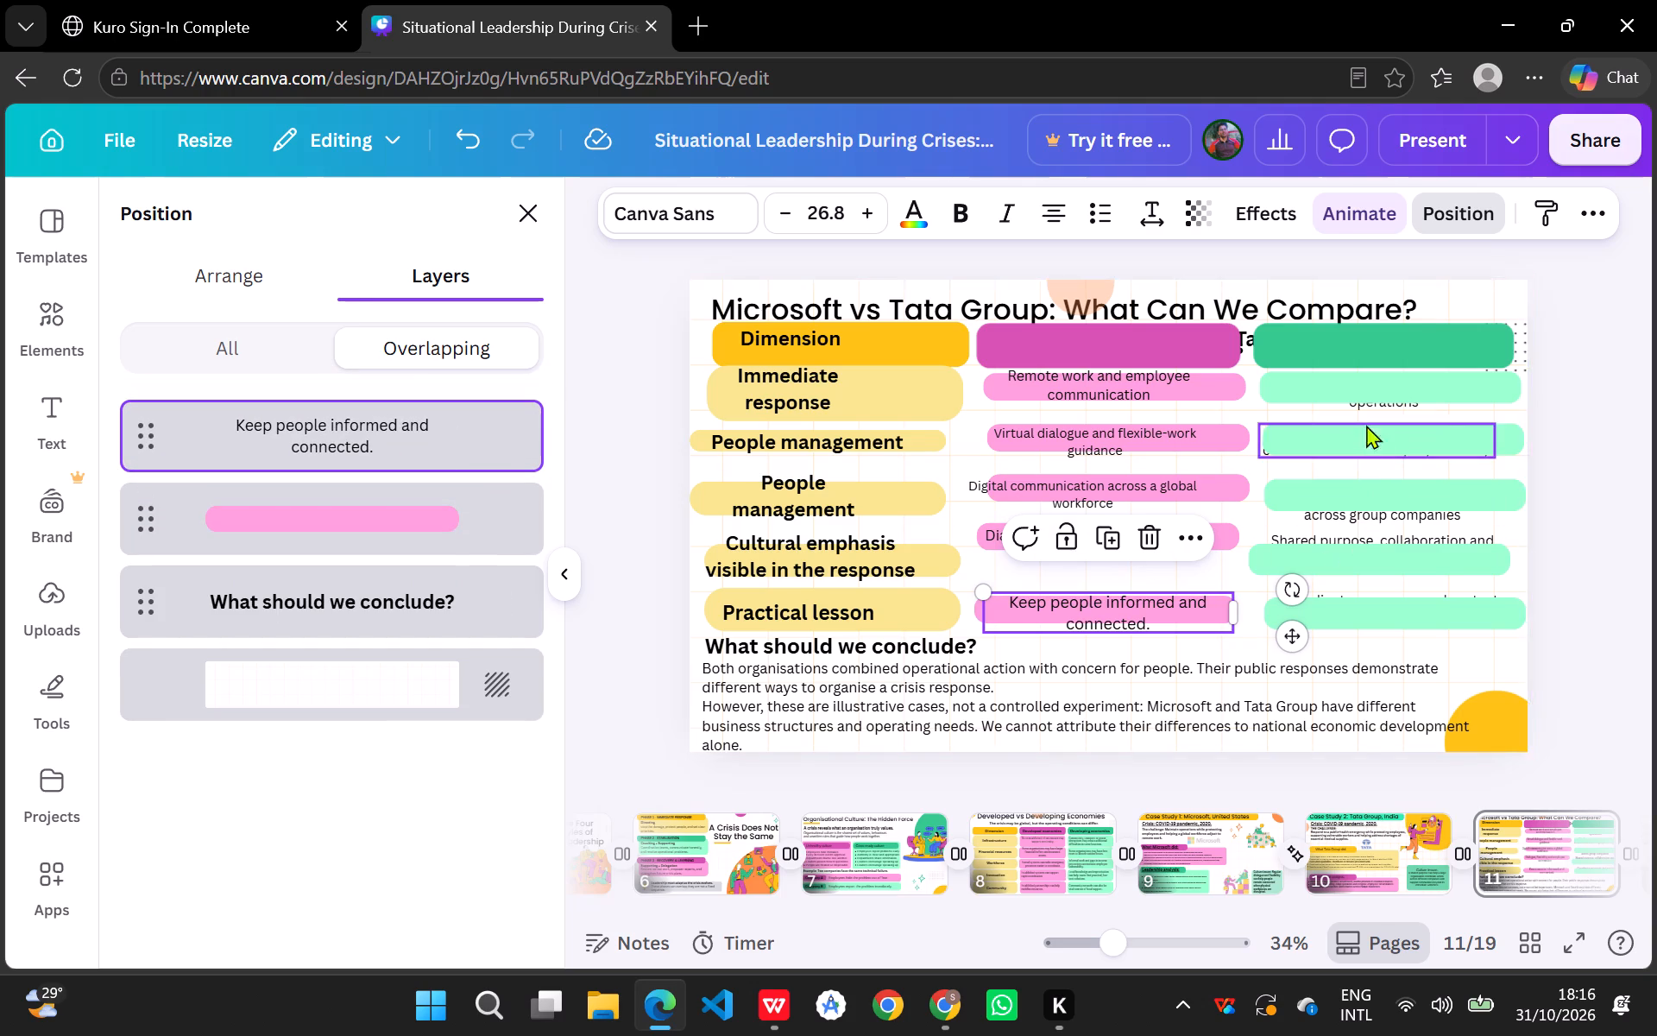
Bring the "Workplace precautions and adapting operations" and "Worker-income protection commitments and employee safety" texts' layers in front of their light green bars.
{"action": "left_click", "coordinate": [1366, 401]}
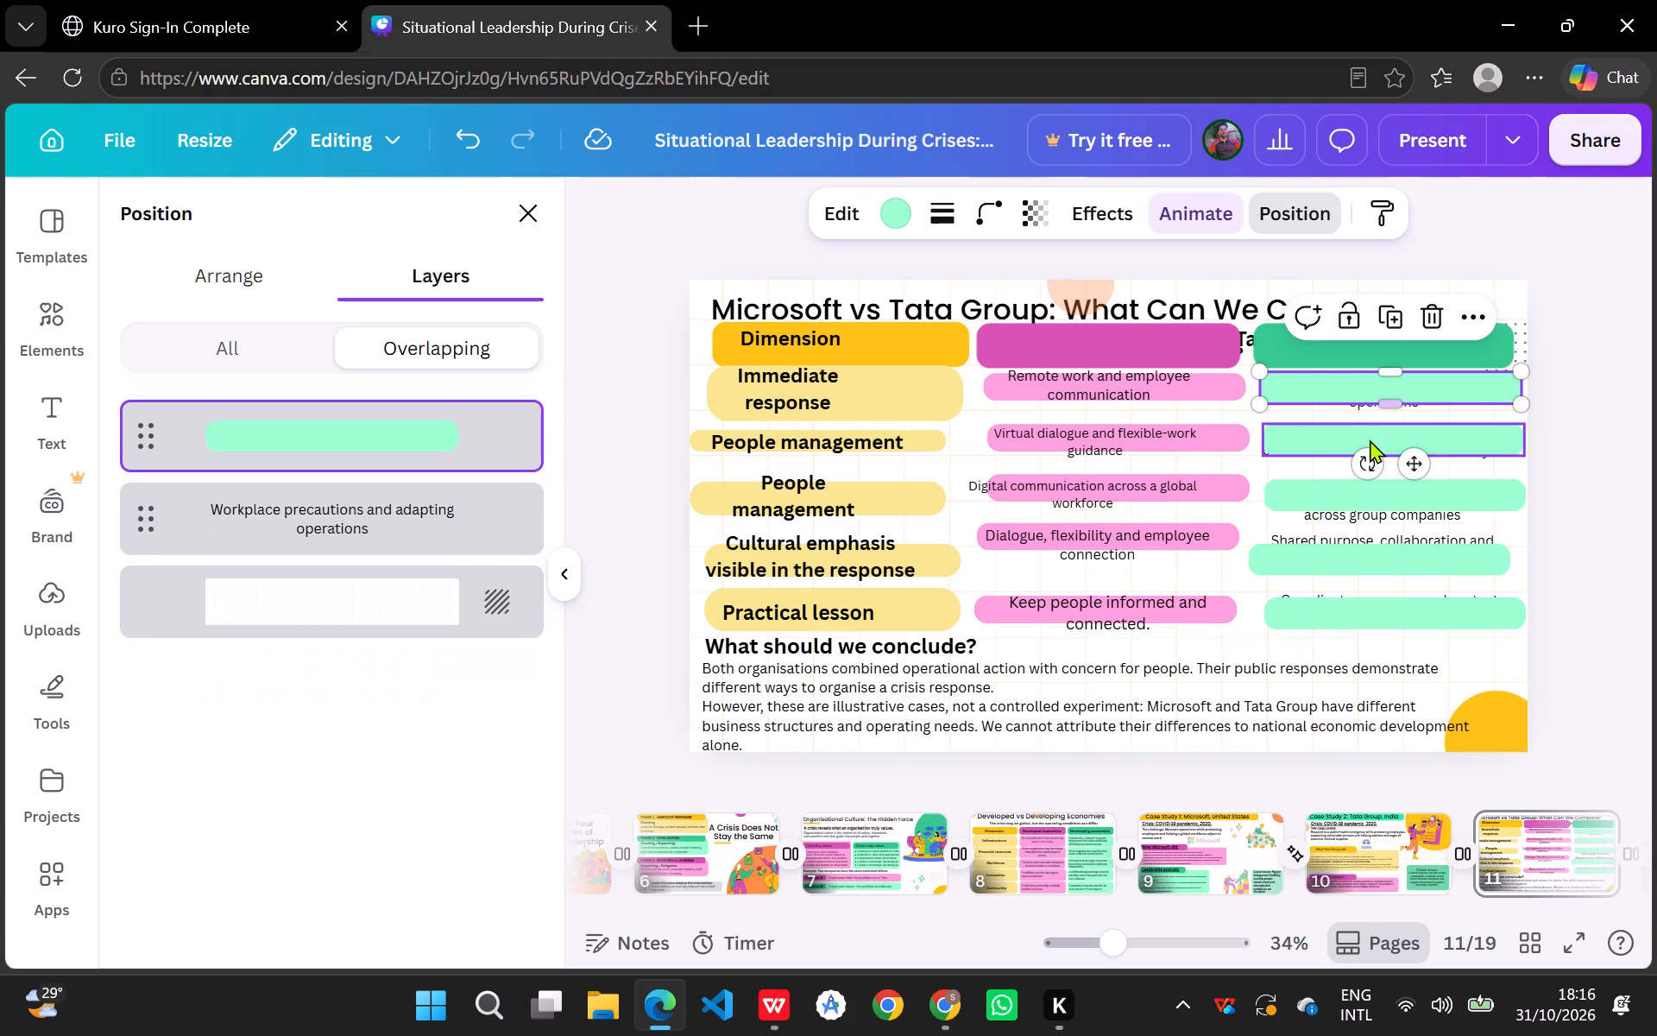
{"action": "left_click", "coordinate": [1370, 439]}
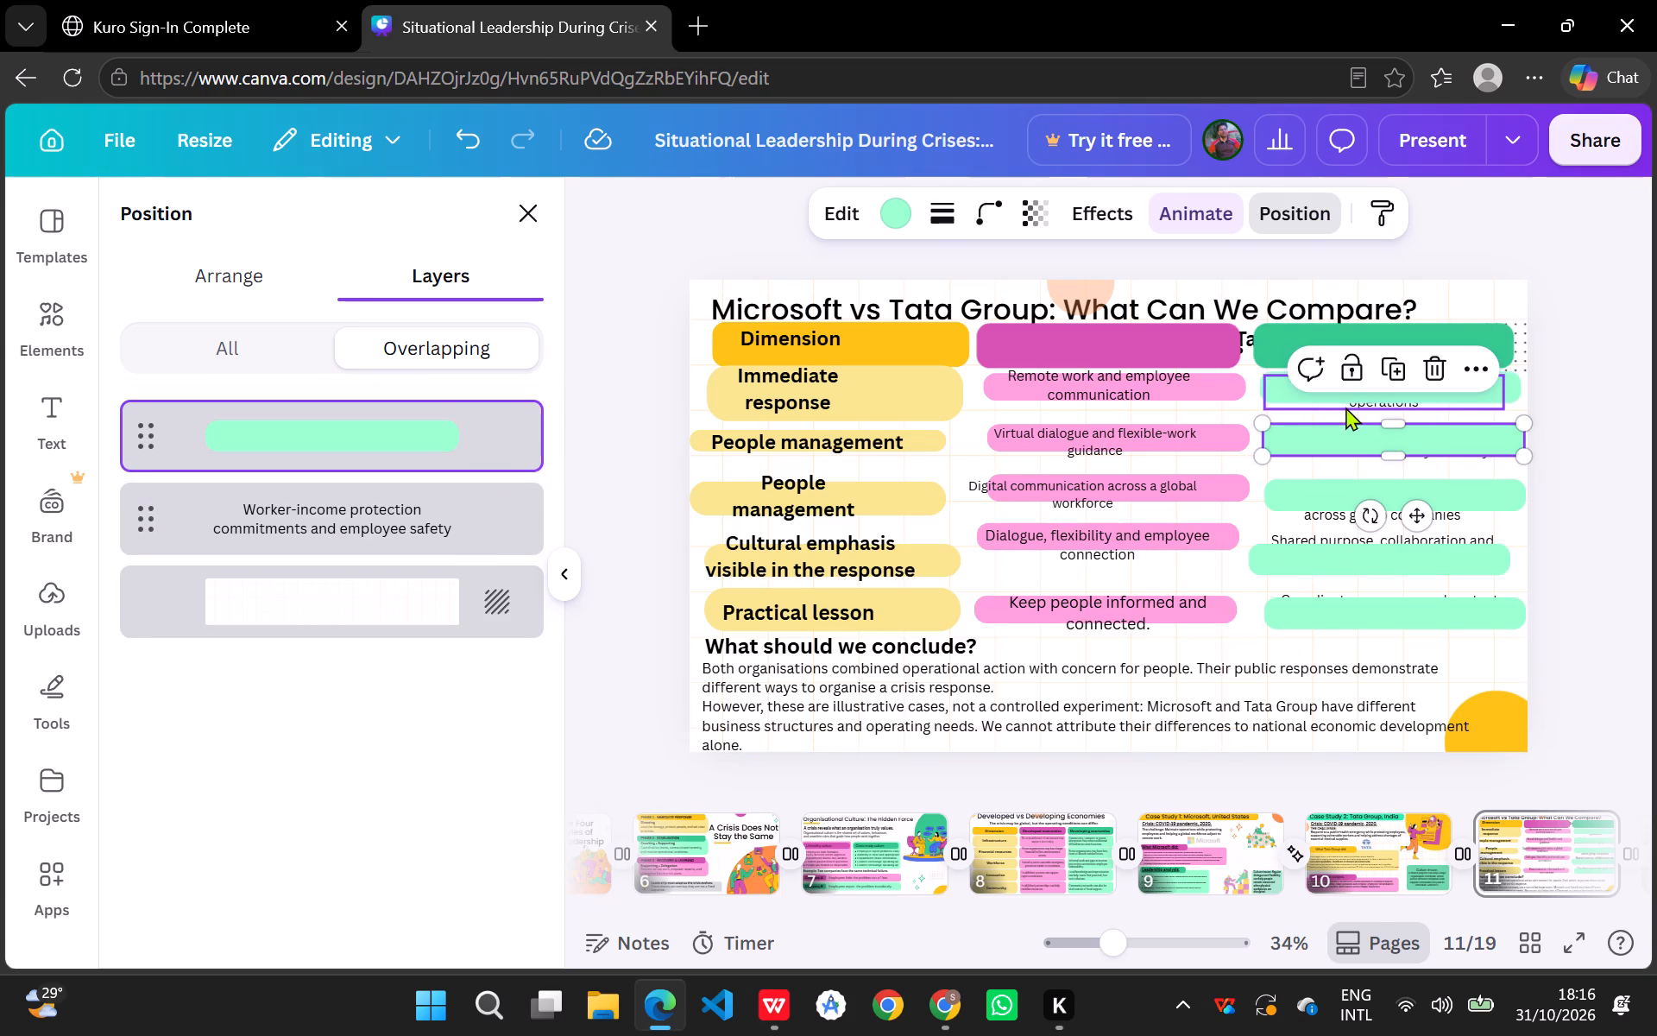
{"action": "left_click", "coordinate": [1345, 407]}
{"action": "left_click_drag", "start_coordinate": [454, 531], "coordinate": [471, 434]}
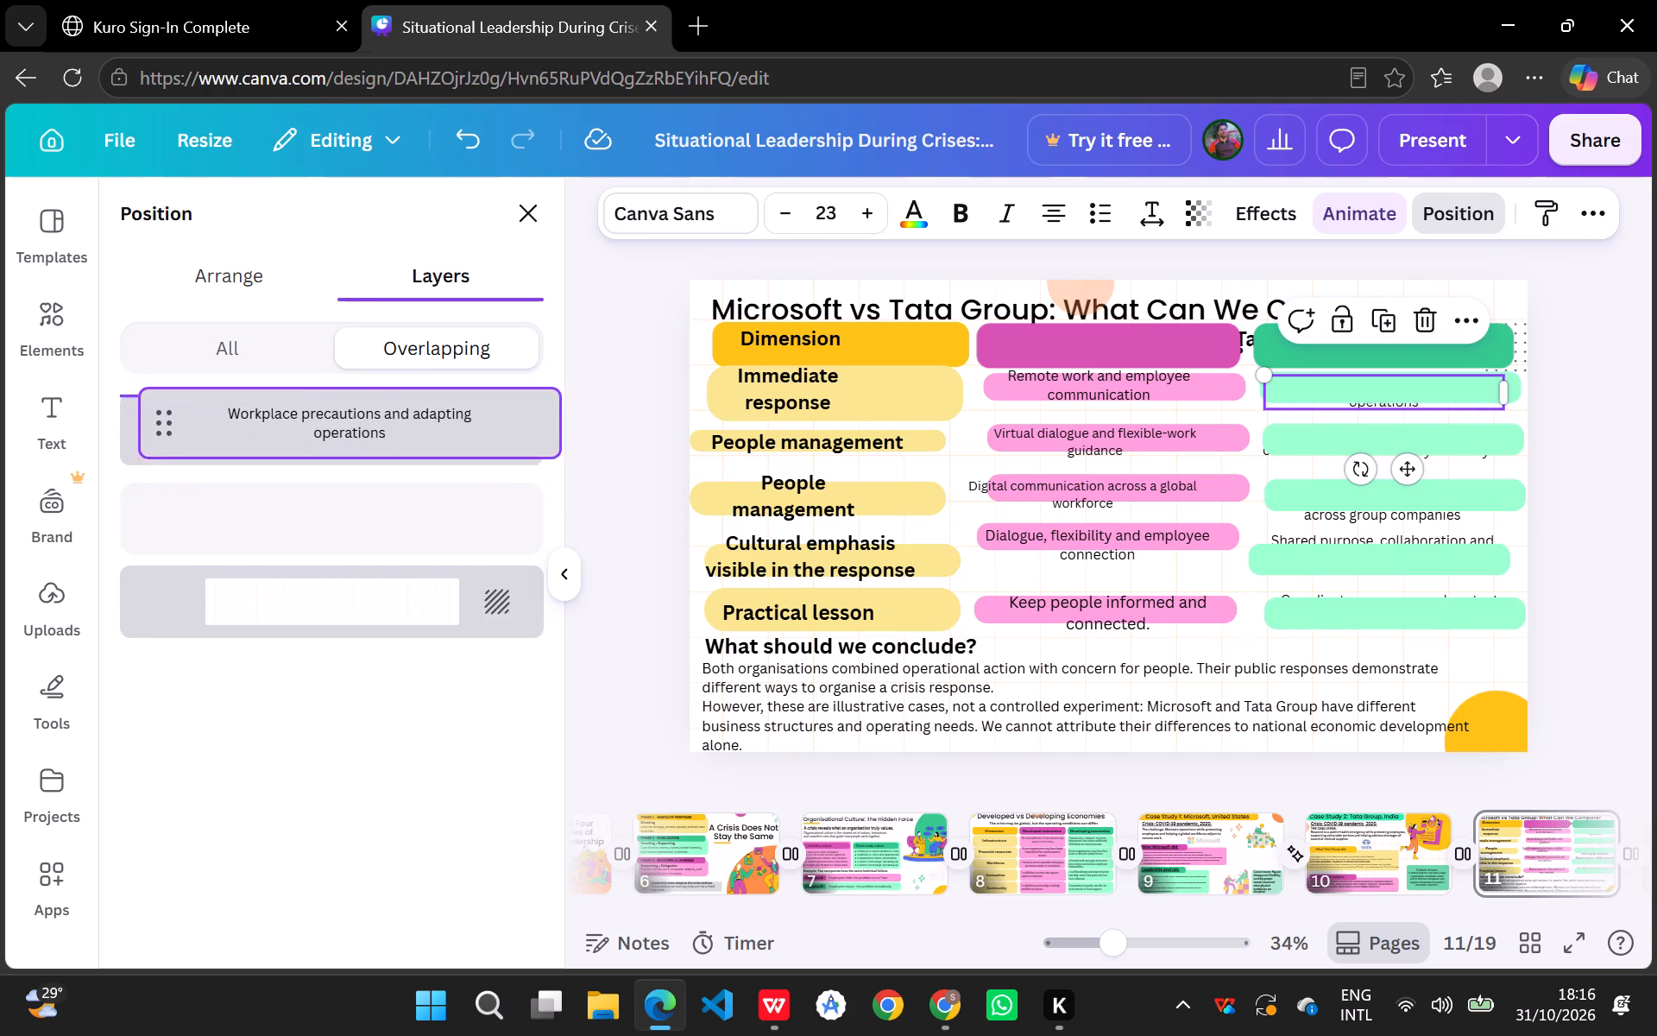
{"action": "left_click_drag", "start_coordinate": [471, 434], "coordinate": [470, 424]}
{"action": "left_click", "coordinate": [1283, 450]}
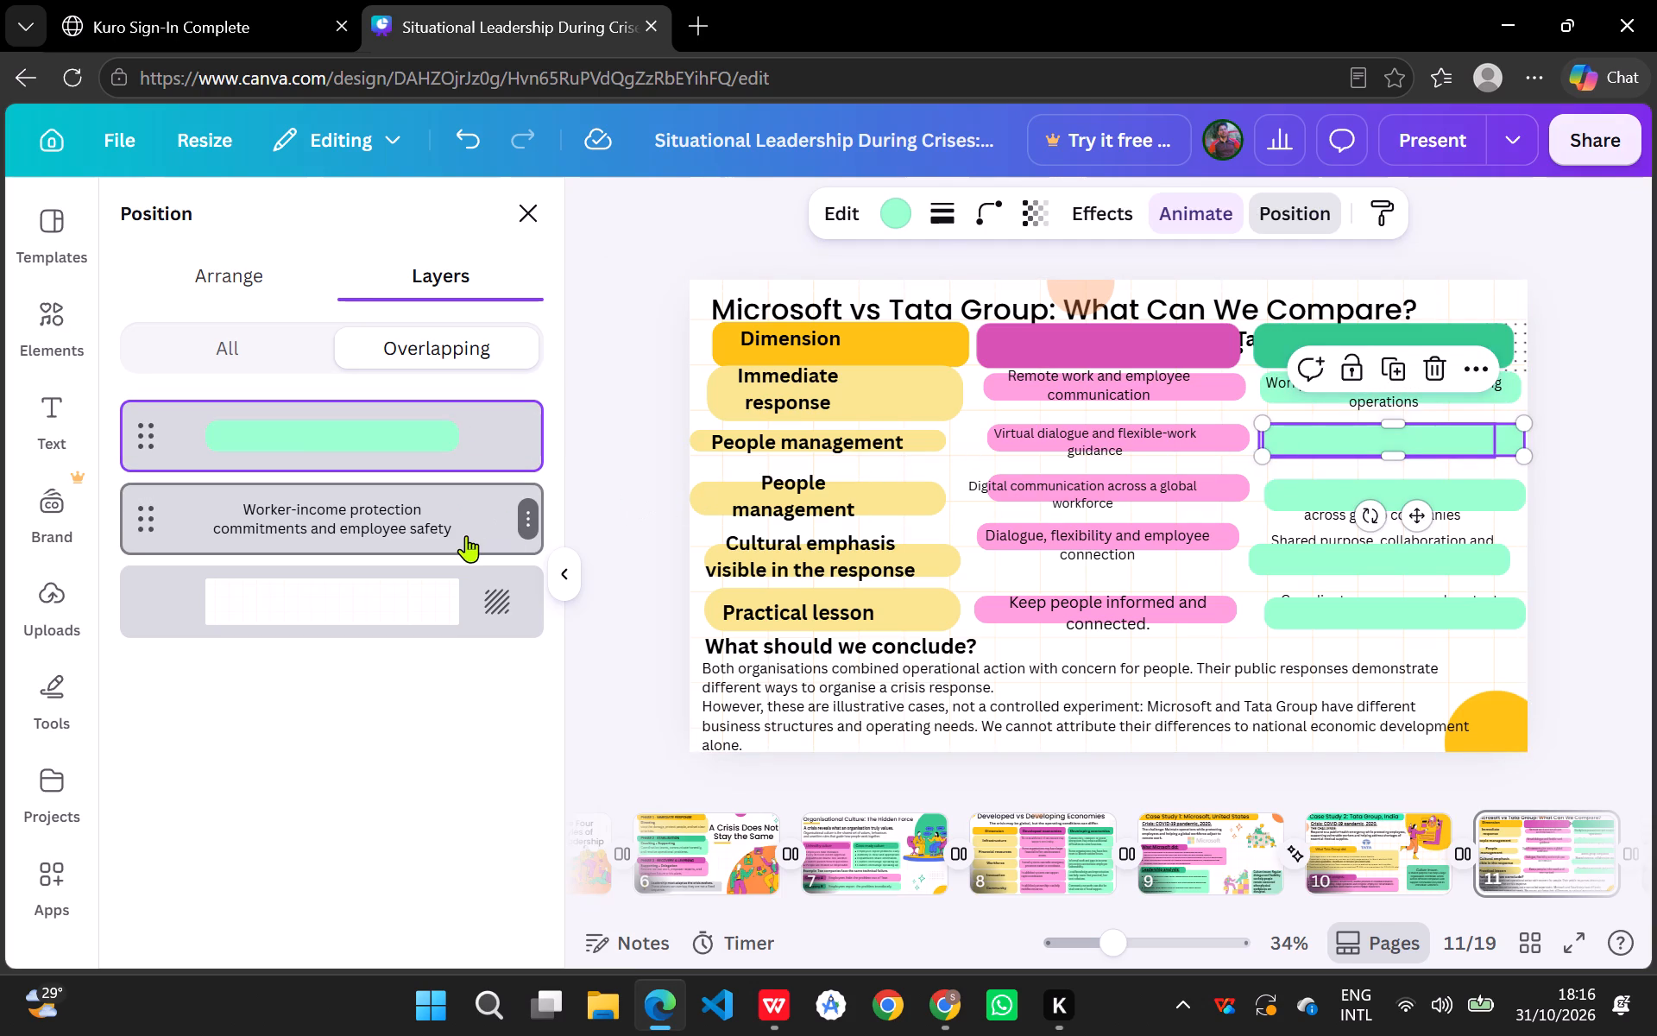
{"action": "left_click", "coordinate": [466, 535]}
{"action": "left_click_drag", "start_coordinate": [414, 502], "coordinate": [433, 398]}
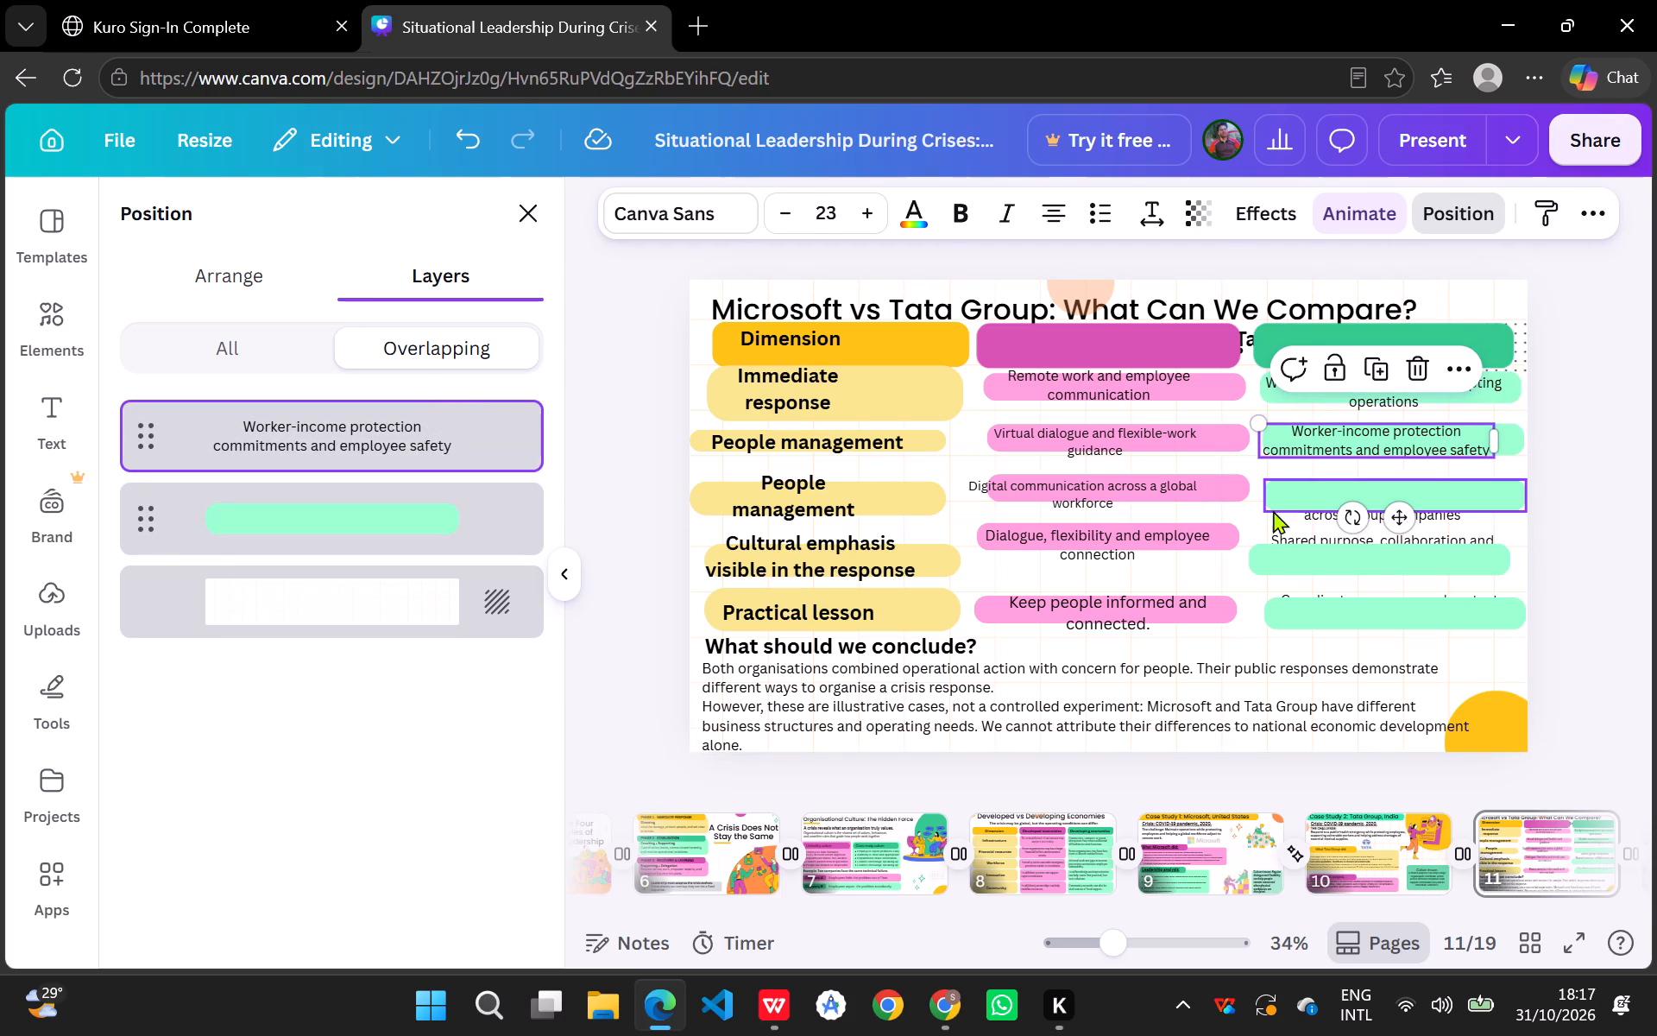
Bring the "Collaboration and pooled expertise", "Shared purpose" and "Coordinate resources" texts' layers in front of their light green bars.
{"action": "left_click", "coordinate": [1290, 500]}
{"action": "left_click", "coordinate": [438, 529]}
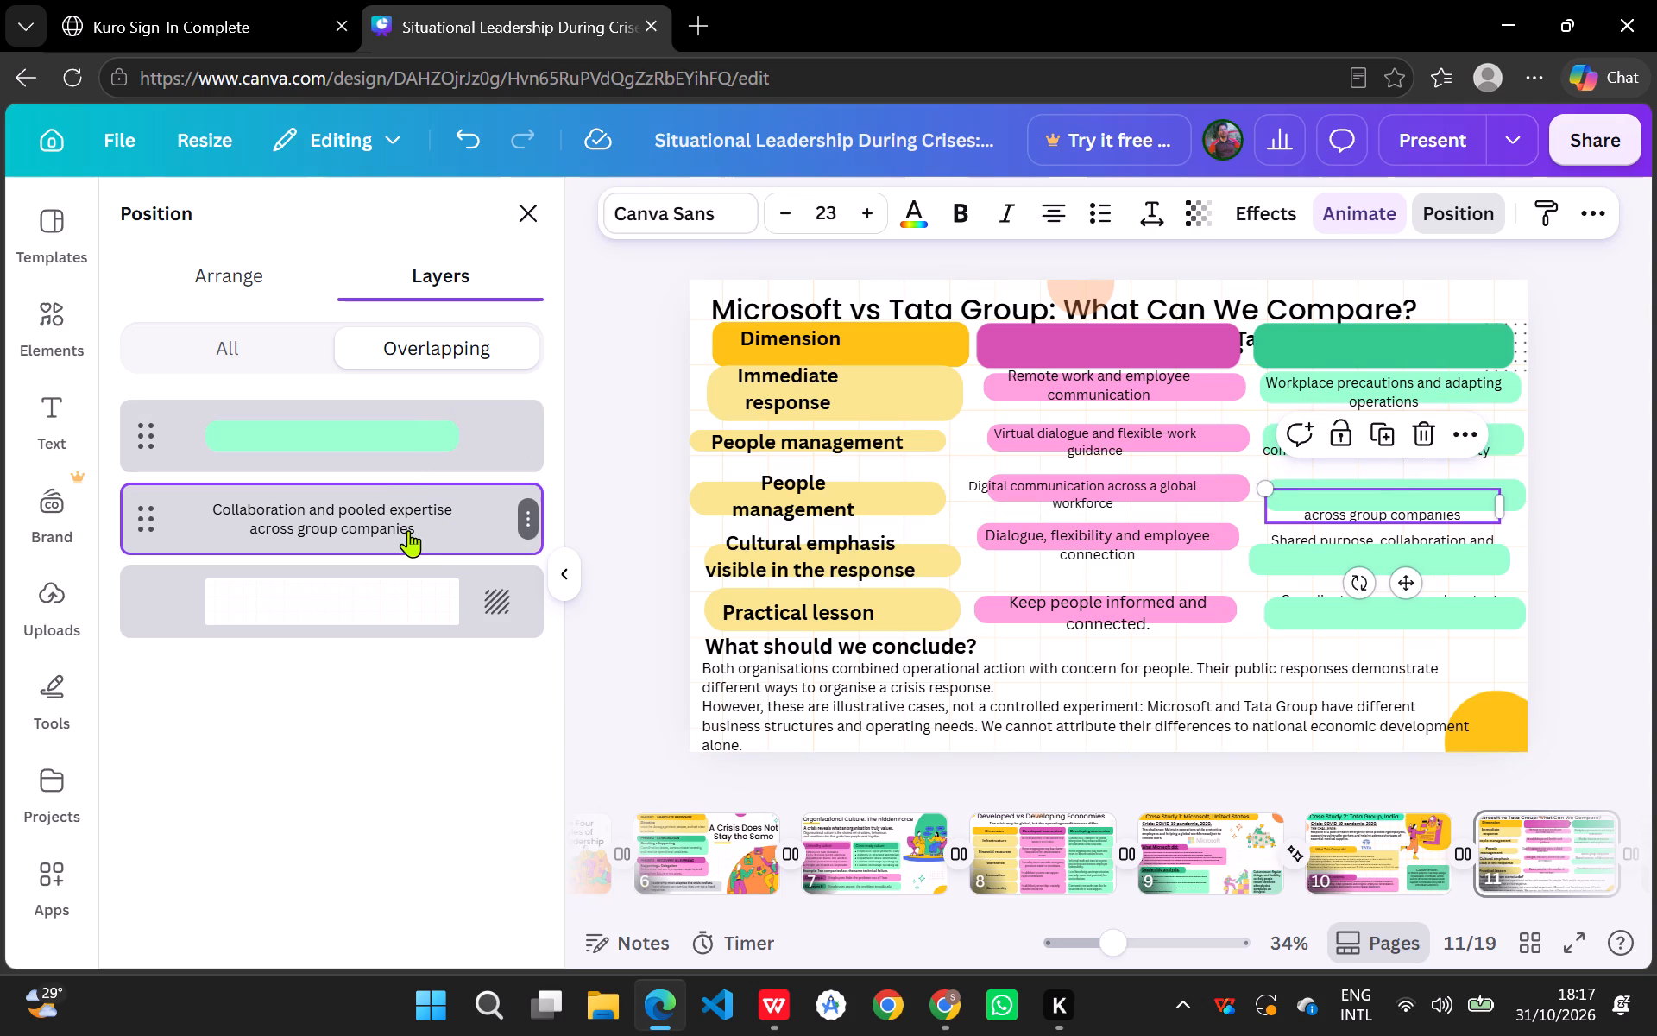
{"action": "left_click_drag", "start_coordinate": [408, 530], "coordinate": [413, 419]}
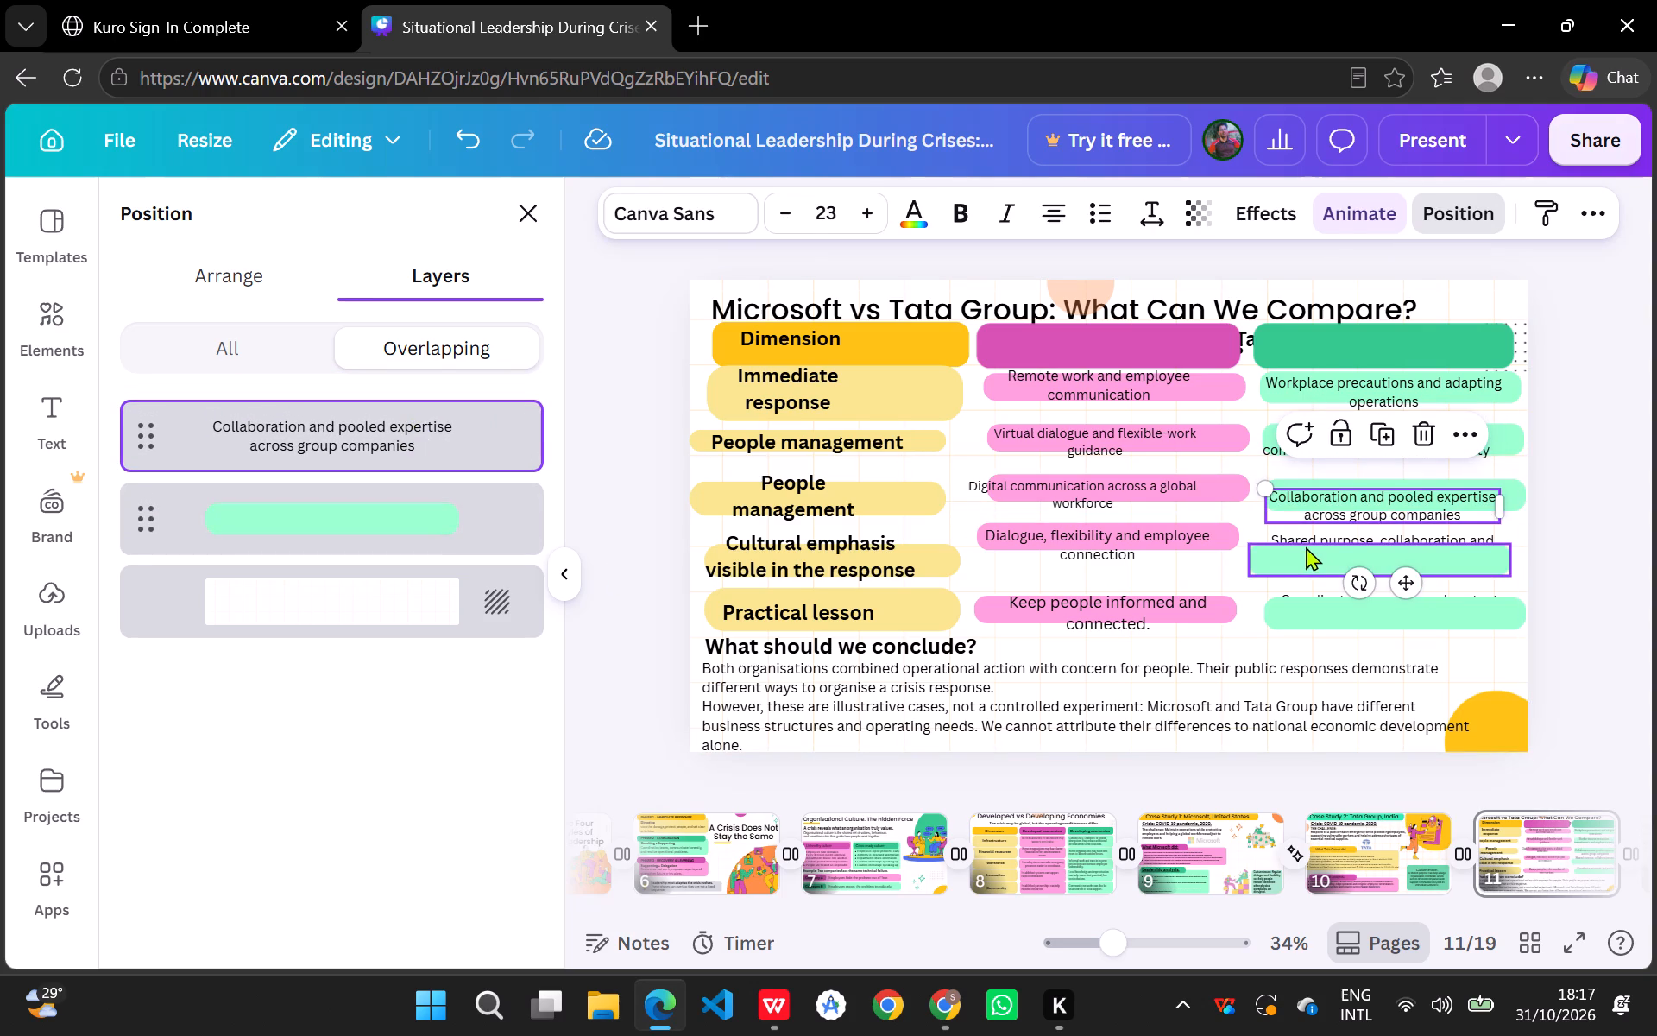
{"action": "left_click", "coordinate": [1308, 547]}
{"action": "left_click", "coordinate": [439, 526]}
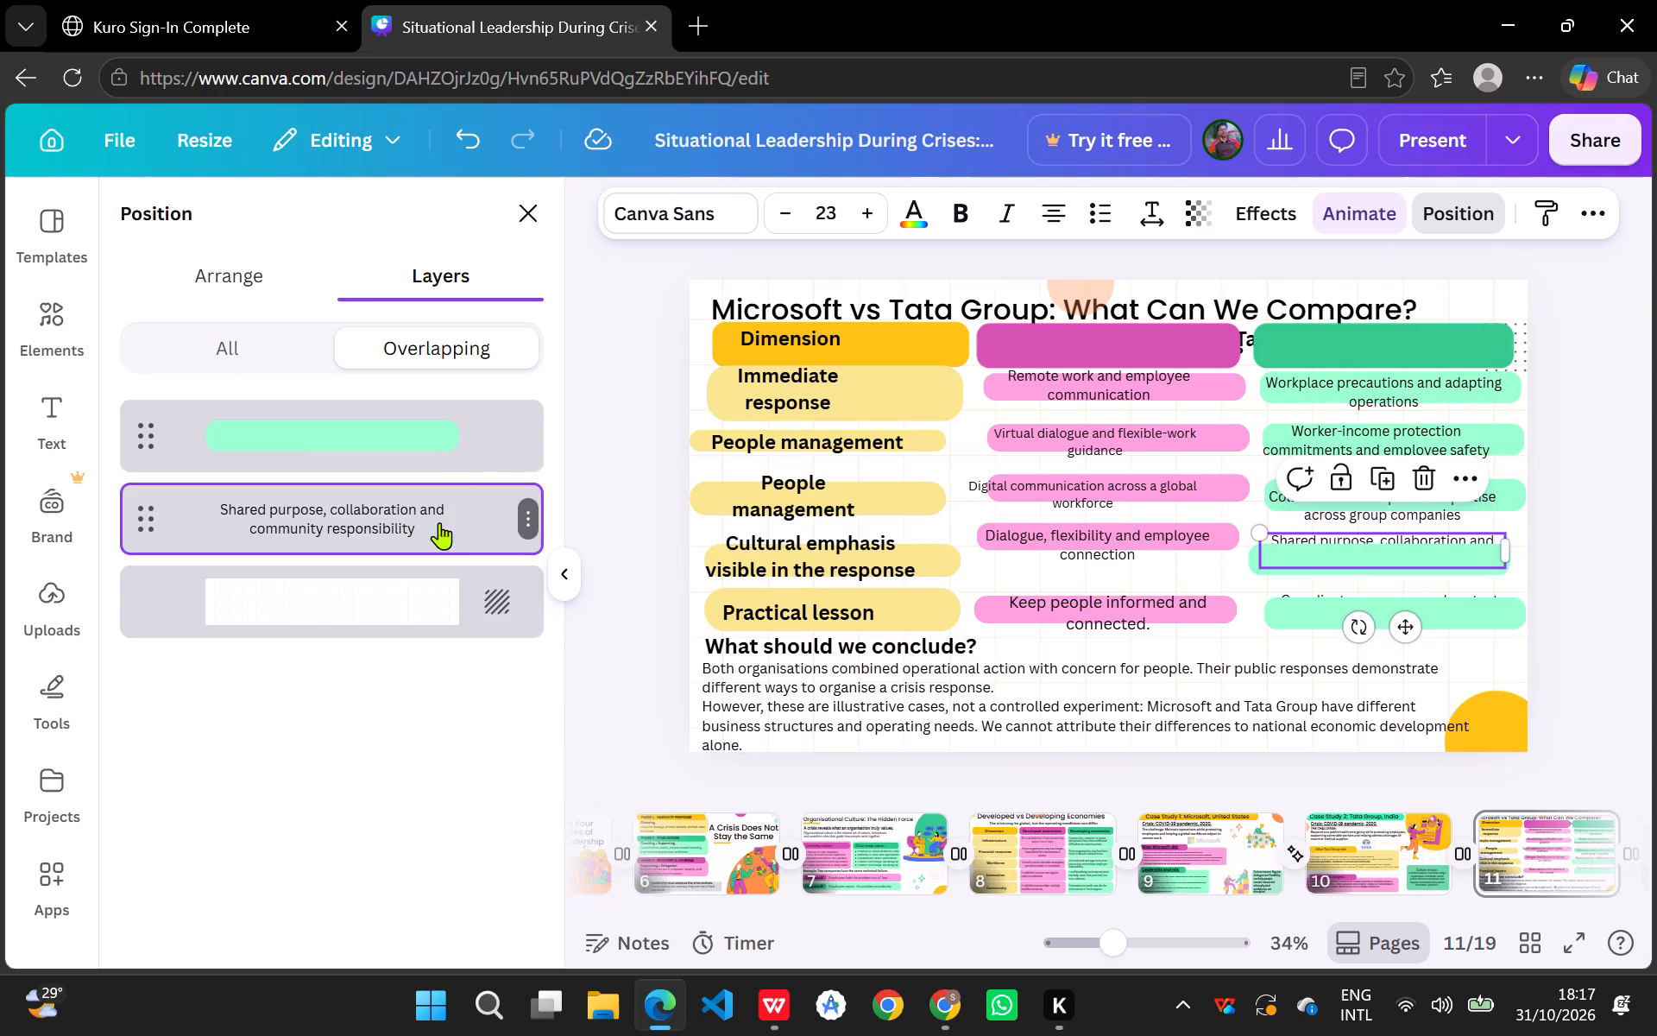
{"action": "left_click_drag", "start_coordinate": [407, 521], "coordinate": [409, 389]}
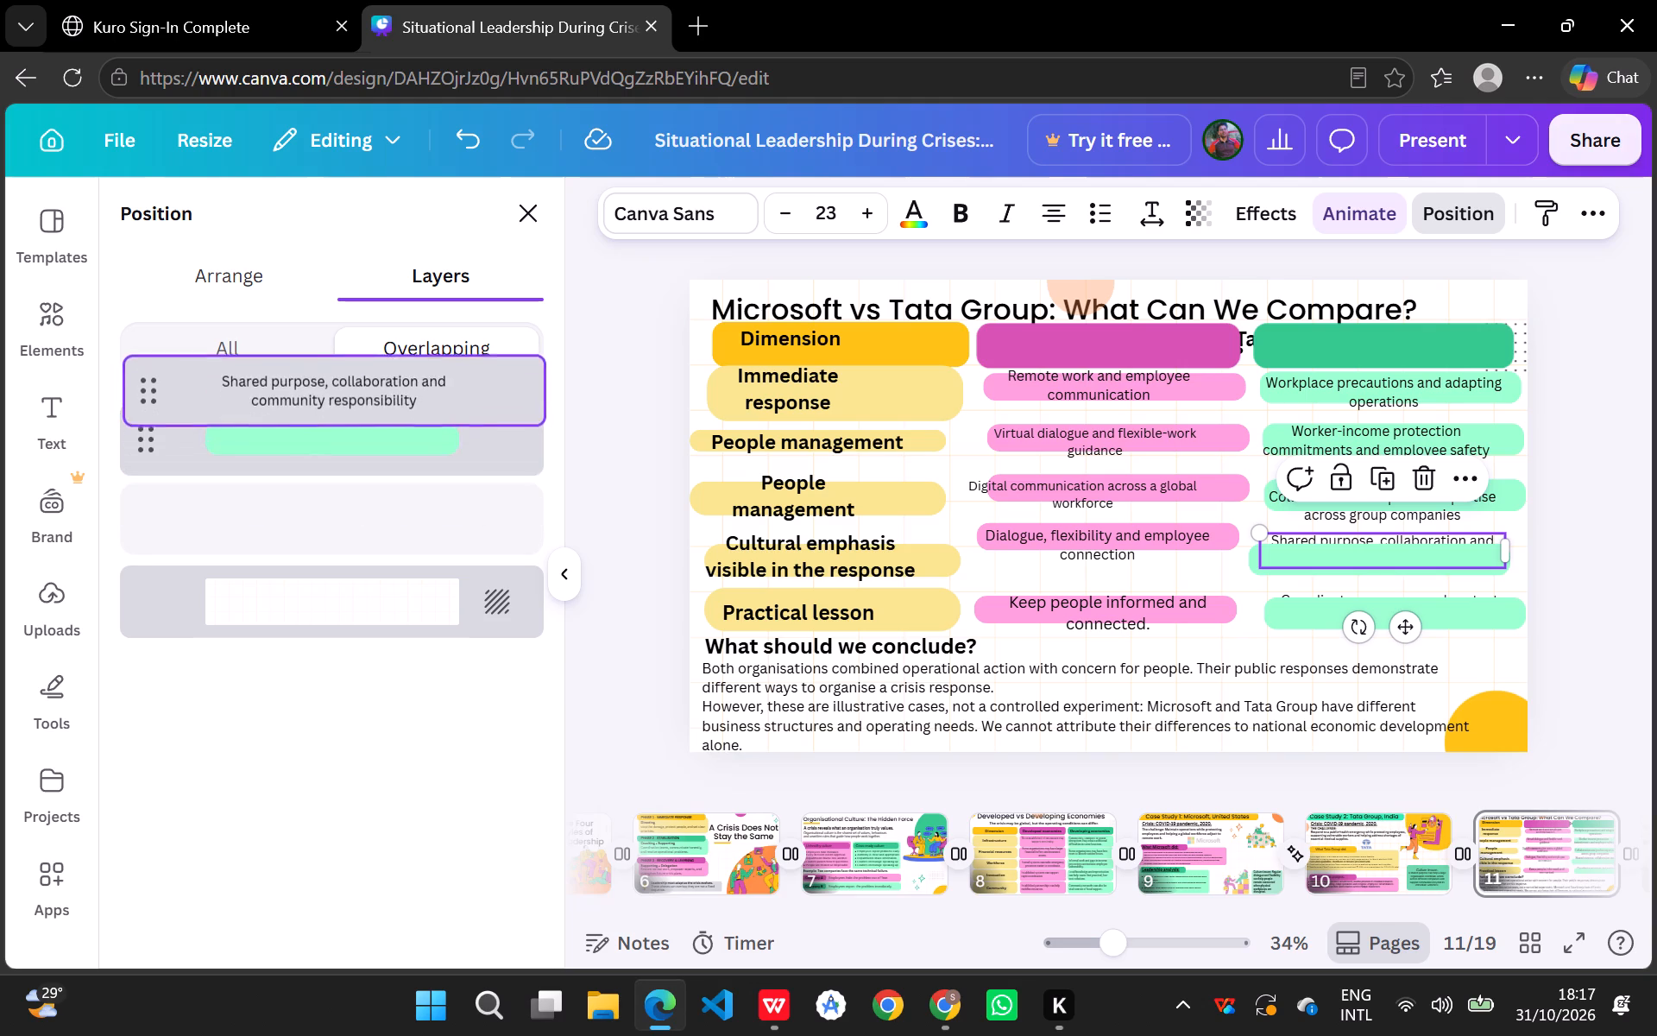
{"action": "left_click_drag", "start_coordinate": [409, 389], "coordinate": [413, 406]}
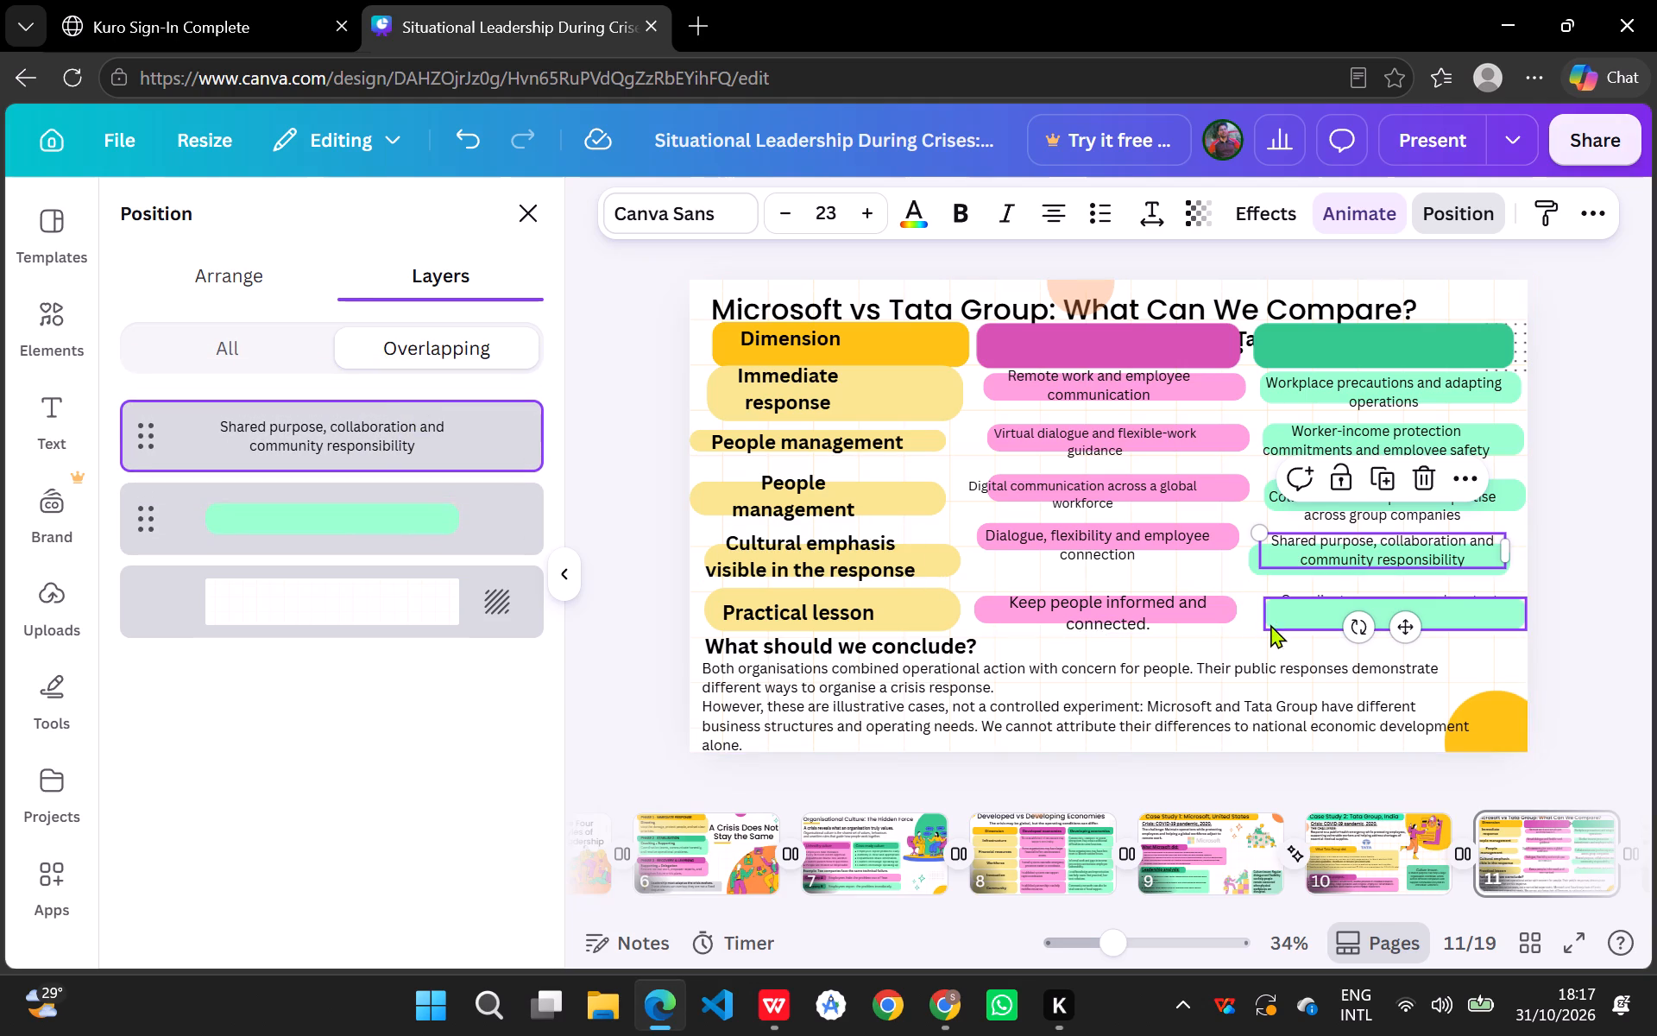
{"action": "left_click", "coordinate": [1279, 621]}
{"action": "left_click_drag", "start_coordinate": [362, 536], "coordinate": [374, 425]}
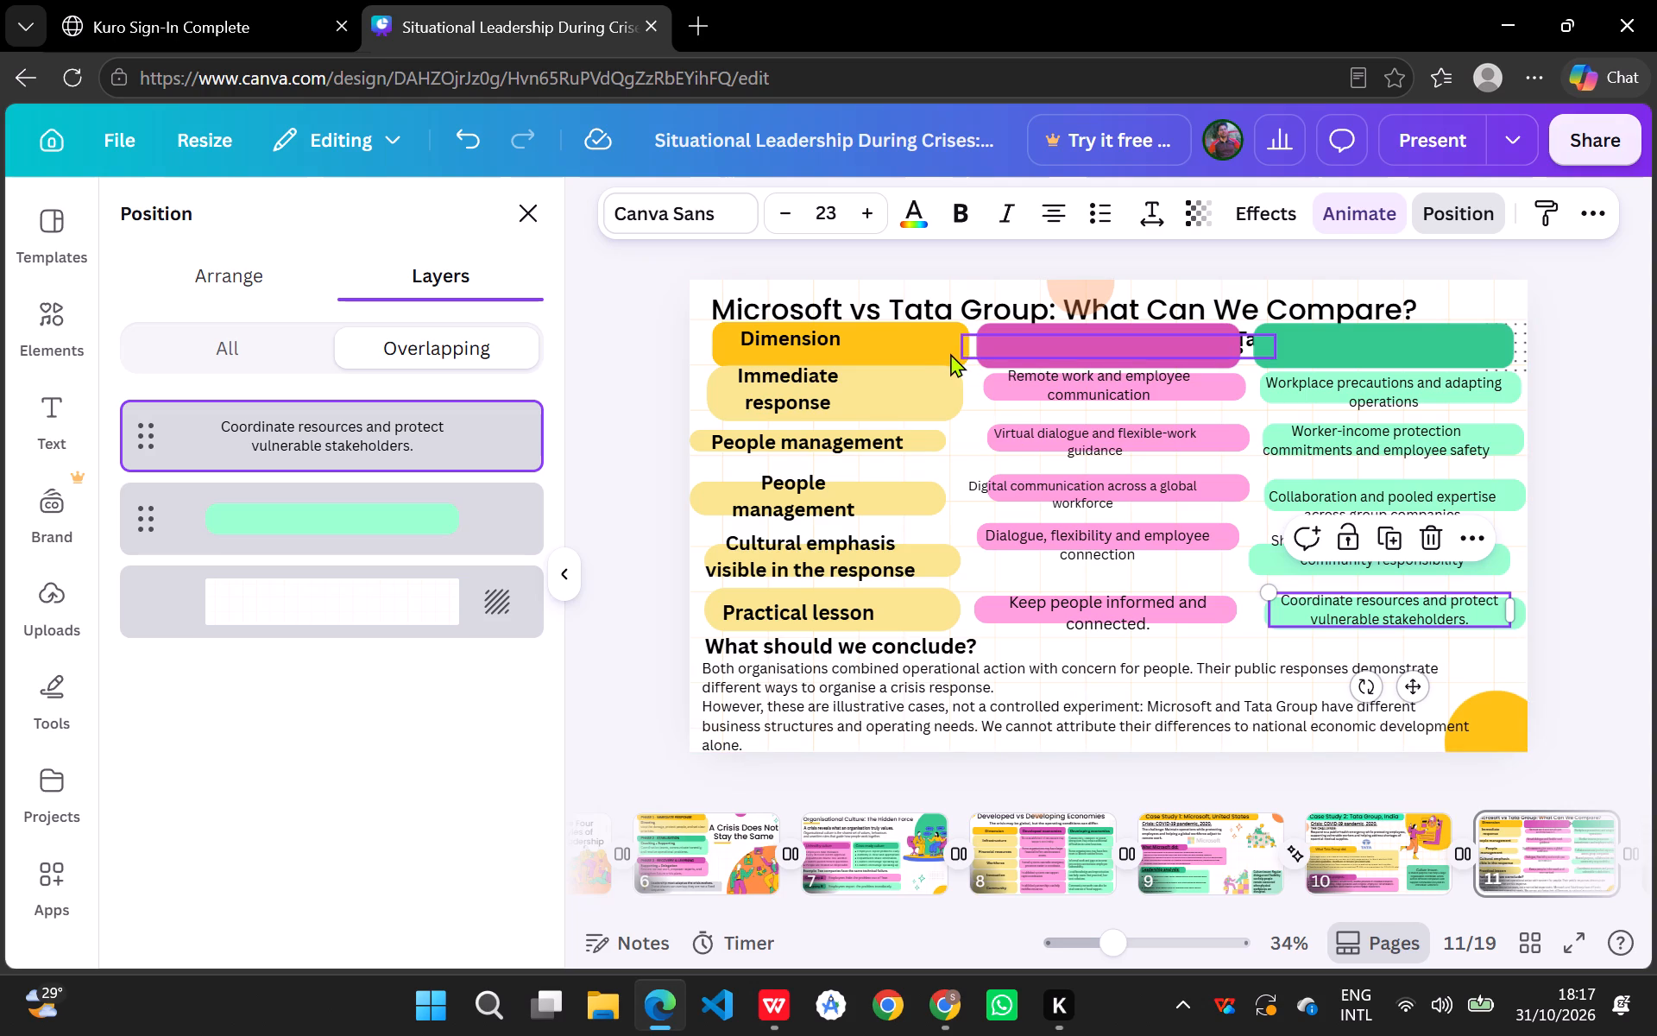
Reposition the dark pink bar over the "Microsoft — United States" heading and shift the dark green heading bar slightly down and right.
{"action": "left_click", "coordinate": [1123, 351]}
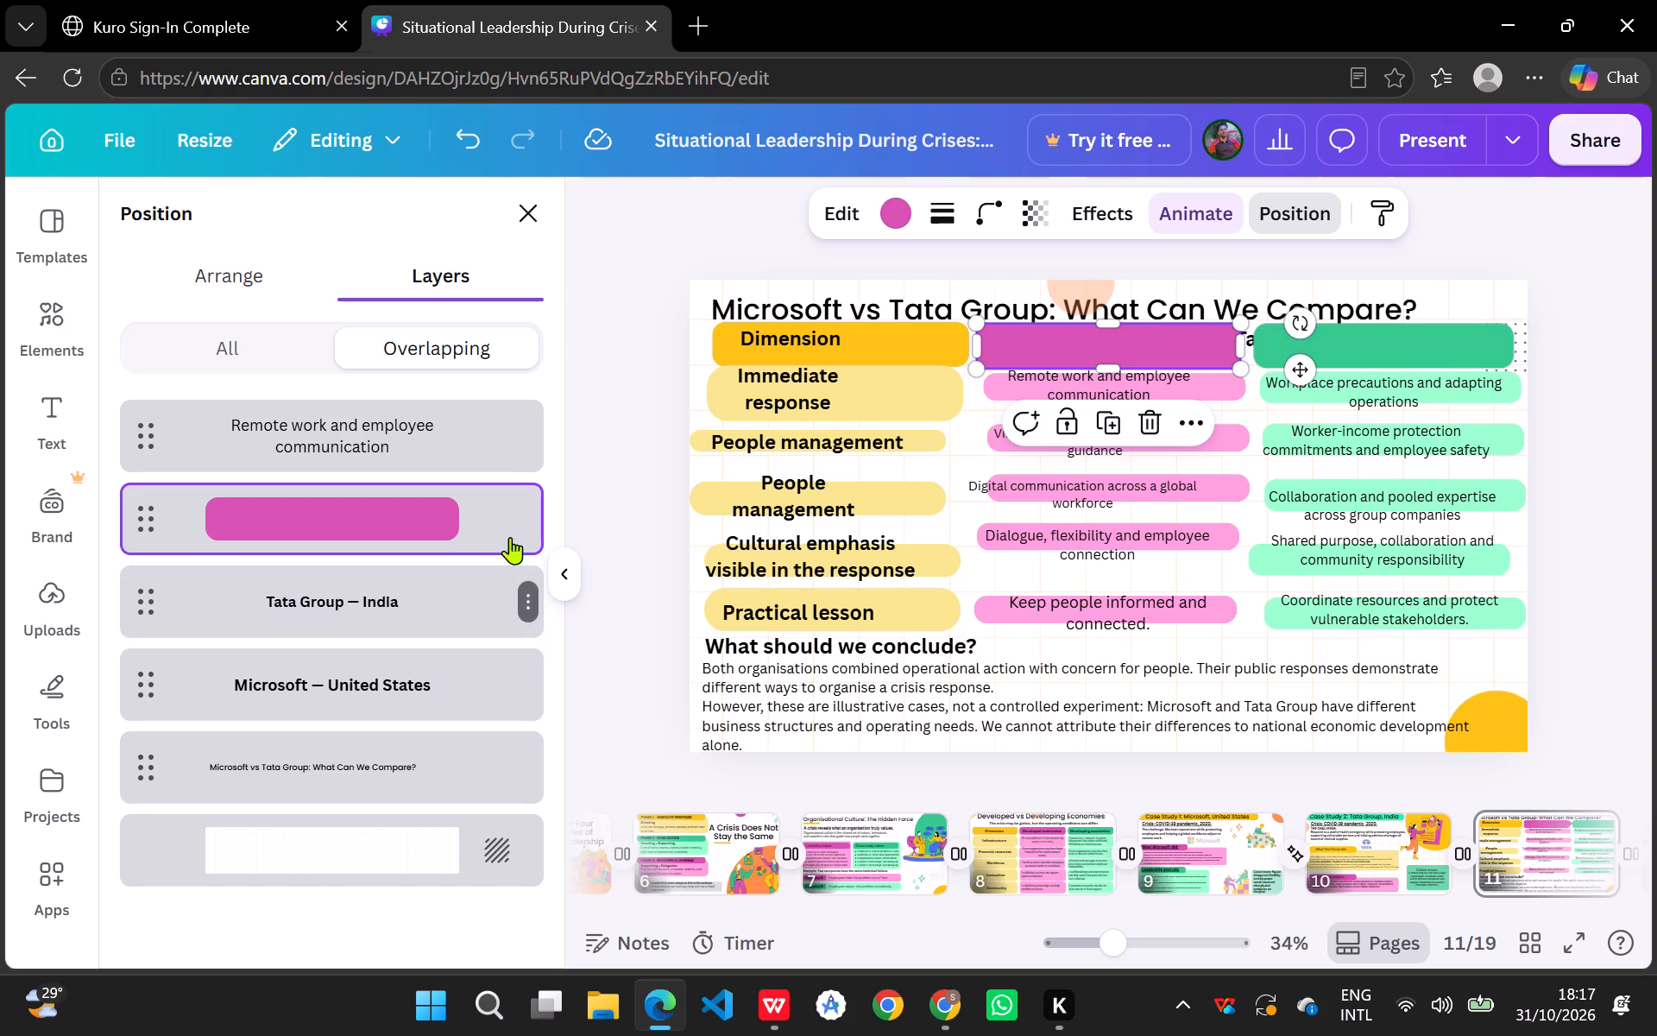
{"action": "left_click_drag", "start_coordinate": [1049, 338], "coordinate": [1051, 394]}
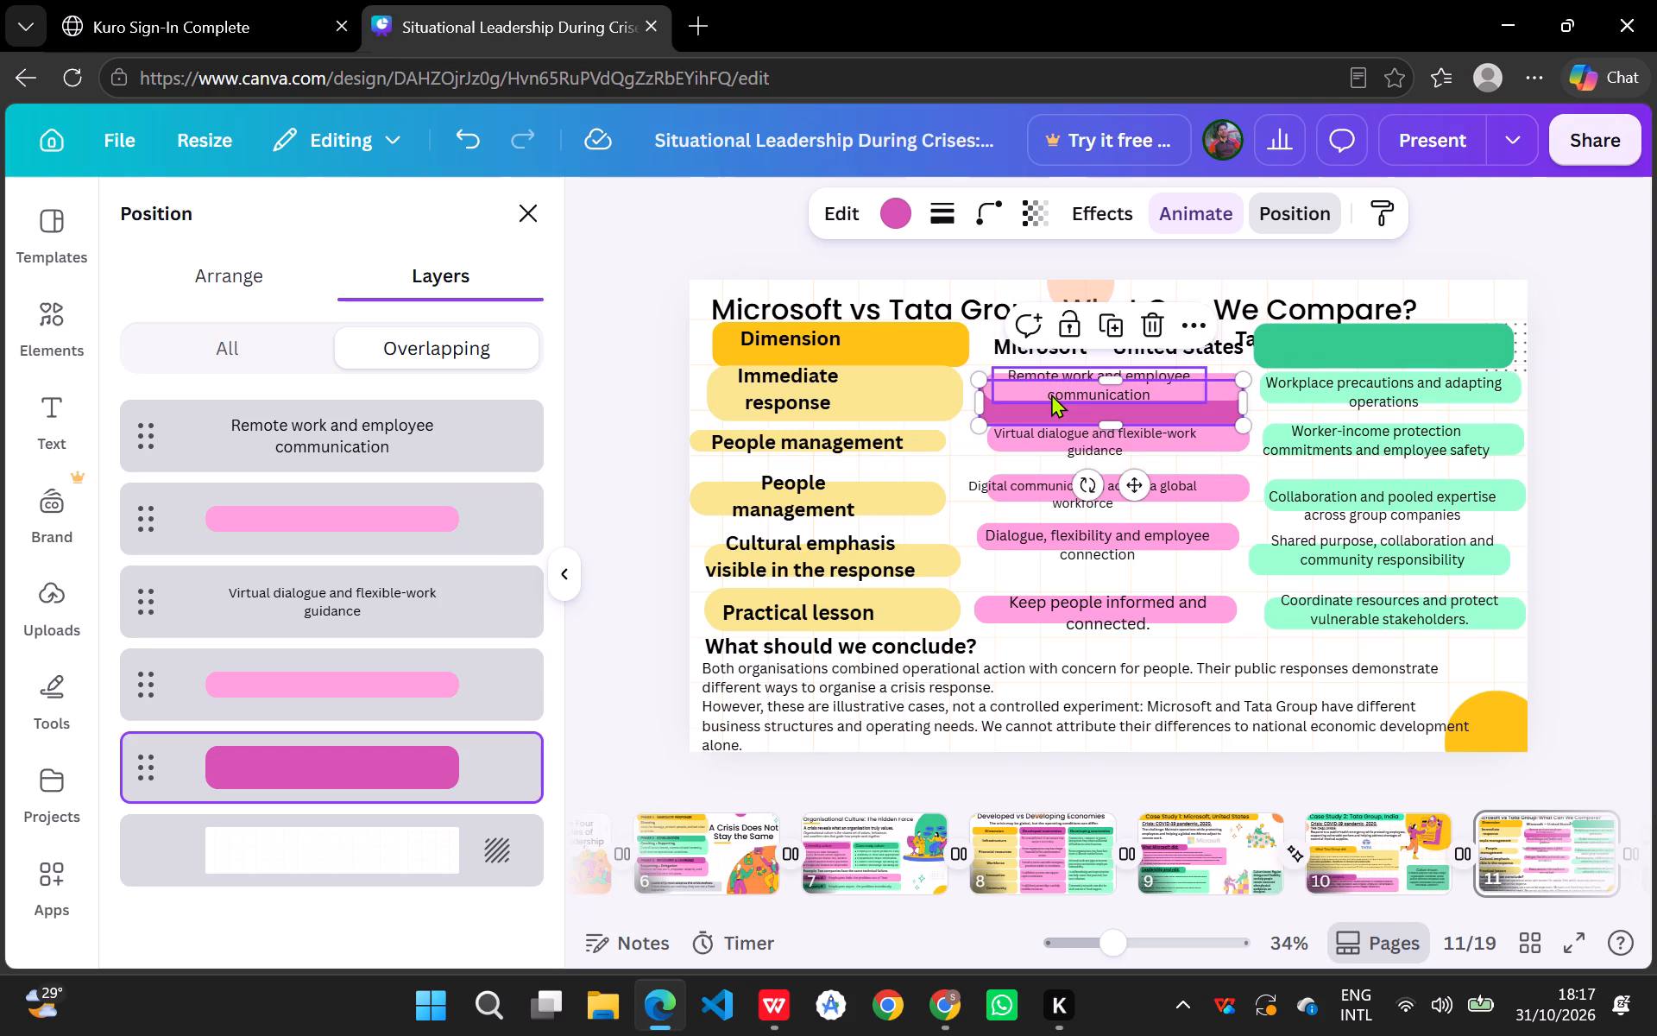
{"action": "left_click_drag", "start_coordinate": [1425, 336], "coordinate": [1429, 347]}
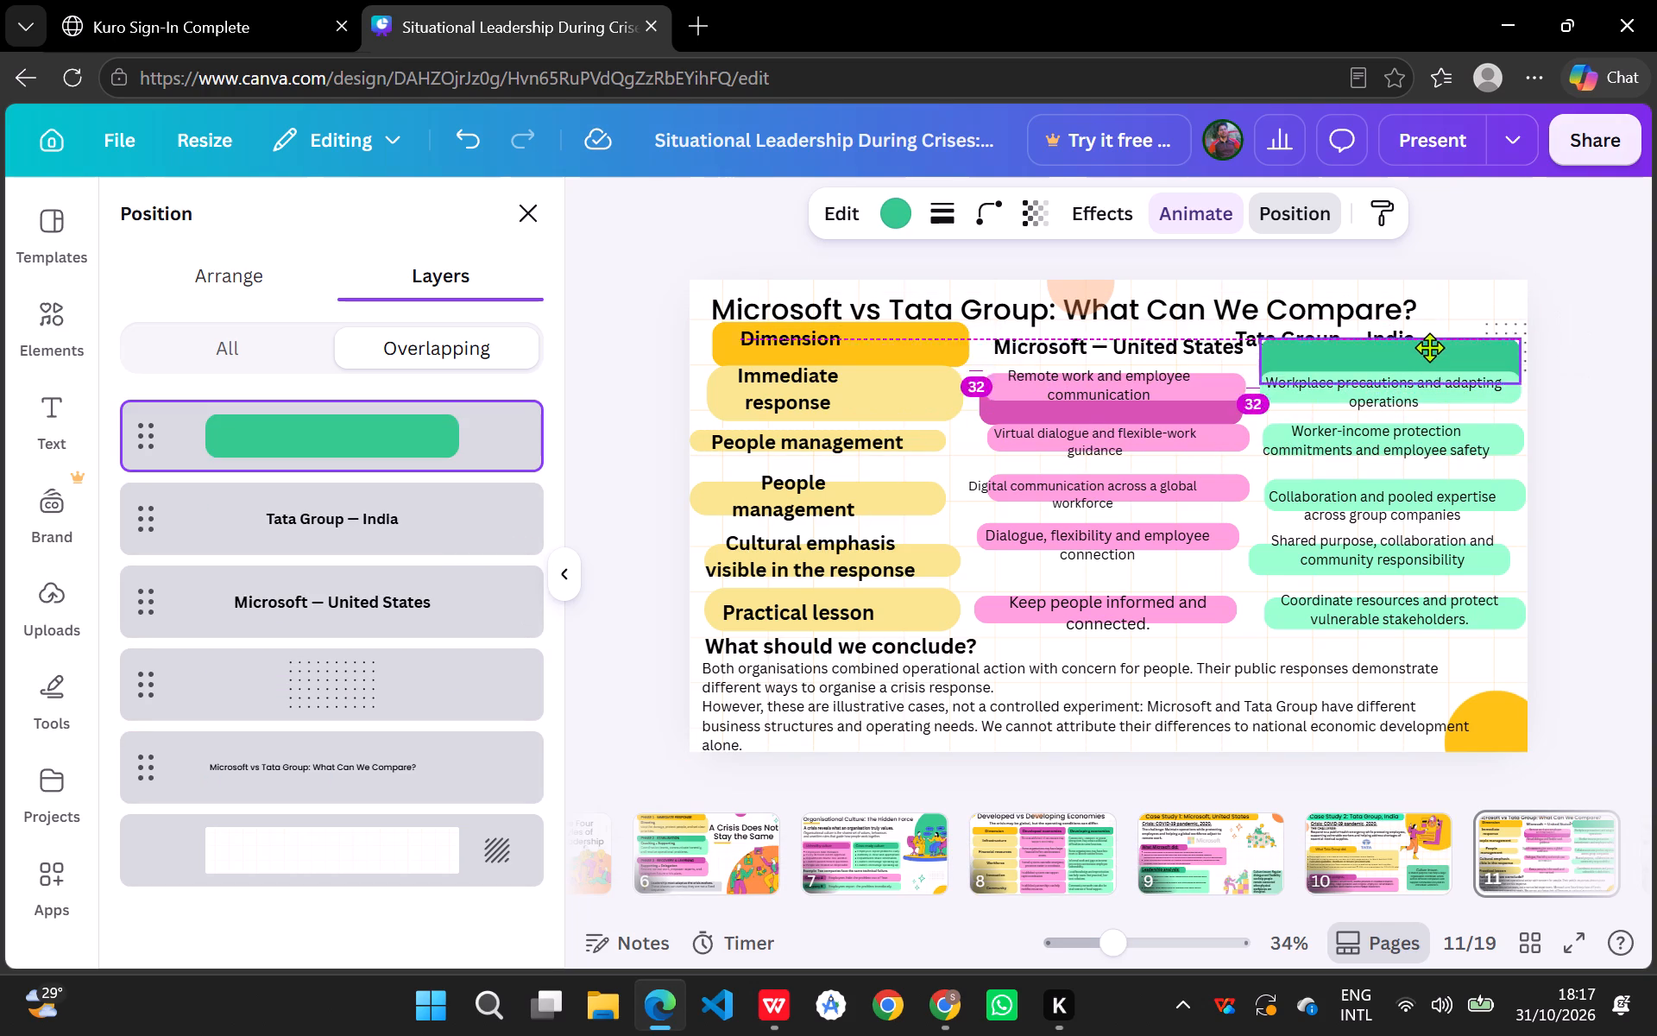
{"action": "left_click_drag", "start_coordinate": [1429, 347], "coordinate": [1428, 344]}
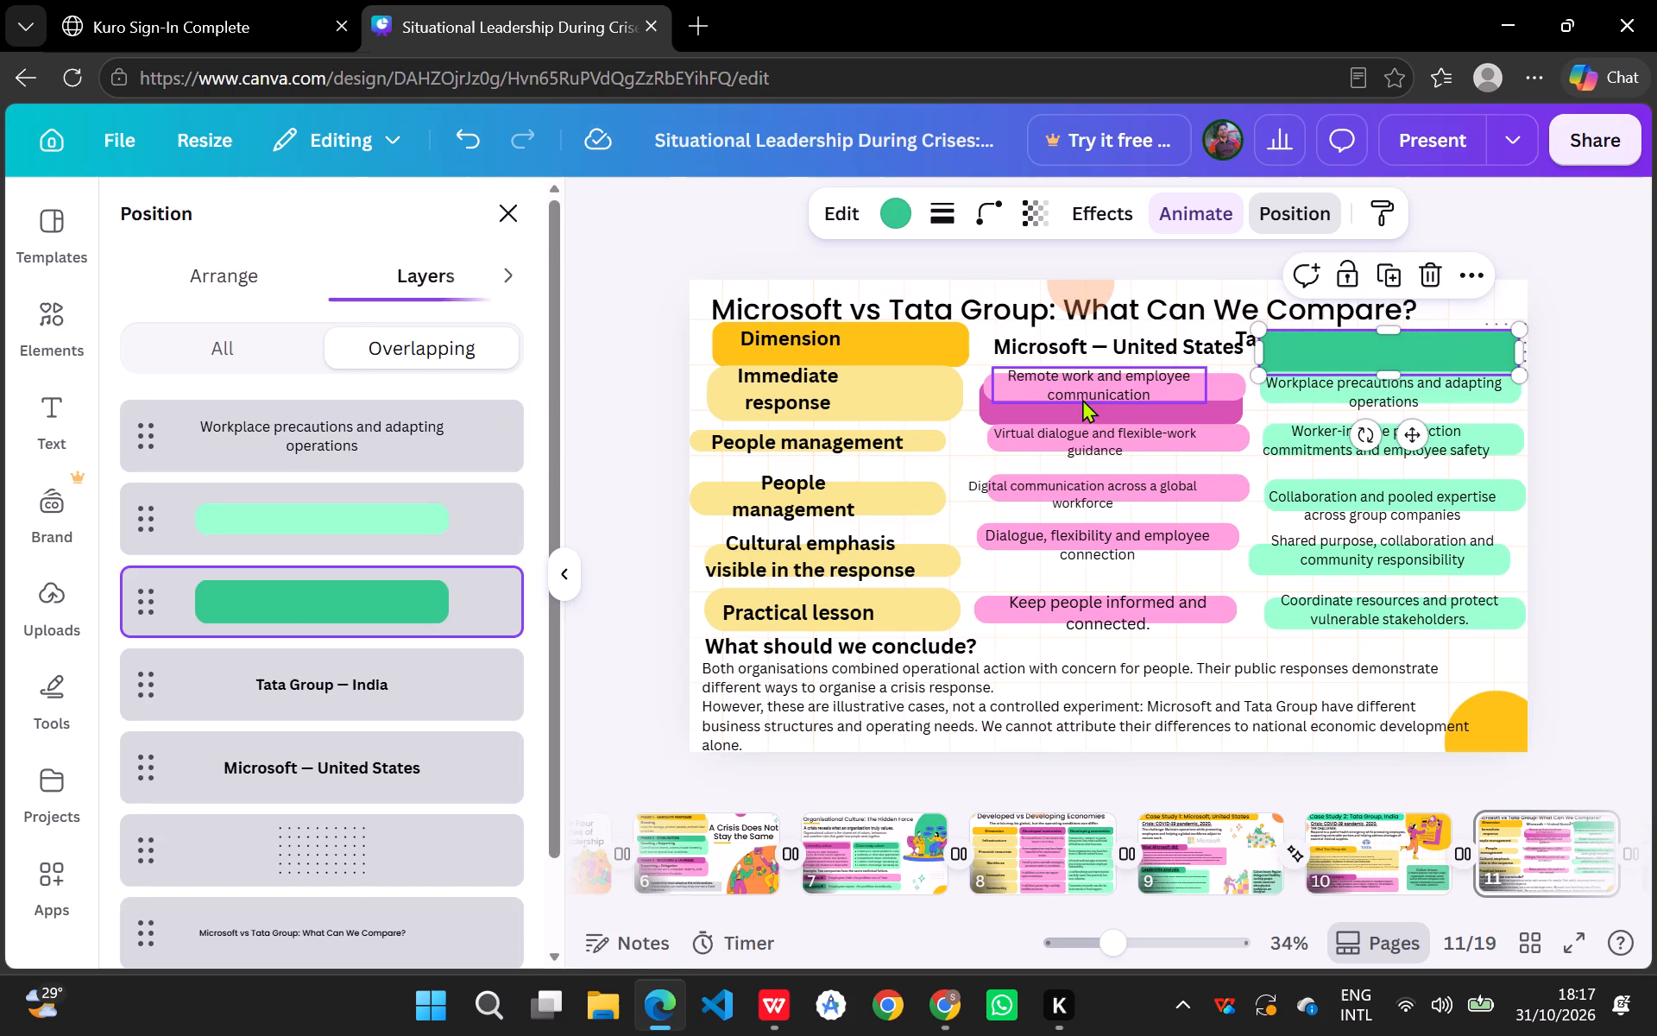
{"action": "left_click_drag", "start_coordinate": [1080, 417], "coordinate": [1076, 360]}
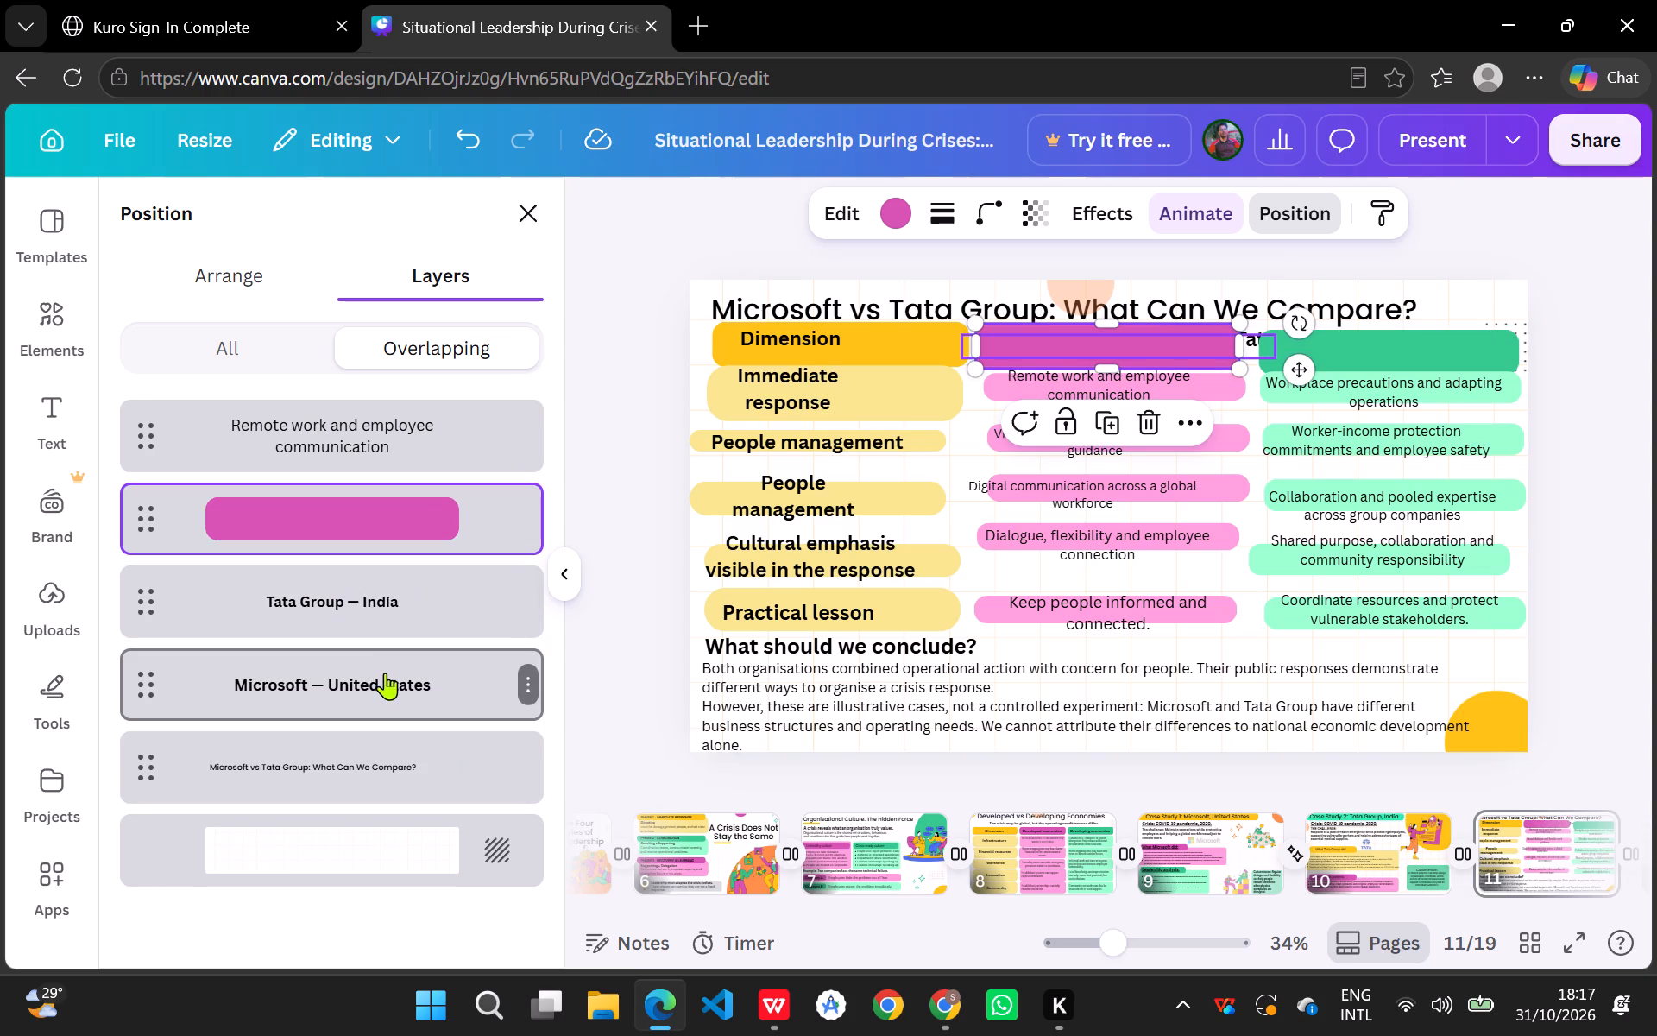
Bring the "Microsoft — United States" and "Tata Group — India" headings' layers in front of the dark pink and dark green bars.
{"action": "left_click_drag", "start_coordinate": [385, 673], "coordinate": [406, 401]}
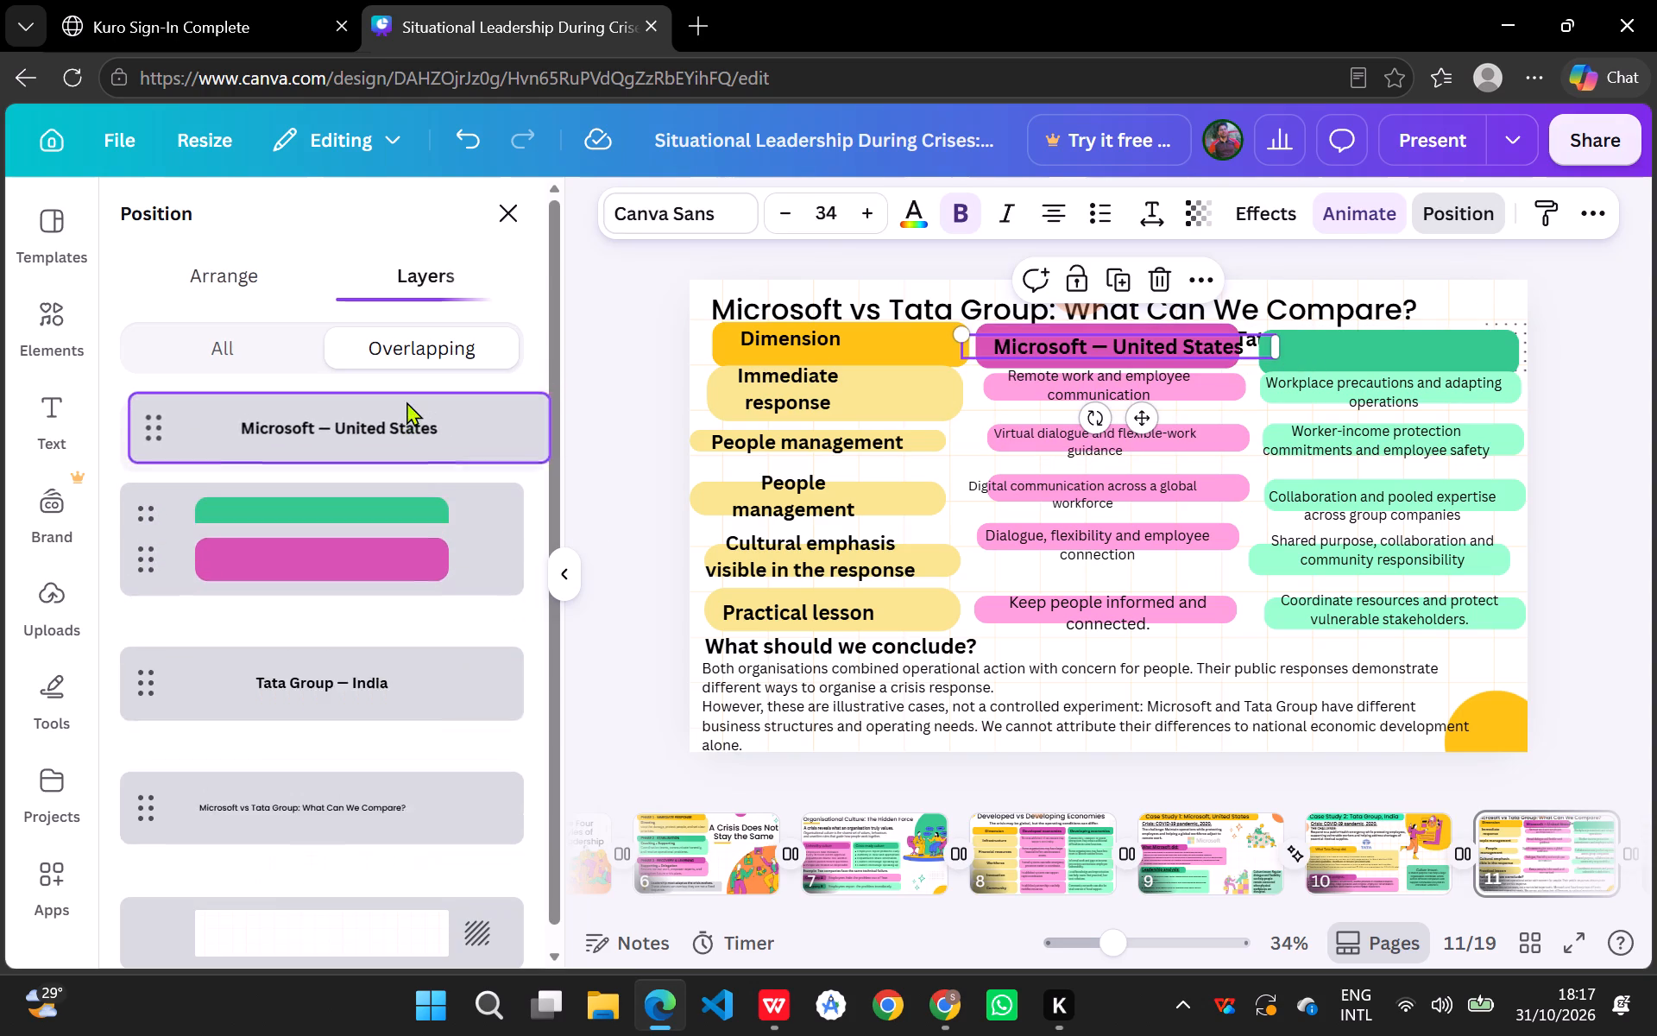
{"action": "left_click", "coordinate": [1372, 351]}
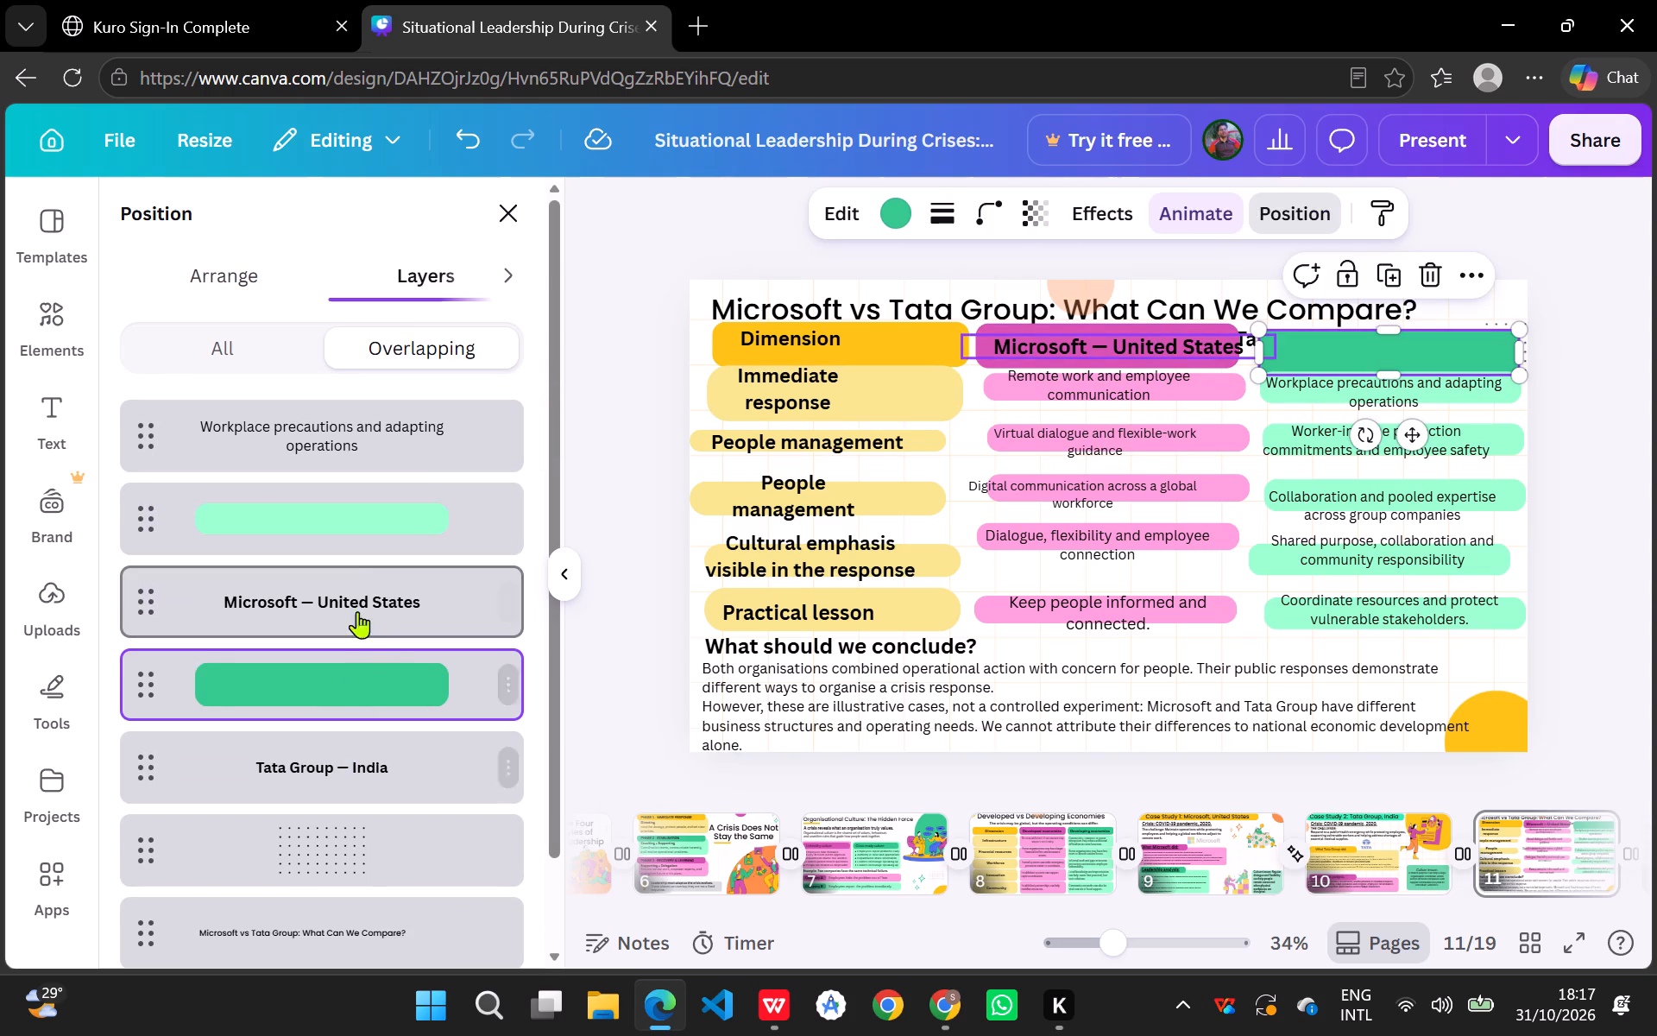
{"action": "left_click_drag", "start_coordinate": [362, 764], "coordinate": [372, 652]}
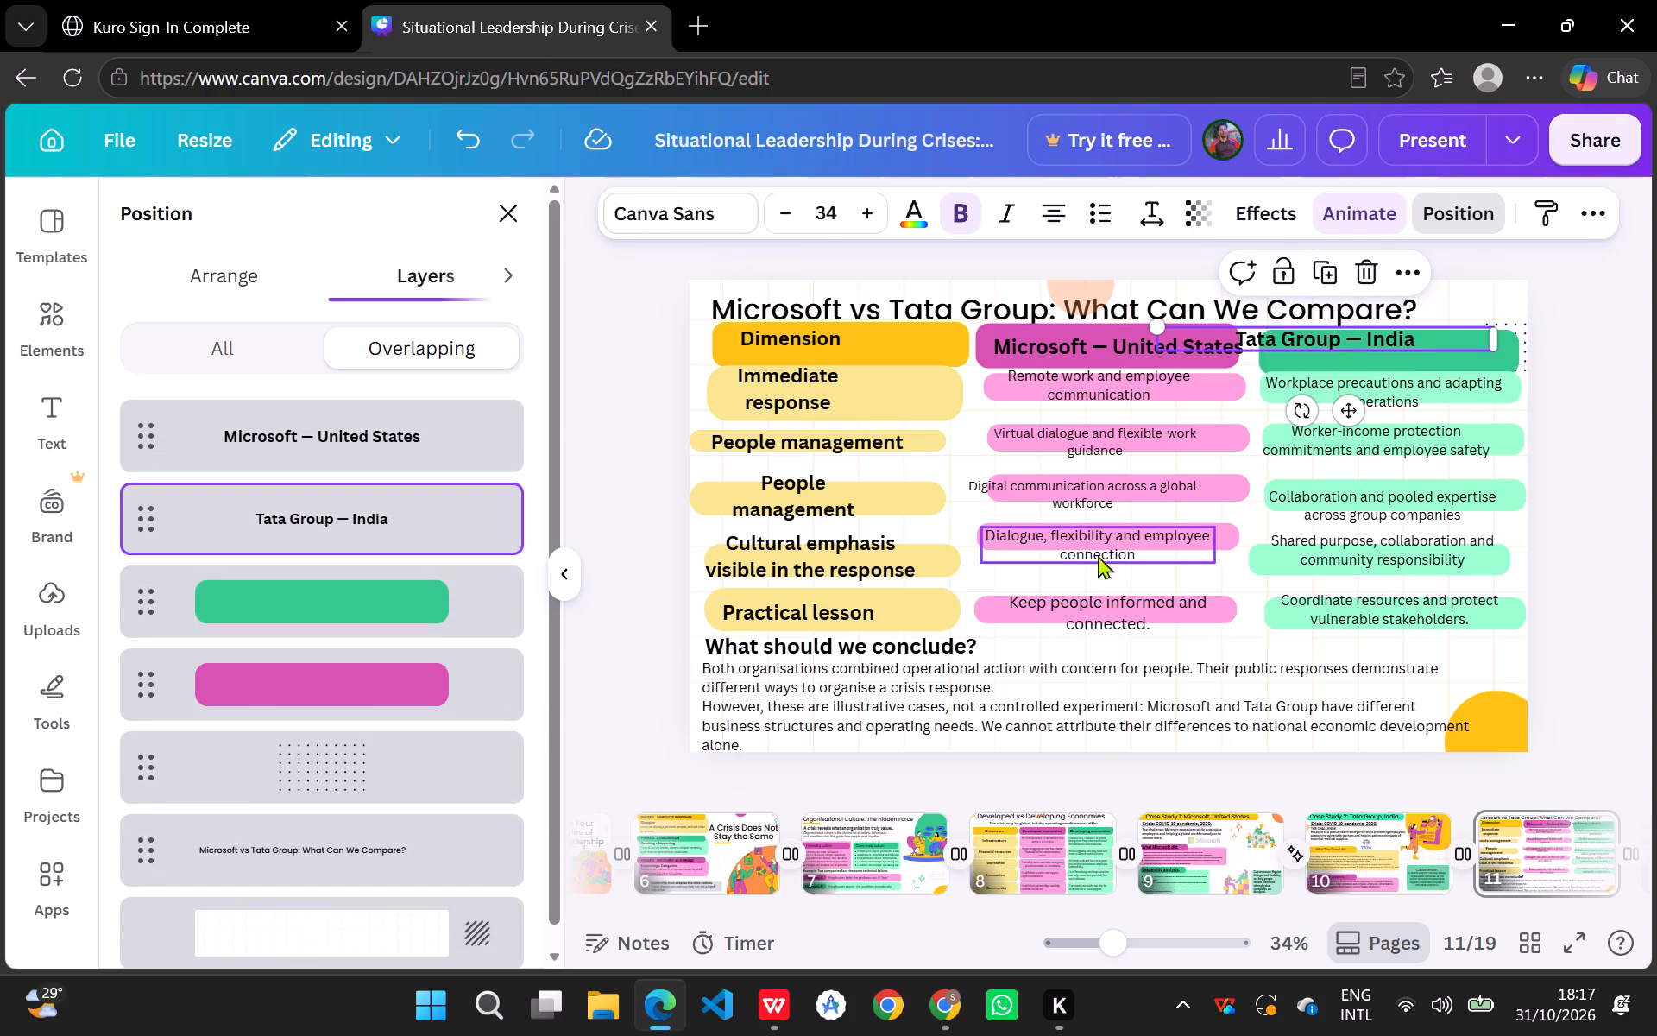
Move the "Tata Group — India" heading so it sits centred on its dark green bar.
{"action": "left_click_drag", "start_coordinate": [1367, 344], "coordinate": [1427, 356]}
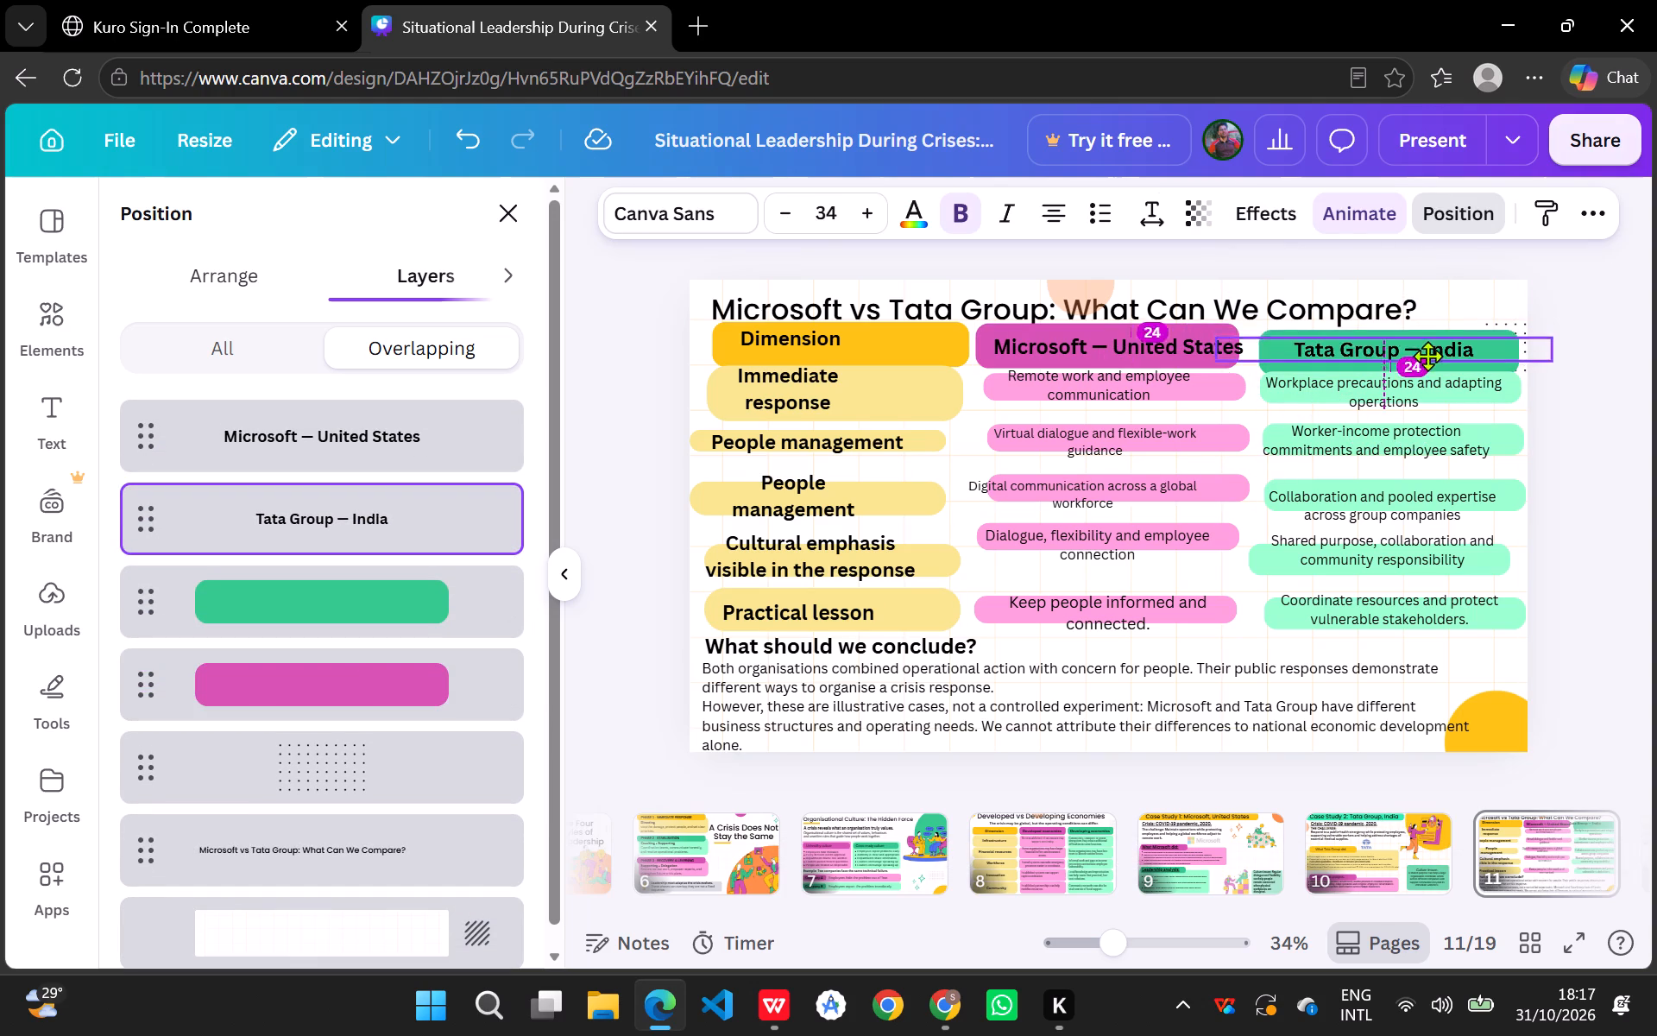
{"action": "left_click_drag", "start_coordinate": [1427, 356], "coordinate": [1420, 354]}
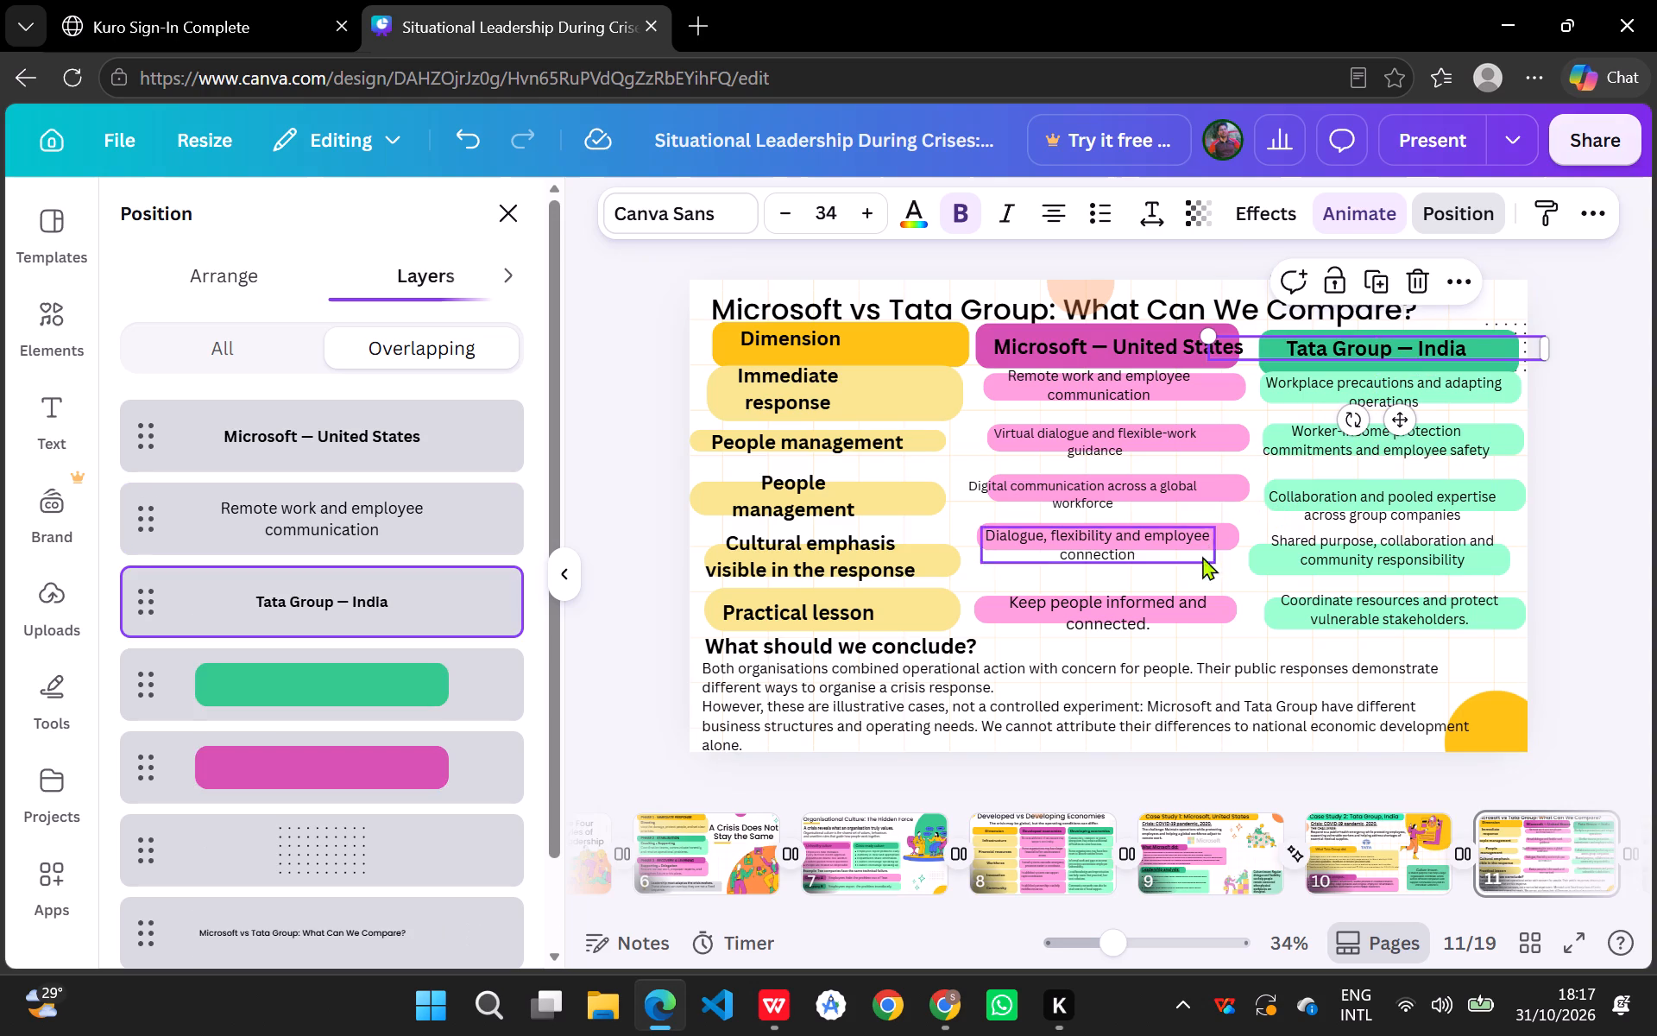
{"action": "left_click", "coordinate": [1209, 584]}
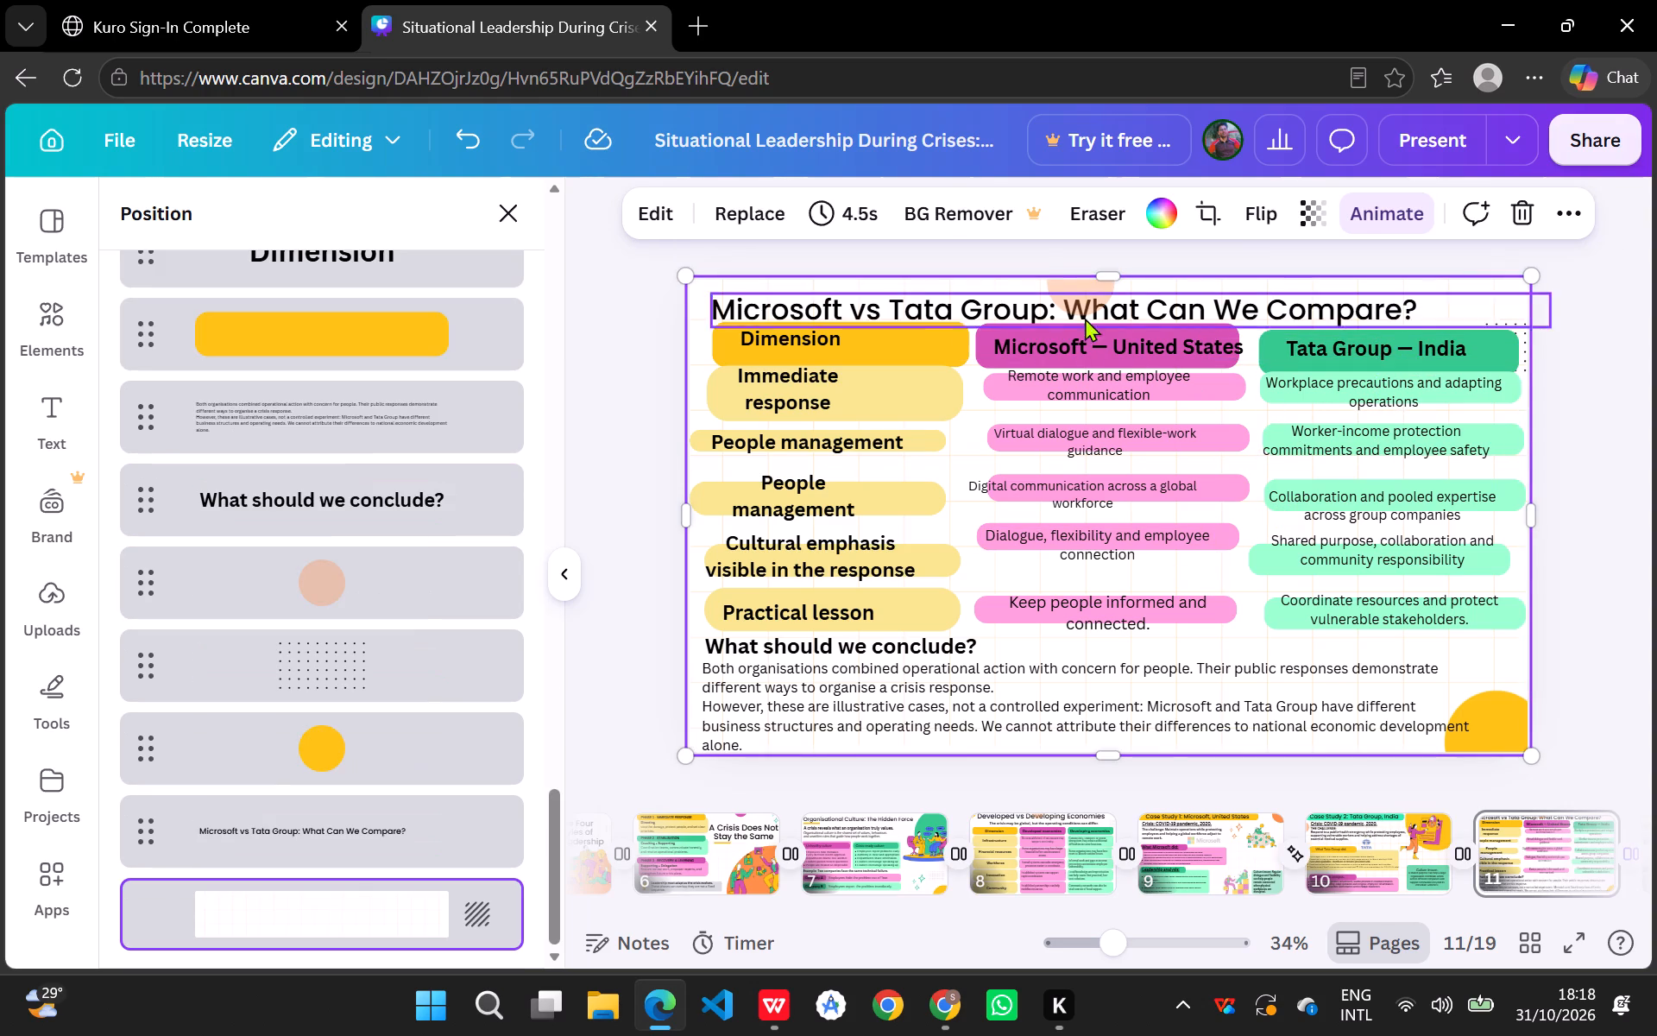
Move the "Microsoft vs Tata Group: What Can We Compare?" title slightly up, away from the heading bars.
{"action": "left_click_drag", "start_coordinate": [1037, 312], "coordinate": [1036, 303]}
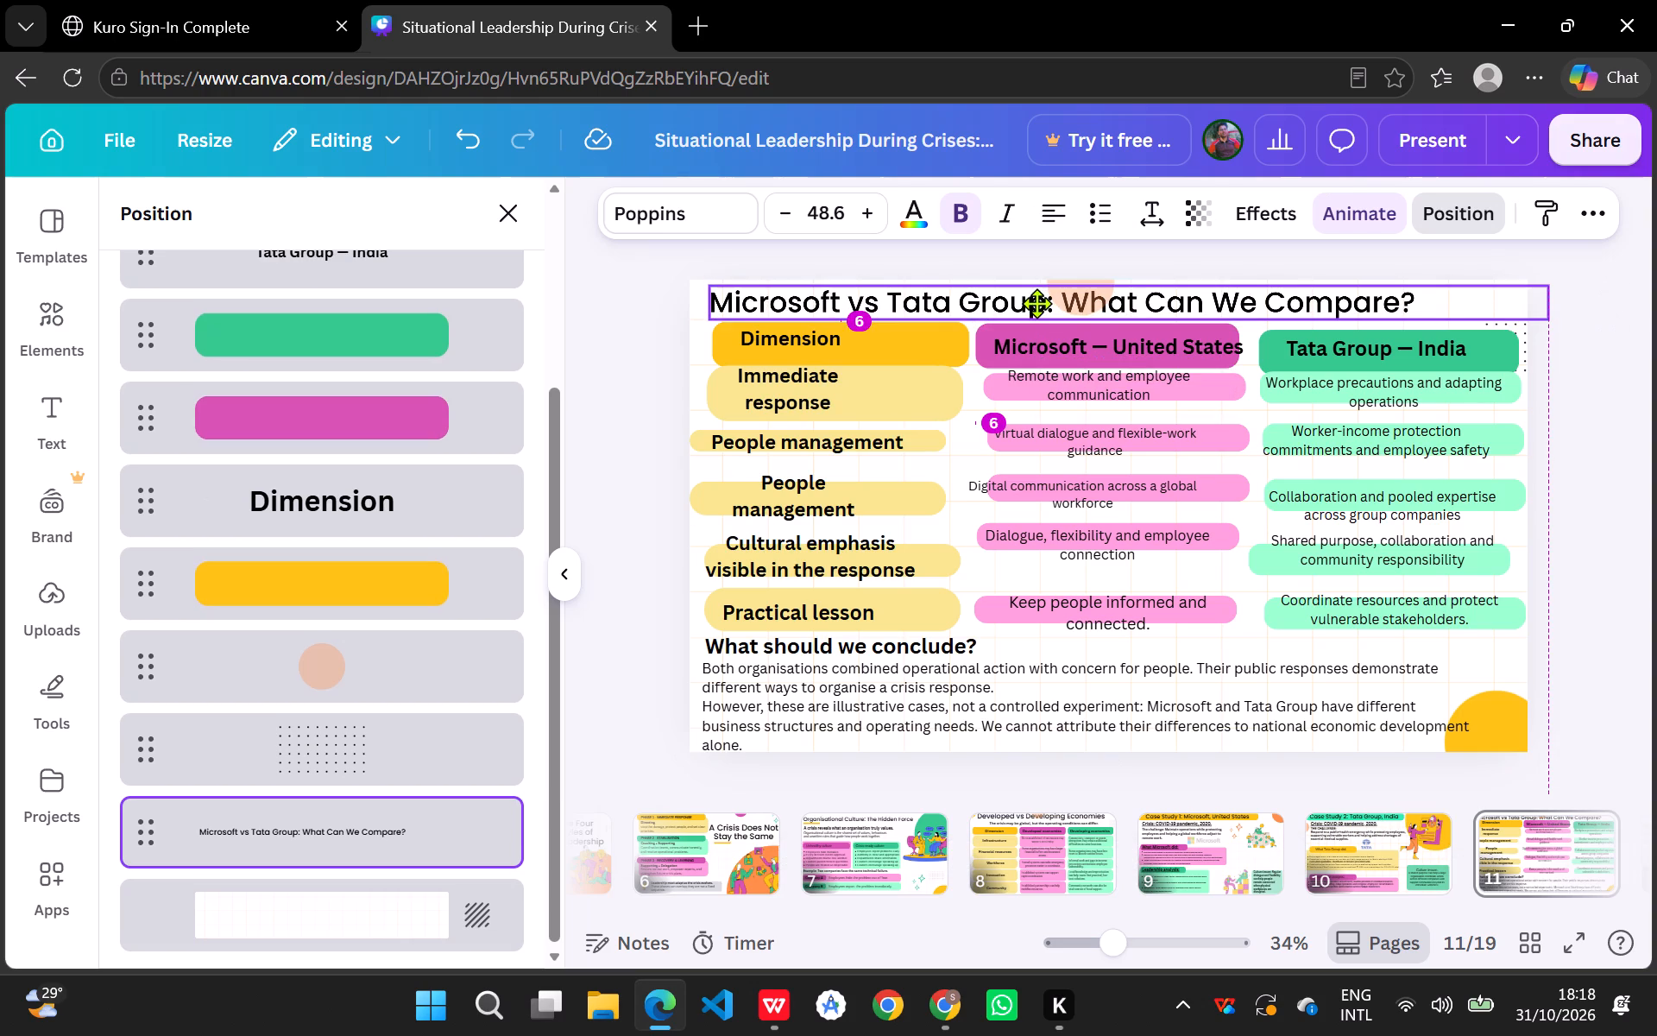
{"action": "left_click_drag", "start_coordinate": [1036, 303], "coordinate": [1036, 304]}
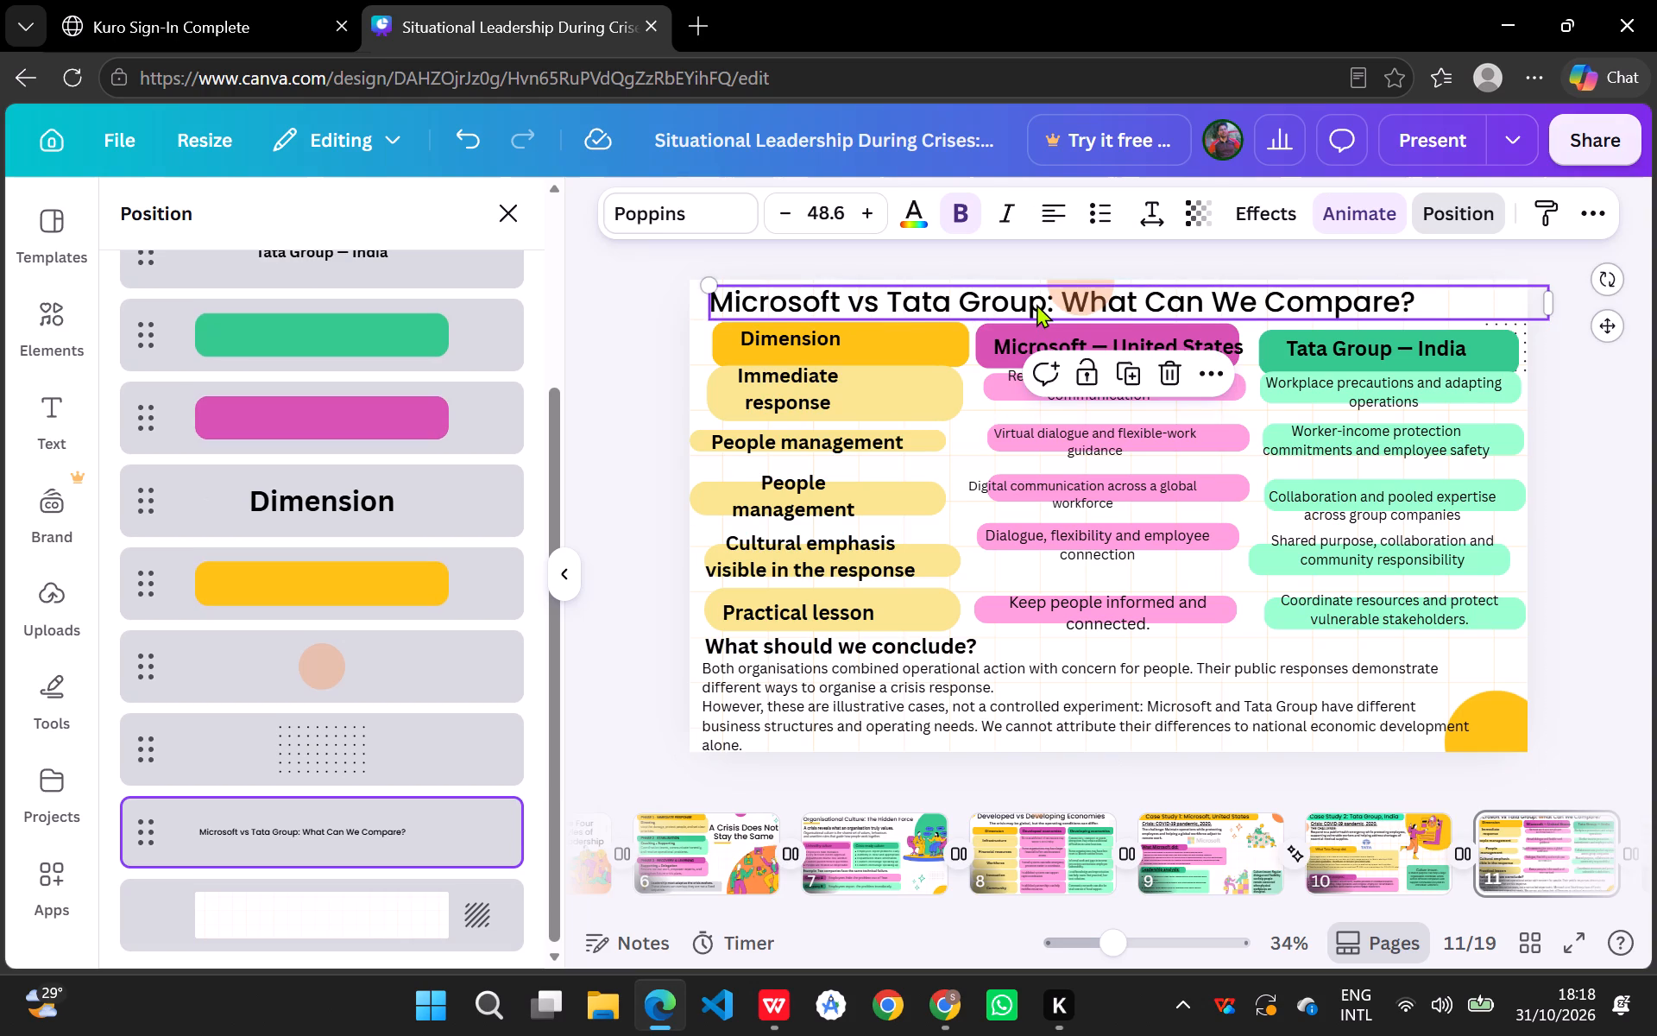
{"action": "left_click", "coordinate": [972, 461]}
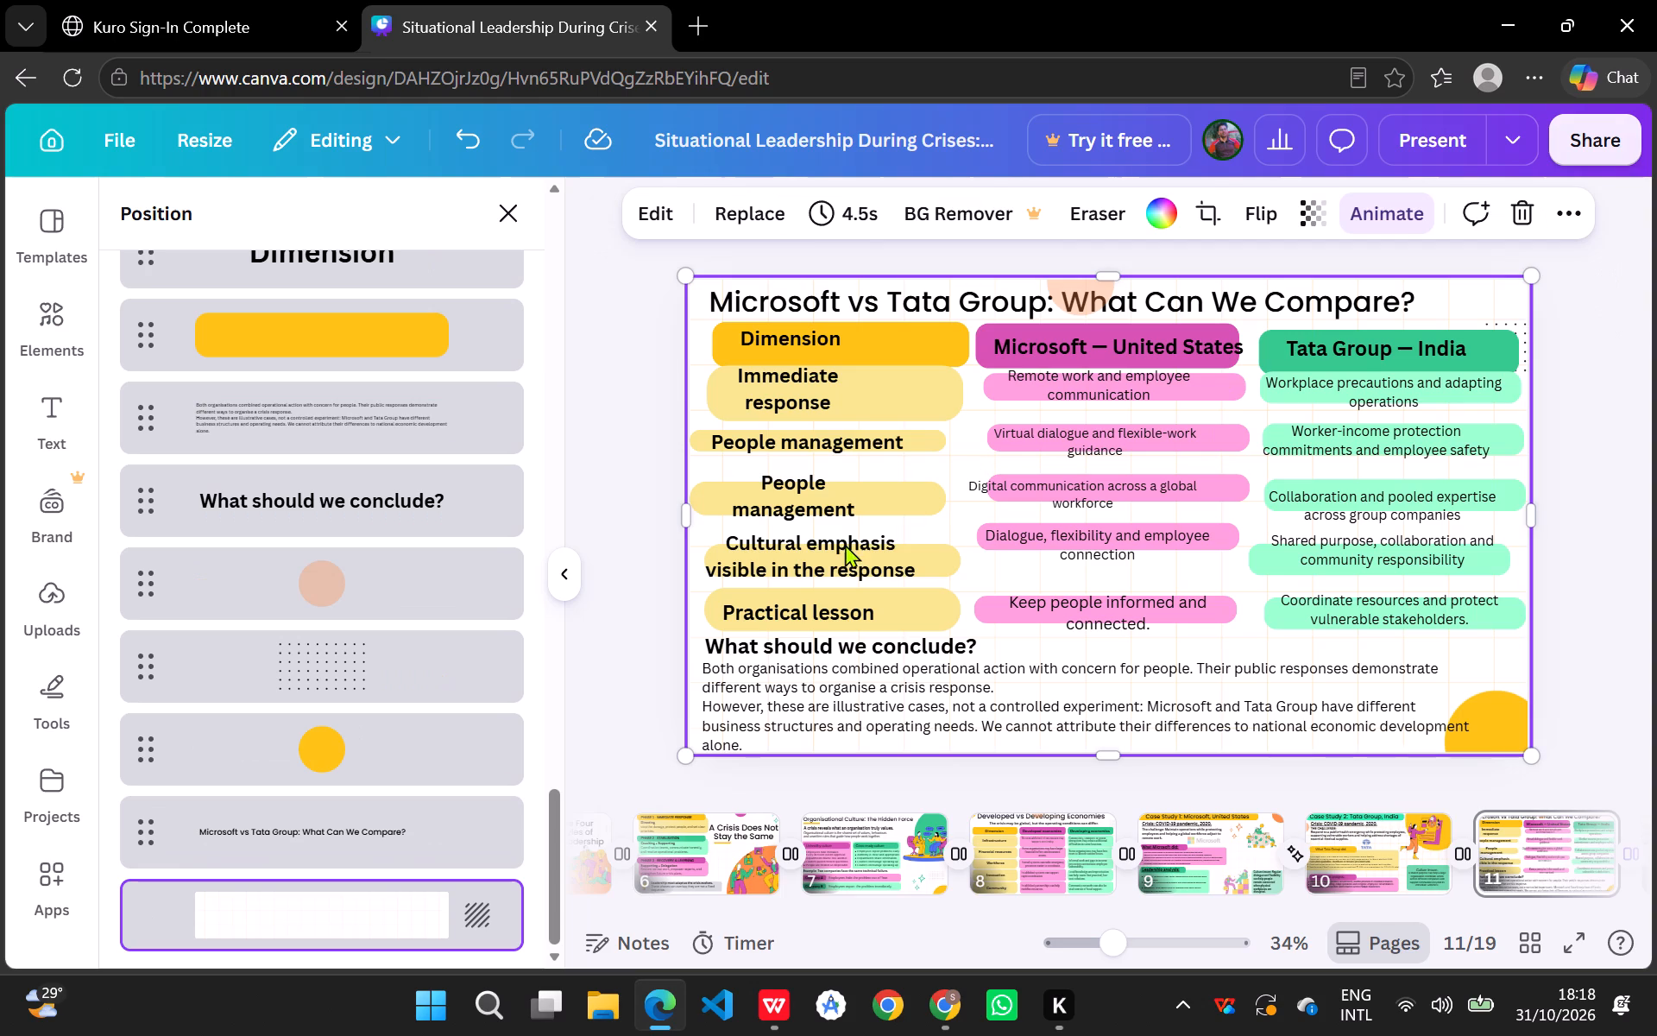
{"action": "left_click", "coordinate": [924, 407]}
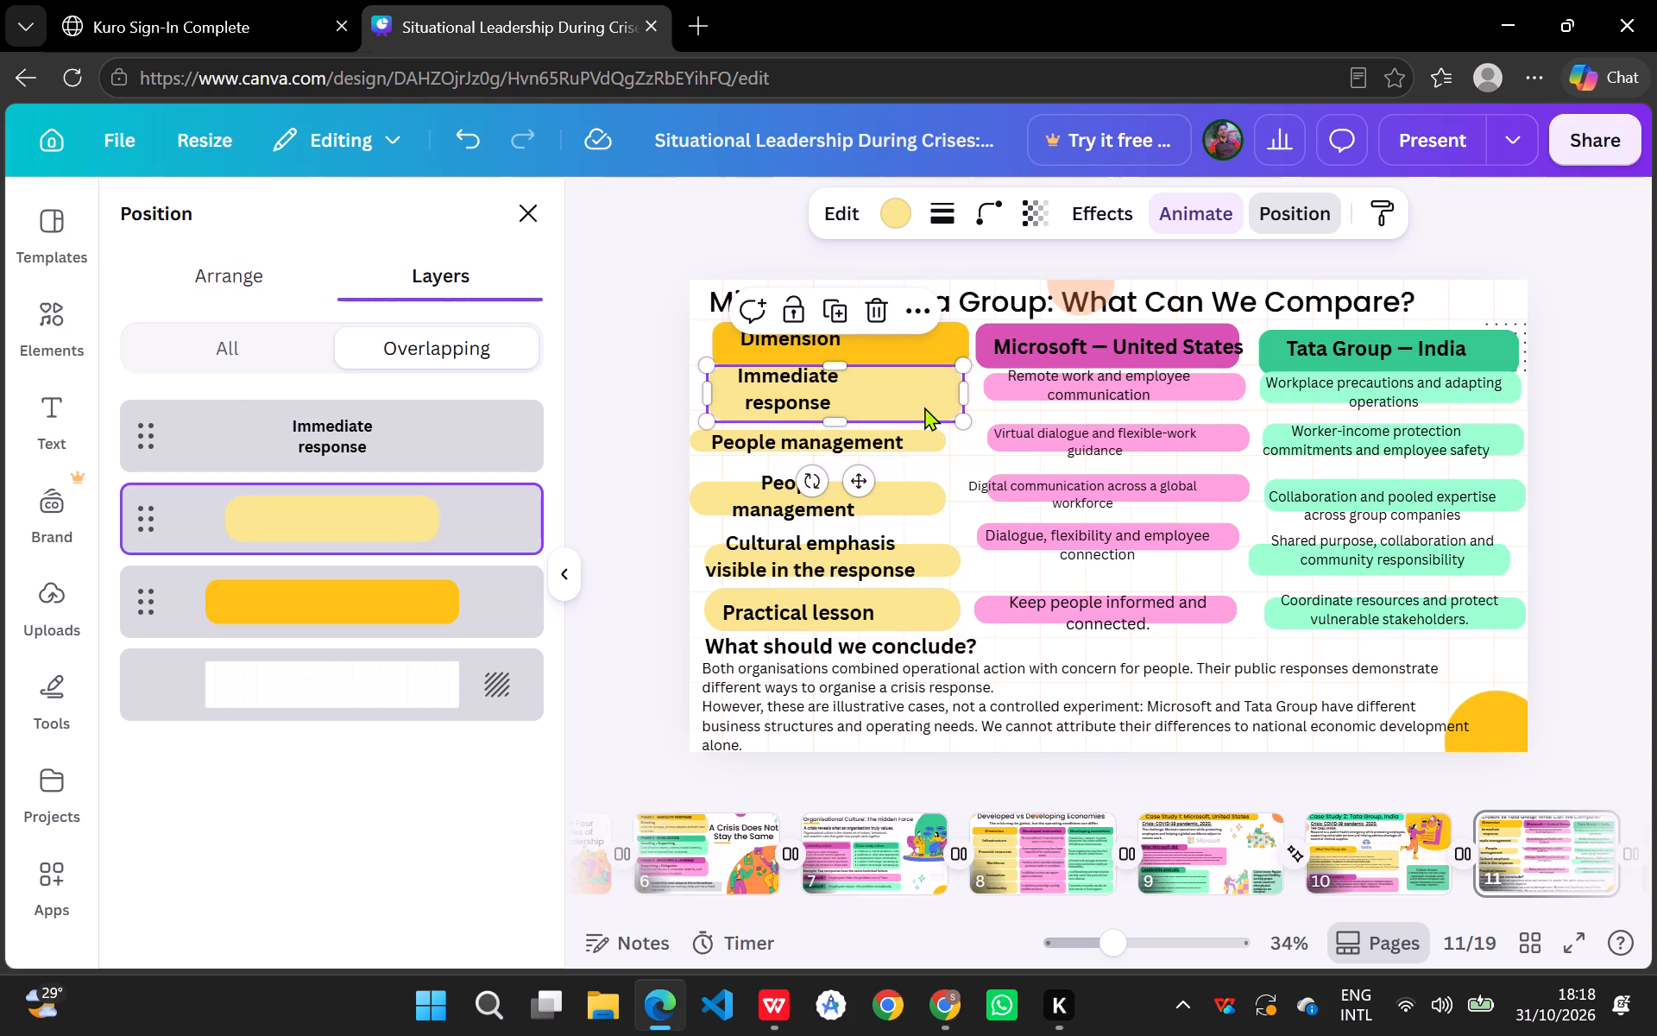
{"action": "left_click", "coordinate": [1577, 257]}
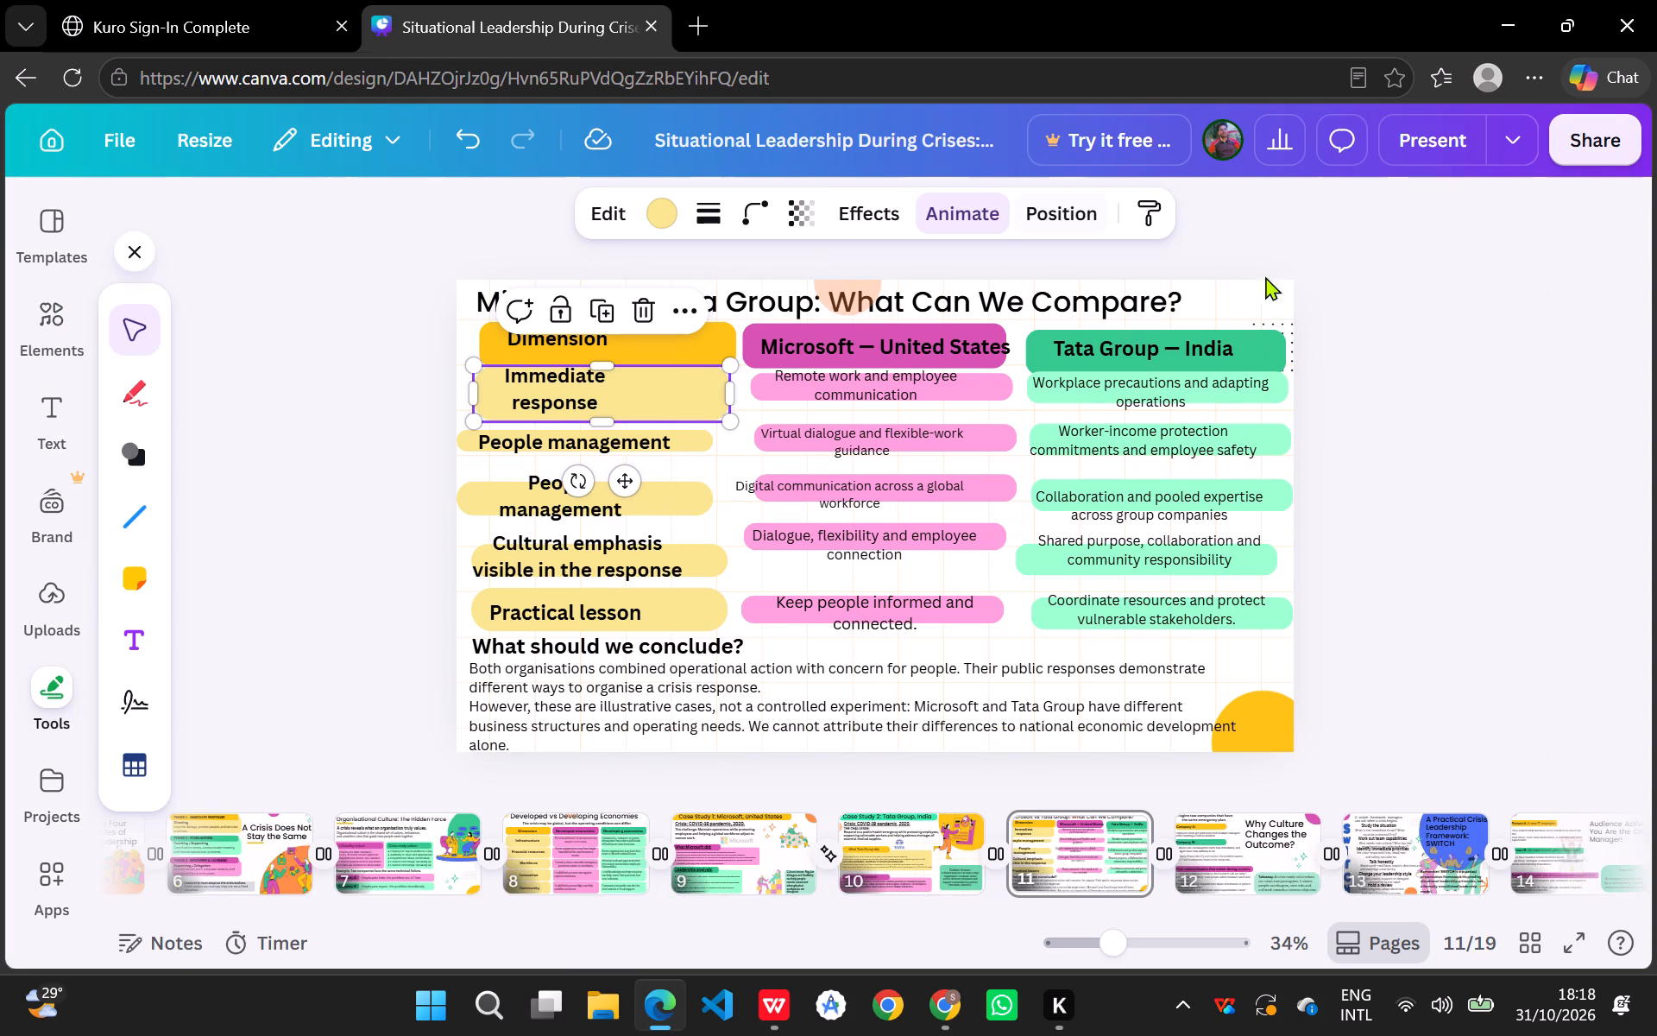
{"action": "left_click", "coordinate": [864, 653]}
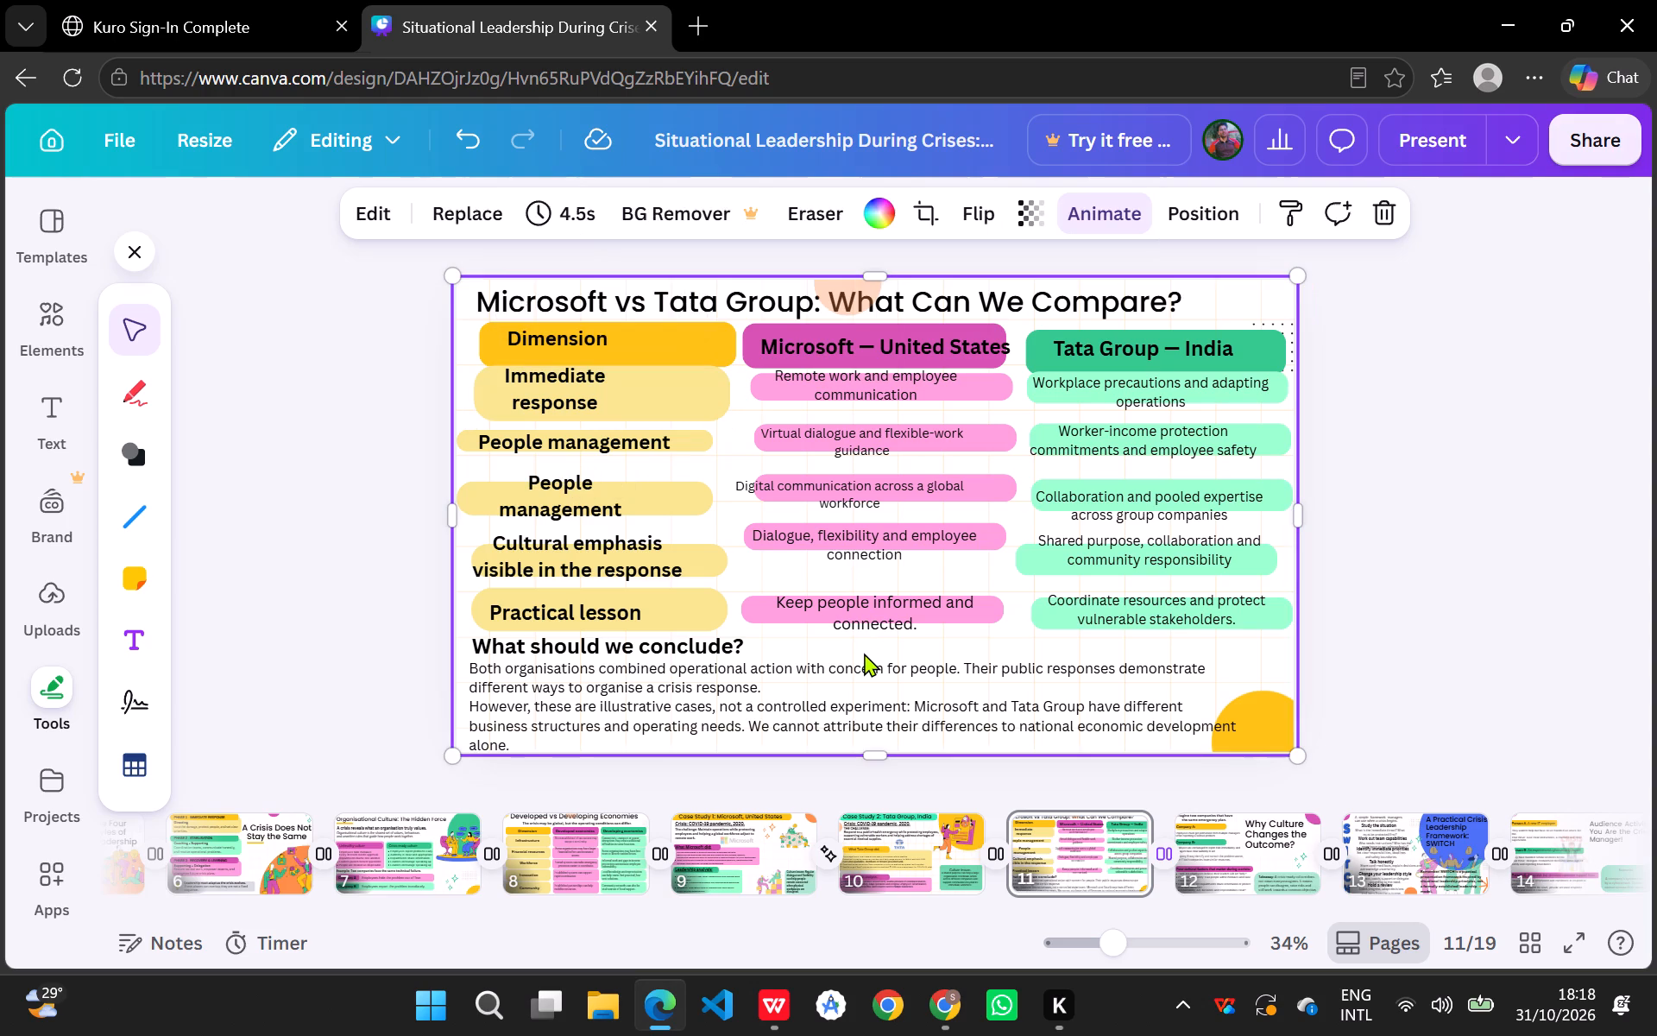
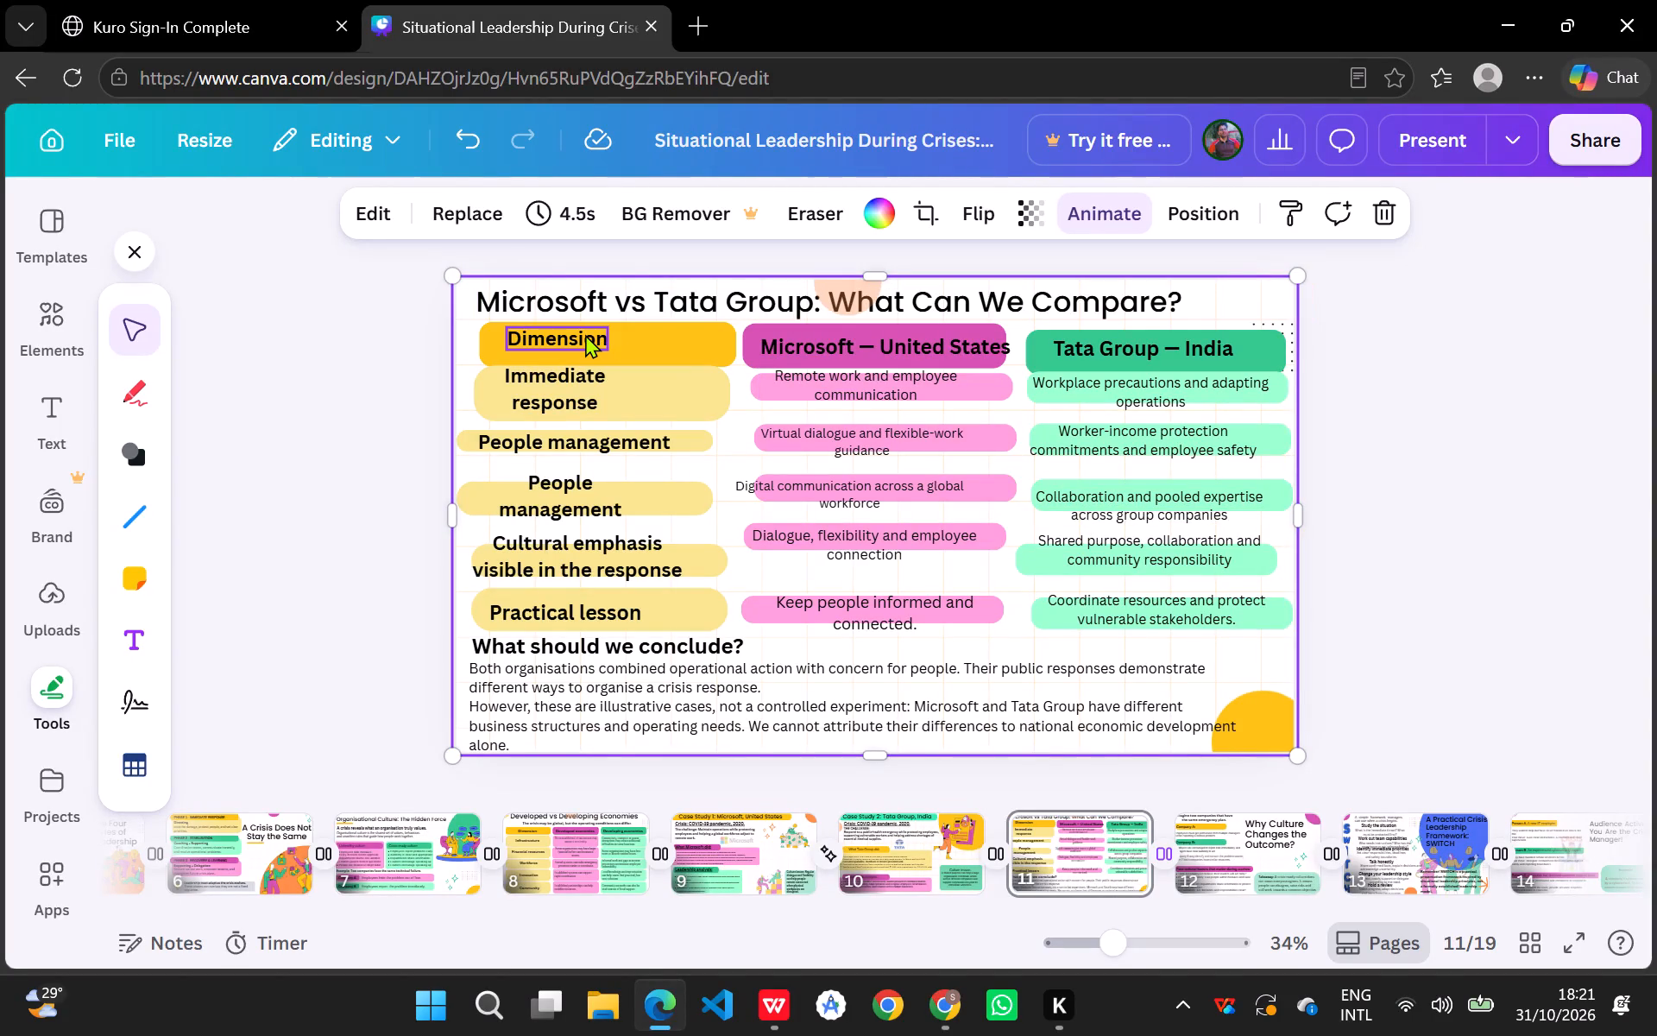
Move the "Dimension" heading down and right within its yellow bar, and shift the bar slightly left and down.
{"action": "left_click_drag", "start_coordinate": [585, 334], "coordinate": [608, 340]}
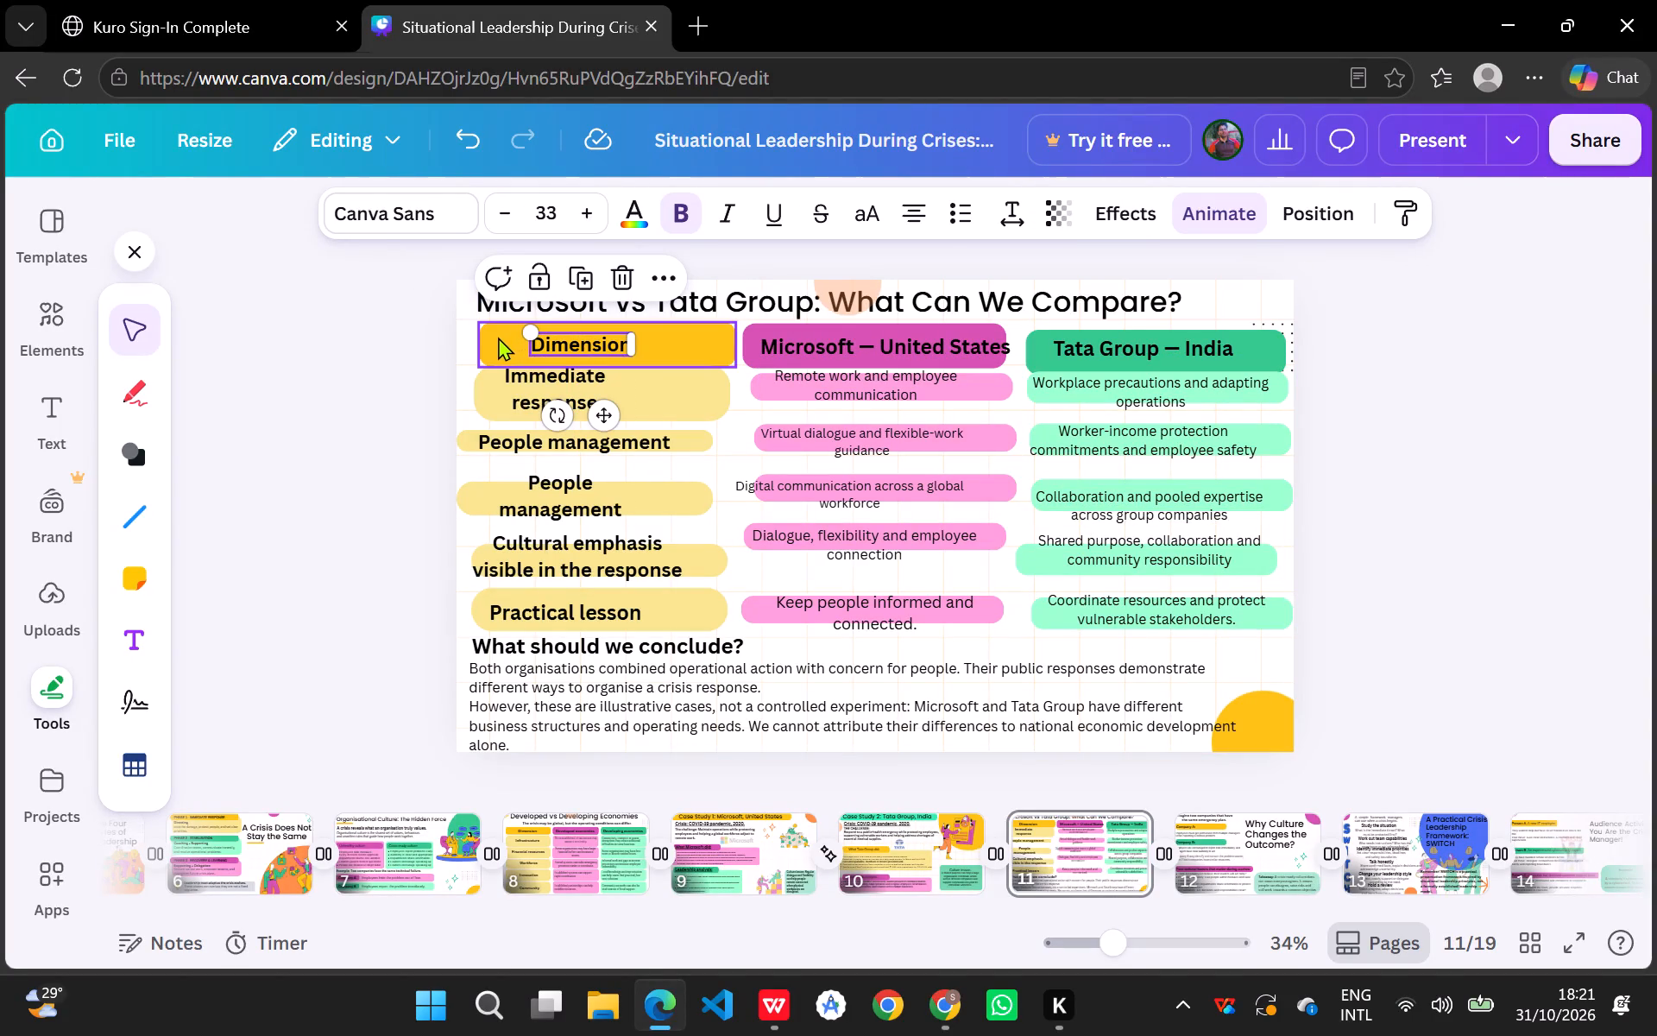
{"action": "left_click_drag", "start_coordinate": [494, 338], "coordinate": [487, 338]}
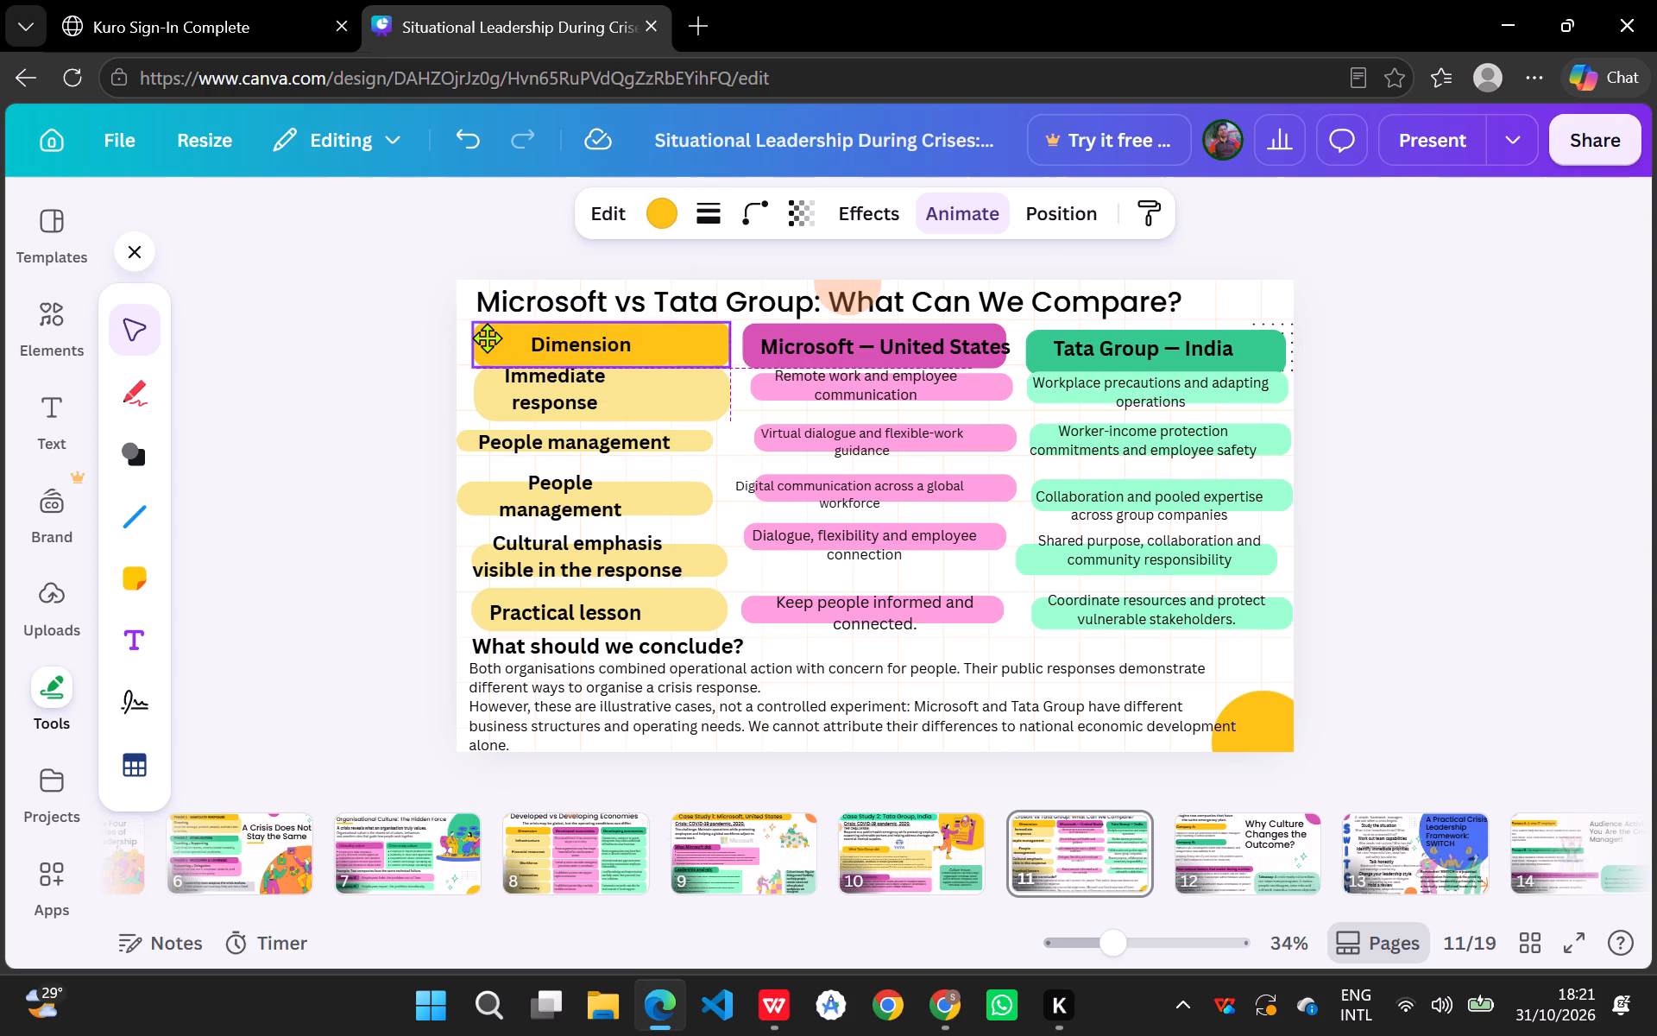
{"action": "left_click_drag", "start_coordinate": [487, 338], "coordinate": [483, 339]}
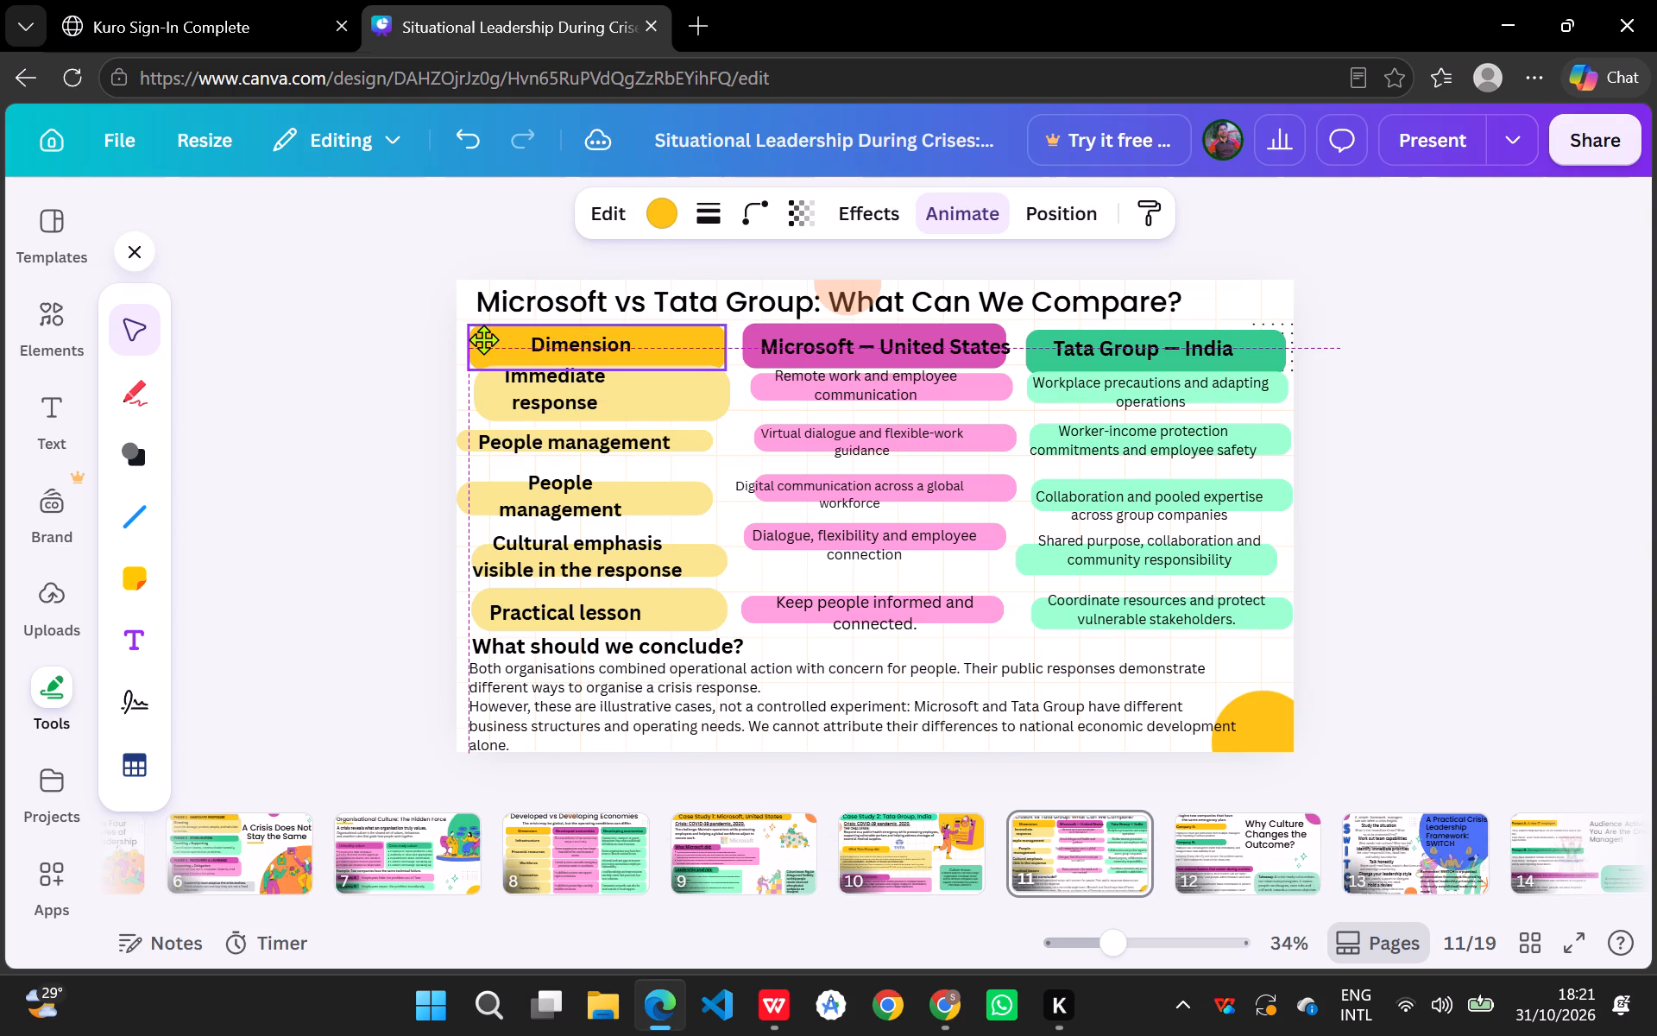
{"action": "left_click_drag", "start_coordinate": [483, 339], "coordinate": [483, 338]}
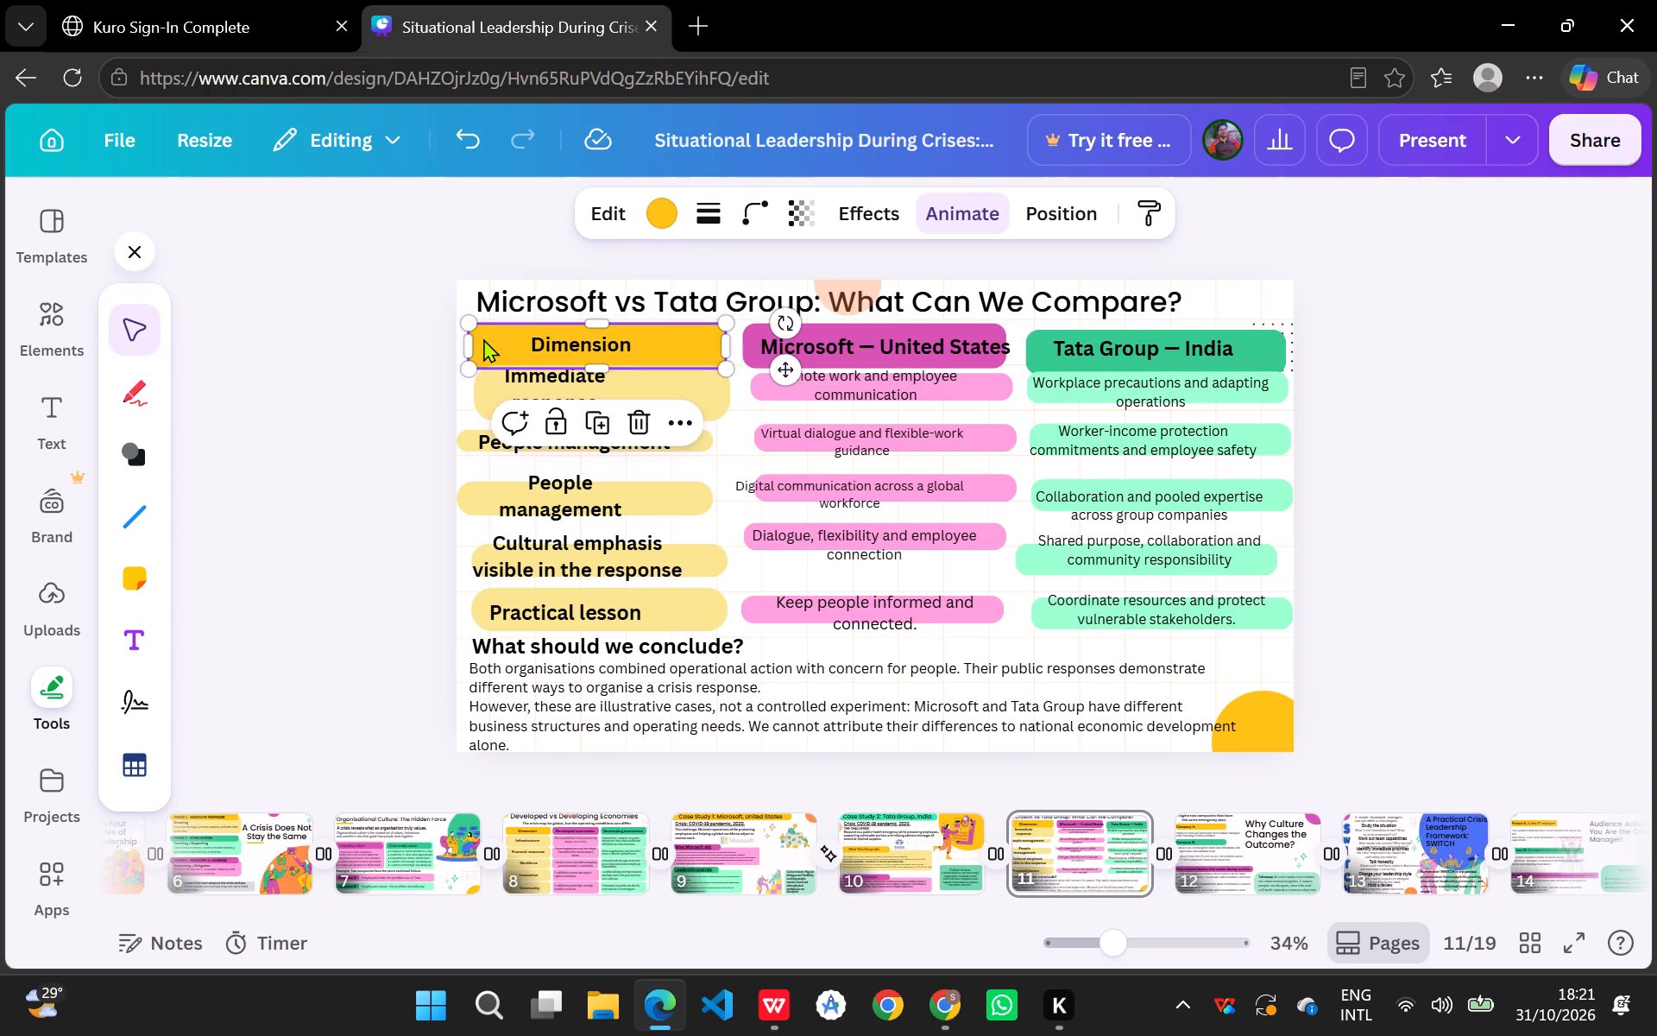
Shorten the light yellow panel behind "Immediate response" from its top edge to about 106 high, clear of the heading bar.
{"action": "left_click", "coordinate": [690, 395]}
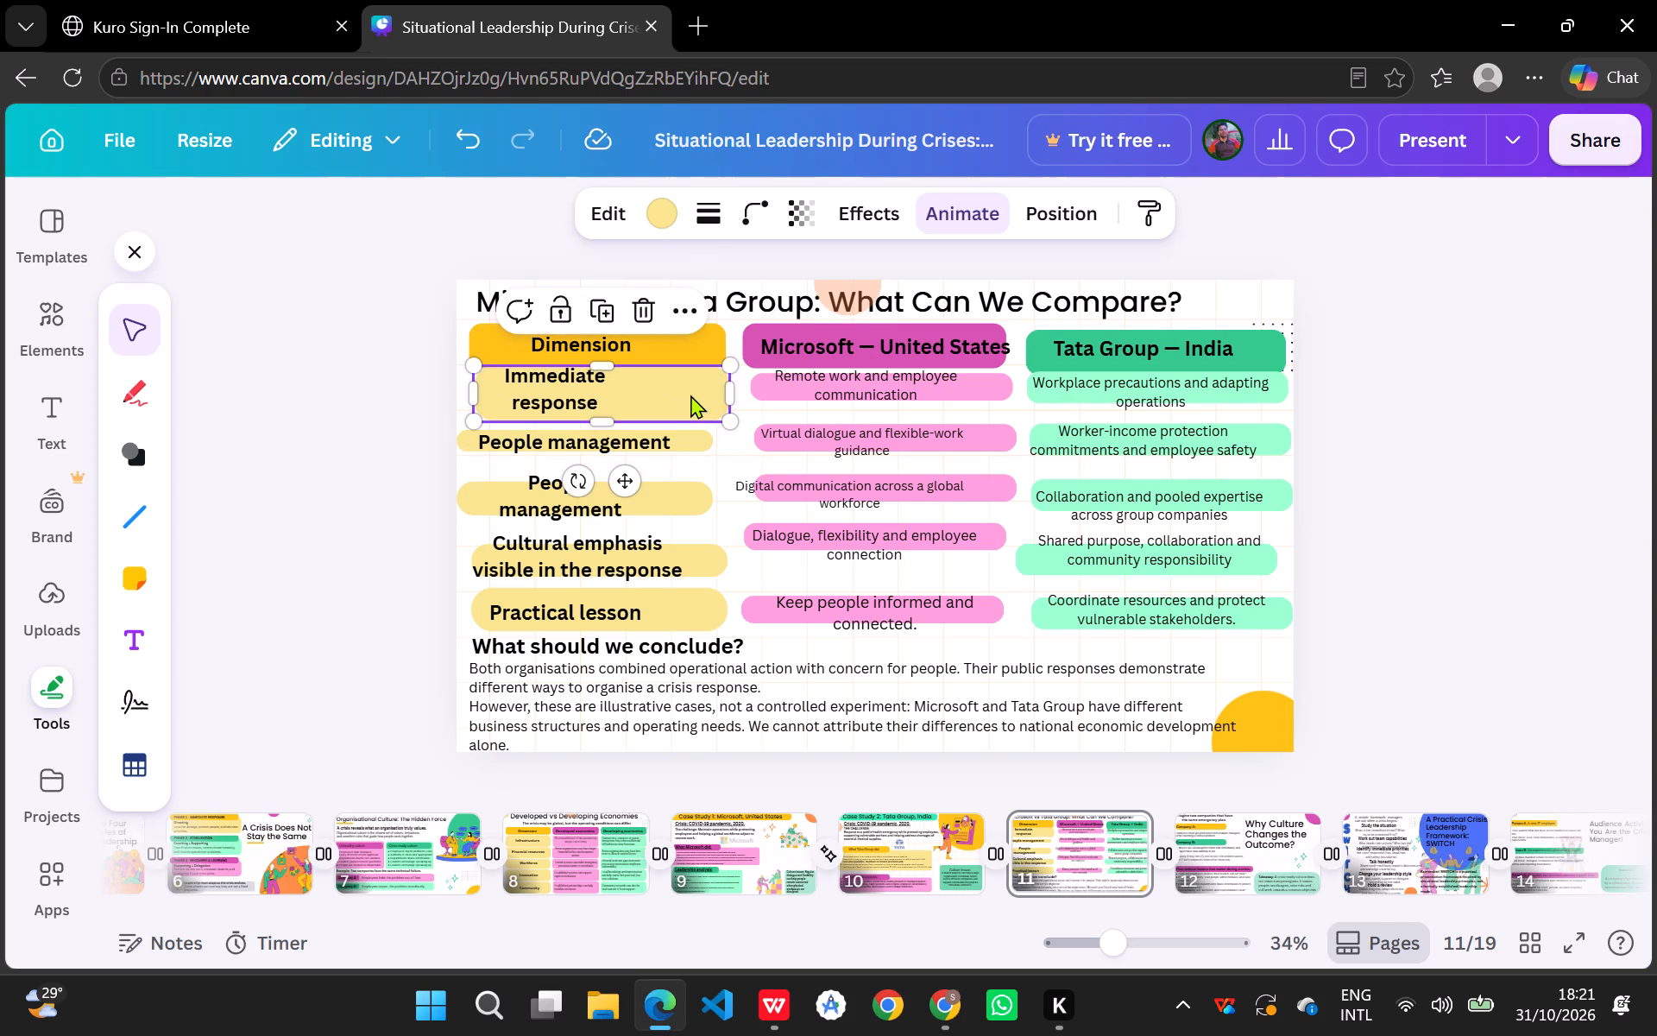
{"action": "left_click_drag", "start_coordinate": [608, 367], "coordinate": [608, 378]}
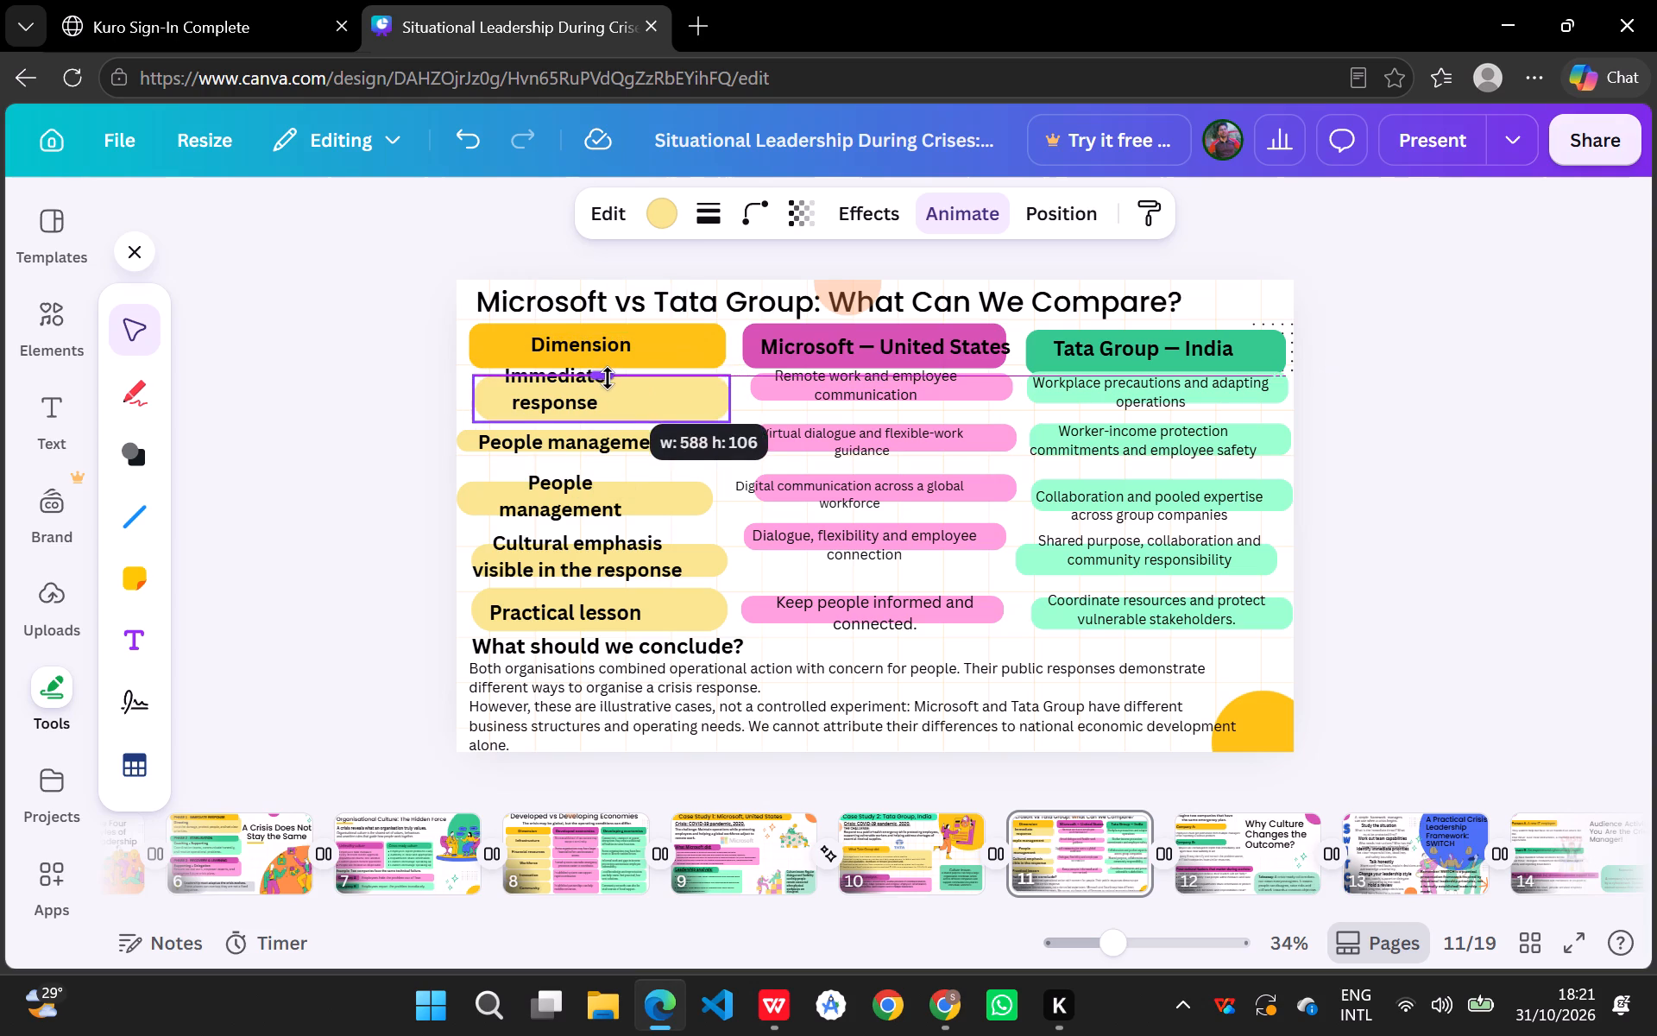
{"action": "left_click_drag", "start_coordinate": [608, 378], "coordinate": [606, 377]}
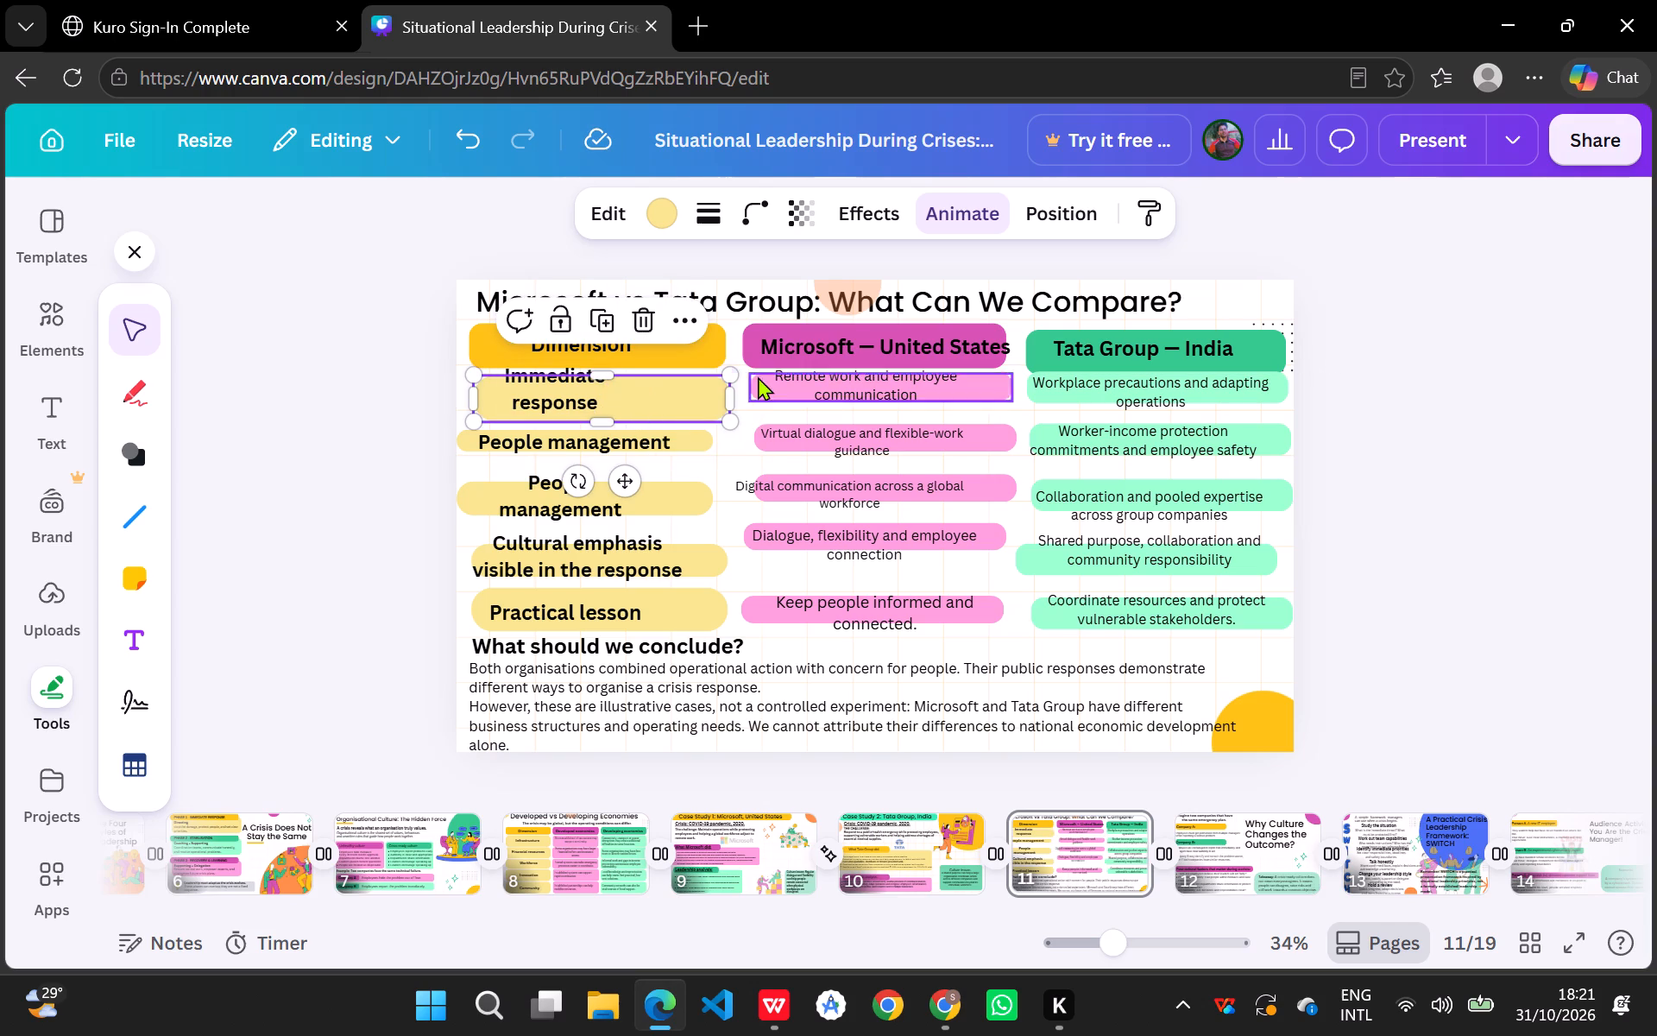
Move the "Remote work and employee communication" text slightly down, away from the dark pink heading bar.
{"action": "left_click", "coordinate": [790, 380]}
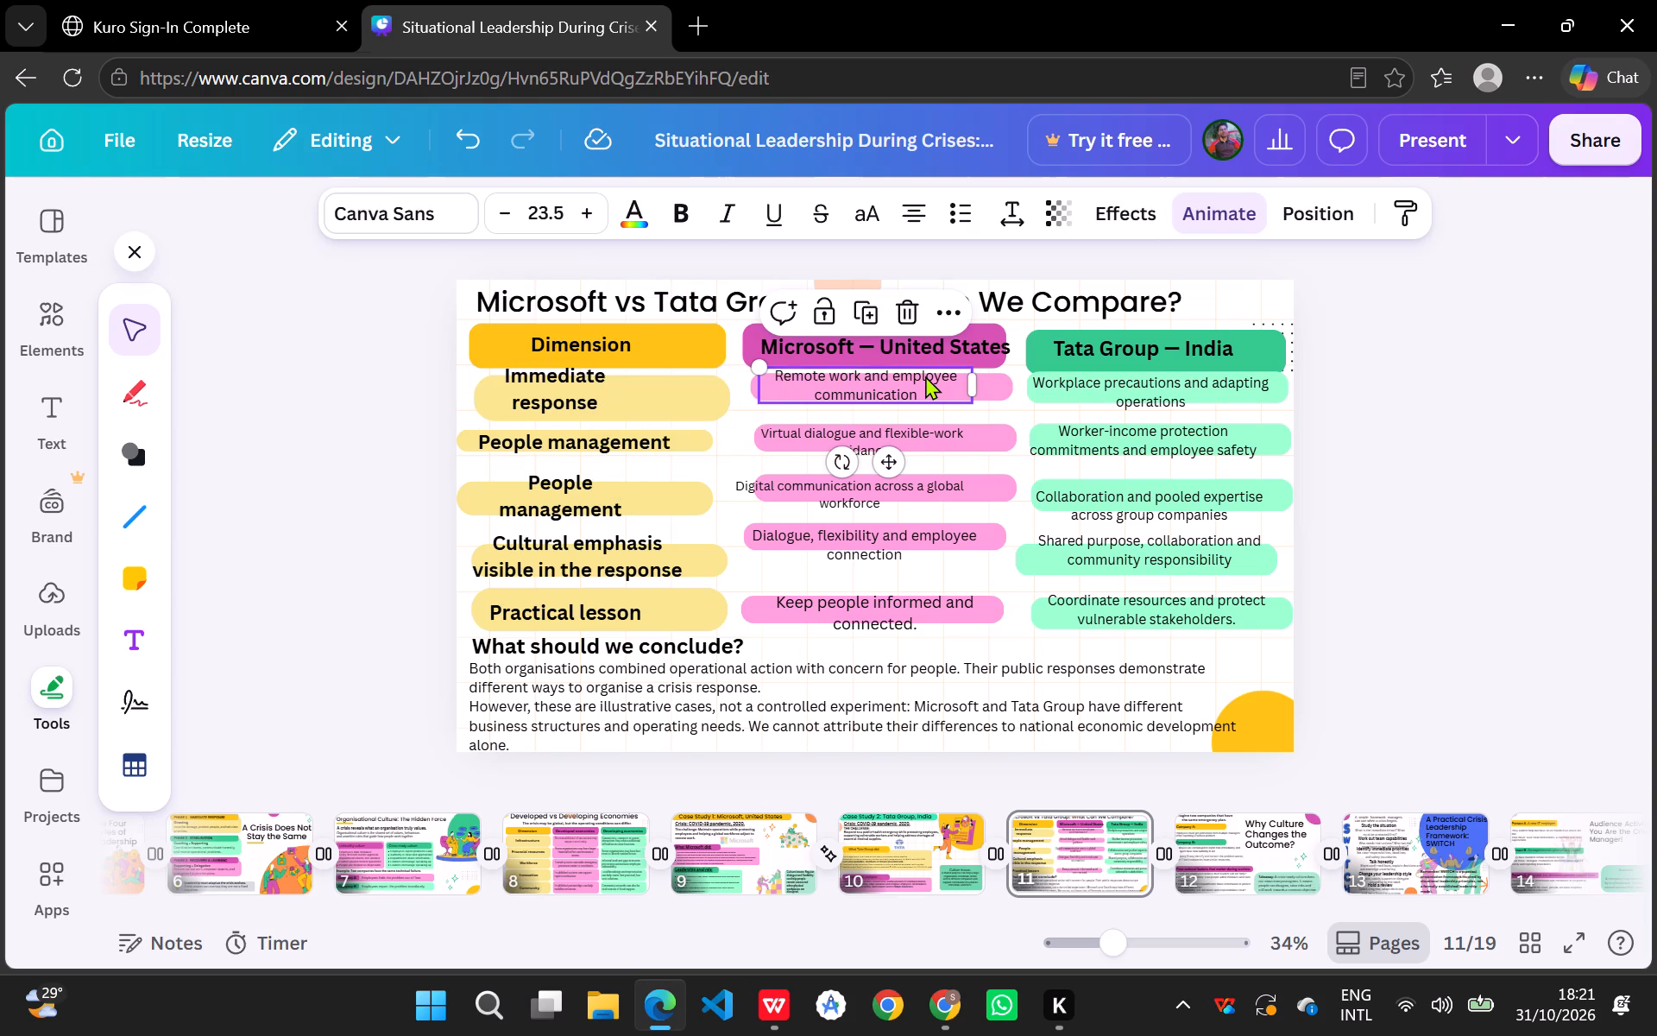
{"action": "left_click_drag", "start_coordinate": [925, 376], "coordinate": [926, 385]}
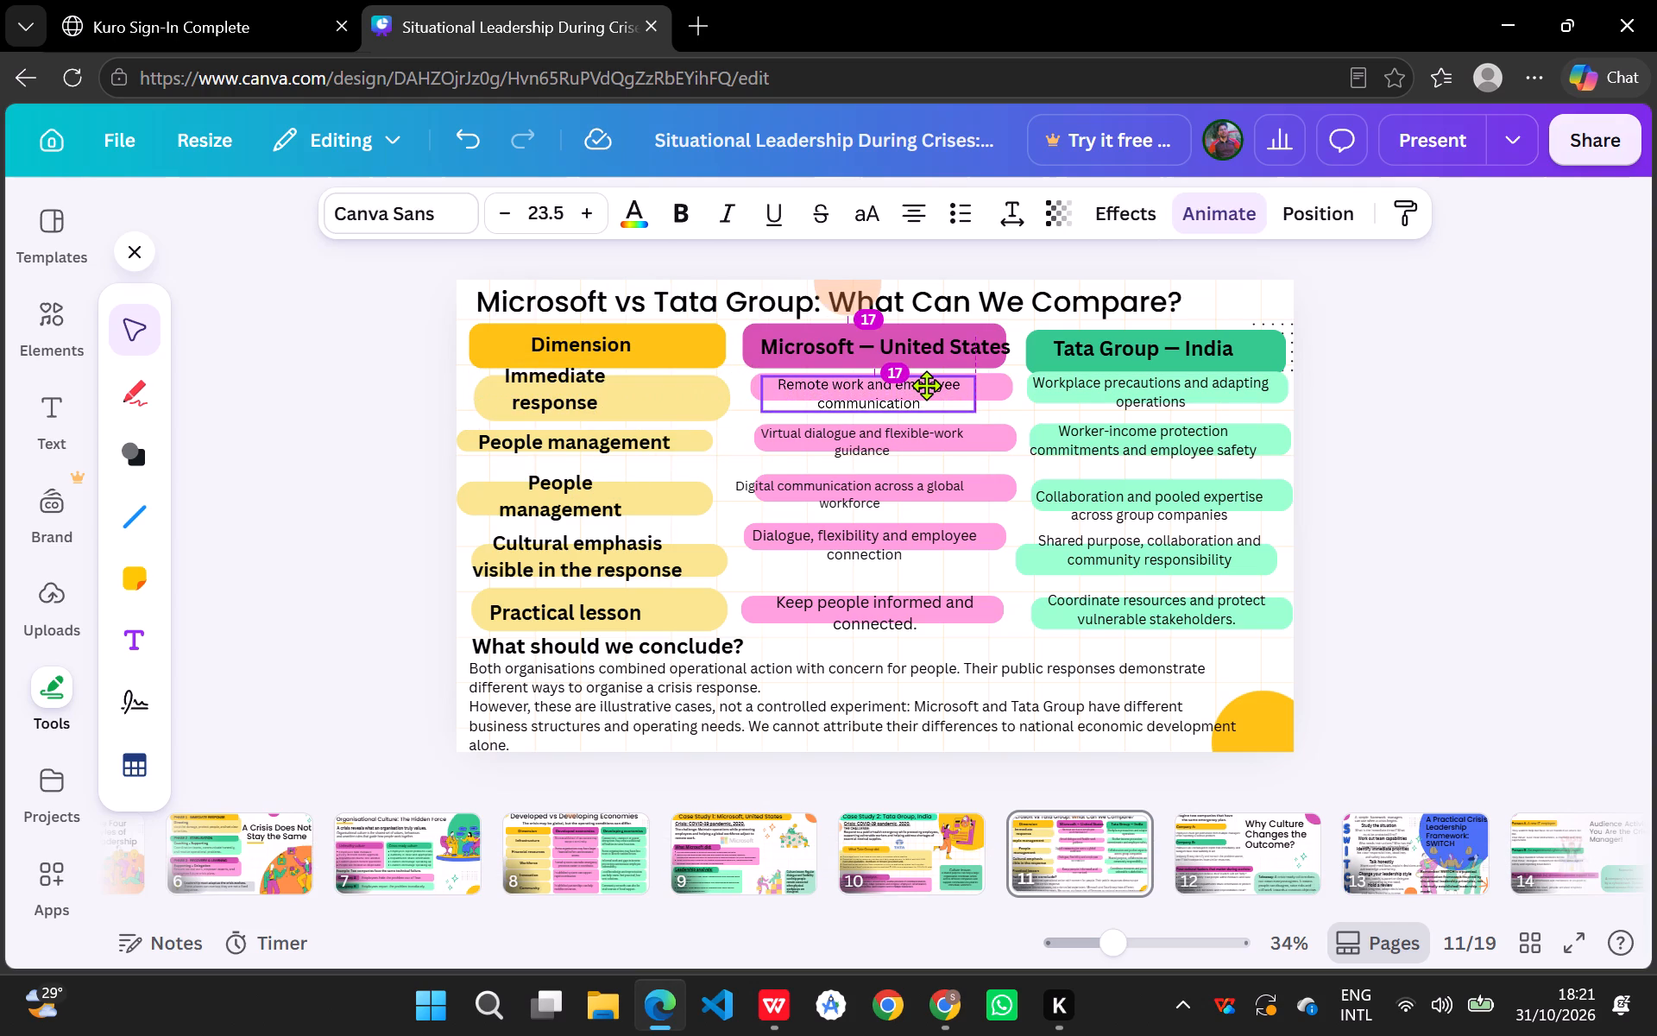
{"action": "left_click_drag", "start_coordinate": [926, 385], "coordinate": [928, 385]}
{"action": "left_click_drag", "start_coordinate": [928, 385], "coordinate": [929, 385]}
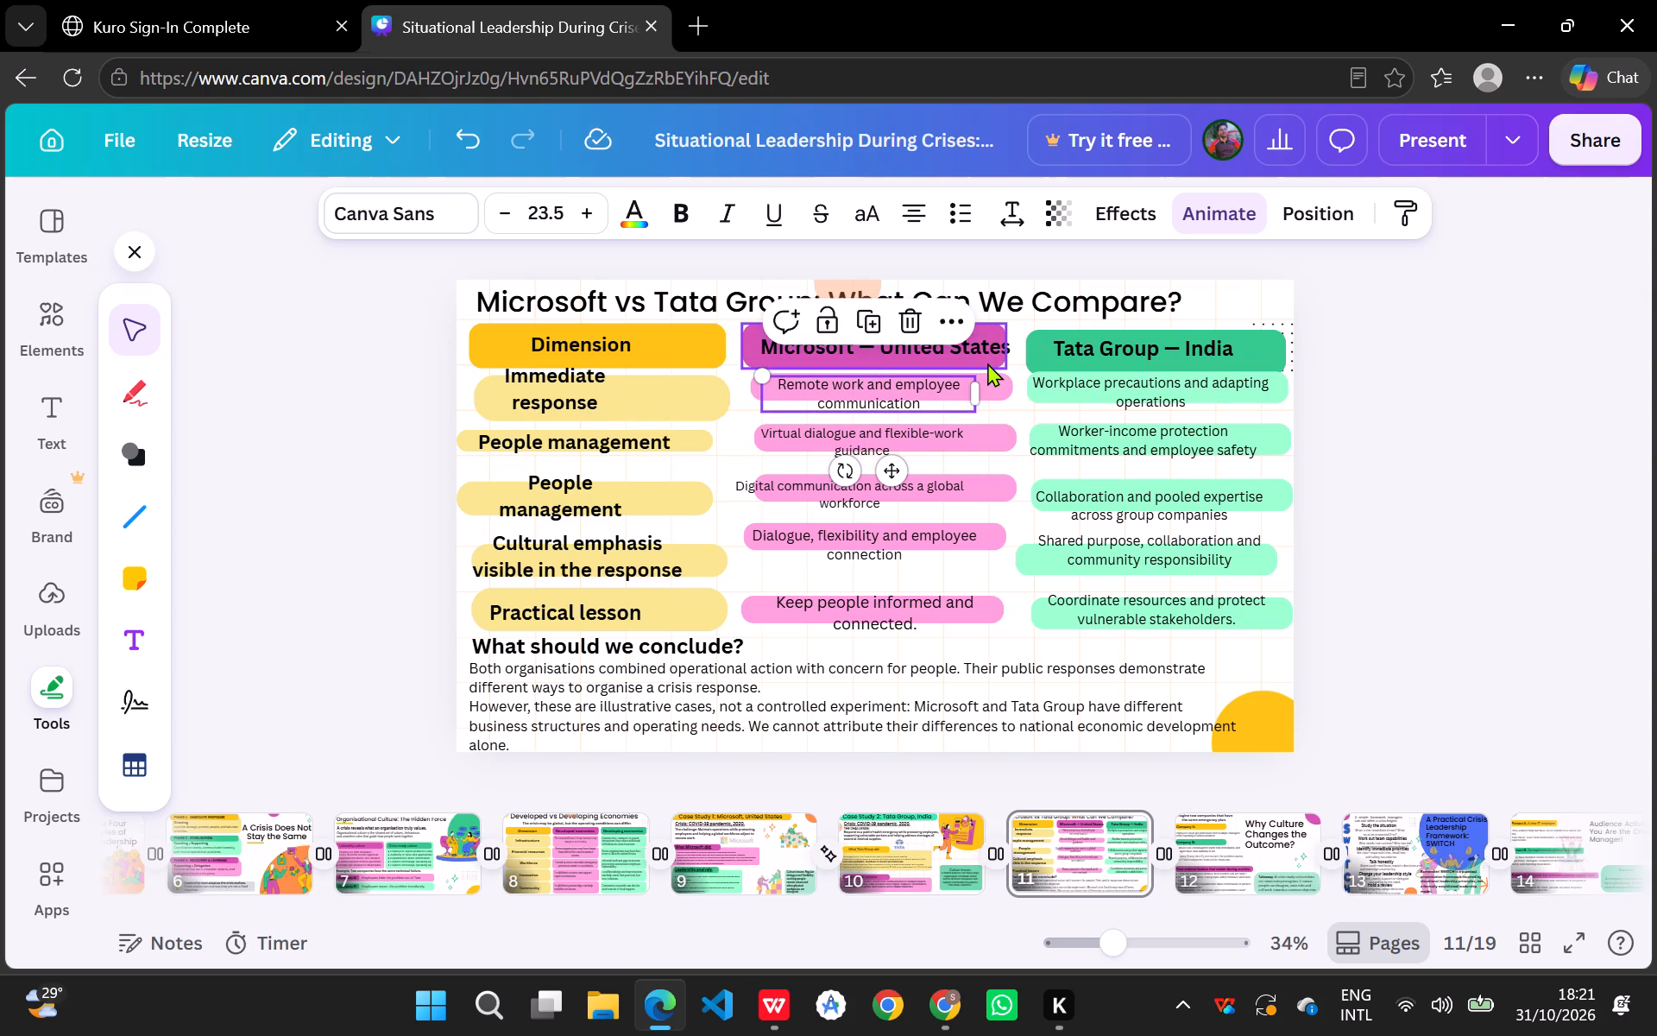
Shift the dark pink bar behind "Microsoft — United States" slightly right, in line with the light pink panel below it.
{"action": "left_click", "coordinate": [987, 363]}
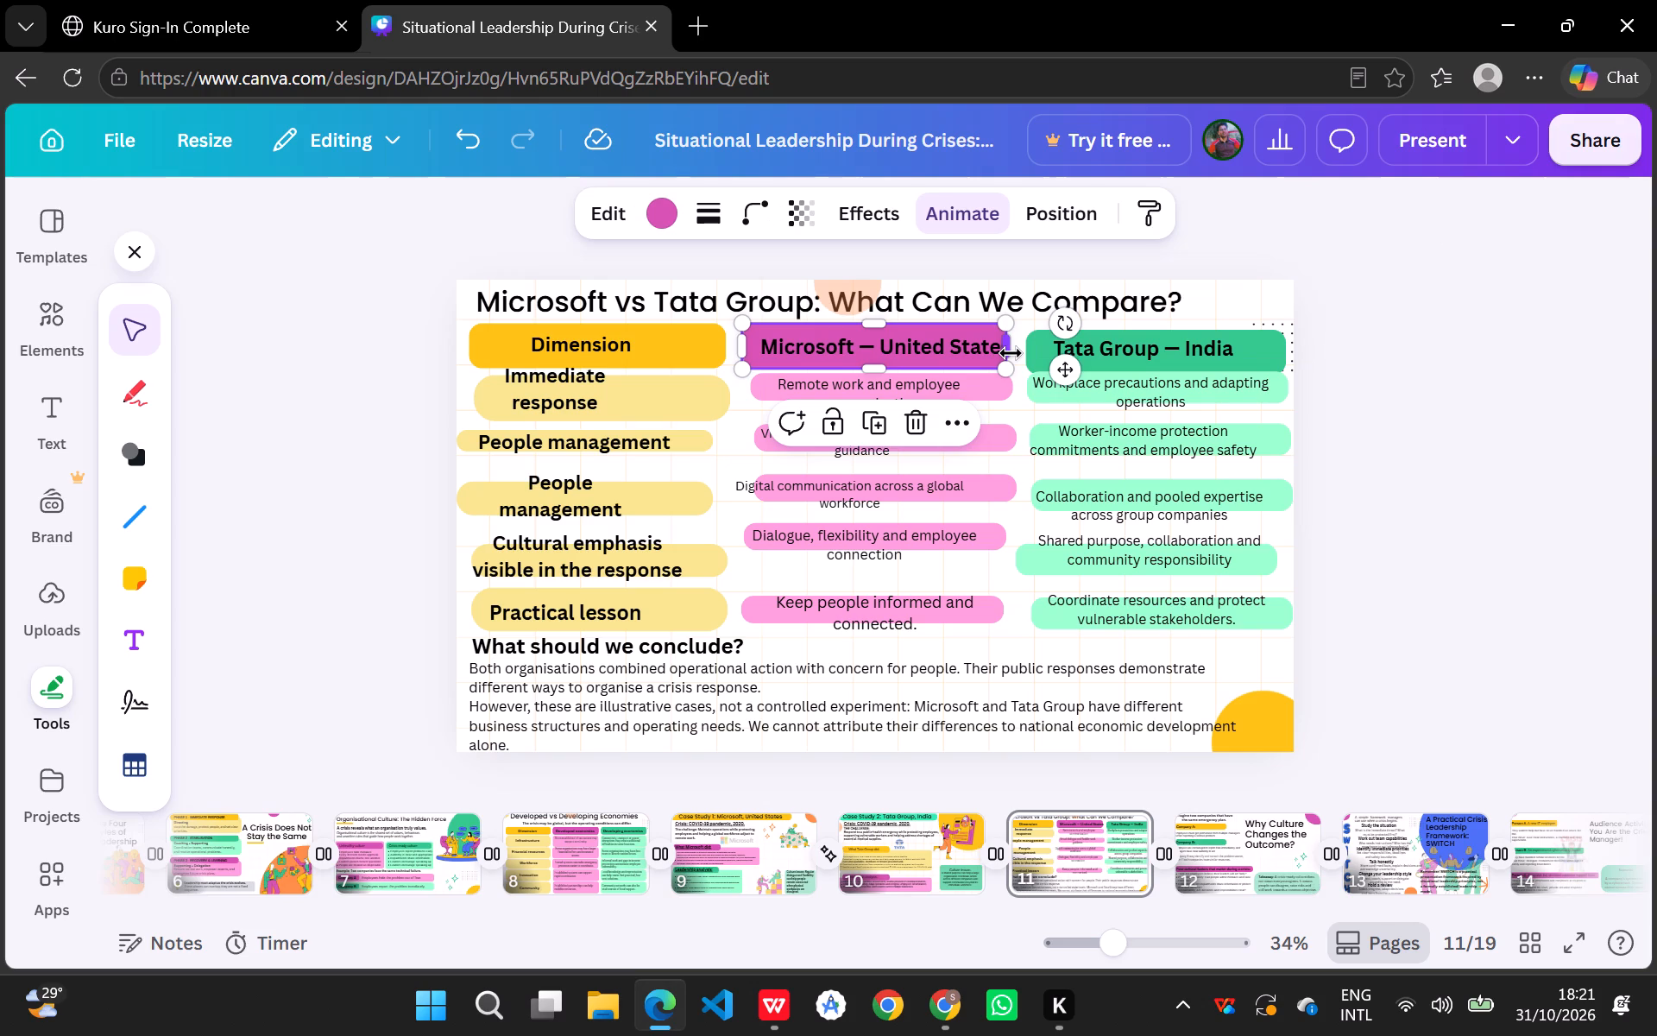
{"action": "left_click", "coordinate": [950, 344]}
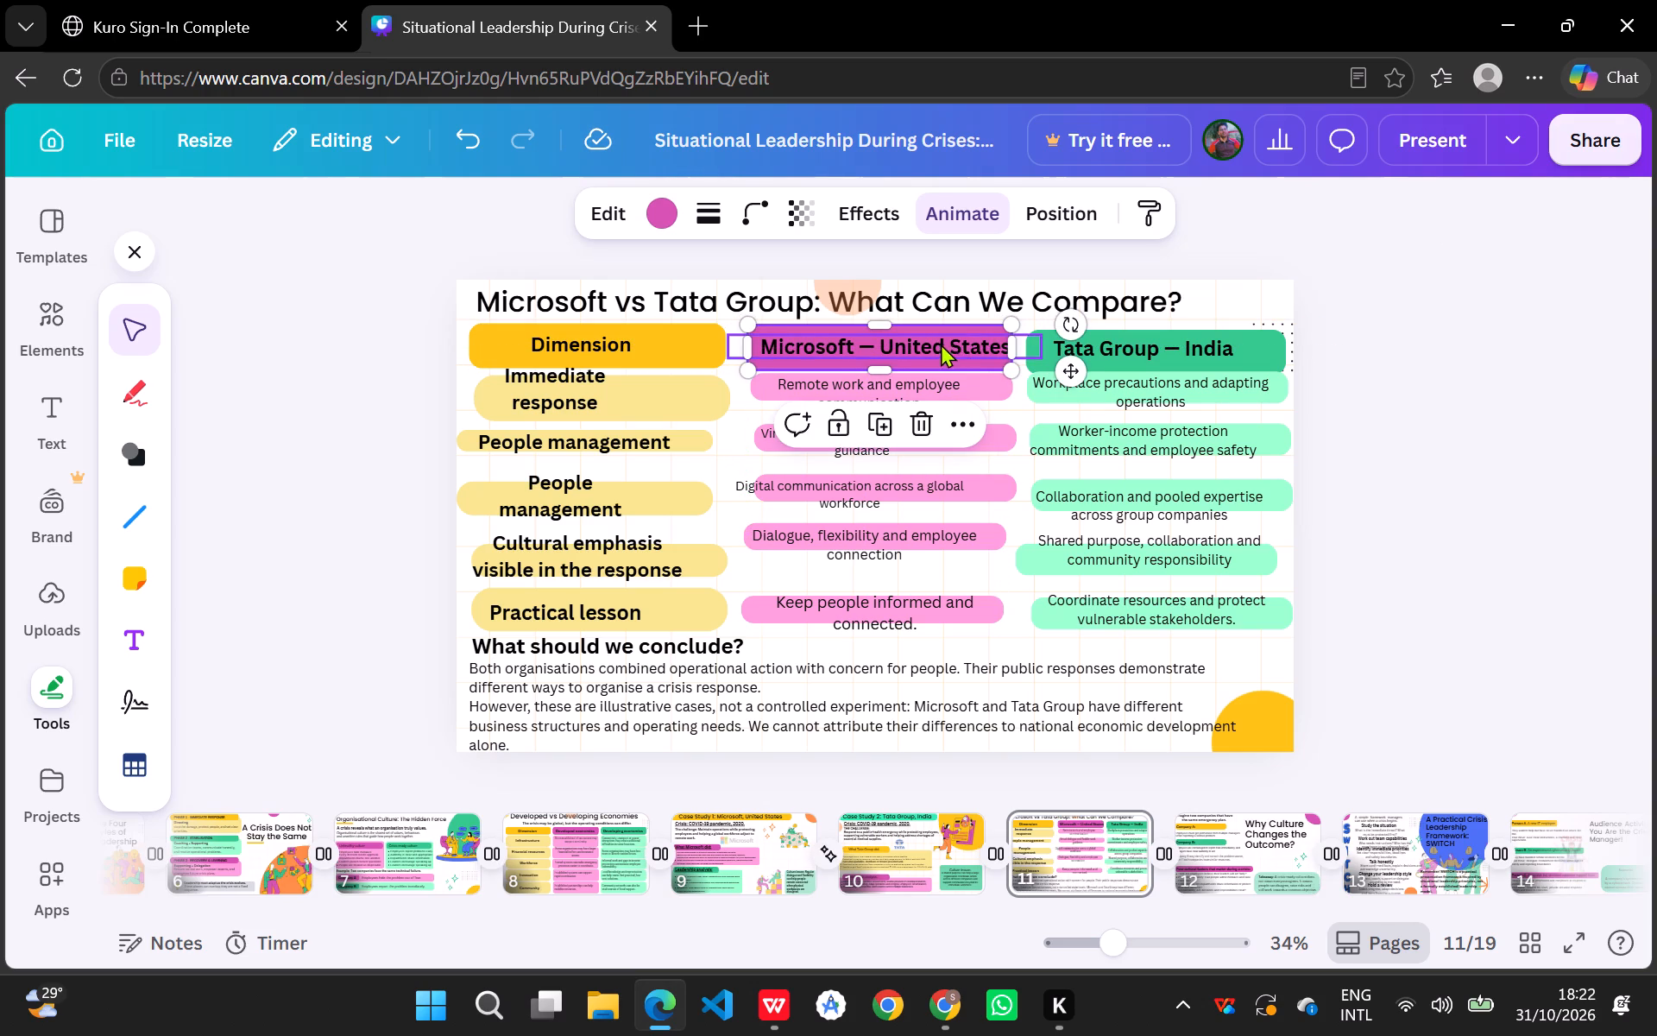
{"action": "left_click", "coordinate": [940, 342]}
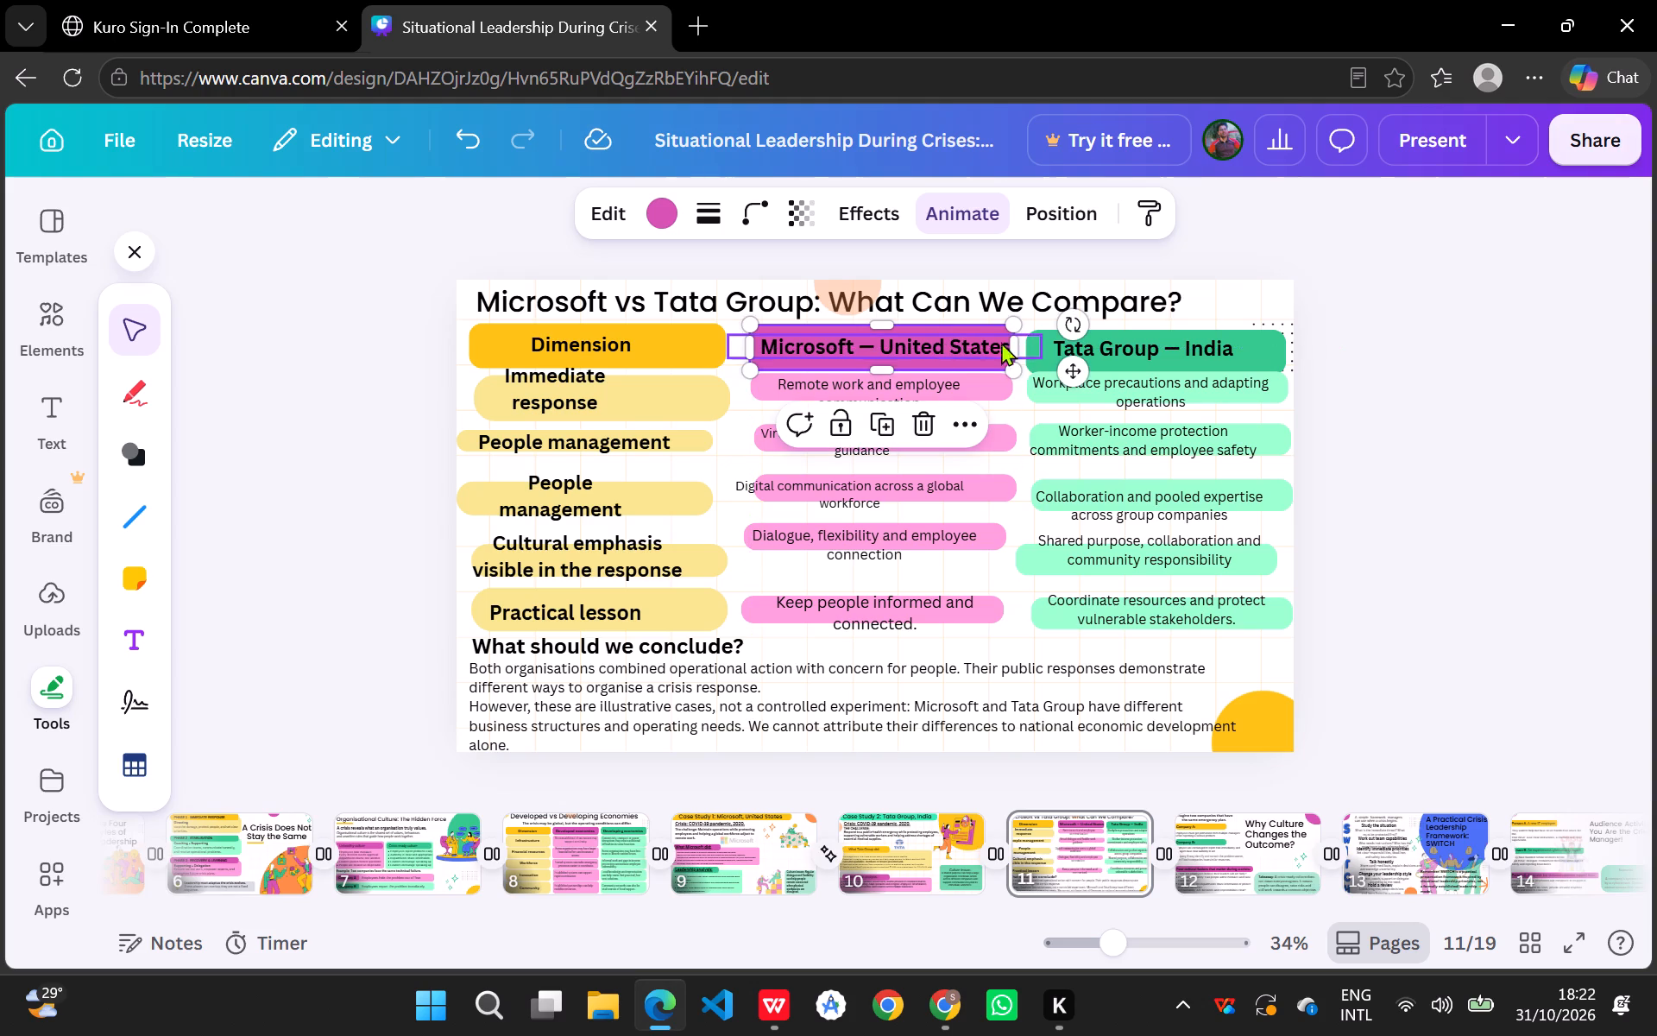
Narrow the "Microsoft — United States" heading's text box to about 631 wide and centre it on the dark pink bar.
{"action": "left_click", "coordinate": [936, 339]}
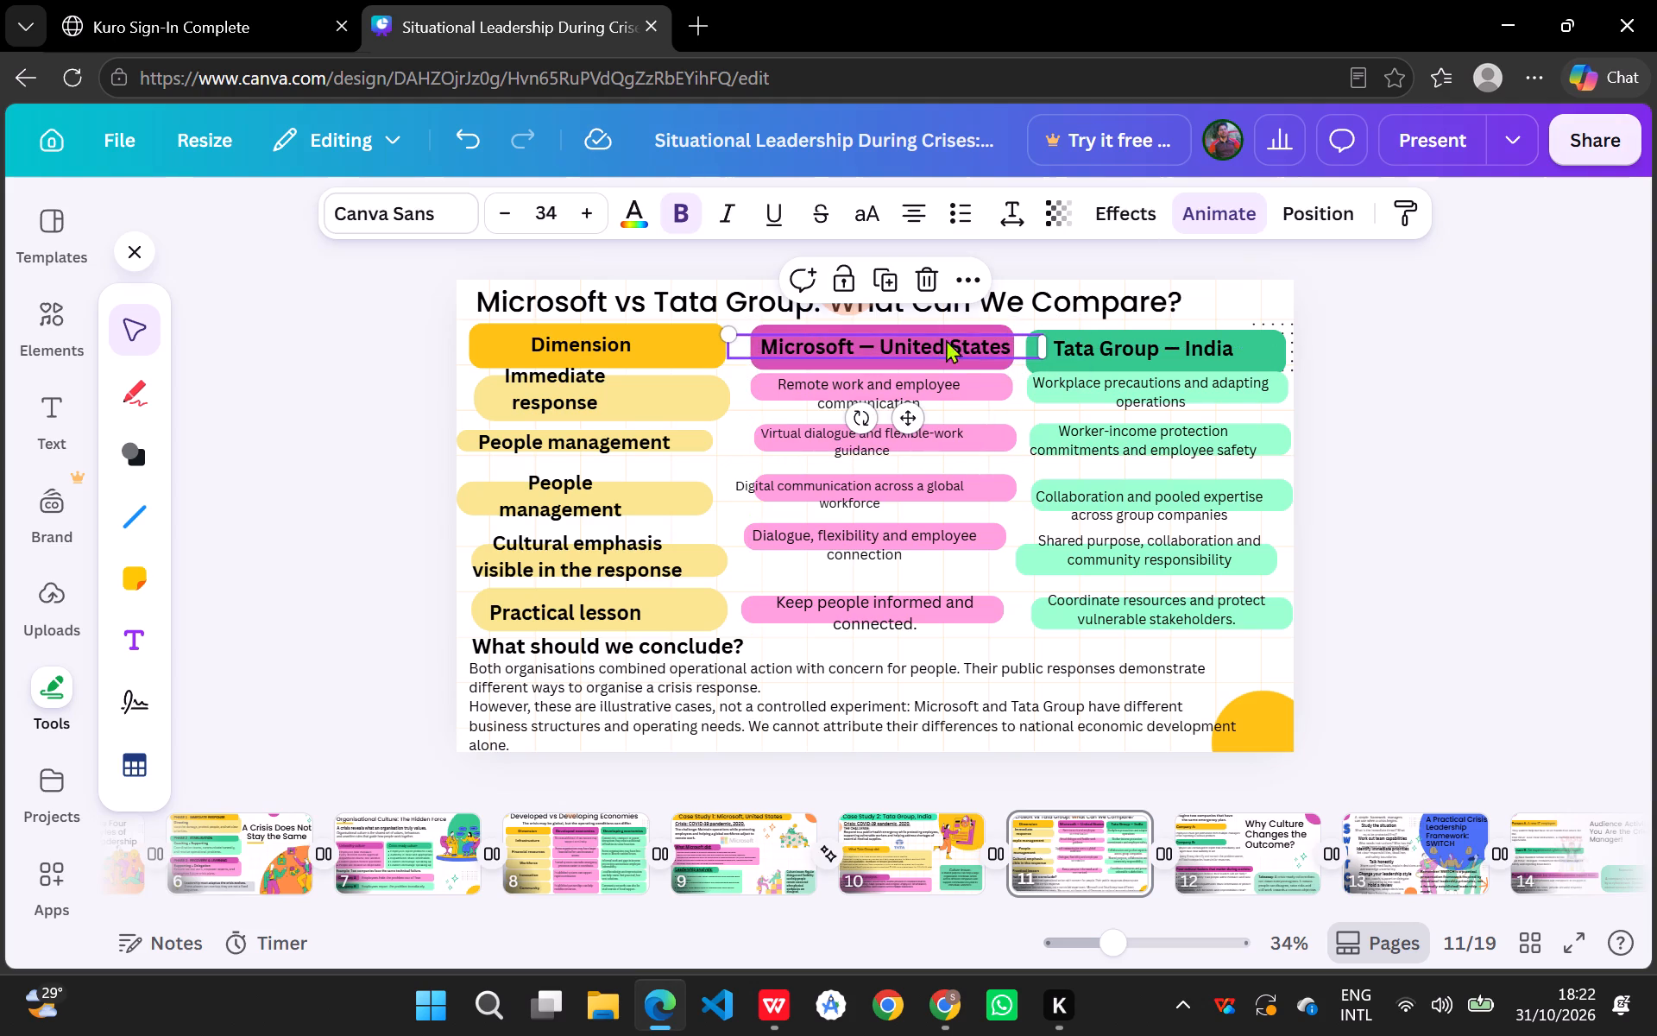
{"action": "left_click_drag", "start_coordinate": [1048, 347], "coordinate": [1030, 347]}
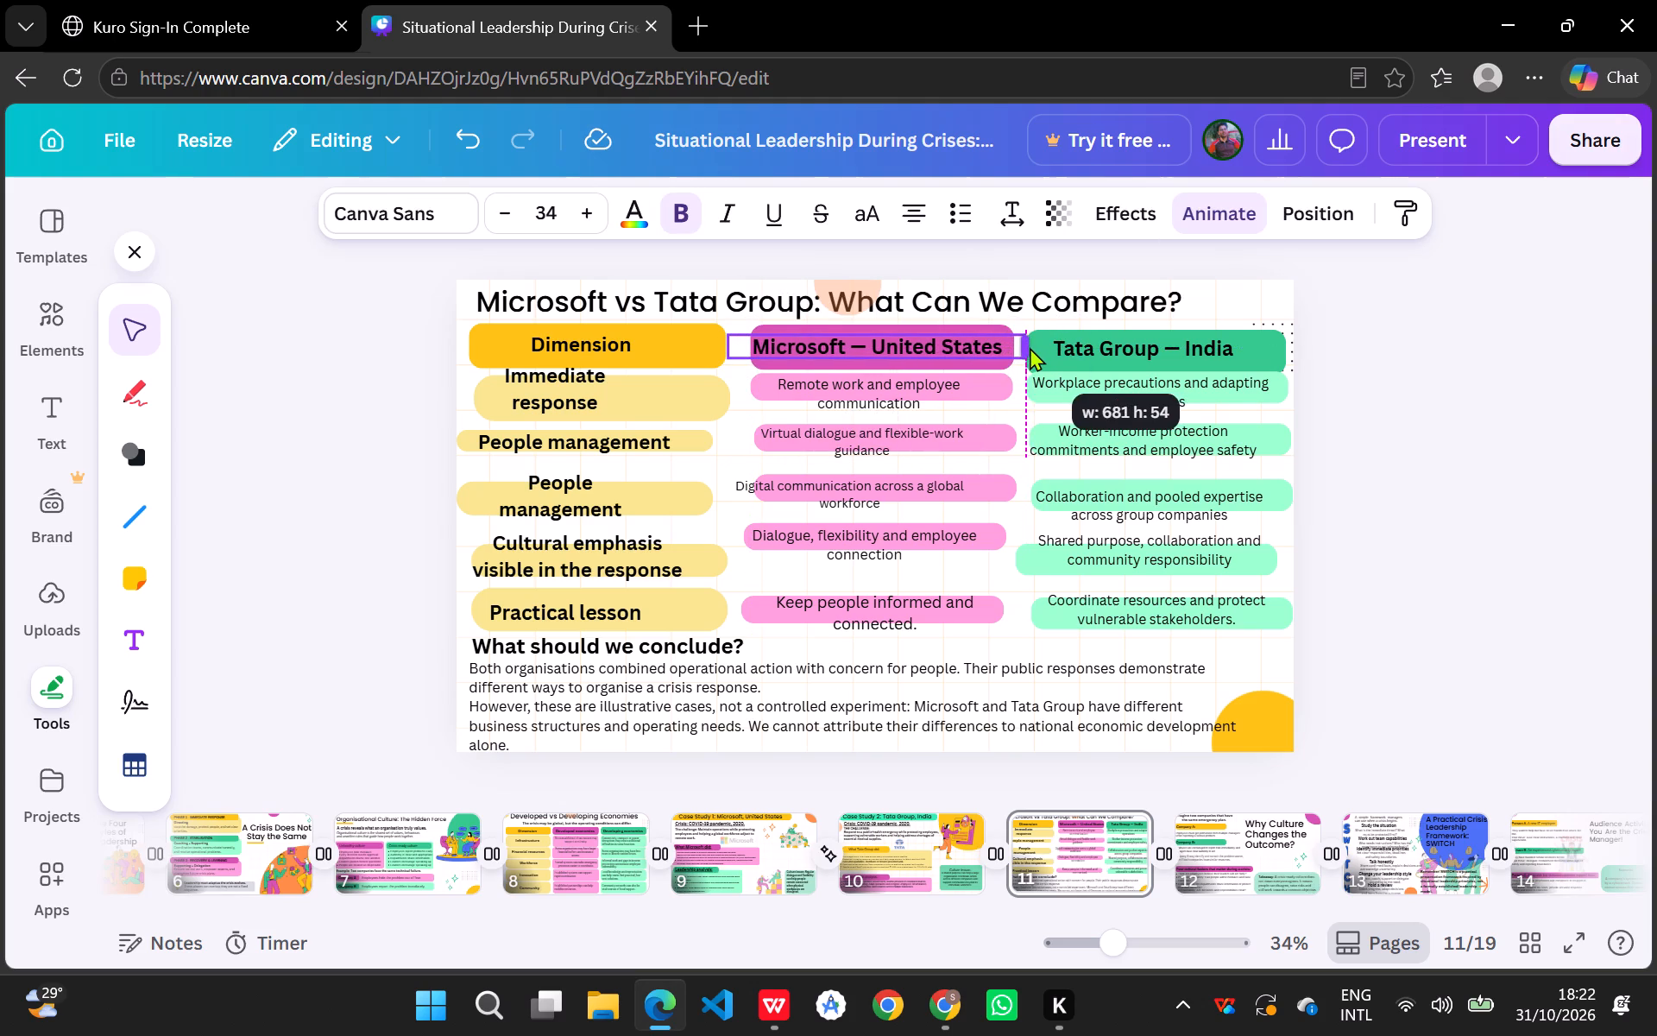
{"action": "left_click_drag", "start_coordinate": [1030, 347], "coordinate": [1009, 350]}
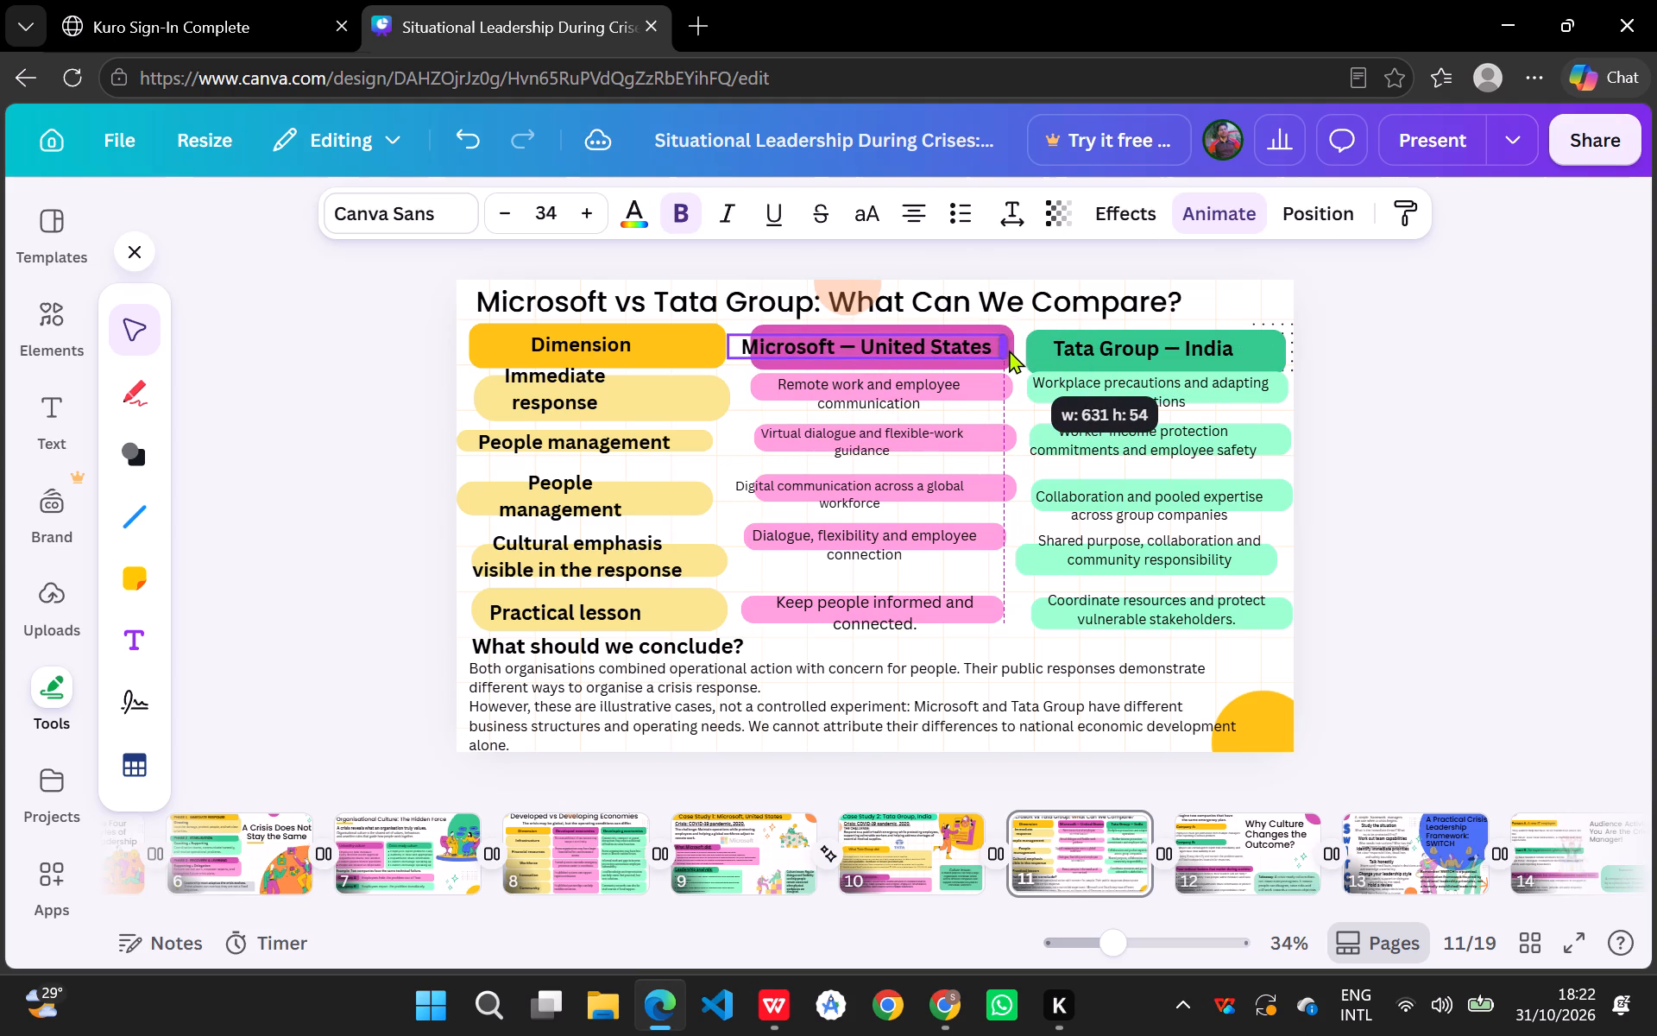
{"action": "left_click_drag", "start_coordinate": [1009, 350], "coordinate": [1007, 351]}
{"action": "left_click", "coordinate": [945, 342]}
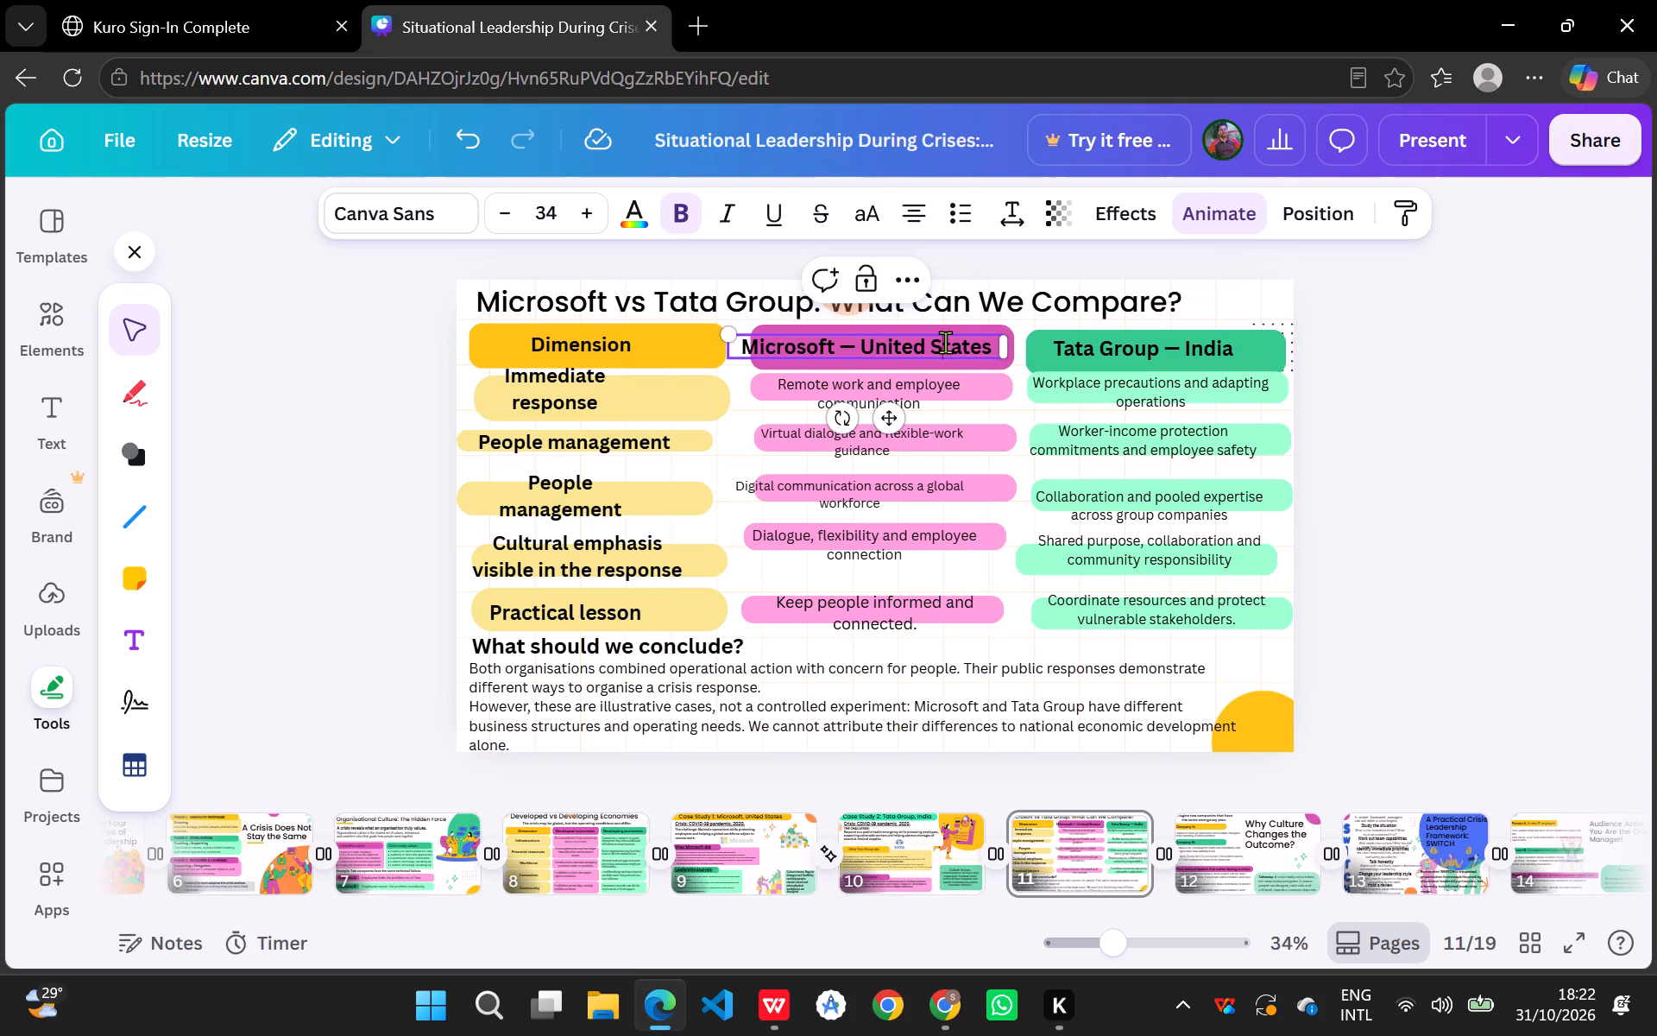
{"action": "left_click_drag", "start_coordinate": [945, 342], "coordinate": [971, 342]}
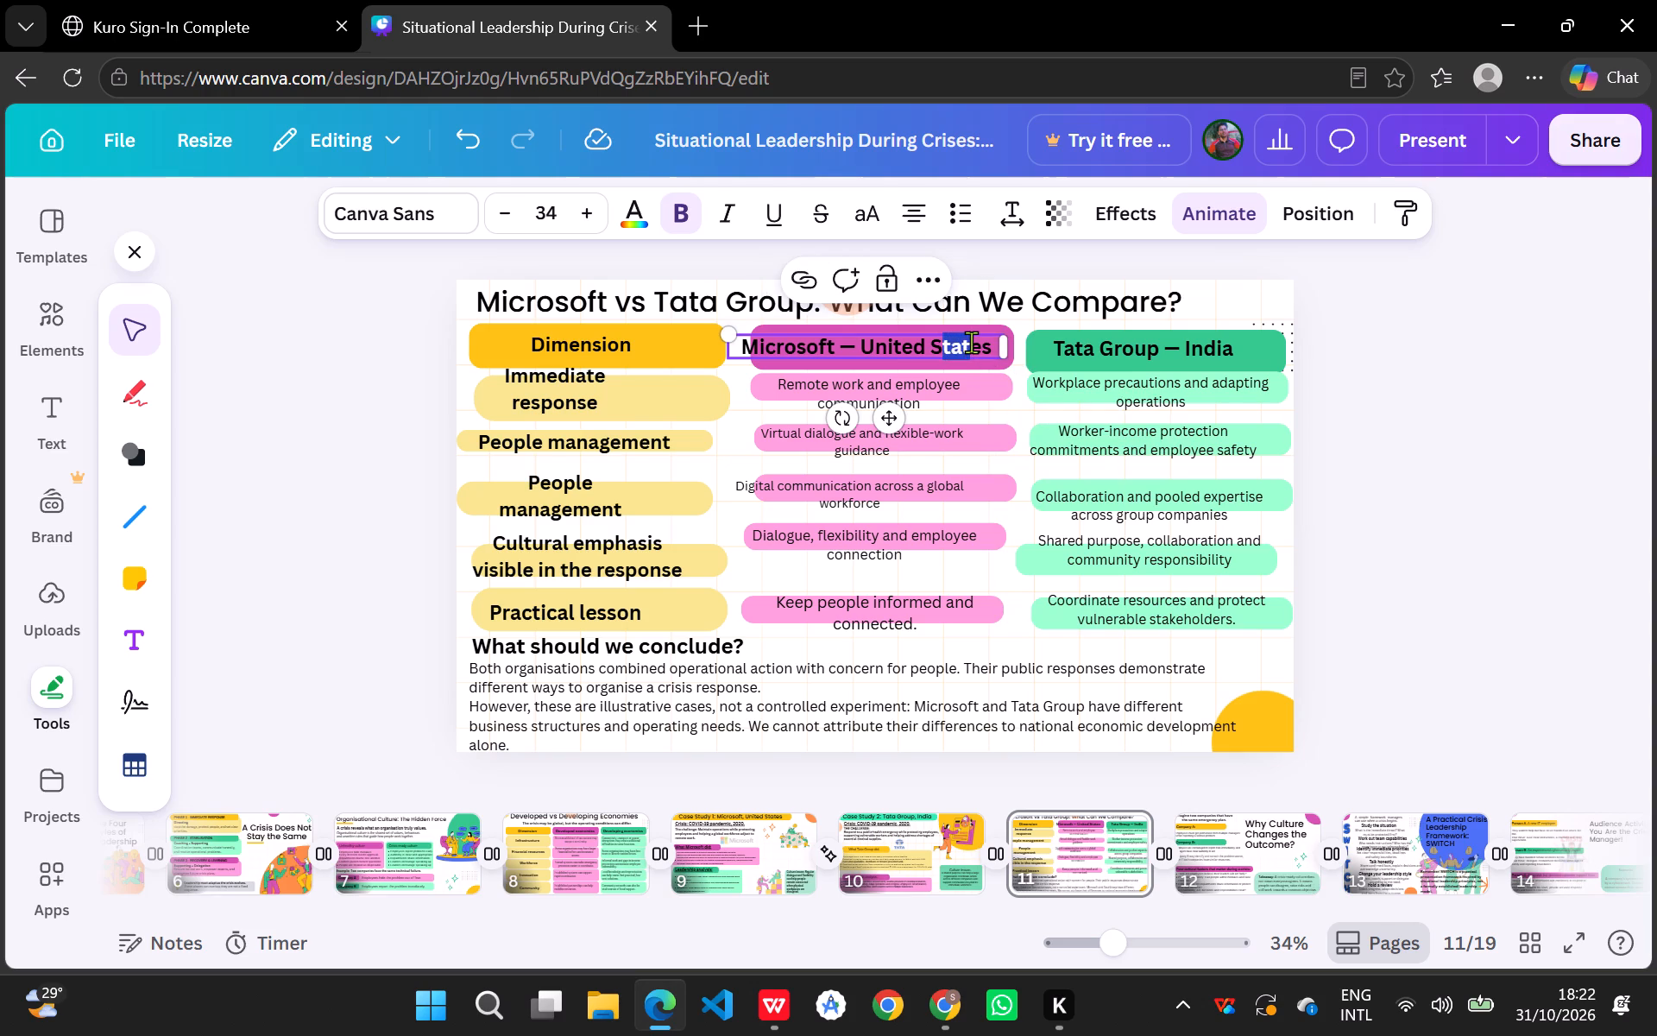
{"action": "left_click", "coordinate": [973, 401]}
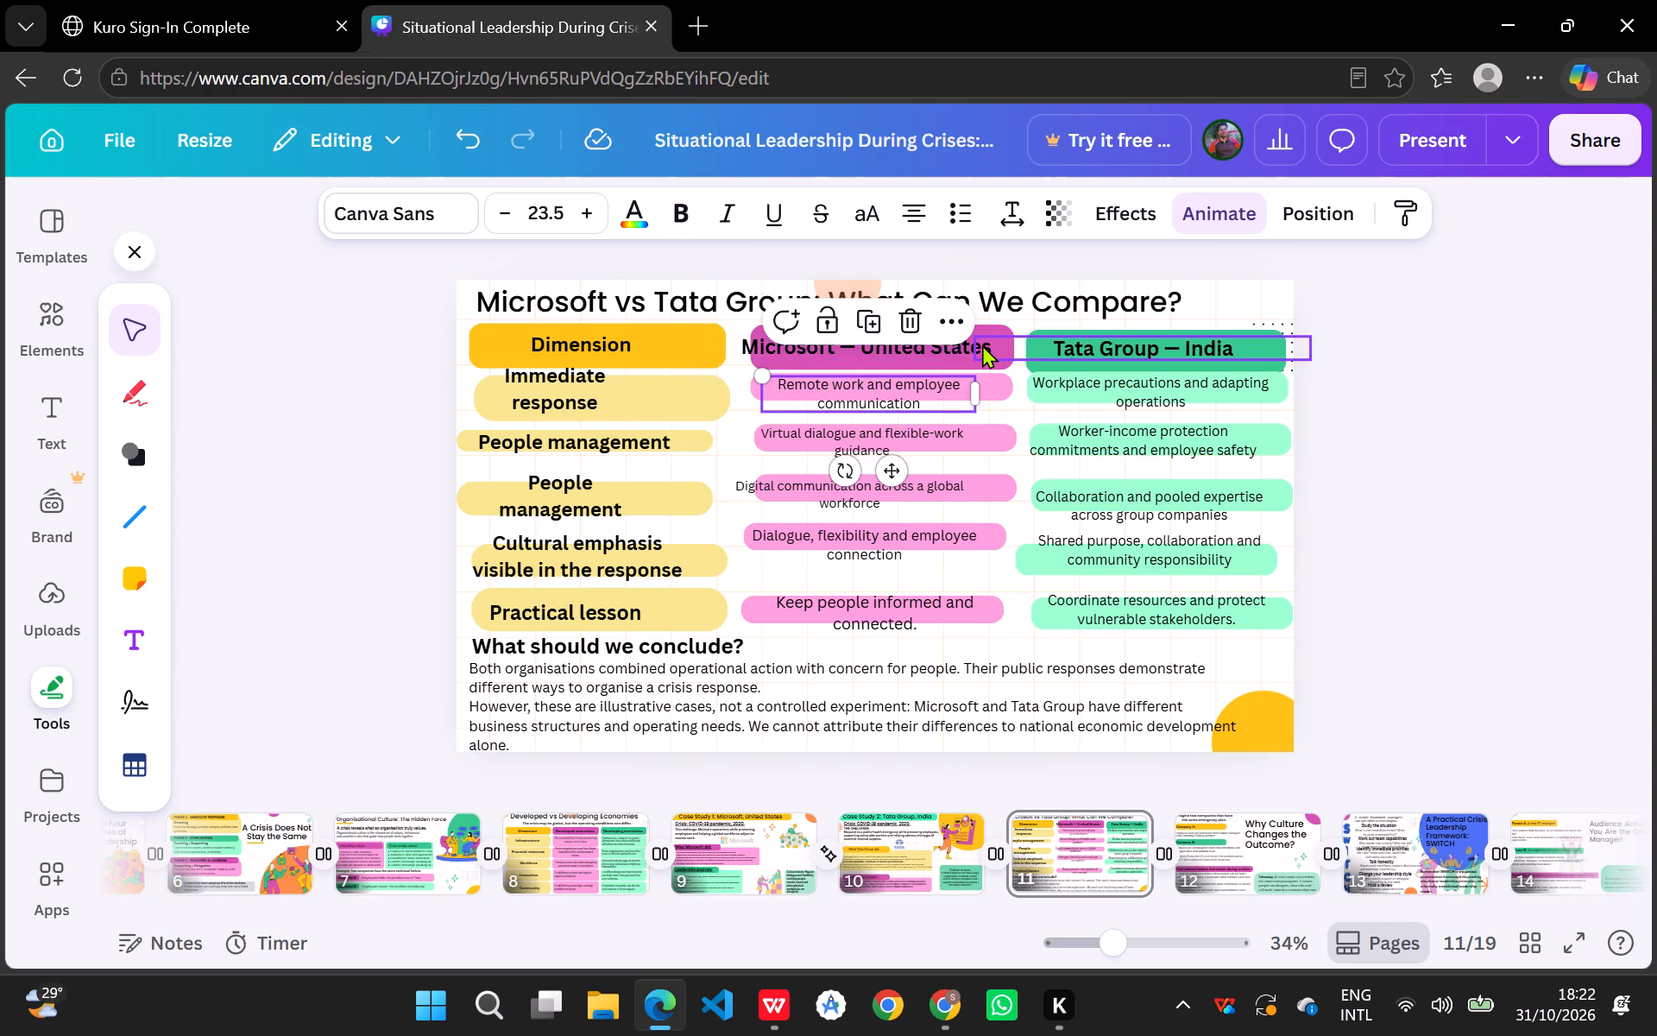
{"action": "left_click_drag", "start_coordinate": [982, 344], "coordinate": [999, 346]}
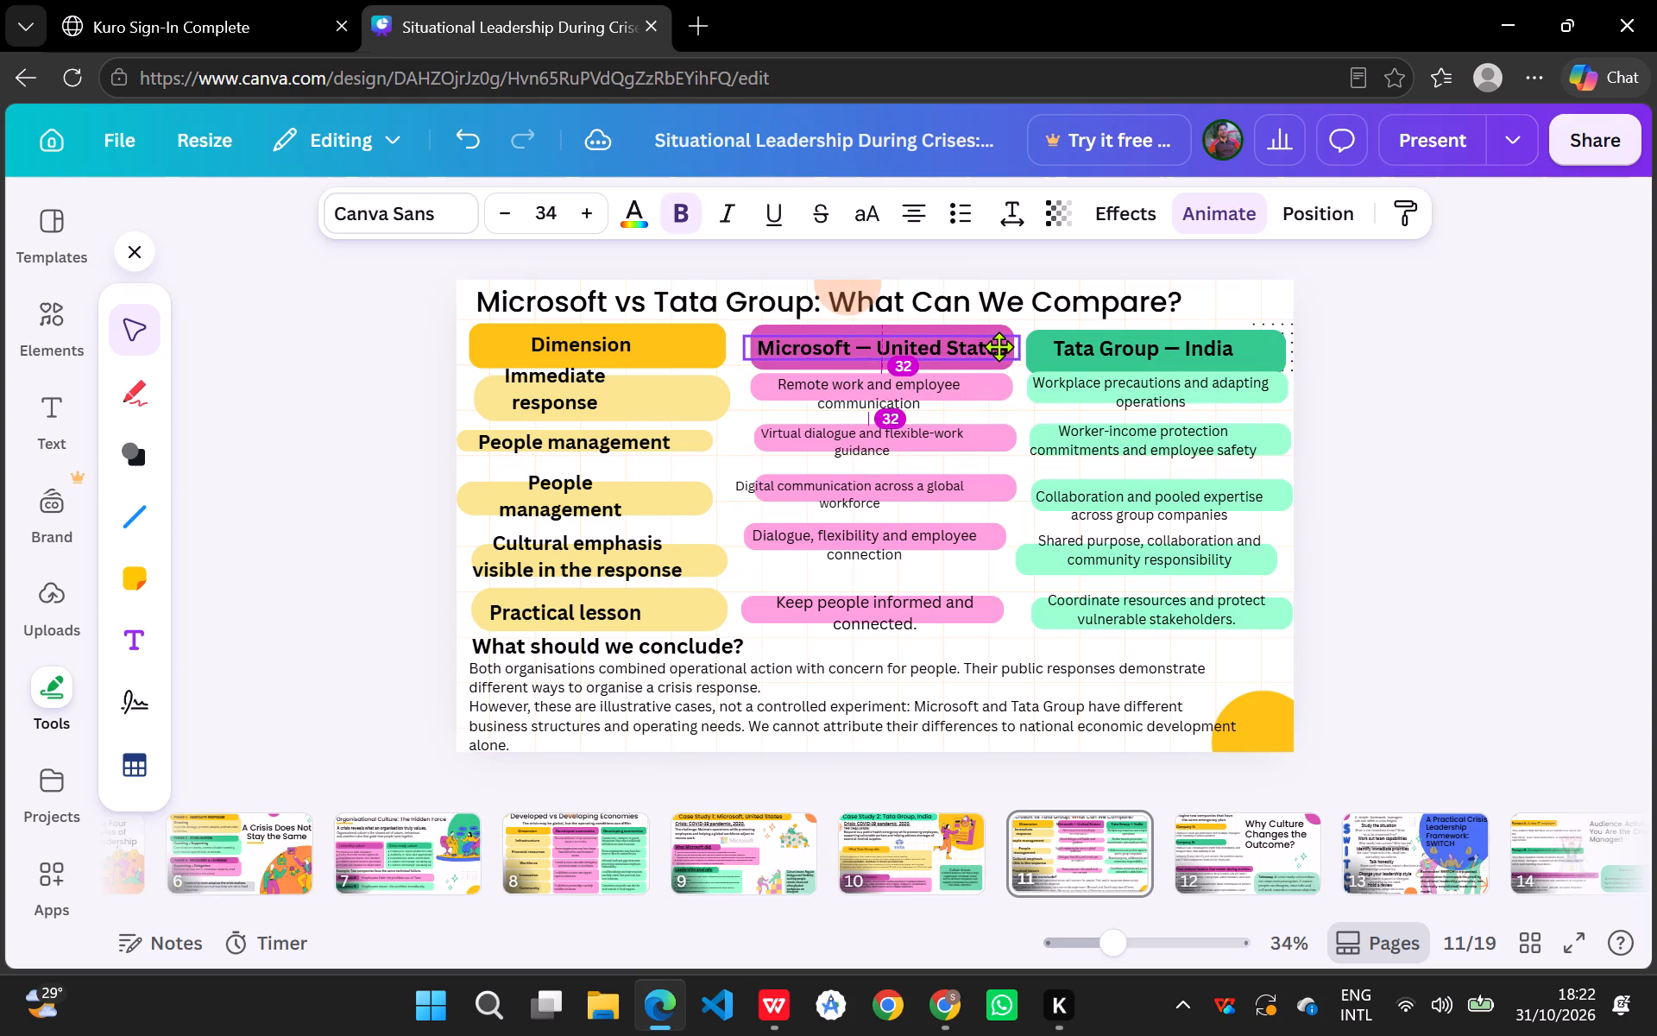
{"action": "left_click_drag", "start_coordinate": [999, 346], "coordinate": [998, 346]}
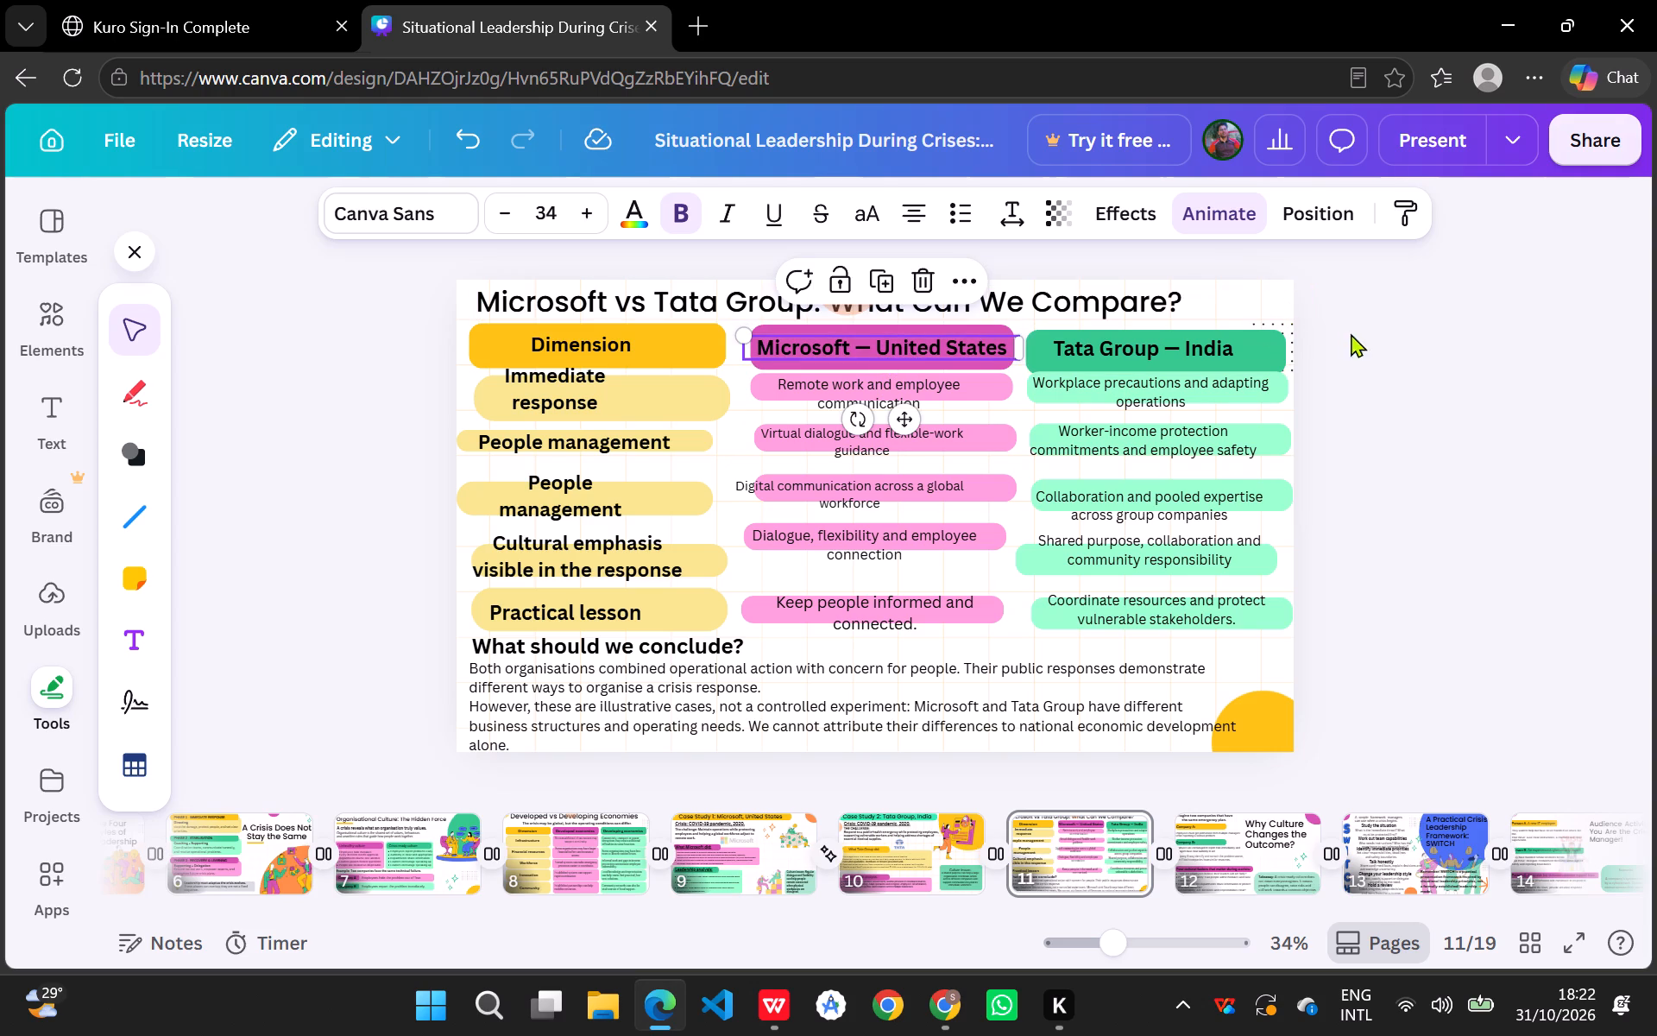
Shorten the dark green, dark pink and yellow heading bars from their bottom edges, making the pink one about 90 high.
{"action": "left_click", "coordinate": [1403, 344]}
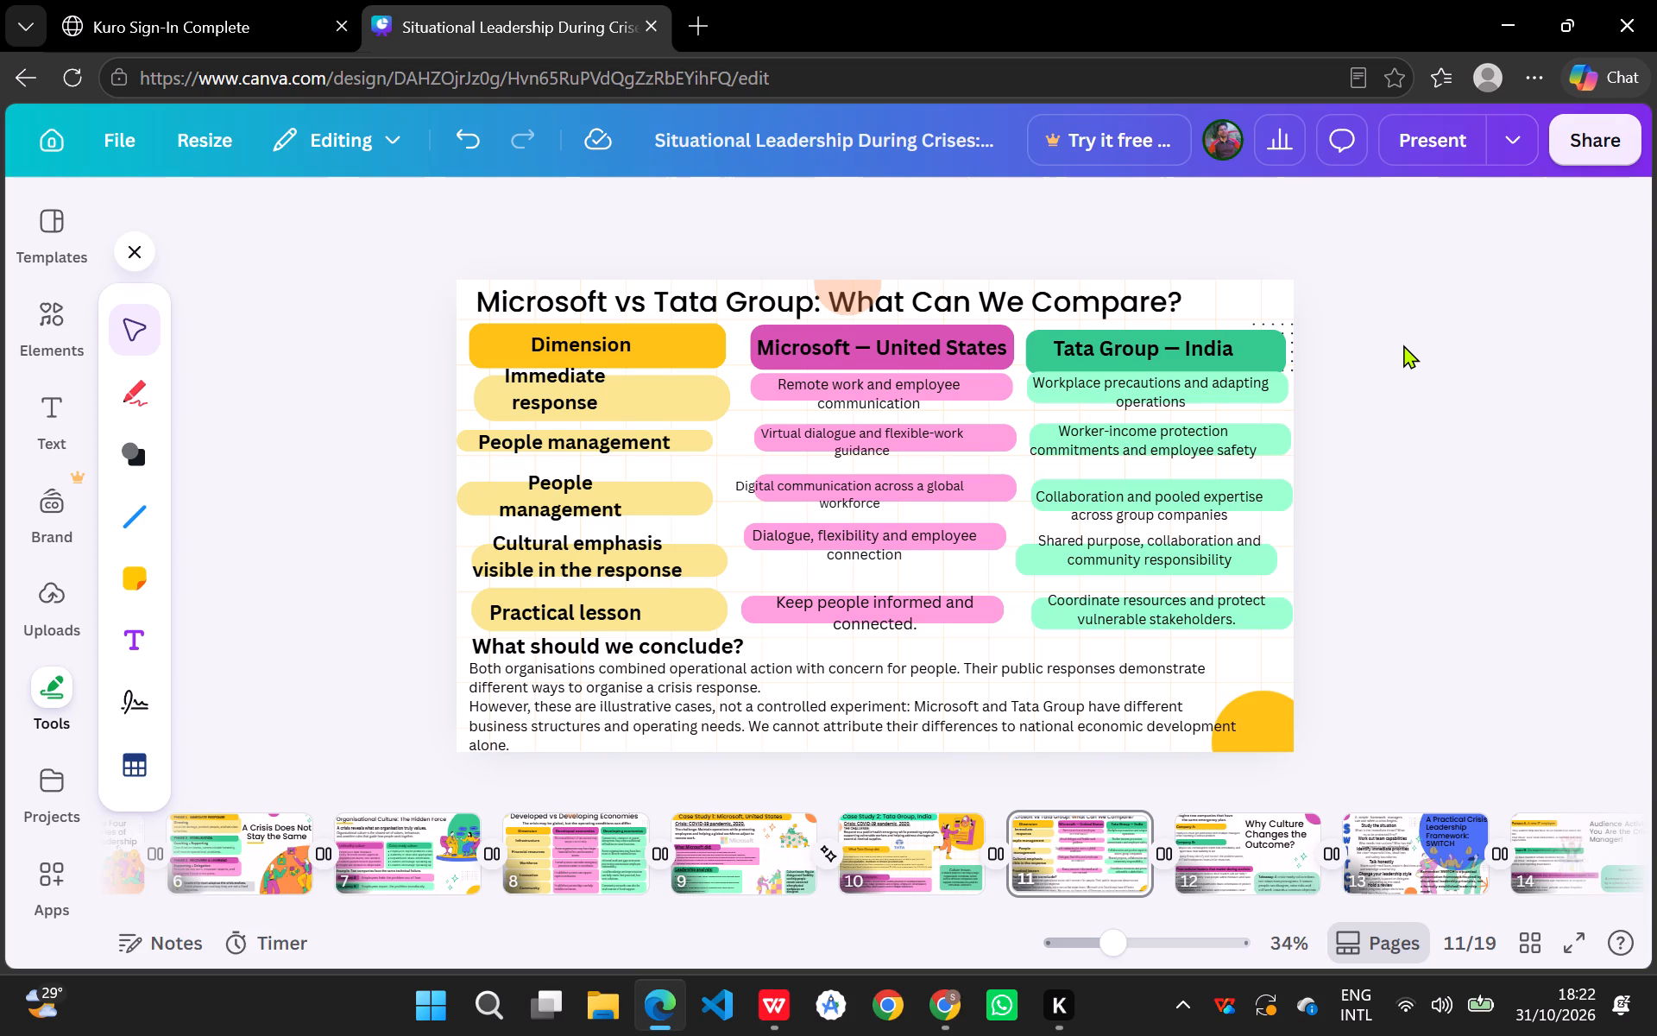
{"action": "left_click", "coordinate": [1263, 366]}
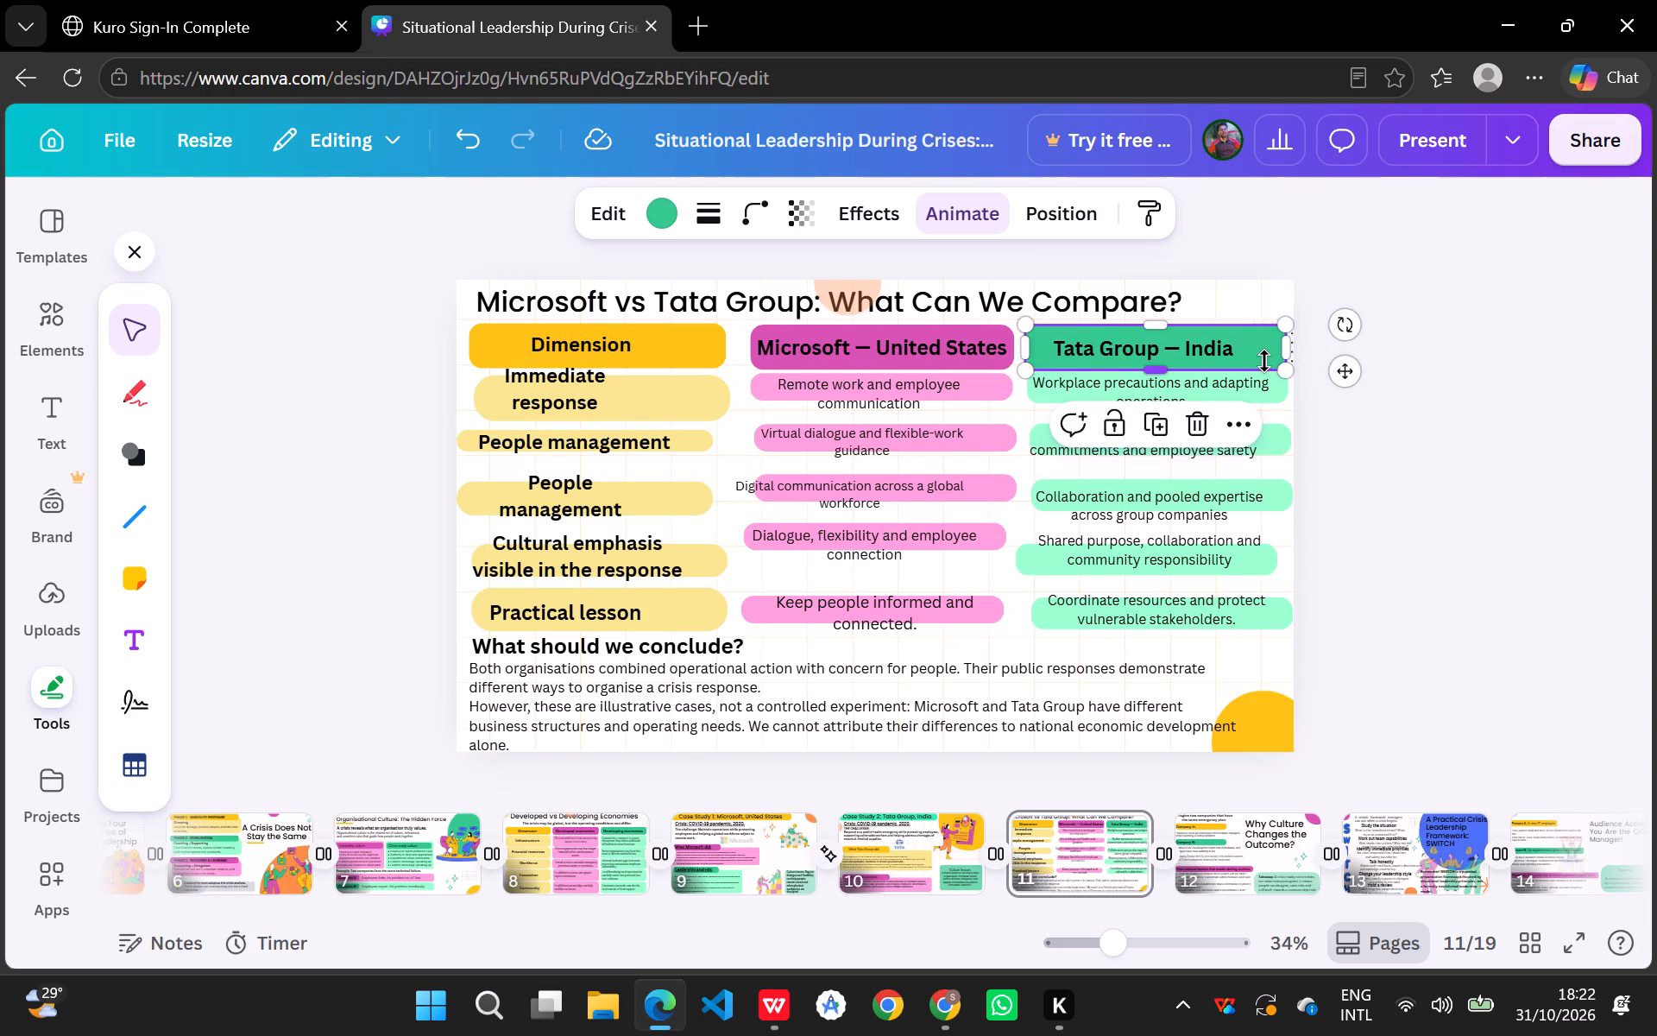
{"action": "left_click", "coordinate": [1433, 449]}
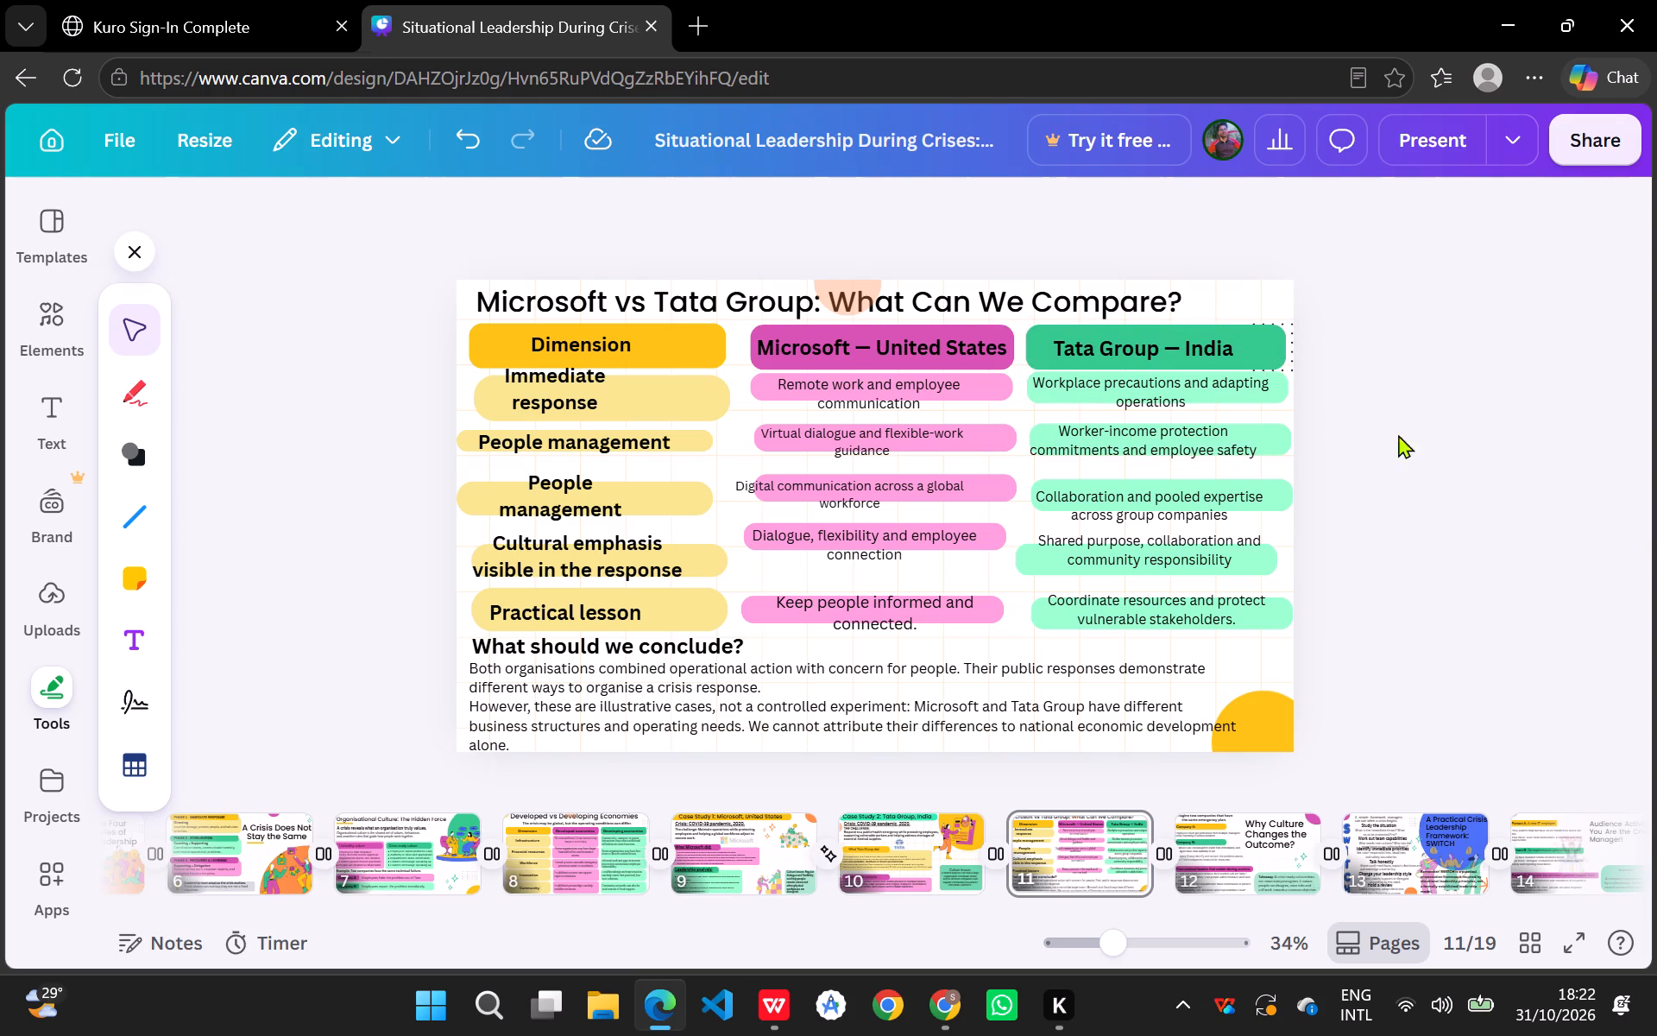
{"action": "left_click", "coordinate": [1162, 366]}
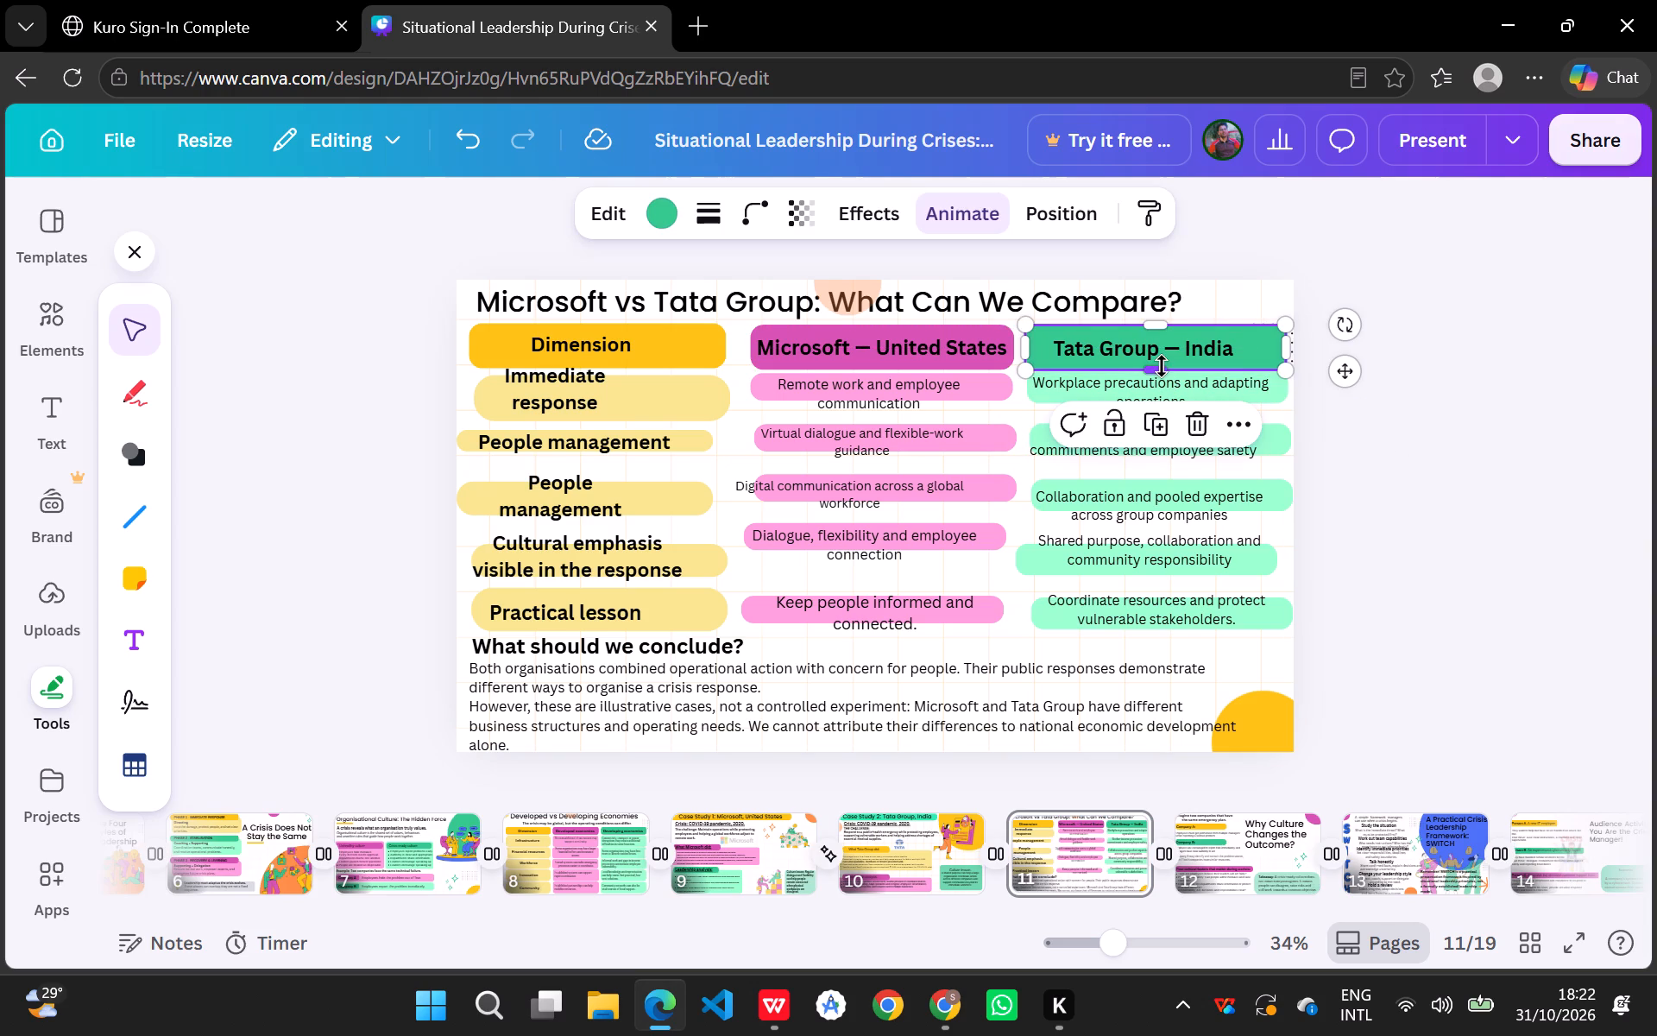
{"action": "left_click", "coordinate": [1158, 366]}
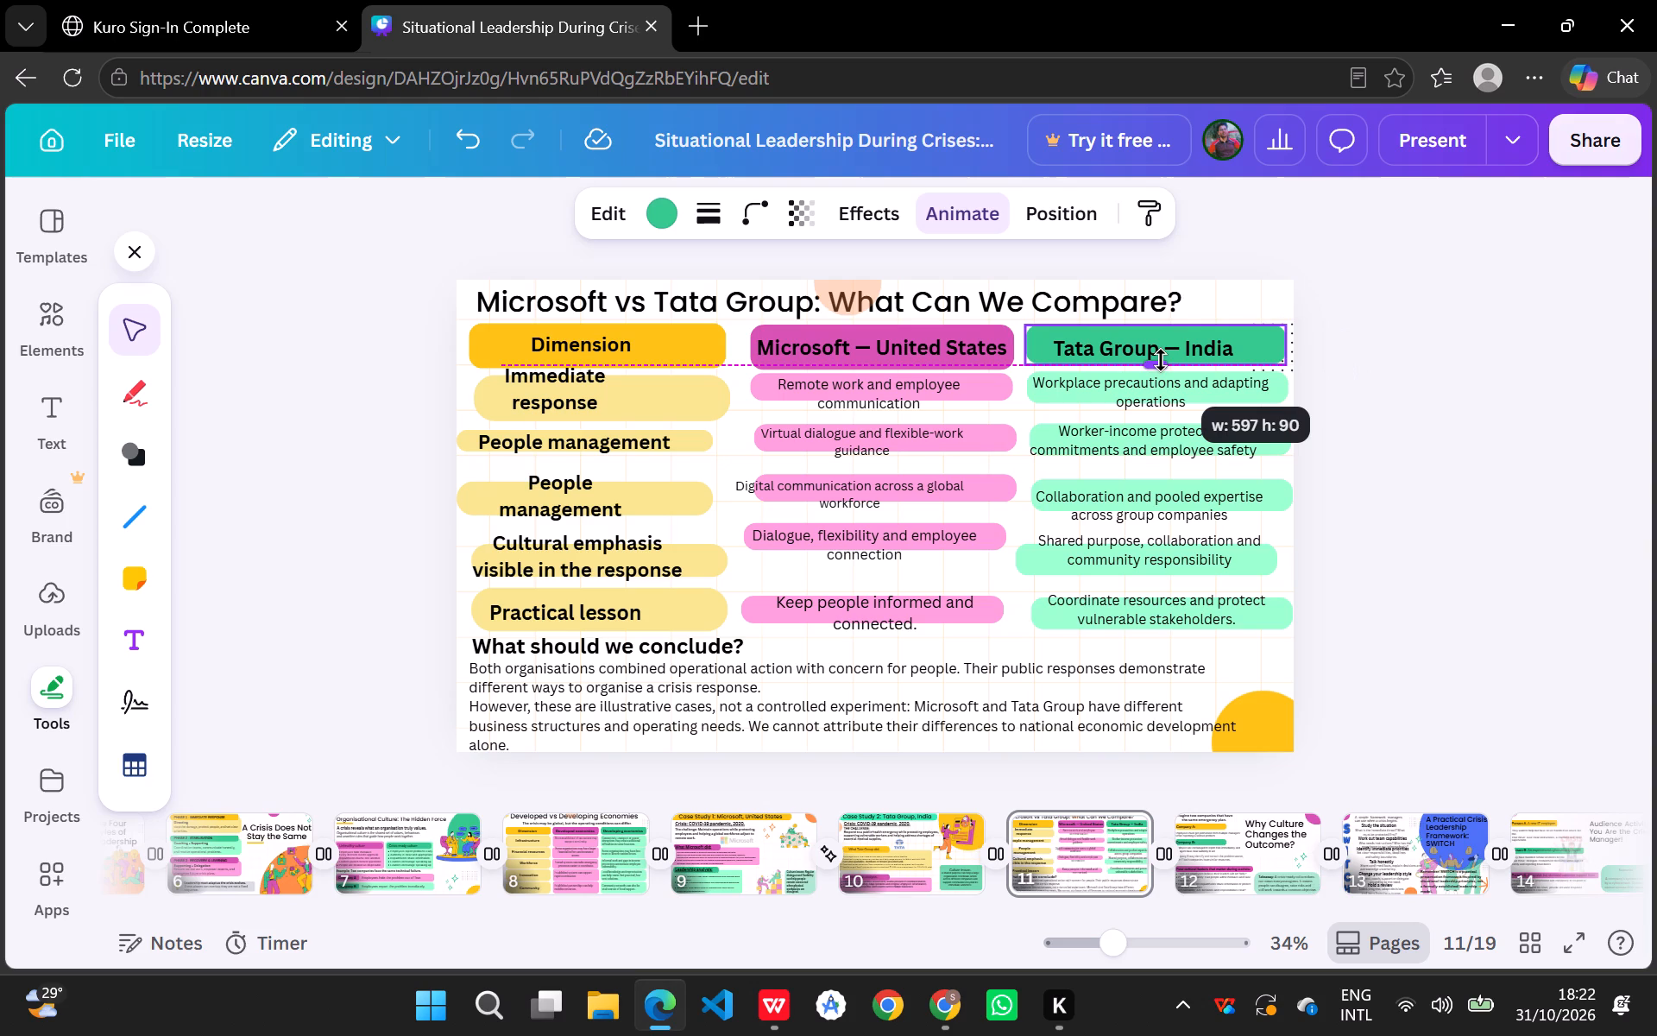
{"action": "left_click", "coordinate": [942, 366]}
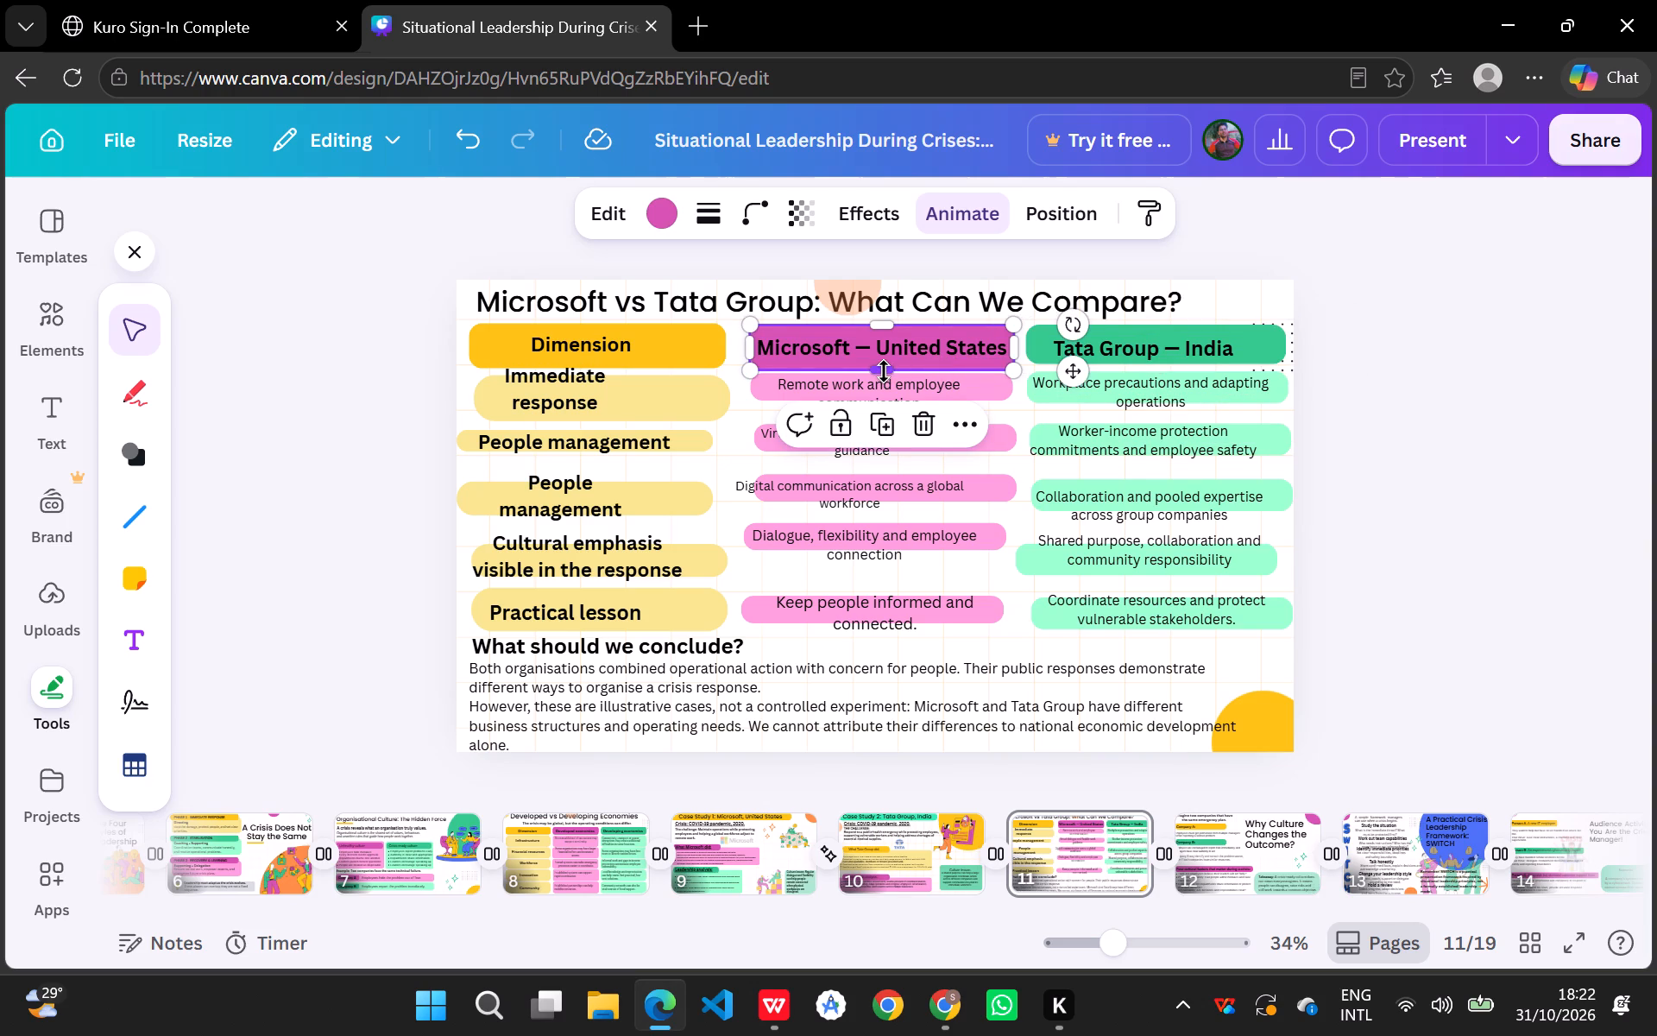
{"action": "left_click", "coordinate": [884, 371]}
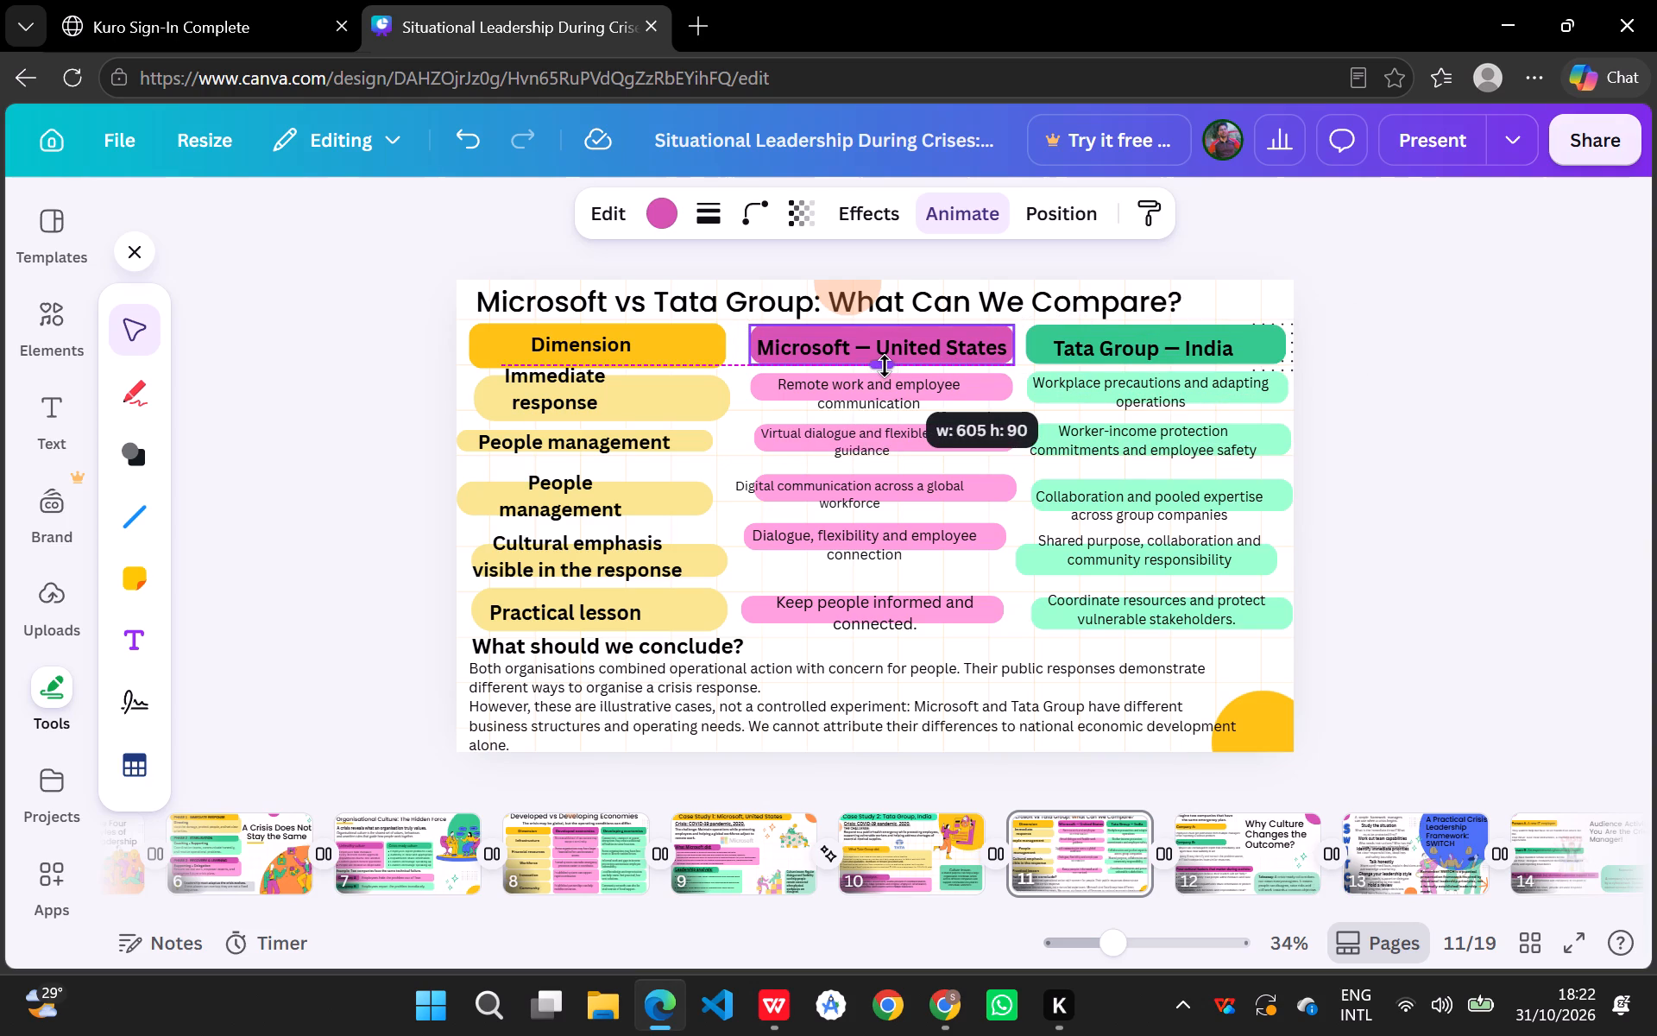
{"action": "left_click", "coordinate": [702, 357]}
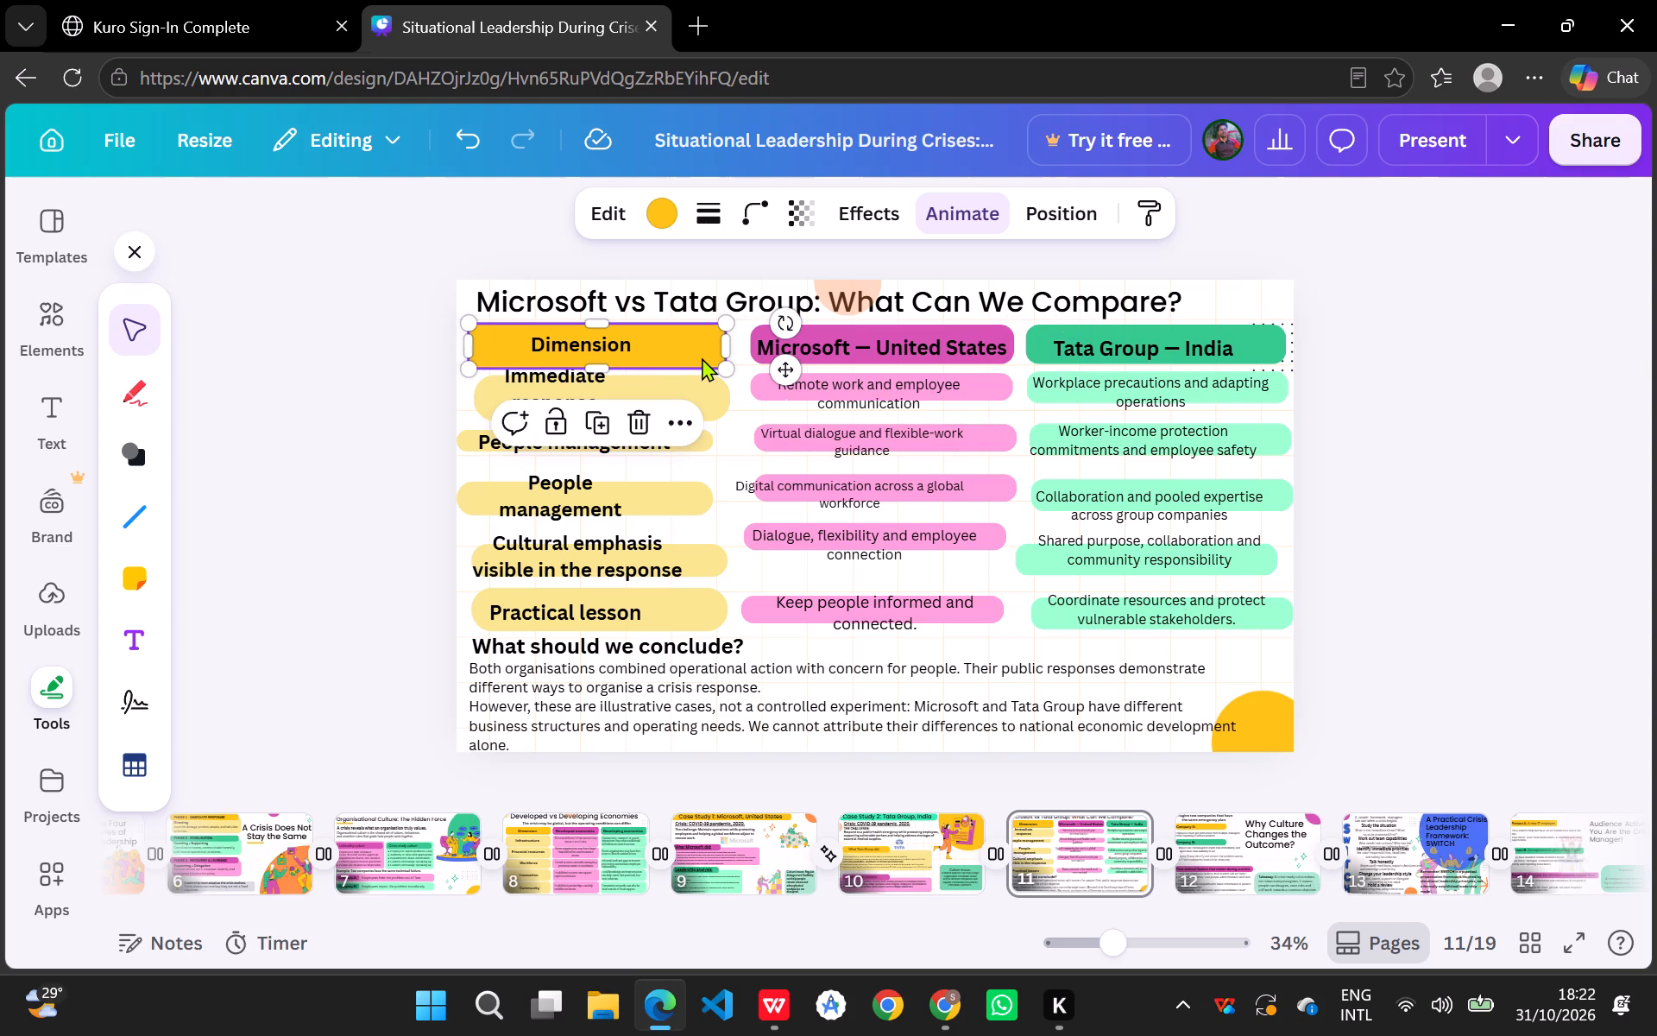
{"action": "left_click", "coordinate": [595, 369]}
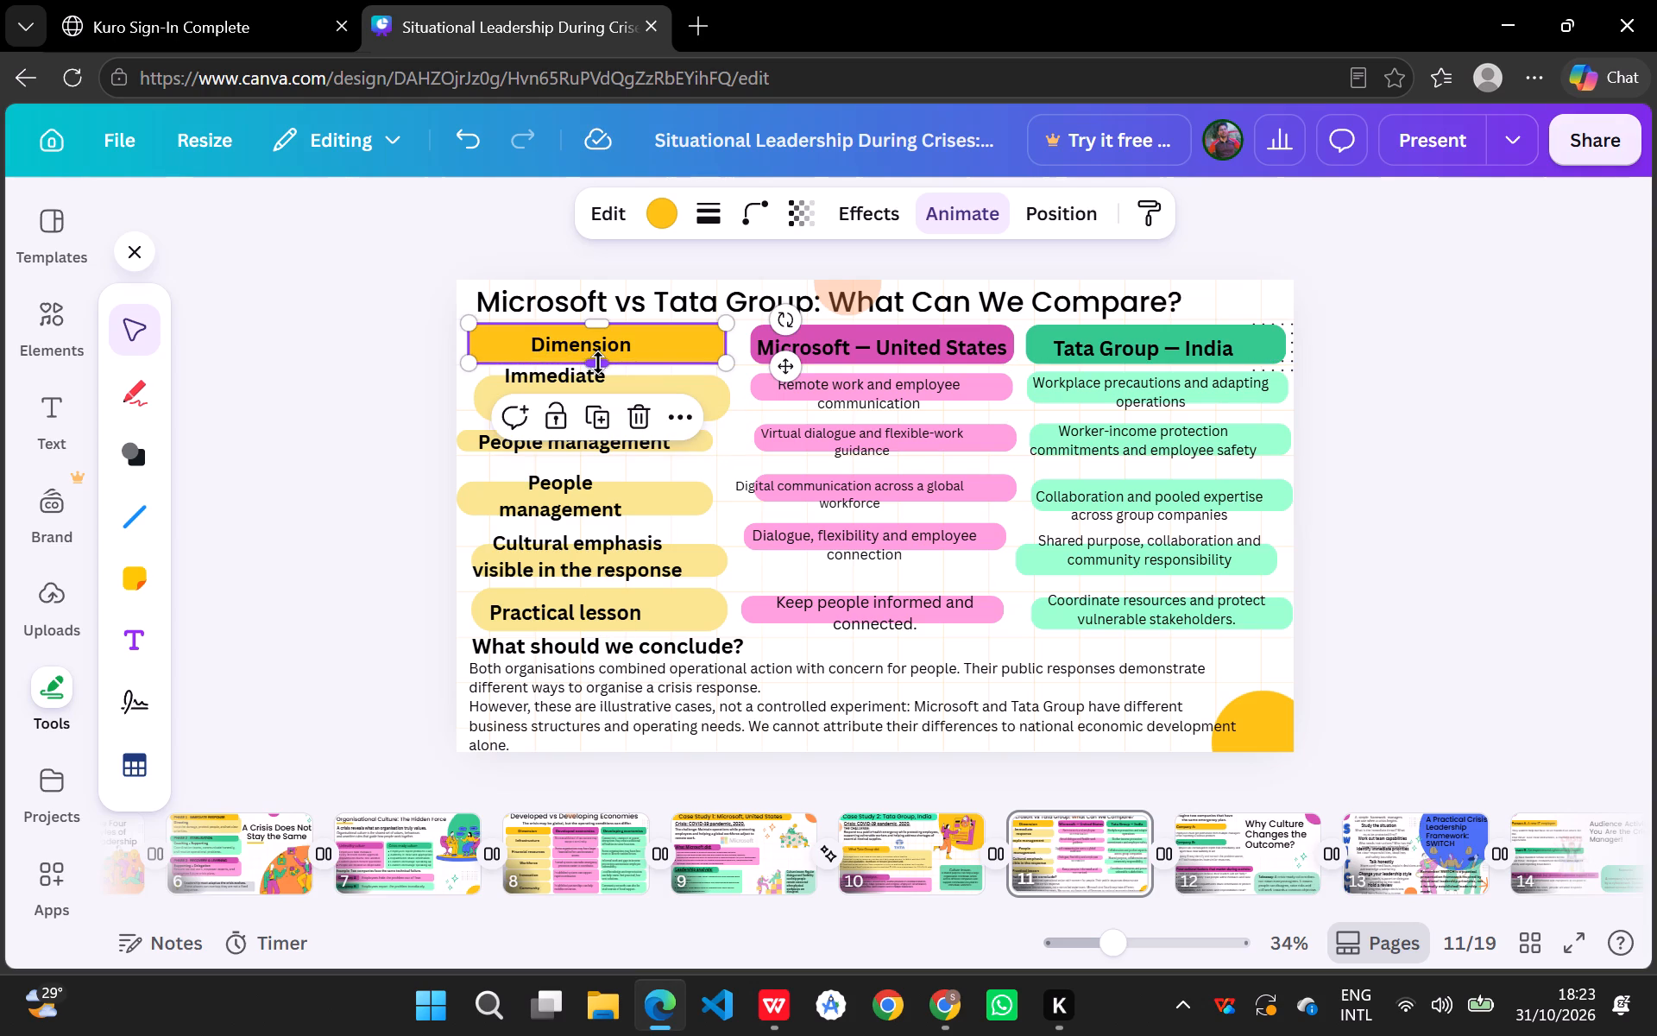
{"action": "left_click", "coordinate": [1478, 357]}
{"action": "left_click", "coordinate": [1437, 379]}
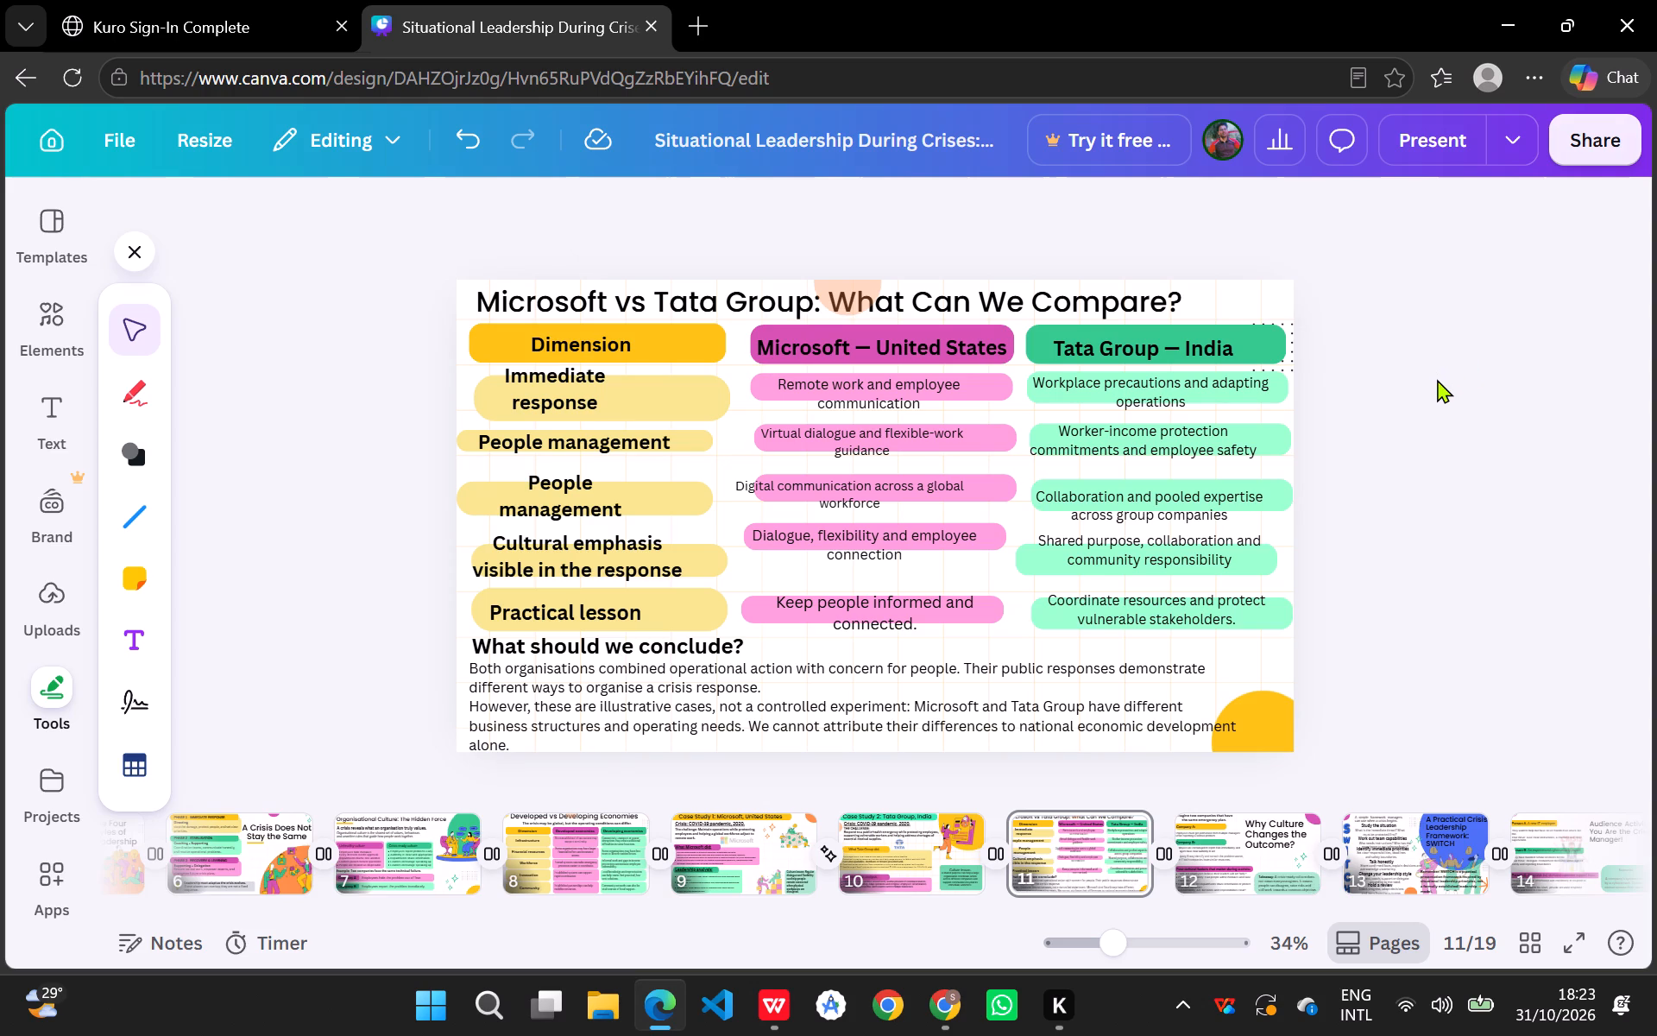
Move the "Tata Group — India" heading slightly up so it sits centred in its dark green bar.
{"action": "left_click", "coordinate": [1199, 349]}
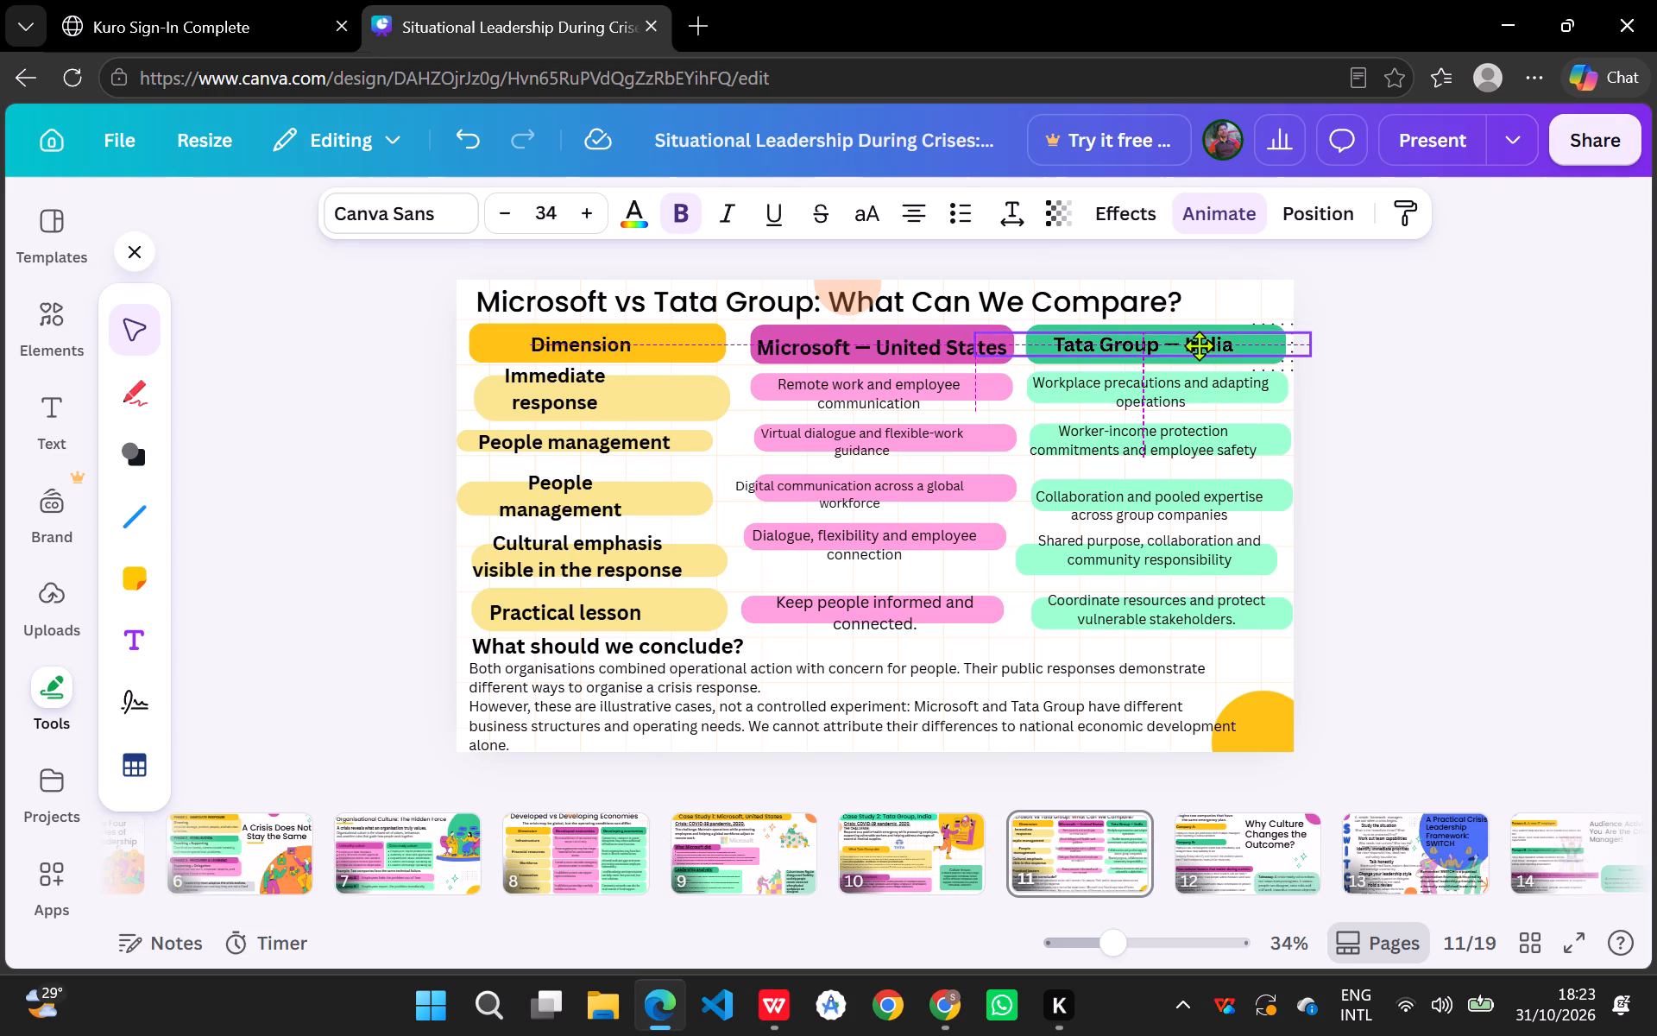
Widen the "Workplace precautions and adapting operations" text box rightward to match the edge of its light green panel.
{"action": "left_click", "coordinate": [1242, 394]}
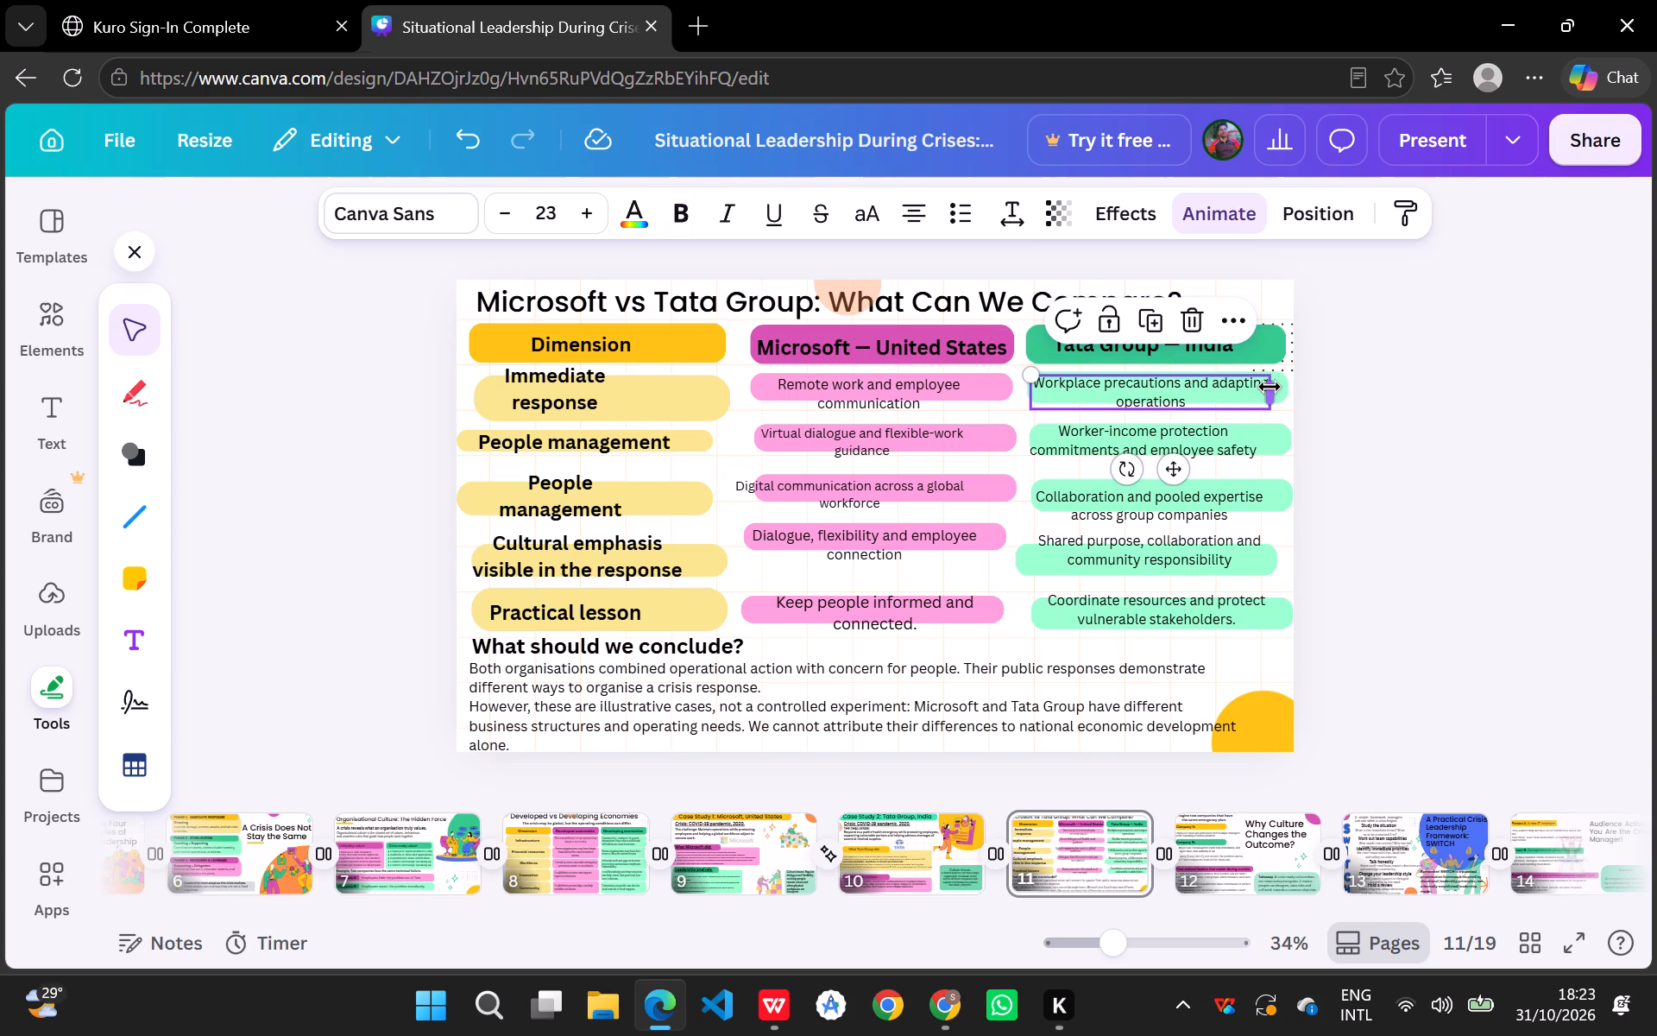
{"action": "left_click_drag", "start_coordinate": [1270, 386], "coordinate": [1281, 385]}
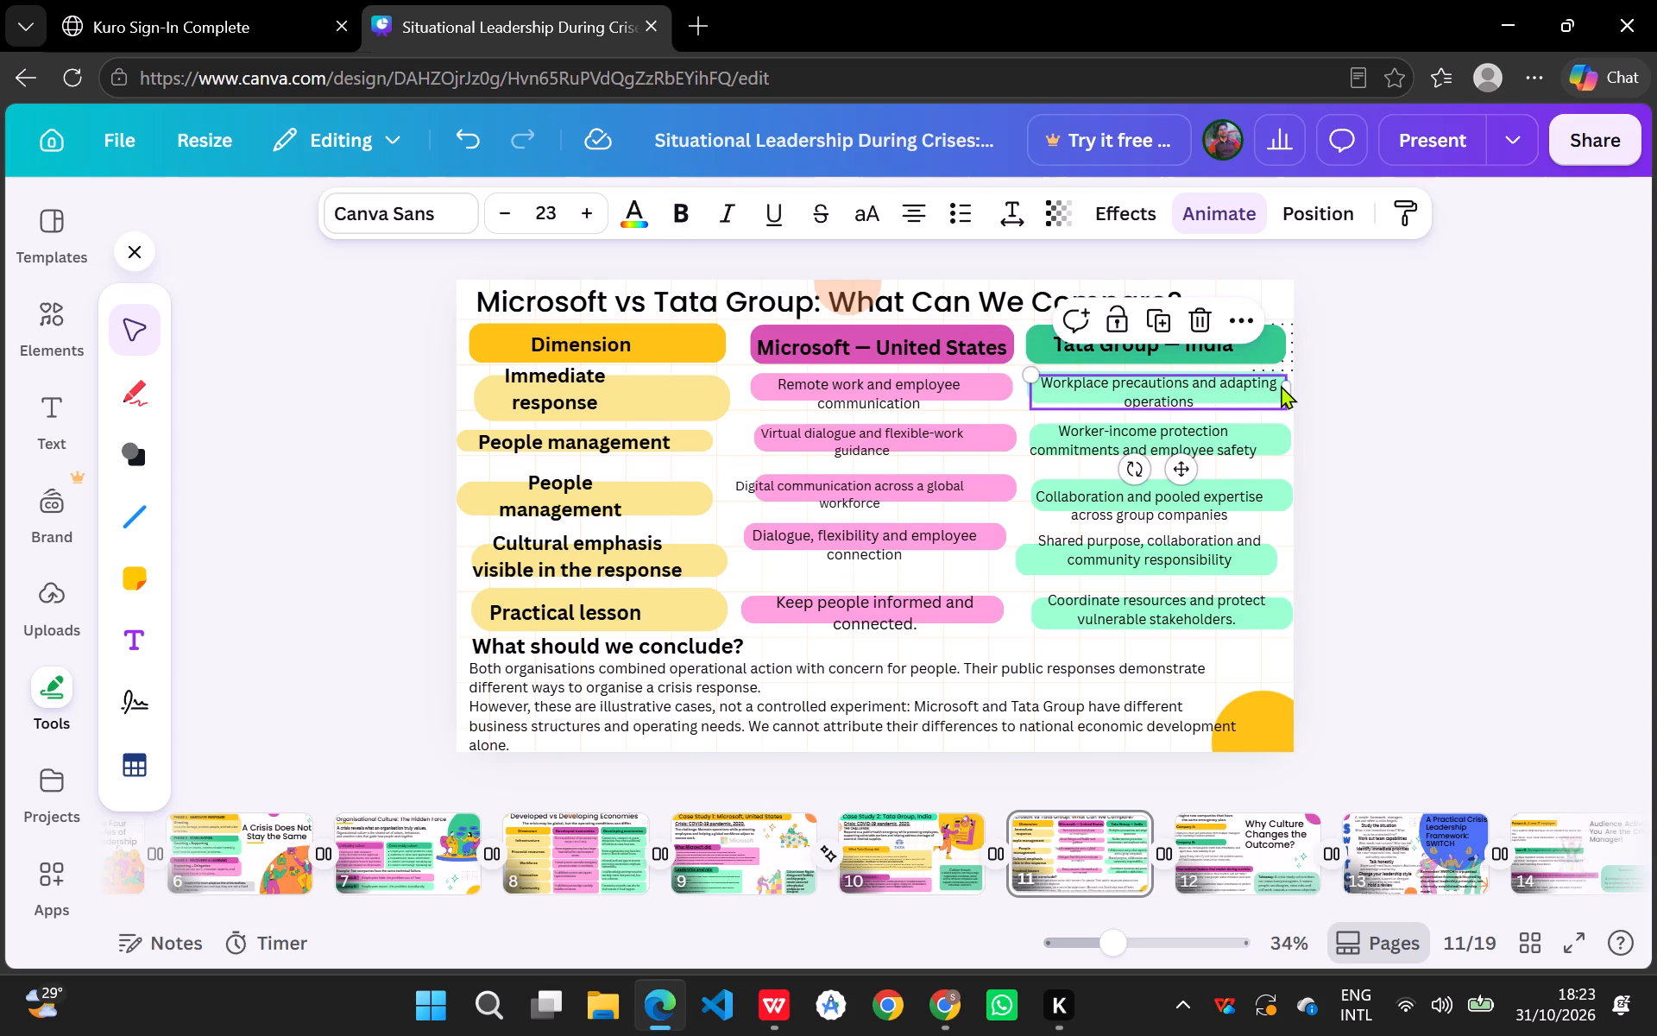
Extend the light green panel behind "Workplace precautions and adapting operations" downward to about 96 high so it covers both text lines.
{"action": "left_click", "coordinate": [1375, 375]}
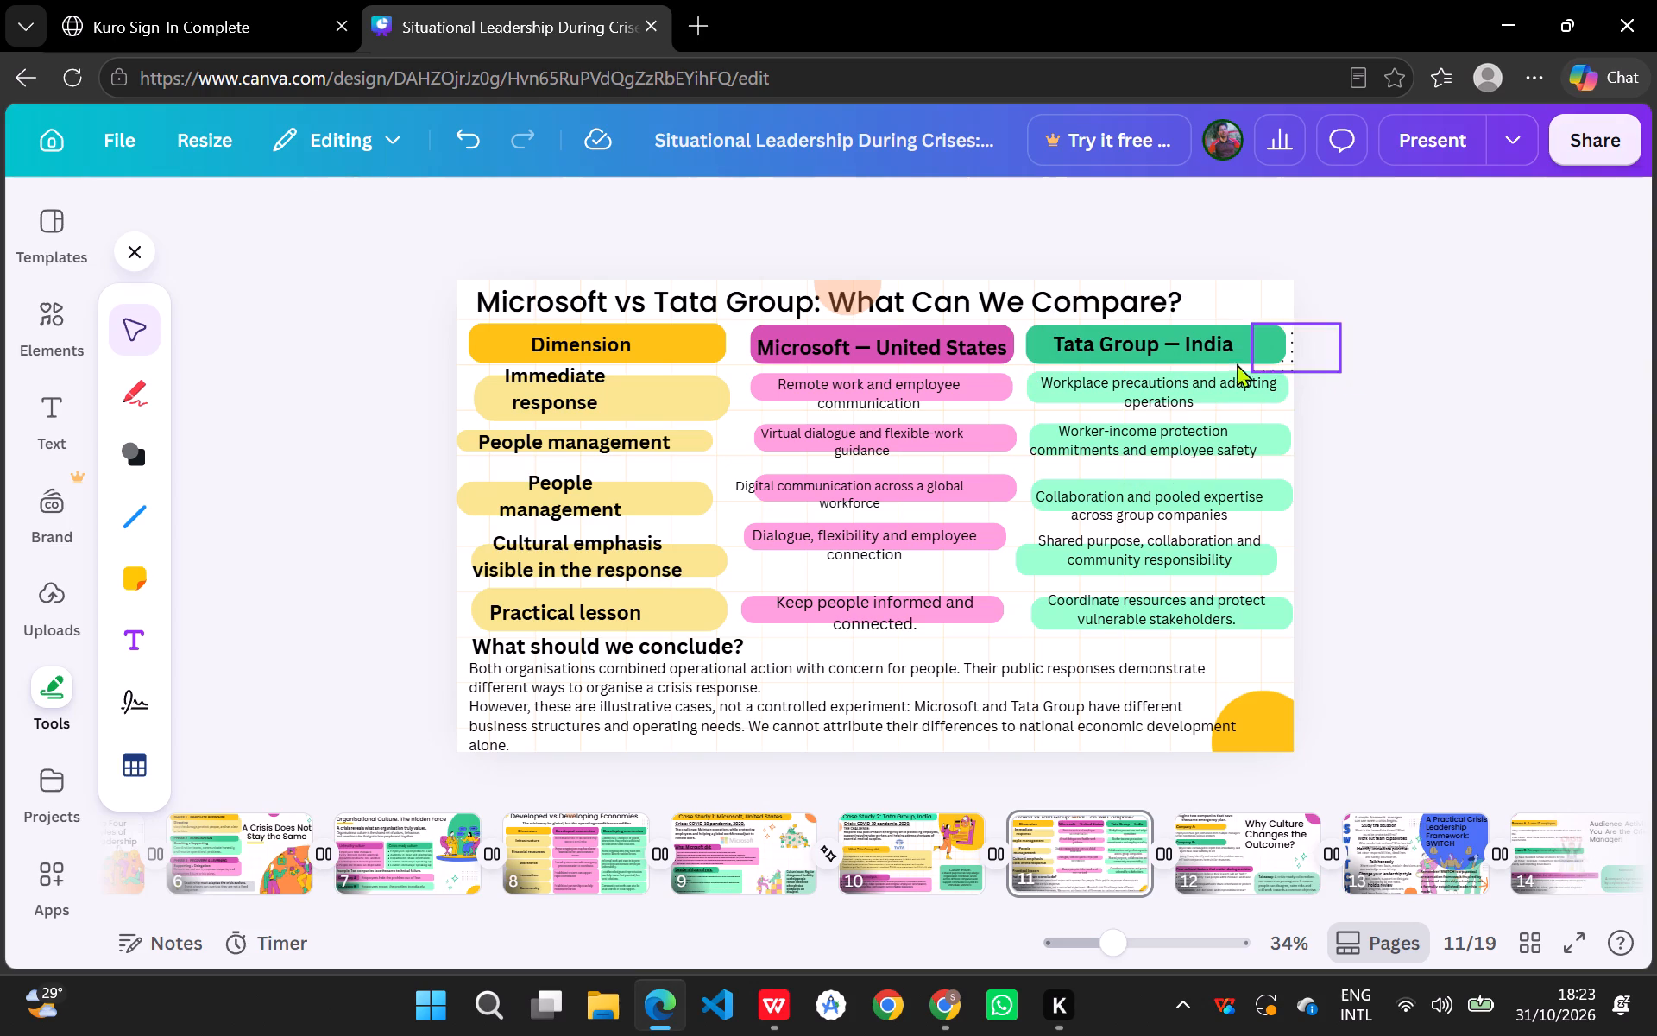
{"action": "left_click", "coordinate": [1208, 388]}
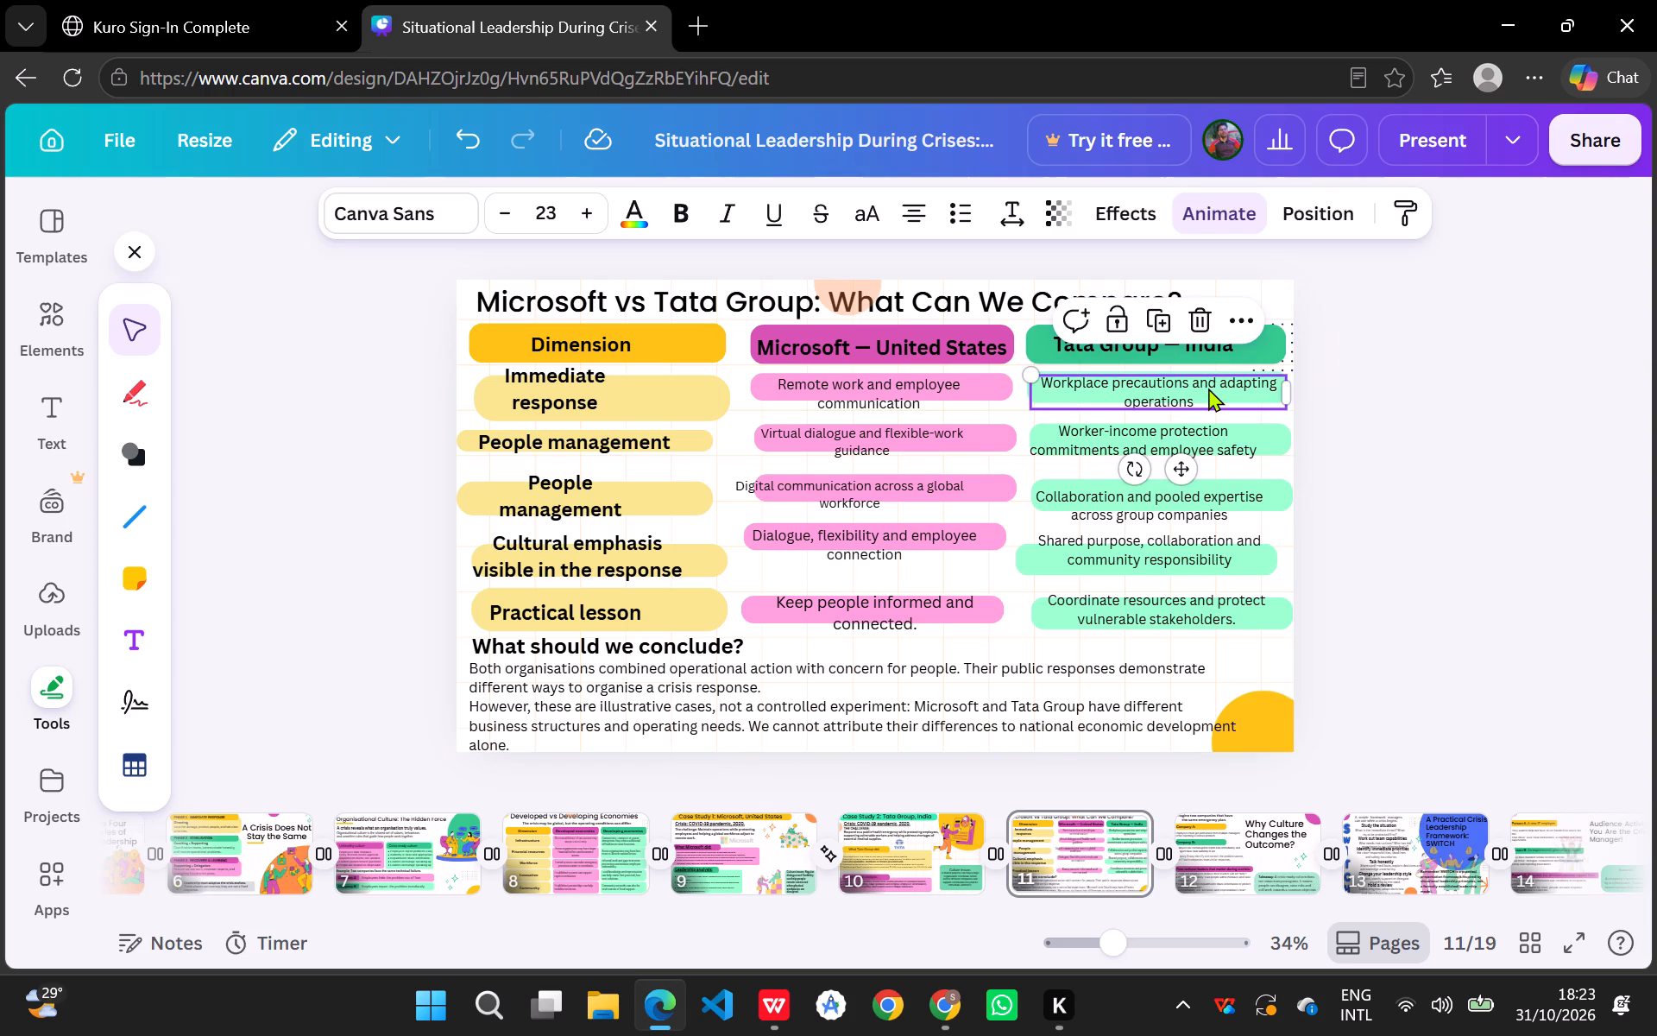
{"action": "left_click", "coordinate": [1370, 408]}
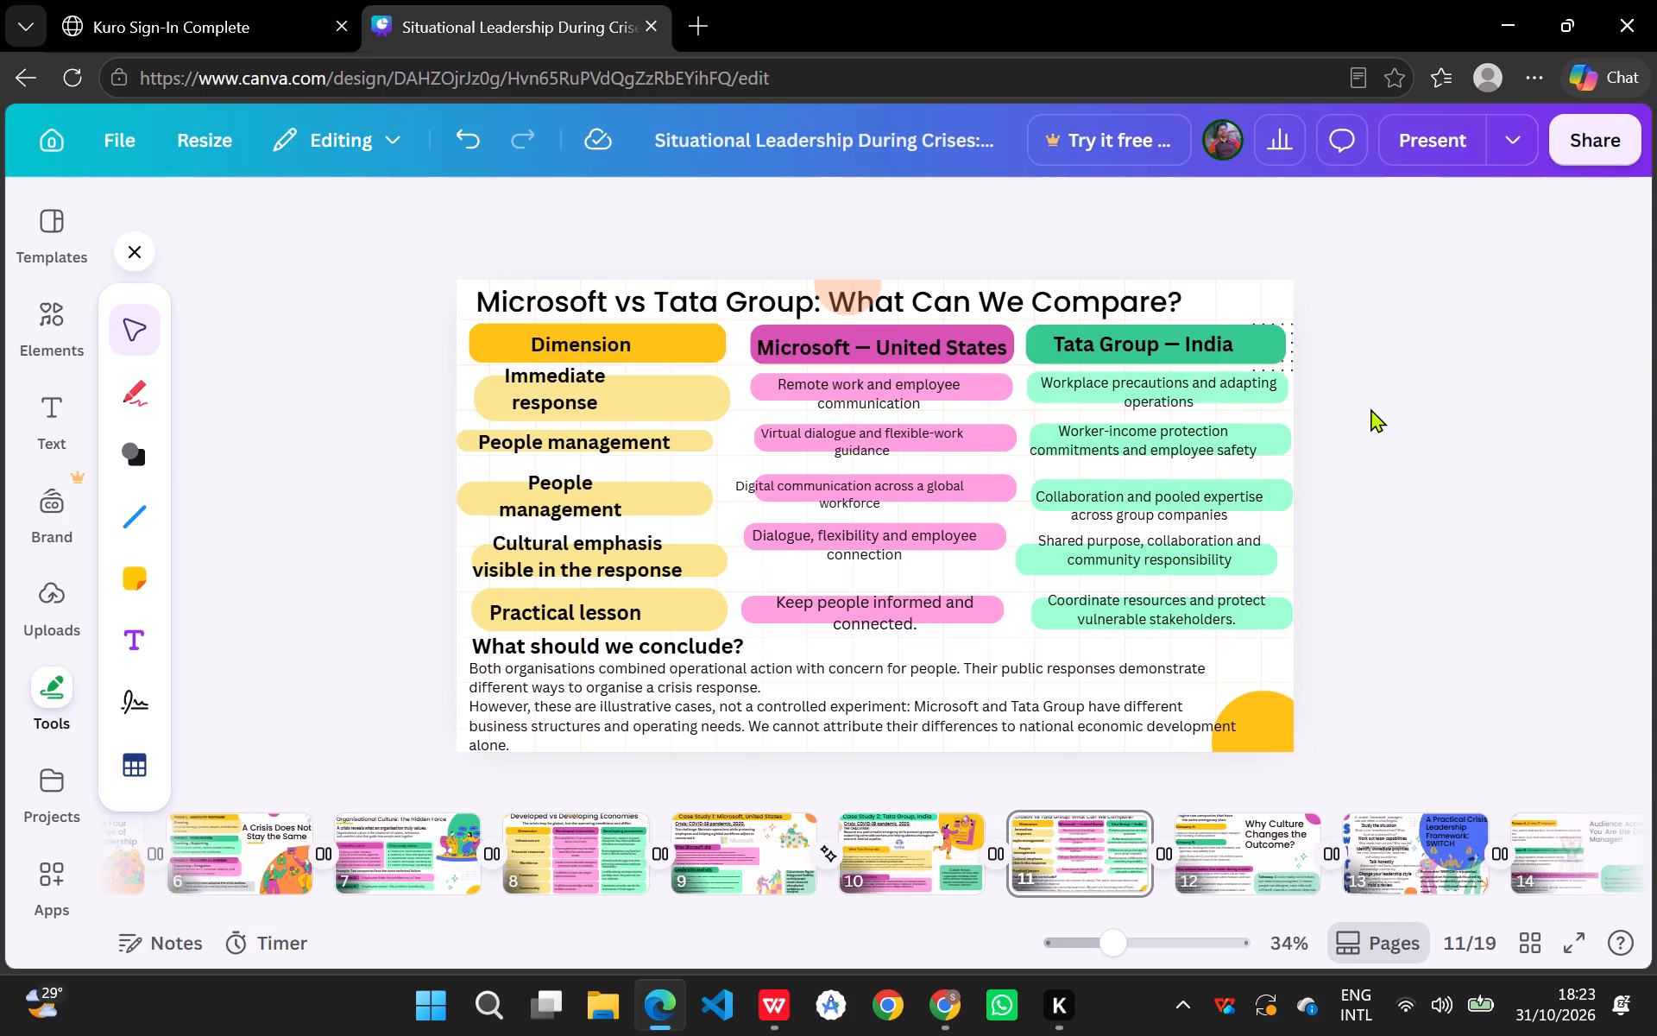
{"action": "left_click", "coordinate": [1030, 389]}
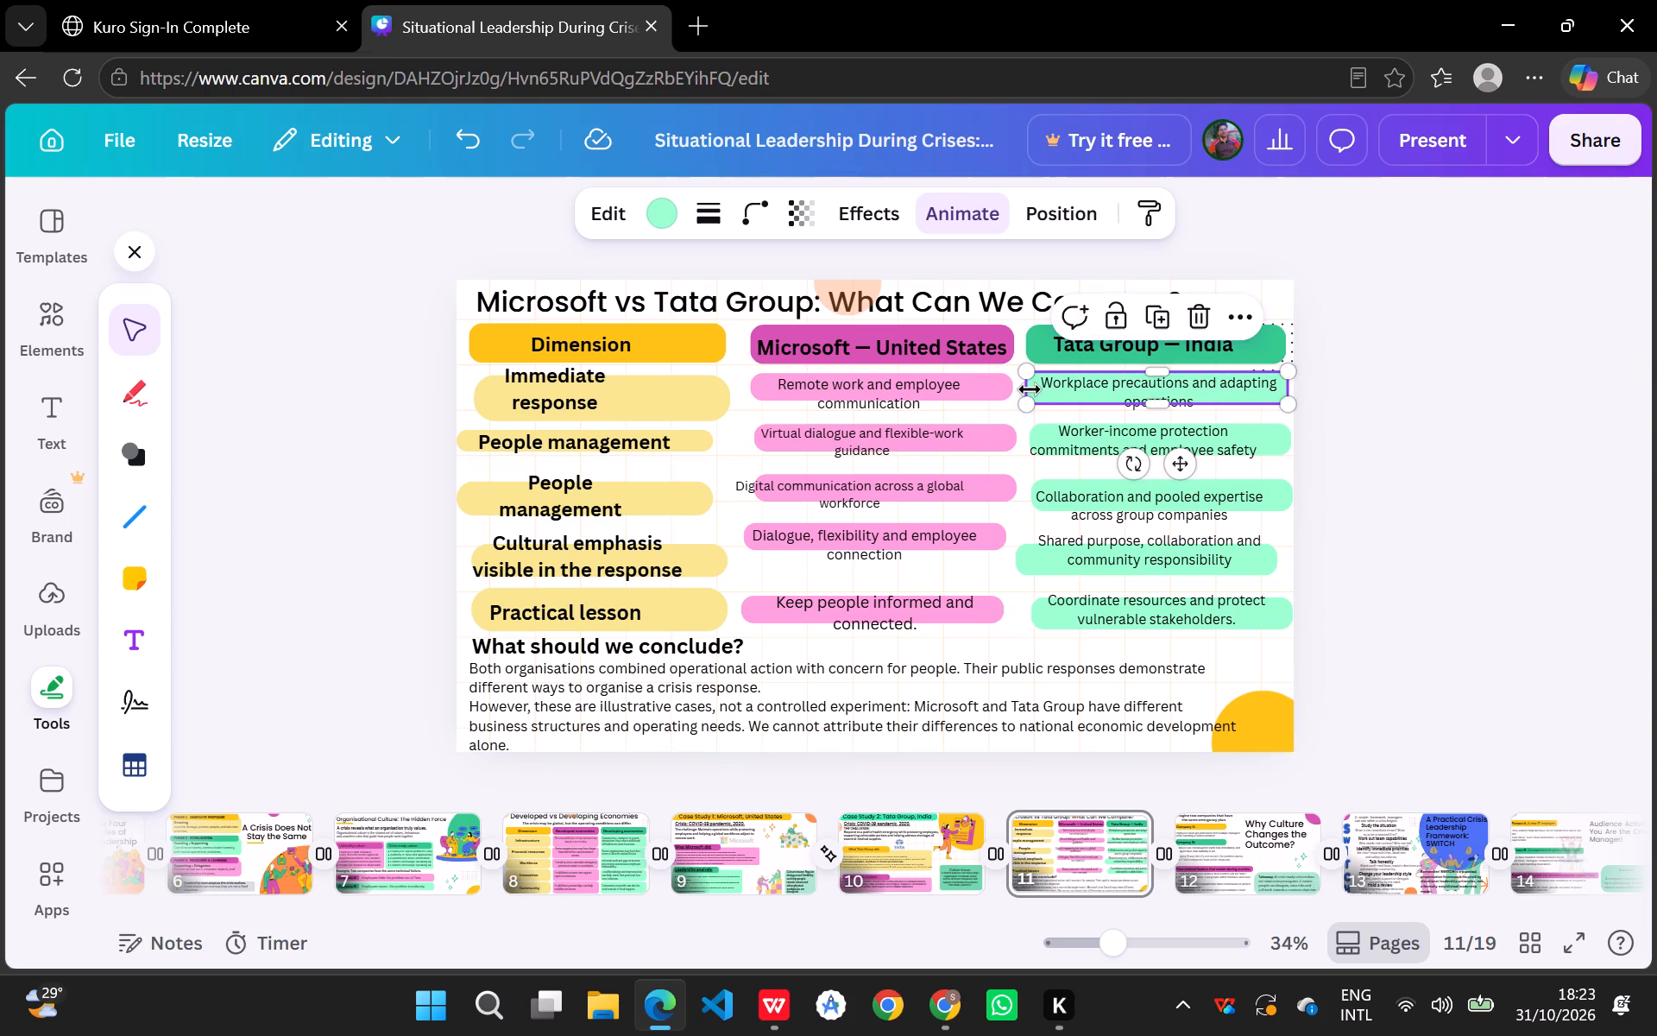
{"action": "left_click_drag", "start_coordinate": [1157, 401], "coordinate": [1157, 403]}
{"action": "left_click_drag", "start_coordinate": [1157, 403], "coordinate": [1158, 410]}
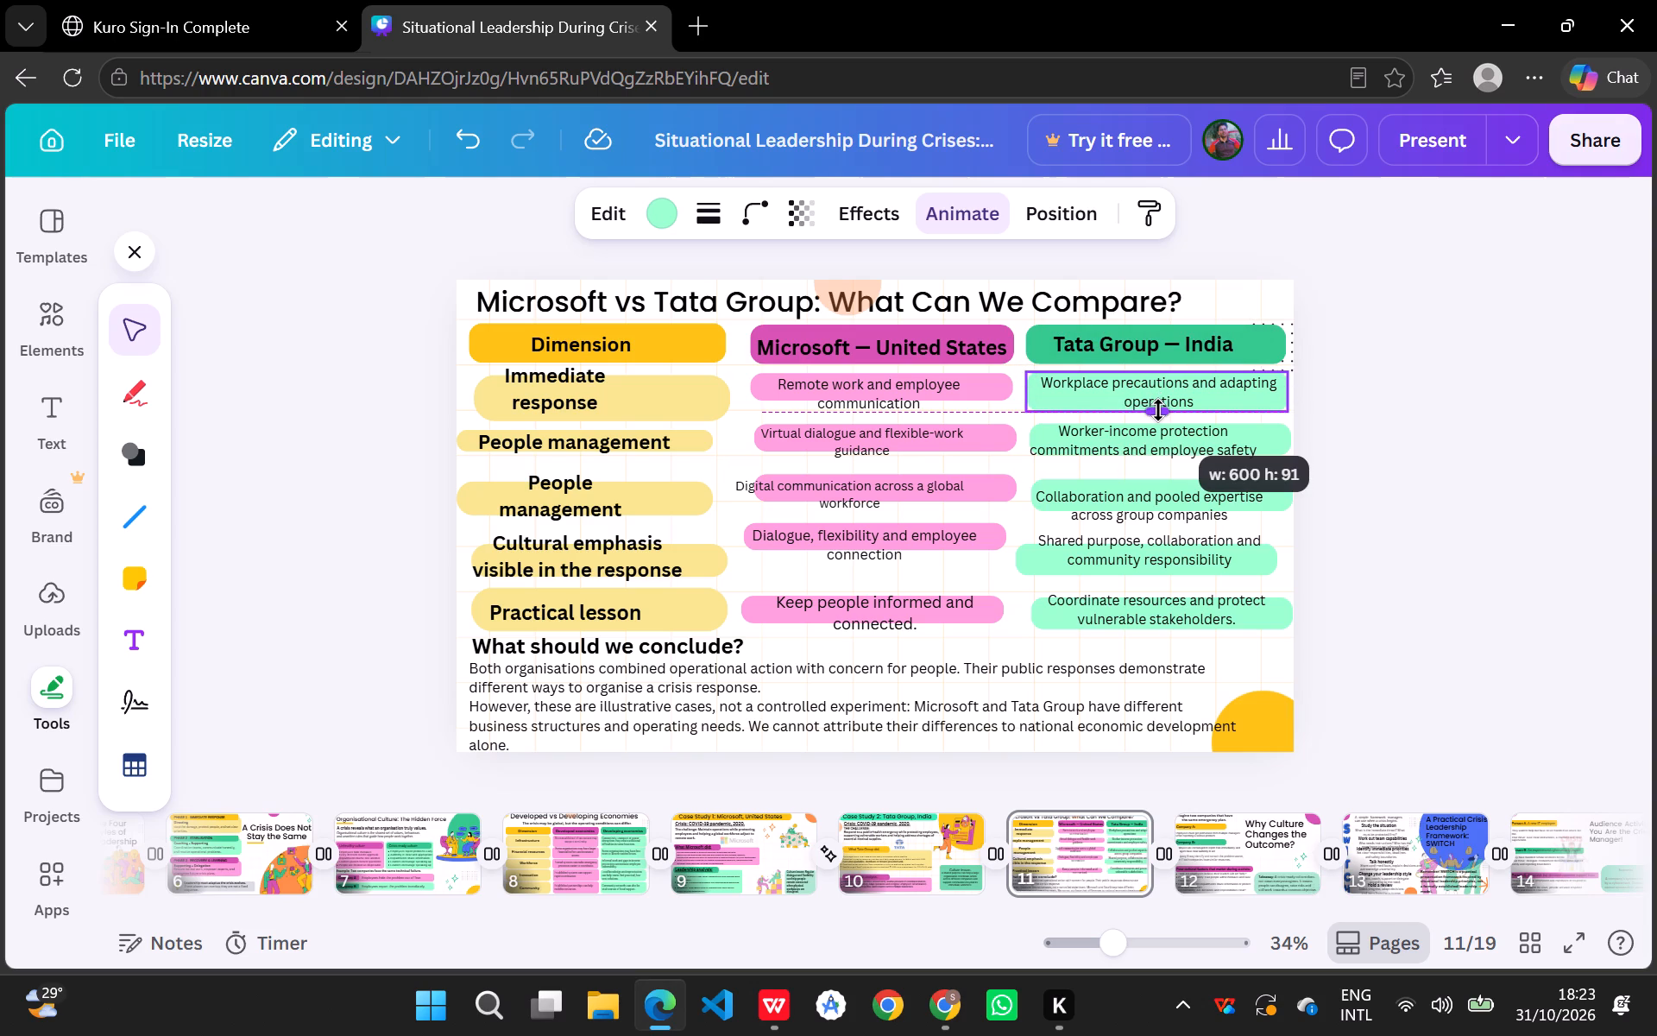
{"action": "left_click_drag", "start_coordinate": [1158, 410], "coordinate": [1158, 409]}
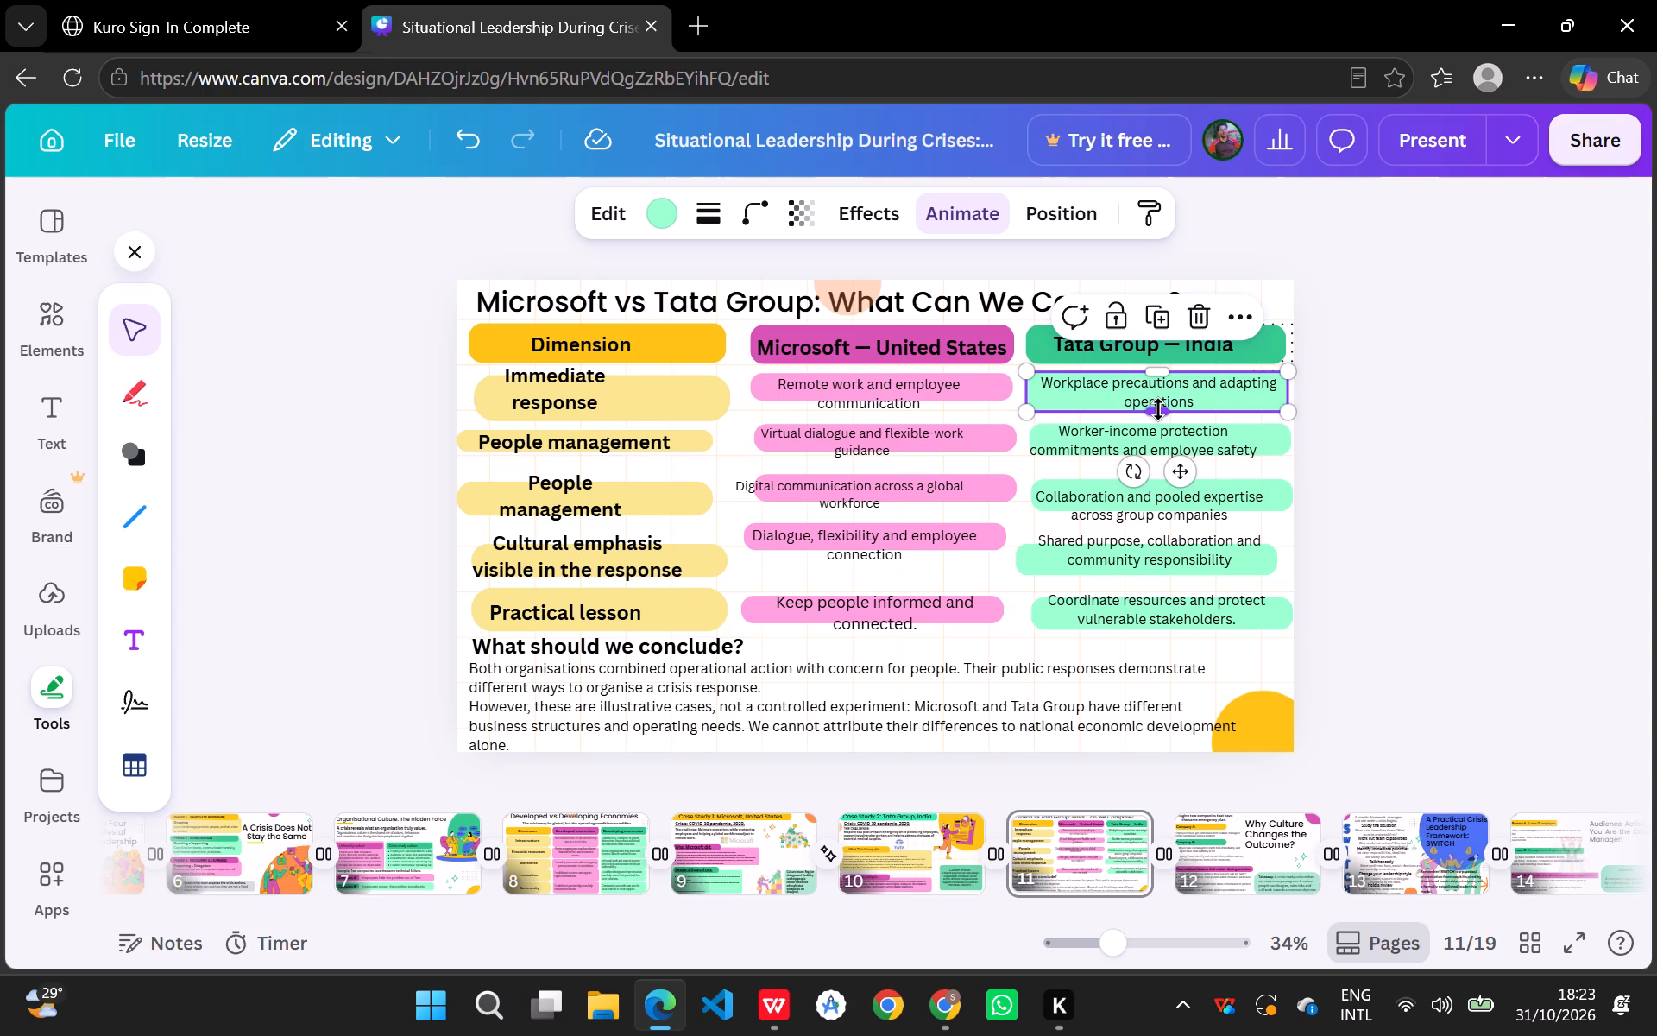
{"action": "left_click", "coordinate": [1477, 429]}
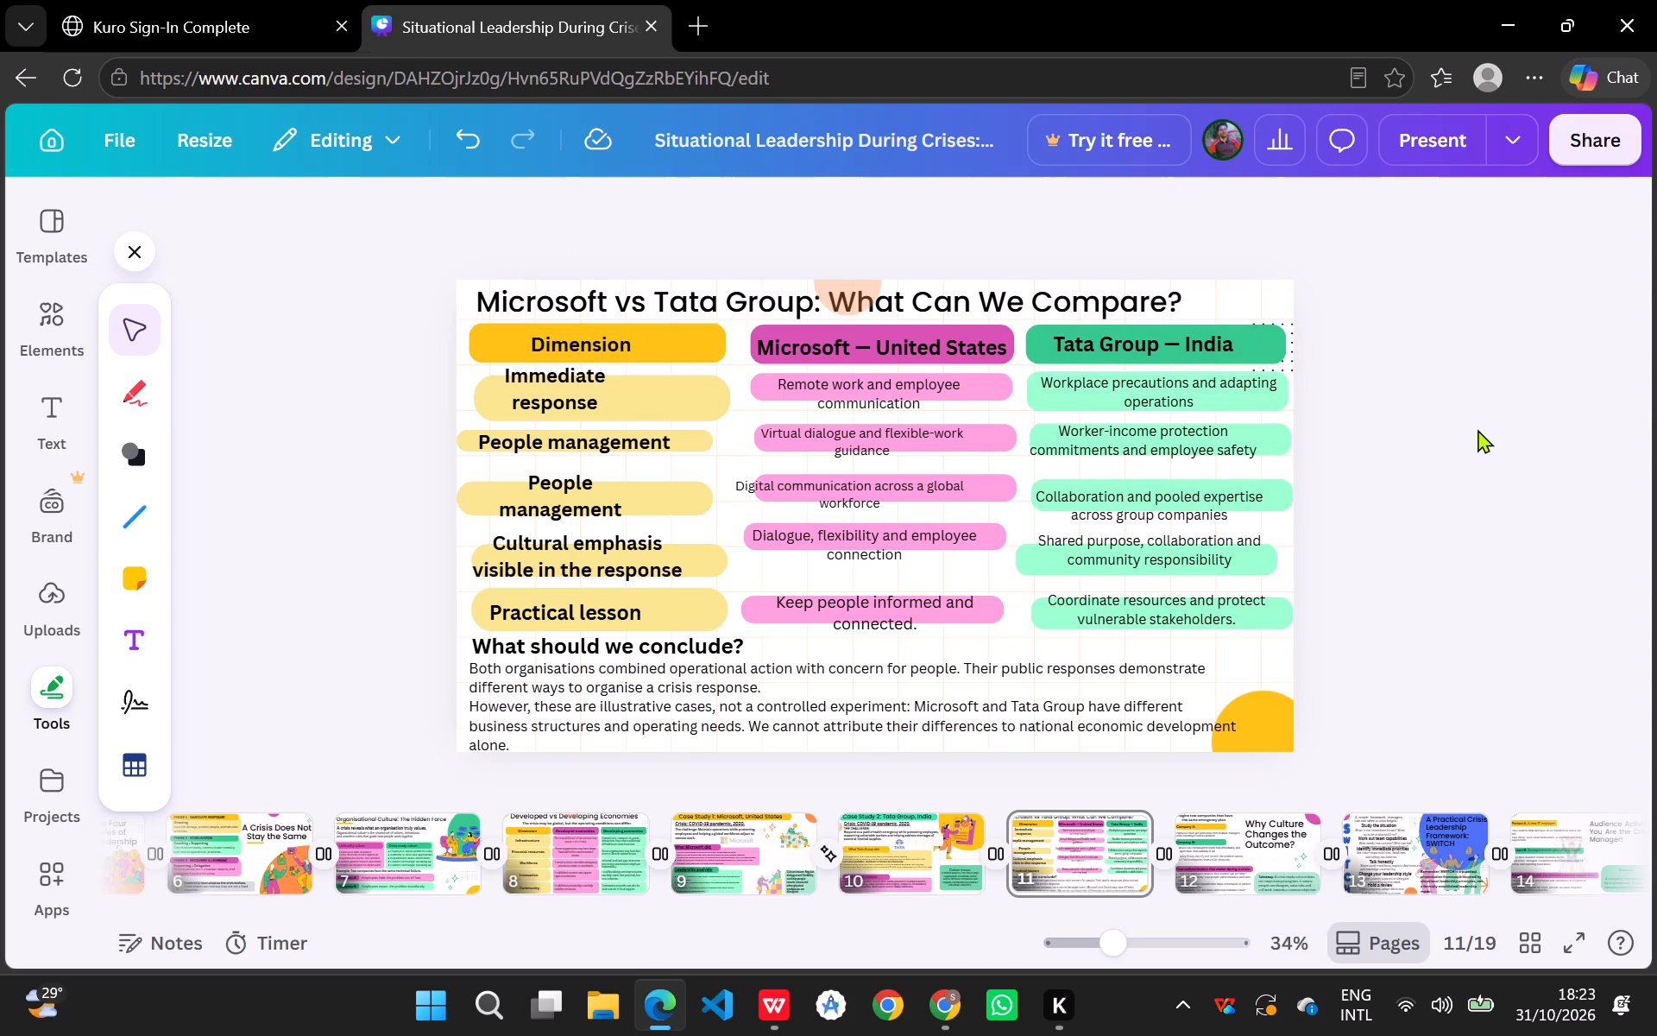
{"action": "left_click", "coordinate": [1266, 409]}
{"action": "left_click", "coordinate": [1435, 392]}
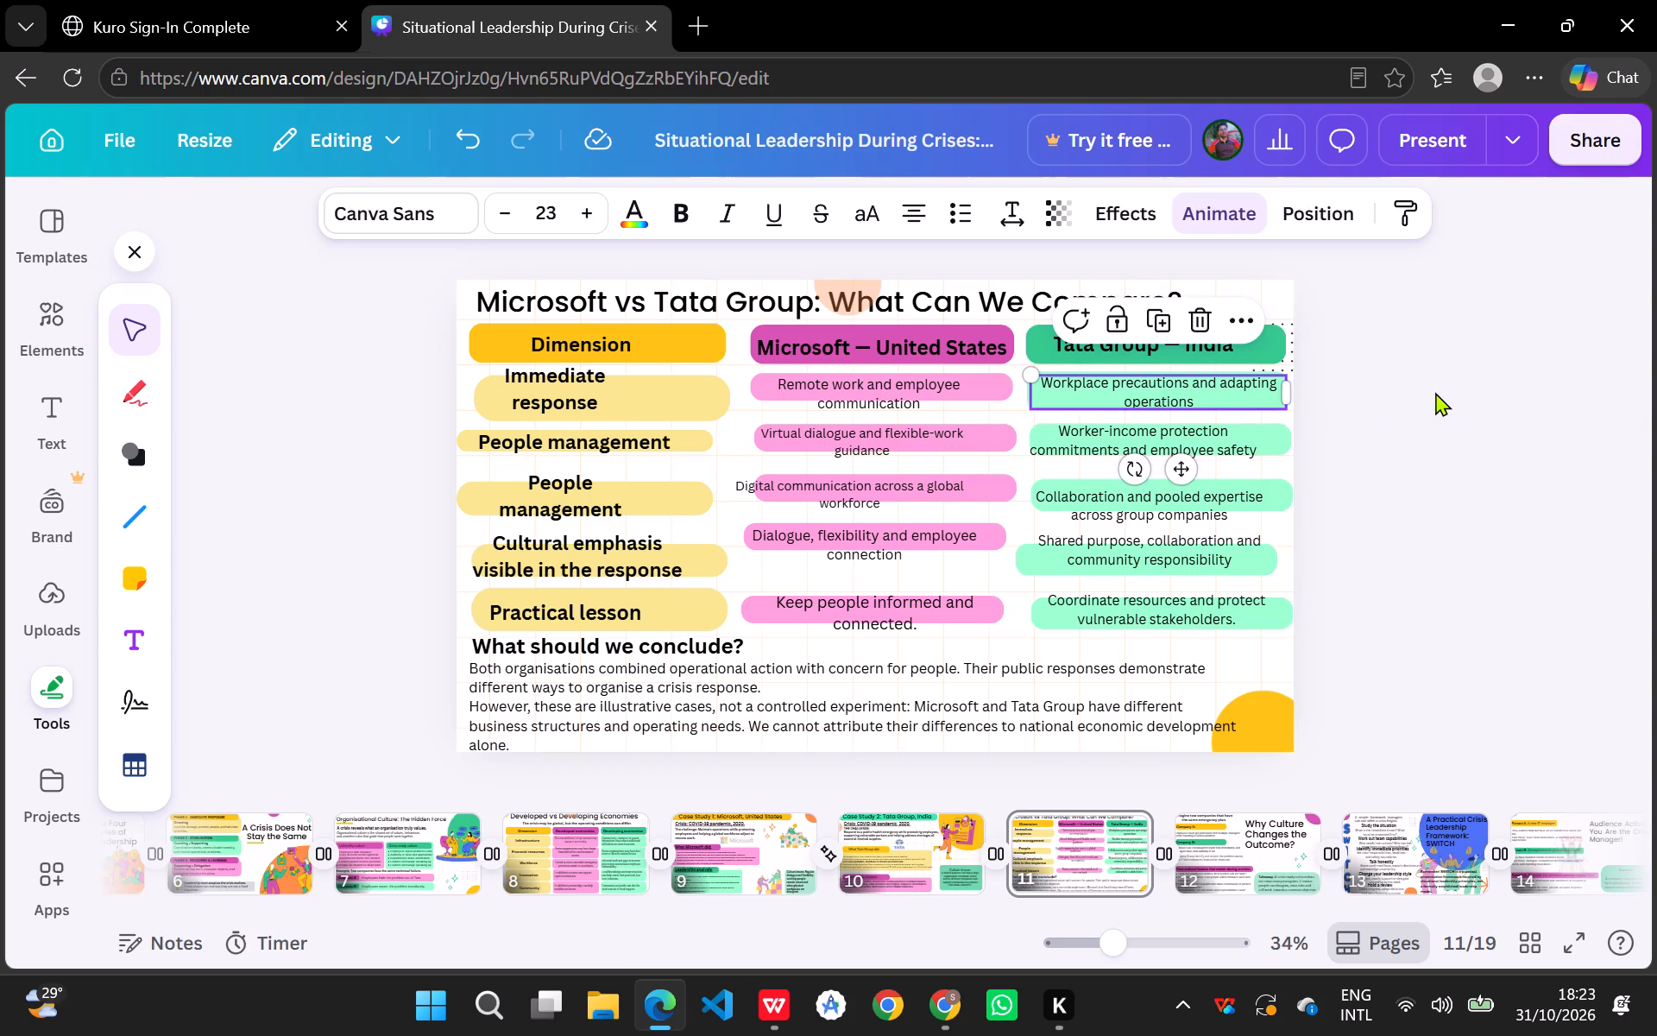
{"action": "left_click", "coordinate": [1027, 392]}
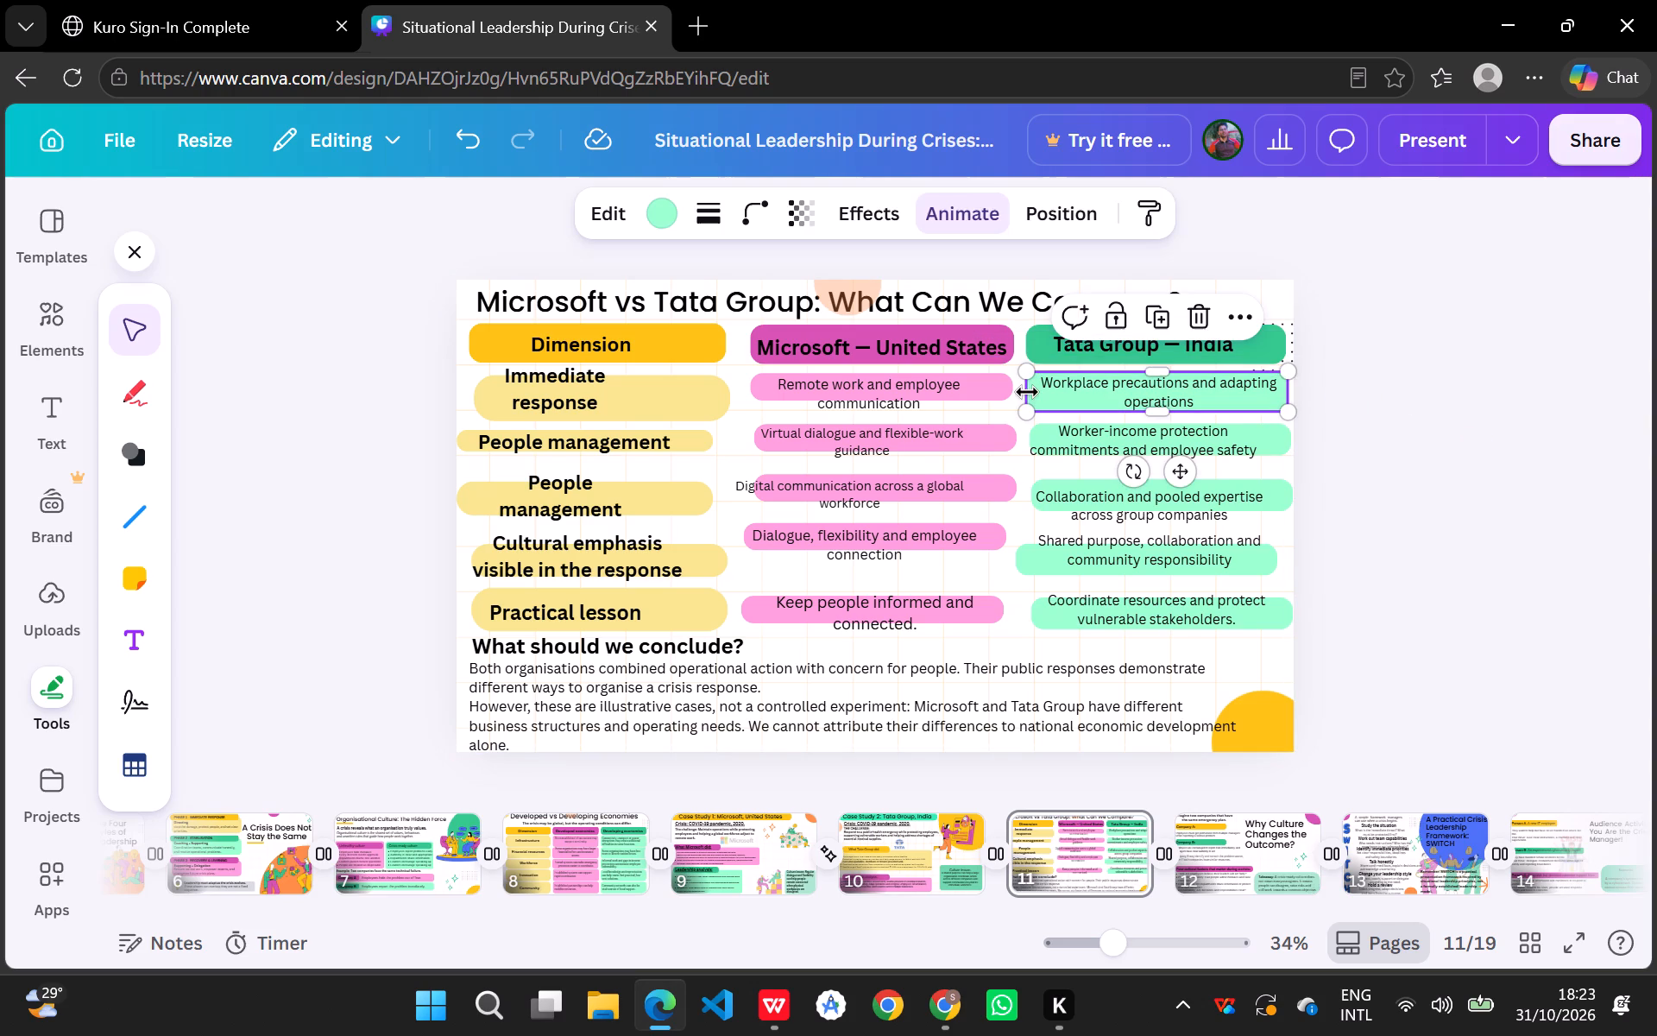
{"action": "left_click", "coordinate": [1156, 411]}
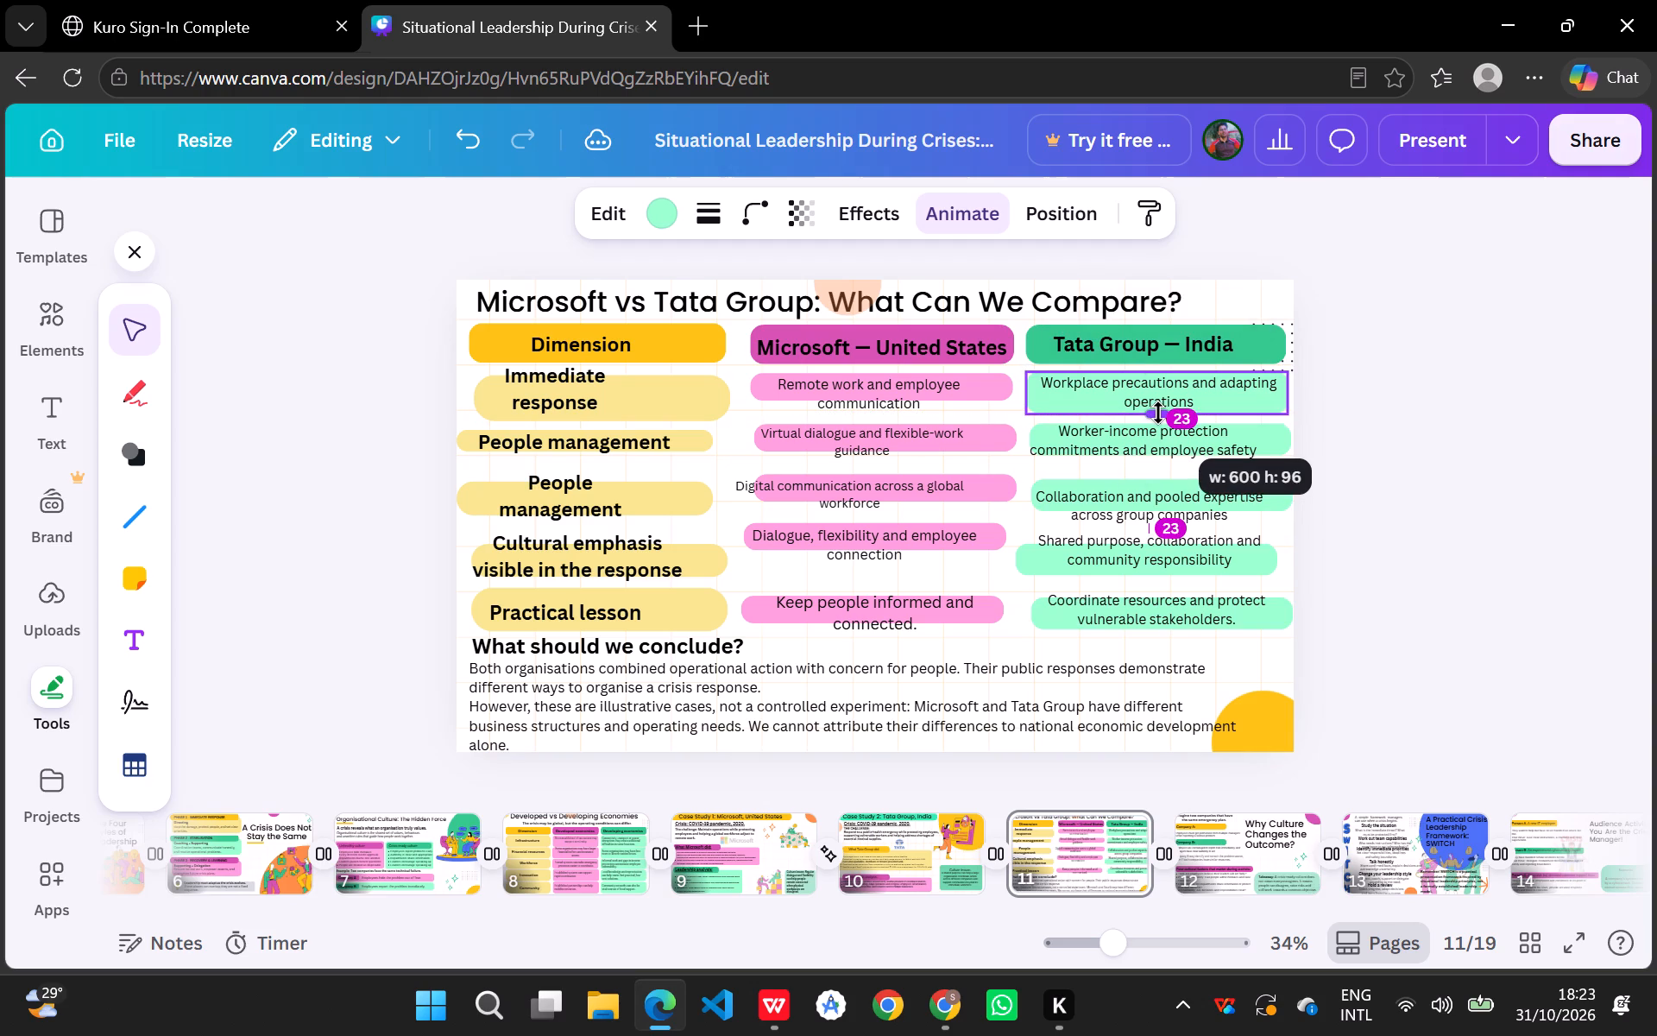
{"action": "left_click", "coordinate": [1540, 464]}
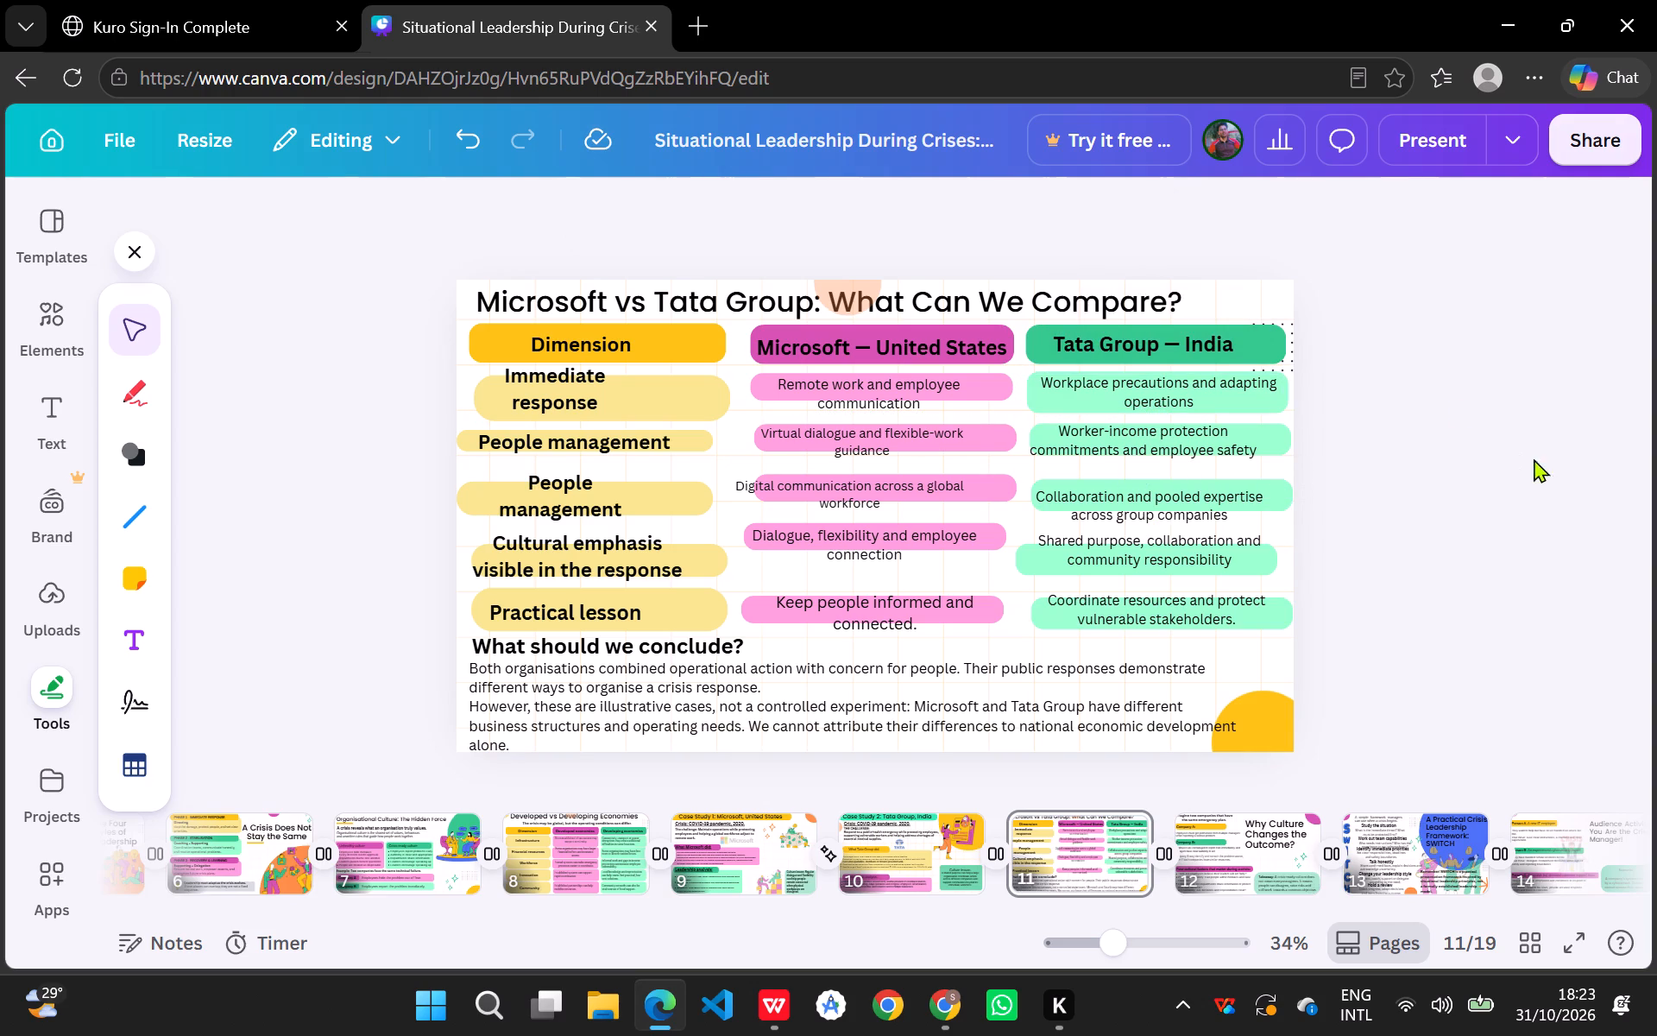
Extend the light green panel behind "Worker-income protection commitments" downward past both text lines and trim its right edge to the dark green bar's edge.
{"action": "left_click", "coordinate": [1281, 433]}
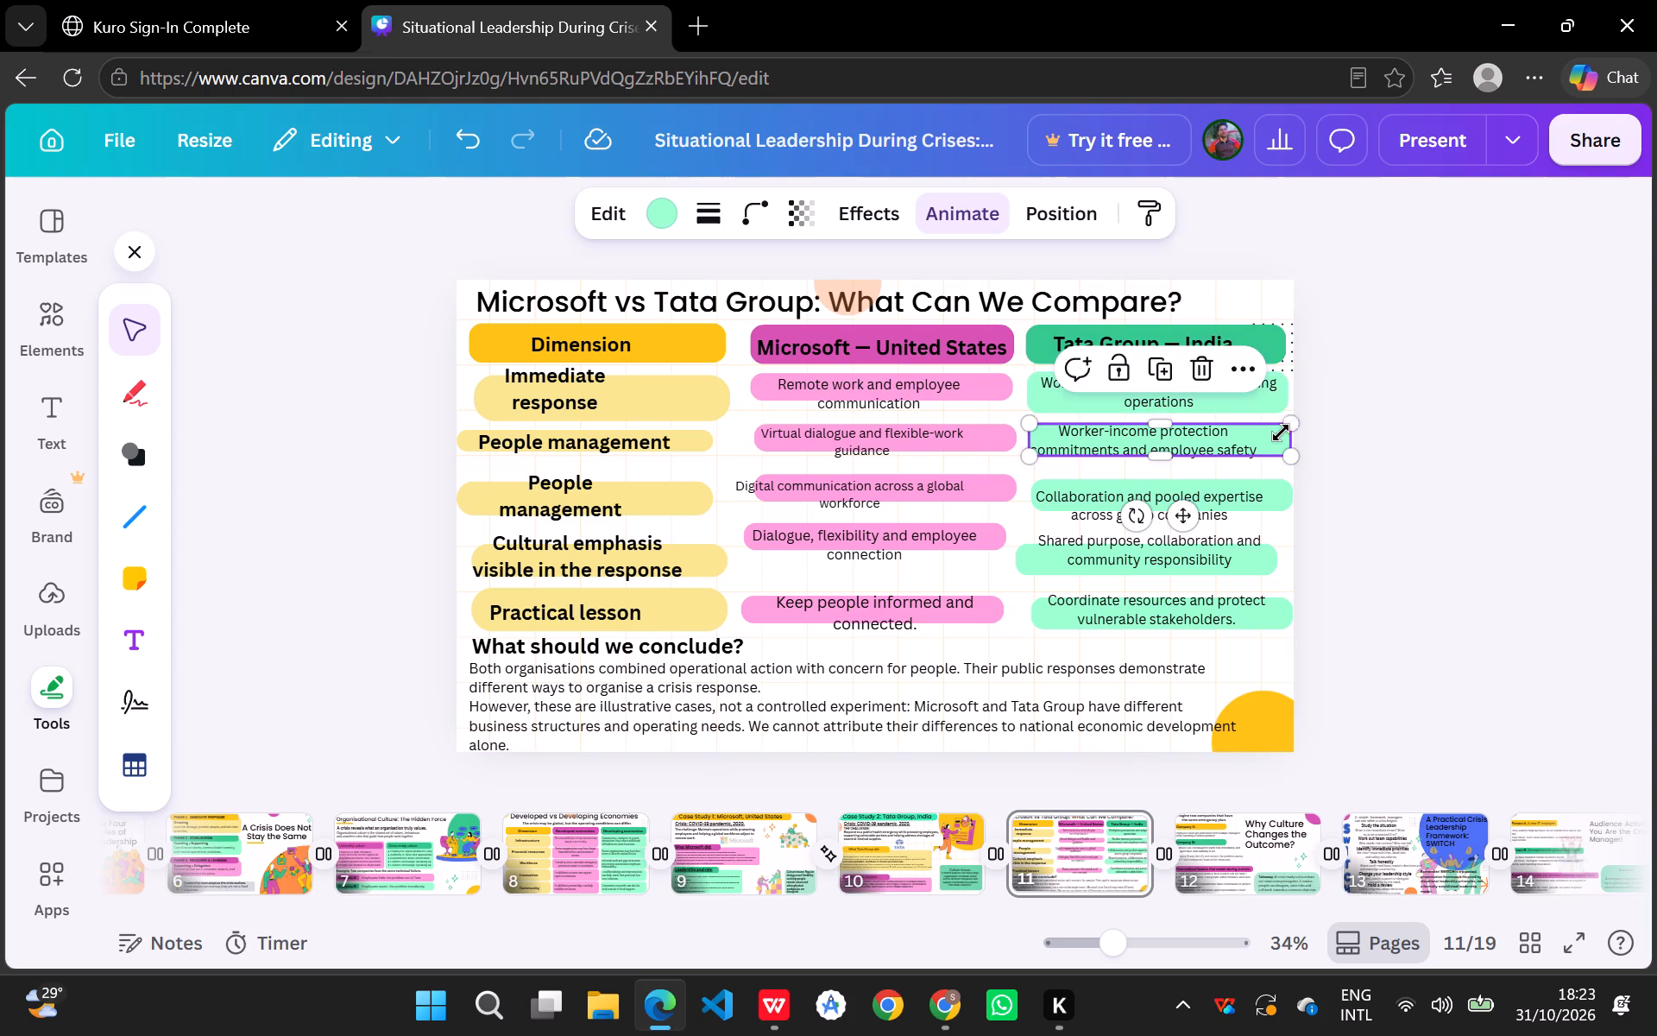
{"action": "left_click_drag", "start_coordinate": [1160, 457], "coordinate": [1156, 464]}
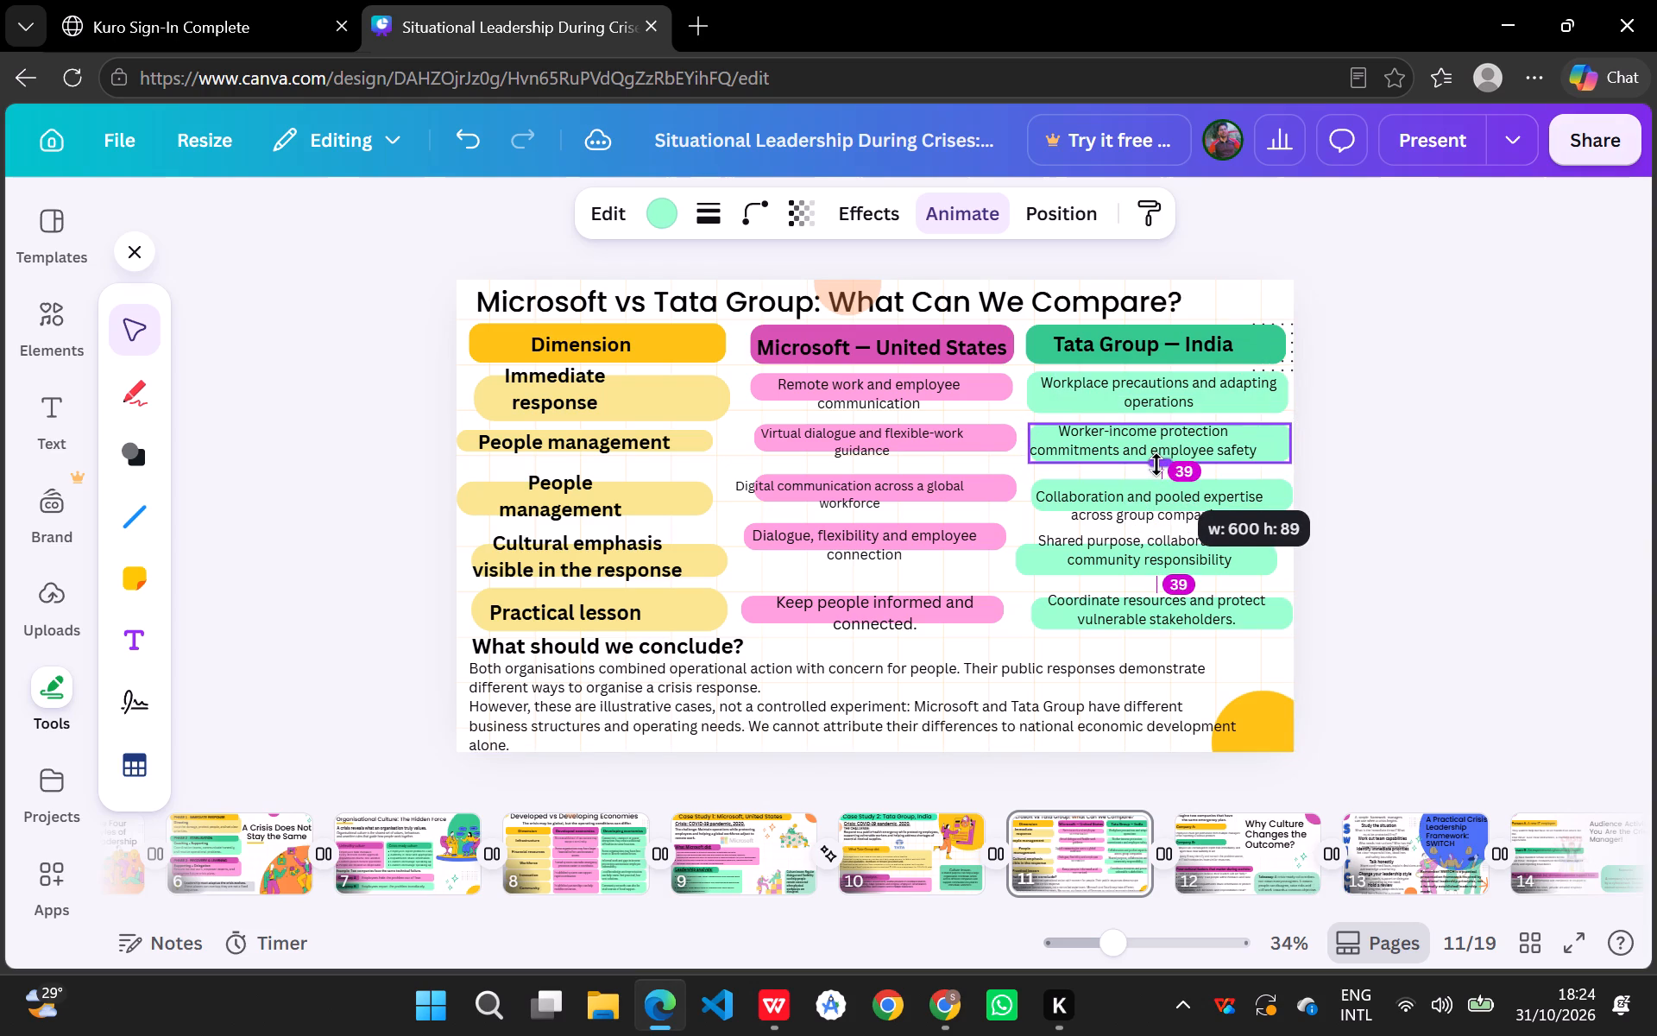
{"action": "left_click_drag", "start_coordinate": [1156, 464], "coordinate": [1156, 467]}
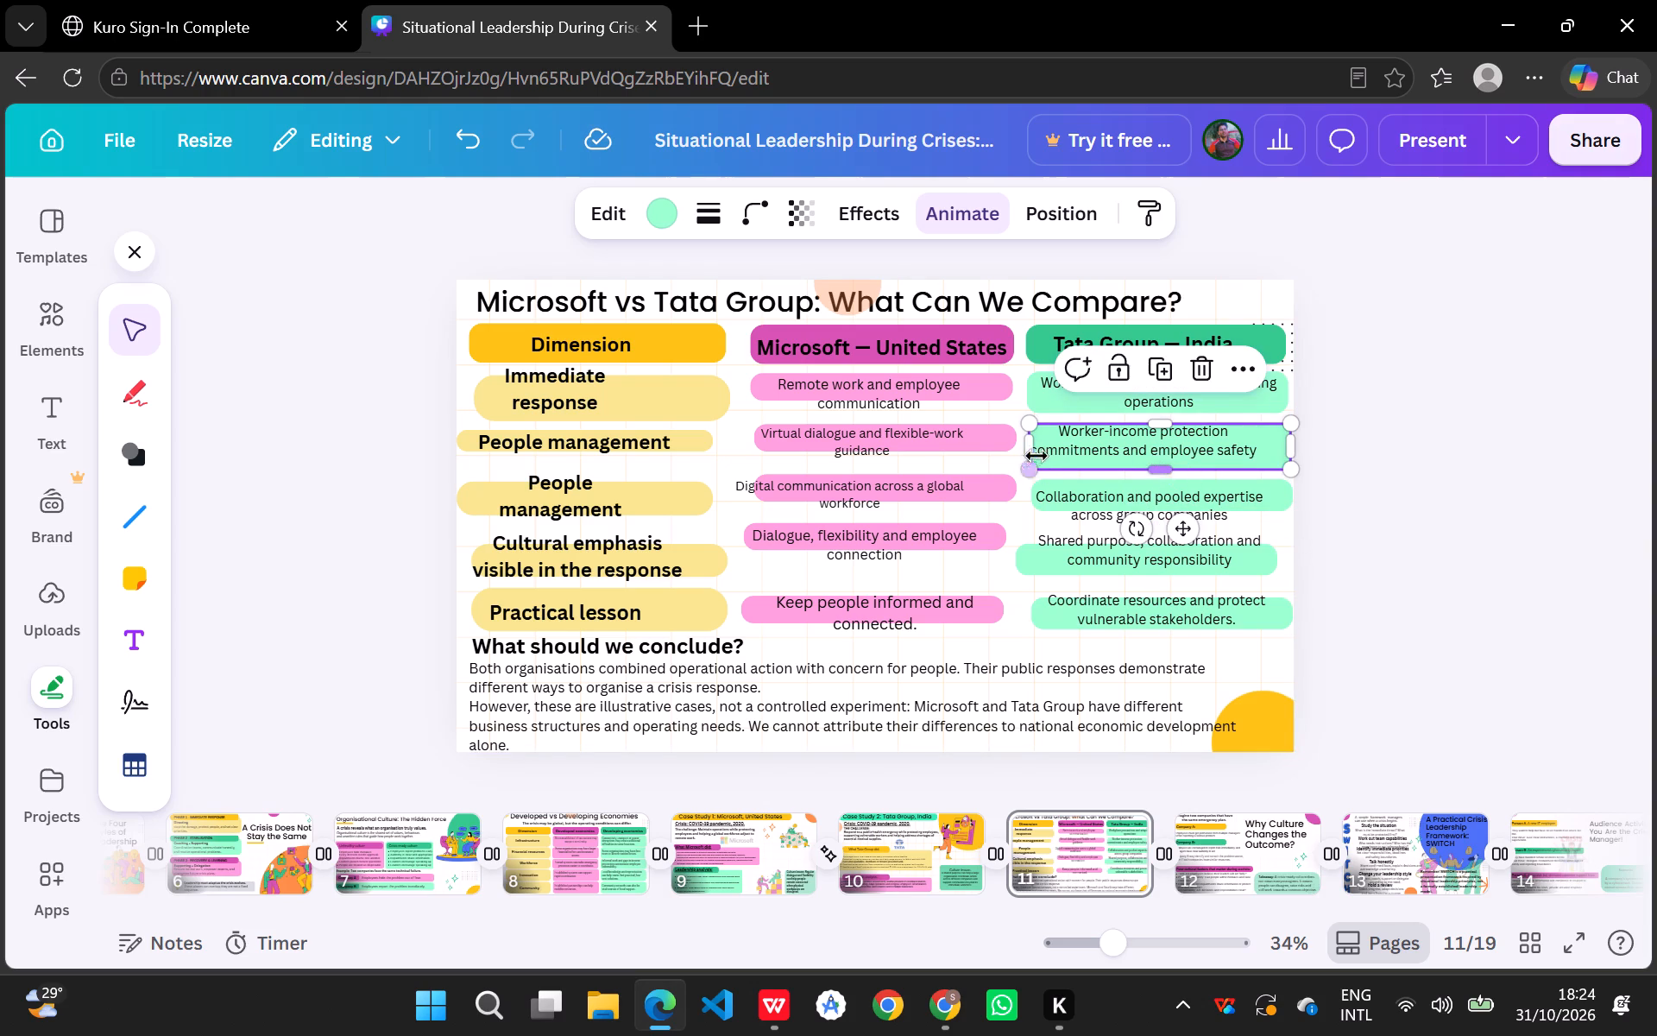
{"action": "left_click", "coordinate": [1030, 446]}
{"action": "left_click", "coordinate": [1362, 430]}
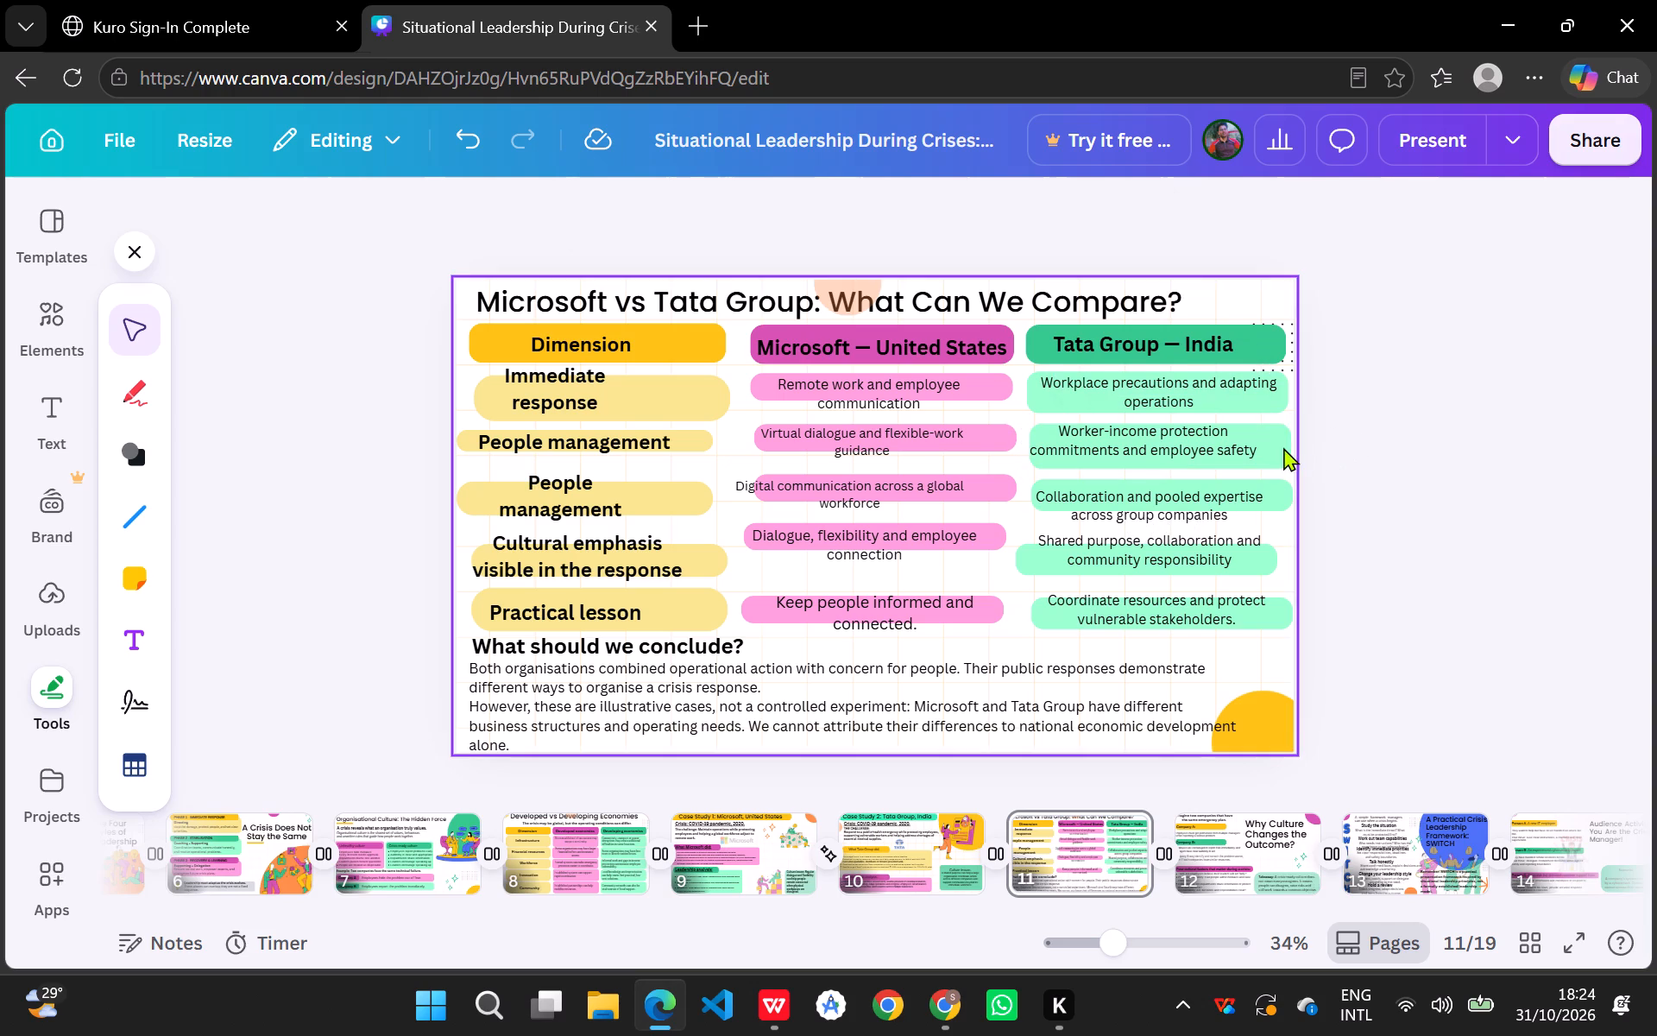
{"action": "left_click", "coordinate": [1283, 447]}
{"action": "left_click", "coordinate": [1298, 444]}
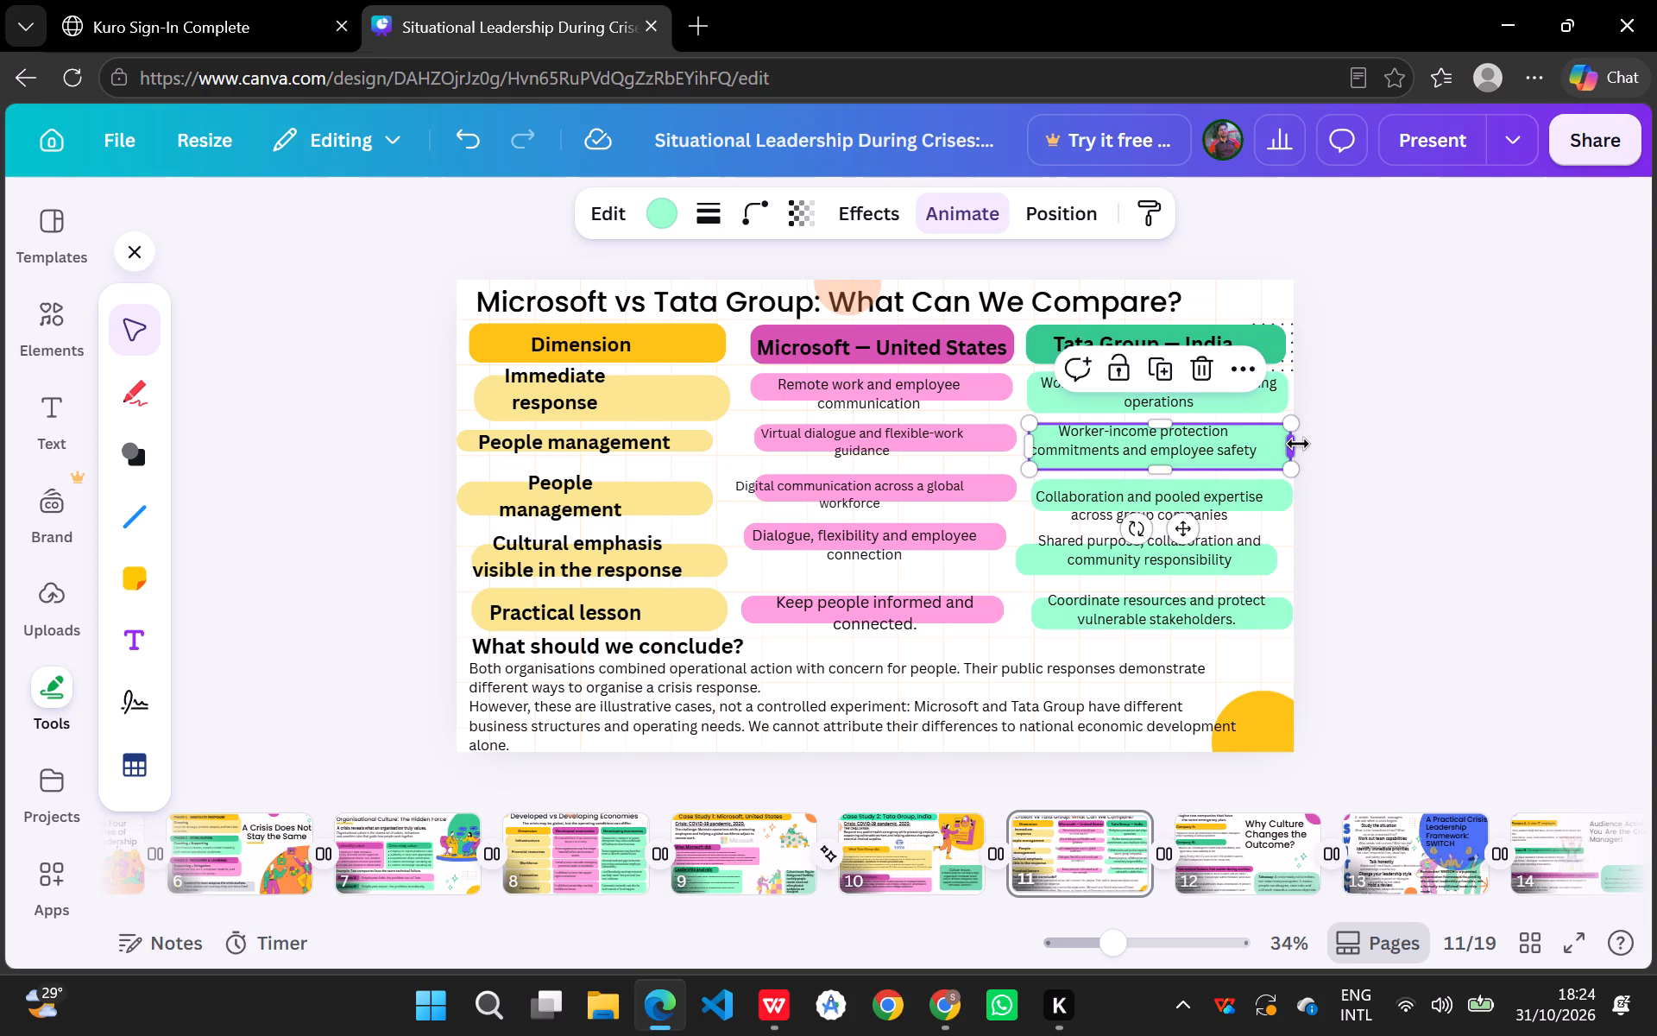
{"action": "left_click", "coordinate": [1290, 445]}
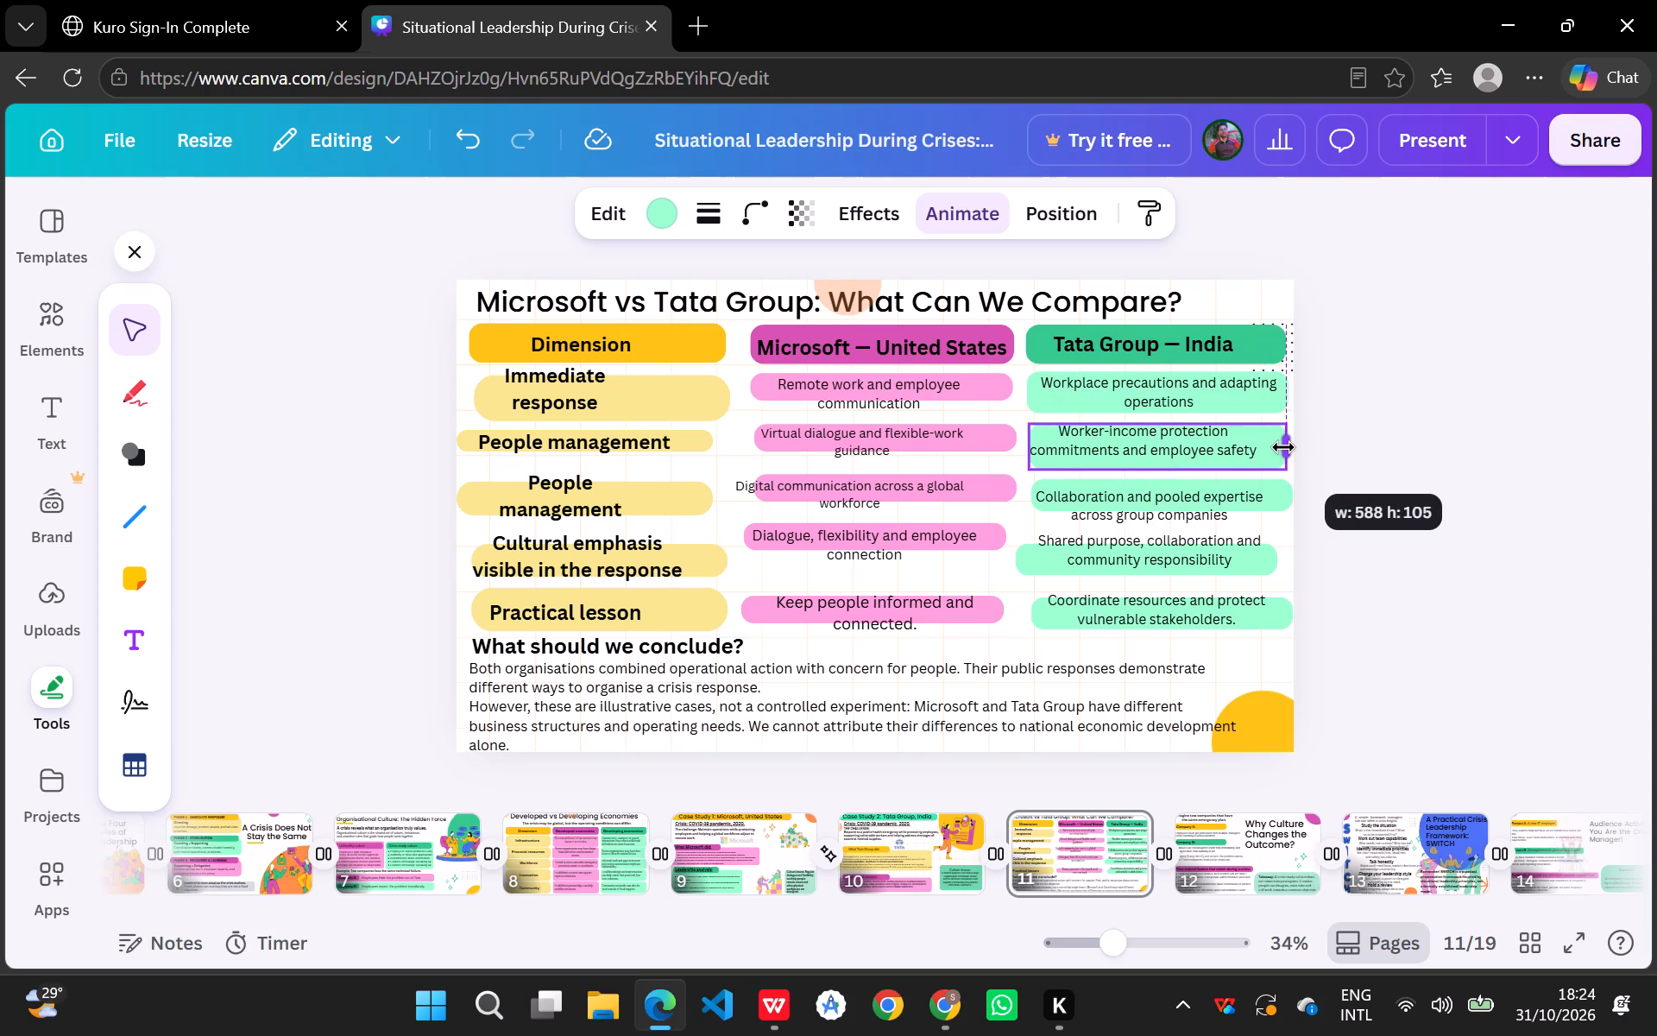
{"action": "left_click", "coordinate": [1346, 387]}
Trim the right edge of the light green panel behind "Workplace precautions and adapting operations" to line up with the dark green heading bar.
{"action": "left_click", "coordinate": [1277, 398]}
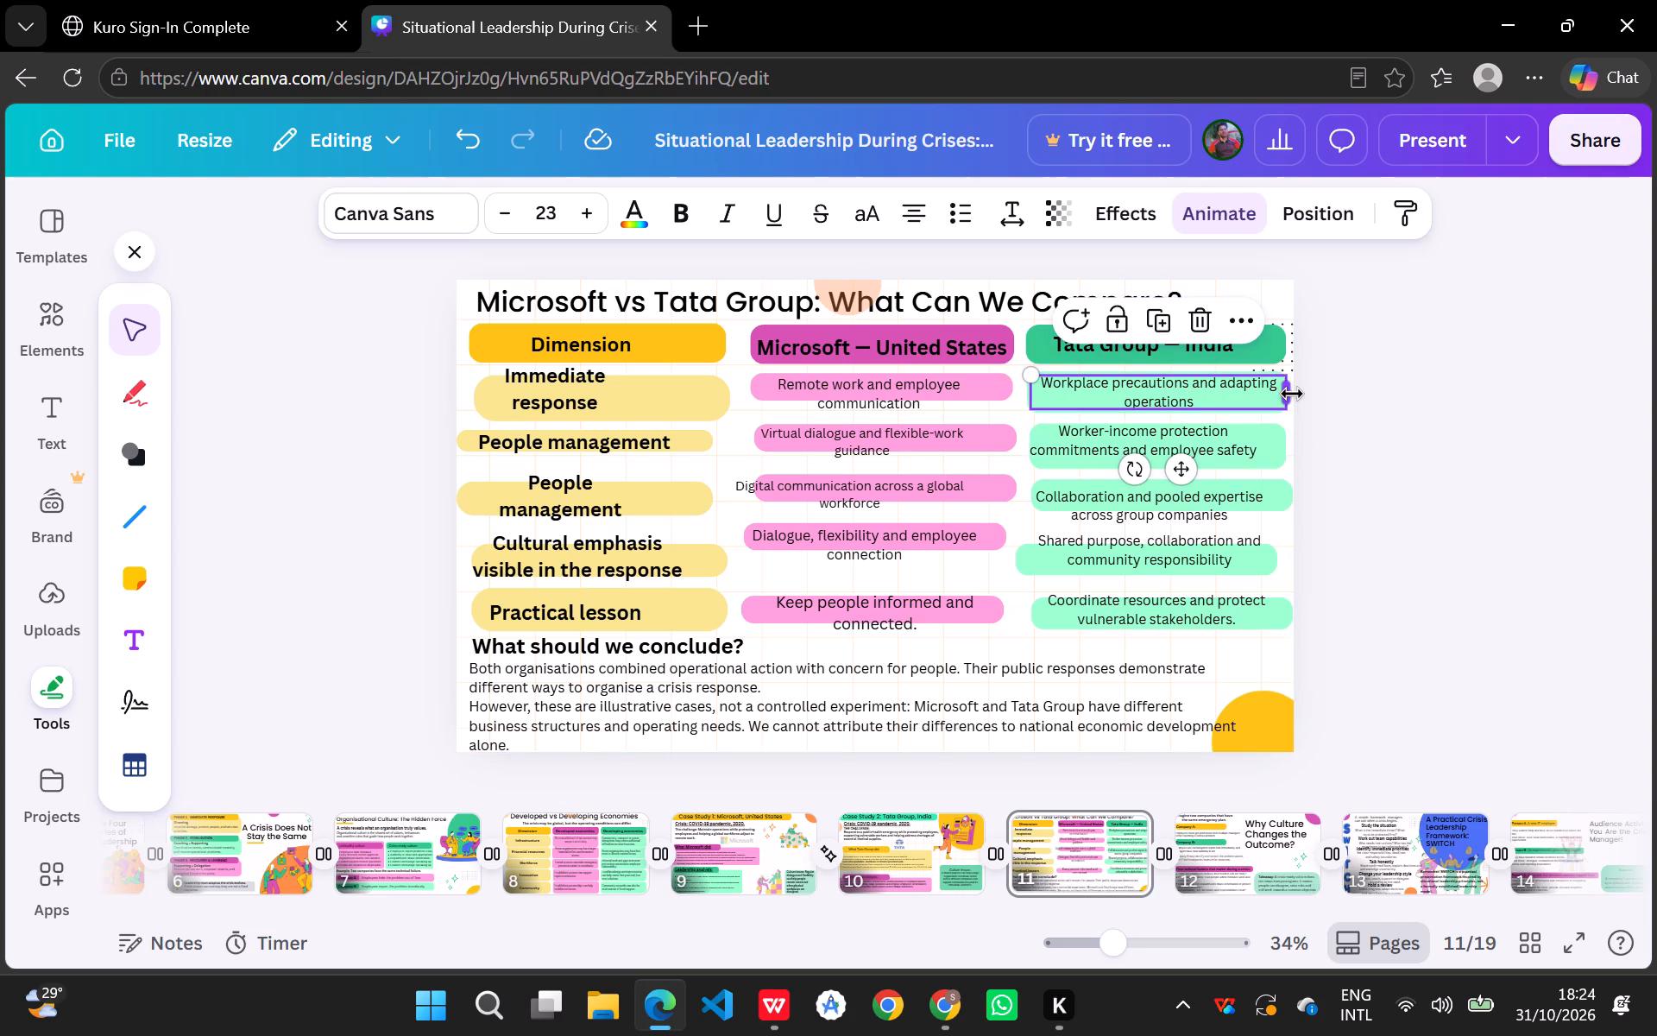
{"action": "left_click", "coordinate": [1285, 391]}
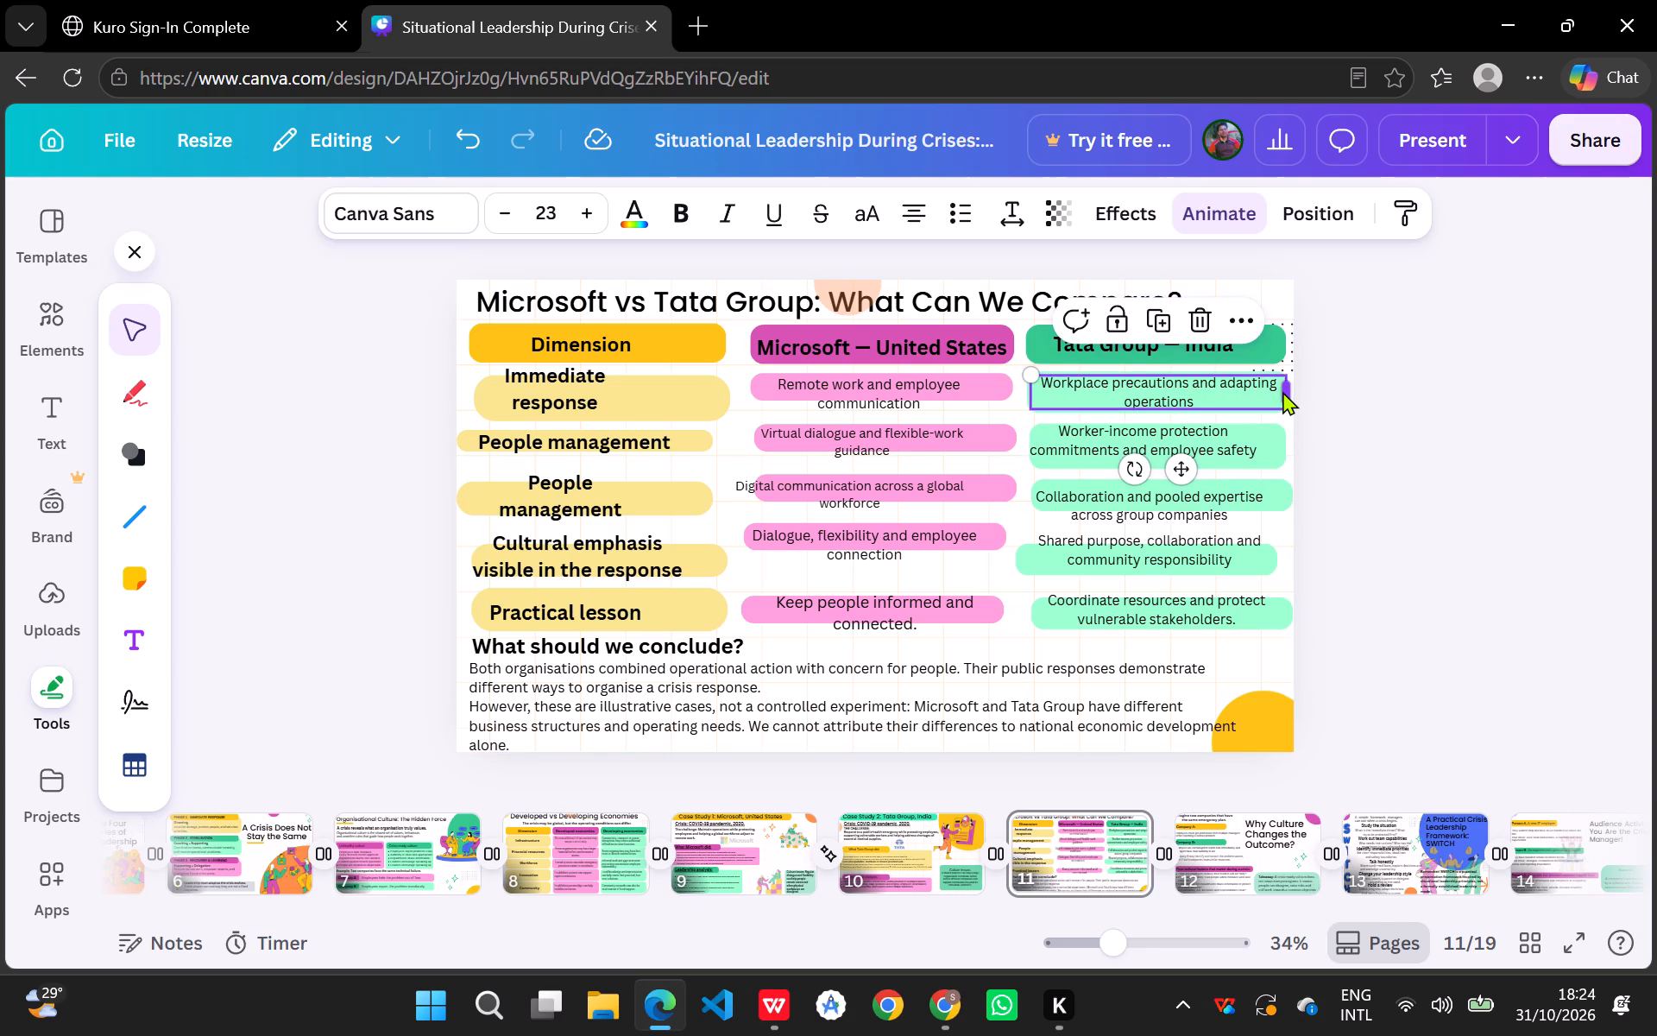
{"action": "left_click", "coordinate": [1286, 390]}
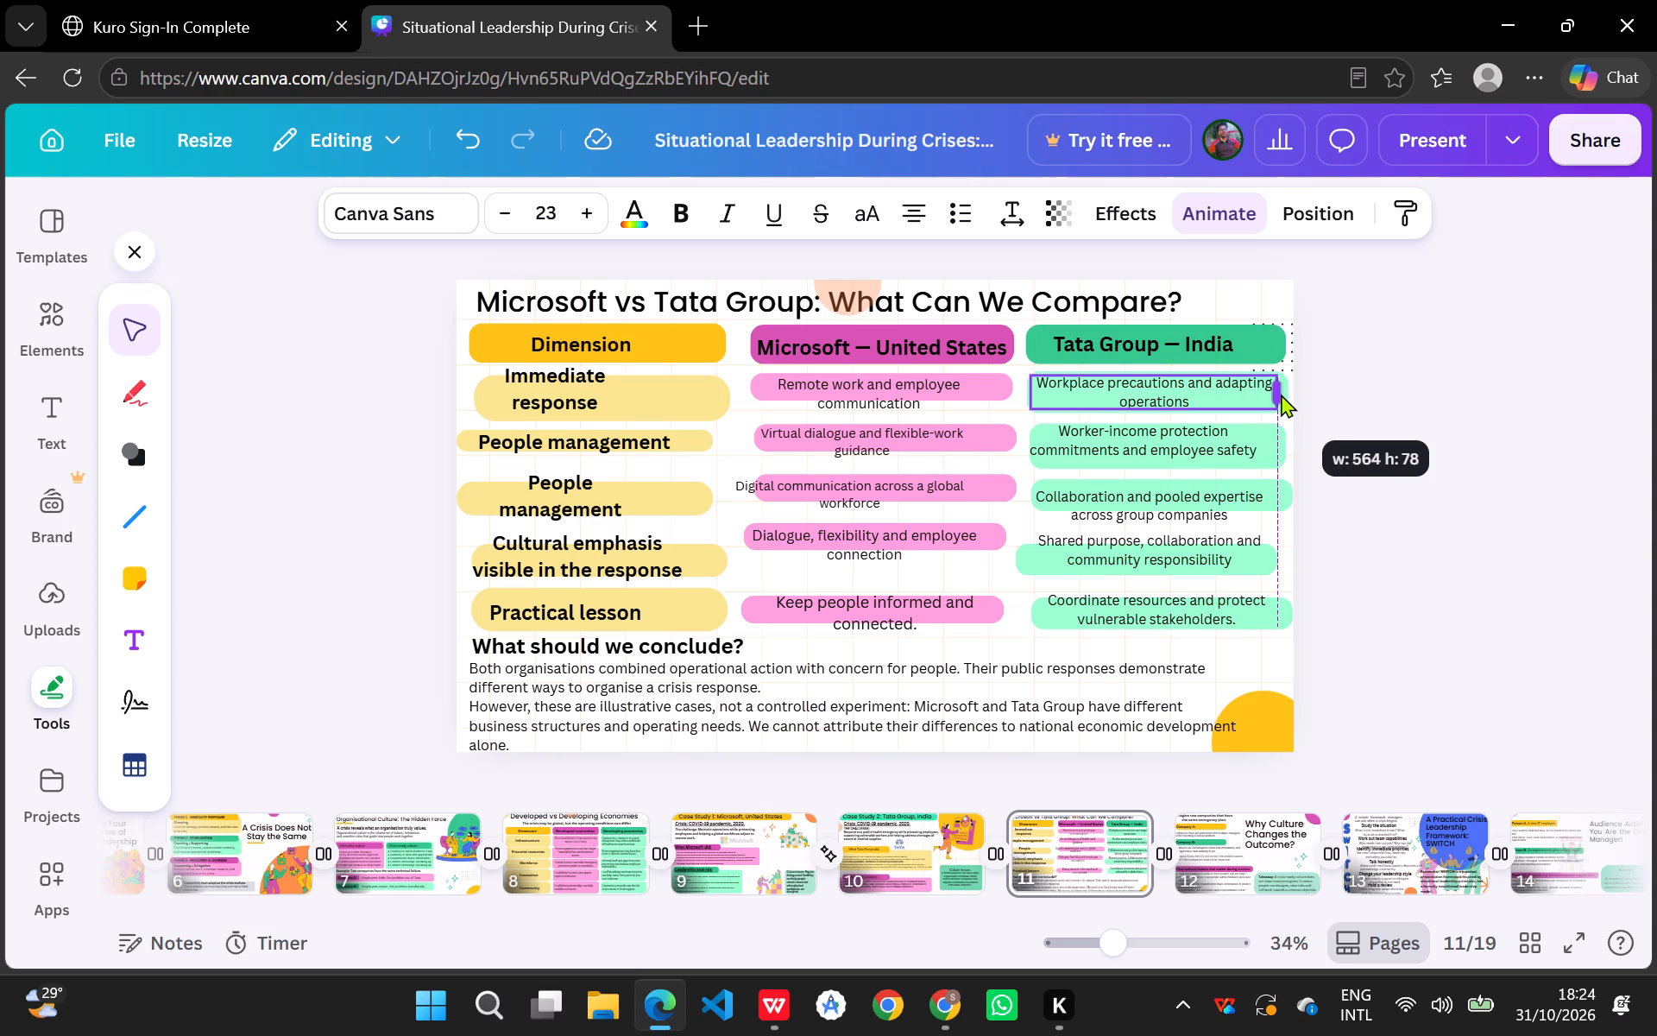
{"action": "left_click", "coordinate": [1402, 385]}
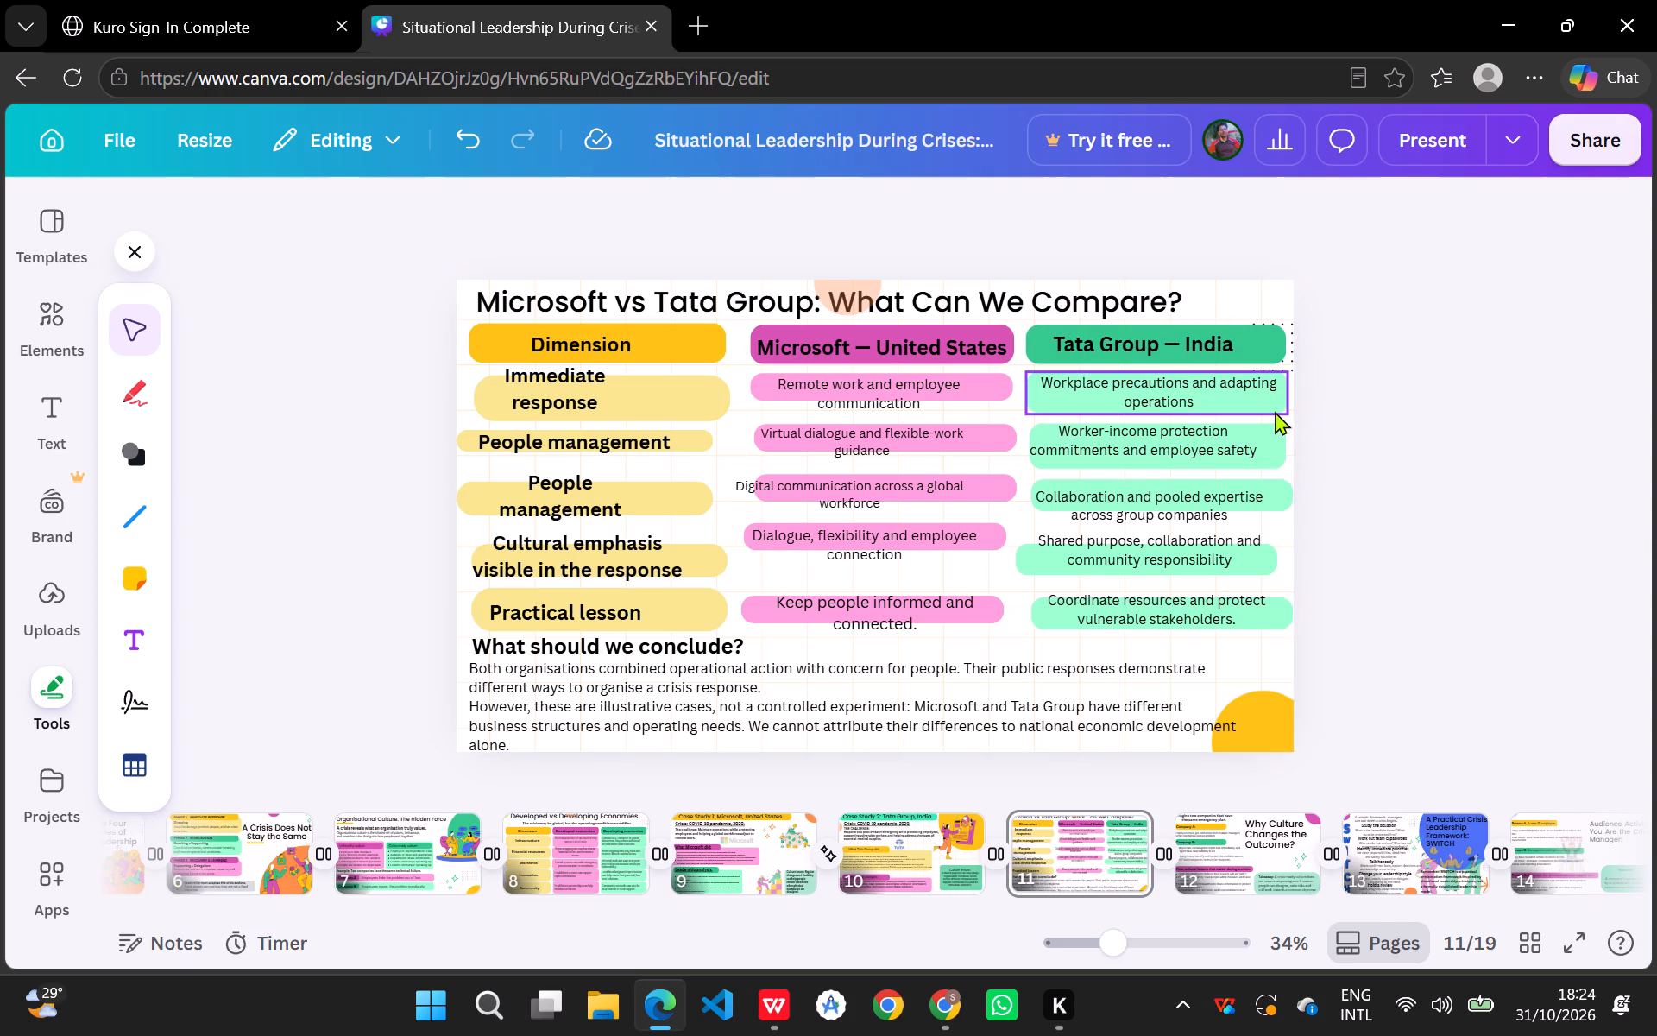
{"action": "left_click", "coordinate": [1275, 411]}
{"action": "left_click", "coordinate": [1289, 395]}
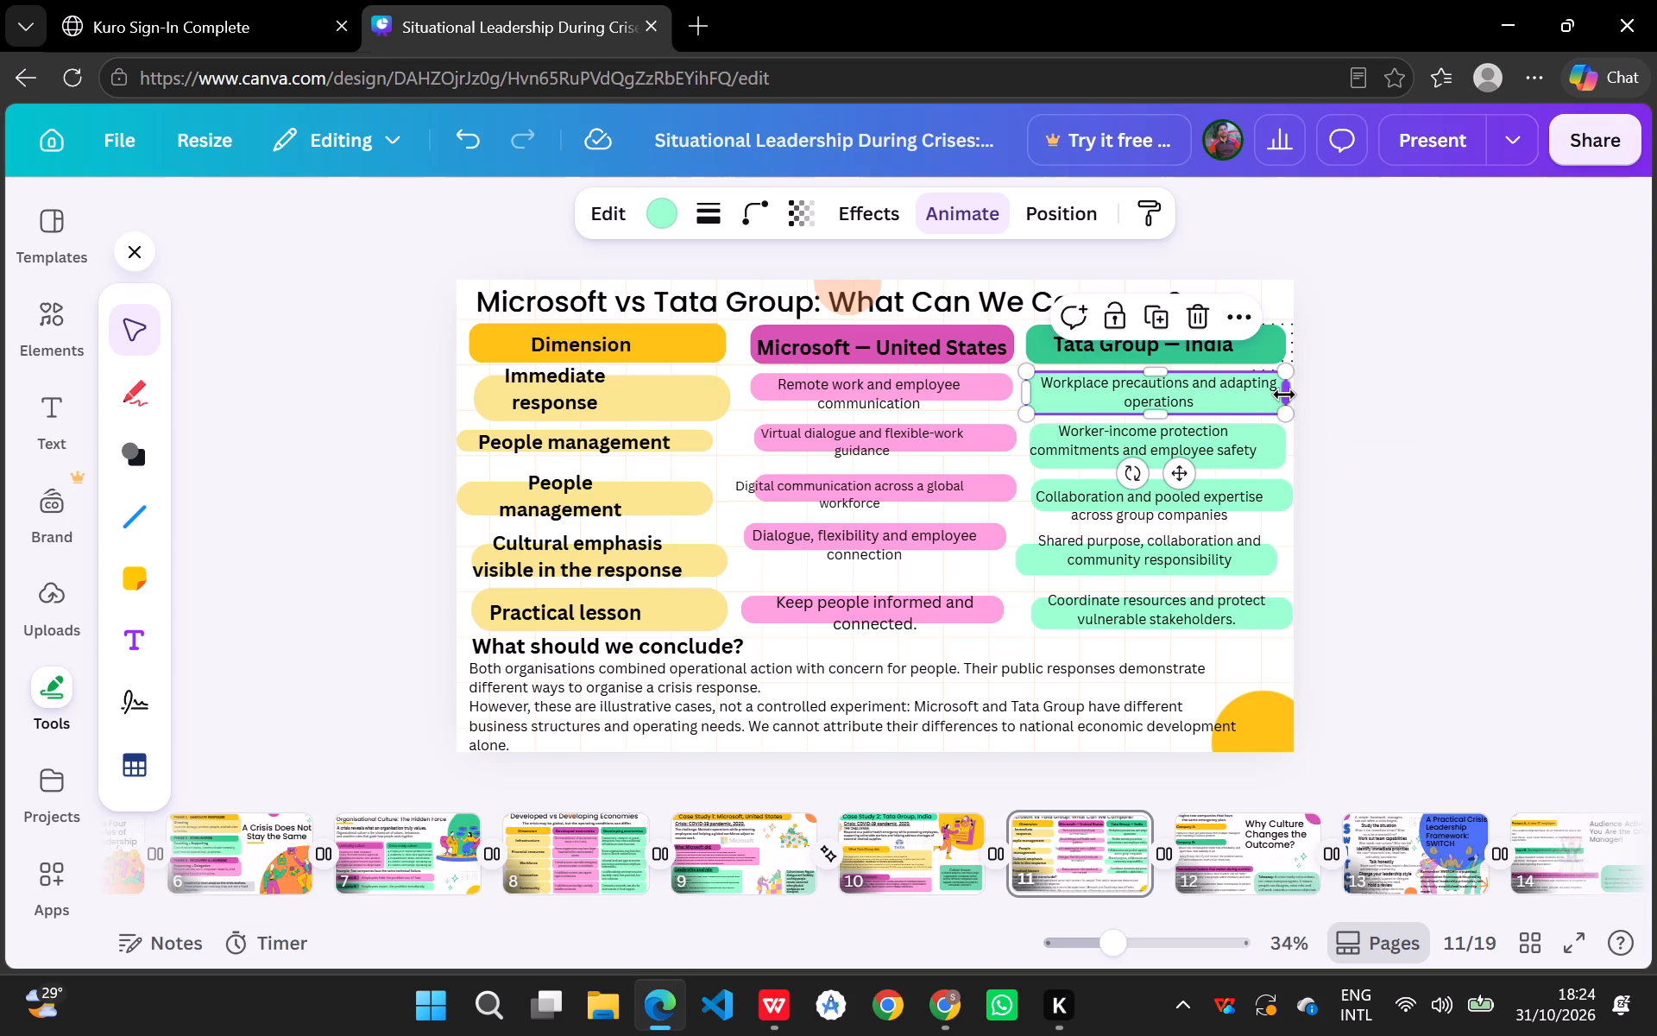
{"action": "left_click", "coordinate": [1426, 397]}
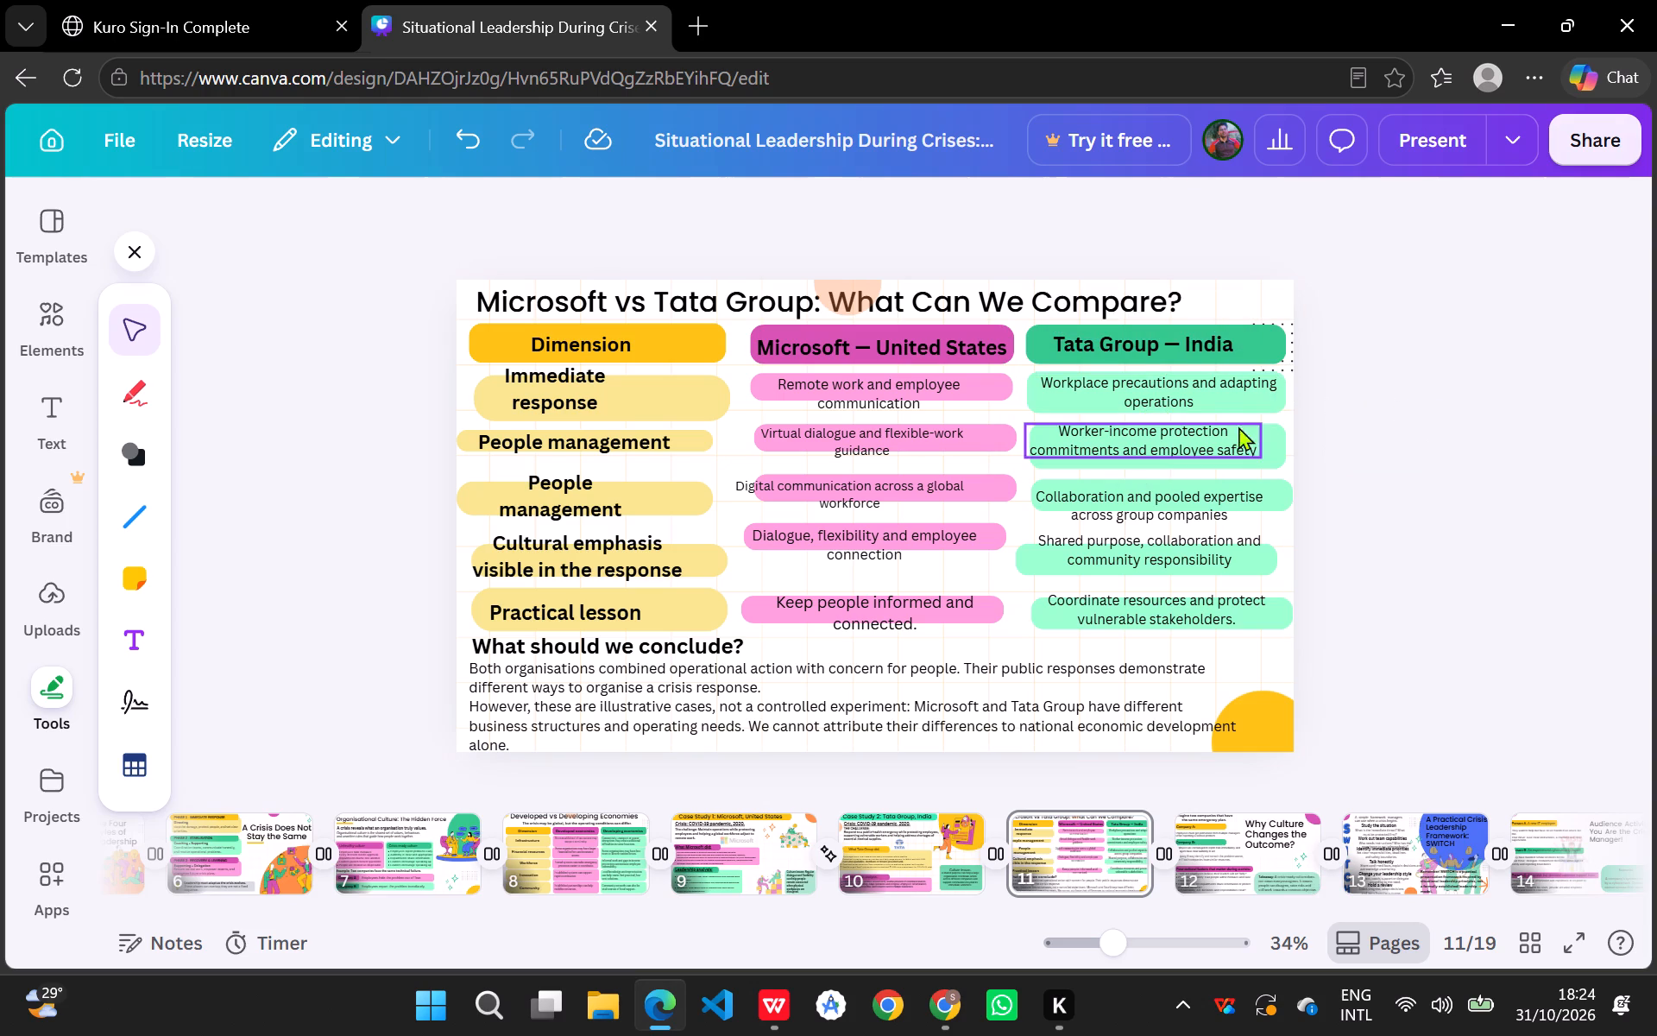
Move the "Worker-income protection commitments and employee safety" text slightly right and down, and widen its box rightward to centre it in its panel.
{"action": "left_click_drag", "start_coordinate": [1204, 436], "coordinate": [1214, 440]}
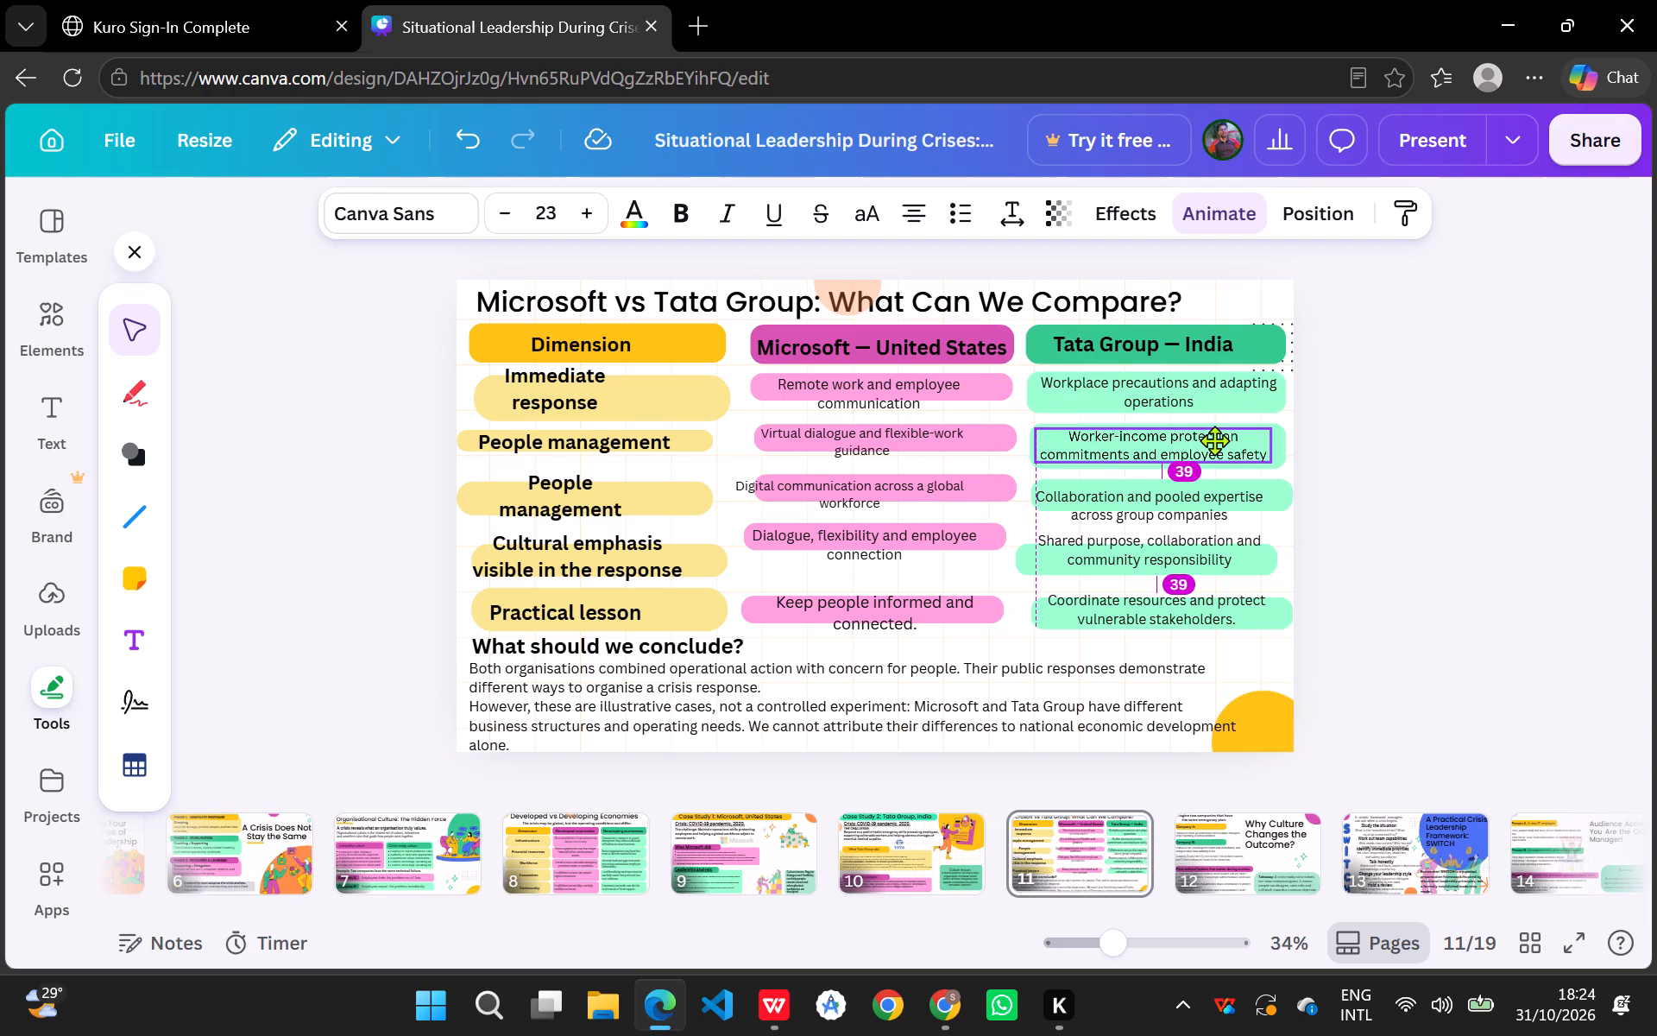
{"action": "left_click_drag", "start_coordinate": [1214, 440], "coordinate": [1213, 440]}
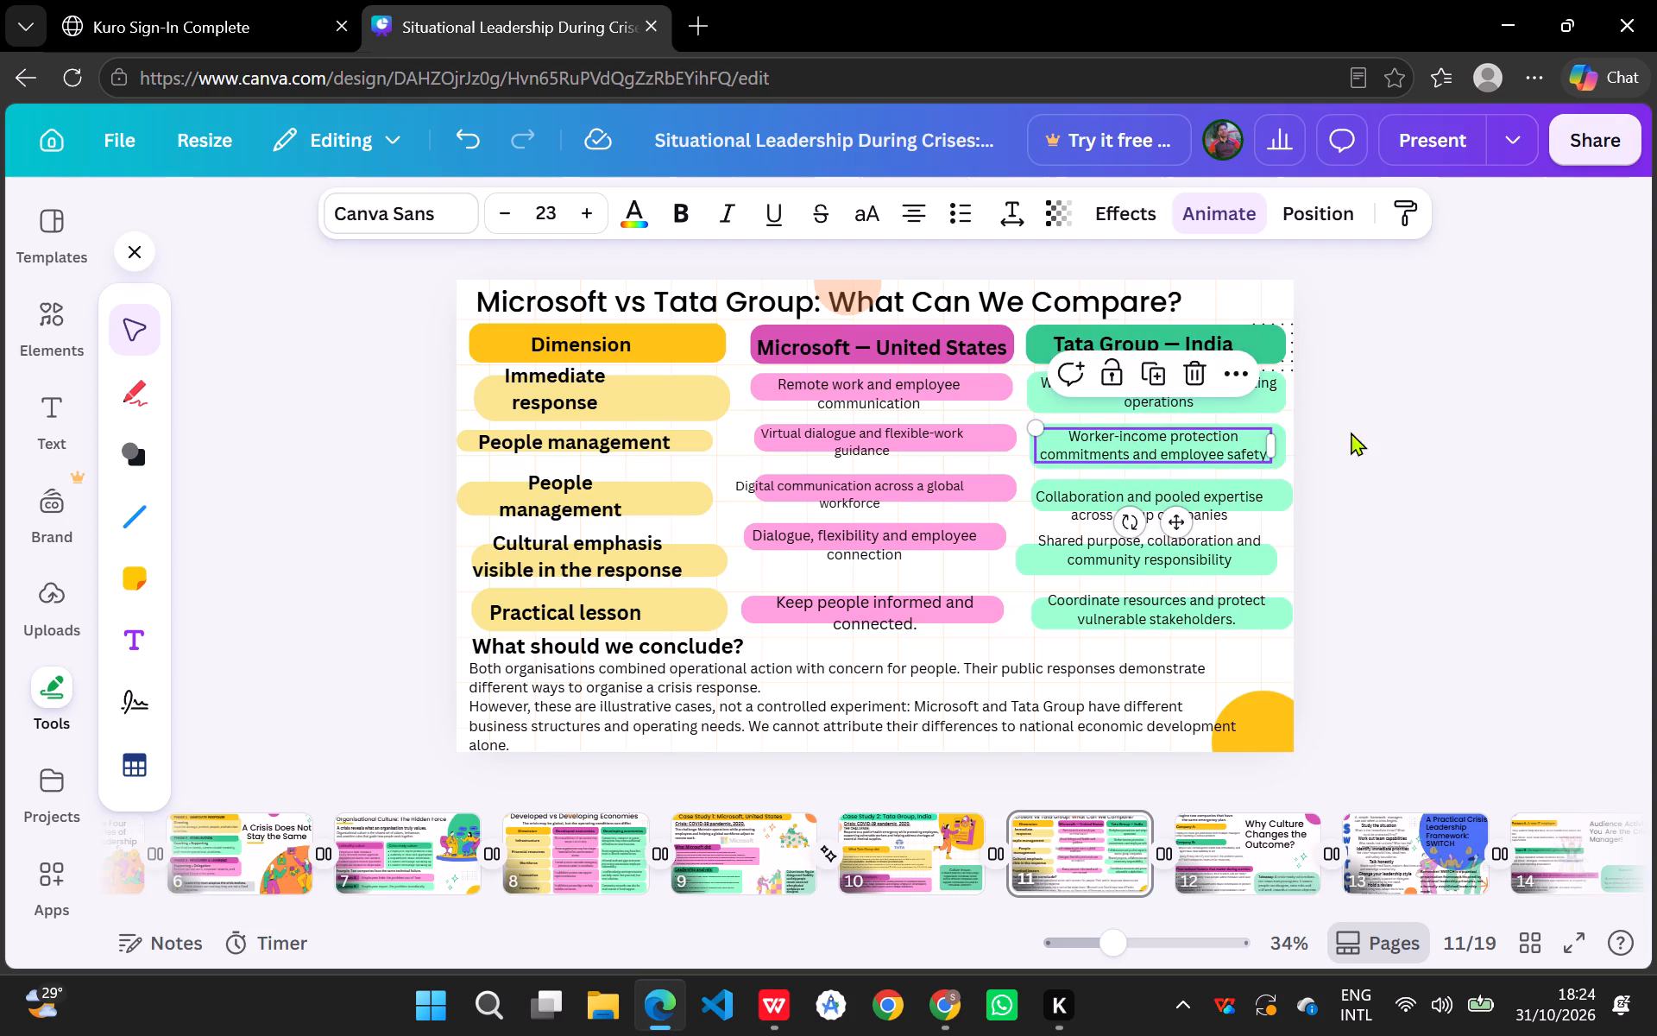
{"action": "left_click", "coordinate": [1446, 432]}
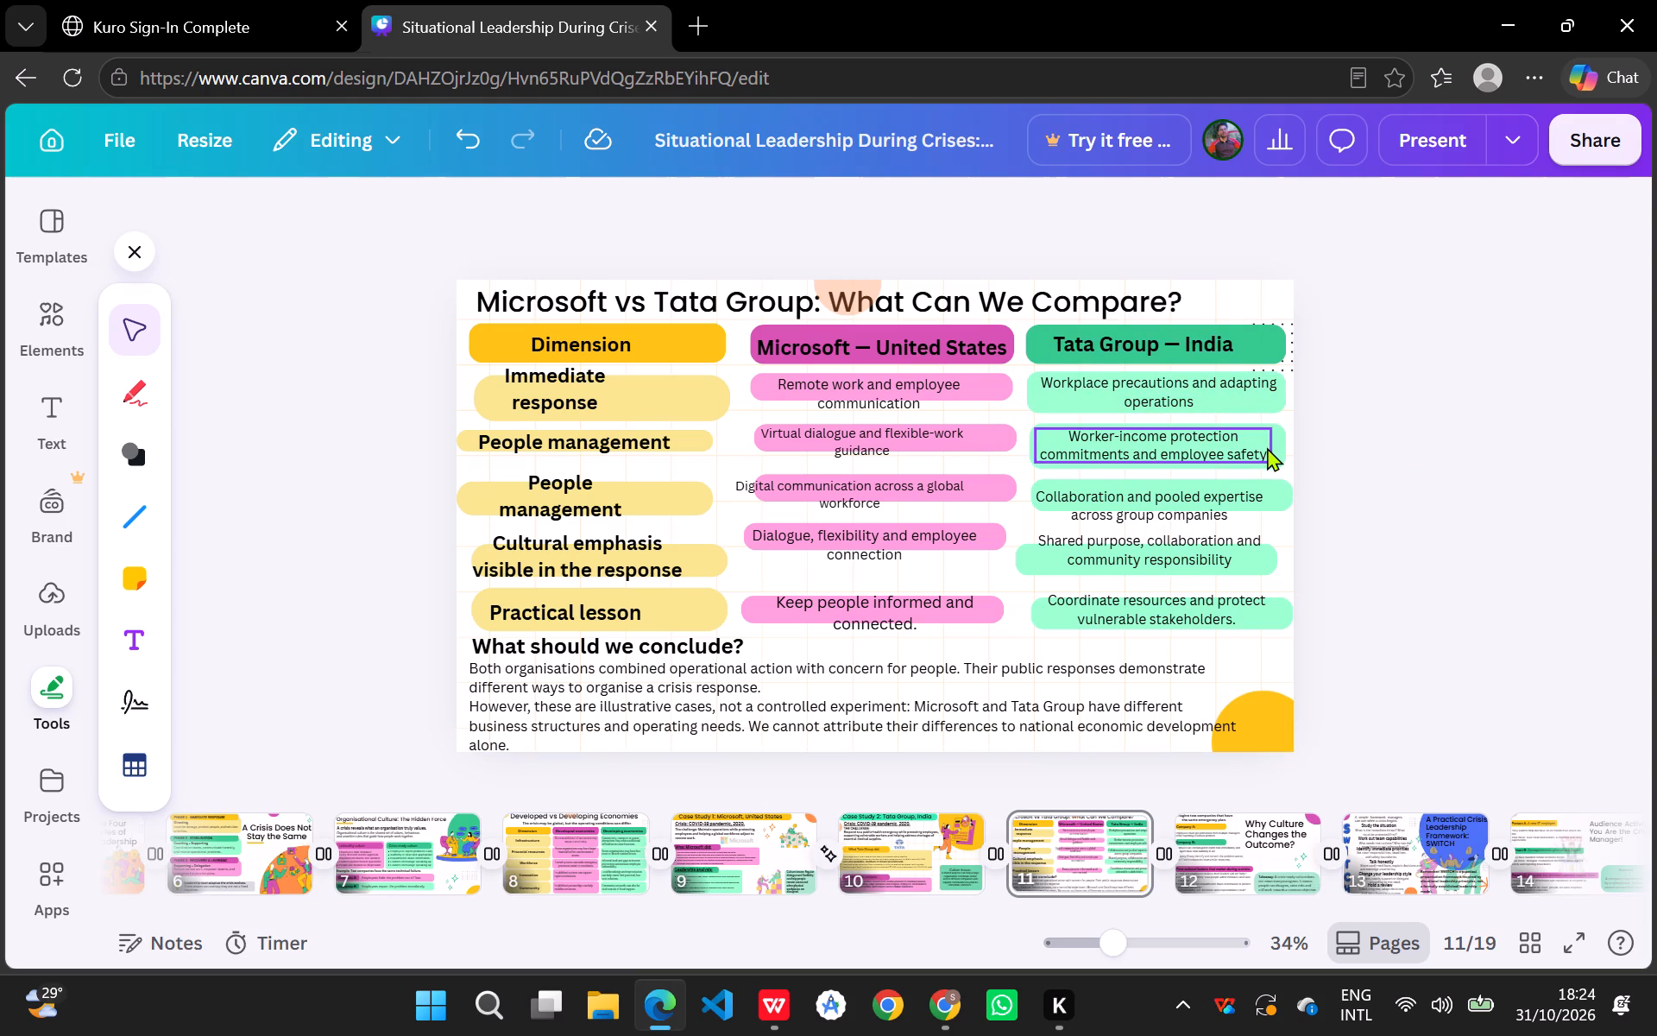
{"action": "left_click", "coordinate": [1267, 447]}
{"action": "left_click_drag", "start_coordinate": [1270, 447], "coordinate": [1279, 447]}
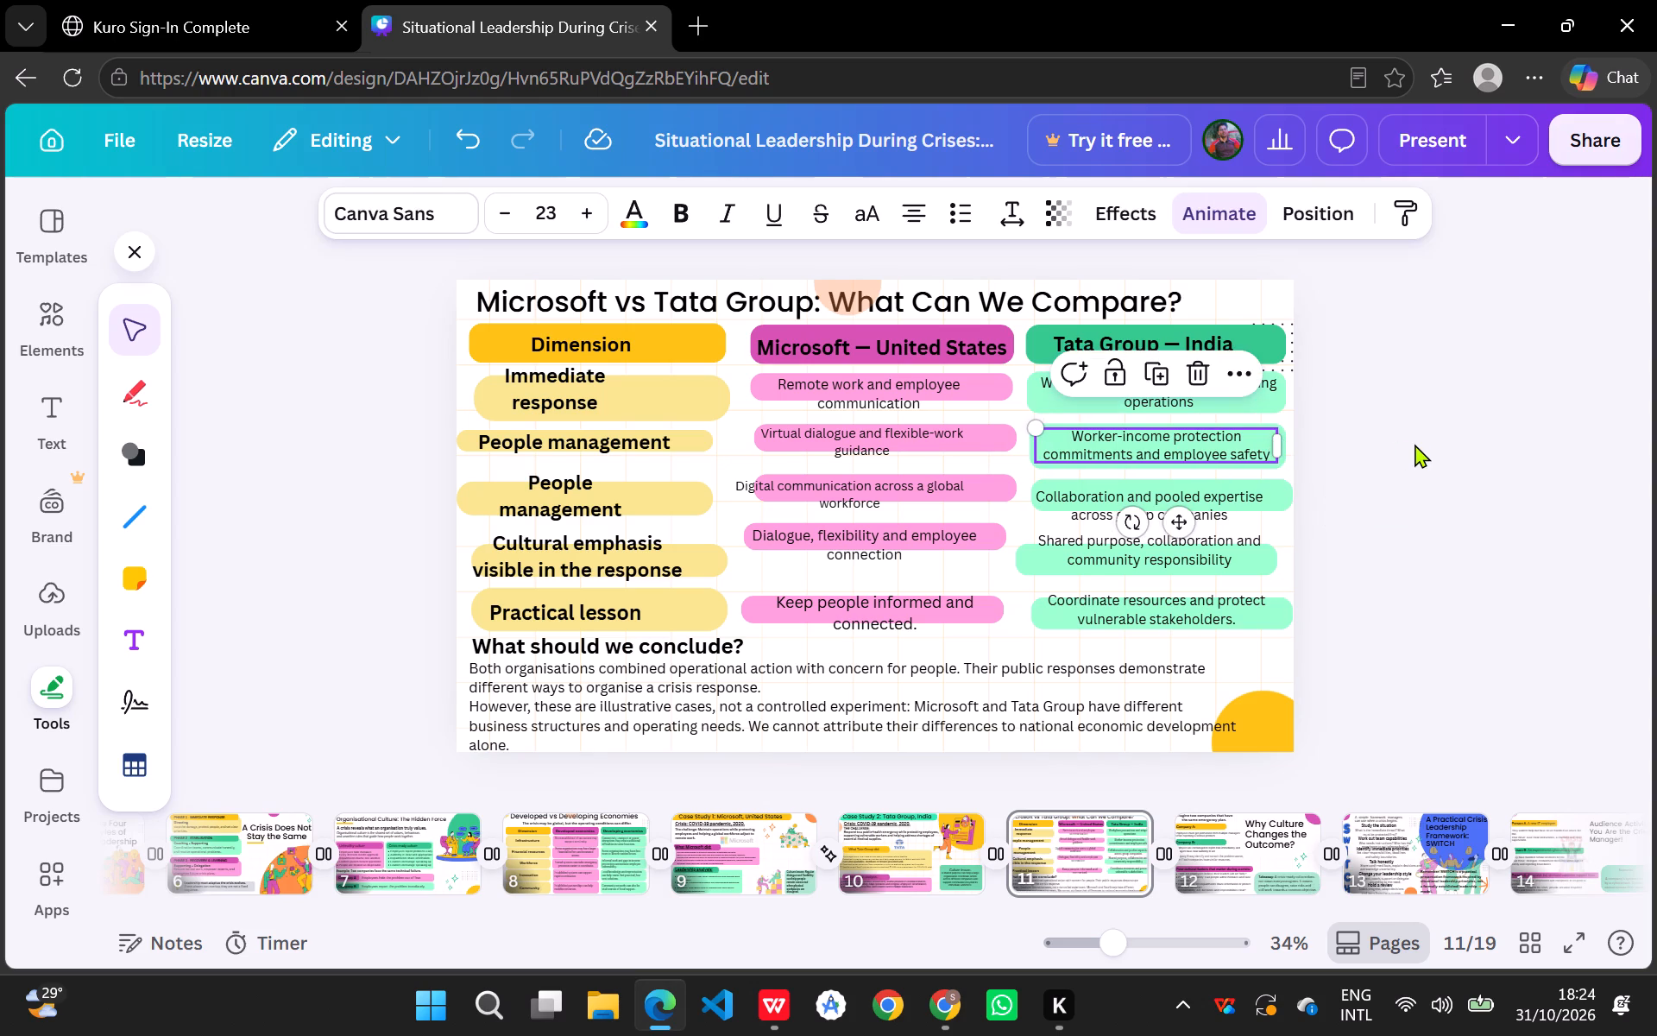
{"action": "left_click", "coordinate": [1414, 444]}
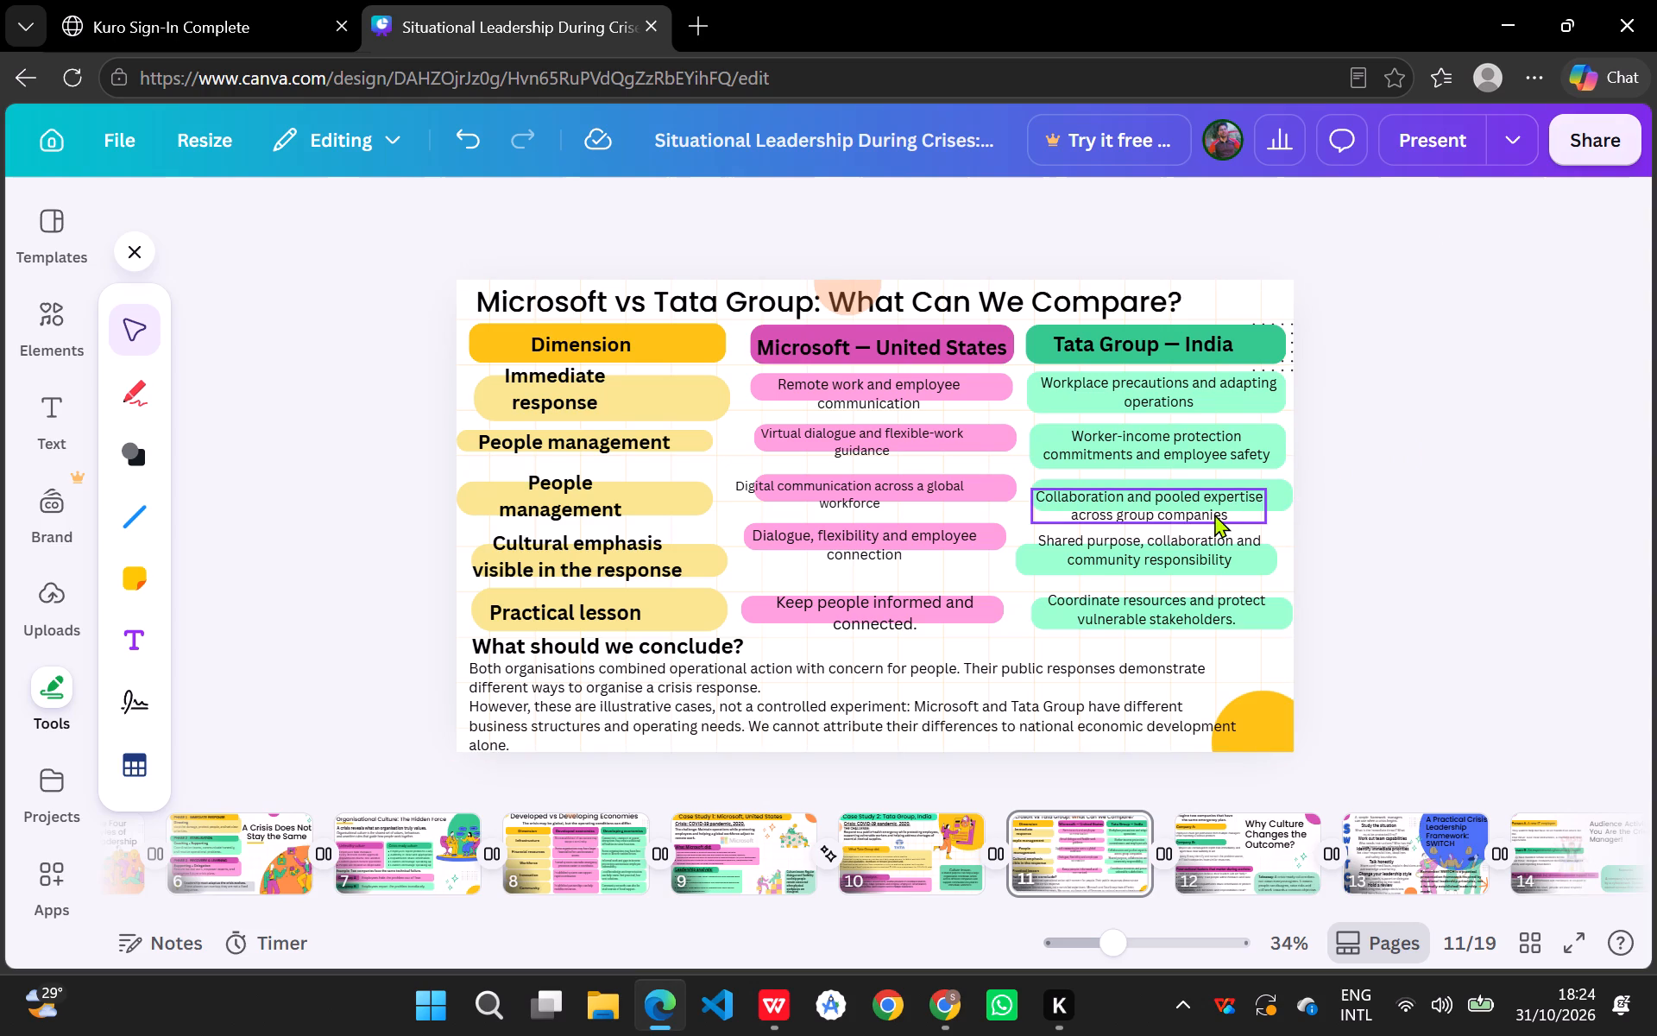
Nudge the "Collaboration and pooled expertise across group companies" text slightly up and widen its box rightward to about 581.
{"action": "left_click", "coordinate": [1214, 514]}
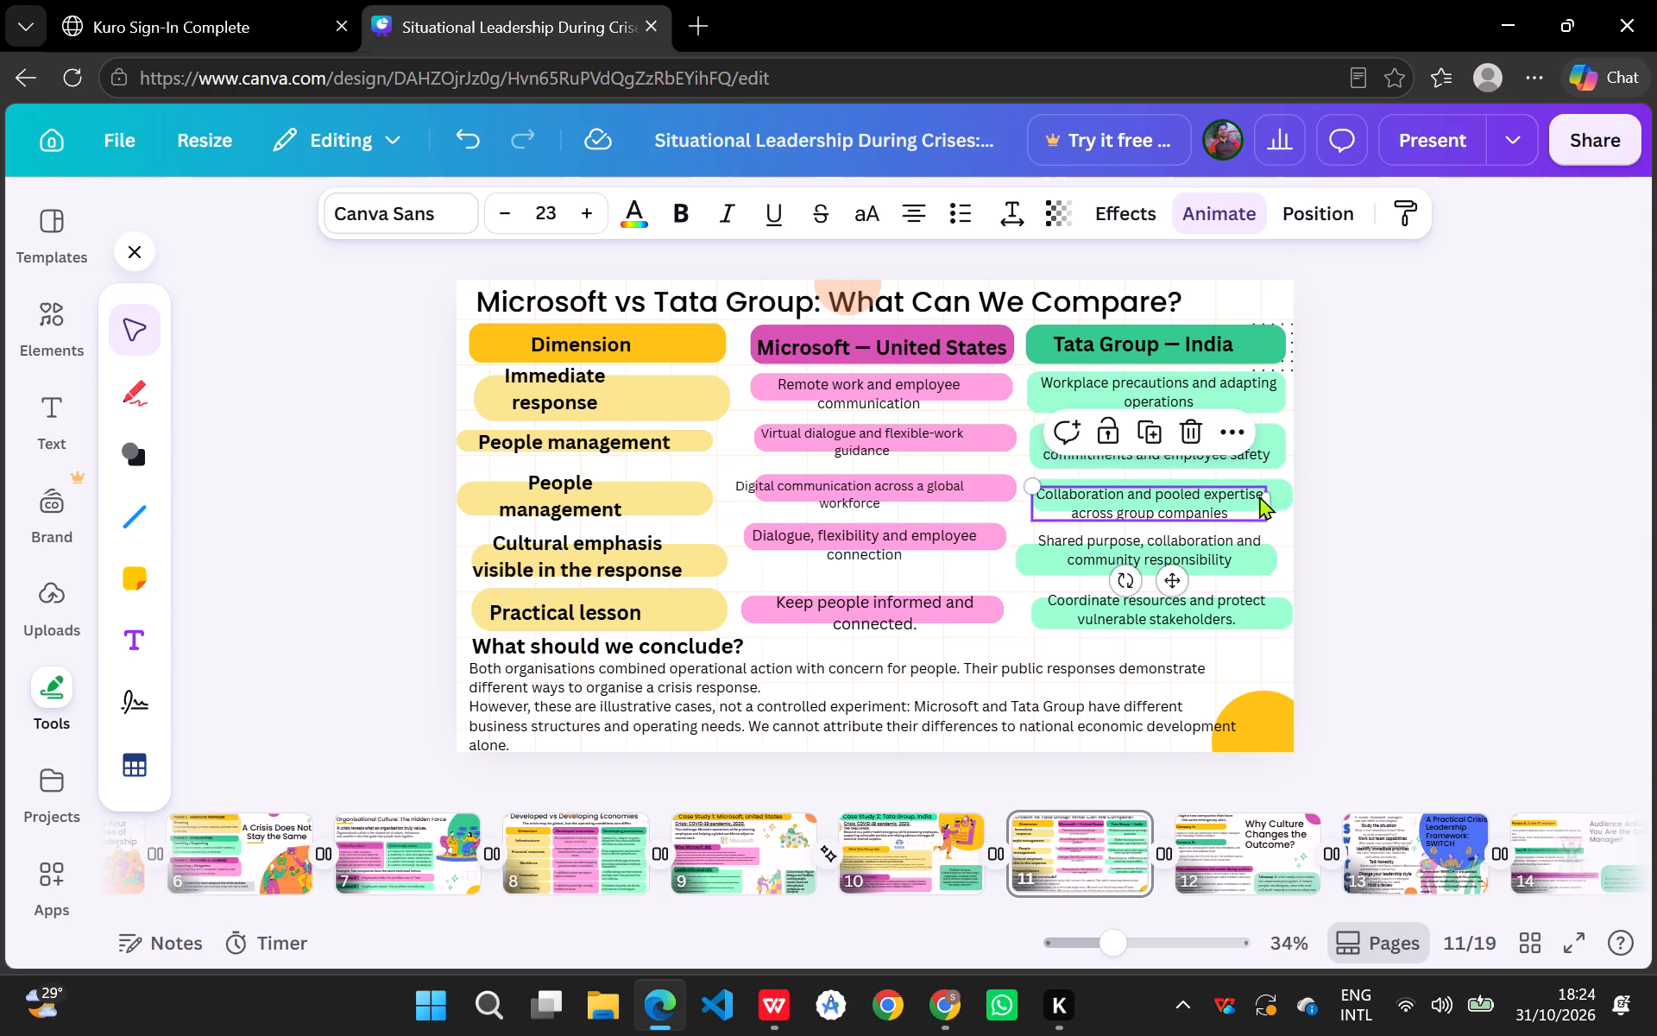
{"action": "left_click_drag", "start_coordinate": [1266, 505], "coordinate": [1273, 503]}
{"action": "left_click_drag", "start_coordinate": [1273, 503], "coordinate": [1284, 502]}
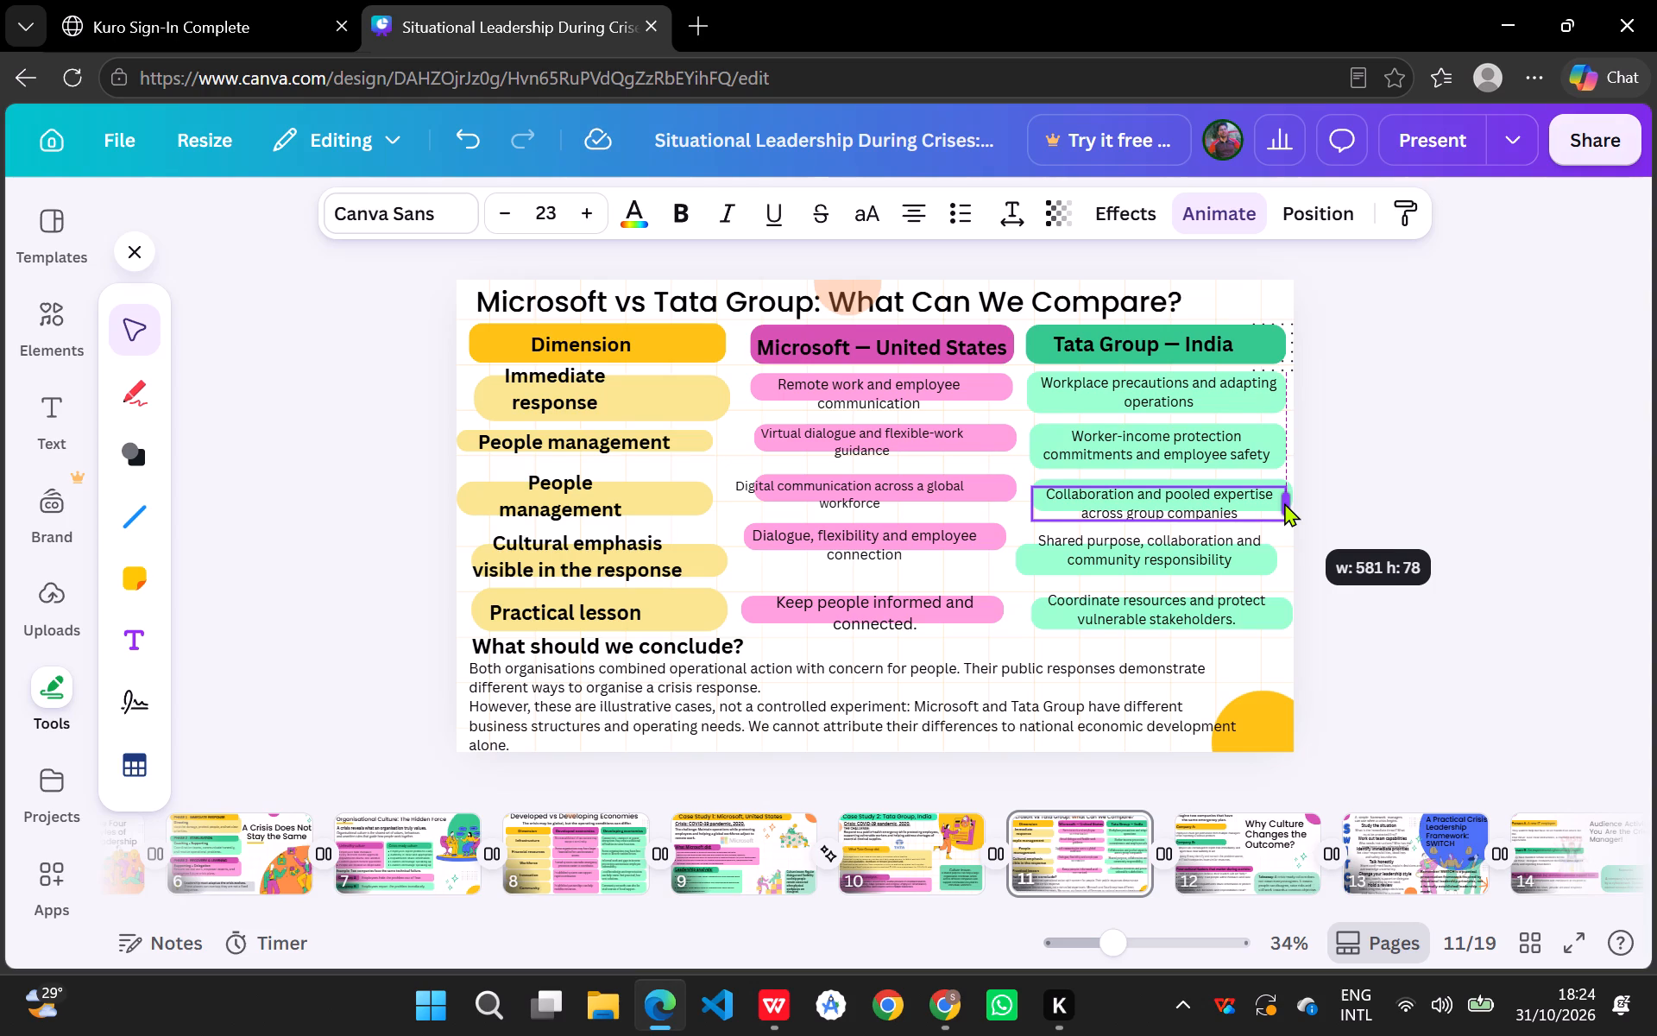
{"action": "left_click_drag", "start_coordinate": [1284, 502], "coordinate": [1283, 502]}
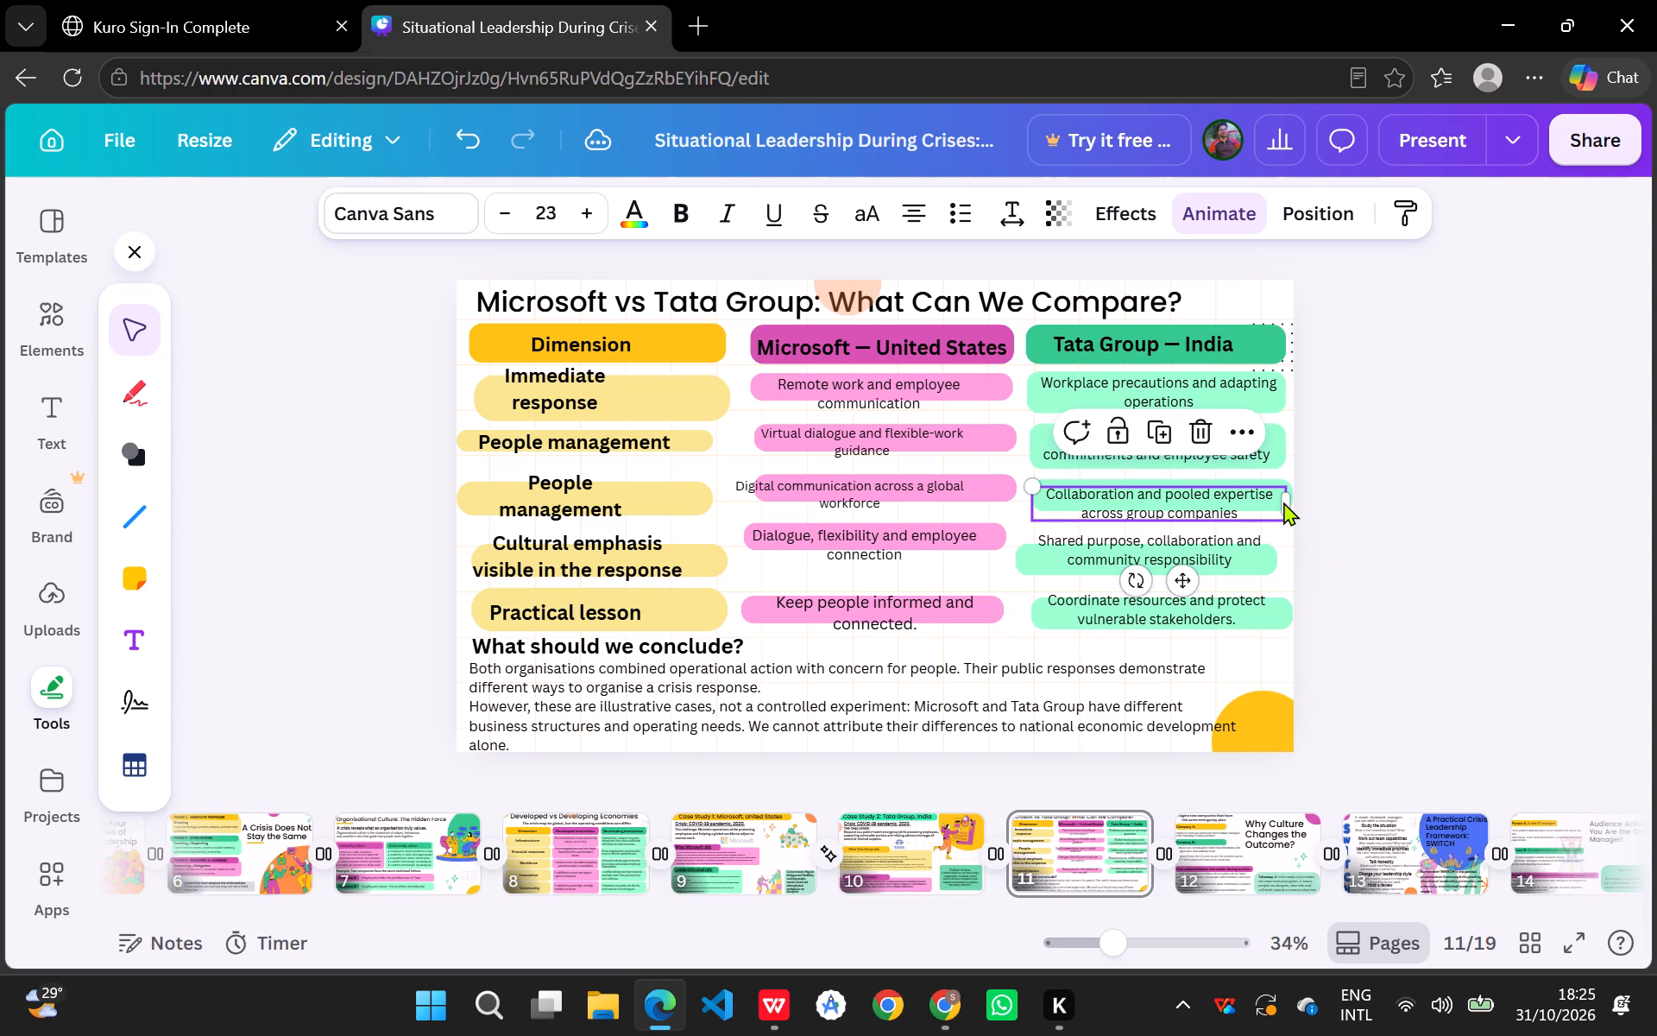
{"action": "left_click", "coordinate": [1416, 447]}
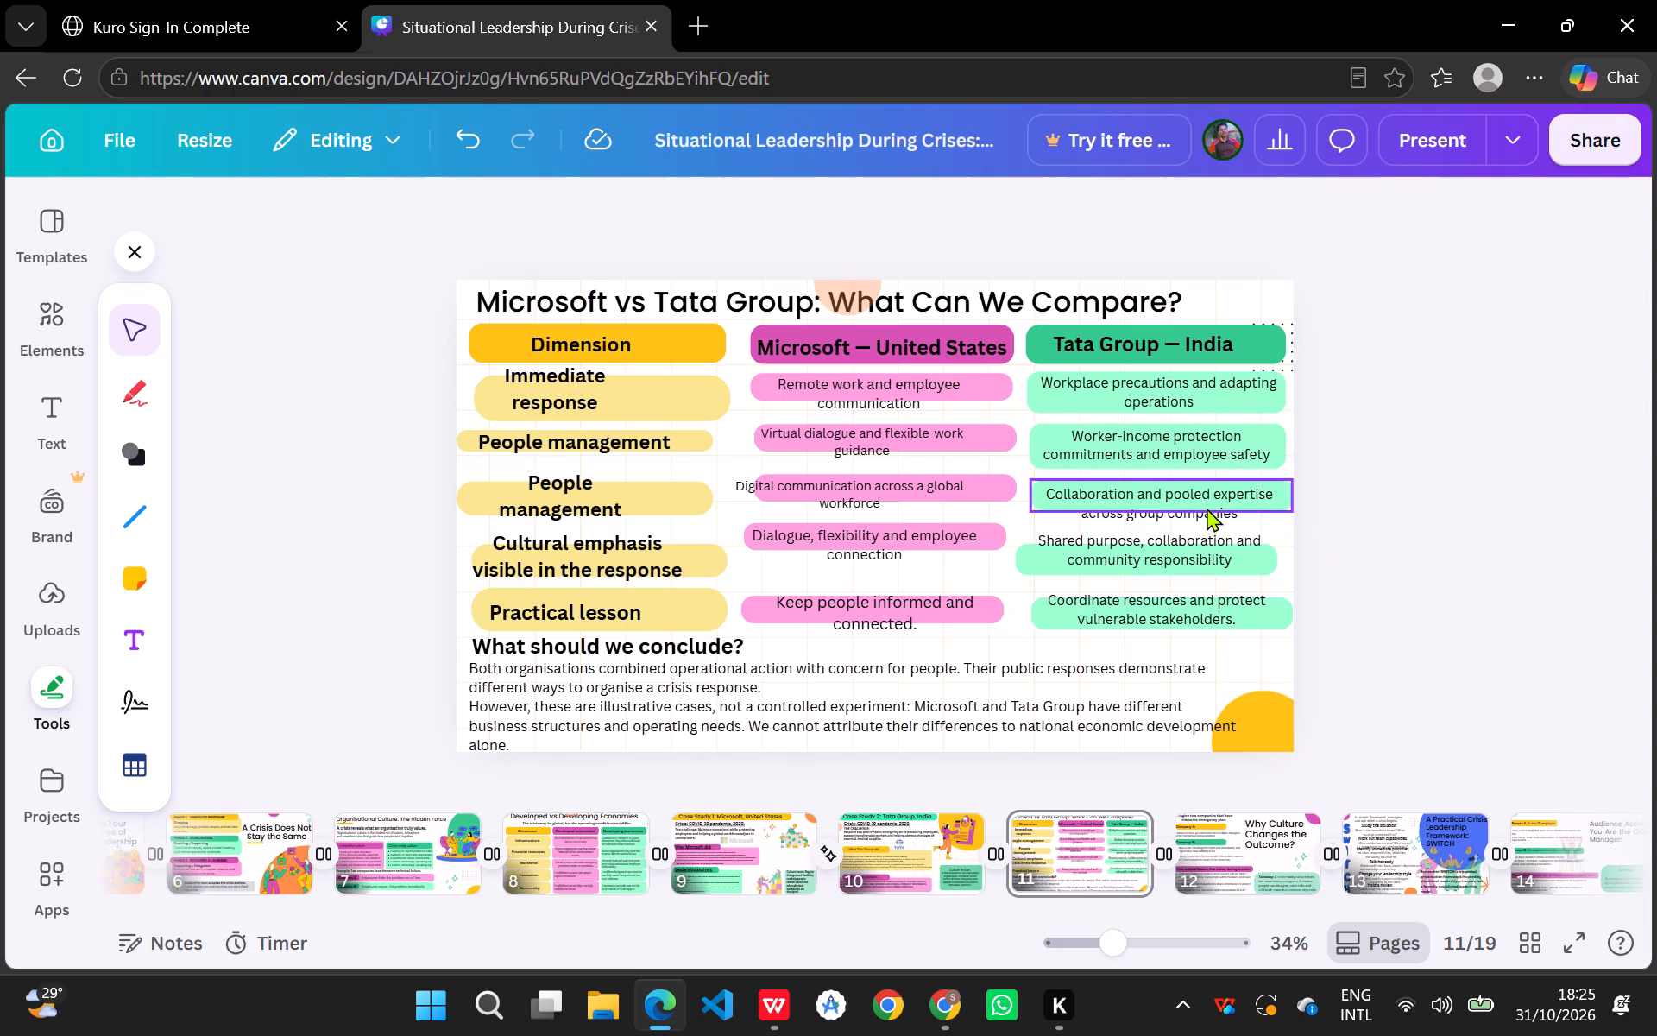
Resize the light green panel behind "Collaboration and pooled expertise" to about 585 by 106, covering both text lines and ending at the dark green bar's right edge.
{"action": "left_click", "coordinate": [1207, 508]}
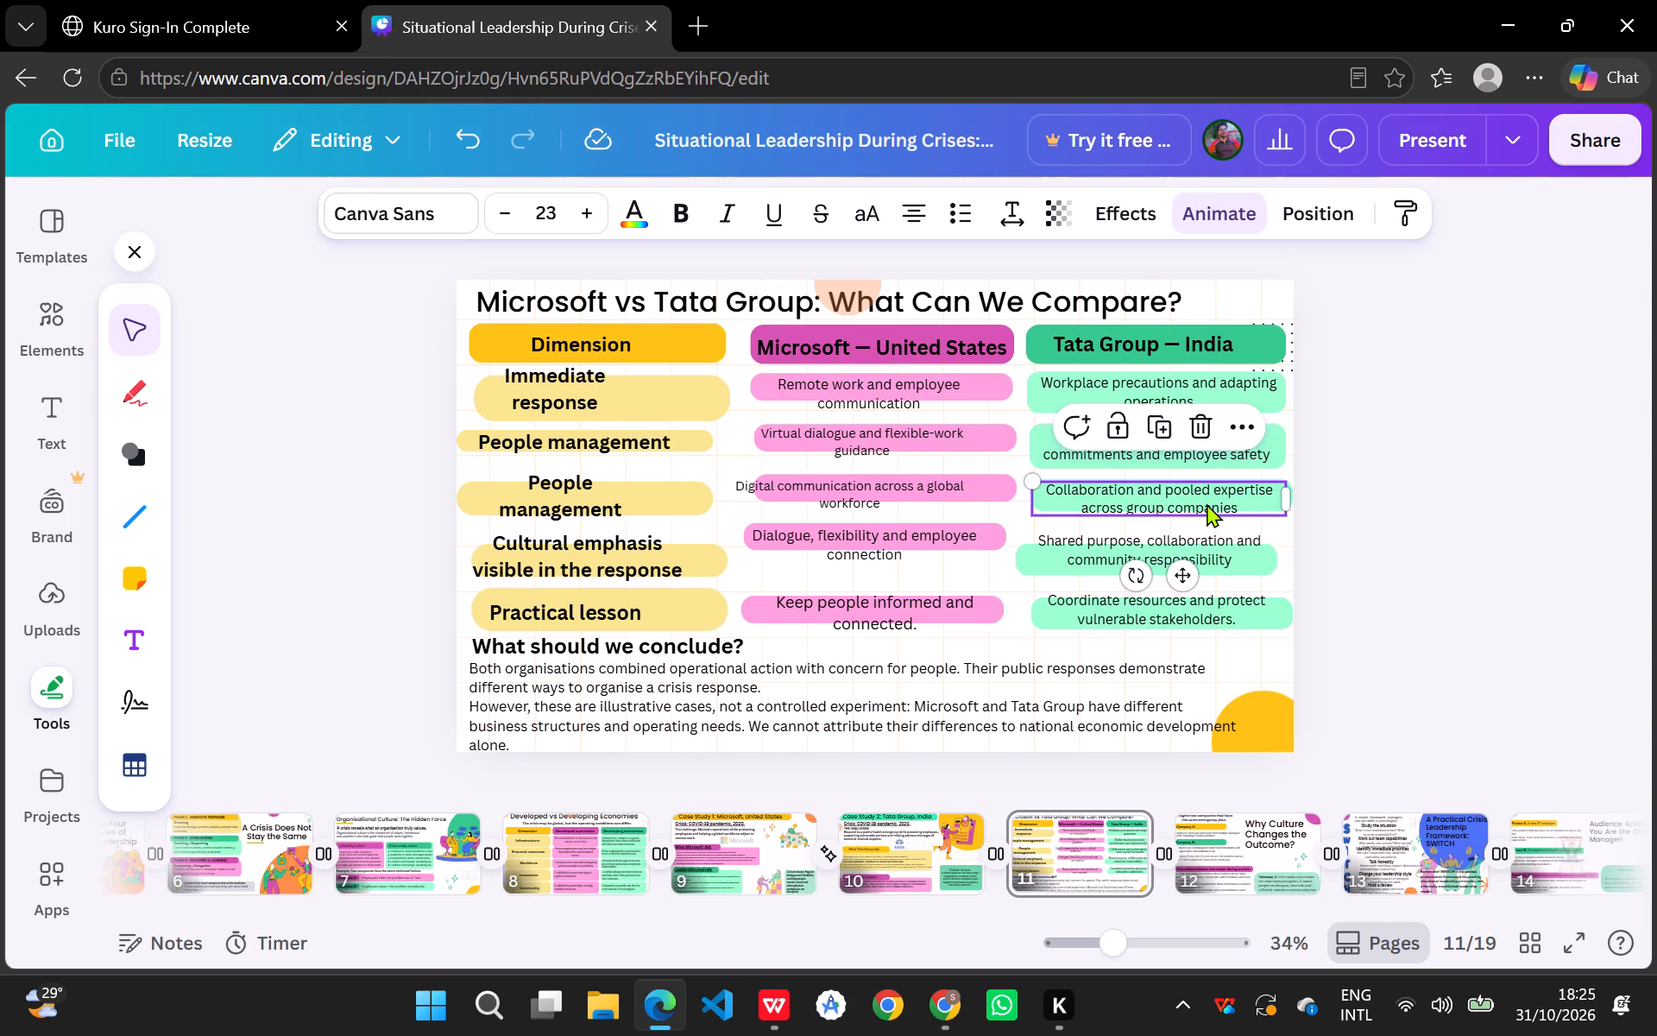
{"action": "left_click", "coordinate": [1406, 484]}
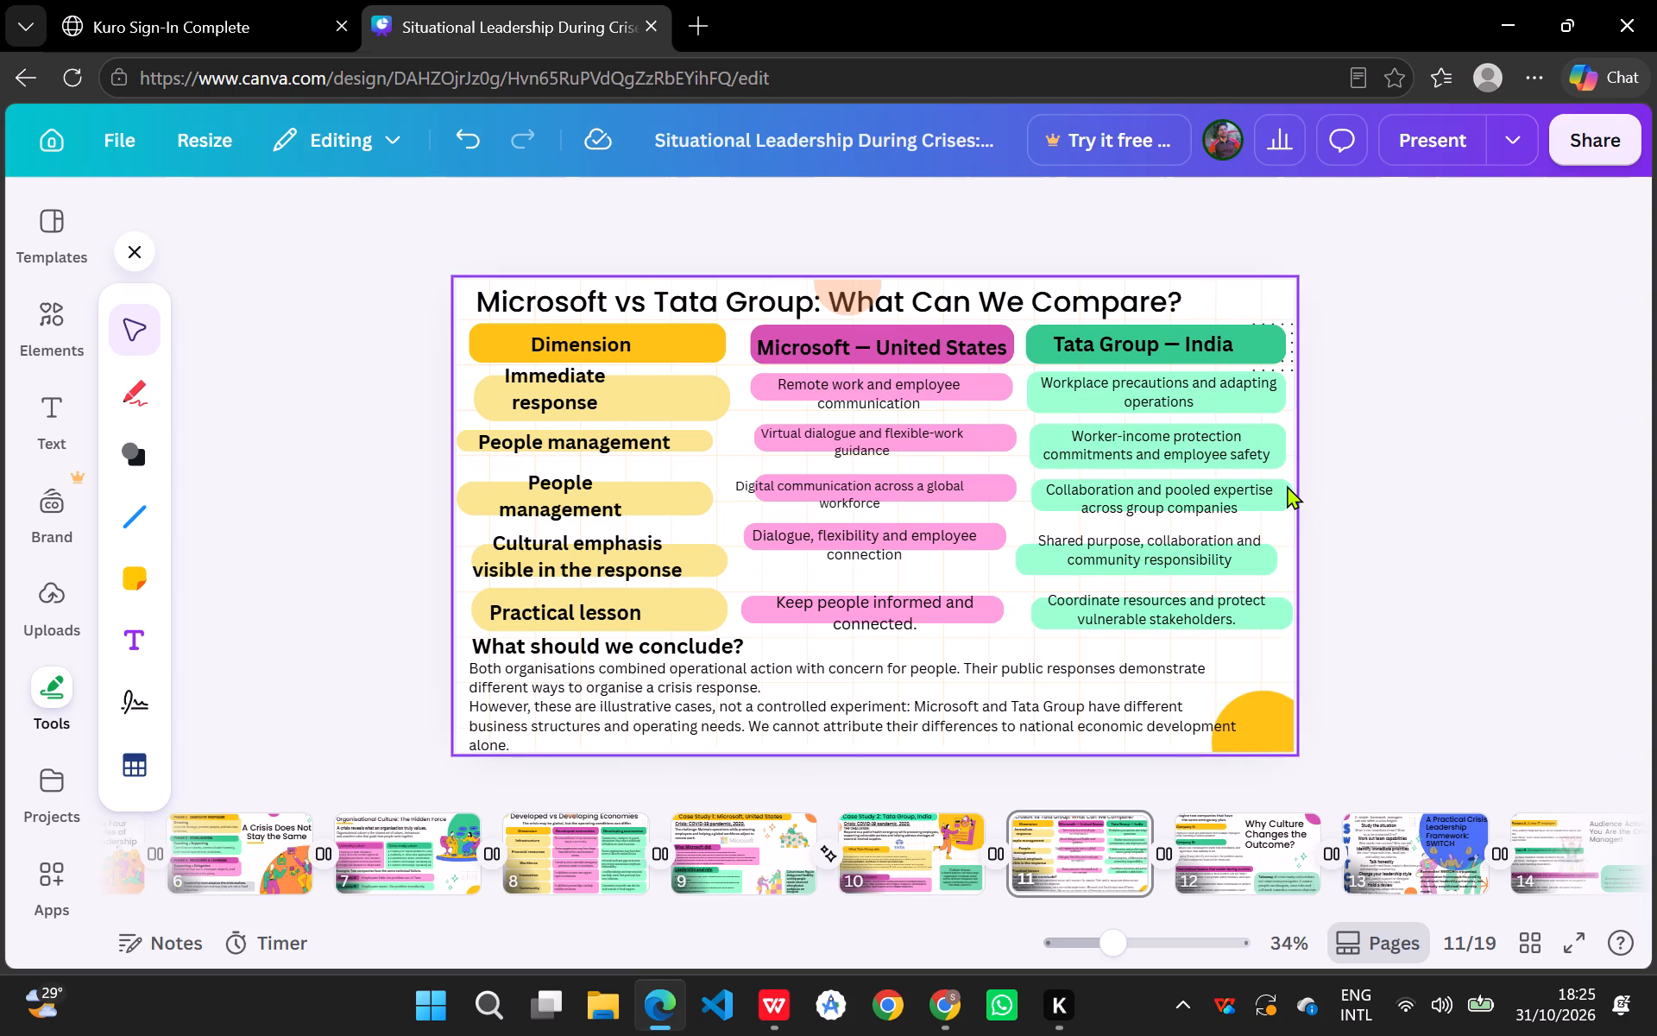
{"action": "left_click", "coordinate": [1287, 485]}
{"action": "left_click", "coordinate": [1295, 480]}
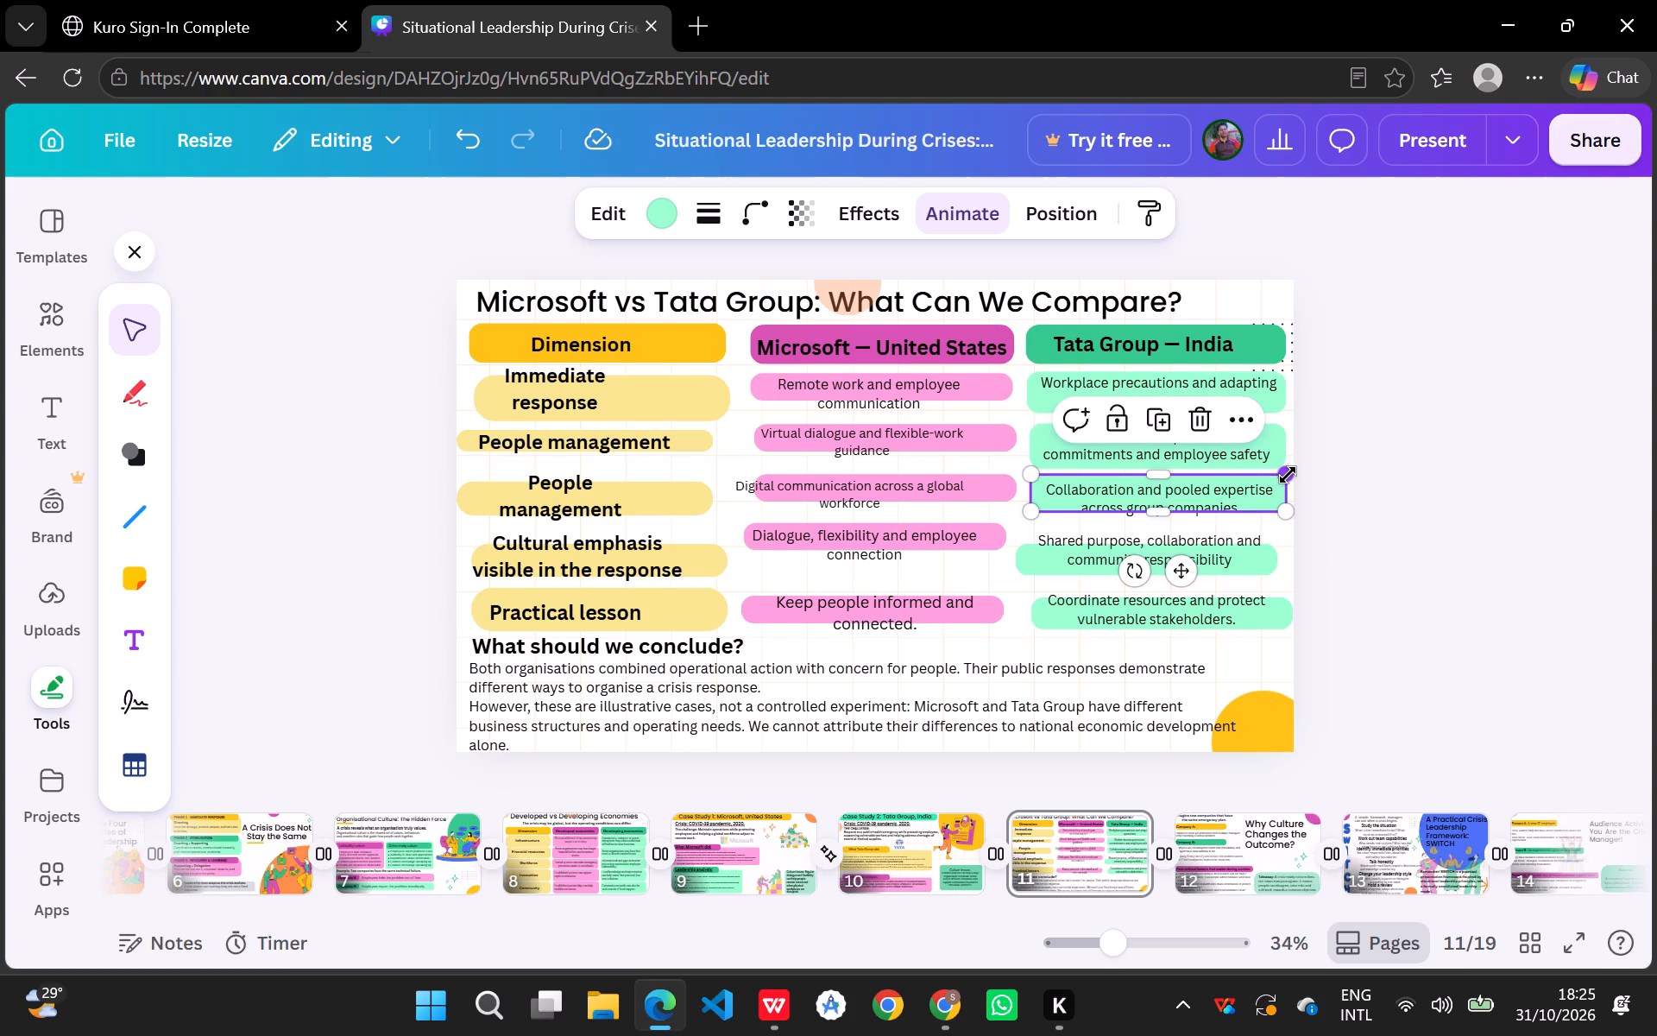
{"action": "left_click_drag", "start_coordinate": [1159, 509], "coordinate": [1159, 519]}
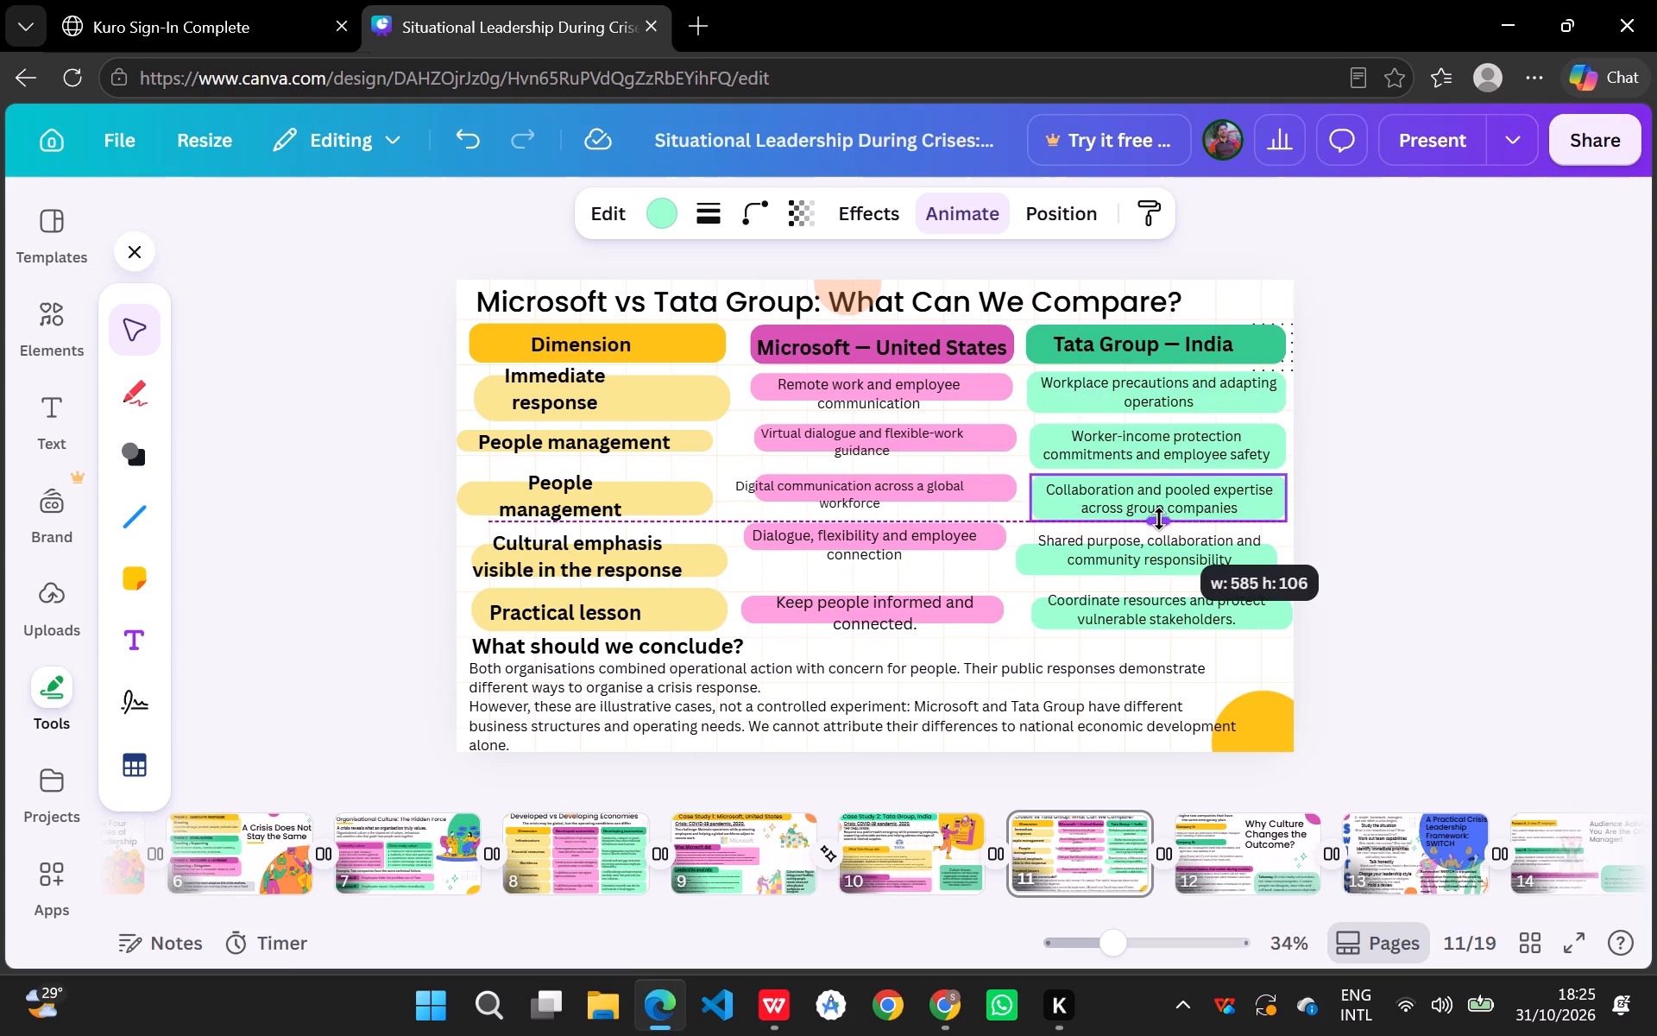
{"action": "left_click_drag", "start_coordinate": [1159, 519], "coordinate": [1159, 515]}
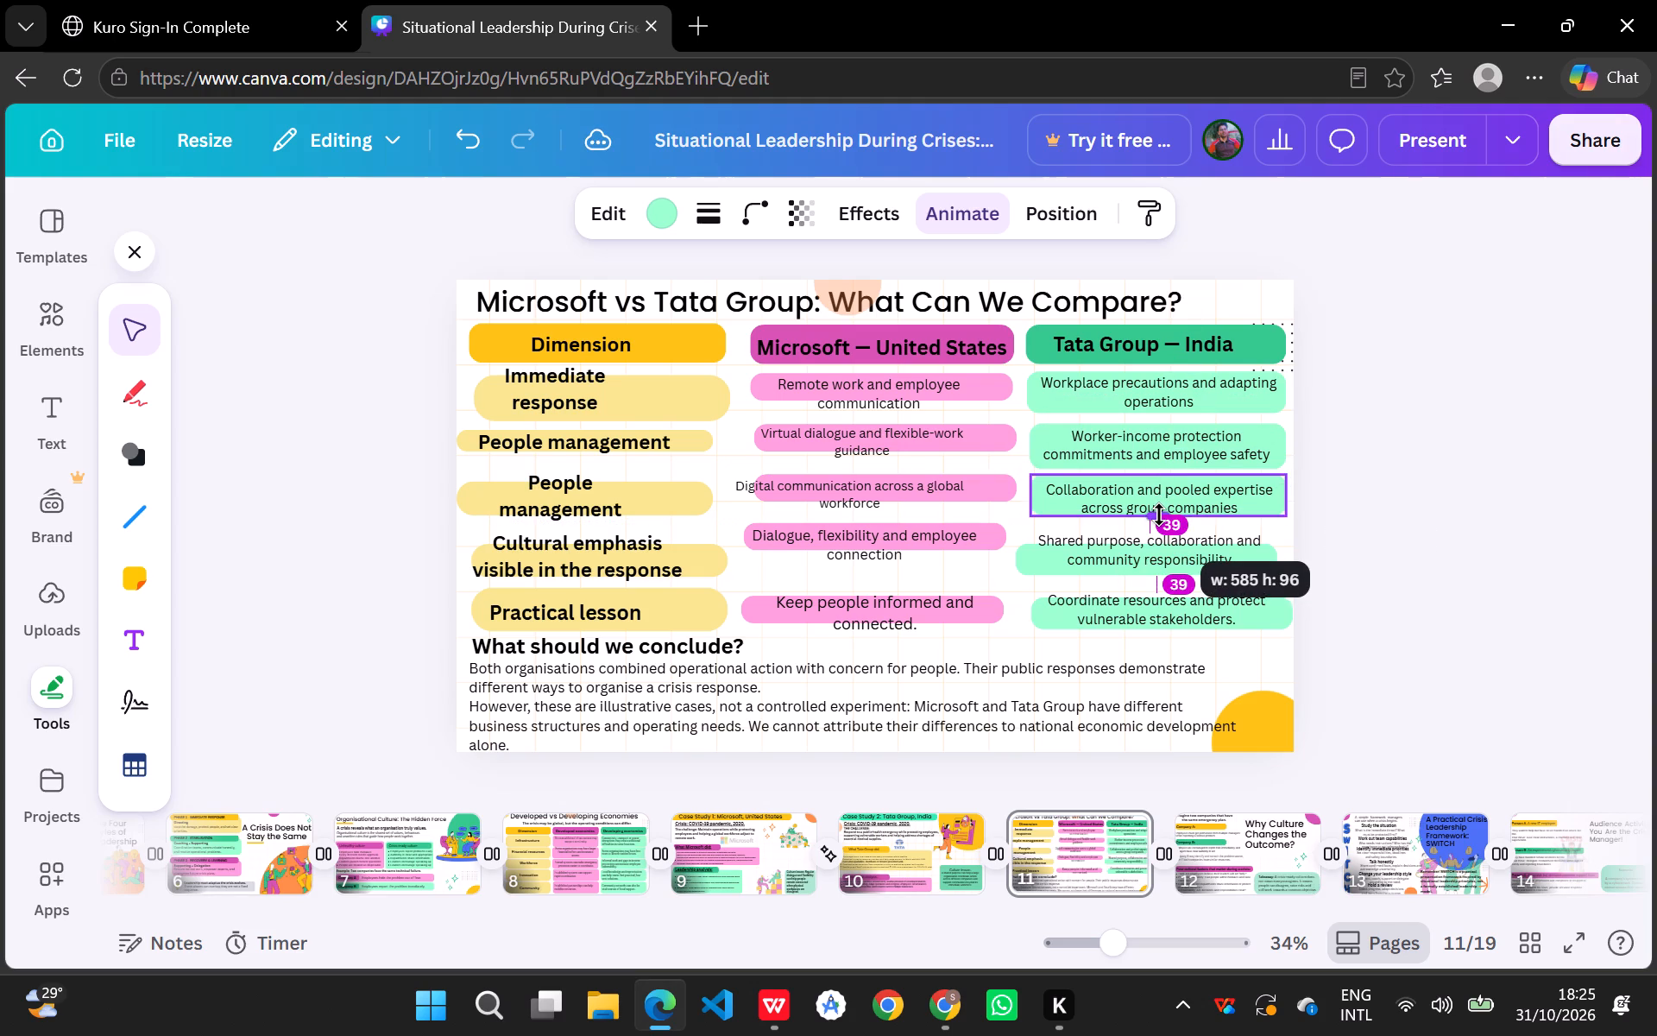
{"action": "left_click_drag", "start_coordinate": [1159, 515], "coordinate": [1159, 517]}
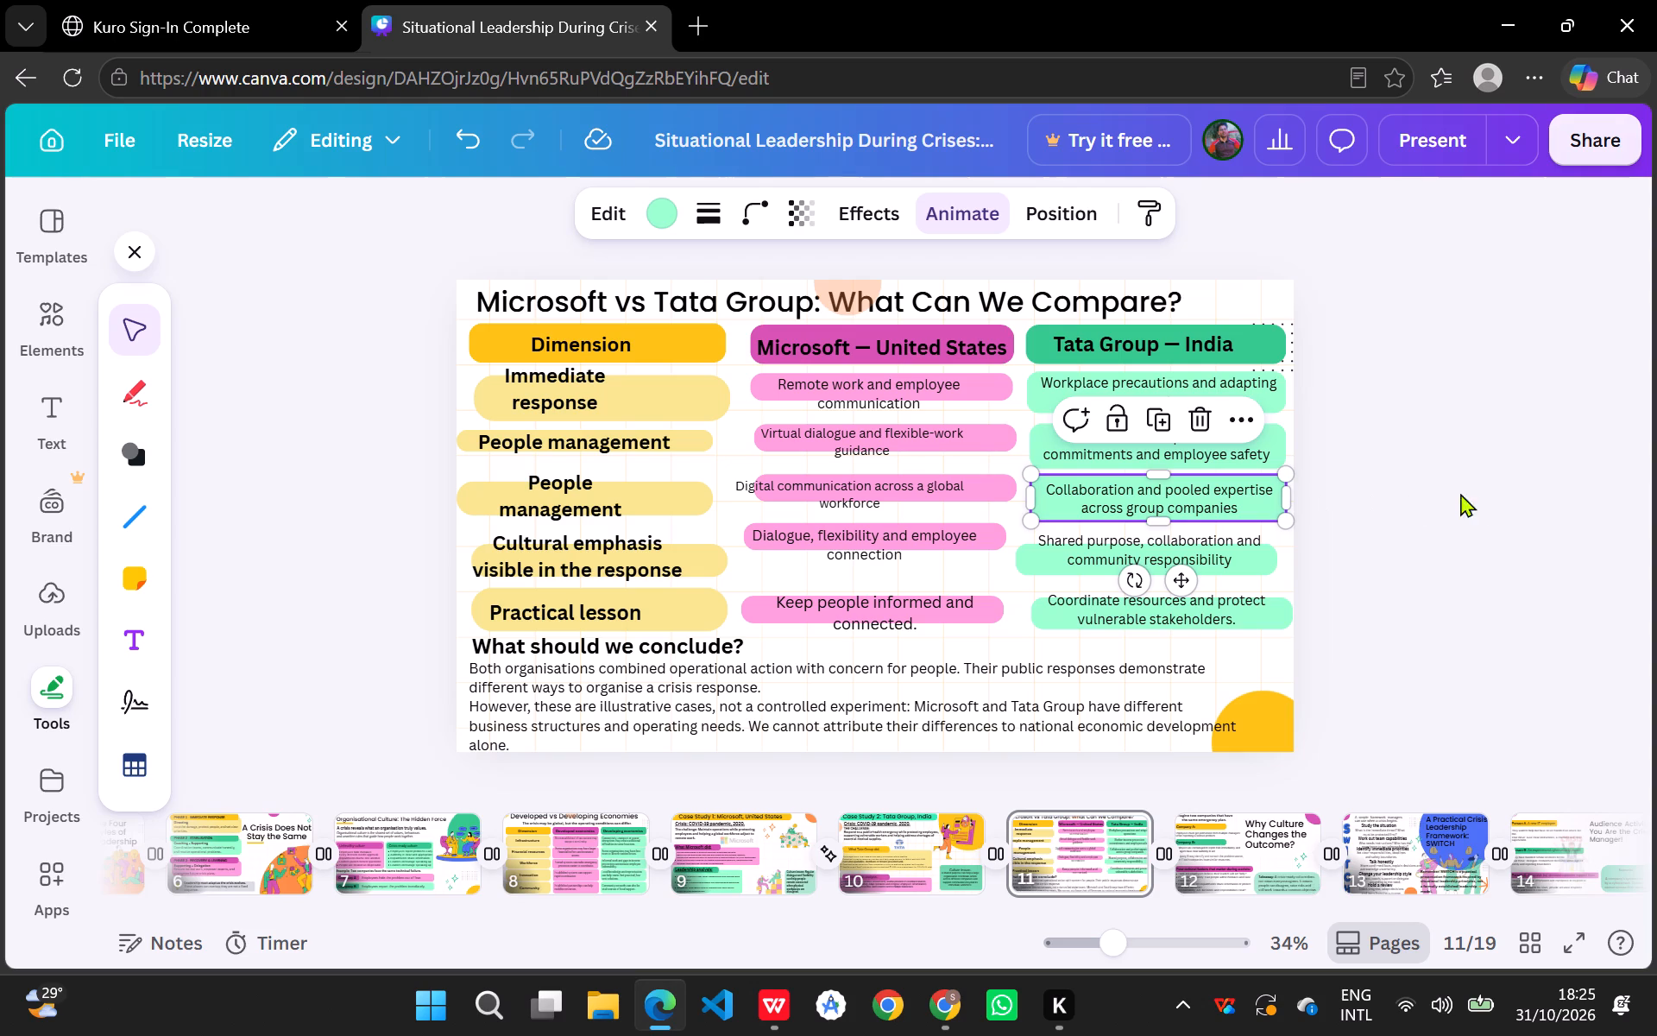
{"action": "left_click", "coordinate": [1480, 497]}
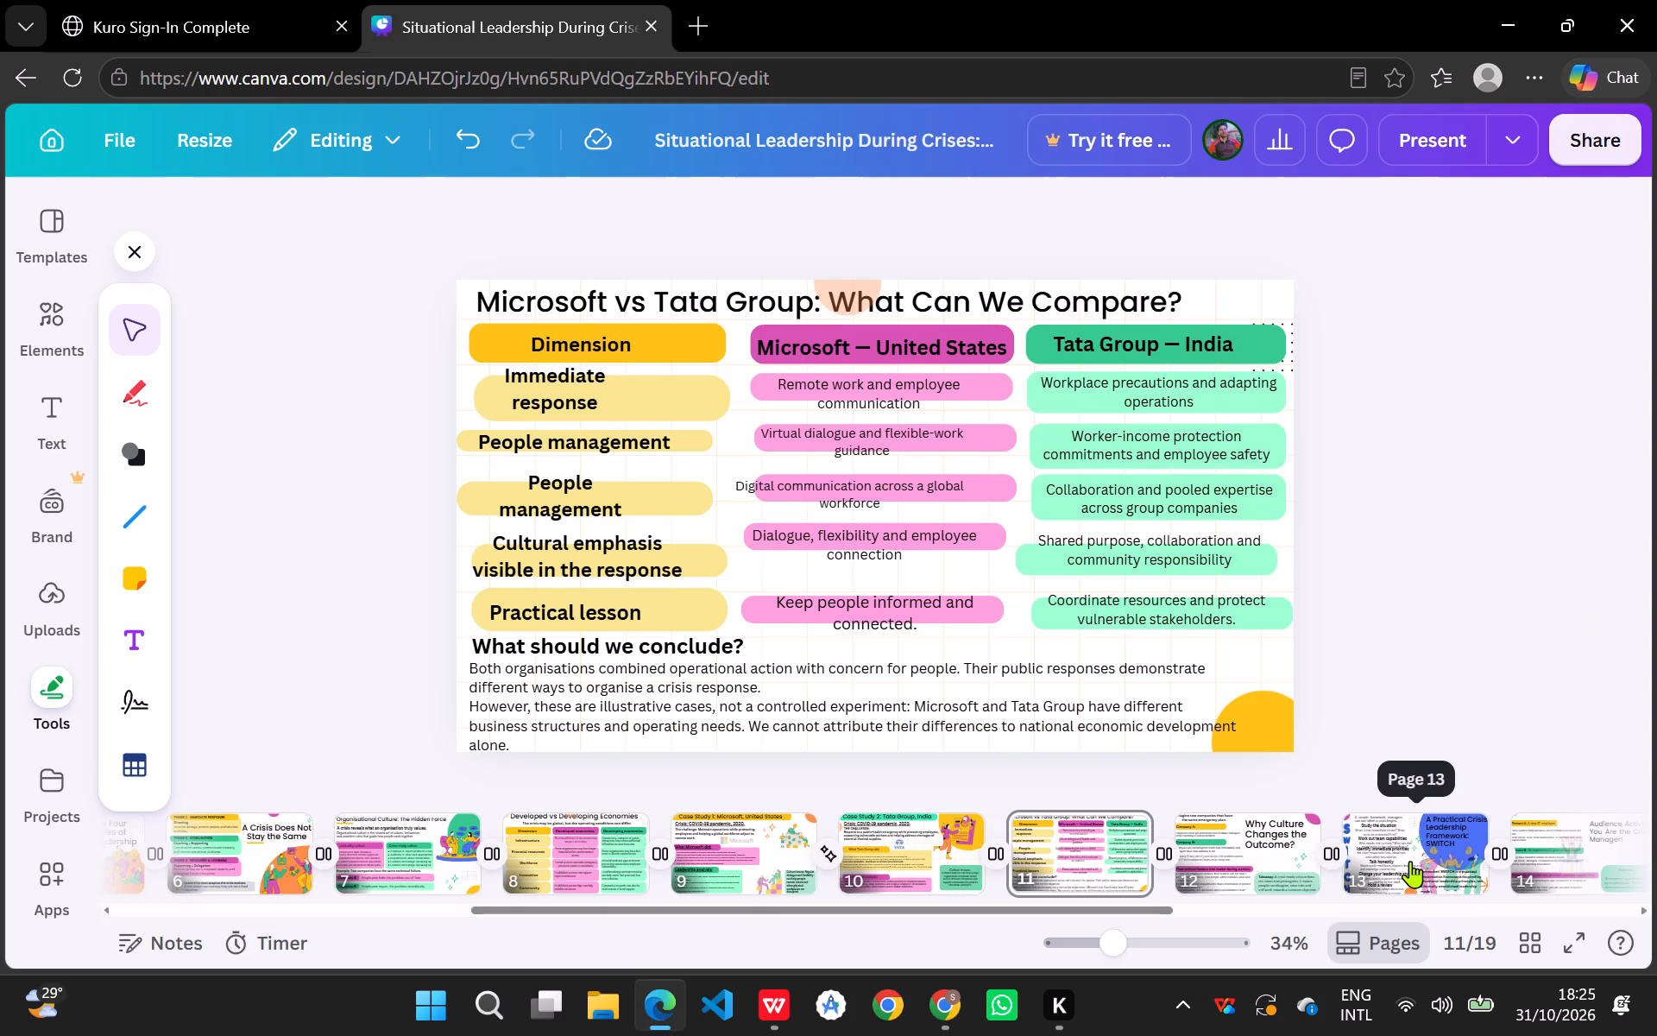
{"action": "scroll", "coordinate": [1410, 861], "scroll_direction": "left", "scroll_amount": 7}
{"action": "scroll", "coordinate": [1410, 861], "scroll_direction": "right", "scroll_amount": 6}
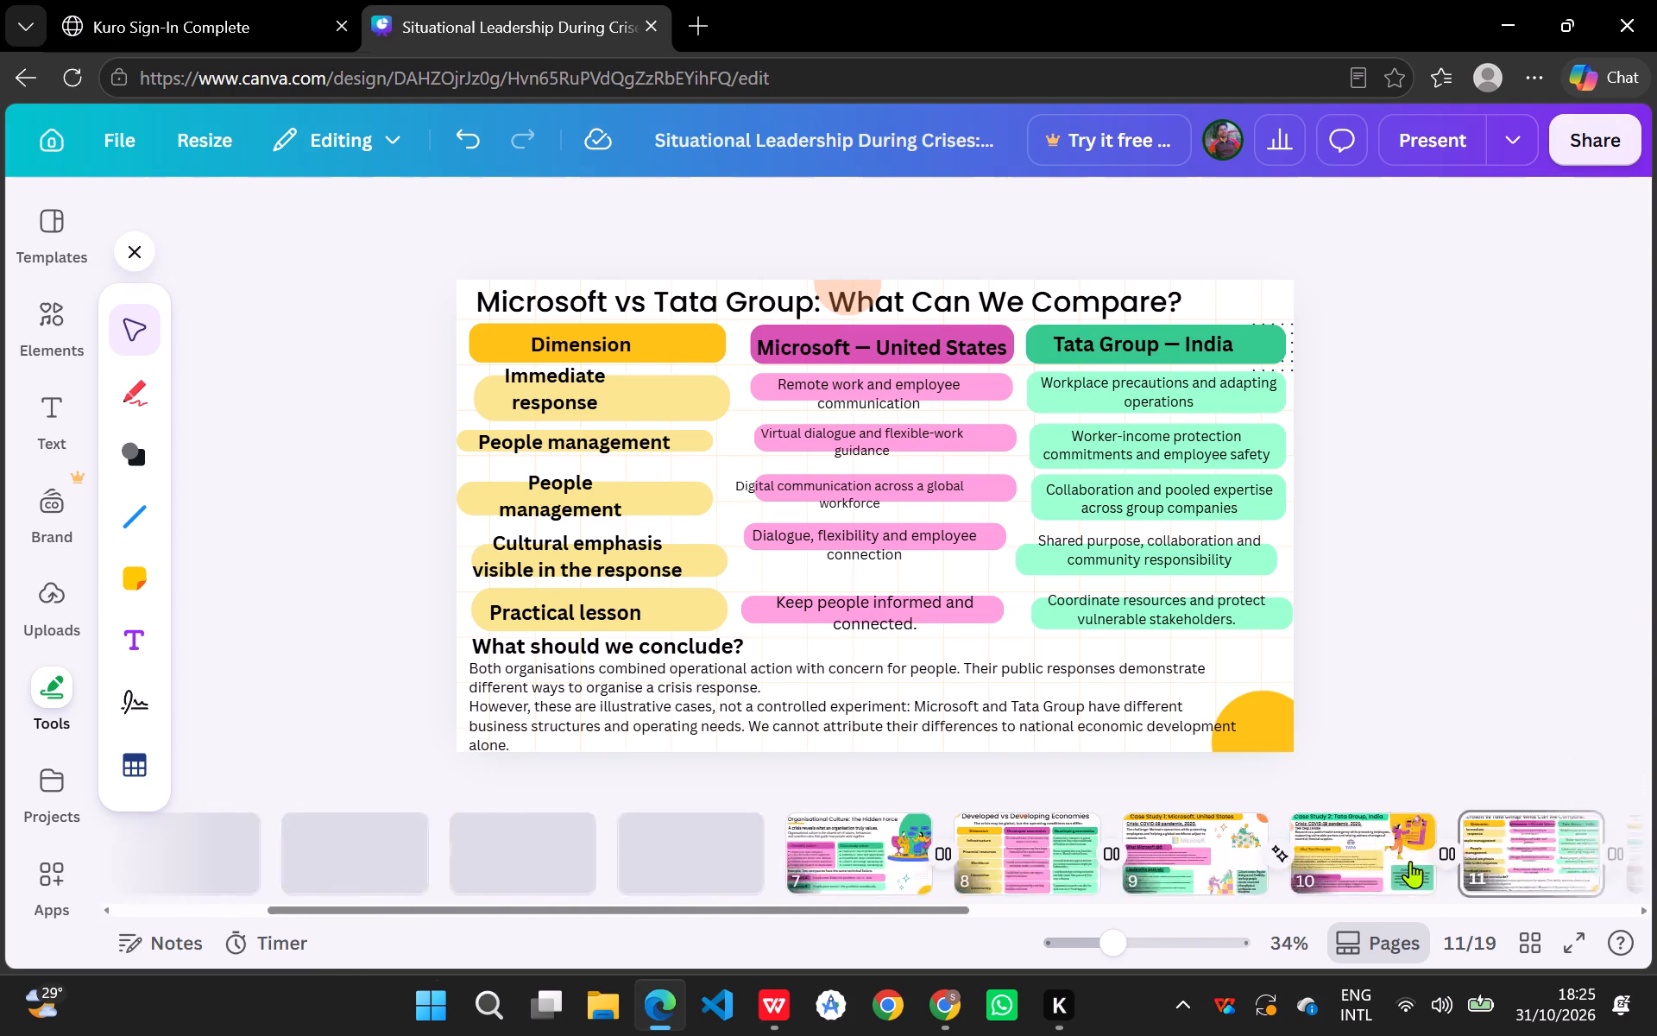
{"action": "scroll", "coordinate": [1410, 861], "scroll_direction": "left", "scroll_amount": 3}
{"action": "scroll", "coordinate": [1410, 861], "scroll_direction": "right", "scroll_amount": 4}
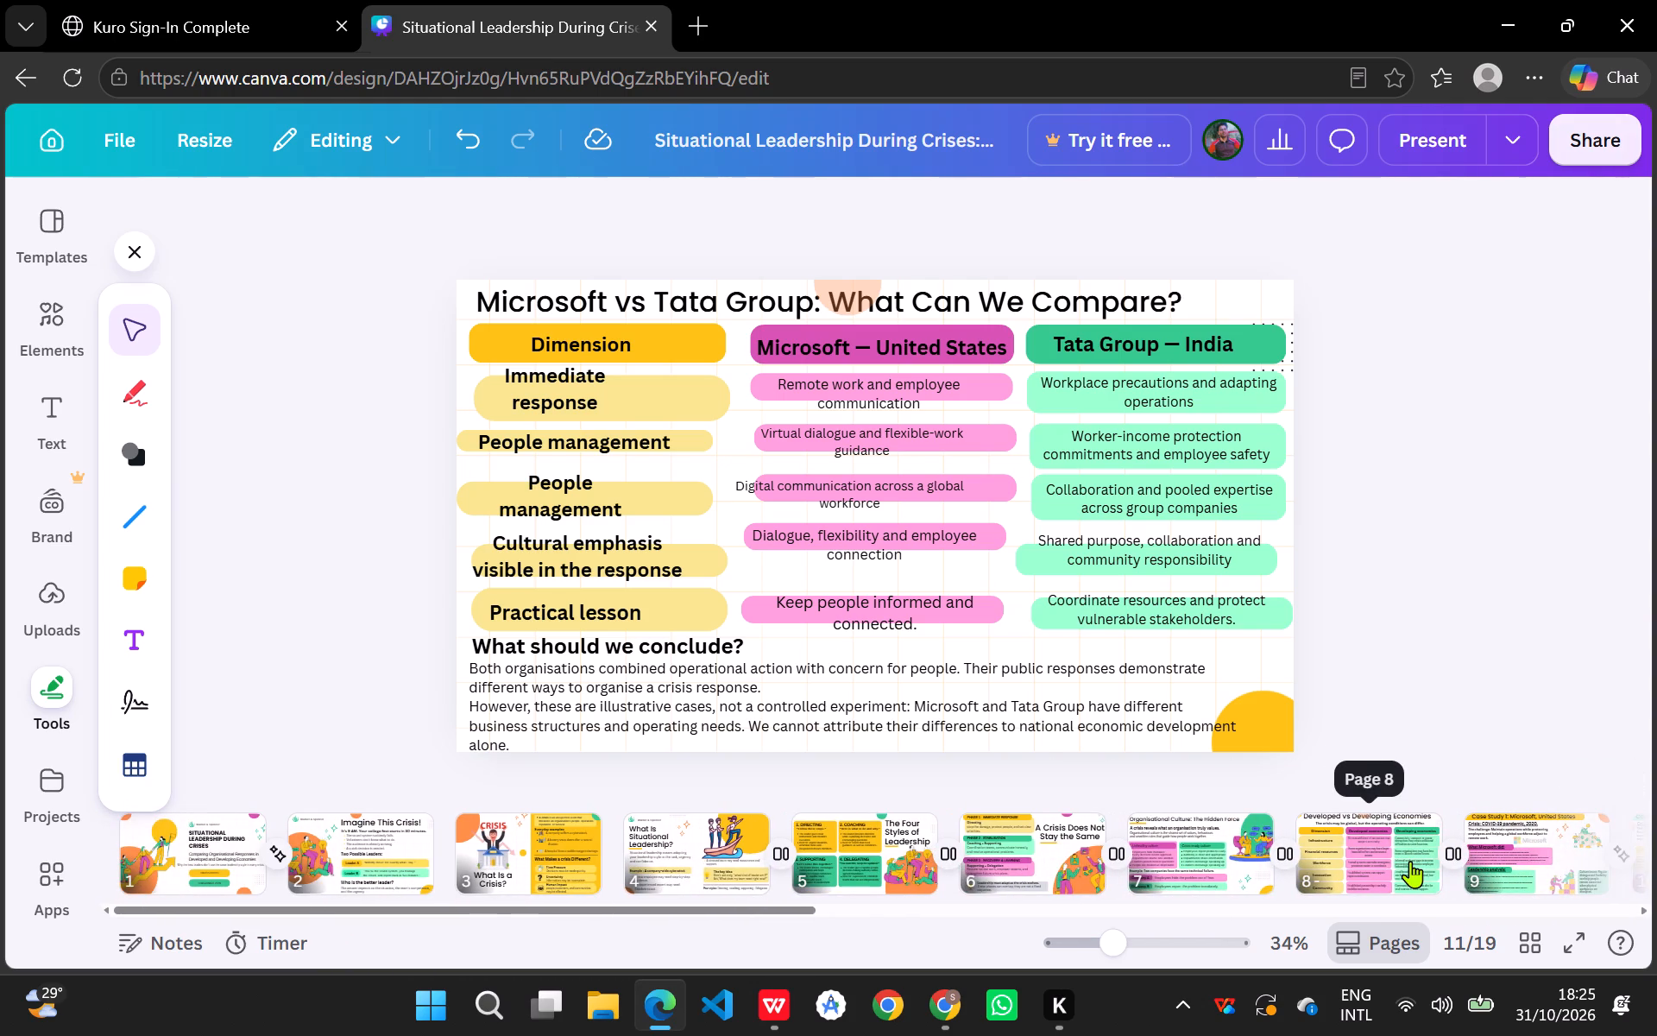
Copy the presentation's share link, keeping access for anyone with the link set to editing.
{"action": "left_click", "coordinate": [1616, 141]}
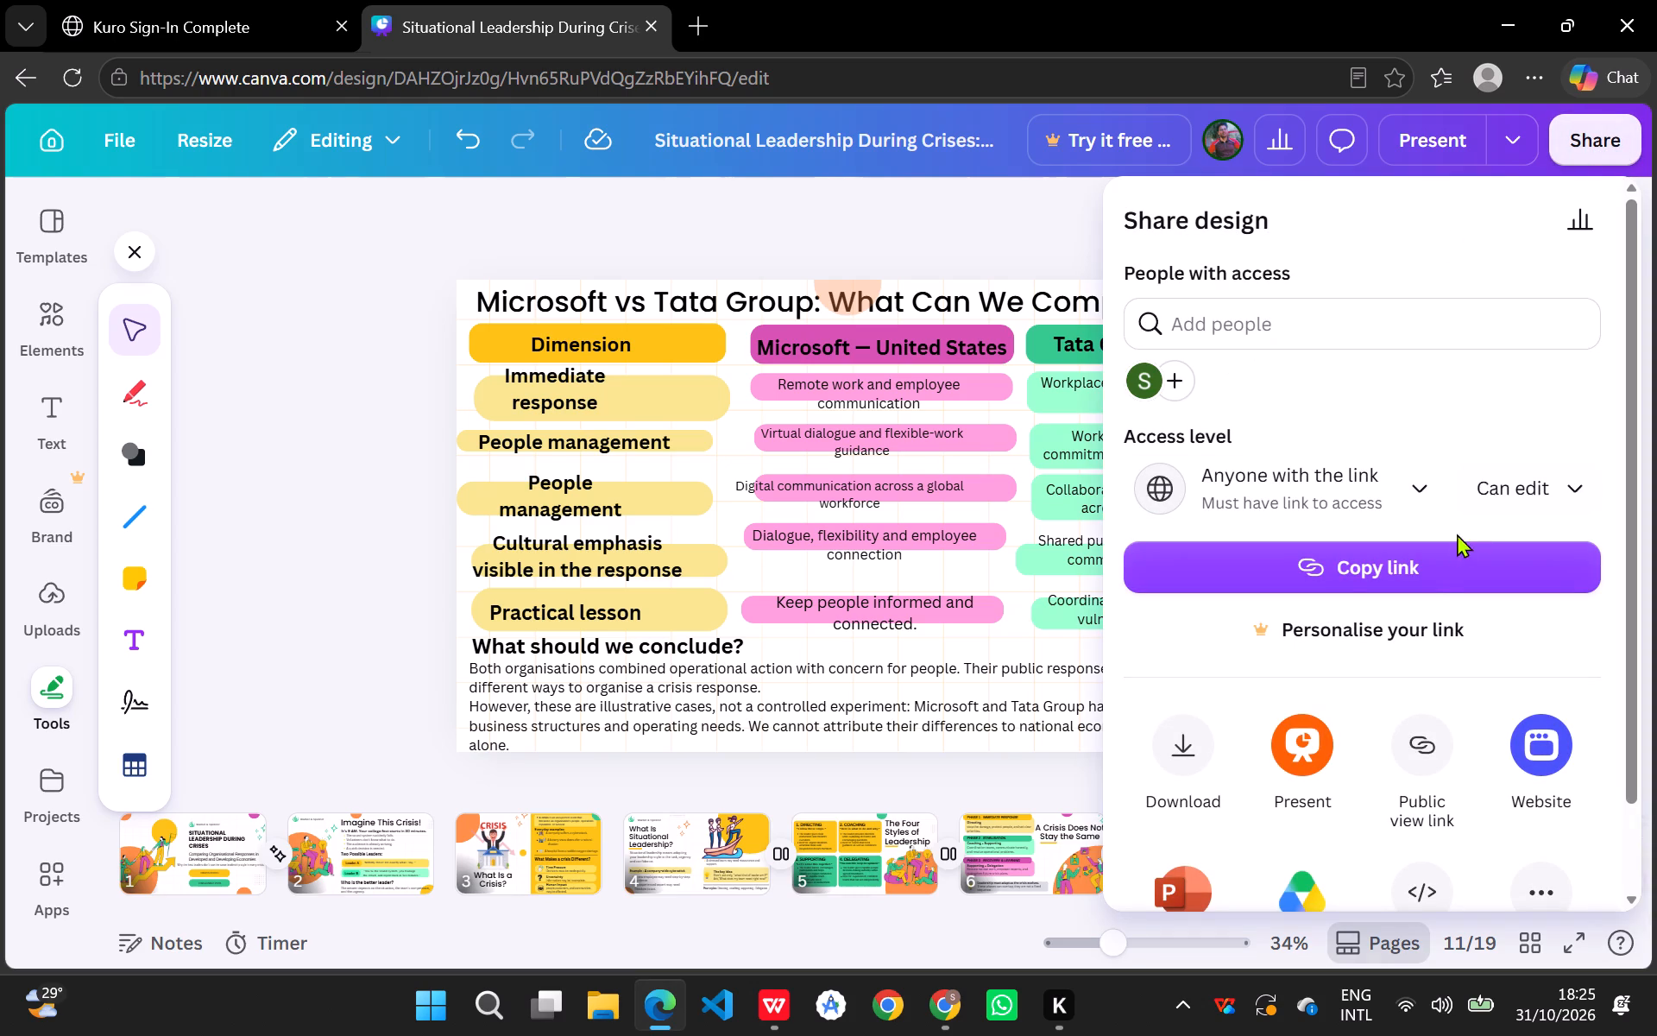
{"action": "left_click", "coordinate": [1435, 565]}
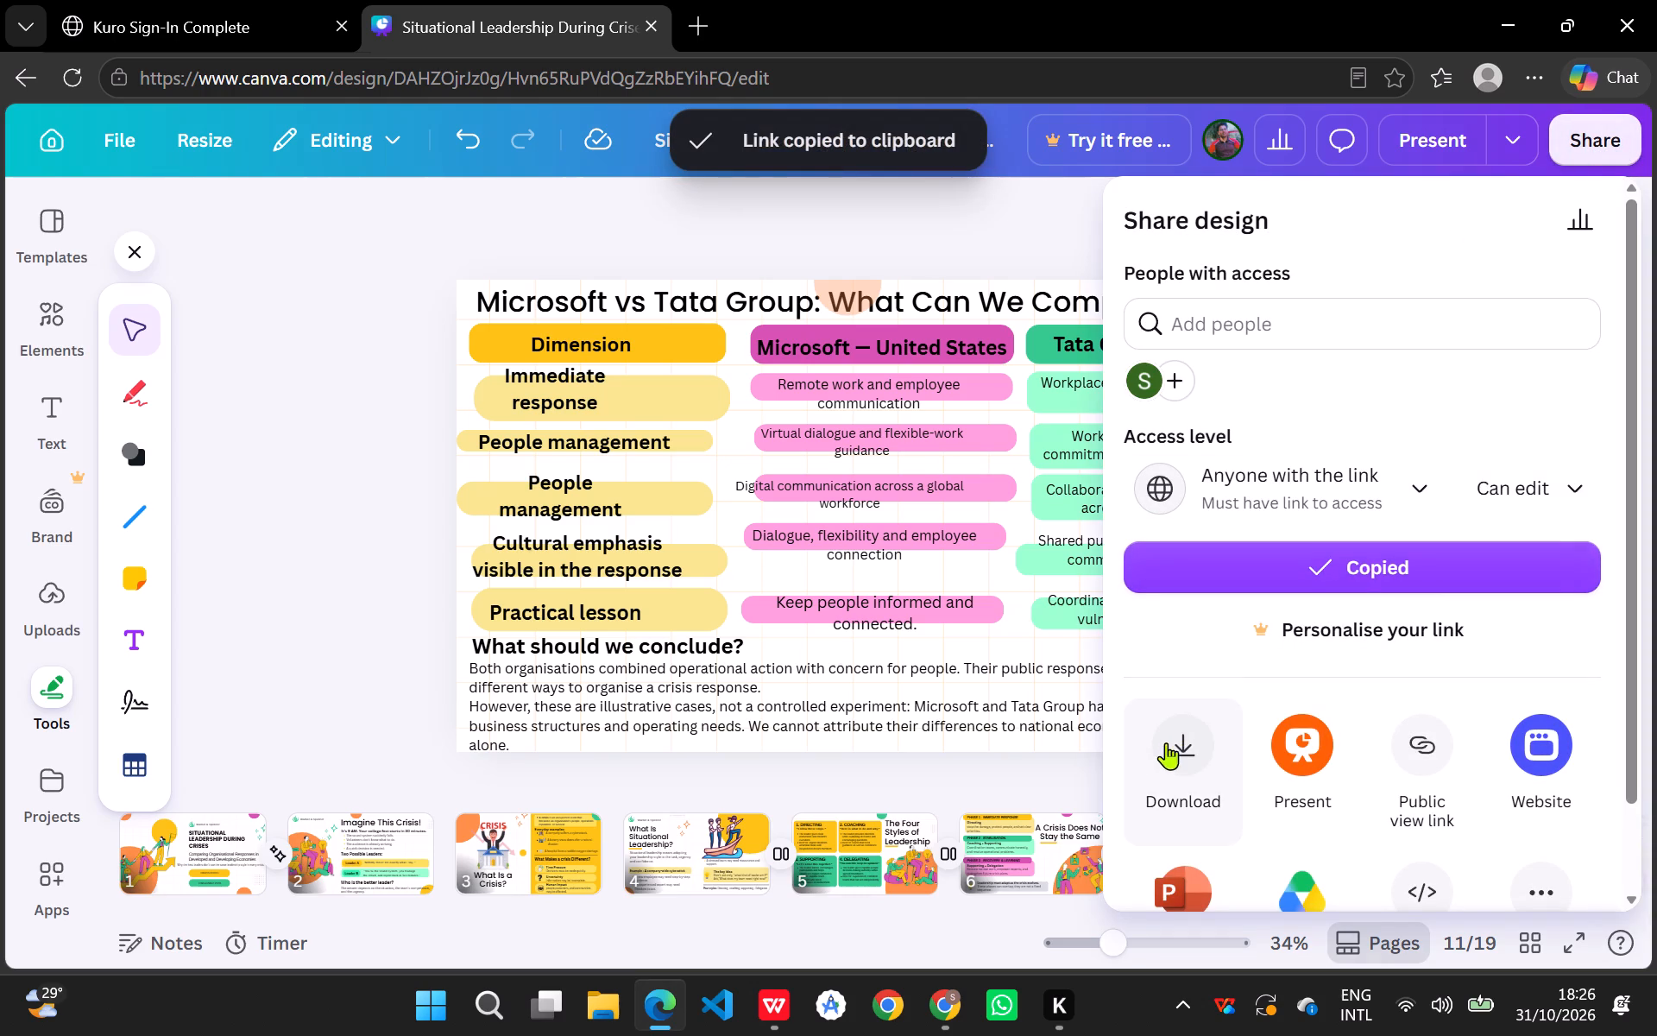
Download all pages of the presentation as a PPTX file and dismiss the download notifications.
{"action": "left_click", "coordinate": [1164, 748]}
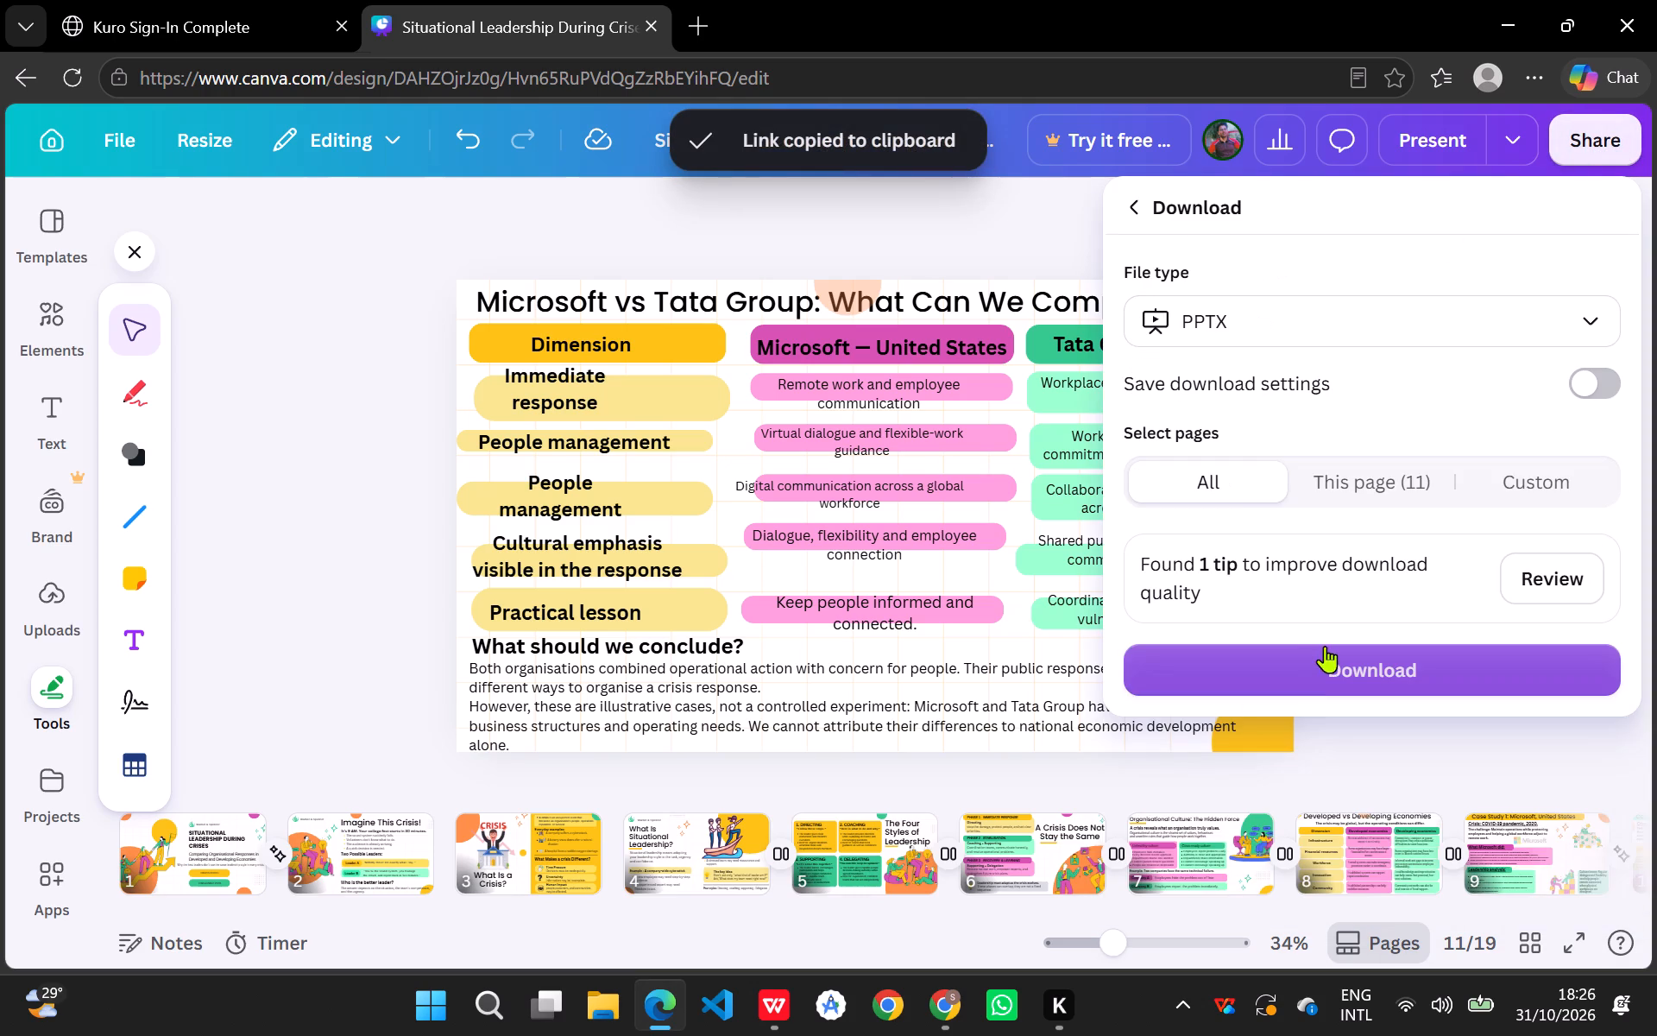
{"action": "left_click", "coordinate": [1317, 673]}
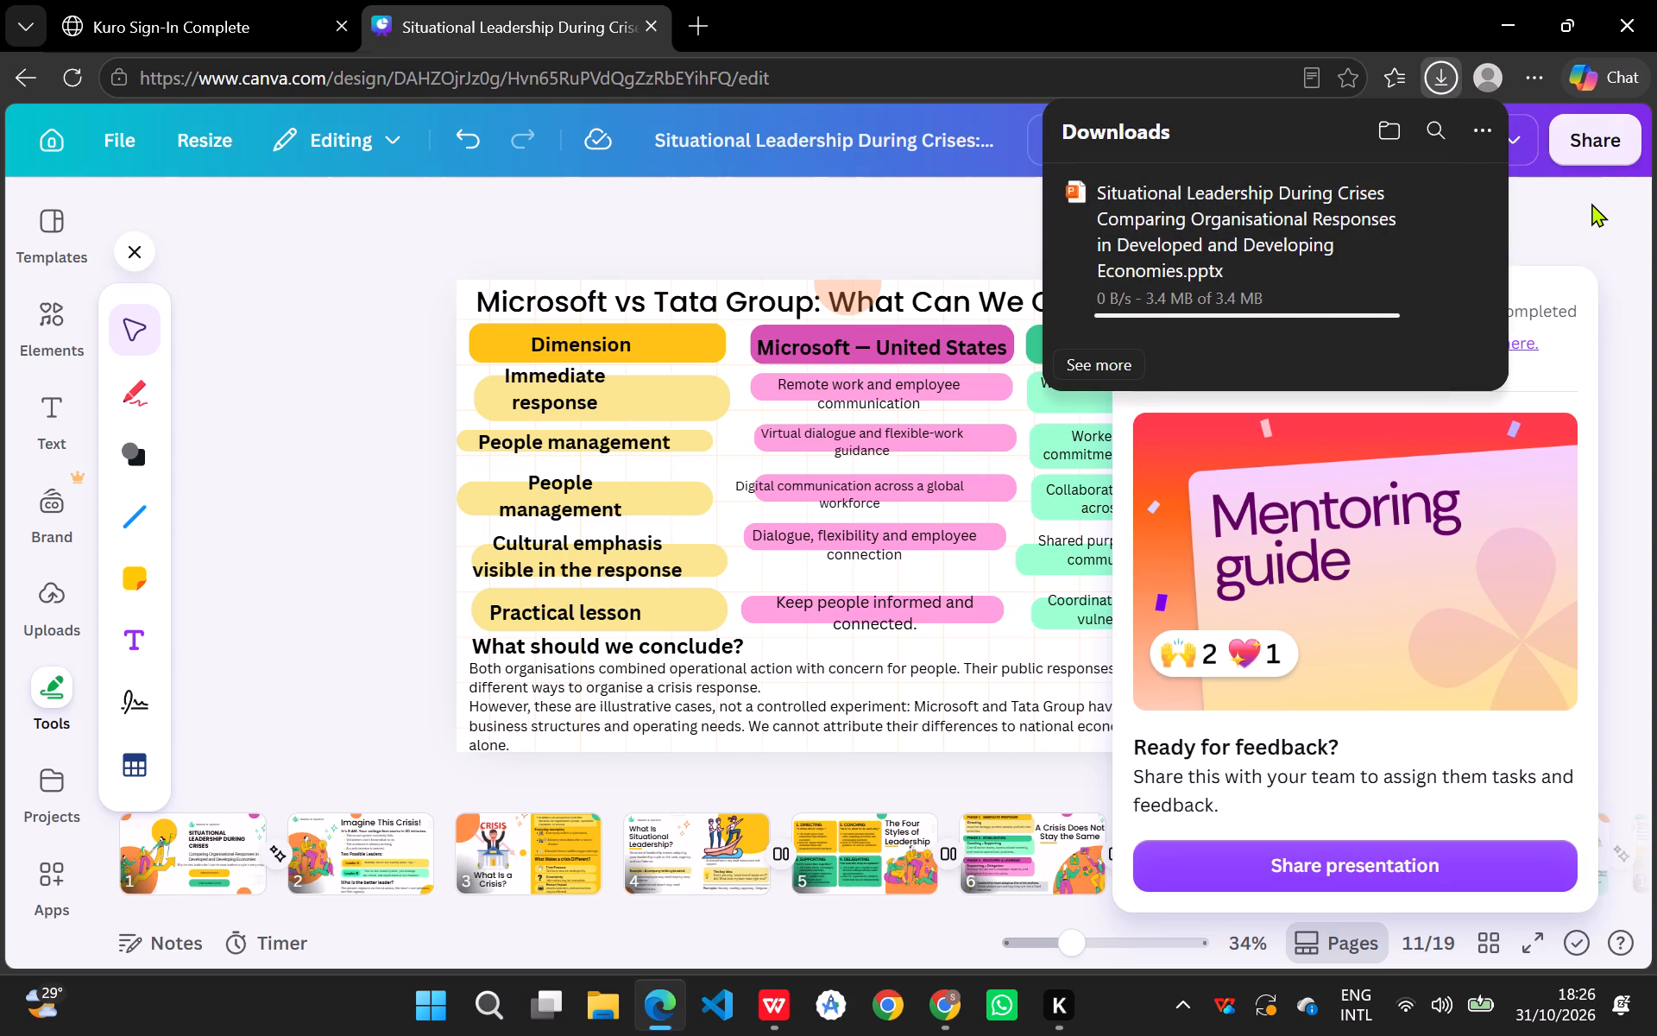
{"action": "left_click", "coordinate": [964, 243]}
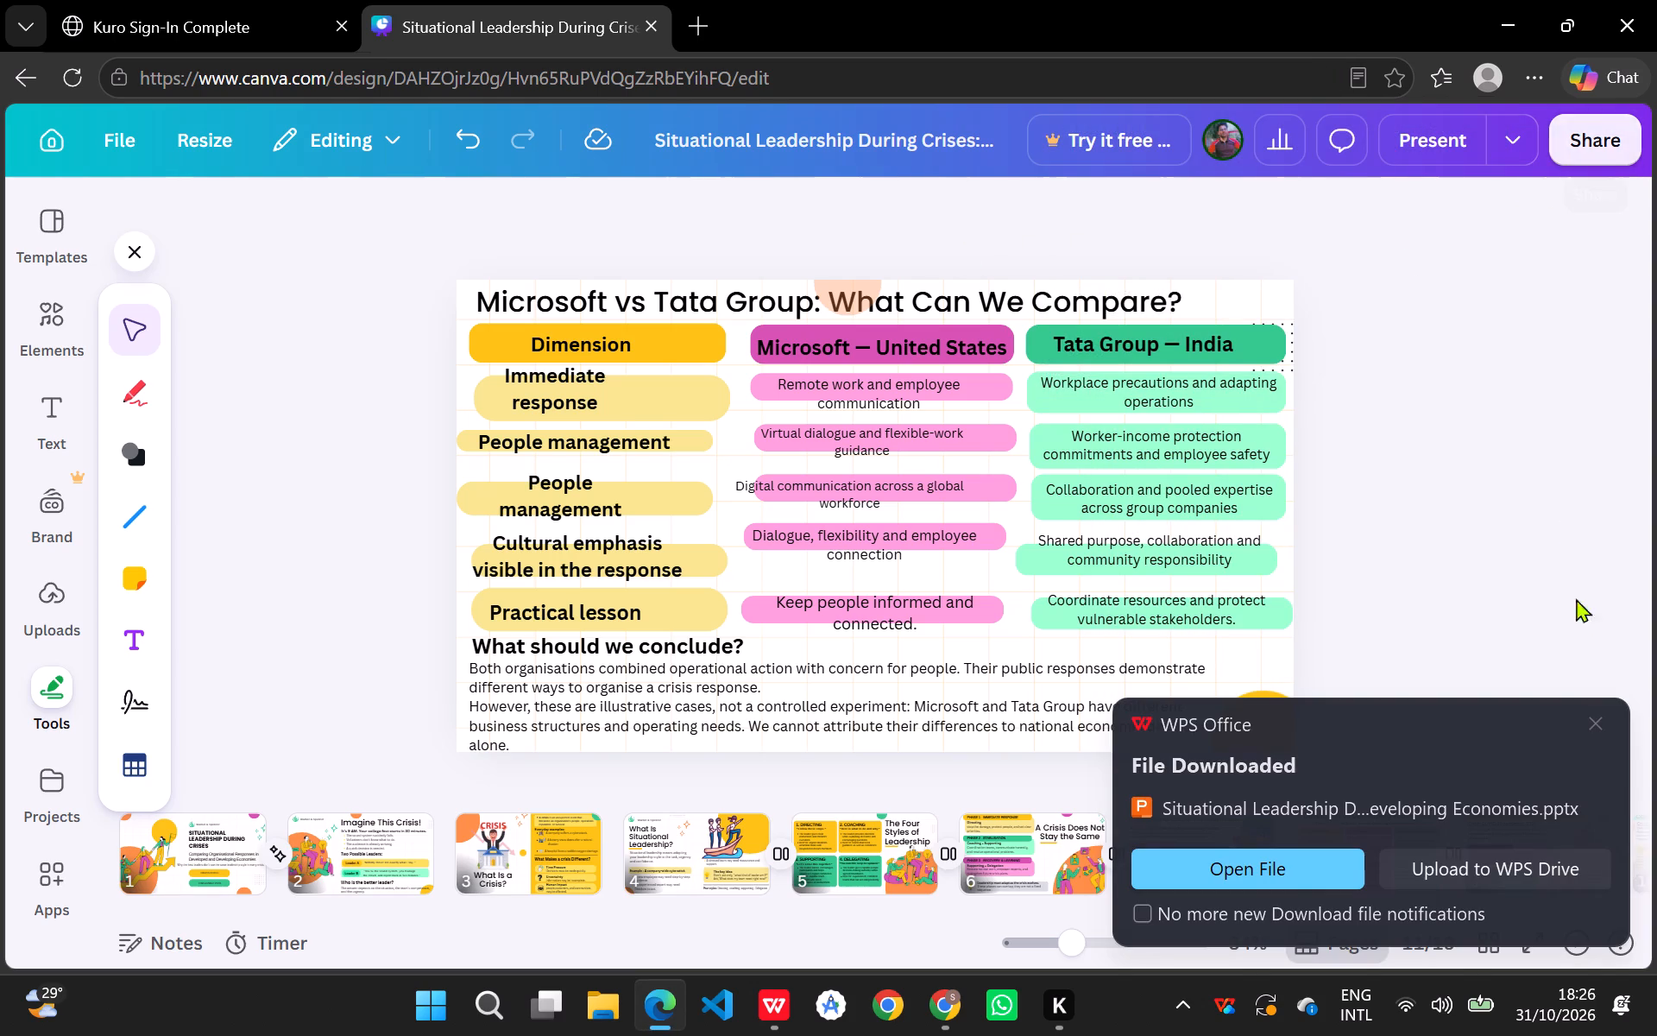